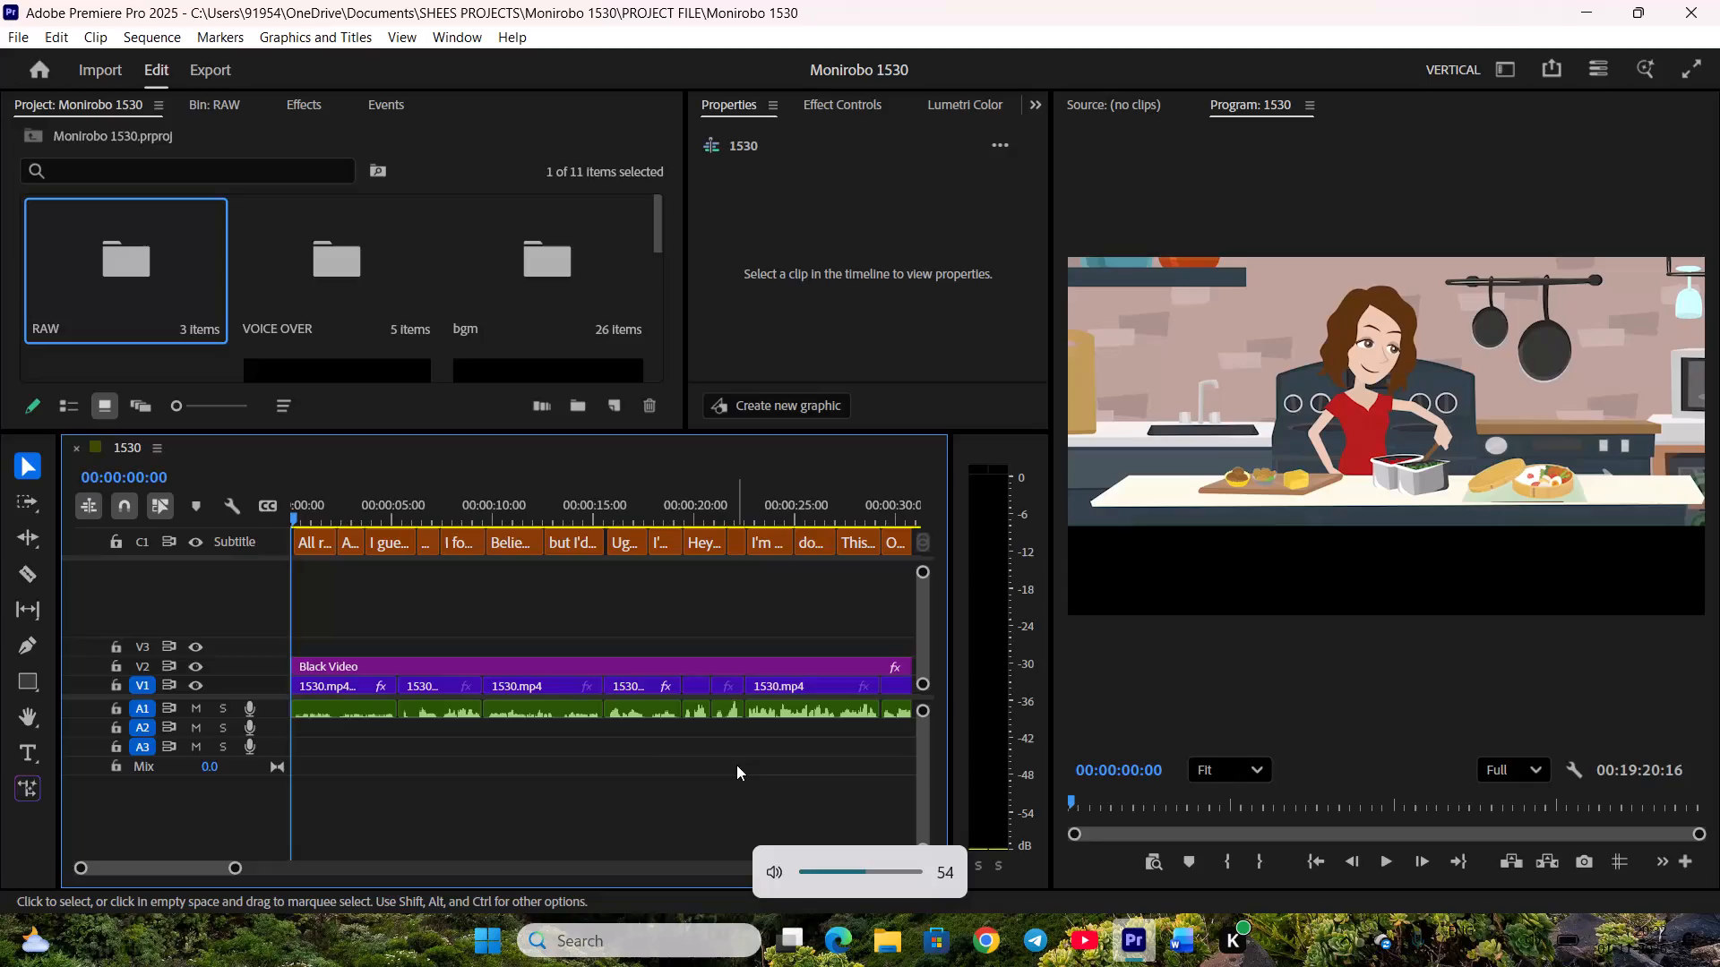
Raise the gain of the first voice-over clip on A1 by 11 dB.
left_click(351, 701)
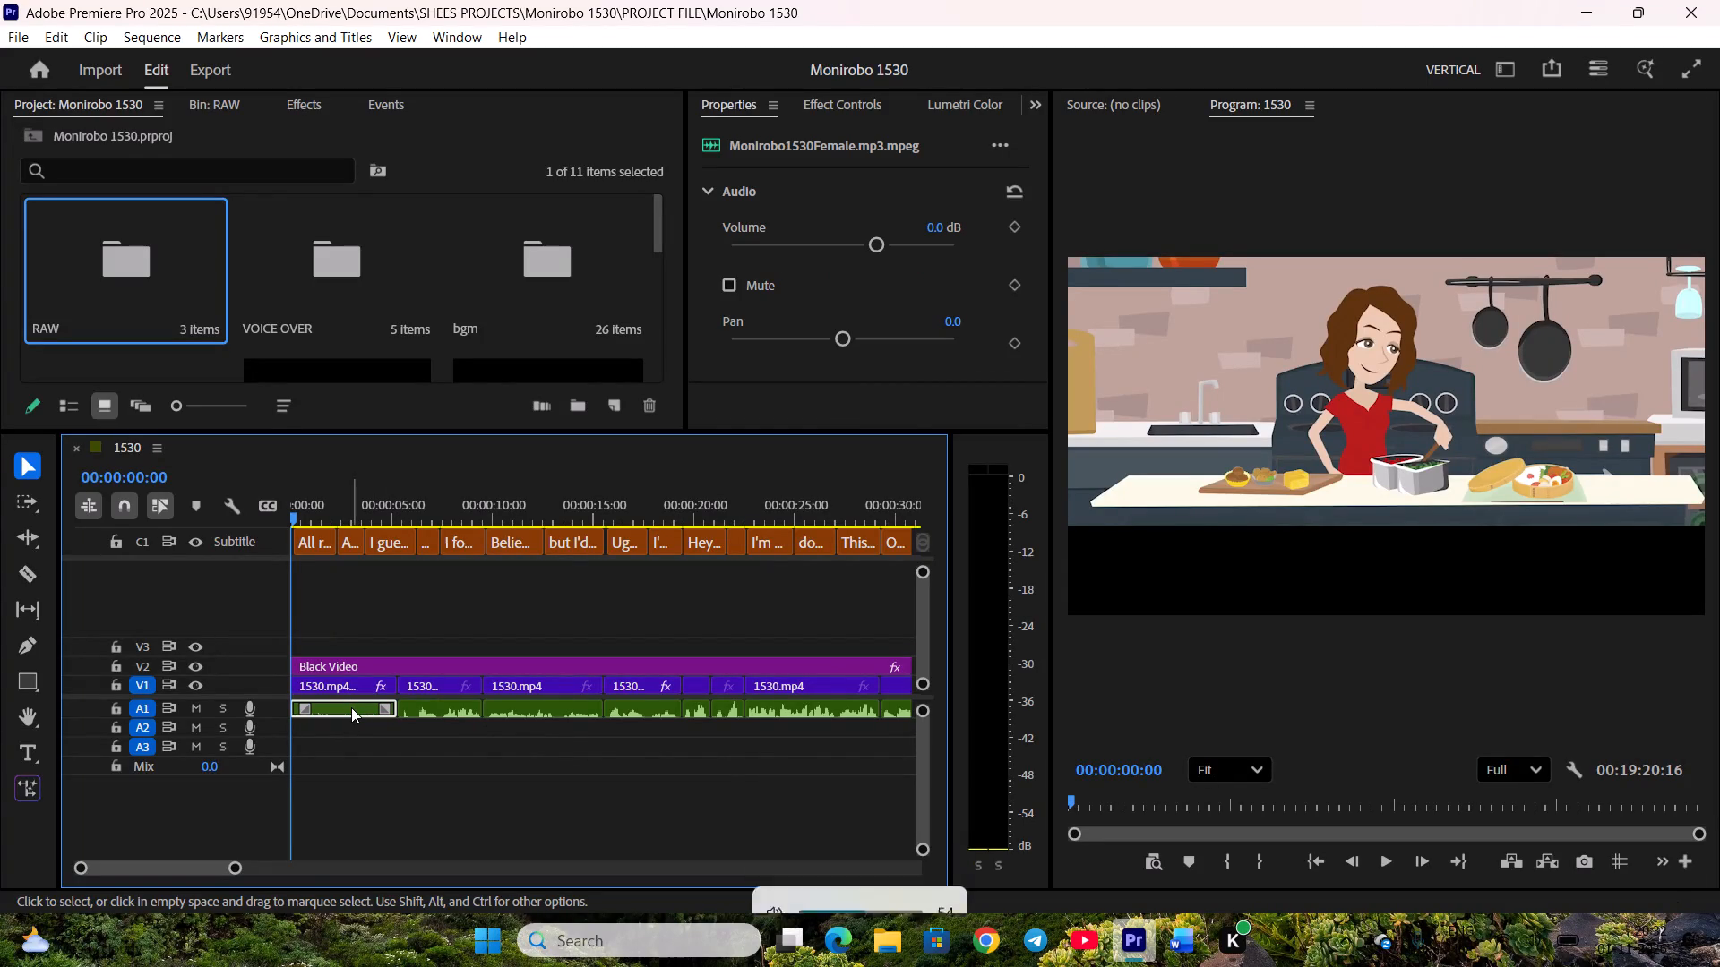
key("g")
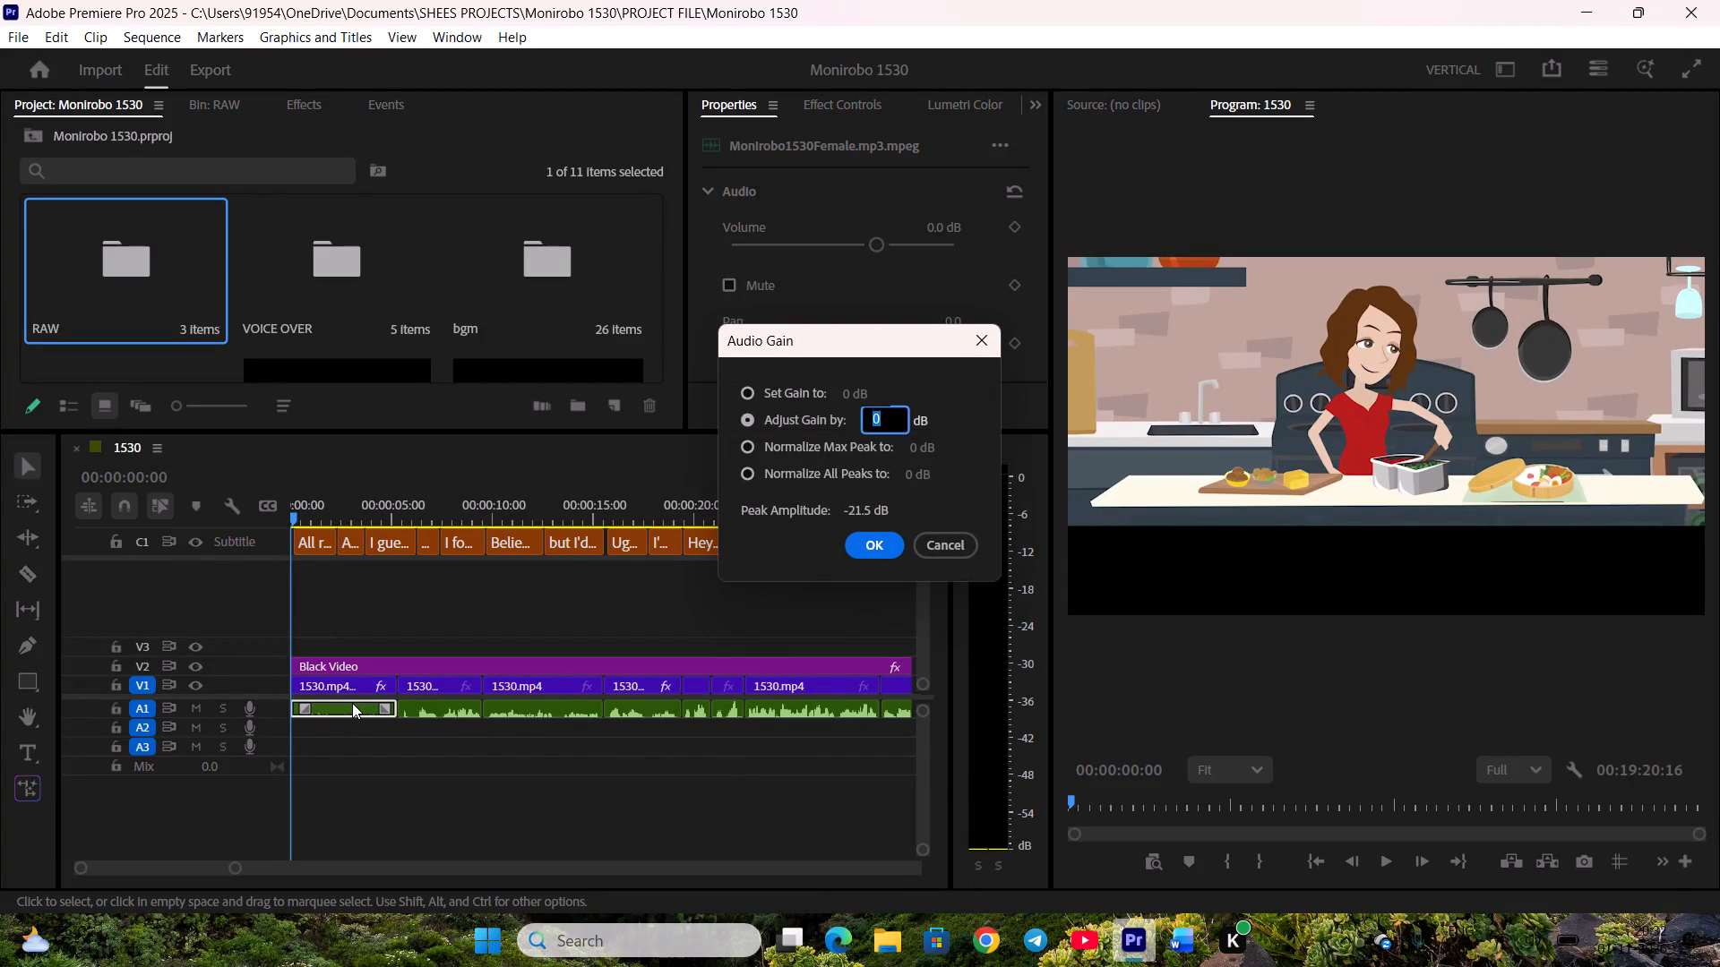
type("11")
key("Return")
Start the "I guess~ Wait," caption at the video cut just after 5 seconds and extend the "All that's left is the kinpira gobo," caption to meet it.
left_click(454, 785)
key("space")
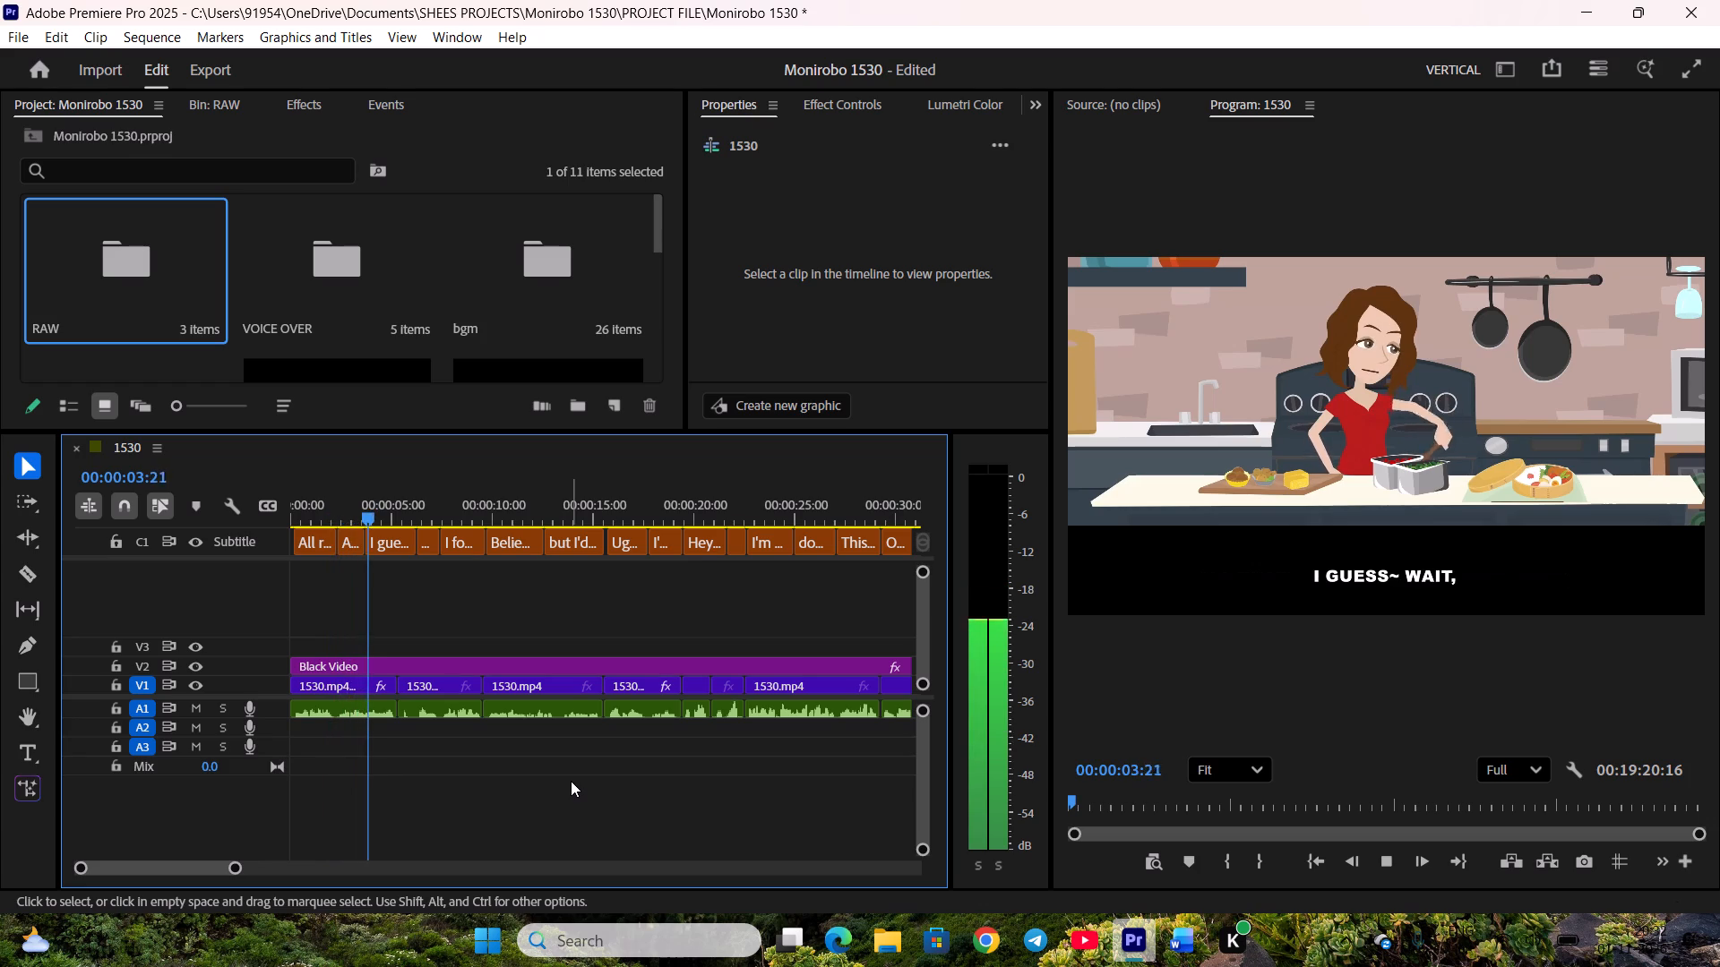
key("space")
left_click_drag(373, 538, 391, 539)
left_click_drag(359, 545, 374, 544)
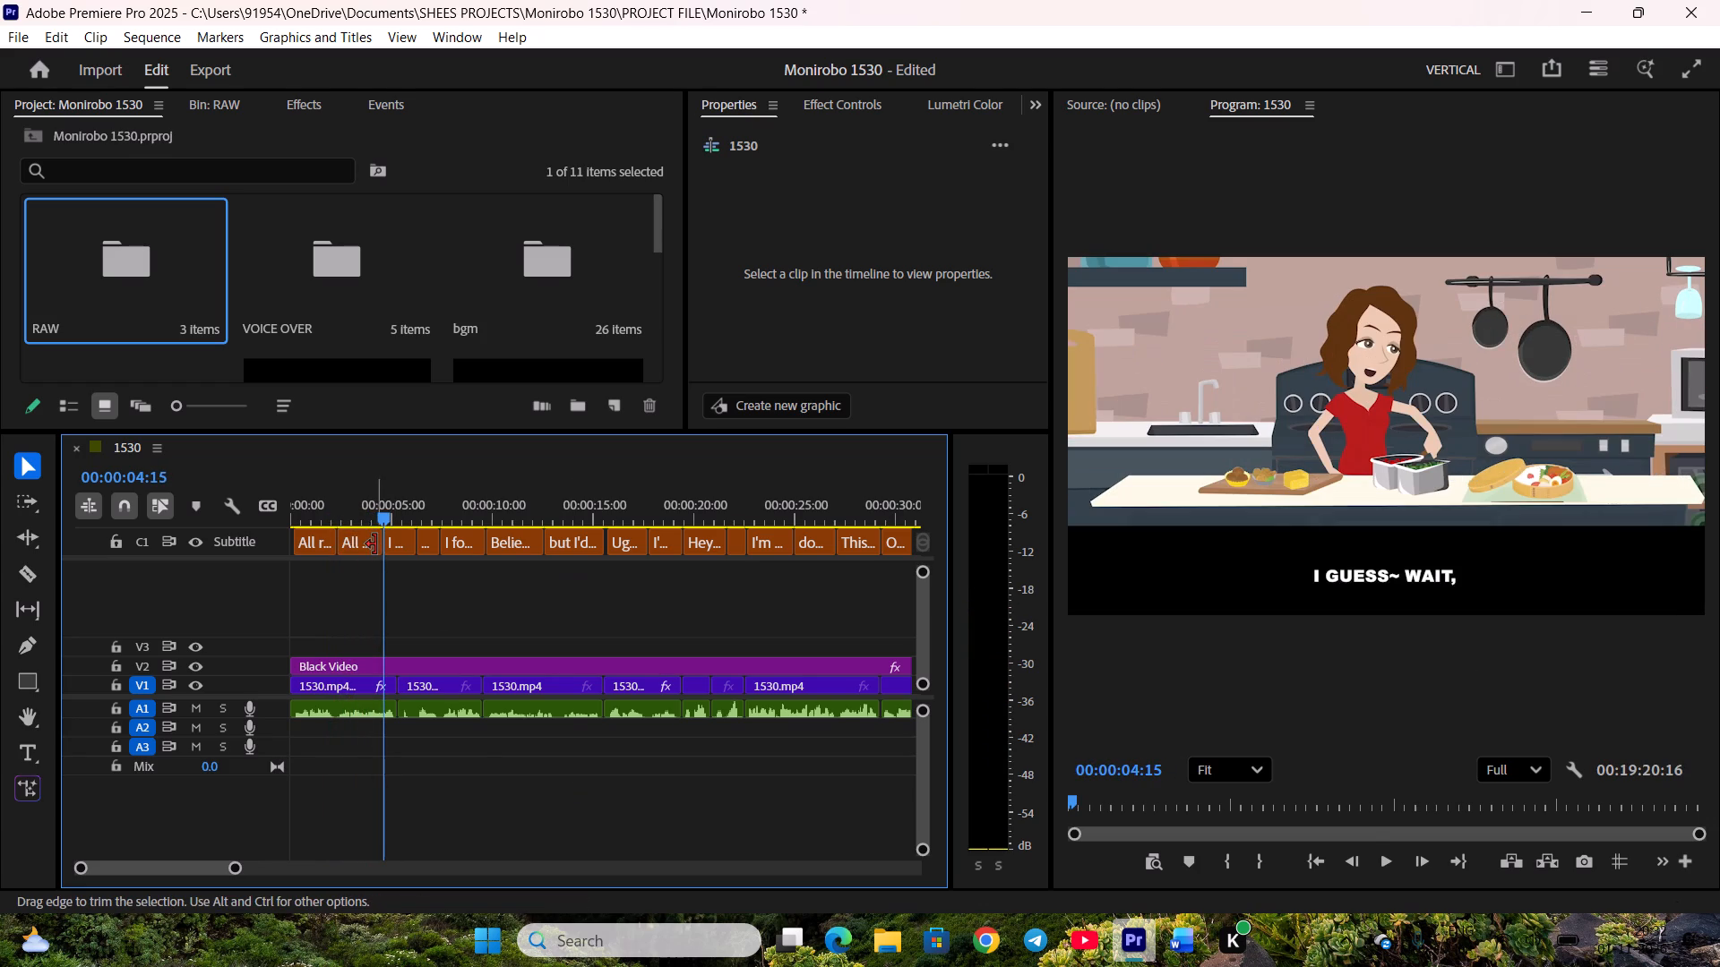
key("equal")
left_click(489, 544)
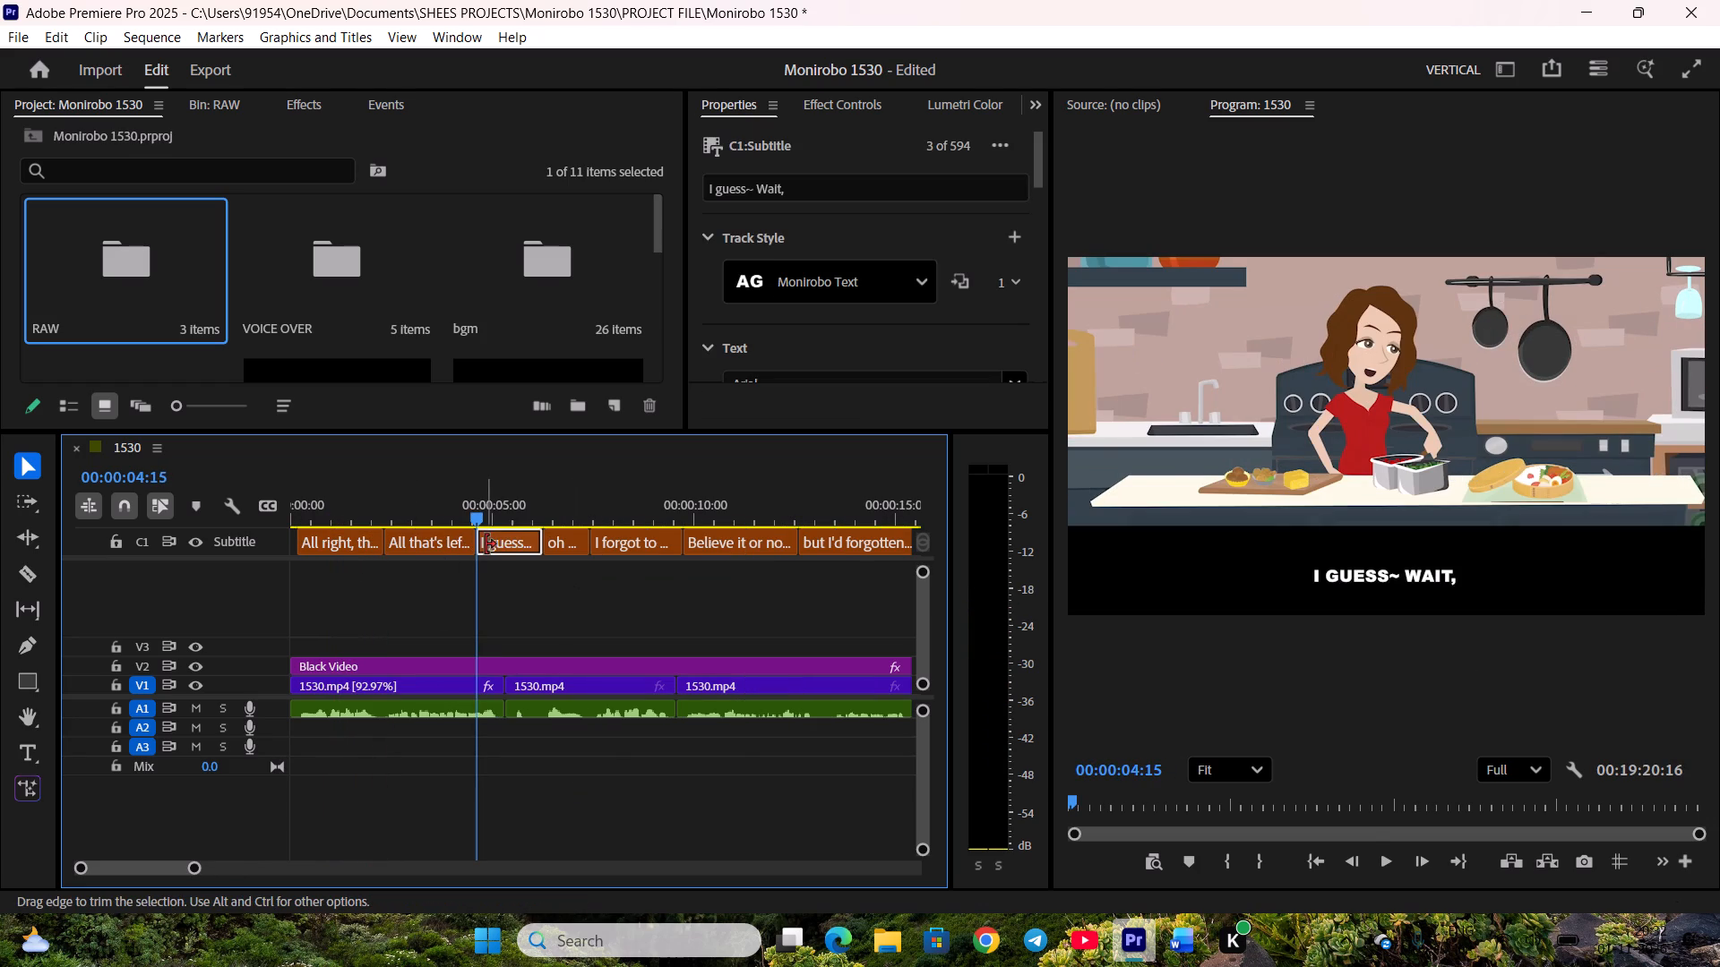
left_click_drag(486, 544, 508, 544)
left_click(464, 539)
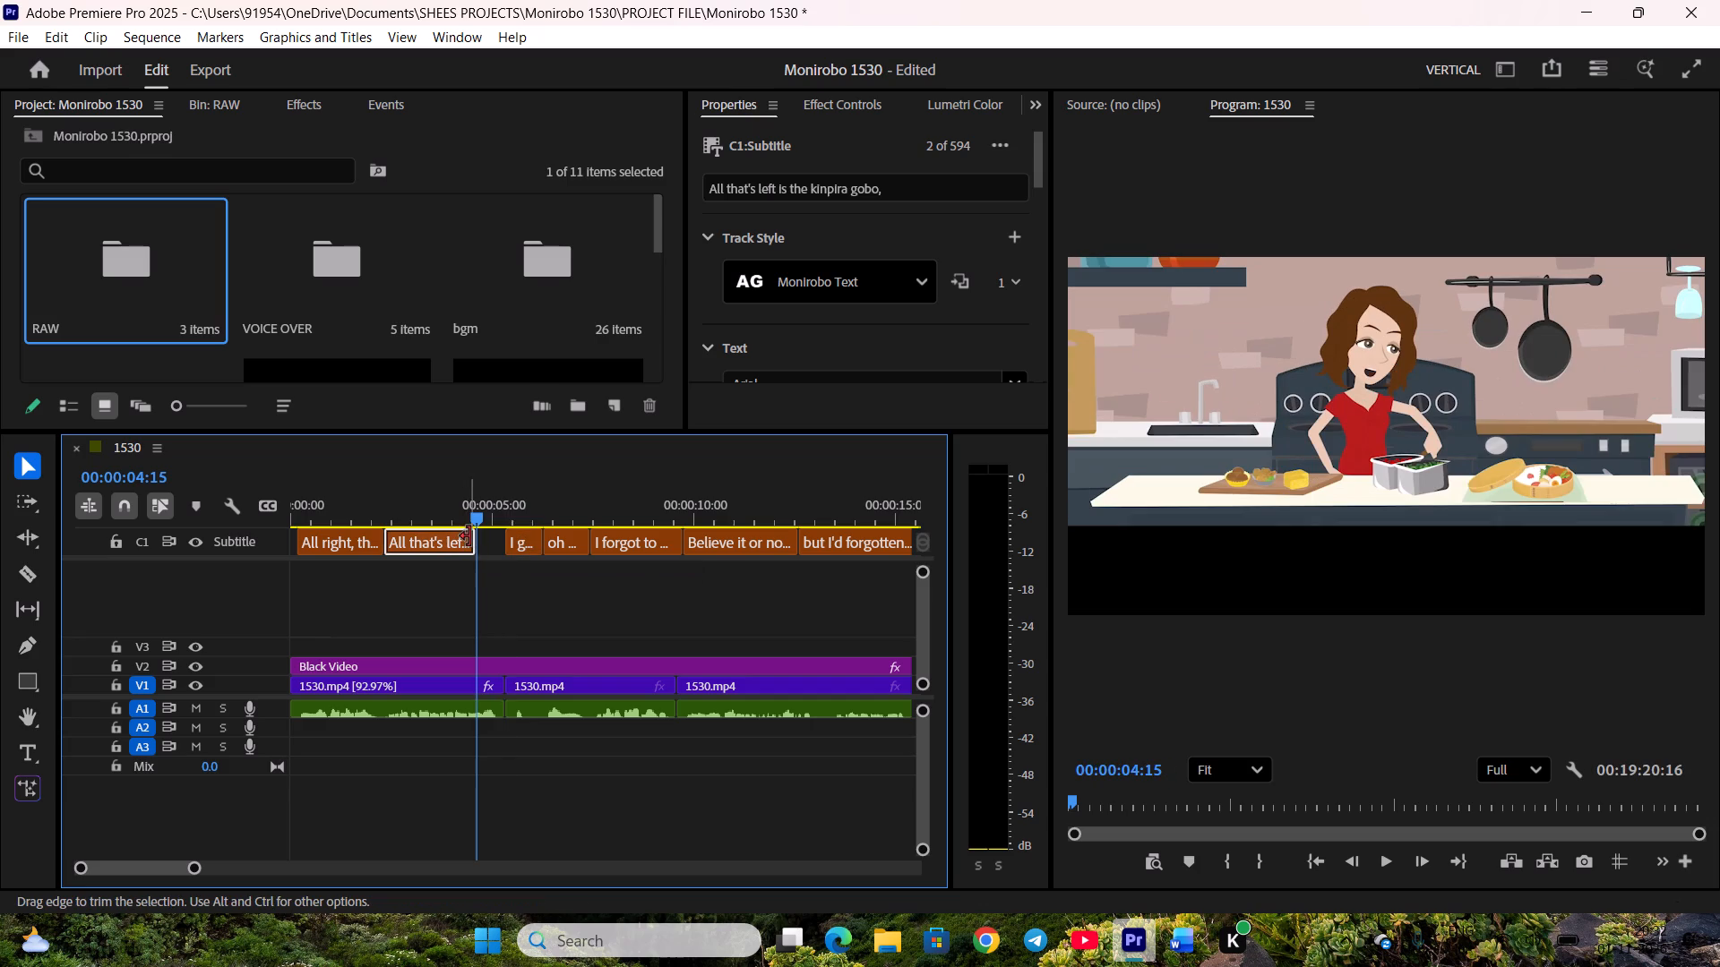
left_click_drag(469, 536, 495, 540)
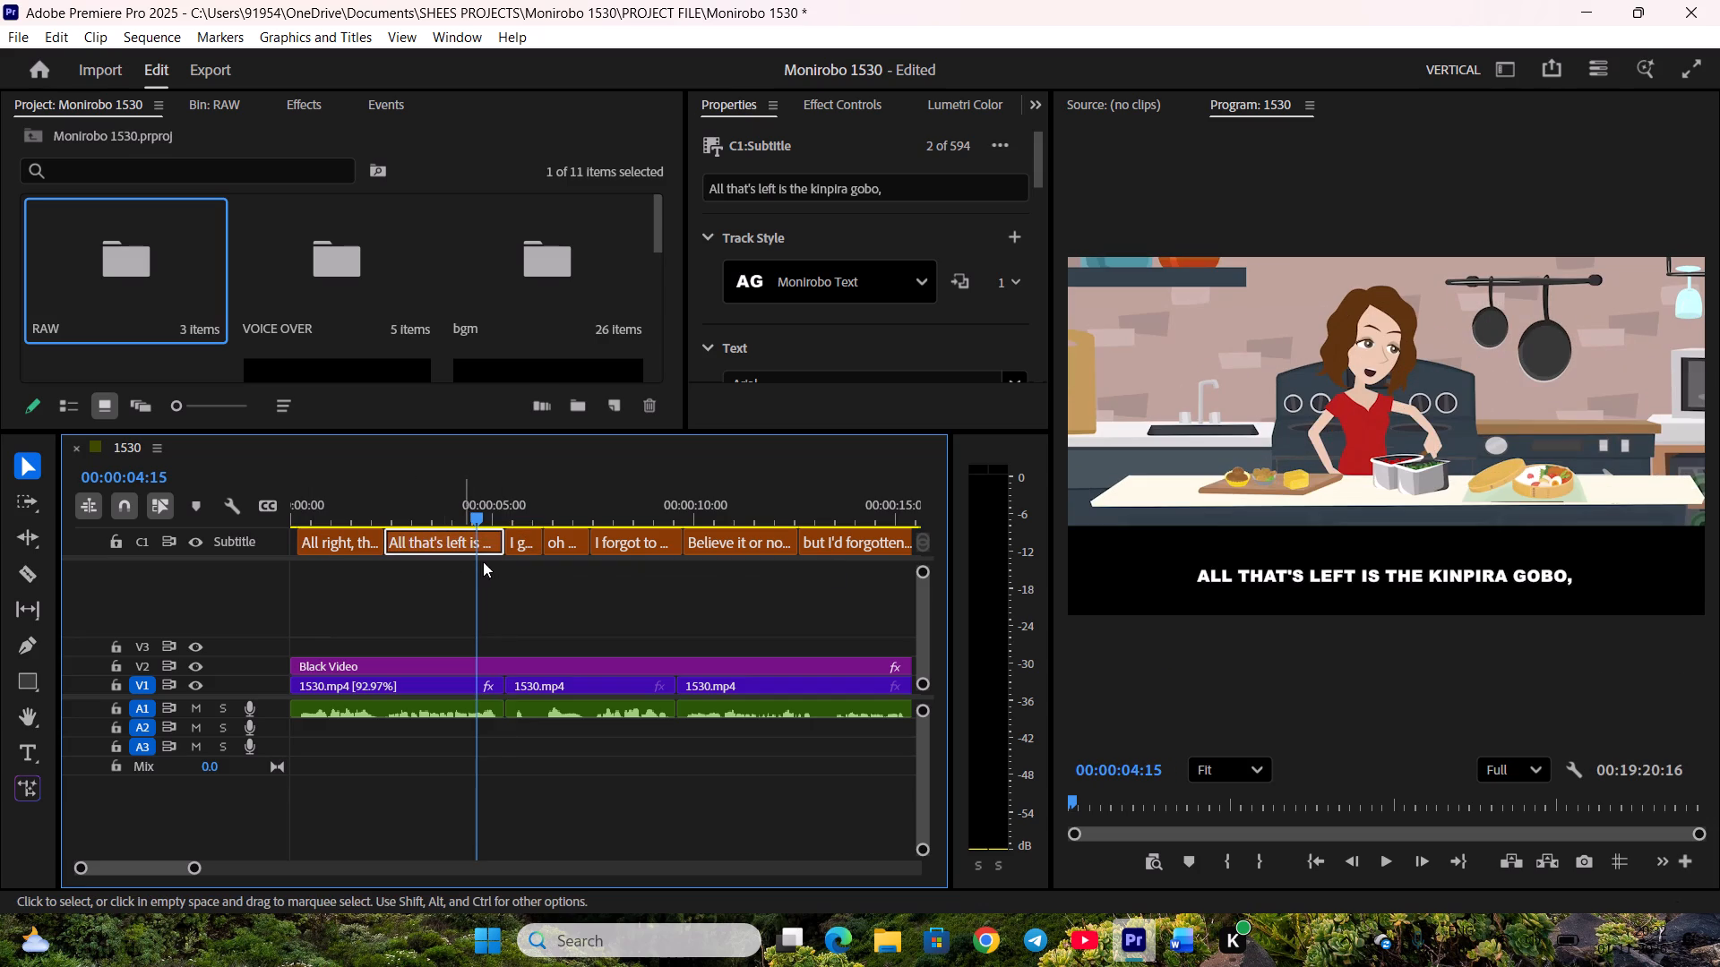
Play back the captions around the 5-second cut to check their wording and timing against the voice-over.
key("space")
left_click(640, 616)
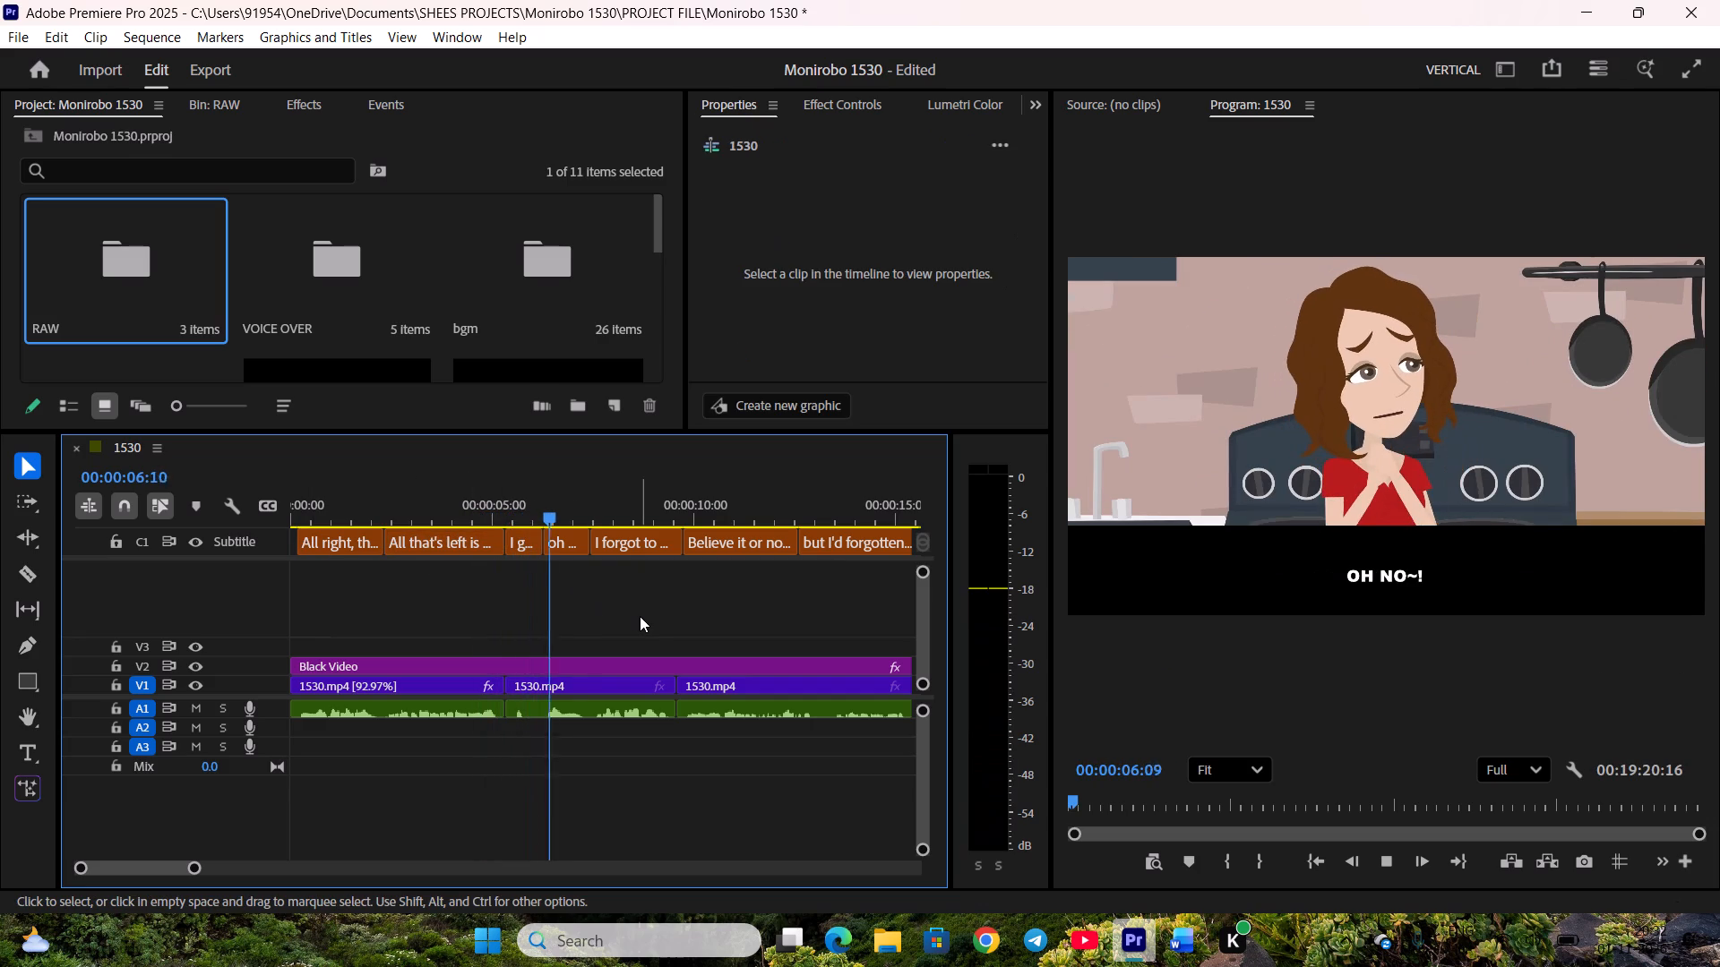
key("space")
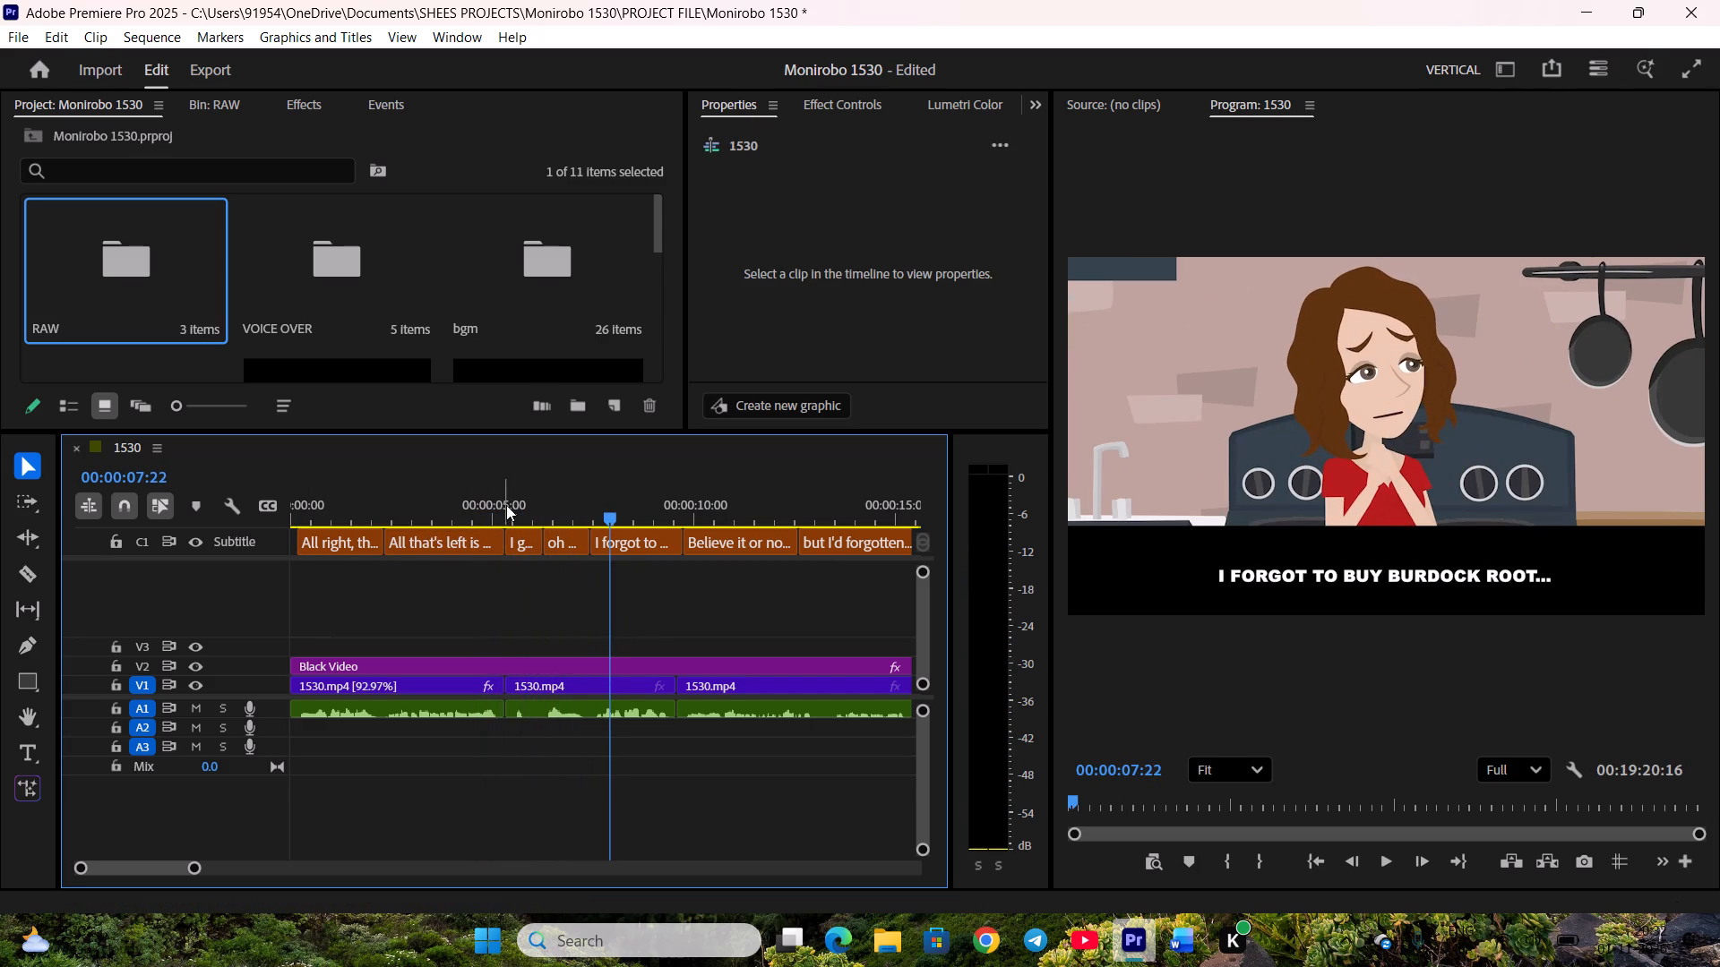
left_click(507, 504)
key("space")
left_click(450, 505)
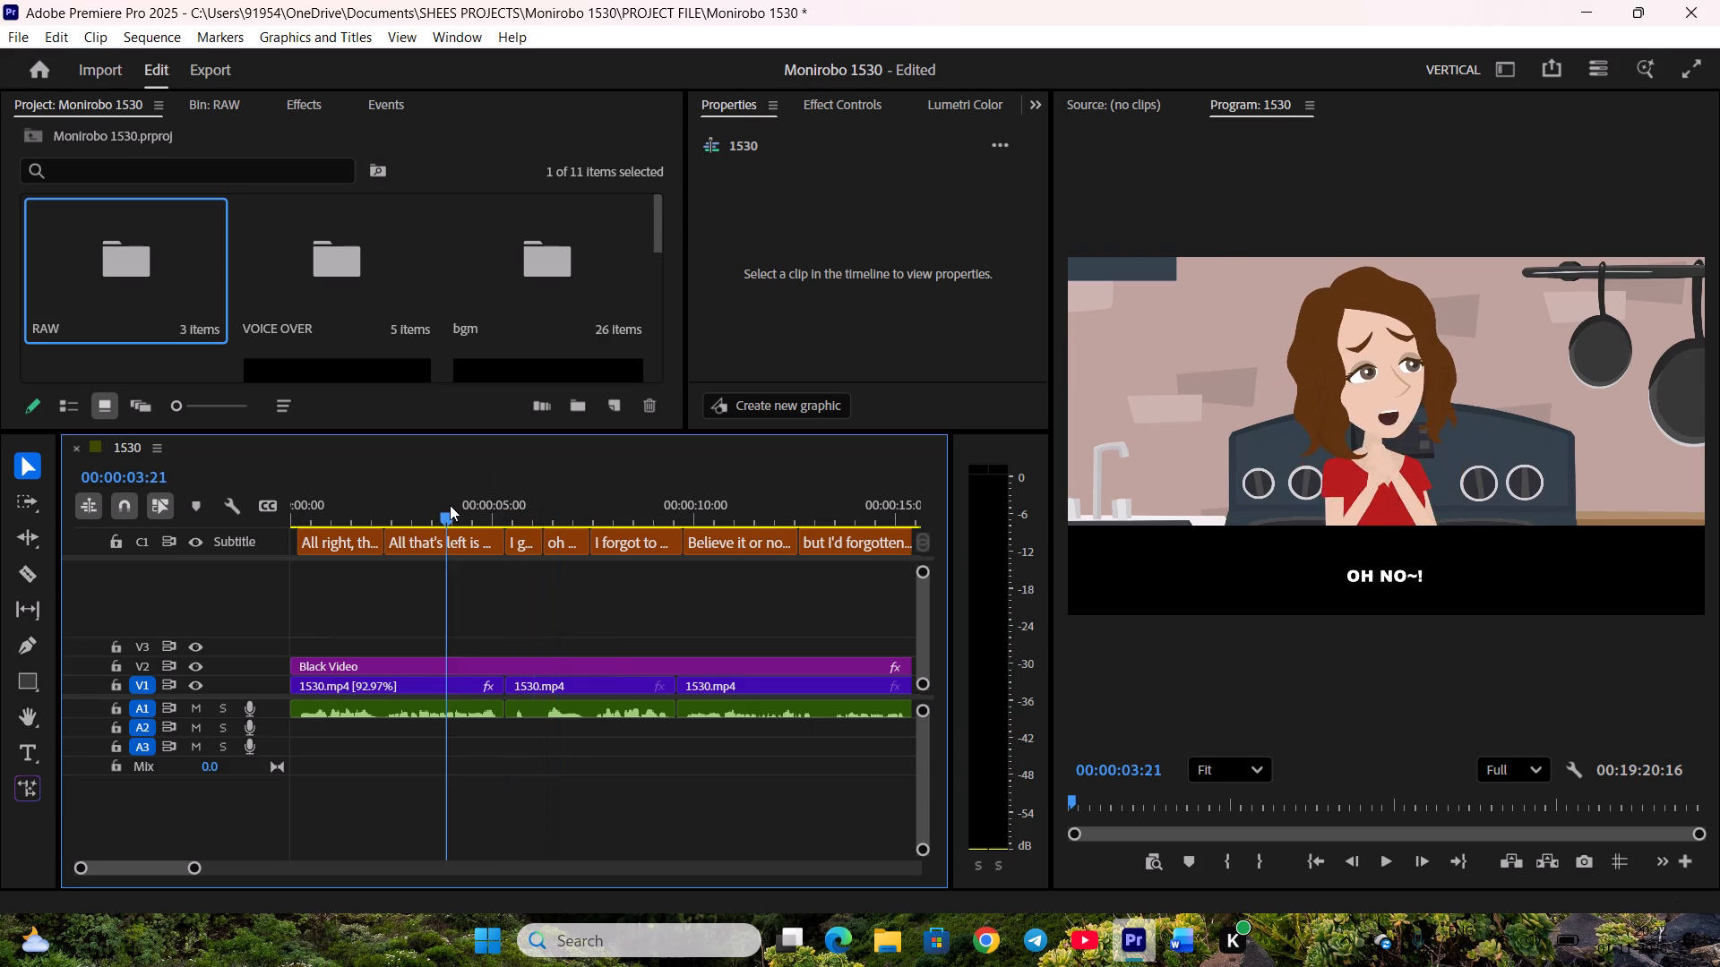
key("space")
key("space")
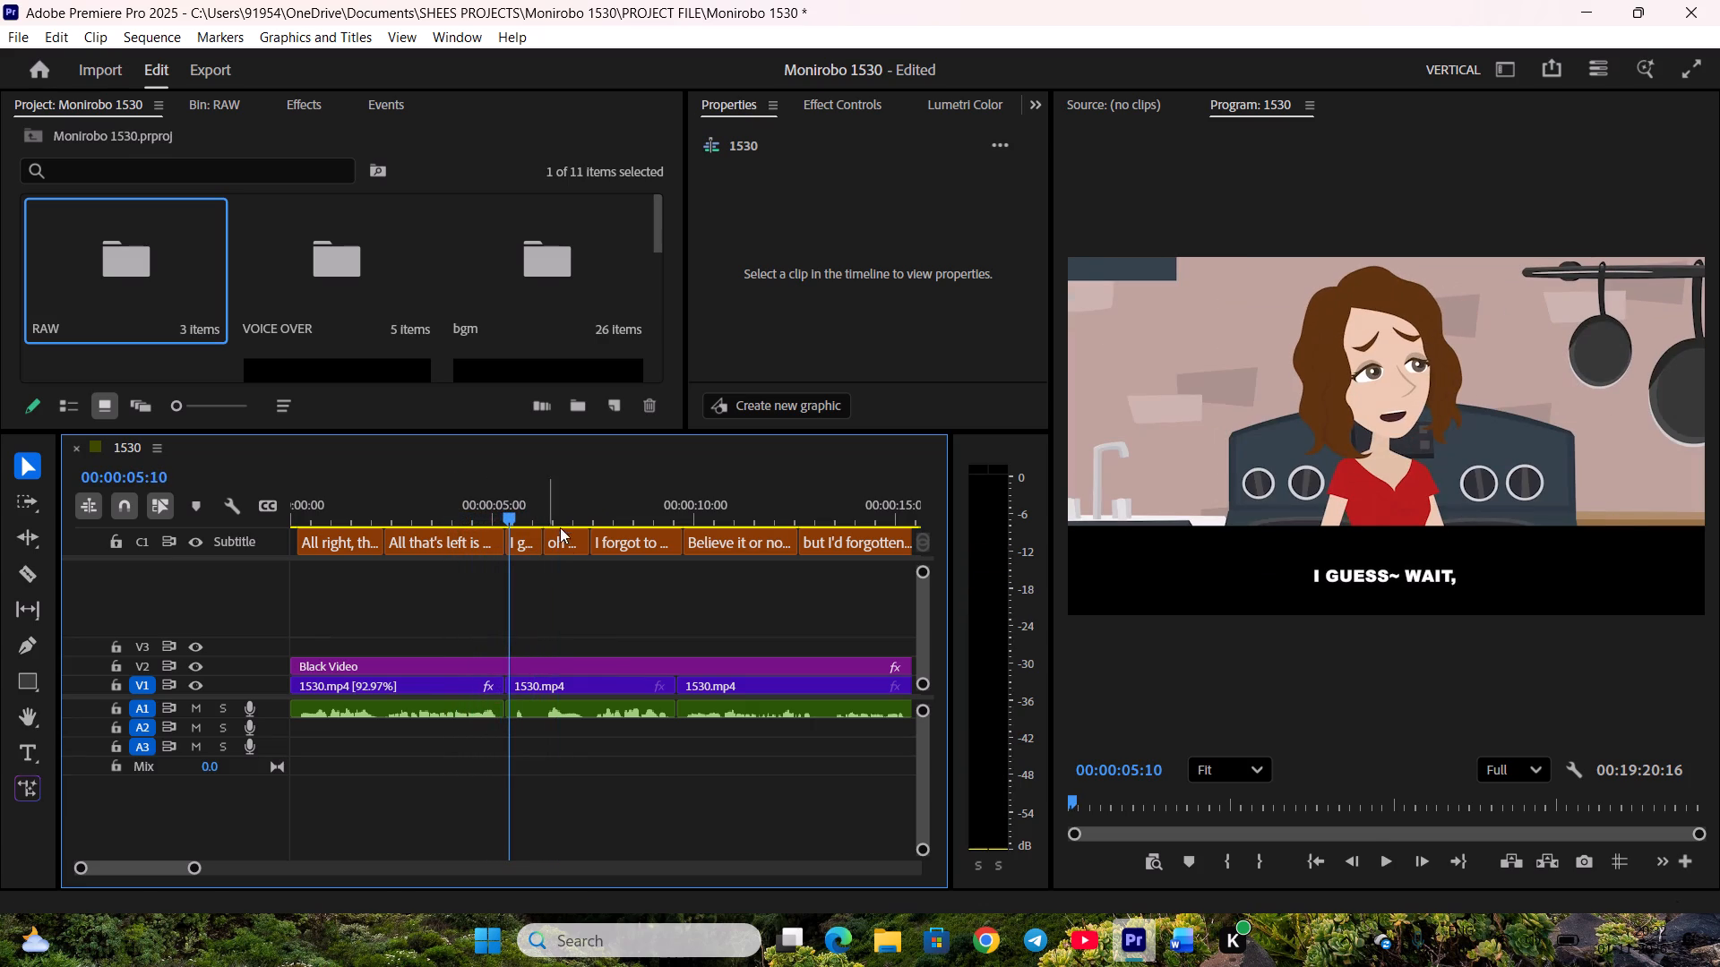
Move the words "I guess~" from the third caption to the end of the "All that's left is the kinpira gobo," caption.
left_click(528, 544)
double_click(1378, 575)
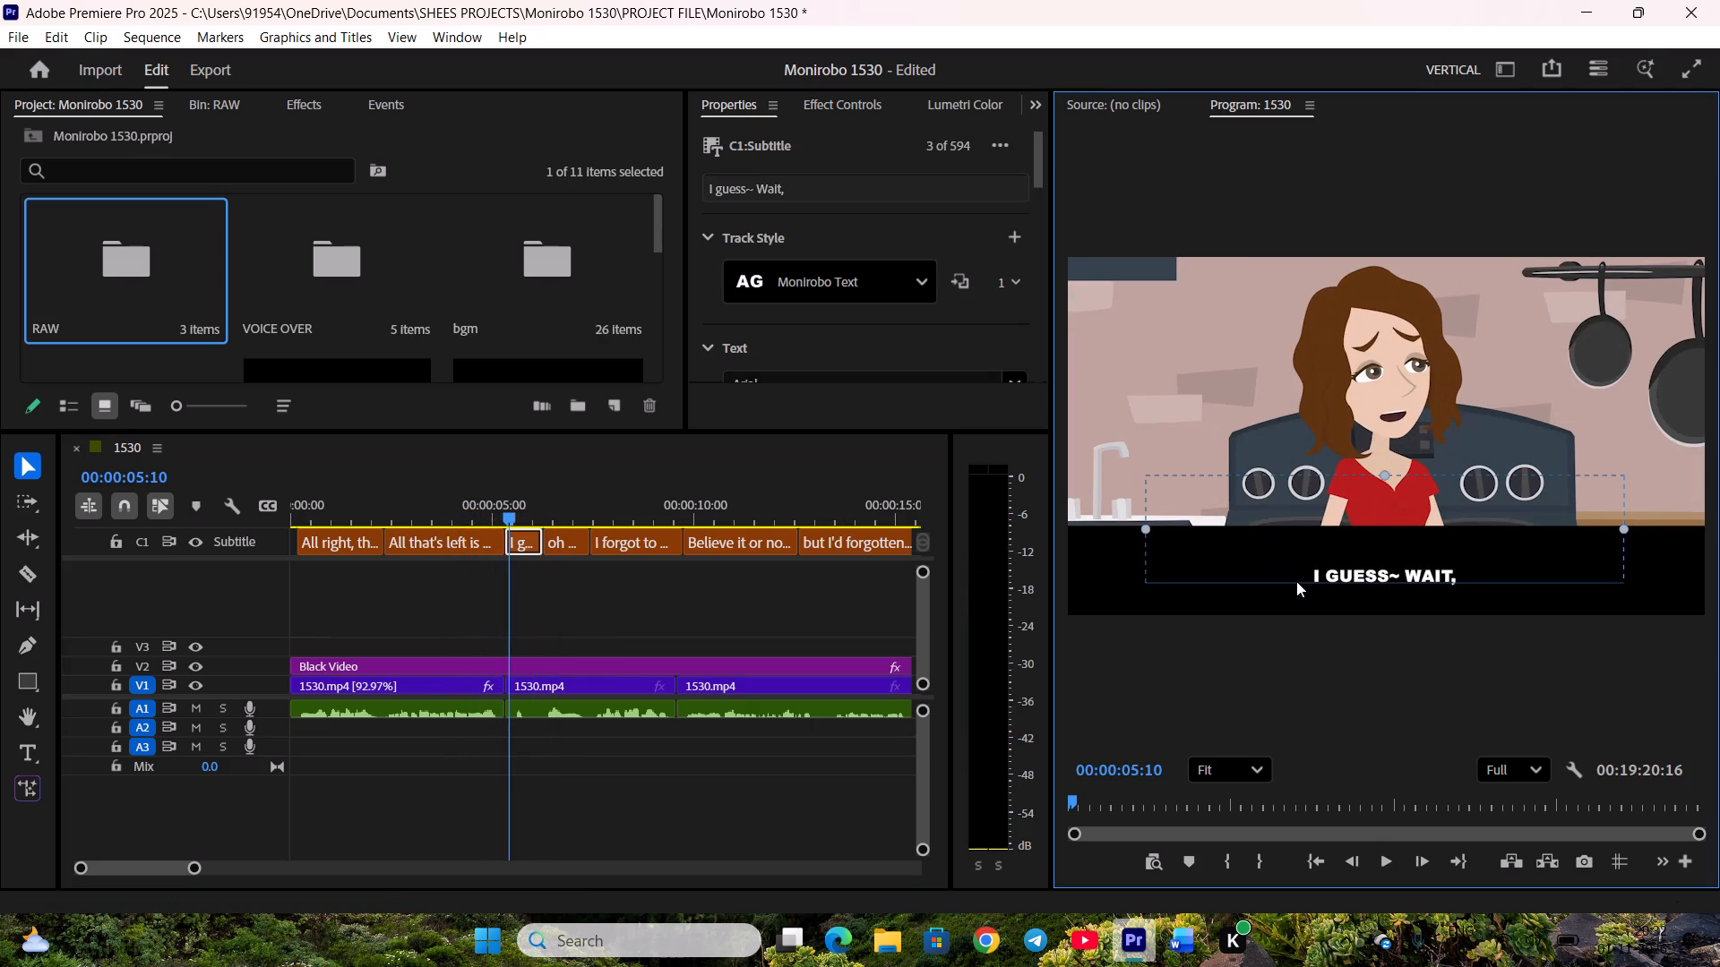
double_click(1321, 574)
left_click(1313, 571)
left_click_drag(1309, 578, 1352, 573)
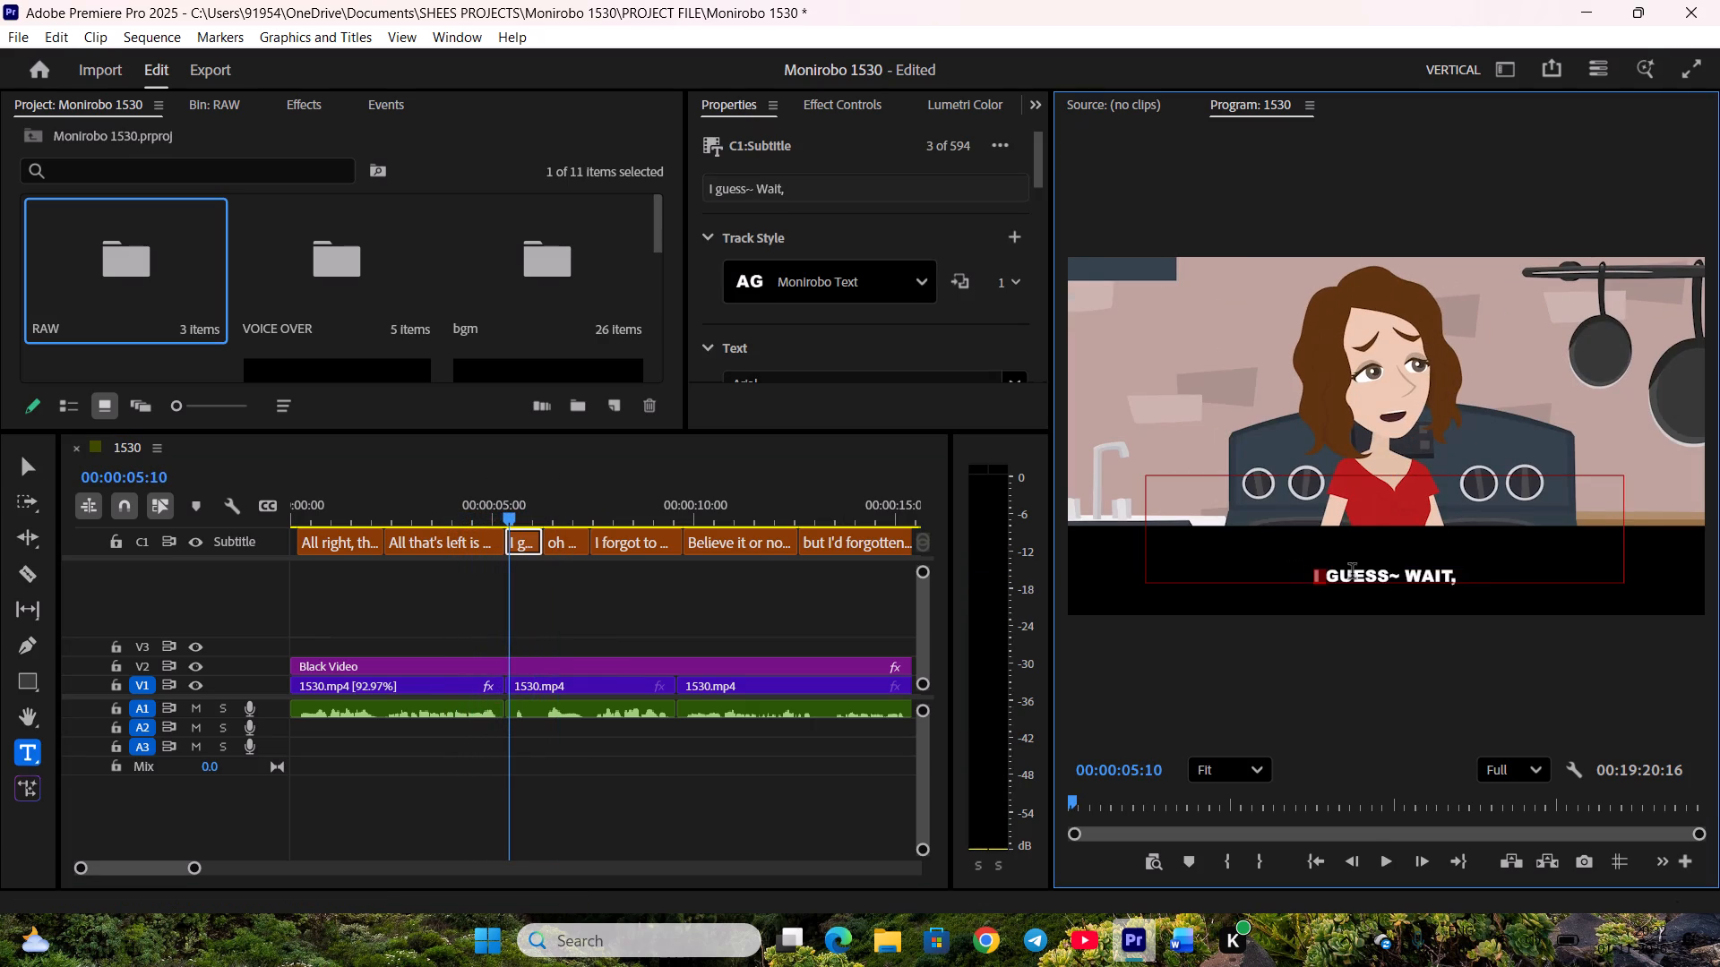
left_click_drag(1352, 573, 1397, 573)
key("ctrl+c")
key("ctrl+x")
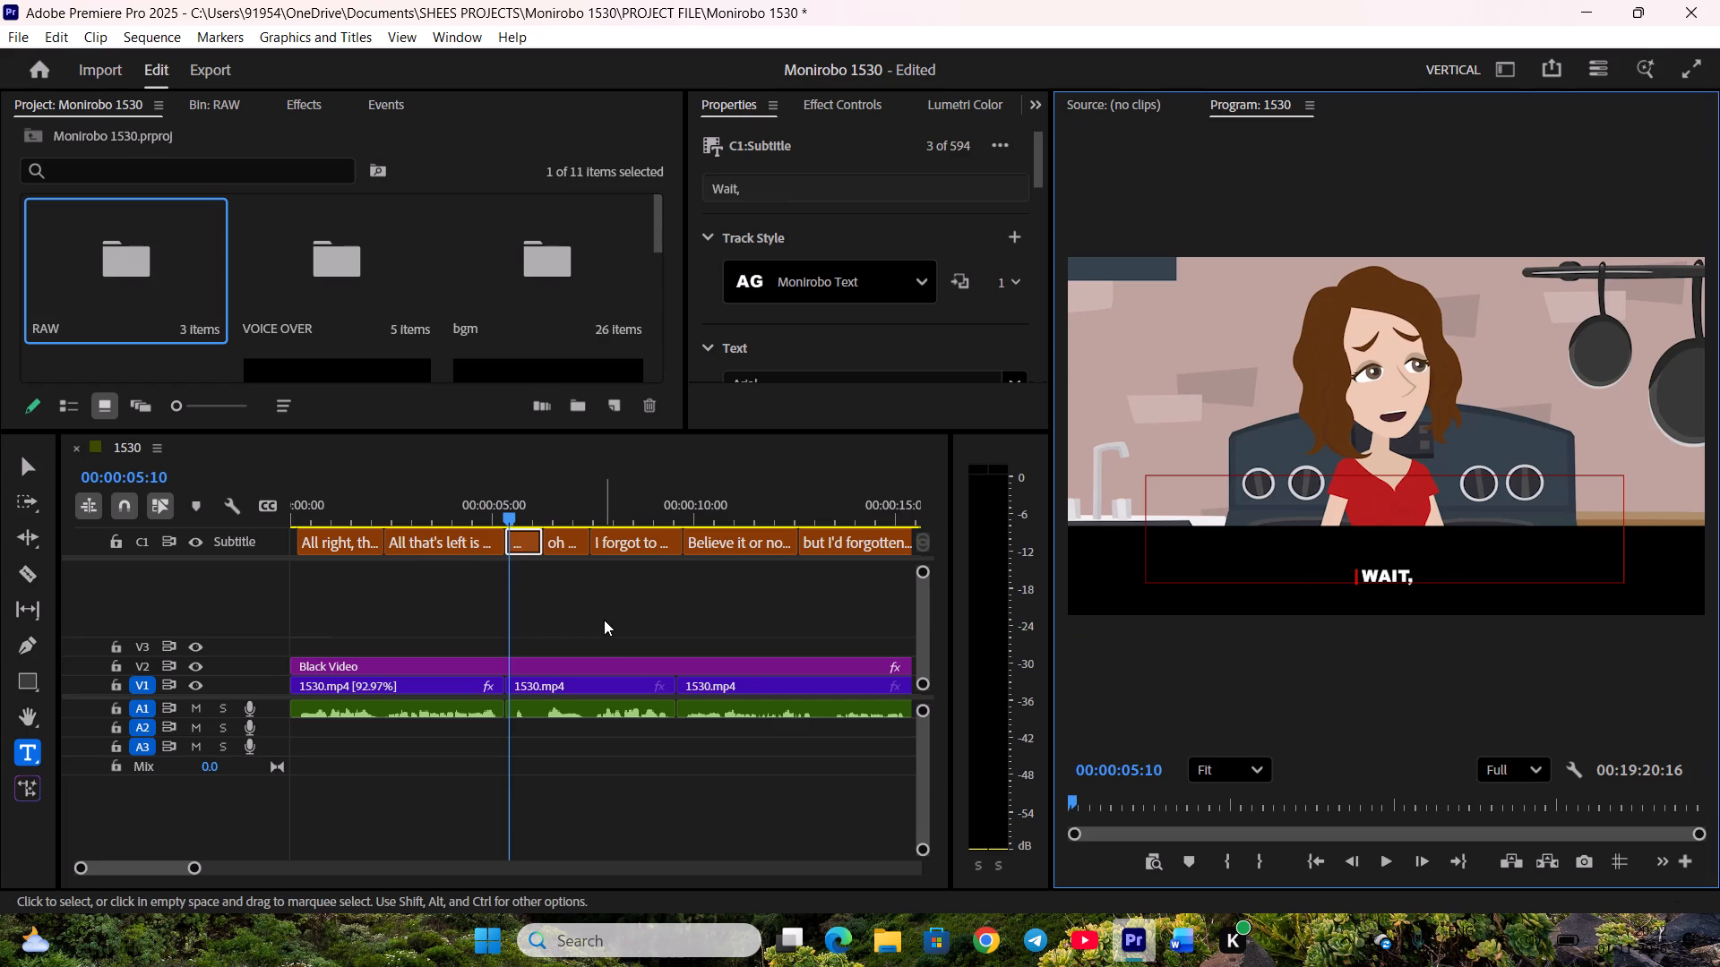
left_click(612, 603)
left_click(489, 509)
double_click(1521, 572)
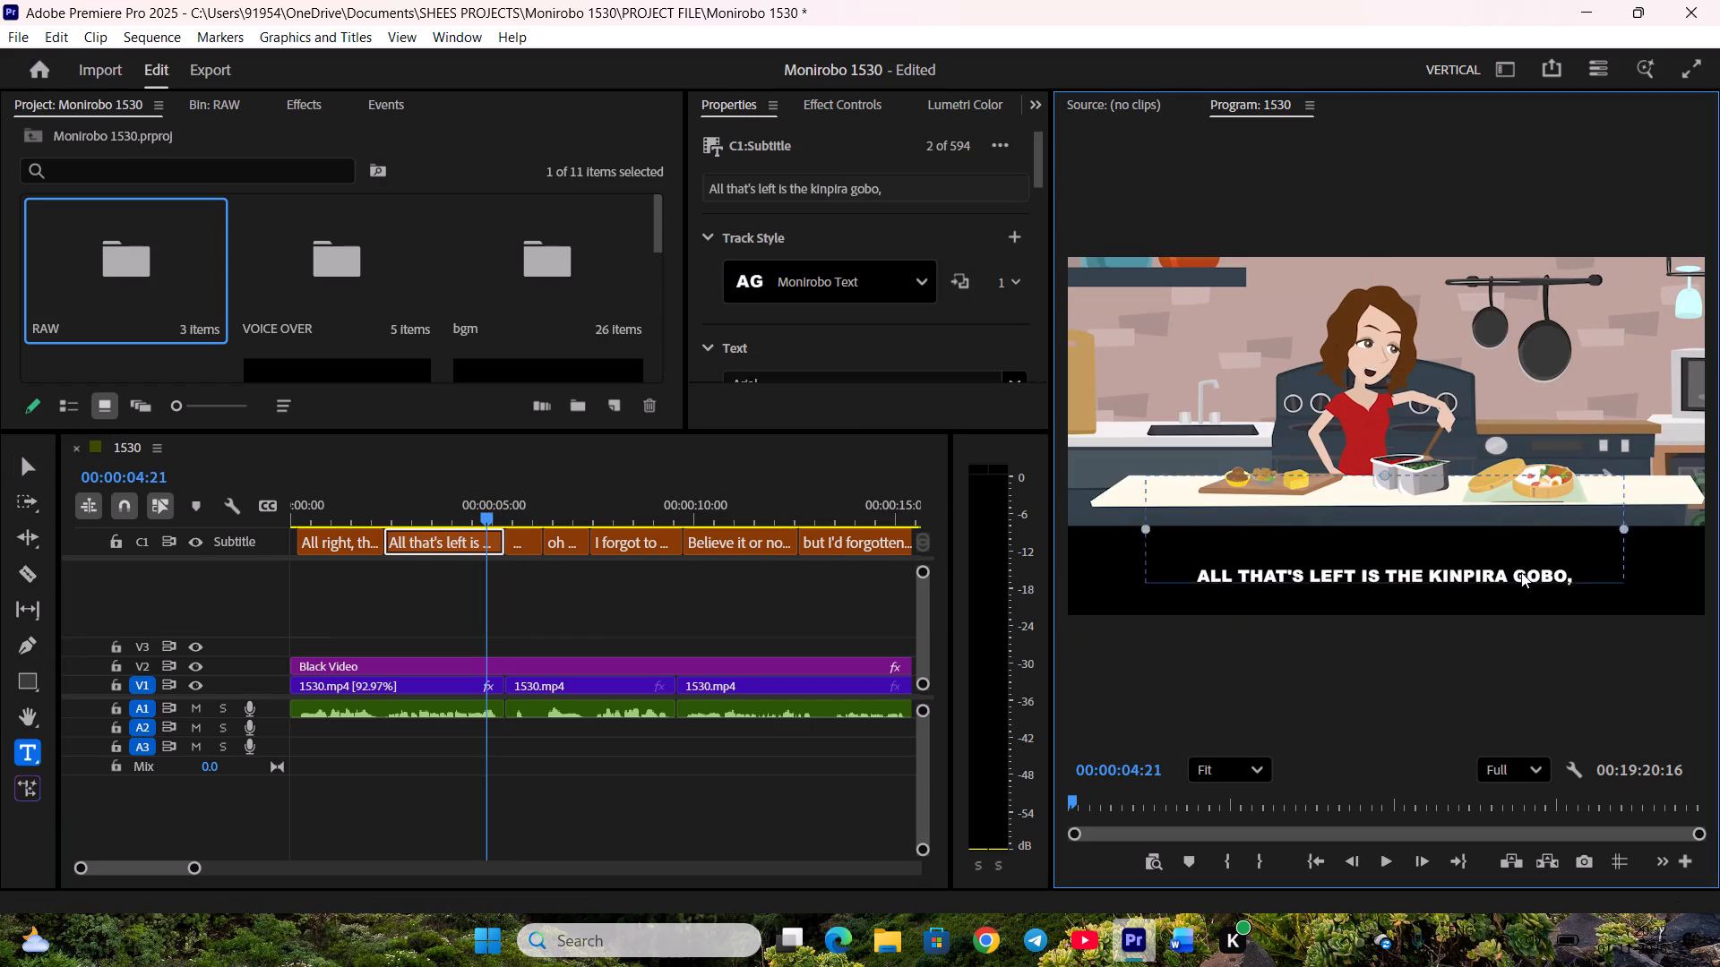
left_click(1592, 573)
key("ctrl+v")
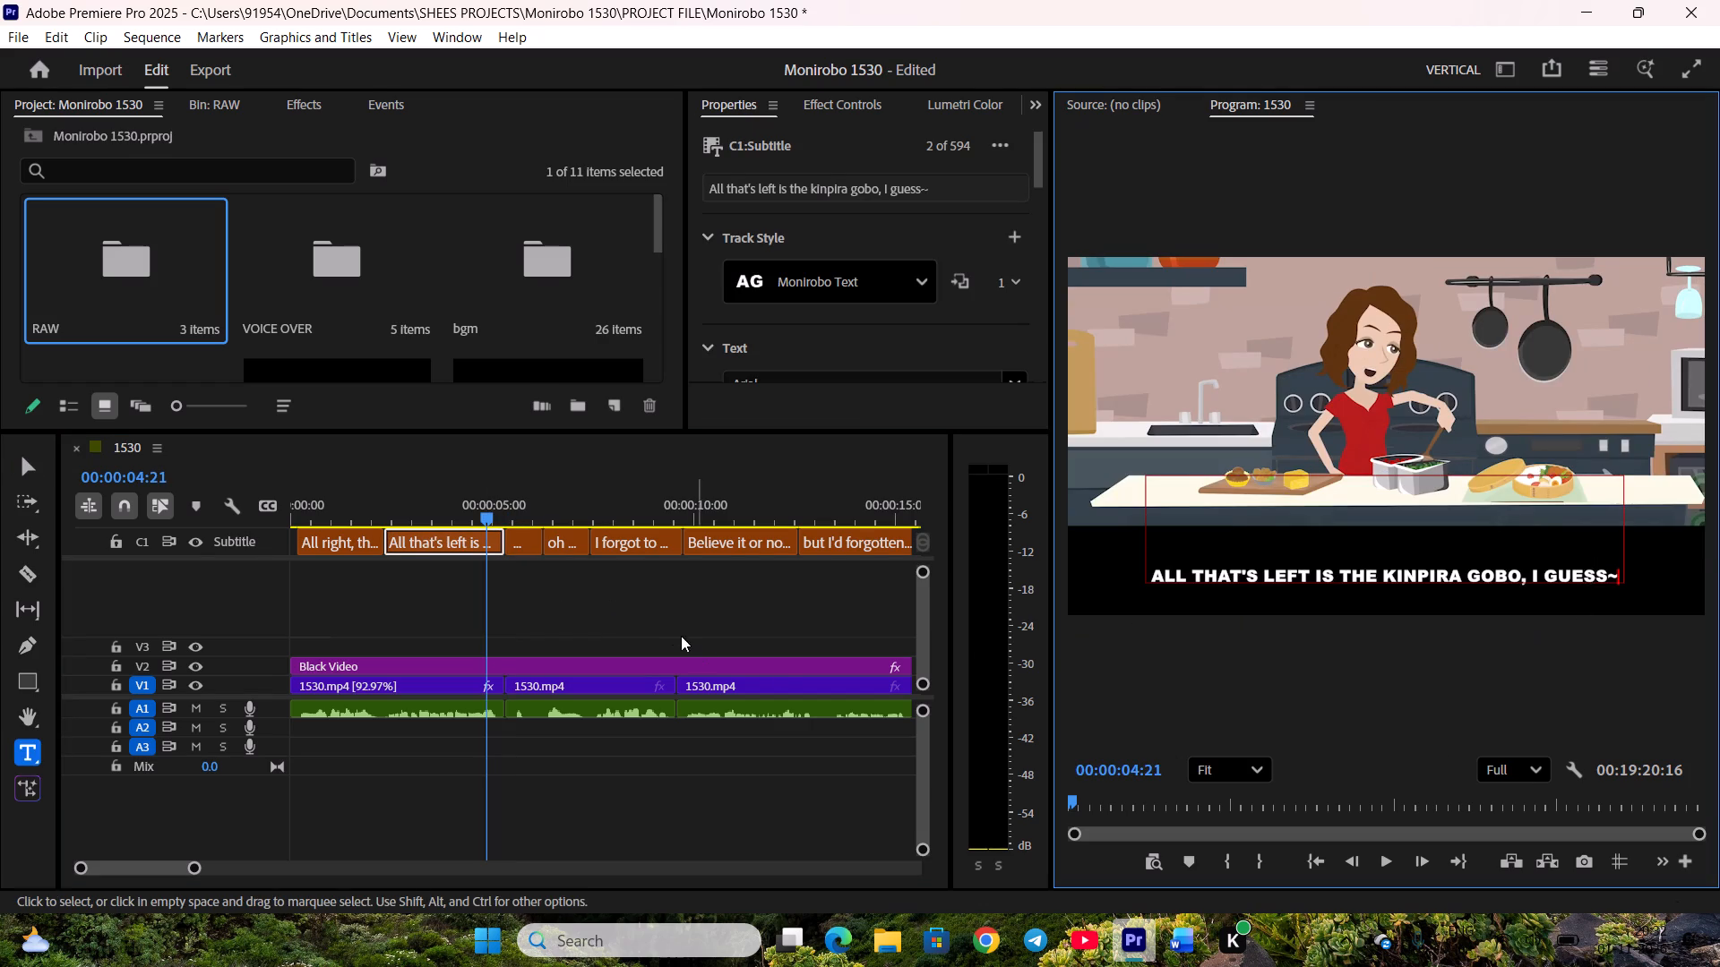
Trim the end of the "I forgot to buy burdock root..." caption and the start of "Believe it or not" back to the video cut.
left_click(674, 629)
key("space")
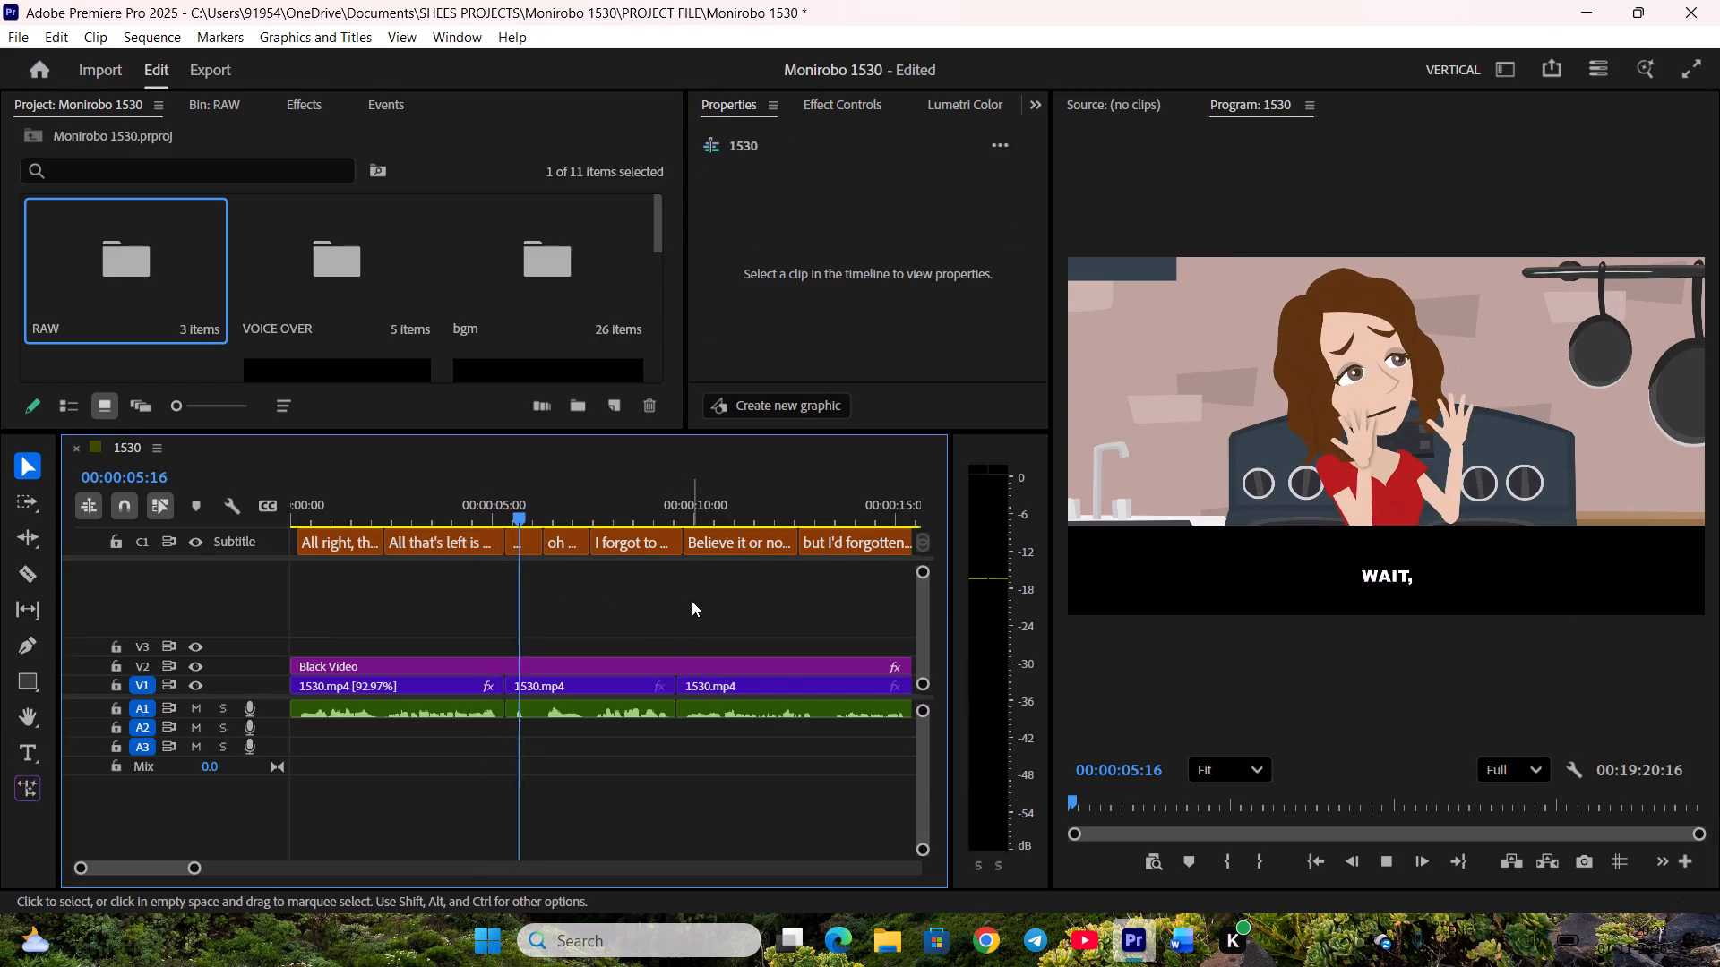
scroll(692, 601, "down", 2)
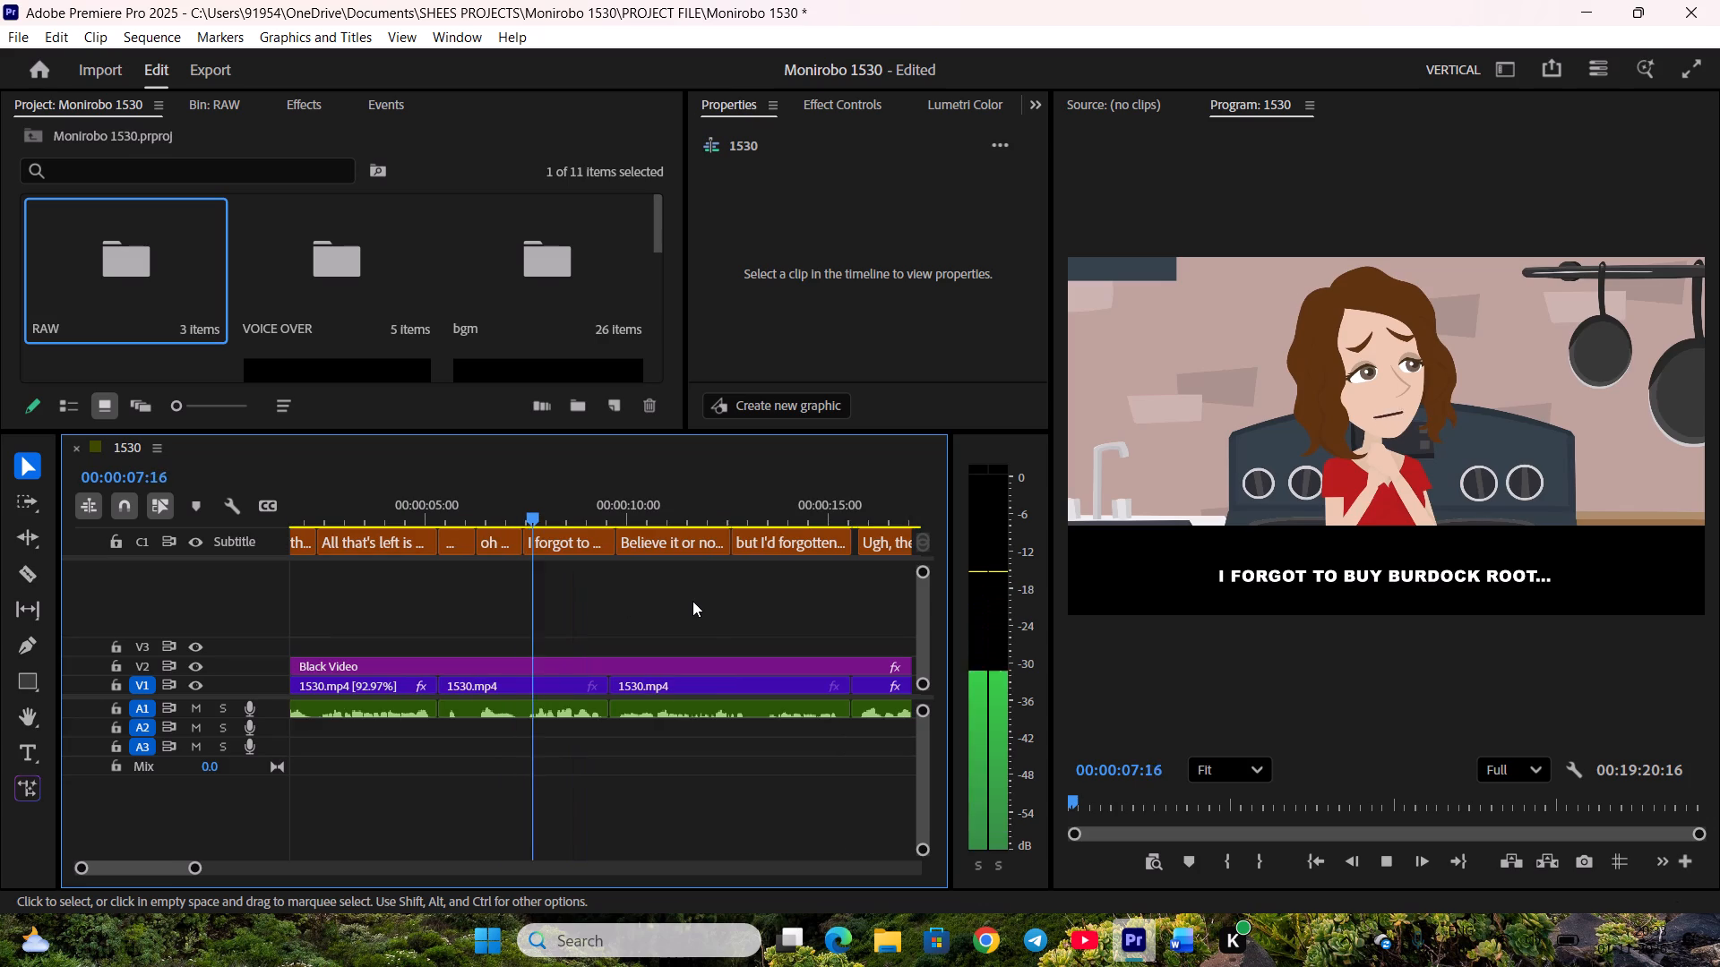
key("space")
left_click_drag(615, 542, 606, 543)
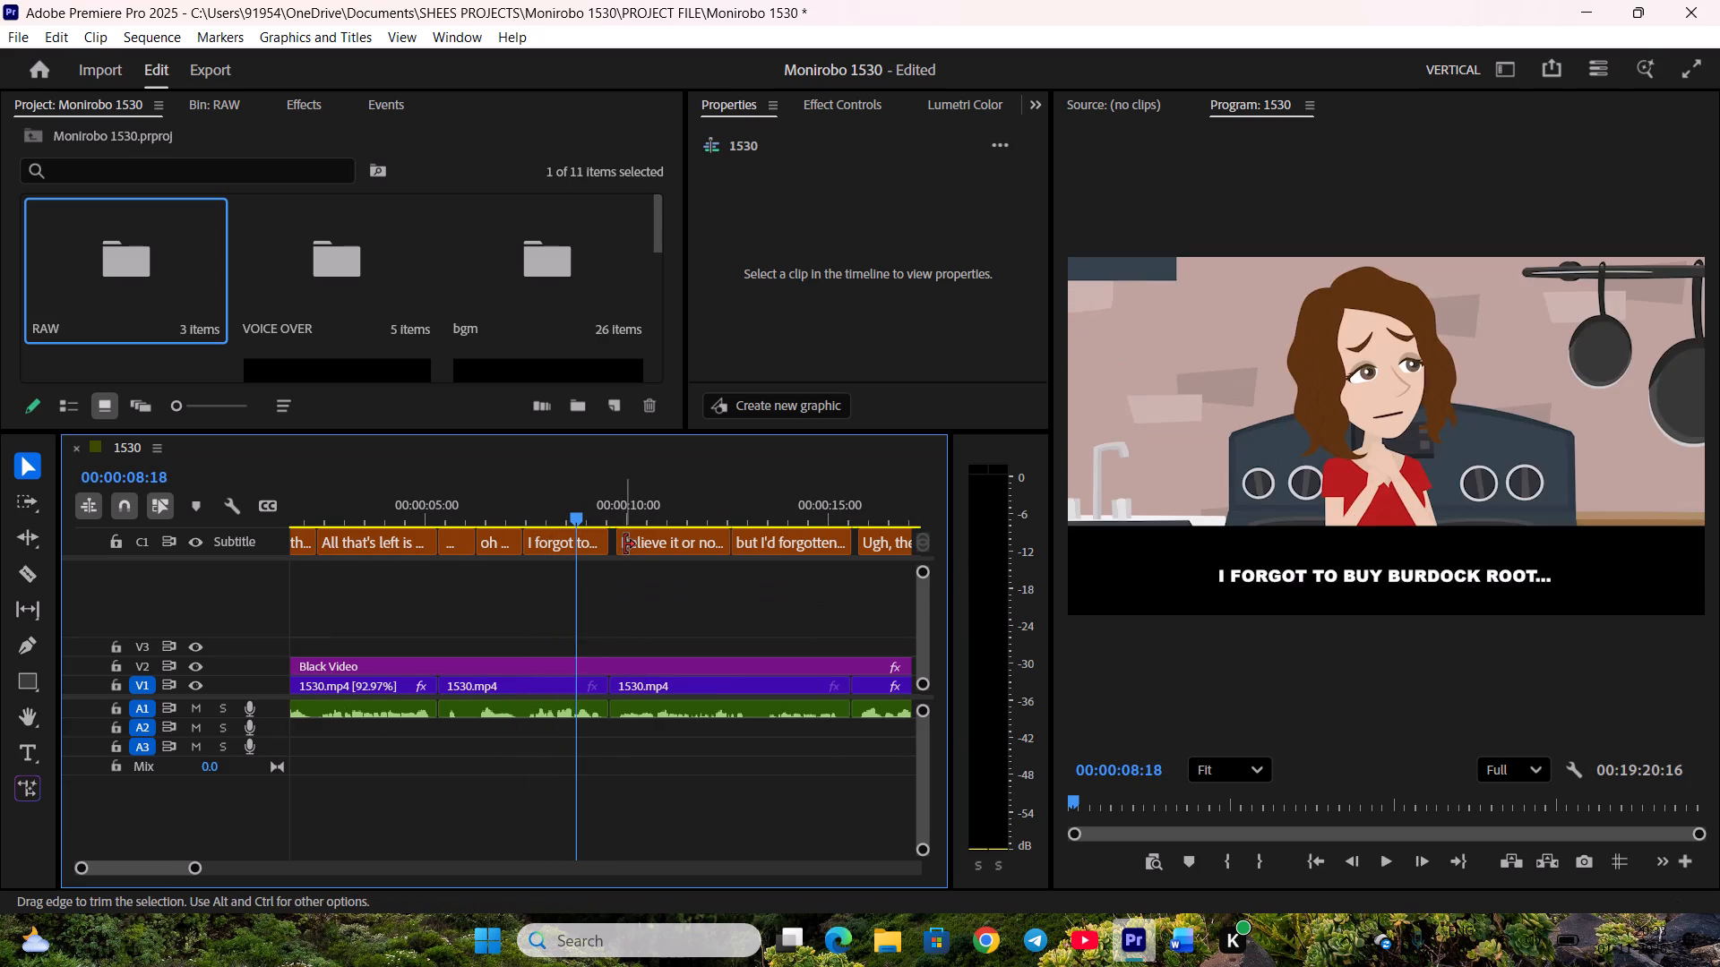
left_click_drag(624, 544, 614, 544)
Raise the gain of the voice-over clip under the "Believe it or not" caption by 11 dB.
scroll(645, 605, "down", 4)
key("space")
left_click(634, 706)
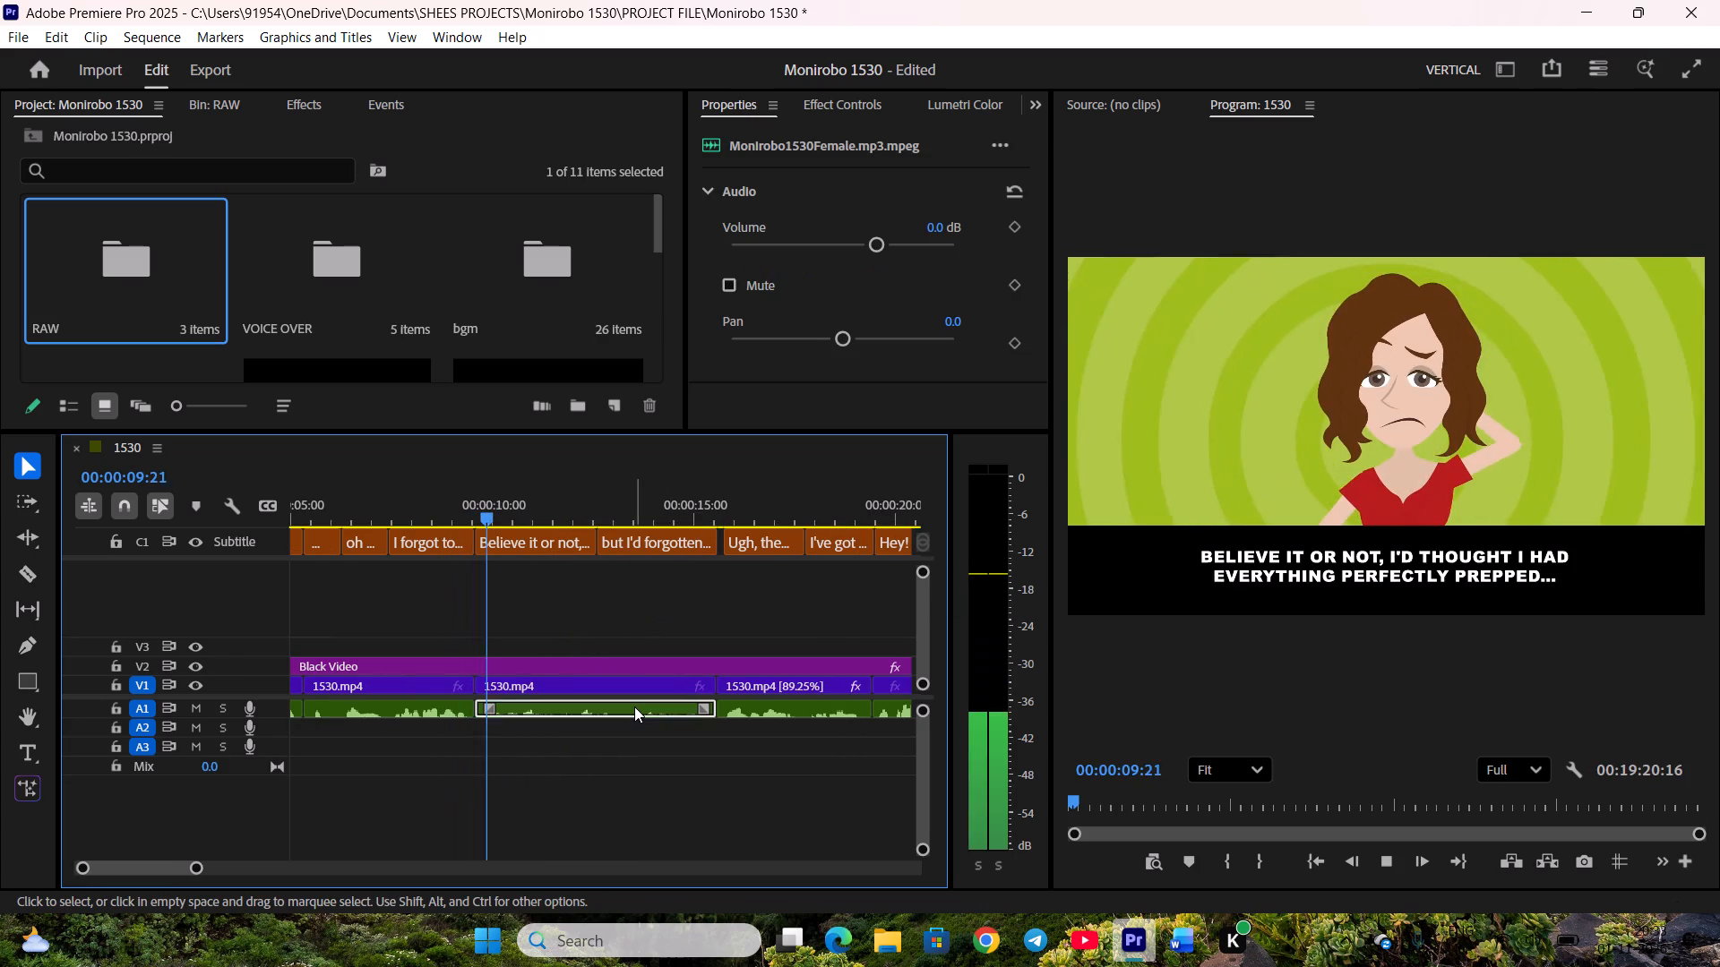
key("g")
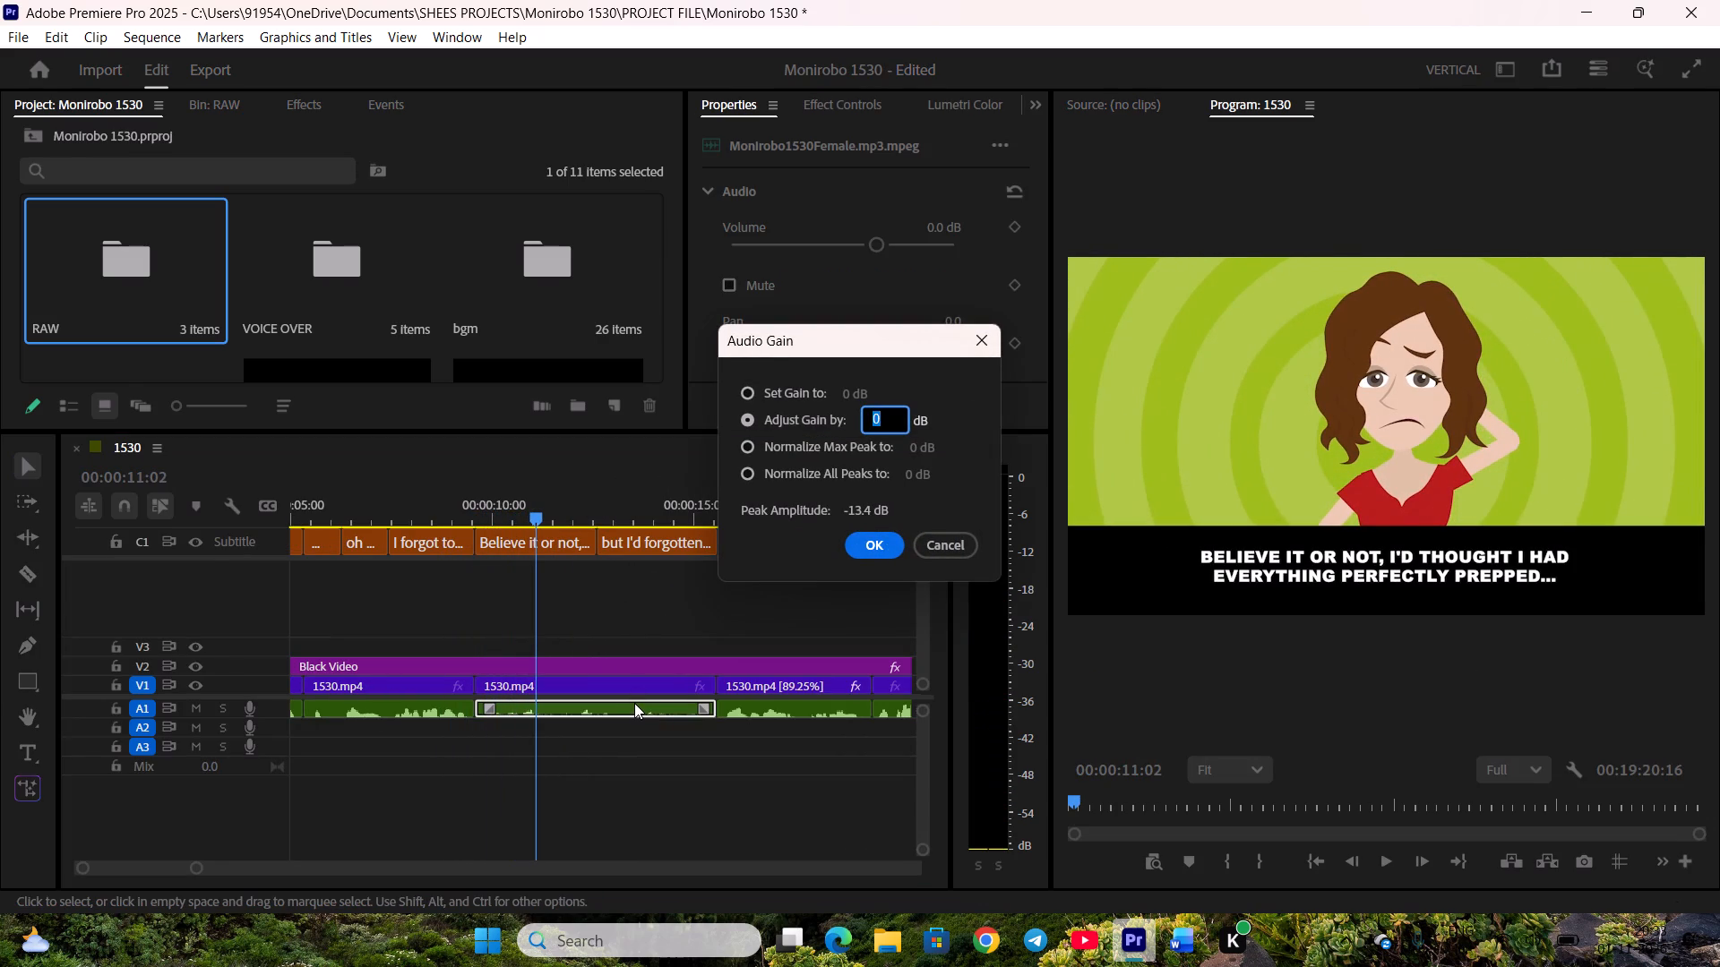
key("1")
key("1")
key("Return")
Start the "Ugh, the worst!!" caption earlier, at the video cut where the "but I'd forgotten" caption ends.
left_click(668, 758)
key("space")
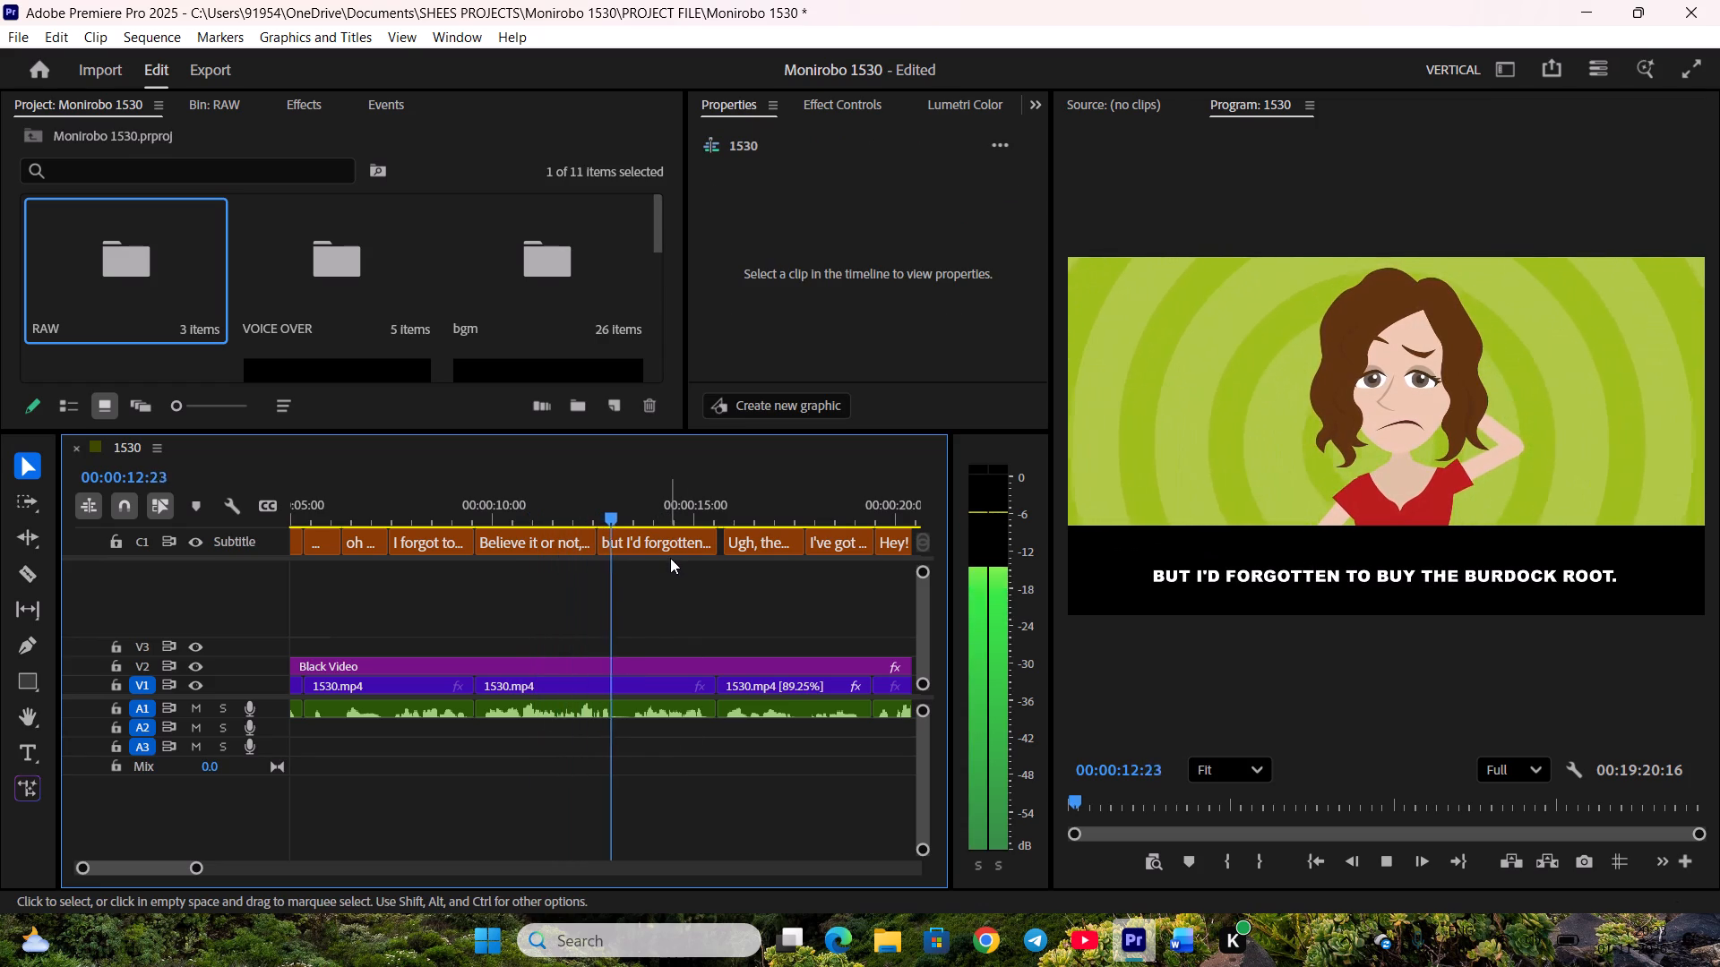
key("space")
key("space")
scroll(675, 561, "down", 1)
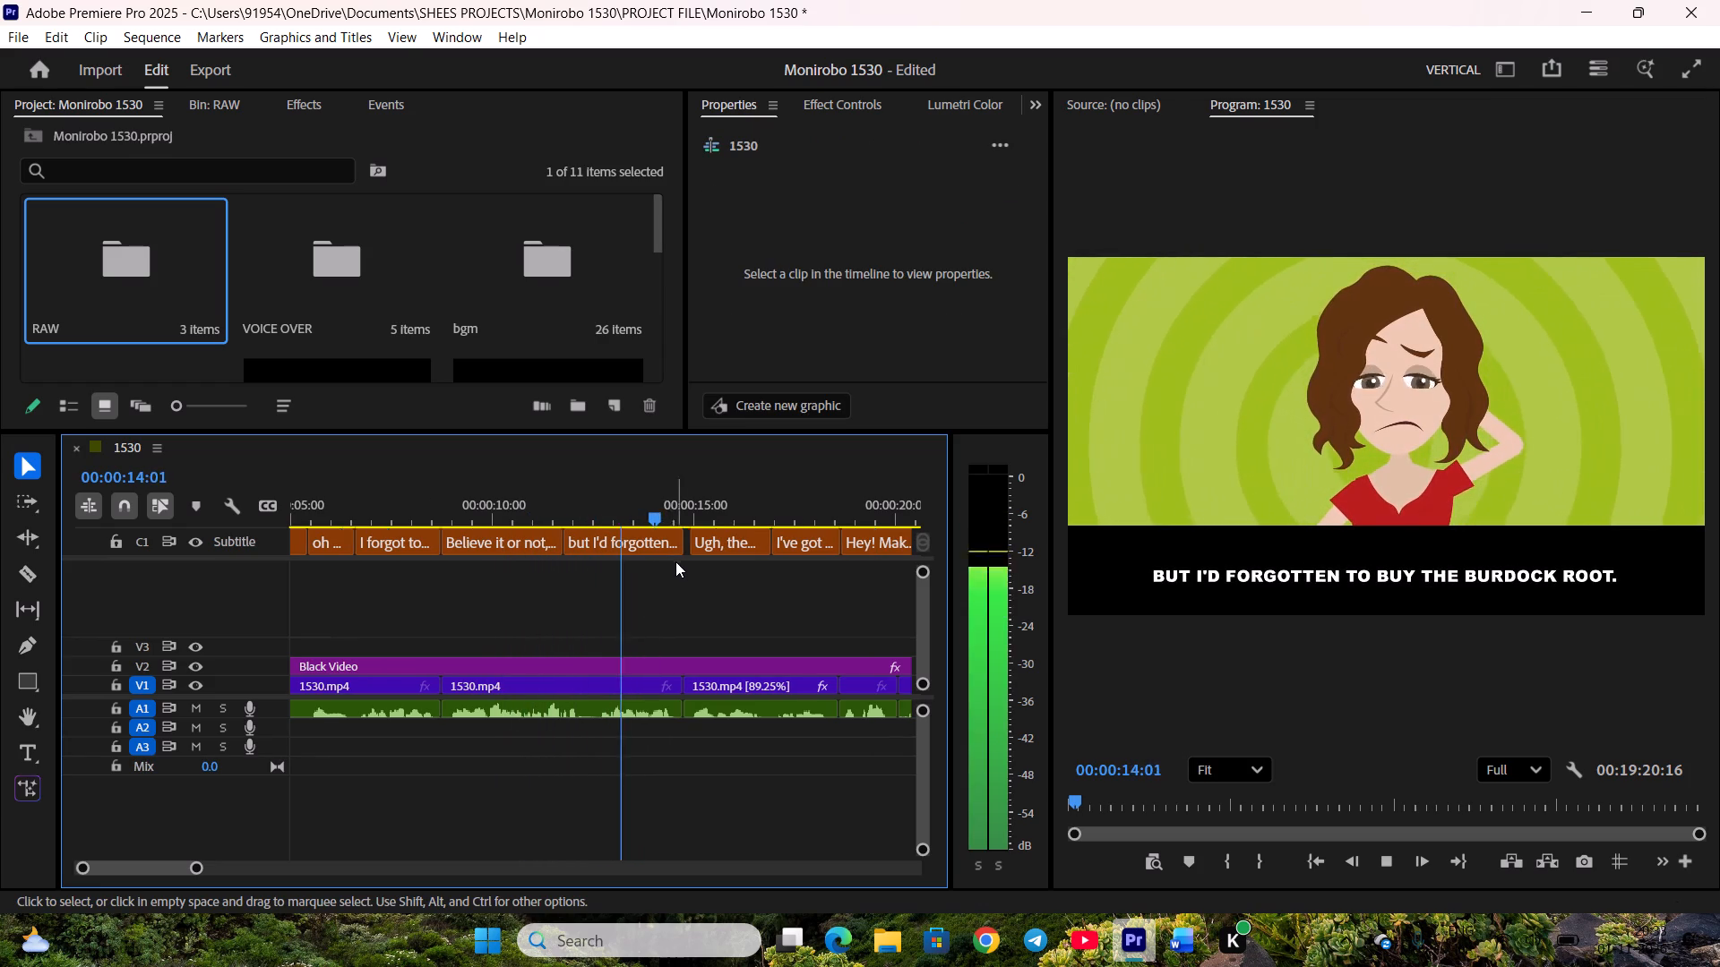
key("space")
left_click(679, 542)
left_click(695, 545)
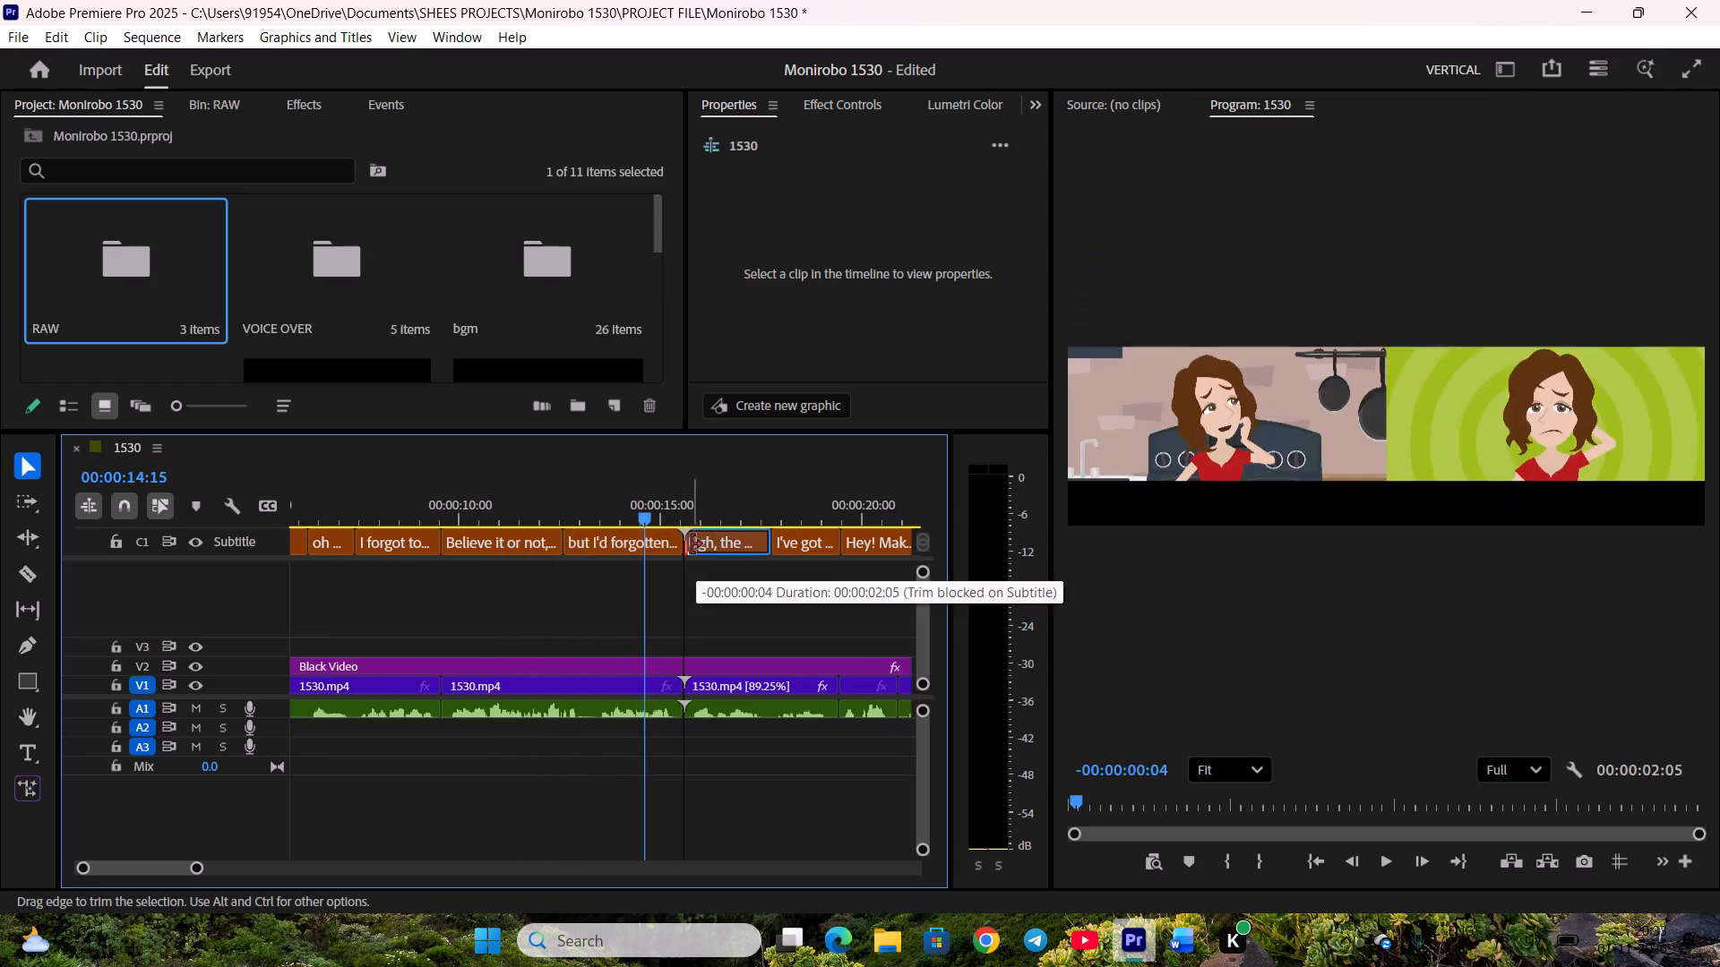
Trim the end of the "I've got to go buy some..." caption back to the video cut.
scroll(695, 561, "down", 4)
key("space")
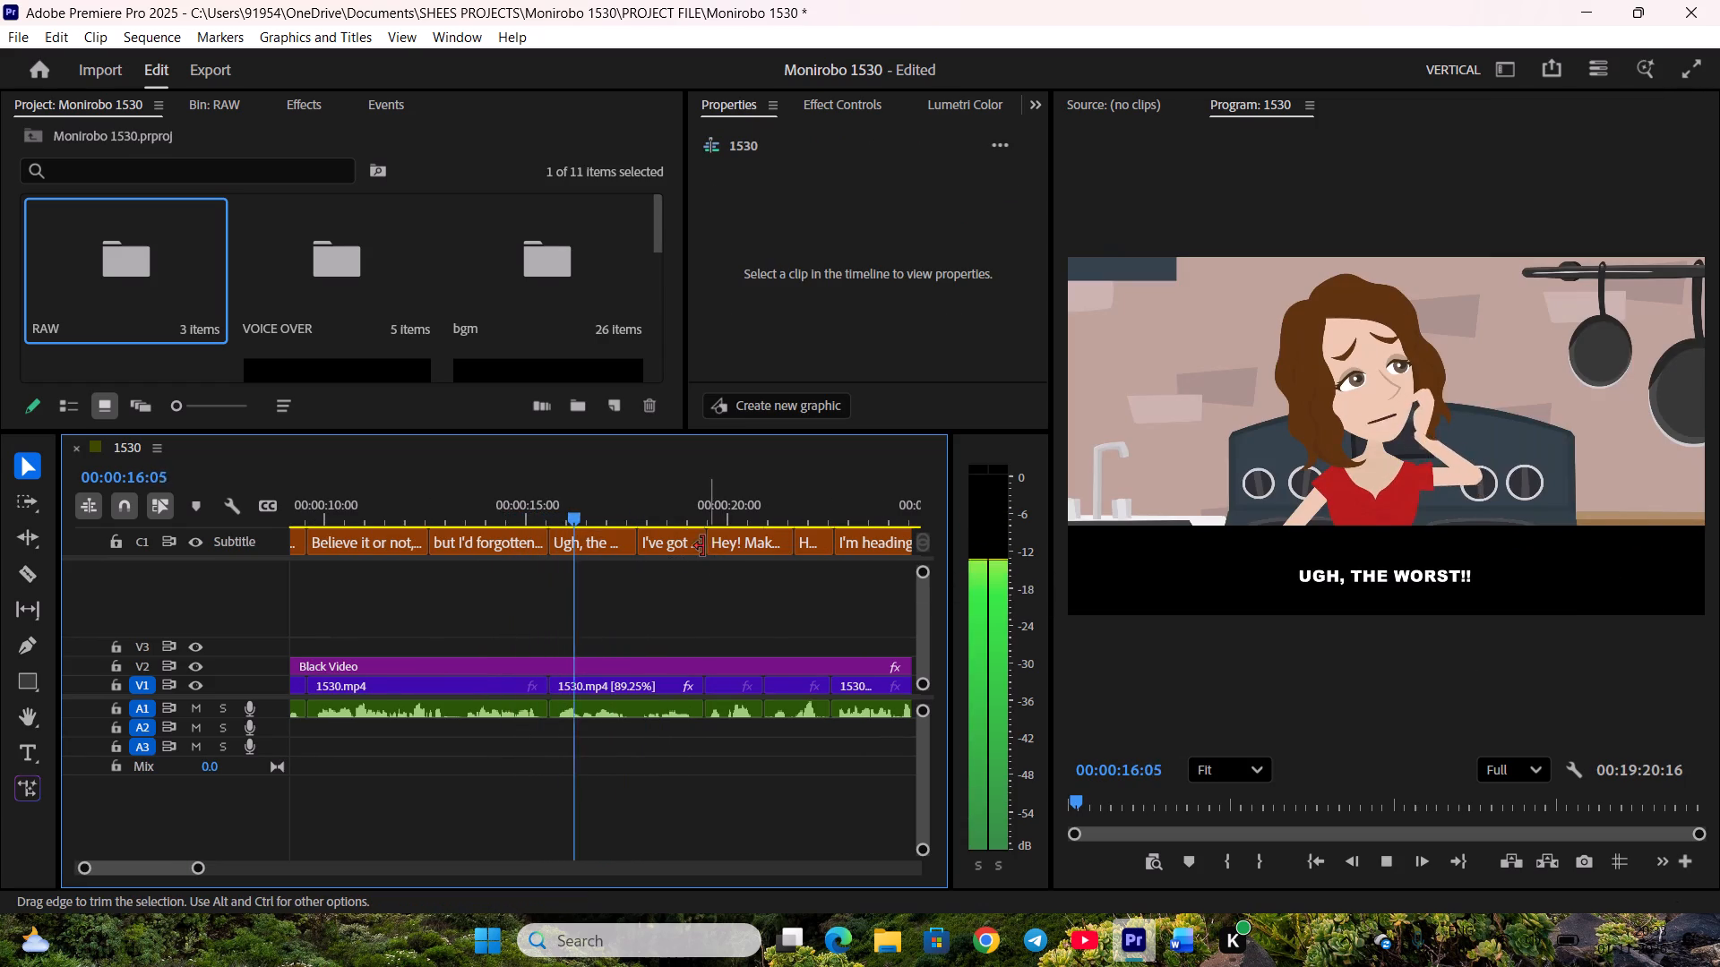
left_click(701, 544)
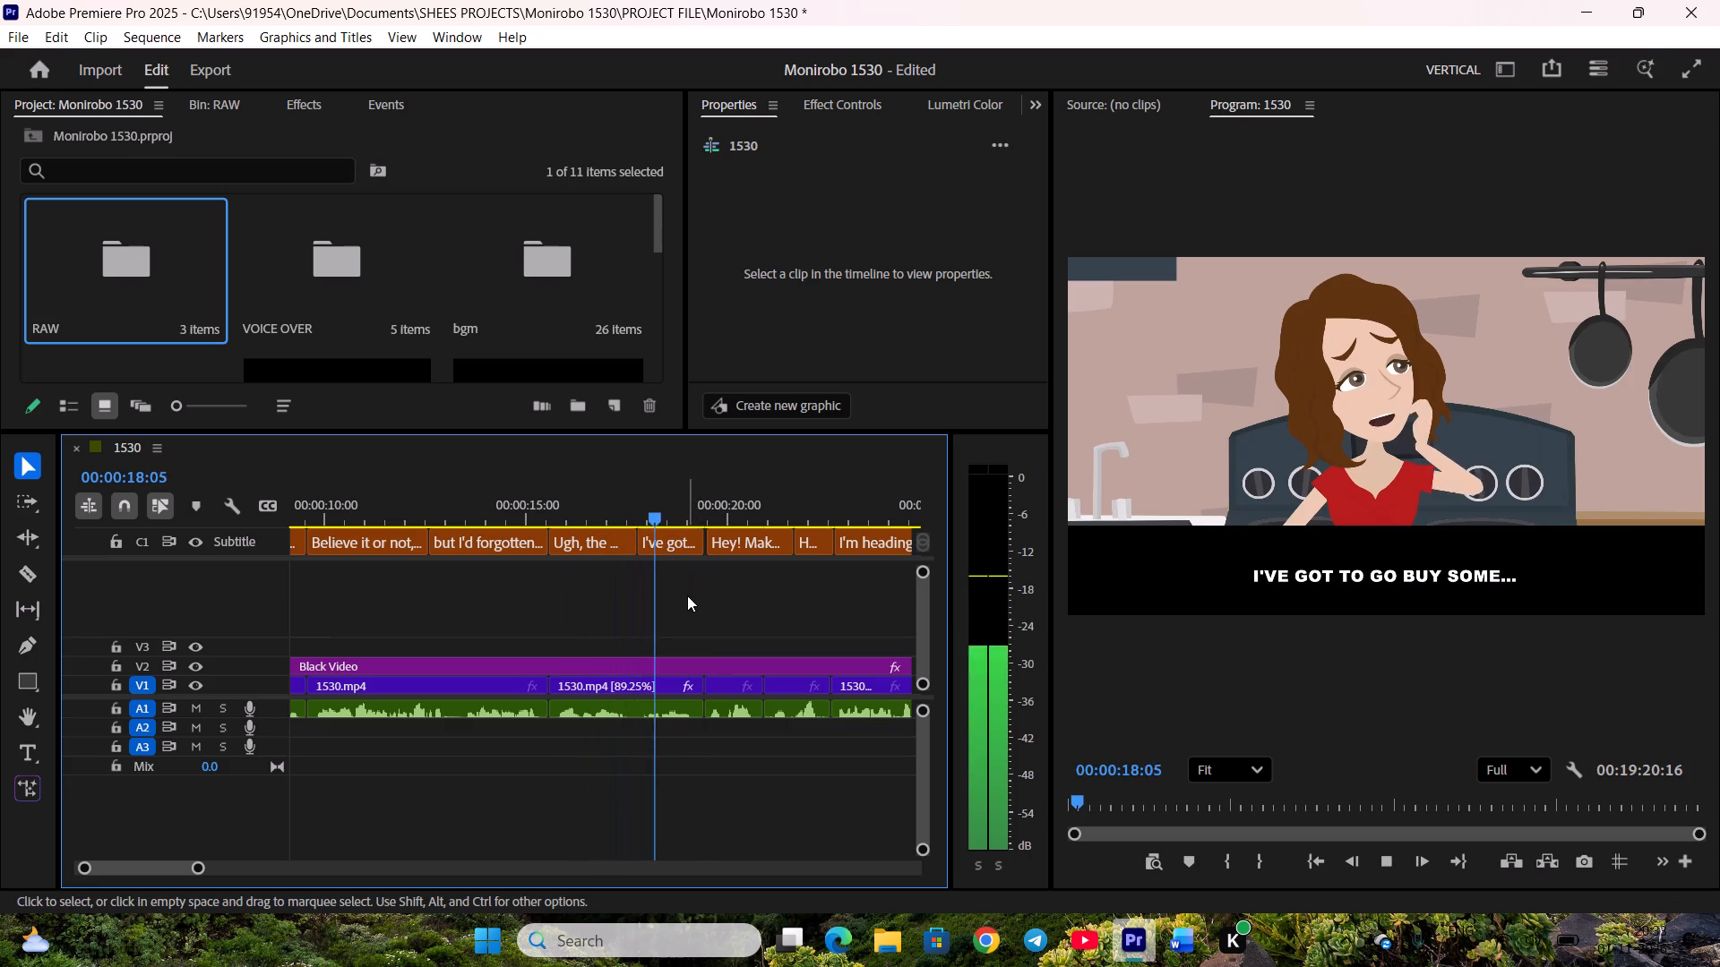
Split the voice-over clip at 00:00:17:16 and raise the gain of the part after the split by 6 dB.
key("space")
left_click_drag(664, 497, 636, 503)
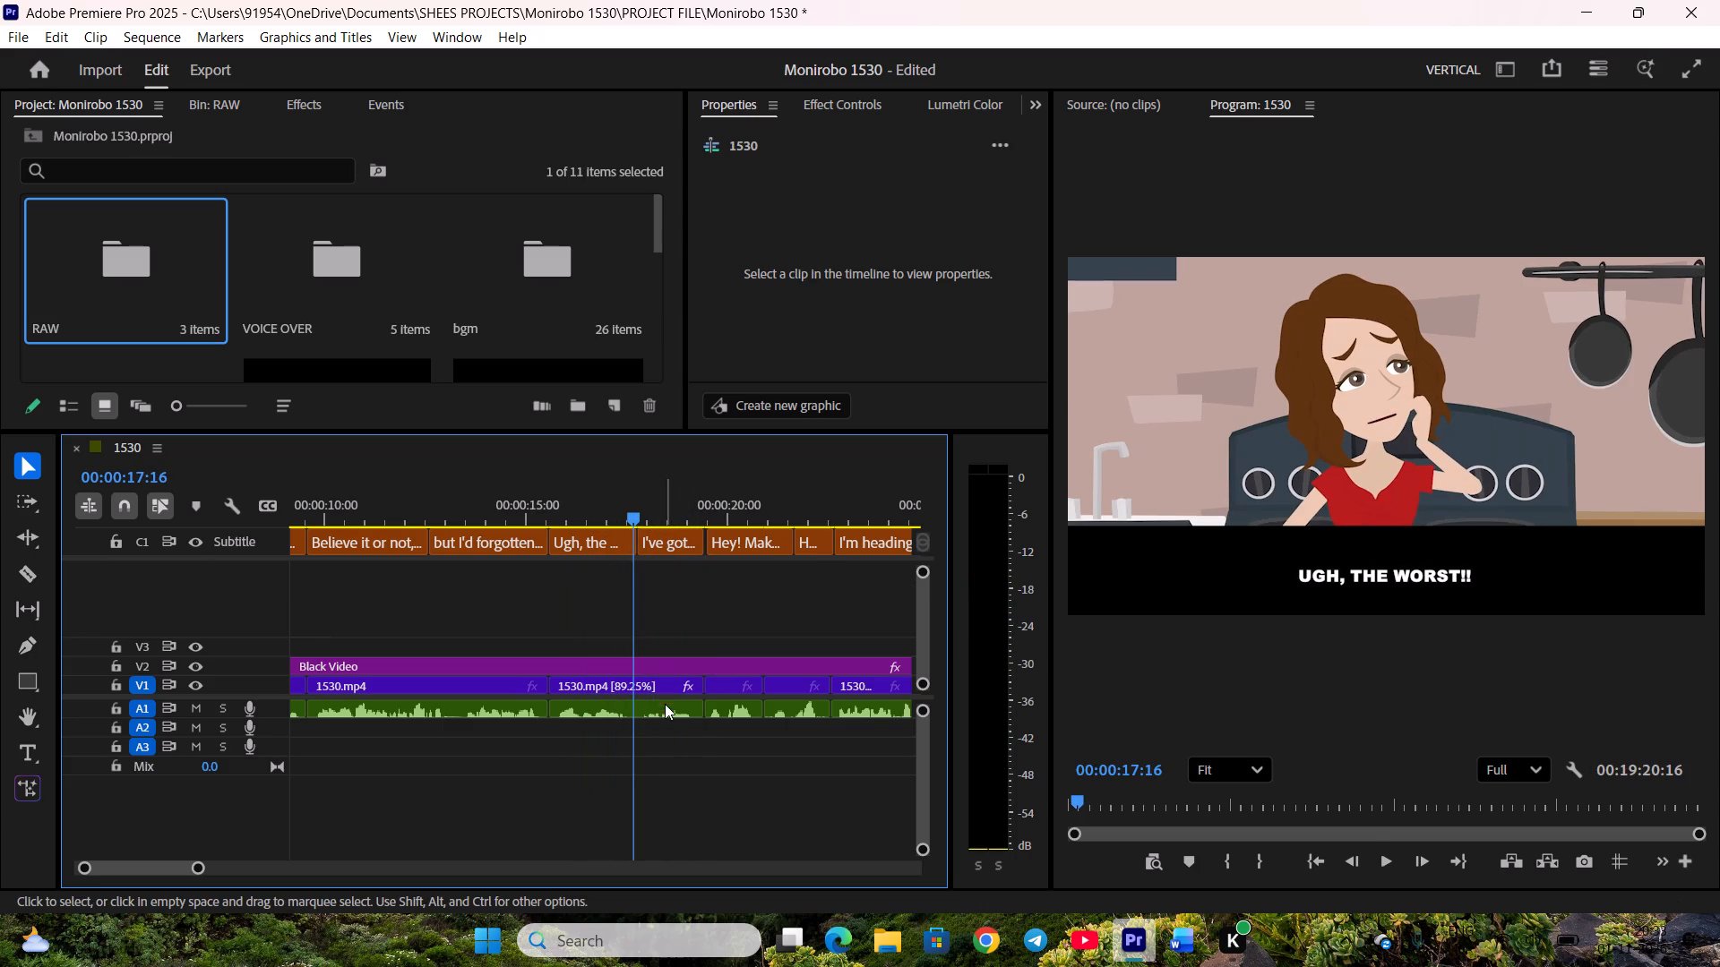
left_click(665, 710)
key("c")
left_click(666, 710)
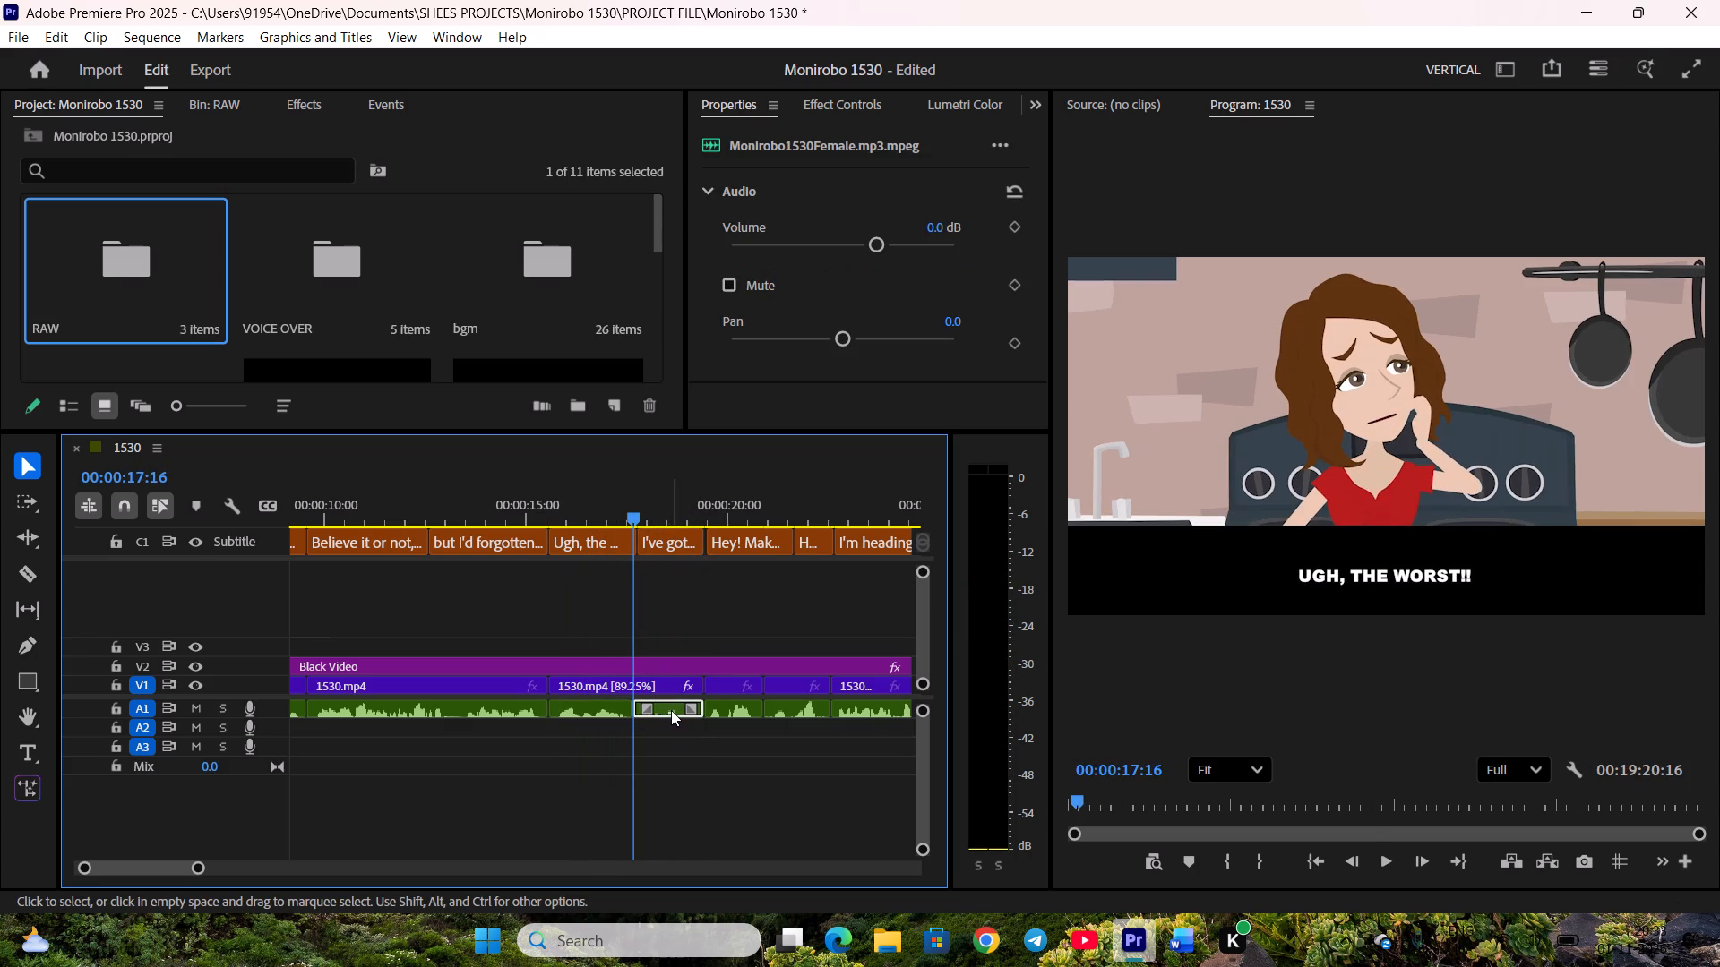
key("g")
key("6")
key("Return")
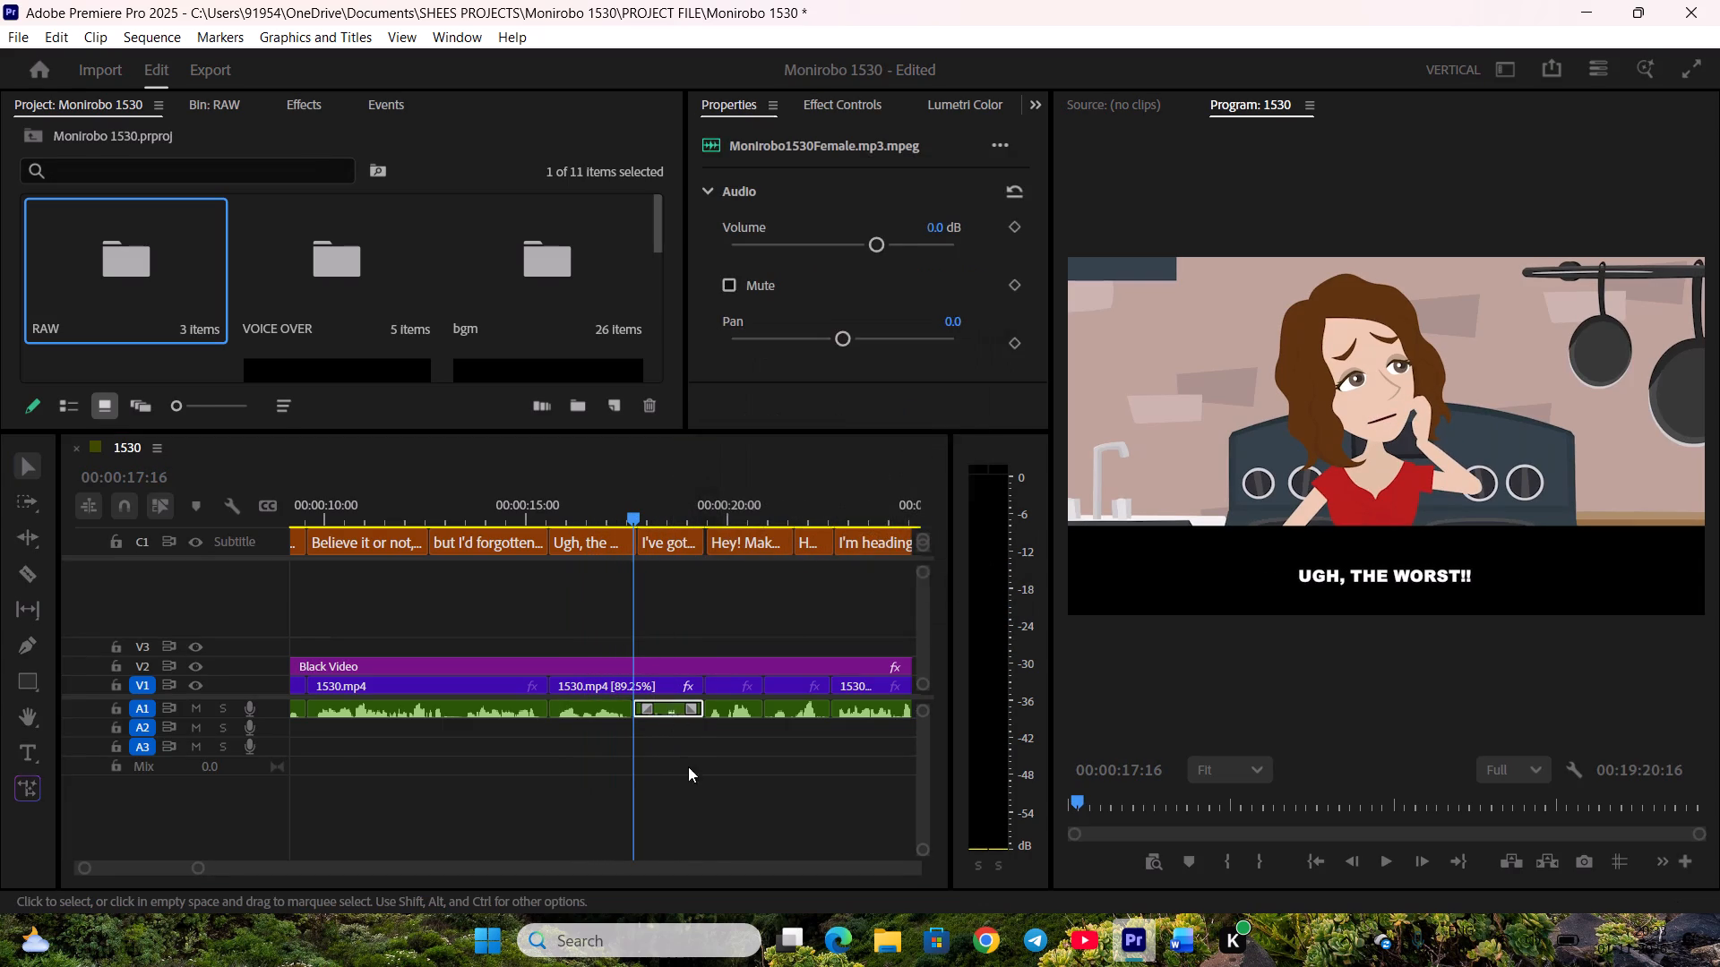
Fit the "Hey! Makoto!" caption to its shot by moving both ends to the video cuts, and start the "Hm?" caption at its end.
left_click(701, 782)
key("space")
scroll(707, 766, "down", 4)
key("space")
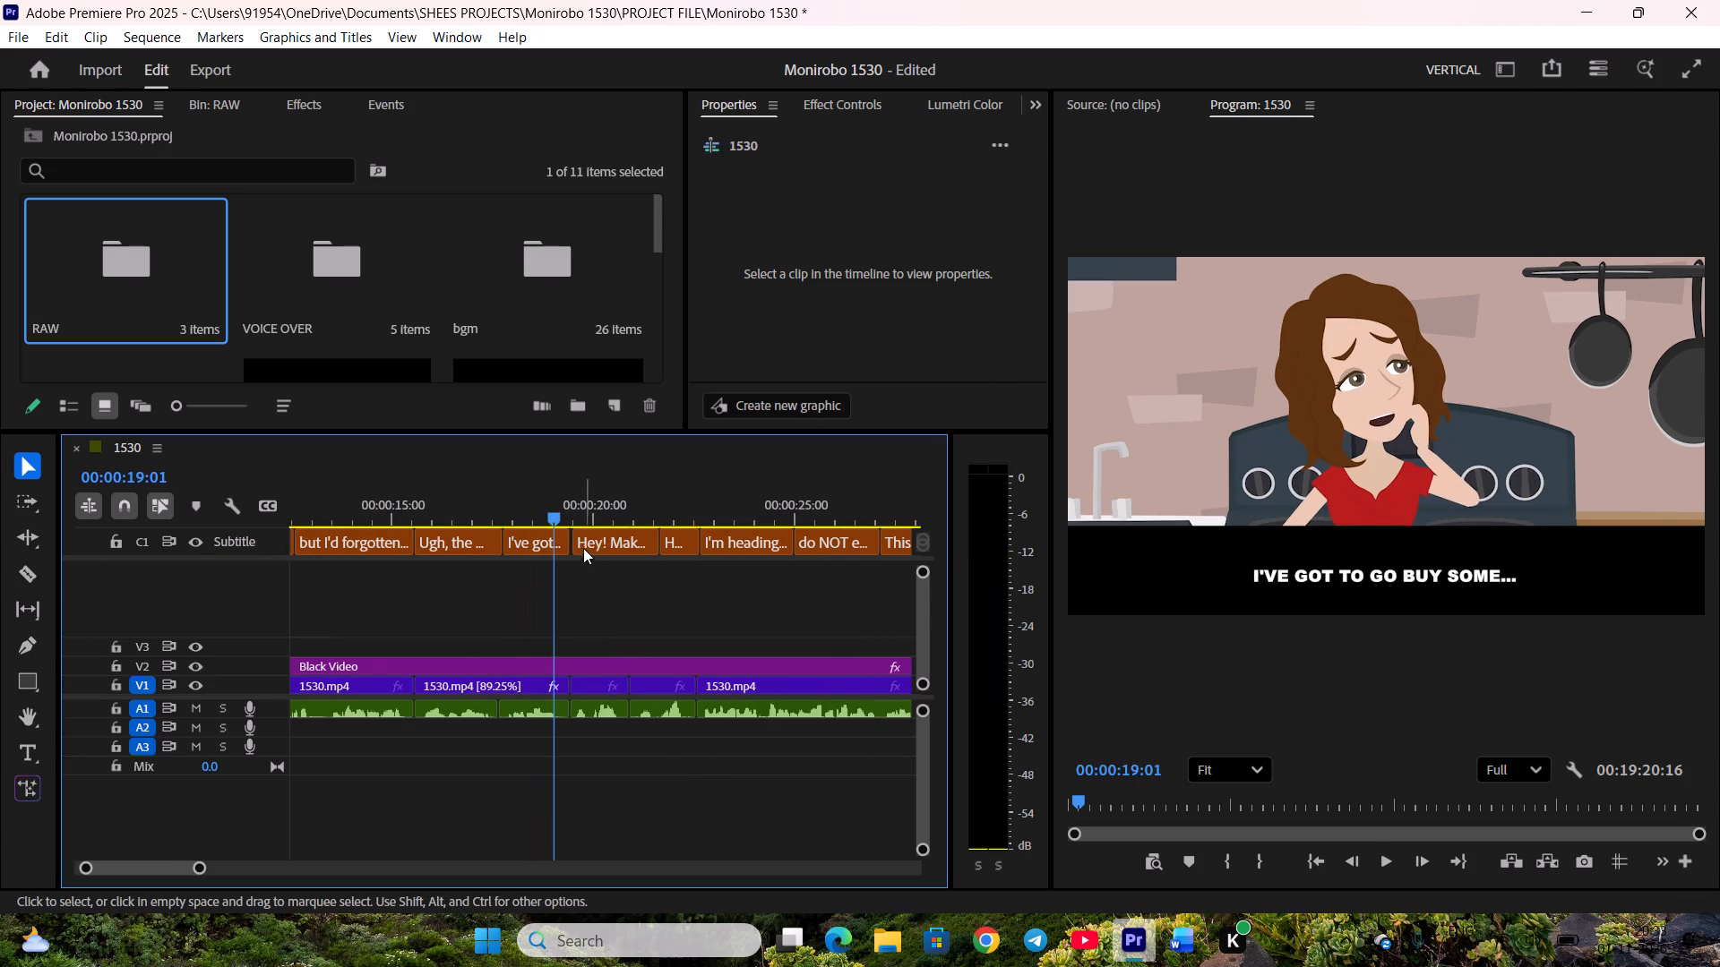
left_click(576, 545)
key("space")
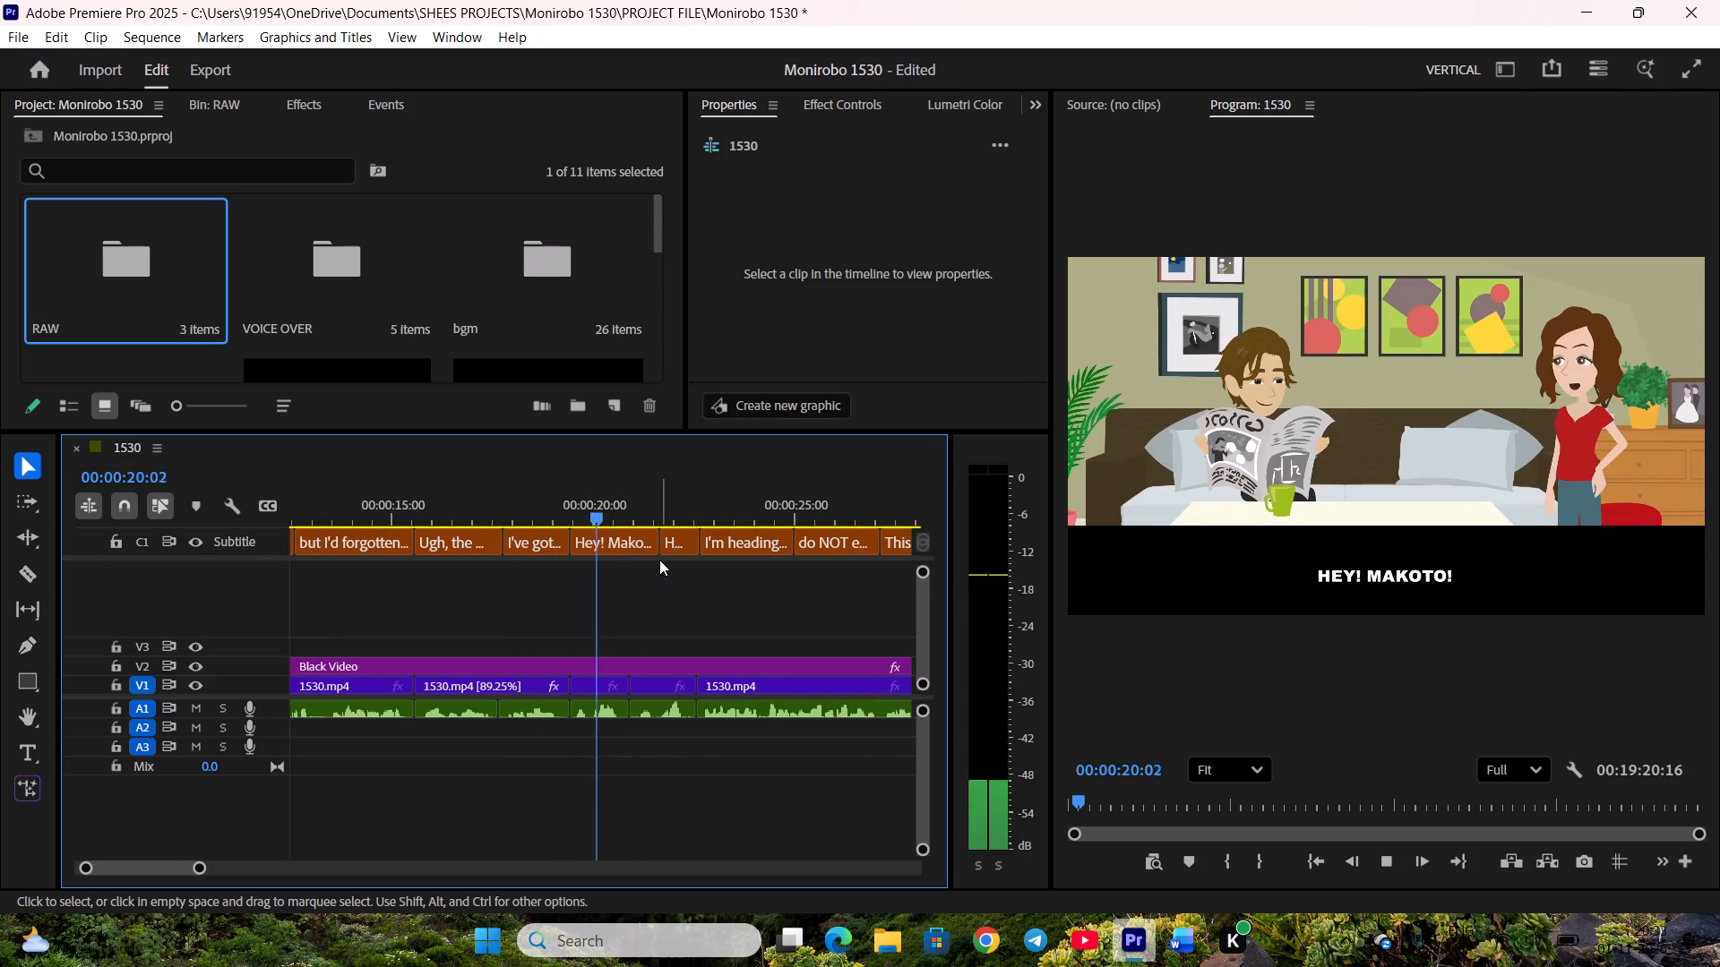
key("space")
left_click_drag(653, 549, 630, 552)
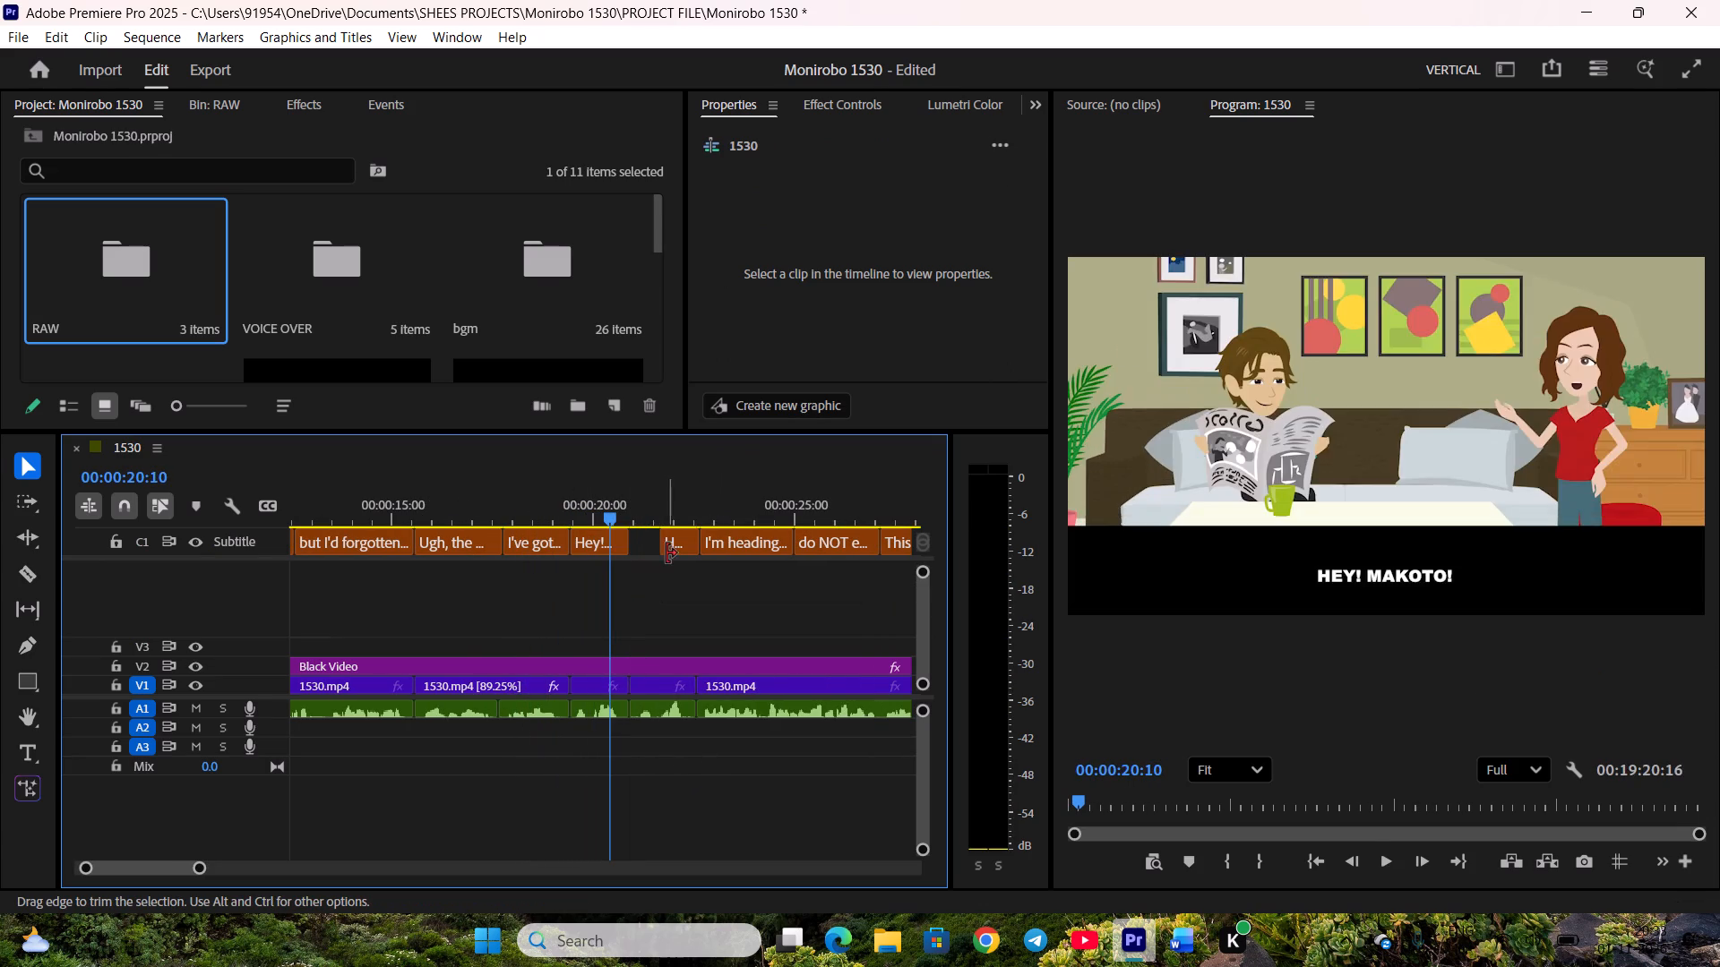
left_click_drag(668, 552, 641, 554)
Trim the end of the "Hm?" caption and the start of "I'm heading out shopping now" back to the video cut.
key("space")
left_click_drag(695, 549, 687, 549)
key("space")
left_click_drag(709, 548, 700, 549)
Play the sequence from the "Hm?" caption to "This is the one I'm delivering..." to check caption timing.
scroll(697, 601, "down", 4)
key("space")
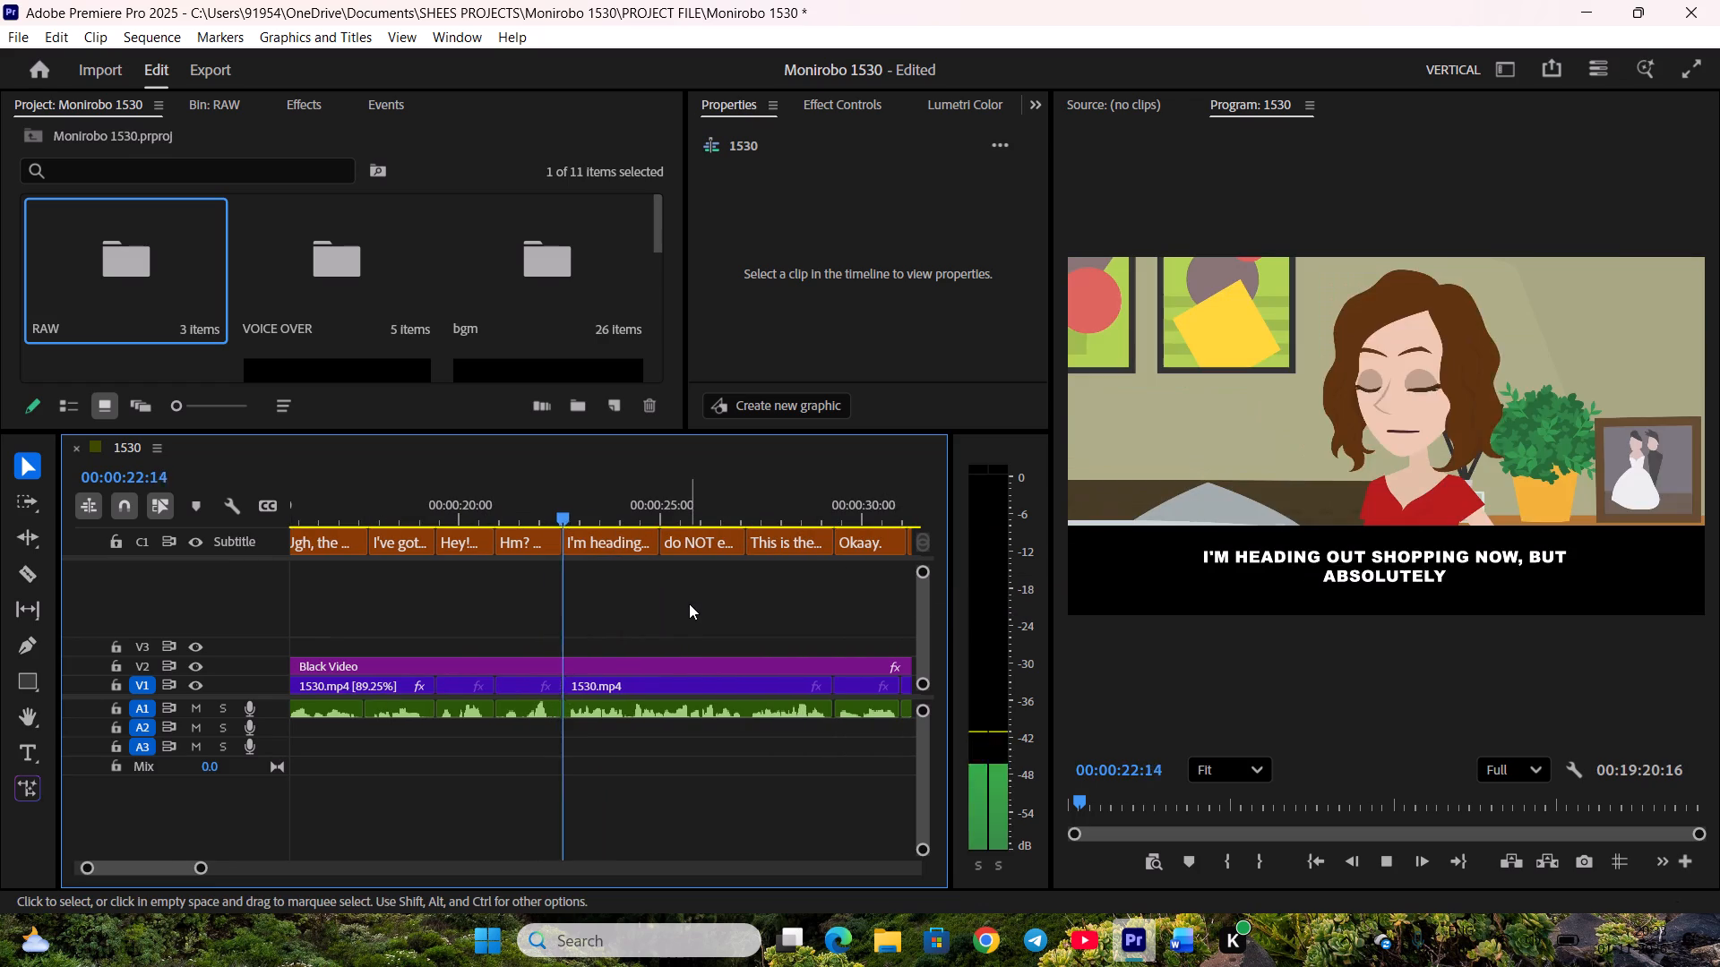
key("space")
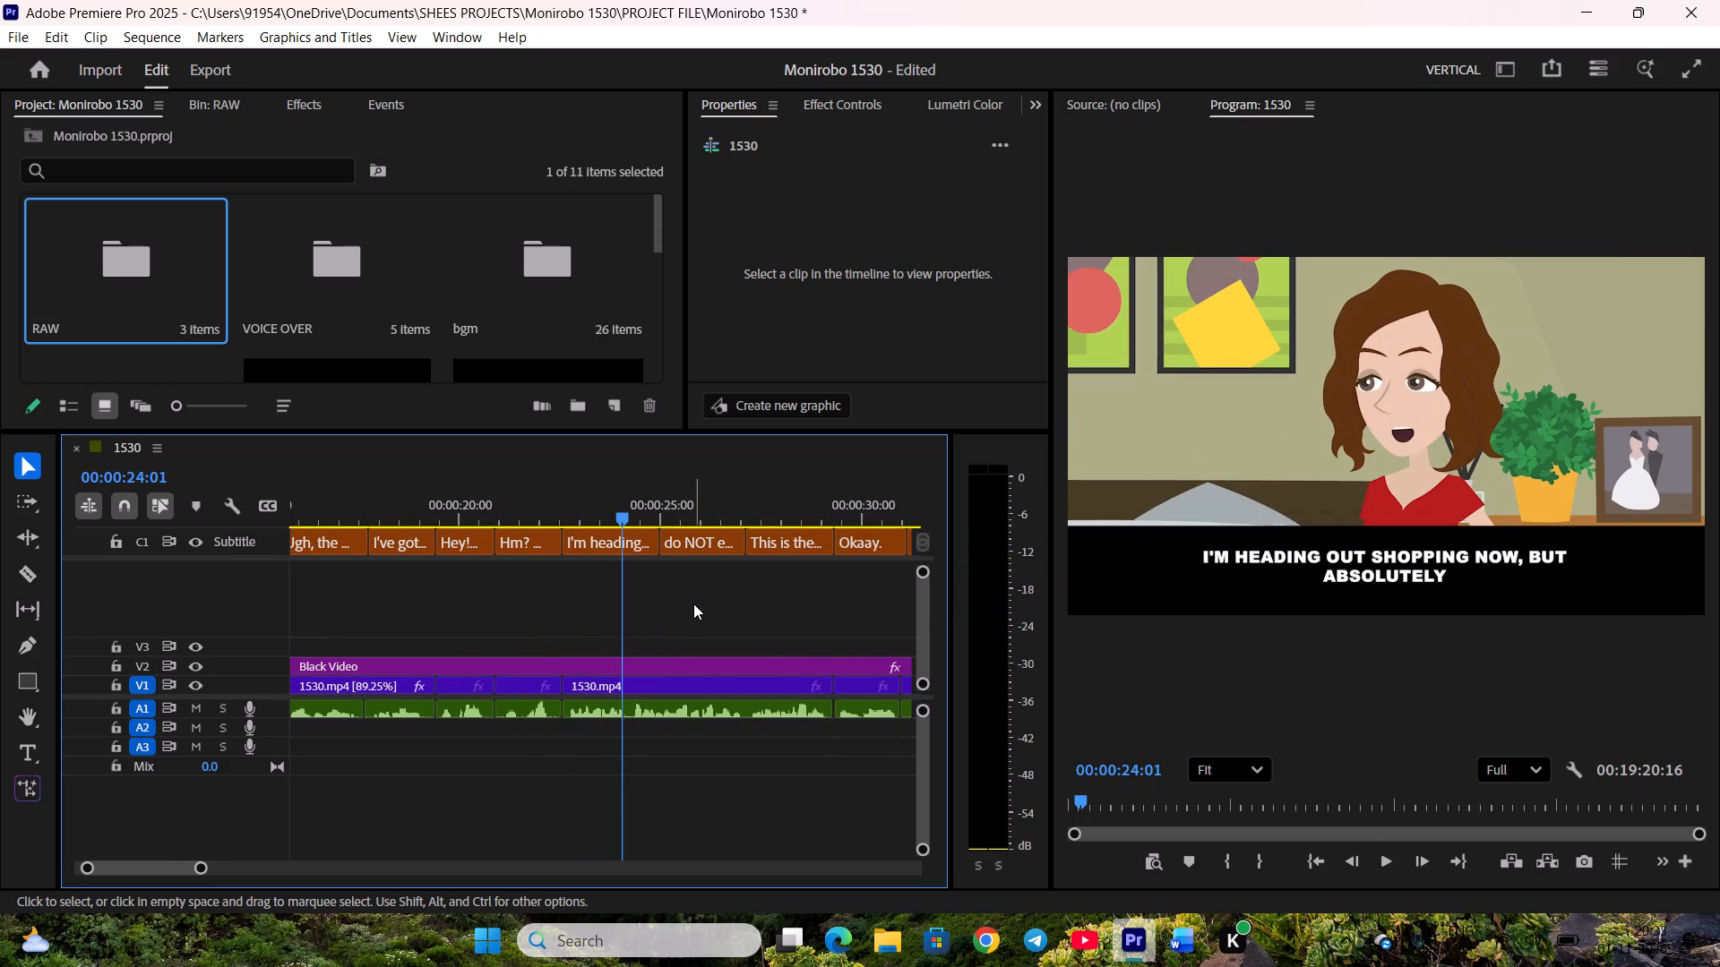
key("space")
scroll(697, 604, "down", 2)
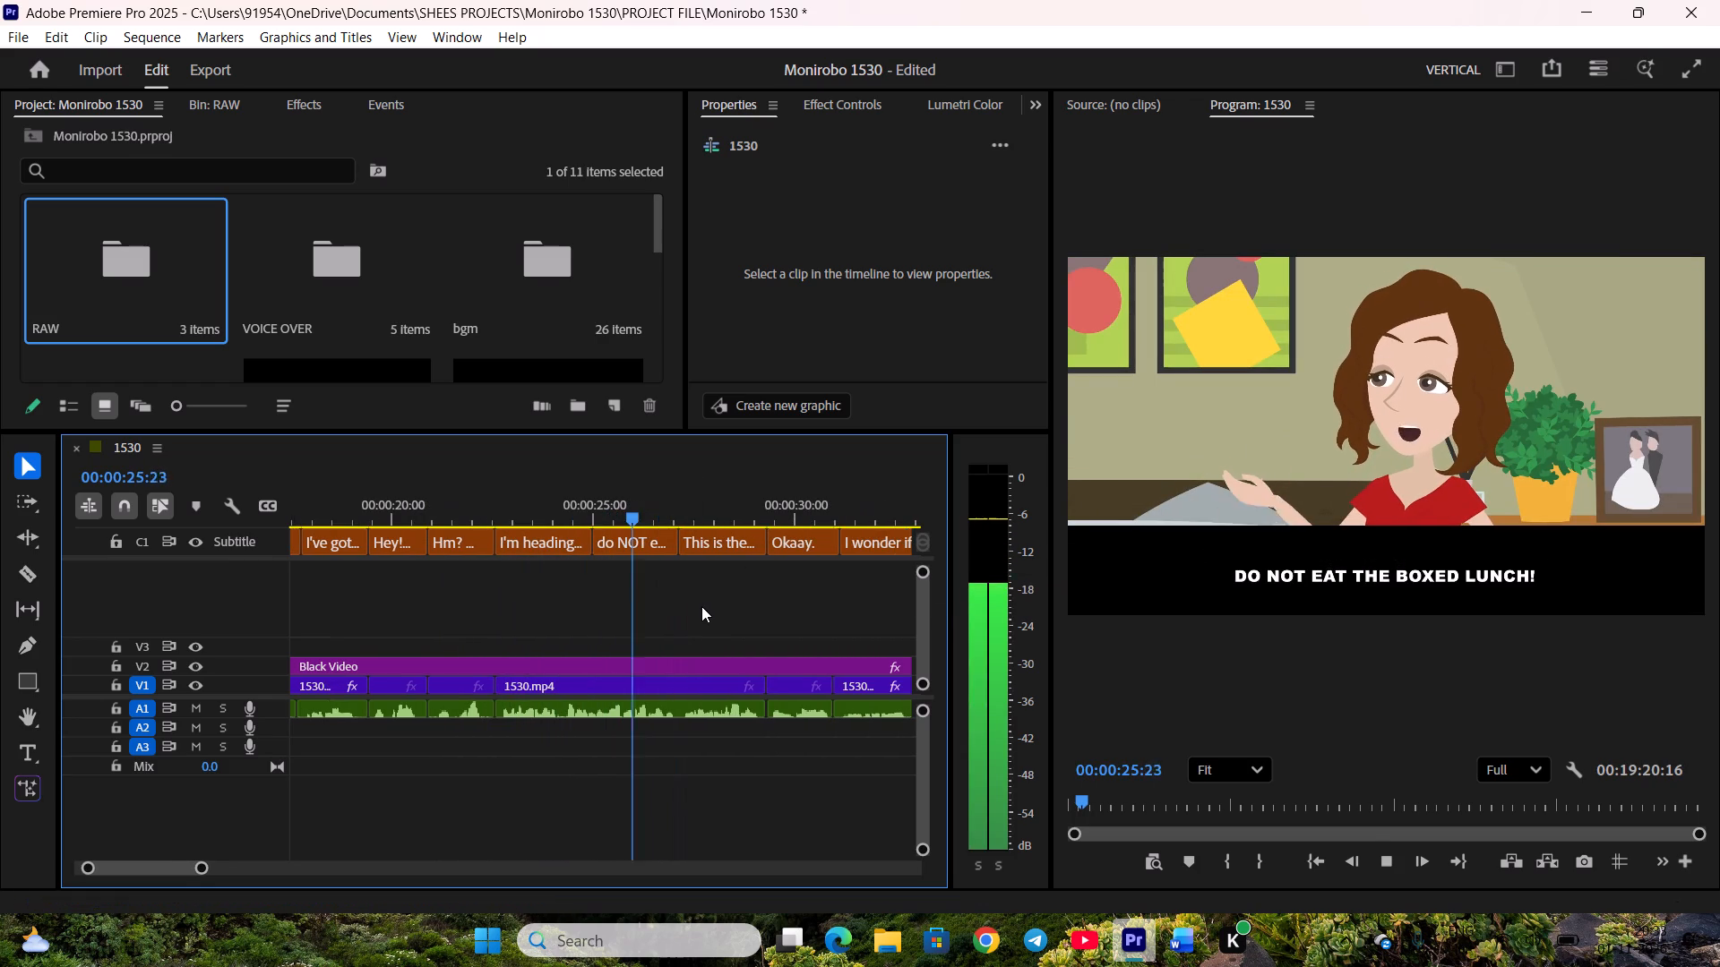
key("space")
scroll(704, 603, "down", 2)
key("space")
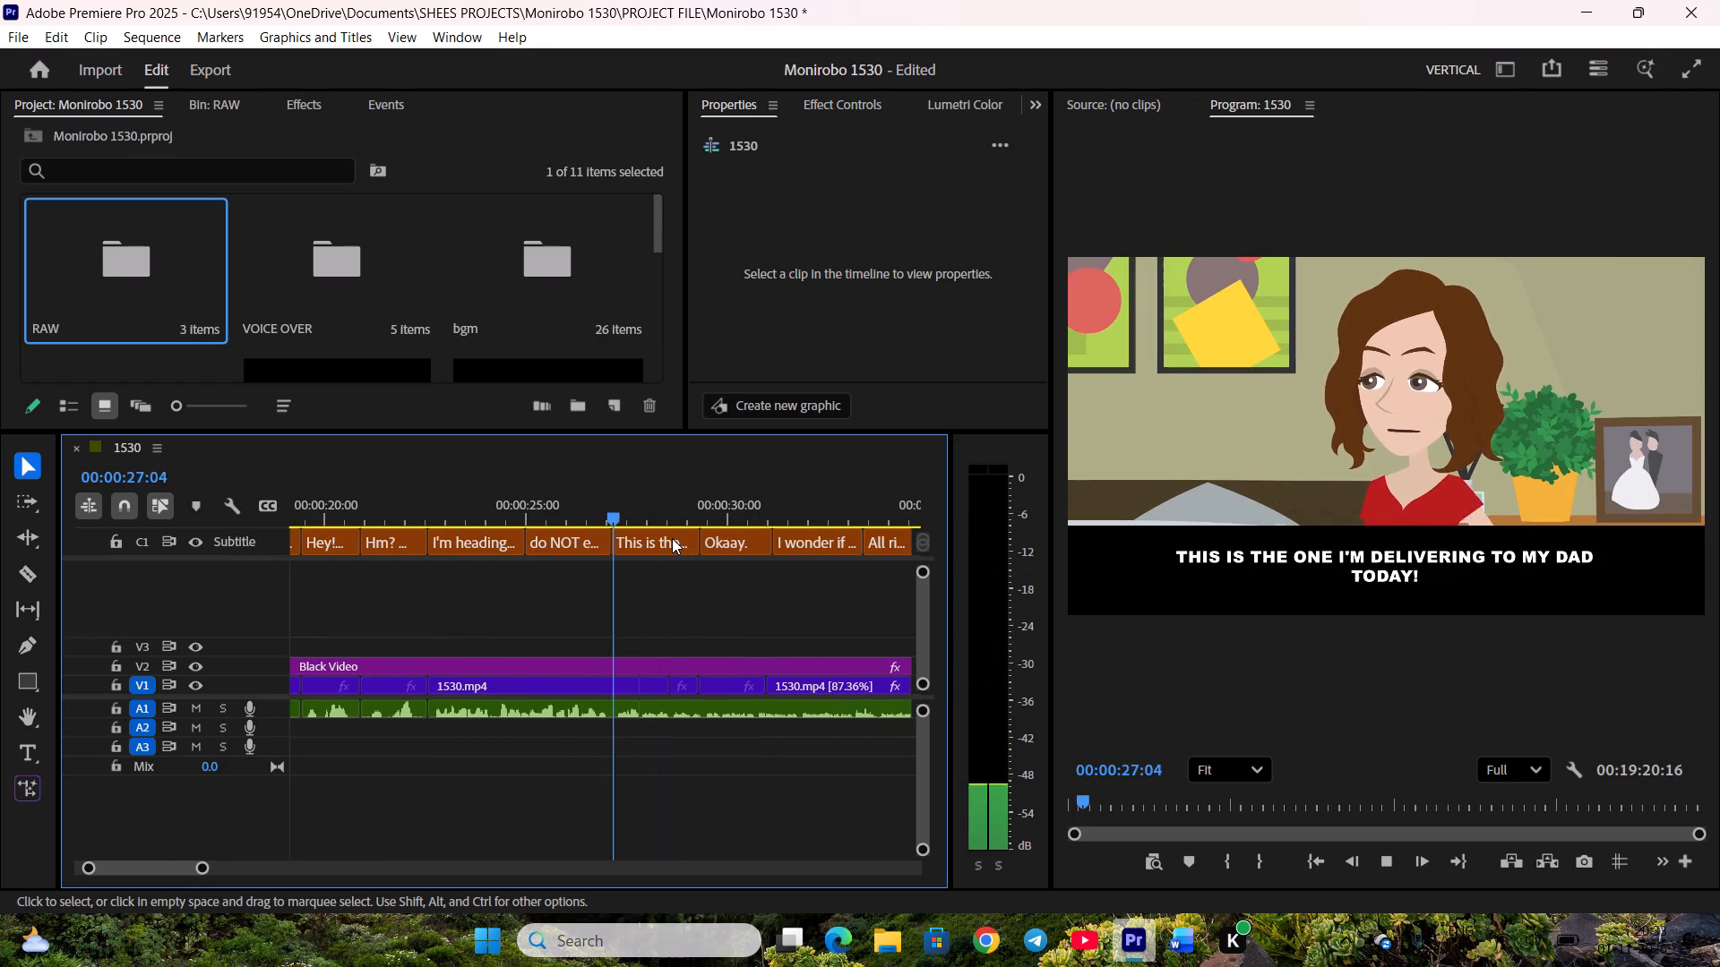
Trim the end of the "This is the one..." caption and the start of "Okaay." to the video cut.
key("space")
left_click(696, 541)
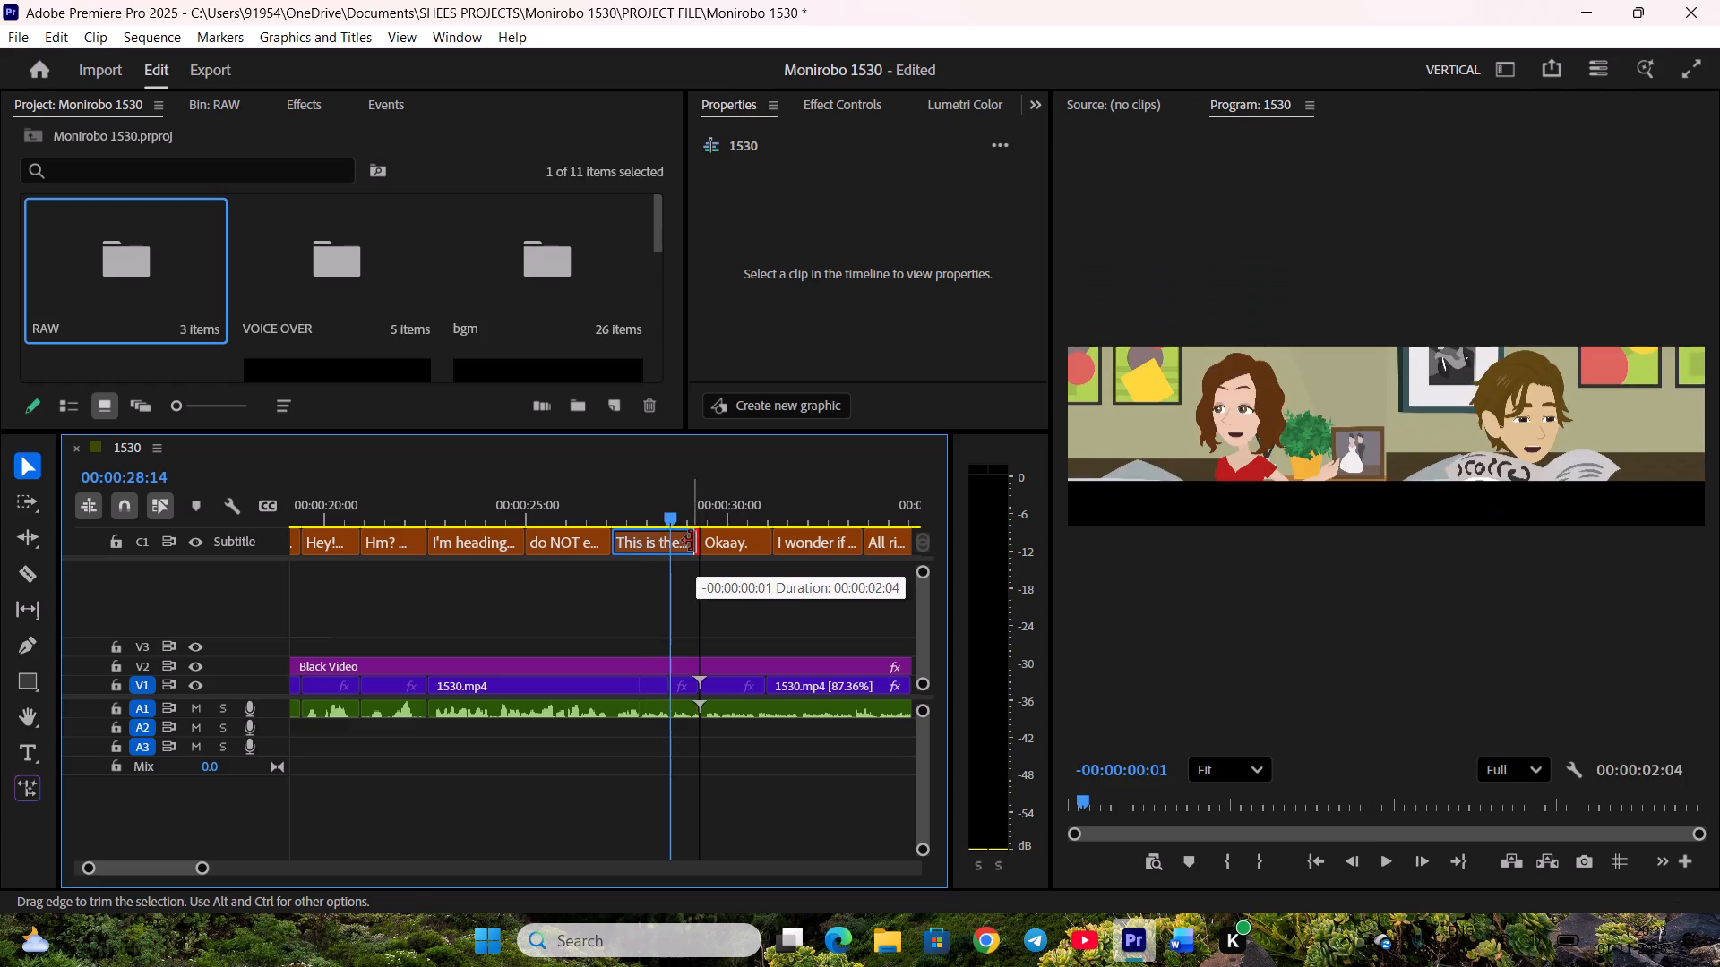
key("space")
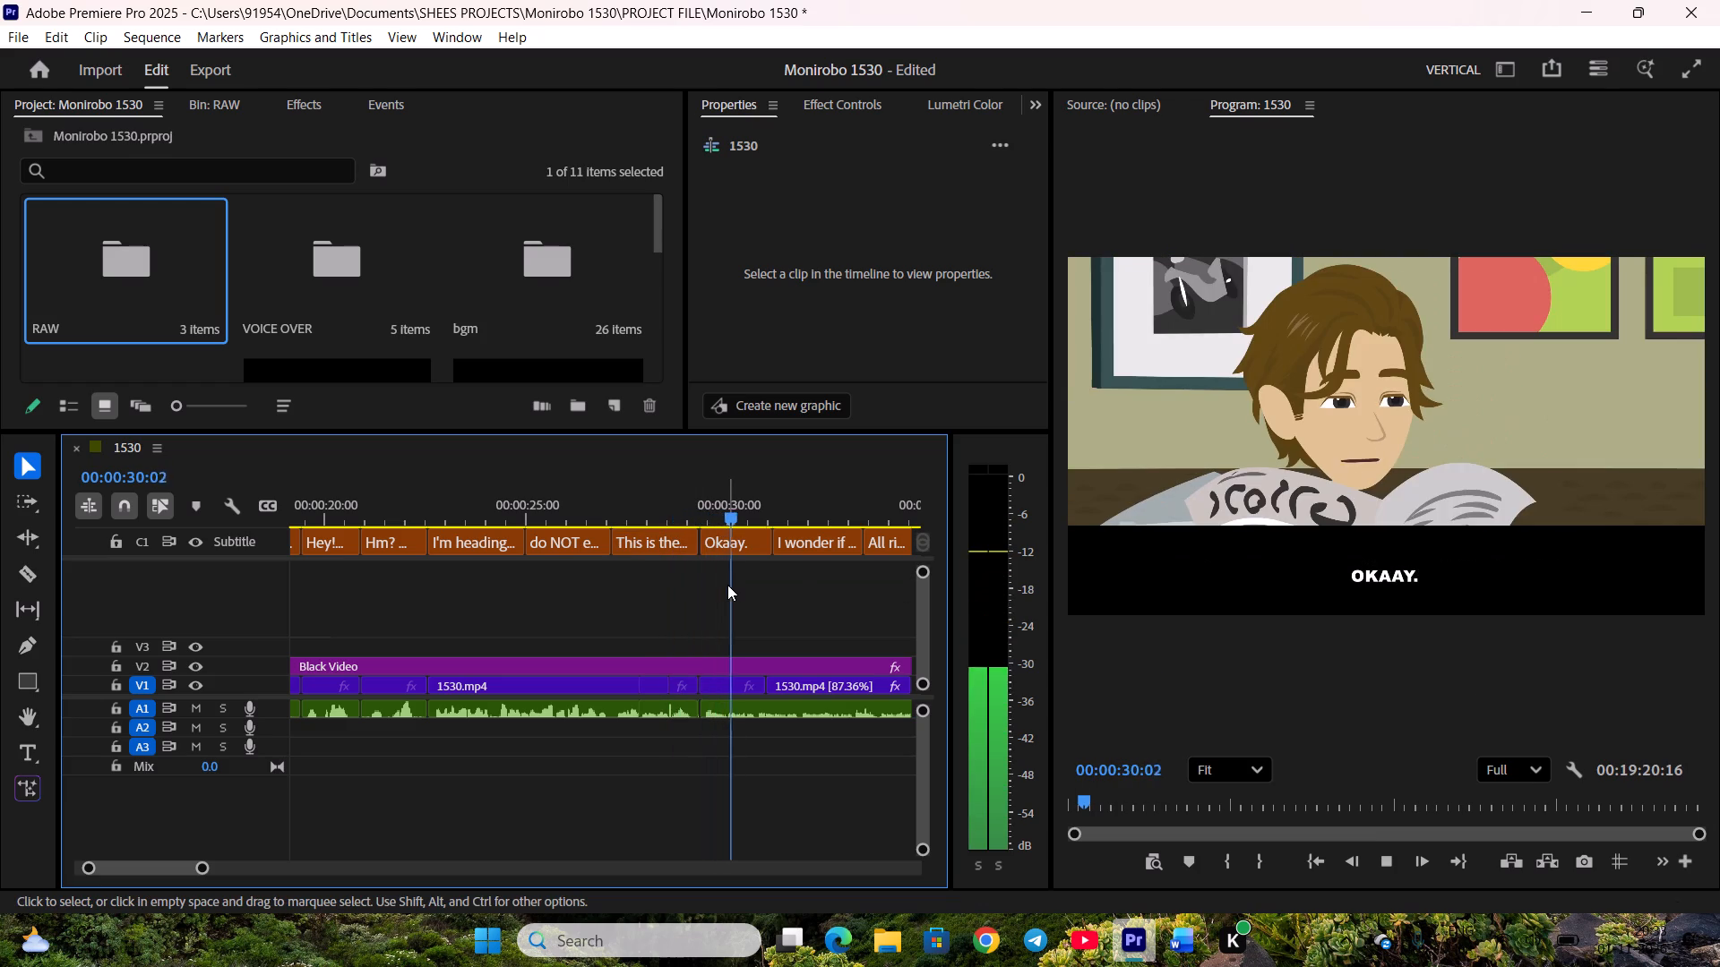
key("space")
left_click(708, 548)
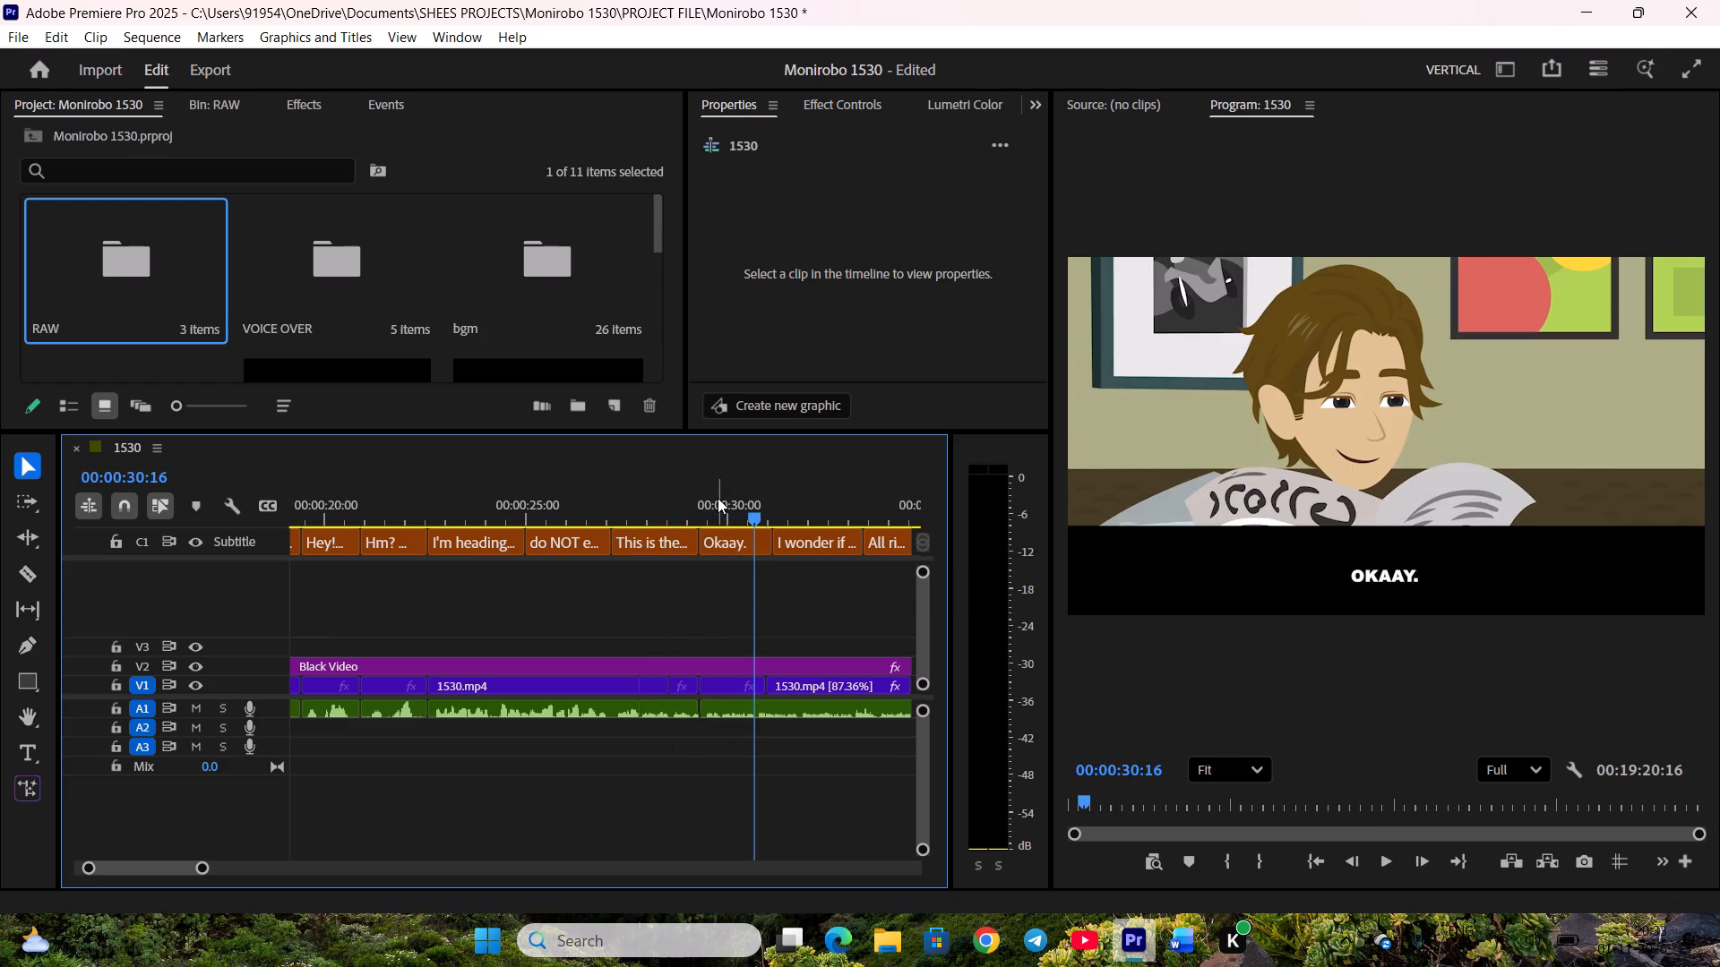
Move the end of the "Okaay." caption and the start of "I wonder if it'll be okay..." to the video cut.
left_click_drag(718, 497, 693, 509)
scroll(701, 543, "down", 4)
key("space")
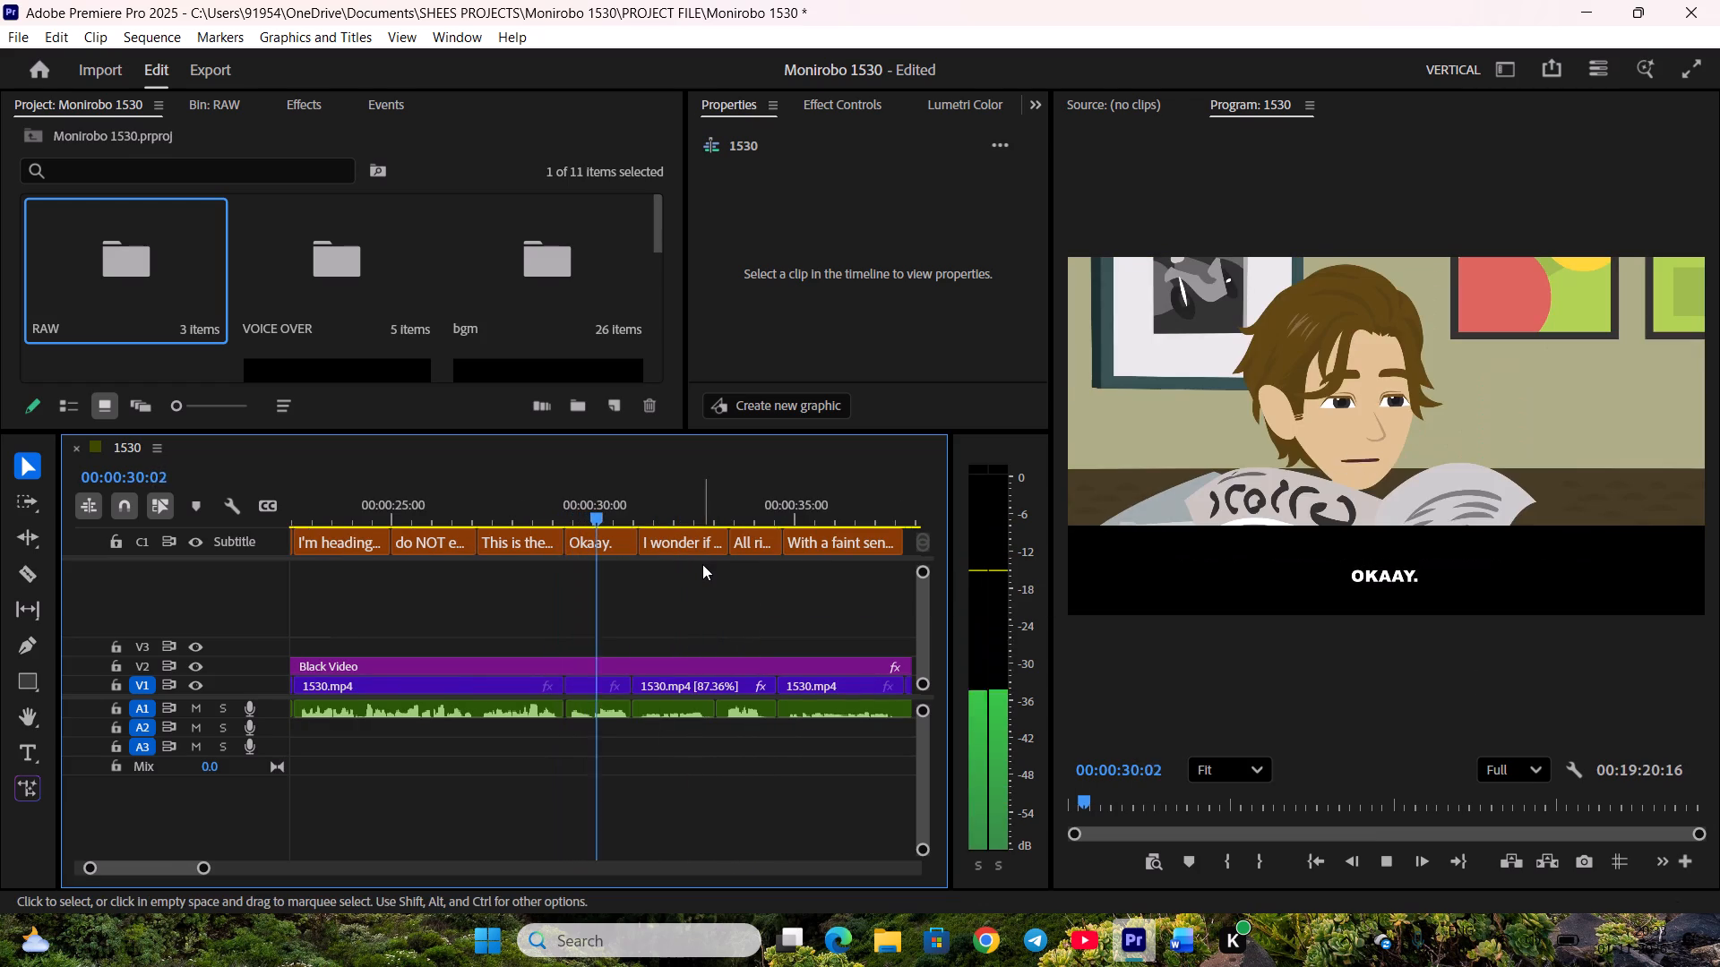
key("space")
left_click(630, 551)
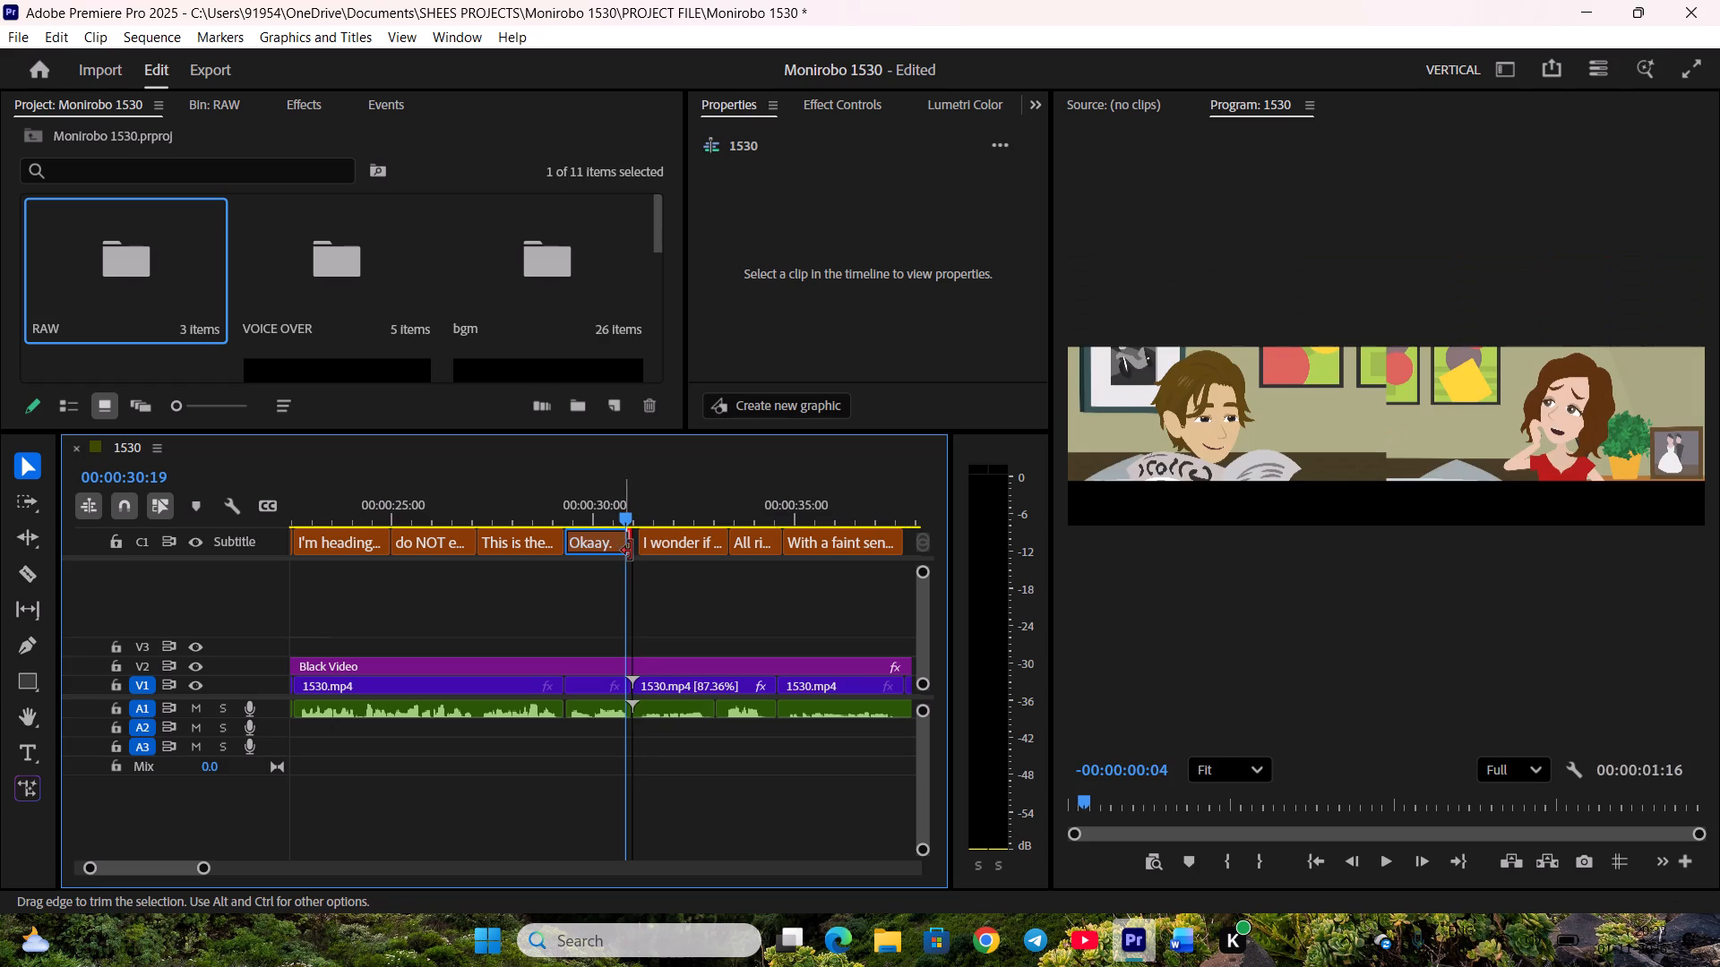
left_click(643, 543)
Trim the end of "I wonder if it'll be okay..." to the voice-over split and start "All right, I'm off!" there.
left_click(696, 595)
key("space")
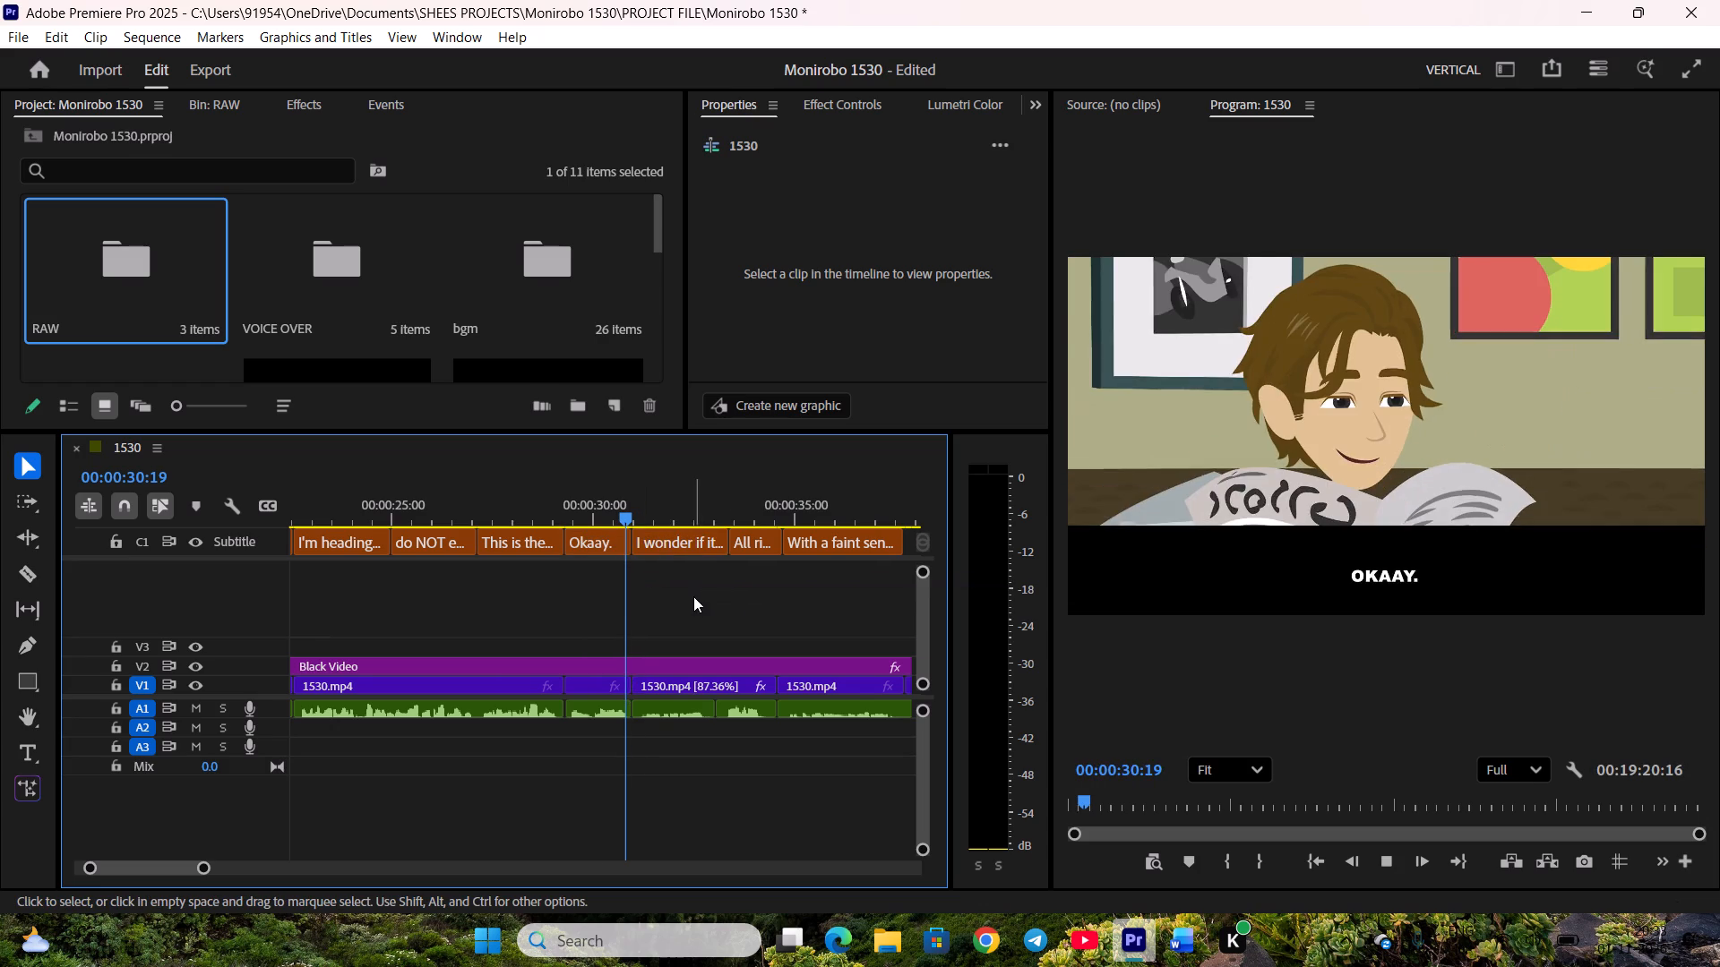
scroll(693, 596, "down", 2)
left_click(659, 548)
left_click(653, 548)
key("space")
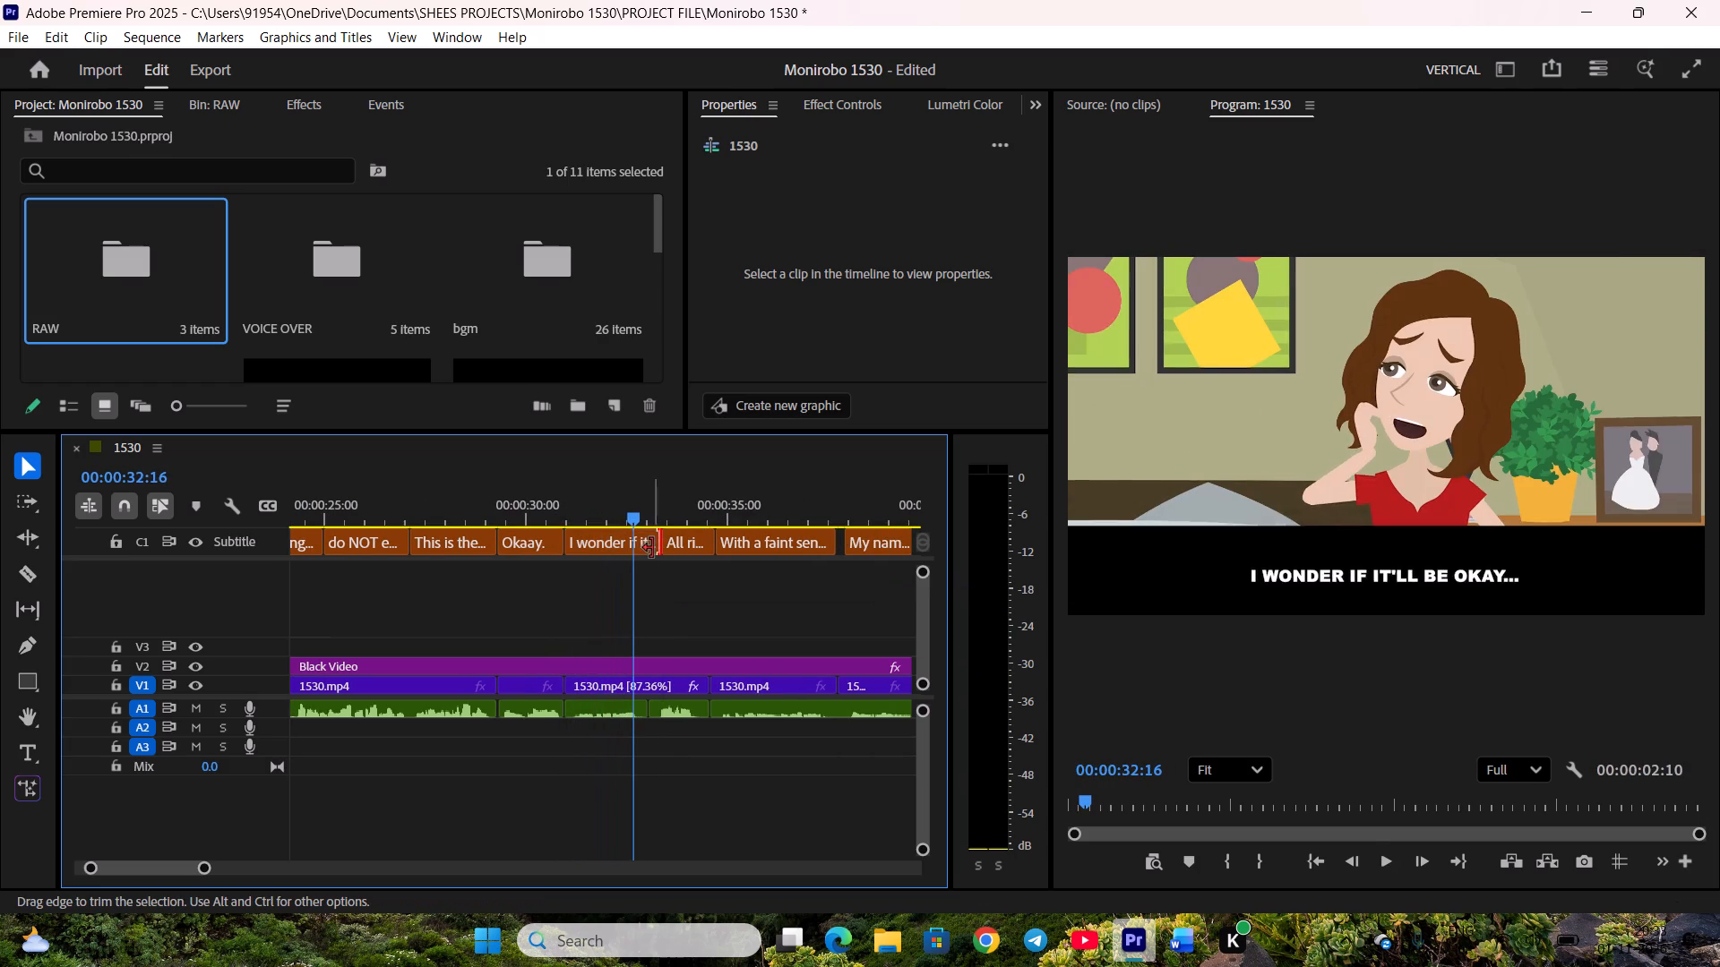
double_click(647, 548)
left_click_drag(661, 548, 645, 548)
left_click_drag(664, 548, 646, 547)
Trim the end of "All right, I'm off!" and the start of "With a faint sense of unease..." to the video cut.
left_click_drag(708, 550, 698, 550)
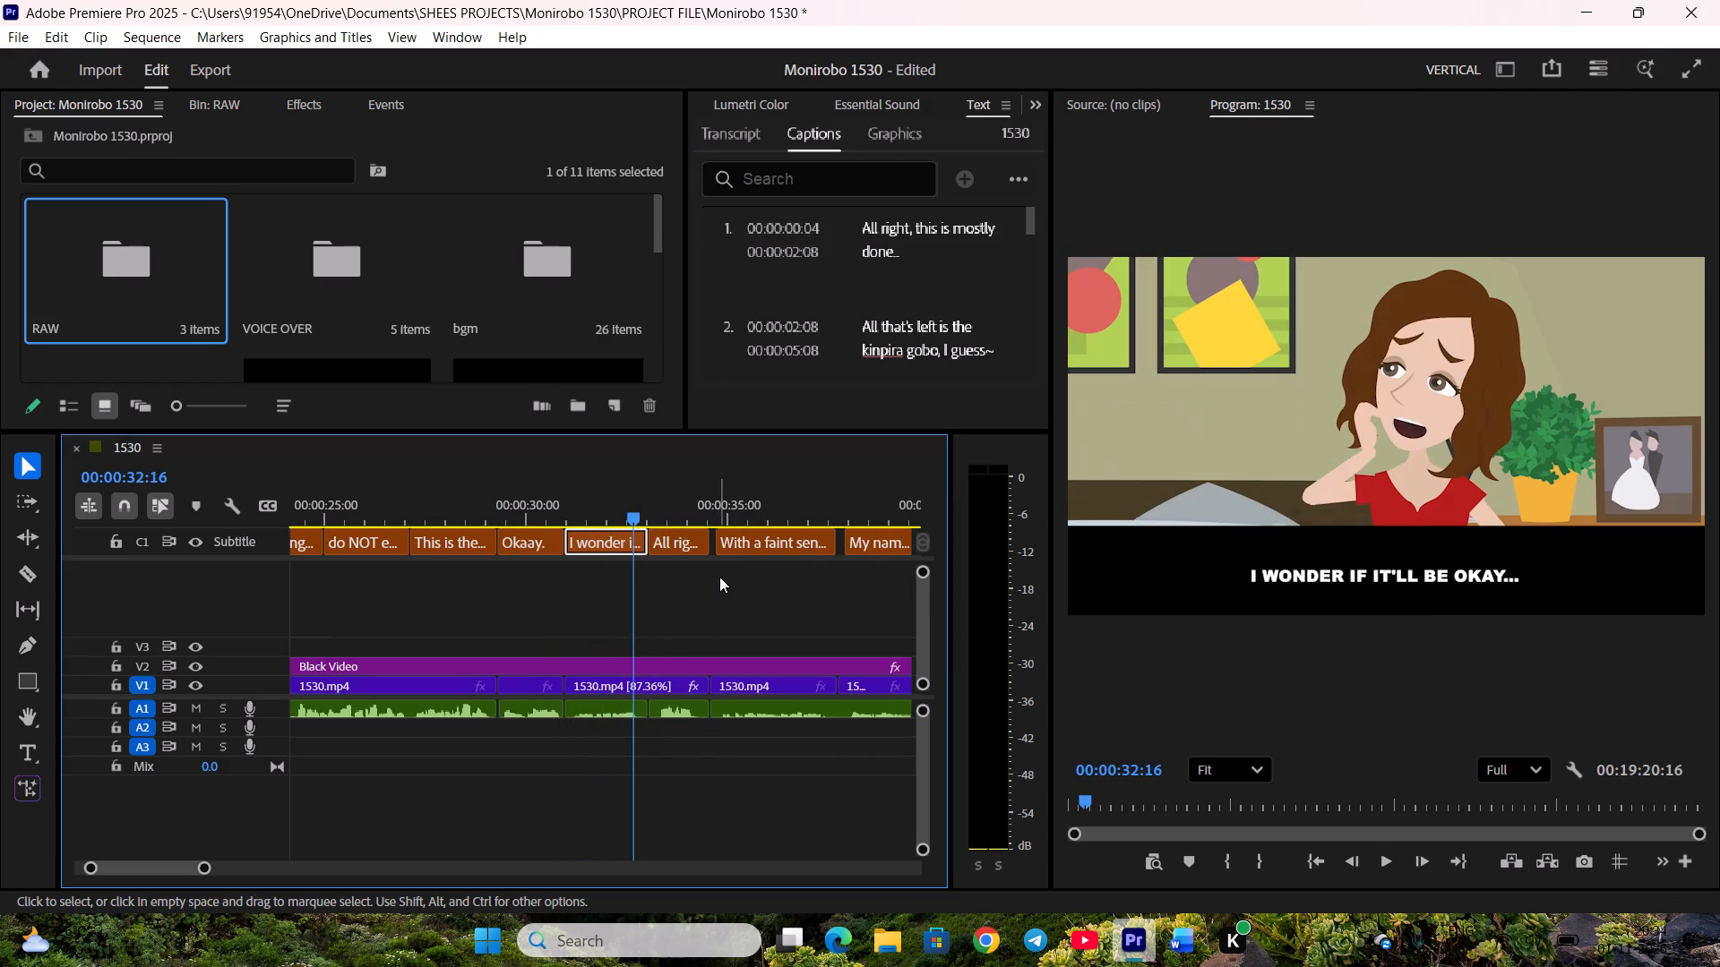
left_click(720, 572)
left_click_drag(721, 548, 705, 549)
Raise the gain of the voice-over clip under "I wonder if it'll be okay..." by 8 dB and replay it.
scroll(701, 630, "up", 2)
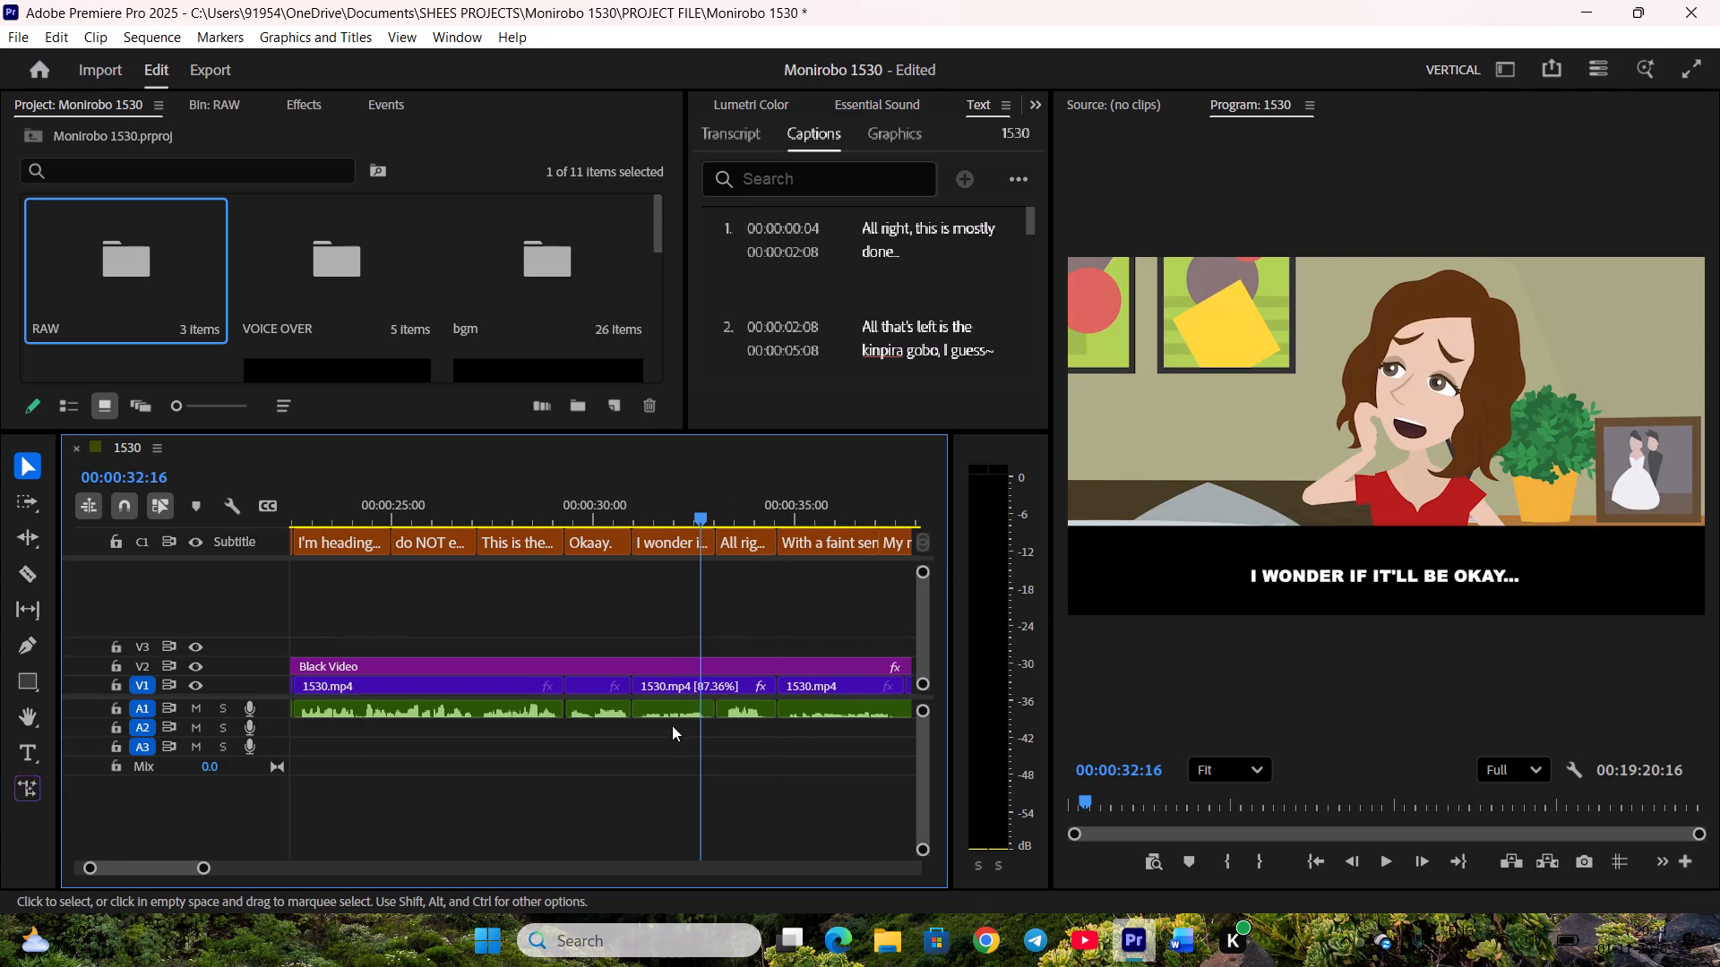
left_click(672, 700)
type("g8")
key("Return")
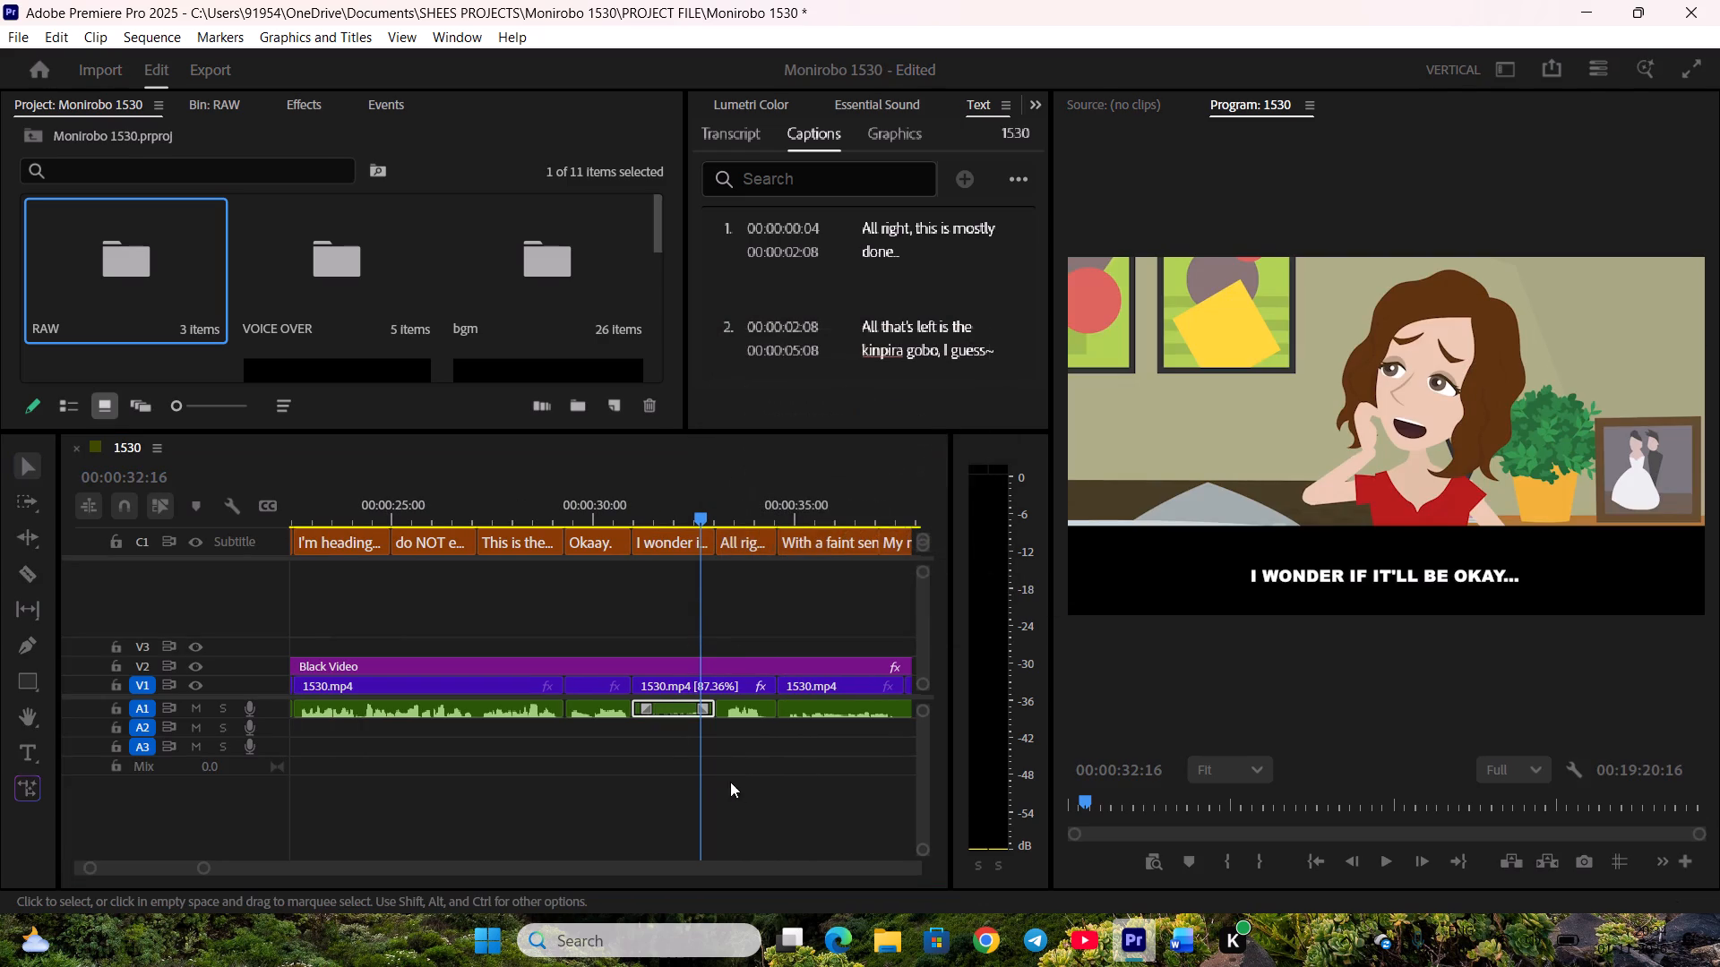
left_click(738, 795)
left_click(642, 517)
key("space")
Join the end of "With a faint sense of unease..." and the start of the "My name..." caption at the video cut.
scroll(739, 575, "down", 3)
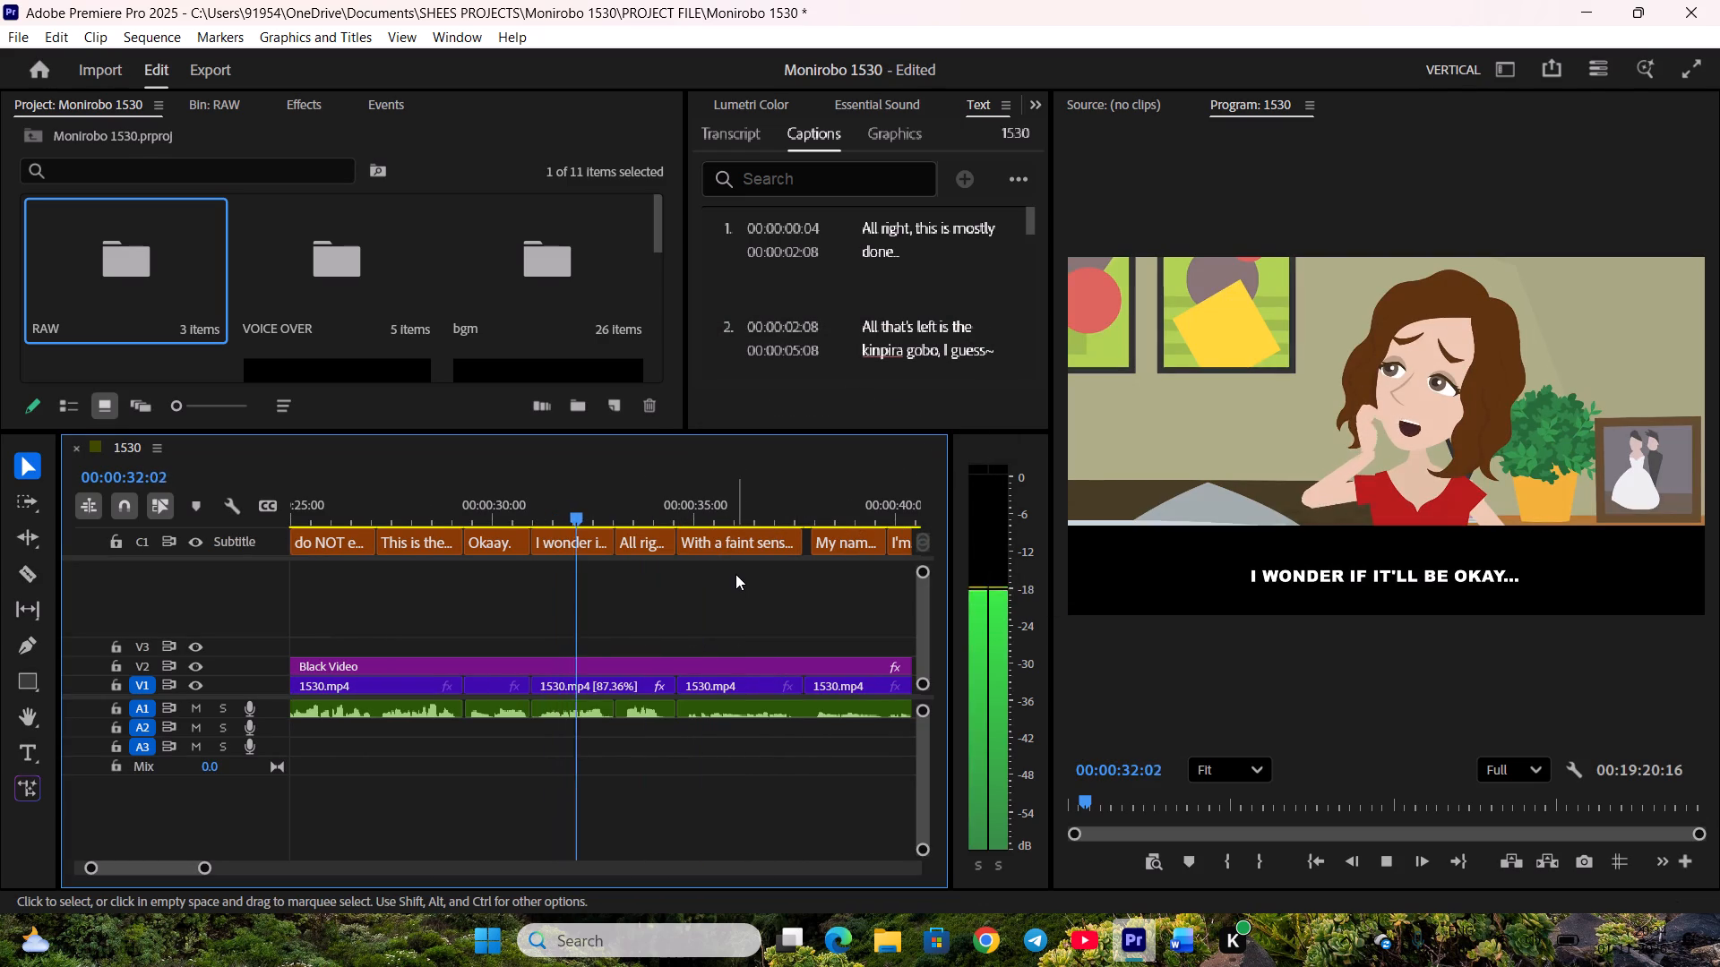
scroll(740, 578, "down", 2)
left_click(734, 542)
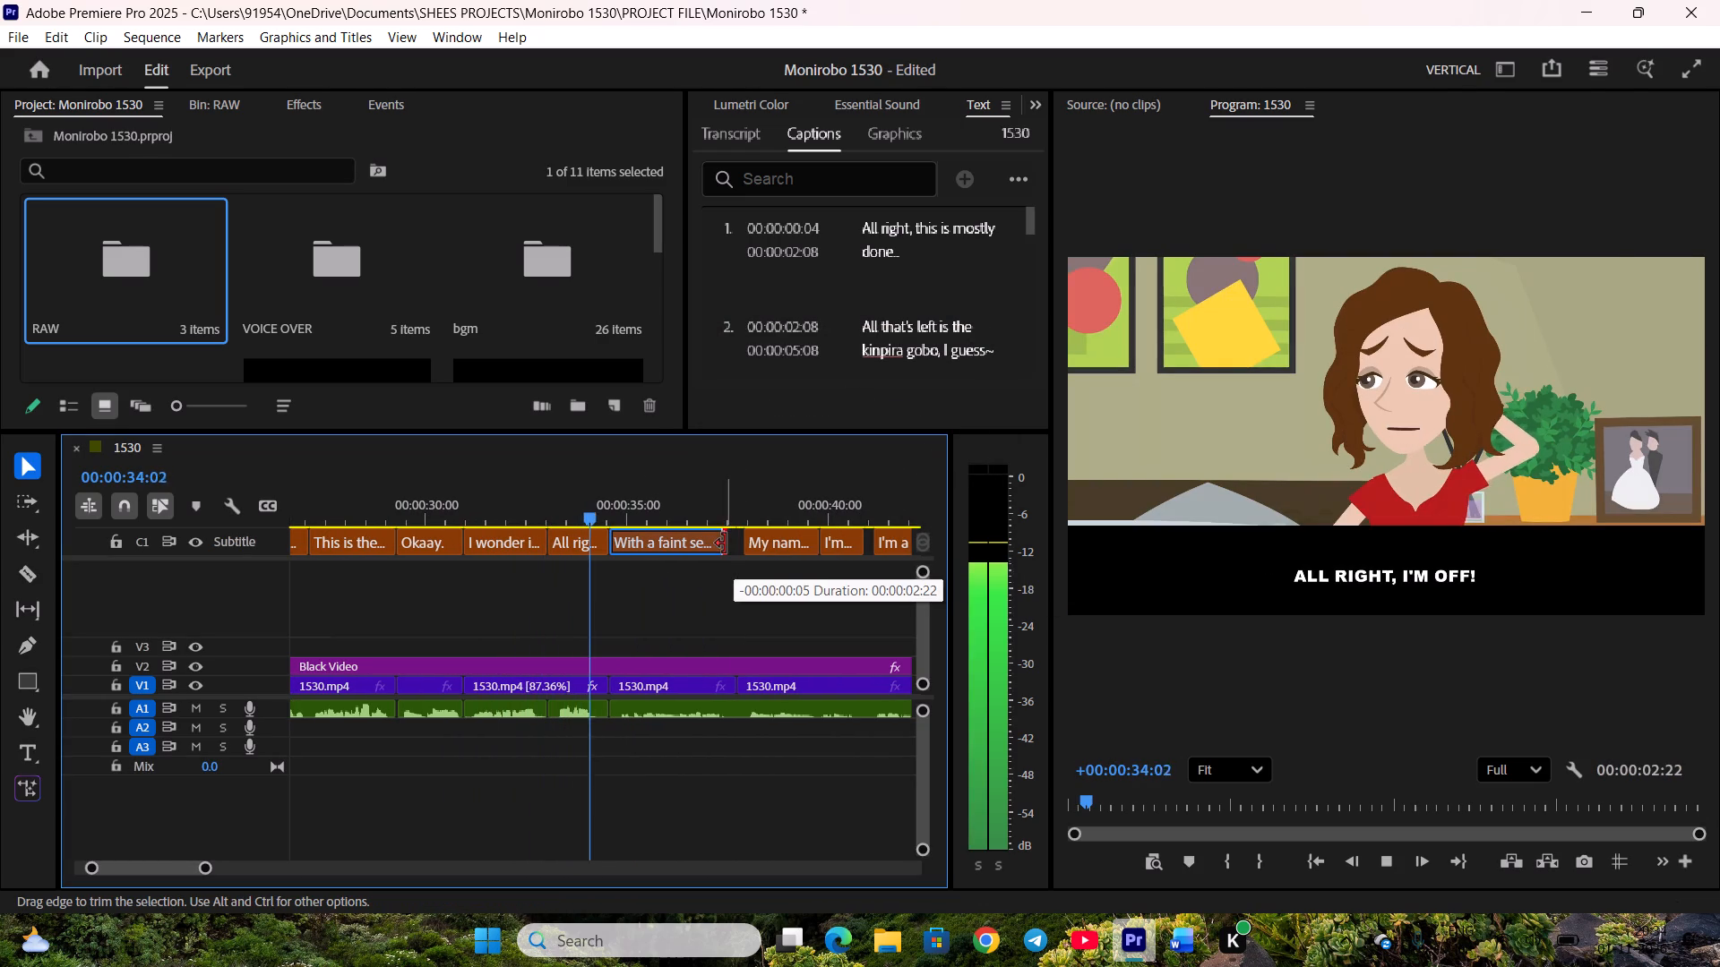
left_click_drag(754, 548, 744, 548)
scroll(742, 588, "down", 2)
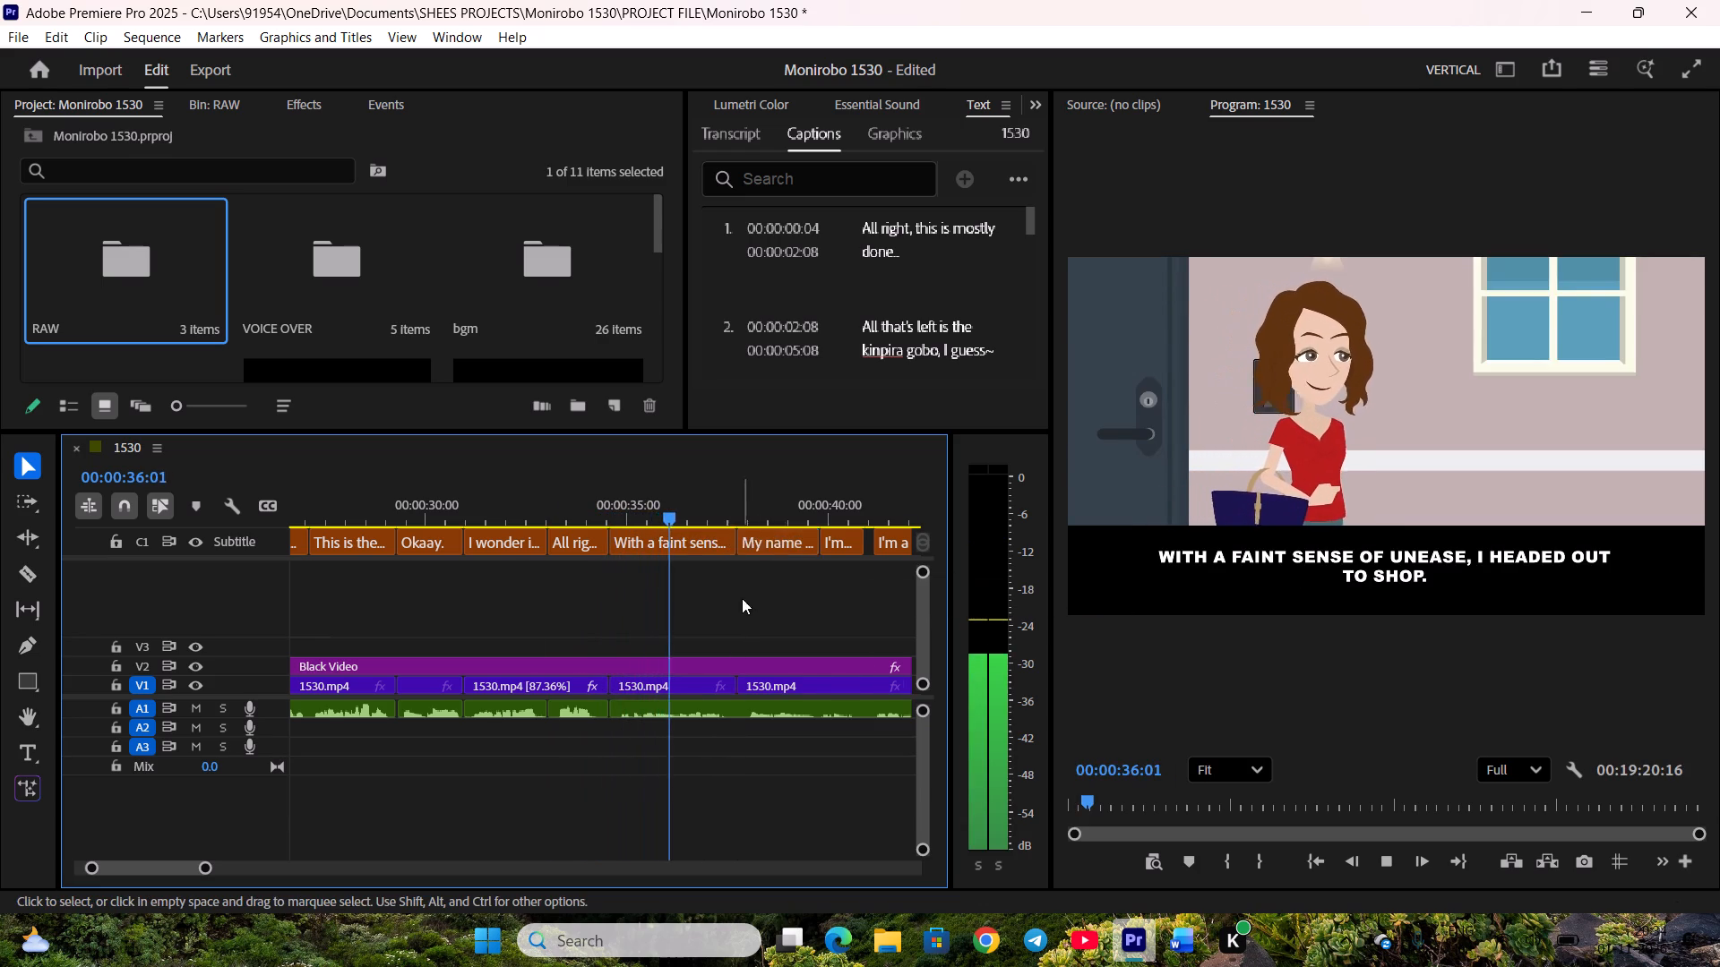
Raise the gain of the voice-over clip starting under "With a faint sense of unease..." by 12 dB.
scroll(742, 598, "down", 2)
left_click(682, 707)
key("g")
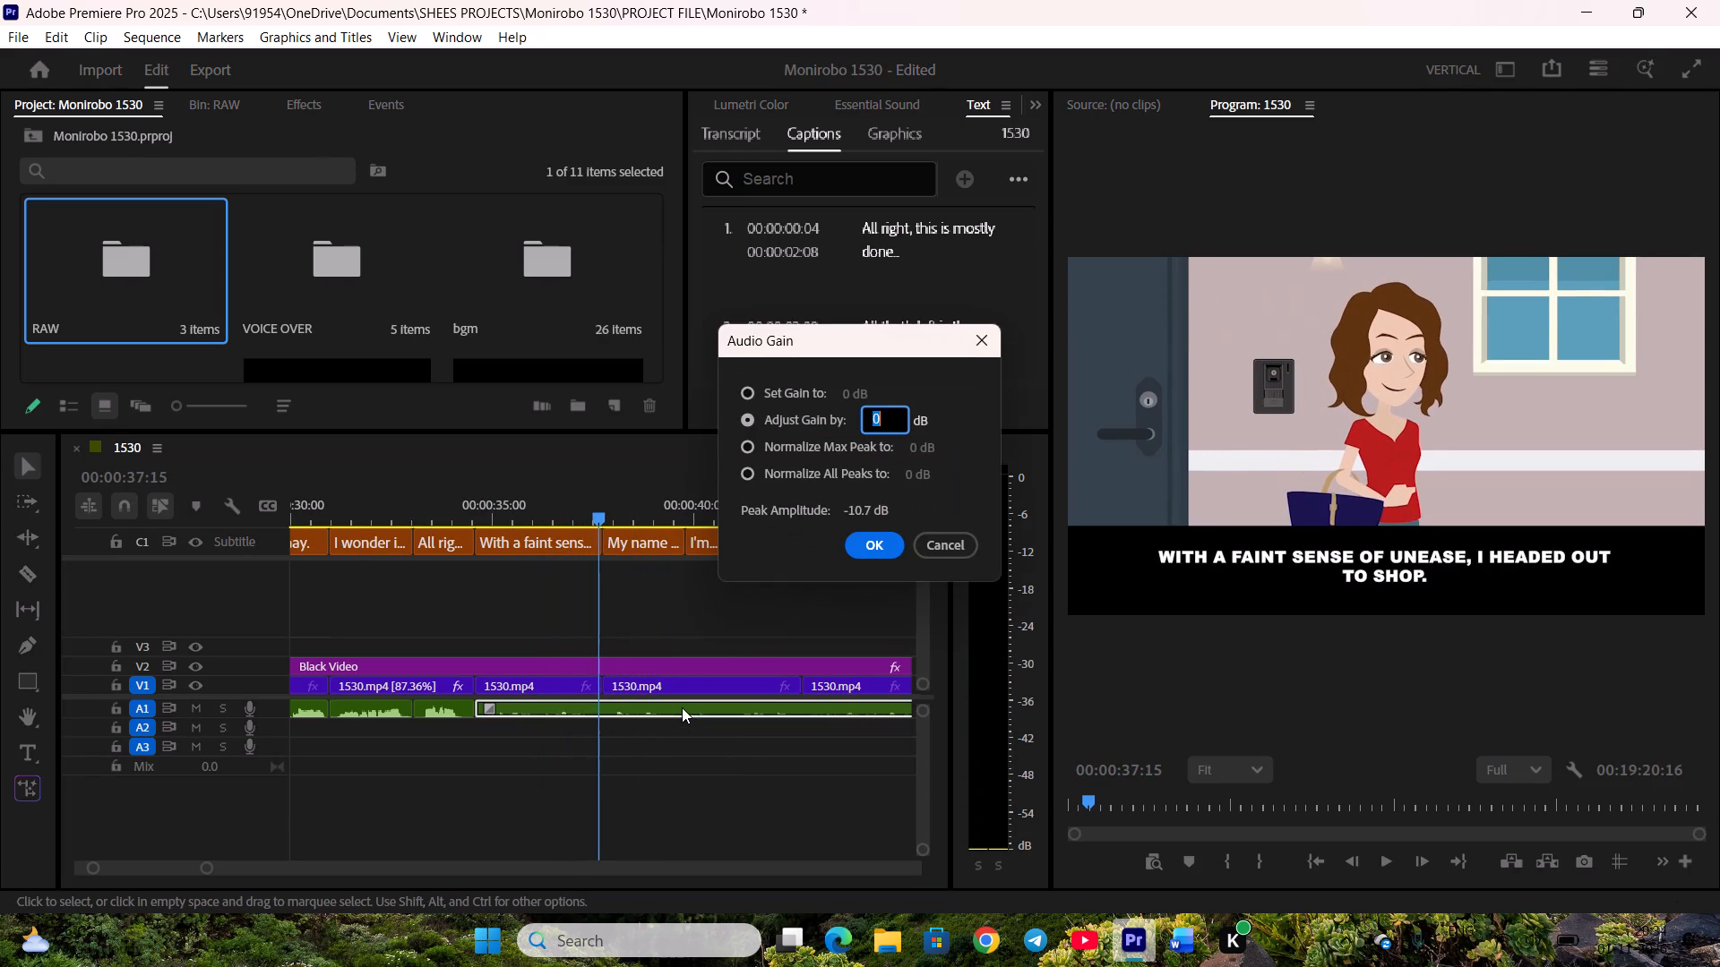
type("12")
key("apostrophe")
key("Return")
left_click(715, 789)
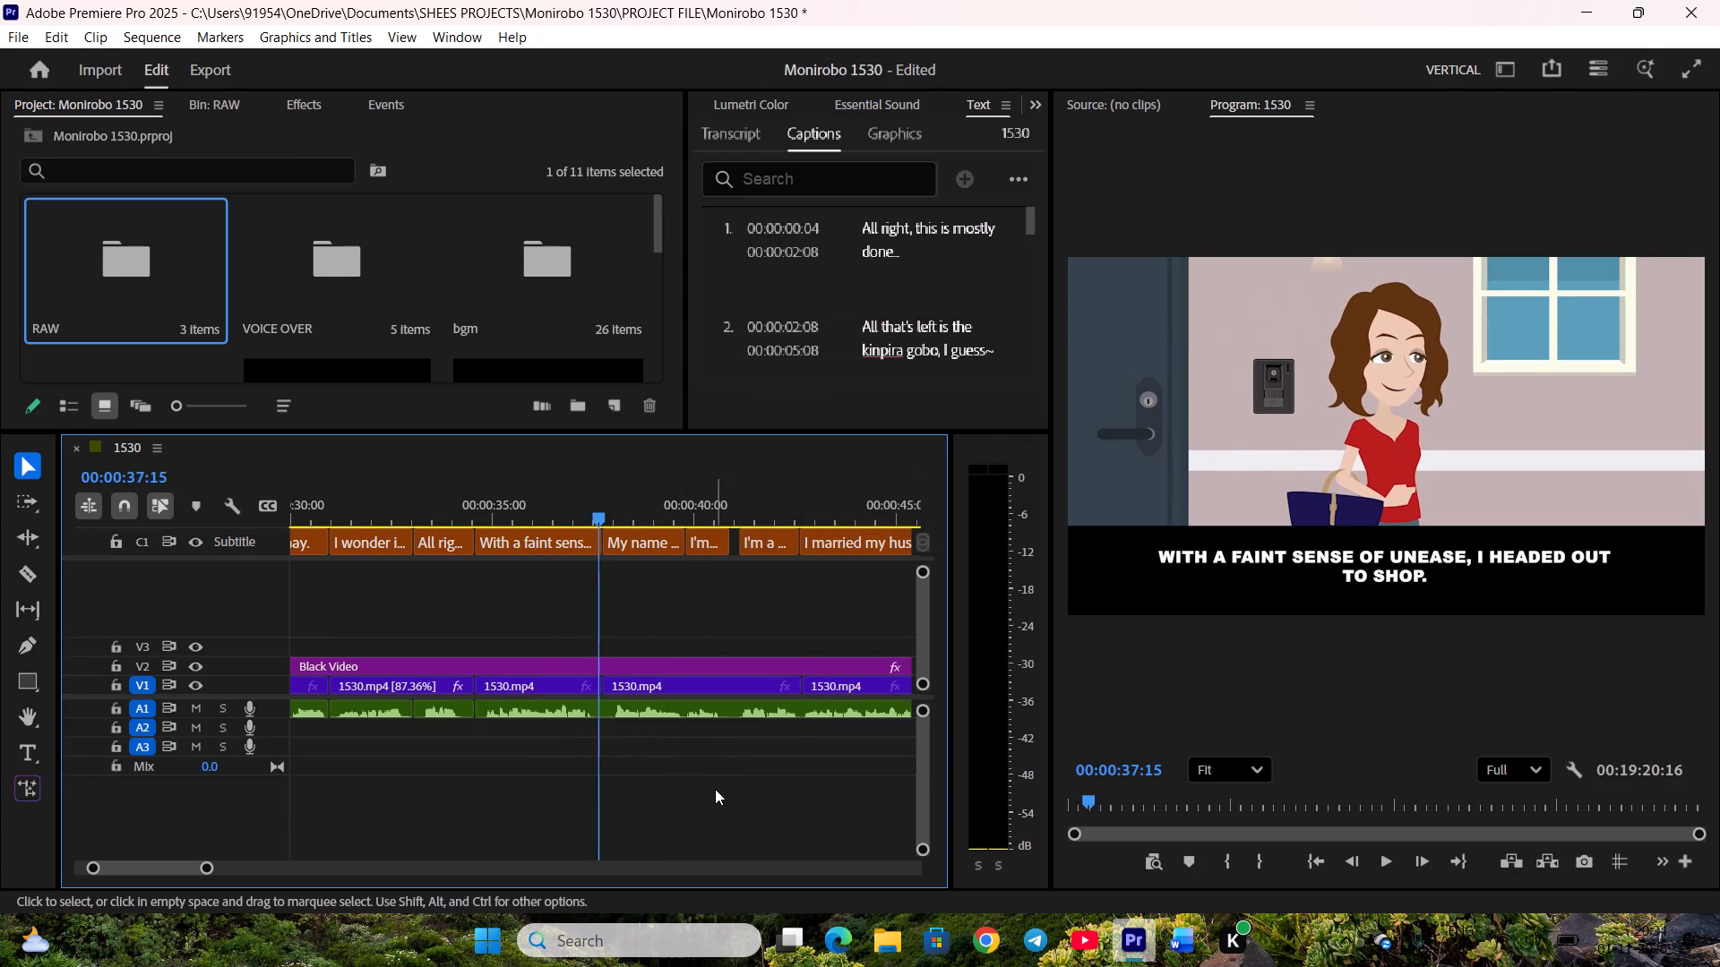
Extend the start of the "I'm a homemaker in the city." caption back to the end of the preceding caption.
key("space")
scroll(706, 775, "down", 4)
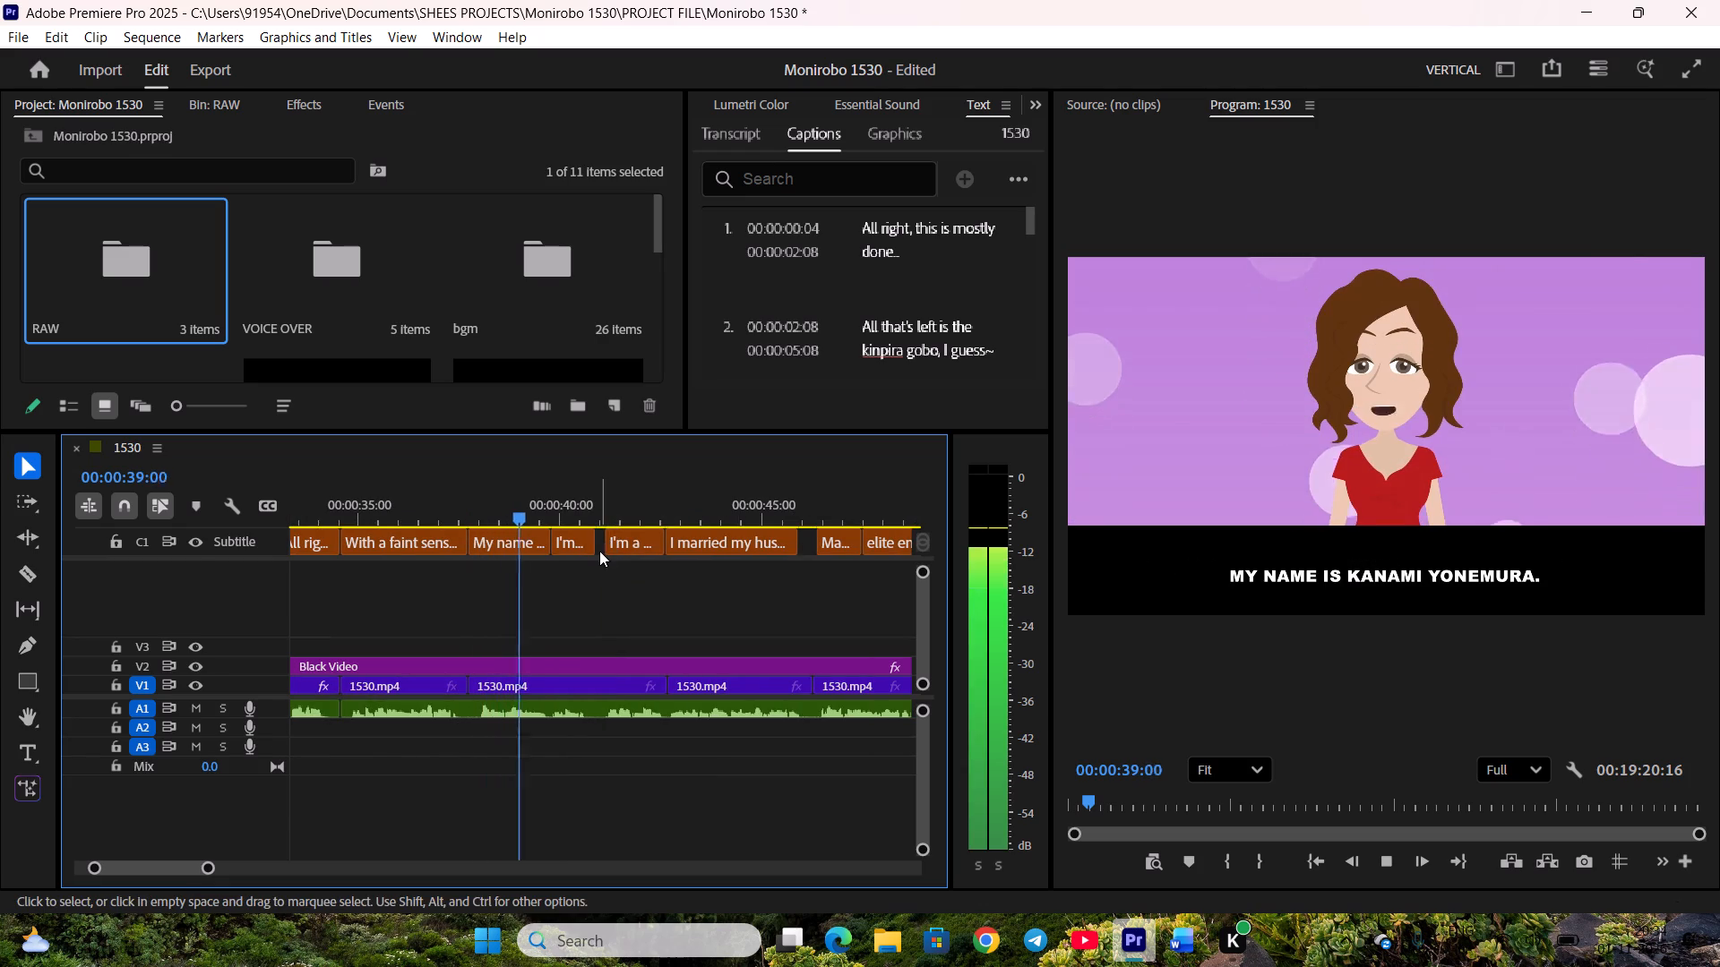
left_click(608, 543)
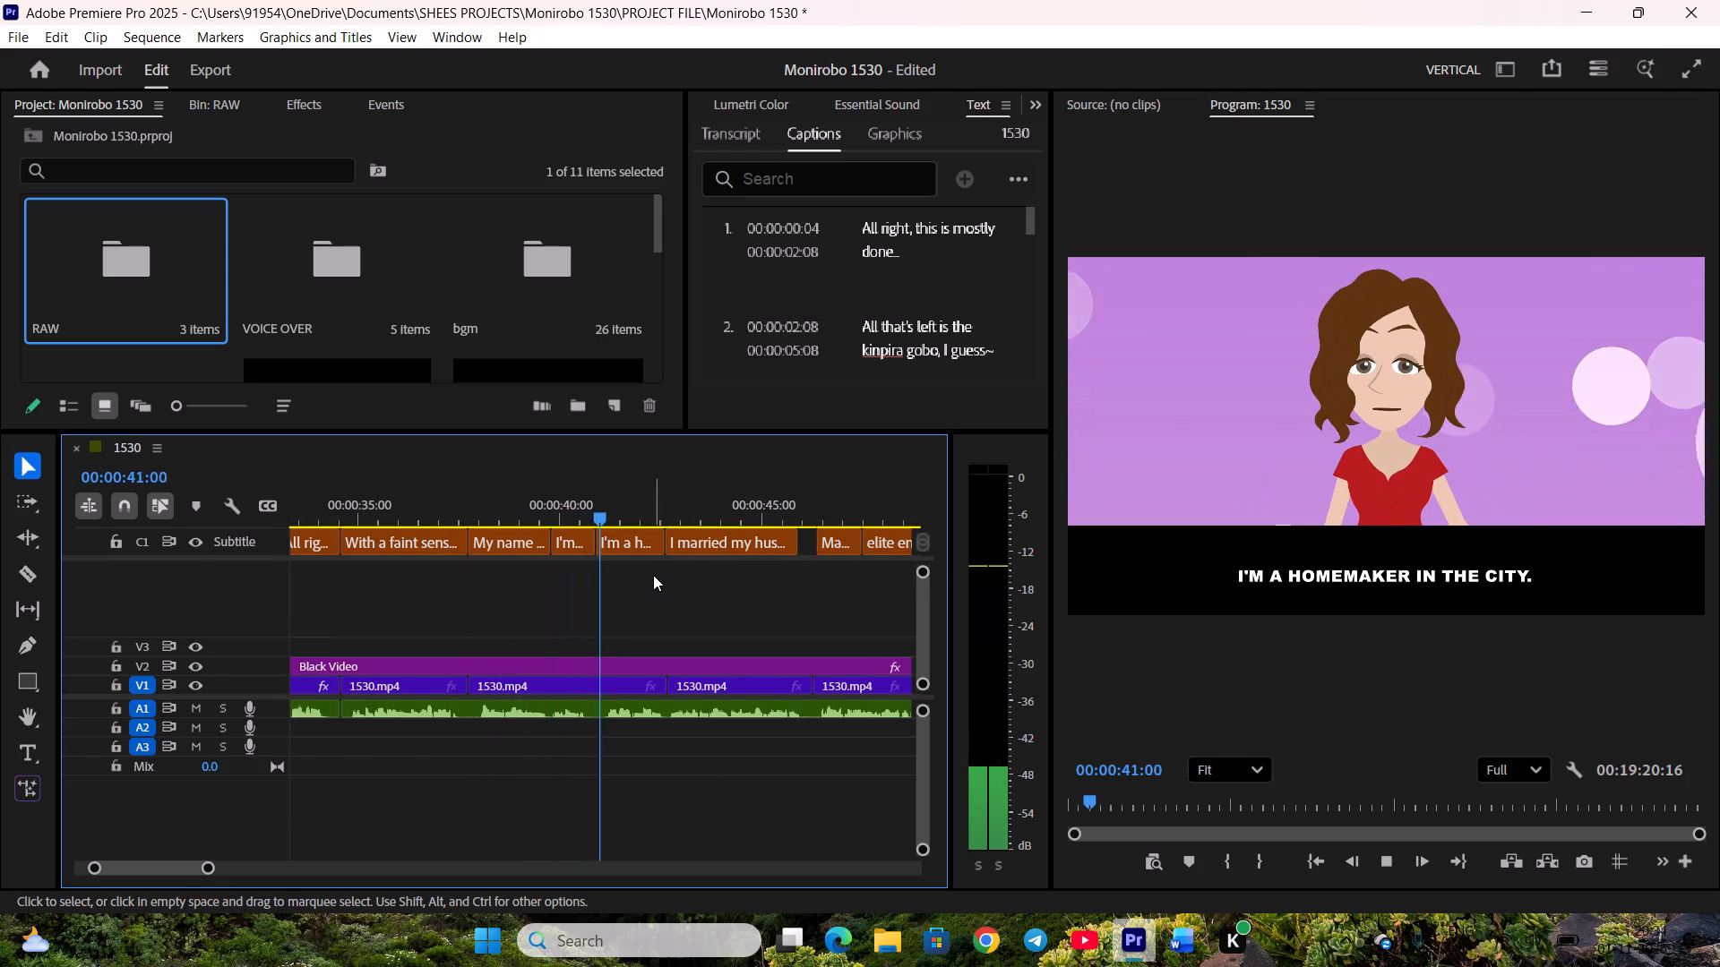
Extend the end of "I married my husband Makoto..." and the start of "Makoto is a promising" to the video cut.
scroll(653, 575, "down", 2)
key("space")
scroll(656, 576, "down", 3)
key("space")
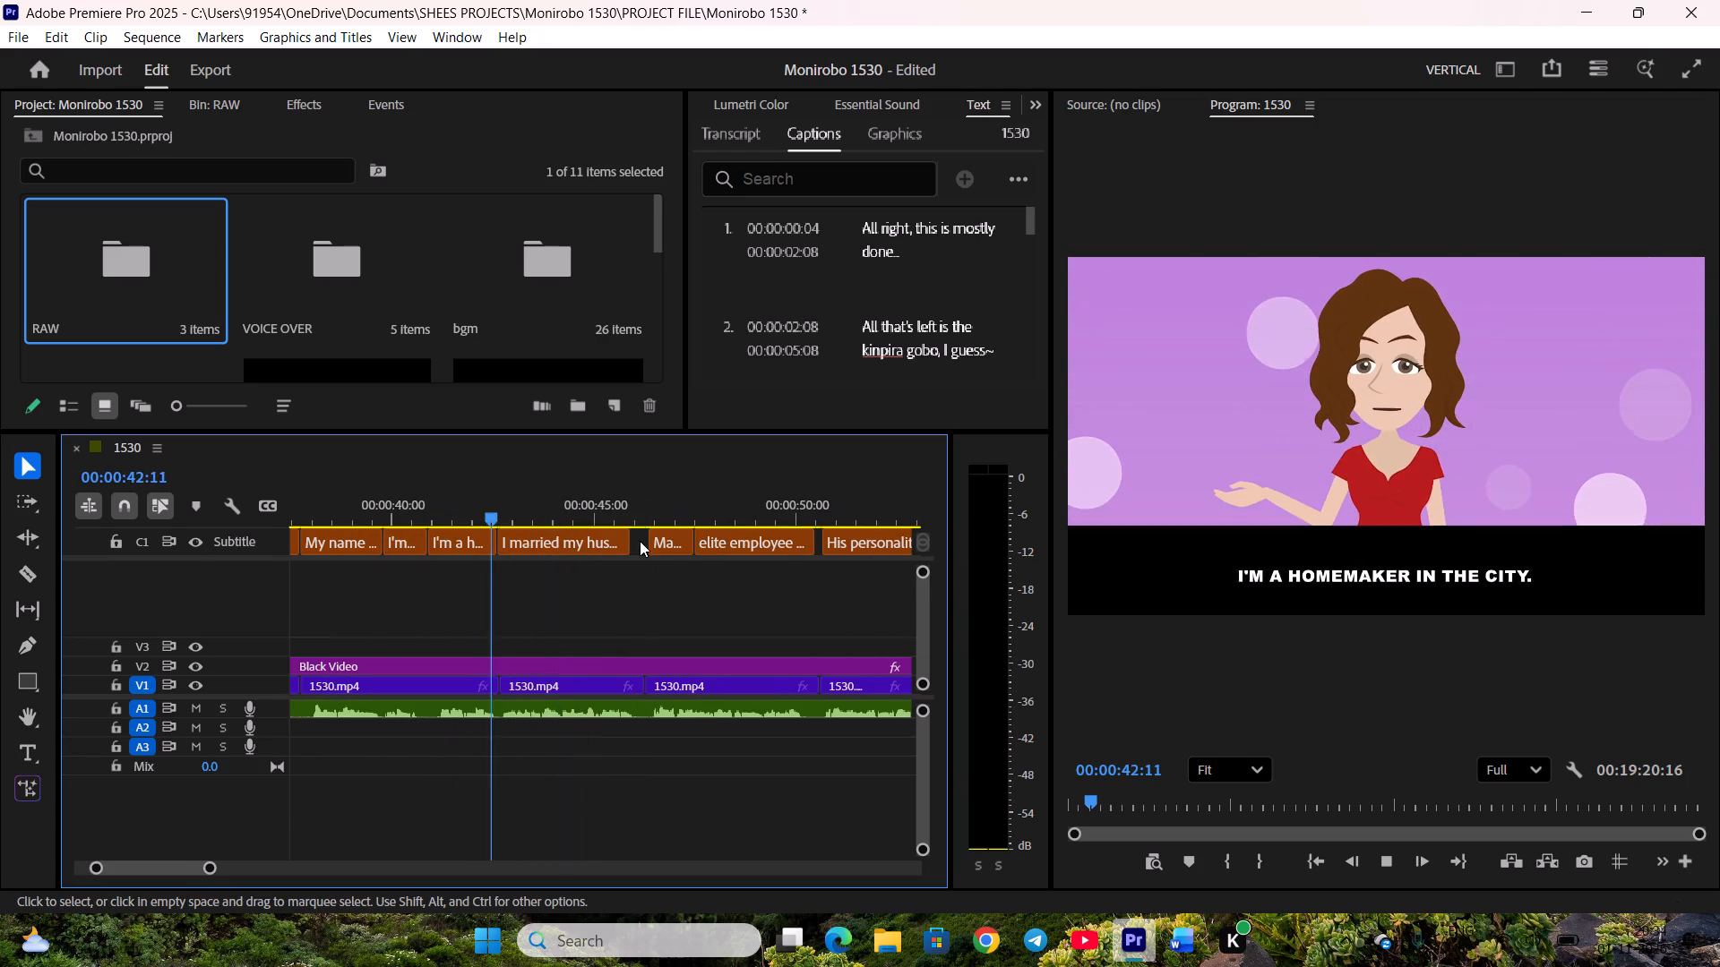
left_click_drag(624, 542, 639, 544)
scroll(670, 577, "down", 2)
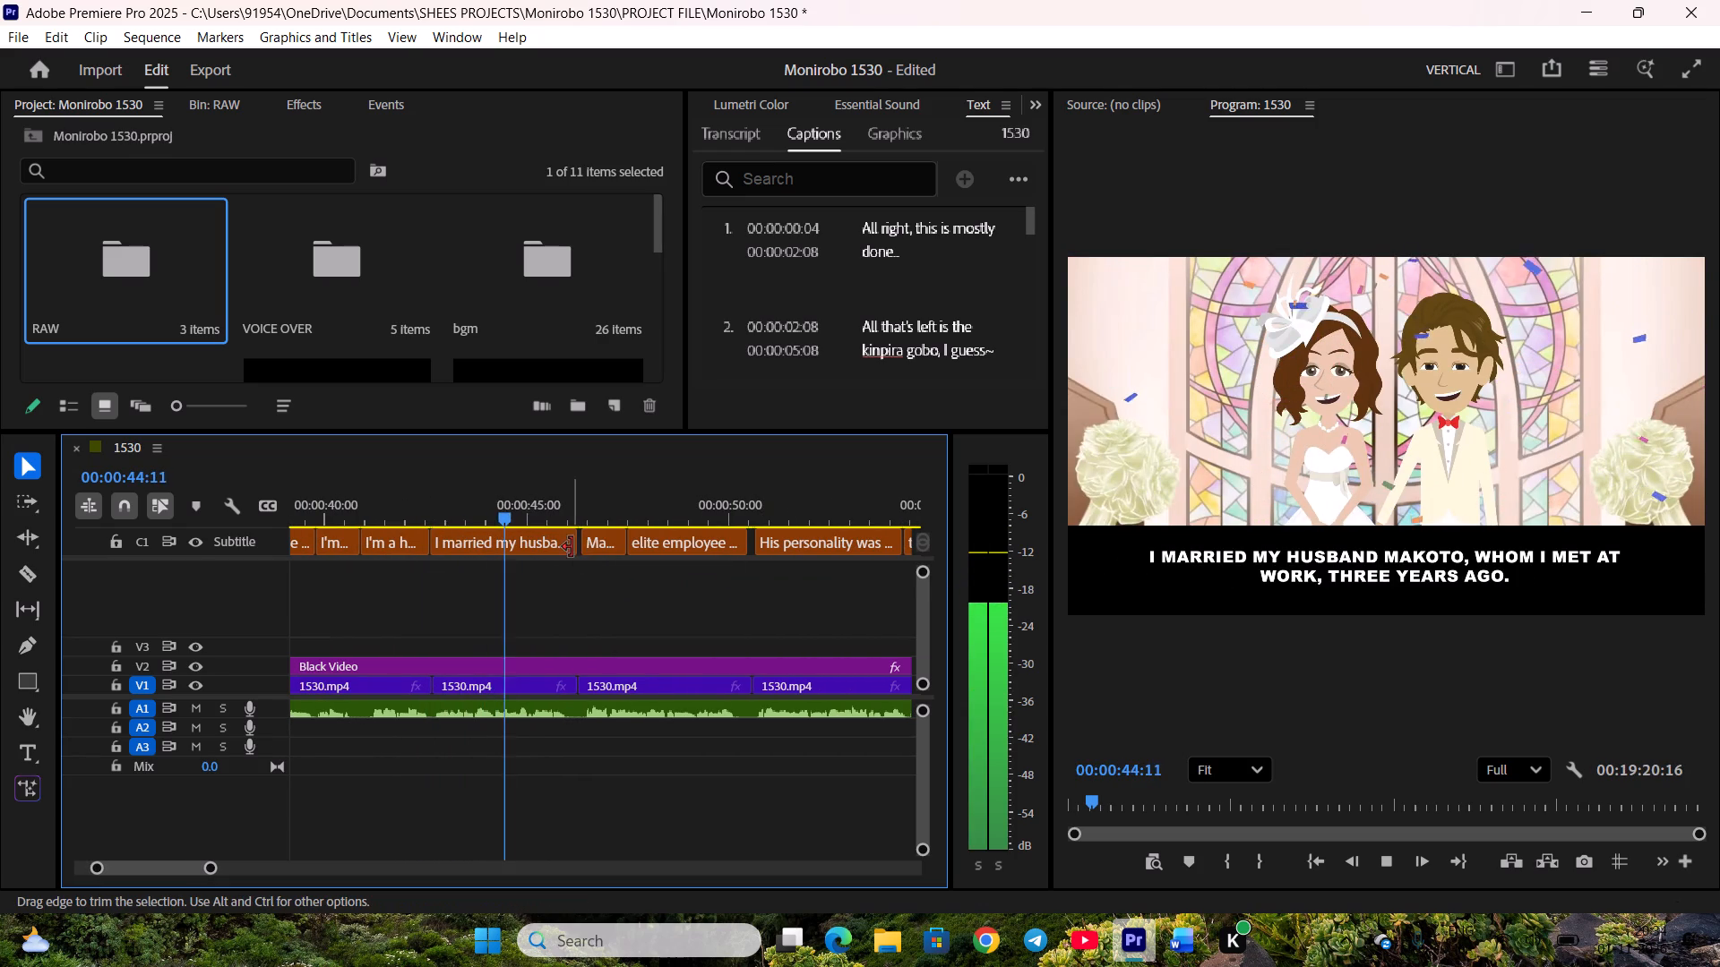
left_click(590, 547)
Close the gap between the "elite employee at our company..." and "His personality was..." captions at the video cut.
scroll(642, 603, "down", 2)
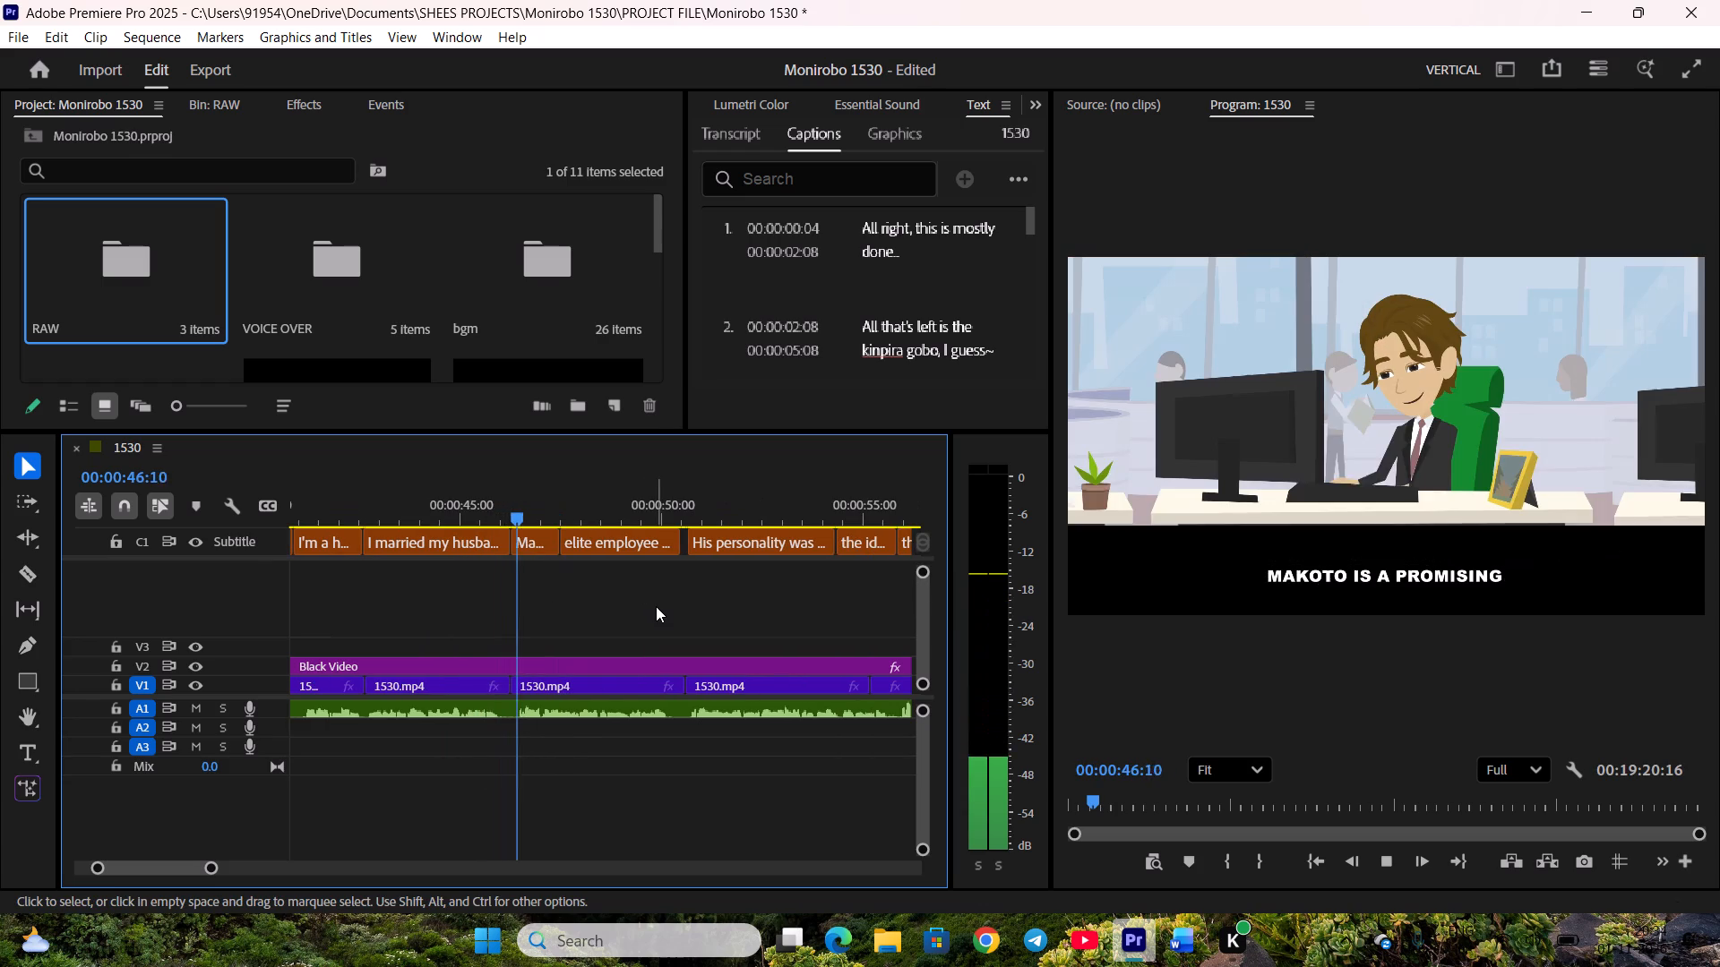
left_click(677, 546)
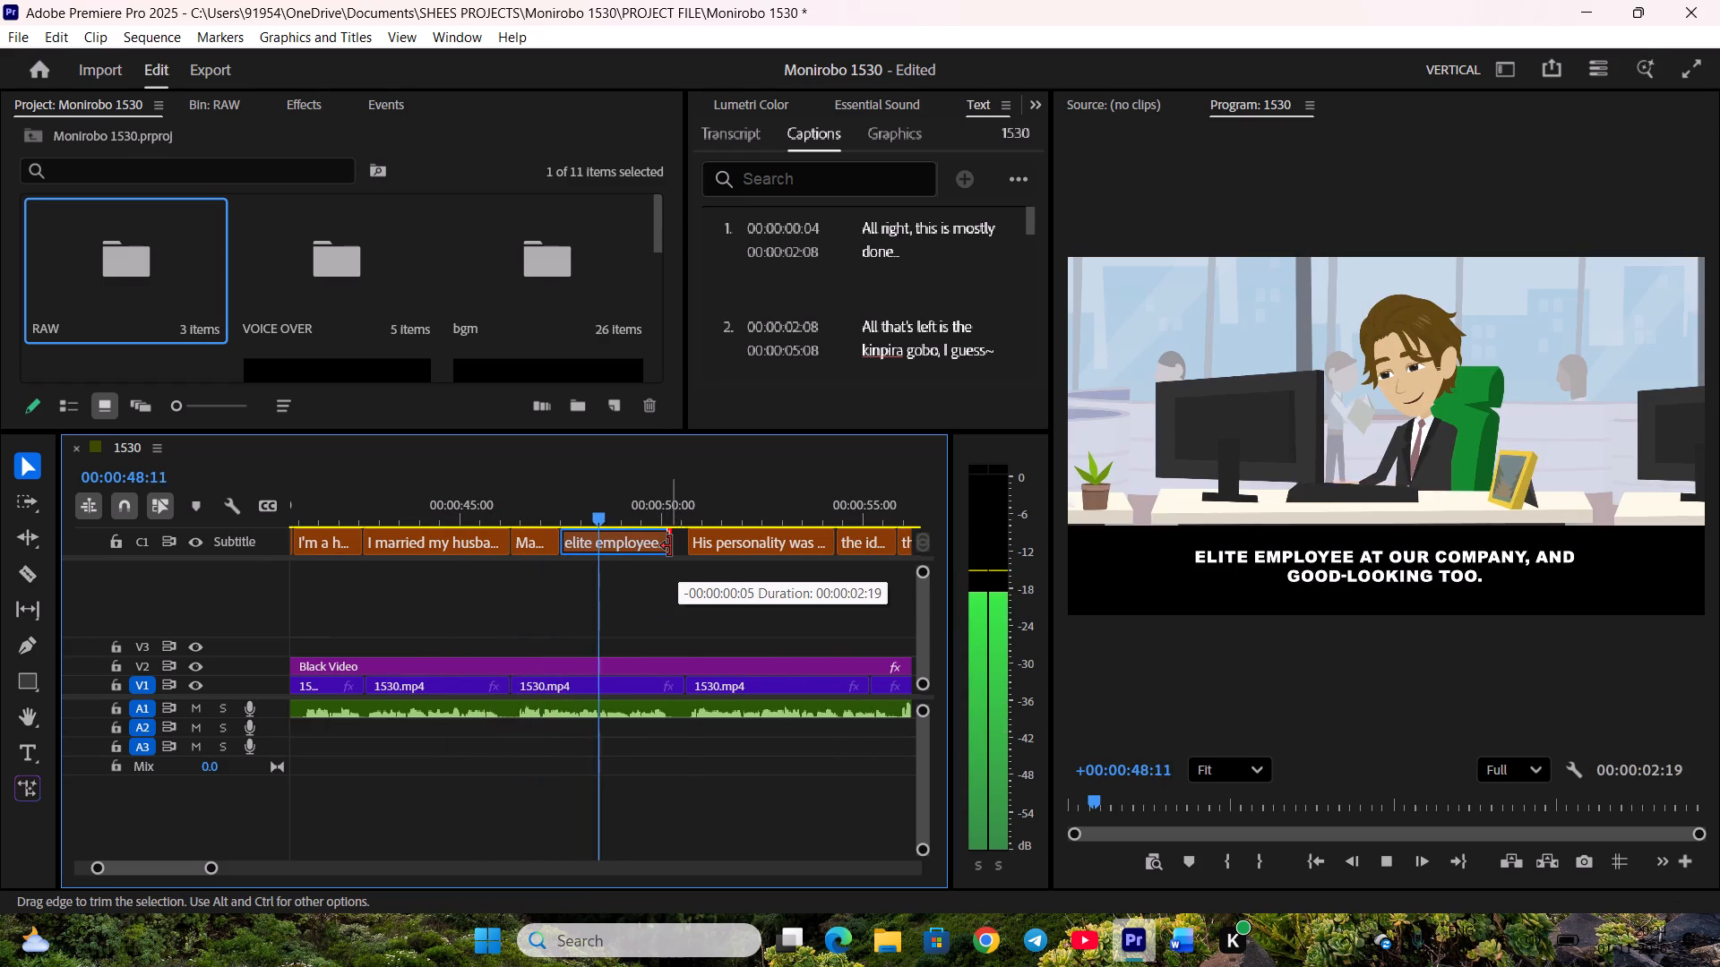
left_click(694, 552)
scroll(688, 582, "down", 5)
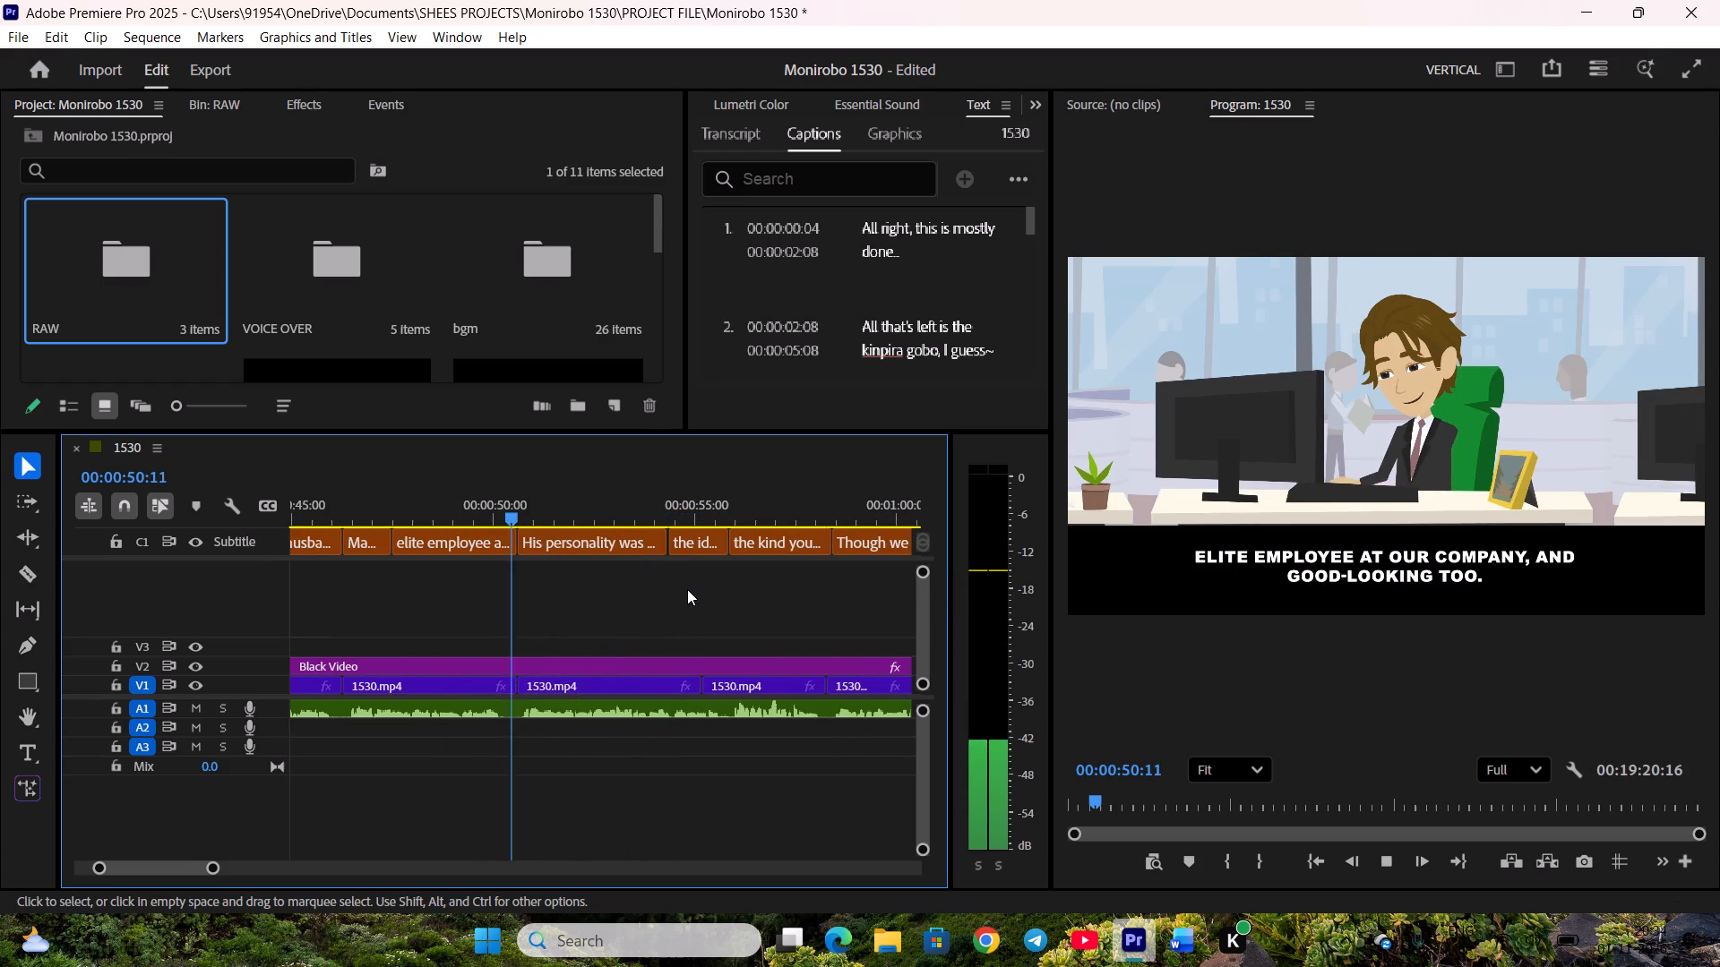
Pull the start of the "the ideal husband," caption back to the end of "His personality was...".
left_click(677, 546)
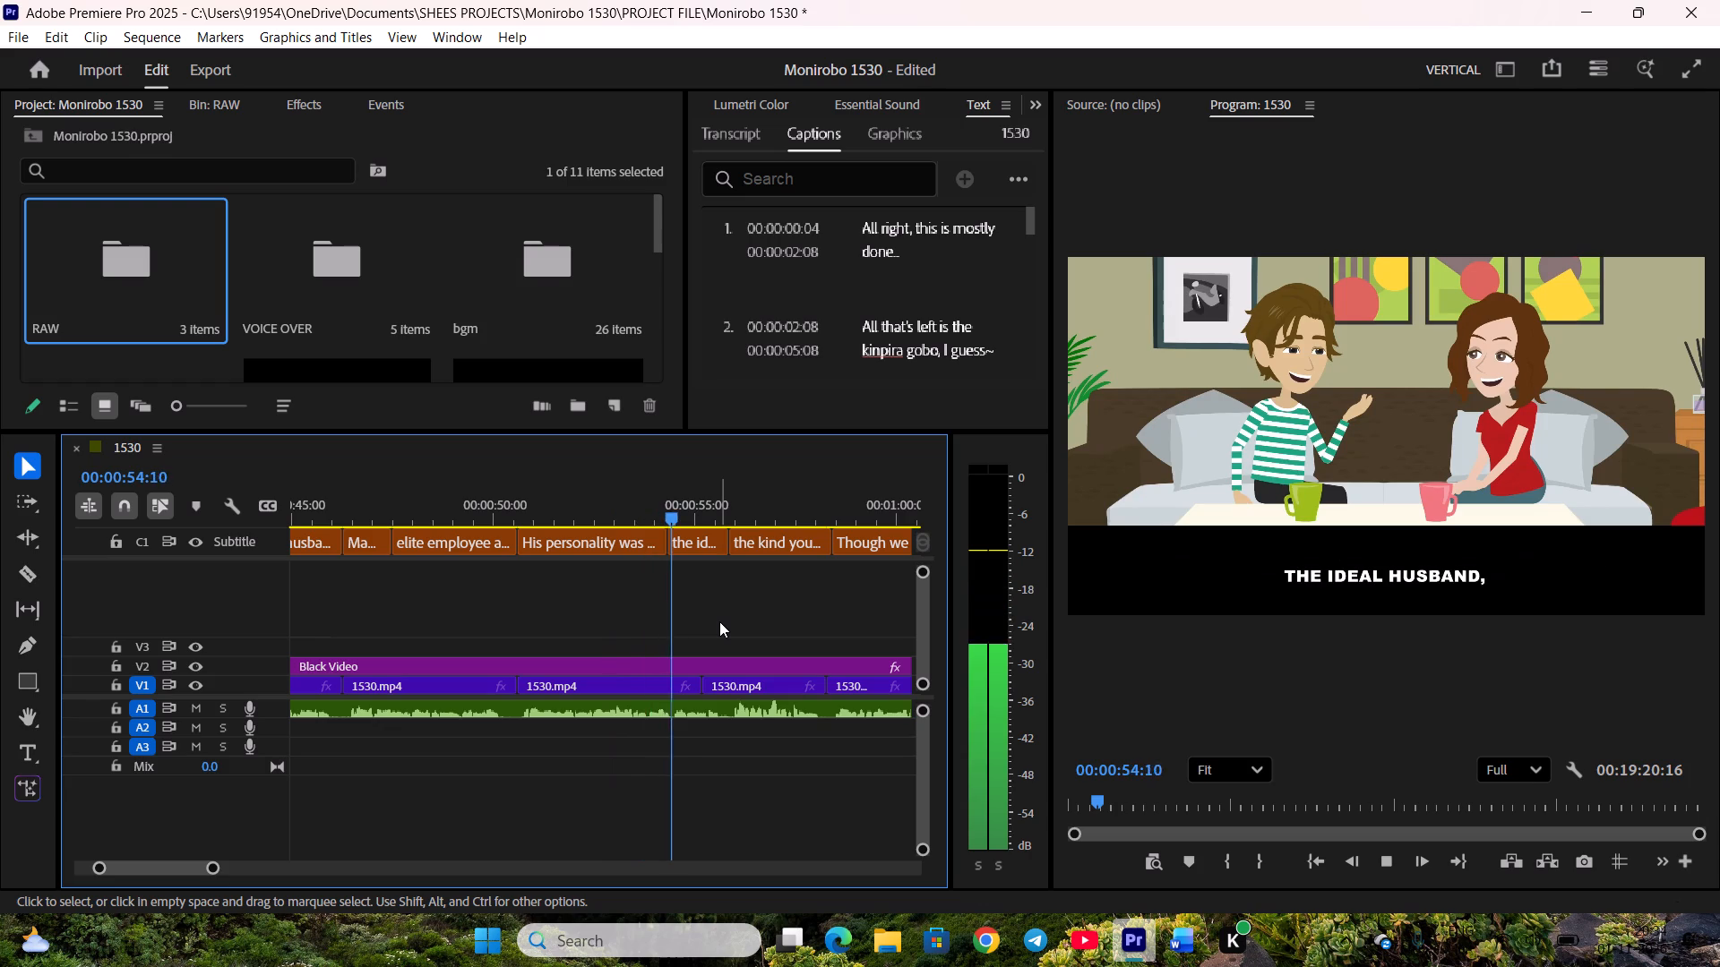
Trim the end of "the kind you can't help but brag about..." and the start of "Though we had no children..." to the video cut.
scroll(719, 621, "down", 2)
key("space")
key("space")
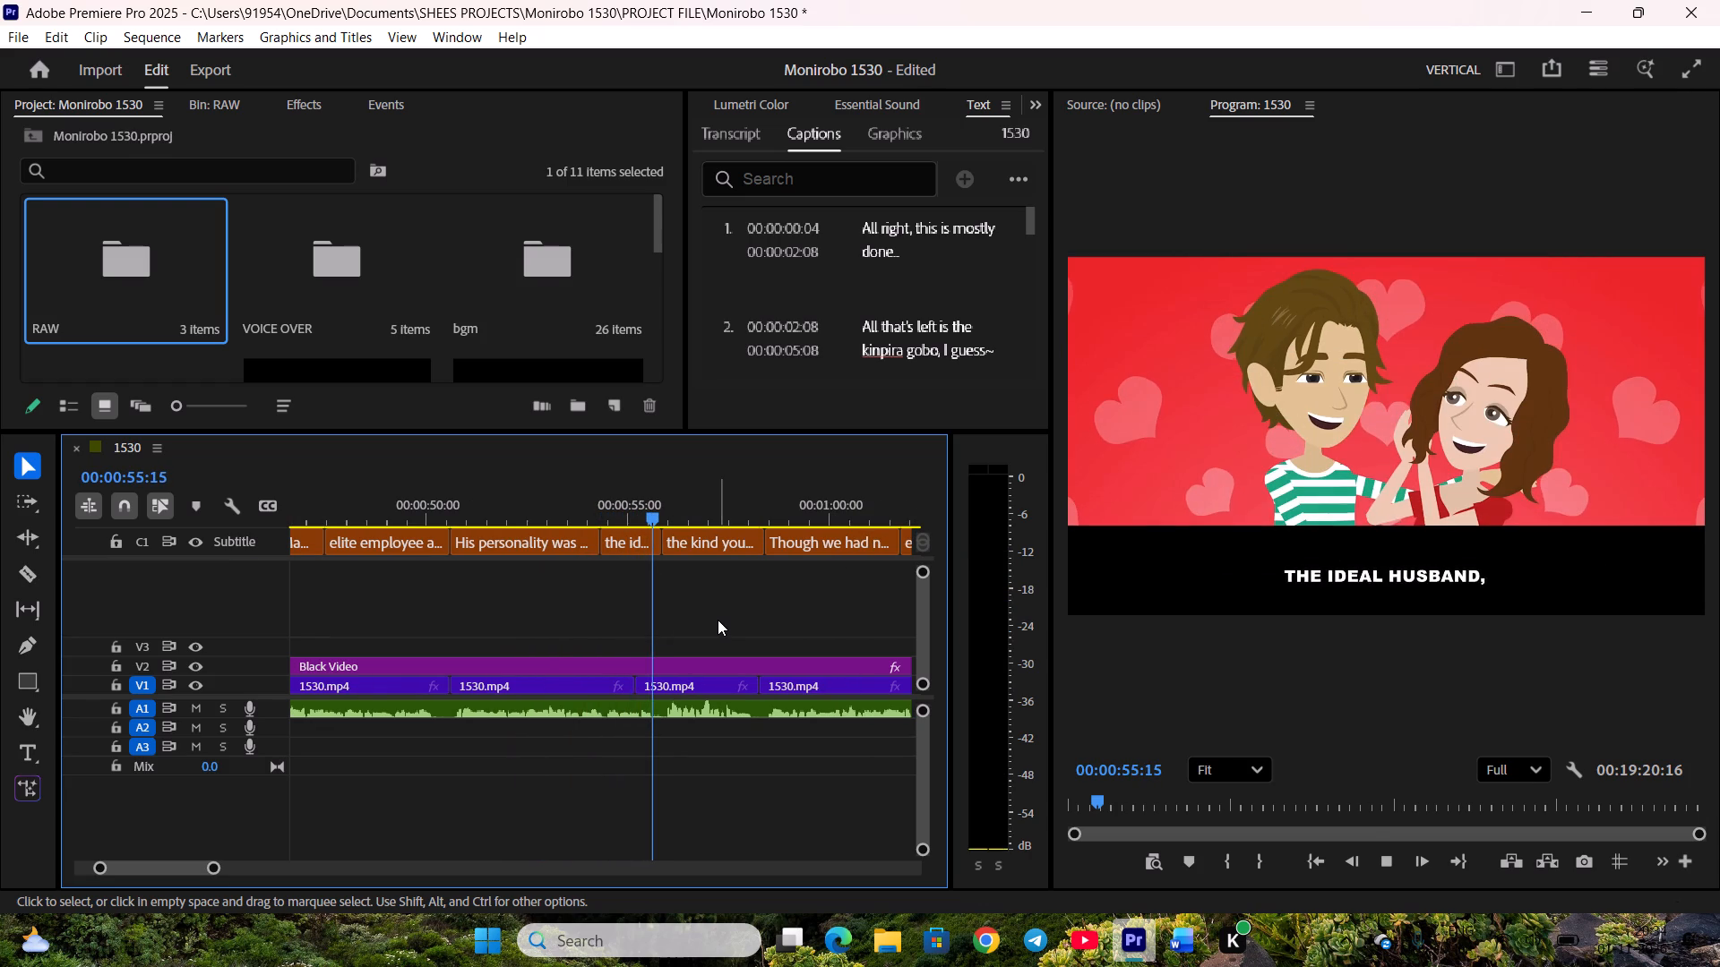
scroll(718, 620, "down", 3)
left_click_drag(655, 544, 647, 544)
key("space")
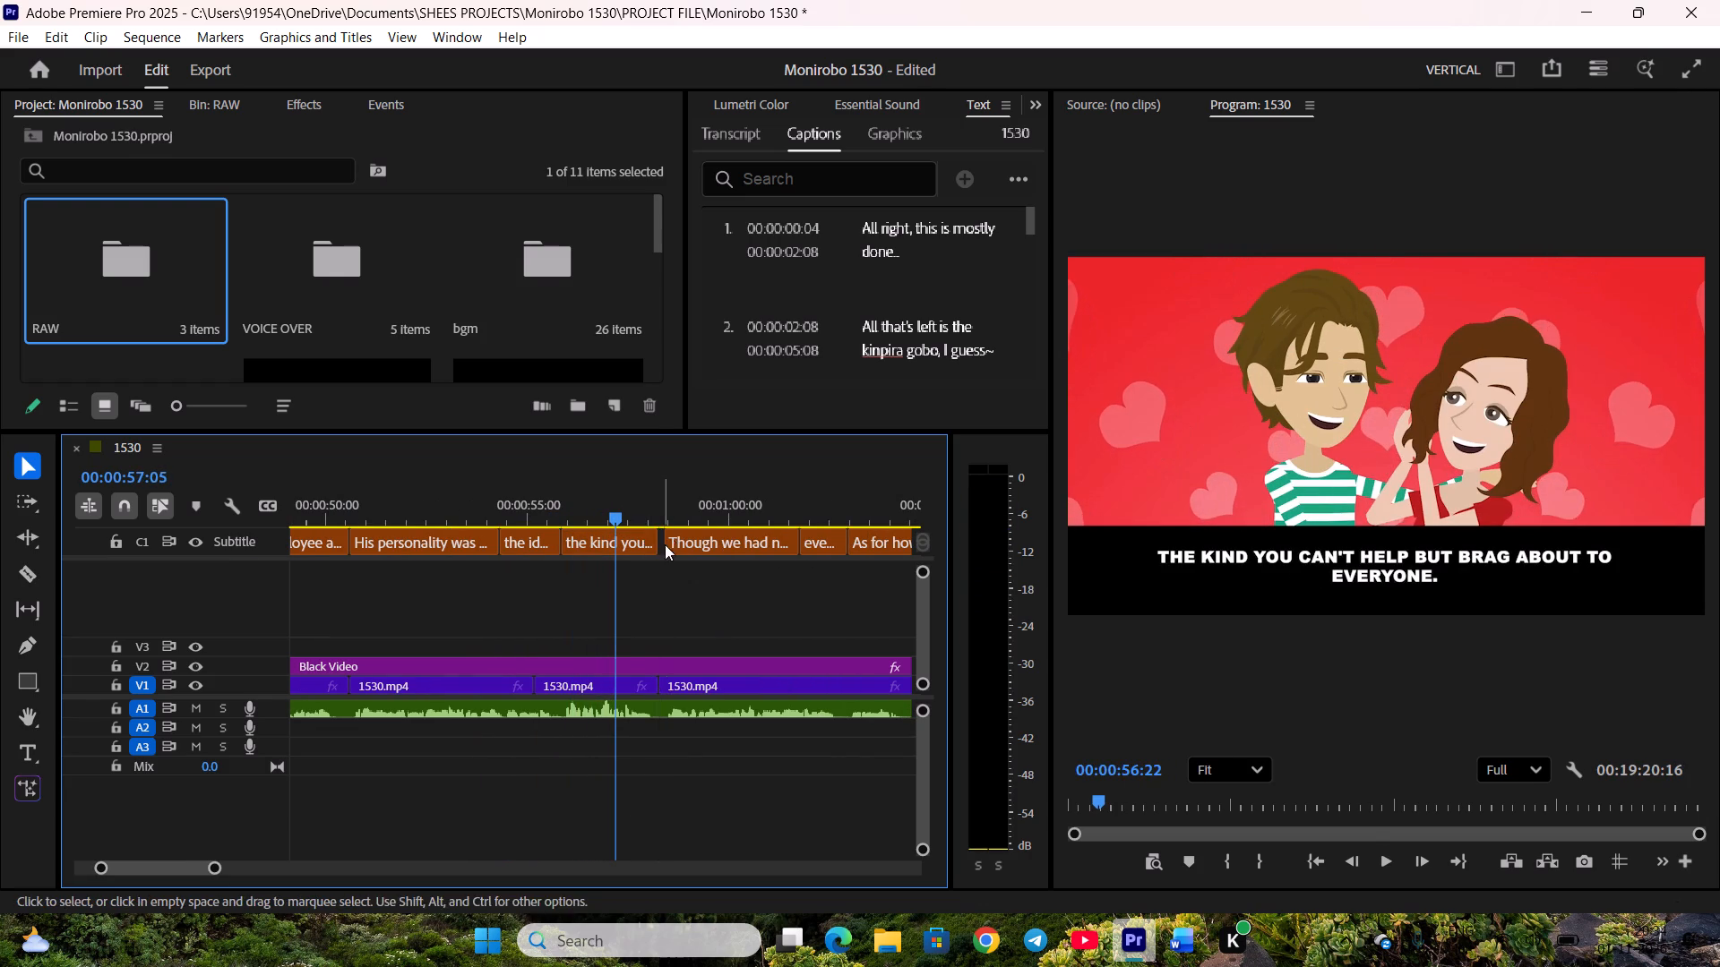
left_click_drag(666, 543, 656, 545)
Play the sequence from "Though we had no children..." to "I ate a boxed lunch..." to check caption timing.
key("space")
scroll(668, 586, "down", 3)
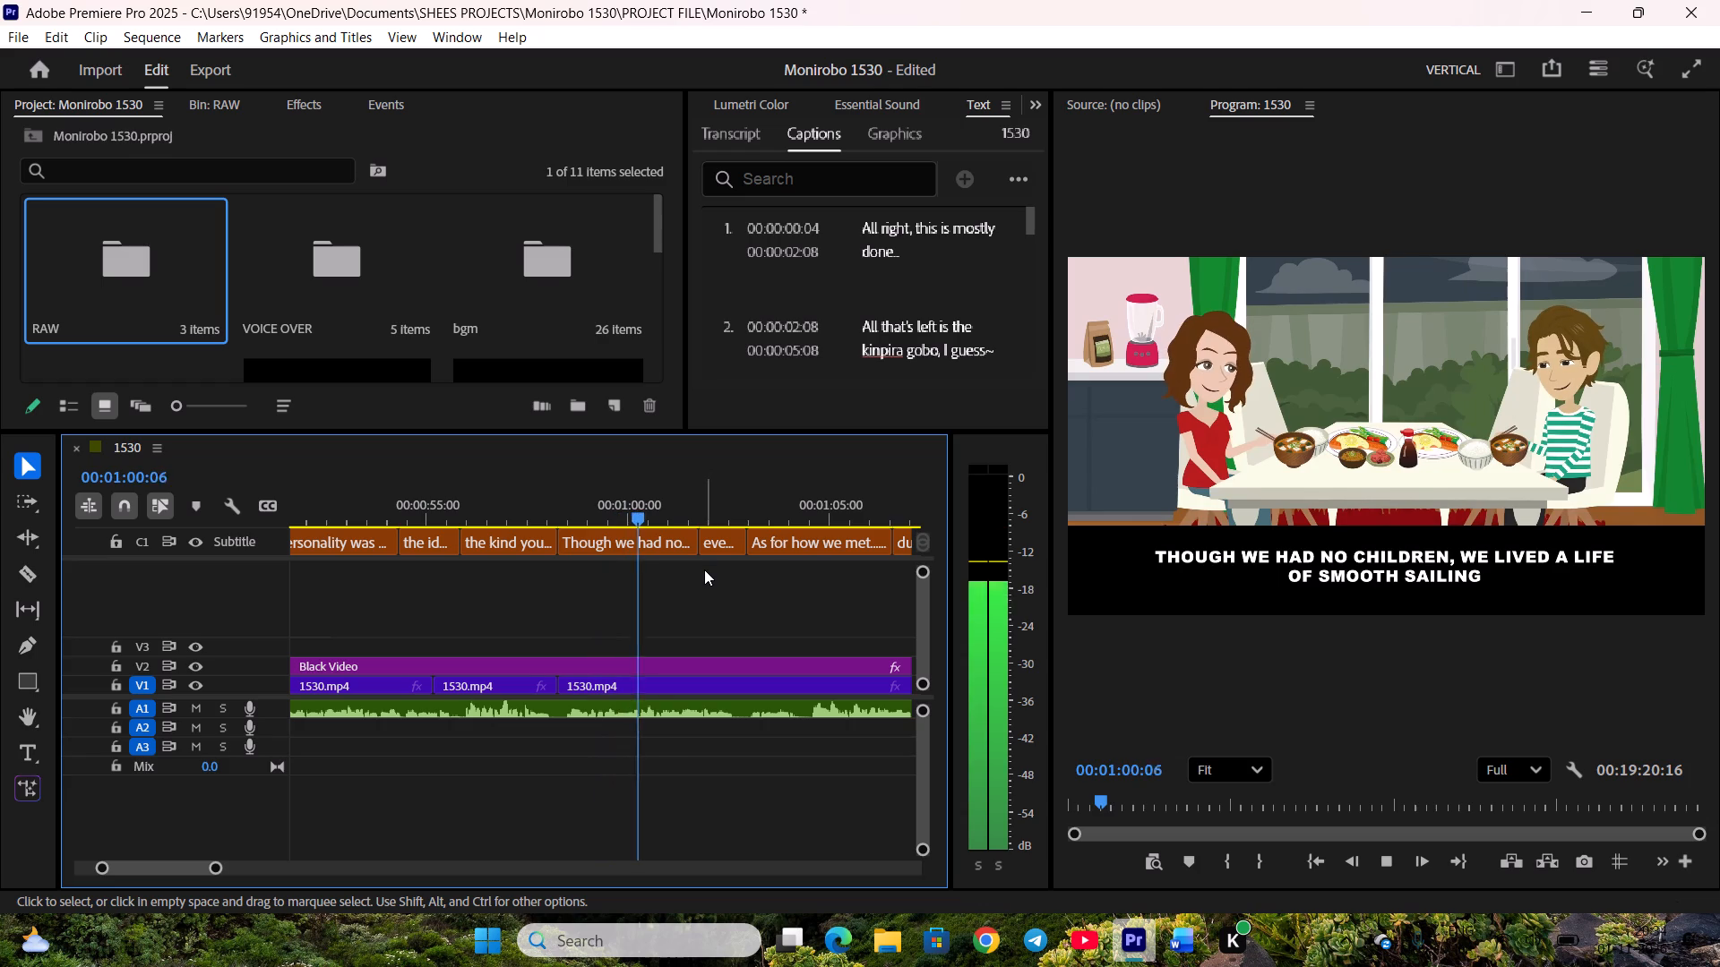
scroll(701, 571, "down", 3)
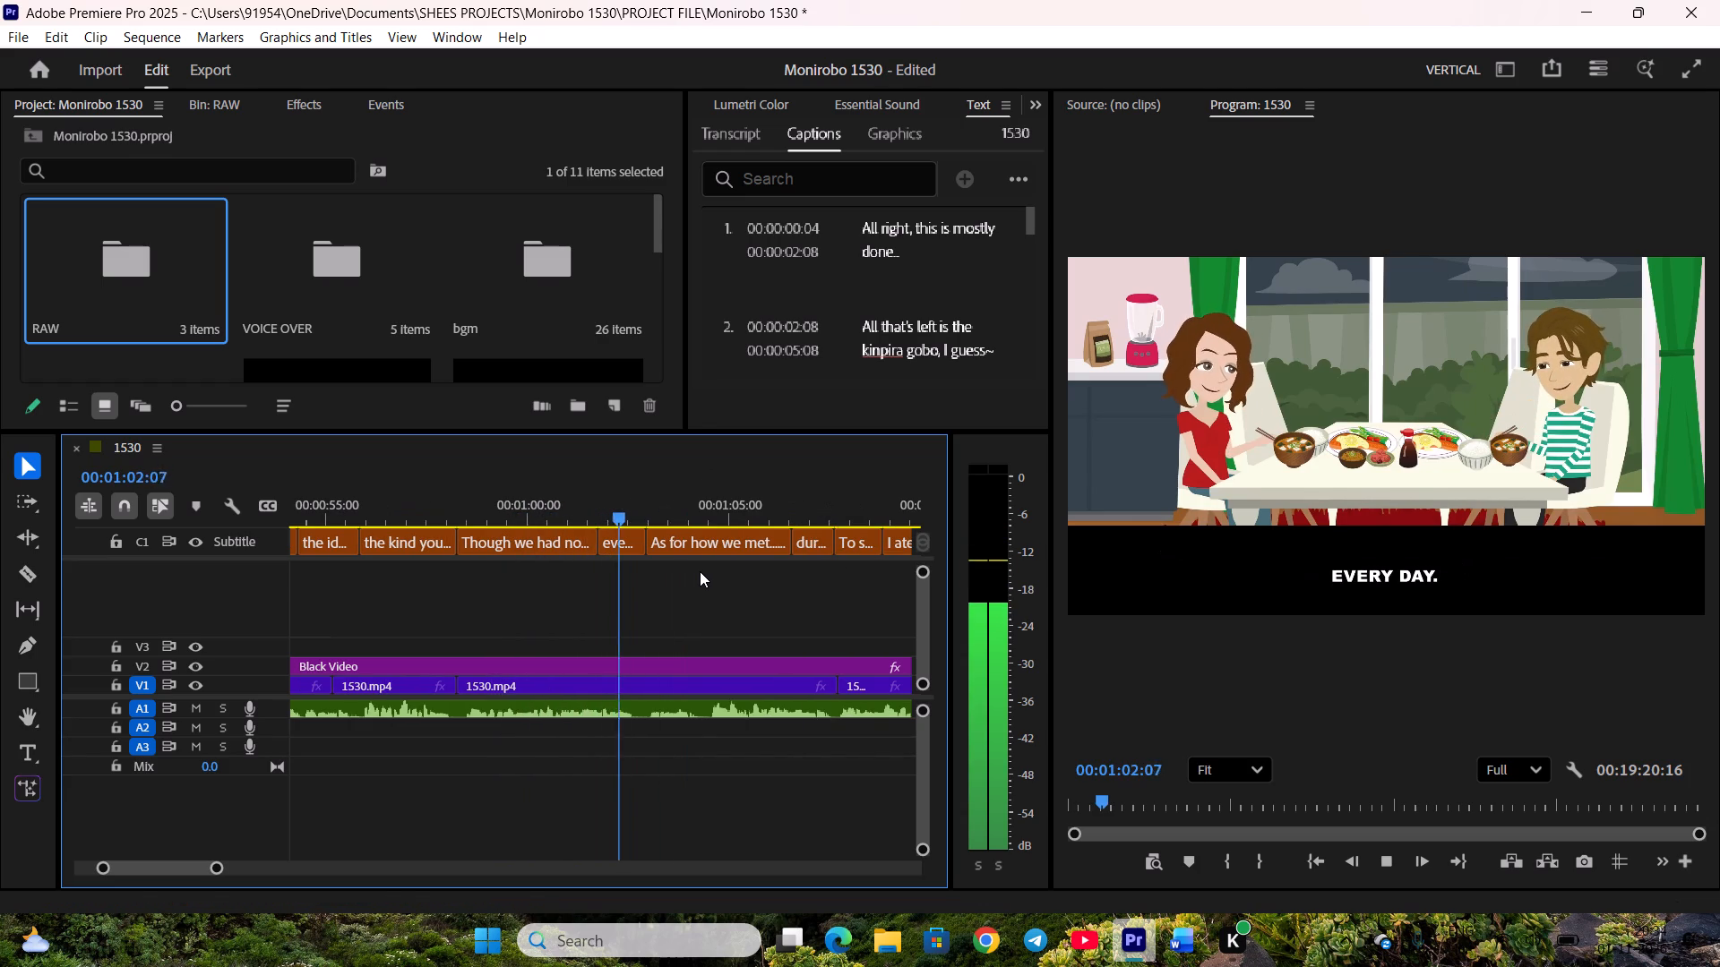
key("space")
scroll(690, 574, "down", 2)
key("space")
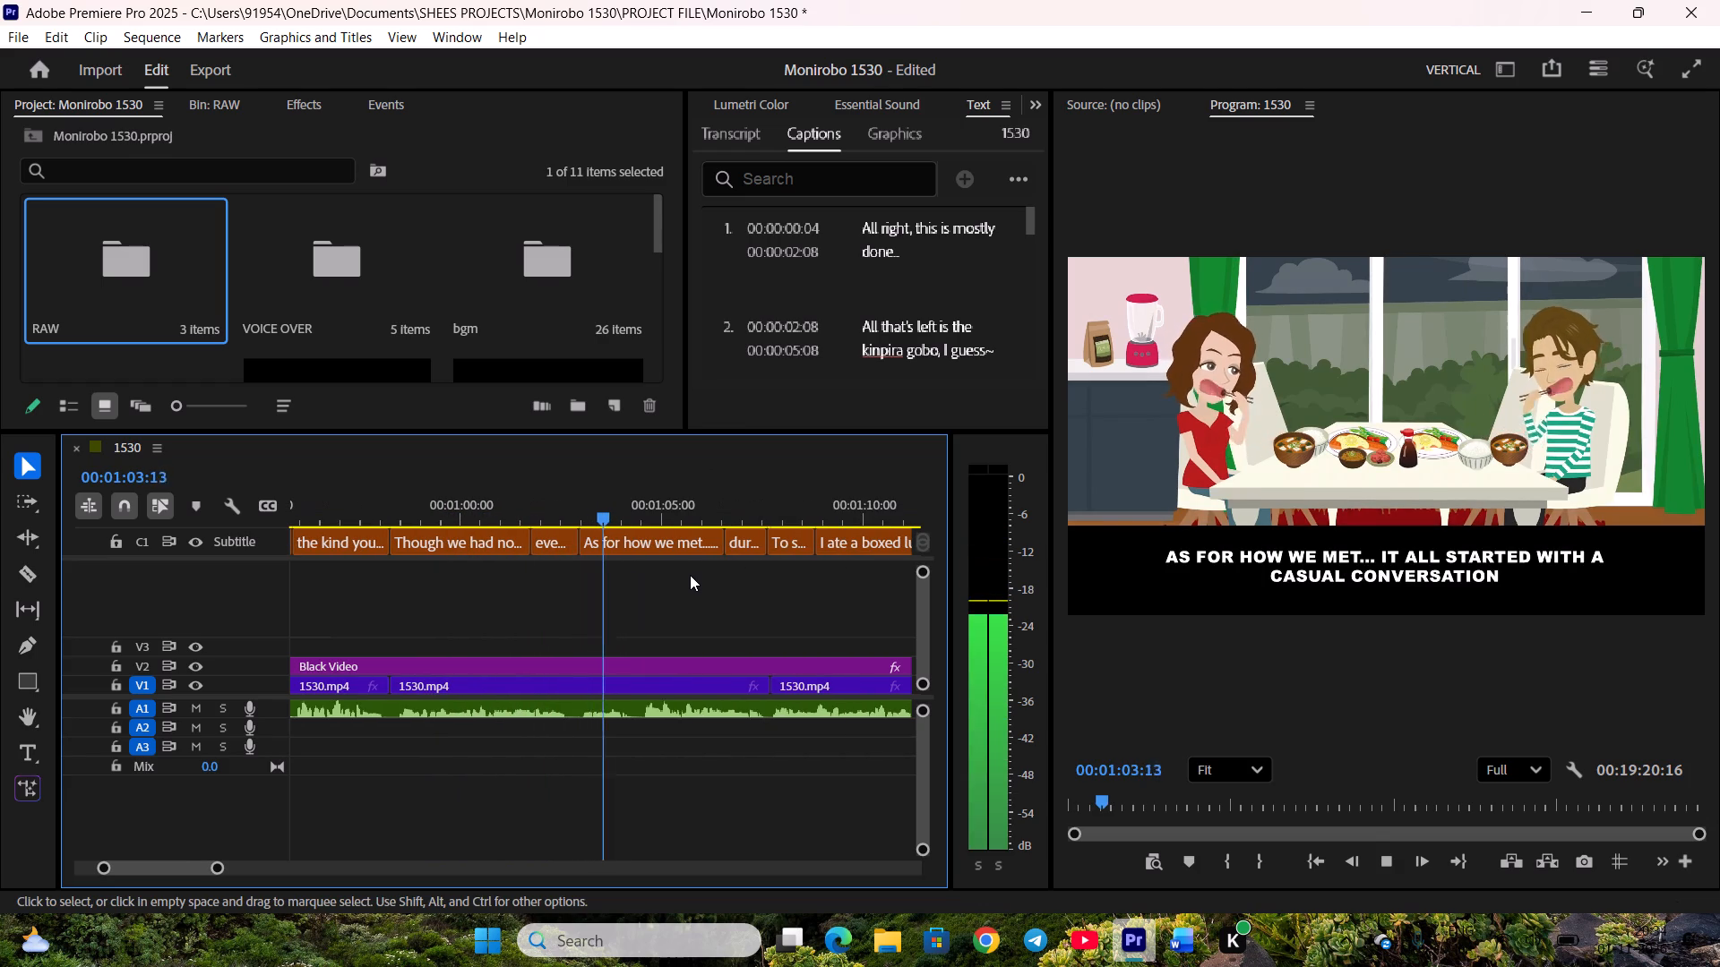
scroll(690, 576, "down", 2)
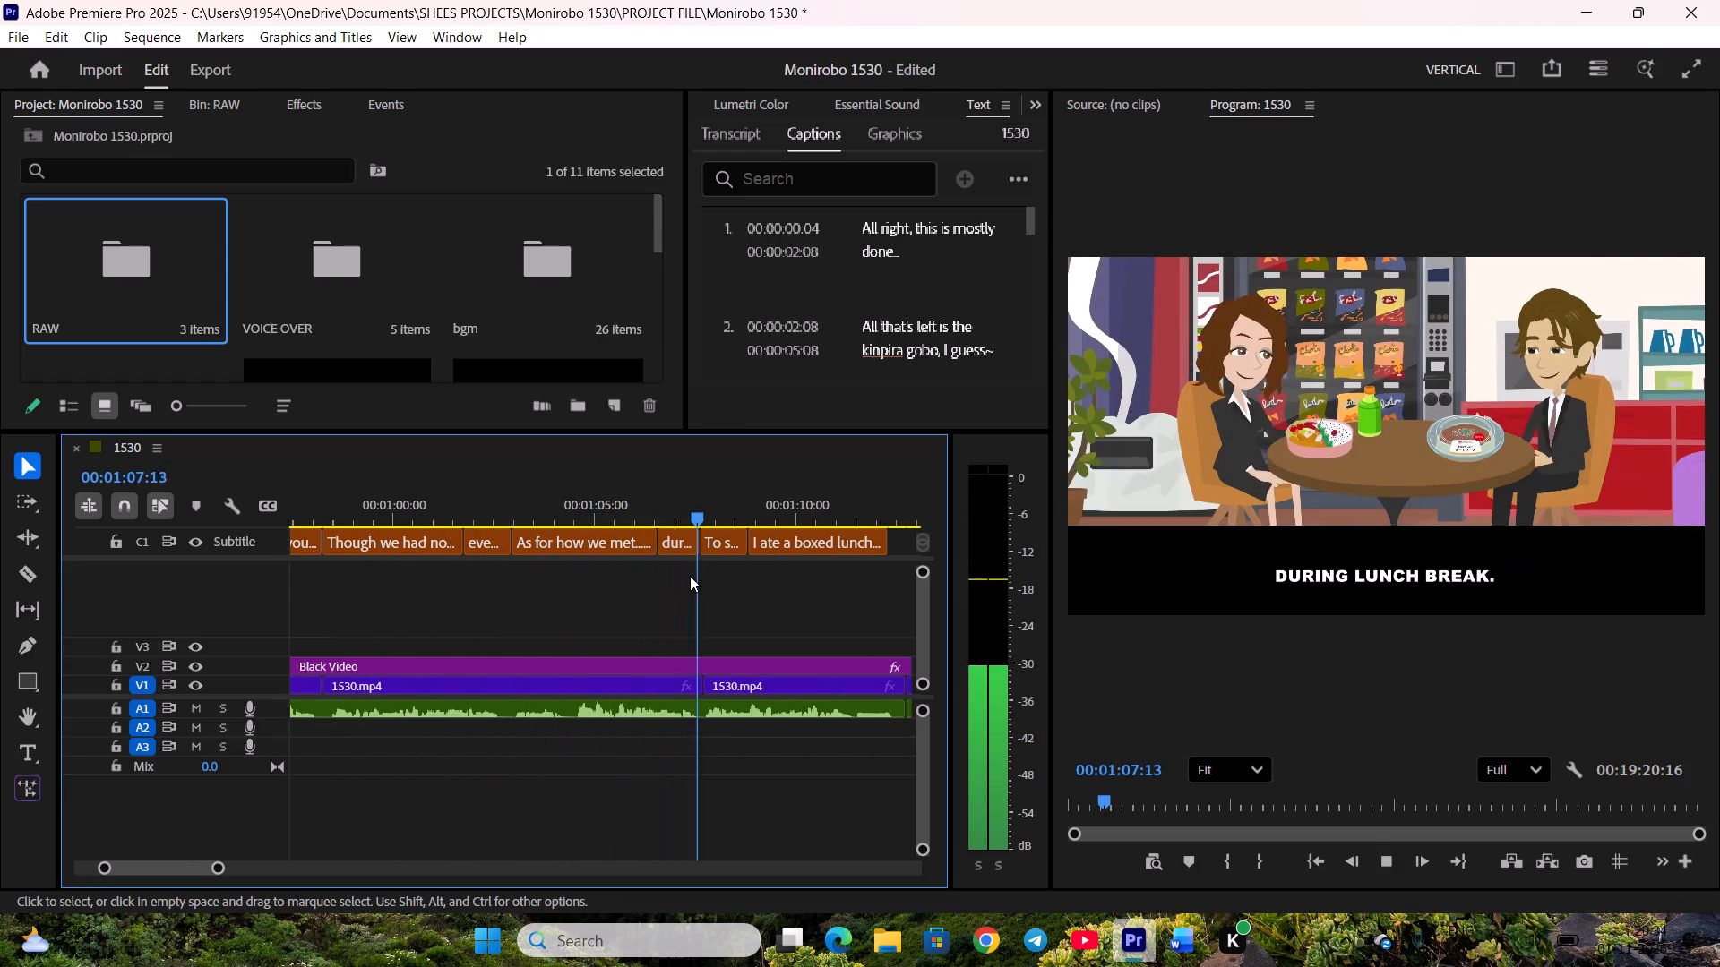
scroll(690, 576, "down", 6)
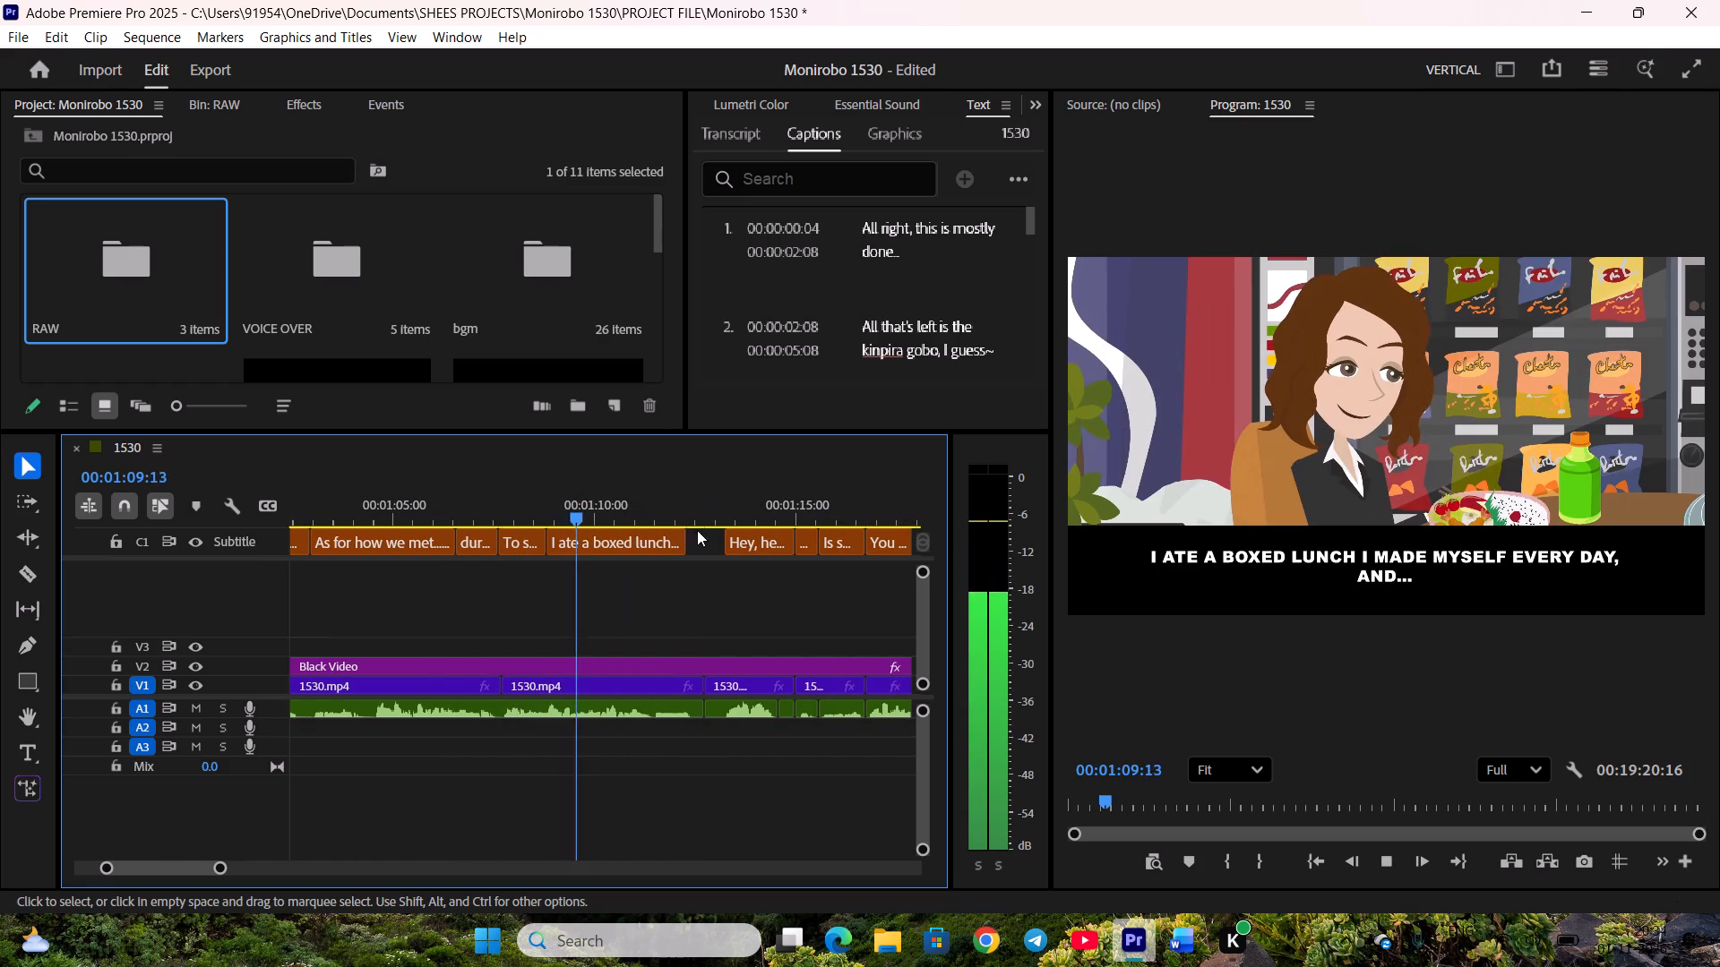
Close the gap between the "I ate a boxed lunch..." and "Hey, hey, Kanami." captions at the video cut.
left_click_drag(682, 543, 695, 543)
left_click_drag(733, 551, 713, 549)
Align the end of the "Hey, hey, Kanami." caption with the video cut before "Yes?".
scroll(717, 569, "down", 3)
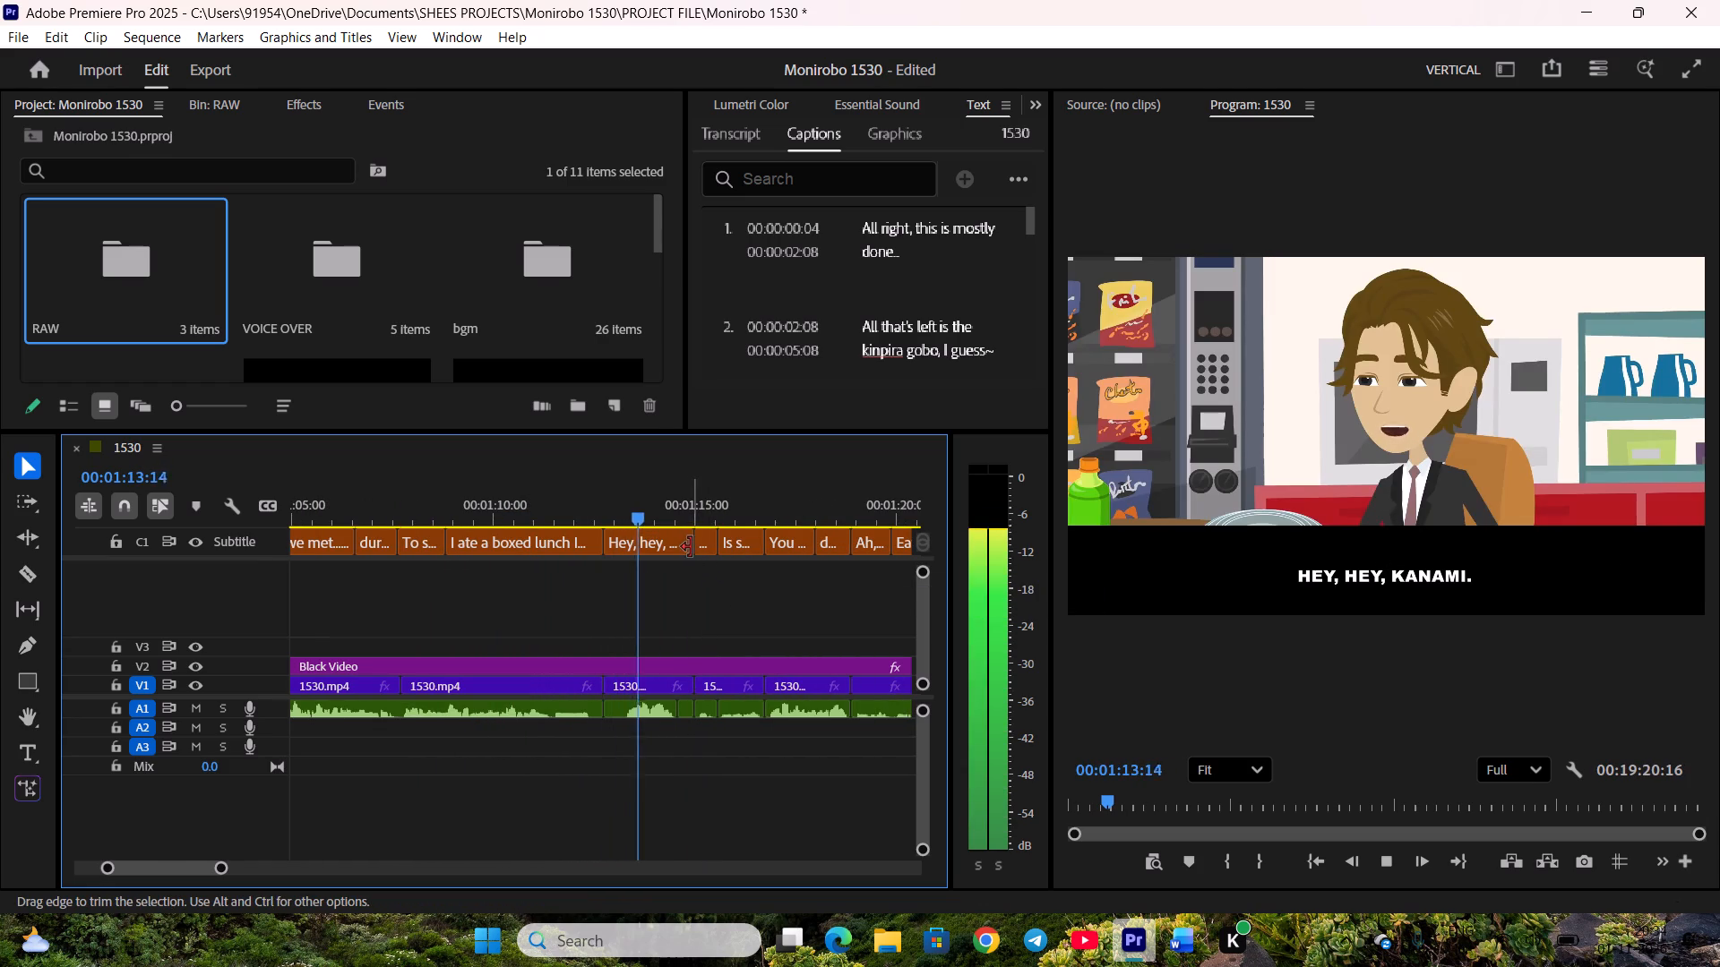
left_click(691, 547)
key("space")
key("space")
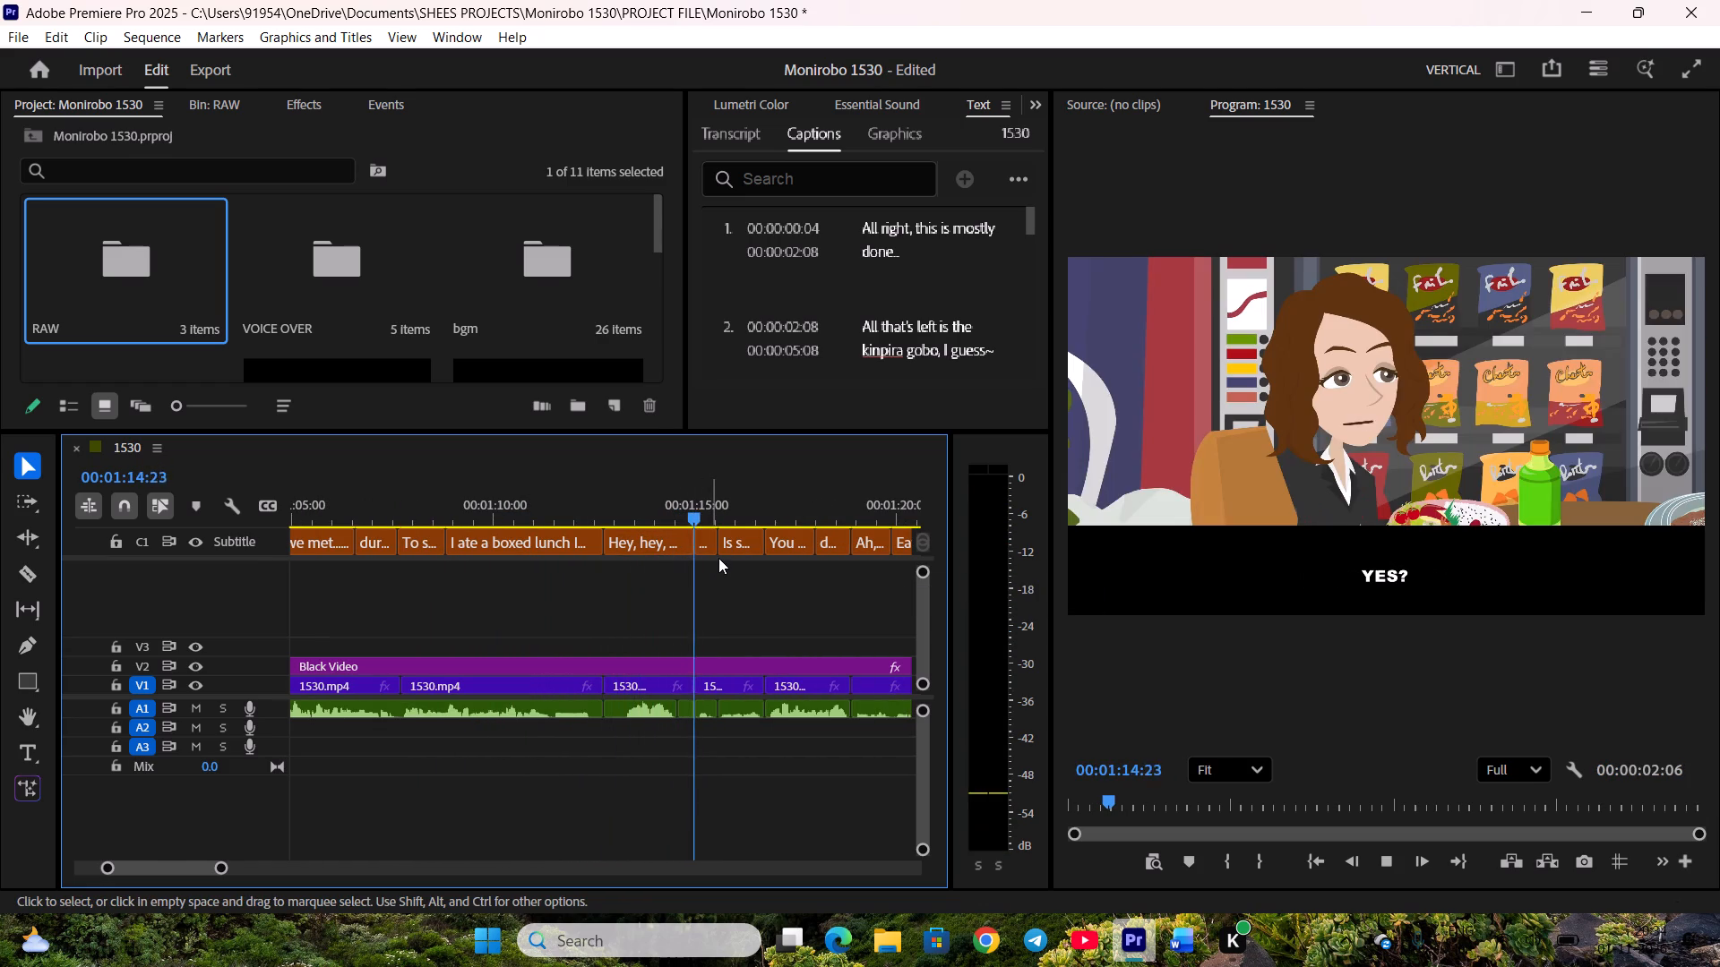
Play the reply lines and boost the voice audio under "Yes?" and "Is something the matter?" by 12 dB.
key("space")
key("space")
key("space")
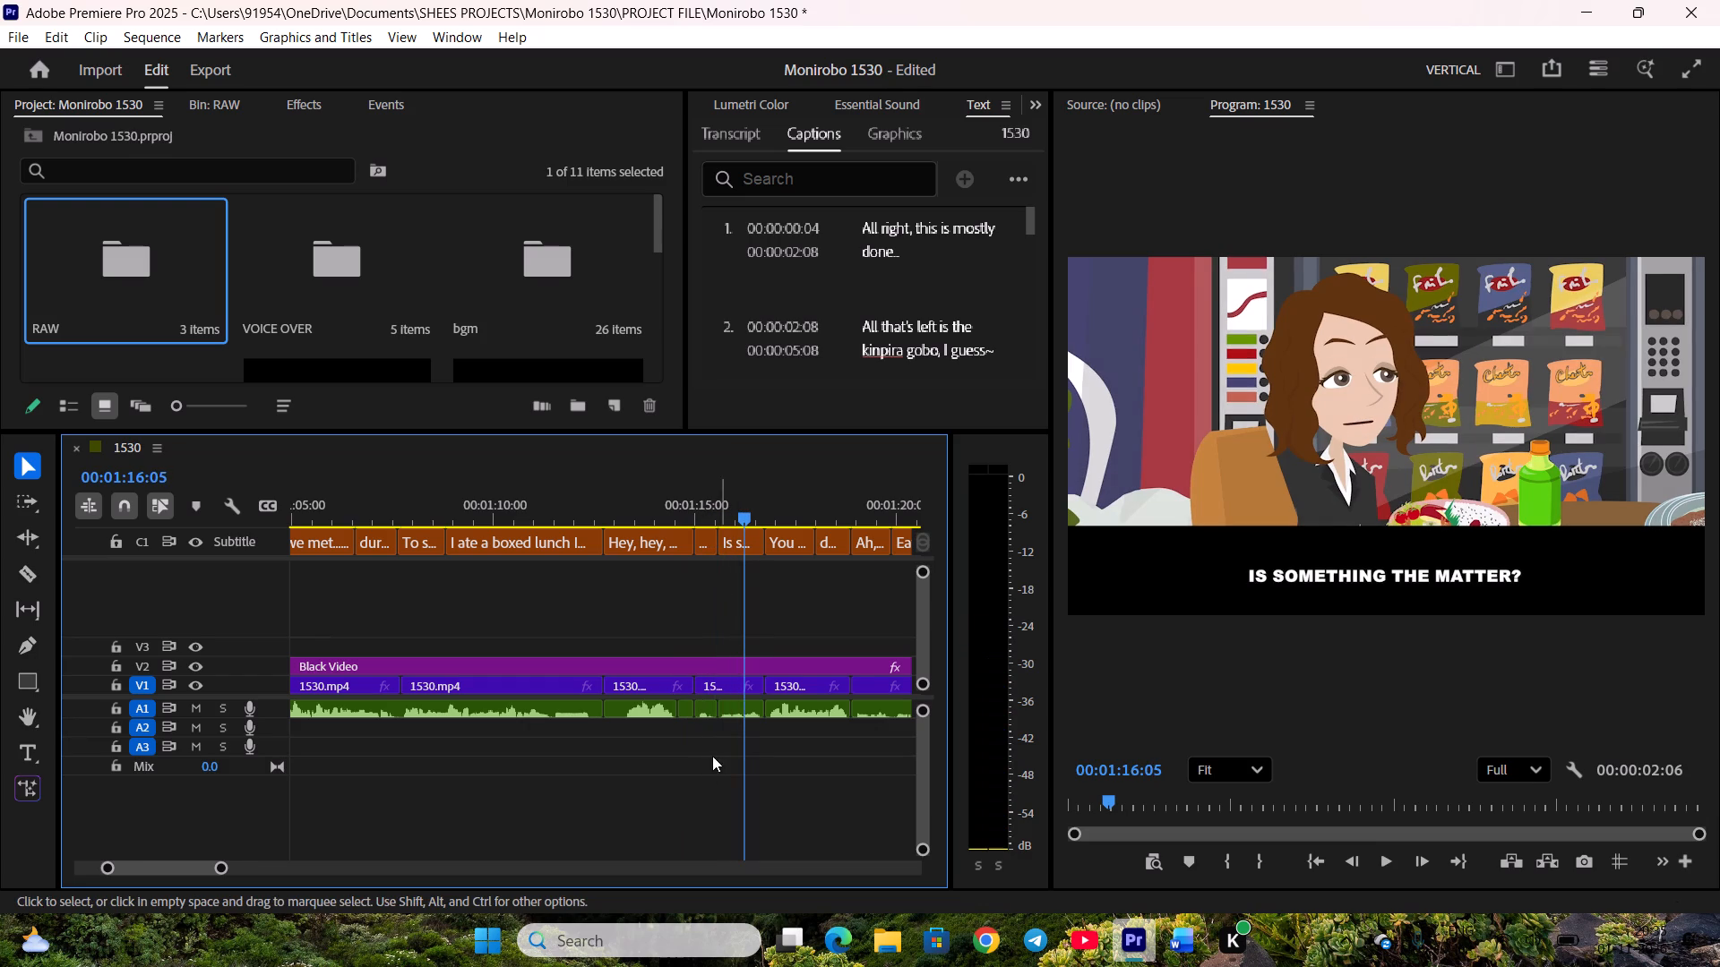
left_click_drag(708, 724, 741, 712)
key("g")
type("12")
key("Return")
left_click(787, 787)
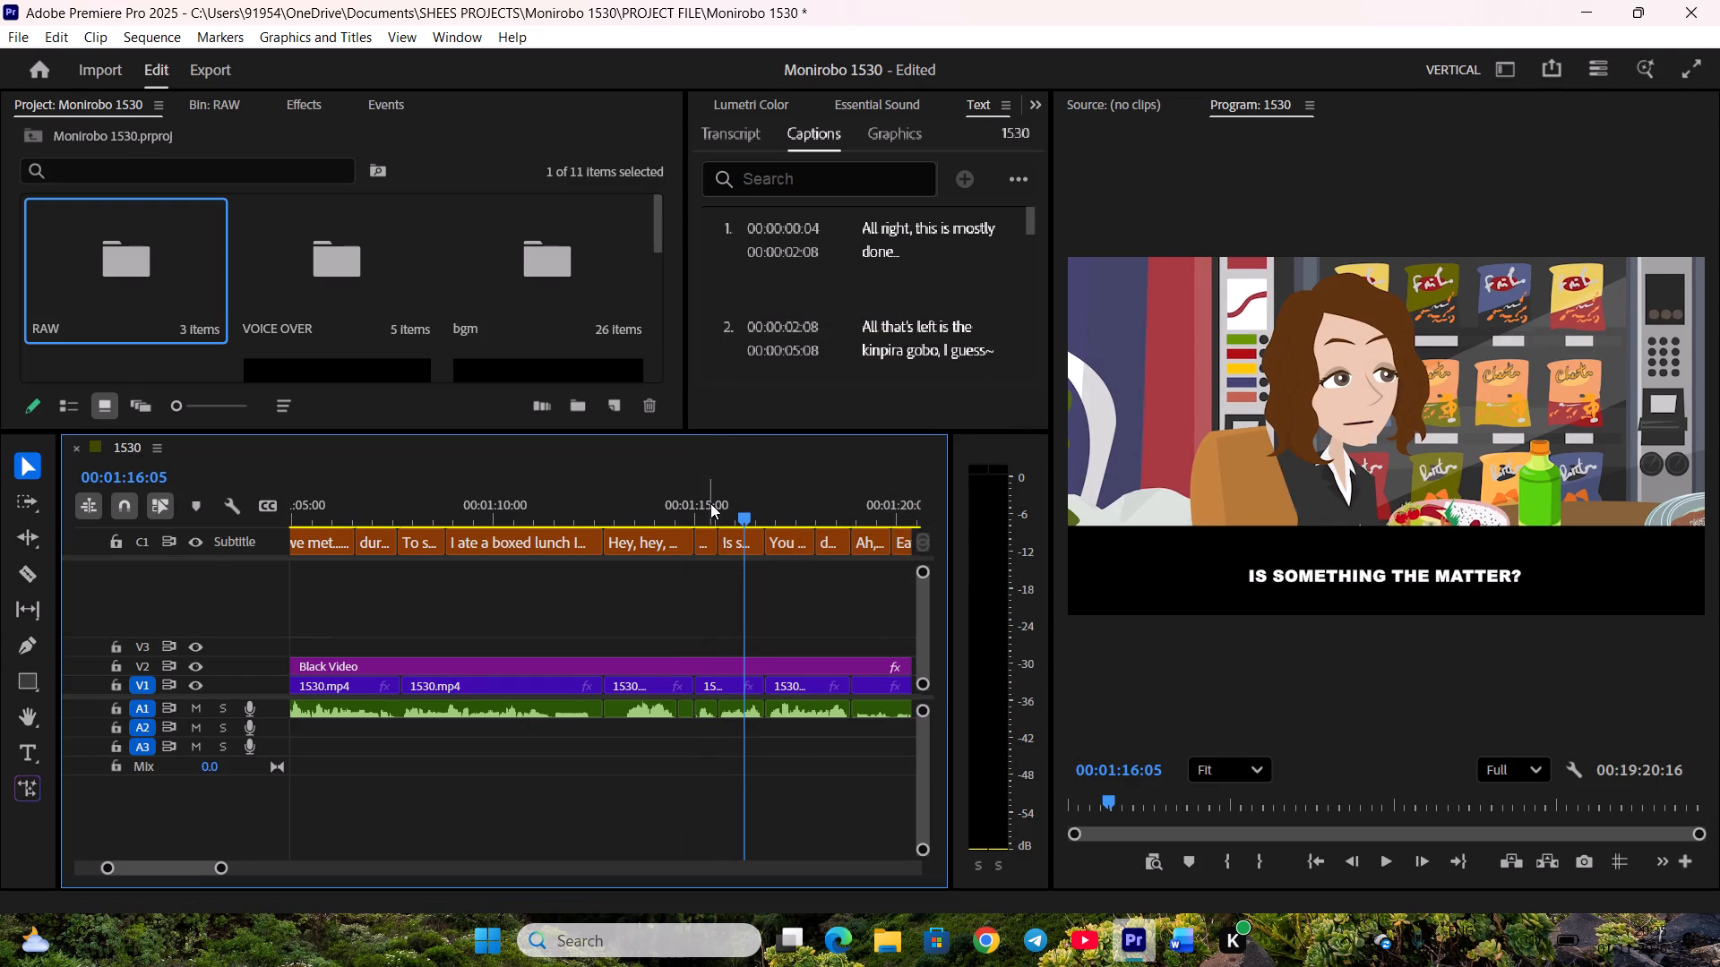
Replay the boosted lines and align the end of the "Is something the matter?" caption with the video cut.
left_click(708, 504)
key("space")
scroll(729, 584, "down", 2)
key("space")
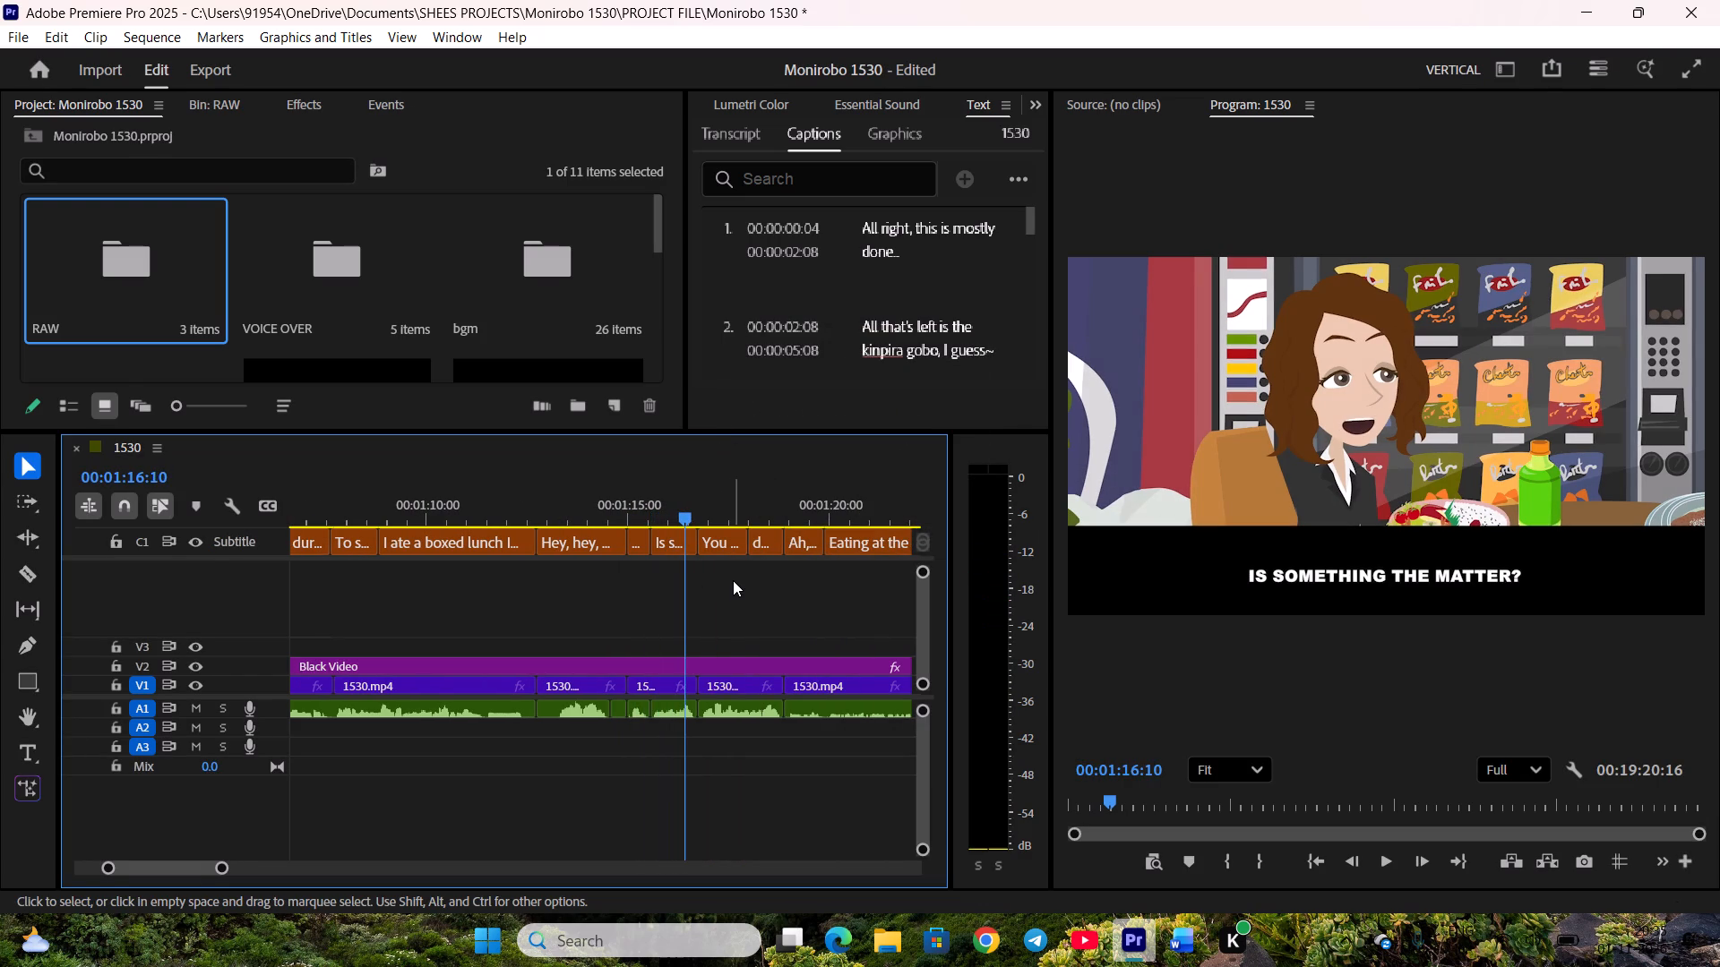
type("=")
scroll(714, 586, "up", 3)
left_click(606, 500)
key("space")
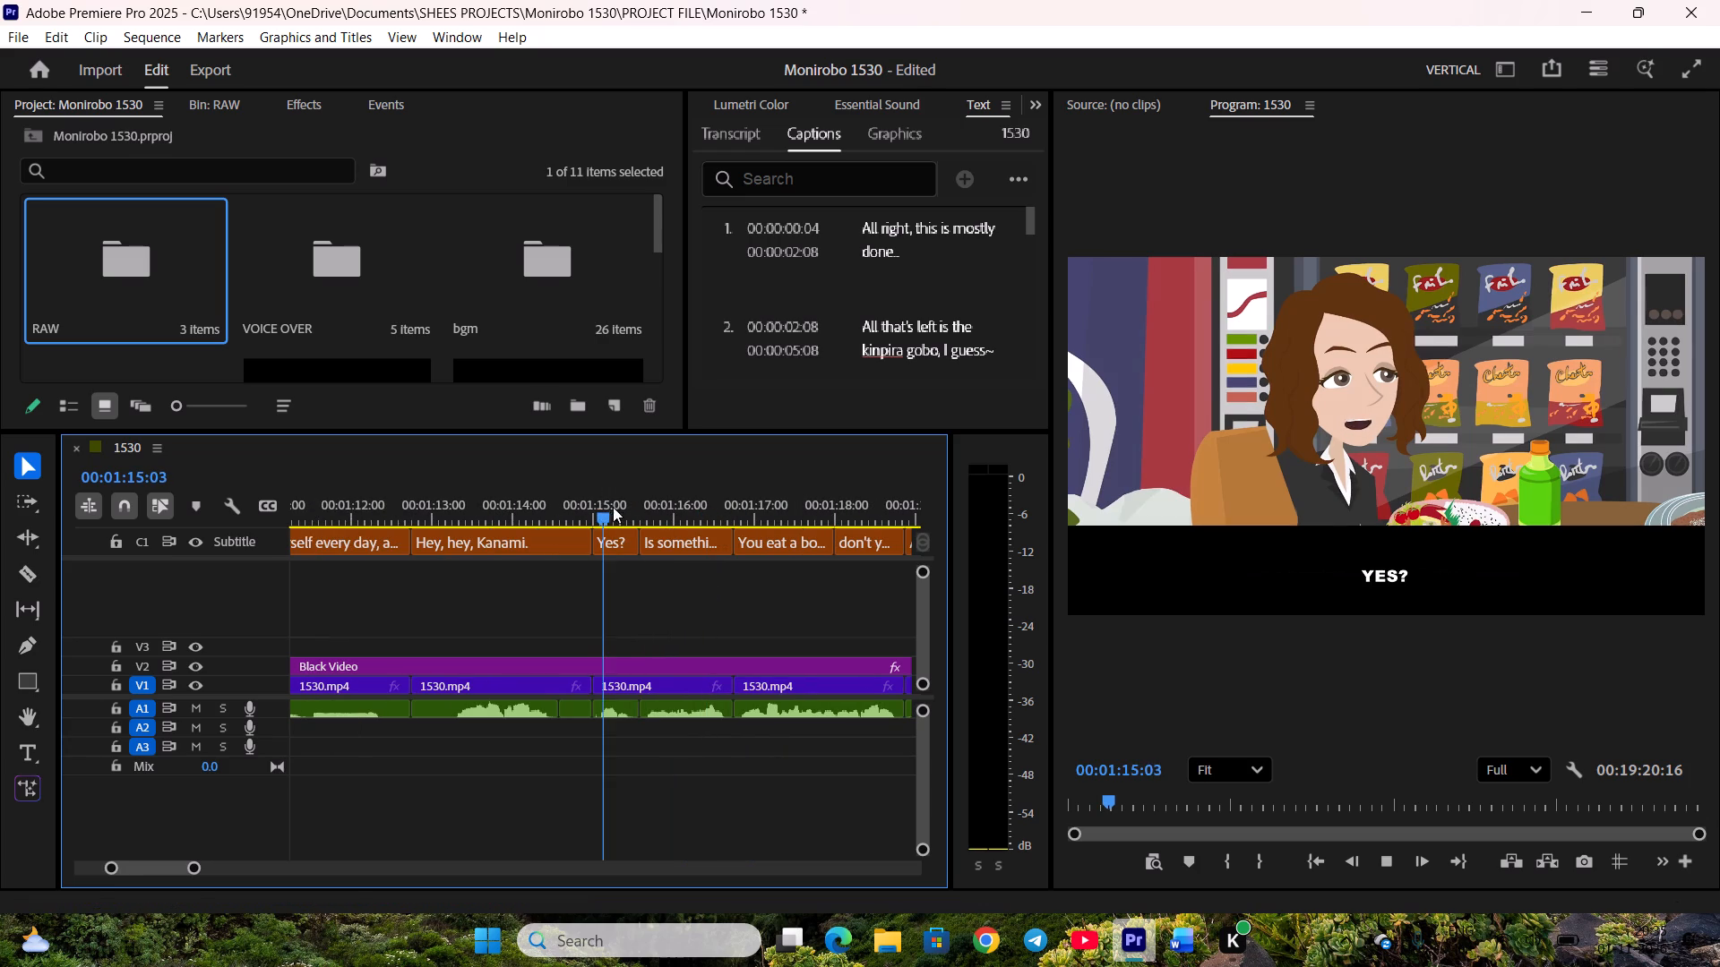
key("space")
key("space")
key("space")
left_click(725, 545)
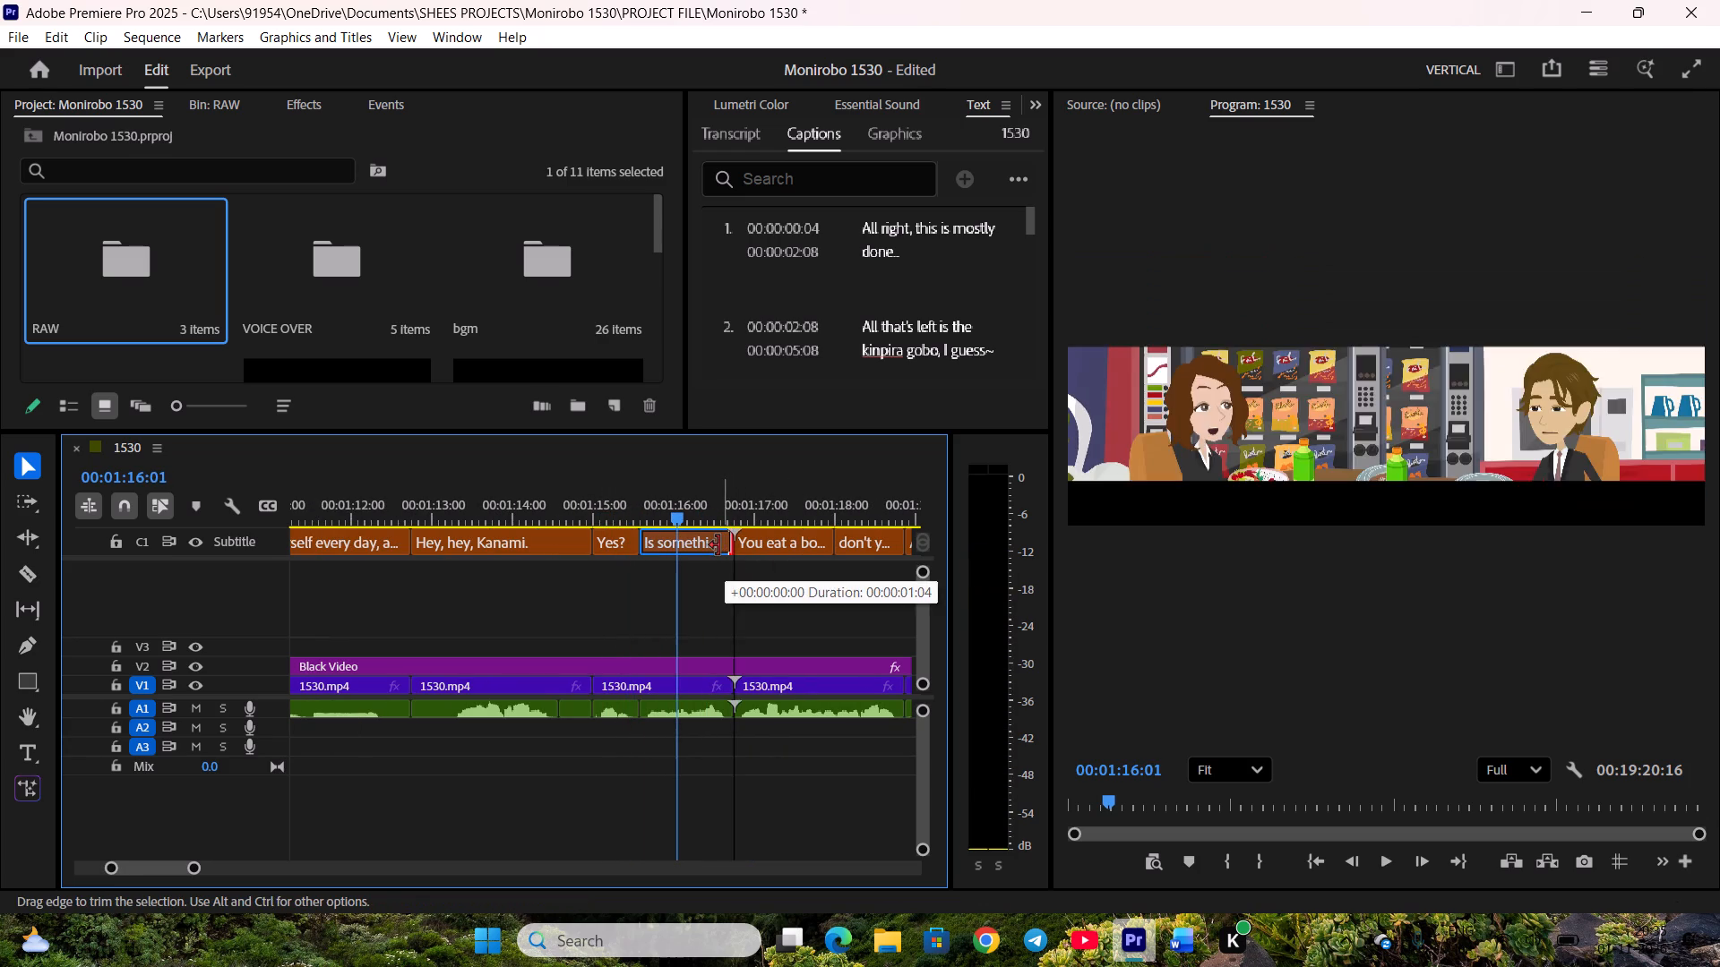
Align the end of the "don't you, Kanami?" caption with the video cut before "Ah, yes.".
key("space")
scroll(748, 561, "down", 6)
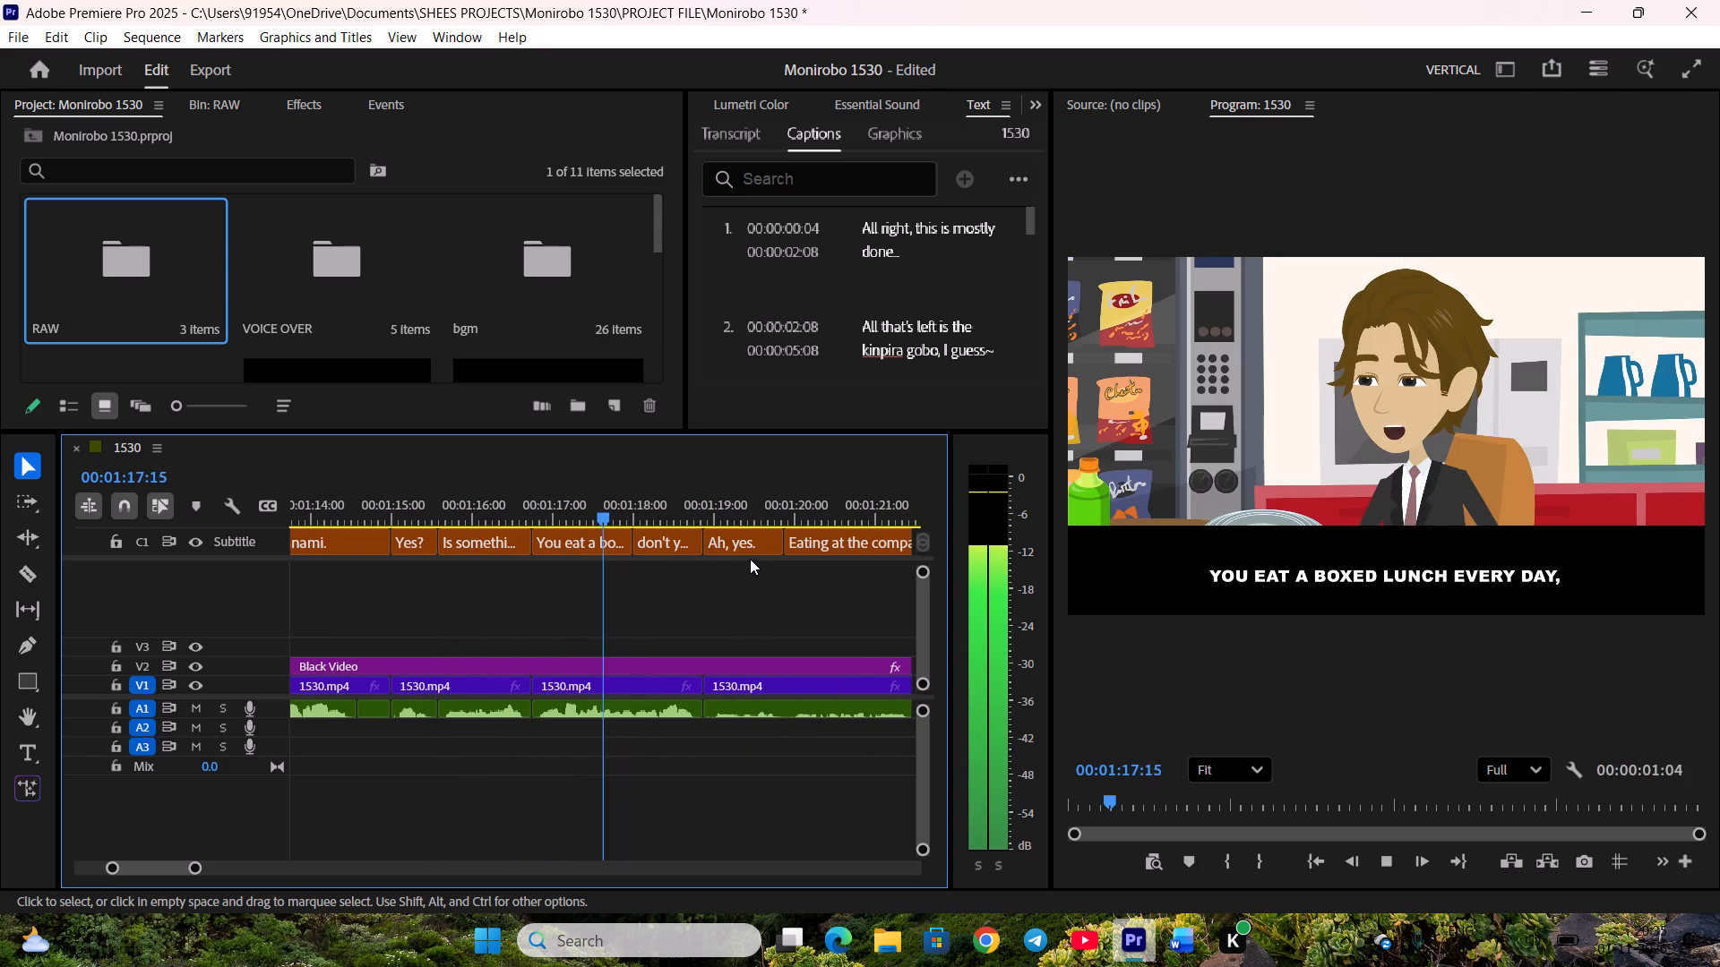
key("space")
left_click(698, 545)
Boost the voice clip under "Ah, yes." and "Eating at the company cafeteria..." by 12 dB.
key("space")
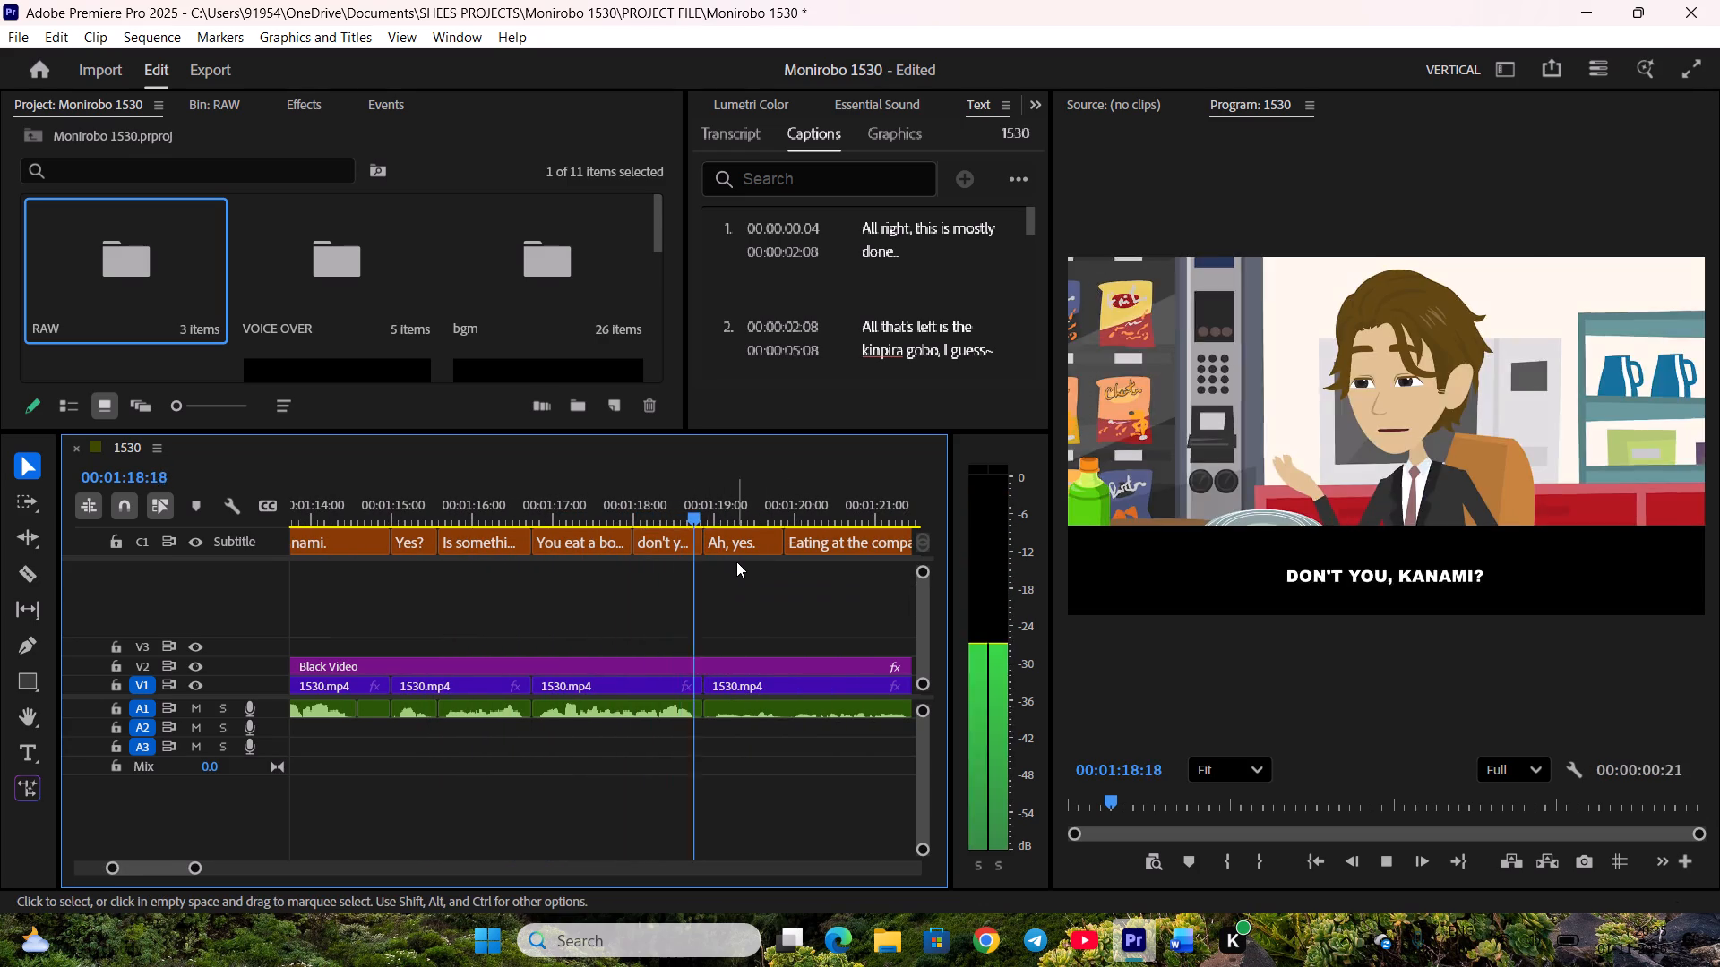
scroll(736, 562, "down", 3)
key("space")
scroll(731, 563, "down", 3)
left_click(714, 711)
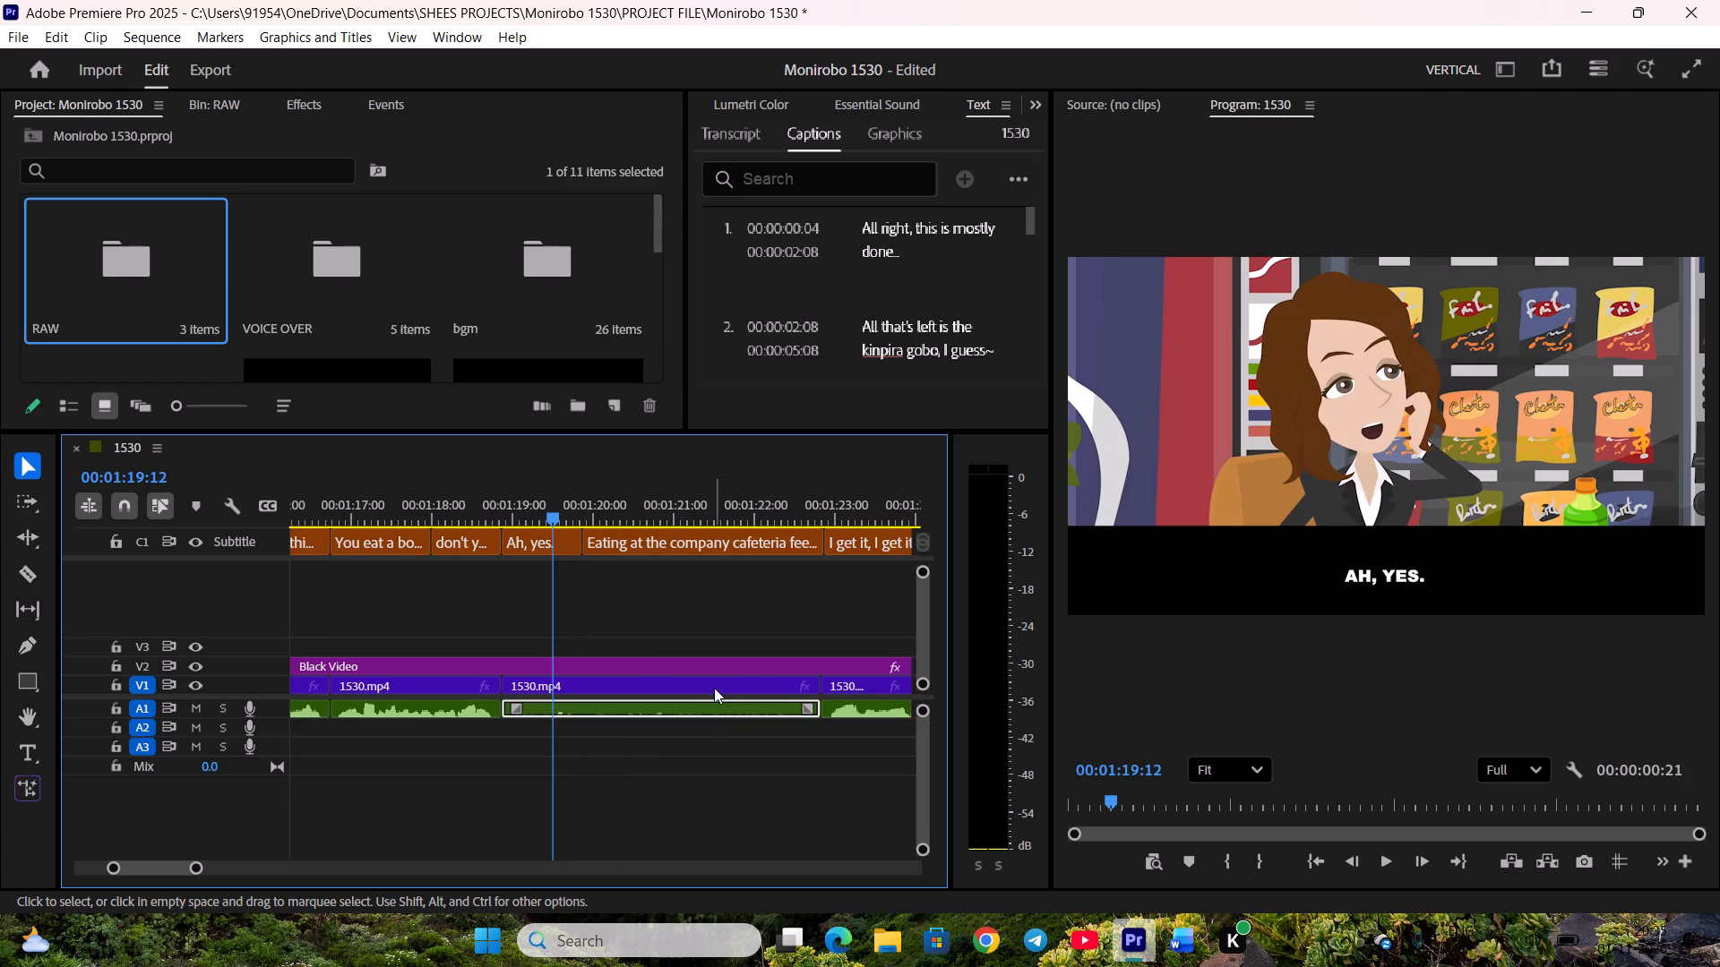
key("g")
type("12")
key("Return")
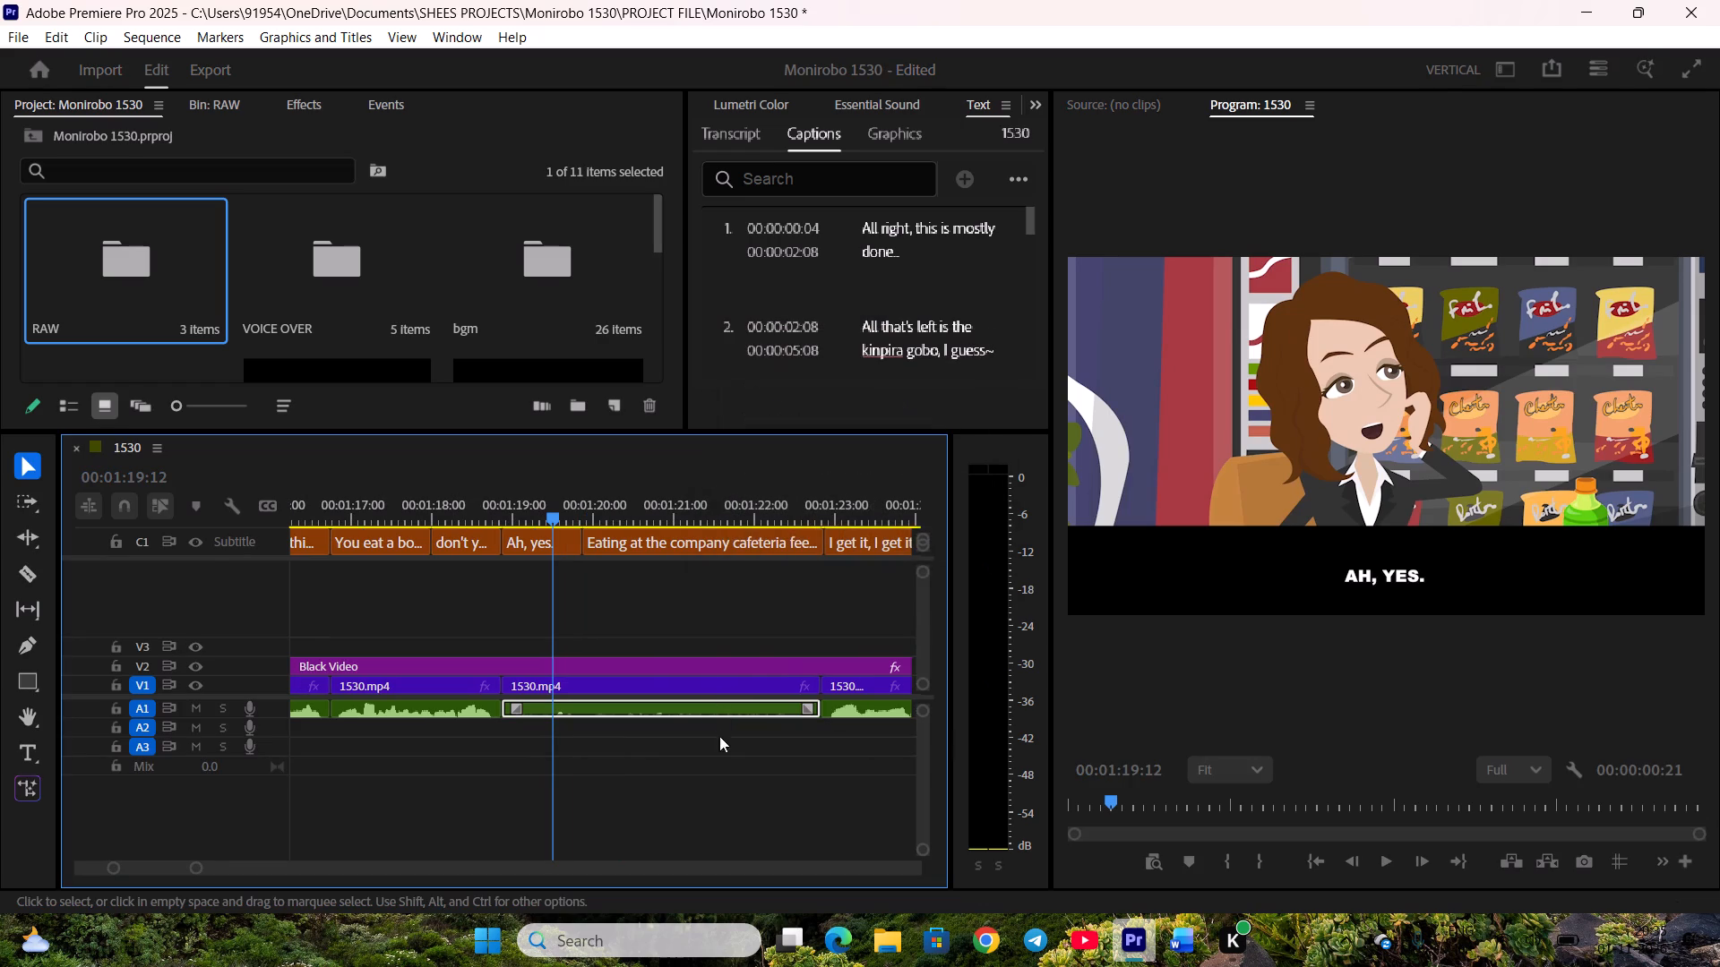
left_click(709, 790)
Pull the end of "Eating at the company cafeteria..." and the start of "I get it, I get it." back to the video cut.
key("space")
scroll(721, 722, "down", 2)
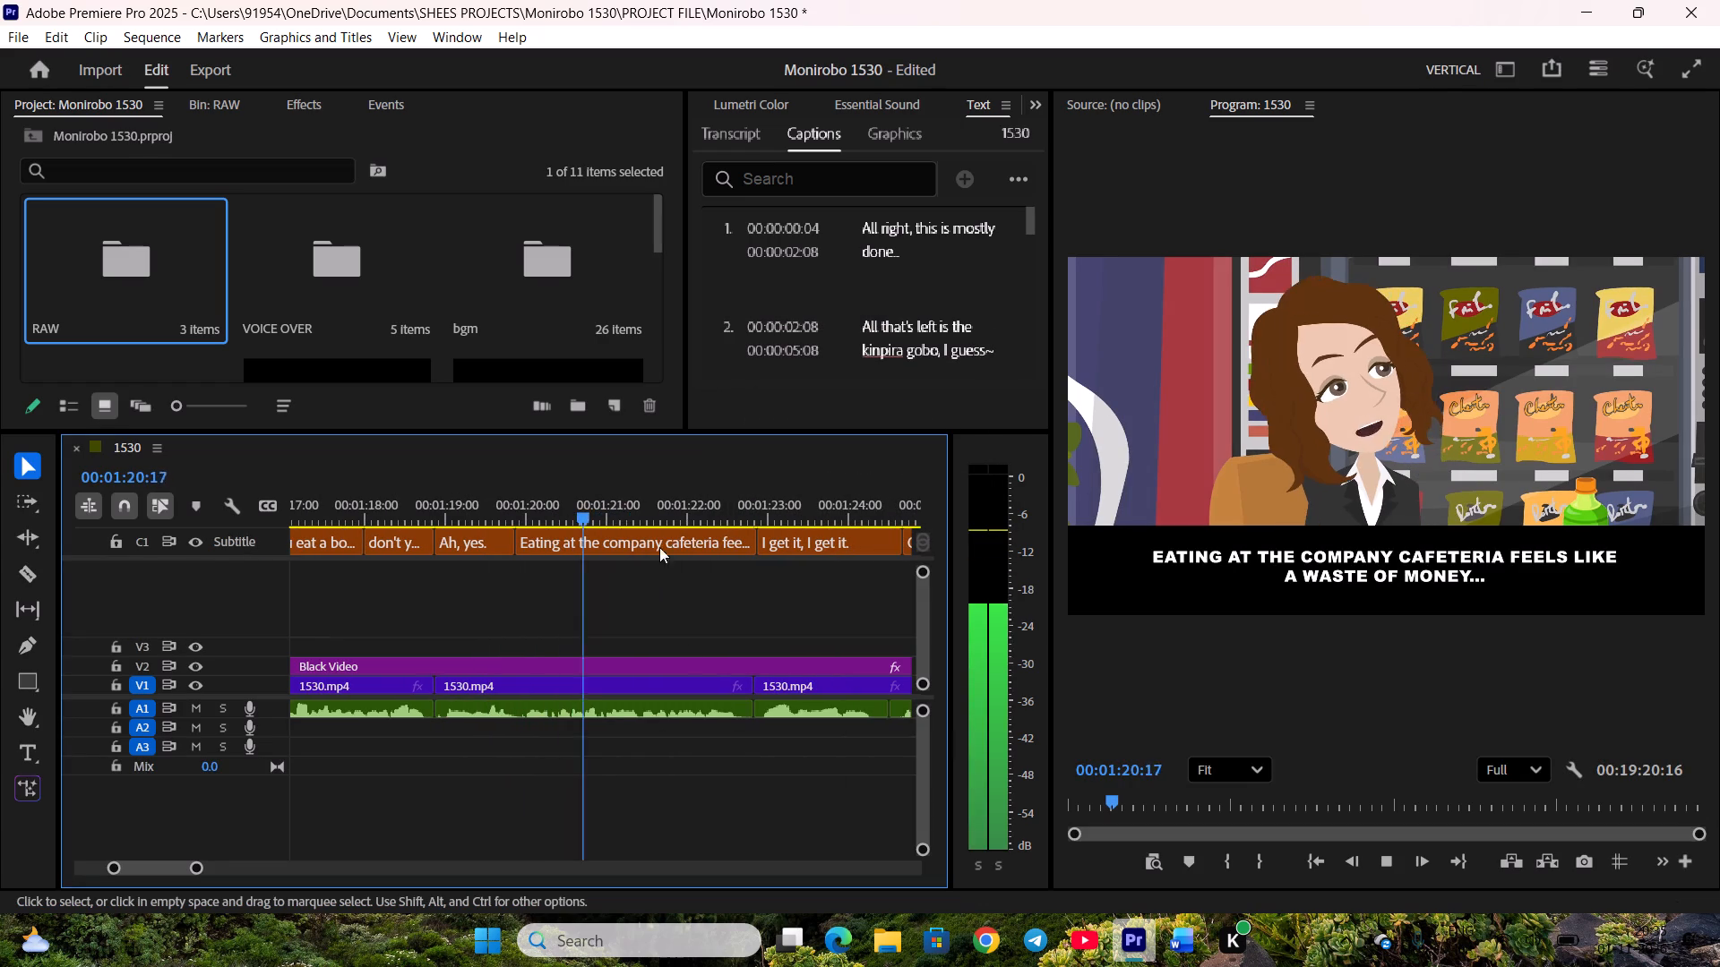
left_click_drag(750, 548, 741, 547)
key("space")
left_click_drag(770, 548, 760, 548)
Pull the end of "I get it, I get it." and the start of "Our cafeteria's expensive..." back to the audio cut between them.
scroll(619, 578, "down", 5)
key("space")
left_click_drag(732, 552, 716, 551)
key("space")
key("space")
left_click_drag(742, 546, 728, 546)
key("space")
left_click(728, 546)
Move the start of "That's right." and the end of the "Our cafeteria's..." caption forward to the video cut.
scroll(597, 597, "down", 5)
key("space")
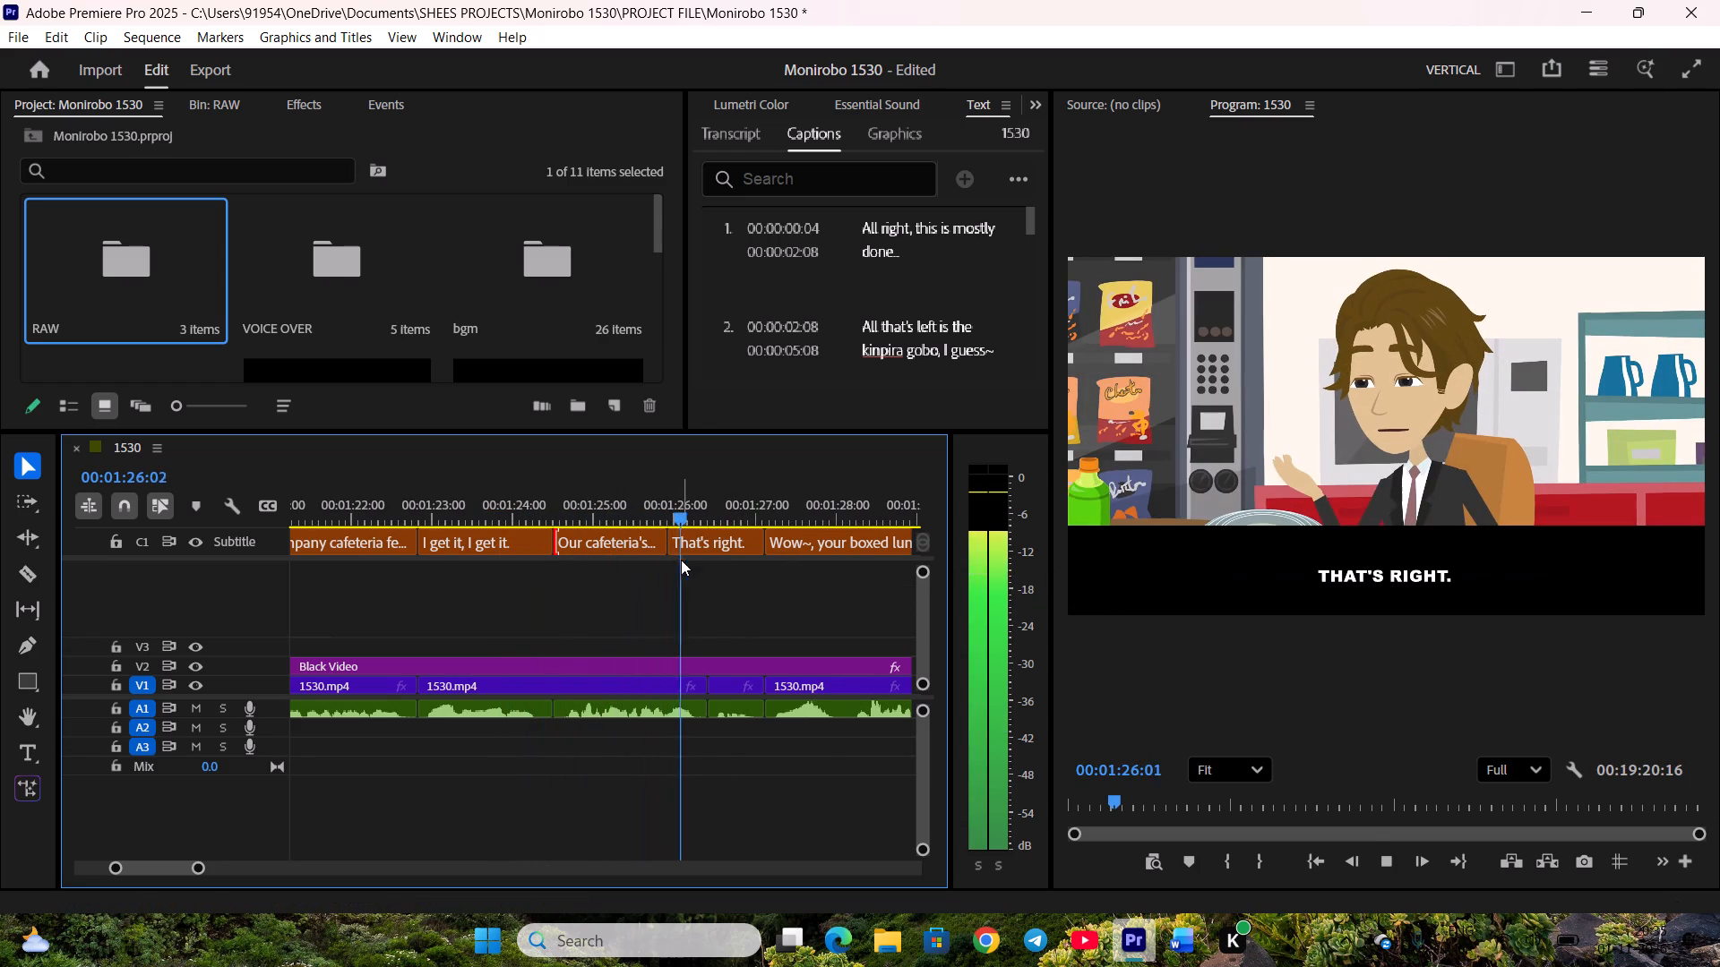
key("space")
left_click_drag(675, 543, 713, 543)
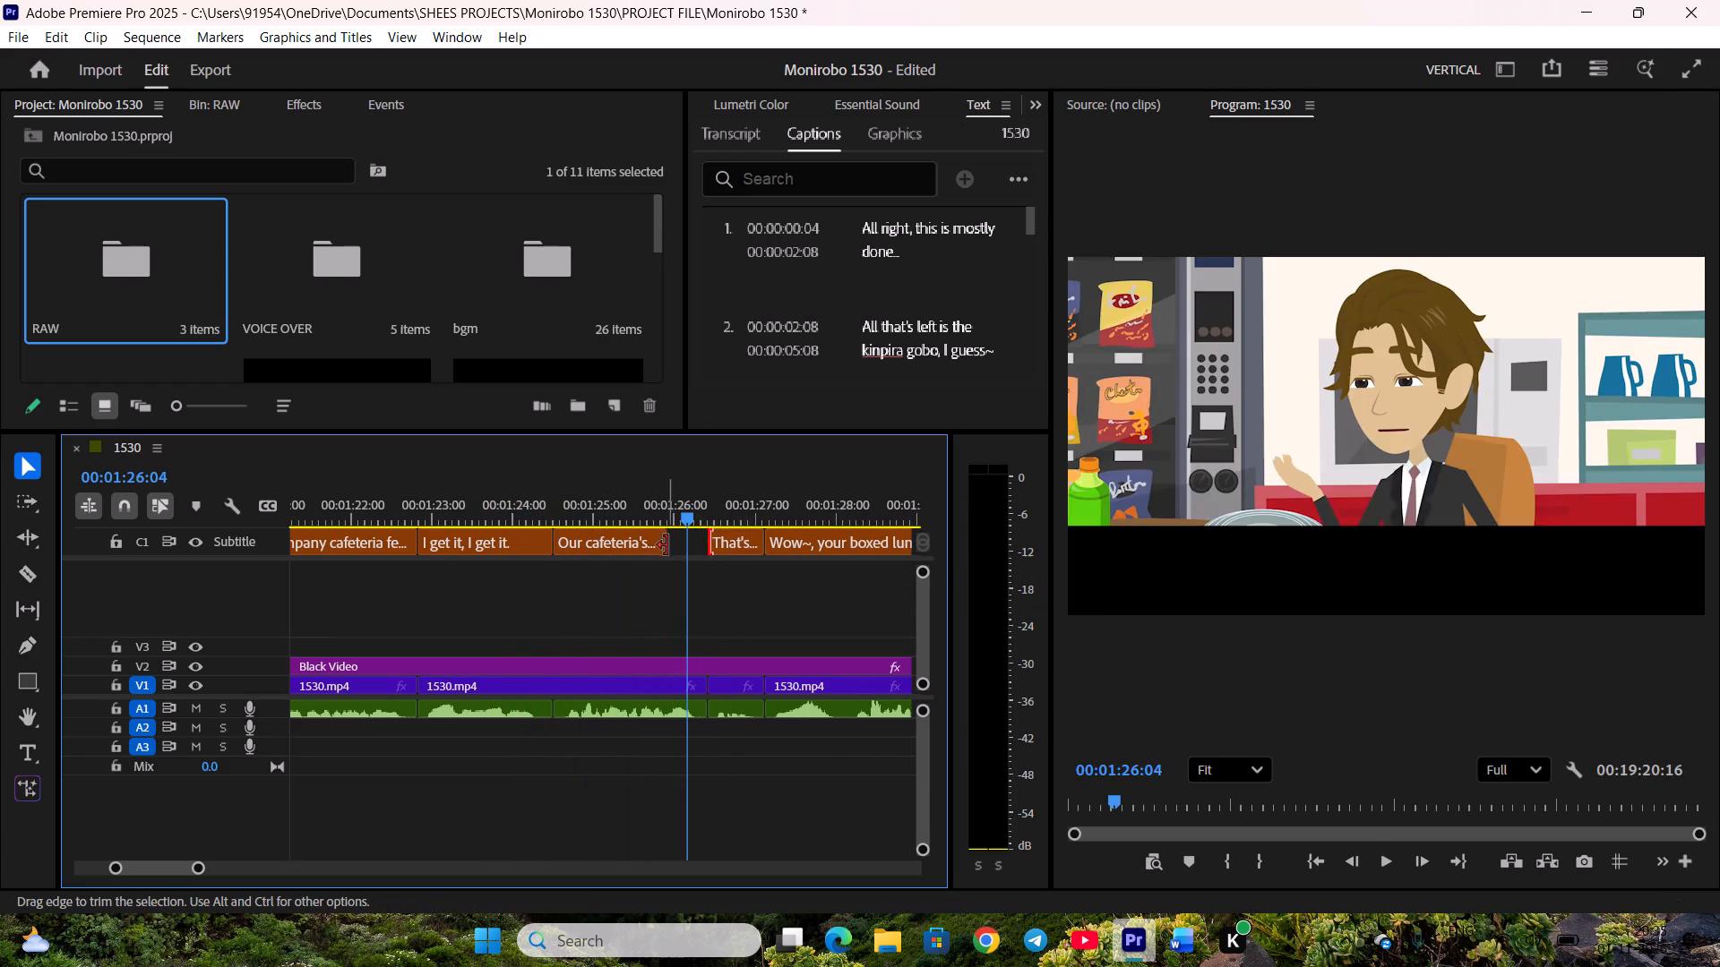
left_click_drag(665, 544, 708, 544)
Play the "That's right." line and align its caption end with the video cut before "Wow~, your boxed lunches...".
scroll(708, 613, "down", 4)
key("space")
key("space")
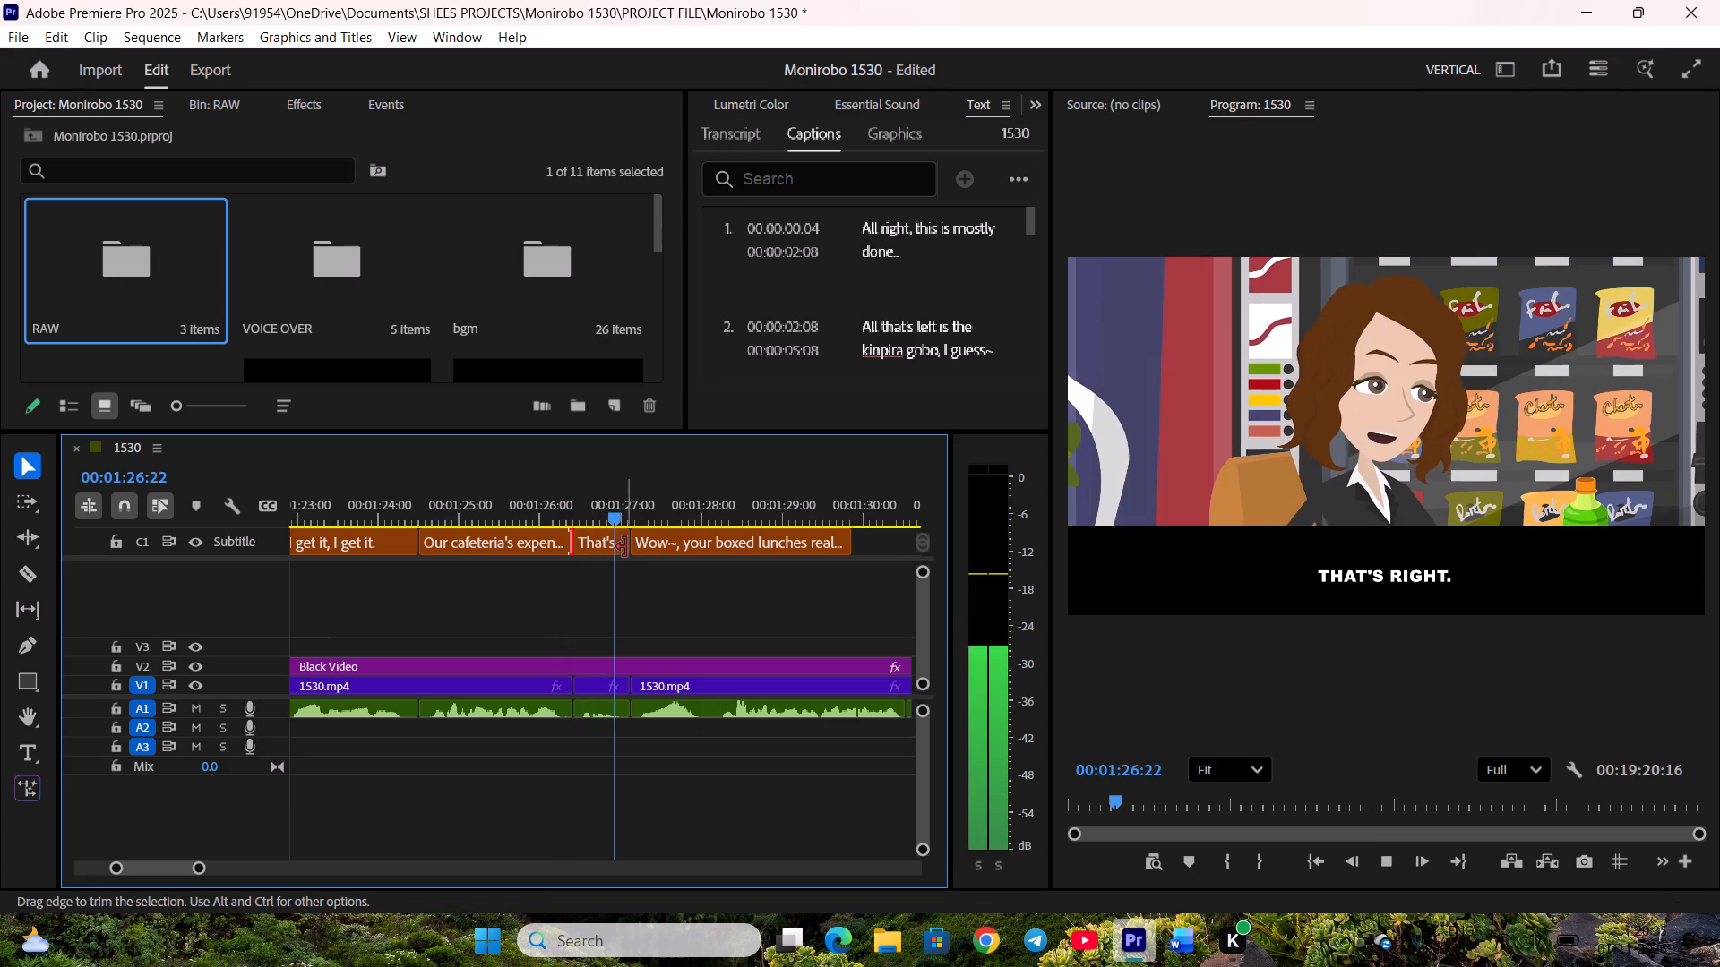
left_click(625, 547)
Boost the voice clip under the "That's right." caption by 12 dB.
left_click(603, 711)
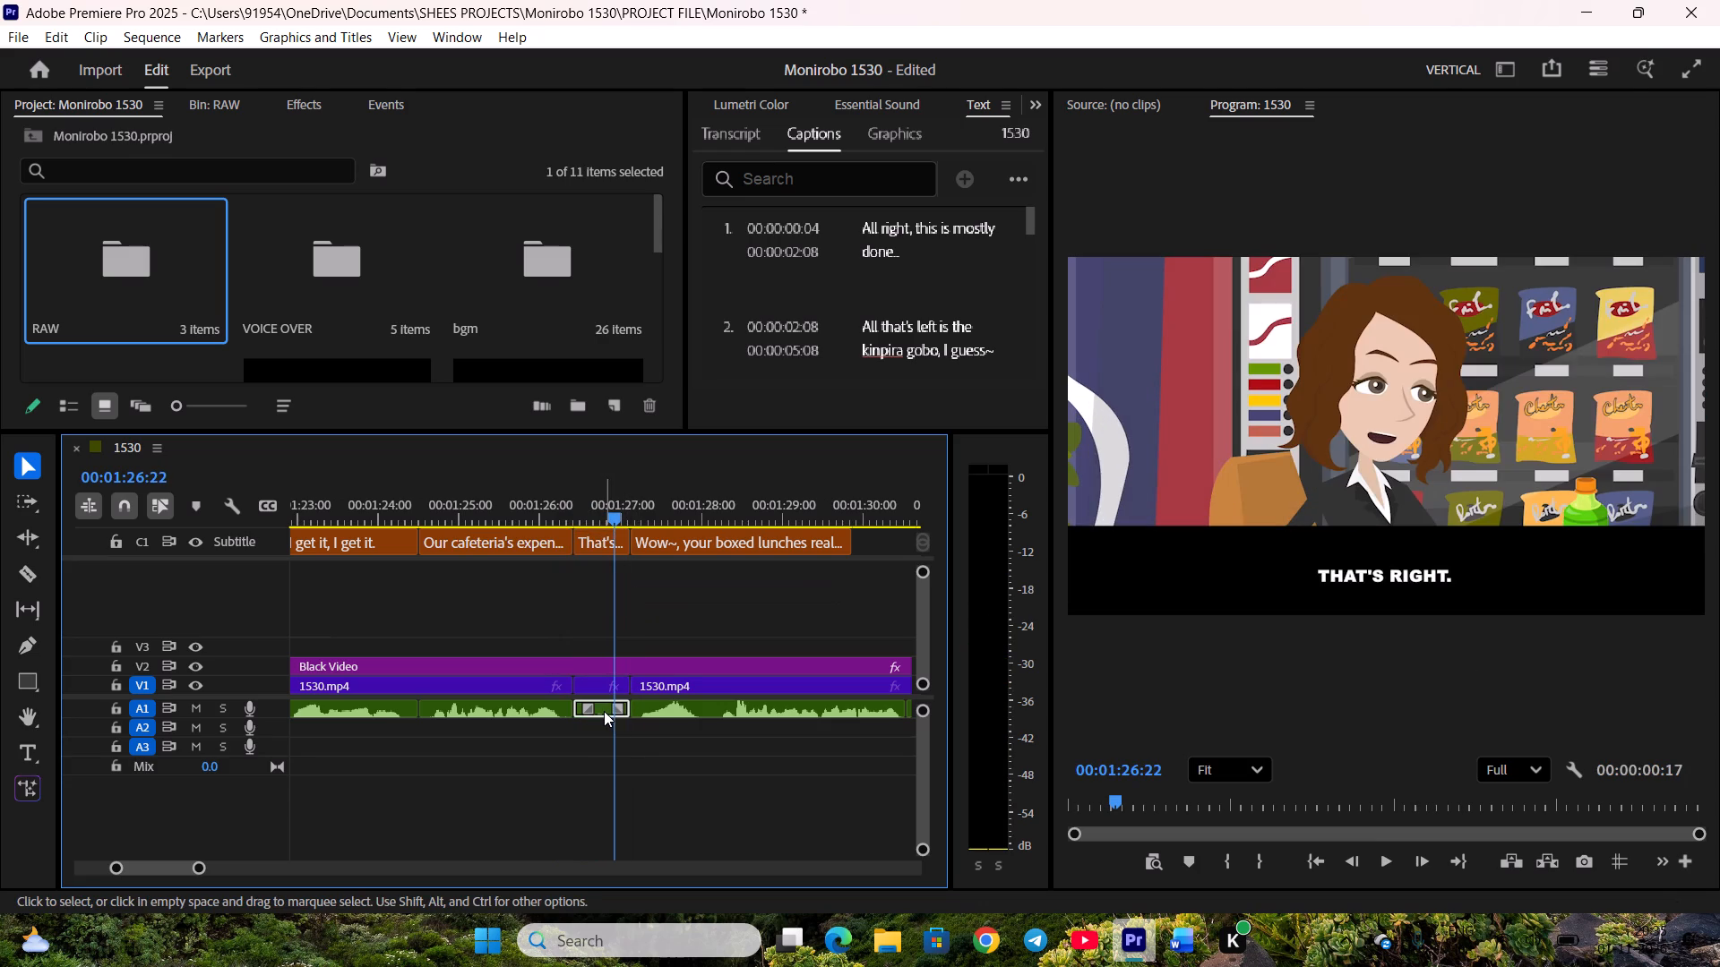
type("g12")
key("Return")
left_click(647, 780)
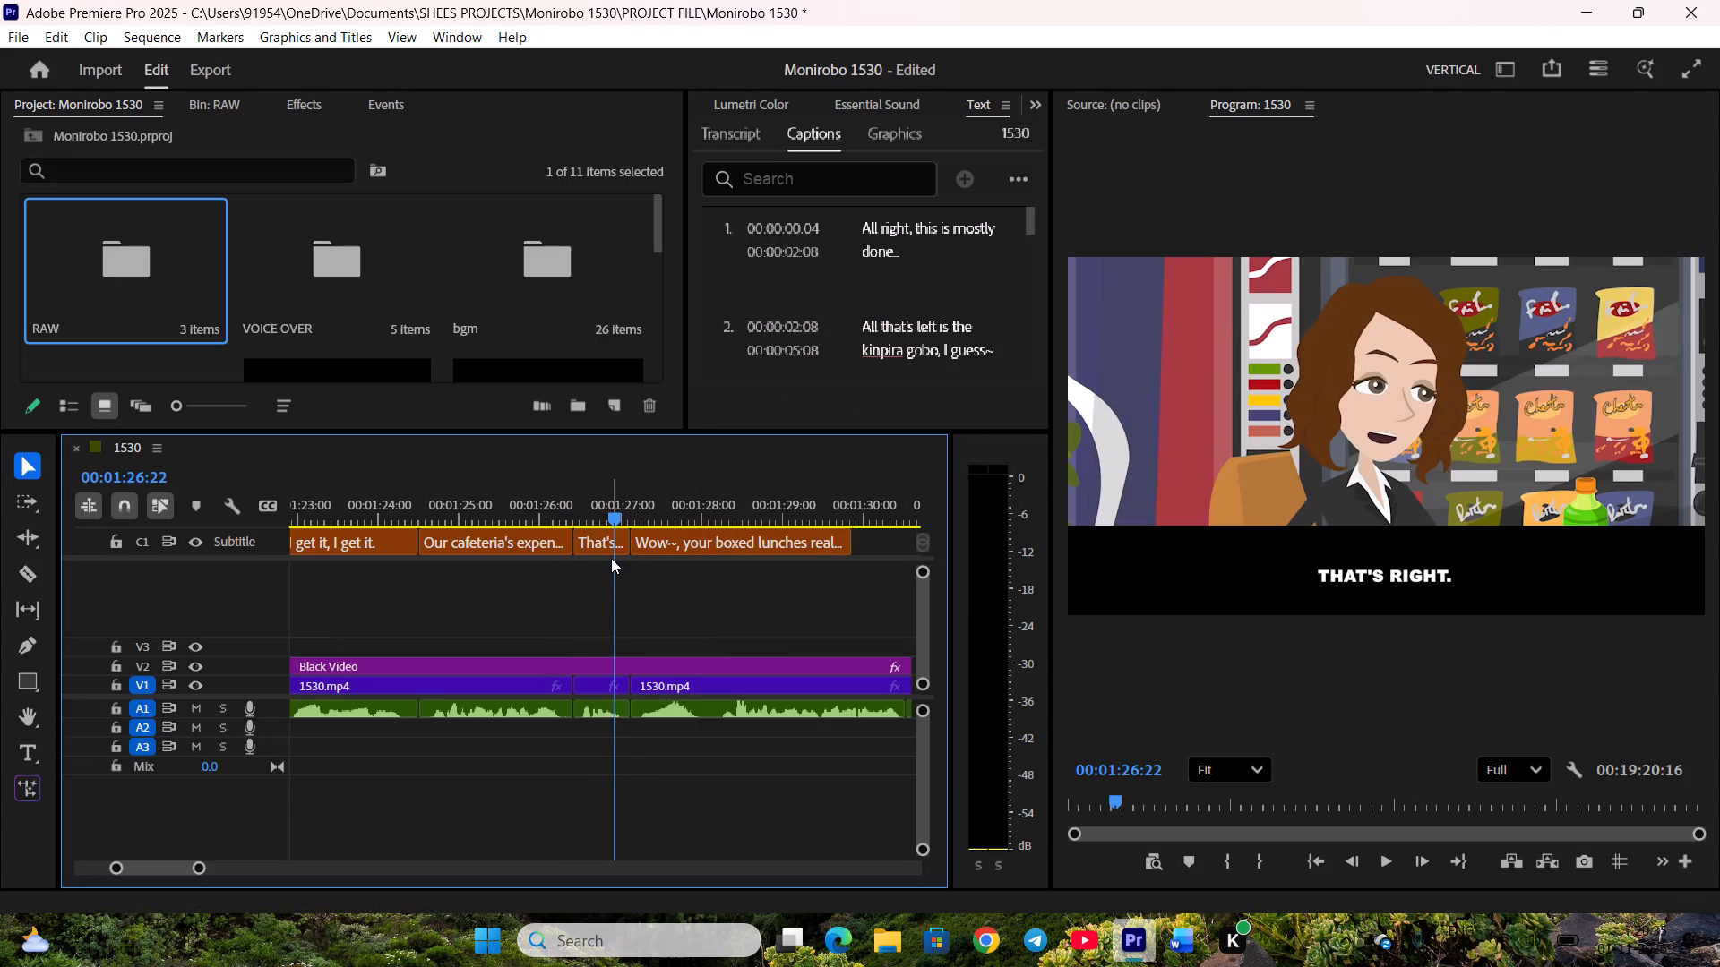
Extend the end of the "Wow~, your boxed lunches really do look..." caption toward the video cut before "Thank you.".
left_click(577, 503)
key("space")
scroll(635, 568, "down", 6)
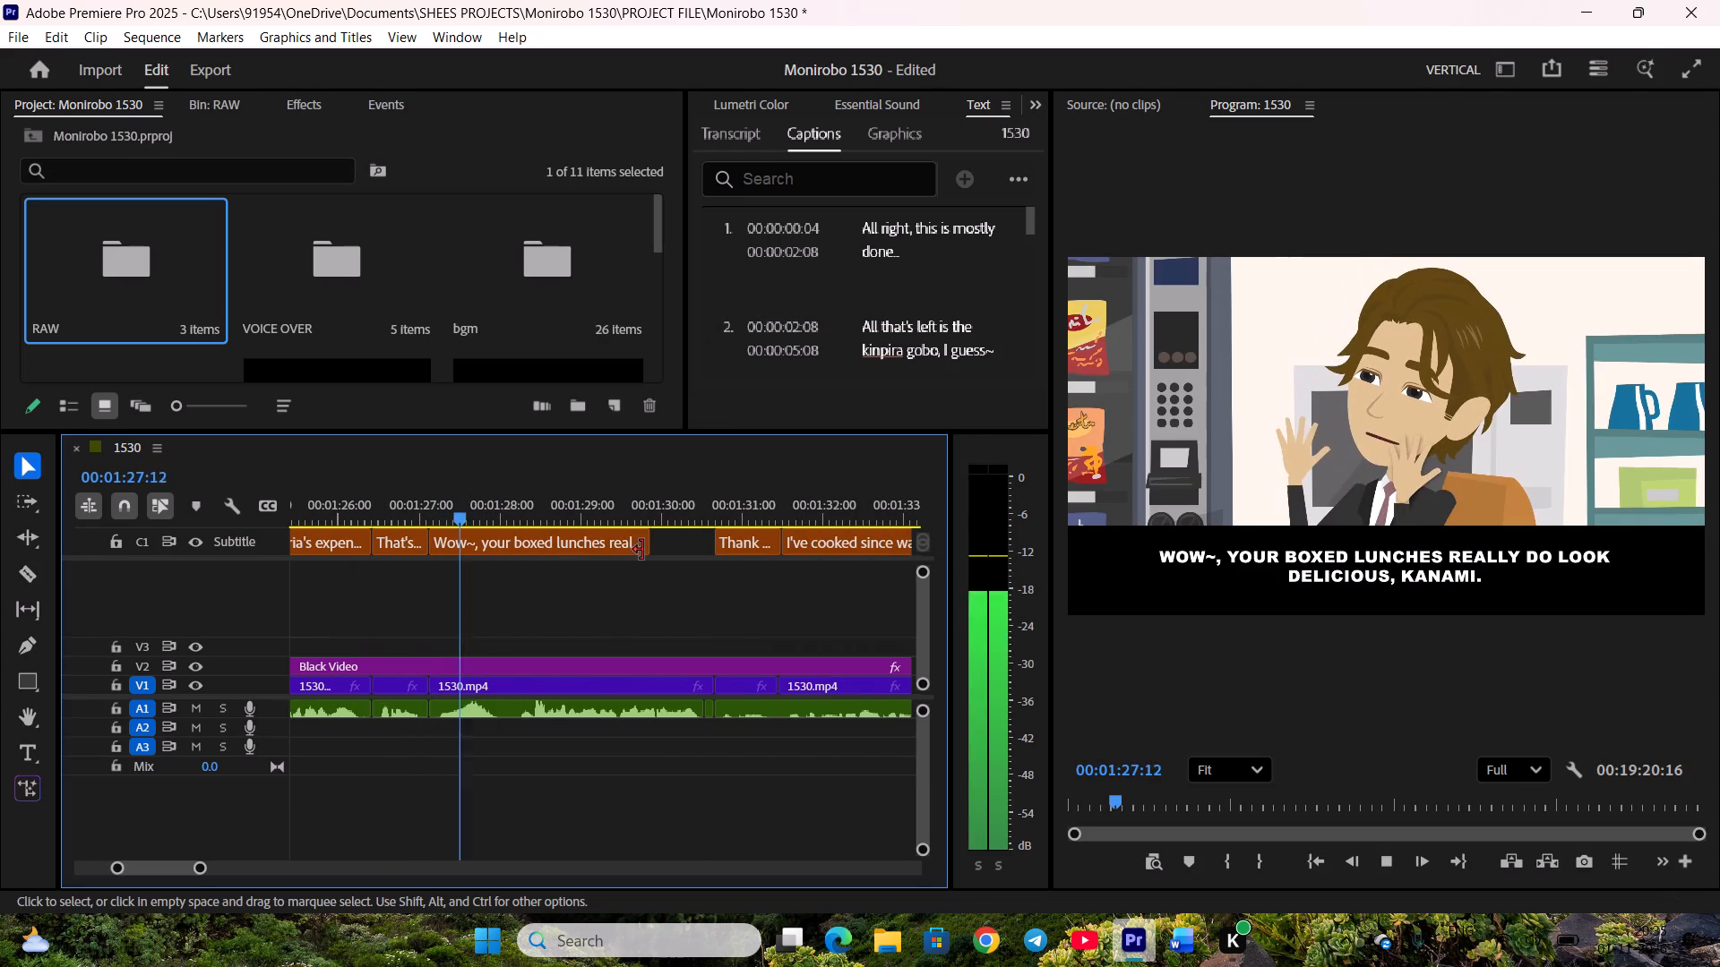
left_click_drag(643, 545, 698, 553)
key("space")
left_click(720, 551)
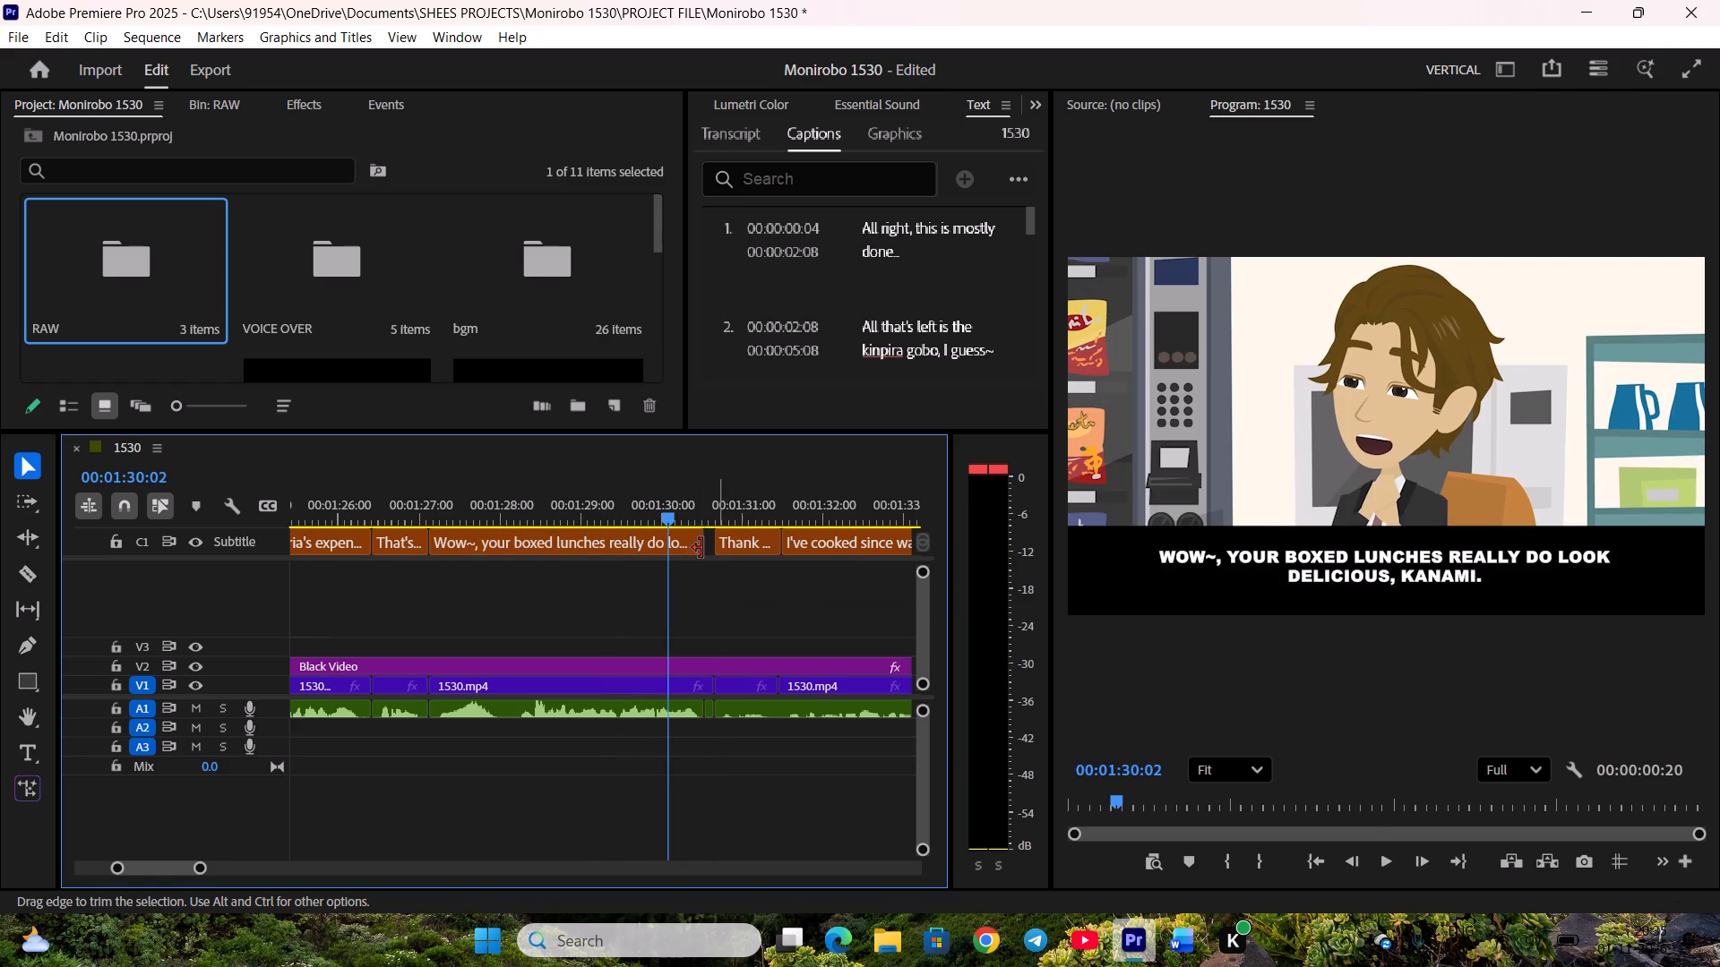
left_click_drag(695, 543, 705, 545)
Play the reply and boost the voice clip under "Thank you." and "I've cooked since way back..." by 13 dB.
key("space")
scroll(705, 599, "down", 5)
key("space")
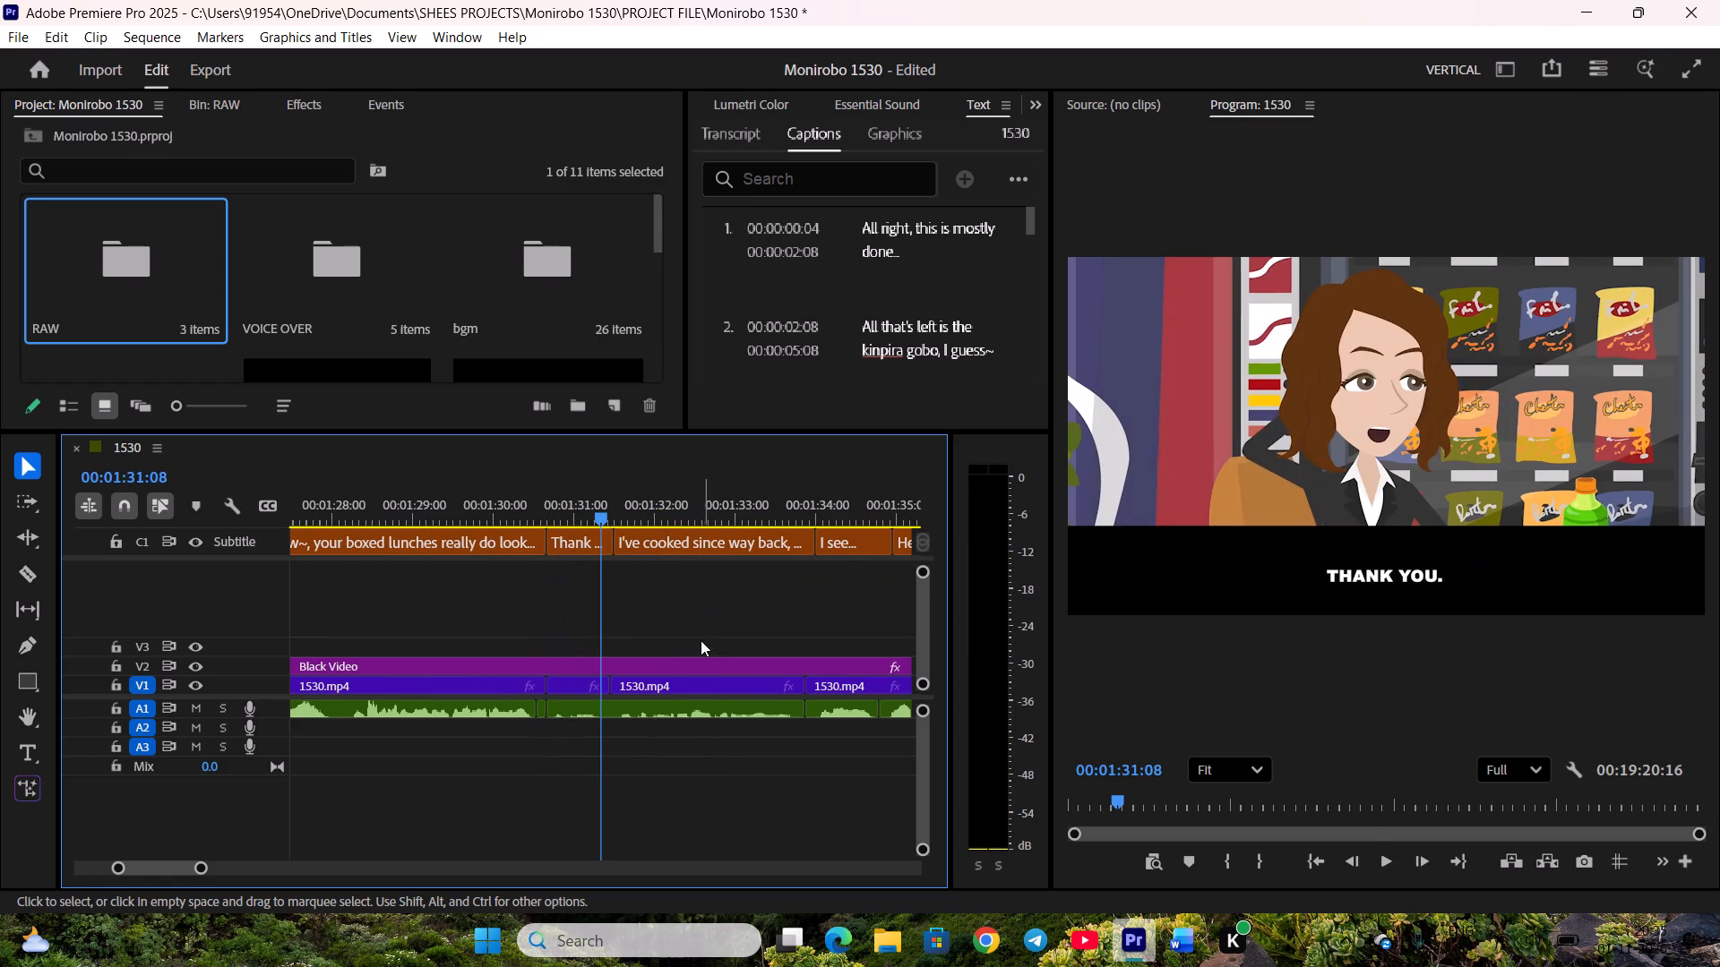
left_click(716, 719)
left_click(716, 697)
left_click(713, 705)
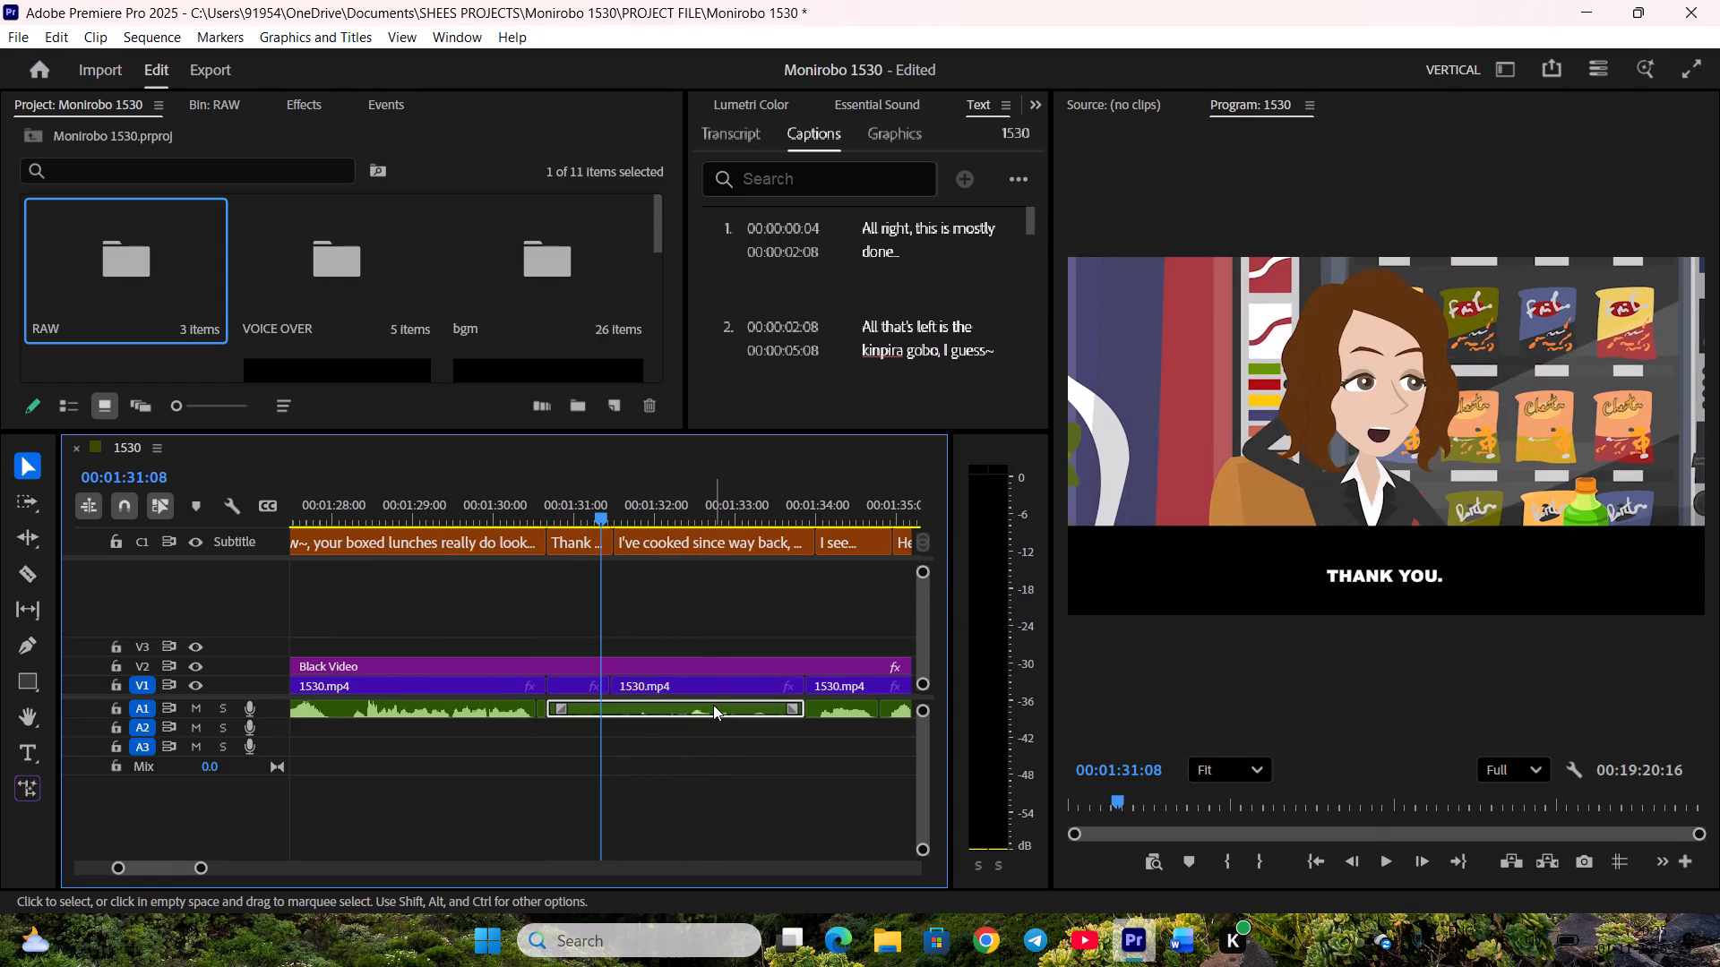
key("g")
key("1")
key("3")
key("Return")
left_click(726, 779)
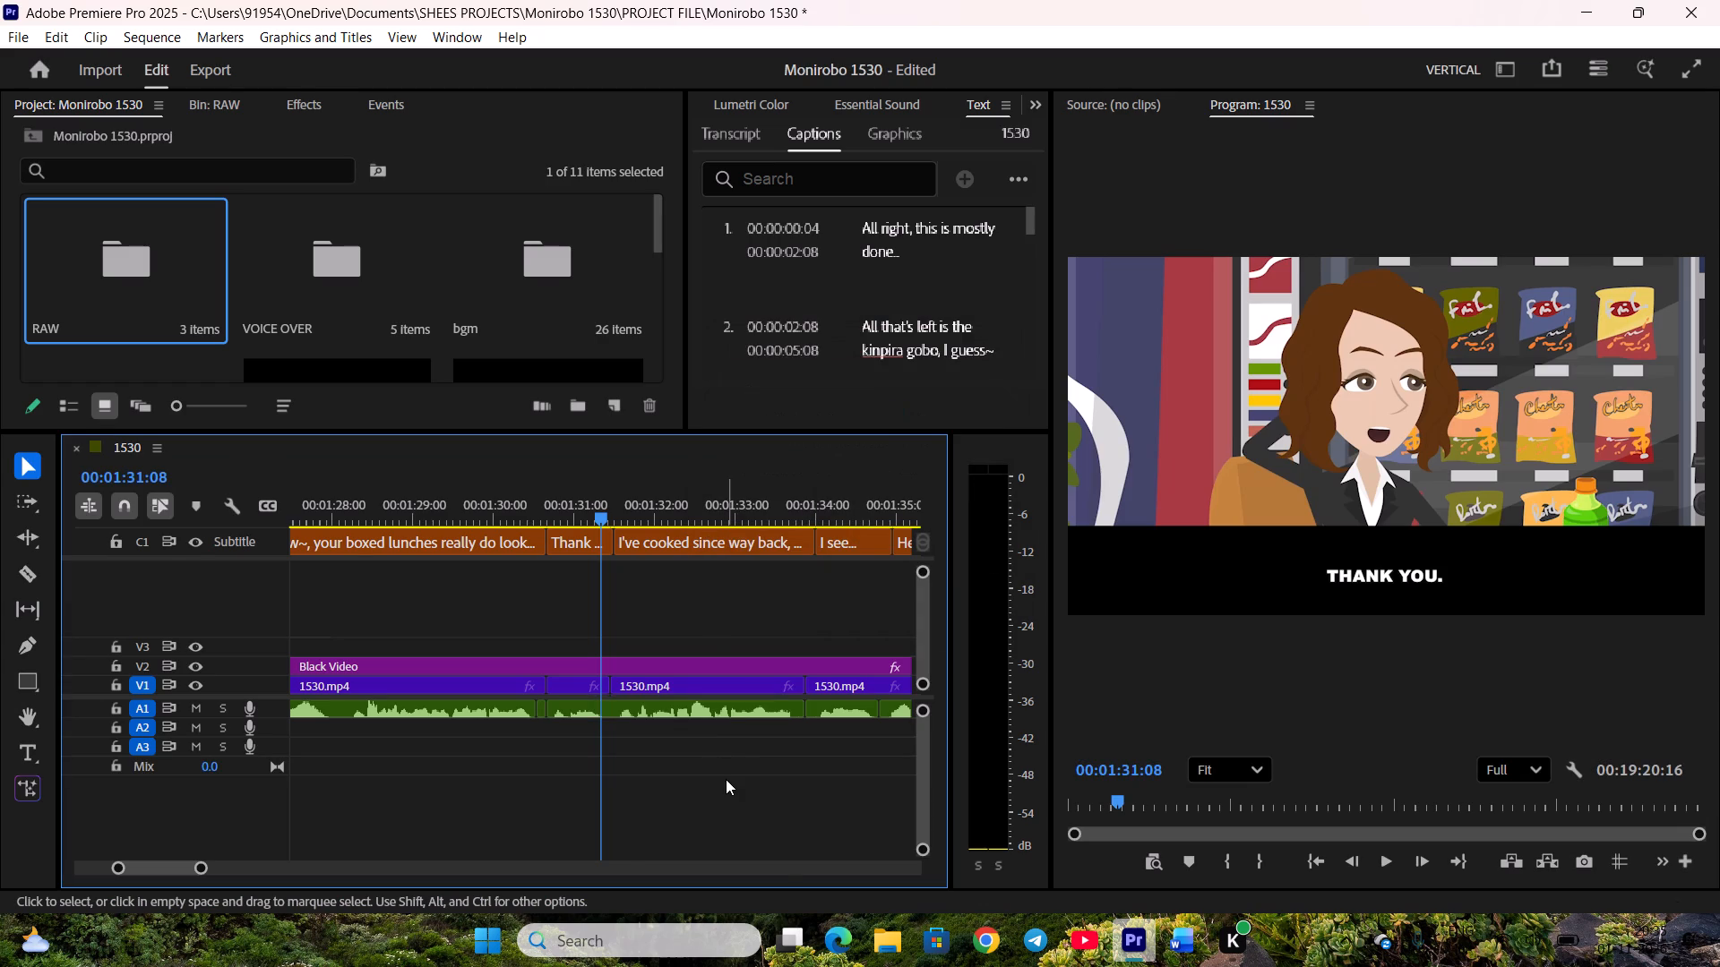
Align the end of "Thank you." and the start of "I've cooked since way back..." with the video cut.
key("space")
key("space")
left_click(606, 548)
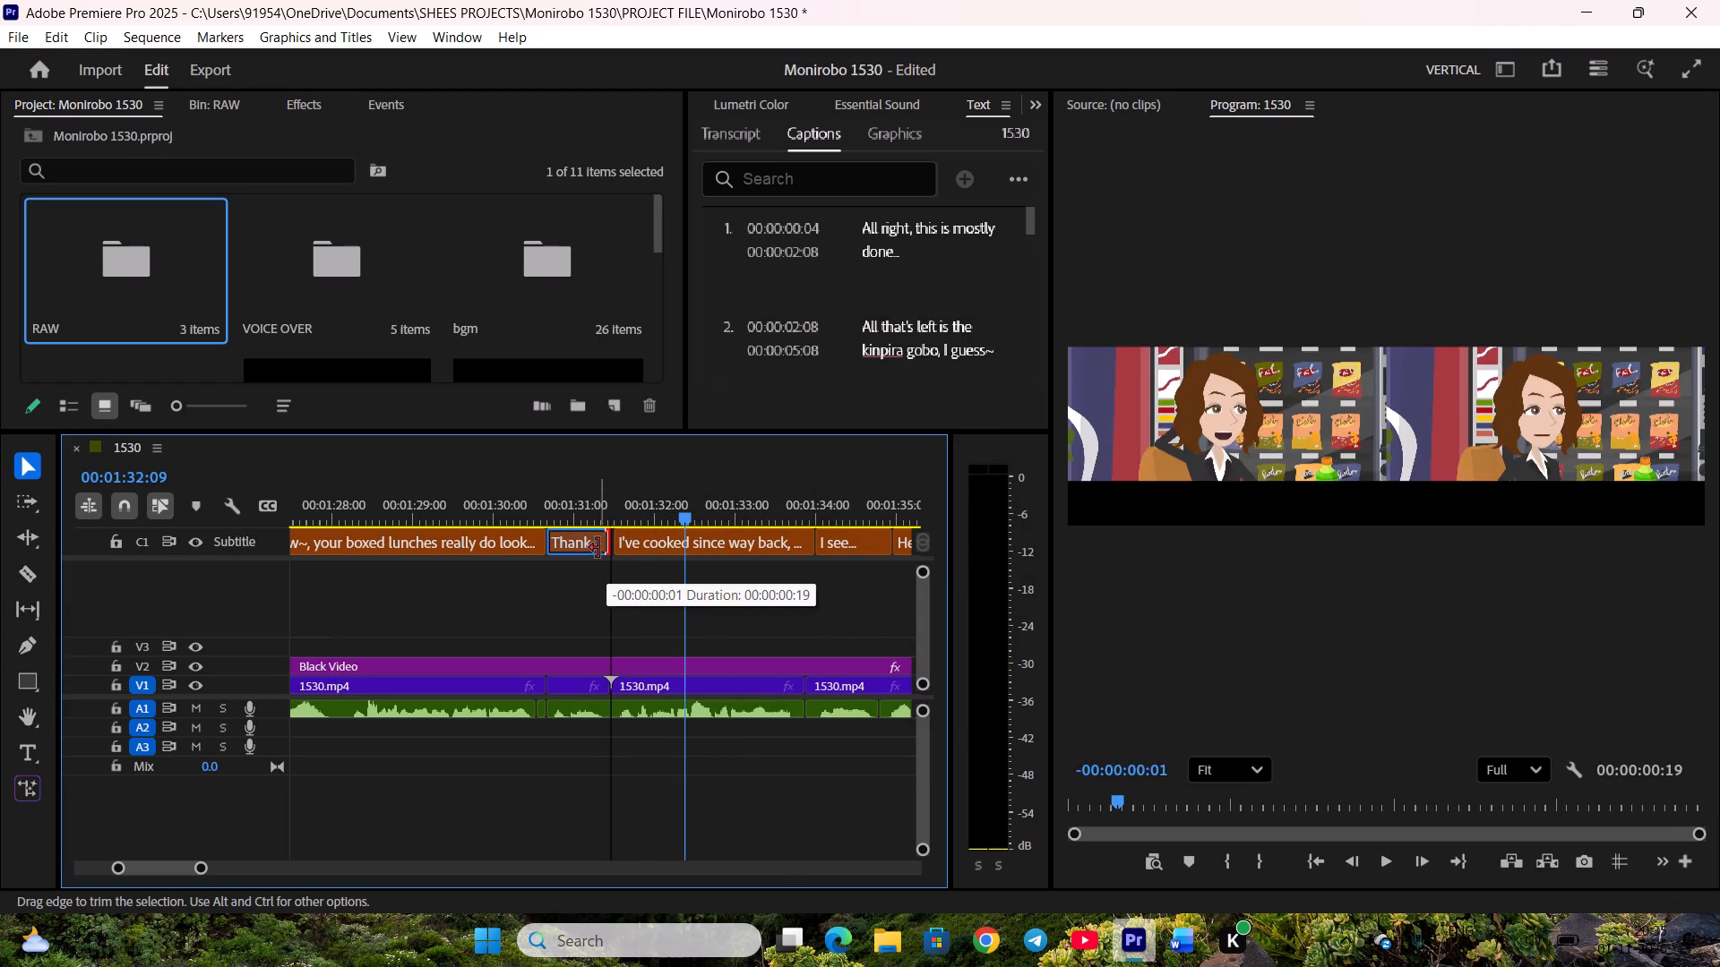
left_click(621, 543)
Pull the end of "I've cooked since way back..." and the start of "I see..." back to the video cut.
scroll(636, 567, "down", 3)
key("space")
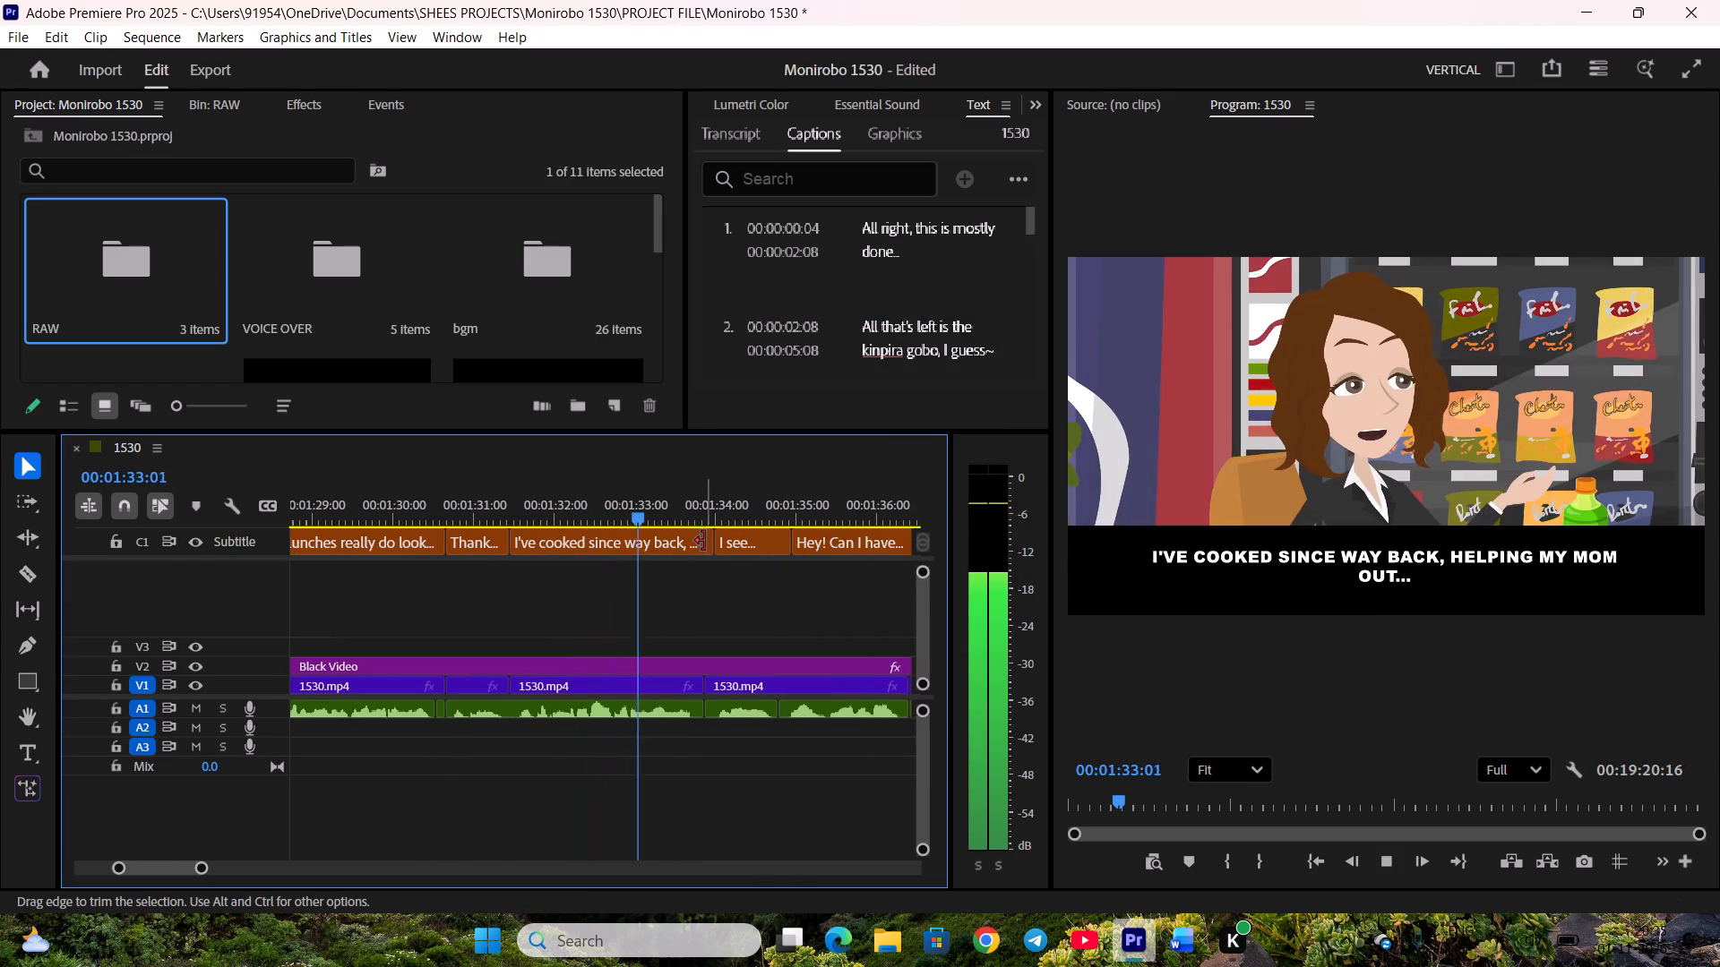
key("space")
left_click_drag(704, 541, 692, 539)
left_click_drag(722, 543, 709, 544)
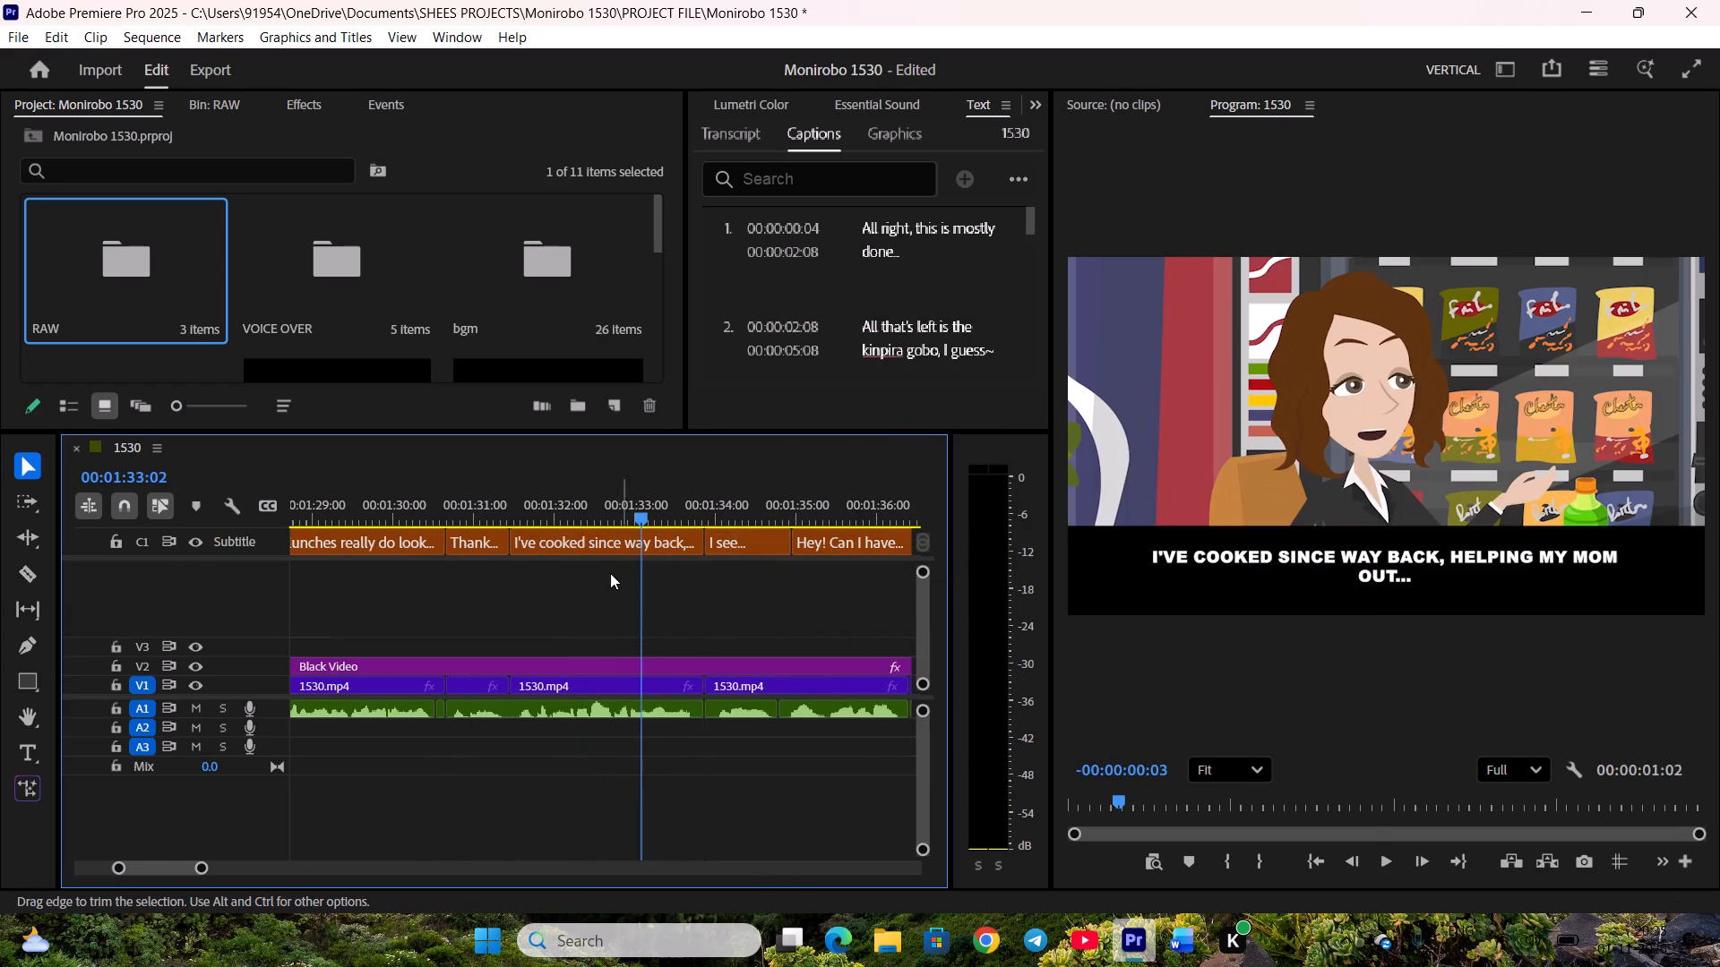
Pull the end of "I see..." and the start of "Hey! Can I have one bite?" back to the audio cut.
scroll(602, 584, "down", 4)
key("space")
left_click_drag(655, 550, 641, 549)
key("space")
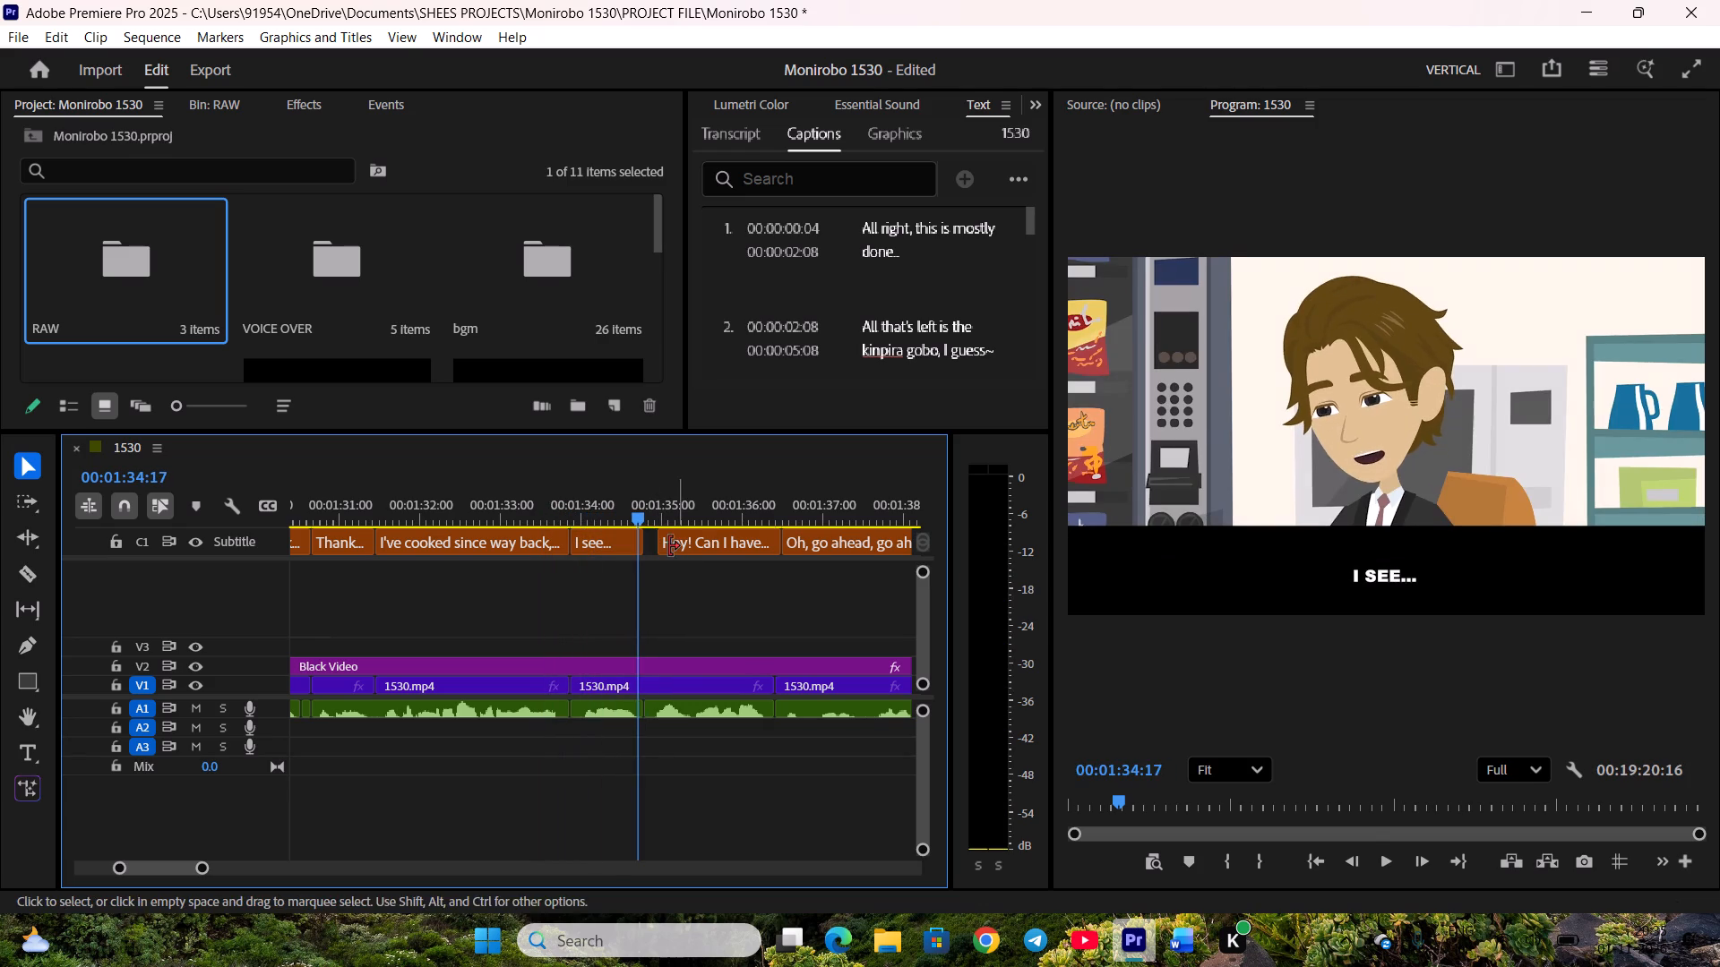
left_click_drag(667, 546, 655, 548)
Pull the end of "Hey! Can I have one bite?" and the start of "Oh, go ahead, go ahead." back to the video cut.
scroll(657, 575, "down", 3)
key("space")
left_click_drag(677, 550, 662, 550)
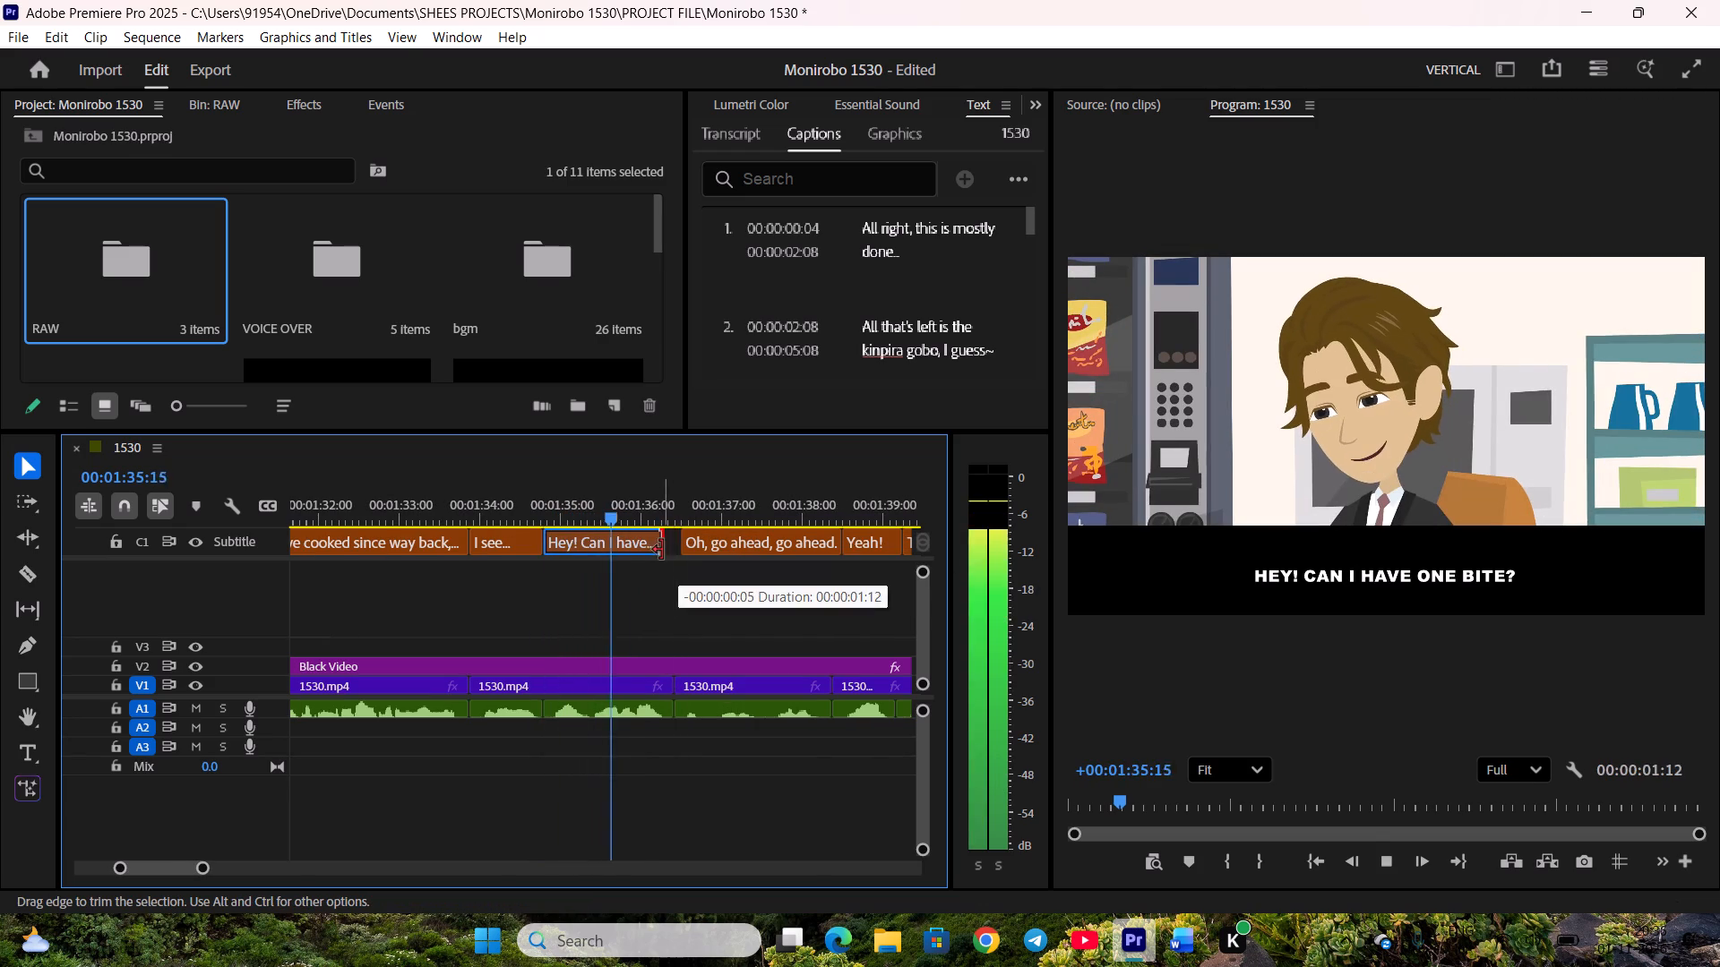
key("space")
left_click(665, 548)
left_click(684, 551)
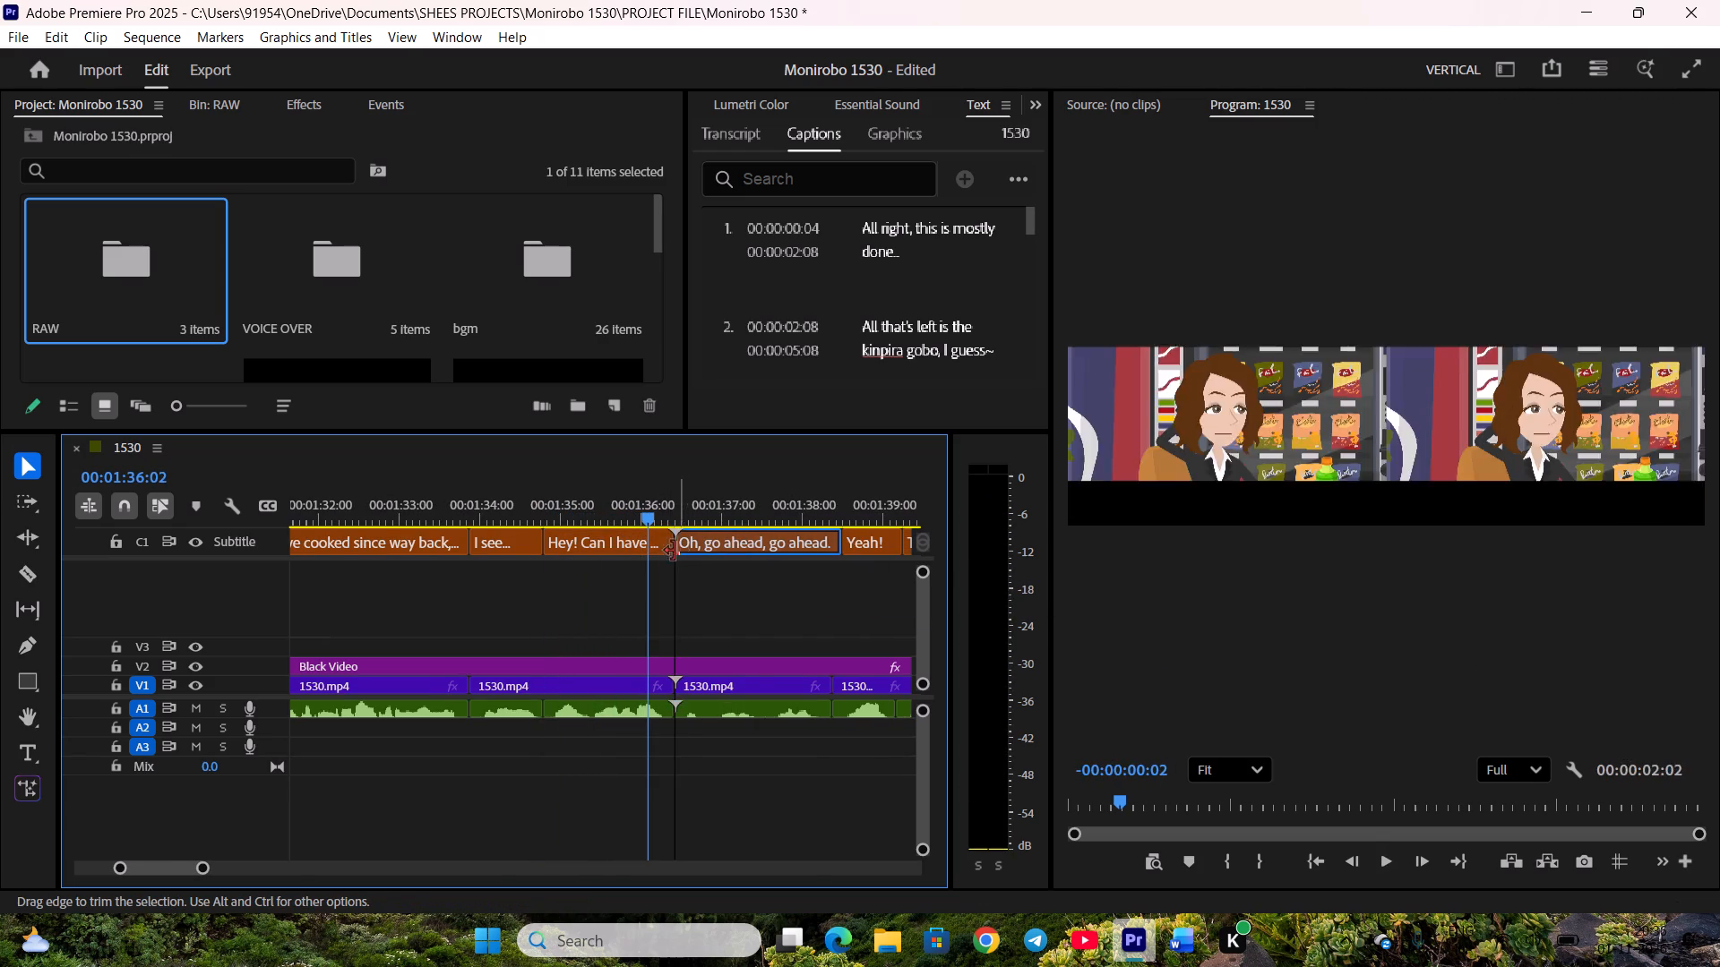
Trim the end of the "Oh, go ahead, go ahead." caption back to the video cut before "Yeah!".
scroll(560, 604, "down", 4)
key("space")
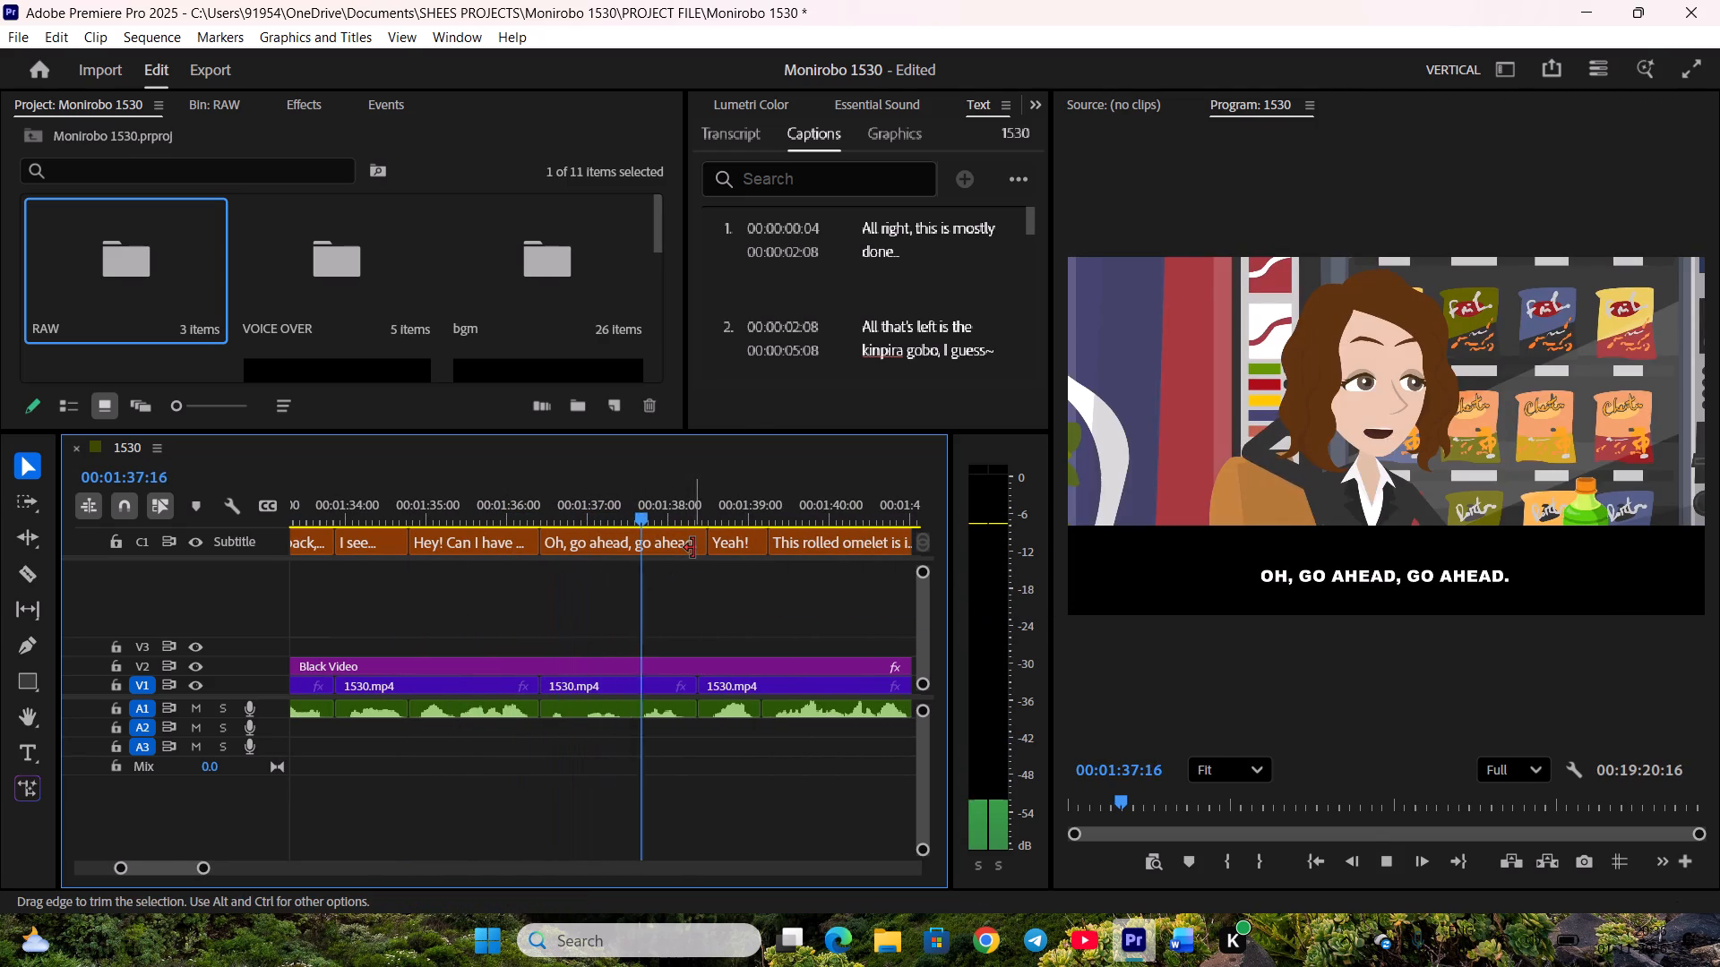
key("space")
left_click_drag(701, 546, 691, 546)
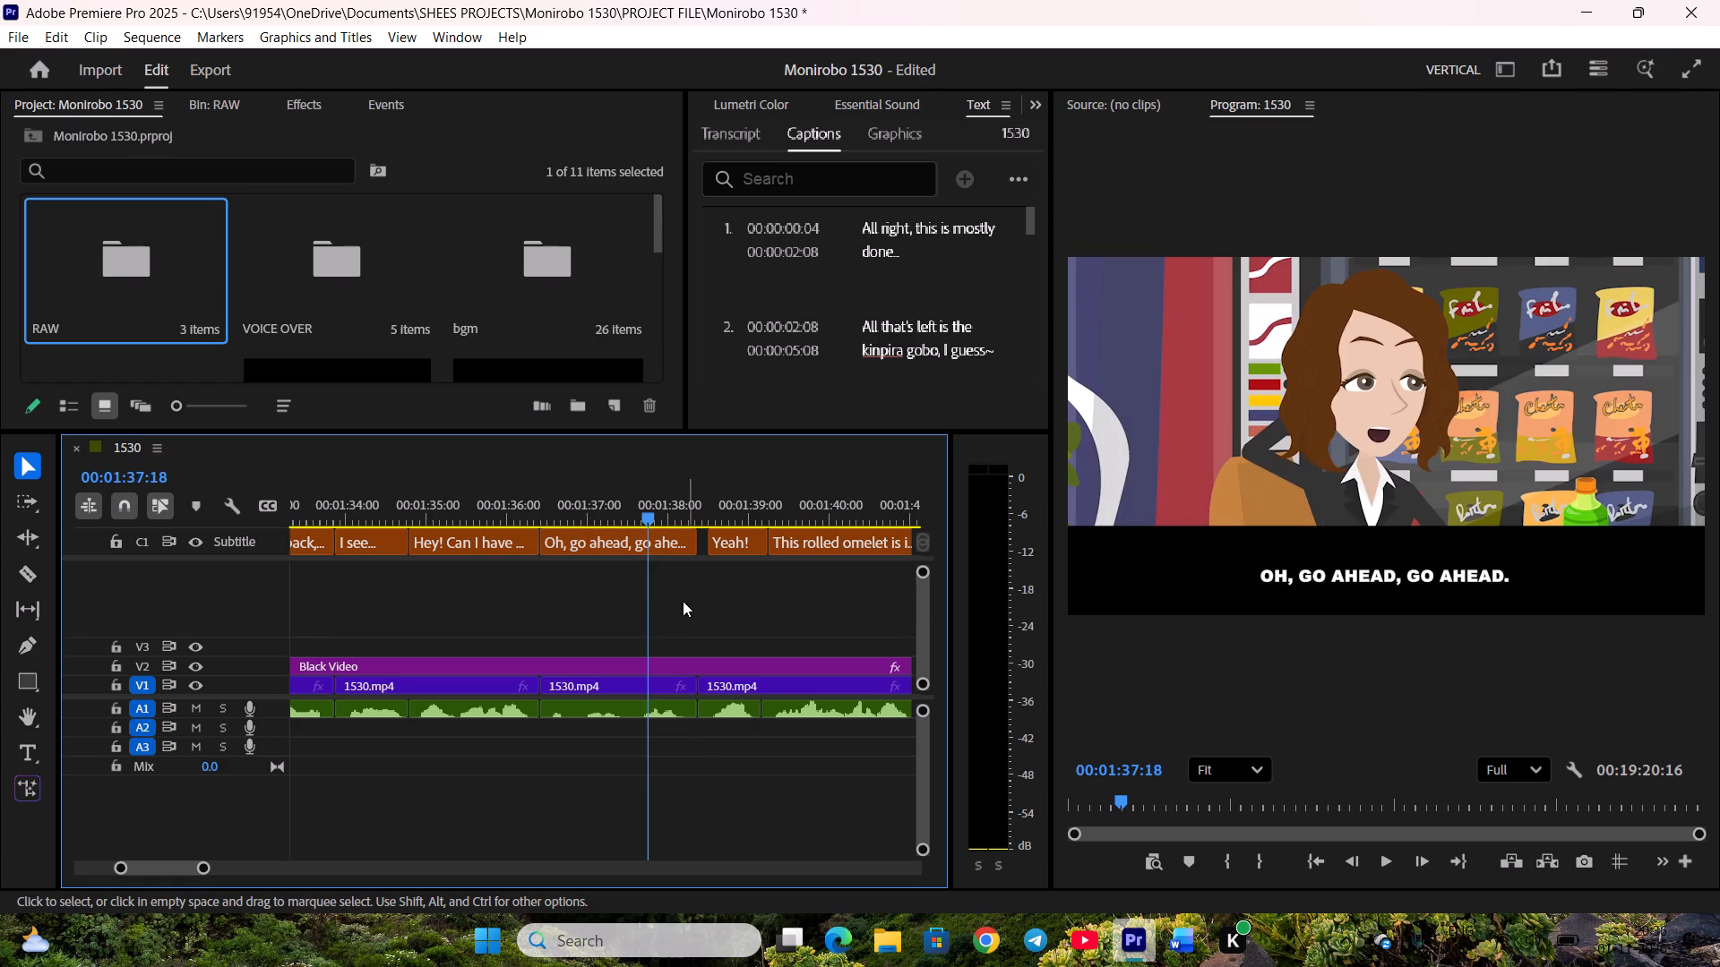
Split the "Oh, go ahead, go ahead." caption into three pieces at 00:01:36:20 and 00:01:37:13.
key("space")
key("space")
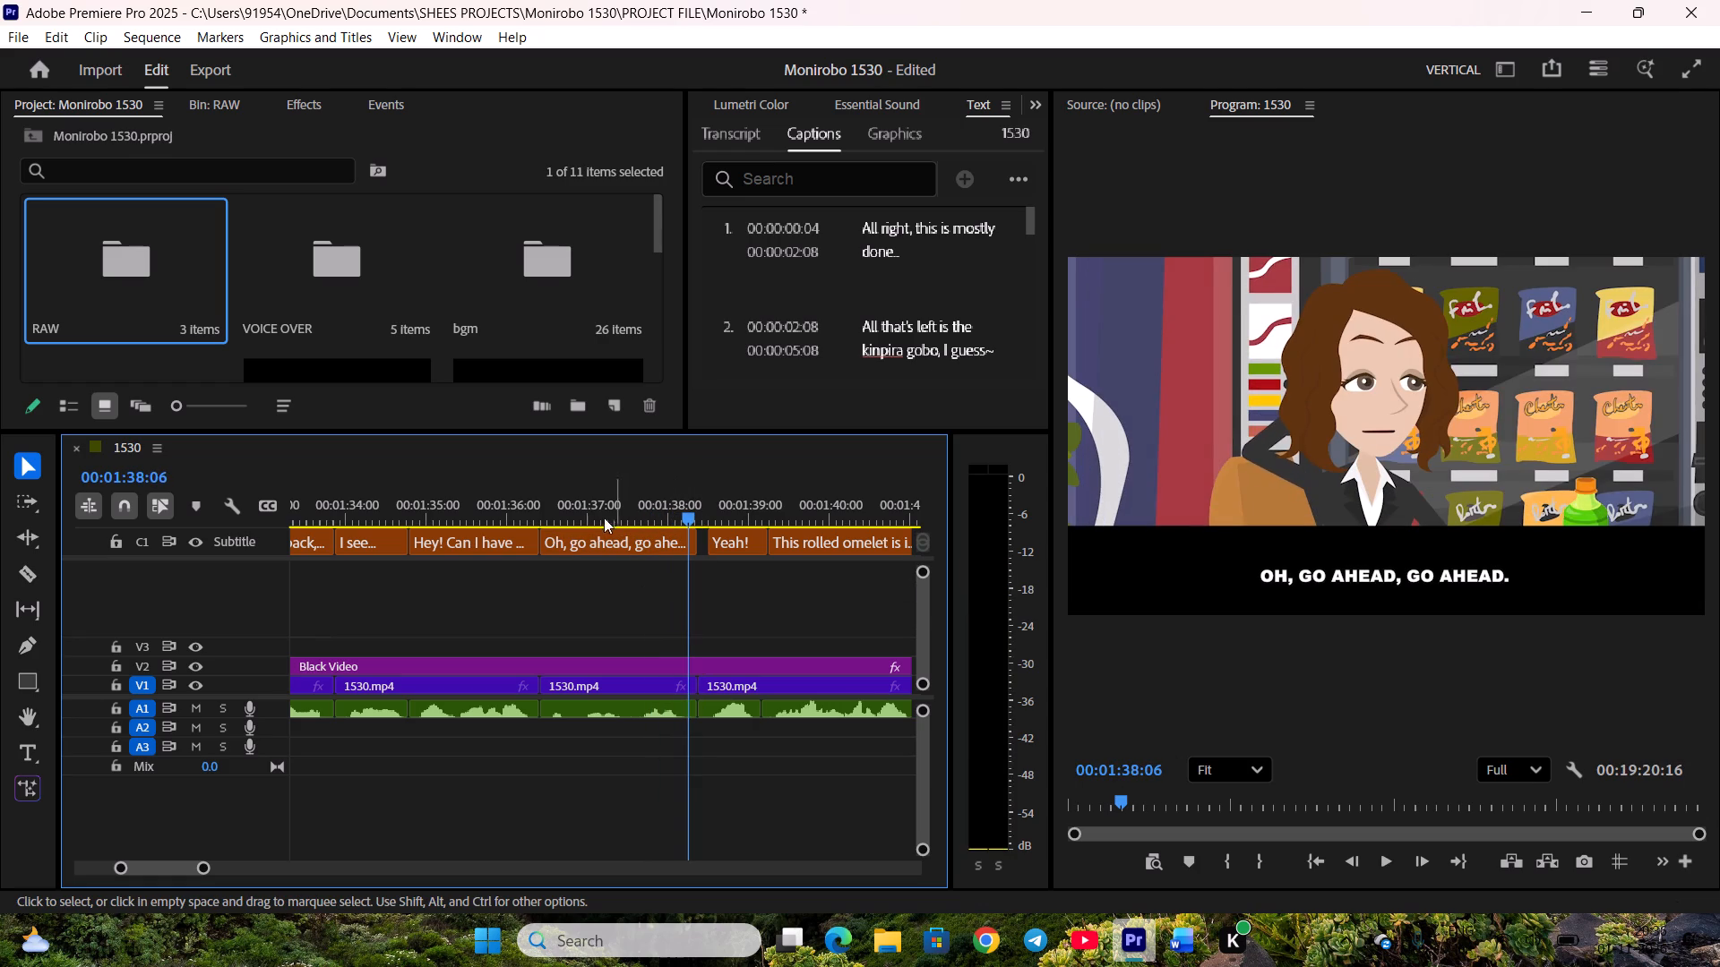
left_click(616, 697)
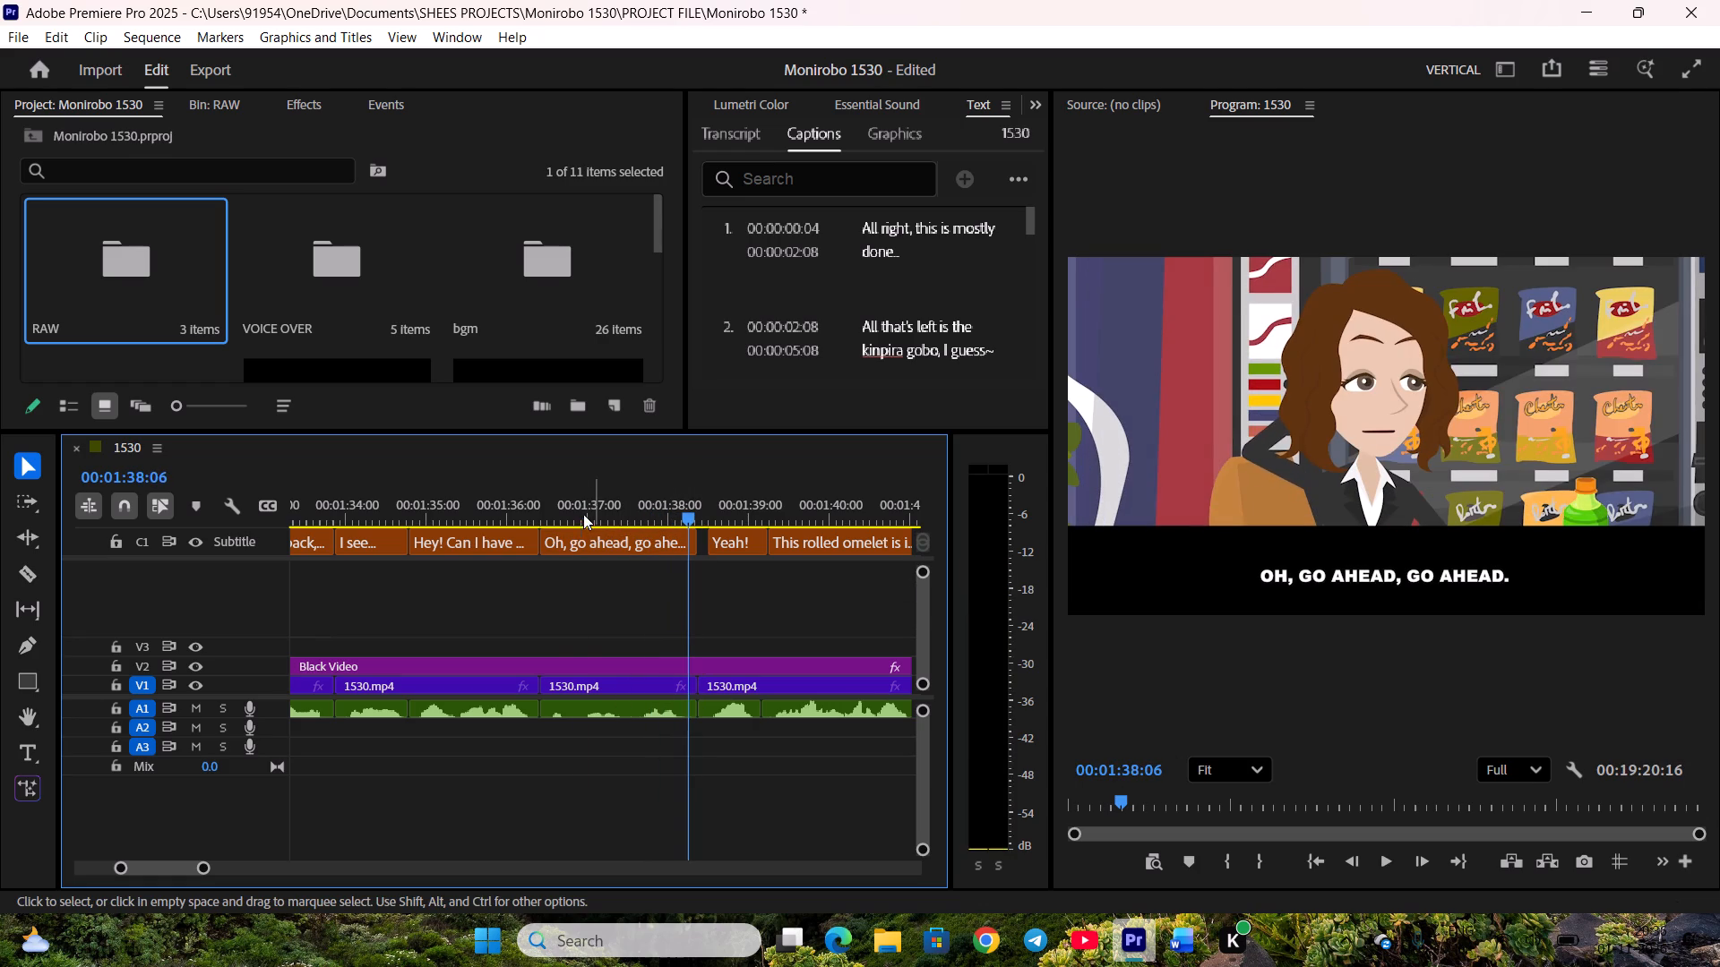
left_click(583, 514)
left_click(593, 547)
key("c")
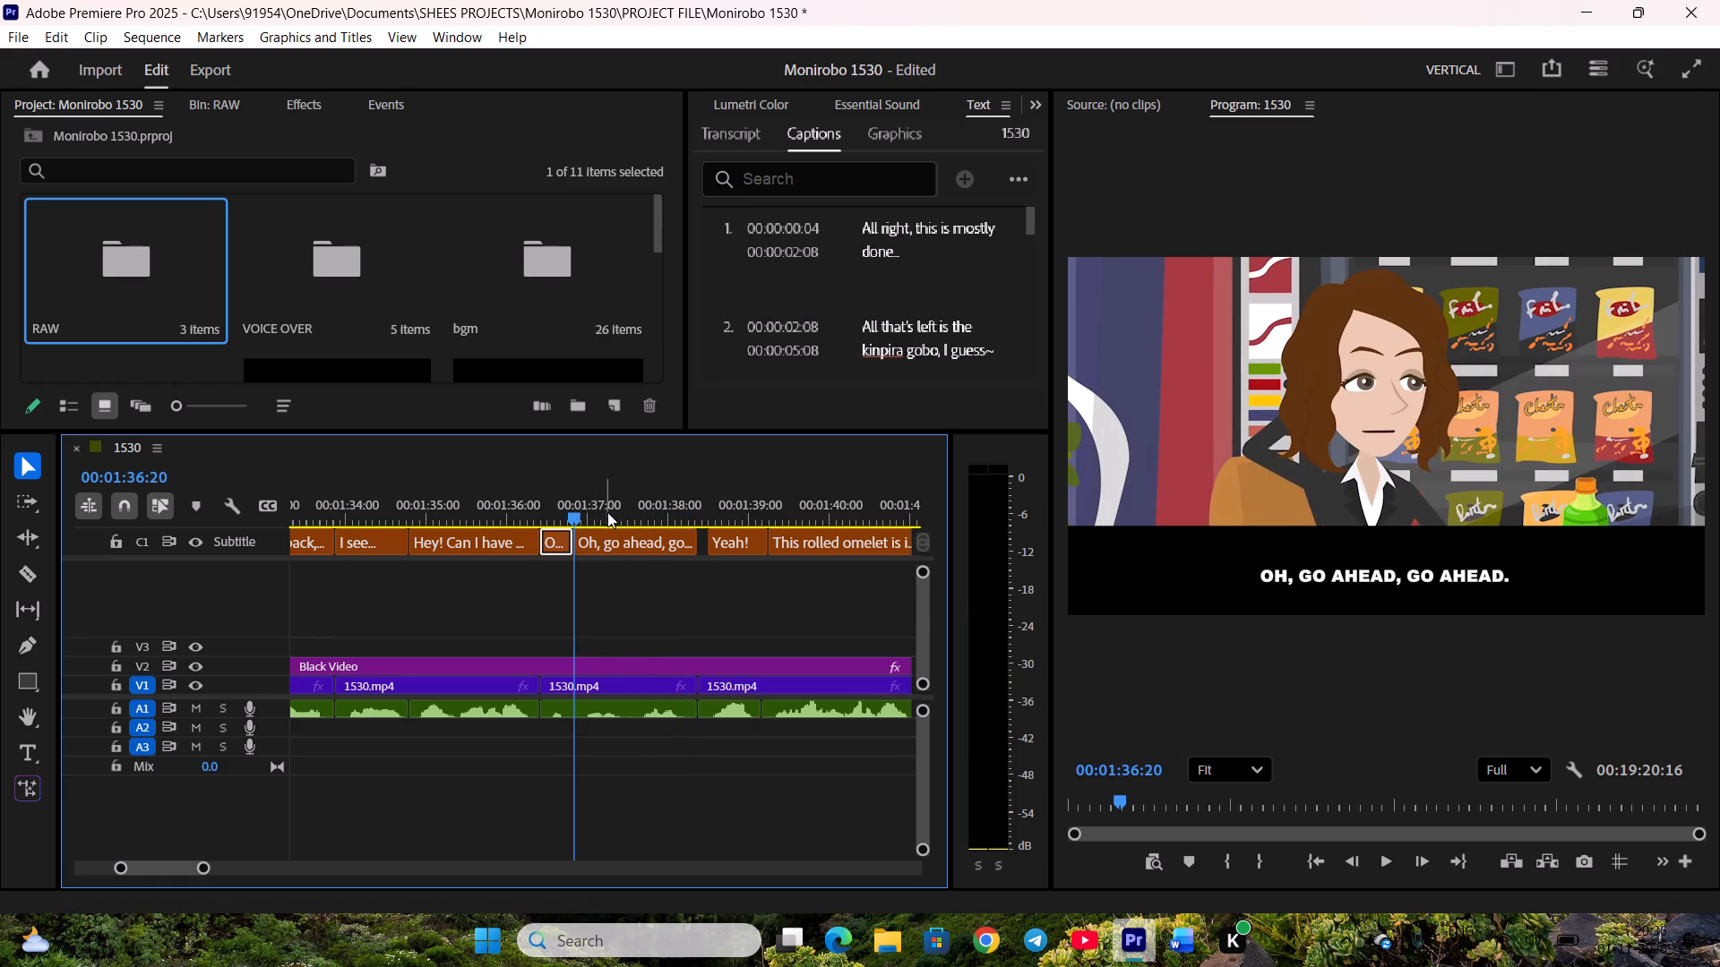
left_click_drag(607, 511, 636, 516)
left_click(651, 531)
key("c")
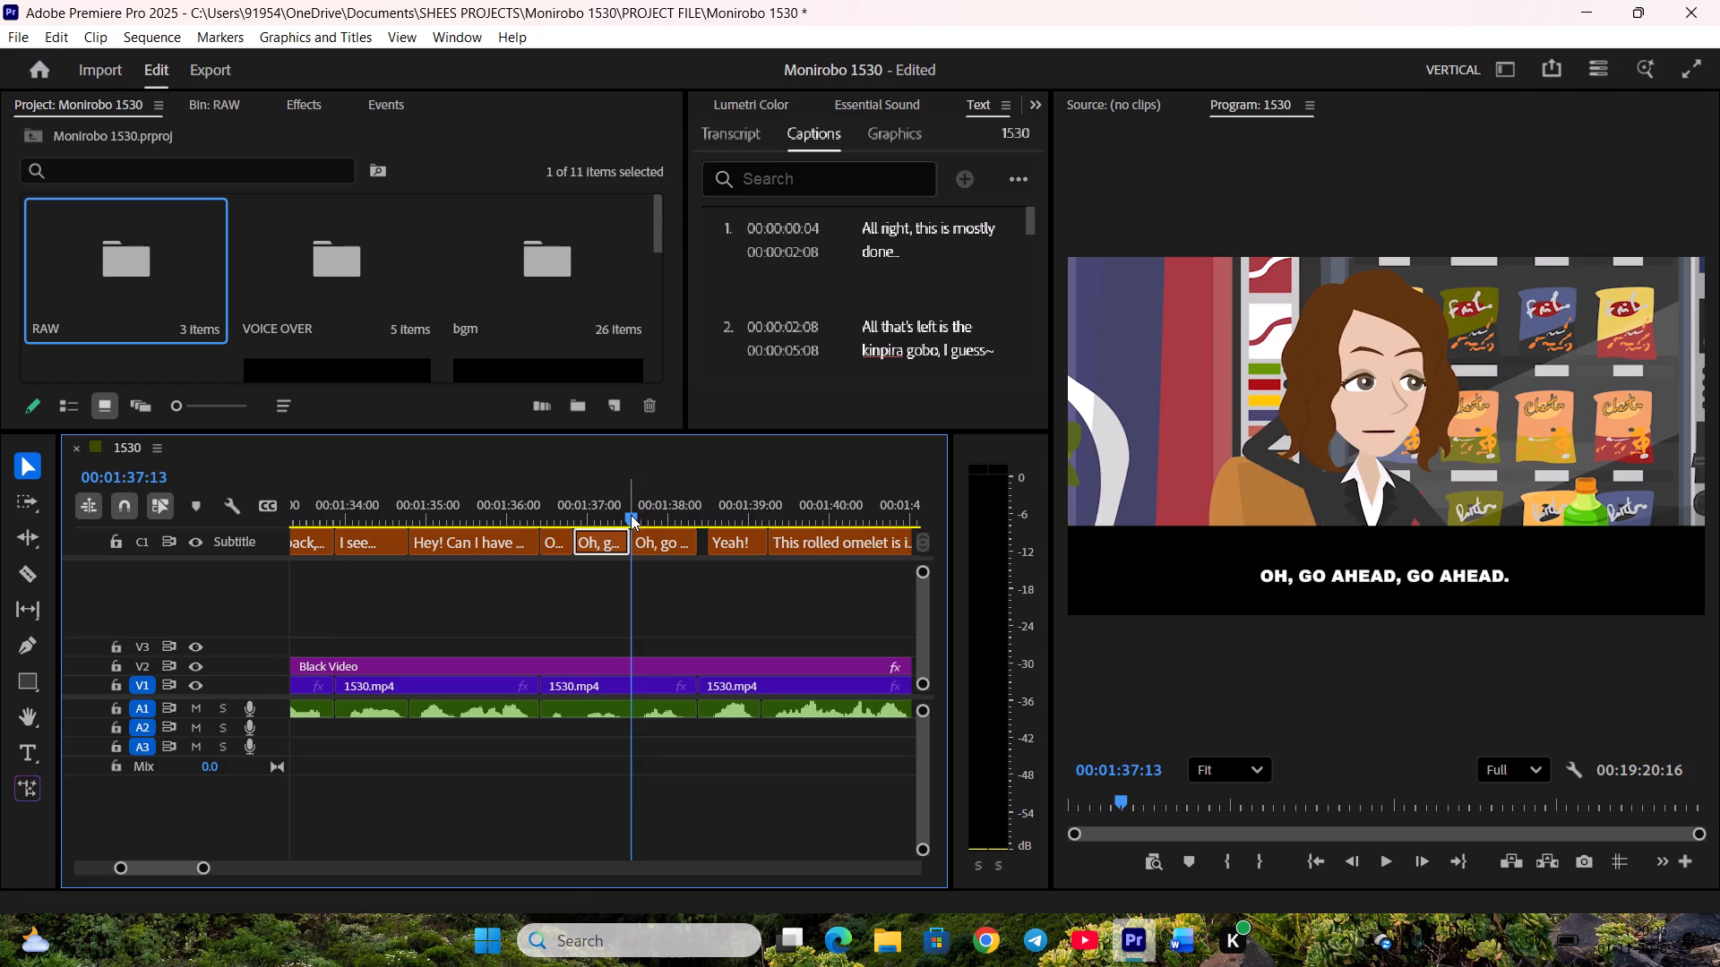
Shorten the first "Oh, go ahead, go ahead." caption piece to "Oh," by cutting out the rest of its text.
left_click_drag(631, 514, 568, 520)
left_click(1314, 575)
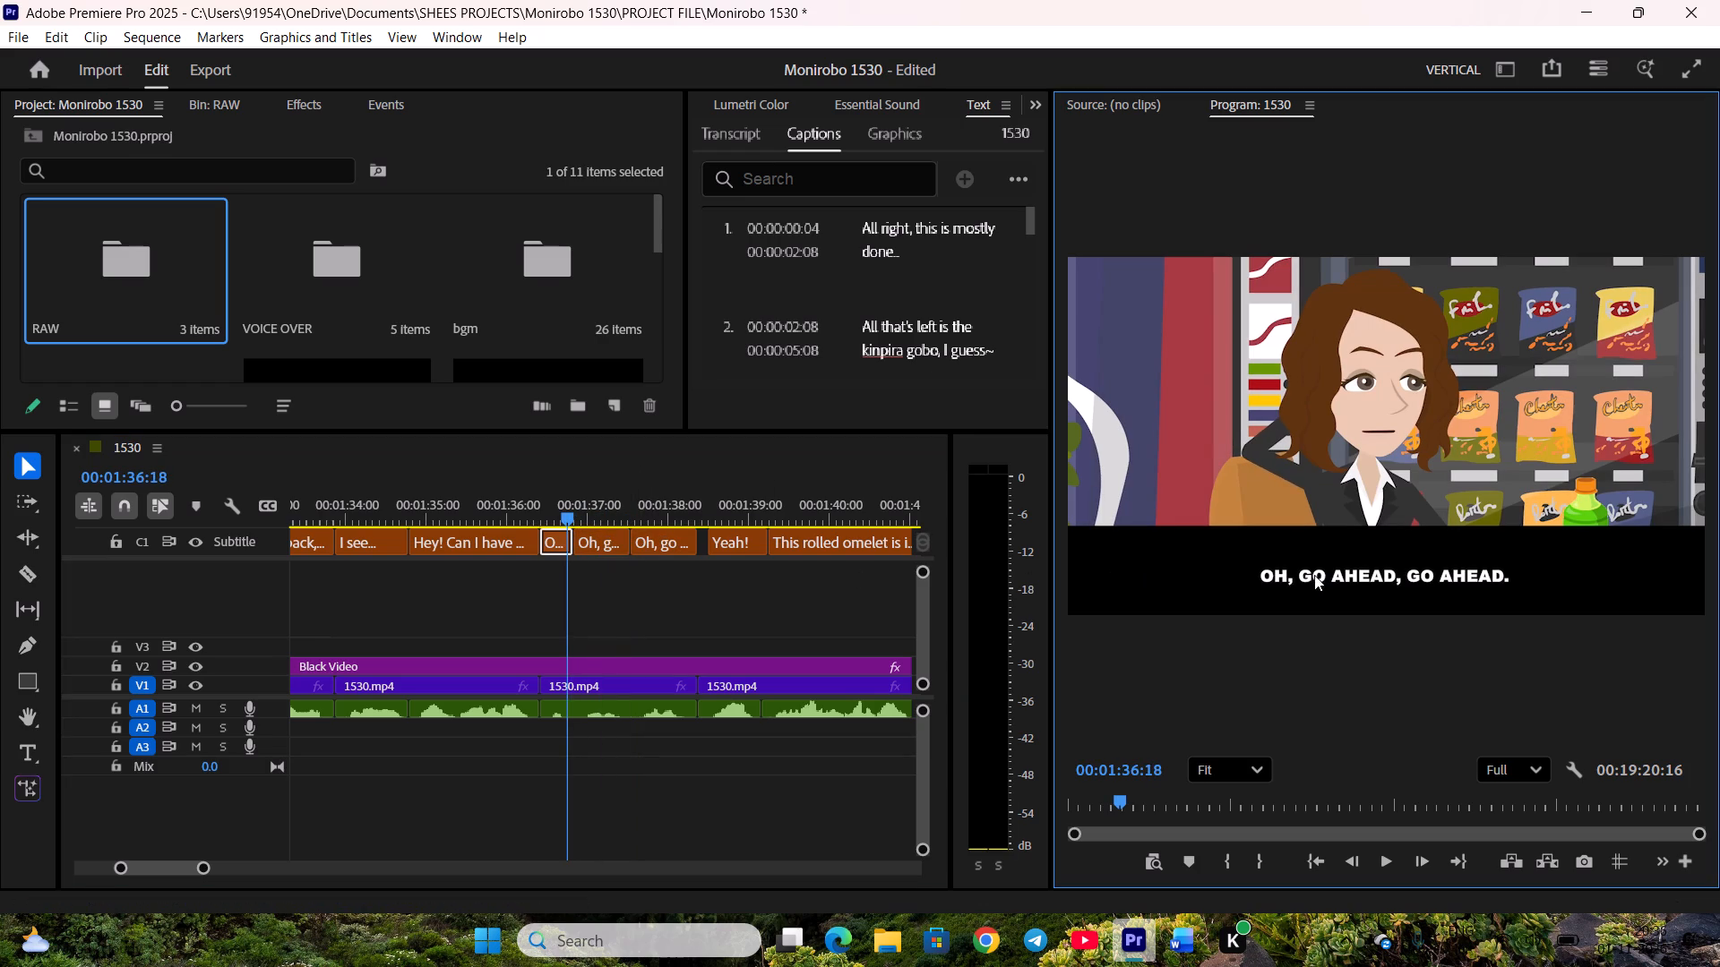
left_click(1314, 575)
left_click(1296, 578)
left_click_drag(1301, 577, 1523, 574)
key("ctrl+c")
key("ctrl+x")
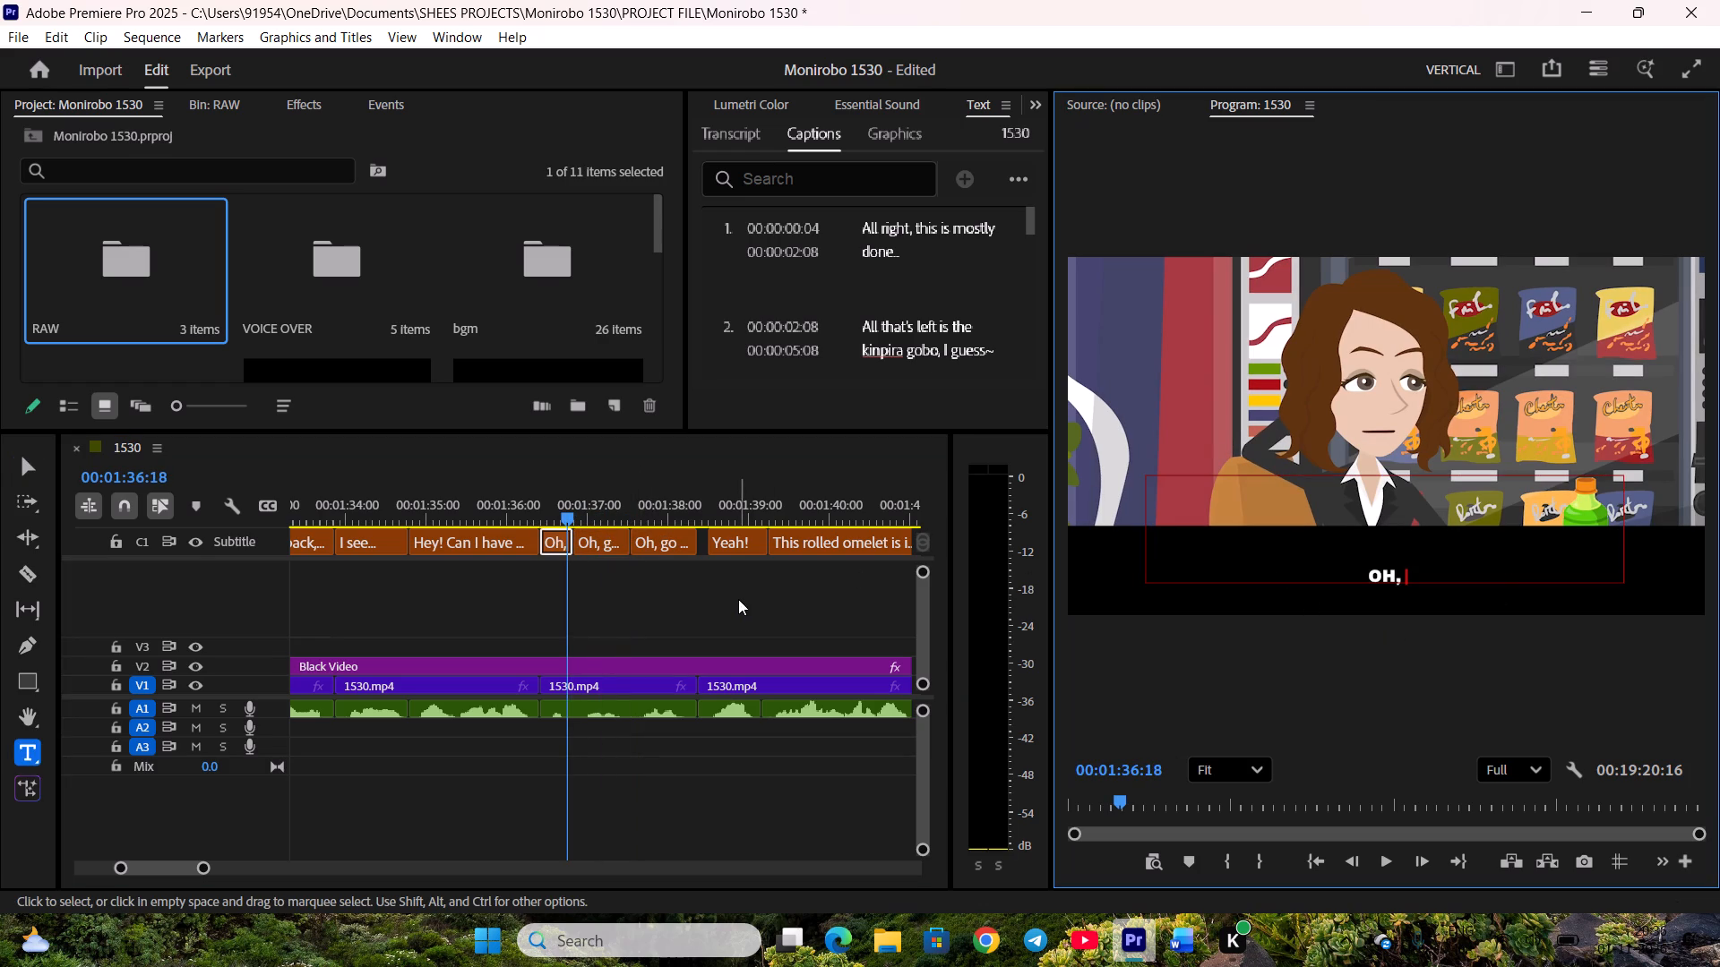
left_click(738, 599)
Replace the second caption piece's text with the cut words and shorten it to "go ahead,".
key("space")
key("space")
double_click(1424, 577)
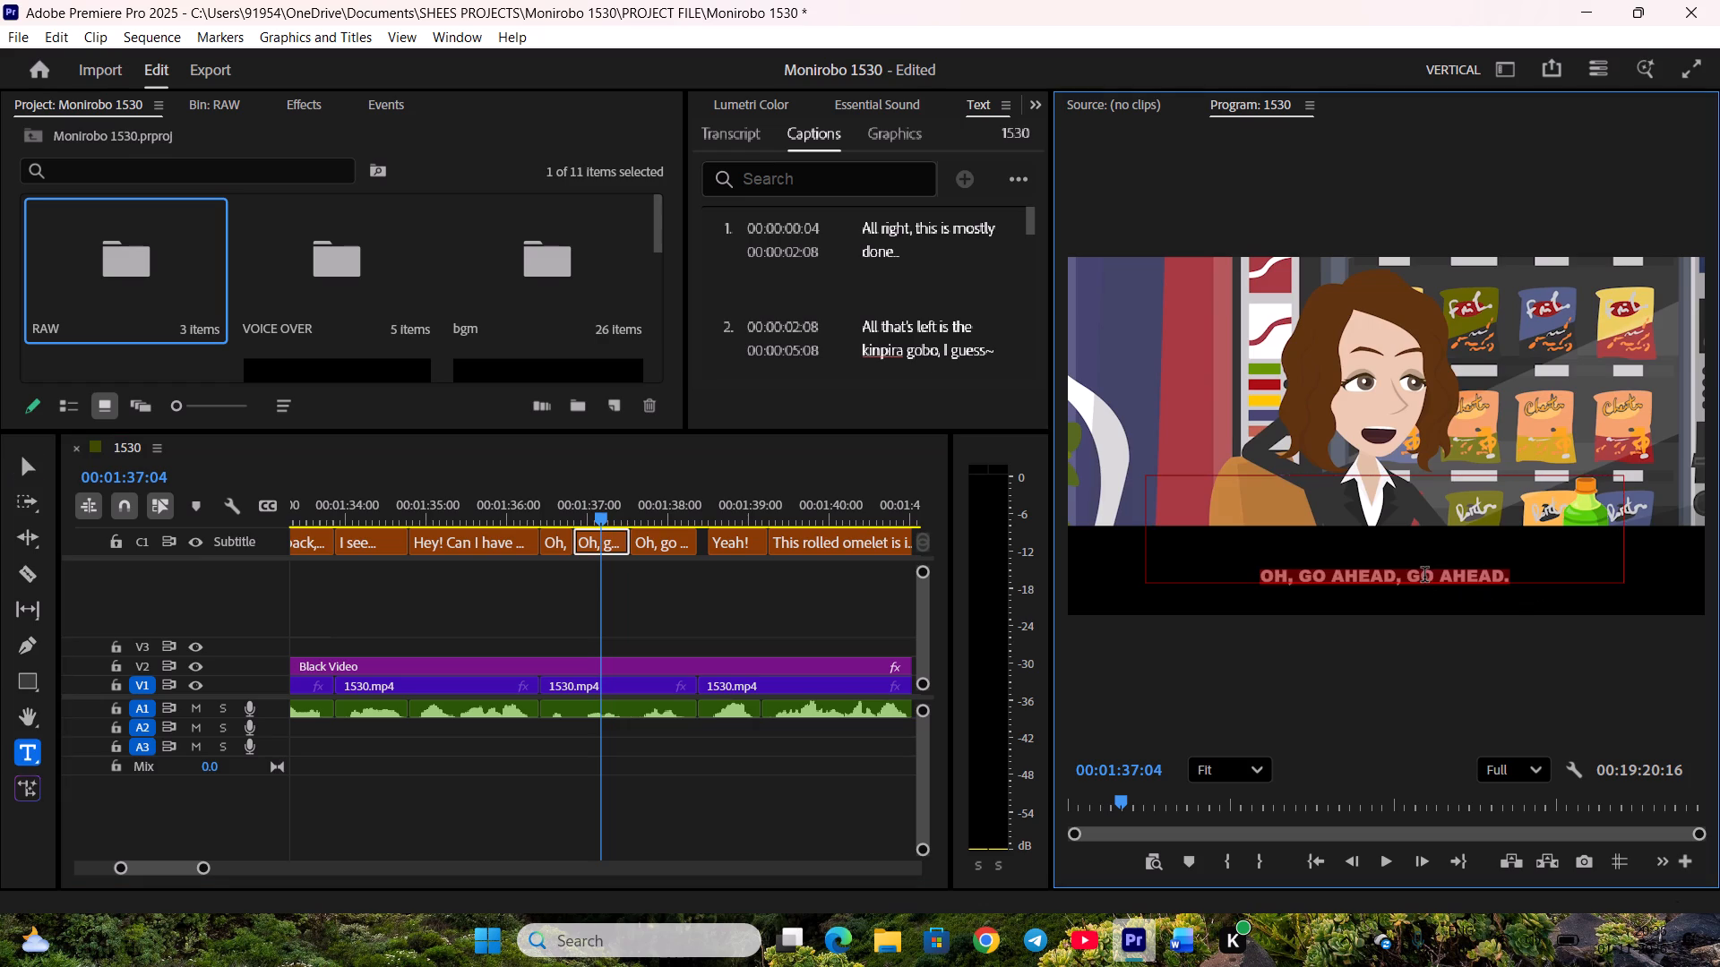
key("ctrl+v")
left_click_drag(1393, 579, 1526, 578)
key("ctrl+c")
key("ctrl+x")
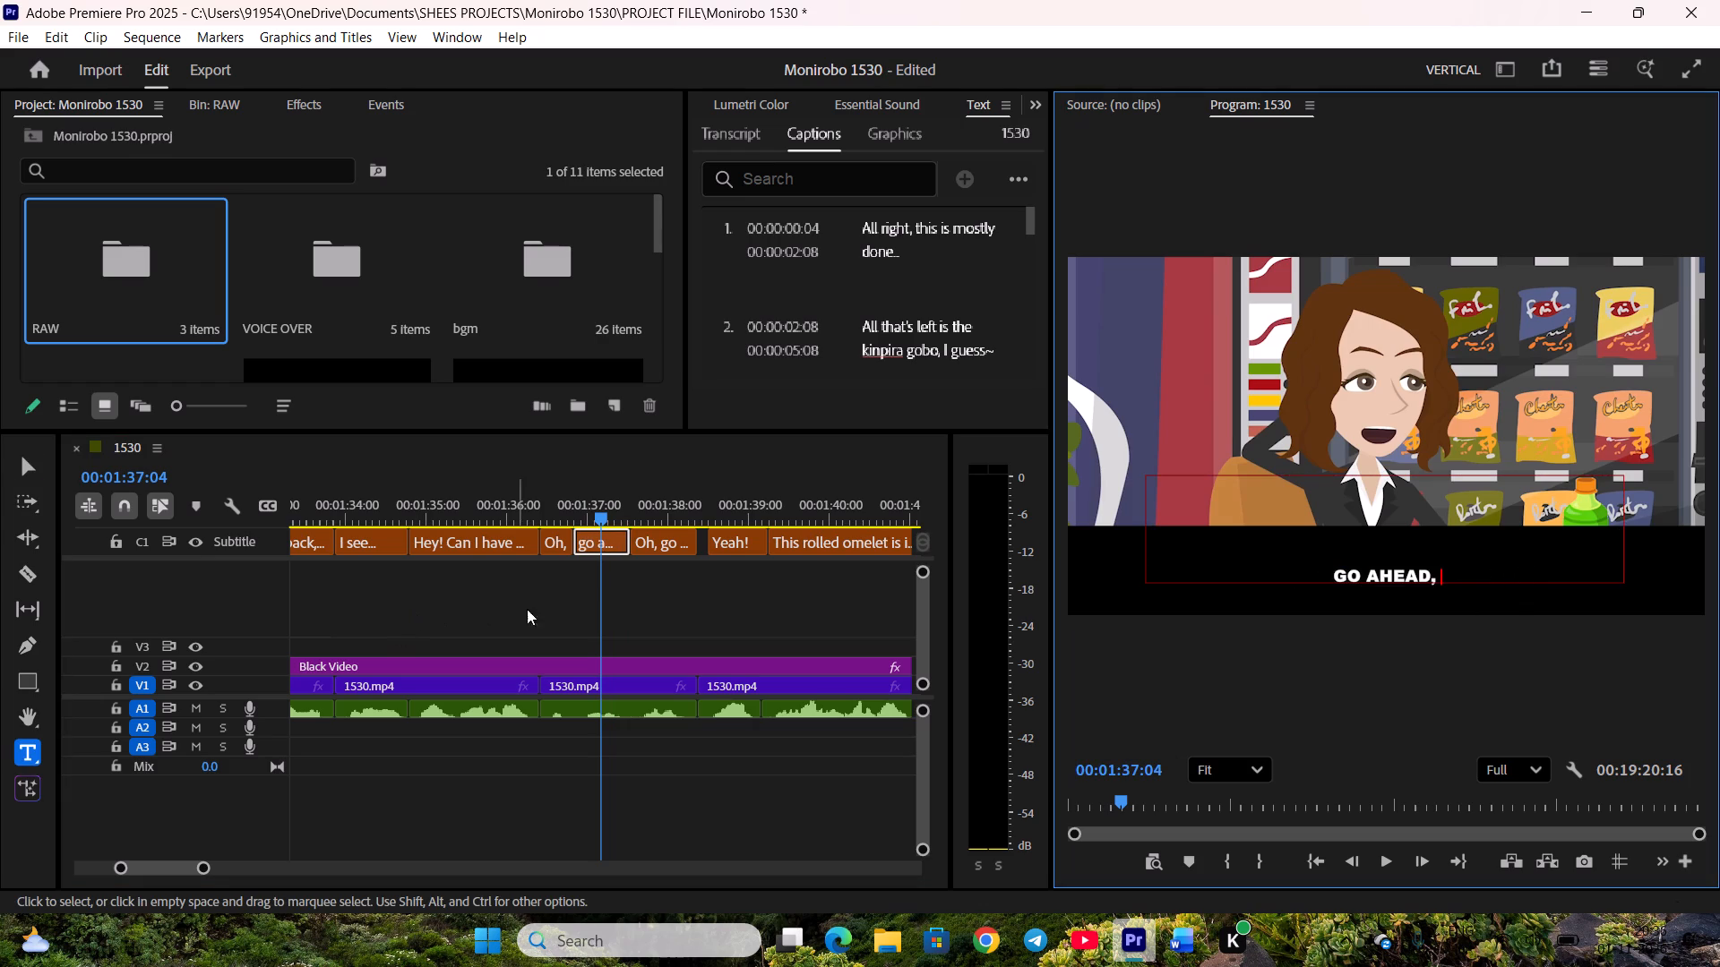
left_click(738, 626)
Replace the third caption piece's text with the cut words "go ahead.".
key("space")
scroll(737, 623, "down", 2)
key("space")
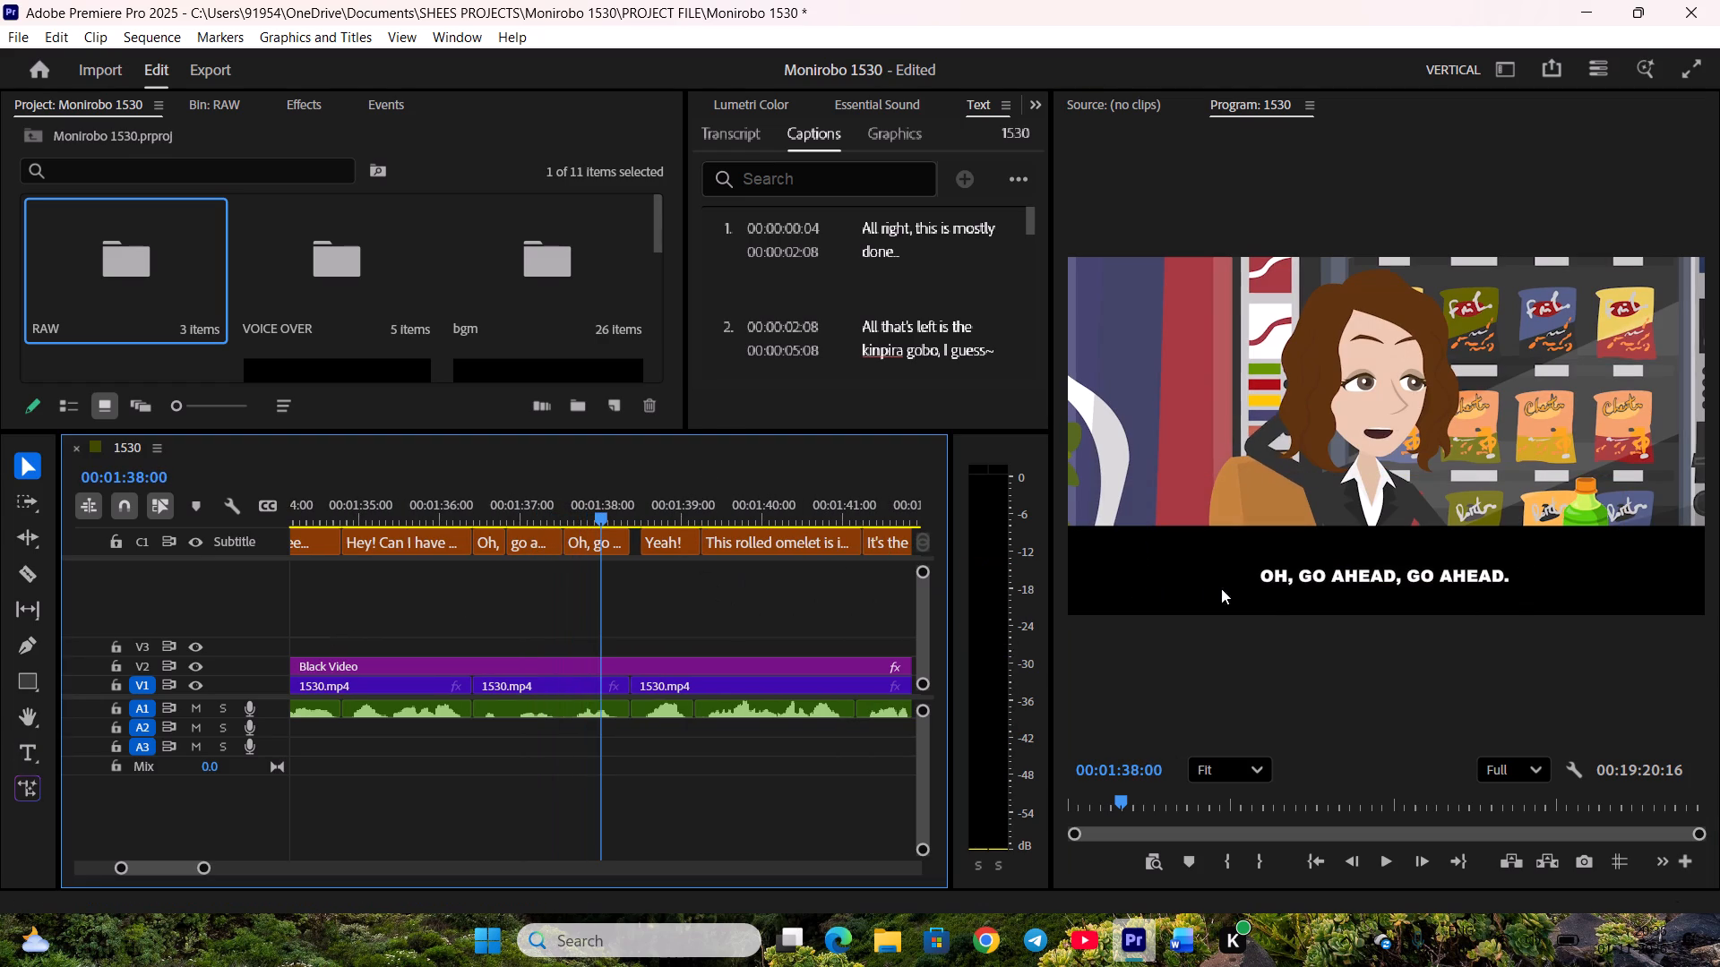
double_click(1281, 580)
key("ctrl+v")
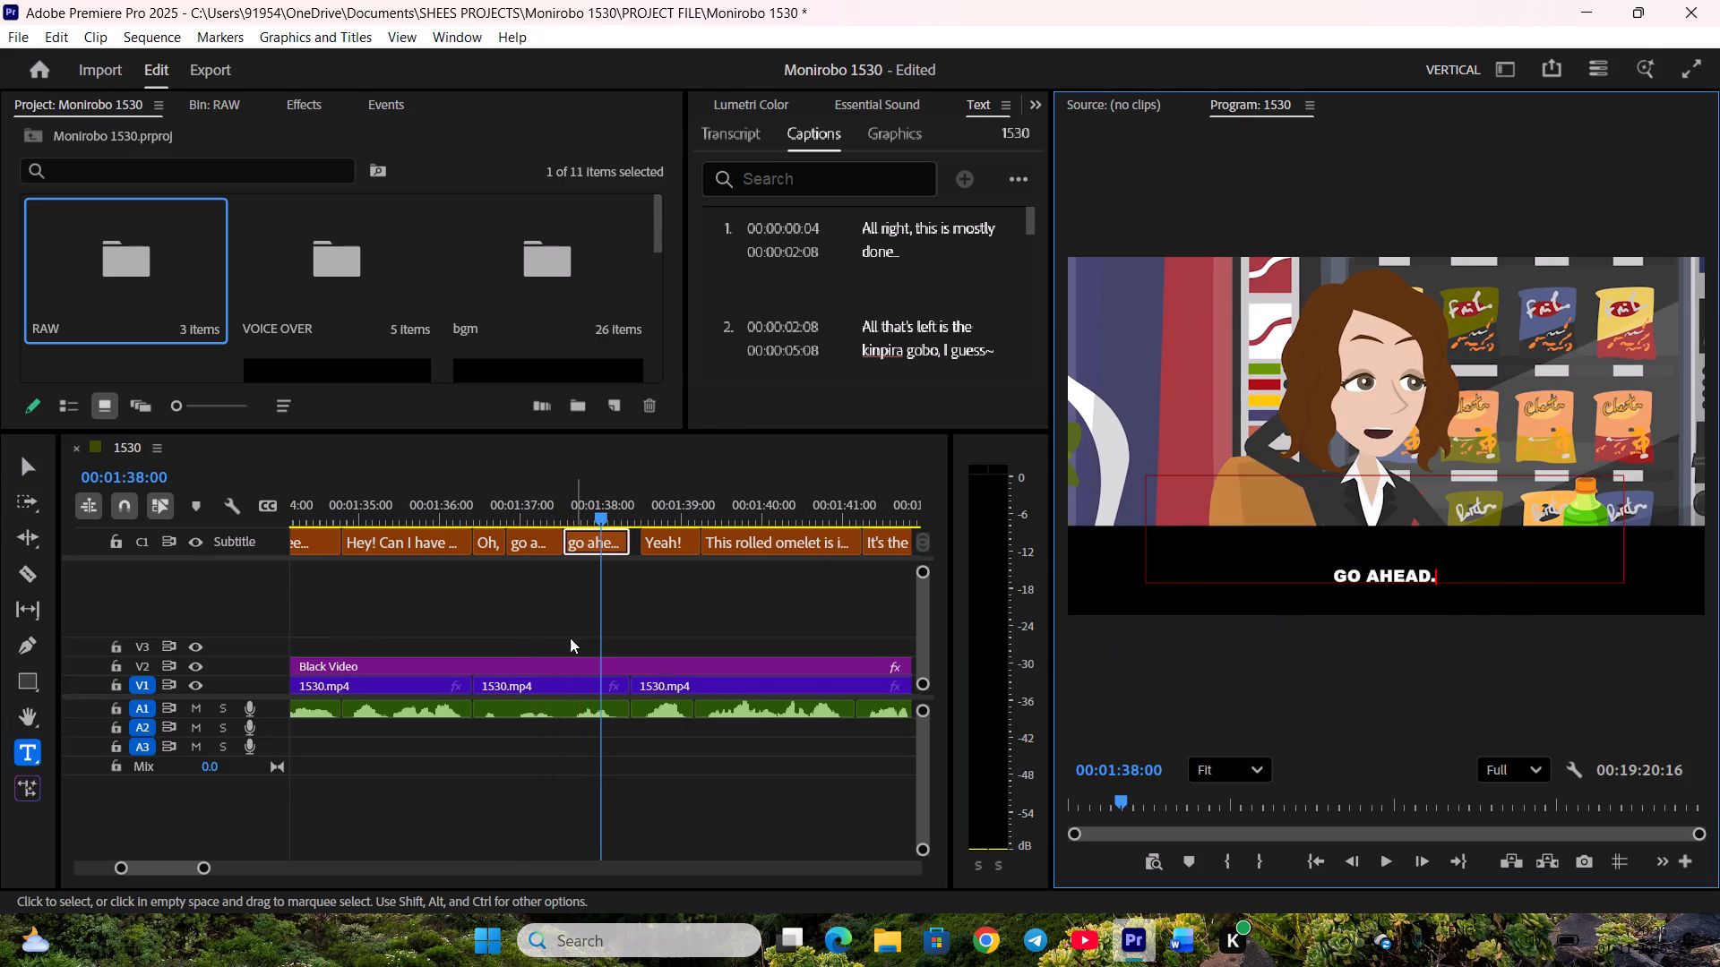
left_click(578, 628)
Raise the gain of the voice clip under the "Oh, go ahead, go ahead." captions by 9 dB and play it back.
left_click(542, 698)
left_click(545, 714)
key("g")
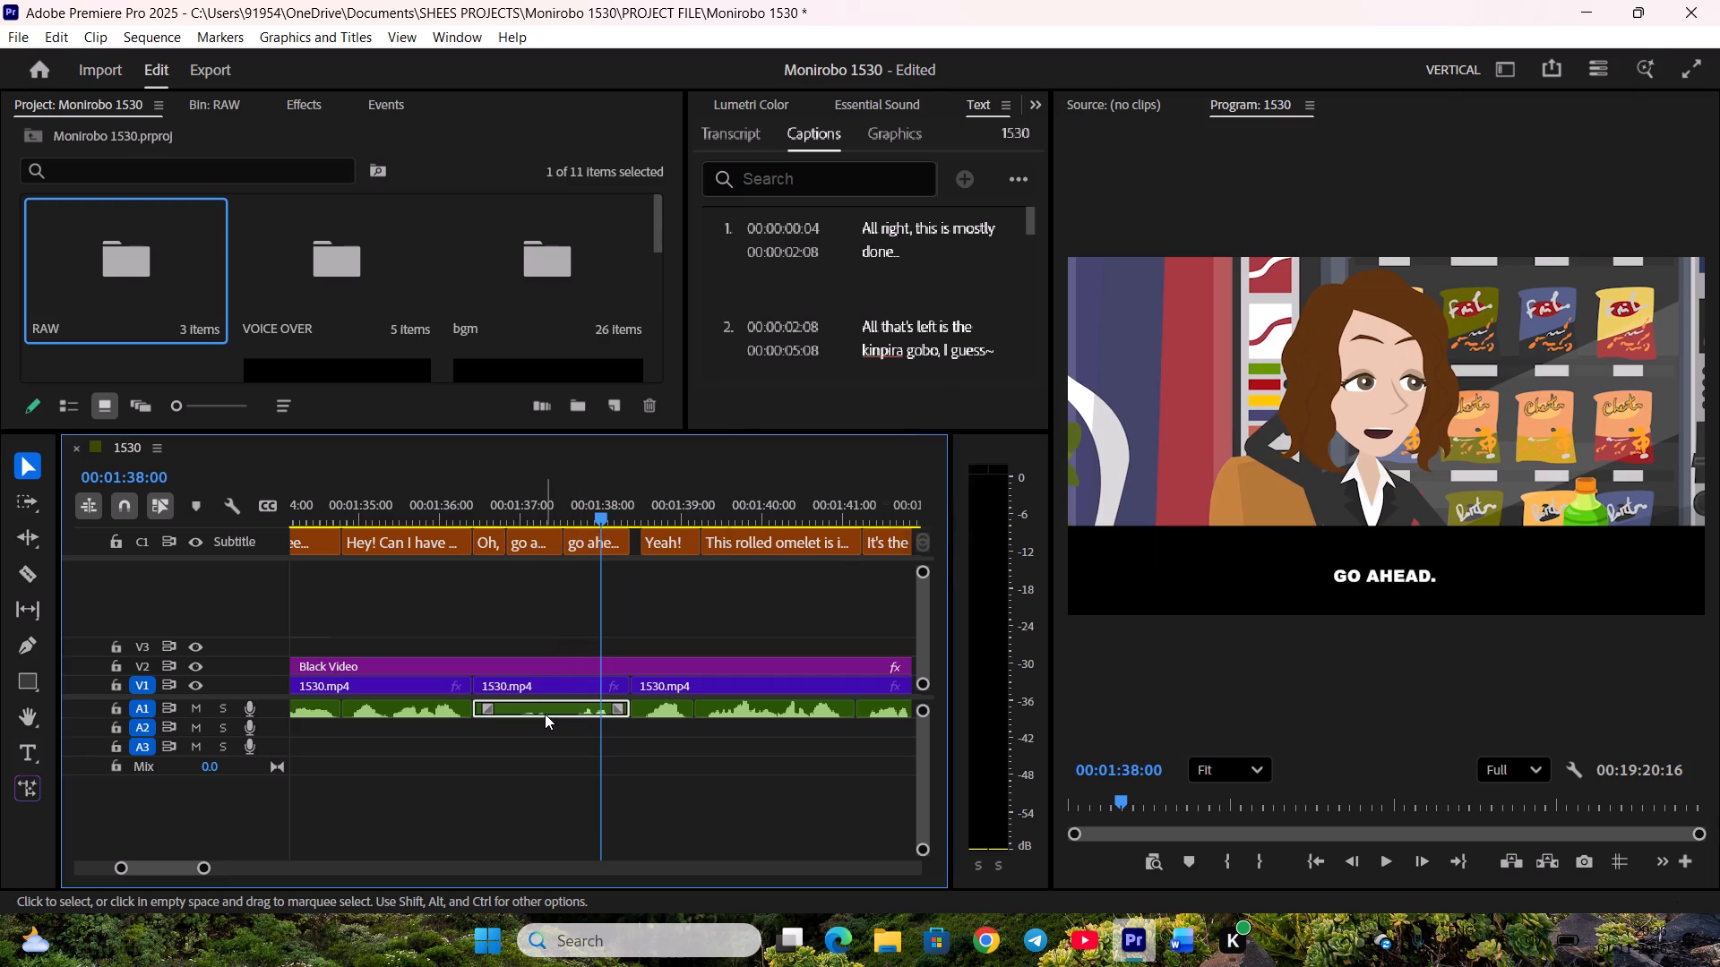
key("9")
key("Return")
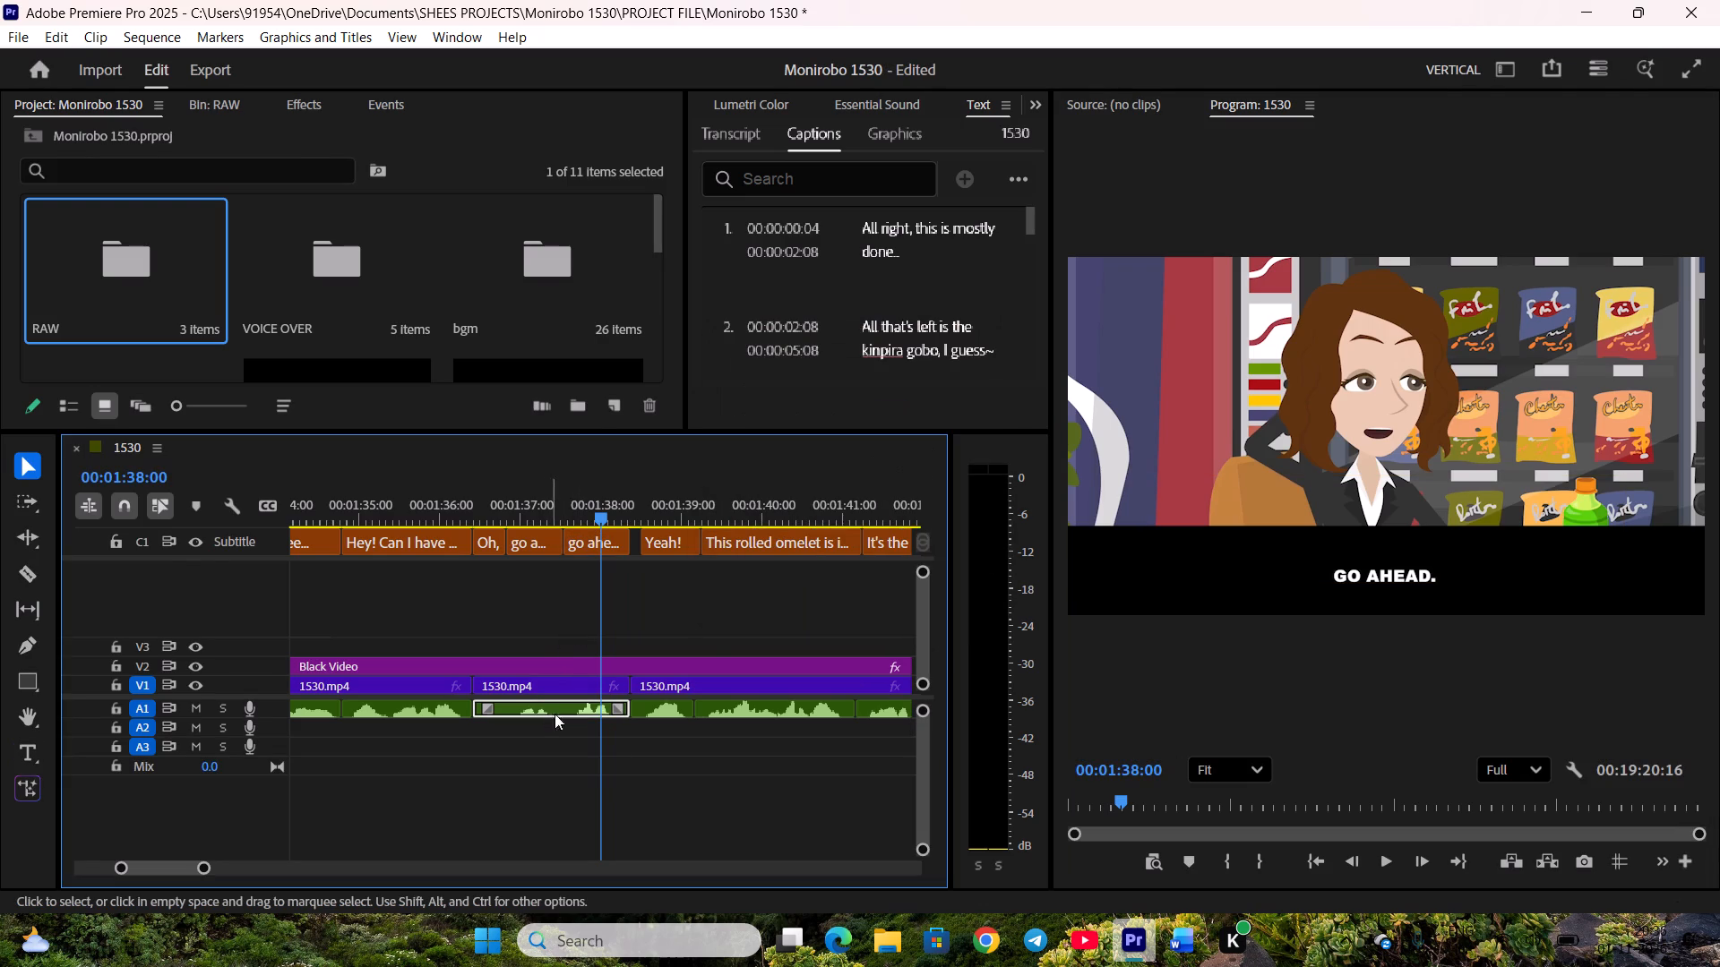
left_click(647, 781)
left_click(518, 506)
key("space")
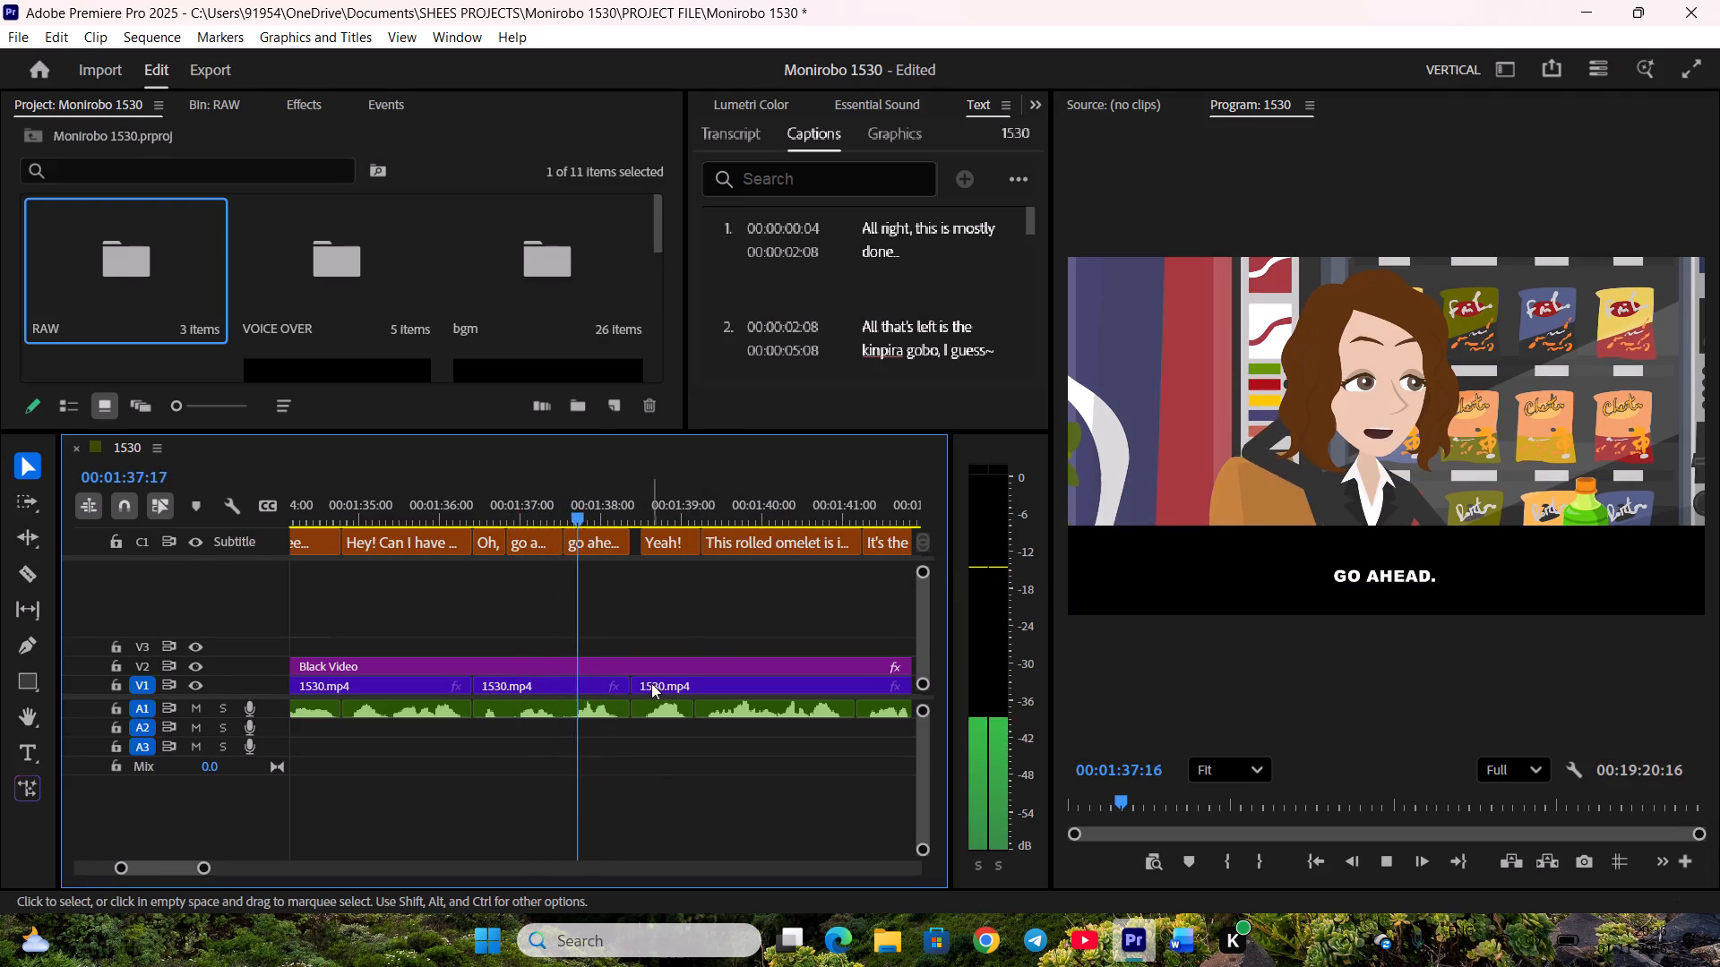
Pull both ends of "Yeah!" and the start of the "This rolled omelet is..." caption back to the cuts.
key("space")
left_click_drag(647, 546, 639, 548)
scroll(639, 558, "down", 1)
key("space")
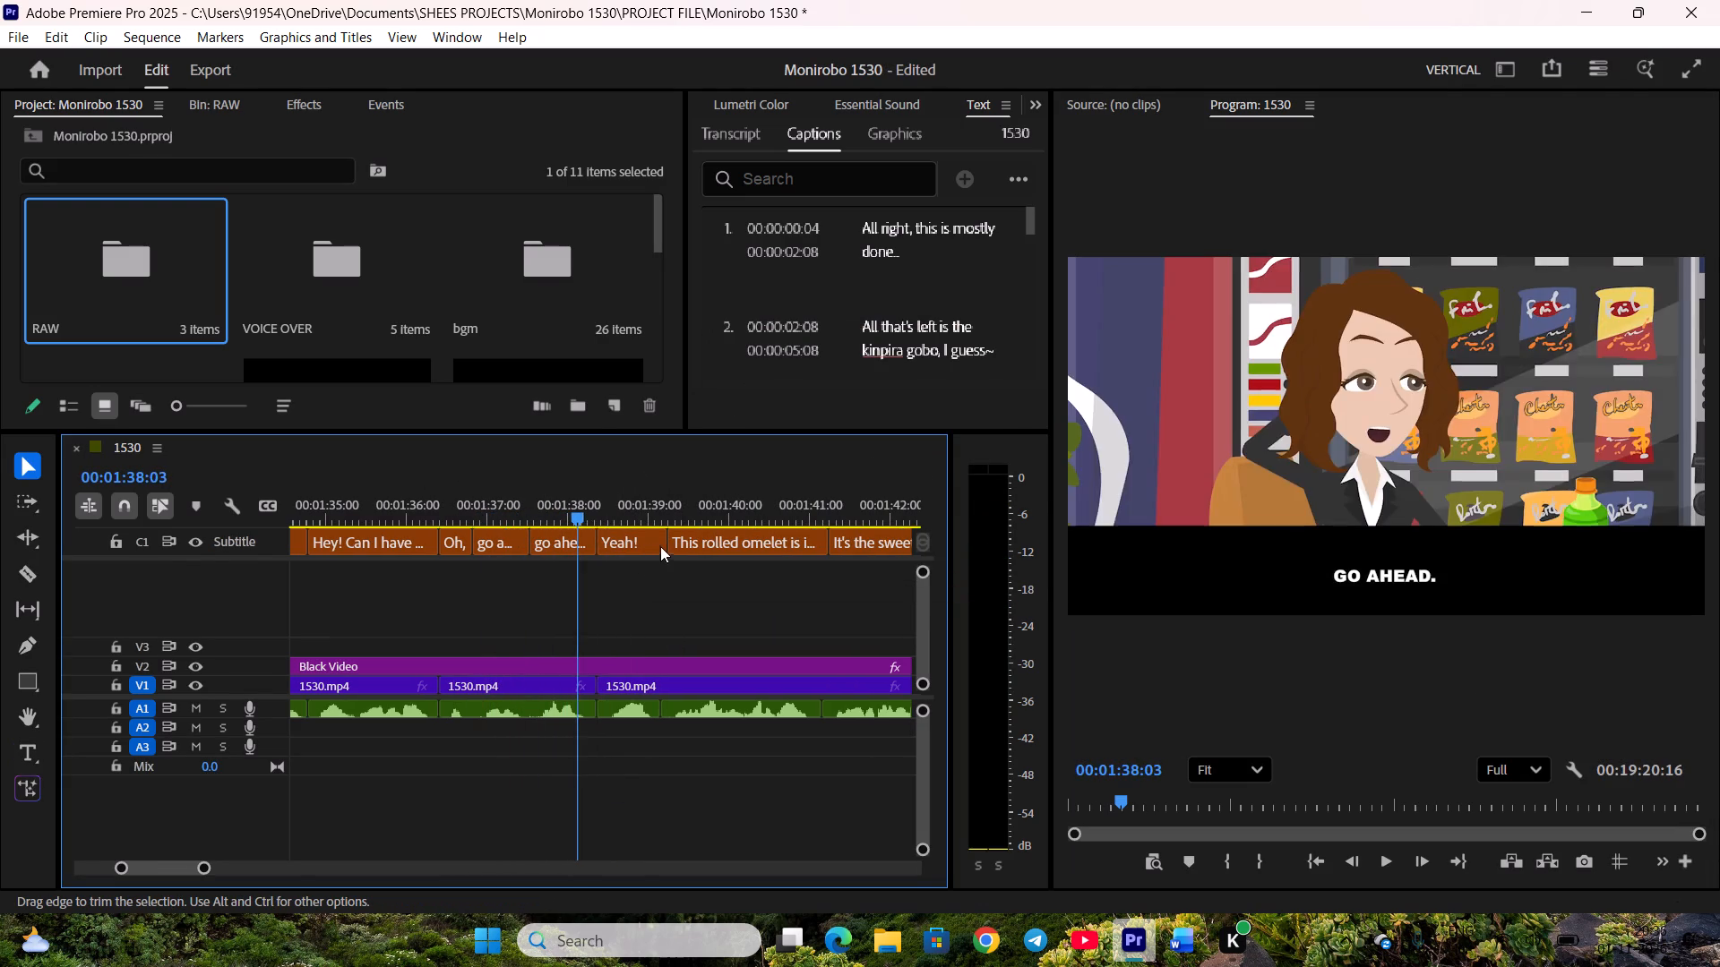
key("space")
left_click_drag(665, 543, 656, 544)
left_click_drag(668, 551, 660, 552)
Pull the end of "This rolled omelet is..." and the start of "It's the sweet kind of rolled omelet," back to the audio cut.
scroll(655, 561, "down", 2)
key("space")
left_click_drag(755, 544, 747, 544)
key("space")
left_click_drag(766, 546, 756, 547)
Pull the end of the "just how I li..." caption and the start of "Really?" back to the video cut.
key("space")
scroll(703, 585, "down", 8)
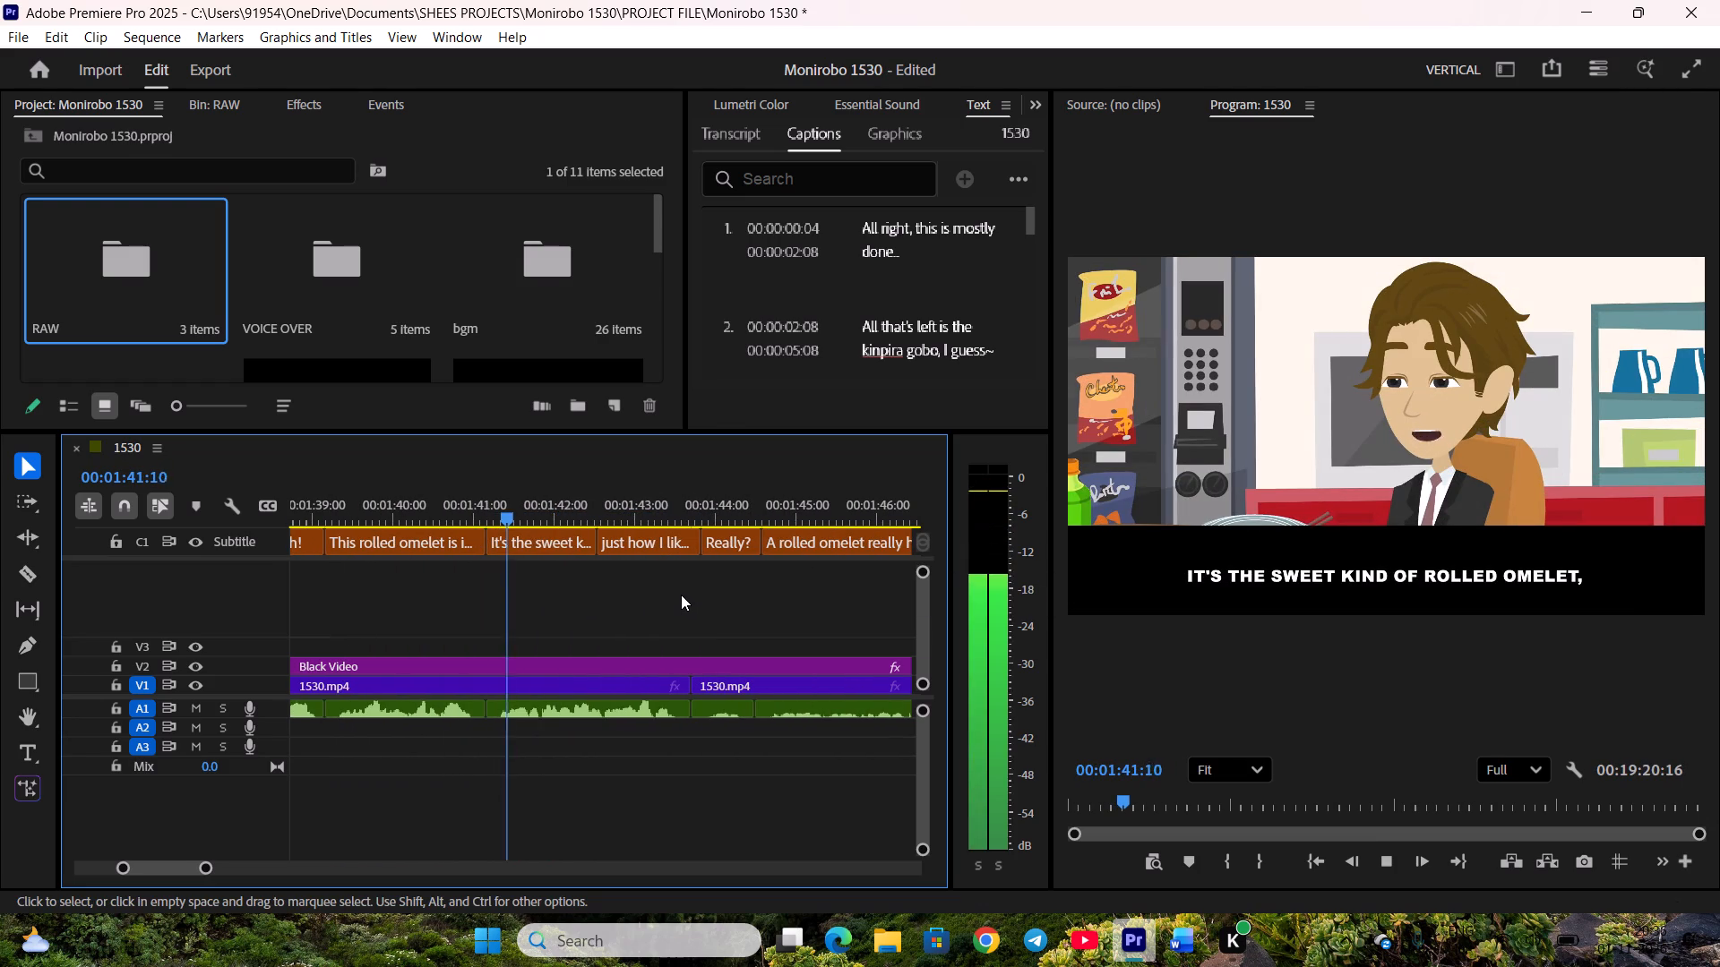
key("space")
key("space")
left_click_drag(699, 552, 689, 552)
key("space")
left_click(712, 552)
left_click_drag(709, 549, 701, 549)
Pull the end of "Really?" and the start of "A rolled omelet really has to be the sweet kind, right?!" back to the audio cut.
scroll(690, 568, "down", 3)
key("space")
key("space")
left_click_drag(654, 547, 646, 547)
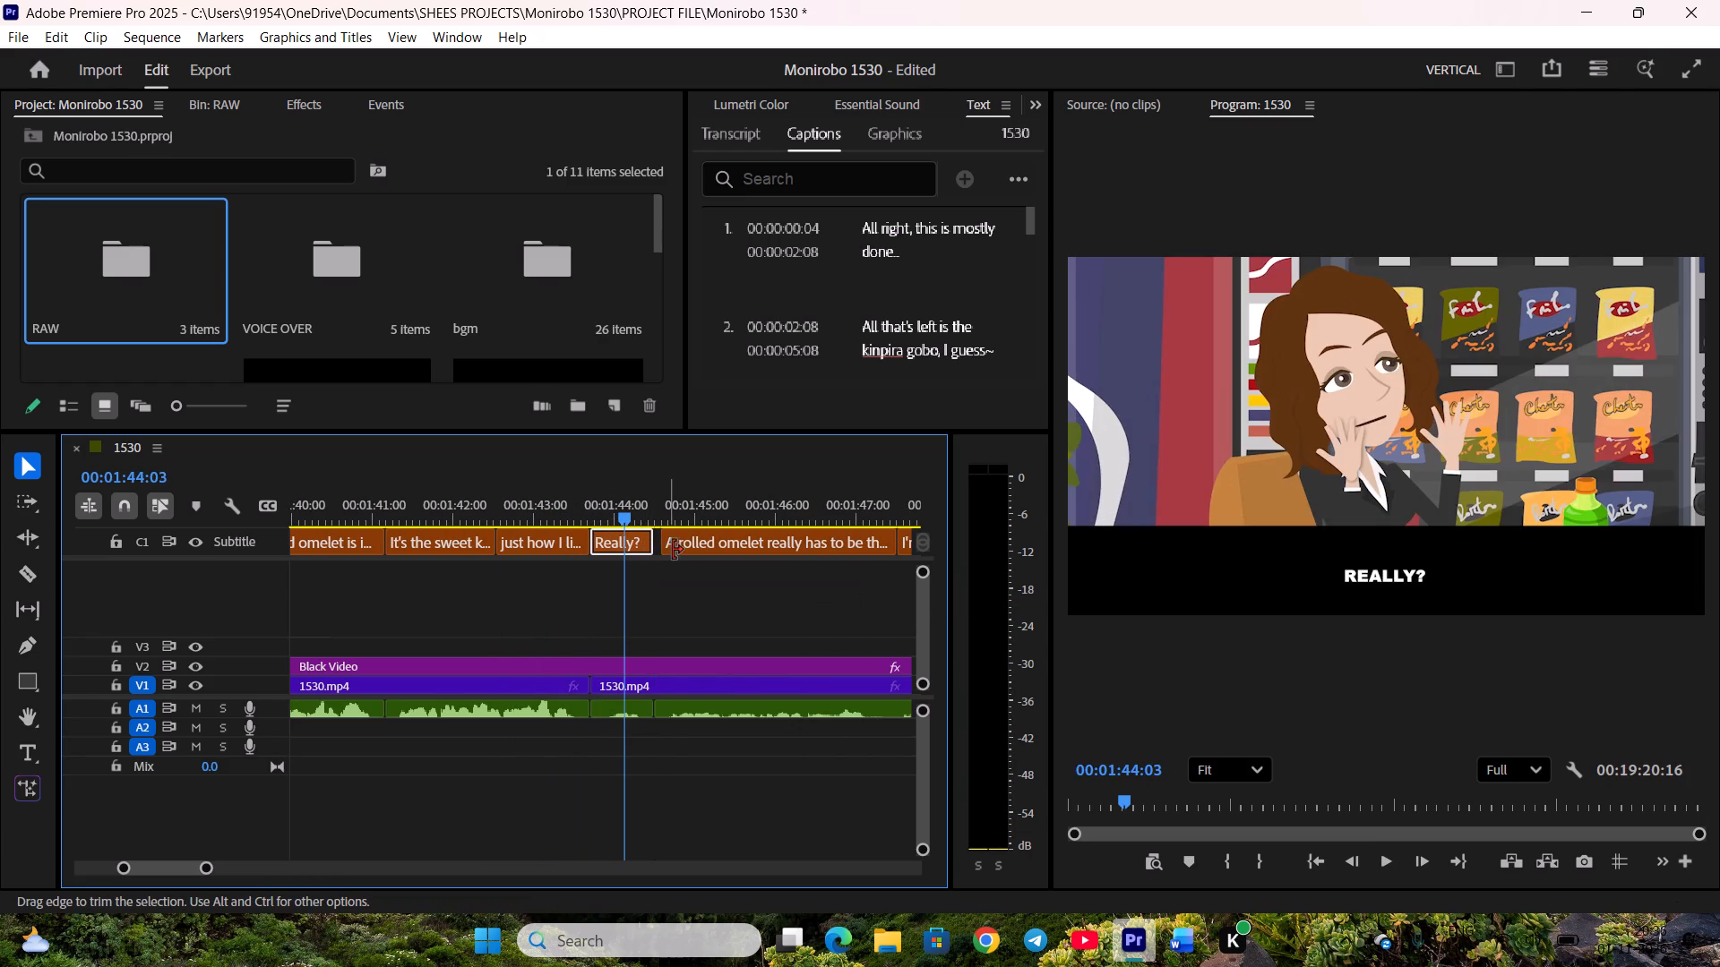
left_click(675, 548)
Raise the gain of the voice clips under "Really?" and "A rolled omelet really has to be..." by 13 dB.
left_click_drag(633, 724, 679, 711)
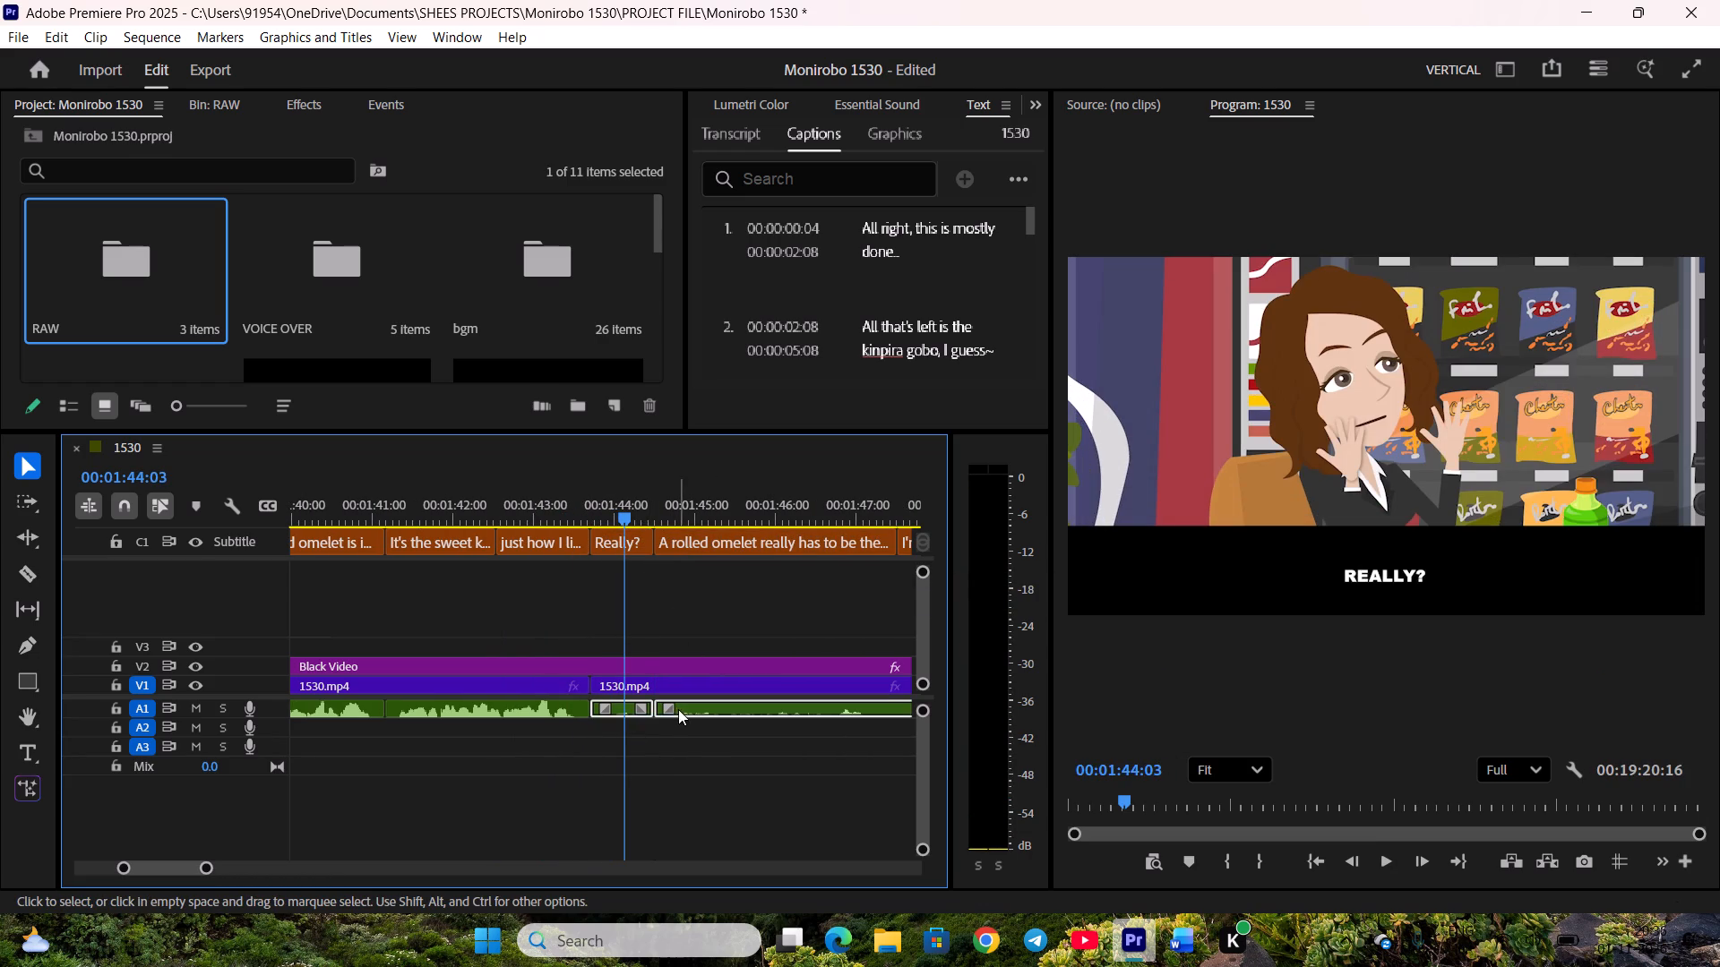
key("g")
key("1")
key("3")
key("Return")
left_click(732, 797)
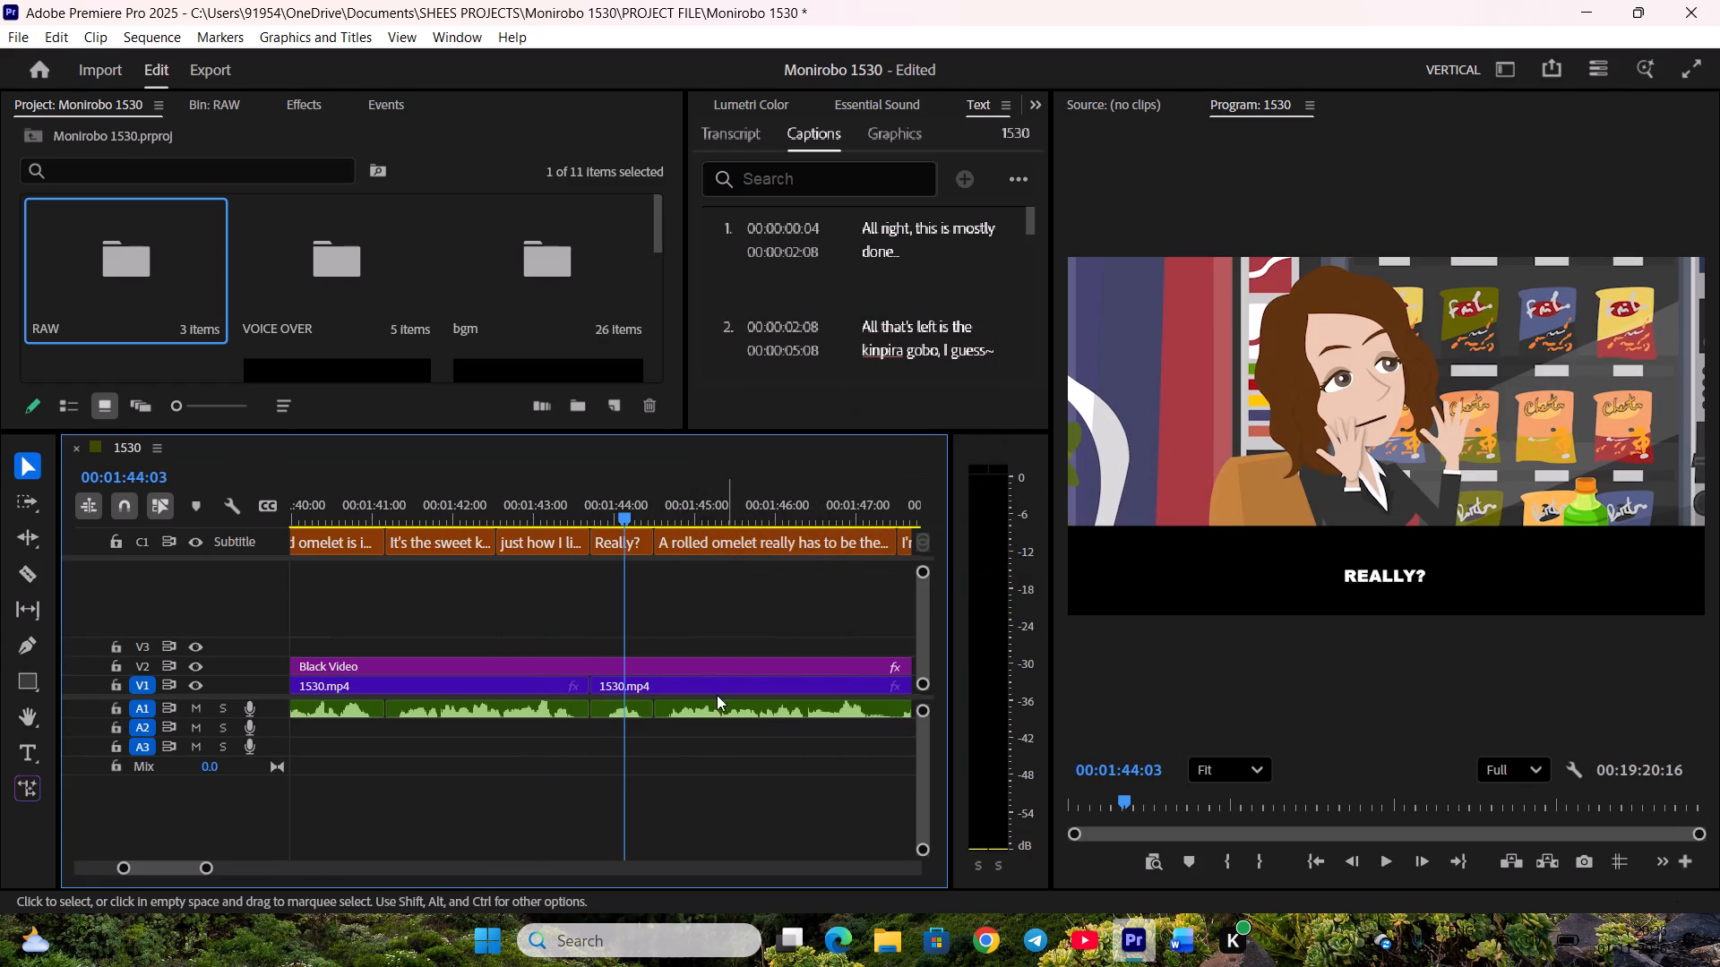
Play back from "Really?" through "If it's this delicious," to check the captions against the voice and the cuts.
key("space")
scroll(740, 572, "down", 5)
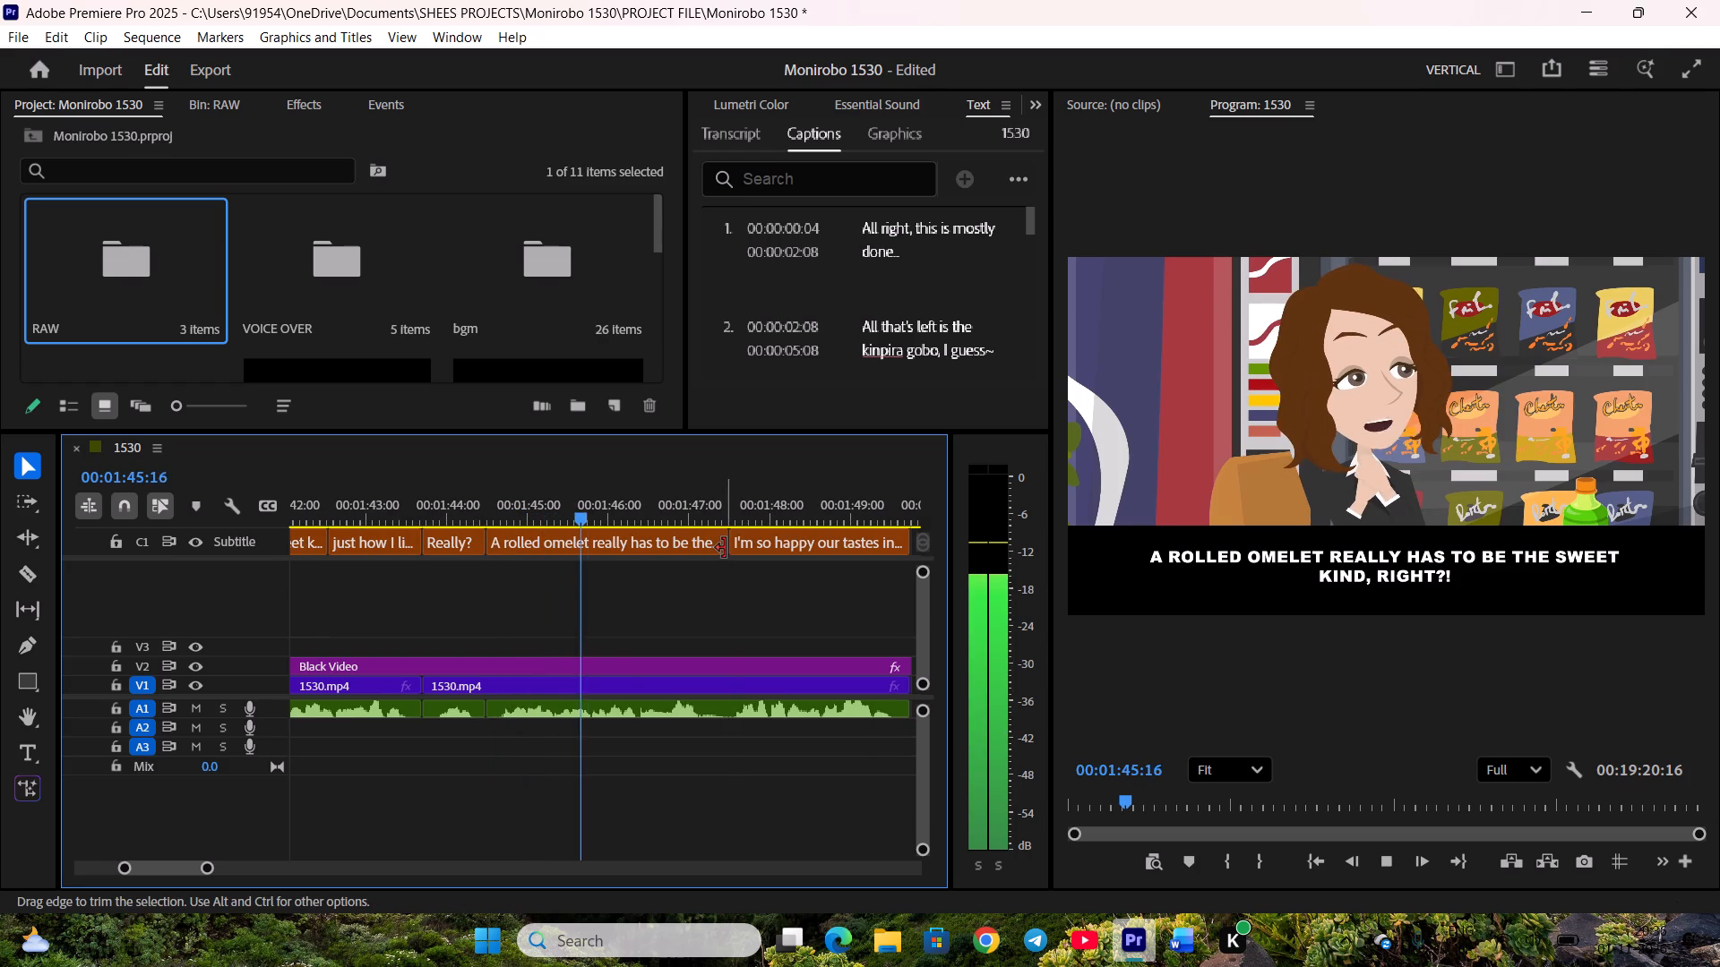
left_click(725, 548)
key("space")
scroll(721, 571, "down", 5)
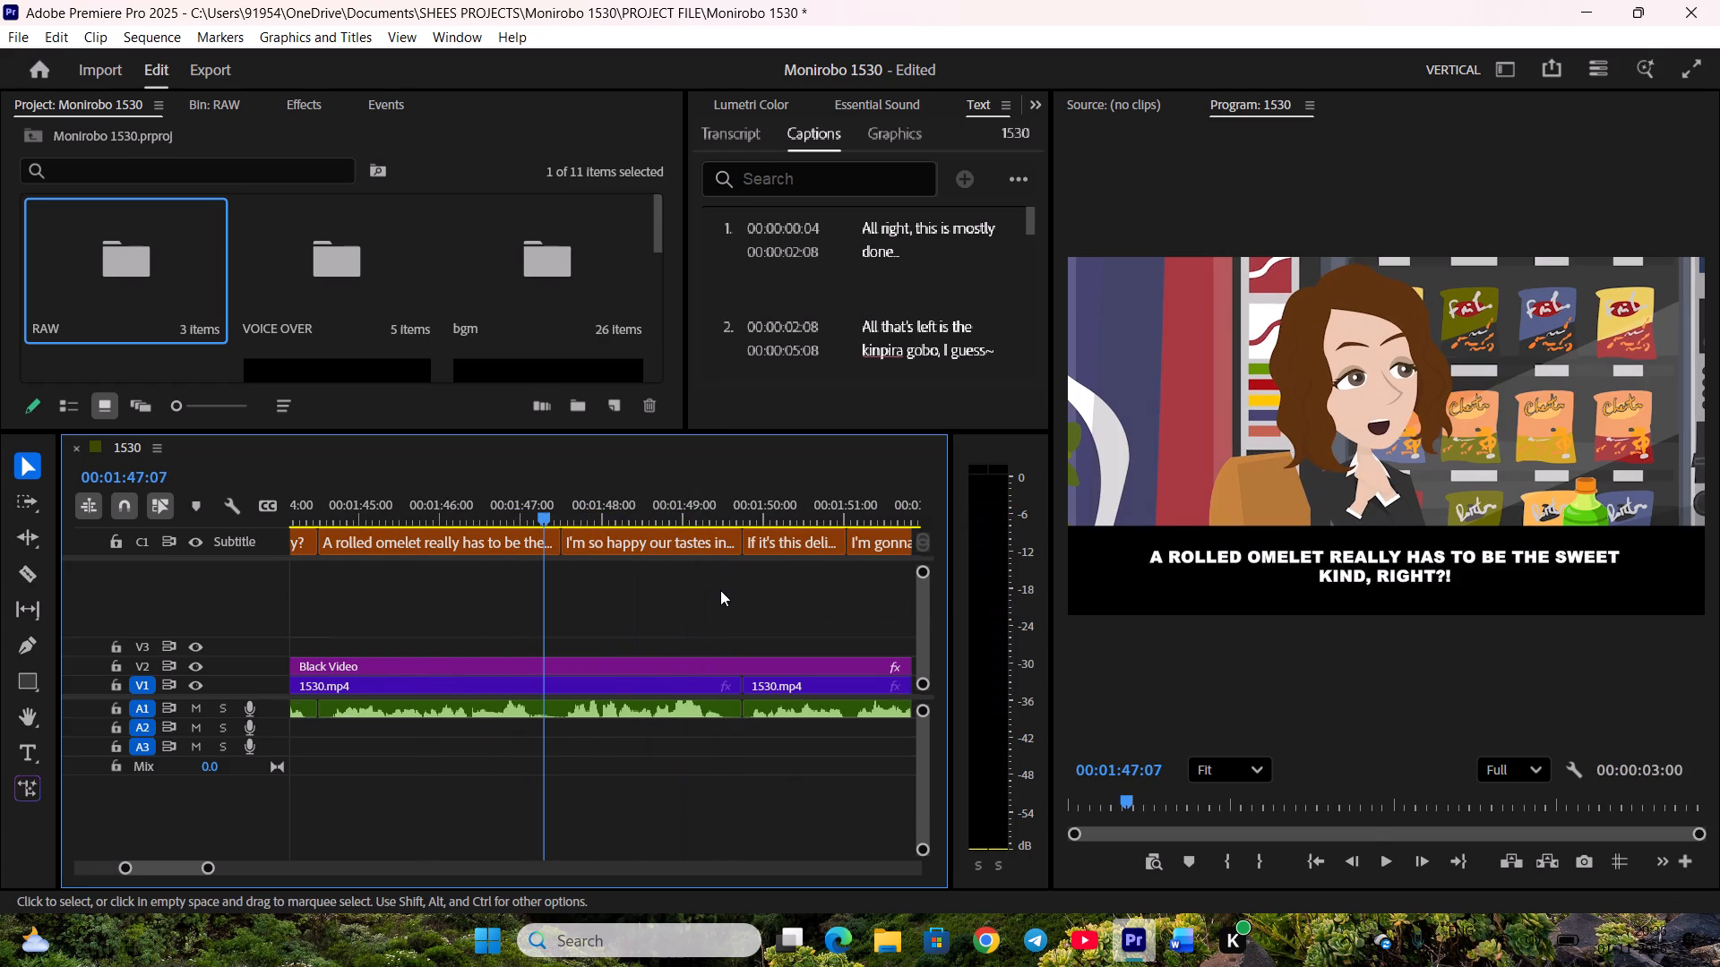
left_click(512, 519)
key("space")
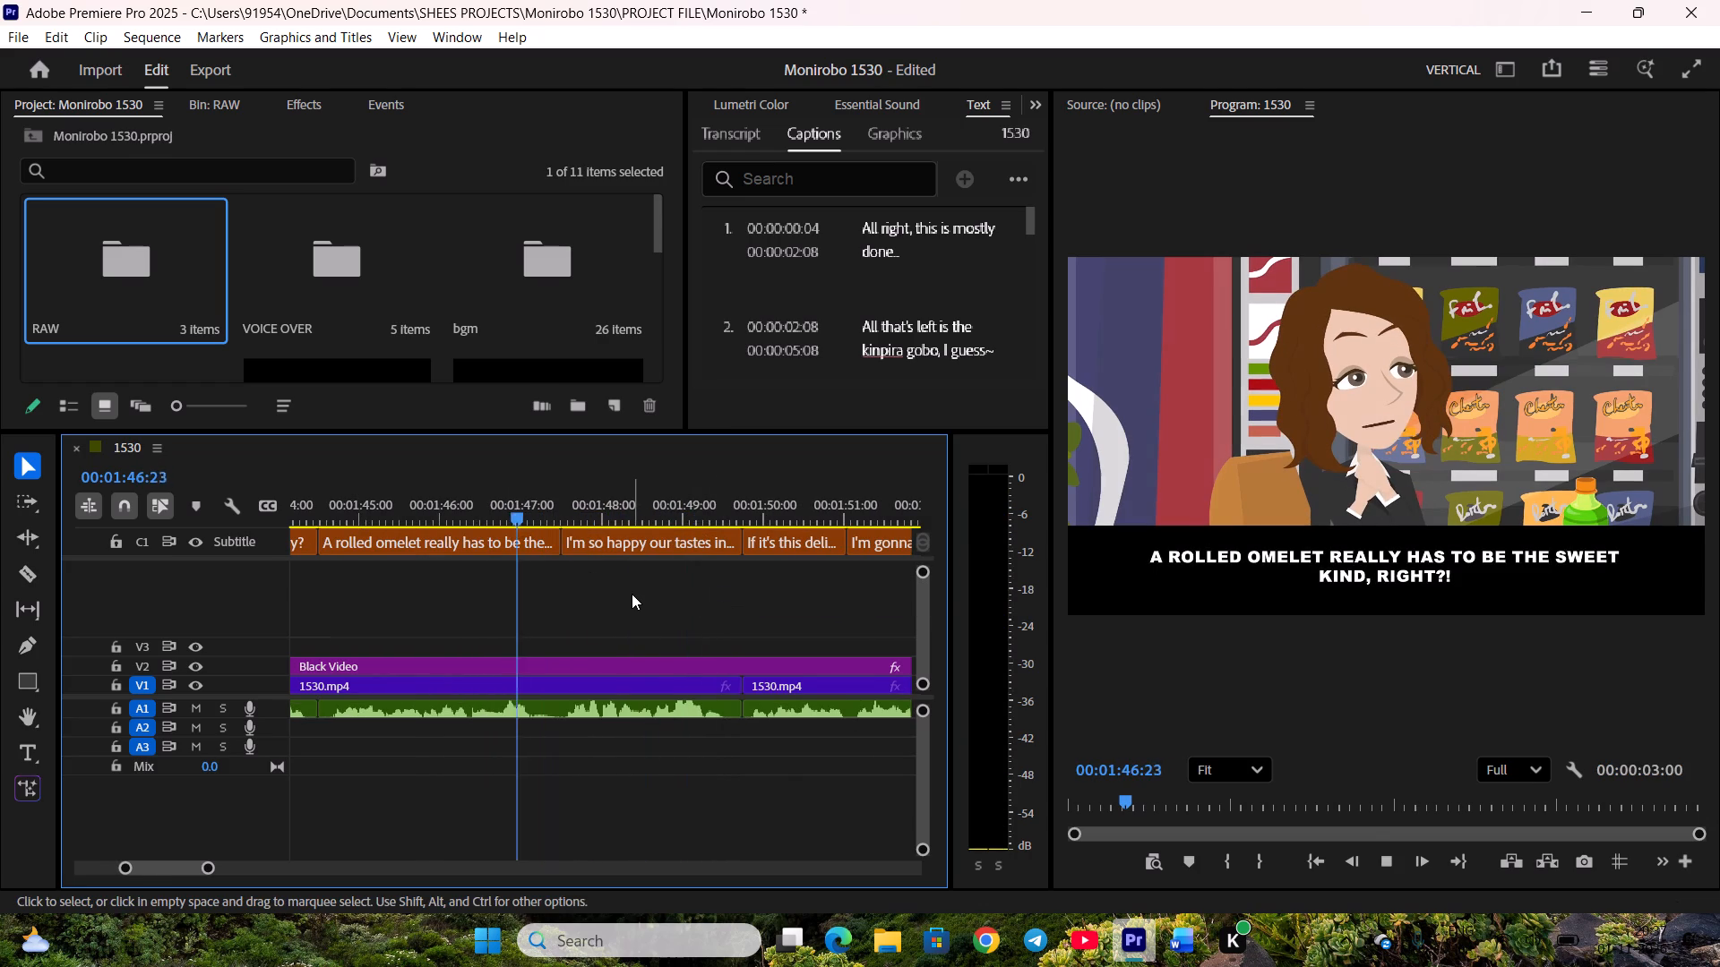
scroll(632, 594, "down", 3)
left_click(640, 553)
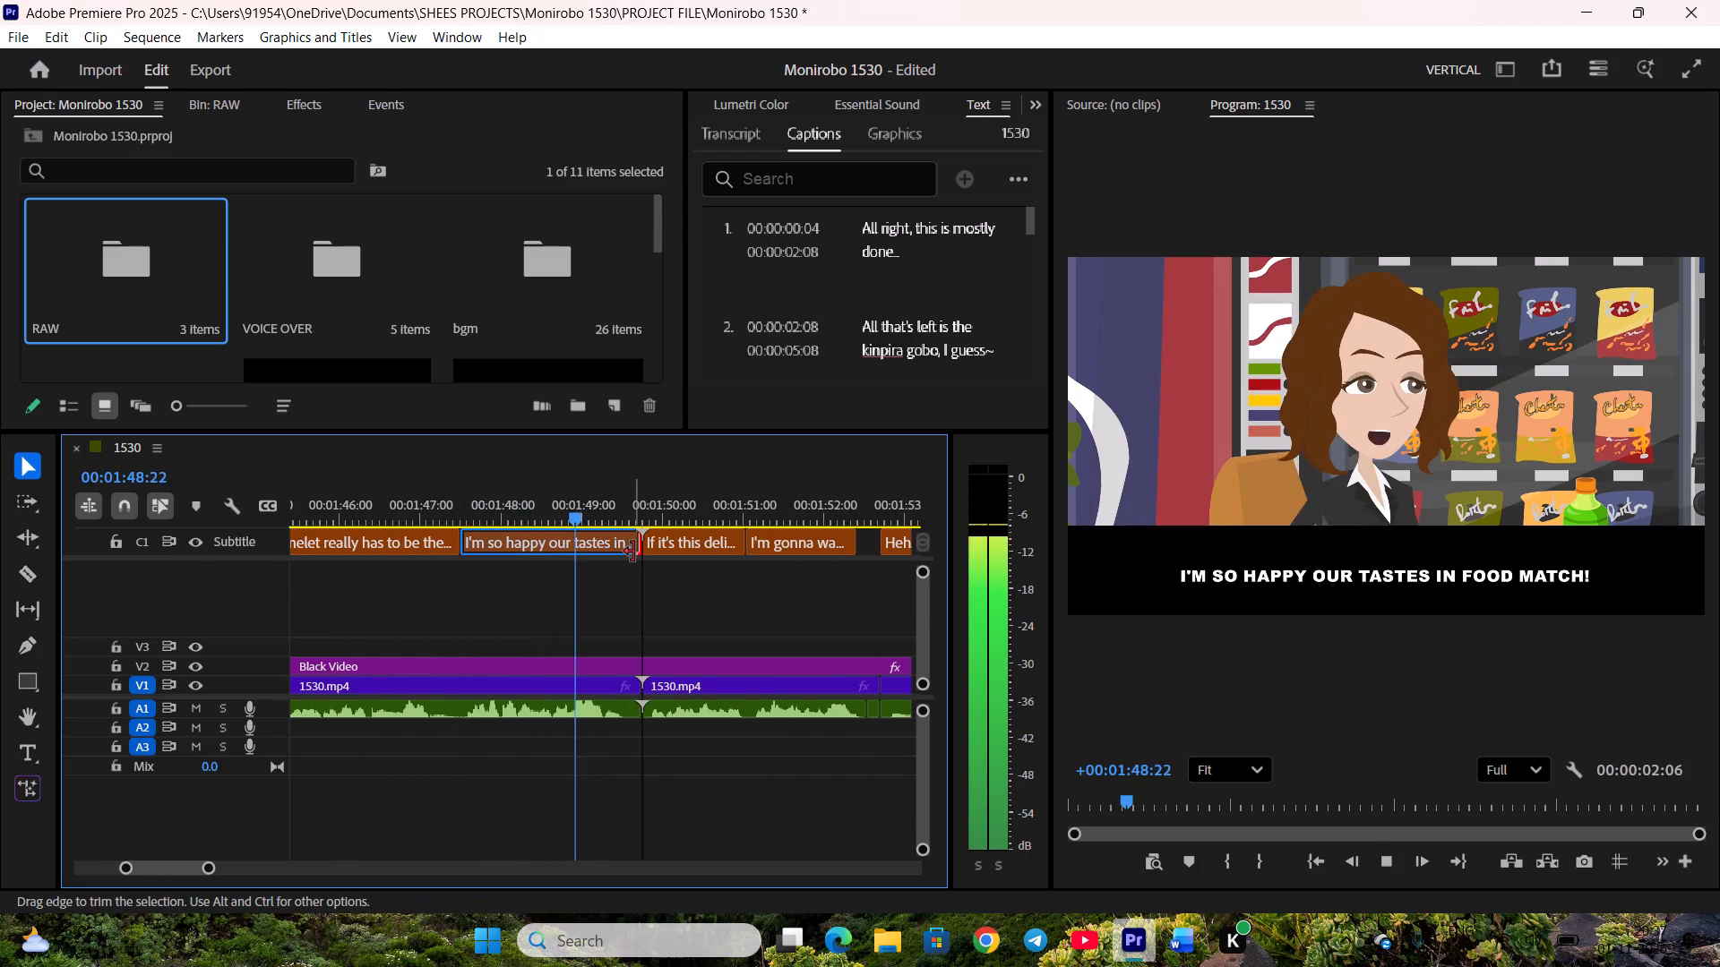
scroll(674, 582, "down", 4)
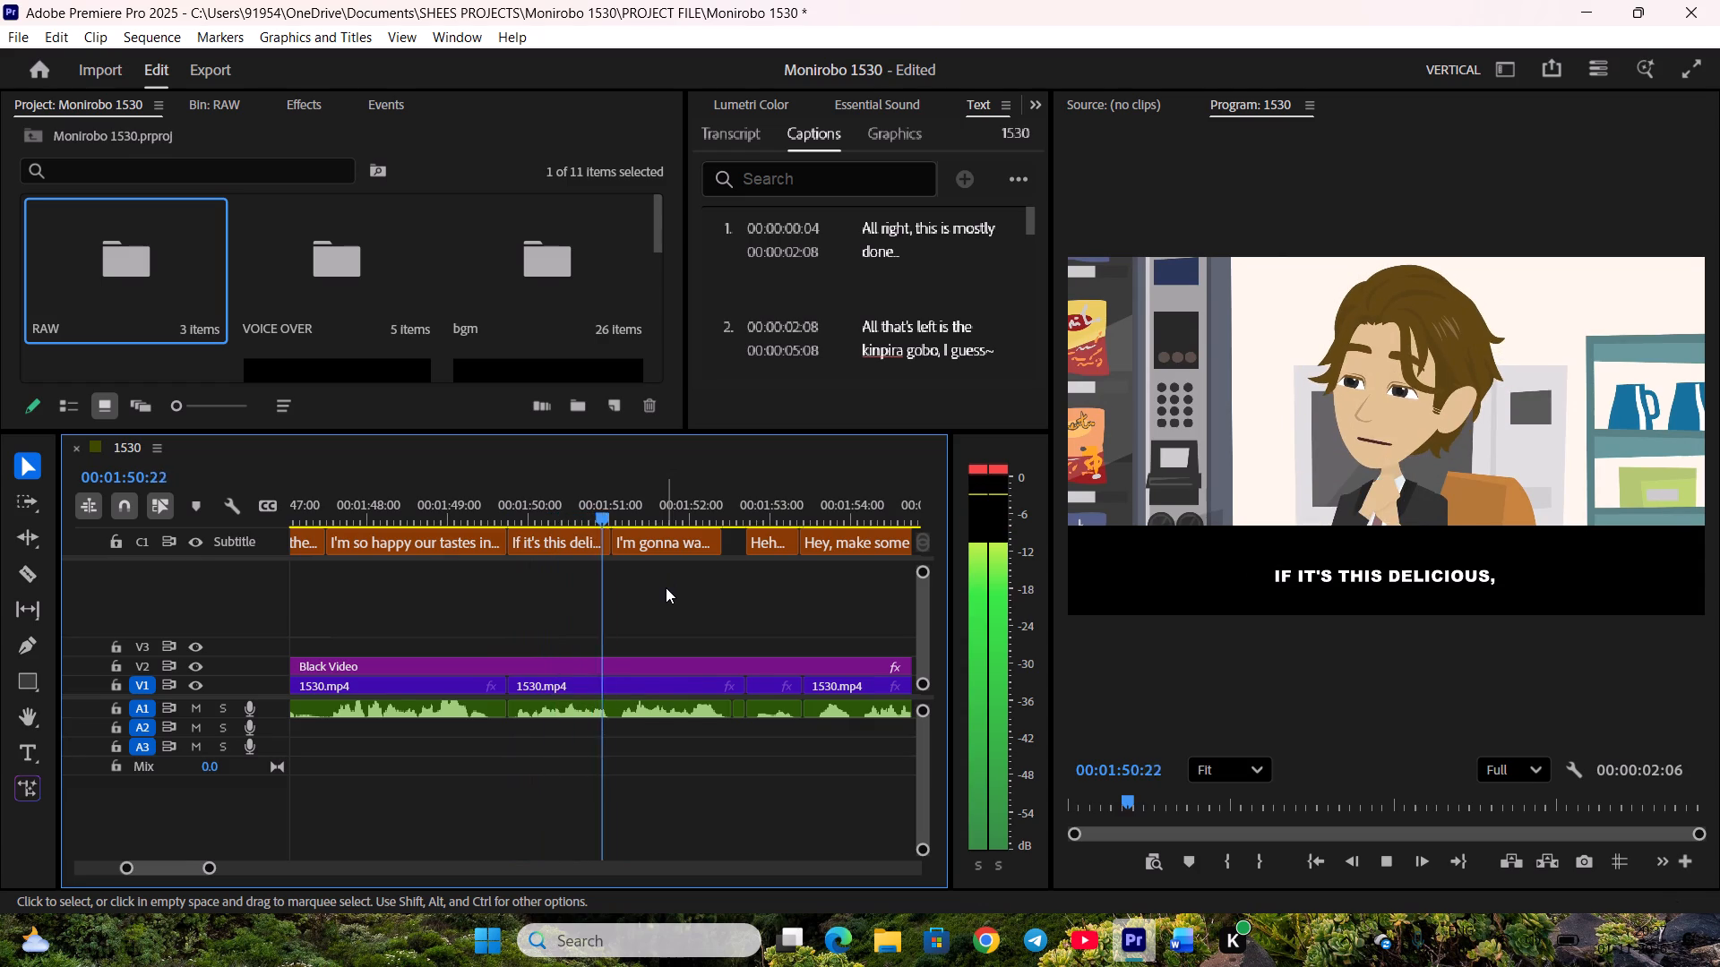
Extend the end of the "I'm gonna want to..." caption to the start of "Heheh.".
scroll(666, 587, "down", 4)
key("space")
left_click_drag(582, 538, 595, 537)
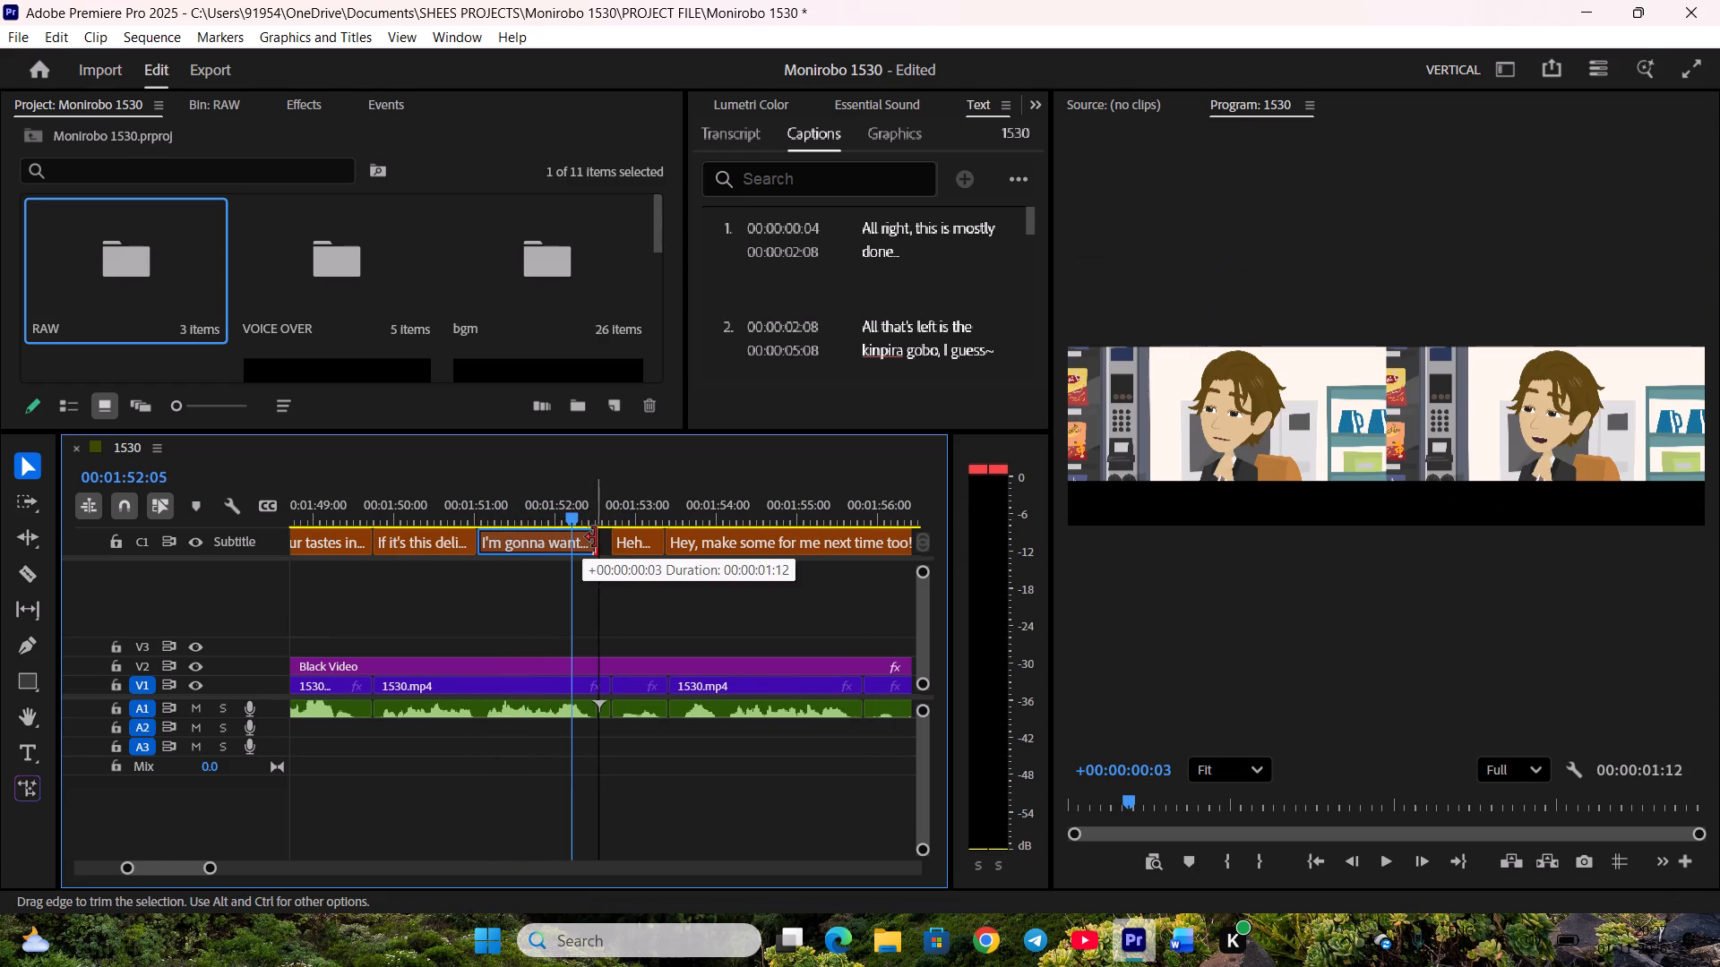
left_click_drag(595, 537, 602, 537)
Move the end of "Heheh." and the start of "Hey, make some for me next time too!" to the cut between them.
key("space")
left_click(664, 548)
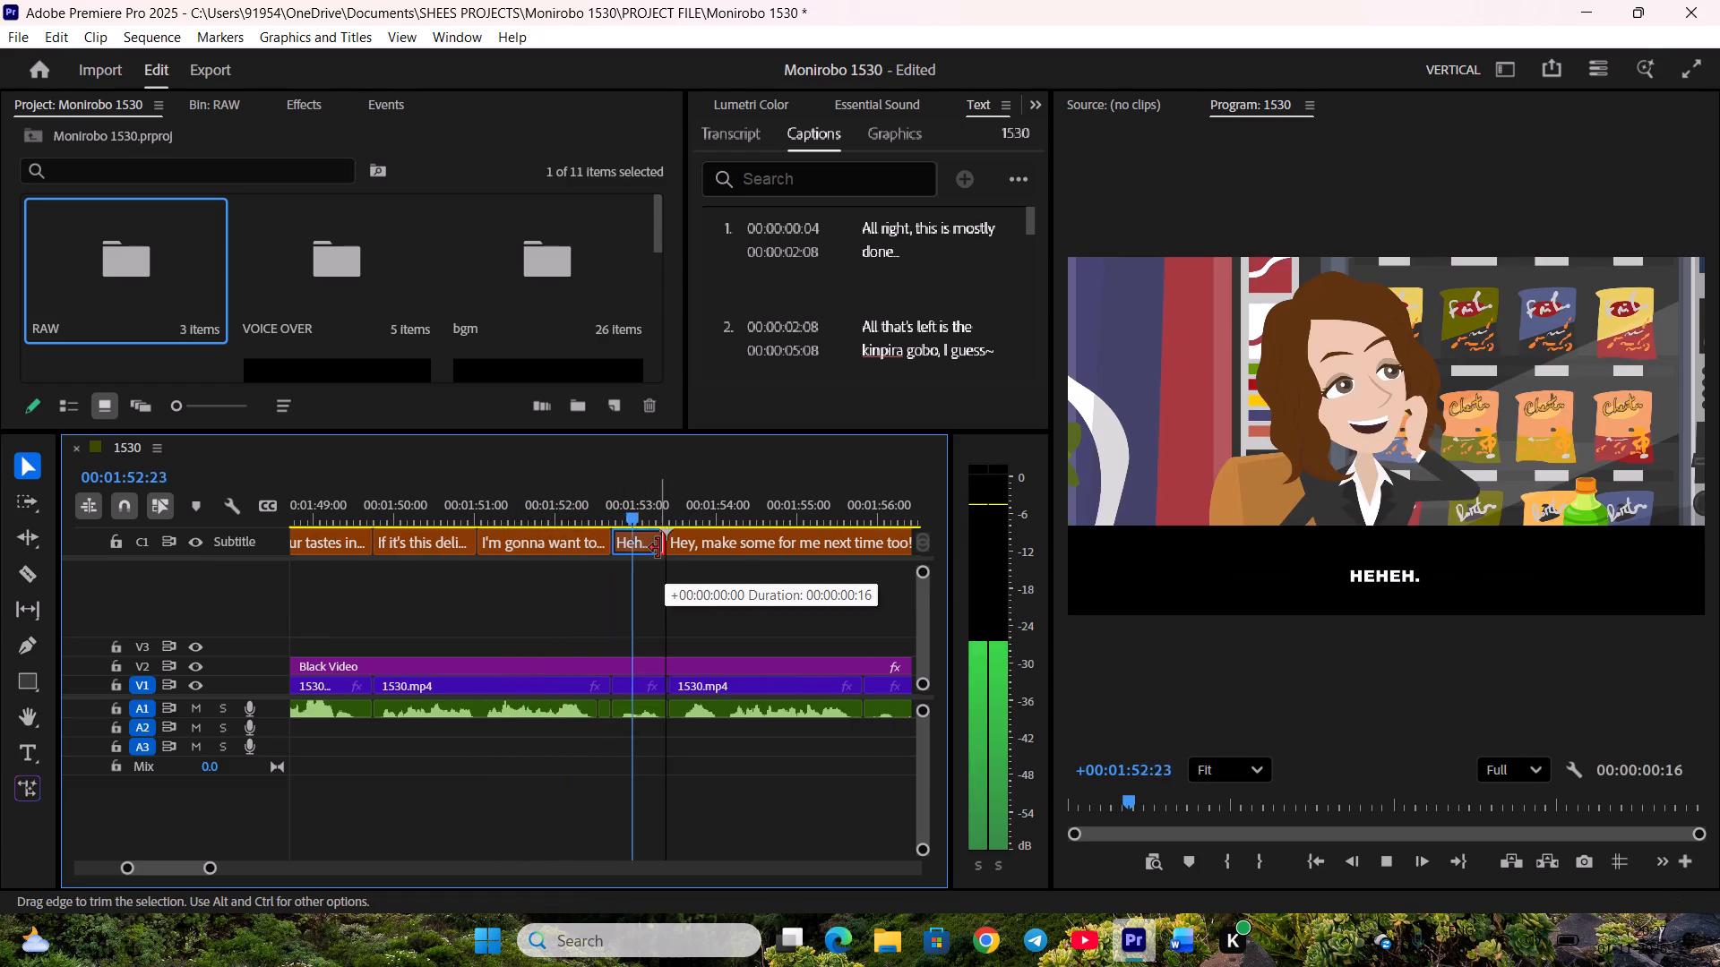
key("space")
left_click(673, 550)
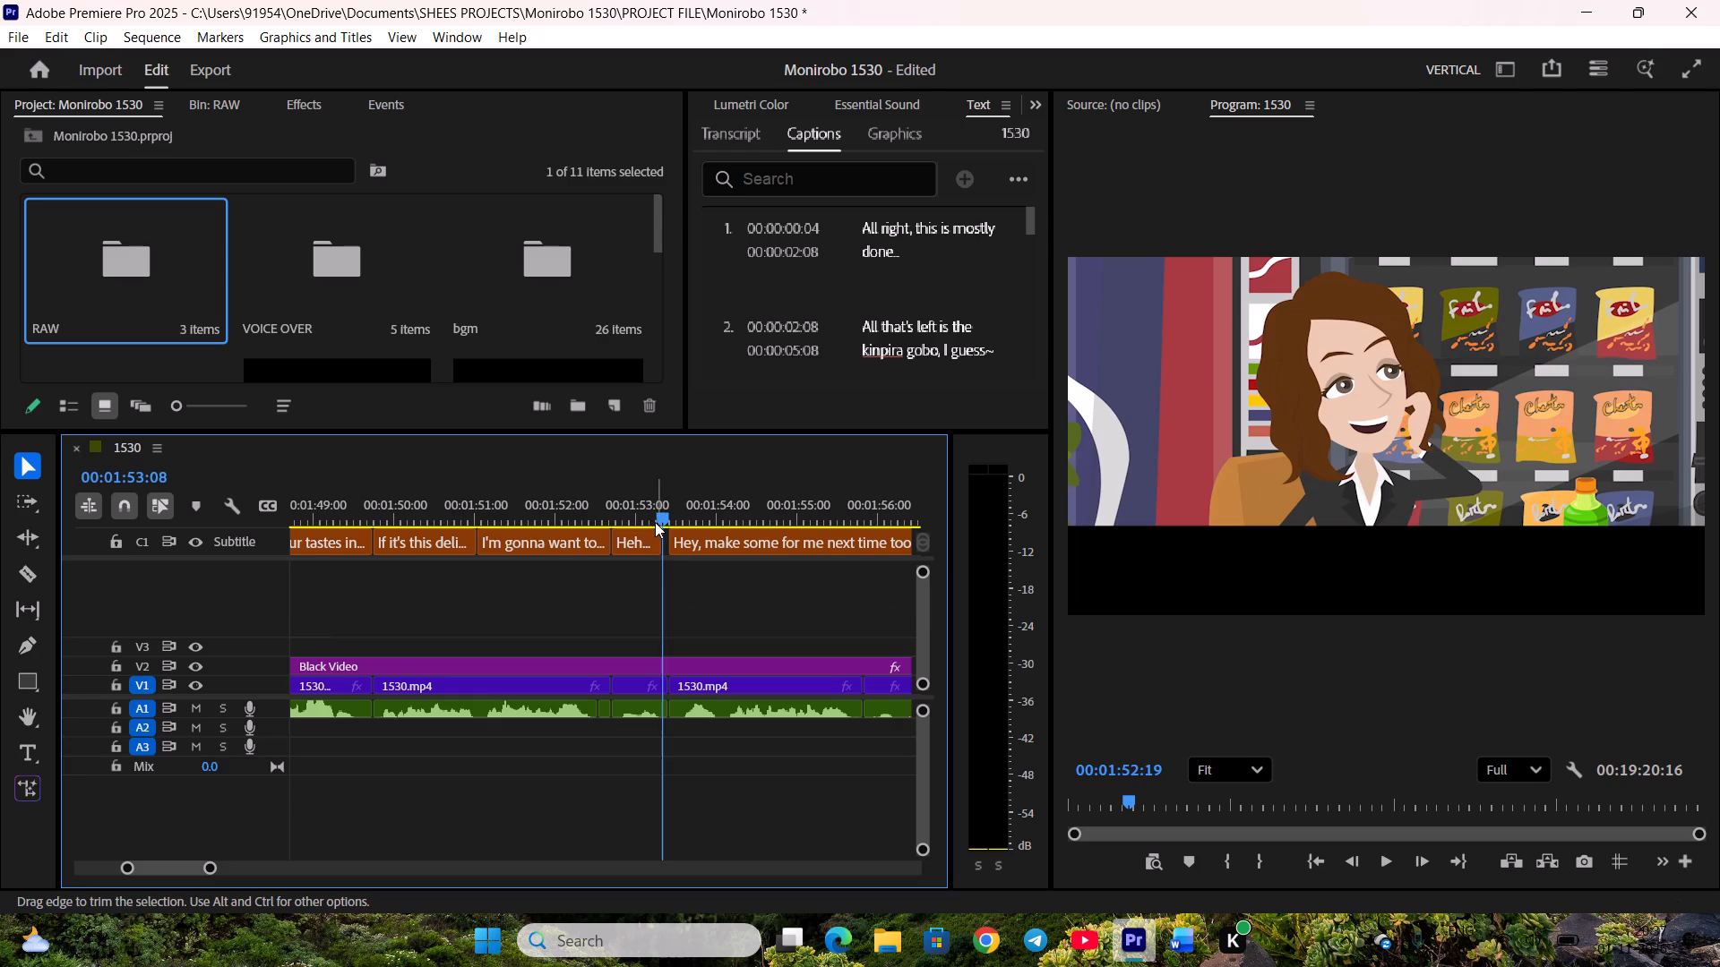
left_click(651, 518)
left_click(657, 544)
Raise the gain of the voice clip under "Heheh." by 12 dB and play it back.
left_click(634, 711)
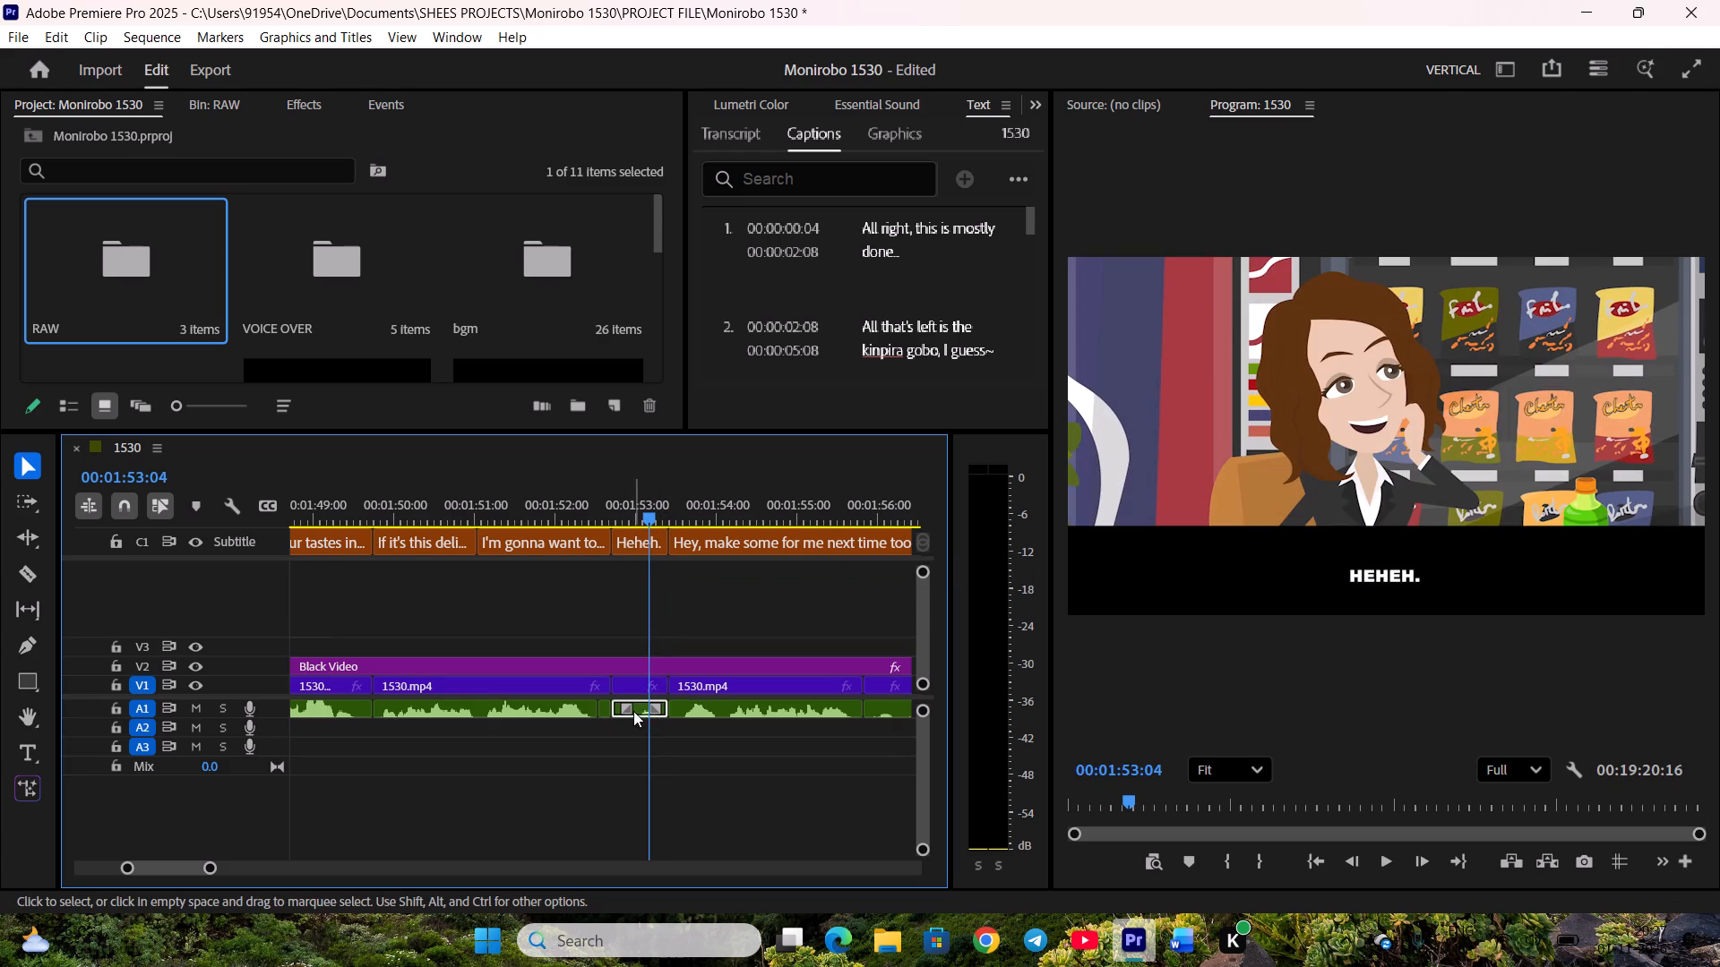
key("g")
type("12")
key("Return")
left_click_drag(711, 766, 708, 751)
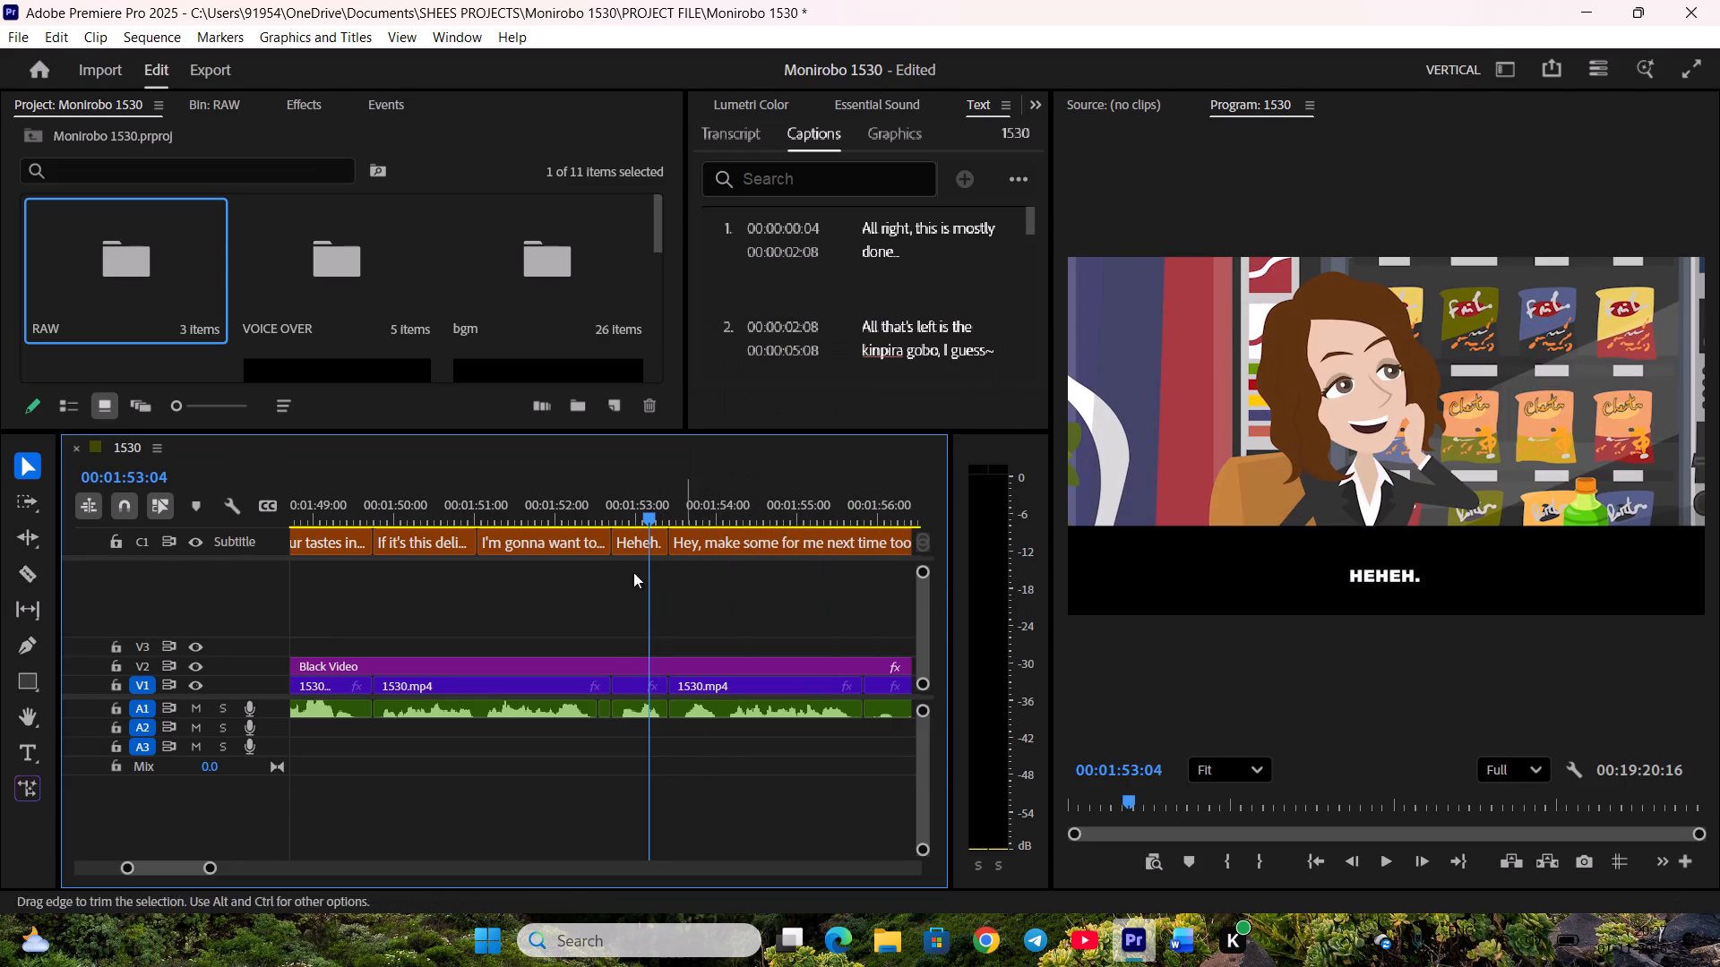
left_click(616, 514)
key("space")
Pull the end of "Hey, make some for me next time too!" and the start of "Huh, for you too?" back to the video cut.
scroll(658, 588, "down", 3)
key("space")
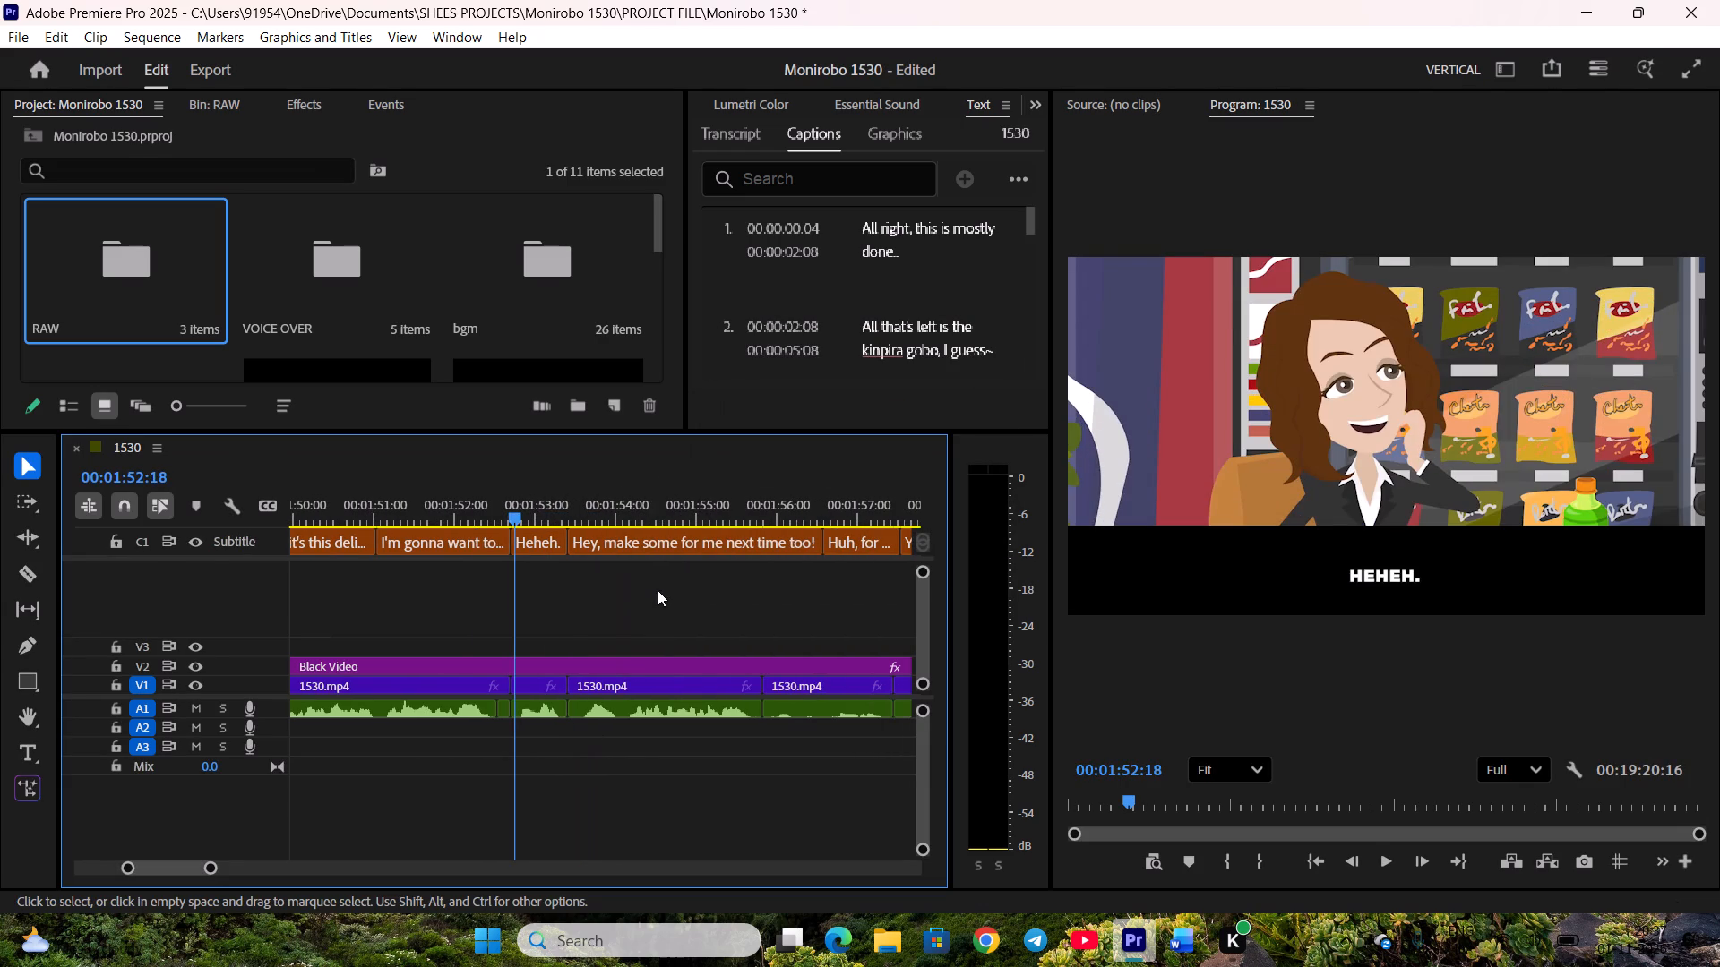
scroll(658, 590, "down", 1)
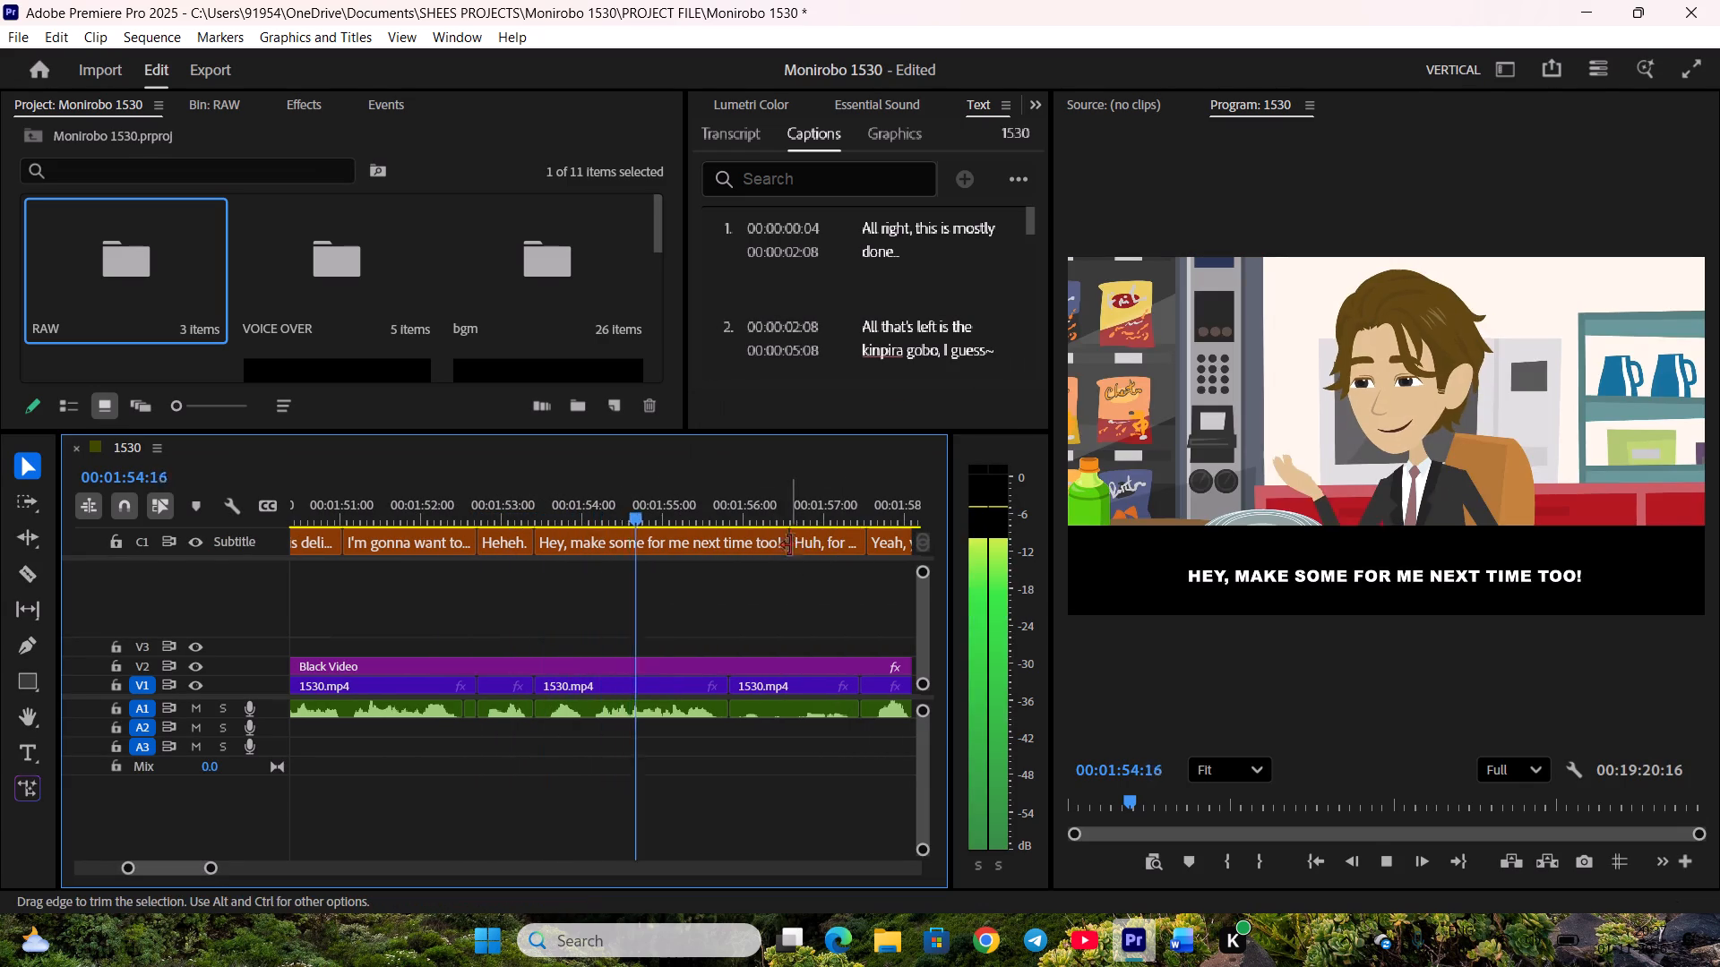
key("space")
left_click_drag(787, 545, 725, 551)
key("space")
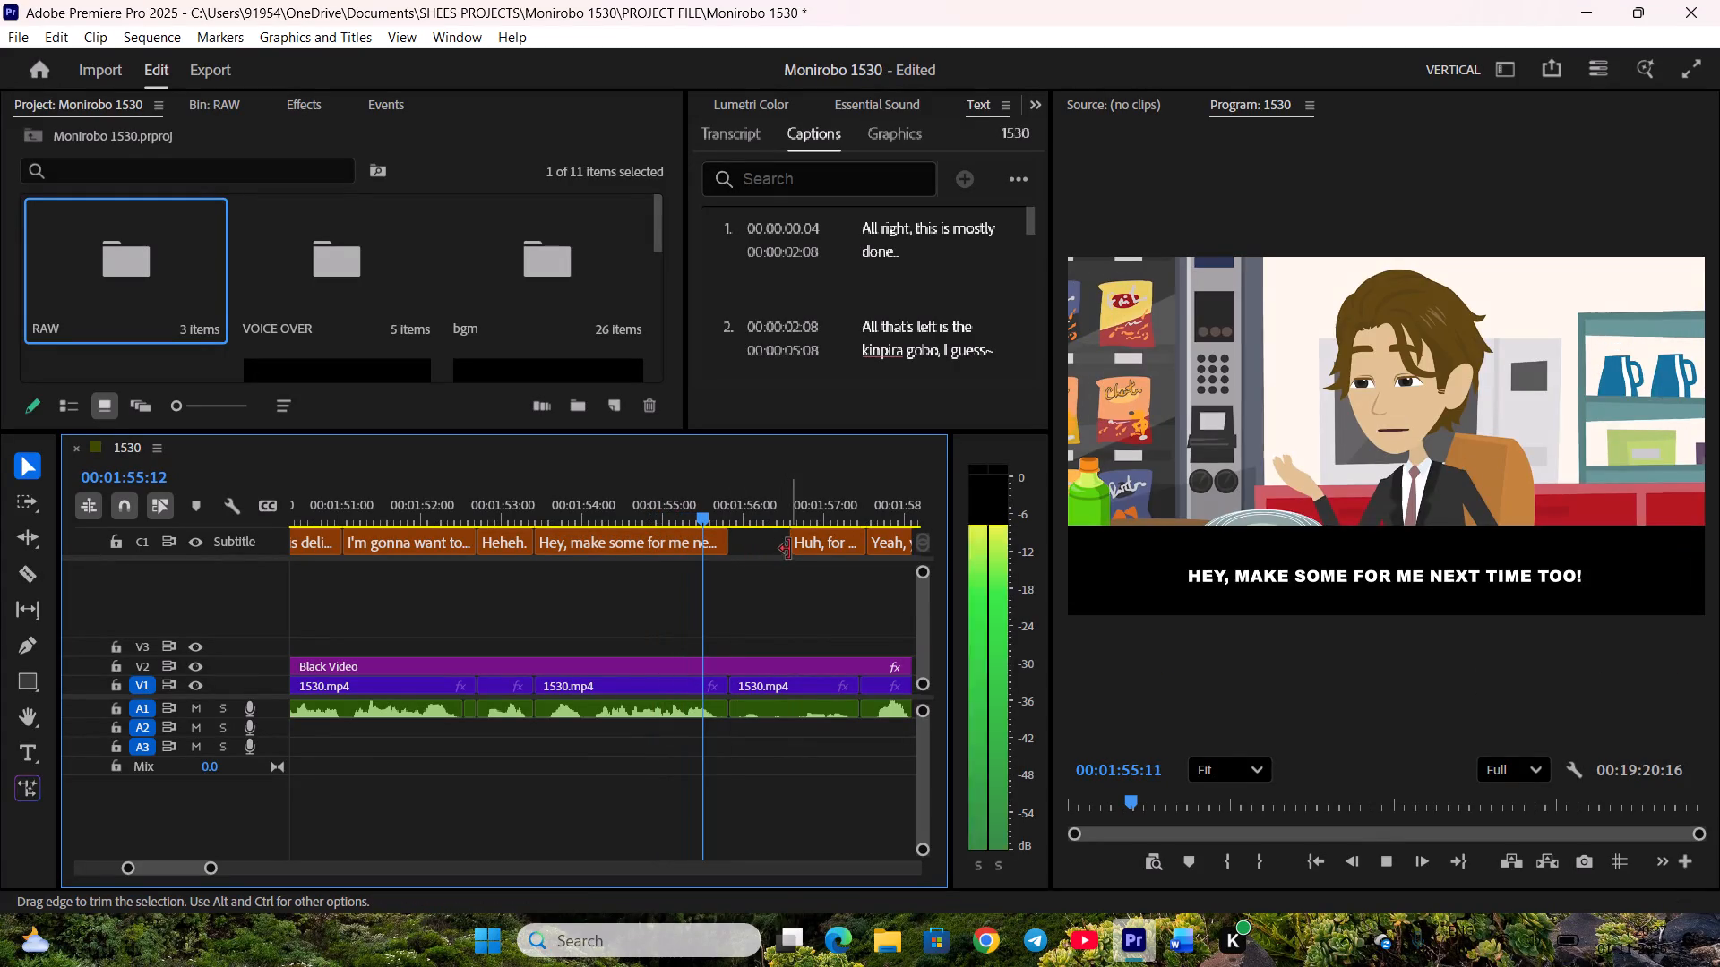
key("space")
left_click_drag(794, 548, 735, 547)
Pull the end of "Huh, for you too?" and the start of "Yeah, your cooking is really delicious, Kanami." back to the video cut.
key("space")
scroll(755, 551, "down", 5)
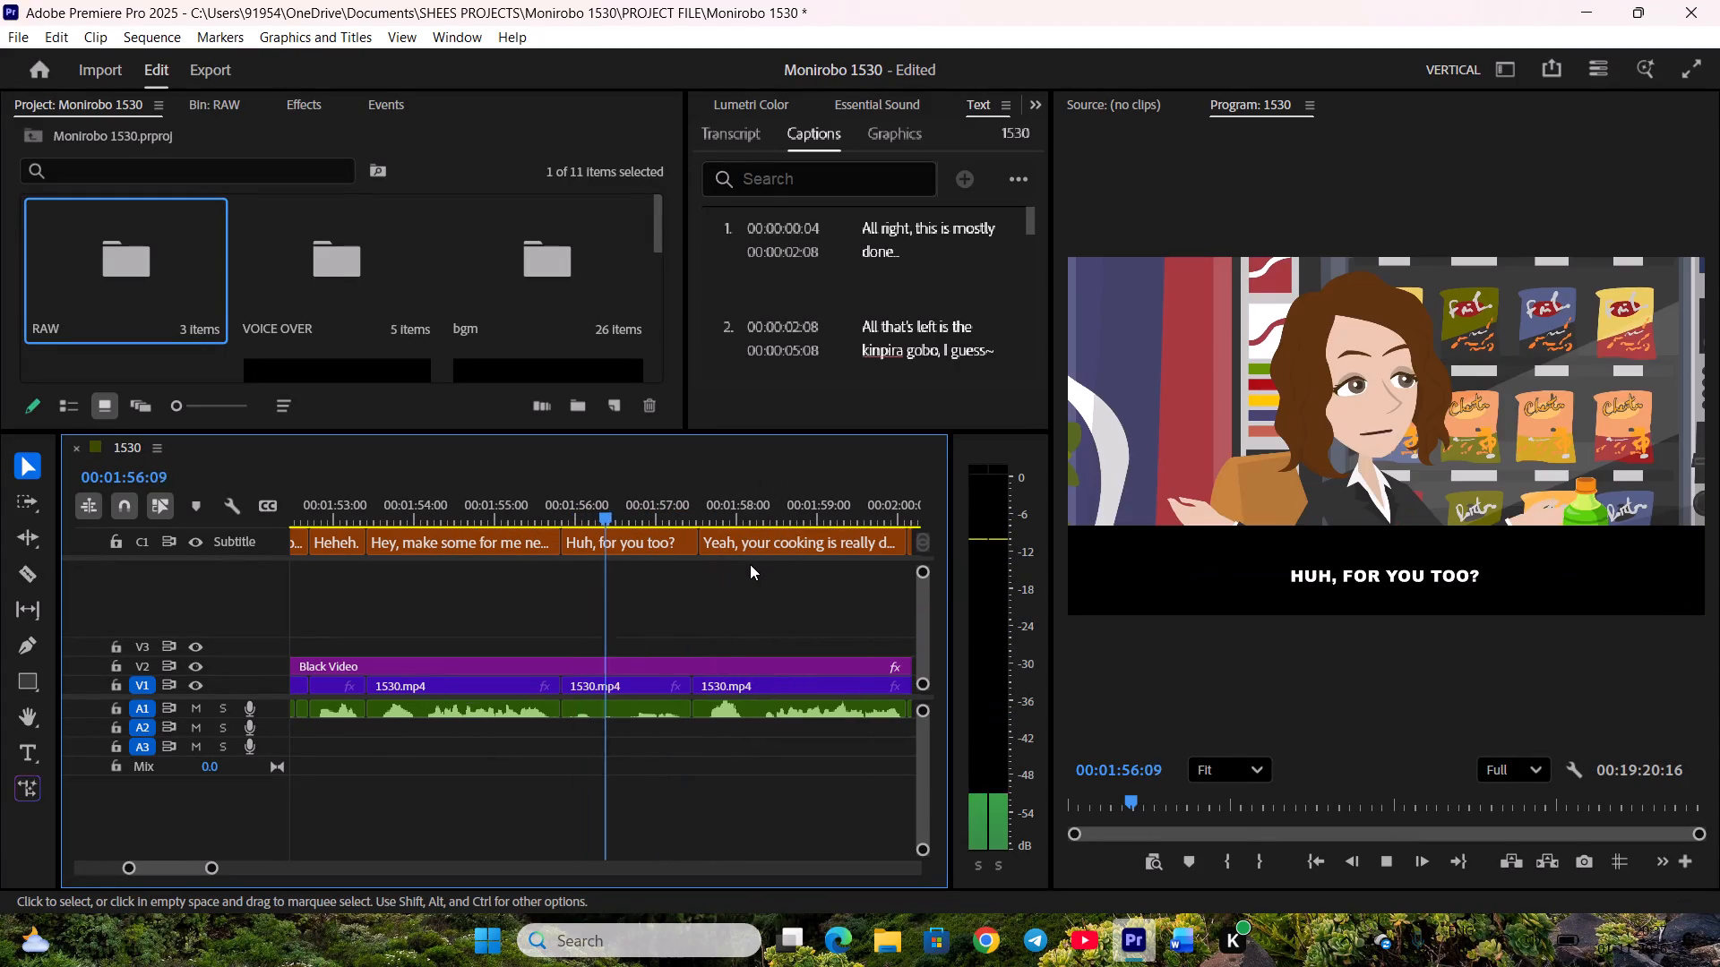
key("space")
left_click_drag(698, 549, 686, 546)
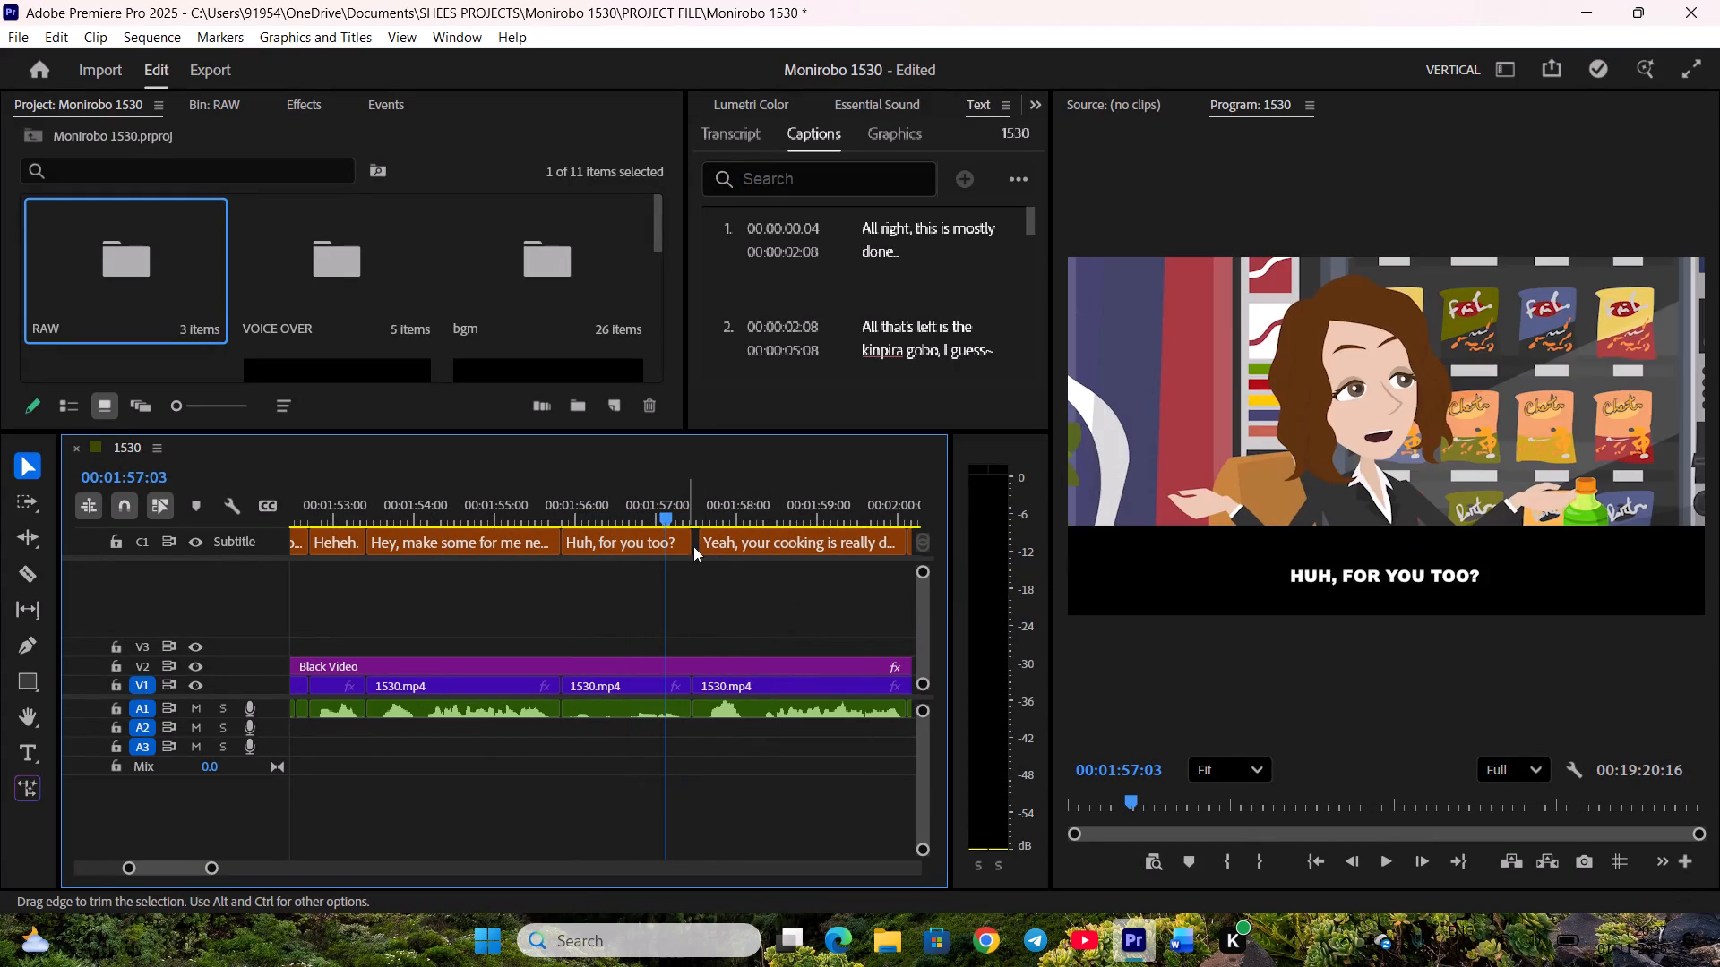
left_click_drag(701, 543, 692, 543)
Play back the line and raise the gain of the voice clip under "Huh, for you too?" by 14 dB.
left_click(502, 506)
key("space")
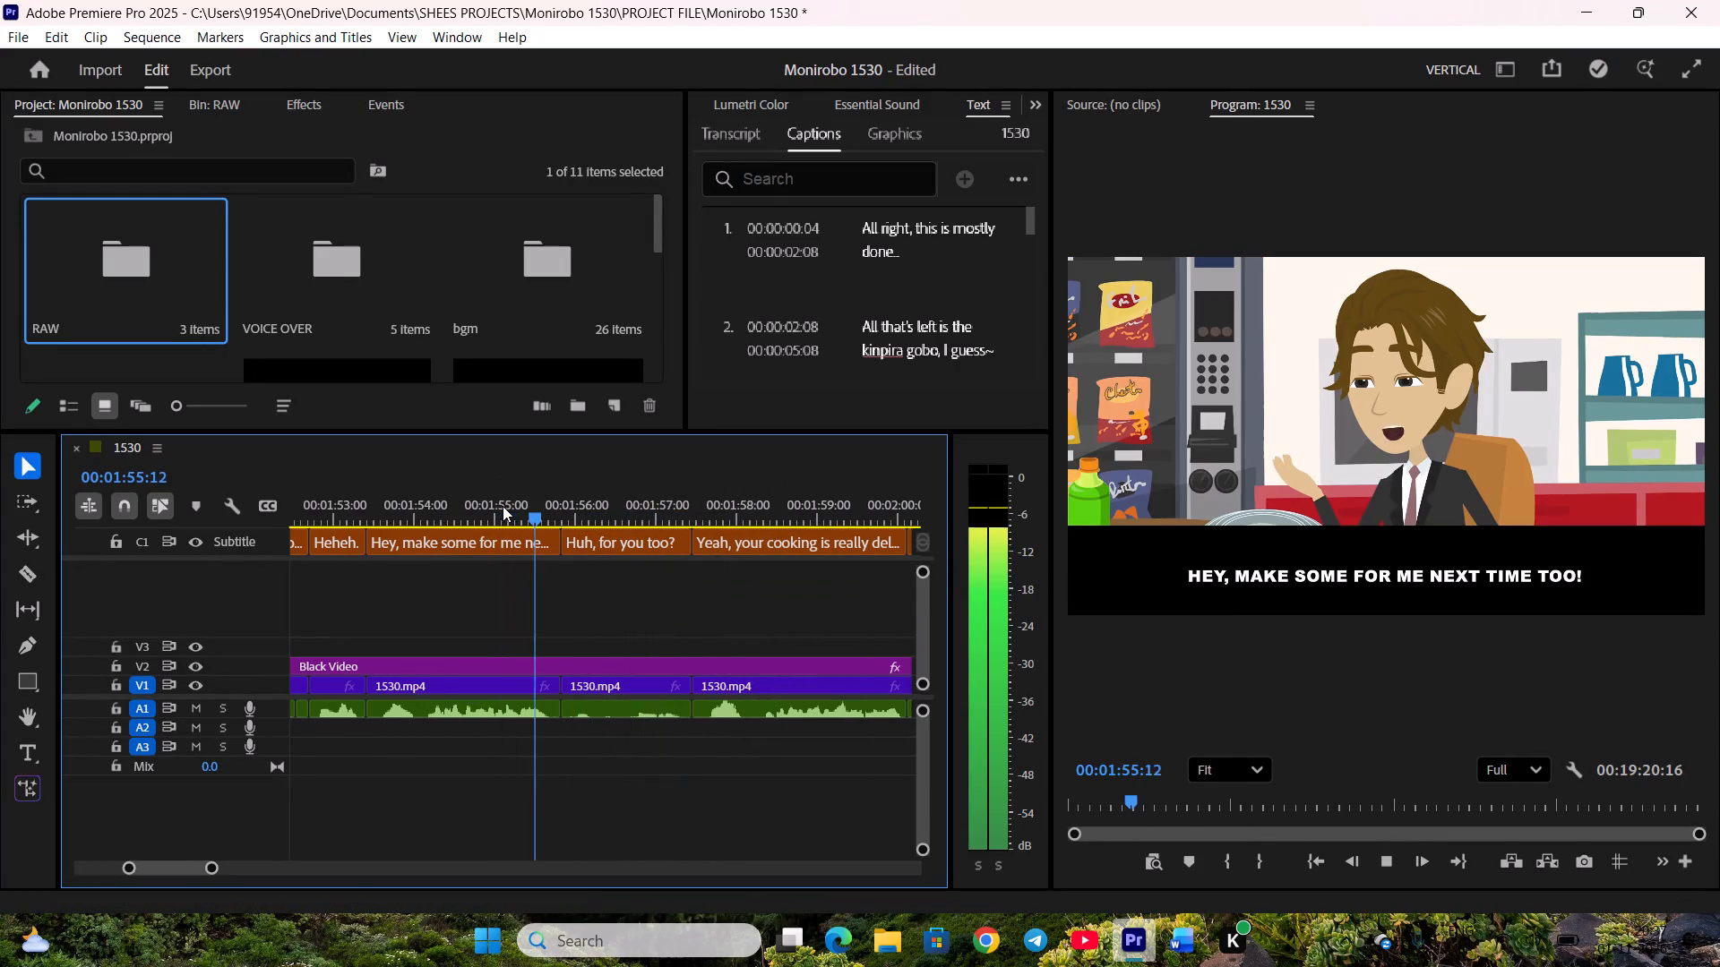
key("space")
left_click(652, 712)
key("g")
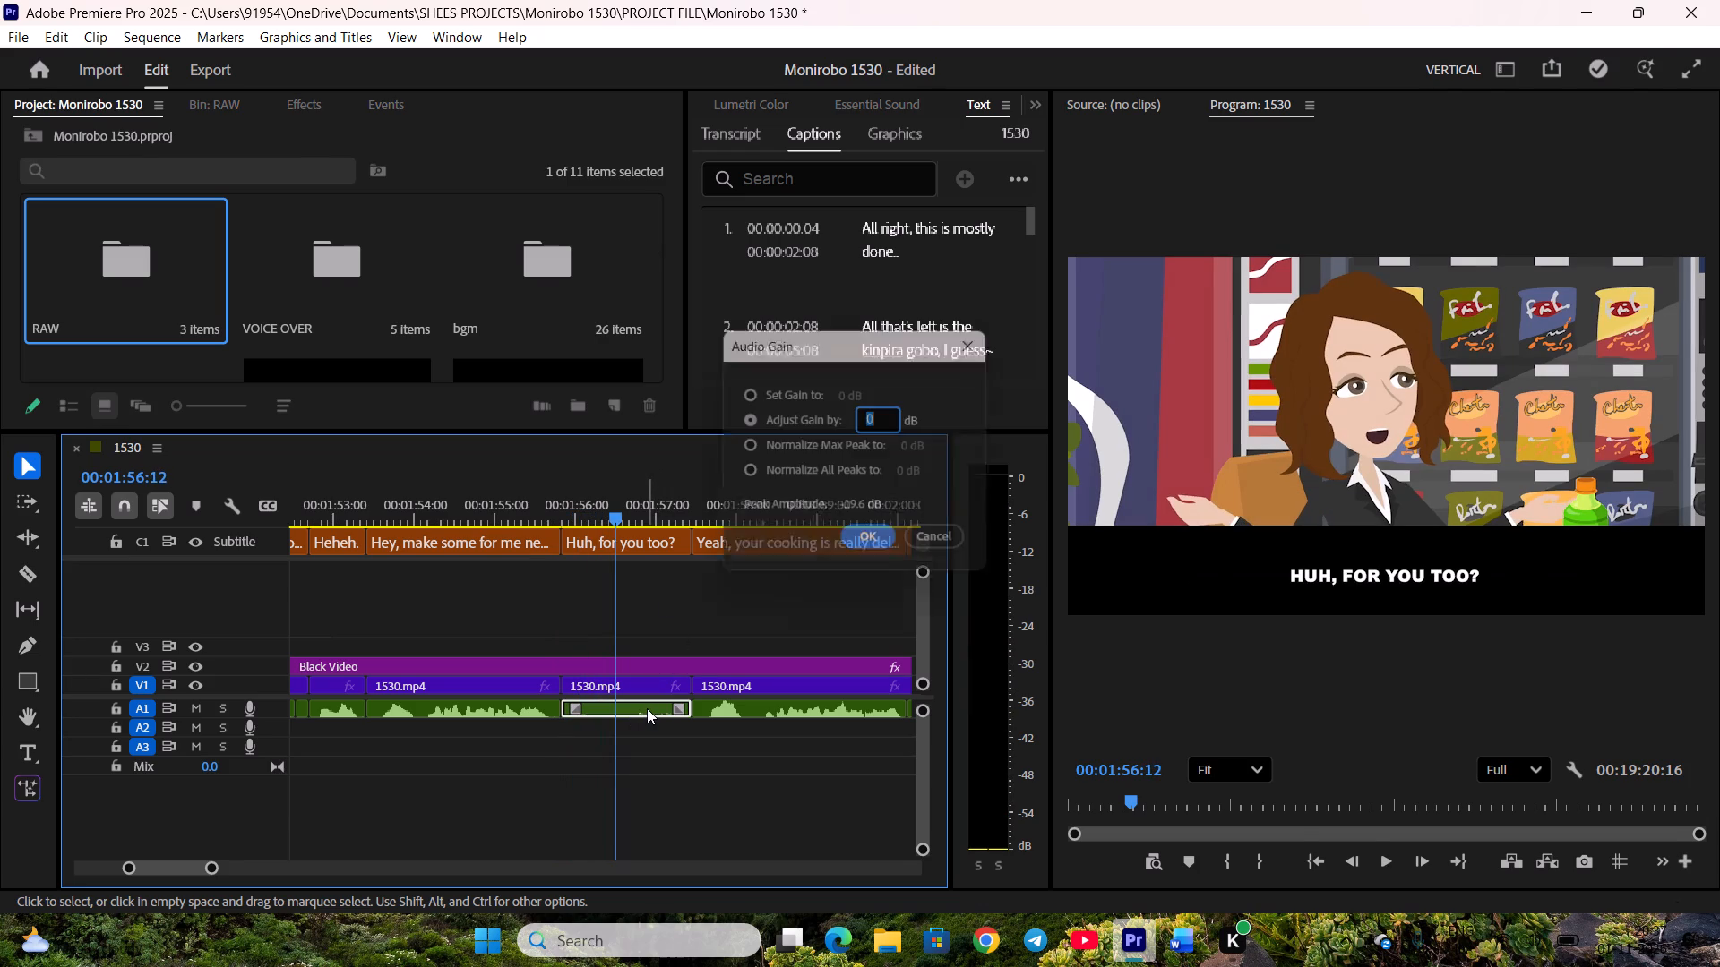
key("1")
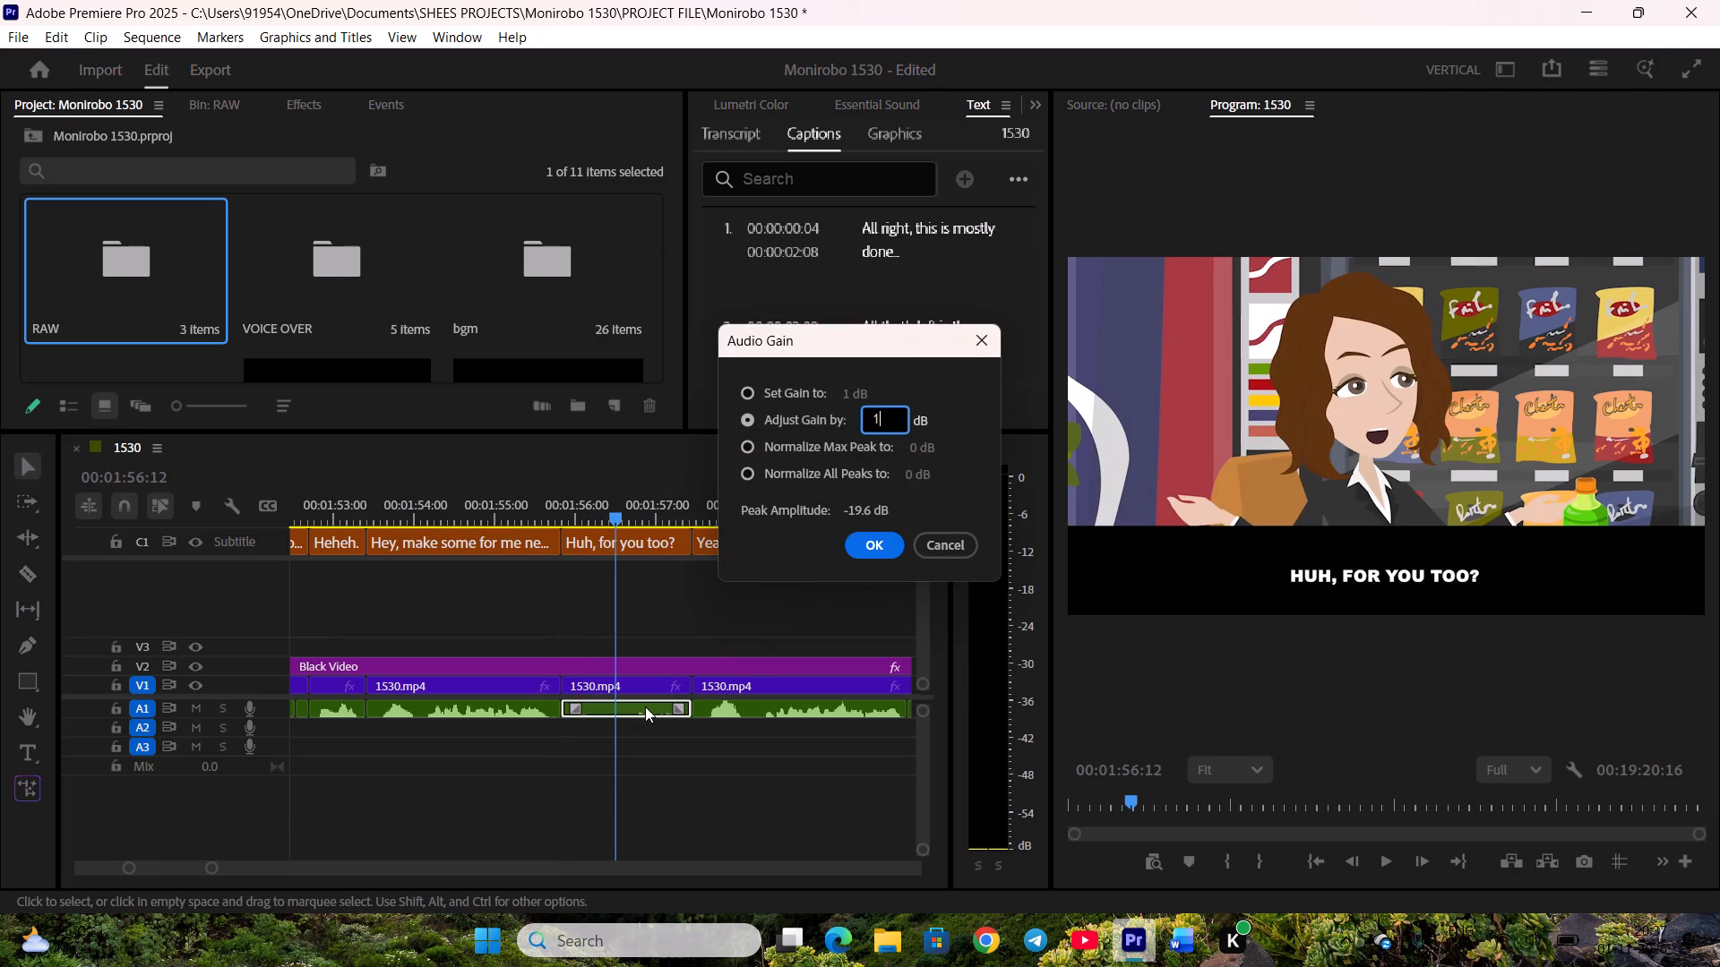
key("4")
key("Return")
left_click(669, 795)
Pull the end of "Is that no good?" and the start of "No, no, it's not no good at all!" back to the video cut.
key("space")
scroll(684, 770, "down", 3)
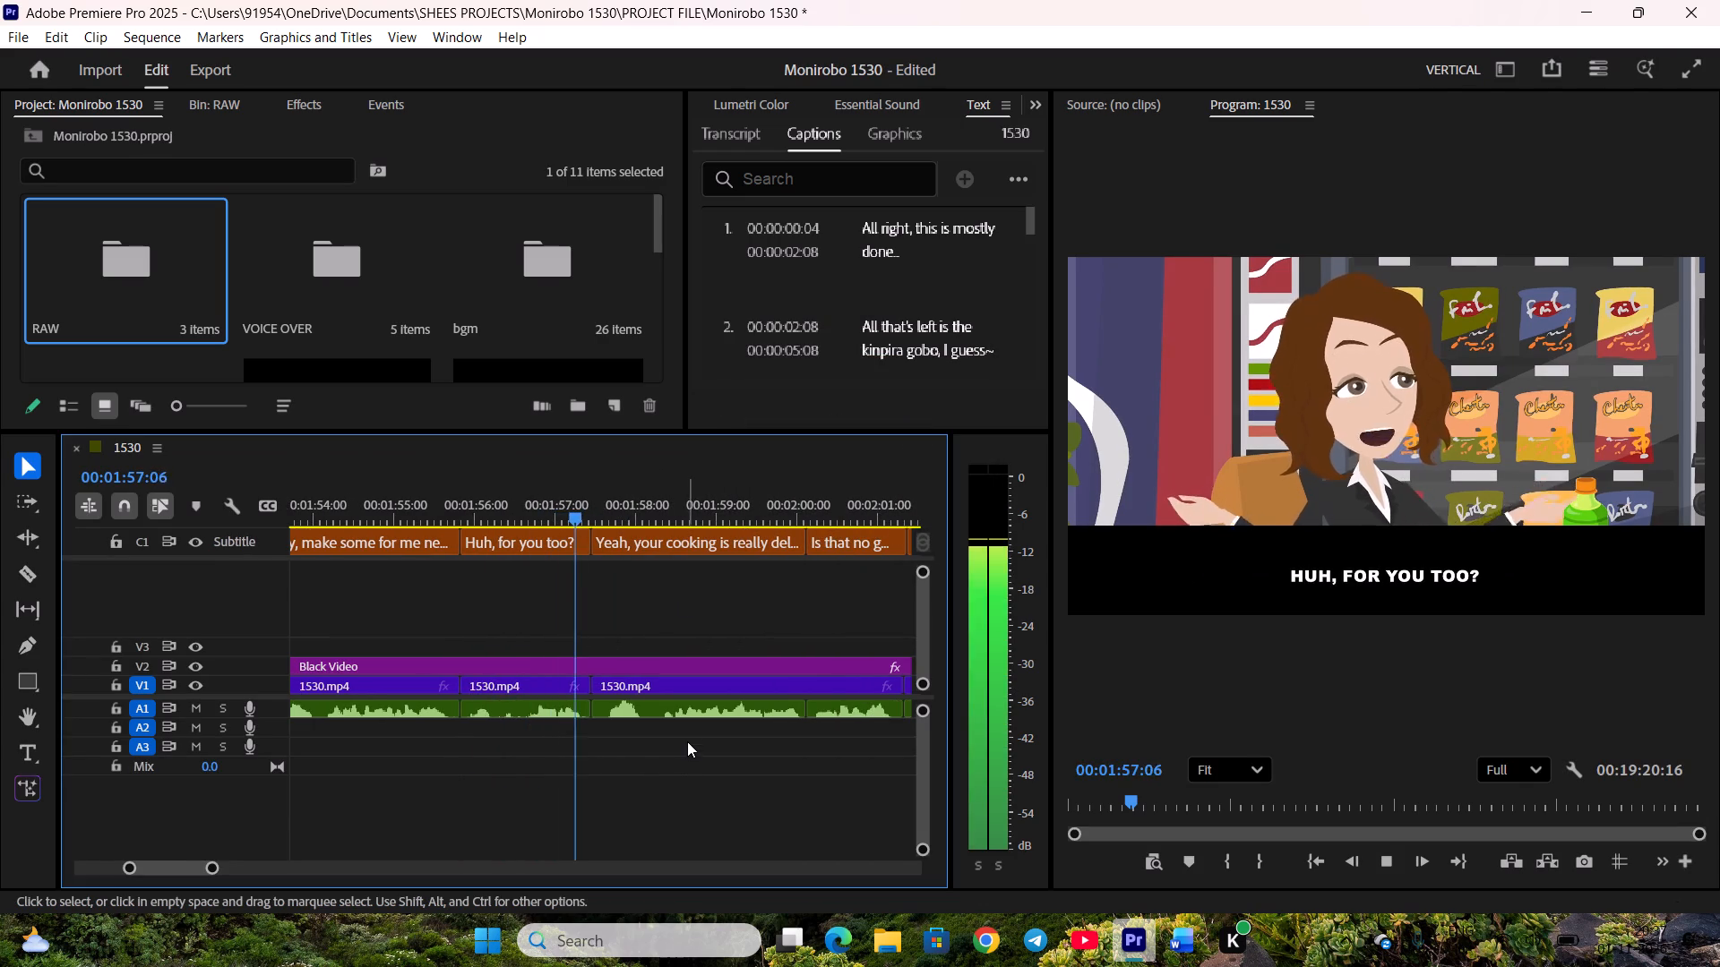
scroll(692, 733, "down", 5)
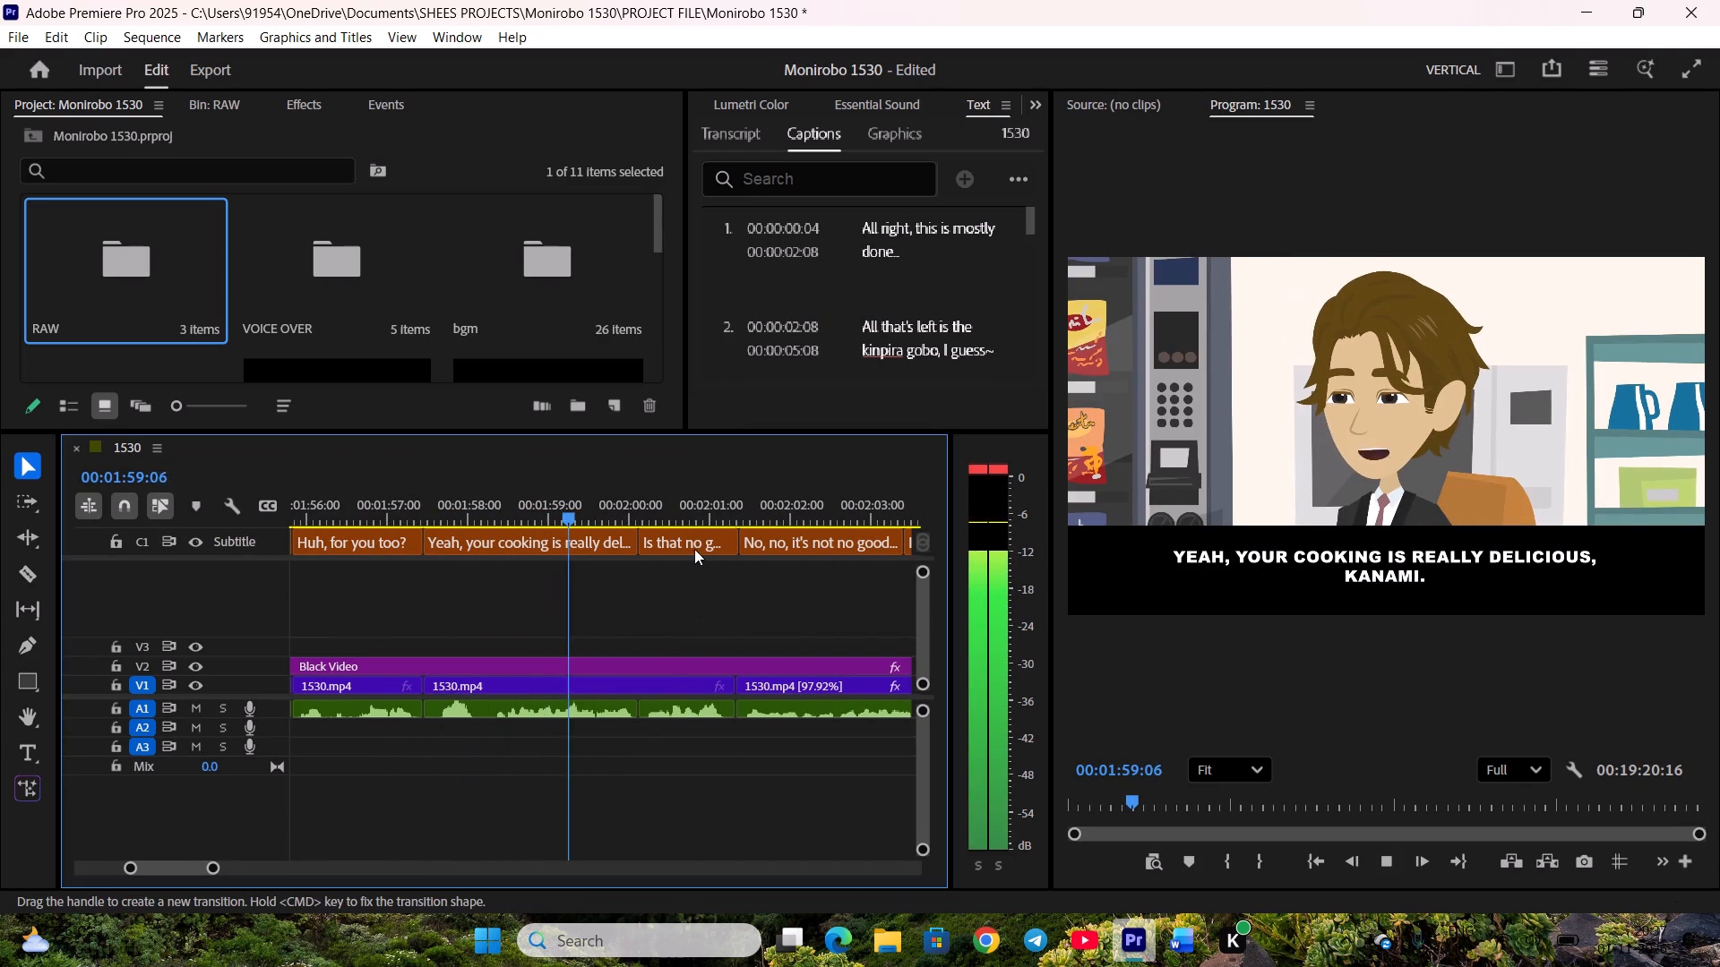
key("space")
left_click(642, 541)
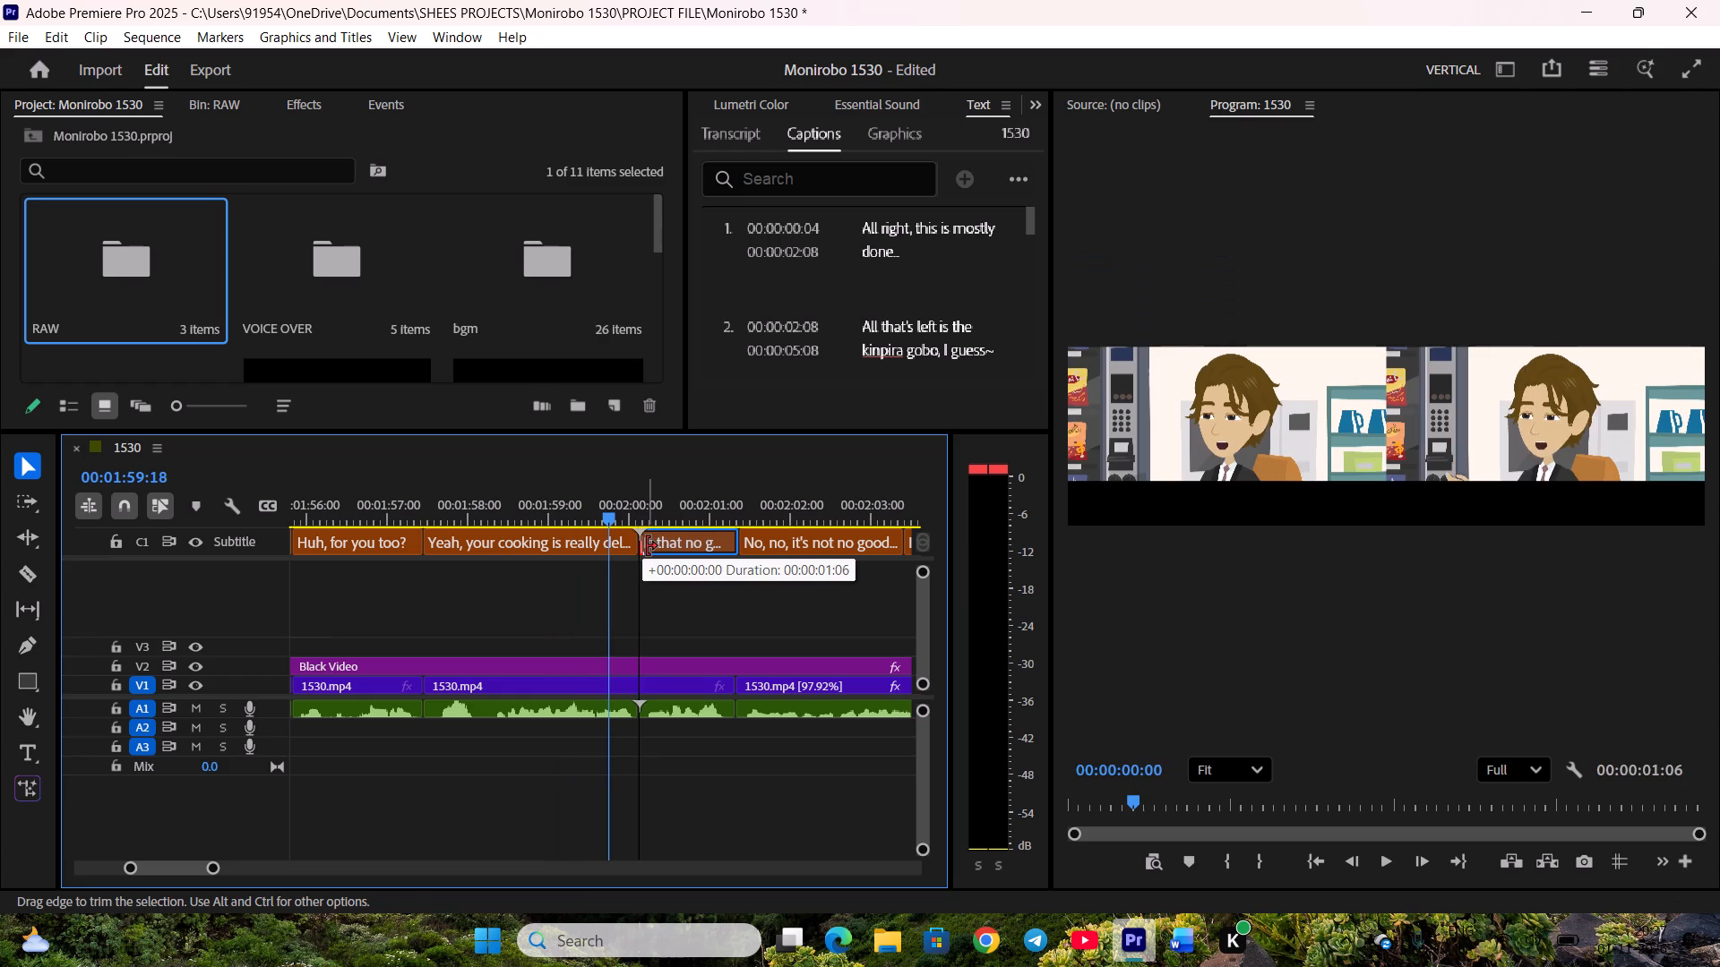
key("space")
left_click_drag(731, 551, 718, 550)
key("space")
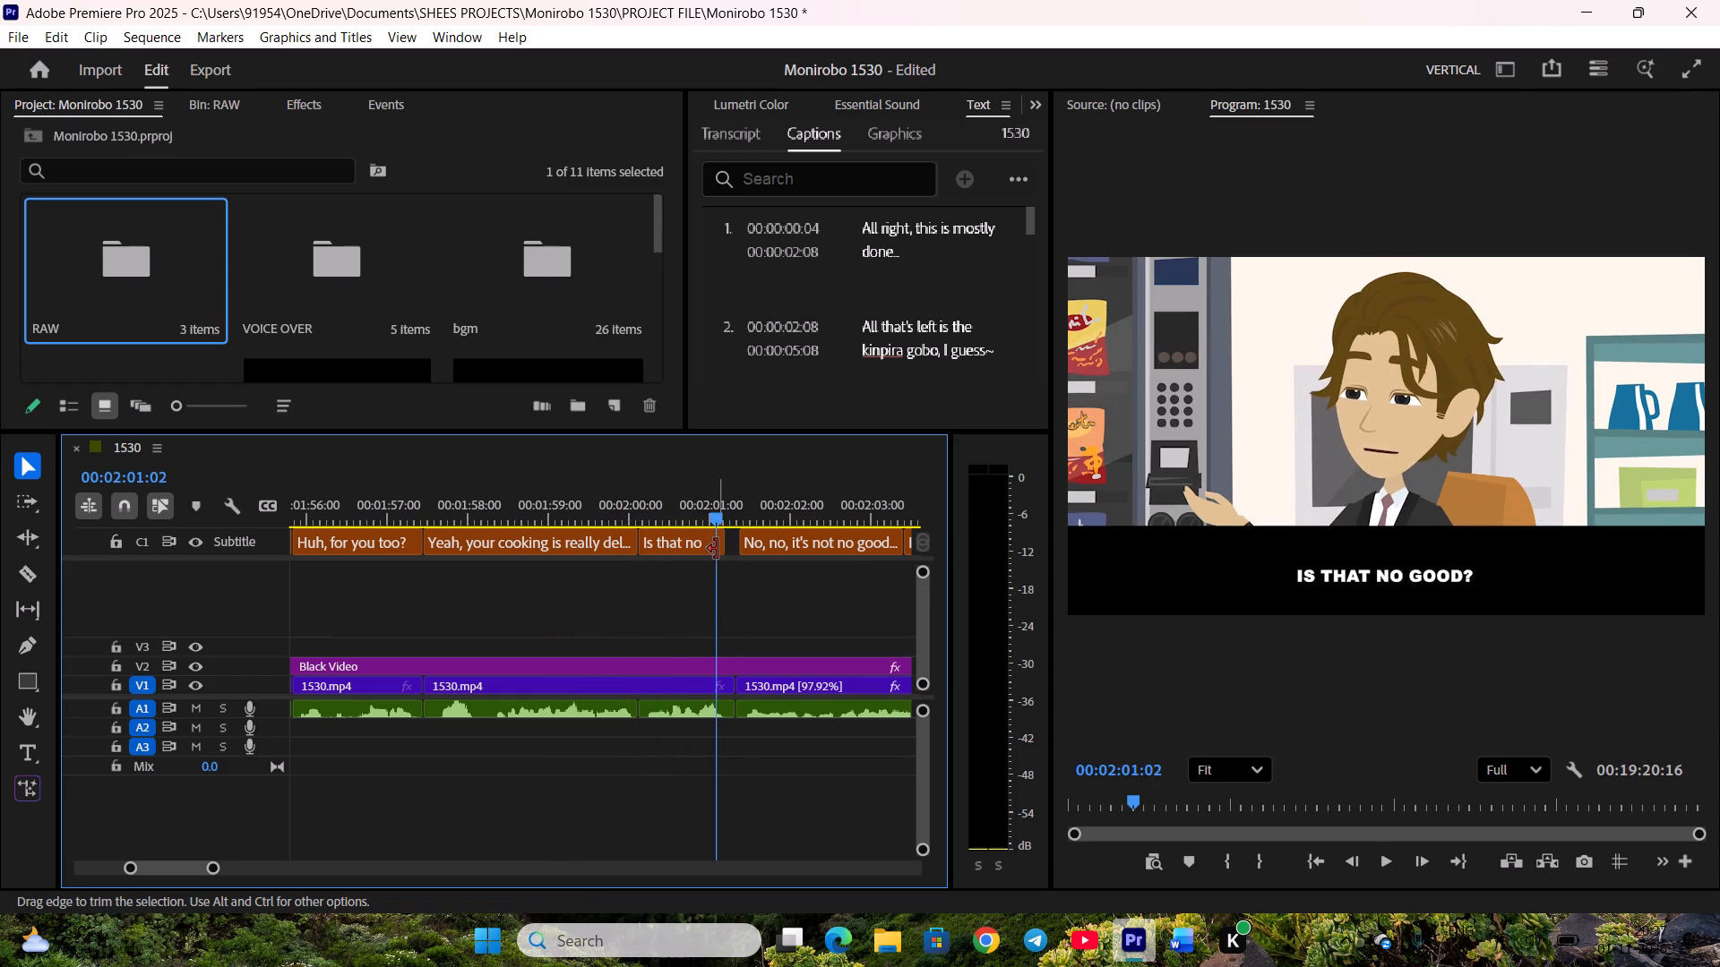
left_click_drag(717, 549, 725, 549)
scroll(683, 569, "down", 3)
left_click_drag(649, 543, 648, 543)
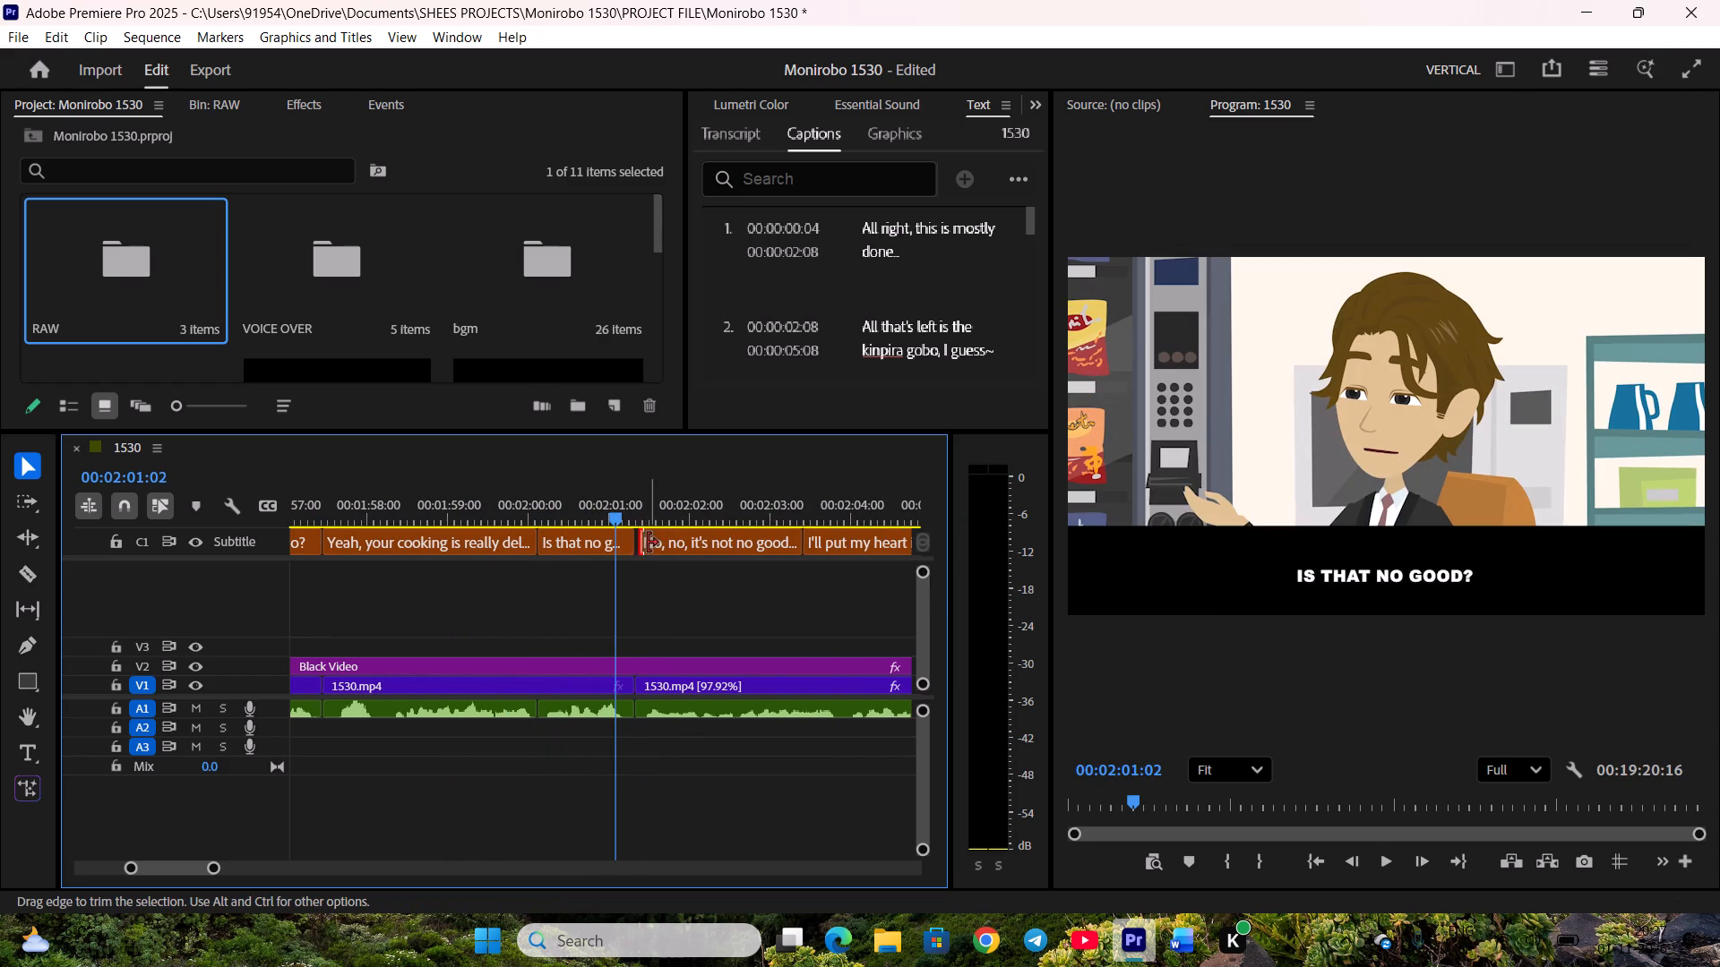
left_click_drag(648, 543, 640, 543)
Play back the transition from "No, no, it's not no good at all!" to "I'll put my heart into making it!" to check its timing.
scroll(602, 600, "down", 4)
key("space")
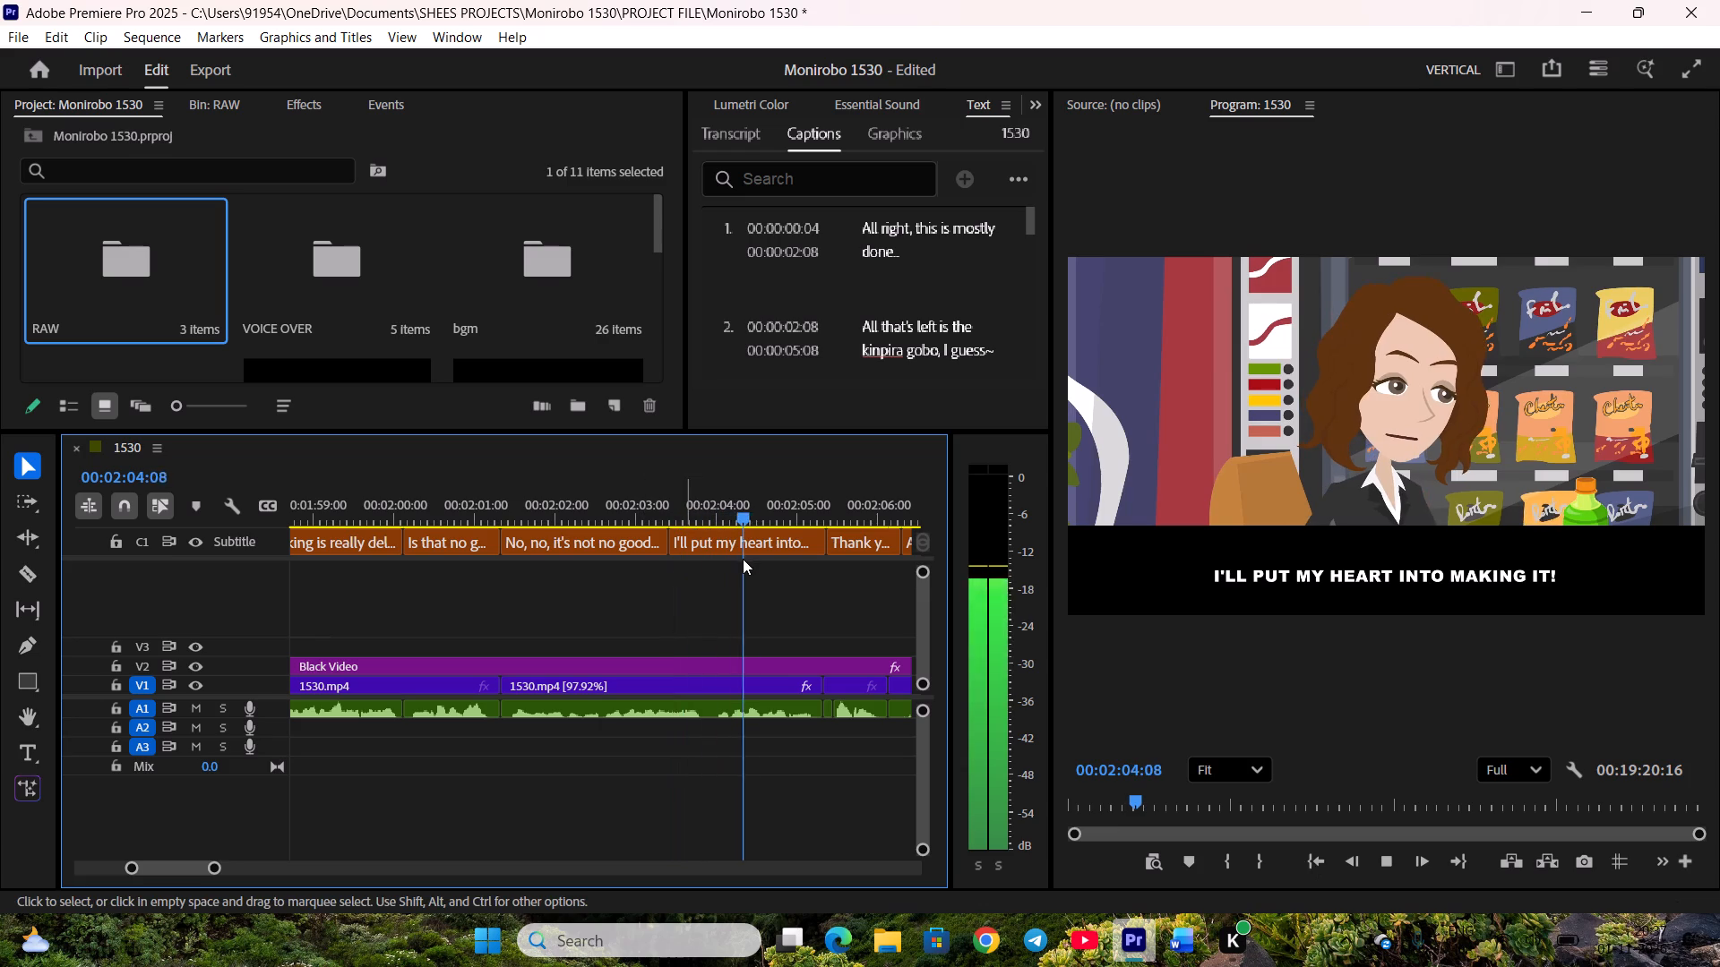
key("space")
left_click(649, 482)
key("space")
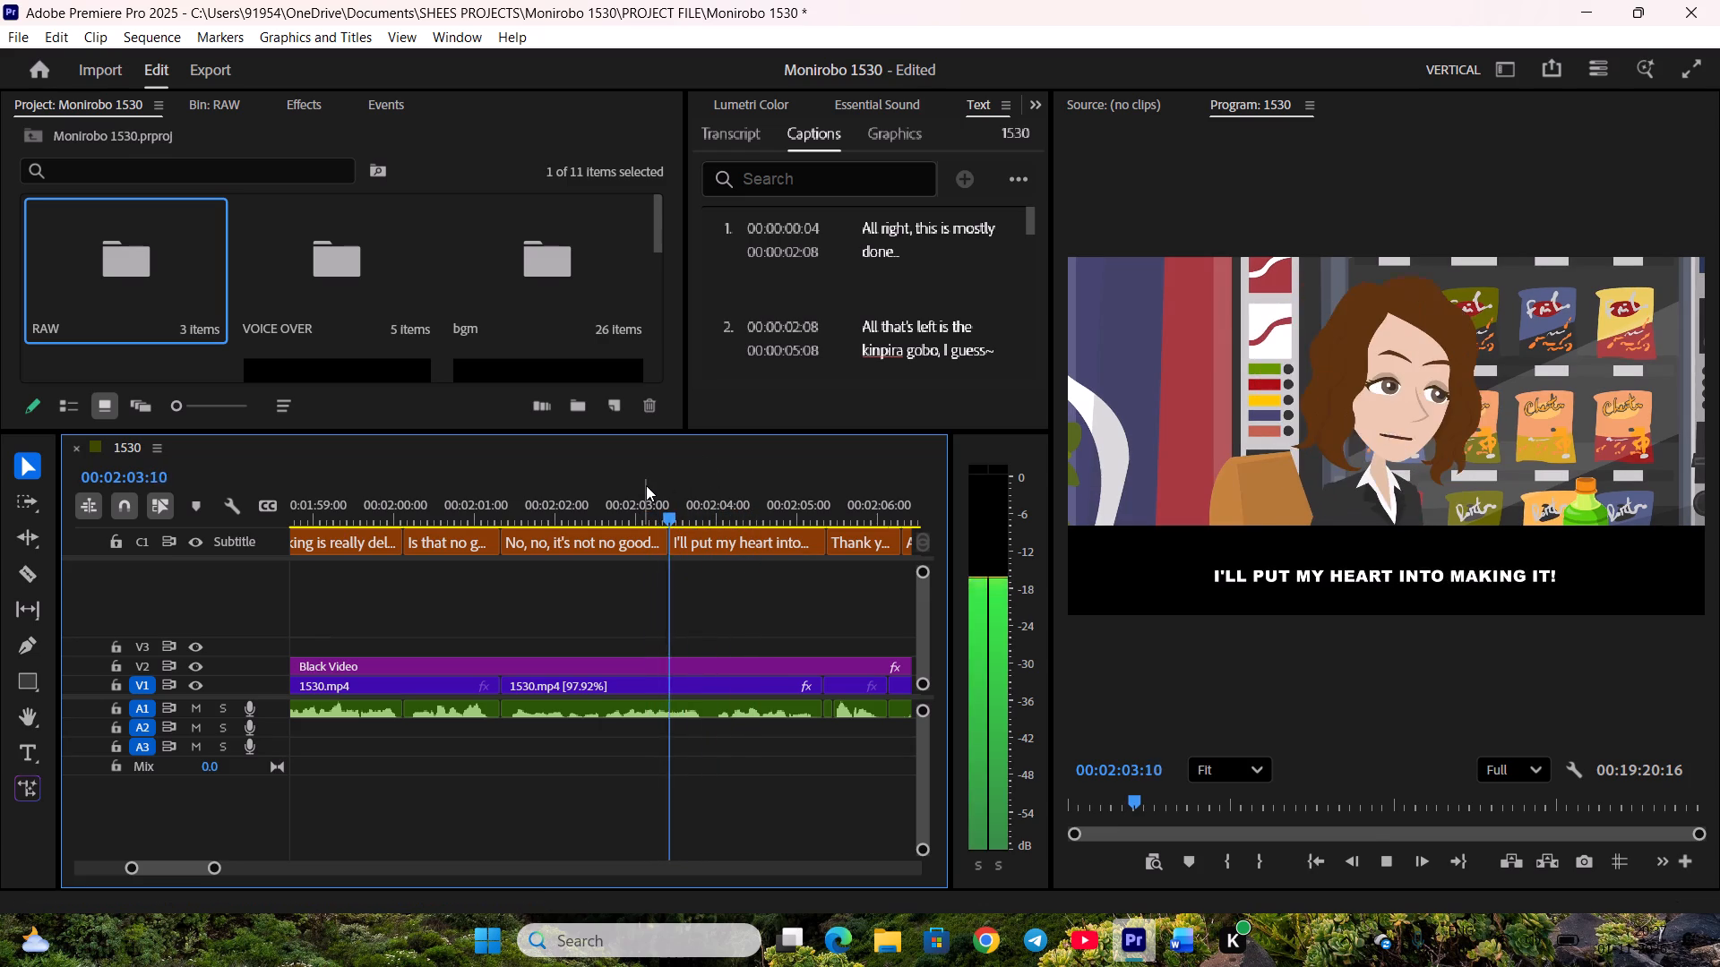
key("space")
left_click(647, 494)
key("space")
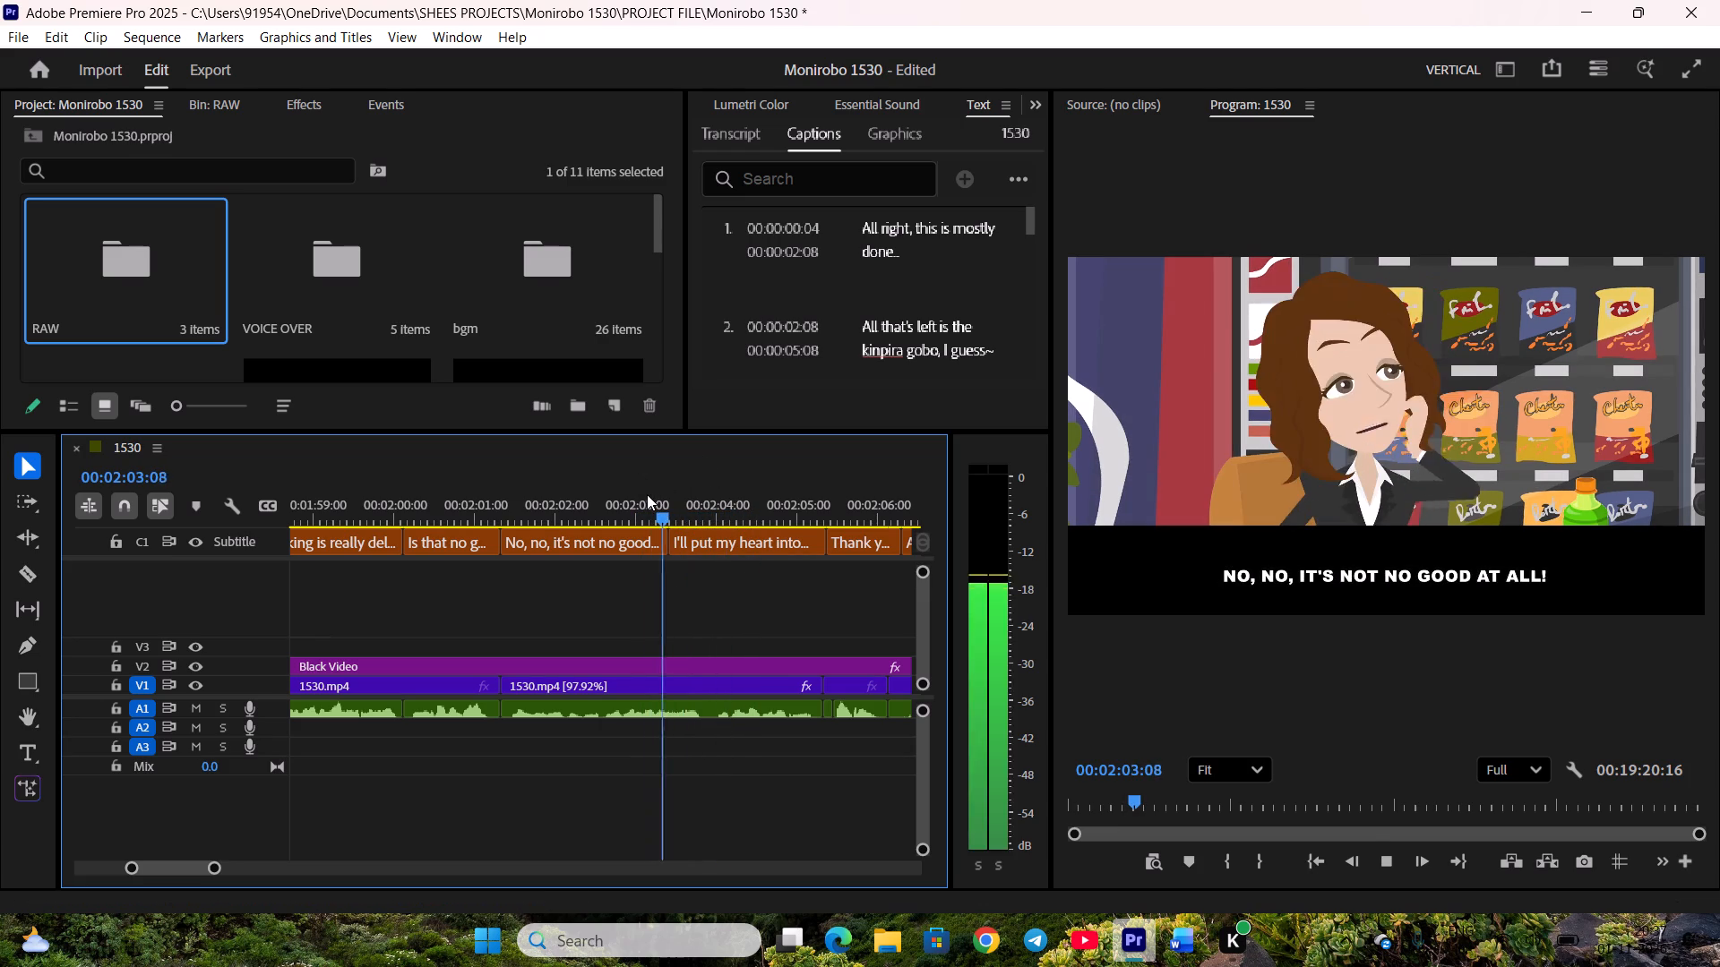
key("space")
key("space")
scroll(690, 529, "down", 4)
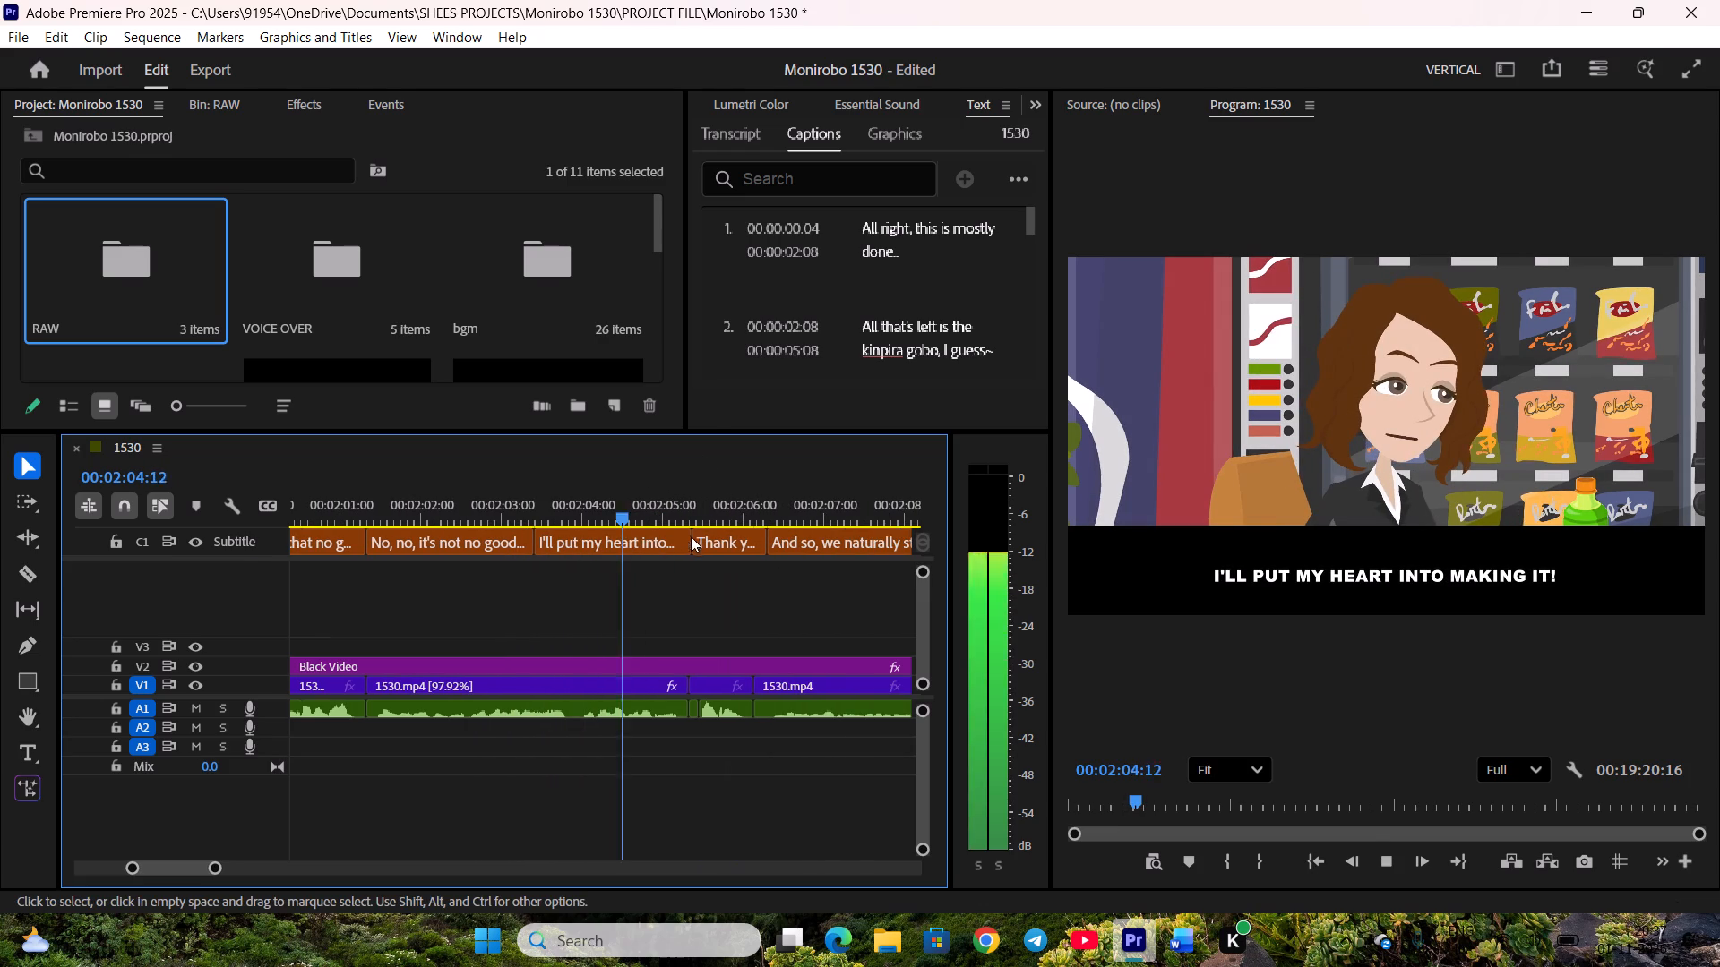
Align the end of "I'll put my heart into making it!" and the start of "Thank you." with the video cut.
key("space")
left_click(689, 544)
left_click_drag(694, 552, 686, 552)
scroll(684, 557, "down", 4)
Pull the end of "Thank you." and the start of "And so, we naturally started eating meals together," back to the video cut.
key("space")
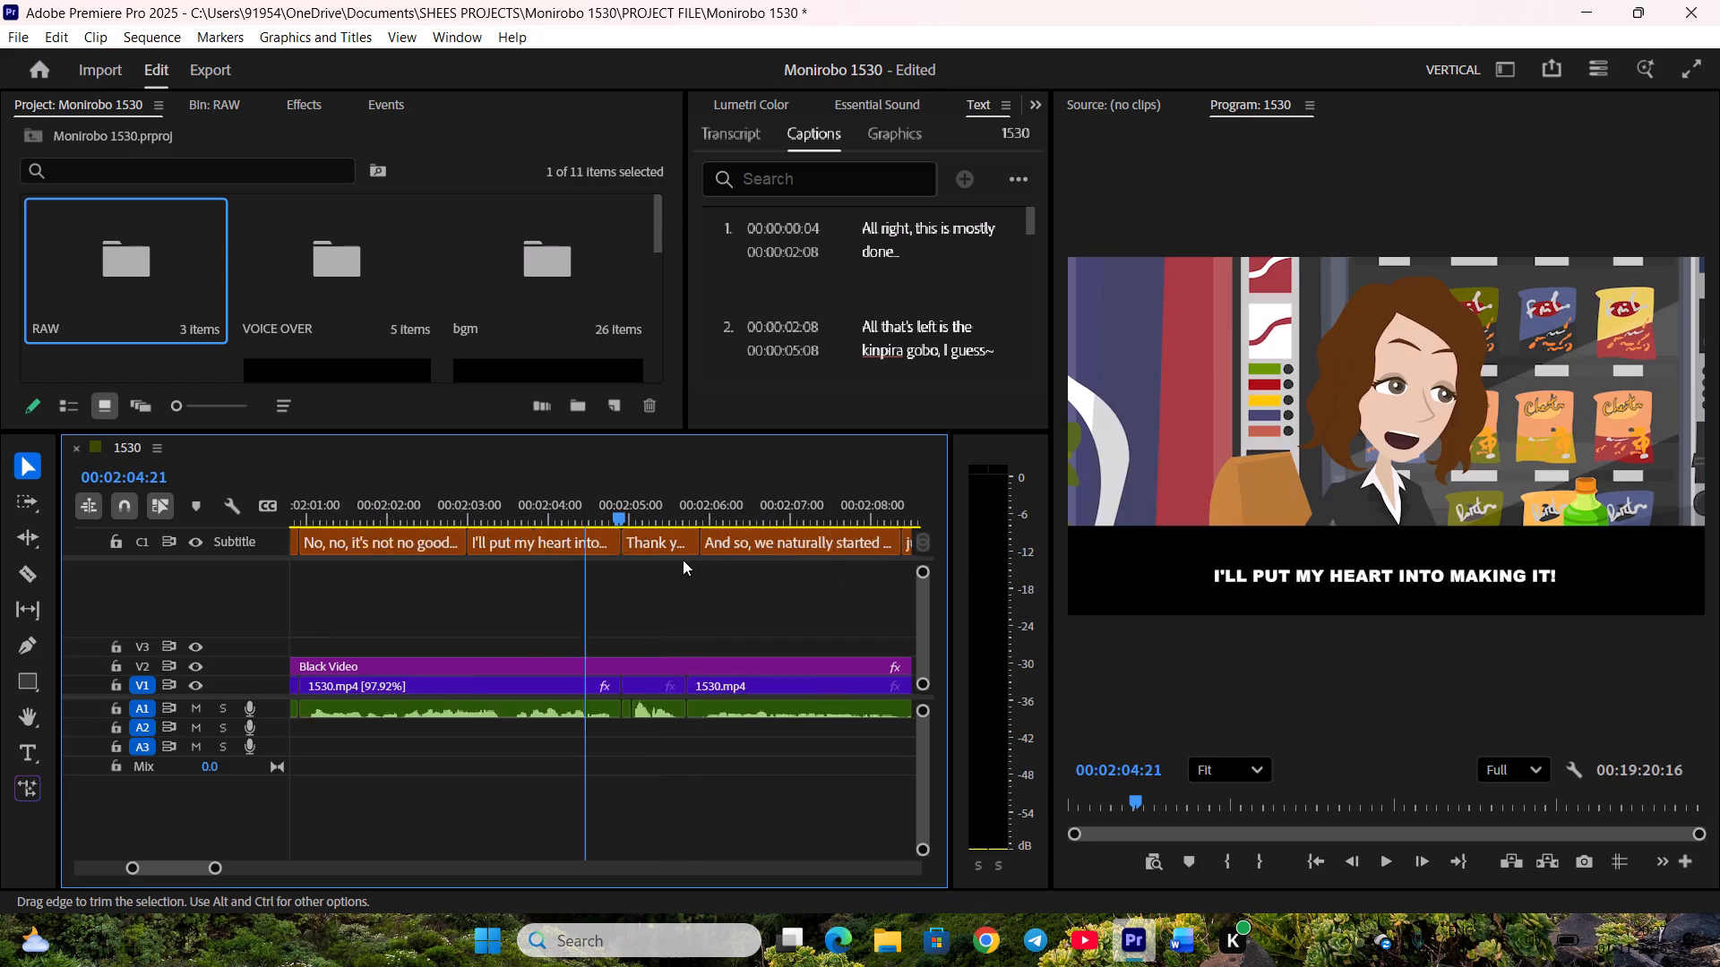
left_click_drag(631, 546, 619, 546)
key("space")
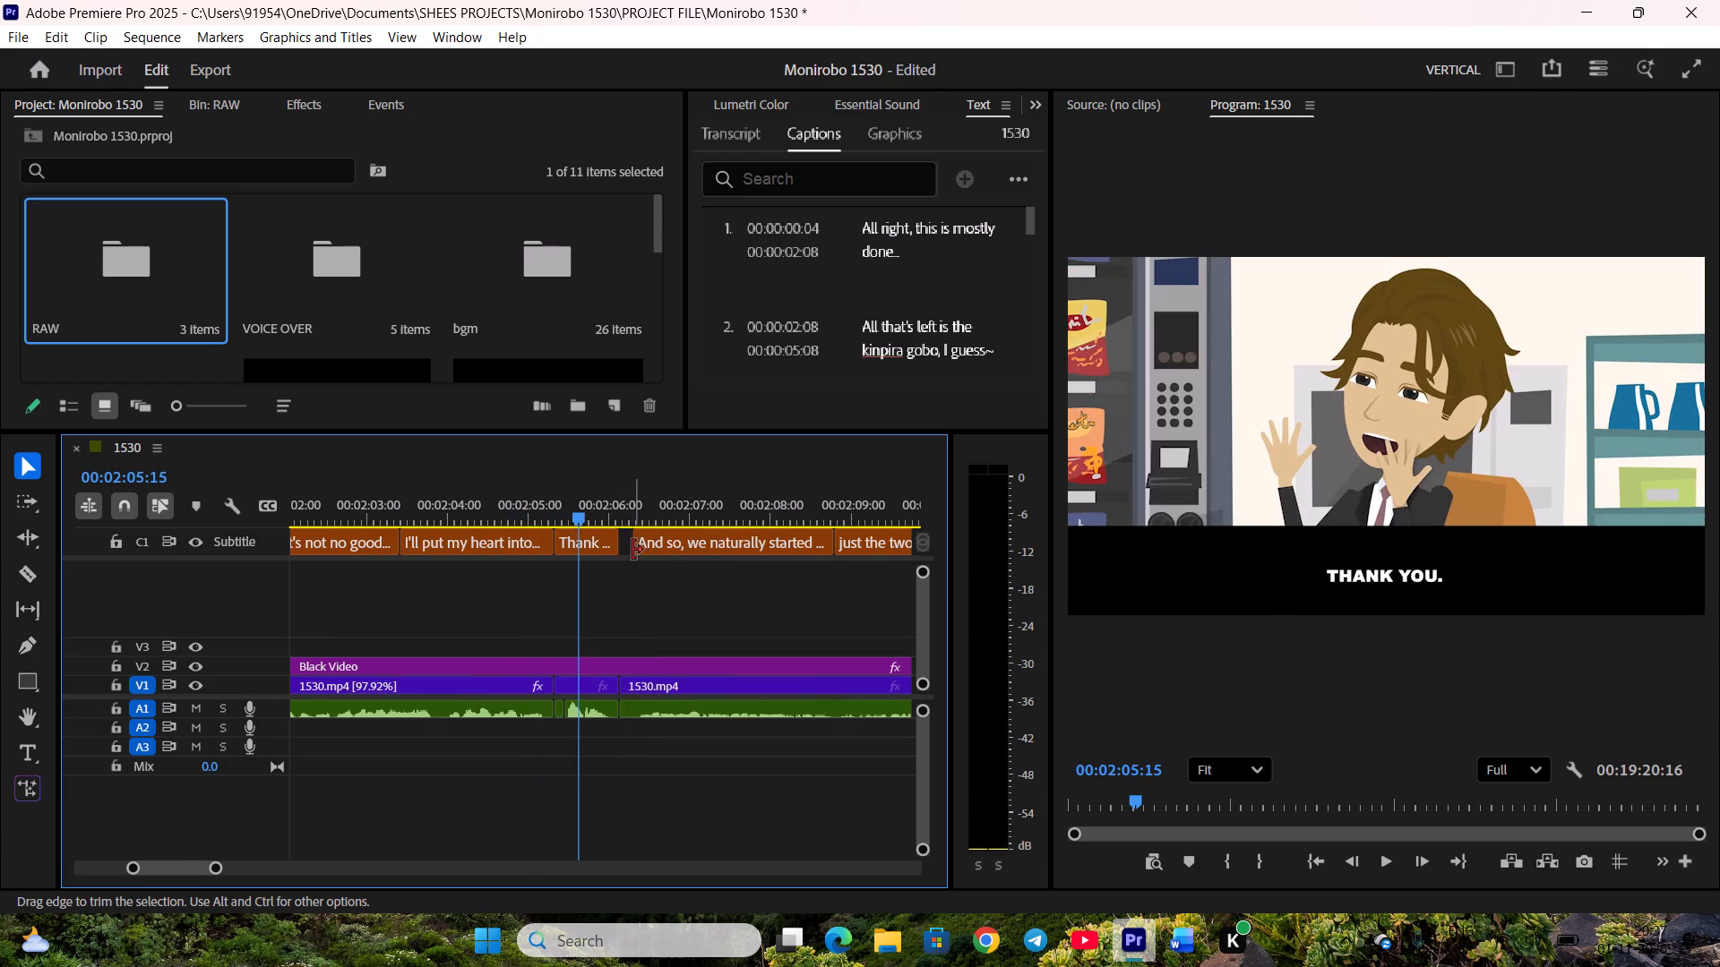
left_click_drag(632, 550, 623, 549)
Raise the gain of the voice clip under "And so, we naturally started eating meals together," by 12 dB and play it back.
key("space")
scroll(621, 568, "down", 5)
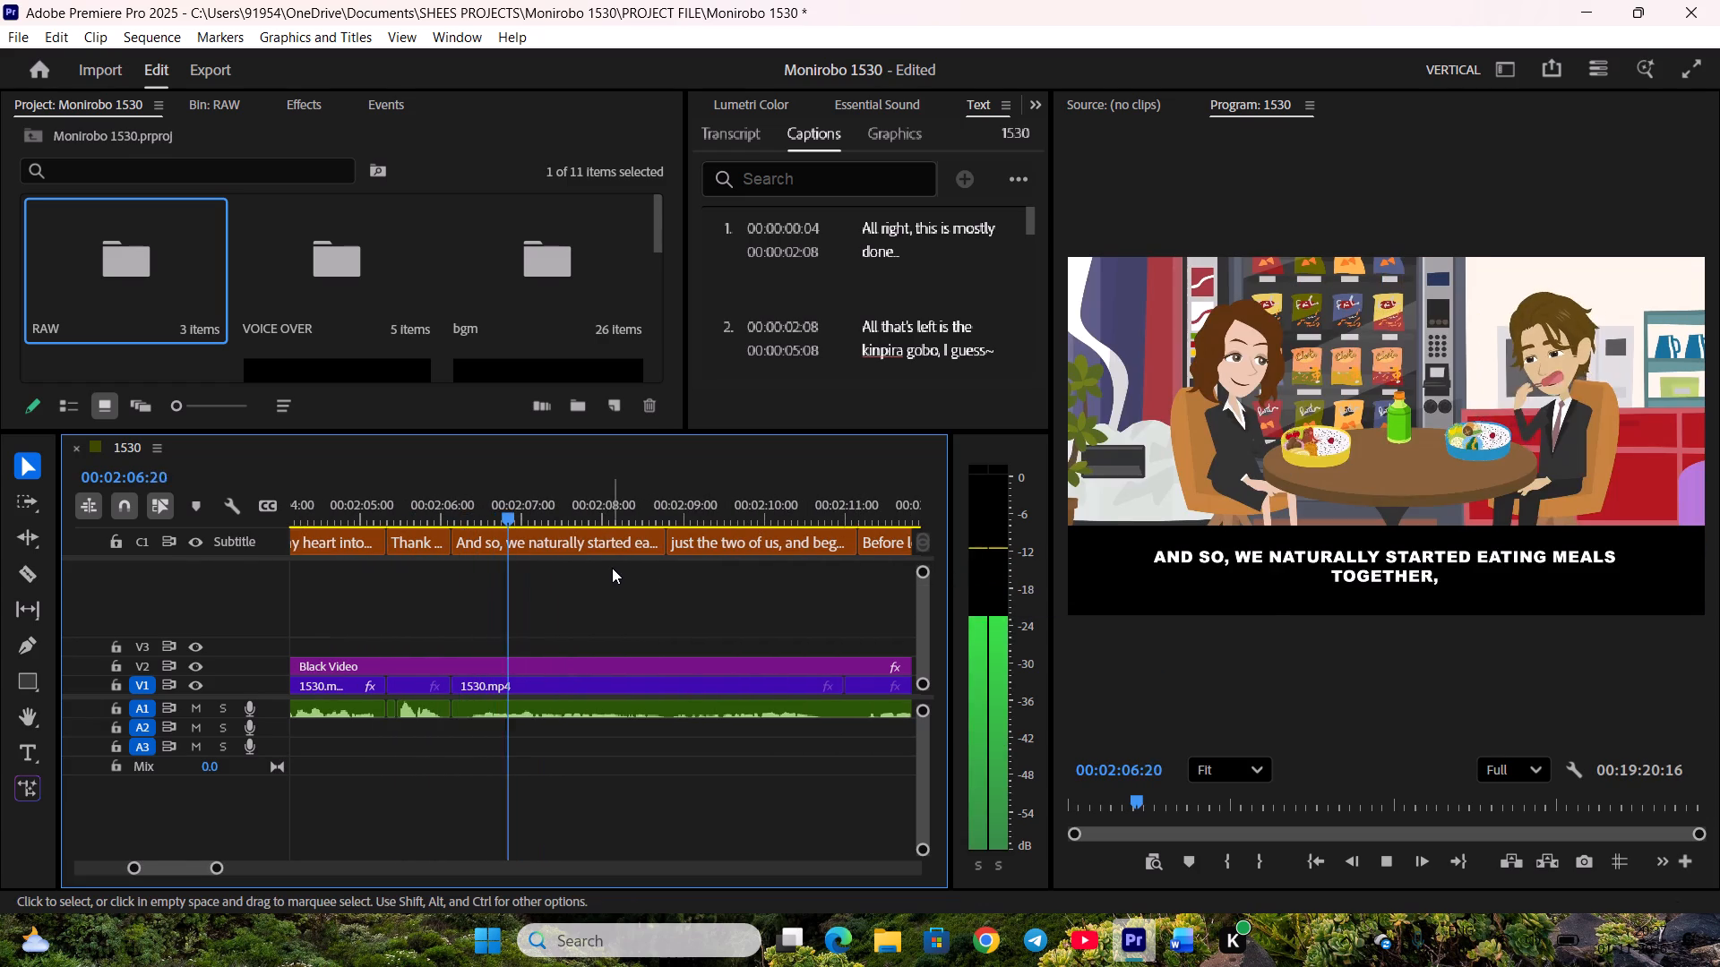
scroll(612, 568, "down", 3)
key("space")
left_click(620, 700)
key("g")
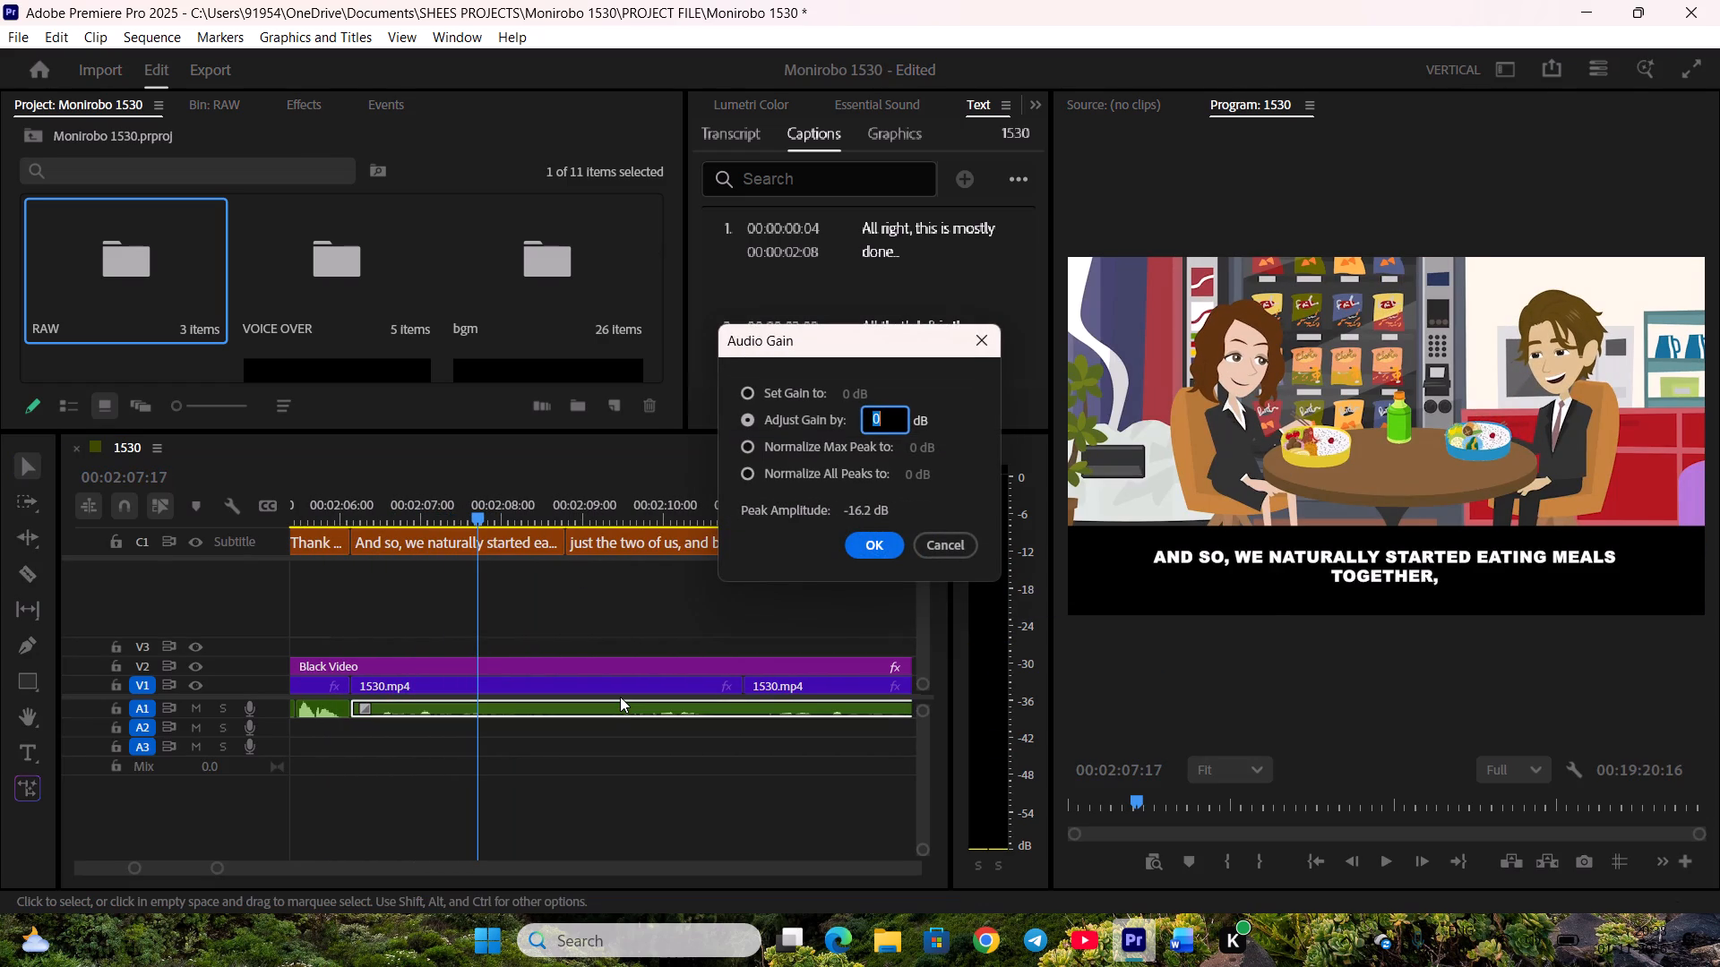
type("12")
key("Return")
left_click(668, 821)
key("space")
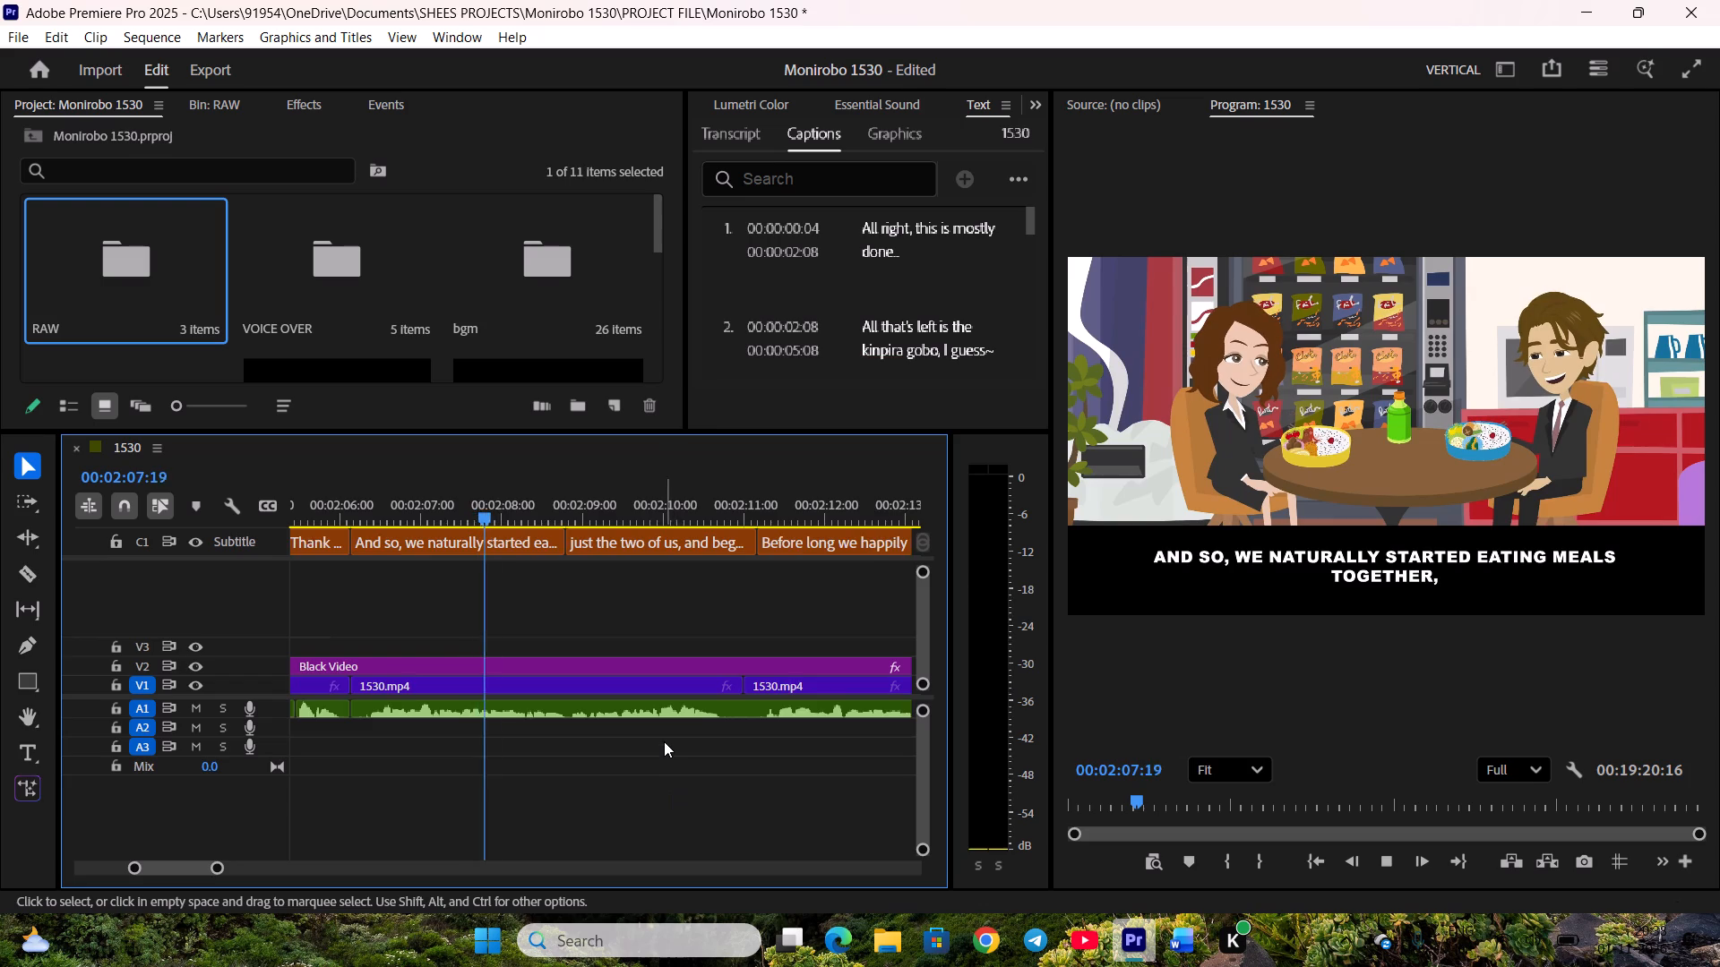
Pull the end of "just the two of us, and began dating!" and the start of "Before long we happily made our way to marriage." to the cut.
scroll(664, 741, "down", 3)
left_click_drag(649, 554, 640, 555)
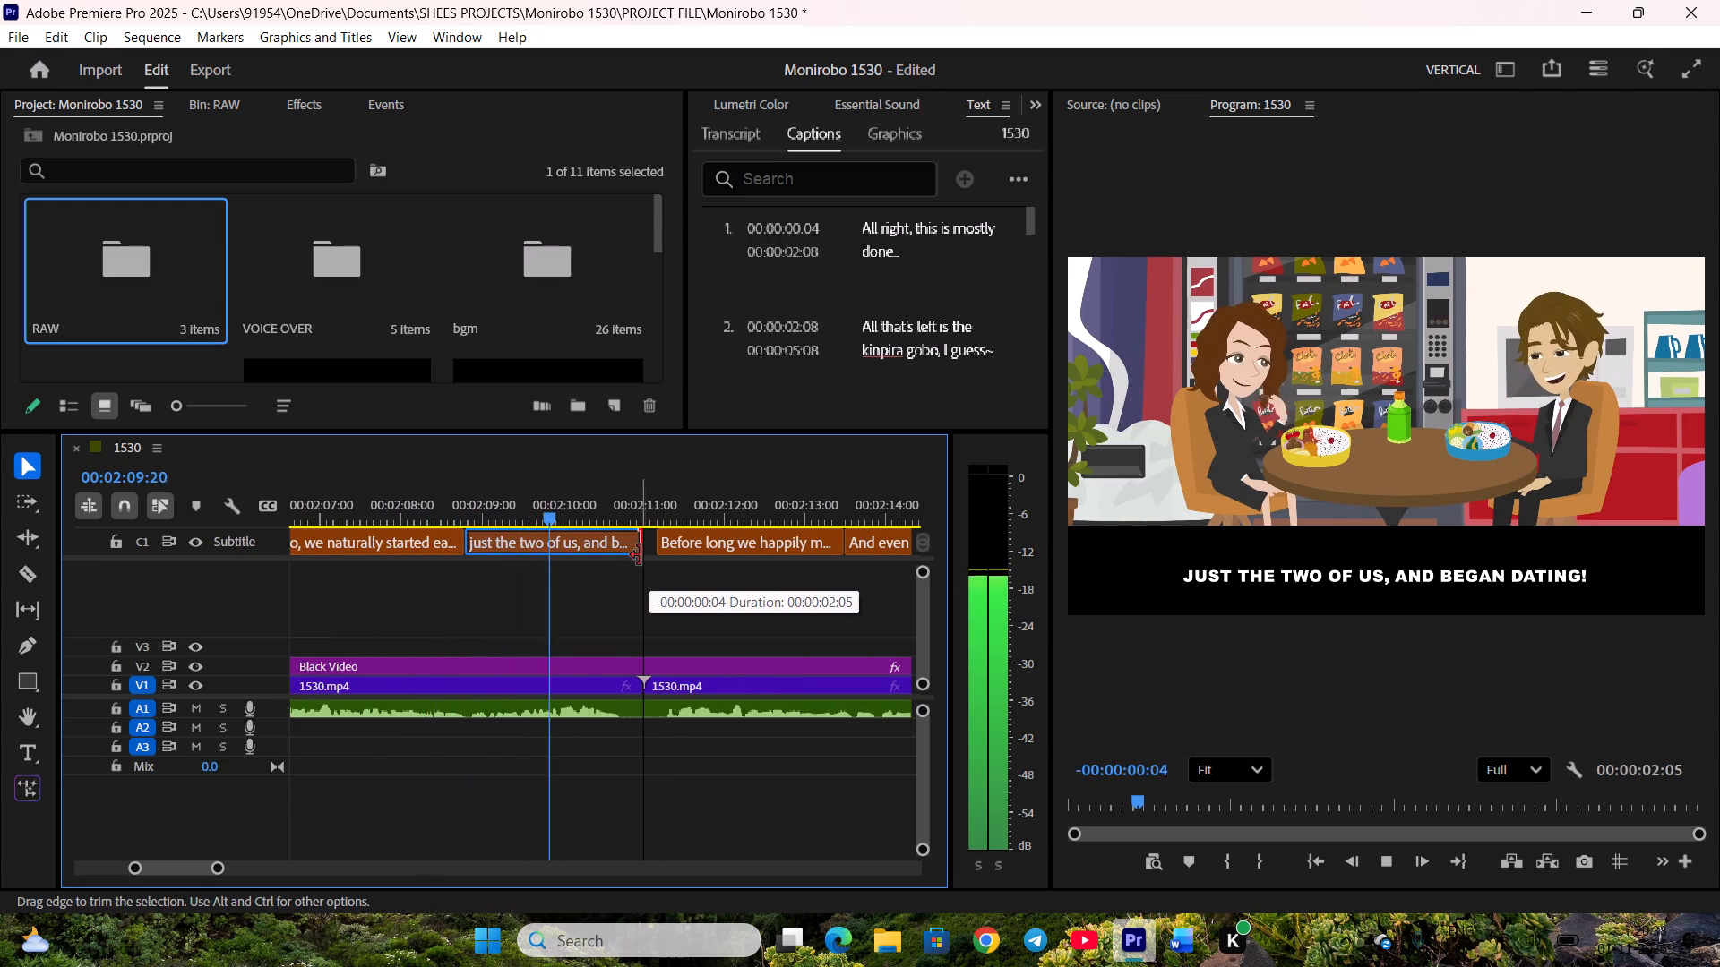
left_click_drag(640, 555, 639, 556)
left_click_drag(666, 554, 653, 554)
Extend "And even now we're continuing our married life on good terms." to the video cut and pull the next caption's start back to it.
scroll(632, 568, "down", 4)
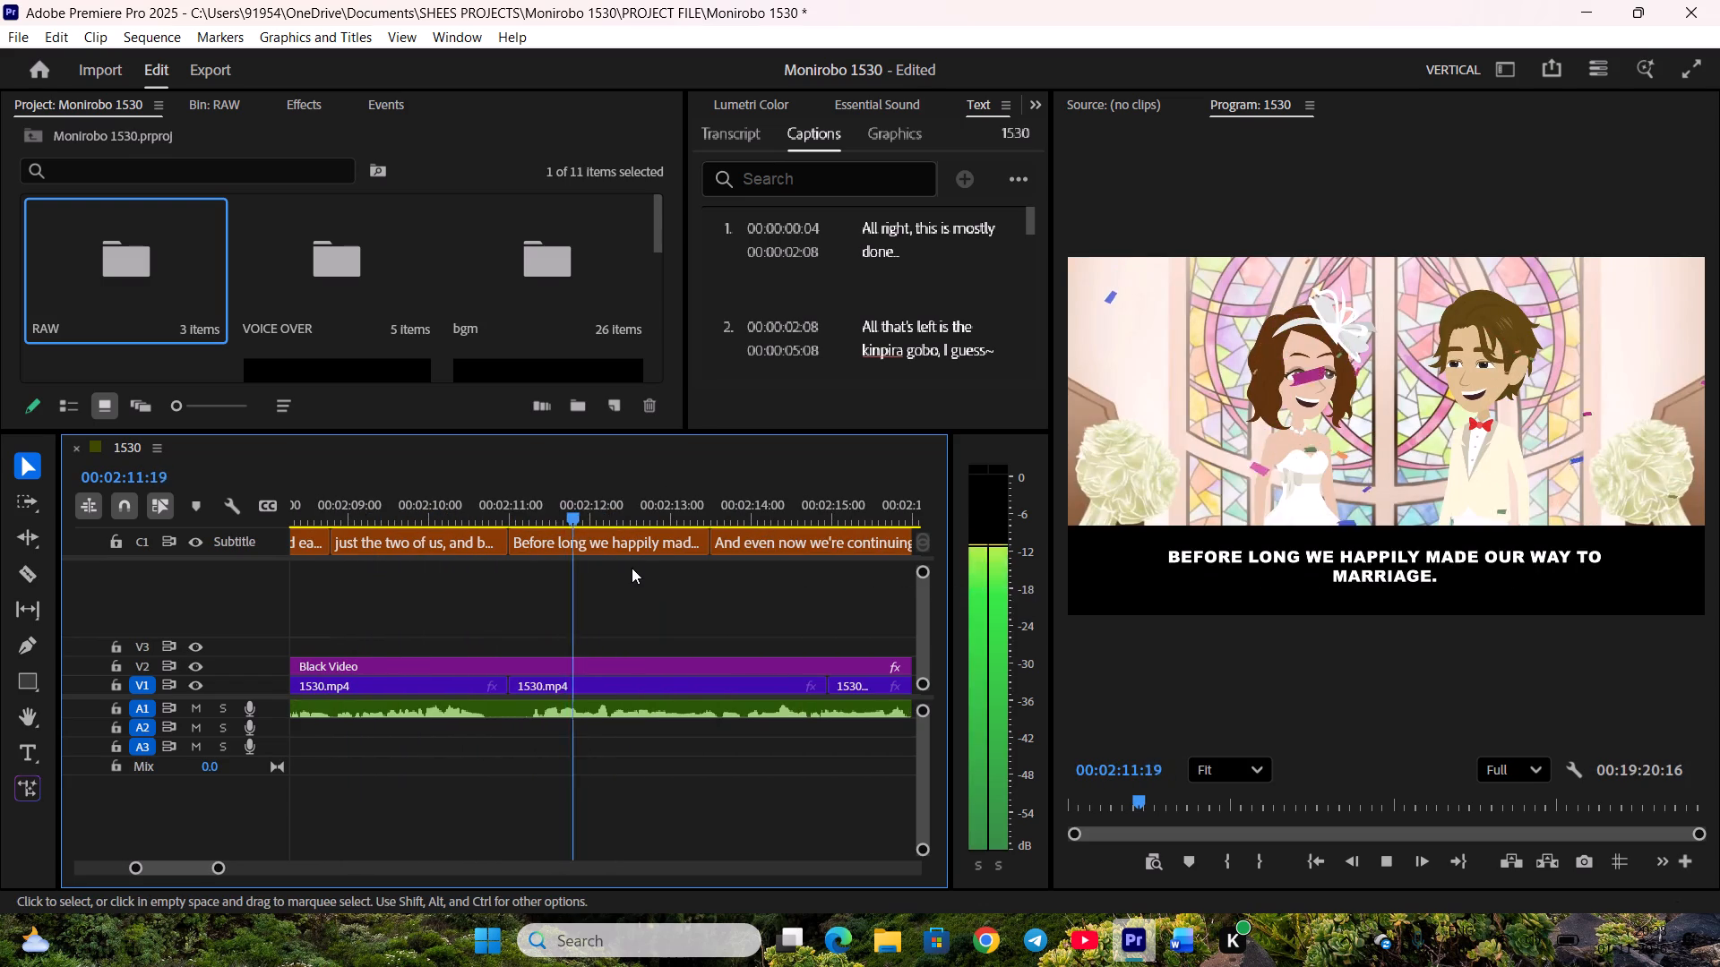
scroll(632, 569, "down", 3)
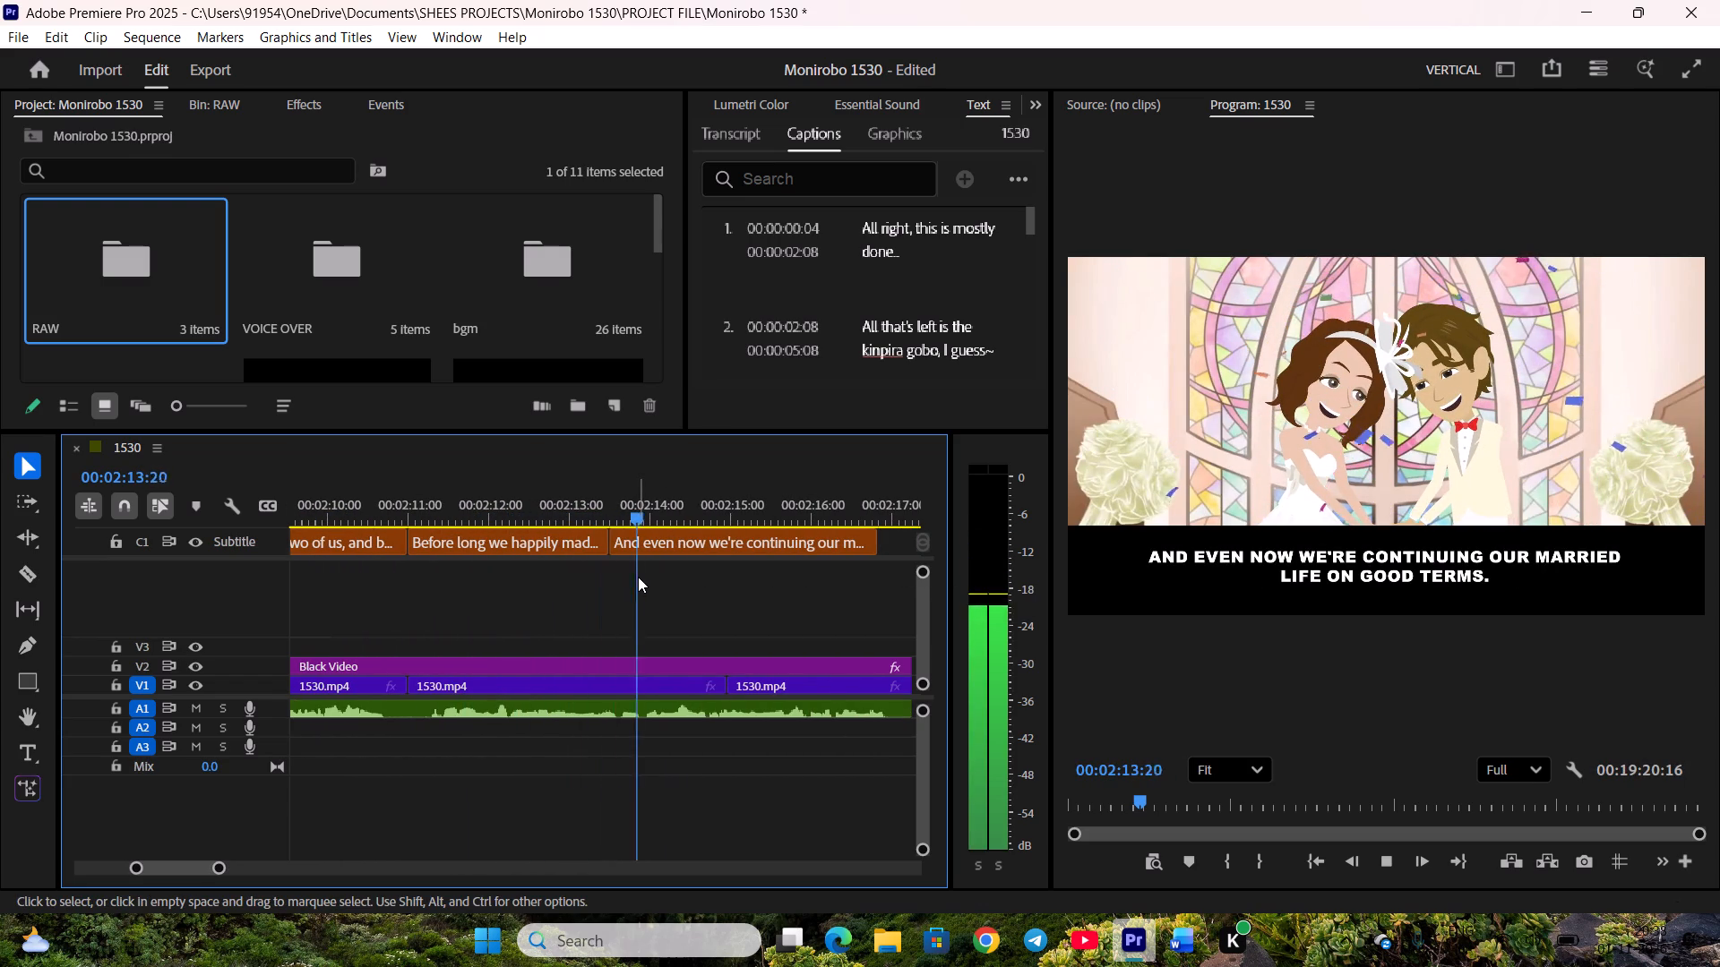
scroll(638, 577, "down", 4)
left_click_drag(732, 548, 772, 547)
scroll(761, 556, "down", 3)
left_click_drag(700, 545, 685, 545)
Extend "Makoto was always the ideal husband, kind to me." to the video cut and pull the start of "I'm home~" back to it.
scroll(498, 572, "down", 8)
left_click_drag(658, 548, 670, 550)
key("space")
left_click_drag(701, 548, 691, 548)
scroll(640, 574, "down", 4)
Align the end of "I'm home~" and the start of "Ah~, Makoto, welcome back." with the video cut.
key("space")
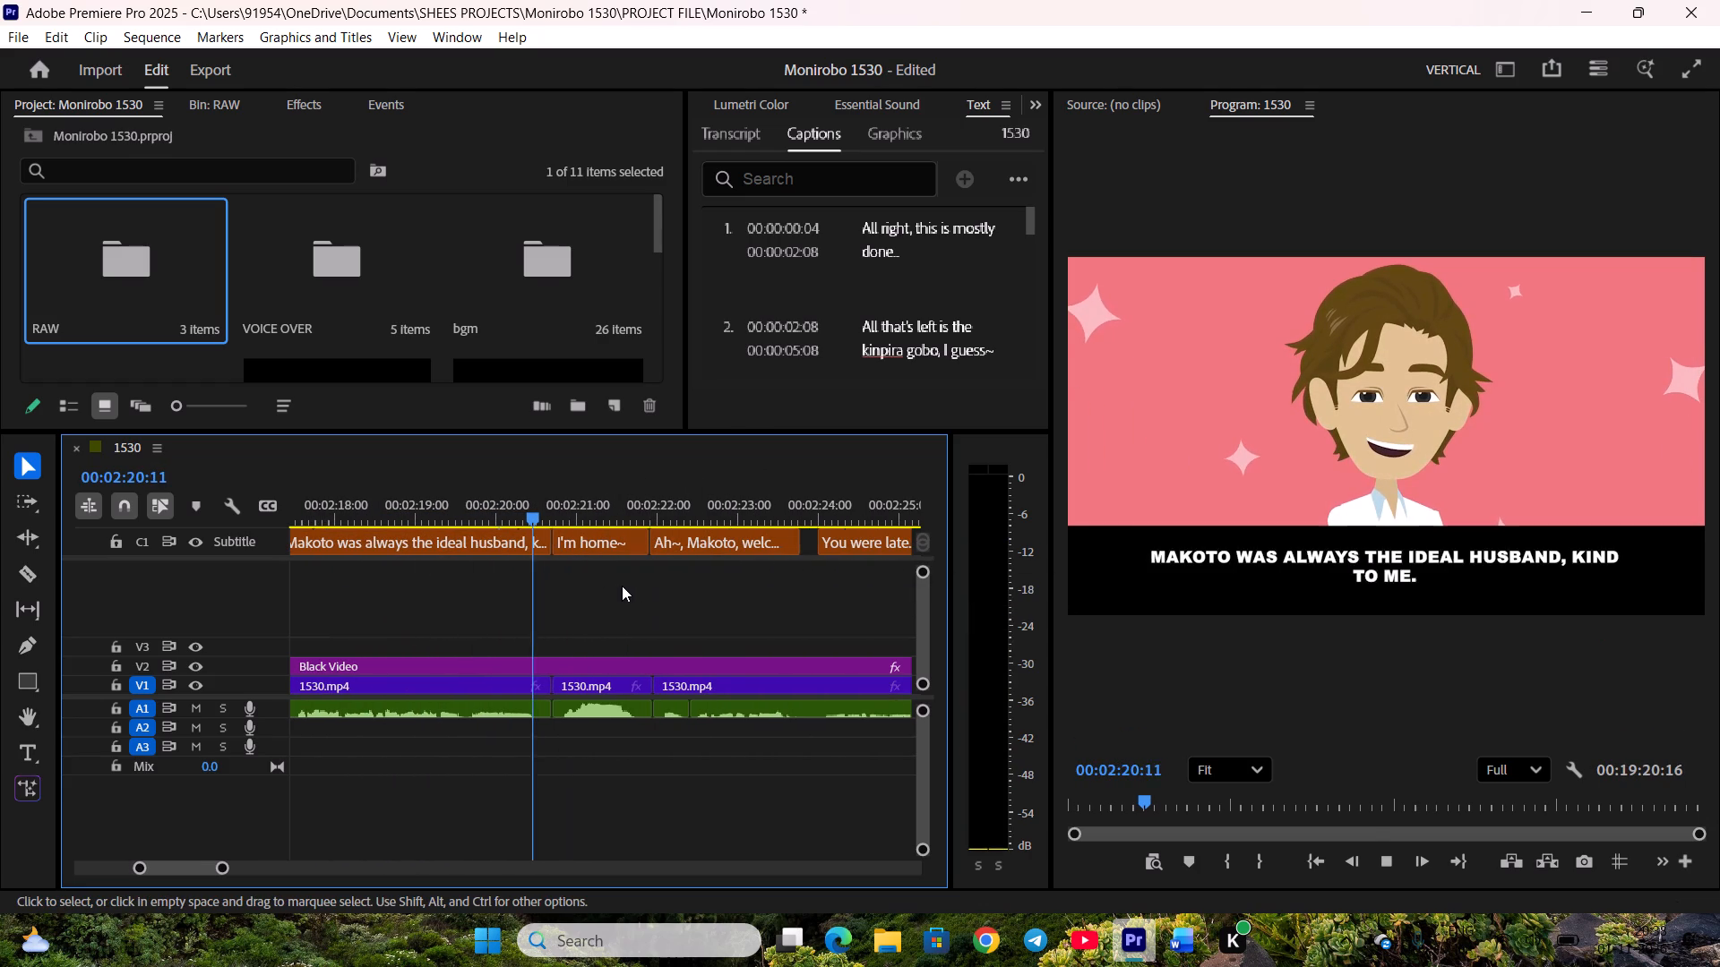
key("space")
left_click(649, 546)
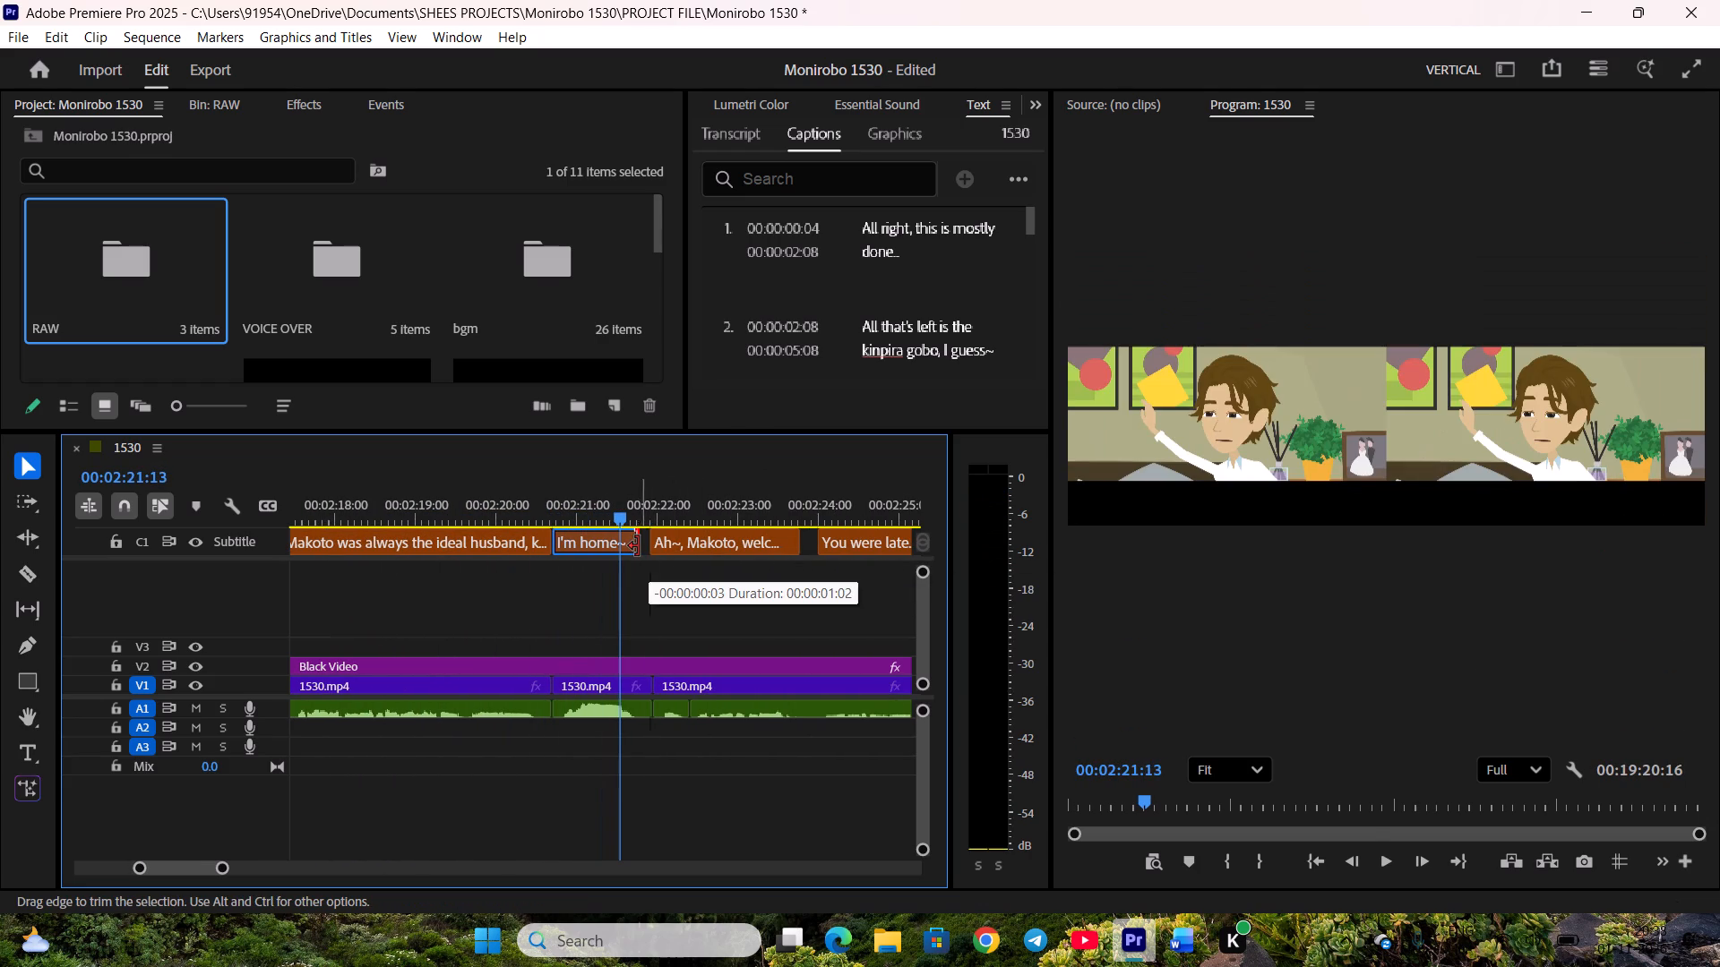
left_click(653, 547)
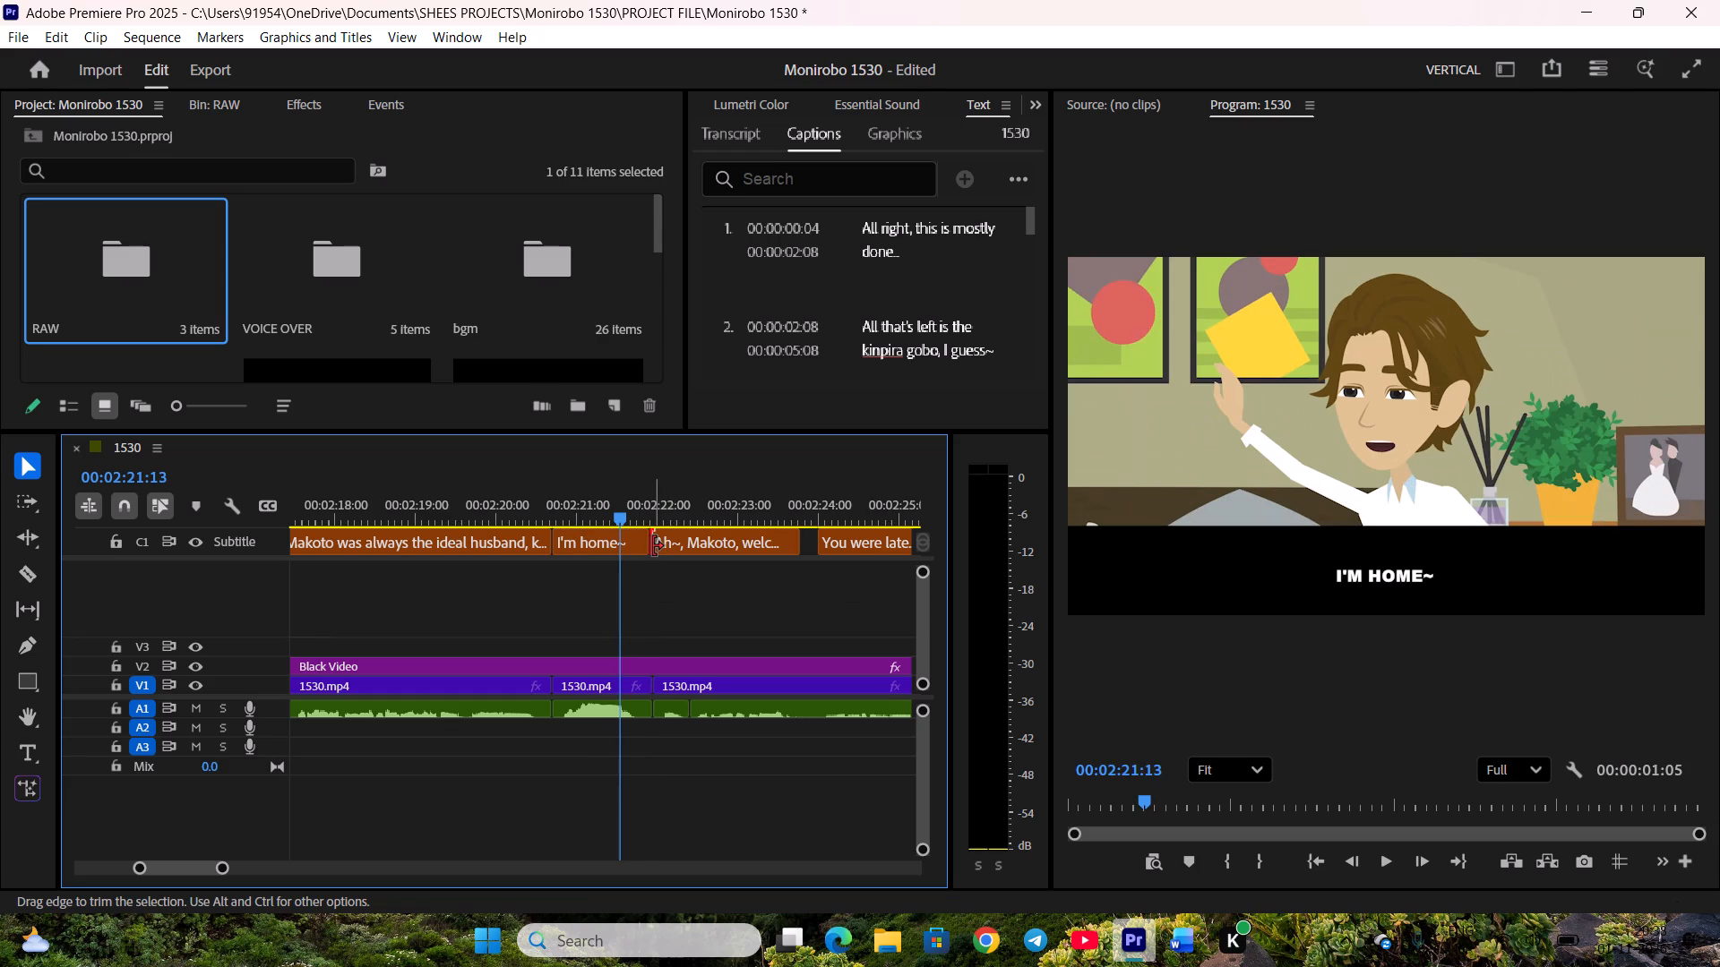
left_click(643, 544)
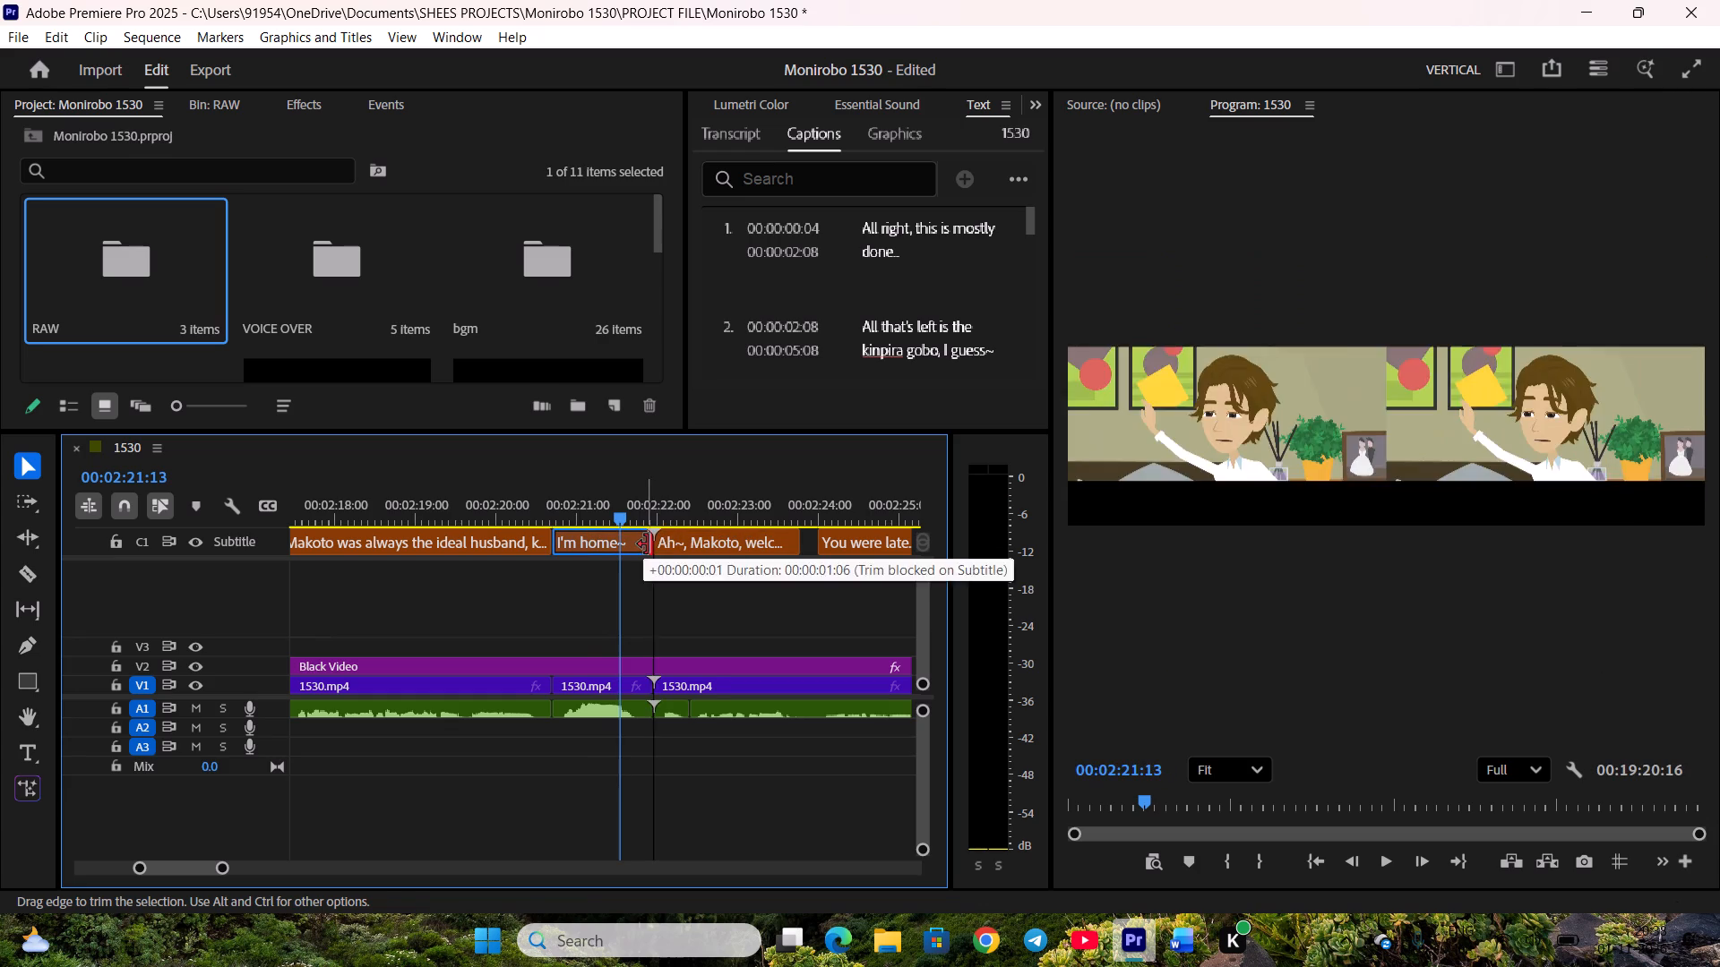
scroll(646, 572, "down", 4)
Close the caption gap by pulling the start of "You were late..." back to the end of "Ah~, Makoto, welcome back.".
key("space")
key("space")
key("space")
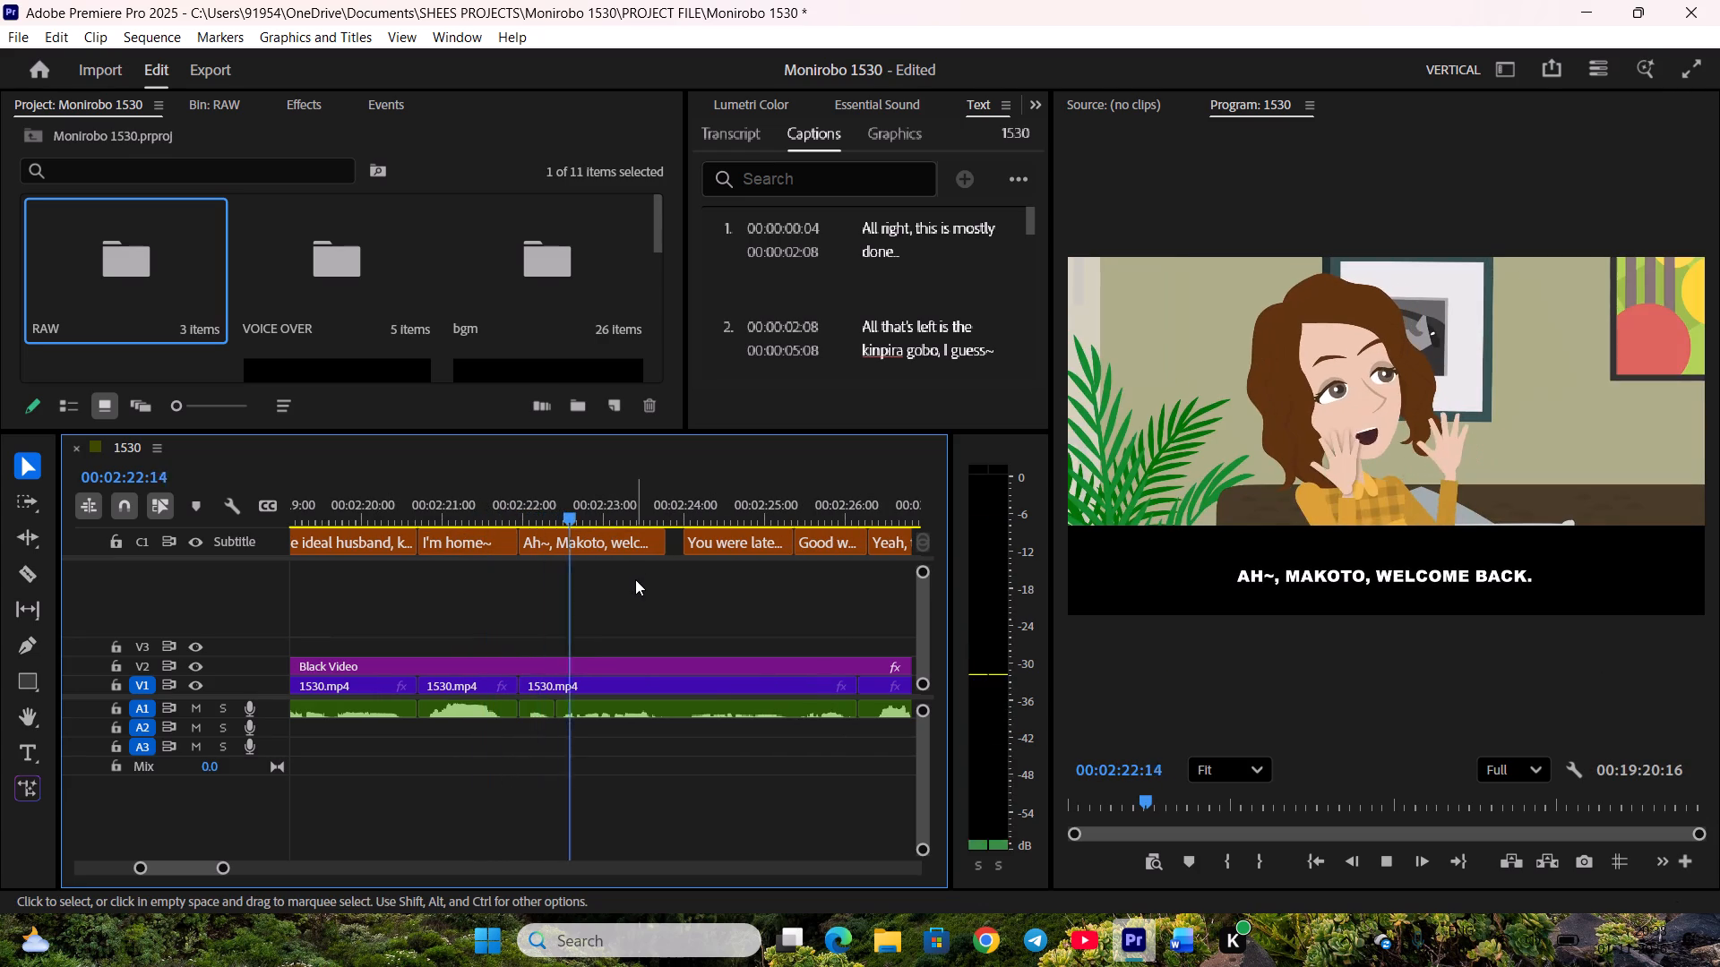
scroll(635, 579, "down", 3)
key("space")
left_click_drag(589, 549, 579, 549)
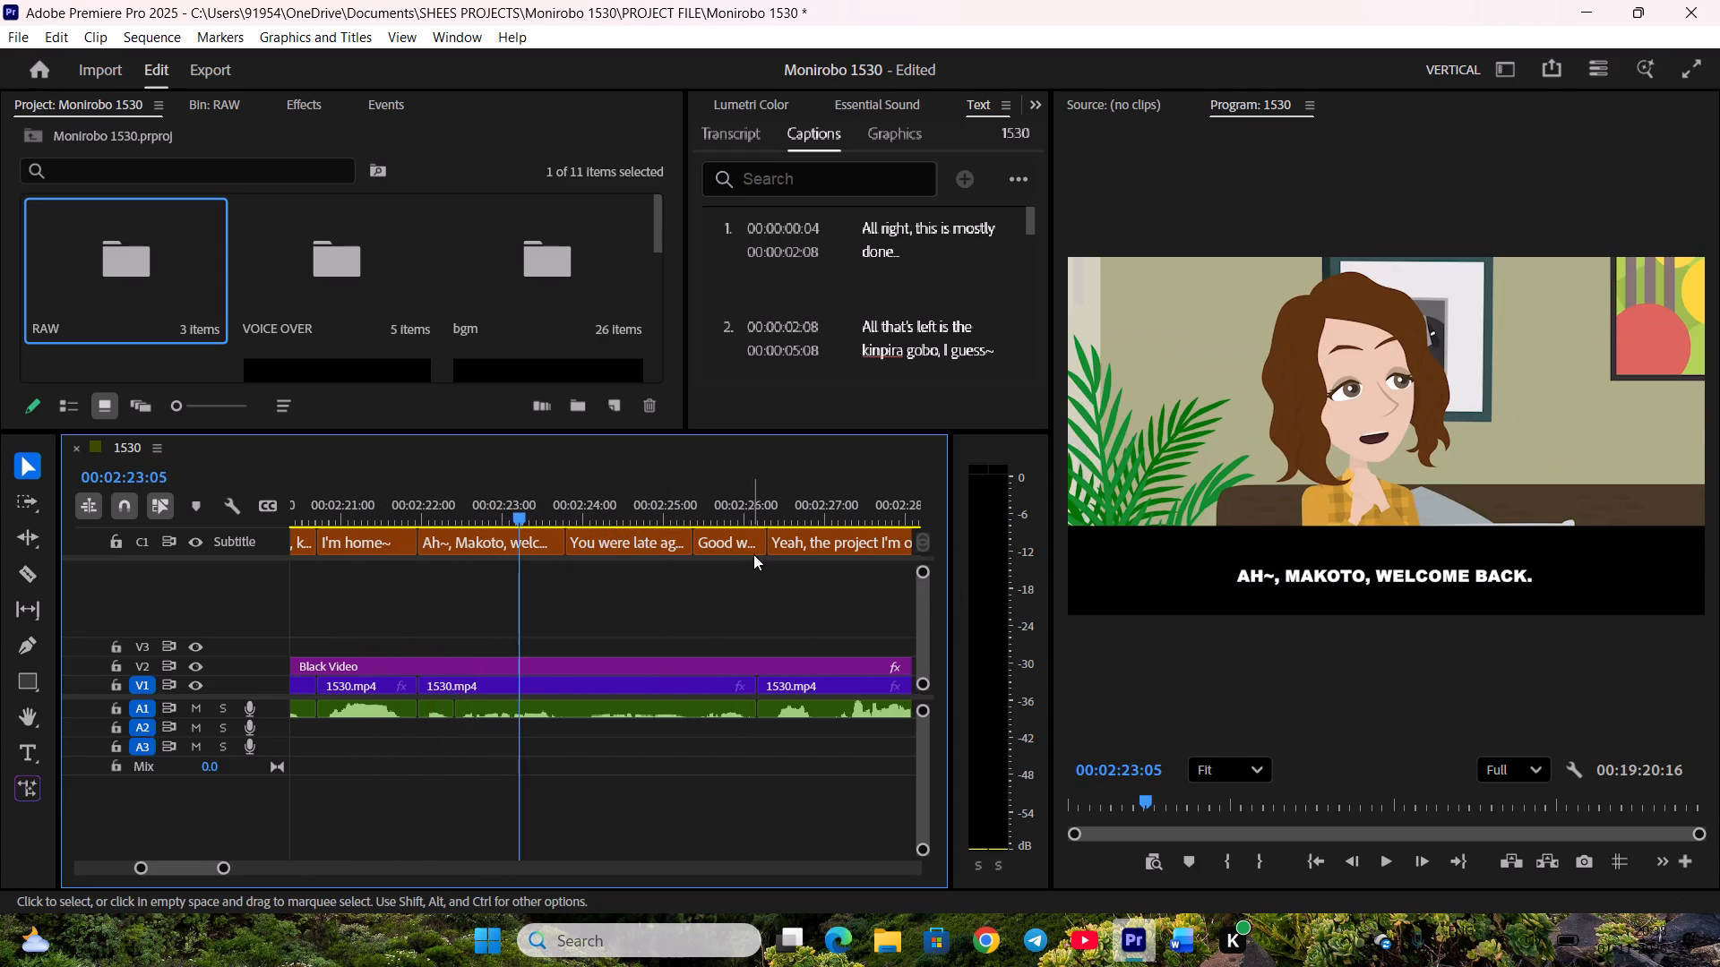
Pull the end of "Good work." and the start of "Yeah, the project I'm on is in its final crunch stage..." back to the cut.
left_click_drag(763, 550, 748, 551)
left_click_drag(772, 549, 764, 549)
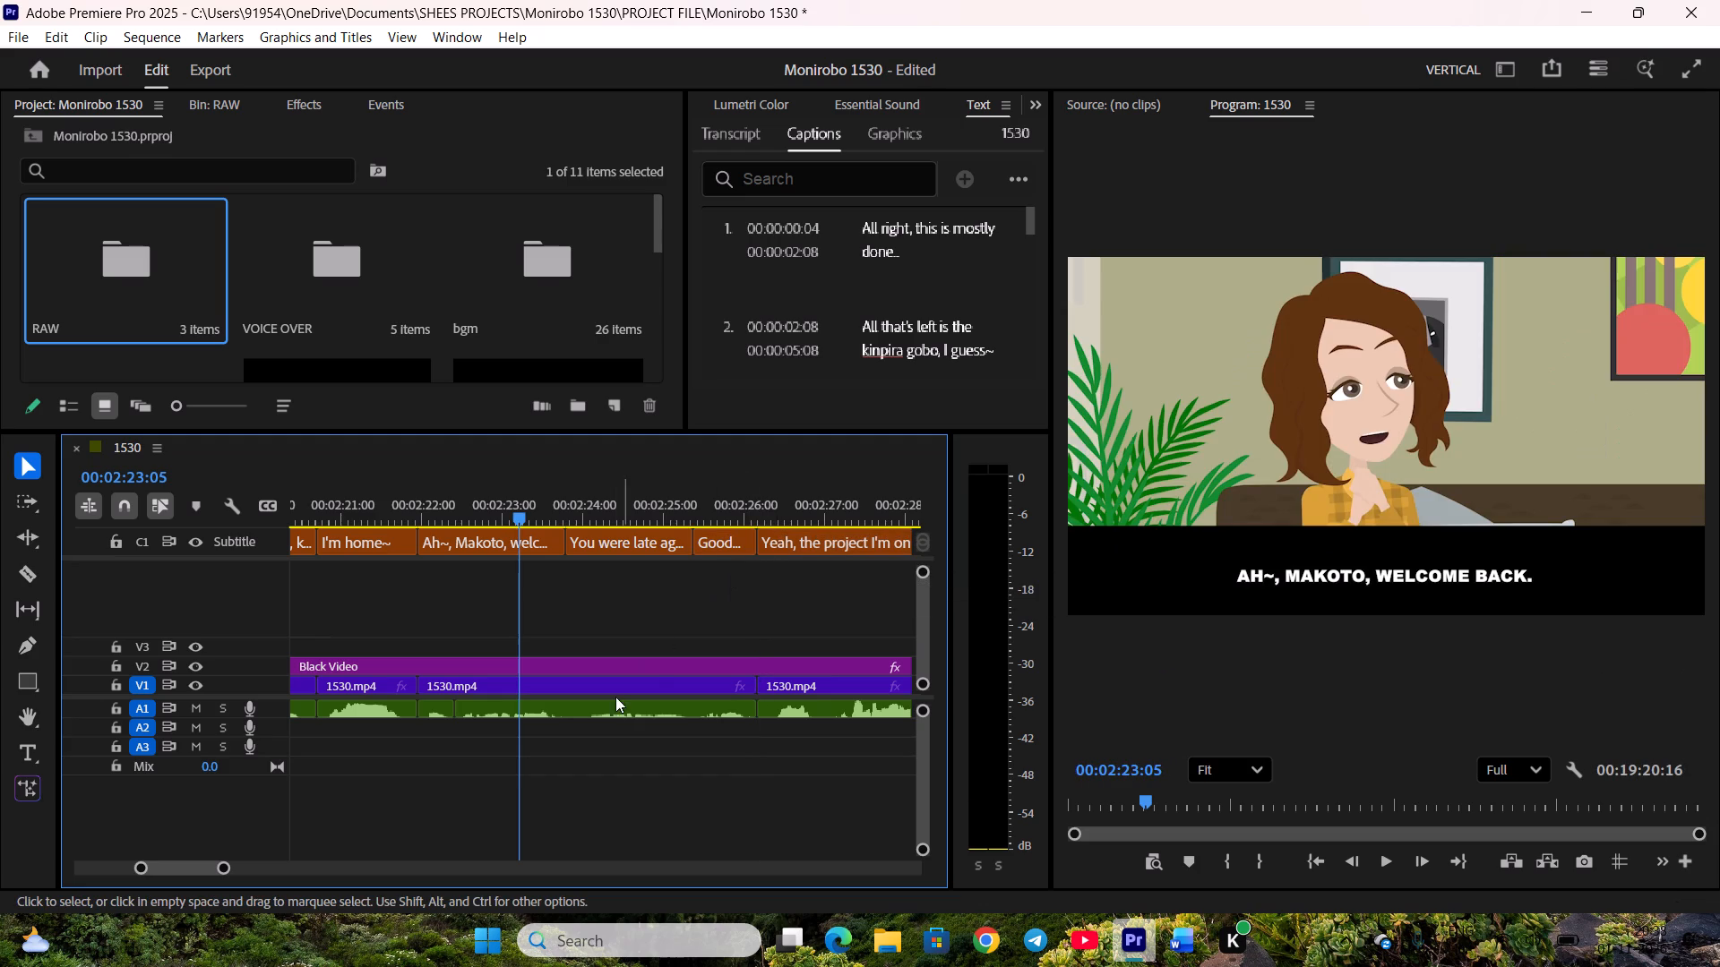
Raise the gain of the two voice clips from "Ah~, Makoto, welcome back." through "Good work." by 12 dB and play them back.
left_click_drag(451, 724, 494, 715)
key("g")
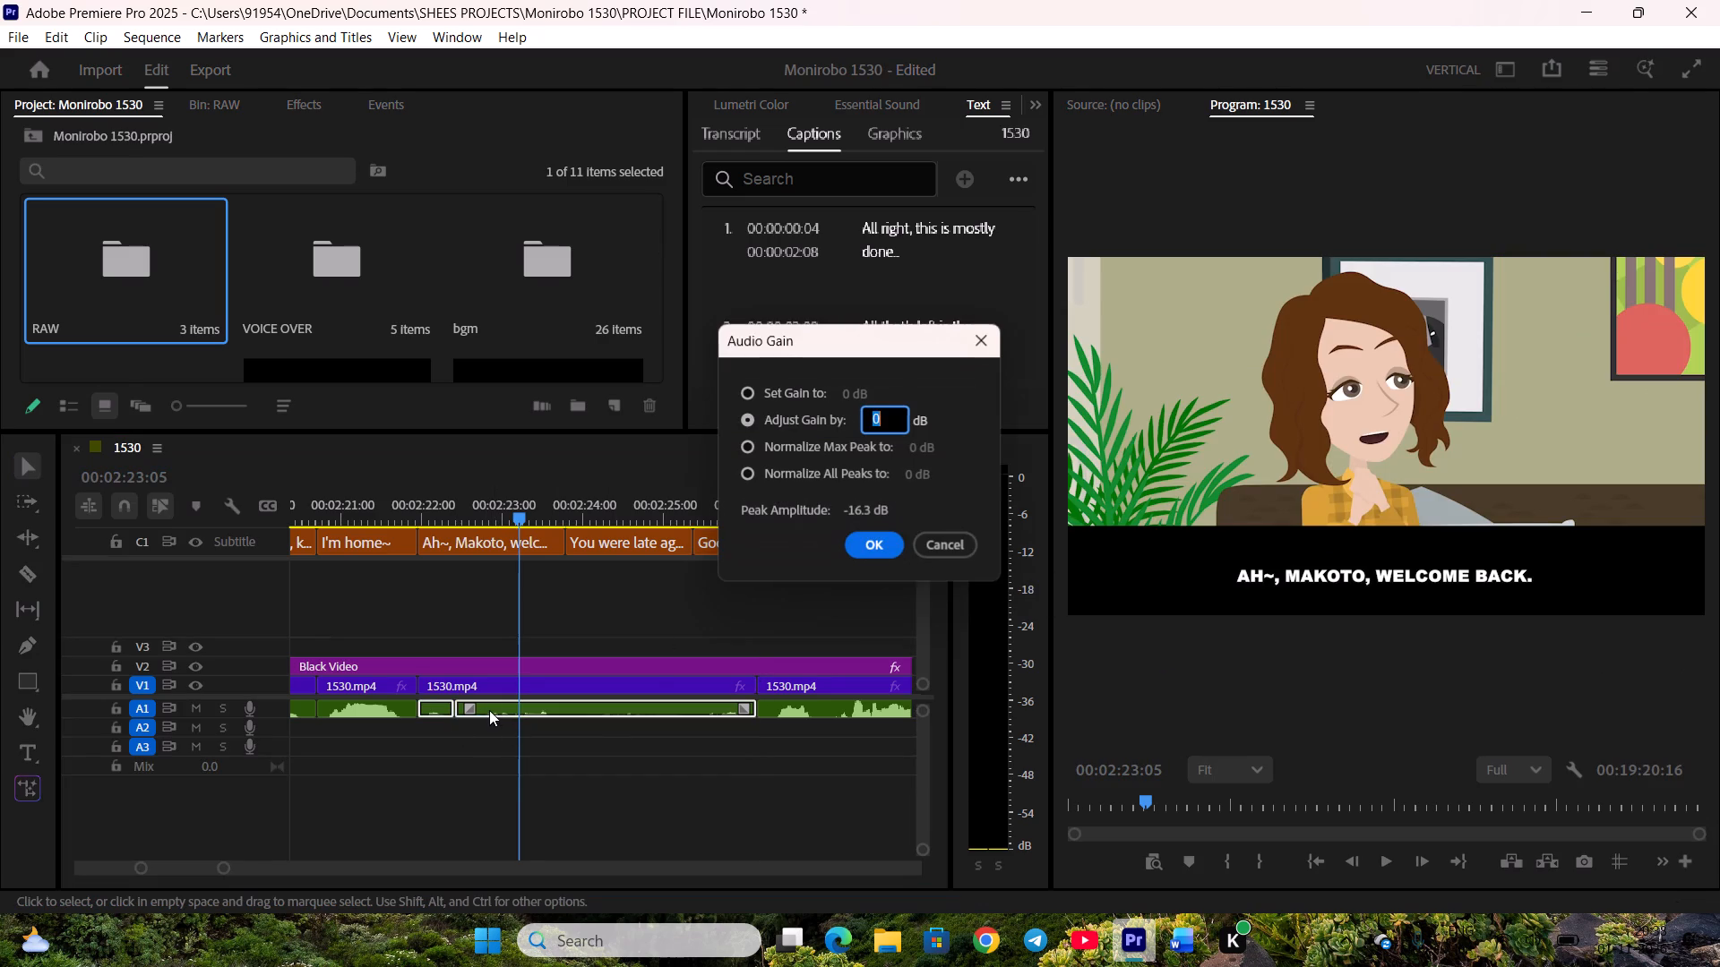
type("12")
key("Return")
left_click(635, 788)
key("space")
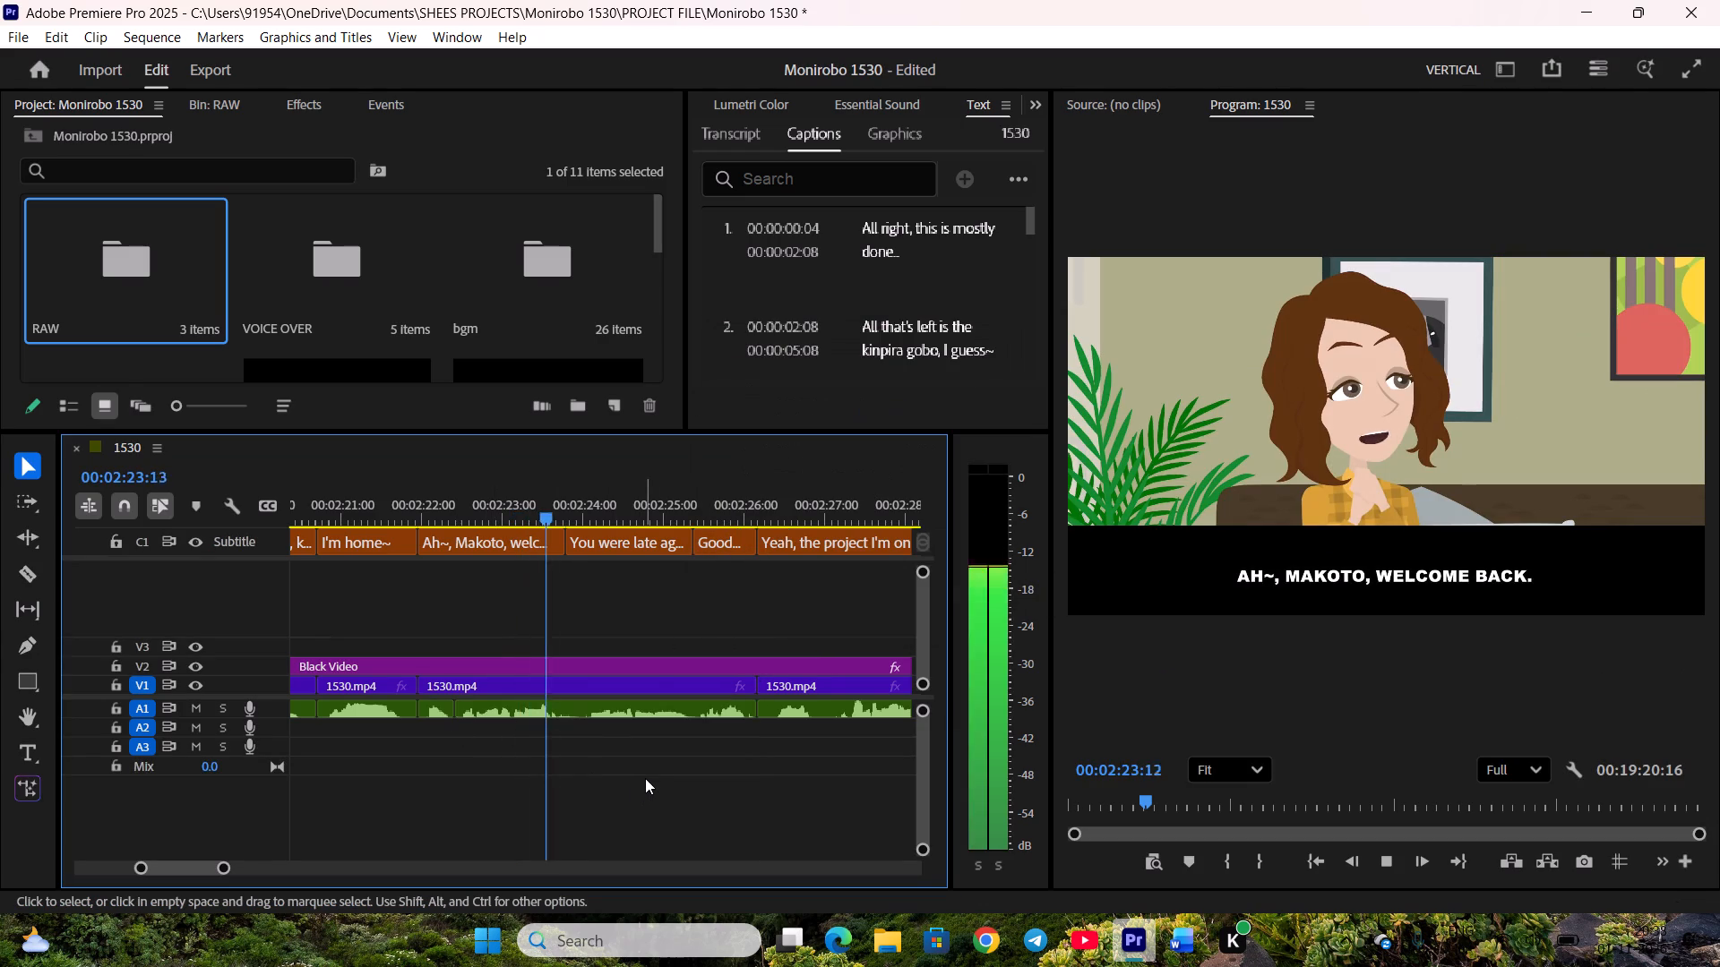
scroll(658, 772, "down", 4)
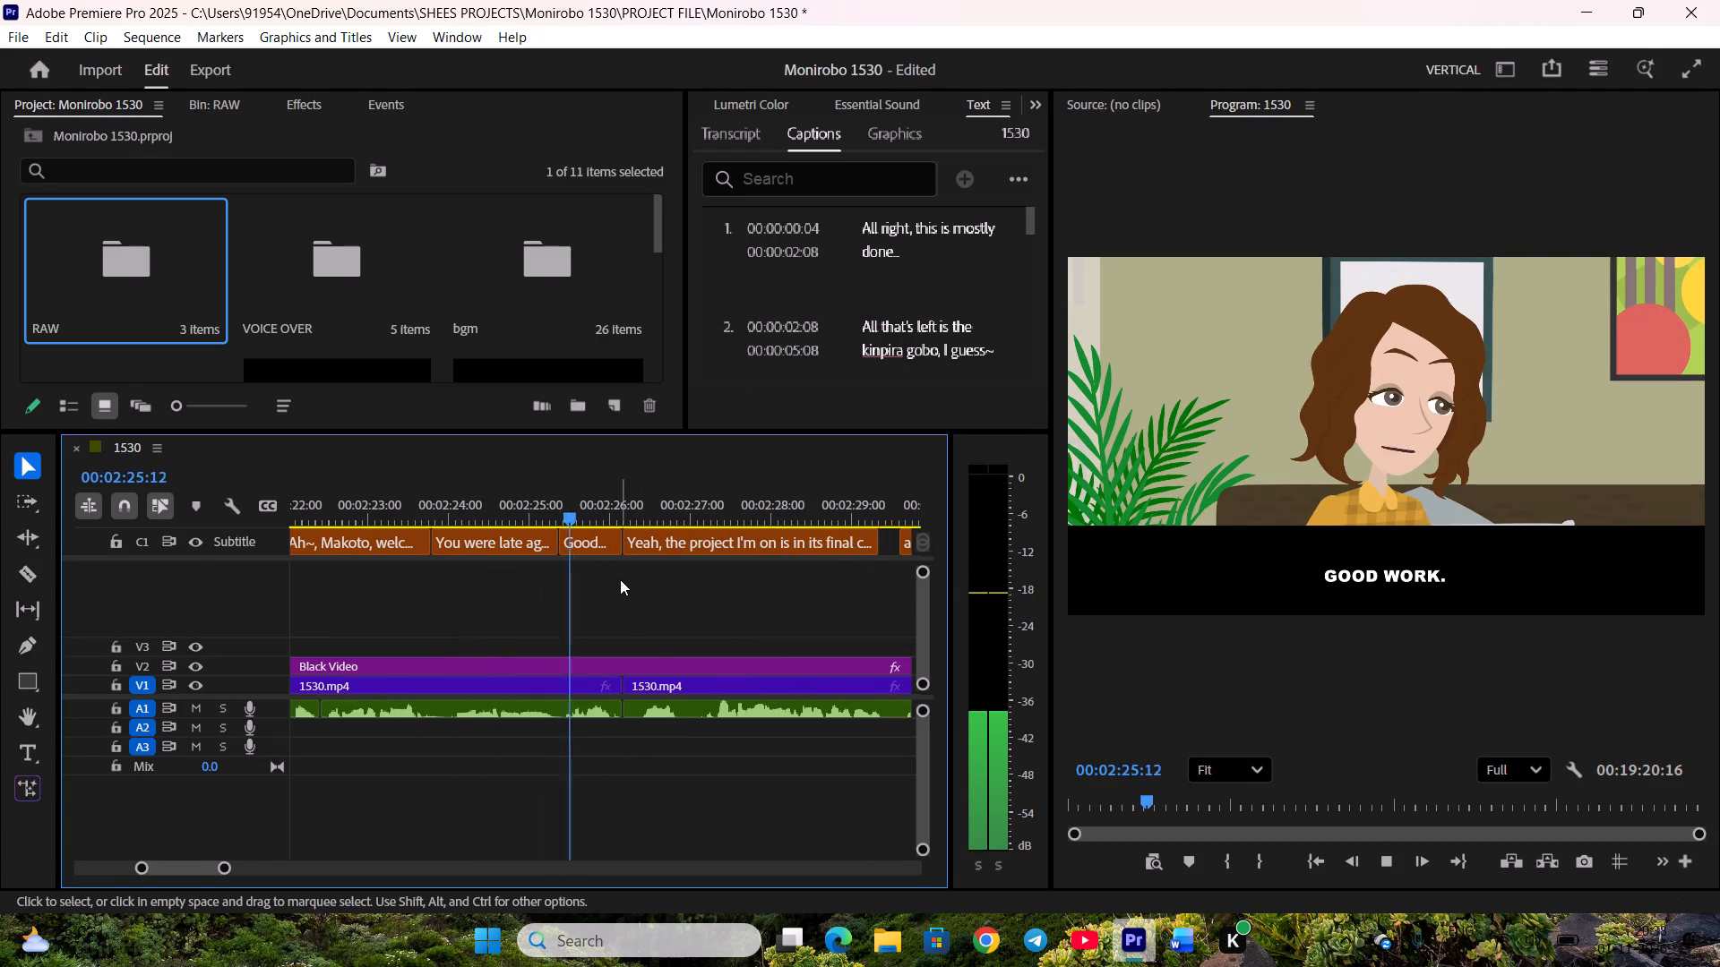
key("space")
left_click(621, 550)
key("space")
Extend the end of "Yeah, the project I'm on is in its final crunch stage..." to the start of "and coordinating it is rough...".
scroll(648, 593, "down", 4)
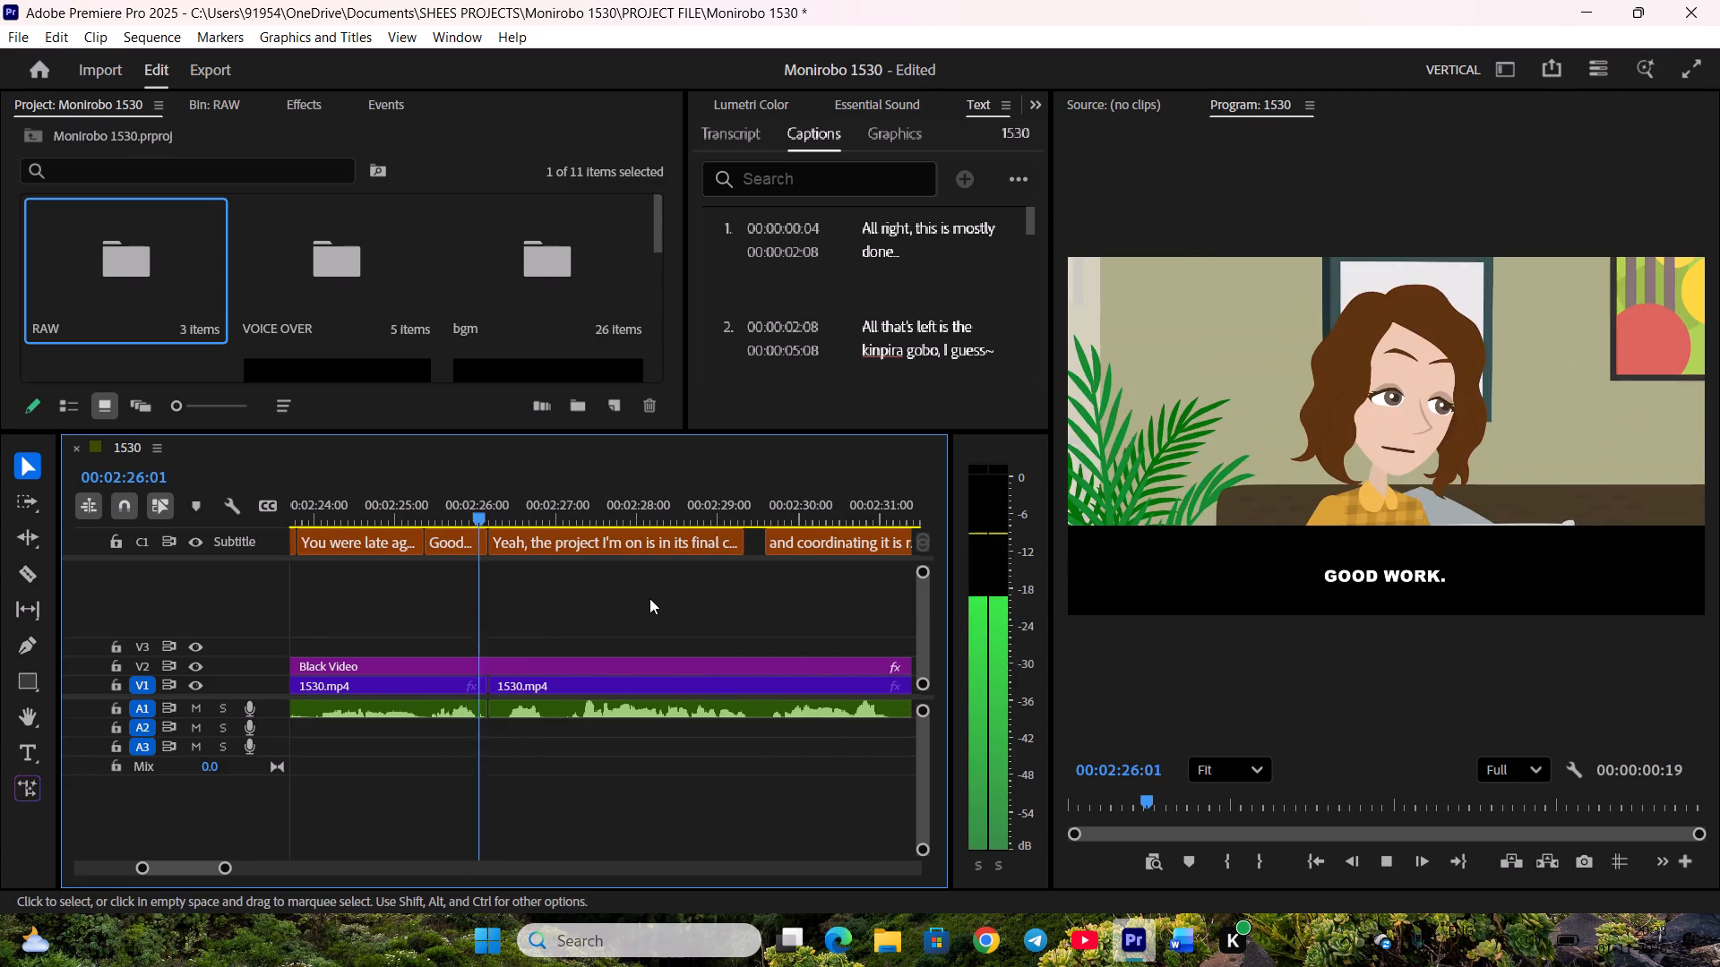
scroll(649, 598, "down", 3)
left_click_drag(636, 543, 649, 543)
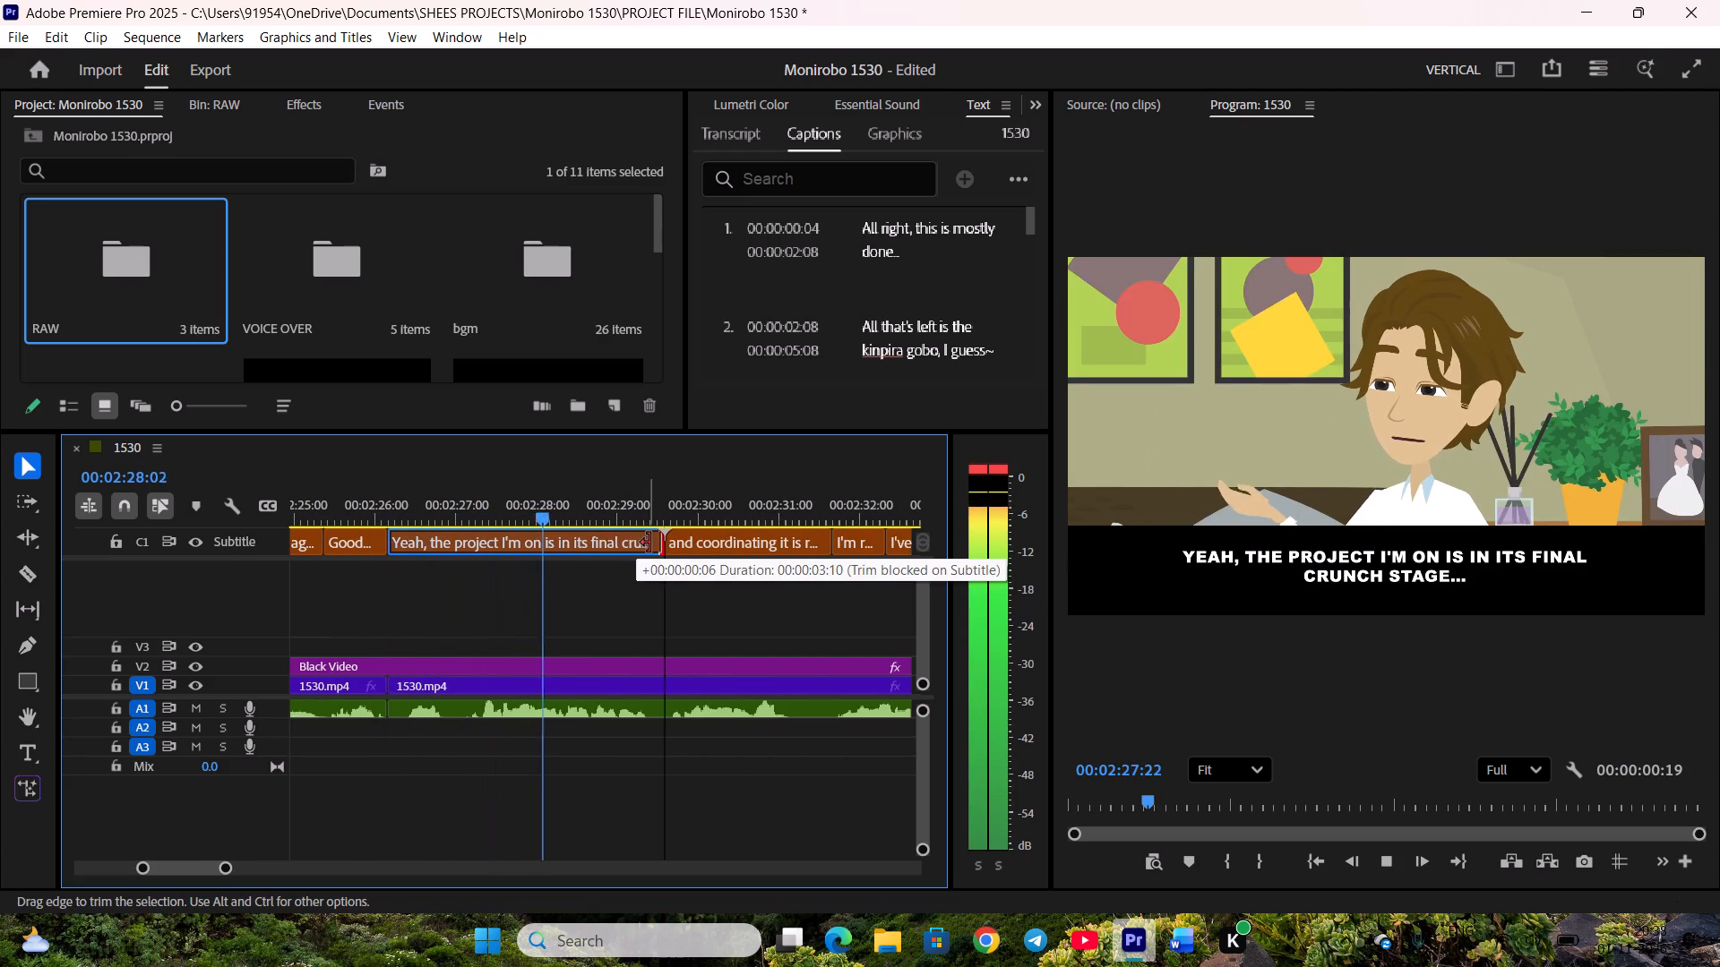
left_click_drag(649, 543, 650, 543)
scroll(667, 613, "down", 5)
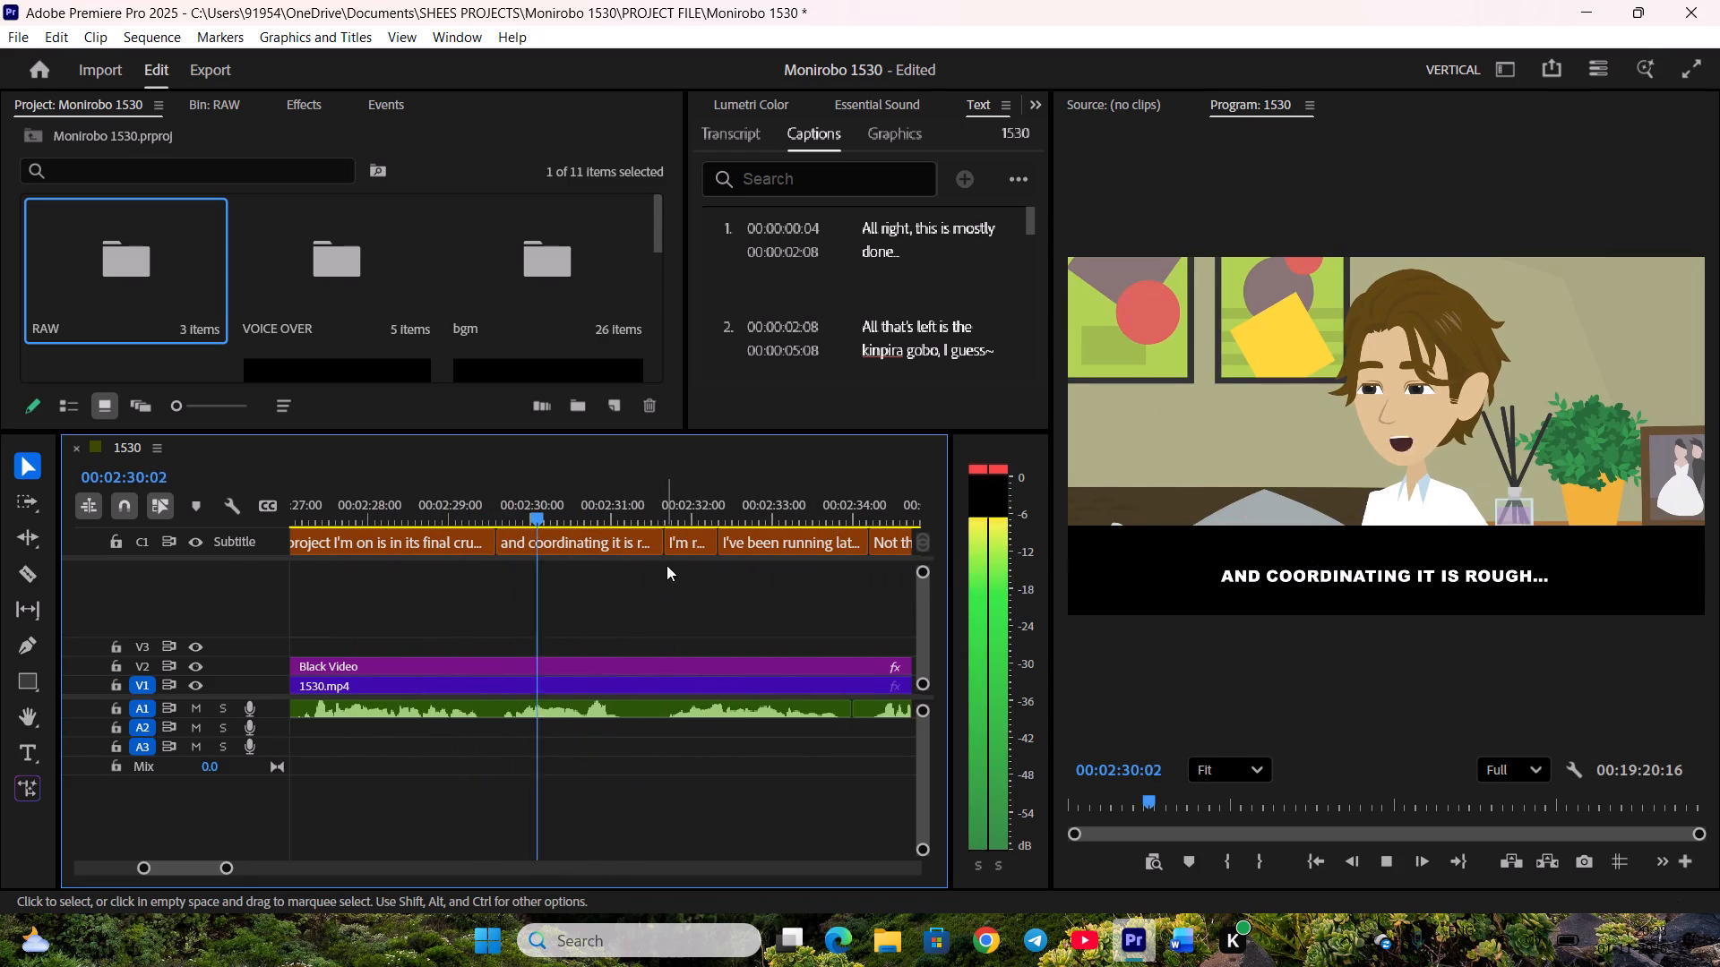
Pull the end of "I've been running late all the time lately." and the start of "Not that this makes up for it," back to the voice clip cut.
key("space")
key("space")
scroll(692, 609, "down", 4)
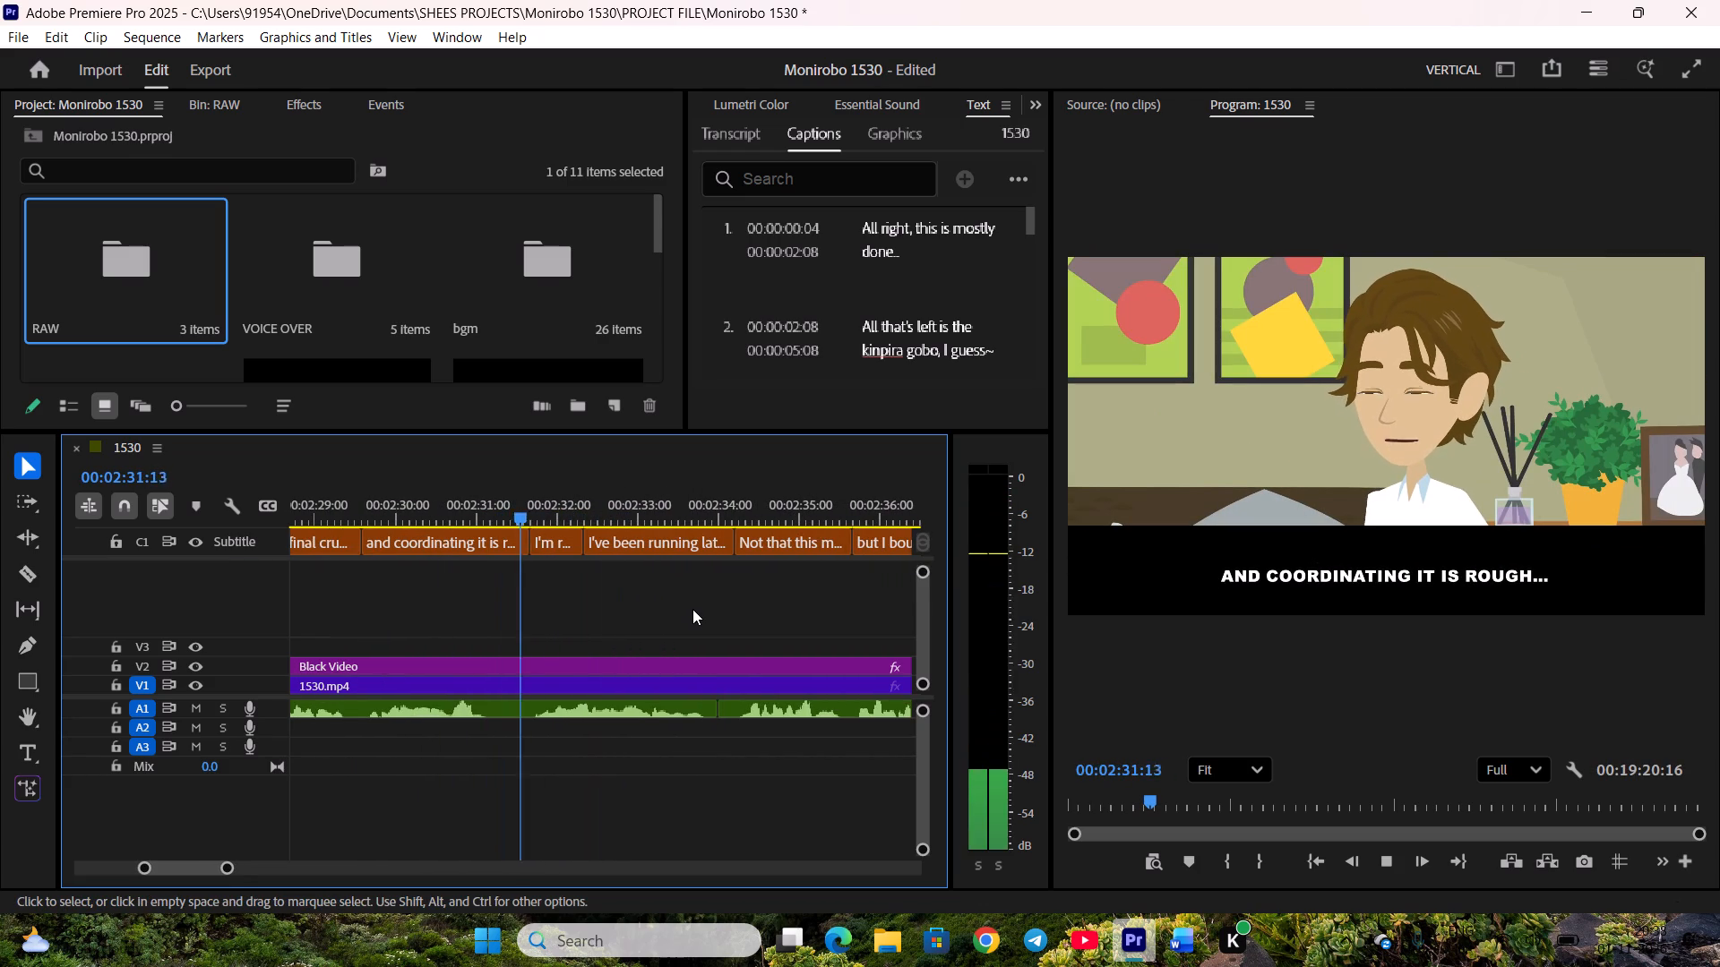
key("space")
left_click_drag(730, 548, 718, 548)
left_click_drag(735, 537, 726, 538)
key("space")
Pull the end of "but I bought some cream puffs." and the start of "Wow~, thank you!!!" back to the video cut and play on.
scroll(699, 576, "down", 8)
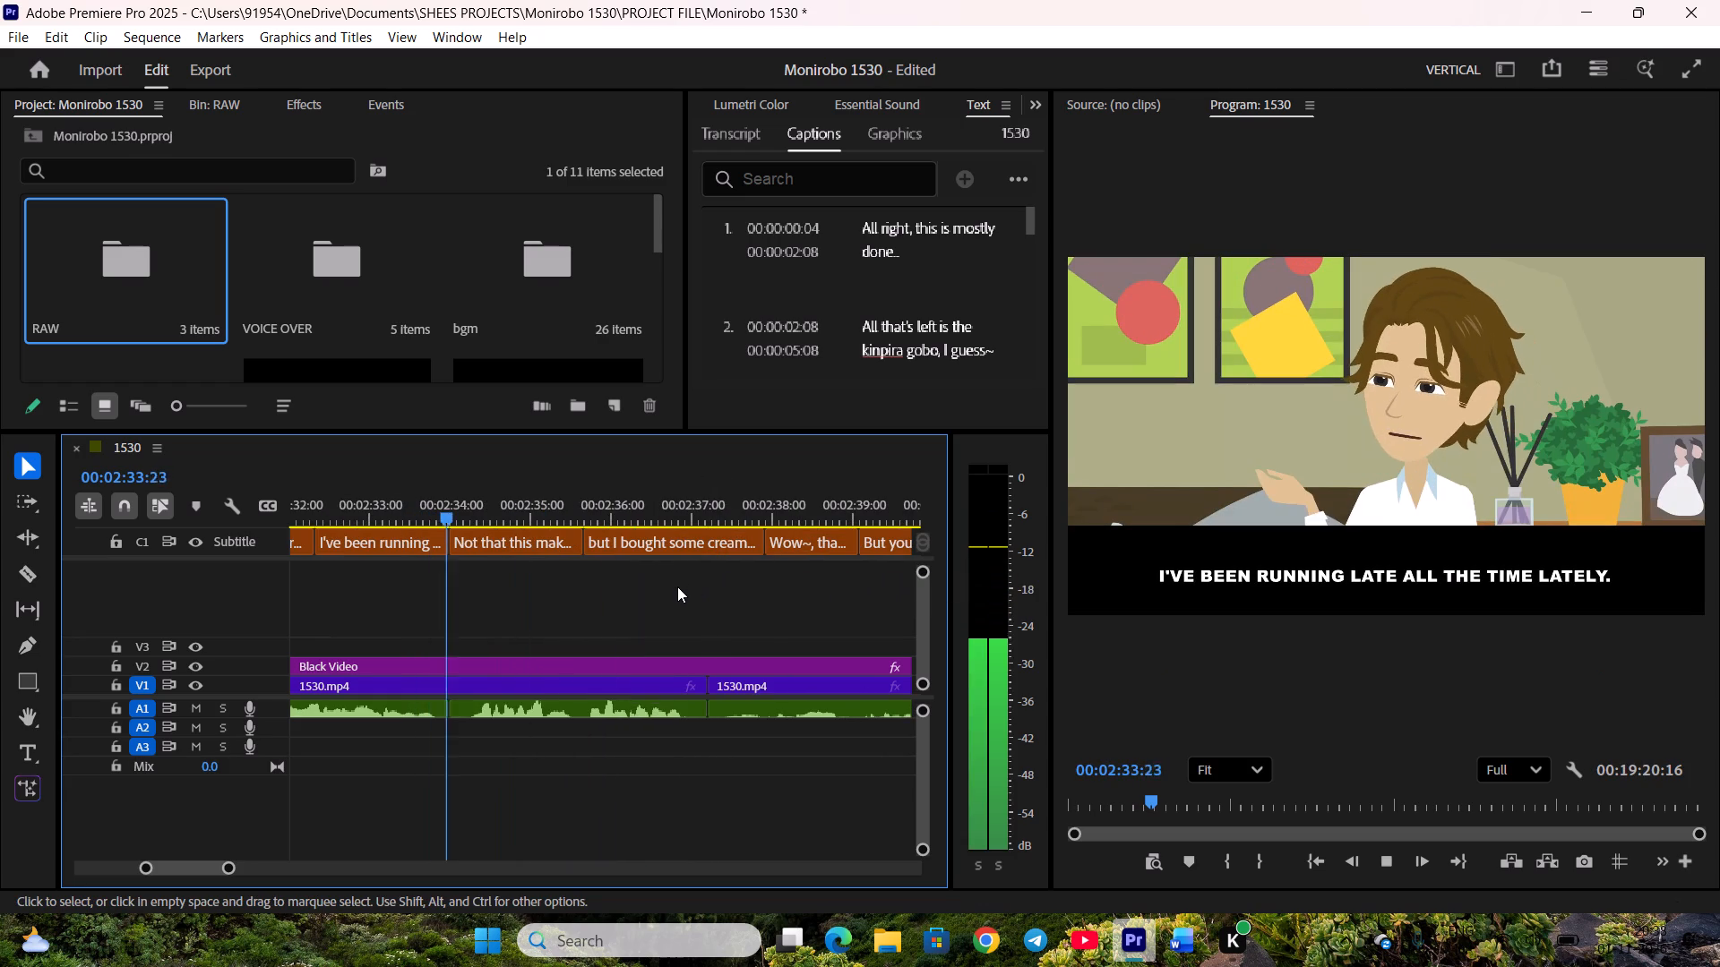
key("space")
key("space")
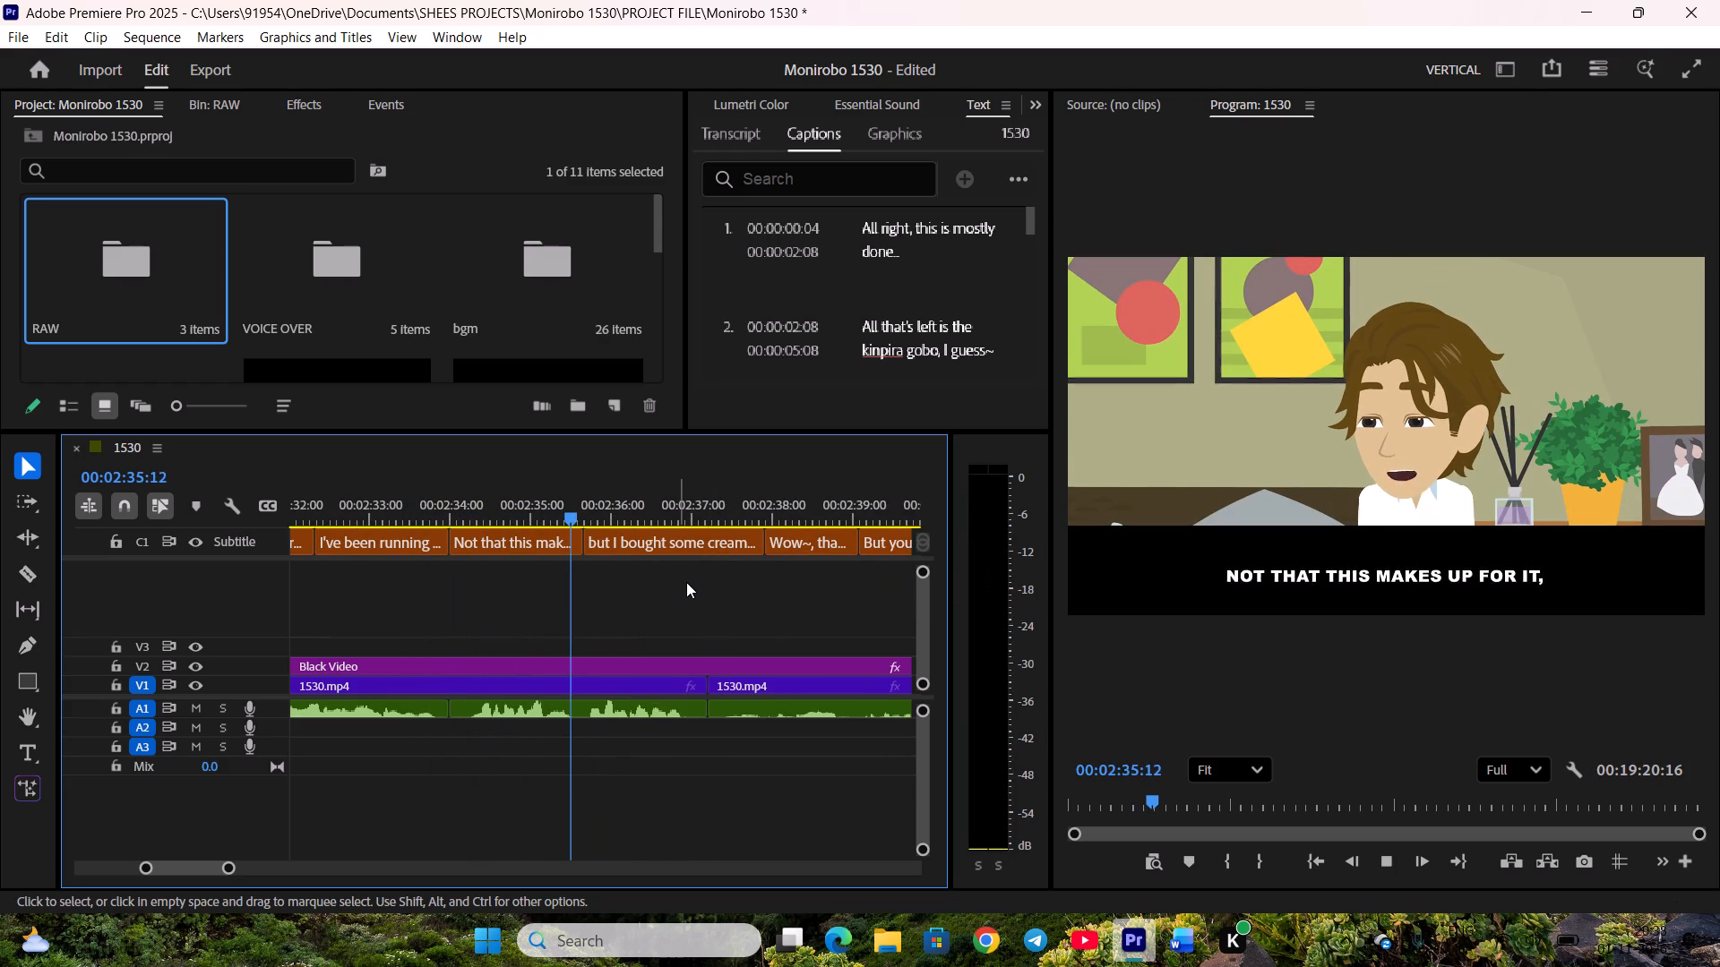
left_click_drag(765, 547, 703, 552)
key("space")
key("space")
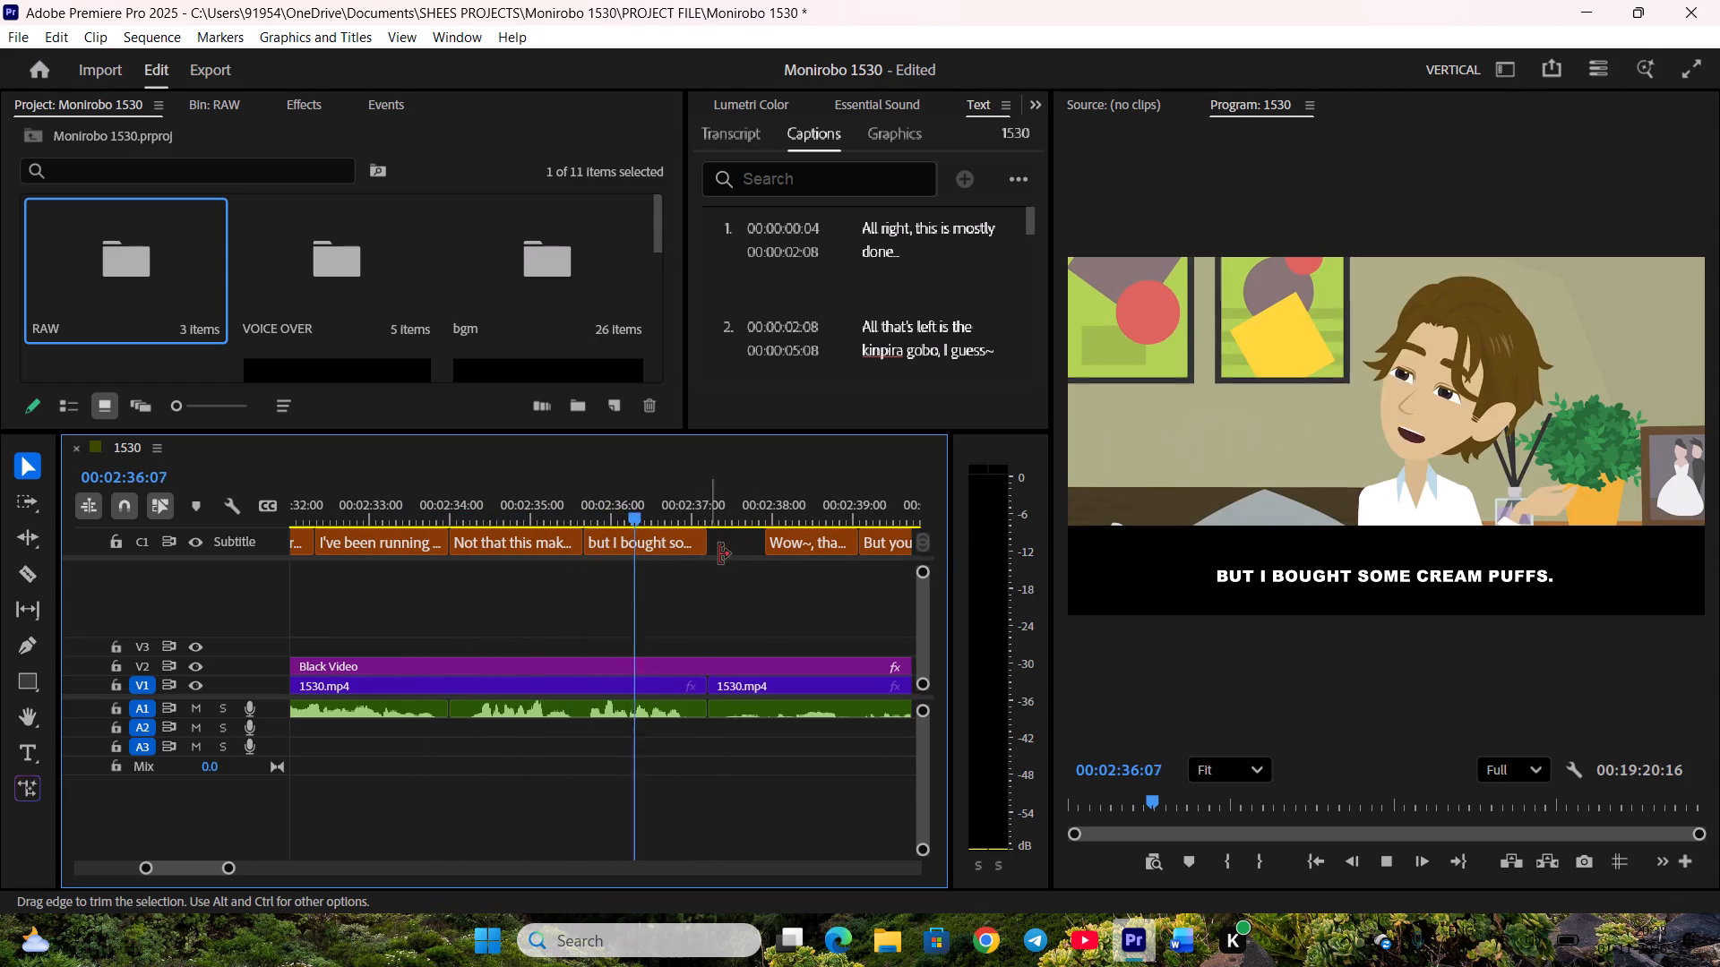
key("space")
left_click_drag(763, 546, 686, 553)
key("space")
scroll(674, 573, "down", 4)
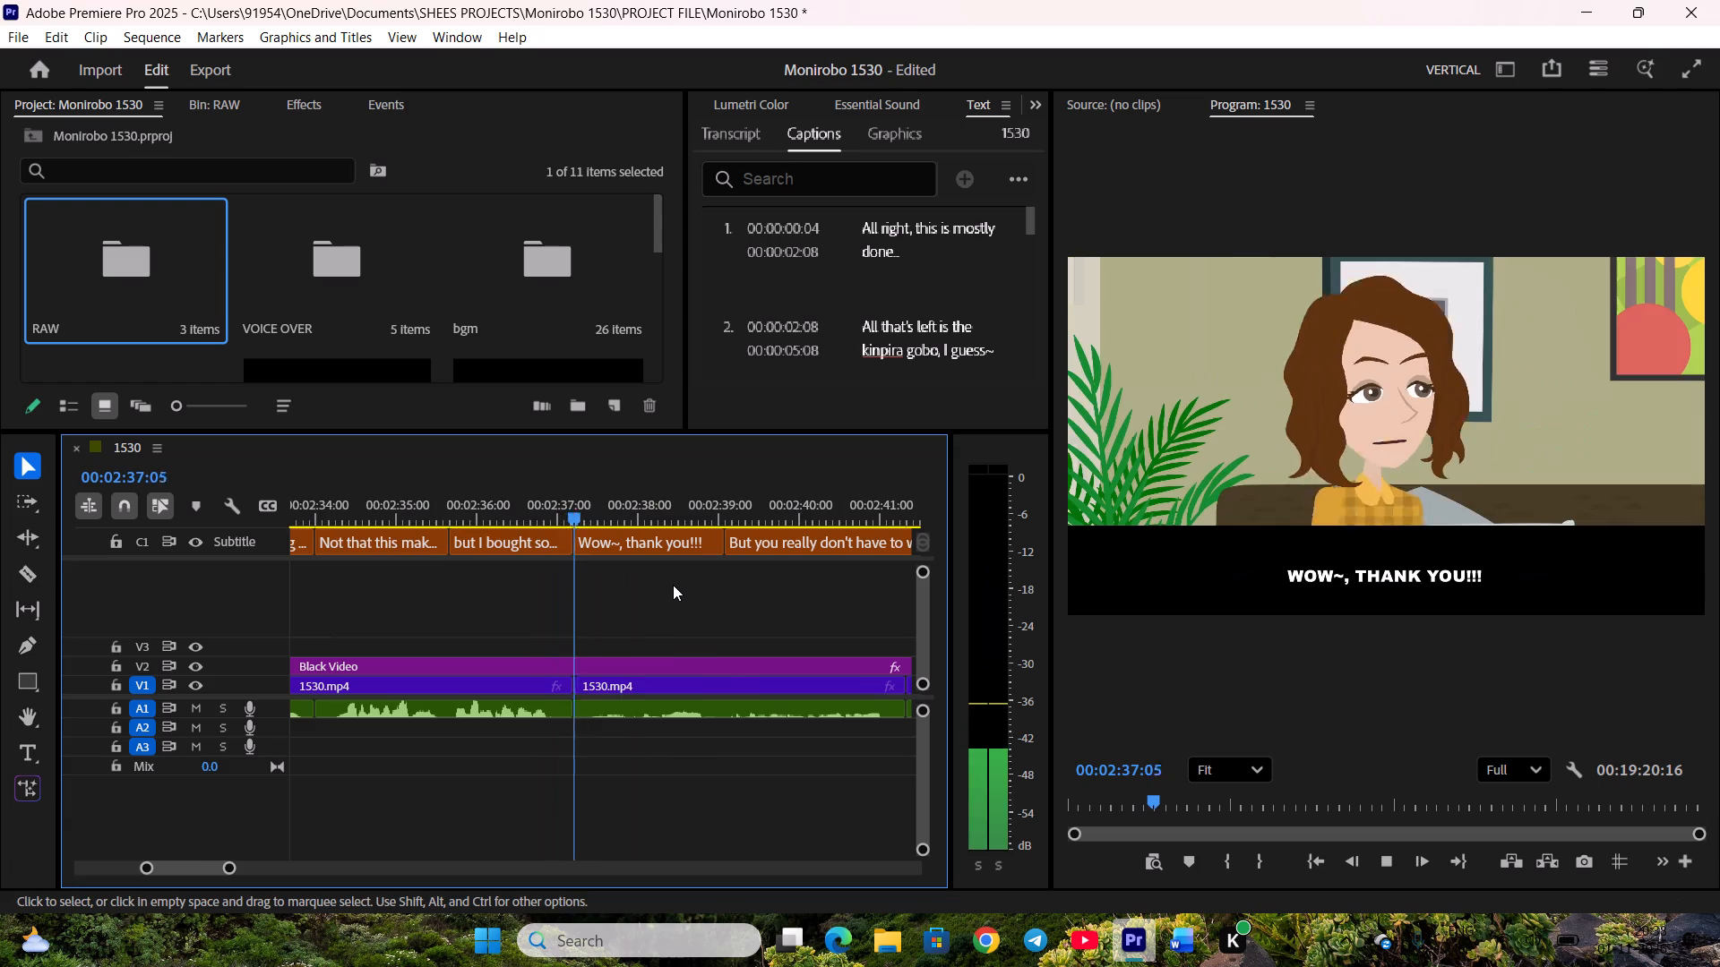
Raise the gain of the voice clip under "Wow~, thank you!!!" by 12 dB and play it back.
scroll(673, 585, "down", 3)
key("space")
left_click(675, 706)
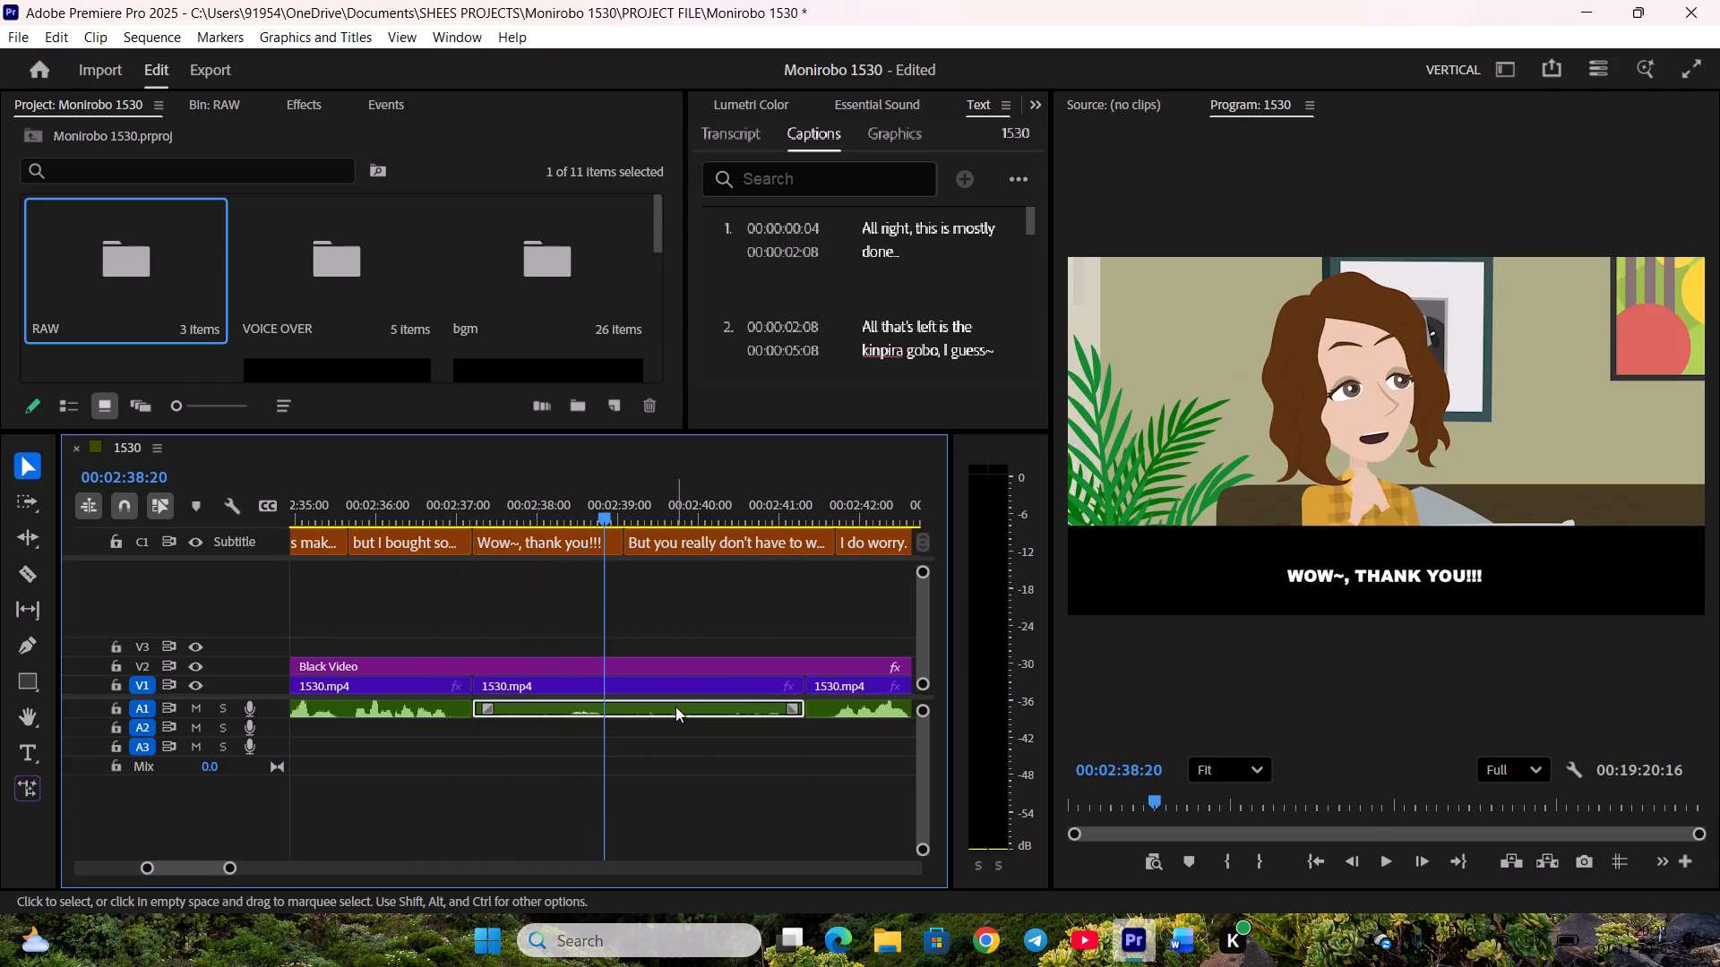
type("g12")
key("Return")
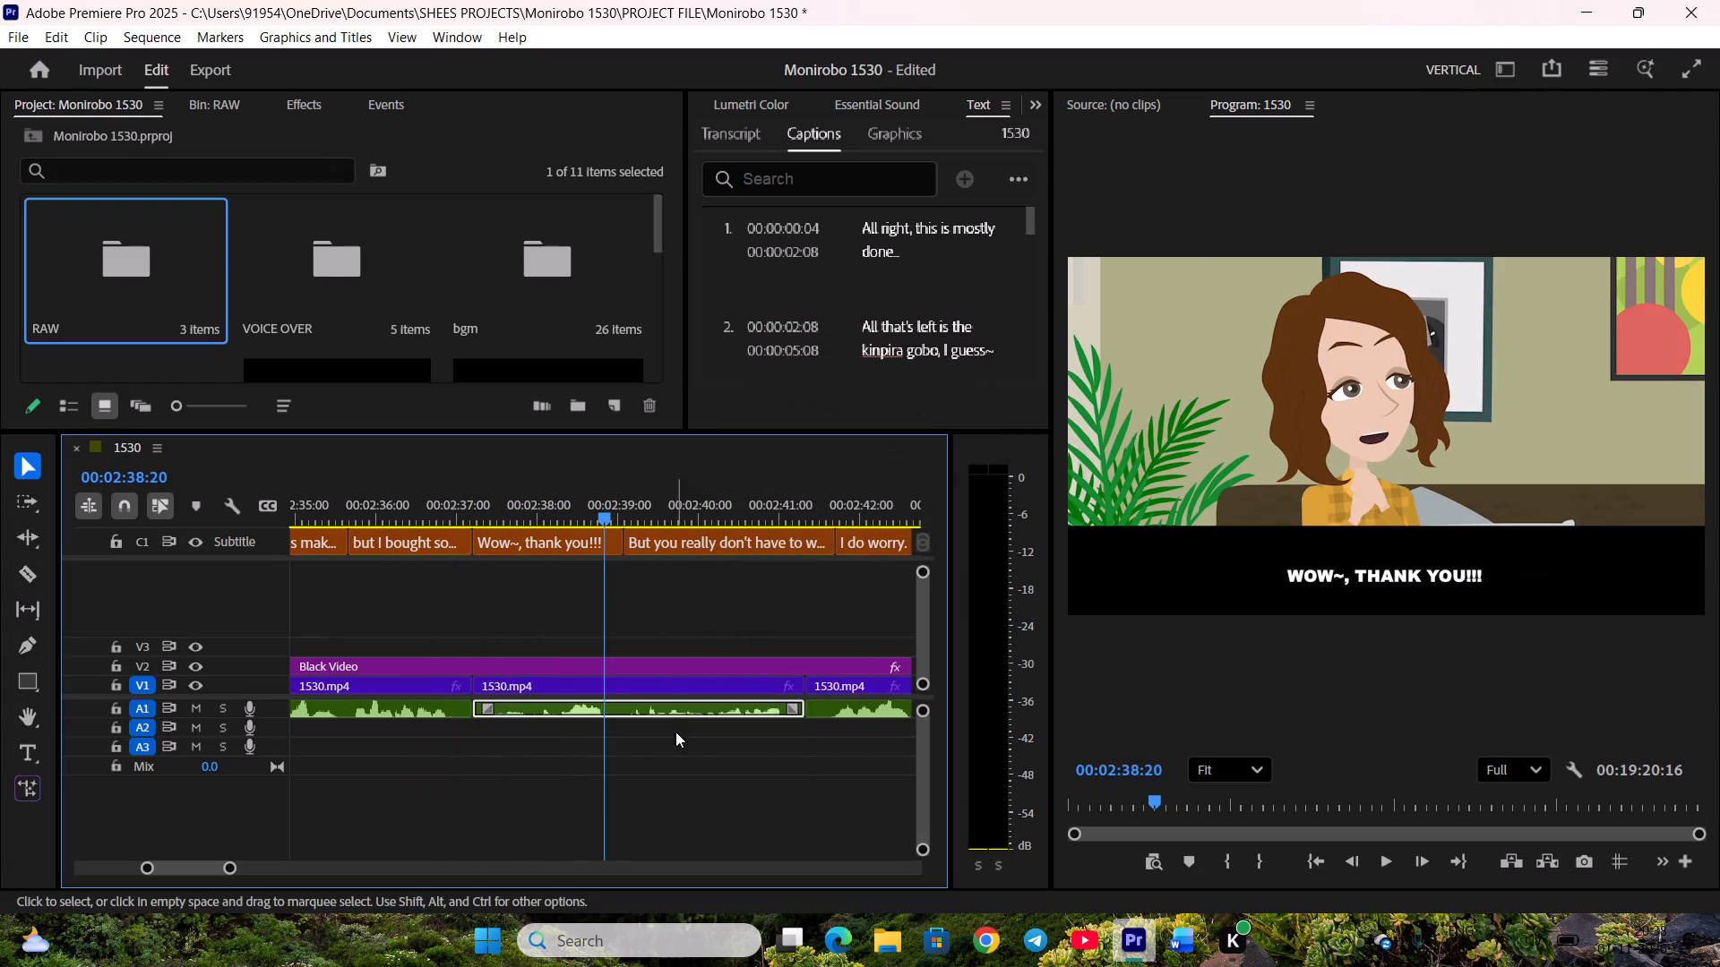
left_click(689, 762)
key("space")
Pull the end of "But you really don't have to worry about it..." and the start of "I do worry." back to the video cut.
scroll(703, 712, "down", 2)
key("space")
left_click_drag(761, 543, 745, 543)
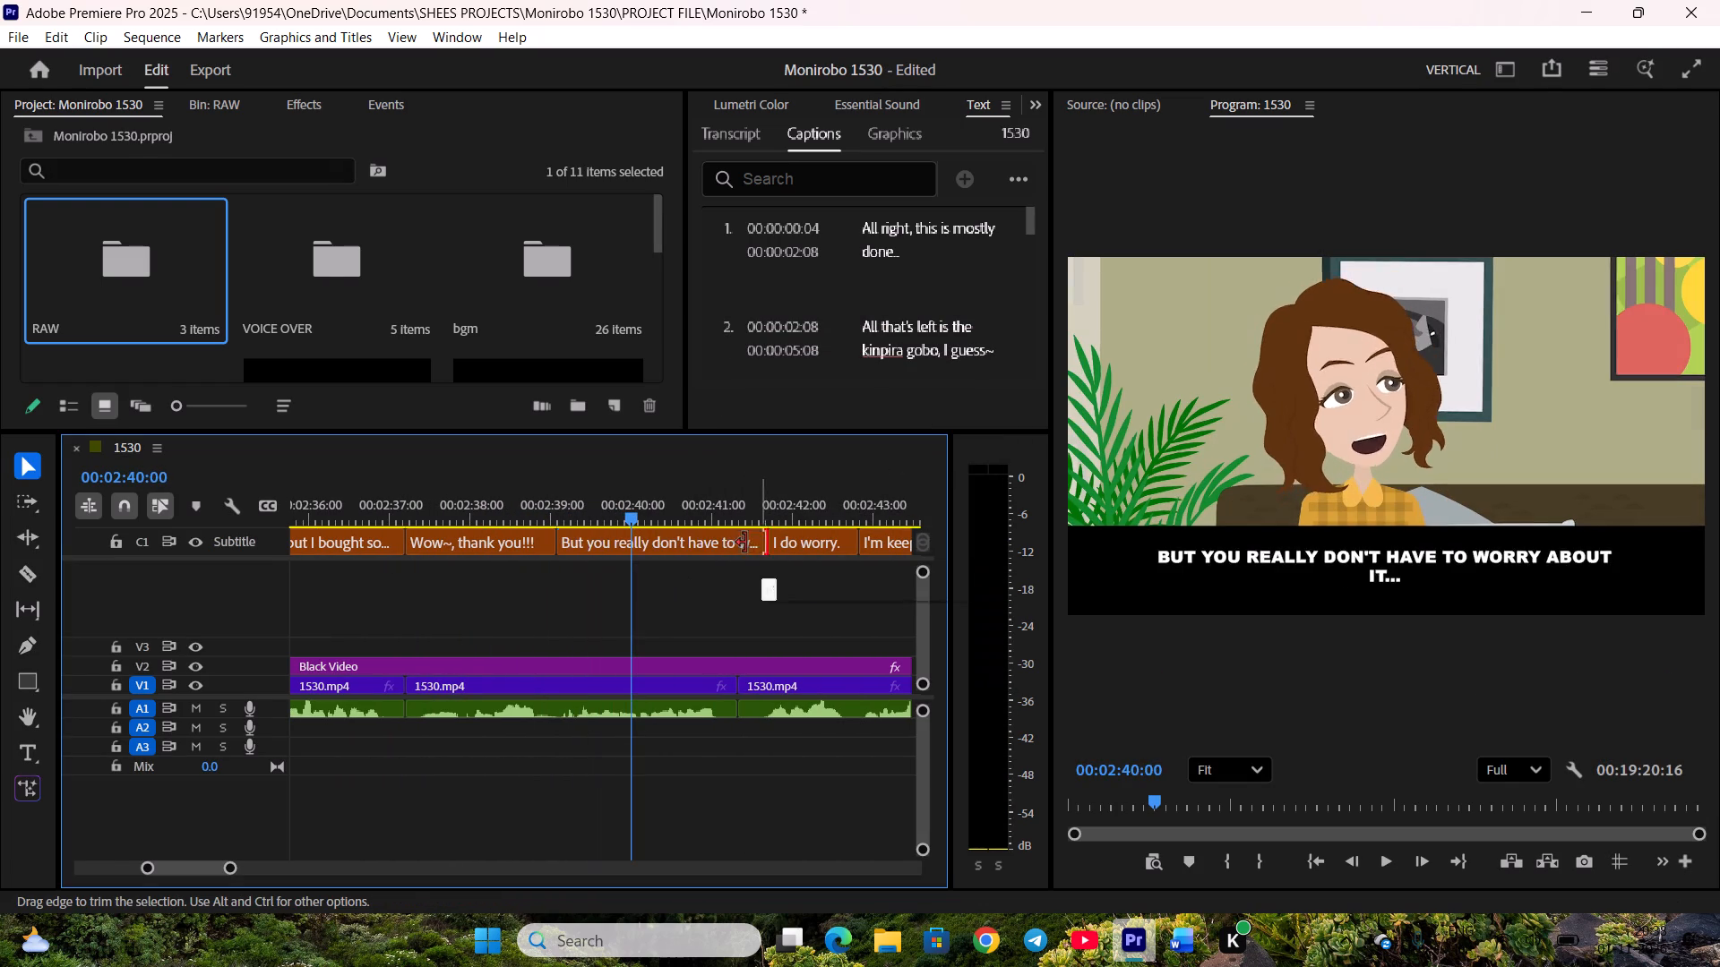
left_click_drag(745, 543, 733, 543)
key("space")
key("space")
left_click_drag(767, 547, 734, 550)
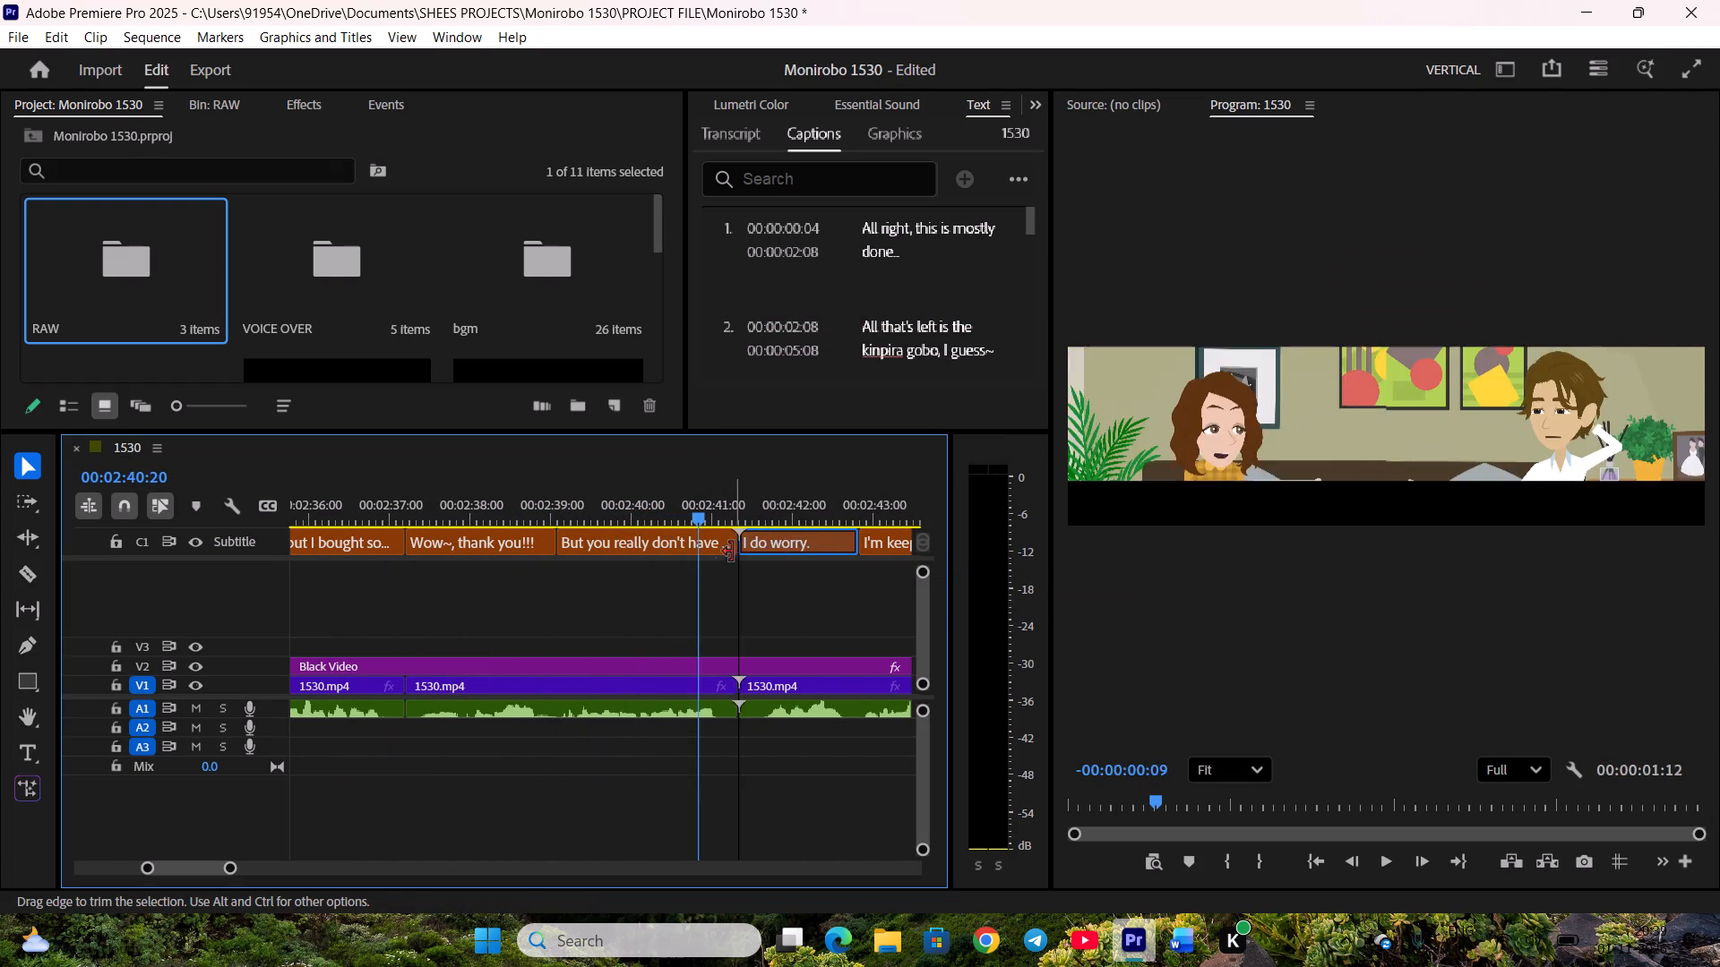
Move the start of "Really," to the start of the nested sequence and extend "I'm keeping you up until this hour every time..." to meet it.
scroll(723, 577, "down", 4)
key("space")
scroll(708, 596, "down", 3)
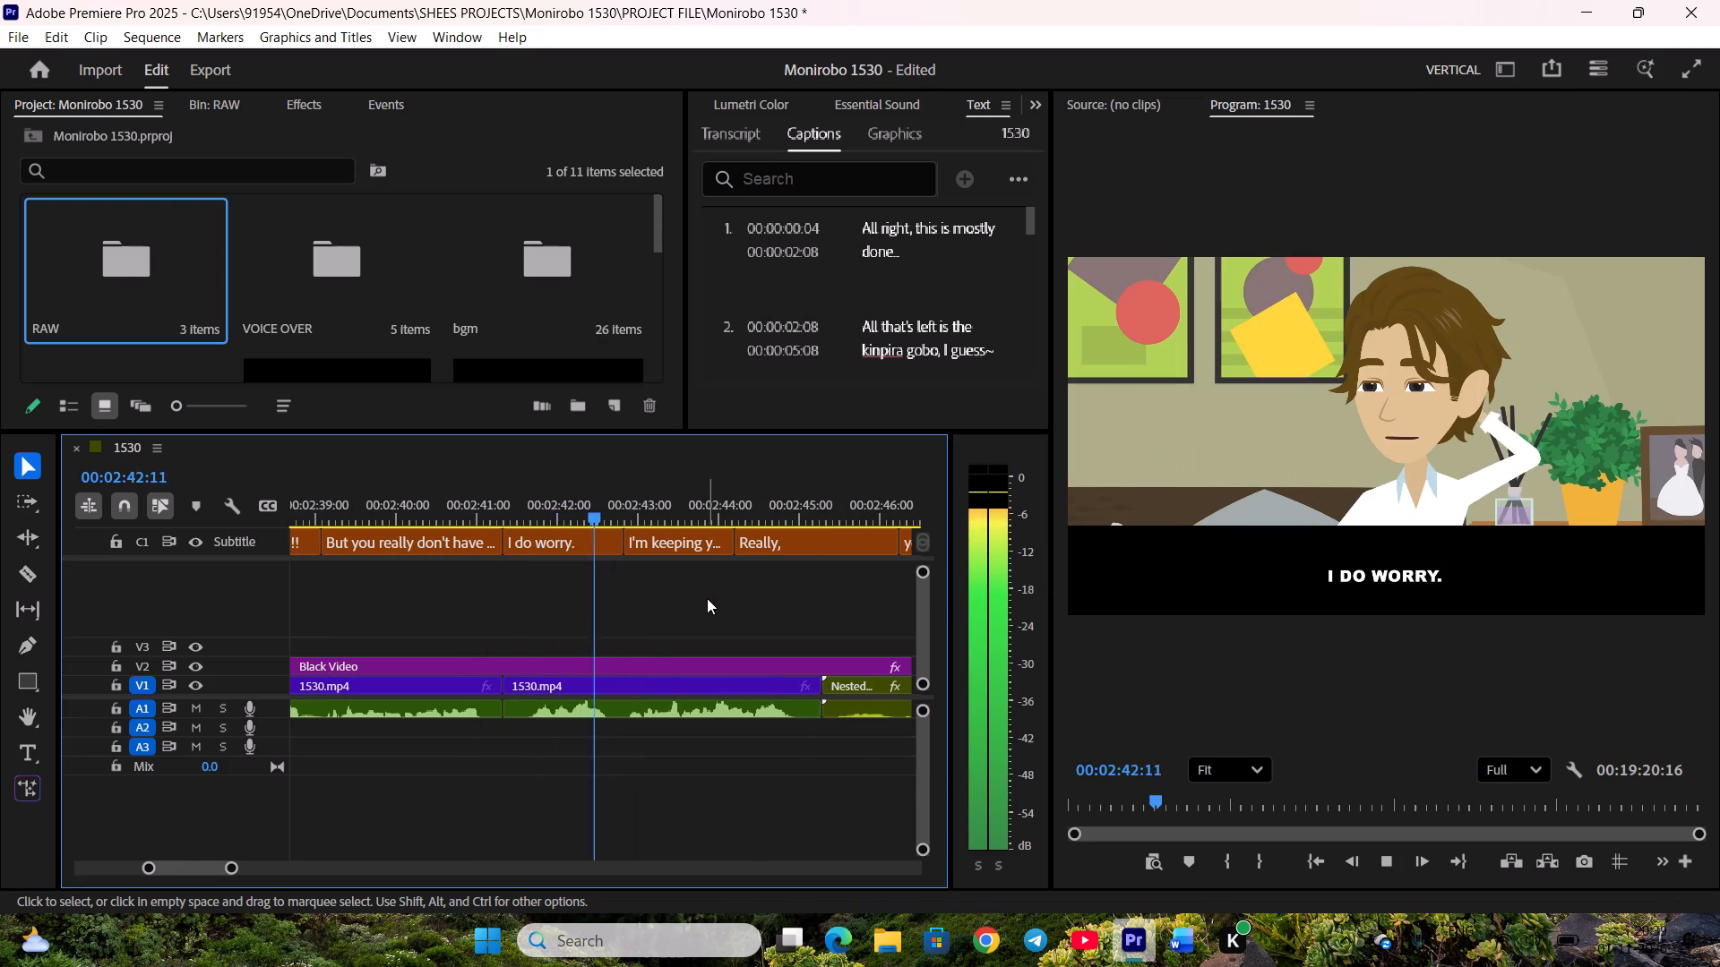
key("space")
scroll(707, 600, "down", 3)
key("space")
key("space")
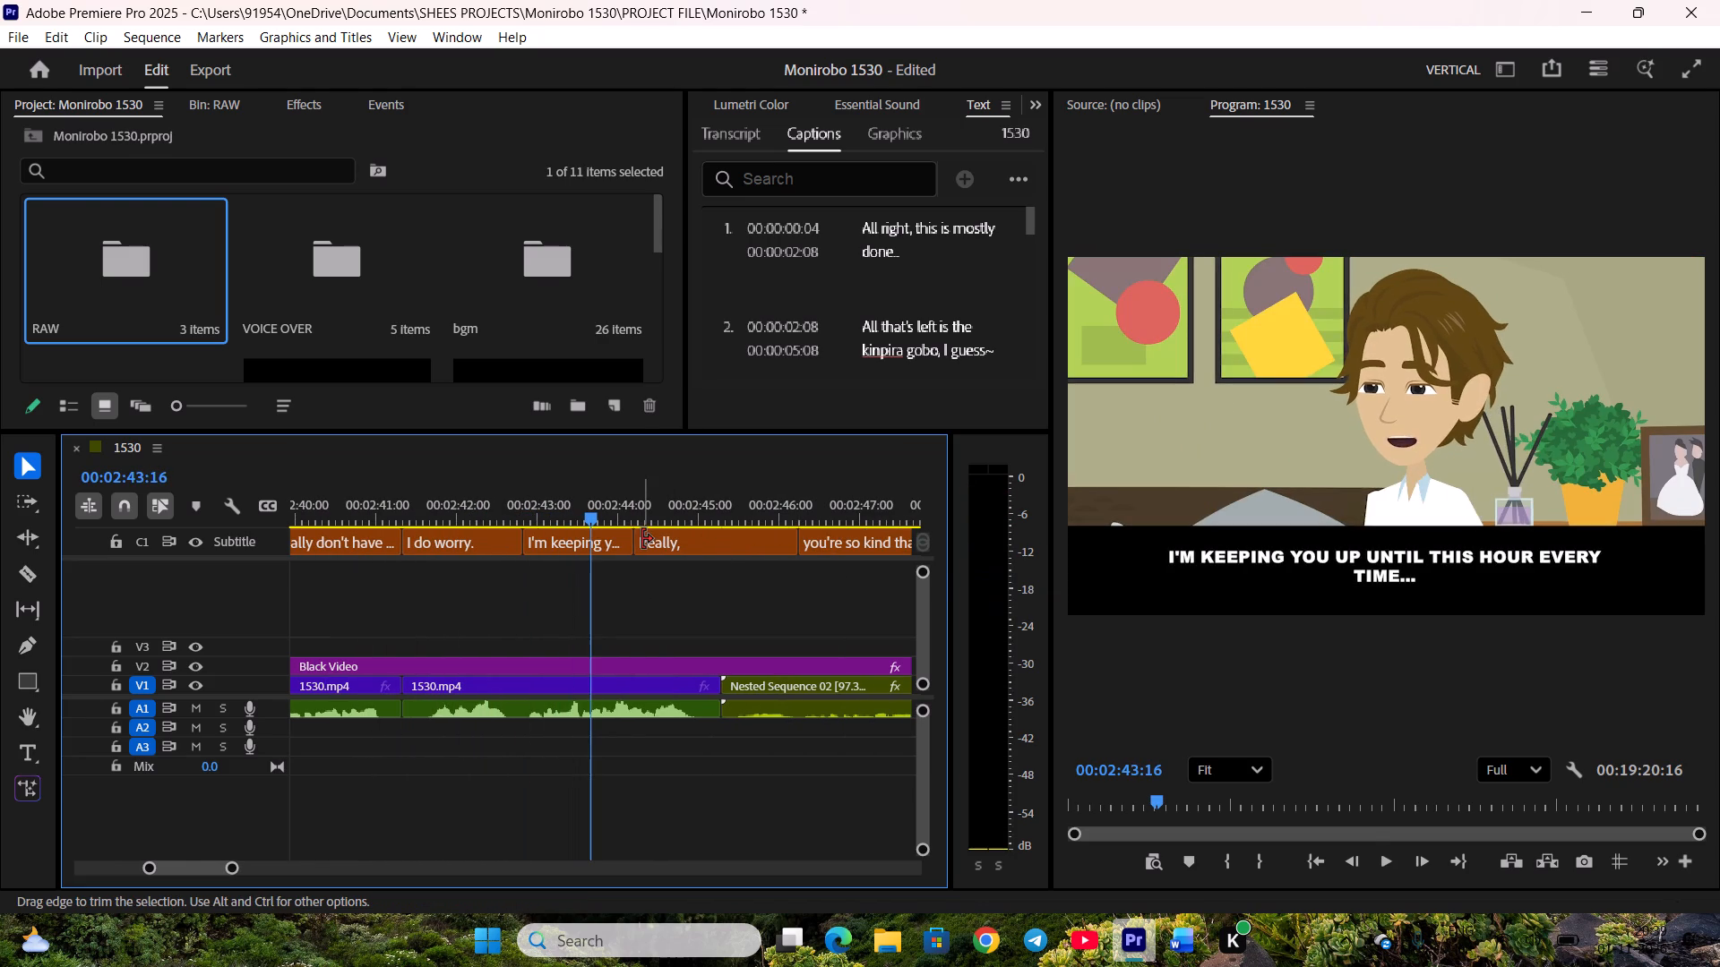
left_click_drag(642, 539, 729, 542)
left_click_drag(630, 547, 707, 547)
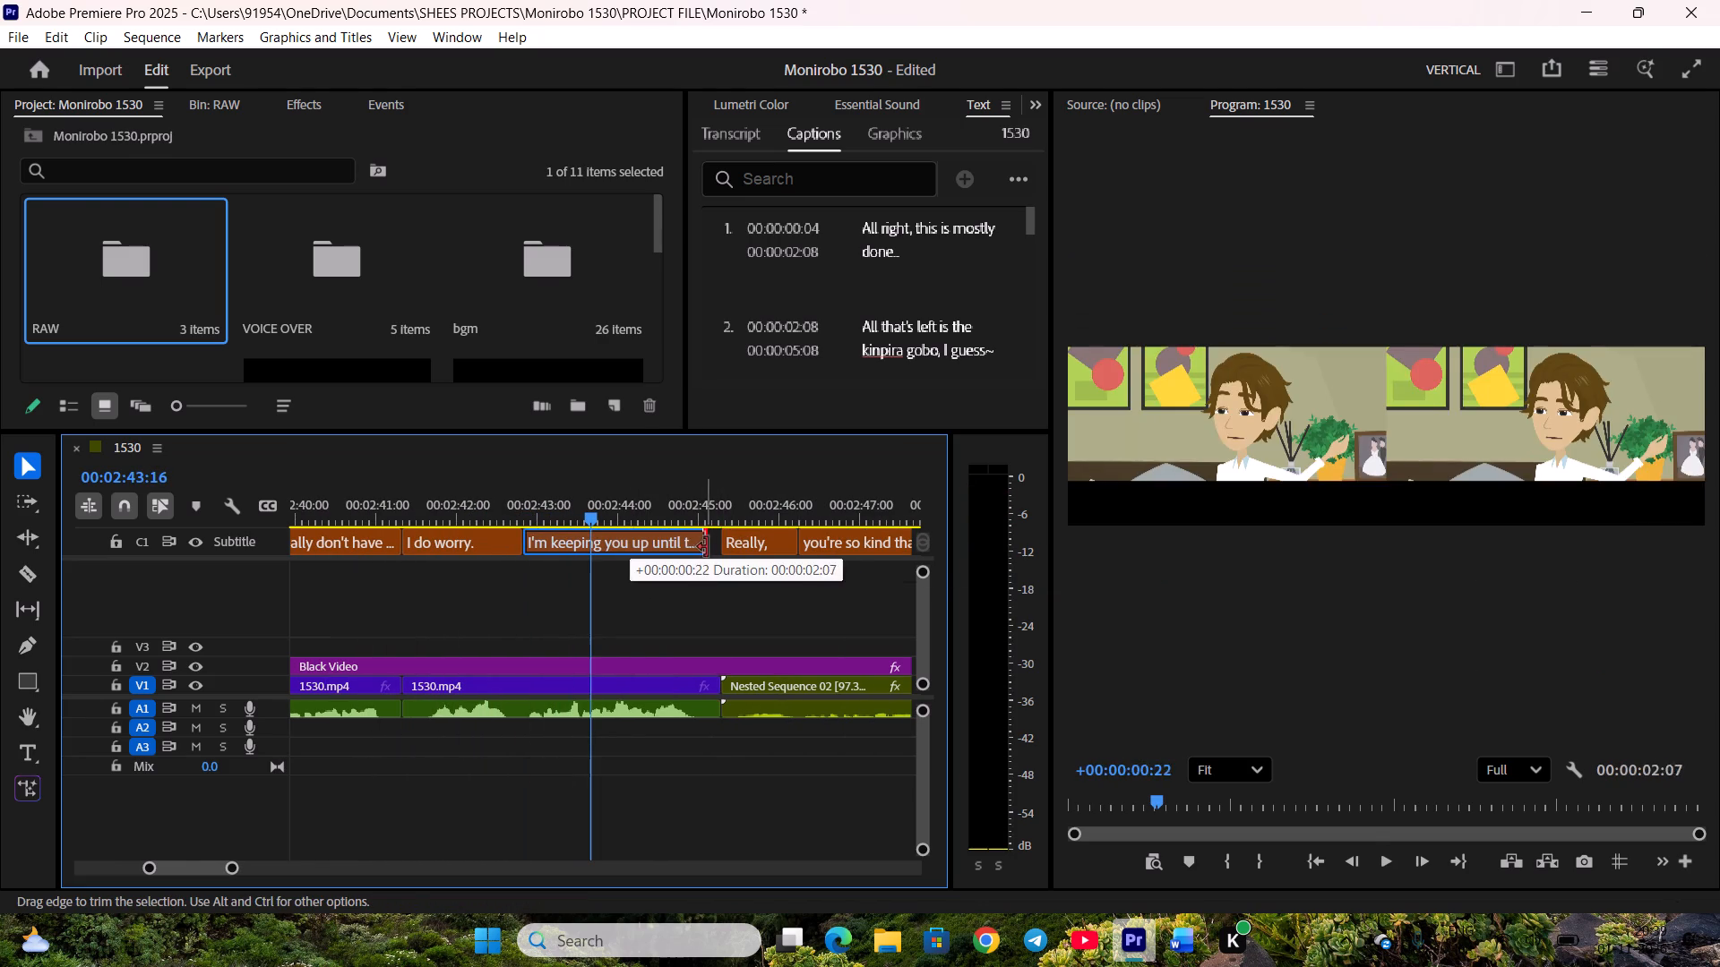
left_click_drag(707, 547, 718, 547)
Raise the gain of the nested sequence's audio clip under "Really," by 13 dB and play it back.
key("space")
scroll(661, 587, "down", 7)
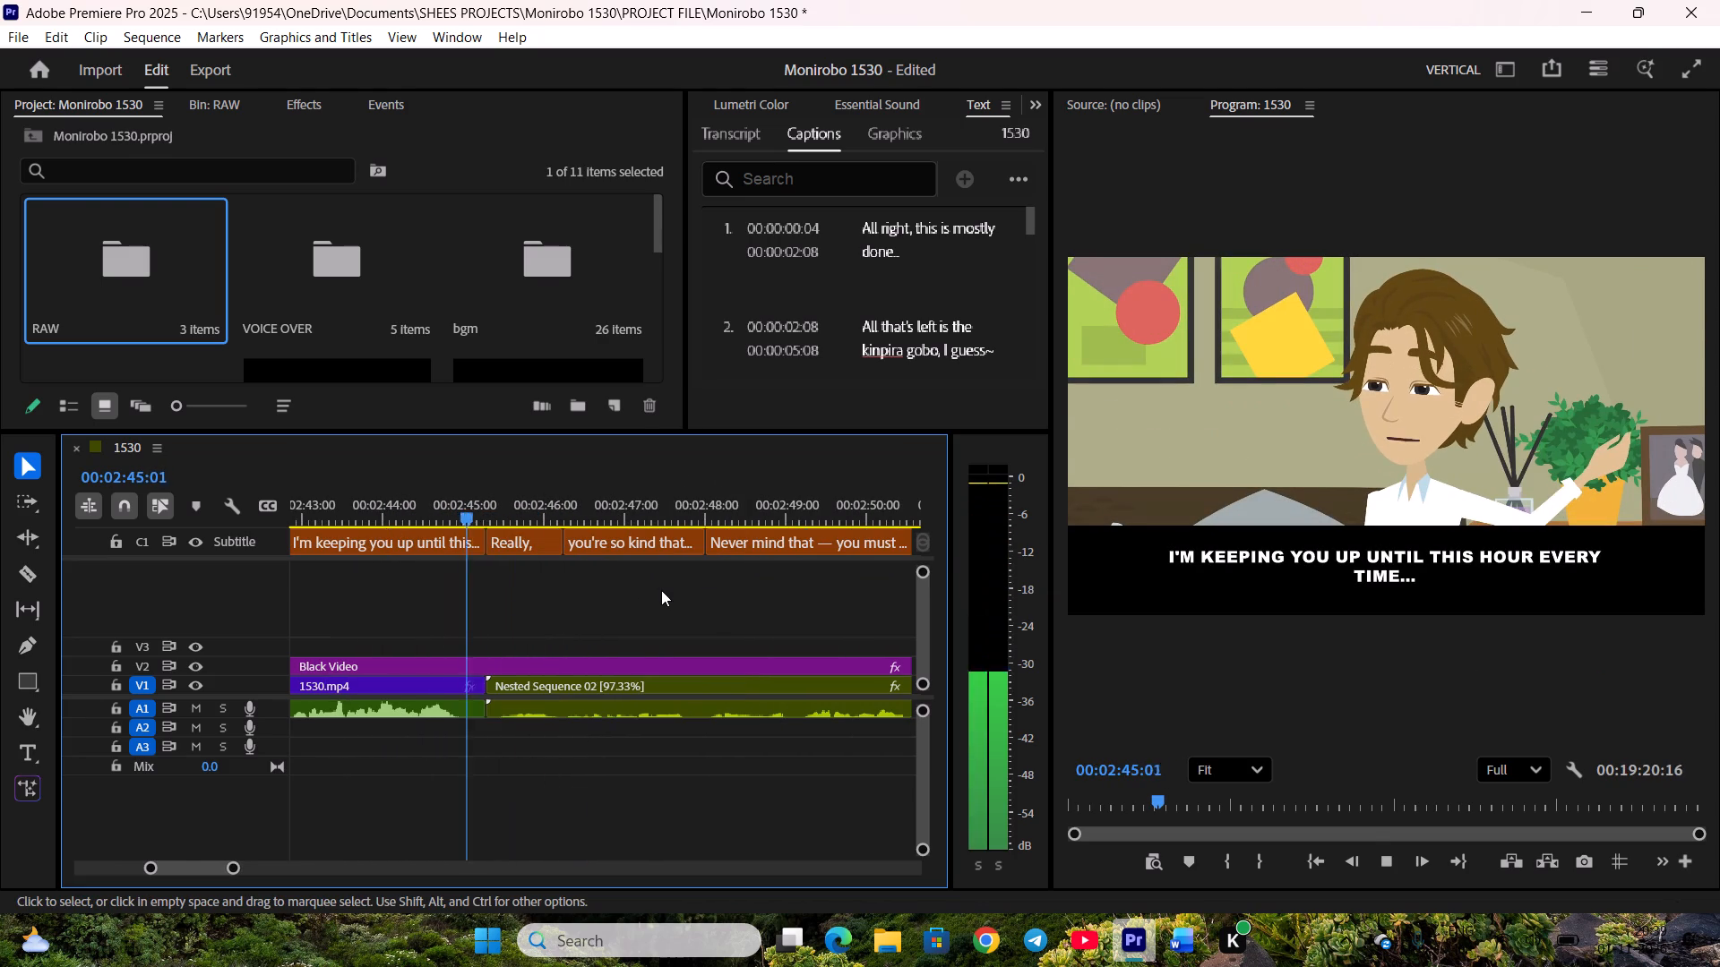
key("space")
left_click(678, 704)
key("g")
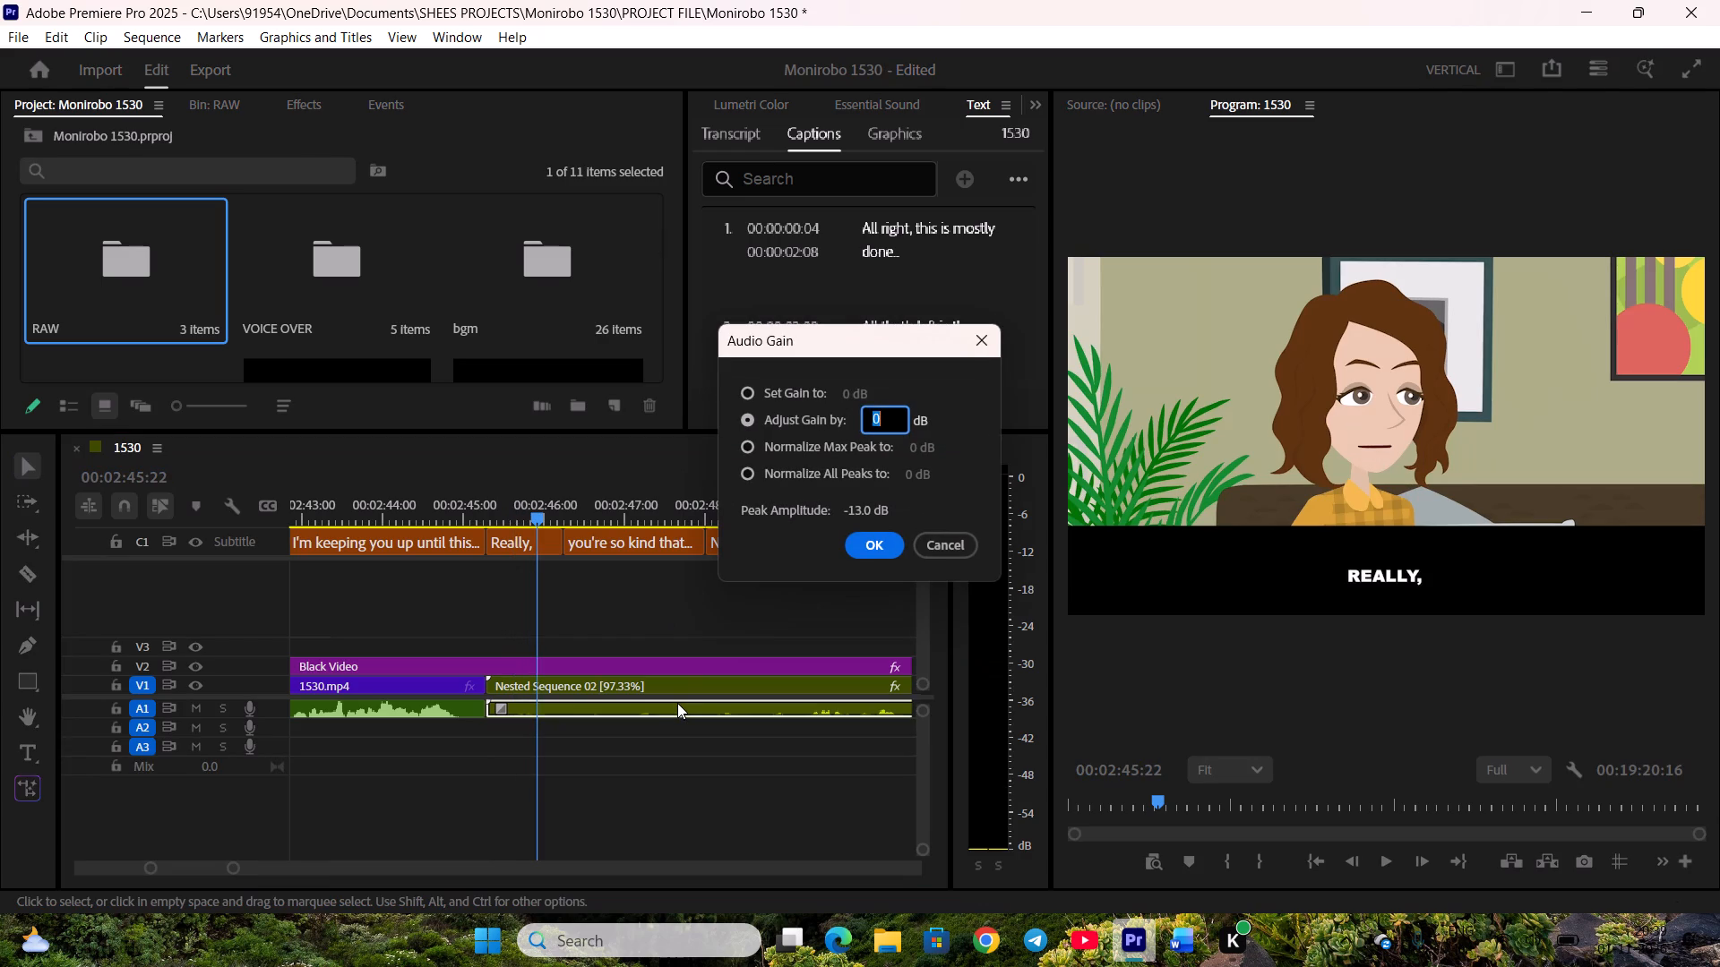
type("13")
key("Return")
left_click(704, 777)
key("space")
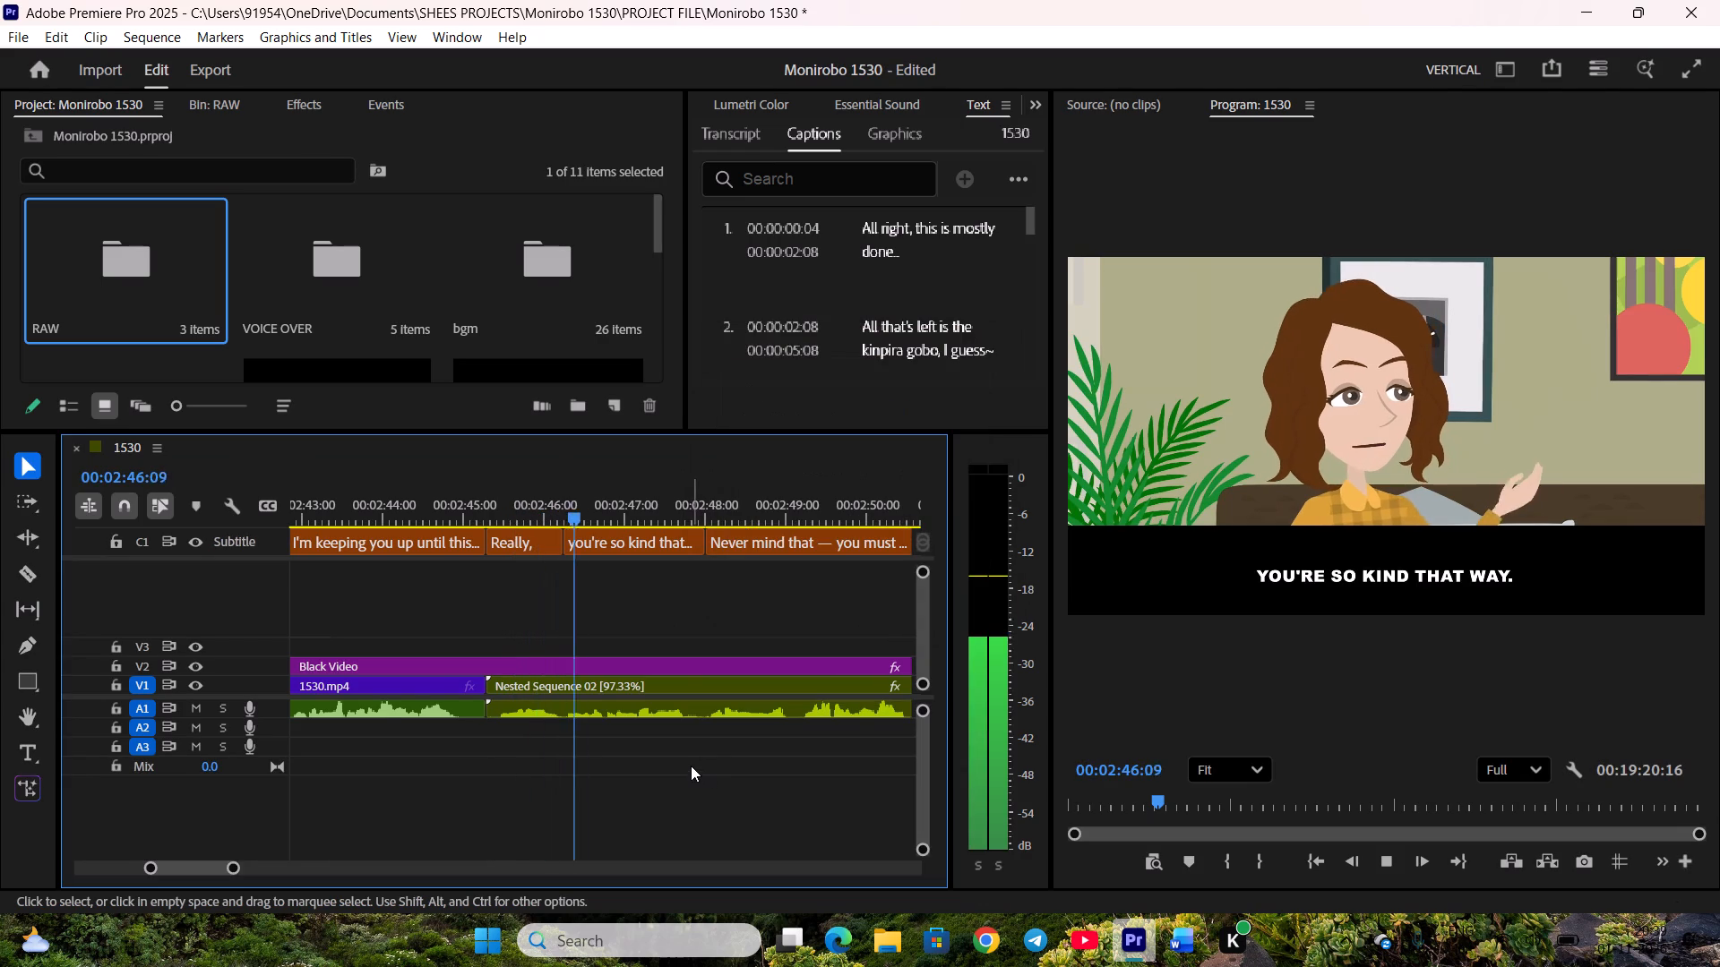
Pull the end of "you're so kind that way." and the start of "Never mind that — you must be hungry, right?" slightly earlier to match the speech.
scroll(691, 766, "down", 3)
key("space")
scroll(673, 727, "down", 1)
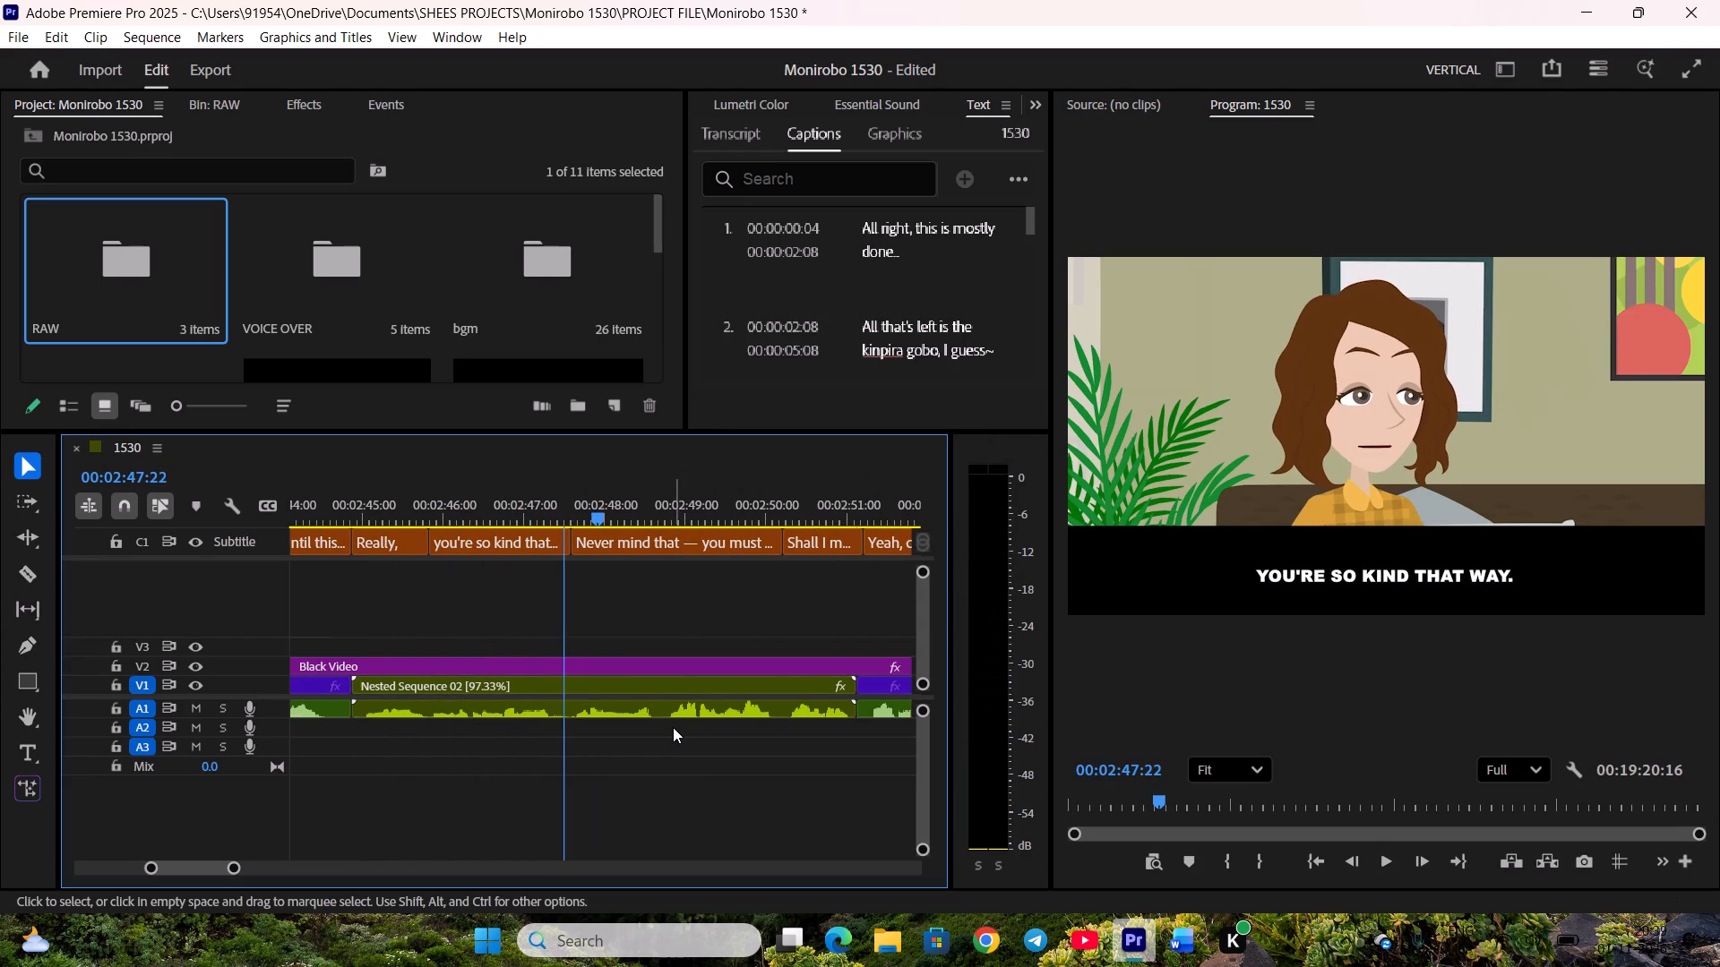
left_click(562, 547)
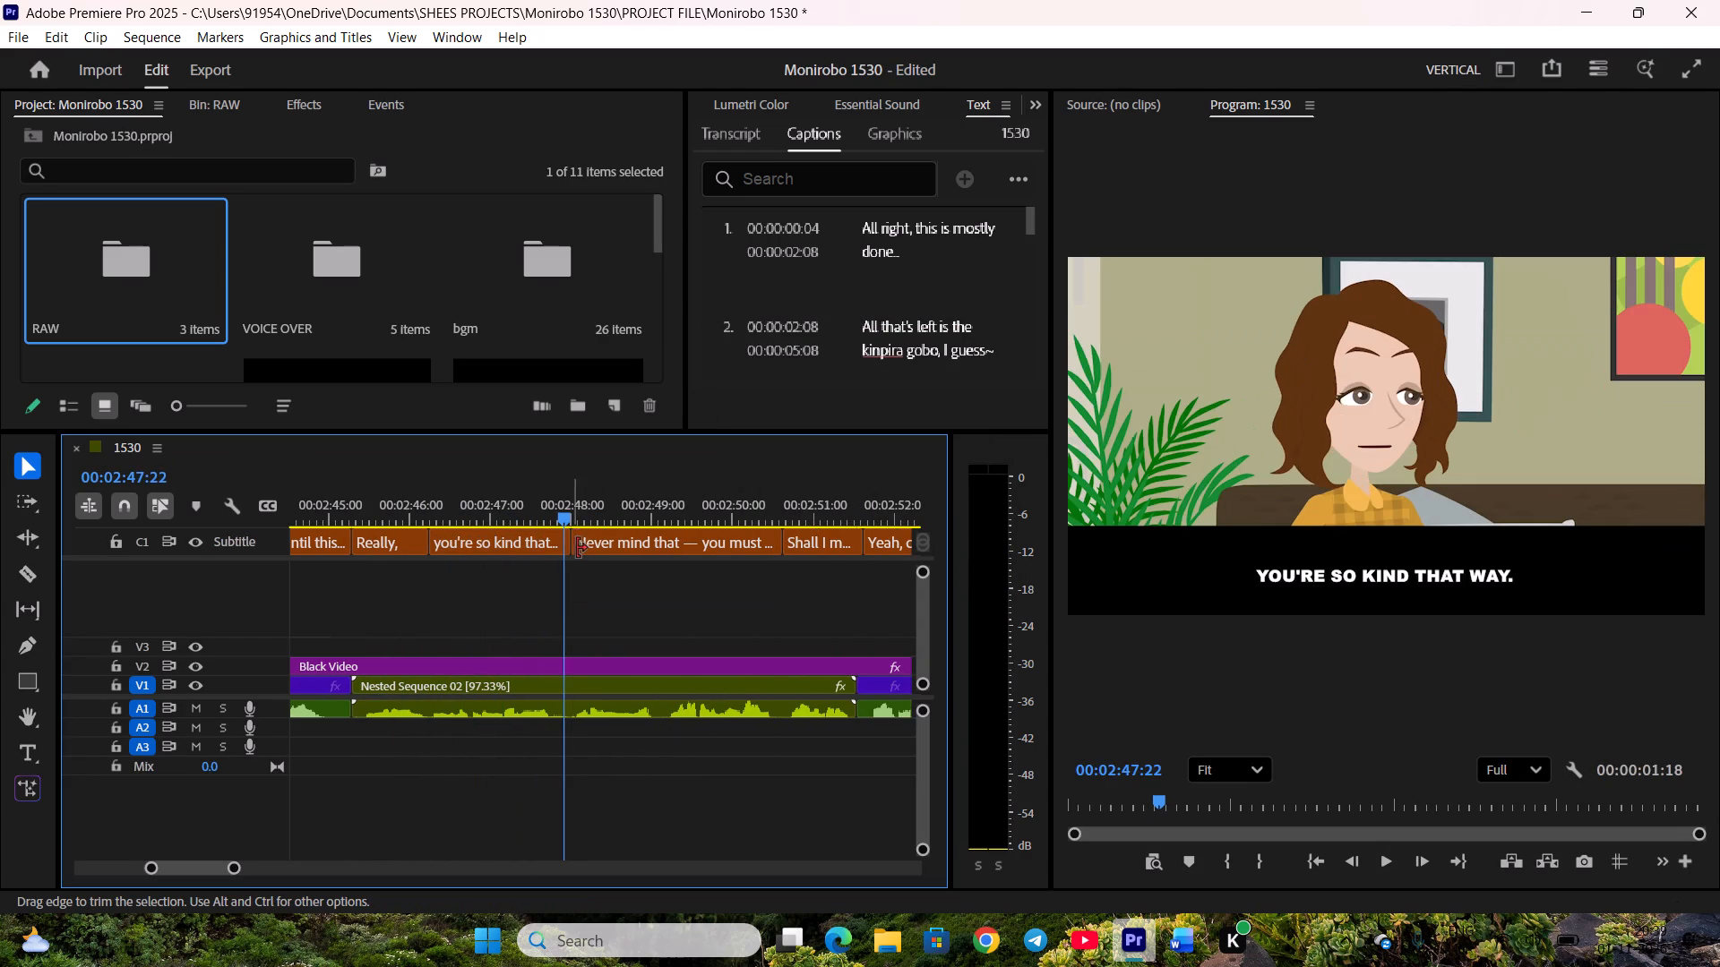
left_click_drag(563, 551, 555, 550)
left_click_drag(576, 549, 568, 549)
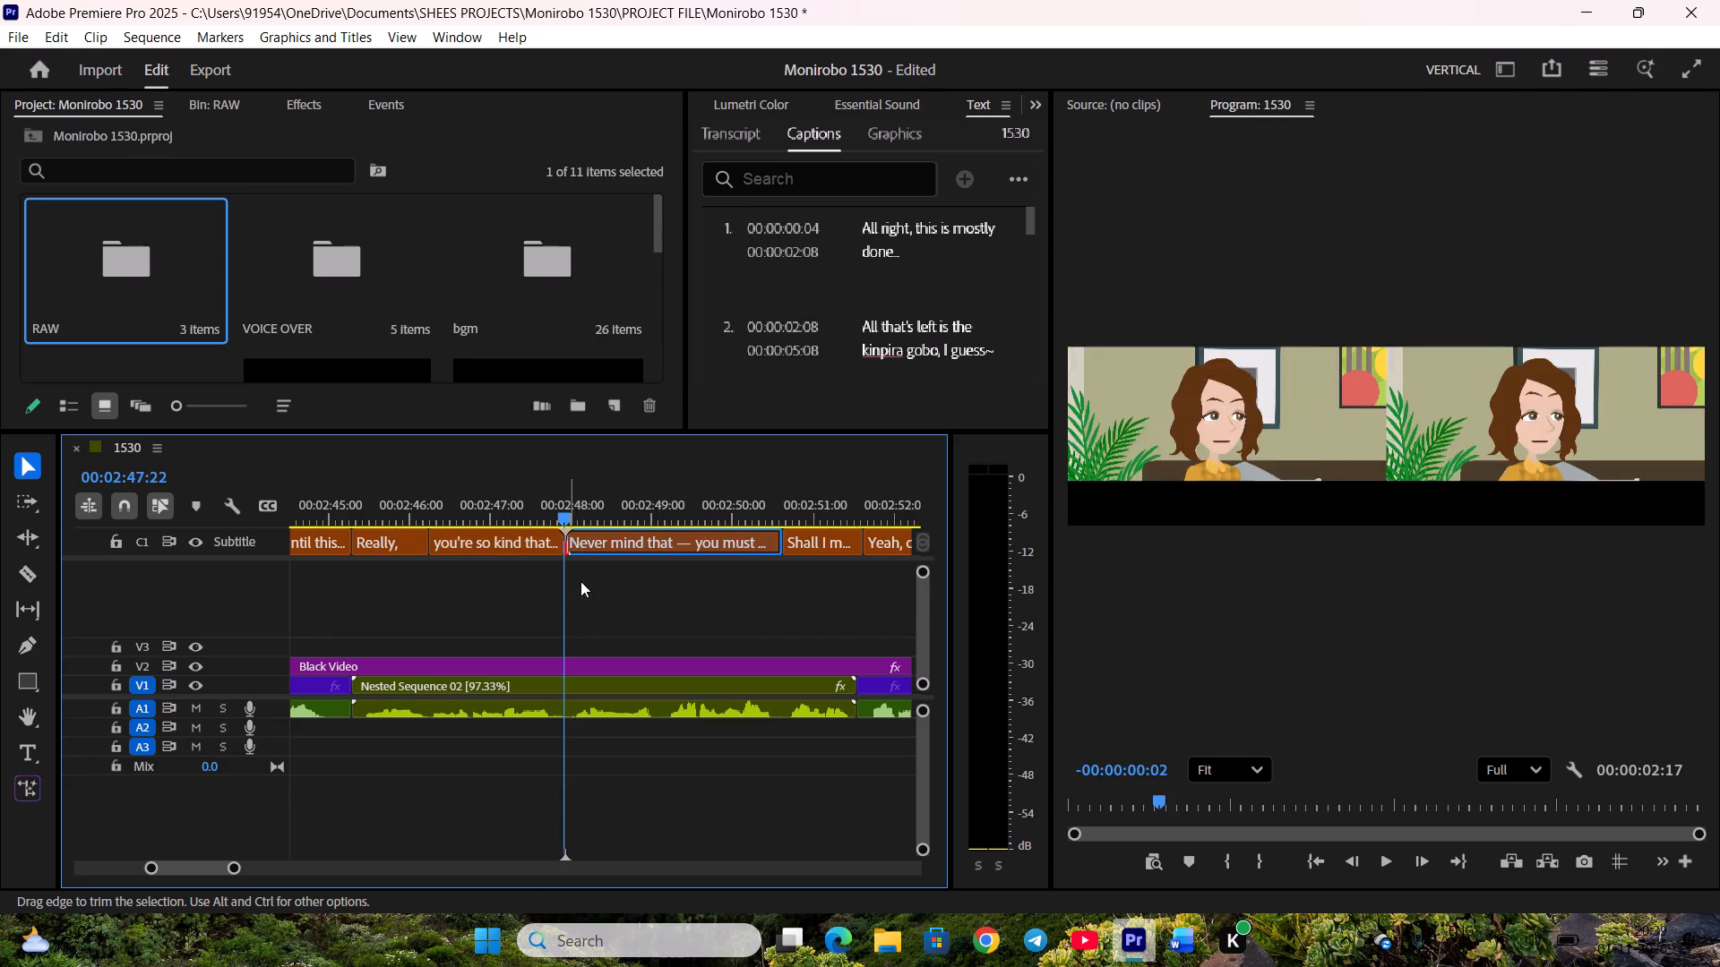
Pull the end of "Shall I make dinner?" and the start of "Yeah, could I ask..." back to the end of the nested sequence.
key("space")
scroll(589, 588, "down", 4)
key("space")
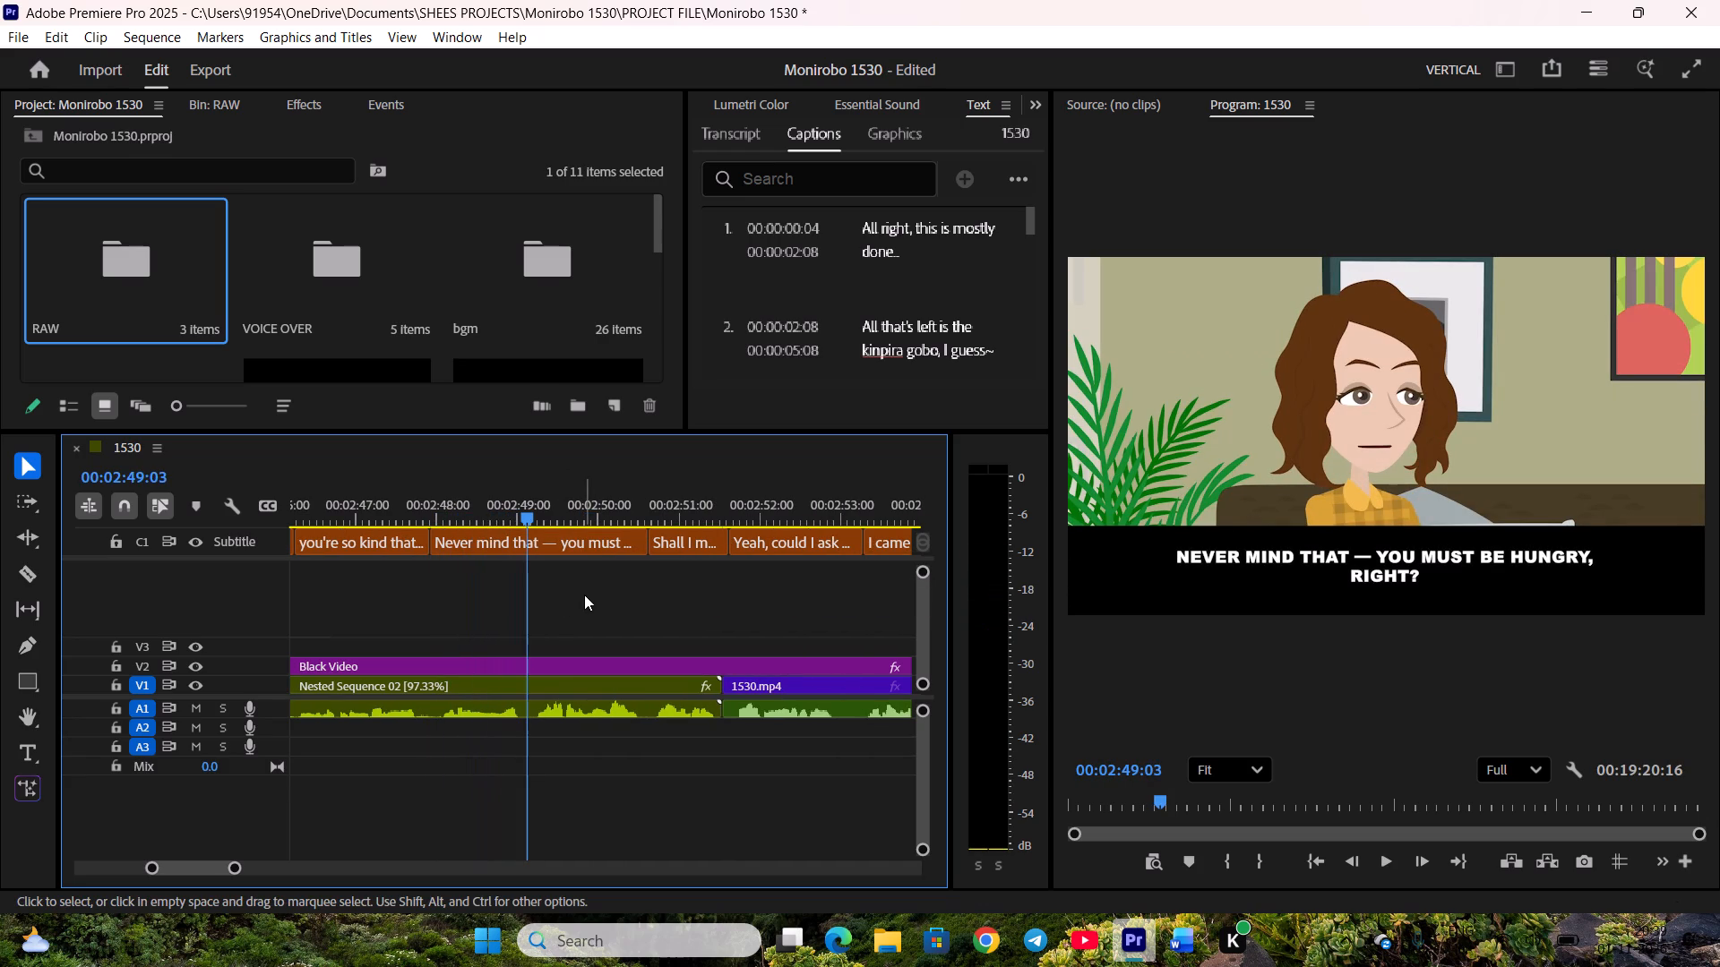
key("space")
key("space")
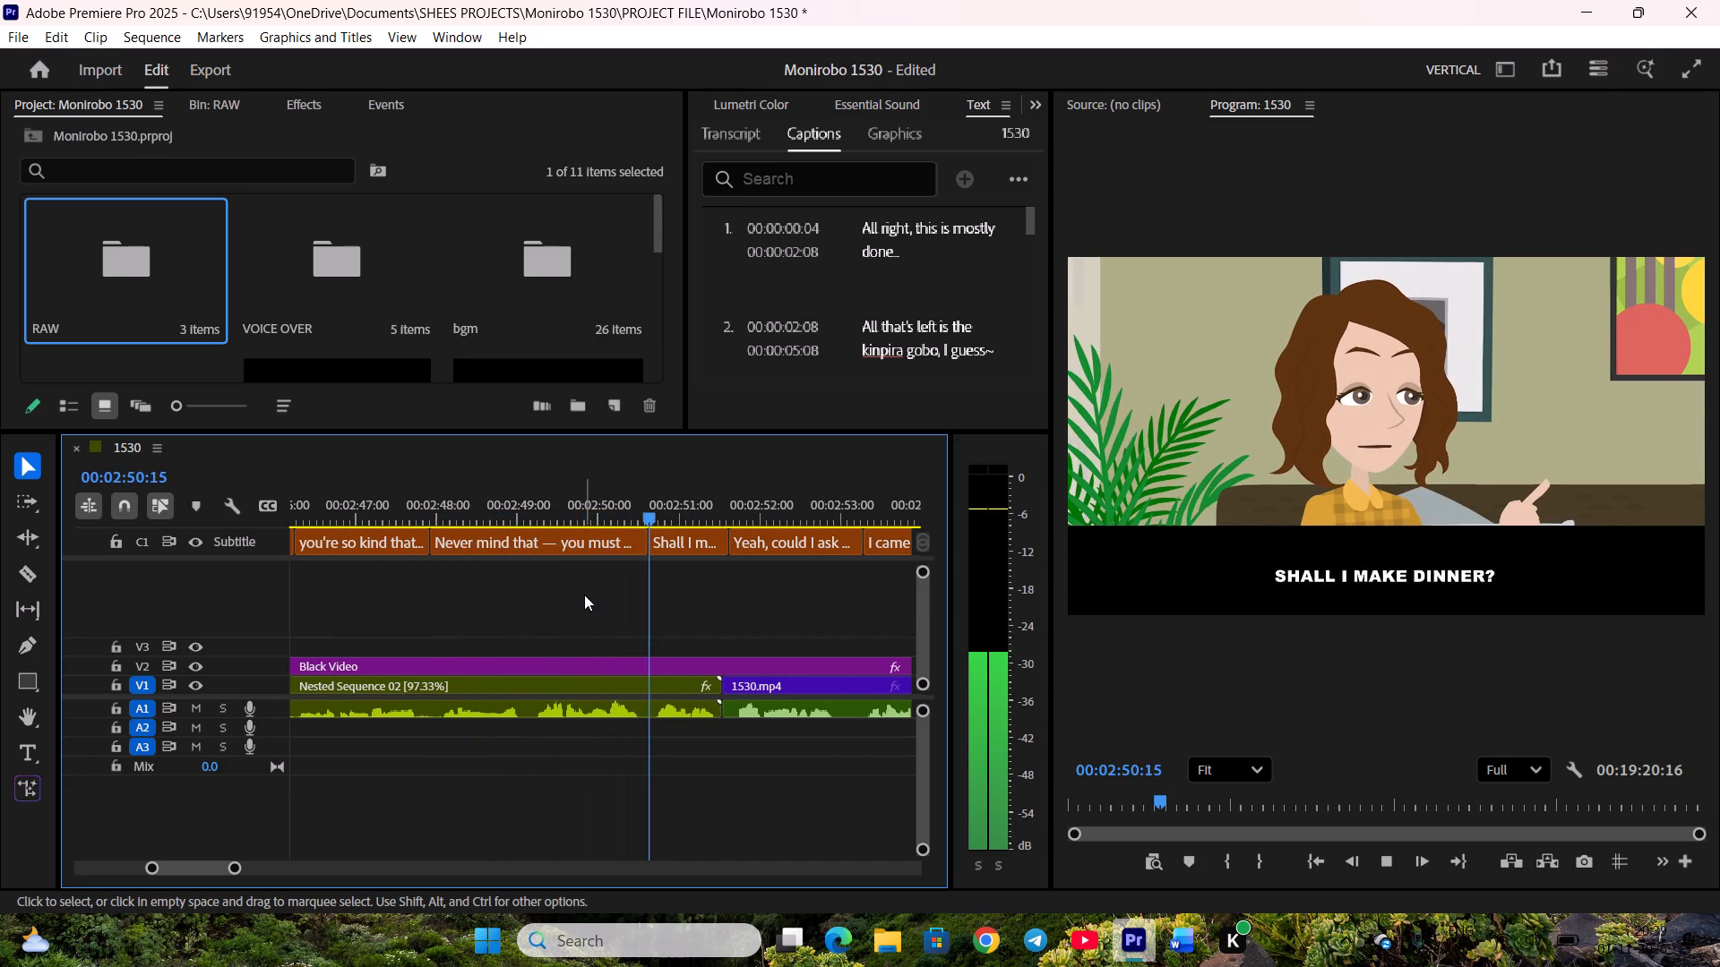
scroll(584, 595, "down", 3)
key("space")
key("space")
left_click_drag(623, 547, 611, 547)
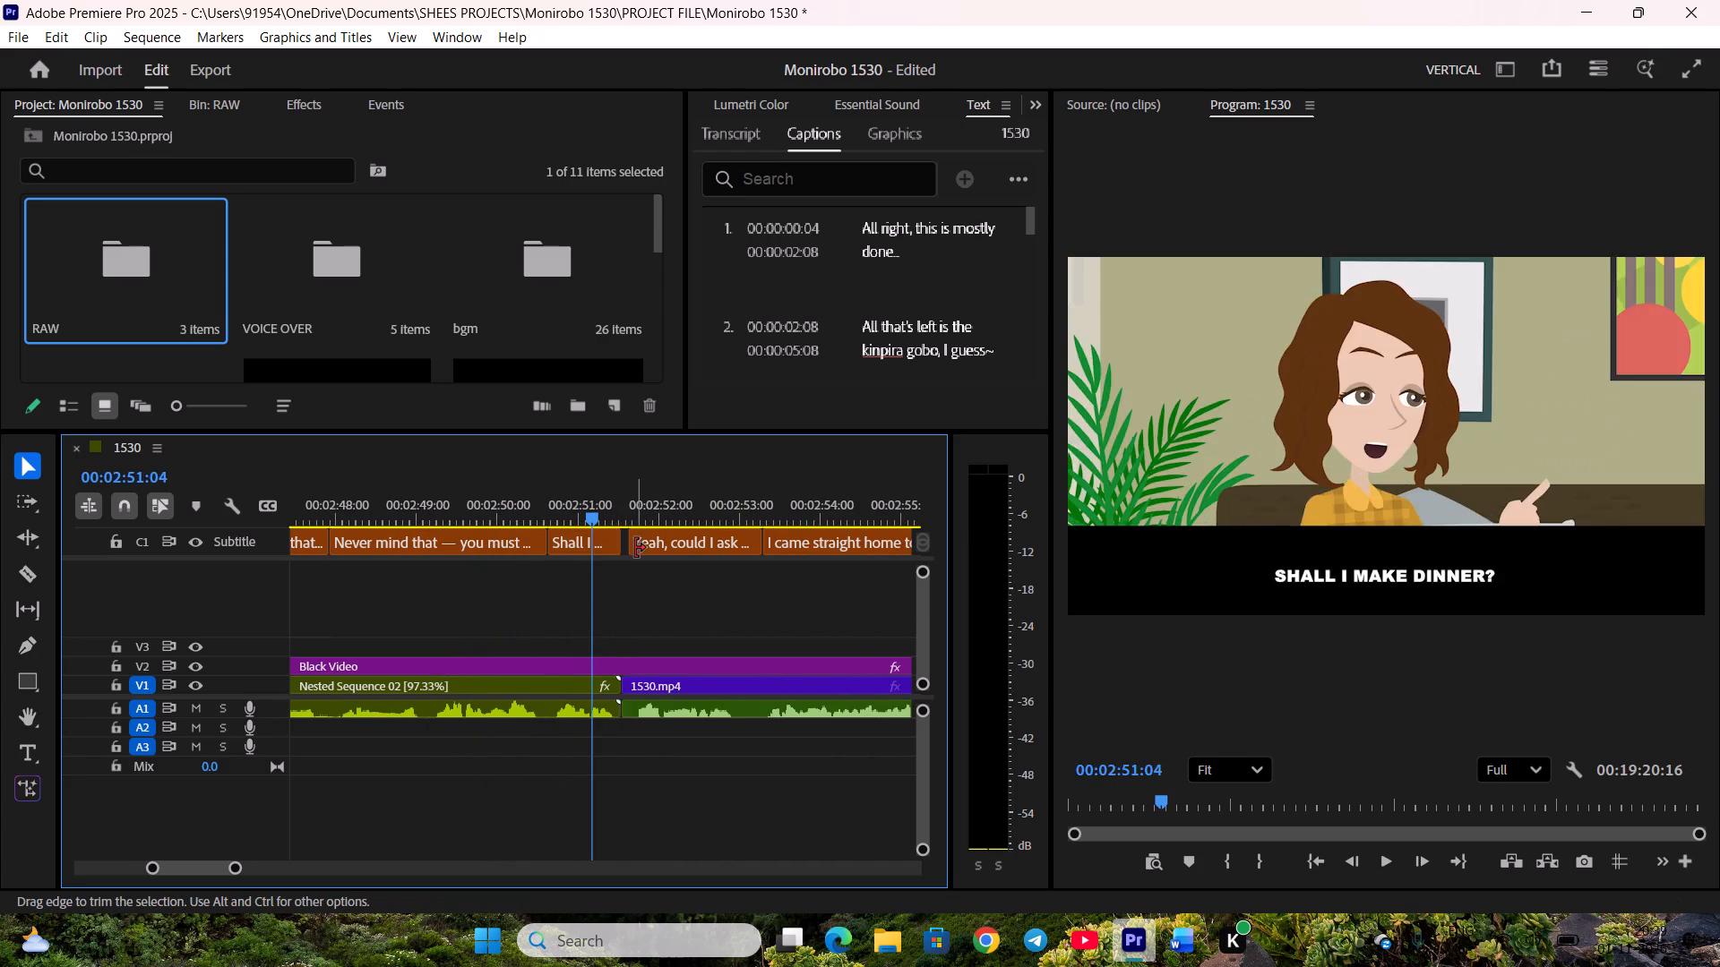
left_click_drag(635, 548, 625, 548)
Pull the end of "Yeah, could I ask..." and the start of "I came straight home today so I haven't eaten anything." slightly earlier.
key("space")
scroll(626, 572, "down", 4)
left_click_drag(619, 546, 608, 546)
key("space")
left_click_drag(631, 545, 615, 545)
Align the end of "I came straight home today..." and the start of "And so, as I was preparing the meal in the kitchen..." with the video cut.
key("space")
scroll(625, 580, "down", 3)
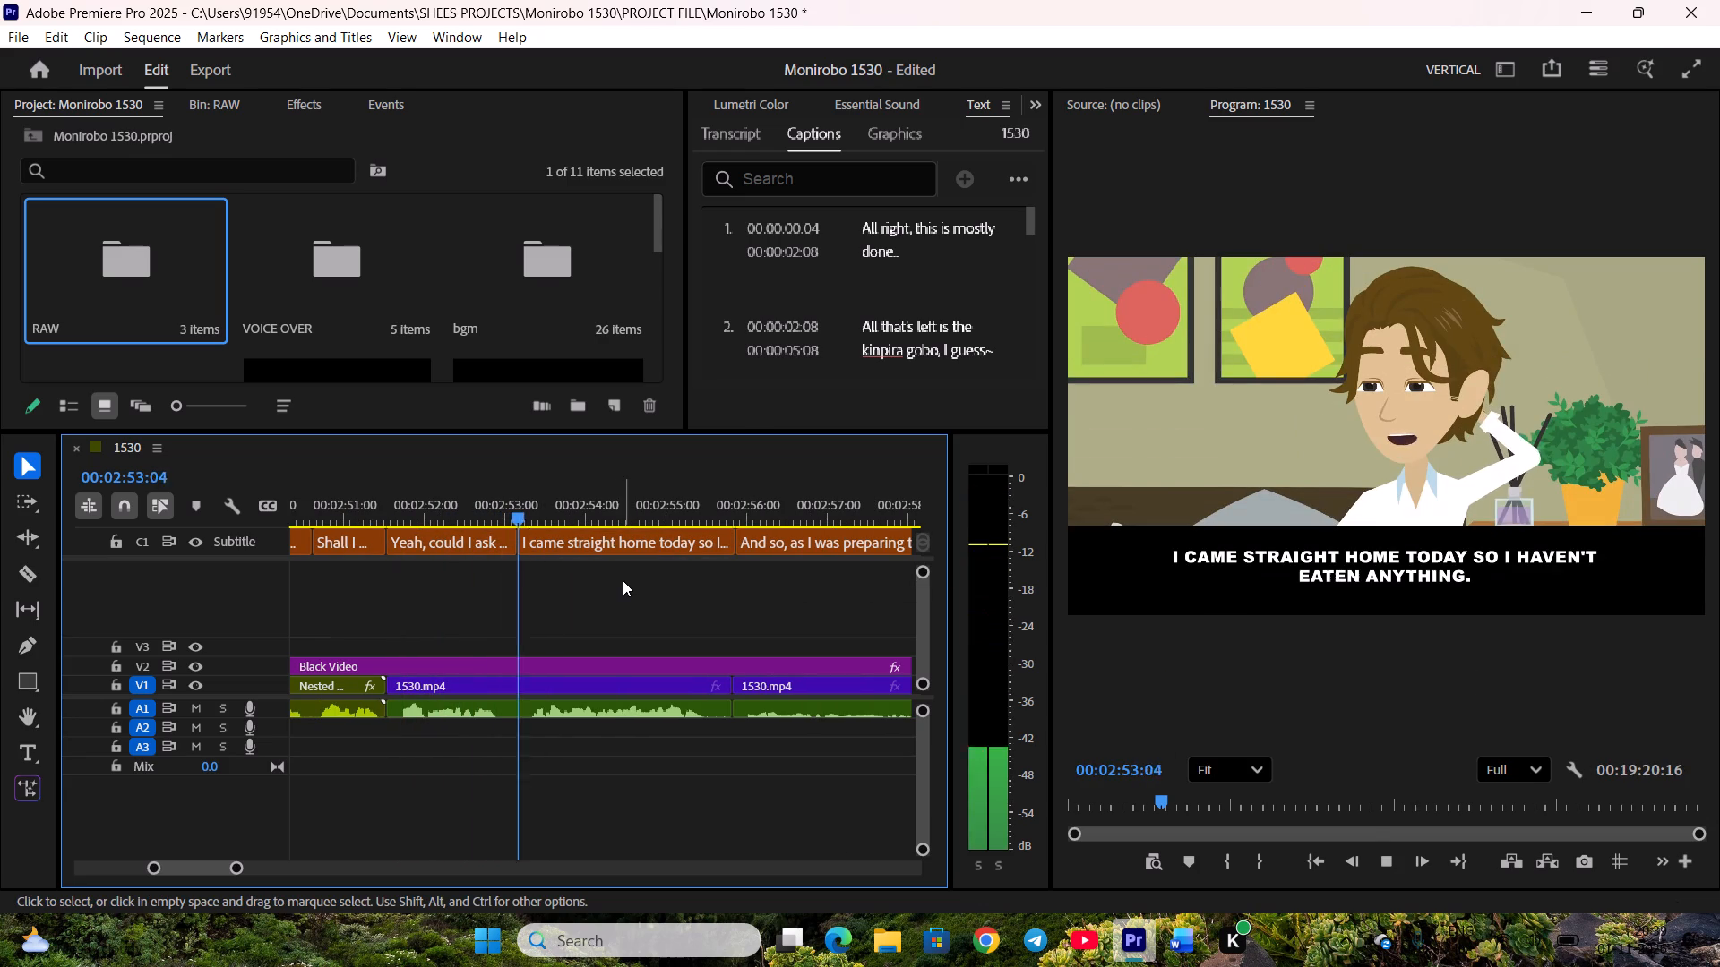
left_click_drag(727, 550, 718, 550)
scroll(689, 576, "down", 4)
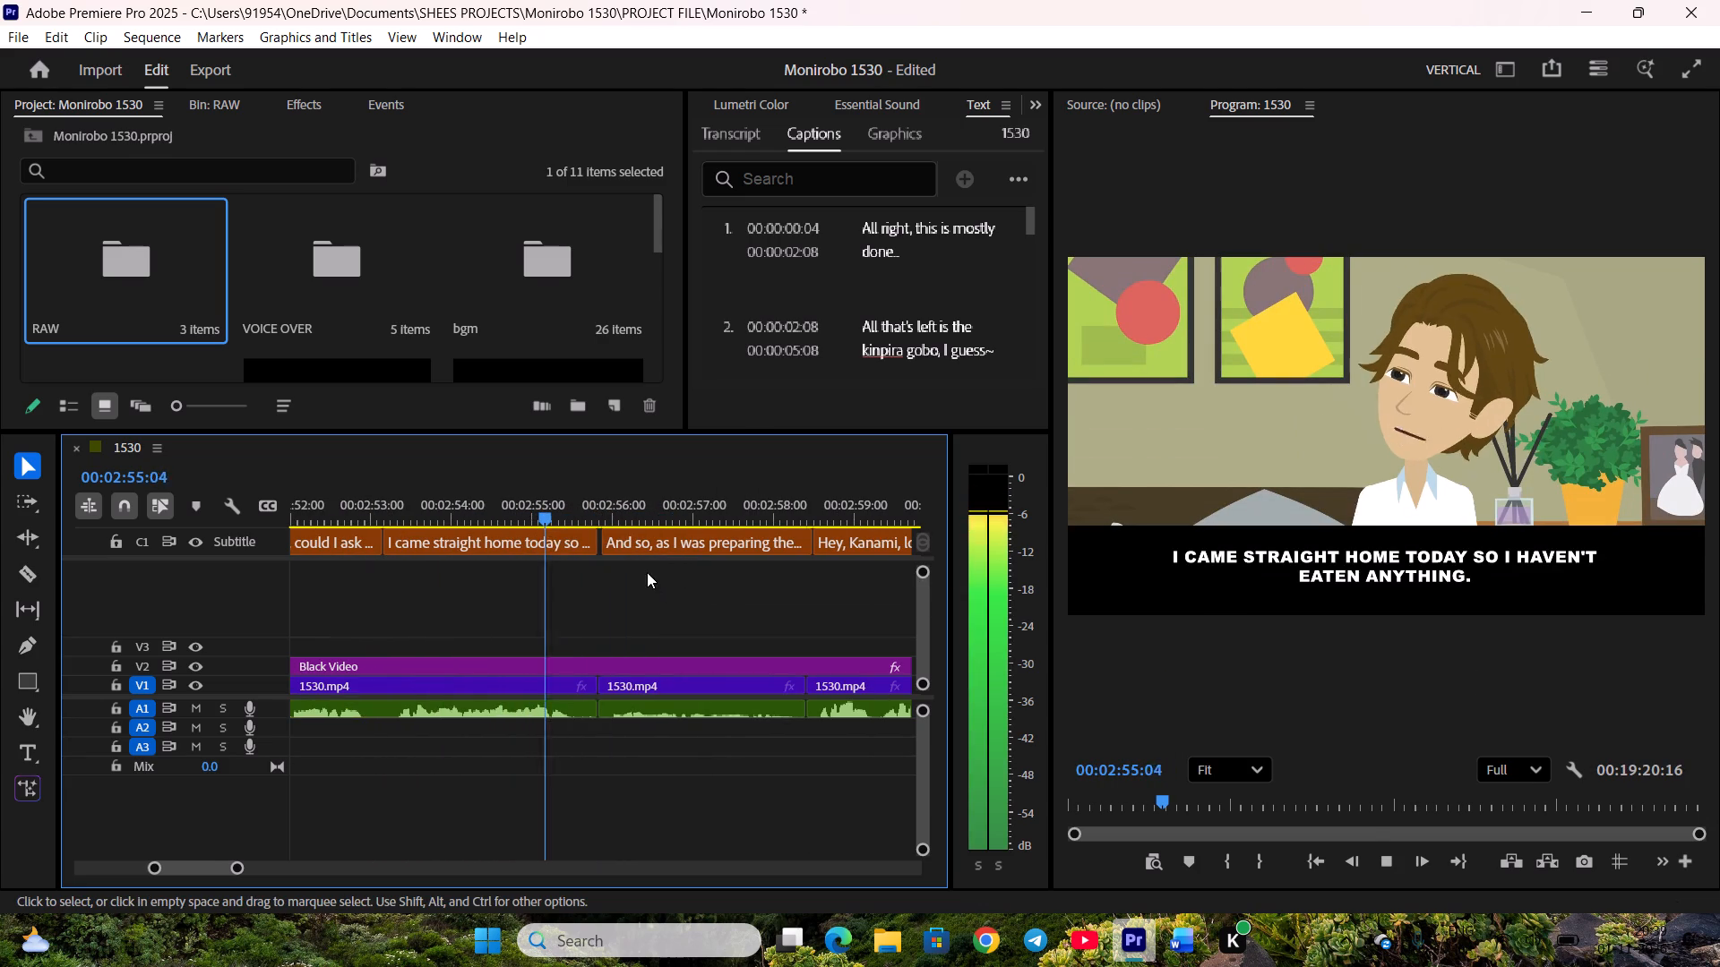
key("space")
left_click(610, 548)
Pull the end of "And so, as I was preparing the meal..." and the start of "Hey, Kanami, look over here." back to the video cut.
scroll(603, 559, "down", 4)
key("space")
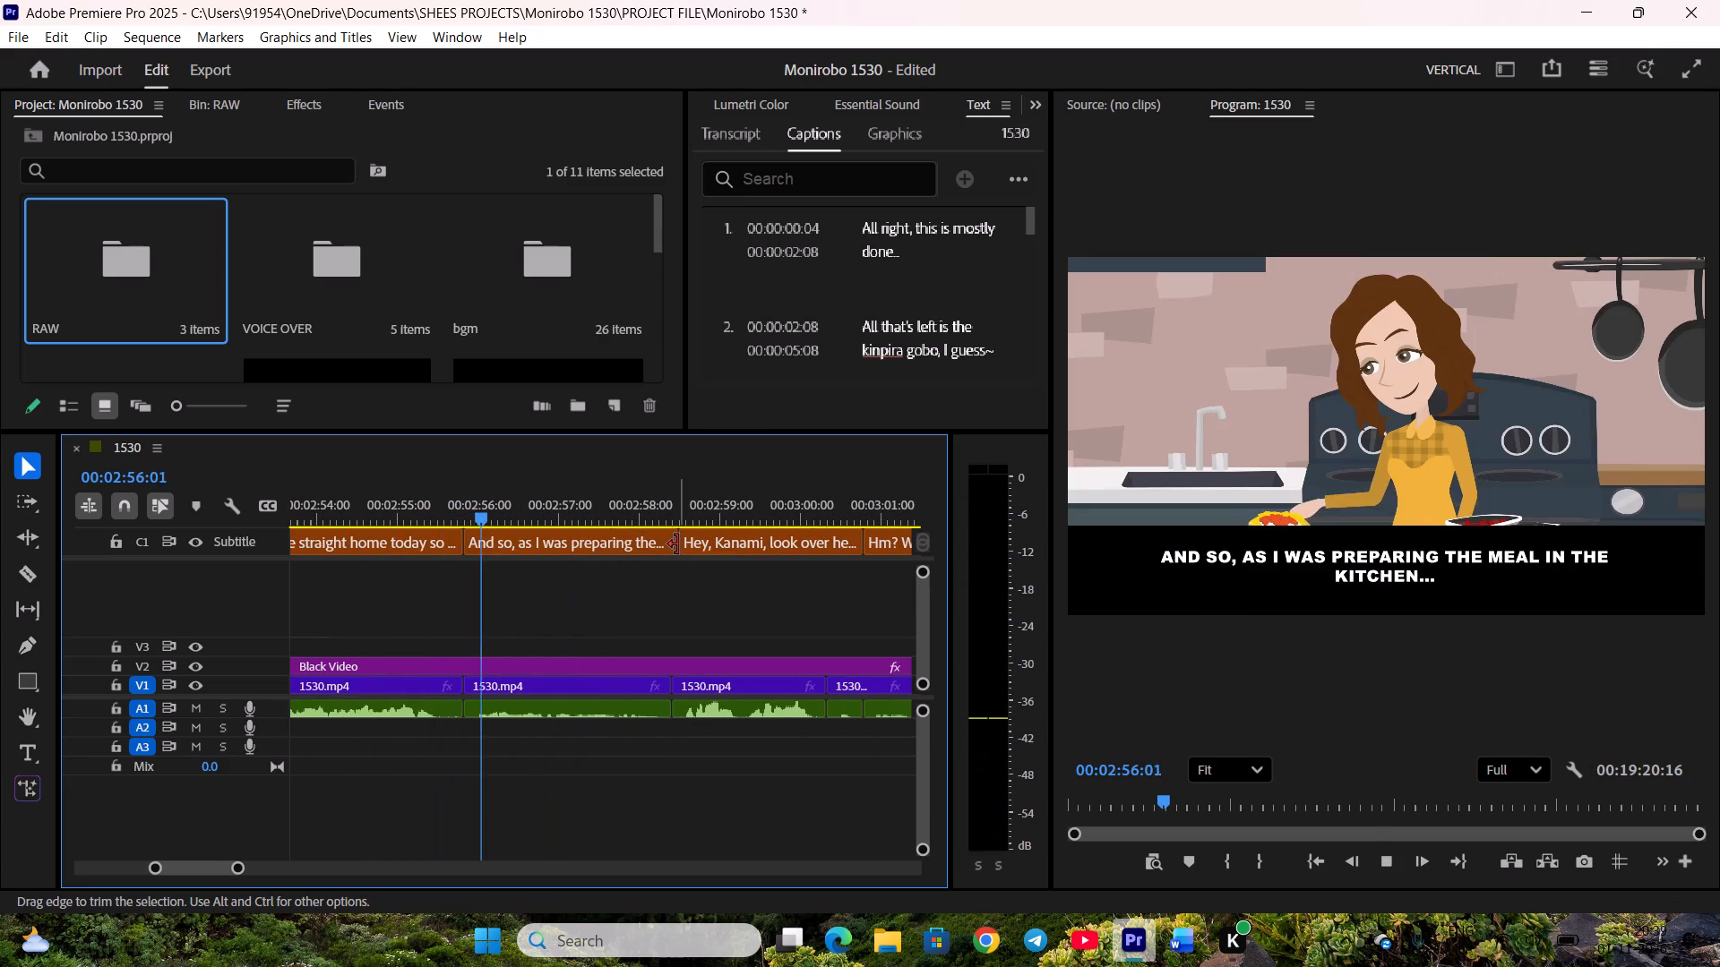
left_click_drag(675, 544, 666, 544)
key("space")
left_click_drag(685, 545, 676, 544)
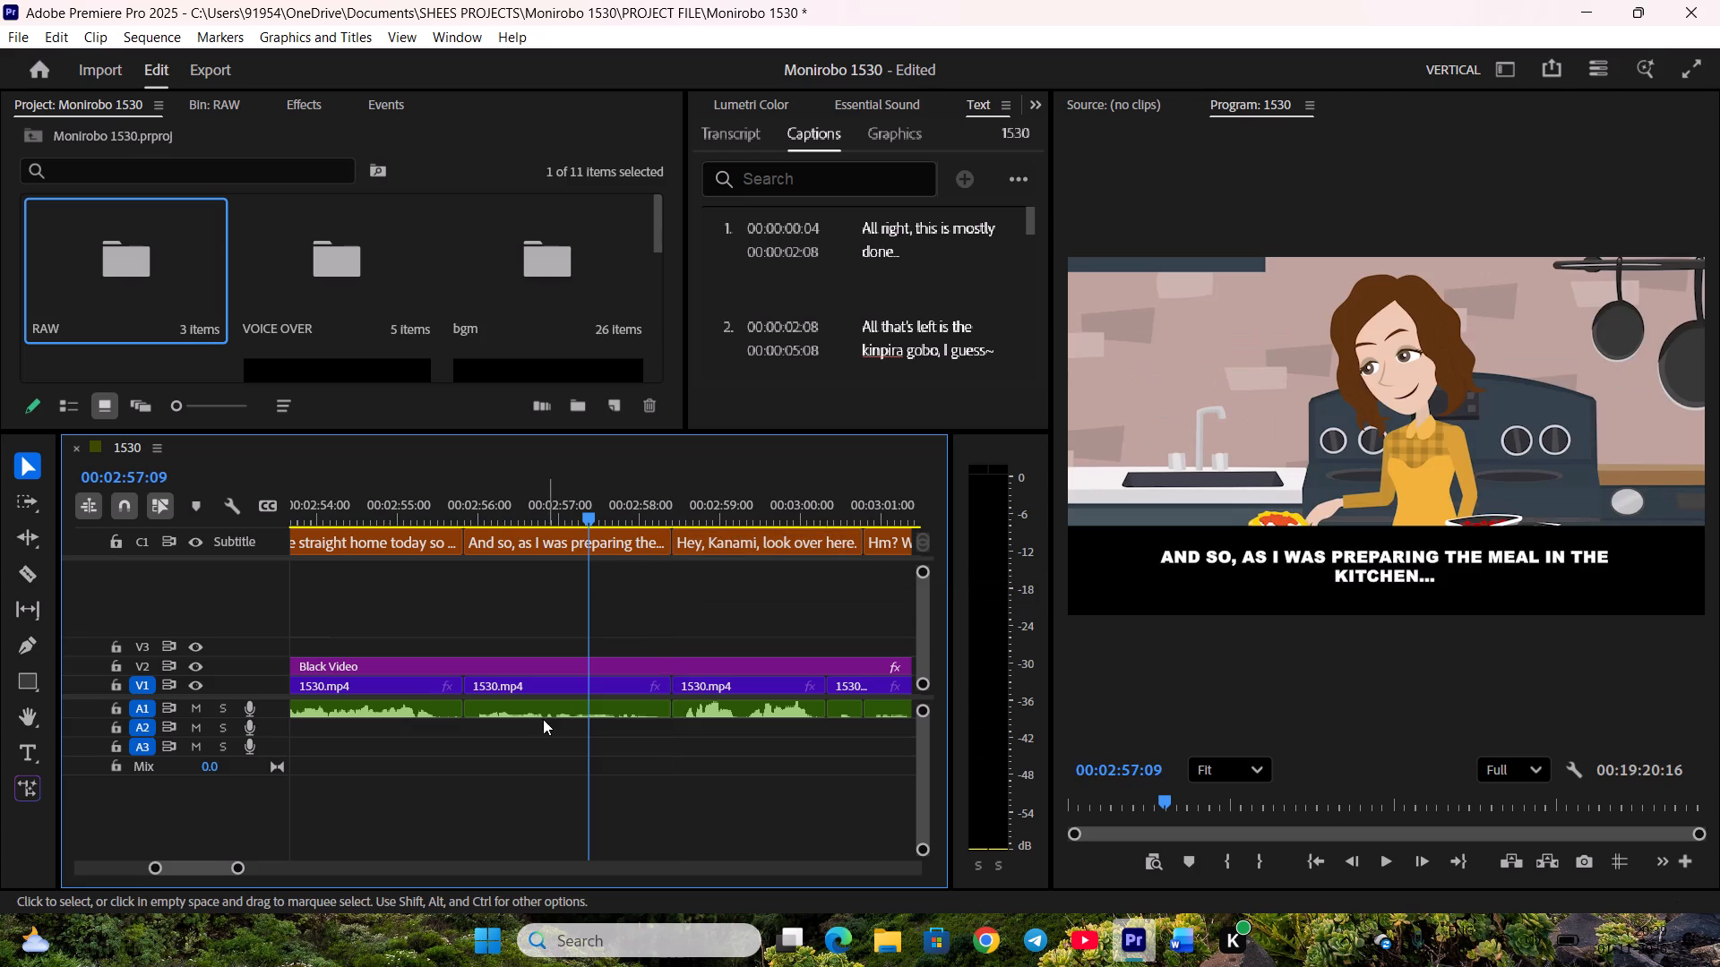
Raise the gain of the voice clip under "And so, as I was preparing the meal in the kitchen..." by 12 dB and play it back.
left_click(572, 708)
type("g12")
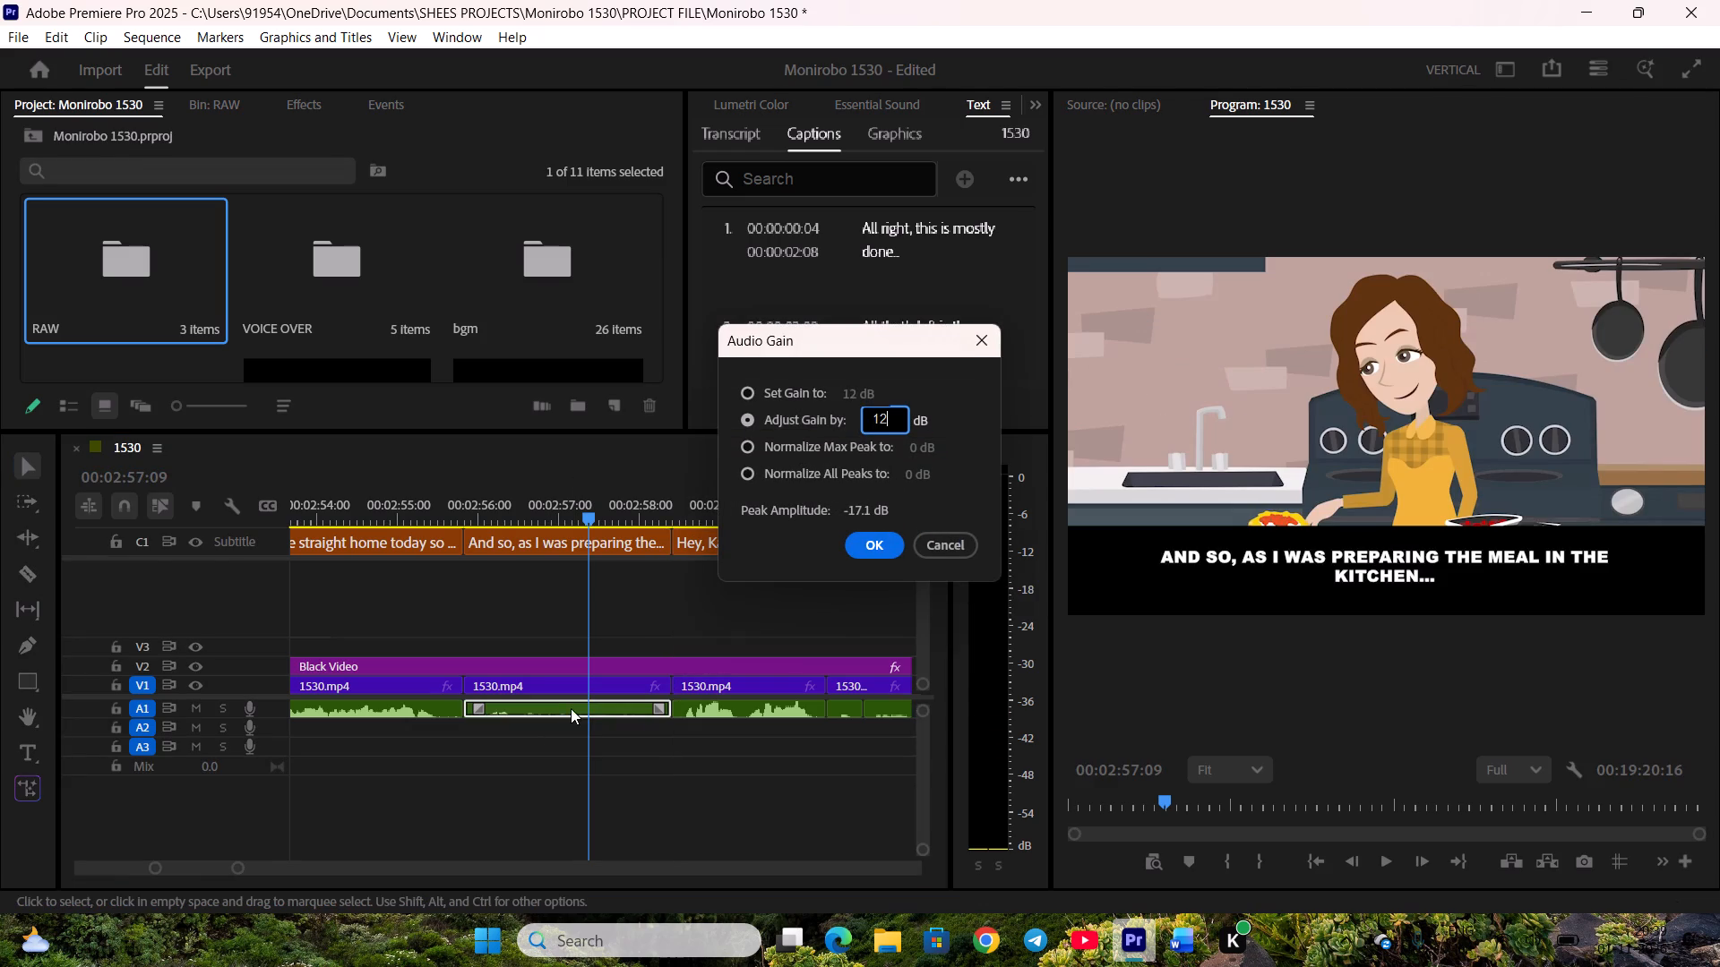
key("Return")
left_click(674, 790)
key("space")
Pull the end of "Hey, Kanami, look over here." and the start of "Hm? What is it?" back to the next video cut.
scroll(672, 785, "down", 3)
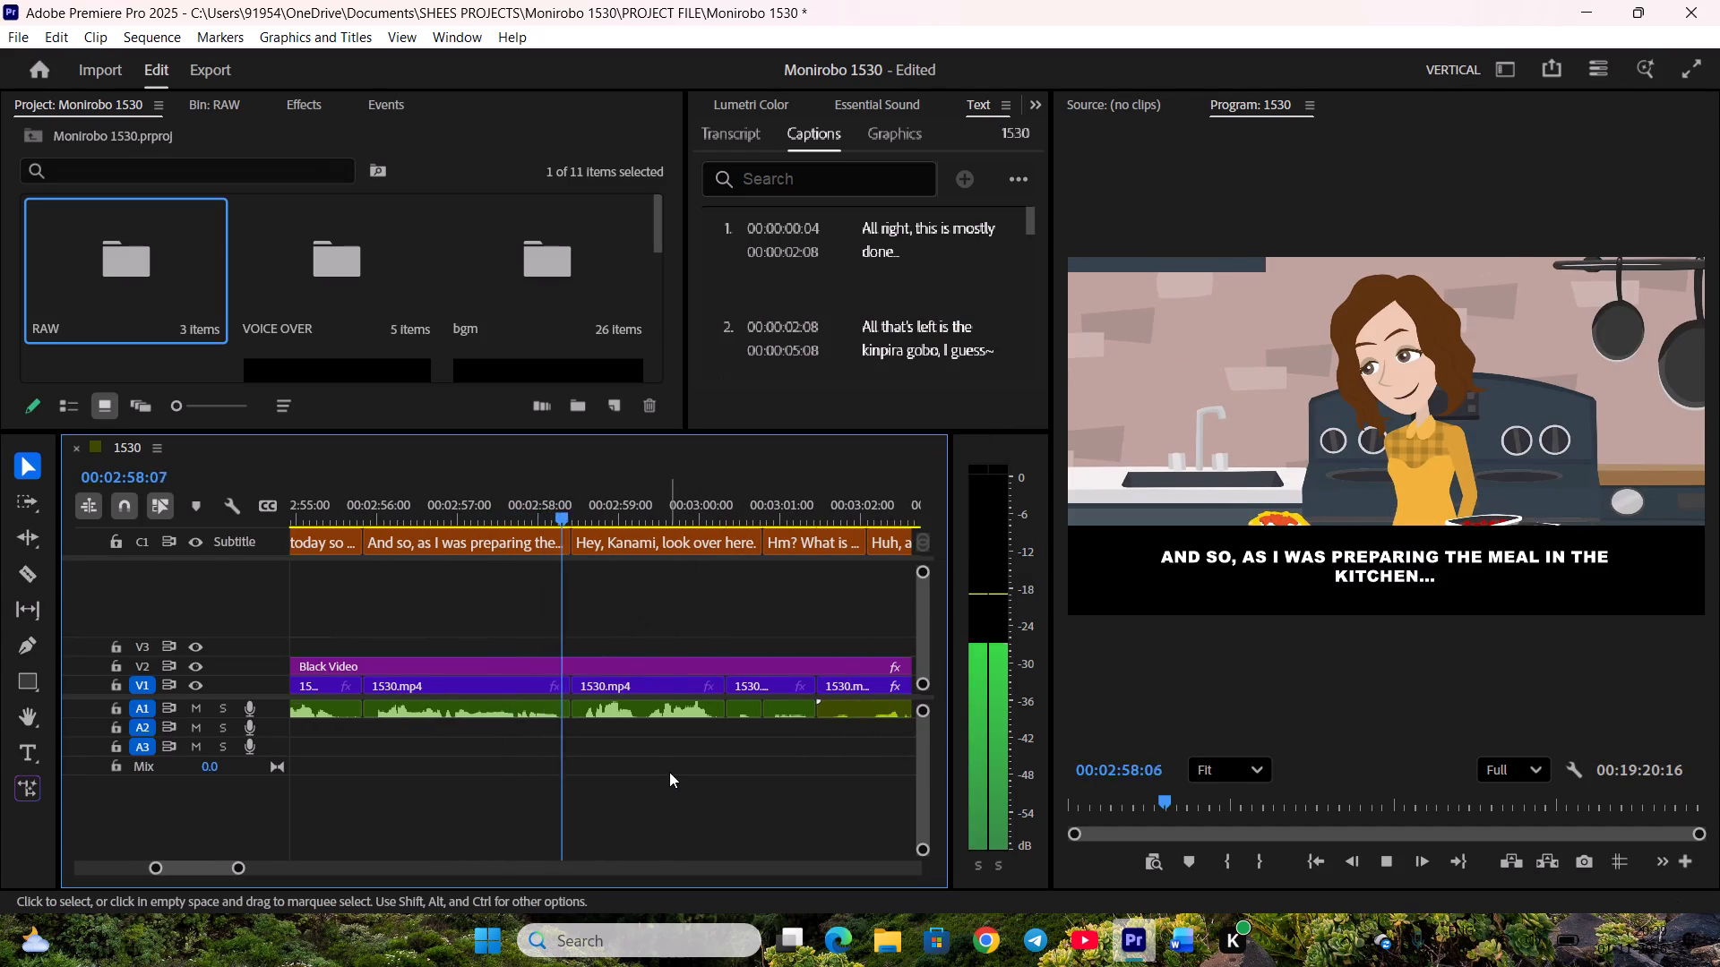
scroll(669, 772, "down", 2)
key("space")
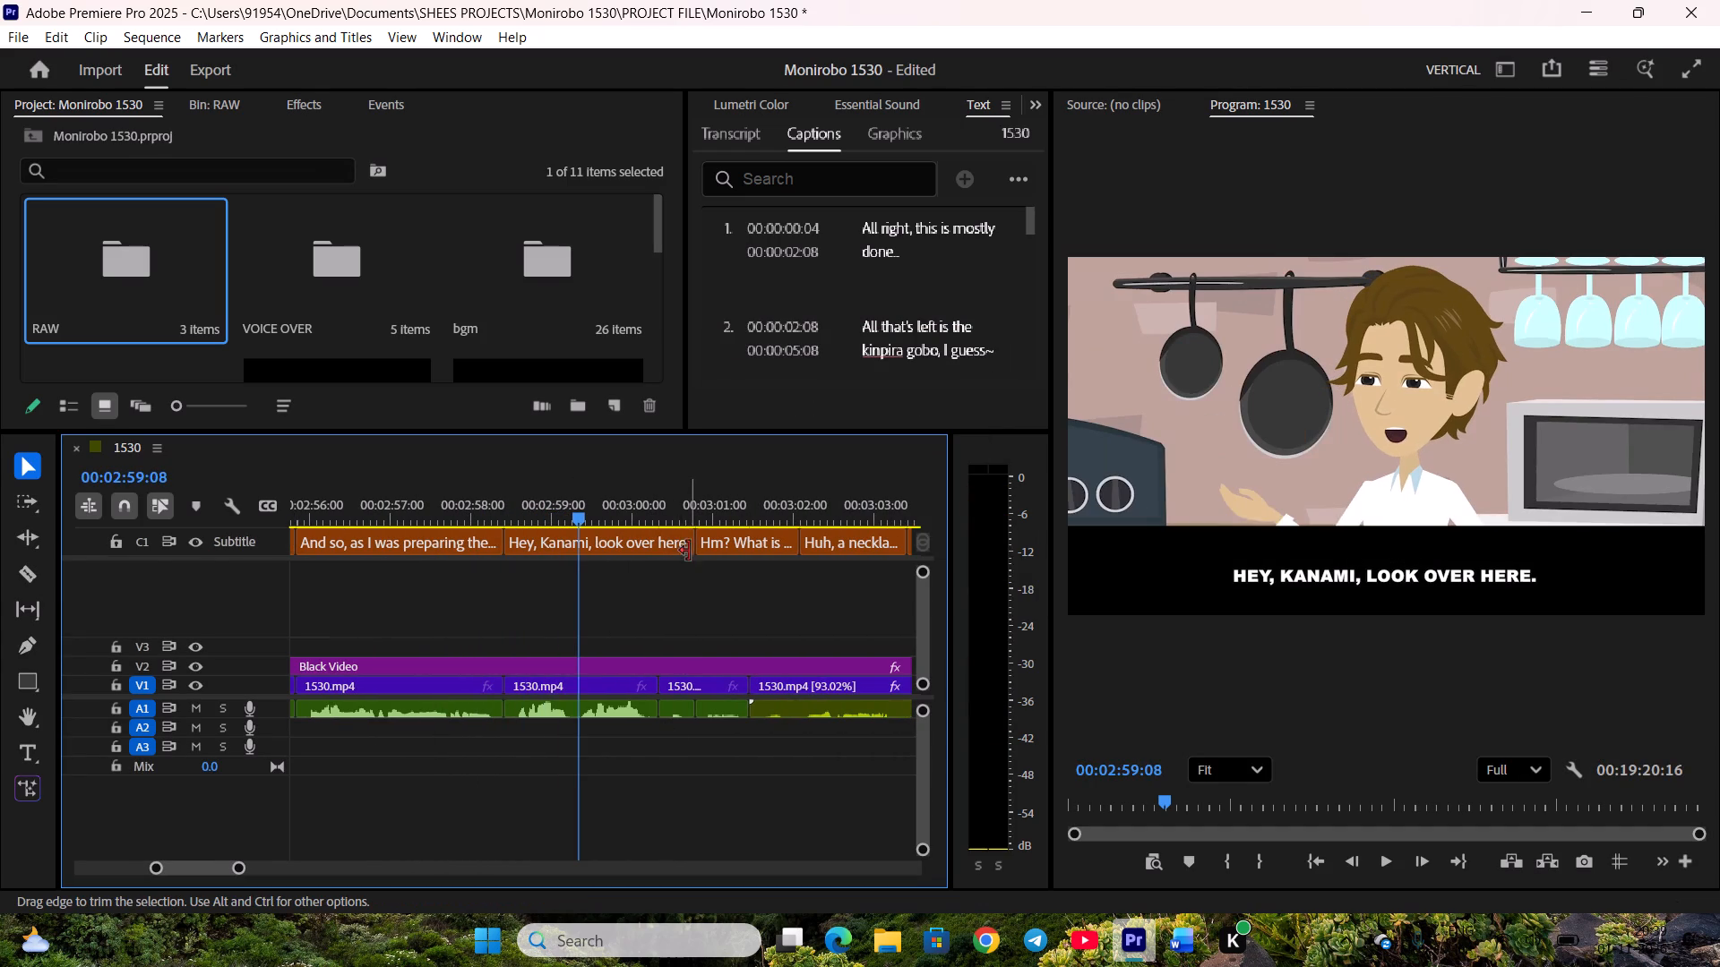
left_click_drag(689, 549, 665, 552)
left_click_drag(656, 553, 643, 555)
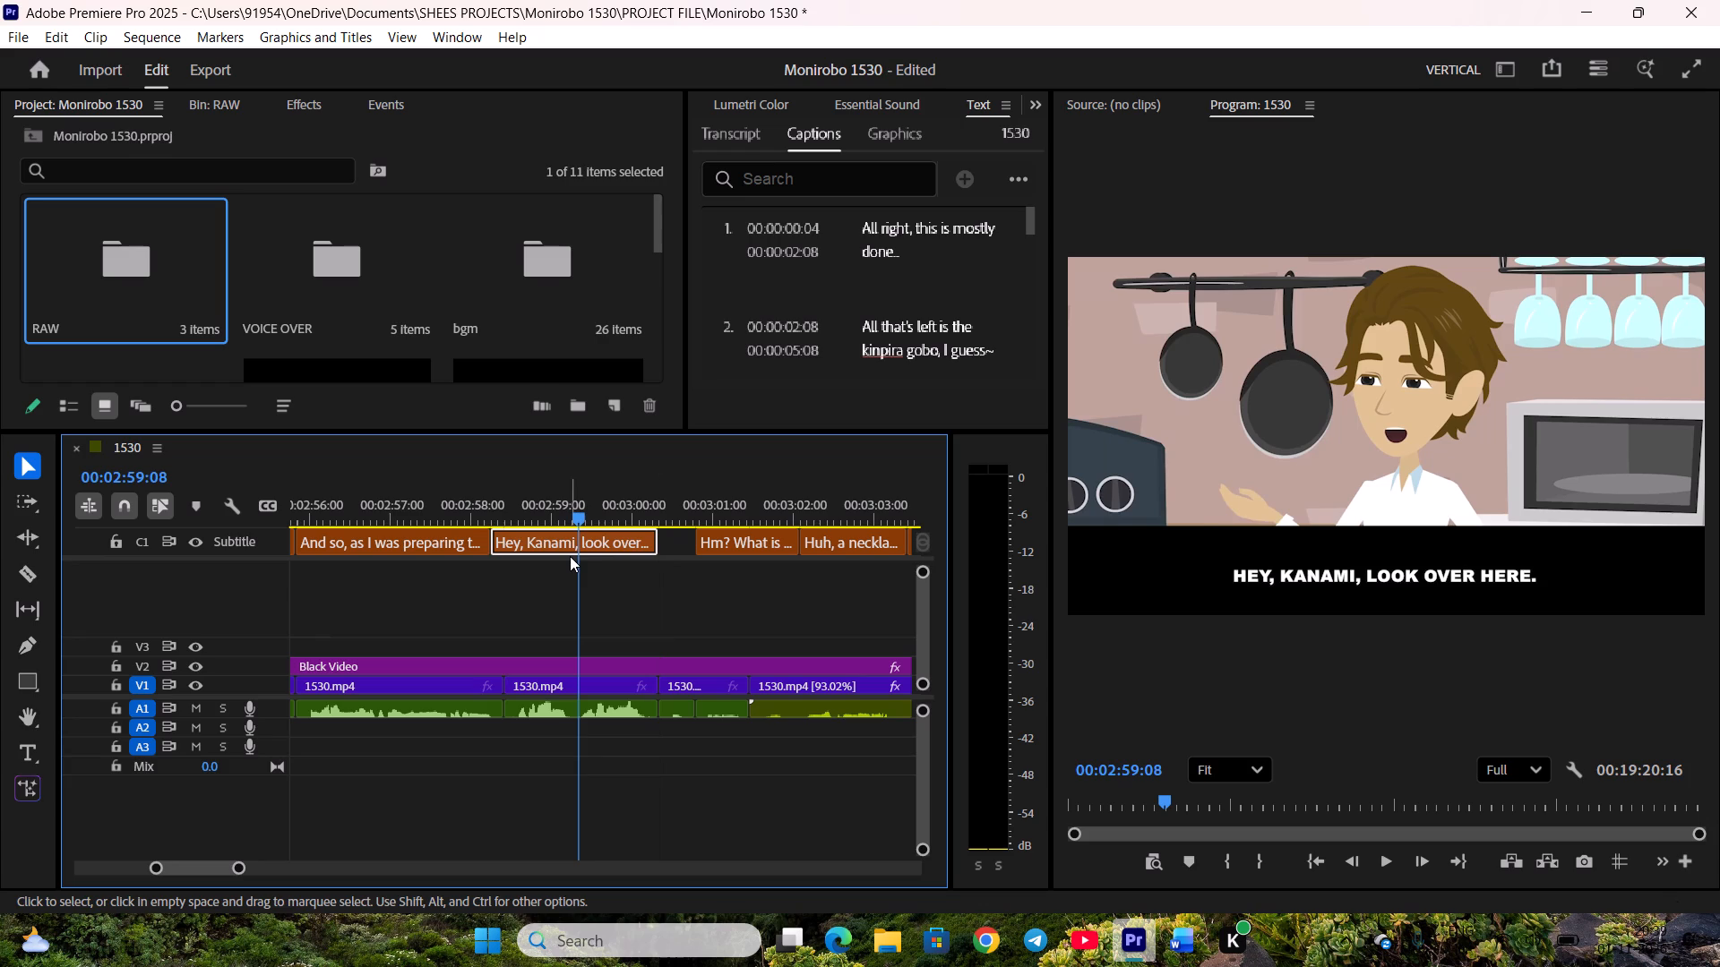
key("ctrl+z")
left_click_drag(674, 550, 660, 550)
key("space")
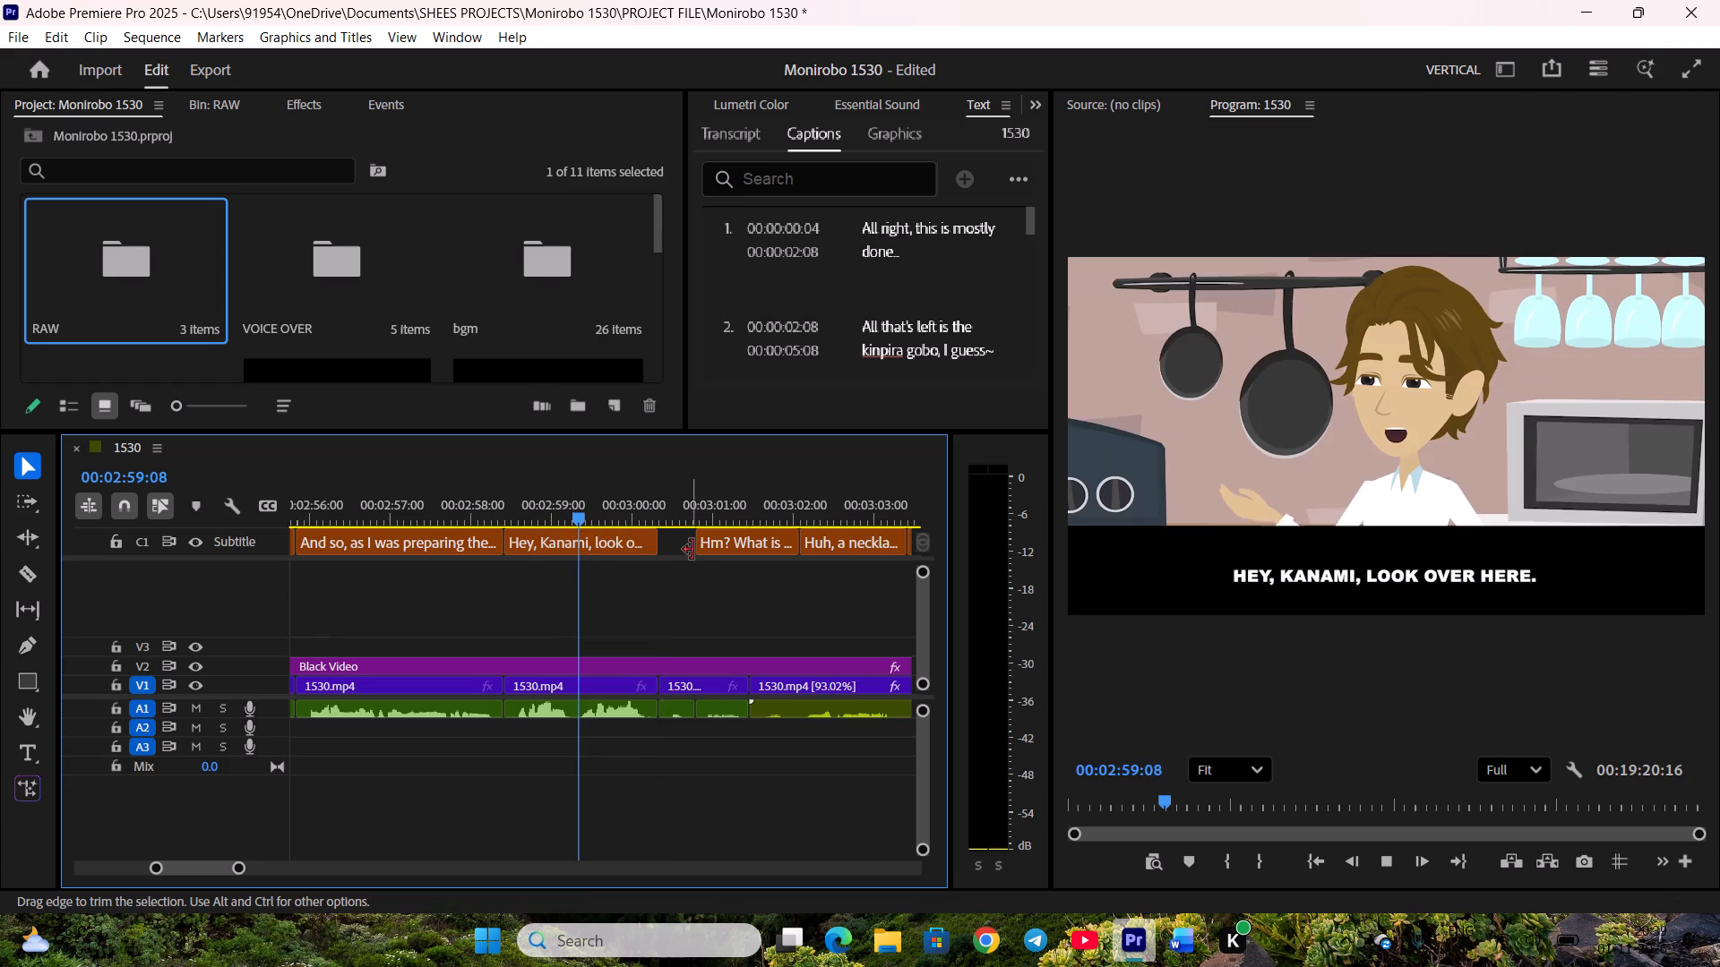
left_click_drag(701, 549, 666, 551)
key("space")
Split the caption "Hm? What is it?" at 00:03:00:19 and trim the second part's end back to the video cut.
scroll(668, 567, "down", 3)
key("space")
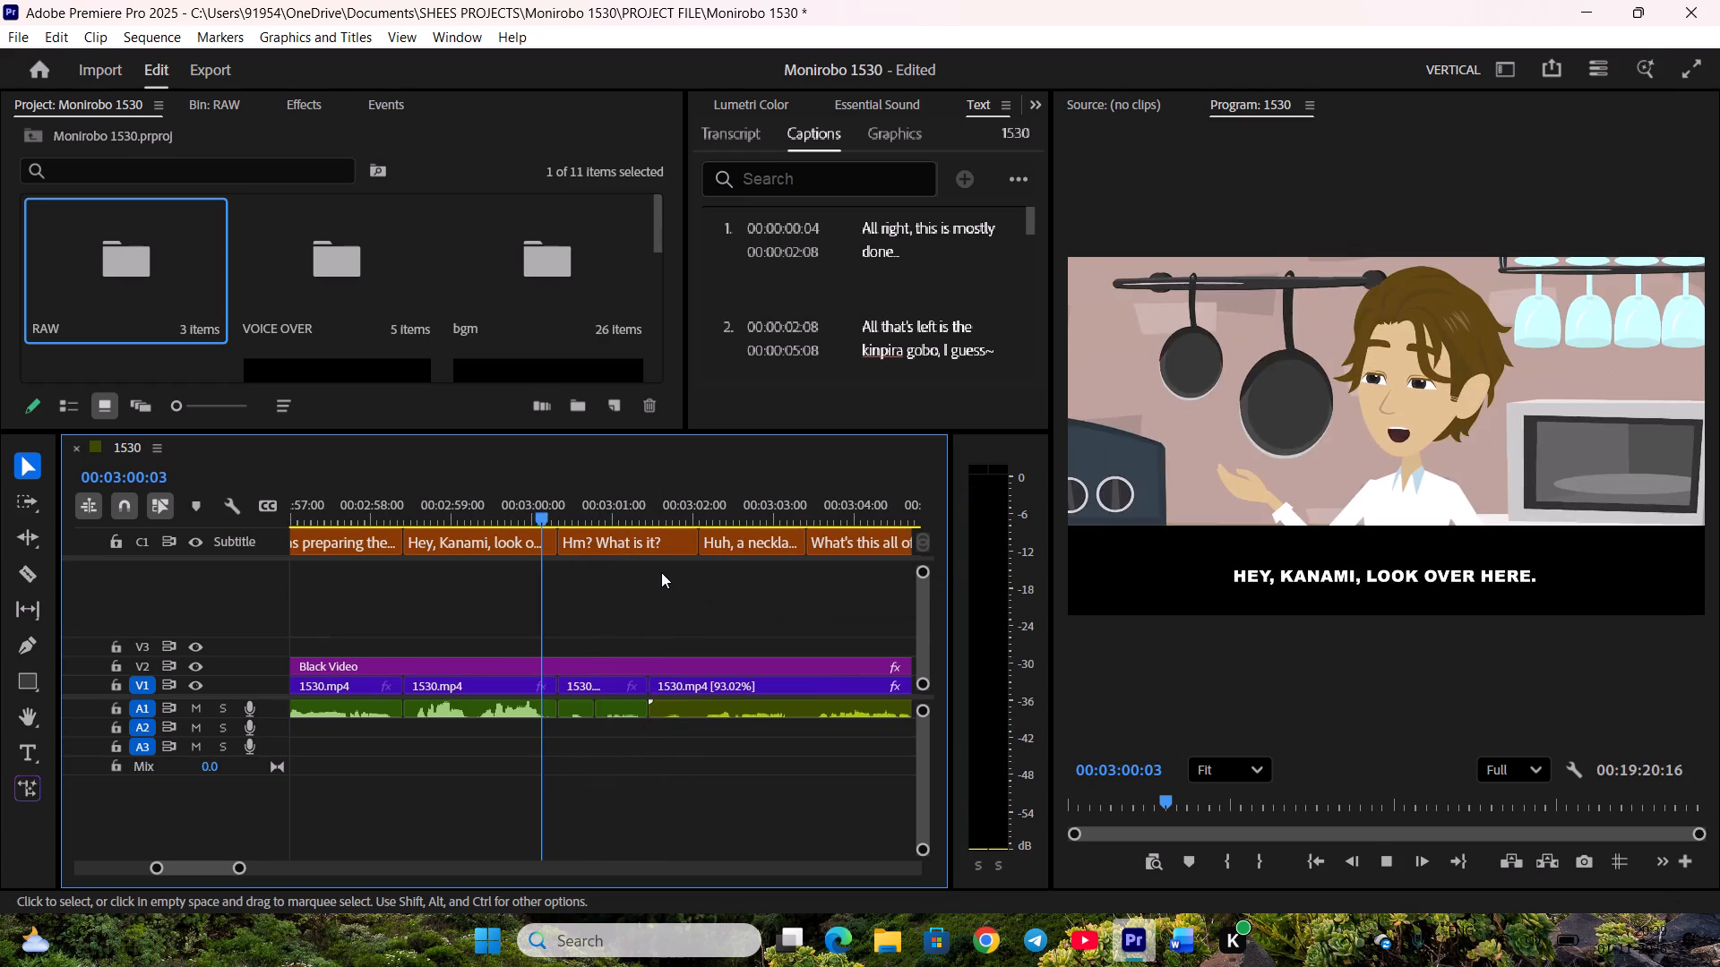
key("space")
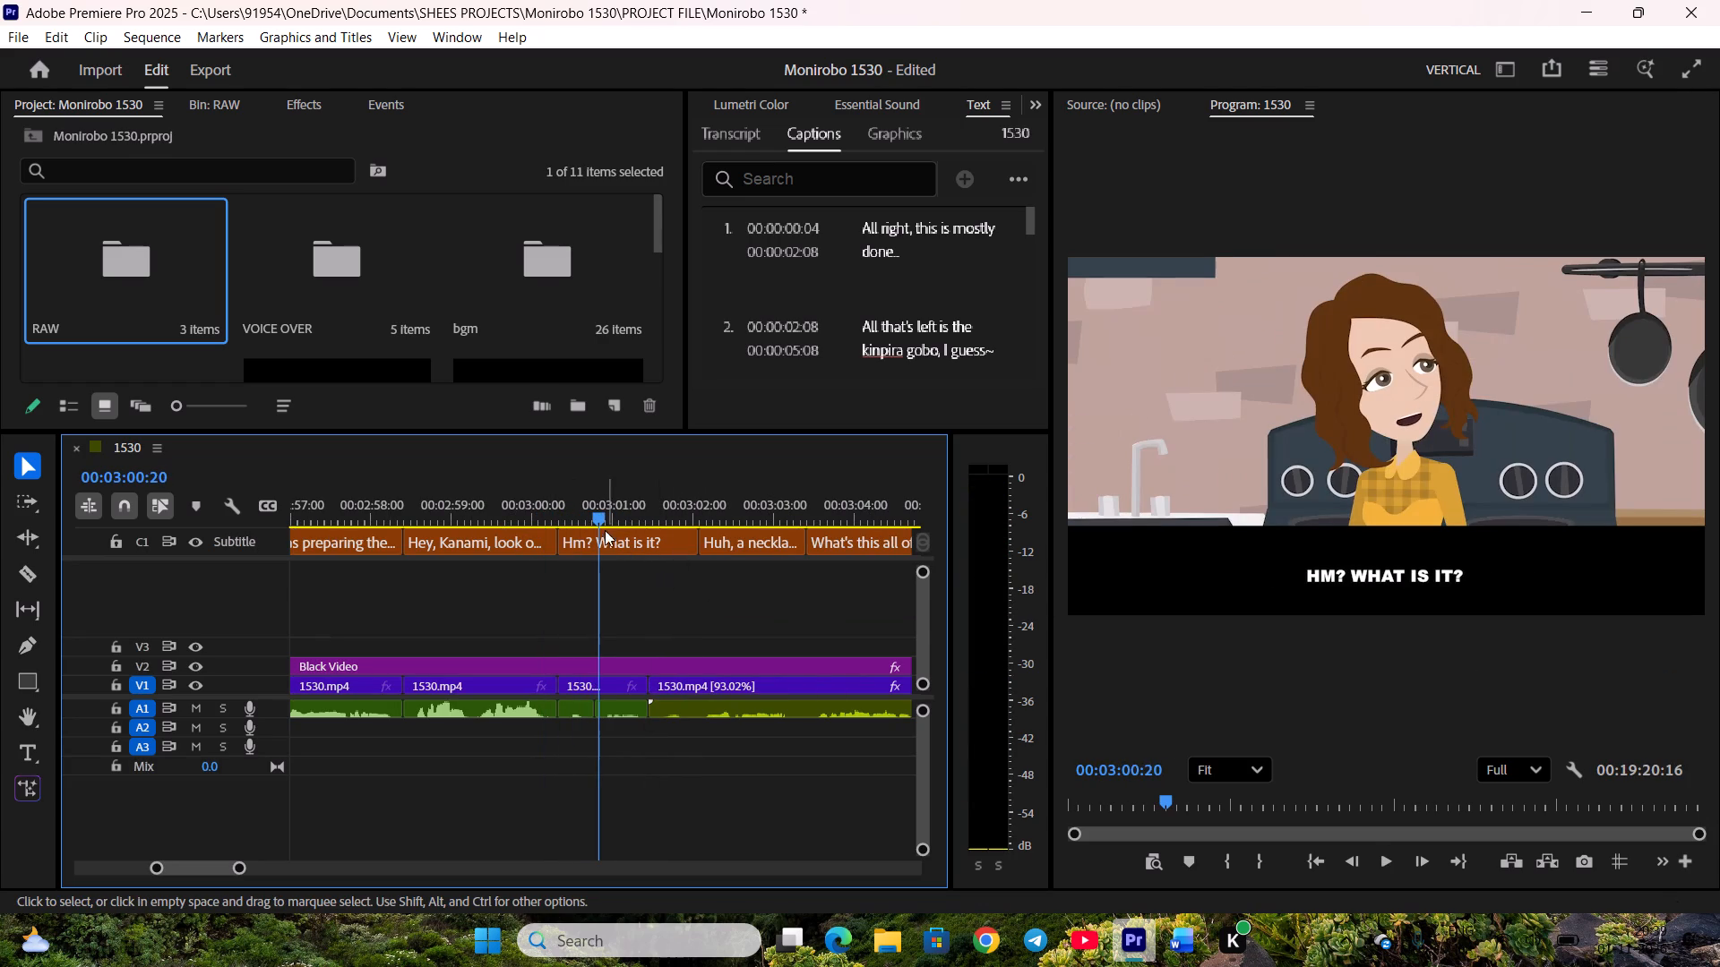
left_click_drag(589, 508, 598, 520)
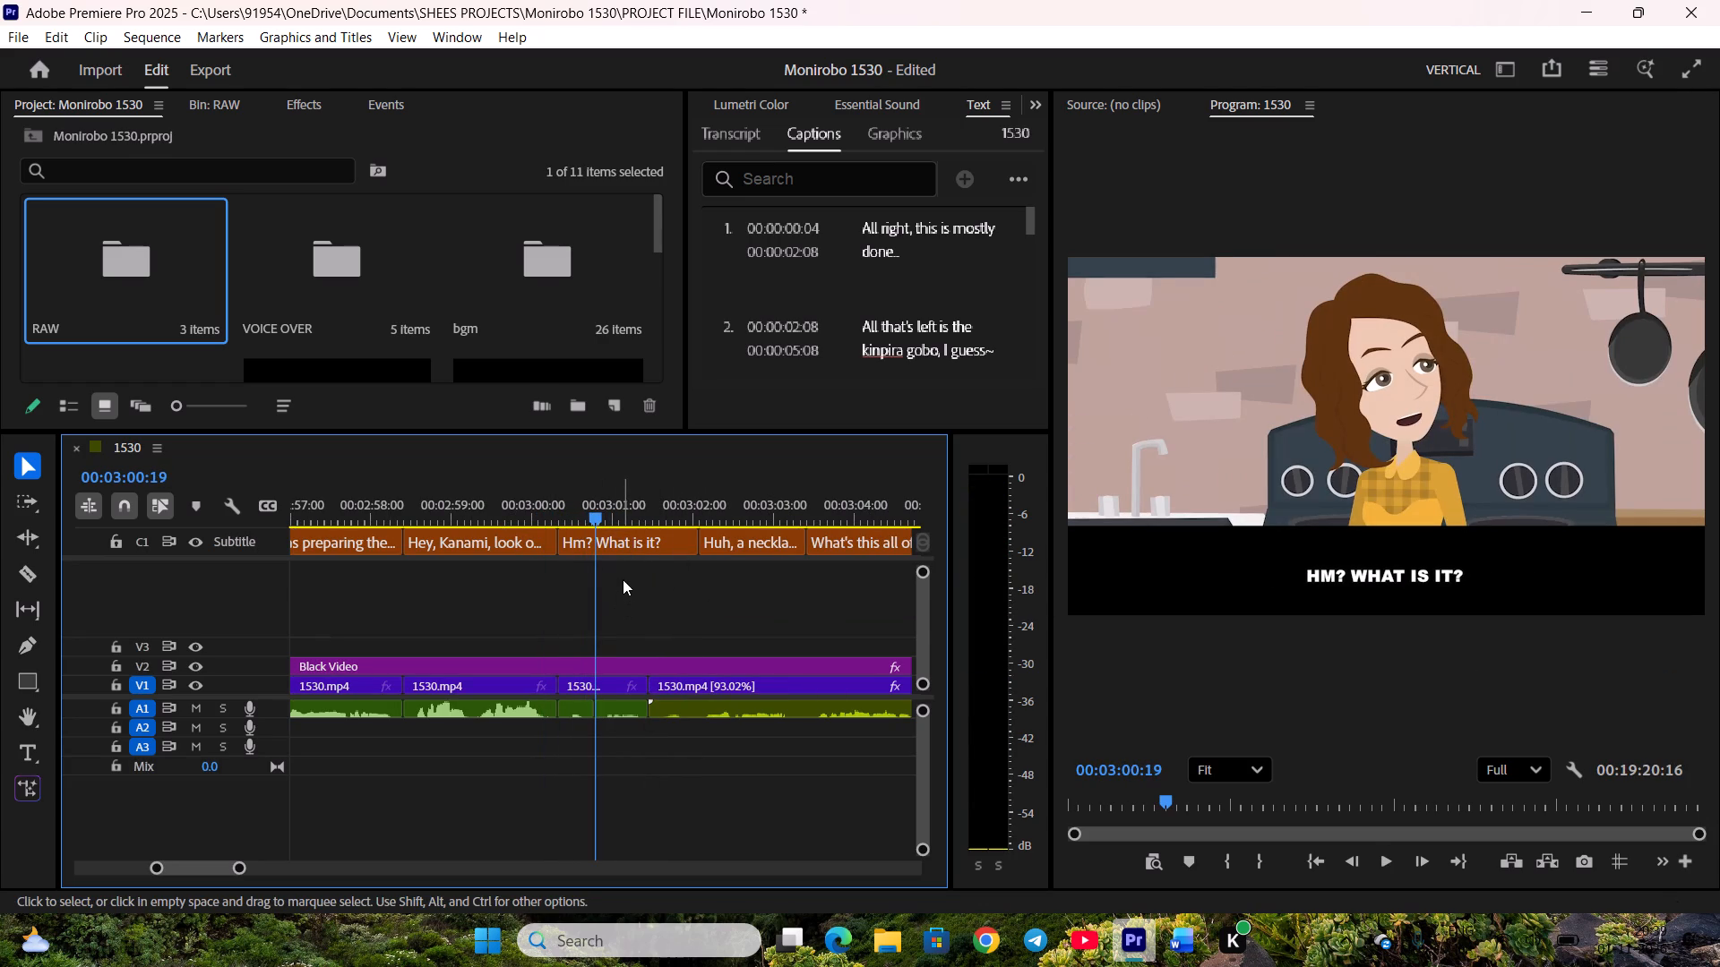
left_click(623, 545)
key("c")
left_click_drag(693, 548, 675, 550)
left_click_drag(670, 550, 661, 552)
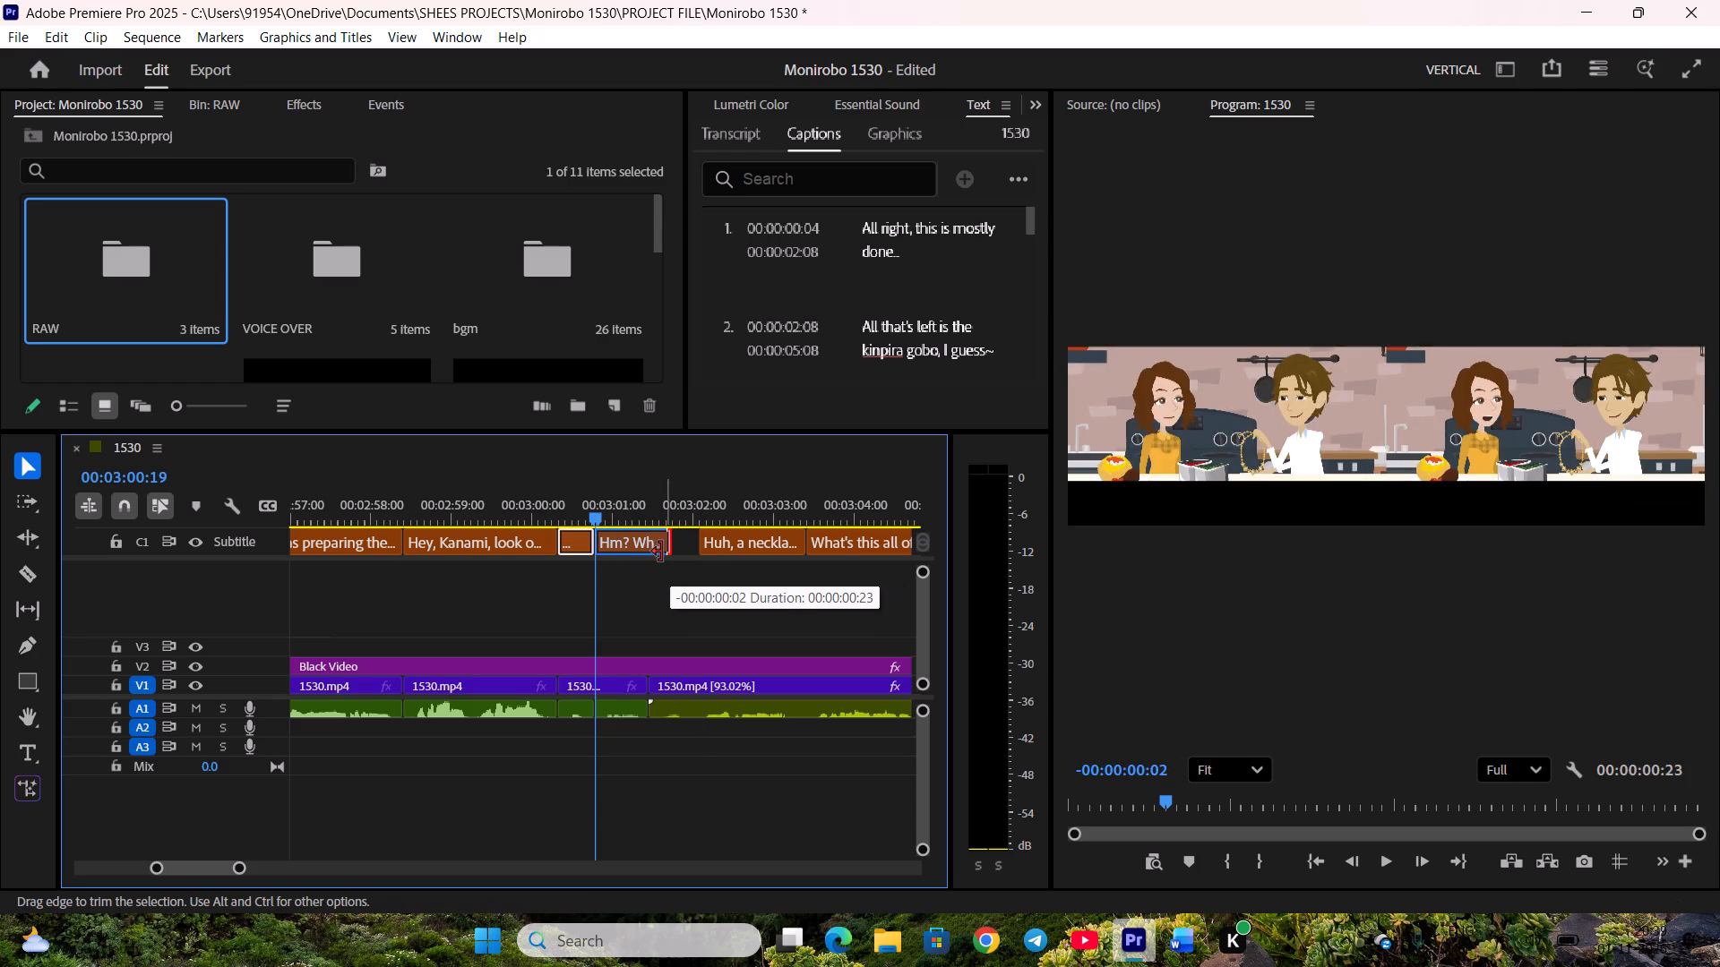
left_click_drag(661, 552, 640, 552)
Cut "What is it?" out of the first part of the split caption, leaving only "Hm?".
left_click(574, 512)
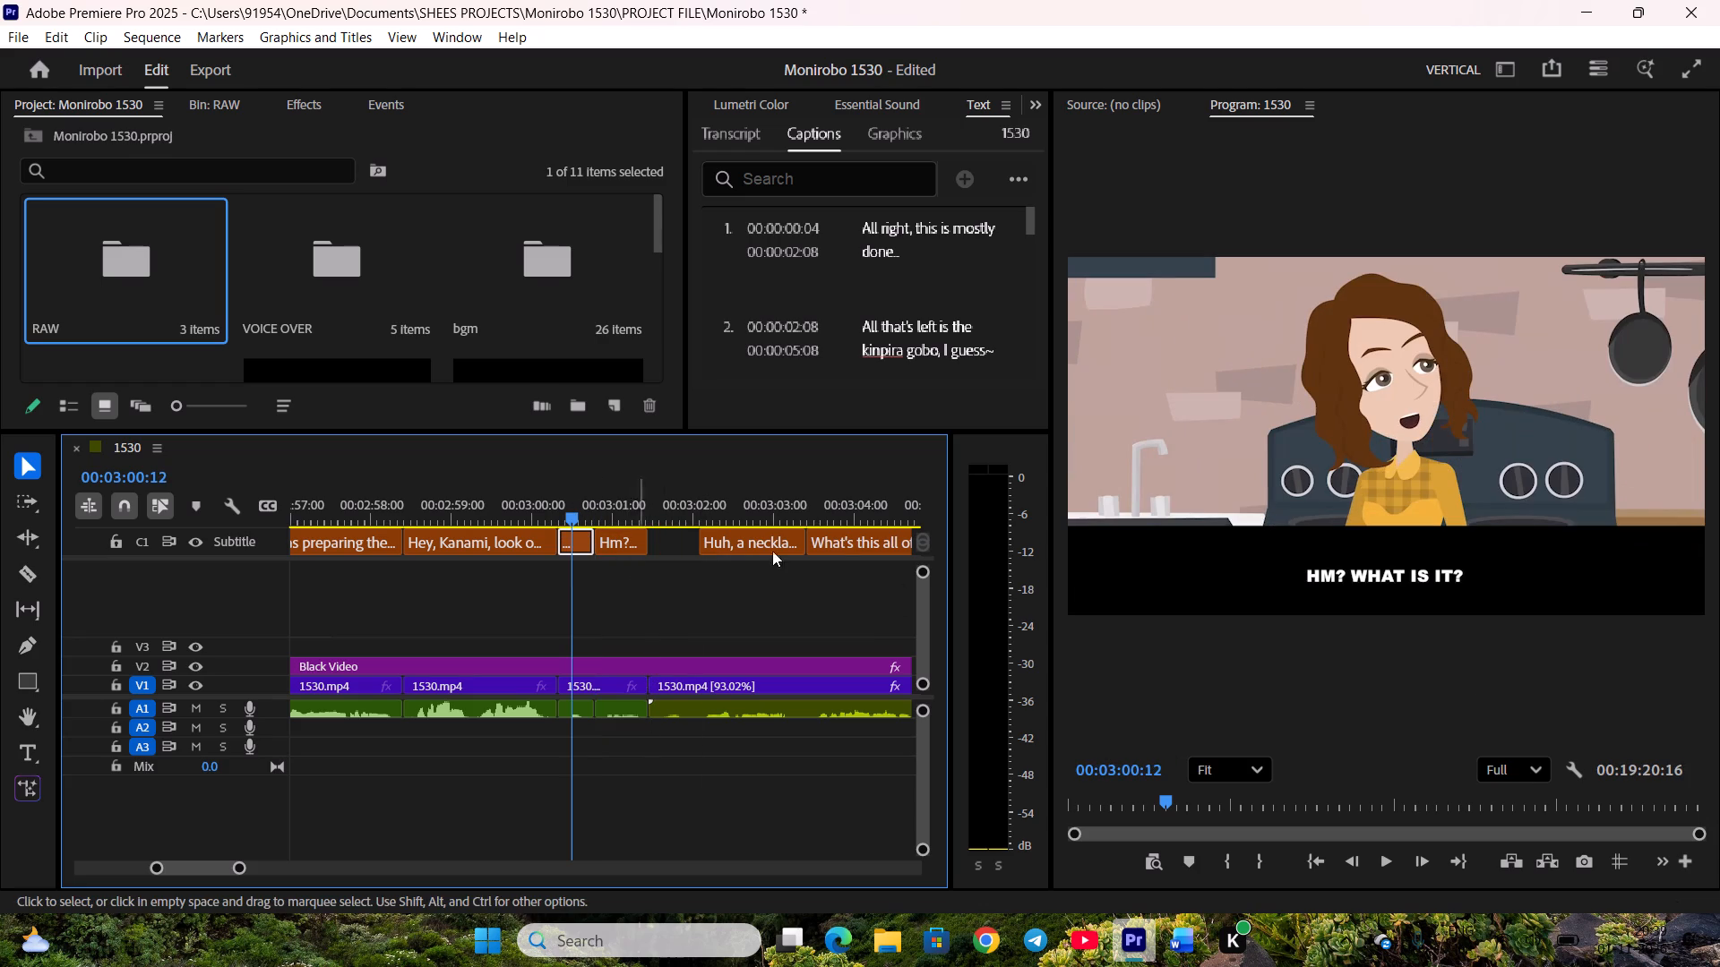
double_click(1389, 572)
left_click(1358, 578)
left_click_drag(1351, 574, 1463, 569)
key("ctrl+c")
key("ctrl+x")
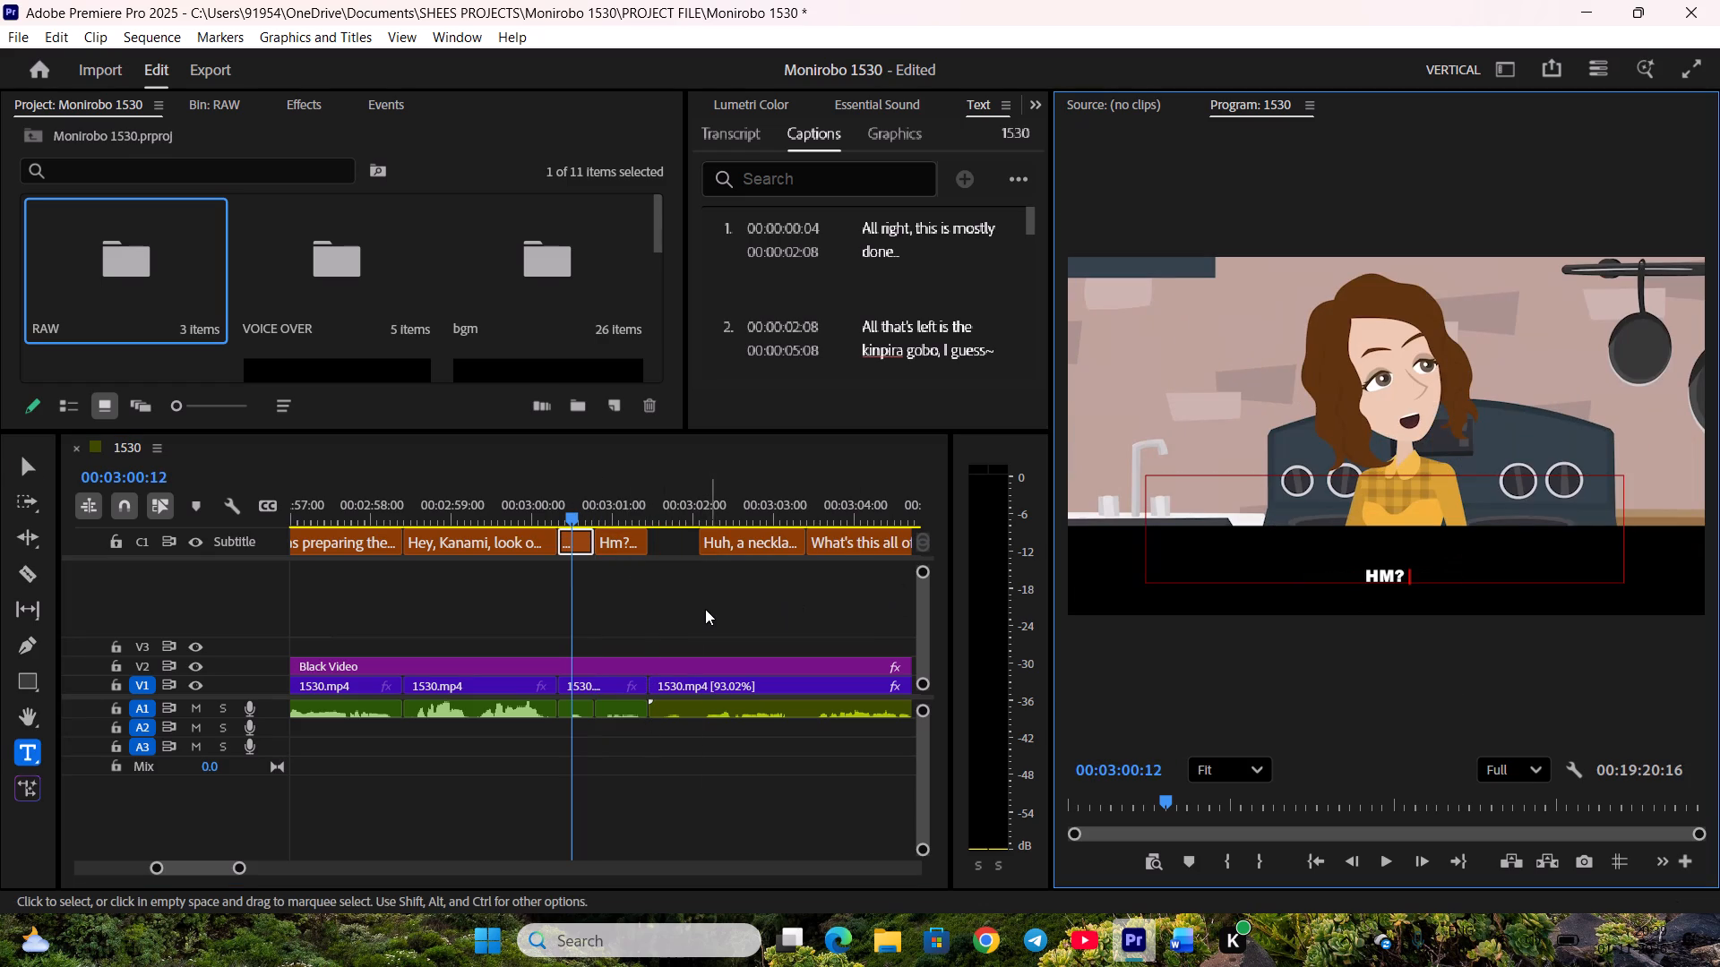
left_click(704, 610)
Replace the text of the second part of the split caption with "What is it?".
key("space")
key("space")
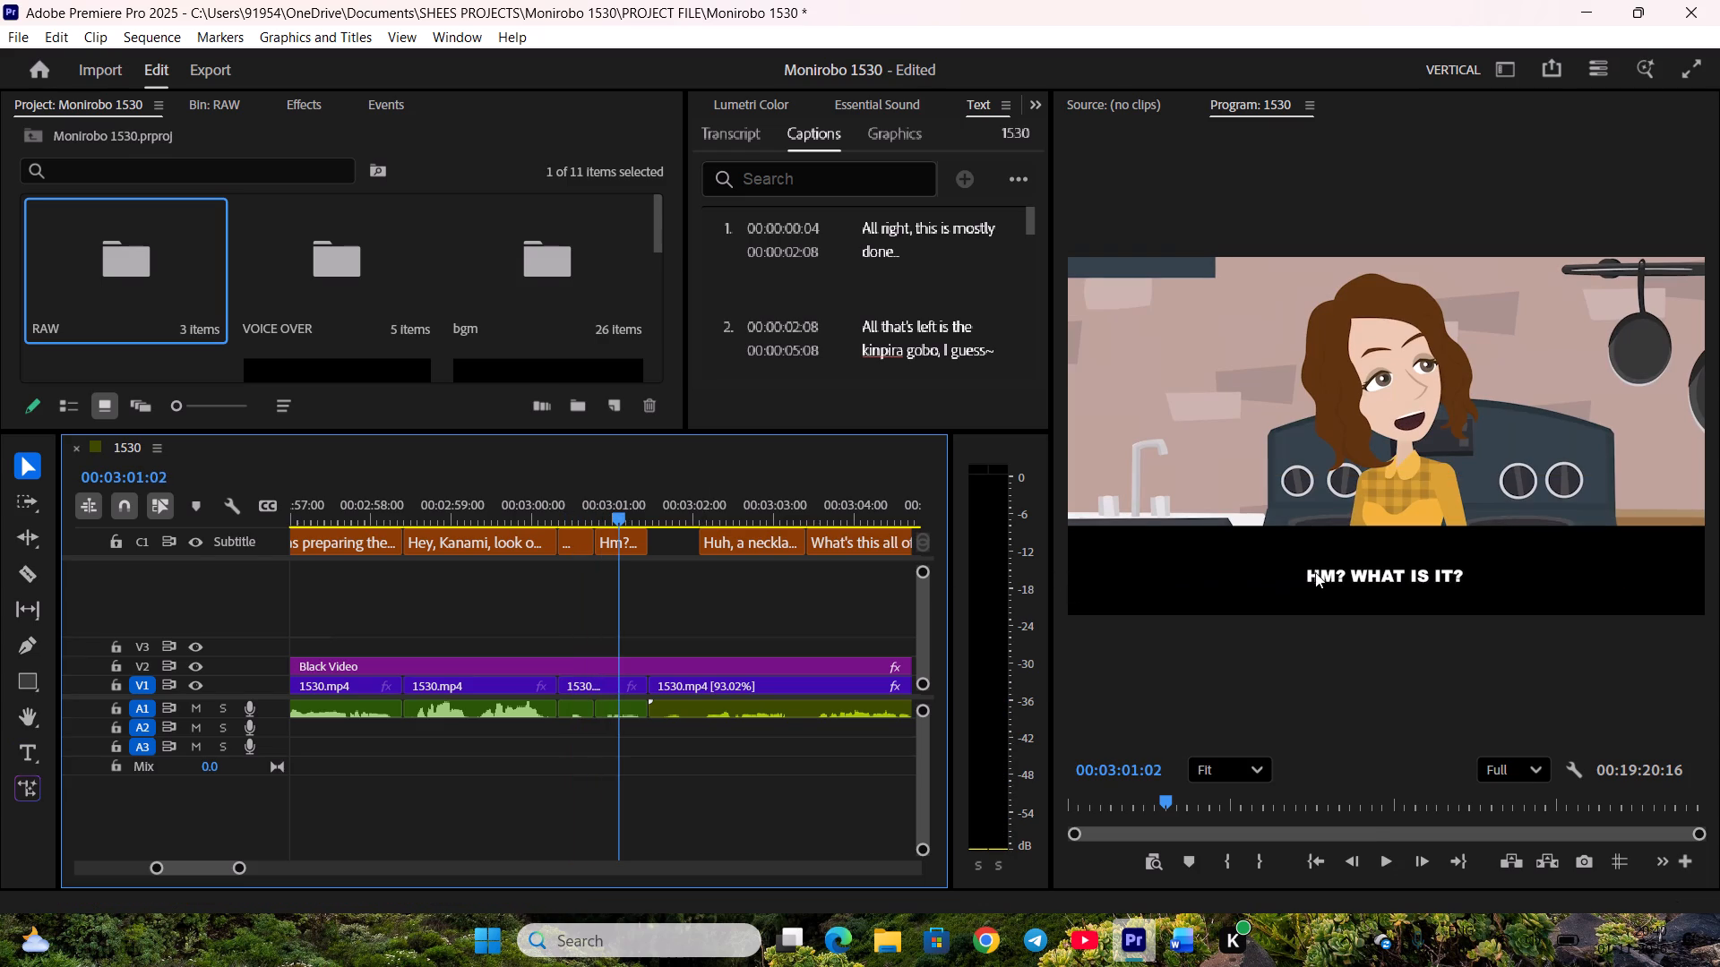
double_click(1316, 572)
key("ctrl+v")
left_click(694, 620)
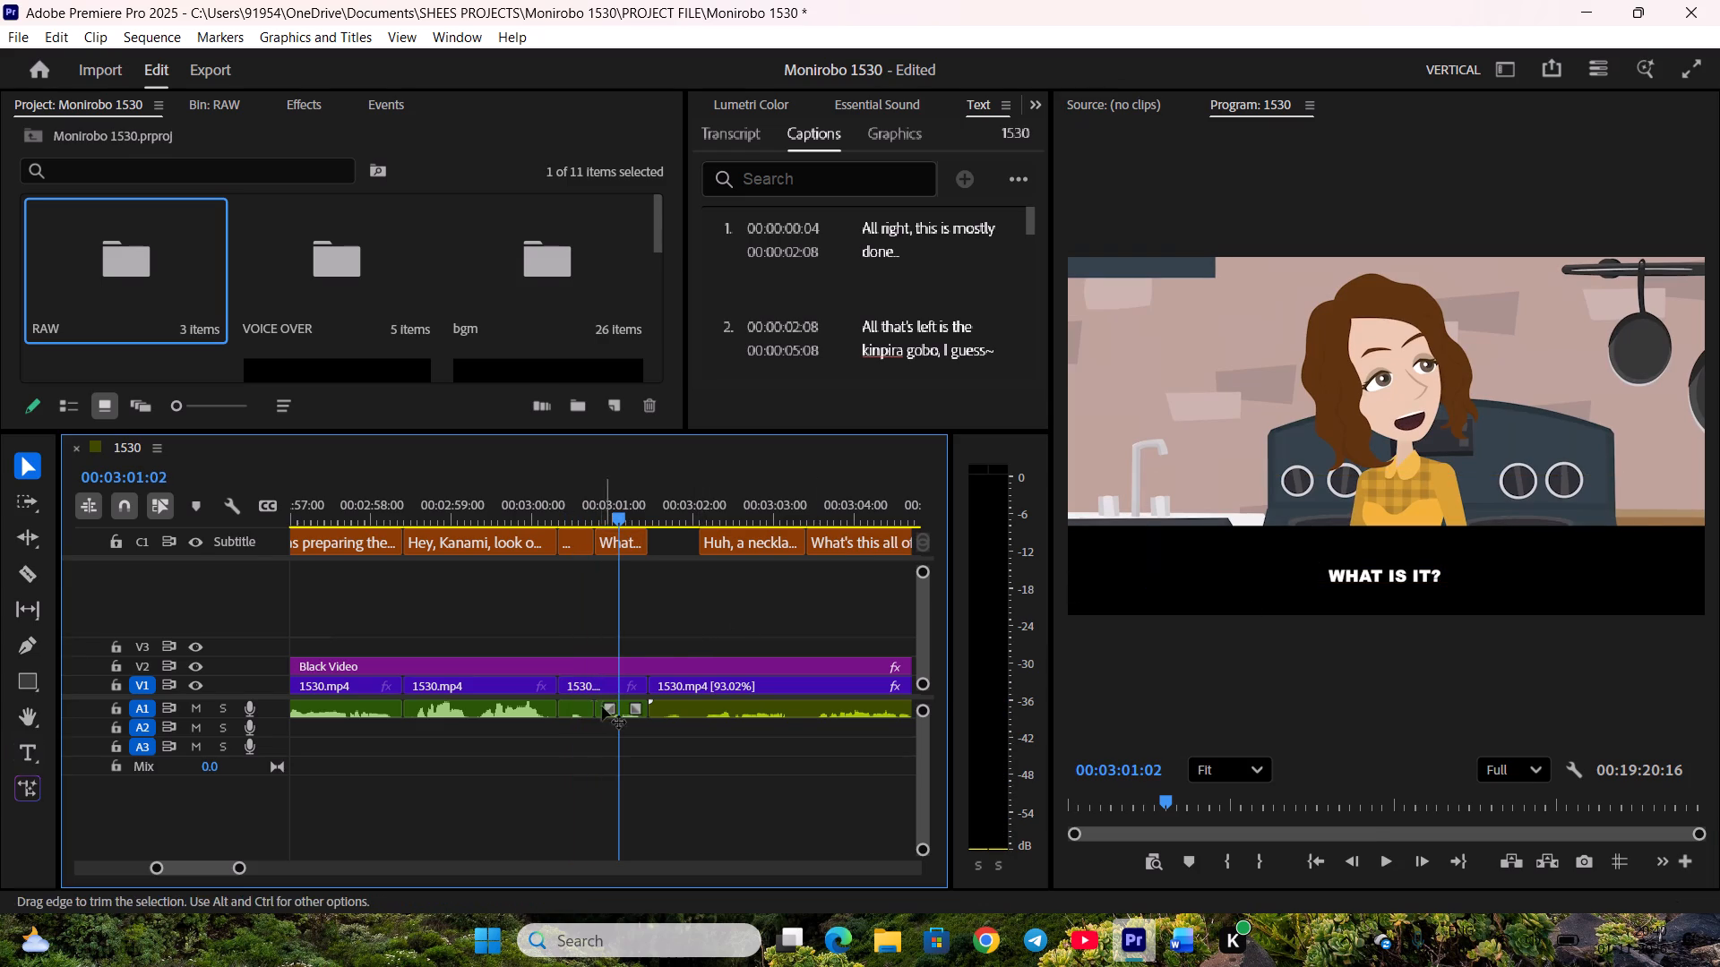
Raise the gain of the two short voice clips under "Hm?" and "What is it?" by 12 dB and return to their start.
left_click_drag(585, 728, 606, 709)
type("g12")
key("Return")
left_click(720, 735)
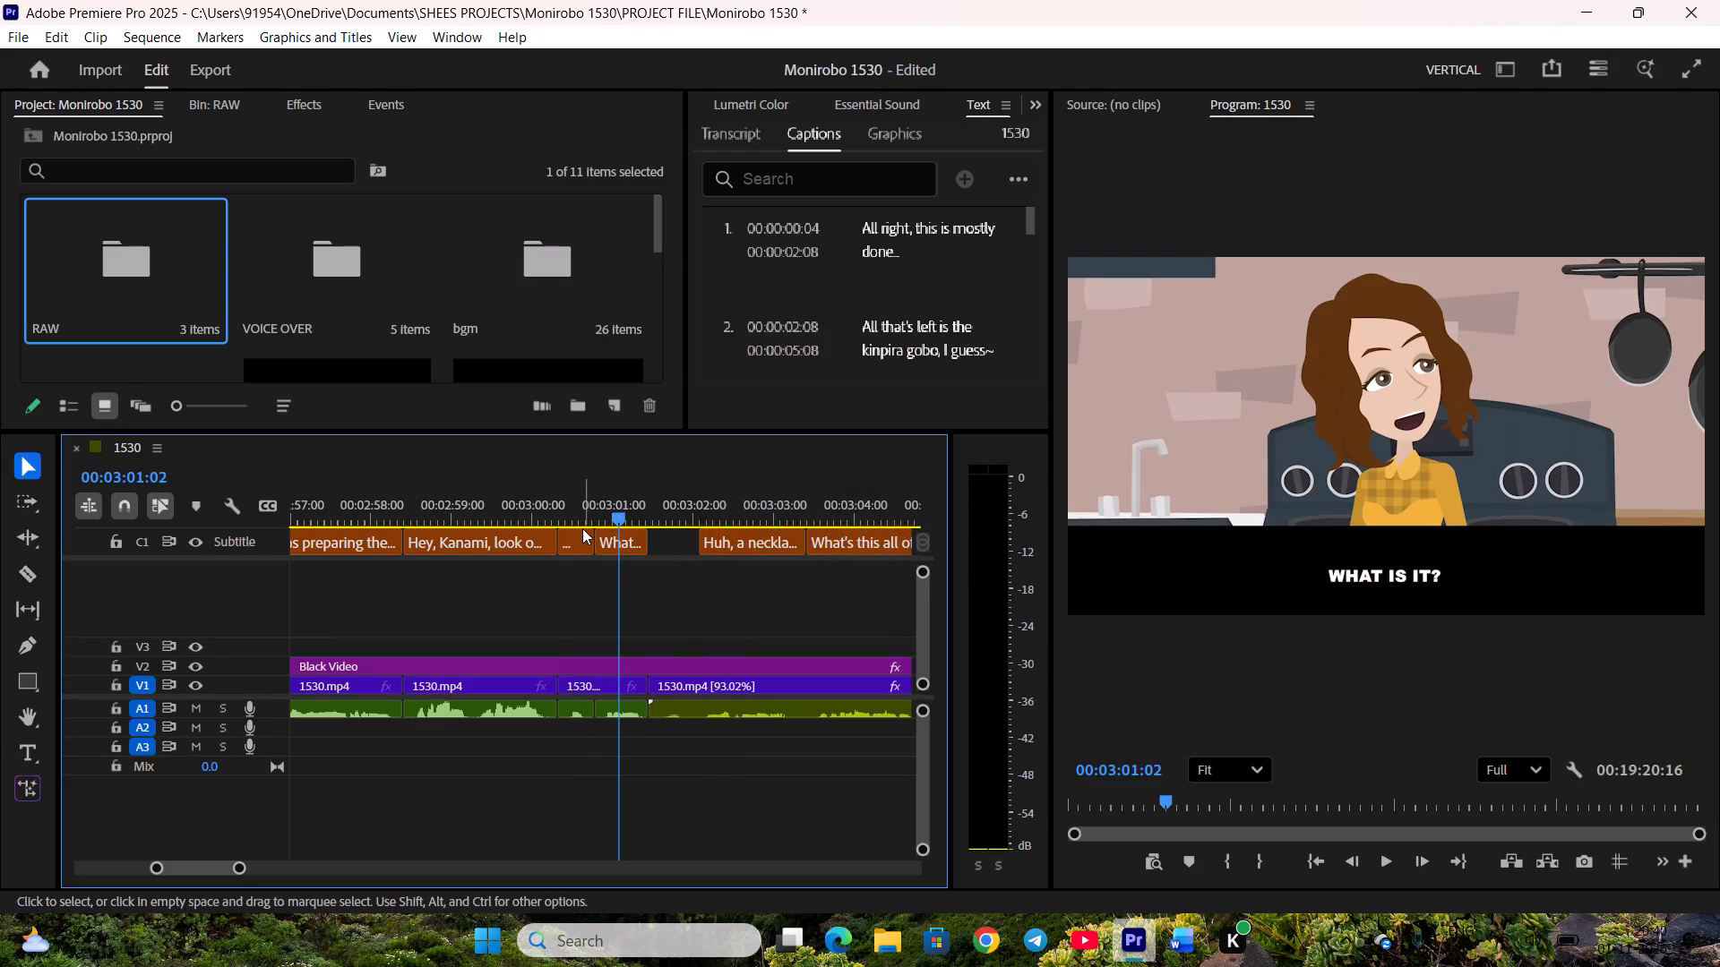
left_click(562, 515)
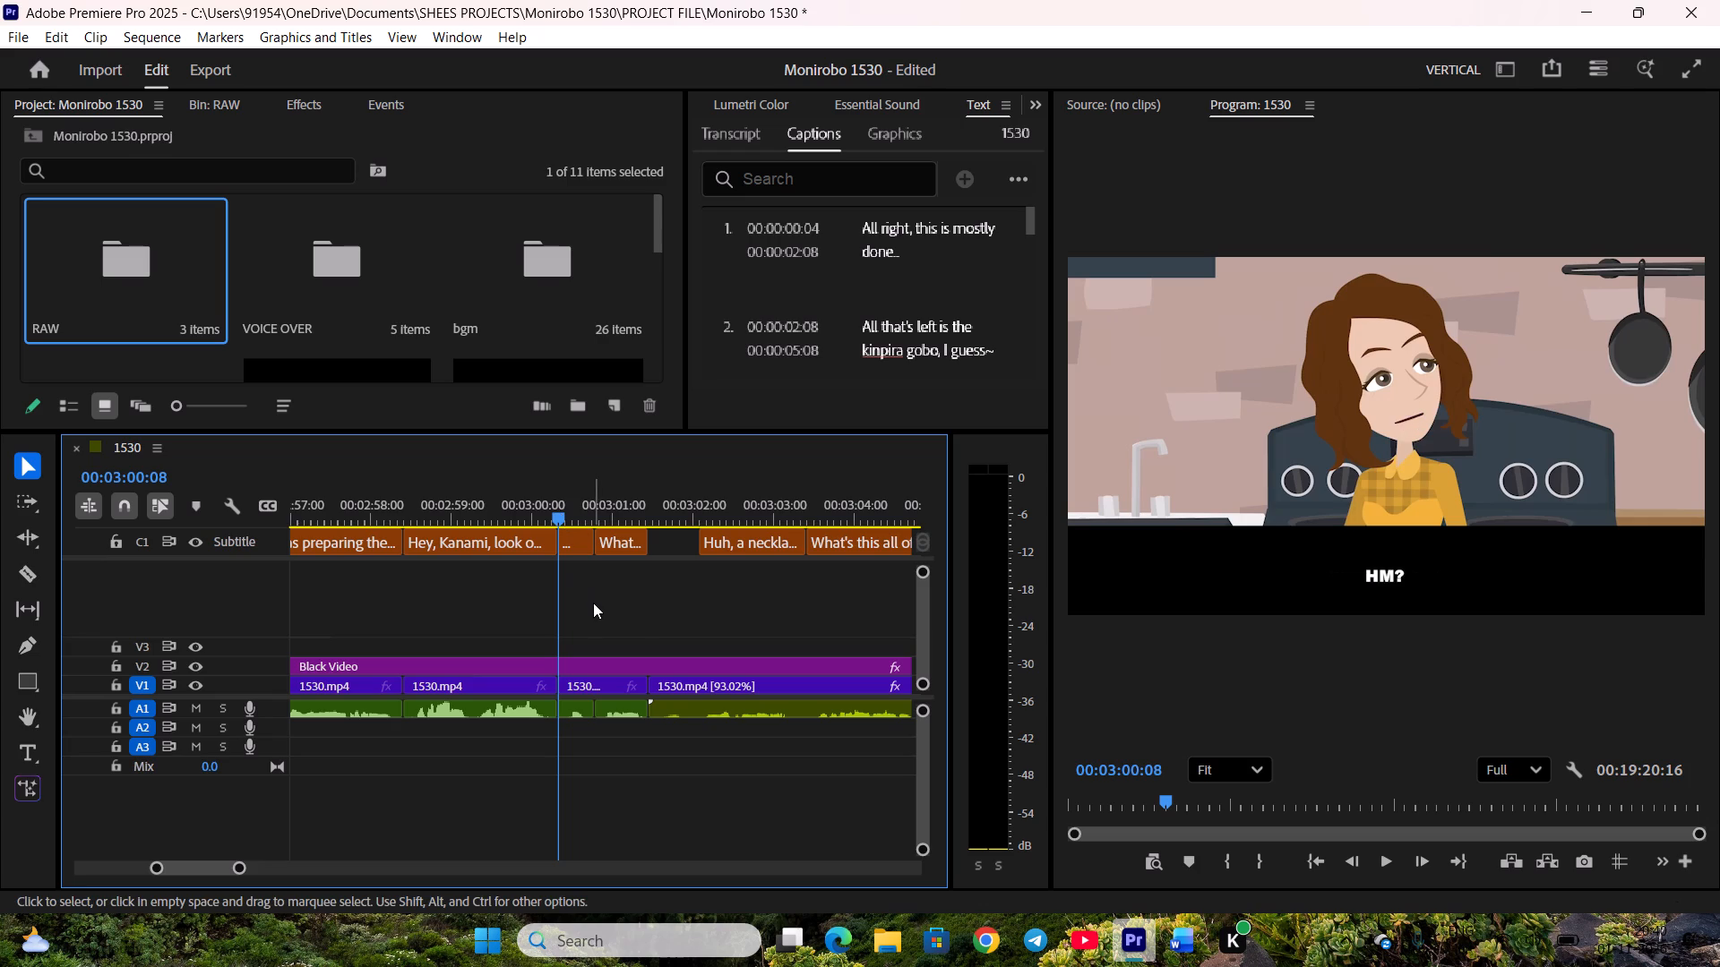
Extend the start of the caption "Huh, a necklace?!" back to the video cut where "What is it?" ends.
key("space")
key("space")
left_click(712, 549)
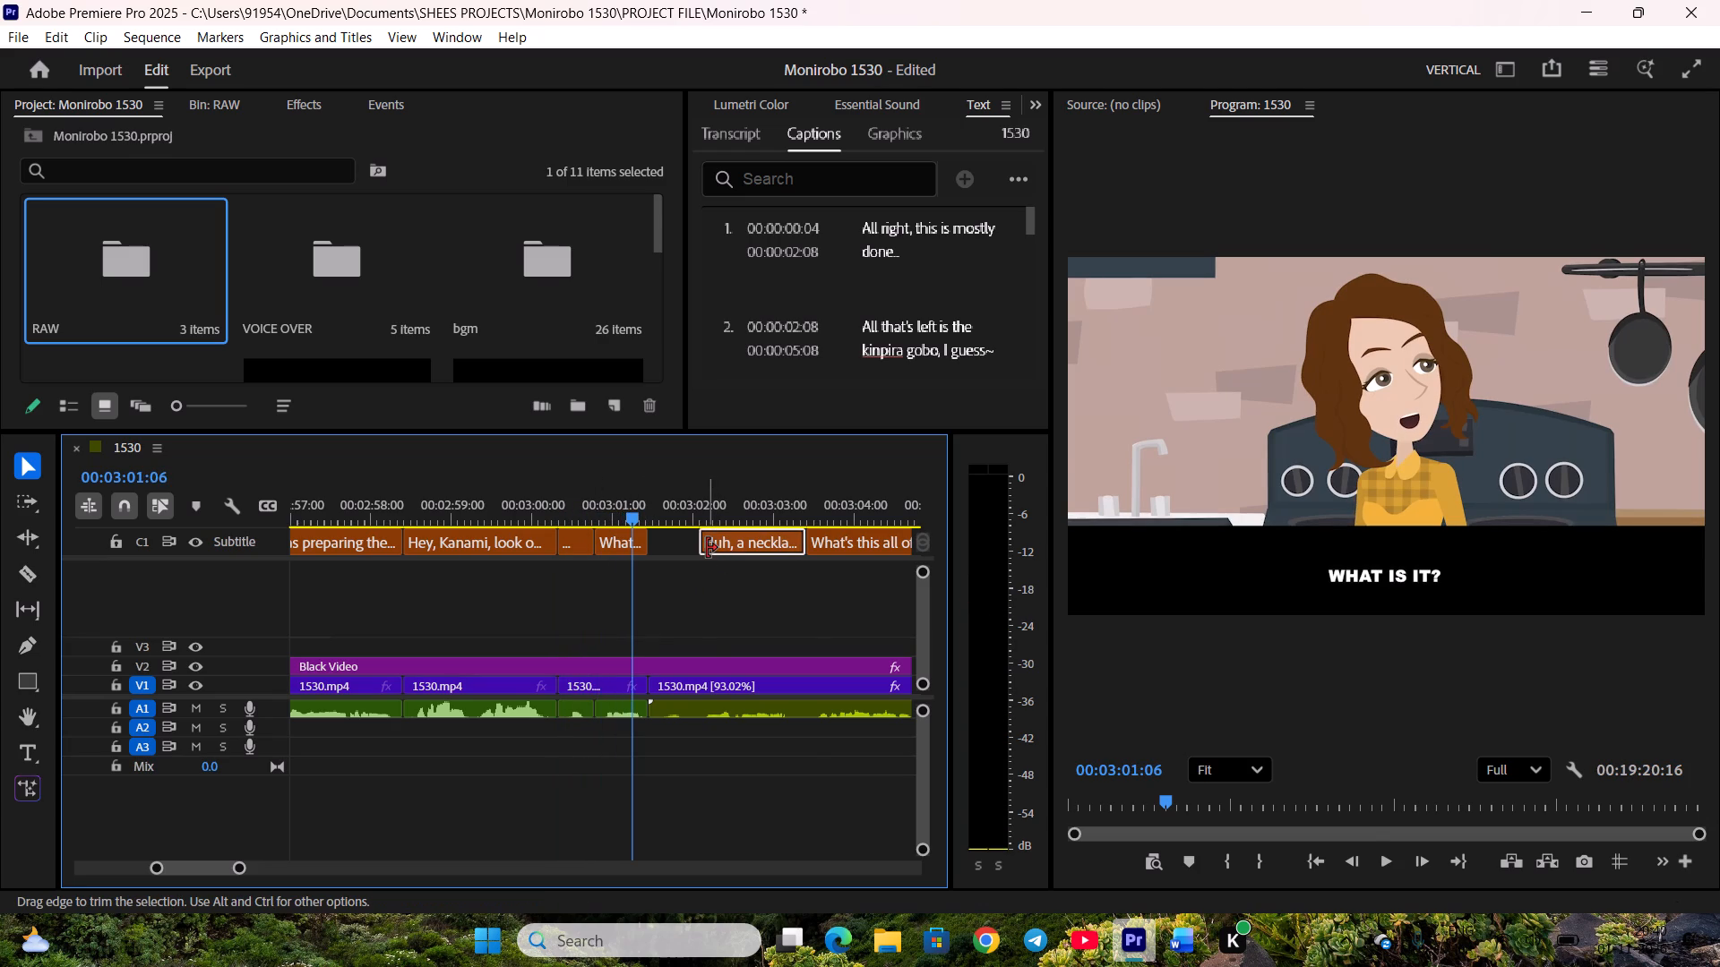
left_click_drag(707, 546, 660, 552)
scroll(663, 567, "down", 3)
Align the end of "What's this all of a sudden?" and the start of "What do you mean?" with the video cut.
key("space")
left_click(641, 621)
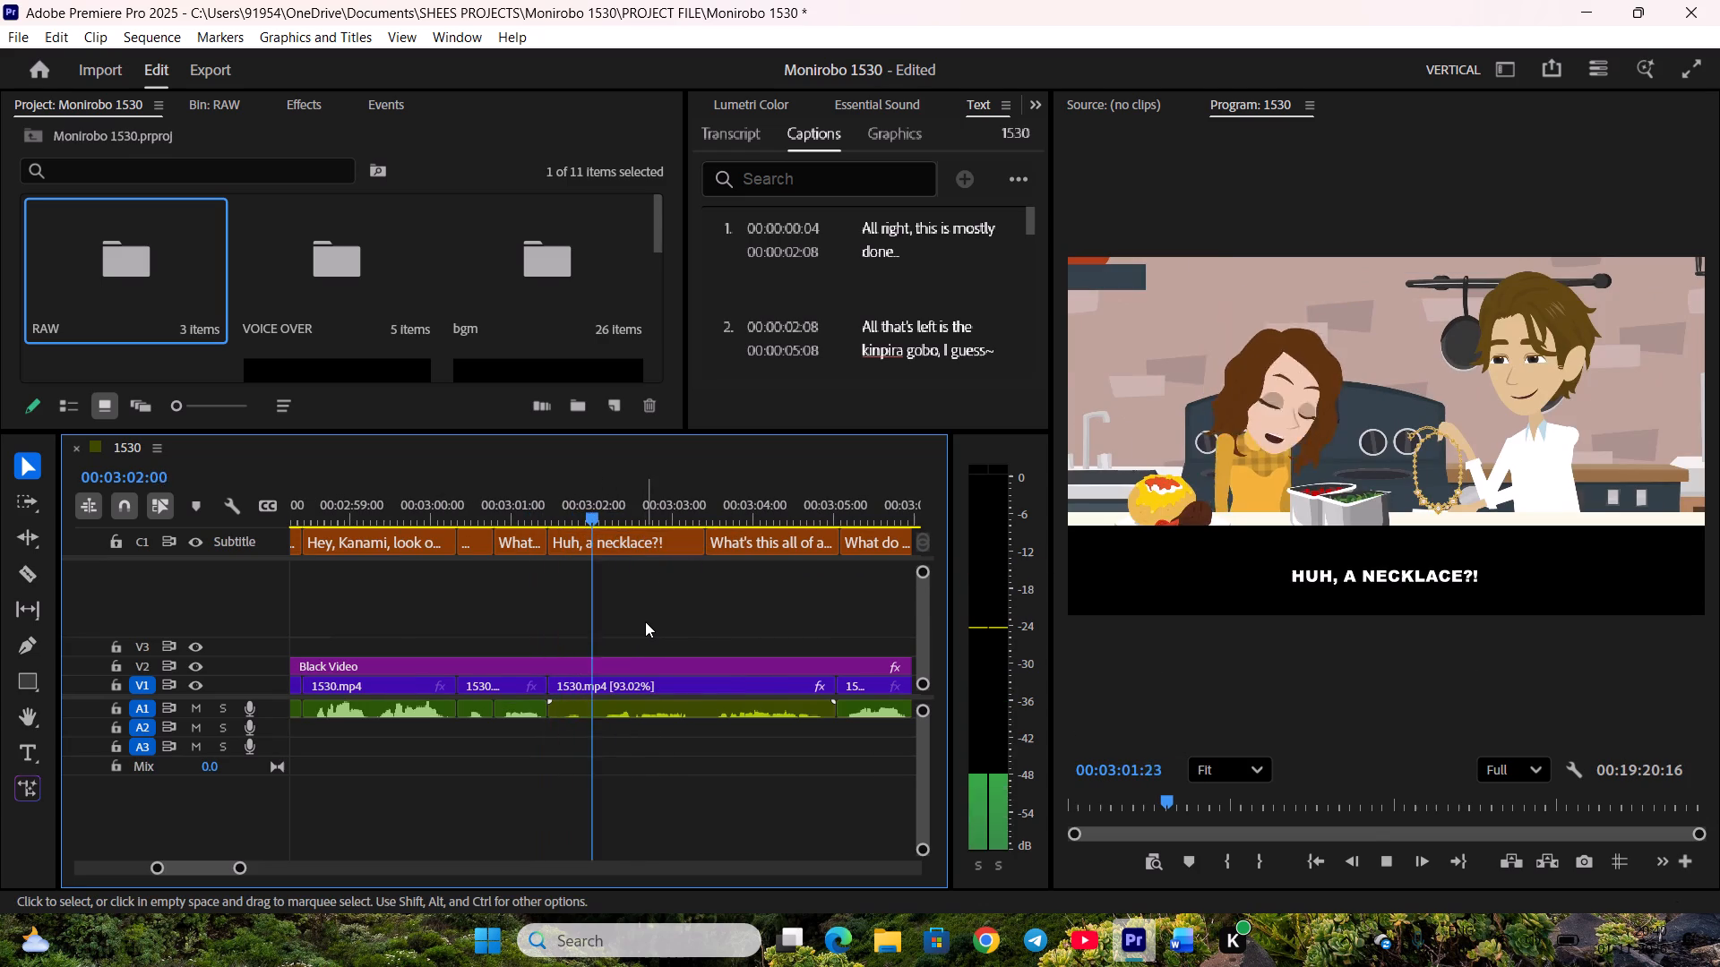
scroll(645, 621, "down", 3)
key("space")
left_click_drag(729, 543, 727, 543)
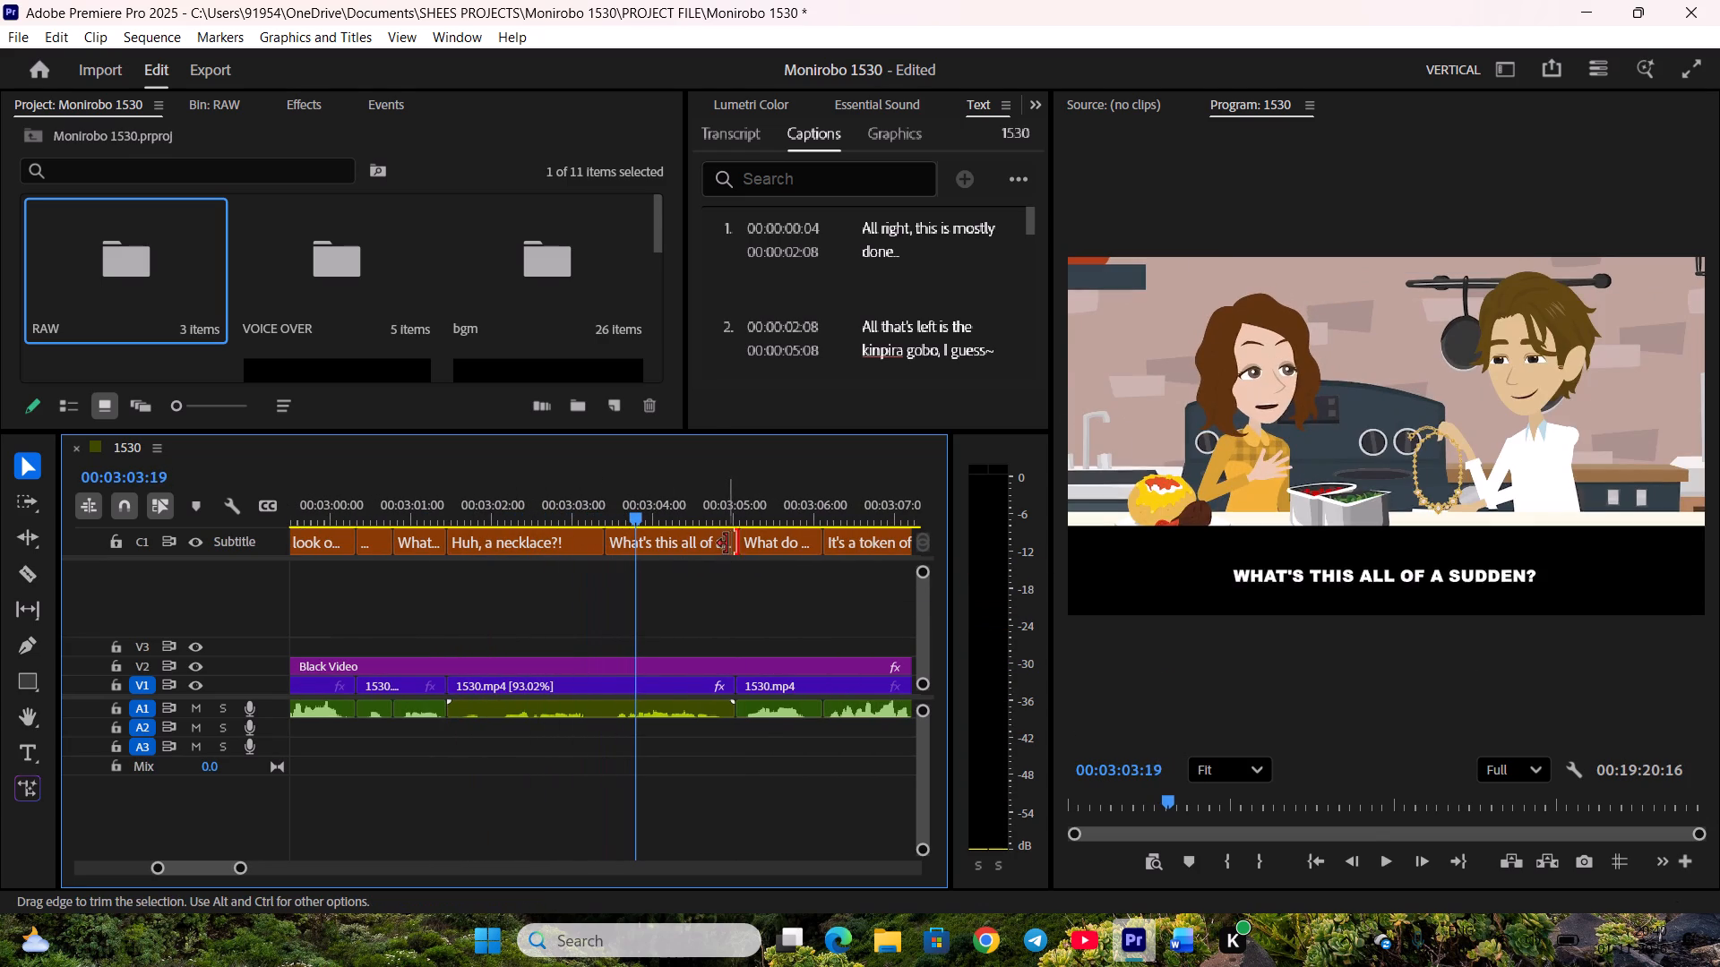
left_click_drag(727, 543, 721, 543)
left_click(738, 544)
left_click(746, 543)
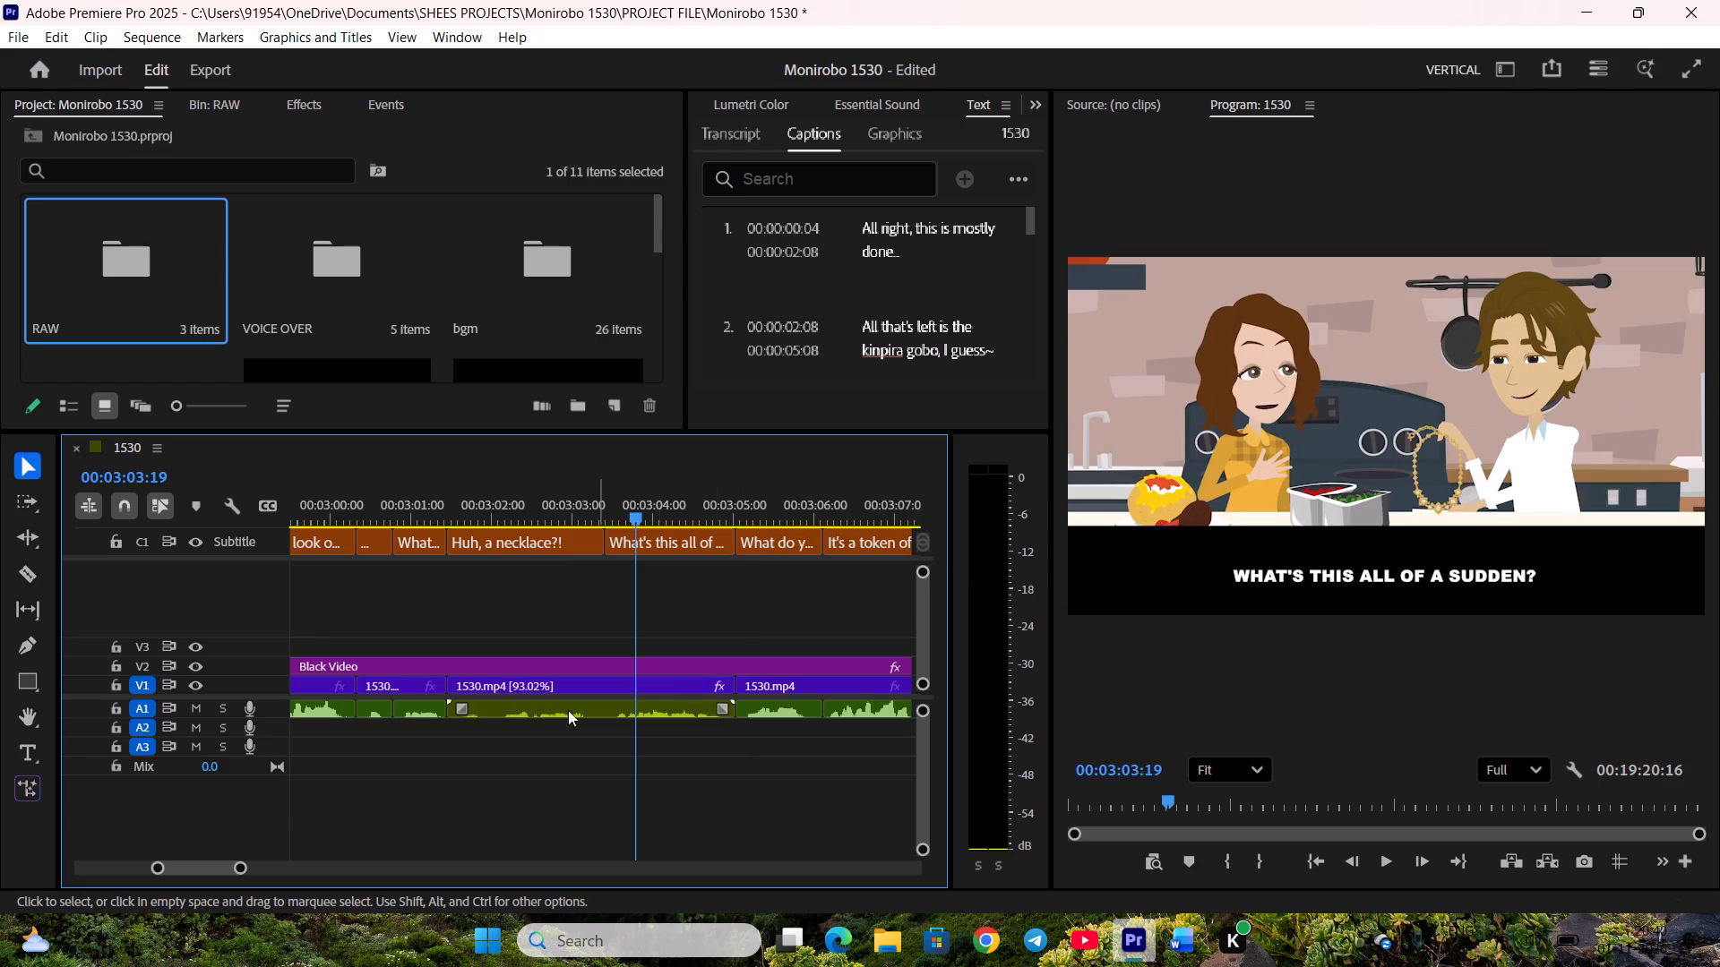
Raise the gain of the voice clip under "Huh, a necklace?!" and "What's this all of a sudden?" by 13 dB.
left_click(588, 707)
key("g")
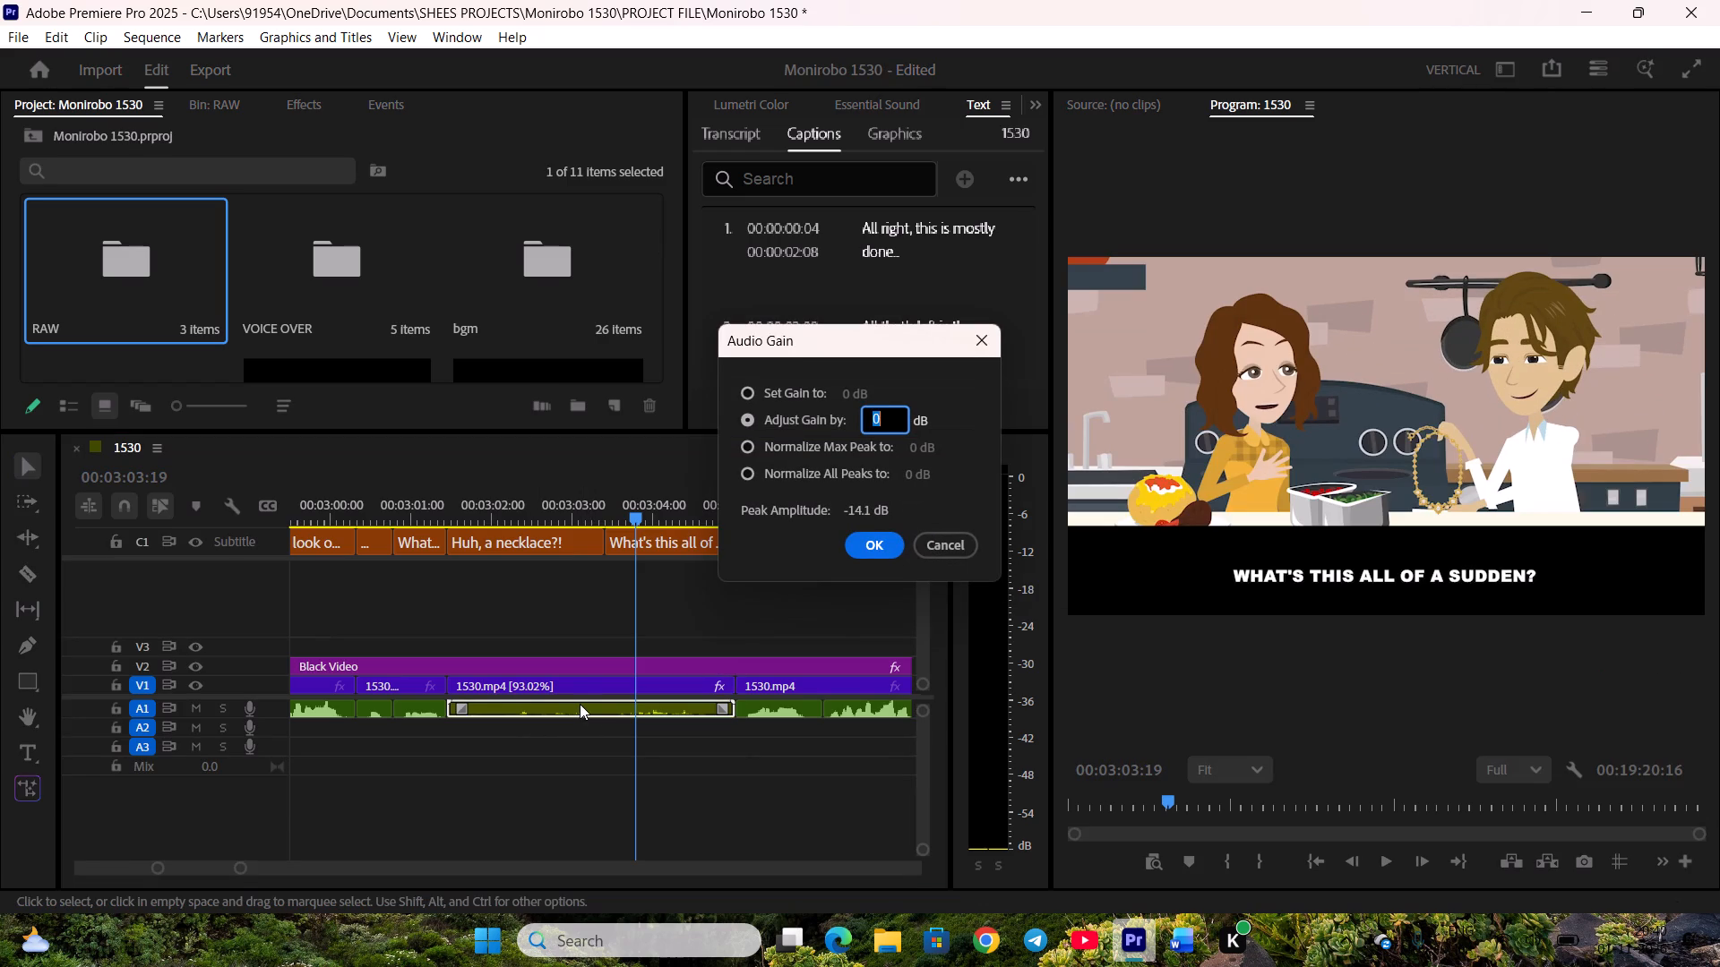
key("1")
key("3")
key("Return")
left_click(699, 791)
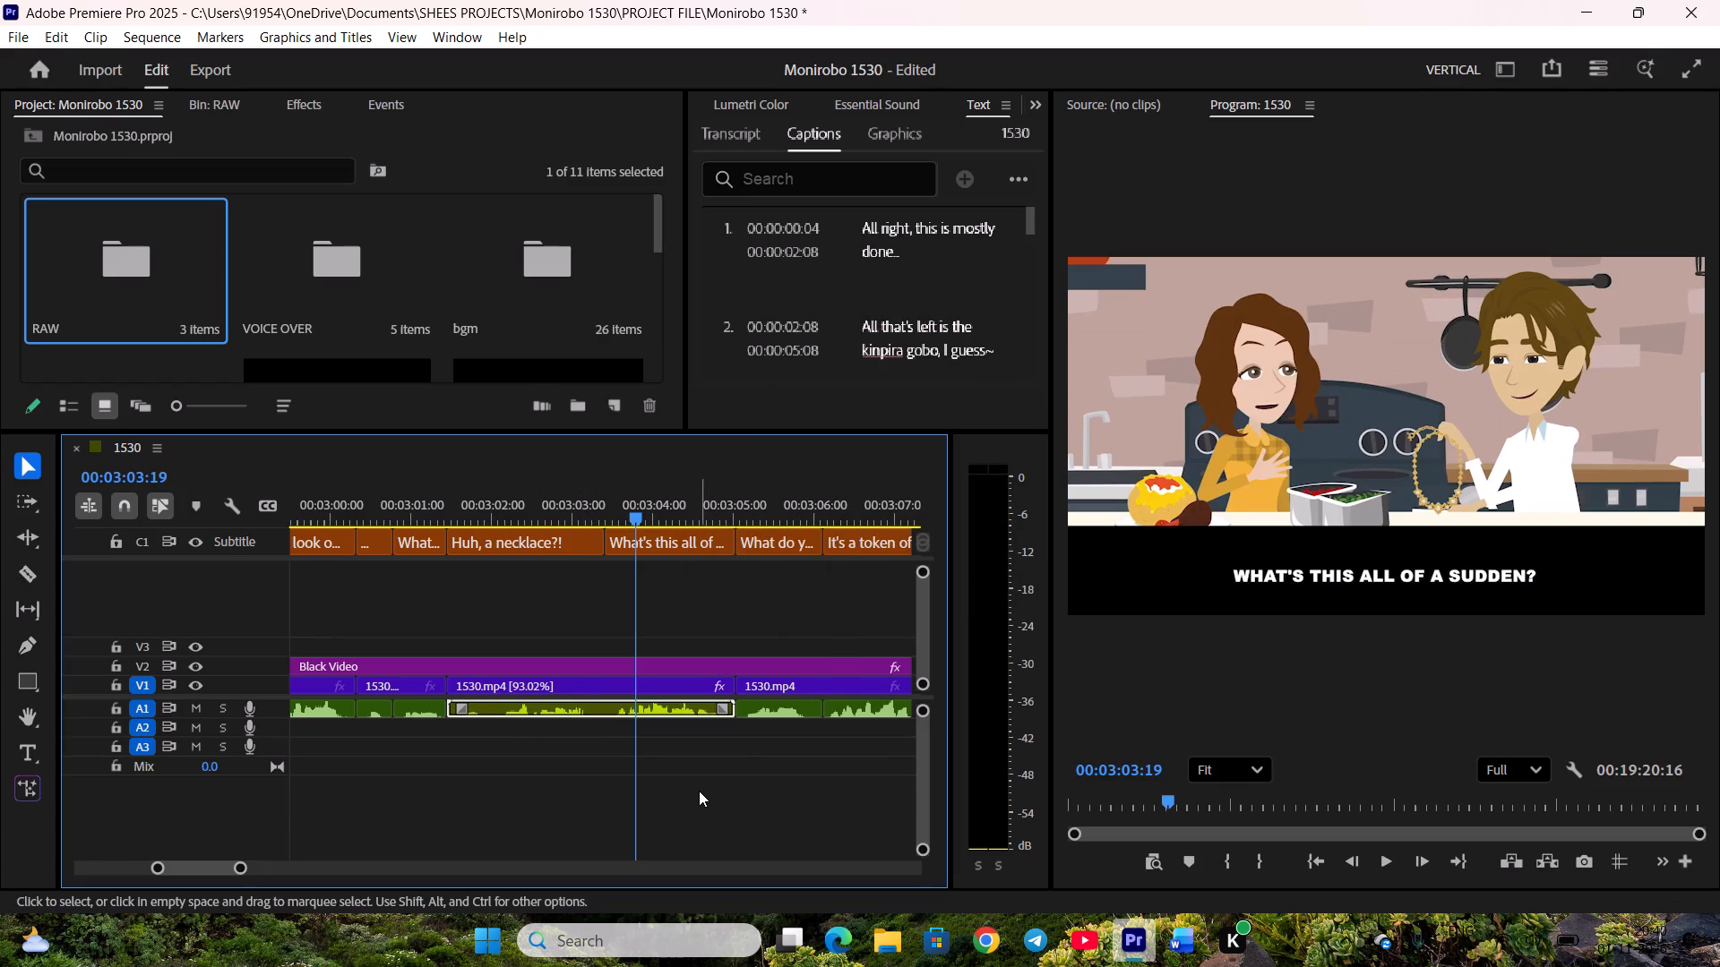
Play from "What's this all of a sudden?" into "Wow~, I'm so happy...", checking caption edges against the voice and cuts.
key("space")
scroll(696, 786, "down", 4)
left_click(680, 545)
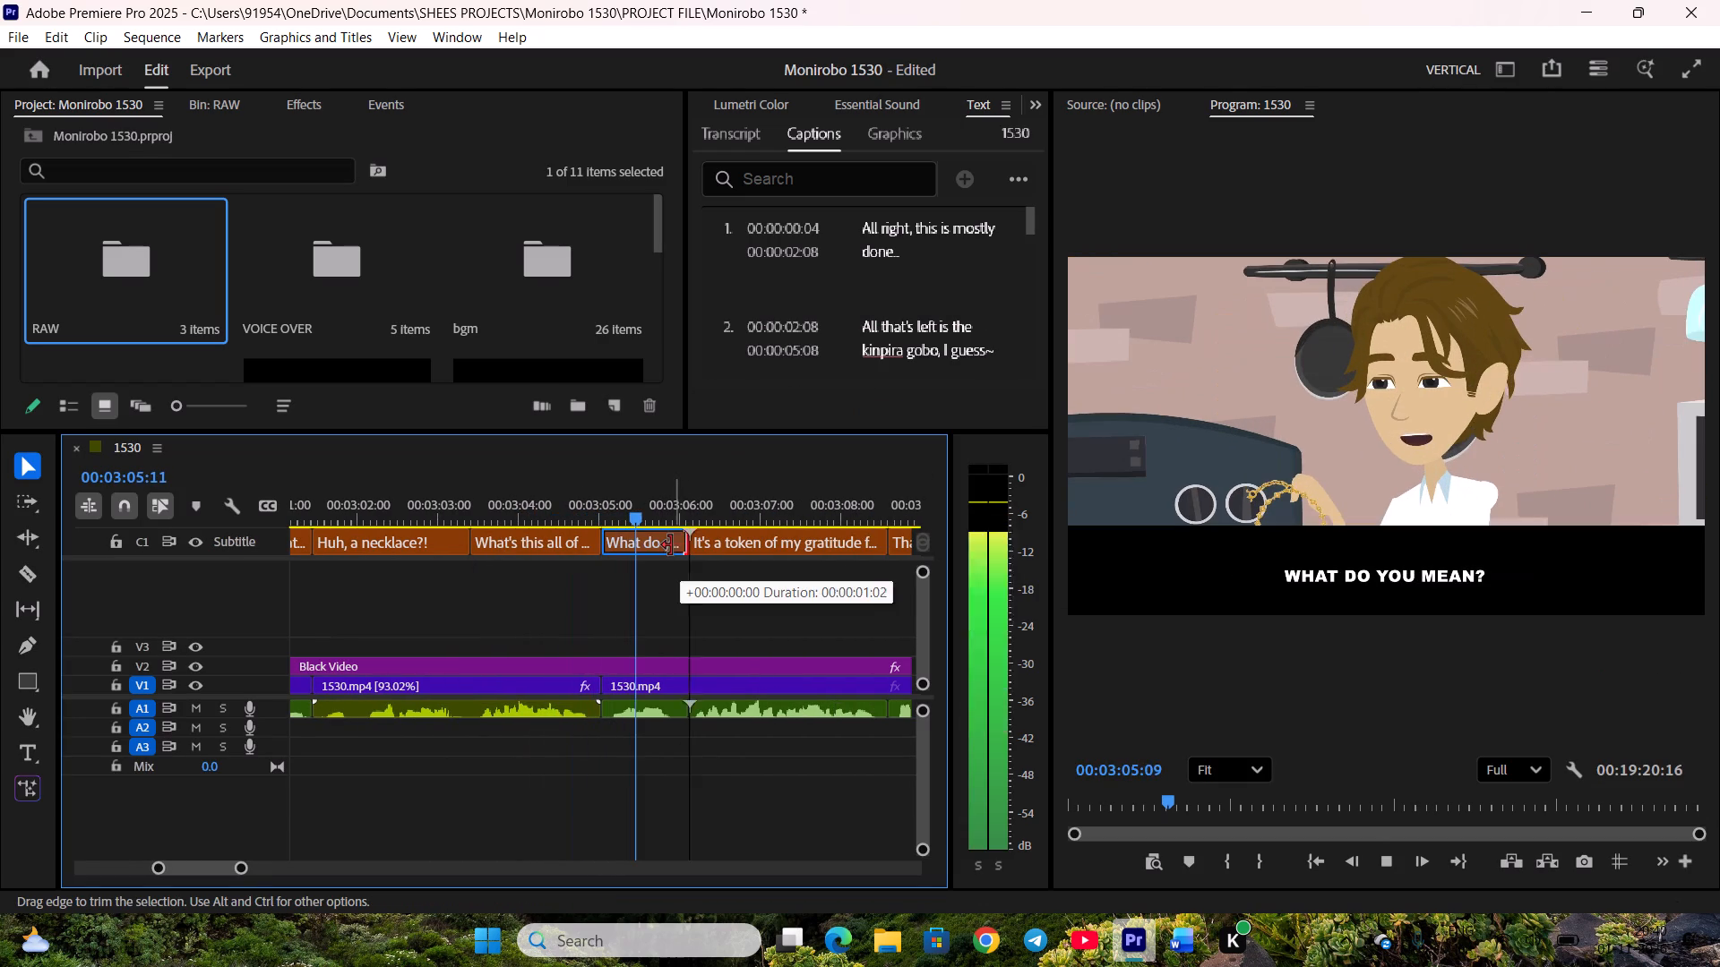
key("space")
key("space")
scroll(671, 576, "down", 5)
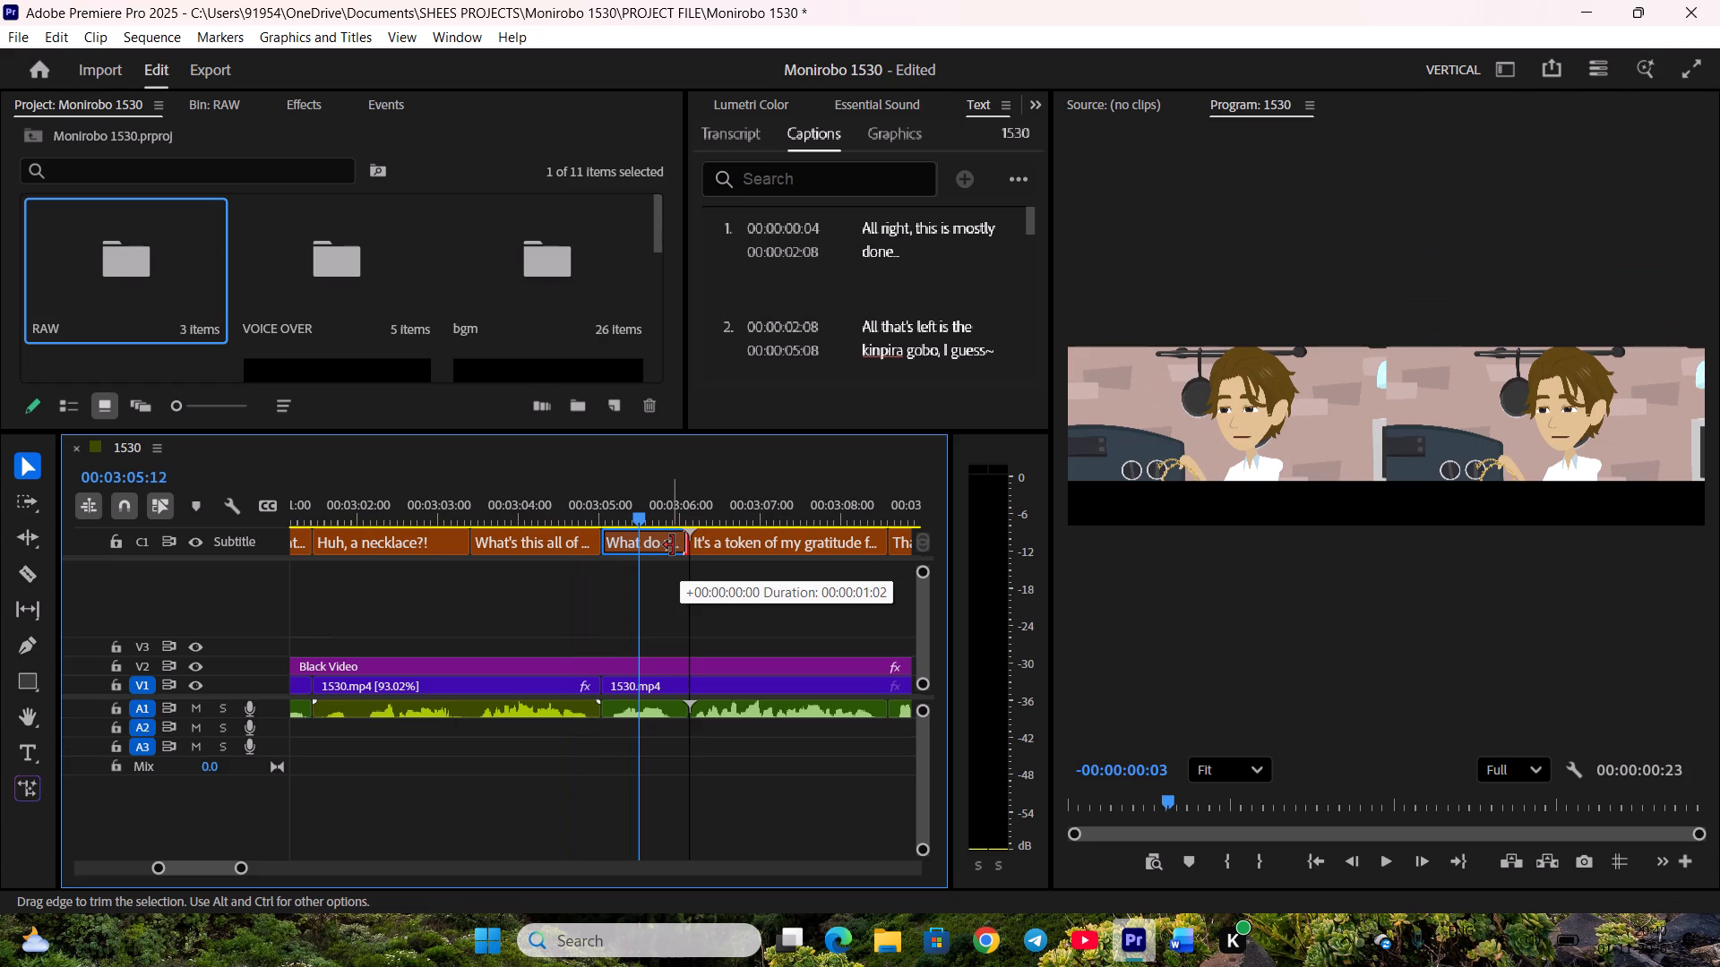
key("space")
left_click(712, 543)
scroll(692, 587, "down", 3)
key("space")
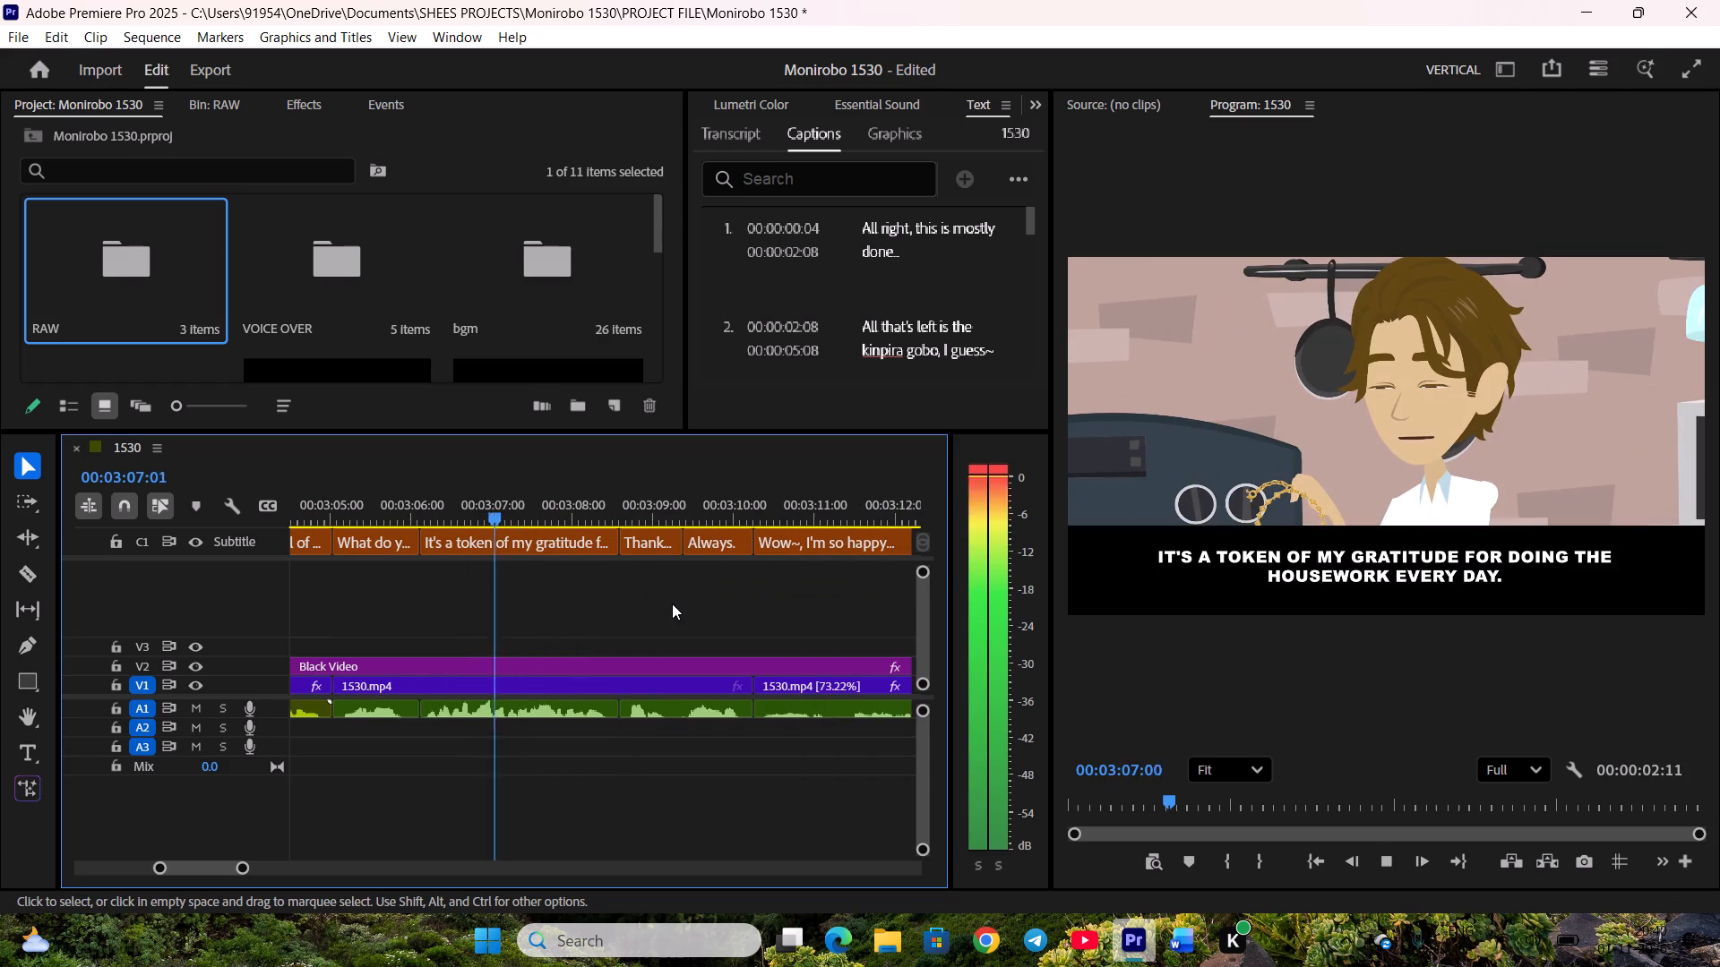
left_click(752, 547)
key("space")
scroll(735, 573, "down", 5)
key("space")
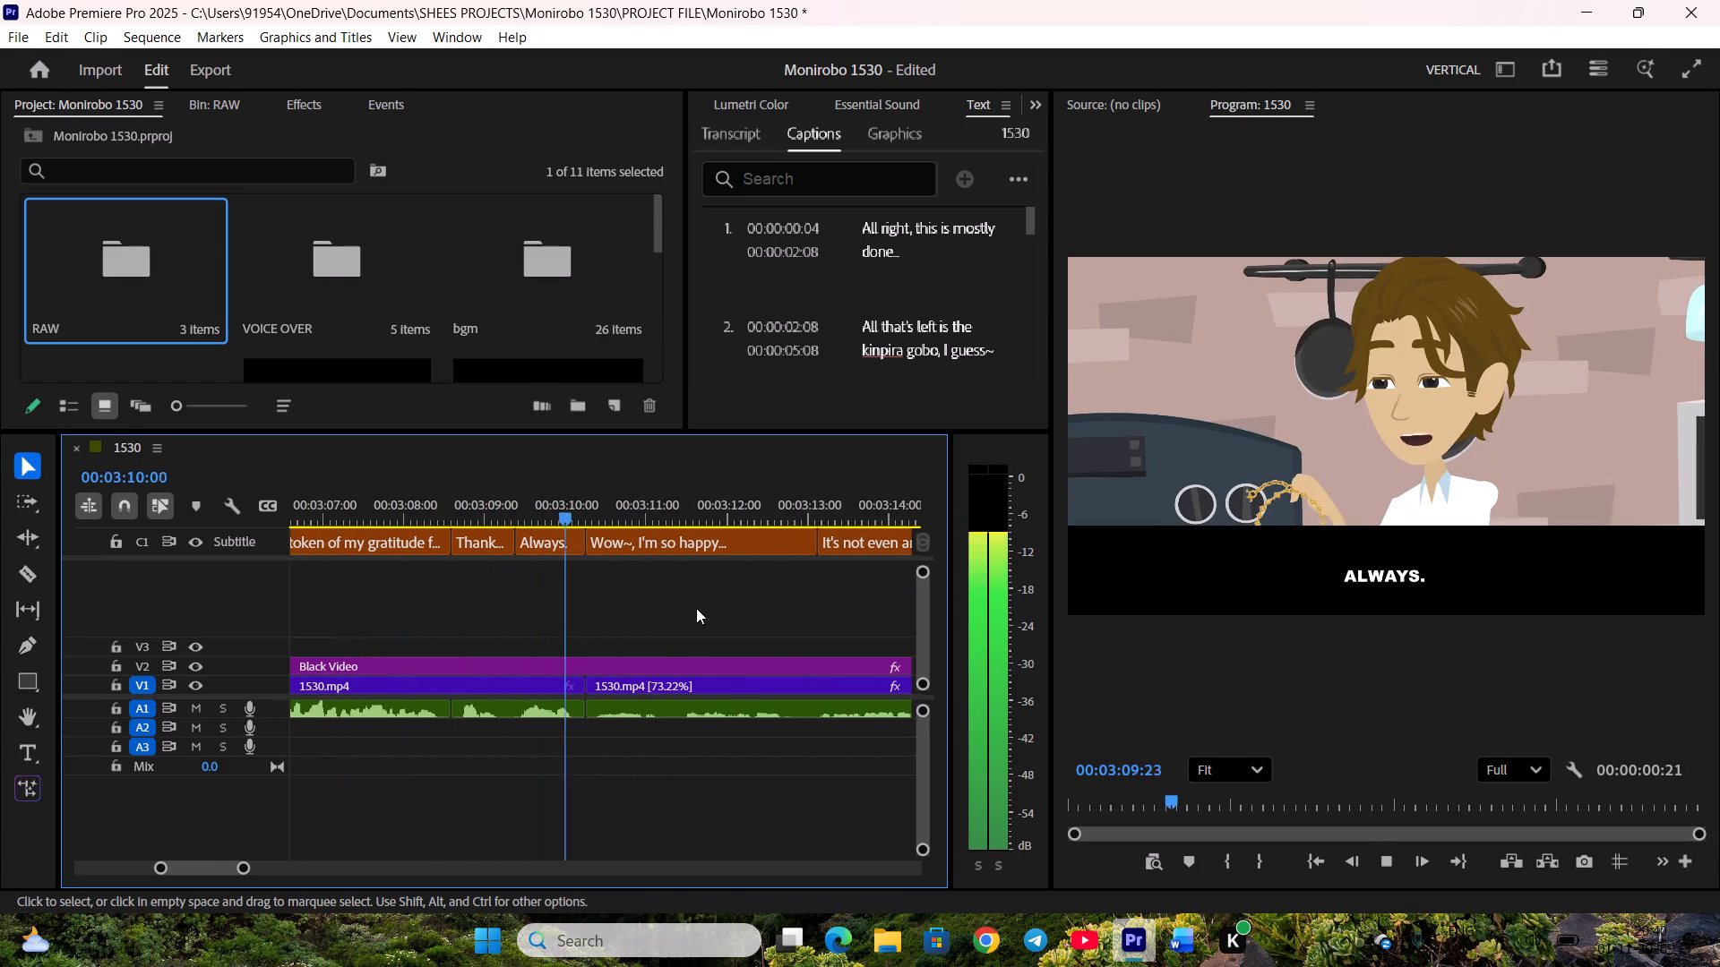
scroll(696, 608, "down", 6)
key("space")
Save the project.
left_click(643, 709)
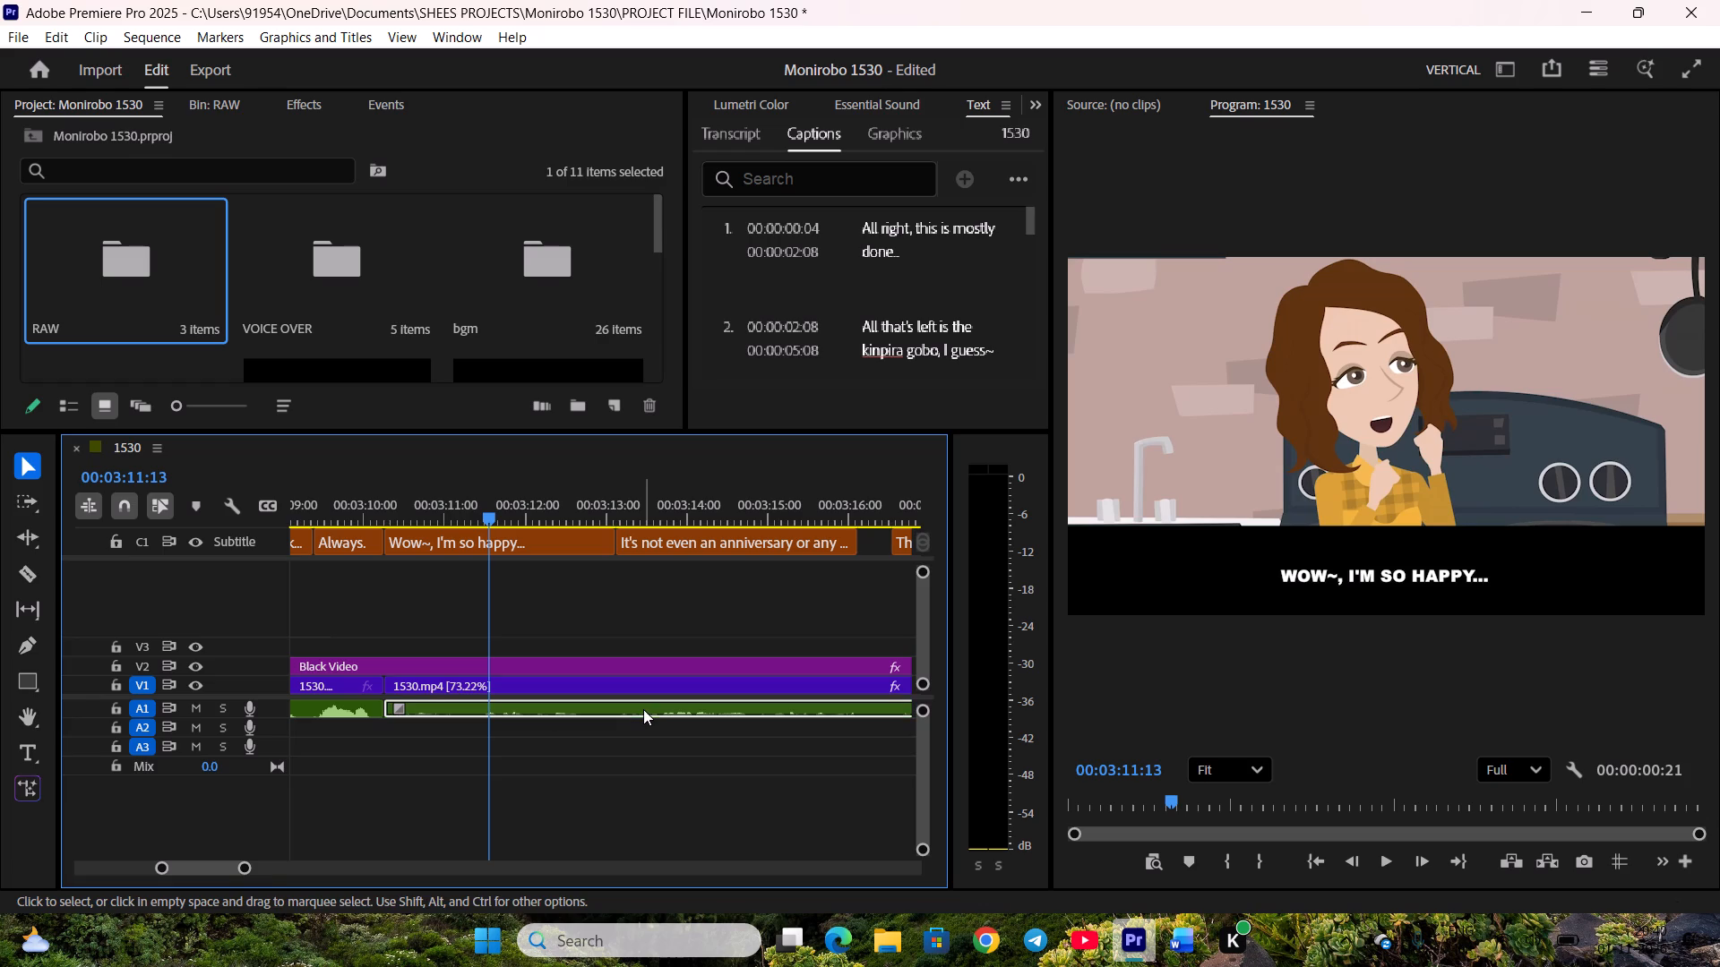
key("ctrl+s")
Raise the gain of the voice clip starting under "Wow~, I'm so happy..." by 13 dB.
left_click(641, 708)
key("g")
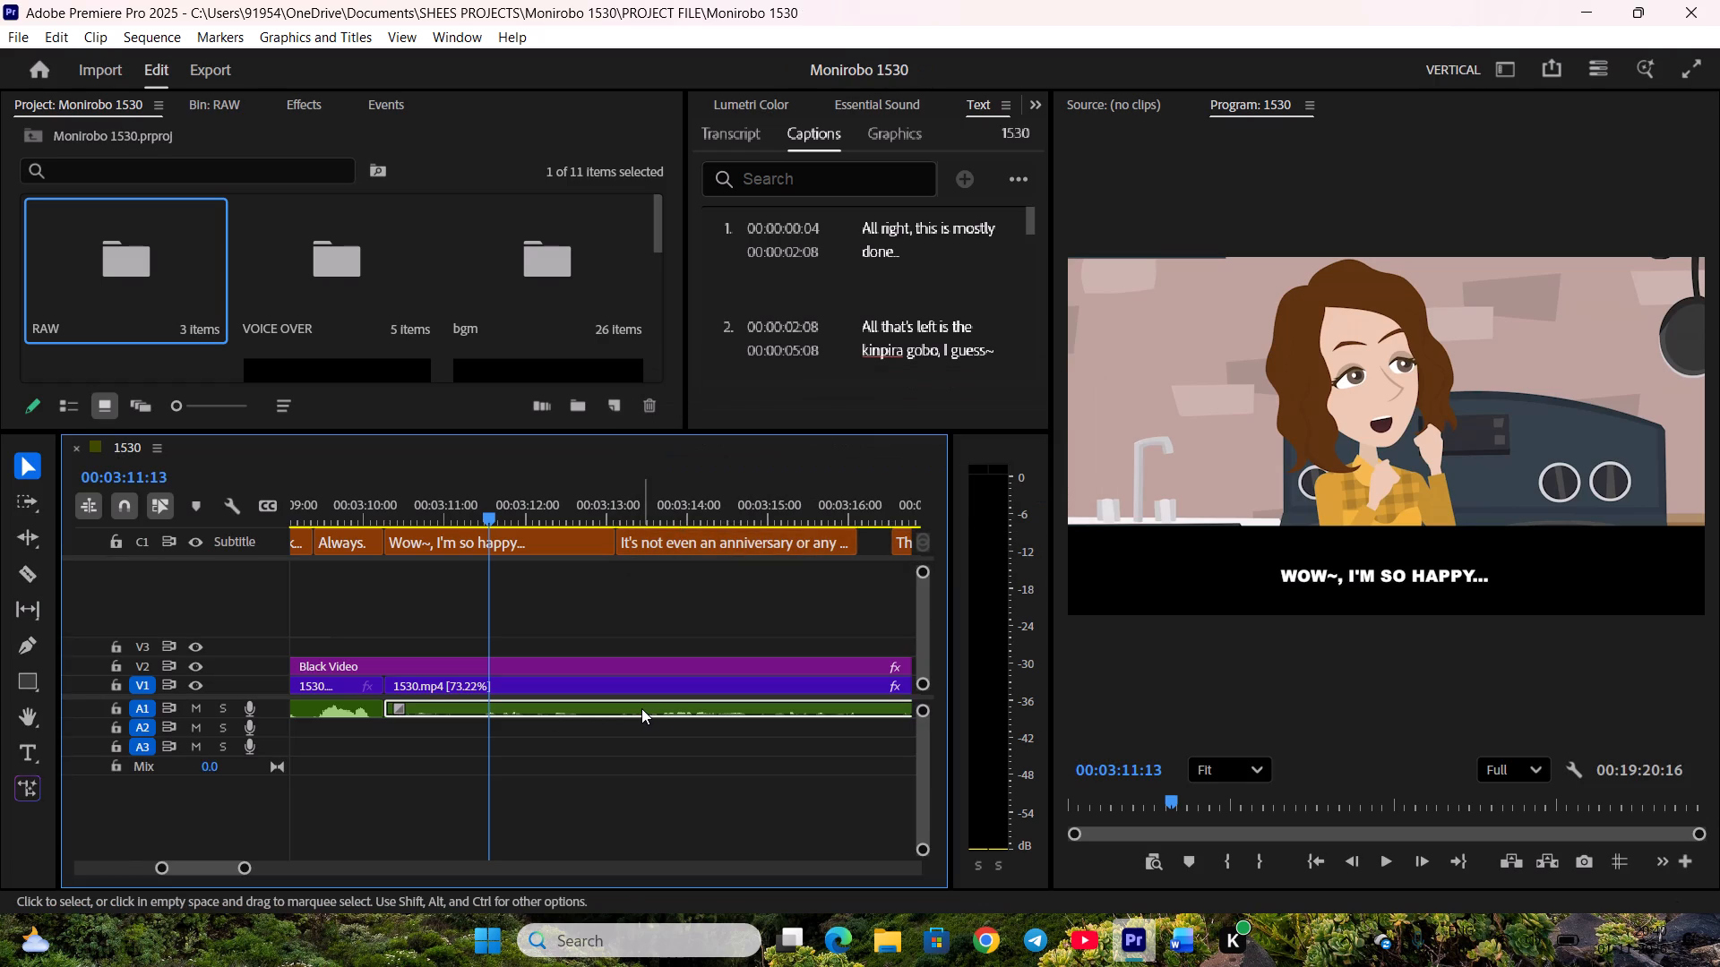
type("13")
key("Return")
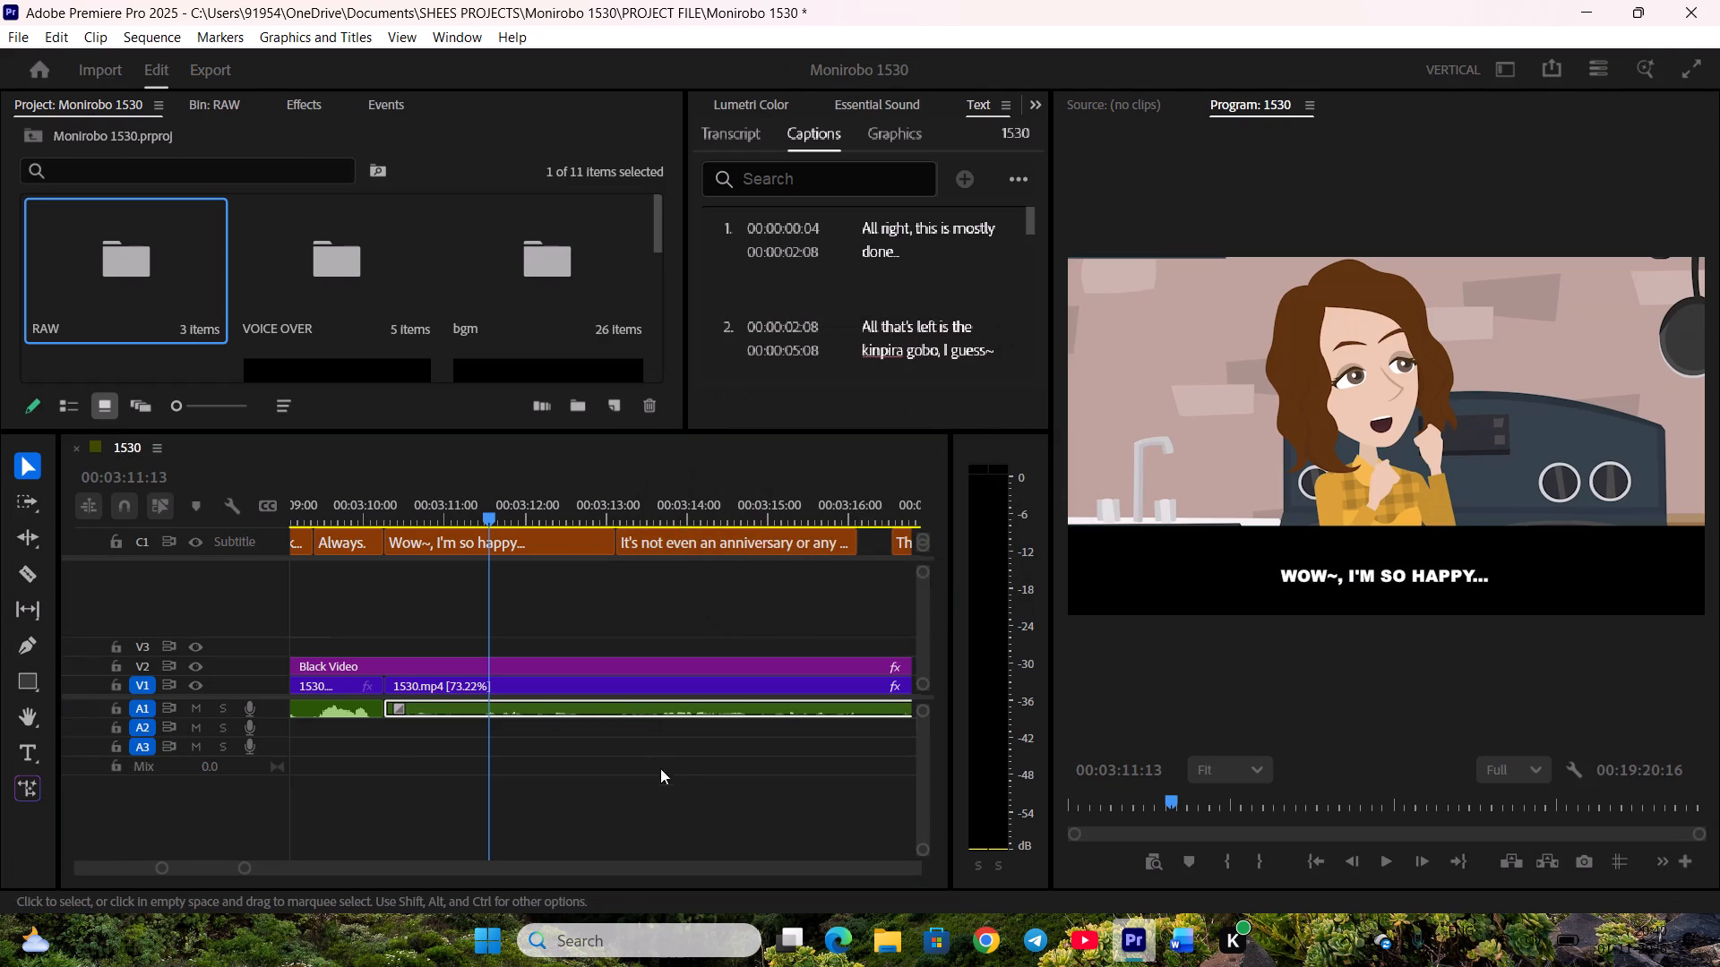
left_click(679, 782)
Trim the end of "Wow~, I'm so happy..." to 00:03:12:23 and extend the start of "It's not even an anniversary..." back to meet it.
key("space")
key("space")
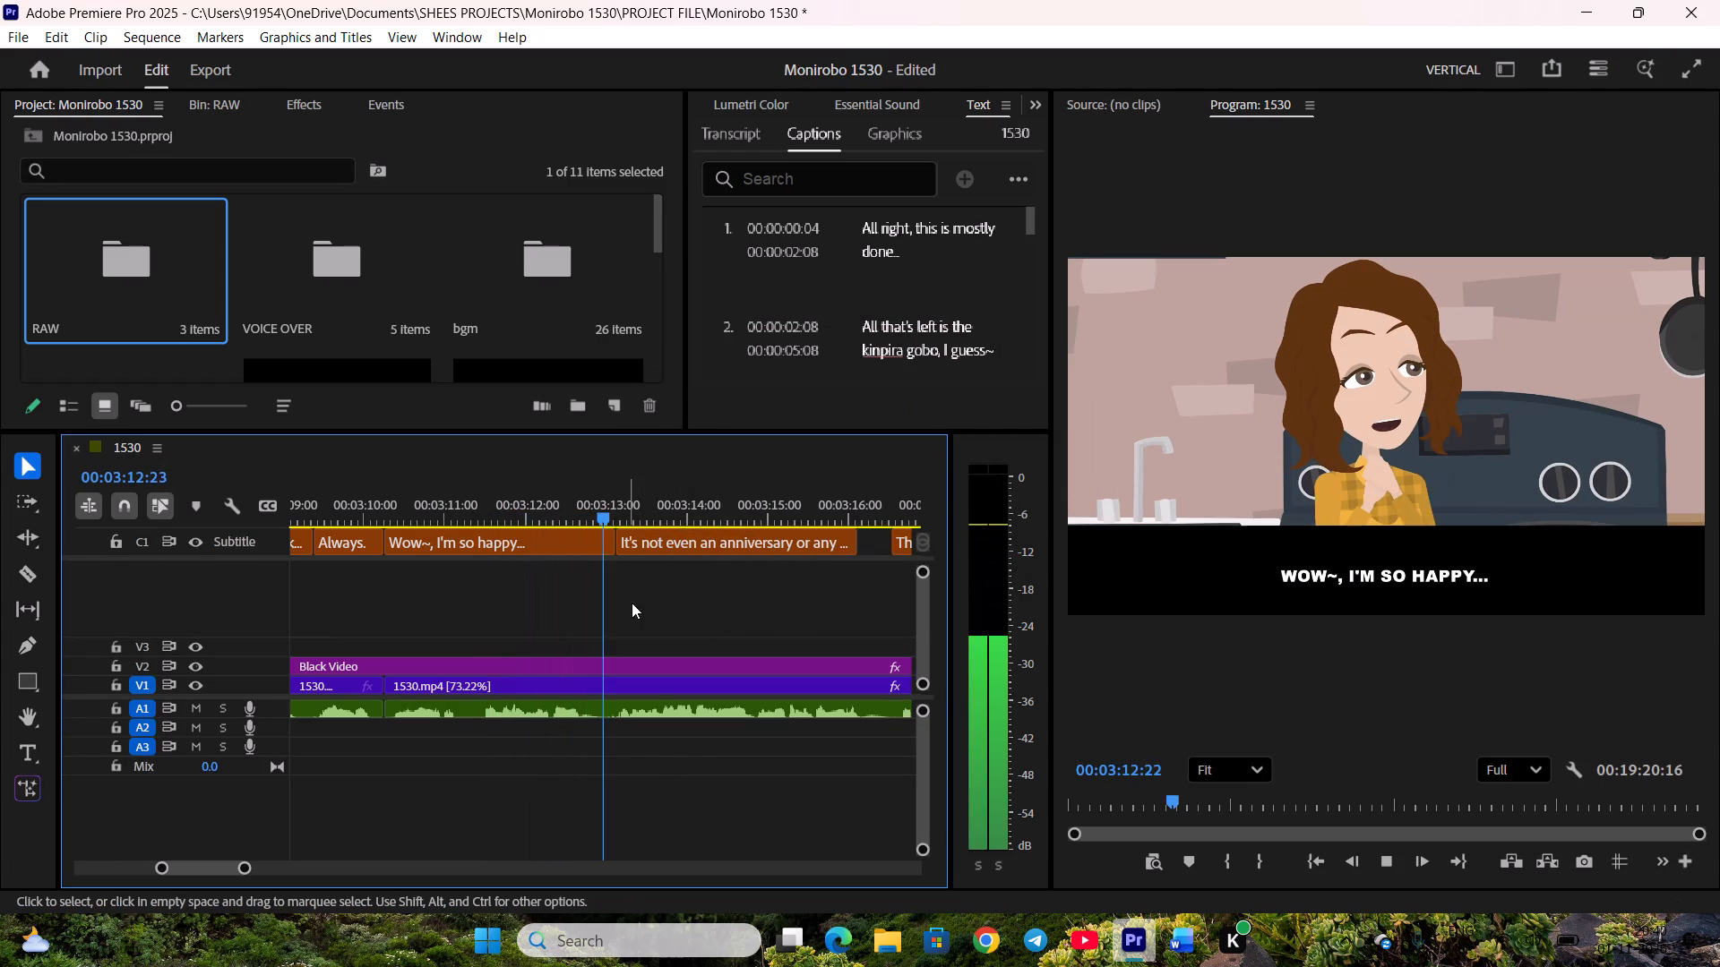
left_click_drag(611, 543, 601, 543)
left_click_drag(627, 543, 623, 543)
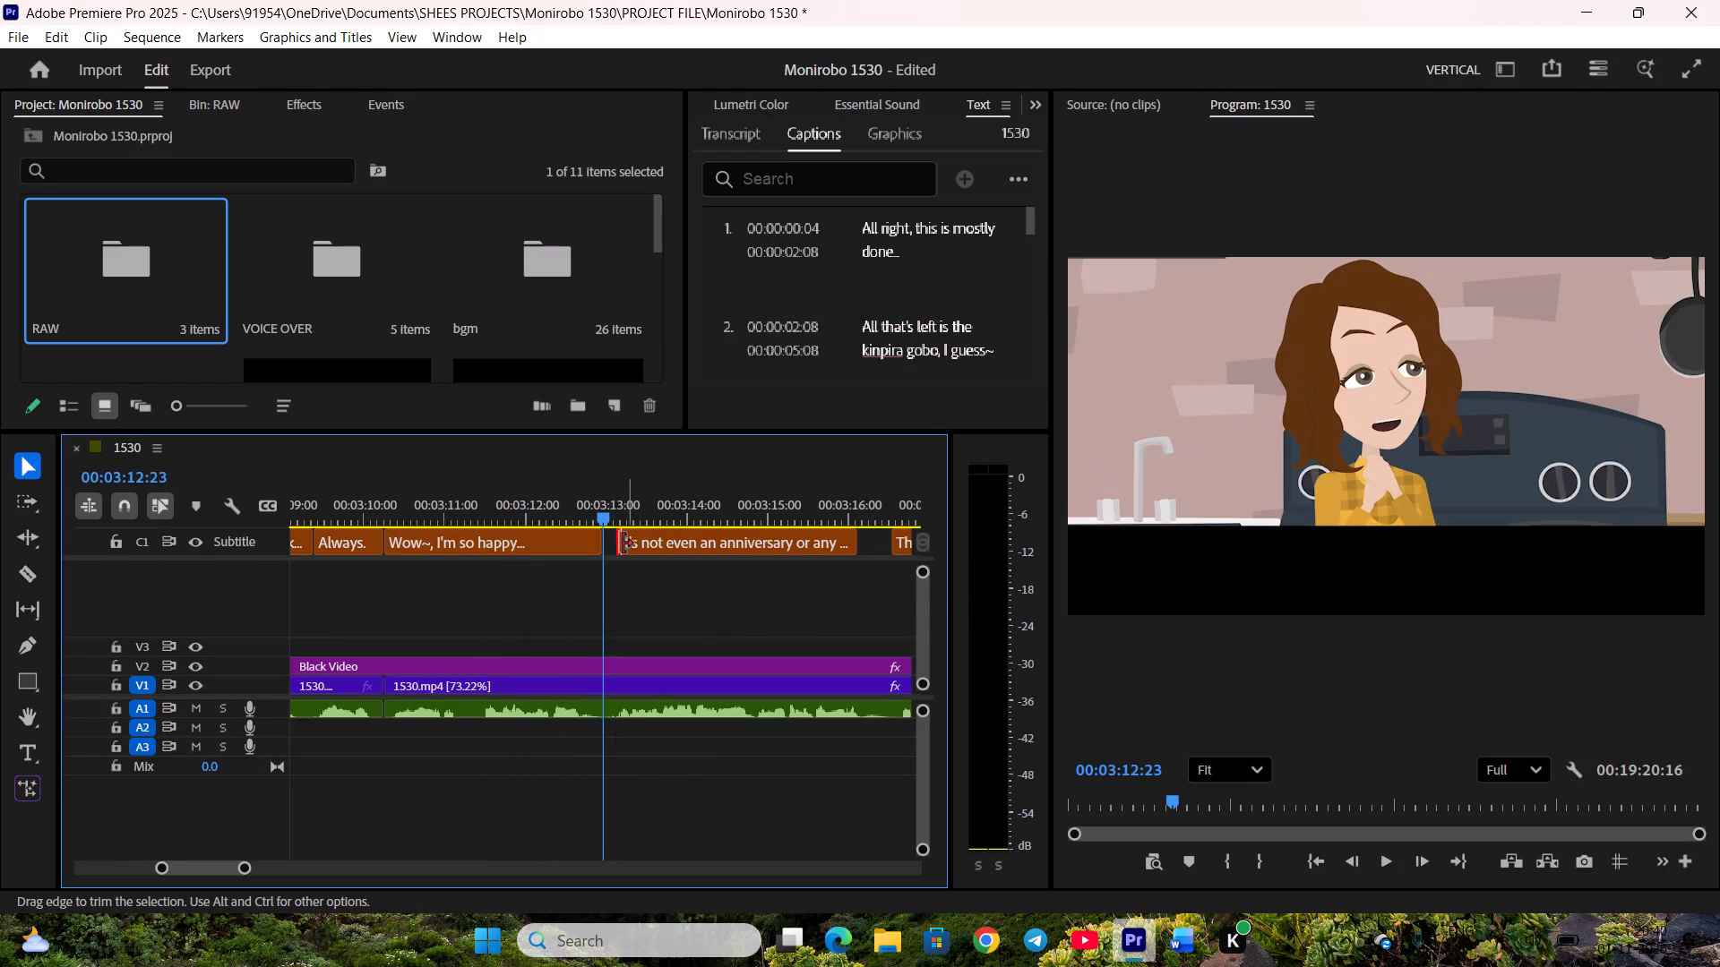
left_click_drag(623, 543, 615, 543)
Extend the end of "It's not even an anniversary or any special day," slightly and pull the start of "Thank you." back to meet it.
key("space")
scroll(615, 574, "down", 4)
left_click_drag(711, 543, 722, 543)
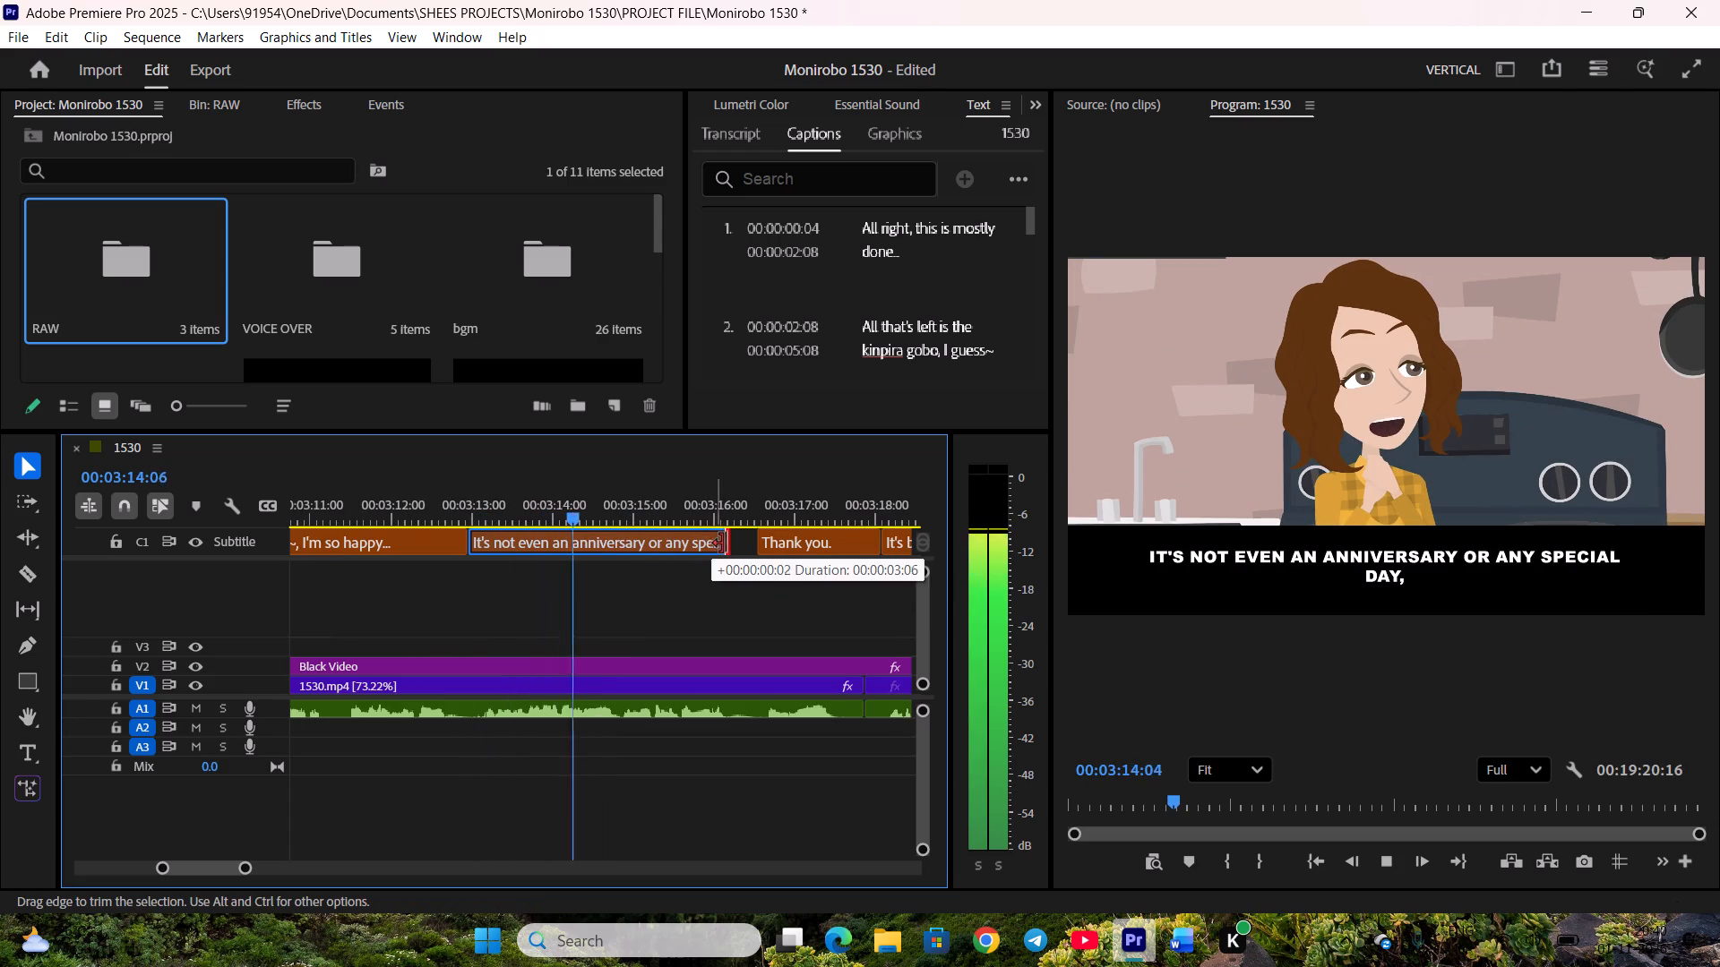
left_click_drag(722, 543, 728, 543)
scroll(698, 559, "down", 5)
key("space")
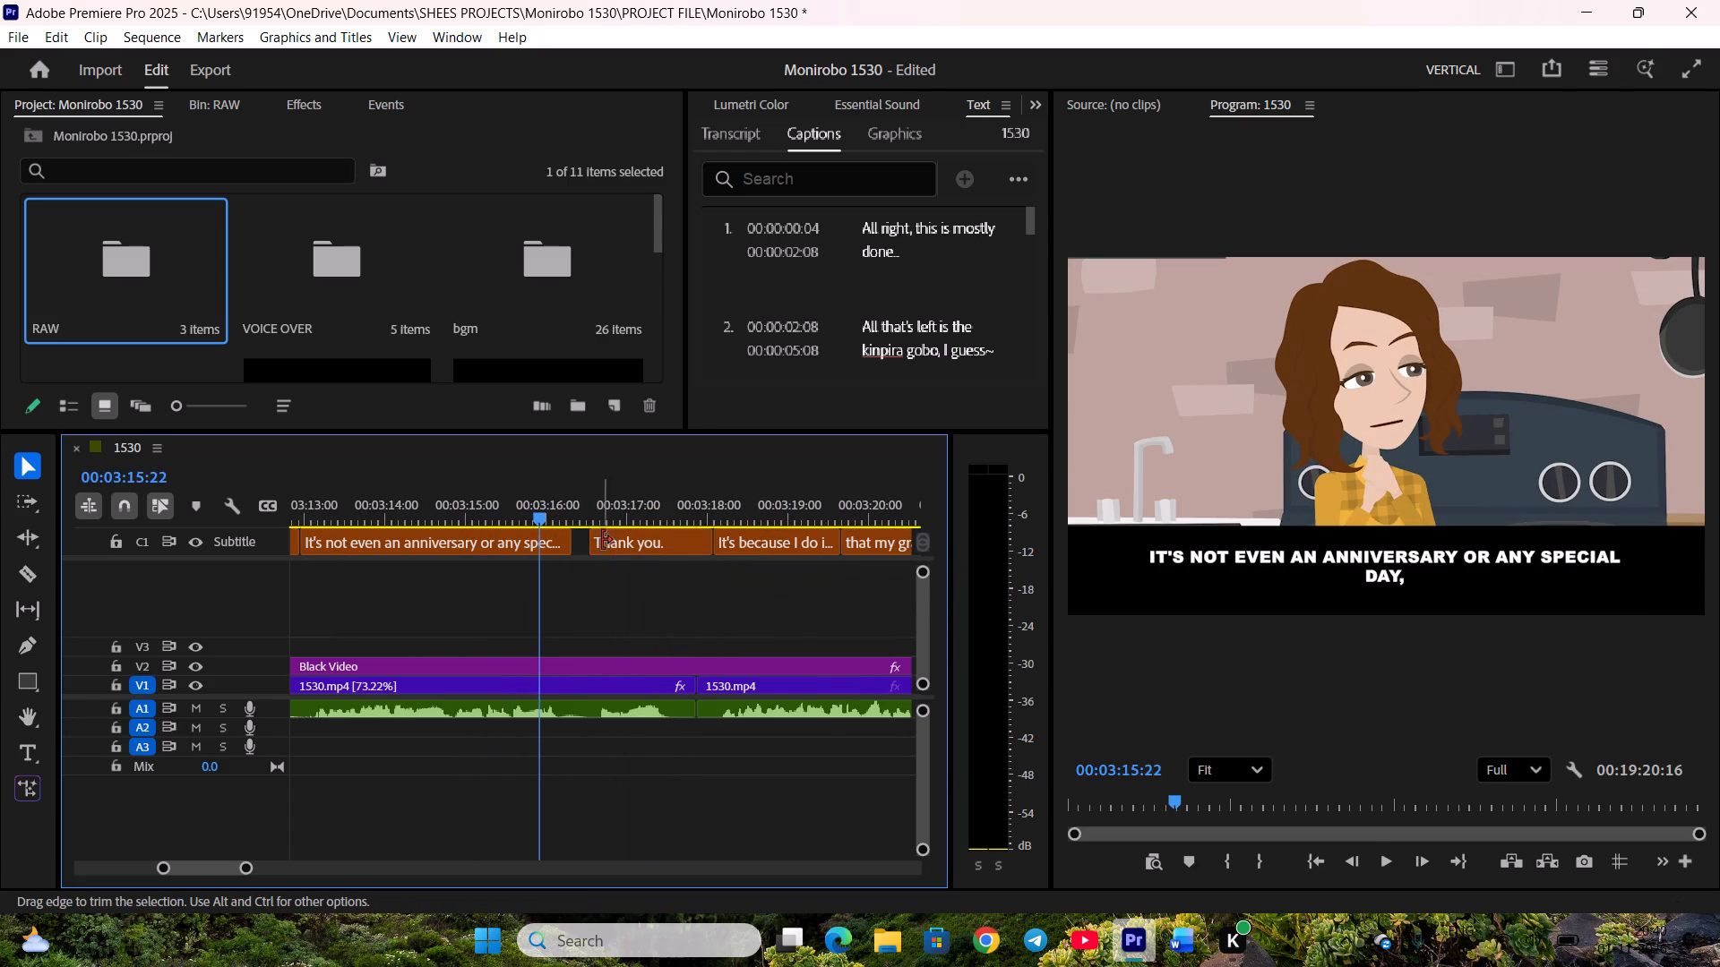
left_click_drag(600, 540, 586, 540)
Trim the end of "Thank you." back to the video cut and extend the start of "It's because I do it..." to the same cut.
key("space")
left_click_drag(709, 546, 692, 544)
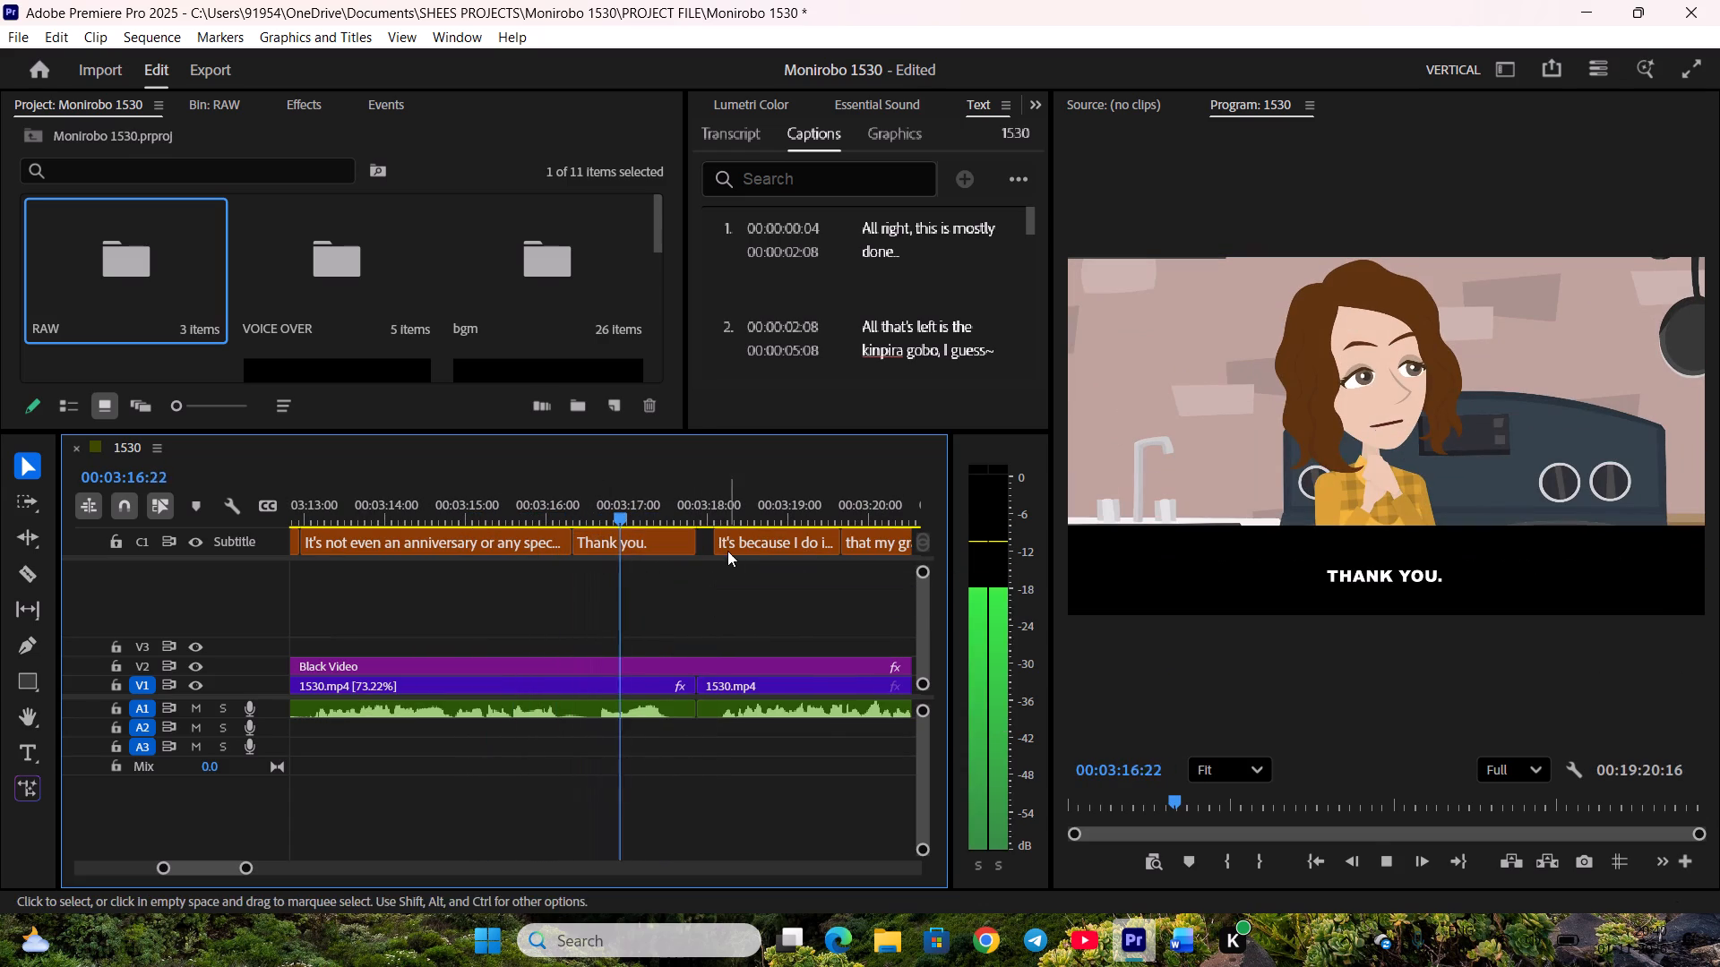
key("space")
left_click_drag(721, 547, 706, 546)
scroll(700, 595, "down", 5)
Trim the end of "that my gratitude comes across, right?" slightly and extend the start of "I'm seriously grateful to you," back to meet it.
key("space")
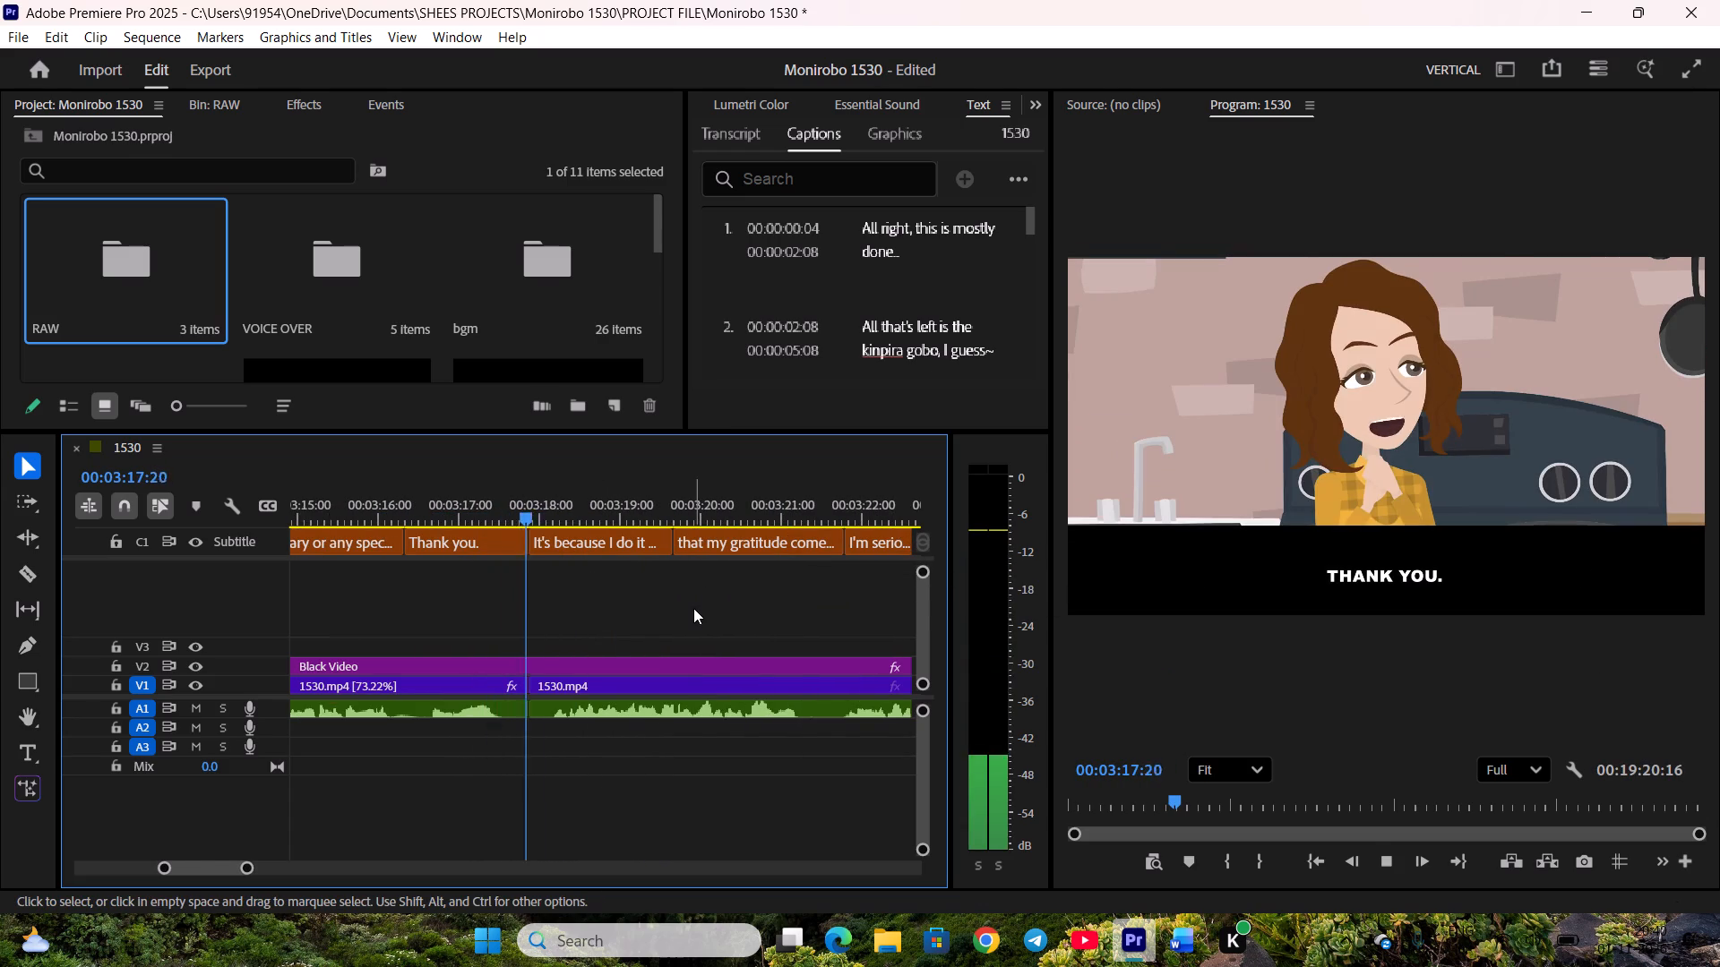
scroll(693, 608, "down", 3)
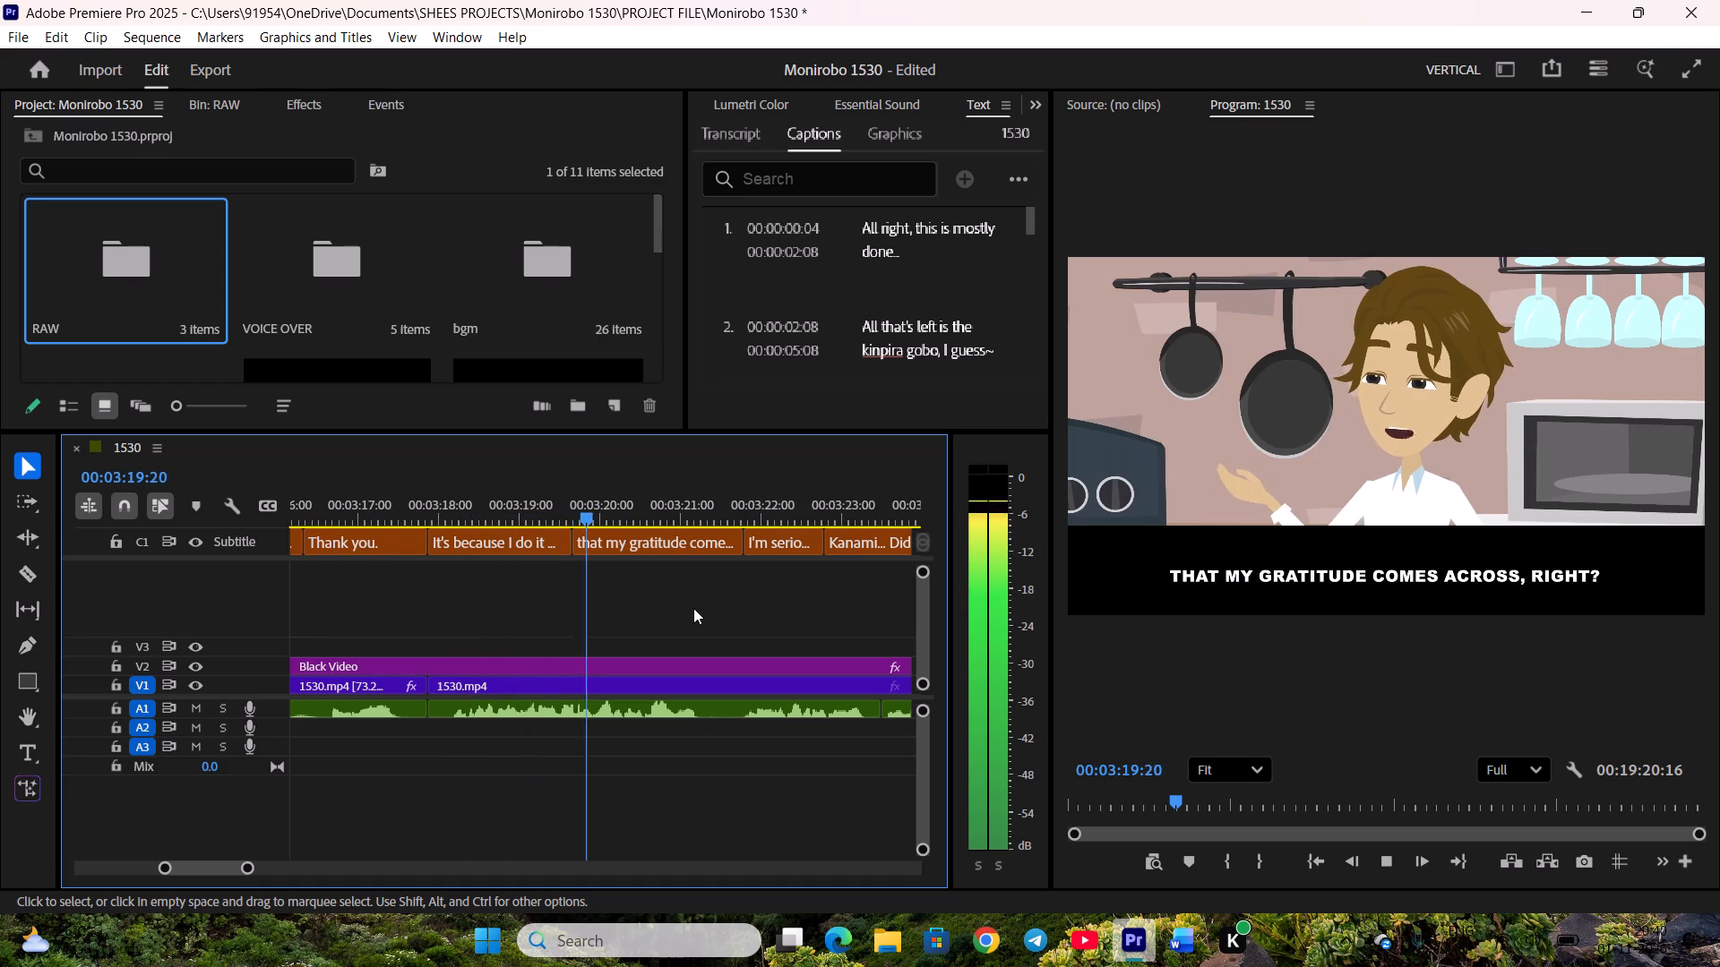
scroll(693, 608, "down", 3)
key("space")
left_click_drag(632, 543, 624, 543)
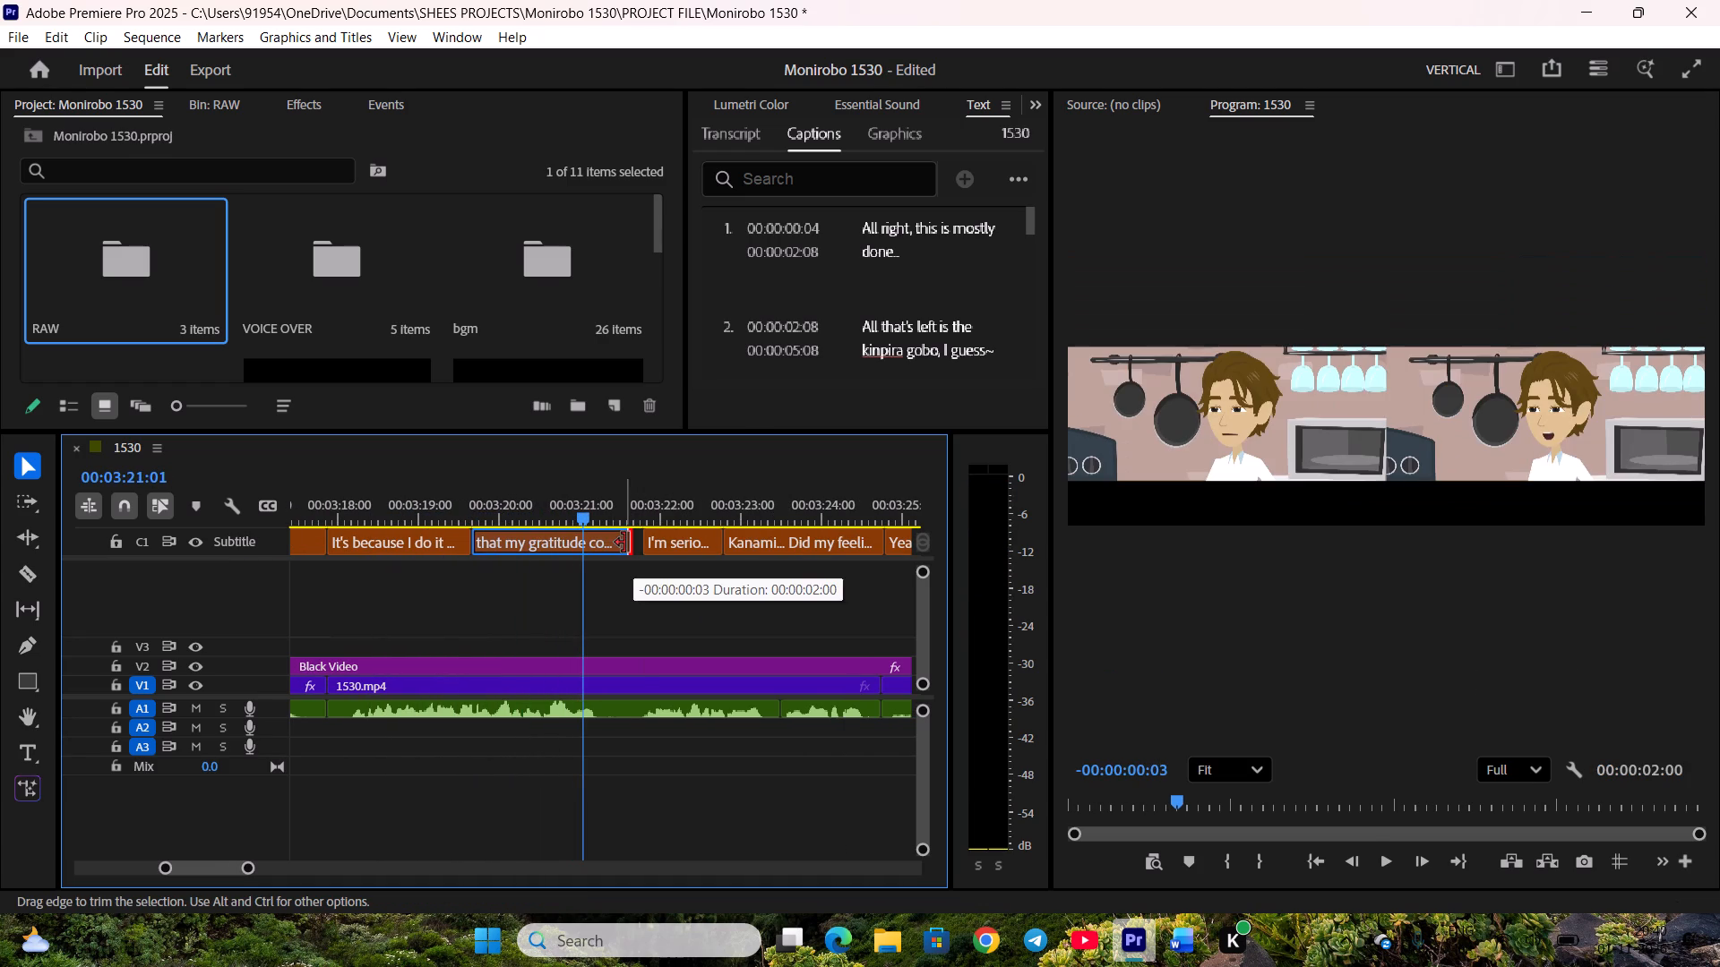
left_click_drag(624, 543, 618, 543)
left_click_drag(649, 543, 639, 544)
scroll(644, 573, "down", 5)
Split the caption "Kanami... Did my feelings get through?" at 00:03:23:11, just before the second sentence is spoken.
key("space")
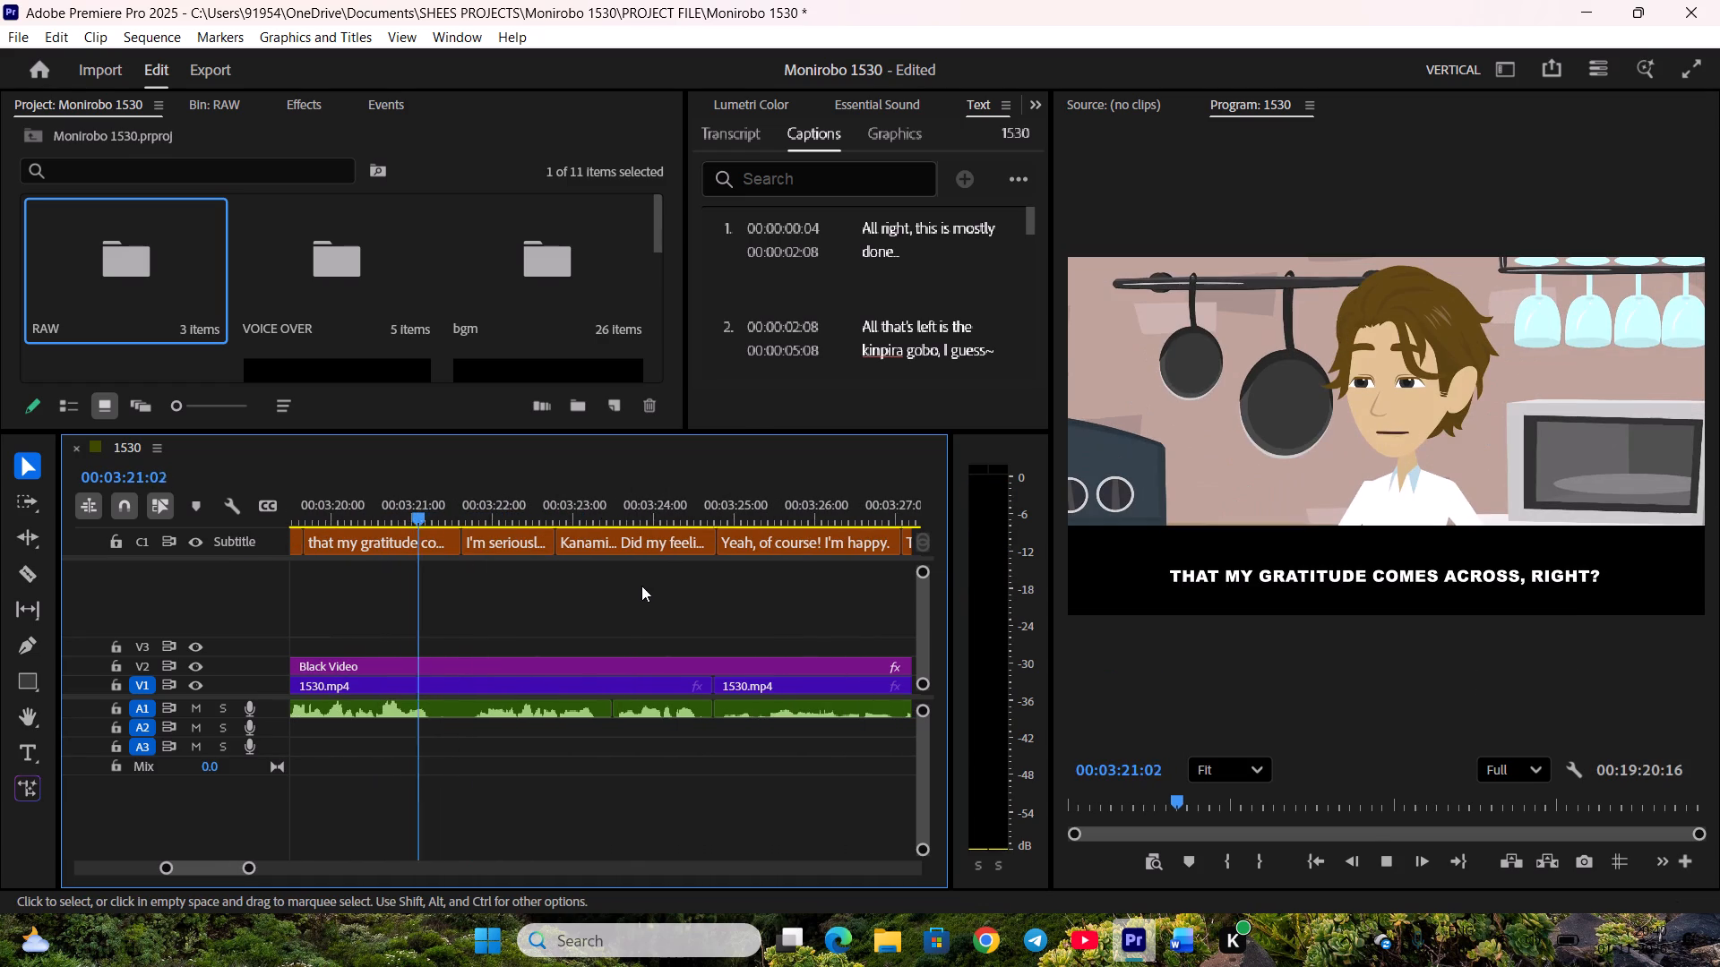
key("space")
key("space")
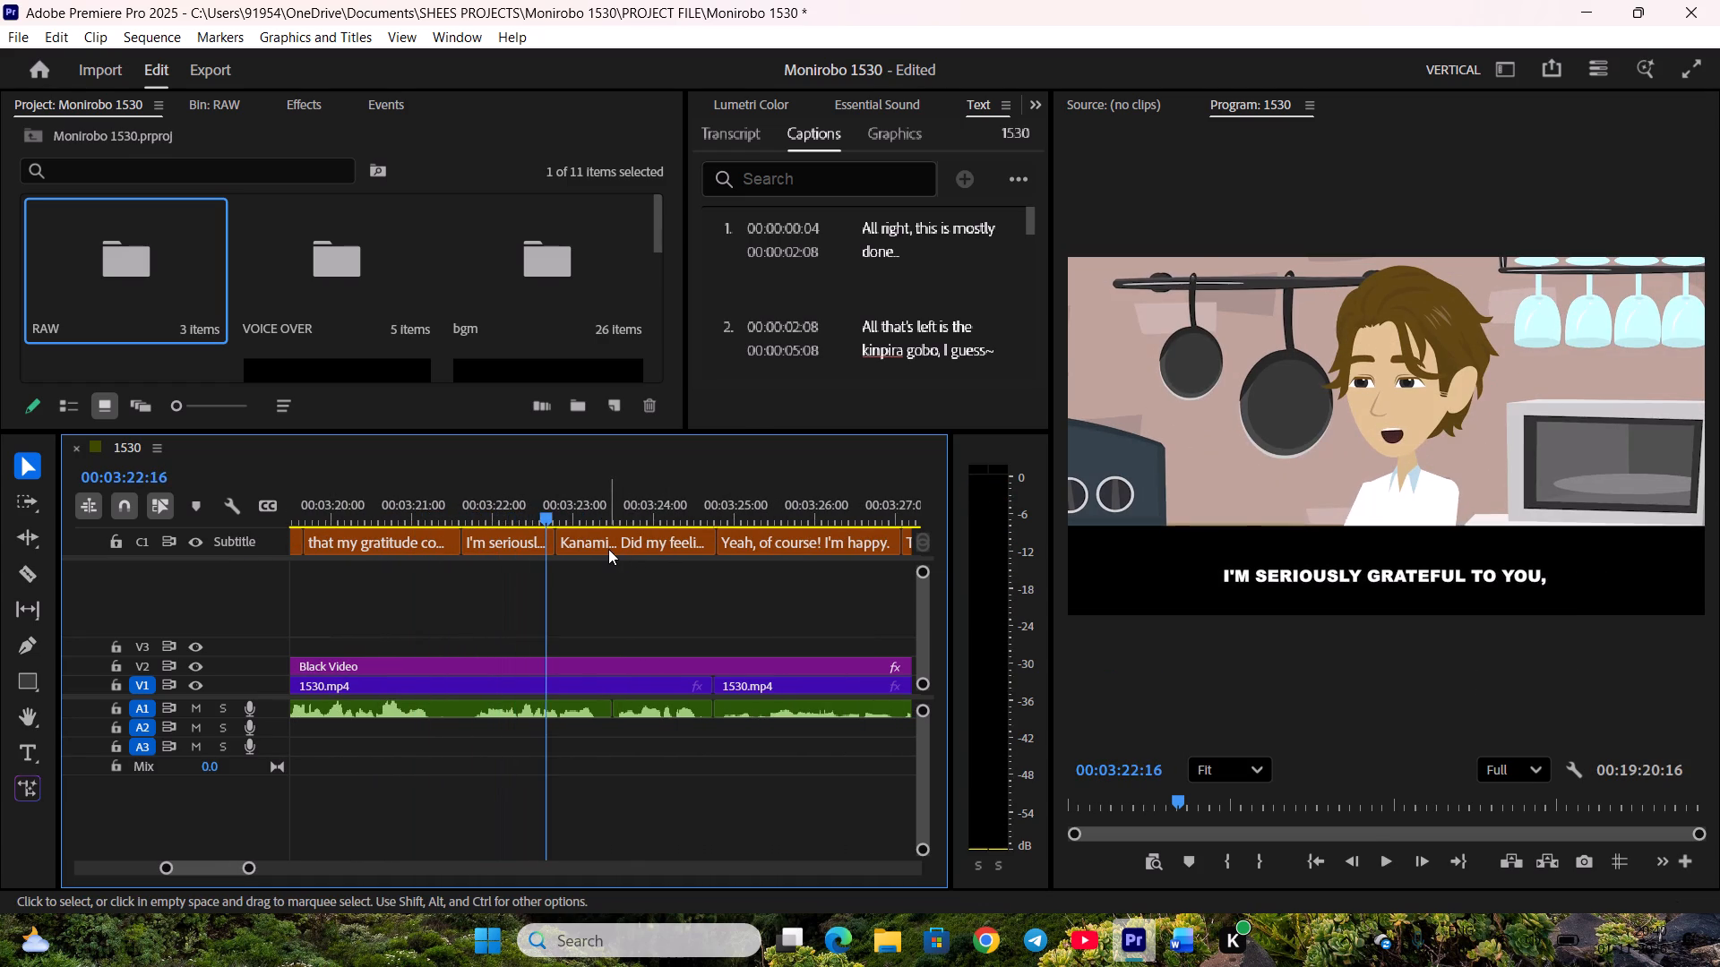
key("space")
key("space")
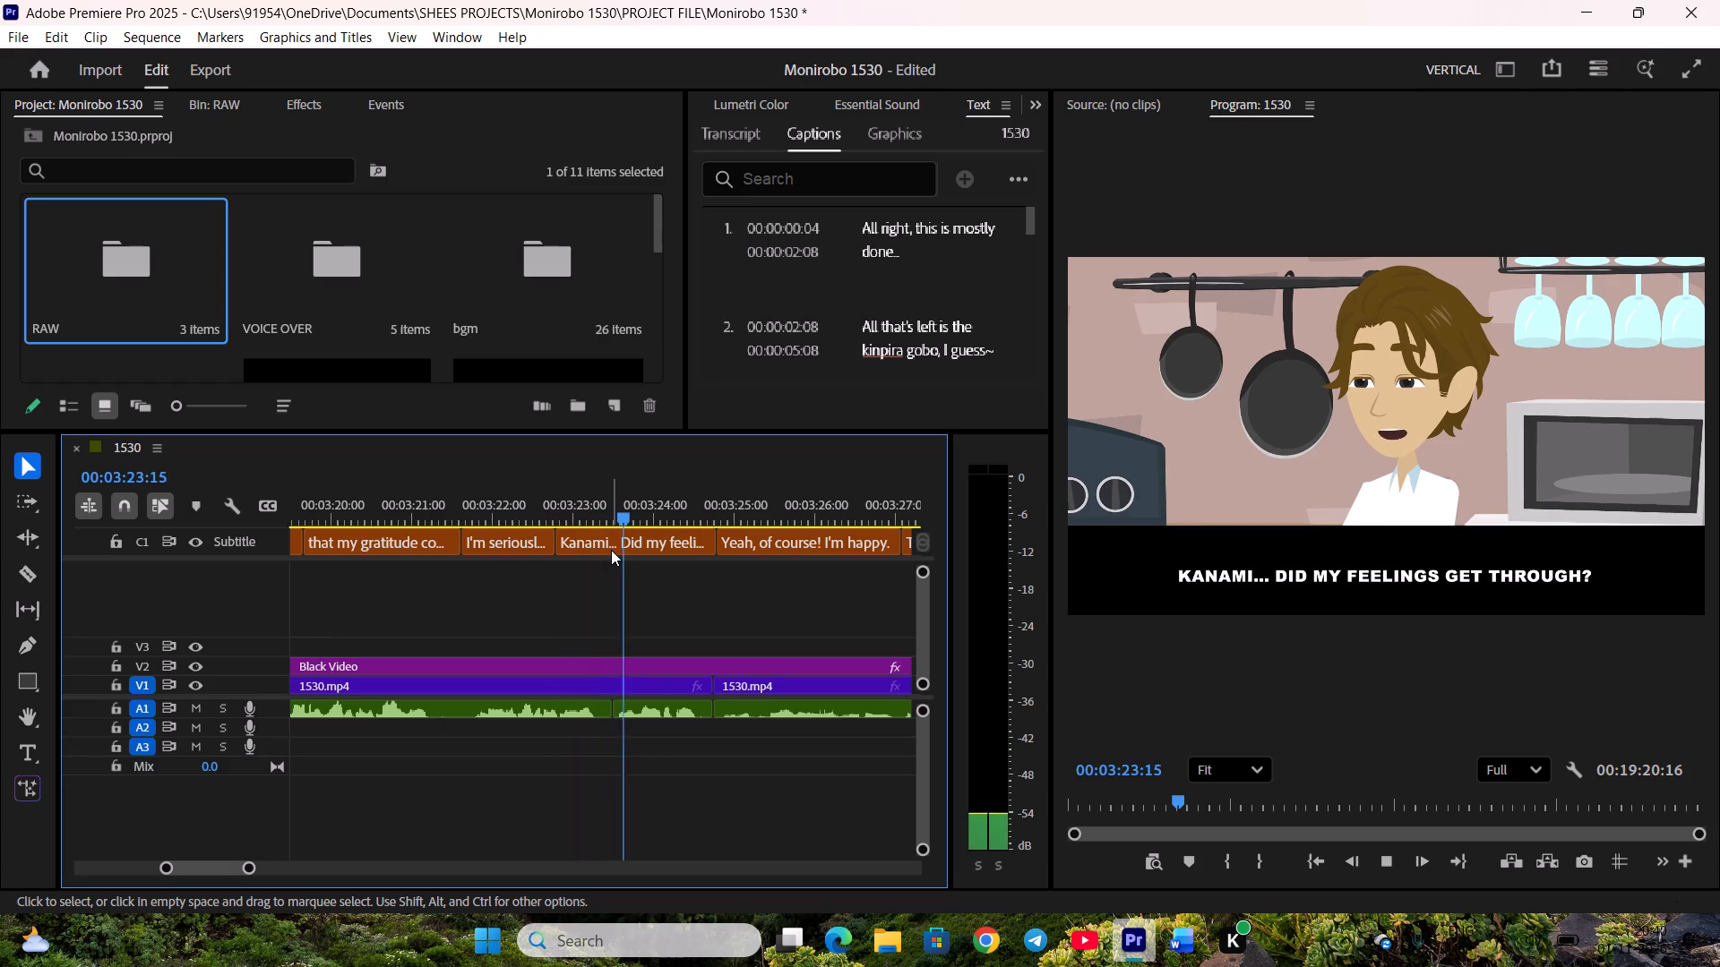
key("space")
left_click_drag(645, 509, 619, 518)
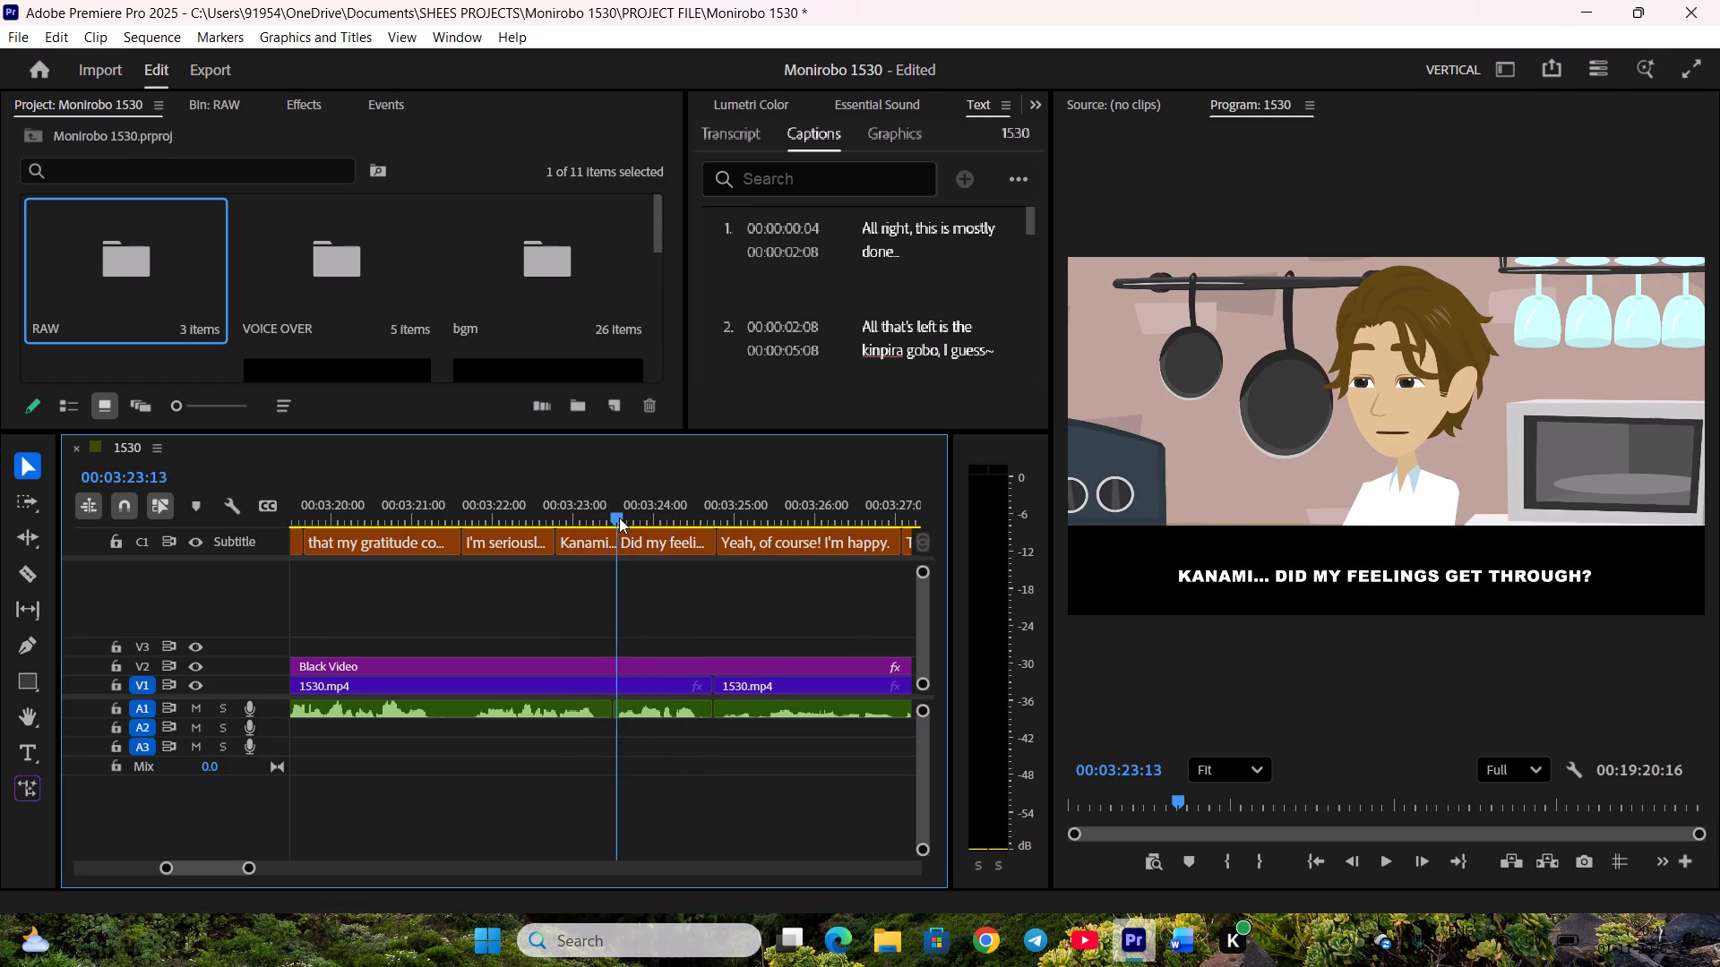
left_click_drag(619, 518, 614, 518)
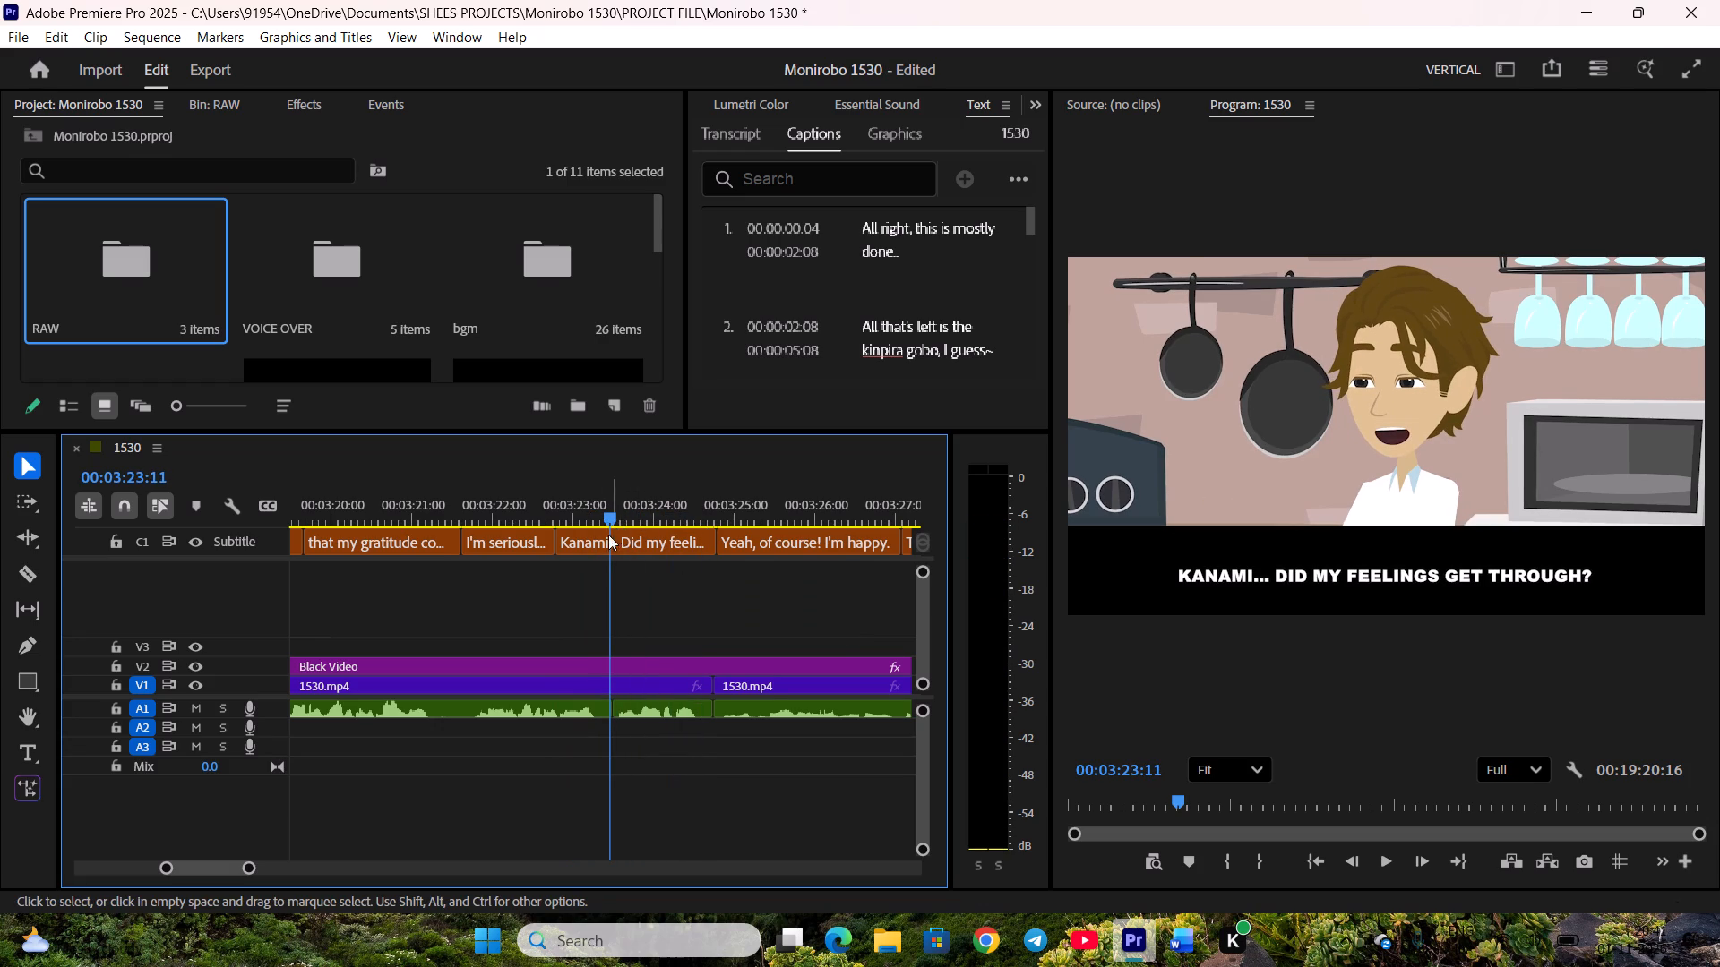
left_click(620, 539)
key("c")
Cut the text "Kanami..." out of the first part of the split caption.
left_click_drag(604, 507, 539, 523)
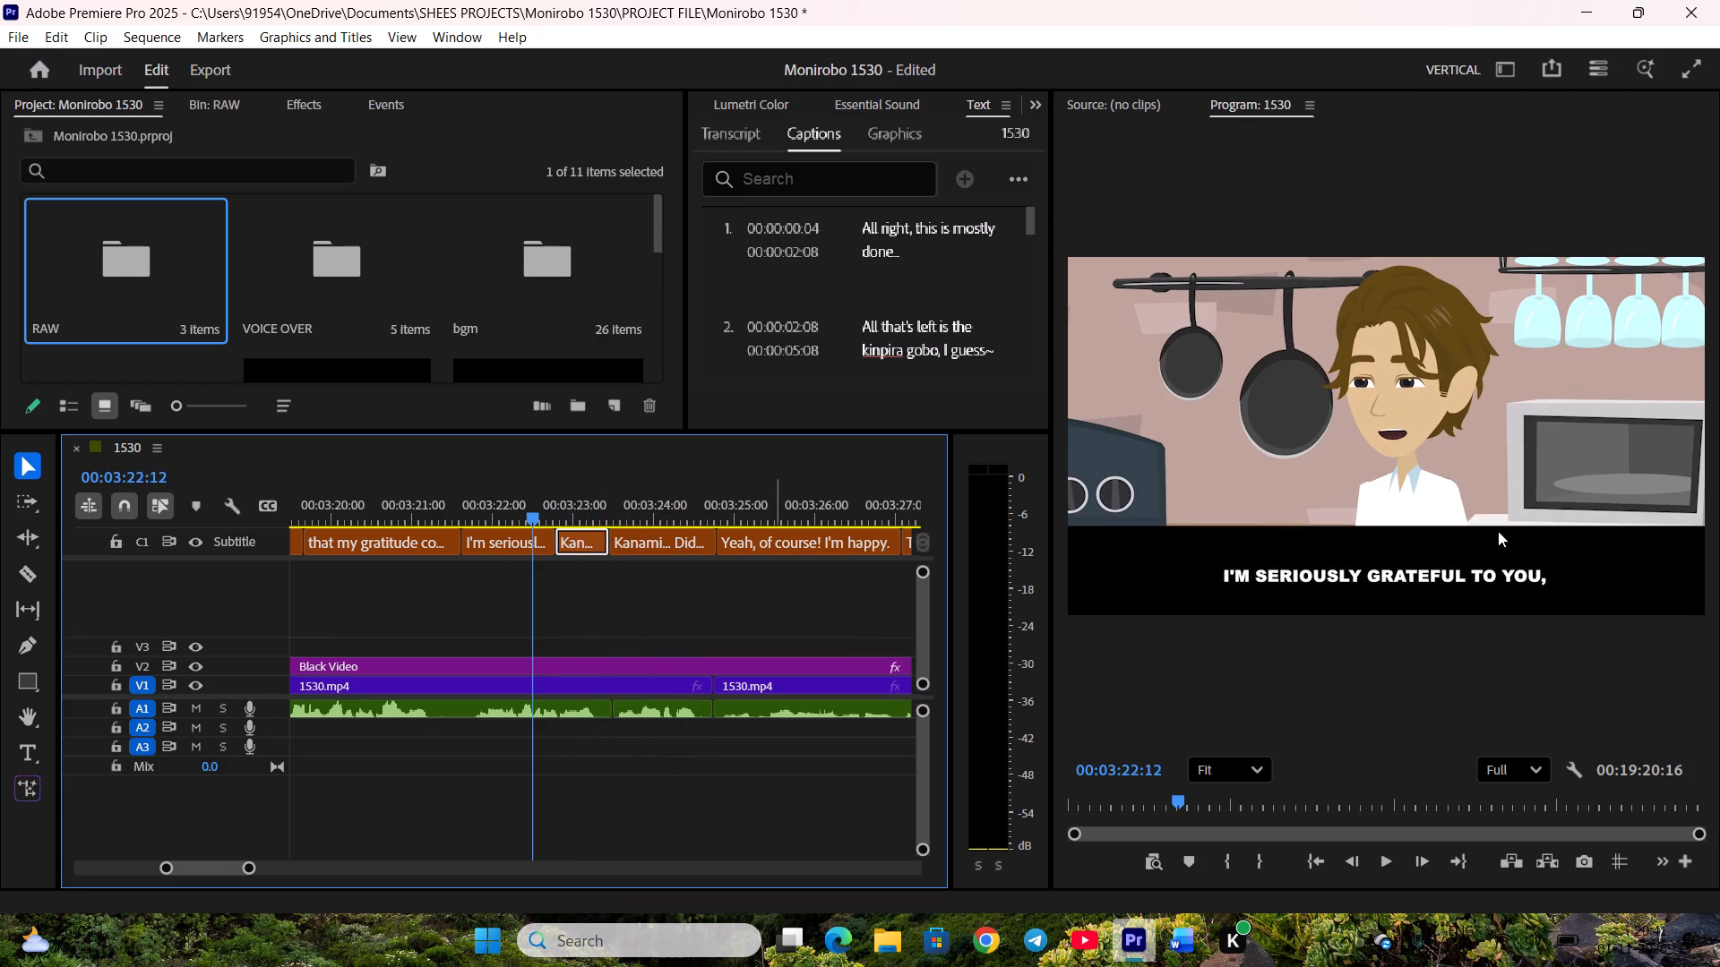
key("space")
key("space")
left_click(1364, 569)
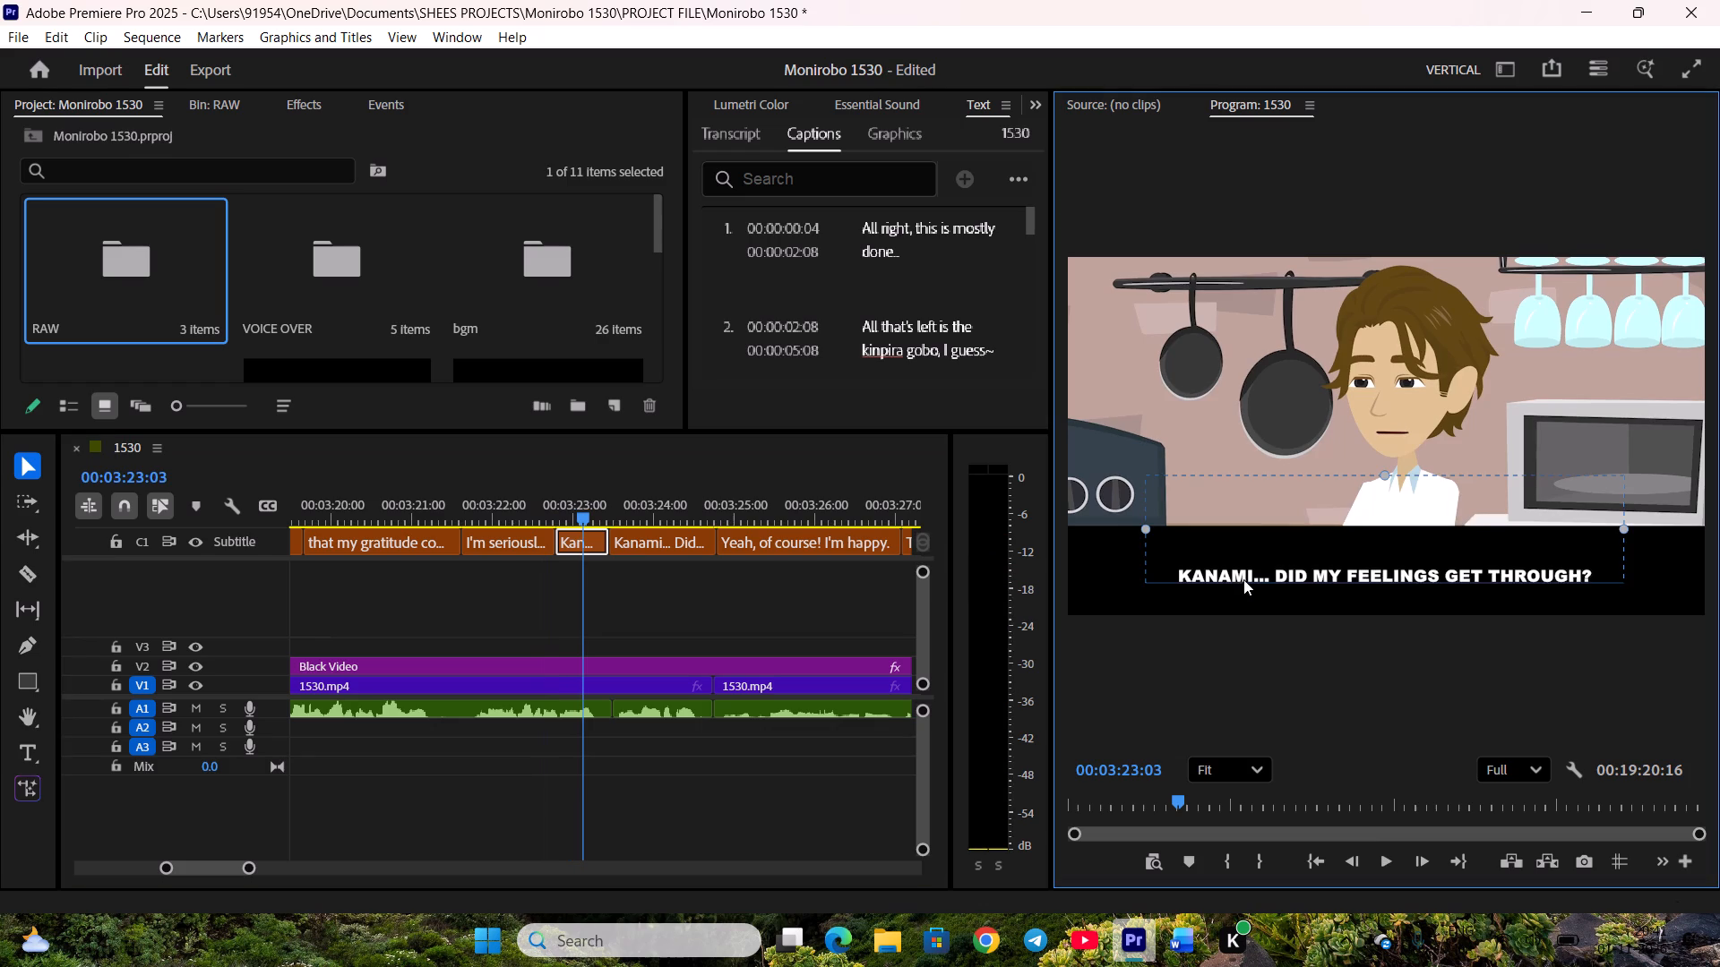
double_click(1242, 579)
left_click(1201, 578)
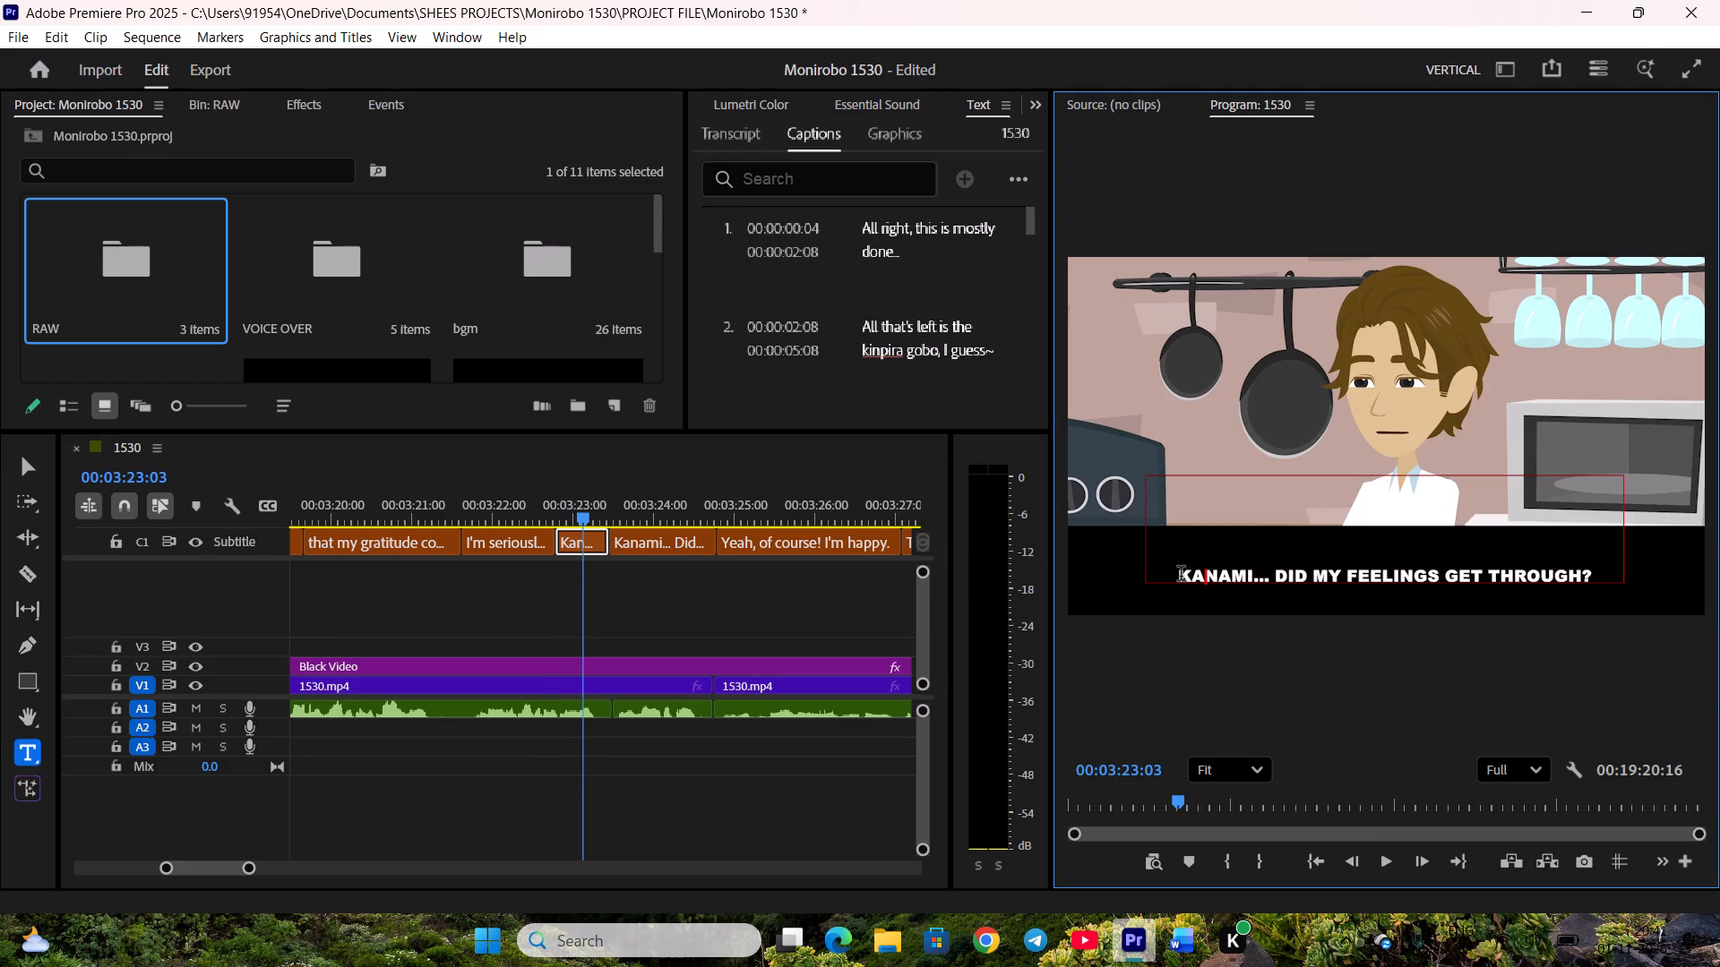
left_click_drag(1181, 576, 1268, 569)
key("ctrl+c")
key("ctrl+x")
Delete the first part of the split caption and extend the end of "I'm seriously grateful to you," to fill the gap.
left_click(585, 543)
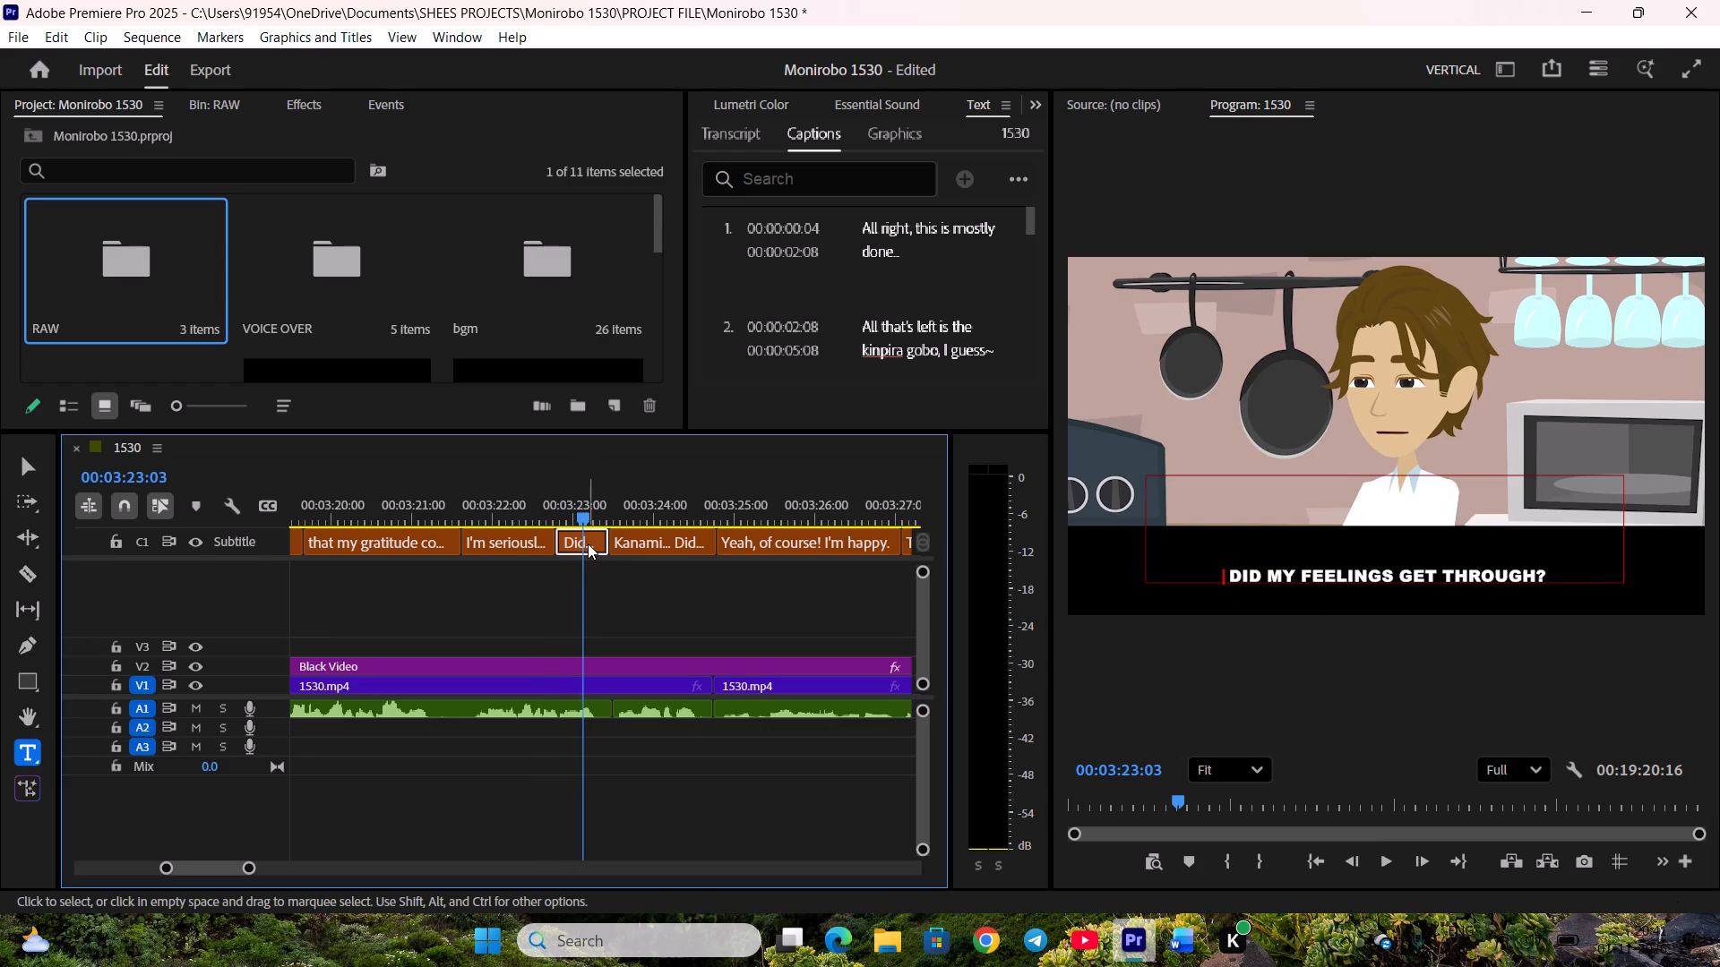
key("BackSpace")
left_click_drag(546, 538, 615, 543)
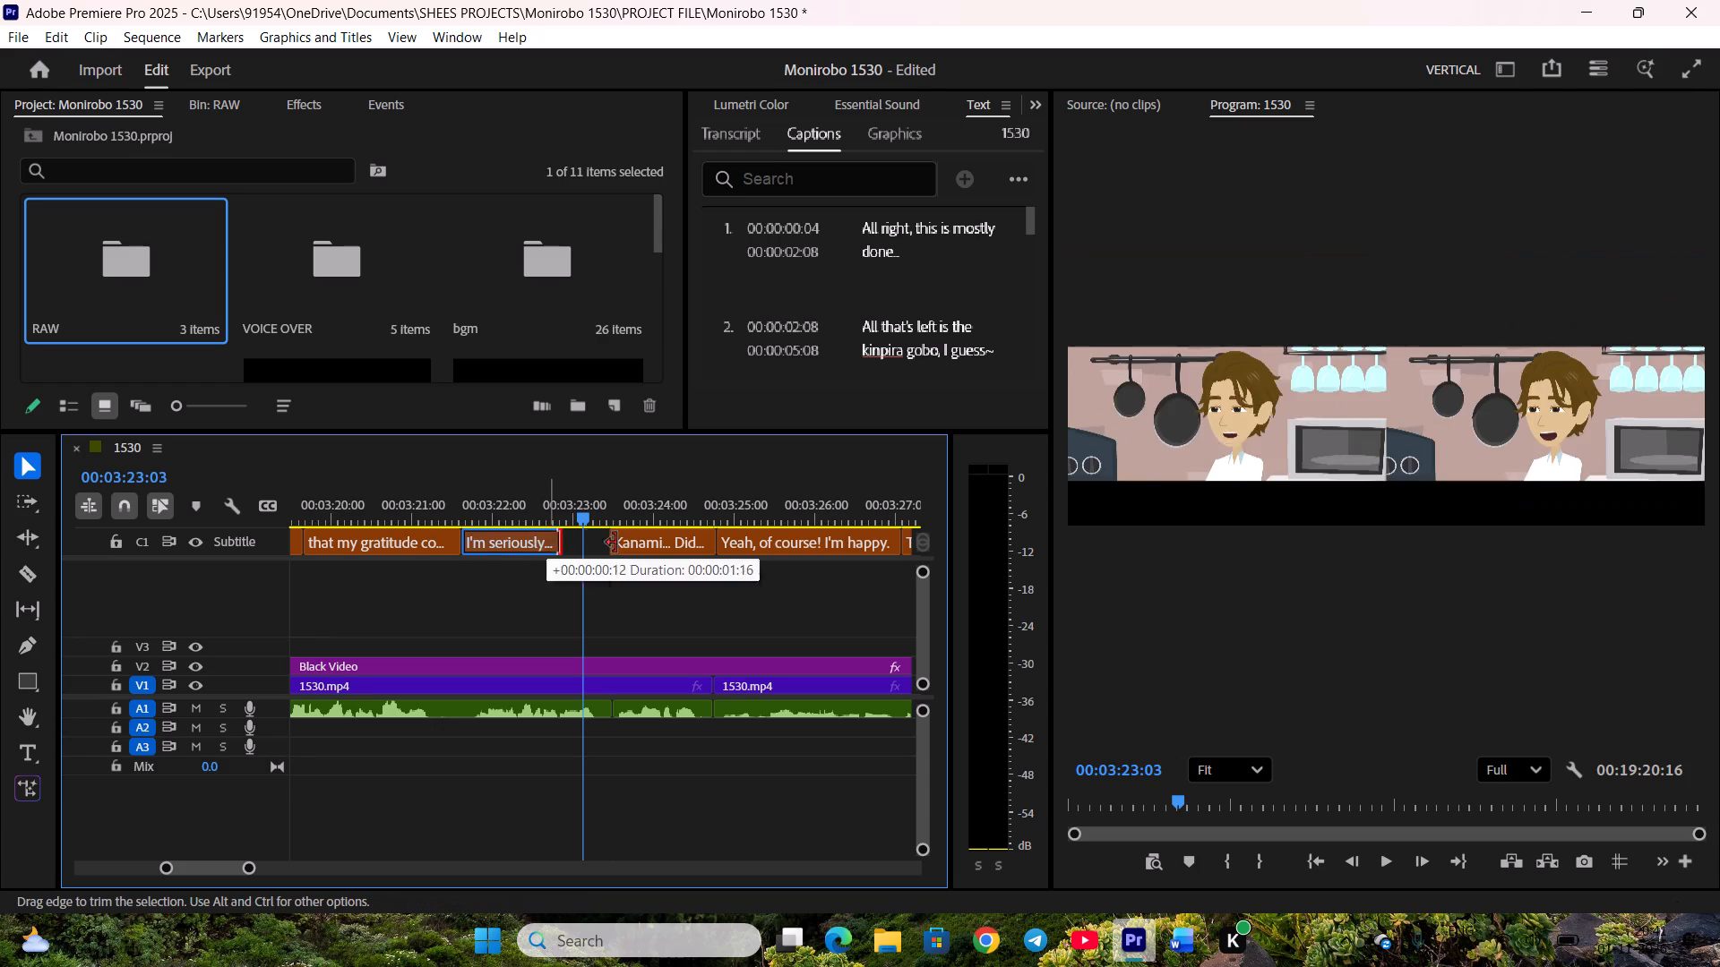
left_click_drag(615, 543, 626, 543)
Paste "Kanami..." at the end of the caption "I'm seriously grateful to you,".
double_click(1389, 579)
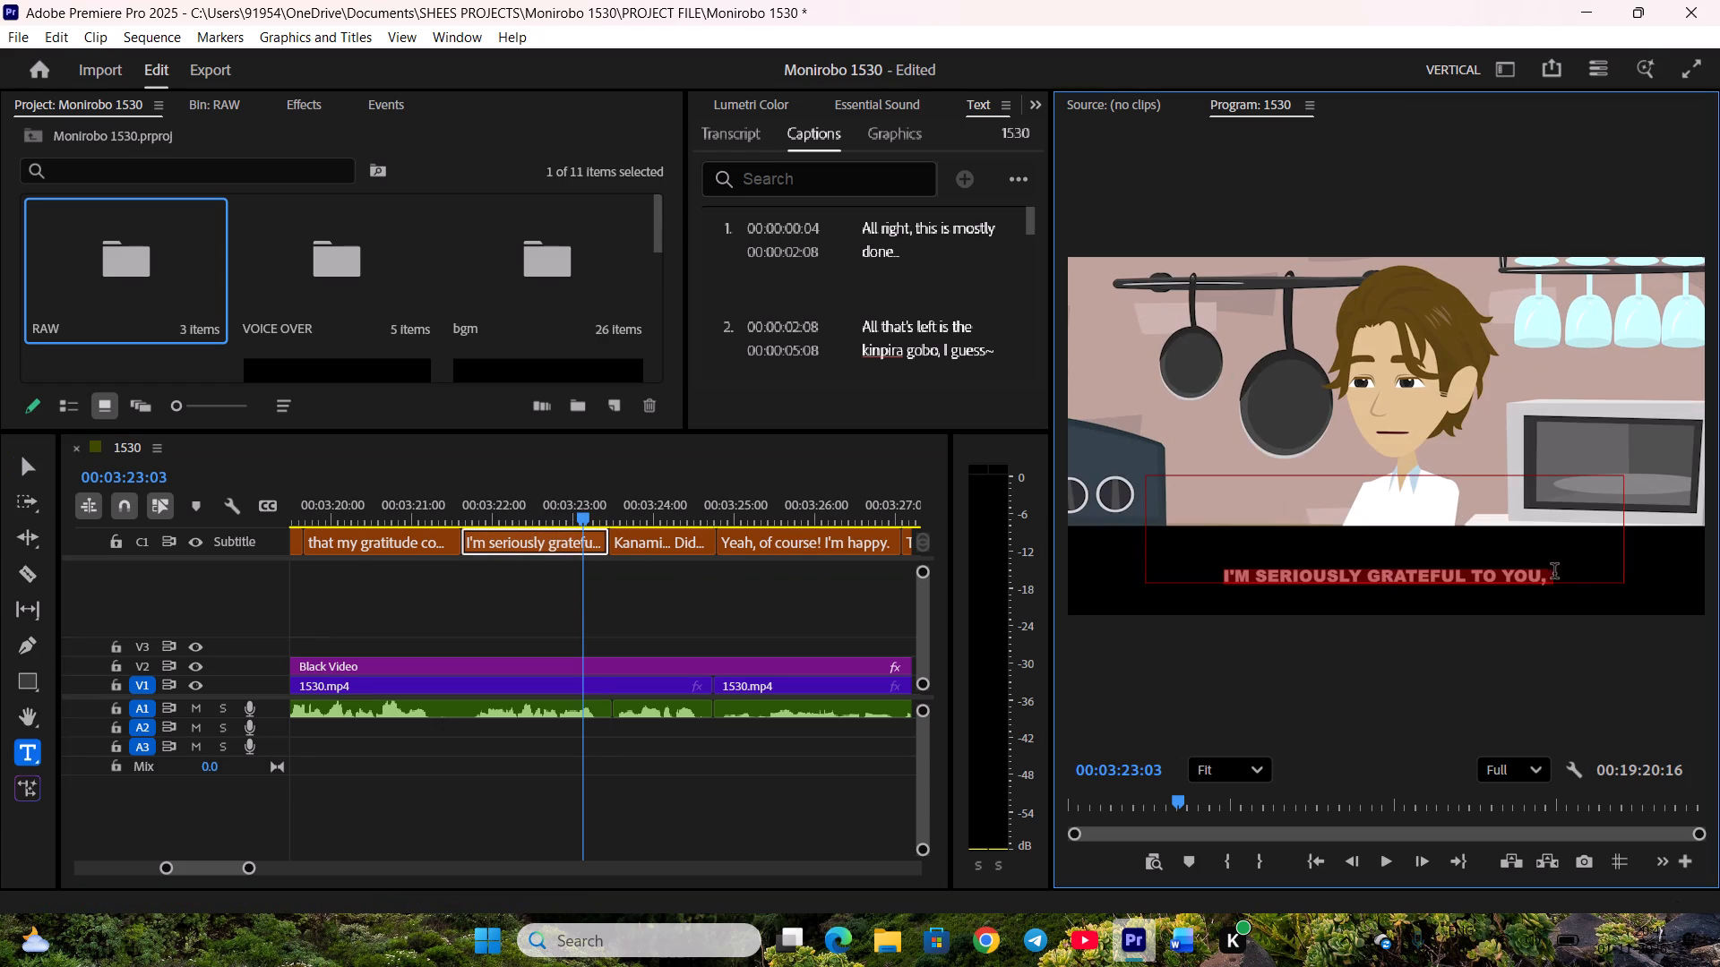
left_click(1569, 573)
key("ctrl+v")
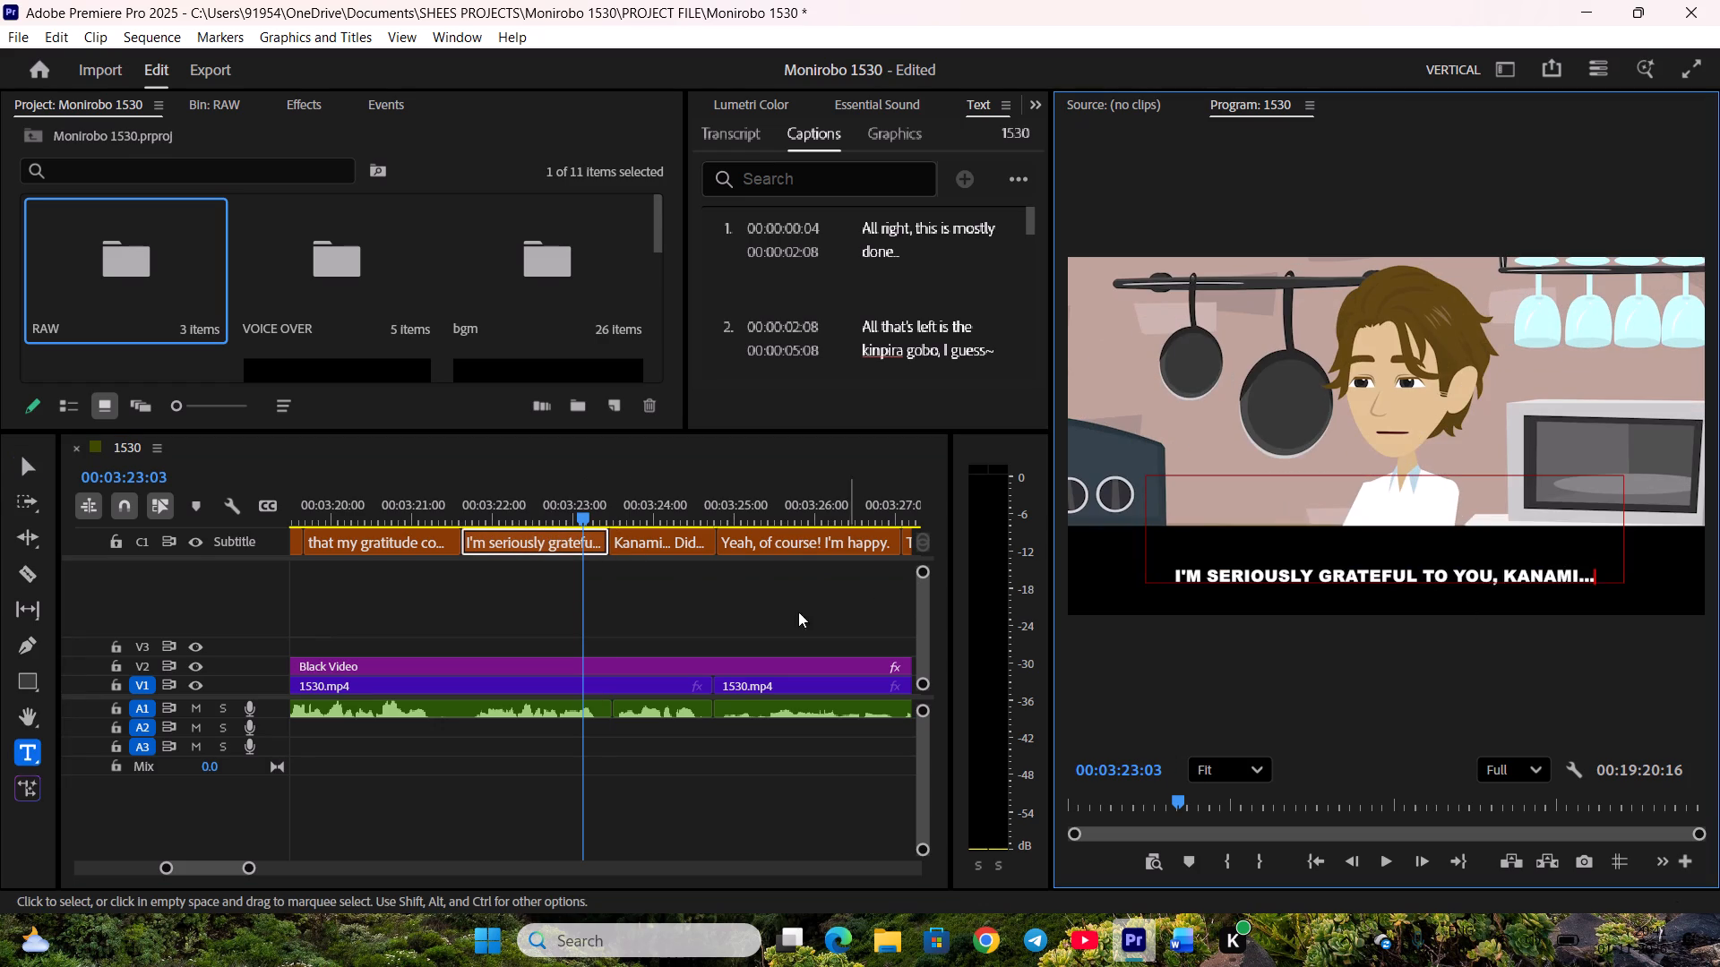
left_click(681, 606)
Delete "Kanami..." from the start of the next caption, leaving only "Did my feelings get through?".
scroll(680, 603, "down", 3)
key("space")
key("space")
double_click(1282, 569)
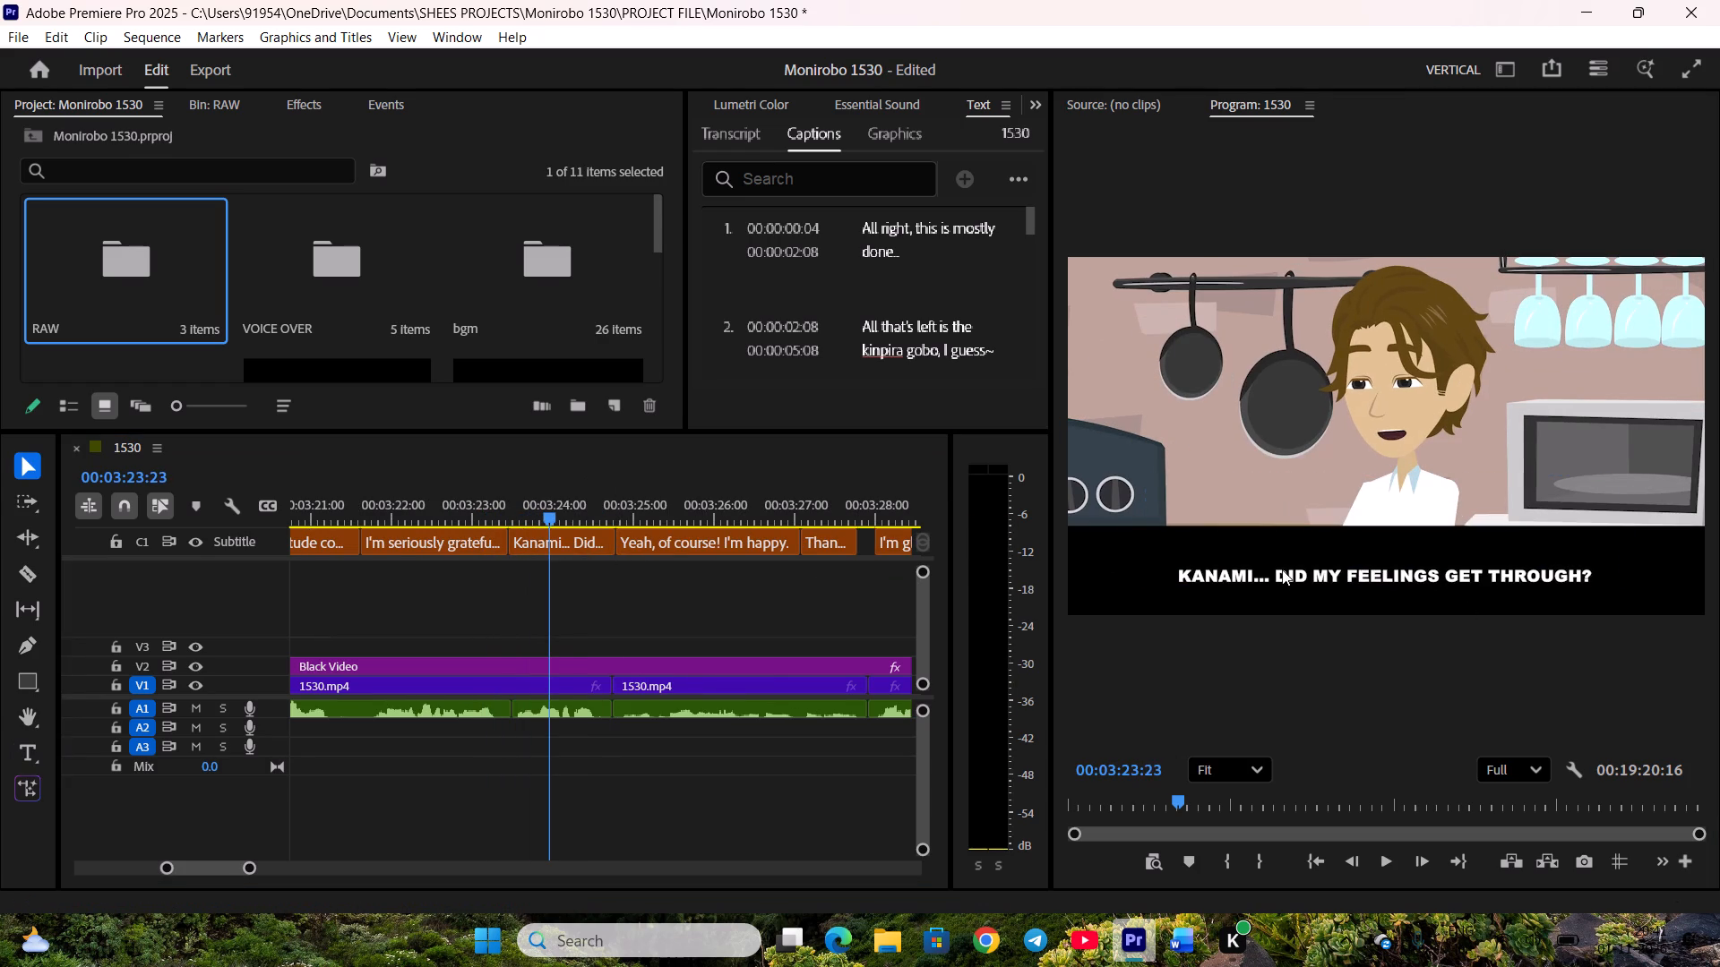
left_click(1276, 572)
key("BackSpace")
key("BackSpace")
key("BackSpace")
key("BackSpace")
key("BackSpace")
key("BackSpace")
key("BackSpace")
key("BackSpace")
key("BackSpace")
key("BackSpace")
key("BackSpace")
key("BackSpace")
key("BackSpace")
key("BackSpace")
key("BackSpace")
key("BackSpace")
key("BackSpace")
key("BackSpace")
key("BackSpace")
key("BackSpace")
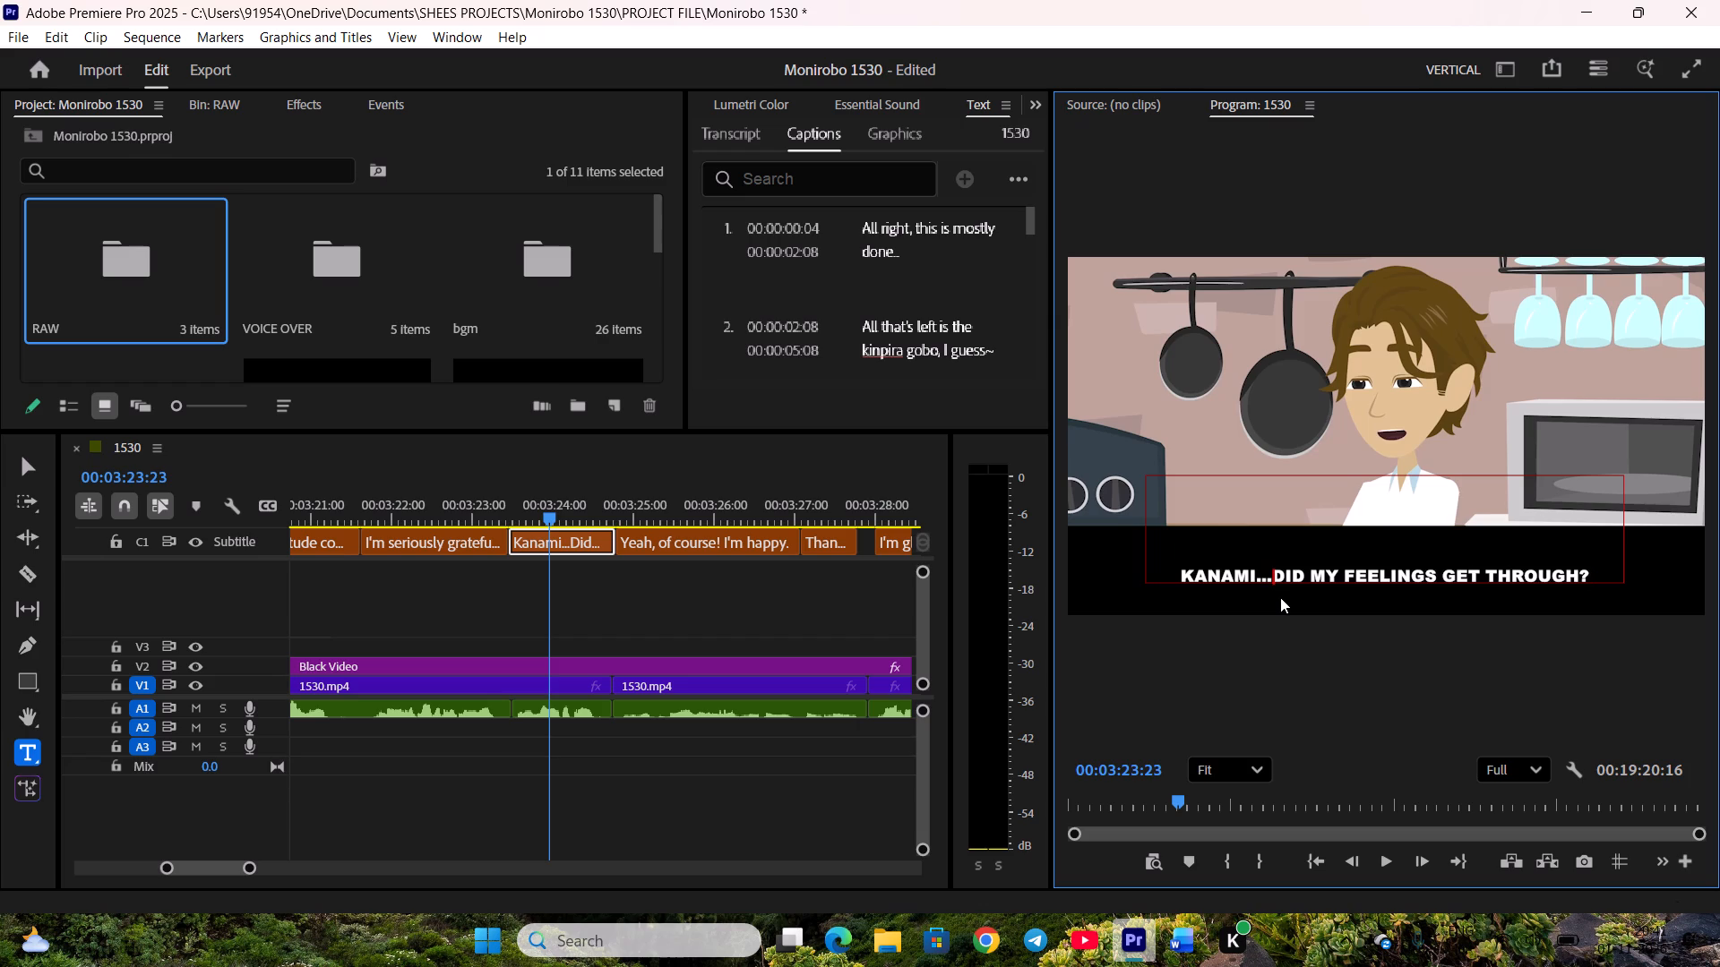
left_click(634, 569)
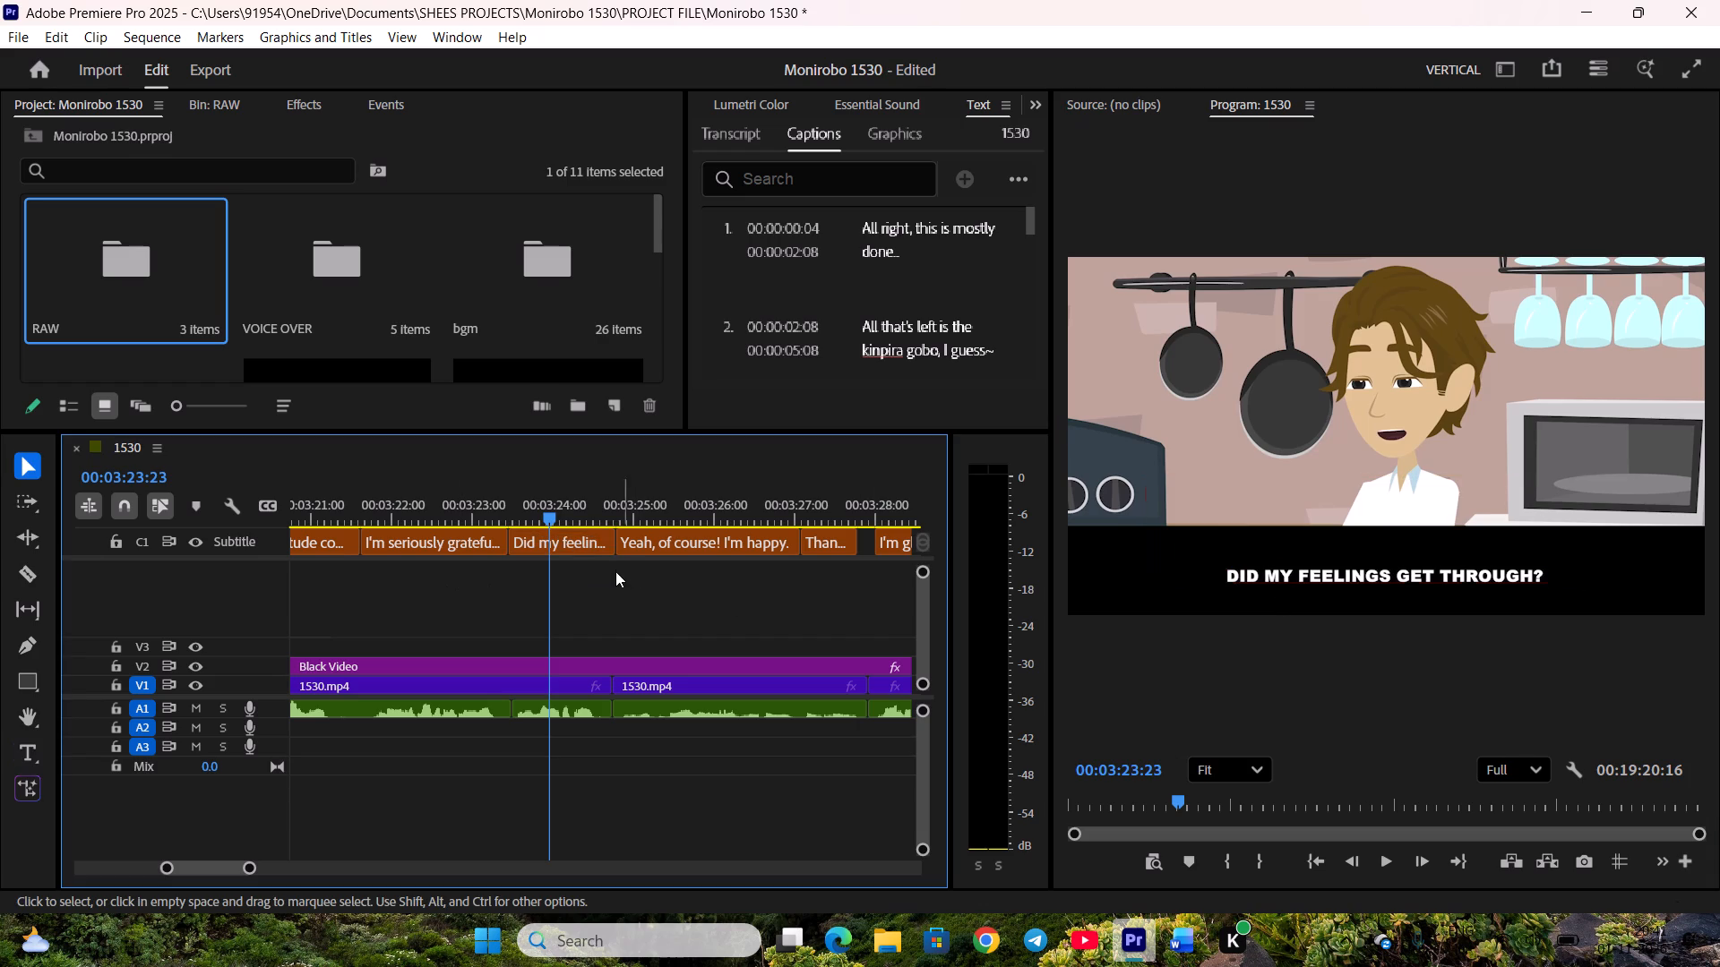
Align the boundary between the captions "Did my feelings get through?" and "Yeah, of course! I'm happy." with the video cut.
key("space")
key("space")
left_click(608, 550)
left_click_drag(623, 545, 613, 545)
Close the gap before "I'm glad you're pleased." by bringing both neighbouring caption edges to the video cut.
key("space")
scroll(616, 577, "down", 3)
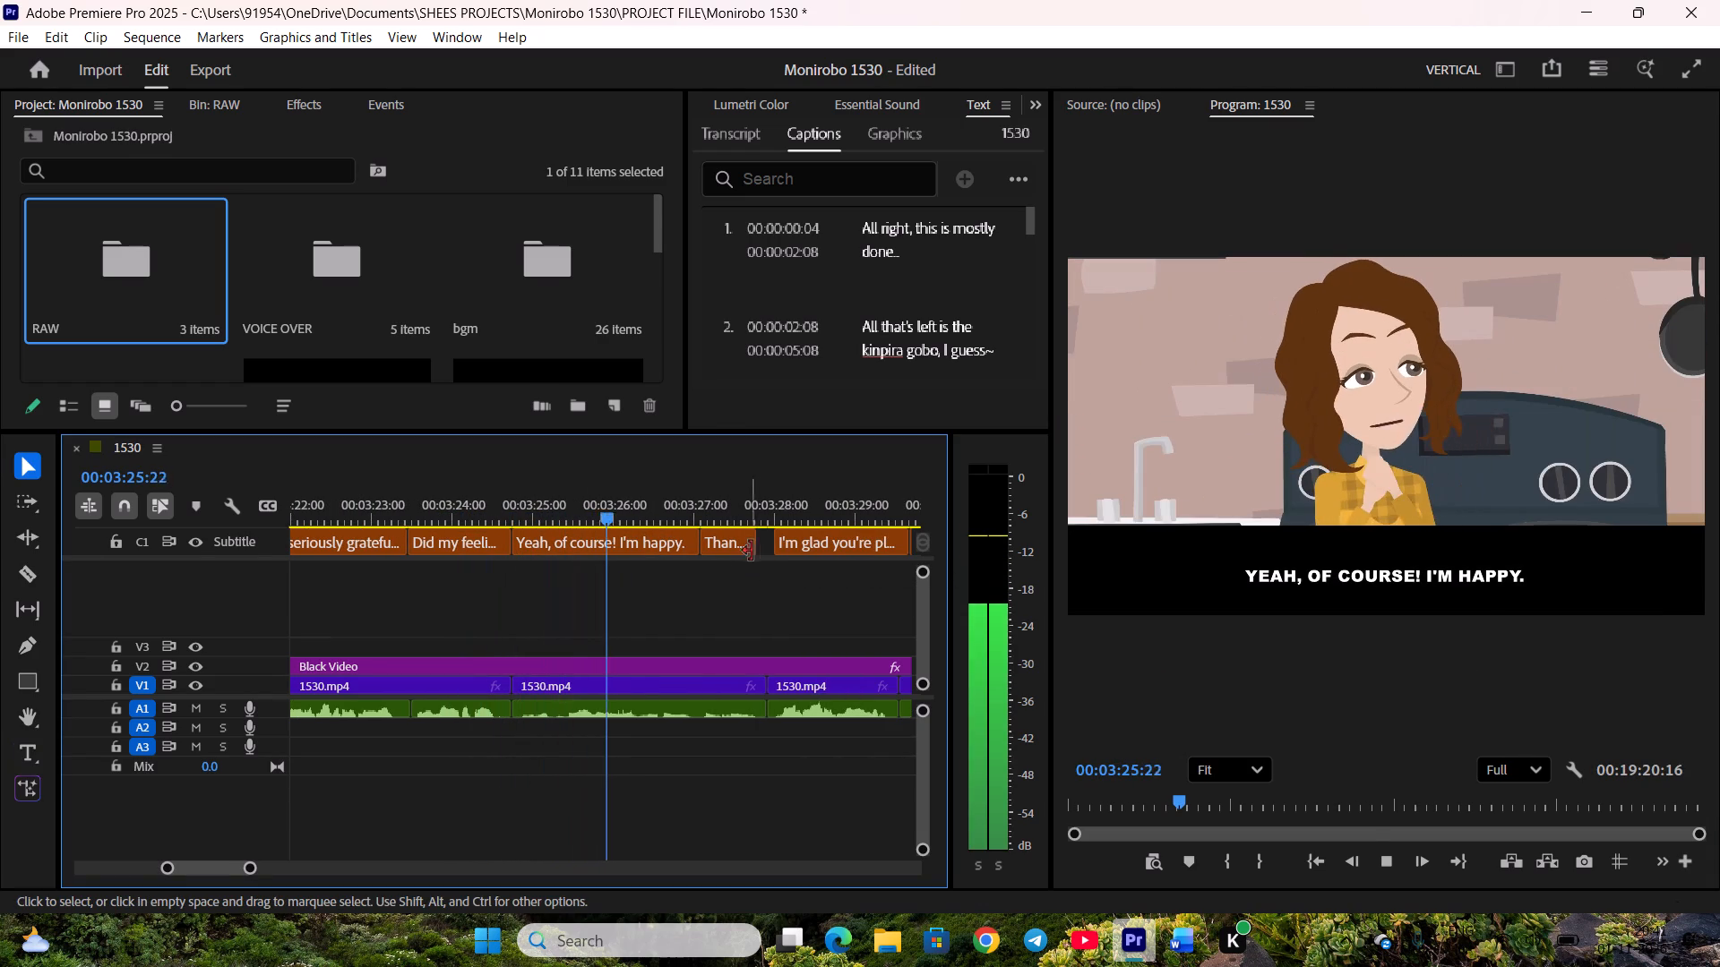
key("space")
left_click(758, 549)
left_click_drag(780, 548, 772, 549)
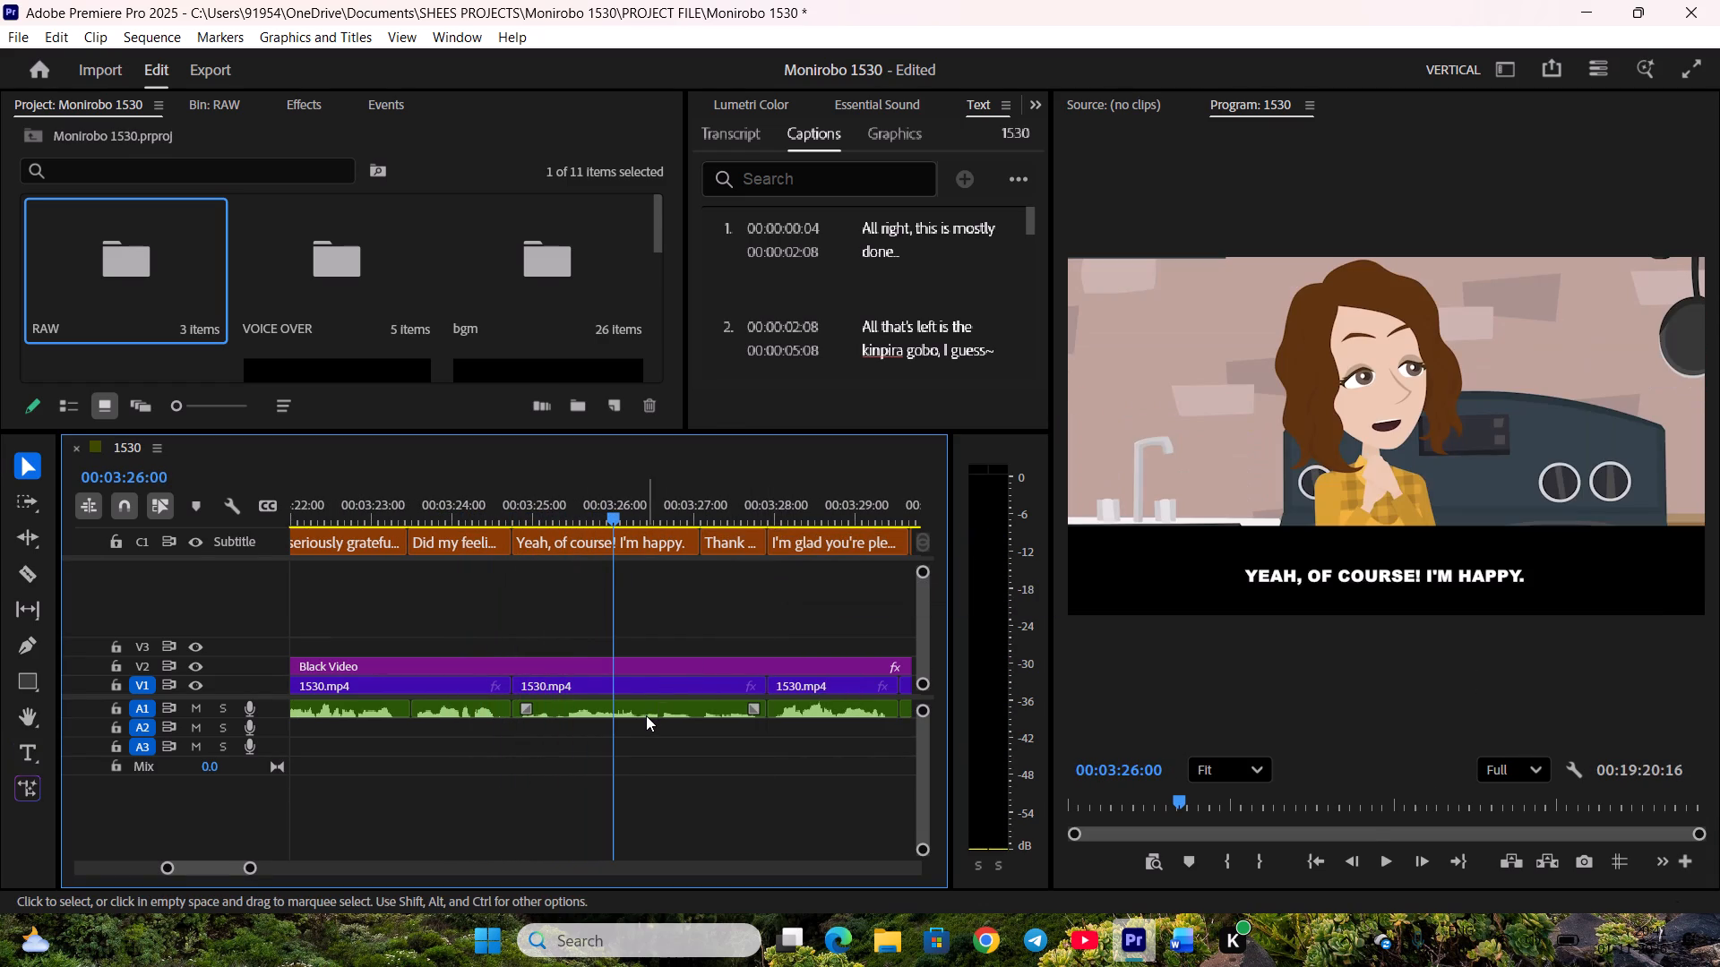
Raise the gain of the audio clip under "Yeah, of course! I'm happy." by 12 dB.
left_click(646, 715)
key("g")
type("12")
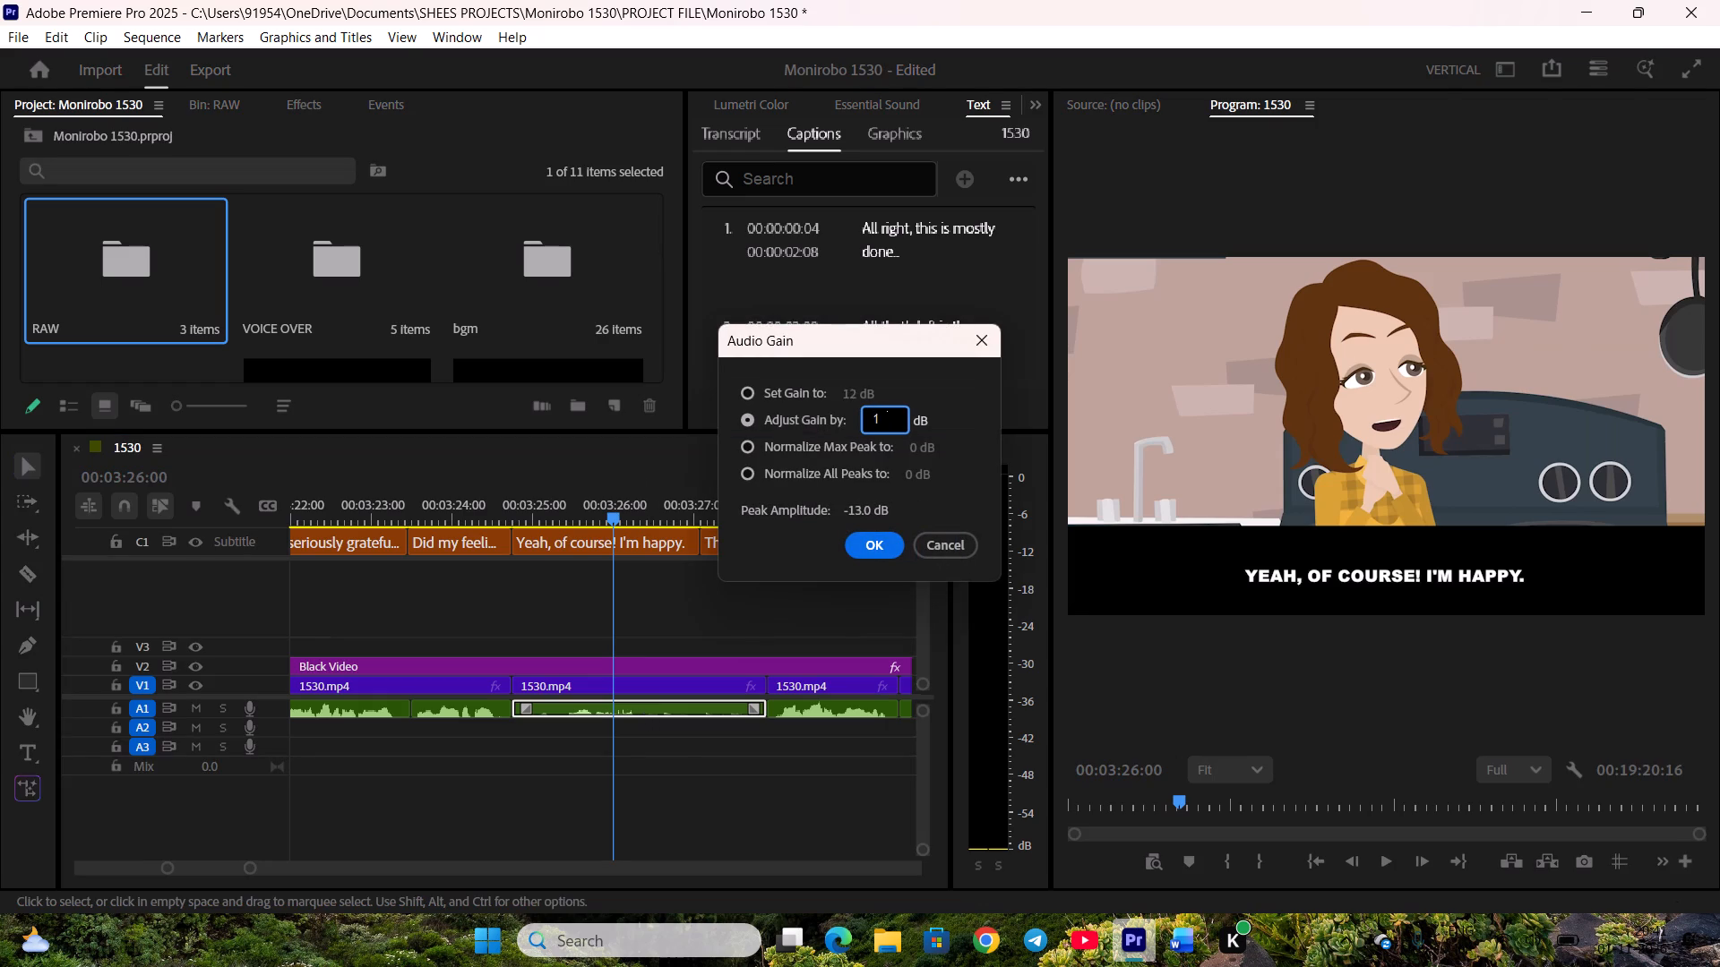
key("Return")
left_click(718, 785)
Trim the end of "I'm glad you're pleased." and the start of "Of course I'm pleased!" to meet at the video cut.
key("space")
scroll(739, 776, "down", 3)
key("space")
scroll(758, 669, "down", 3)
key("space")
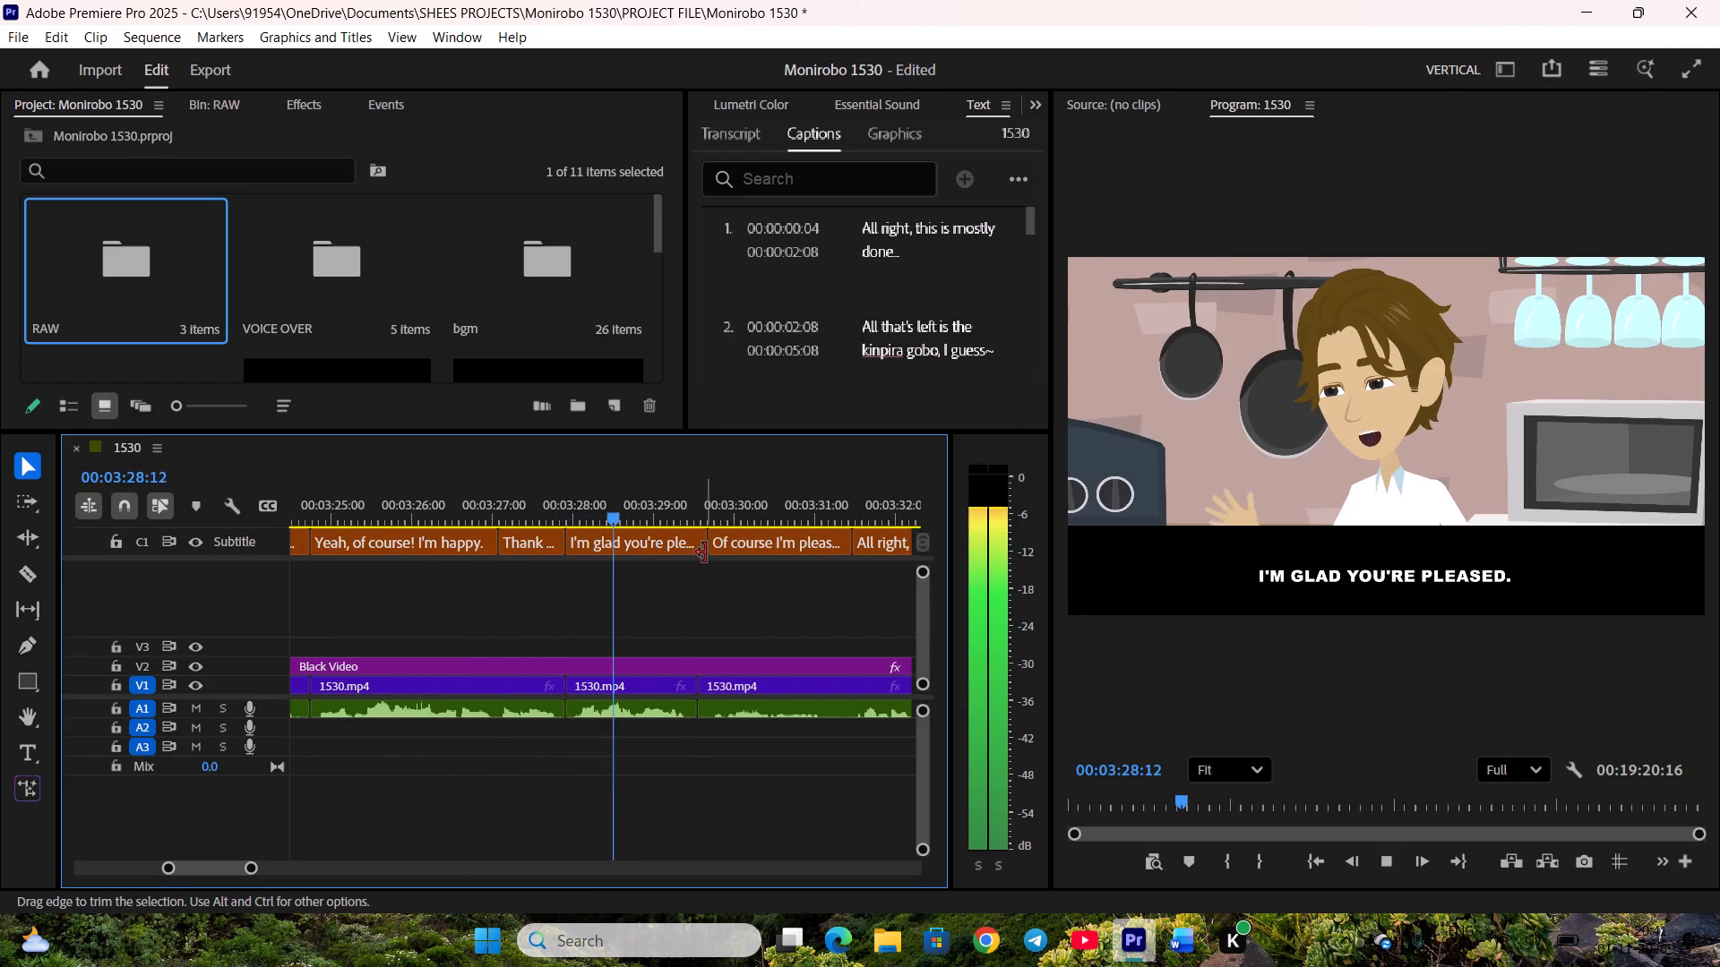
left_click_drag(705, 552, 693, 551)
key("space")
key("space")
left_click_drag(710, 550, 699, 550)
Align the end of "so hold on a sec." and the start of "Yeah, thank you." with the video cut.
scroll(653, 598, "down", 7)
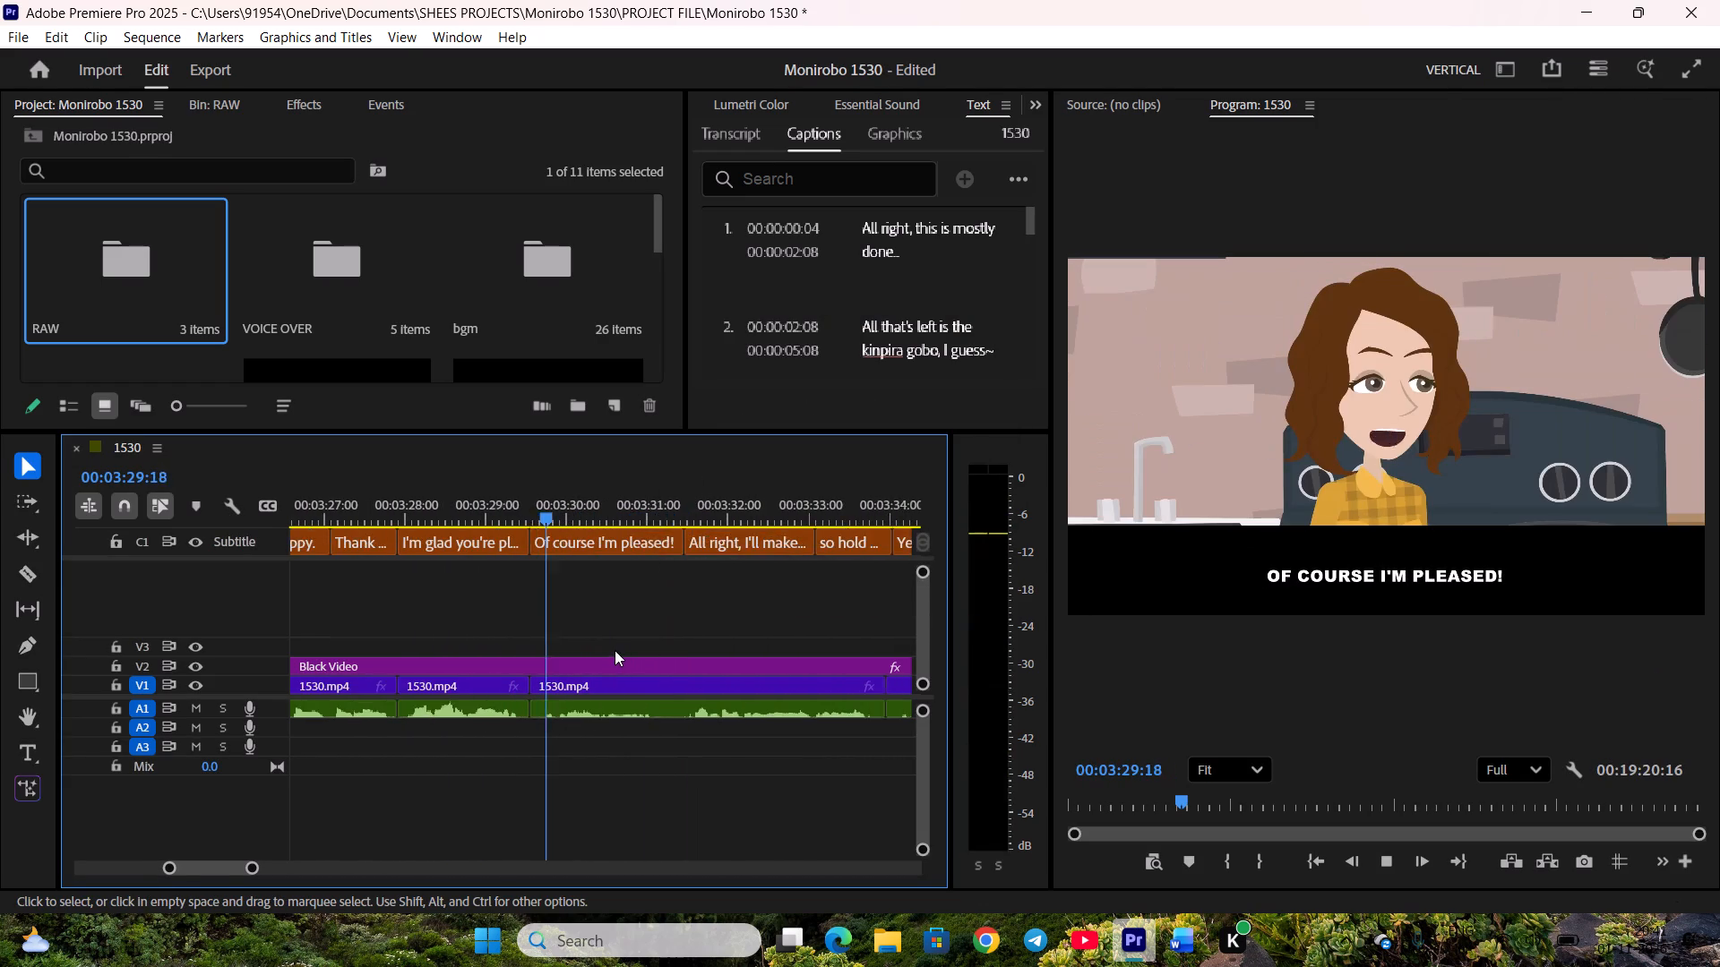
scroll(615, 650, "down", 3)
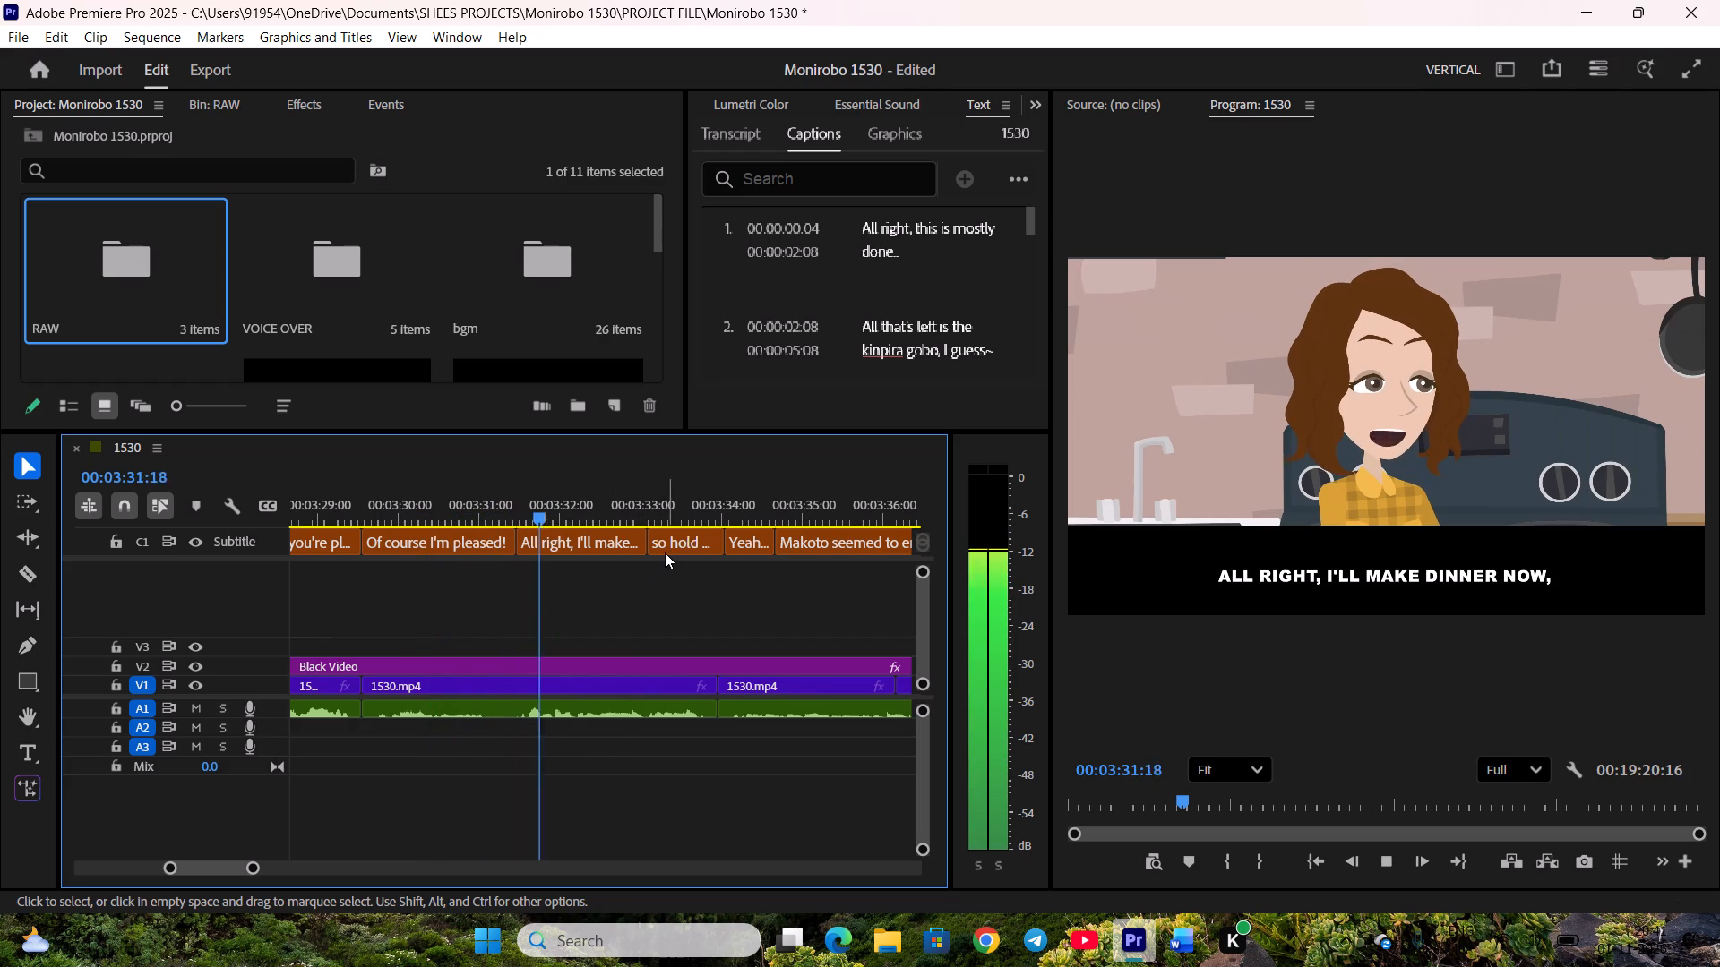
key("space")
left_click_drag(719, 543, 709, 543)
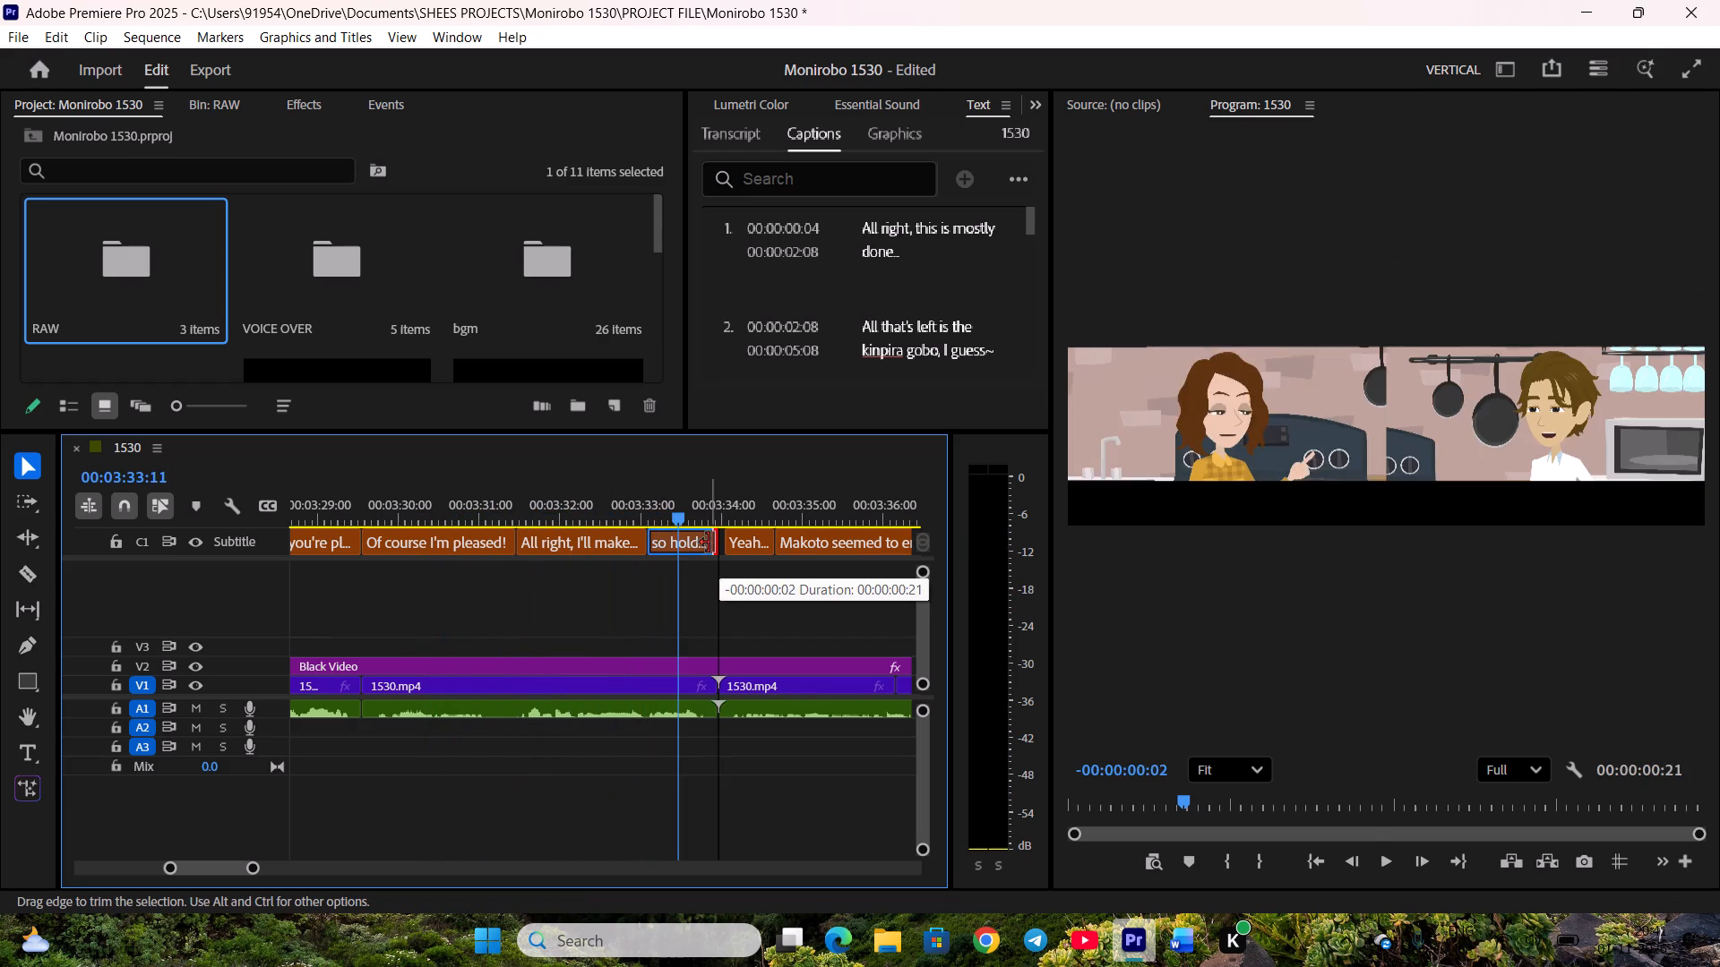
left_click_drag(709, 543, 707, 543)
left_click_drag(729, 547, 721, 548)
Raise the gain of the audio clip running from "Of course I'm pleased!" to "so hold on a sec." by 12 dB.
left_click(574, 710)
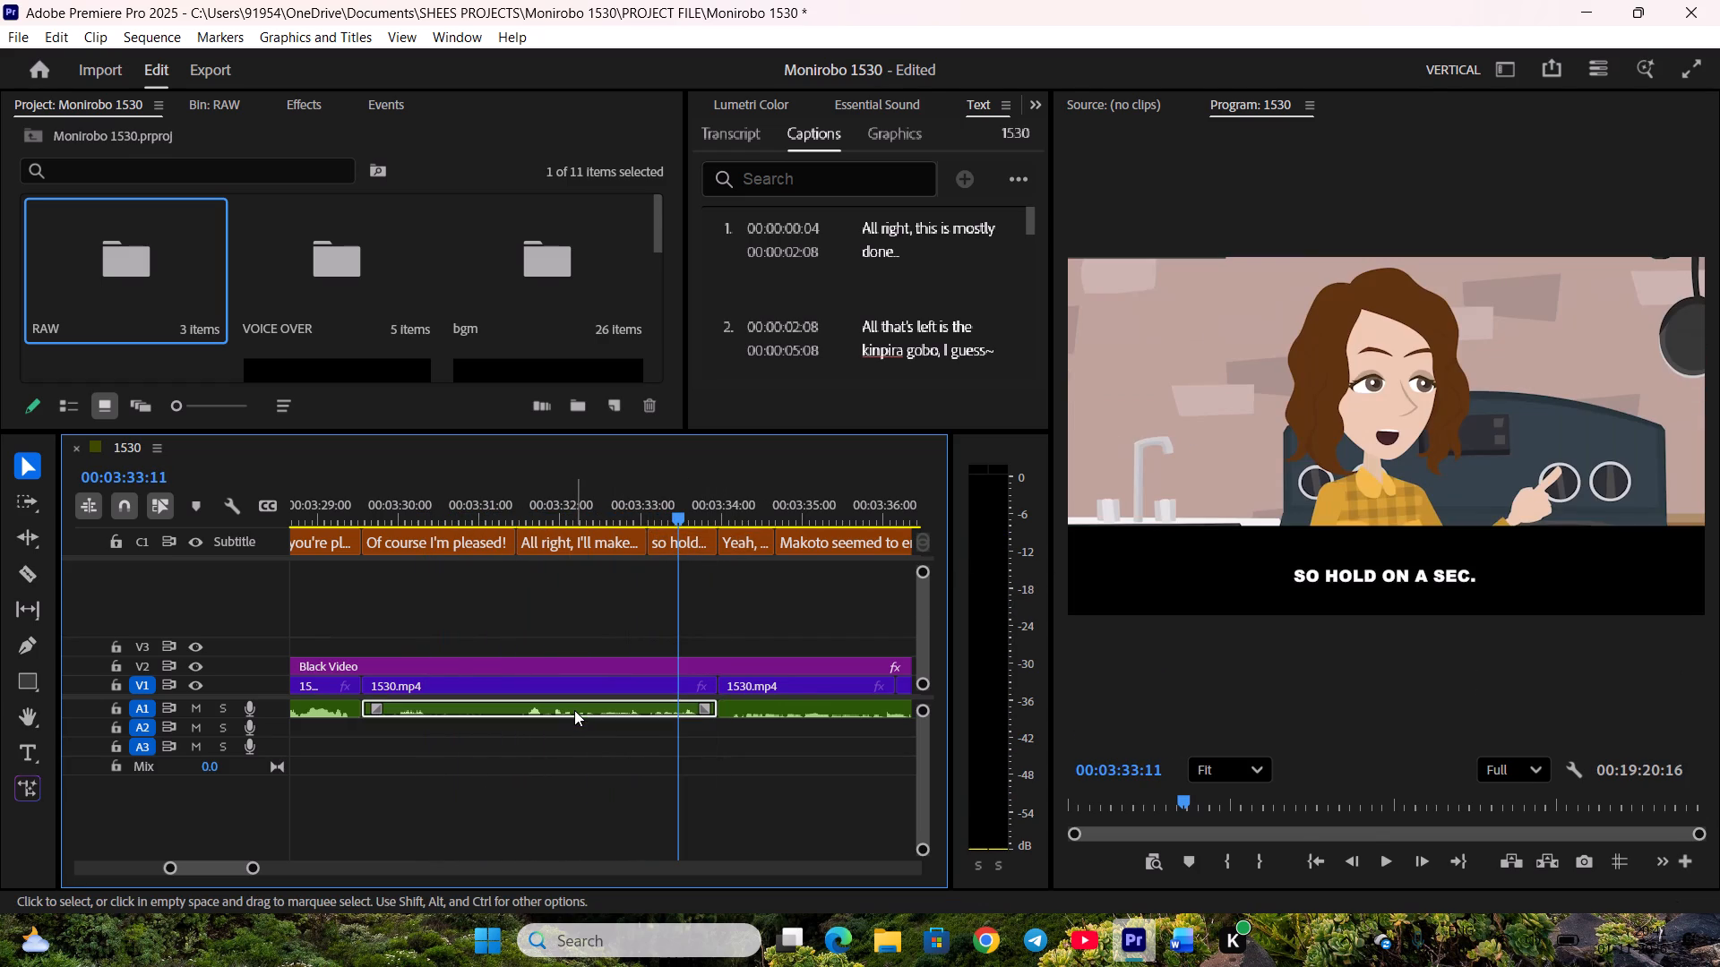
type("g12")
key("Return")
left_click(620, 811)
Play and scrub from "Yeah, thank you." into "Makoto seemed to embody that image of the ideal man..." to check voice-over against captions.
key("space")
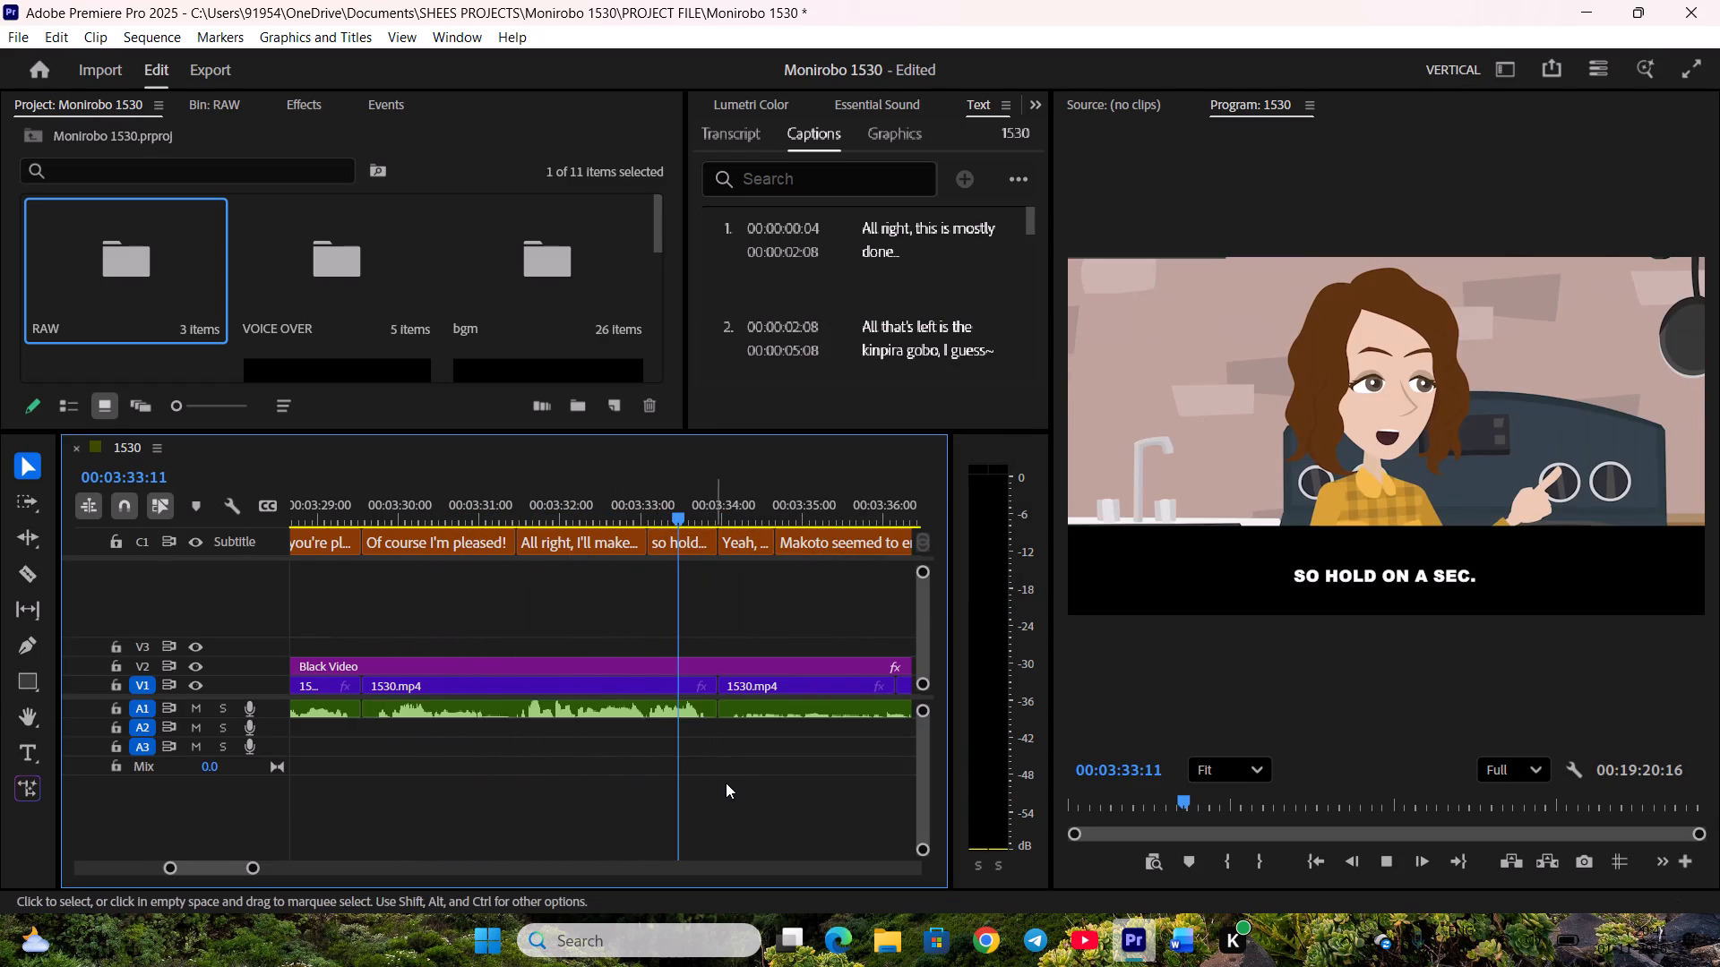
scroll(727, 783, "down", 5)
key("space")
left_click(739, 708)
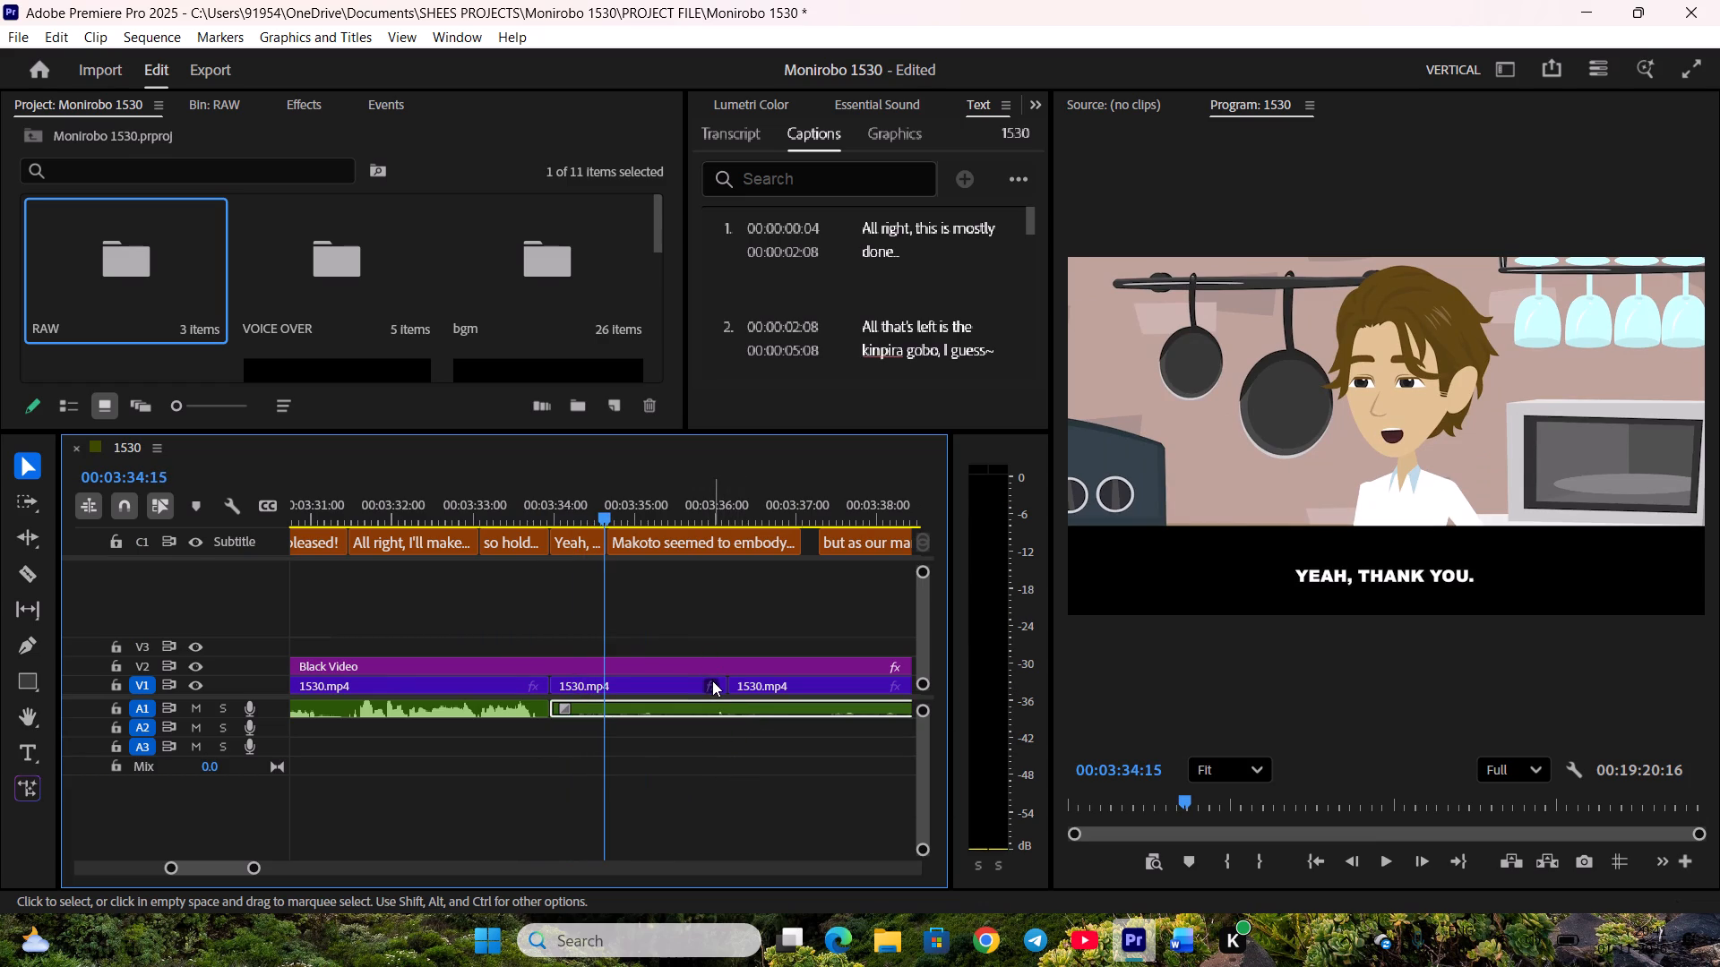
left_click_drag(624, 509, 678, 526)
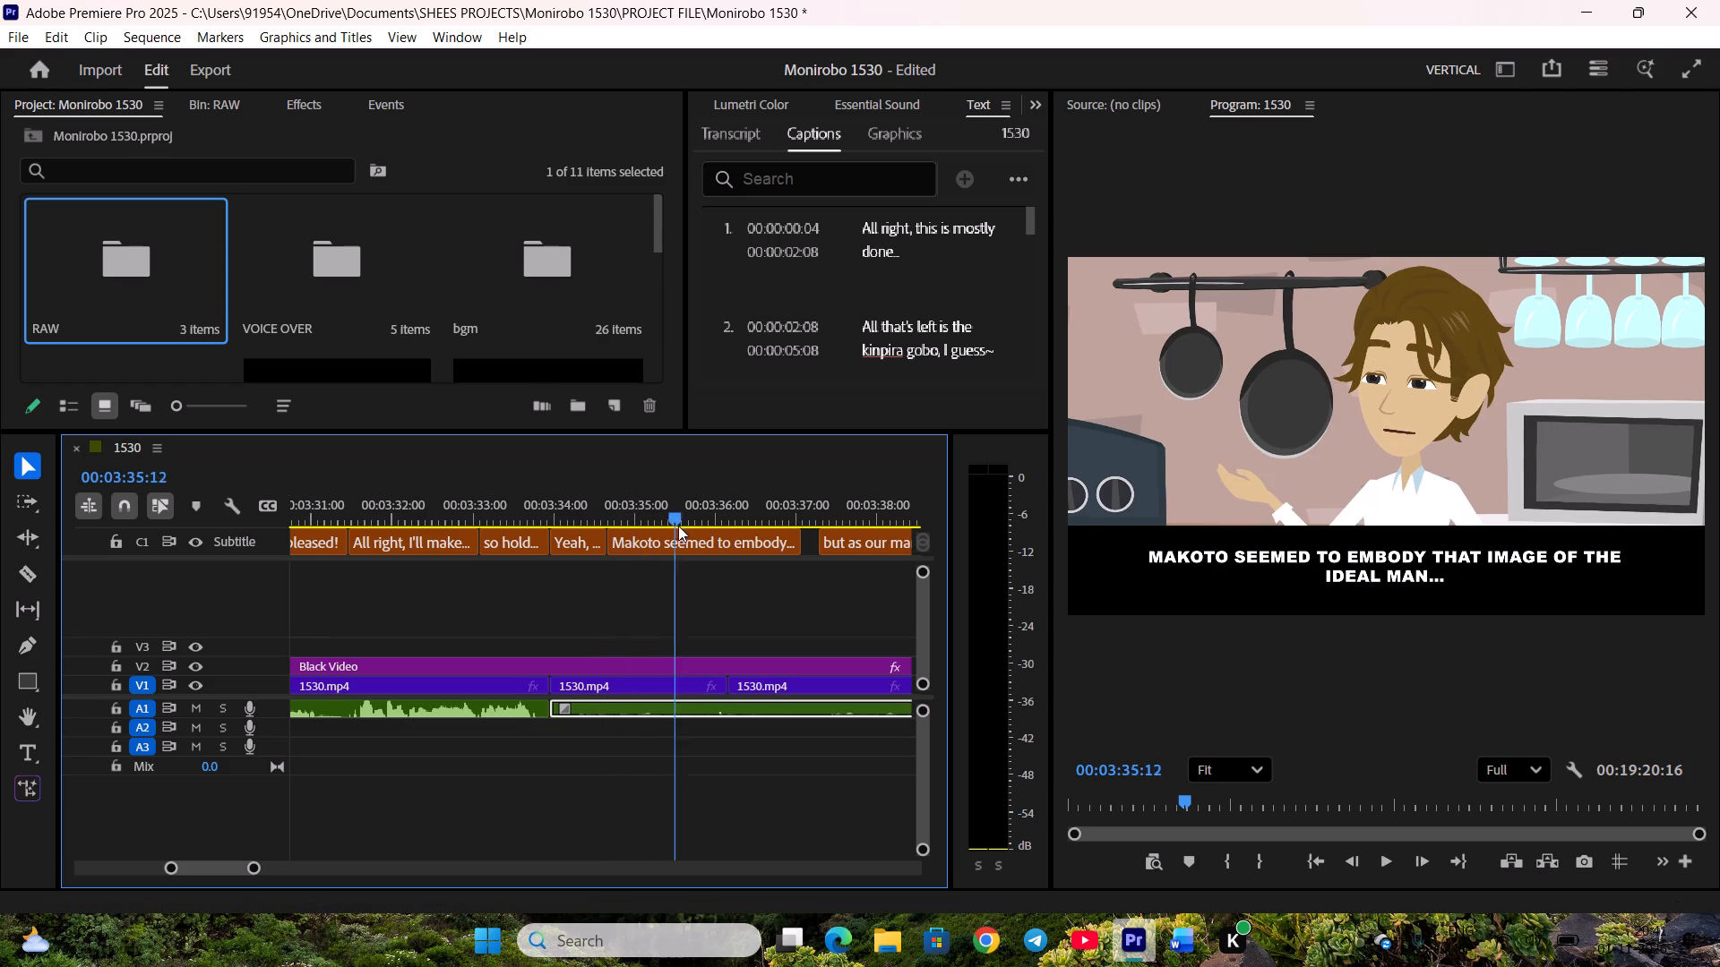
left_click_drag(678, 526, 714, 551)
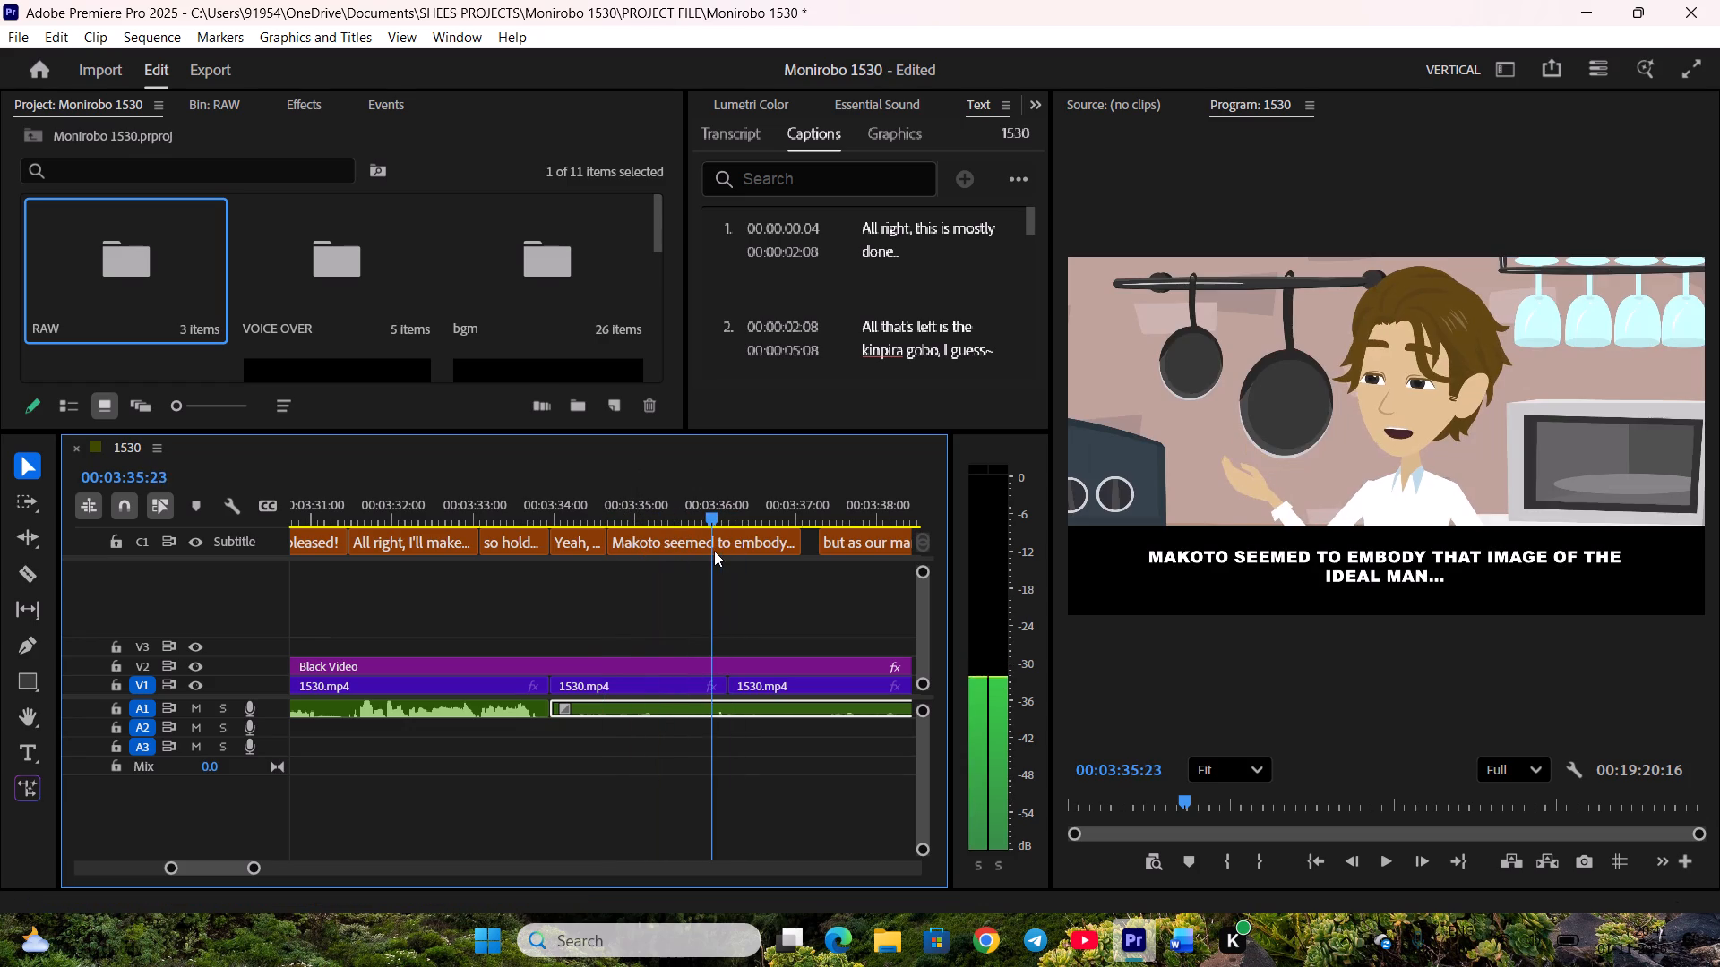
left_click_drag(714, 551, 671, 552)
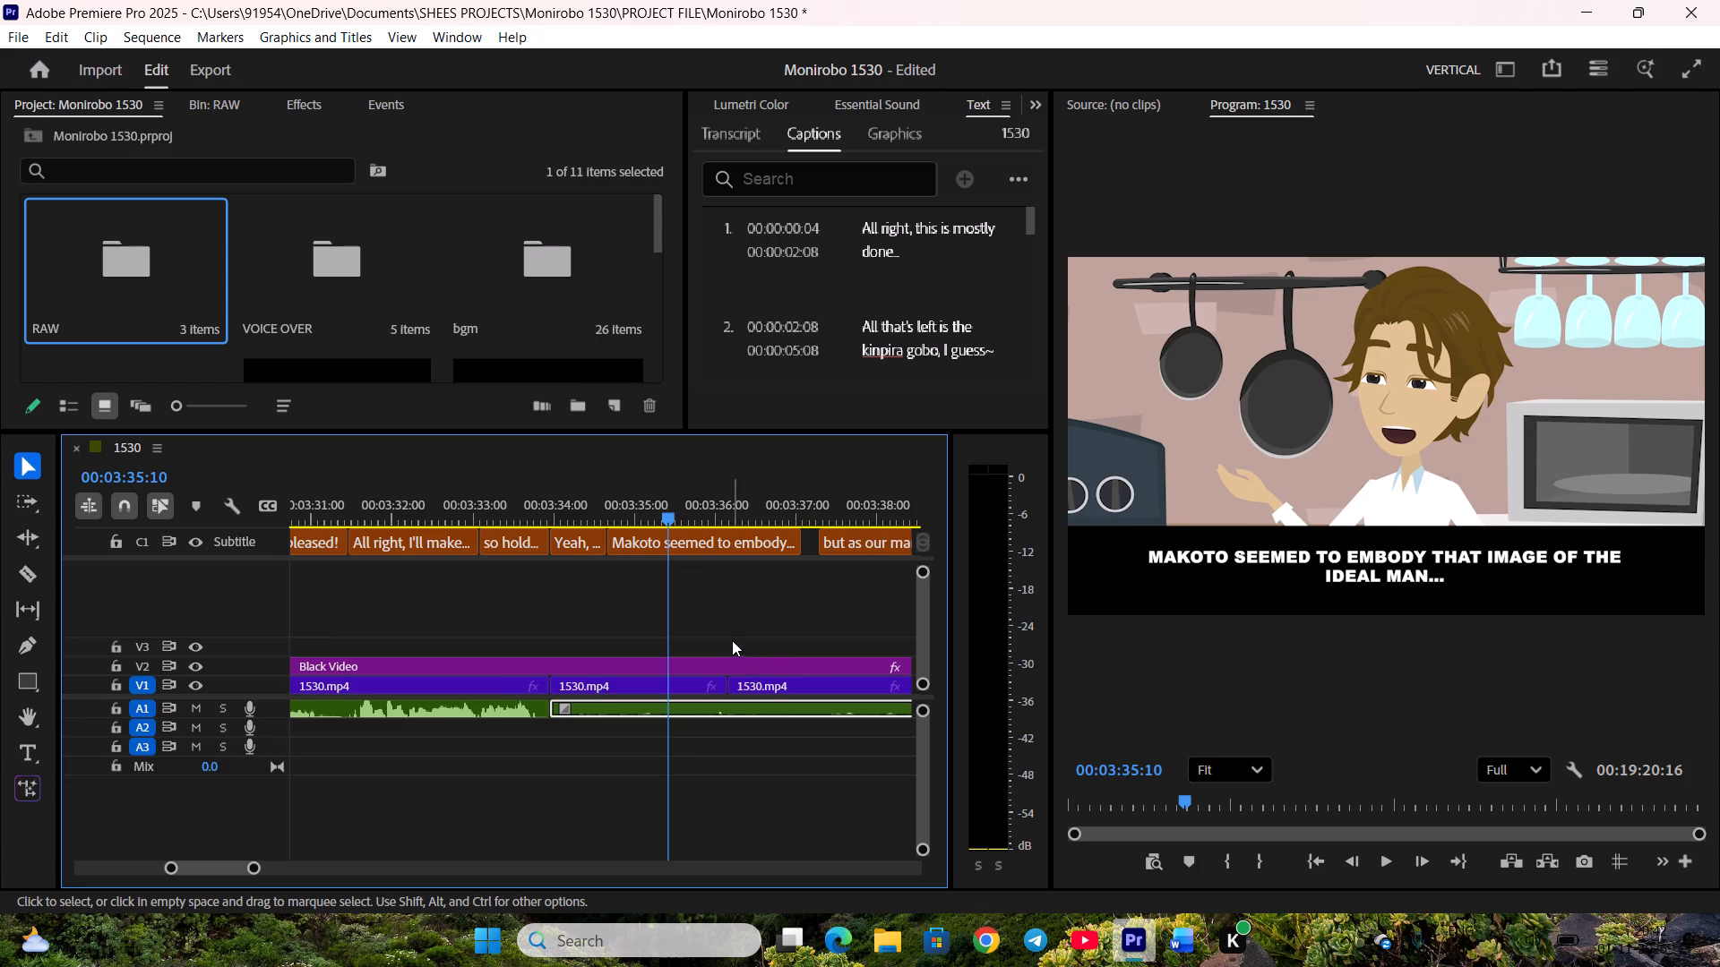
Split the Black Video clip on V2 at 00:03:34:19, near the end of the "Yeah, thank you." caption.
scroll(710, 587, "down", 5)
left_click_drag(501, 510, 462, 520)
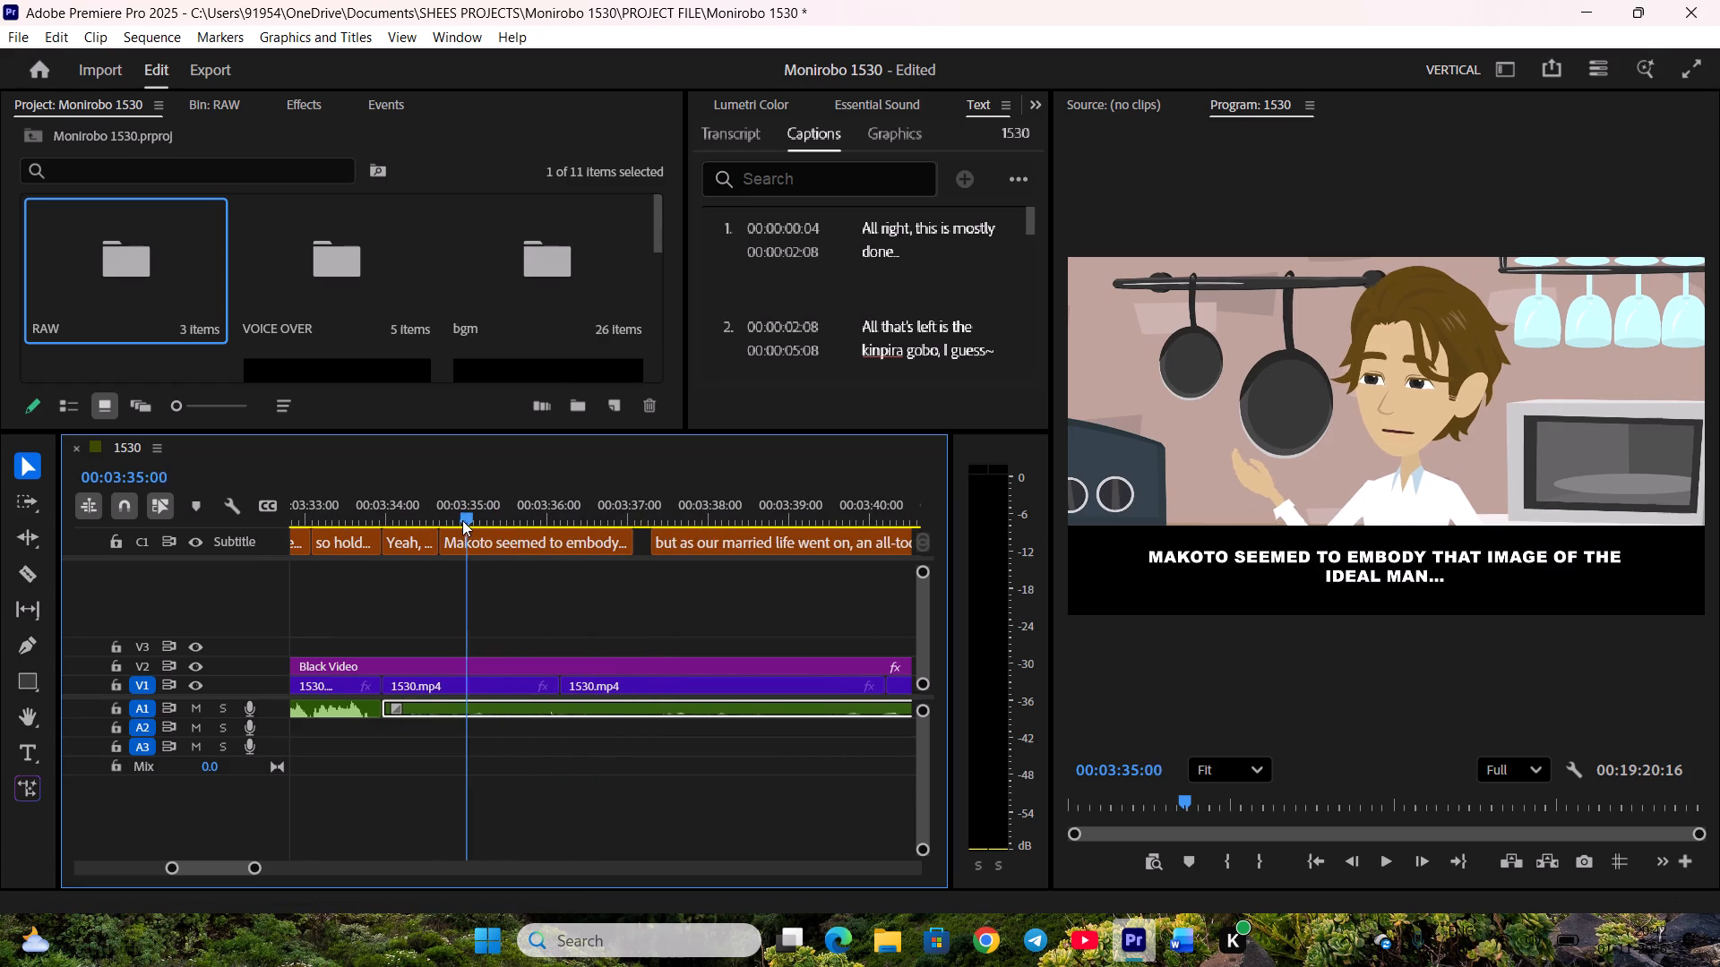
left_click_drag(462, 520, 450, 529)
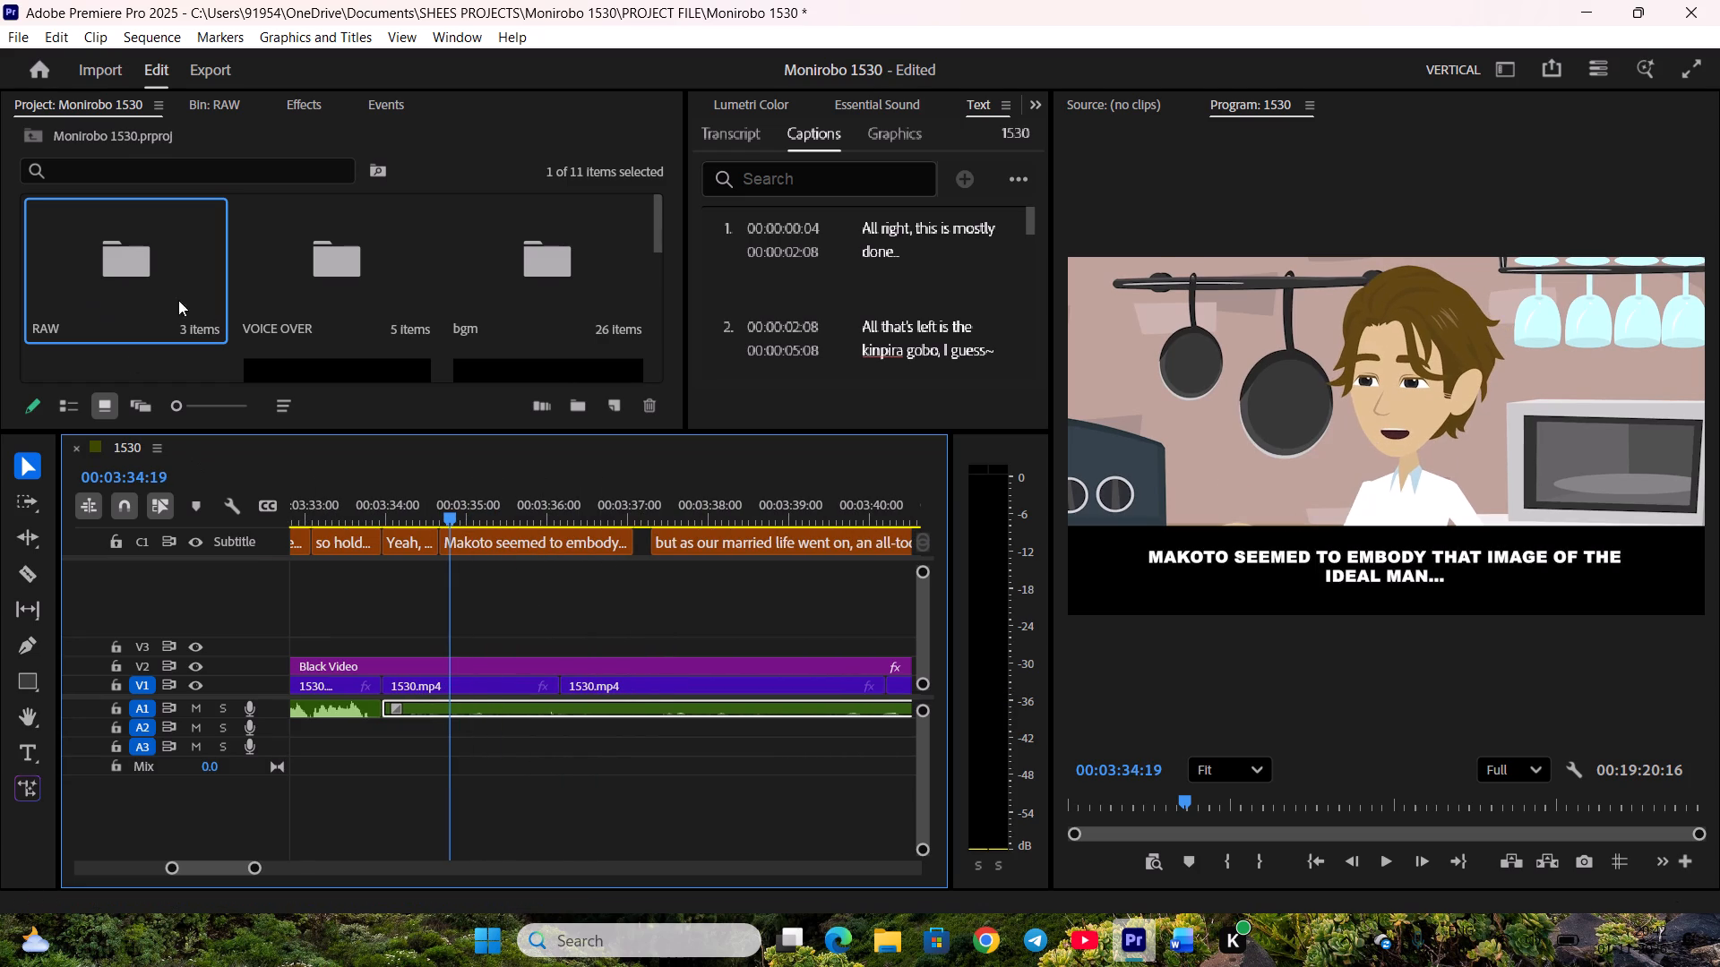
left_click(13, 503)
left_click(30, 500)
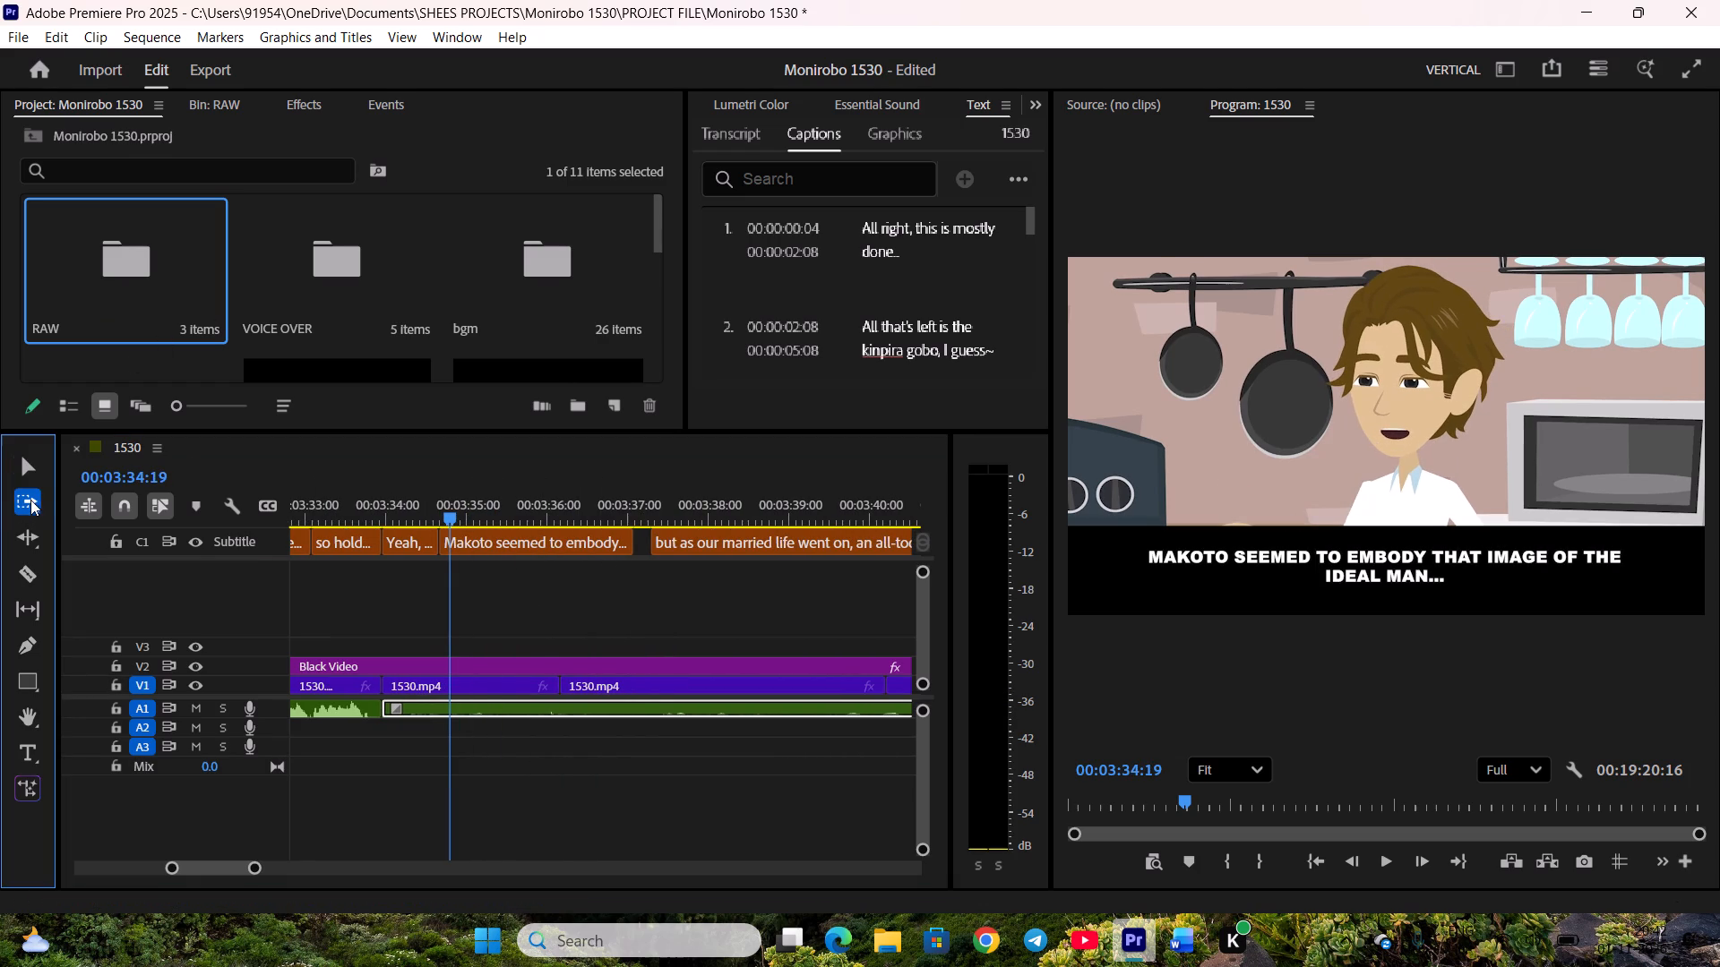
key("v")
left_click(512, 620)
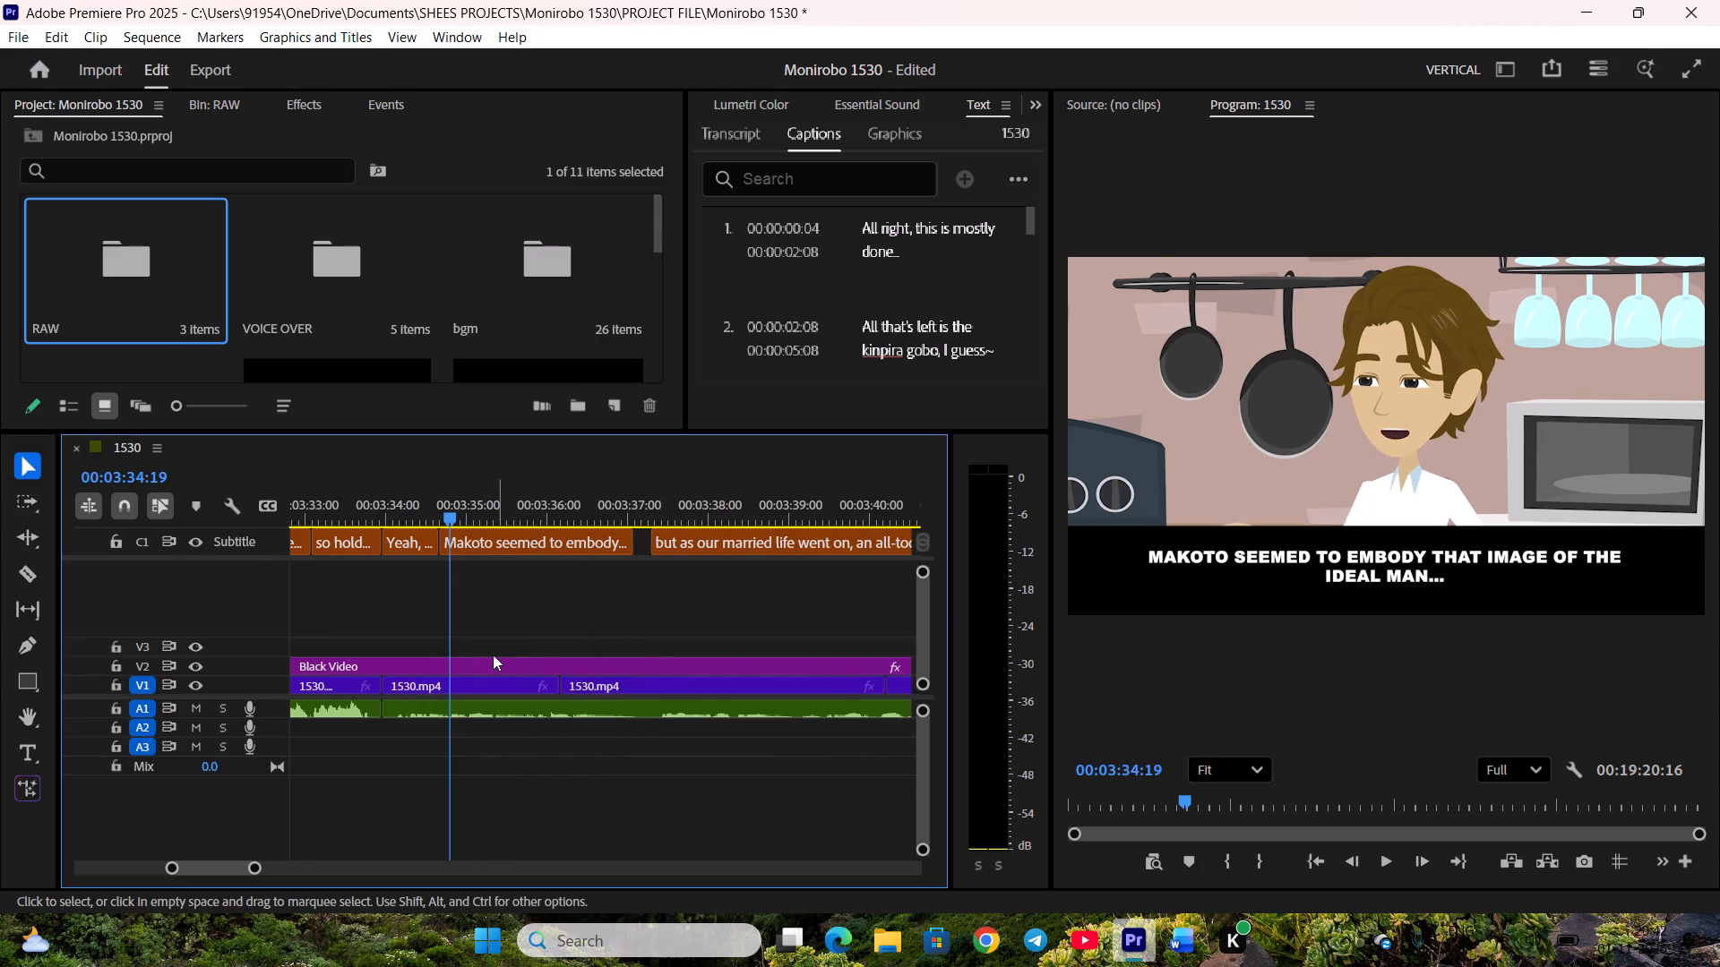
left_click(480, 669)
key("c")
Shift all captions and clips from "Makoto seemed to embody..." onward, including the accompanying audio, later by 00:00:02:07.
left_click(24, 503)
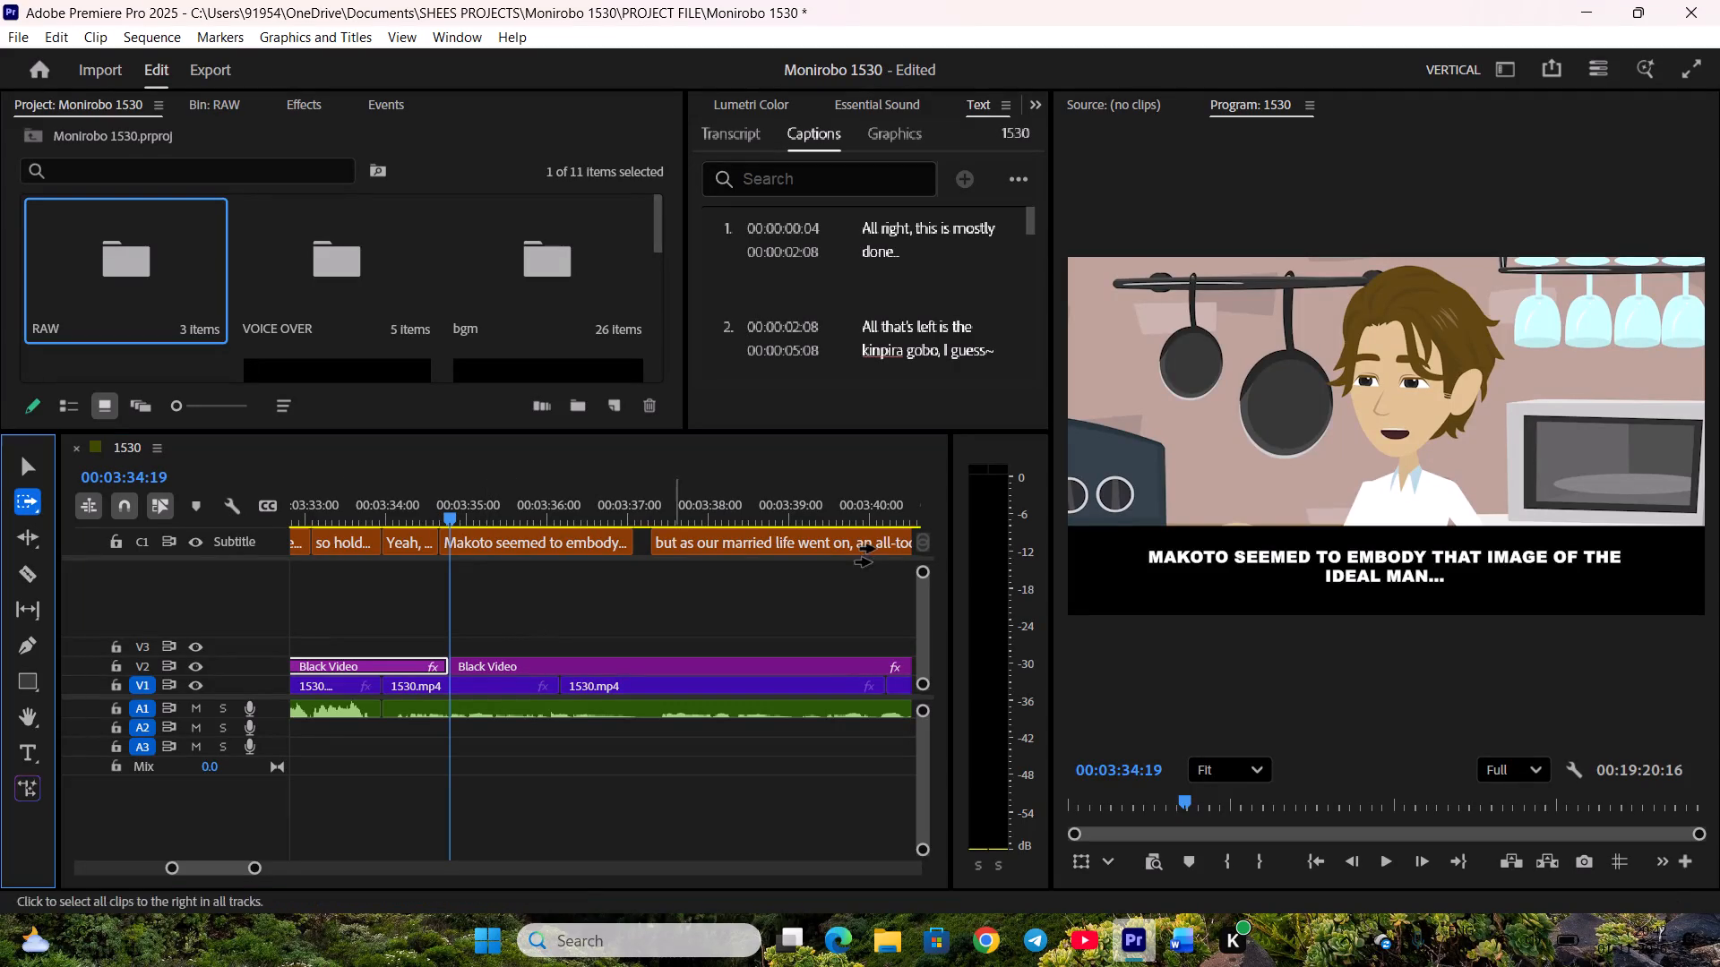
left_click_drag(614, 540, 756, 547)
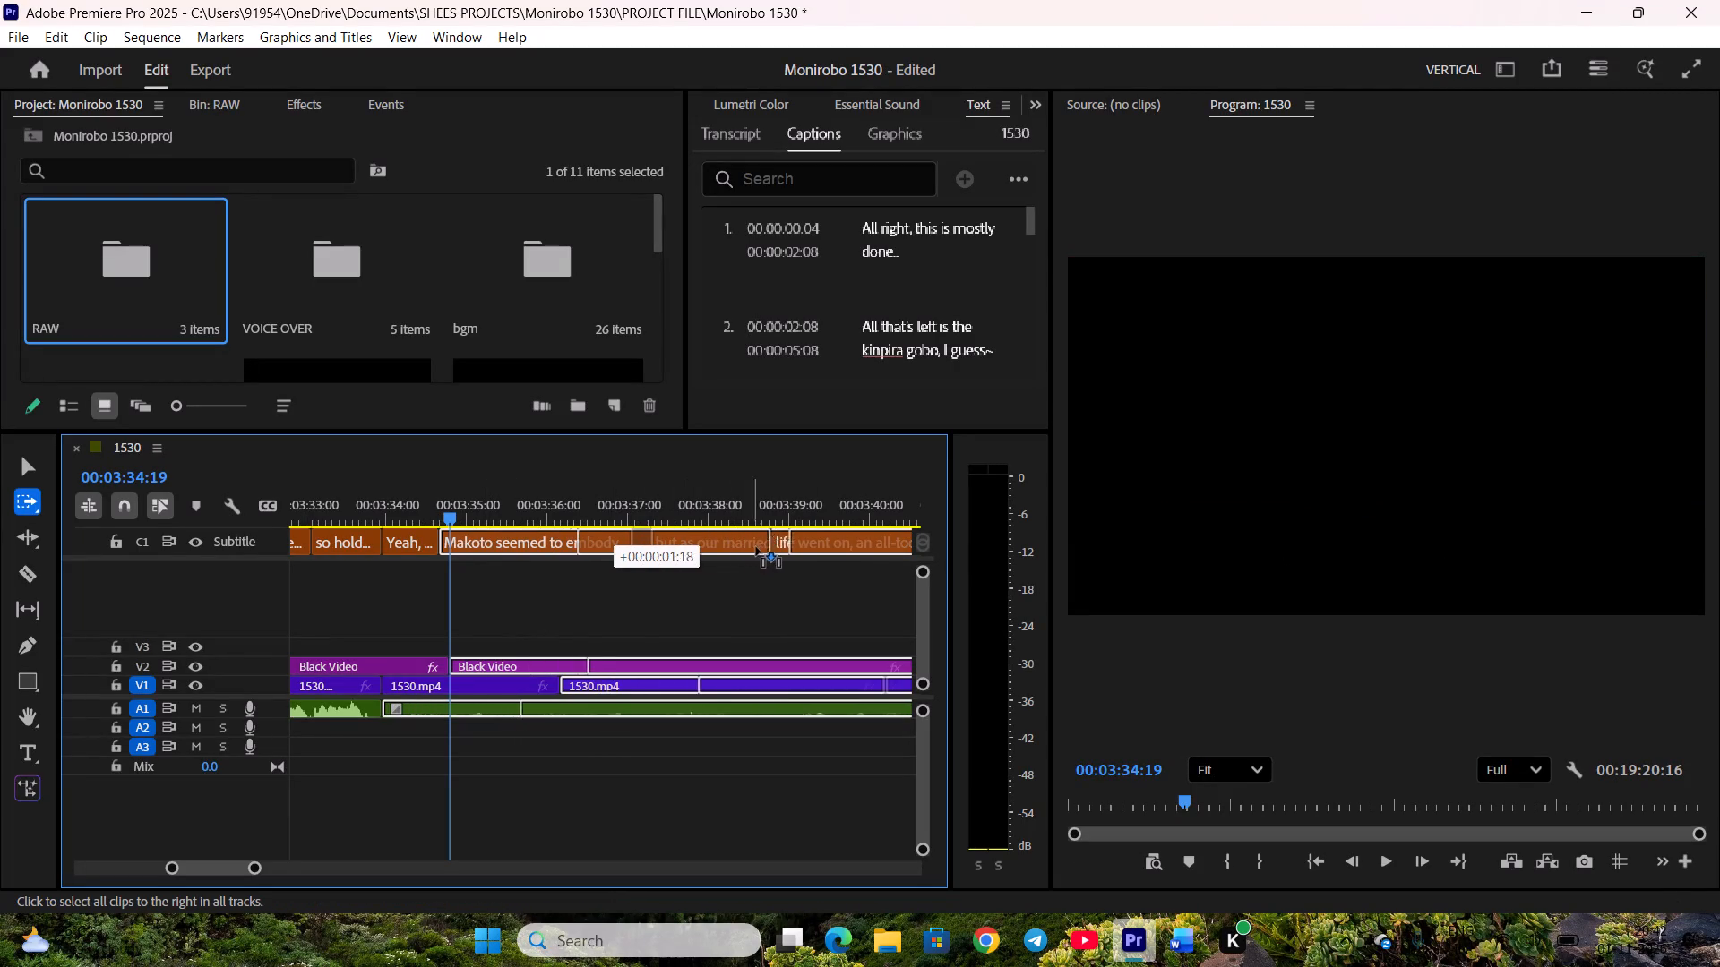
left_click_drag(756, 547, 798, 551)
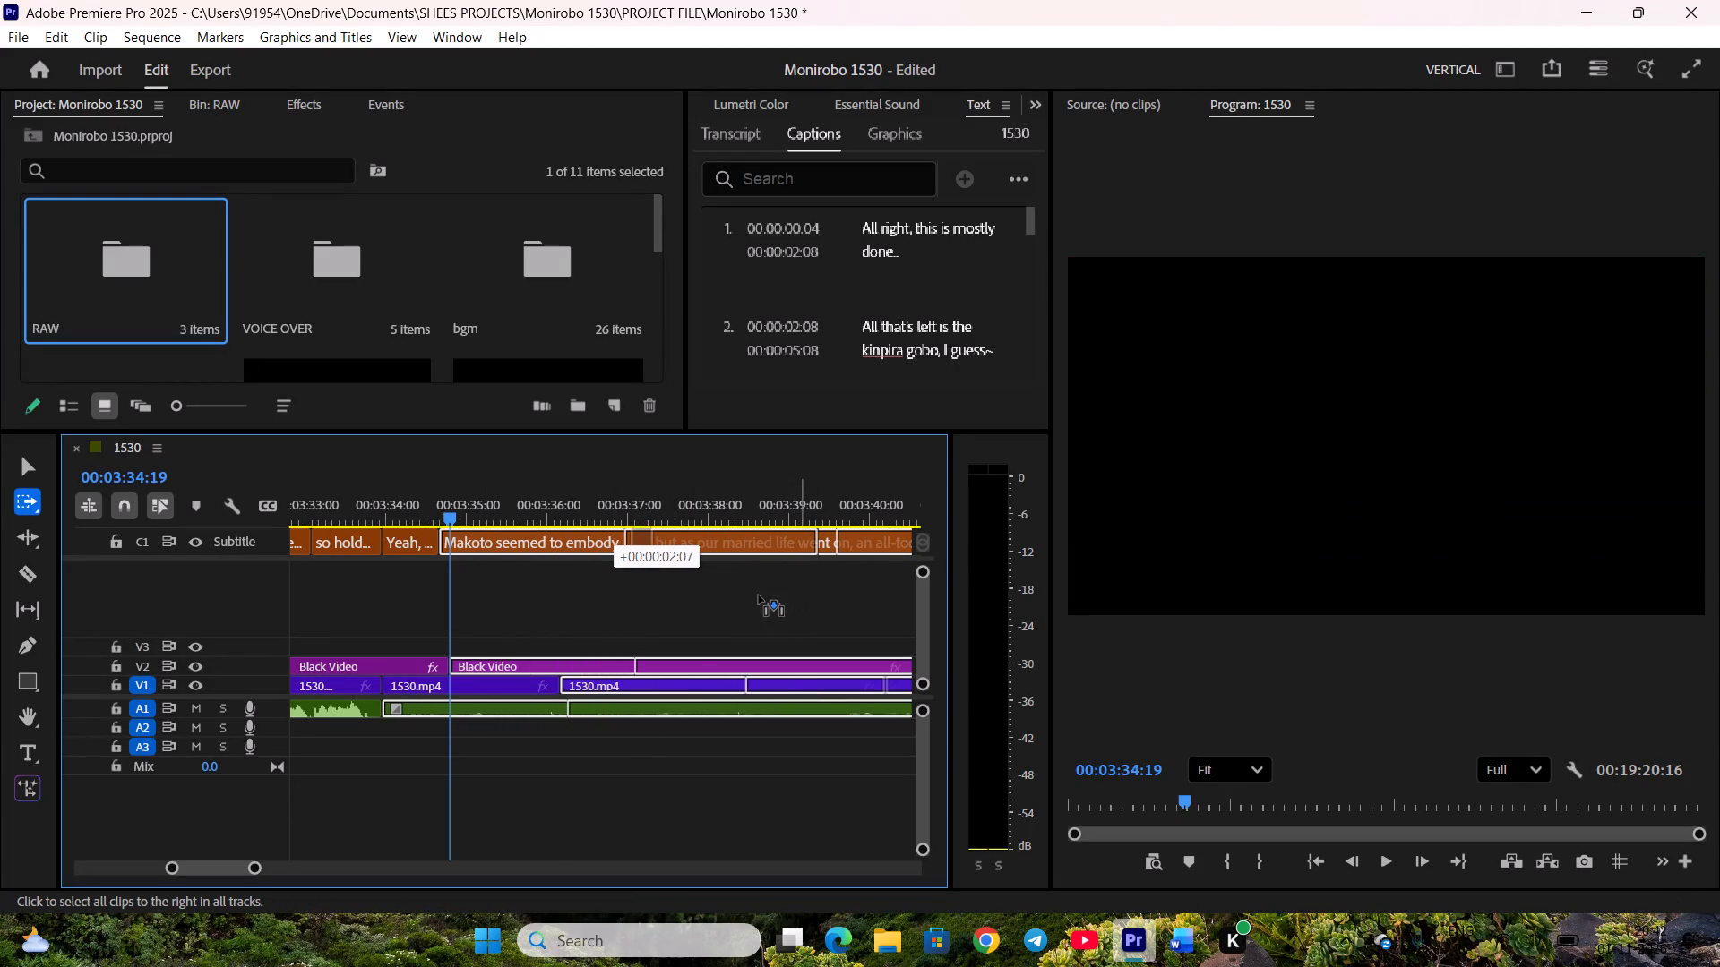
type("bv")
left_click(673, 600)
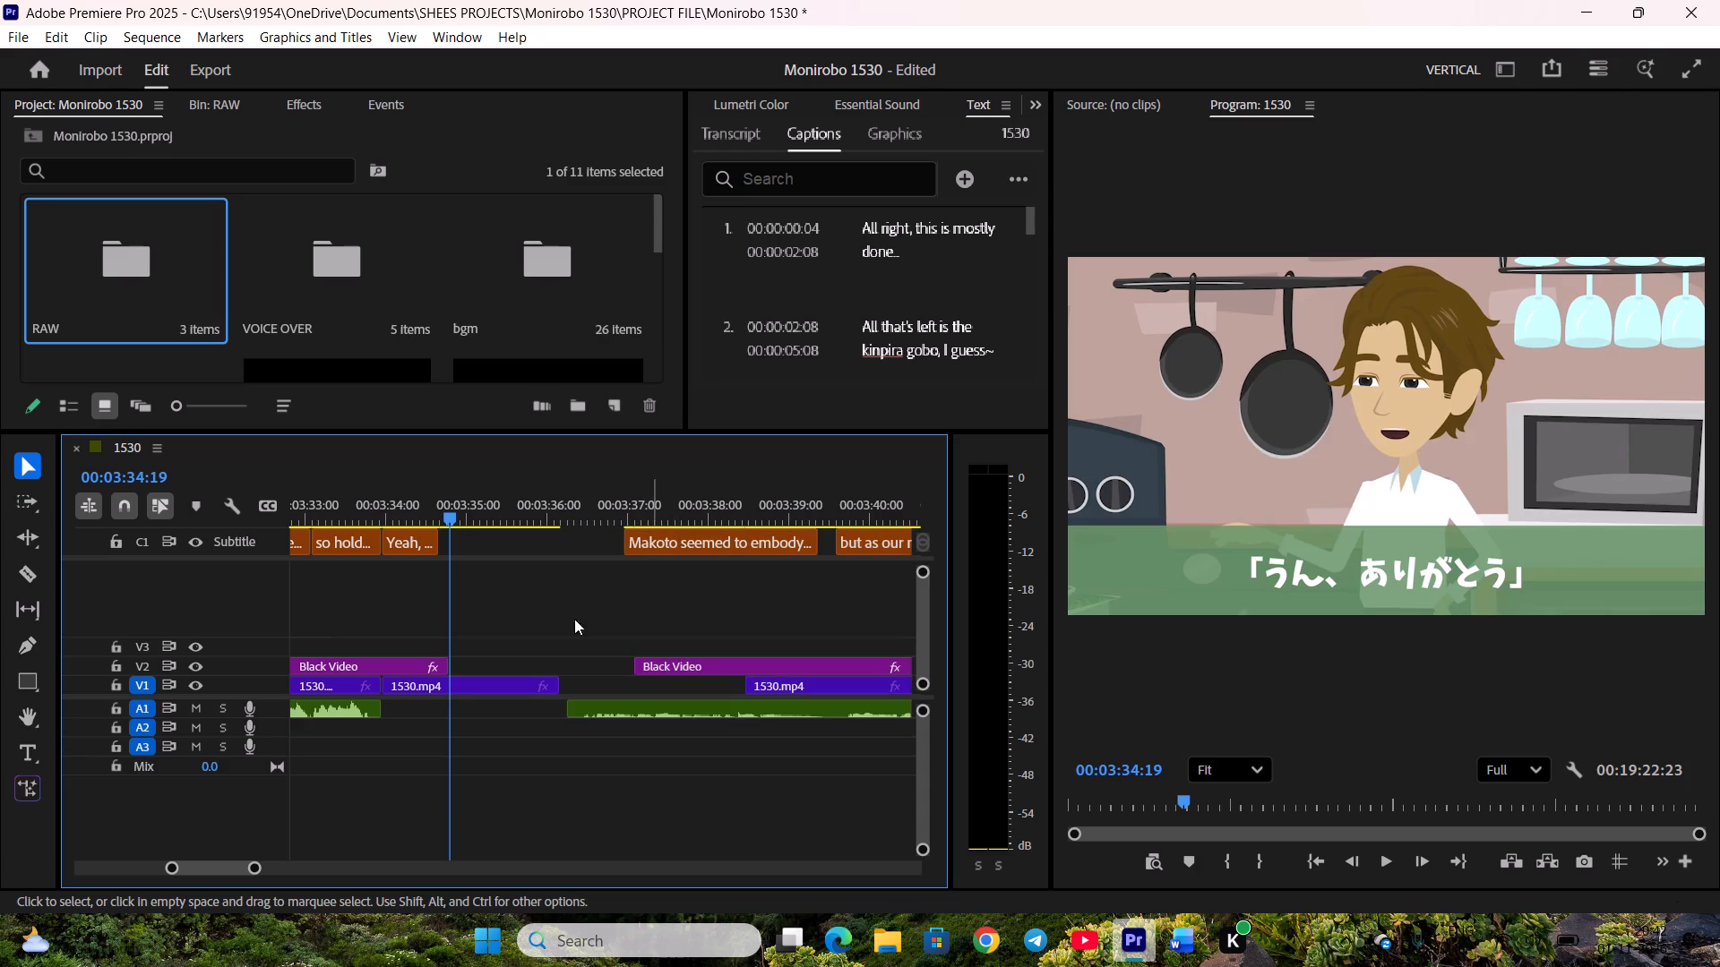
Open Monirobo1530-Makoto.aac from the VOICE OVER bin as the source clip.
scroll(563, 586, "up", 1)
double_click(381, 270)
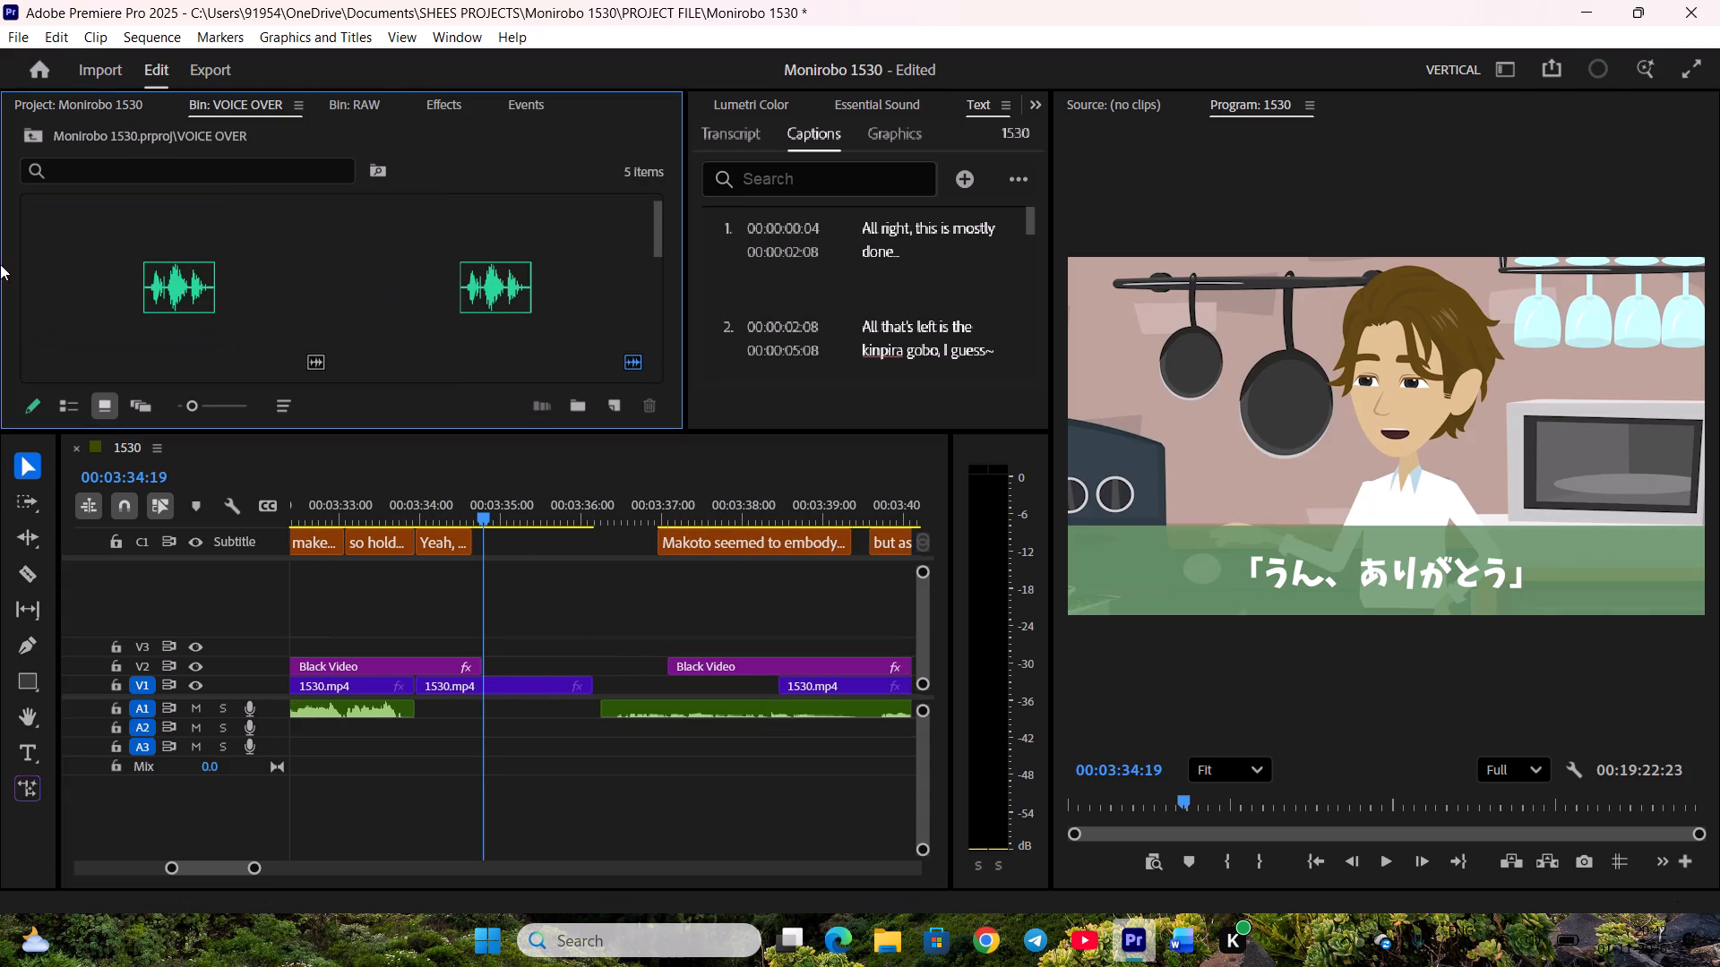
scroll(347, 298, "down", 1)
double_click(486, 285)
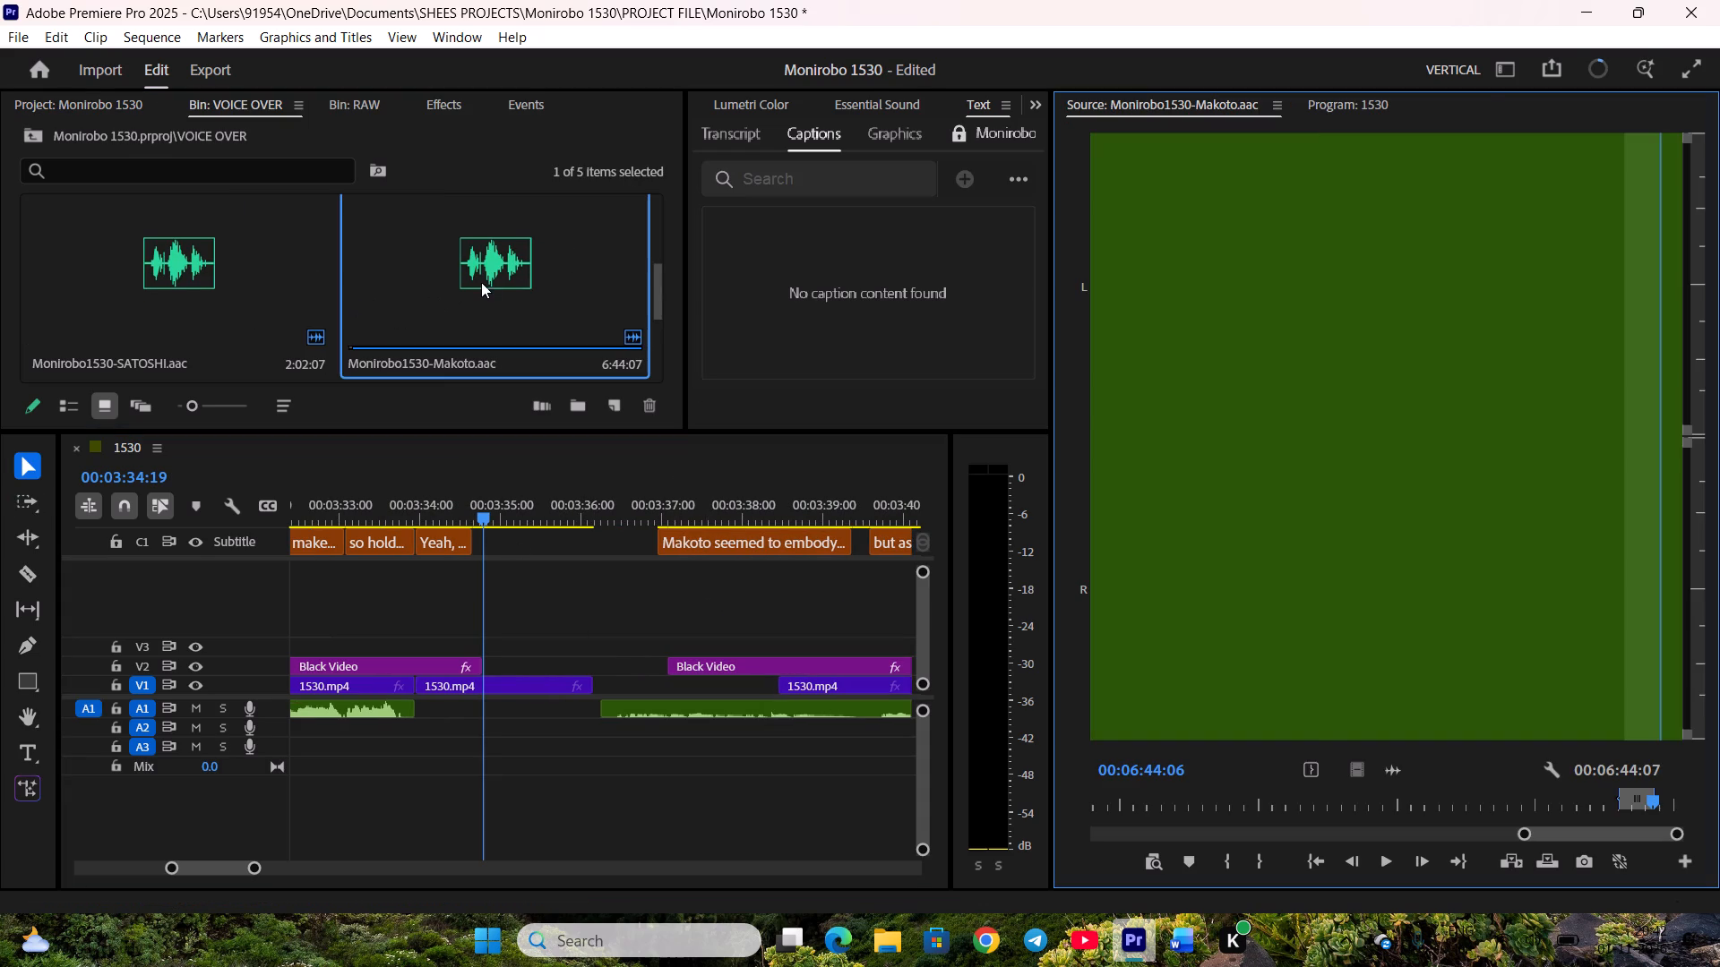
Return to the beginning of the Makoto recording and mark an In point about 9 seconds in, before the third speech segment.
left_click_drag(1575, 834, 1155, 834)
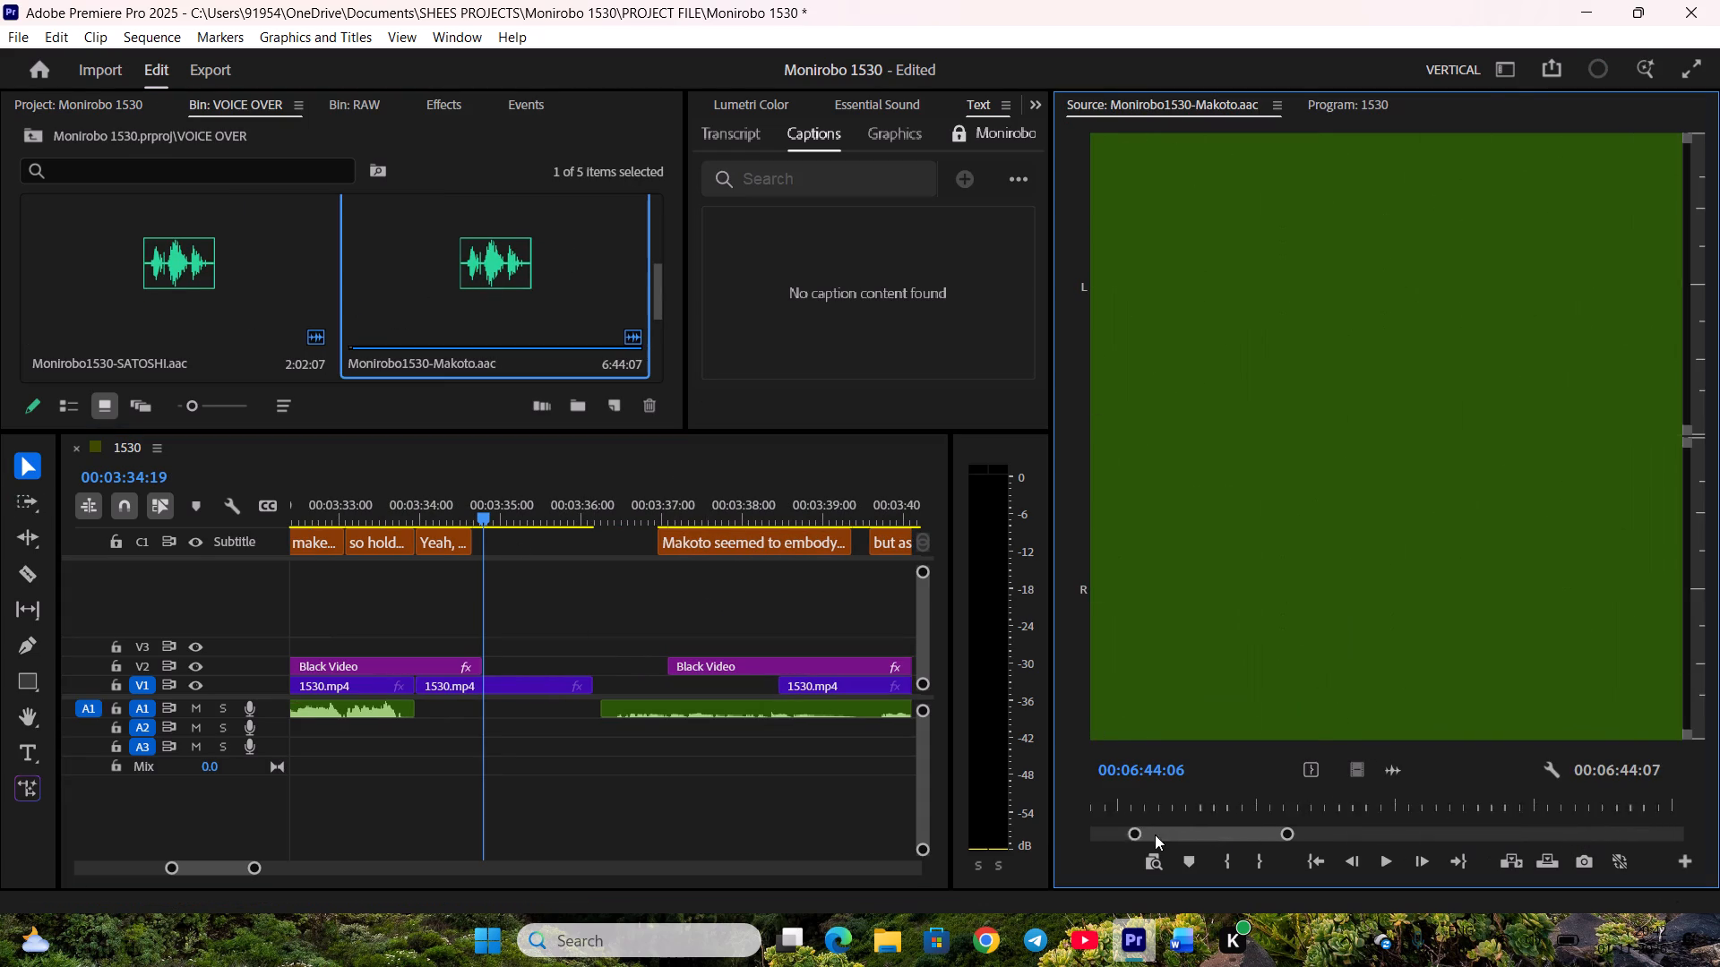
left_click_drag(1155, 834, 1047, 832)
left_click(1309, 813)
key("space")
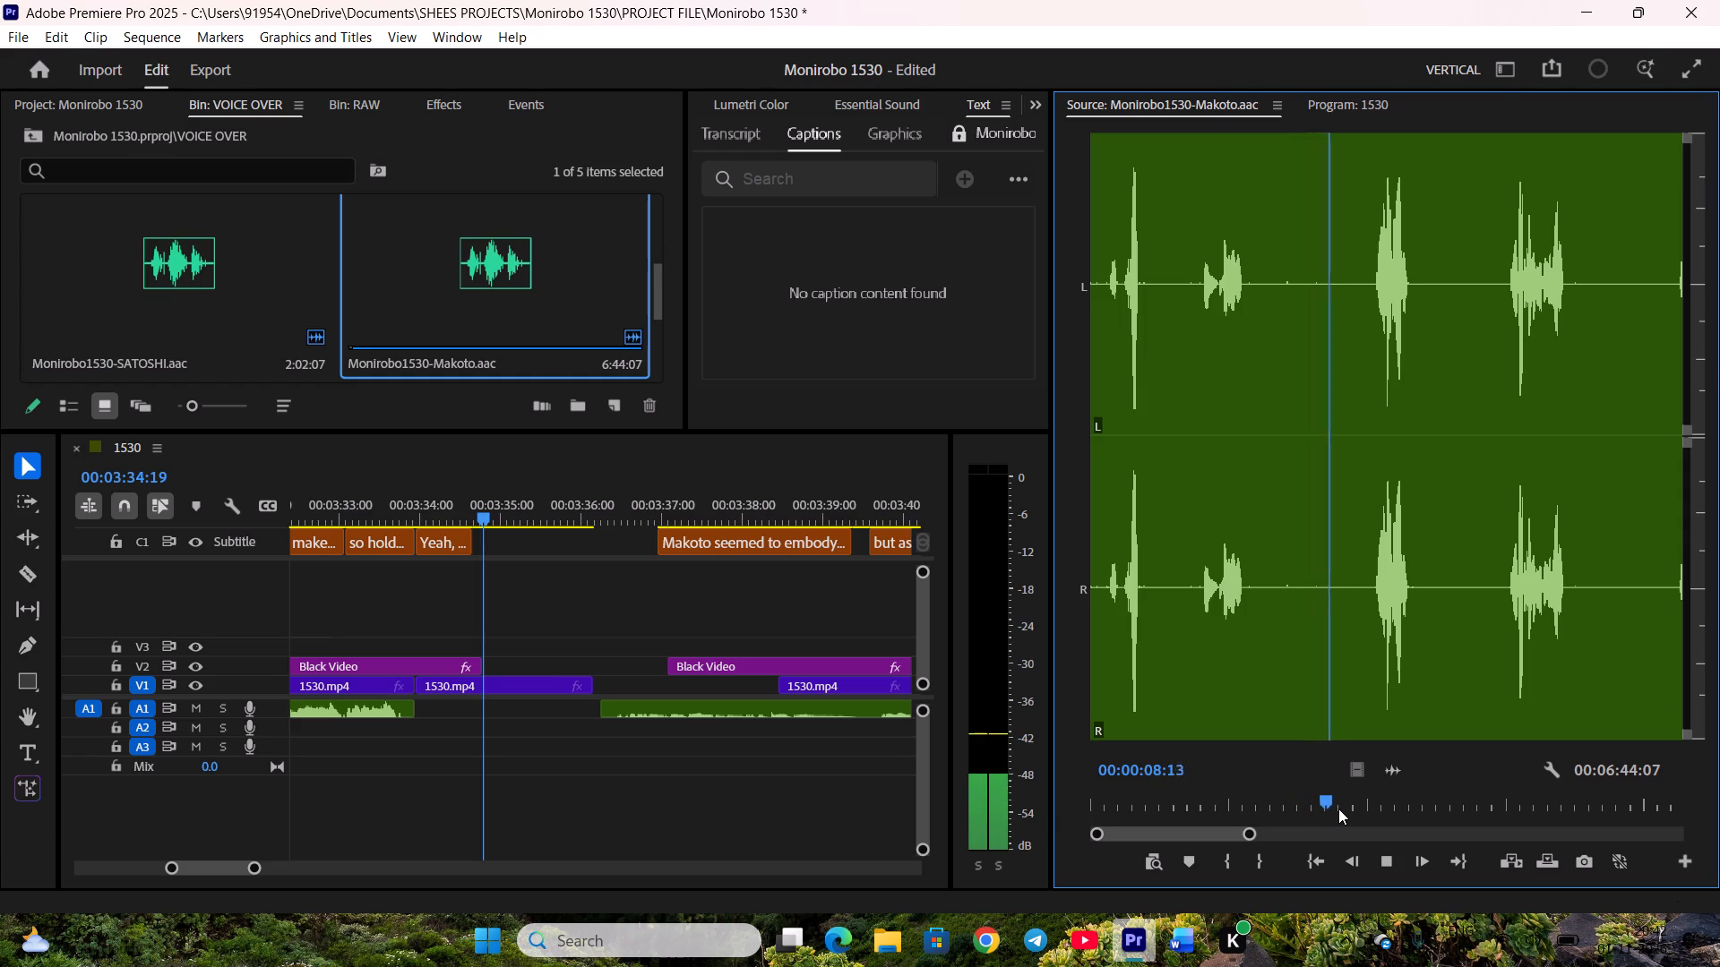
key("i")
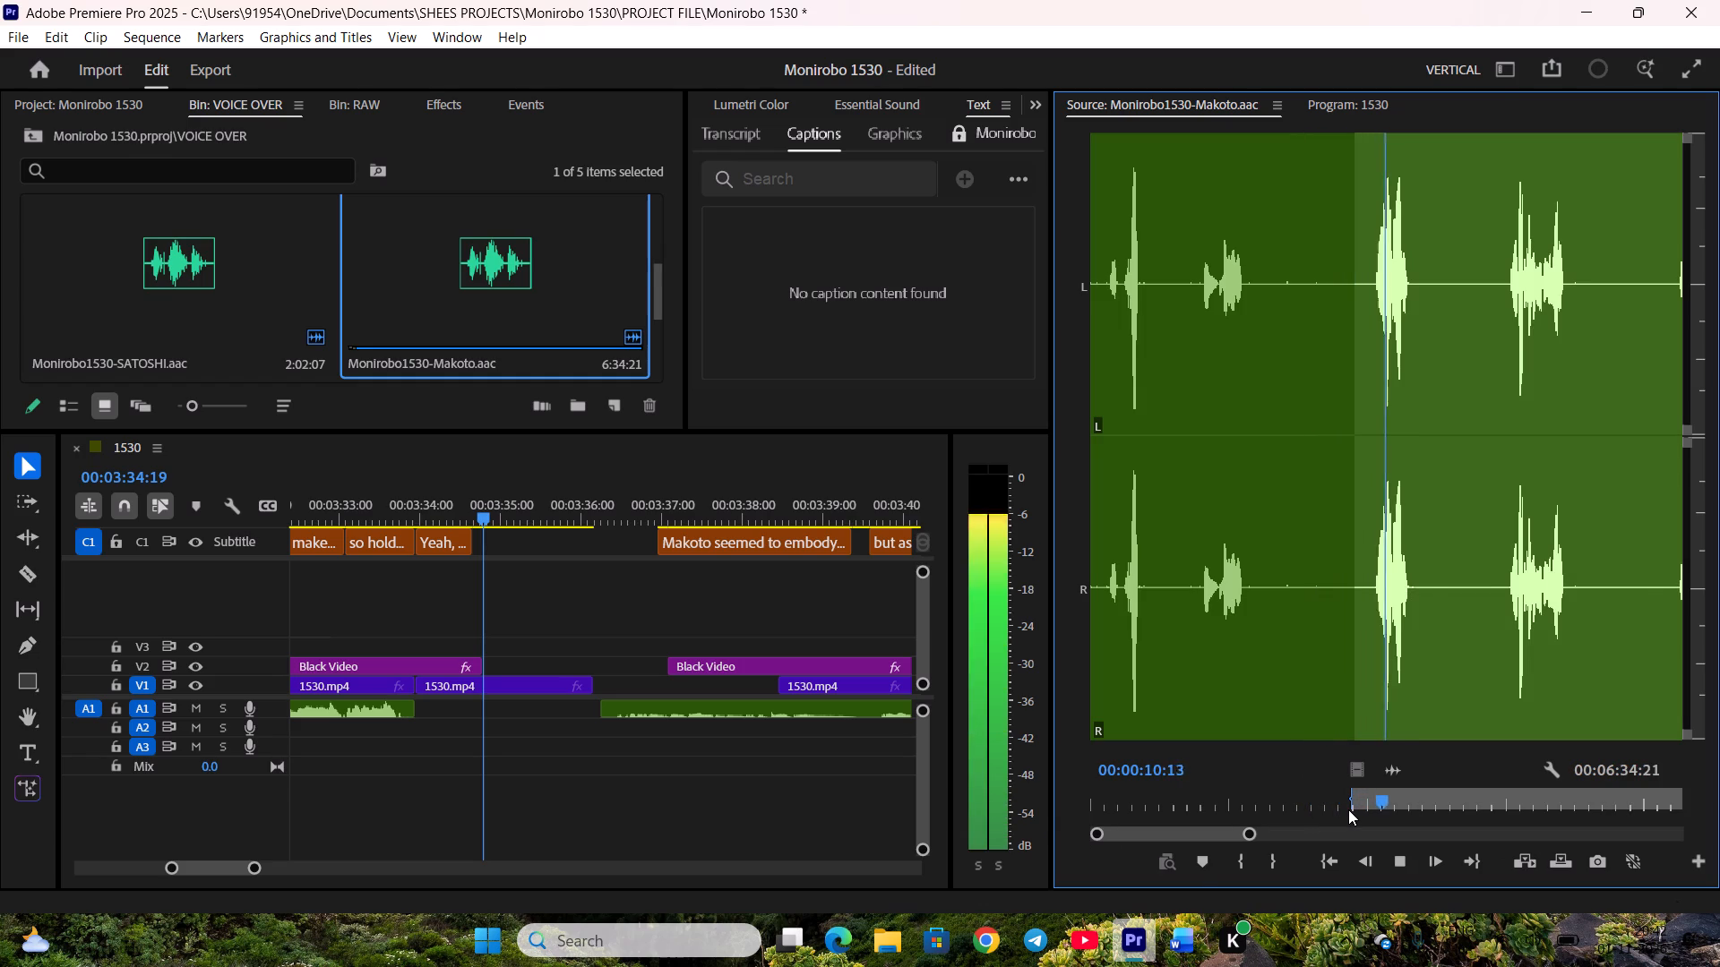
Listen through the Makoto recording from about 10 seconds to 00:02:20 to locate the "Yeah, thank you." line.
key("minus")
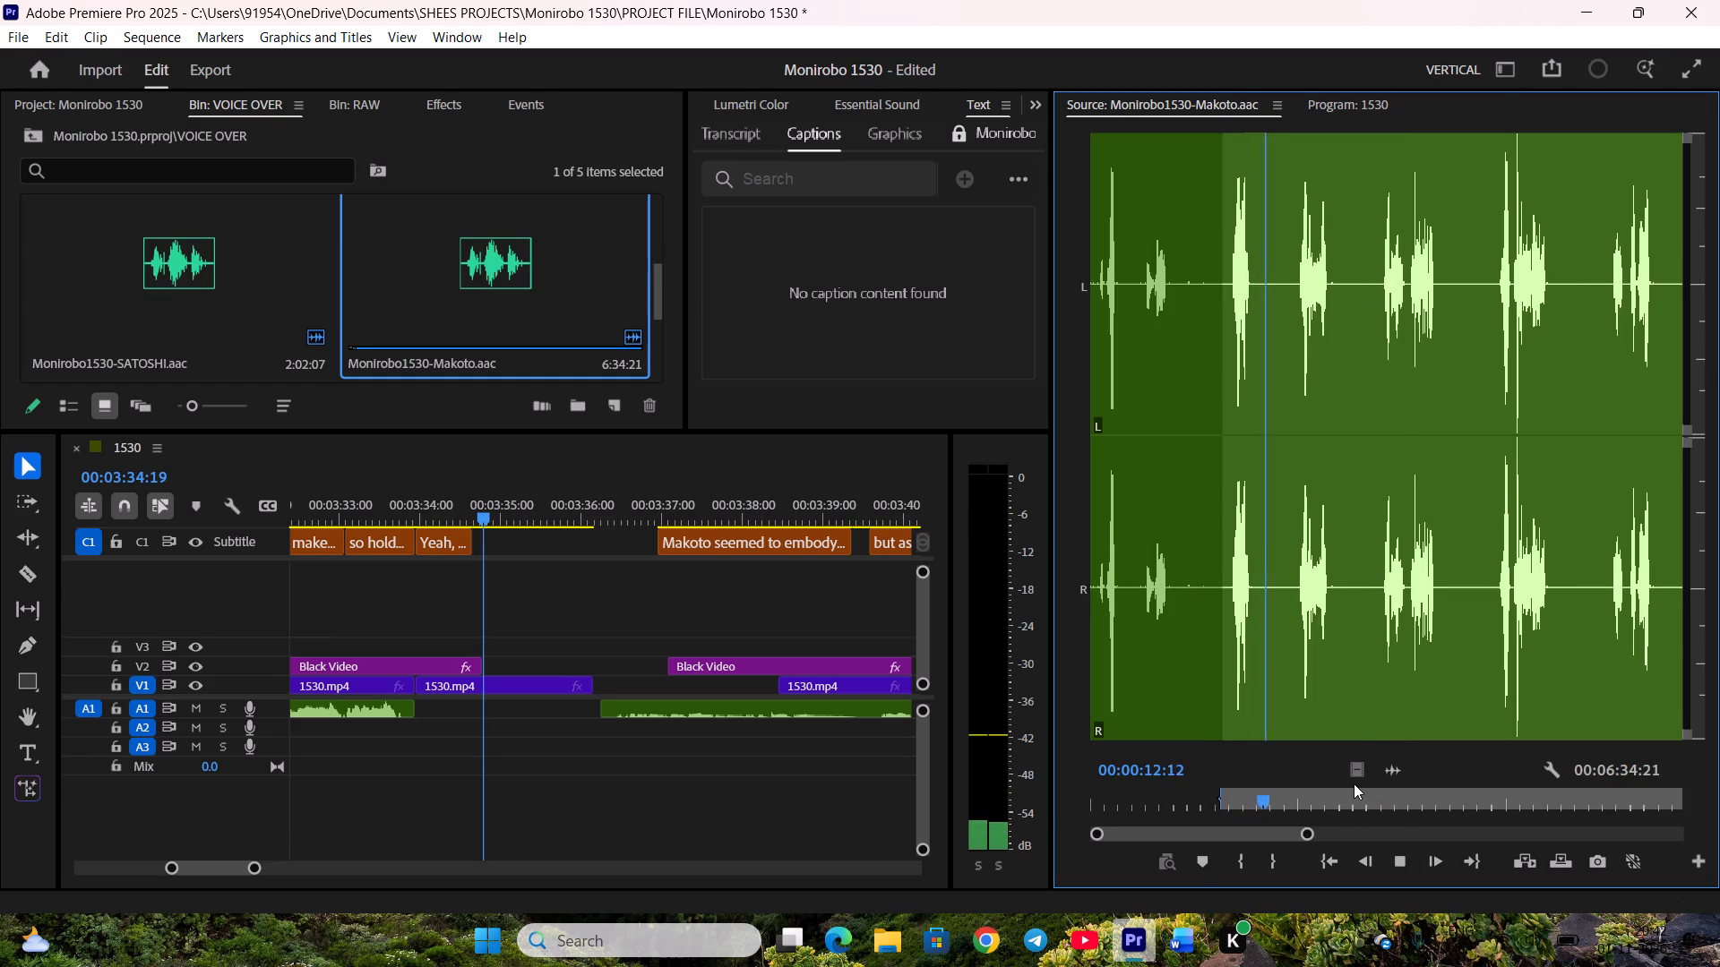
left_click(1497, 798)
key("space")
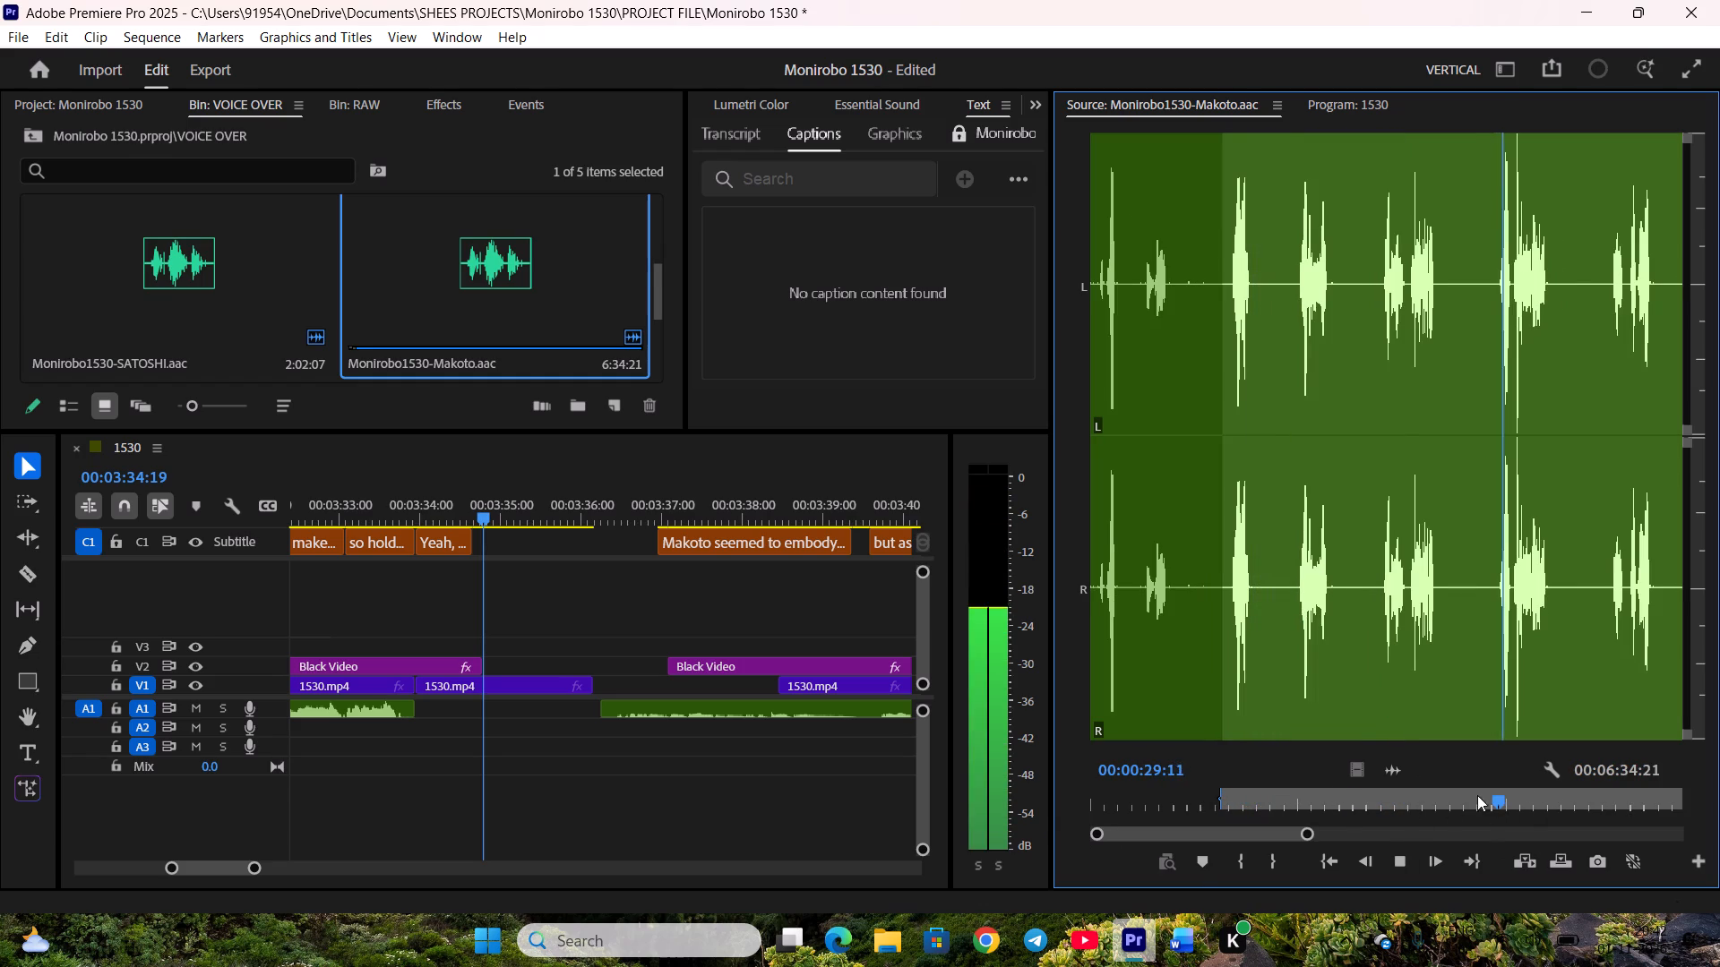
left_click_drag(1243, 831, 1273, 832)
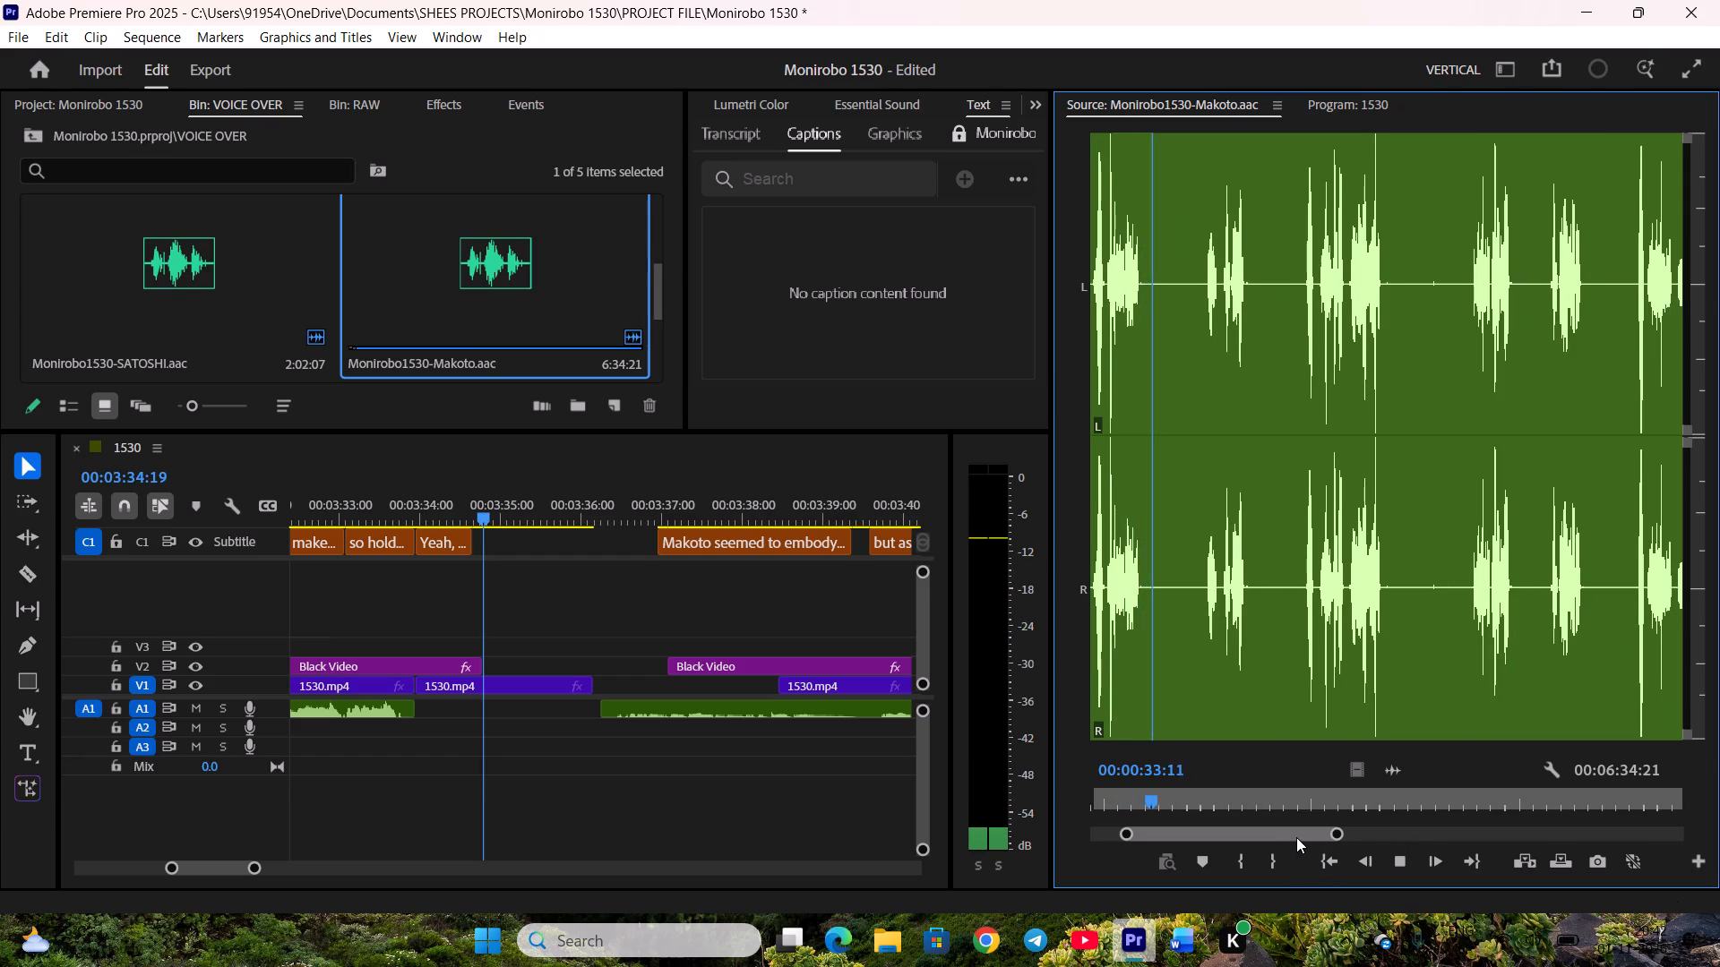
left_click_drag(1296, 837, 1319, 837)
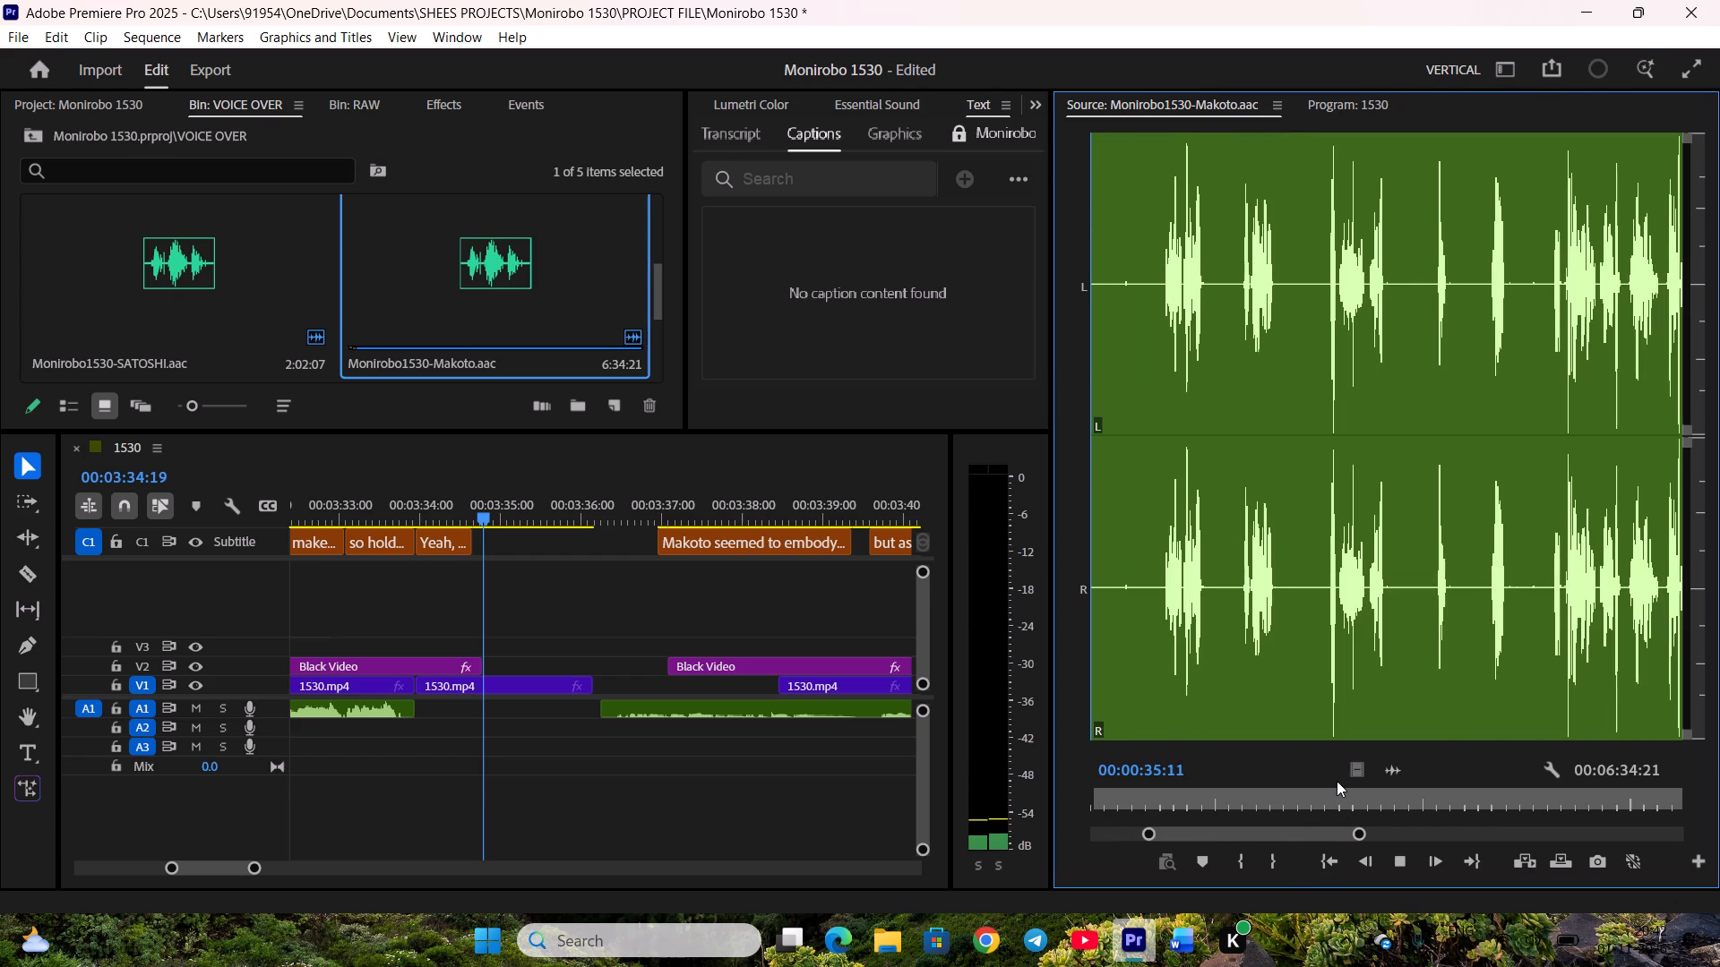
left_click(1329, 791)
key("space")
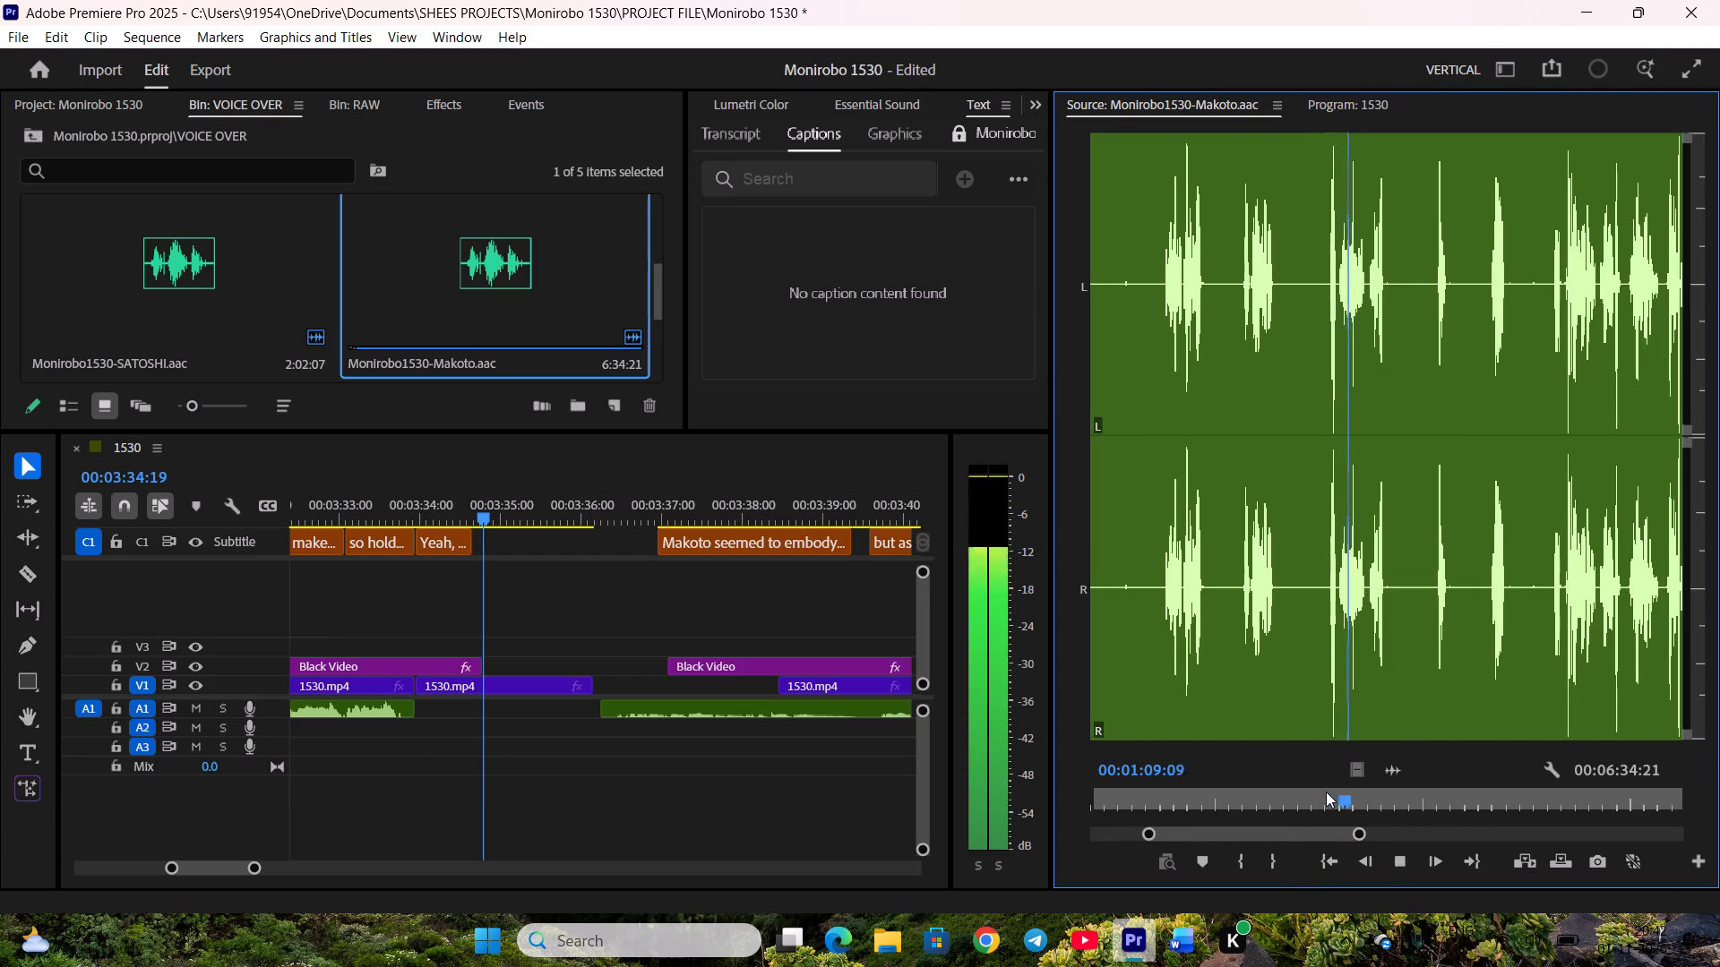
left_click(1541, 800)
key("space")
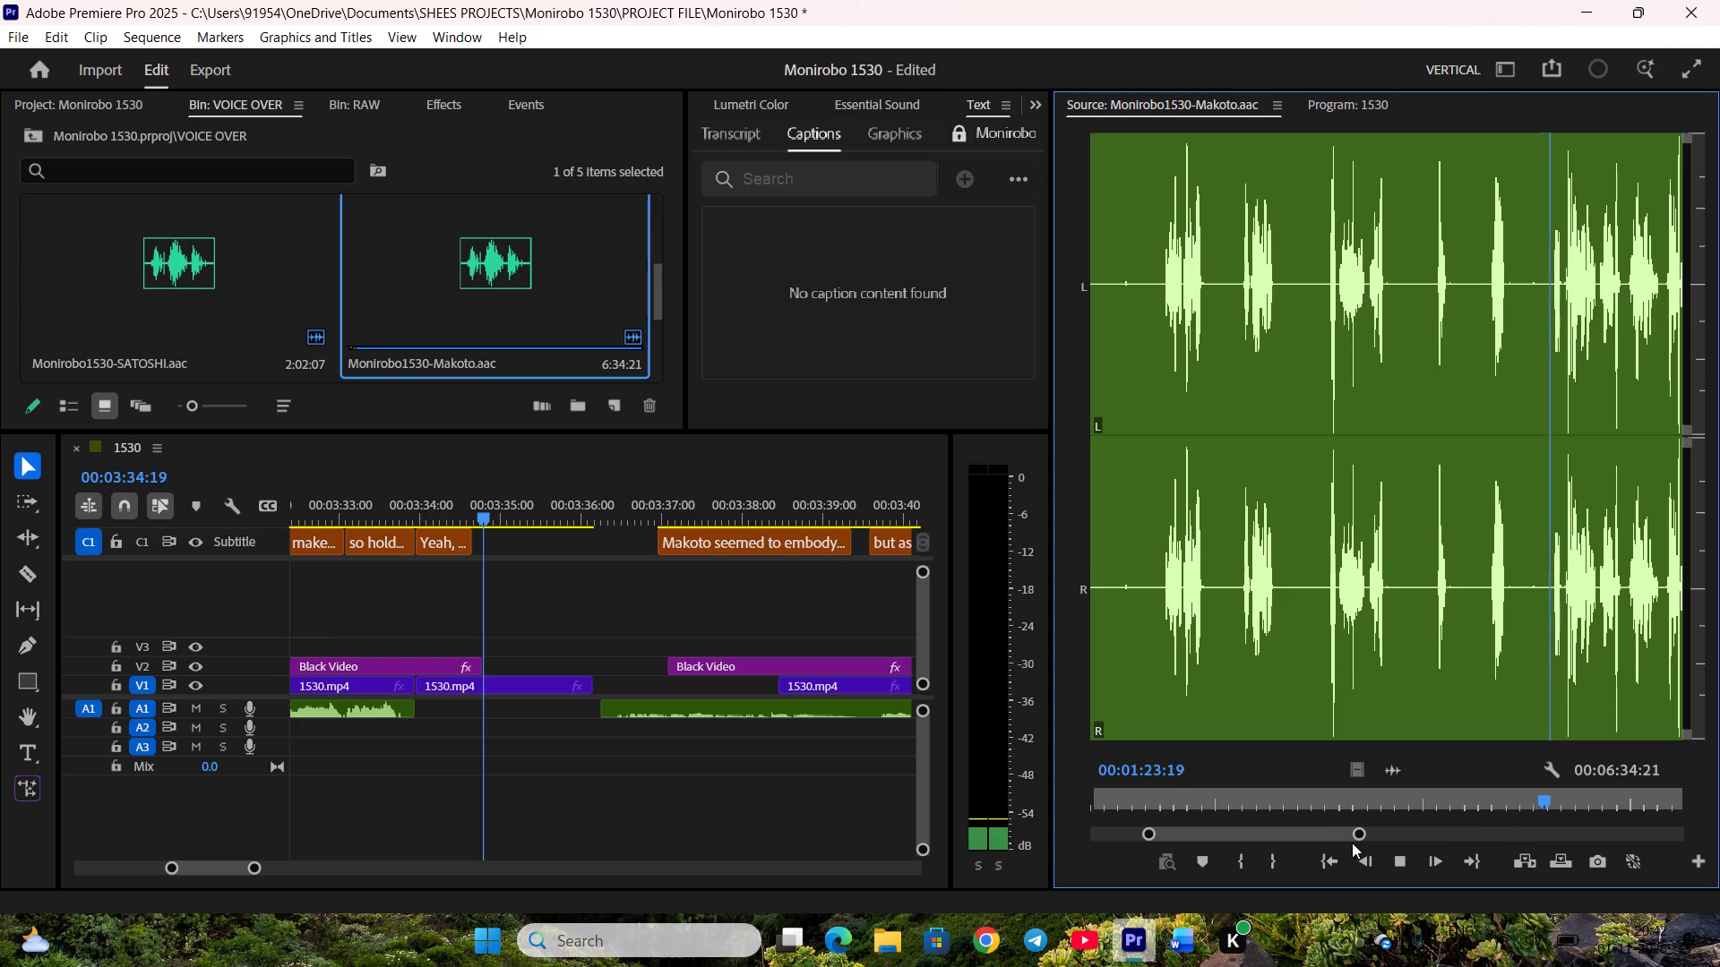
left_click_drag(1332, 826, 1348, 825)
left_click_drag(1305, 831, 1314, 831)
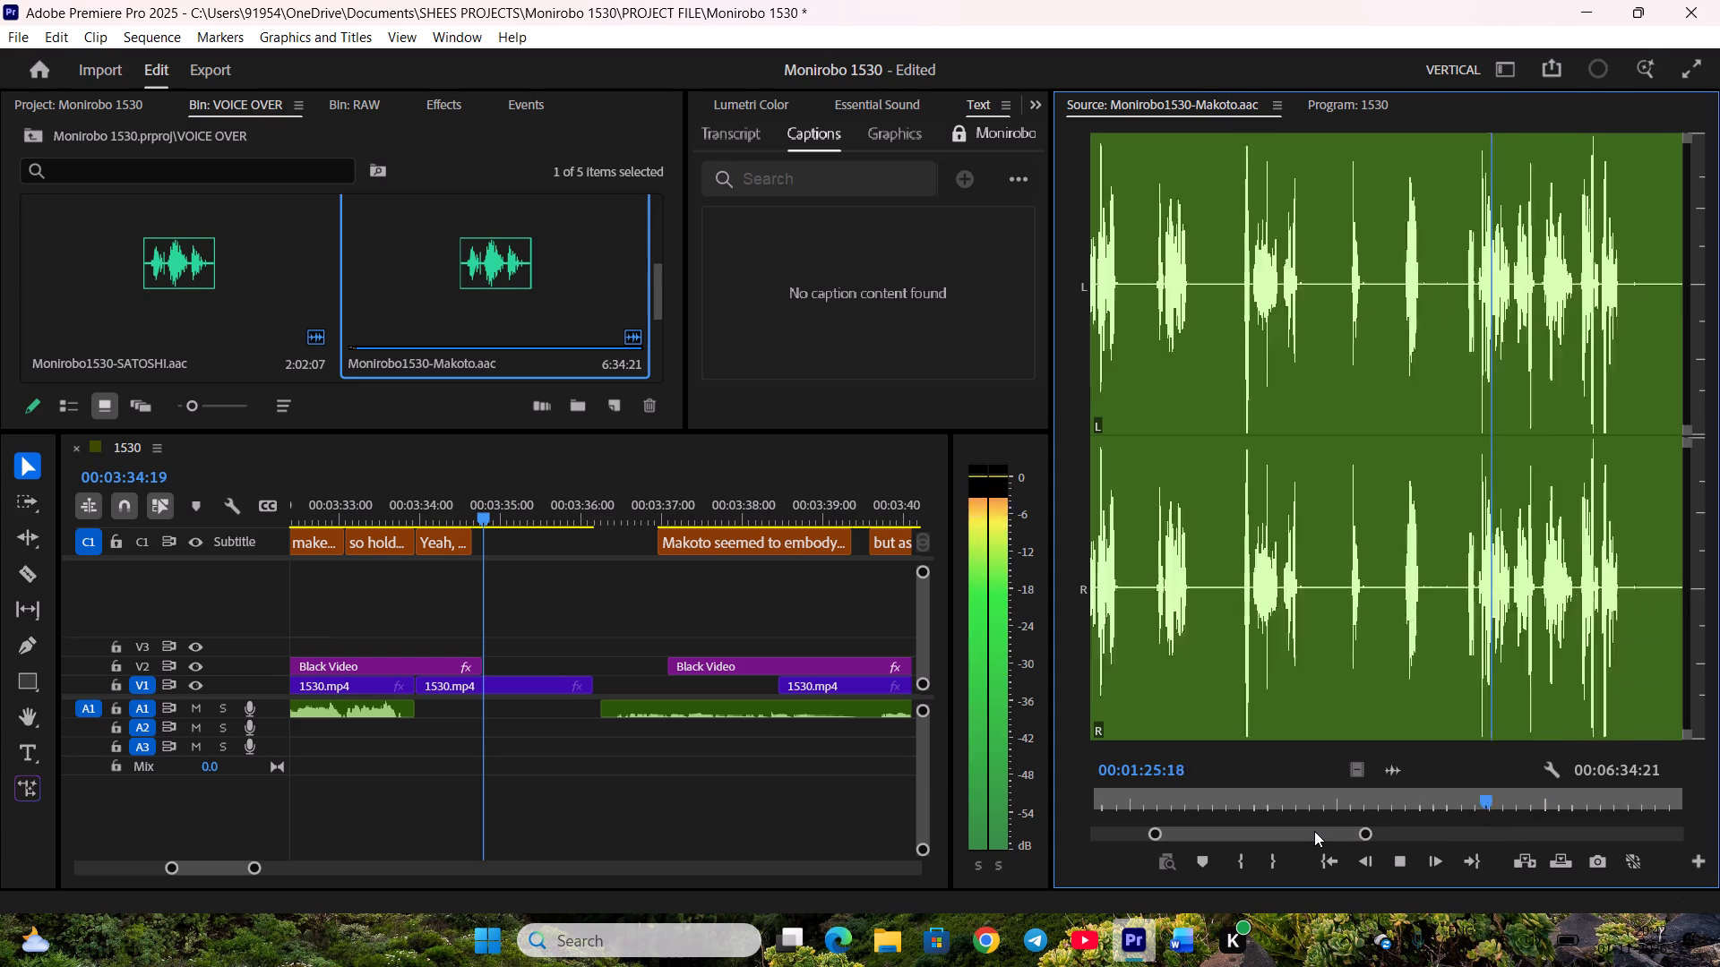
left_click_drag(1314, 831, 1334, 831)
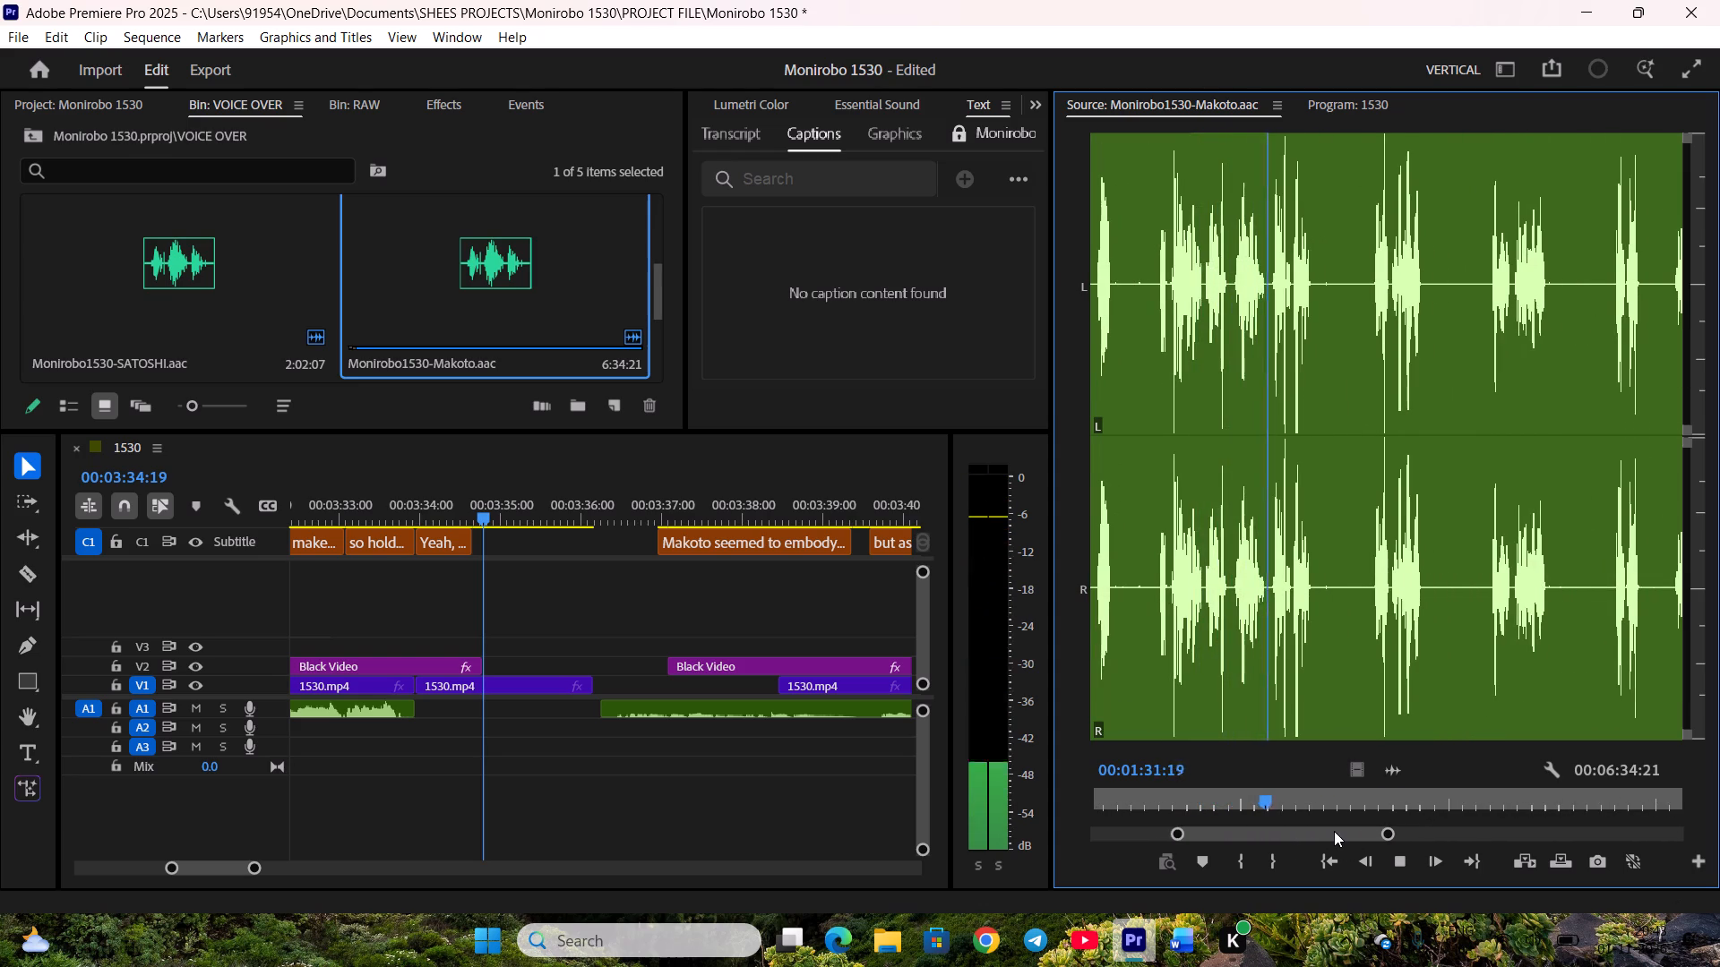
left_click_drag(1334, 831, 1337, 831)
left_click(1327, 799)
key("space")
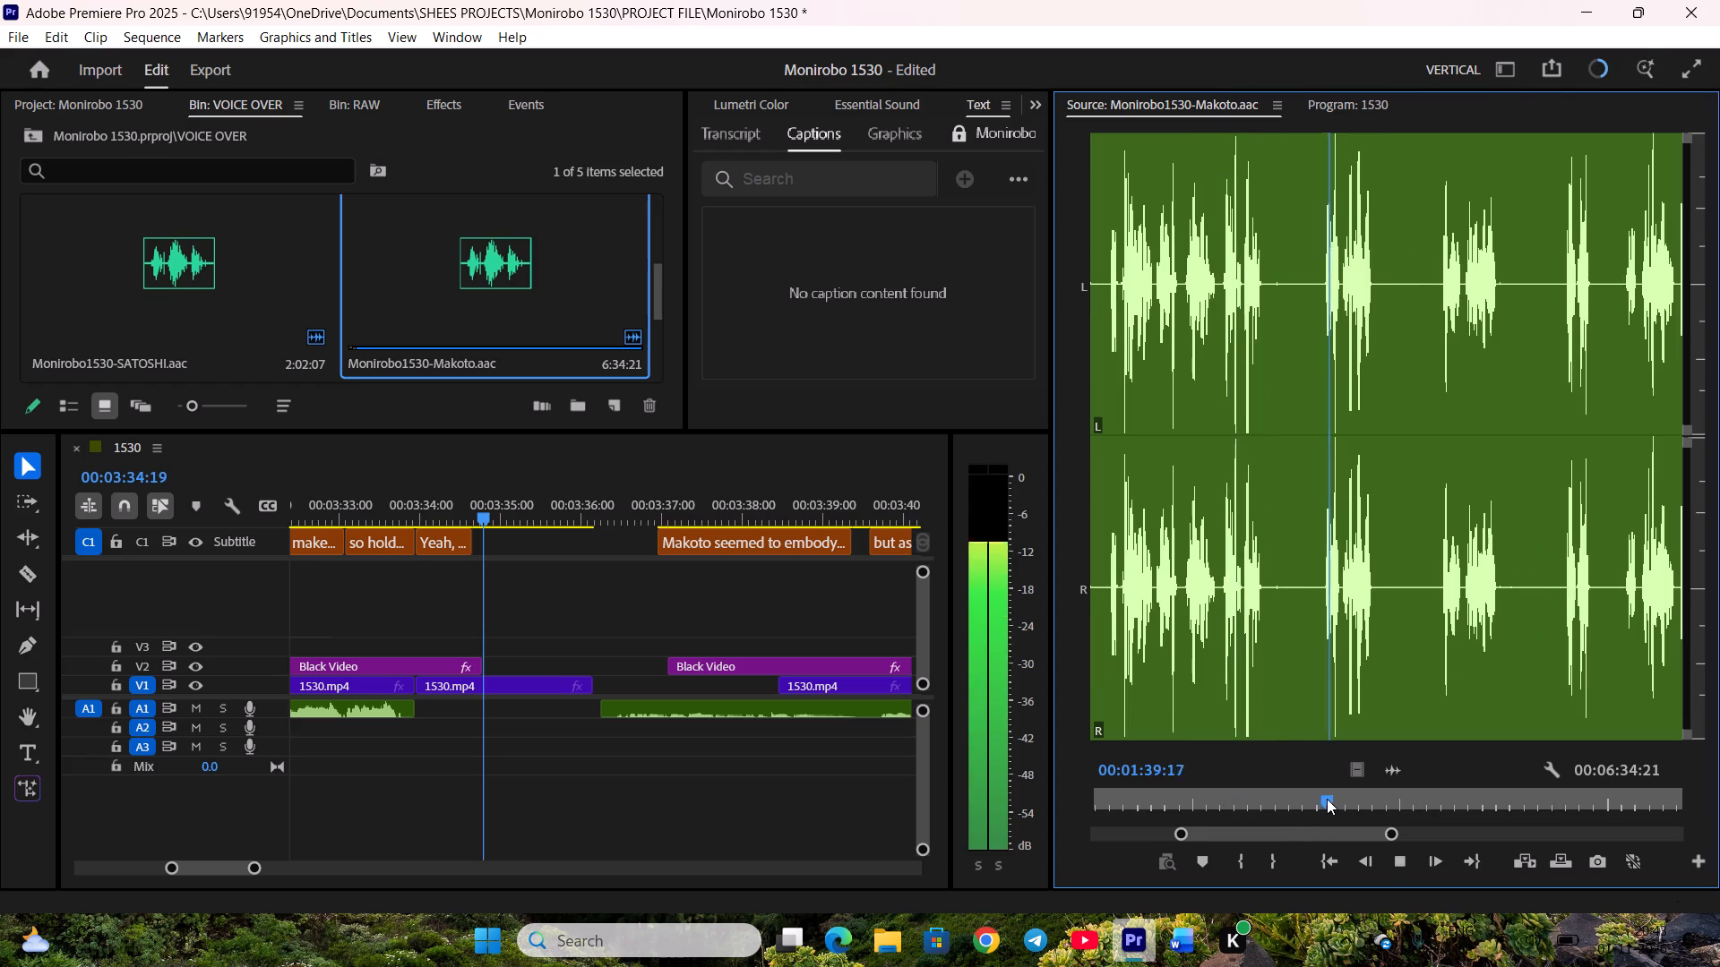
left_click_drag(1316, 835, 1329, 834)
left_click(1260, 806)
key("space")
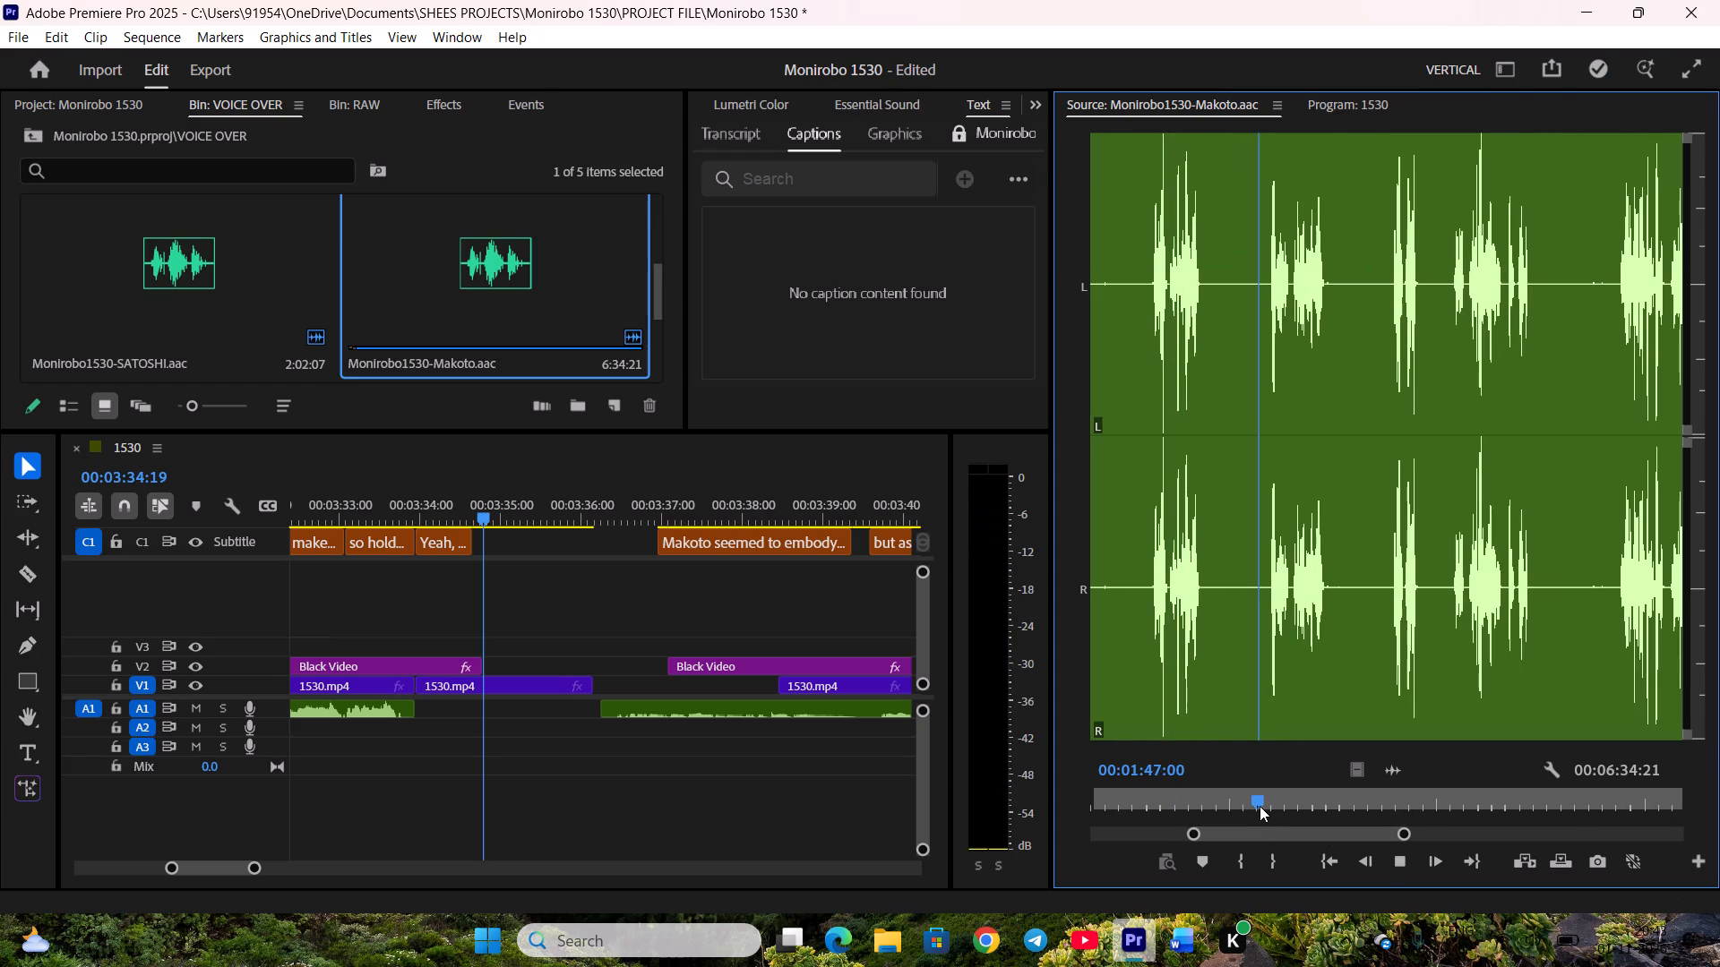
left_click(1385, 803)
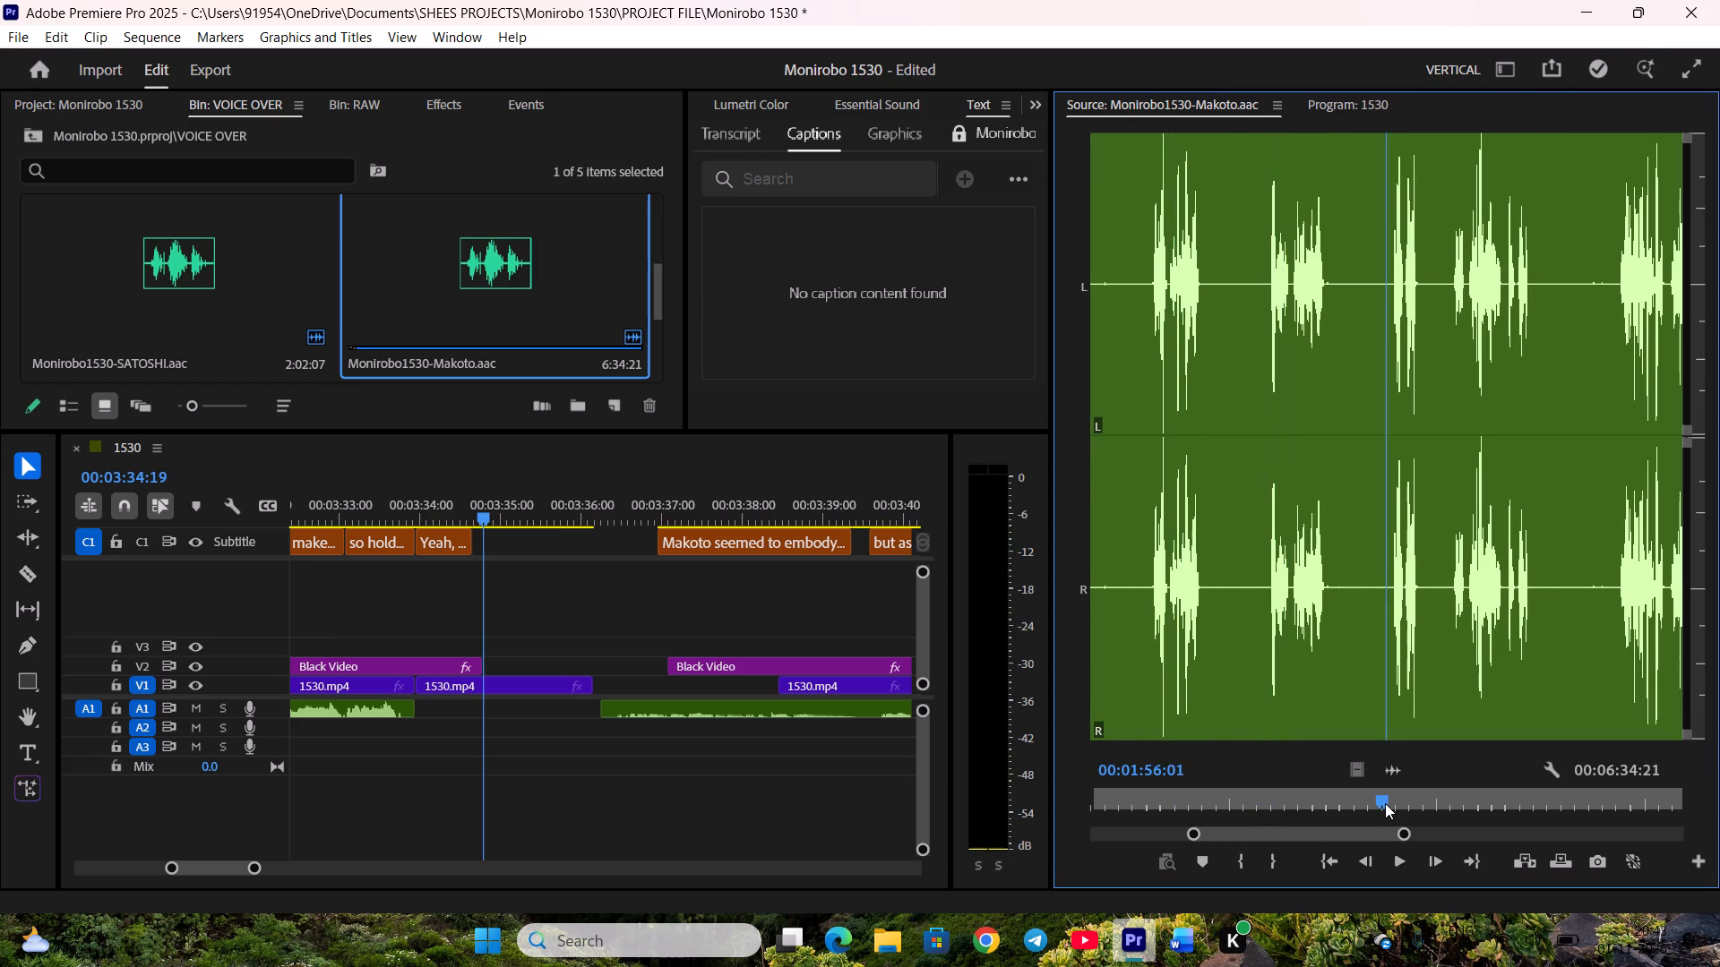
key("space")
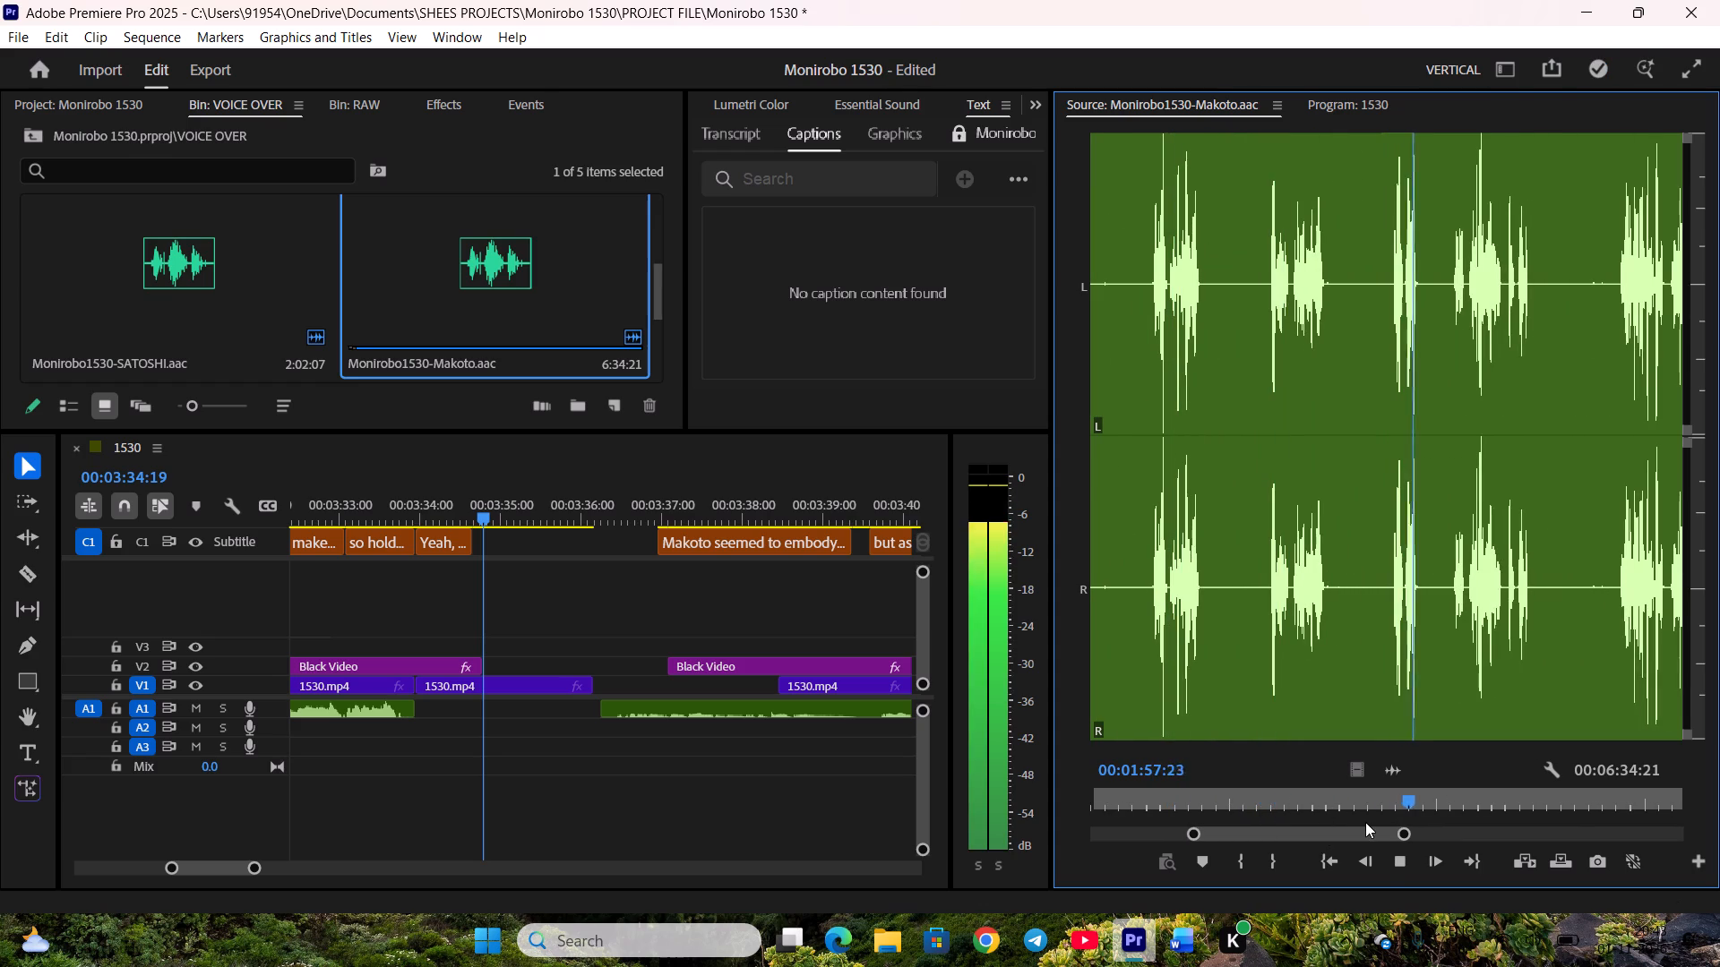
left_click_drag(1354, 835, 1372, 836)
left_click(1382, 792)
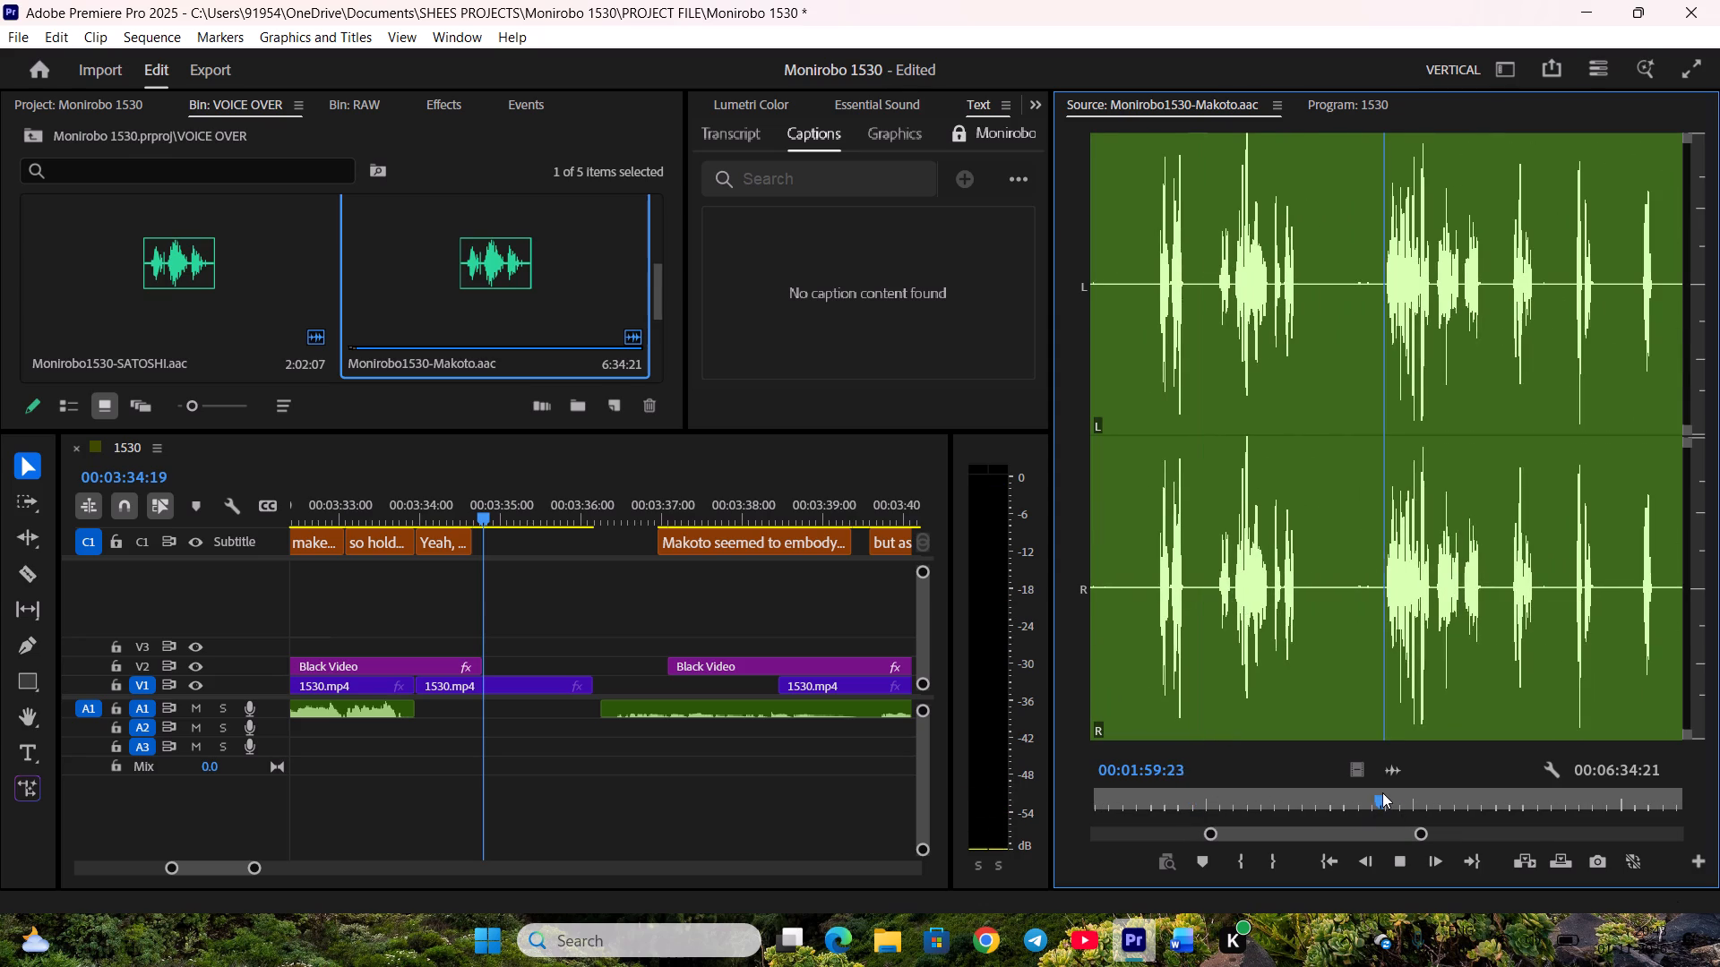
key("space")
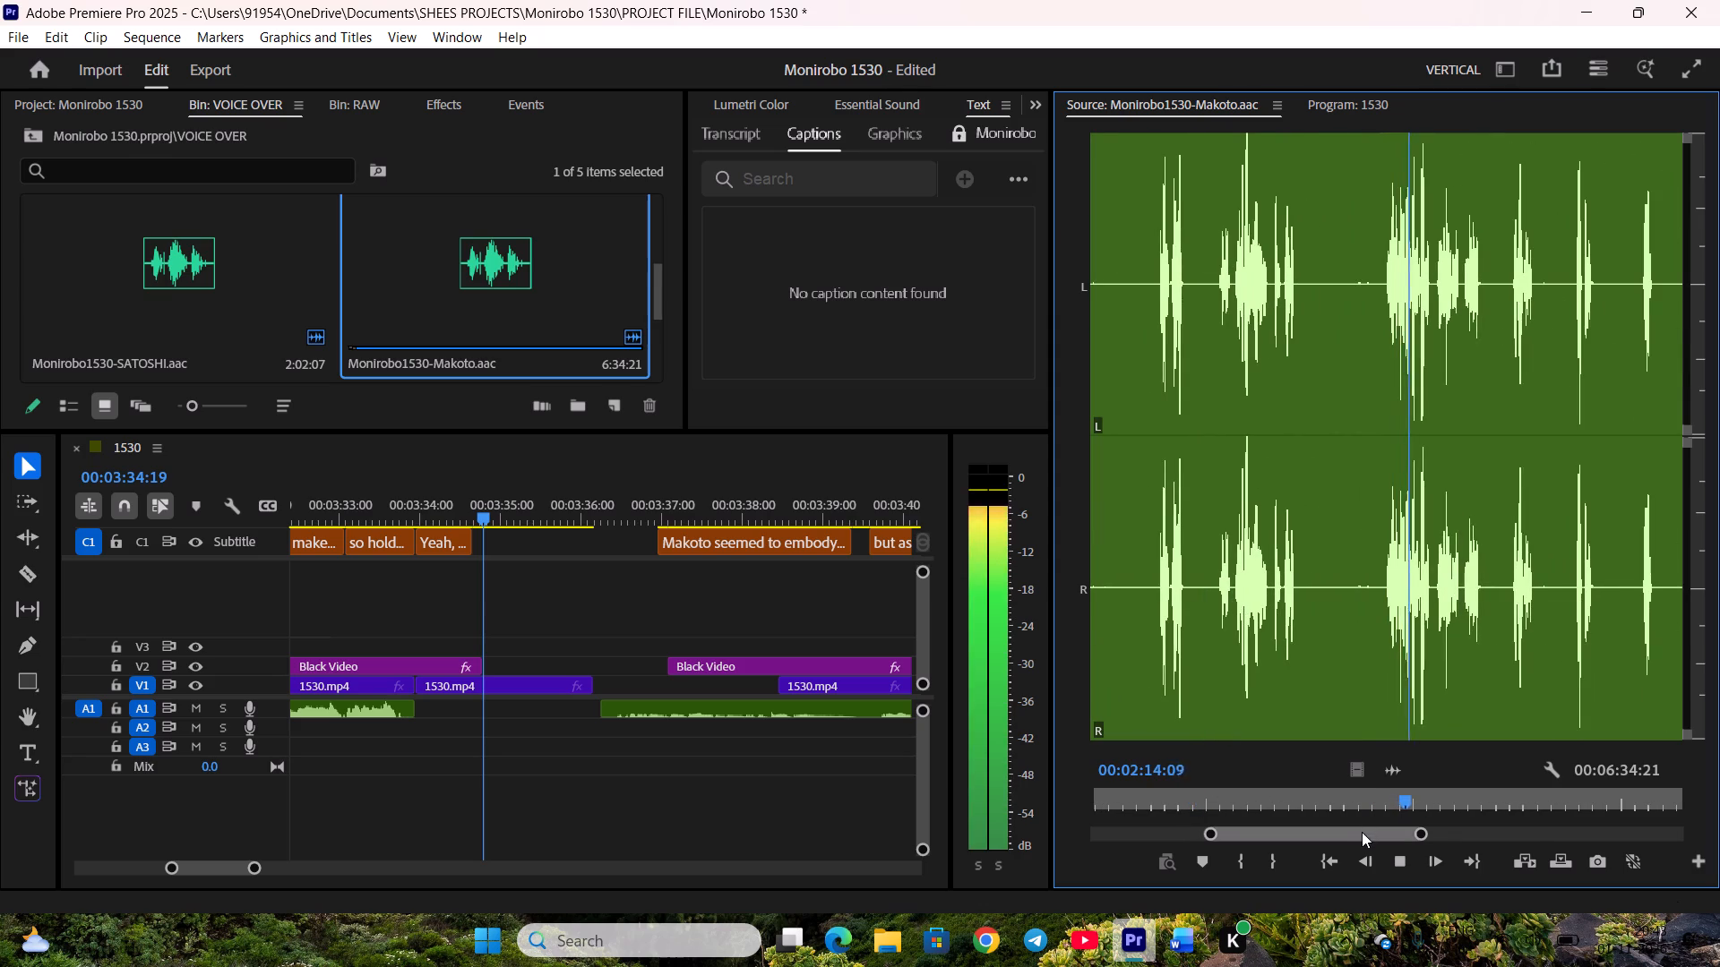
left_click_drag(1362, 832, 1377, 833)
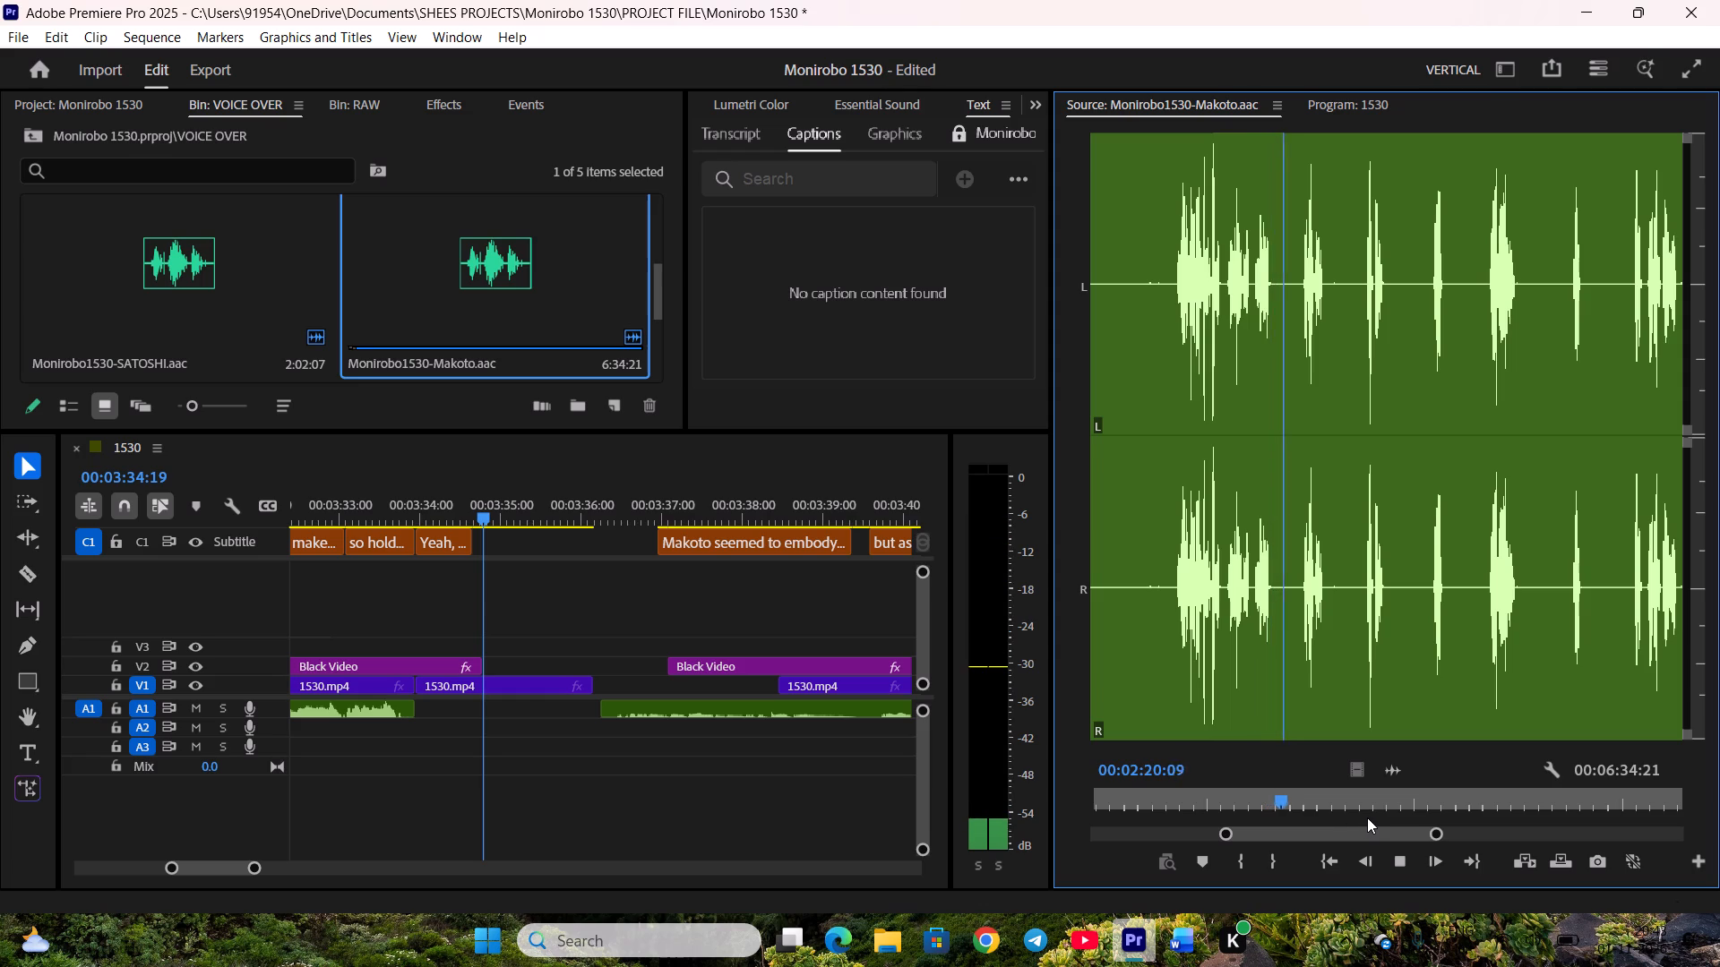
Mark an In point at about 00:02:26 and an Out point at 00:02:27:23 around the short speech segment in the Makoto recording.
key("space")
type("i")
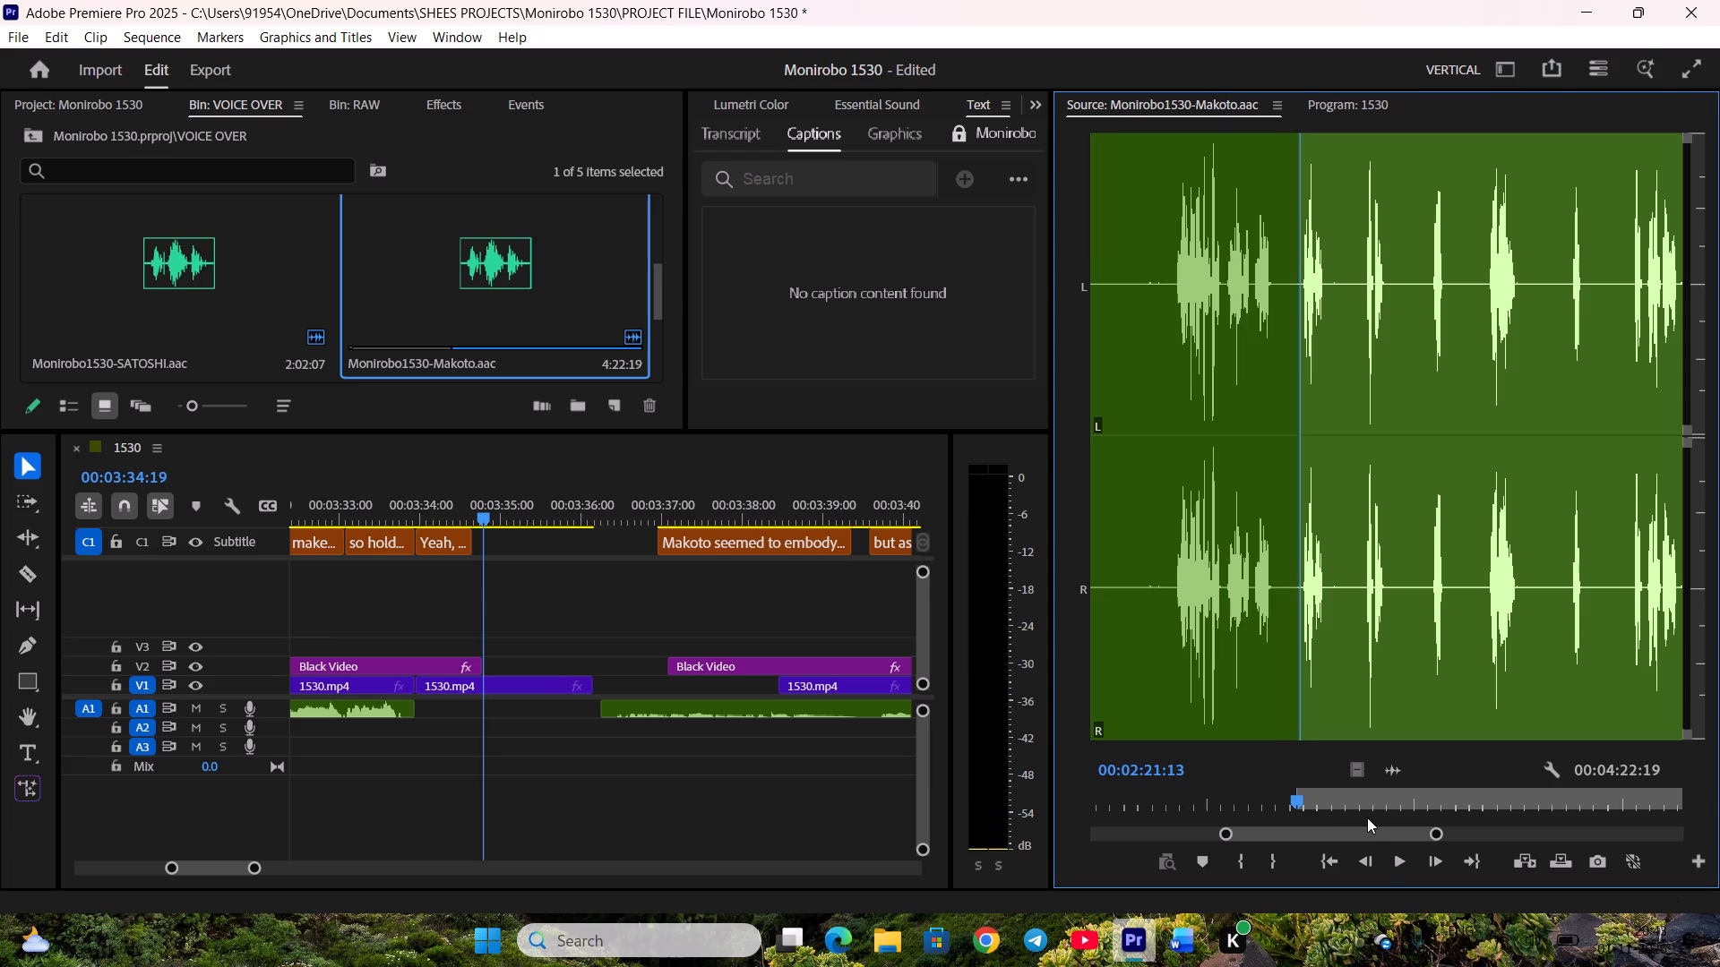
key("space")
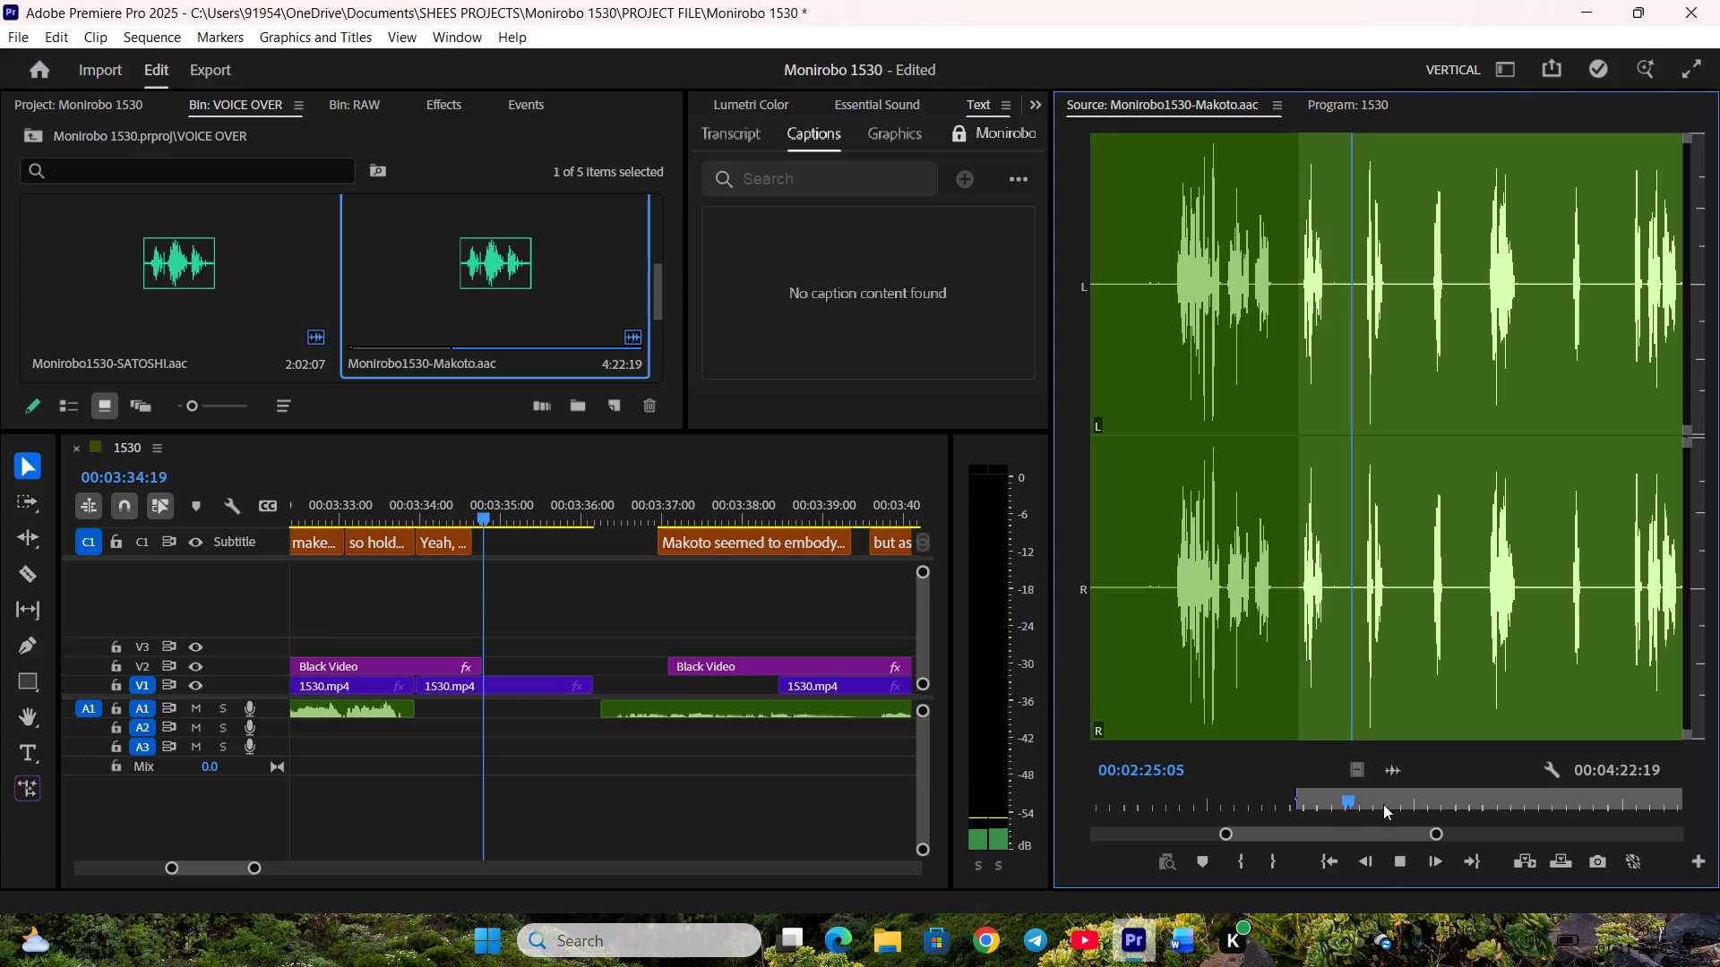
key("i")
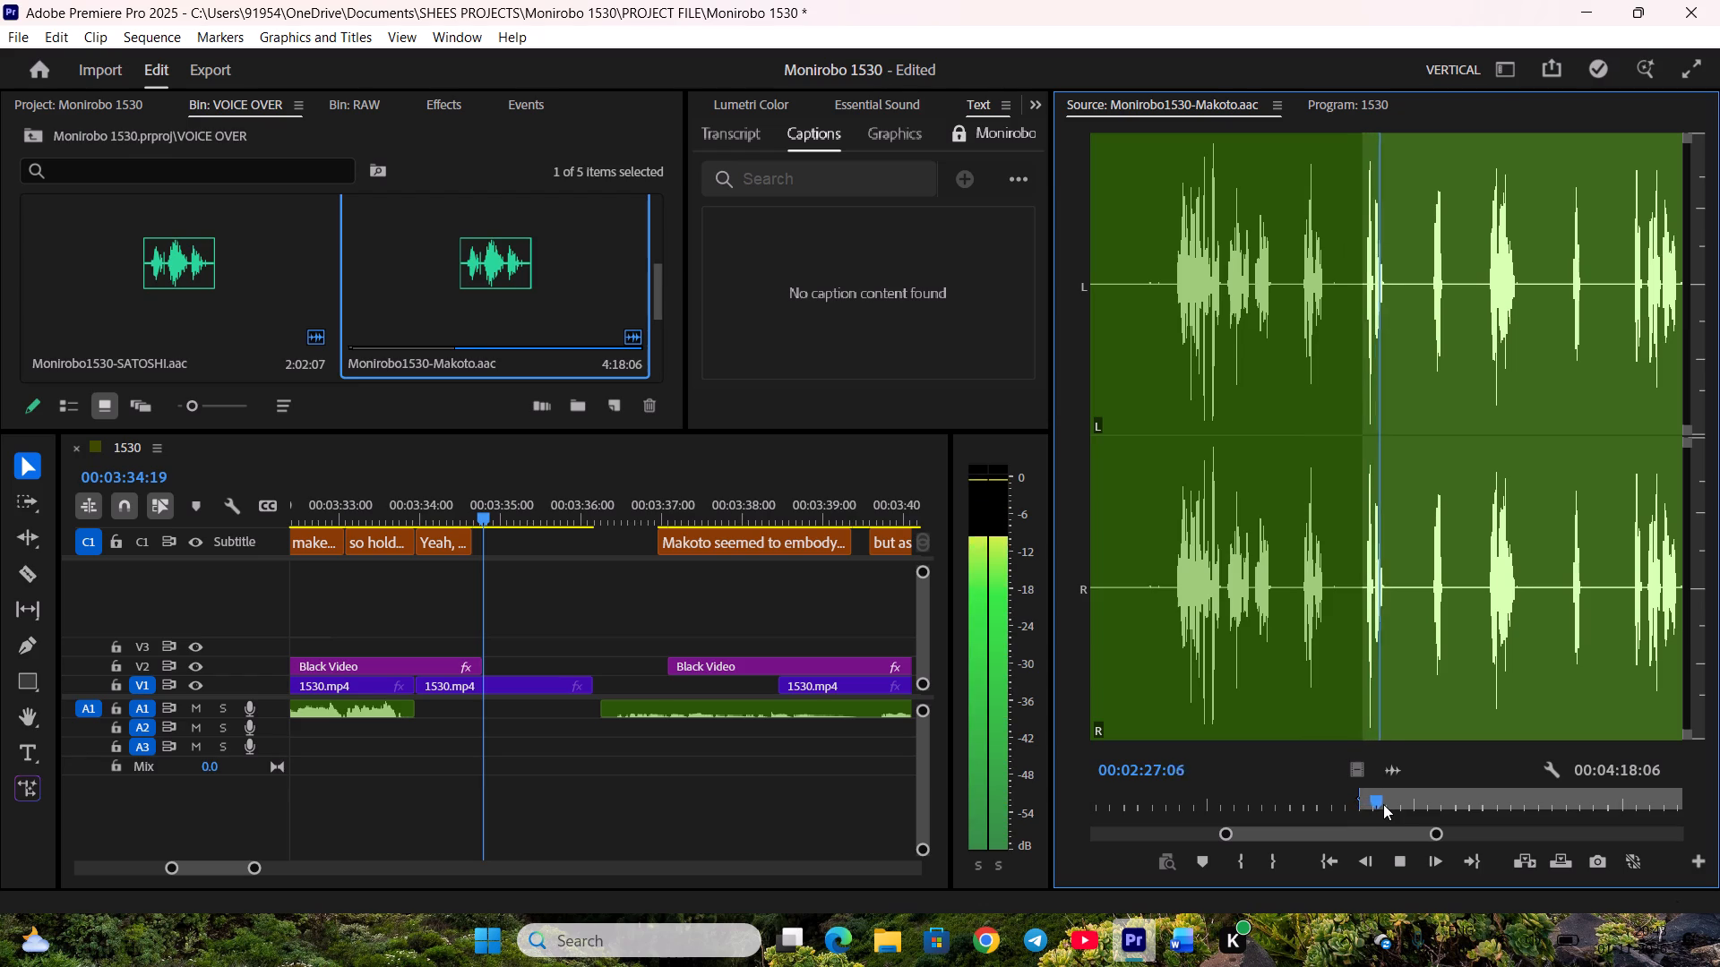
key("space")
scroll(1383, 804, "down", 1)
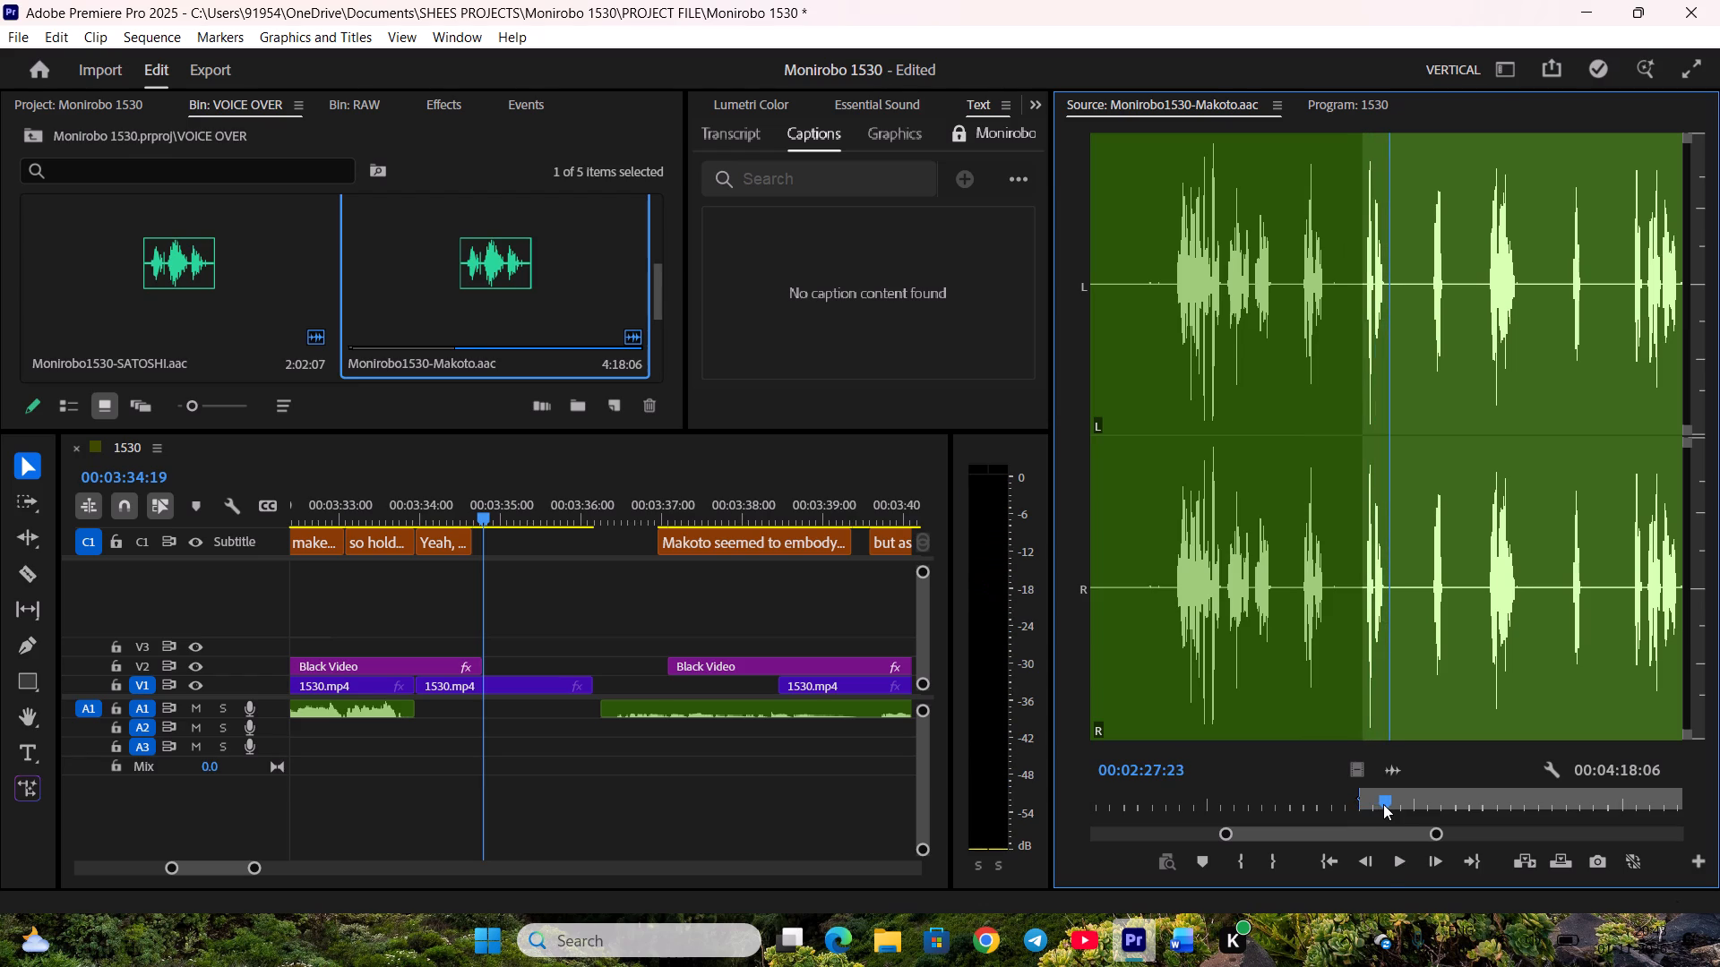
key("o")
Place the marked Makoto audio on A1 under the "Yeah, thank you." caption, trim its silent start, and butt it against the preceding audio clip.
left_click_drag(1391, 770, 430, 713)
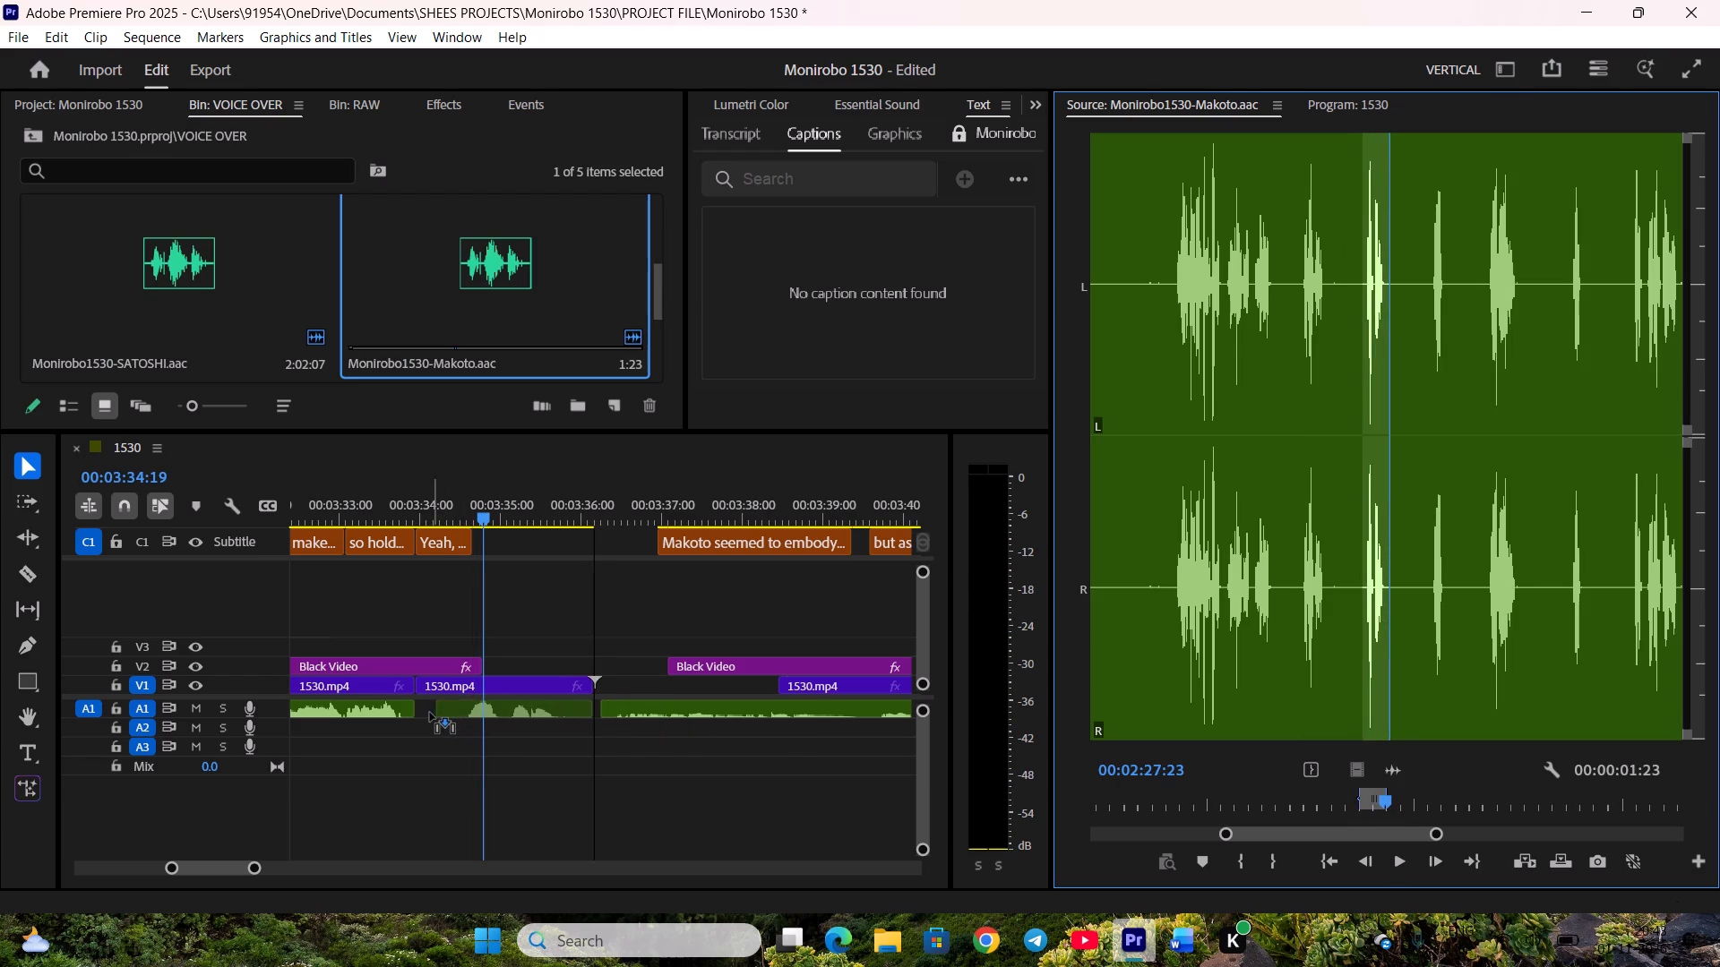
left_click_drag(430, 713, 424, 715)
left_click(423, 712)
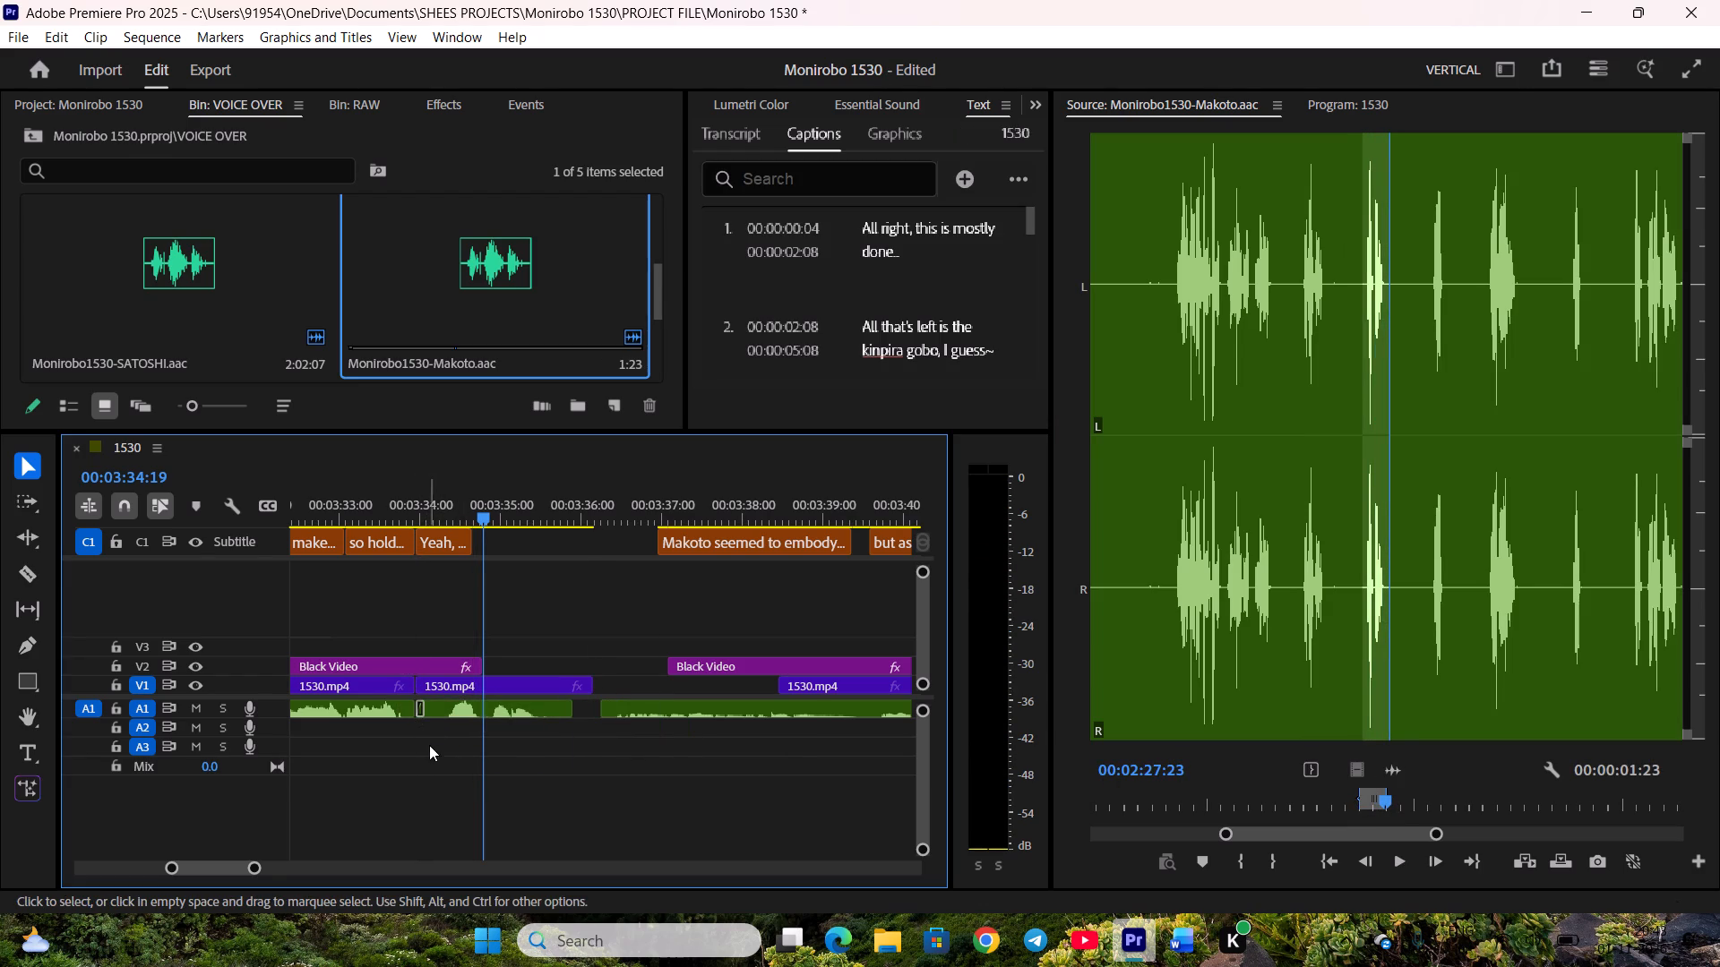
key("ctrl+z")
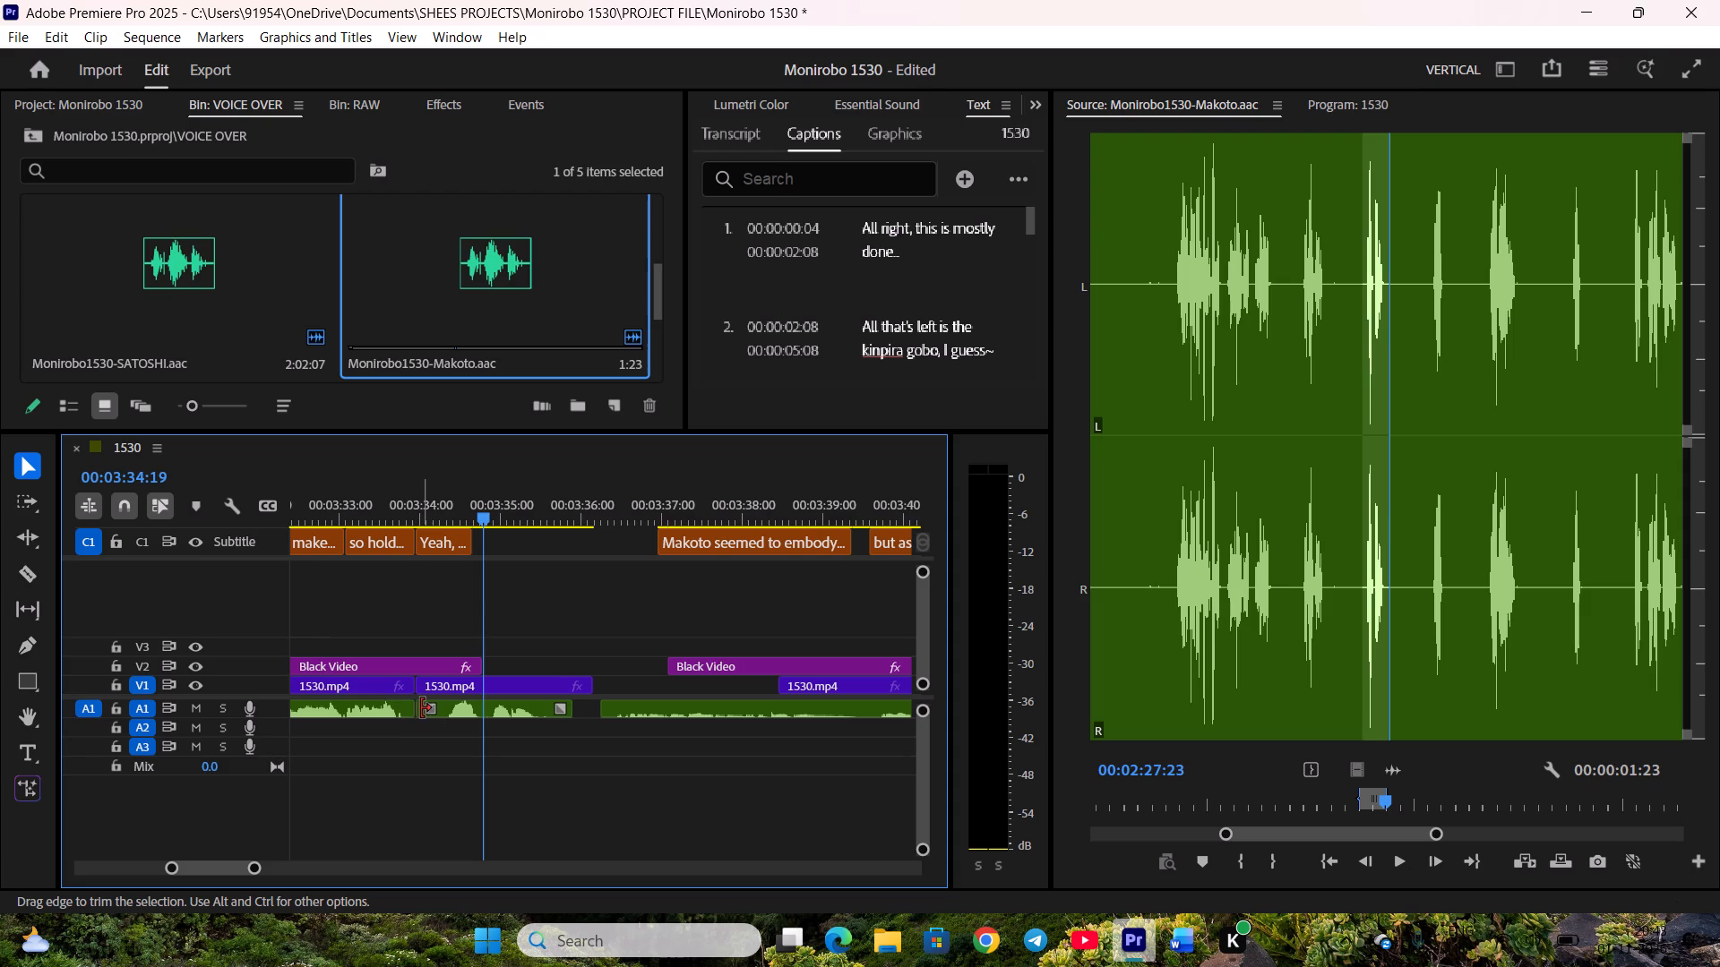
left_click_drag(418, 708, 439, 710)
left_click_drag(471, 710, 448, 713)
Play back the added Makoto line and trim the audio clip's end to 00:03:35:08.
left_click(486, 729)
key("space")
key("space")
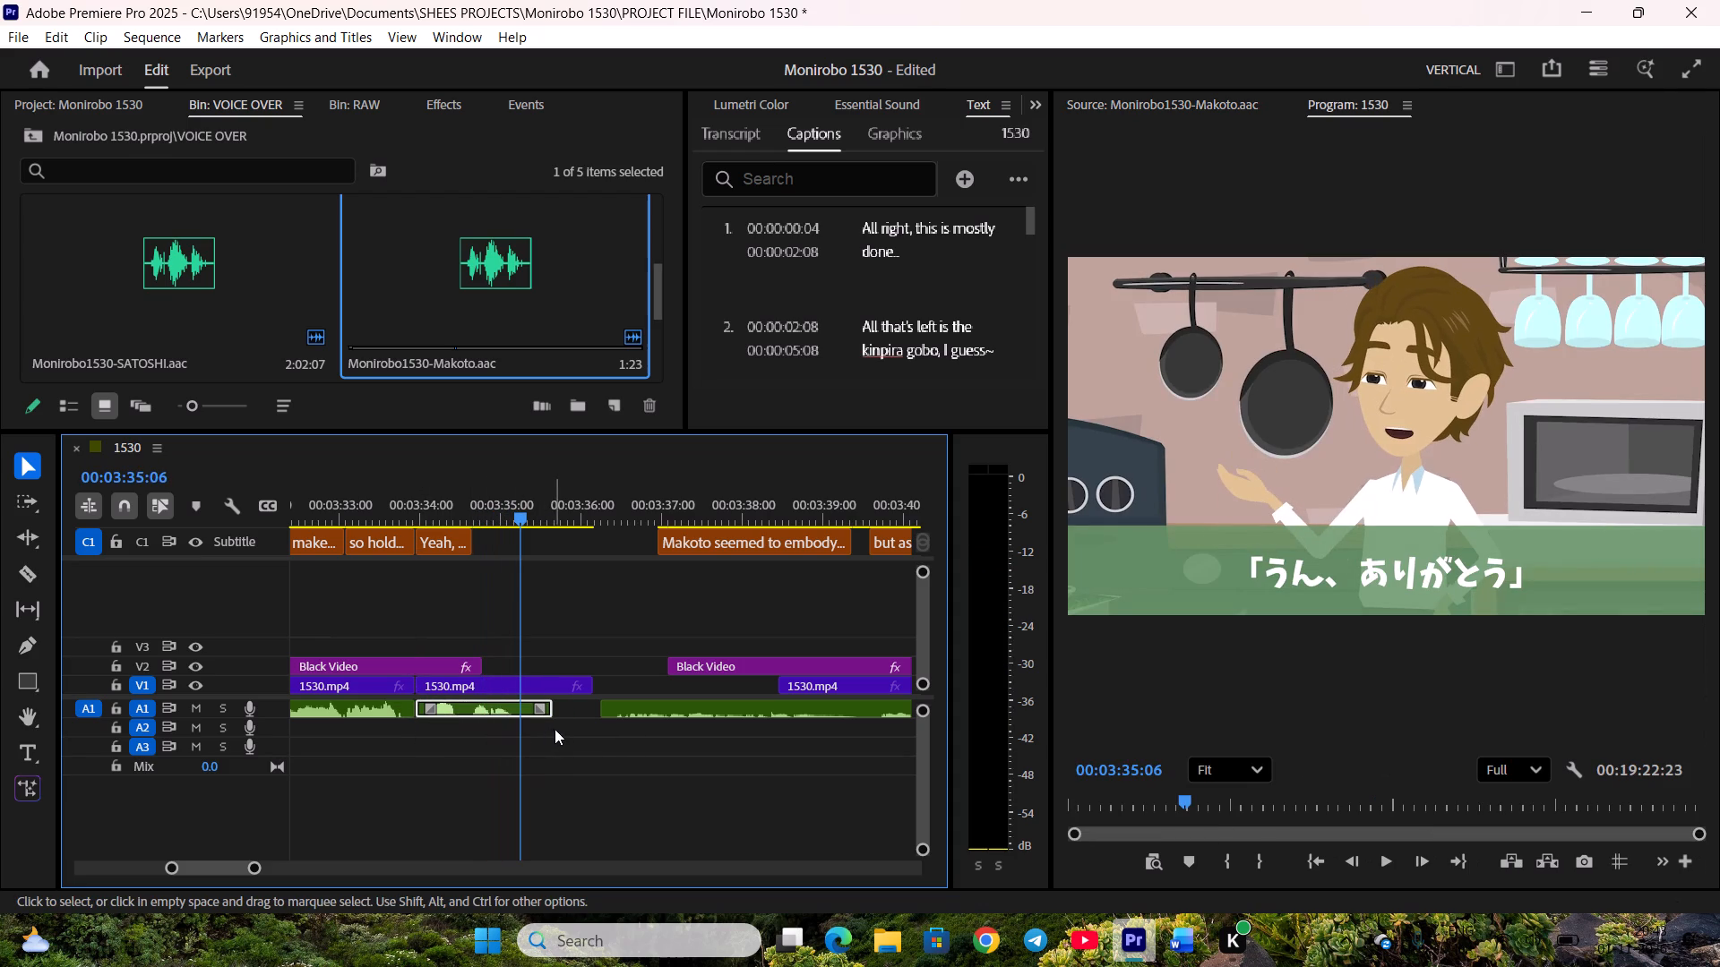
left_click(556, 793)
key("space")
key("space")
left_click_drag(555, 714, 537, 712)
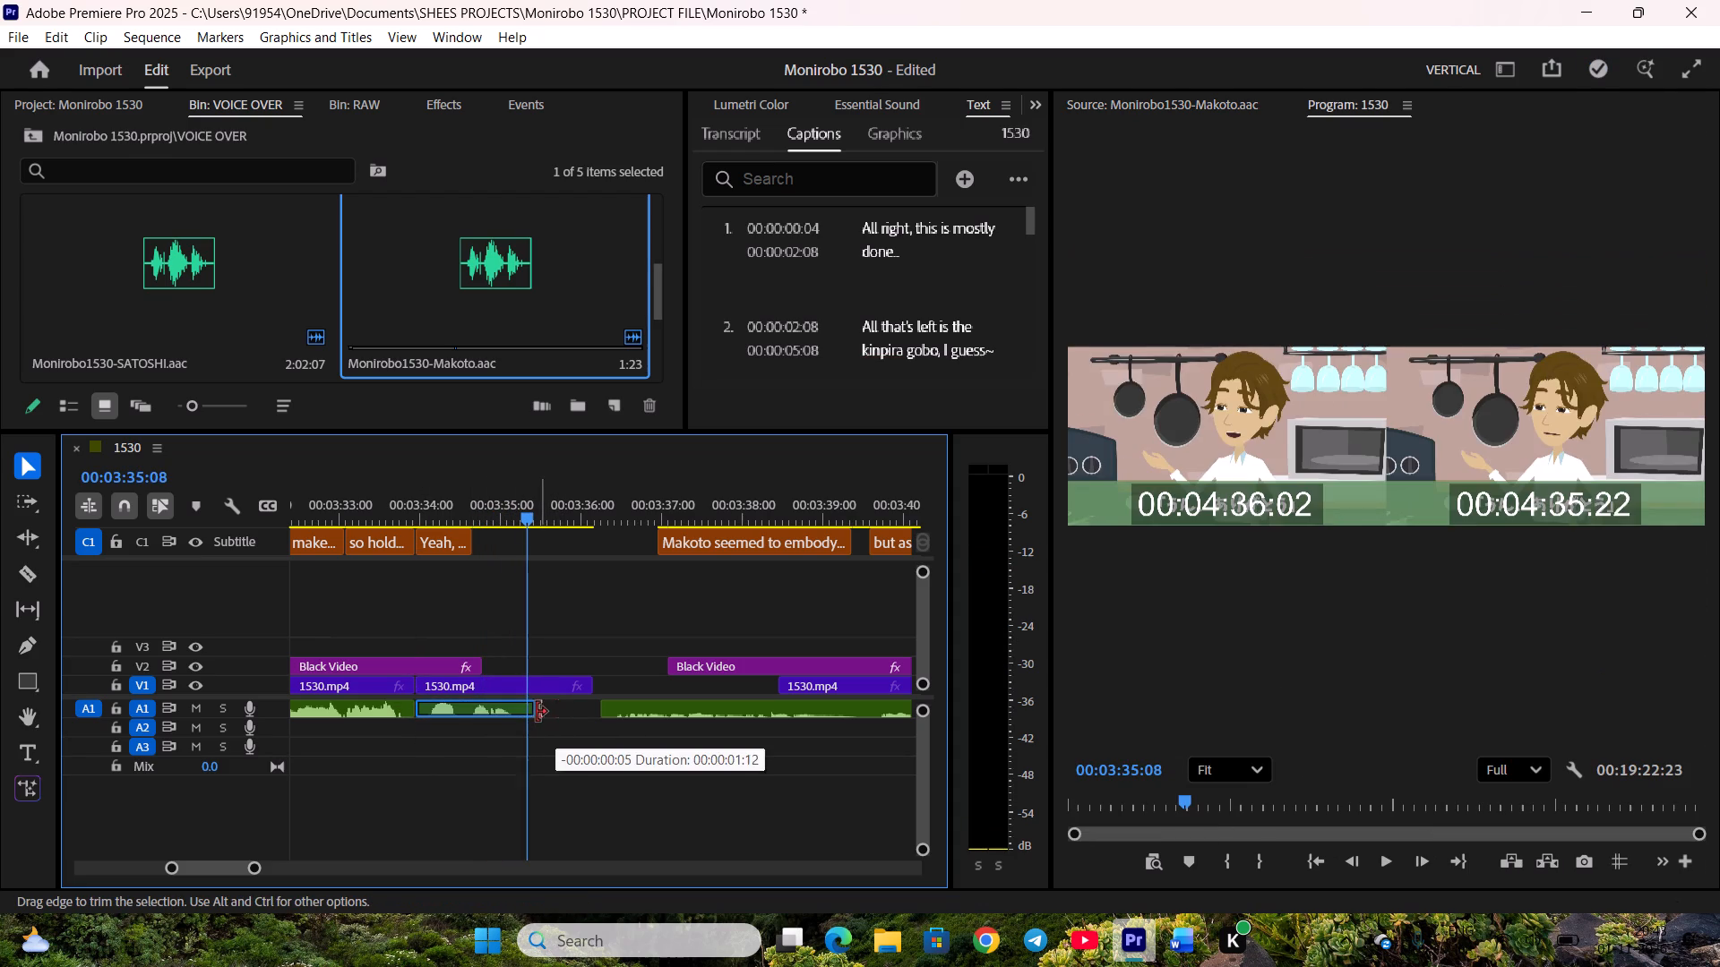
left_click_drag(537, 712, 529, 711)
Align the ends of the 1530.mp4 clip, the Black Video clip and the "Yeah, thank you." caption to 00:03:35:08.
left_click_drag(589, 690, 521, 689)
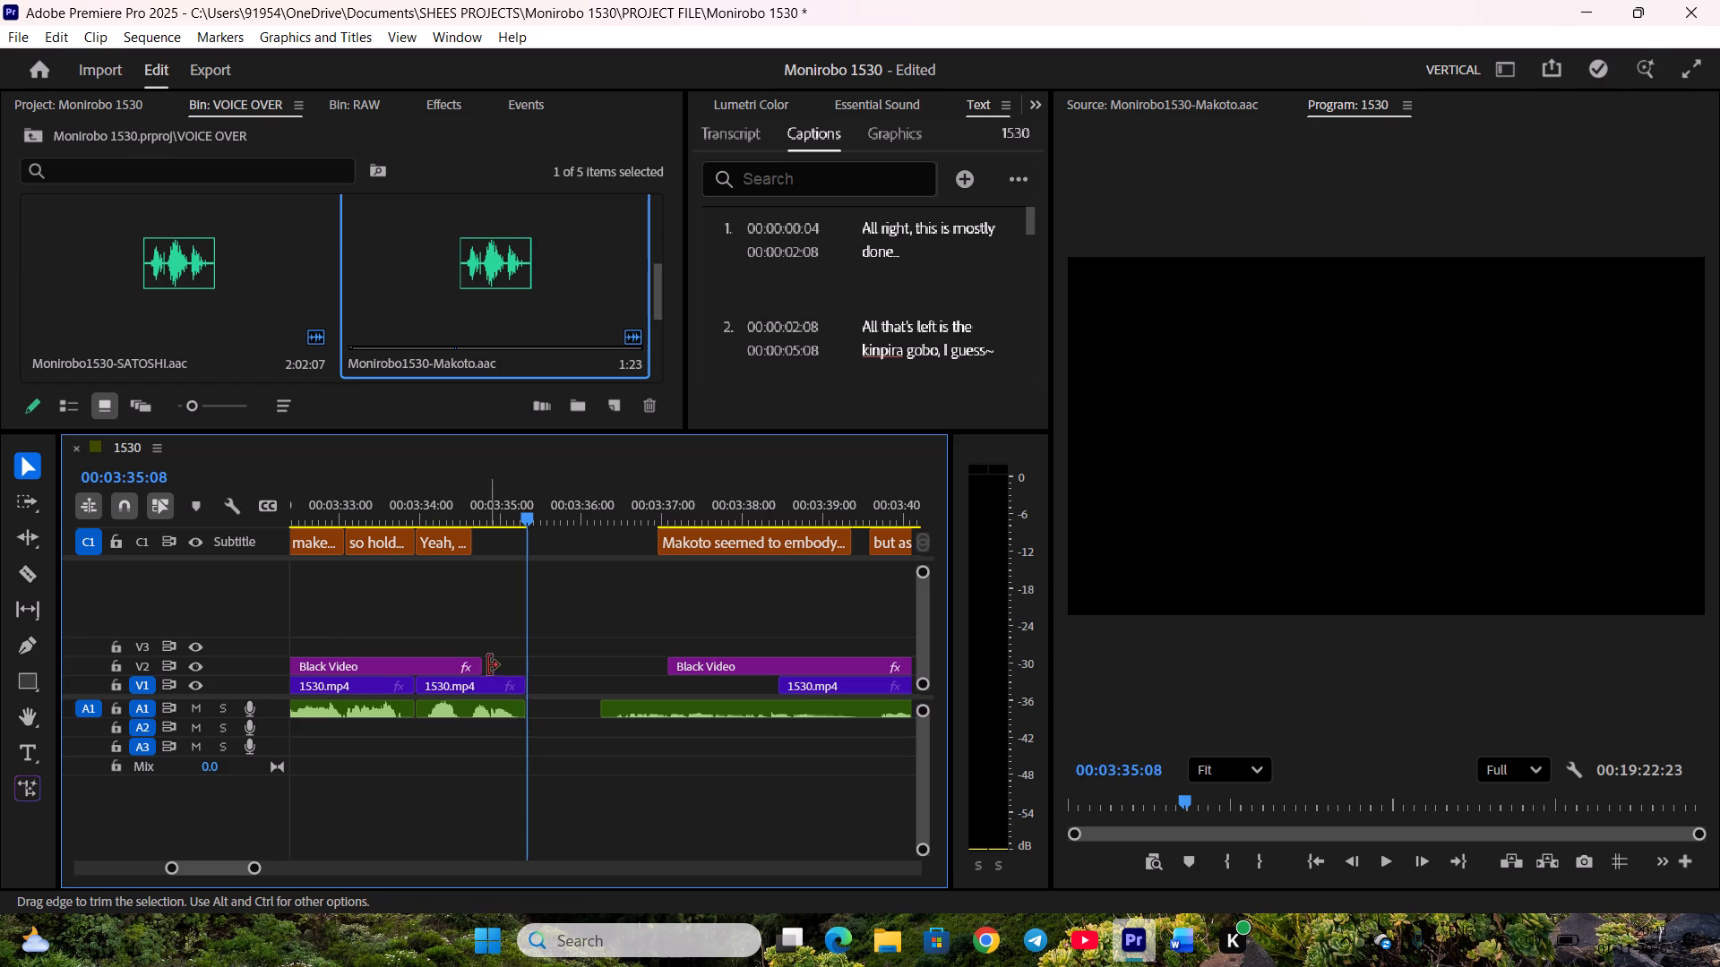
left_click_drag(482, 663, 529, 663)
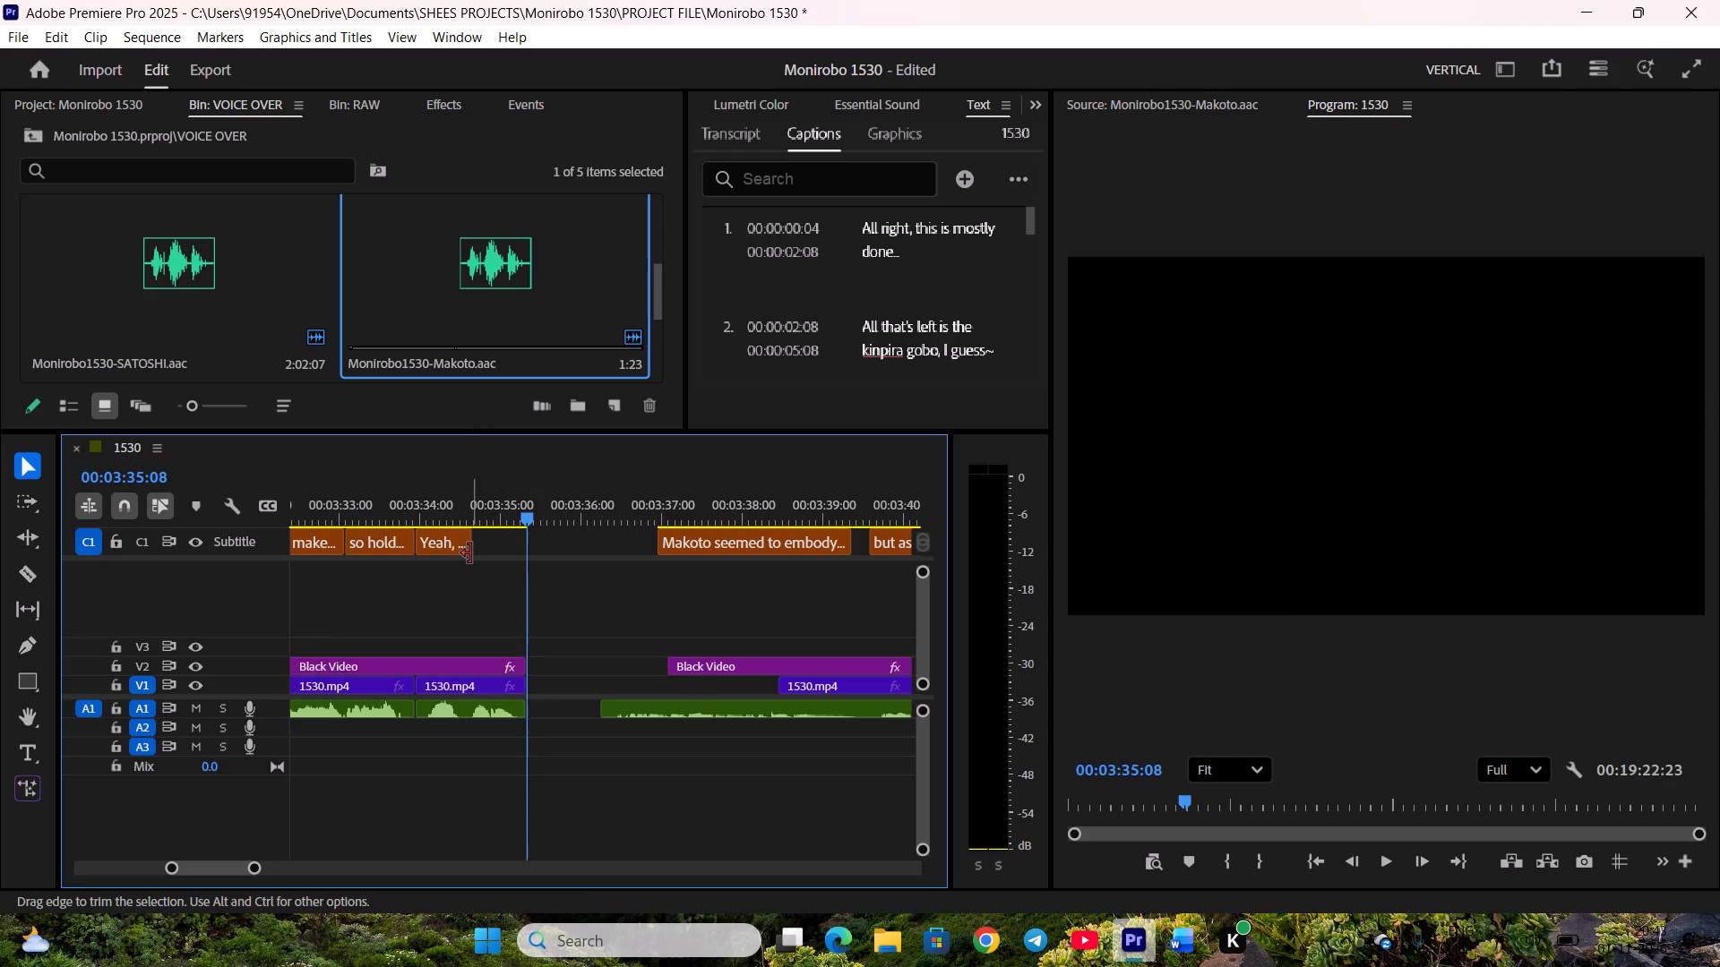
left_click_drag(471, 552, 524, 548)
Ripple delete the empty gap following the "Yeah, thank you." line across all tracks.
right_click(565, 668)
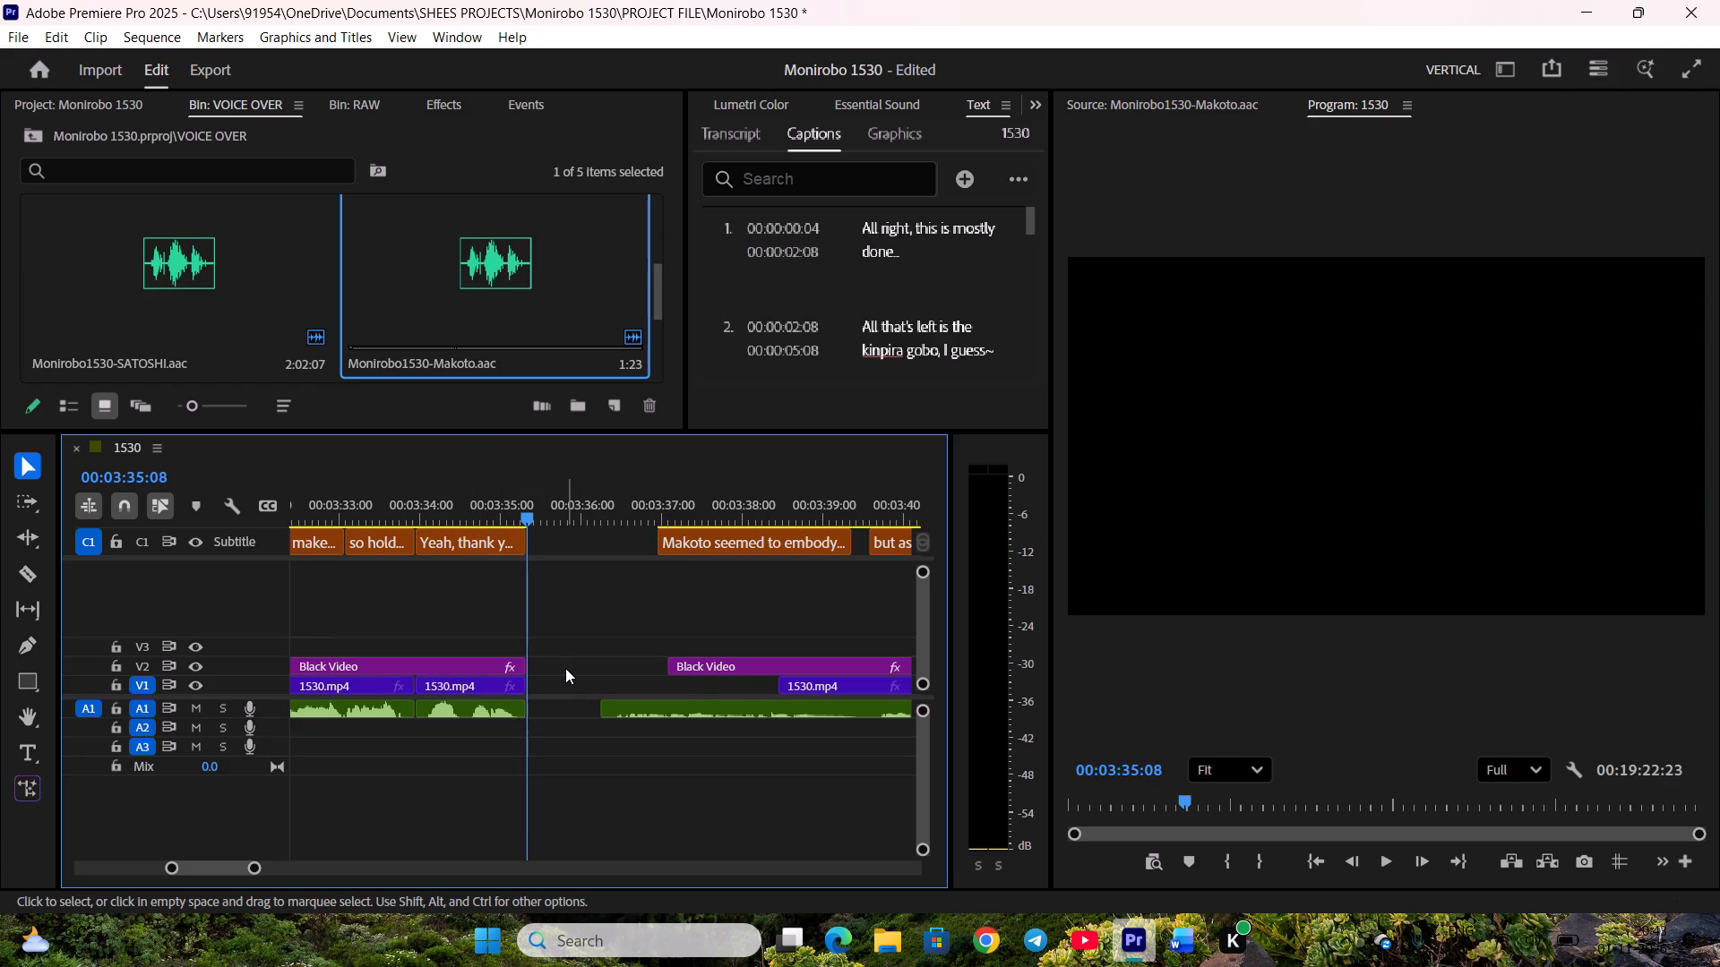
left_click(592, 675)
right_click(598, 683)
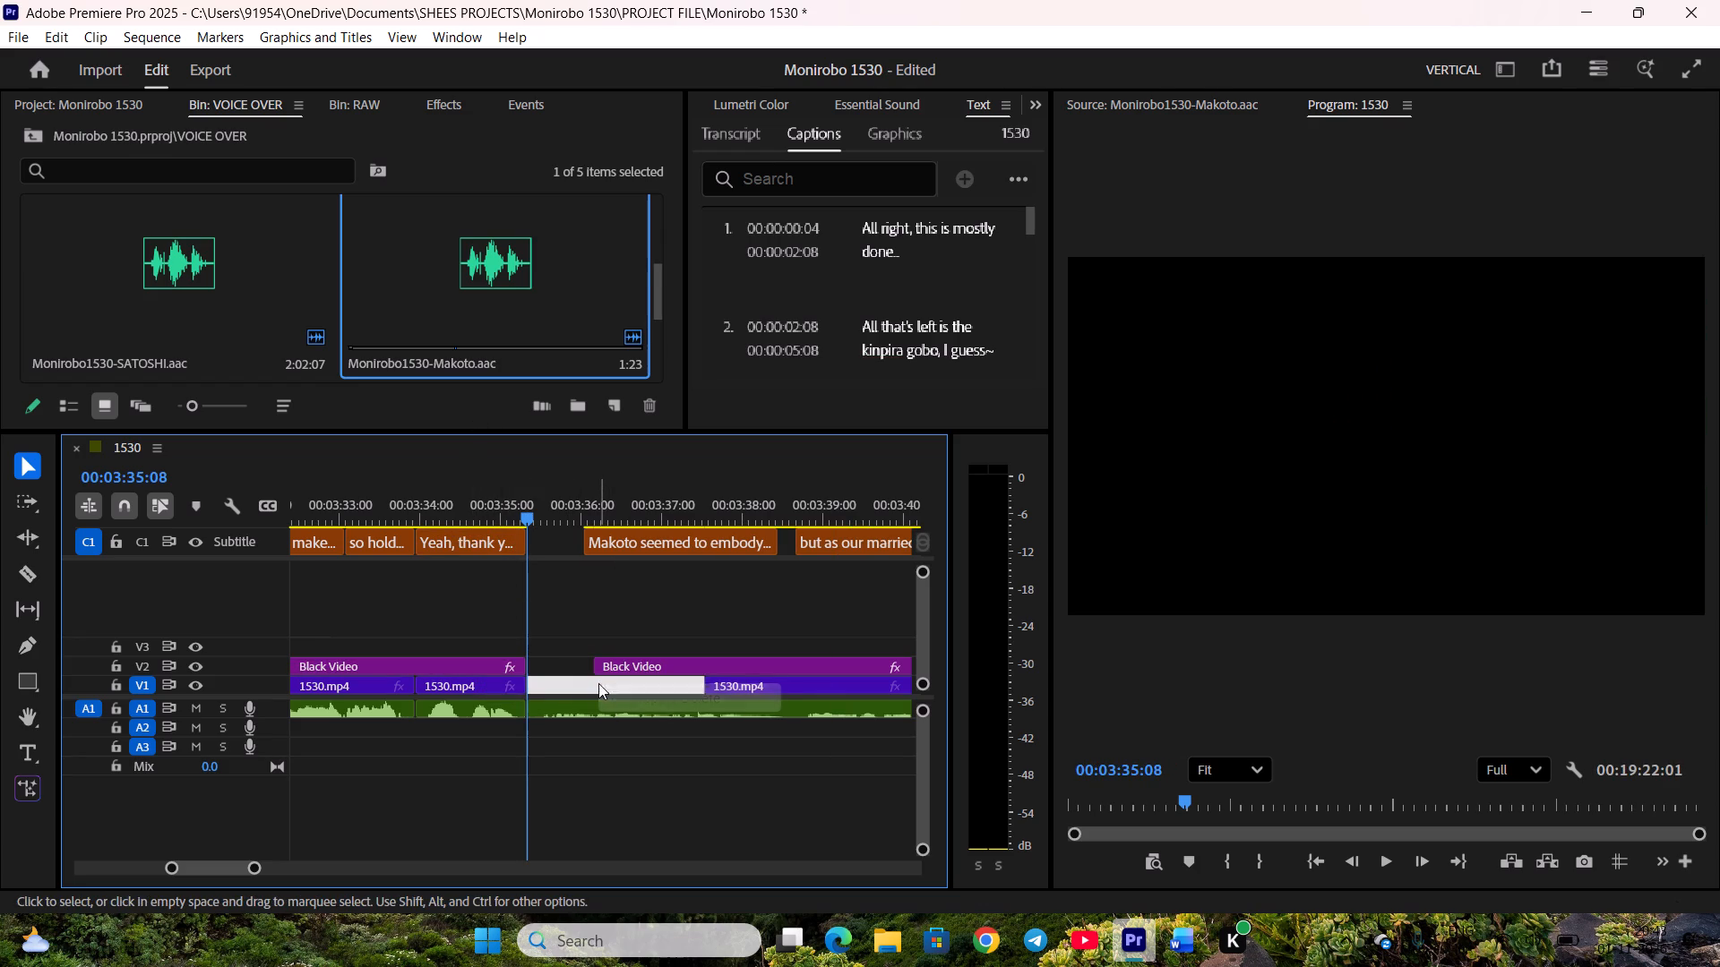
left_click(629, 766)
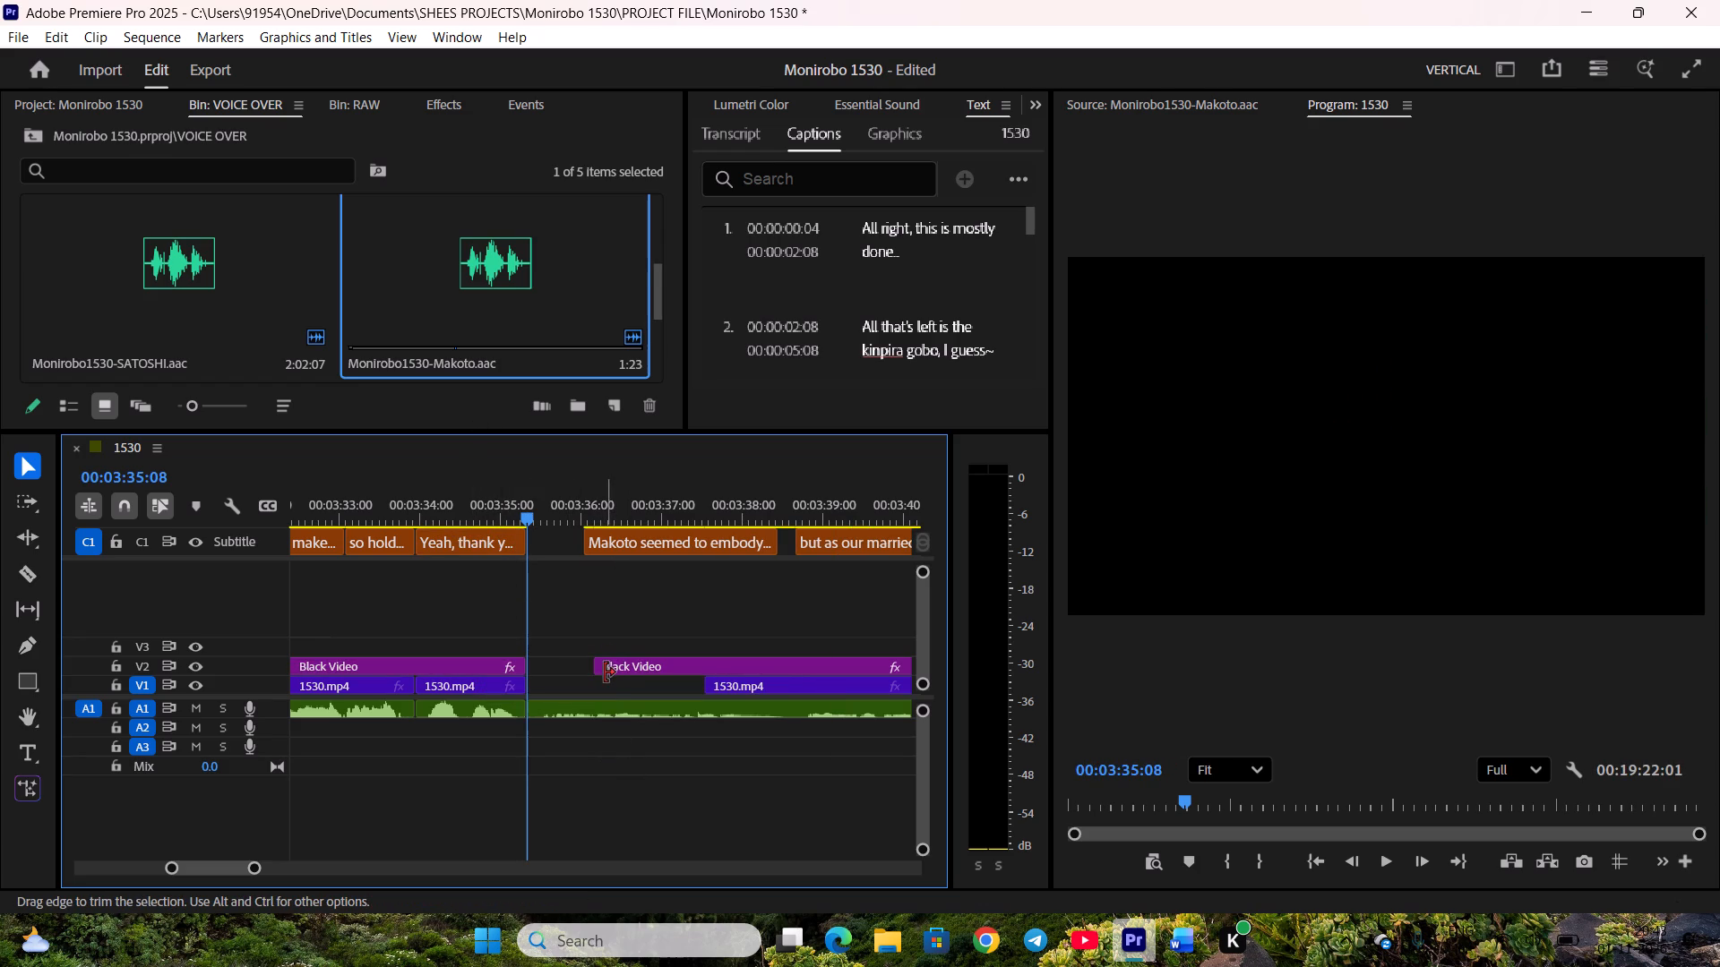
Trim the start of the following Black Video clip on V2 to match the start of the 1530.mp4 clip below it.
left_click_drag(593, 671, 715, 664)
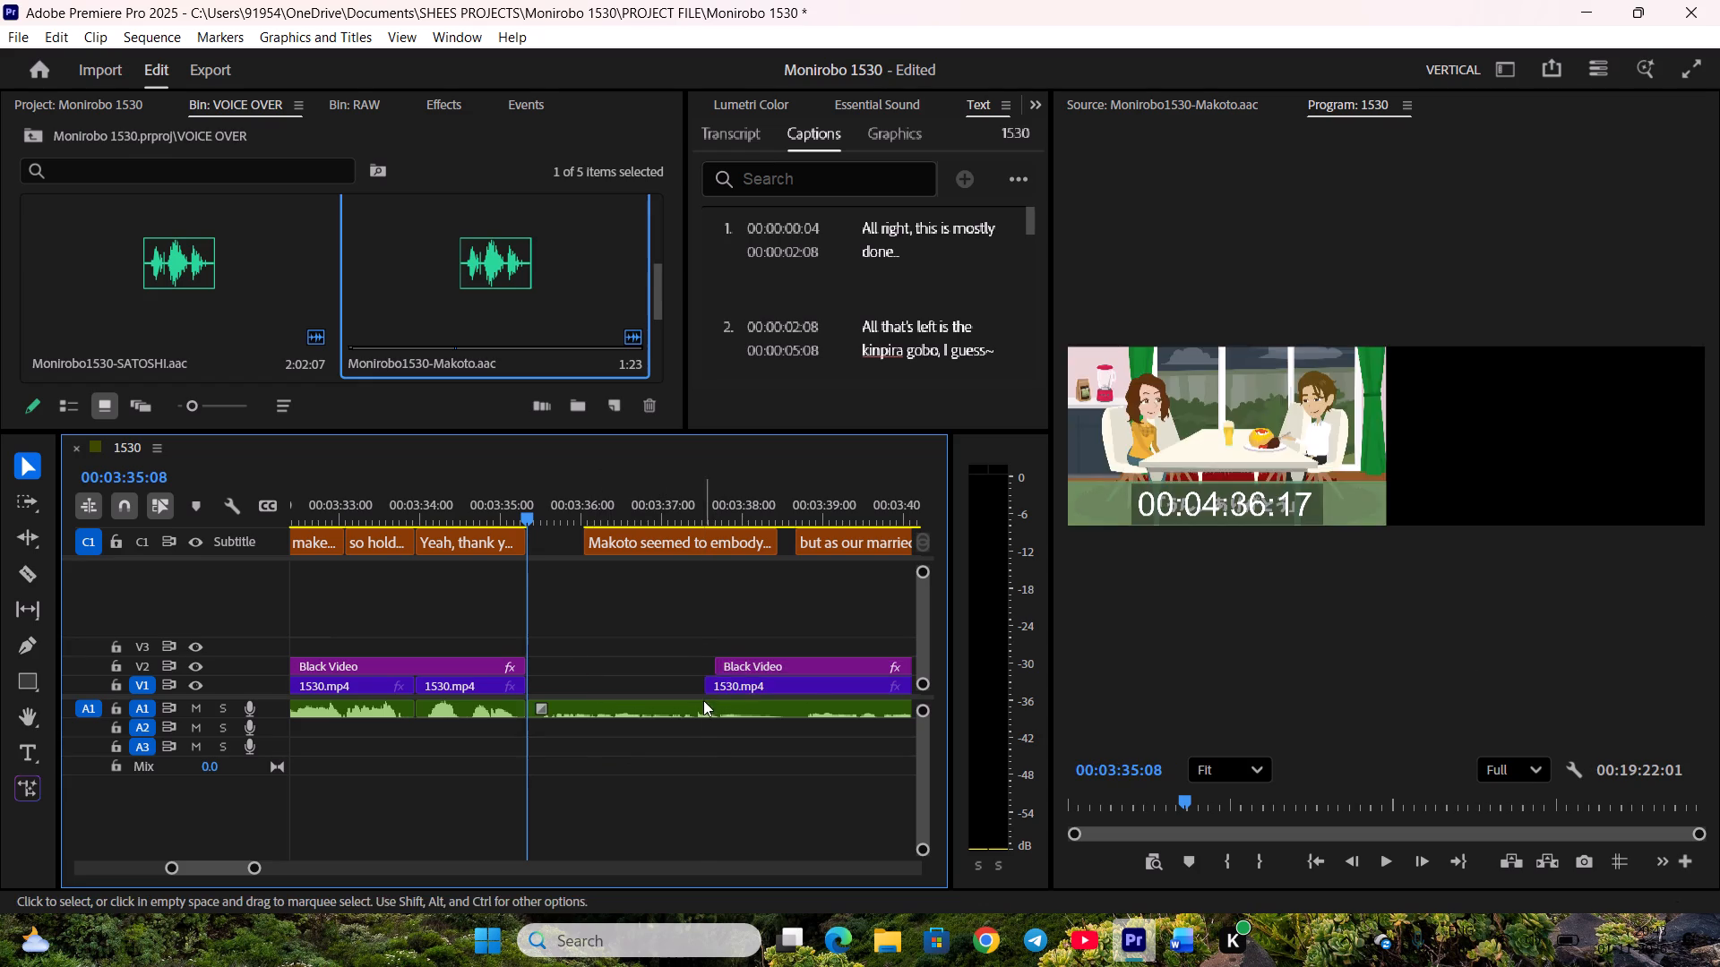
left_click_drag(723, 657, 712, 657)
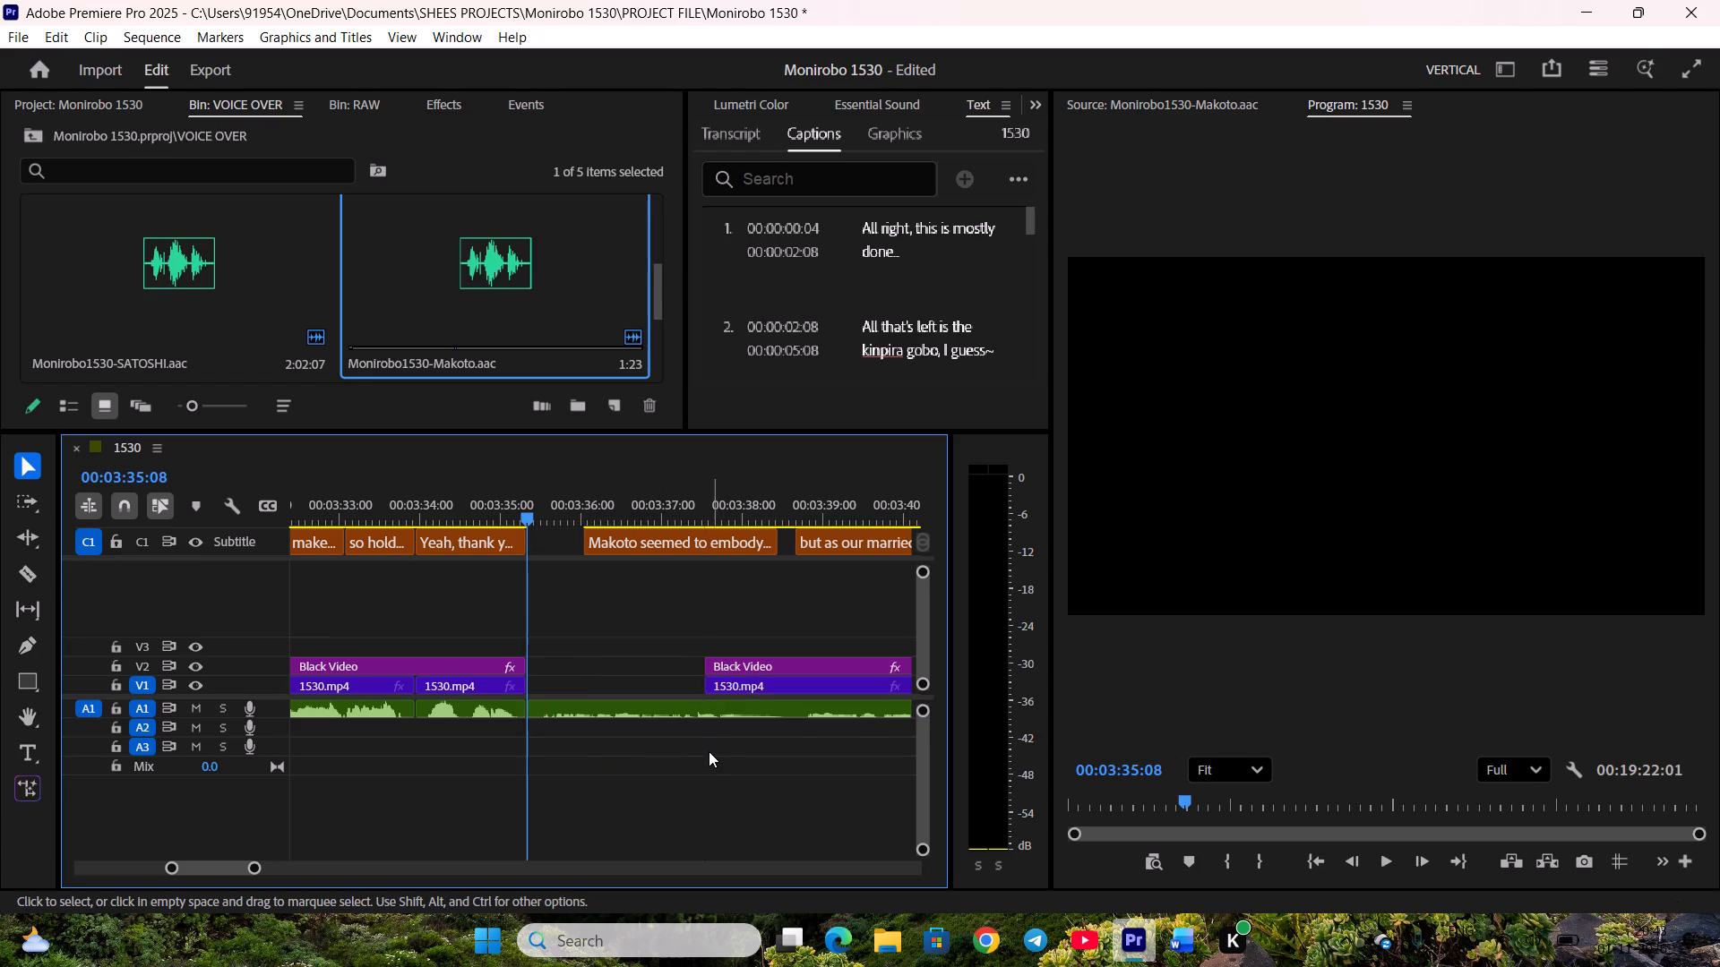
left_click(704, 751)
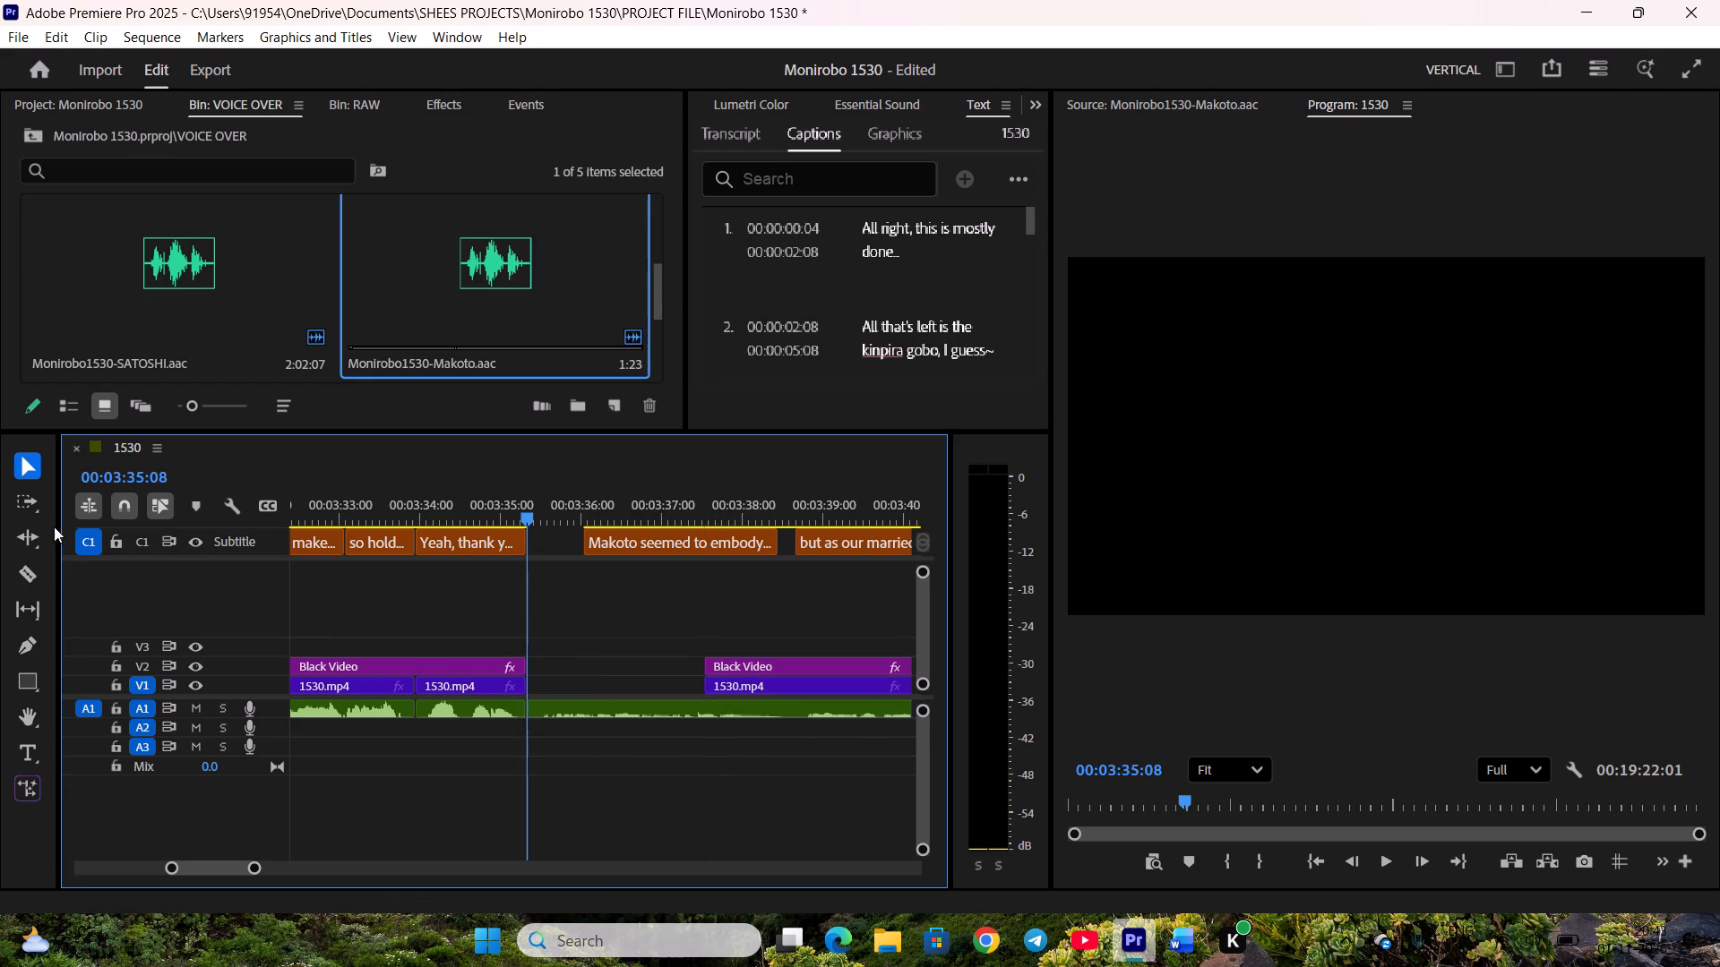
Scrub through the captions and V1 clips around "For example, one day off..." and "Morning~" near 00:03:54.
key("minus")
scroll(784, 753, "down", 6)
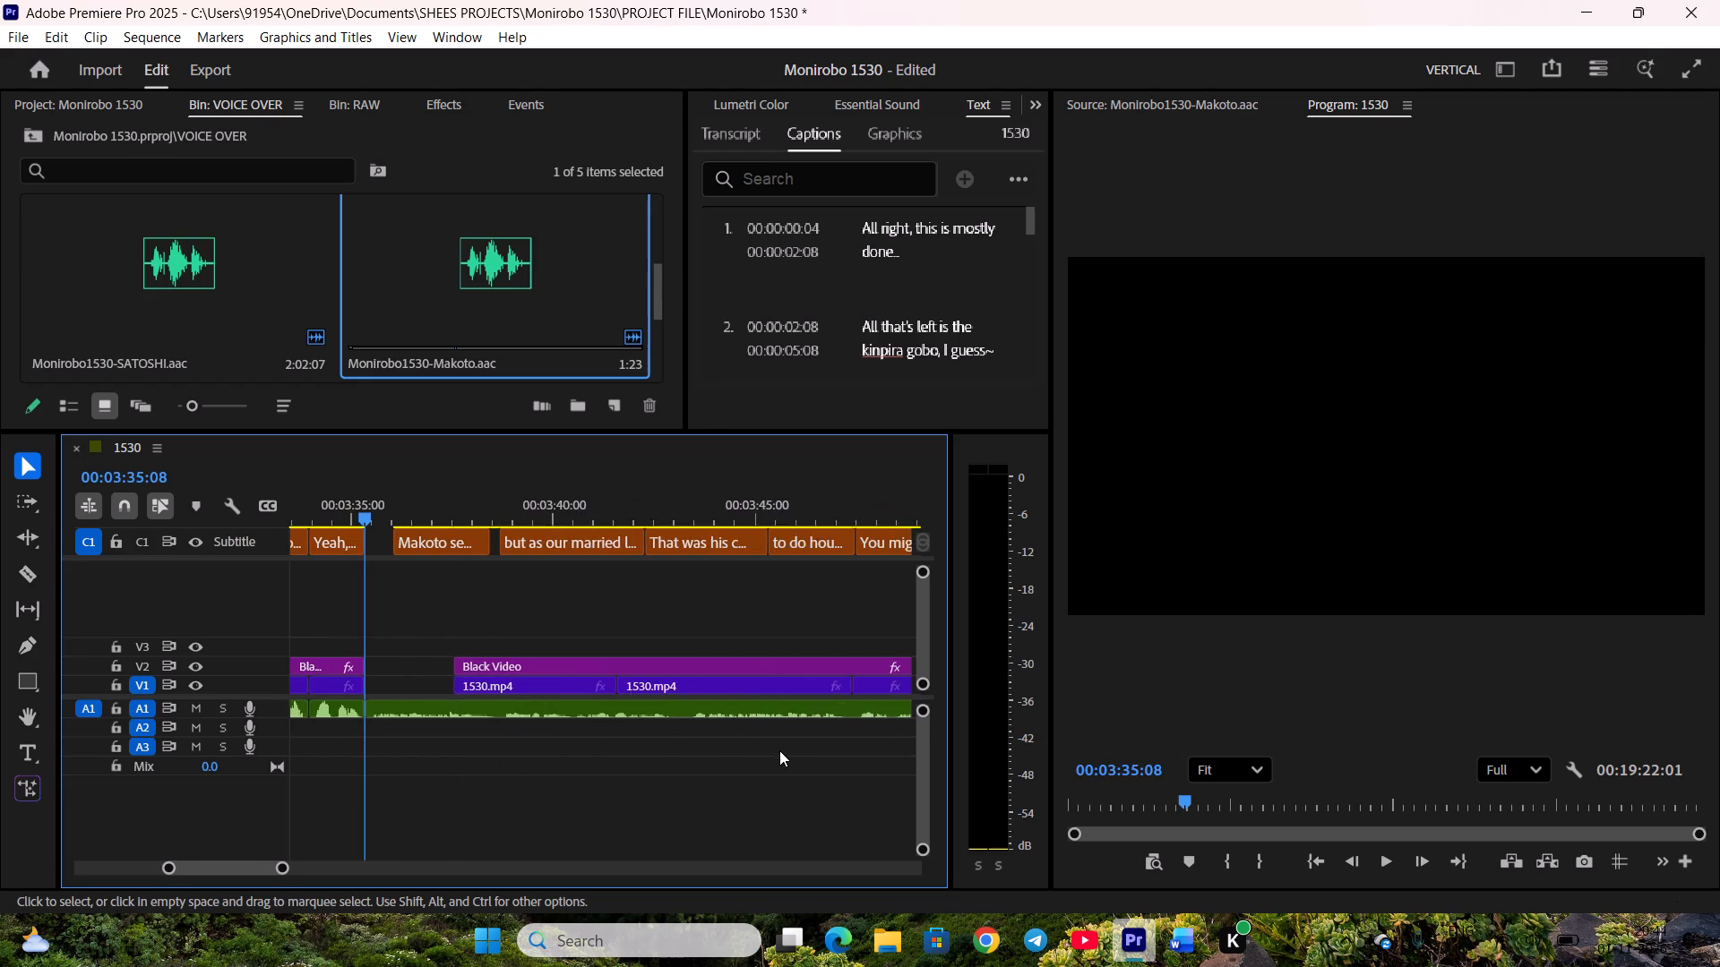
scroll(779, 750, "down", 16)
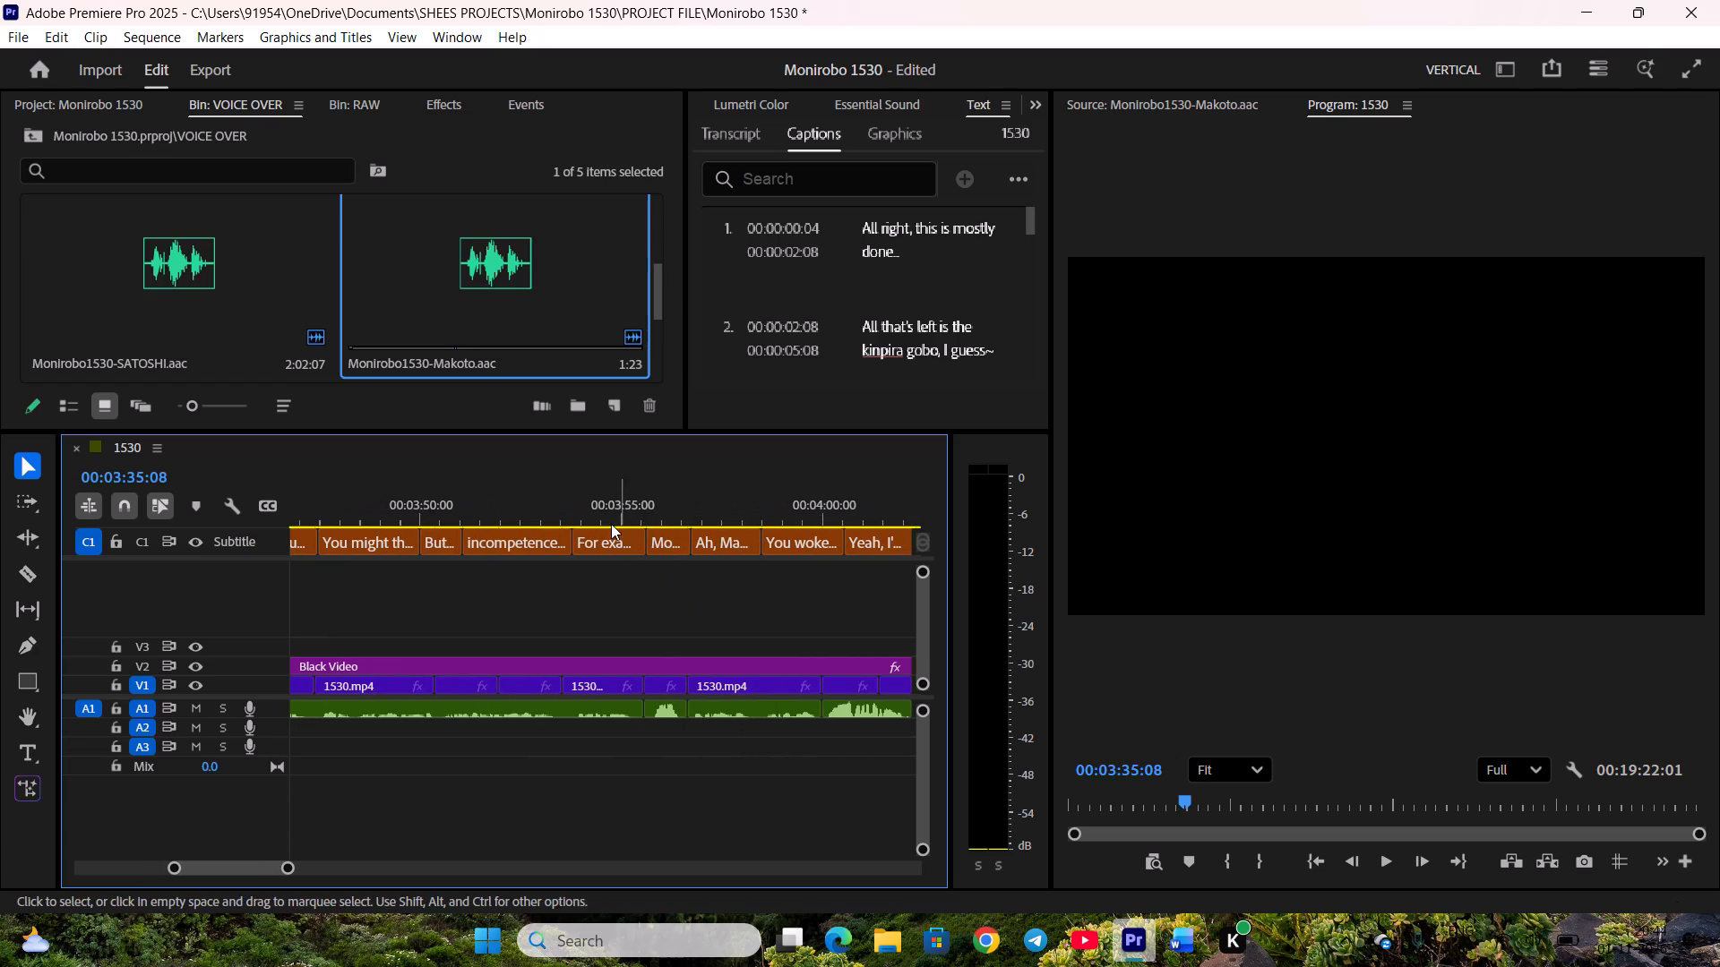
left_click_drag(607, 509, 546, 530)
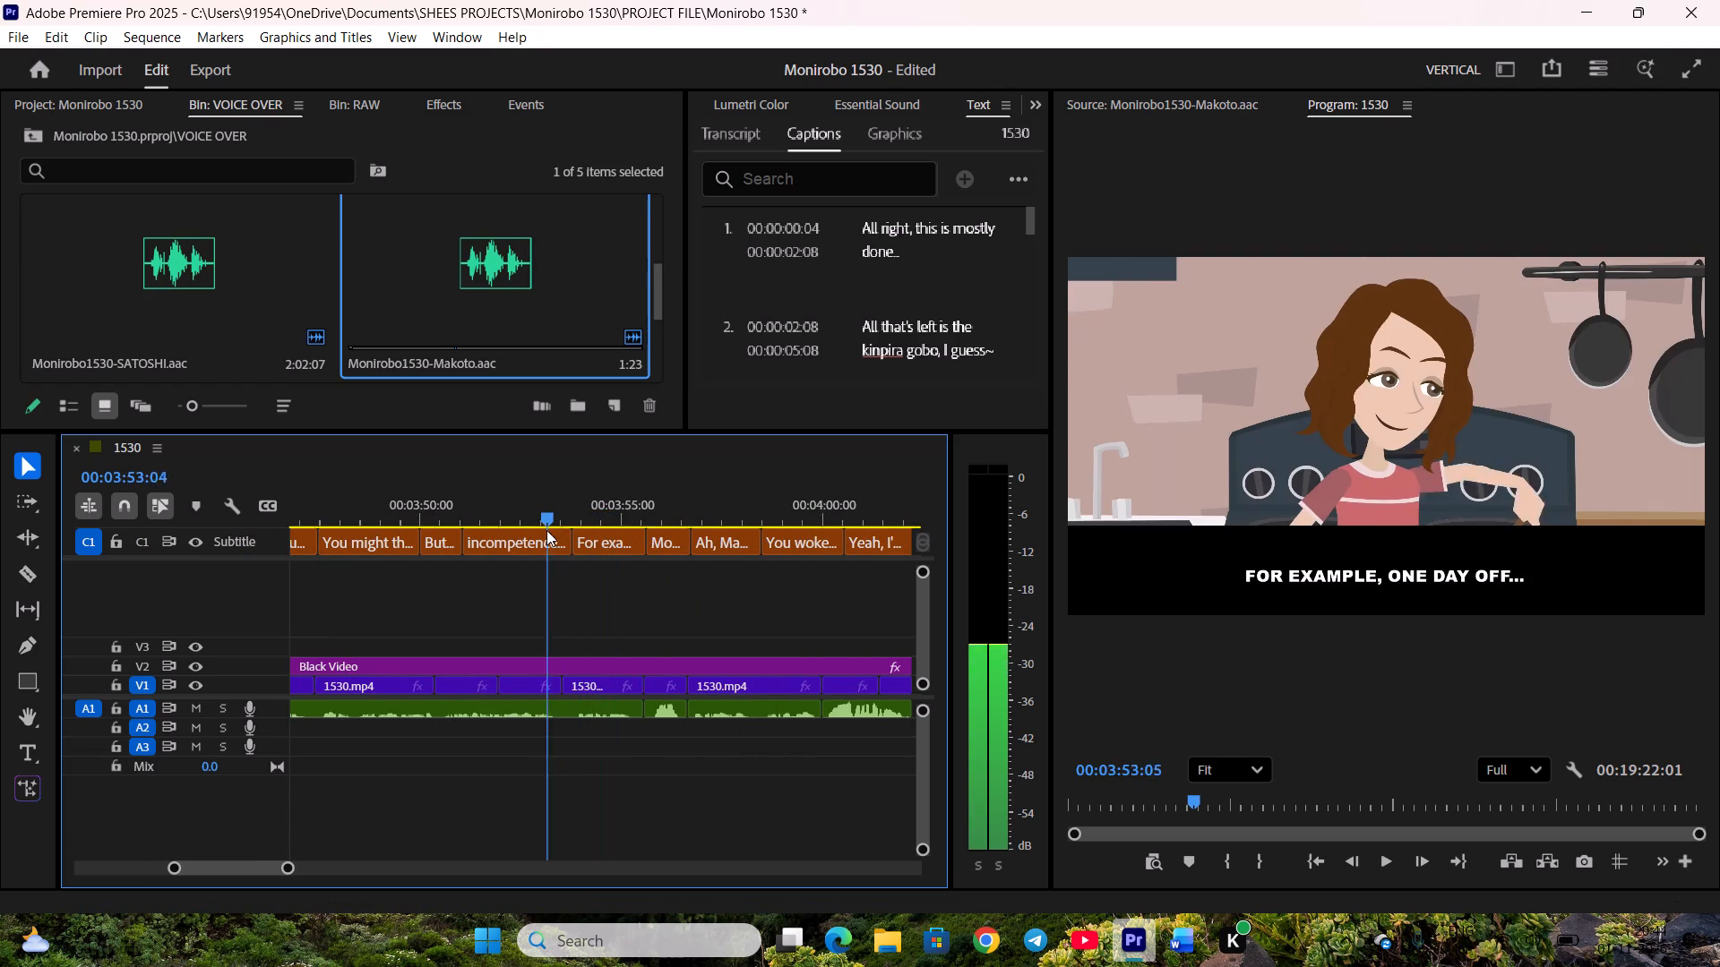
left_click_drag(546, 530, 599, 541)
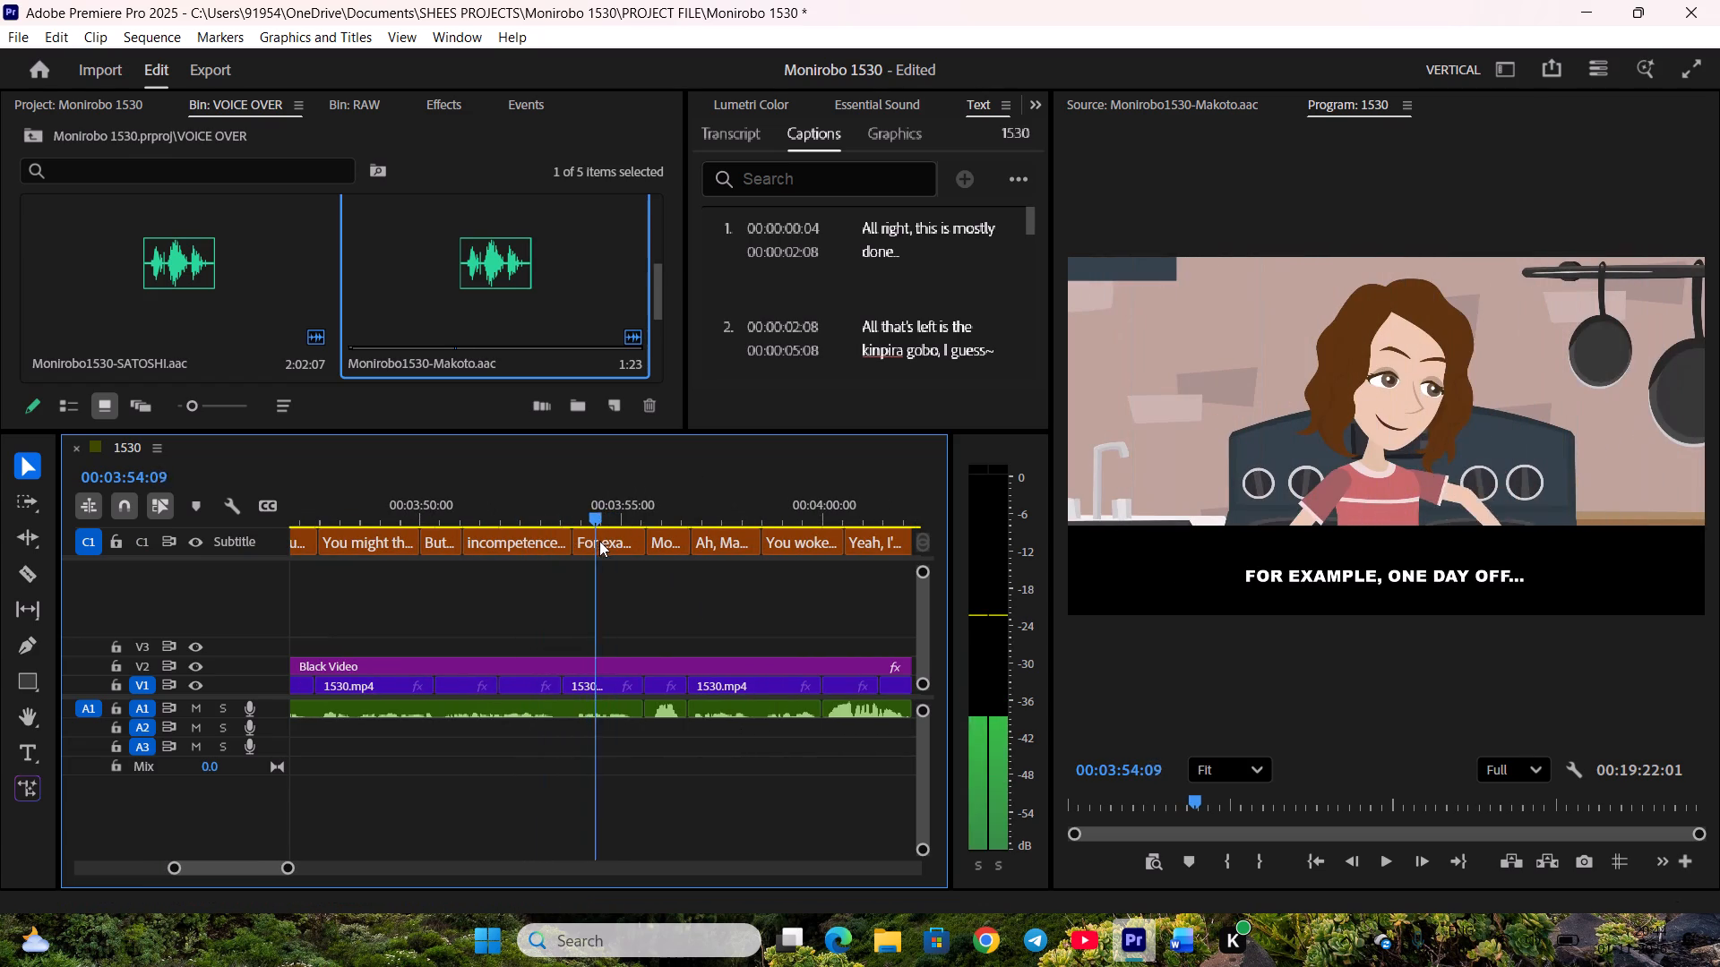
left_click_drag(599, 541, 658, 550)
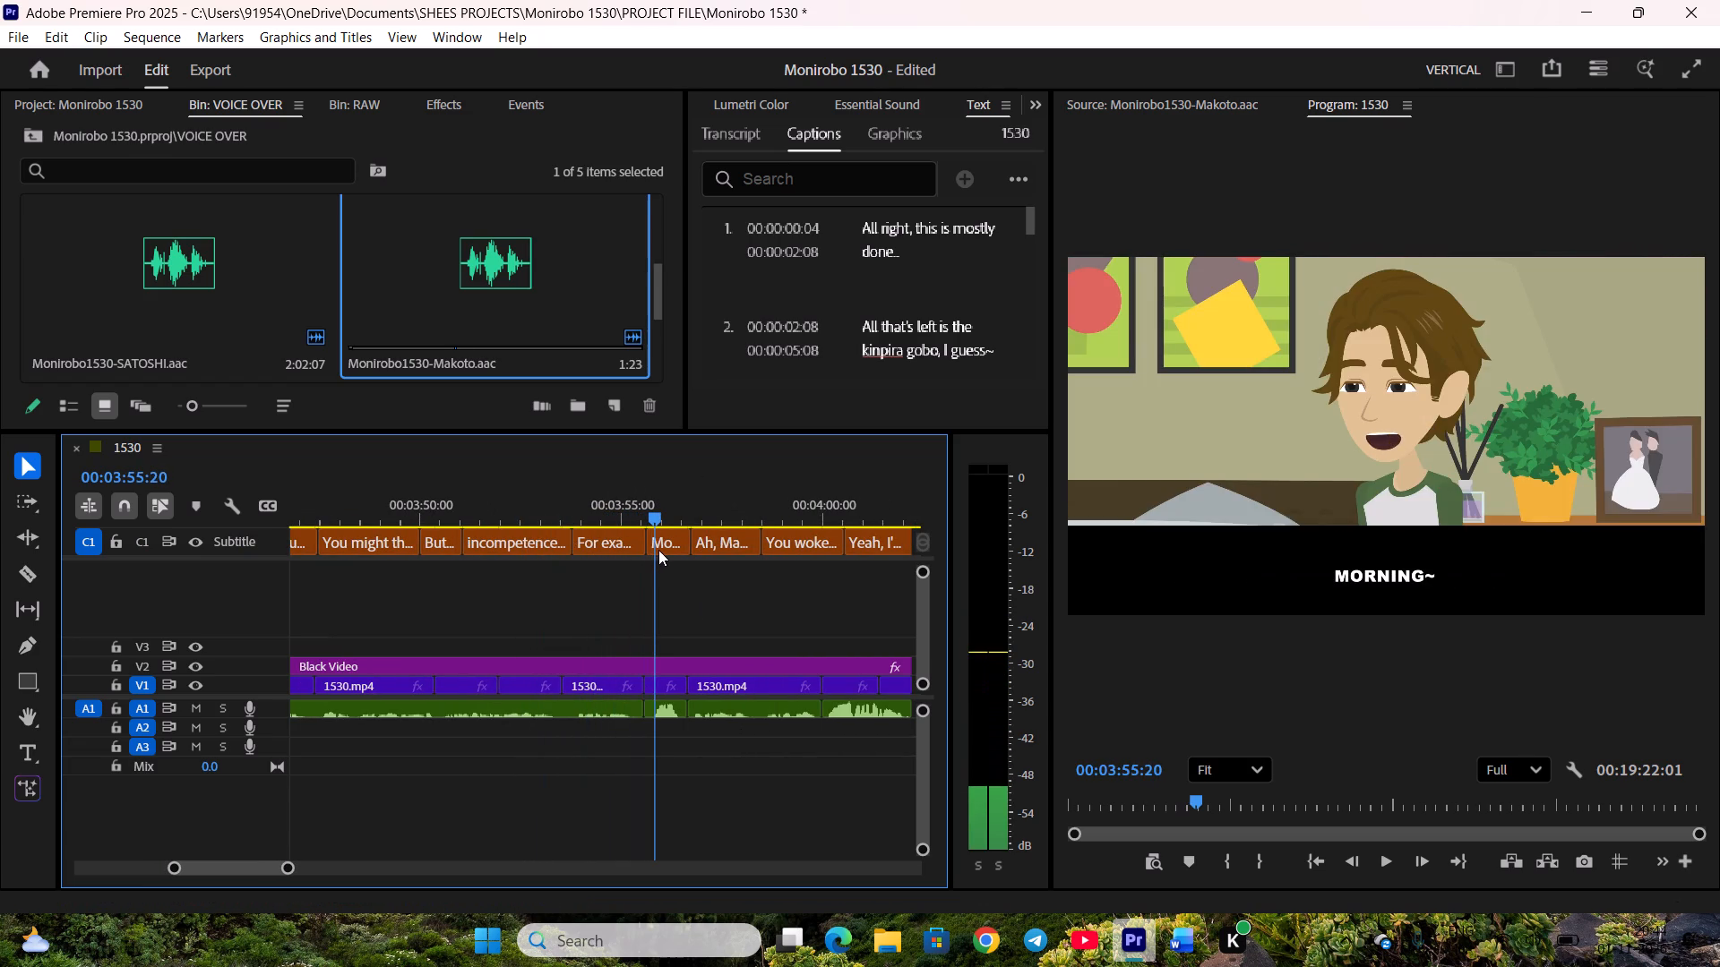
left_click_drag(658, 550, 603, 549)
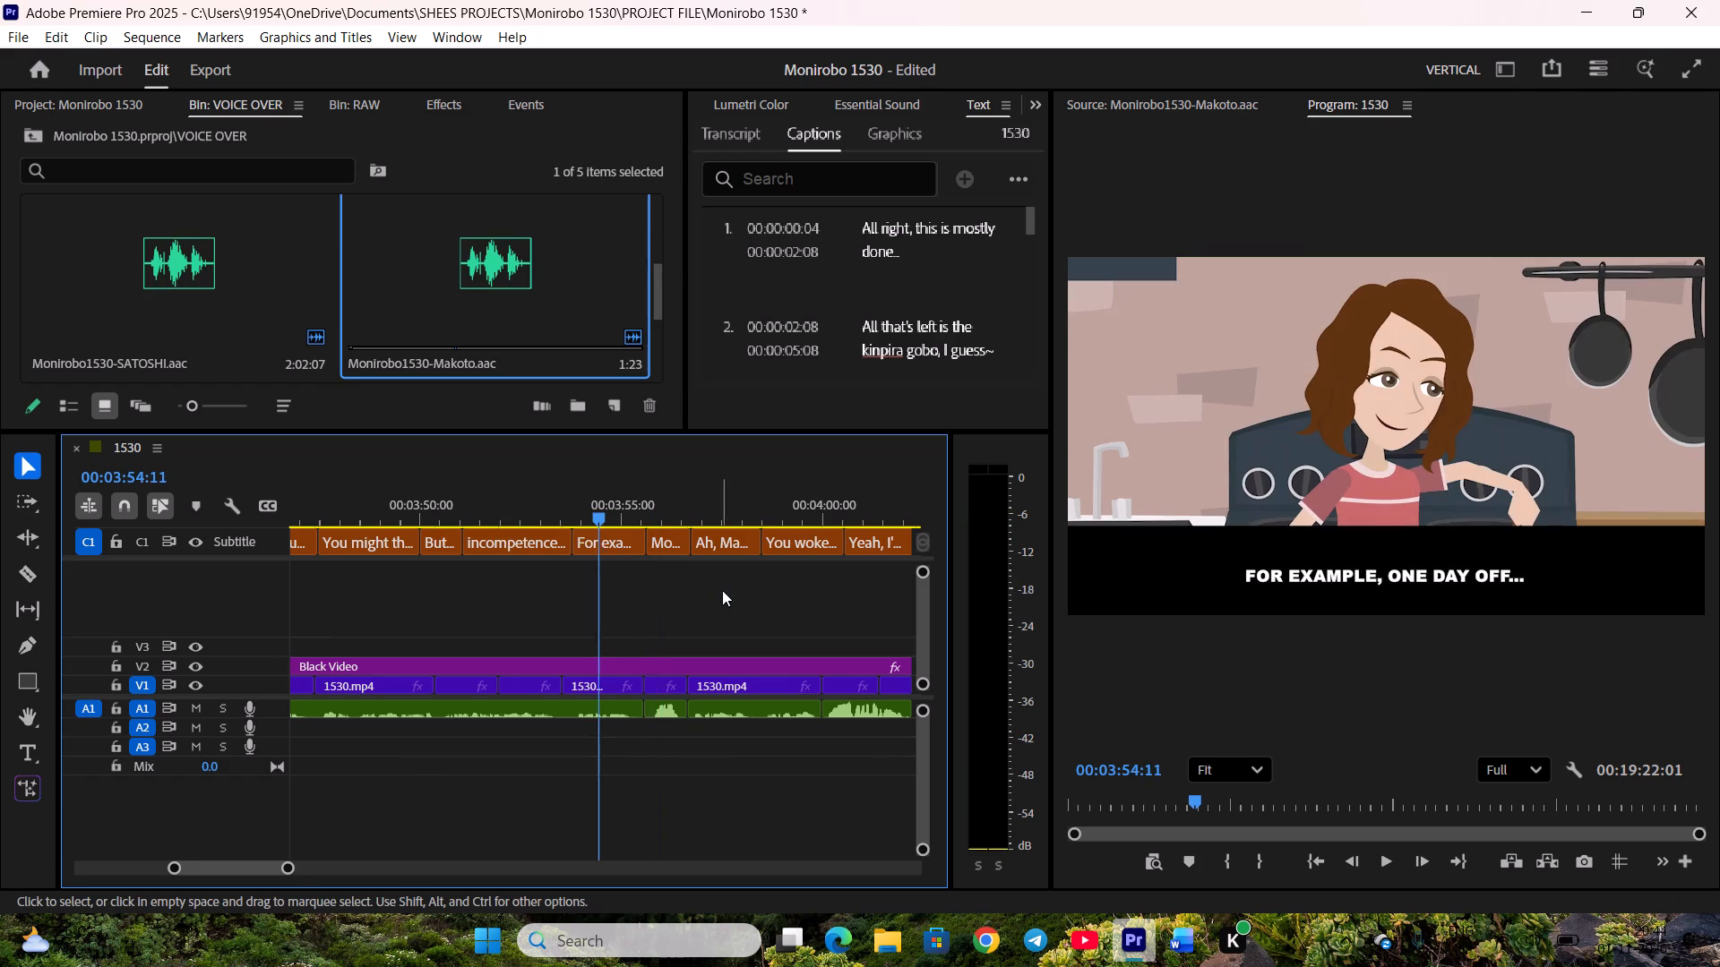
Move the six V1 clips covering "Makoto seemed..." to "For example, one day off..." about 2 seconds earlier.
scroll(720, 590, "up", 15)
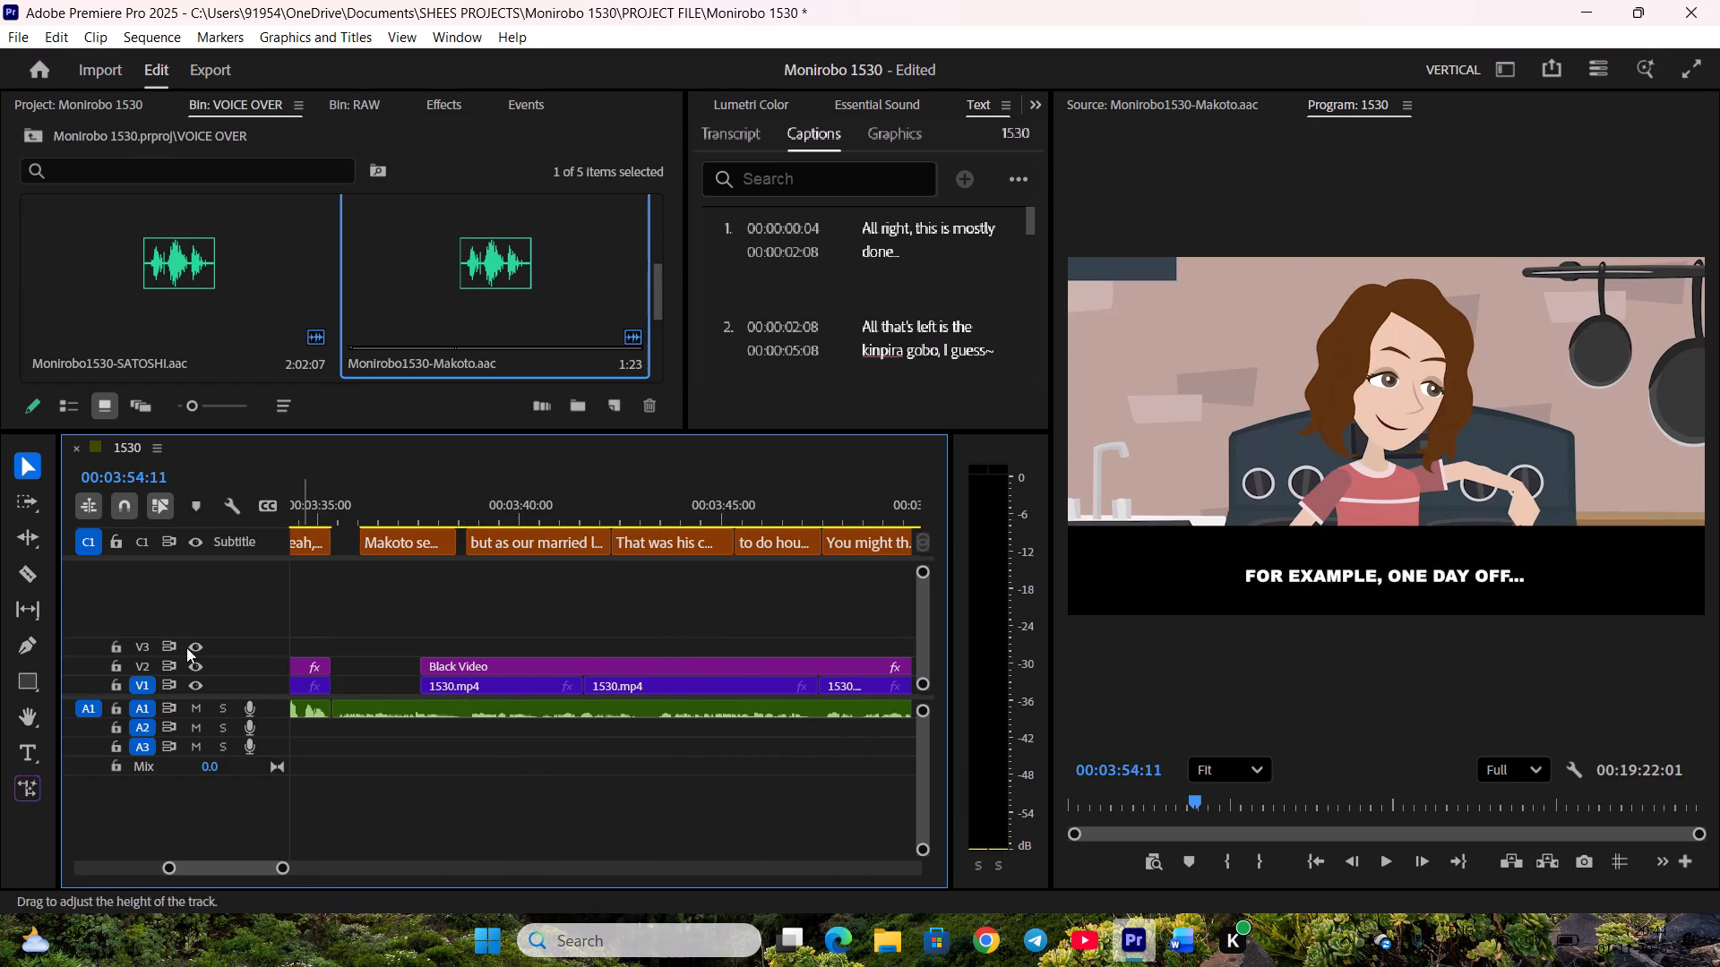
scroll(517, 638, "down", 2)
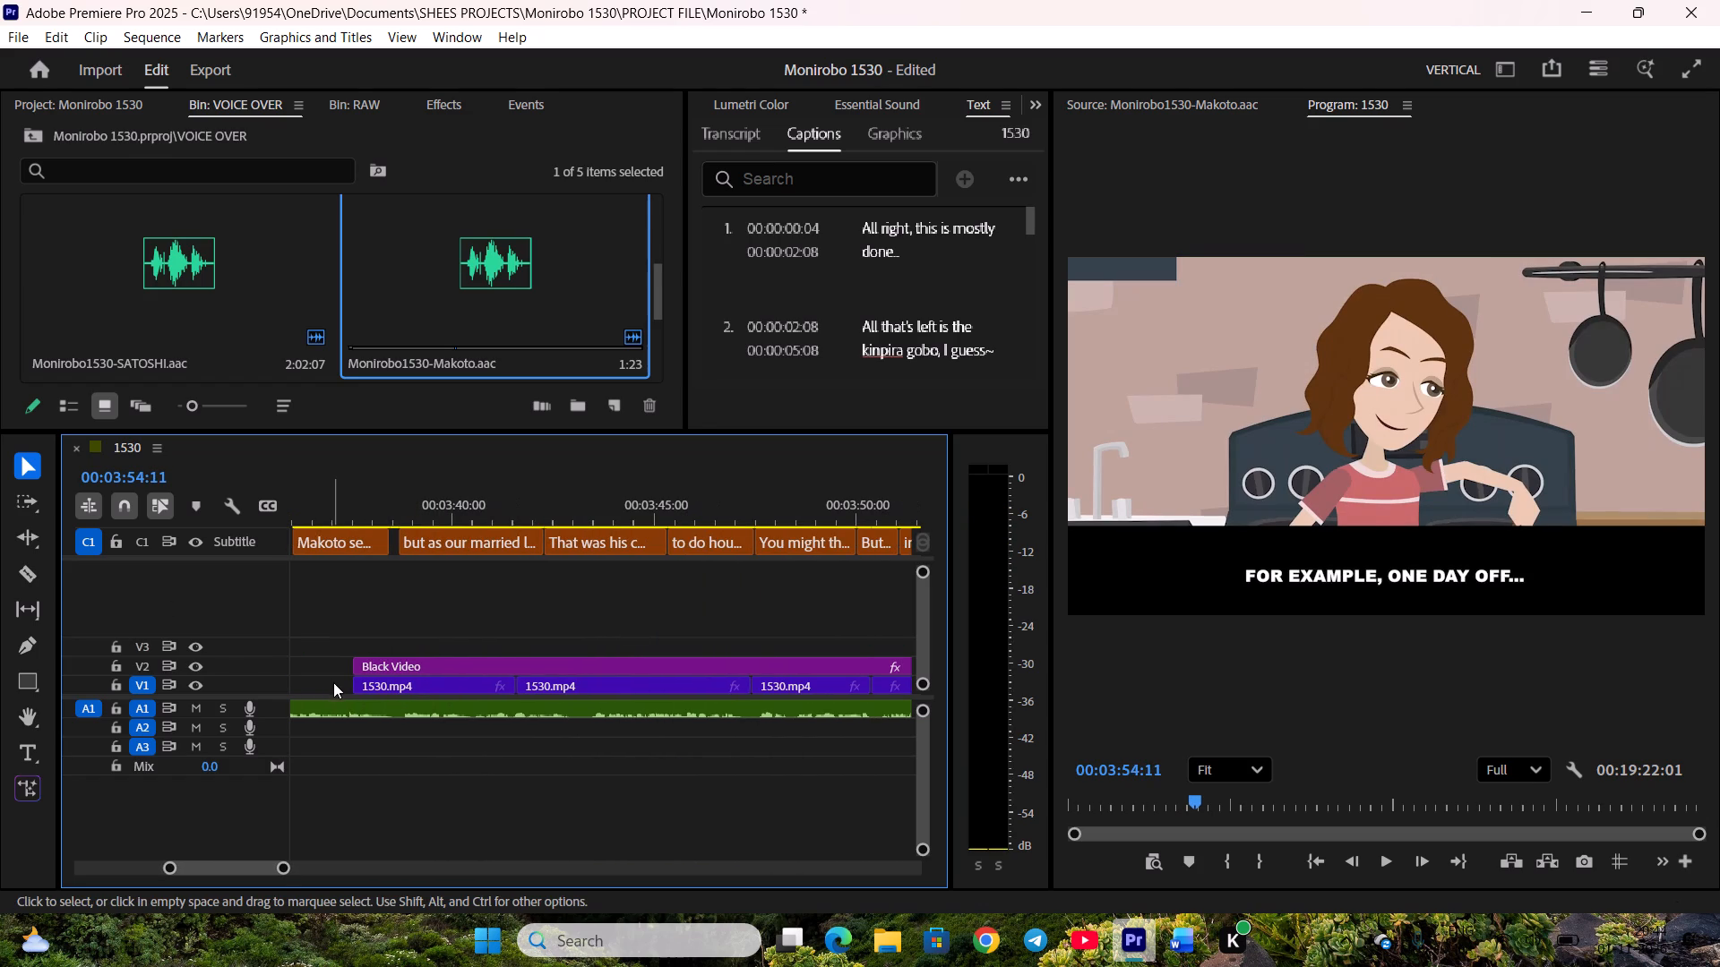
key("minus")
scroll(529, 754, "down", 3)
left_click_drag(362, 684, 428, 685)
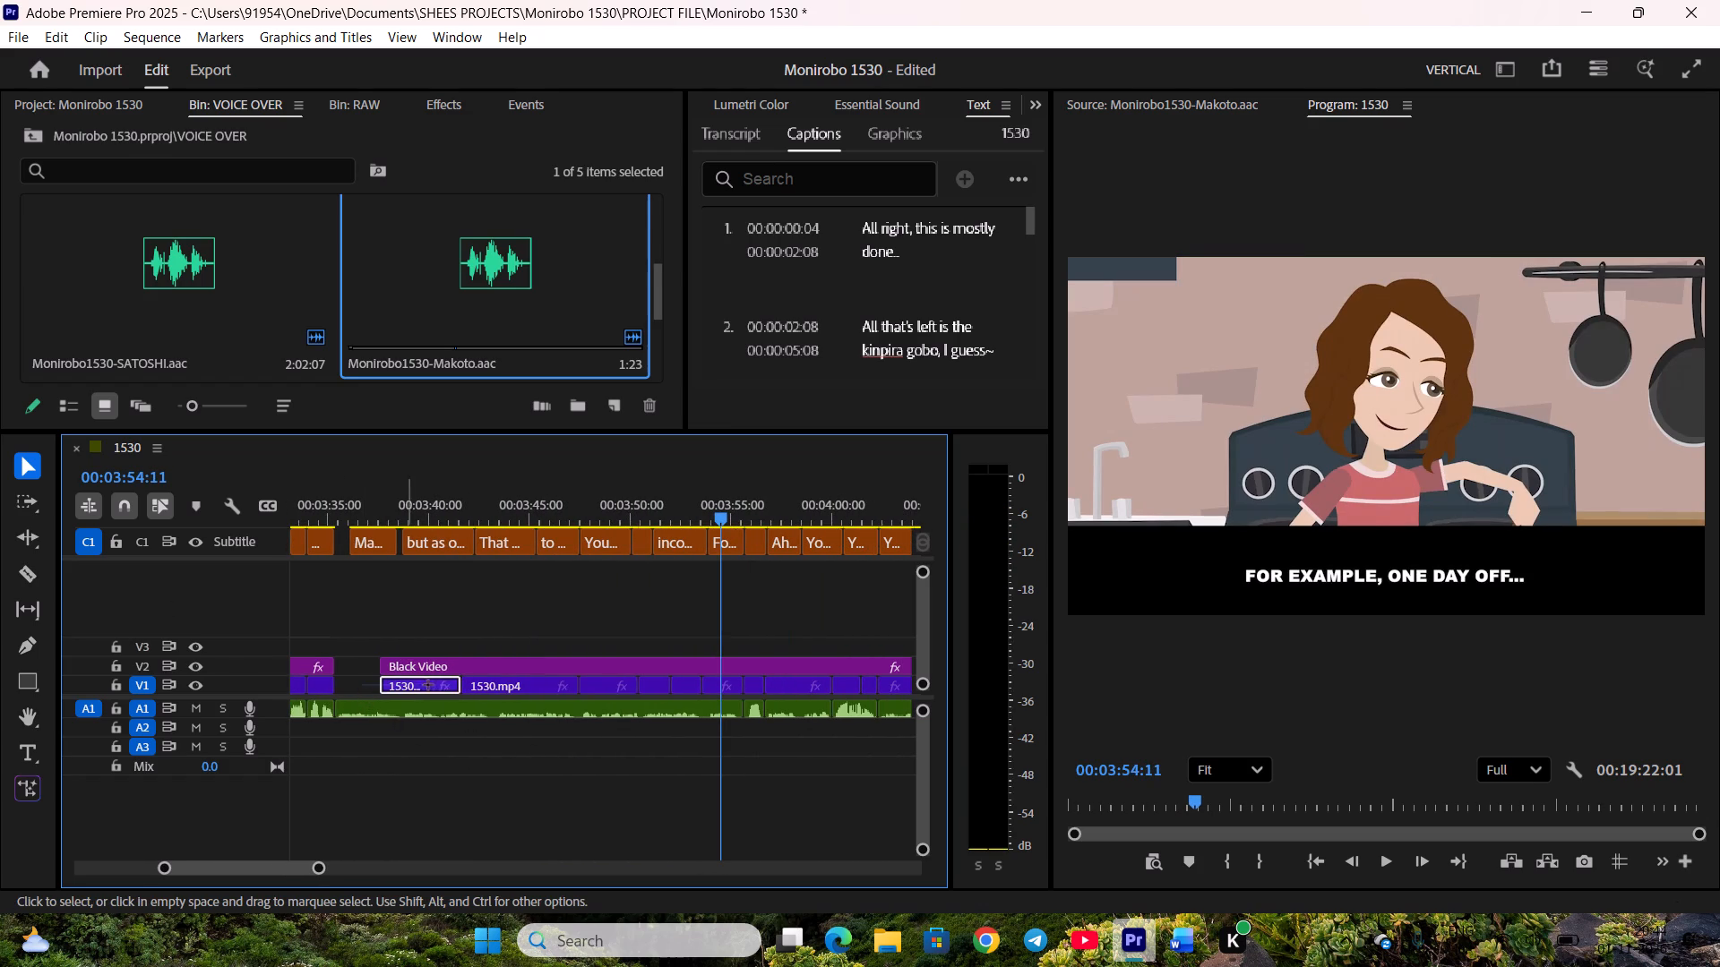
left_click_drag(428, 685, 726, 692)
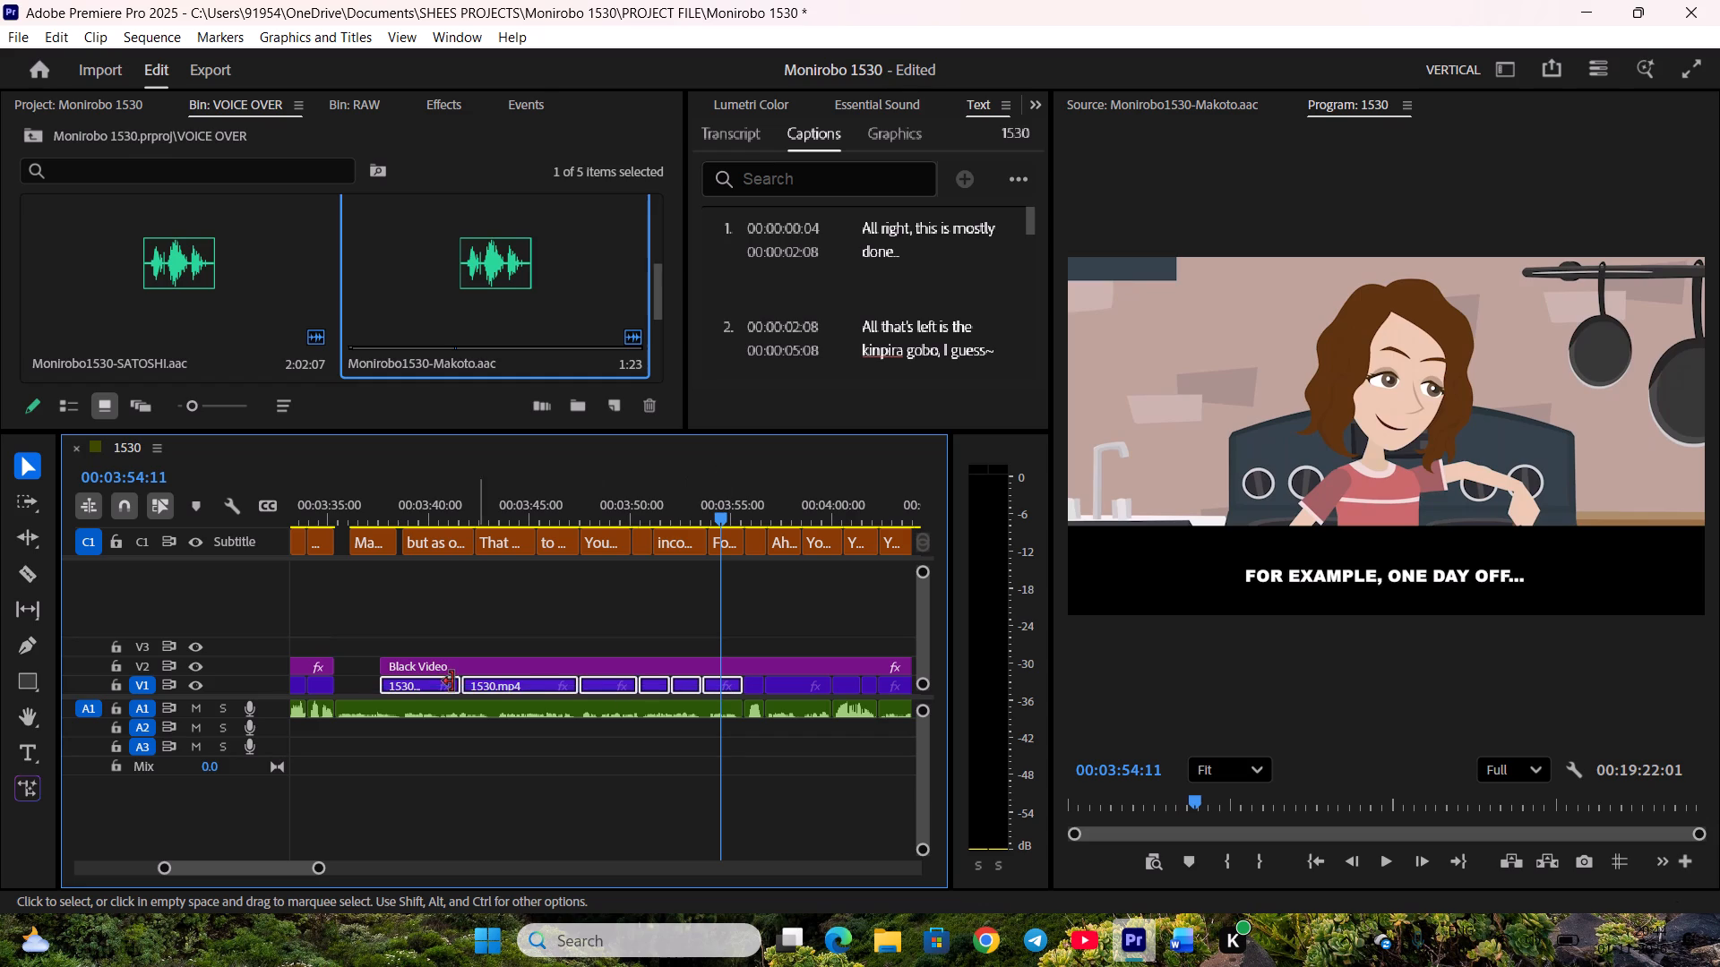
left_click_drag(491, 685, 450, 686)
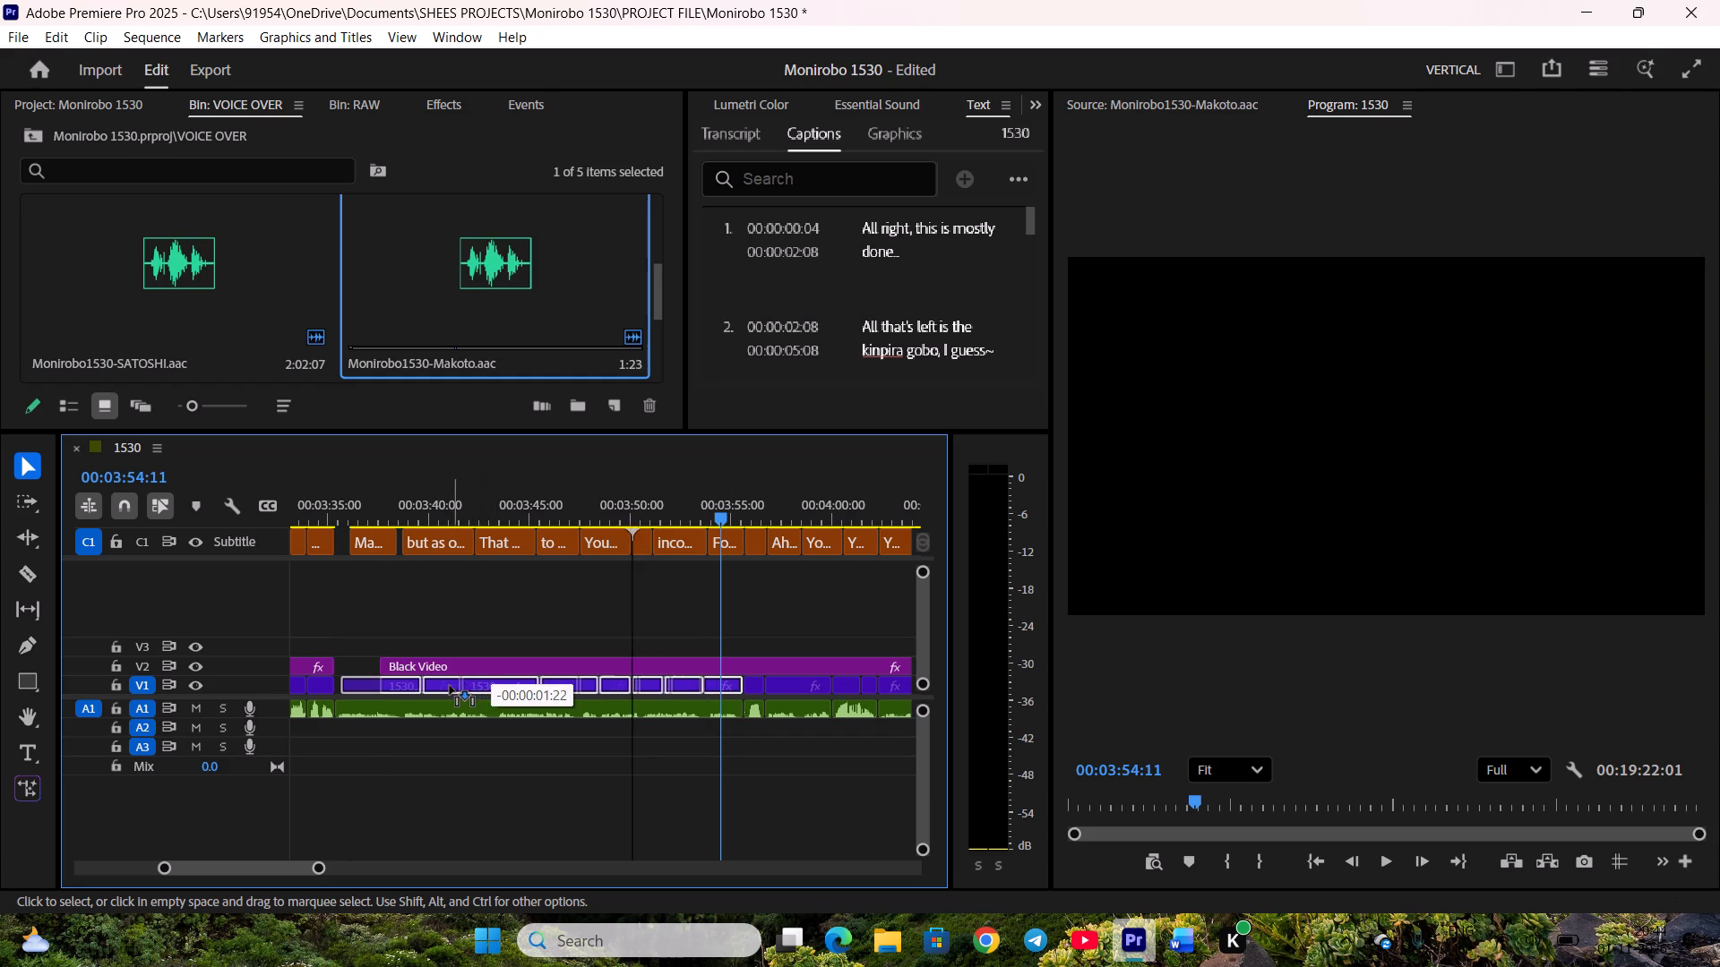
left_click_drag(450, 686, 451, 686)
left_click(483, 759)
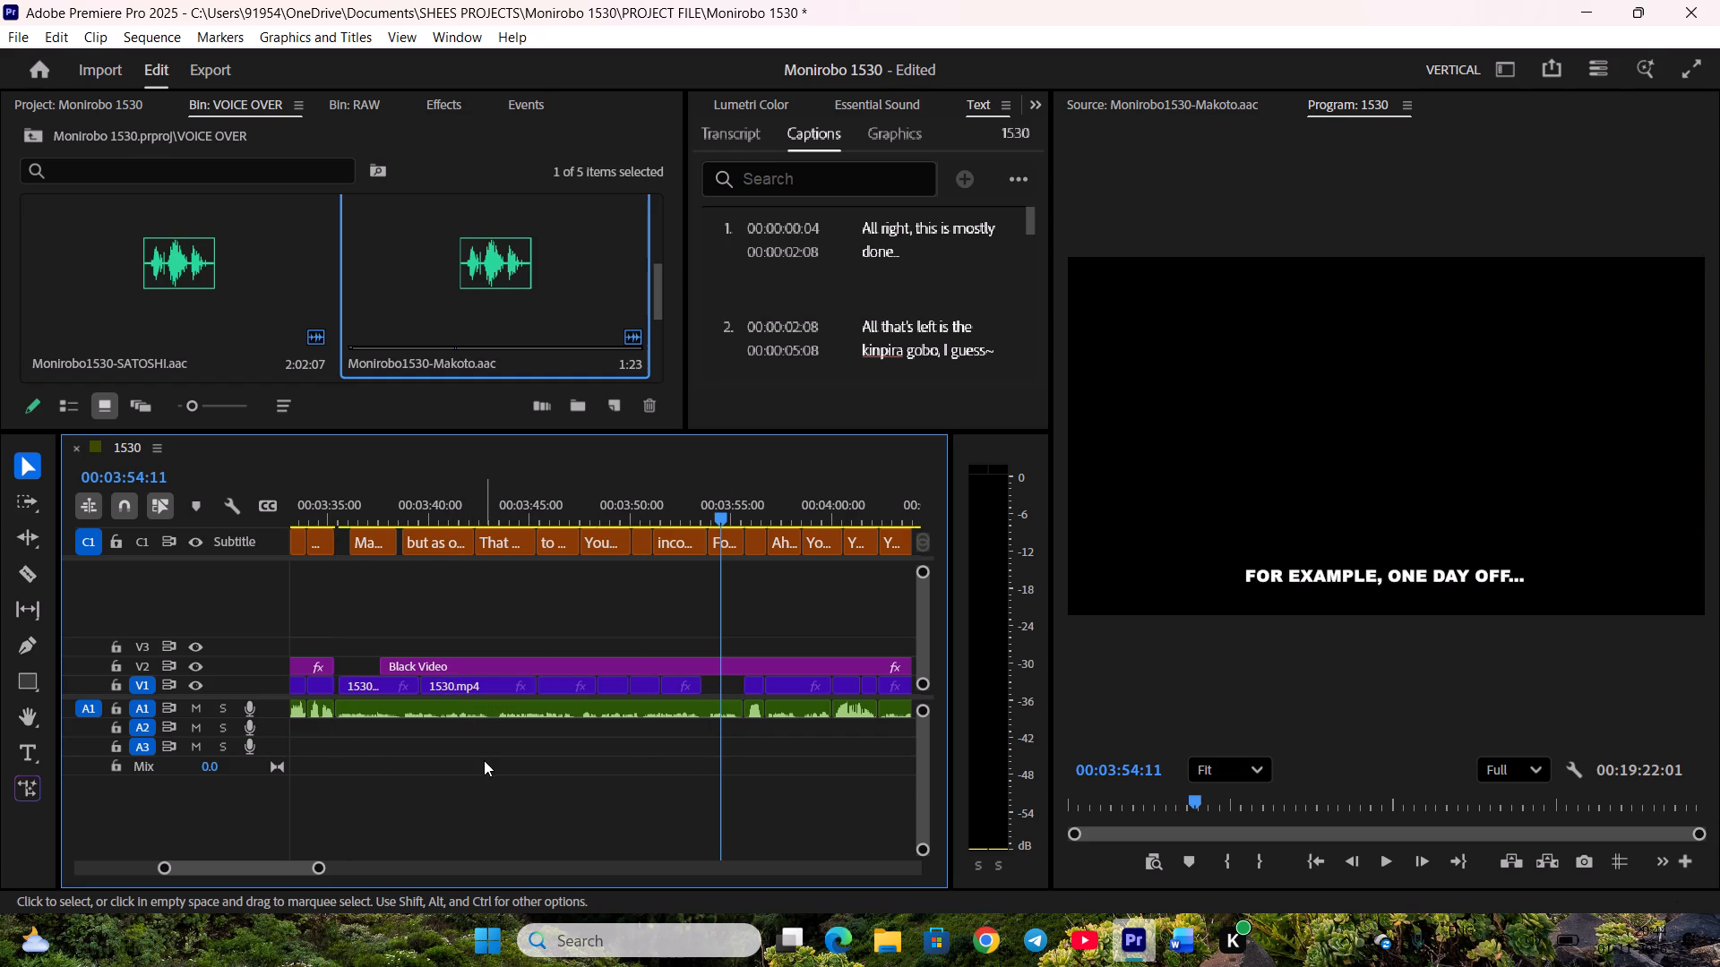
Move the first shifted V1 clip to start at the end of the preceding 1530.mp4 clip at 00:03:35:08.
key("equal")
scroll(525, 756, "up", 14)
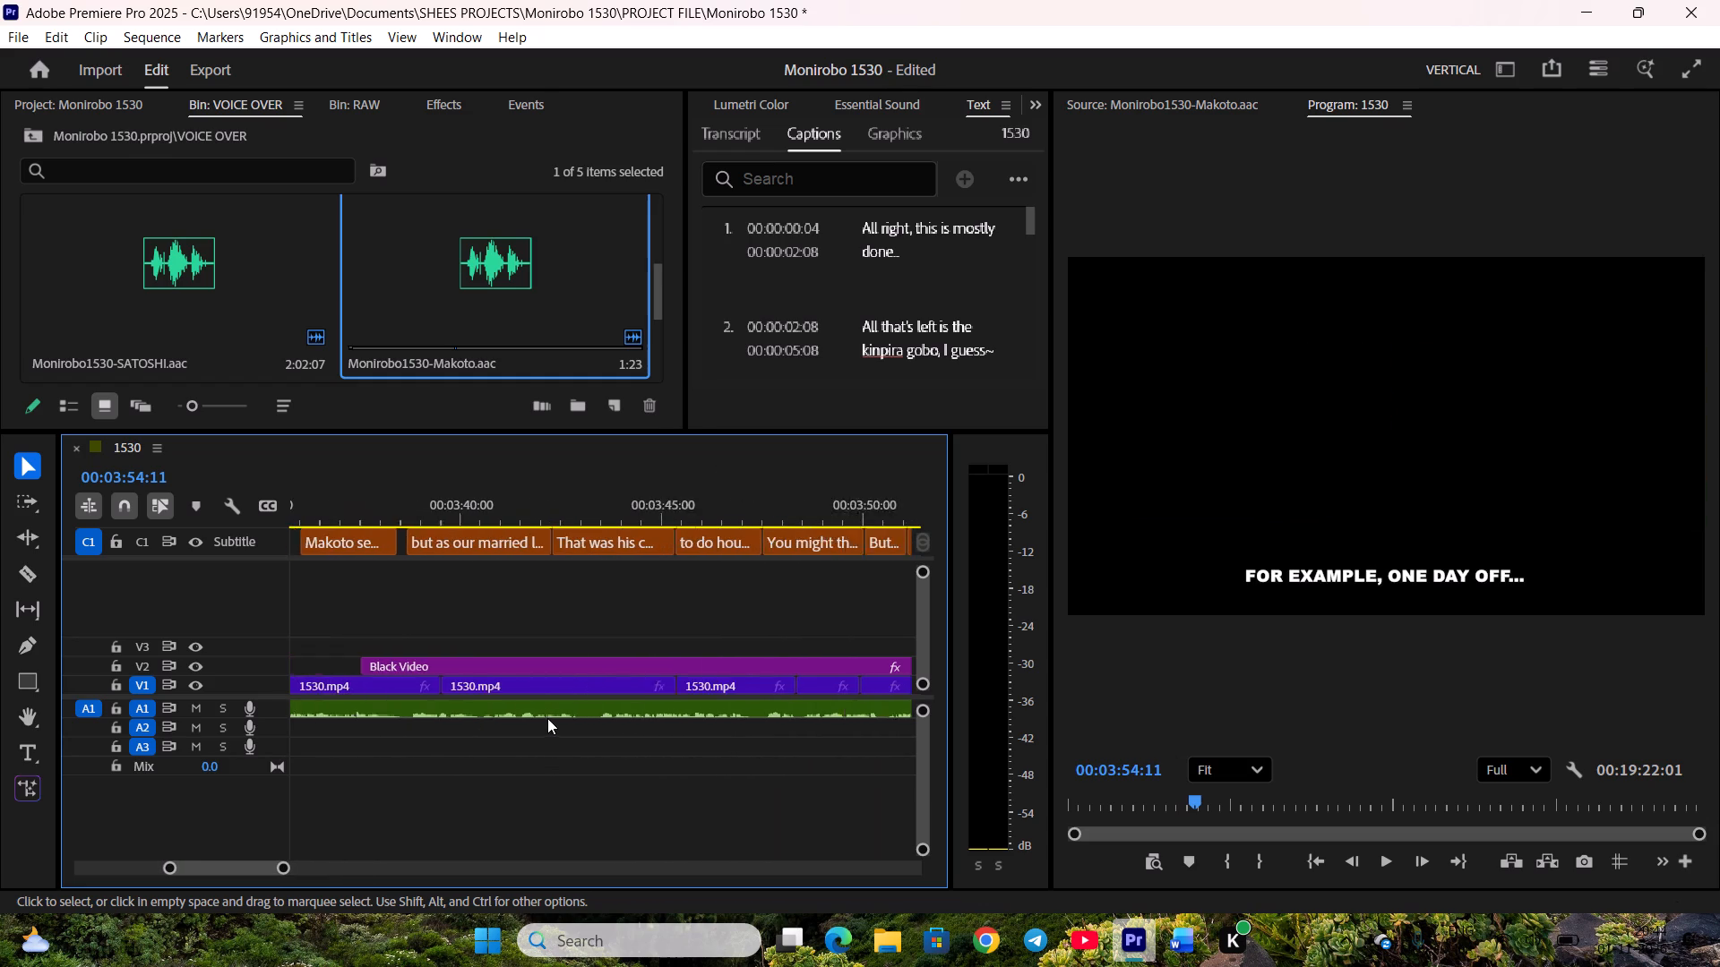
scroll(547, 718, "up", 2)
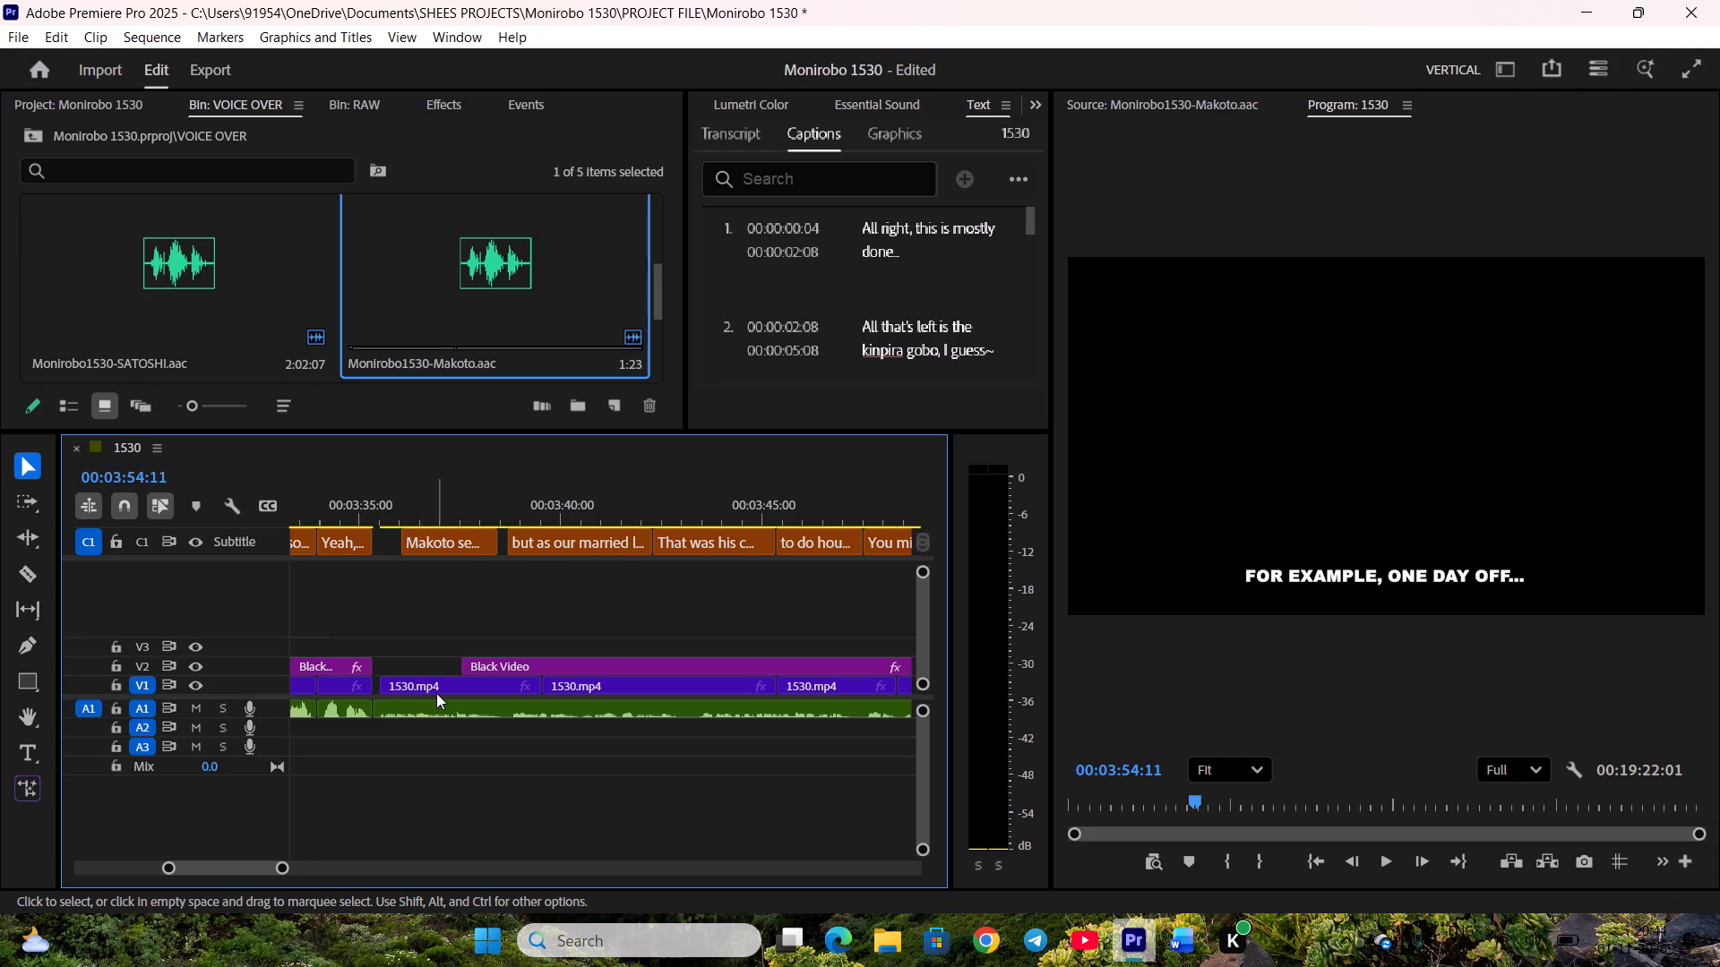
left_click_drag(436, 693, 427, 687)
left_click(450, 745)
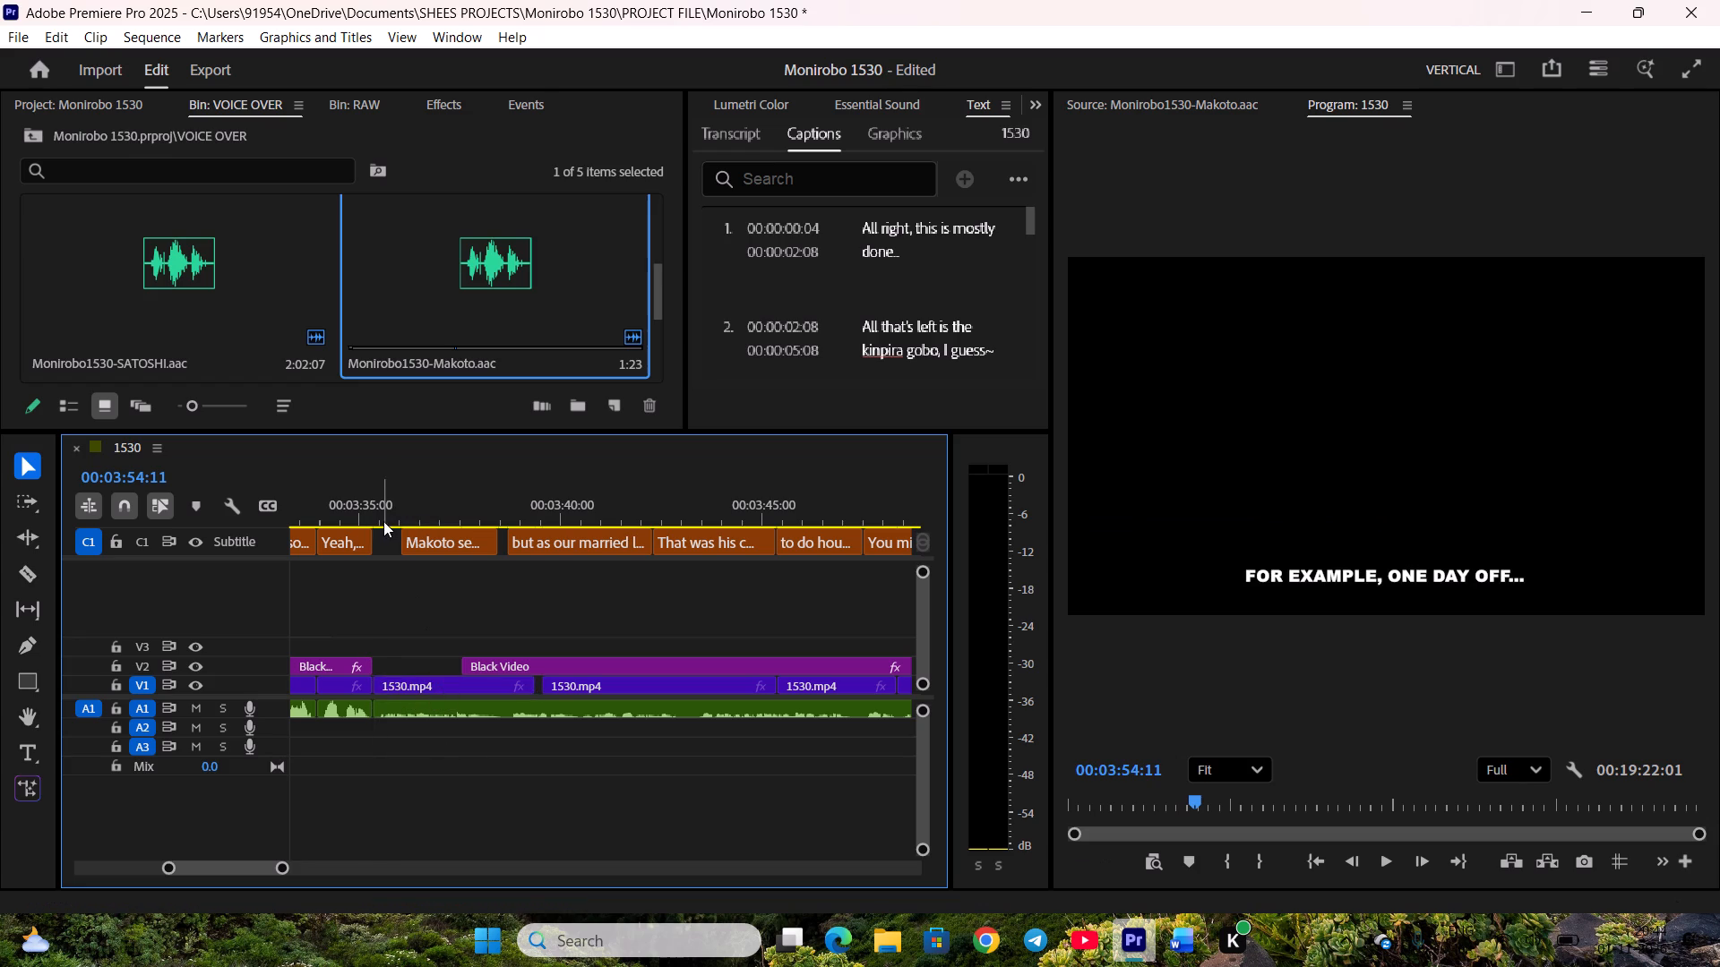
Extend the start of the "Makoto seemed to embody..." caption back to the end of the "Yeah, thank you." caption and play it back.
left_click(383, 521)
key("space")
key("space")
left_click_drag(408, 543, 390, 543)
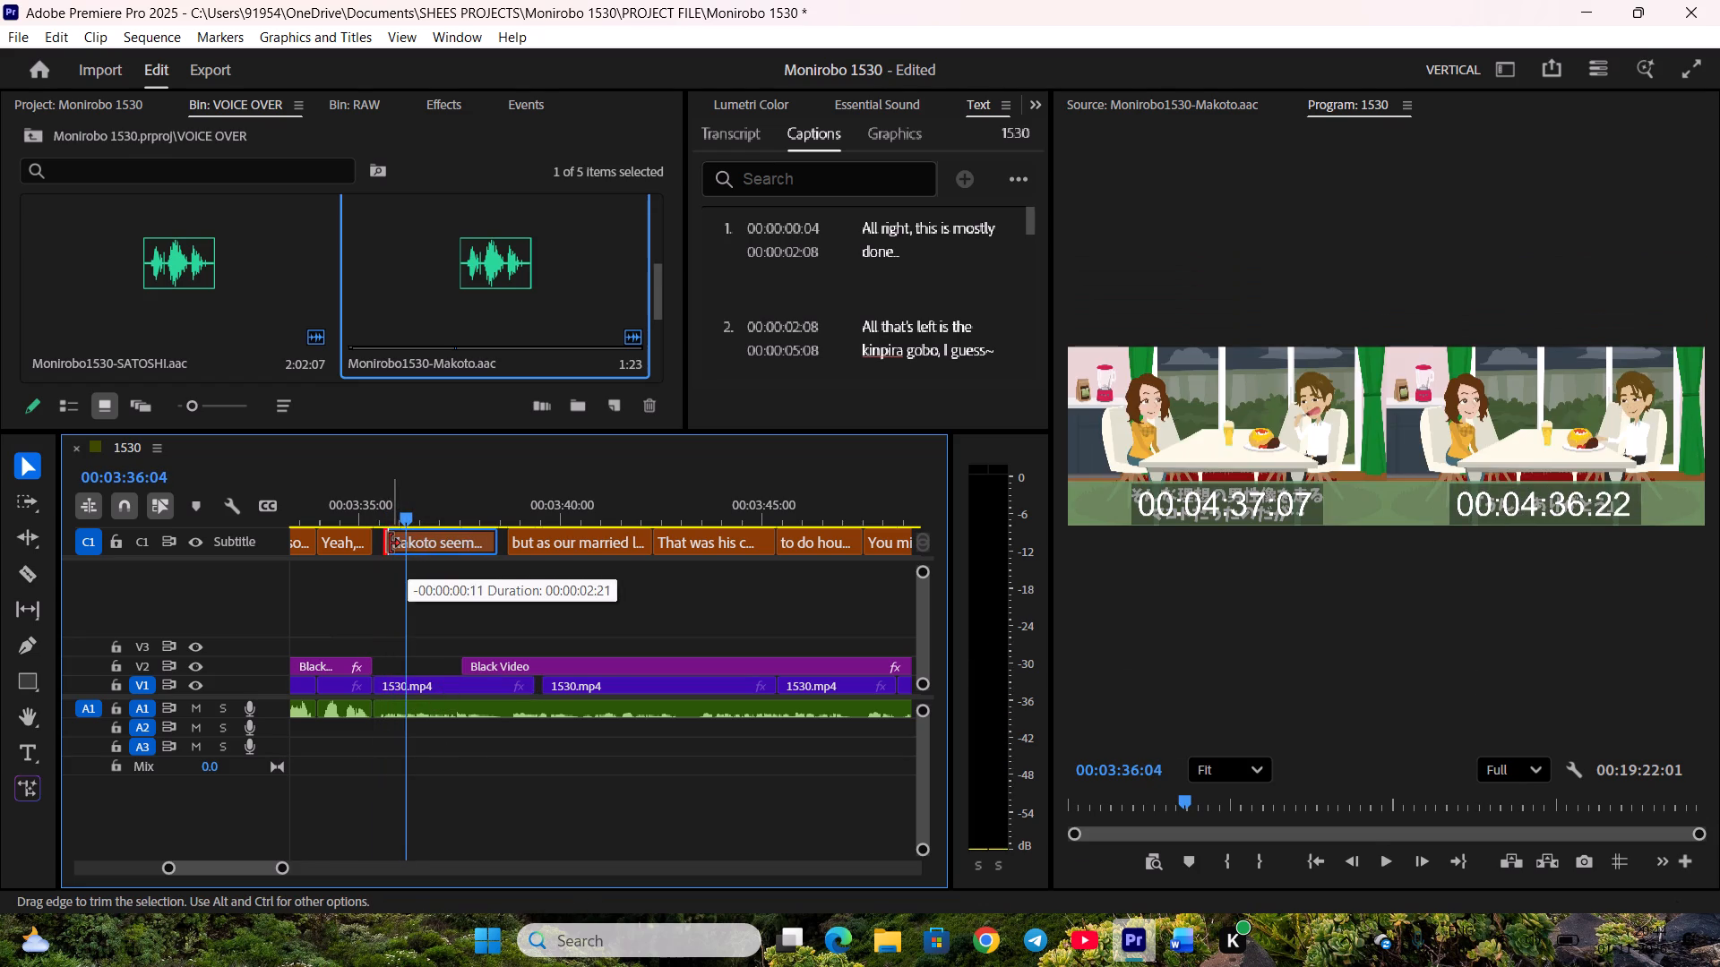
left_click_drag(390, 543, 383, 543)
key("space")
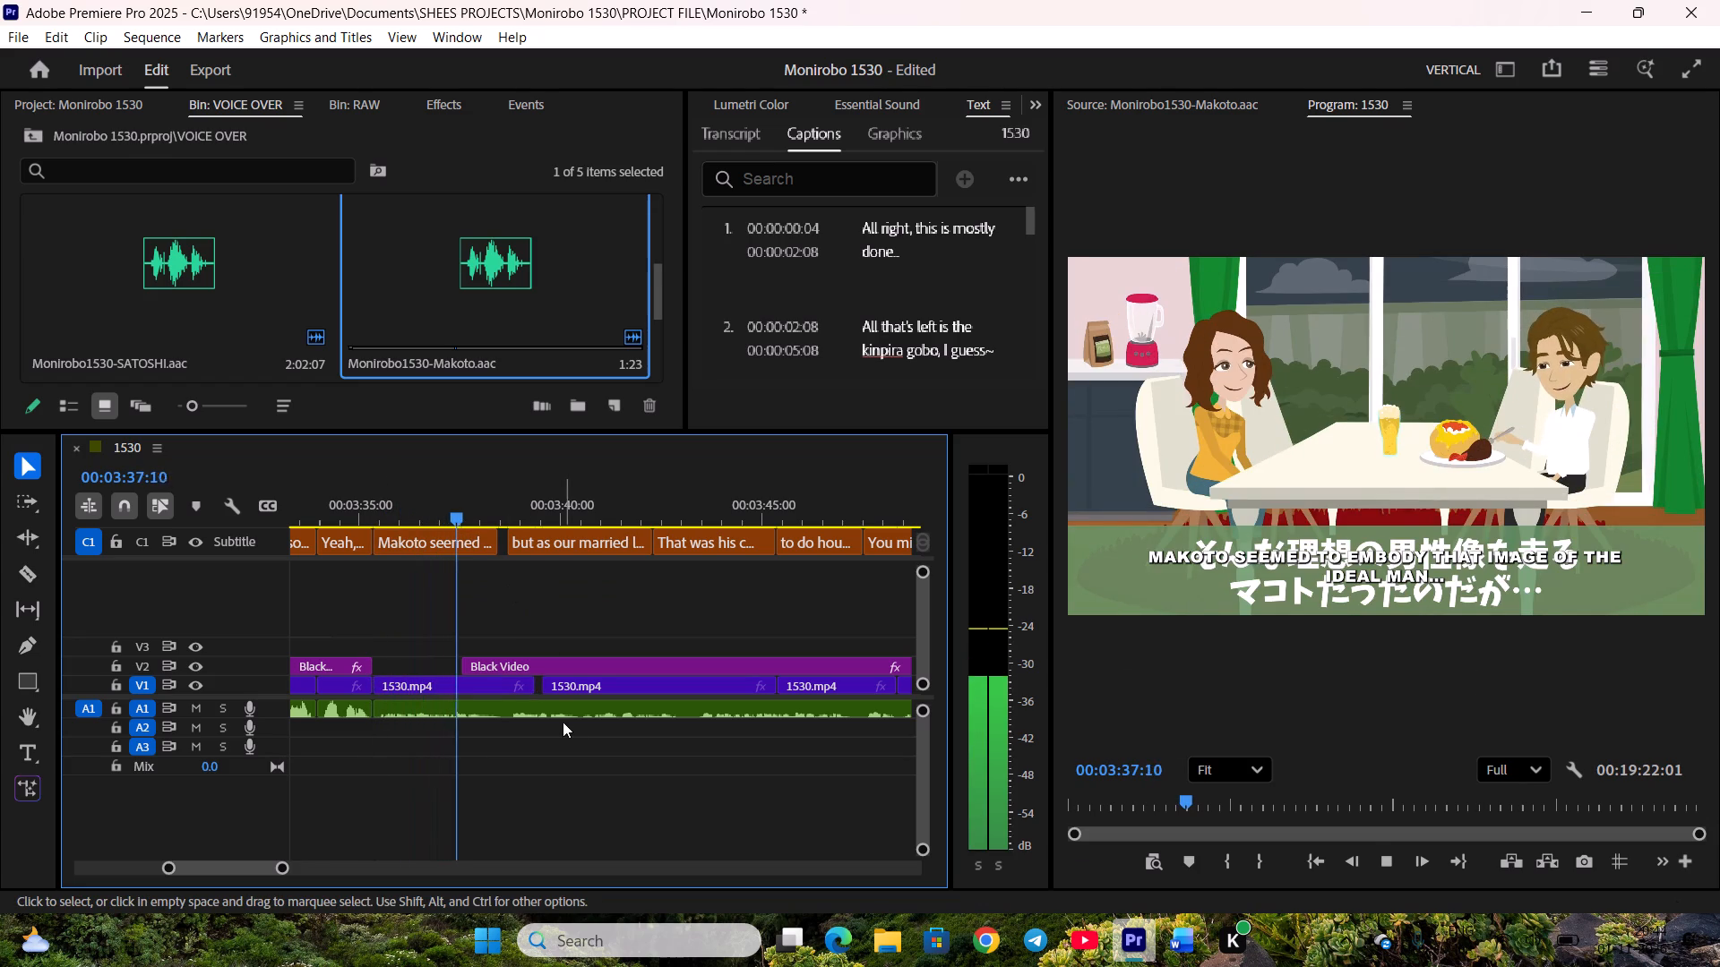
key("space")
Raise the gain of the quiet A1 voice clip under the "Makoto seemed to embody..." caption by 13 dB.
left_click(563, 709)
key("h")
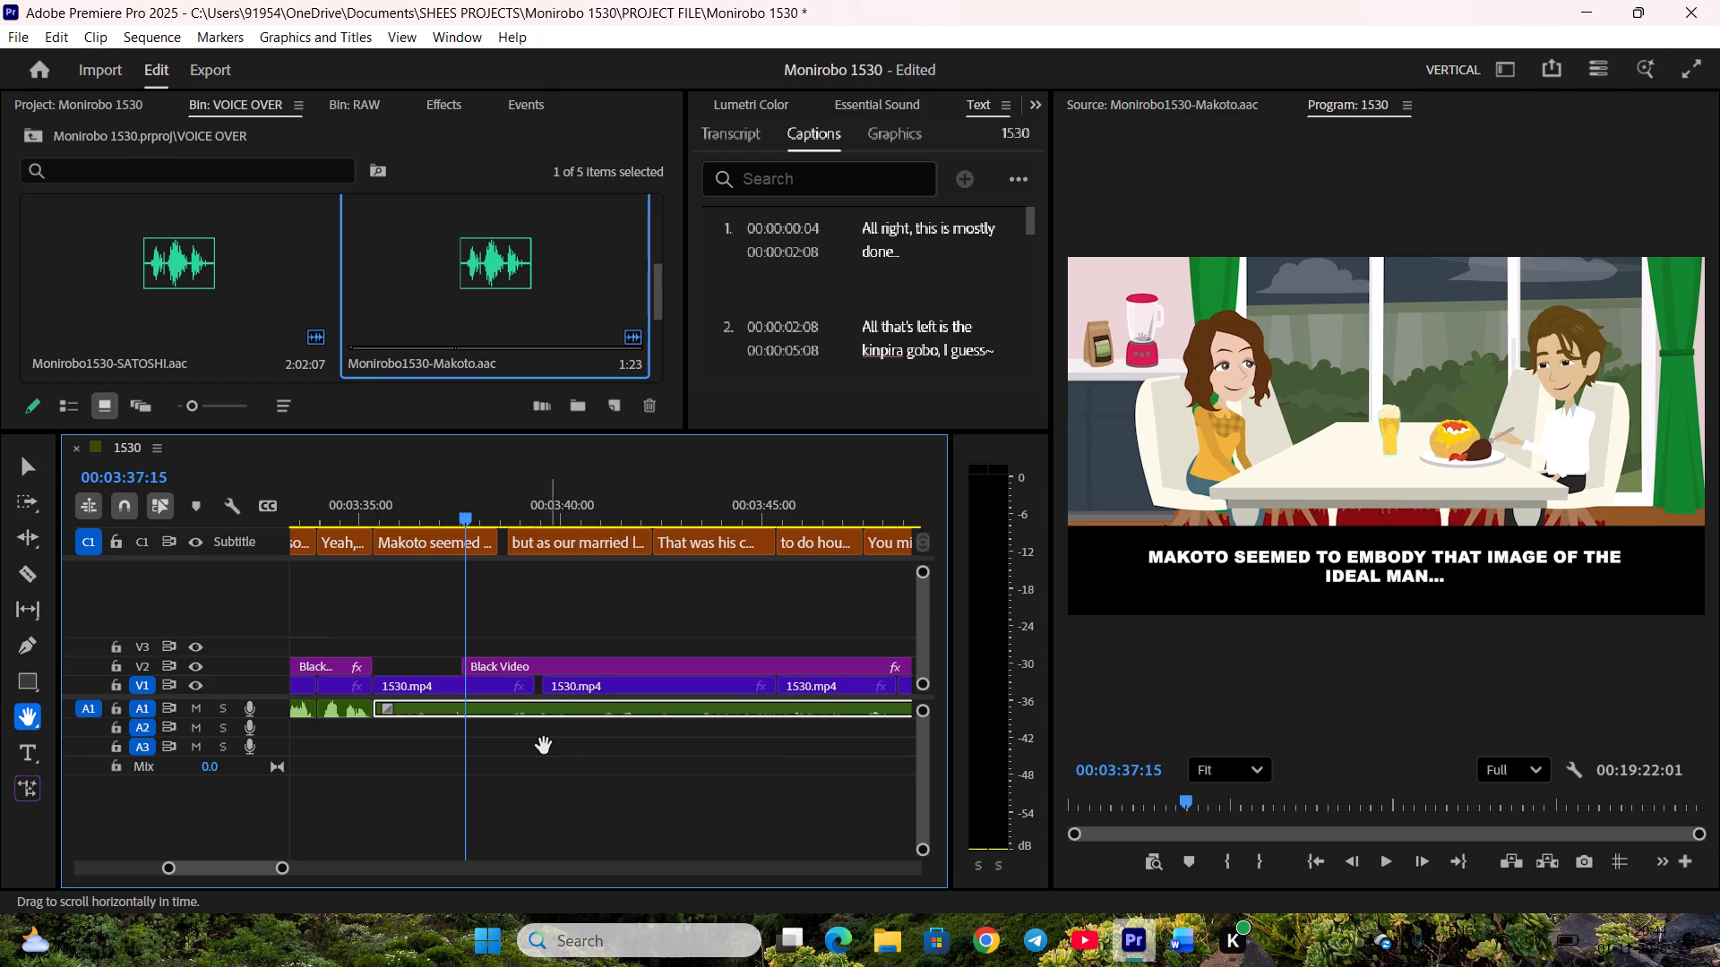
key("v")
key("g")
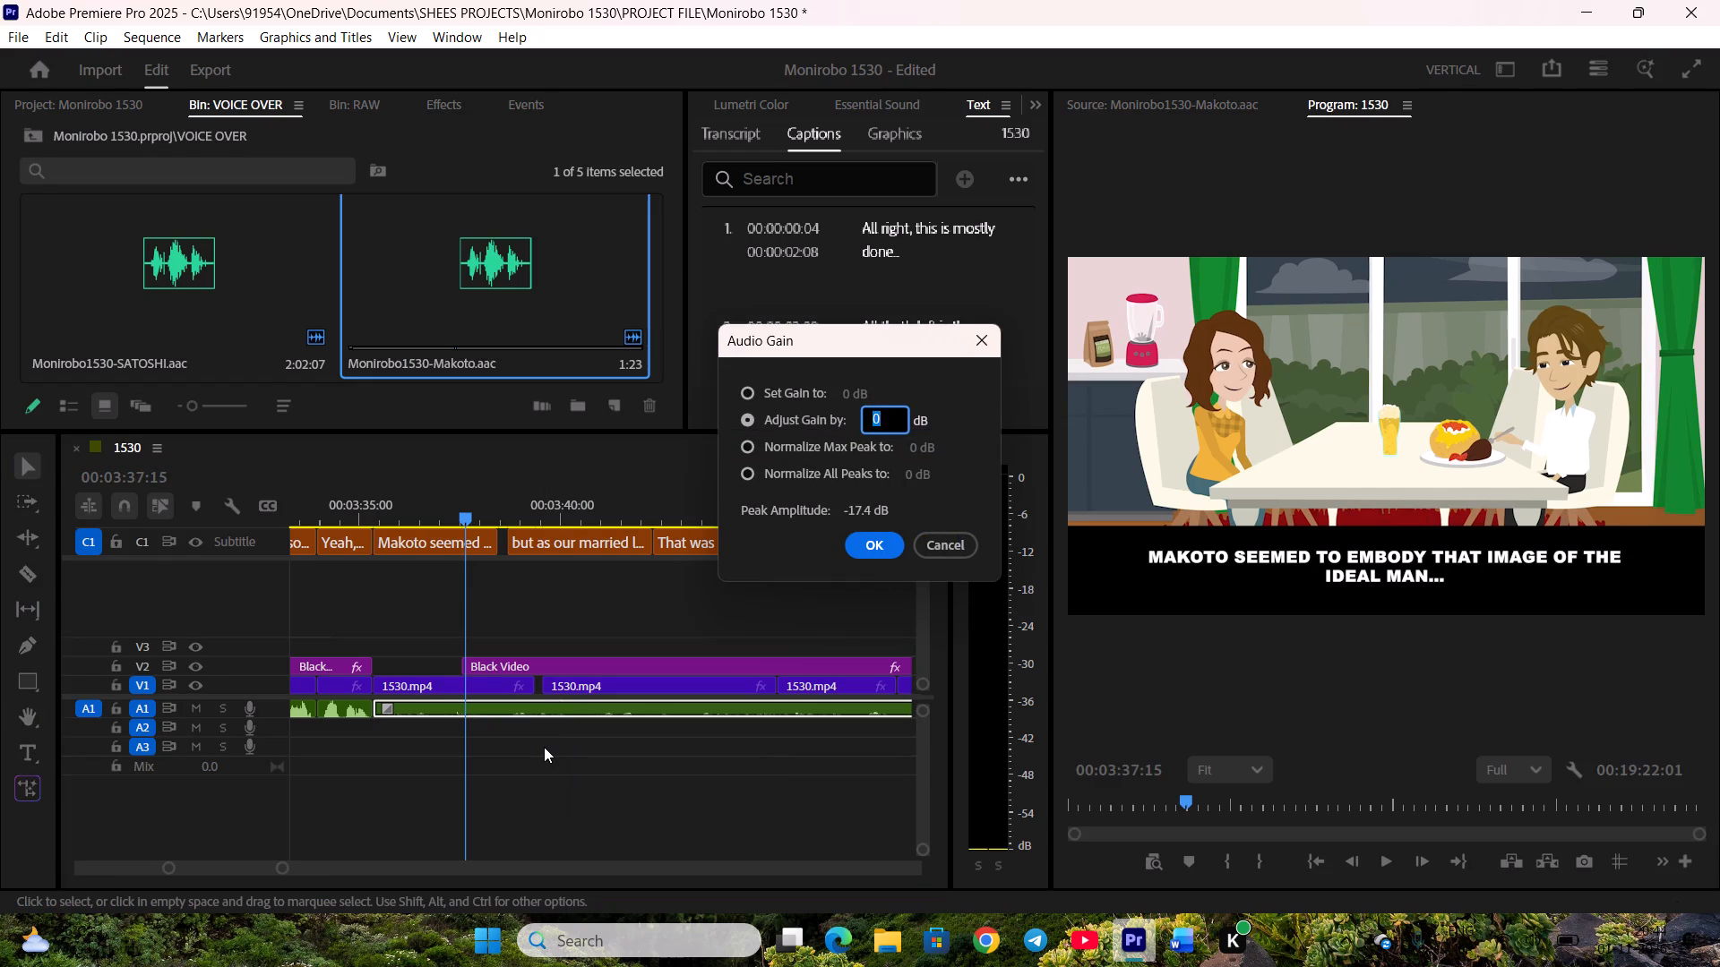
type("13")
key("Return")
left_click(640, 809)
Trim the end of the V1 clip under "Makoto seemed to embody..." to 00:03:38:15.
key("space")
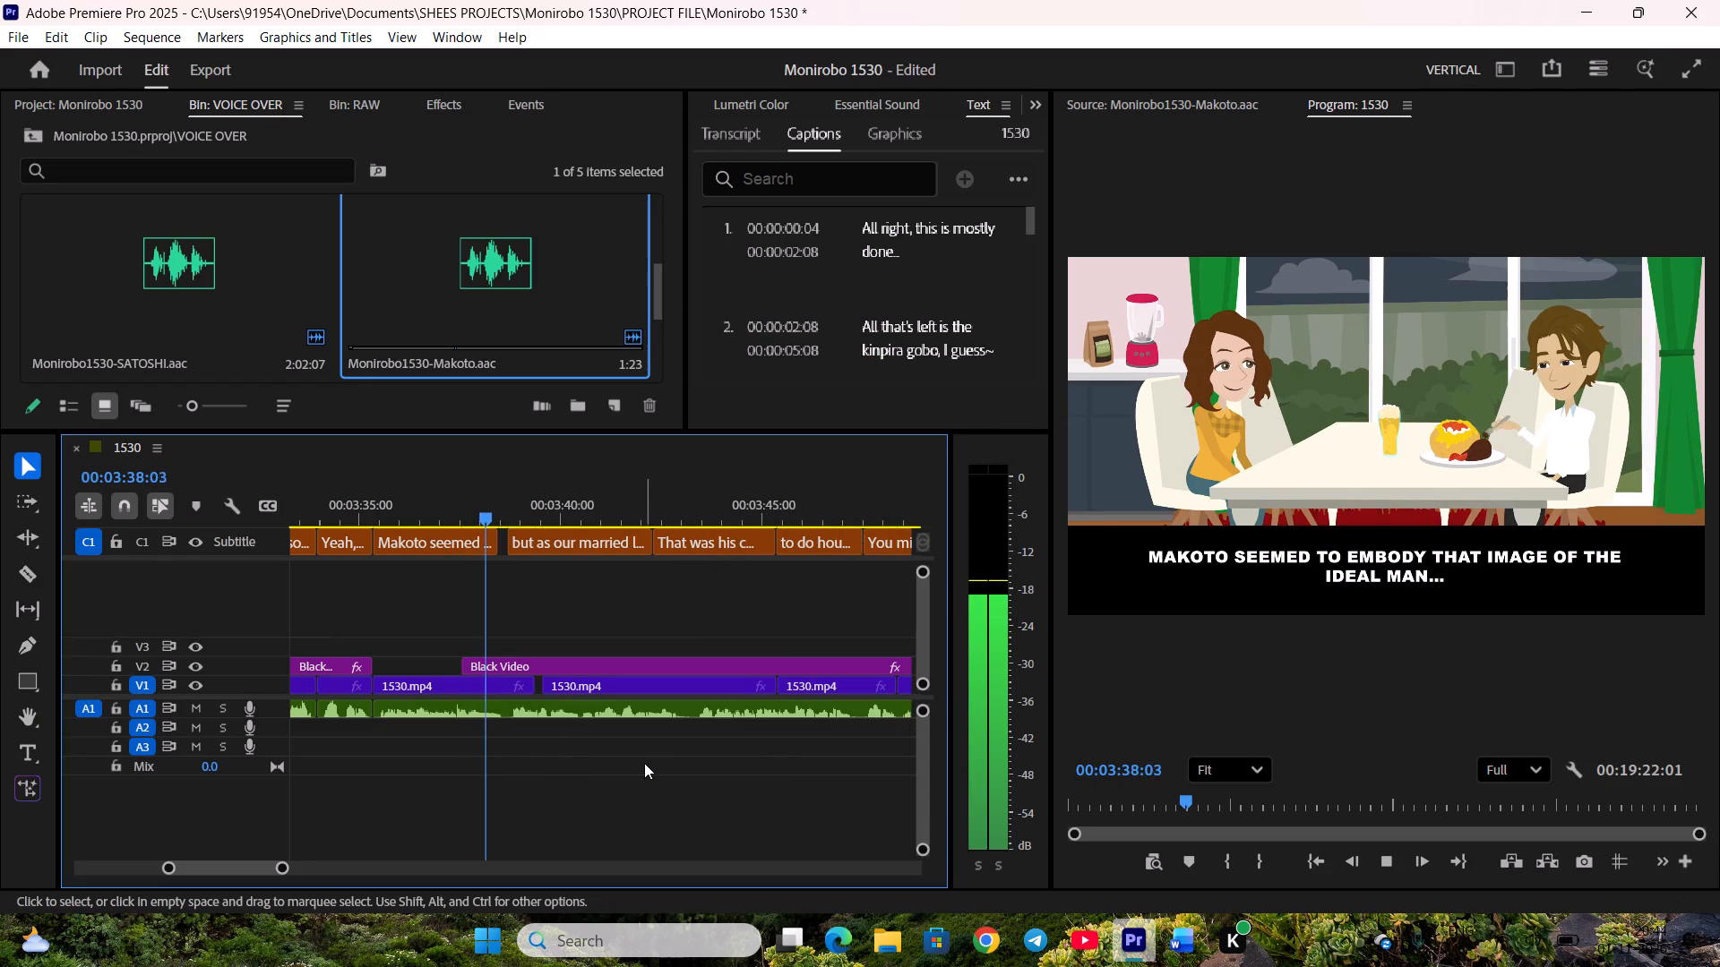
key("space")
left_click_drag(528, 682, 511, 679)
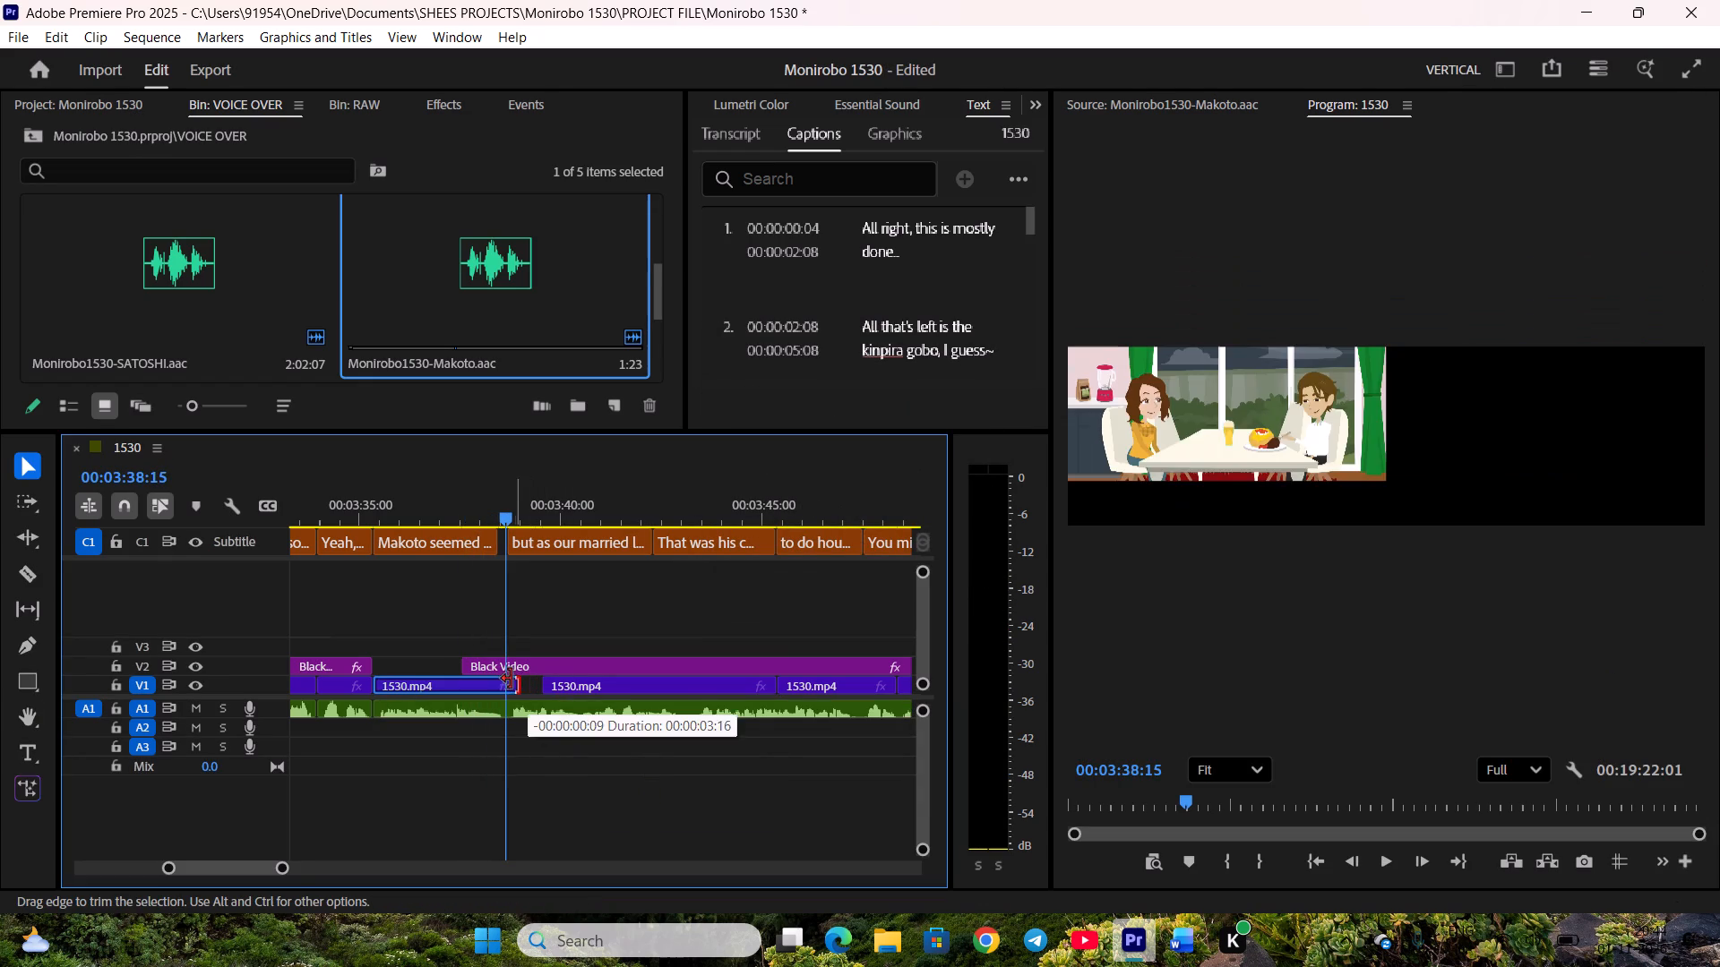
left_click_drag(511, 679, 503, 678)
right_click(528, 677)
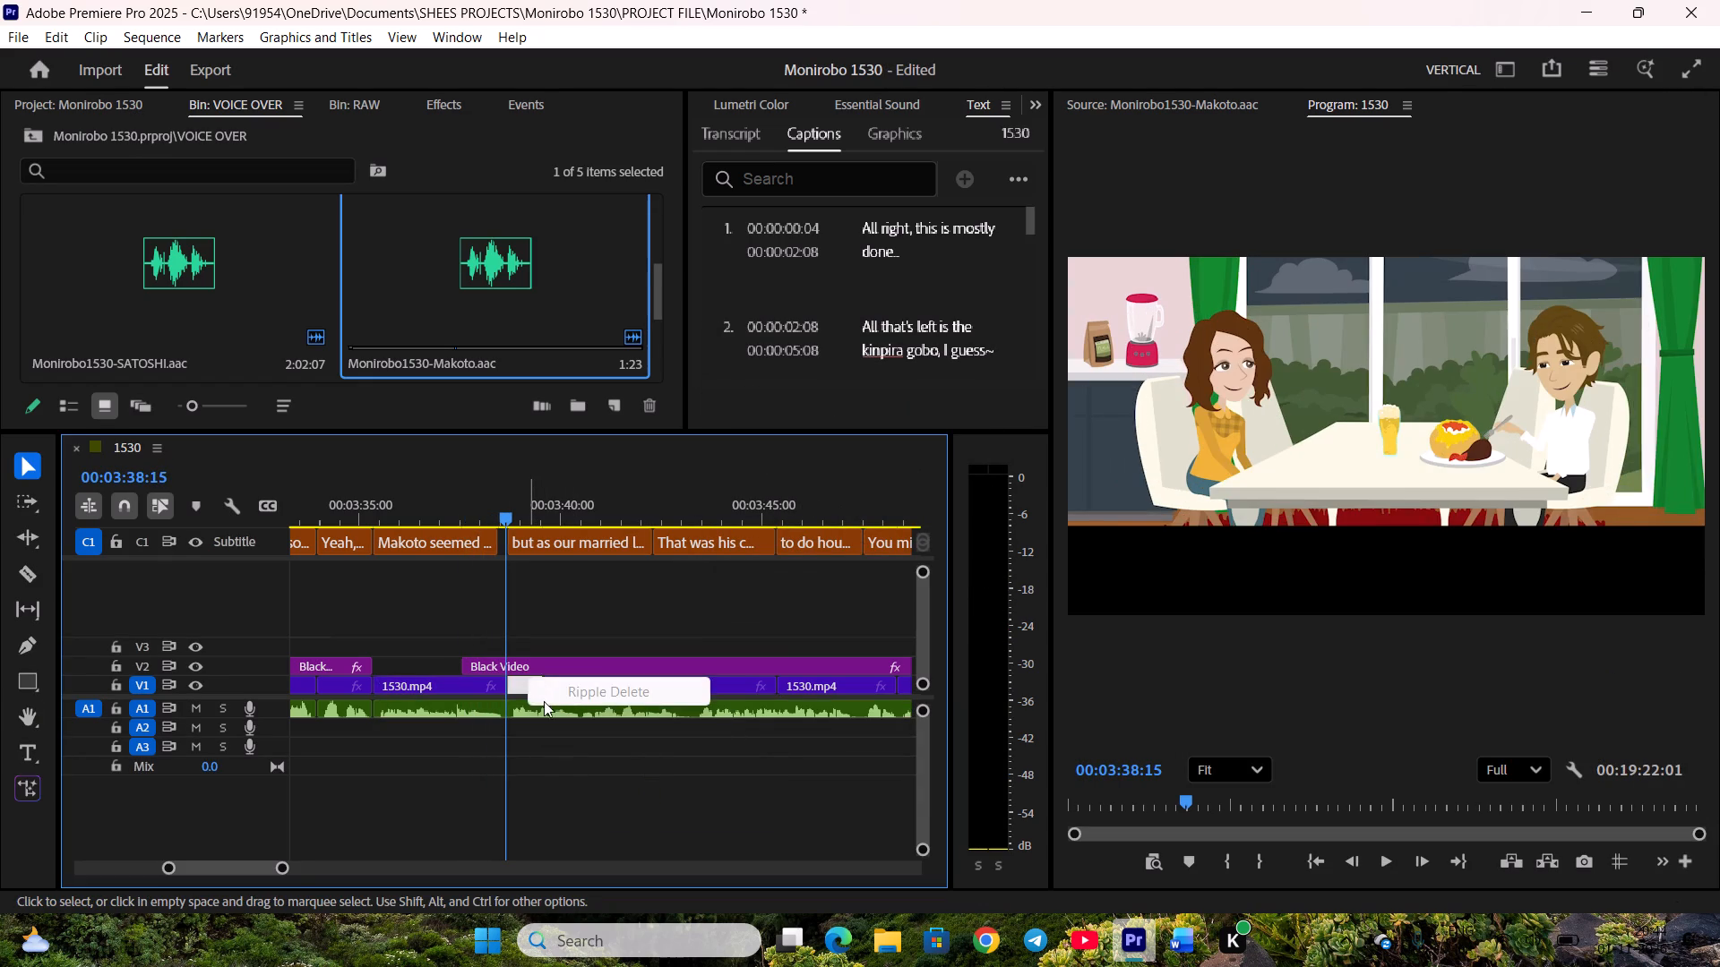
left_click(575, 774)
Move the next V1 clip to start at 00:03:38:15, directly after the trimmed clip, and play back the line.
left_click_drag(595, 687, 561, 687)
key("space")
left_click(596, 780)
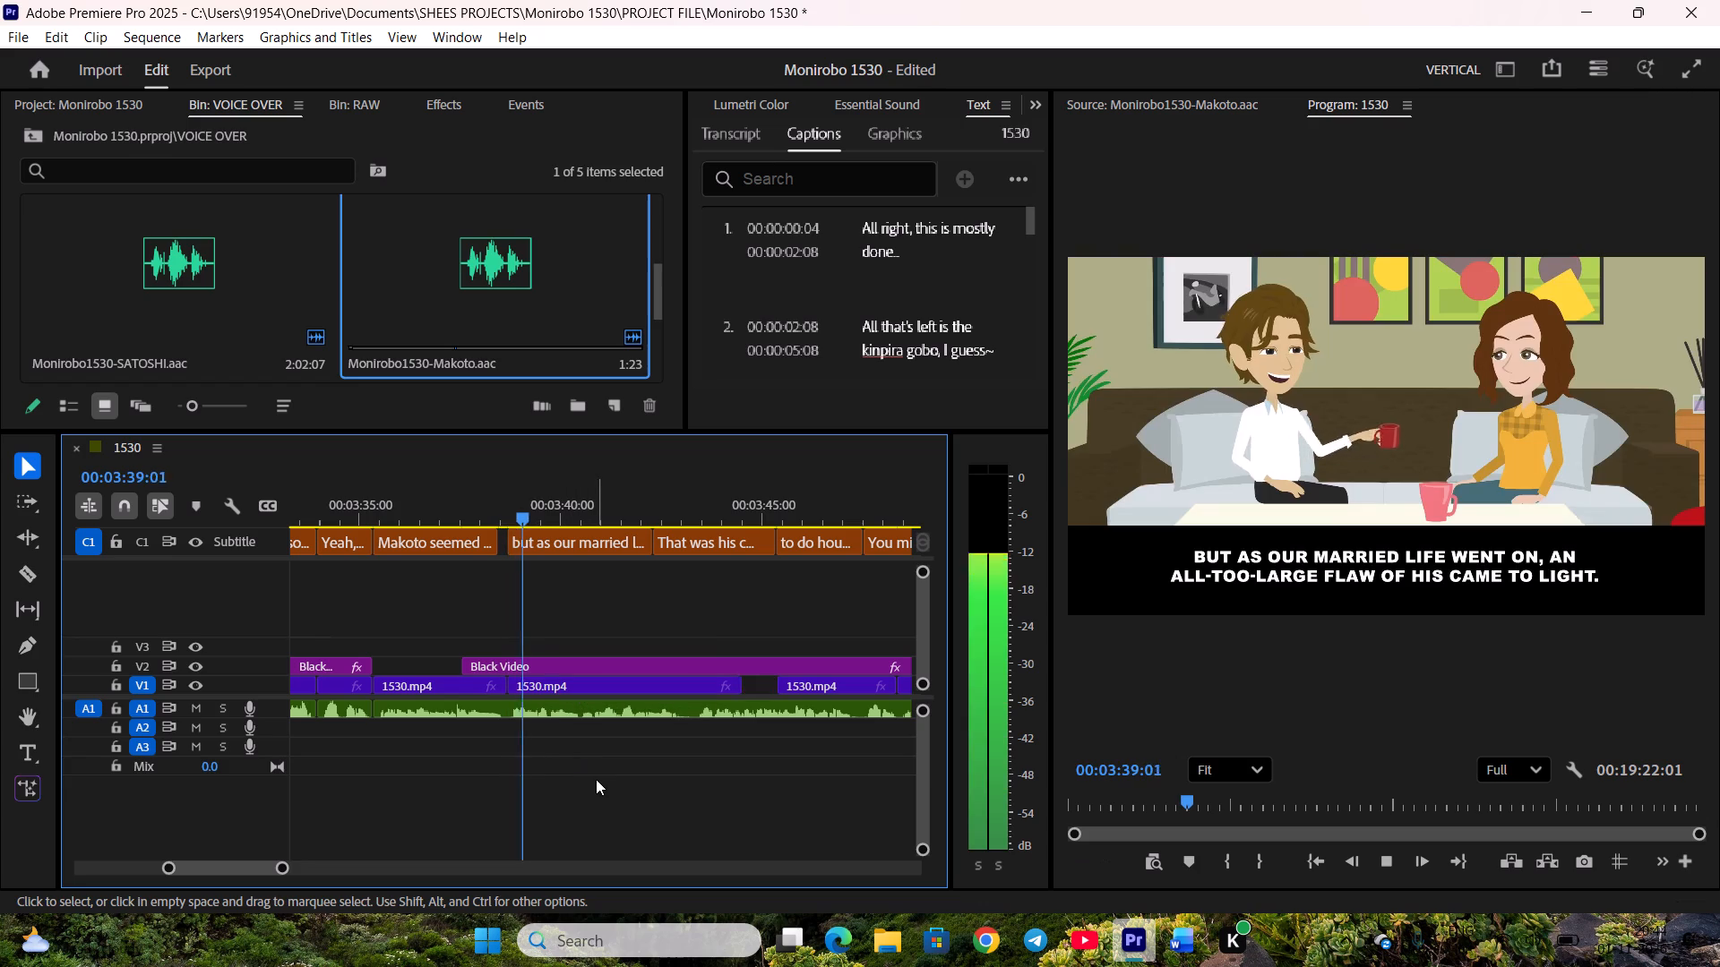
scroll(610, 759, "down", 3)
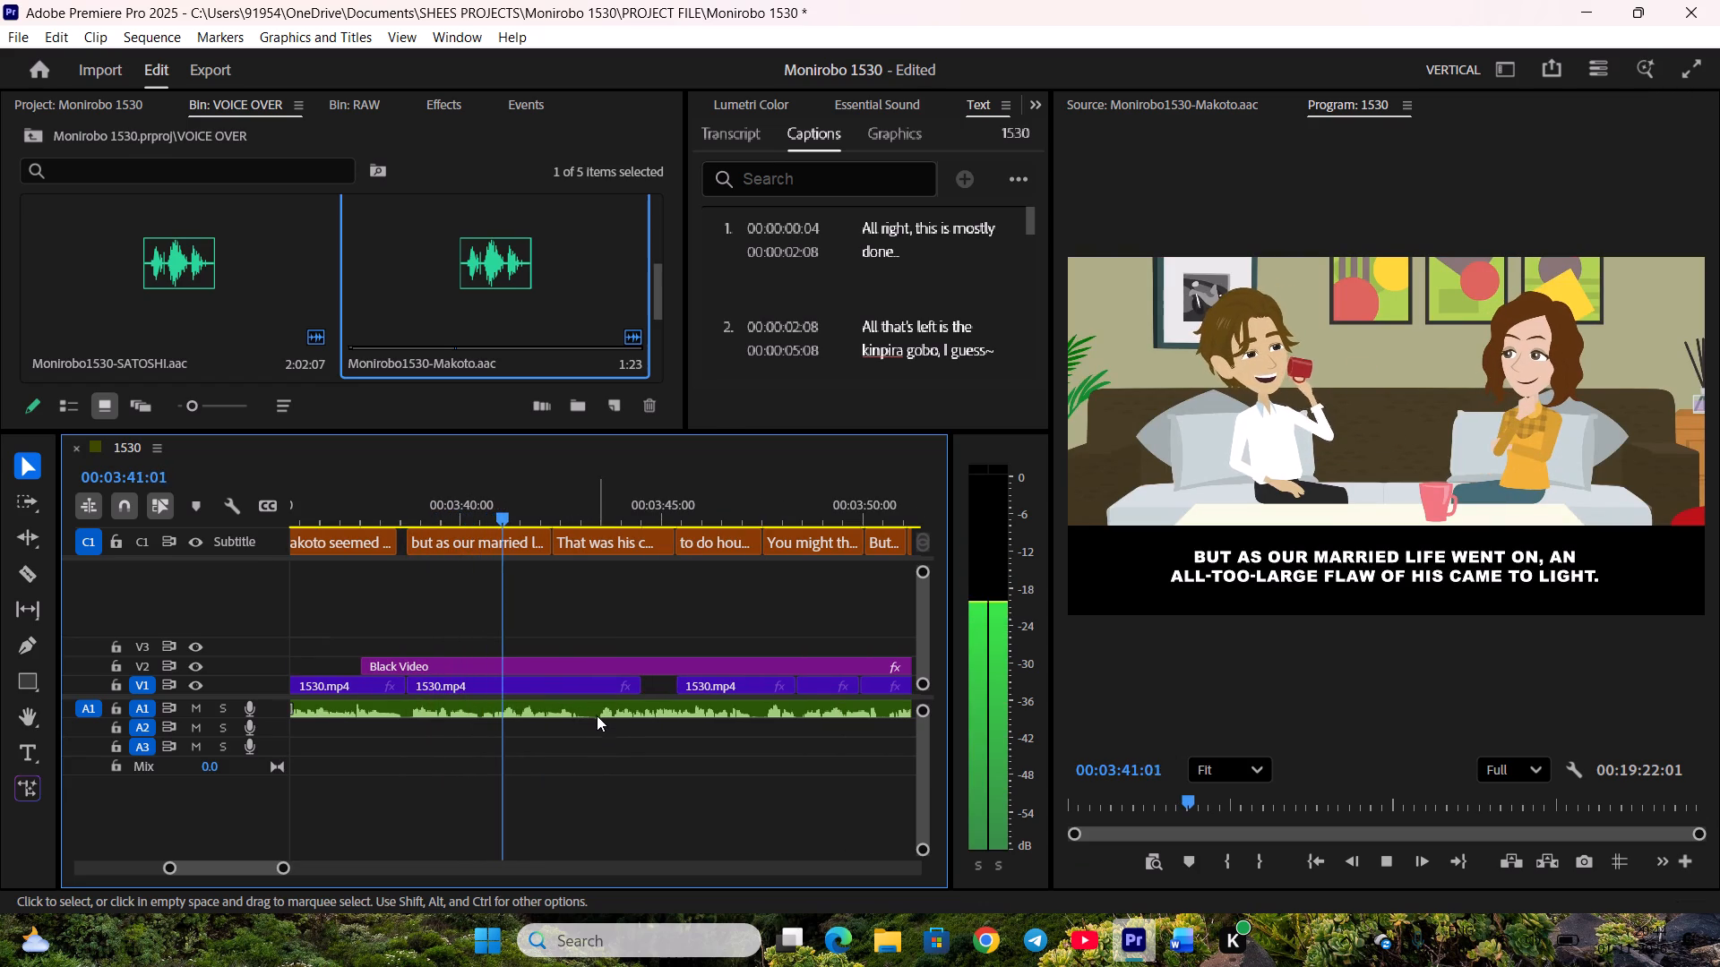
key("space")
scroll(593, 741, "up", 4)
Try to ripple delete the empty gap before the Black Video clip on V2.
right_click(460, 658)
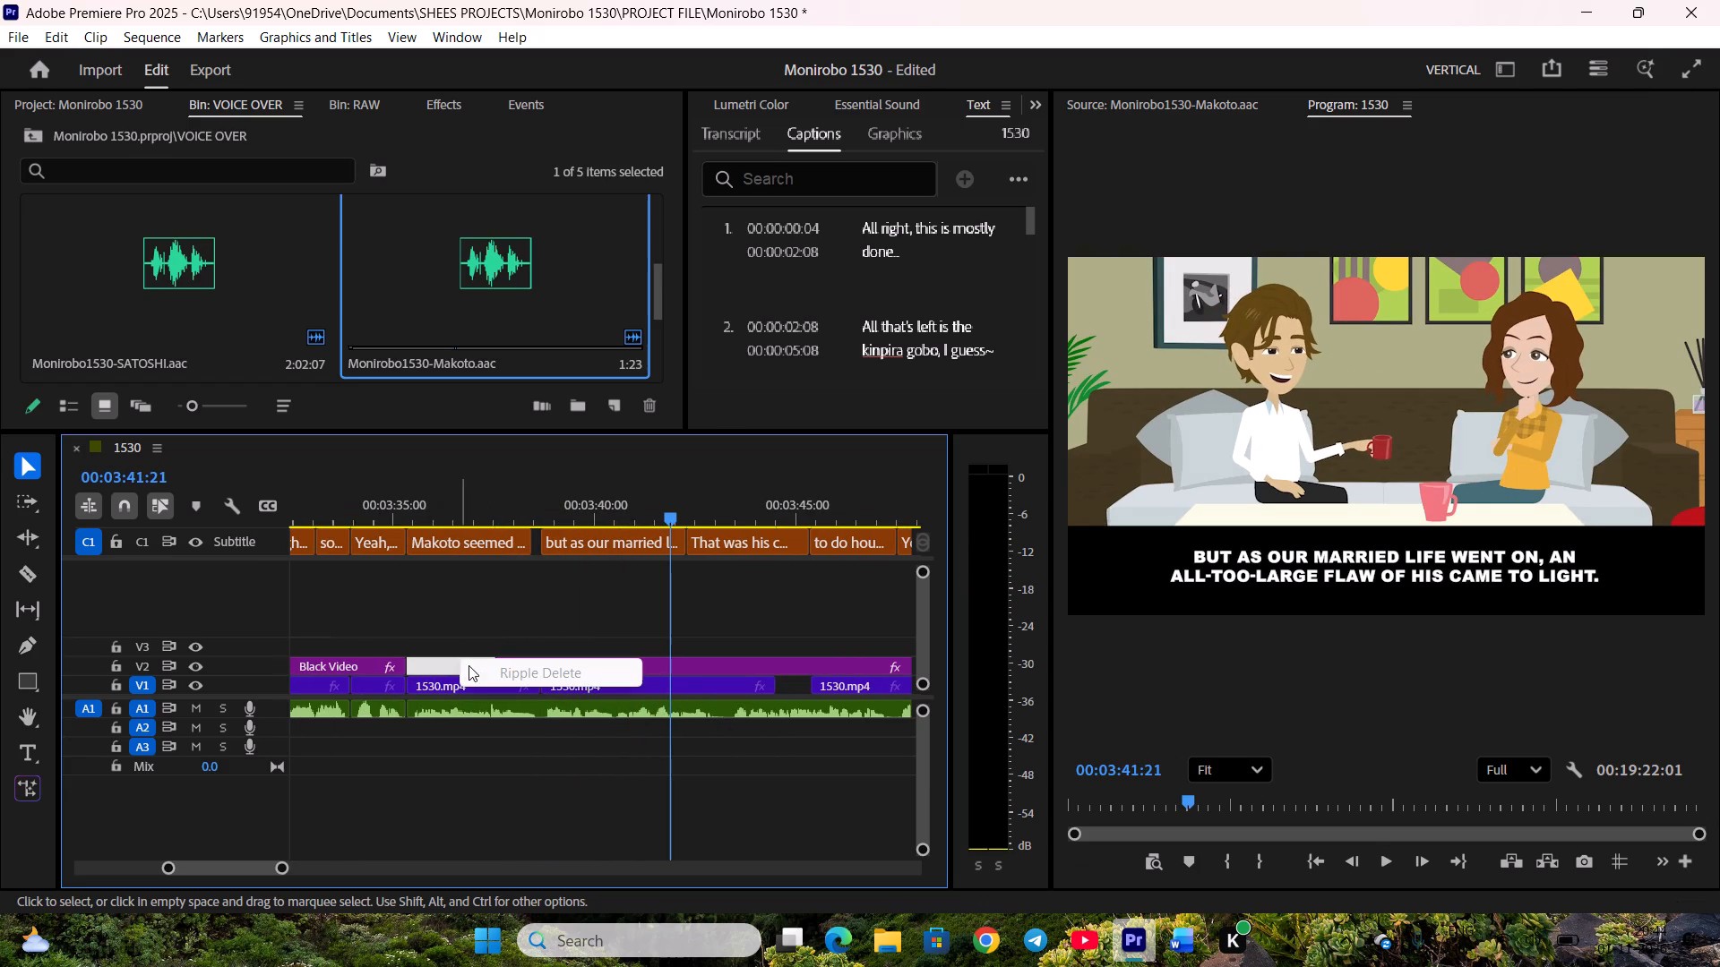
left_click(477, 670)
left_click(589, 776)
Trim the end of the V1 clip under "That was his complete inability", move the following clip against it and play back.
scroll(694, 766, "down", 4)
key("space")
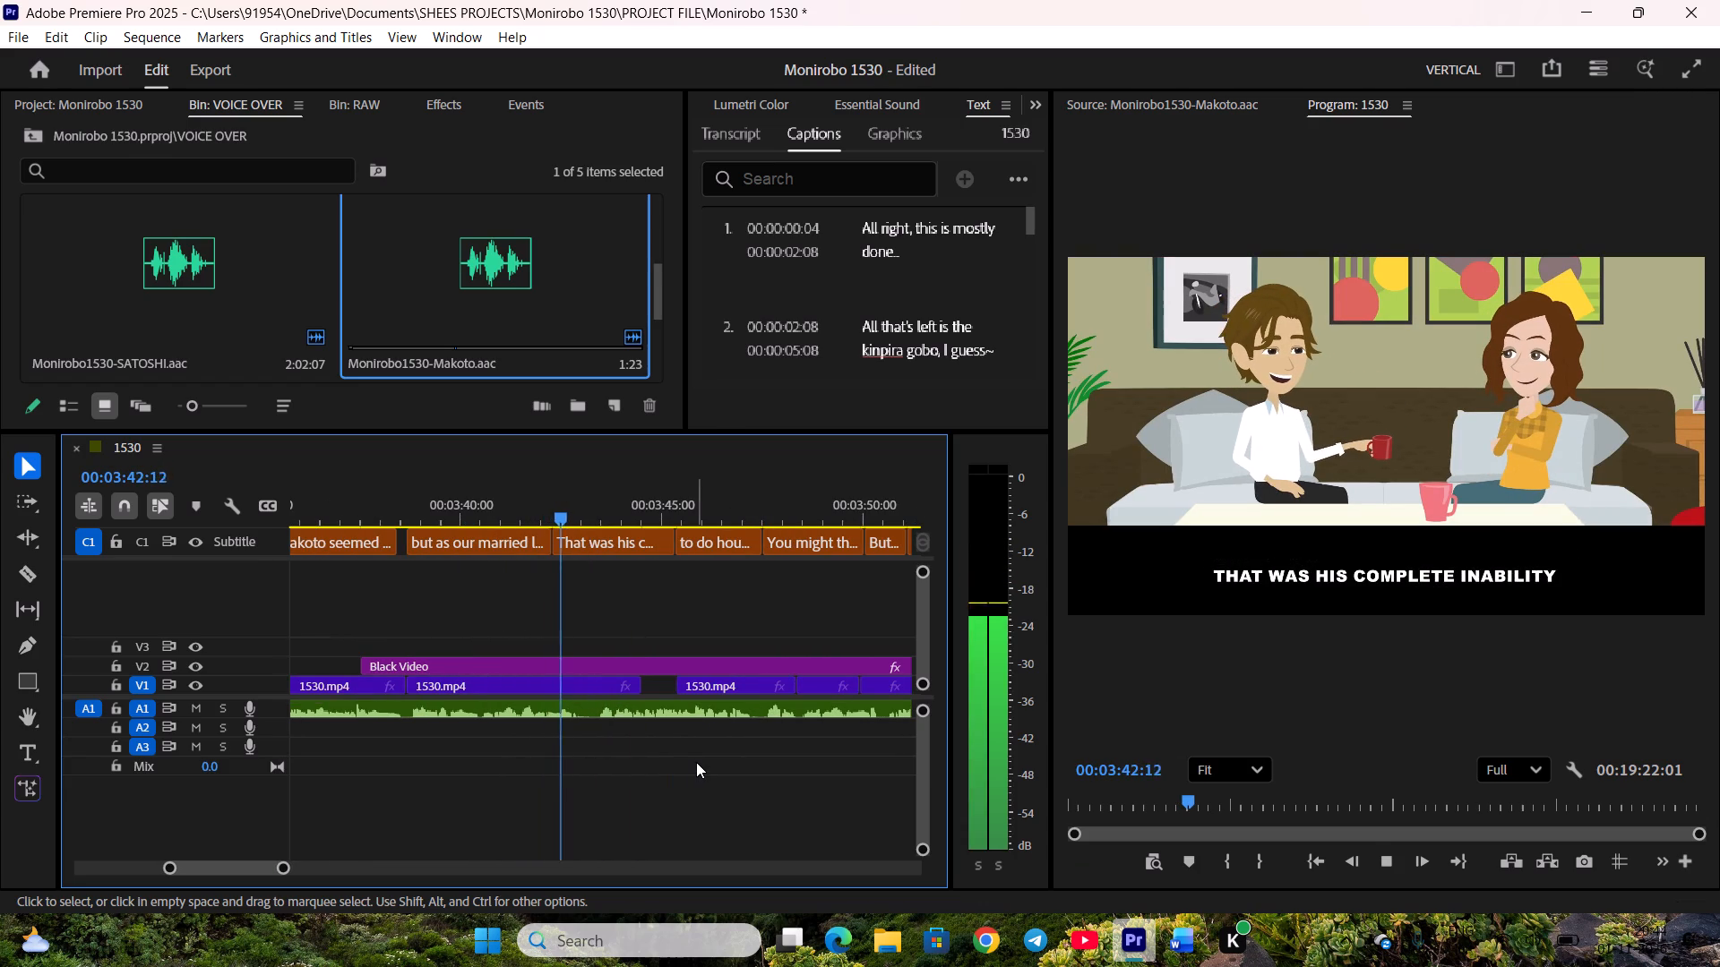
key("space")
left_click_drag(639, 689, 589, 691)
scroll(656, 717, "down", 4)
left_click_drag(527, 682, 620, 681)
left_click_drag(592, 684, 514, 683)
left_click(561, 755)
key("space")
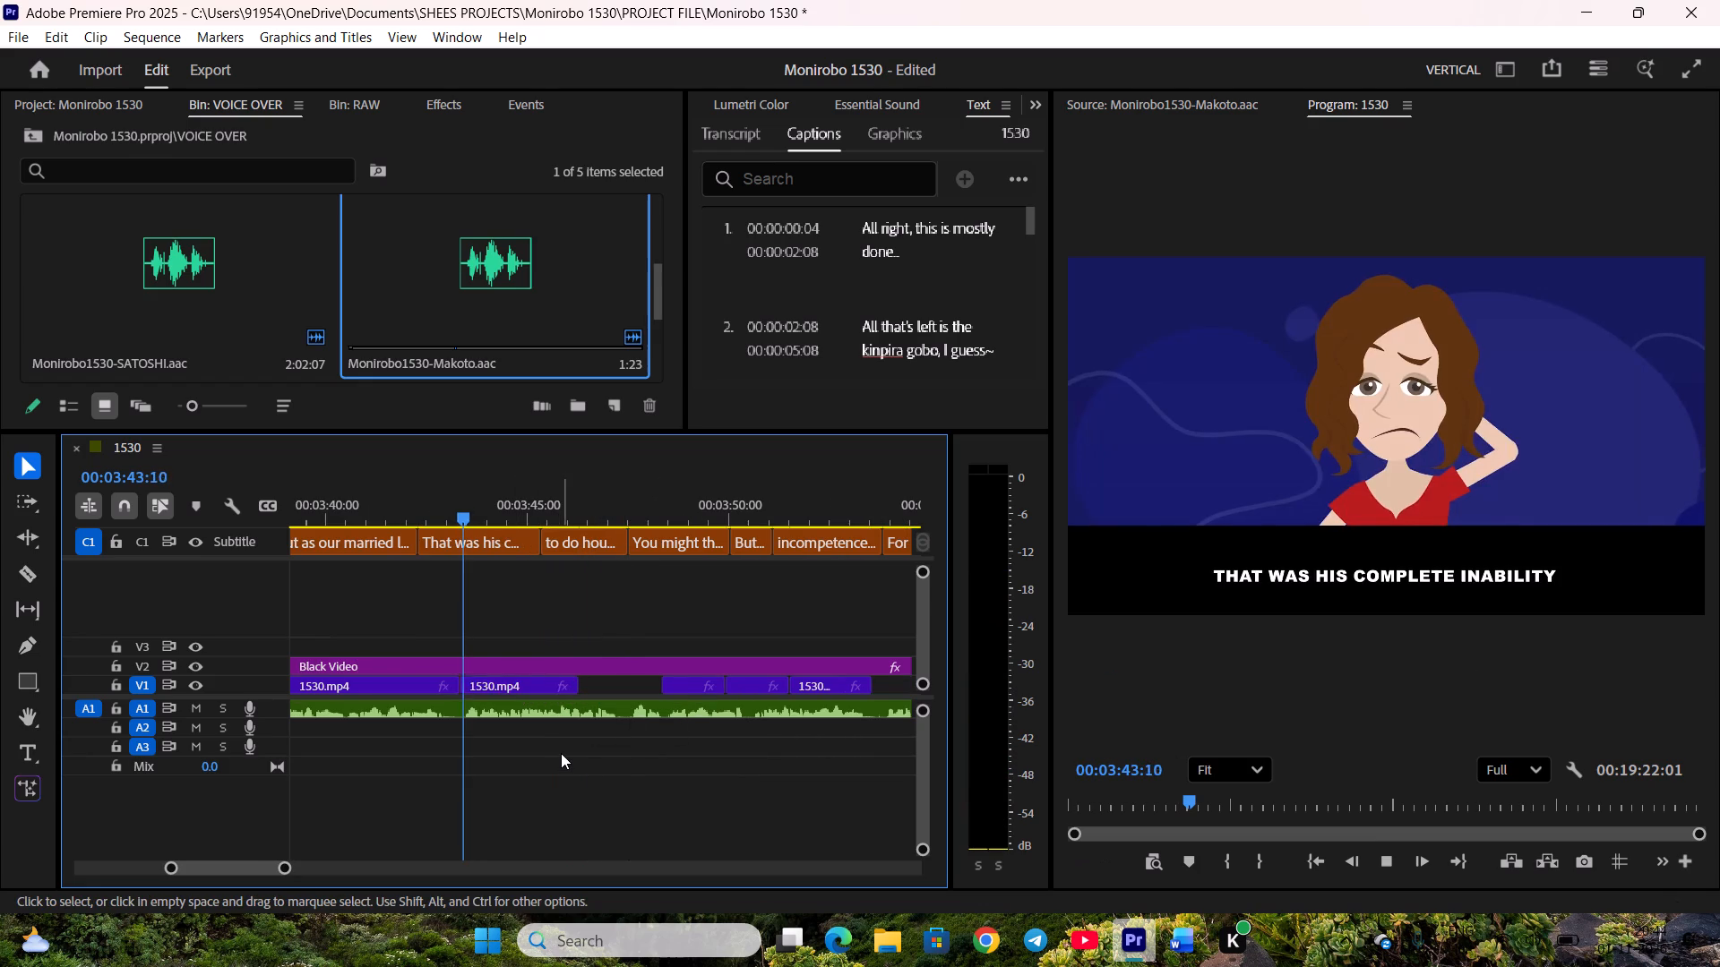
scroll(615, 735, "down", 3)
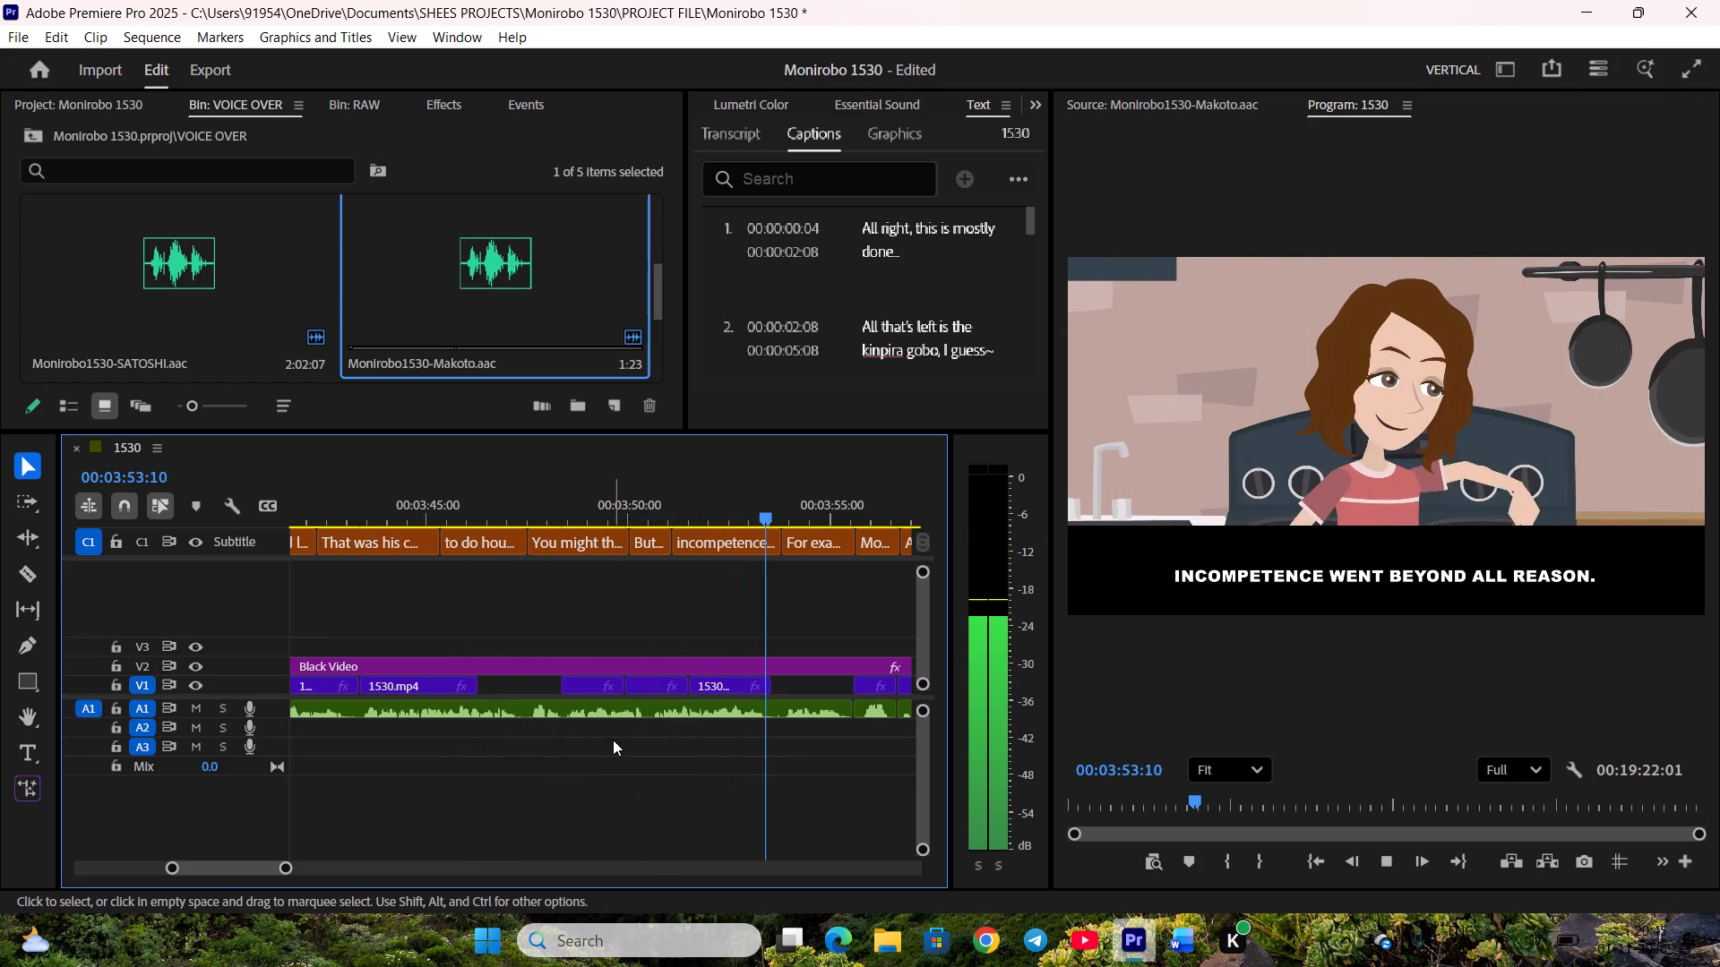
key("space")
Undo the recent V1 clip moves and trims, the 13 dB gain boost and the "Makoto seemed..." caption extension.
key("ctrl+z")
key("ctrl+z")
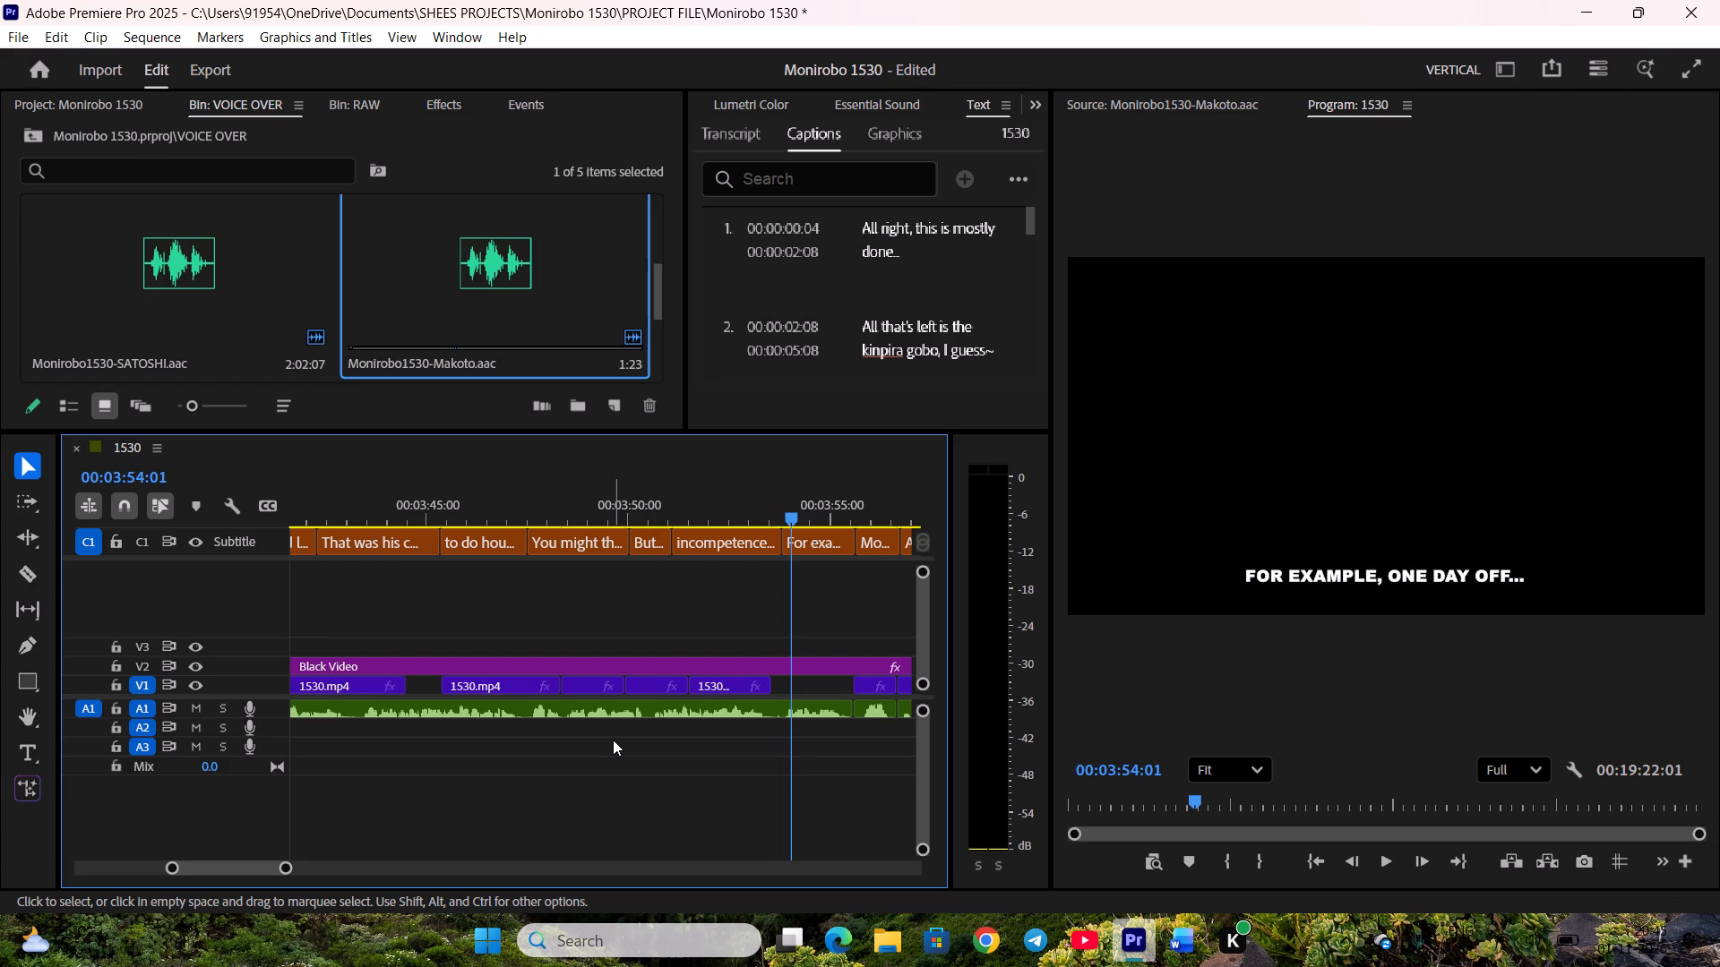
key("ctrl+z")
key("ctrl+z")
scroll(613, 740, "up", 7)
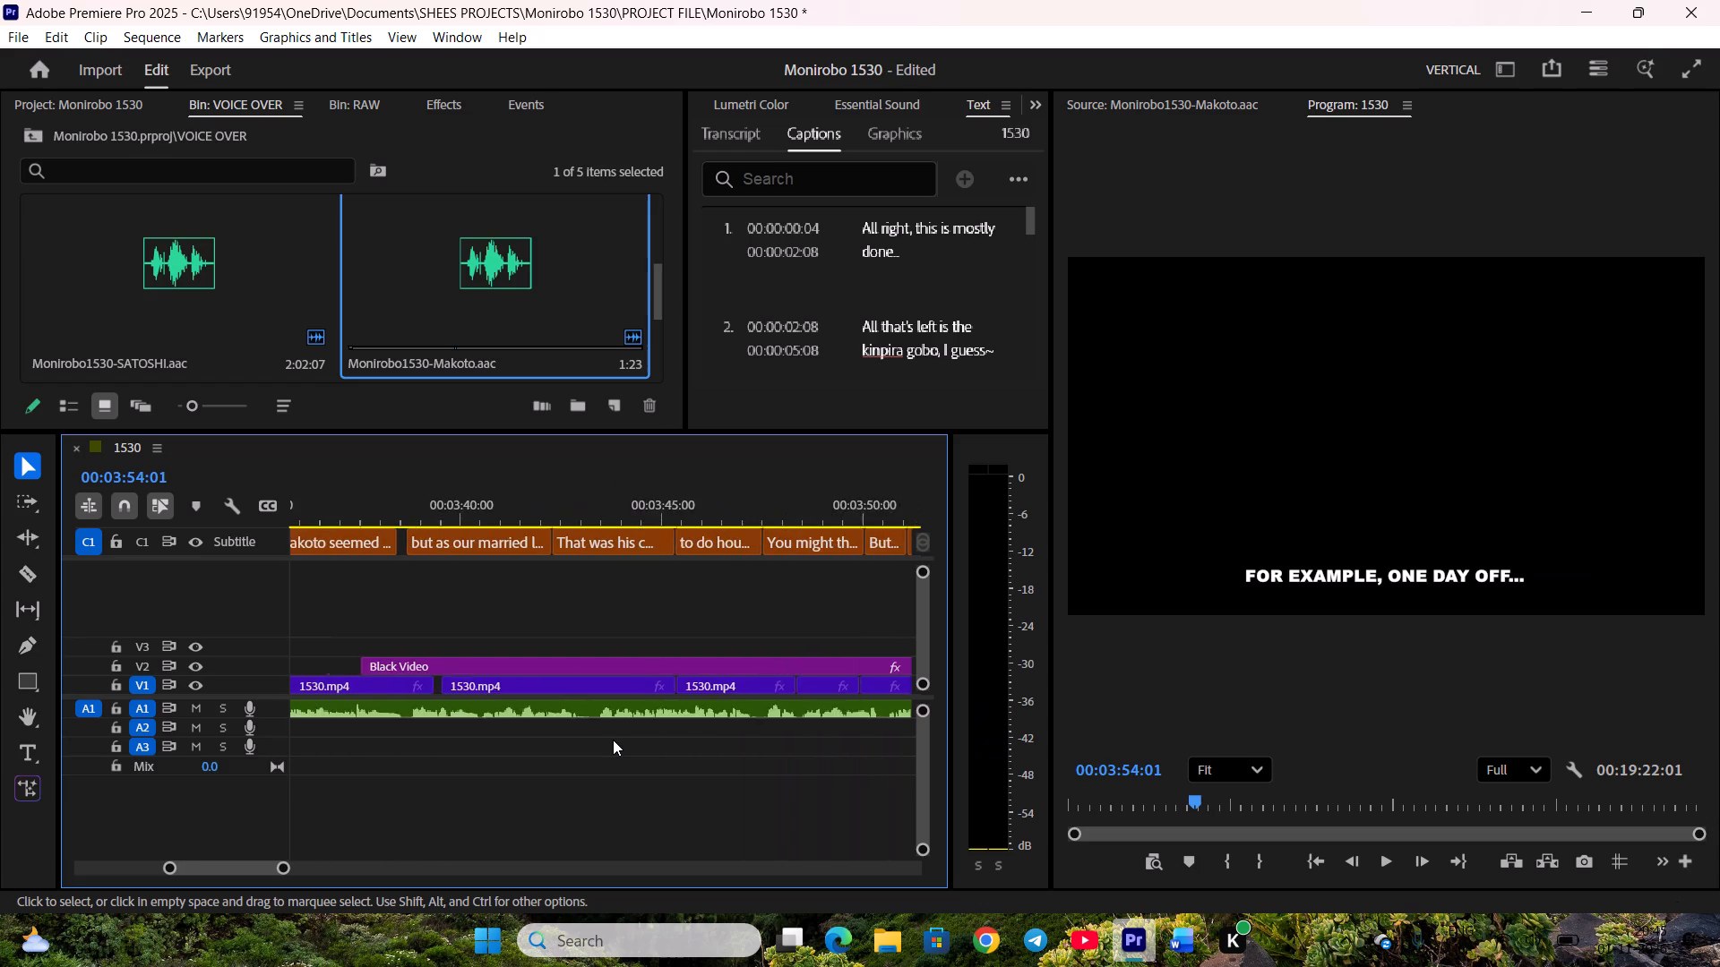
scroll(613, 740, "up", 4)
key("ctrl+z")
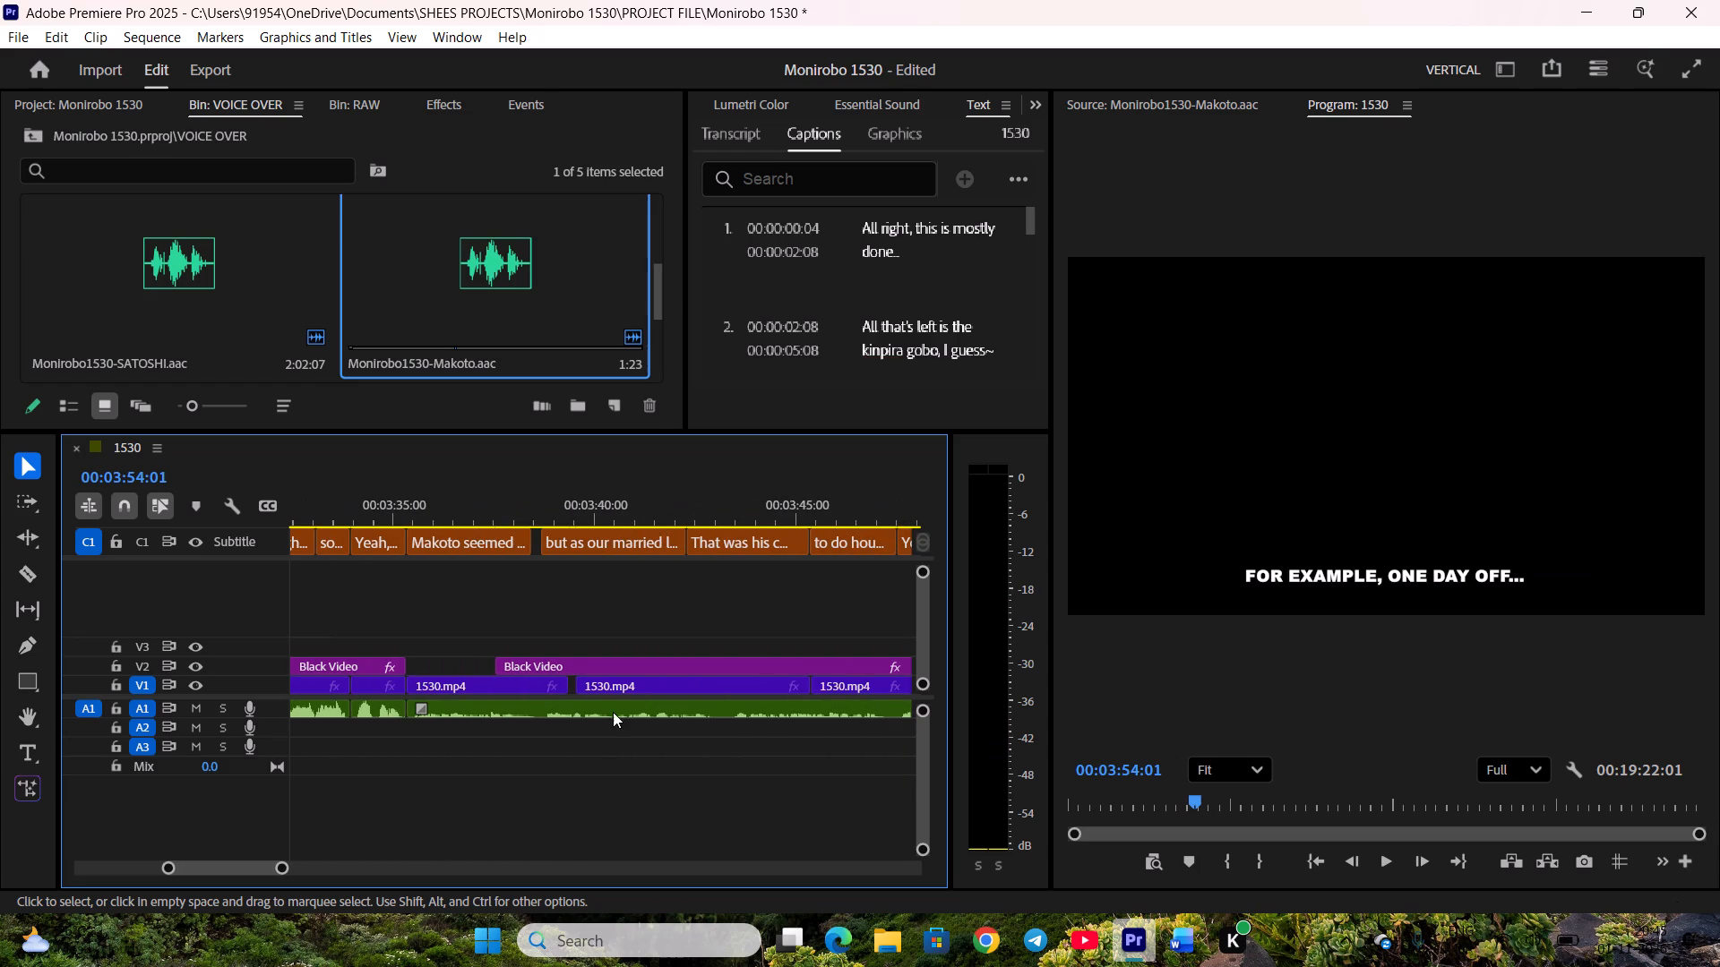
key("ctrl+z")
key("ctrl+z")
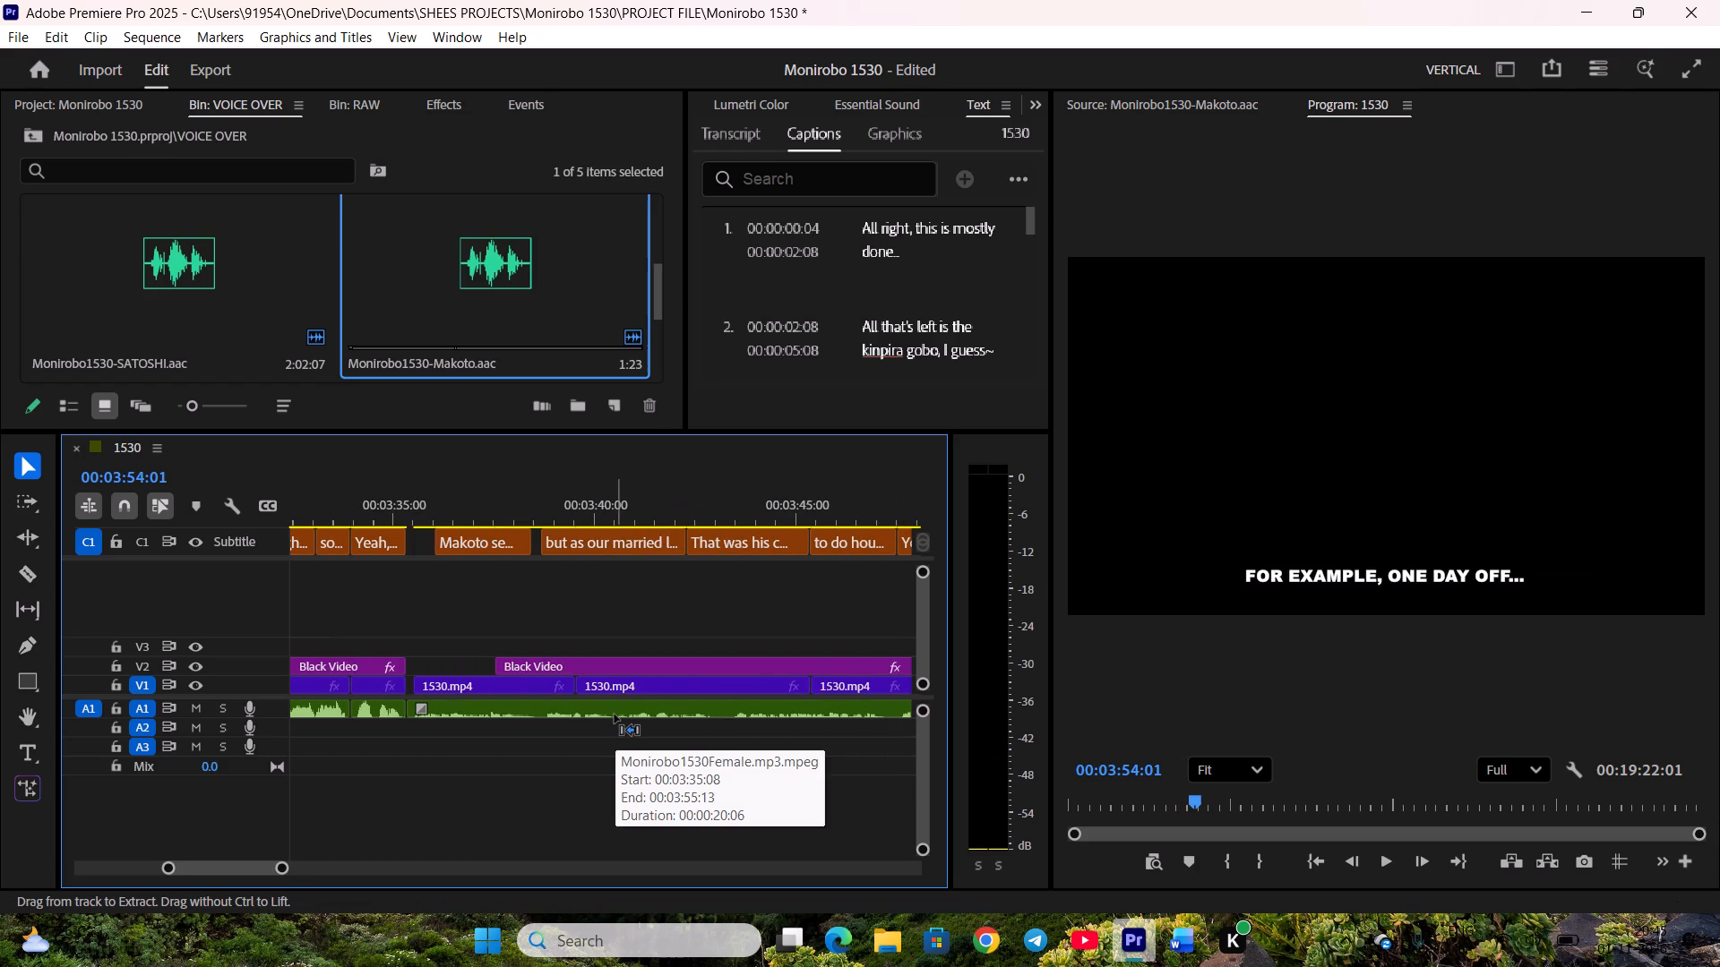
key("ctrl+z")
Nest the V1 clips from the empty gap through "For example, one day off..." into a single sequence.
scroll(614, 715, "down", 3)
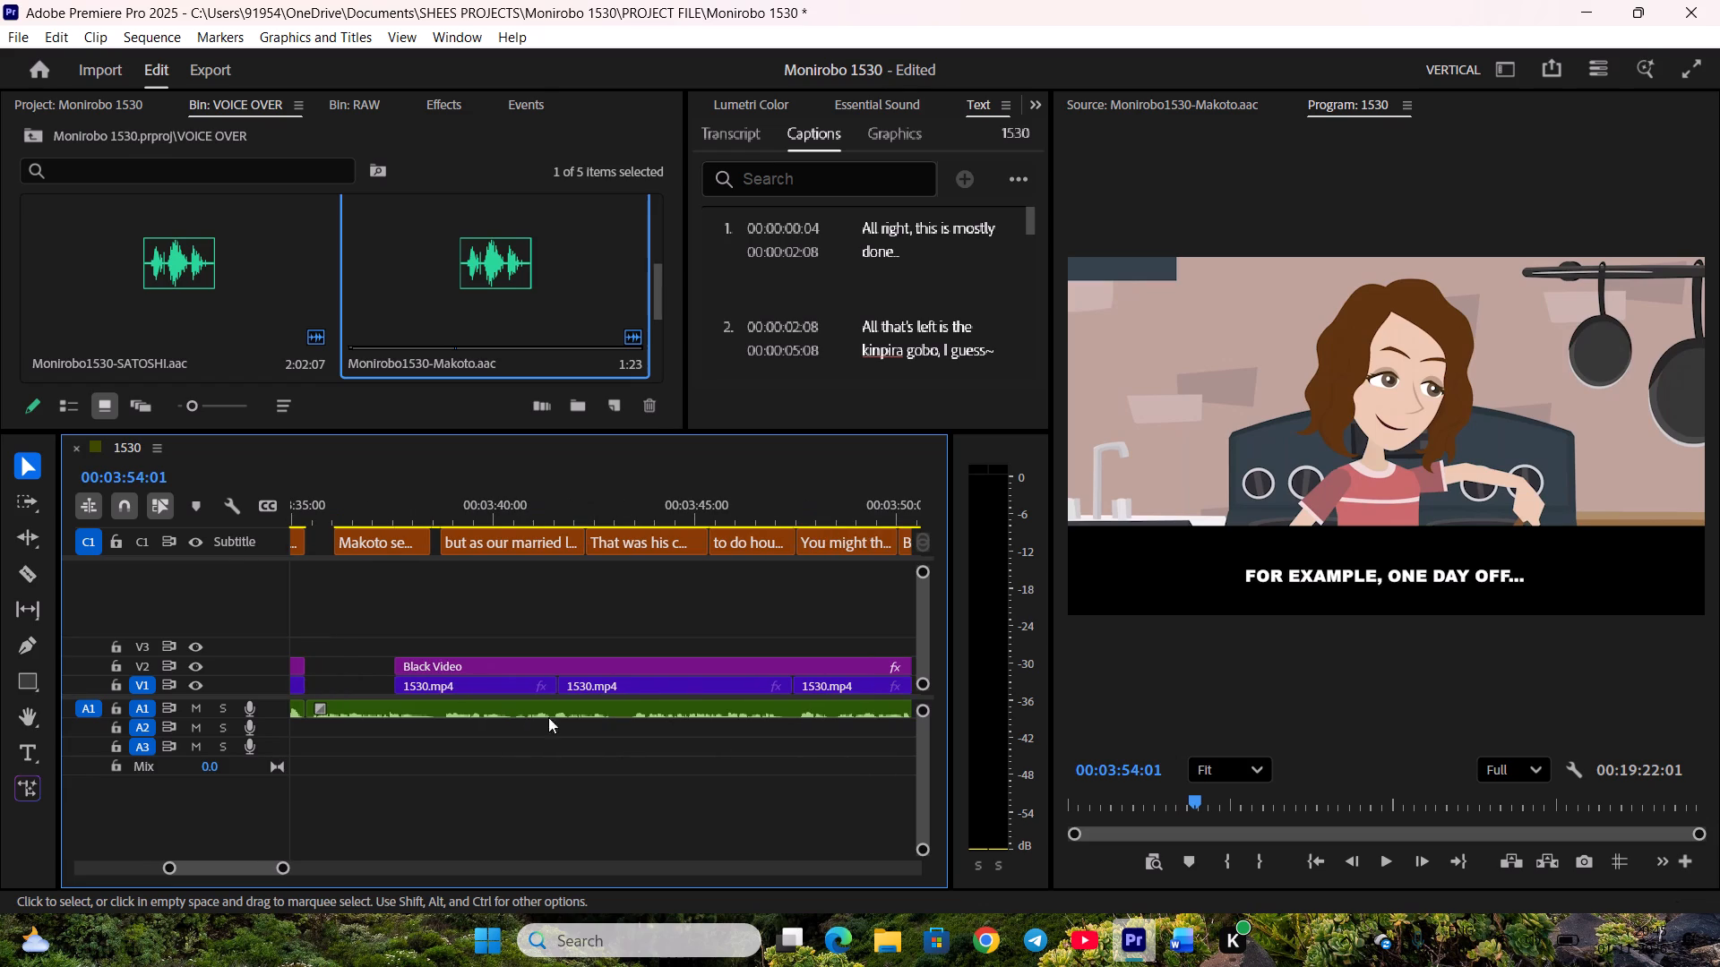
left_click_drag(360, 683, 759, 678)
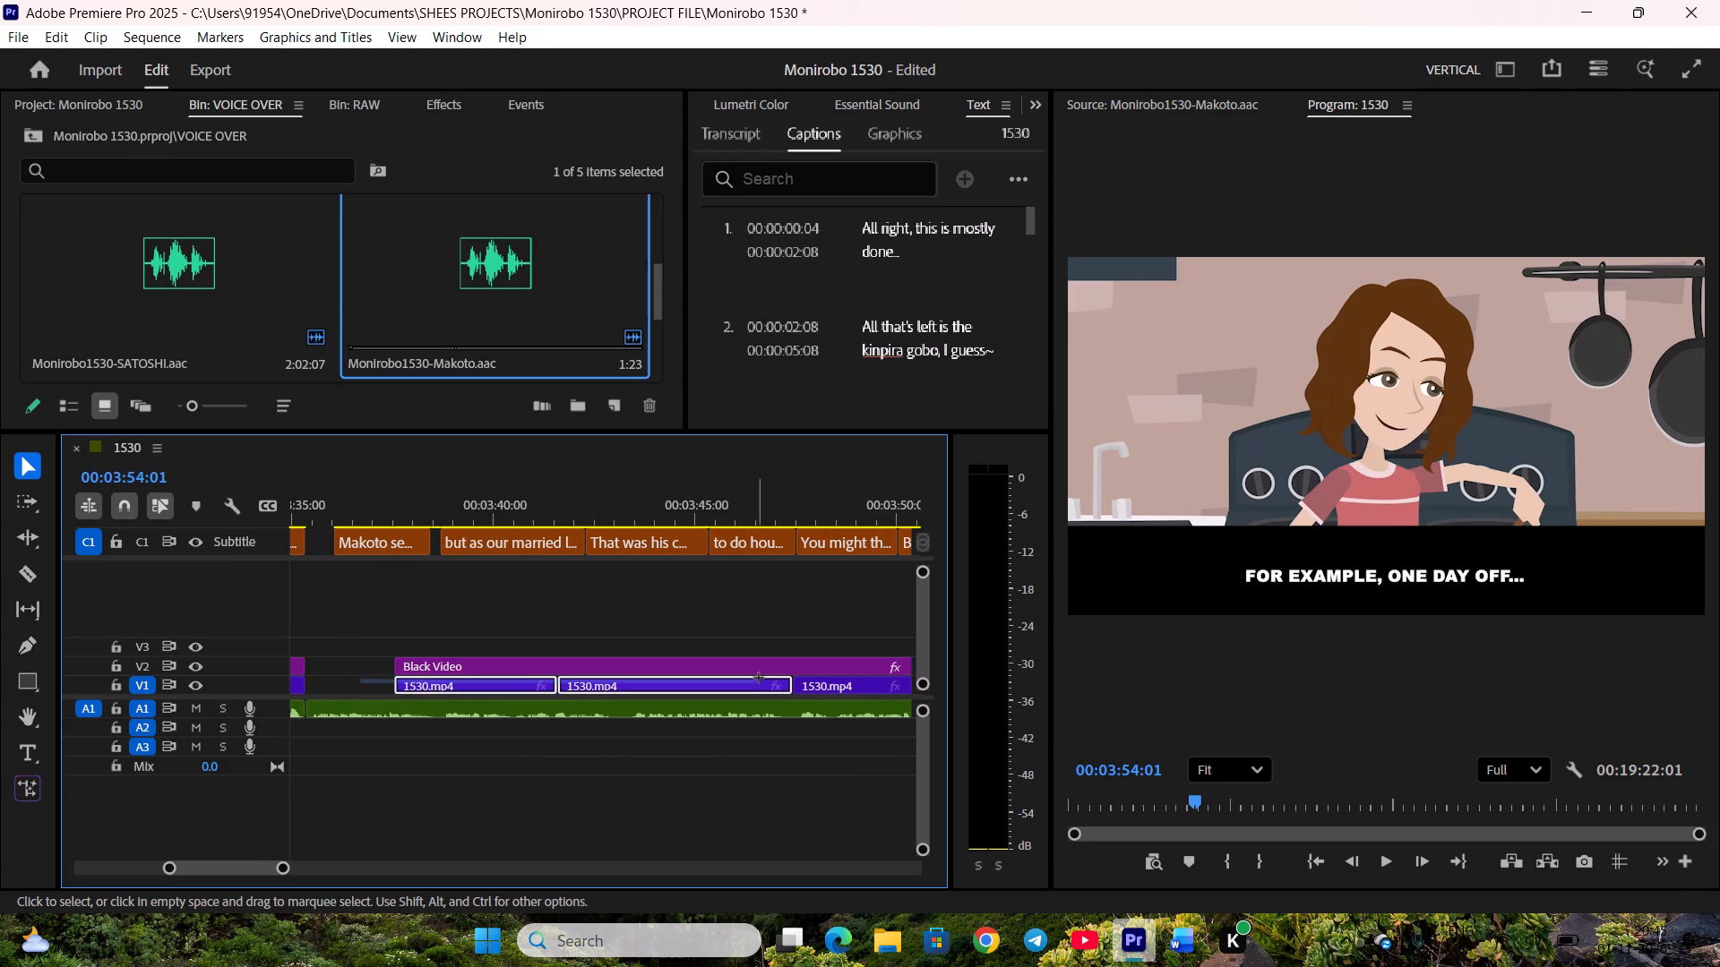
left_click_drag(759, 678, 911, 687)
key("minus")
scroll(800, 754, "down", 5)
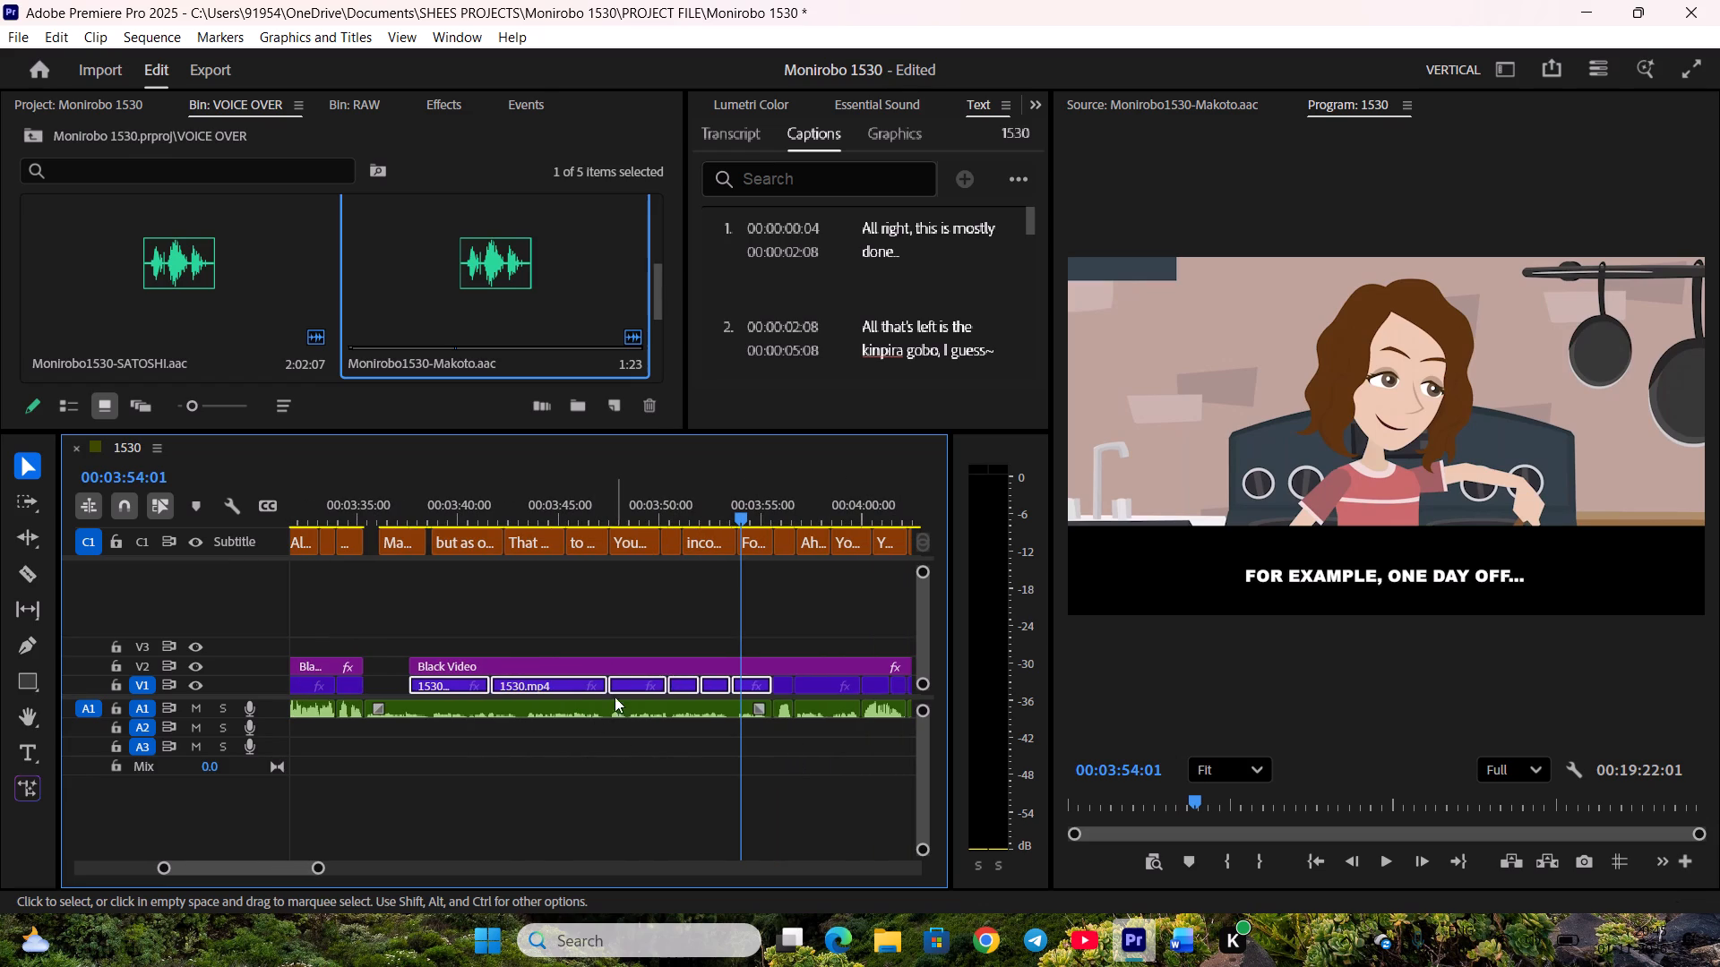
right_click(625, 680)
left_click(696, 544)
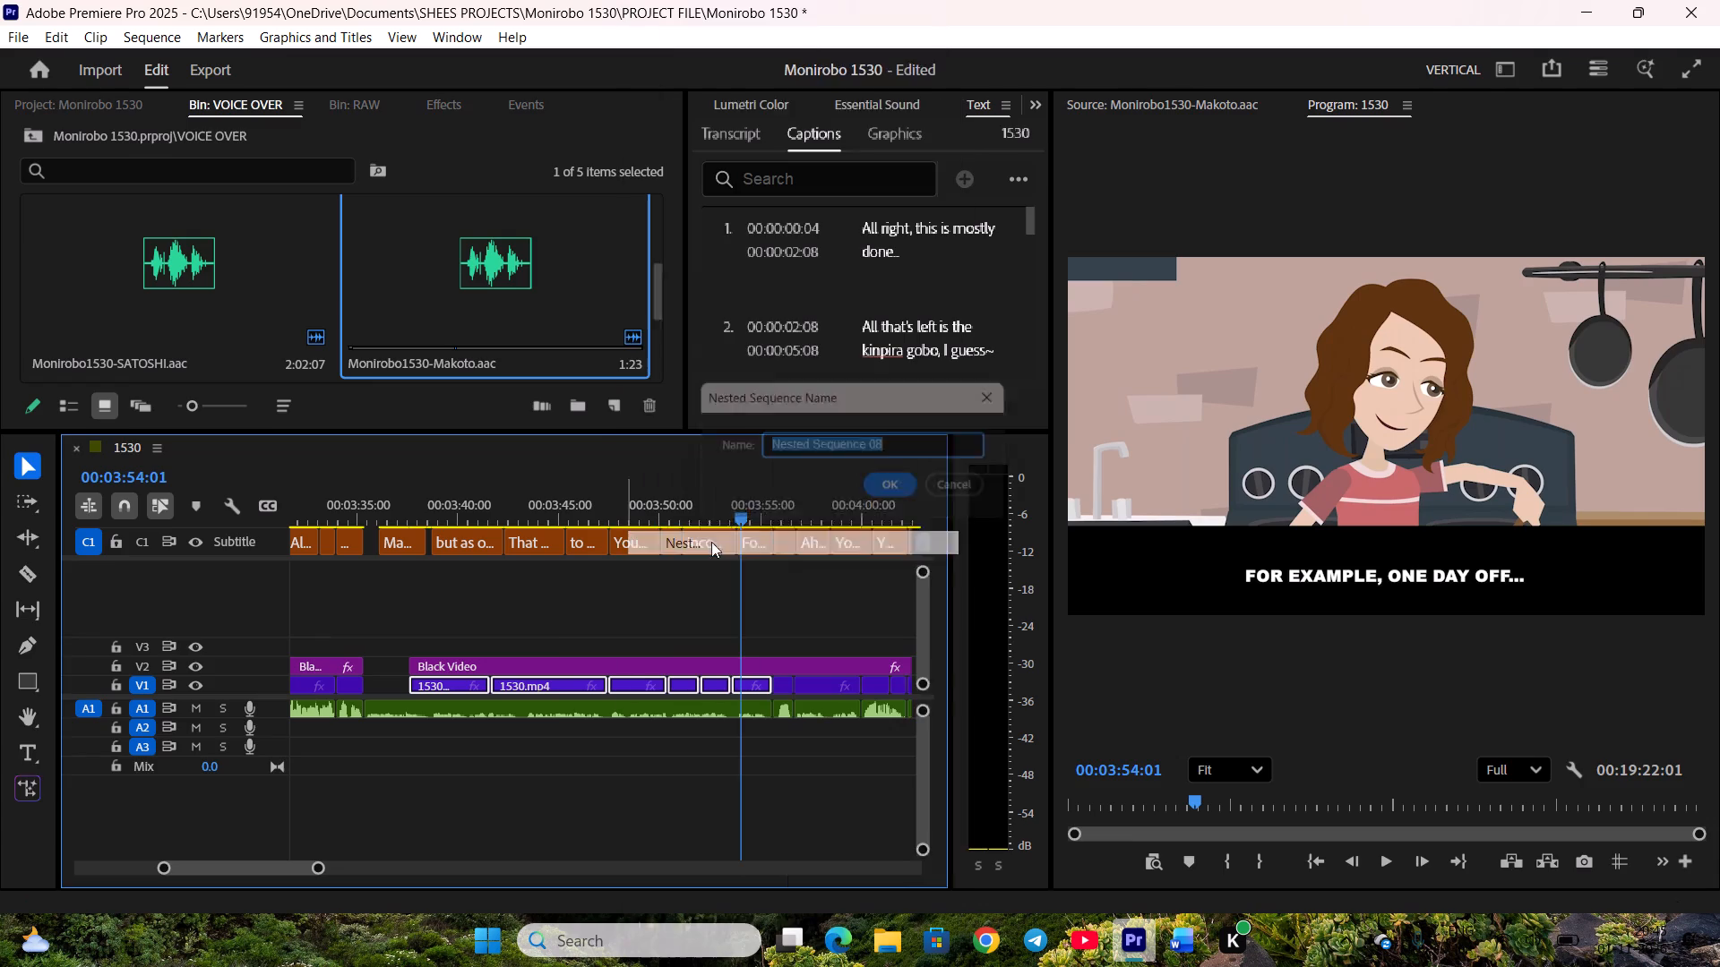
left_click(906, 483)
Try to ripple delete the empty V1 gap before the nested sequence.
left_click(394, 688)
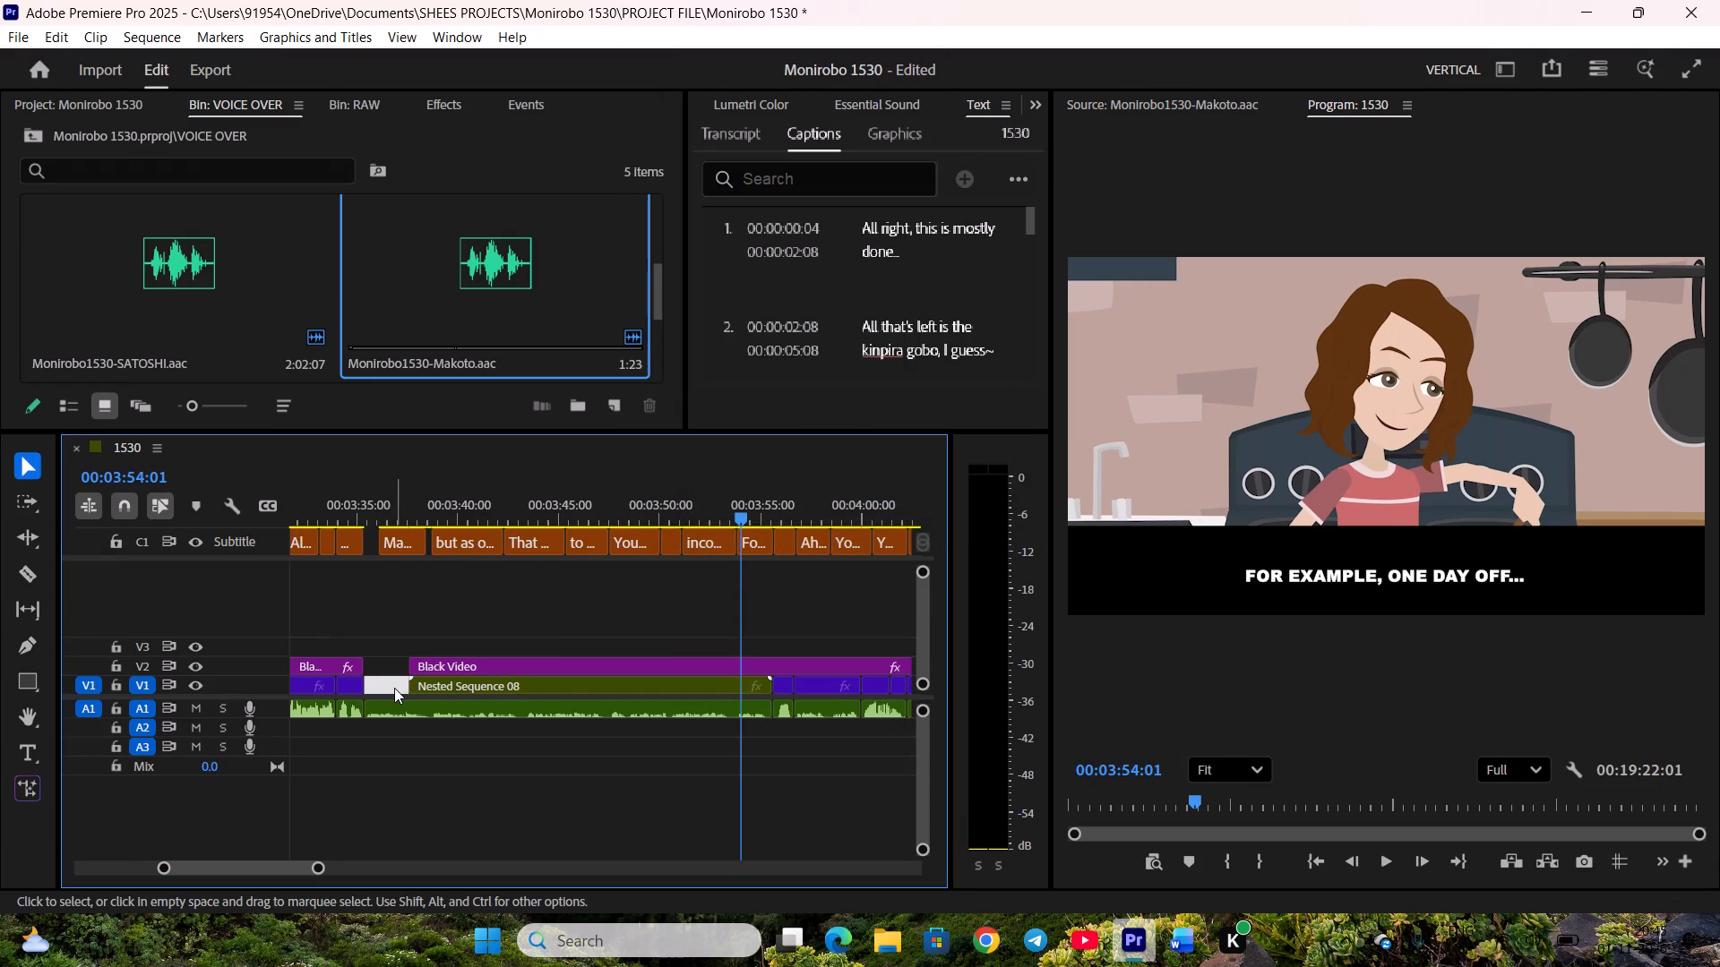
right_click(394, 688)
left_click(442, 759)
Move the nested sequence earlier on V1 so it starts directly at the end of the preceding 1530.mp4 clip.
left_click_drag(453, 683, 429, 682)
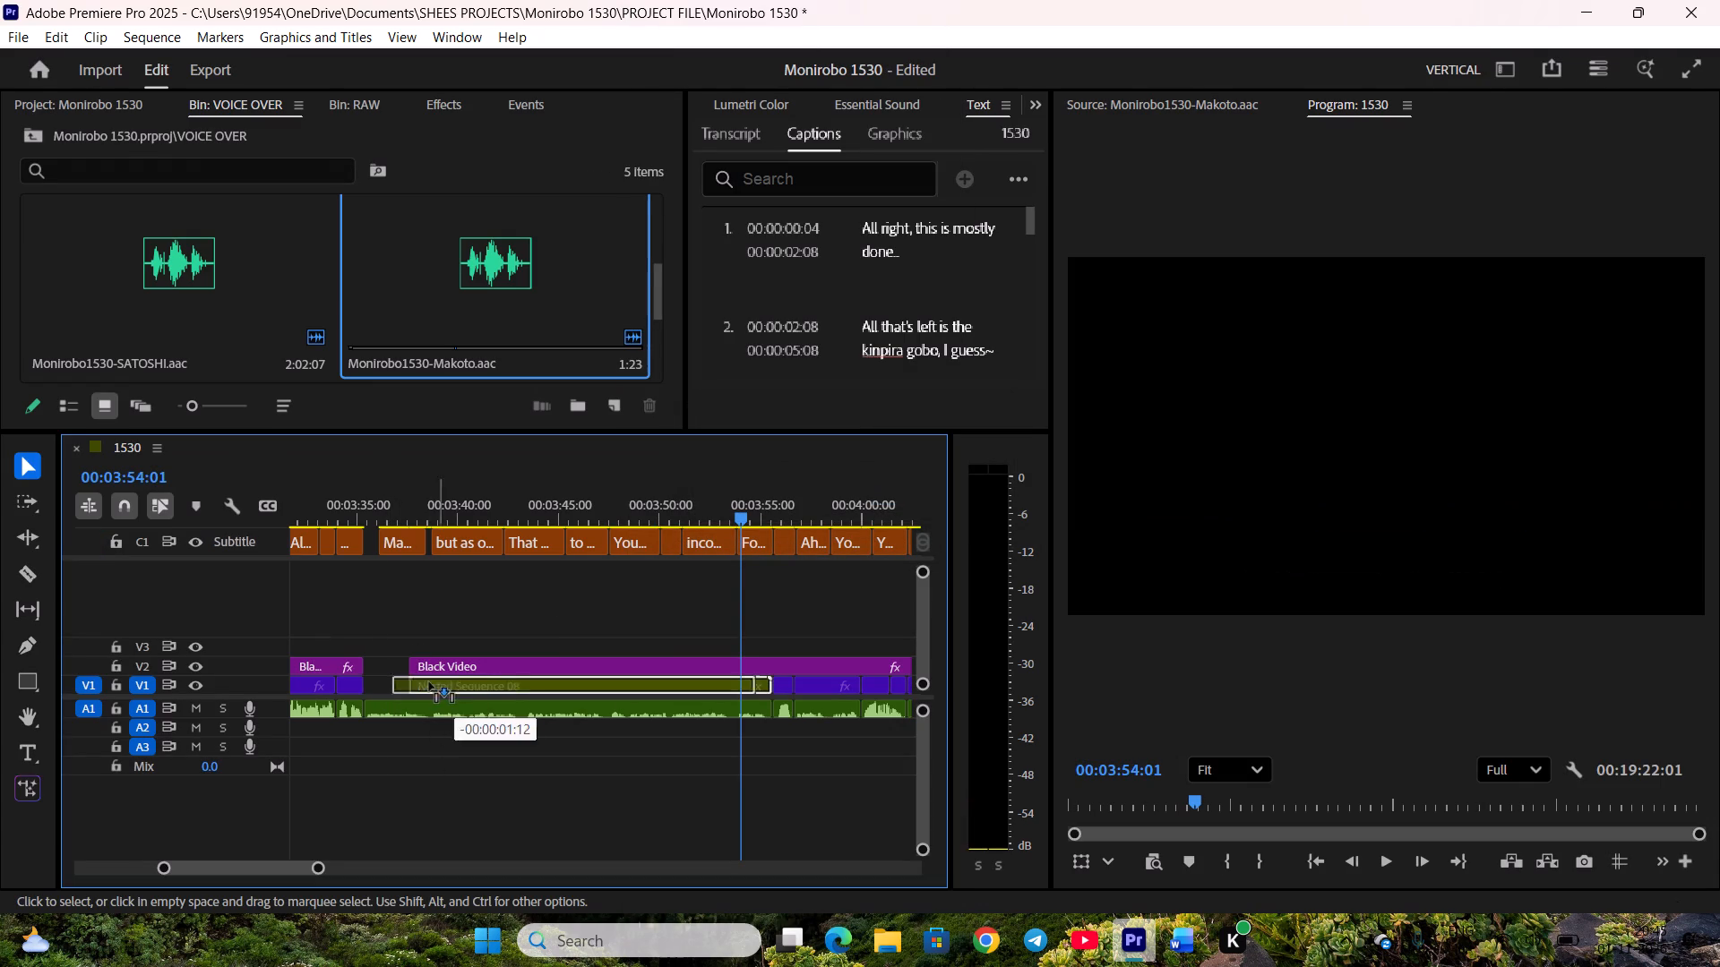
left_click_drag(429, 682, 427, 682)
left_click_drag(425, 682, 416, 682)
left_click(503, 758)
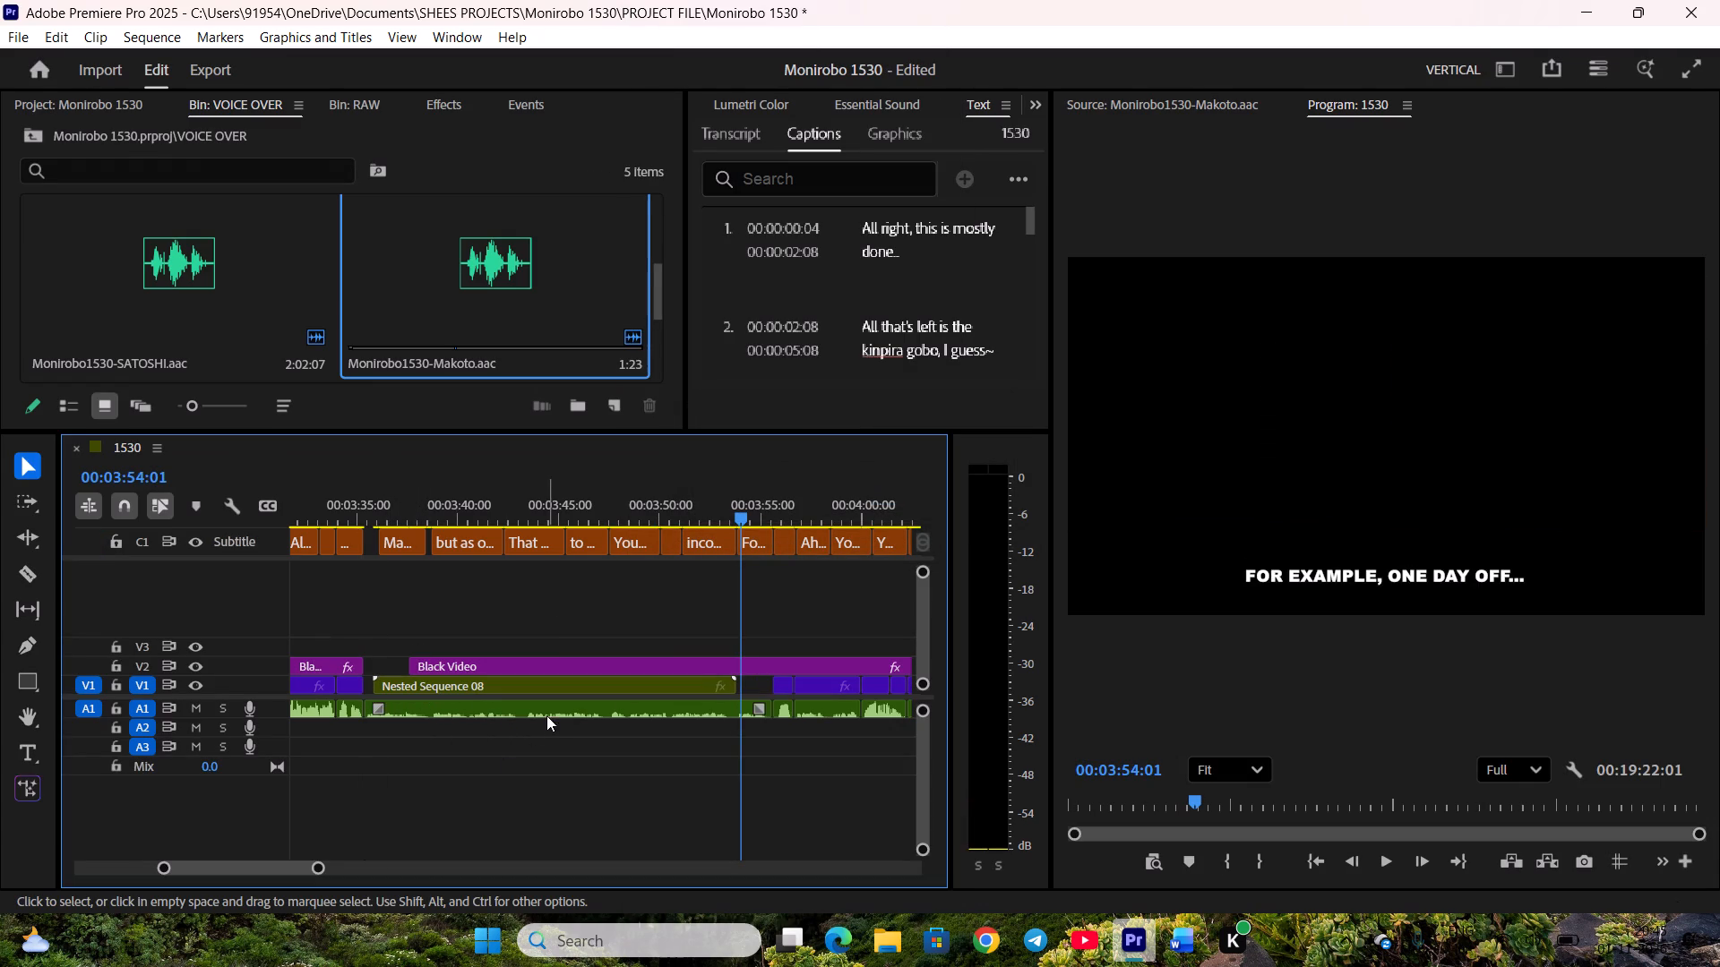
left_click_drag(455, 687, 439, 687)
left_click(468, 745)
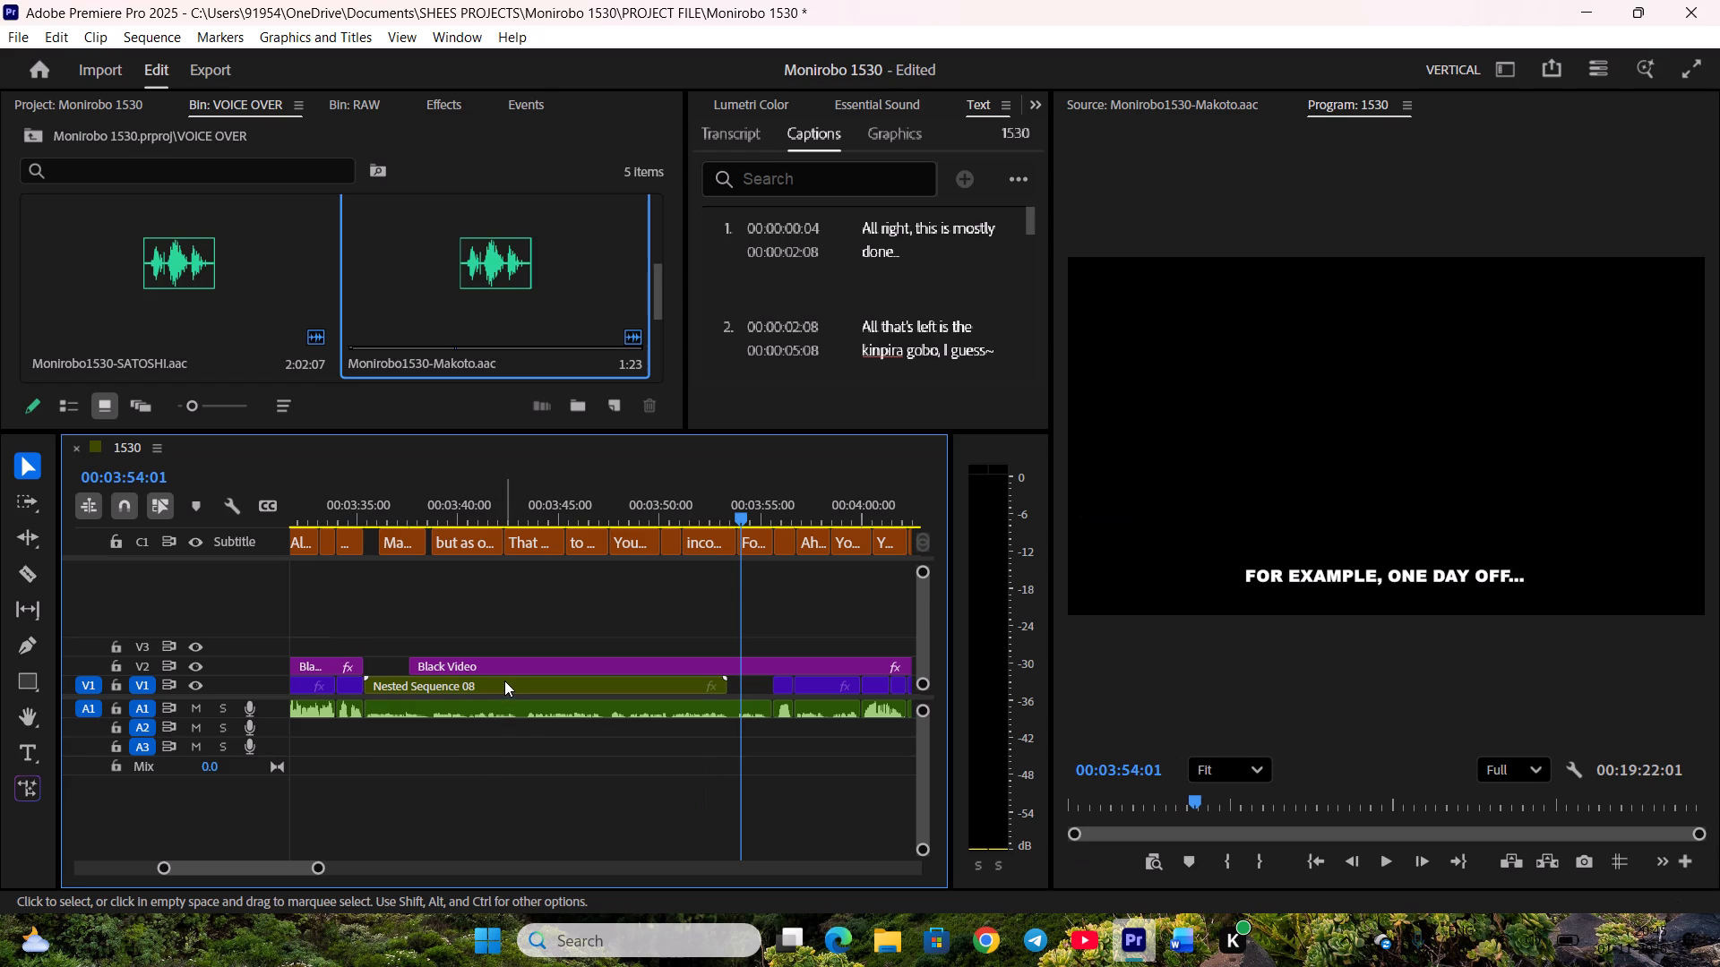
Set the nested sequence's duration to 00:00:20:06 to fill the V1 space up to the following clip.
right_click(504, 680)
left_click(593, 651)
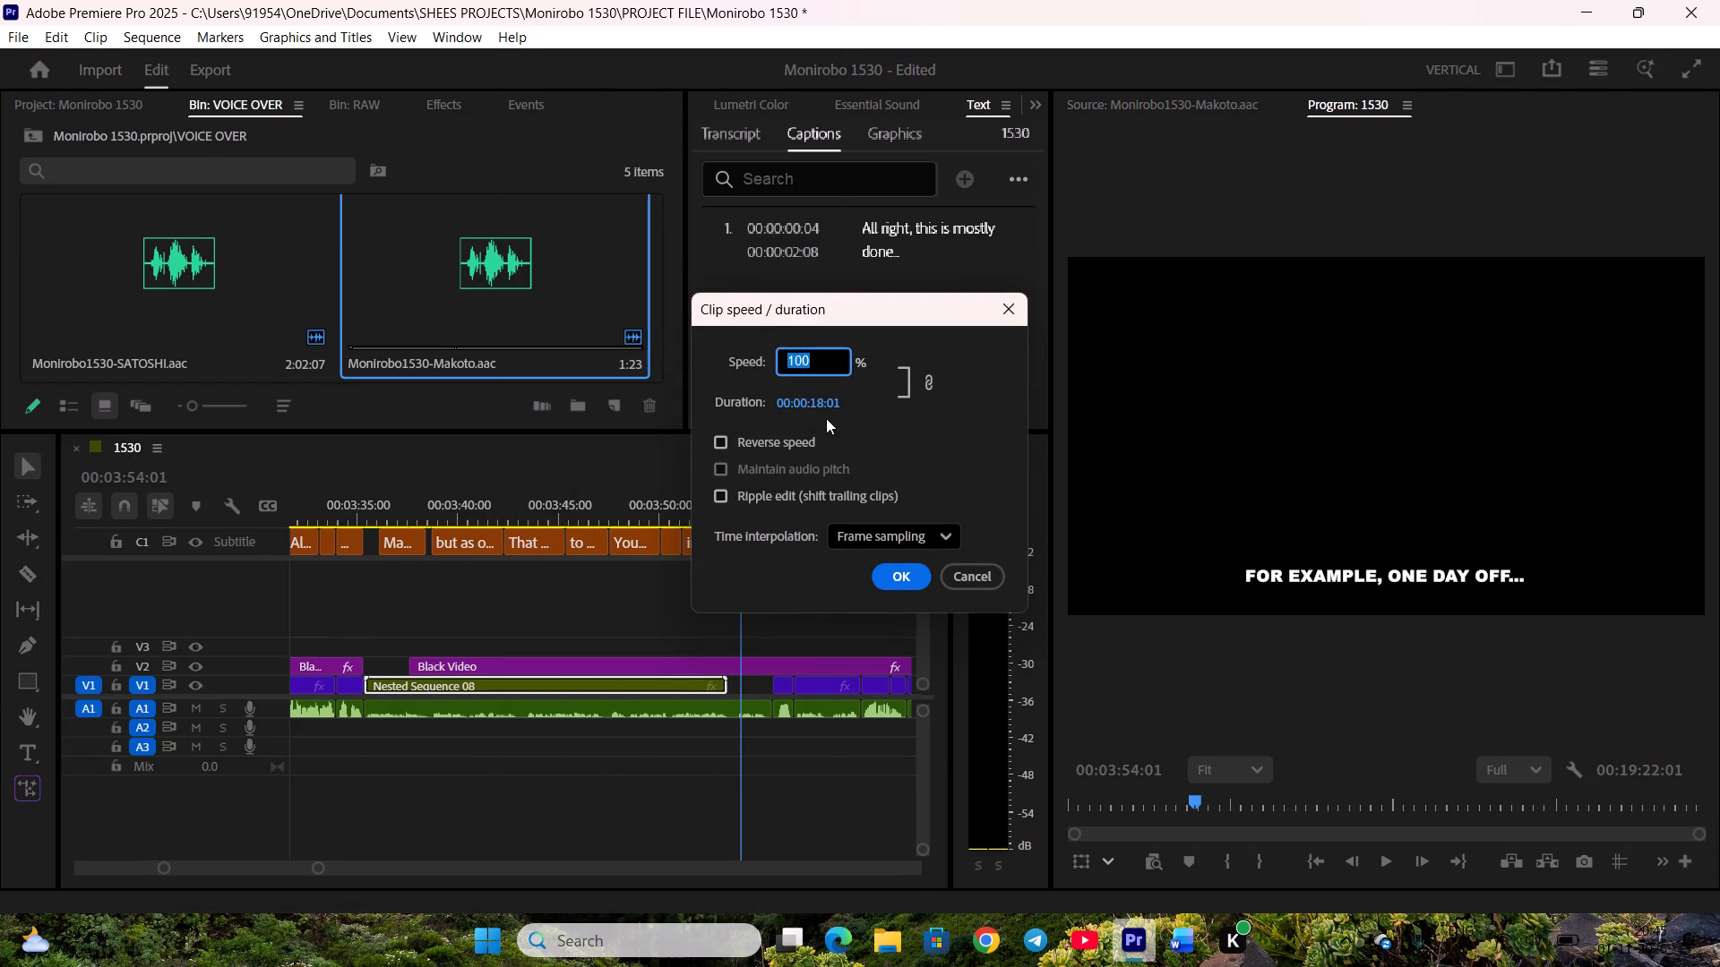
left_click(826, 415)
left_click(836, 404)
left_click(862, 400)
key("BackSpace")
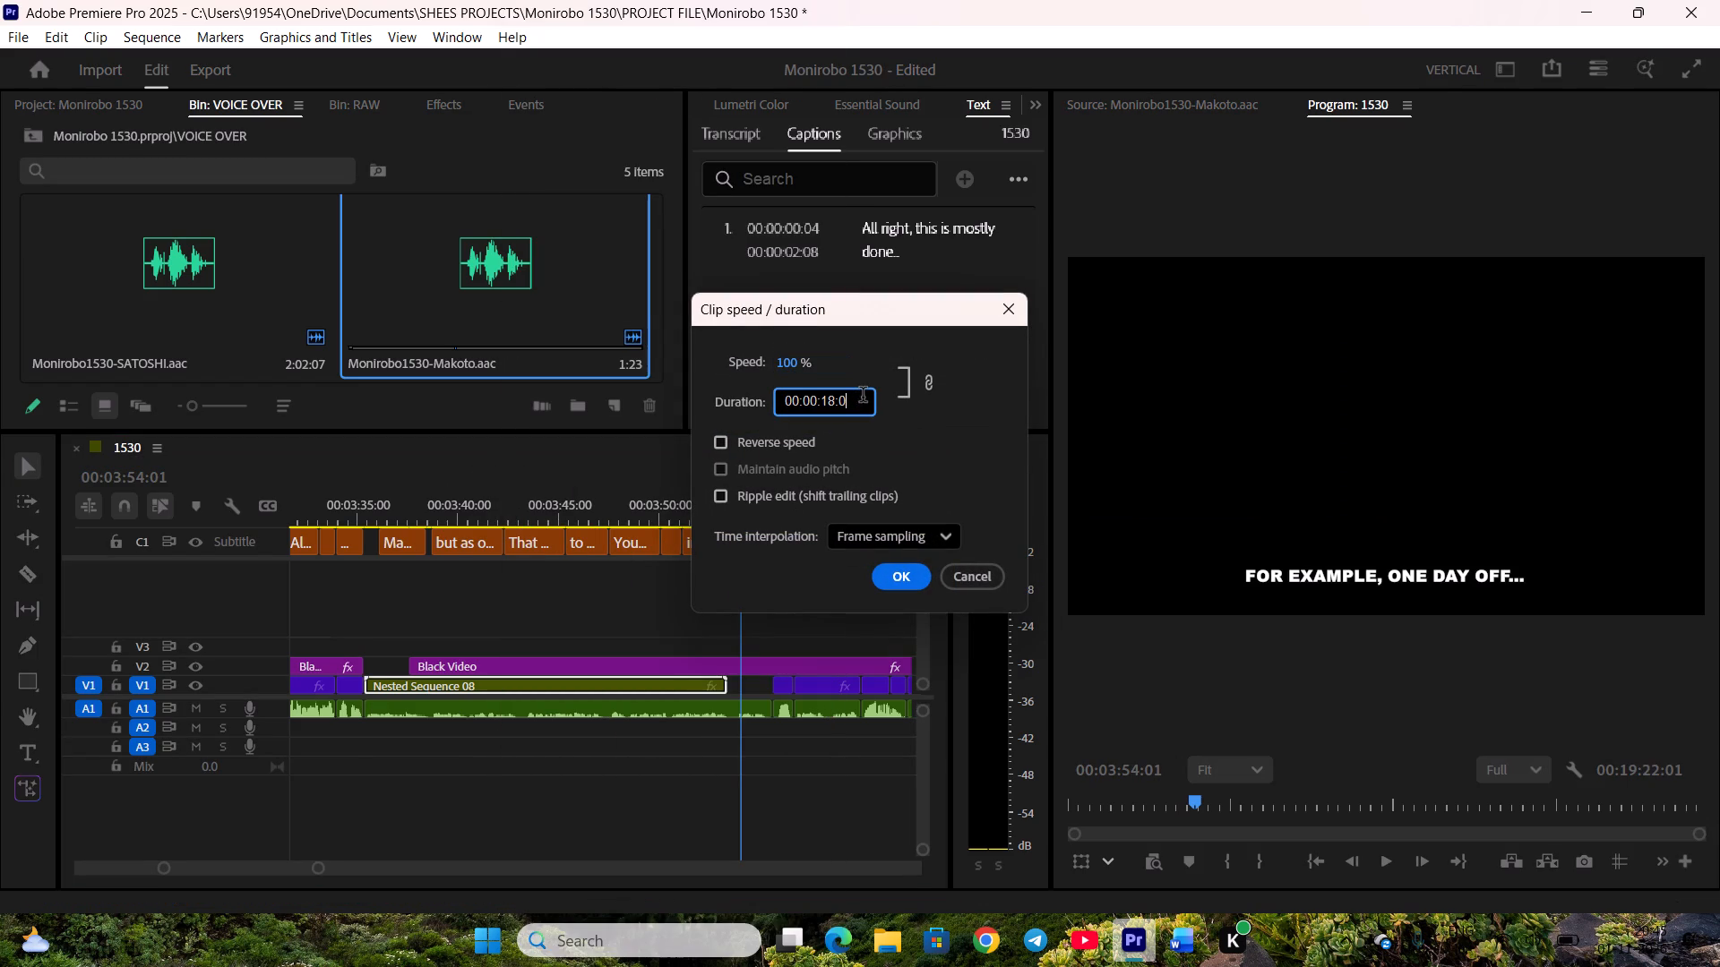
key("6")
key("Left")
key("Left")
key("Left")
key("Delete")
key("Delete")
key("ctrl+z")
key("Left")
key("BackSpace")
key("BackSpace")
type("20")
key("Return")
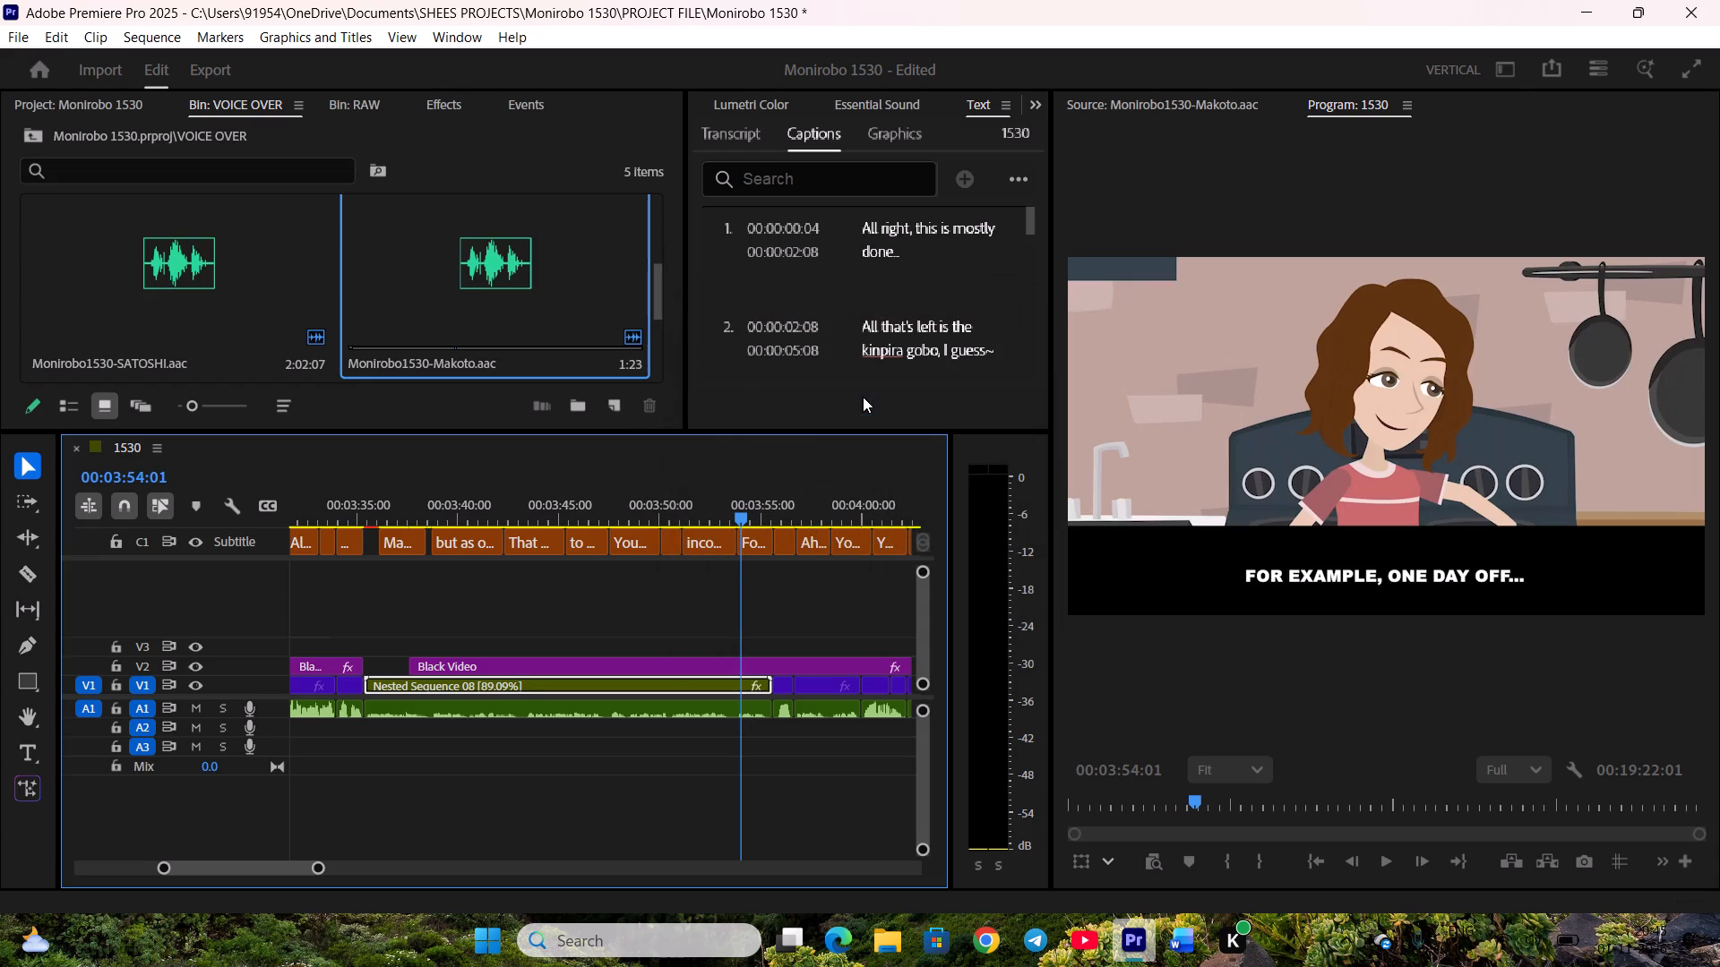
Boost the gain of the A1 voice clip under the nested sequence by 13 dB and play it back.
key("space")
key("space")
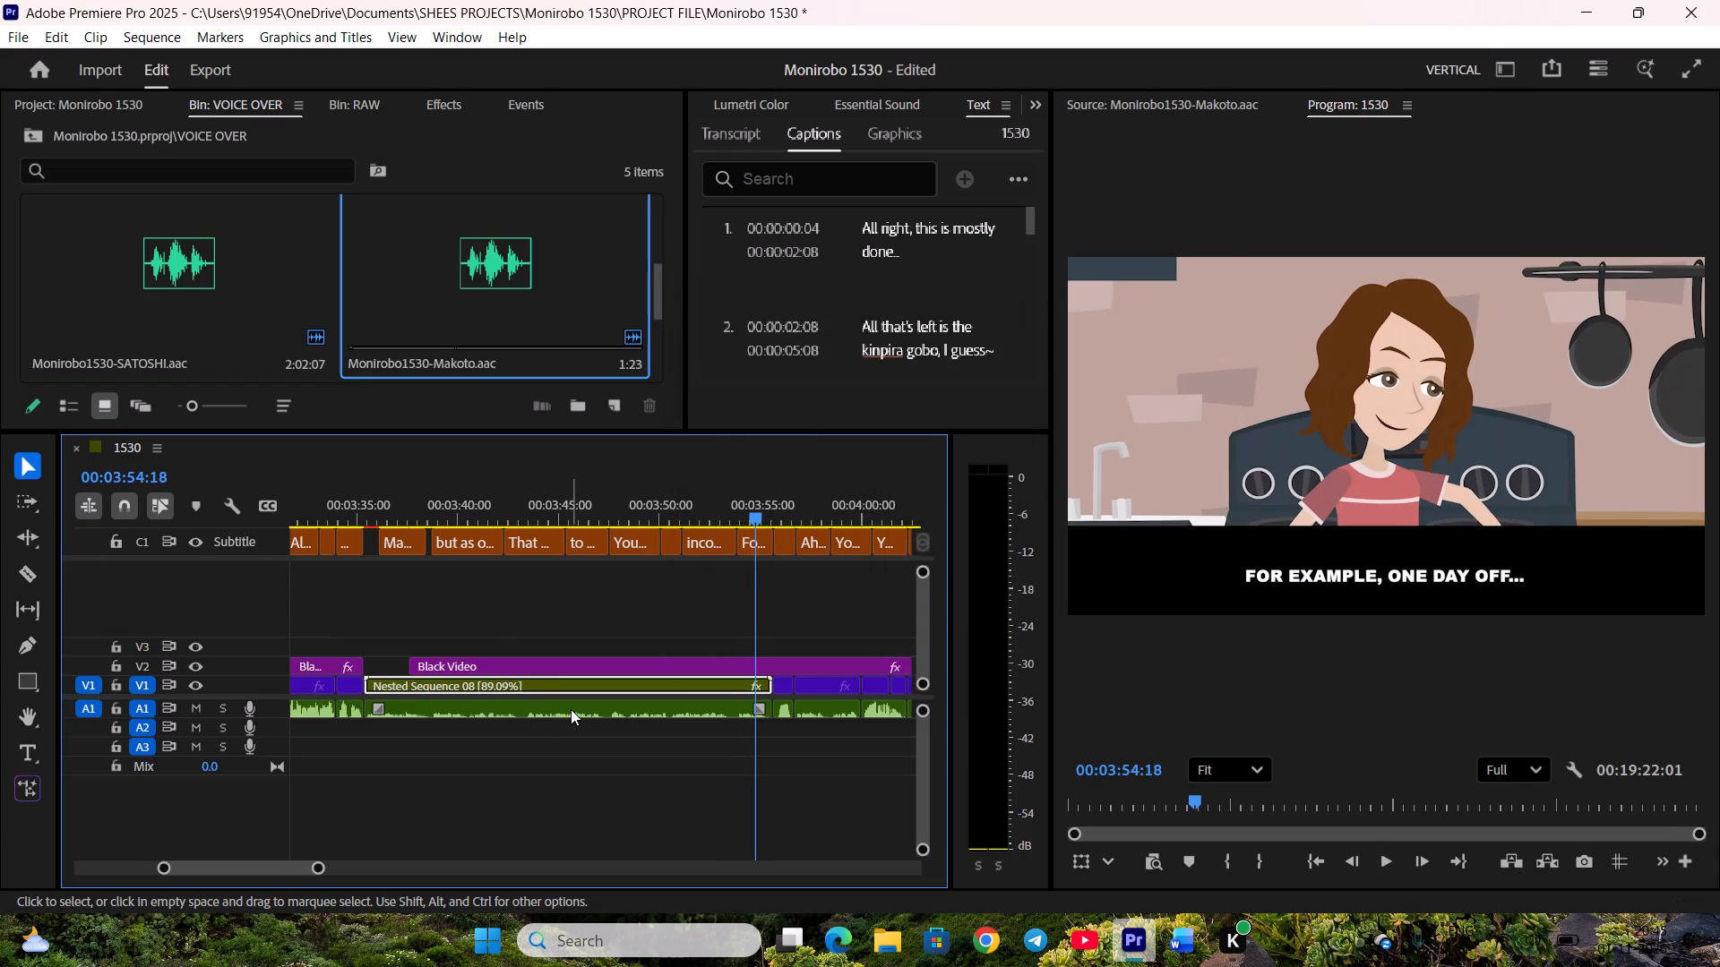
key("space")
key("space")
key("equal")
scroll(654, 778, "up", 4)
left_click(489, 706)
key("g")
key("1")
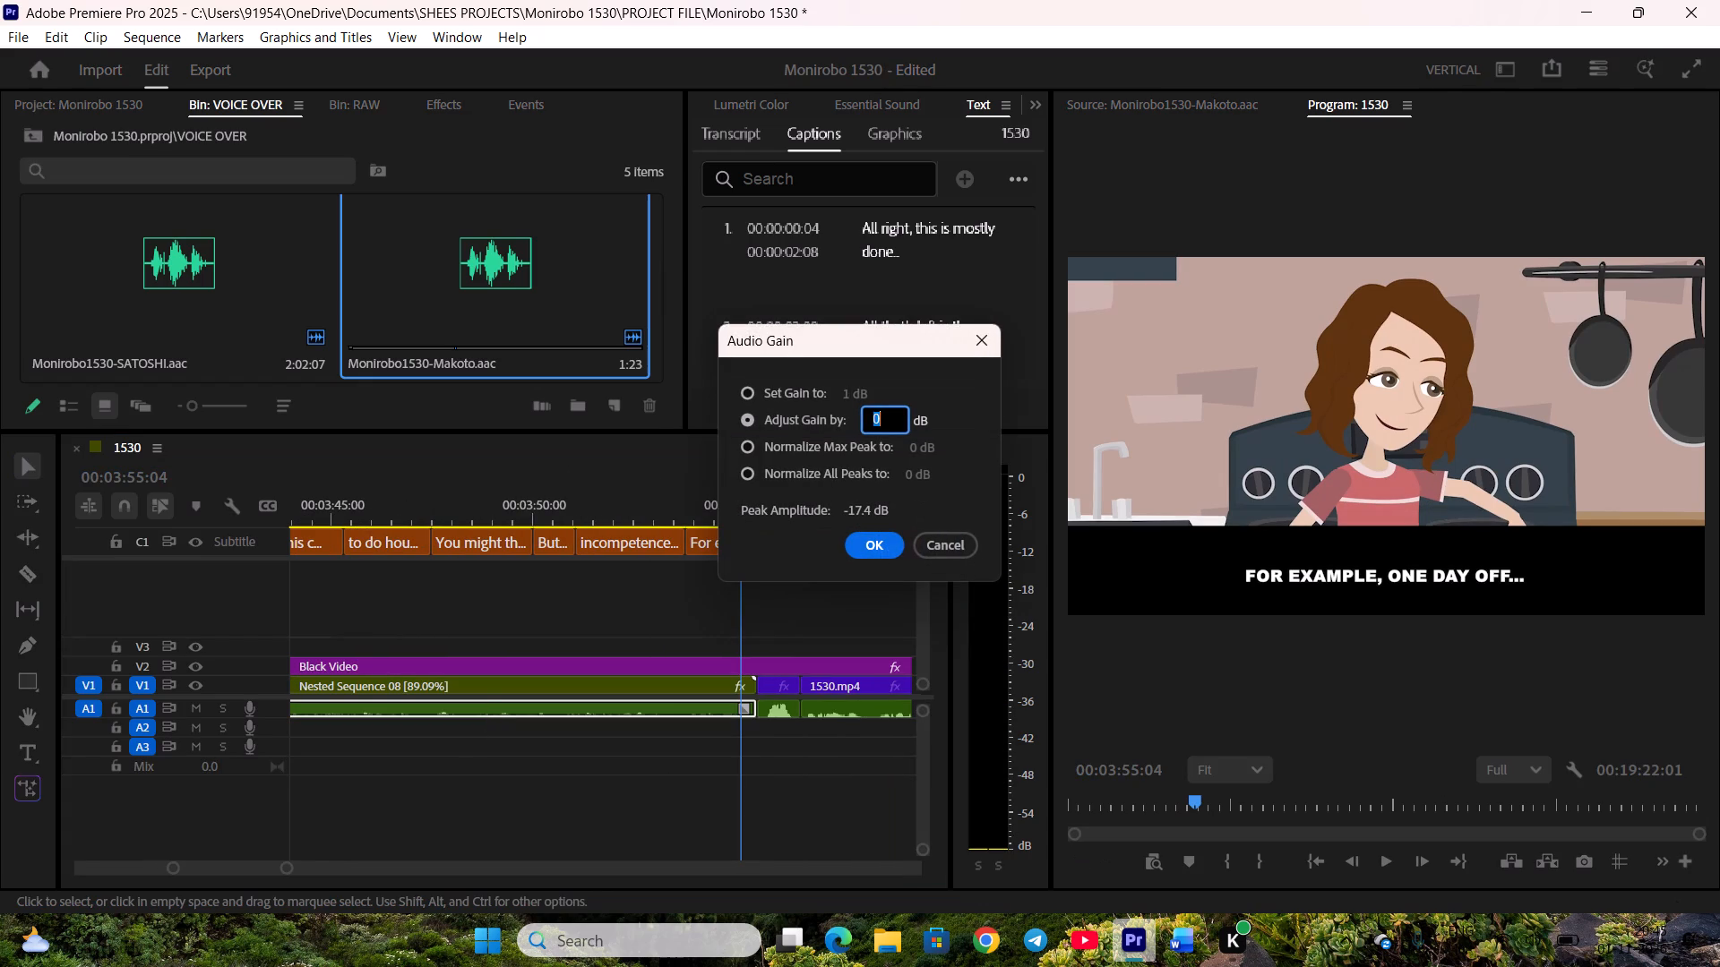
key("3")
key("Return")
left_click(550, 788)
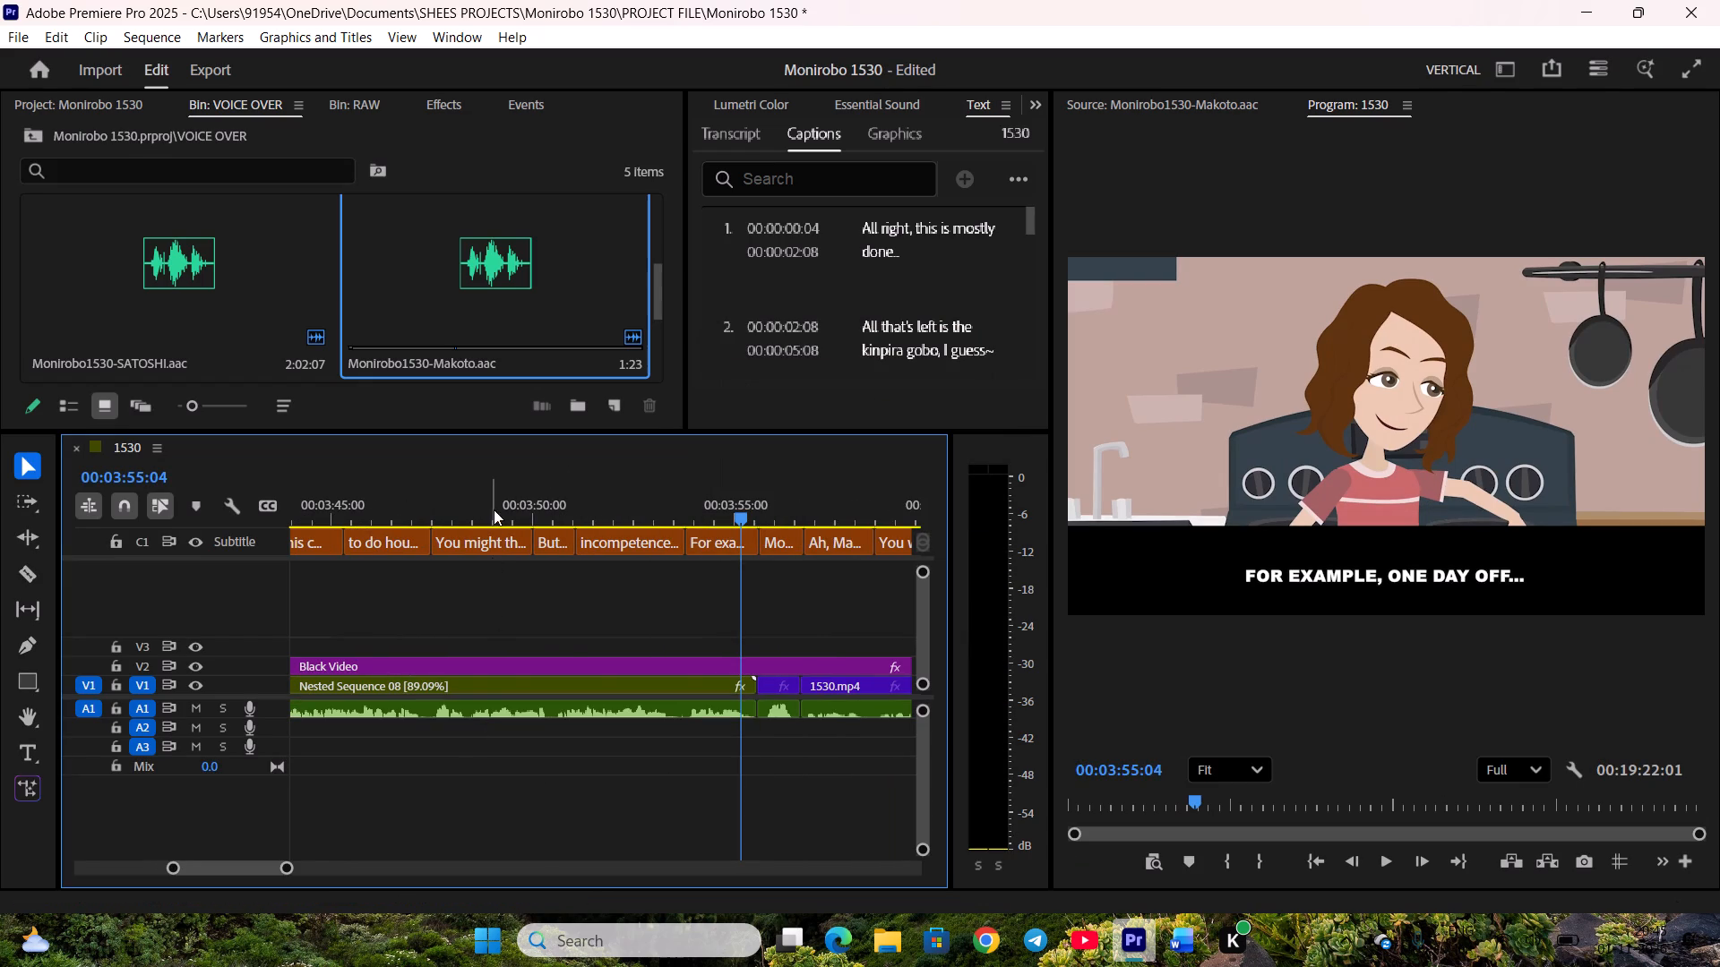
left_click(494, 509)
key("space")
scroll(562, 643, "up", 5)
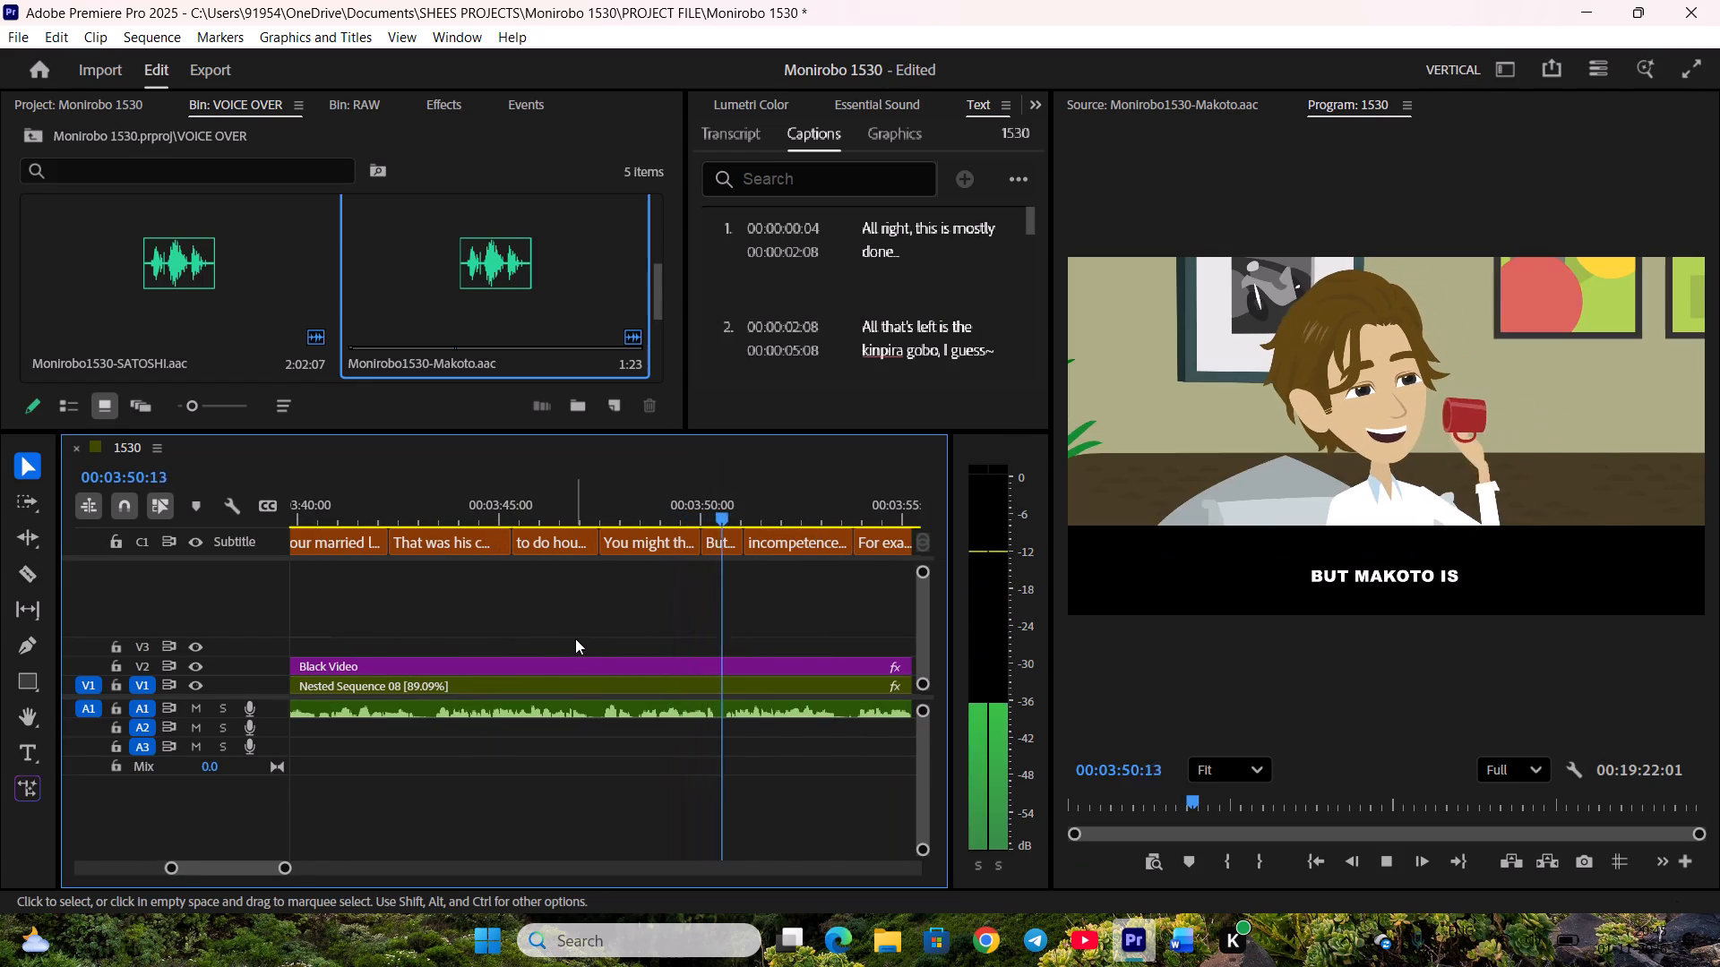
key("space")
Move the "Makoto seemed..." caption against the next caption, extend its start back to the "Yeah,..." caption, and play back.
scroll(569, 741, "up", 11)
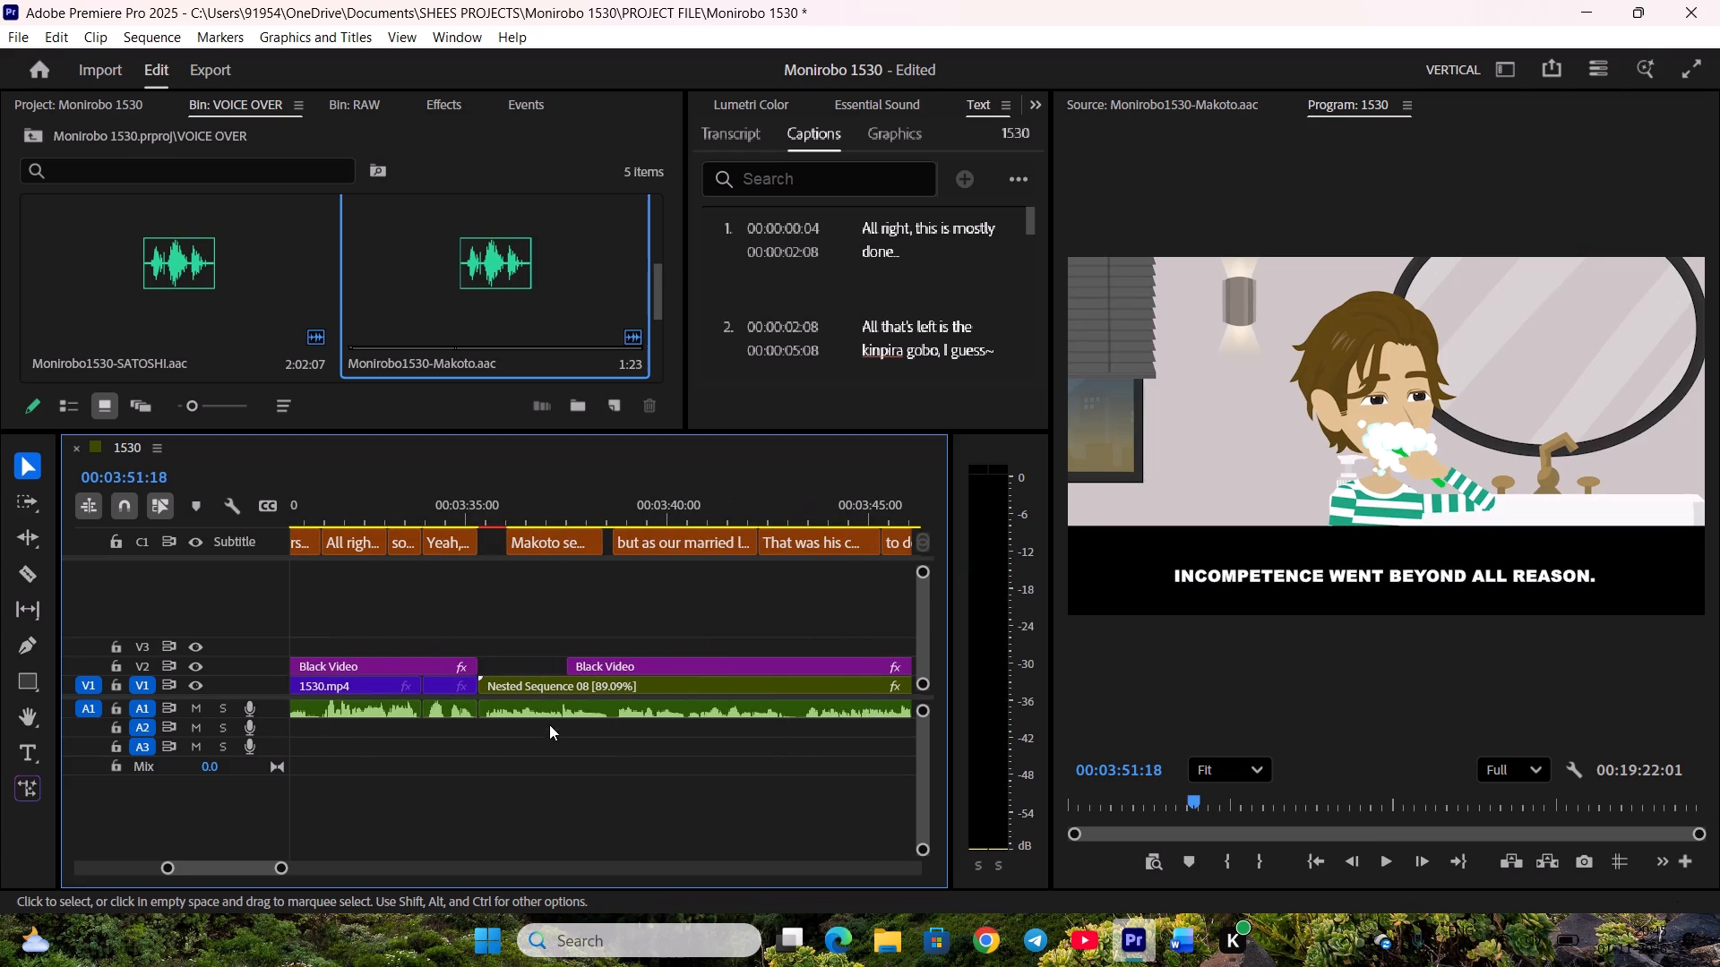
left_click_drag(541, 543, 532, 543)
left_click(531, 543)
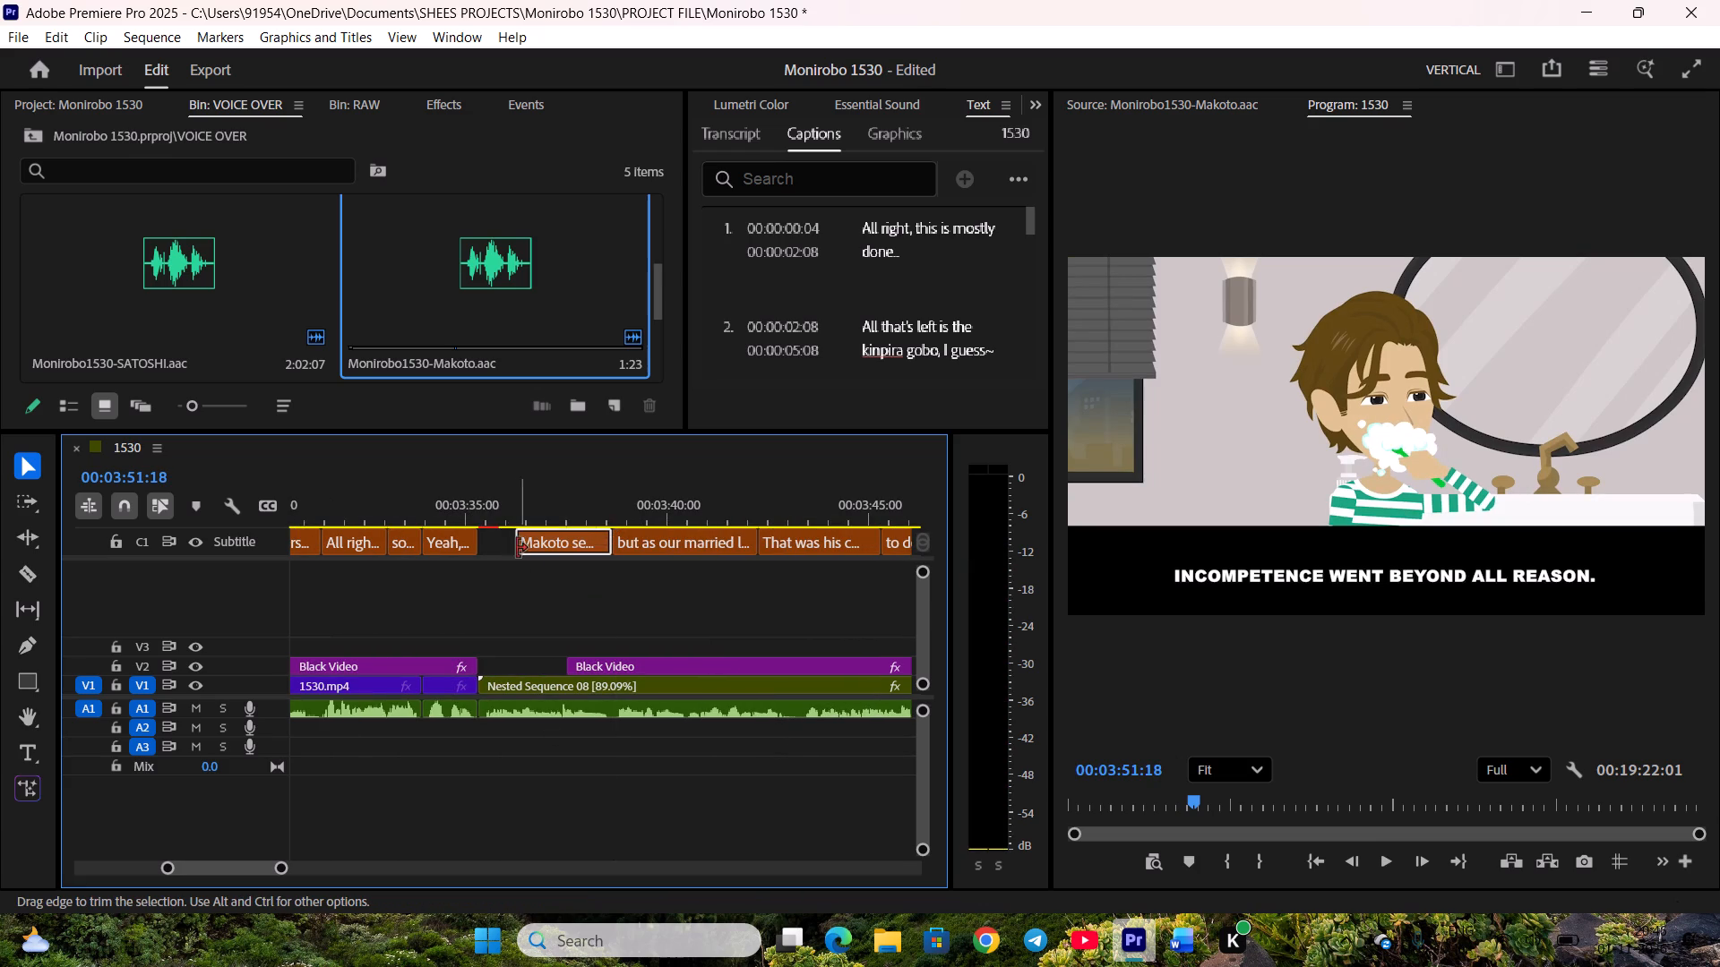
left_click_drag(520, 548, 477, 546)
left_click(574, 501)
key("space")
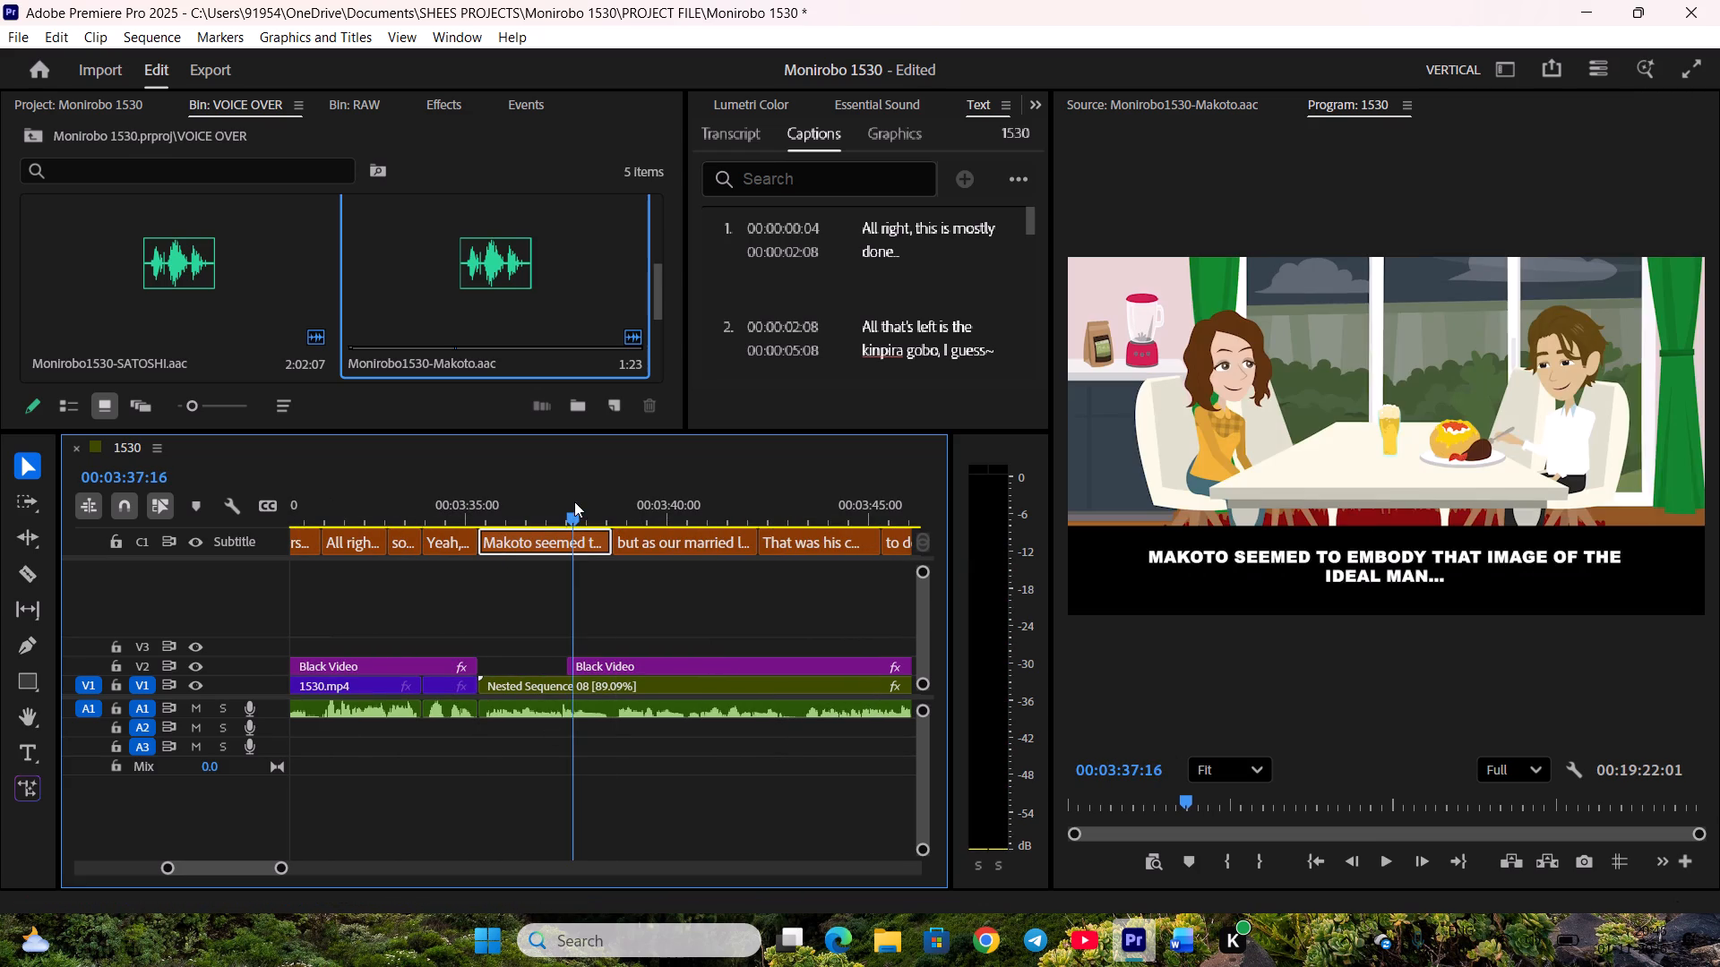
left_click(606, 573)
key("space")
Extend the start of the V2 Black Video back to the end of the previous Black Video and play the section.
left_click_drag(570, 659, 488, 658)
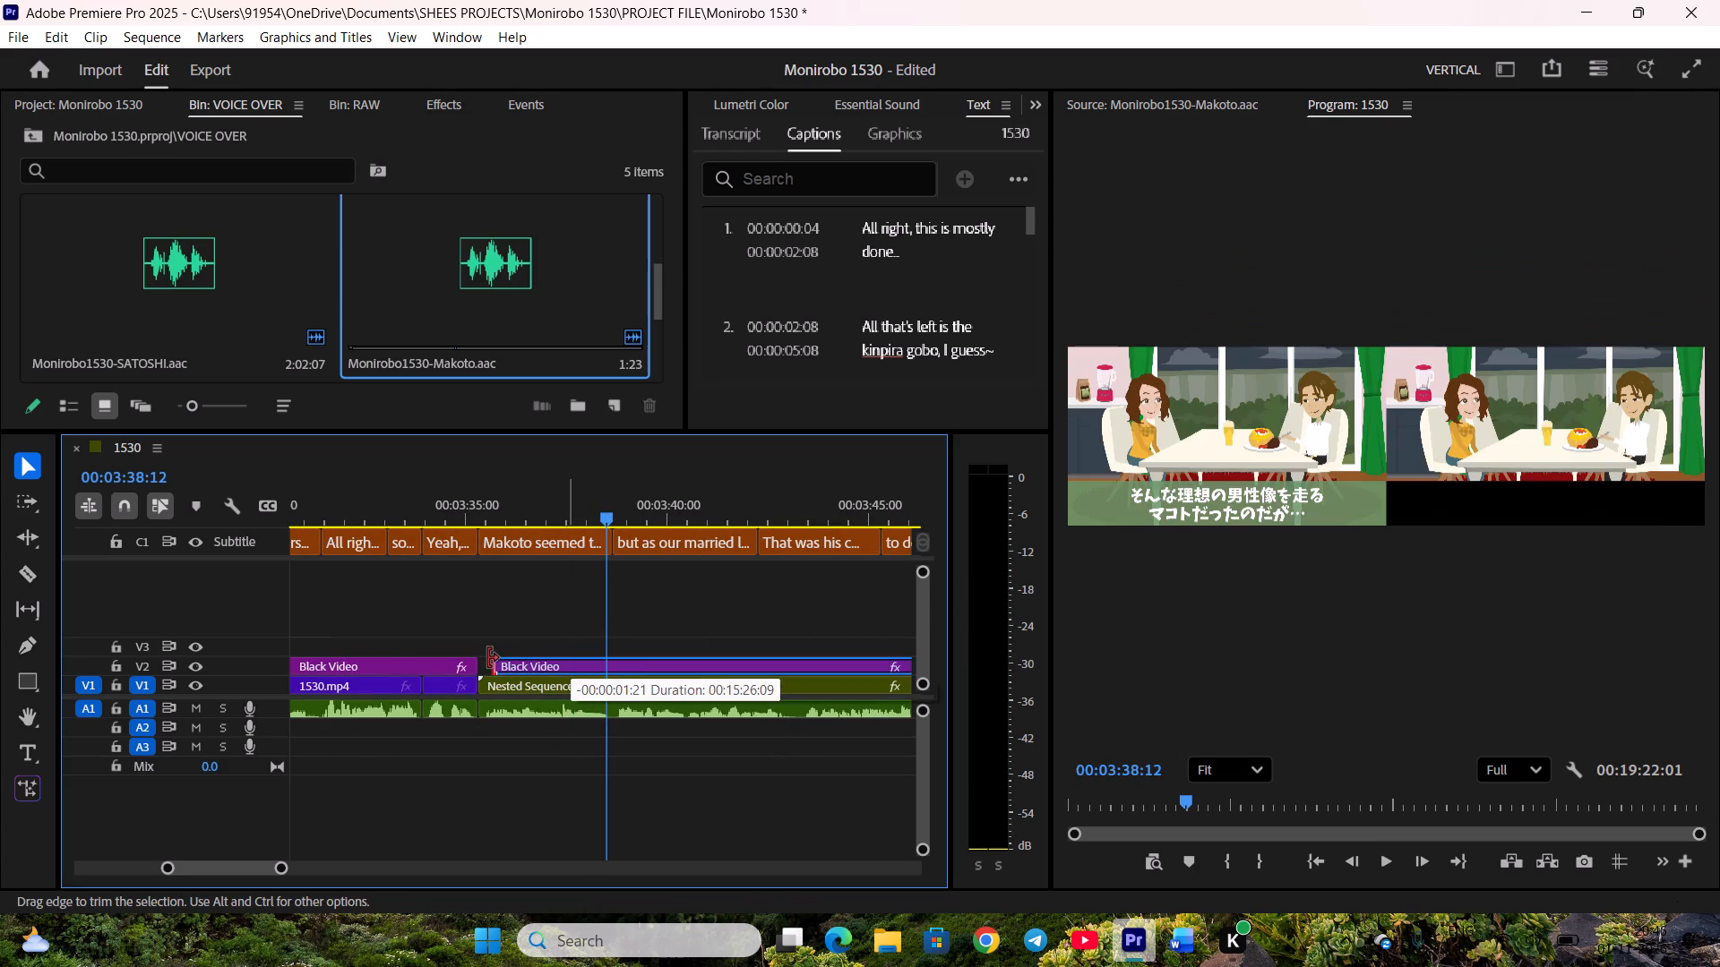
left_click_drag(488, 658, 485, 658)
key("space")
left_click(716, 601)
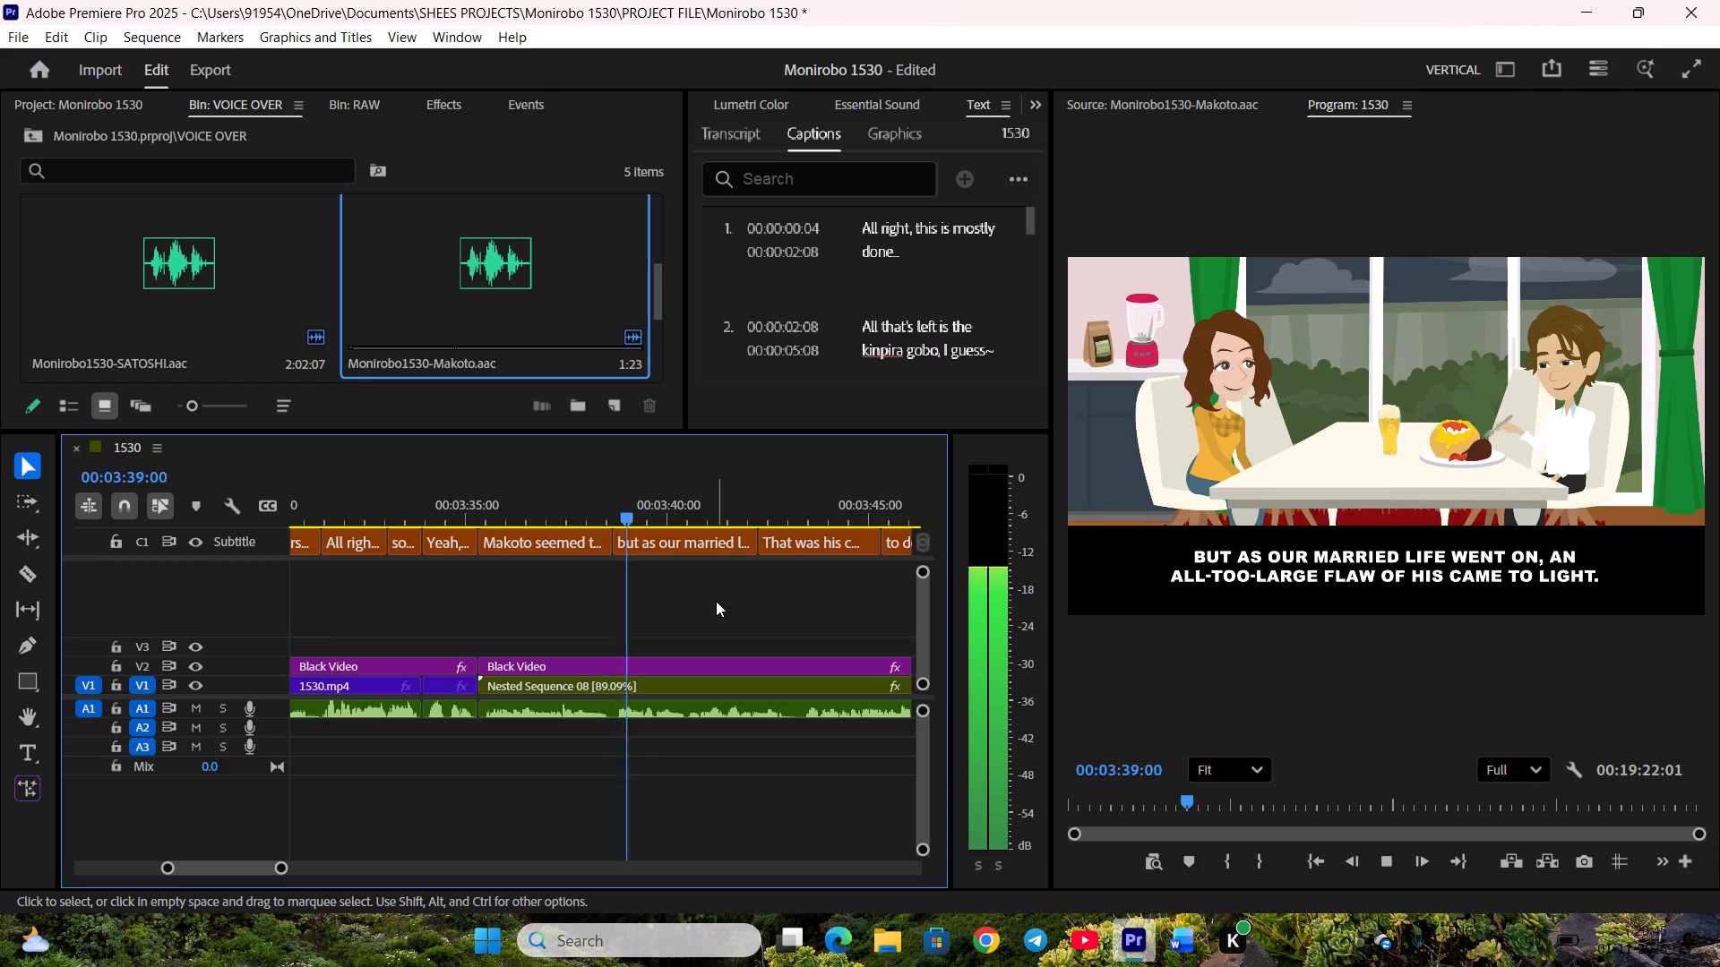
scroll(716, 601, "down", 4)
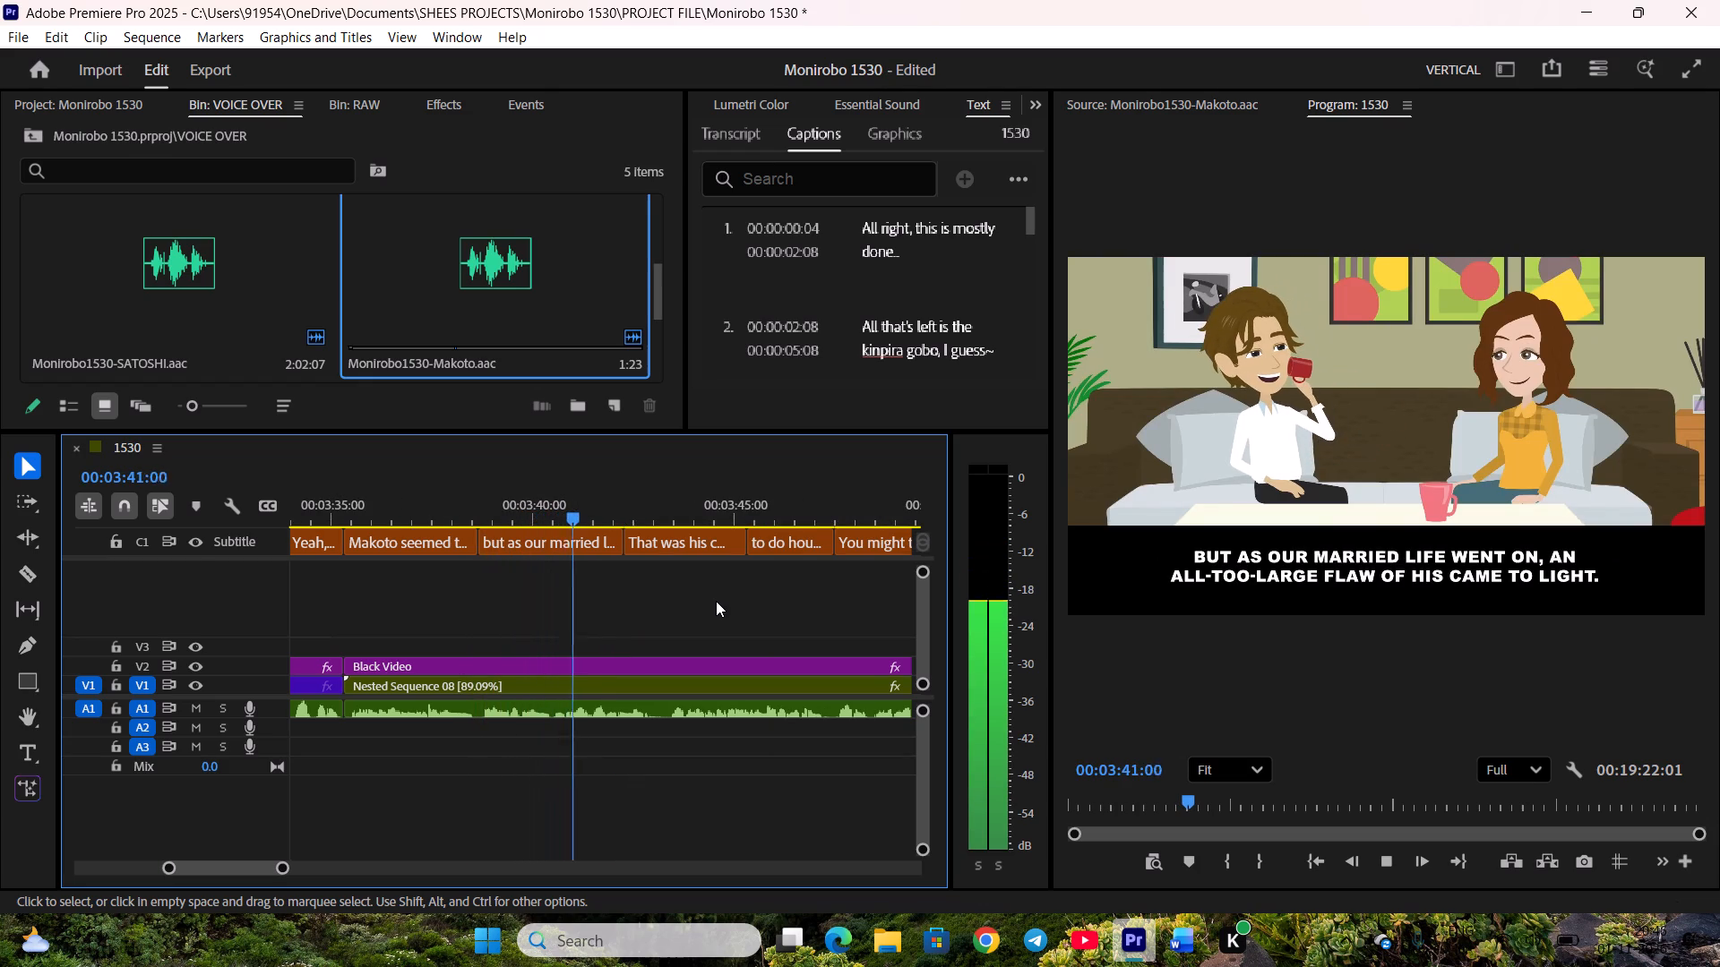
scroll(716, 601, "down", 5)
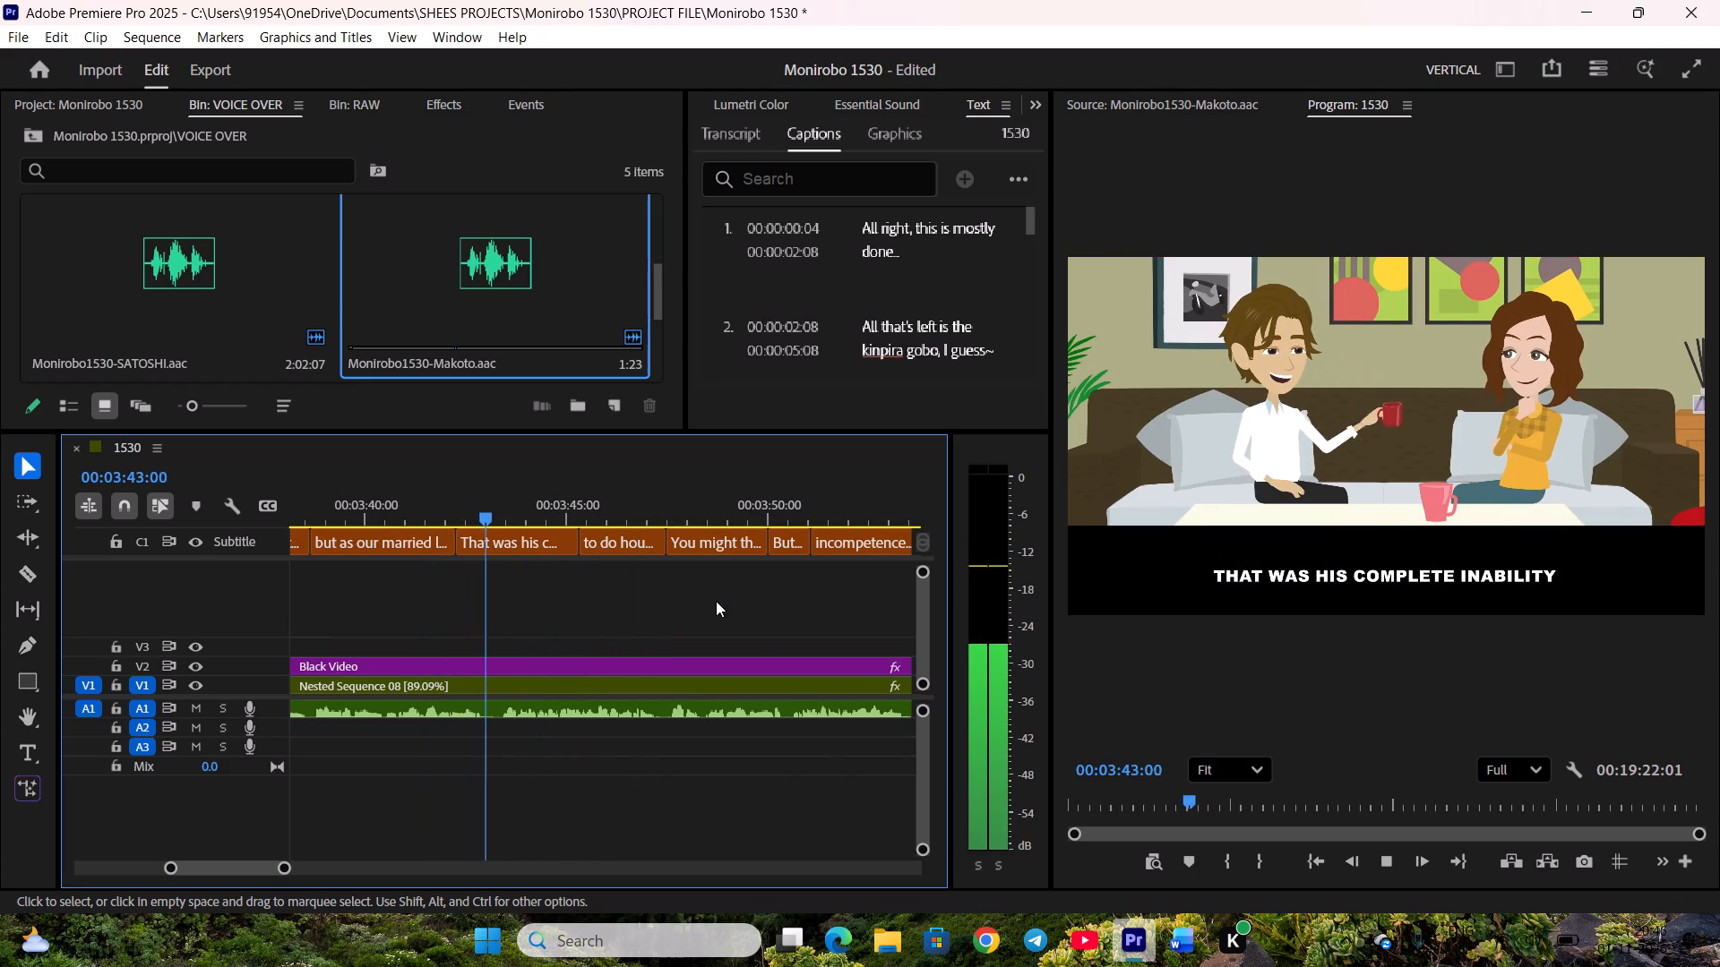
scroll(722, 602, "down", 5)
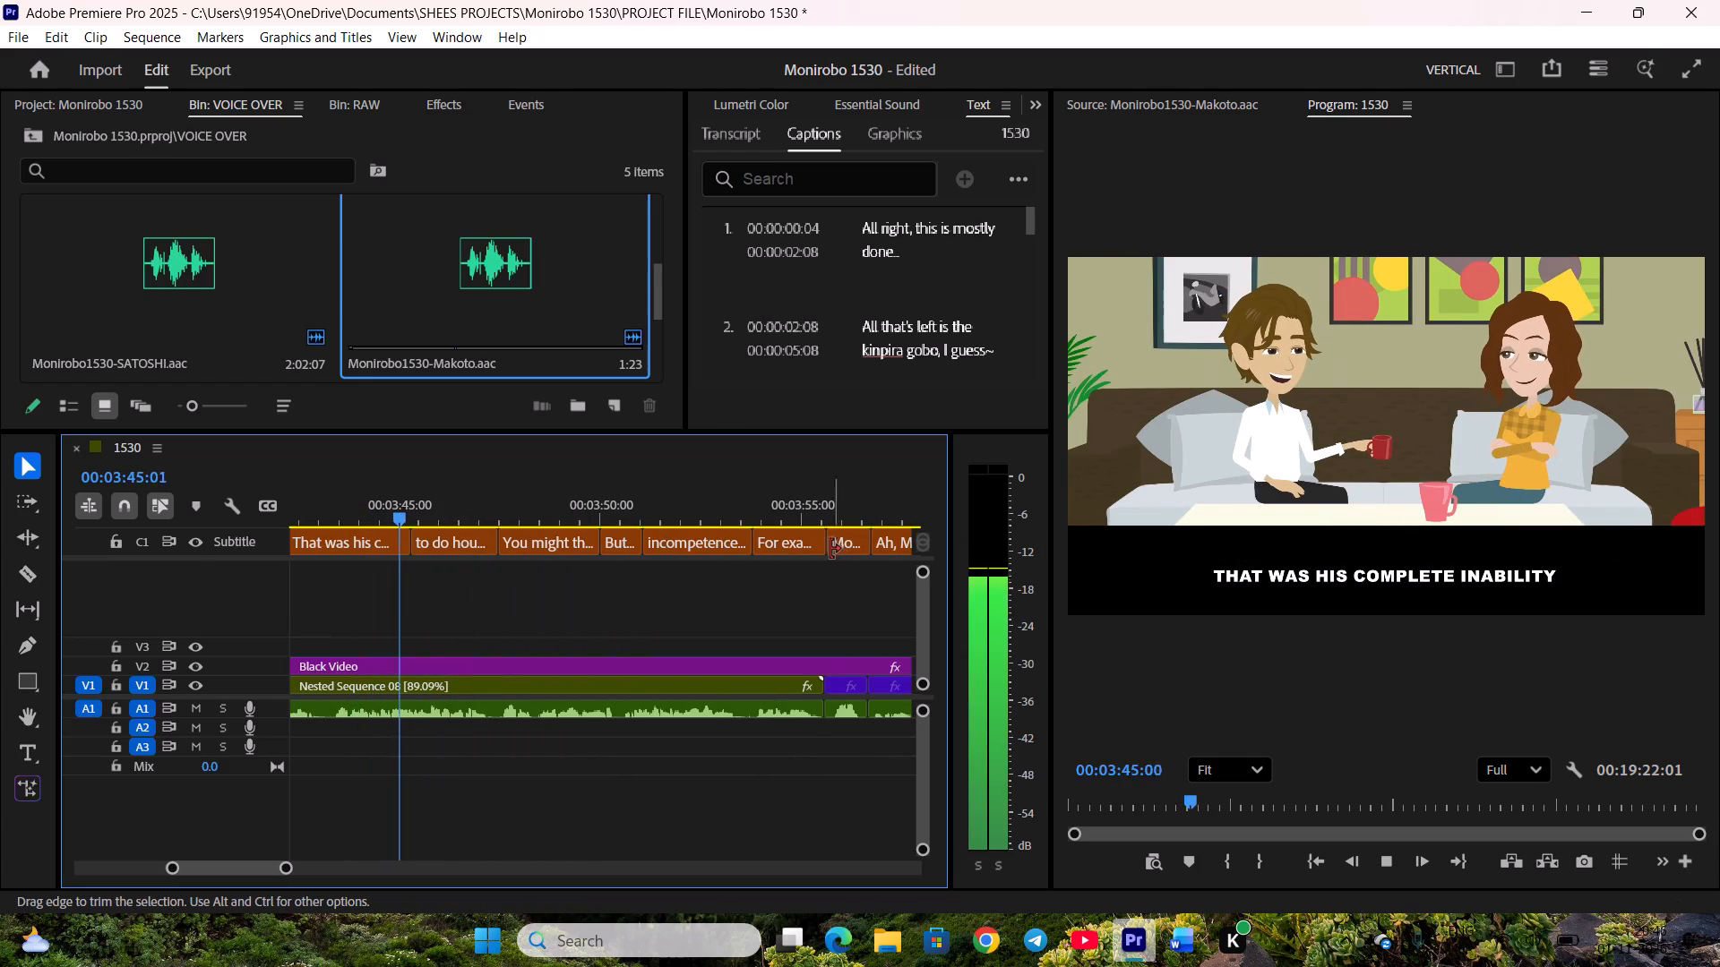
Align the boundary between the "For example, one day off..." caption and the next caption with the nested sequence's end, continuing playback.
left_click_drag(821, 548, 809, 549)
left_click(813, 552)
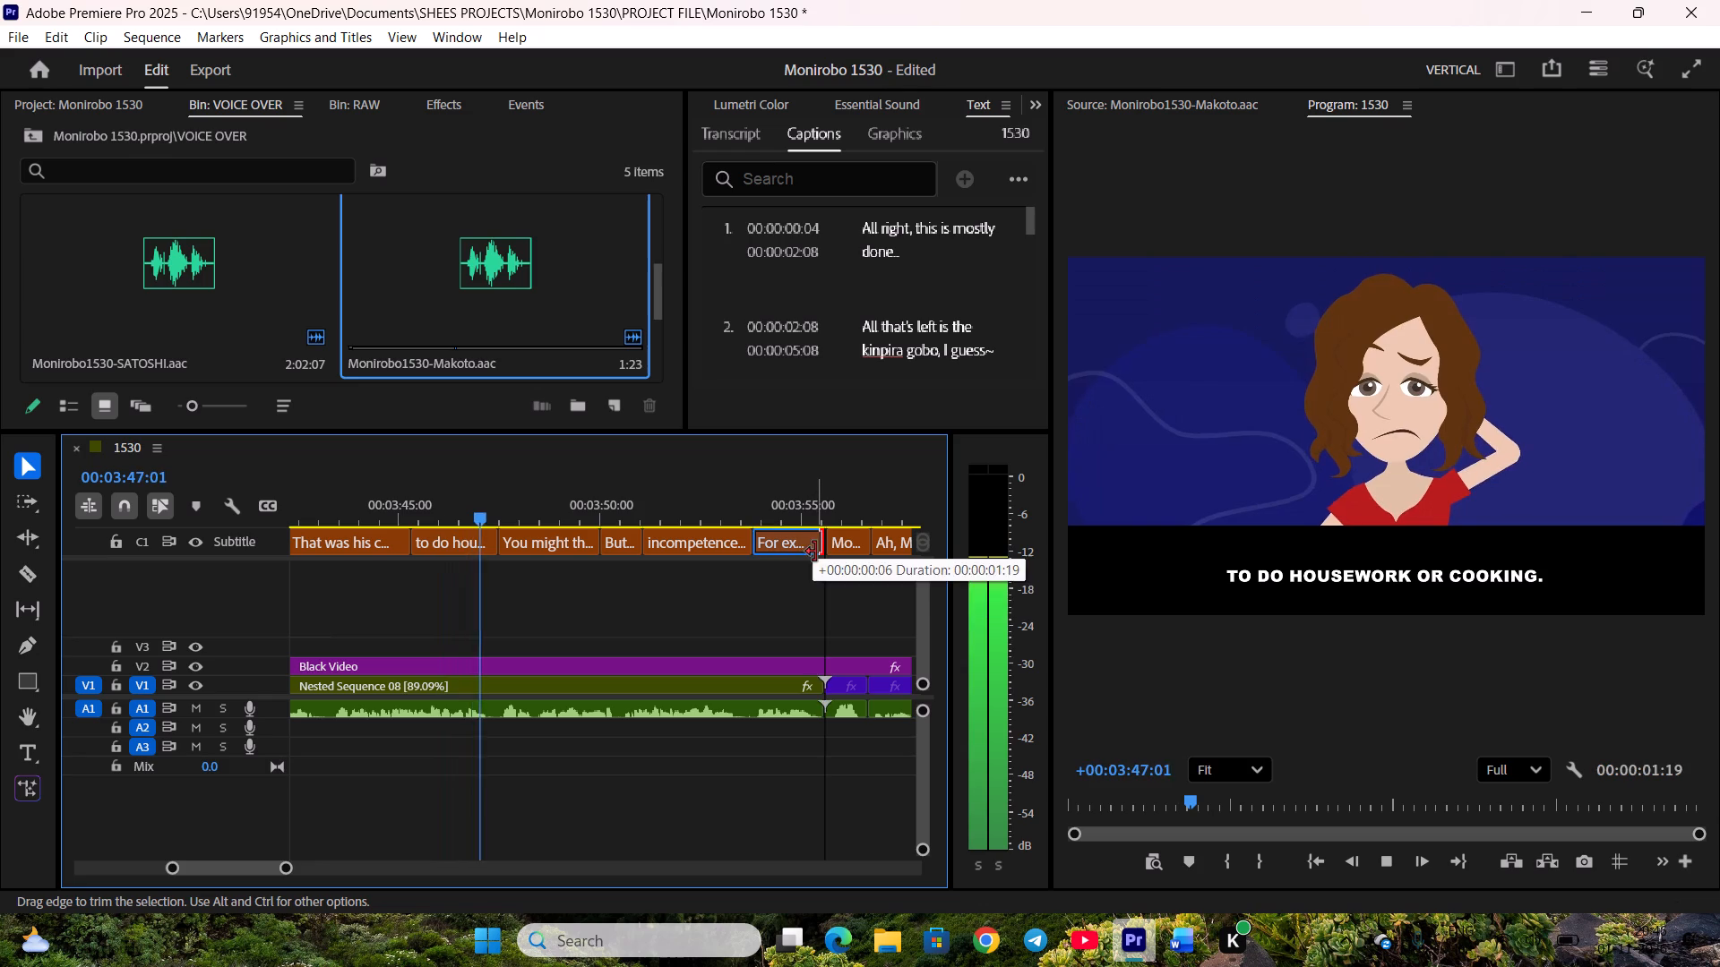
left_click(832, 551)
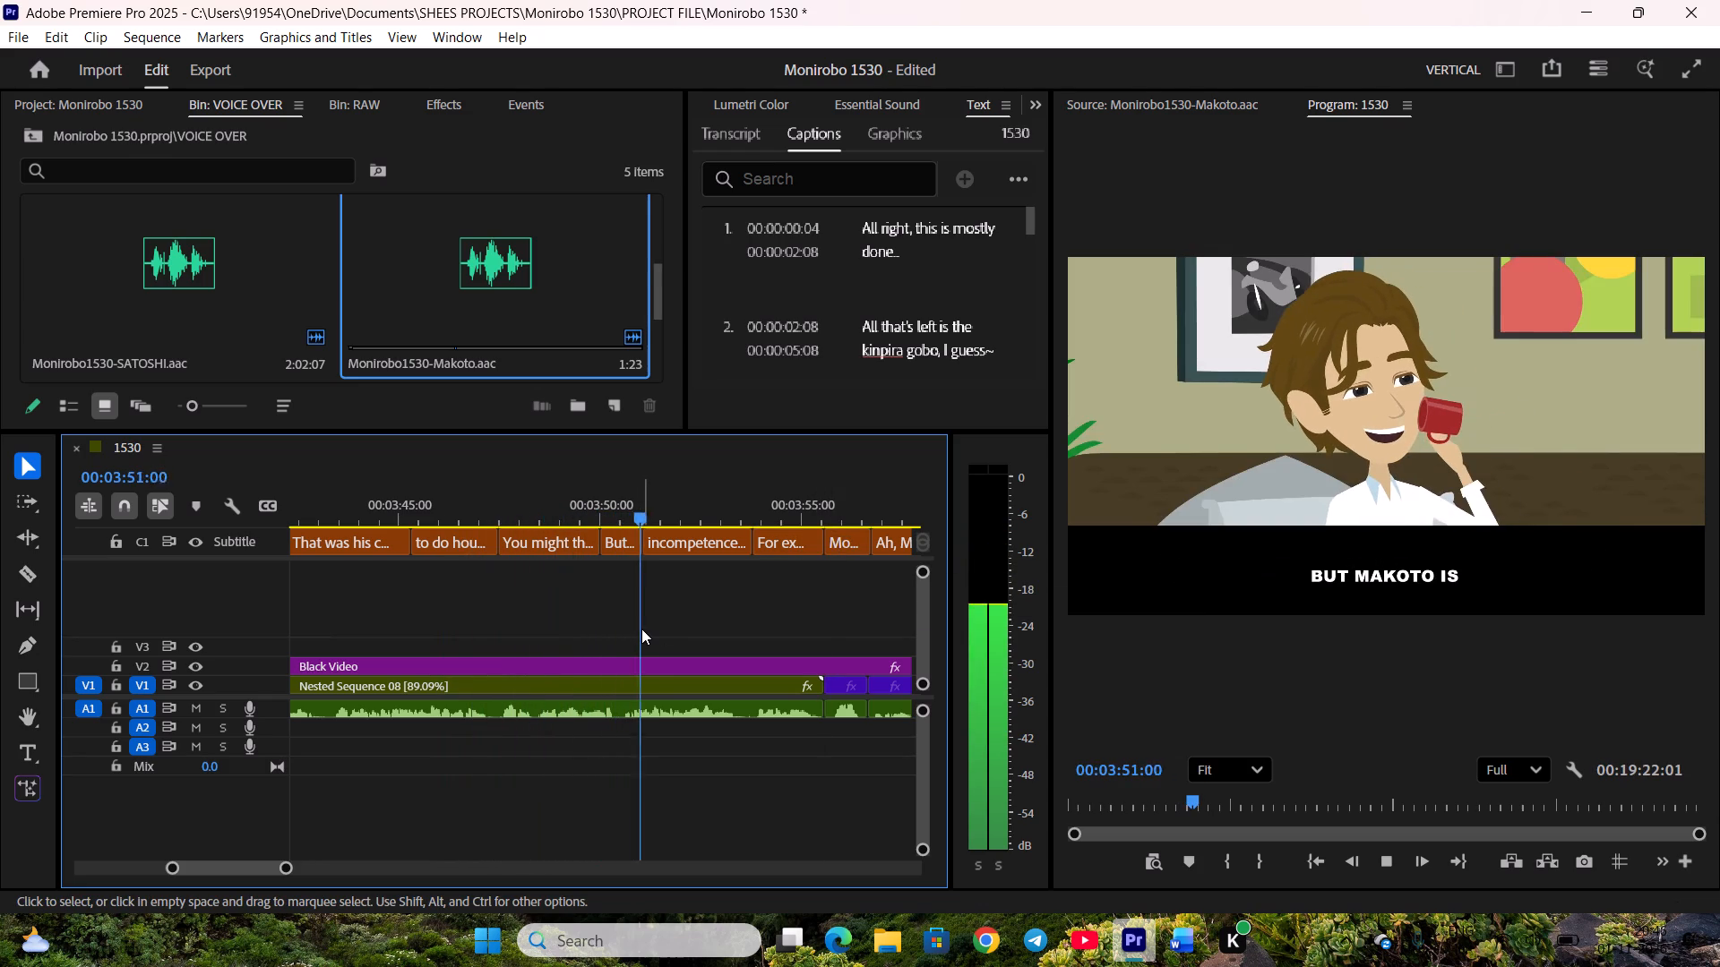
scroll(643, 629, "down", 5)
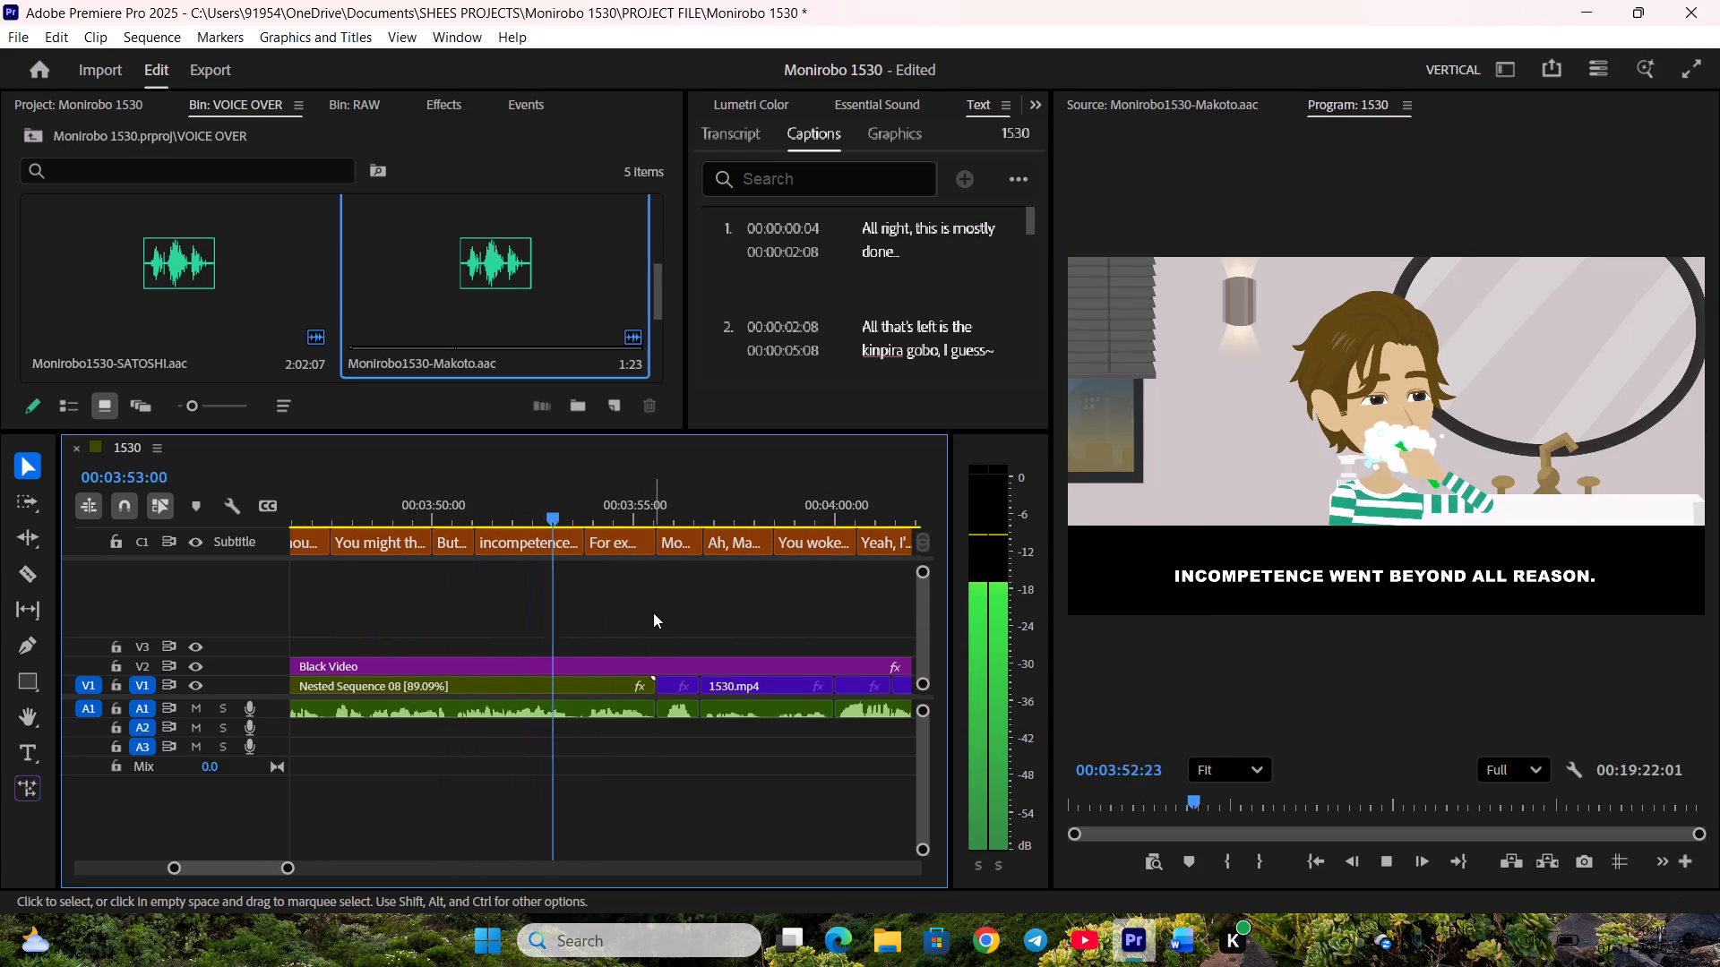
scroll(646, 609, "down", 2)
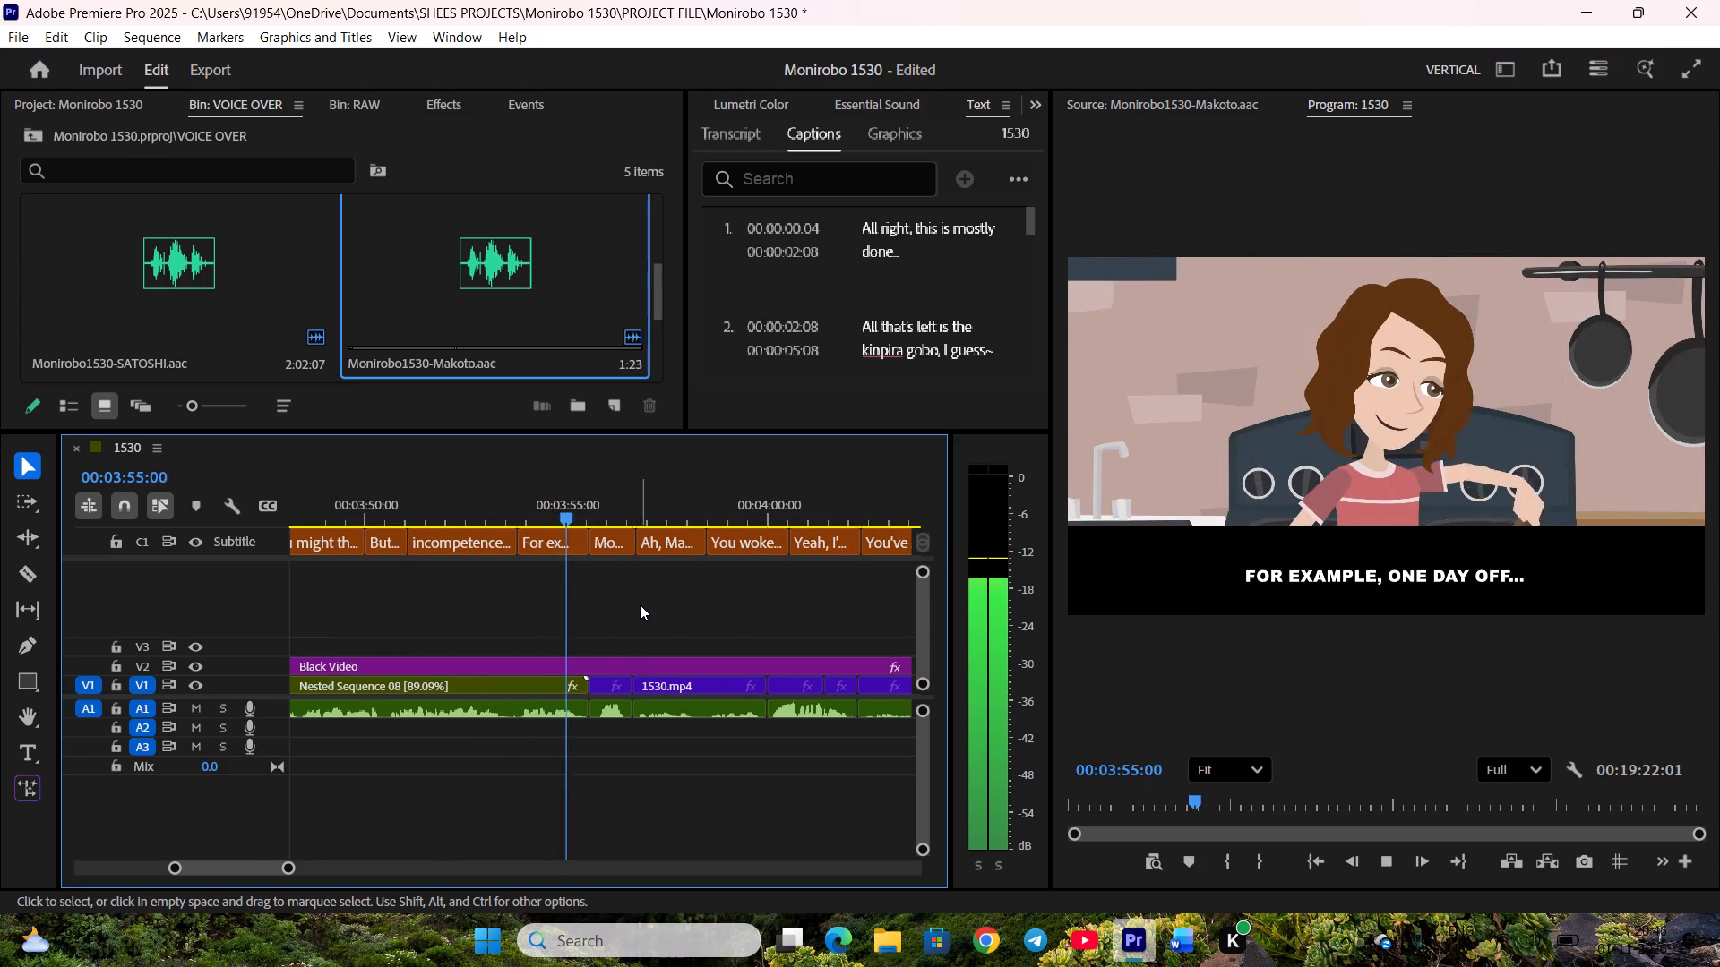
Align the start of the "Ah, Makoto, morning~" caption and the preceding caption's end with the V1 cut.
key("space")
left_click_drag(636, 543, 627, 543)
left_click(644, 545)
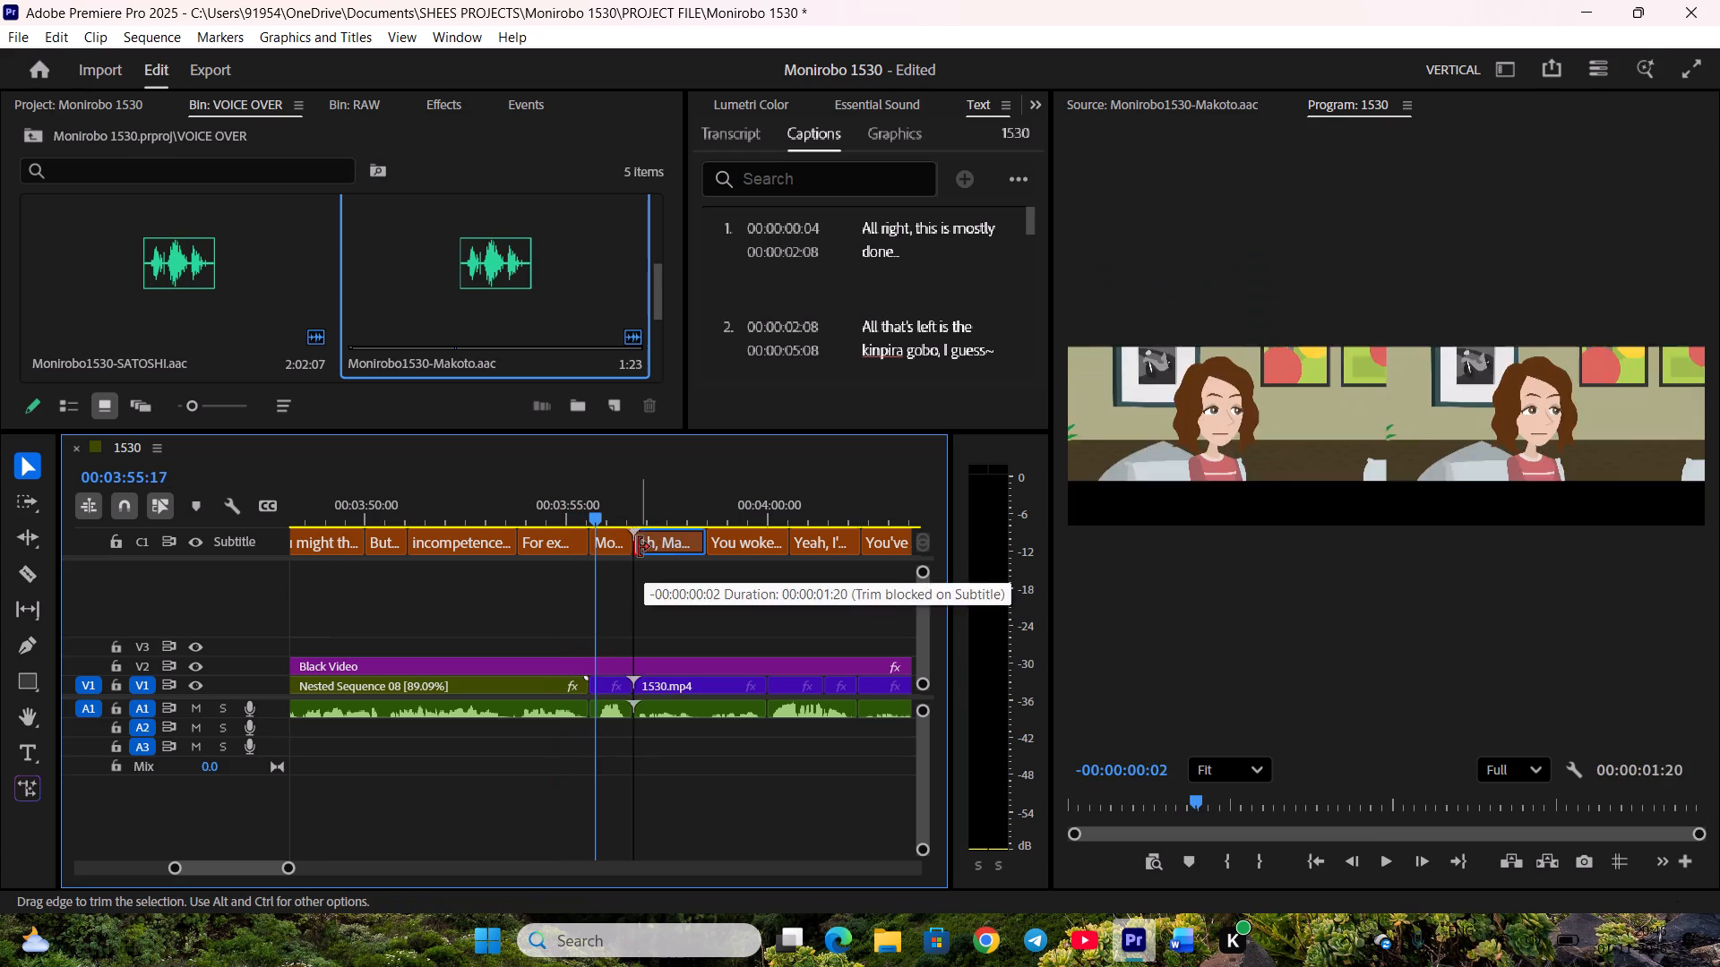
key("space")
Boost the gain of the A1 voice clip under "Ah, Makoto, morning~" and "You woke up late today, huh." by 13 dB.
scroll(661, 572, "down", 4)
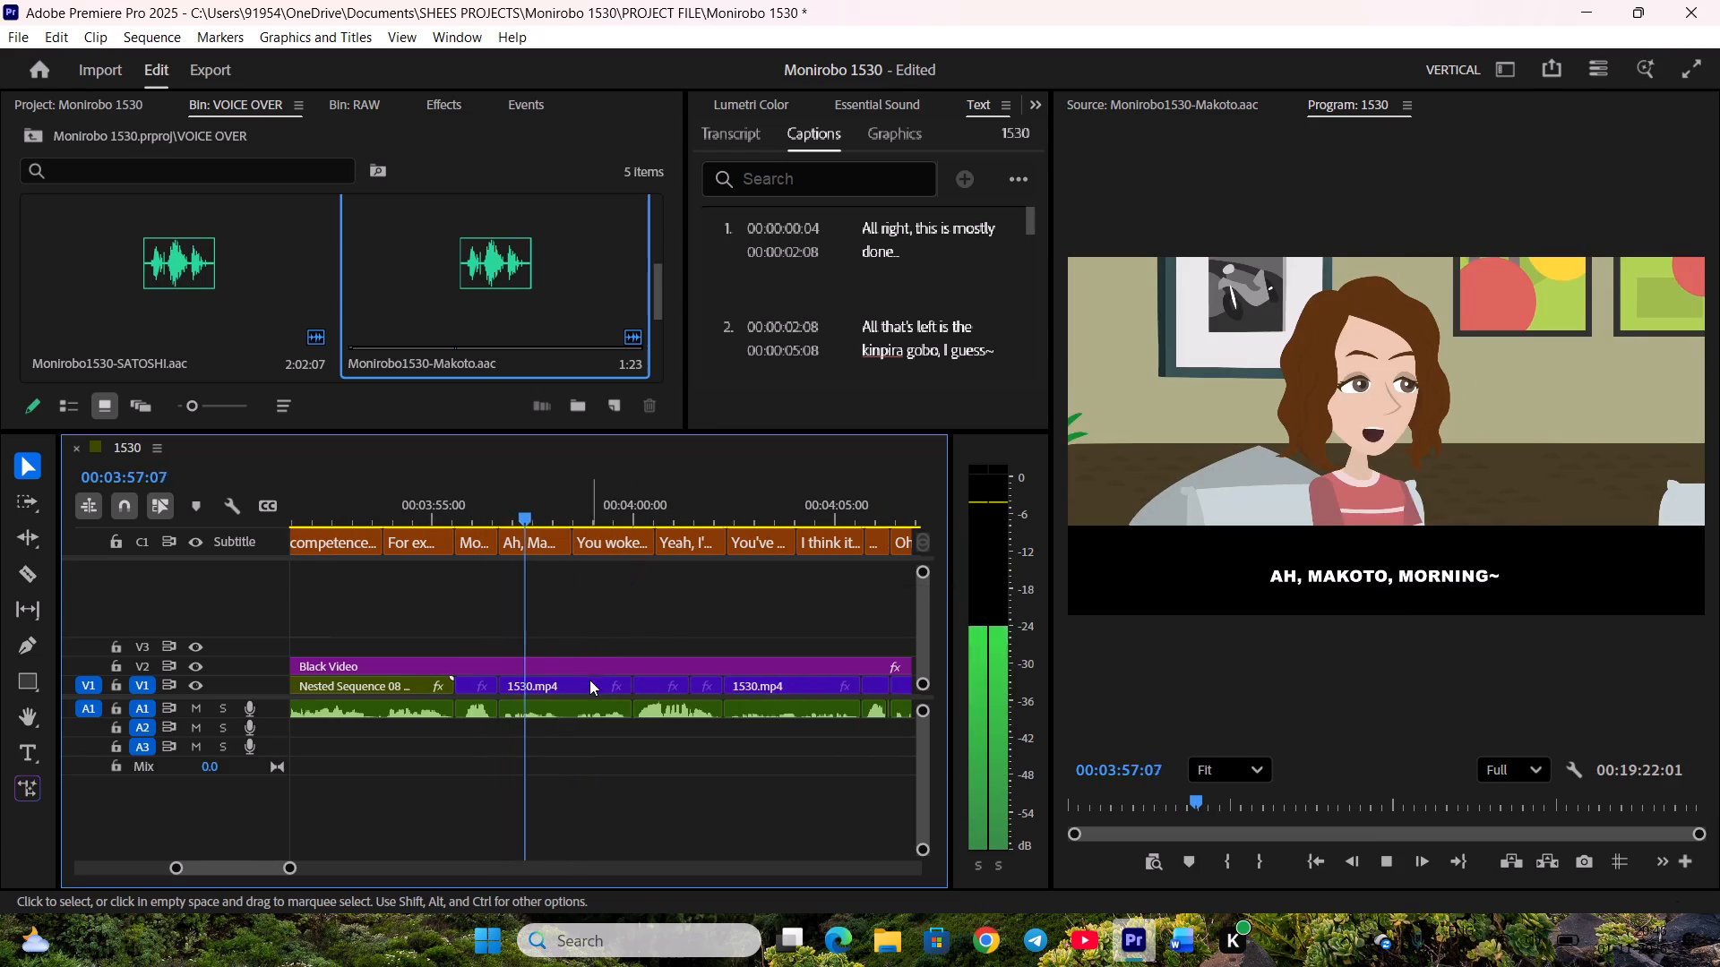
key("space")
left_click(586, 711)
key("g")
type("13")
key("Return")
left_click(616, 749)
Align the boundary between the captions "You woke up late today, huh." and "Yeah, I've built up a bit of fatigue." with the V1 cut.
key("space")
left_click_drag(654, 548, 648, 548)
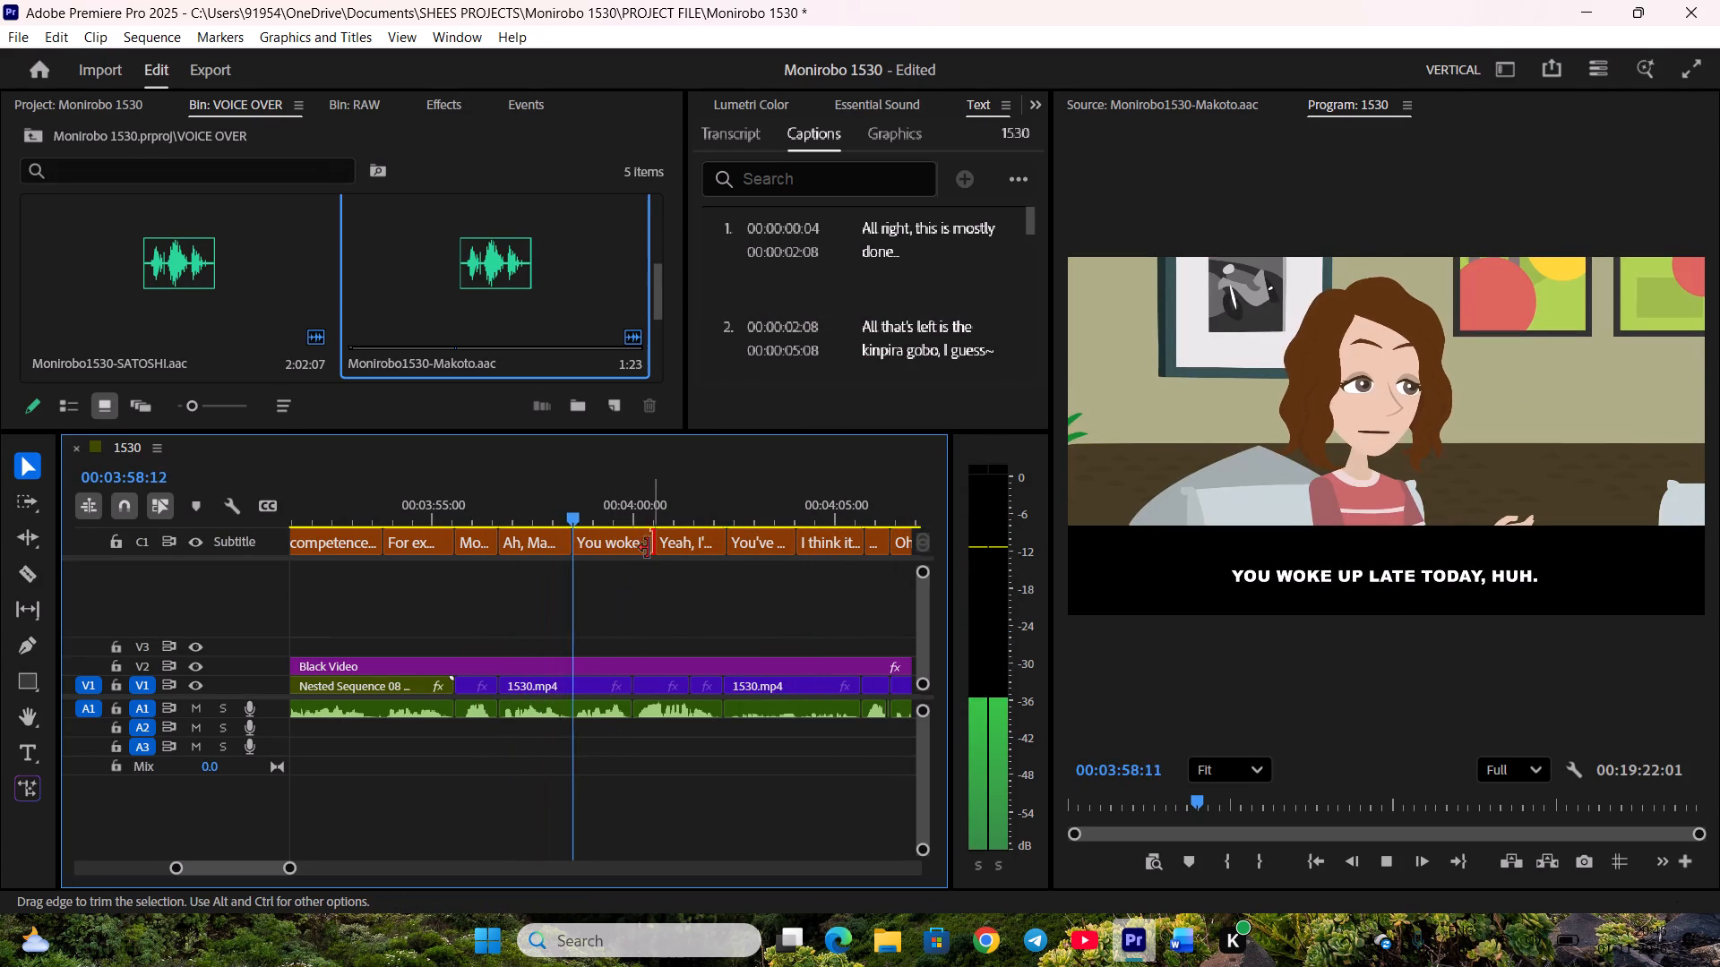
left_click_drag(648, 548, 638, 548)
key("space")
left_click_drag(664, 543, 642, 545)
key("space")
Align the boundary between the "Yeah, I've built up..." and "You've been busy lately, after all." captions with the V1 cut and play on.
scroll(707, 586, "down", 3)
left_click_drag(625, 543, 617, 544)
key("space")
left_click(630, 545)
key("equal")
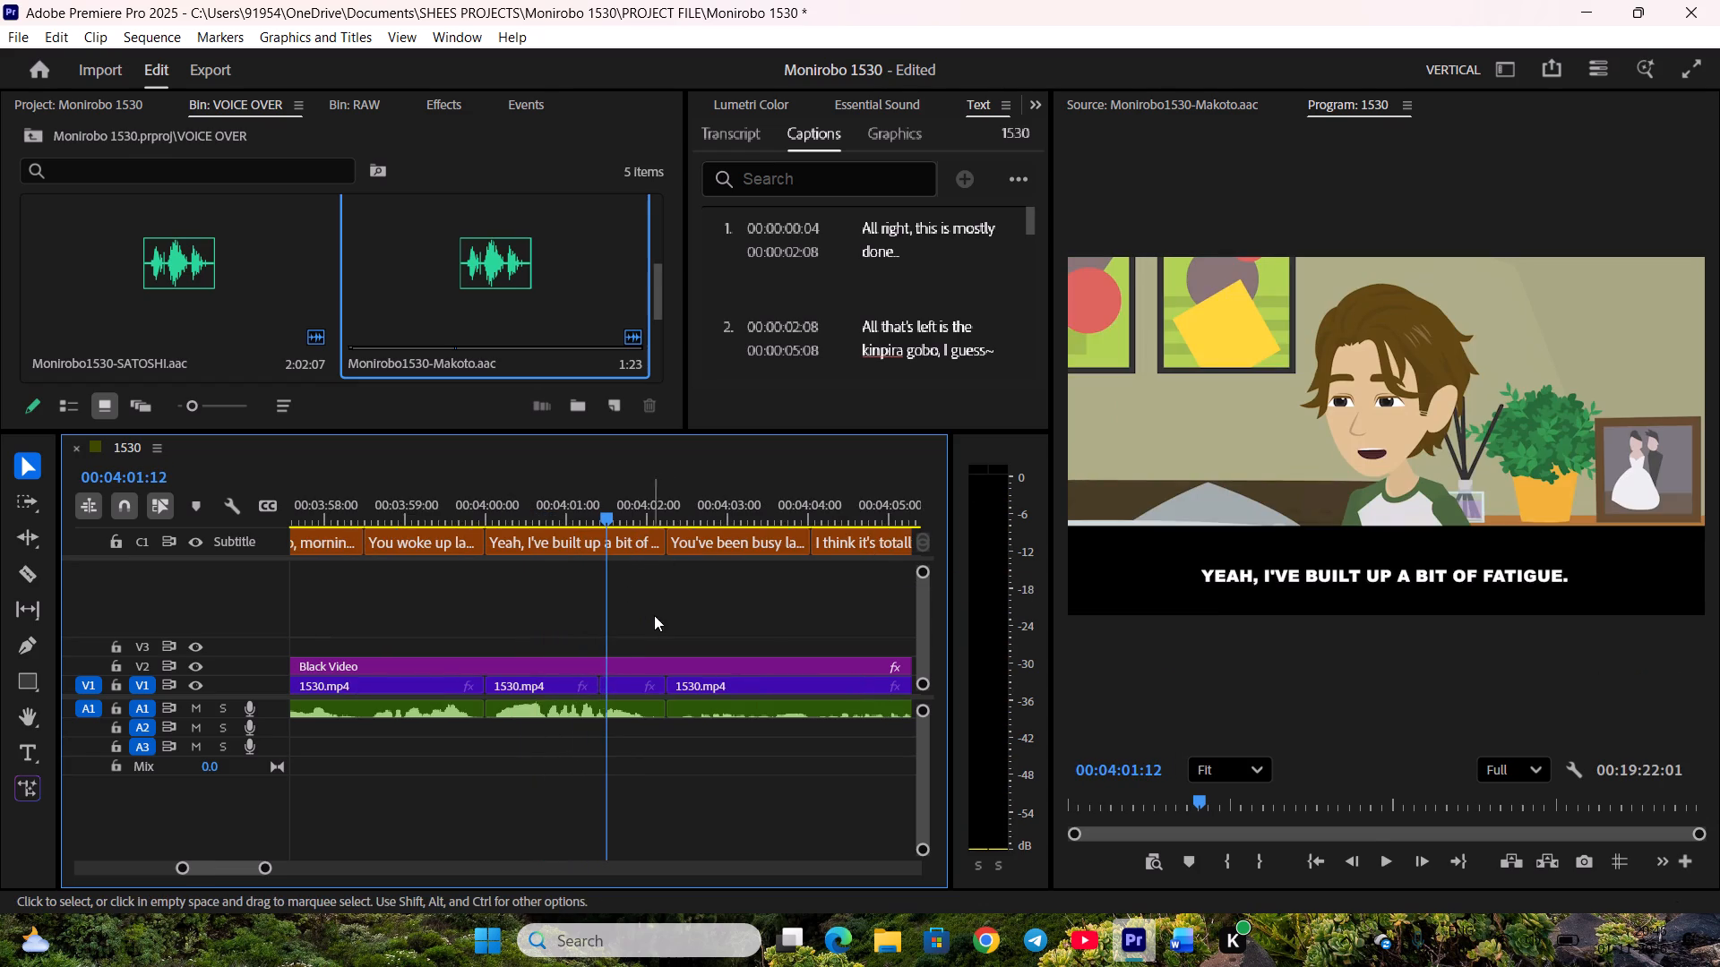
scroll(654, 615, "down", 3)
key("space")
scroll(650, 608, "down", 4)
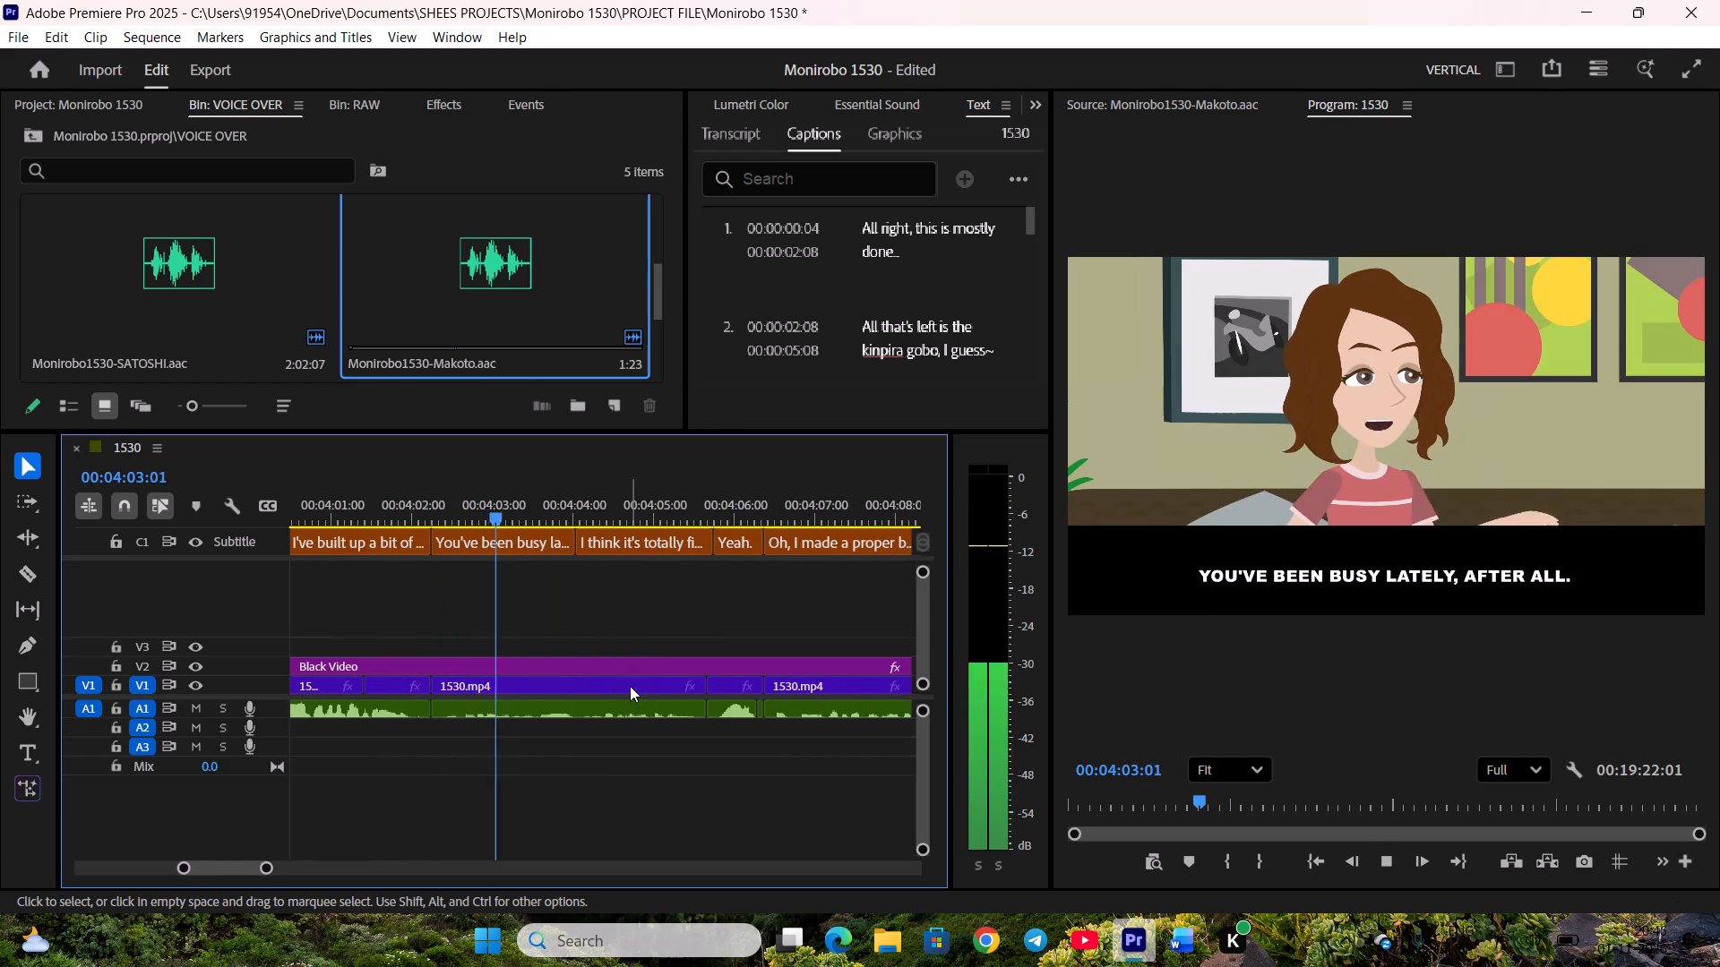
Boost the gain of the A1 voice clip under "You've been busy lately, after all." and "I think it's totally fine." by 13 dB.
key("space")
left_click(629, 710)
key("g")
type("13")
key("Return")
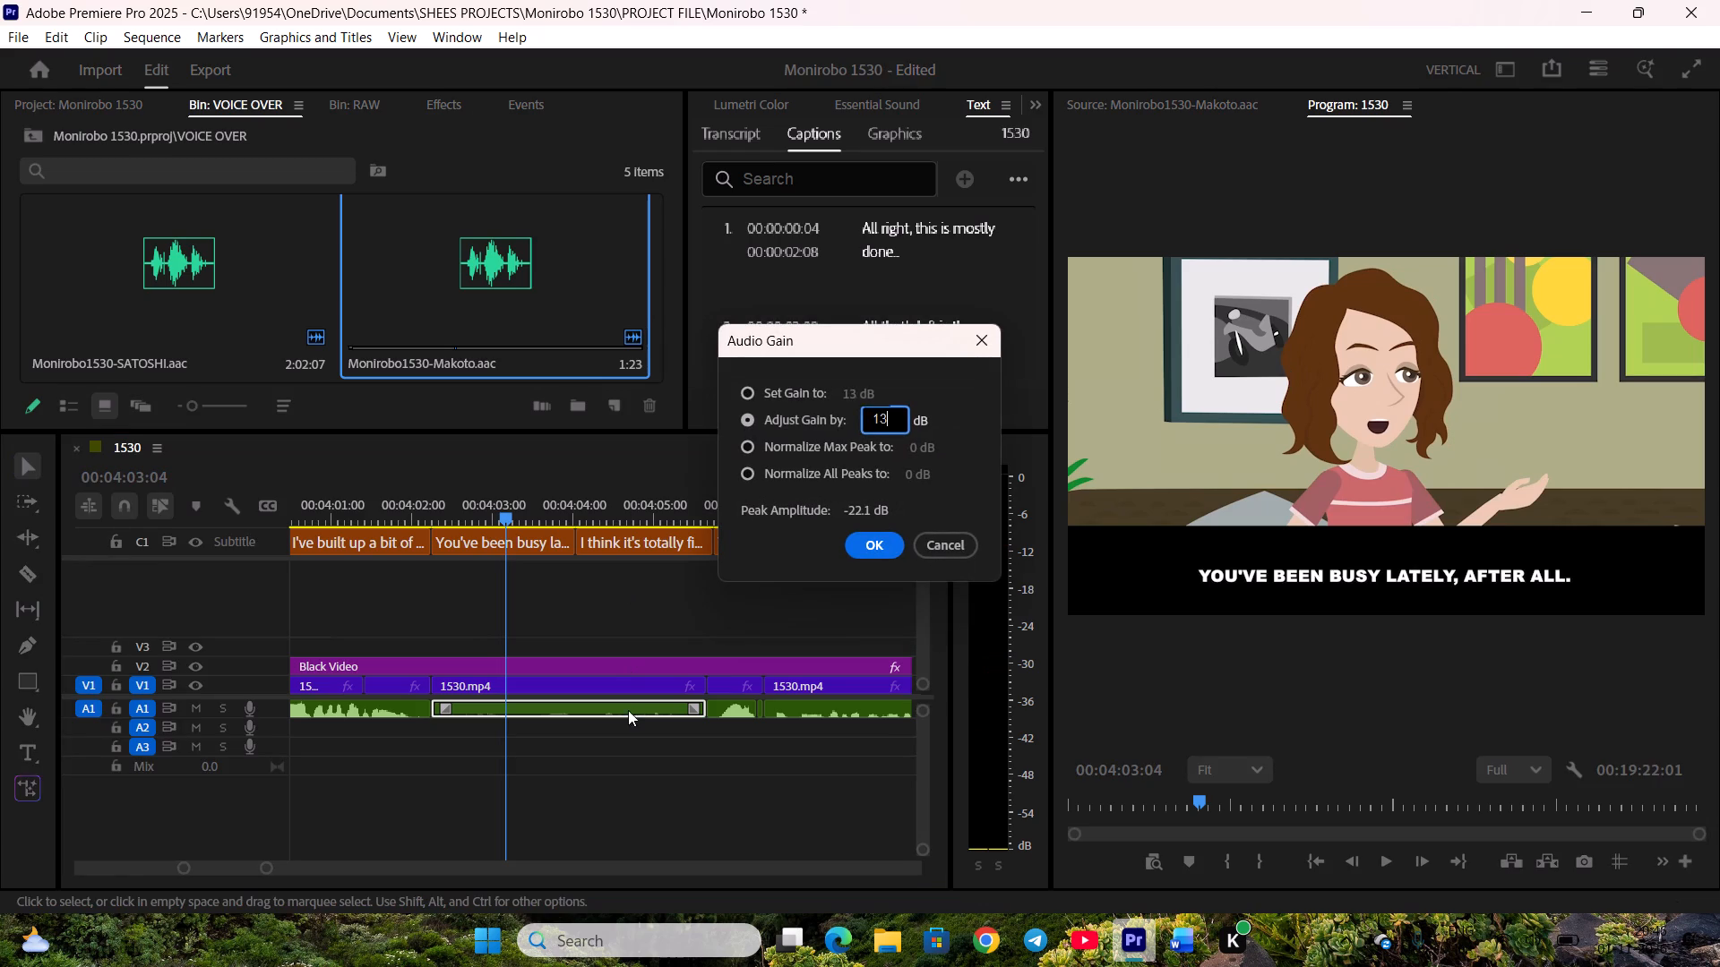
left_click(658, 776)
key("space")
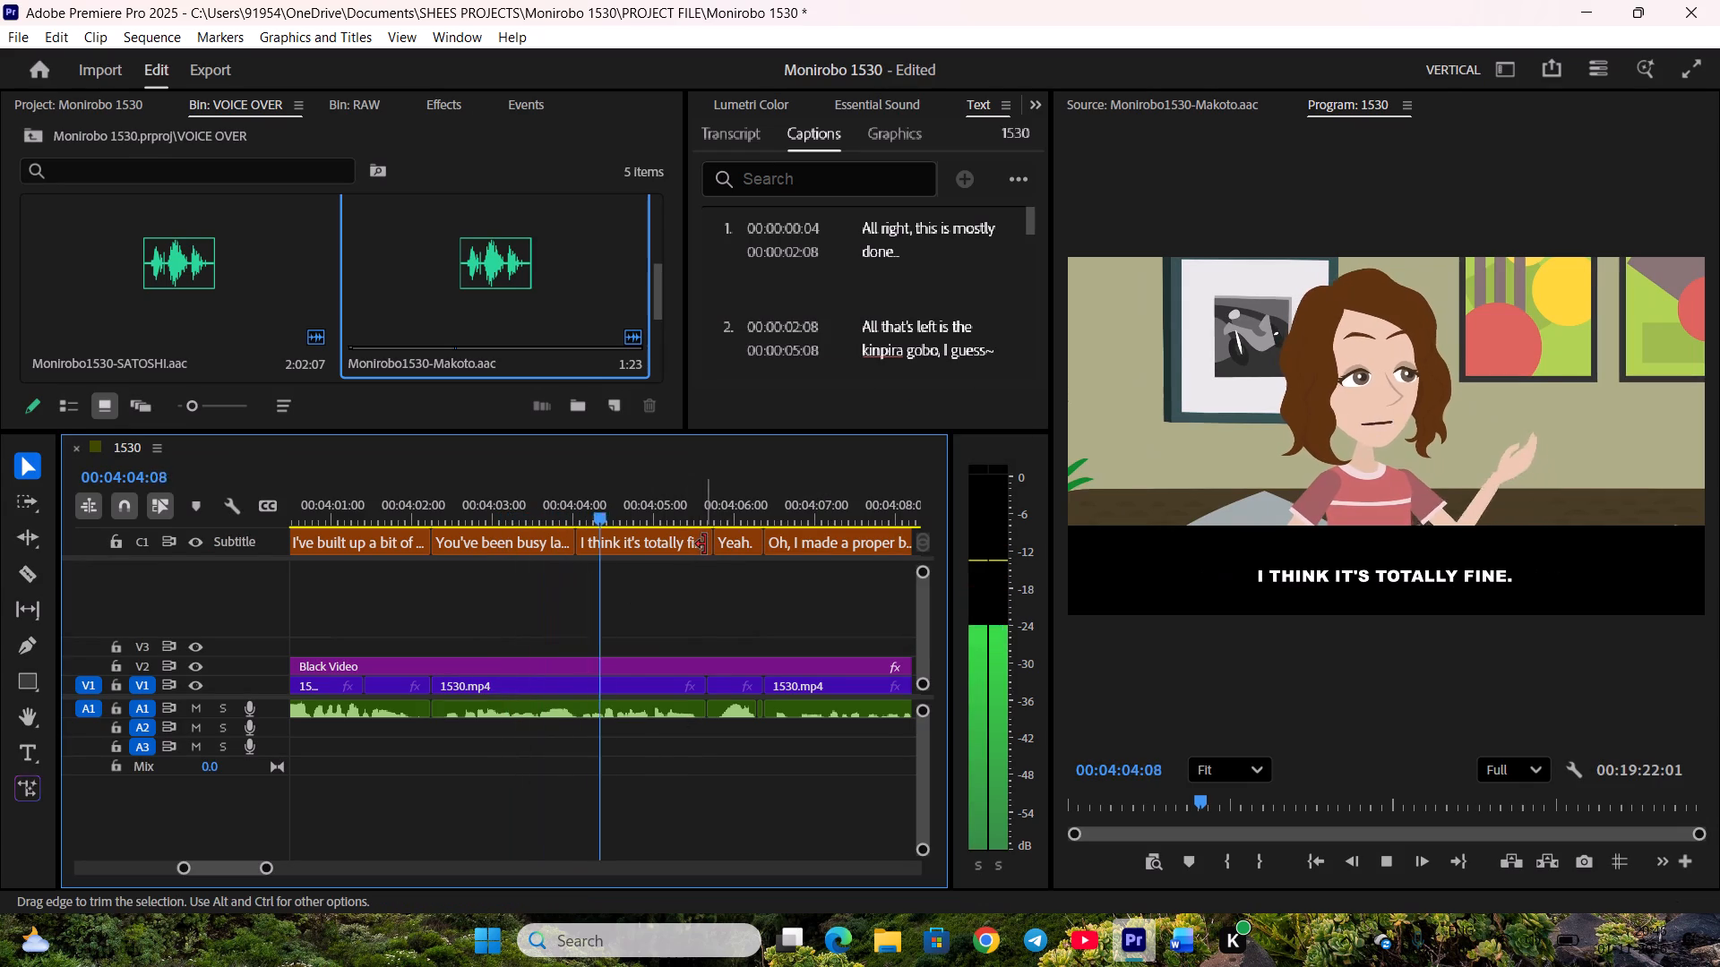
Align the boundary between the captions "I think it's totally fine." and "Yeah." with the V1 cut.
left_click_drag(705, 544, 692, 543)
key("space")
left_click(715, 546)
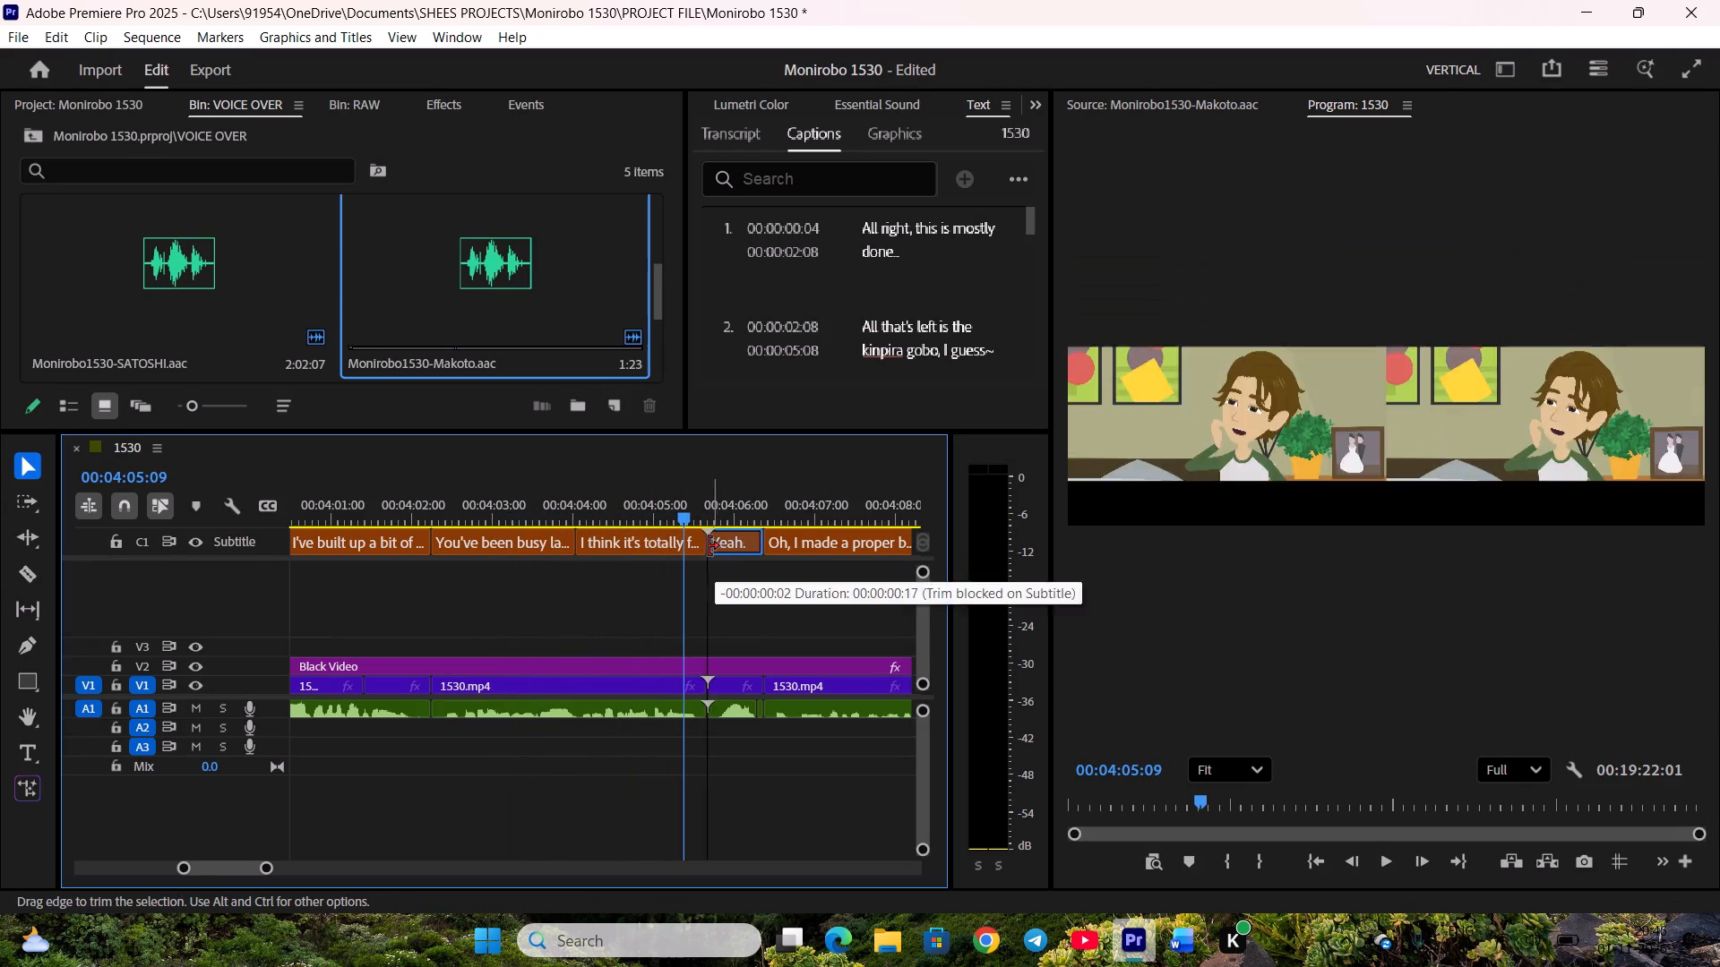
Align the end of the "Yeah." caption and the start of "Oh, I made a proper breakfast today too," with the V1 cut.
scroll(641, 591, "down", 4)
key("space")
key("space")
left_click_drag(623, 543, 614, 543)
left_click(640, 549)
key("space")
key("space")
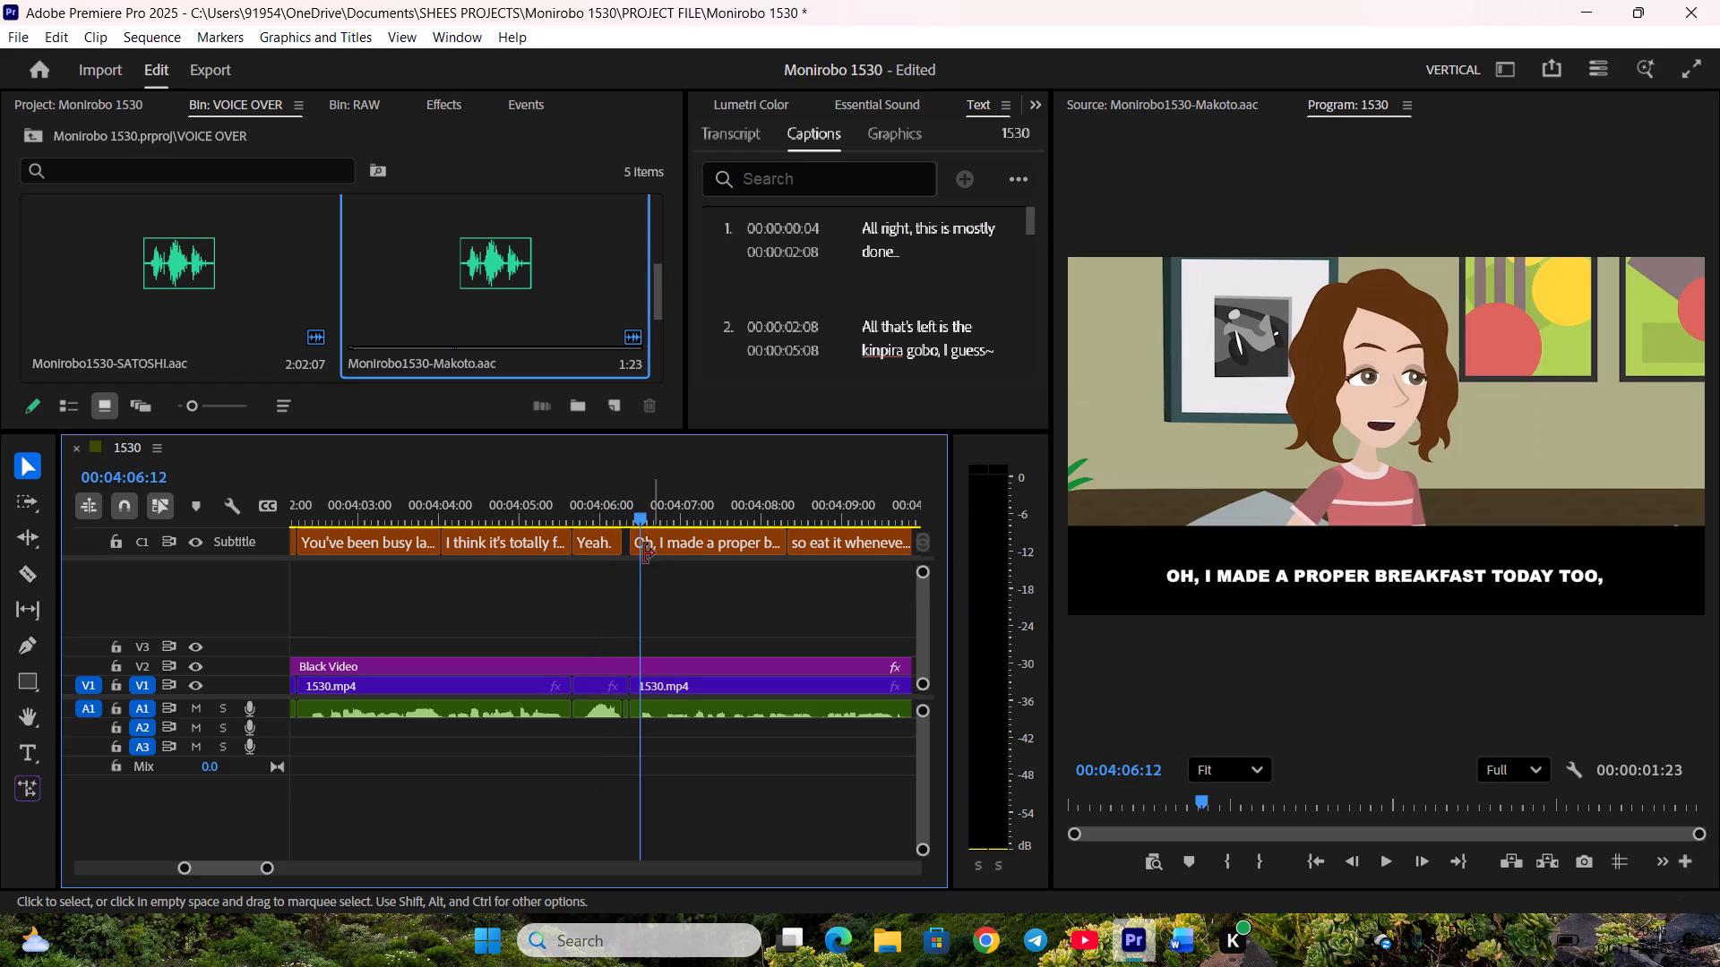
left_click(636, 550)
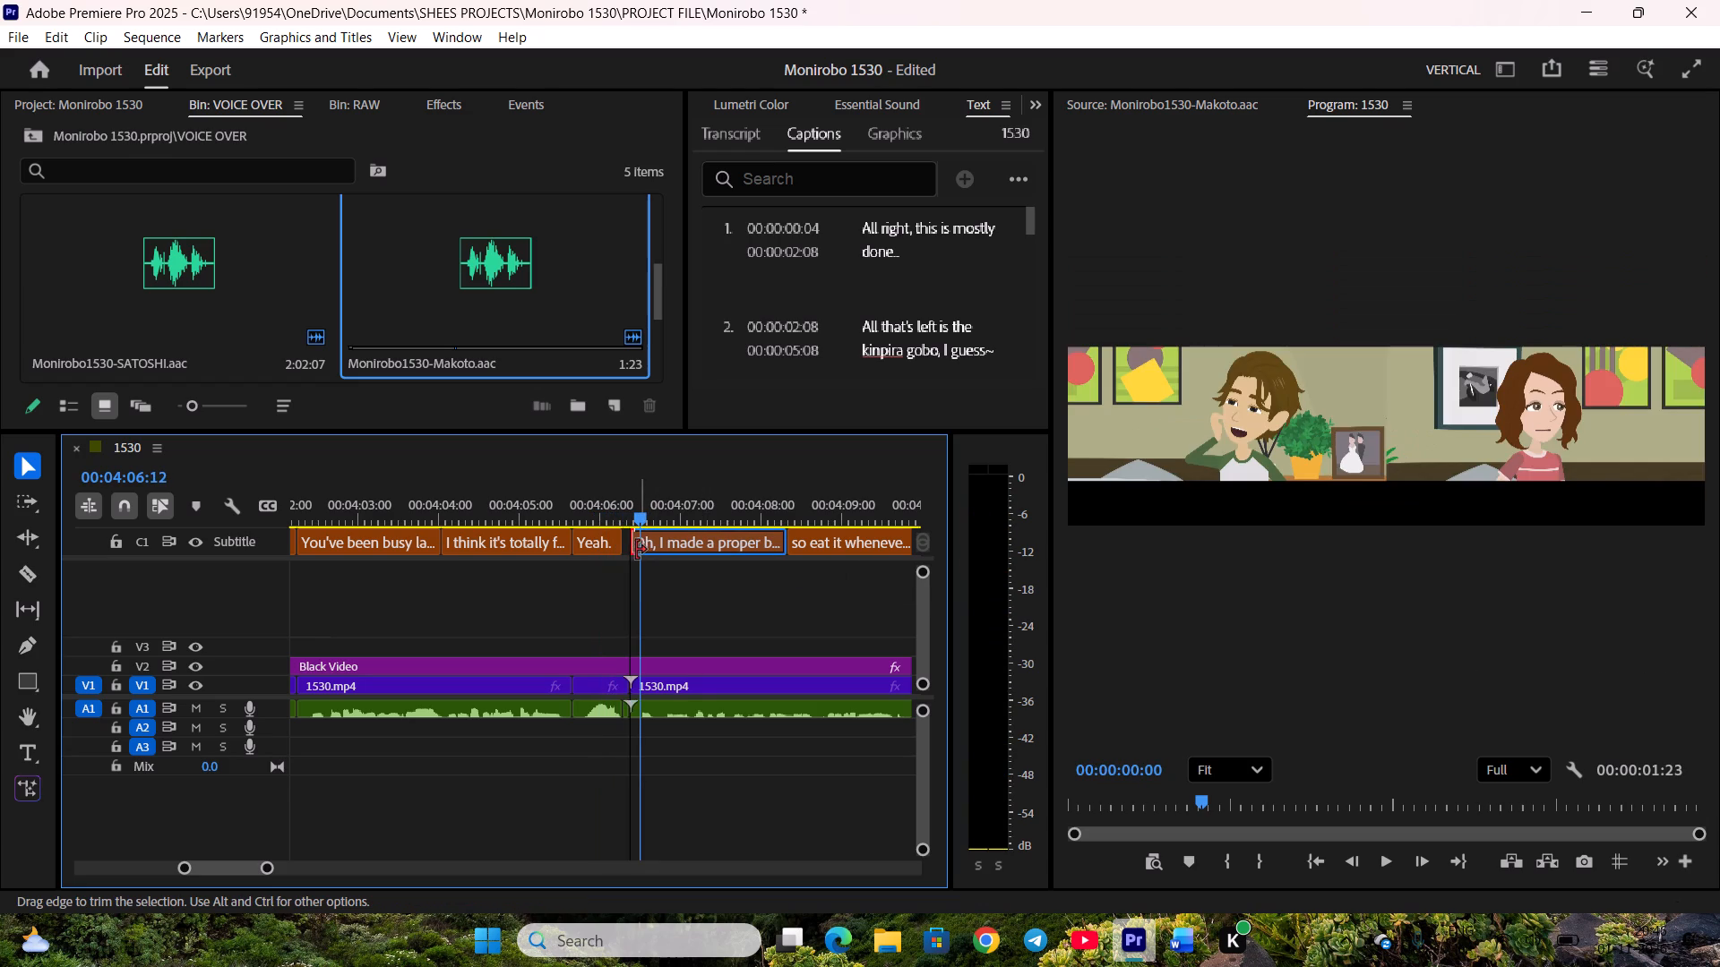
left_click_drag(619, 540, 627, 540)
key("space")
scroll(715, 603, "down", 5)
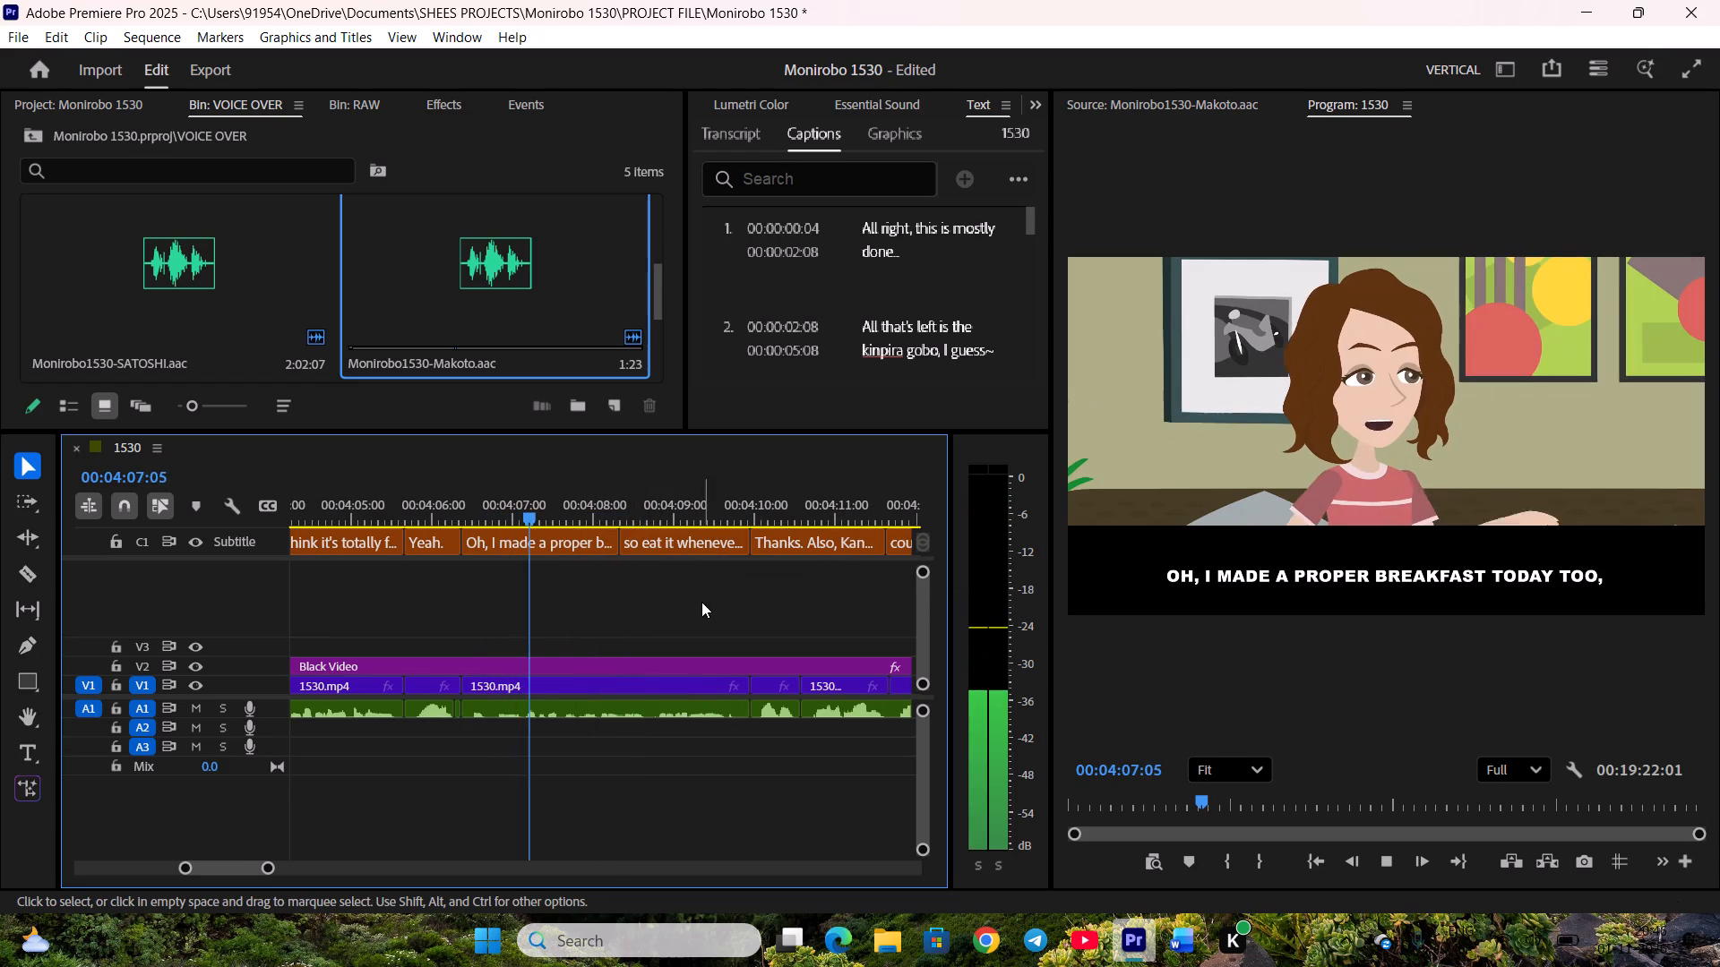
Save the project and boost the gain of the A1 voice clip under "Oh, I made a proper breakfast today too," by 13 dB.
key("space")
left_click(747, 552)
left_click(593, 708)
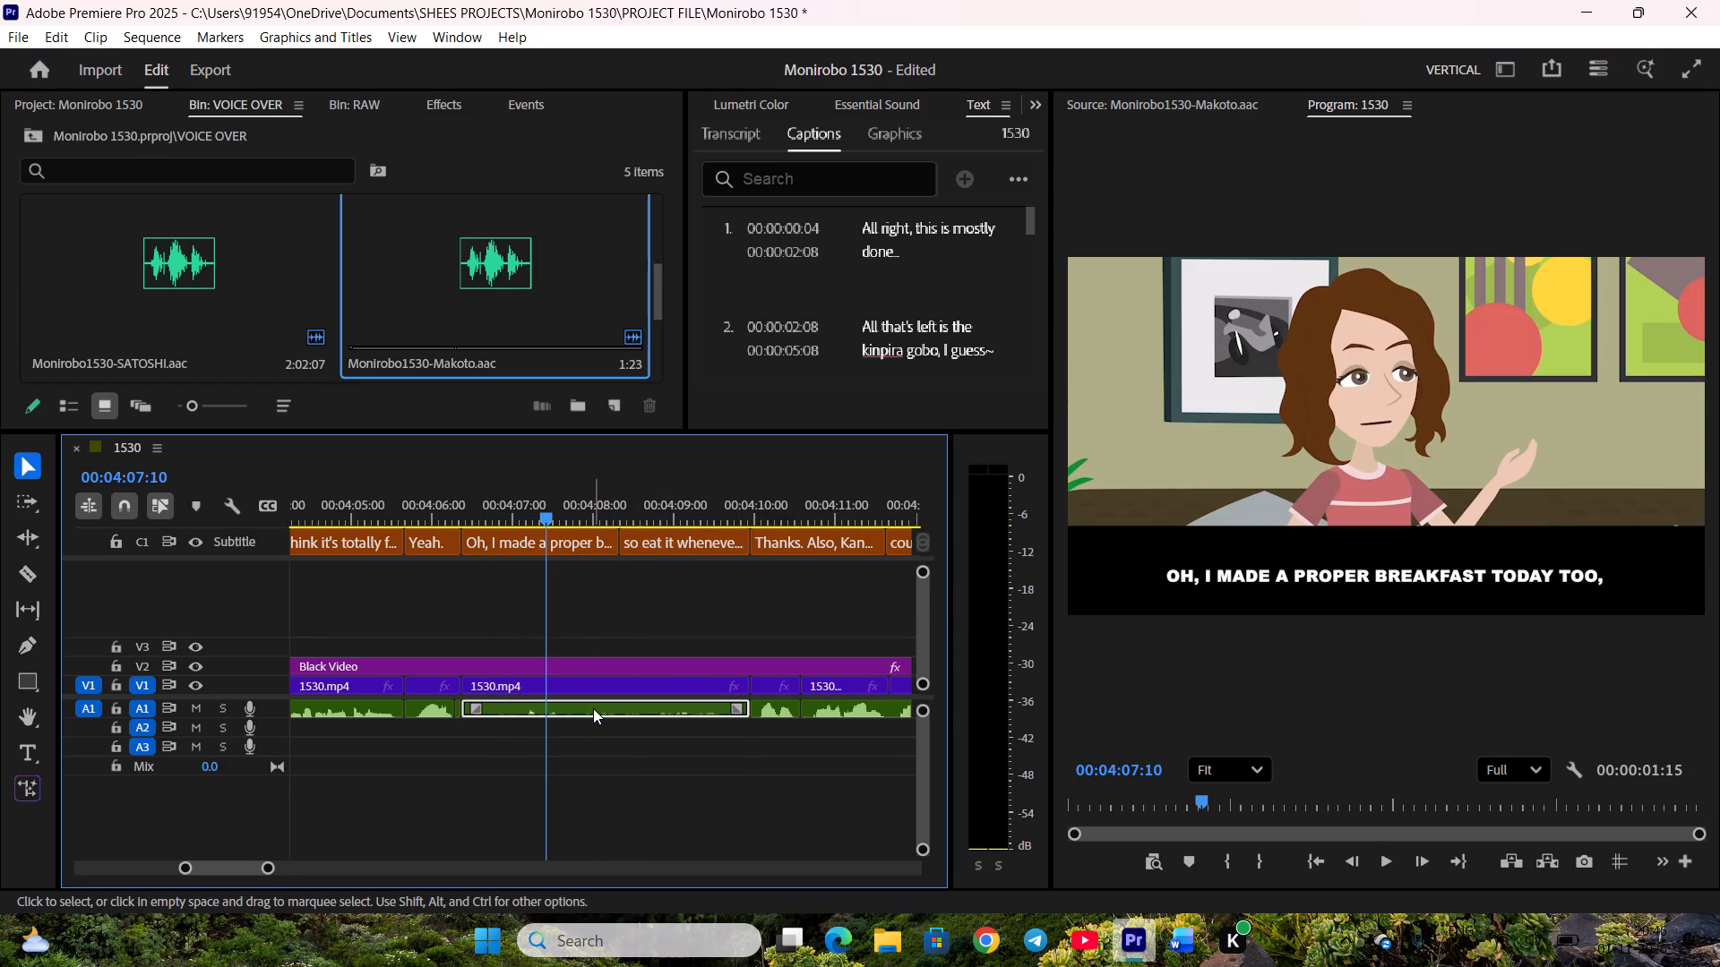
key("ctrl+s")
key("g")
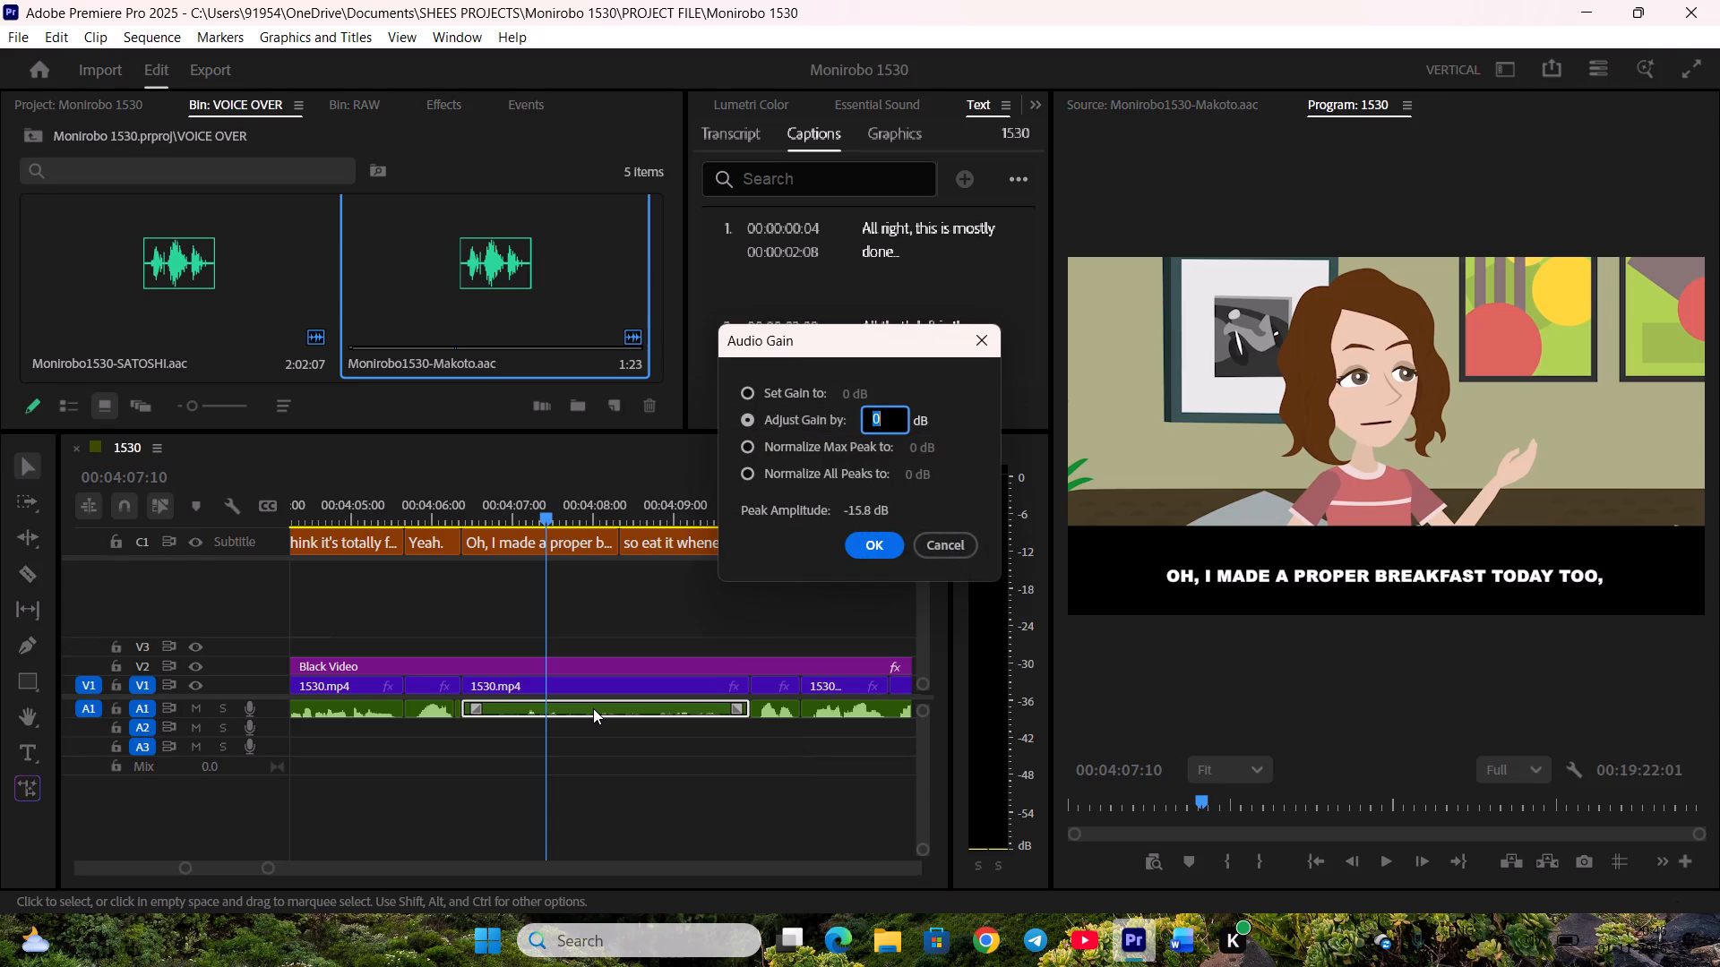
key("1")
key("3")
key("Return")
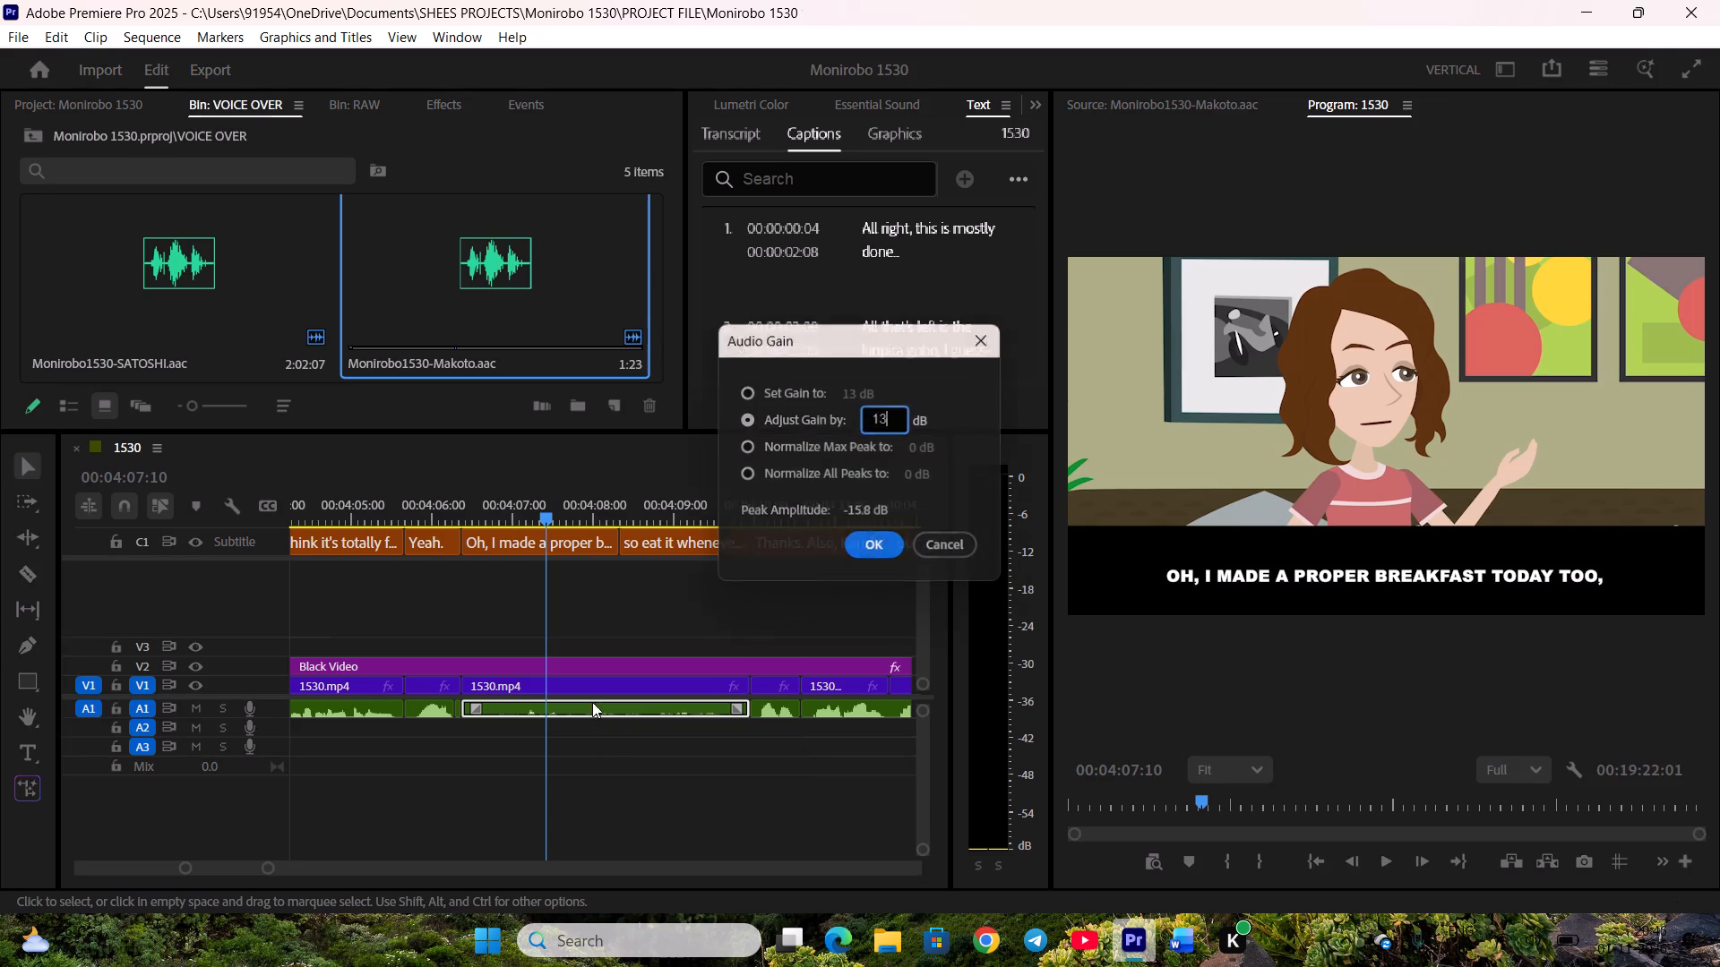
left_click(668, 800)
key("space")
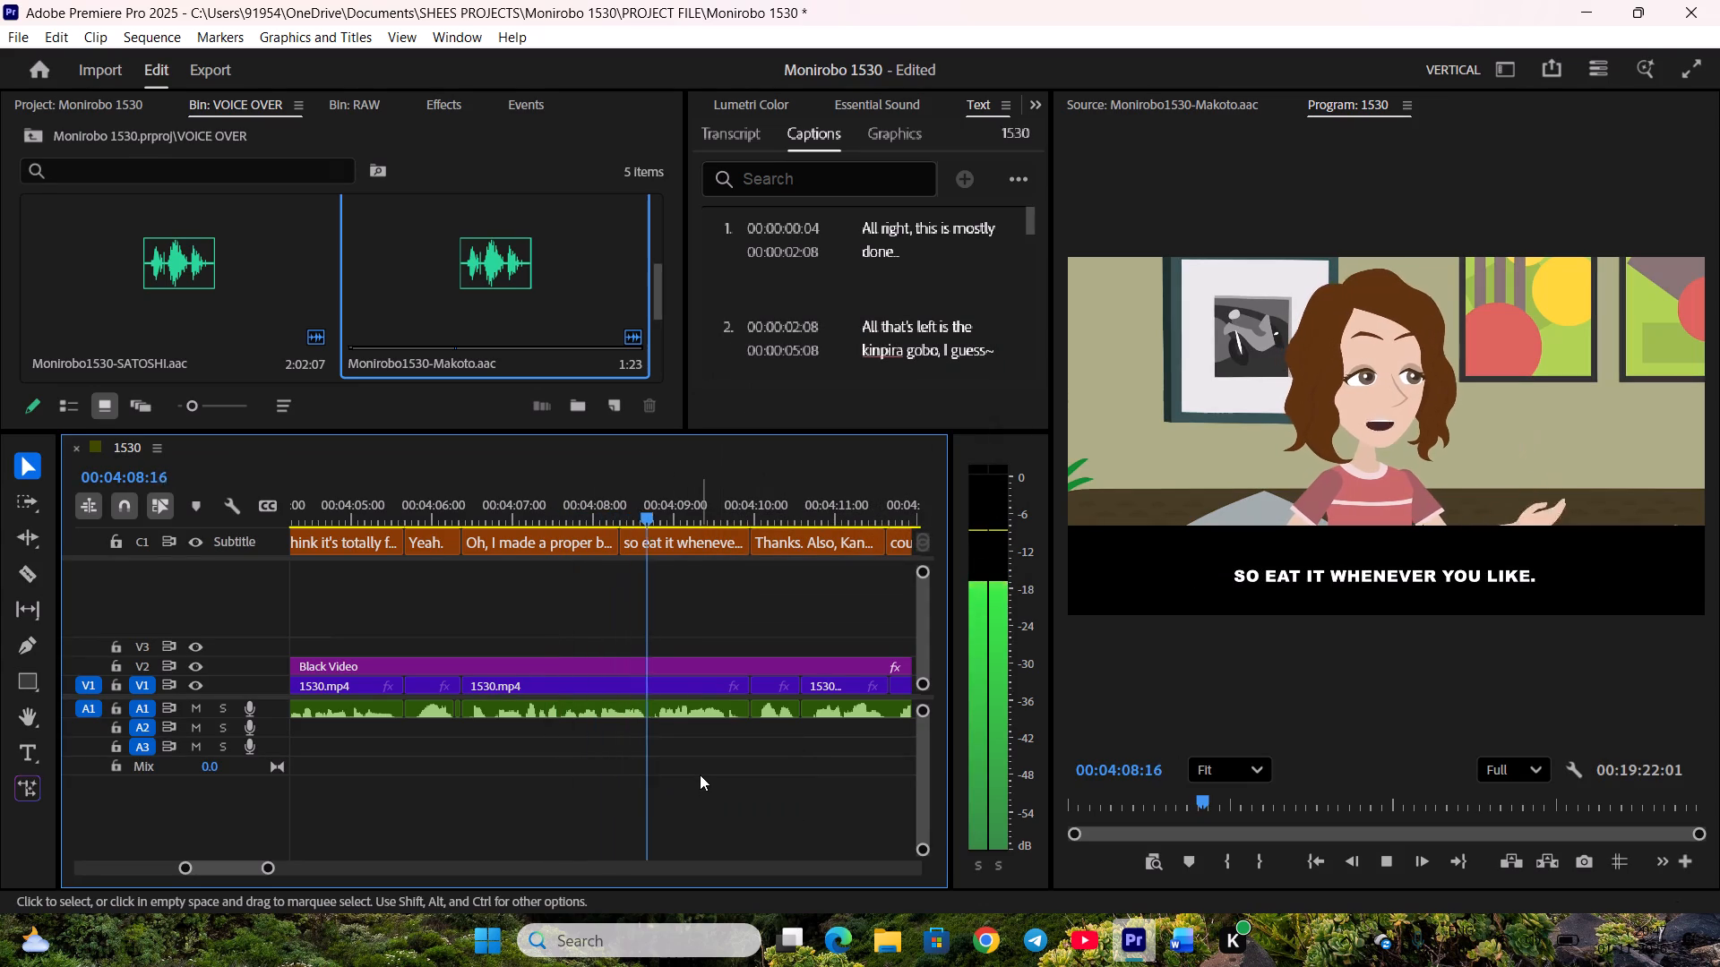
Play through the "Thanks. Also, Kanami," caption and split it at the V1 cut at 00:04:10:14.
key("space")
scroll(701, 773, "down", 4)
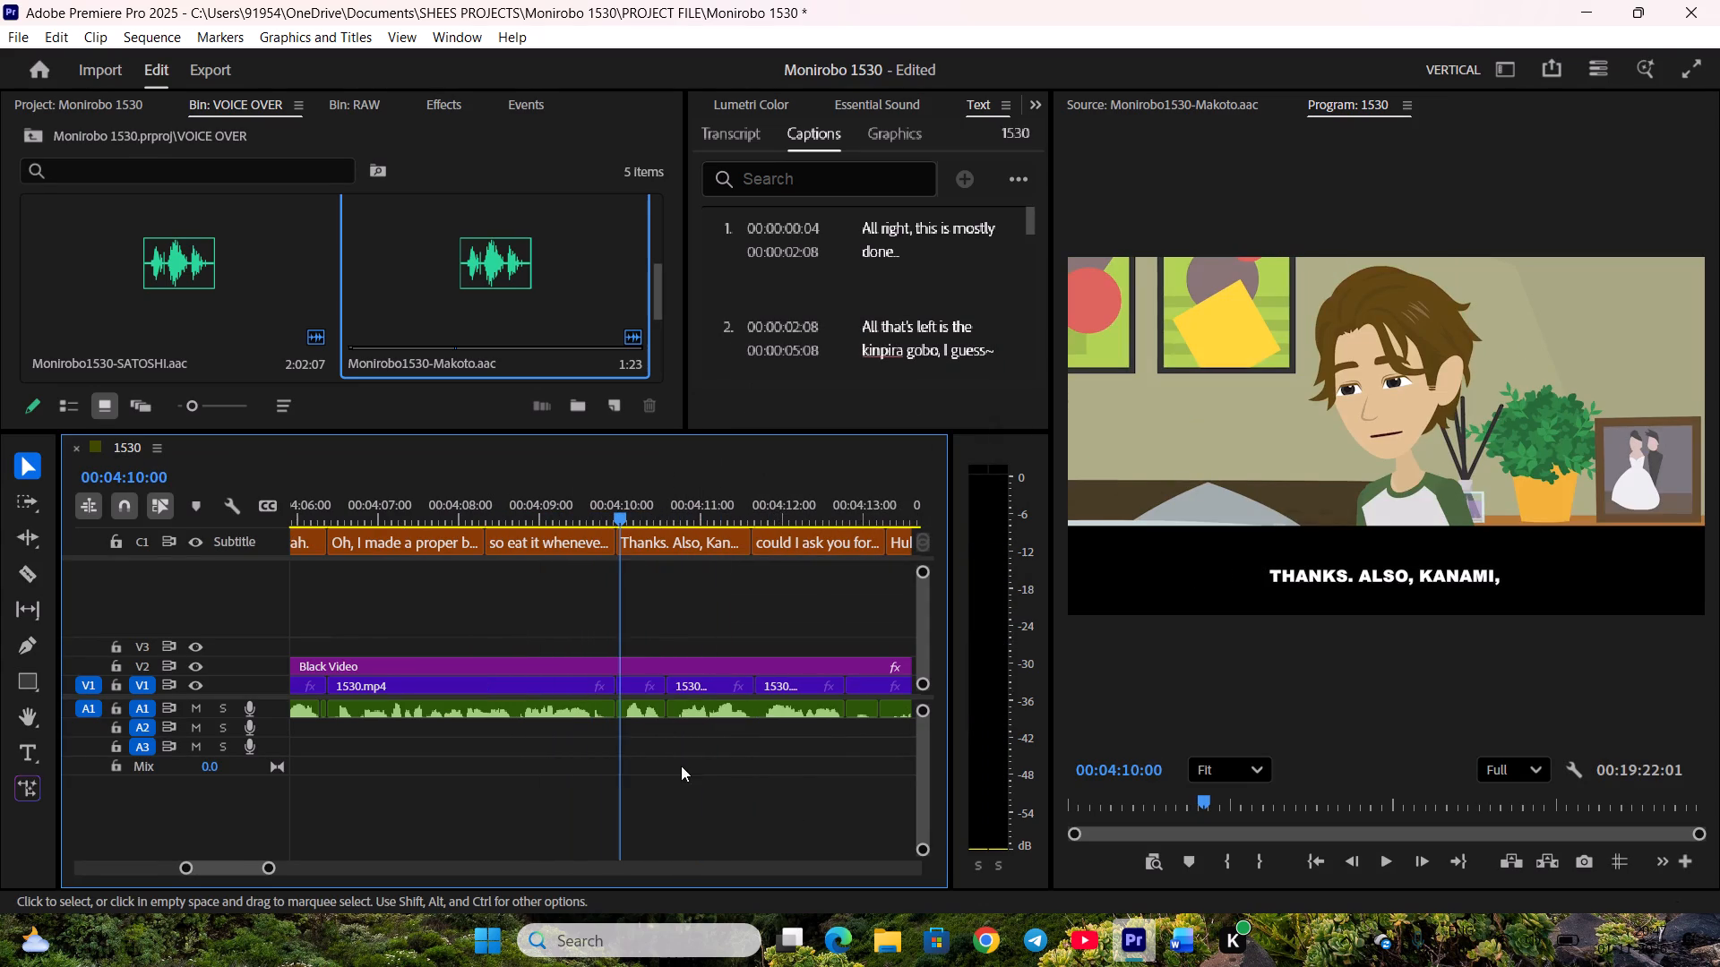
key("space")
key("space")
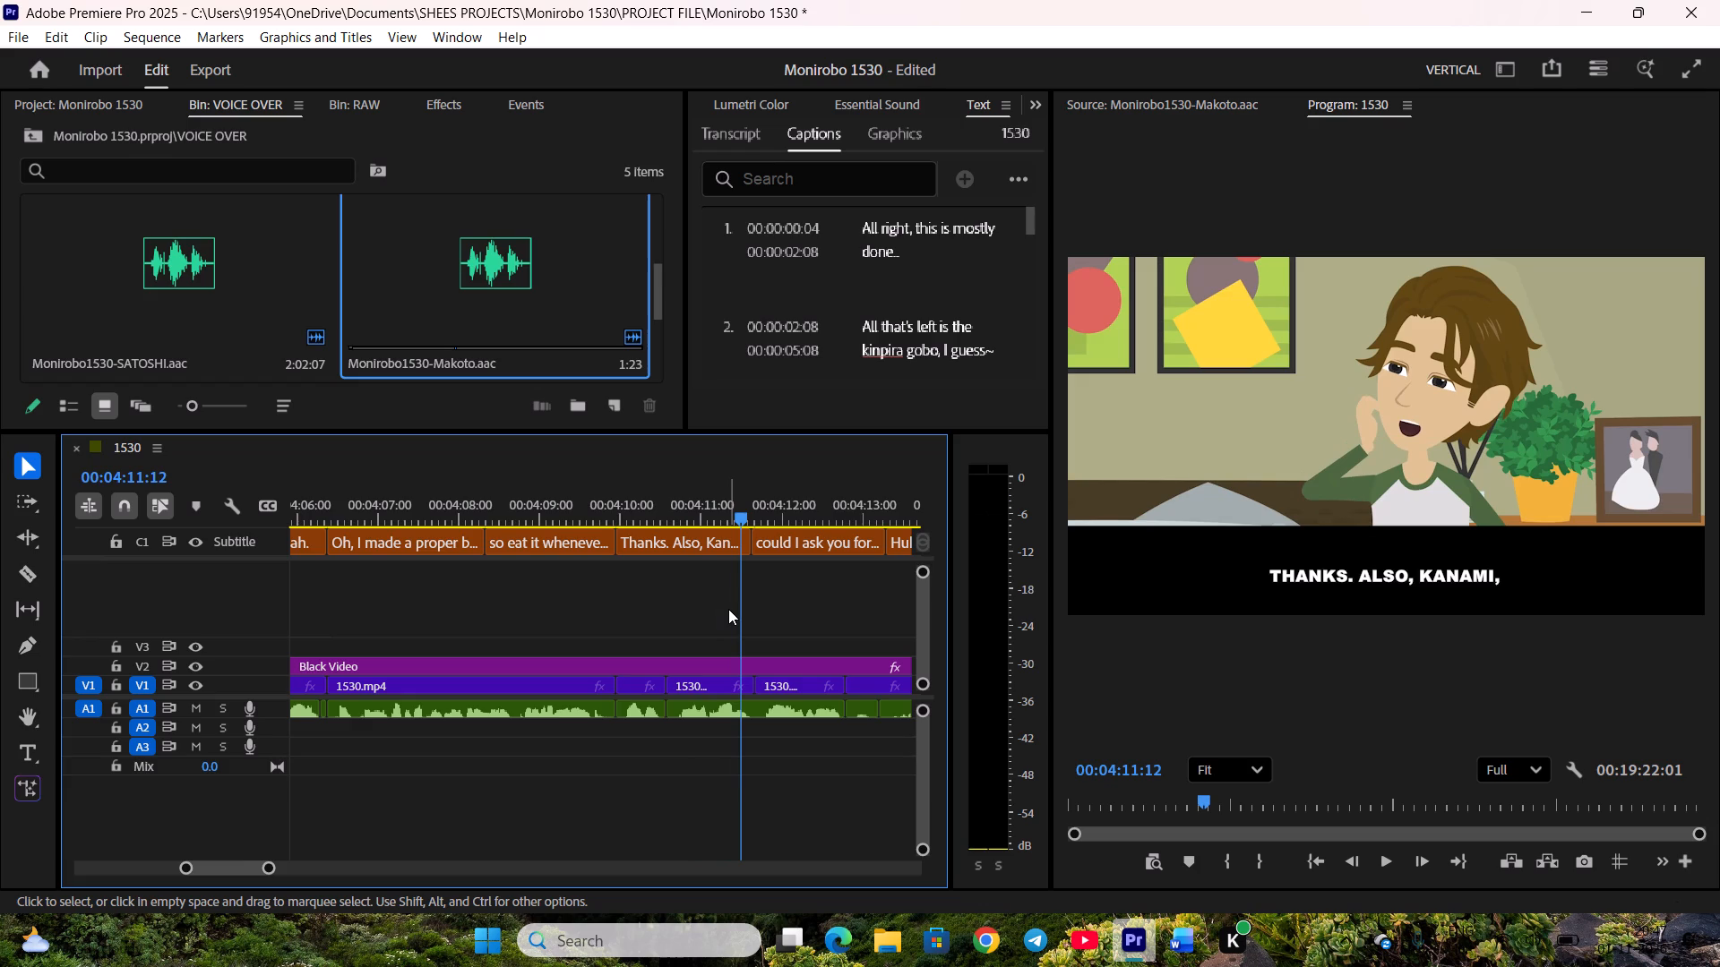
scroll(728, 609, "down", 4)
key("space")
key("space")
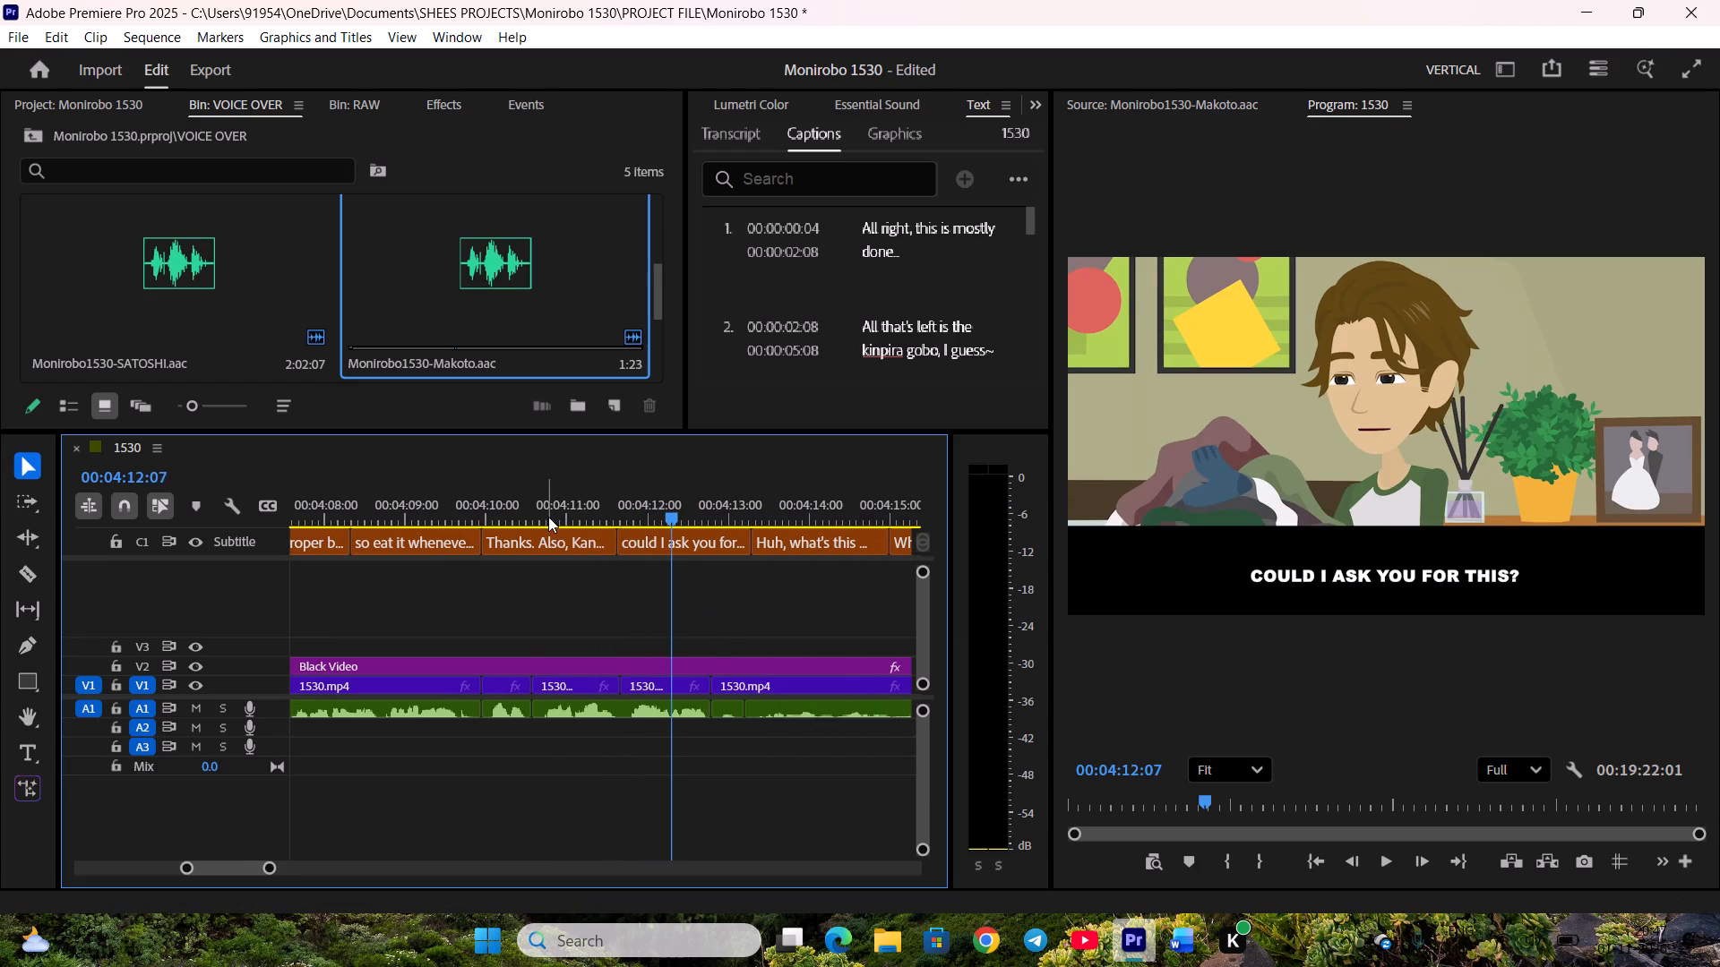
left_click_drag(548, 517, 530, 524)
left_click(554, 551)
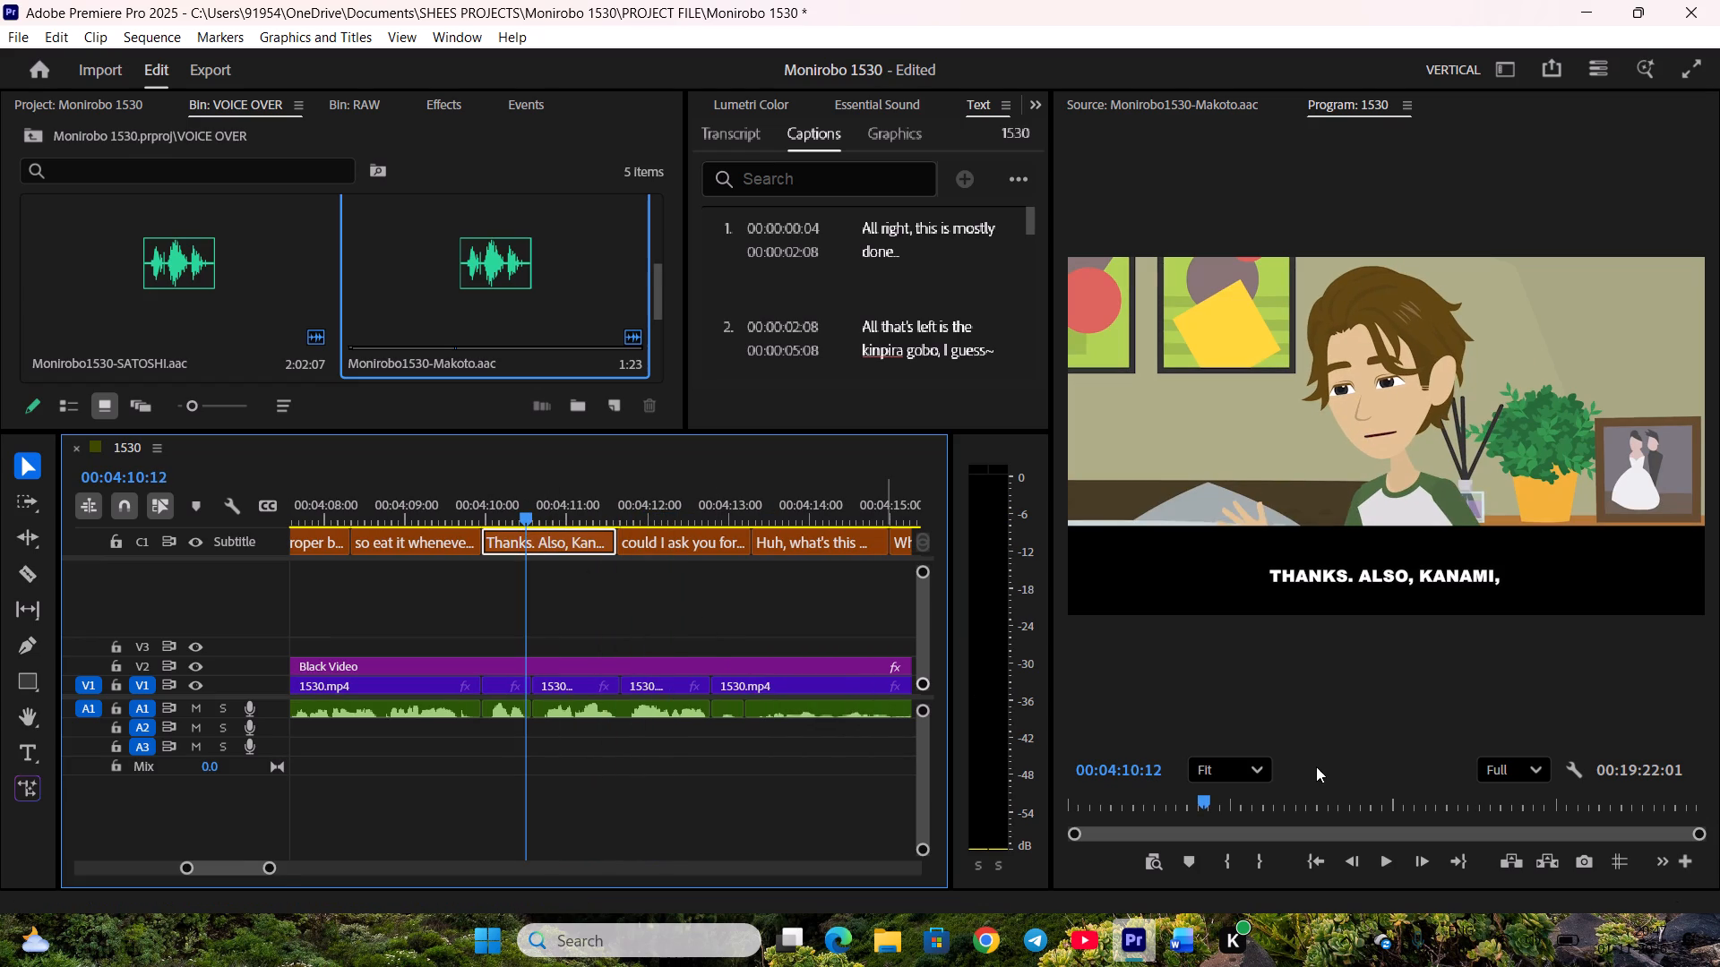
scroll(1308, 808, "down", 2)
key("c")
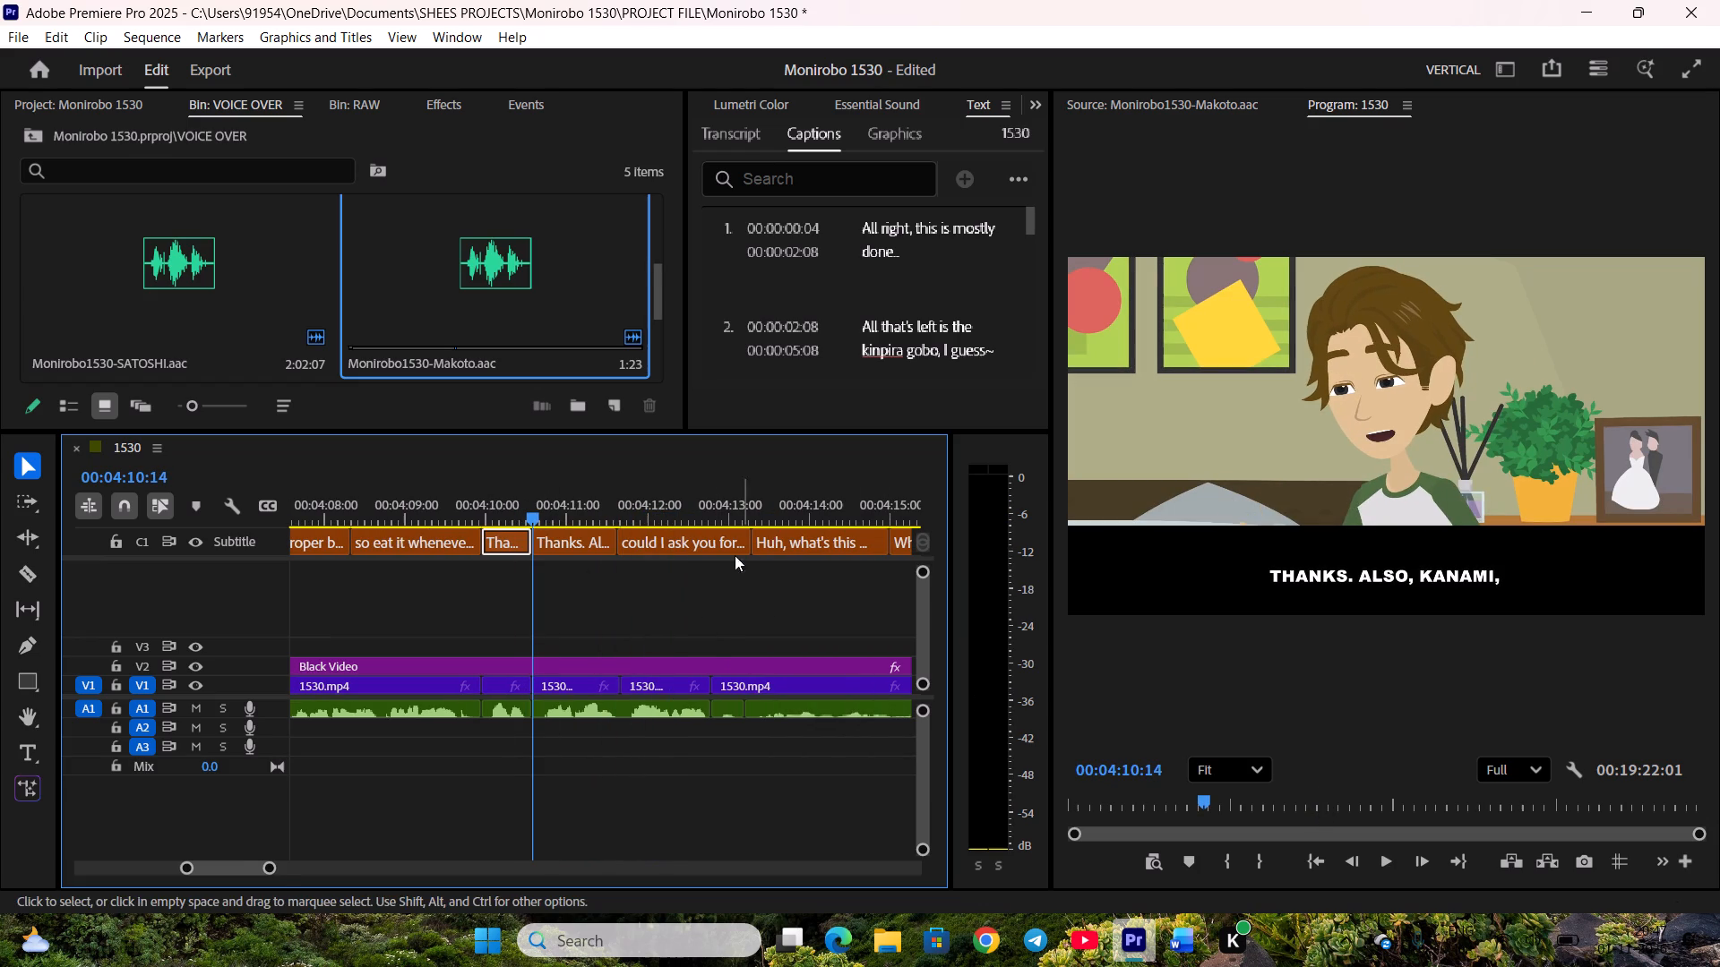
Cut "Also, Kanami," out of the first half of the split caption, leaving only "Thanks.".
left_click(536, 510)
double_click(1417, 569)
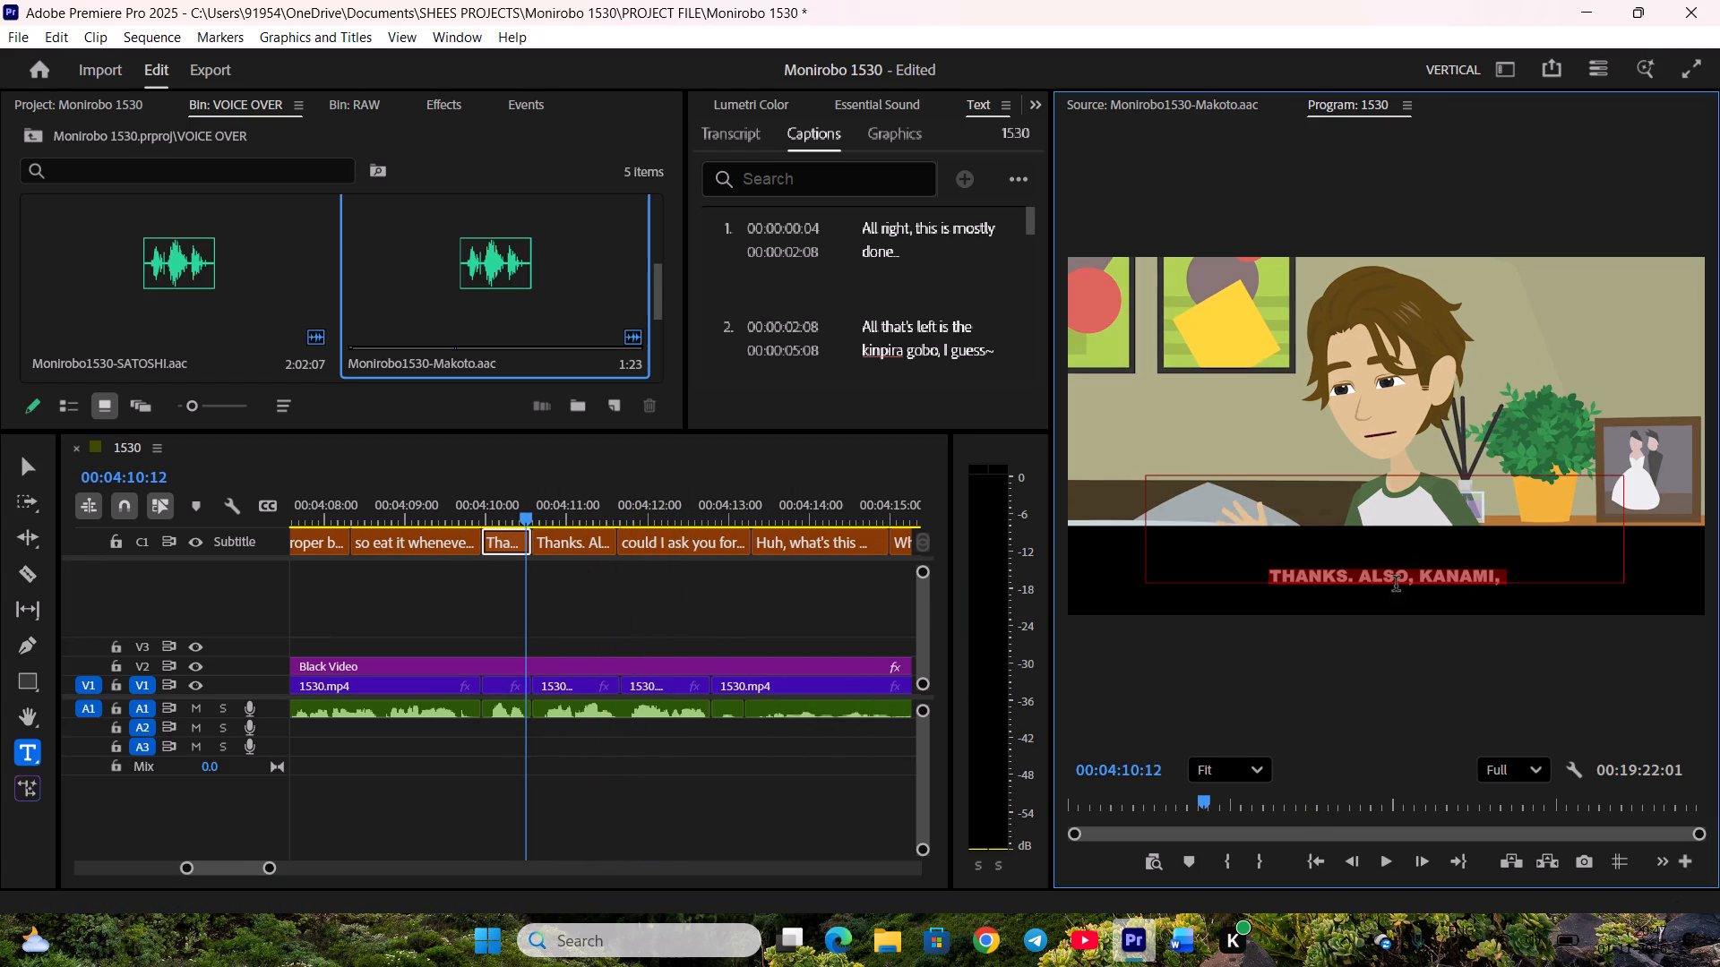
left_click(1358, 578)
left_click(1362, 575)
left_click_drag(1360, 575, 1519, 567)
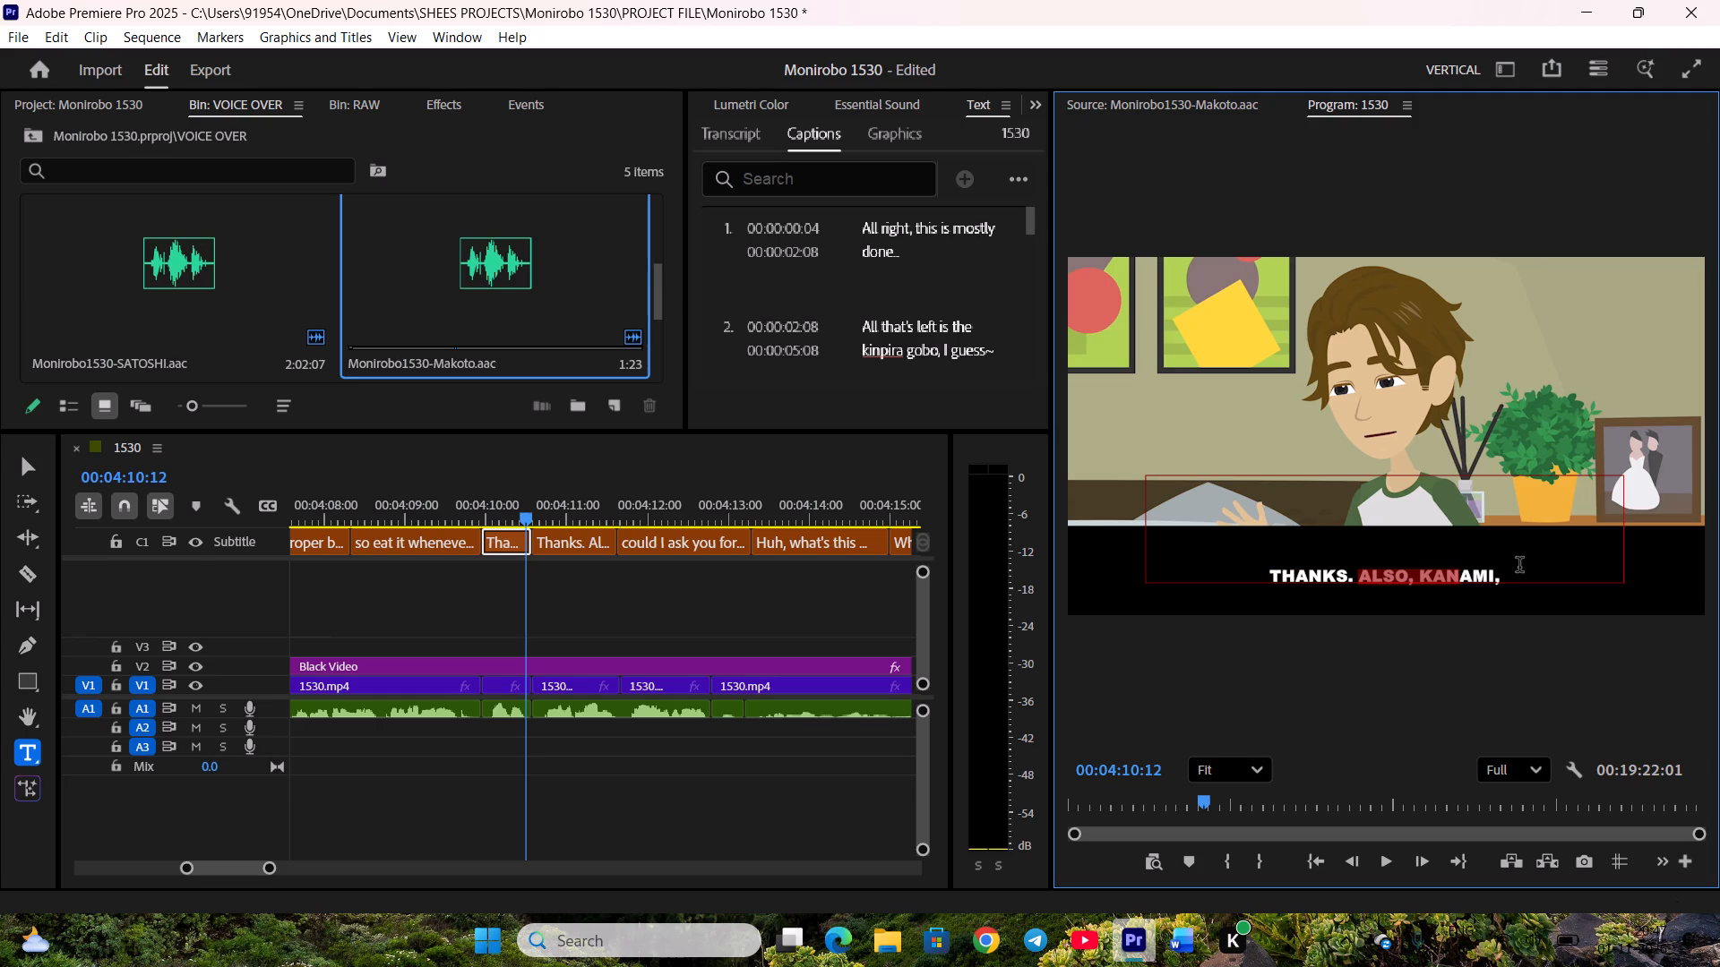
left_click_drag(1519, 567, 1523, 566)
key("ctrl+c")
key("ctrl+x")
left_click(564, 586)
Replace the text of the second half of the split caption with the cut text "Also, Kanami,".
key("space")
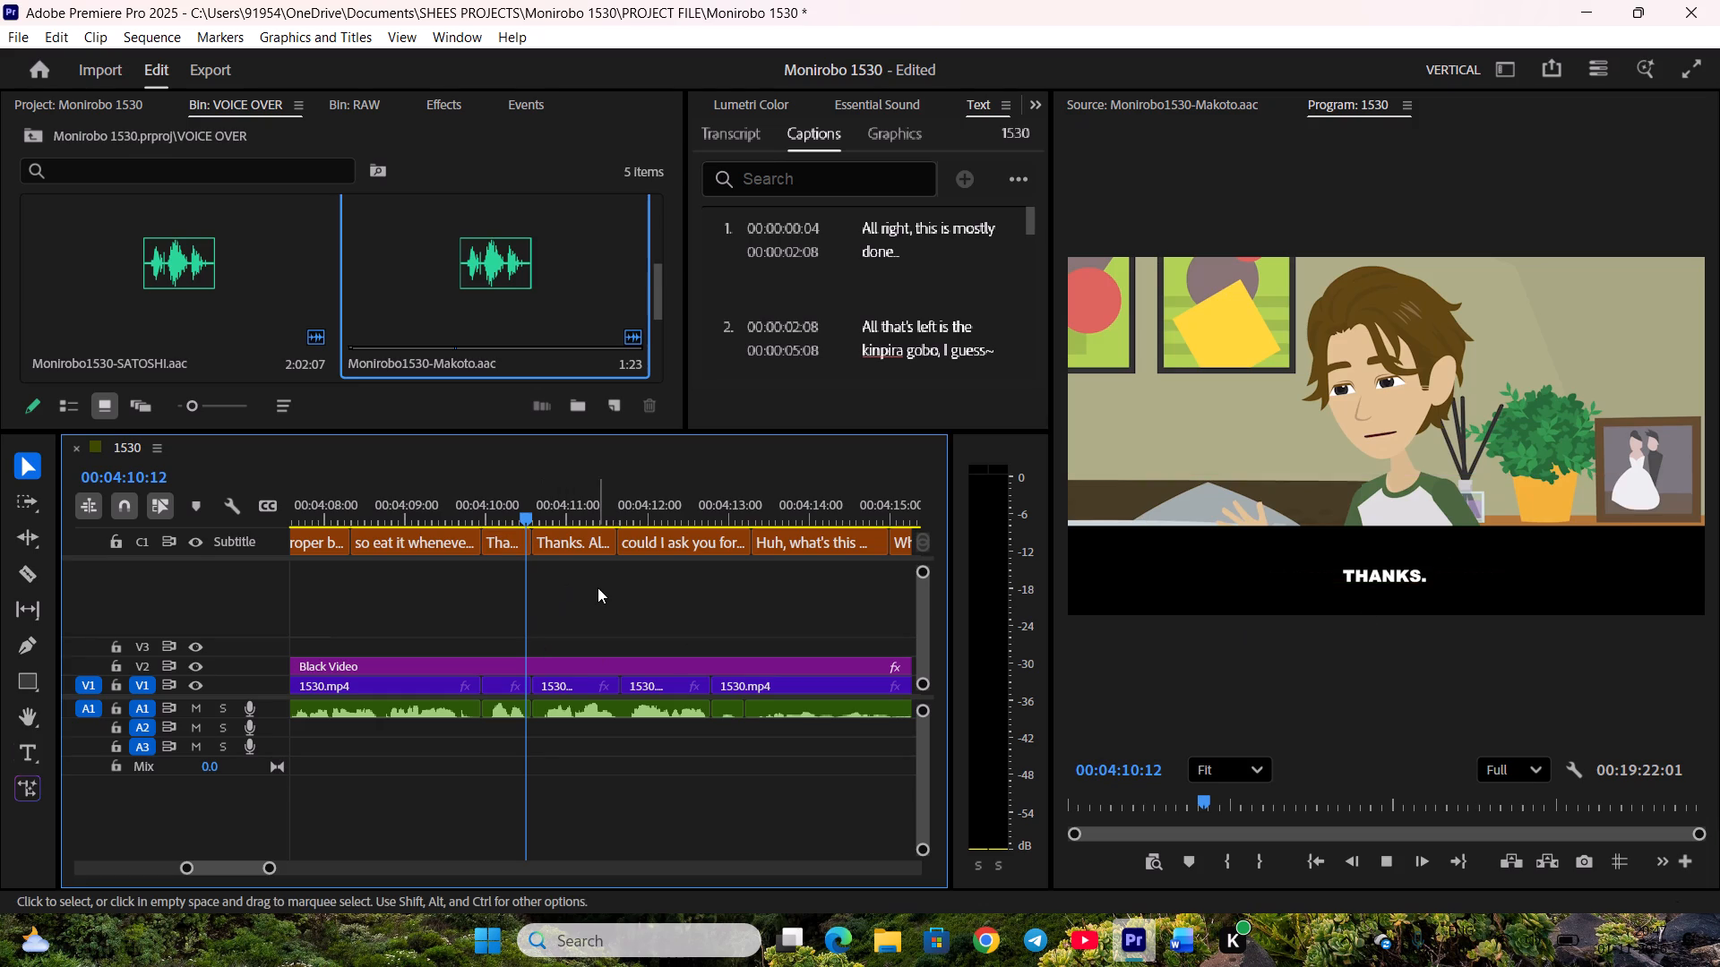
key("space")
double_click(1302, 575)
key("ctrl+v")
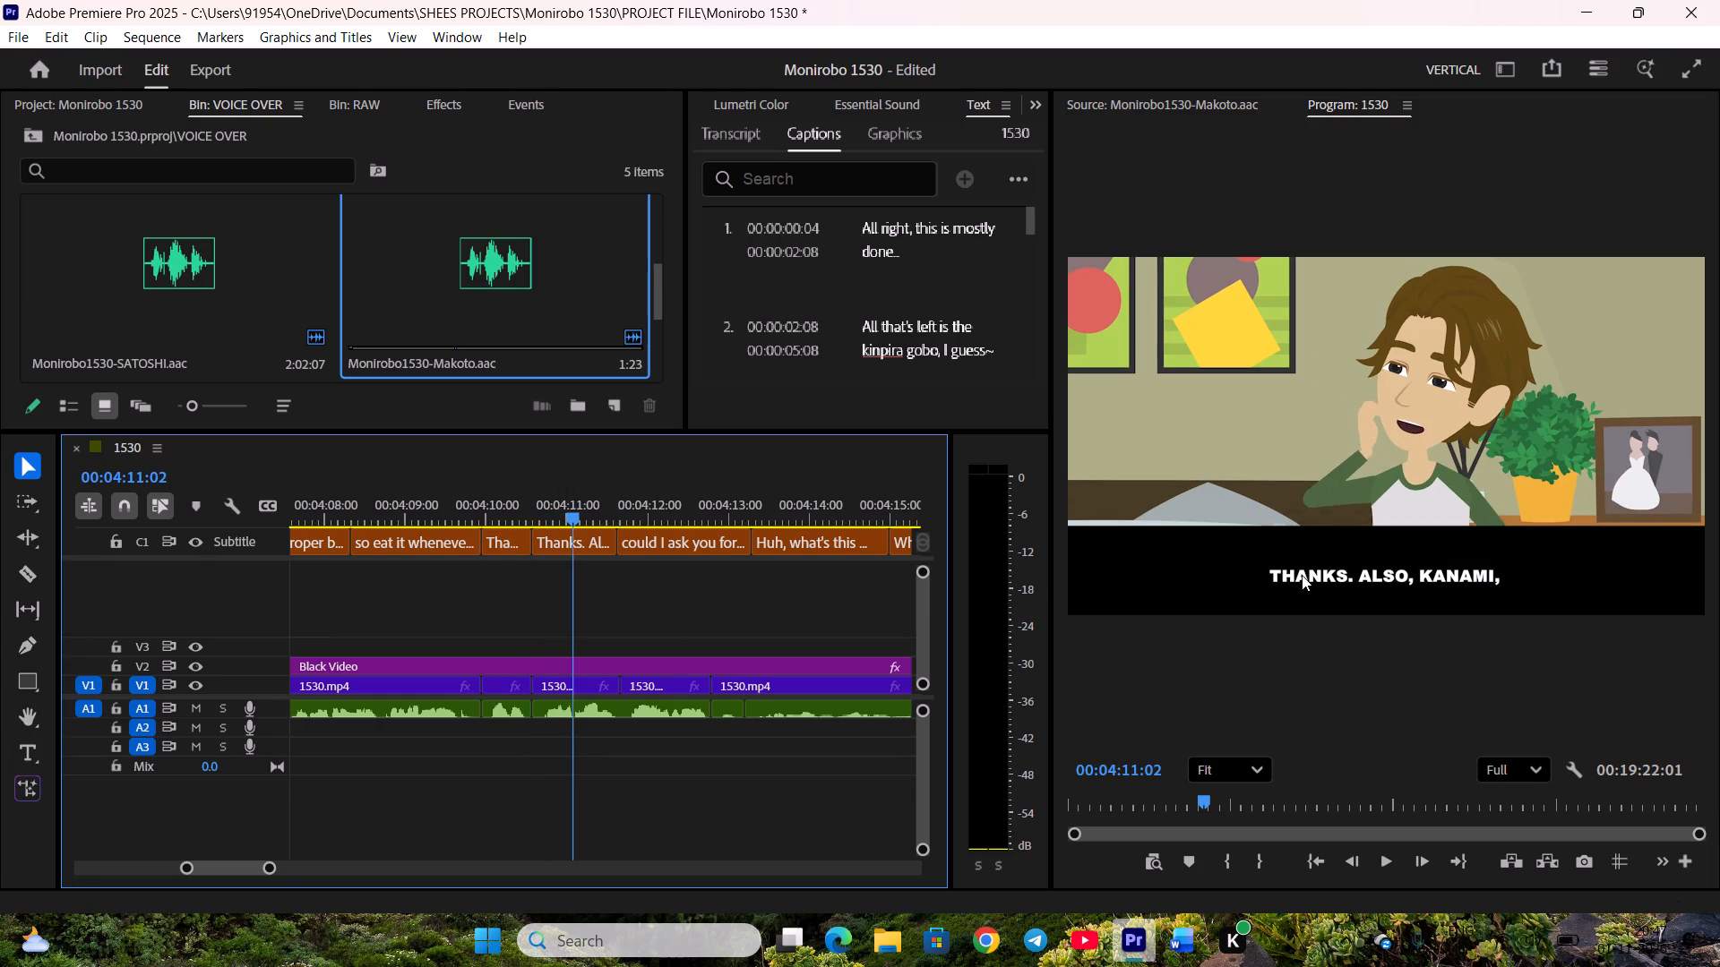
double_click(1310, 575)
left_click(554, 507)
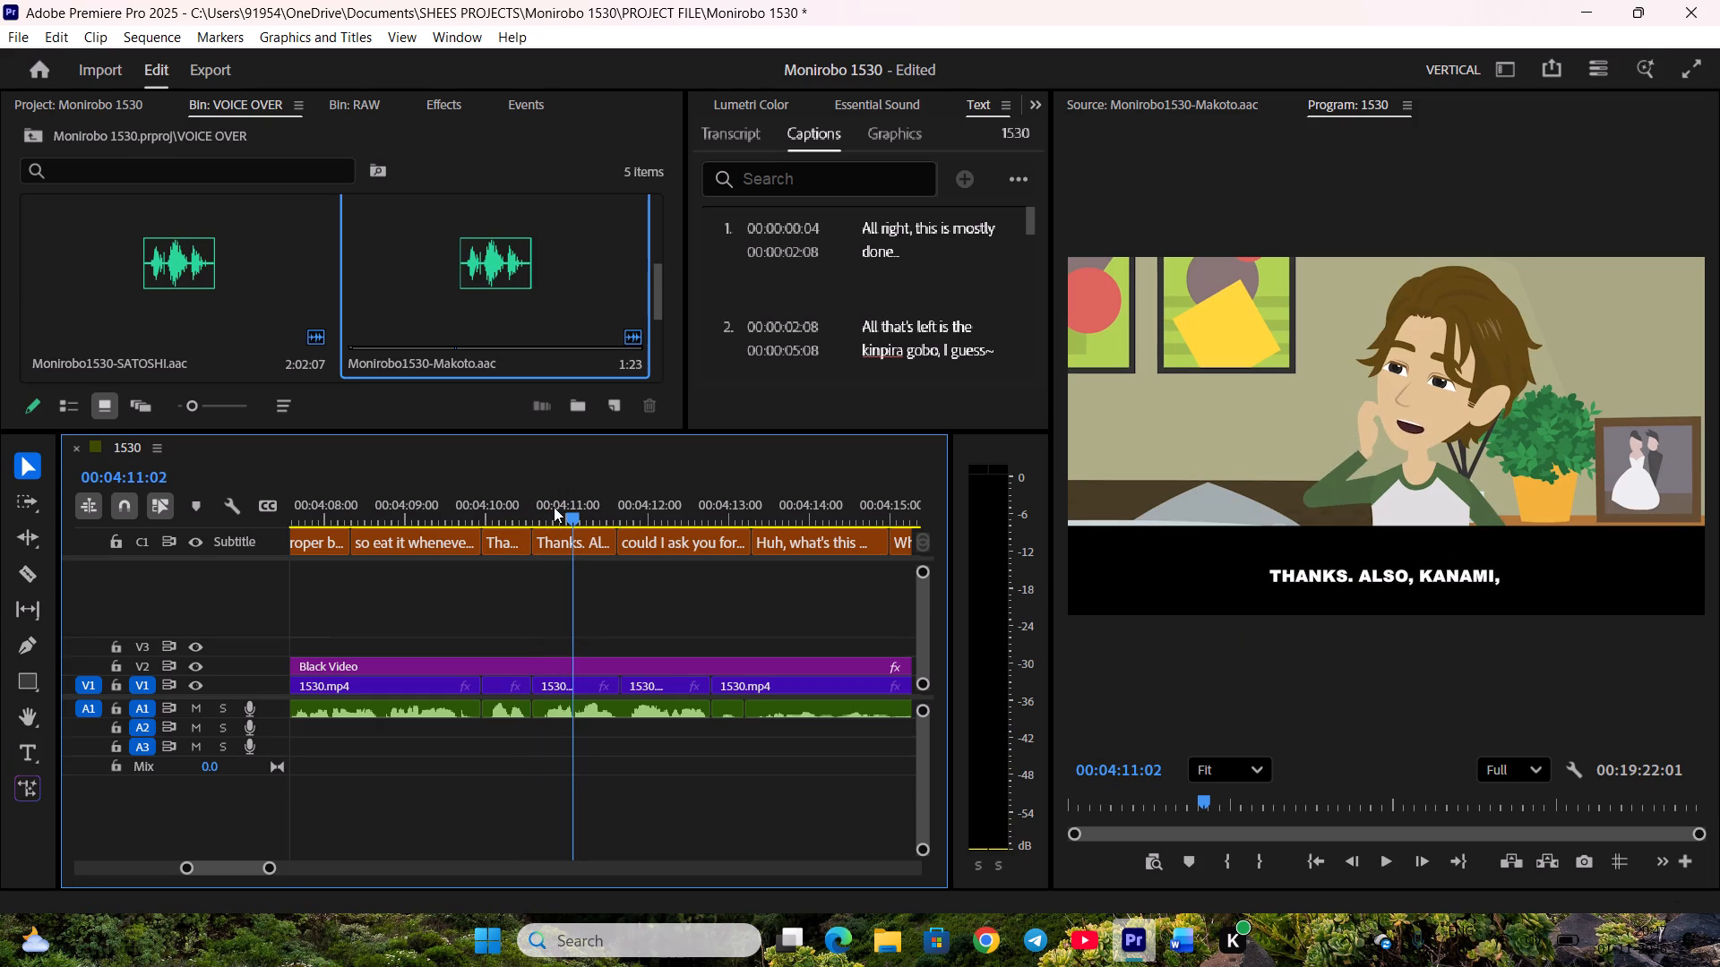
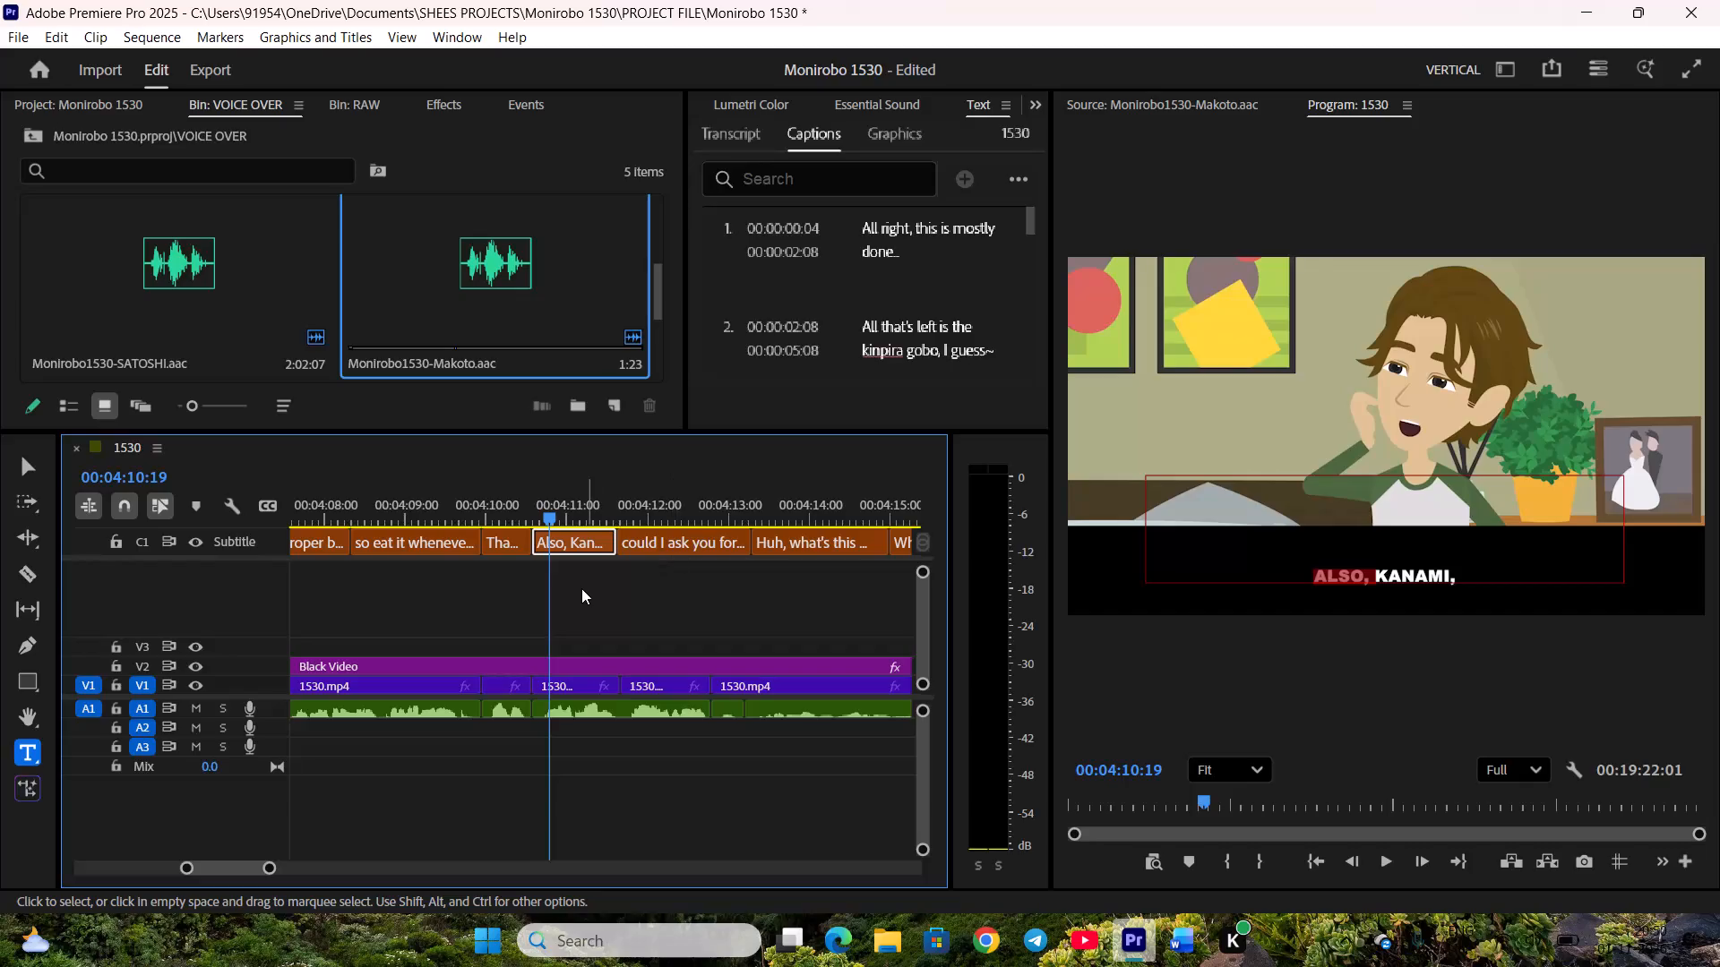
Trim the end of the "could I ask you for..." caption to the V1 cut and start "Huh, what's this mountain of laundry?" there.
left_click(581, 588)
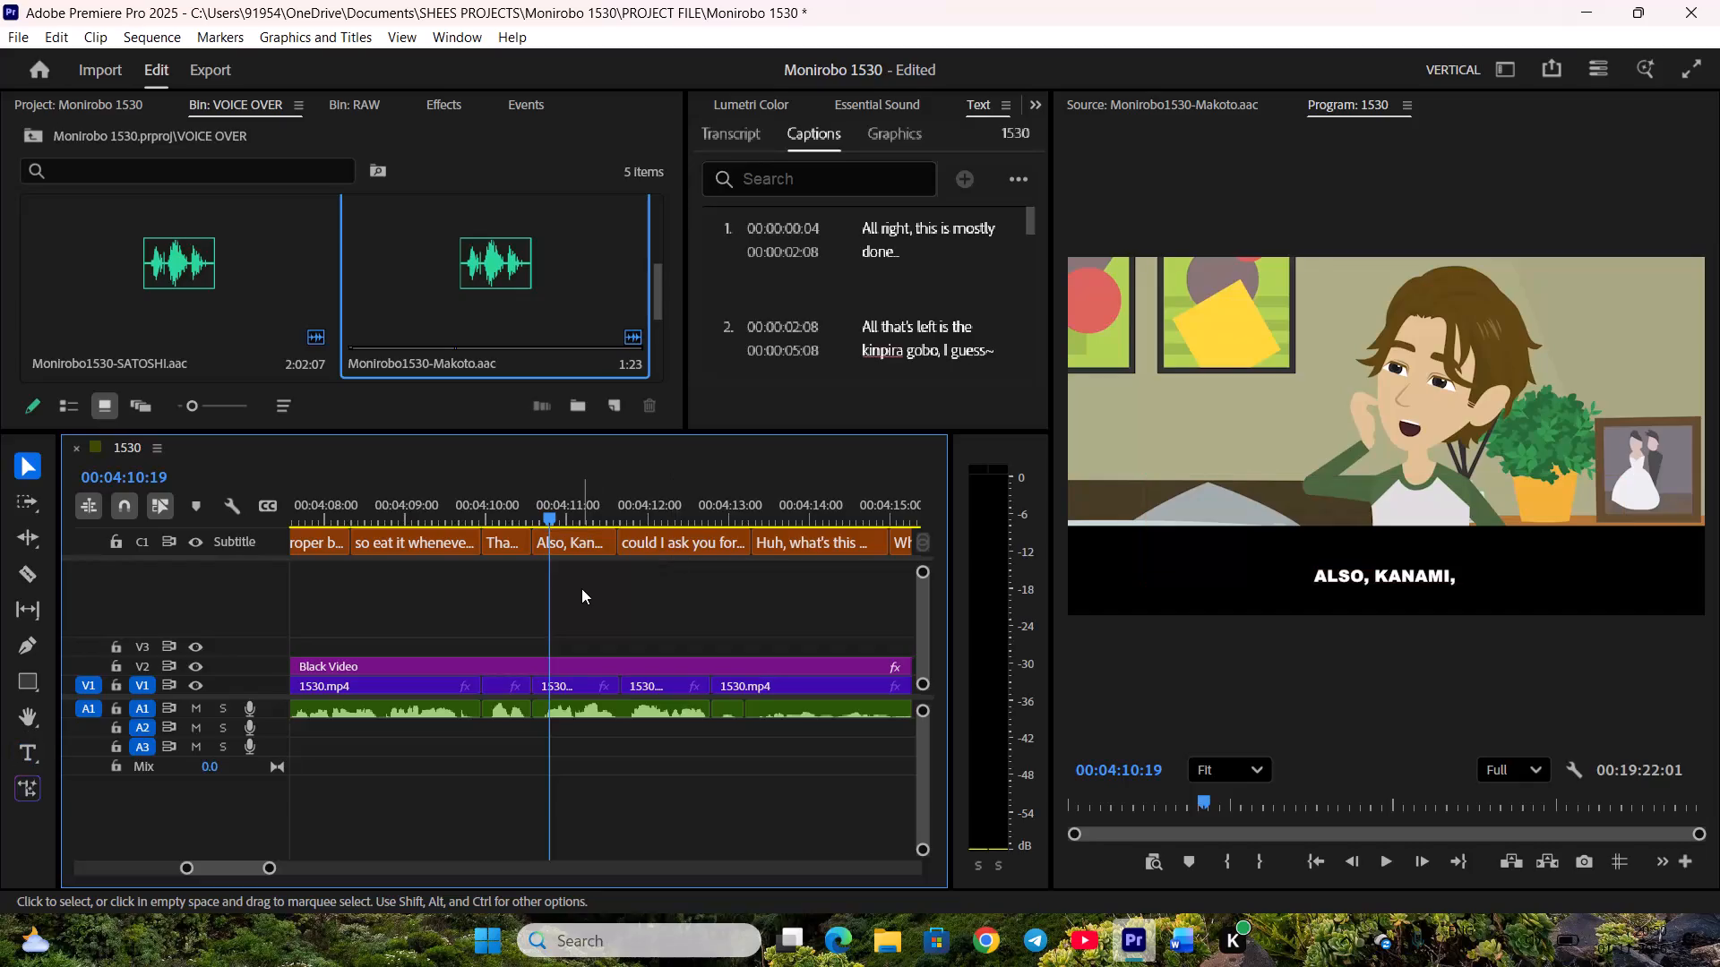
scroll(601, 561, "down", 2)
key("space")
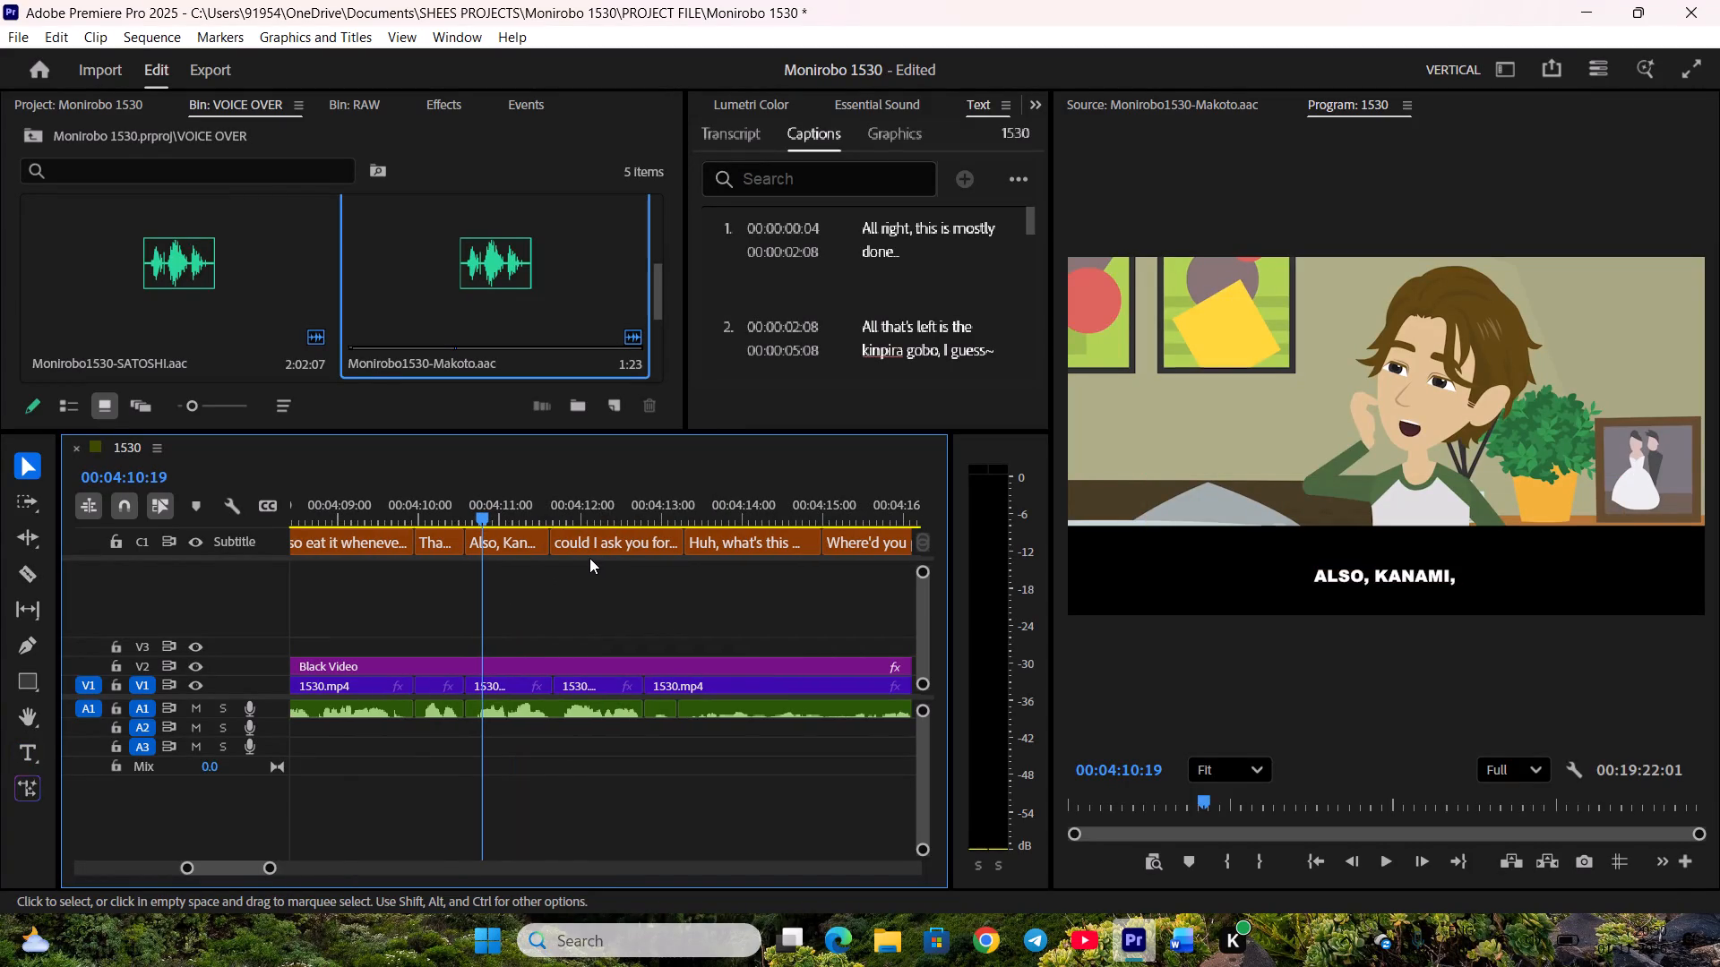
left_click_drag(684, 547, 653, 549)
key("space")
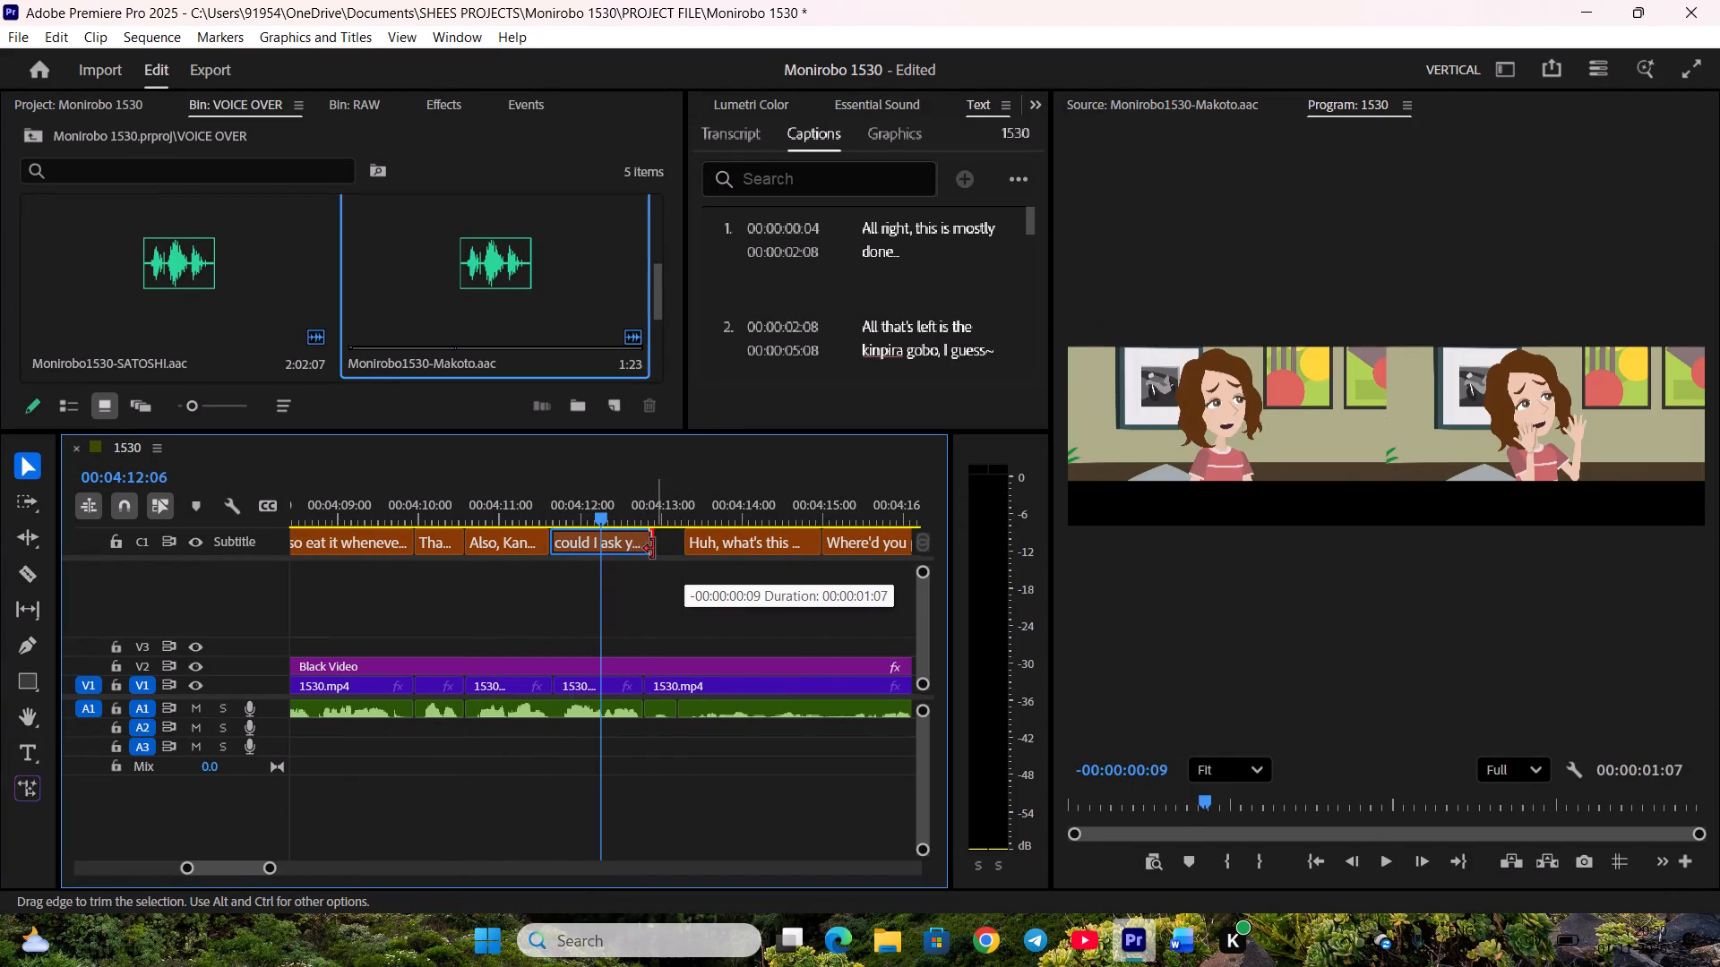
left_click_drag(653, 549, 648, 549)
key("space")
key("space")
left_click_drag(690, 546, 651, 548)
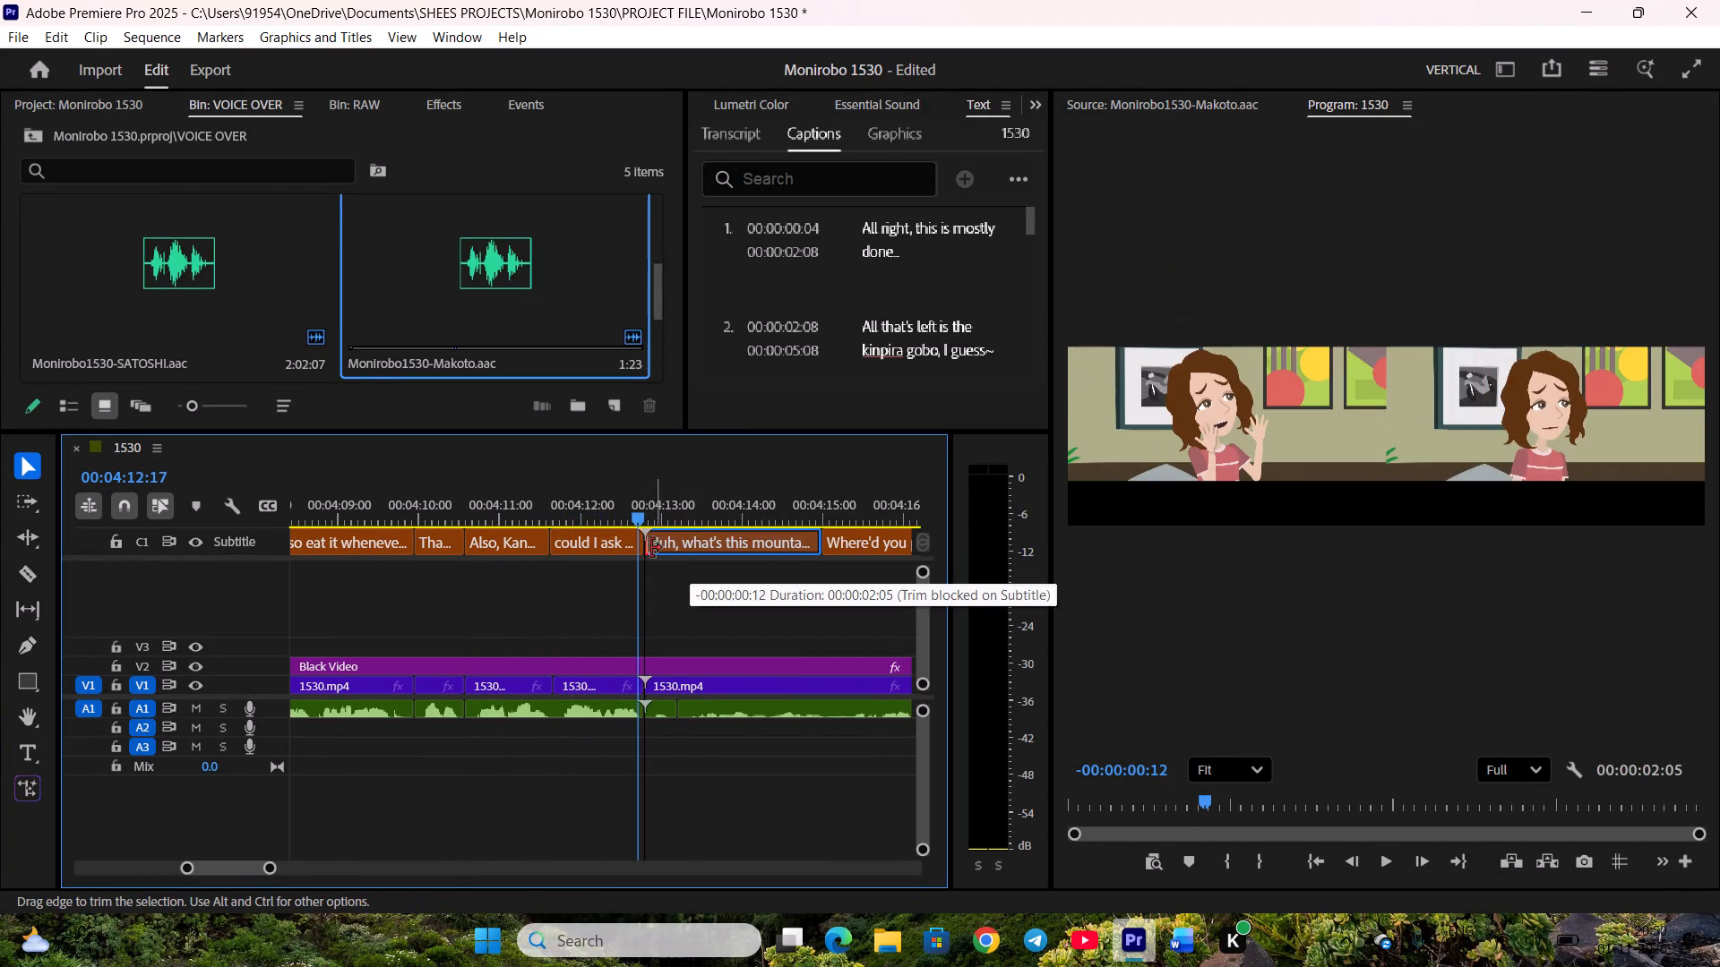
left_click_drag(651, 548, 649, 548)
Boost the gain of the two A1 voice clips under "Huh, what's this mountain of laundry?" and "Where'd you pull it out from?" by 13 dB.
key("space")
scroll(719, 586, "down", 4)
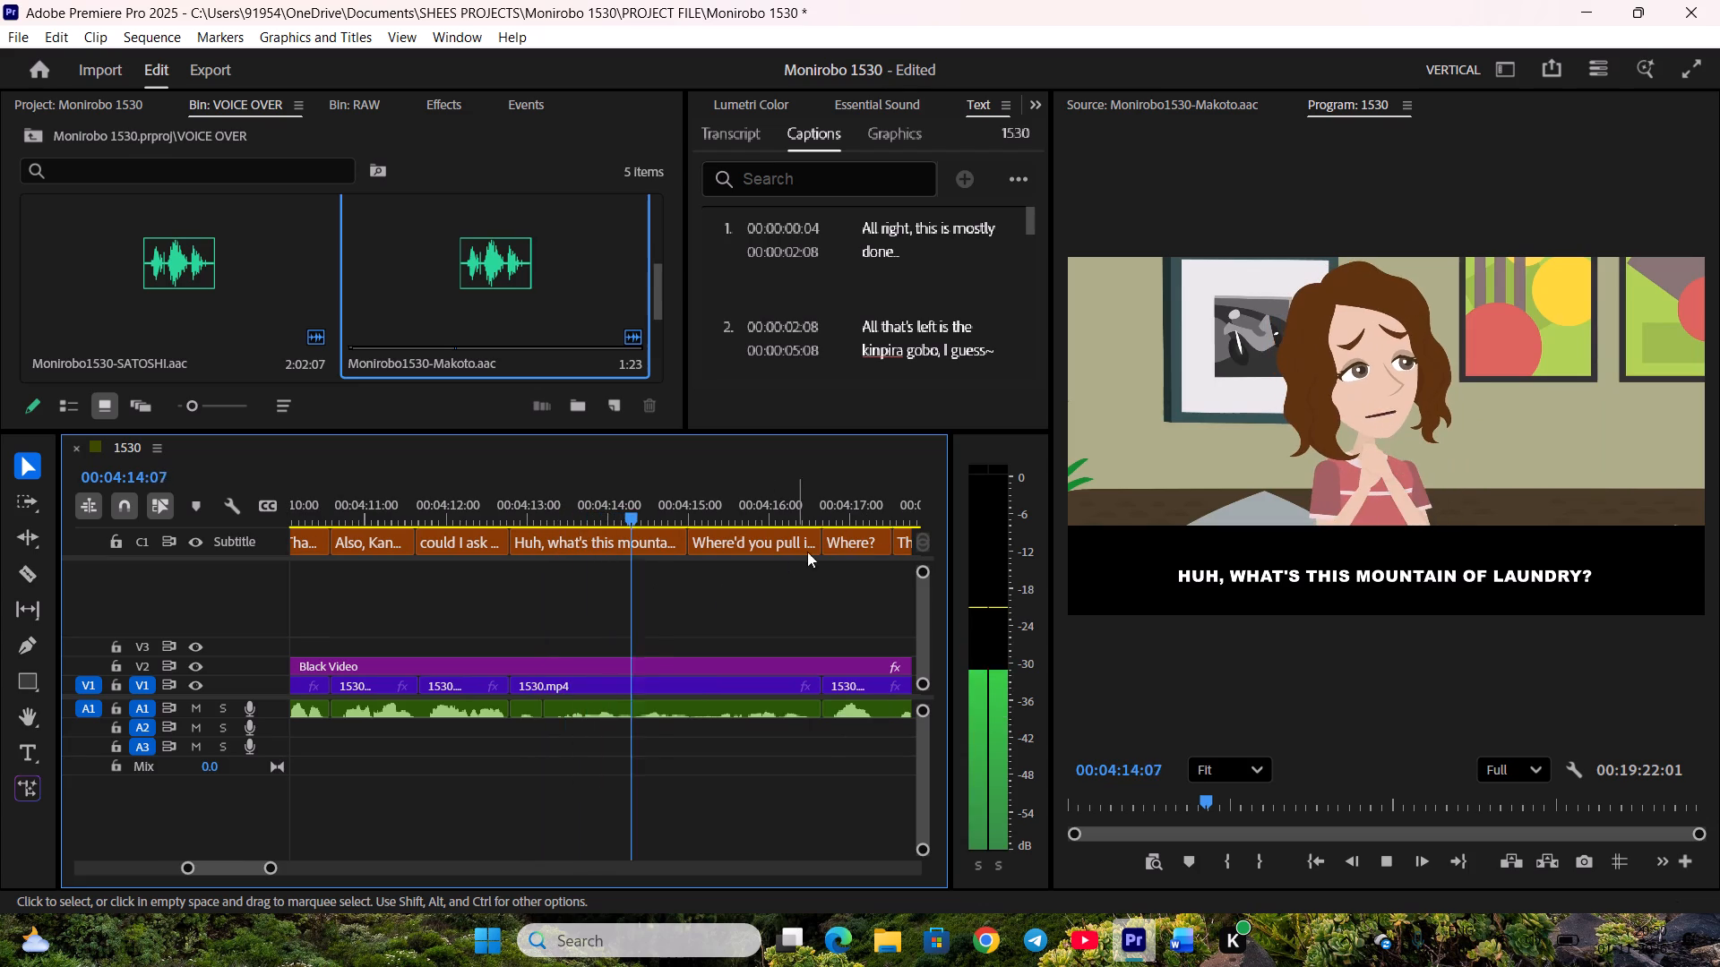
key("space")
left_click(814, 548)
left_click(709, 709)
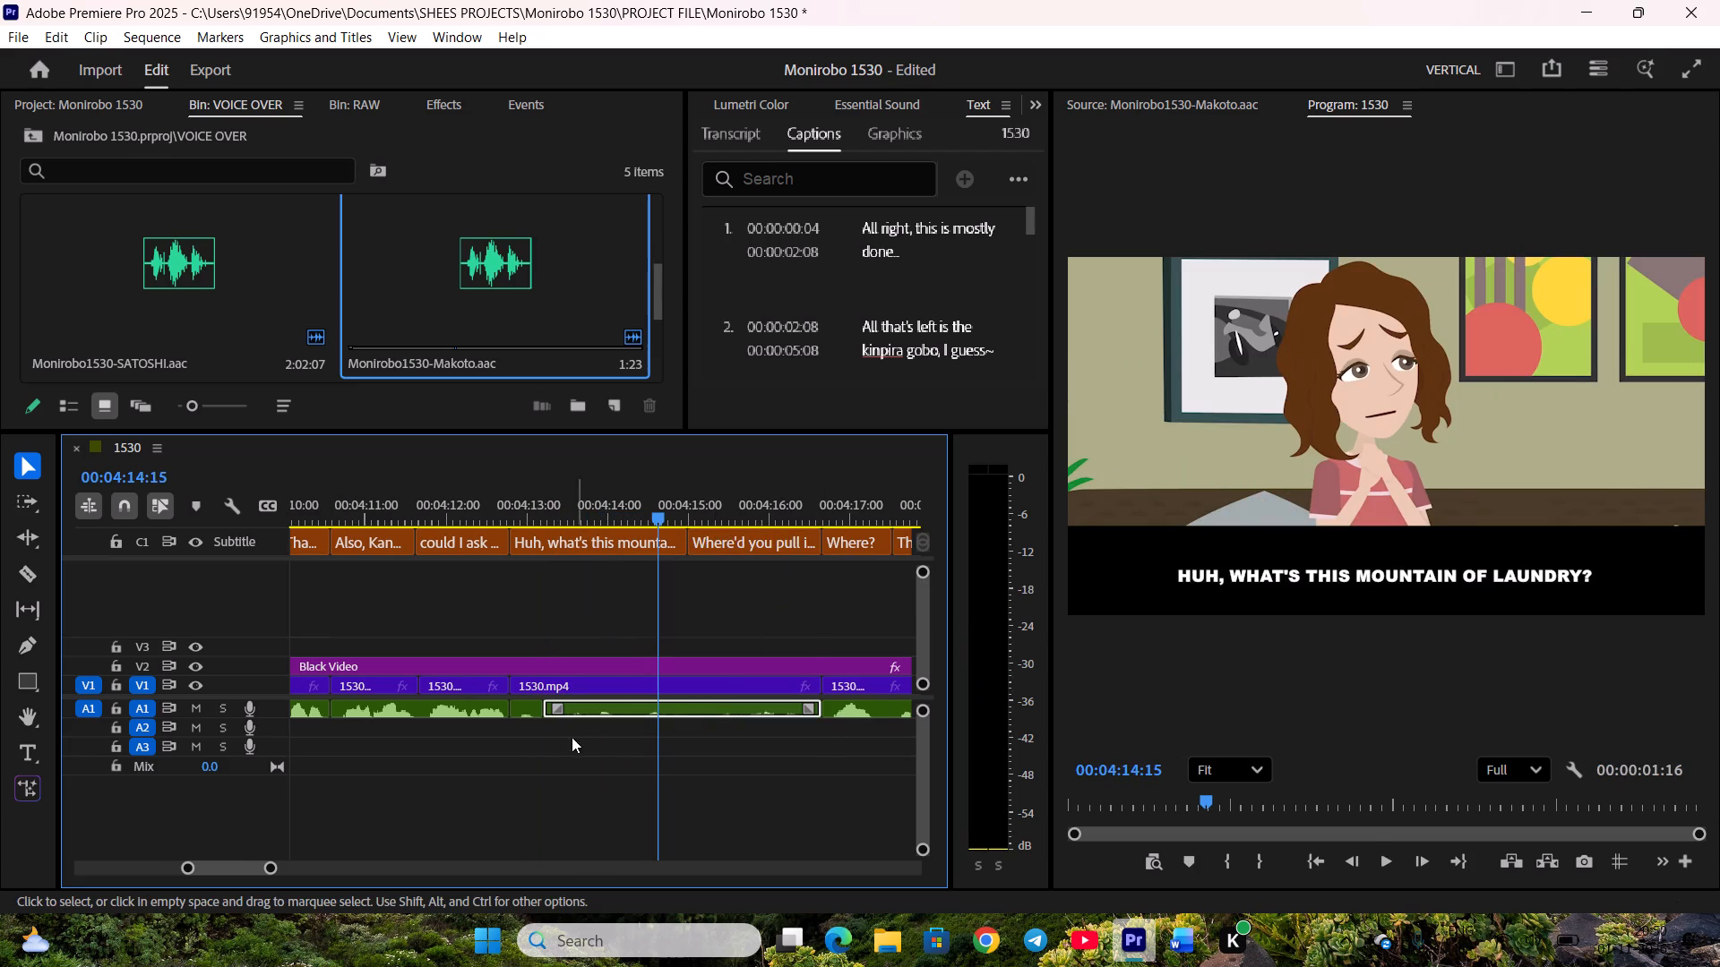
left_click_drag(533, 726, 552, 708)
type("g13")
key("Return")
left_click(717, 797)
Trim the "There's nowhere but my room." caption to end at the V1 cut and start "Your room?" at that cut.
key("space")
scroll(718, 789, "down", 2)
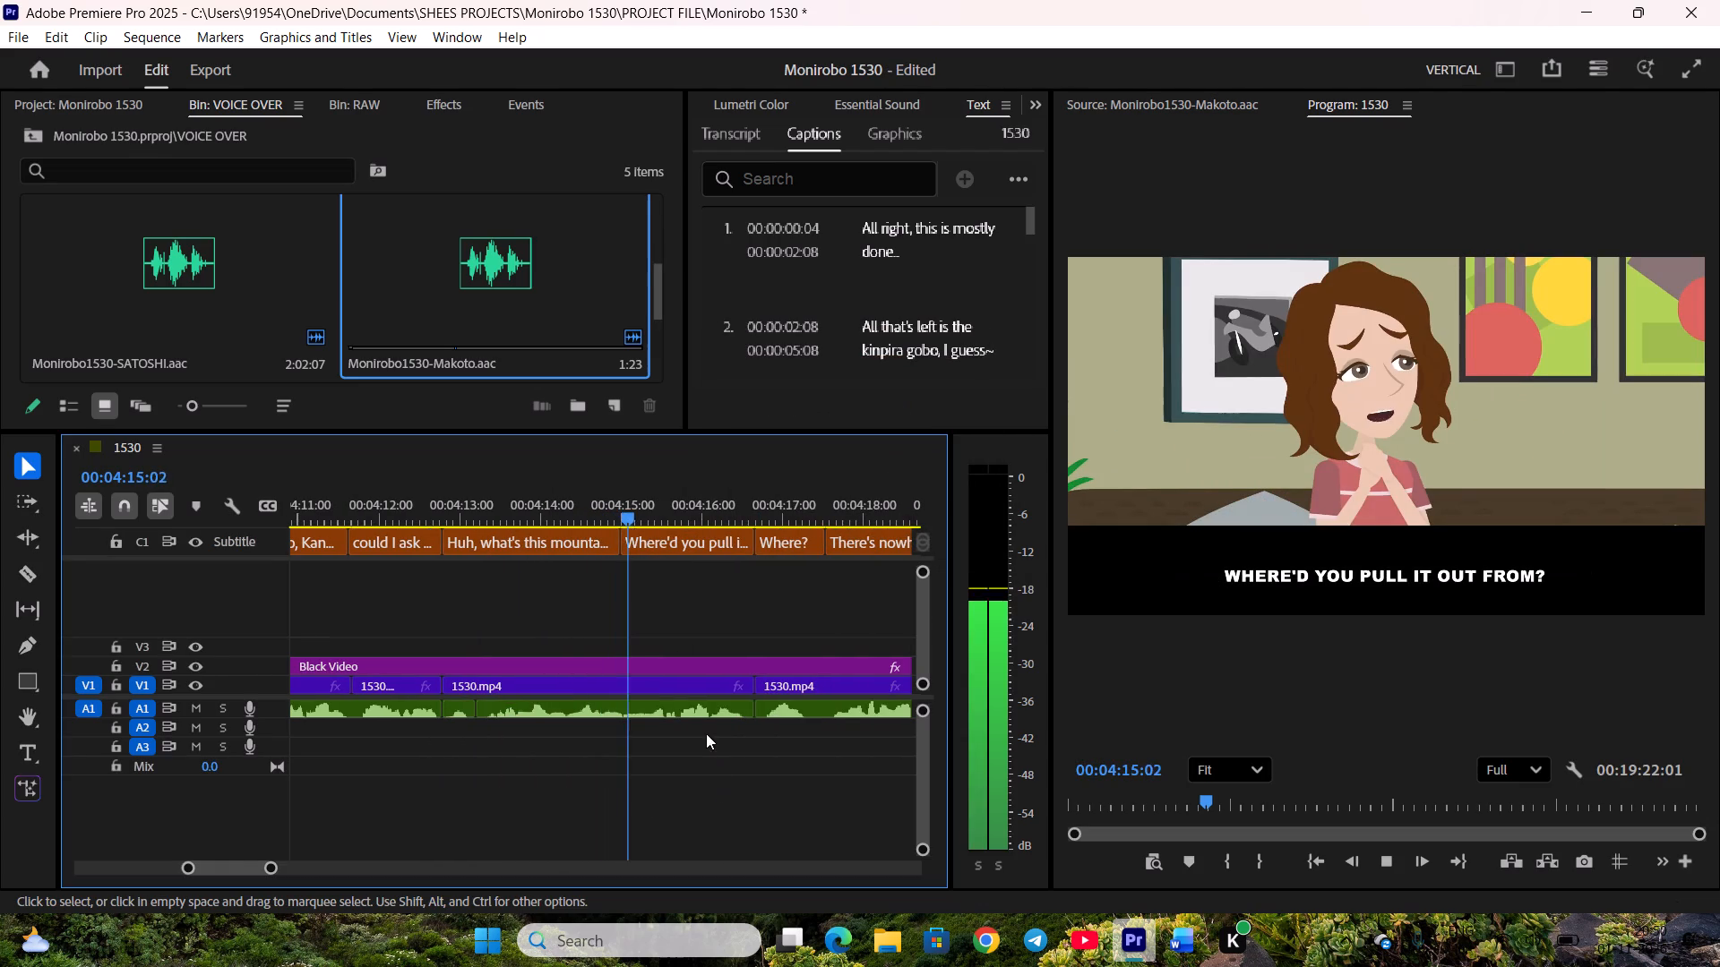
scroll(707, 720, "down", 3)
scroll(750, 624, "down", 5)
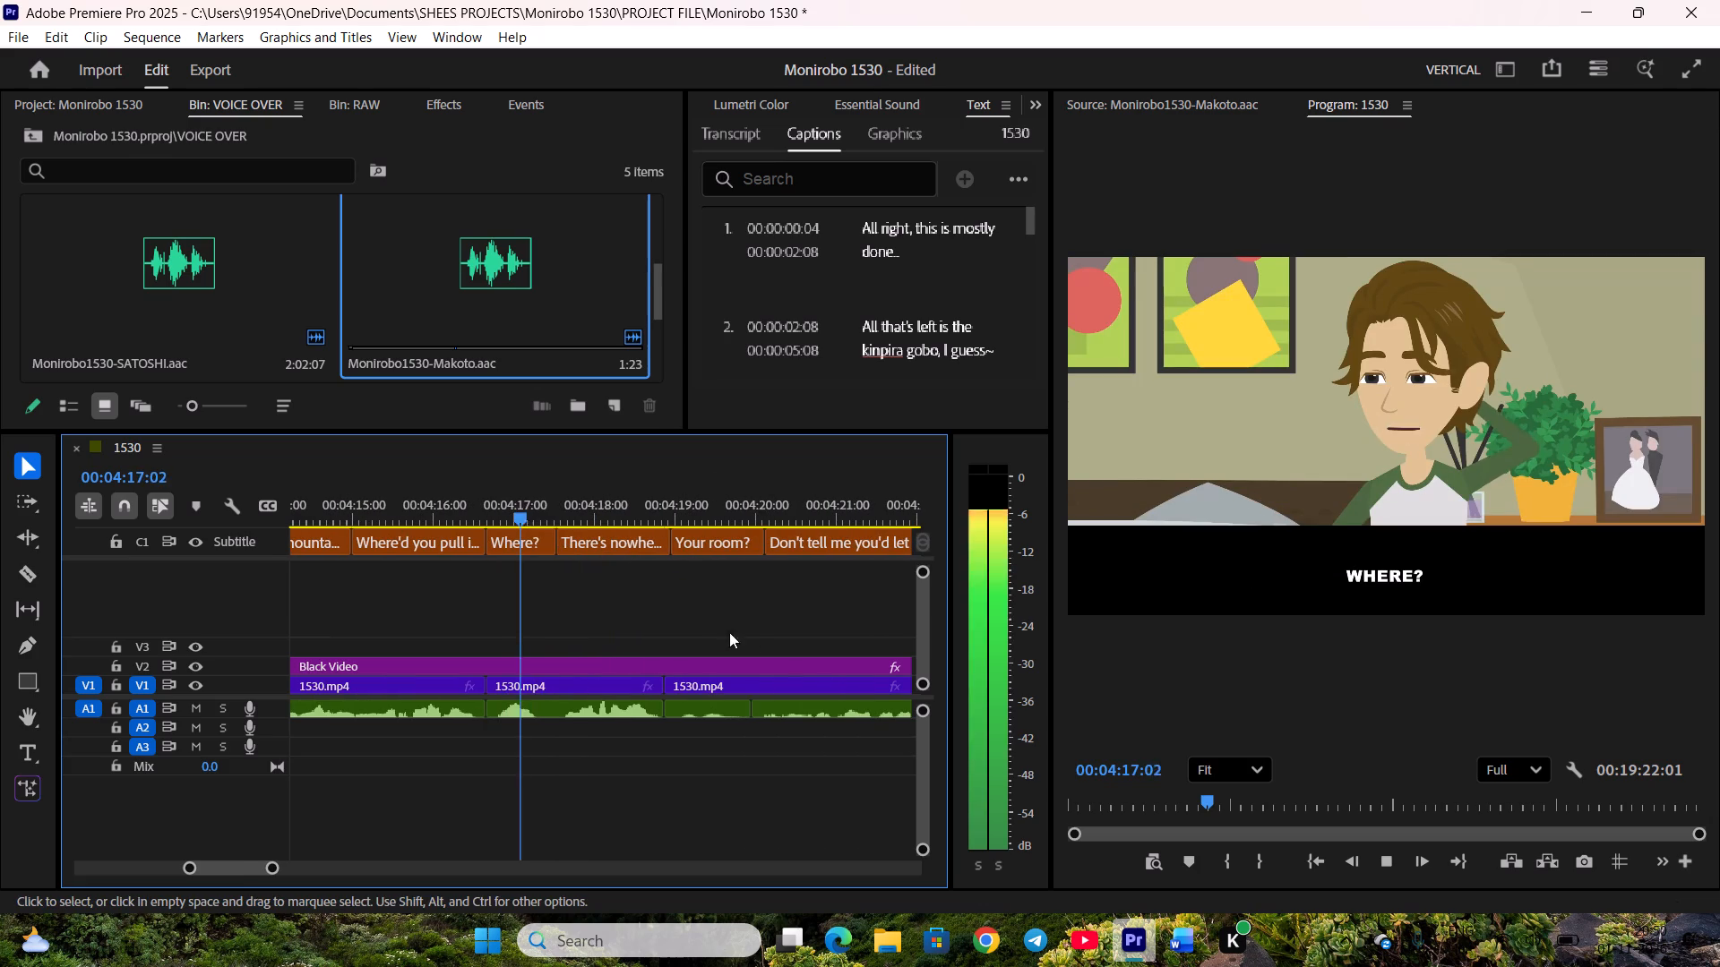
left_click_drag(663, 549, 655, 549)
key("space")
left_click(678, 545)
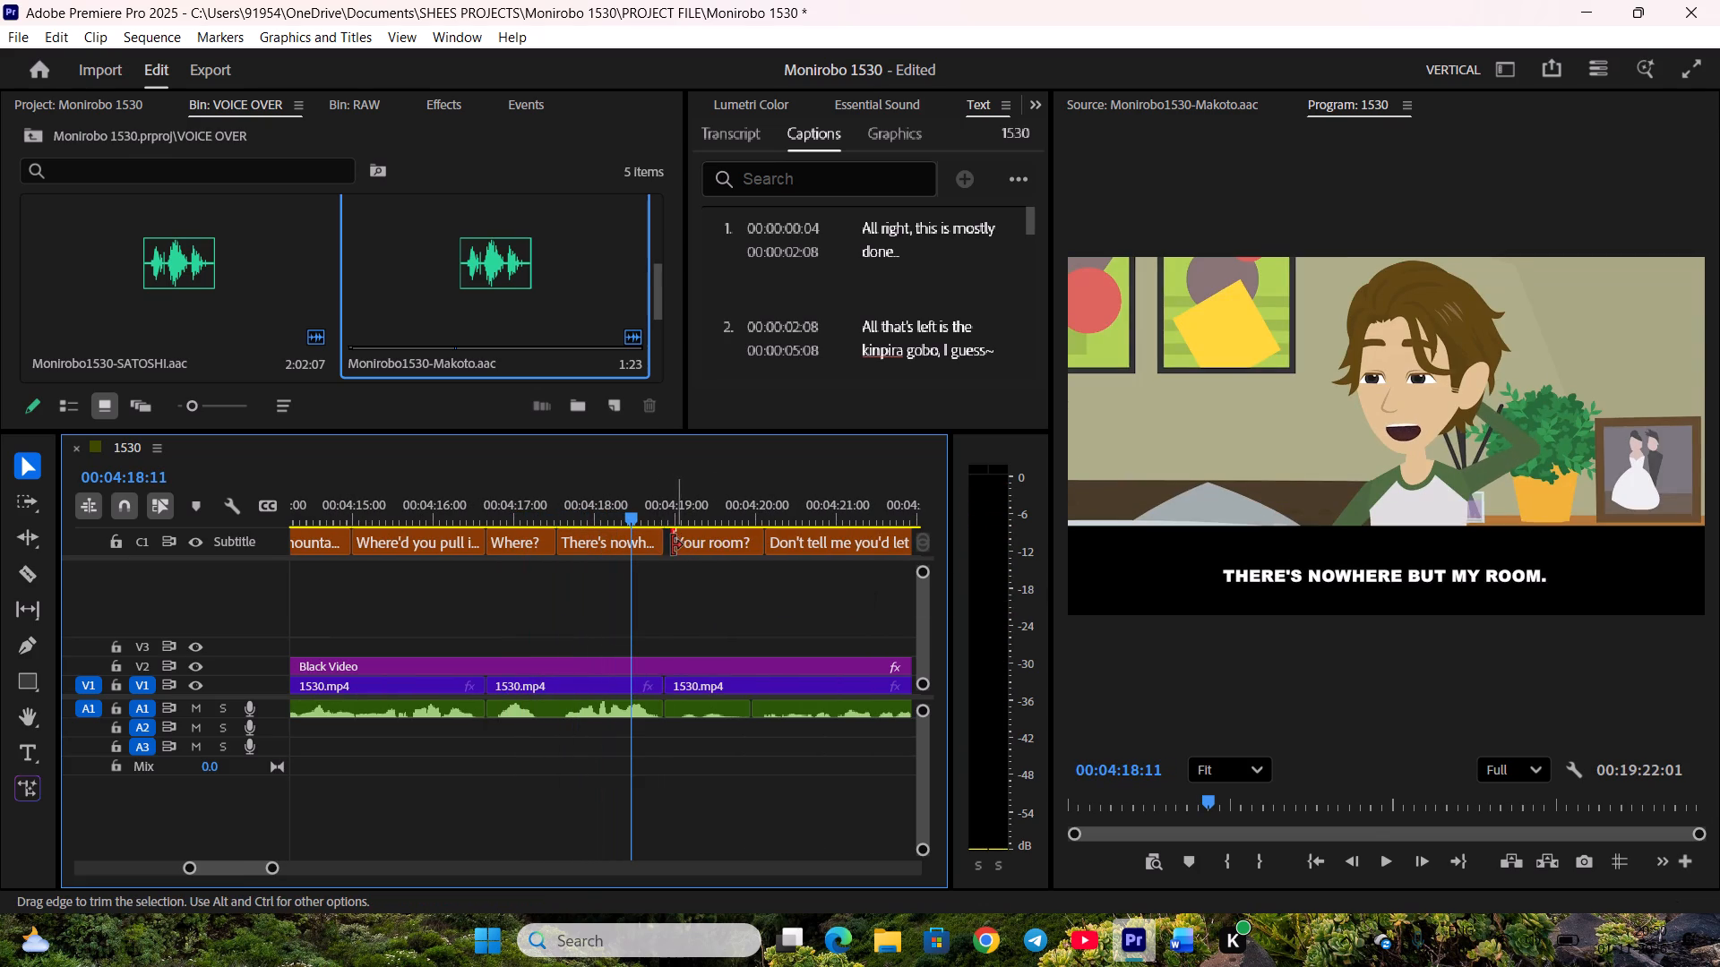
scroll(677, 573, "down", 4)
key("space")
key("space")
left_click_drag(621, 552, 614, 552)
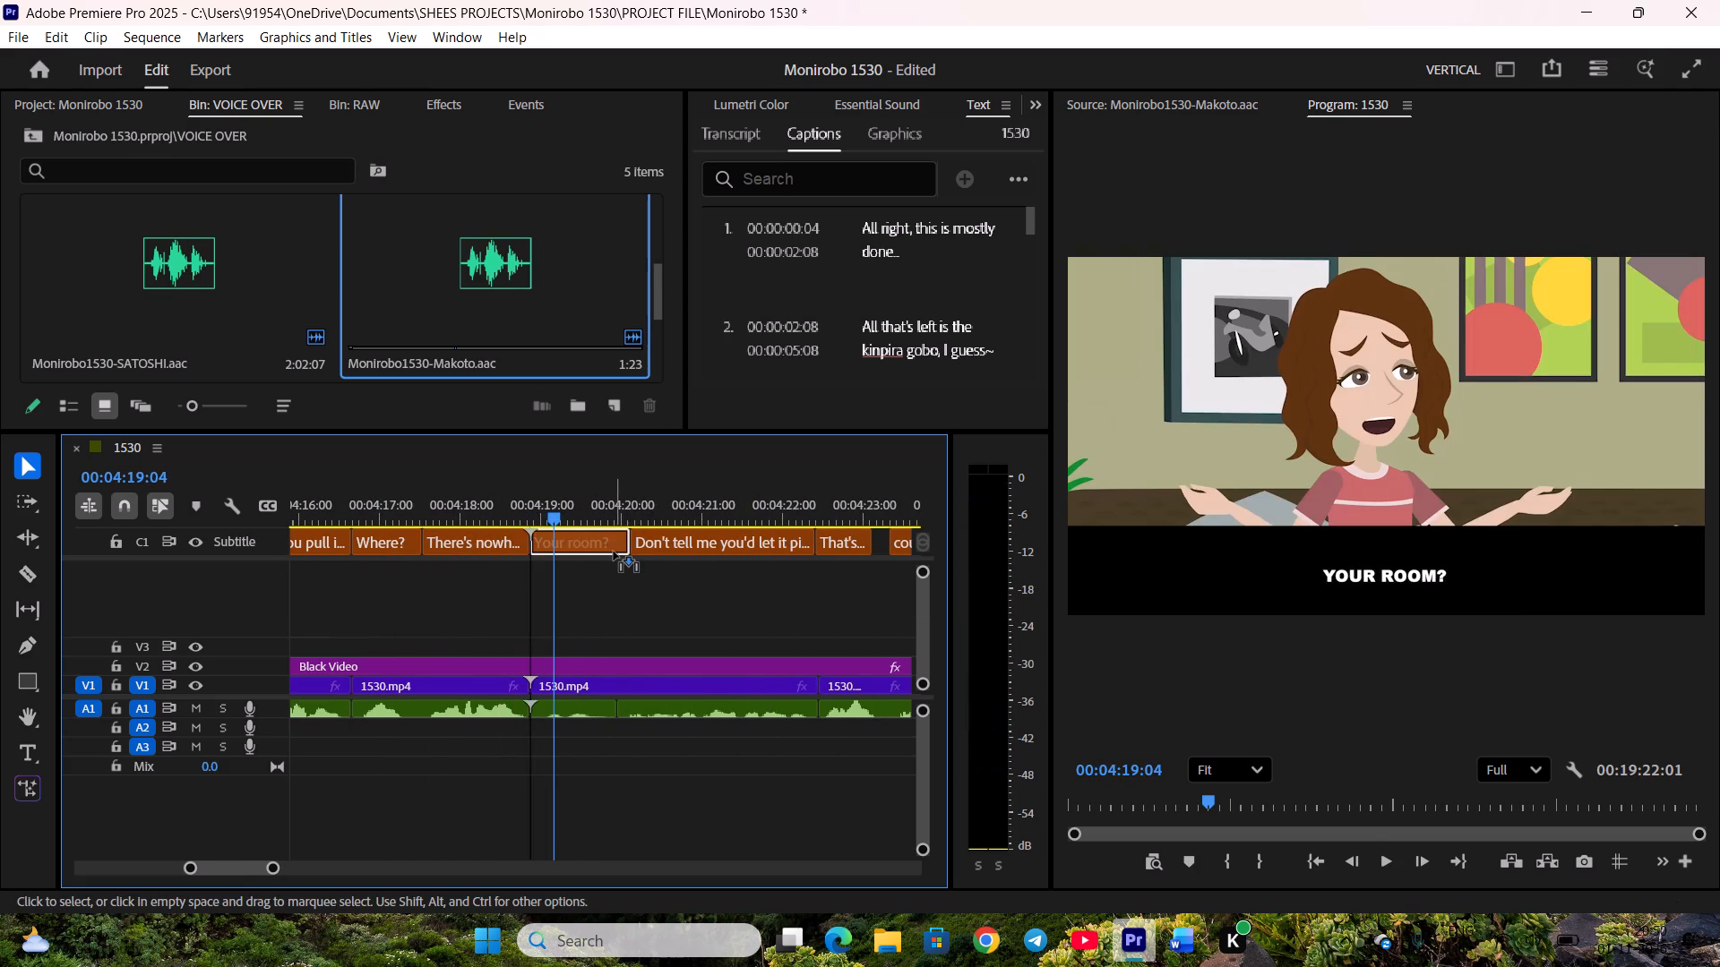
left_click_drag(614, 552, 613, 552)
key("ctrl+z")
Trim the end of the "Your room?" caption to the A1 cut and start "Don't tell me you'd let it pile up this much?" there.
left_click_drag(626, 542, 614, 542)
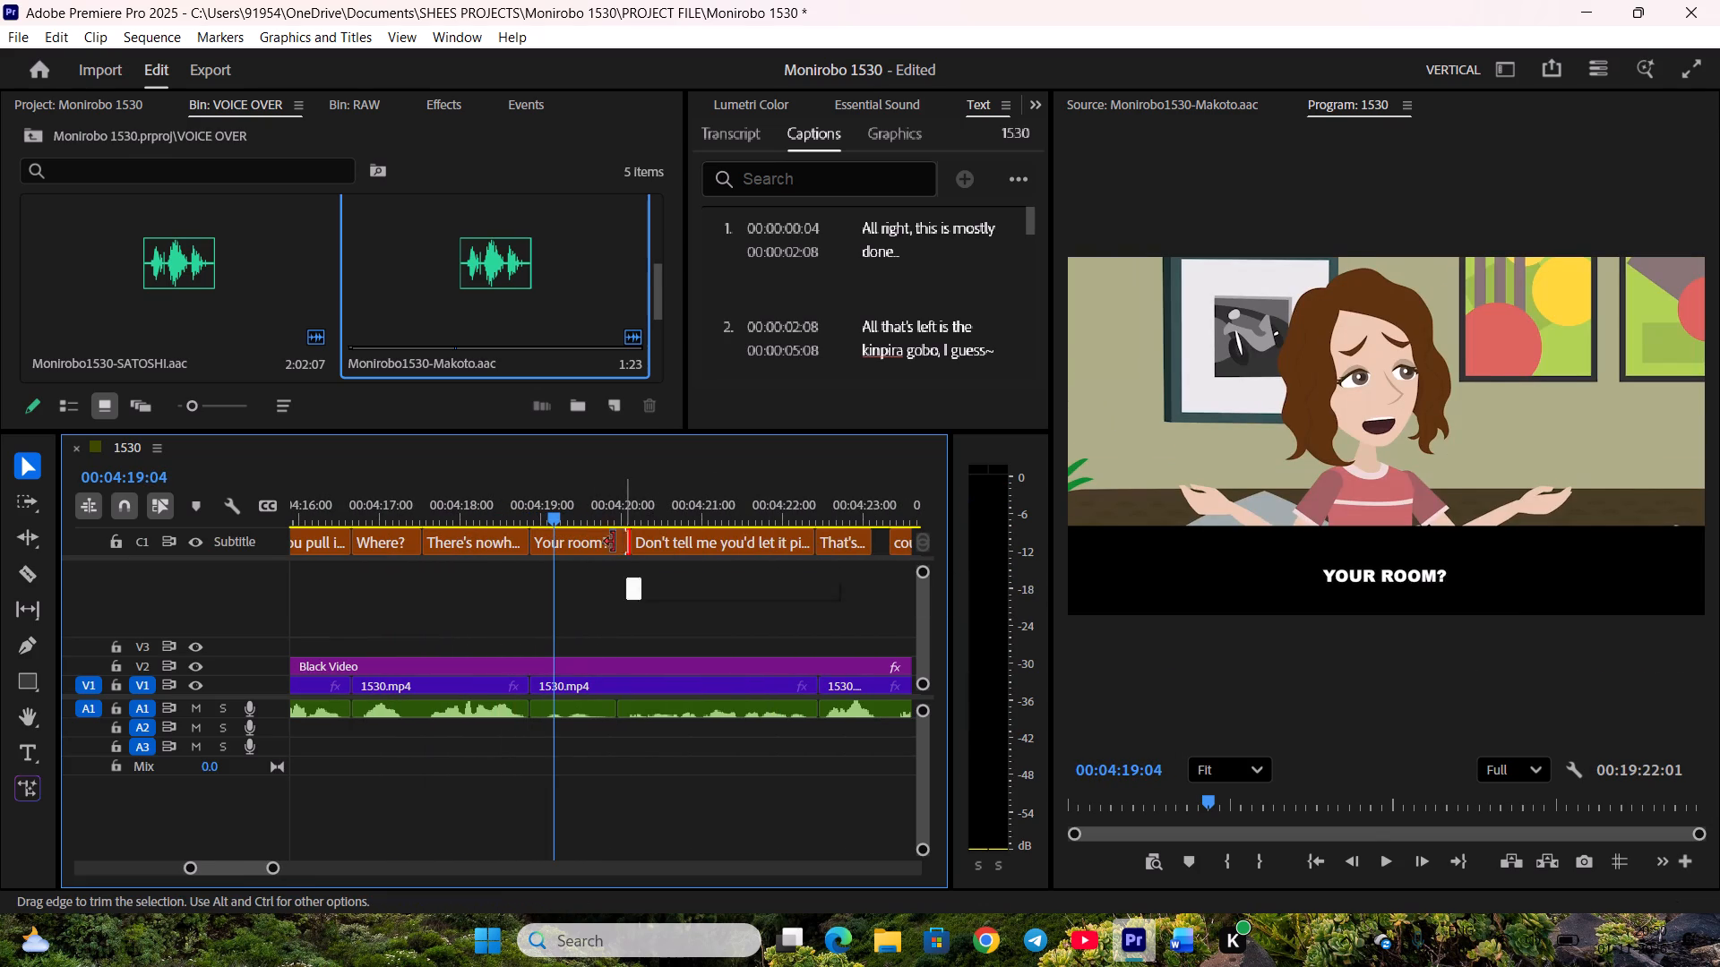
left_click_drag(614, 542, 605, 542)
left_click_drag(645, 546, 629, 549)
Play on and boost the gain of the A1 voice clip under the "Your room?" caption by 12 dB.
scroll(649, 595, "down", 3)
key("space")
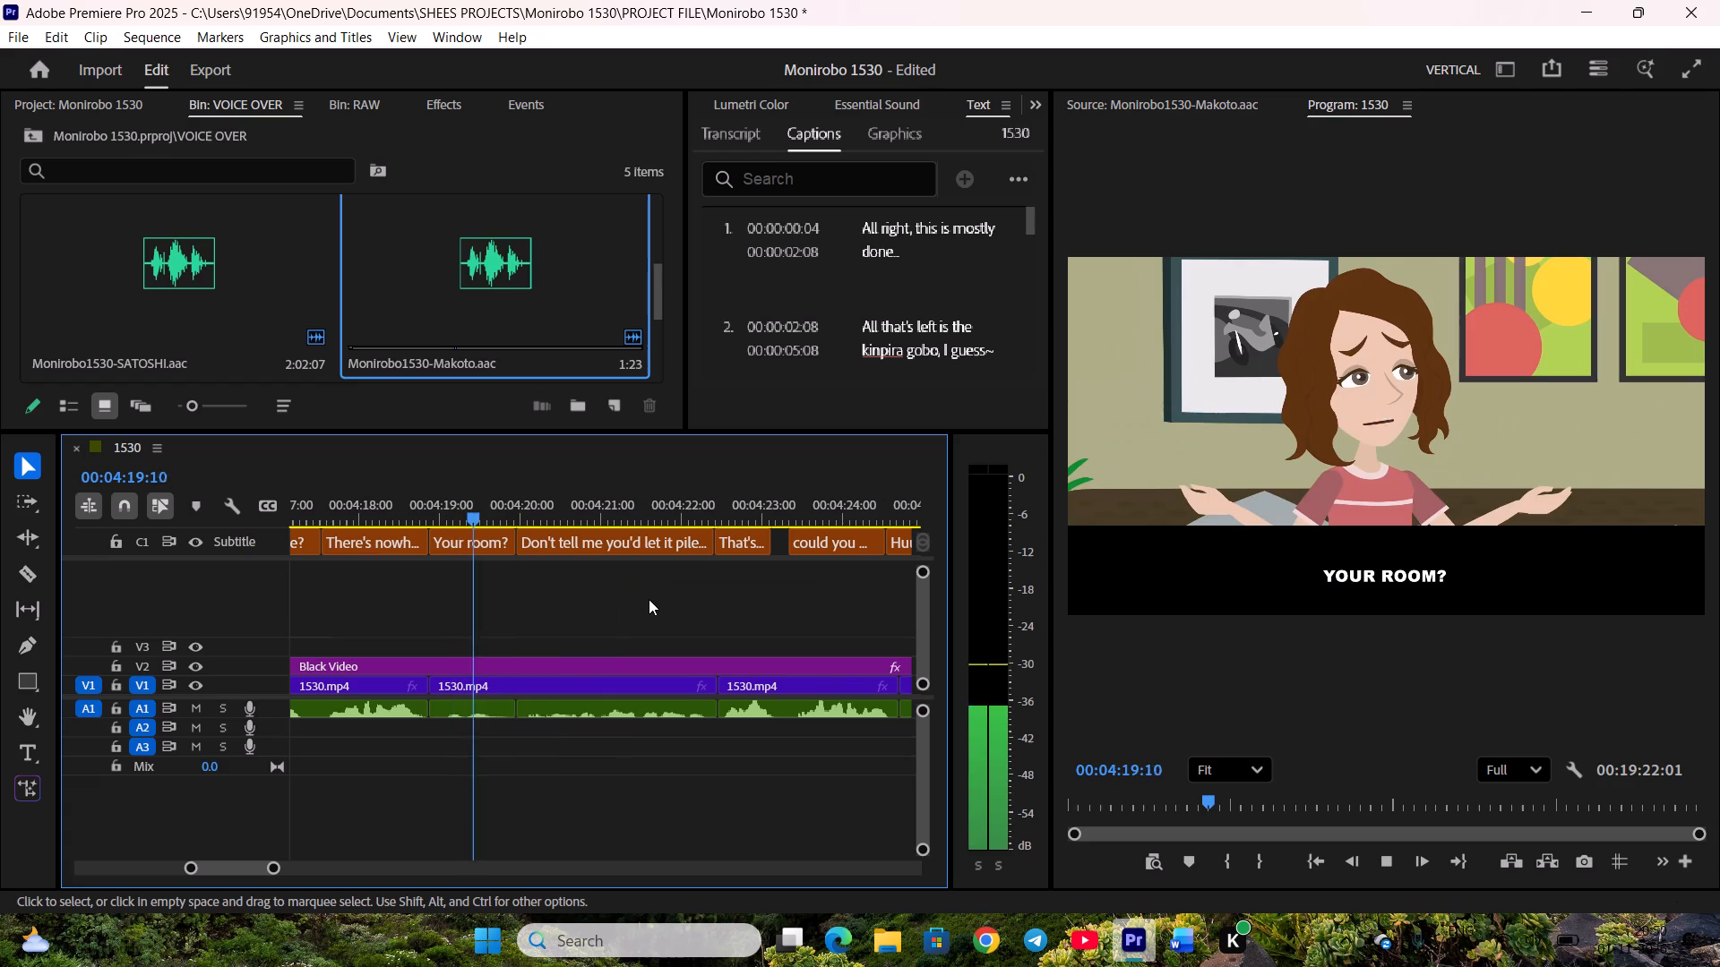
left_click(706, 544)
key("space")
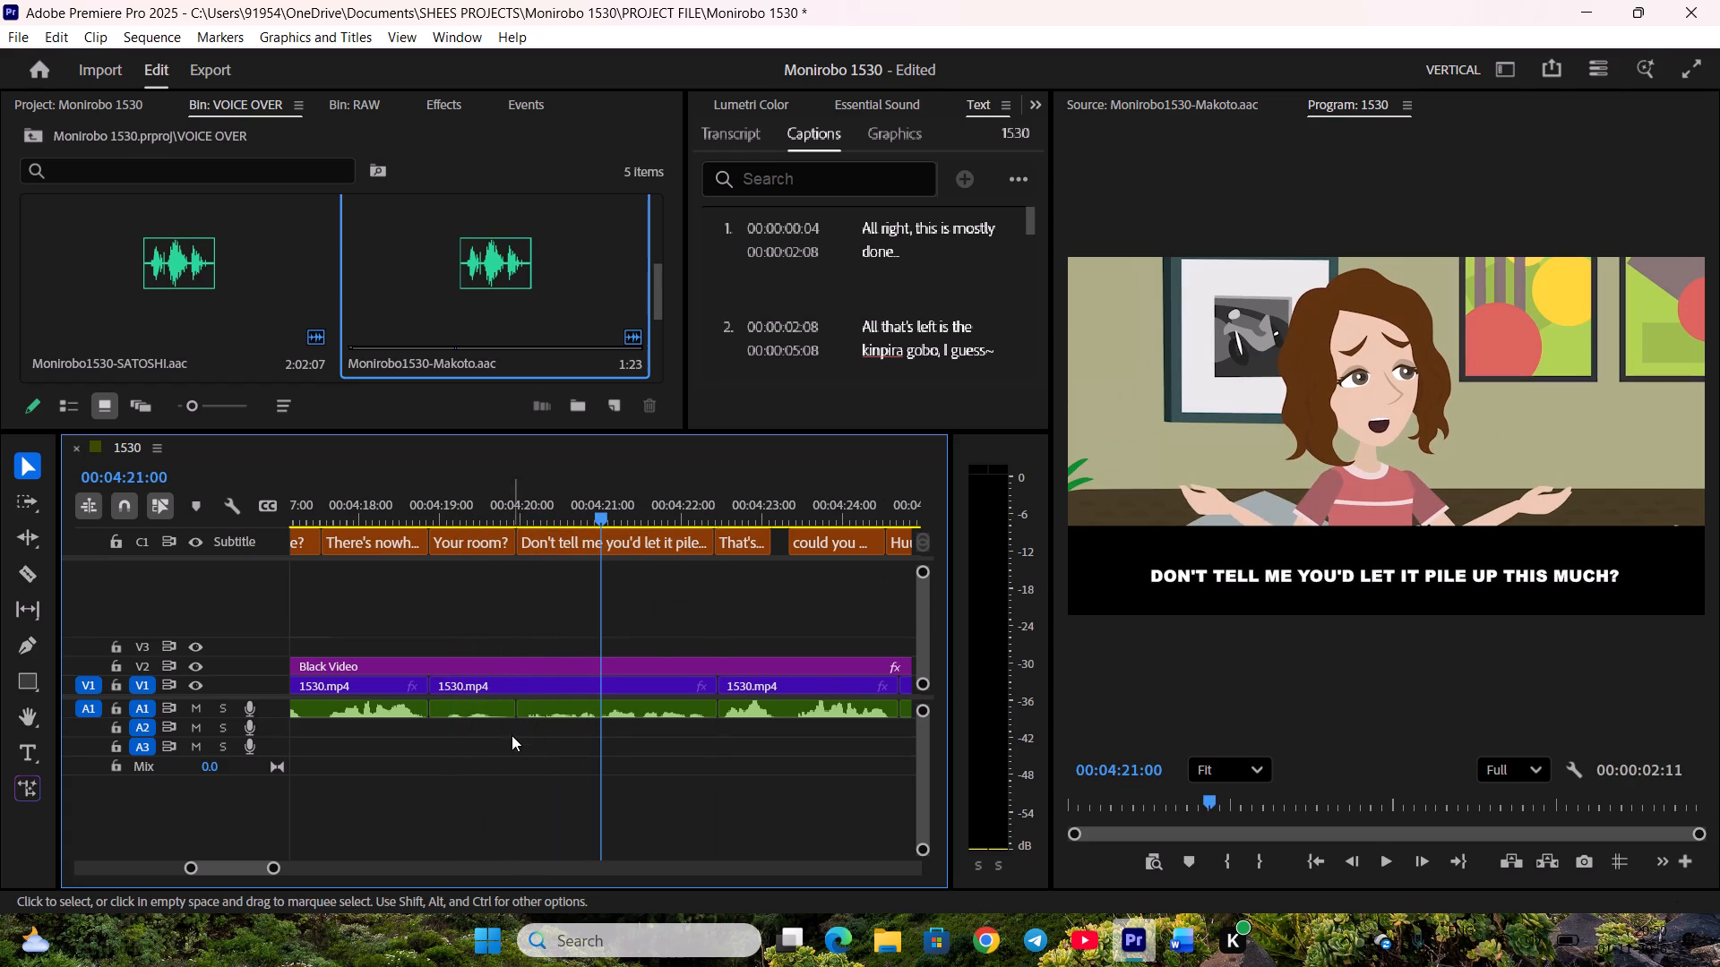
left_click_drag(498, 724, 512, 705)
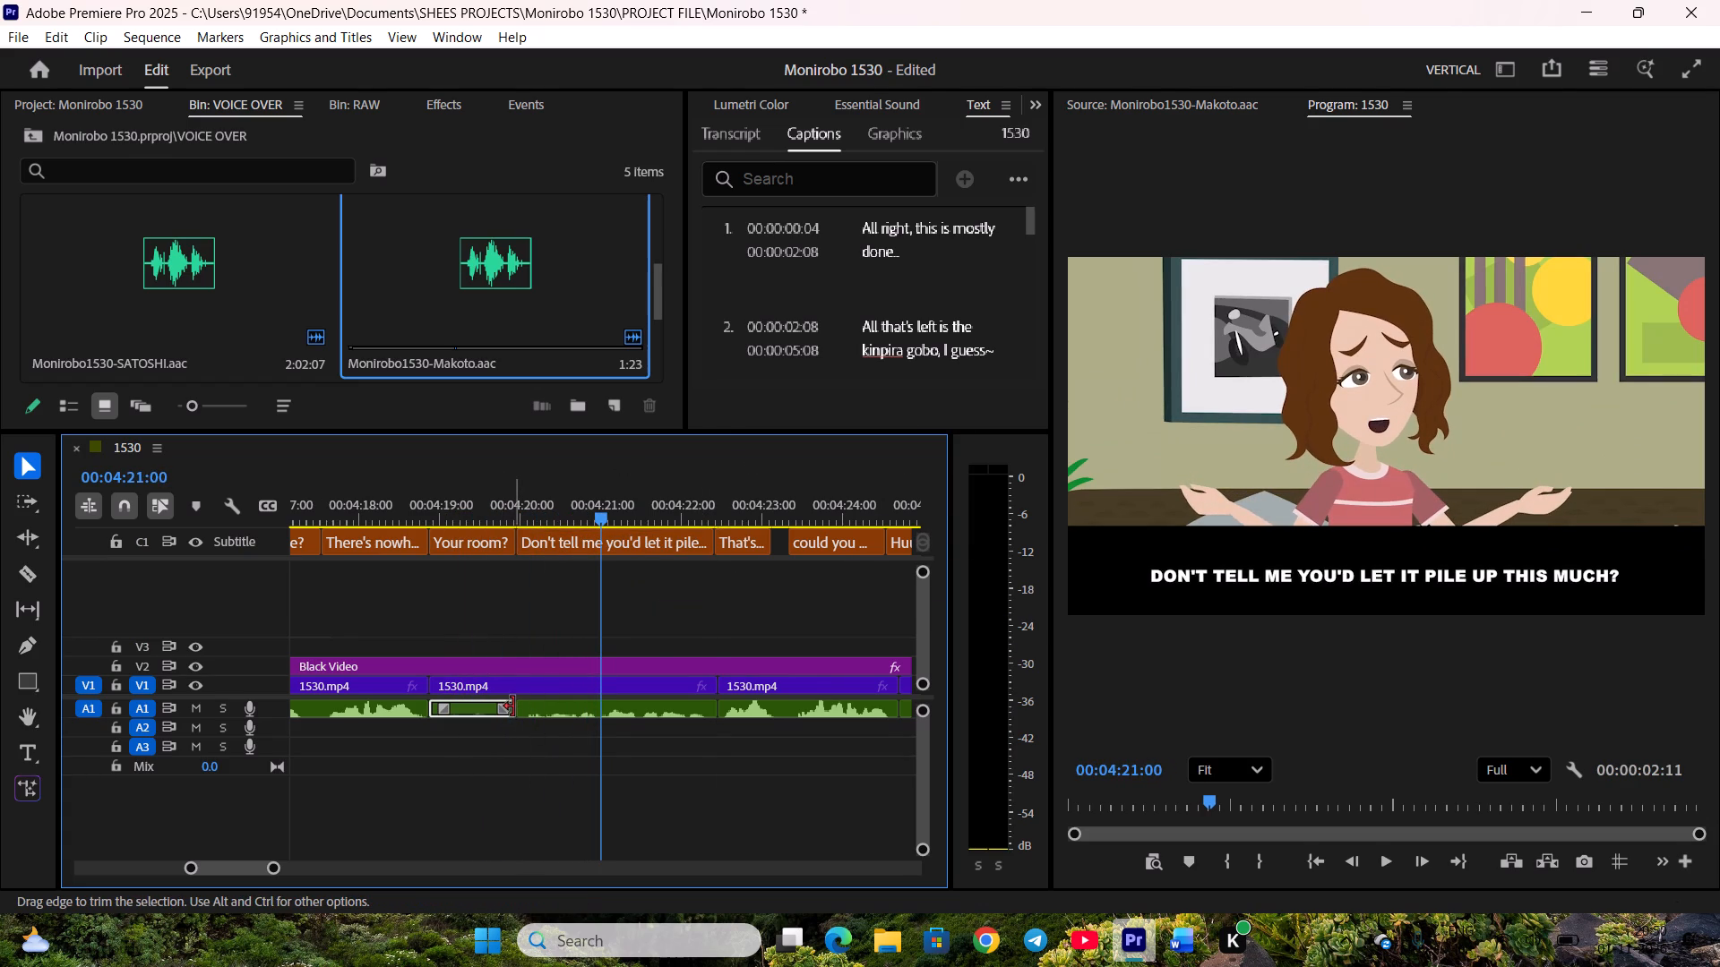
type("g12")
key("Return")
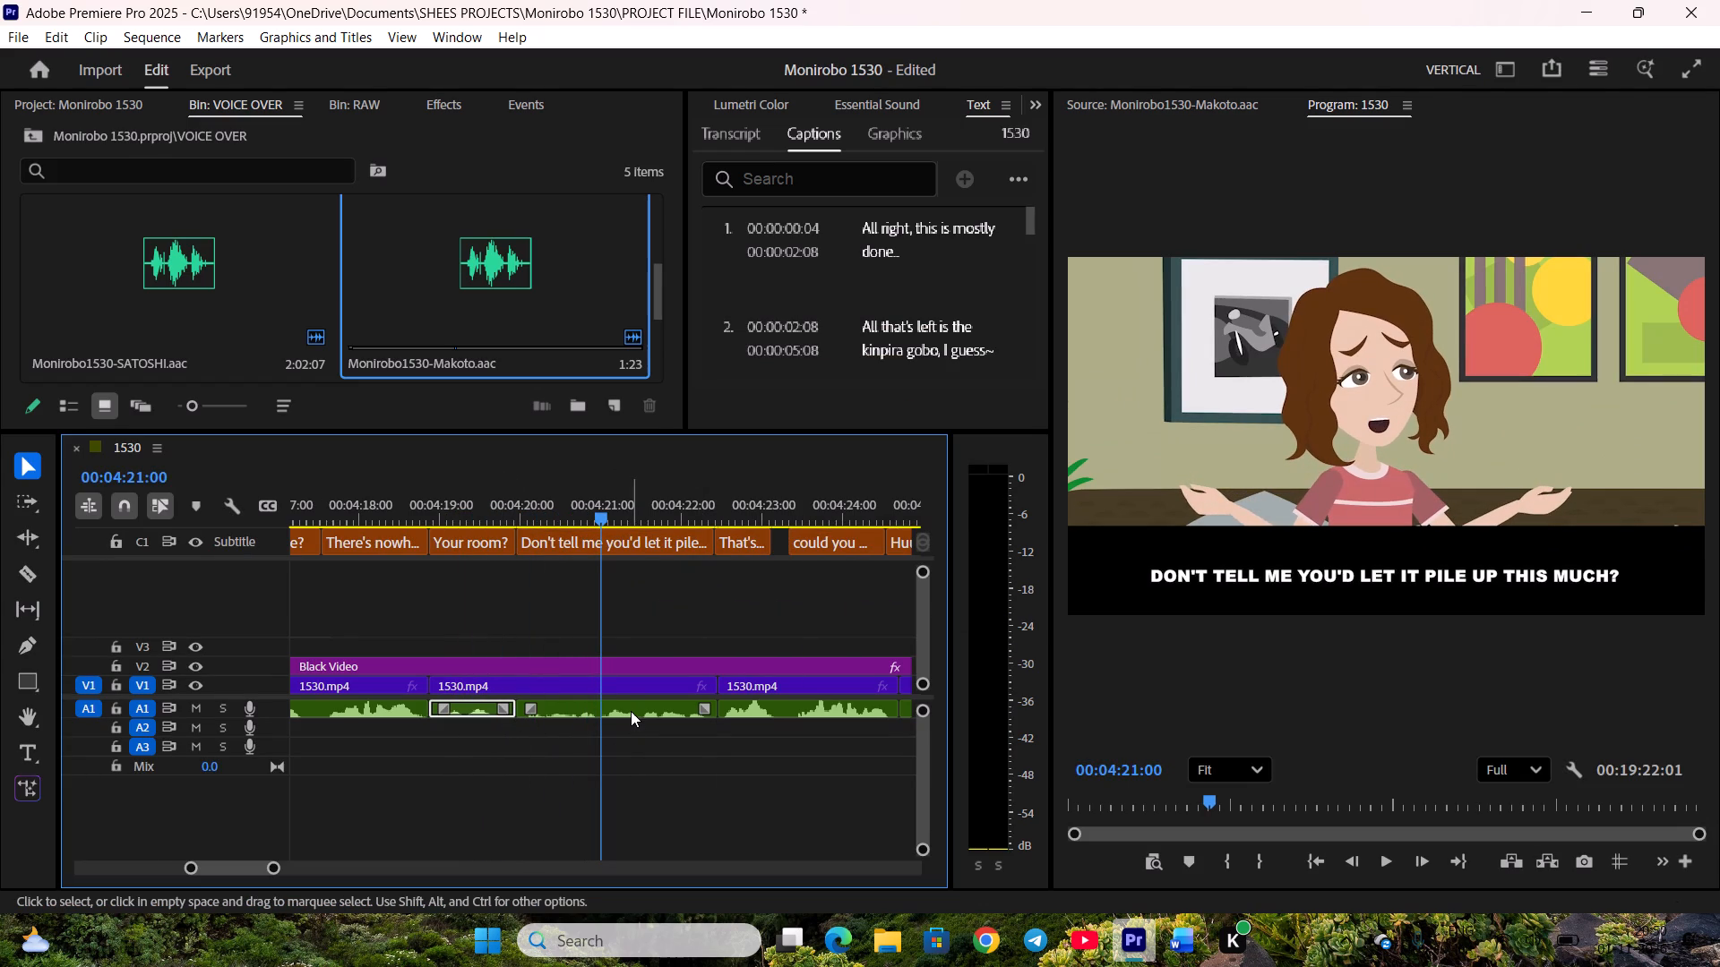
Boost the gain of the A1 voice clip under "Don't tell me you'd let it pile up this much?" by 11 dB.
left_click(631, 707)
key("g")
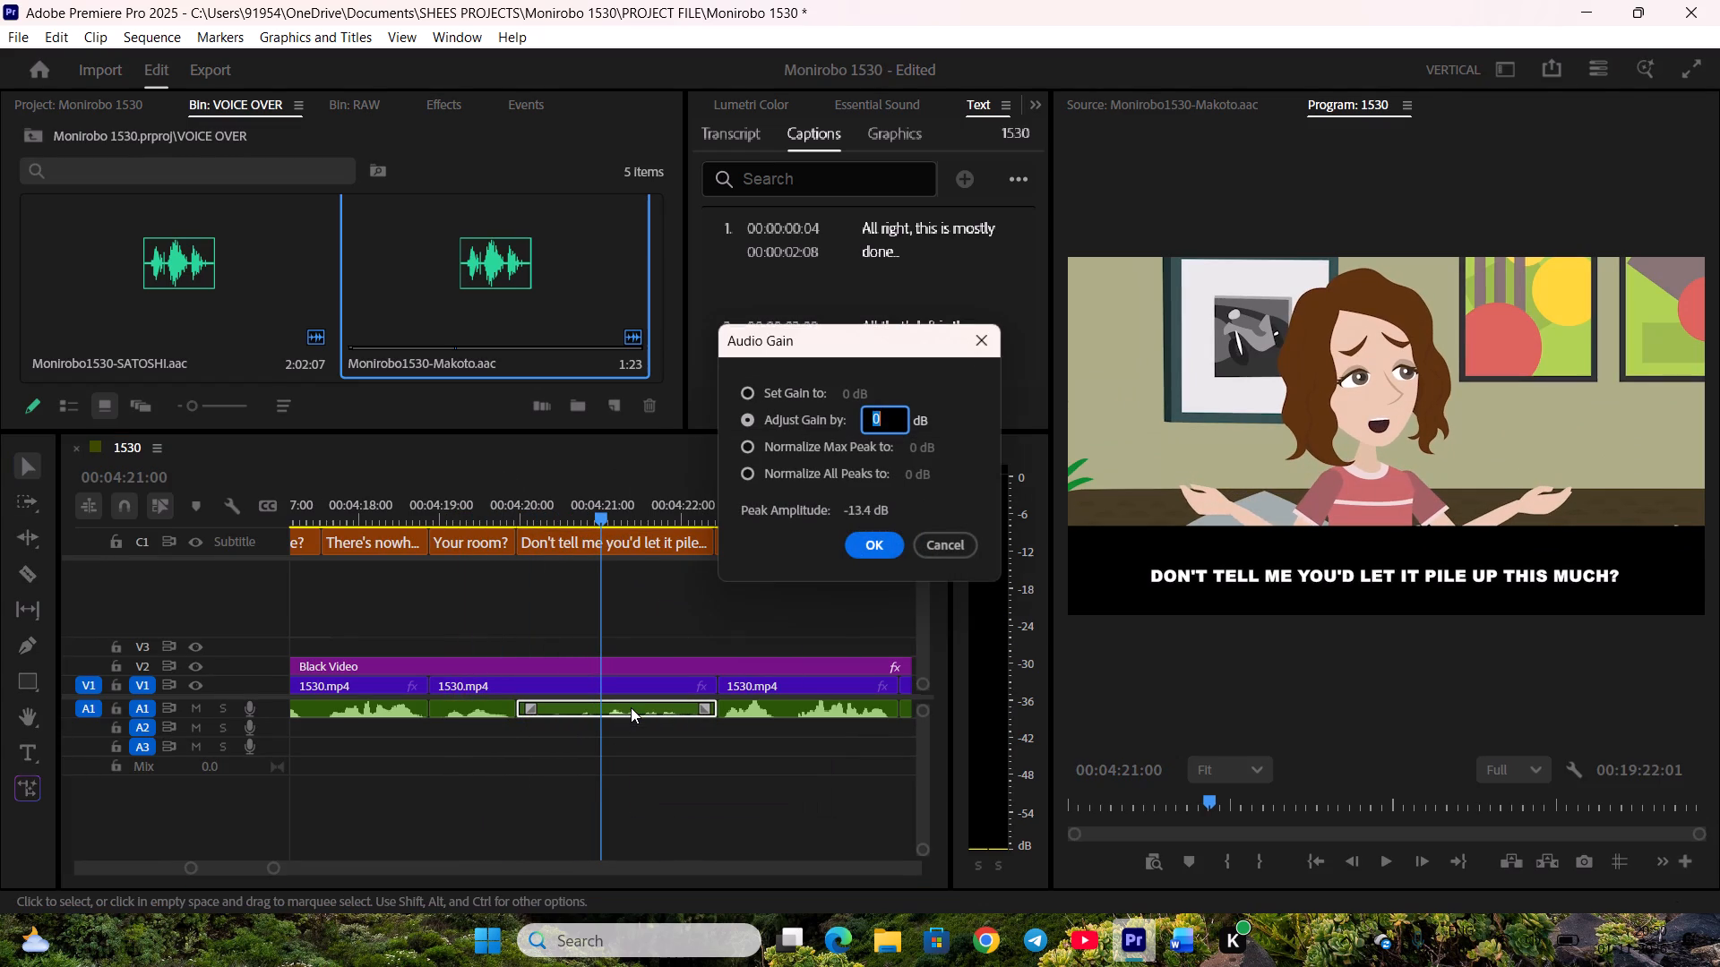
type("11")
key("Return")
left_click(649, 742)
Extend the start of "could you wash all of this for me?" back to the end of the "That's right," caption.
key("space")
scroll(651, 745, "down", 2)
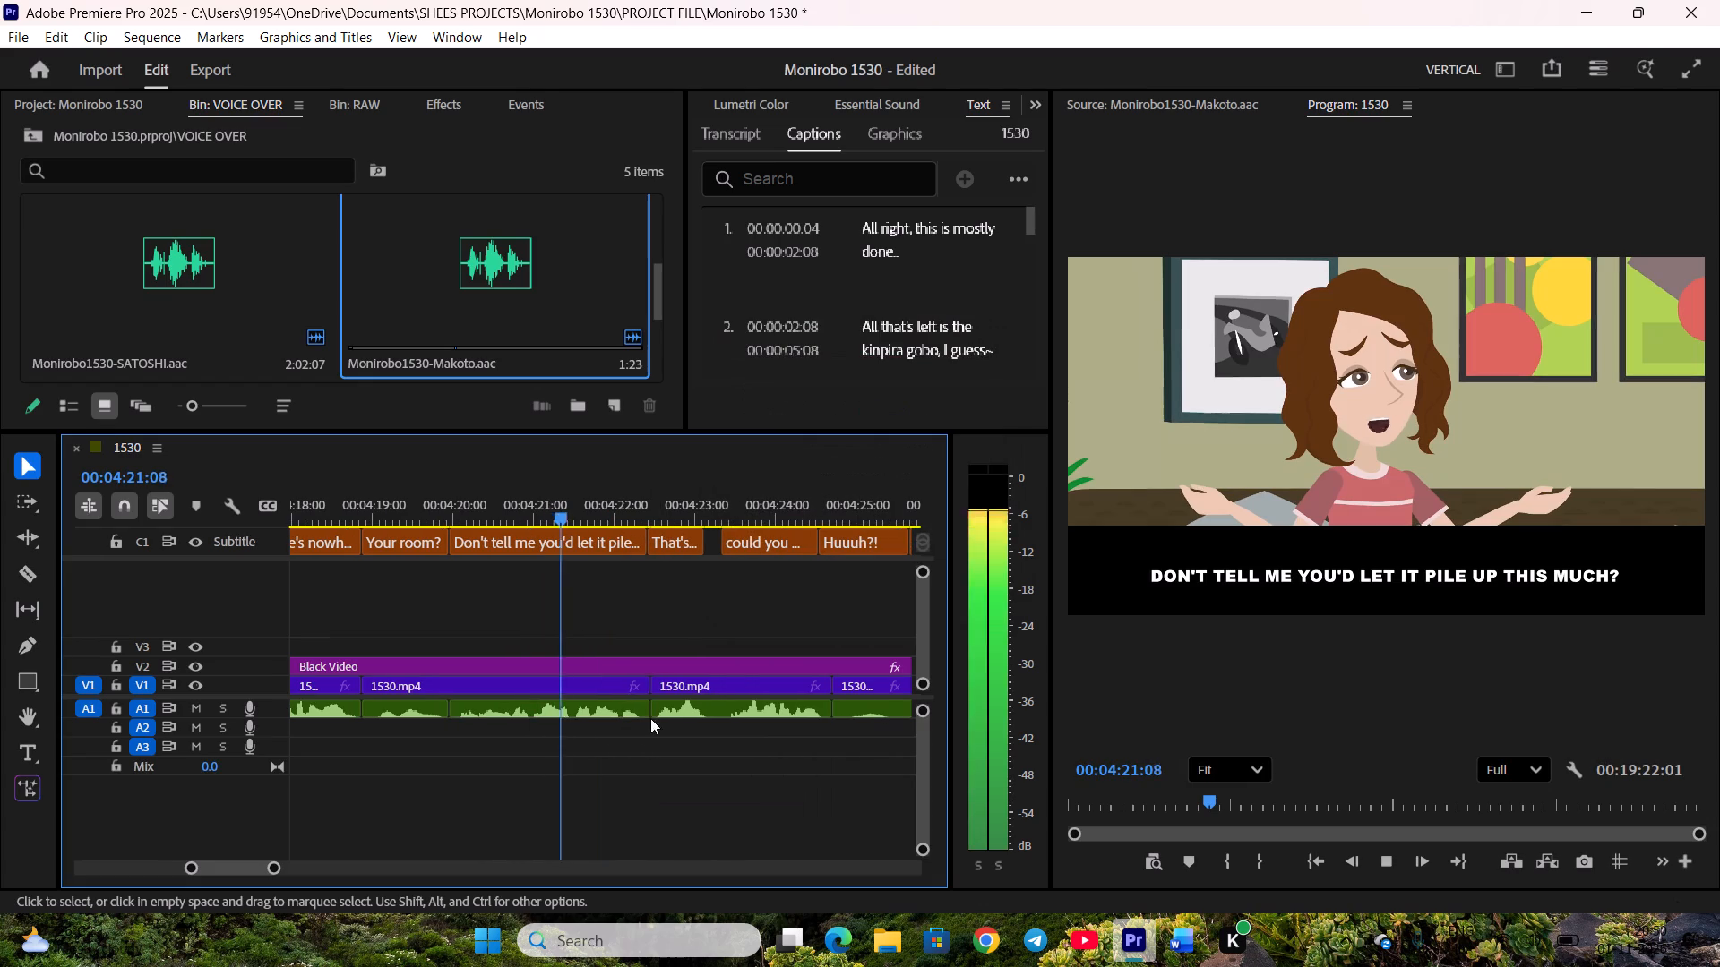
key("space")
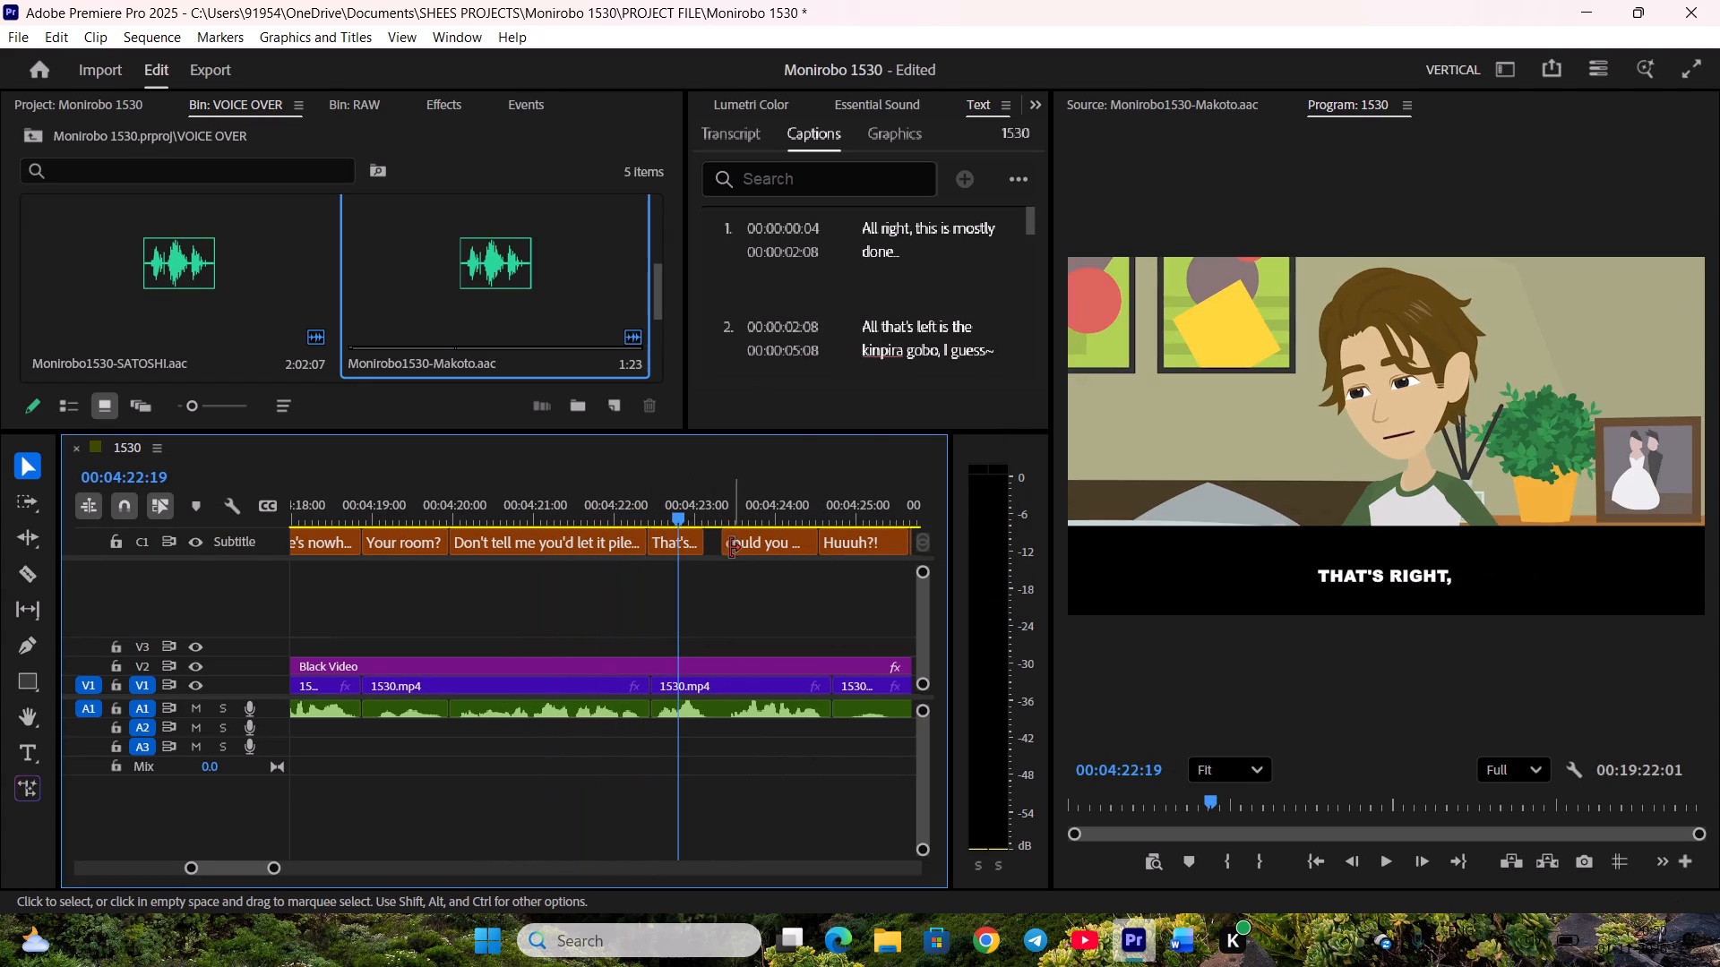
left_click_drag(727, 547, 714, 547)
Move the start of the "Huuuh?!" caption to the V1 cut and extend "could you wash all of this for me?" up to it.
key("space")
scroll(718, 584, "down", 2)
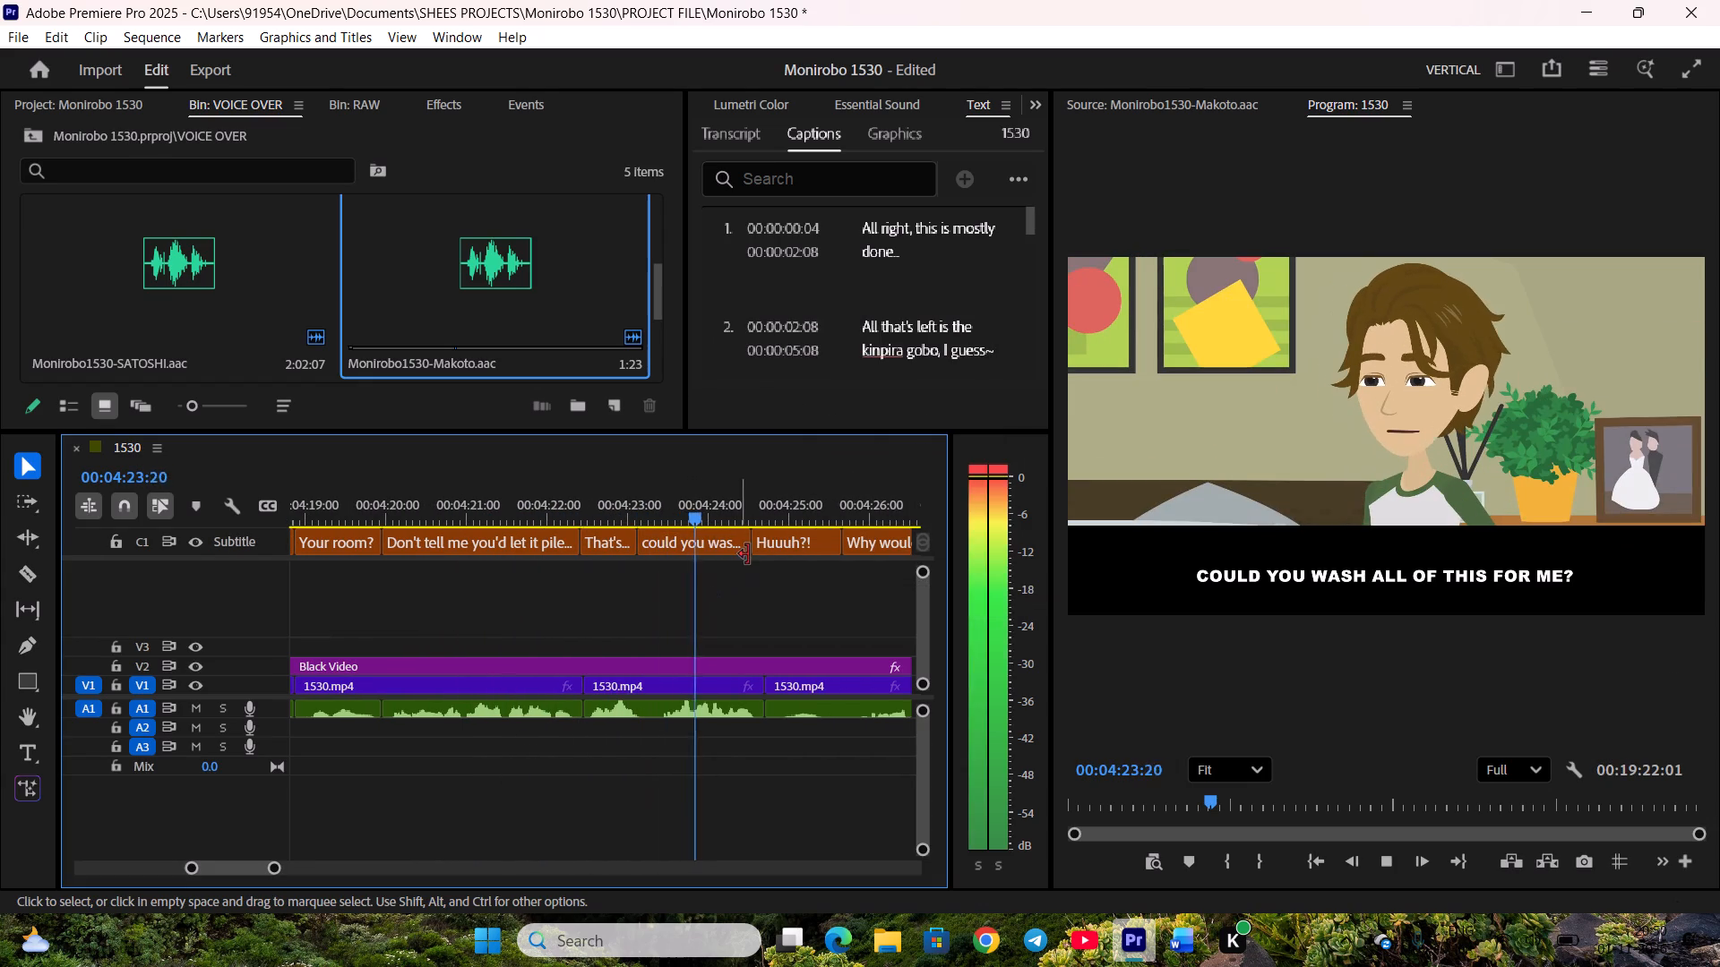
key("space")
left_click(746, 551)
left_click_drag(760, 554, 770, 552)
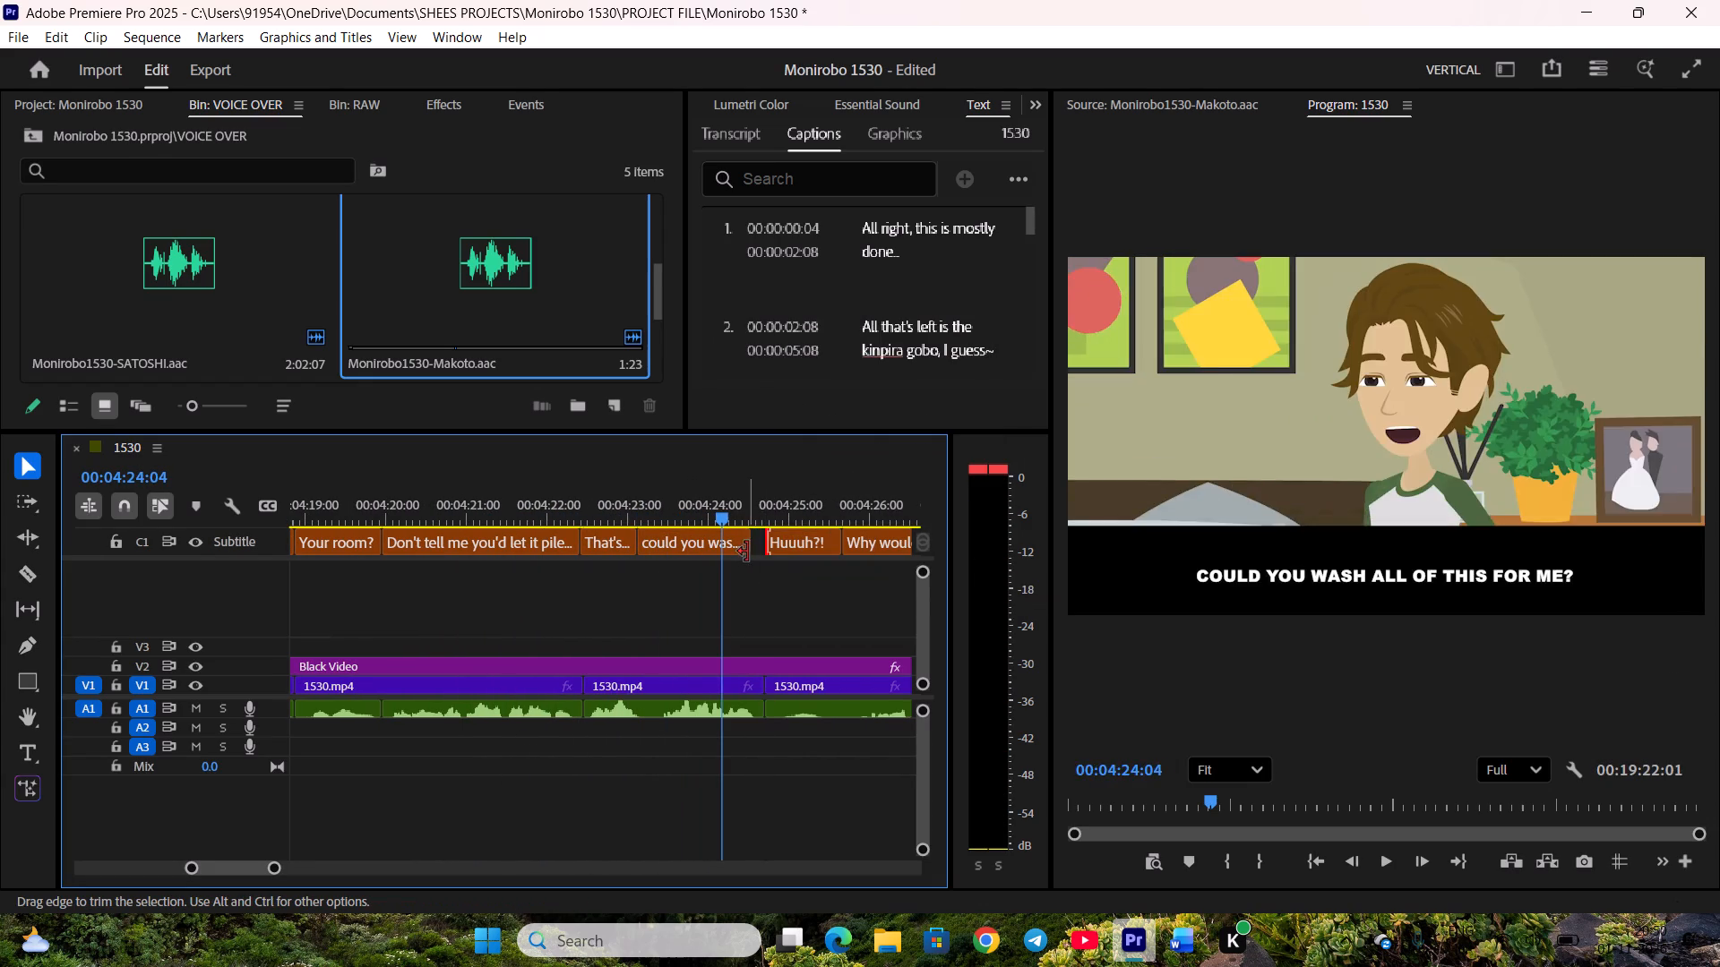
left_click_drag(747, 552, 763, 552)
Trim the end of "Why would you let it pile up like this?" to the V1 cut and start "It can't be helped." there.
scroll(667, 614, "down", 5)
key("space")
scroll(660, 591, "down", 4)
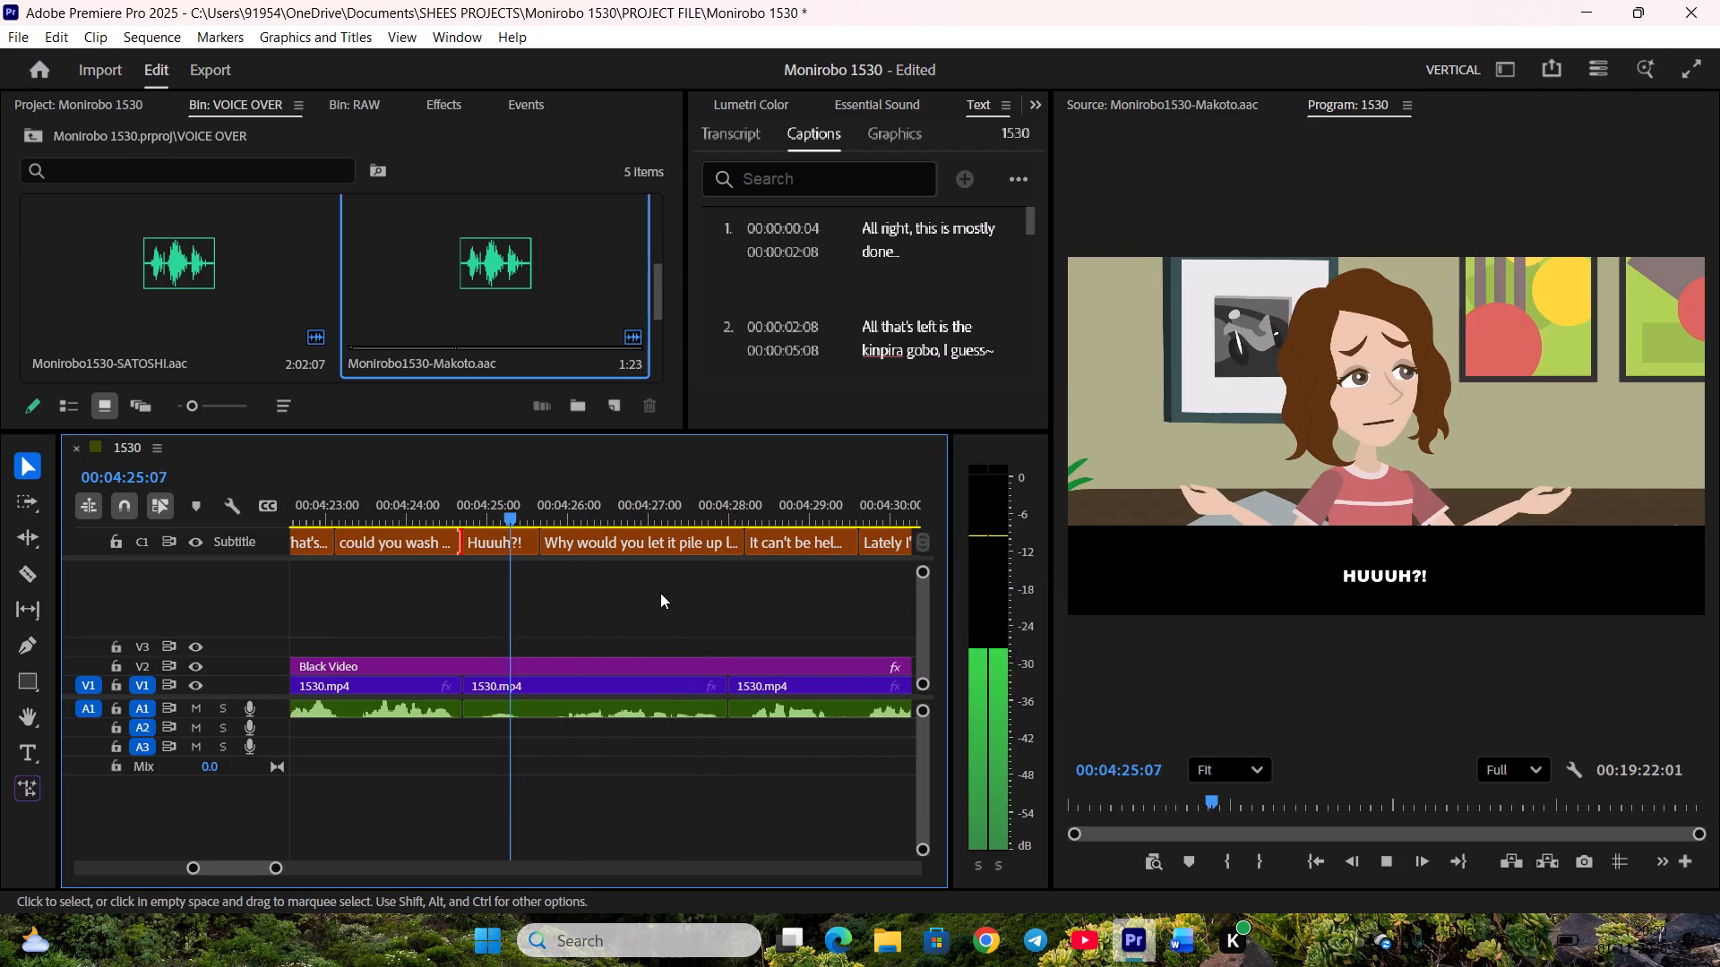
key("space")
left_click_drag(735, 542, 724, 542)
left_click_drag(752, 552, 735, 552)
Boost the gain of the A1 voice clip under "Huuuh?!" and "Why would you let it pile up like this?" by 12 dB.
left_click(594, 700)
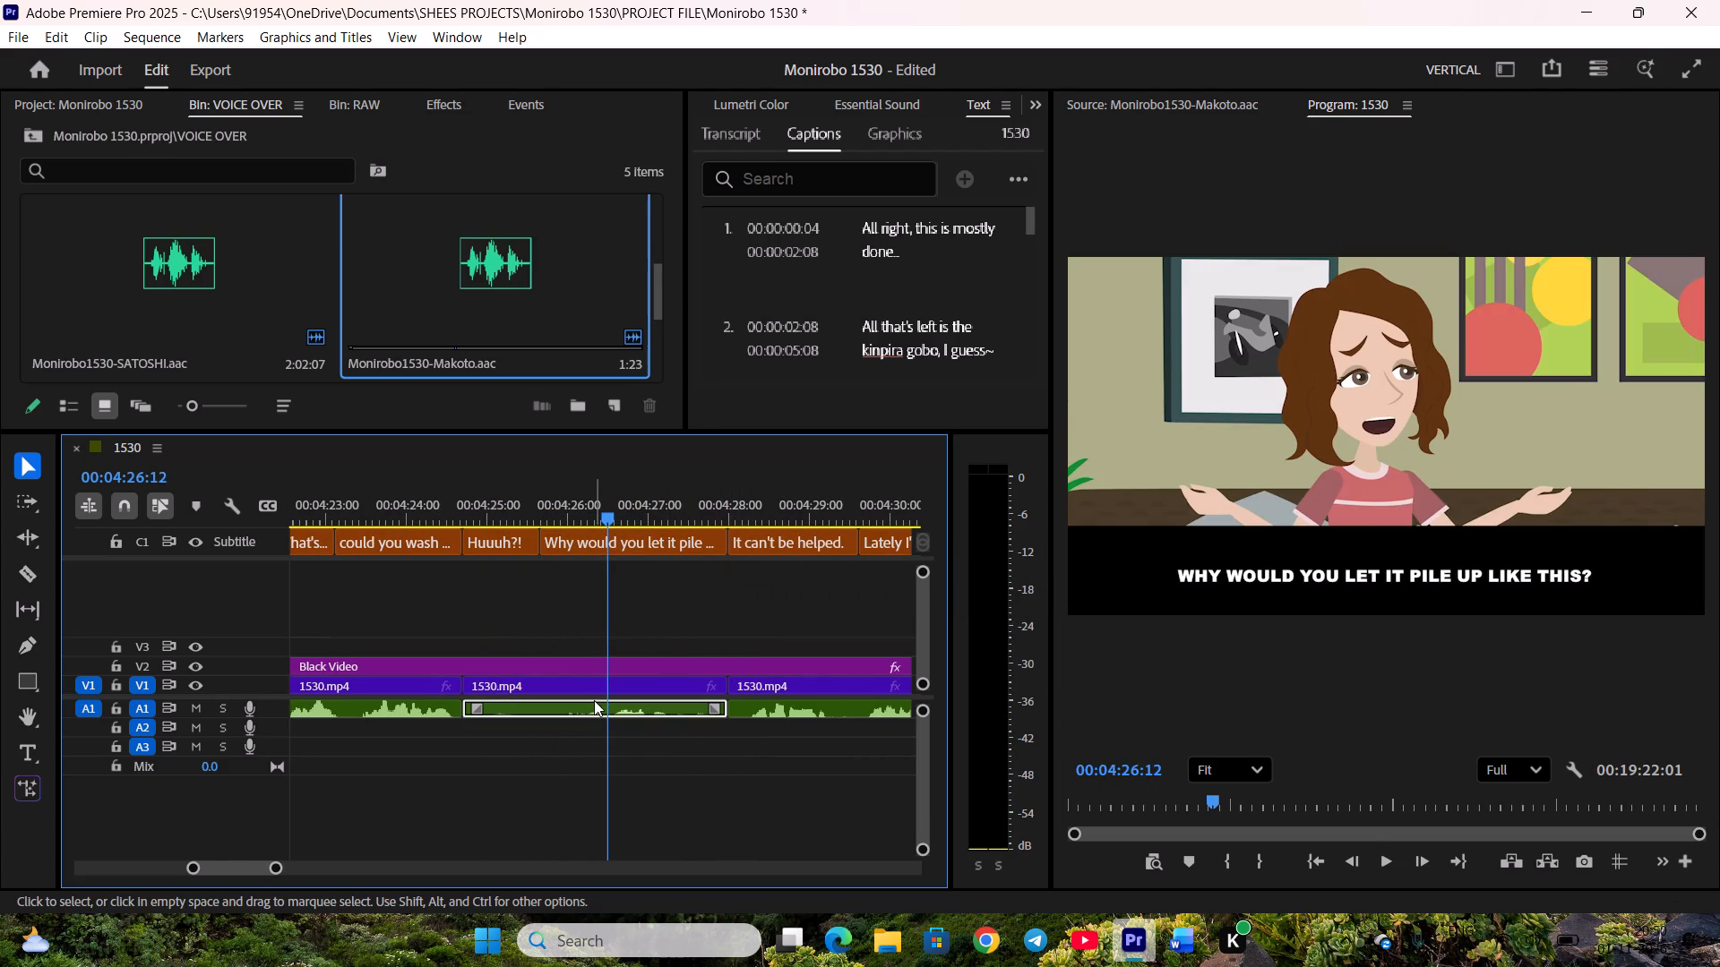
type("g12")
key("Return")
left_click(667, 785)
Extend the "Lately I've been so worn out..." caption to the start of "Don't get mad over a little thing like this.".
key("space")
scroll(667, 783, "down", 3)
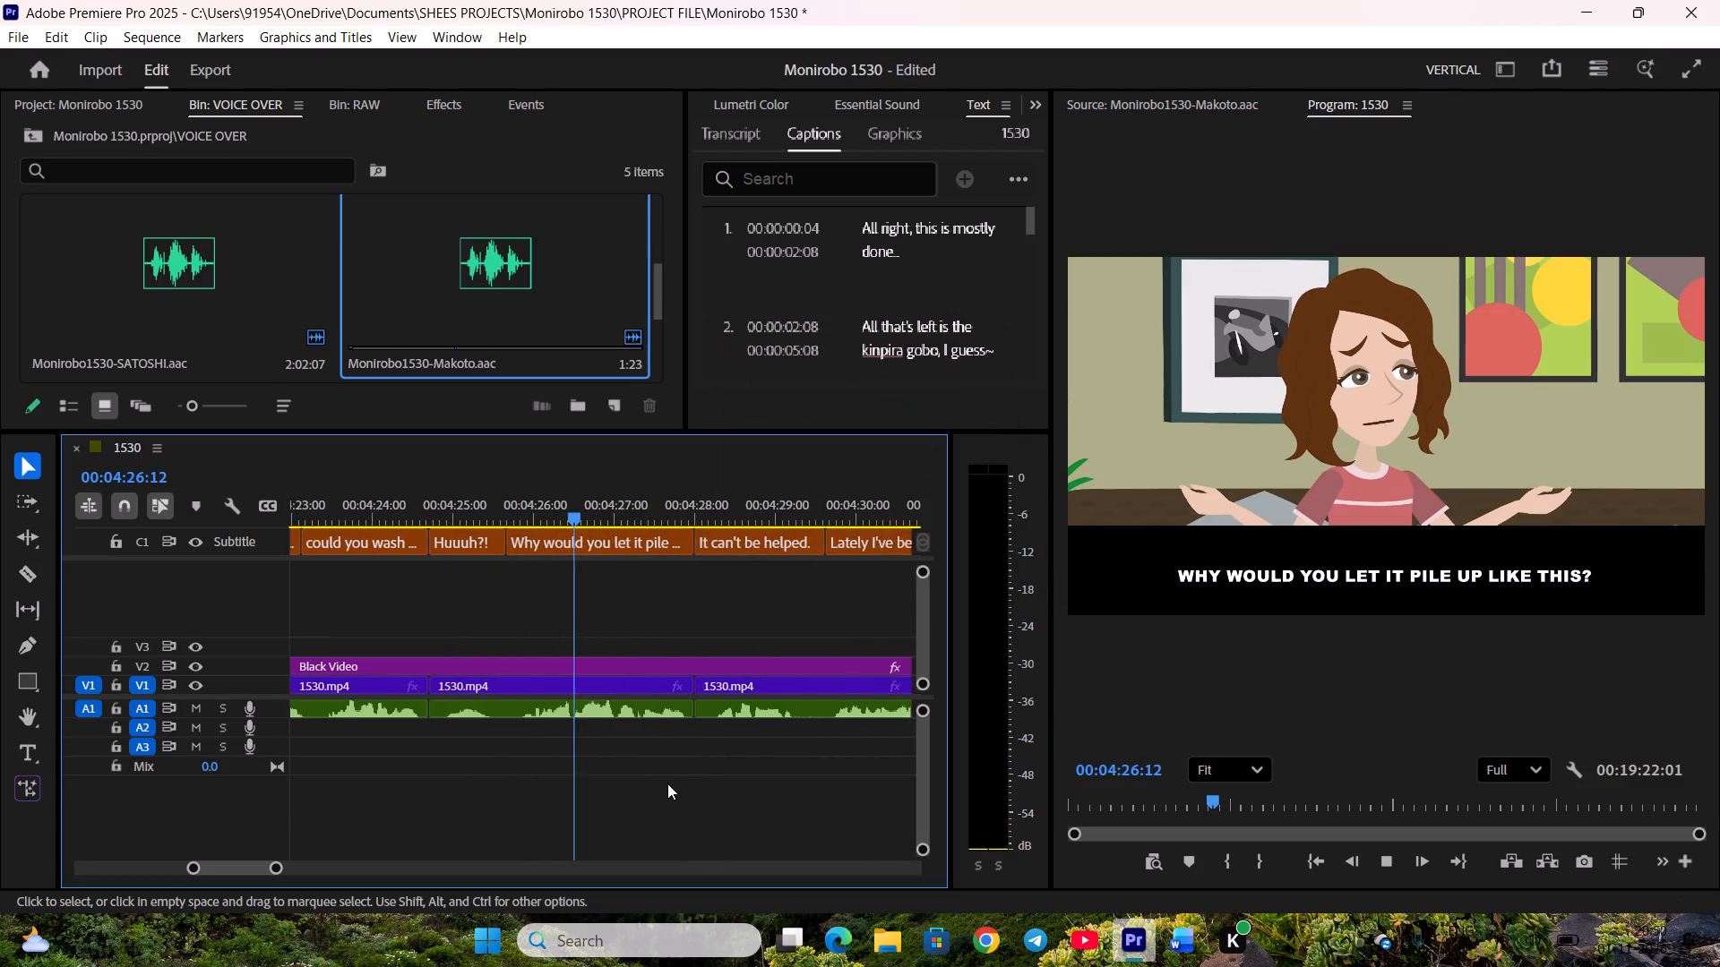
scroll(667, 783, "down", 1)
scroll(724, 589, "down", 4)
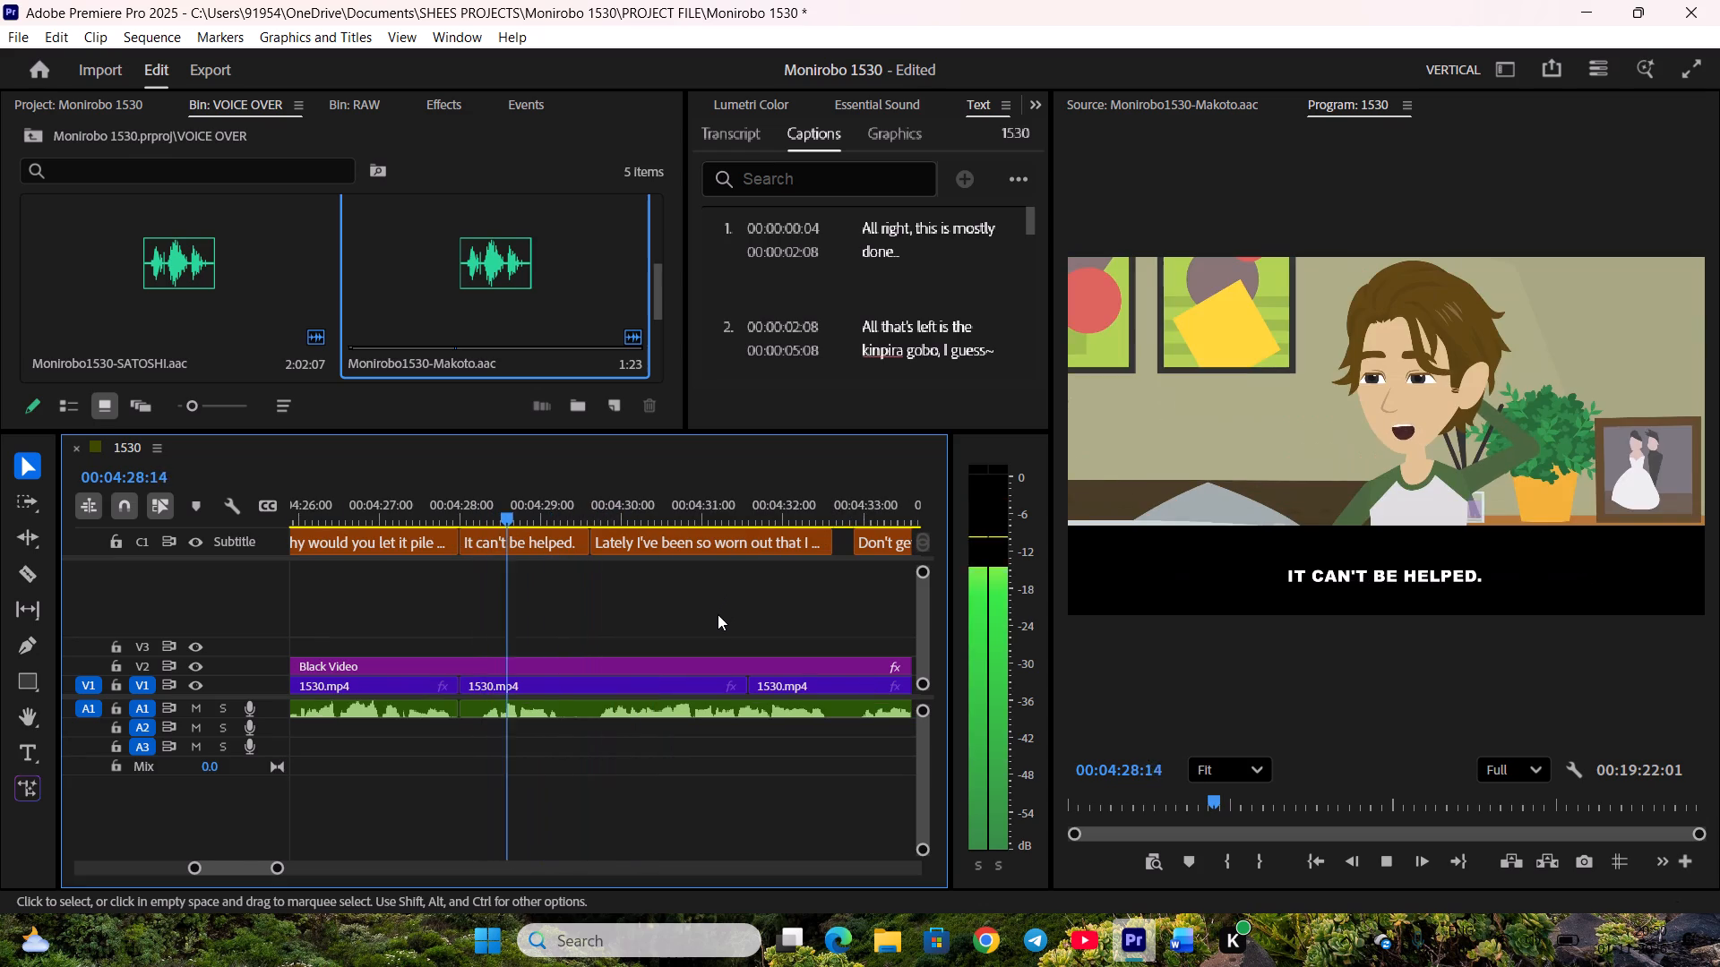
left_click_drag(827, 546, 843, 543)
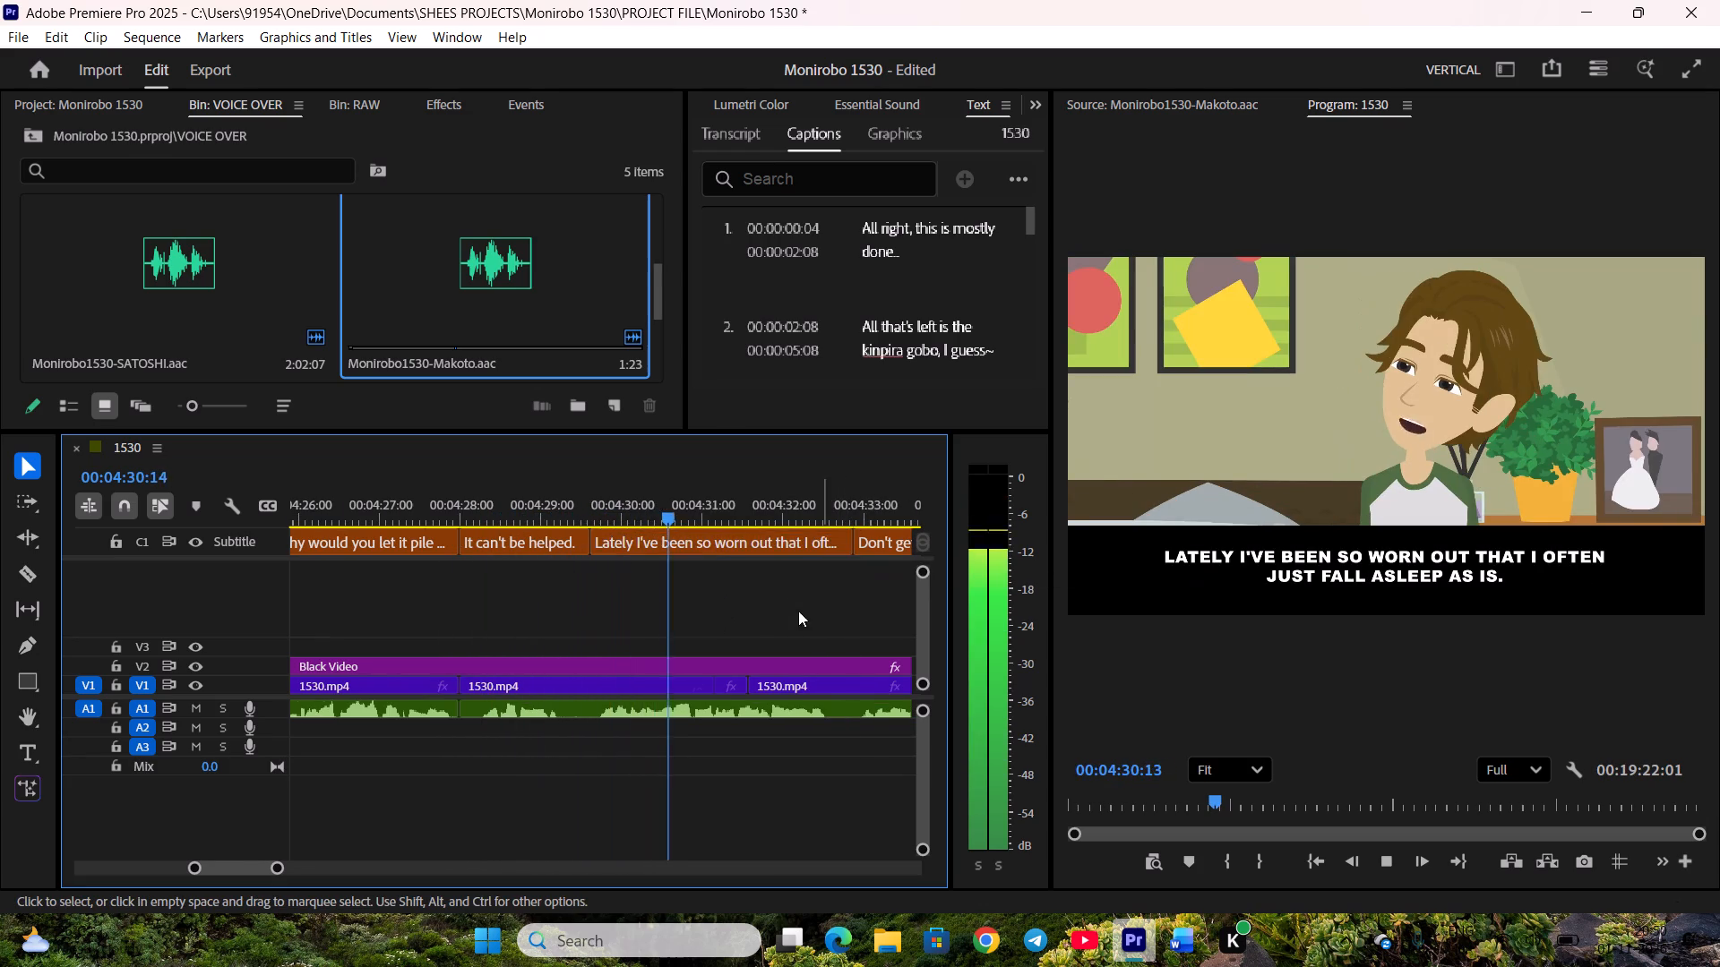
End the "Don't get mad over a little thing like this." caption at the V1 cut and start "I get how you feel, but..." there.
scroll(789, 619, "down", 8)
left_click_drag(764, 550, 755, 550)
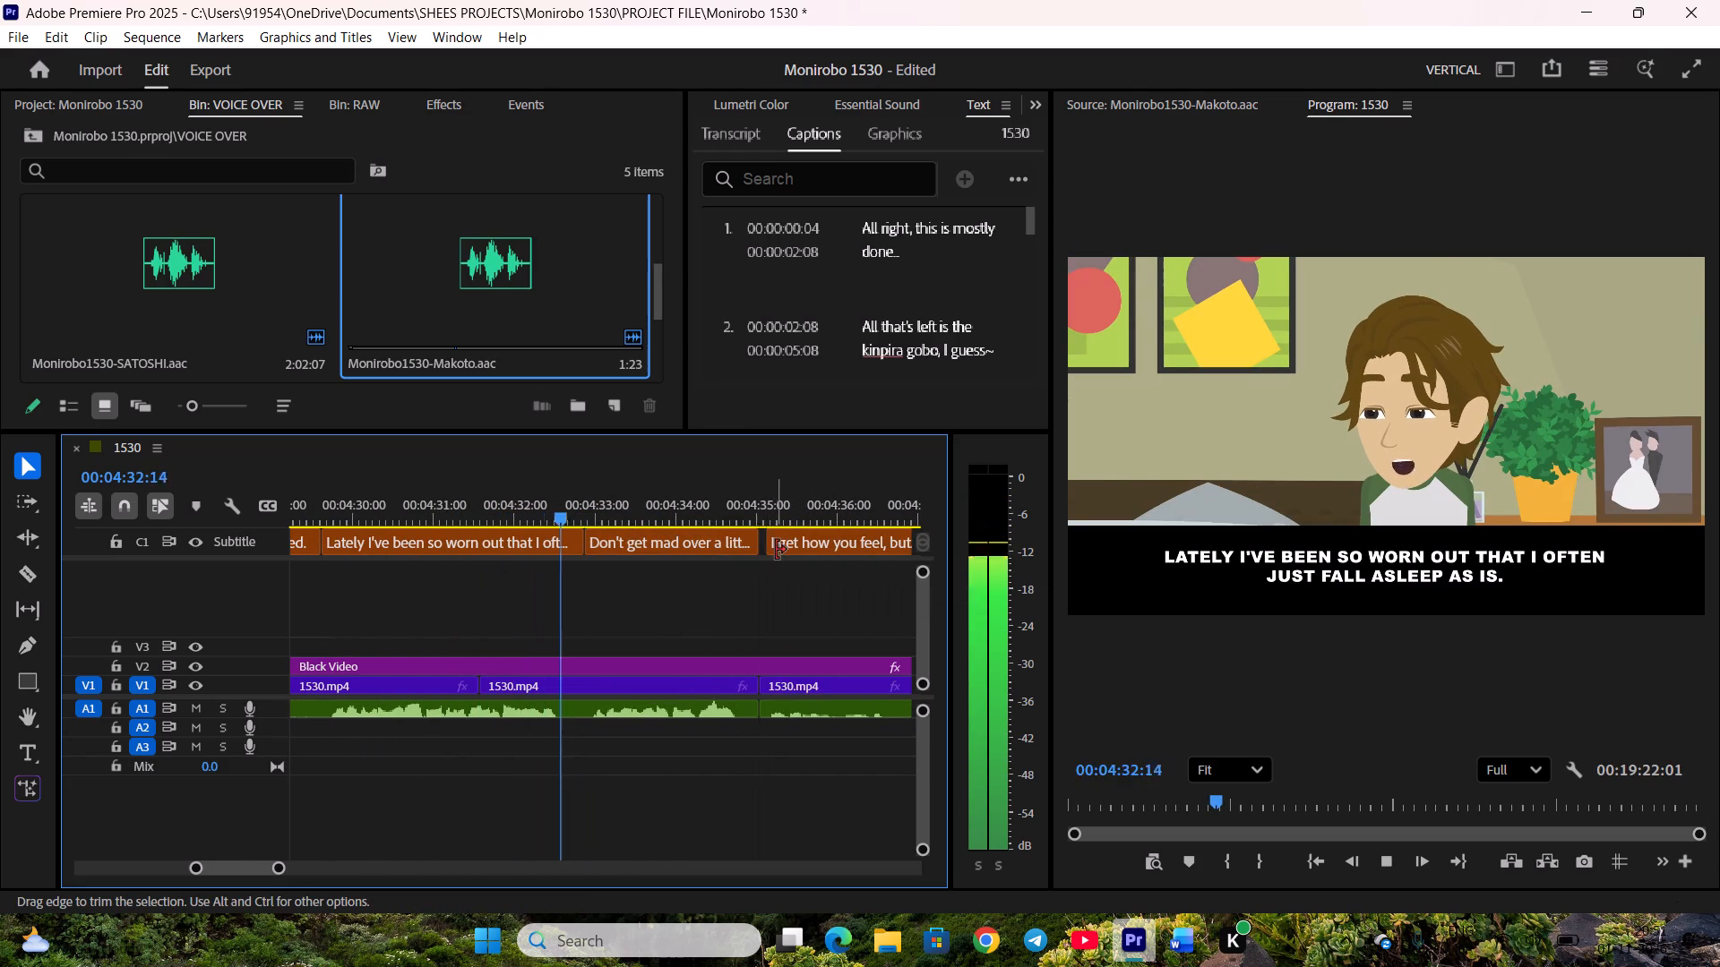
left_click_drag(777, 546, 763, 546)
Play on and boost the gain of the A1 voice clip under "I get how you feel, but... it's my day off today too," by 13 dB.
scroll(648, 630, "down", 9)
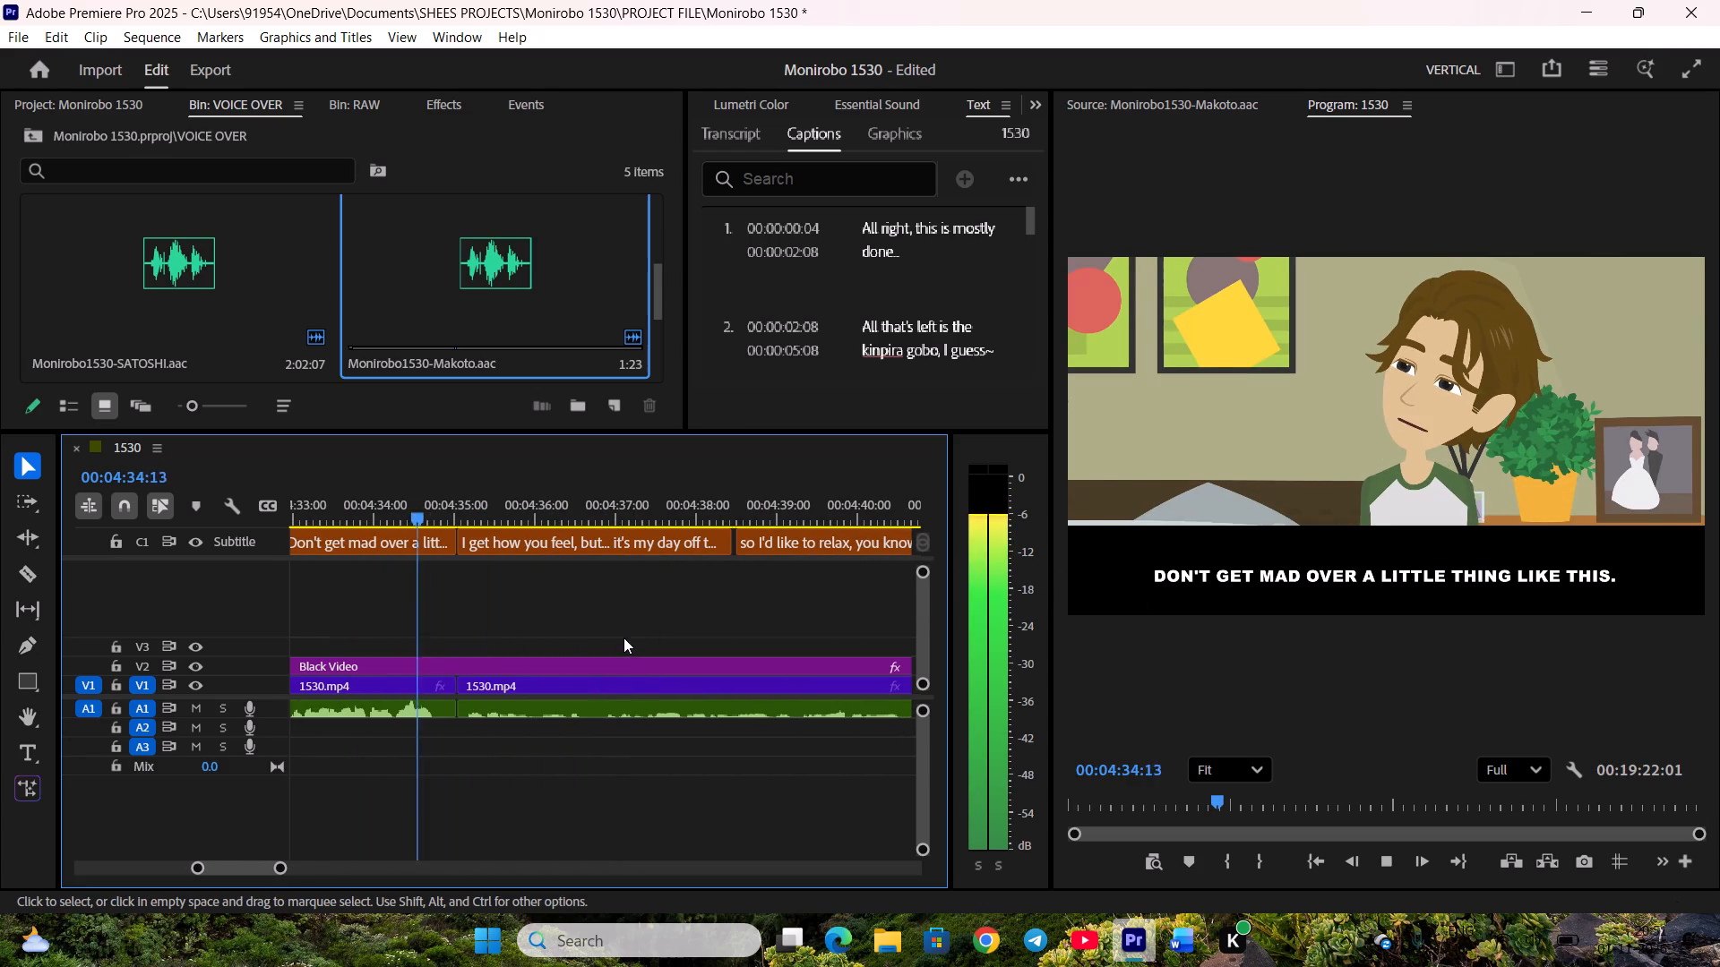
scroll(726, 588, "down", 3)
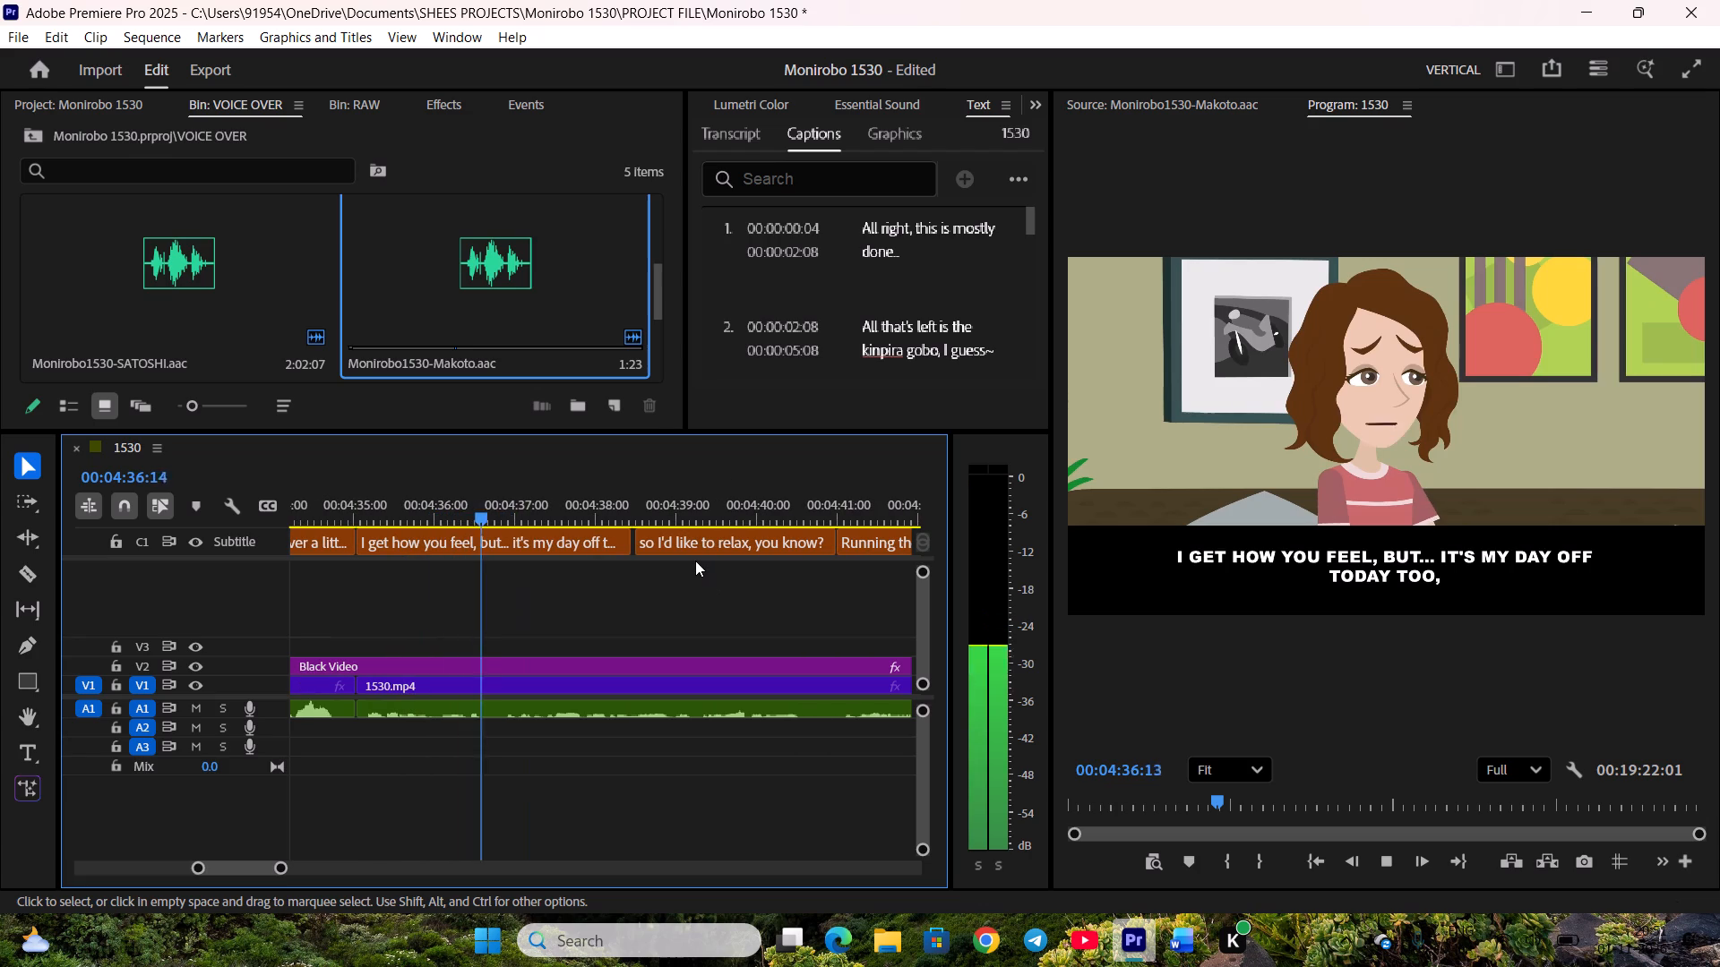
key("space")
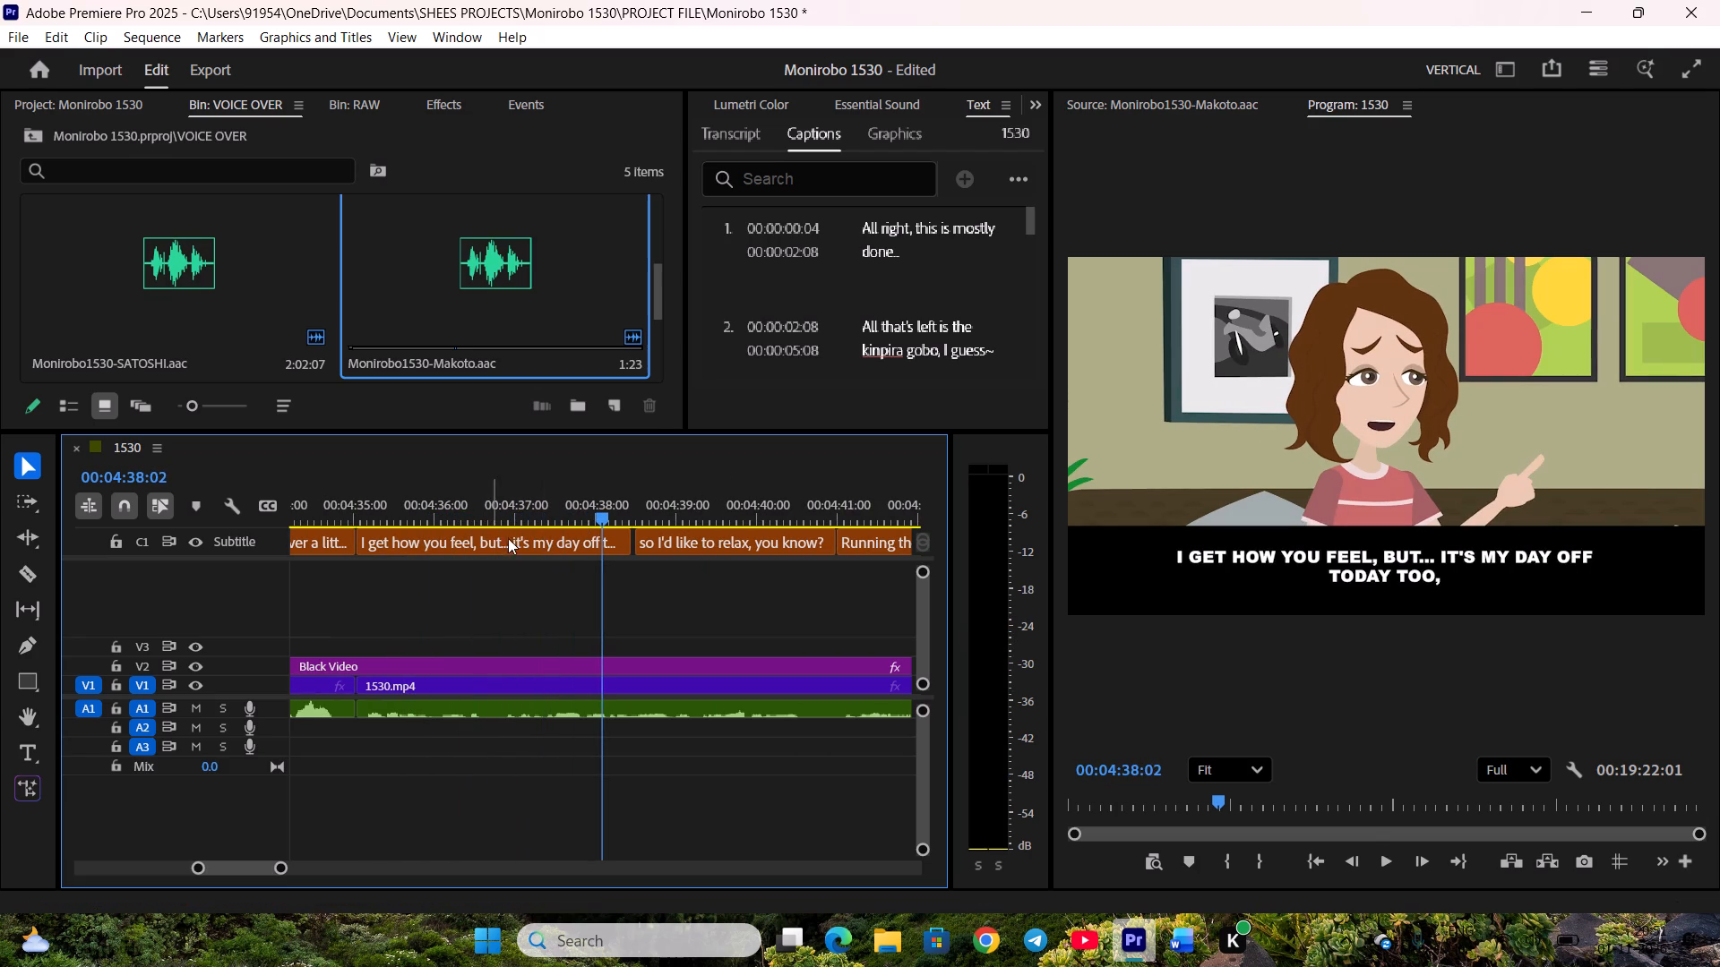
left_click(543, 706)
type("g13")
key("Return")
left_click(603, 800)
Replay the "I get how you feel, but... it's my day off today too," caption and split it at 00:04:36:17.
left_click(415, 493)
key("space")
left_click(475, 584)
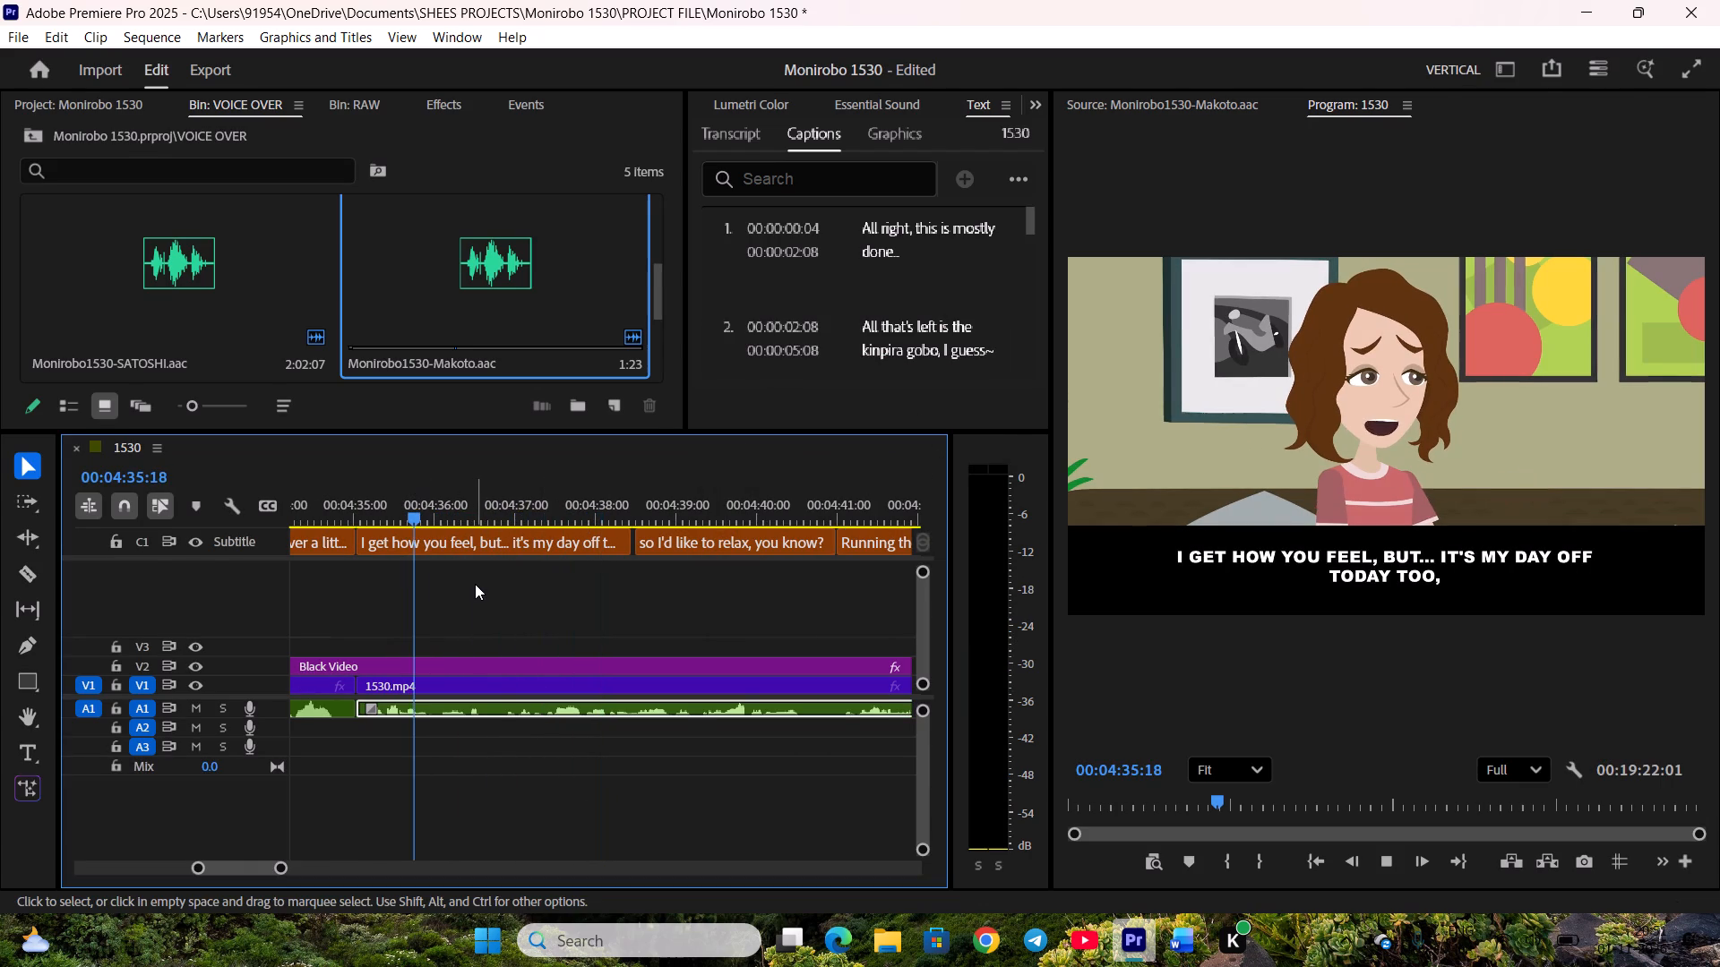
key("space")
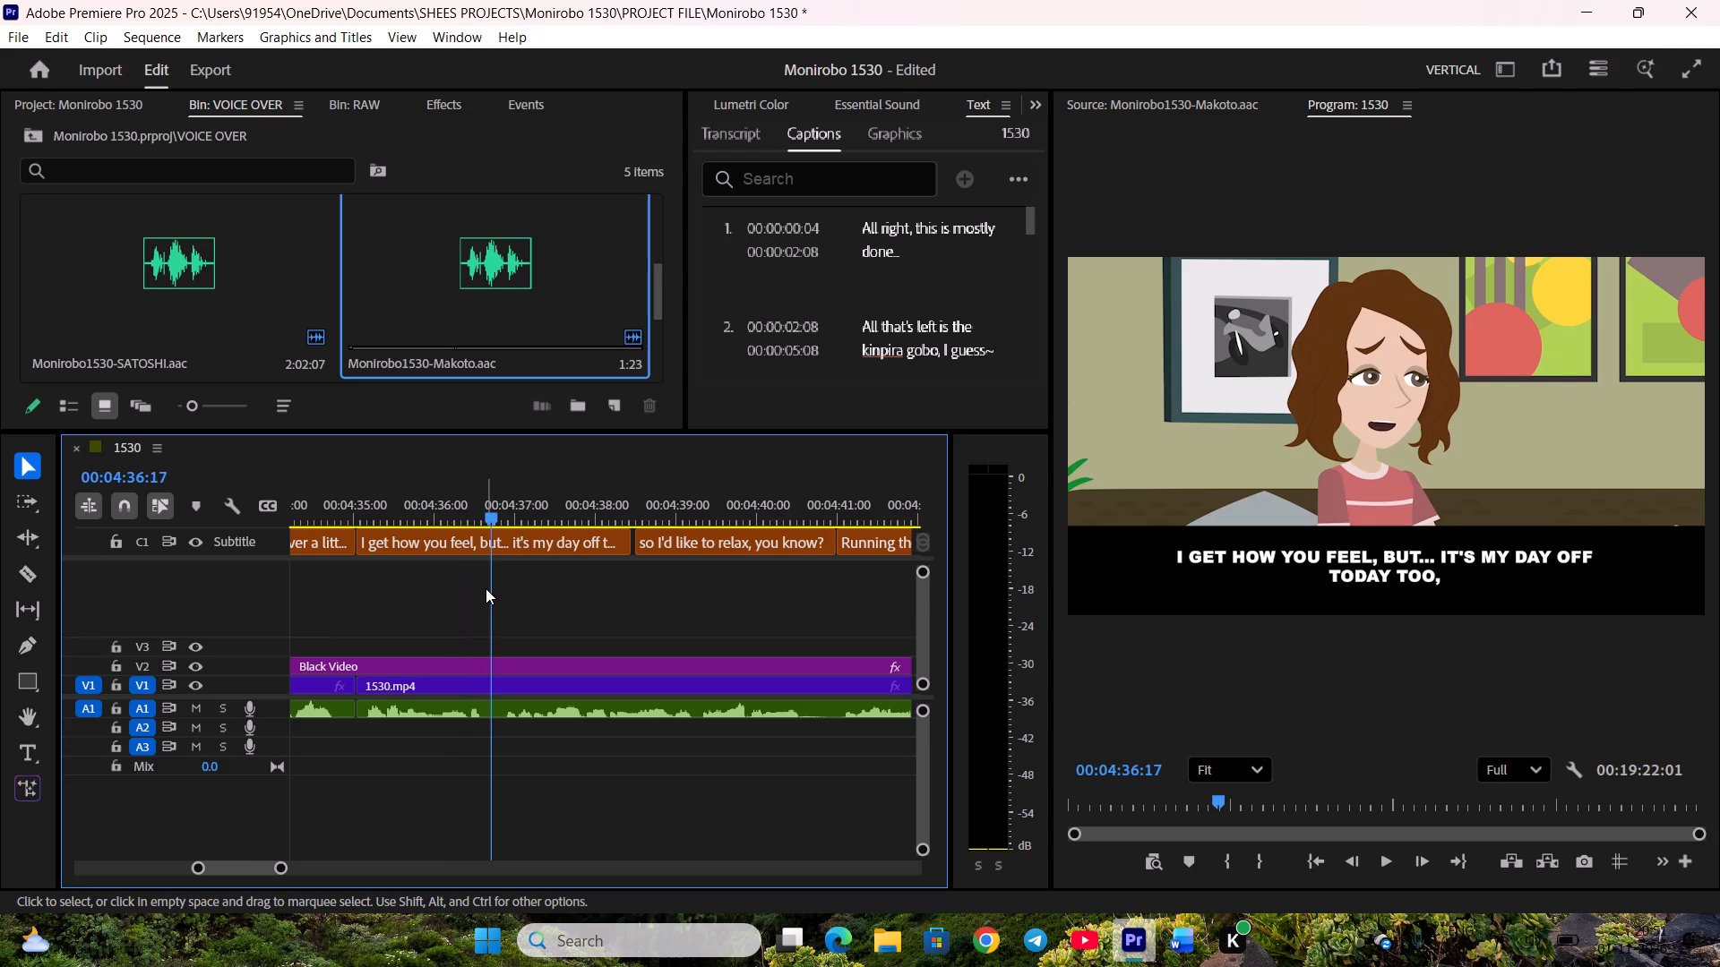
key("c")
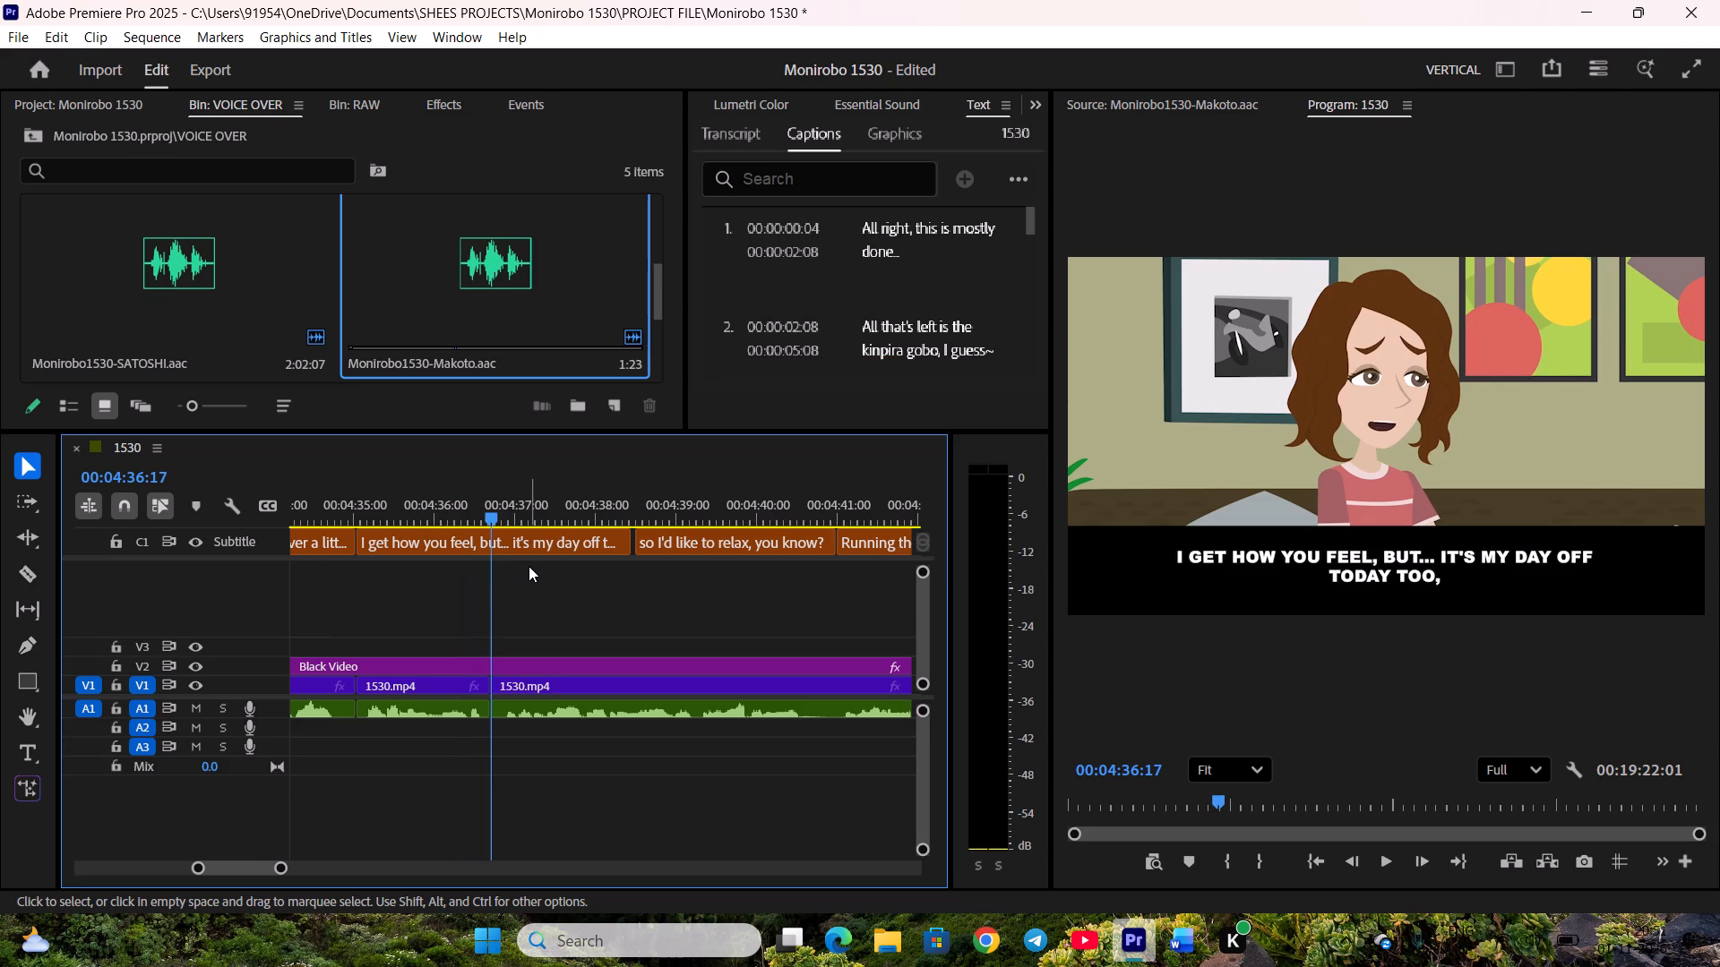
key("ctrl+z")
left_click(534, 534)
key("c")
left_click(555, 610)
key("space")
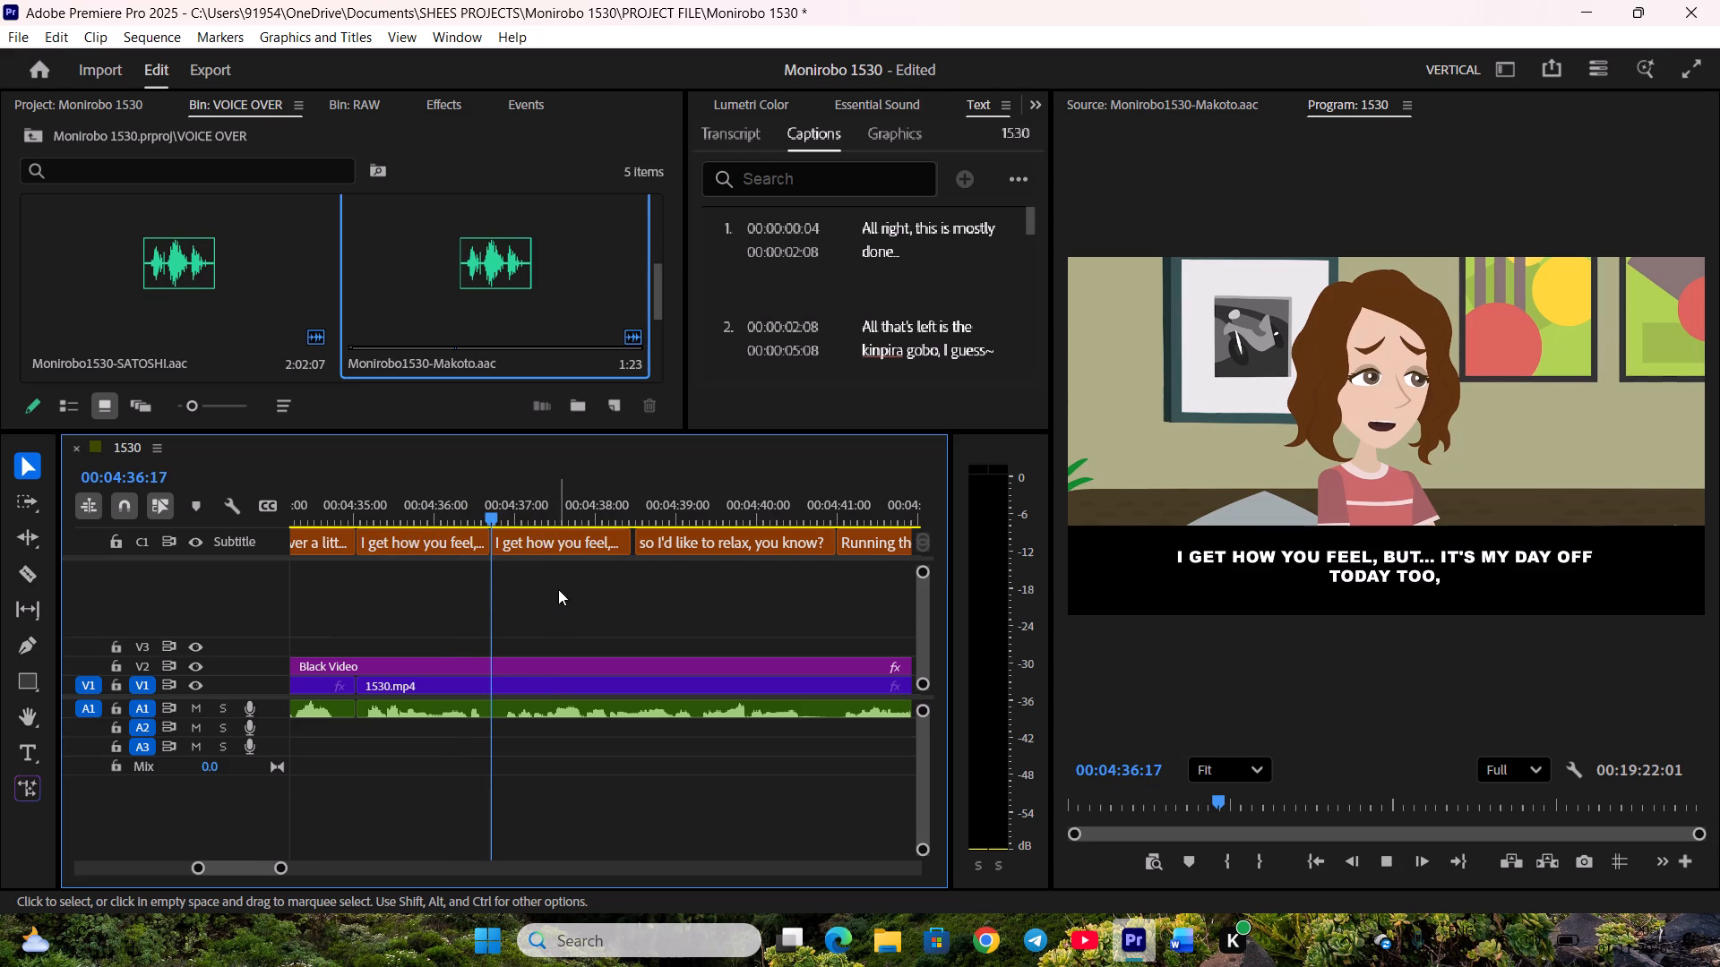
key("space")
Cut the text of the first split caption down to "I get how you feel, but...".
left_click(451, 499)
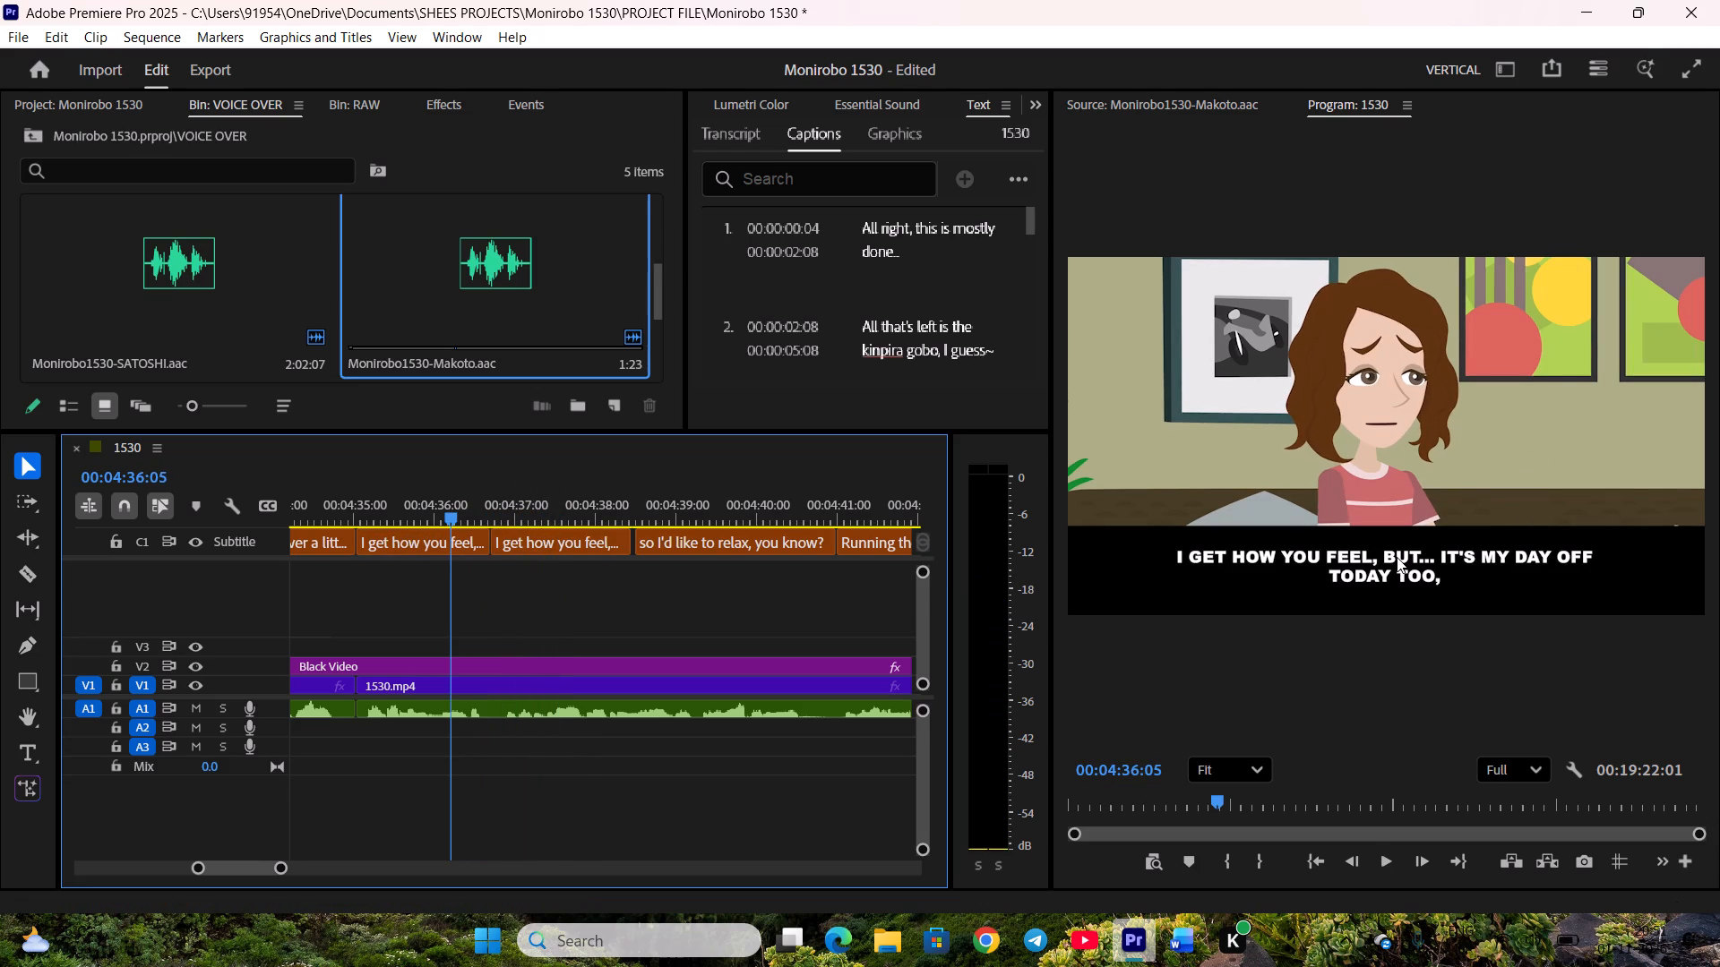
double_click(1397, 557)
left_click(1386, 563)
left_click(1388, 563)
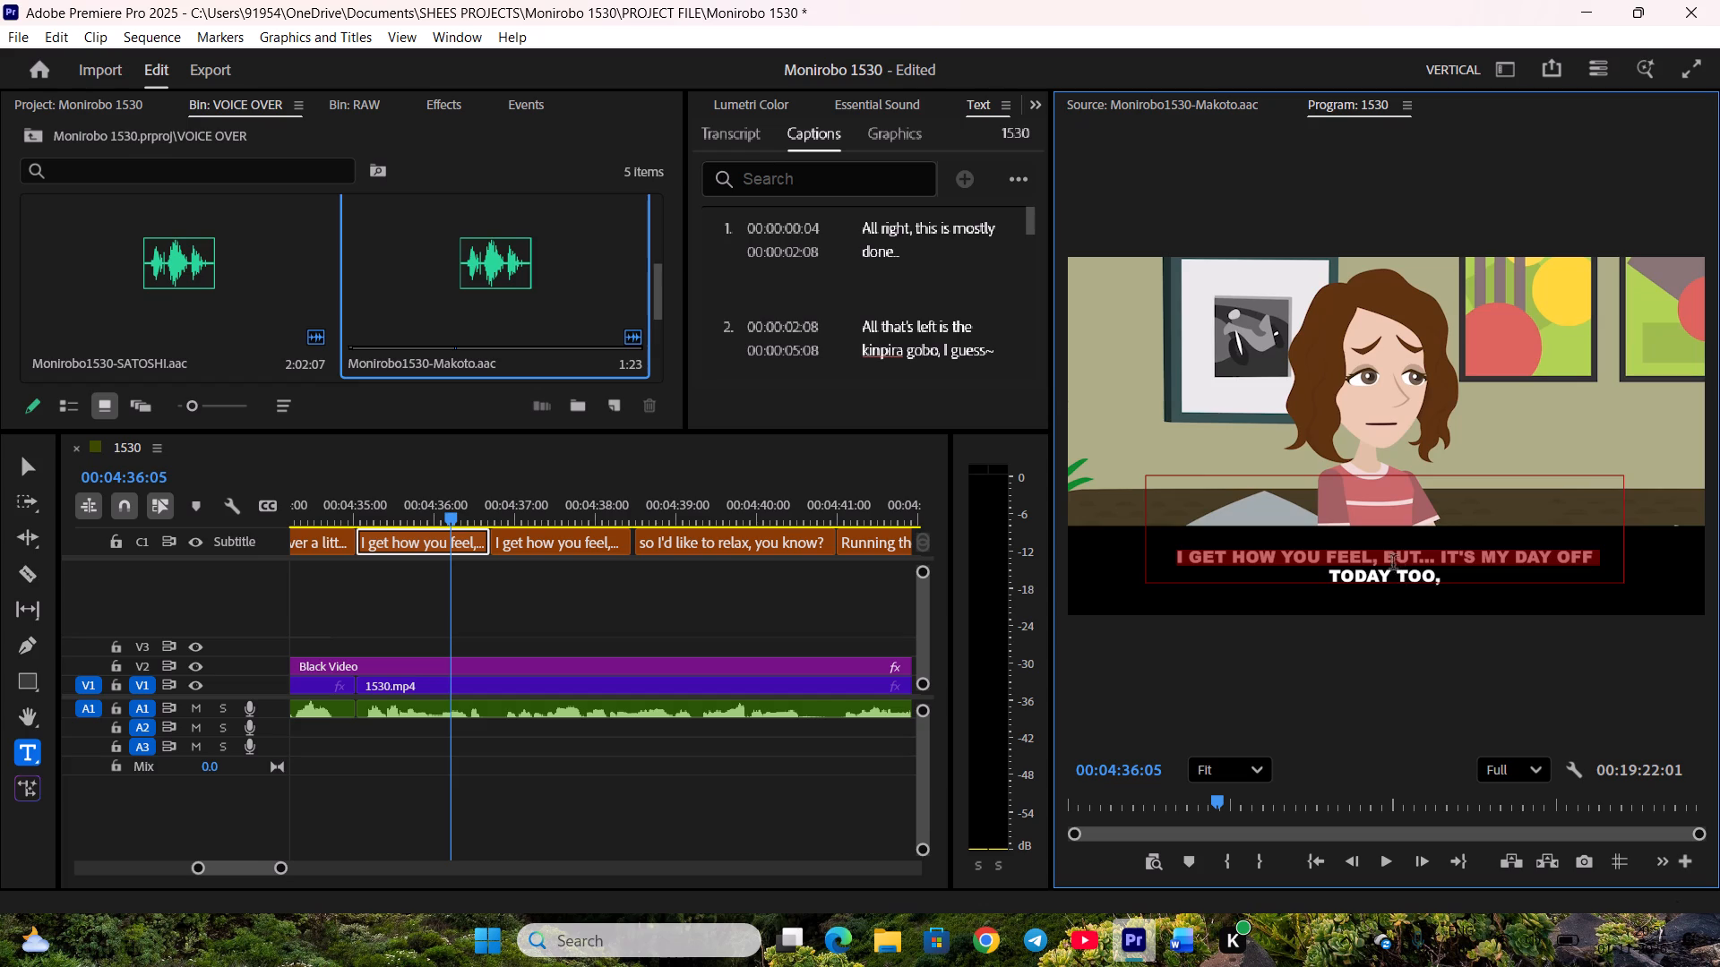
left_click_drag(1383, 553, 1472, 572)
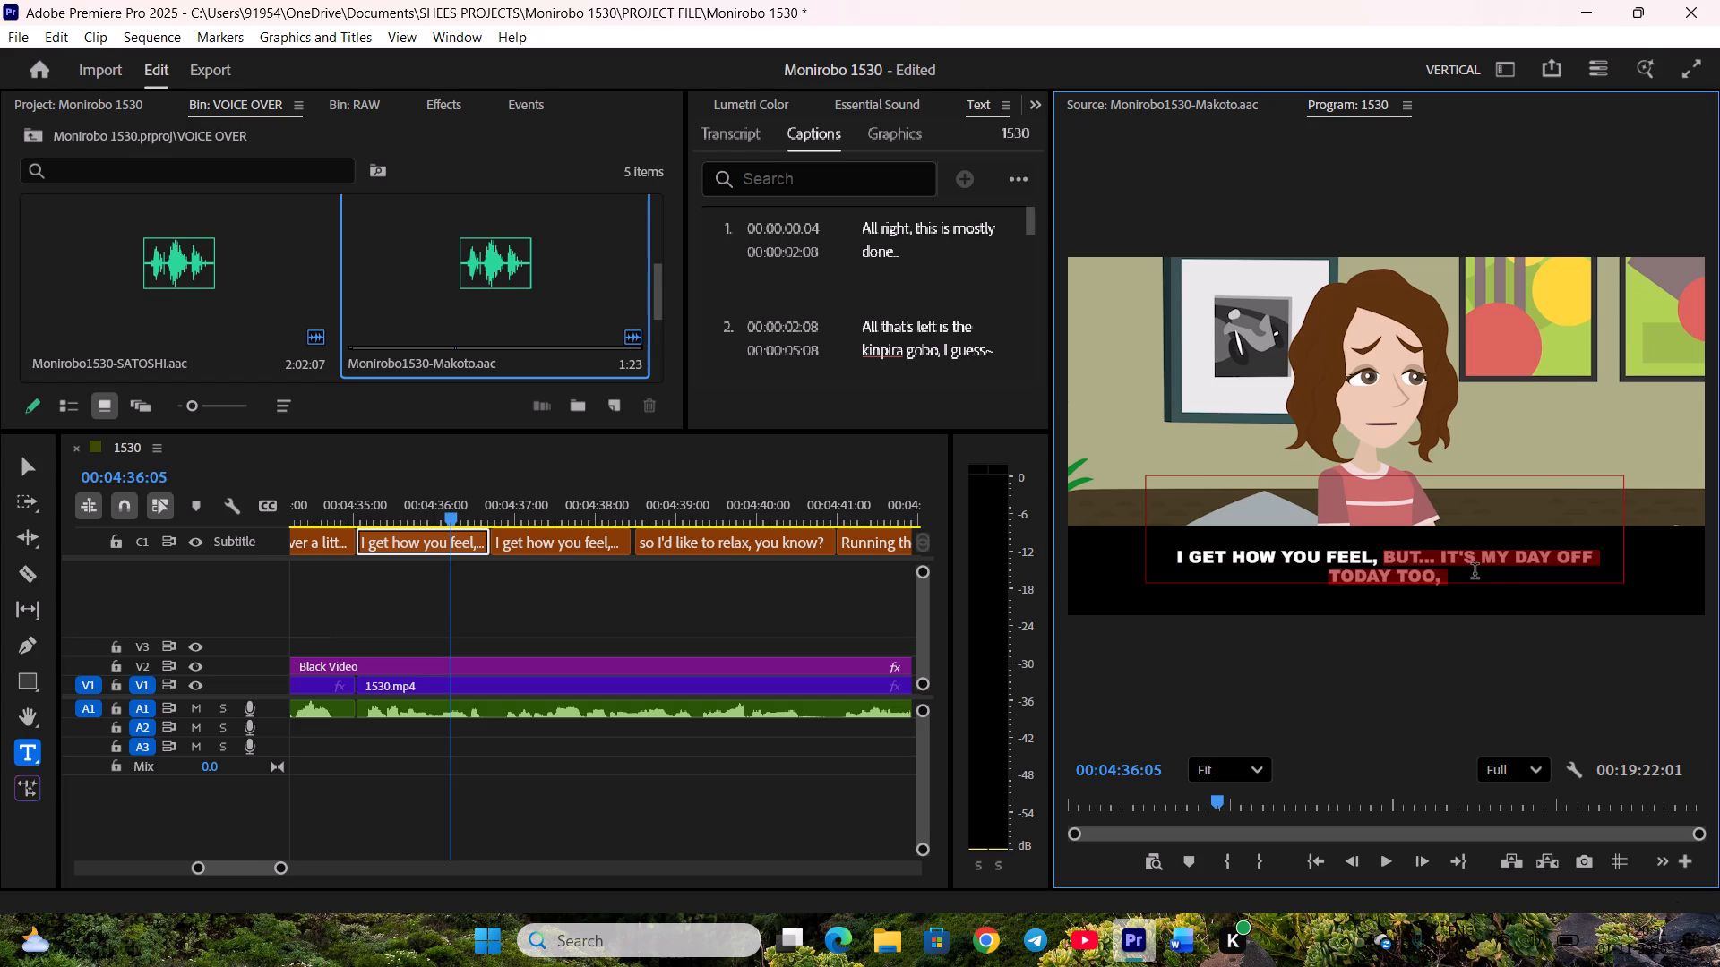
key("BackSpace")
key("ctrl+z")
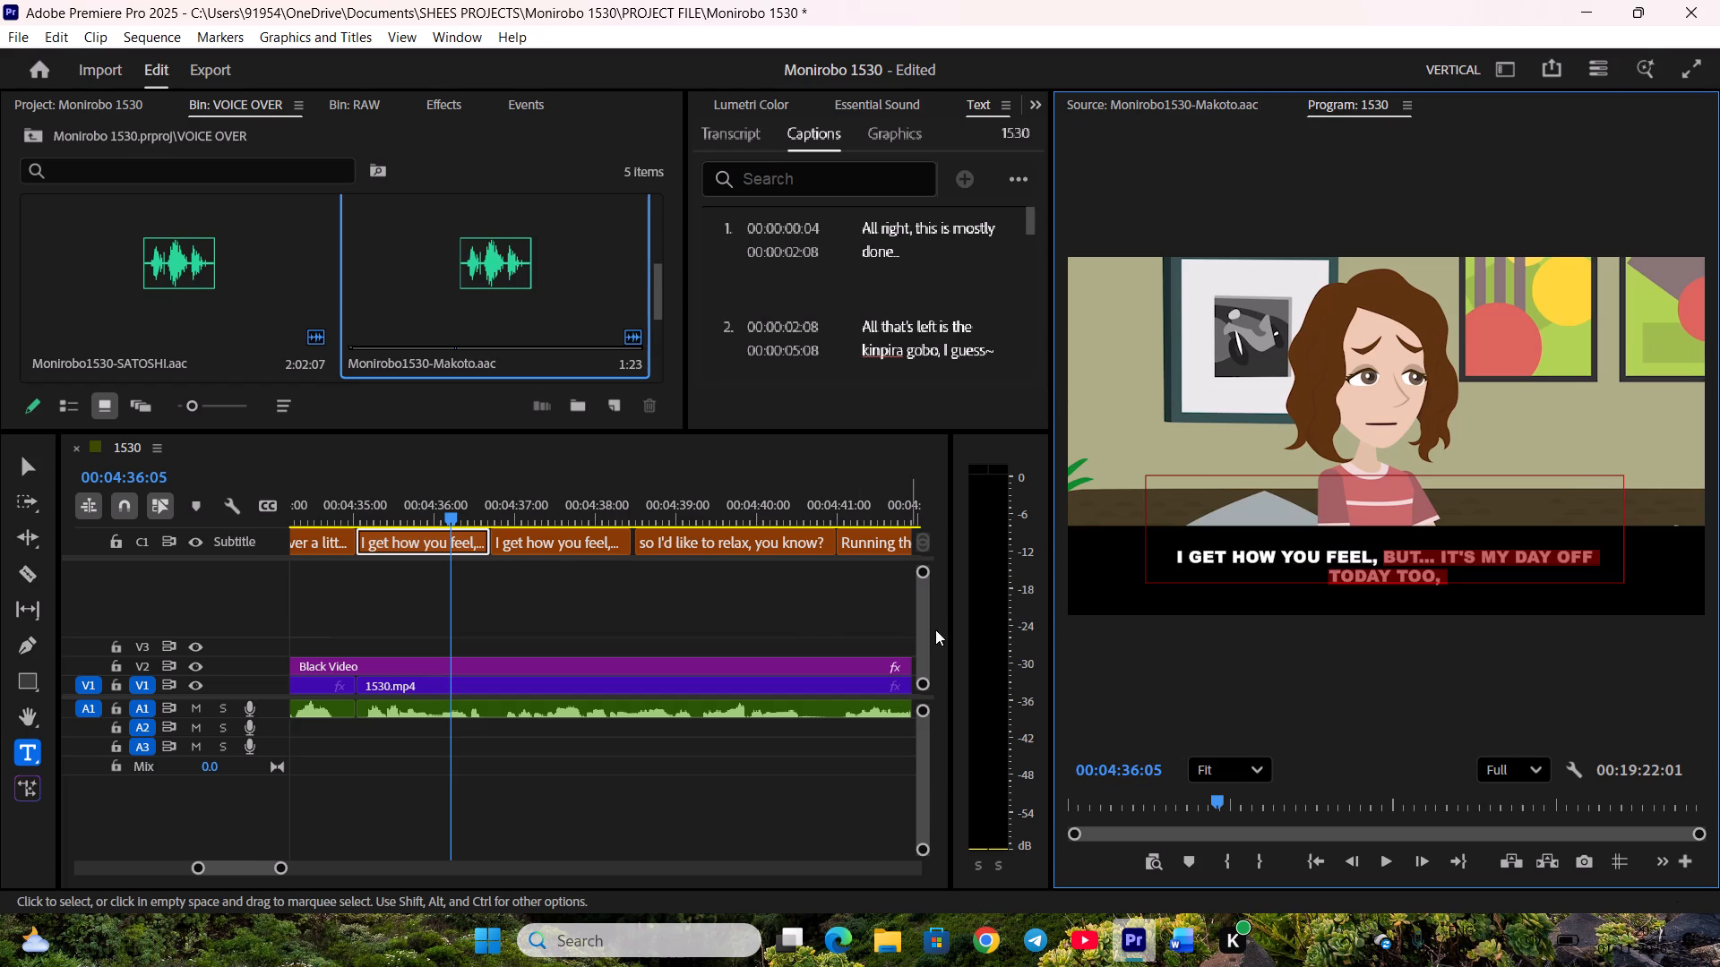
left_click(1449, 561)
left_click_drag(1438, 558, 1459, 576)
key("BackSpace")
left_click(718, 617)
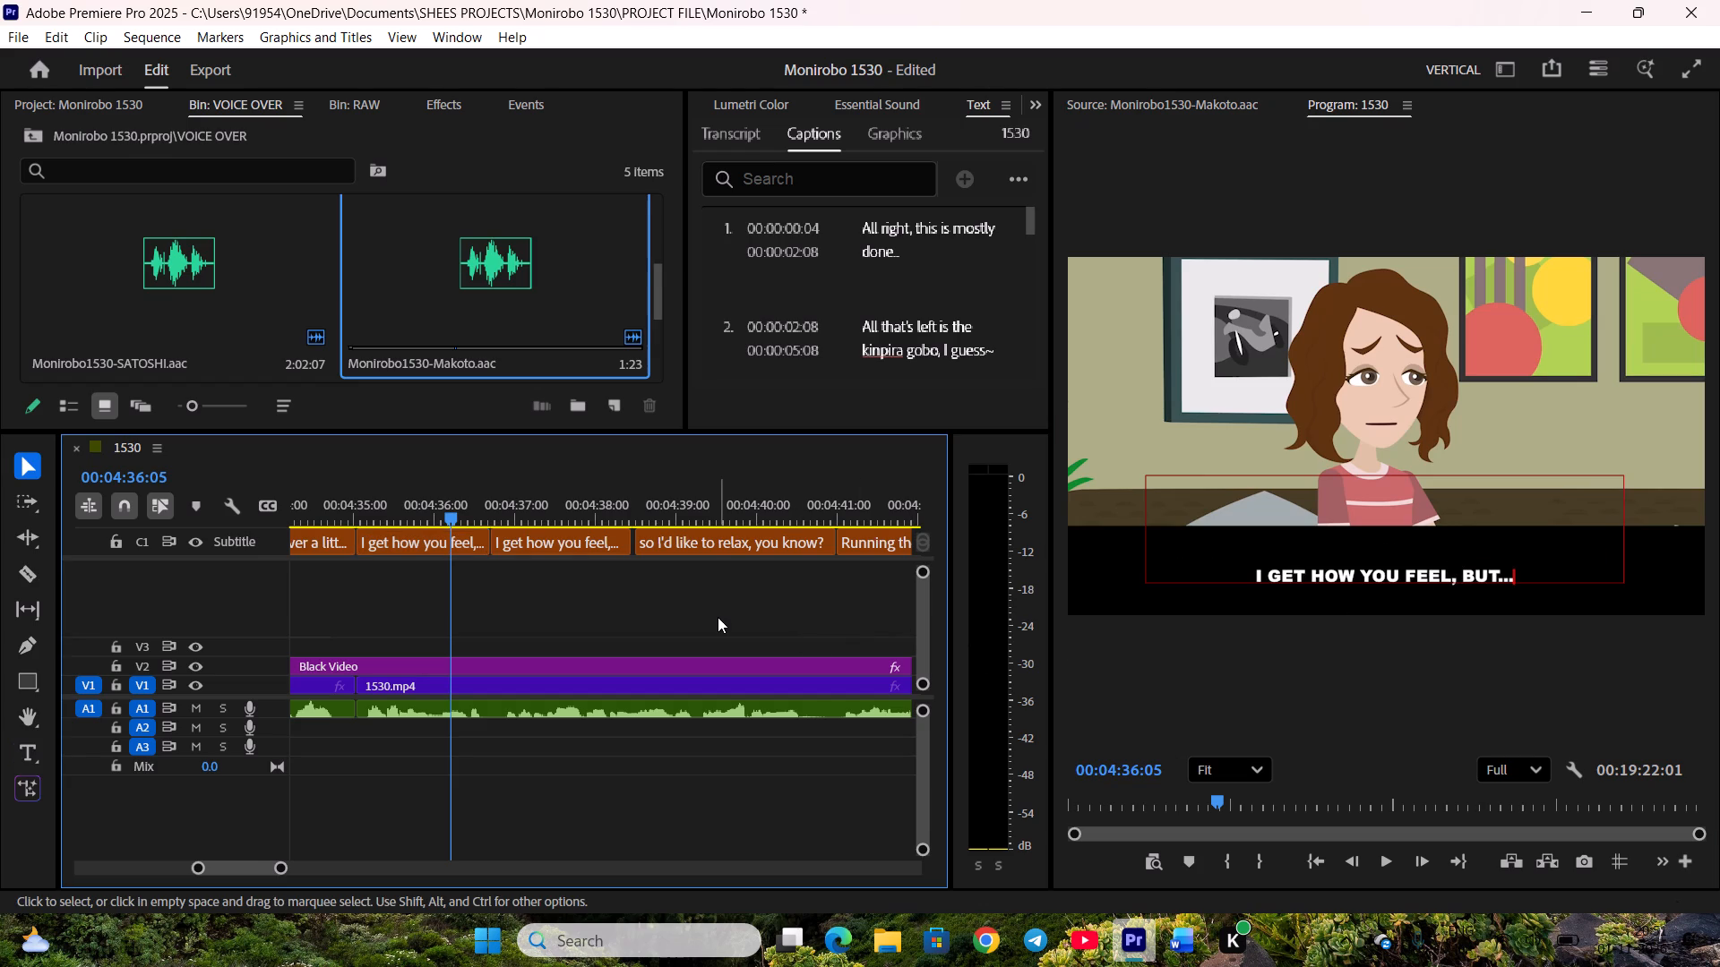
Reduce the second split caption's text to "it's my day off today too," removing the leading words and leftover dots.
key("space")
key("space")
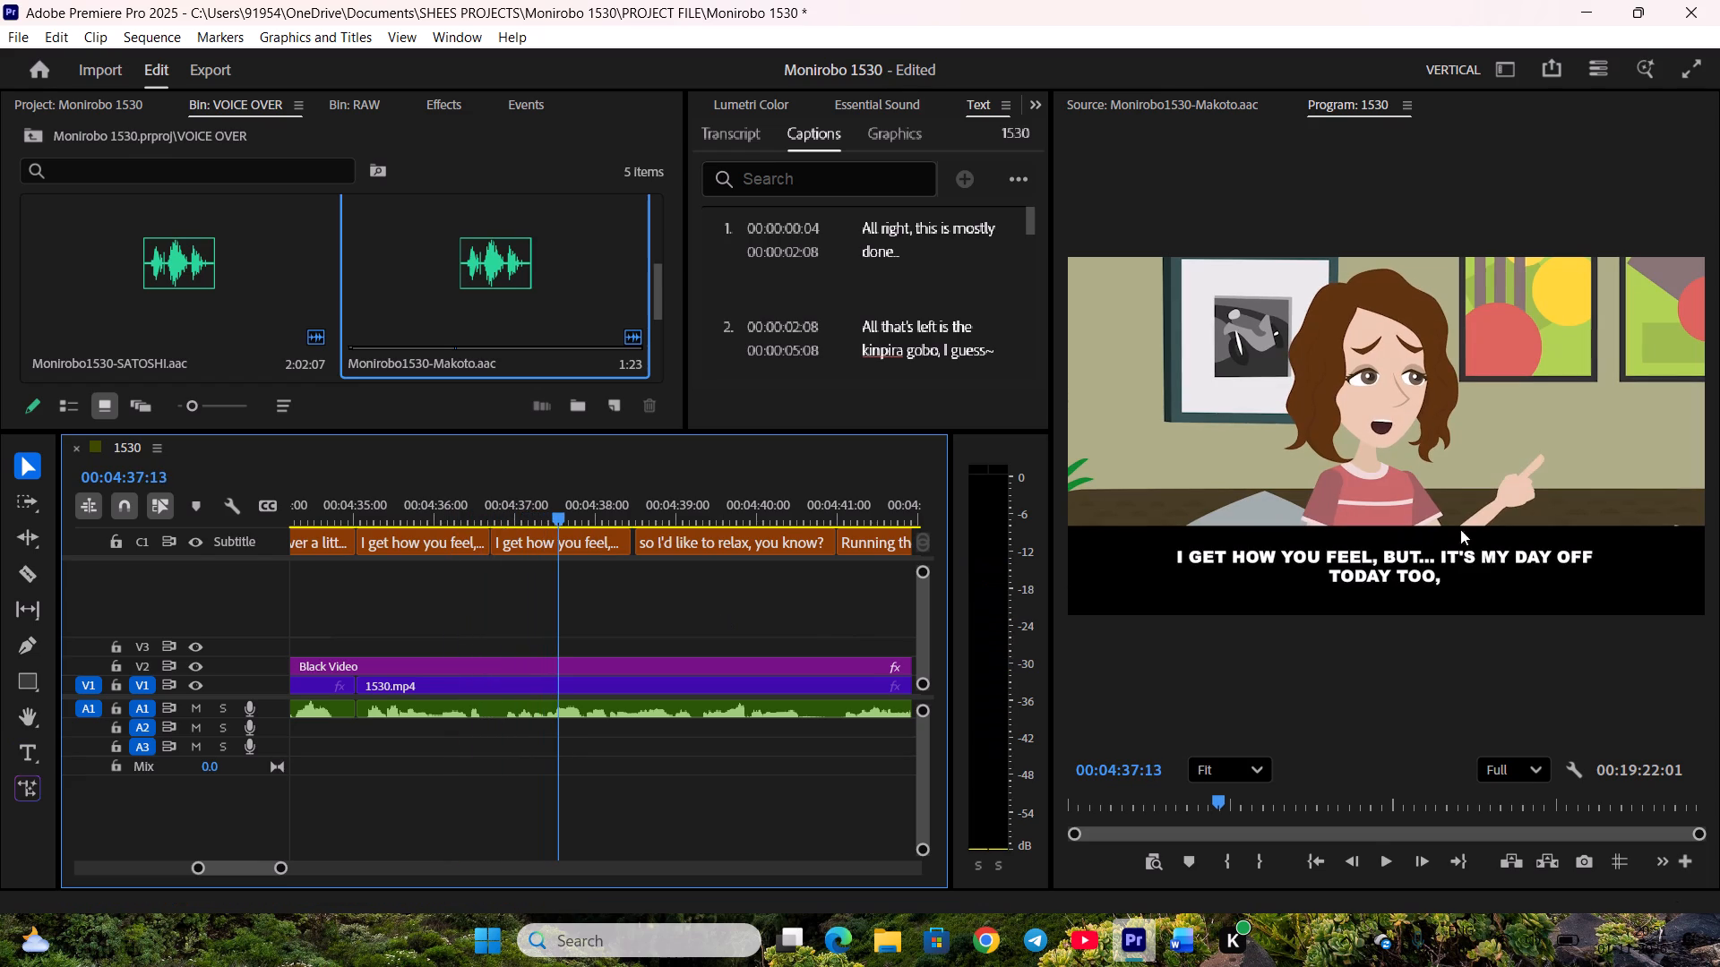
double_click(1432, 578)
left_click(1263, 576)
left_click_drag(1170, 561, 1172, 561)
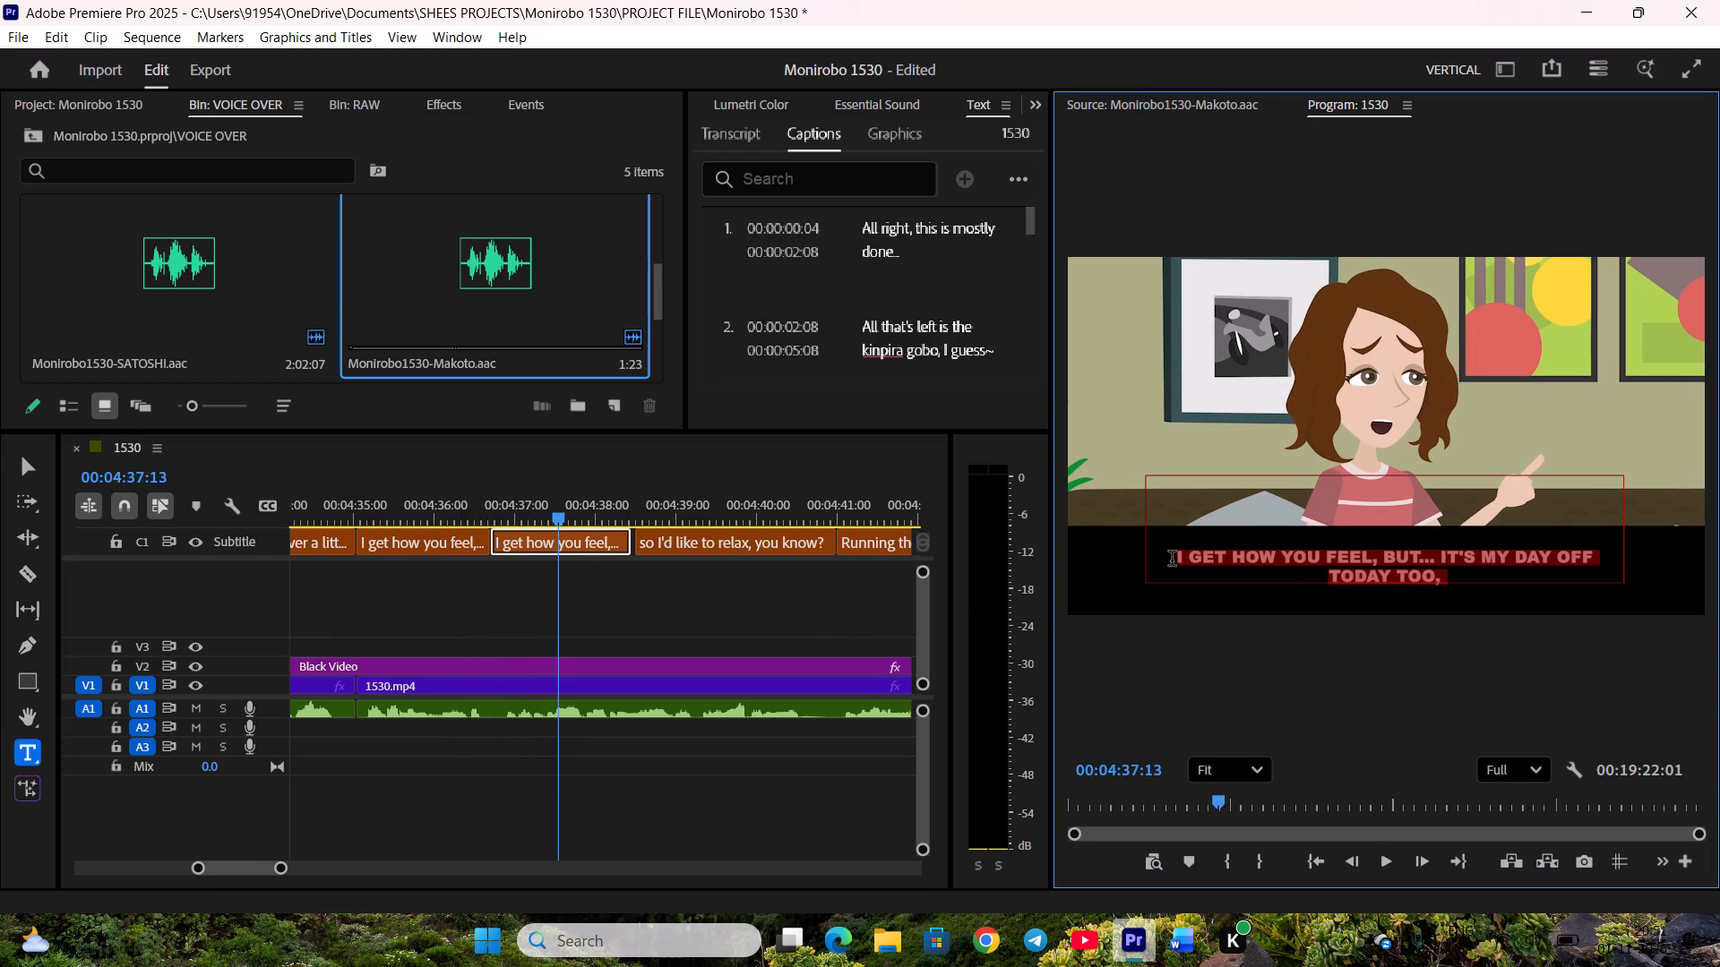
left_click_drag(1172, 561, 1431, 555)
key("BackSpace")
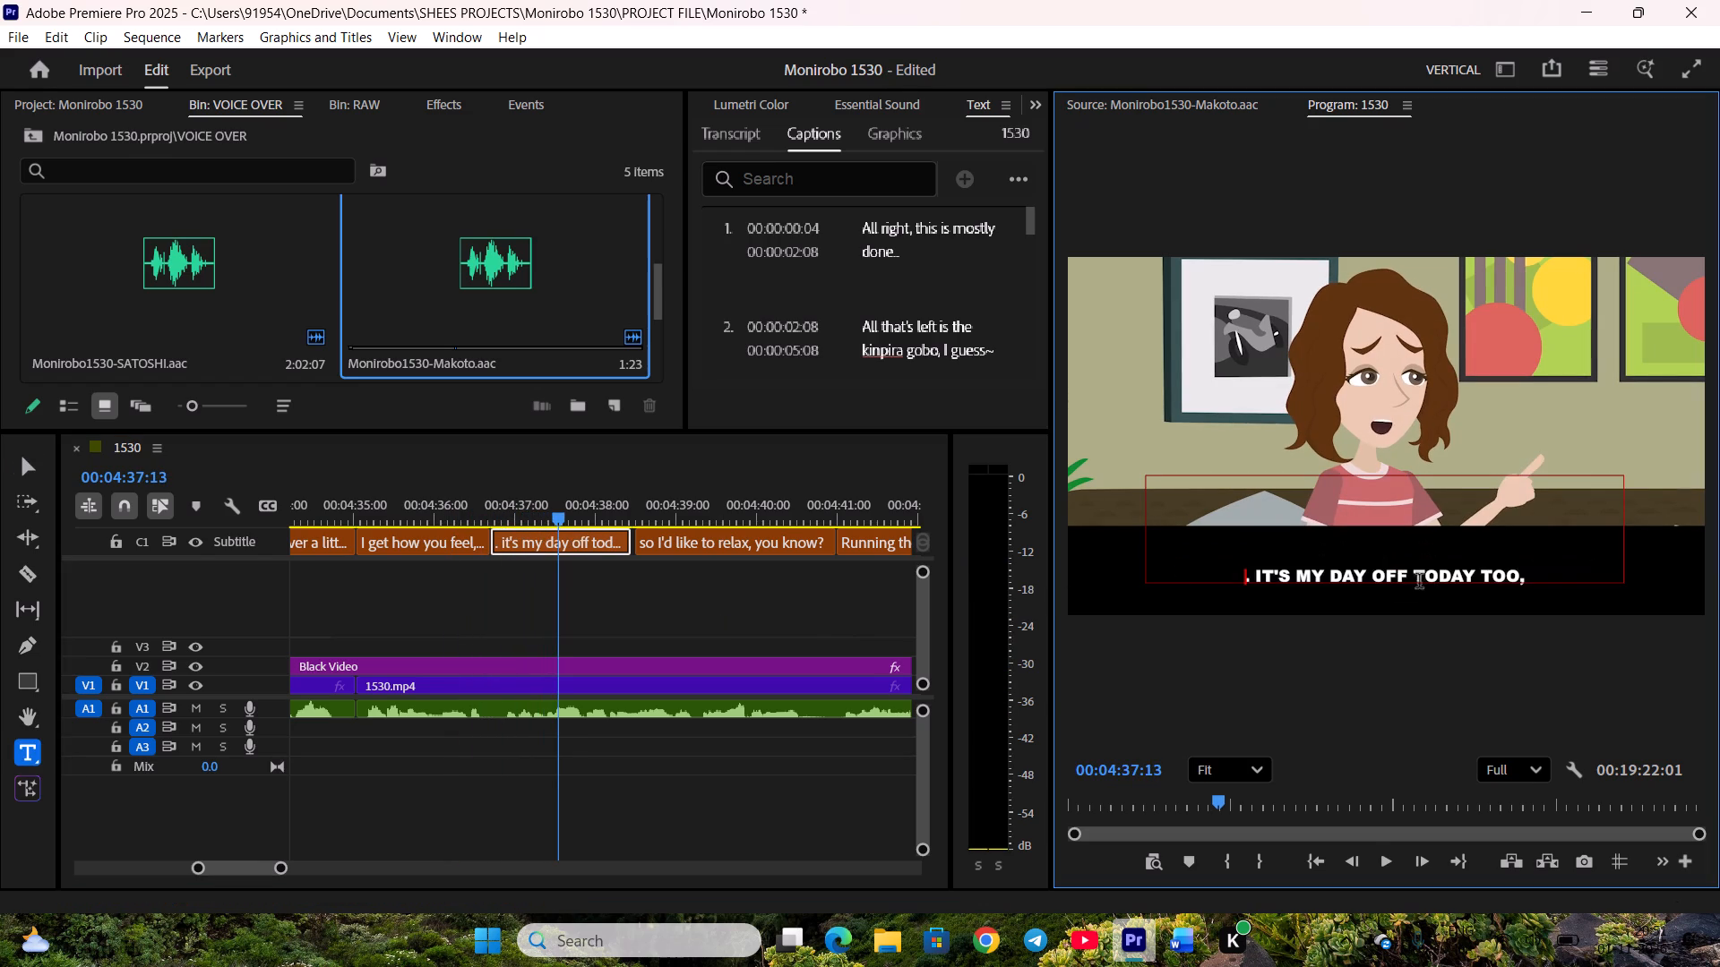
key("Right")
key("BackSpace")
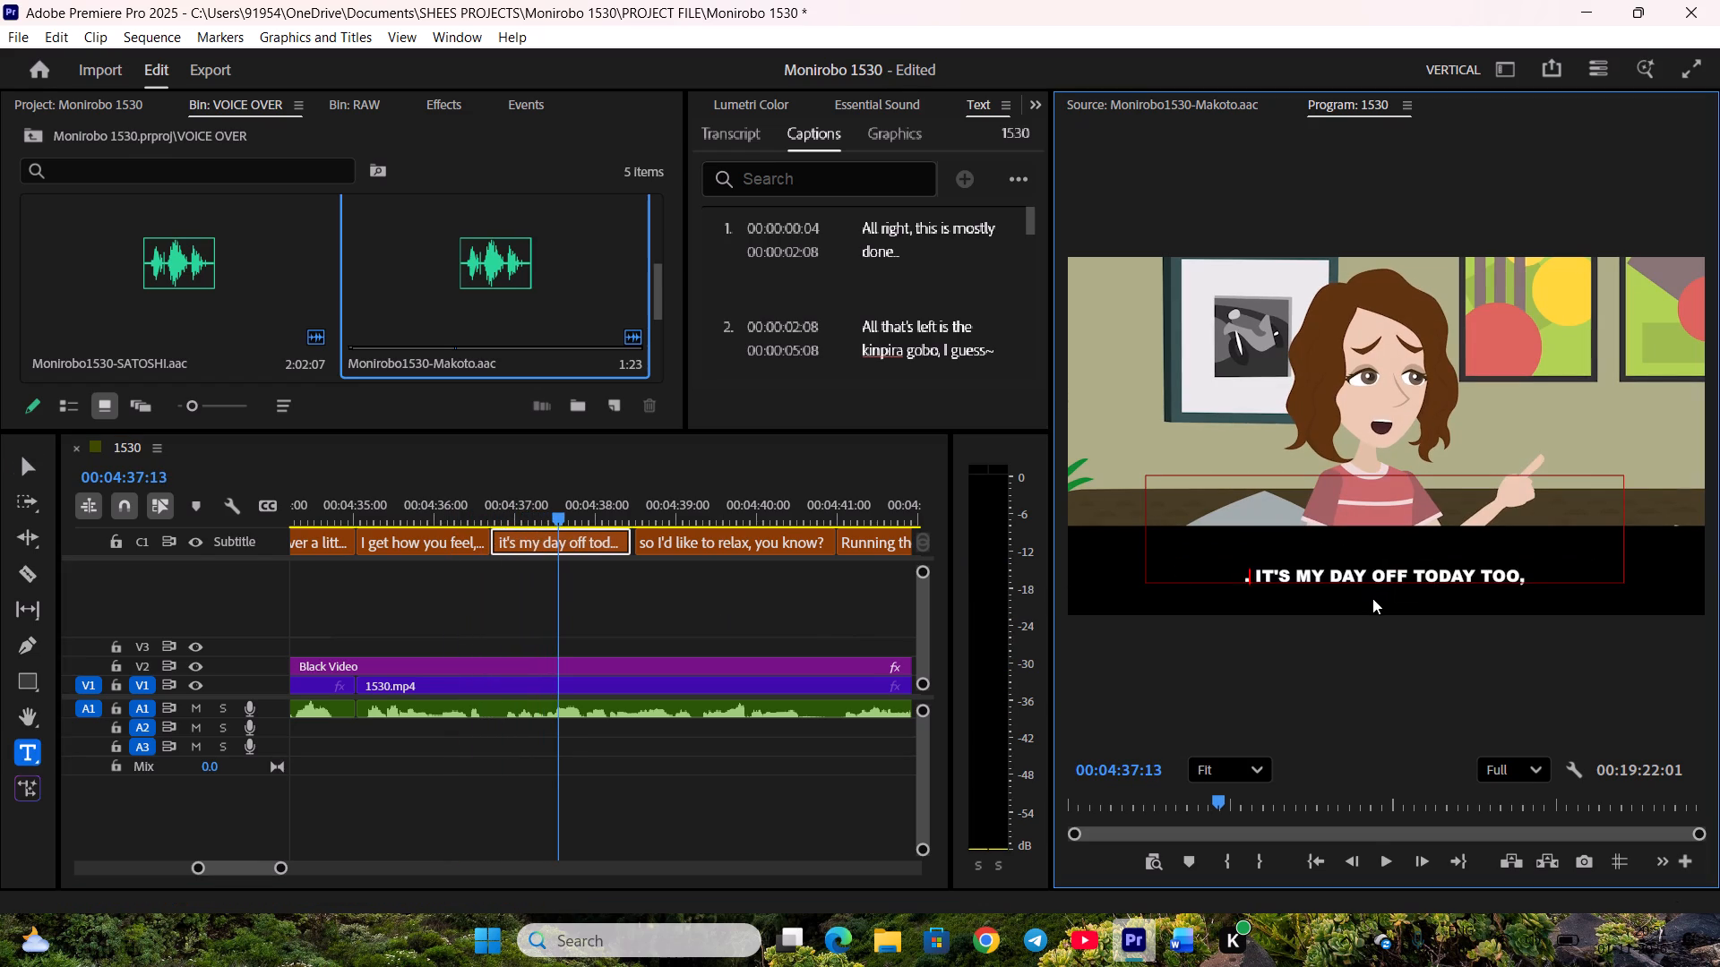
key("Right")
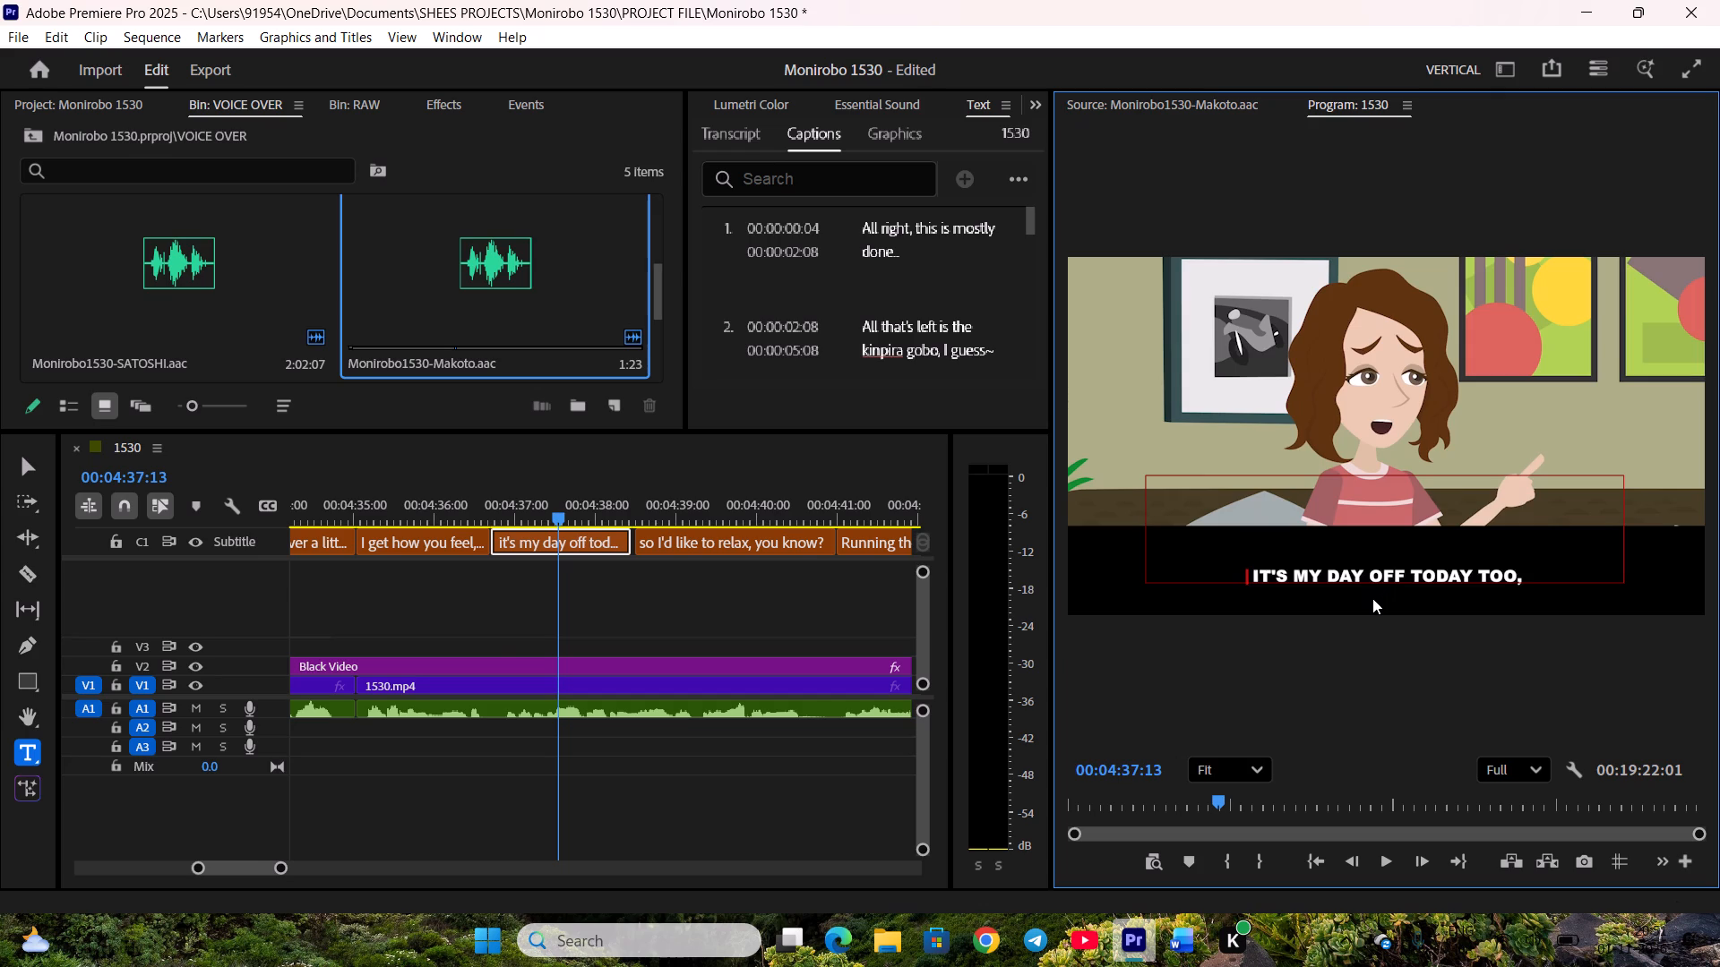
left_click(678, 602)
Close the gap by starting the "so I'd like to relax, you know?" caption at the end of "it's my day off today too,".
key("space")
key("space")
left_click(644, 544)
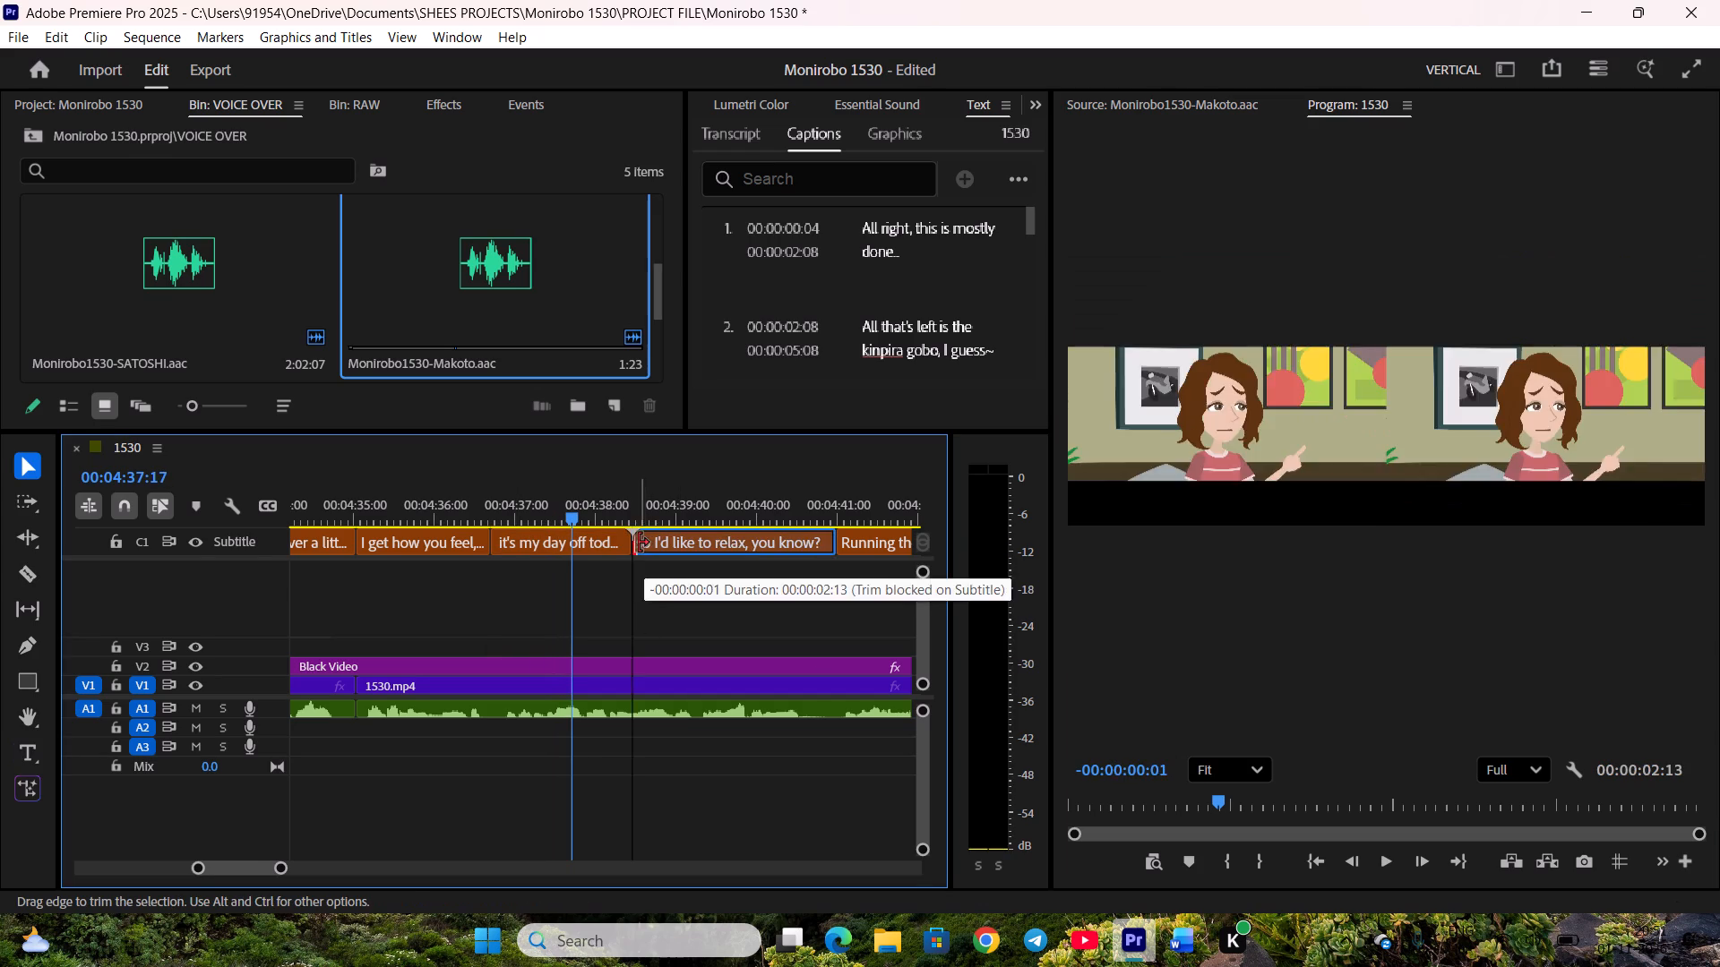
Play on and move the boundary between "so I'd like to relax, you know?" and "Running the washing machine..." about 3 frames earlier.
key("space")
scroll(648, 573, "down", 4)
key("space")
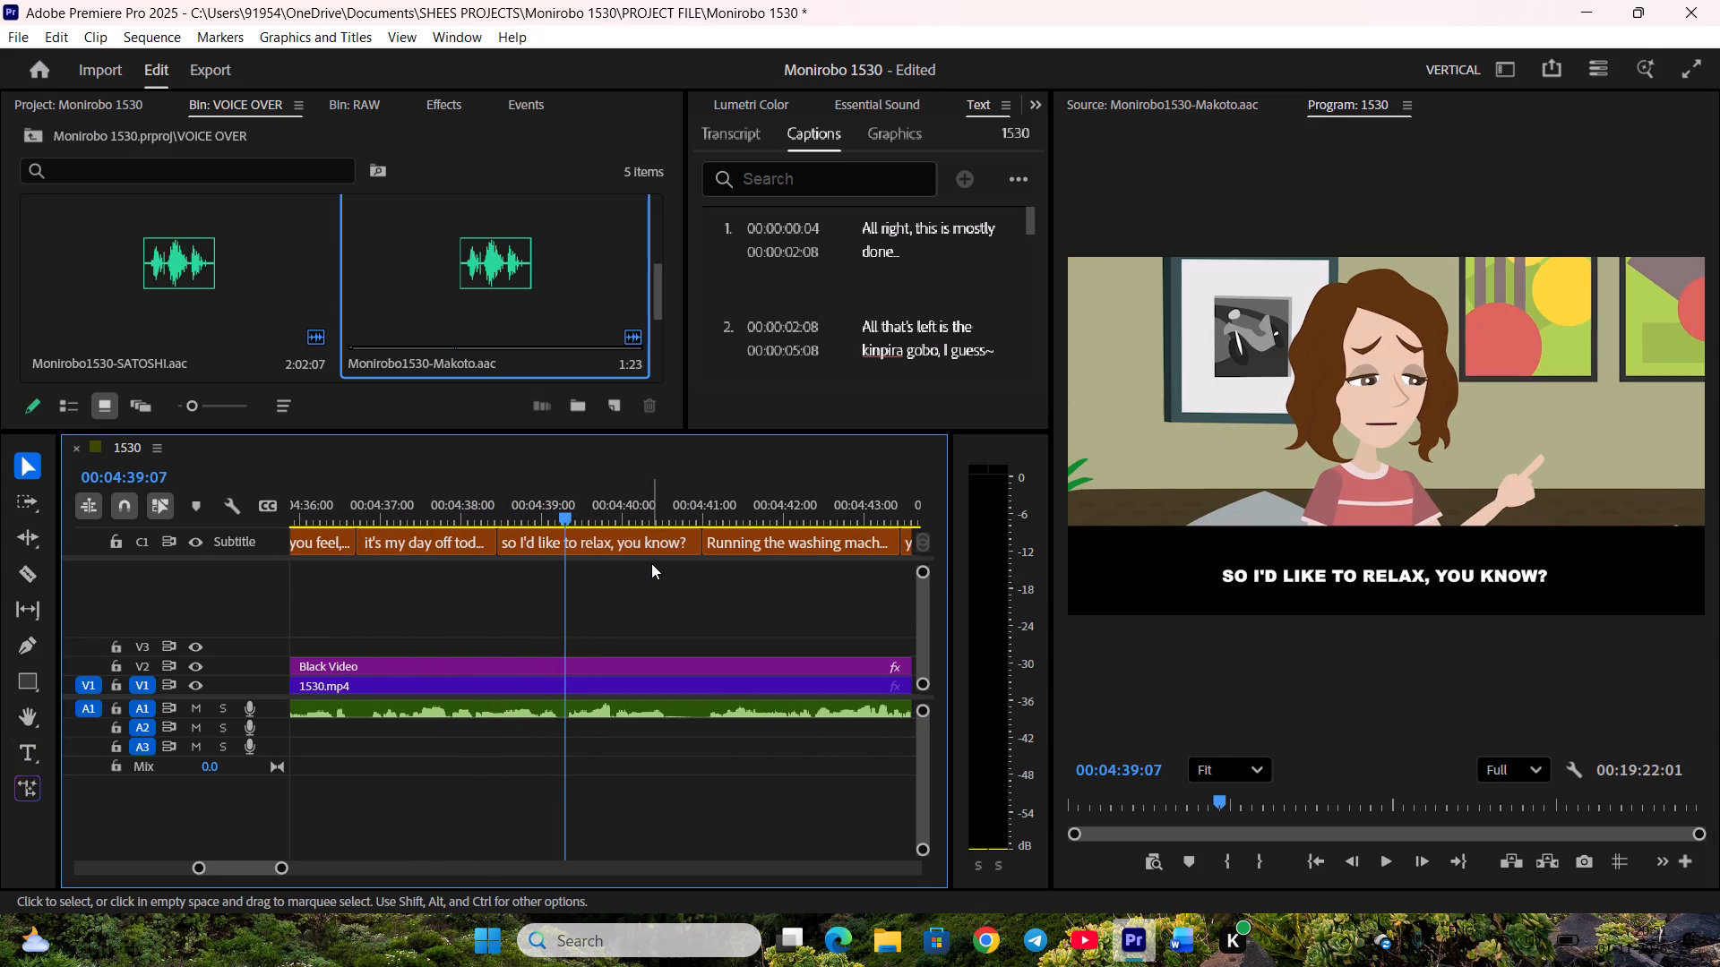
key("space")
key("space")
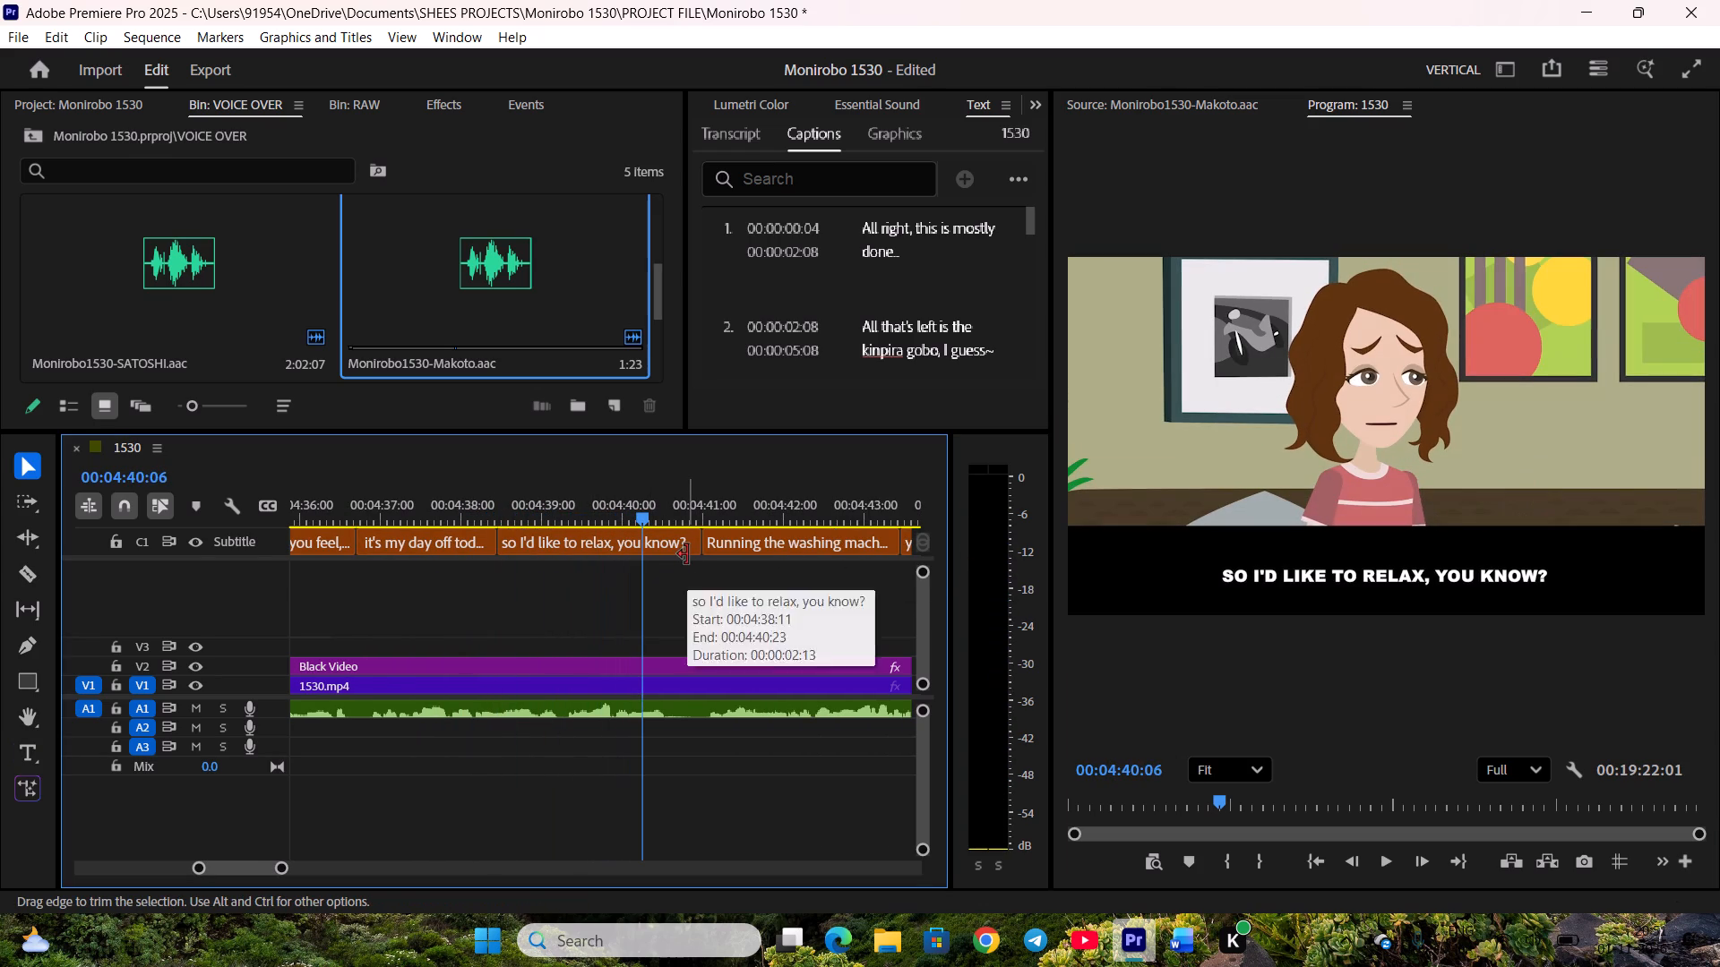
key("space")
scroll(718, 566, "down", 5)
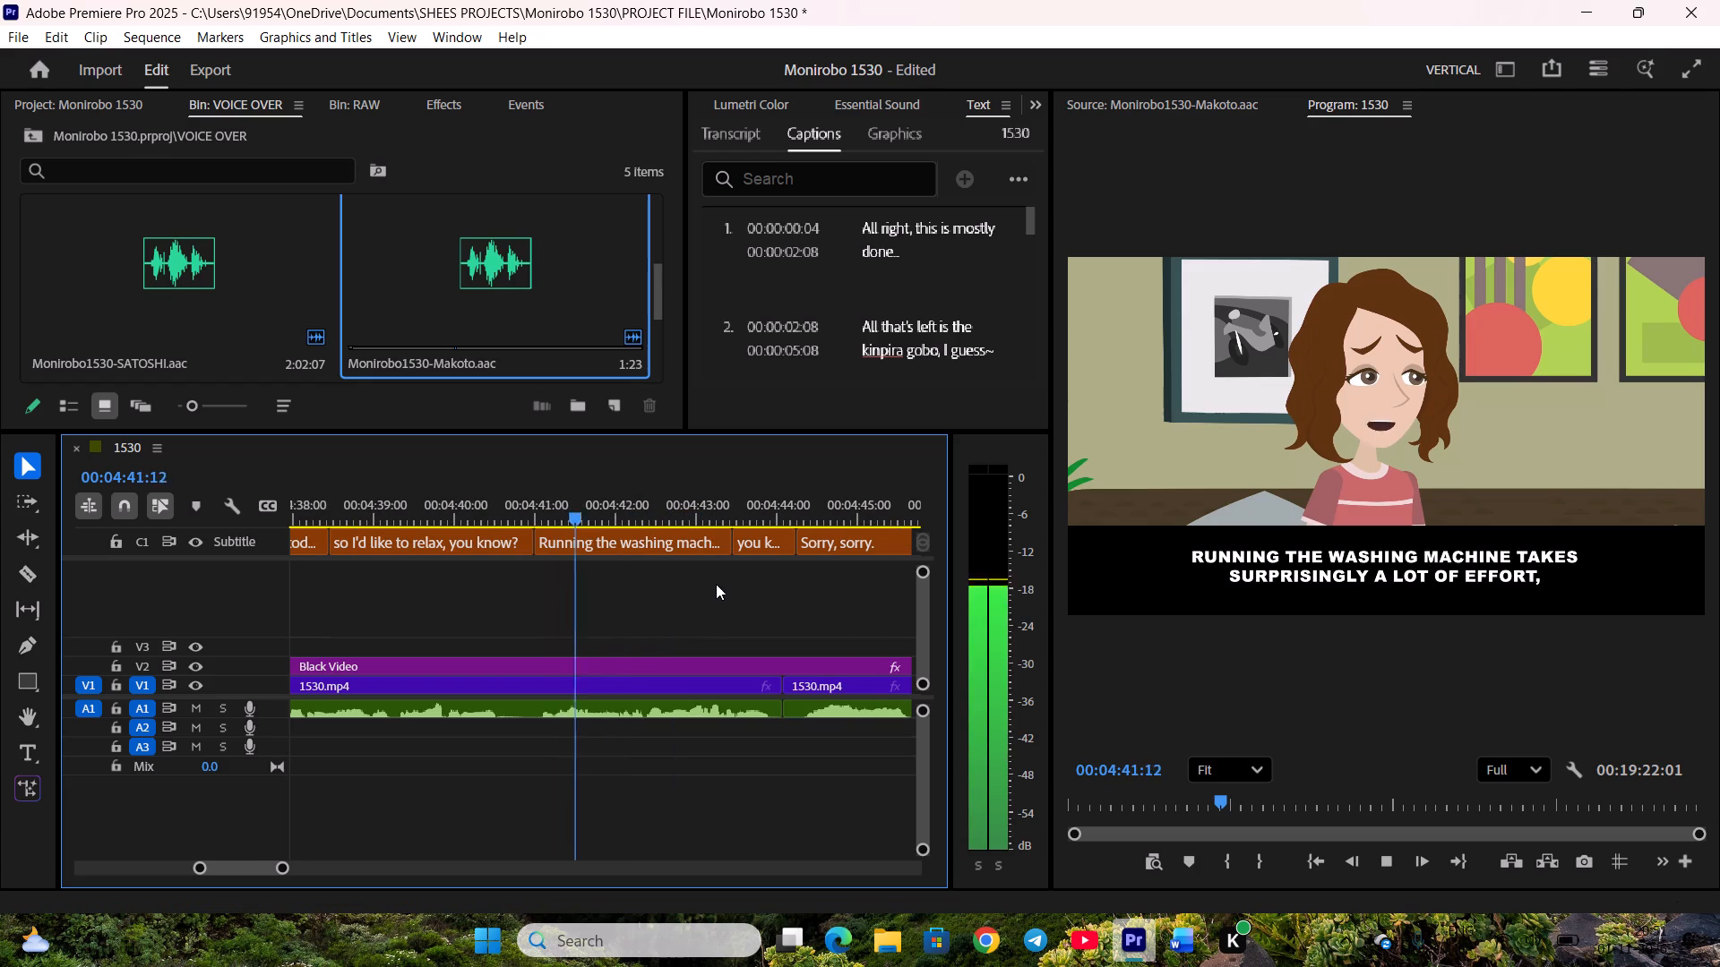
key("space")
left_click_drag(531, 538, 520, 538)
left_click_drag(543, 547, 540, 547)
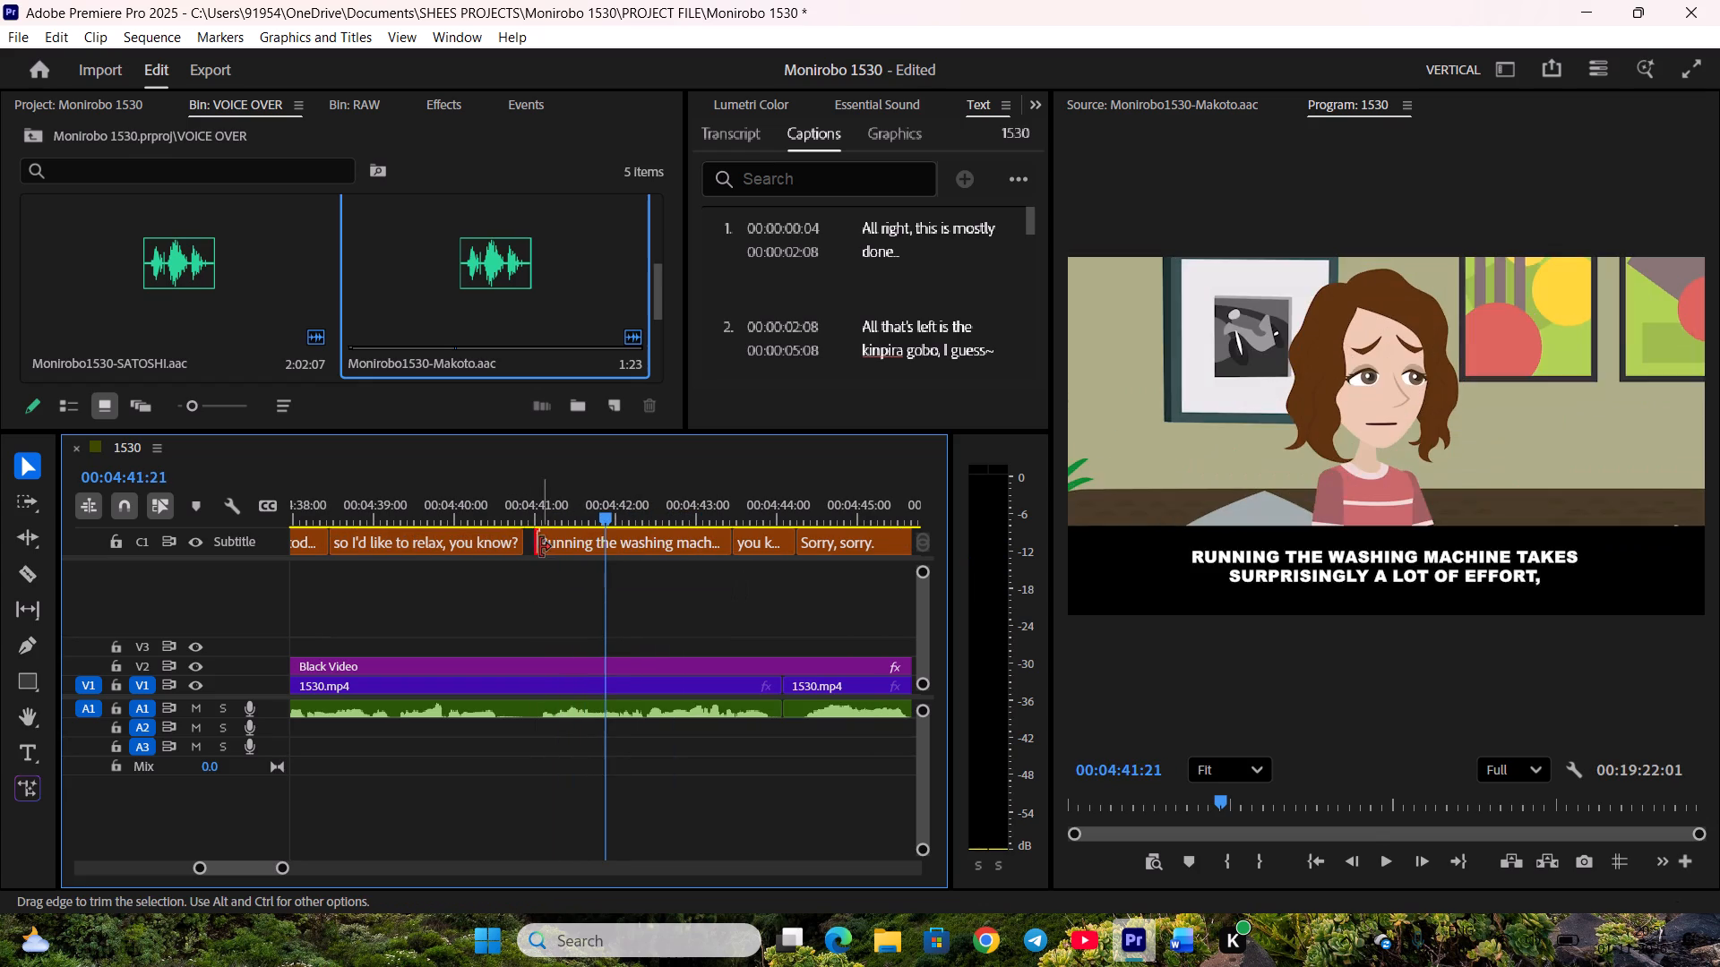
left_click_drag(540, 547, 534, 546)
End the short "you k..." caption at the V1 cut and start "Sorry, sorry." there.
key("space")
scroll(689, 583, "down", 4)
left_click_drag(658, 546, 645, 547)
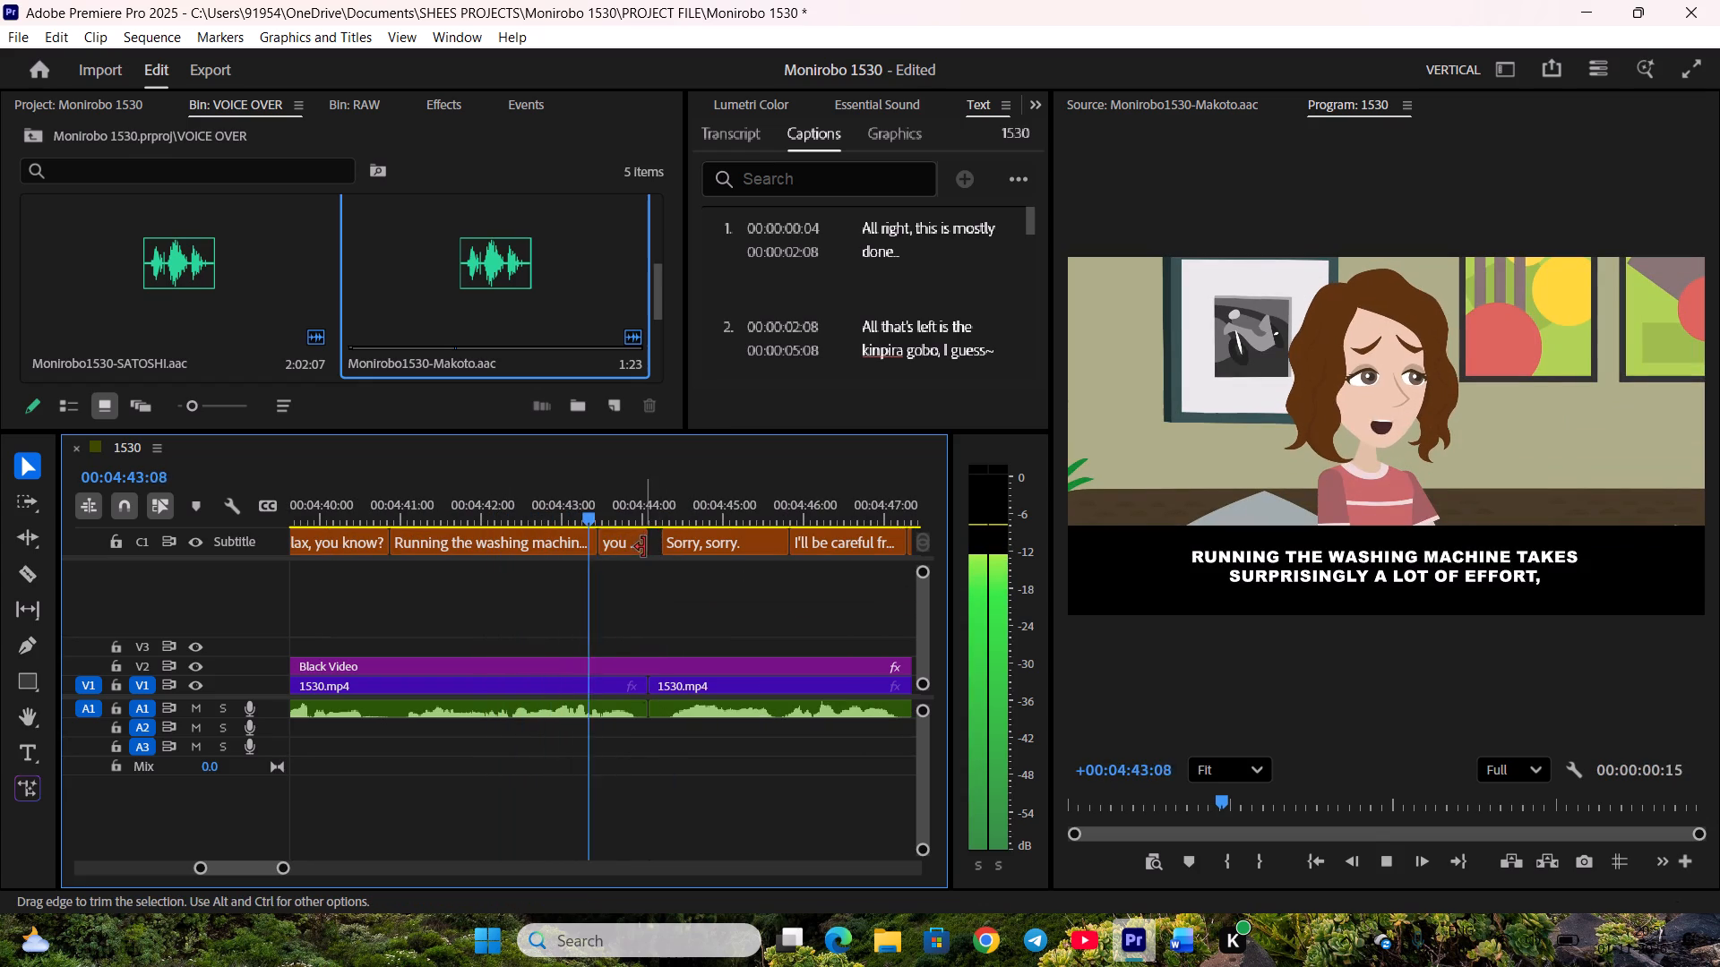
key("space")
left_click_drag(665, 545, 653, 545)
Play on and move the boundary between "Sorry, sorry." and "I'll be careful from now on." a few frames earlier.
scroll(665, 573, "down", 3)
key("space")
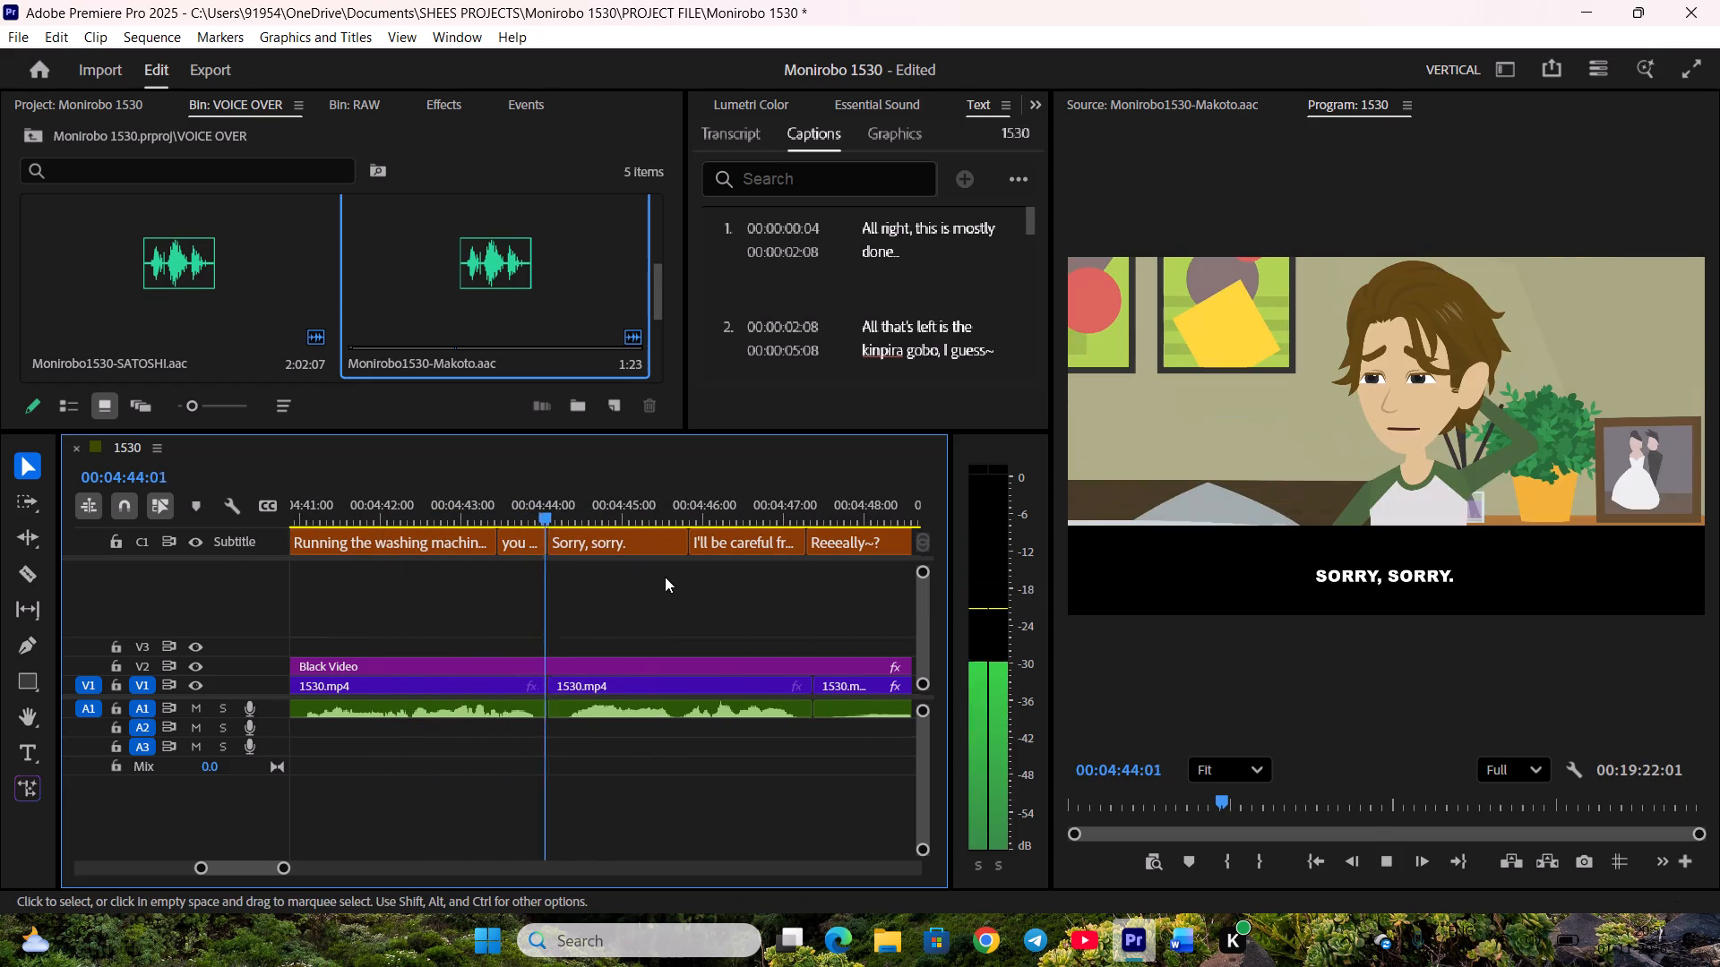
left_click_drag(682, 552, 670, 552)
key("space")
left_click_drag(700, 544, 690, 544)
Extend the "I'll be careful from now on." caption to the V1 cut and start "Reeeally~?" there.
scroll(691, 561, "down", 4)
key("space")
left_click(671, 545)
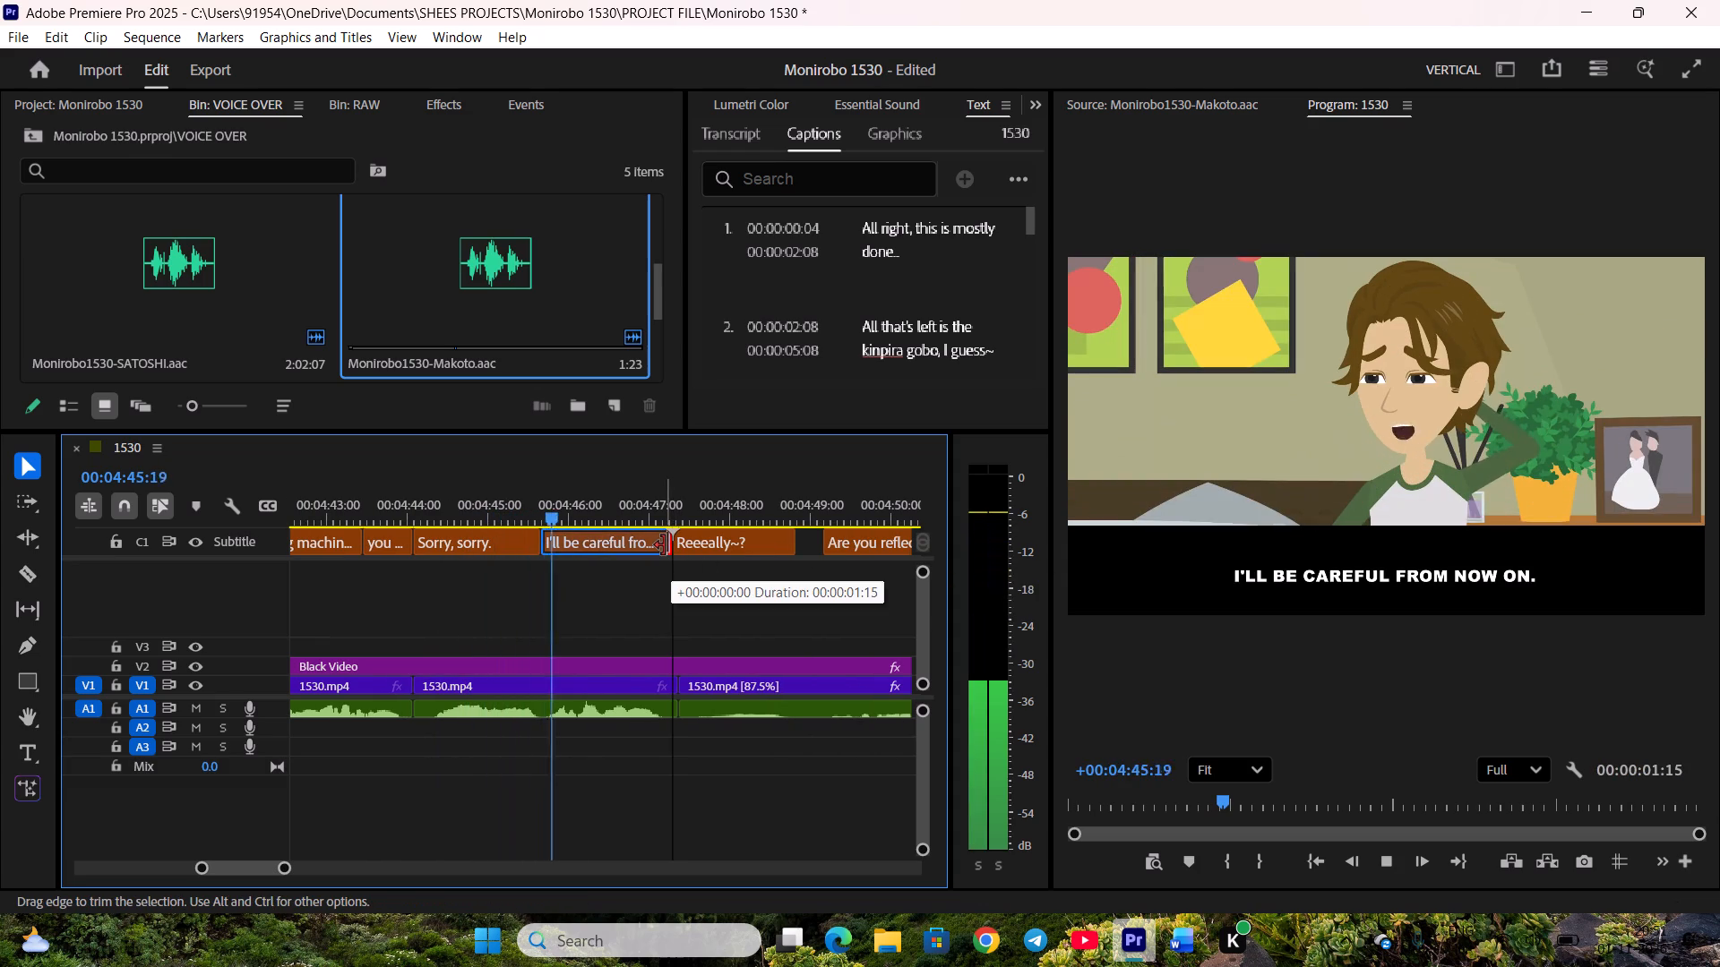
key("space")
left_click(675, 552)
left_click(666, 546)
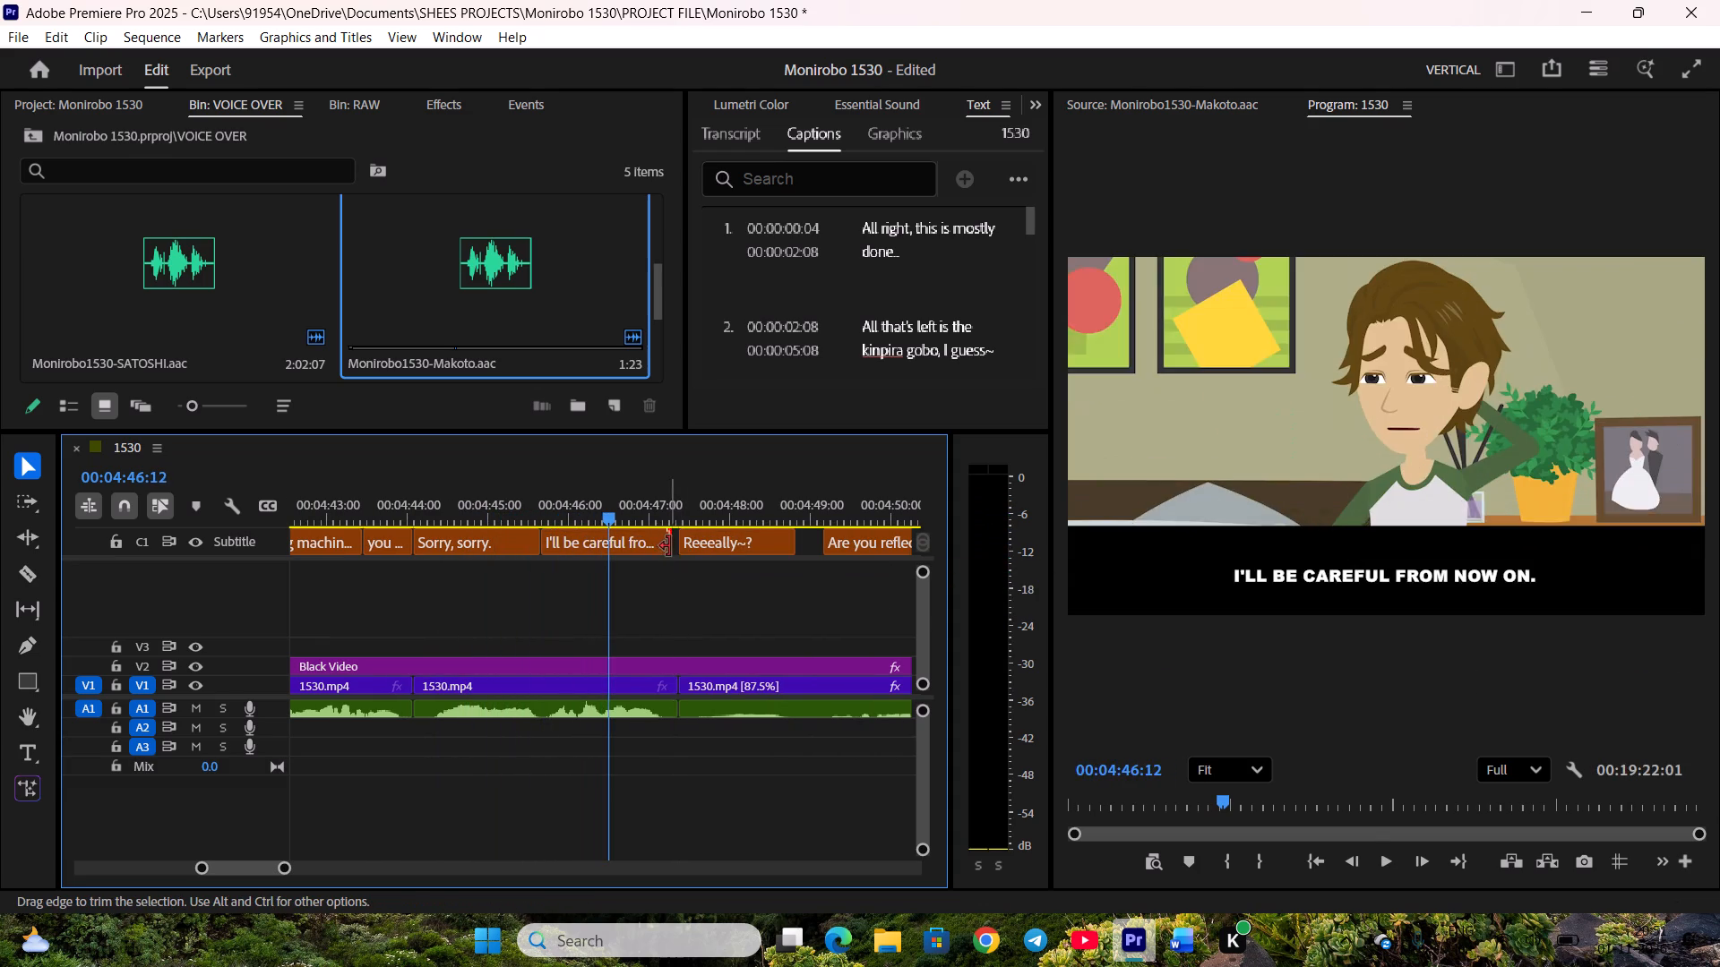
Close the gap between "Reeeally~?" and "Are you reflecting on it?" by extending the first caption and starting the second earlier.
scroll(641, 584, "down", 5)
key("space")
left_click_drag(629, 548, 642, 547)
key("space")
left_click_drag(658, 543, 646, 543)
End the "Are you reflecting on it?" caption at the V1 cut and start "But doing that kind of hous..." there.
key("space")
left_click_drag(778, 542, 769, 542)
left_click_drag(793, 546, 779, 547)
key("space")
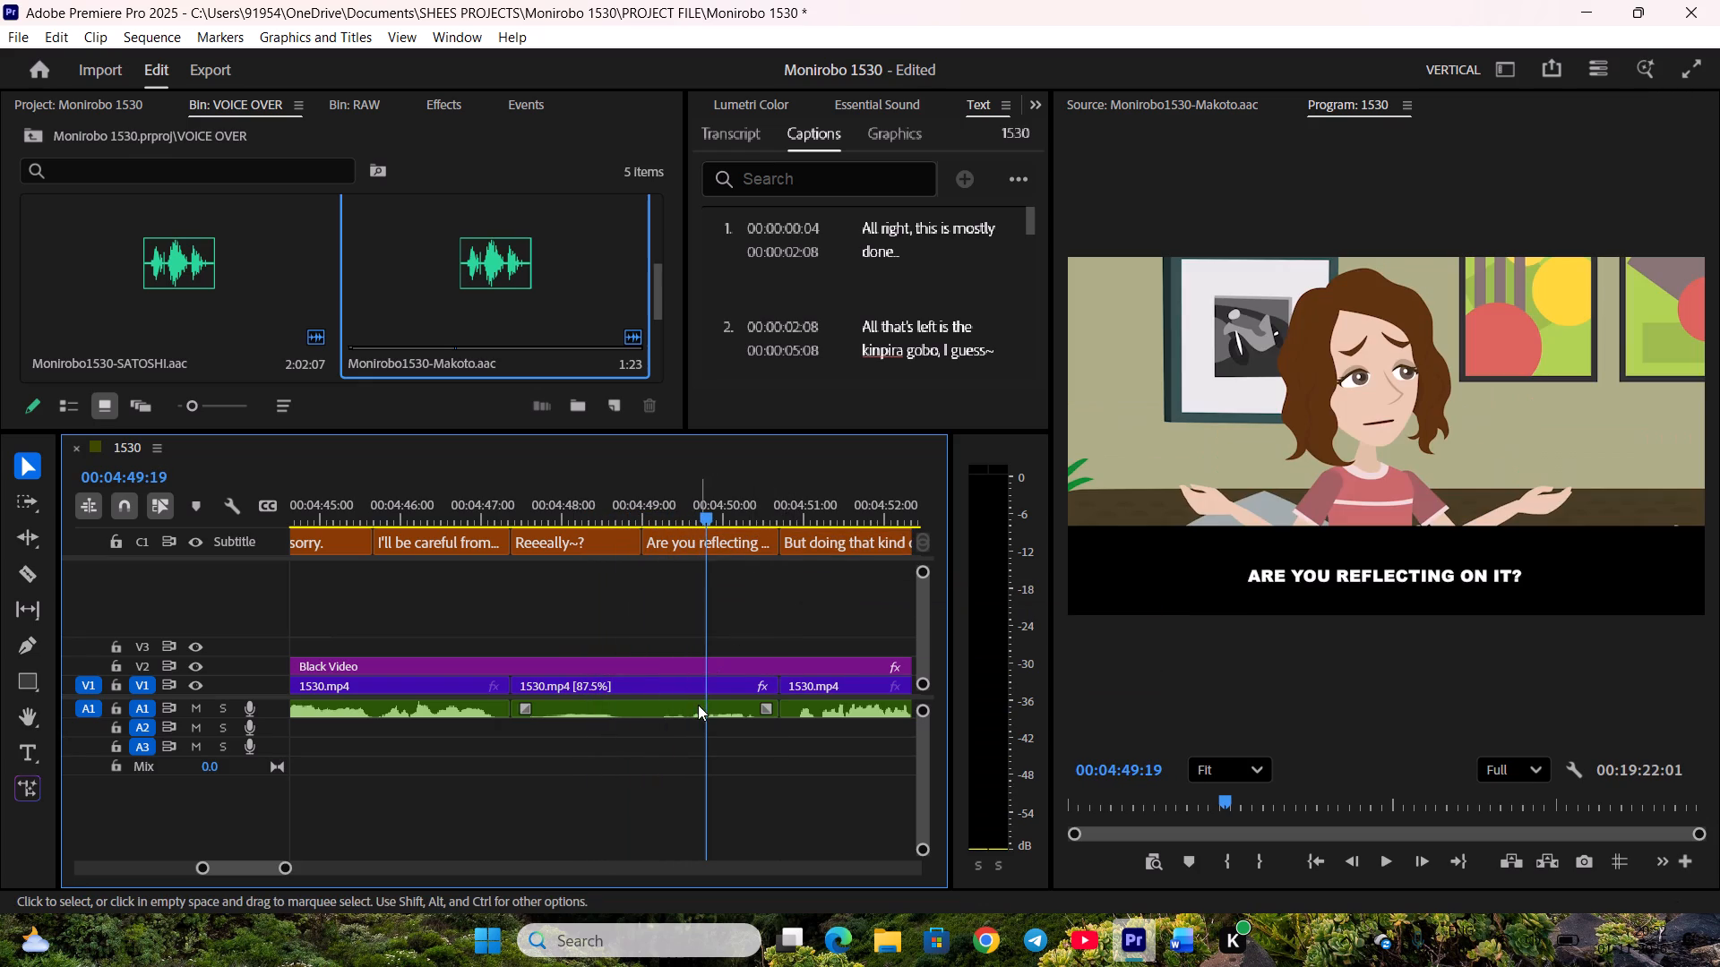
Boost the gain of the A1 voice clip under "Reeeally~?" and "Are you reflecting on it?" by 12 dB.
left_click(698, 705)
key("g")
type("10")
key("BackSpace")
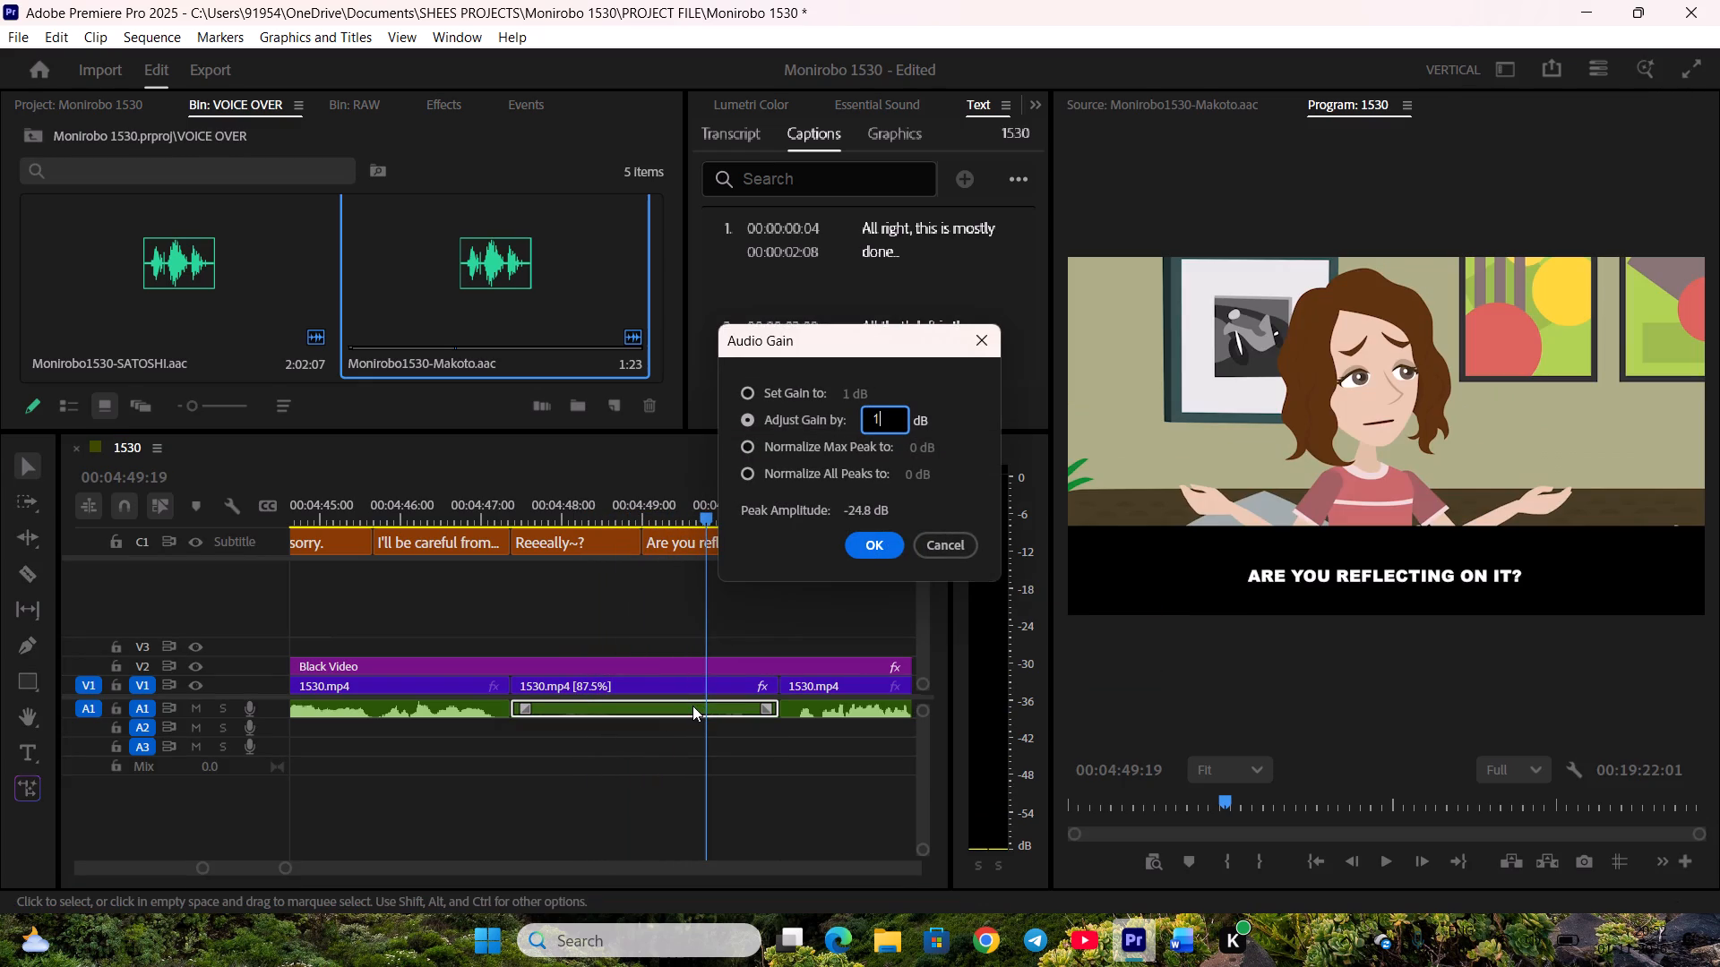
key("2")
key("Return")
left_click(744, 798)
Play on and fit the "Huh?" caption to its short V1 clip, starting "I don't want to say this," at the following cut.
key("space")
scroll(744, 792, "down", 6)
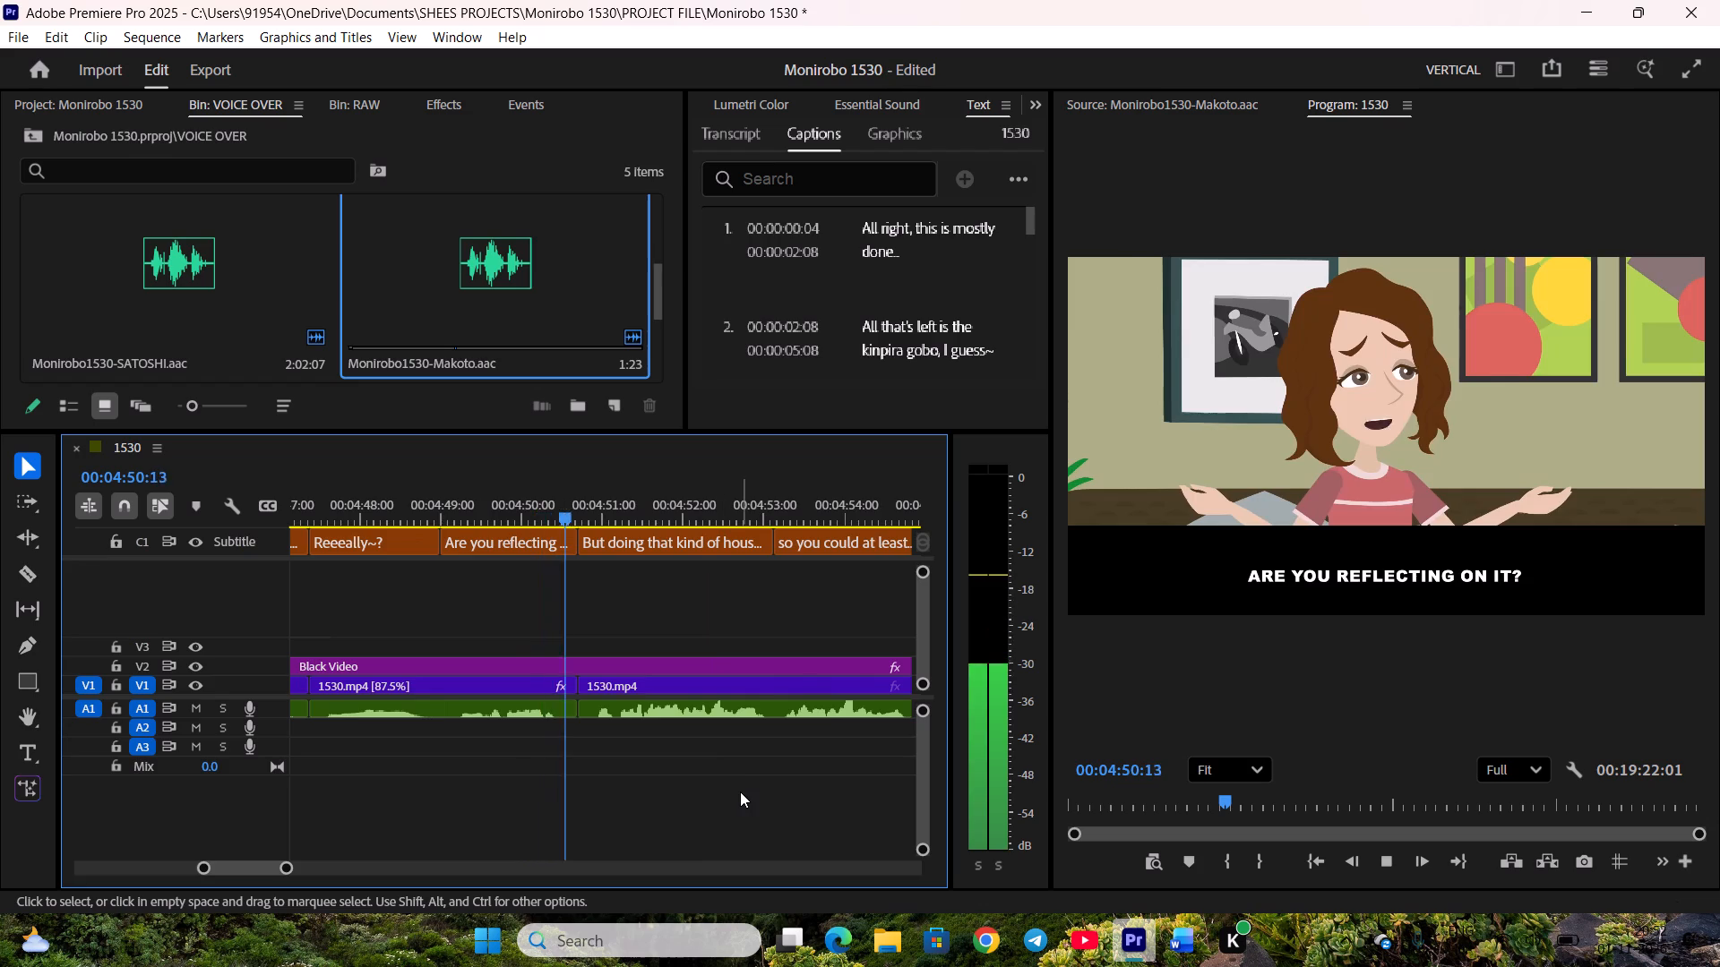
scroll(740, 792, "down", 5)
left_click_drag(748, 544, 740, 544)
scroll(694, 609, "down", 3)
left_click_drag(710, 546, 700, 546)
key("space")
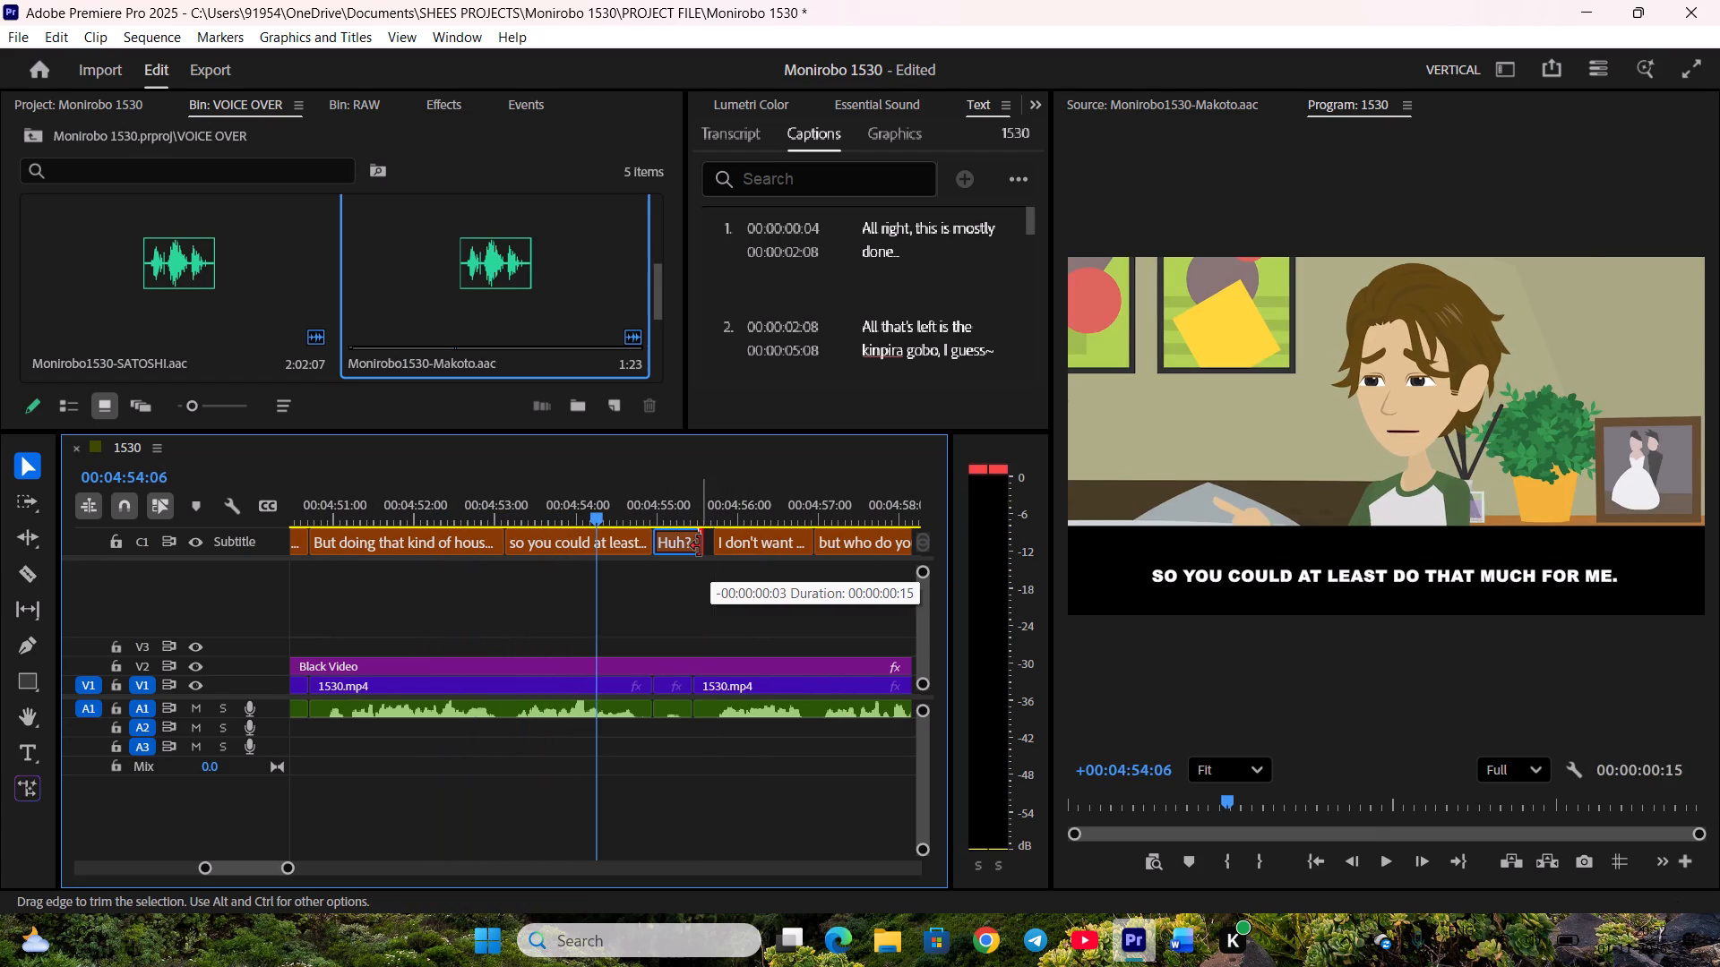
left_click_drag(700, 546, 693, 546)
left_click(727, 547)
left_click_drag(721, 544, 703, 548)
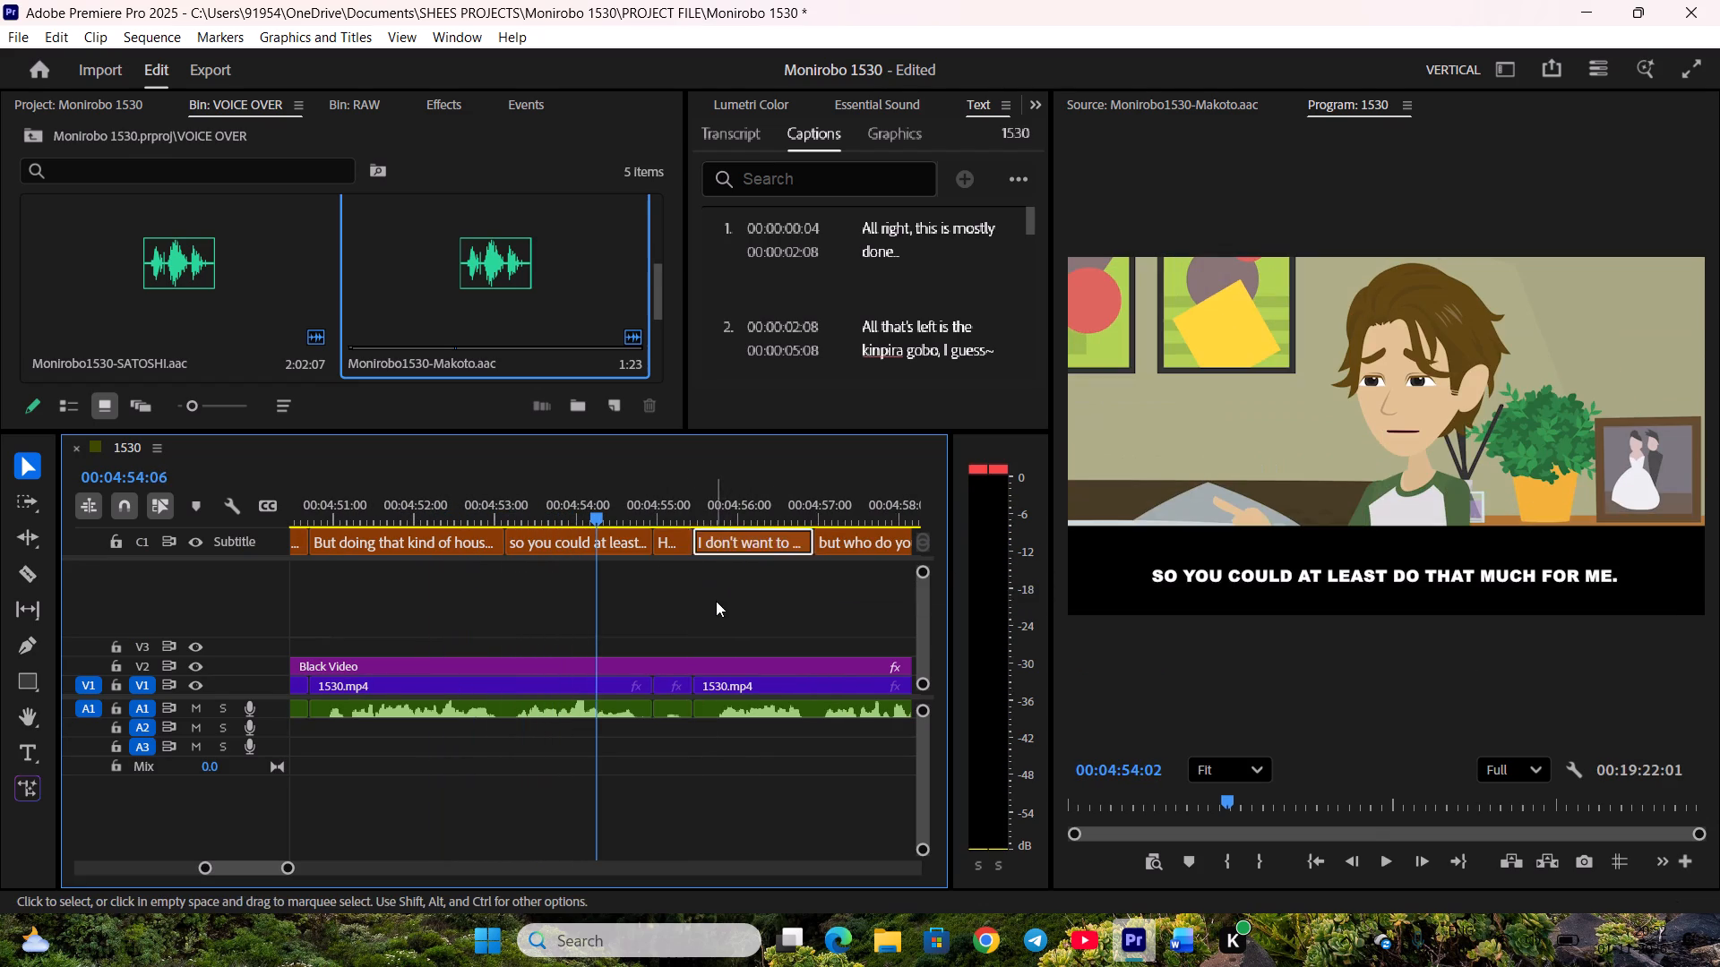
left_click(717, 601)
Save the project.
key("ctrl+s")
Boost the gain of the short A1 voice clip under the "Huh?" caption by 12 dB.
left_click(664, 715)
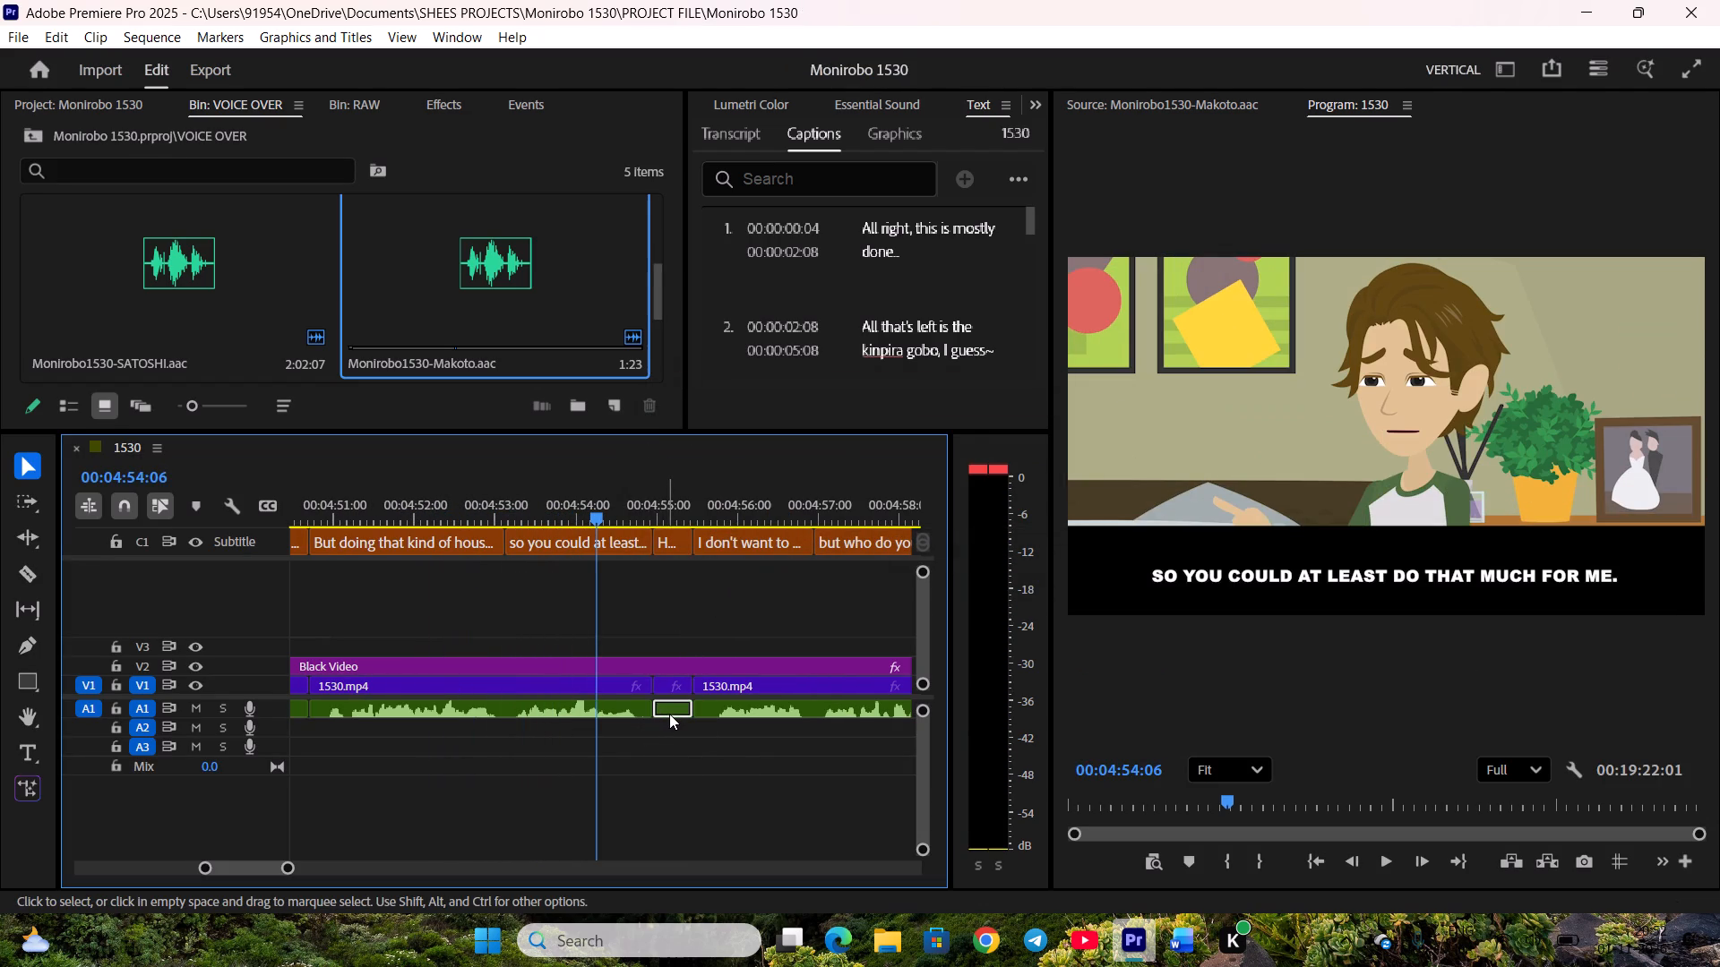
type("g12")
key("Return")
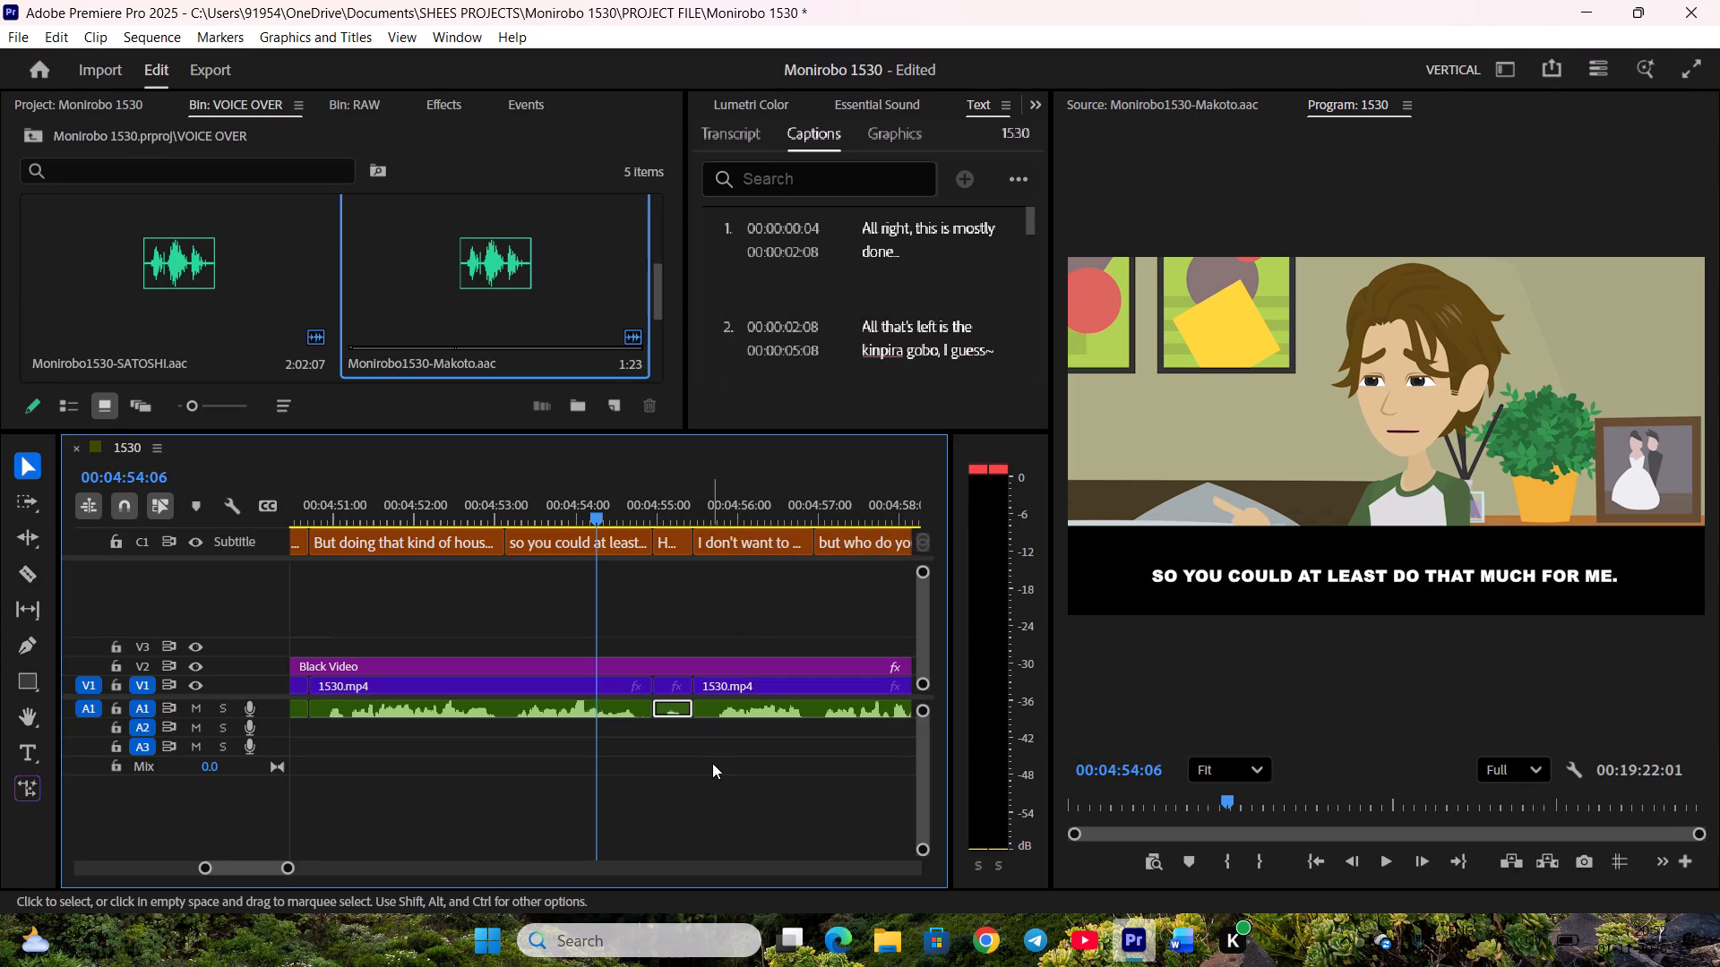
left_click(712, 764)
Play on and move the boundary between "but who do you think you h..." and "Just like I work outside..." about 3 frames earlier.
key("space")
scroll(712, 758, "down", 9)
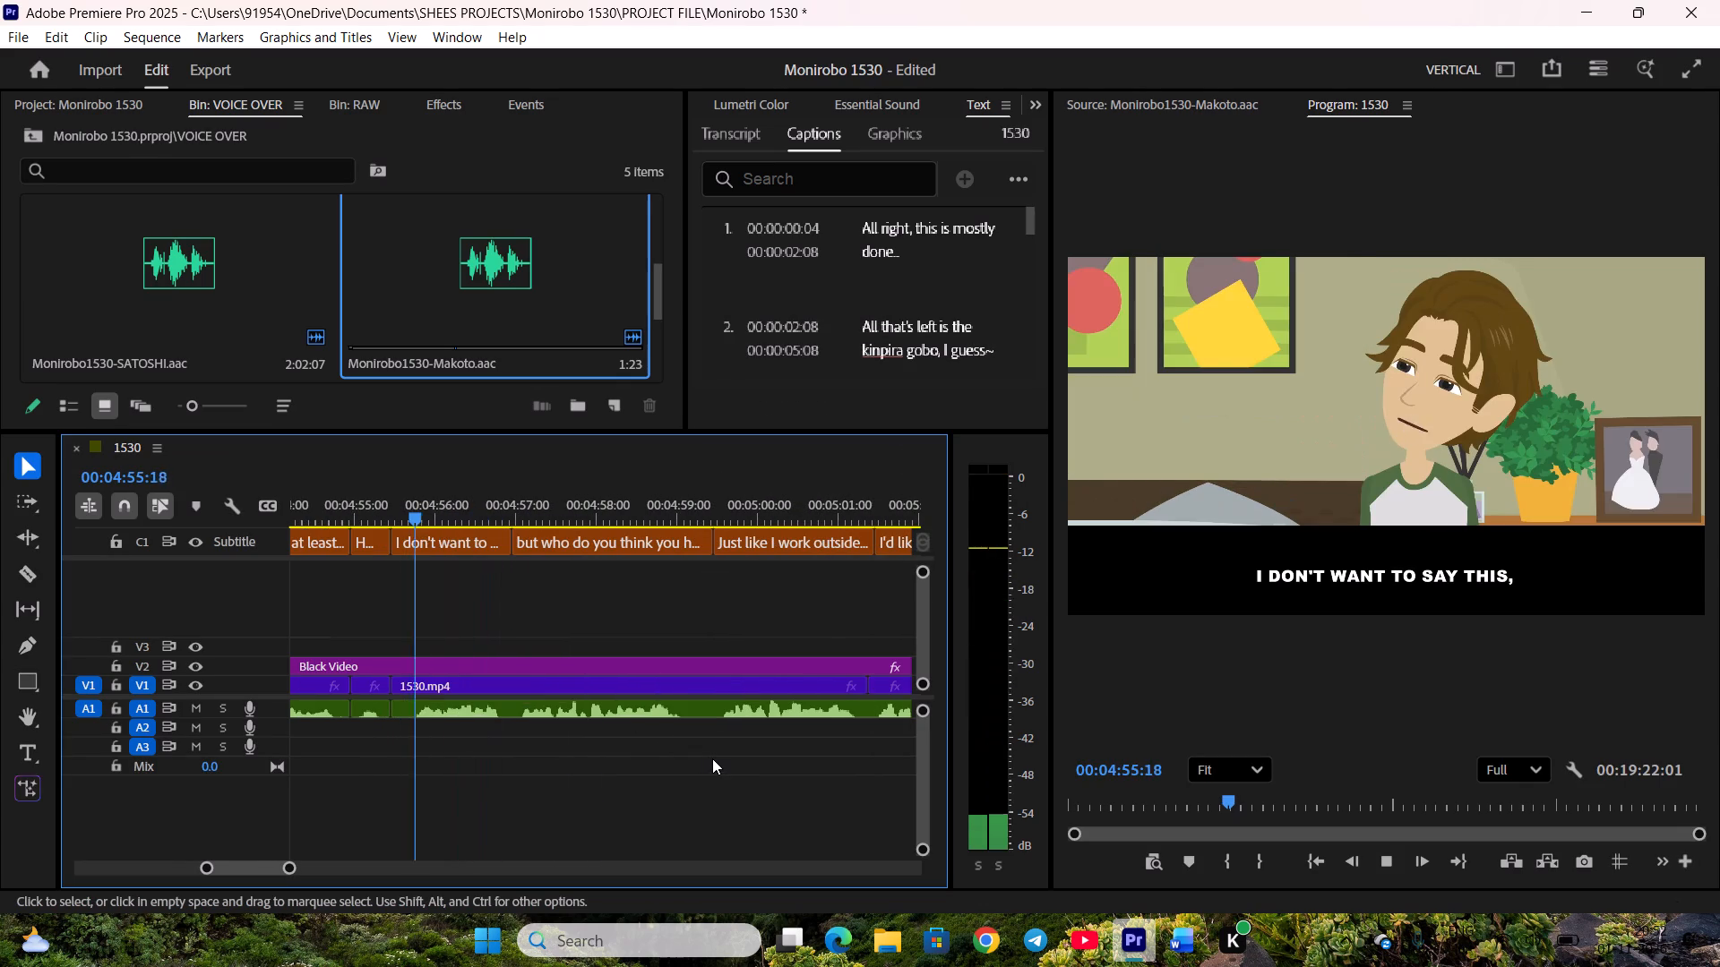
left_click_drag(712, 551, 701, 552)
left_click_drag(715, 547, 707, 547)
End "Just like I work outside and earn the money," at the V1 cut and start "I'd like you to do the housework..." there.
scroll(660, 585, "down", 4)
key("space")
key("space")
left_click_drag(732, 550, 722, 548)
left_click(748, 548)
Play on and extend the "..." caption to the start of "Hm?" at the V1 cut.
scroll(642, 592, "down", 8)
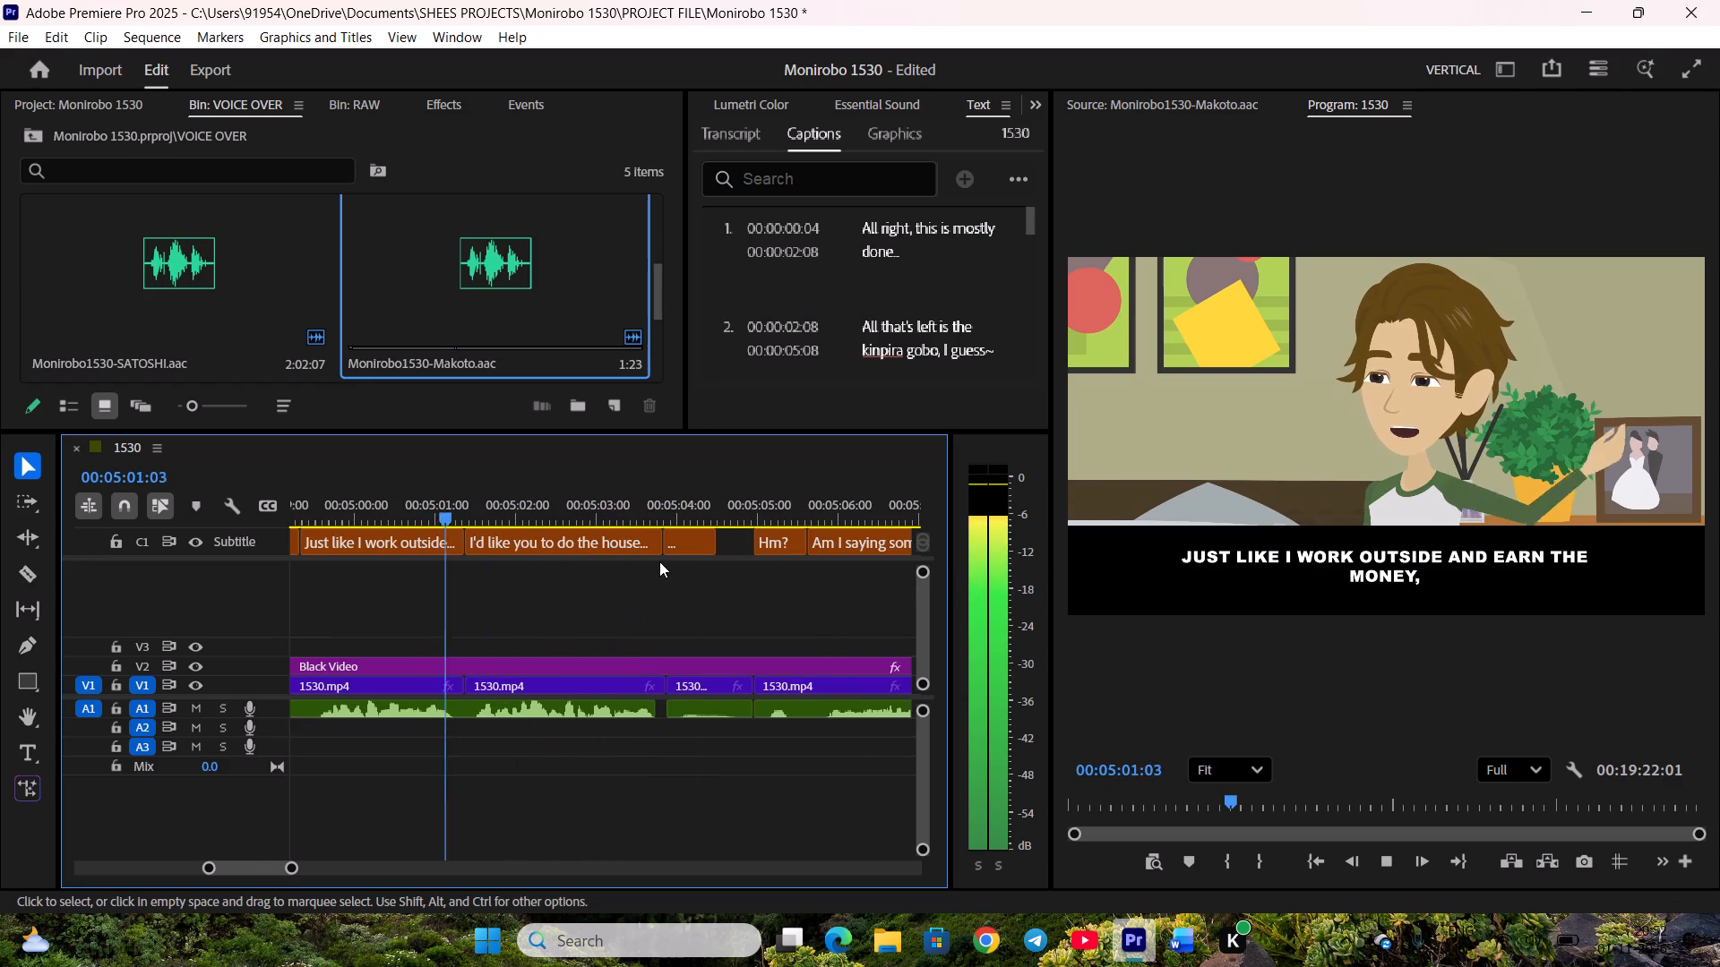
left_click(655, 550)
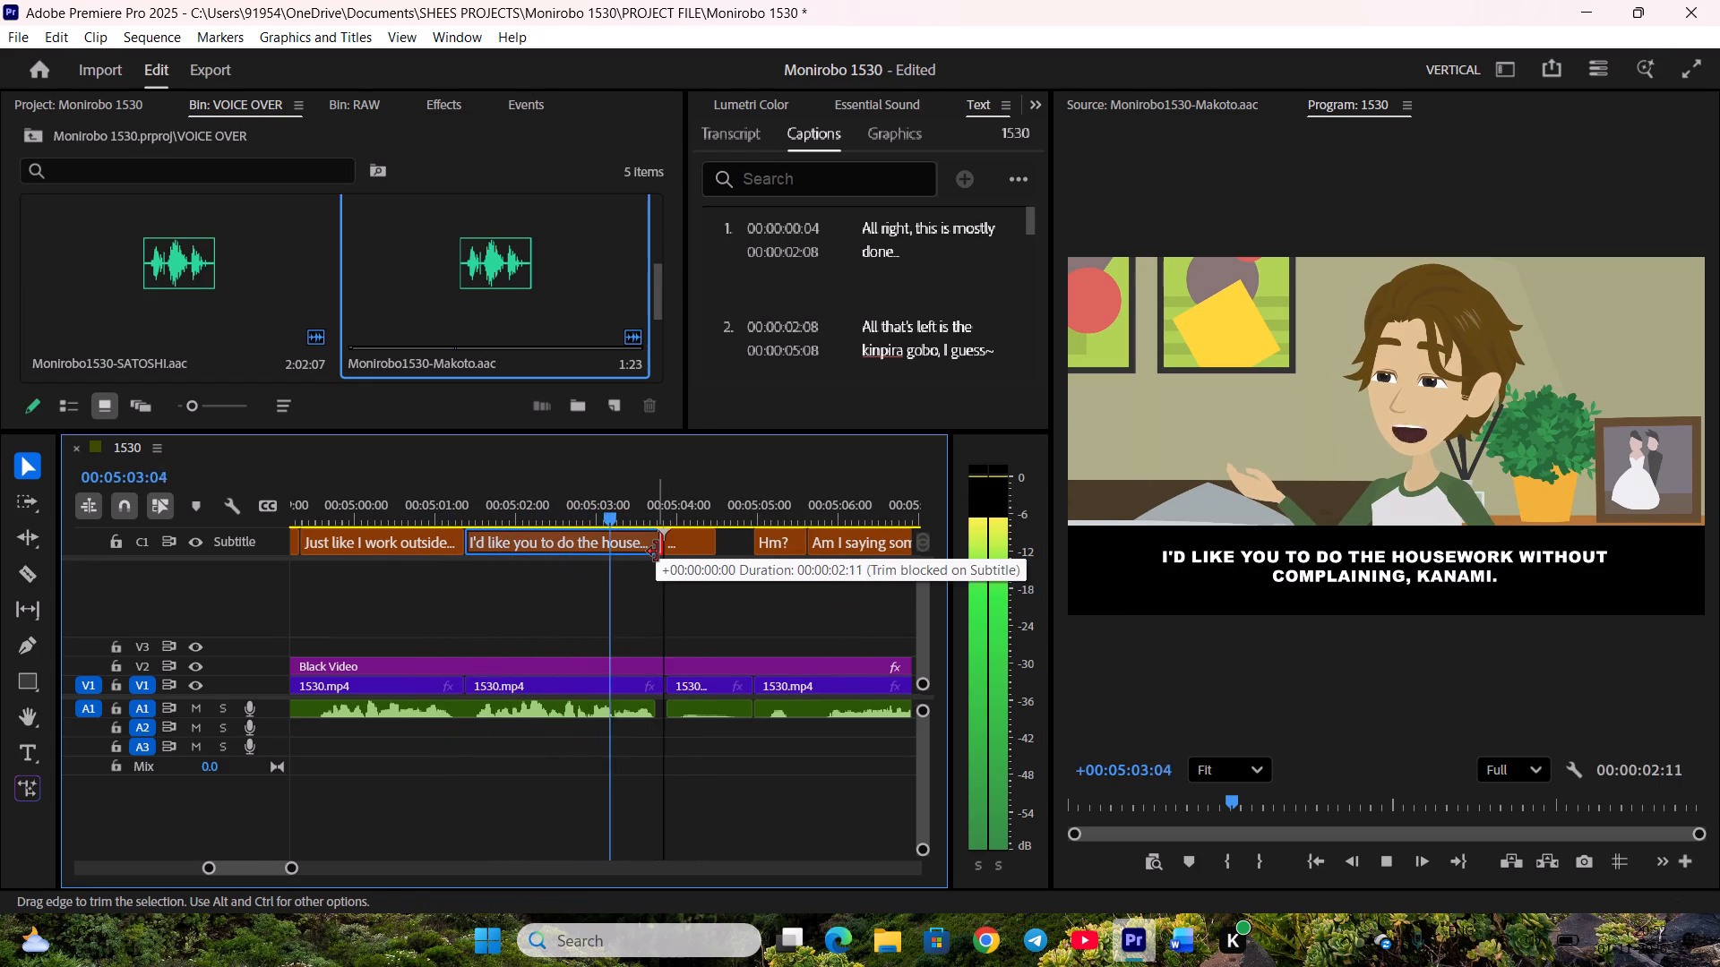
key("space")
left_click_drag(708, 546, 739, 548)
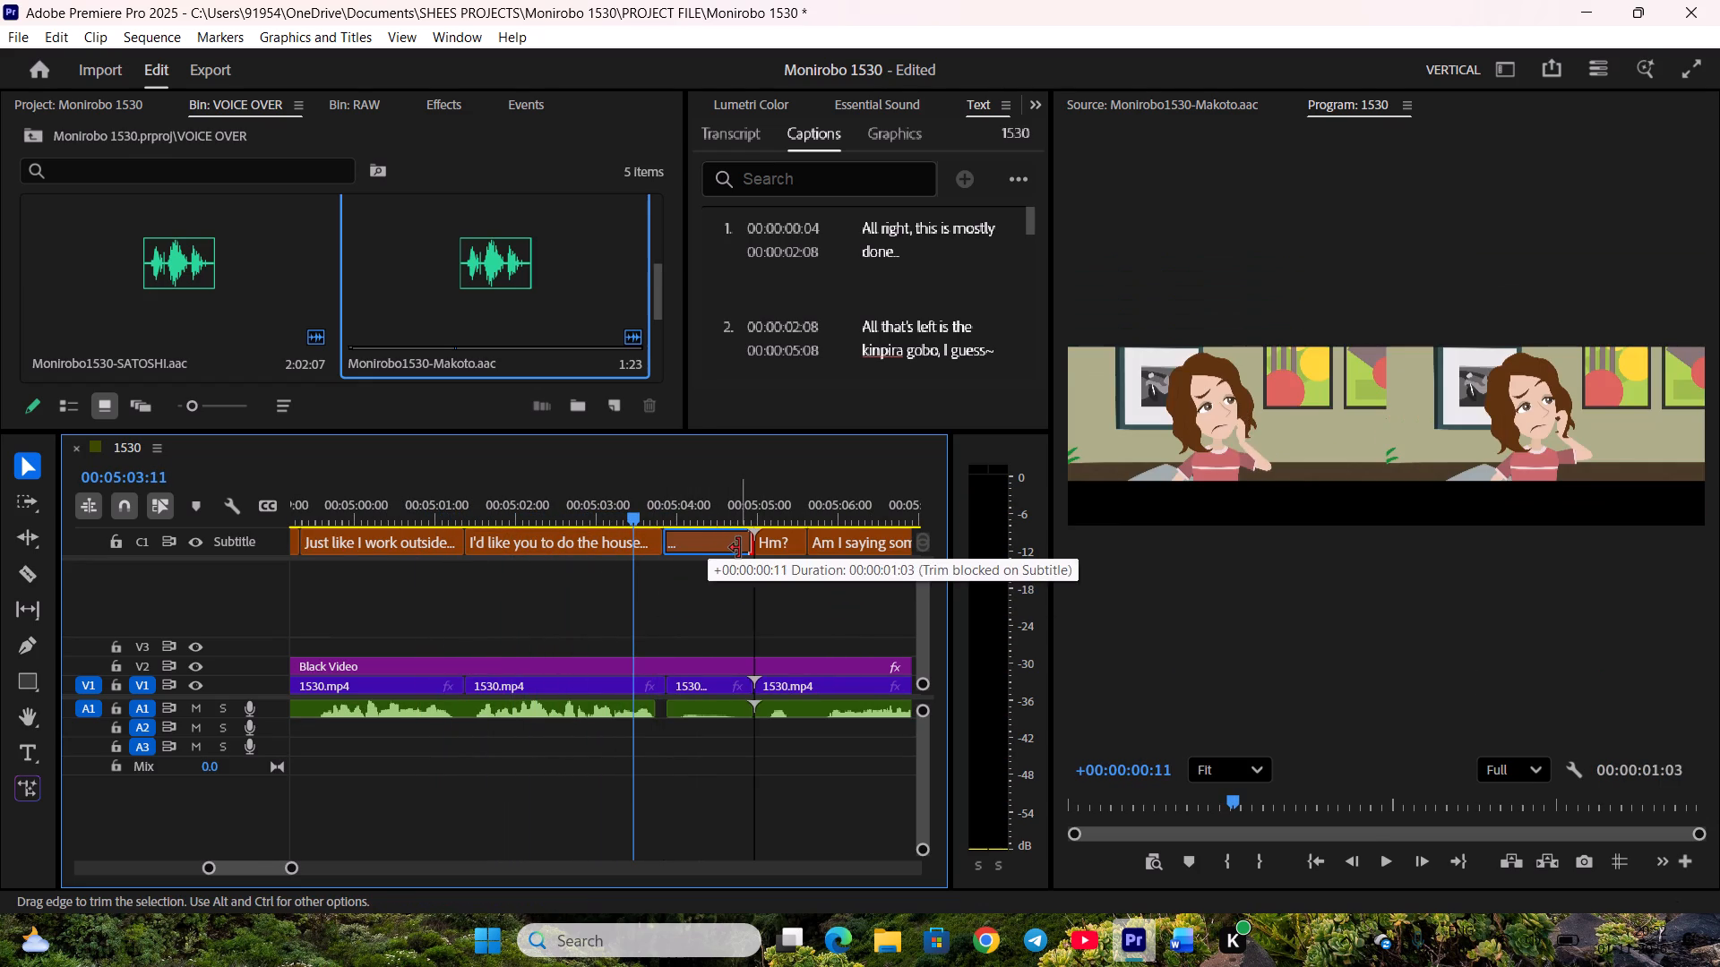
left_click_drag(739, 548, 741, 549)
Play the "..." passage and boost the gain of its A1 voice clip by 10 dB.
key("space")
scroll(675, 591, "down", 4)
key("space")
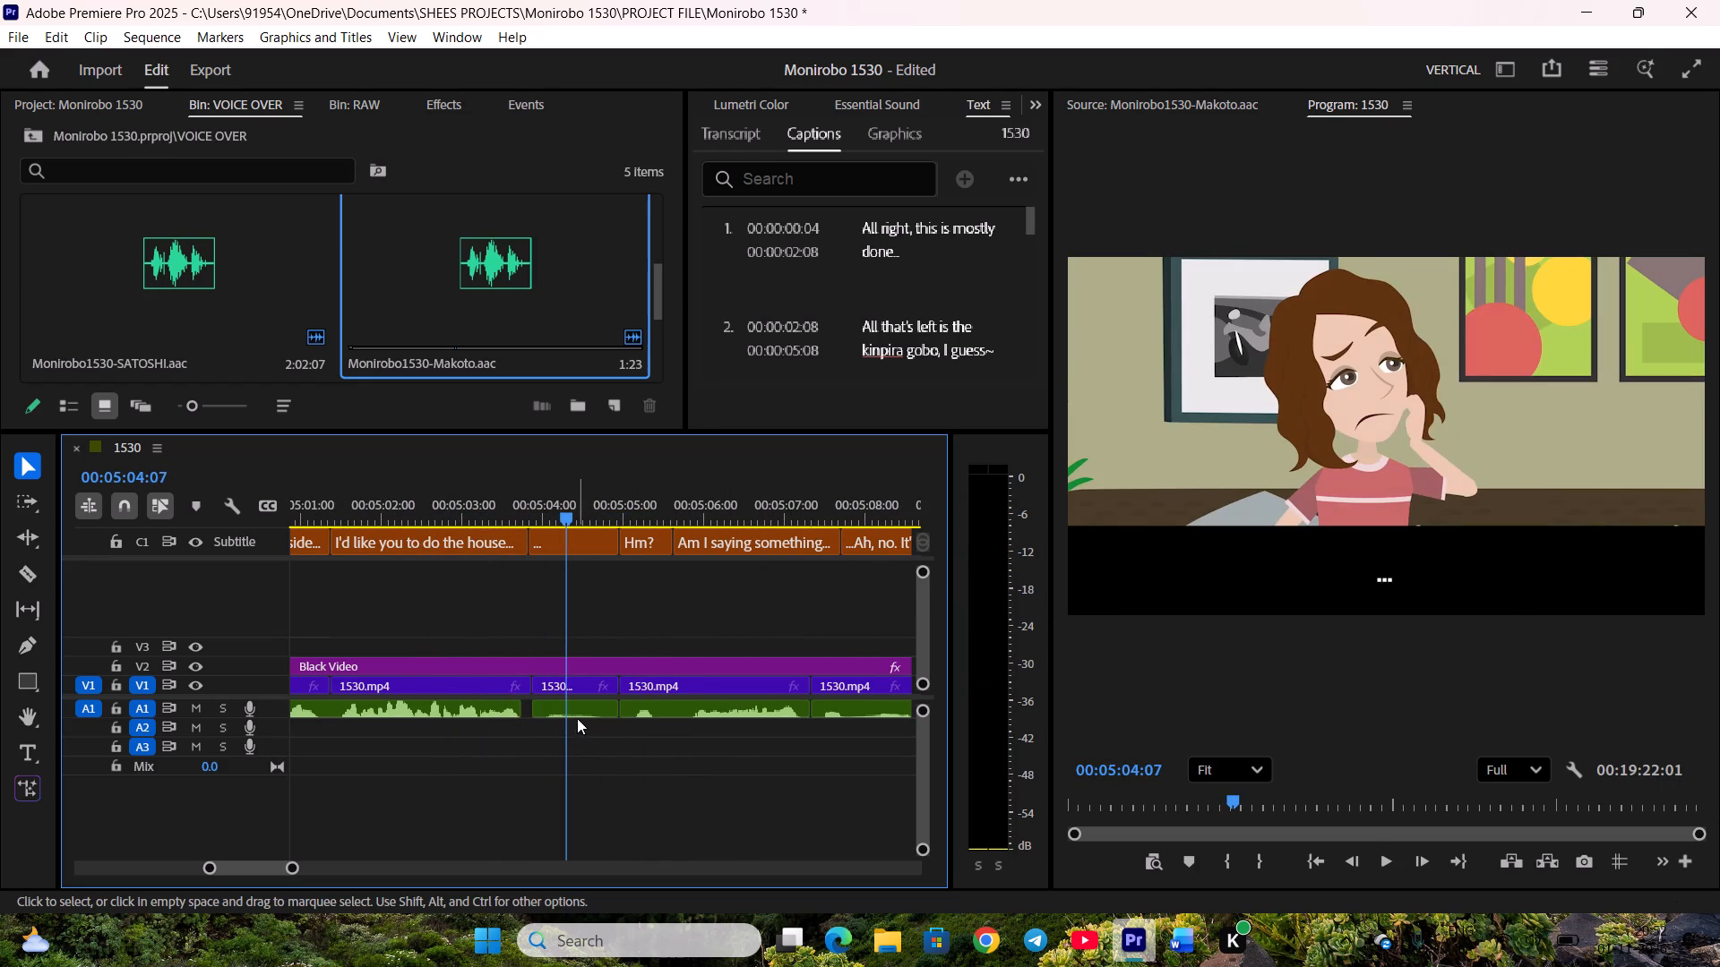
left_click(580, 708)
type("g10")
key("Return")
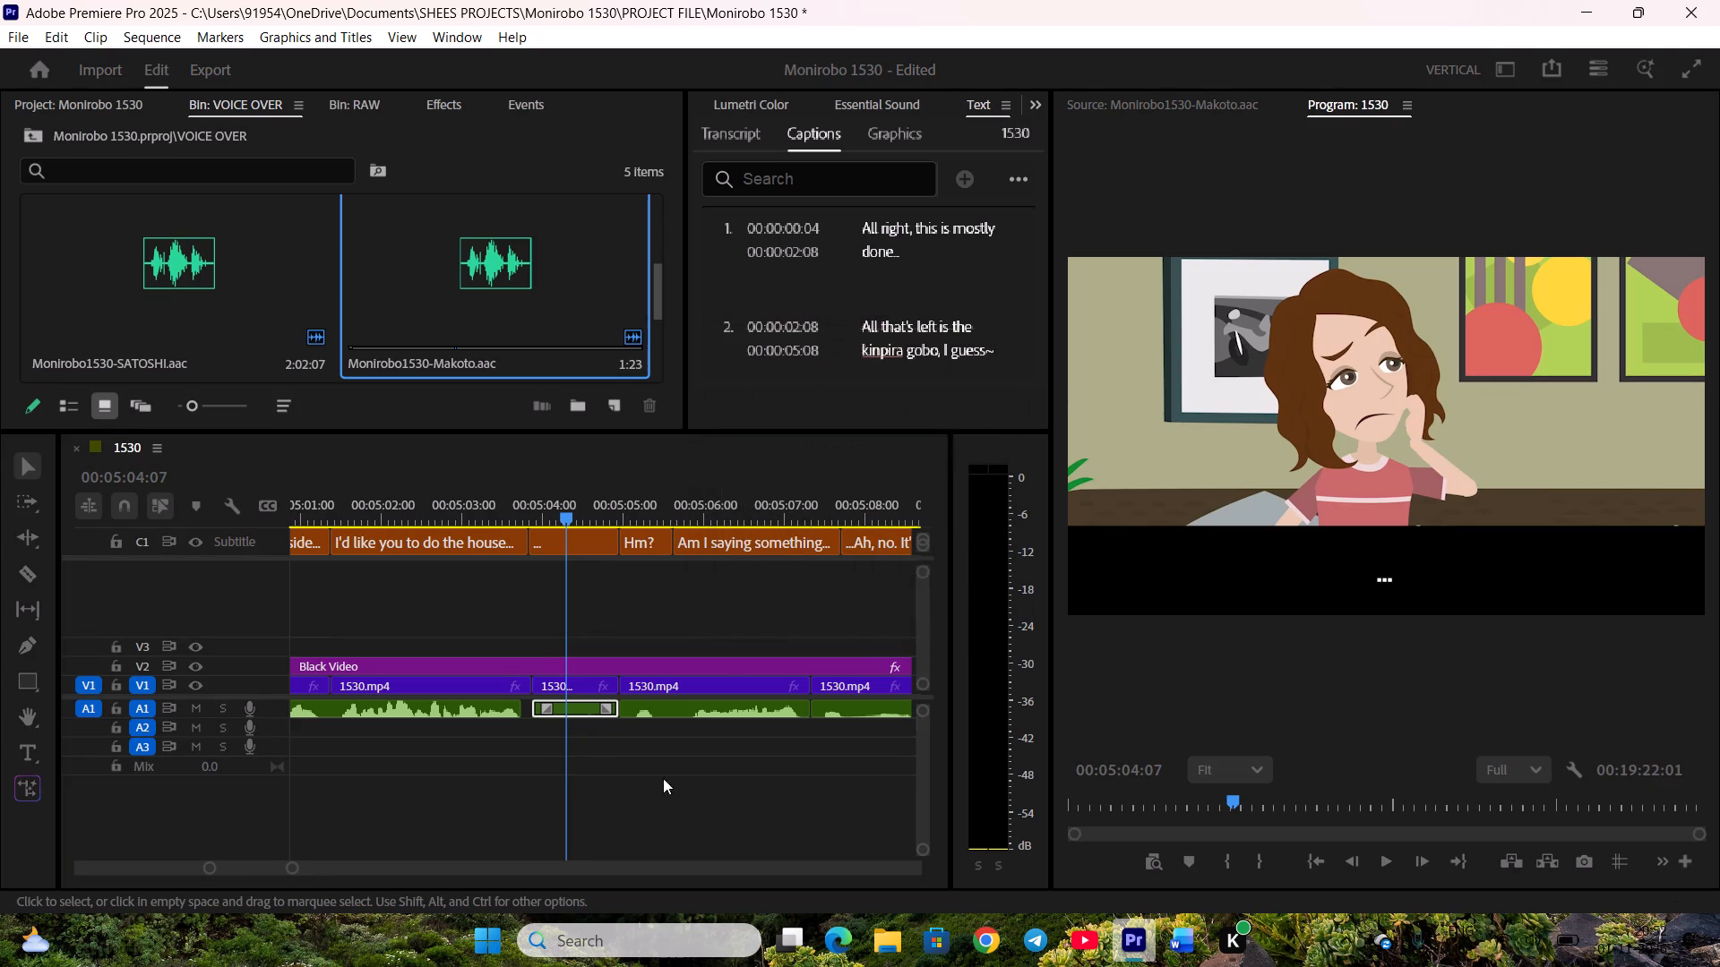
left_click(685, 787)
Play on, end "Am I saying something weird?" at the V1 cut, and start "...Ah, no. It's nothing, it's fine!" there.
key("space")
scroll(735, 581, "down", 1)
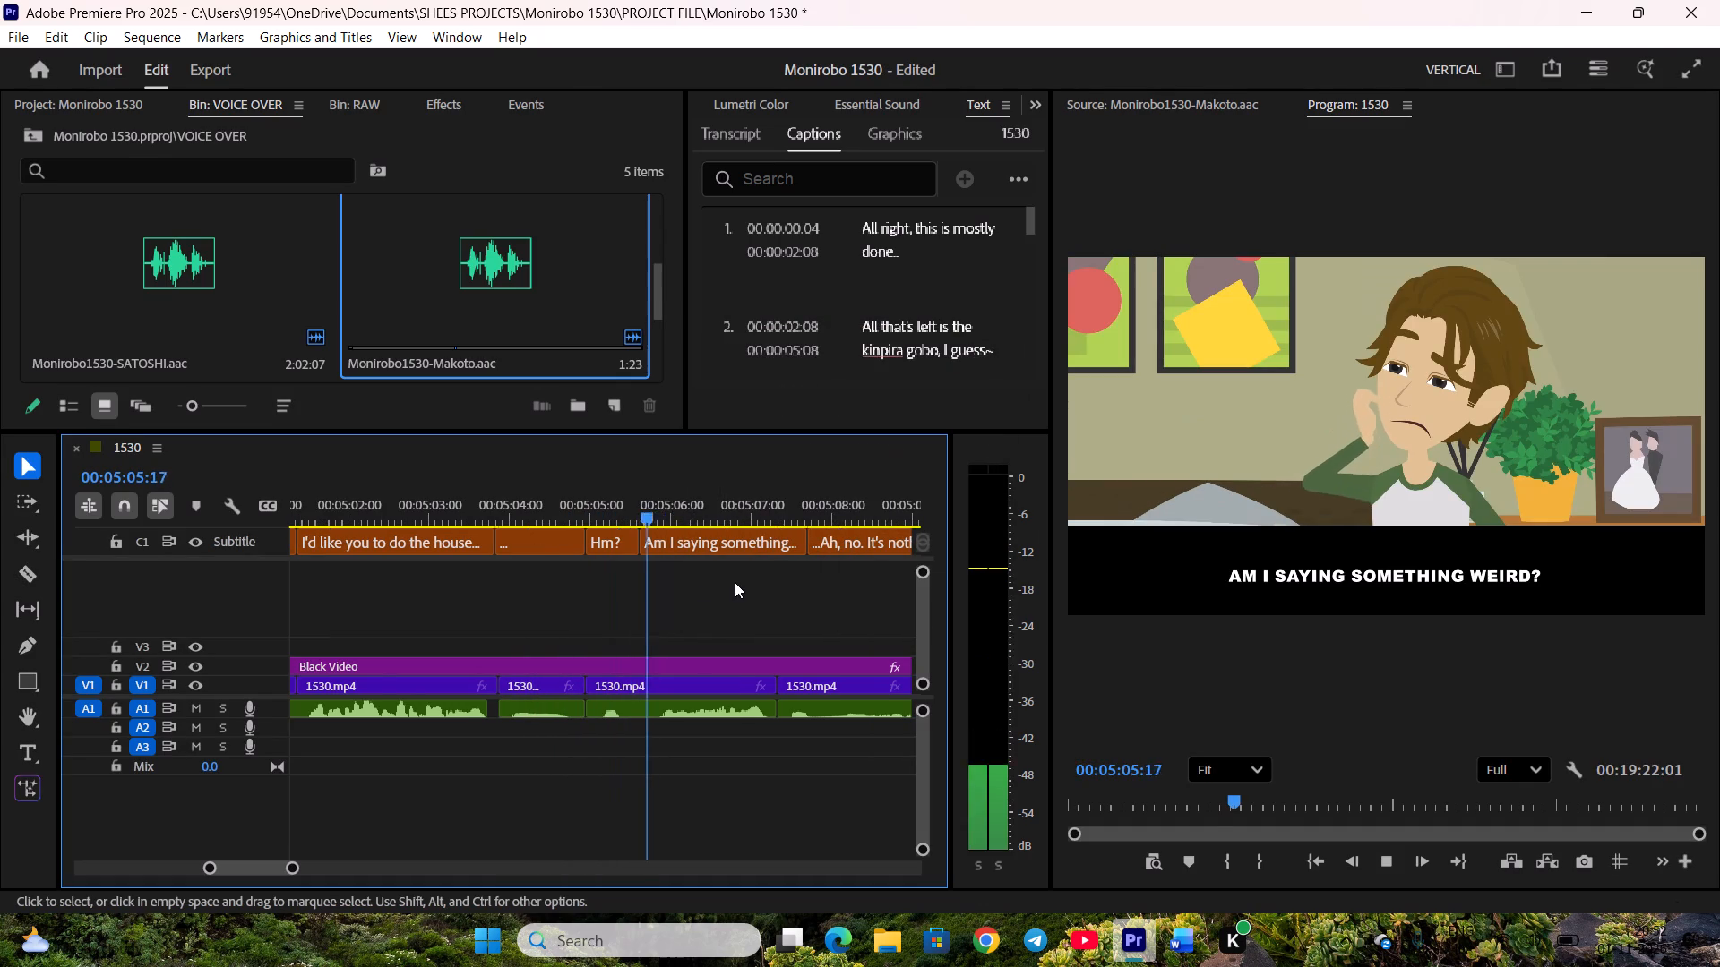
key("space")
left_click_drag(805, 545, 776, 544)
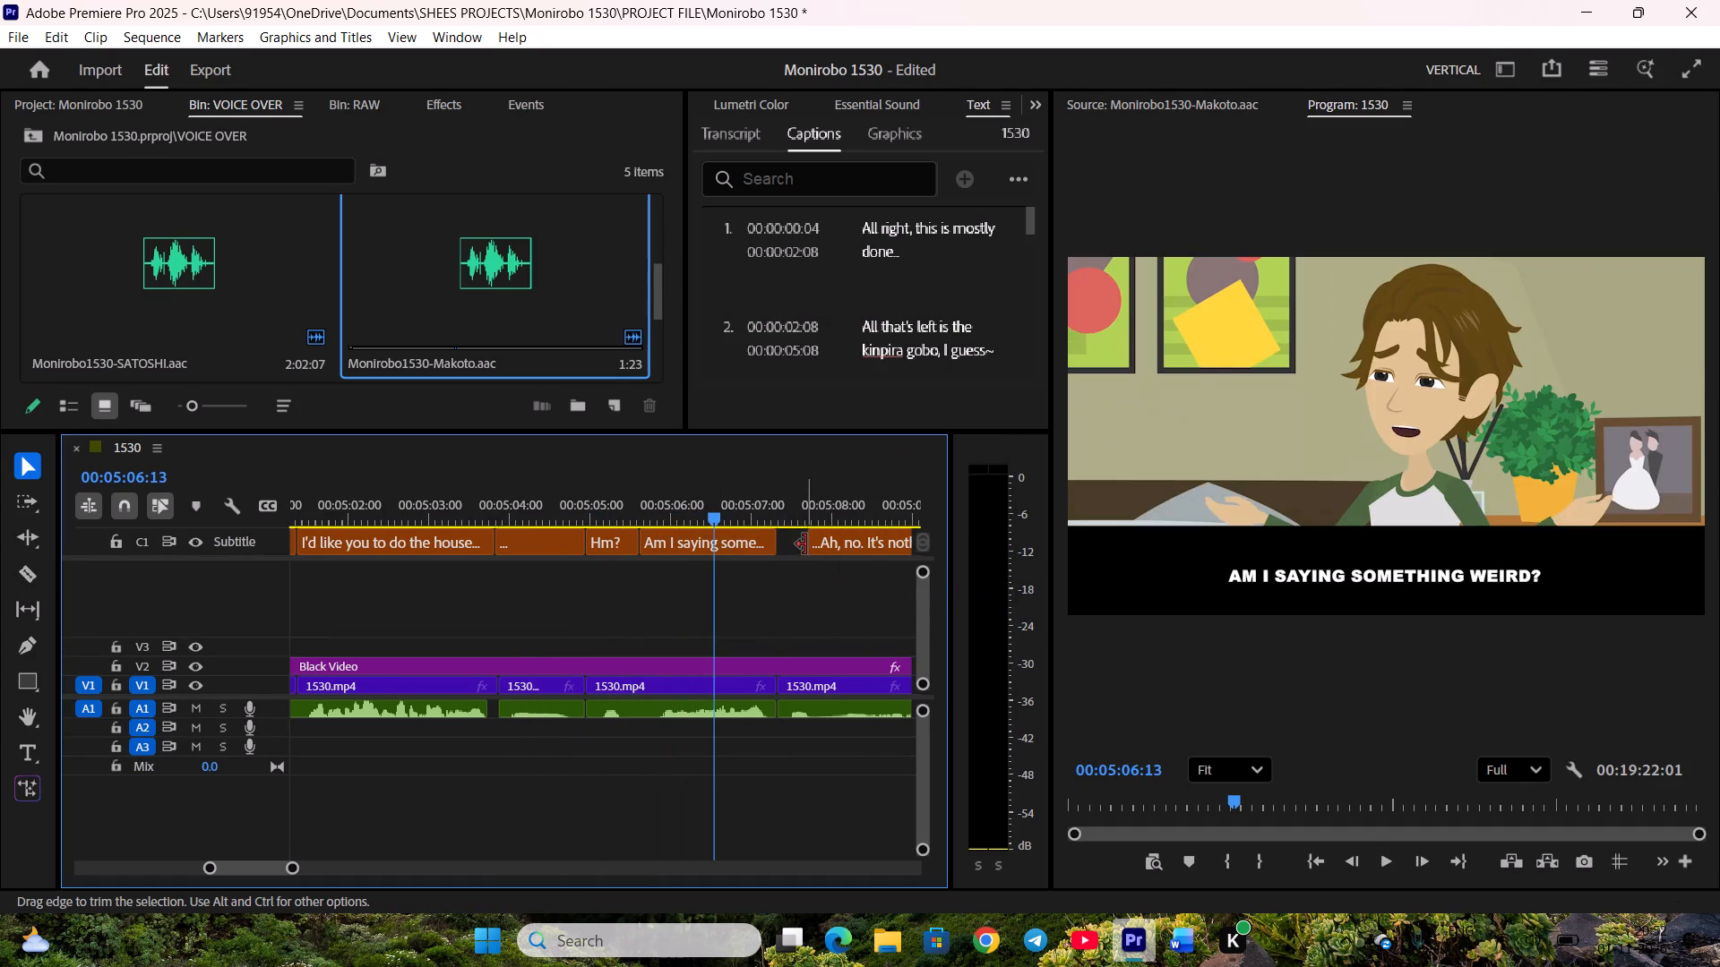
left_click_drag(804, 543, 757, 546)
scroll(696, 580, "down", 9)
key("space")
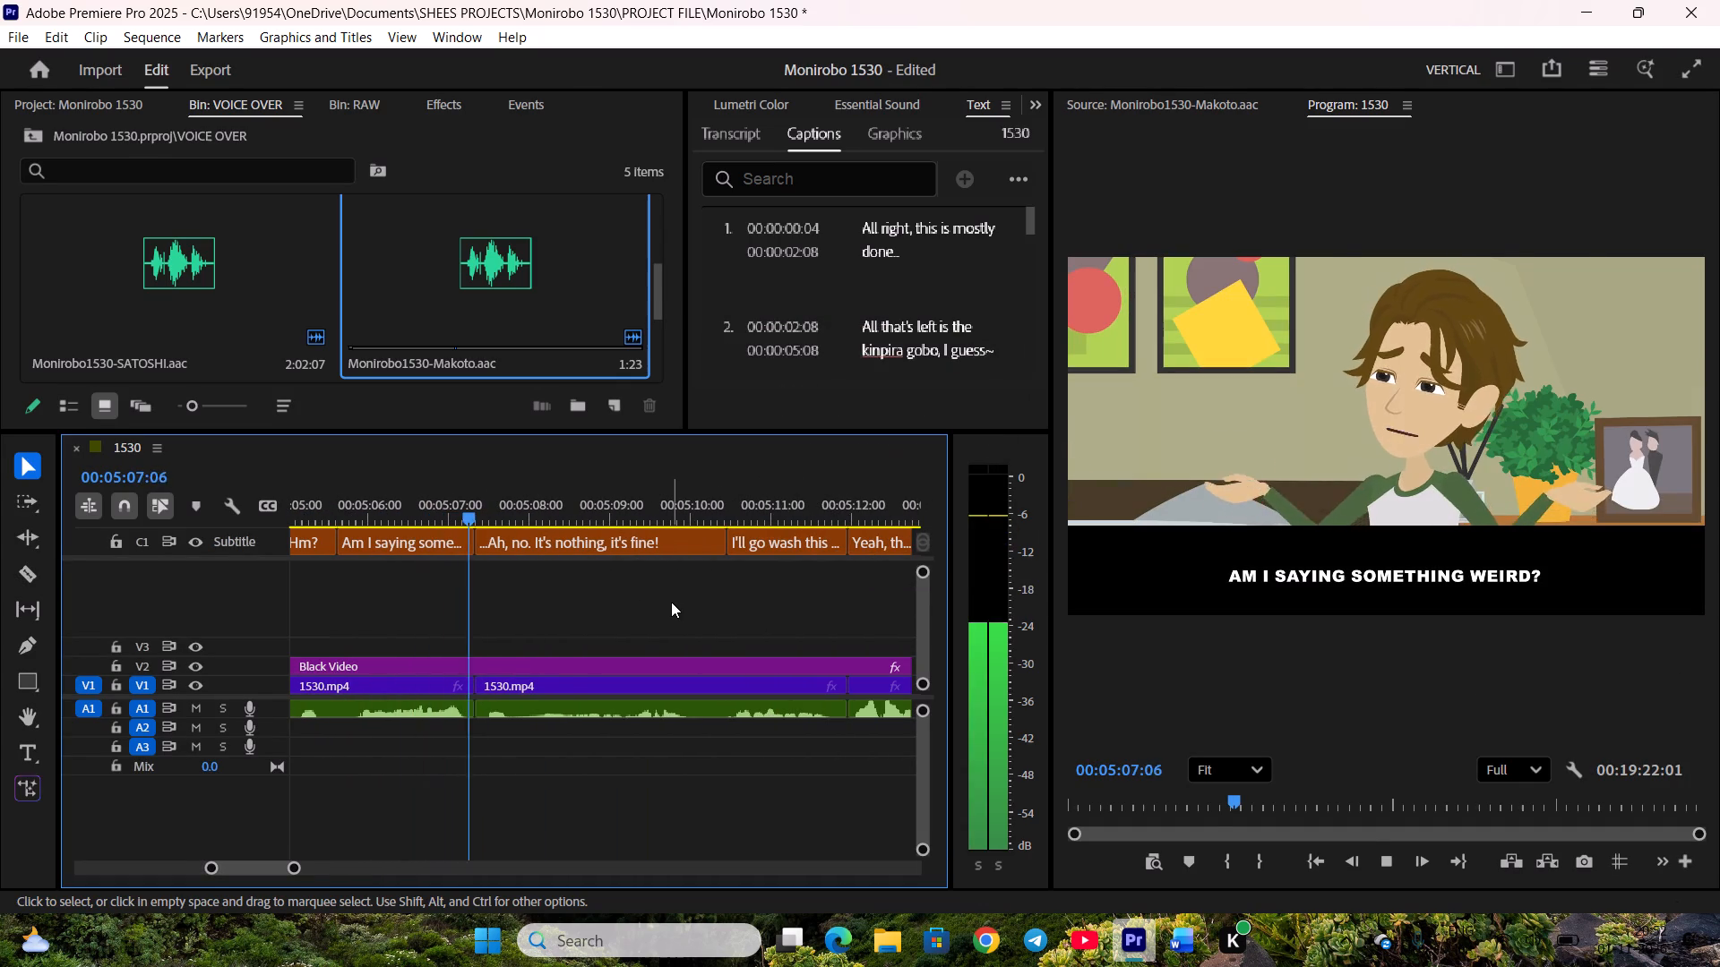
Play the "...Ah, no. It's nothing, it's fine!" passage and boost the gain of its A1 voice clip by 12 dB.
scroll(672, 610, "down", 2)
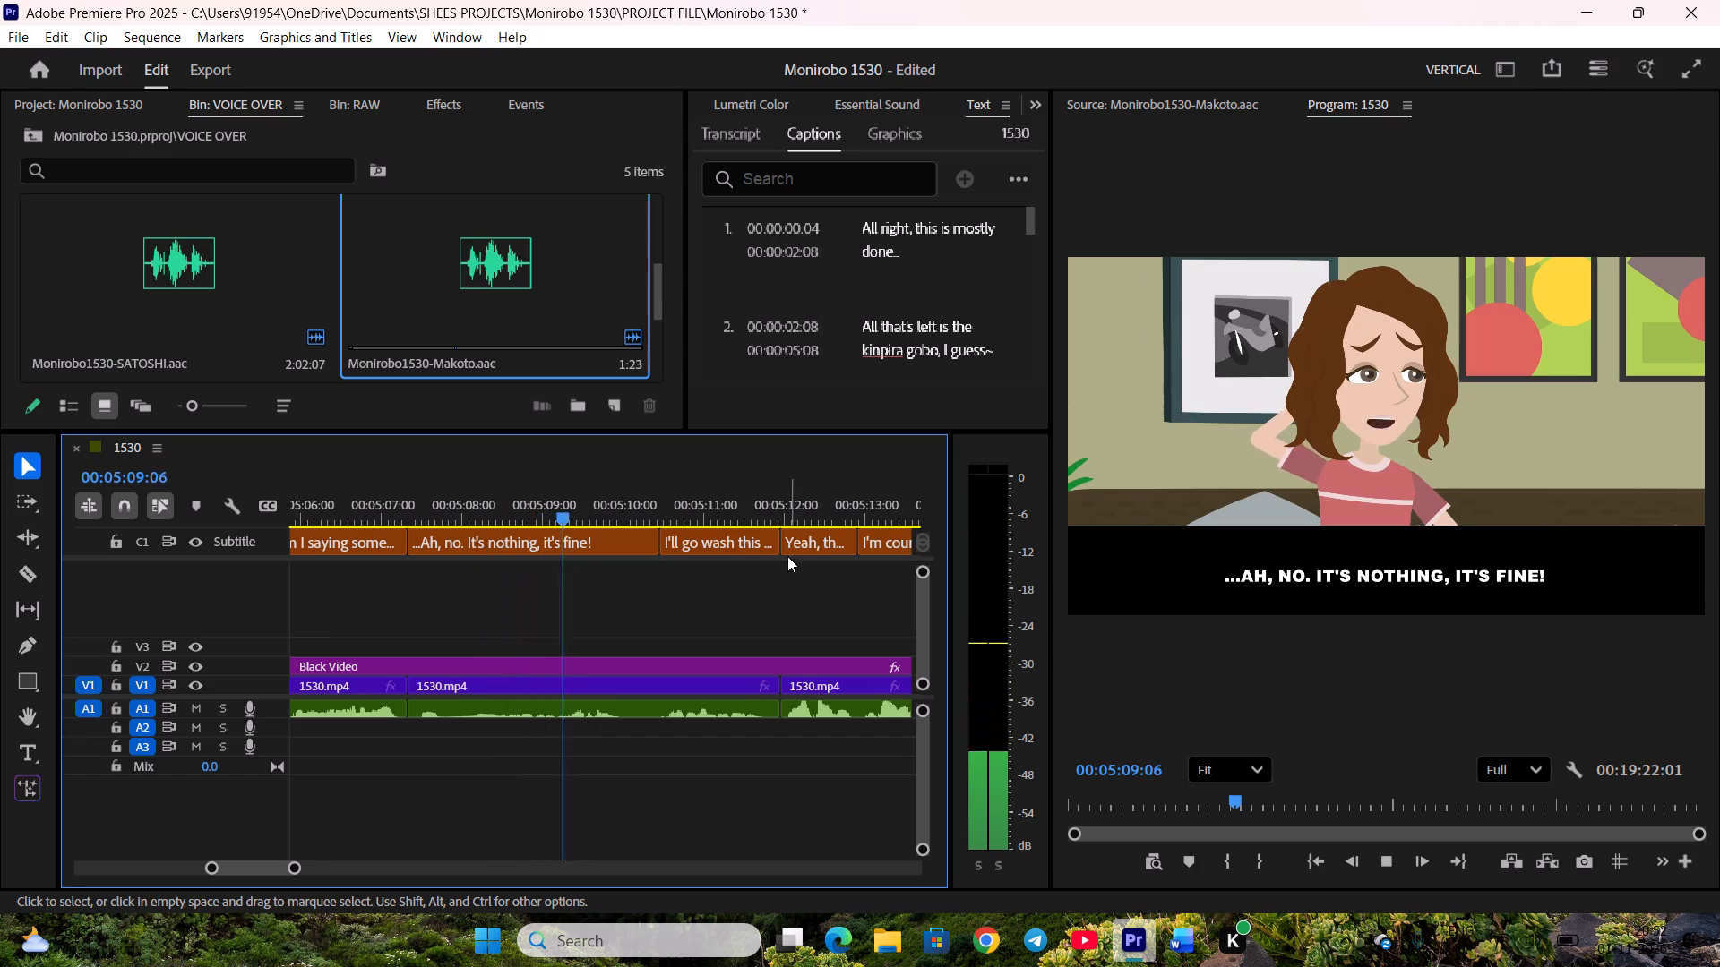
left_click(778, 545)
key("space")
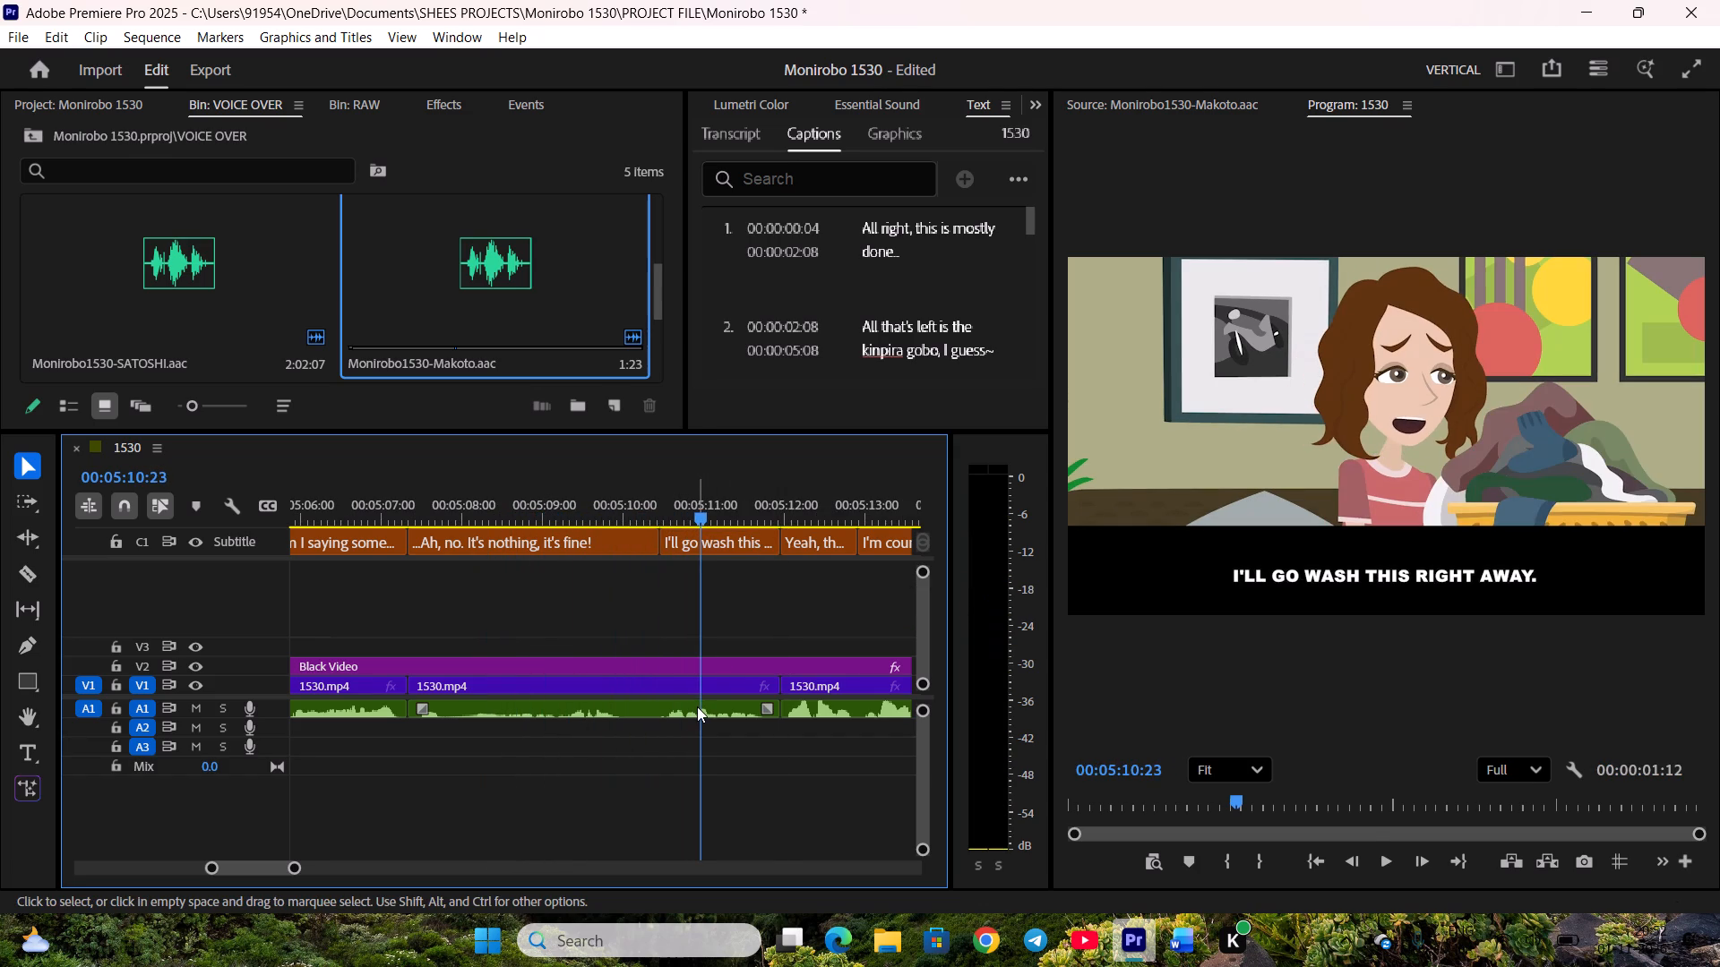
left_click(697, 706)
type("g12")
key("Return")
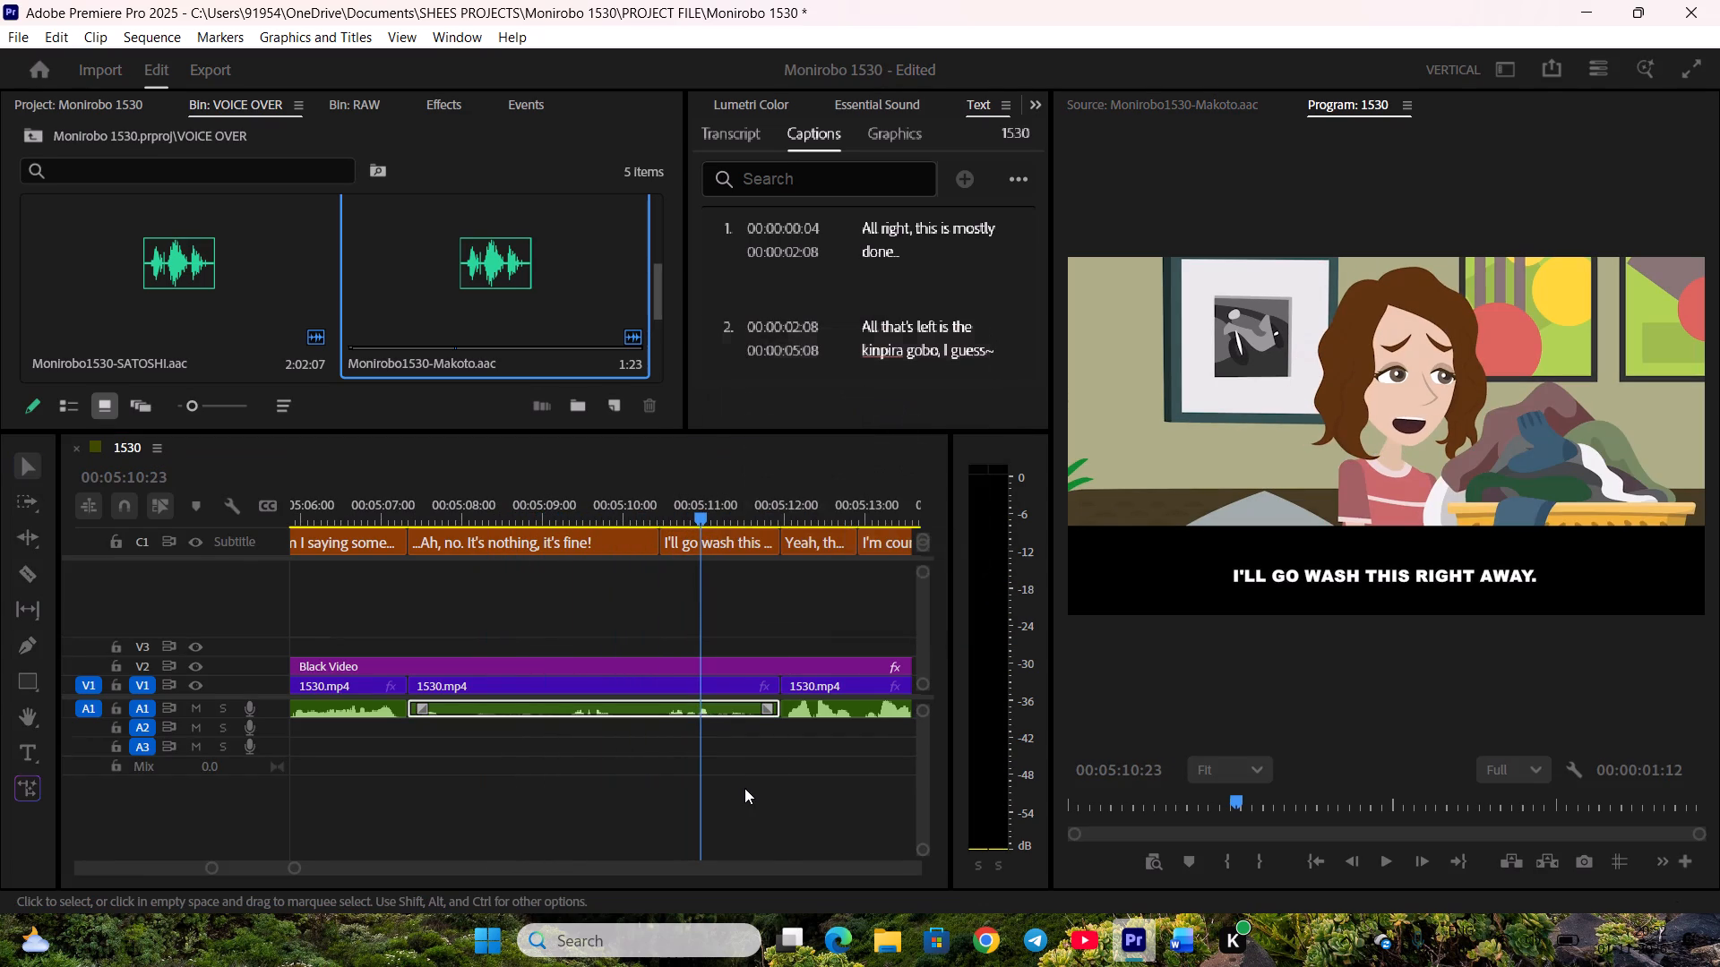
left_click(744, 788)
Play on, shift "I'm counting on you." slightly earlier to end at the V1 cut, and start "(What an unpleasant way of thinking...)" there.
key("space")
scroll(739, 782, "down", 5)
scroll(564, 716, "down", 2)
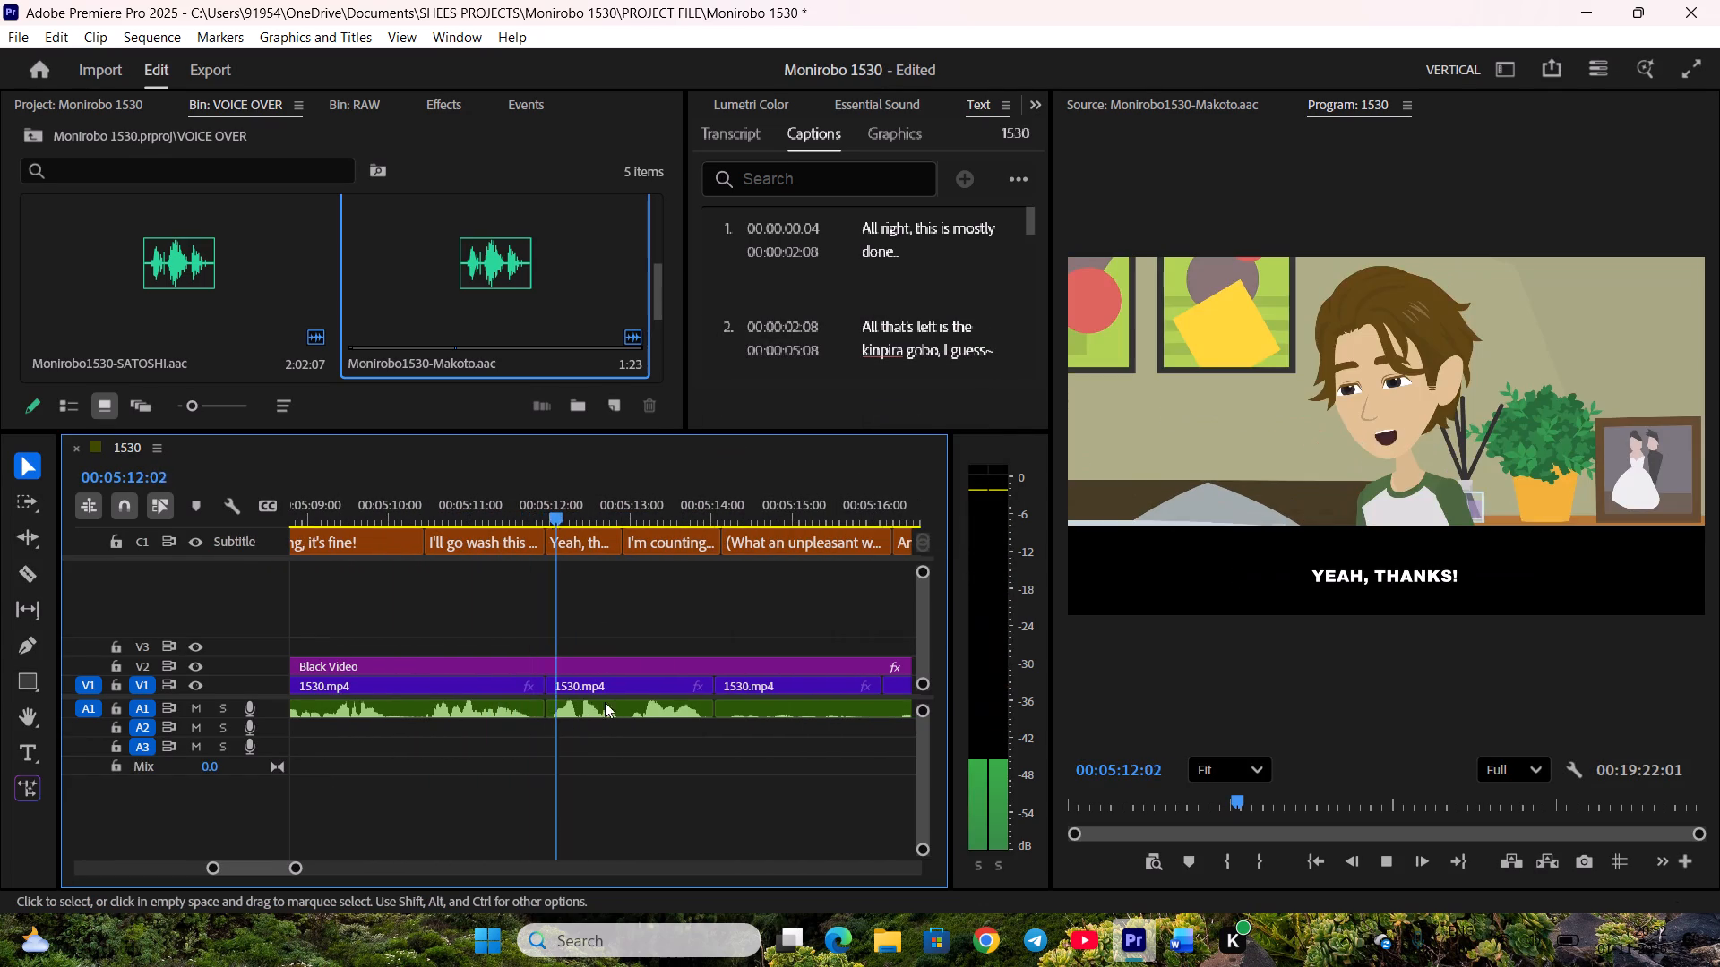
left_click_drag(710, 542, 701, 543)
key("space")
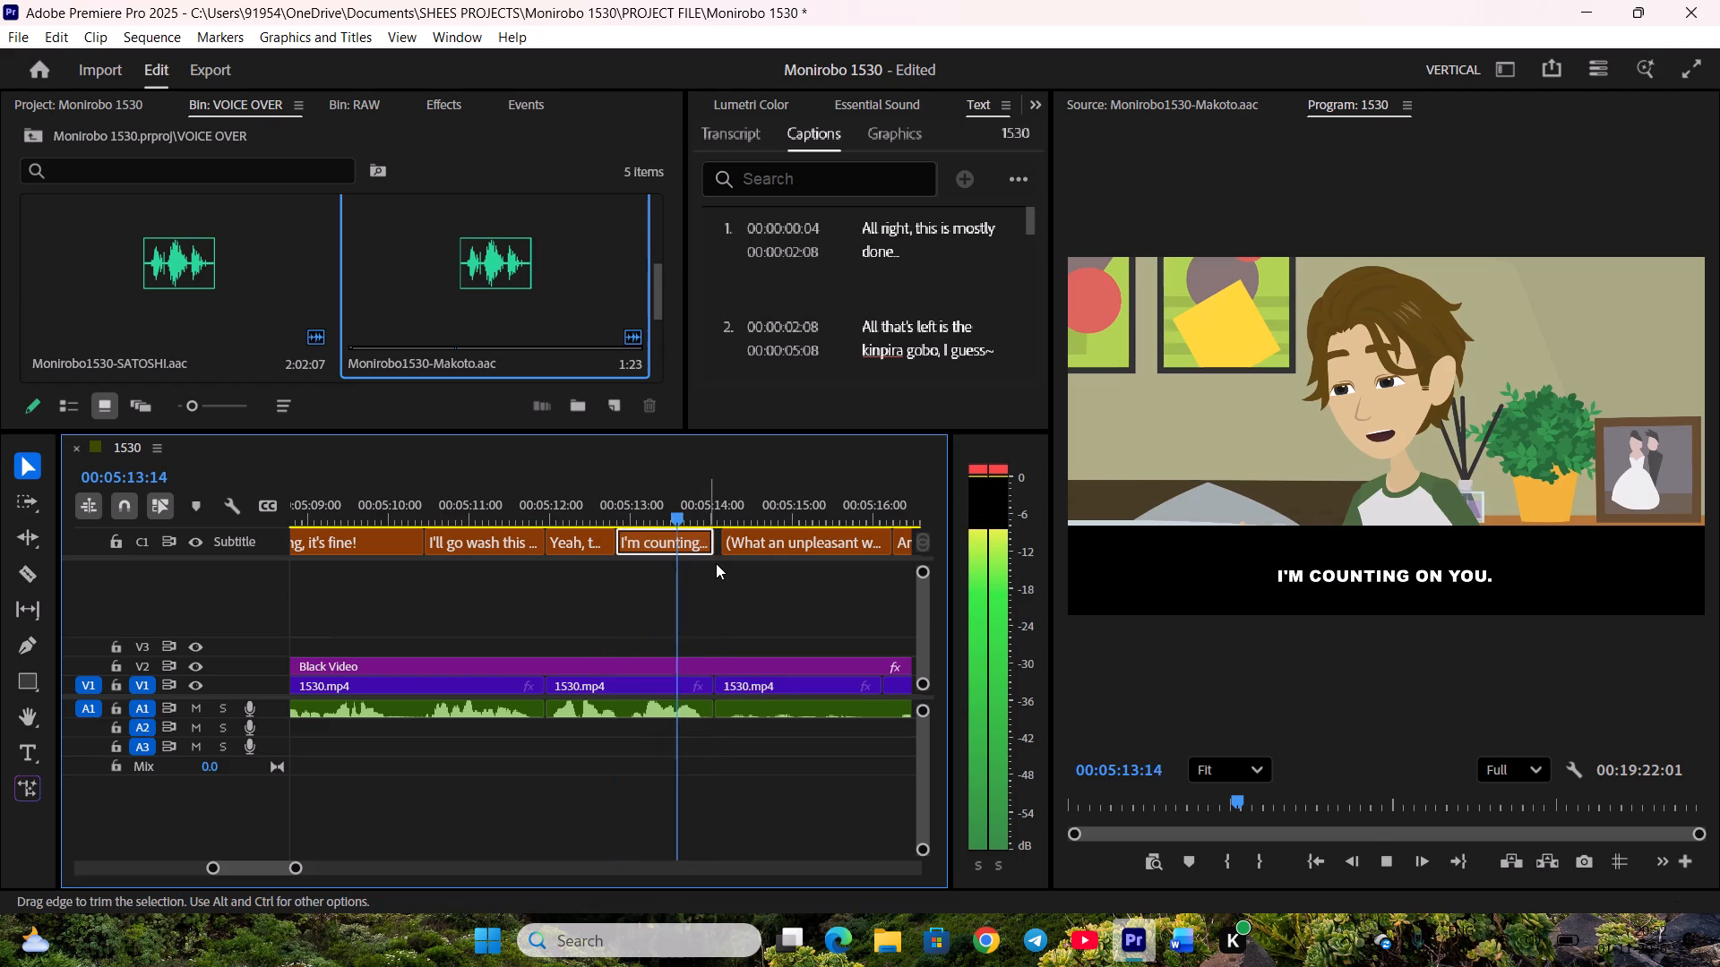
left_click(727, 552)
left_click(747, 600)
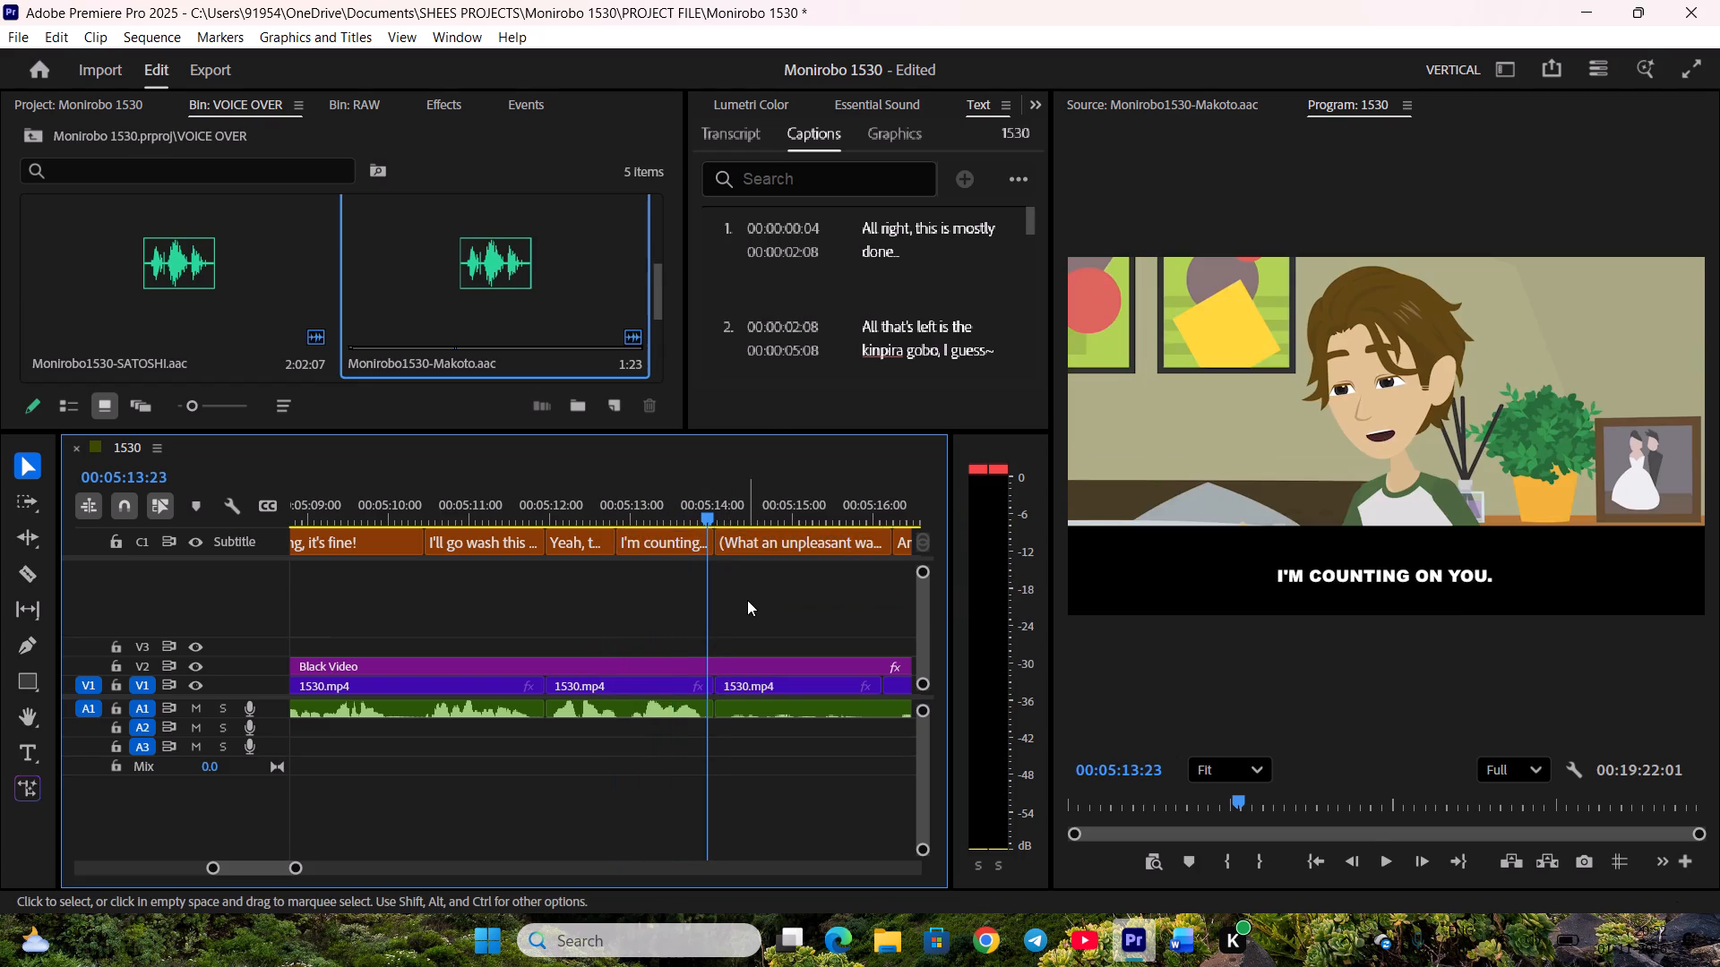
Play the "(What an unpleasant way of thinking...)" passage, save the project, and boost its A1 voice clip's gain by 14 dB.
scroll(747, 598, "down", 5)
key("space")
scroll(732, 603, "down", 2)
key("space")
left_click(658, 711)
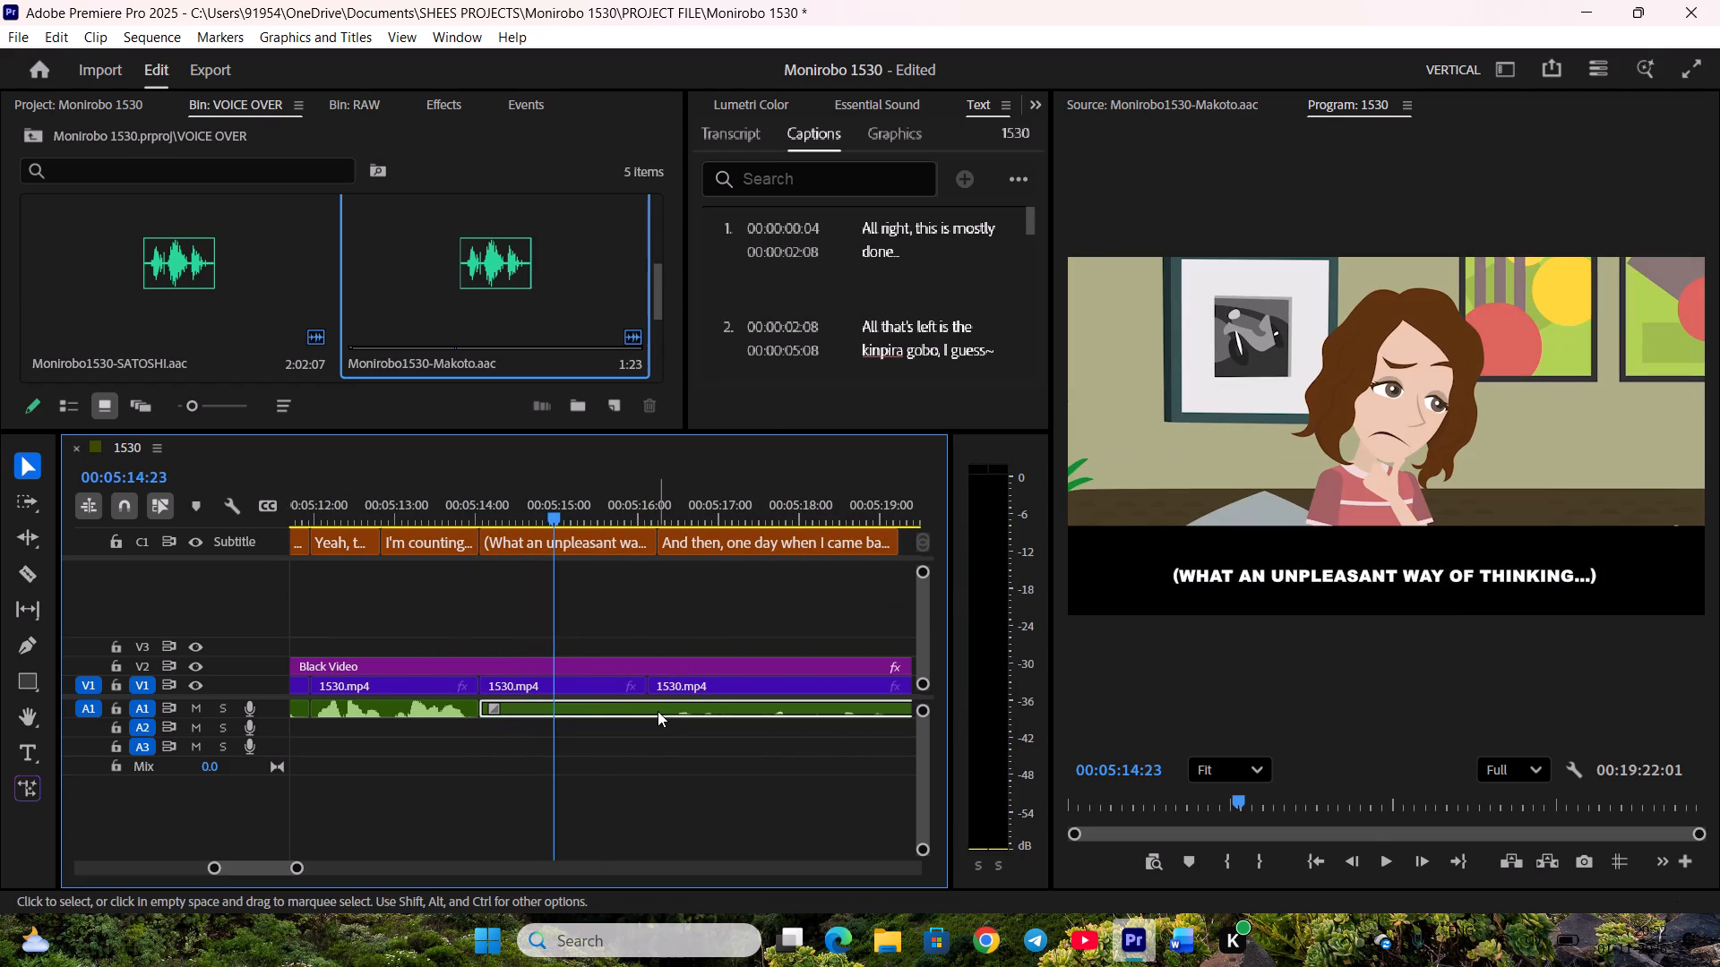
key("ctrl+s")
key("g")
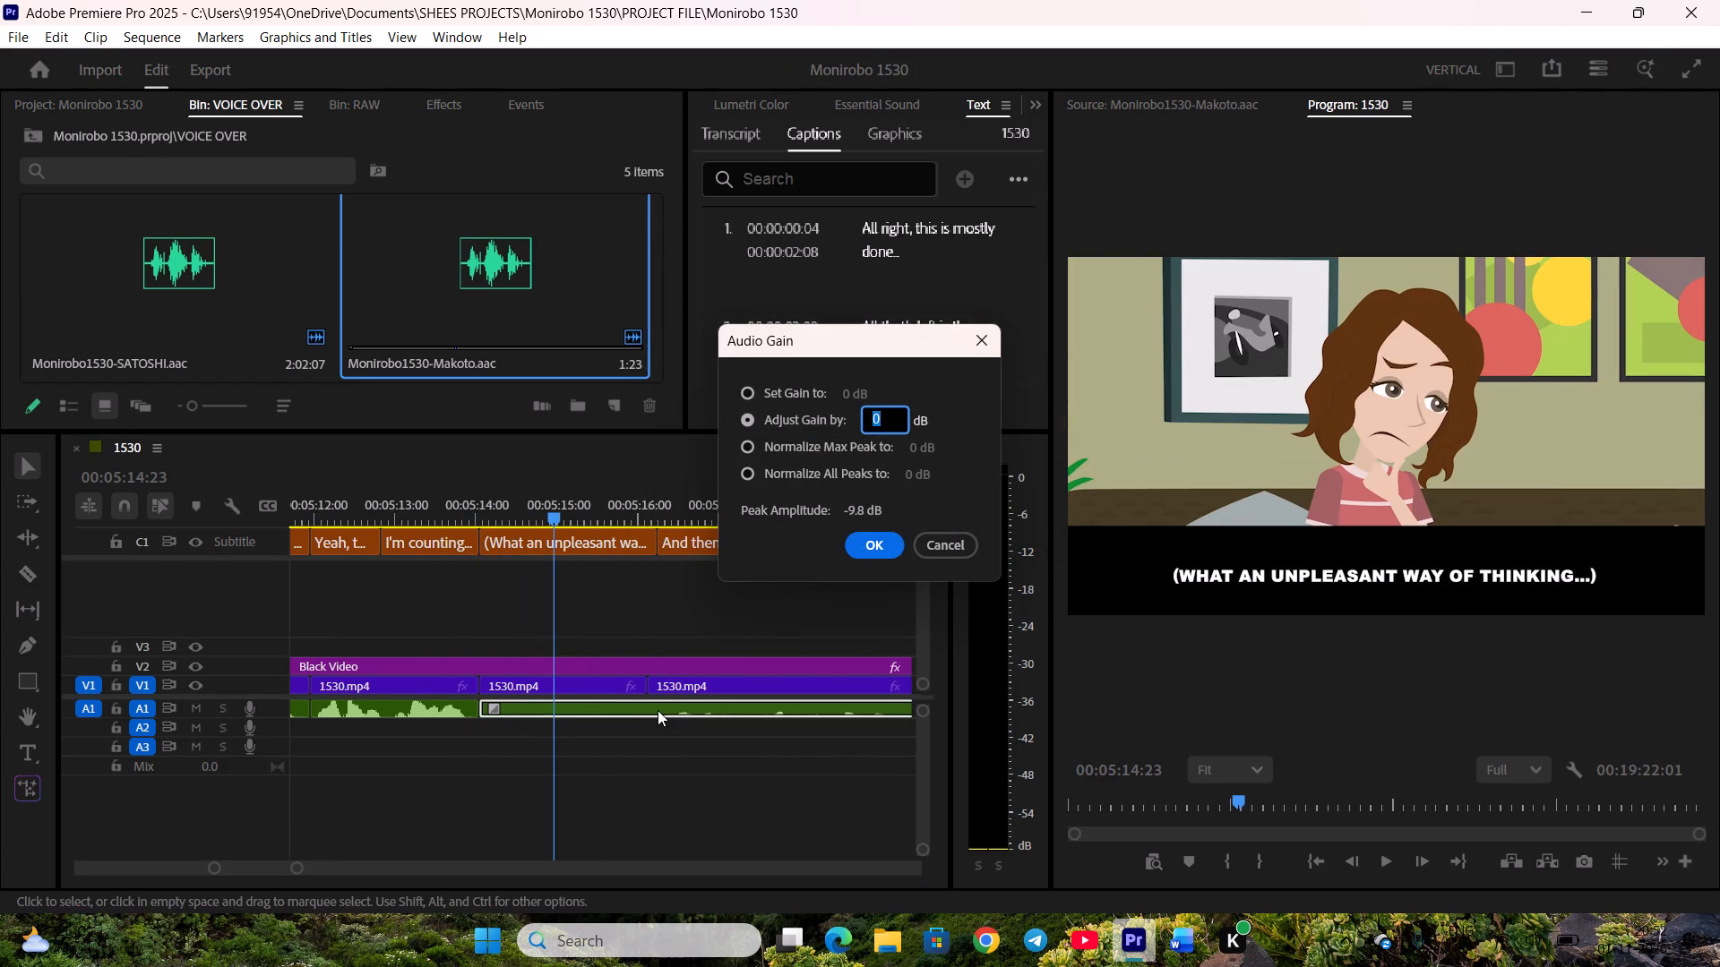
type("14")
key("Return")
left_click(693, 790)
Play on, extend "And then, one day when I came back..." to the V1 cut, and start "I'm home~" there.
key("space")
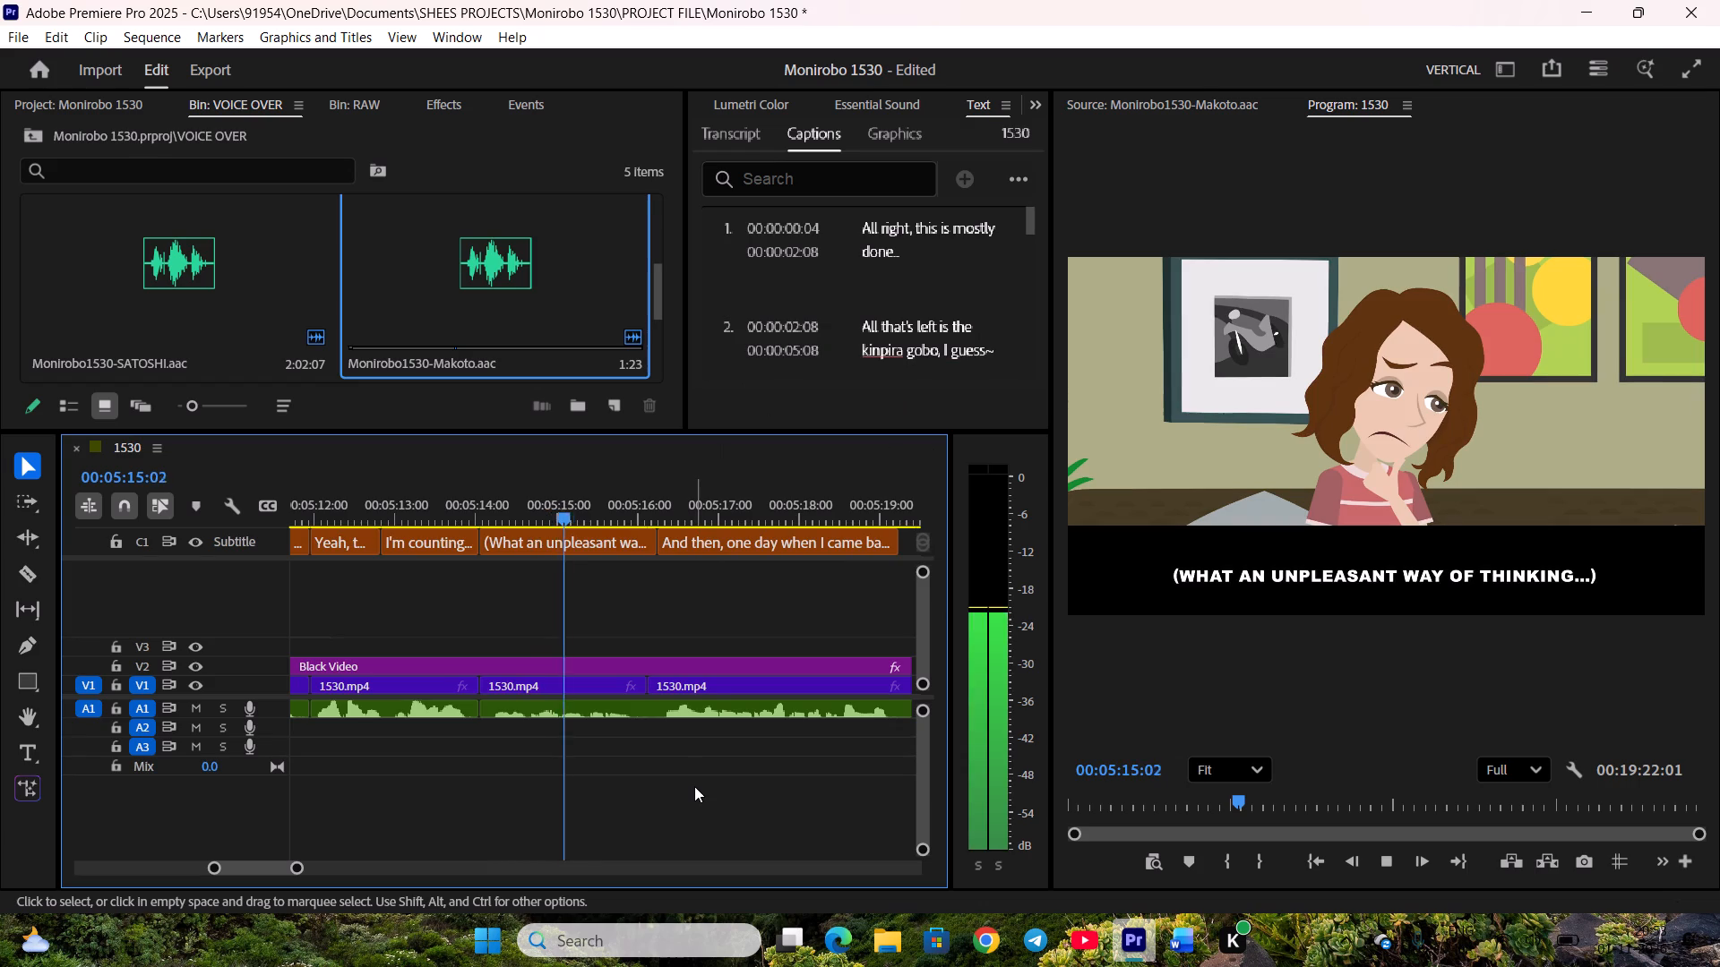
scroll(694, 786, "down", 5)
left_click_drag(719, 542, 727, 543)
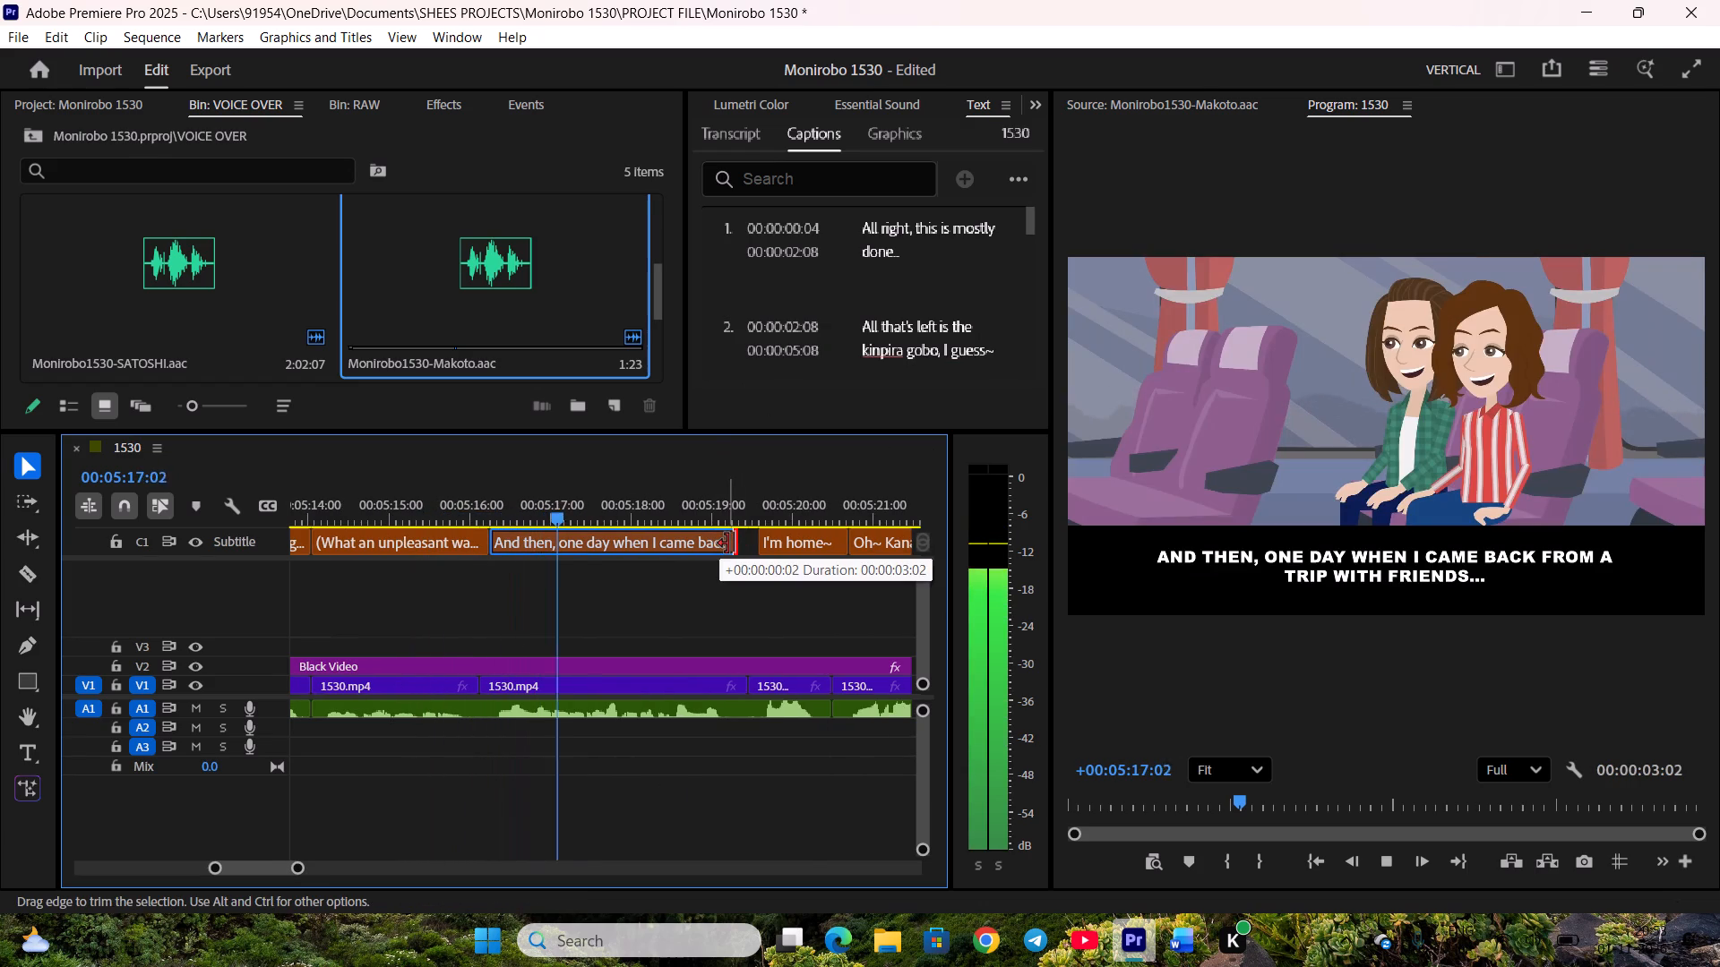
left_click_drag(727, 543, 730, 543)
key("space")
left_click_drag(765, 543, 755, 542)
Play on, end "I'm home~" at the V1 cut, and start "Oh~ Kanami~, welcome back~!" there.
scroll(673, 601, "down", 5)
key("space")
left_click(668, 547)
left_click_drag(674, 546, 659, 546)
key("space")
left_click_drag(682, 546, 663, 546)
key("space")
scroll(666, 576, "down", 3)
left_click(660, 577)
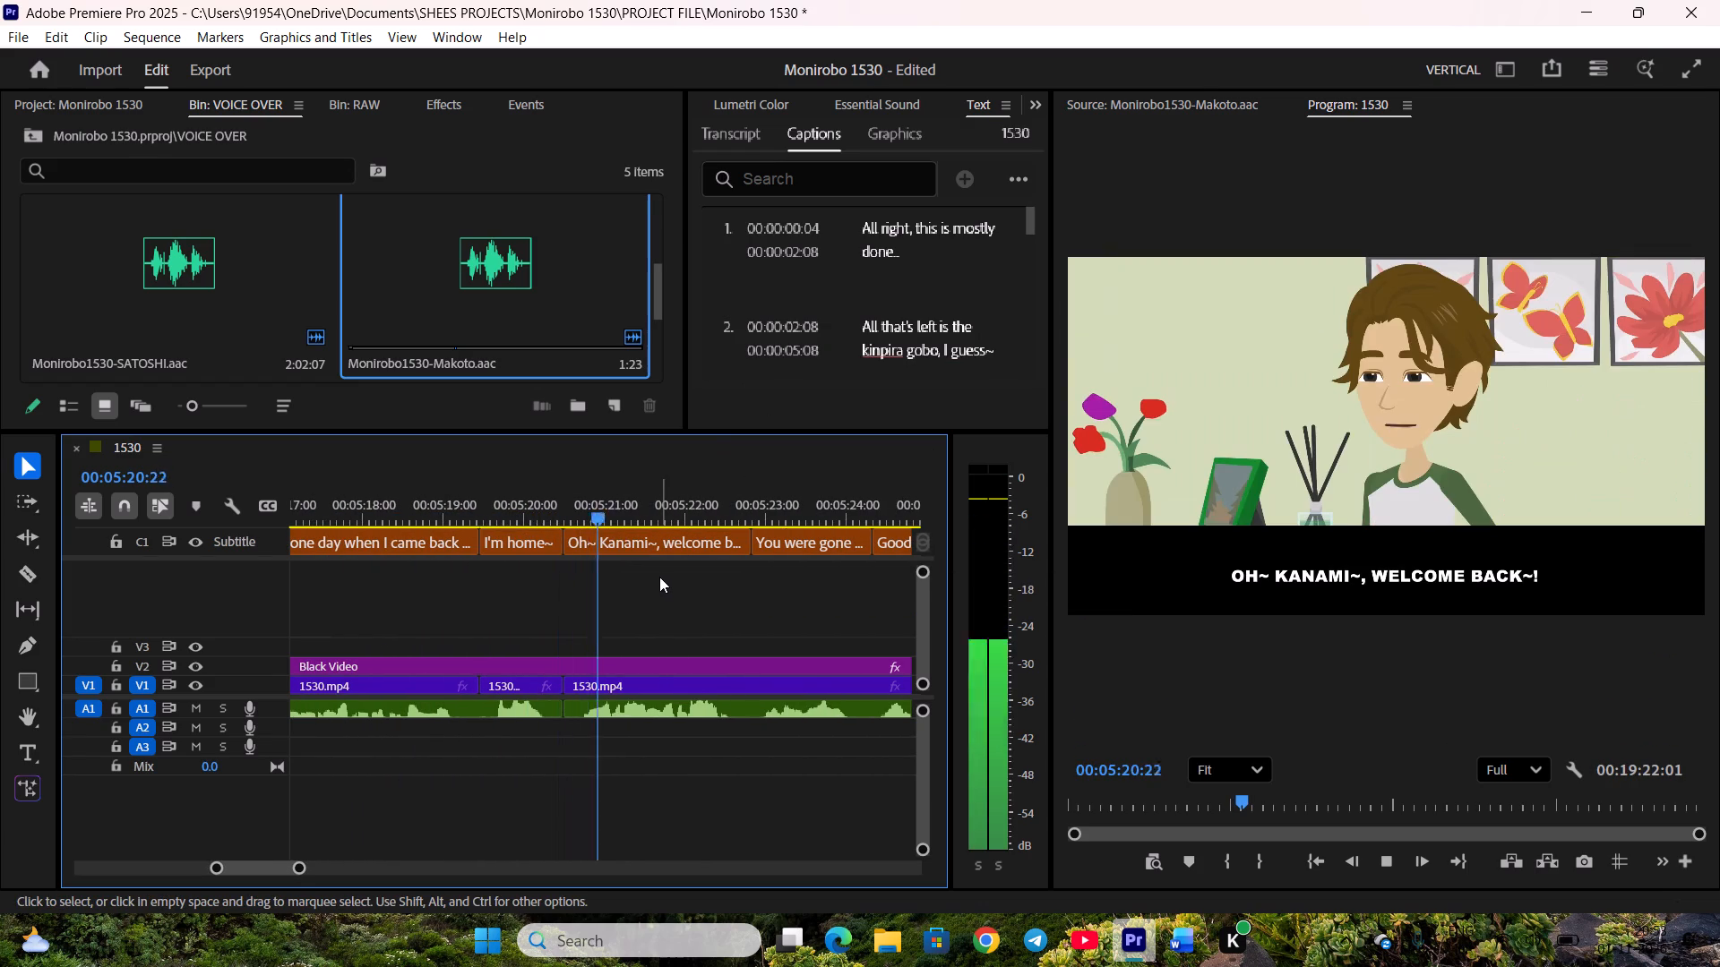
Play on, end the "Was the trip..." caption at the V1 cut, and start "Ugh, doesn't the house smell kind of bad?" there.
scroll(682, 590, "down", 4)
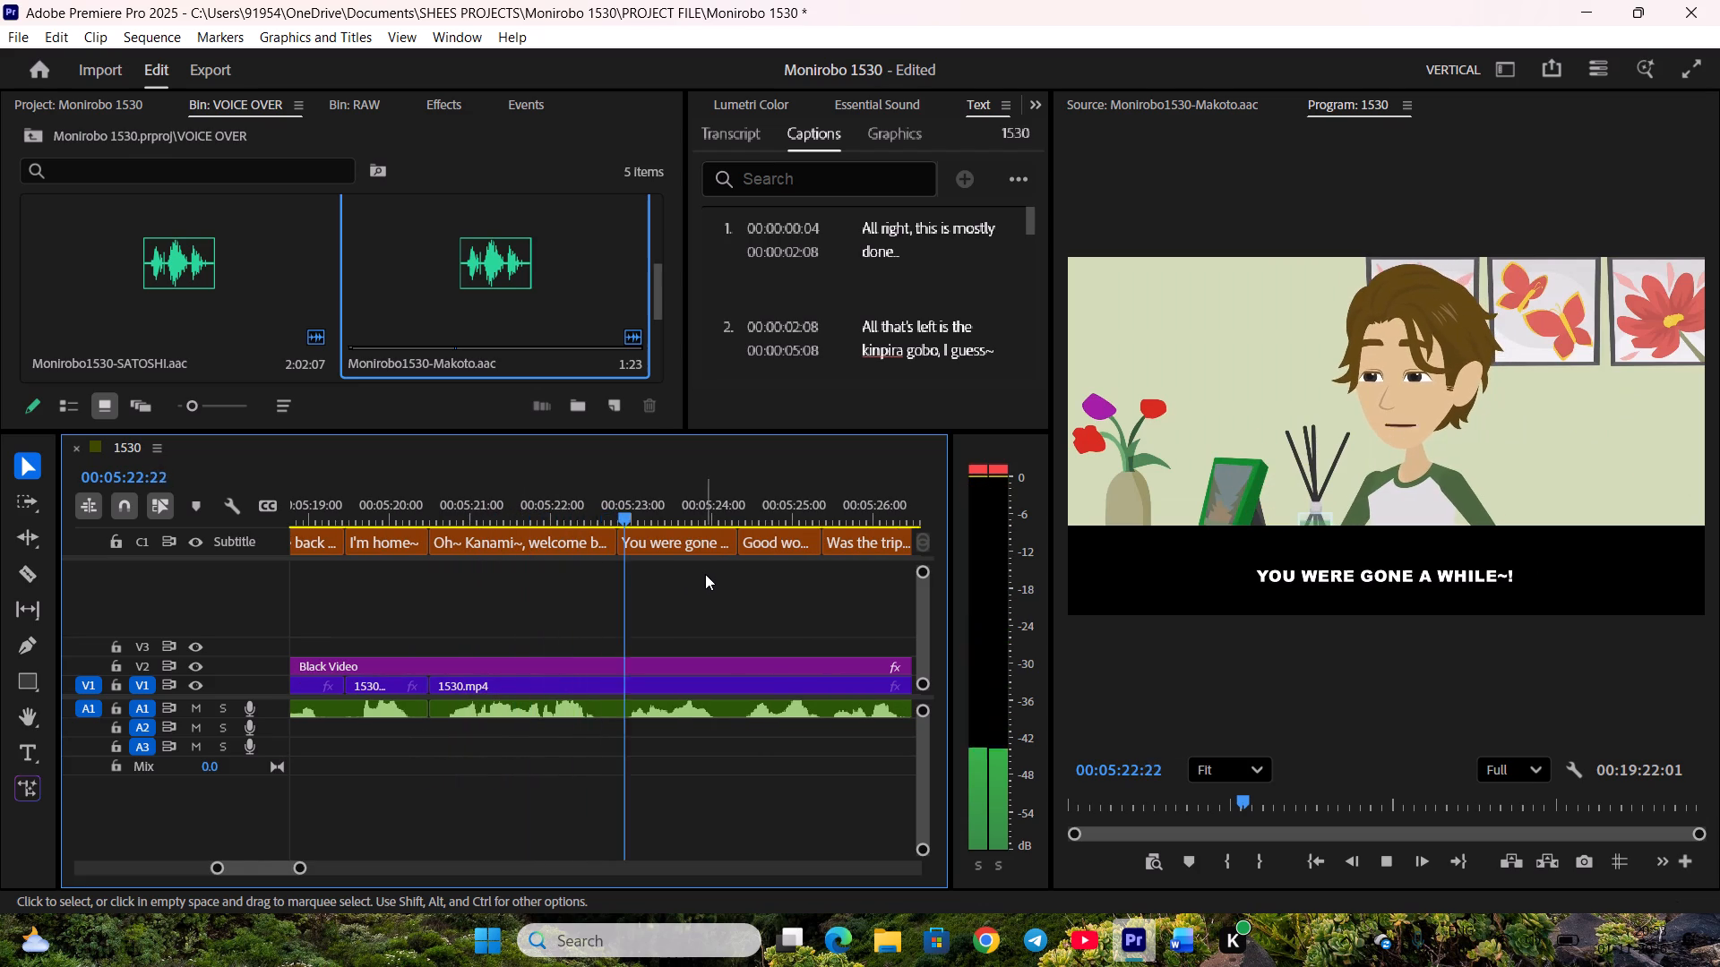
scroll(705, 575, "down", 7)
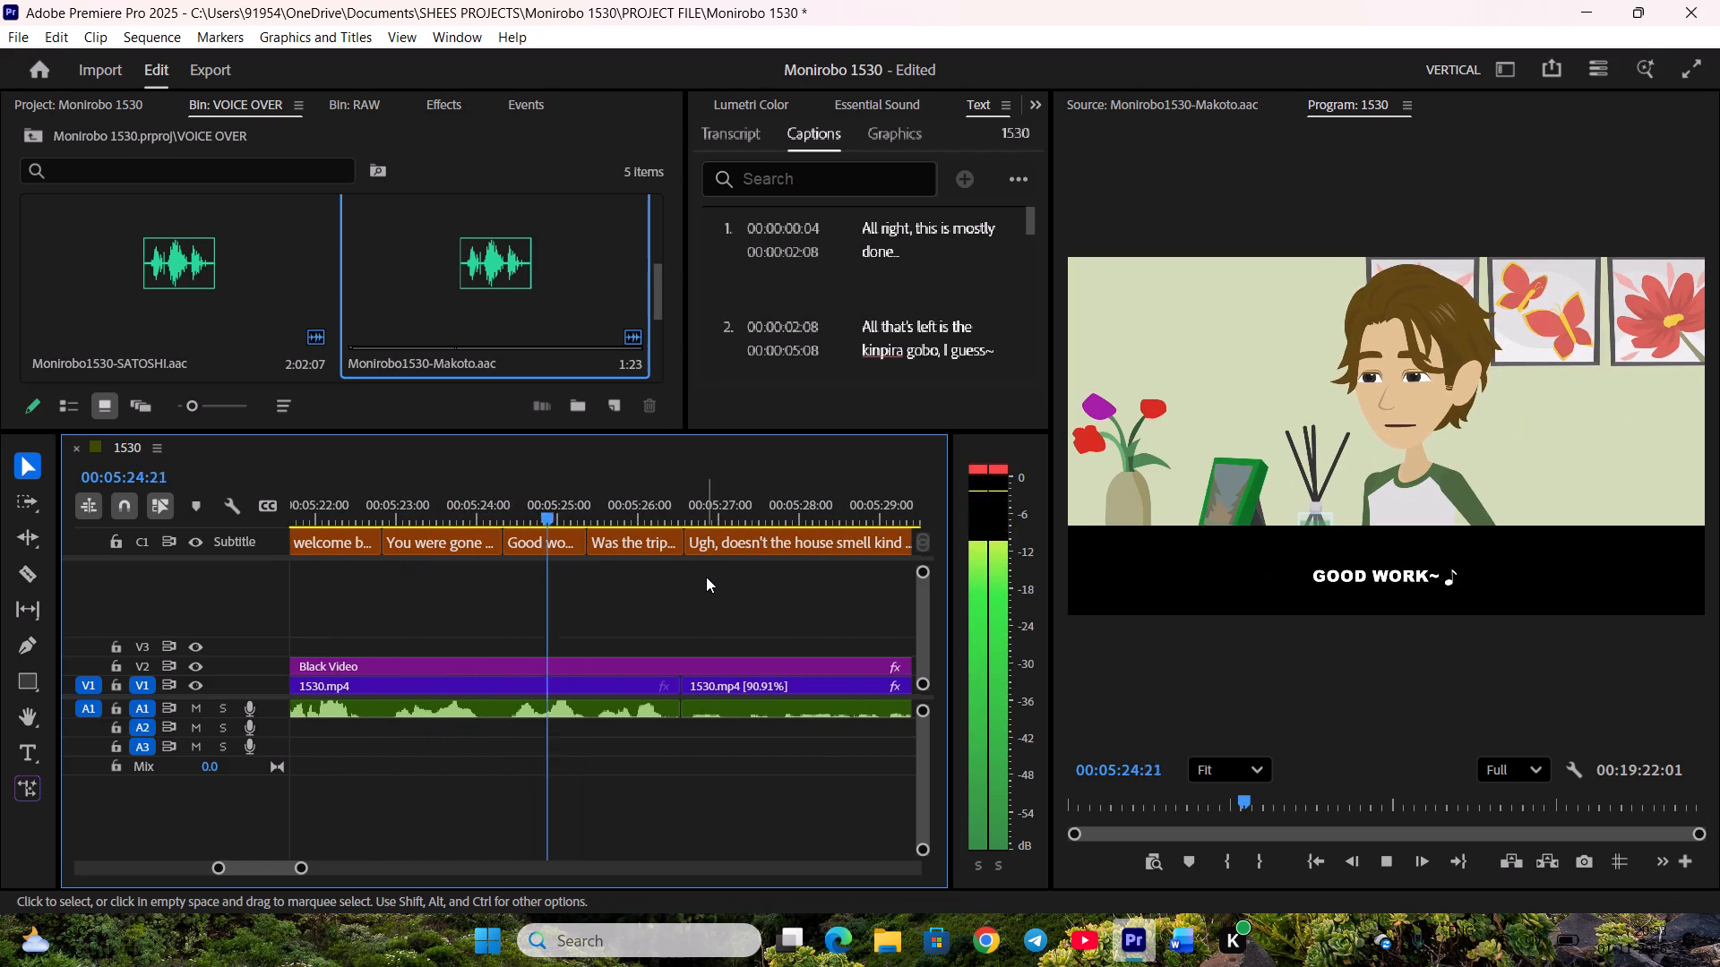
key("space")
key("space")
key("space")
left_click_drag(676, 548, 668, 546)
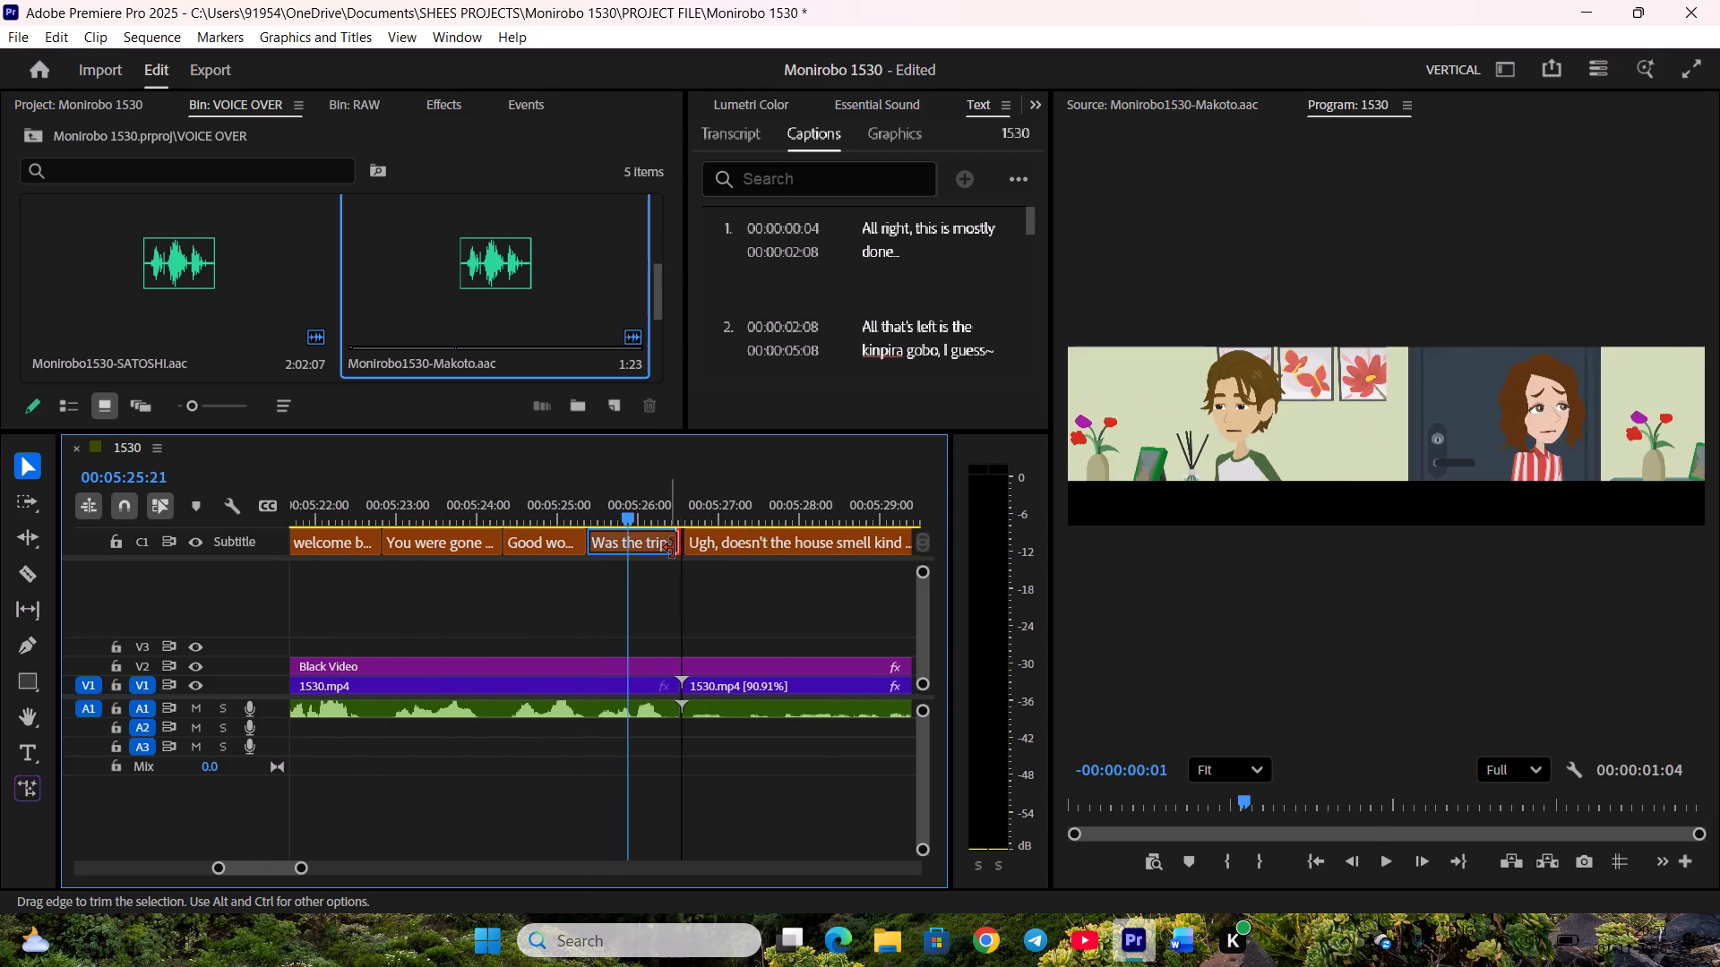
key("space")
key("space")
left_click_drag(692, 550, 680, 547)
Play the "Ugh, doesn't the house smell kind of bad?" passage and boost the gain of its A1 voice clip by 13 dB.
key("space")
scroll(678, 569, "down", 5)
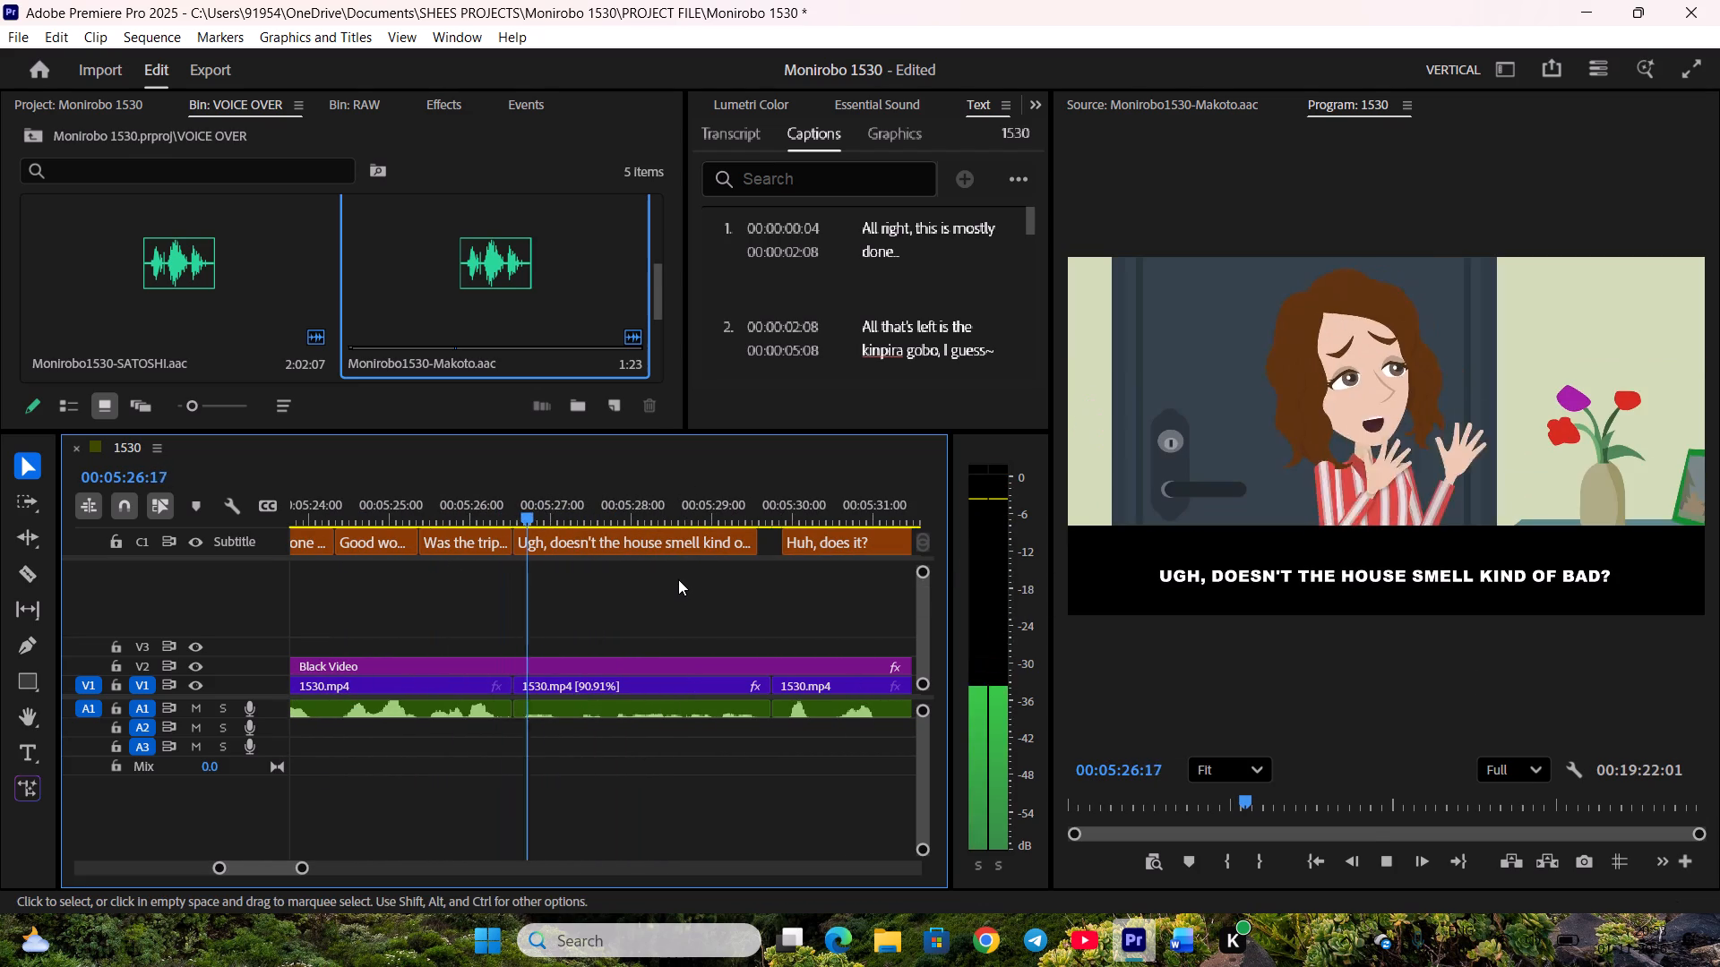
key("space")
left_click(660, 709)
key("f")
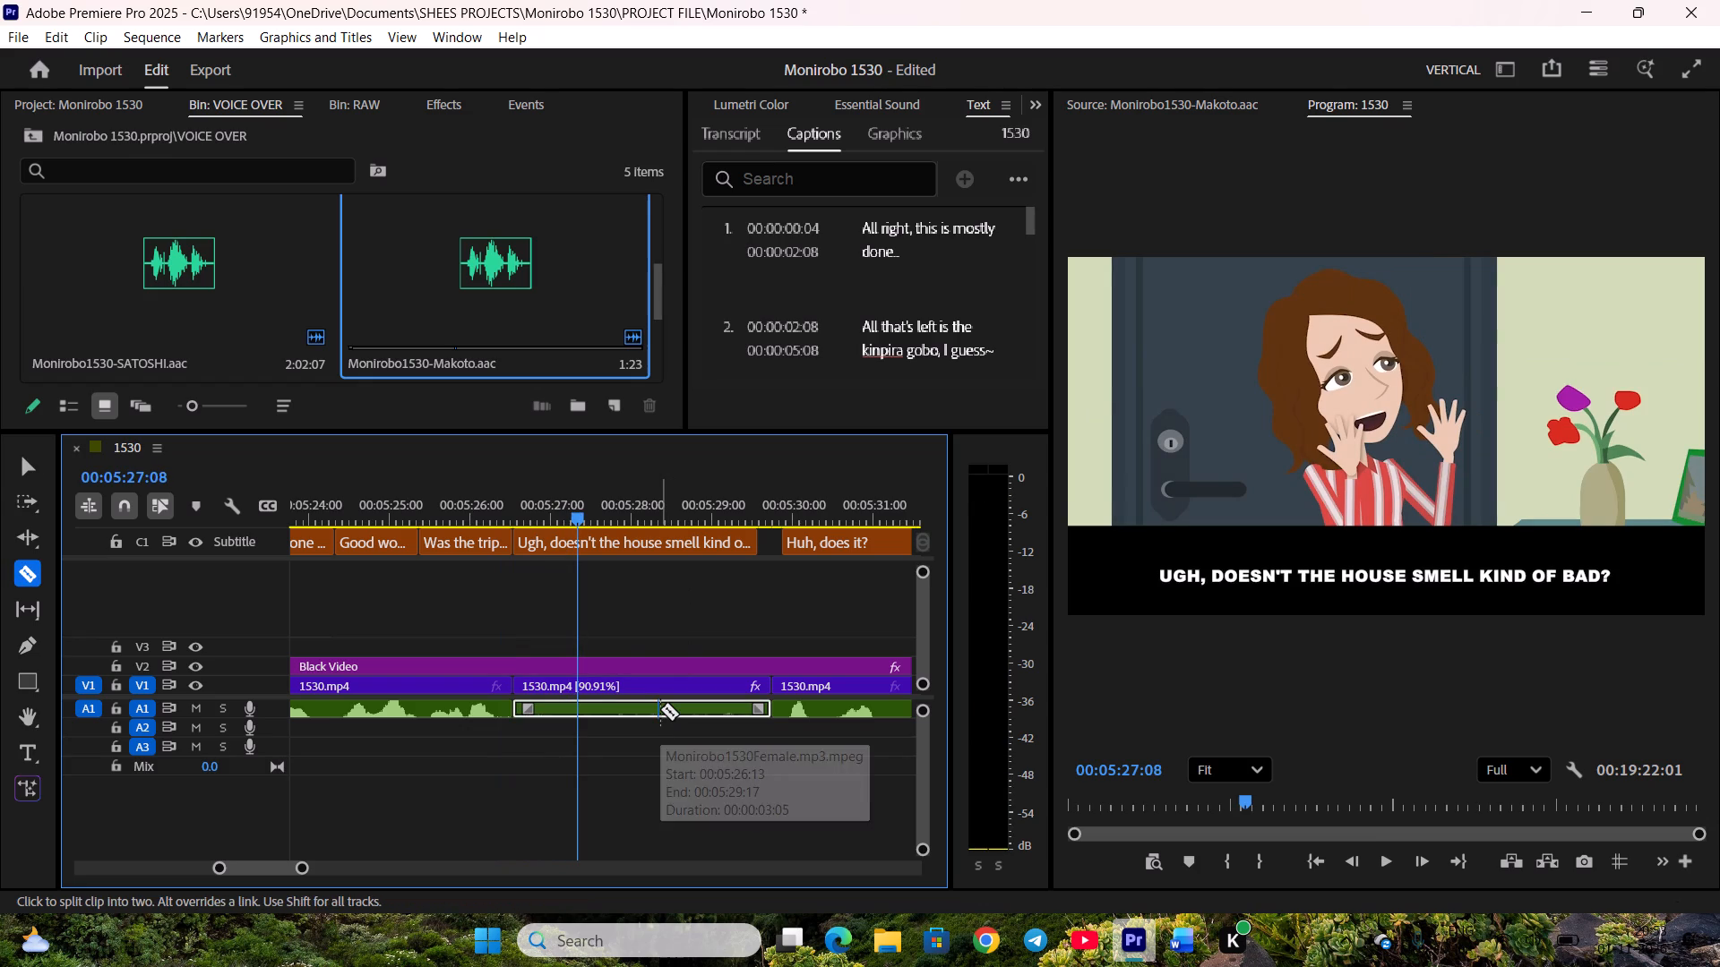
type("vg")
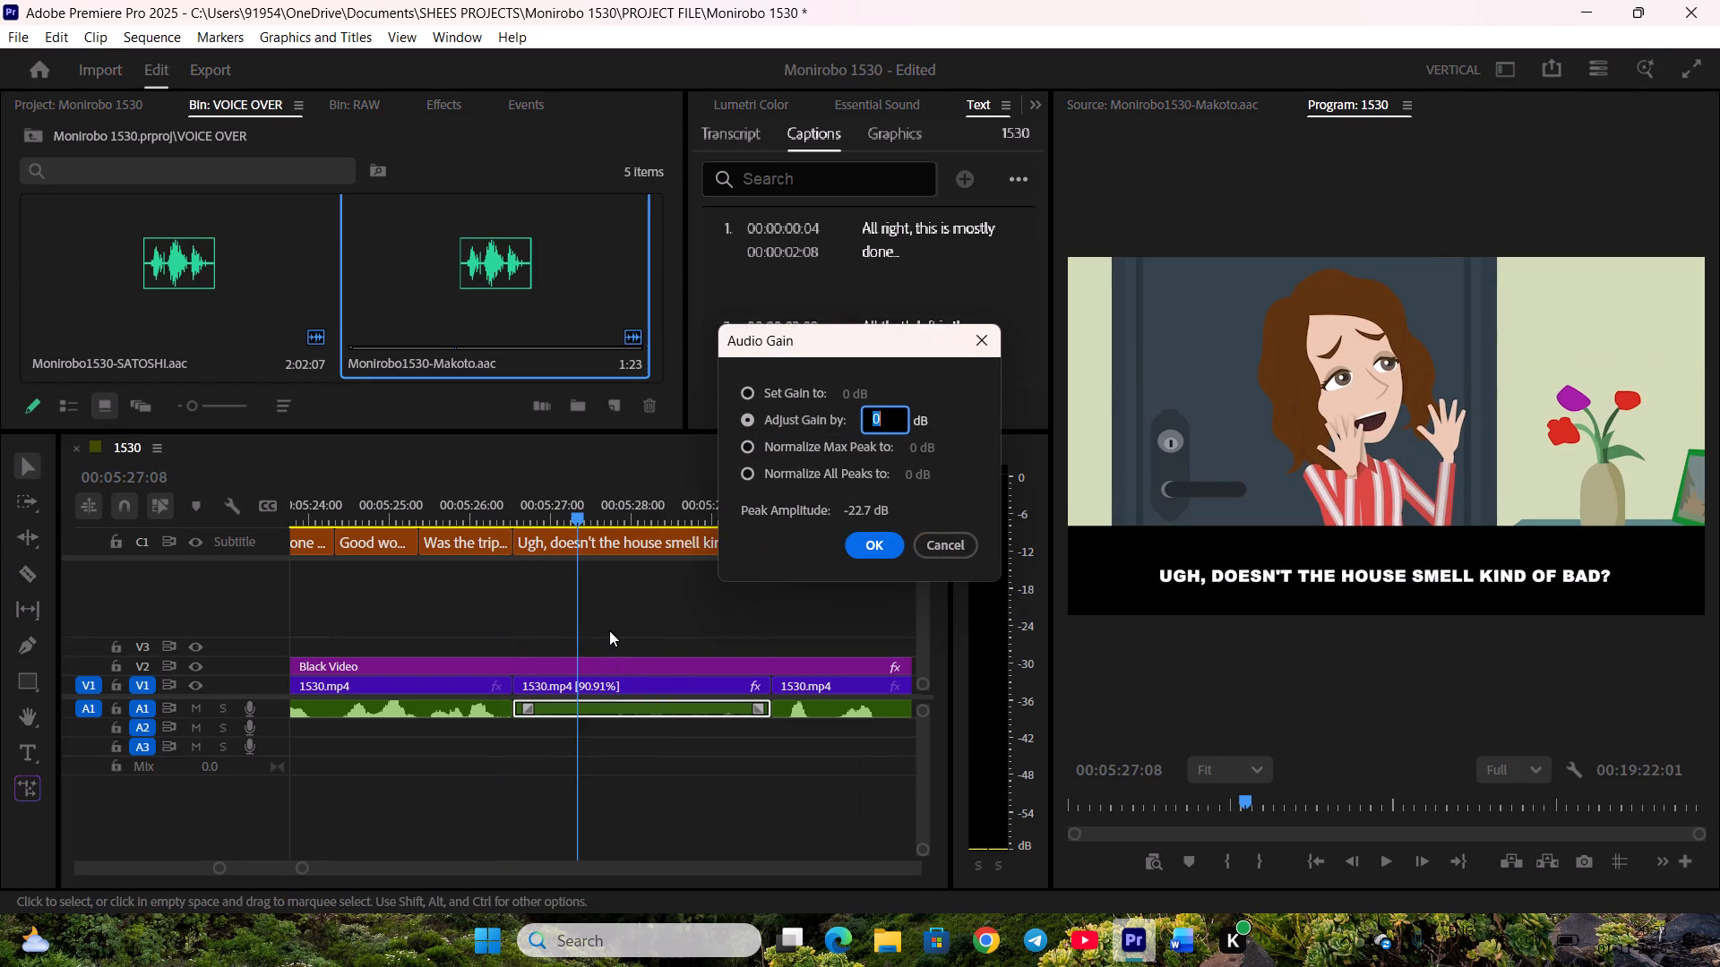
type("13")
key("Return")
left_click(656, 707)
key("space")
left_click(700, 767)
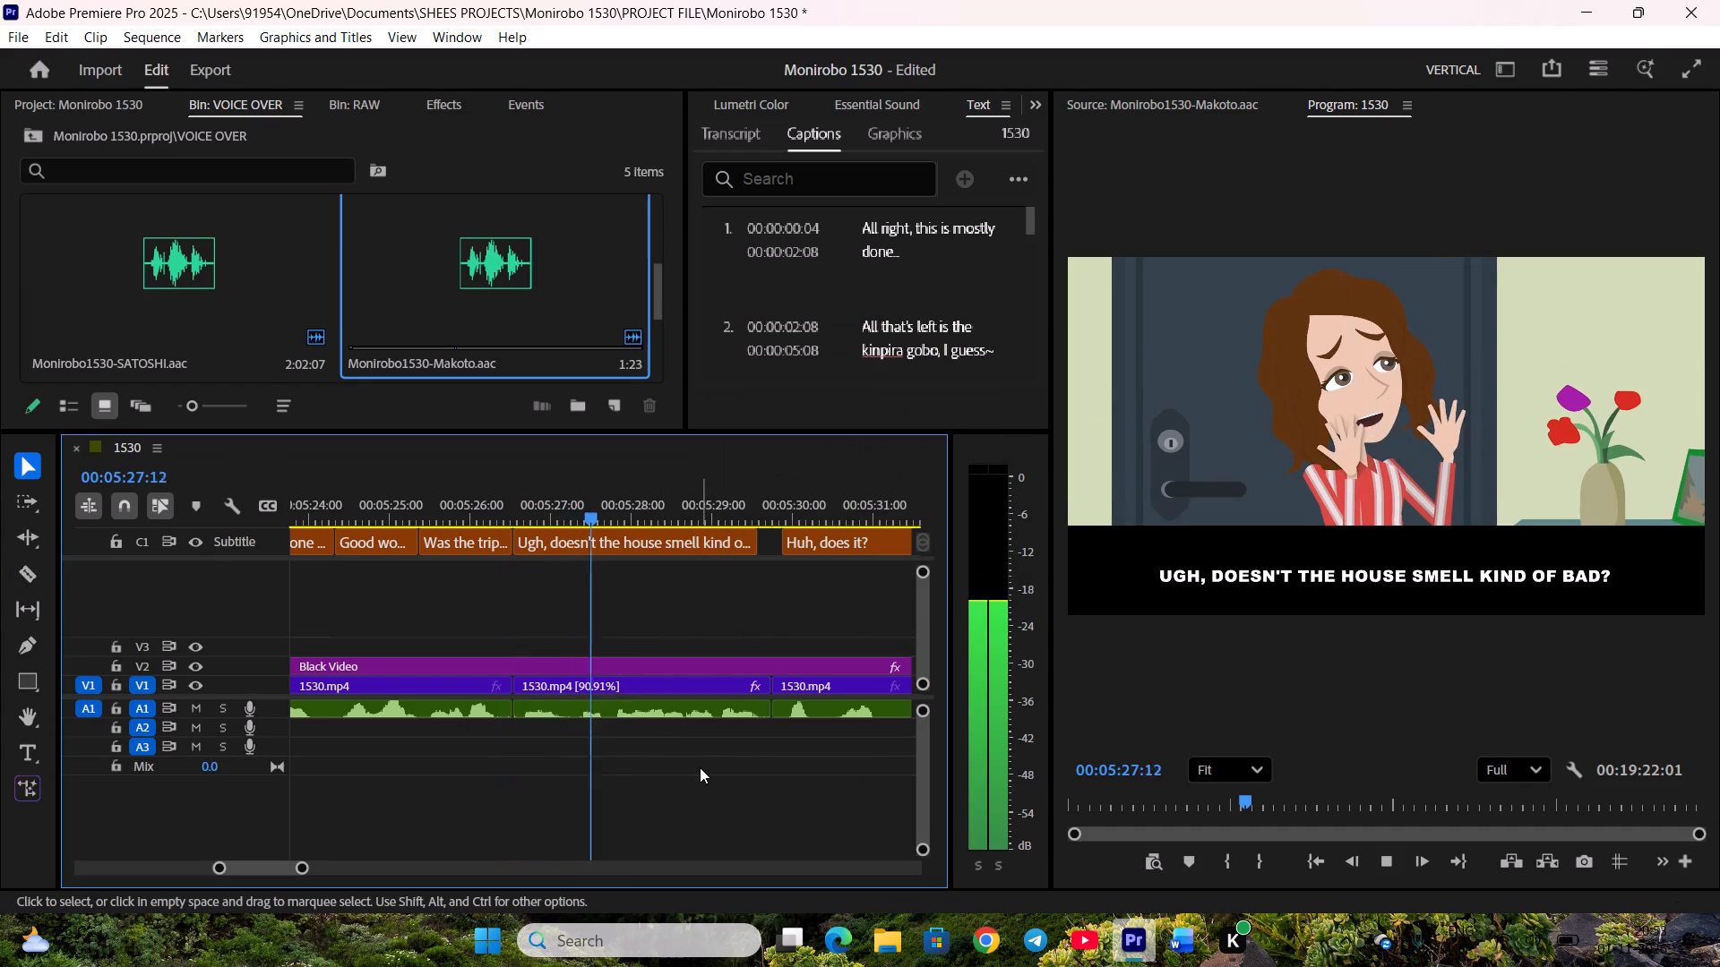
Extend "Ugh, doesn't the house smell kind of bad?" to the V1 cut and start "Huh, does it?" there.
left_click_drag(749, 549, 759, 548)
key("space")
left_click(791, 547)
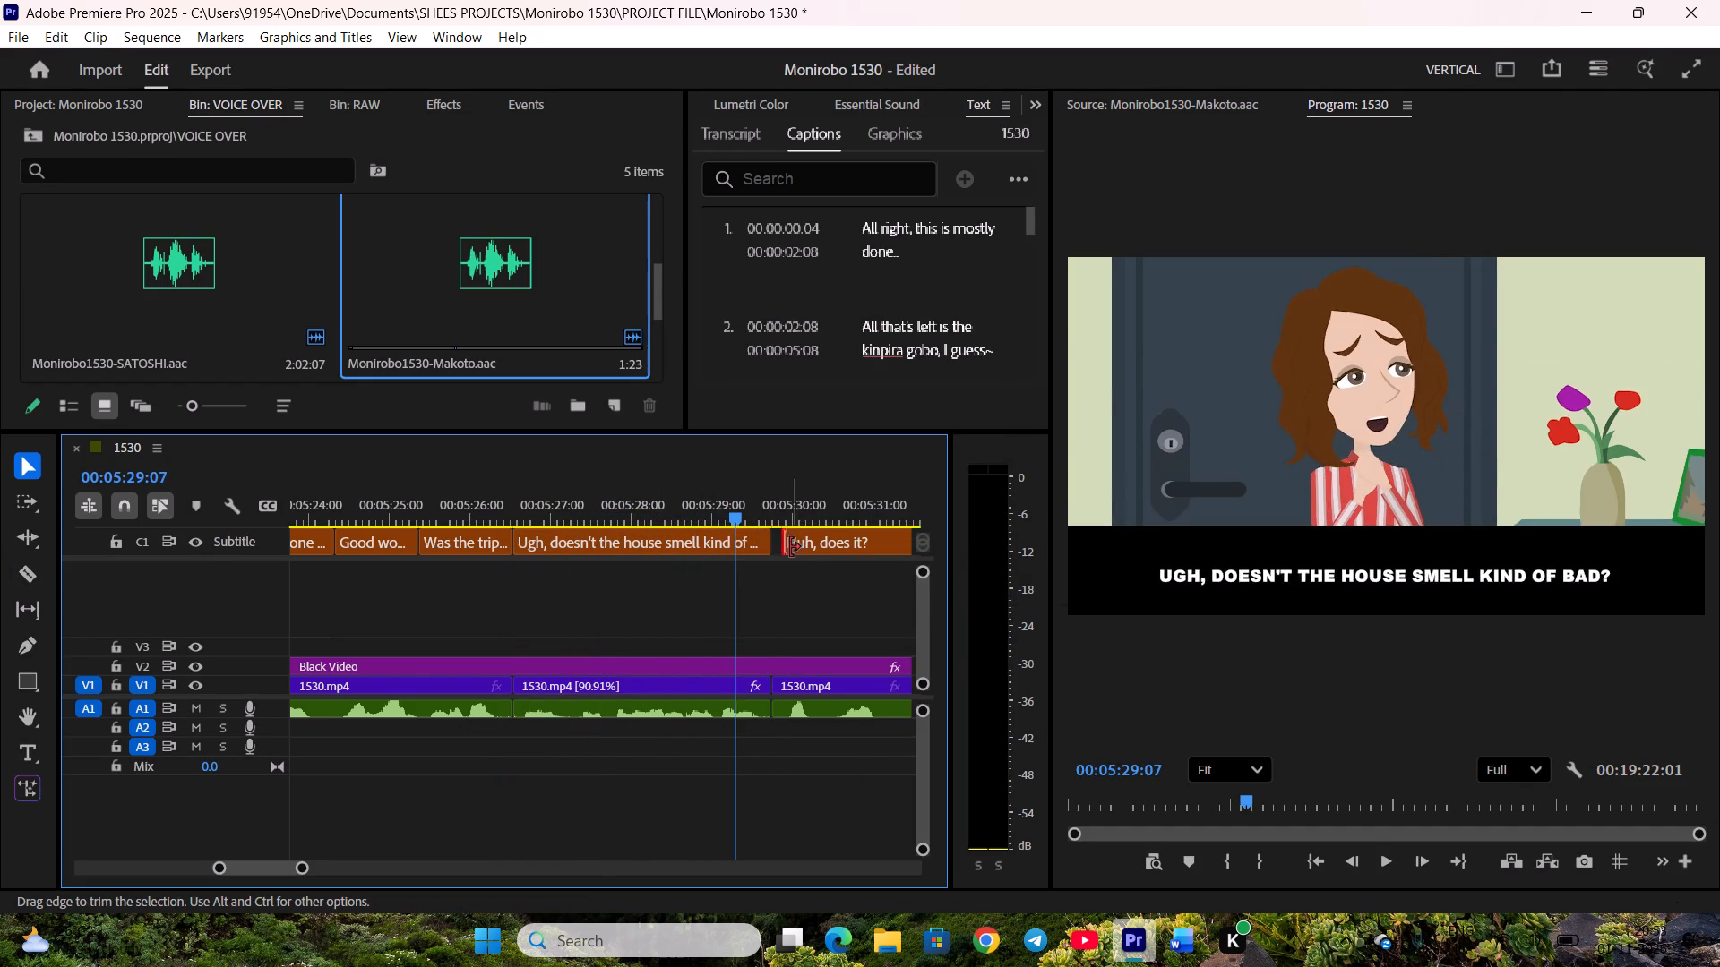
Play on and extend the start of "It definitely stinks..." back to the V1 cut where "I don't really notice anything..." ends.
scroll(746, 591, "down", 5)
key("space")
scroll(740, 587, "down", 4)
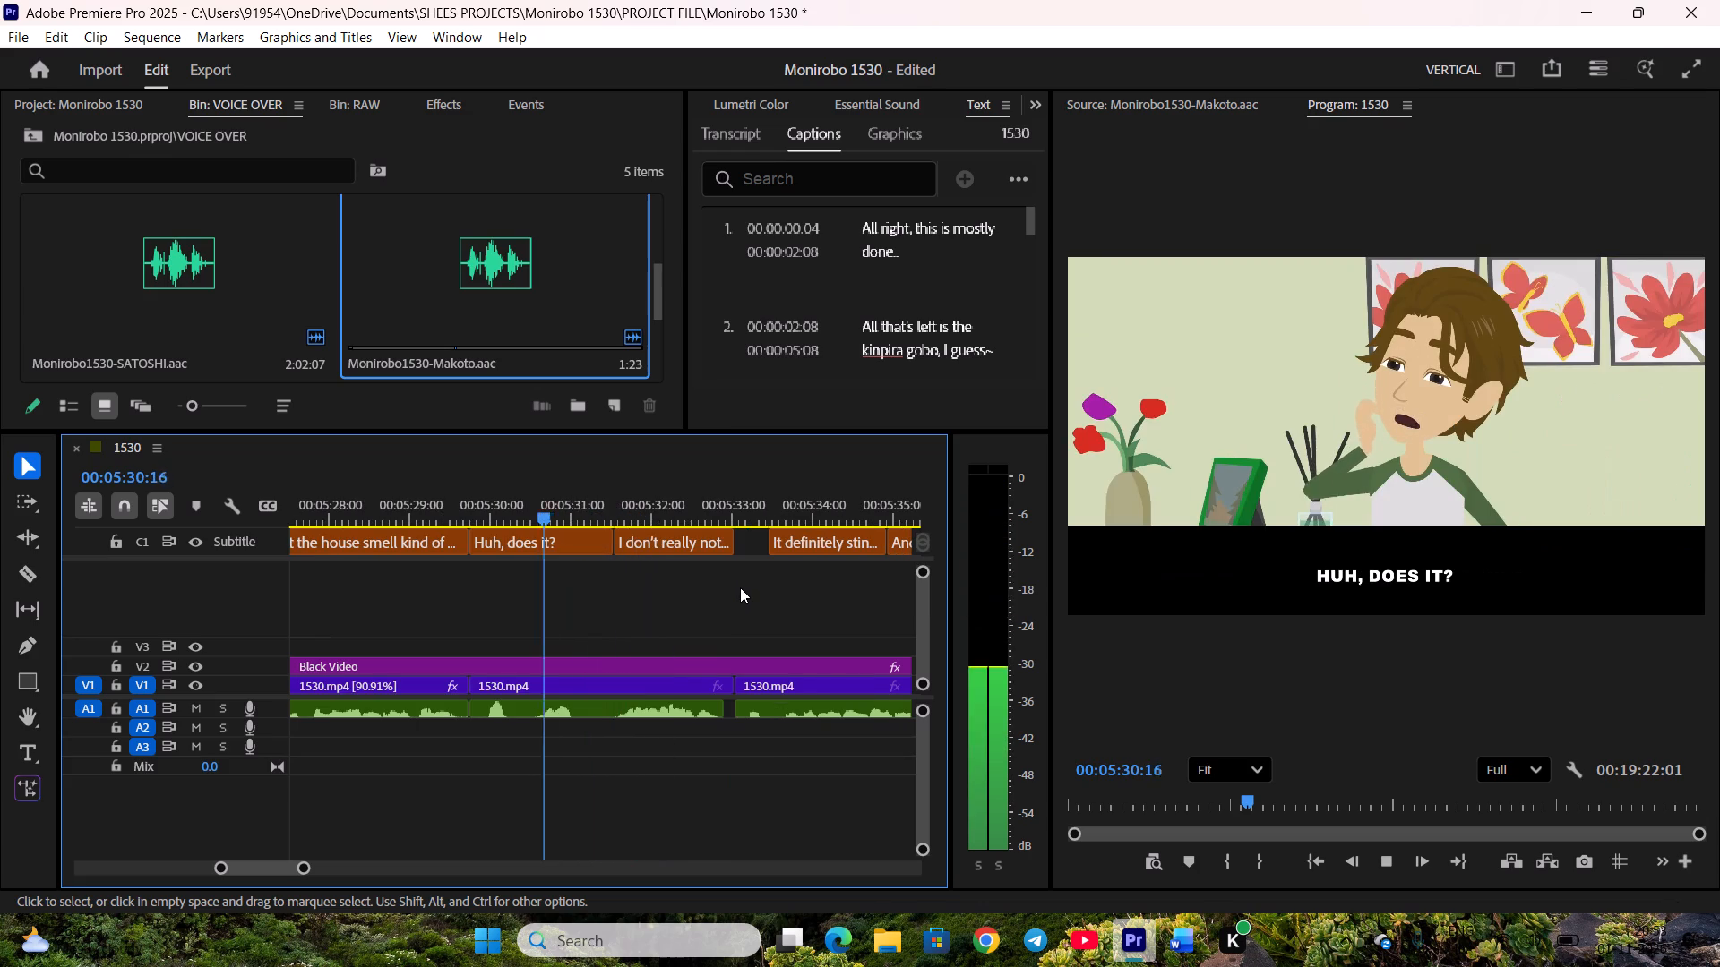
left_click(728, 548)
key("space")
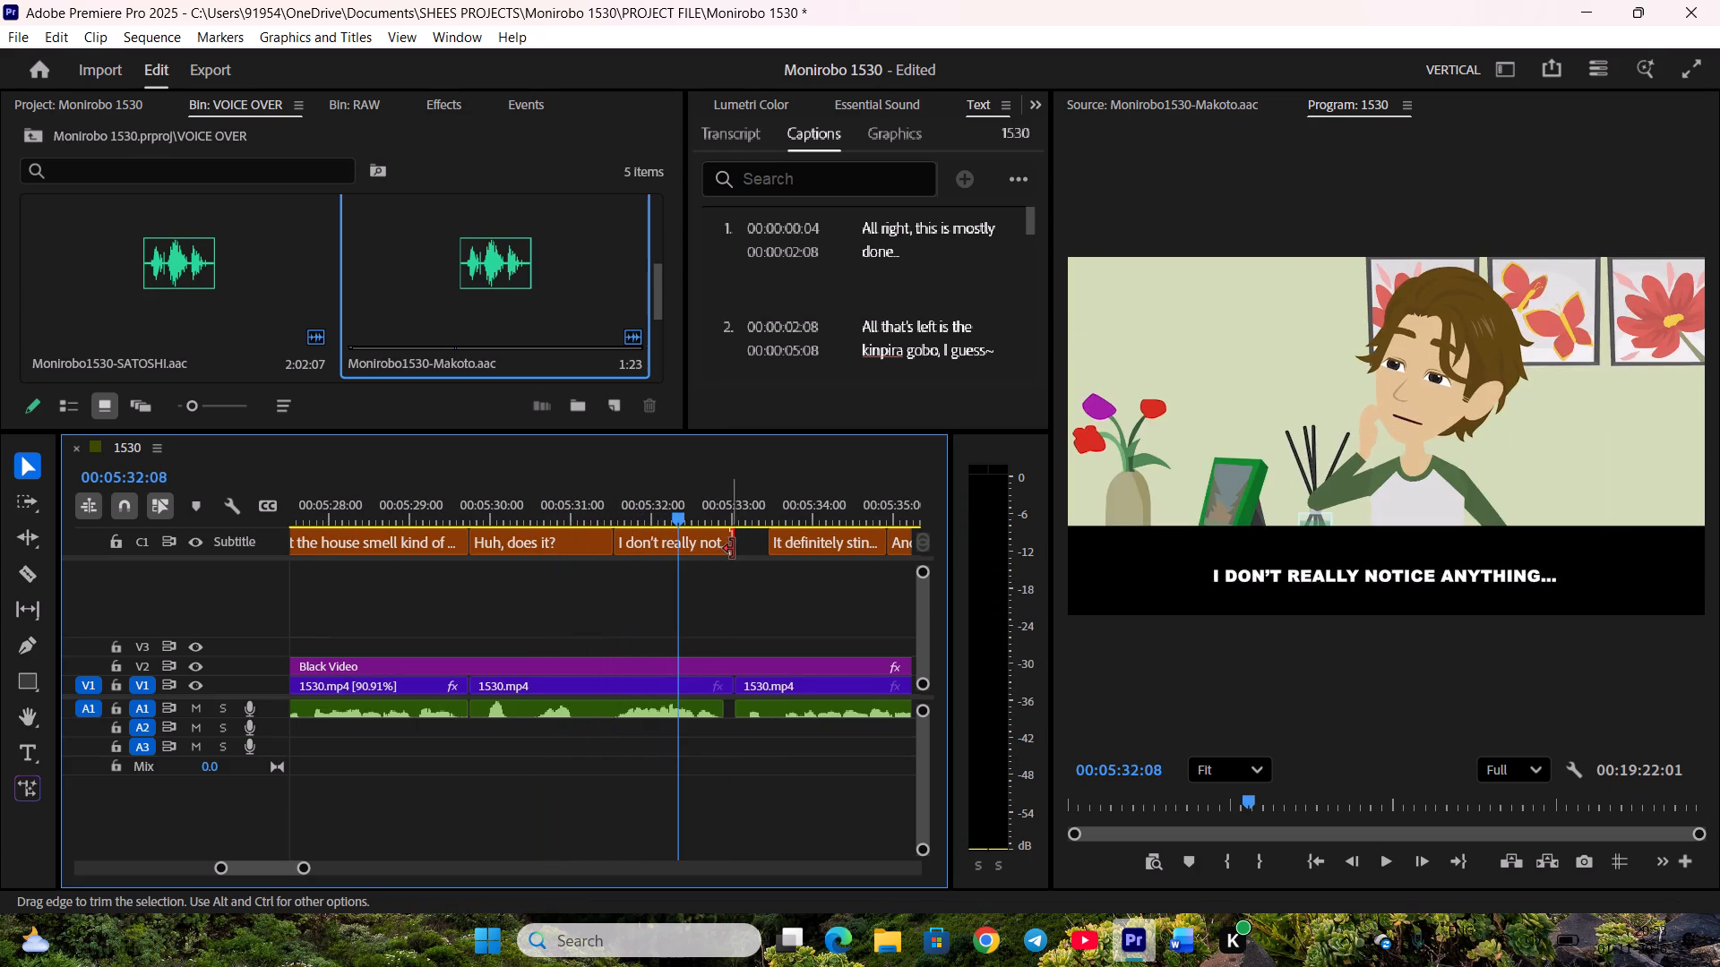
left_click_drag(776, 541, 744, 543)
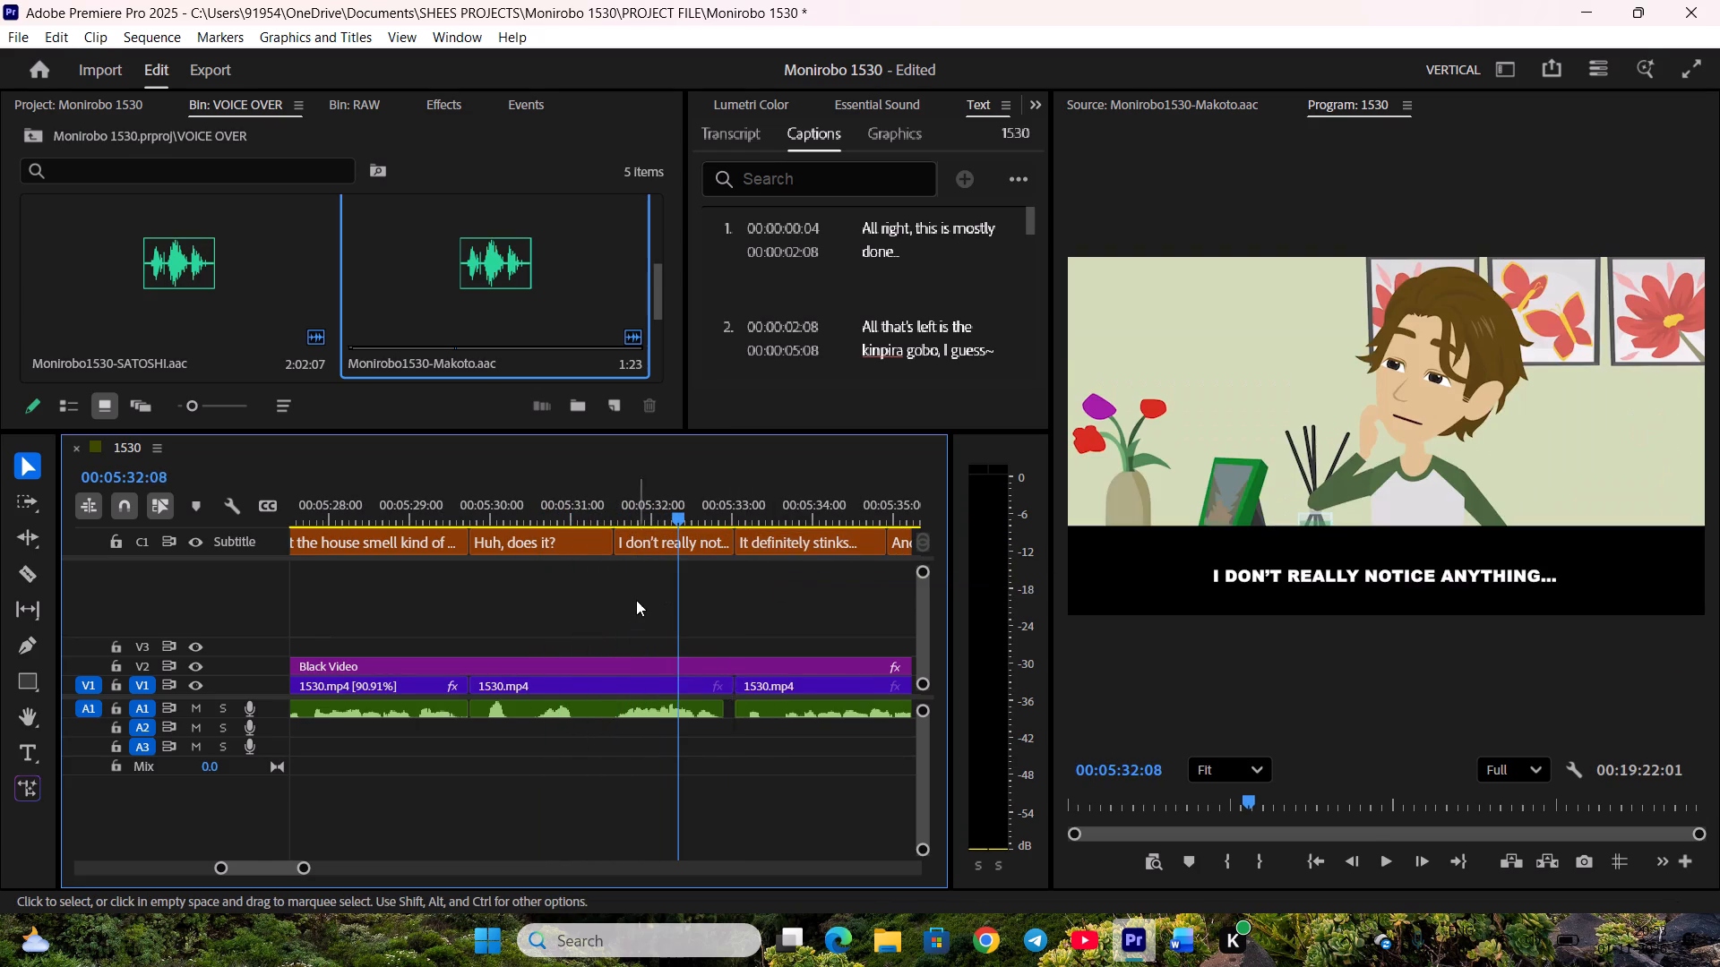
Play on, start "Does it~?" at the V1 cut, and extend "And it smells like food garbage." to meet it.
scroll(634, 603, "down", 5)
key("space")
scroll(615, 603, "down", 2)
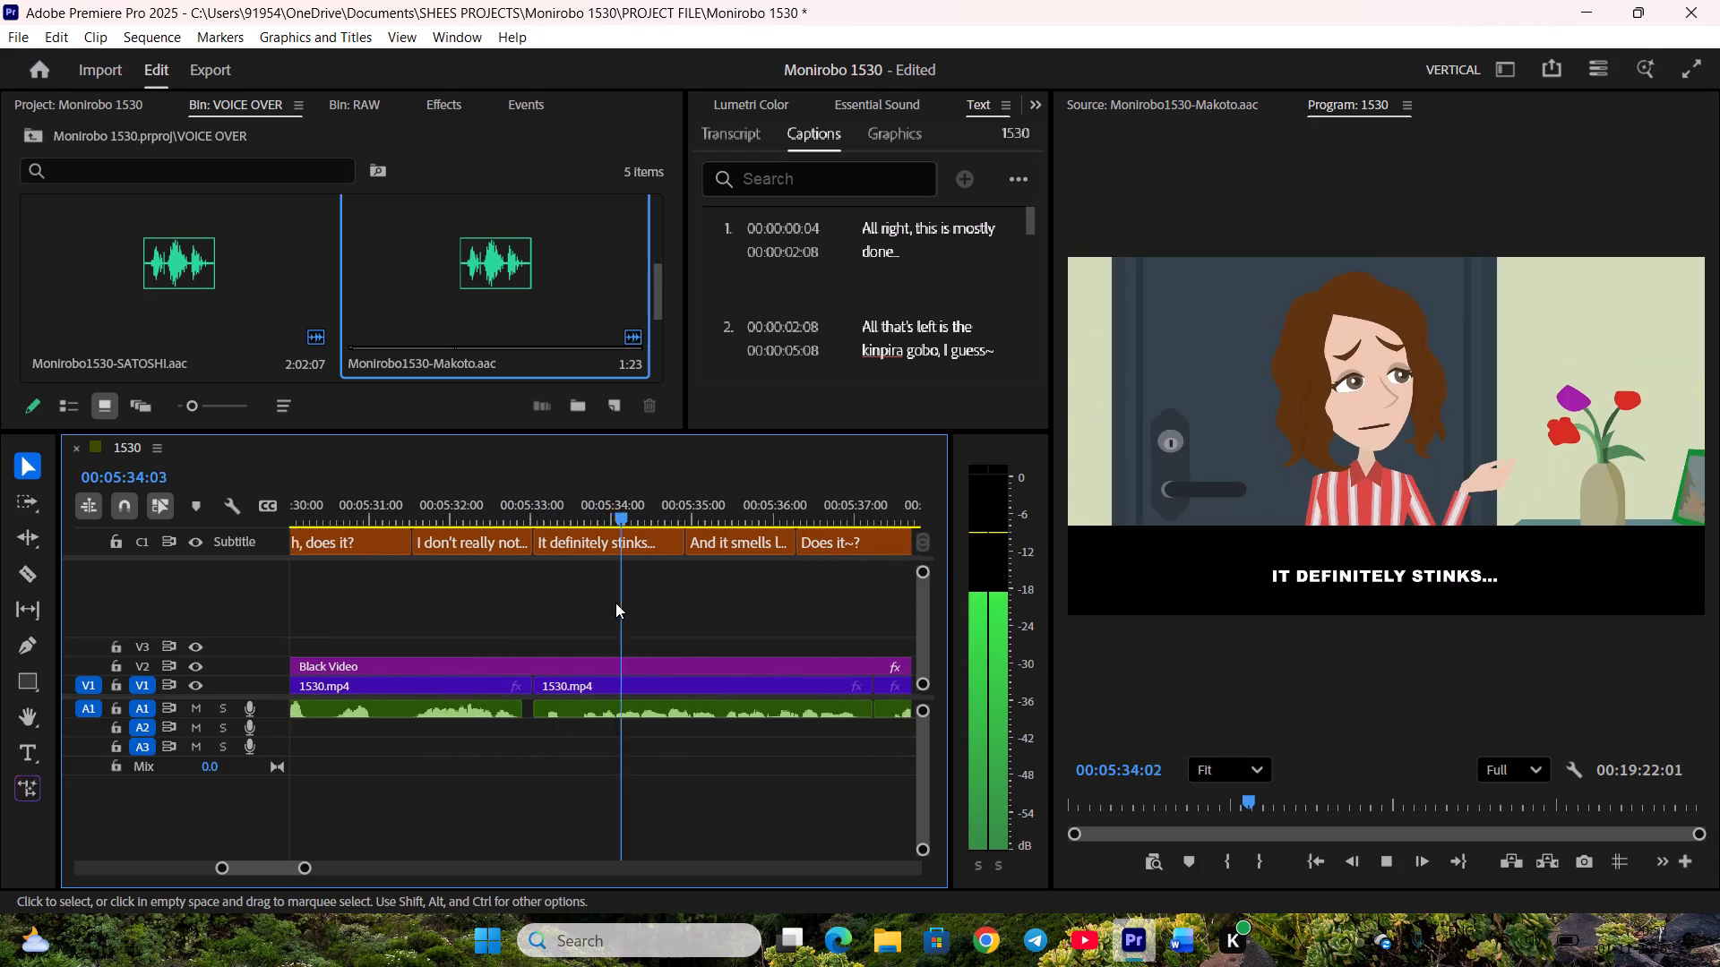
scroll(615, 603, "down", 2)
key("space")
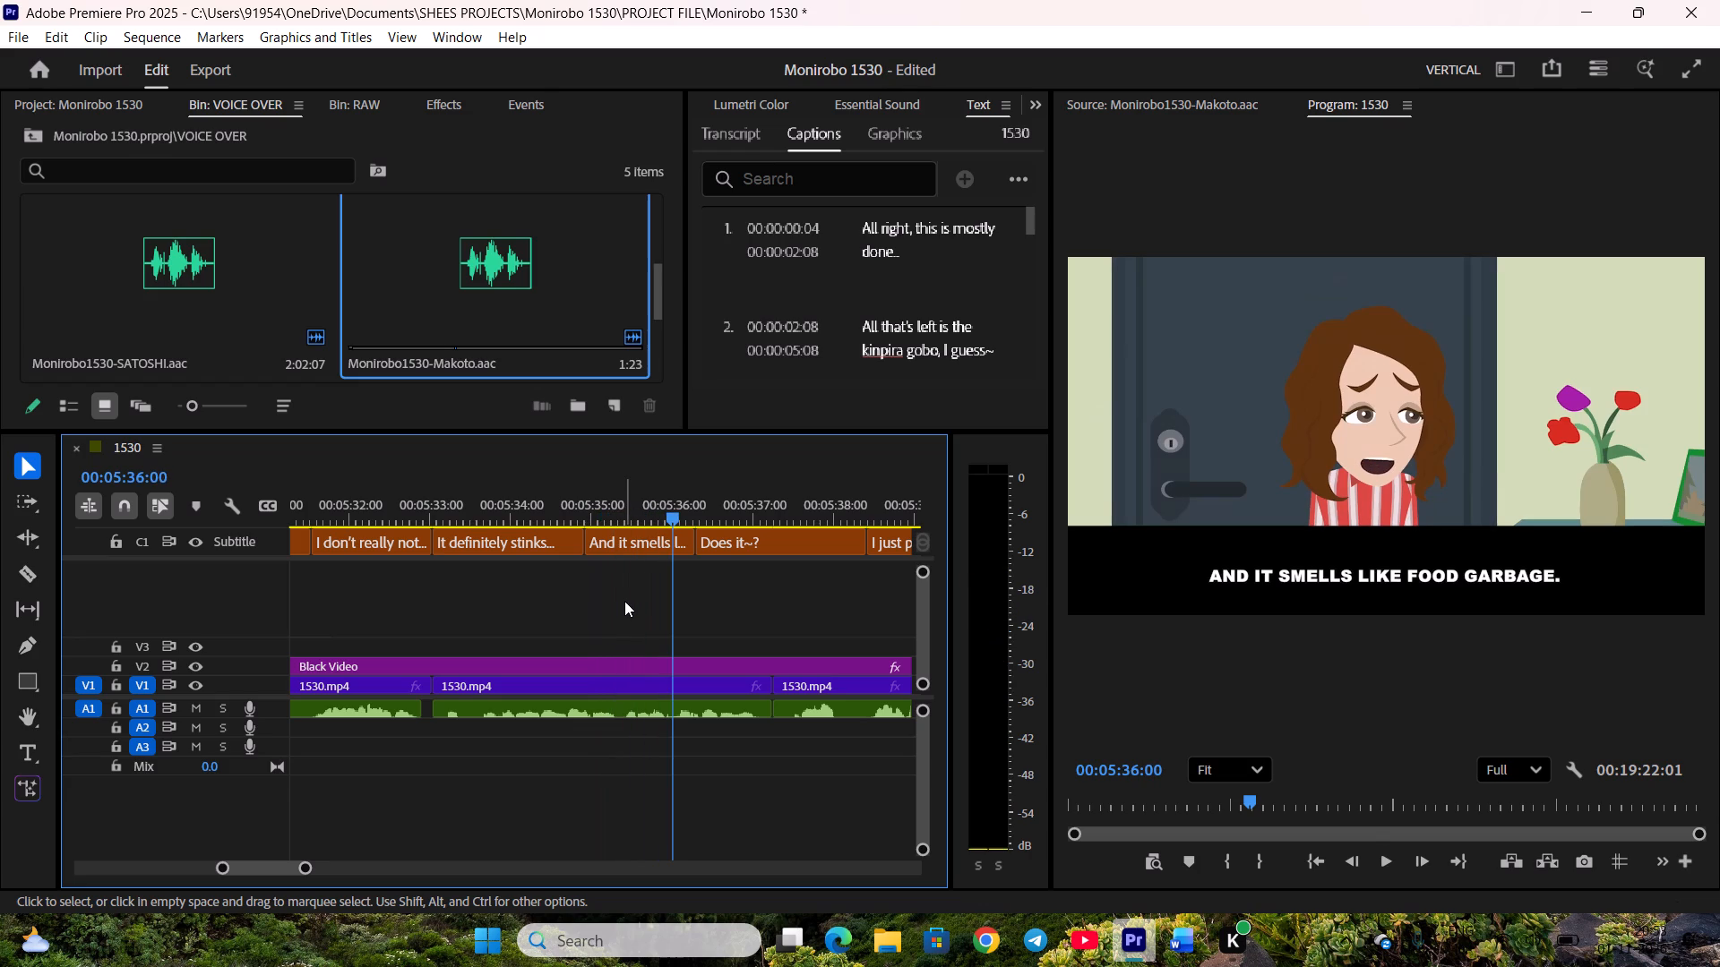
key("space")
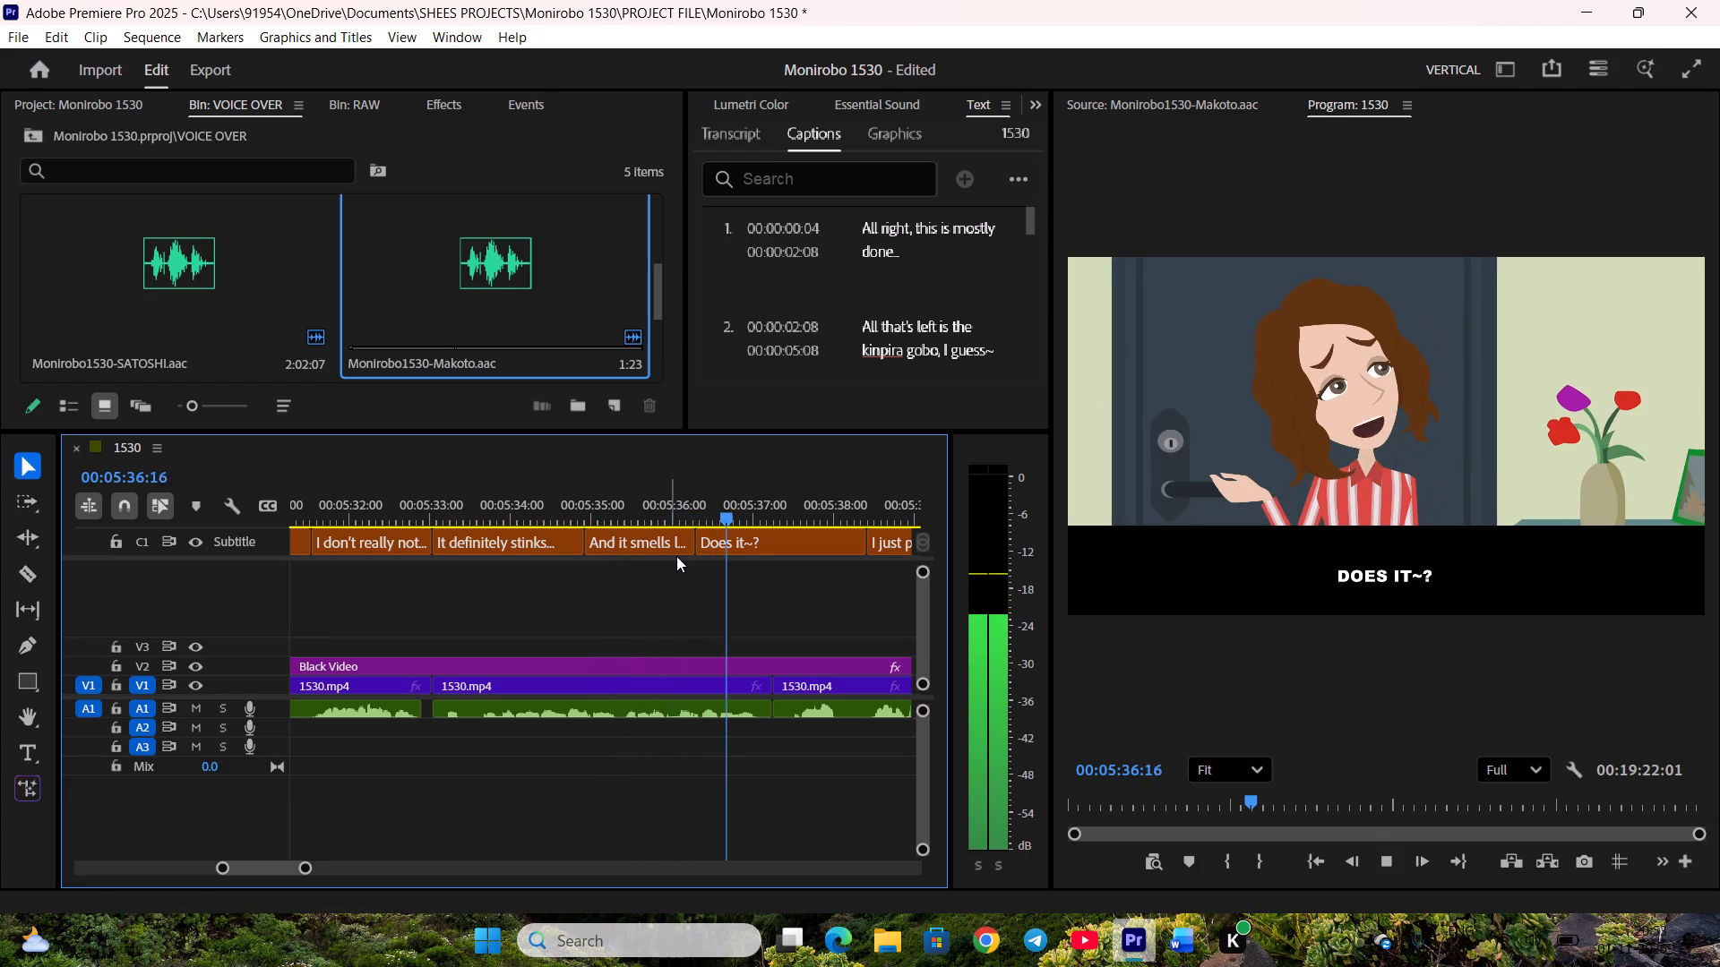
key("space")
left_click_drag(712, 547, 785, 547)
left_click_drag(687, 547, 769, 544)
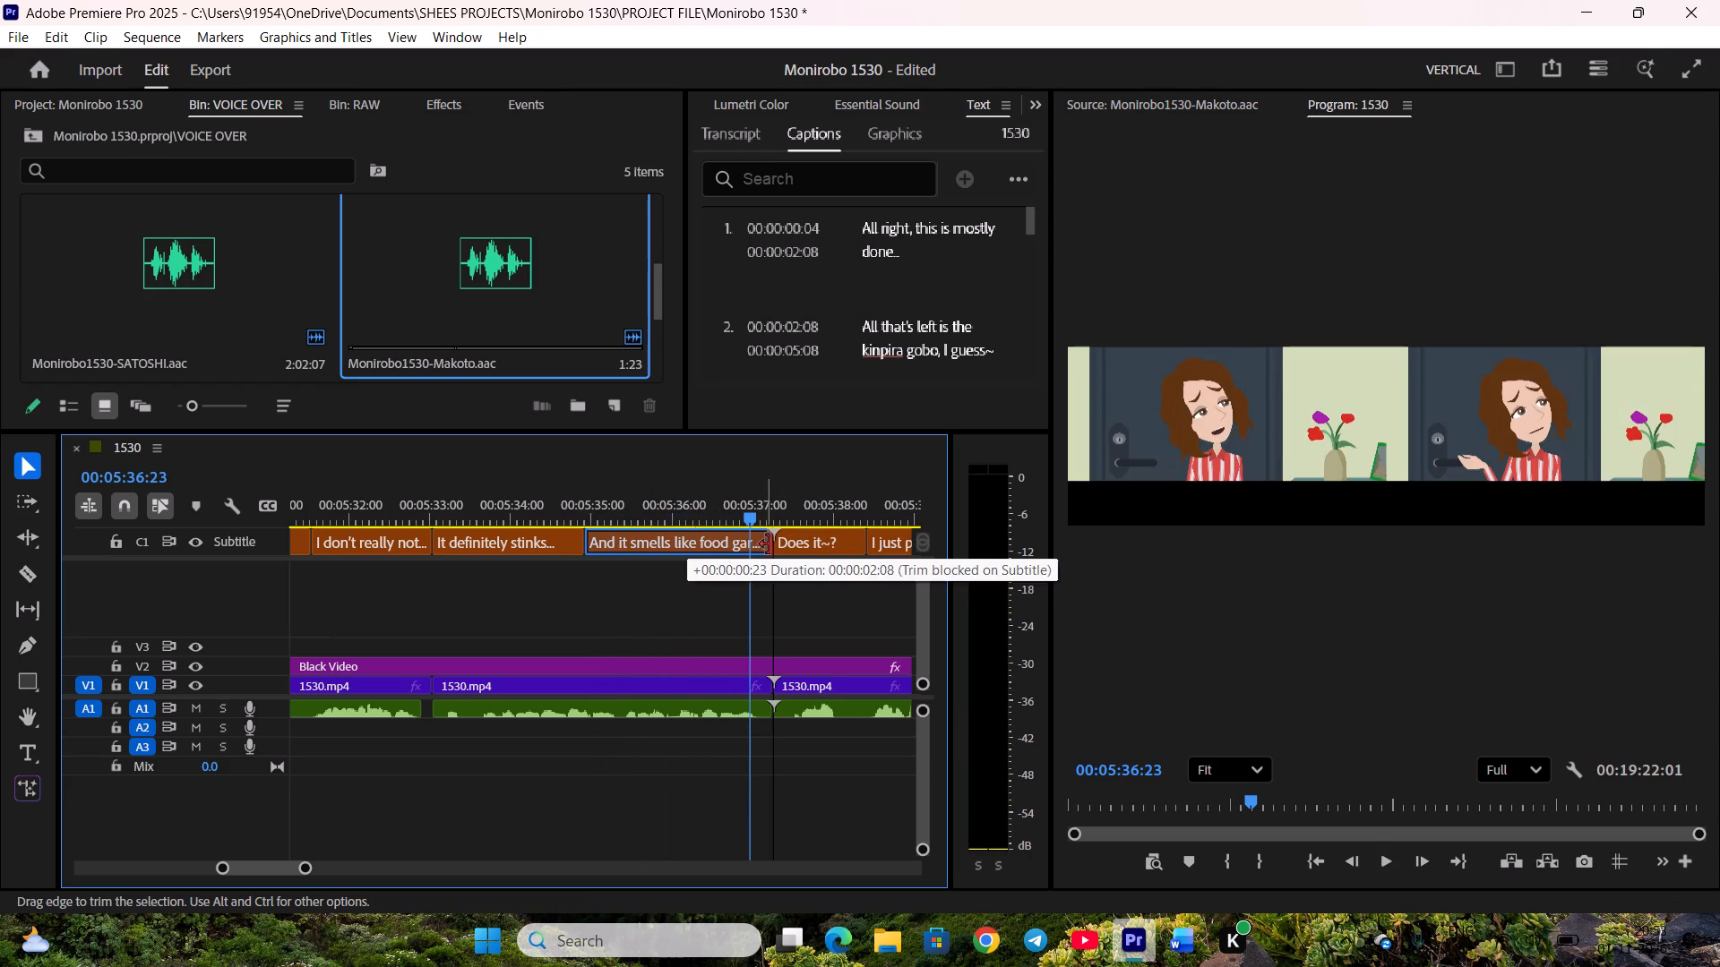
left_click_drag(769, 544, 771, 543)
Play on, end "I just played games this whole time off, you know?" at the V1 cut, and start "And I took baths properly~" there.
scroll(752, 586, "down", 5)
key("space")
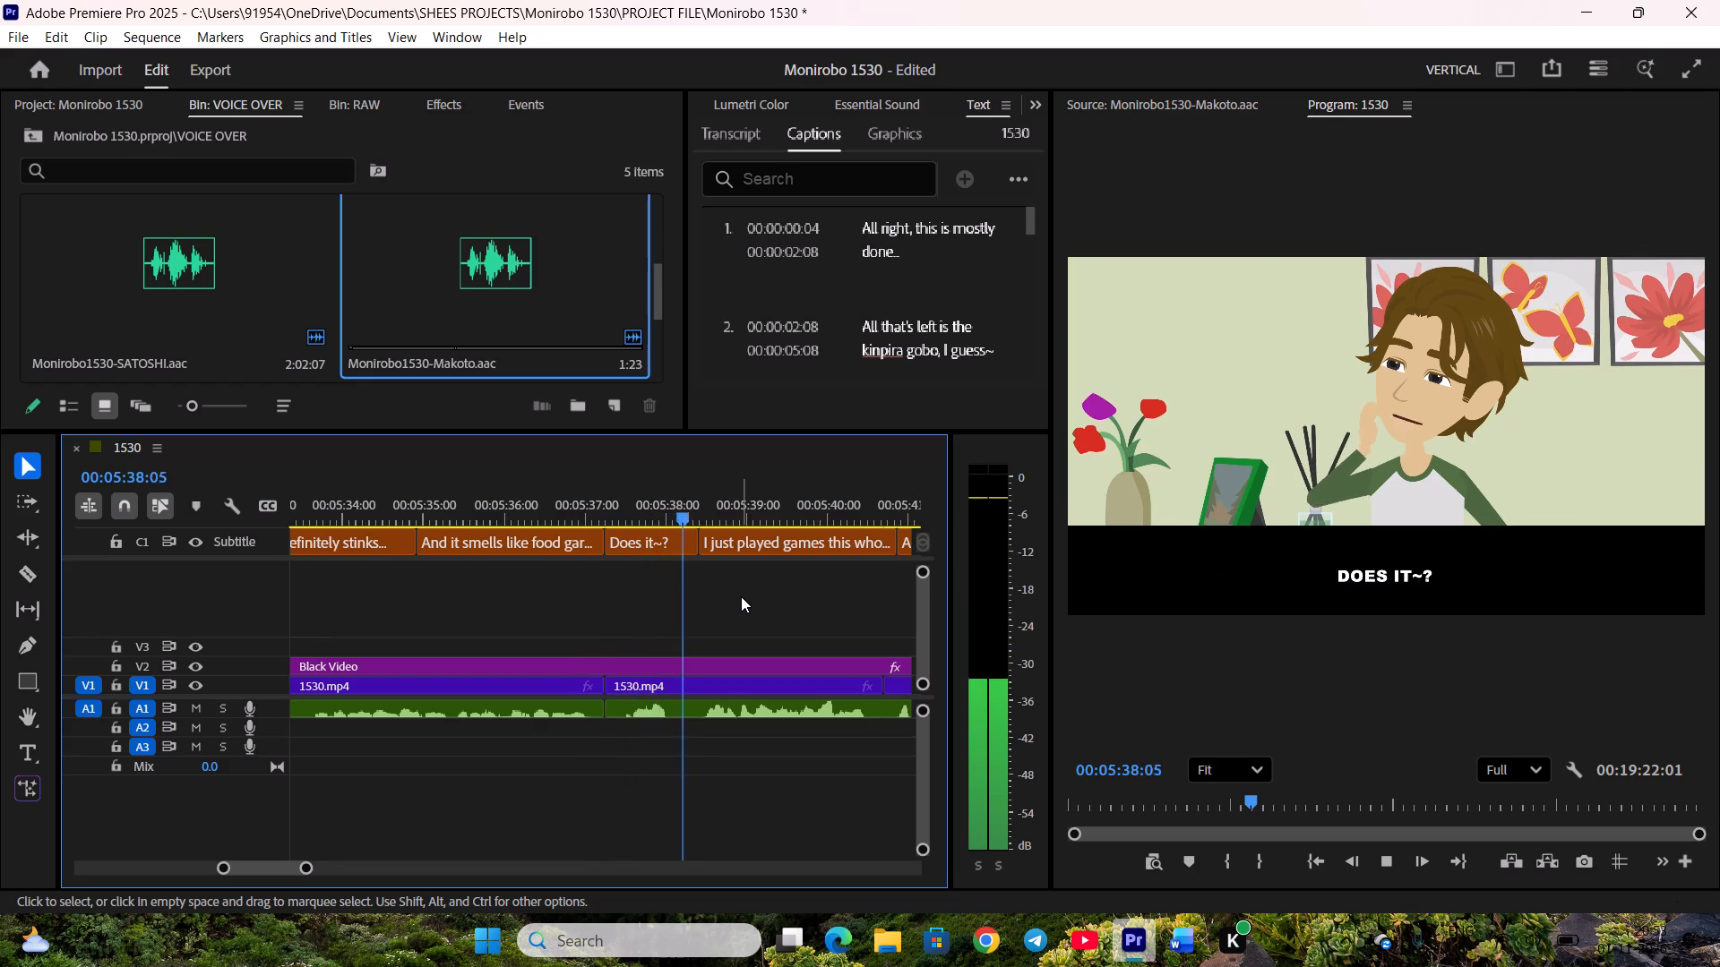
scroll(743, 596, "down", 5)
left_click_drag(716, 545, 704, 546)
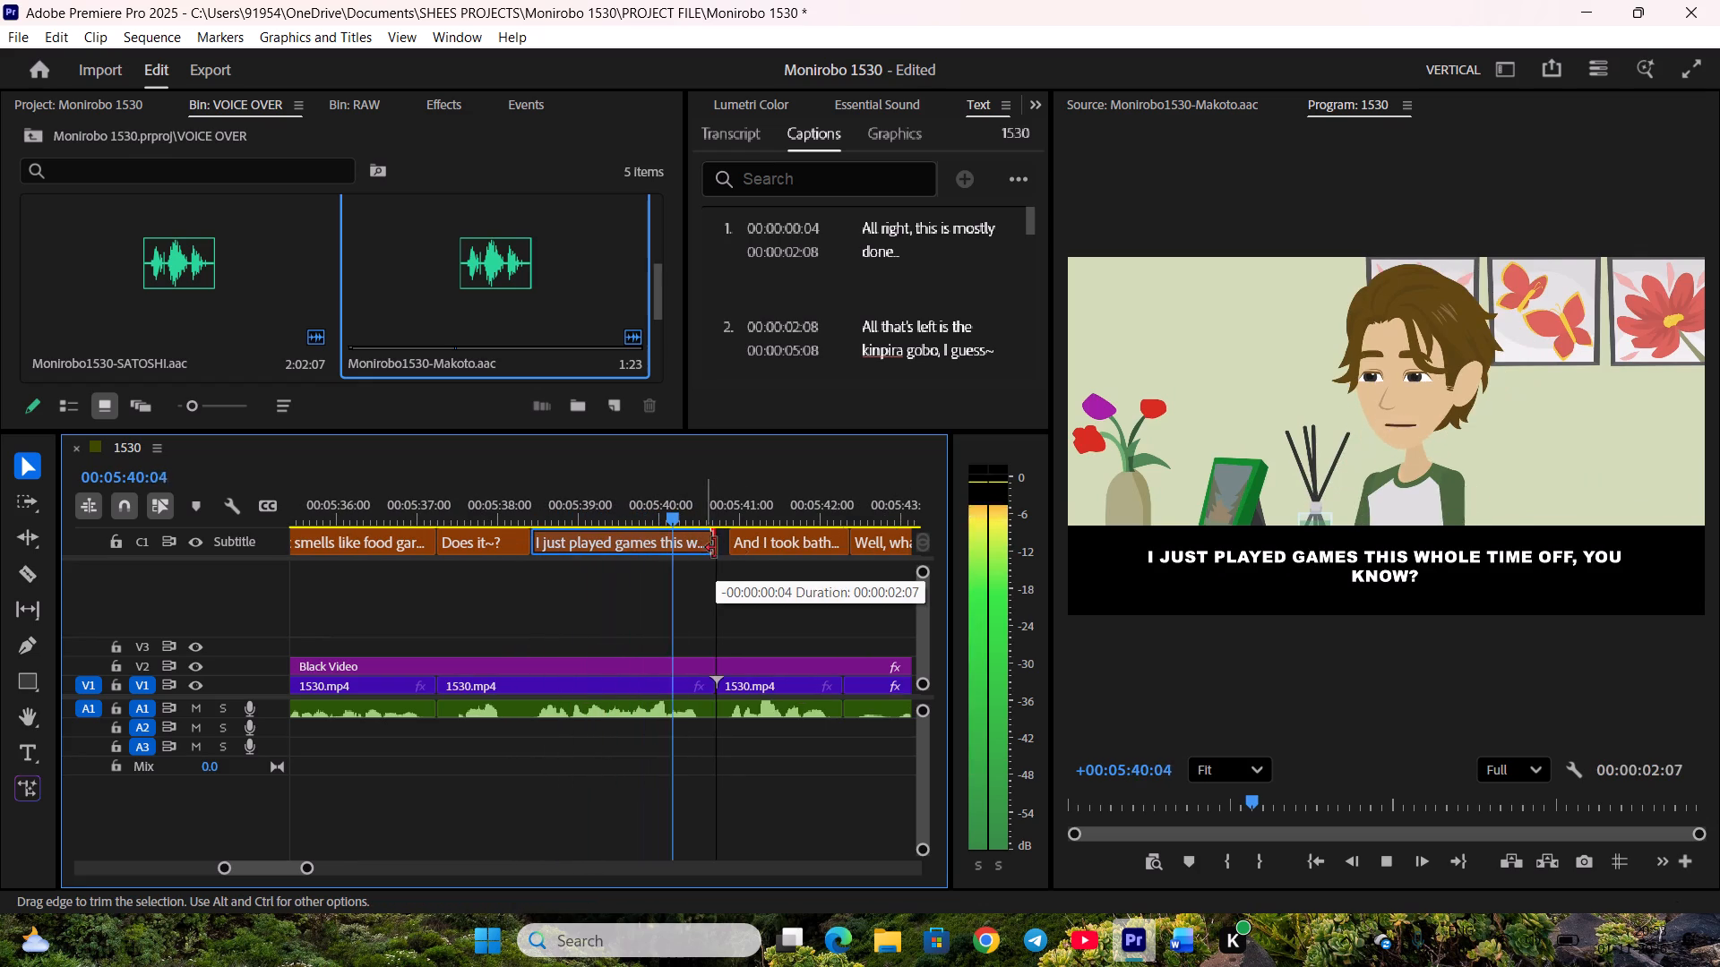
key("space")
left_click_drag(740, 552, 730, 552)
Play on, end "And I took baths properly~" at the V1 cut, and start "Well, whatever." there.
scroll(684, 588, "down", 5)
key("space")
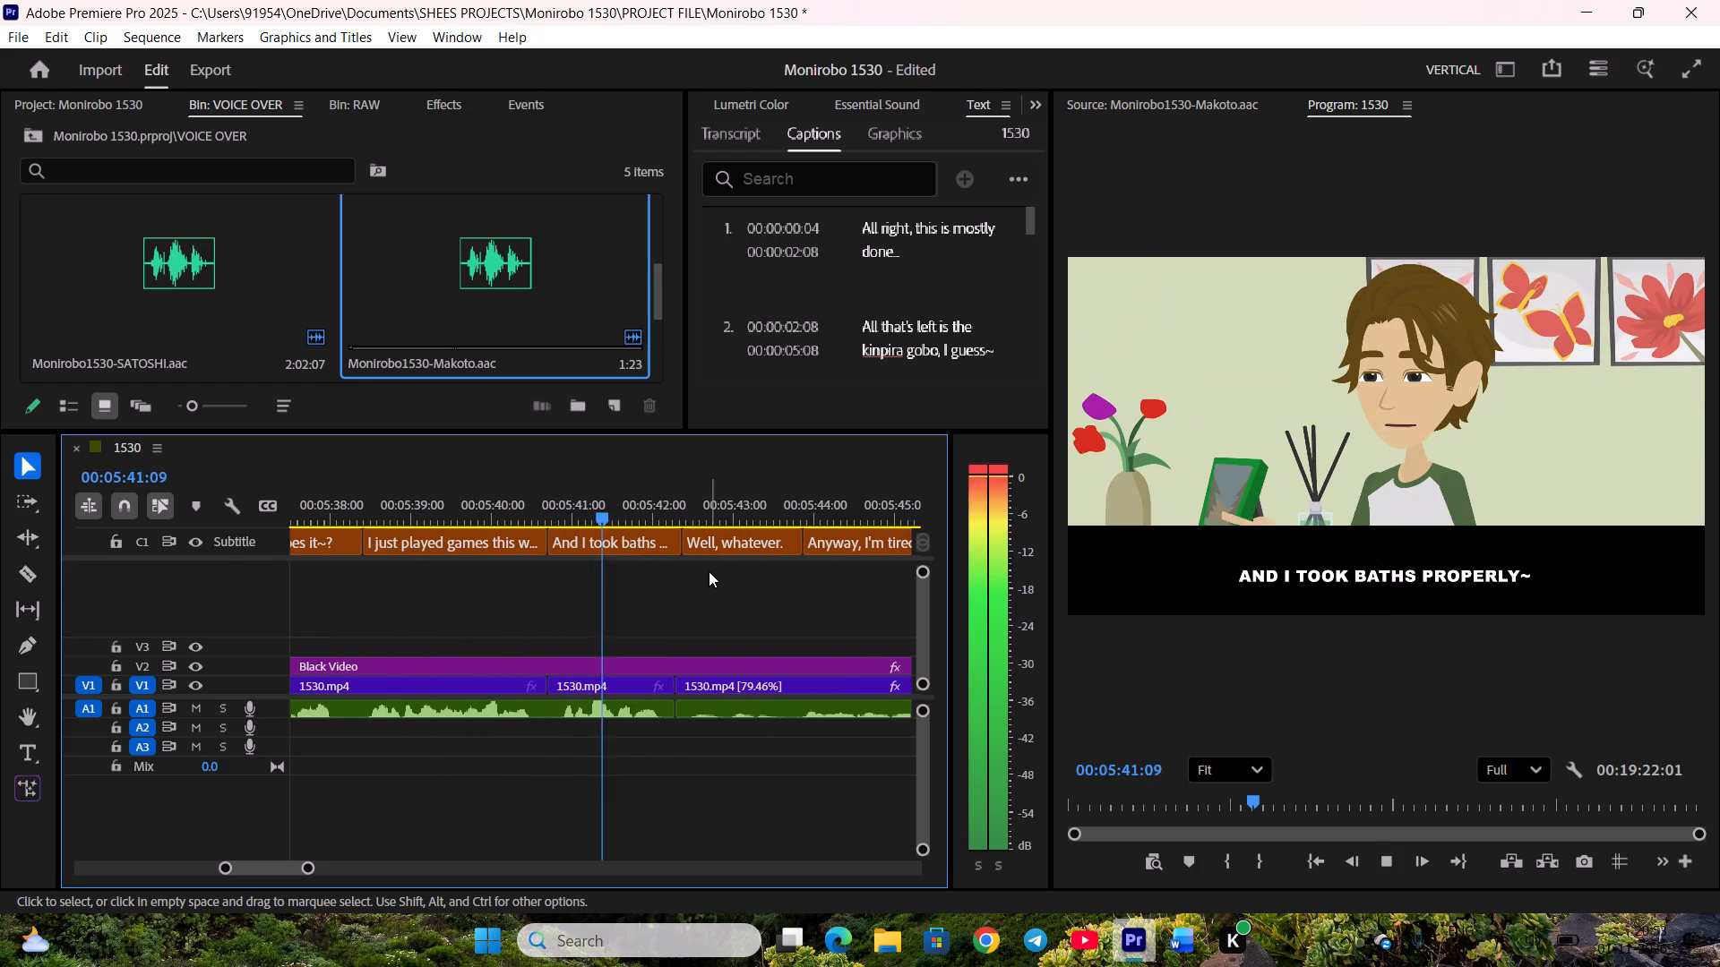
key("space")
left_click(673, 552)
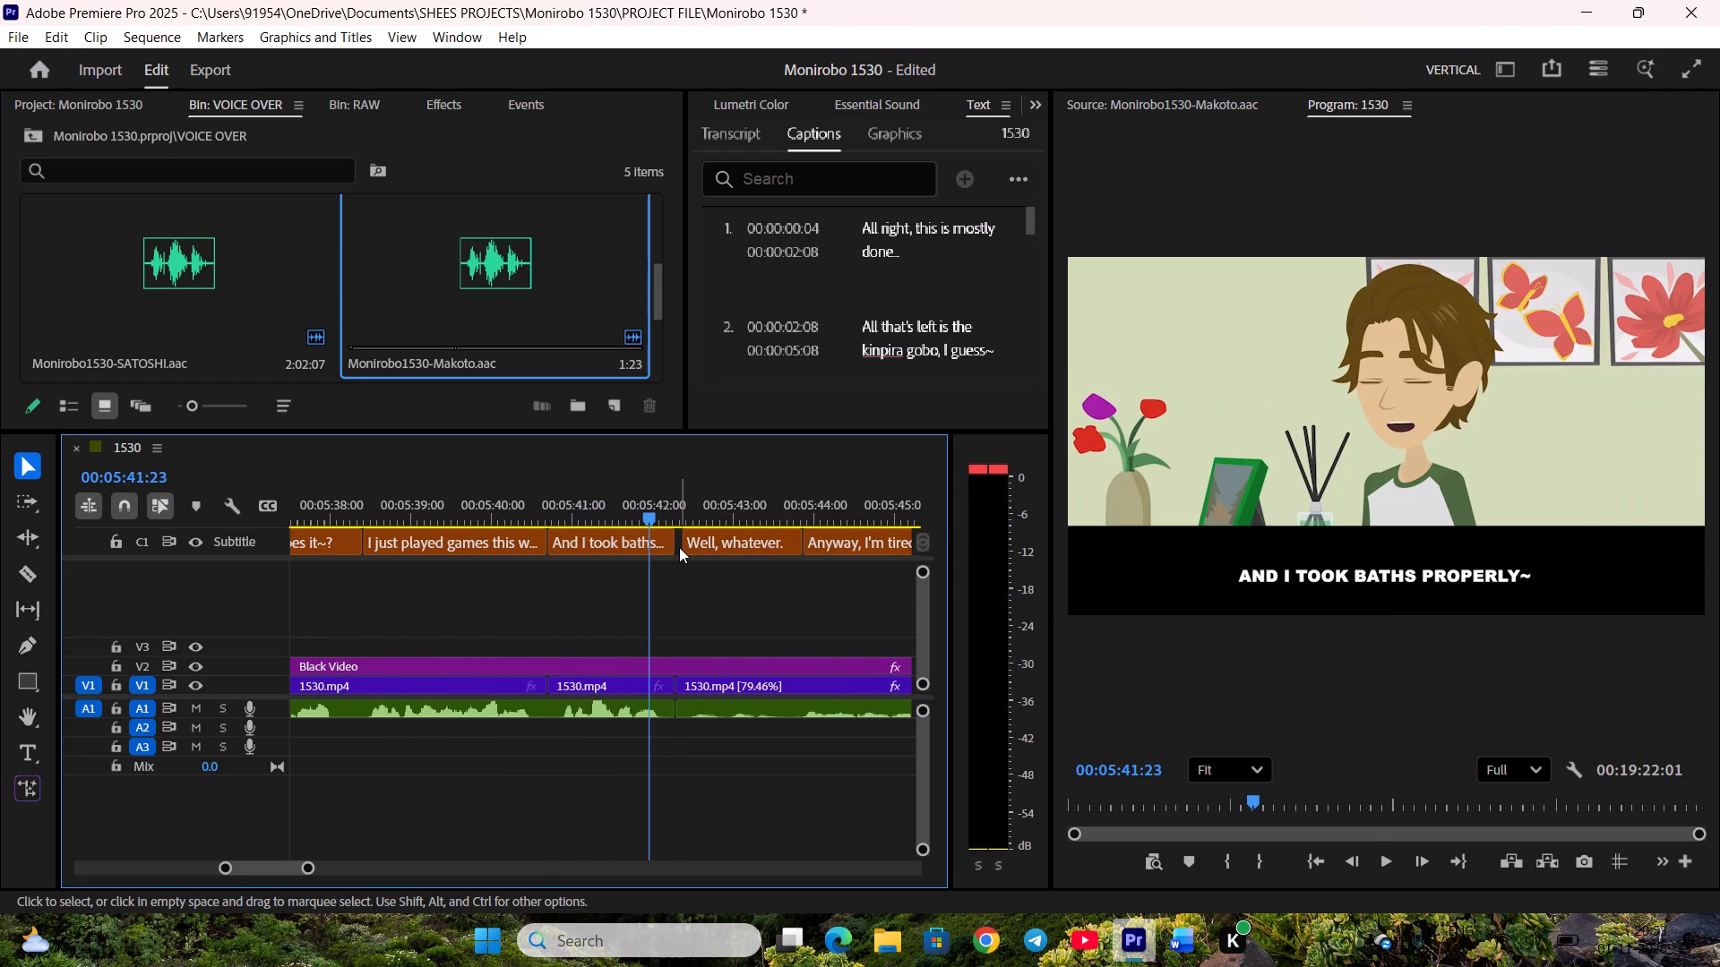
left_click(679, 547)
left_click_drag(687, 547, 677, 547)
Play the "Well, whatever." passage, boost the gain of its A1 voice clip by 12 dB, and resume playback.
scroll(651, 602, "down", 5)
key("space")
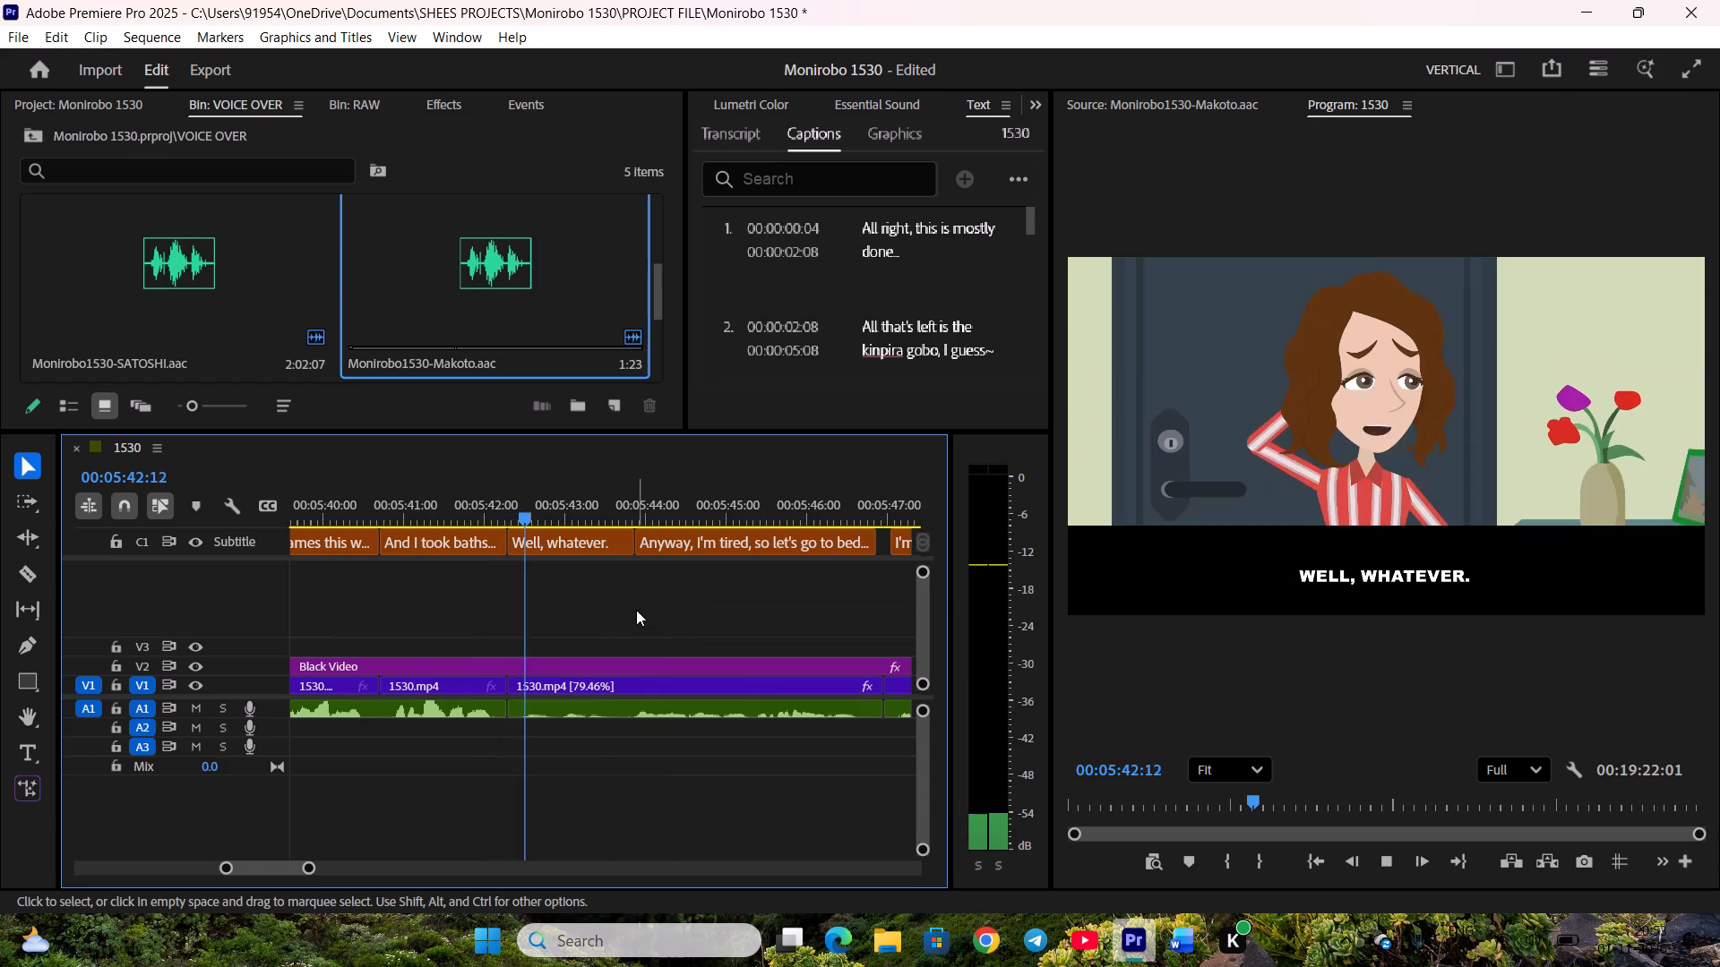
left_click(545, 500)
left_click(544, 507)
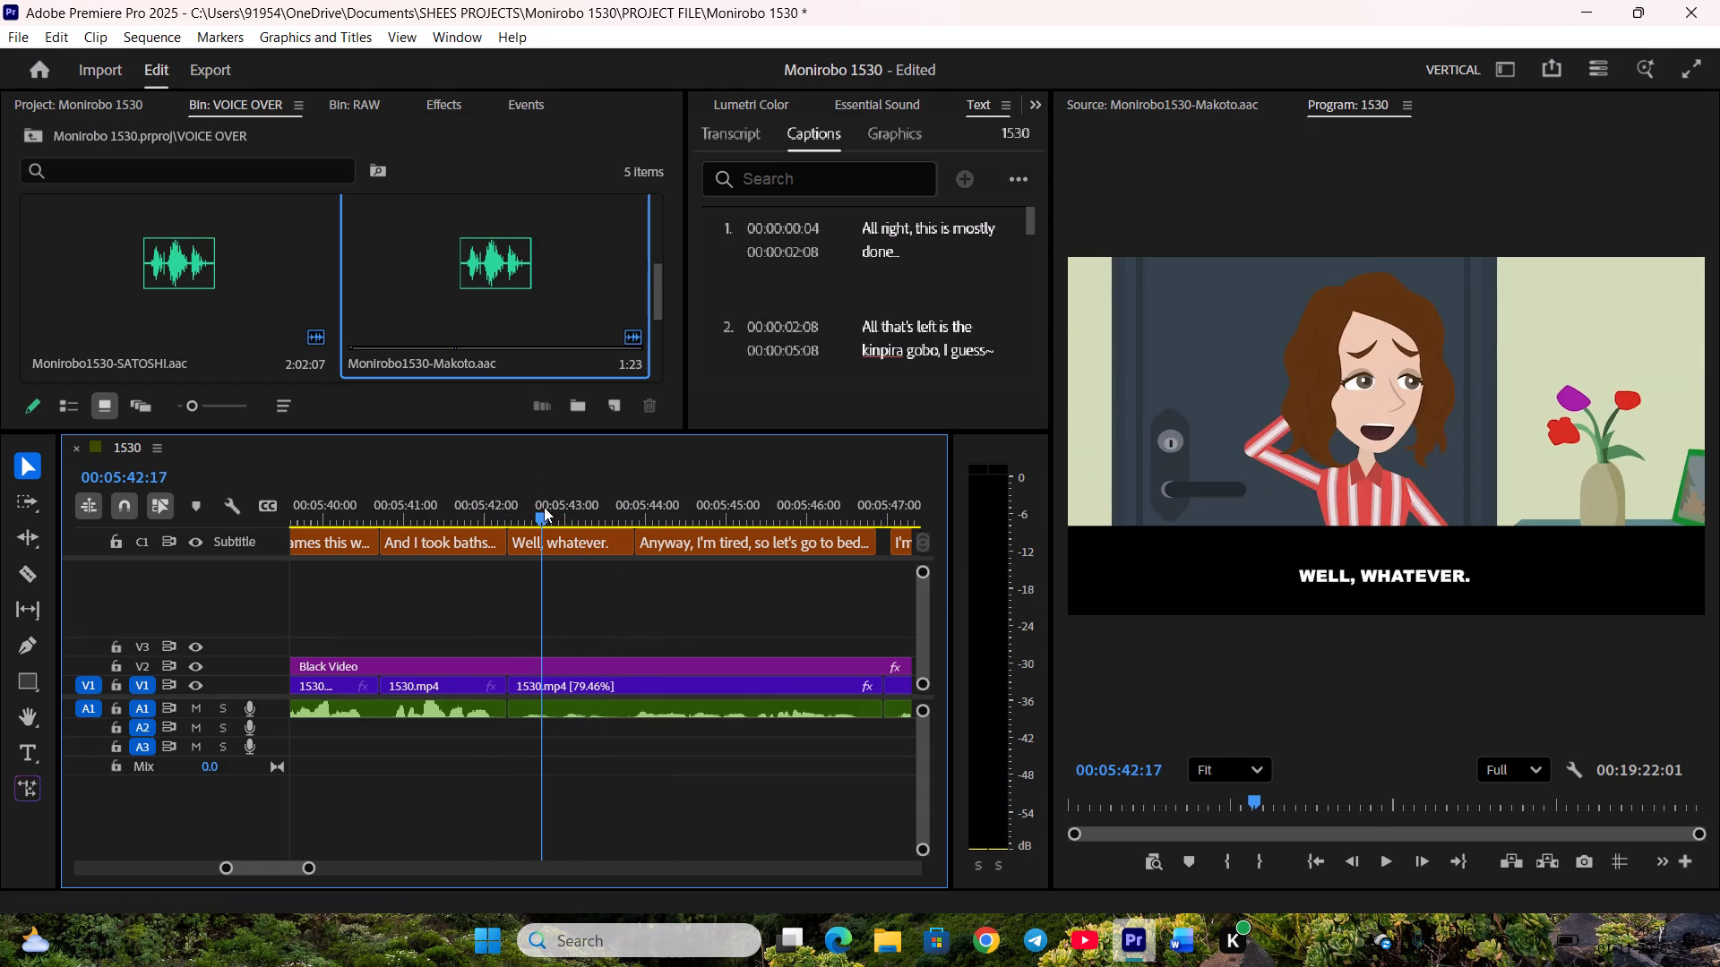
left_click(627, 704)
key("g")
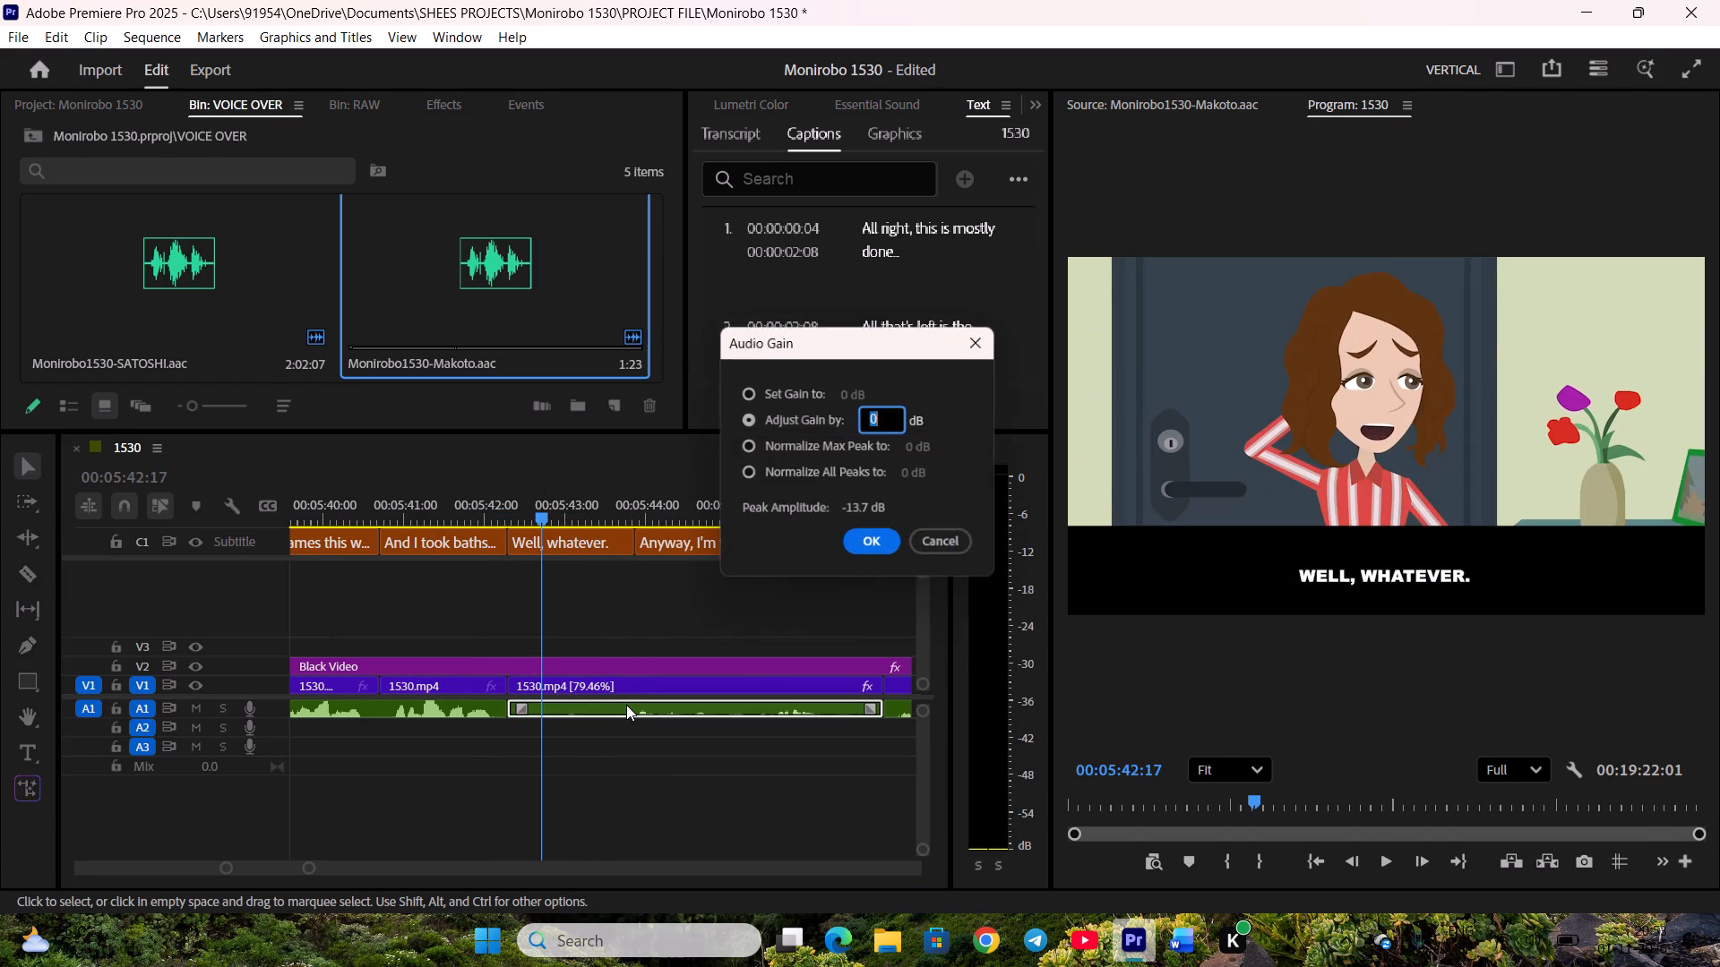
type("12")
key("Return")
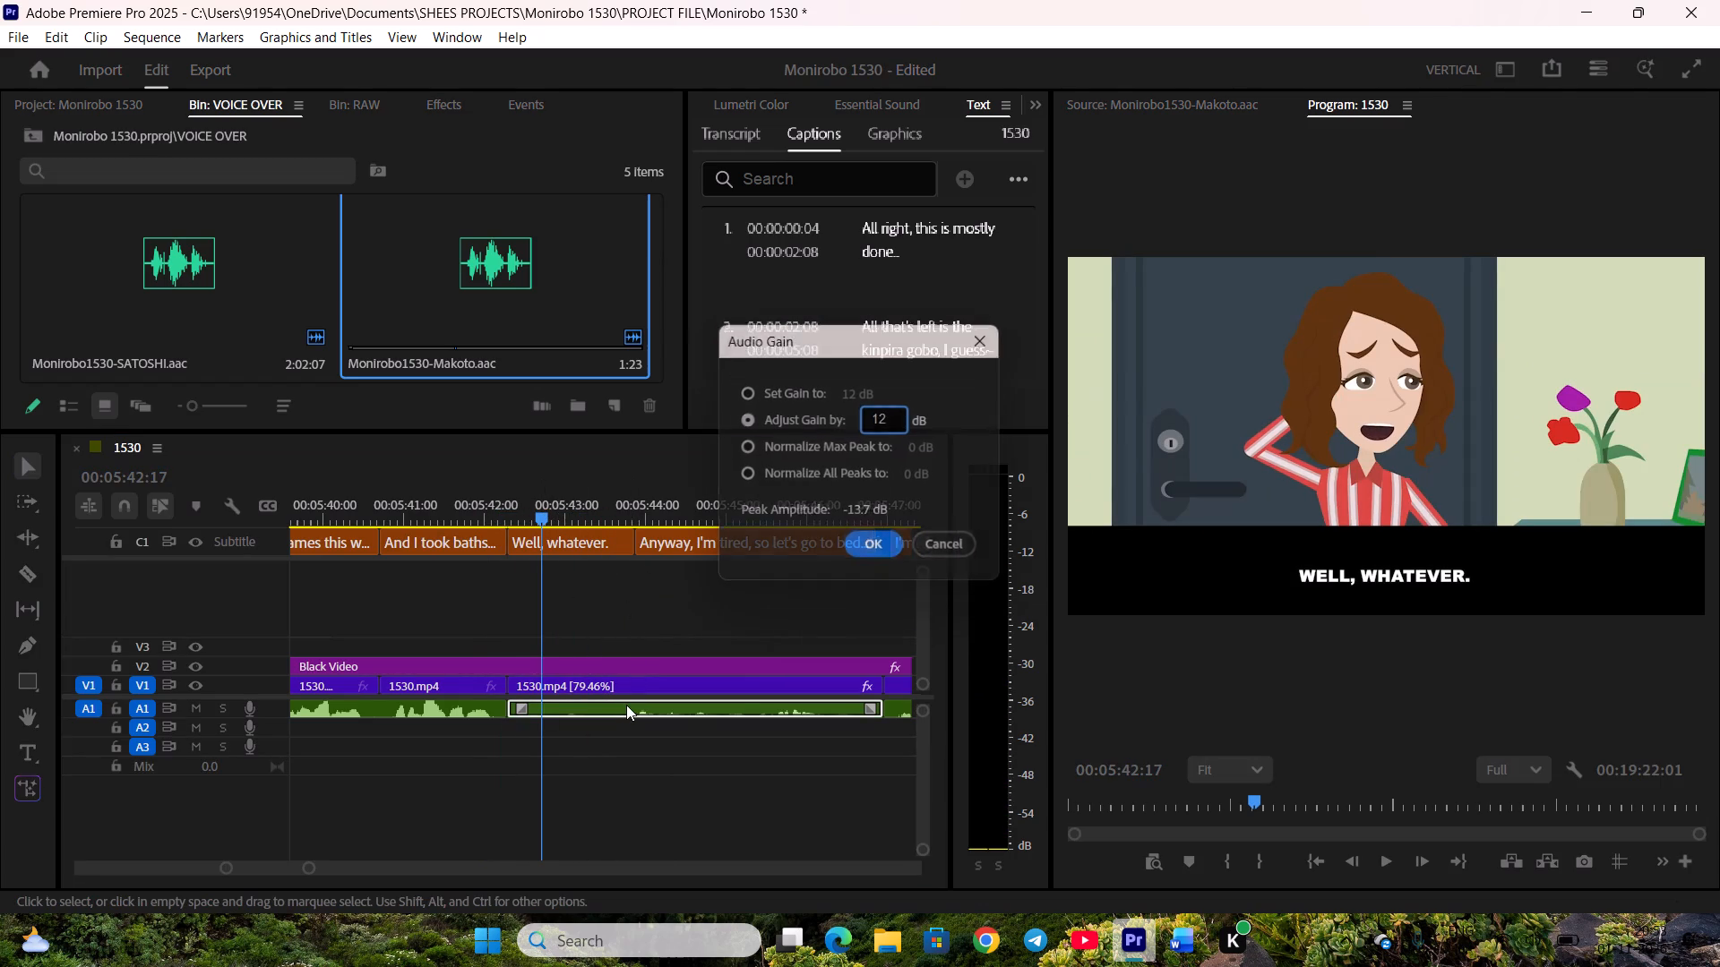
key("space")
left_click(649, 646)
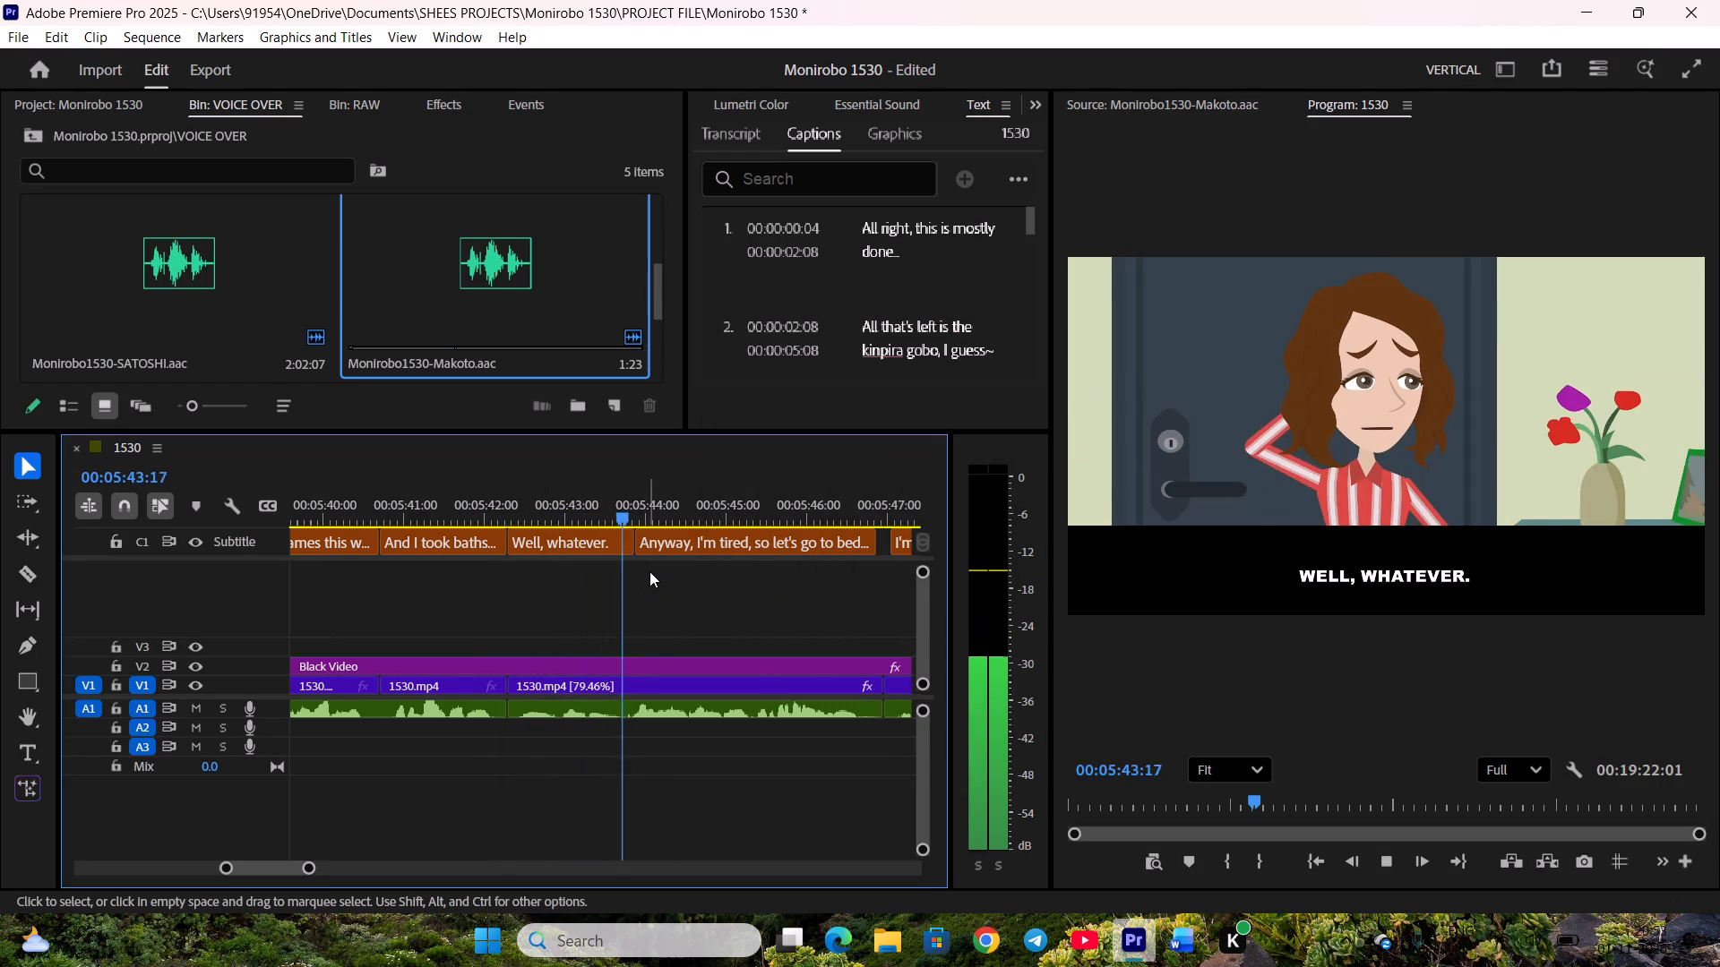
Play on, extend "Anyway, I'm tired..." to the V1 cut, and start "I'm heading into the living room~" there.
key("space")
key("space")
scroll(672, 574, "down", 5)
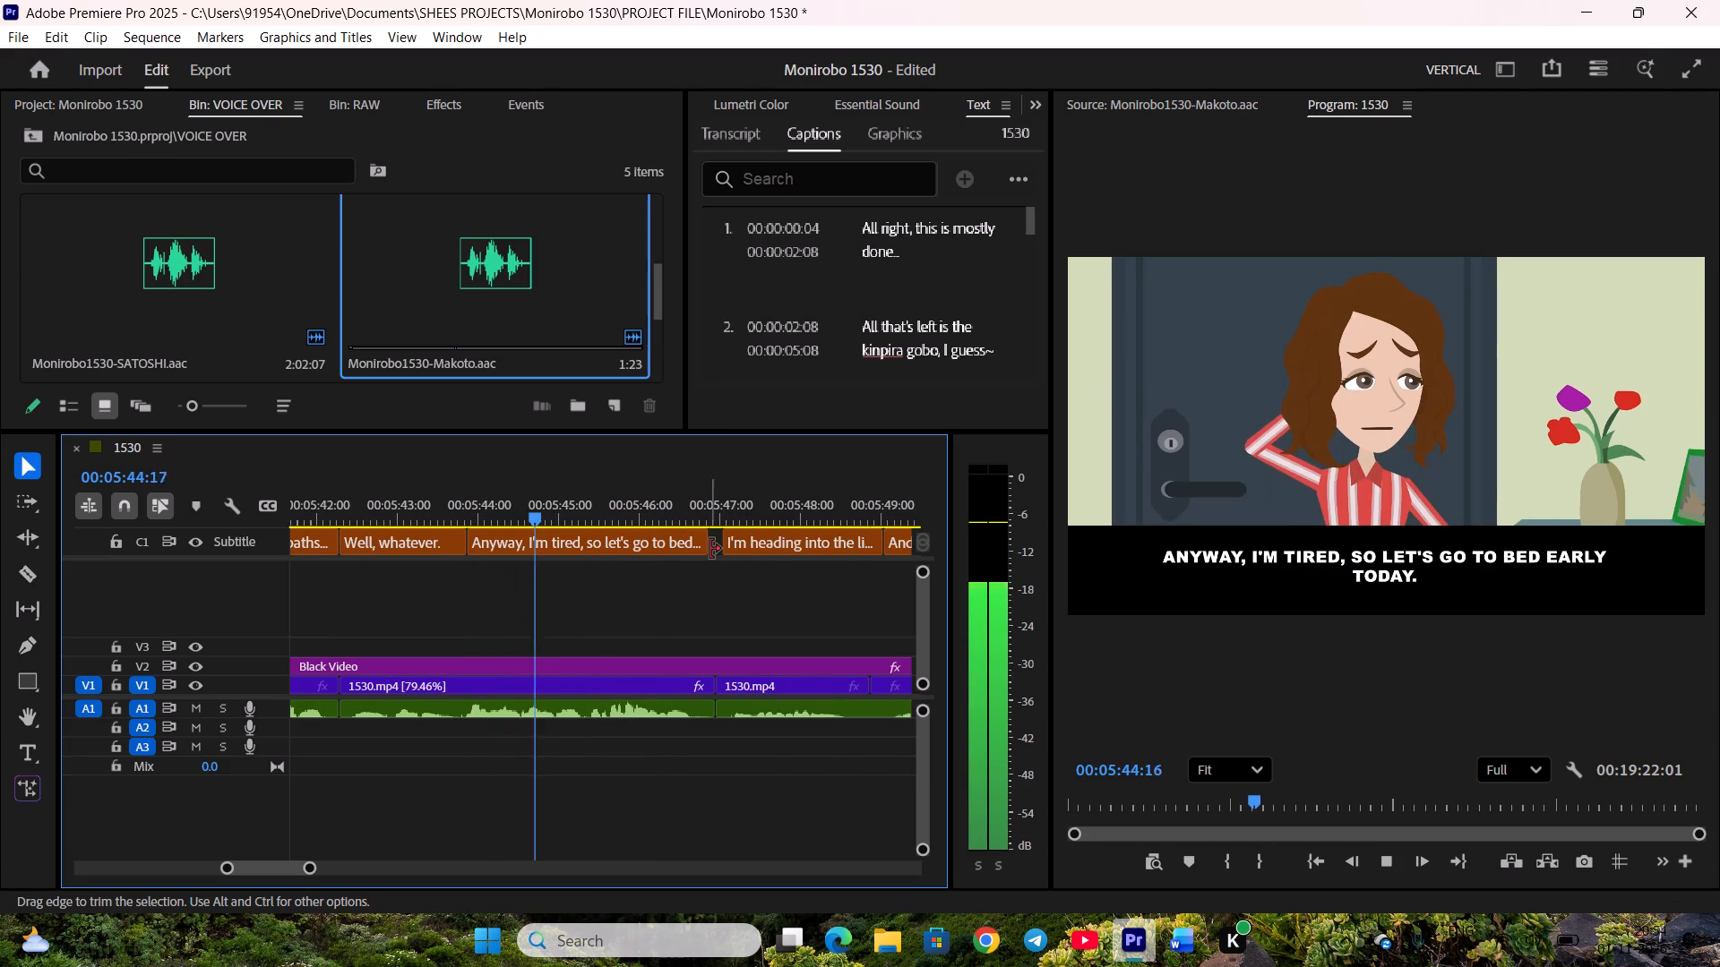
left_click(710, 549)
key("space")
left_click(735, 550)
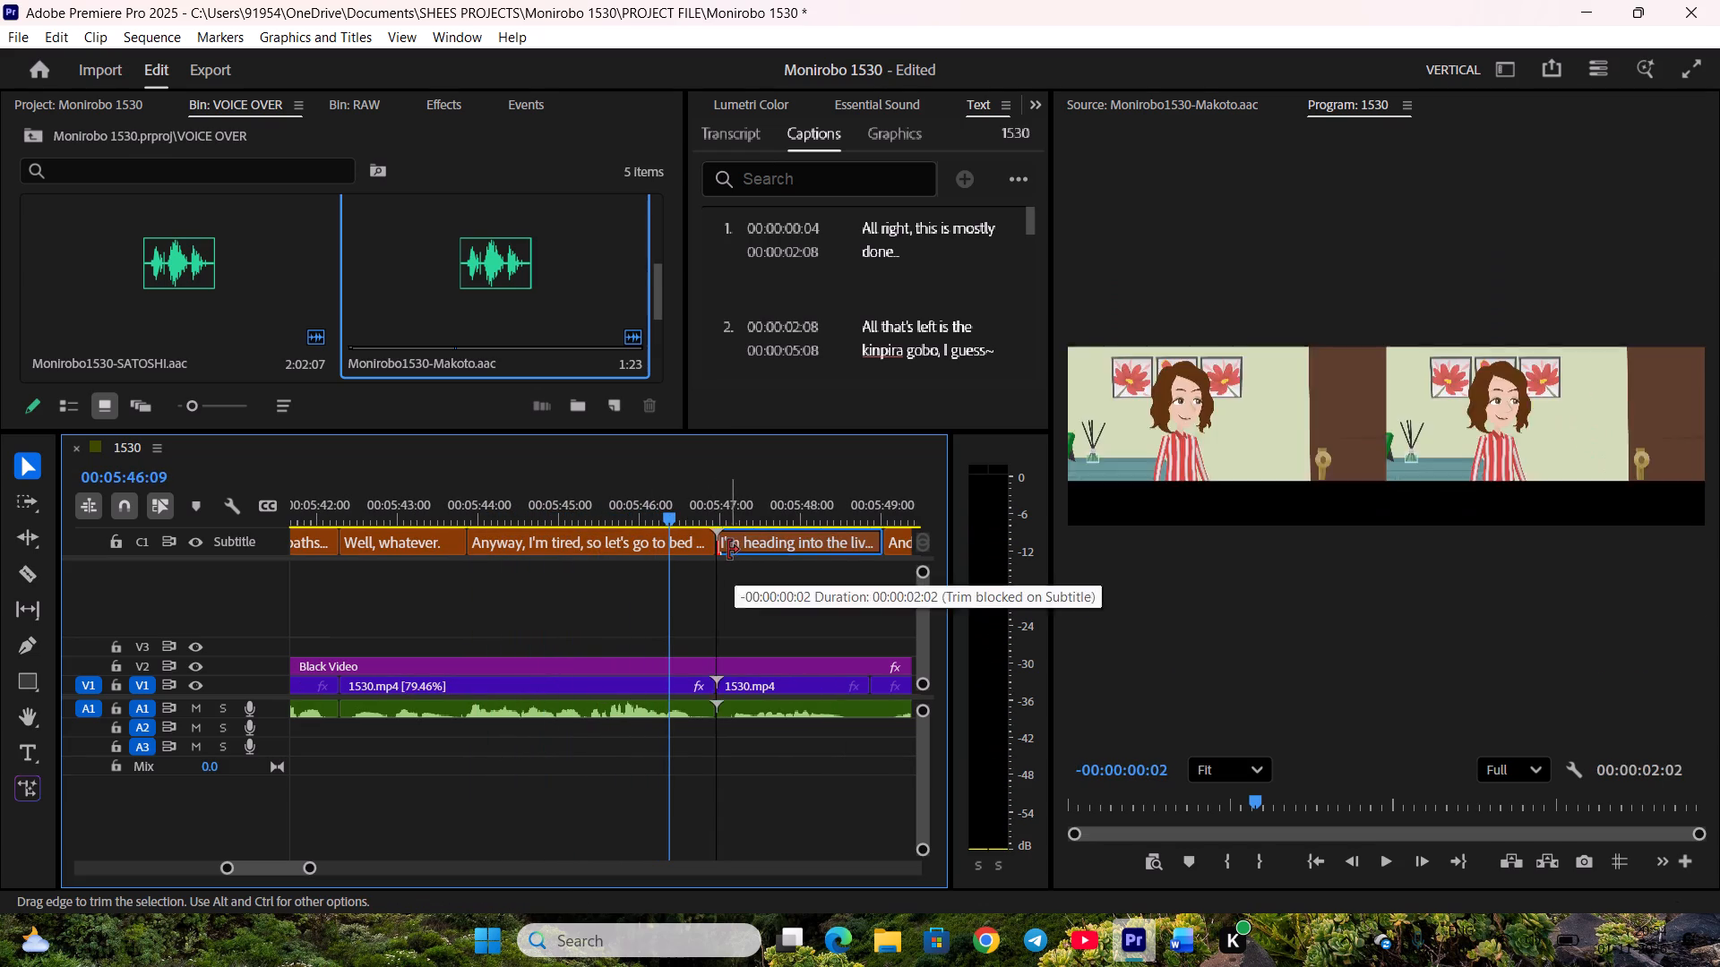
Play on, end "I'm heading into the living room~" at the V1 cut, and start "And so, when I went into the living room..." there.
scroll(692, 583, "down", 5)
key("space")
left_click_drag(710, 550, 699, 551)
key("space")
left_click_drag(722, 553, 711, 553)
Play on and boost the gain of the A1 voice clip under "And so, when I went into the living room..." by 13 dB.
scroll(709, 581, "down", 3)
key("space")
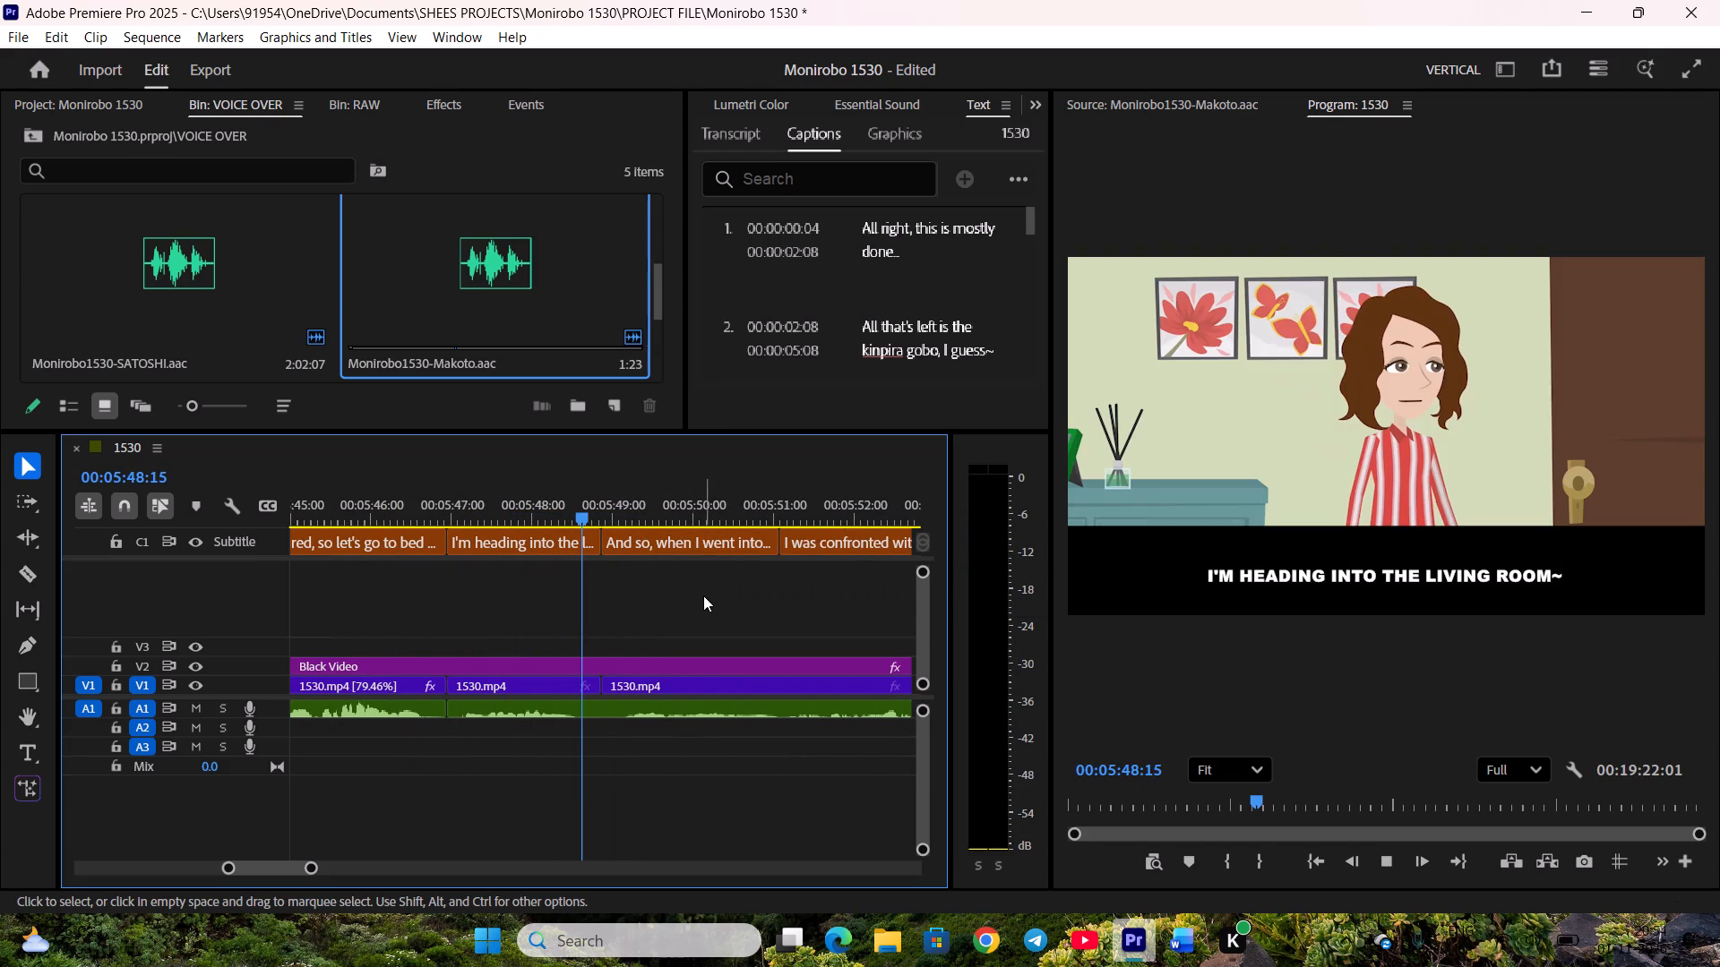
key("space")
left_click(681, 709)
key("g")
type("13")
key("Return")
left_click(713, 792)
Play on, extend "I was confronted with a shocking sight." to the V1 cut, and start "Huh, what is this?" there.
key("space")
scroll(715, 786, "down", 5)
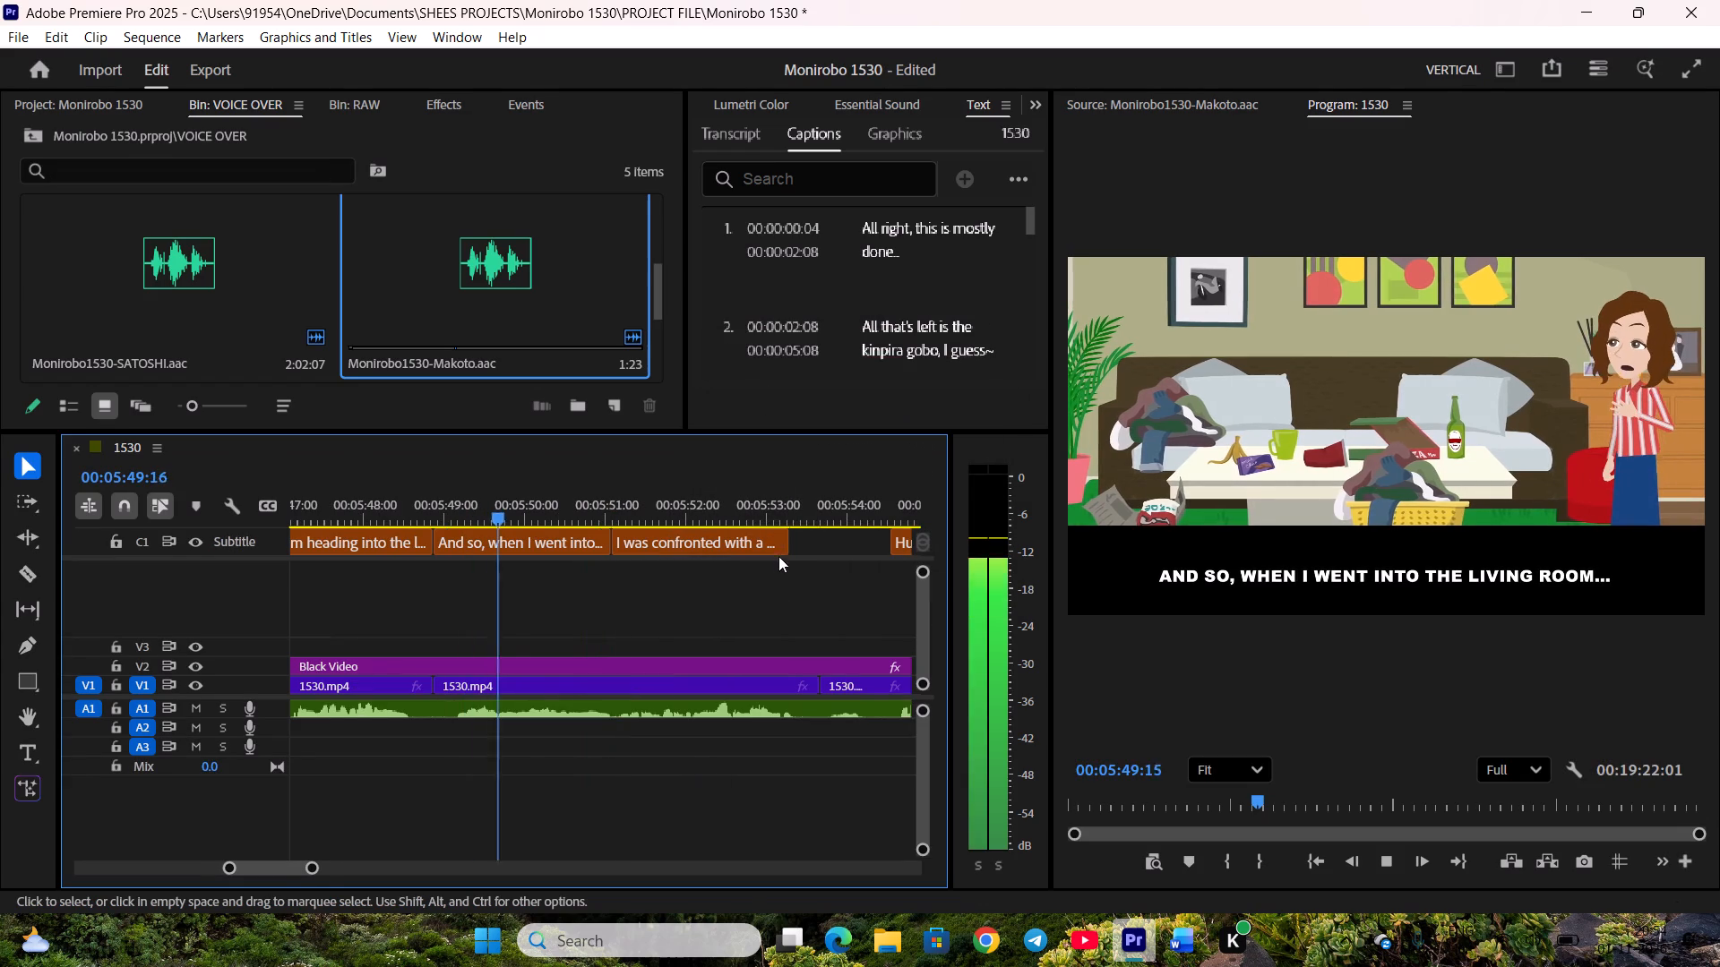
left_click_drag(787, 549, 818, 549)
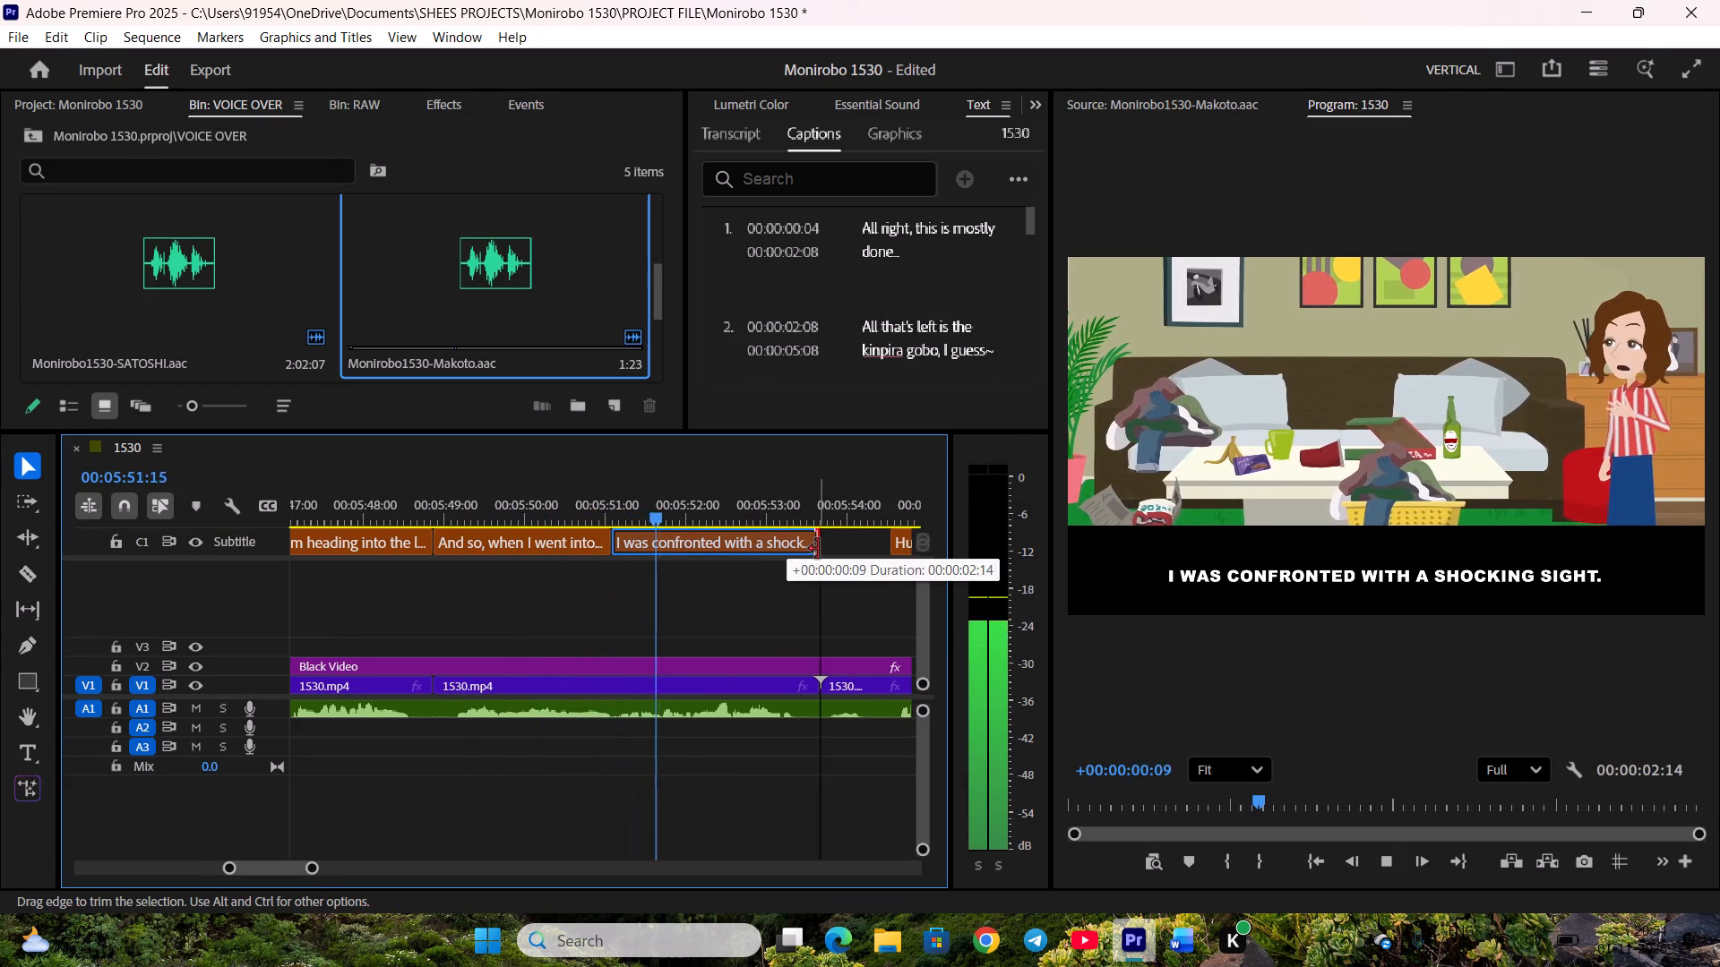
left_click_drag(818, 549, 819, 549)
scroll(753, 590, "down", 5)
key("space")
left_click_drag(734, 543, 690, 543)
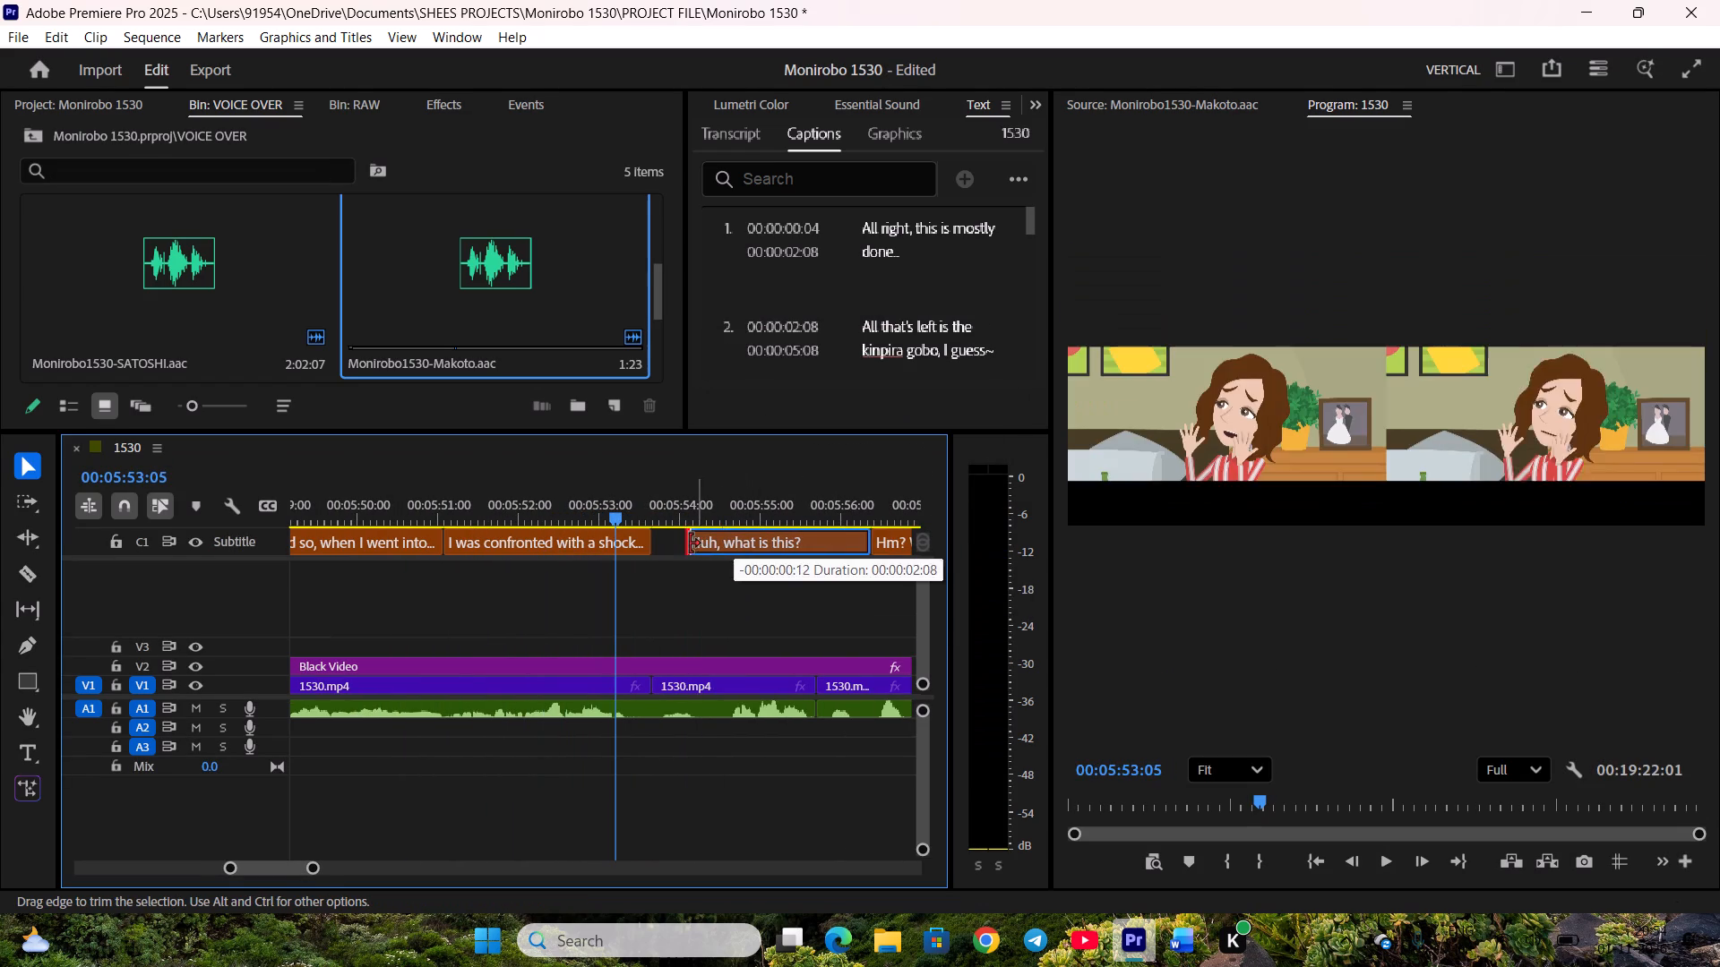
left_click_drag(690, 543, 661, 546)
Play on, end "Huh, what is this?" at the V1 cut, and start "Hm? What?" there.
key("space")
scroll(706, 569, "down", 3)
left_click_drag(758, 543, 720, 545)
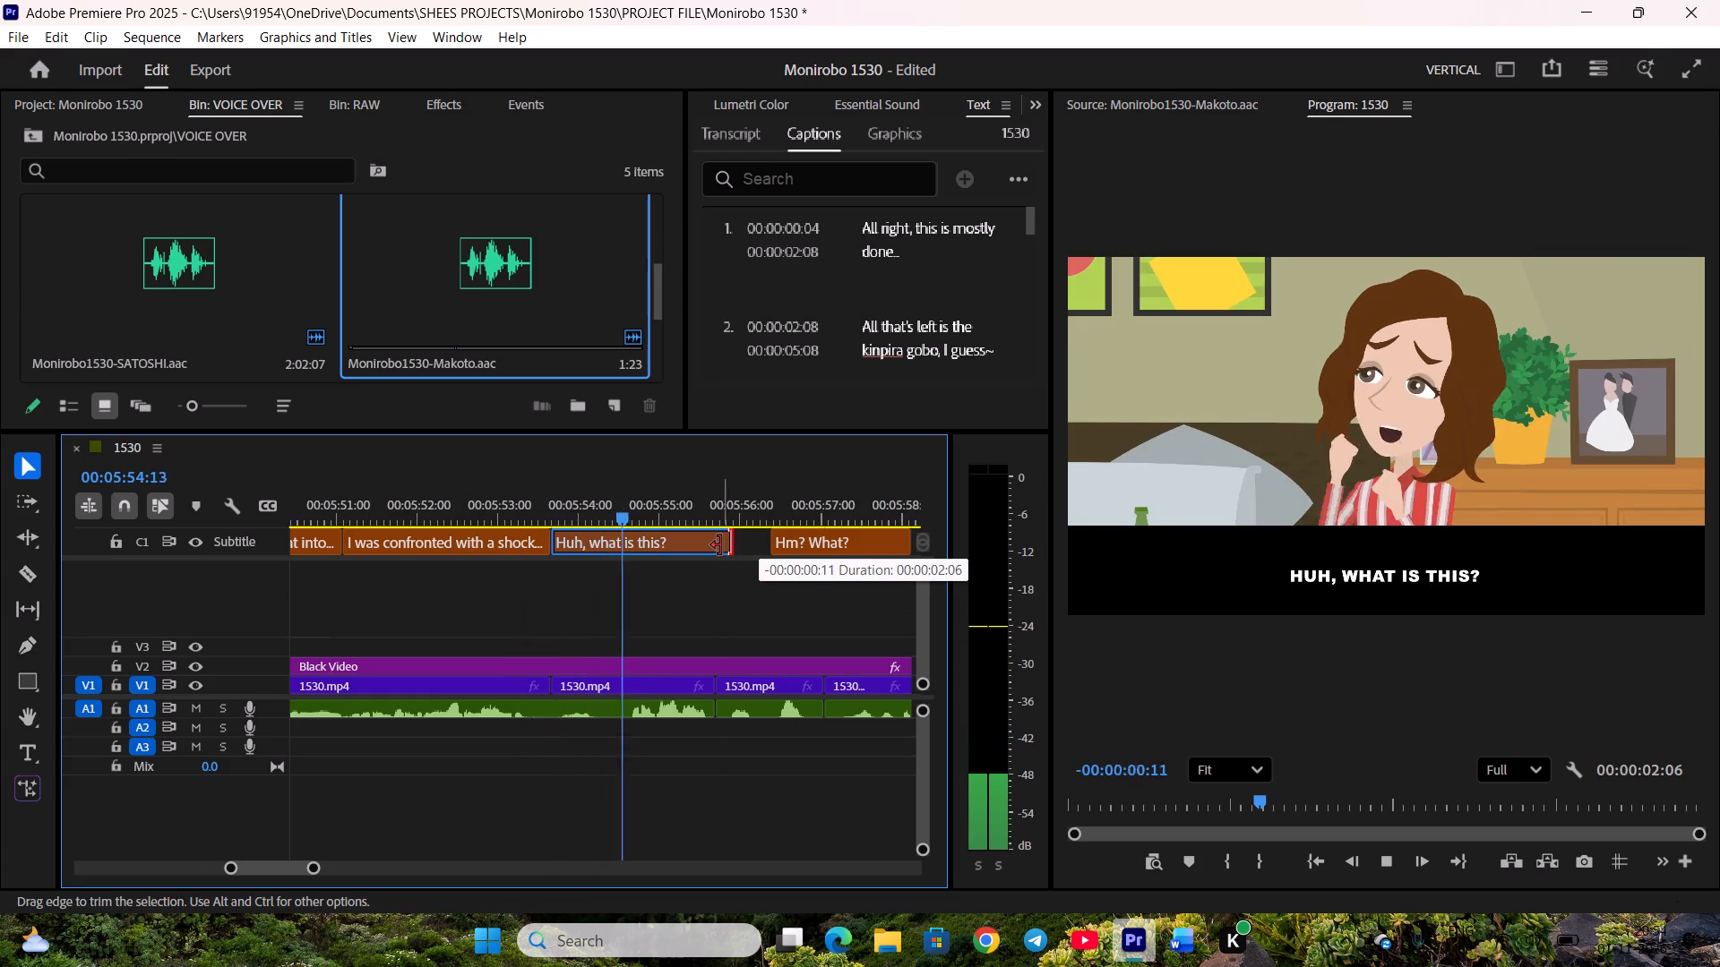
left_click_drag(720, 545, 704, 549)
key("space")
left_click_drag(770, 543, 710, 546)
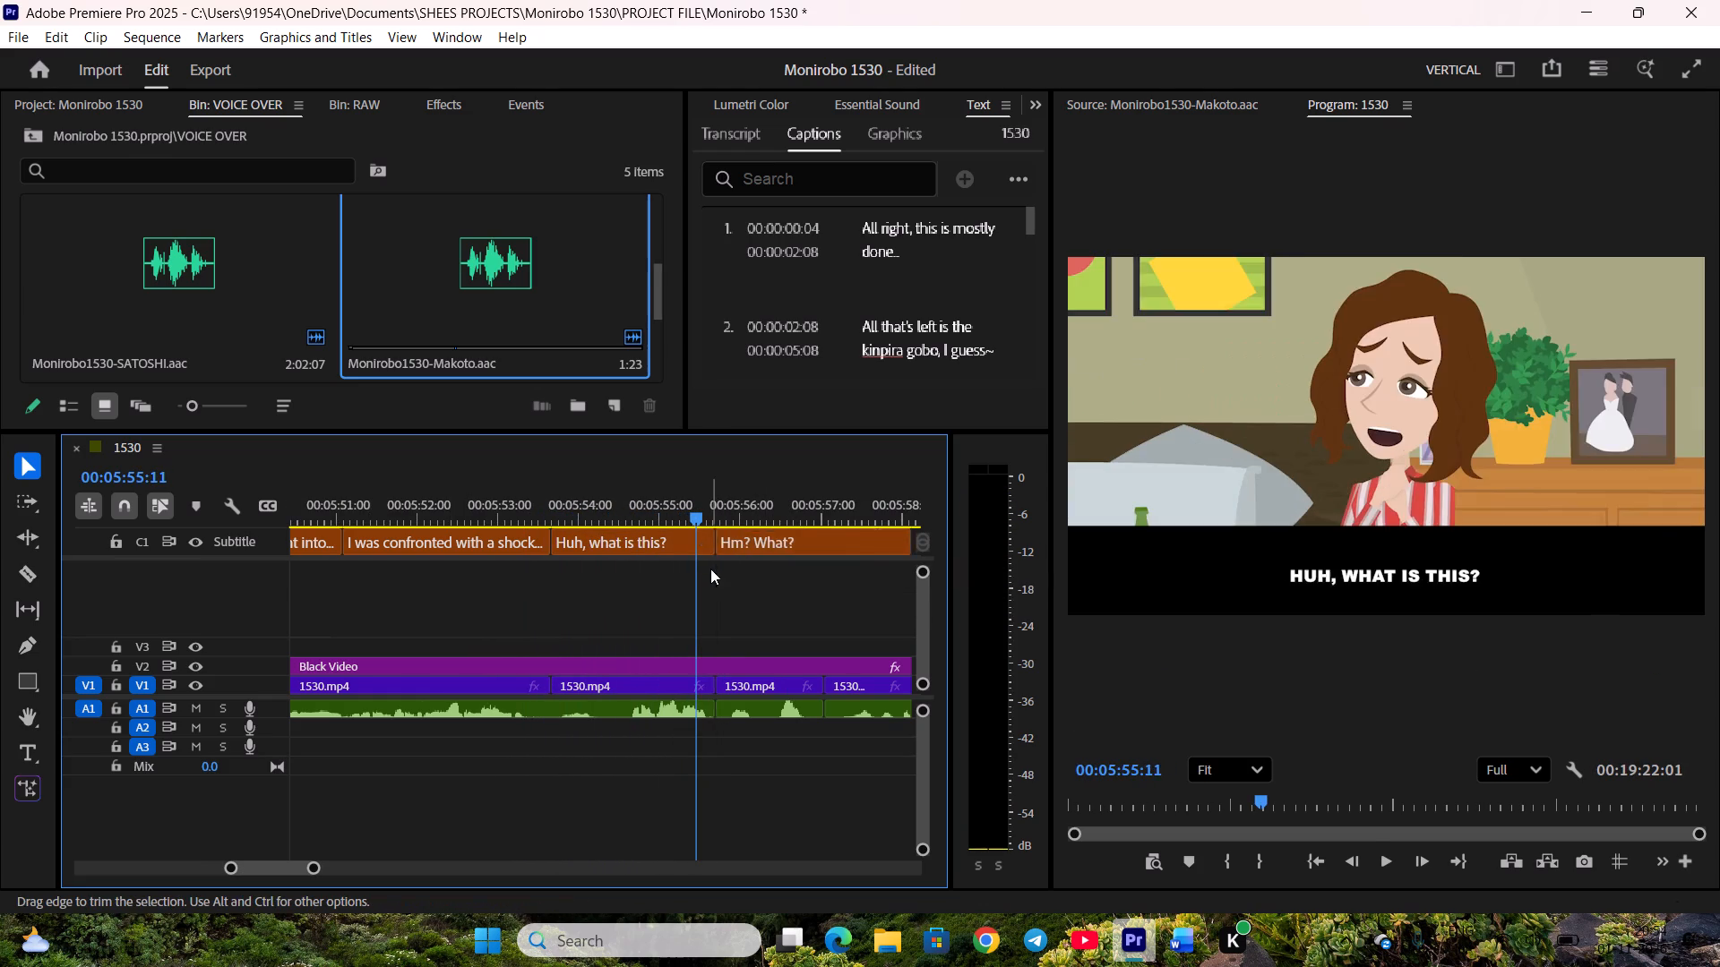
Play on, end "Hm? What?" at the V1 cut, and start the "What?" — don't give me that. caption there.
scroll(710, 566, "down", 5)
key("space")
key("space")
left_click_drag(737, 541, 649, 543)
left_click(649, 543)
left_click_drag(740, 543, 650, 547)
Play on, end "I'm asking what all this garbage..." at the V1 cut, and start "Ehh, I mean, I told you..." there.
scroll(666, 586, "down", 4)
key("space")
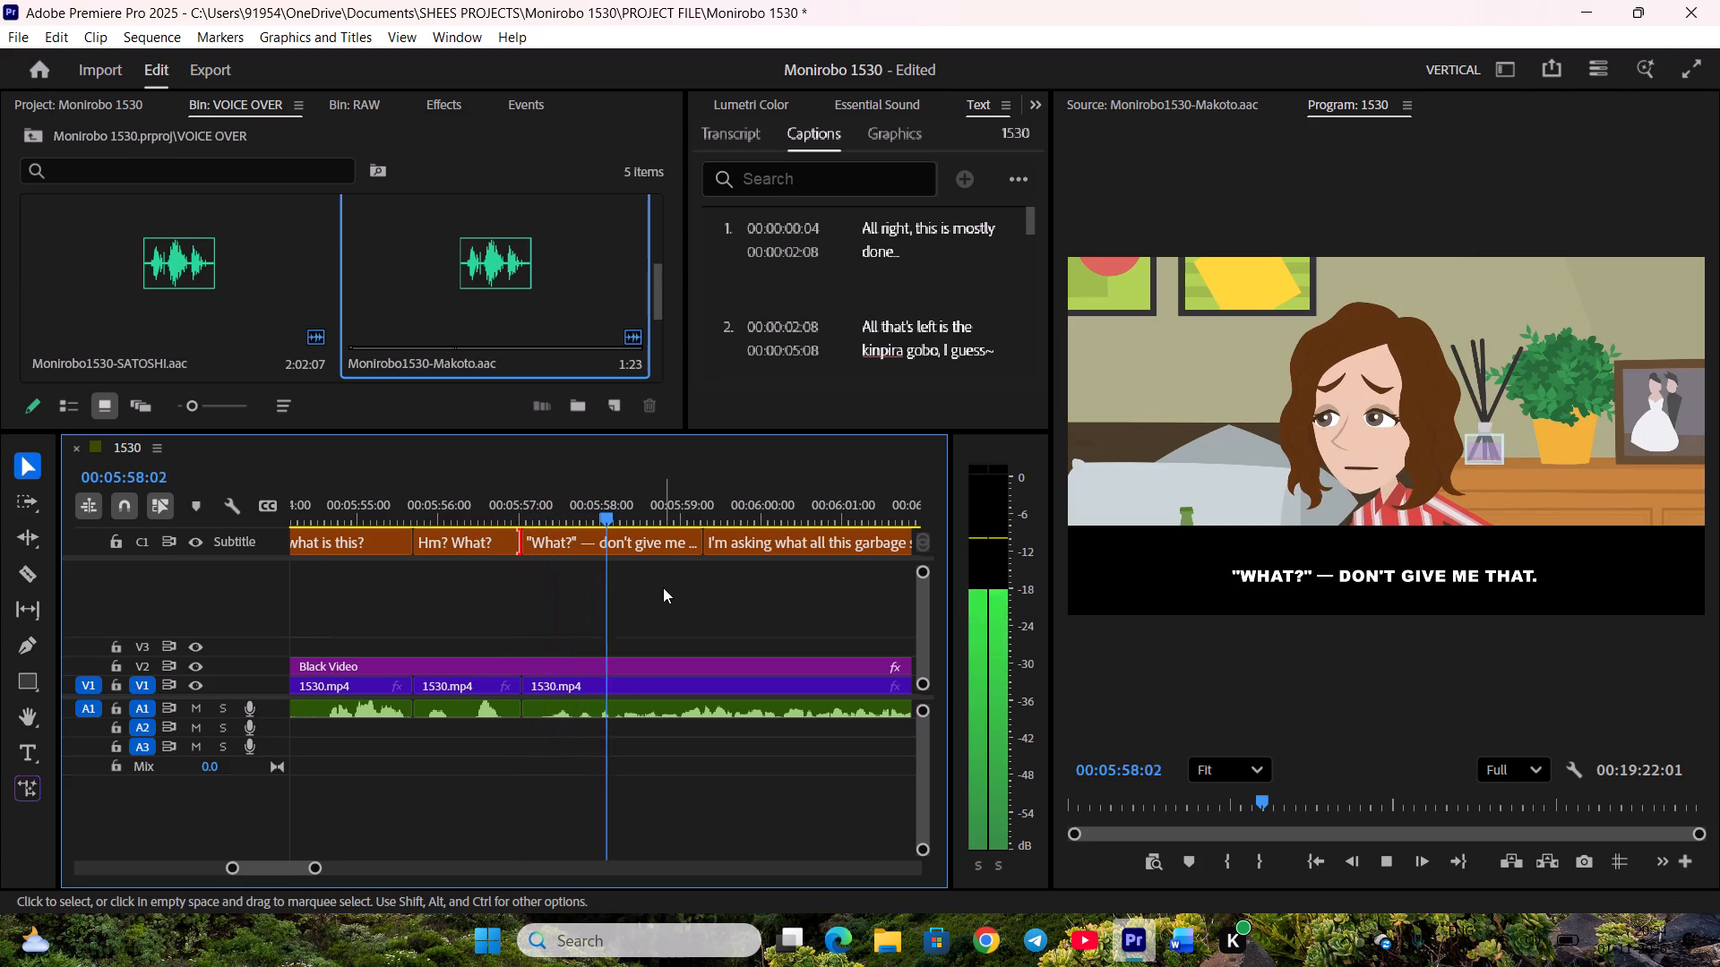
key("space")
key("space")
scroll(727, 606, "down", 2)
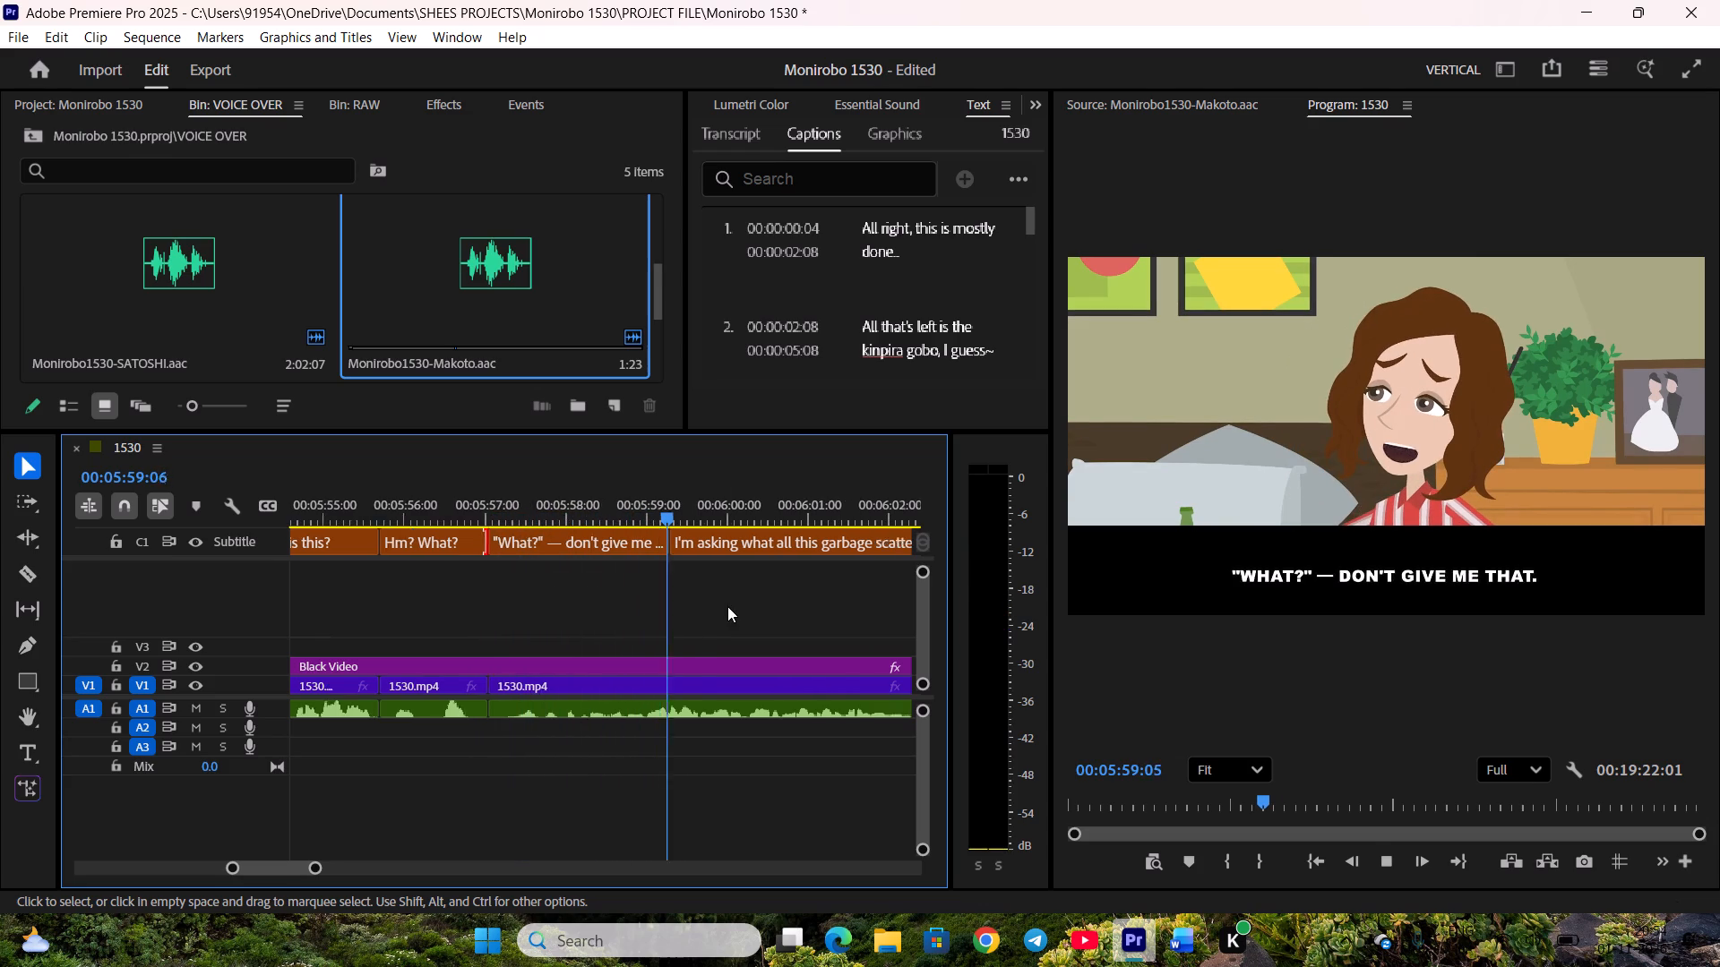
scroll(727, 606, "down", 2)
scroll(800, 586, "down", 4)
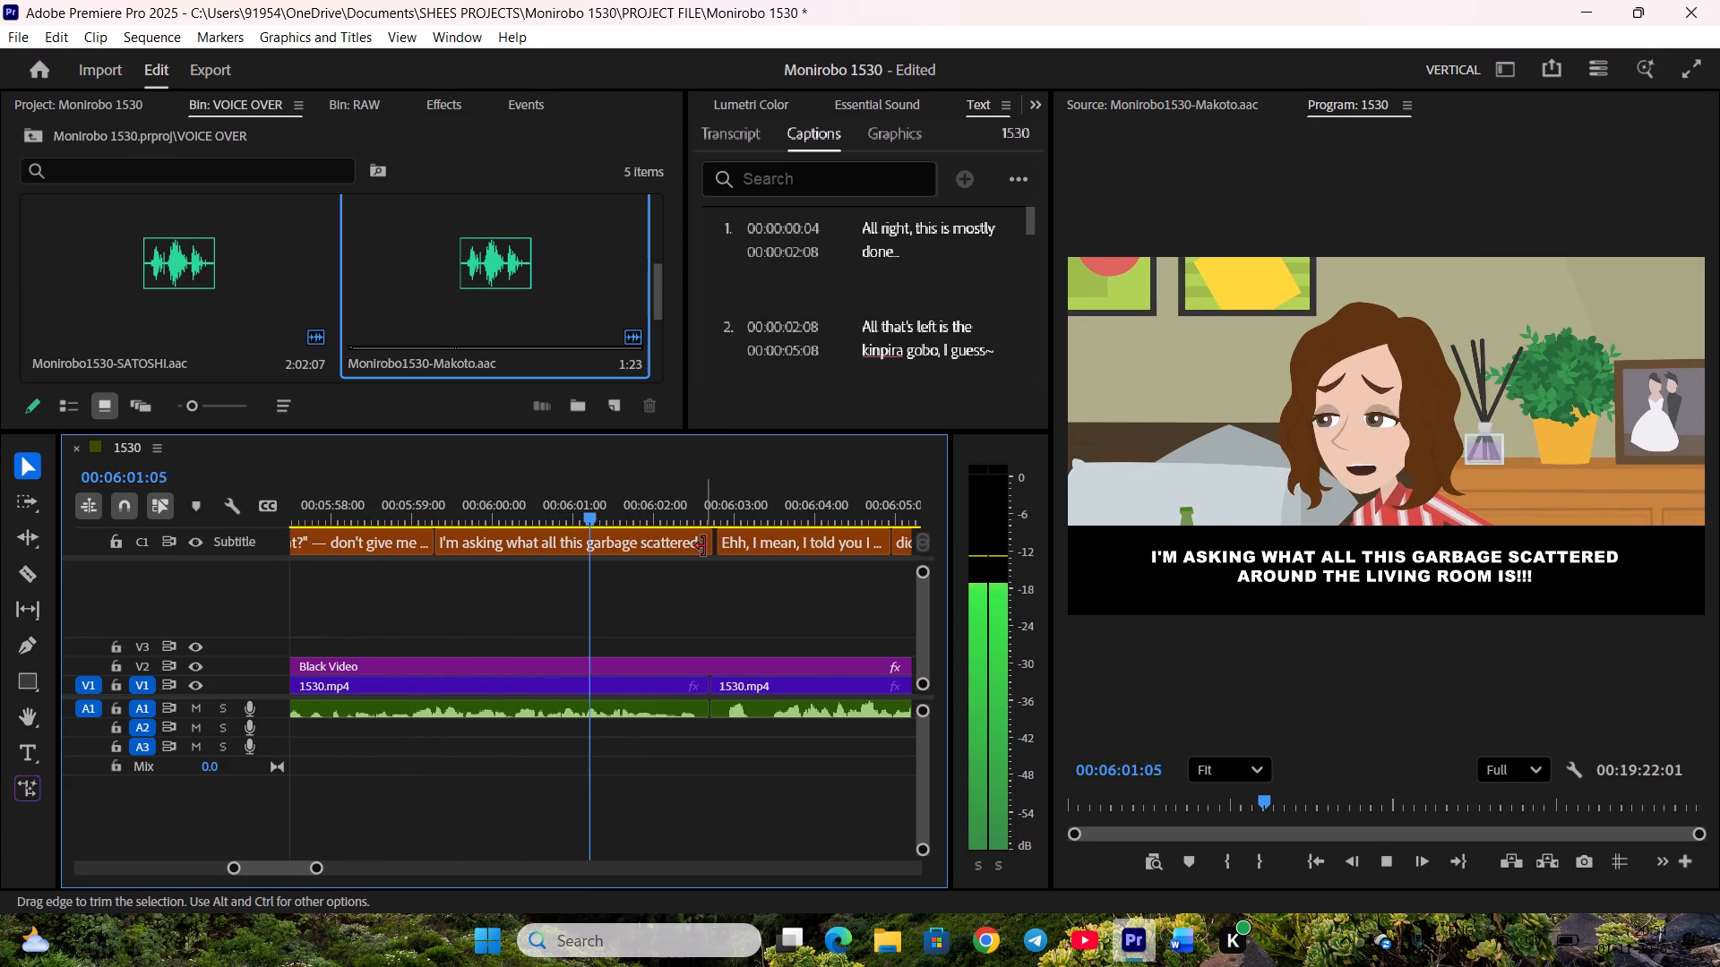
left_click(704, 546)
key("space")
left_click(718, 545)
Play on, end "didn't I?" at the V1 cut, and start "After a few days it ends up like this." there.
scroll(510, 620, "down", 3)
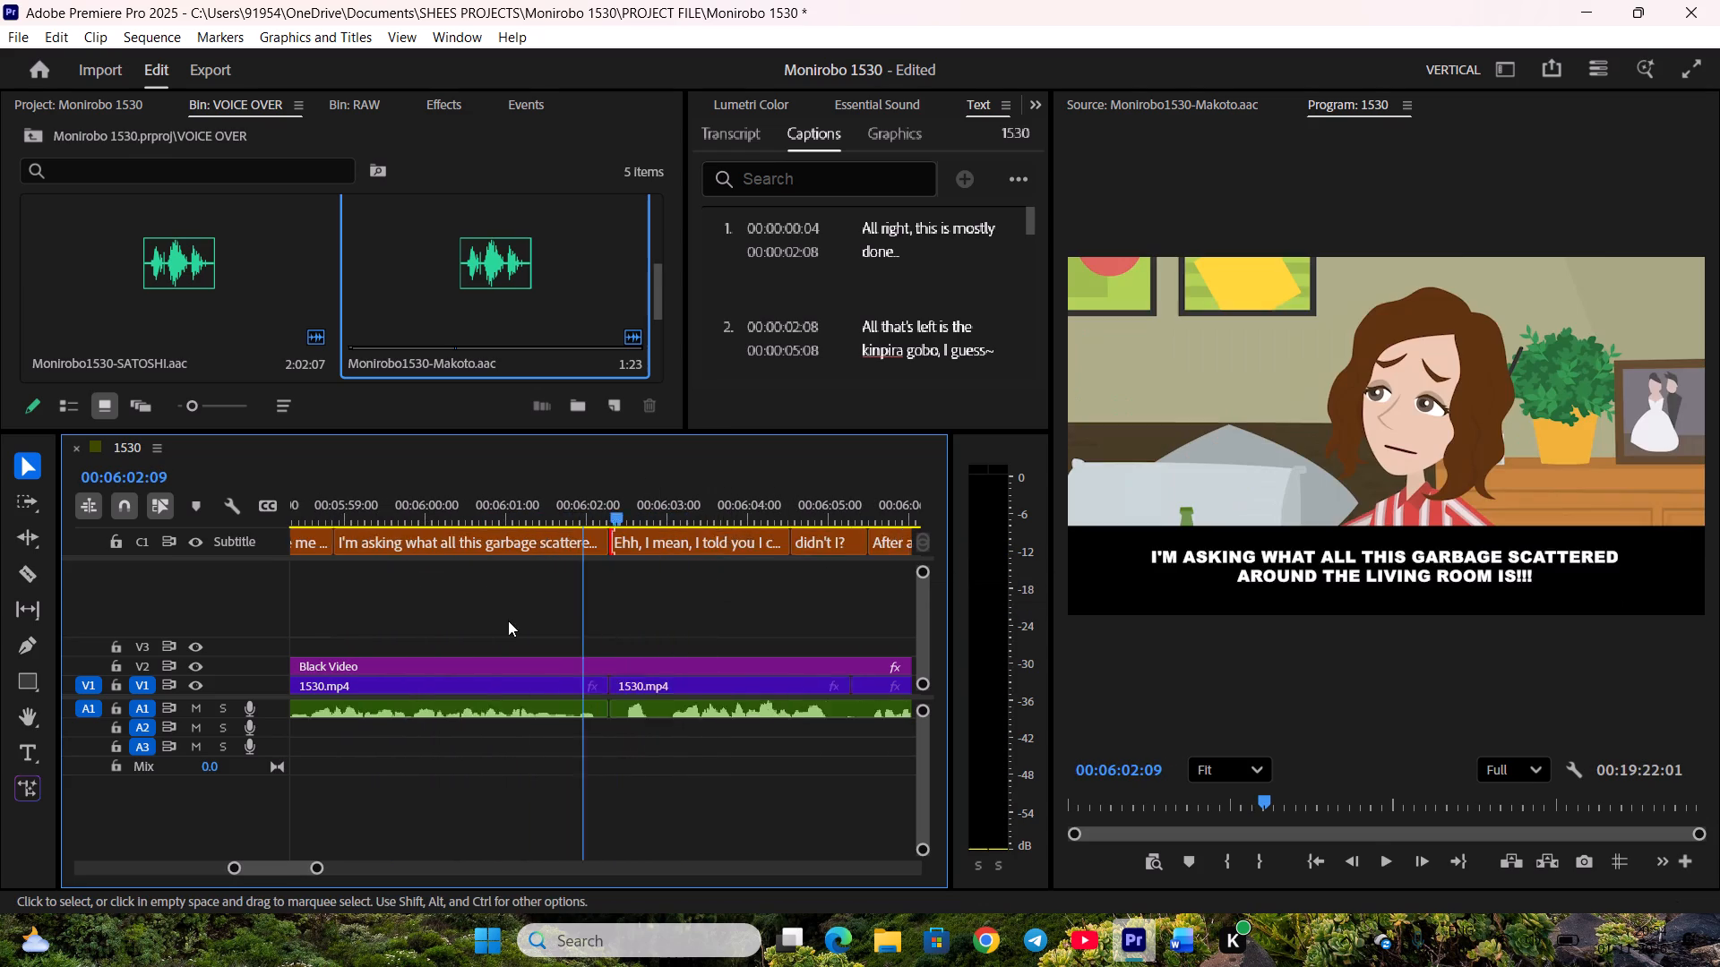
scroll(508, 620, "down", 2)
key("space")
scroll(521, 612, "down", 3)
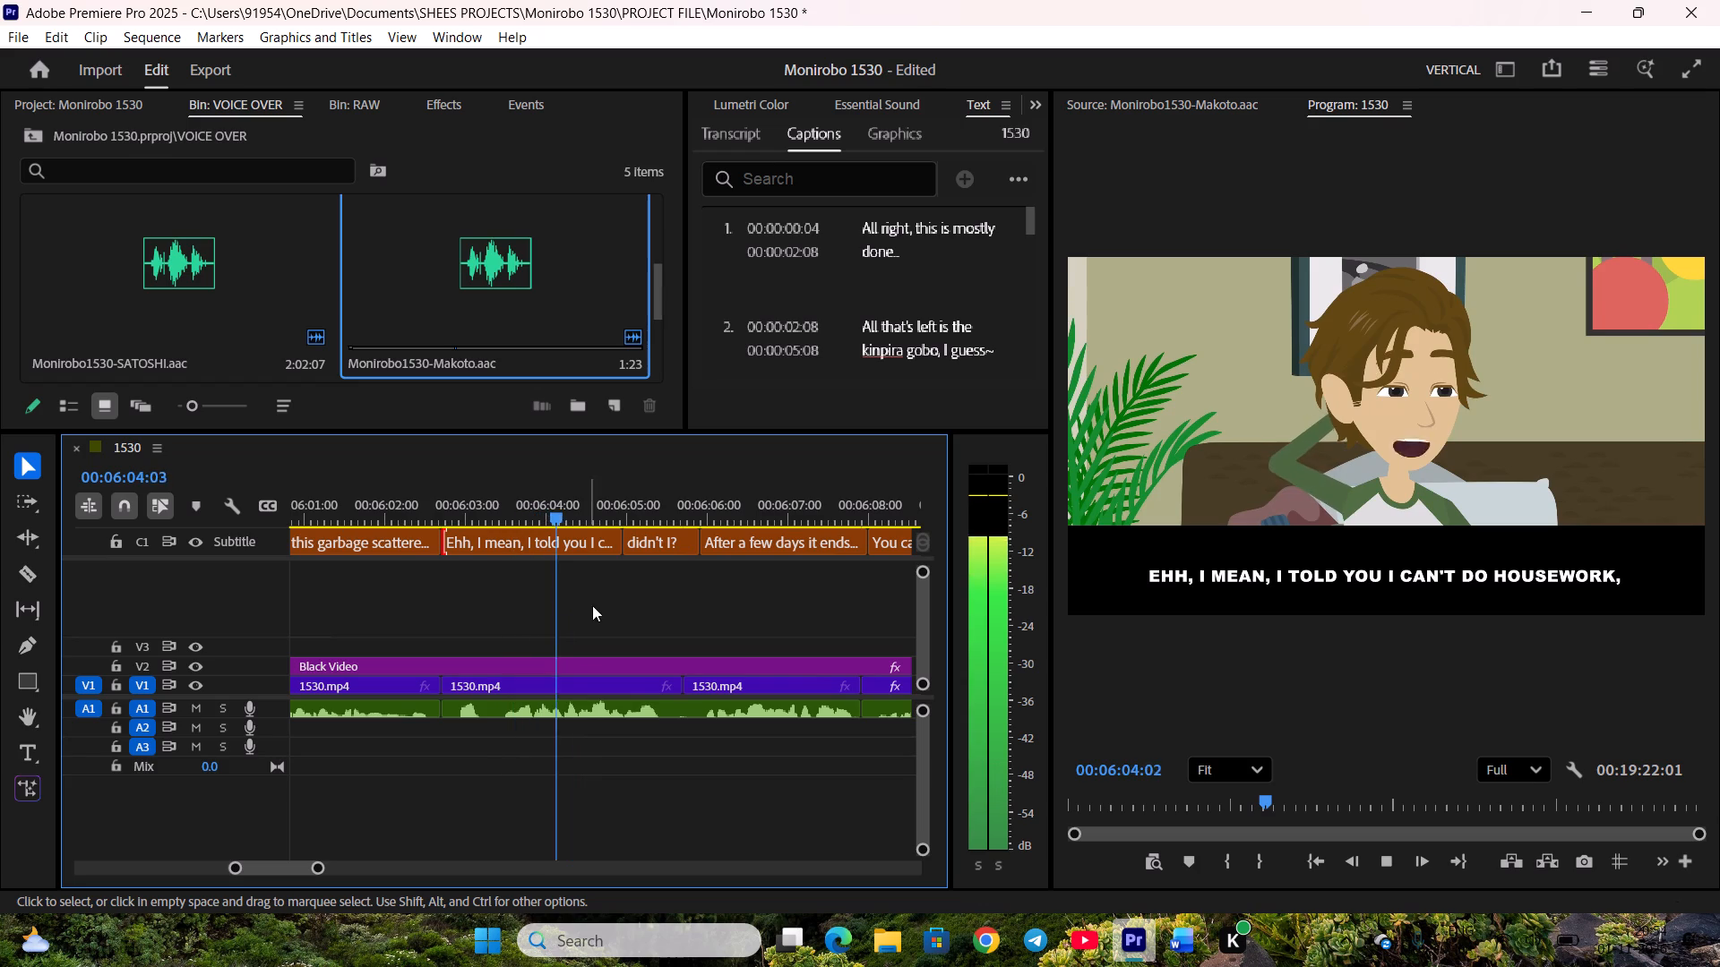
key("space")
key("space")
key("space")
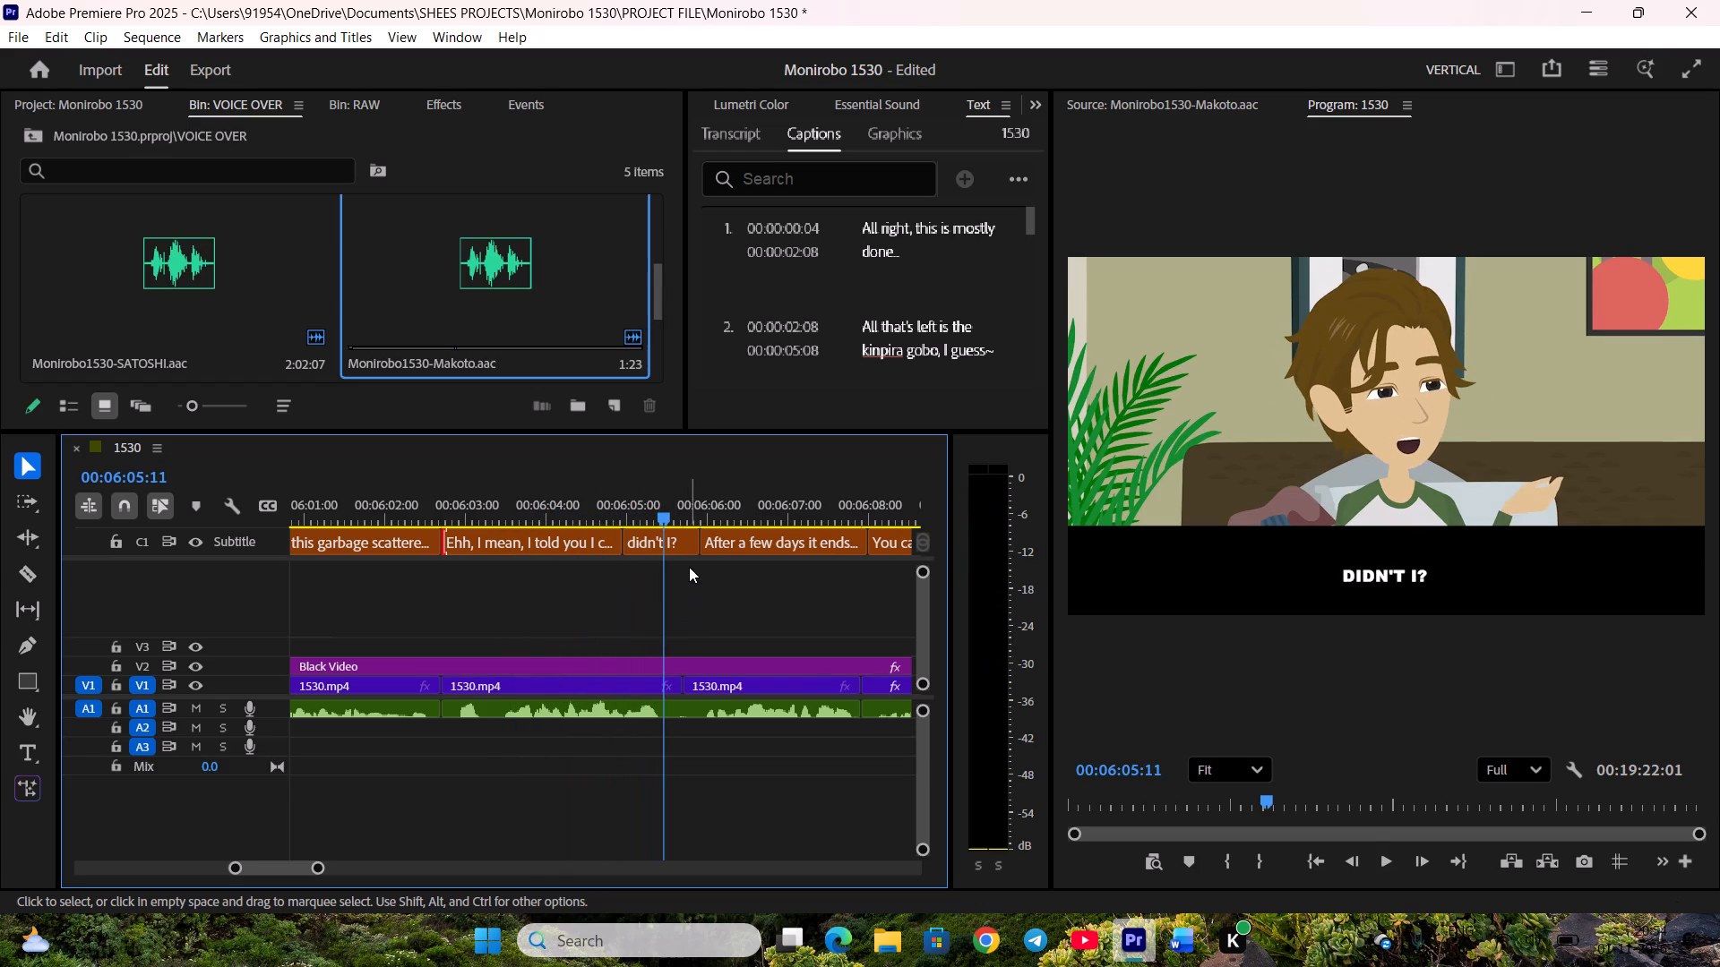
left_click_drag(696, 540, 685, 539)
left_click_drag(699, 551, 690, 552)
Play on, end "After a few days..." at the V1 cut, and start "You can at least throw out the garbage, can't you?" there.
scroll(655, 593, "down", 4)
key("space")
left_click_drag(730, 539, 716, 540)
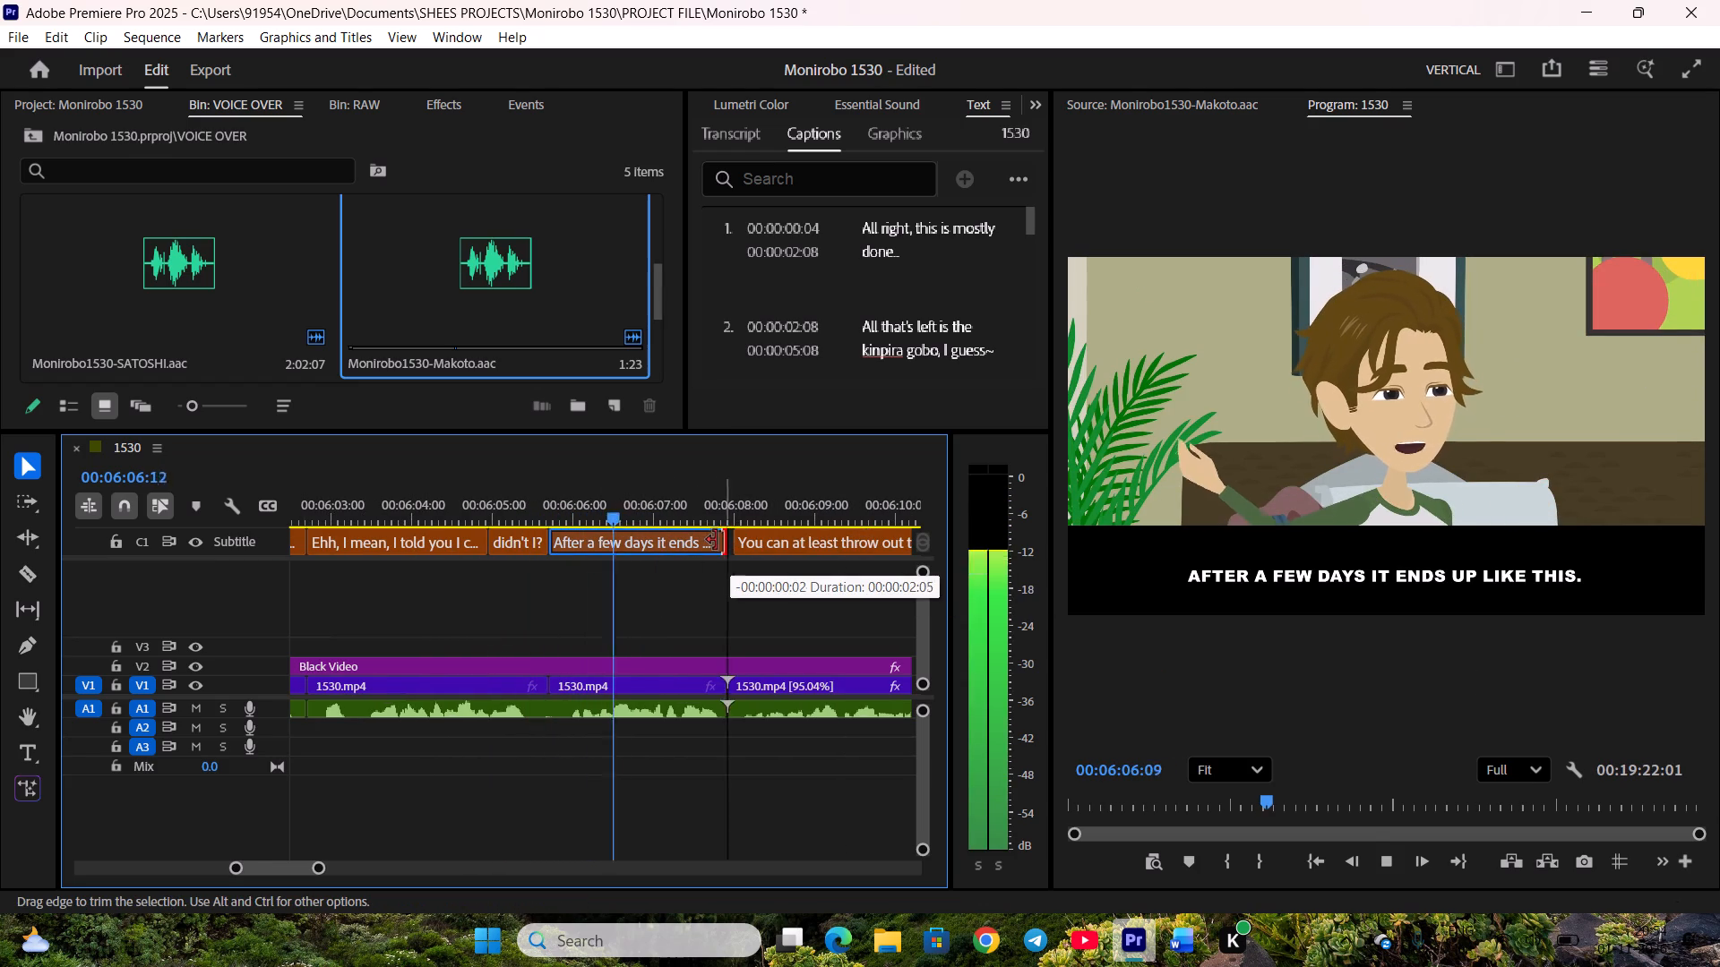
left_click_drag(716, 540, 716, 541)
key("space")
left_click_drag(743, 553, 731, 553)
Play on and start "So this was the cause of the smell..." earlier to close the gap after "You can at least throw out the garbage...".
scroll(638, 632, "down", 5)
key("space")
scroll(612, 606, "down", 4)
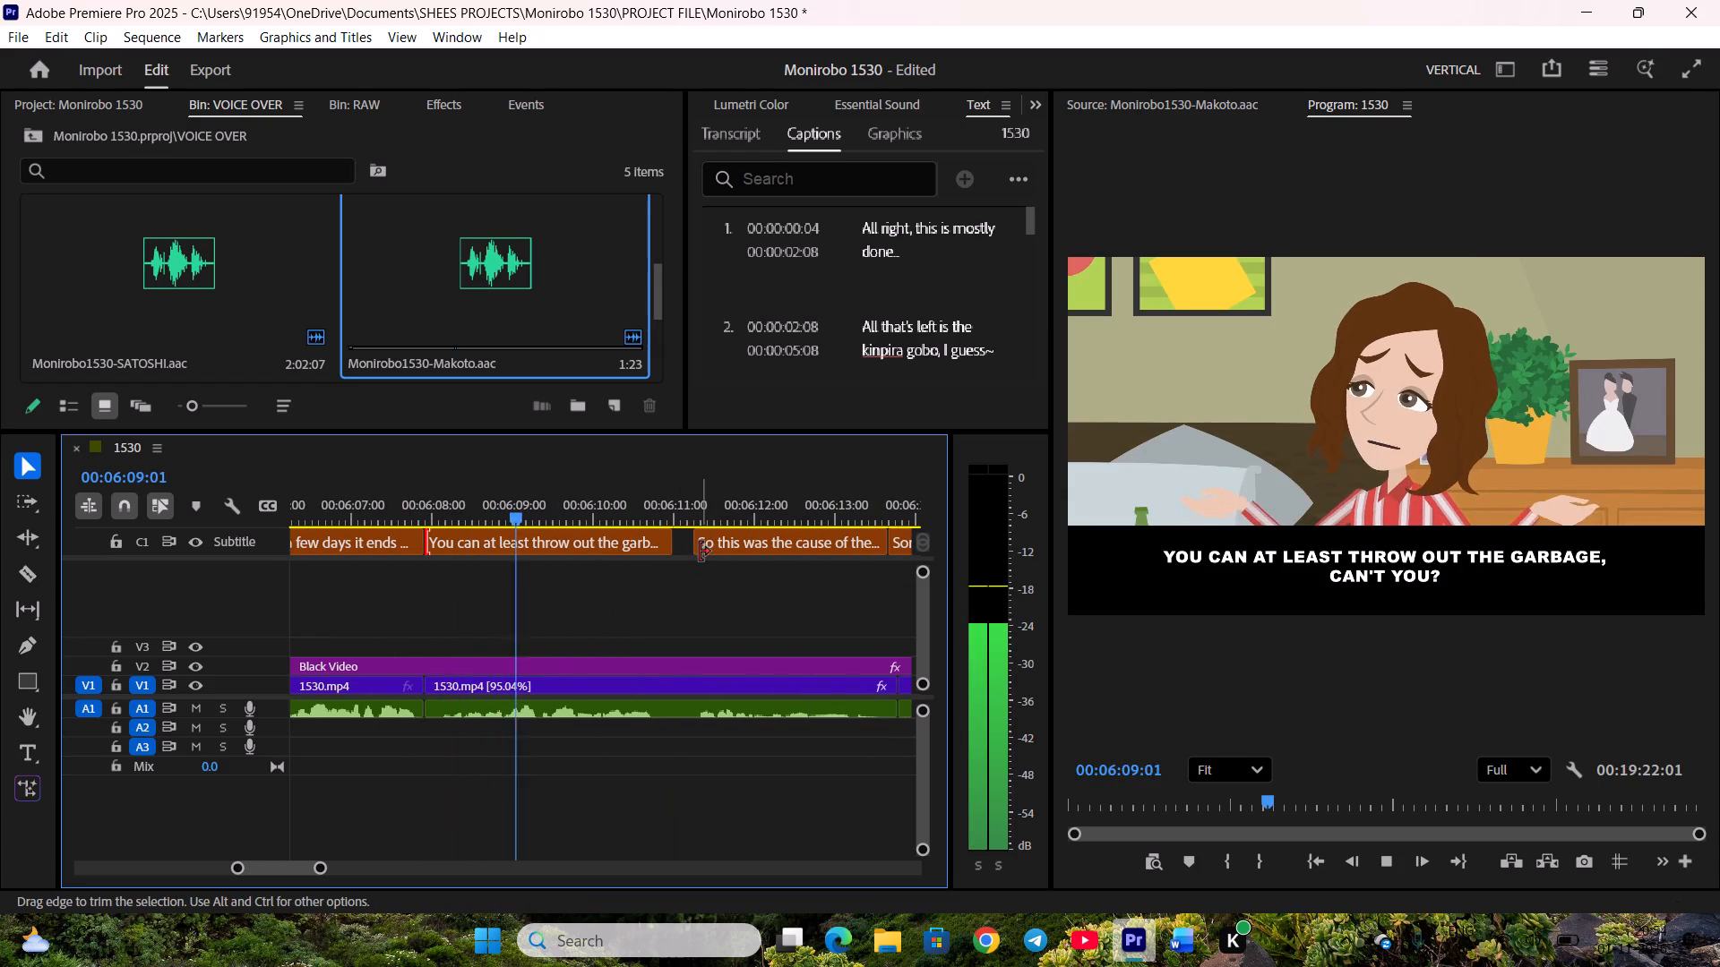
left_click_drag(700, 552, 686, 552)
Play on, start "Sorry, sorry." at the V1 cut, and extend "So this was the cause of the smell..." to meet it.
scroll(671, 585, "down", 6)
left_click_drag(695, 552, 703, 552)
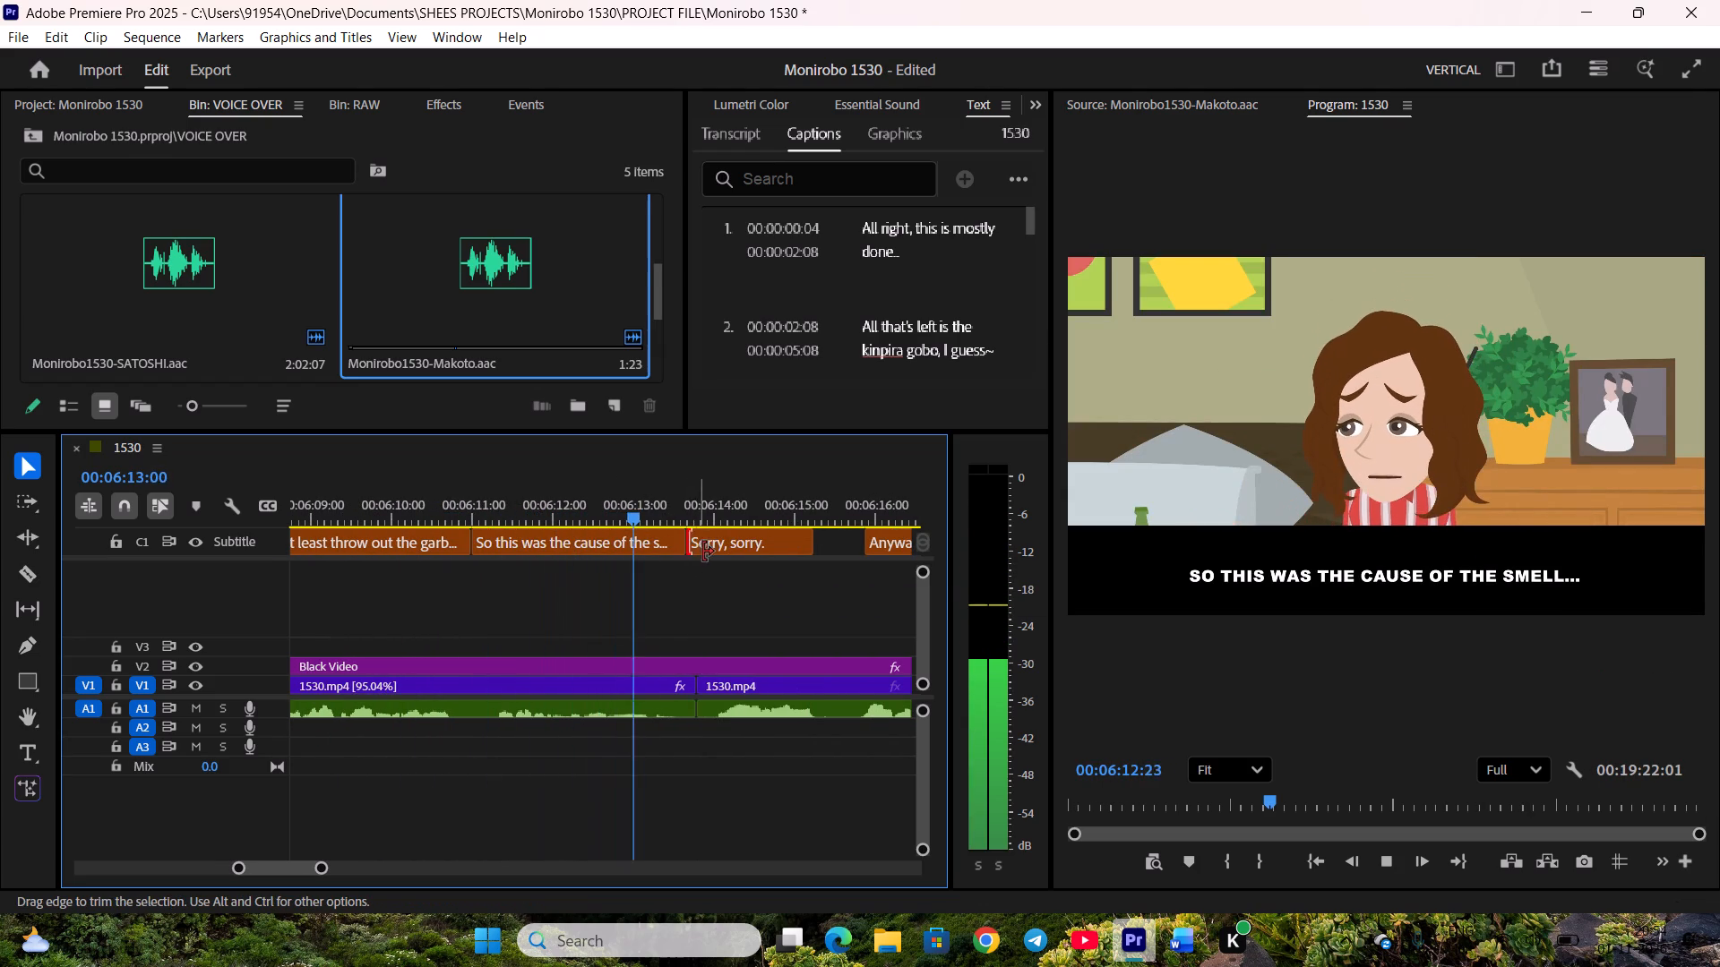
left_click_drag(703, 552, 704, 552)
key("space")
left_click_drag(684, 552, 692, 552)
left_click(692, 552)
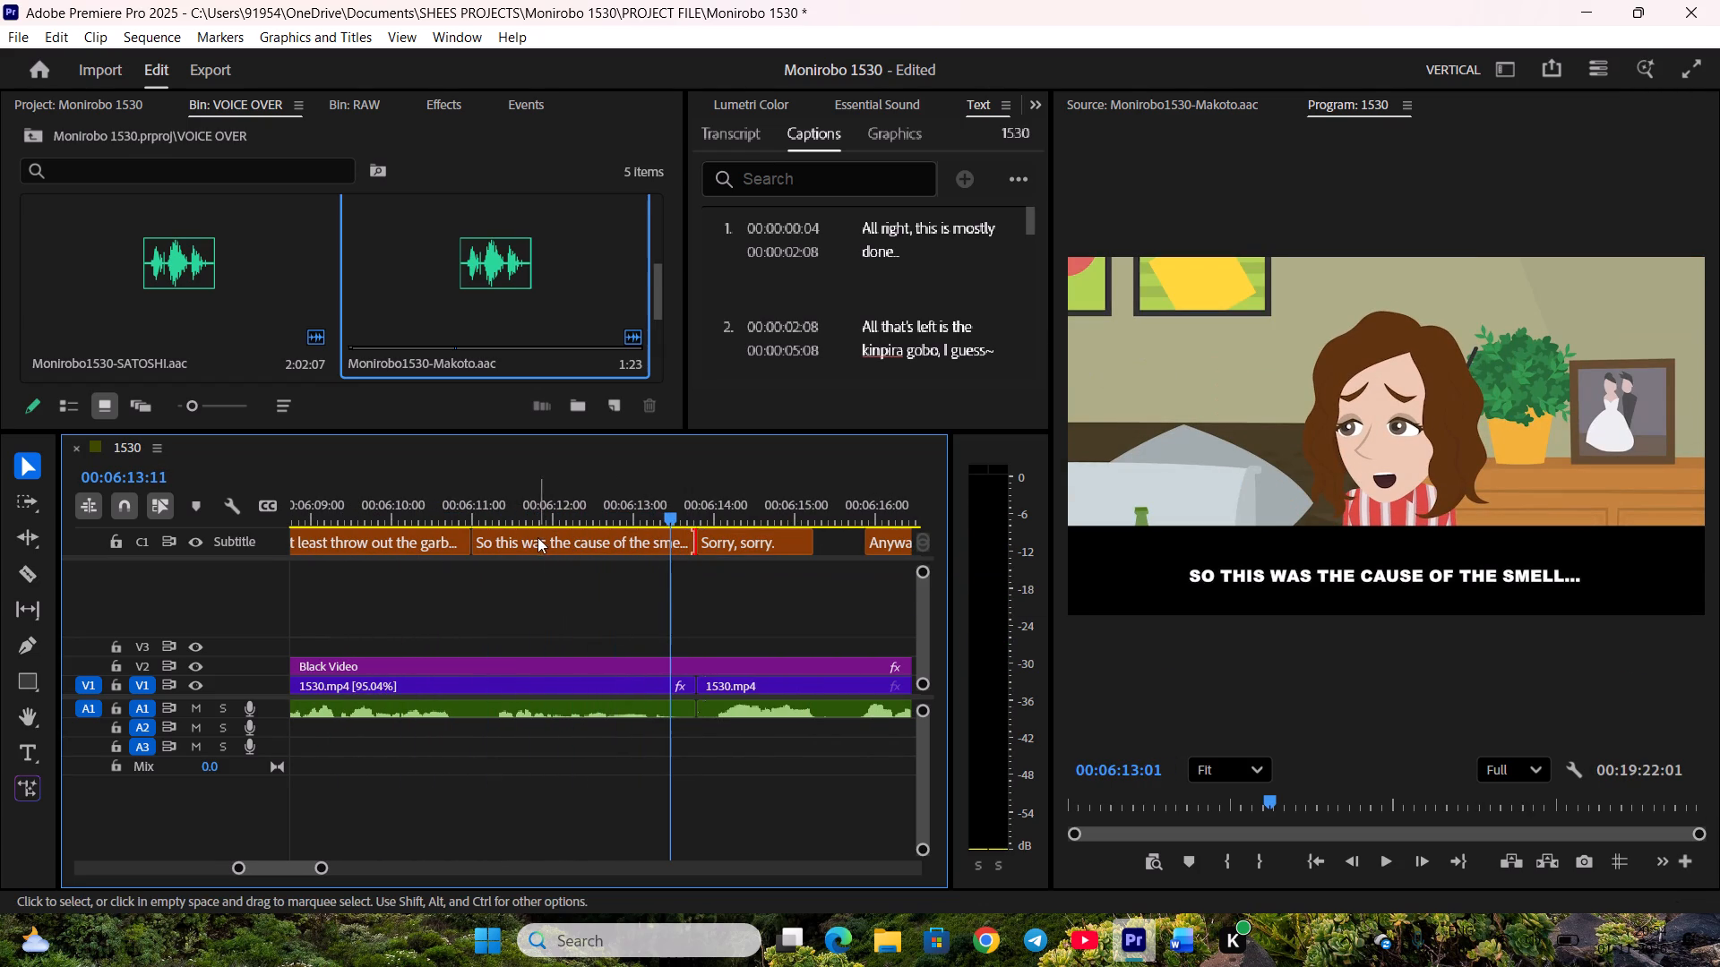
Split the A1 voice clip at 00:06:11:03 and boost the gain of the part after the split by 8 dB.
left_click_drag(484, 509, 484, 519)
left_click(510, 697)
left_click(521, 706)
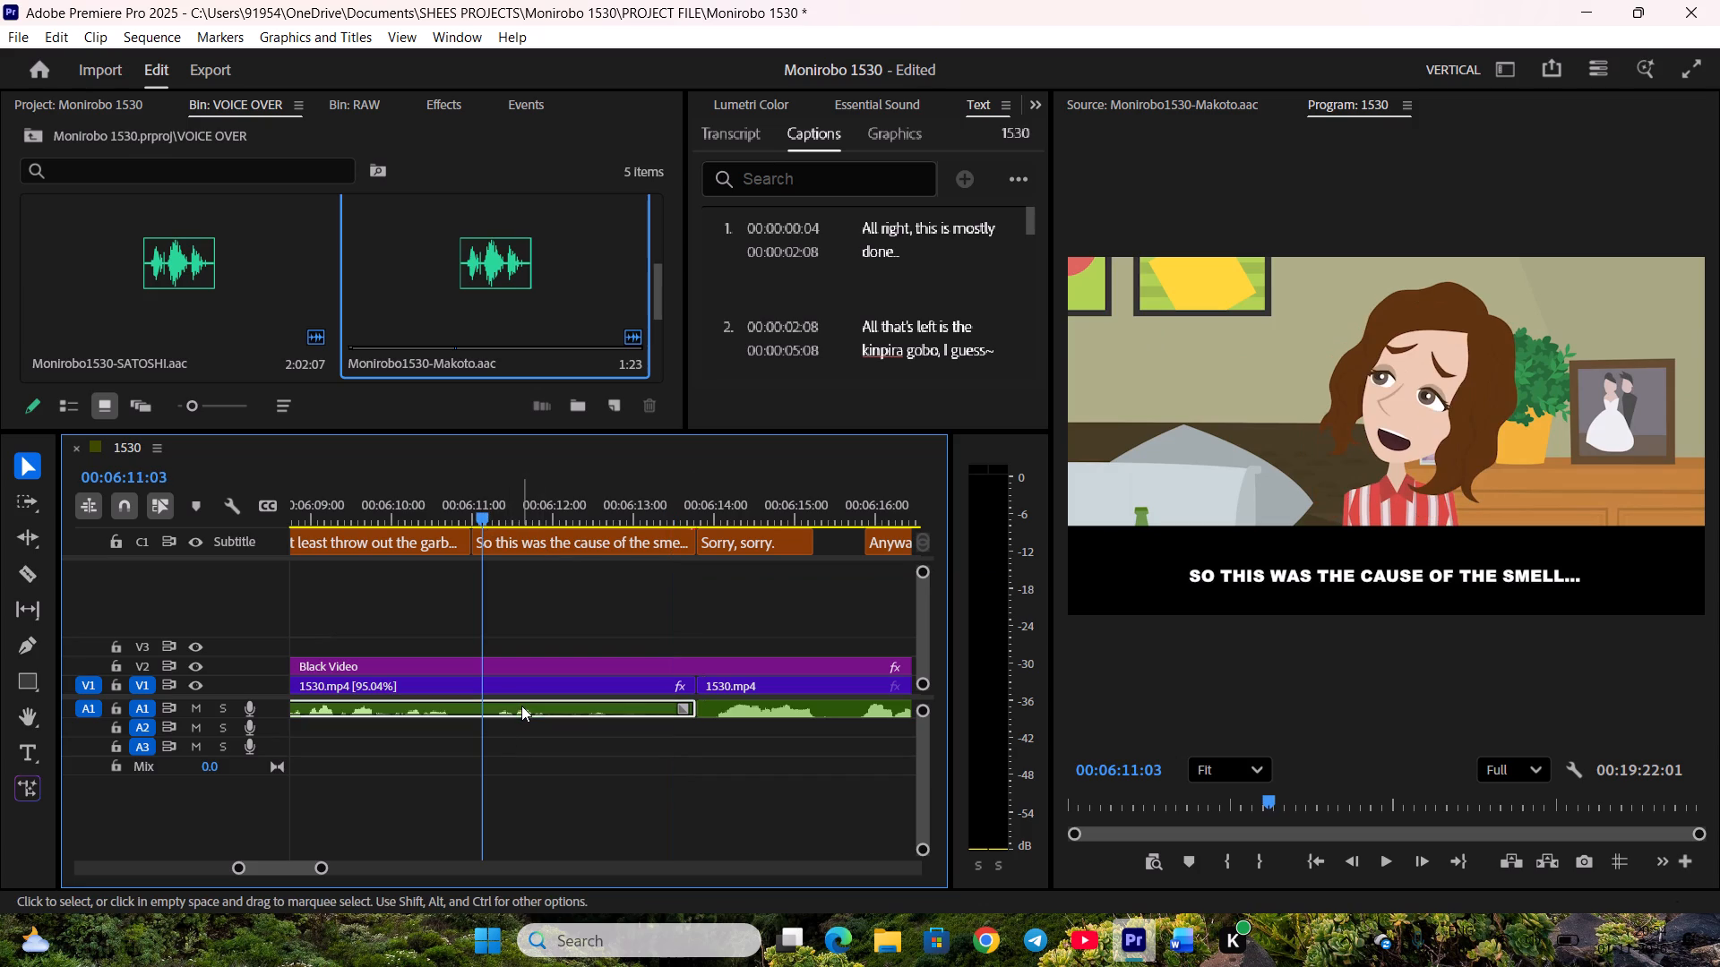
key("c")
left_click(563, 704)
key("g")
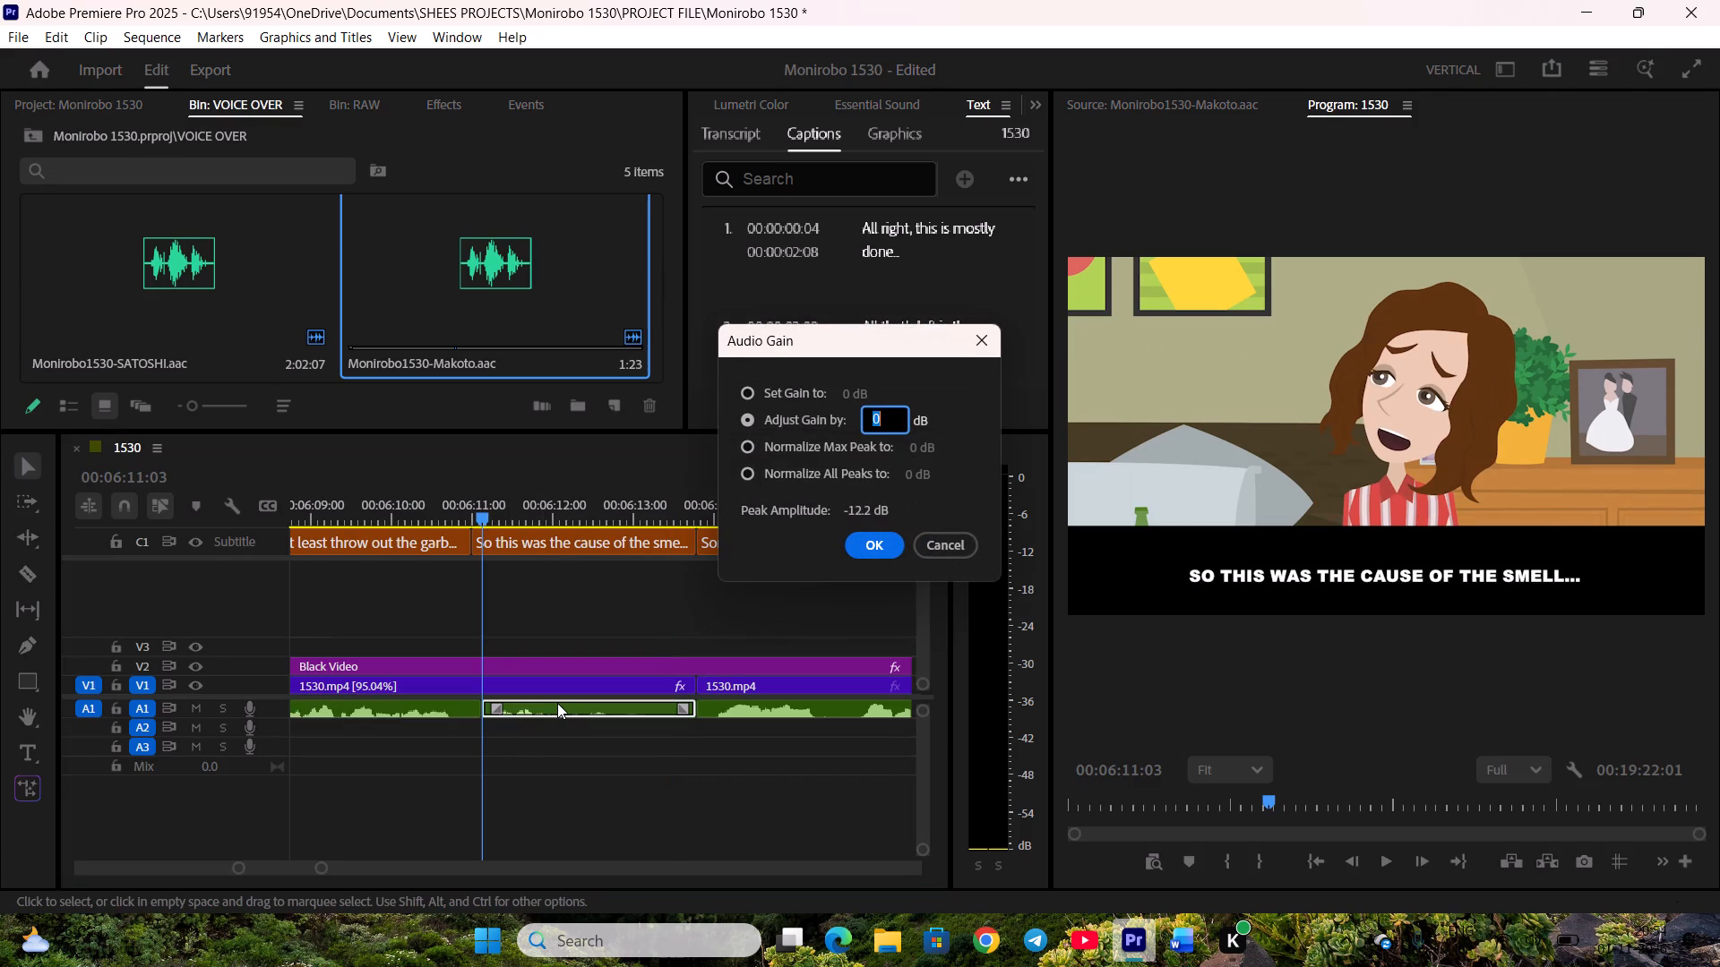
key("8")
key("Return")
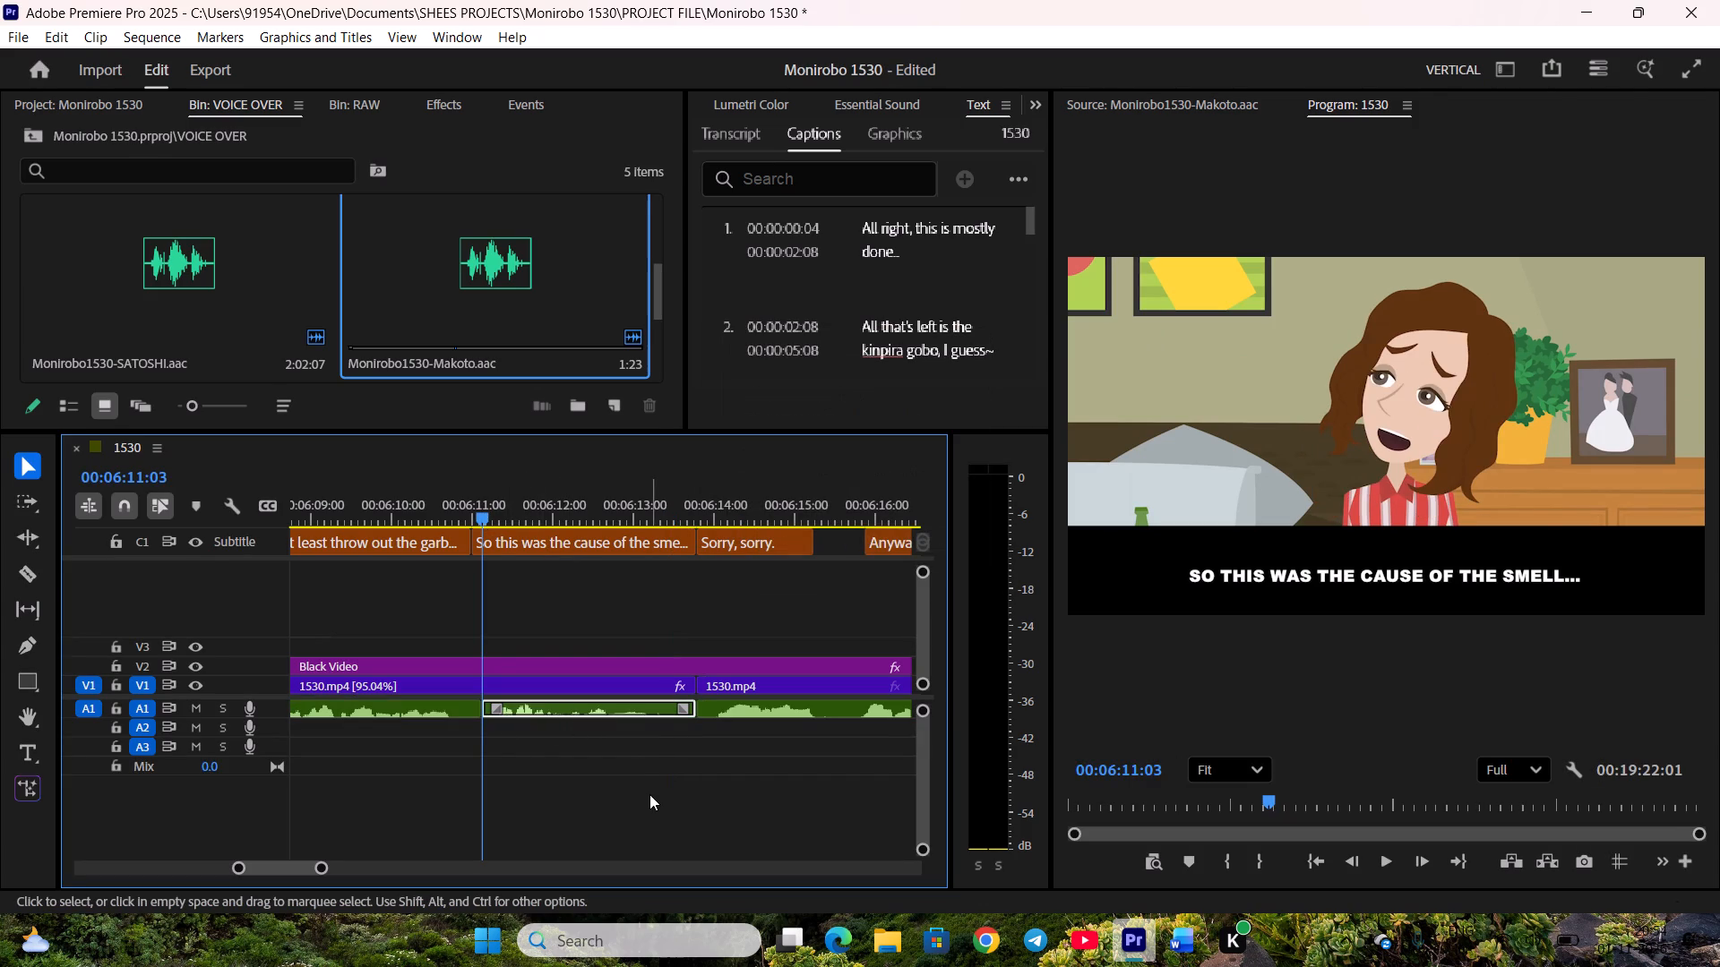
left_click(649, 794)
Play on, lengthen "Sorry, sorry." slightly, and start "Anyway, Kanami," earlier to close the gap between them.
key("space")
scroll(752, 615, "down", 4)
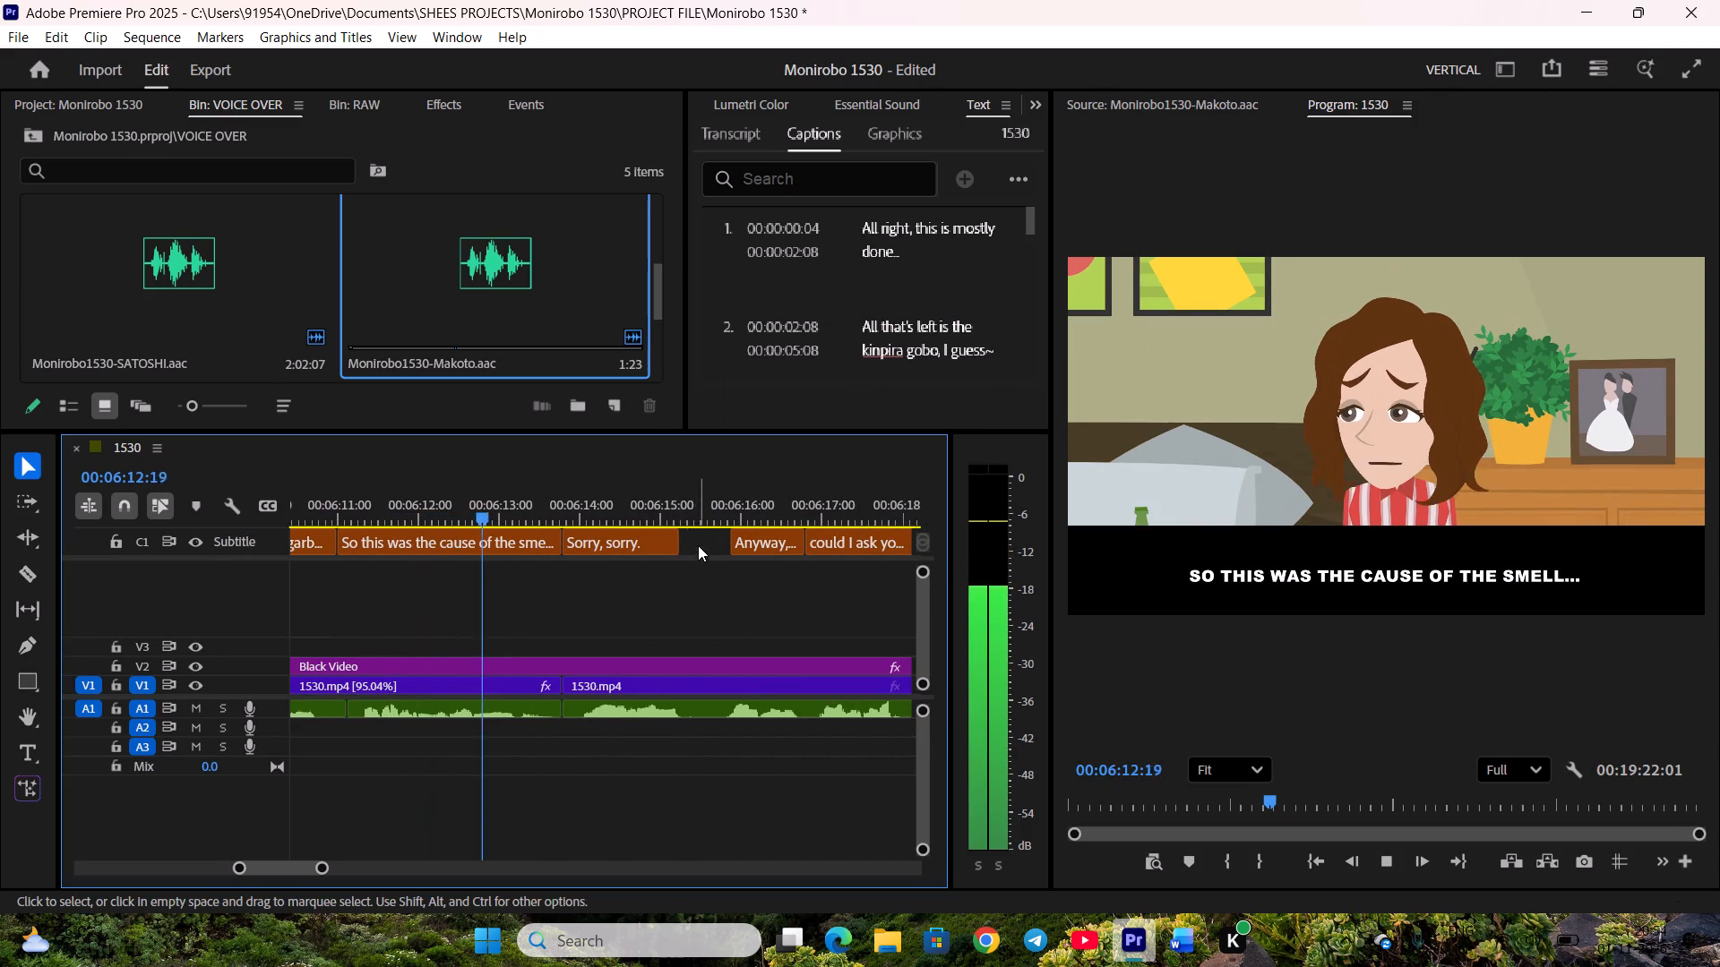
left_click_drag(671, 543, 688, 545)
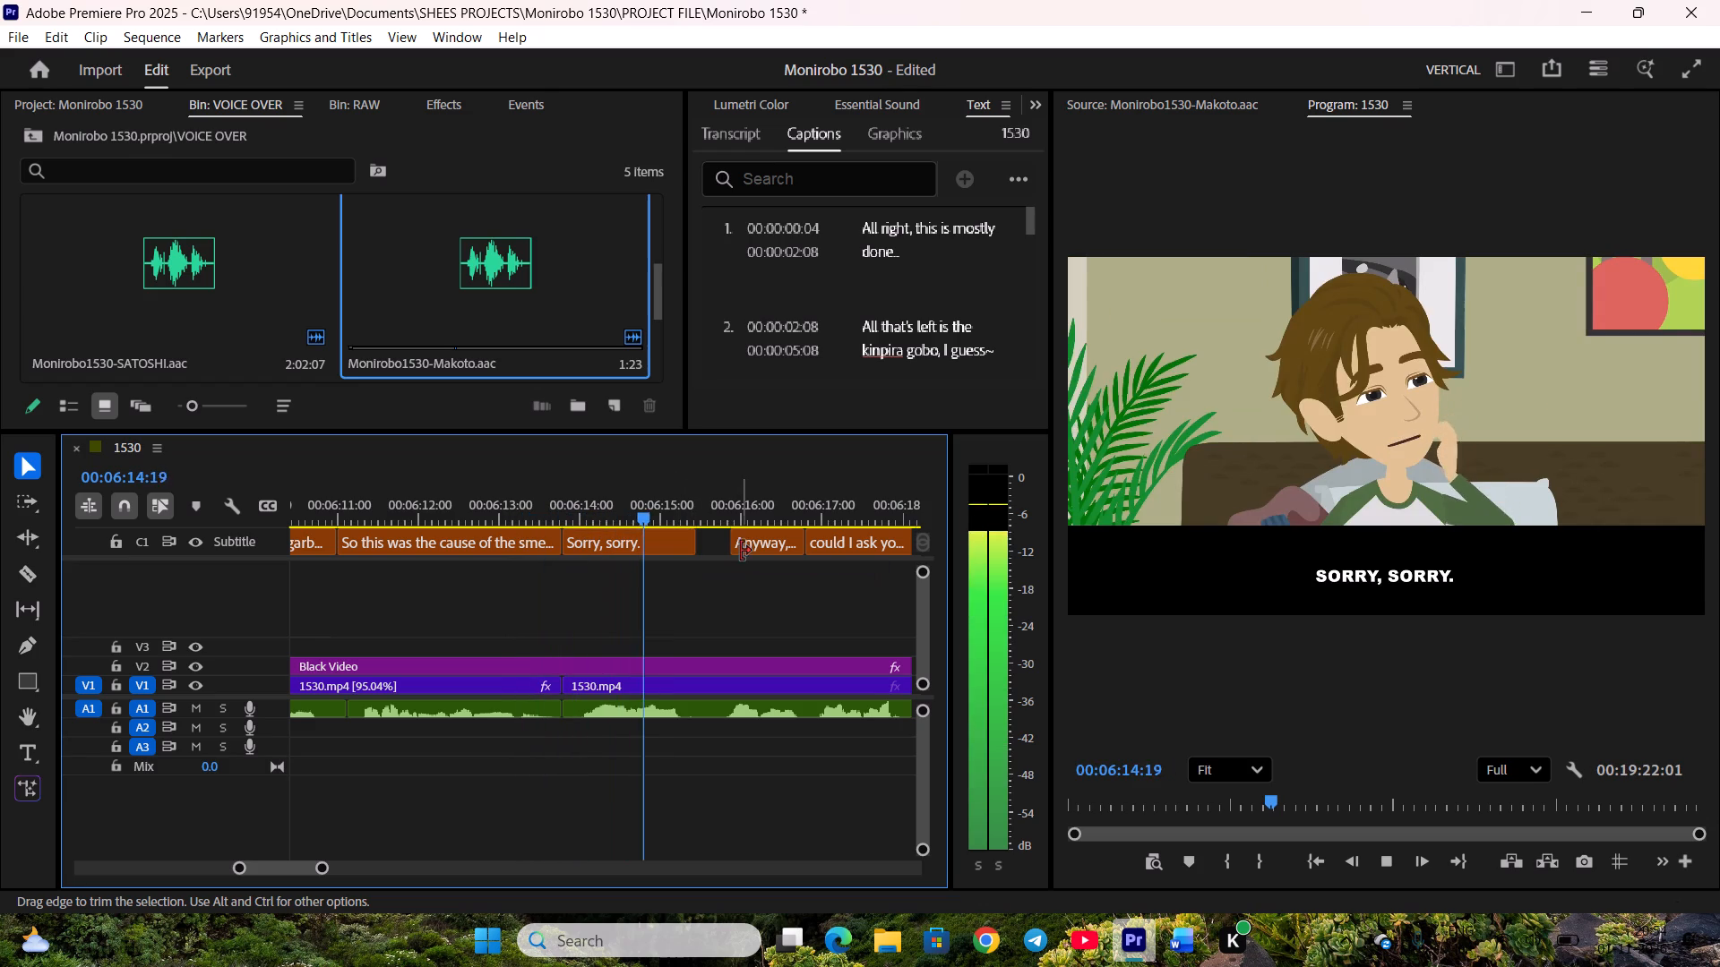
key("space")
left_click_drag(741, 549, 715, 550)
Play on, end "I'm bad at this kind of..." at the V1 cut, and start "Huh? You've got to be kidding?" there.
key("space")
scroll(744, 584, "down", 4)
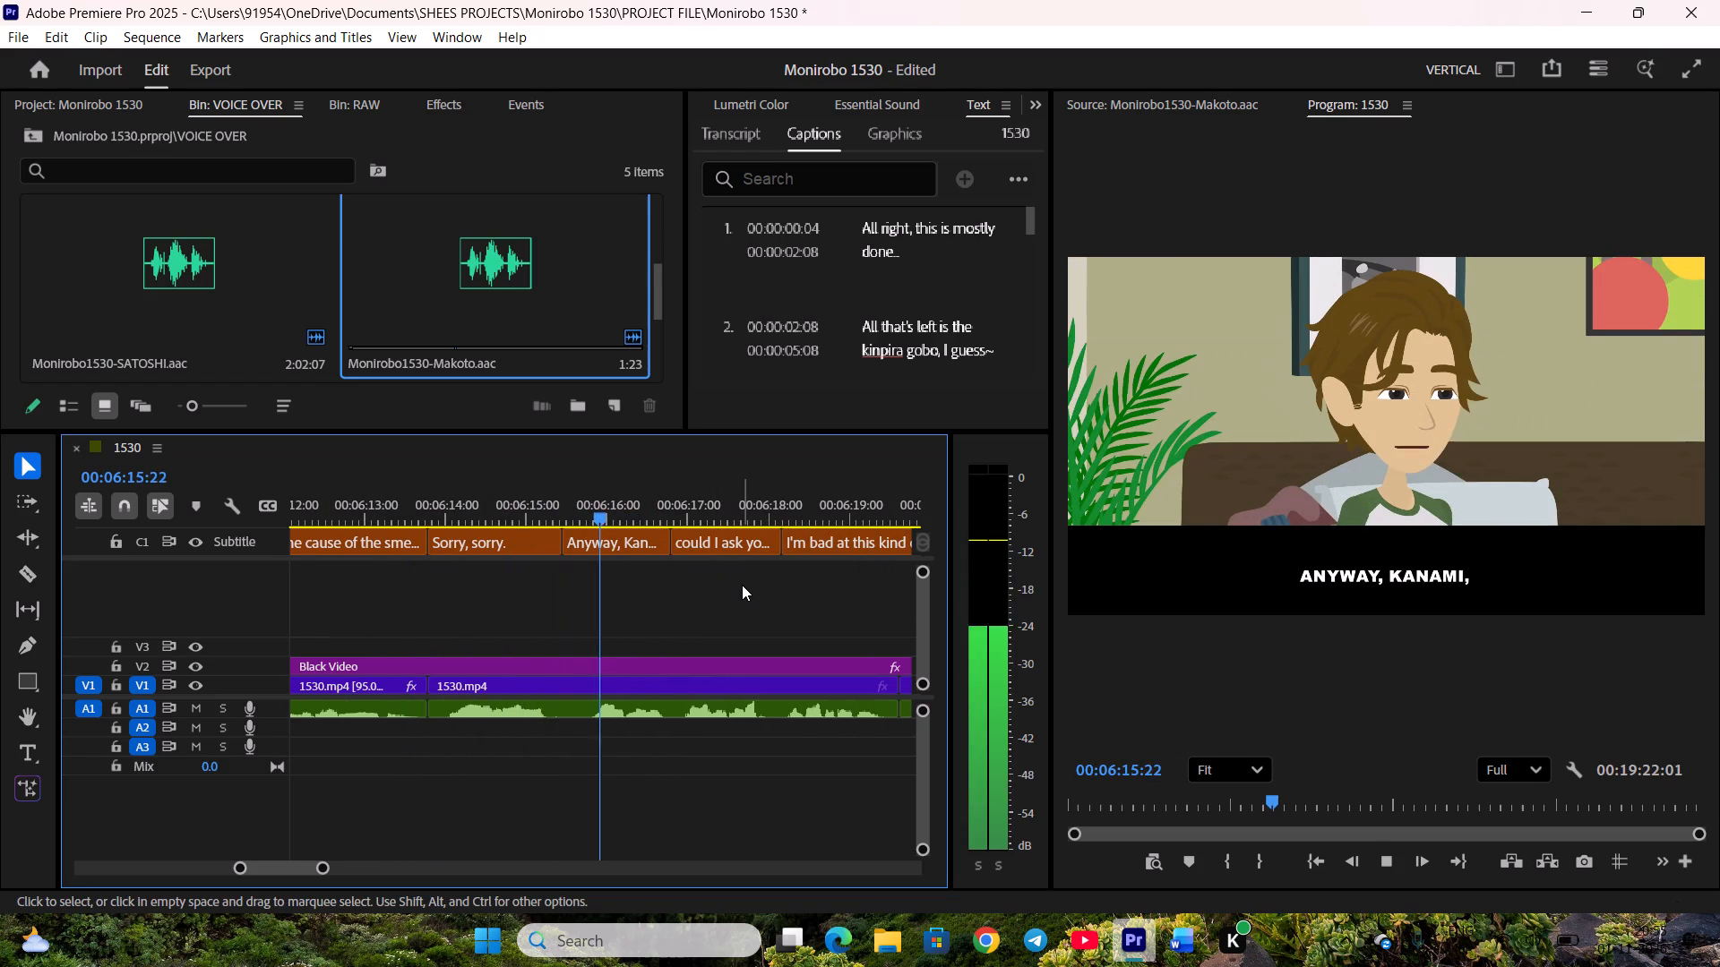
key("space")
scroll(741, 585, "down", 4)
key("space")
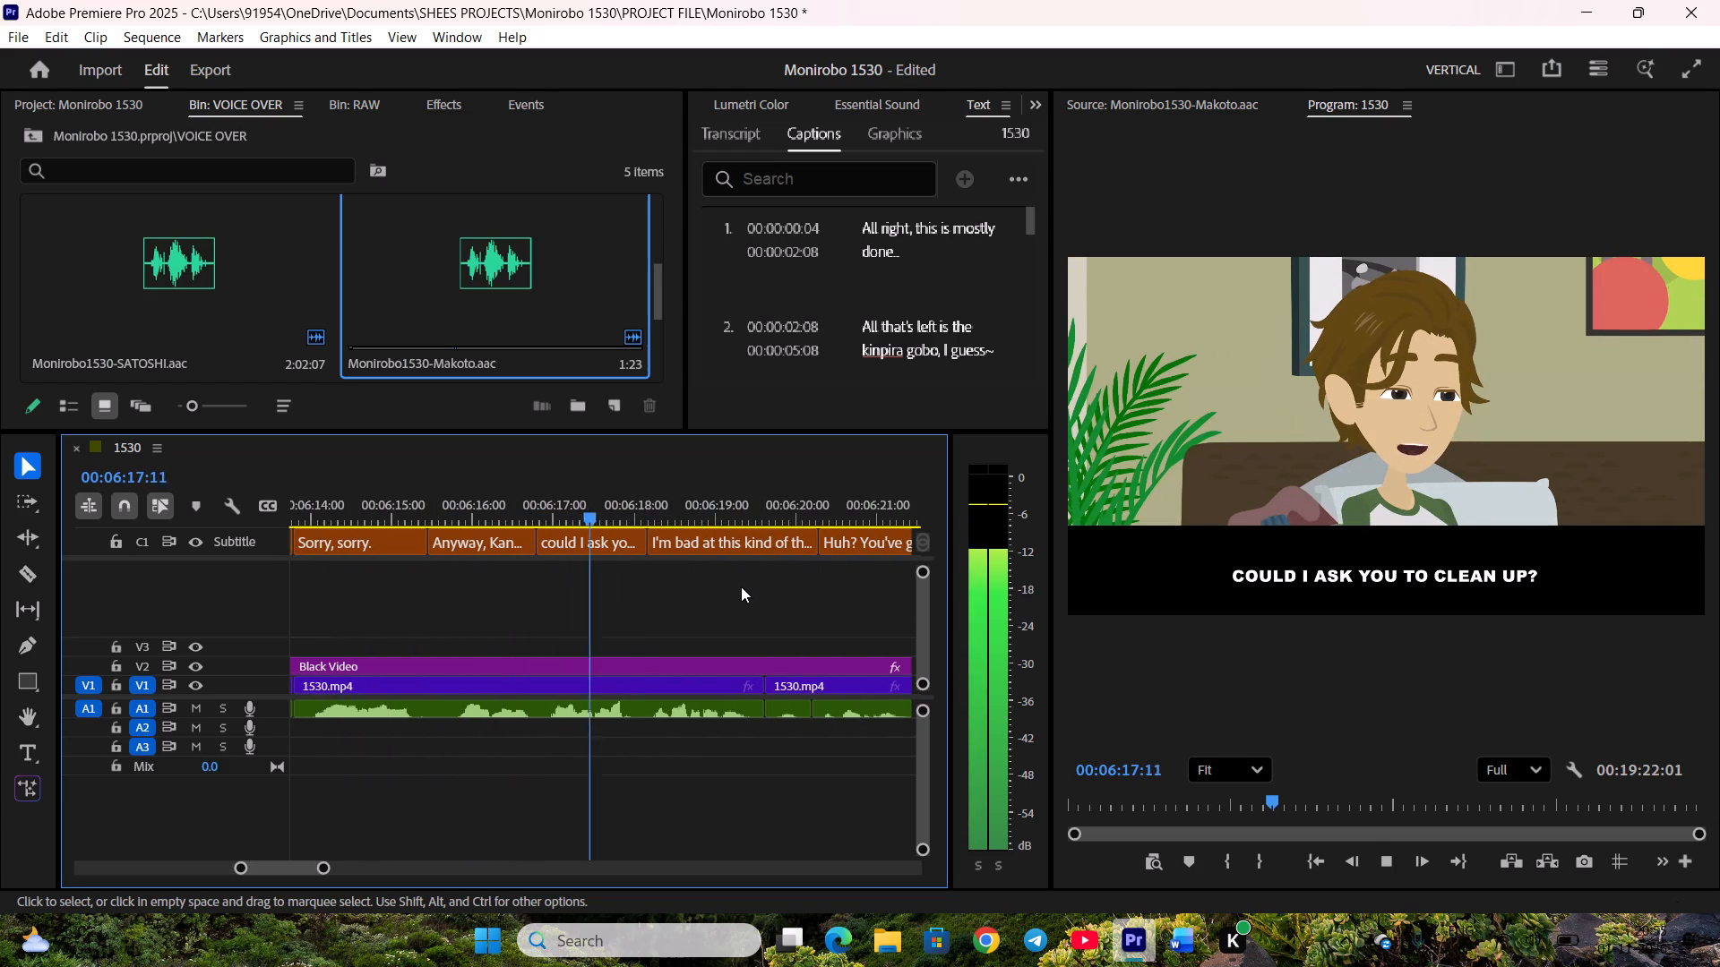
key("space")
left_click_drag(807, 549, 751, 552)
scroll(756, 561, "down", 3)
key("space")
key("space")
left_click_drag(718, 545, 671, 552)
Play on, end "Huh? You've got to be kidding?" at the V1 cut, and start "I'm not kidding." there.
scroll(691, 584, "down", 4)
key("space")
left_click_drag(704, 550, 692, 550)
key("space")
left_click_drag(709, 546, 691, 548)
Boost the gain of the two A1 voice clips under "Huh? You've got to be kidding?" by 12 dB.
left_click_drag(572, 729, 571, 727)
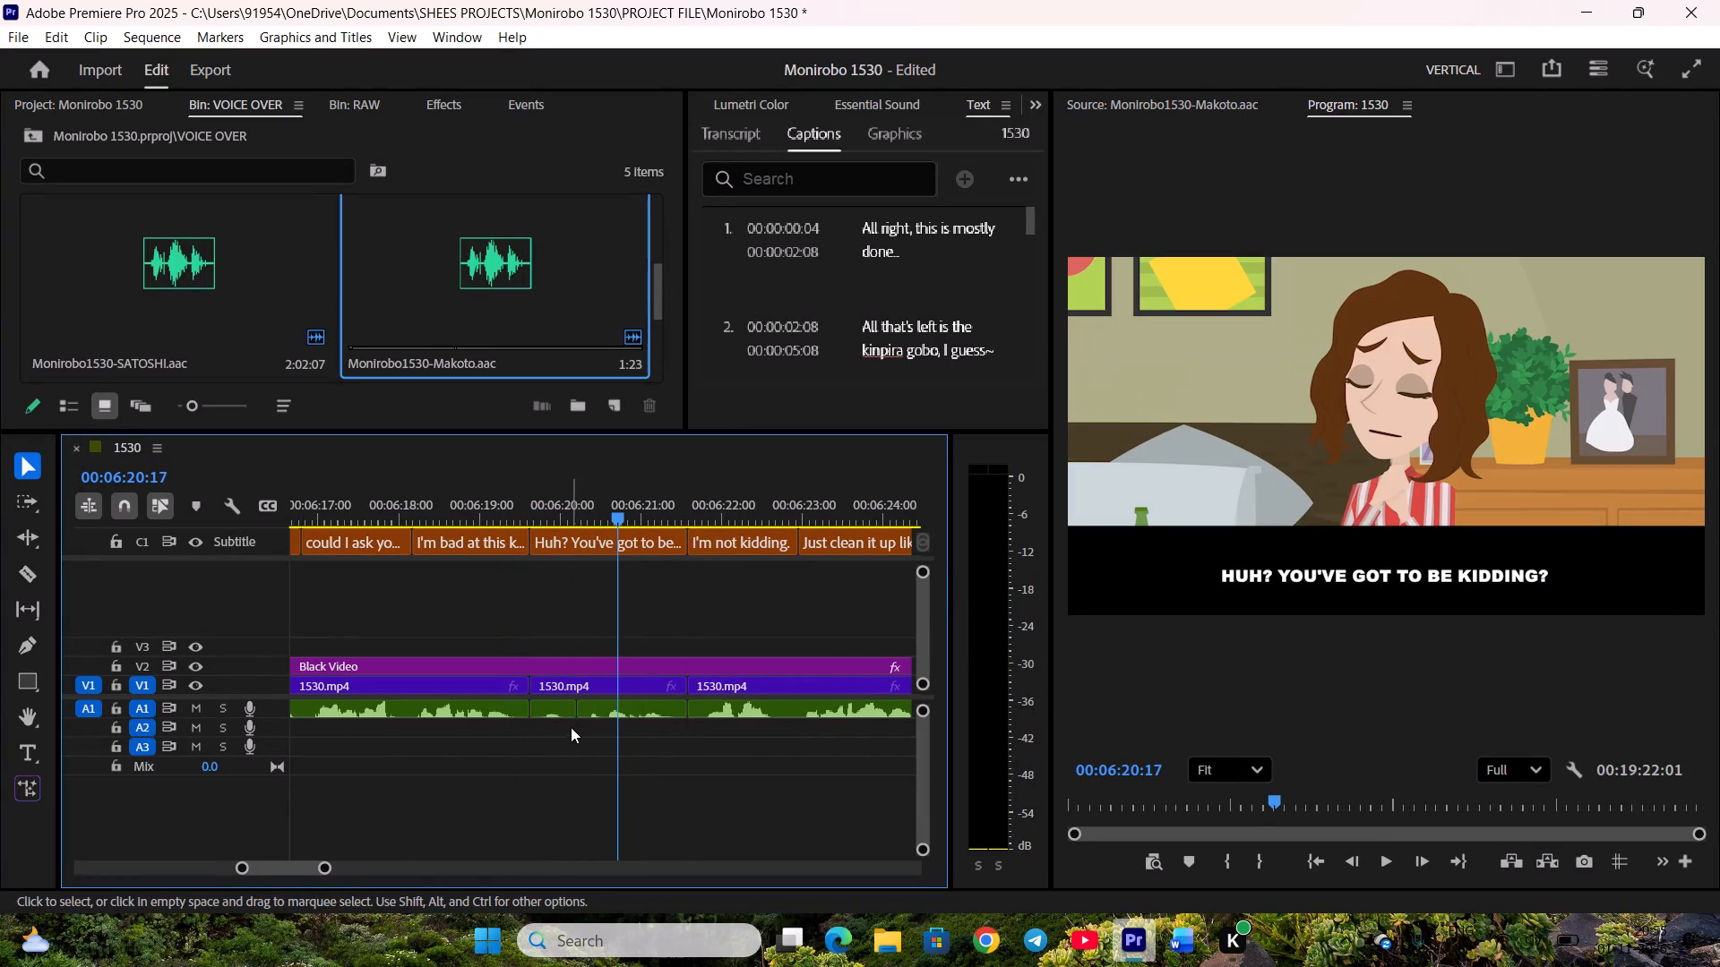
left_click_drag(571, 727, 597, 714)
key("g")
key("1")
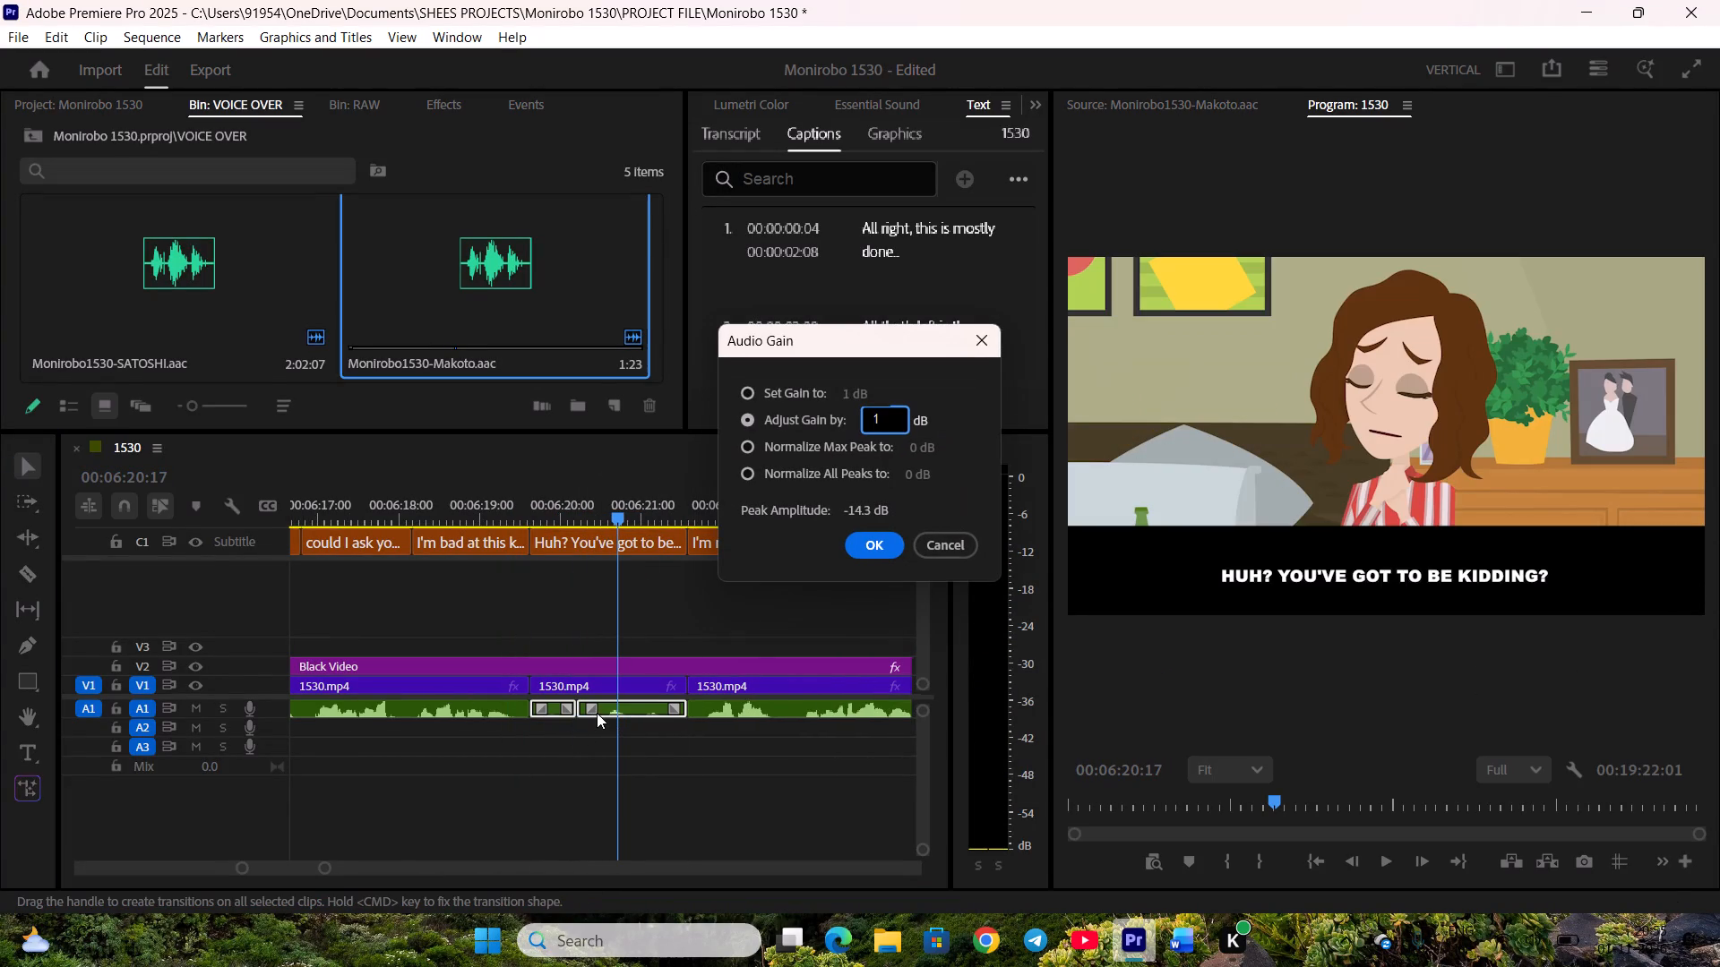
key("2")
key("Return")
left_click(709, 790)
Play on, end "My job is earning money,..." at the V1 cut, and start "What's that supposed to mean..." there.
key("space")
scroll(709, 781, "down", 4)
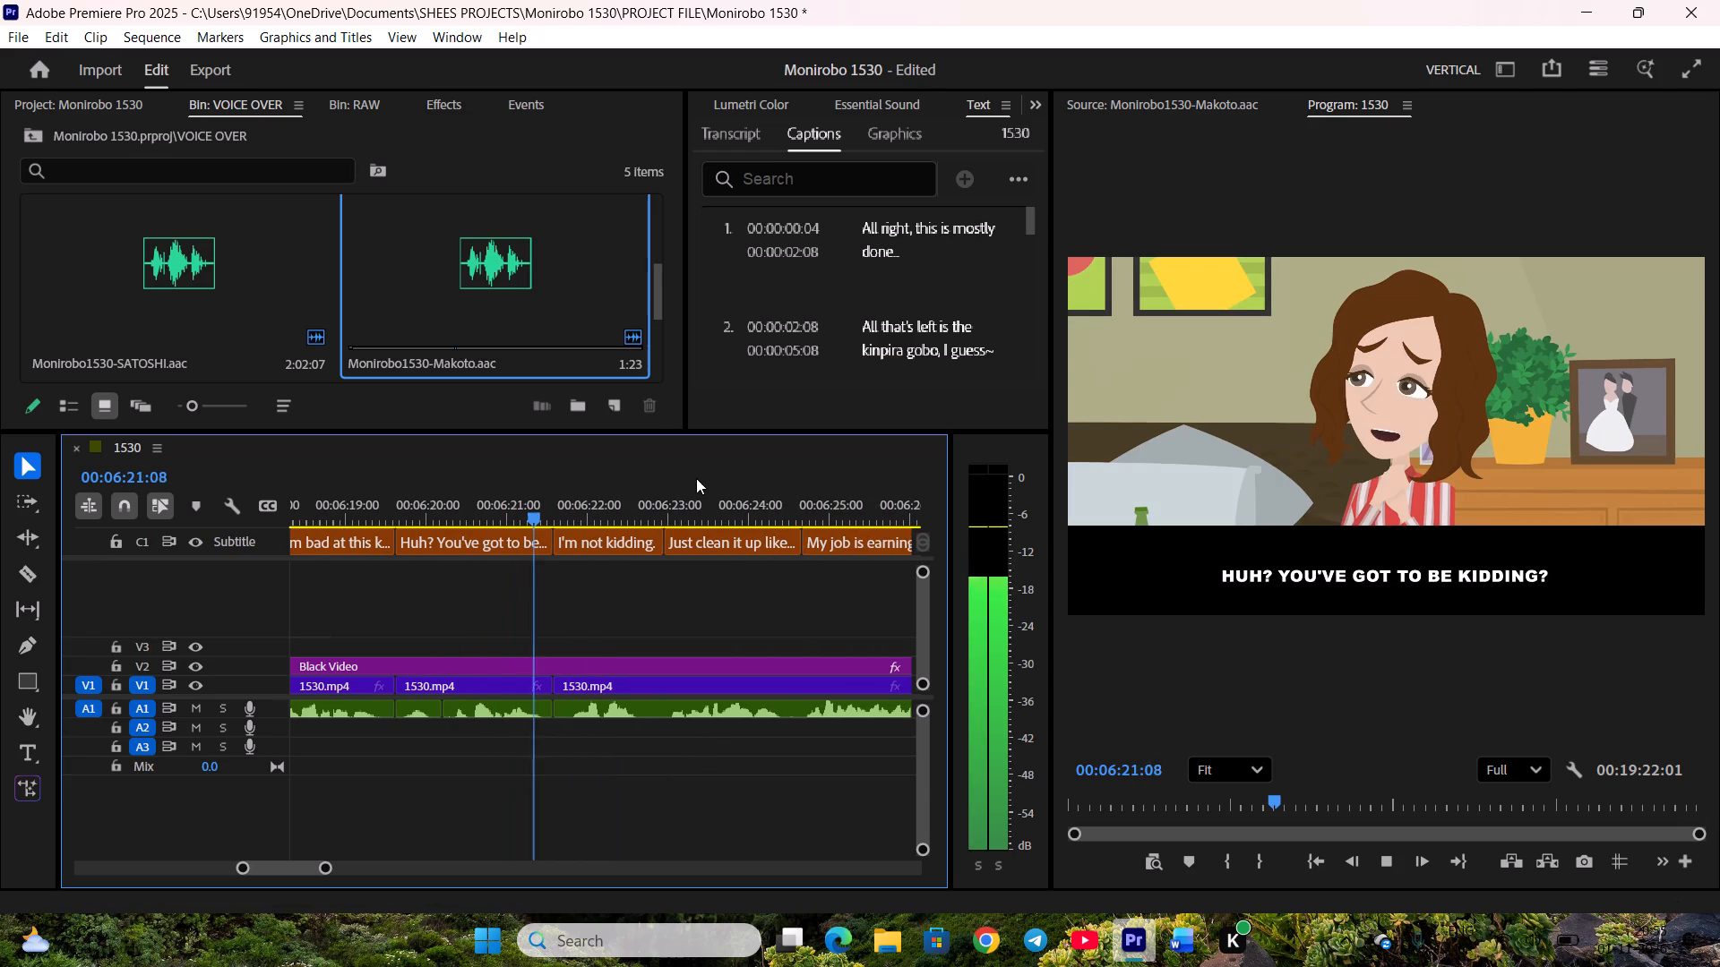
scroll(711, 567, "down", 4)
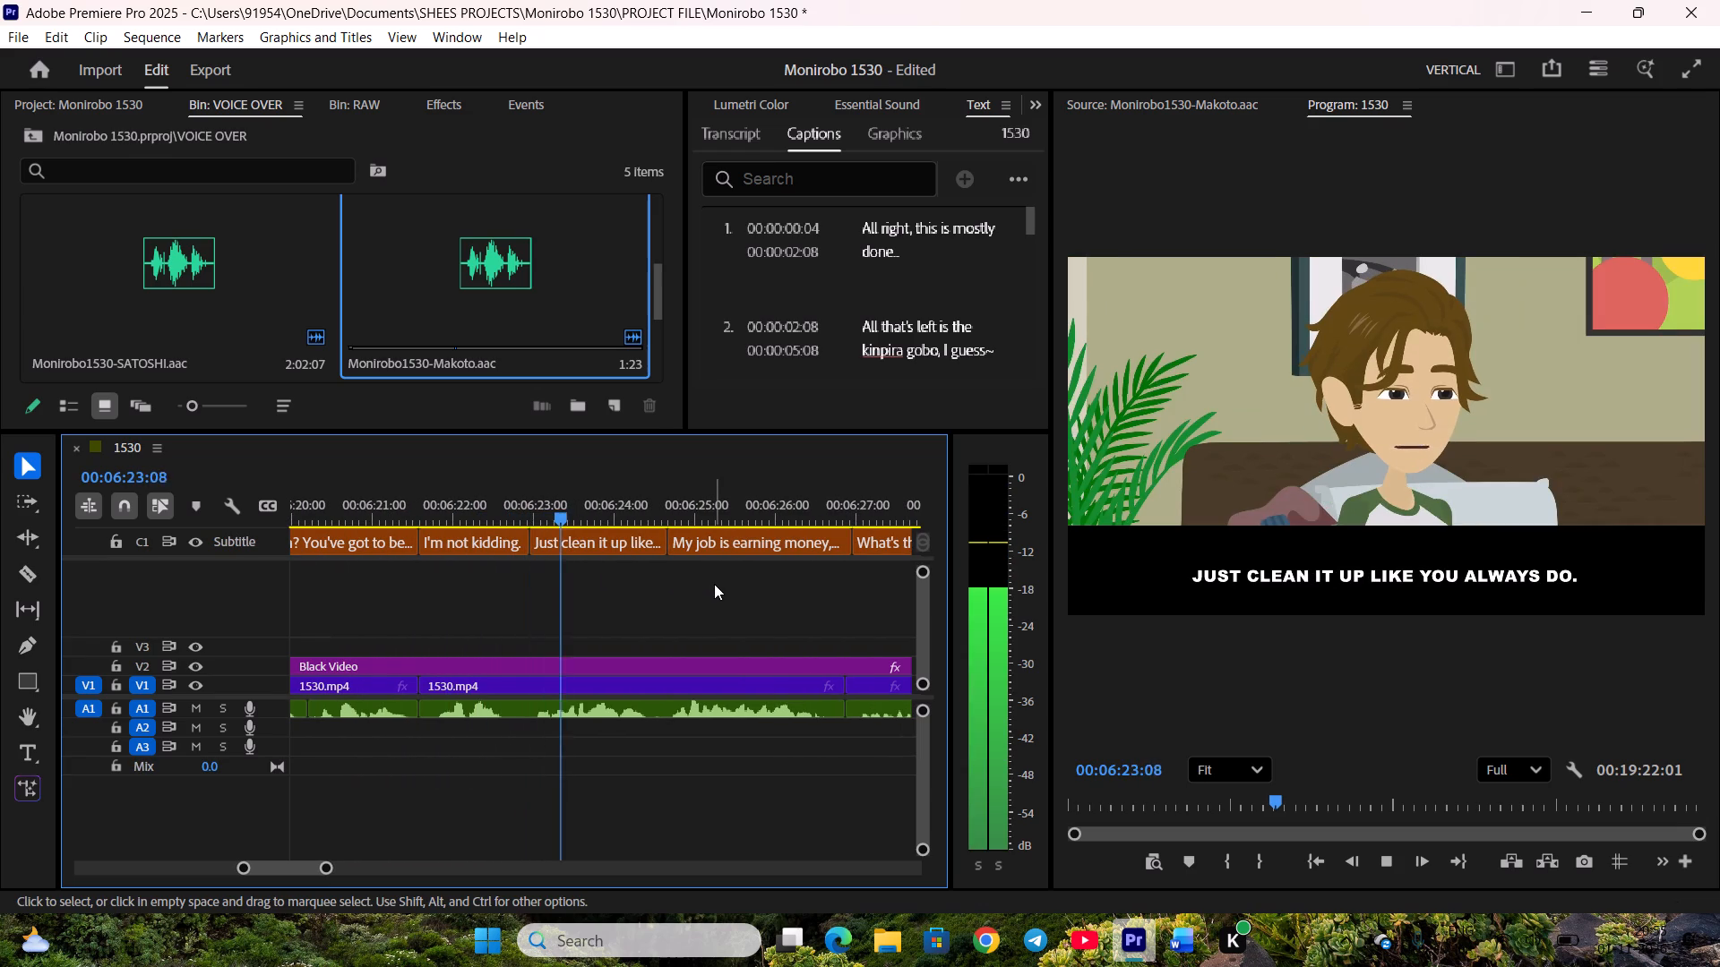
scroll(714, 584, "down", 2)
left_click_drag(778, 549, 768, 549)
left_click_drag(795, 553, 785, 553)
Play on, end "What's that supposed to mean..." at the V1 cut, and start "You don't need to get mad!" there.
scroll(656, 589, "down", 10)
left_click_drag(584, 550, 576, 549)
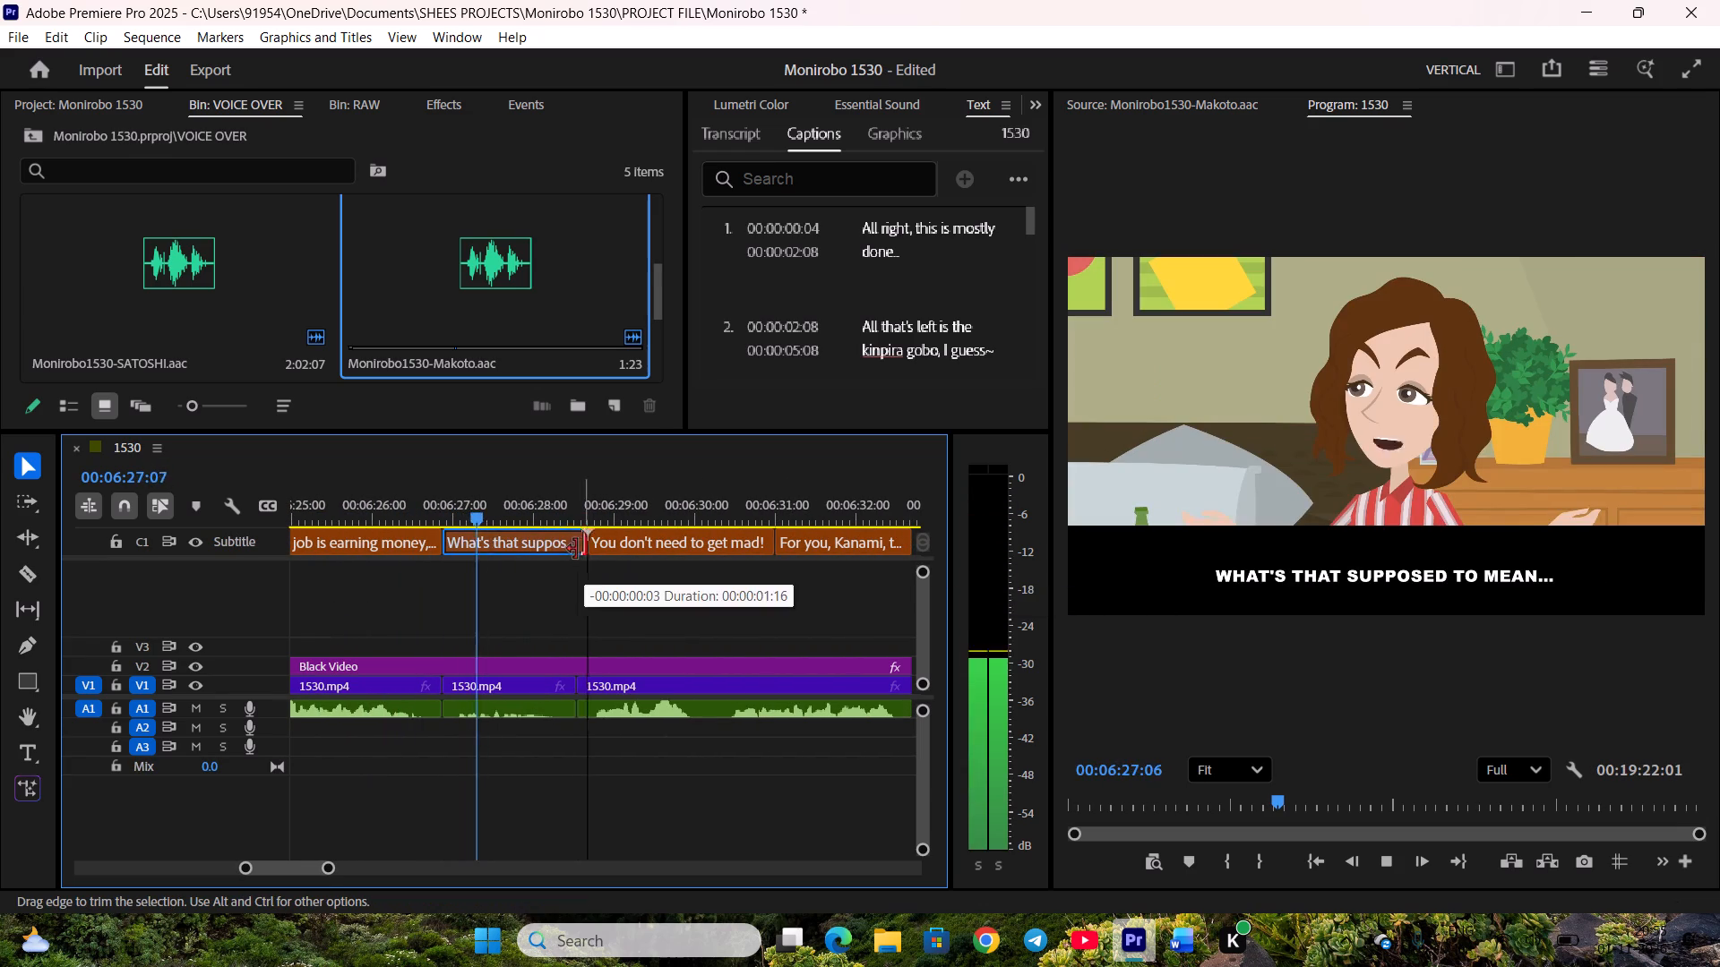
left_click_drag(576, 549, 572, 546)
key("space")
left_click_drag(590, 546, 573, 546)
Boost the gain of the A1 voice clip under "What's that supposed to mean..." by 12 dB.
left_click(509, 703)
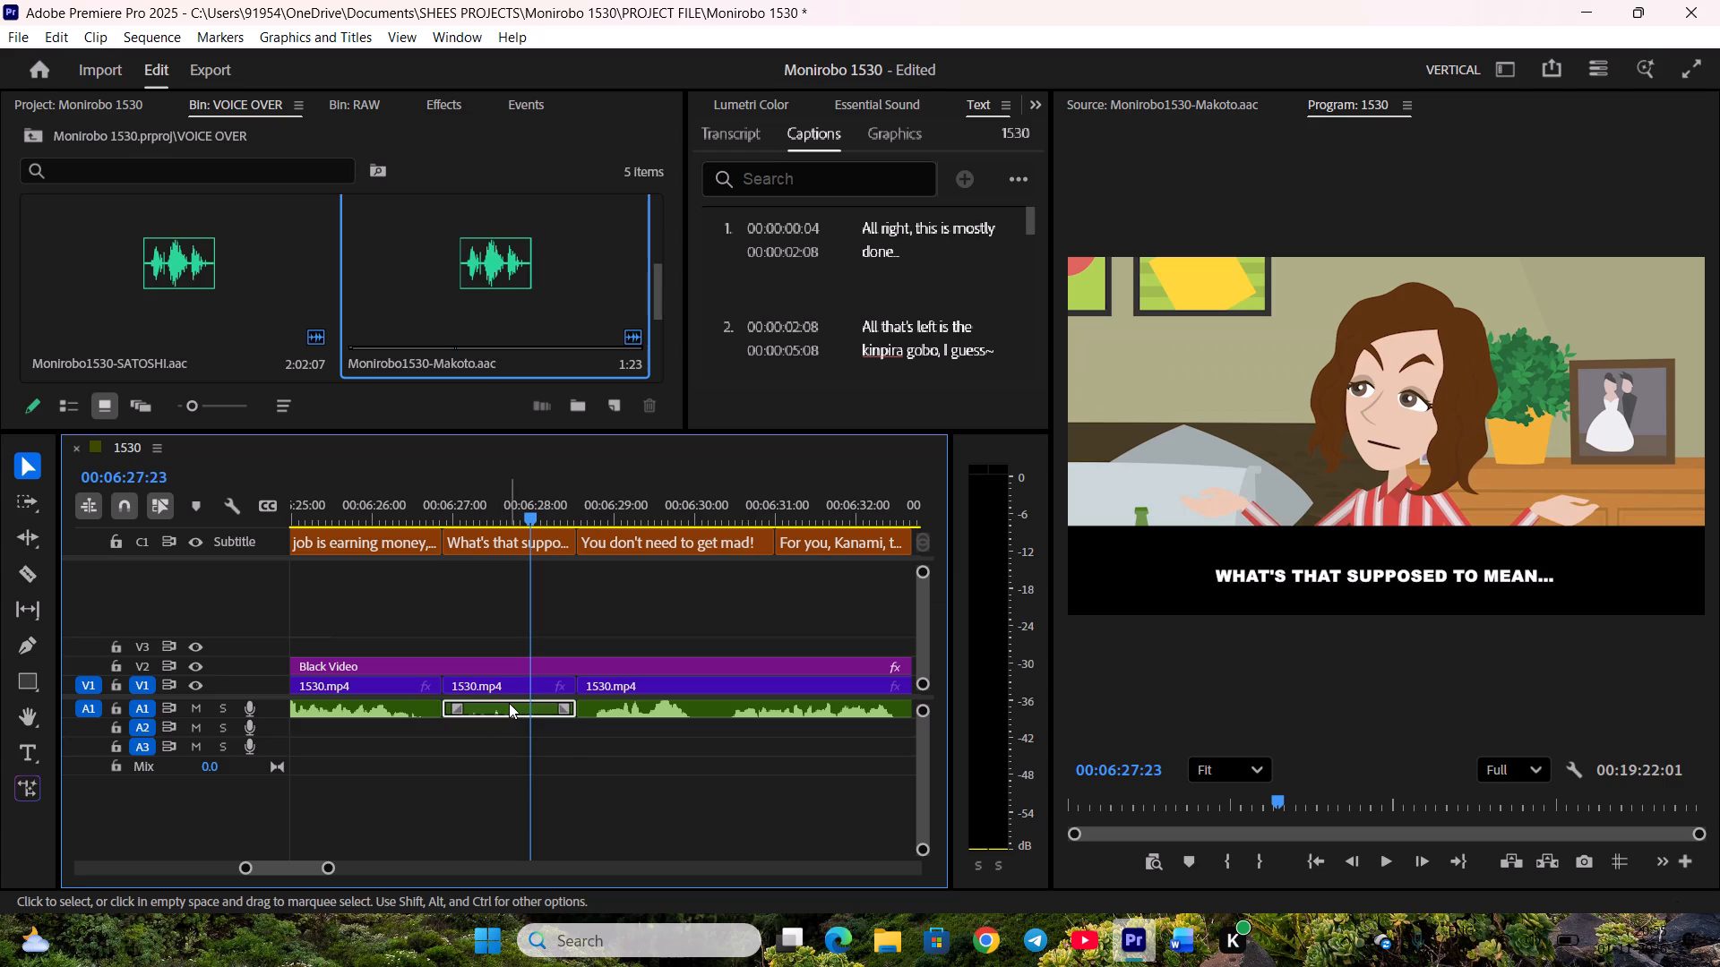
key("g")
type("12")
key("Return")
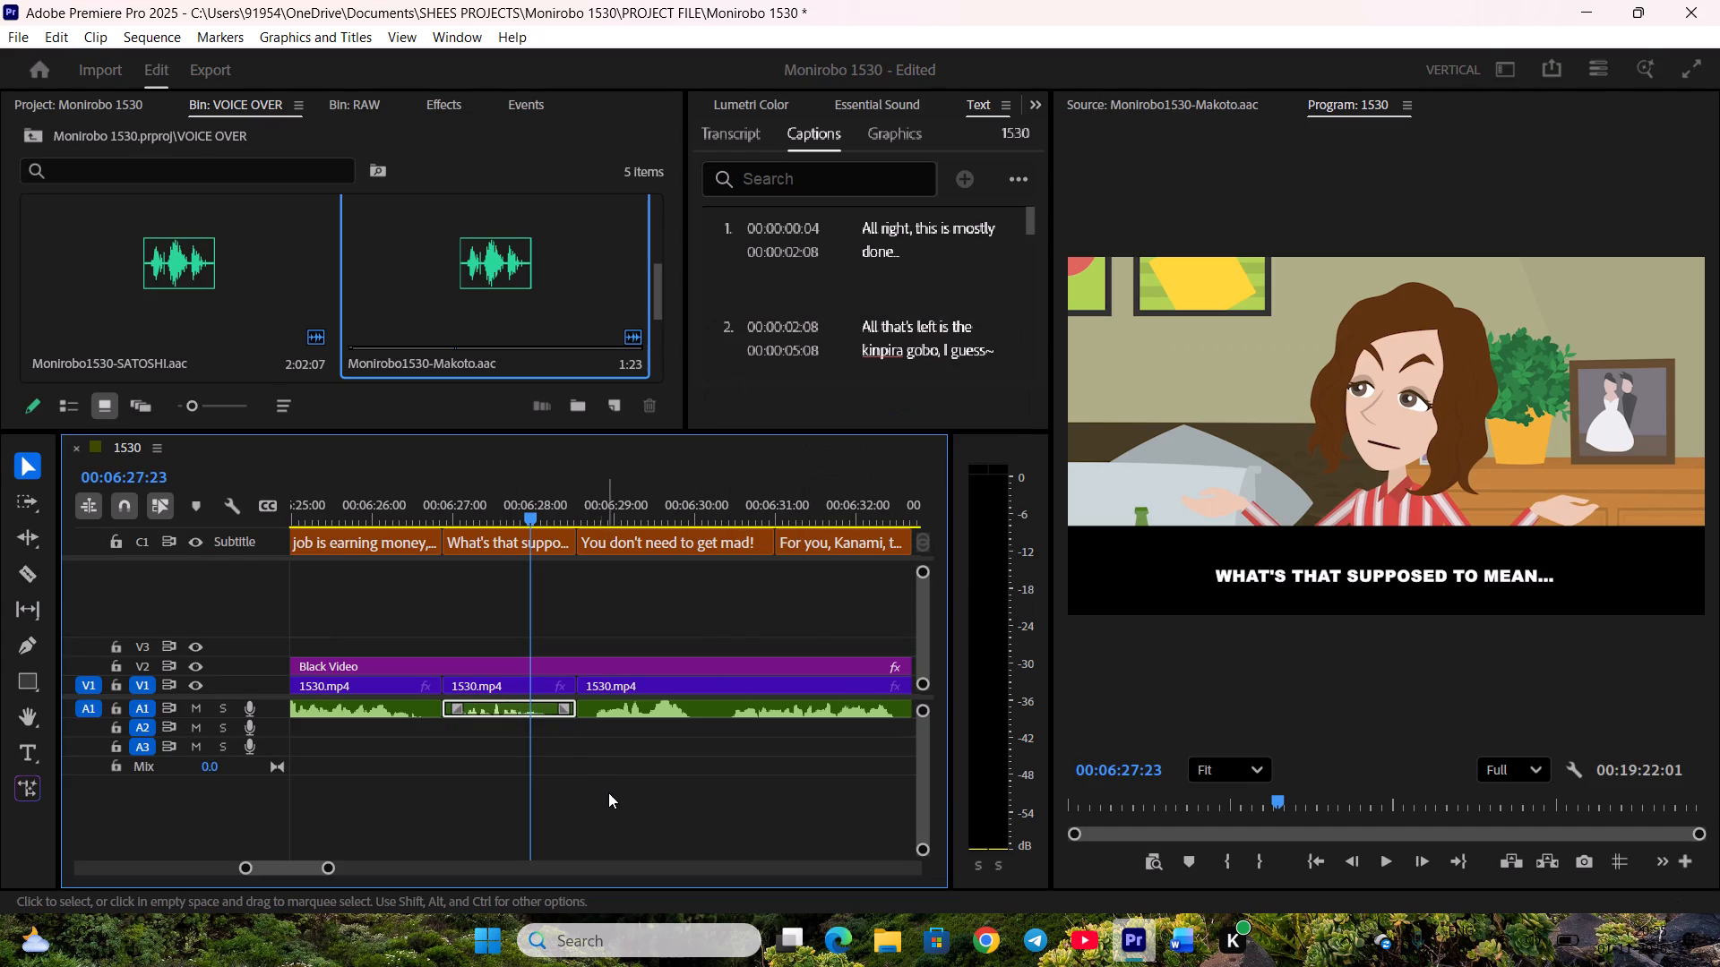
left_click(611, 794)
Play the "You don't need to get mad!" passage, return to 00:06:29:02, and save the project.
key("space")
scroll(611, 790, "down", 3)
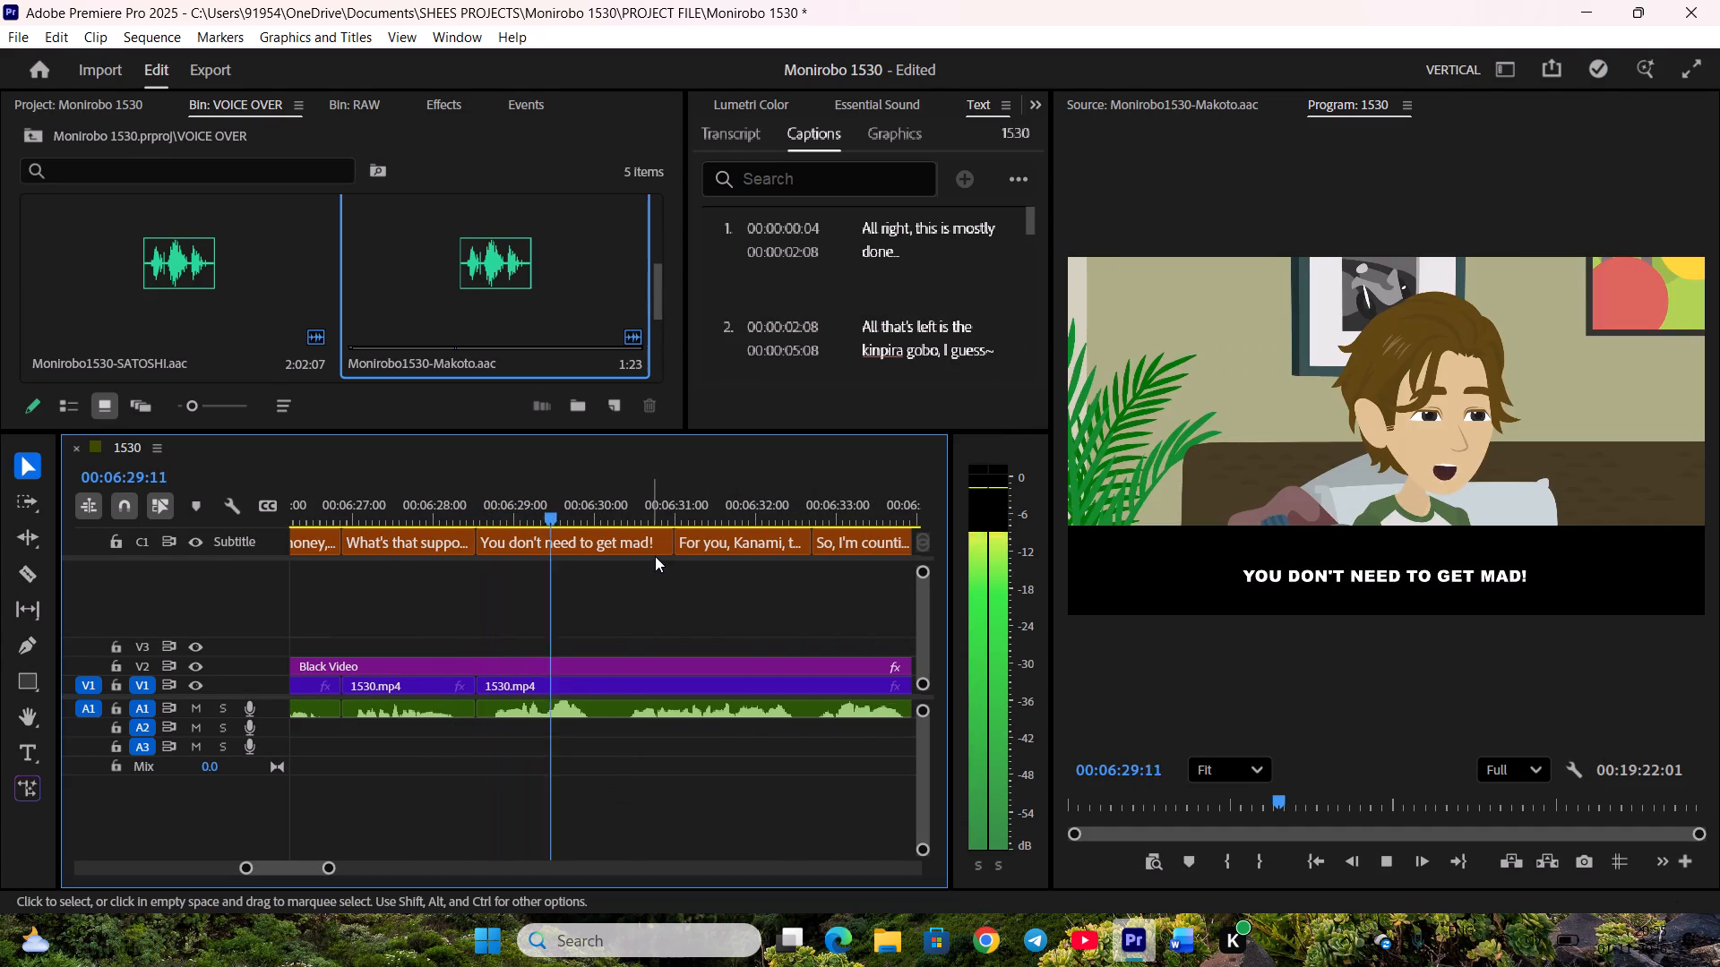
left_click(524, 499)
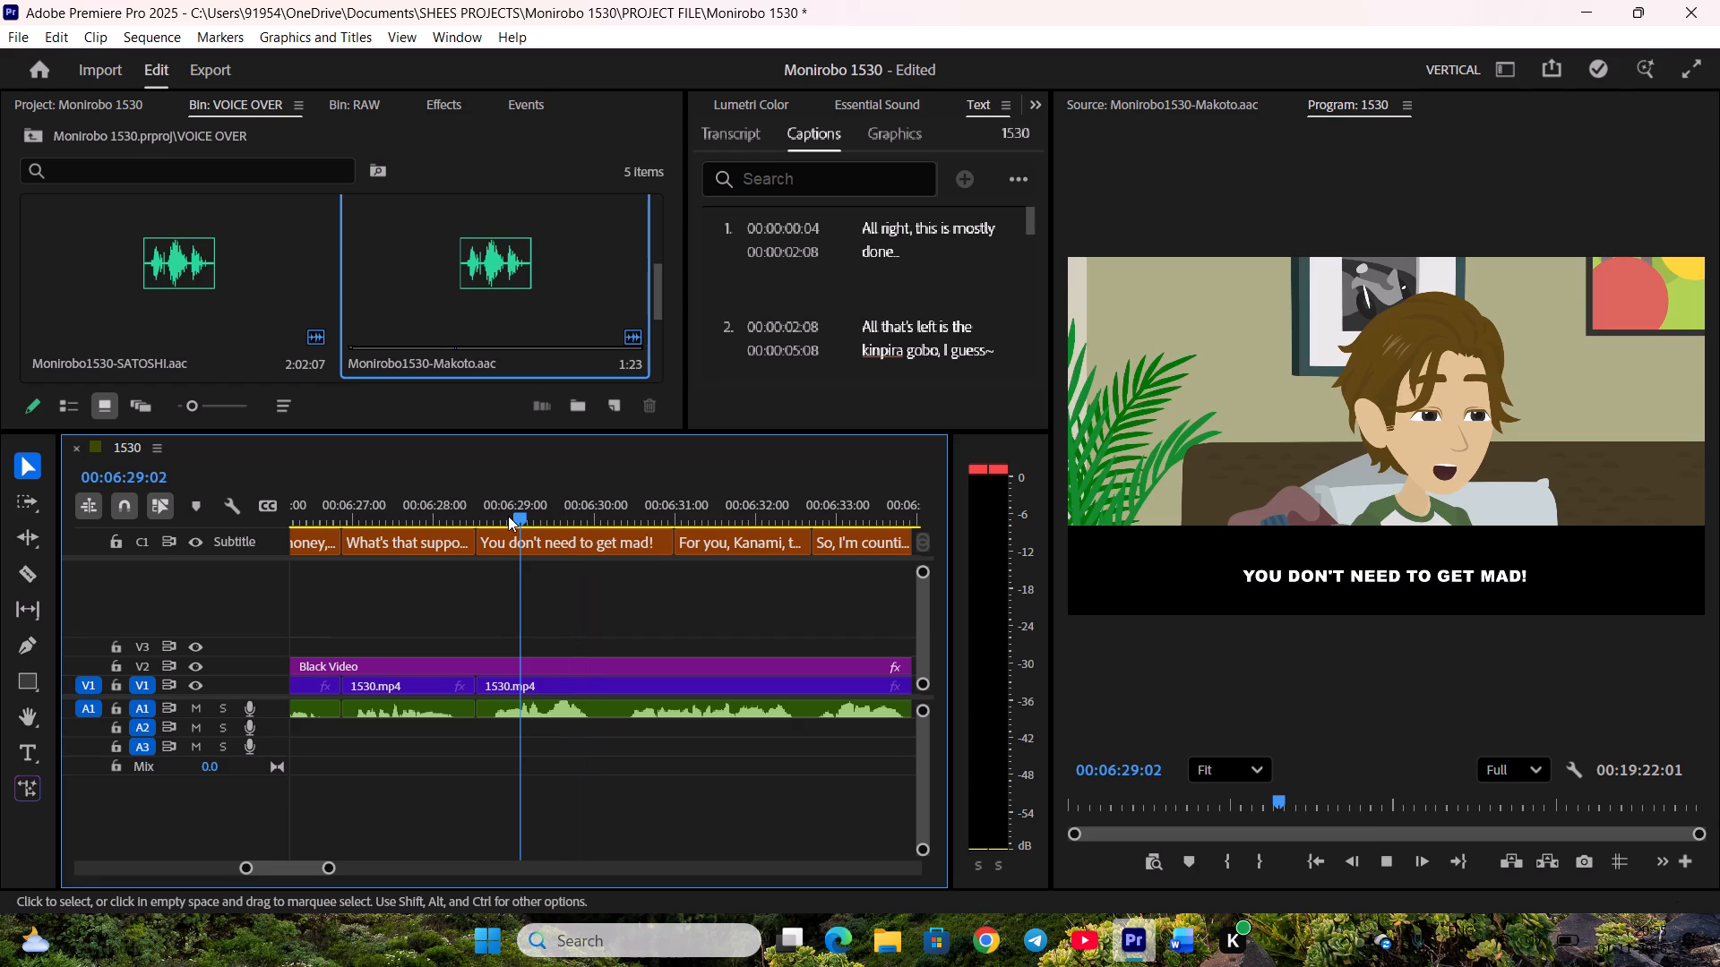
key("ctrl+s")
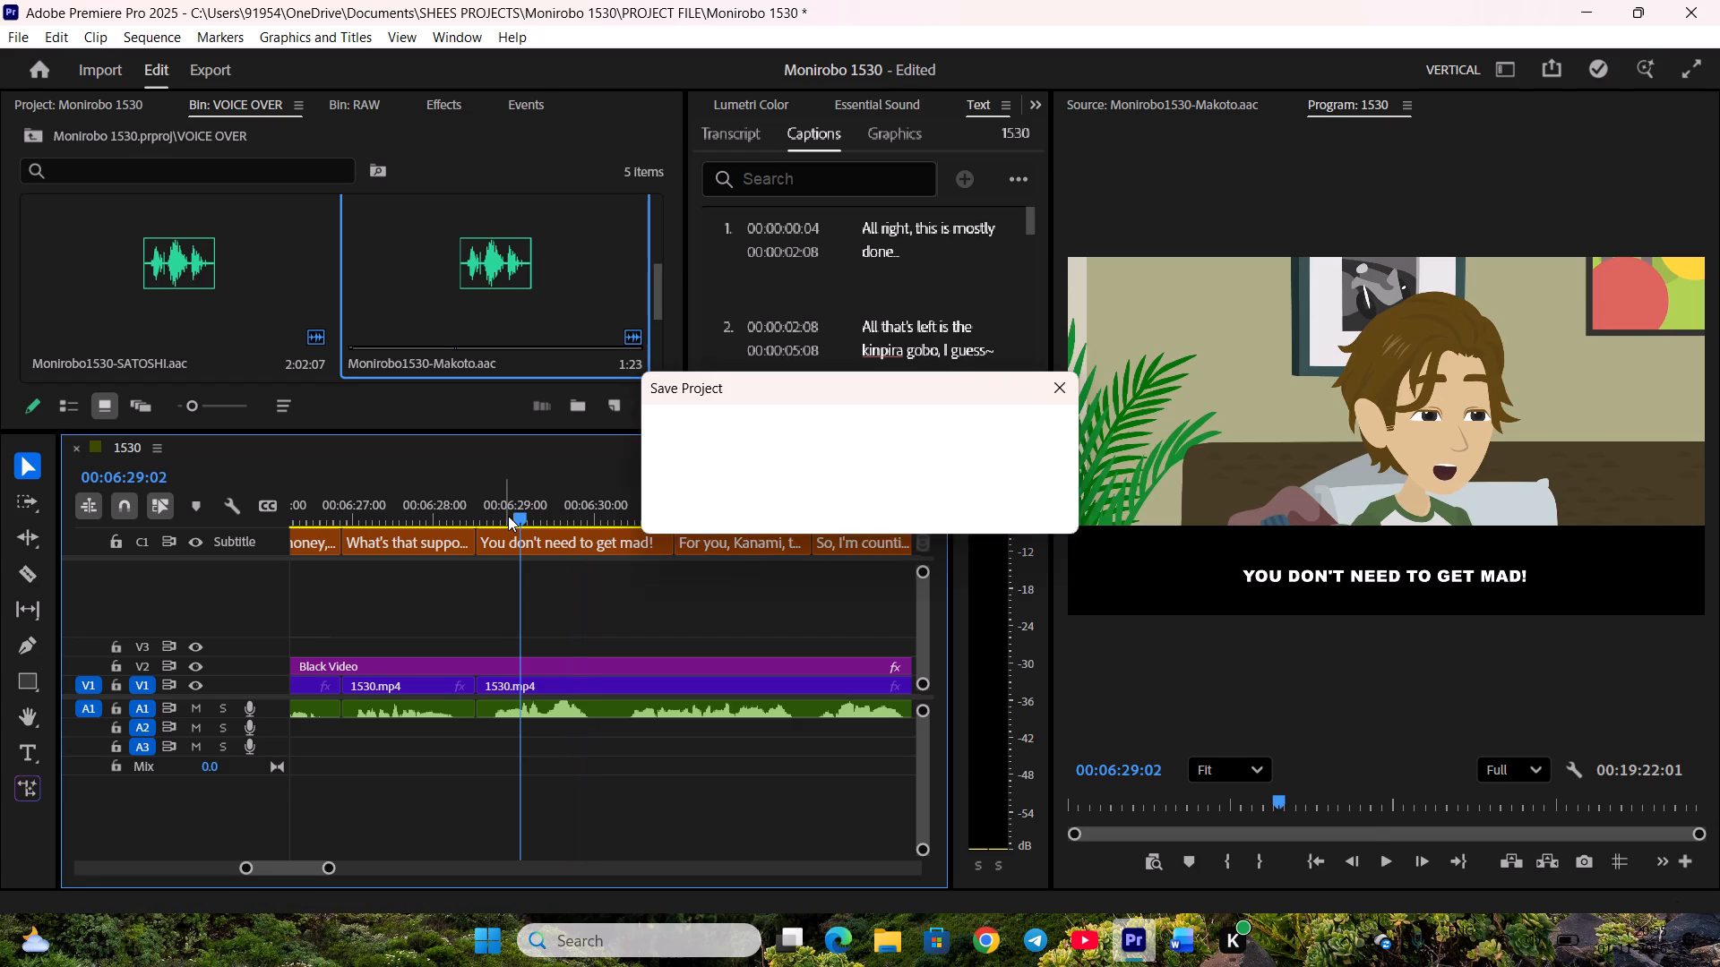
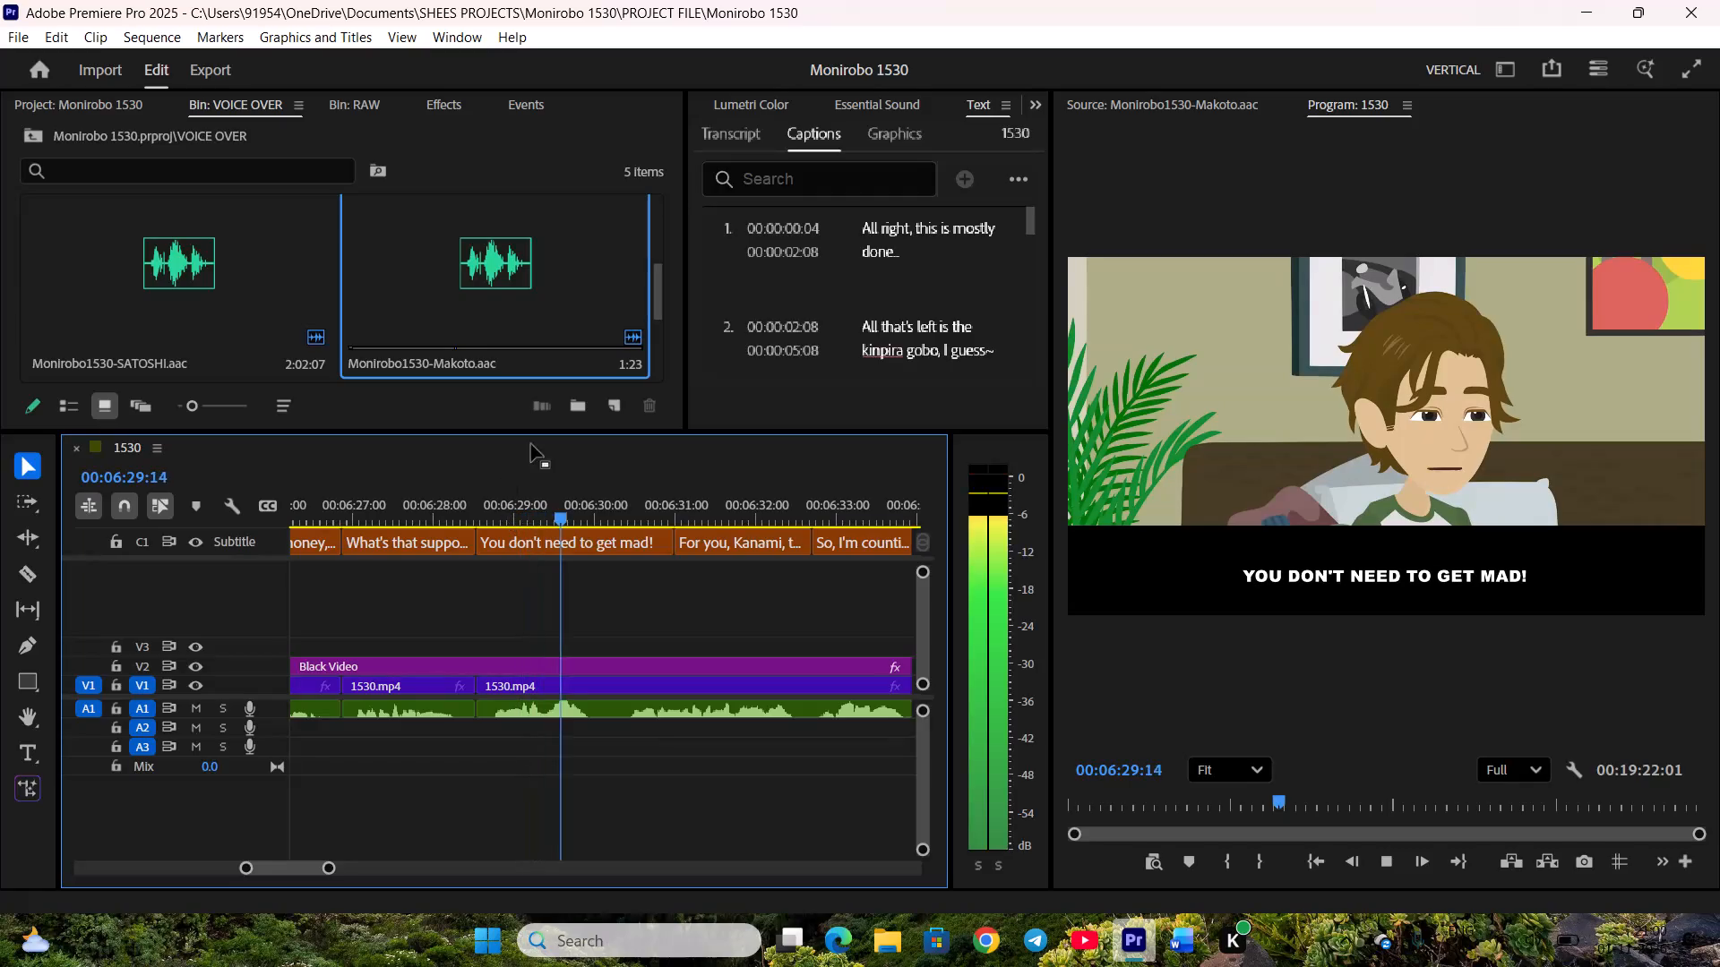
End "You don't need to get mad!" at about 00:06:30:05 and start "For you, Kanami, this much is a breeze, right?" there.
key("space")
left_click_drag(662, 544, 617, 543)
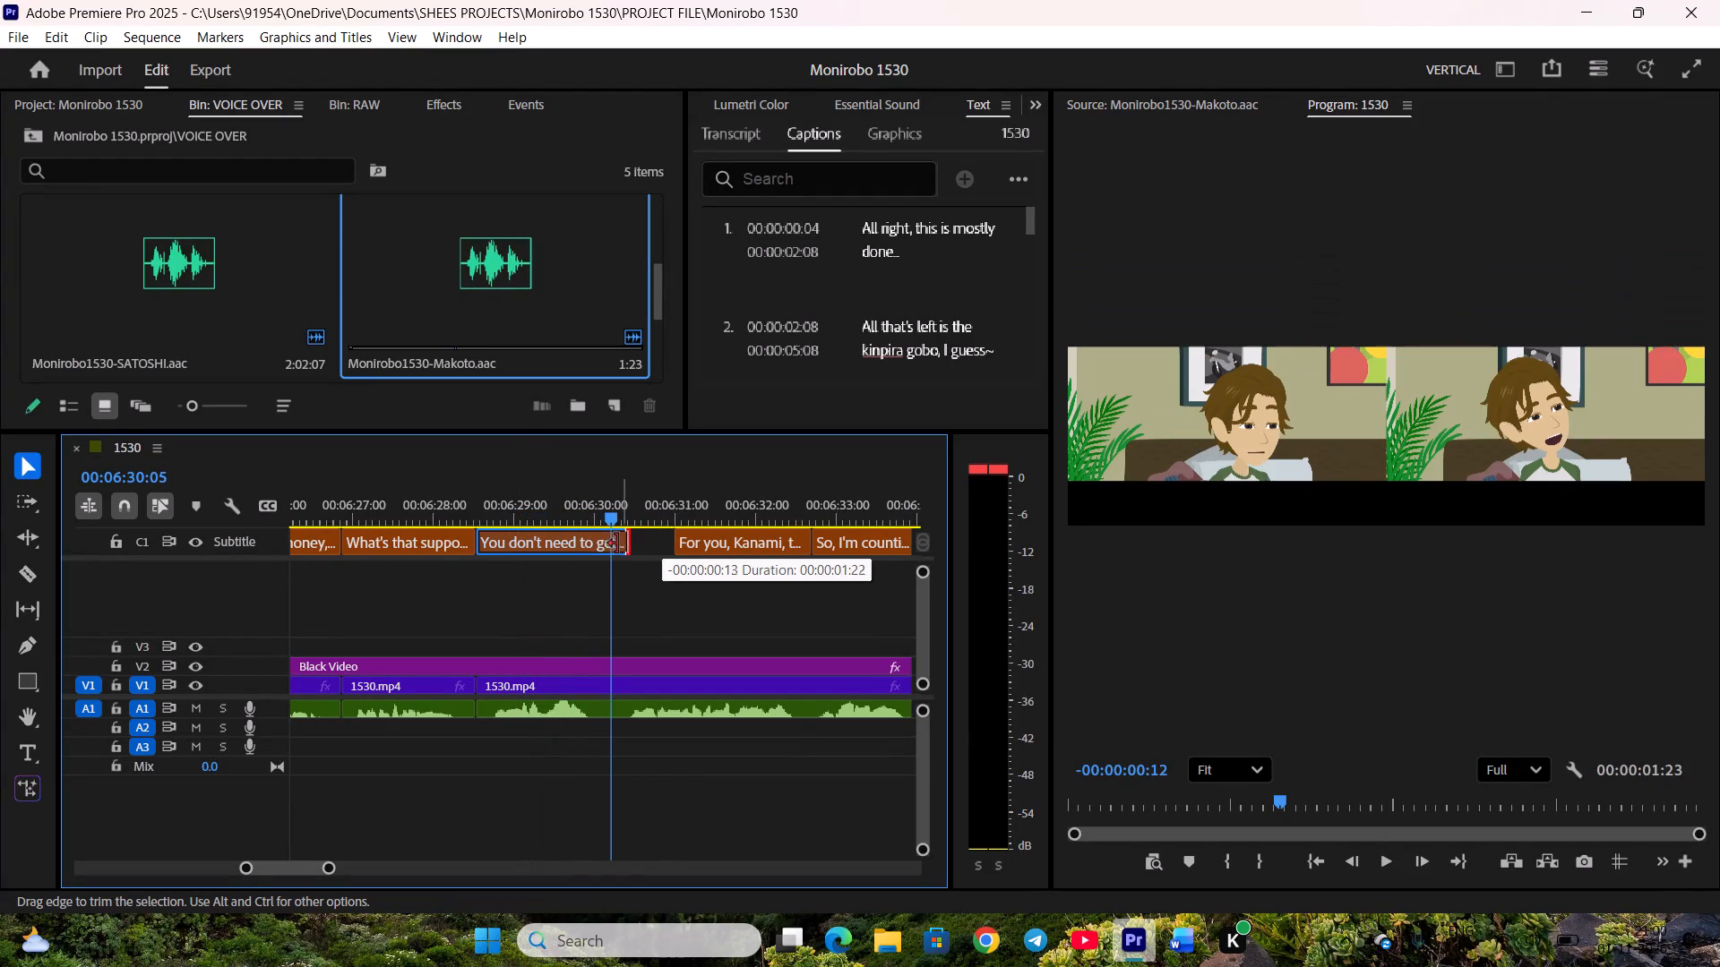
left_click_drag(617, 543, 604, 544)
left_click_drag(670, 544, 598, 548)
Play on, end "So, I'm counting on you." at the V1 cut, and start "Makoto..." there.
scroll(647, 584, "down", 6)
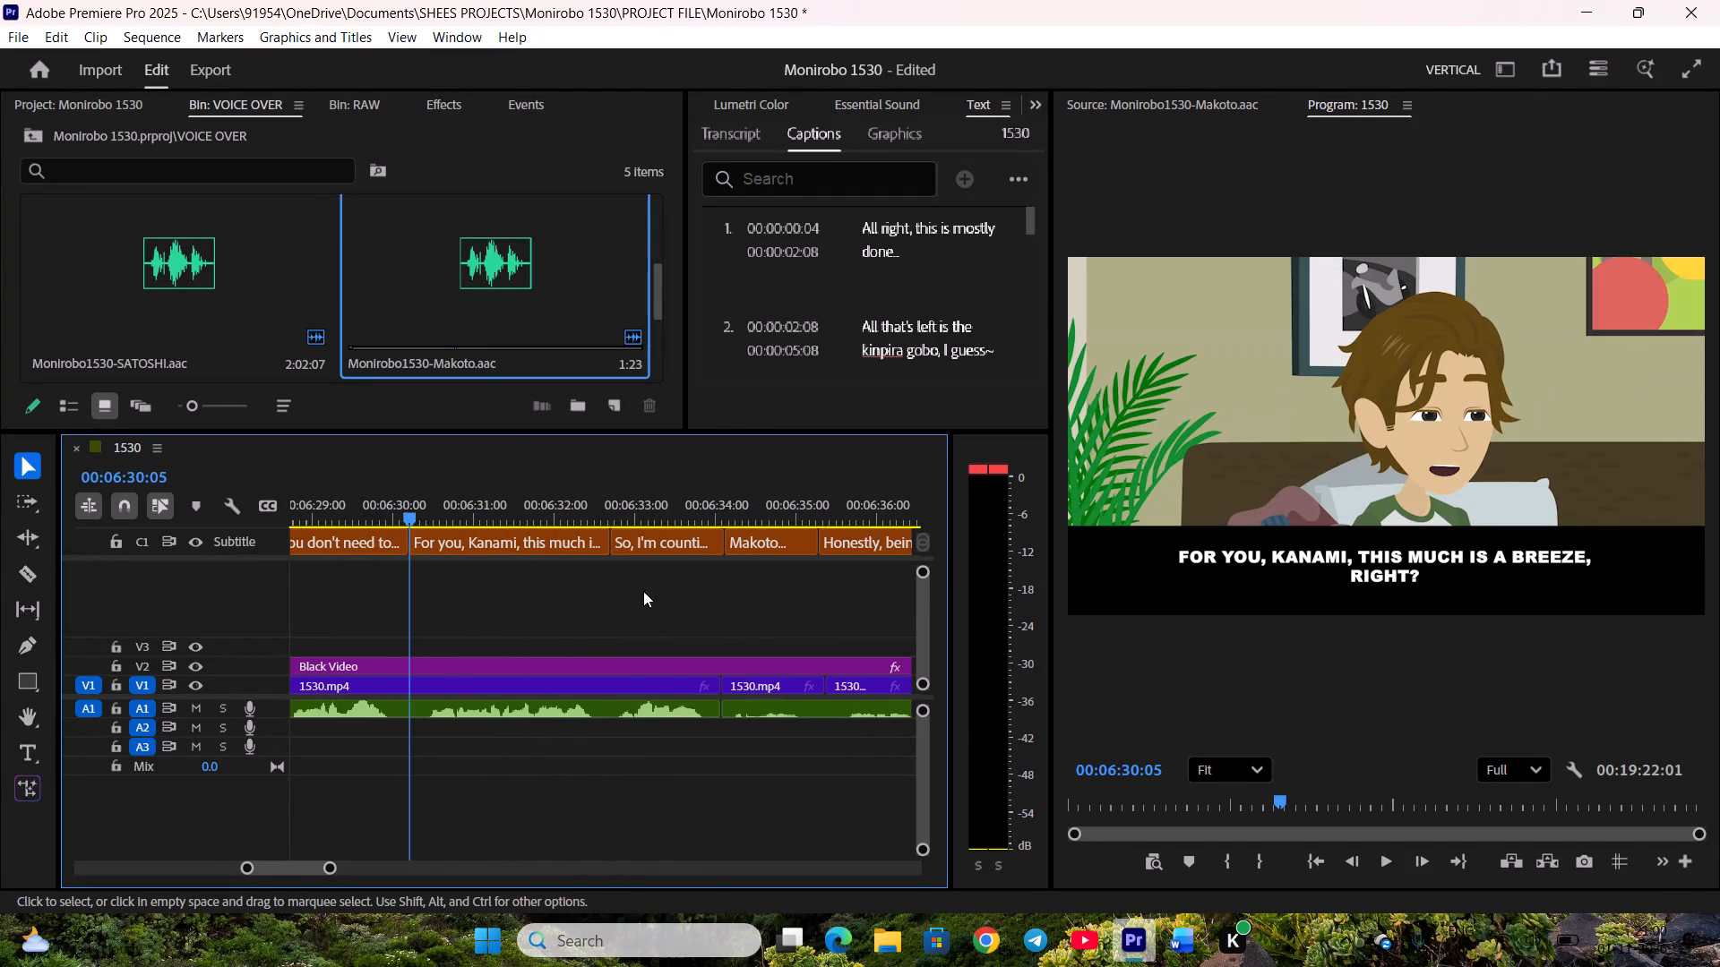
key("space")
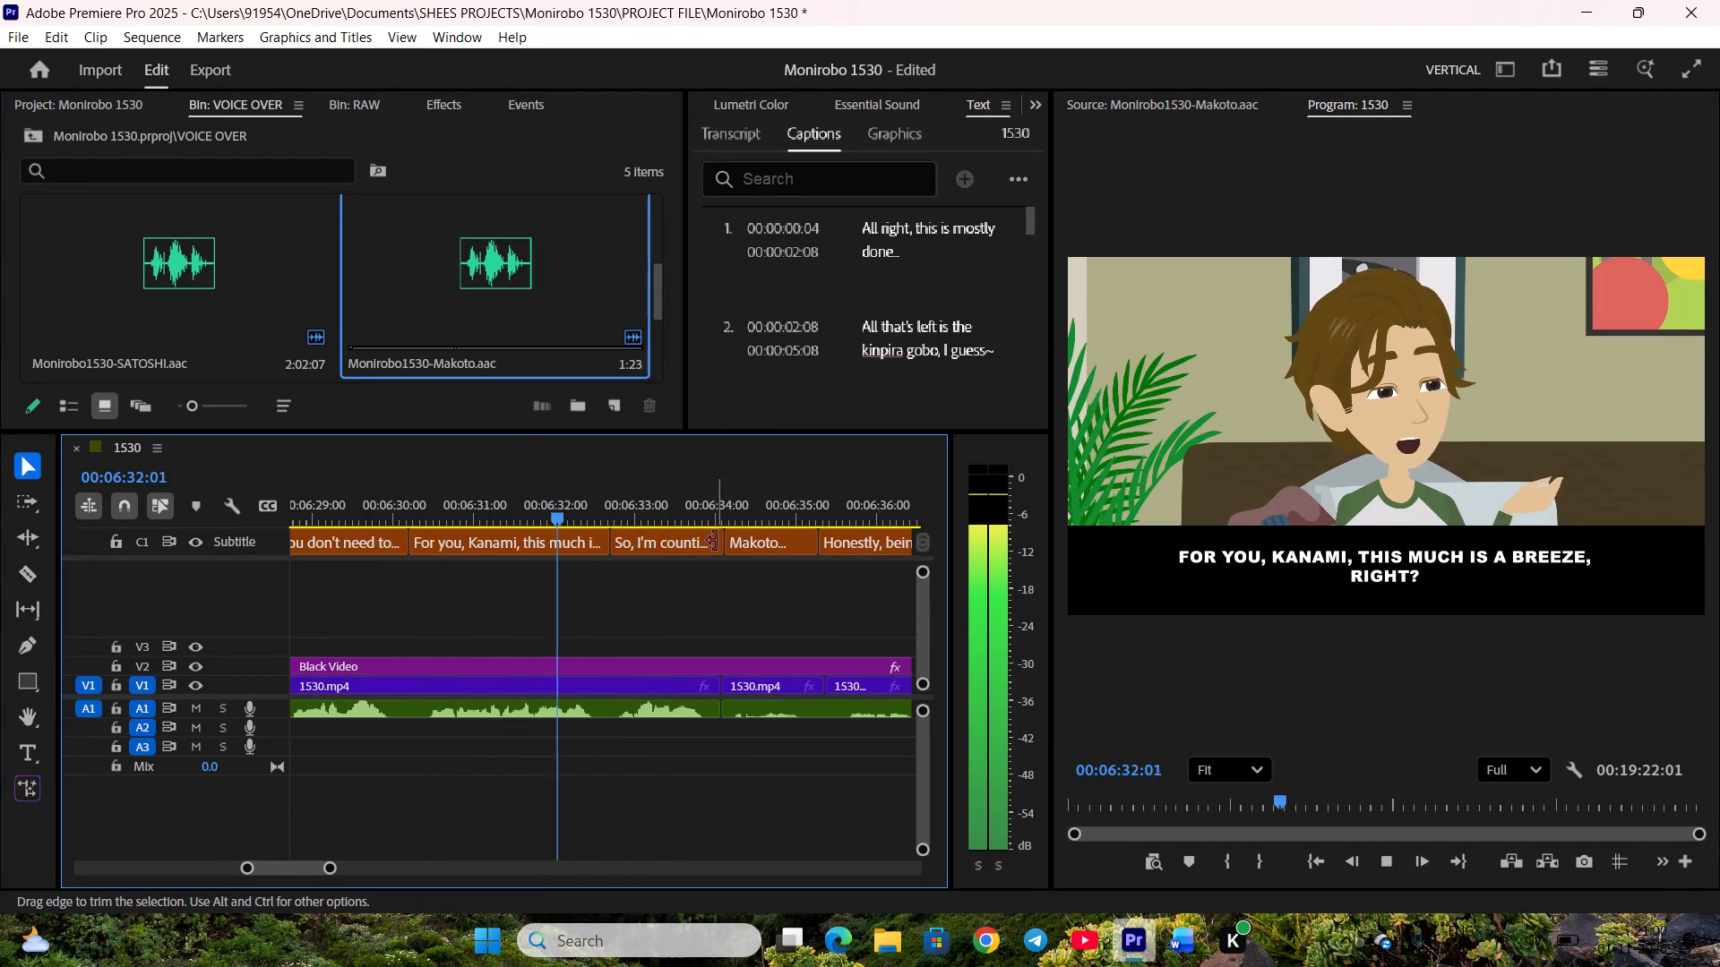
left_click(716, 541)
left_click(731, 548)
Boost the gain of the A1 voice clip under "Makoto..." by 13 dB.
scroll(709, 568, "down", 6)
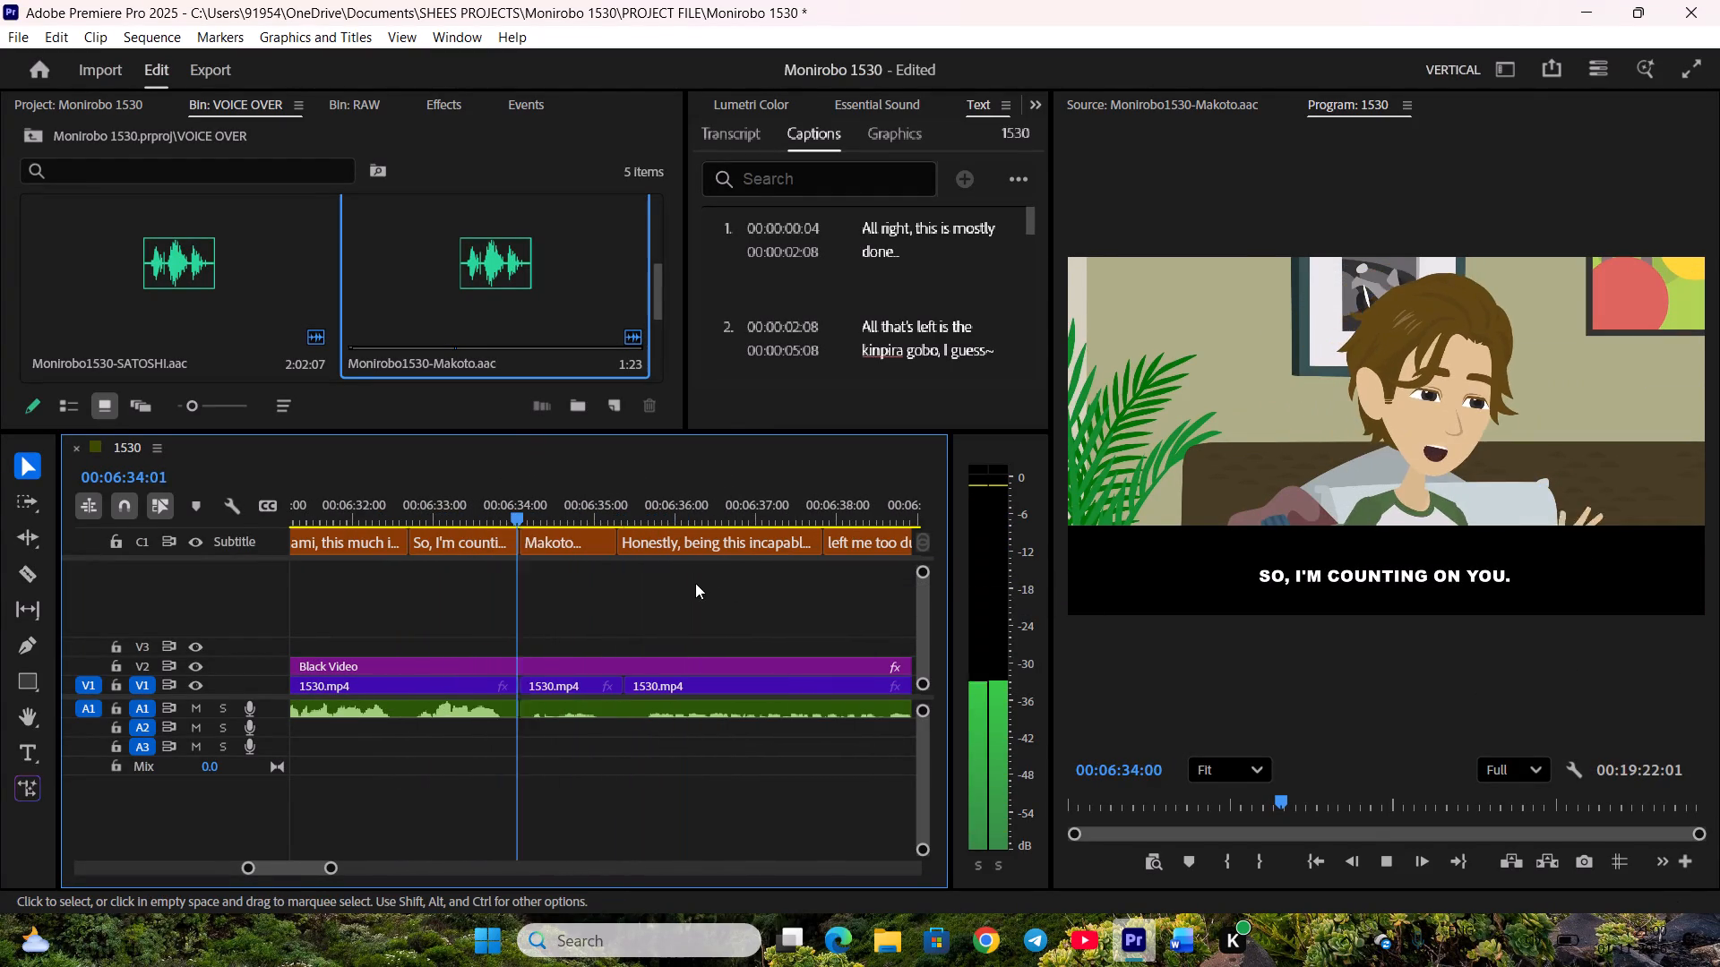
key("space")
left_click(668, 715)
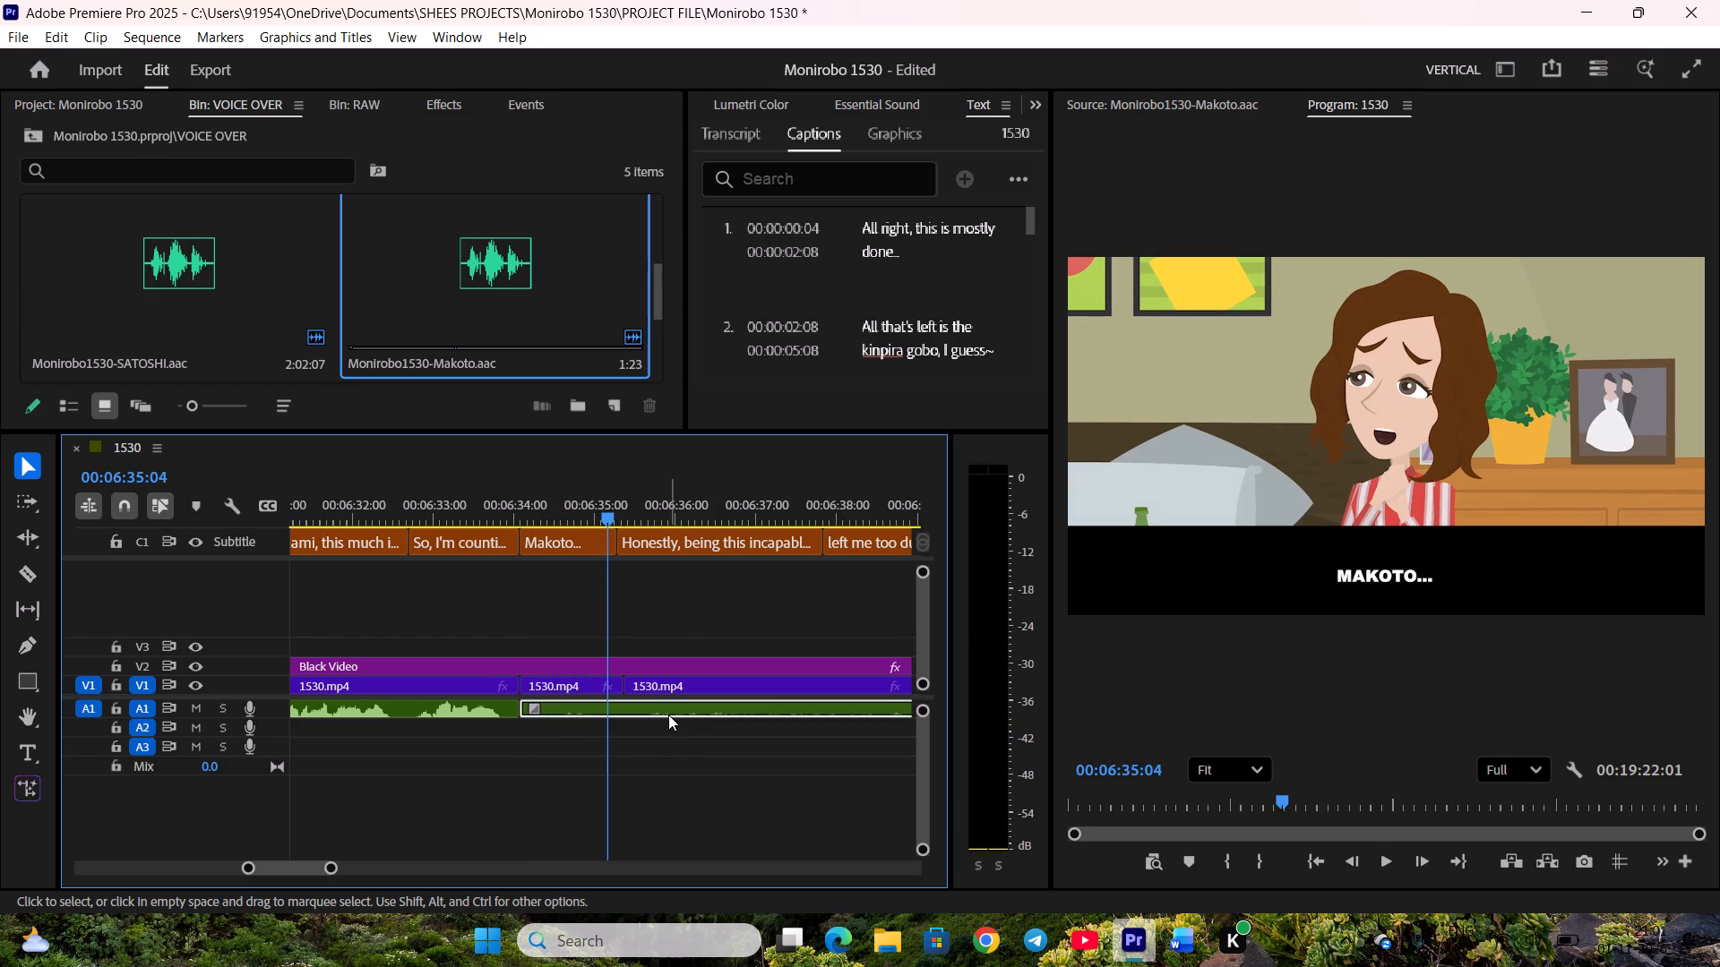
type("g1")
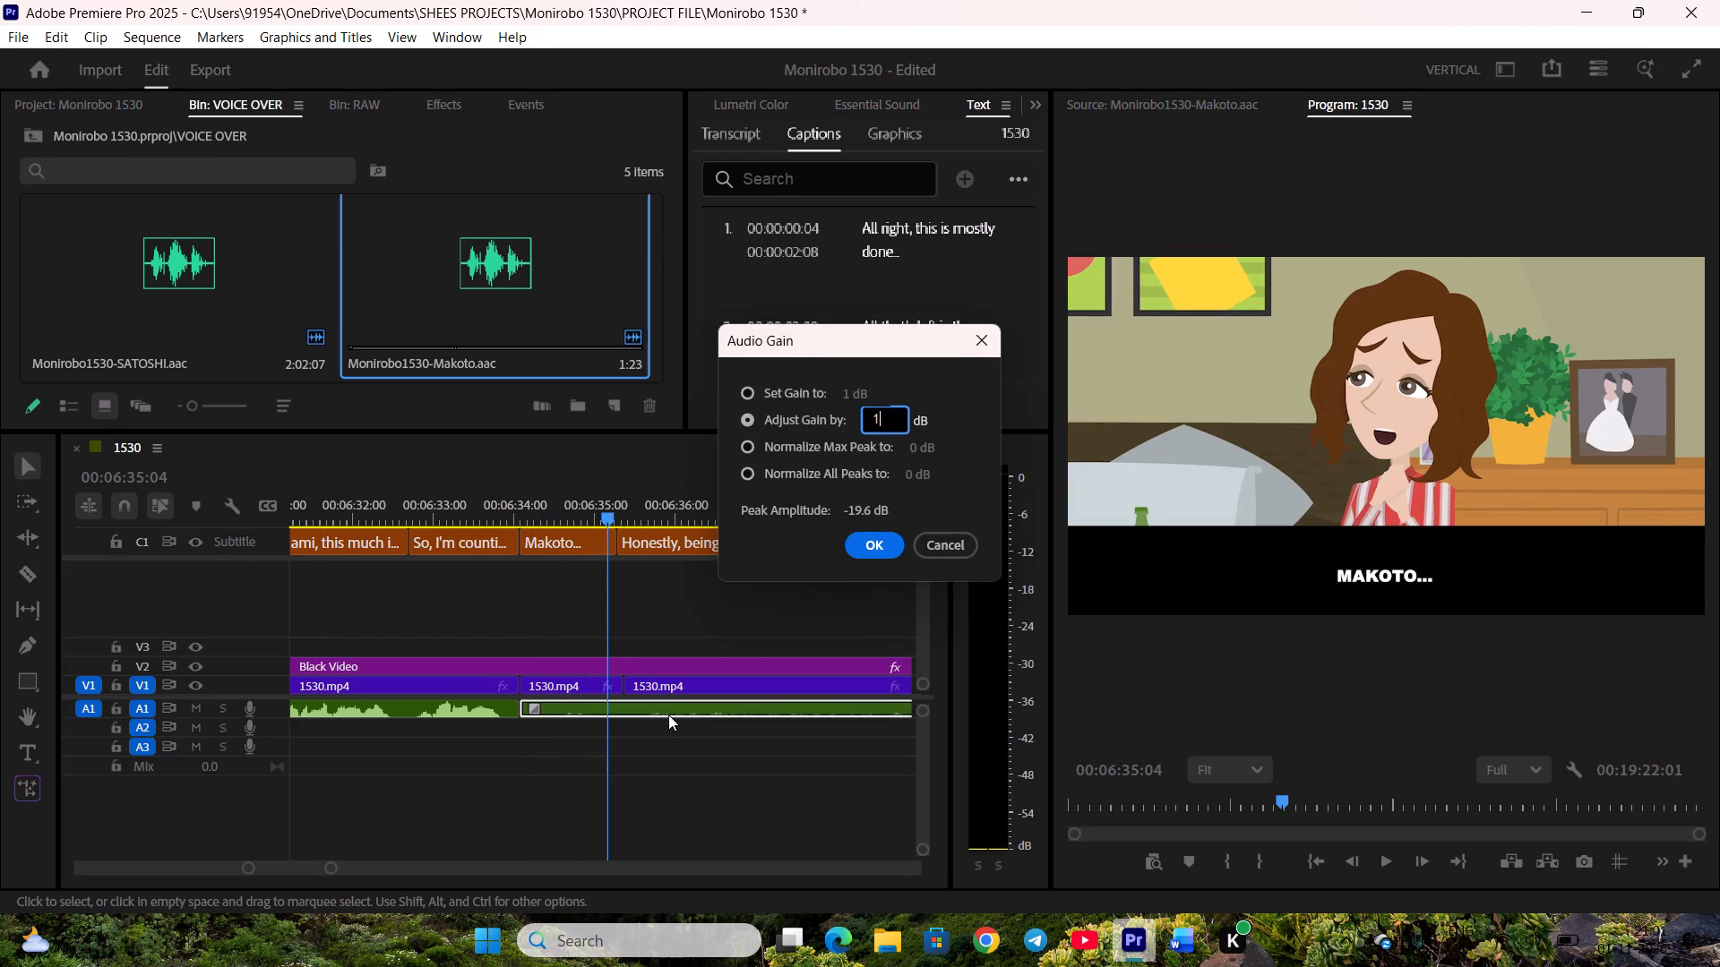
key("3")
key("Return")
left_click(701, 789)
Play on and close the gap between "left me too dumbfounded to close my gaping mouth." and "I was genuinely nearing..." by moving both caption edges.
key("space")
scroll(693, 783, "down", 4)
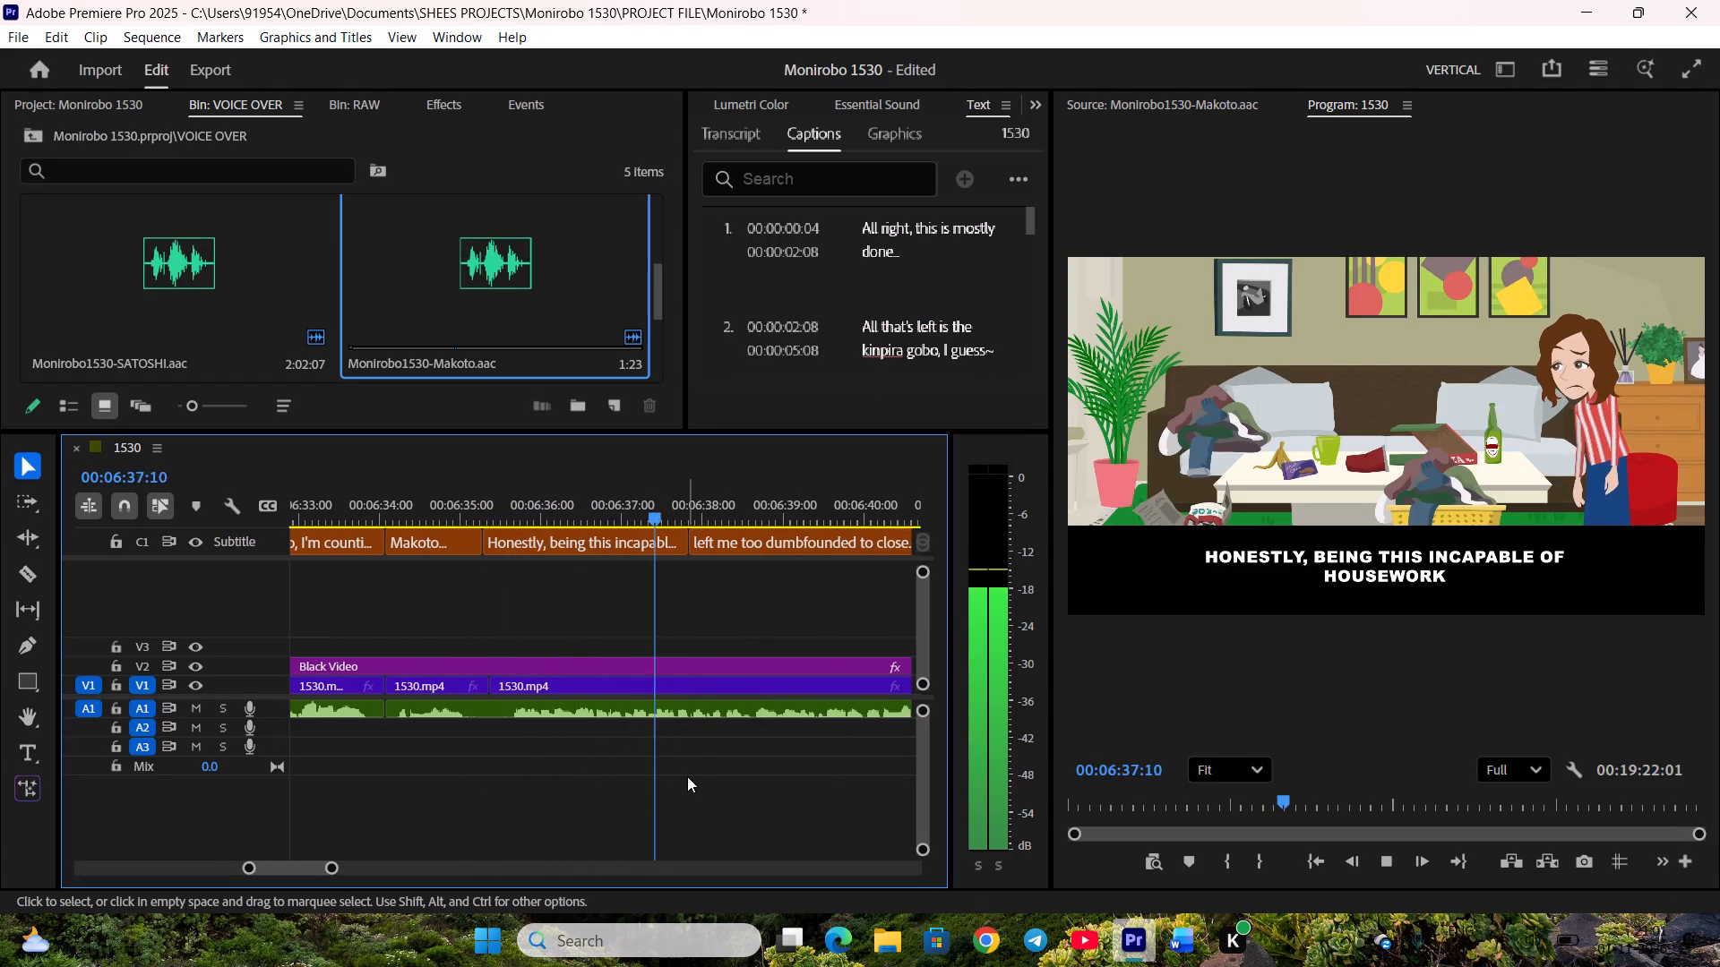
scroll(689, 749, "down", 6)
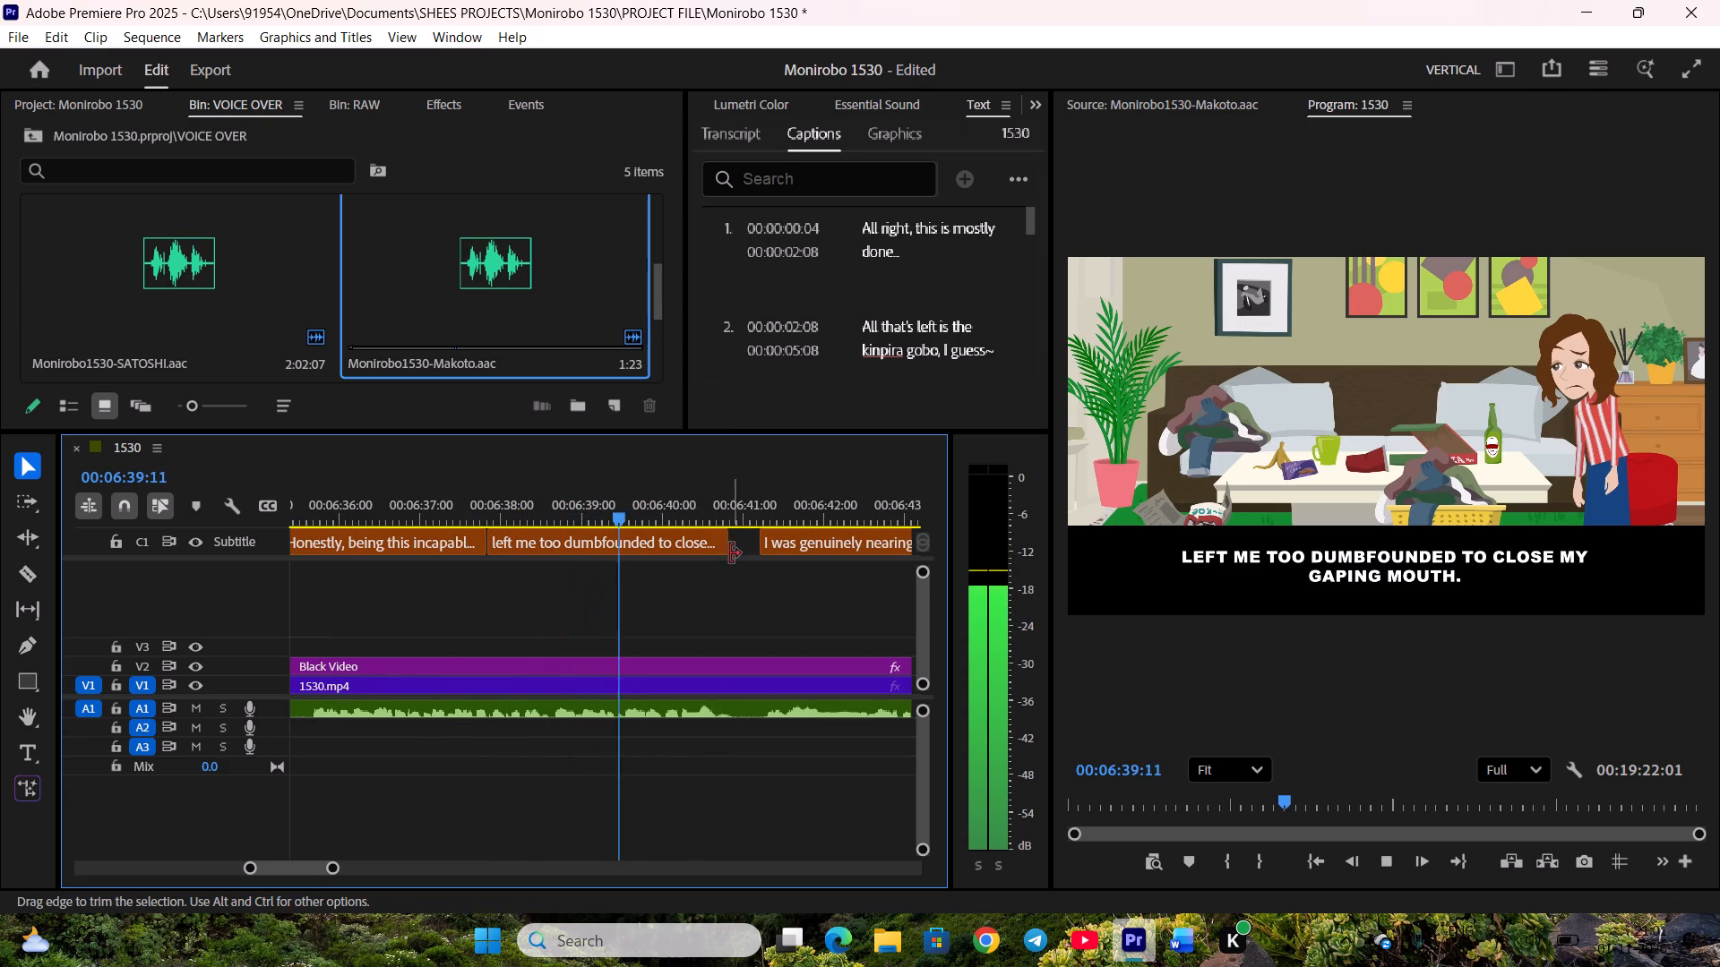
left_click_drag(721, 552, 738, 550)
key("space")
left_click_drag(767, 546, 754, 547)
Play on, replaying from about 00:06:44, end "friend Satoshi, who works as a lawyer." at the V1 cut, and start "Hey, Satoshi." there.
key("space")
scroll(738, 617, "down", 10)
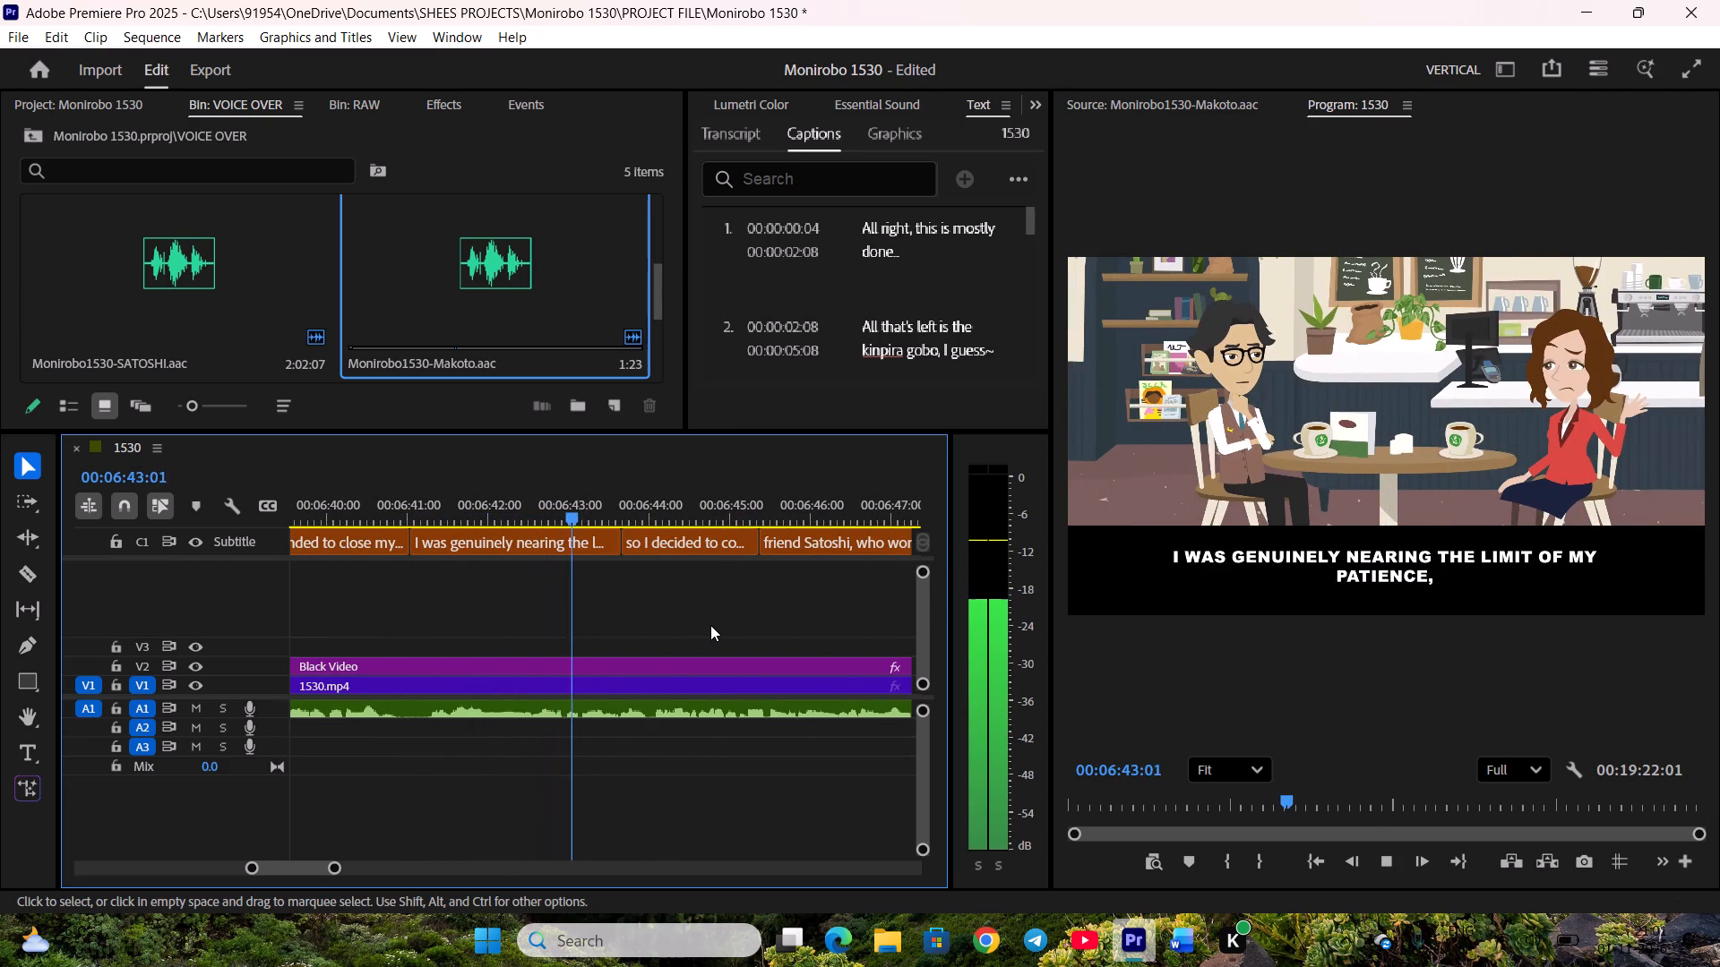
scroll(710, 625, "down", 5)
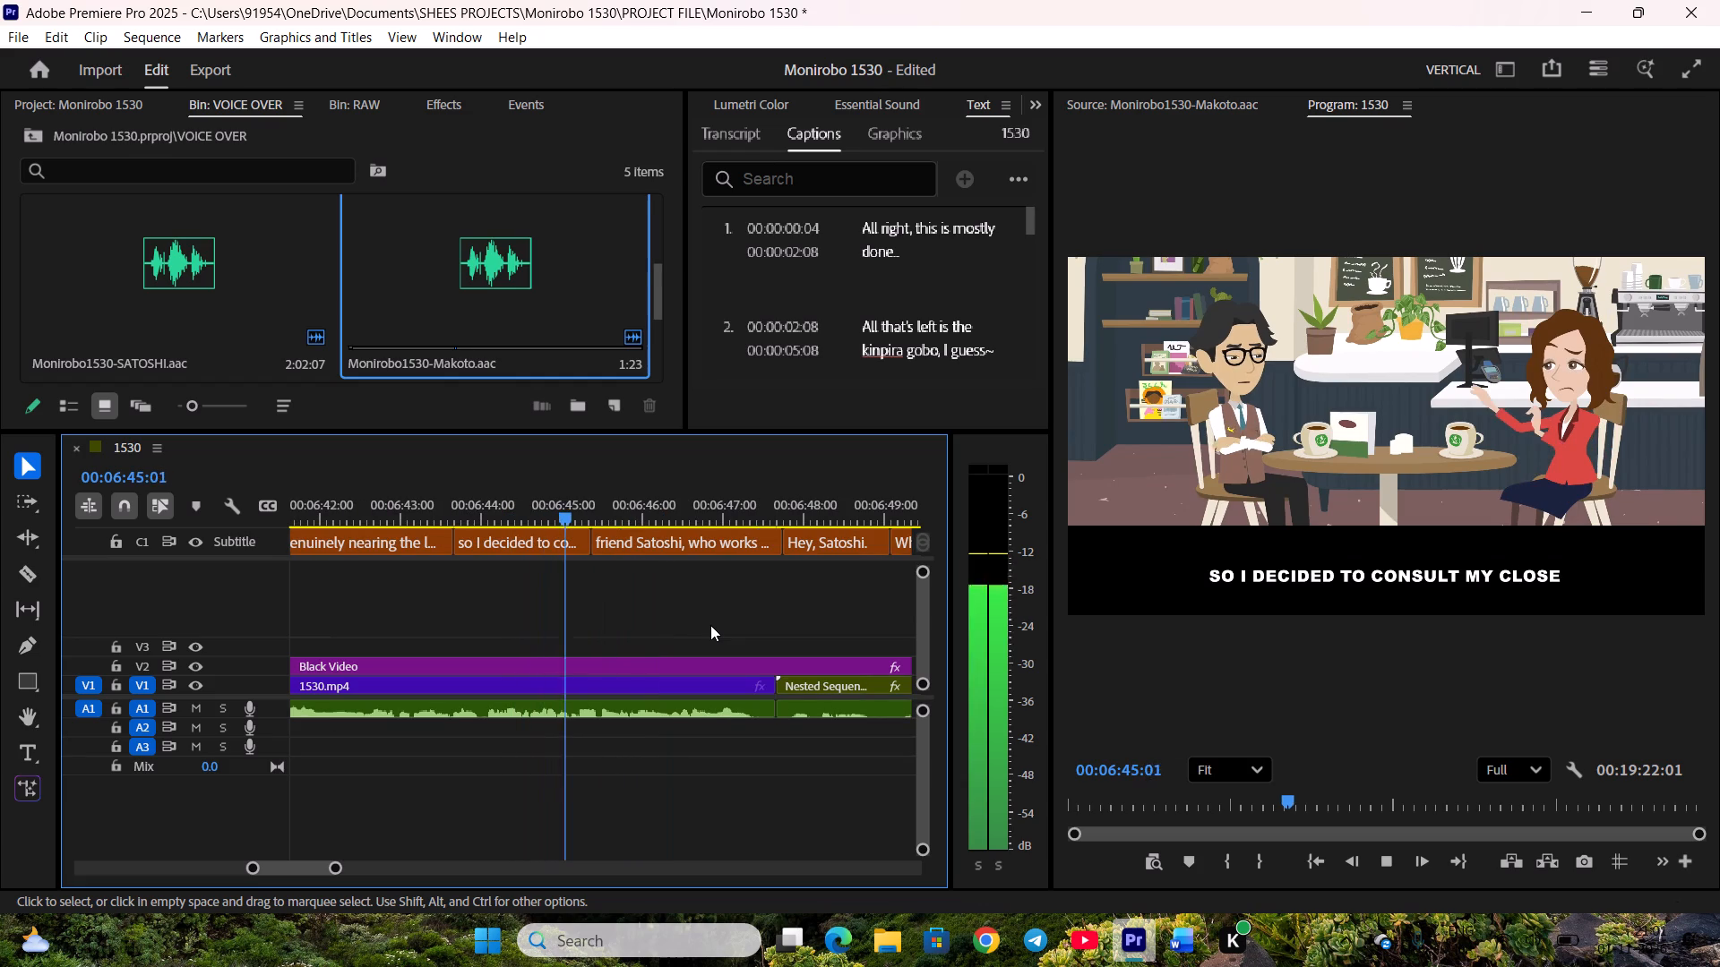
key("space")
left_click(486, 504)
key("space")
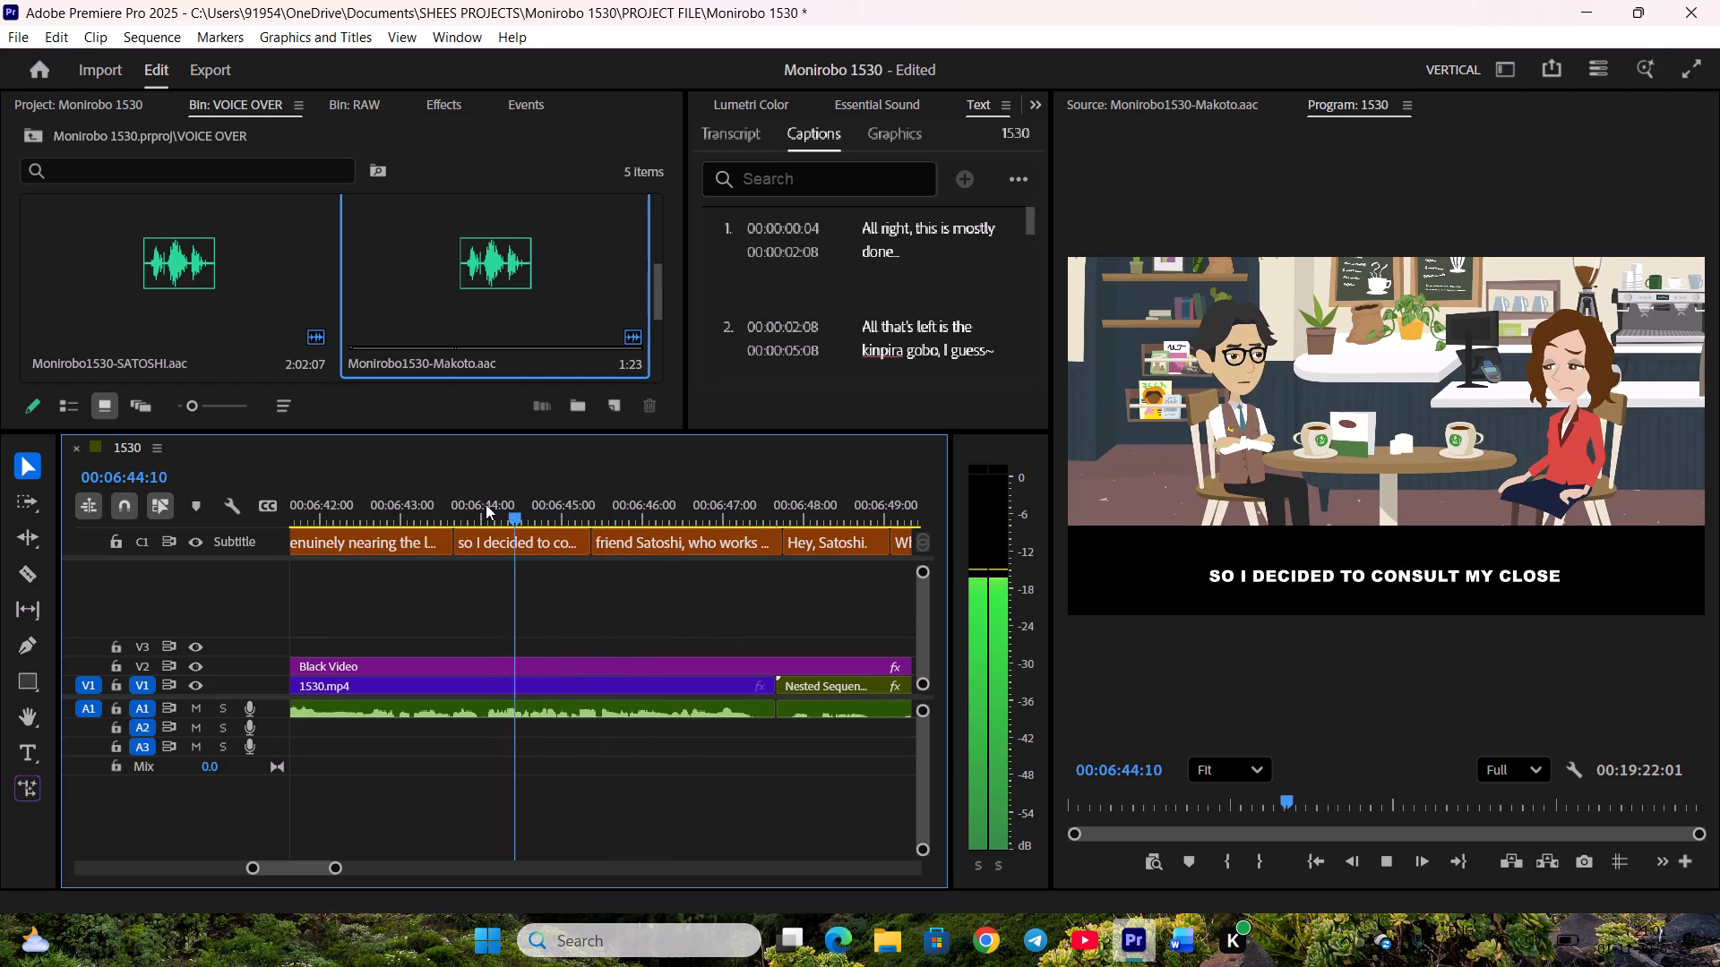
scroll(684, 639, "down", 4)
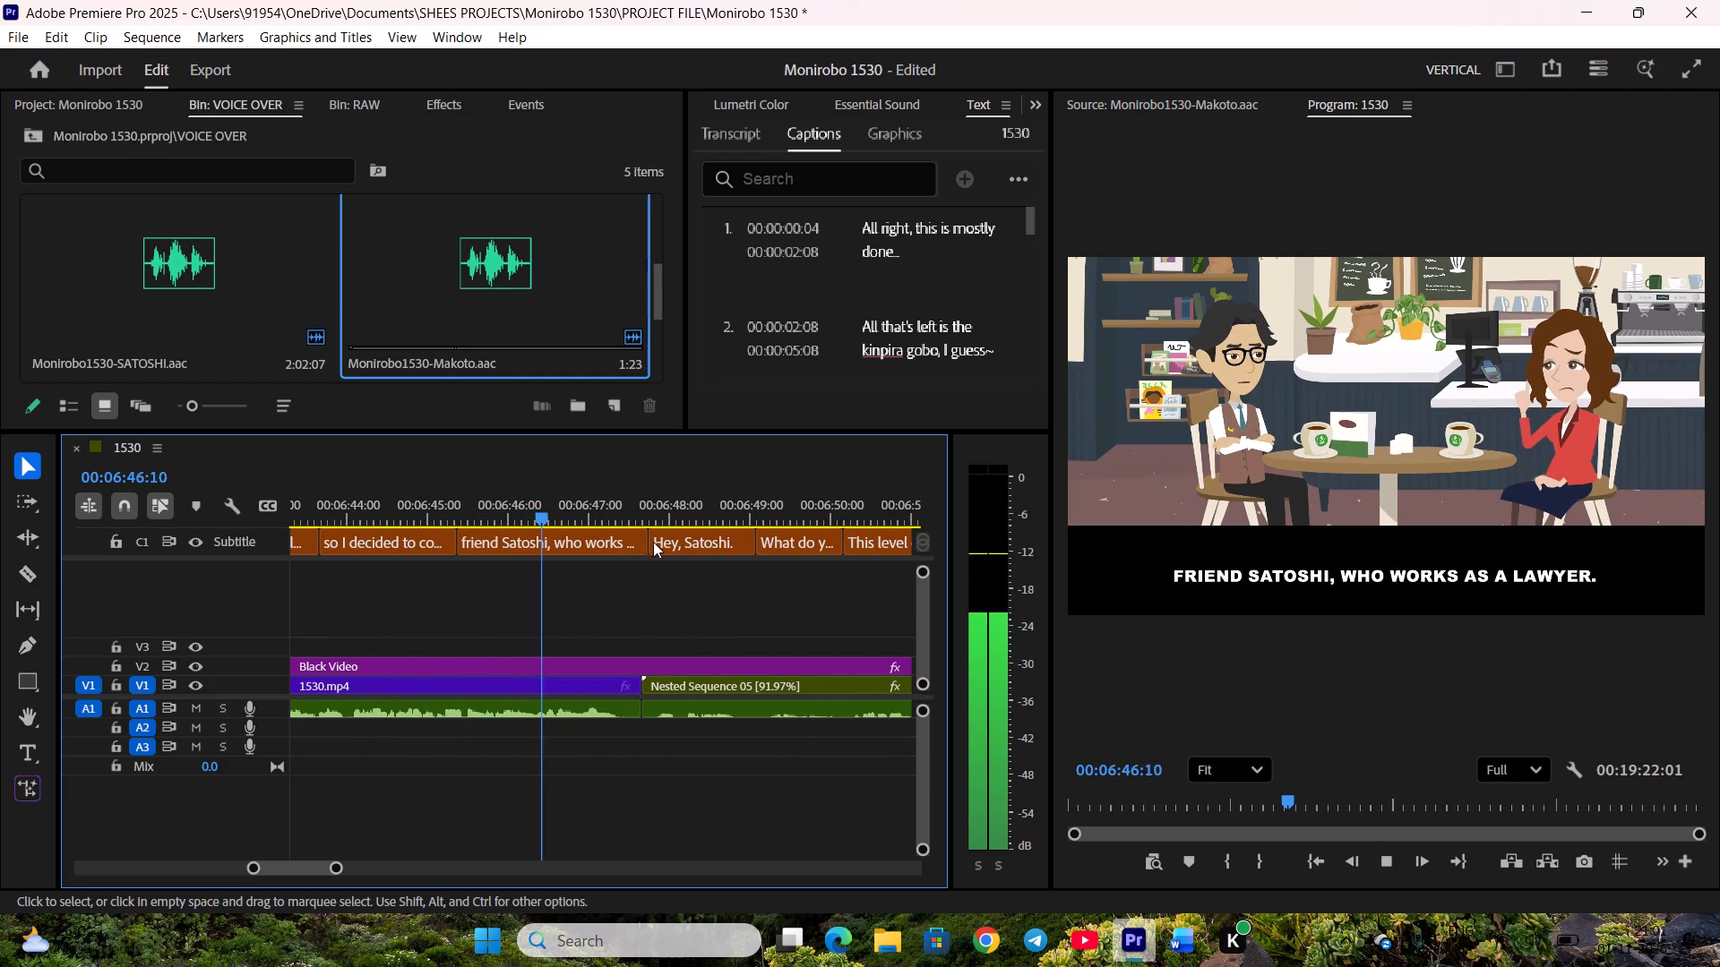
key("space")
left_click_drag(638, 536, 624, 539)
left_click_drag(653, 546, 636, 546)
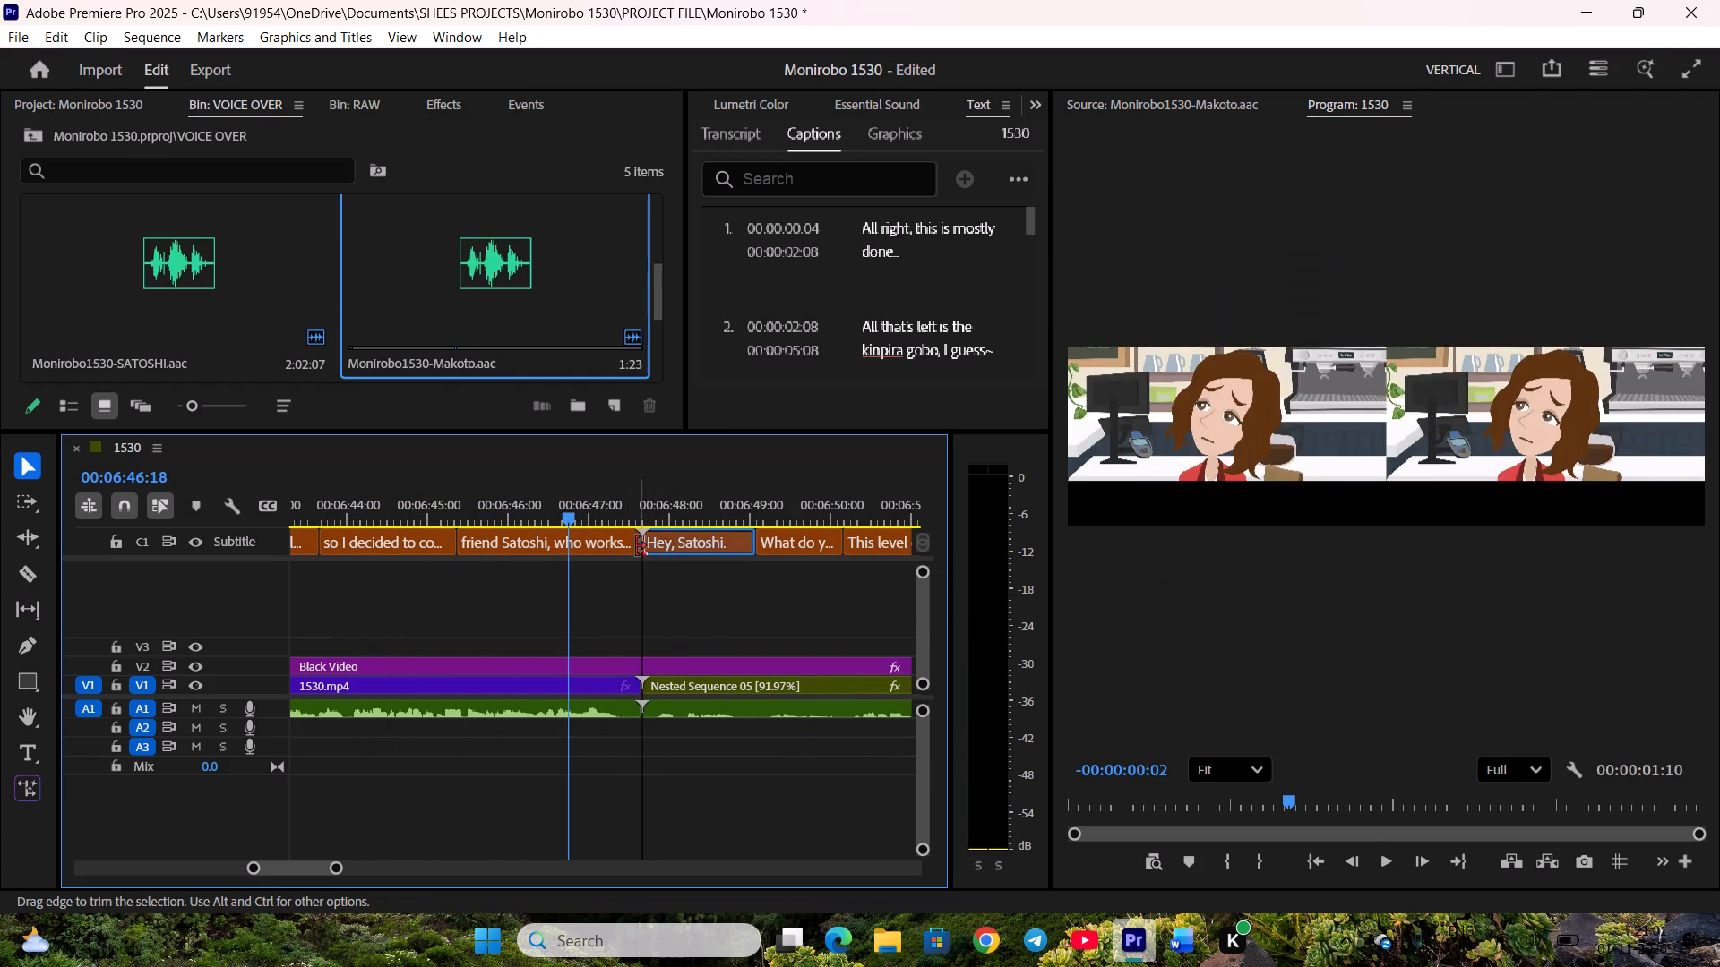
left_click_drag(636, 546, 637, 546)
Play on, end "Hey, Satoshi." slightly earlier, just before 00:06:49:00, and start "What do you think?" there.
scroll(662, 621, "down", 4)
key("space")
left_click_drag(615, 548, 606, 548)
key("space")
left_click(625, 549)
Boost the gain of the A1 voice clip under Nested Sequence 05 by 13 dB.
left_click(627, 711)
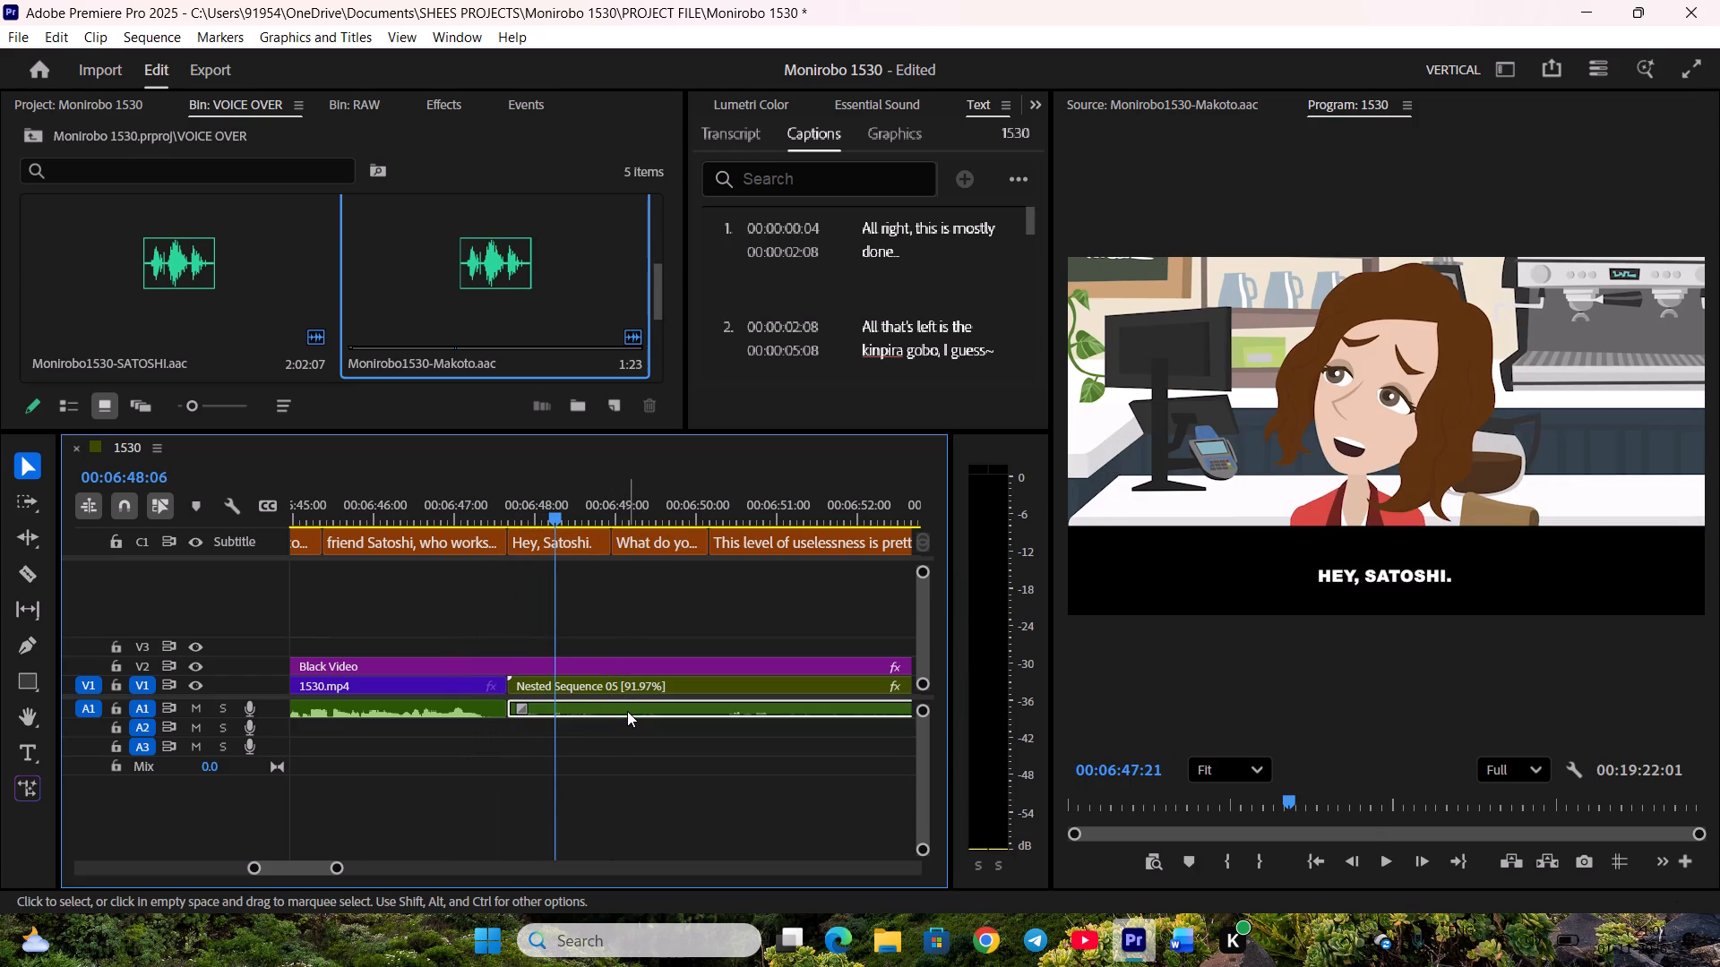
key("g")
type("13")
key("Return")
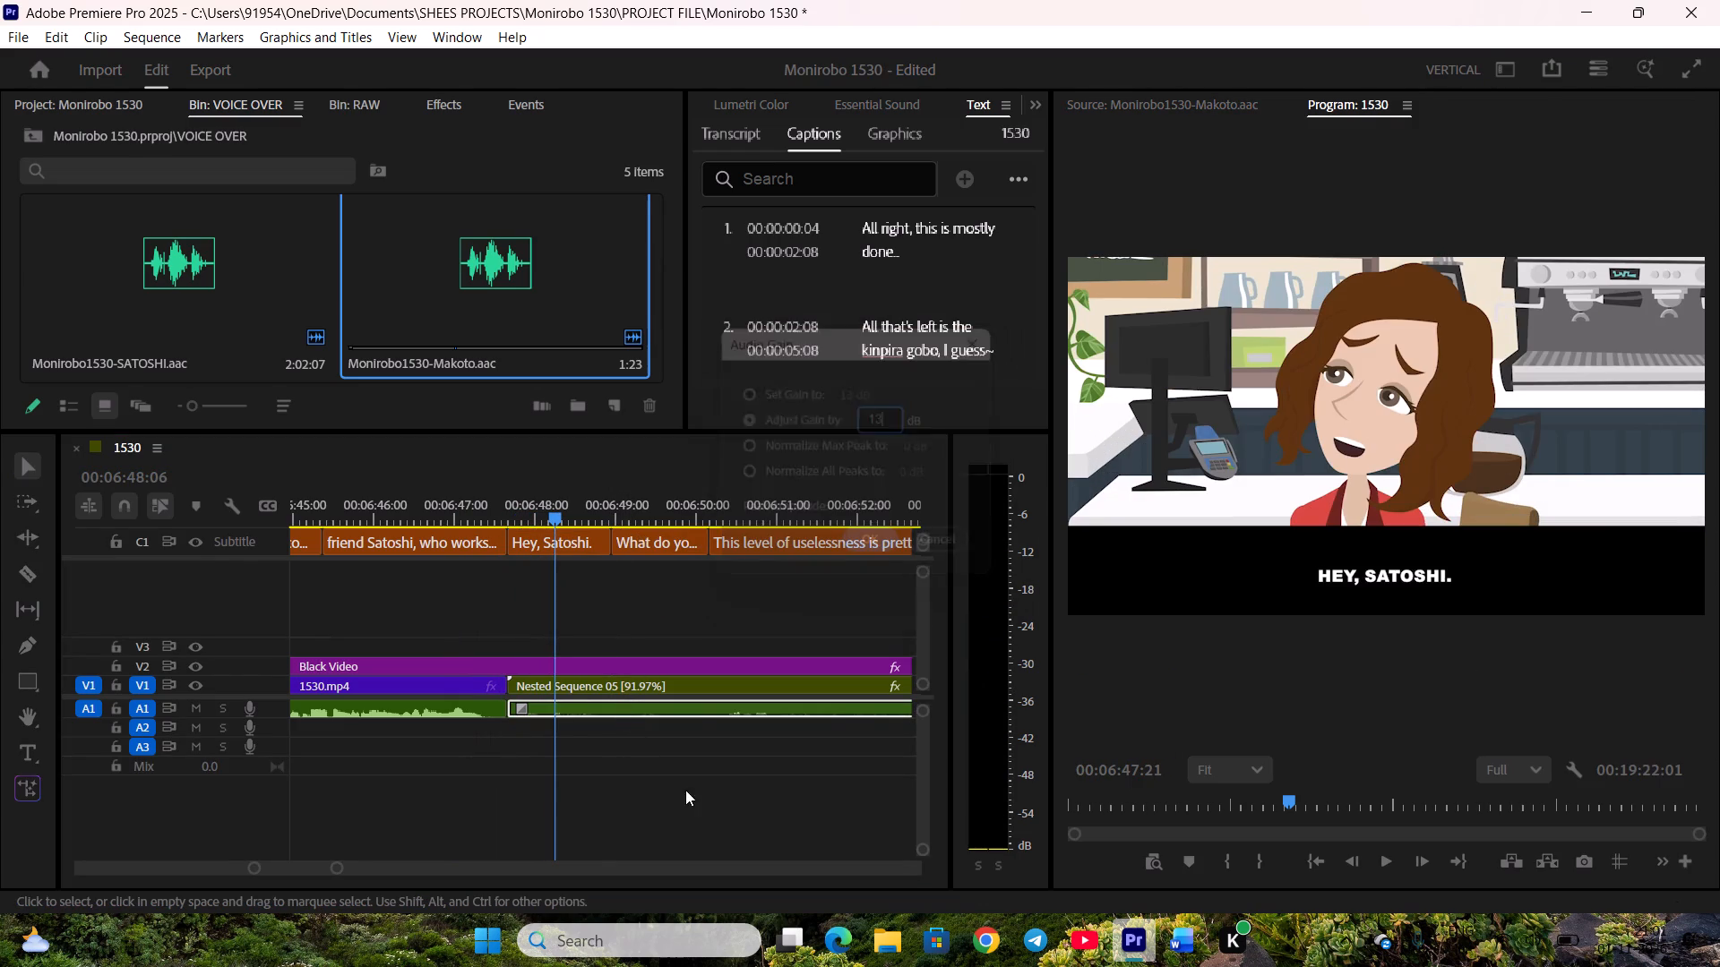
left_click(701, 826)
Play on, extend "This level of uselessness is pretty awful, isn't it?" to the V1 cut, and start "Yeah, well, it really is awful." there.
key("space")
scroll(727, 764, "down", 6)
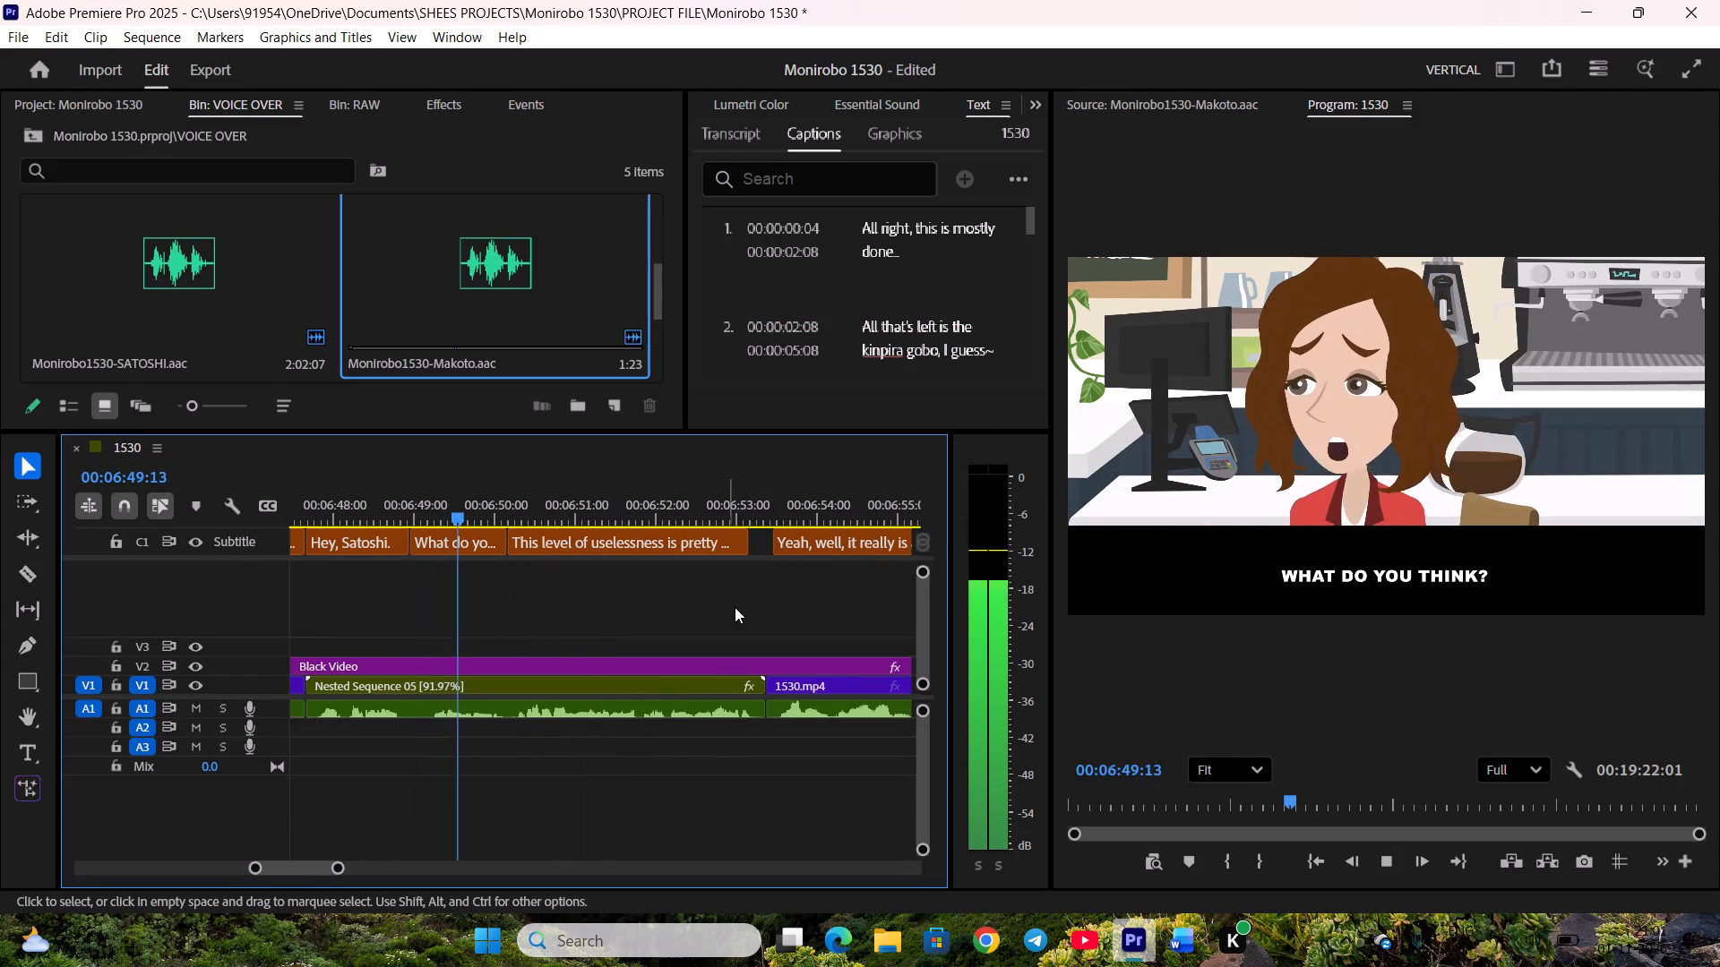
left_click_drag(745, 547, 753, 547)
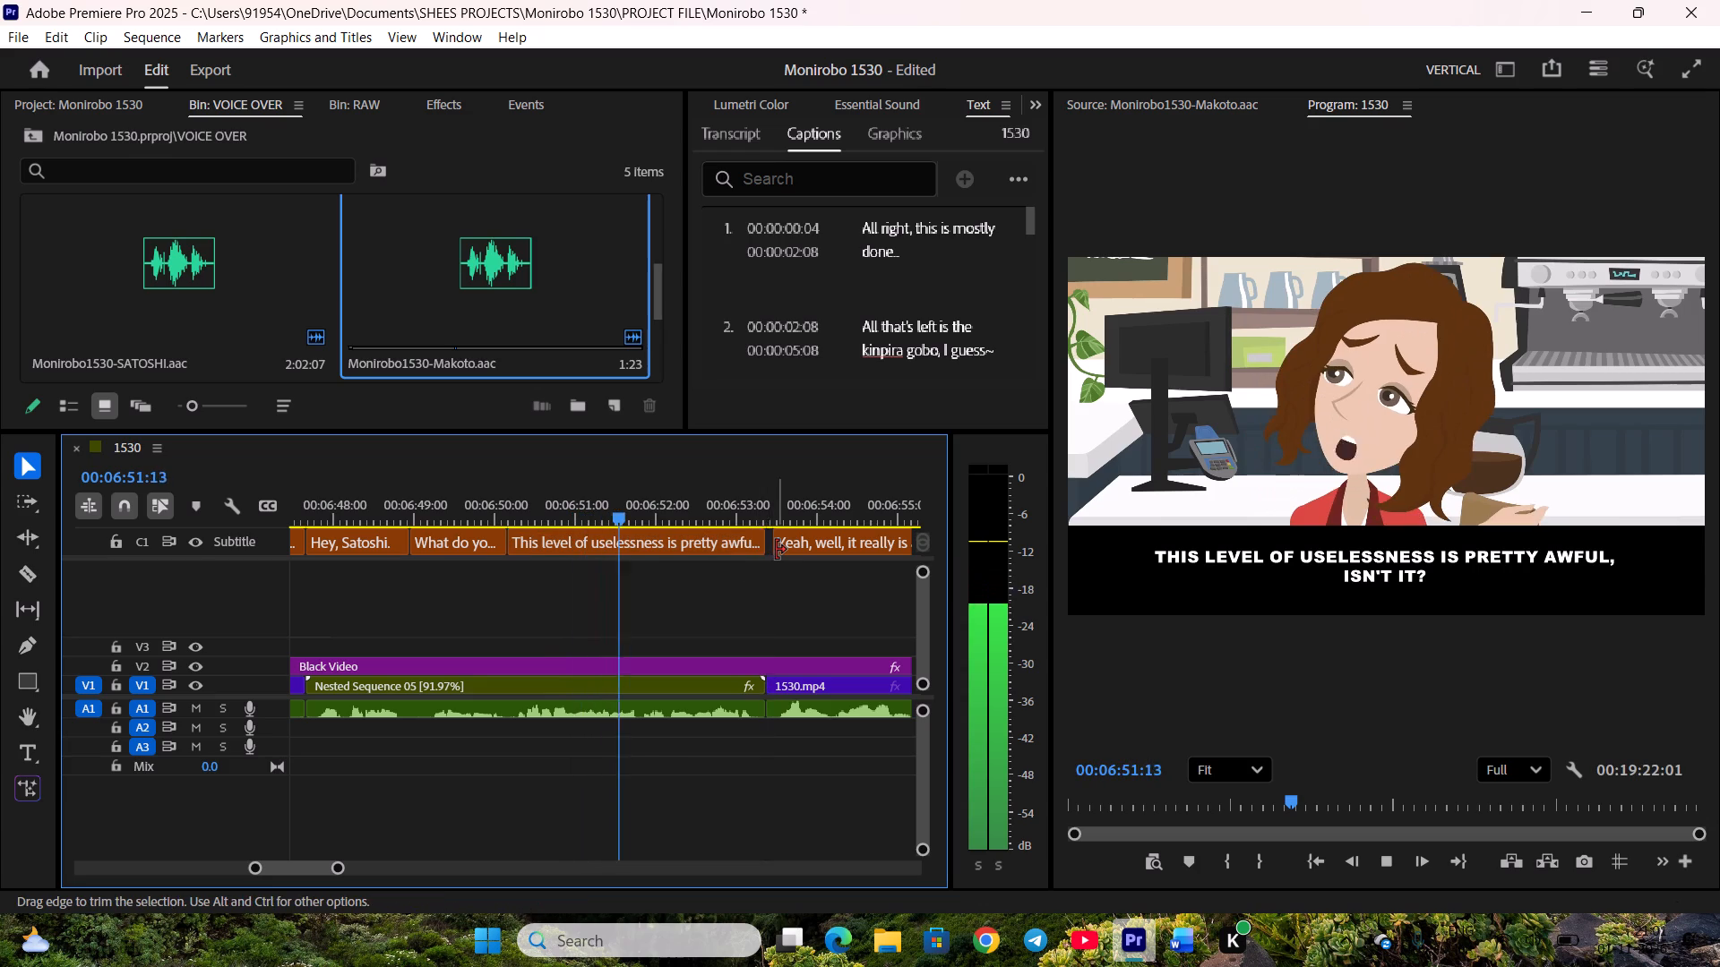
left_click_drag(776, 550, 766, 550)
End "Yeah, well, it really is awful." slightly earlier, at about 00:06:55:12, and start "I wonder what he even..." there.
scroll(652, 621, "down", 9)
key("space")
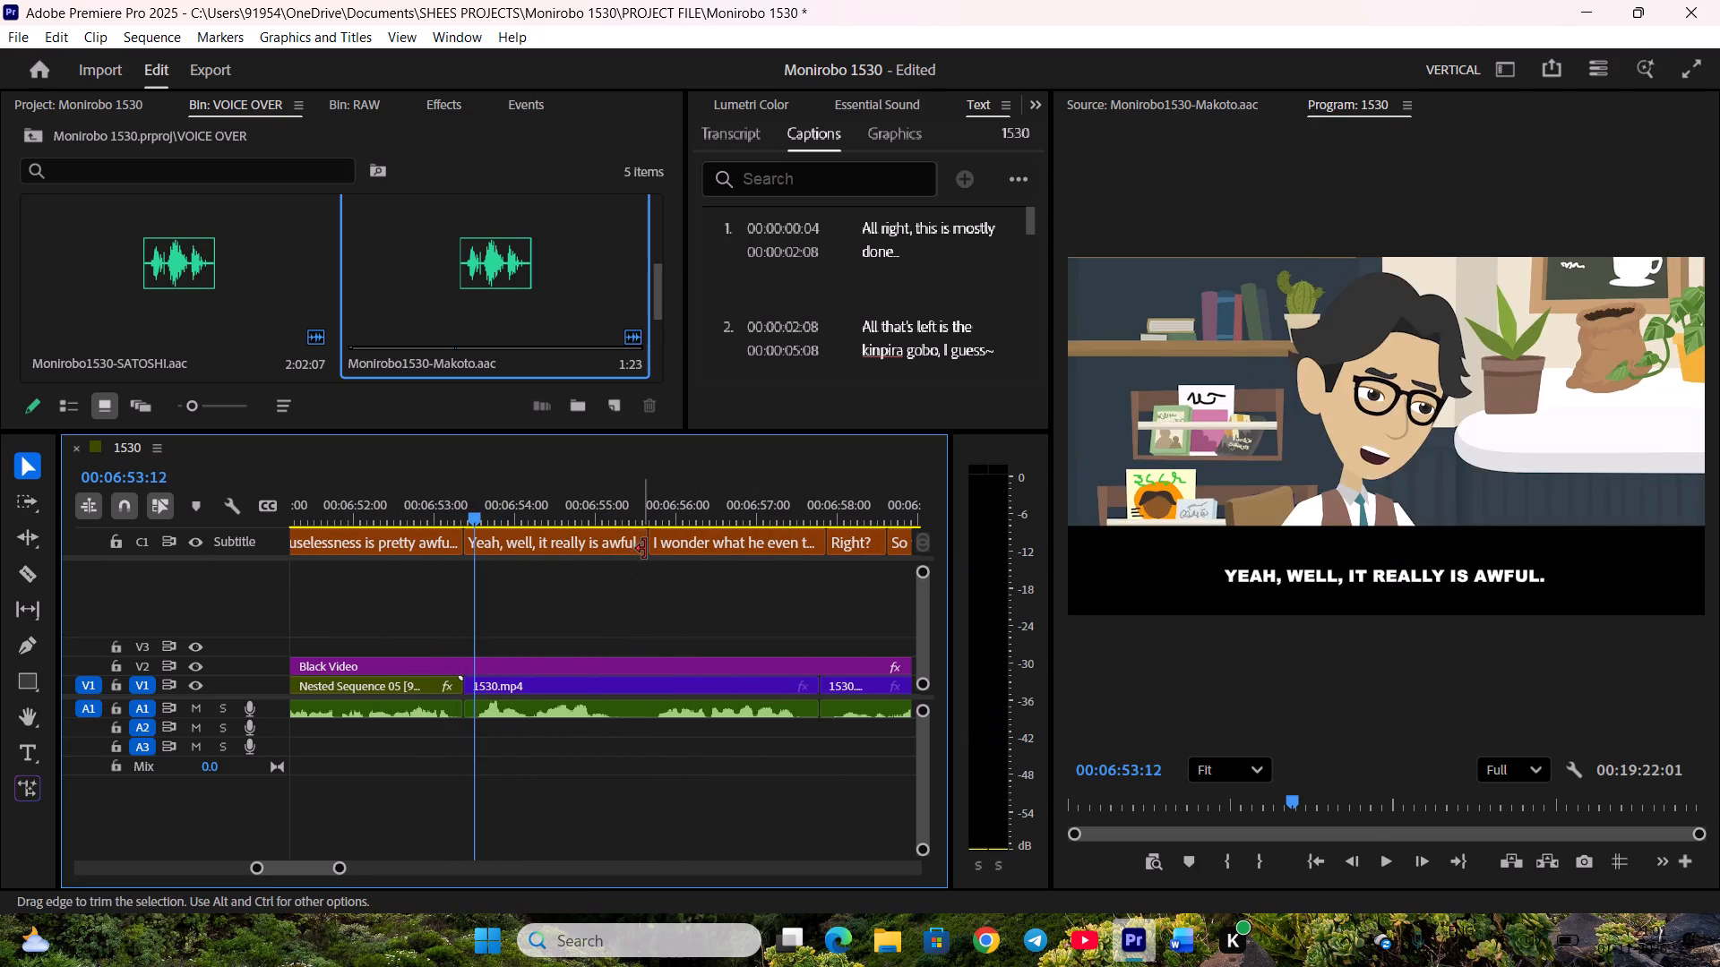
left_click_drag(648, 546, 632, 545)
left_click_drag(654, 542, 640, 542)
Play on, end "I wonder what he even..." at the V1 cut, and start "Right?" there.
scroll(638, 633, "down", 5)
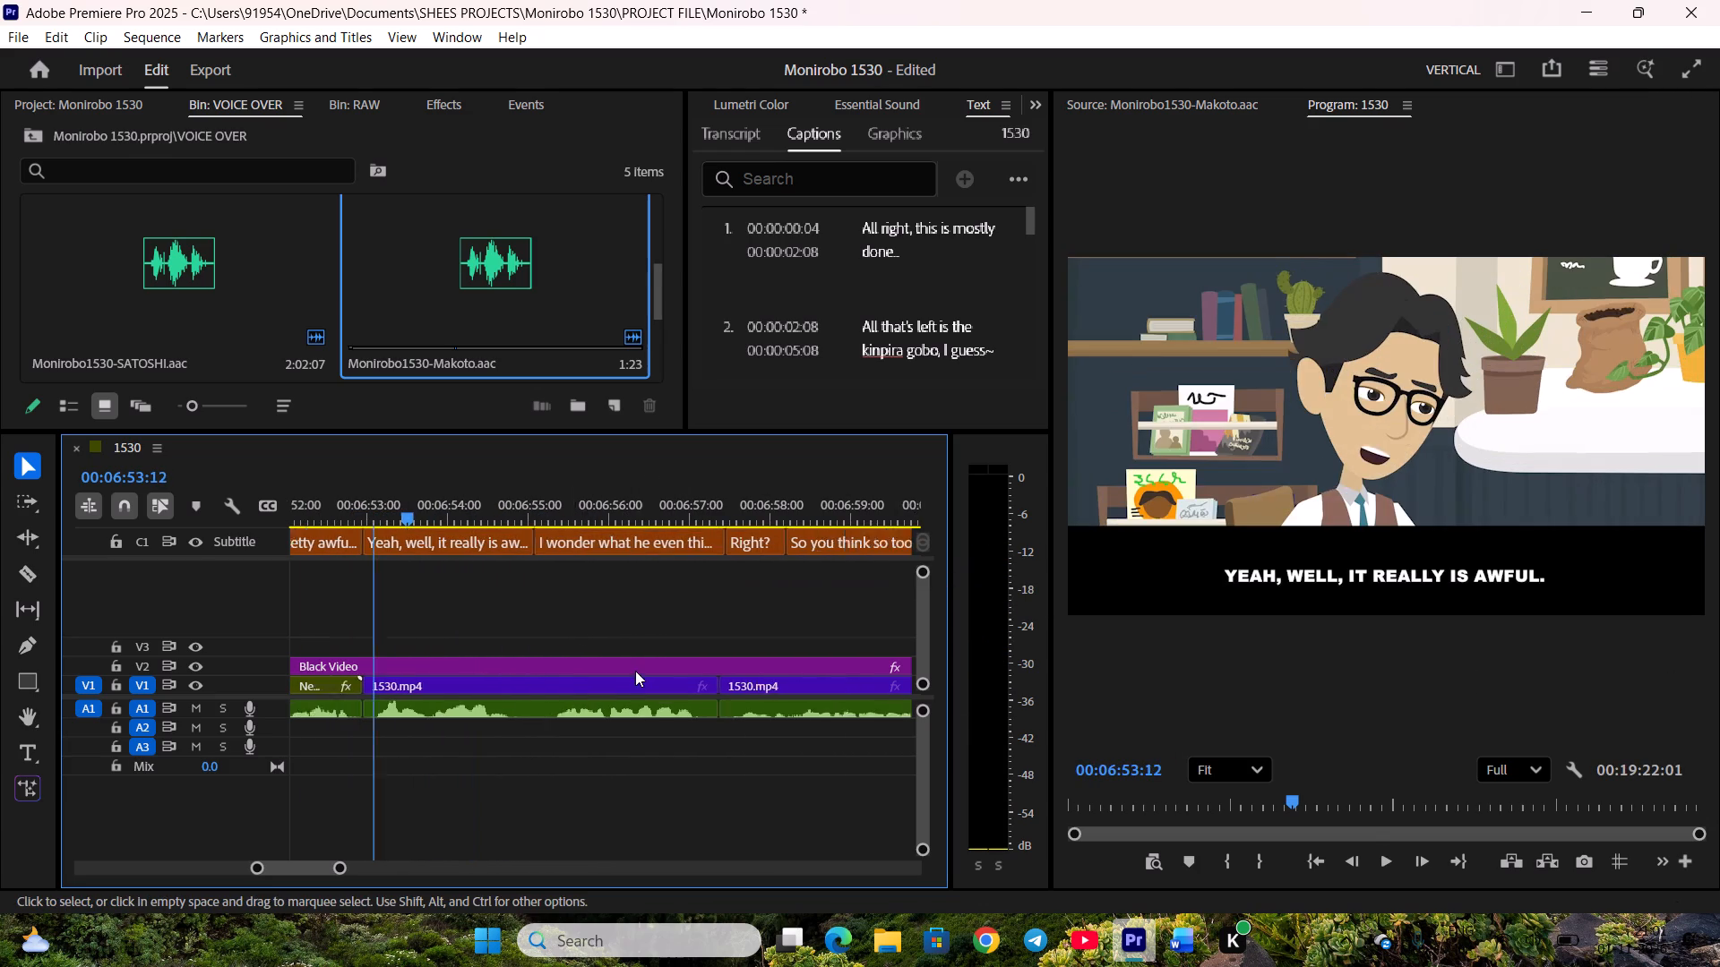
key("space")
left_click_drag(632, 553, 620, 553)
left_click_drag(644, 552, 632, 552)
Play on, end "So you think so too, don't you?!" slightly earlier, at about 00:07:00:15, and start "It was a..." there.
scroll(637, 579, "down", 5)
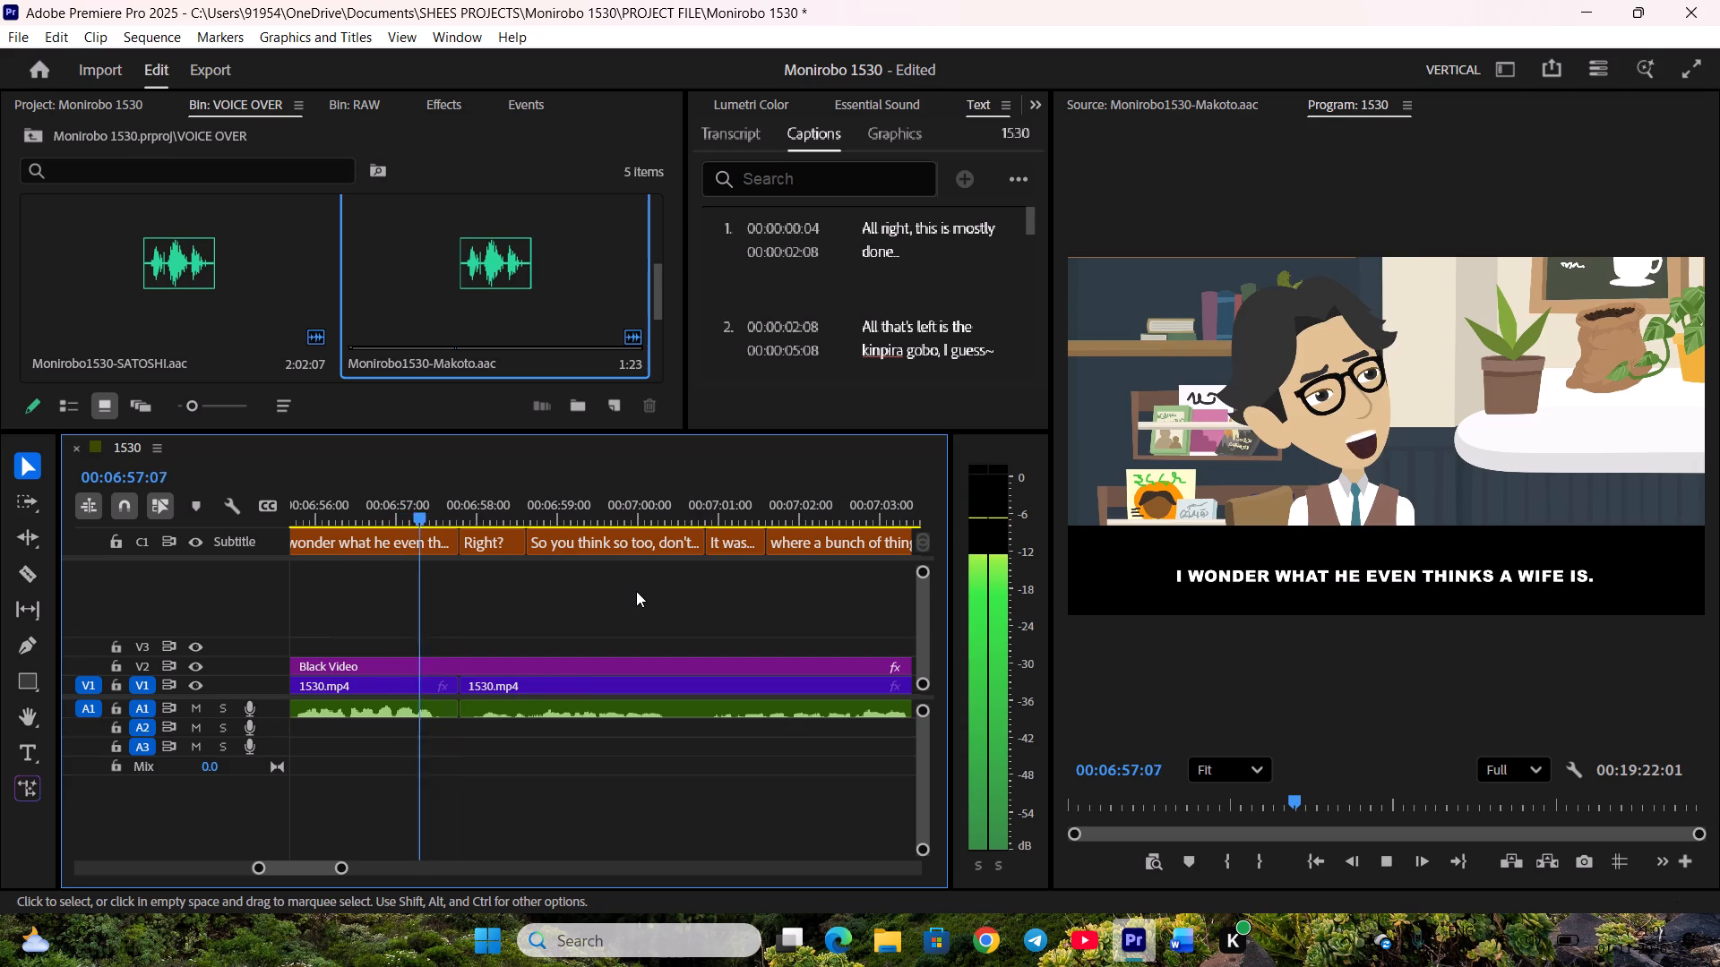
key("space")
left_click_drag(697, 546, 684, 546)
left_click(706, 548)
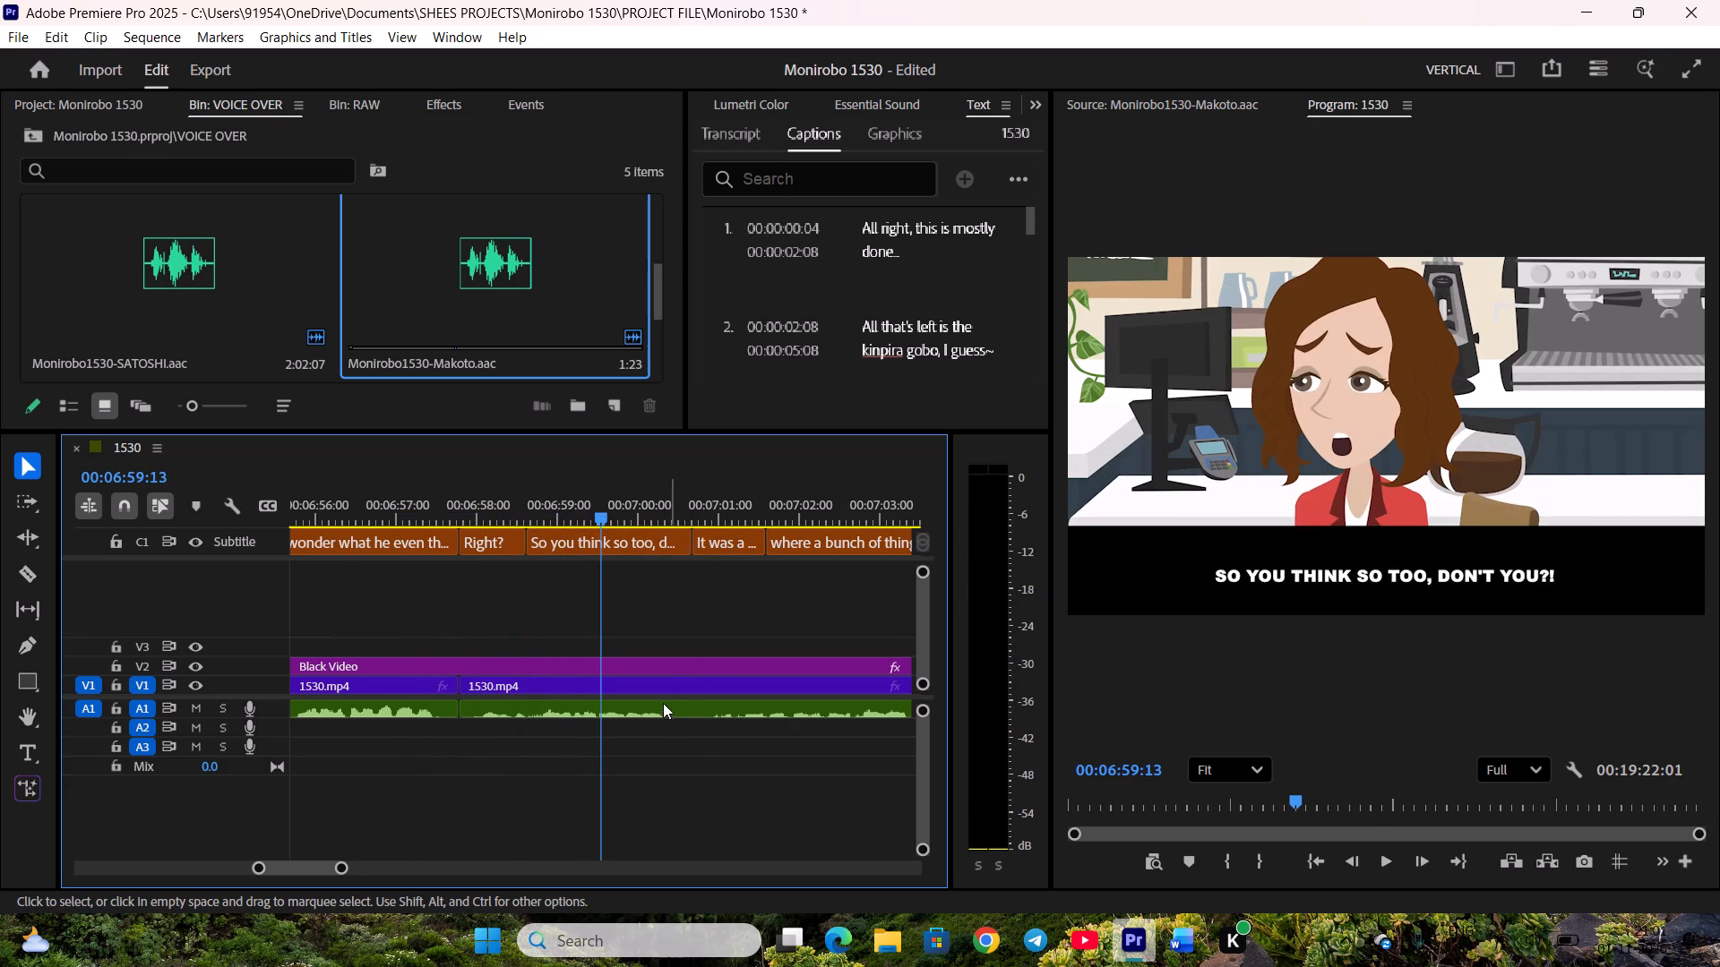
Boost the gain of the A1 voice clip under "So you think so too, don't you?!" by 13 dB.
left_click(660, 716)
type("g13")
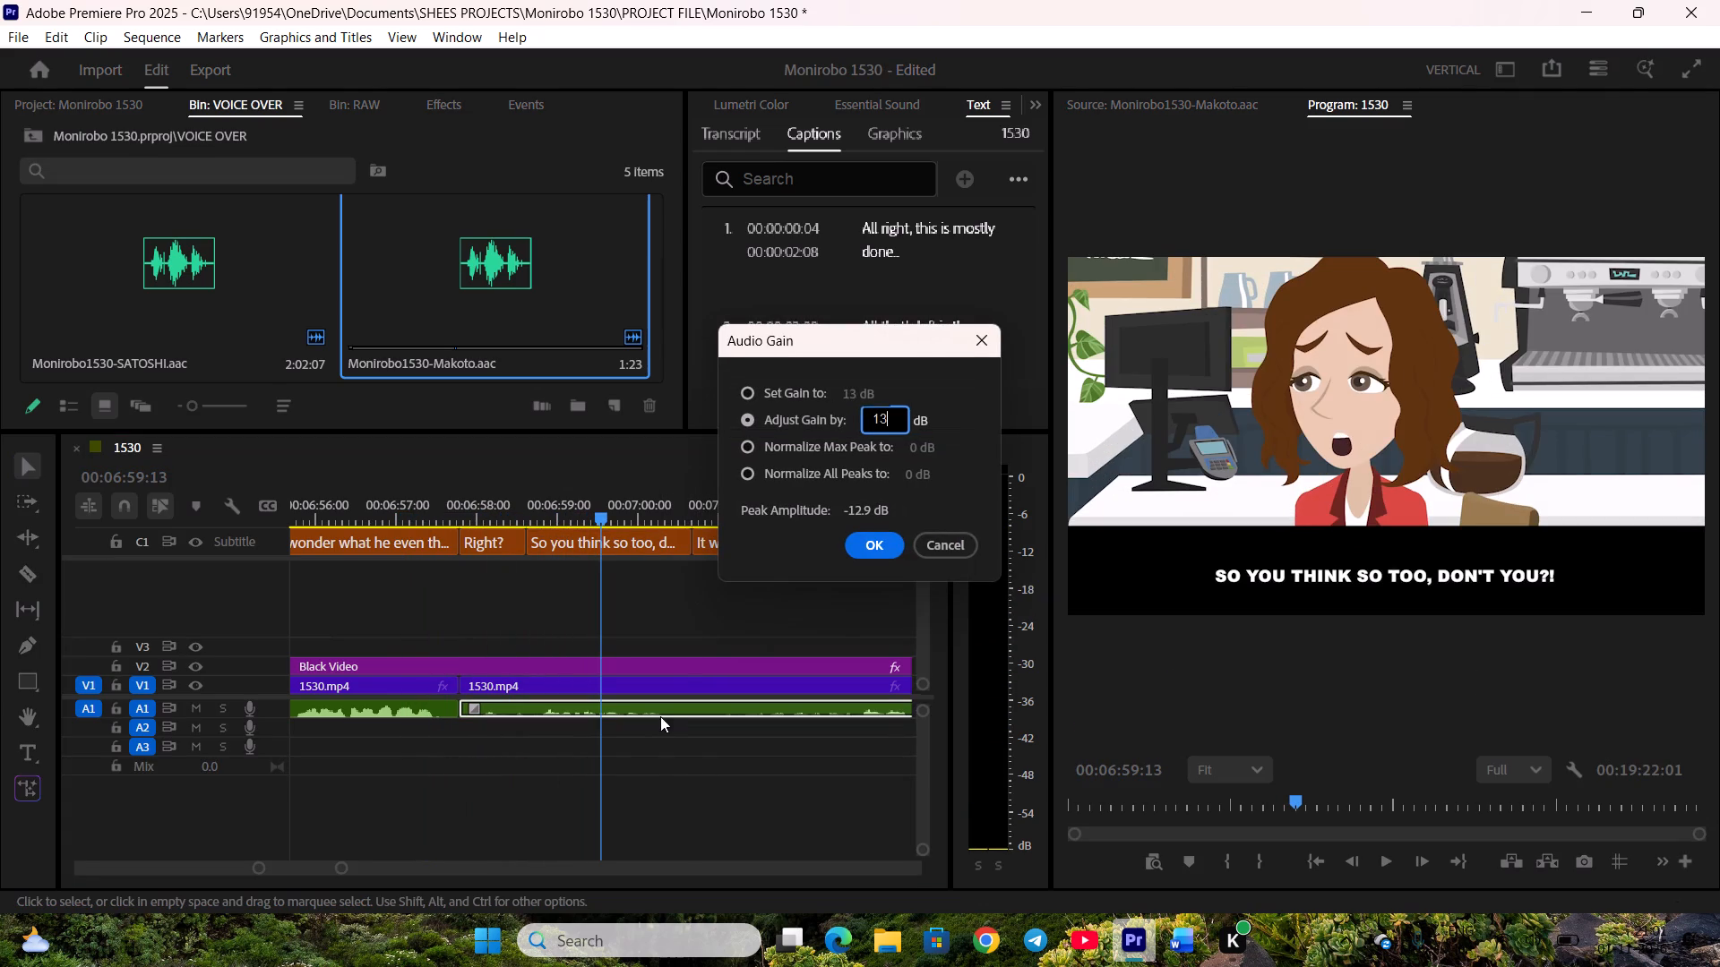
key("Return")
left_click(655, 775)
Play on and extend "where a bunch of things piled up..." to the start of "Just remembering...", closing the gap.
key("space")
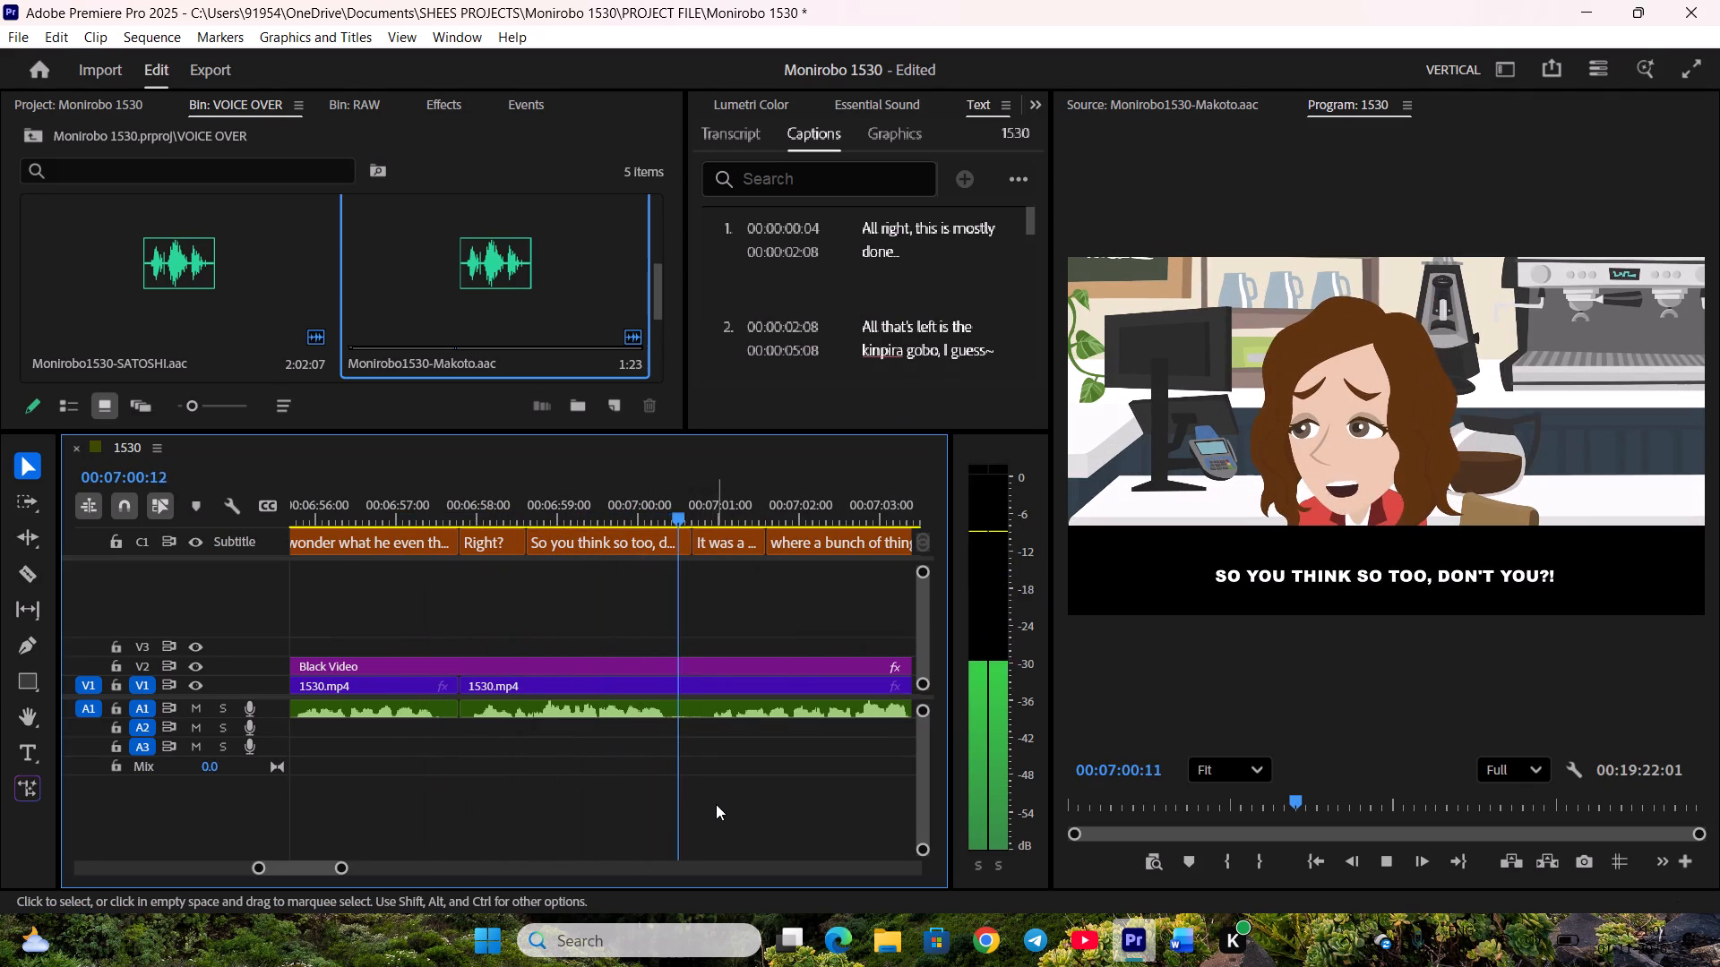
scroll(722, 796, "down", 9)
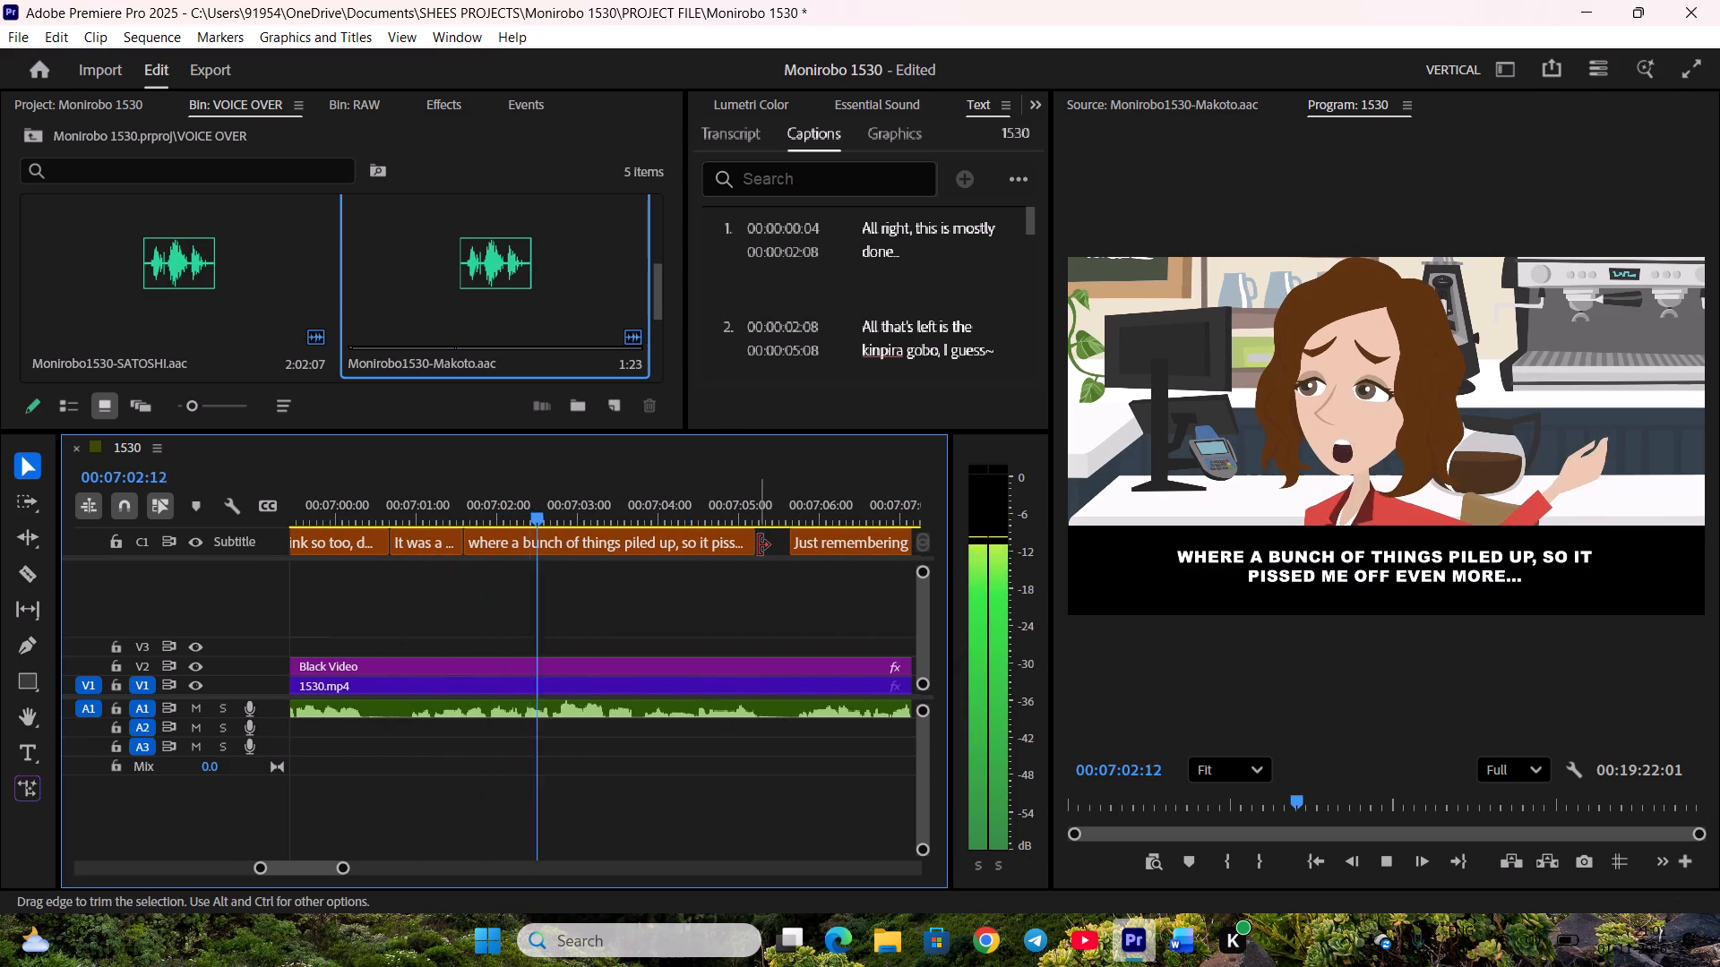
left_click_drag(753, 551, 787, 549)
Play on, end "Just remembering it gets..." at the V1 cut, and start "Now, now, calm down." there.
scroll(737, 617, "down", 9)
left_click_drag(692, 547, 680, 547)
left_click_drag(704, 551, 689, 551)
Play on, end "Let's think about what comes next calmly." at the V1 cut, and start "...Yeah." there.
scroll(633, 606, "down", 8)
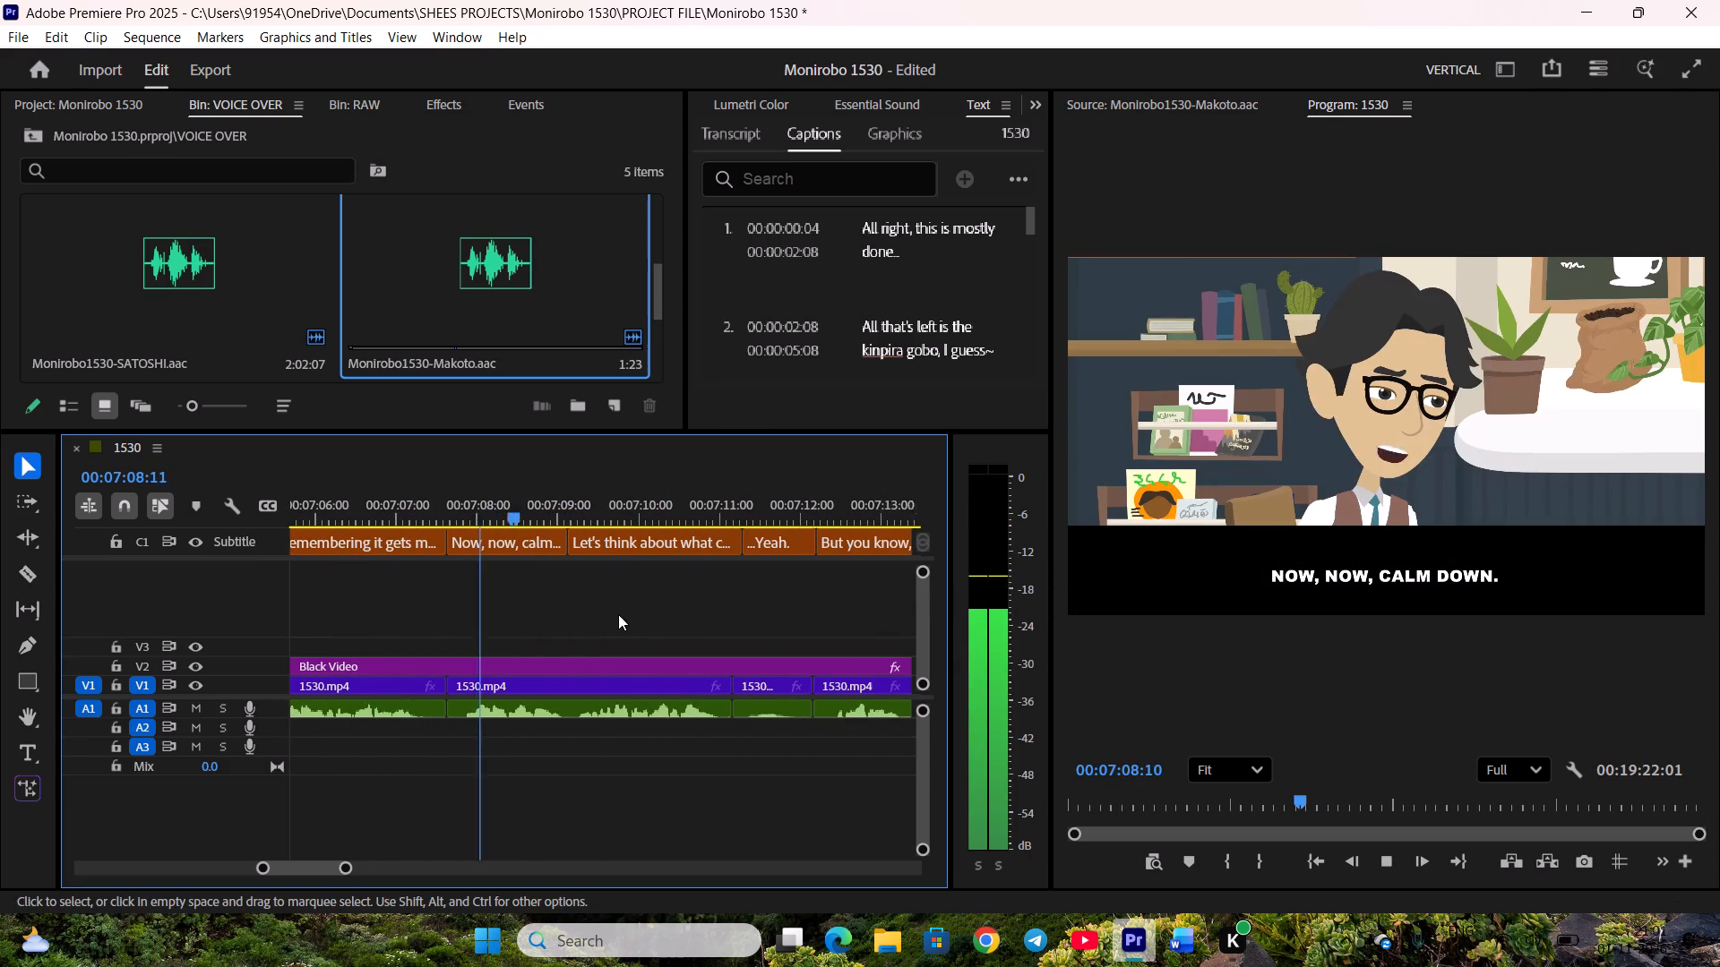
left_click_drag(705, 551, 692, 547)
key("space")
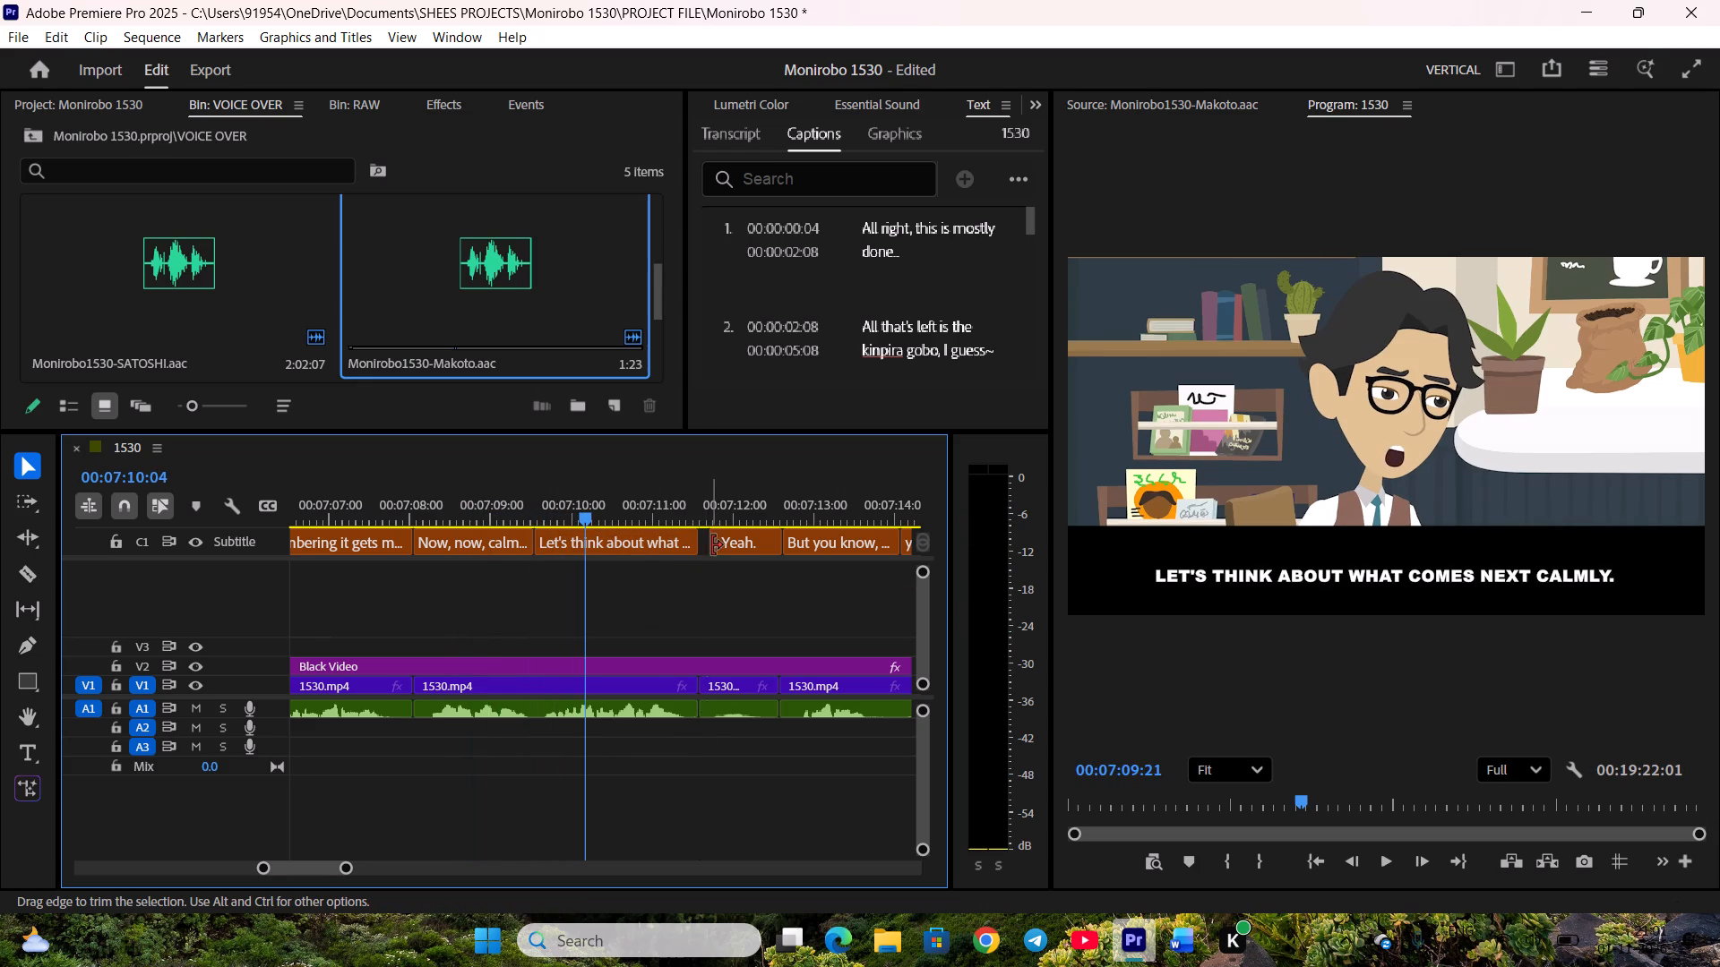
left_click(714, 544)
Play on, end "...Yeah." at the V1 cut, and start "But you know, Kanami —" there.
scroll(692, 579, "down", 3)
key("space")
left_click(676, 541)
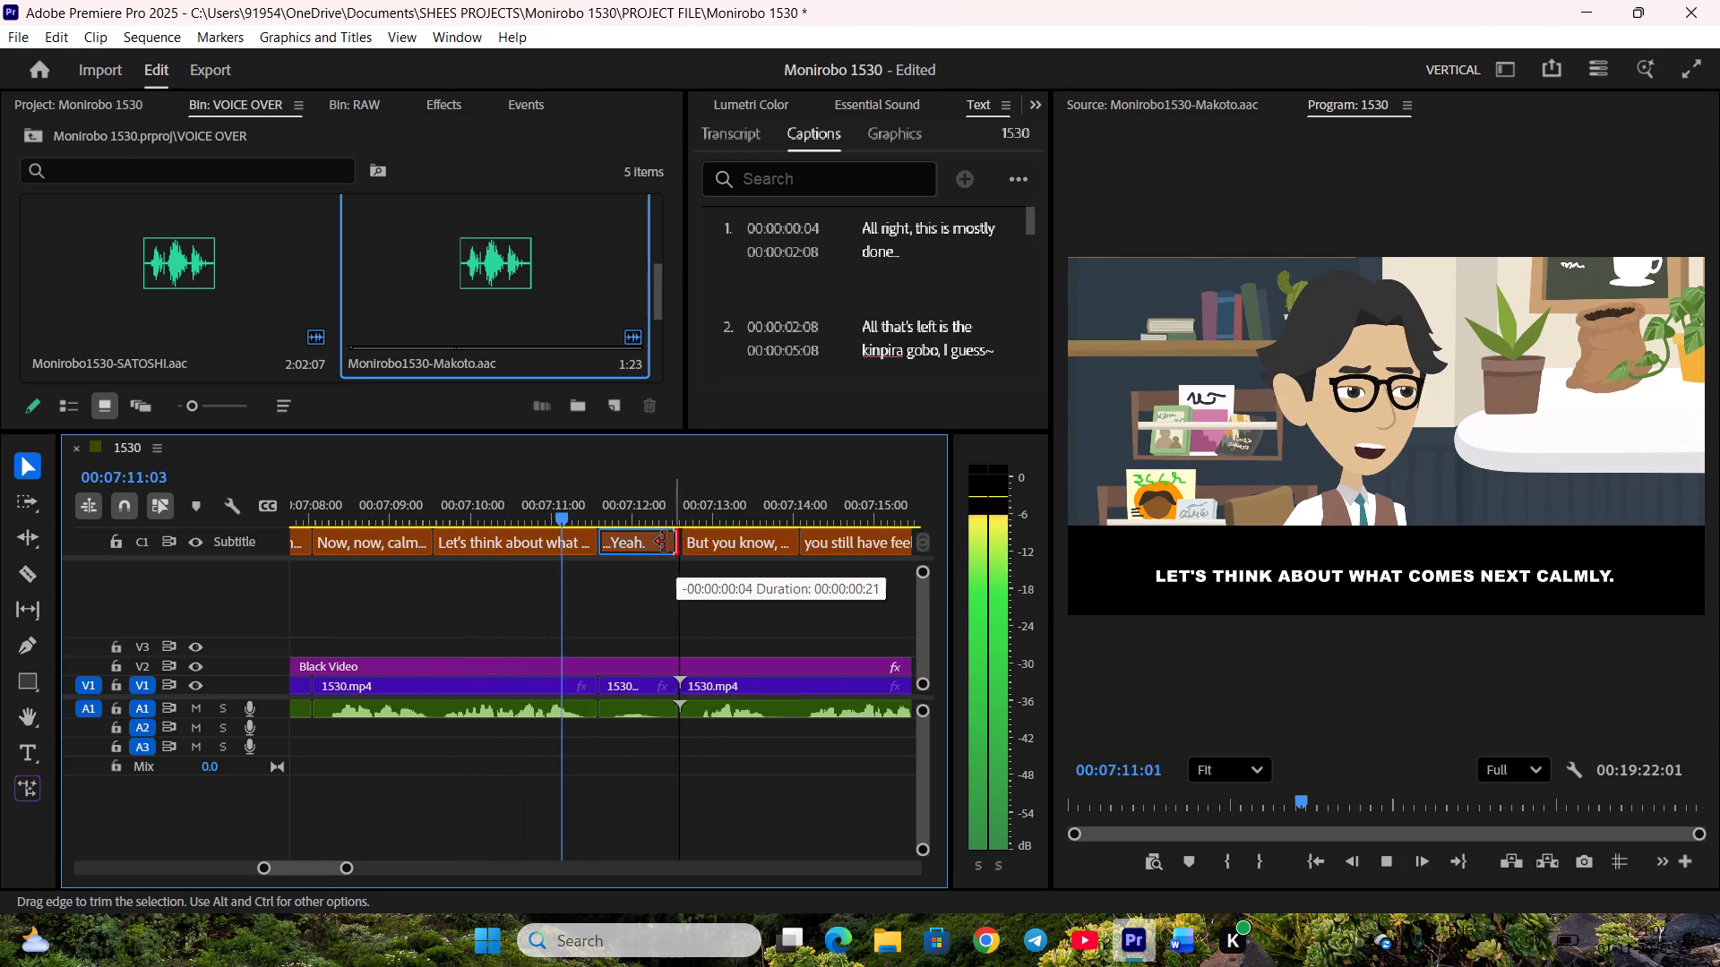
key("space")
left_click(688, 542)
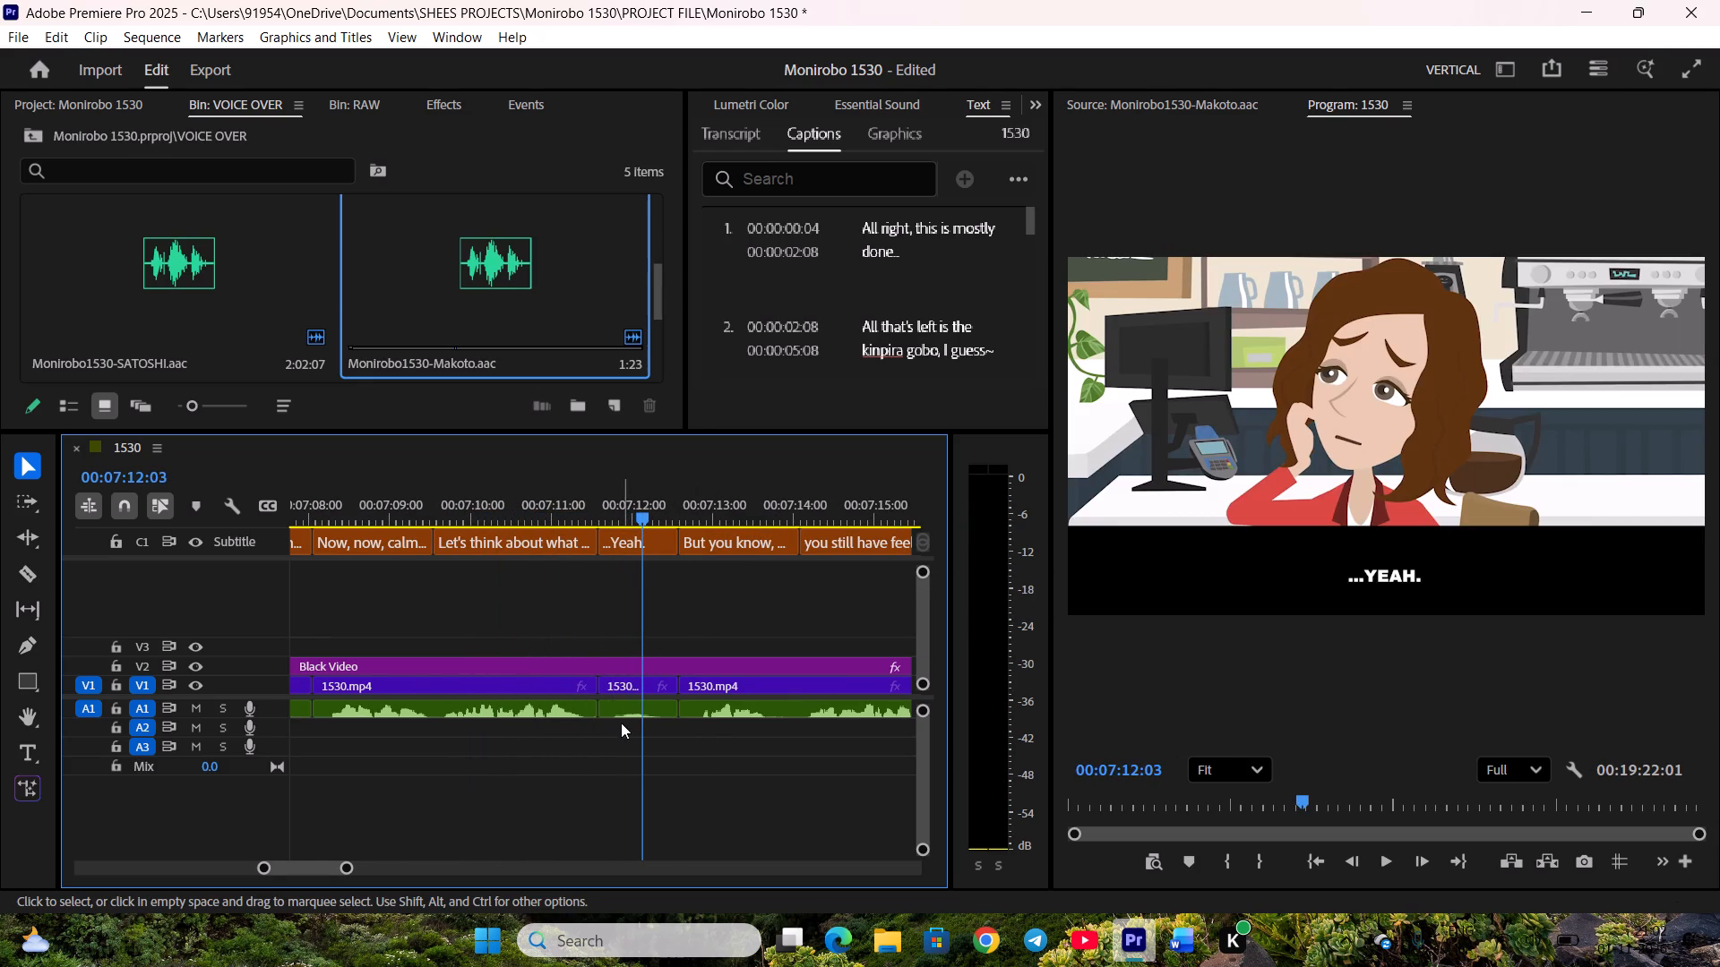
Boost the gain of the A1 voice clip under "...Yeah." by 9 dB.
left_click(639, 714)
key("g")
key("9")
key("Return")
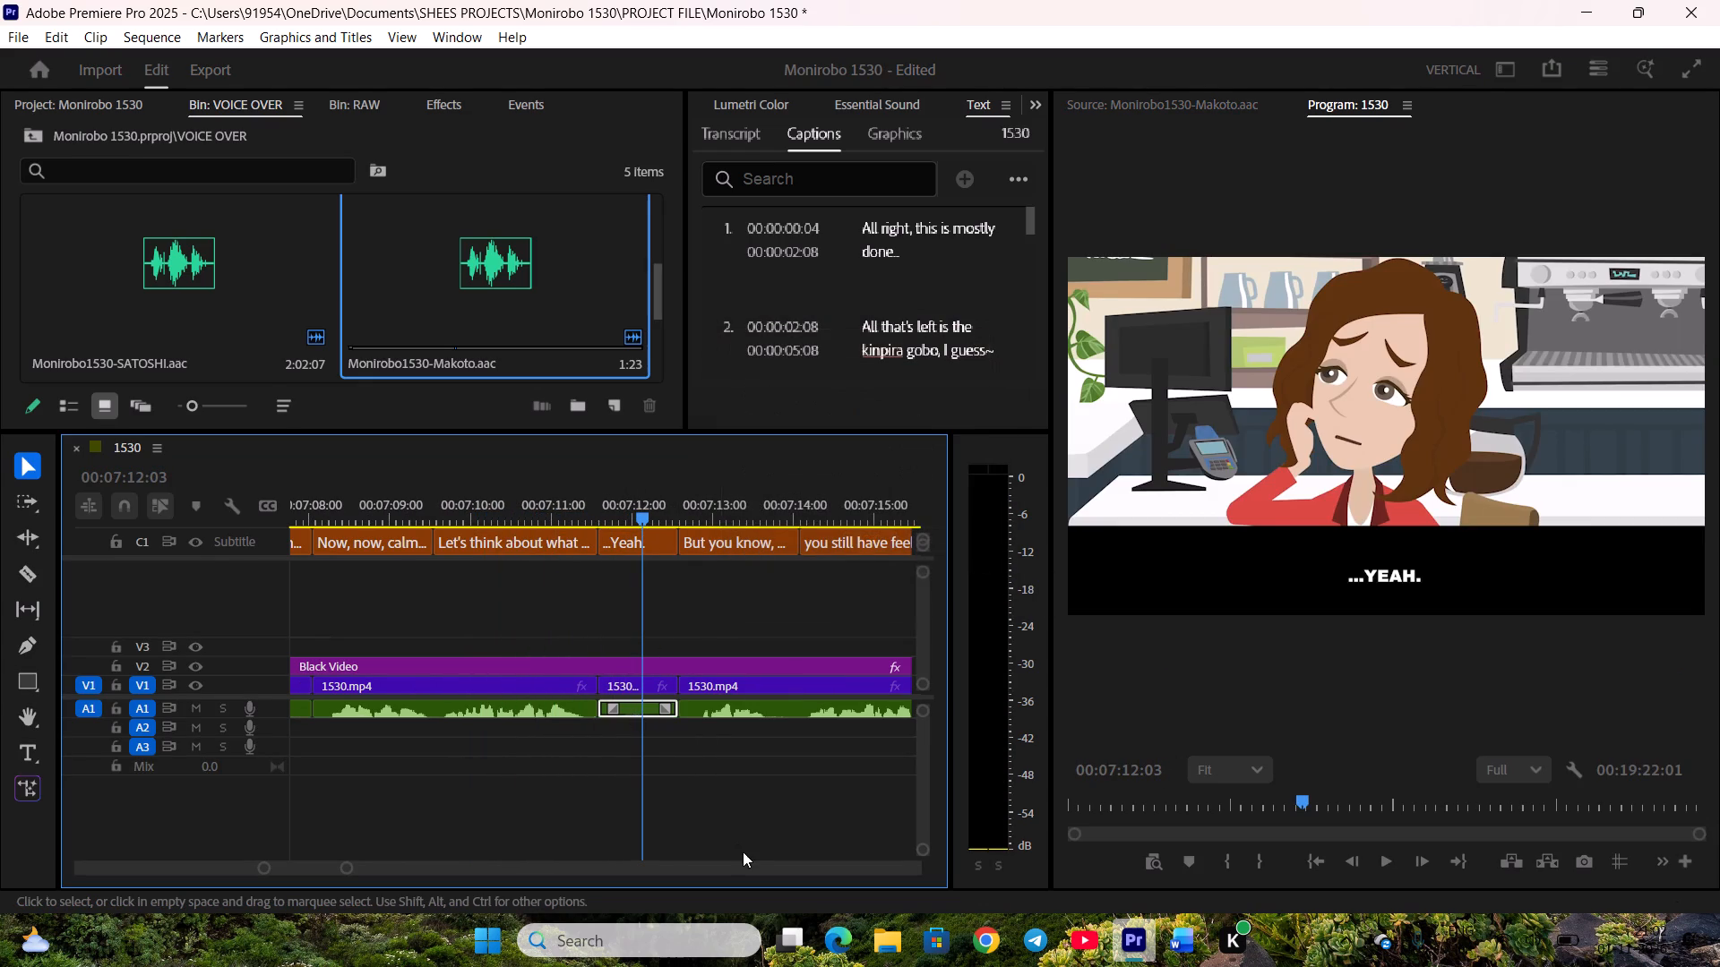
left_click(743, 851)
Play on, end "But you know, Kanami —" slightly earlier, and start "you still have feelings for Makoto, don't you?" there.
key("space")
scroll(740, 758, "down", 5)
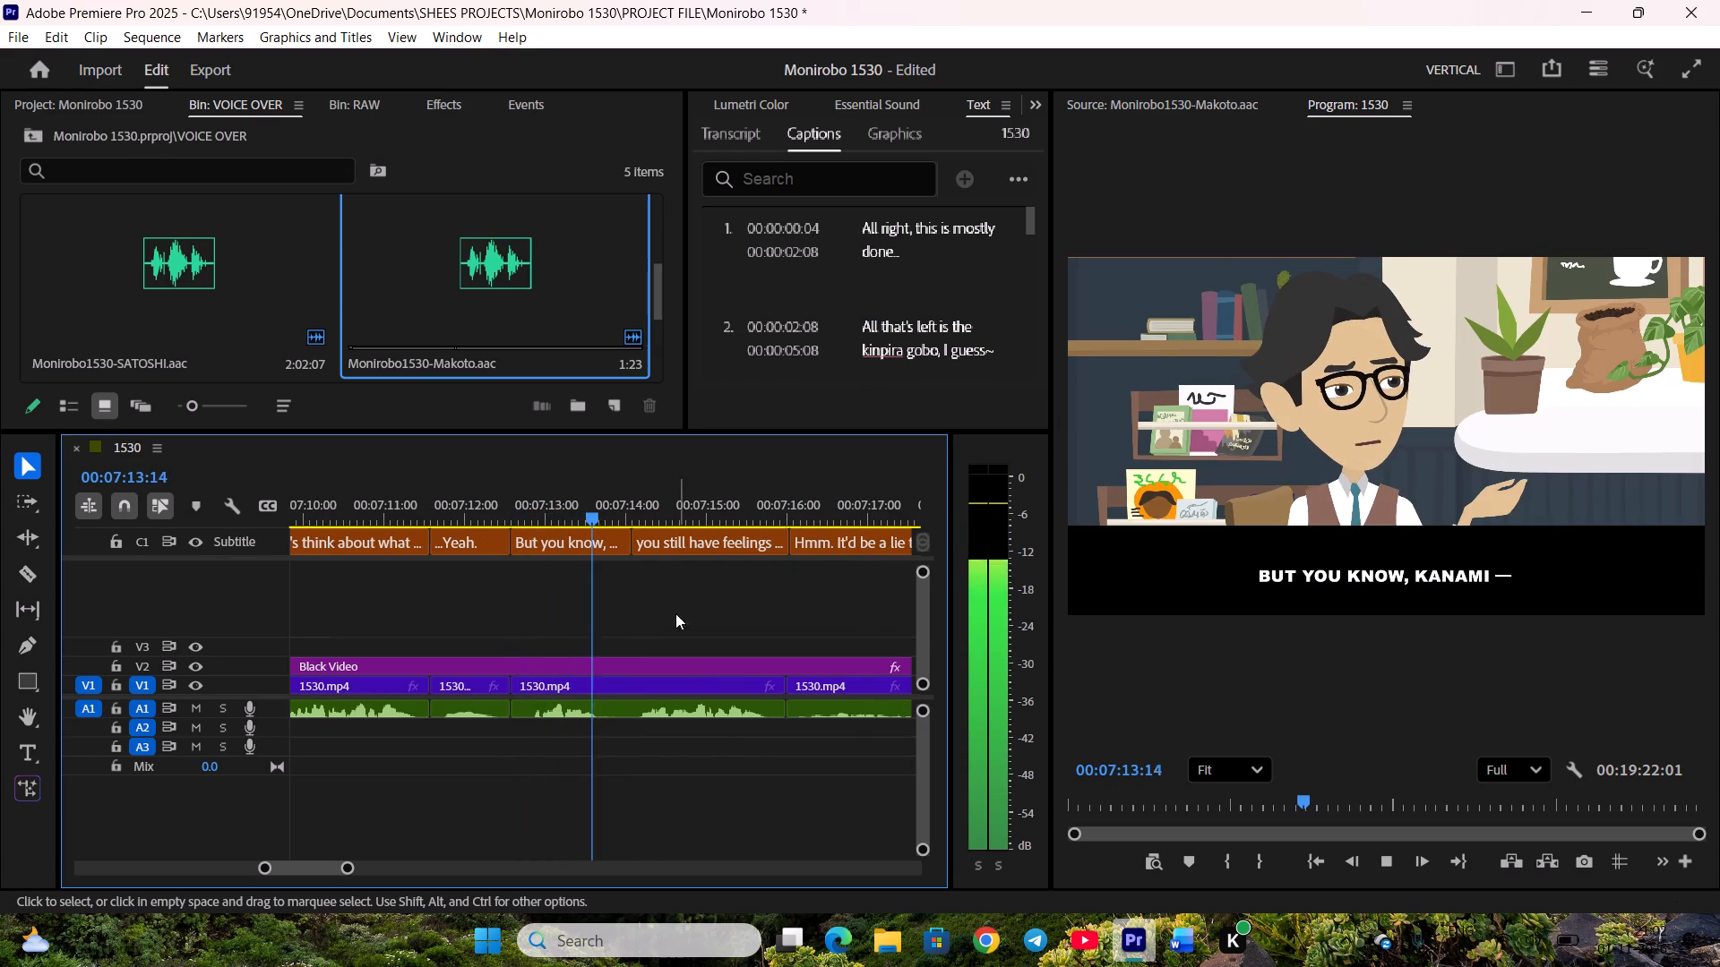
key("space")
left_click_drag(629, 536, 620, 540)
left_click_drag(632, 543, 621, 543)
left_click_drag(635, 544, 626, 544)
Play on, end "you still have feelings for Makoto, don't you?" at the V1 cut, and start "Hmm. It'd be a lie..." there.
scroll(641, 595, "down", 4)
key("space")
left_click(653, 536)
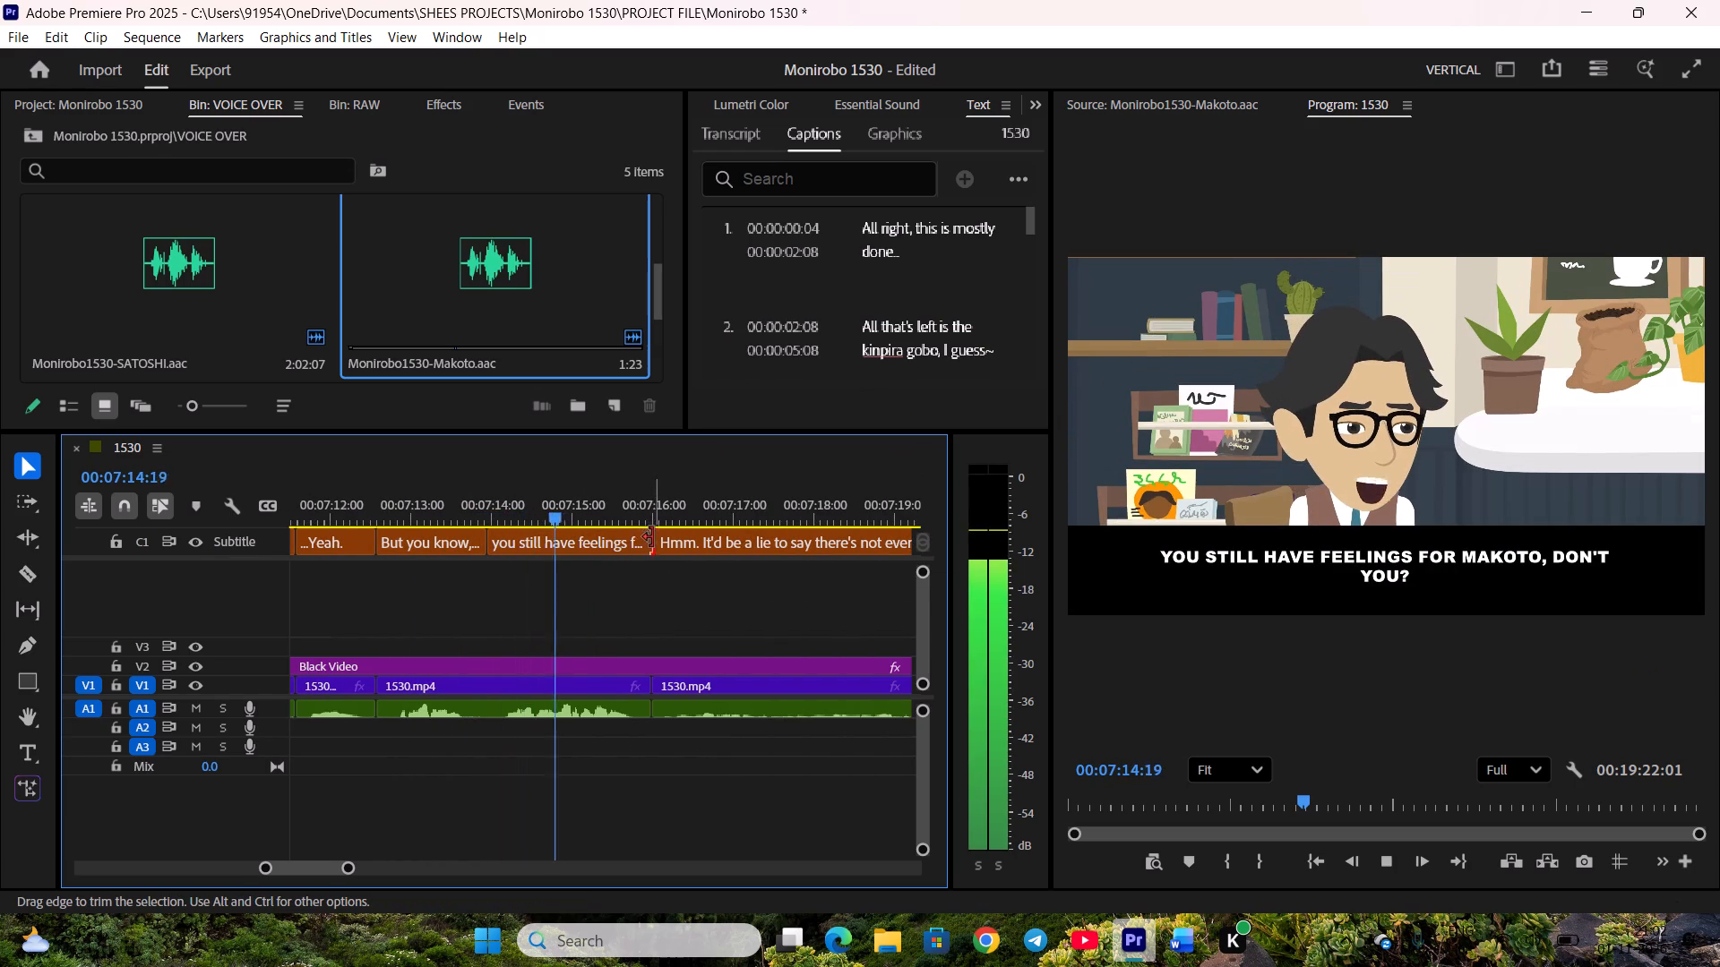
key("space")
left_click_drag(666, 551, 658, 552)
Boost the gain of the A1 voice clip under "Hmm. It'd be a lie to say..." by 13 dB.
scroll(651, 618, "down", 5)
key("space")
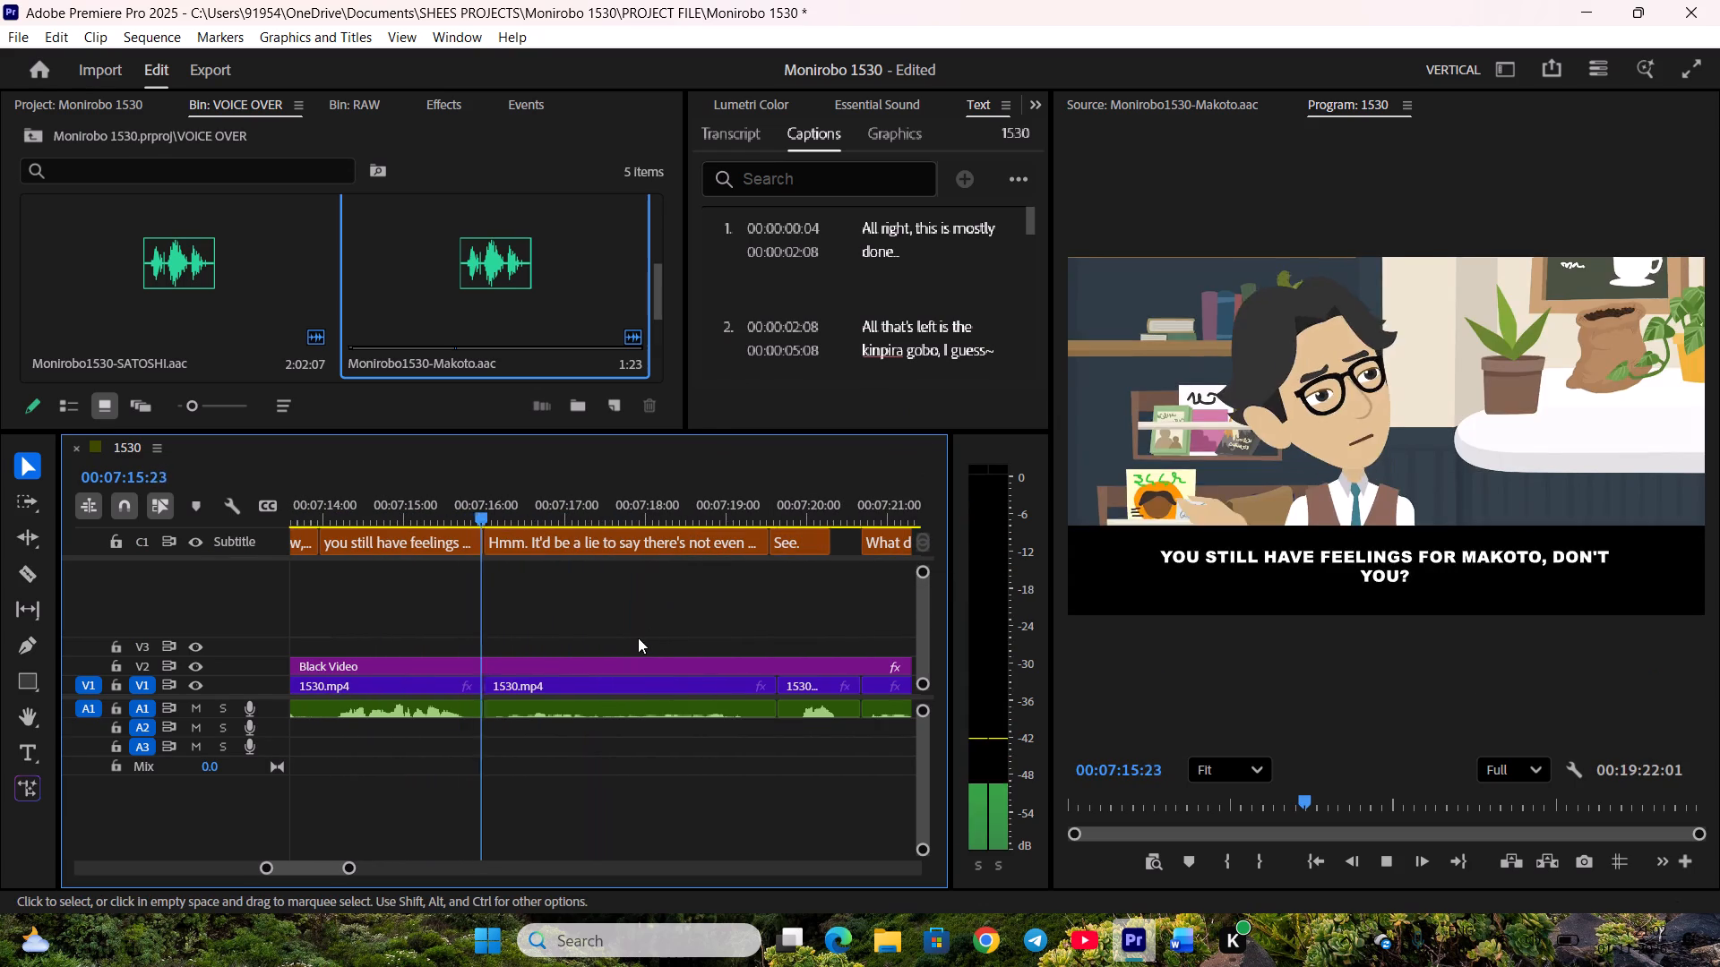
key("space")
left_click(658, 704)
type("g1")
key("3")
key("Return")
left_click(683, 810)
Play on, start "See." at the V1 cut, and extend "Hmm. It'd be a lie to say..." to meet it there.
key("space")
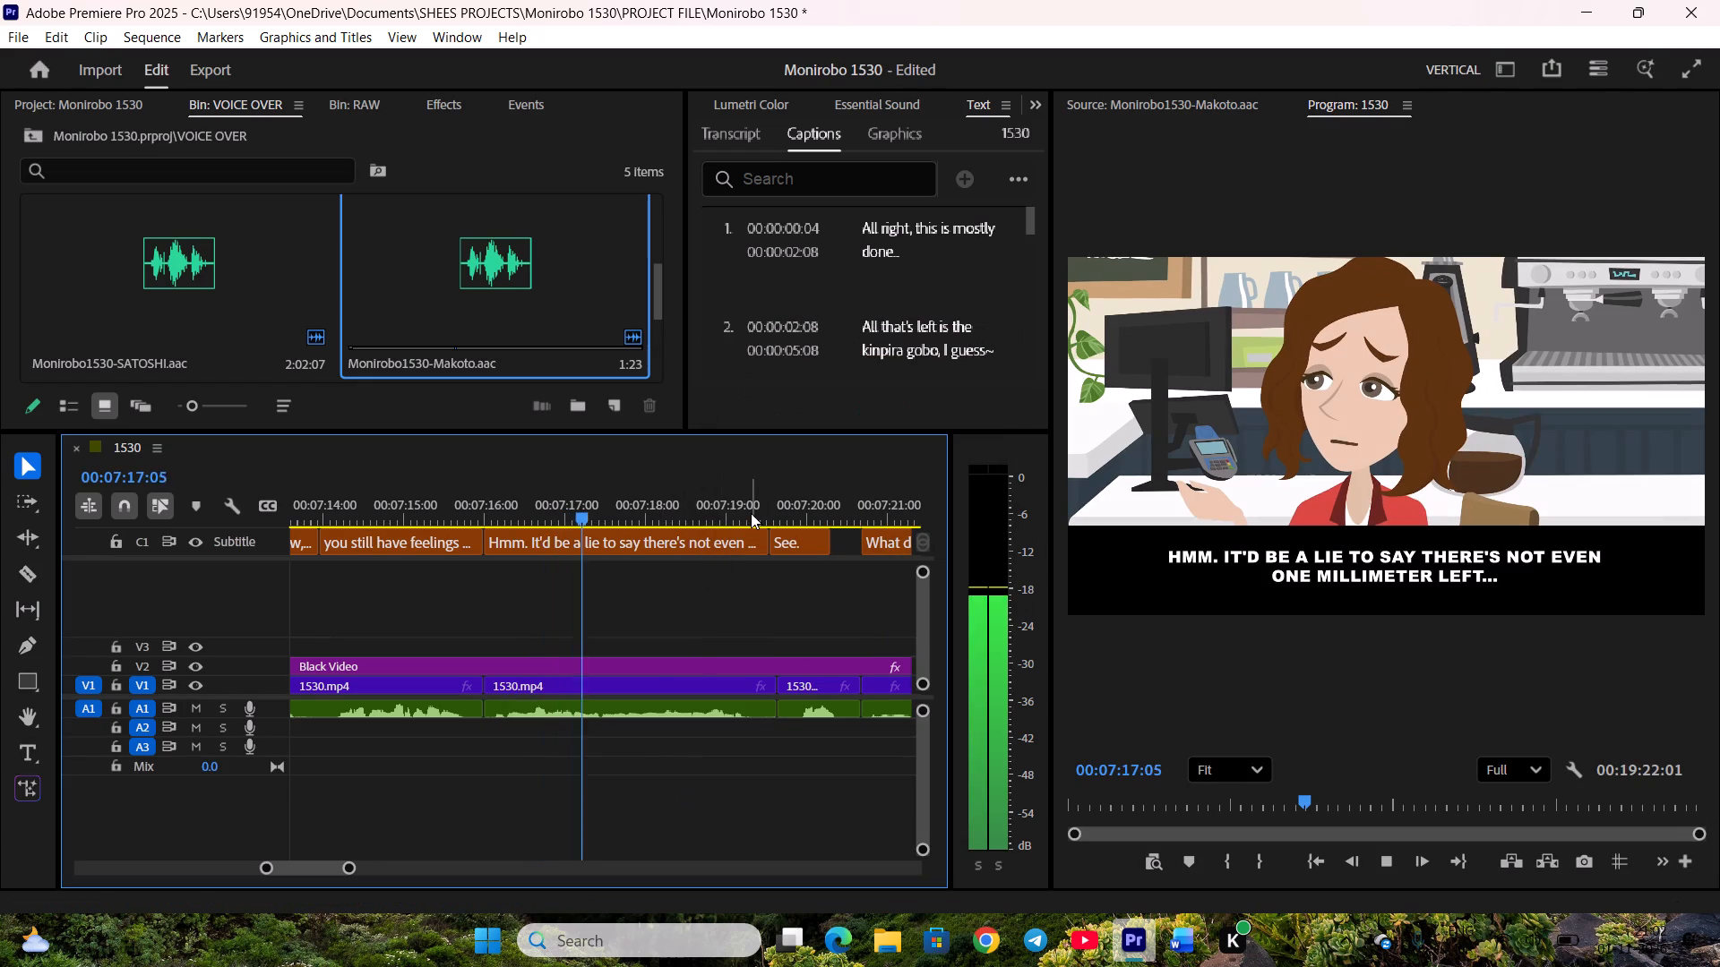
left_click(761, 545)
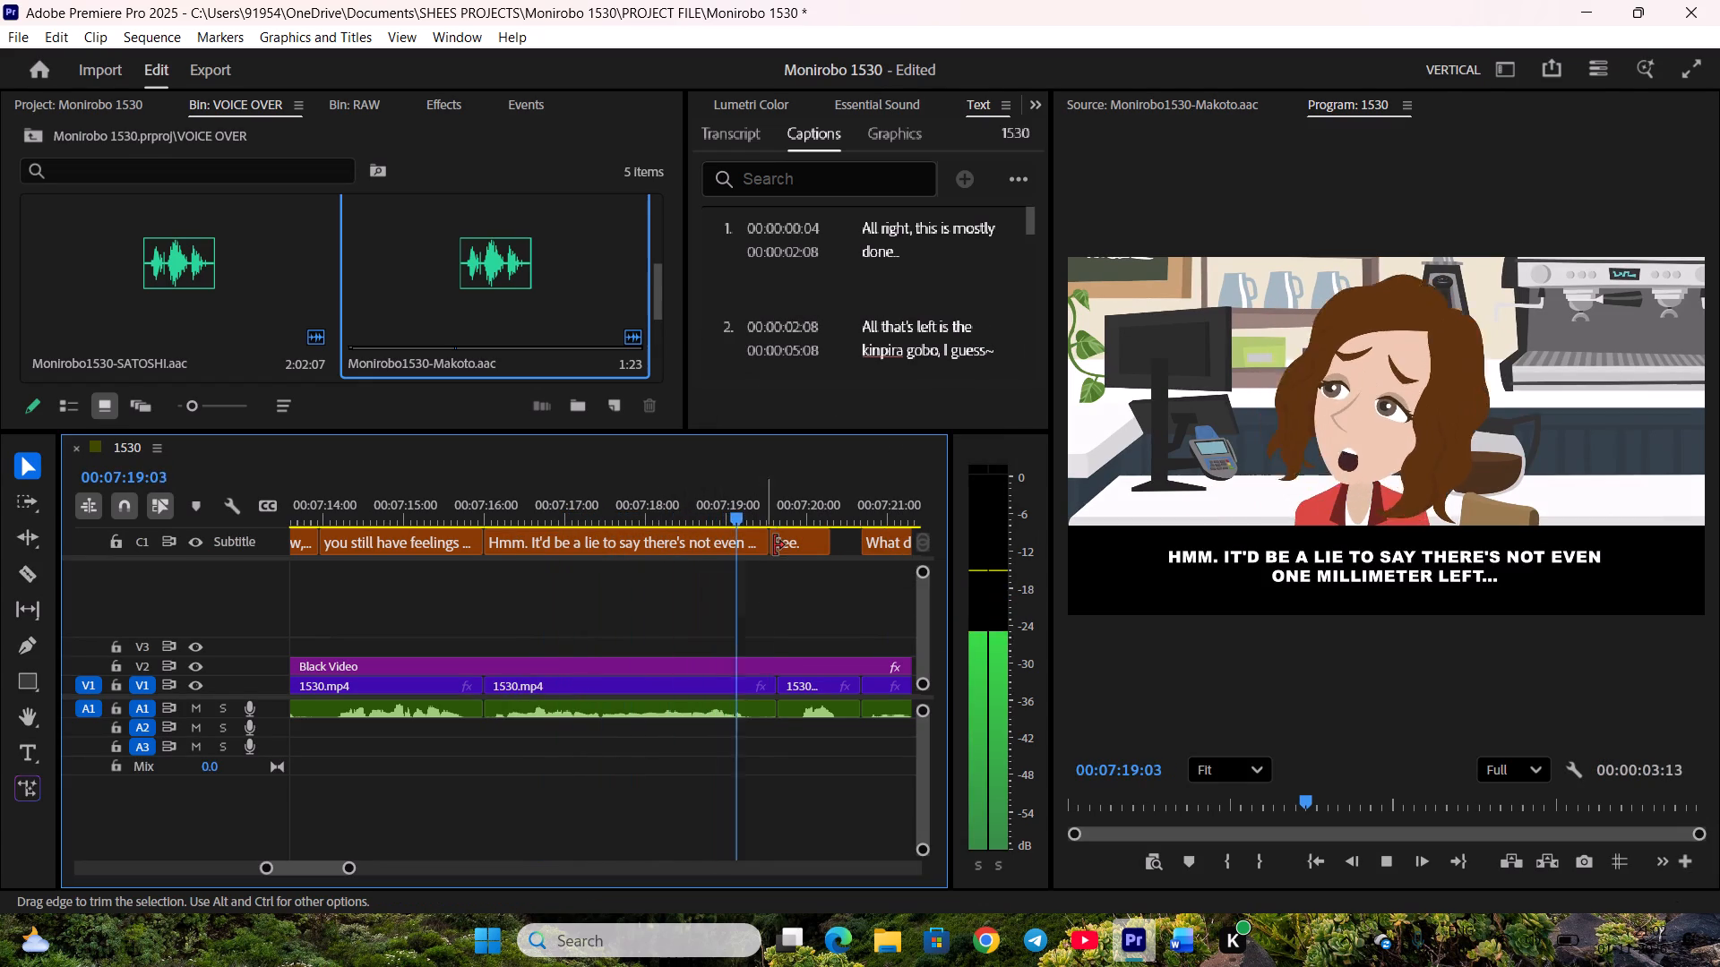
key("space")
left_click(778, 545)
left_click(762, 543)
scroll(598, 589, "down", 5)
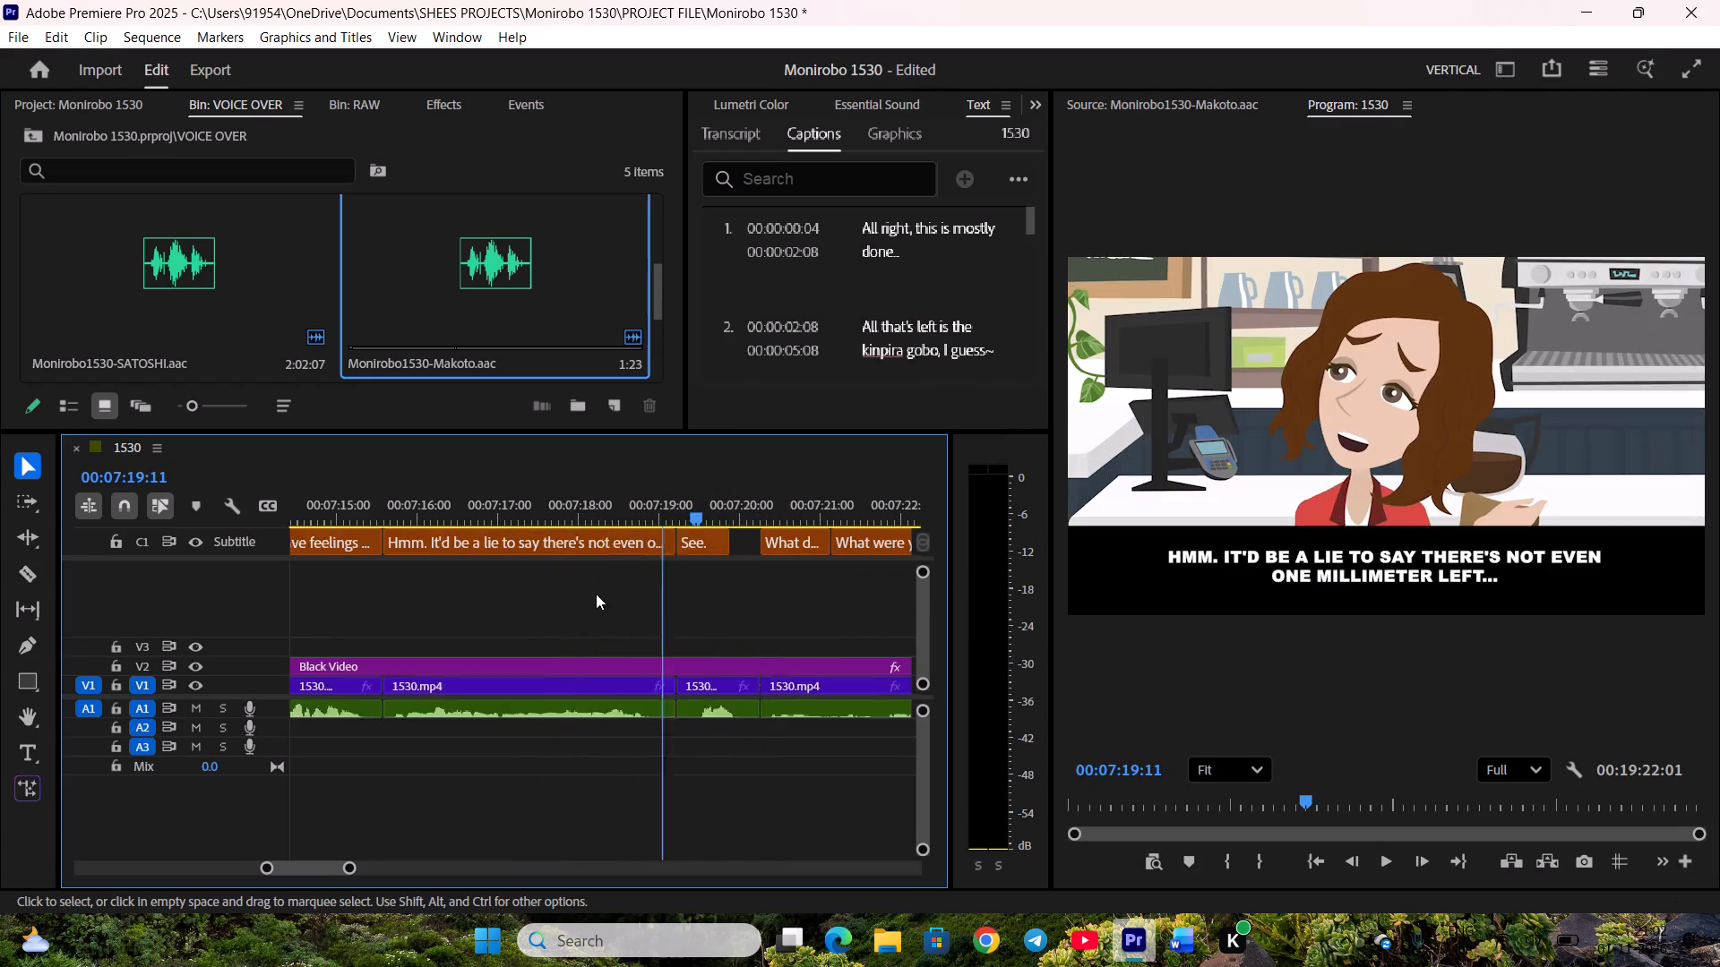
Play on and extend the caption "See." to the V1 cut so that it meets "What do you mean?".
key("space")
key("space")
left_click_drag(657, 550, 675, 549)
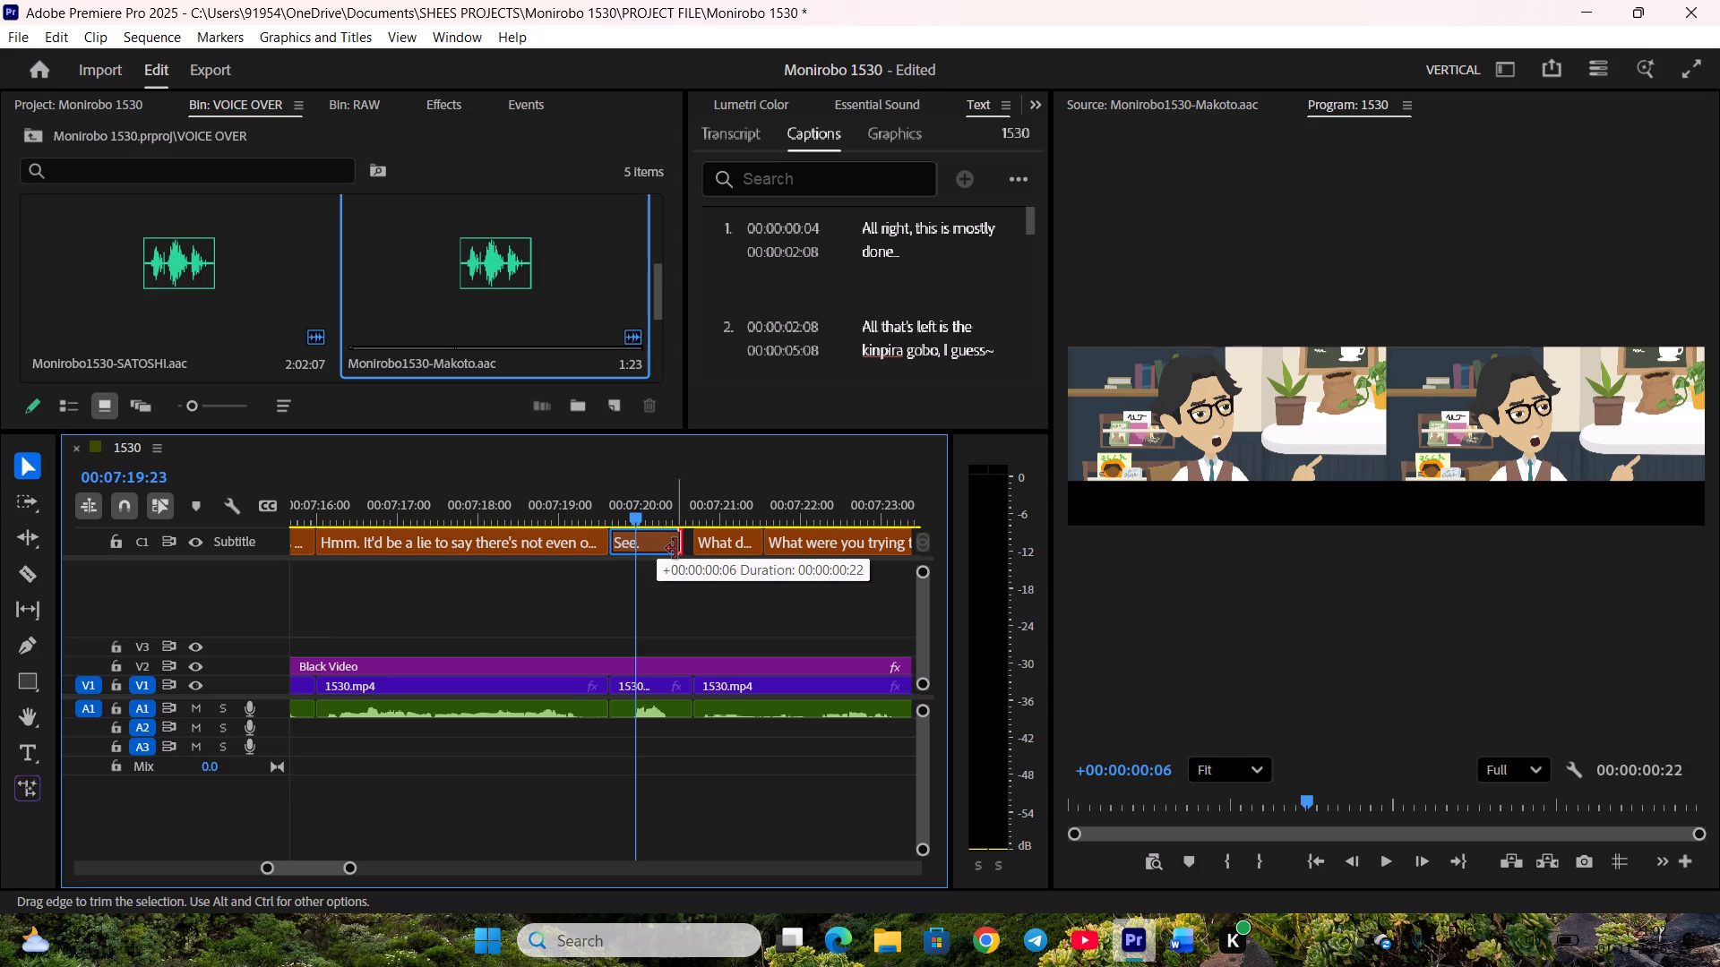
left_click_drag(675, 549, 681, 550)
Play on and boost the gain of the A1 voice clip under "What do you mean?" by 13 dB.
key("space")
scroll(718, 571, "down", 5)
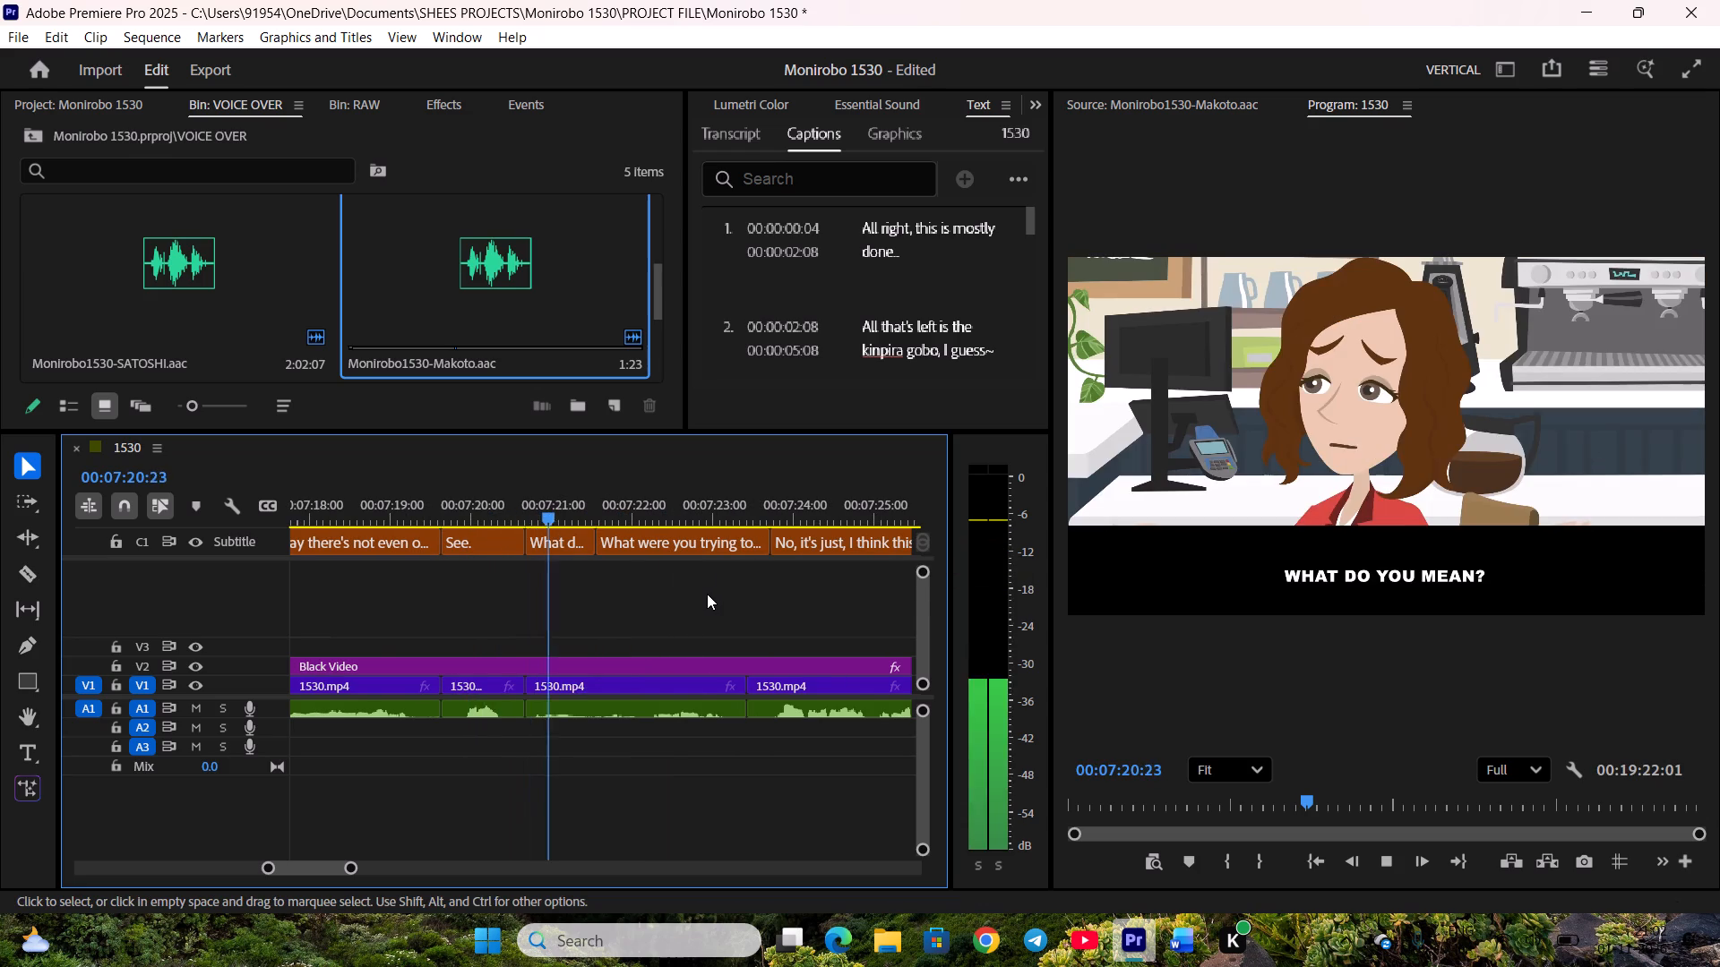
key("space")
left_click(655, 715)
key("g")
key("1")
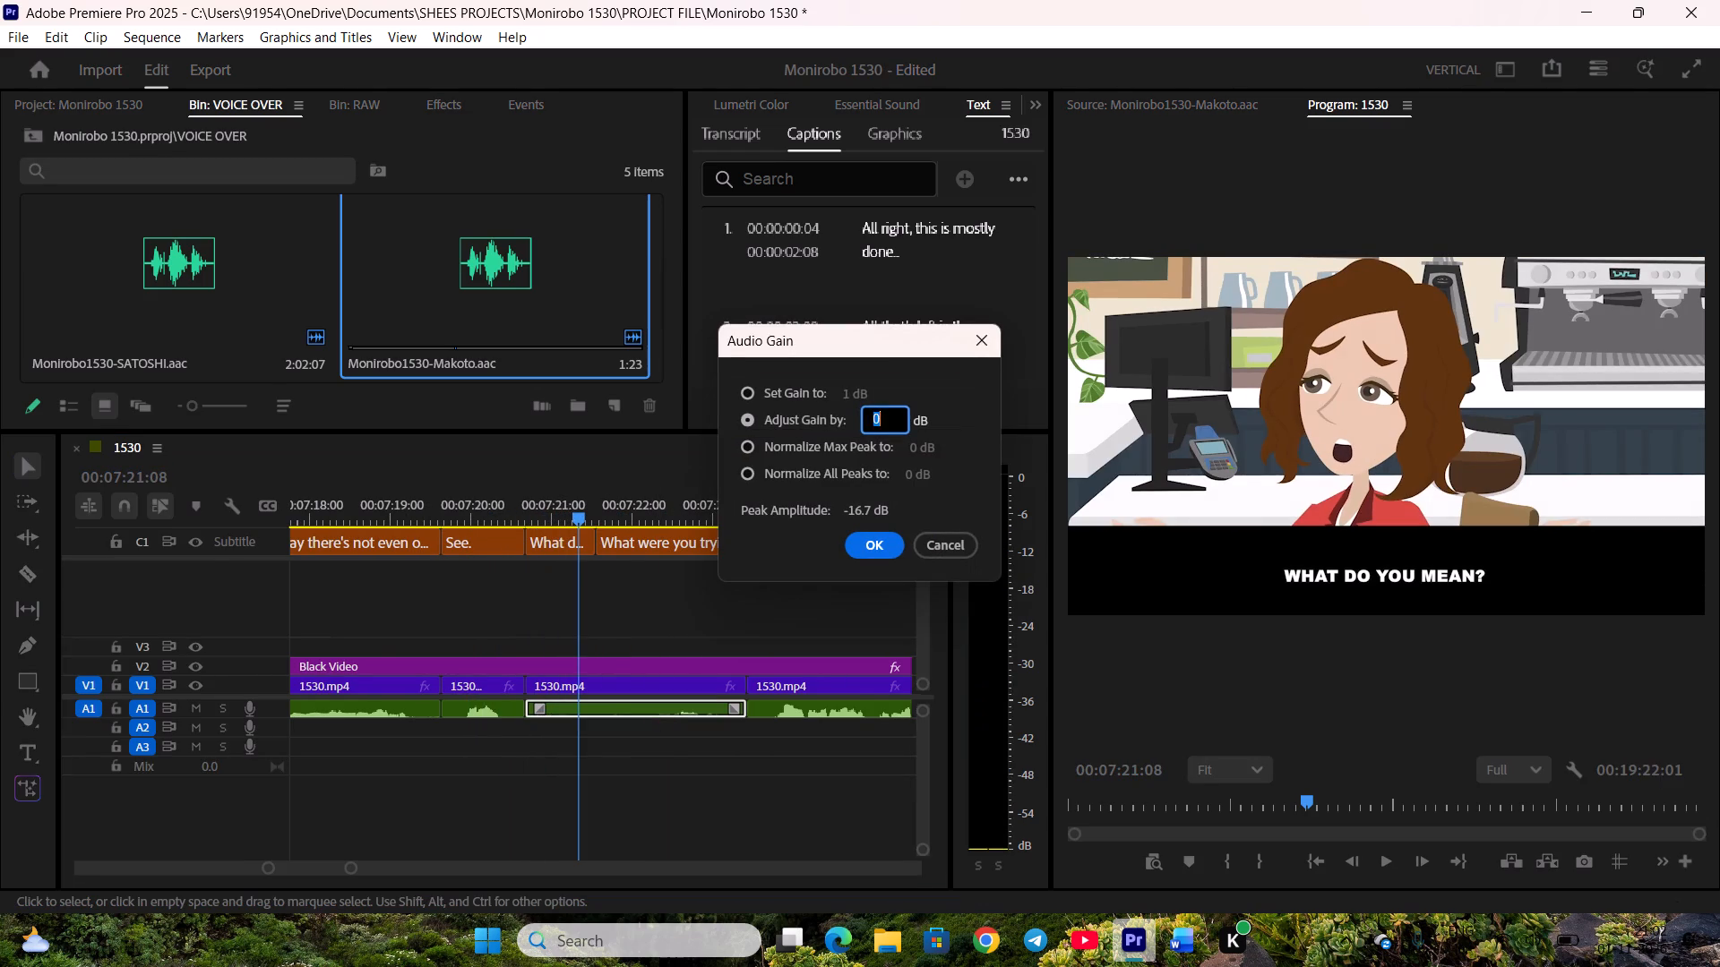
key("3")
key("Return")
left_click(661, 787)
Replay the boosted clip, end "What were you trying to ask?" at the V1 cut, and start "No, it's just, I think this kind of squabble" there.
key("space")
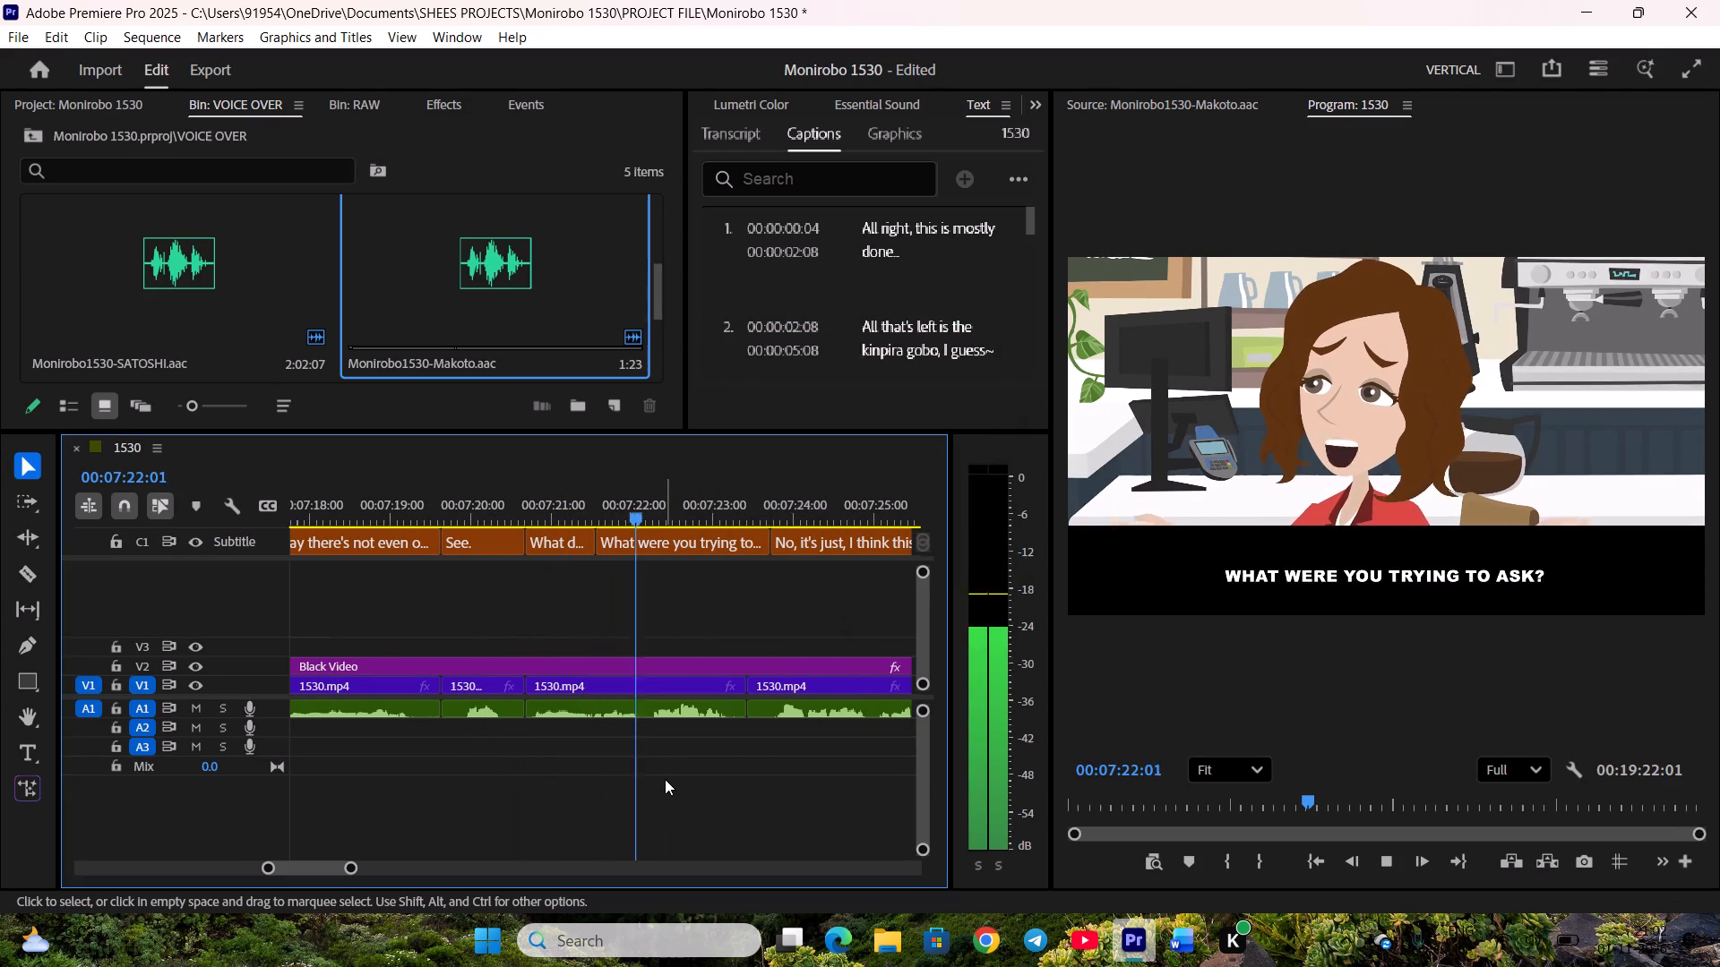
key("space")
left_click(555, 495)
key("space")
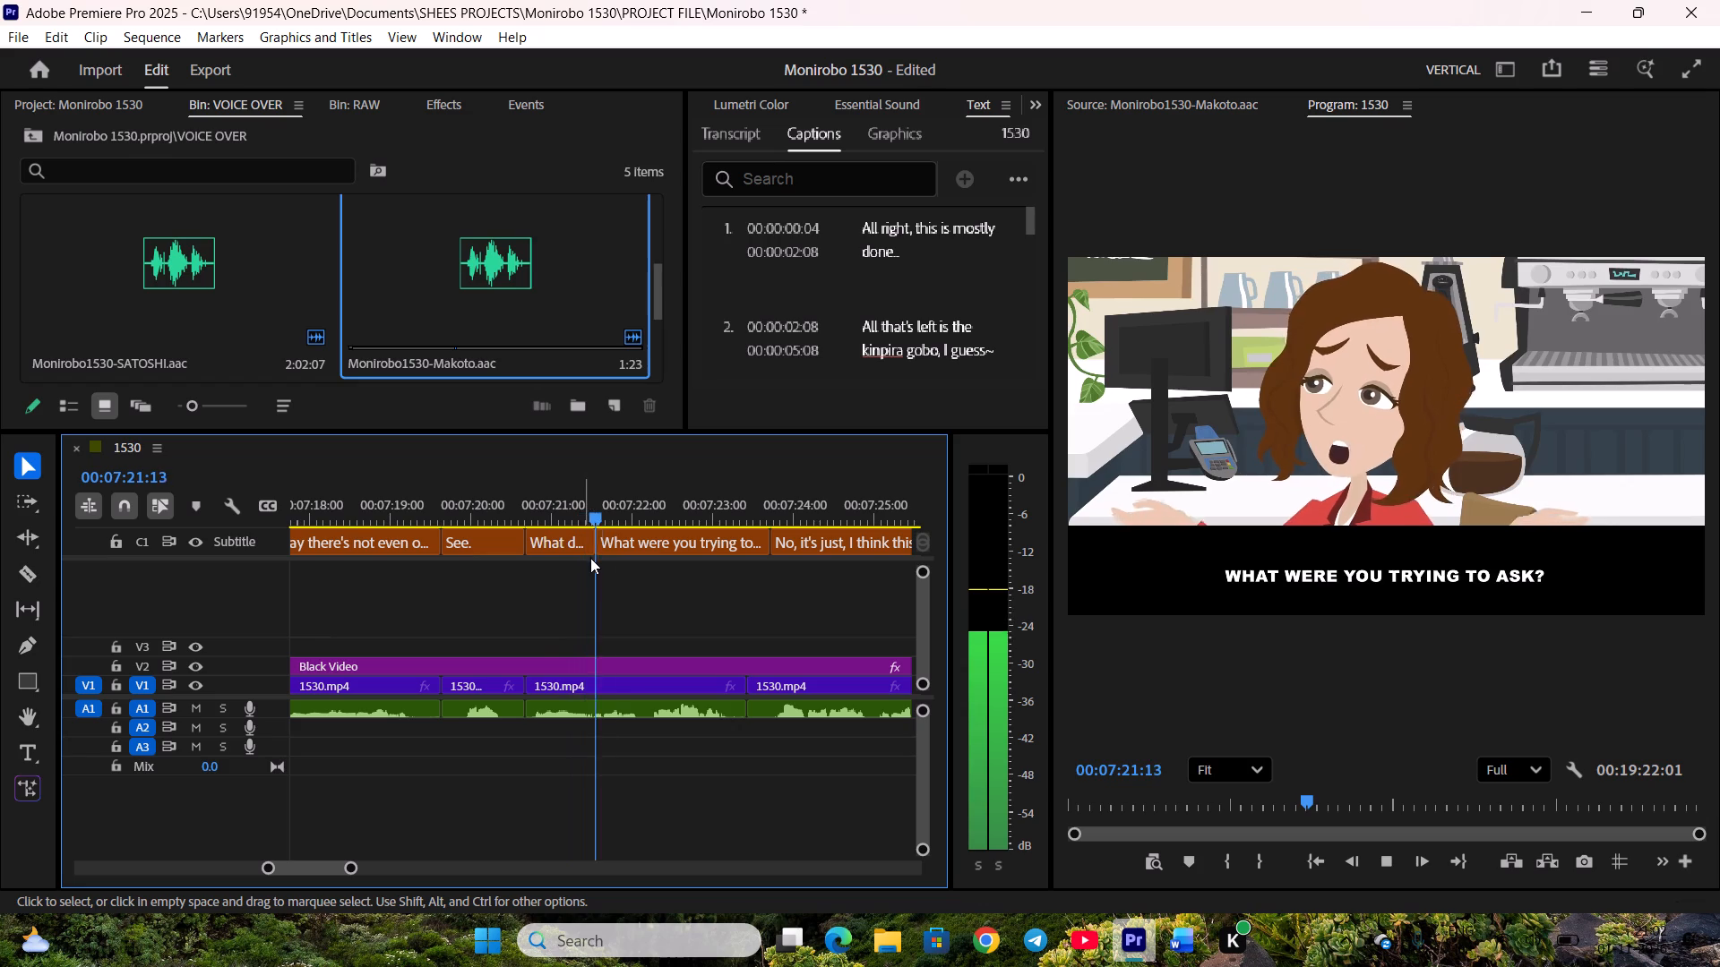
key("space")
key("space")
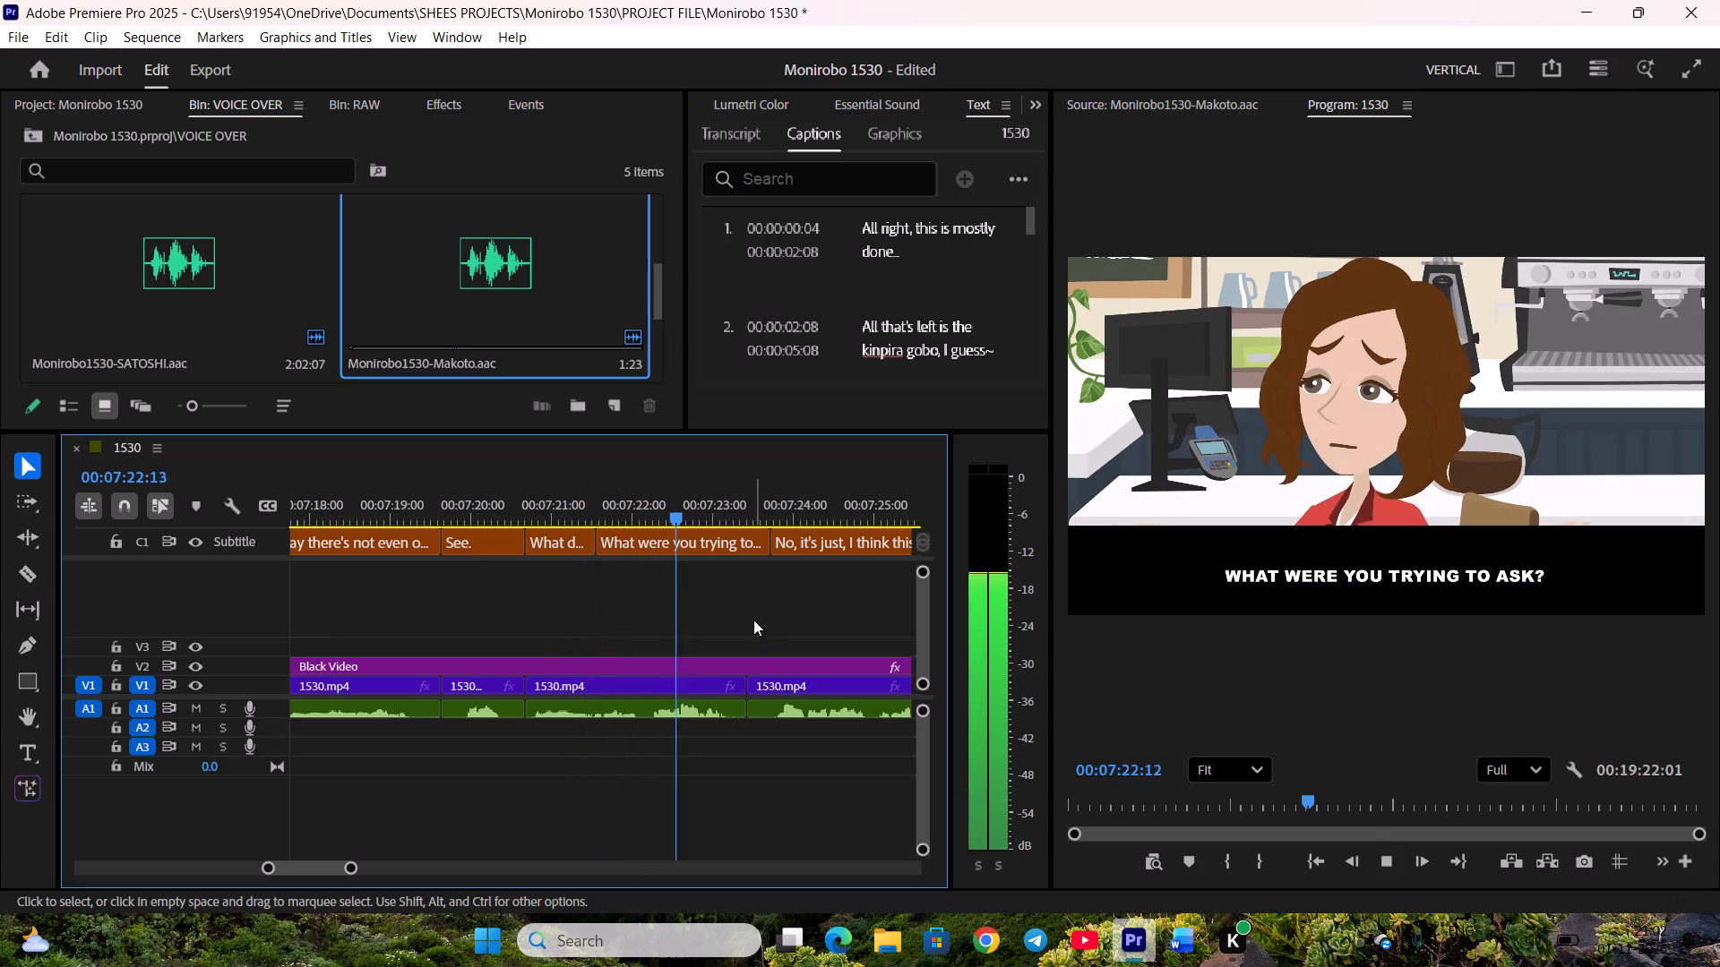
key("space")
left_click_drag(763, 547, 744, 545)
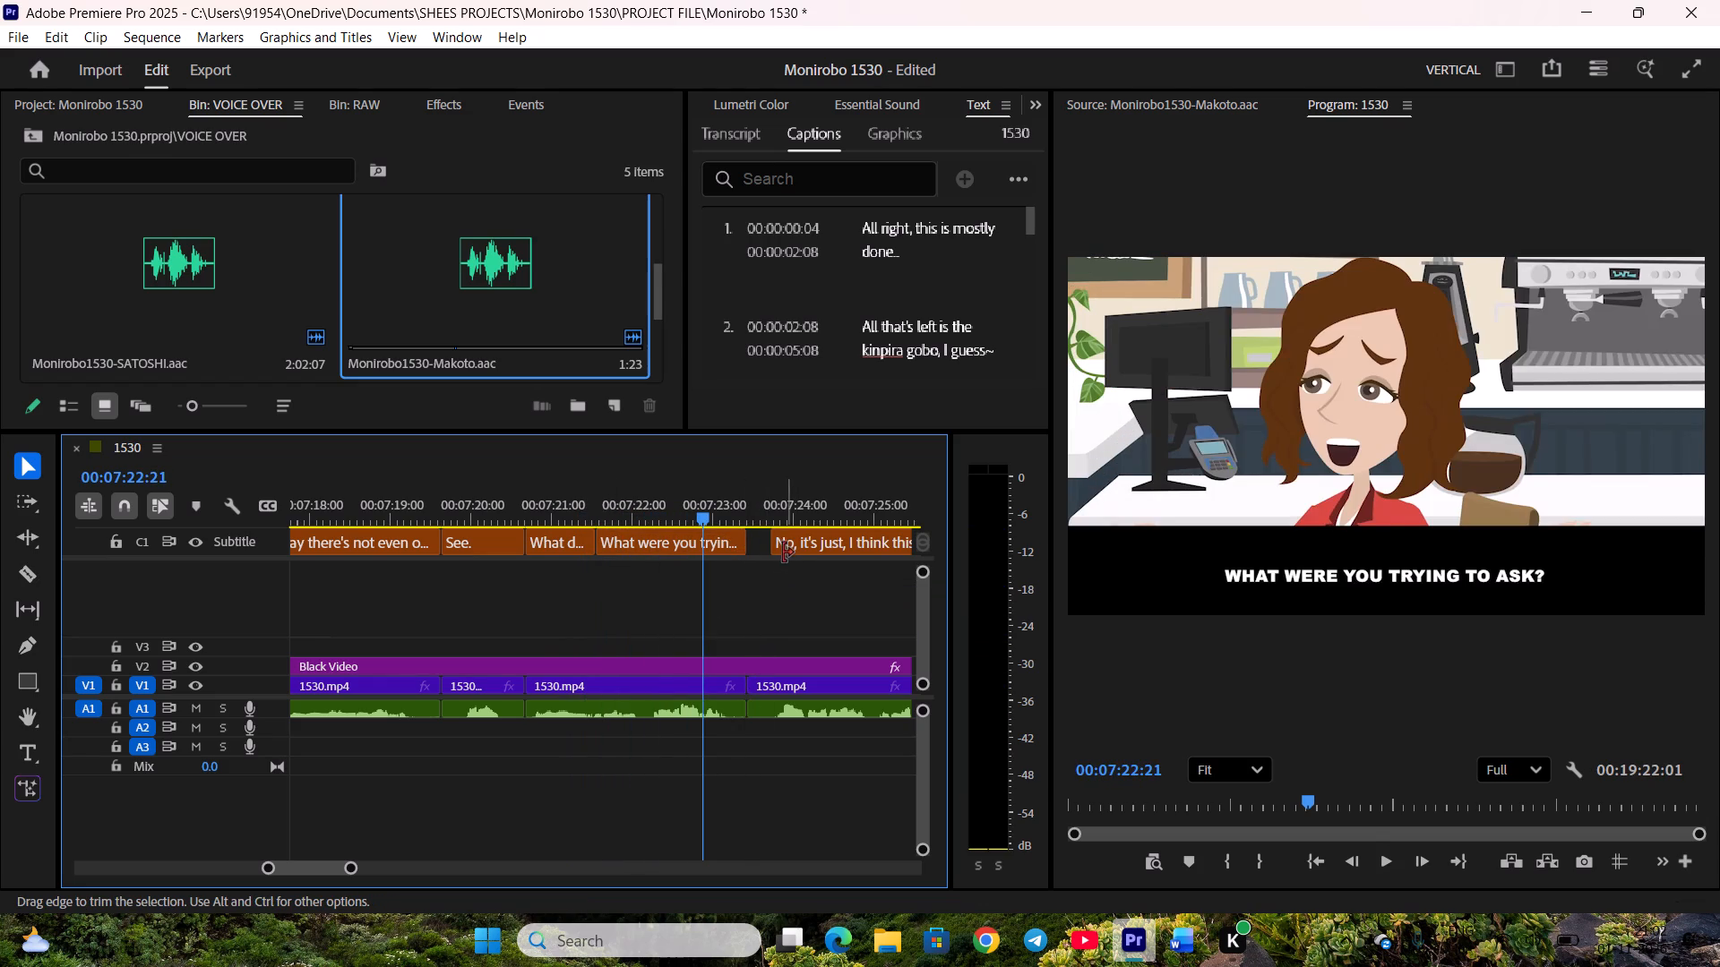
left_click_drag(781, 546, 765, 546)
left_click(761, 546)
Play on, end "is something couples often have." slightly earlier, and start "And besides, you two haven't been married long, right?" there.
scroll(745, 598, "down", 6)
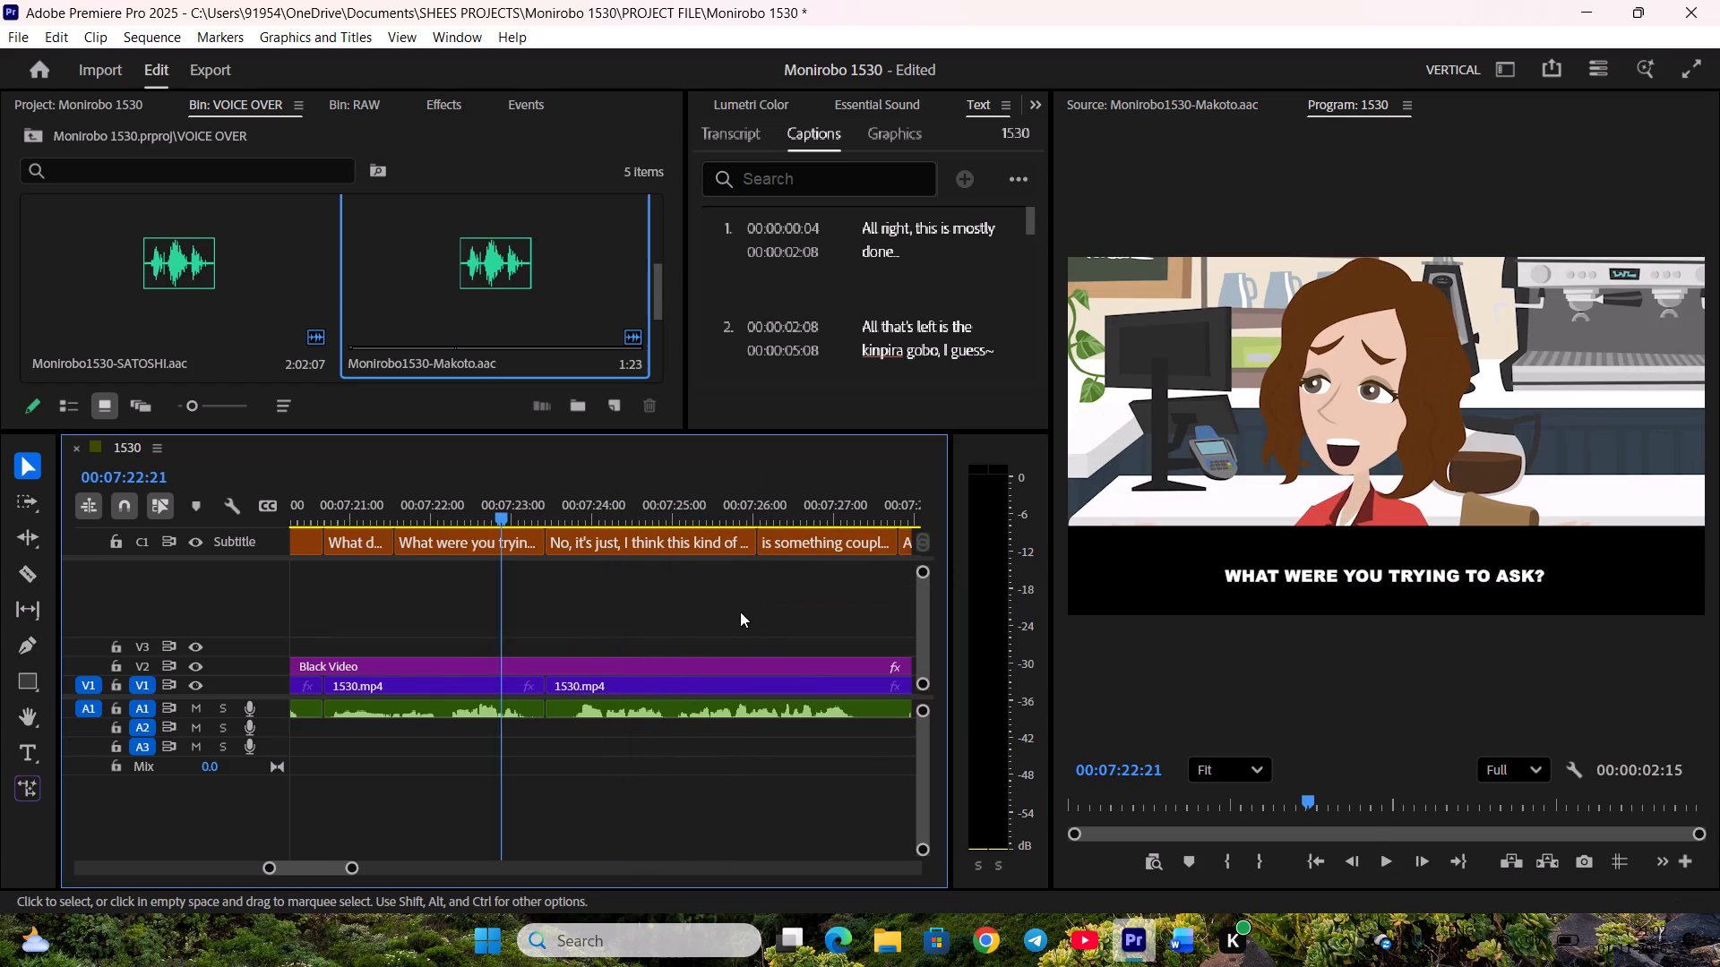
key("space")
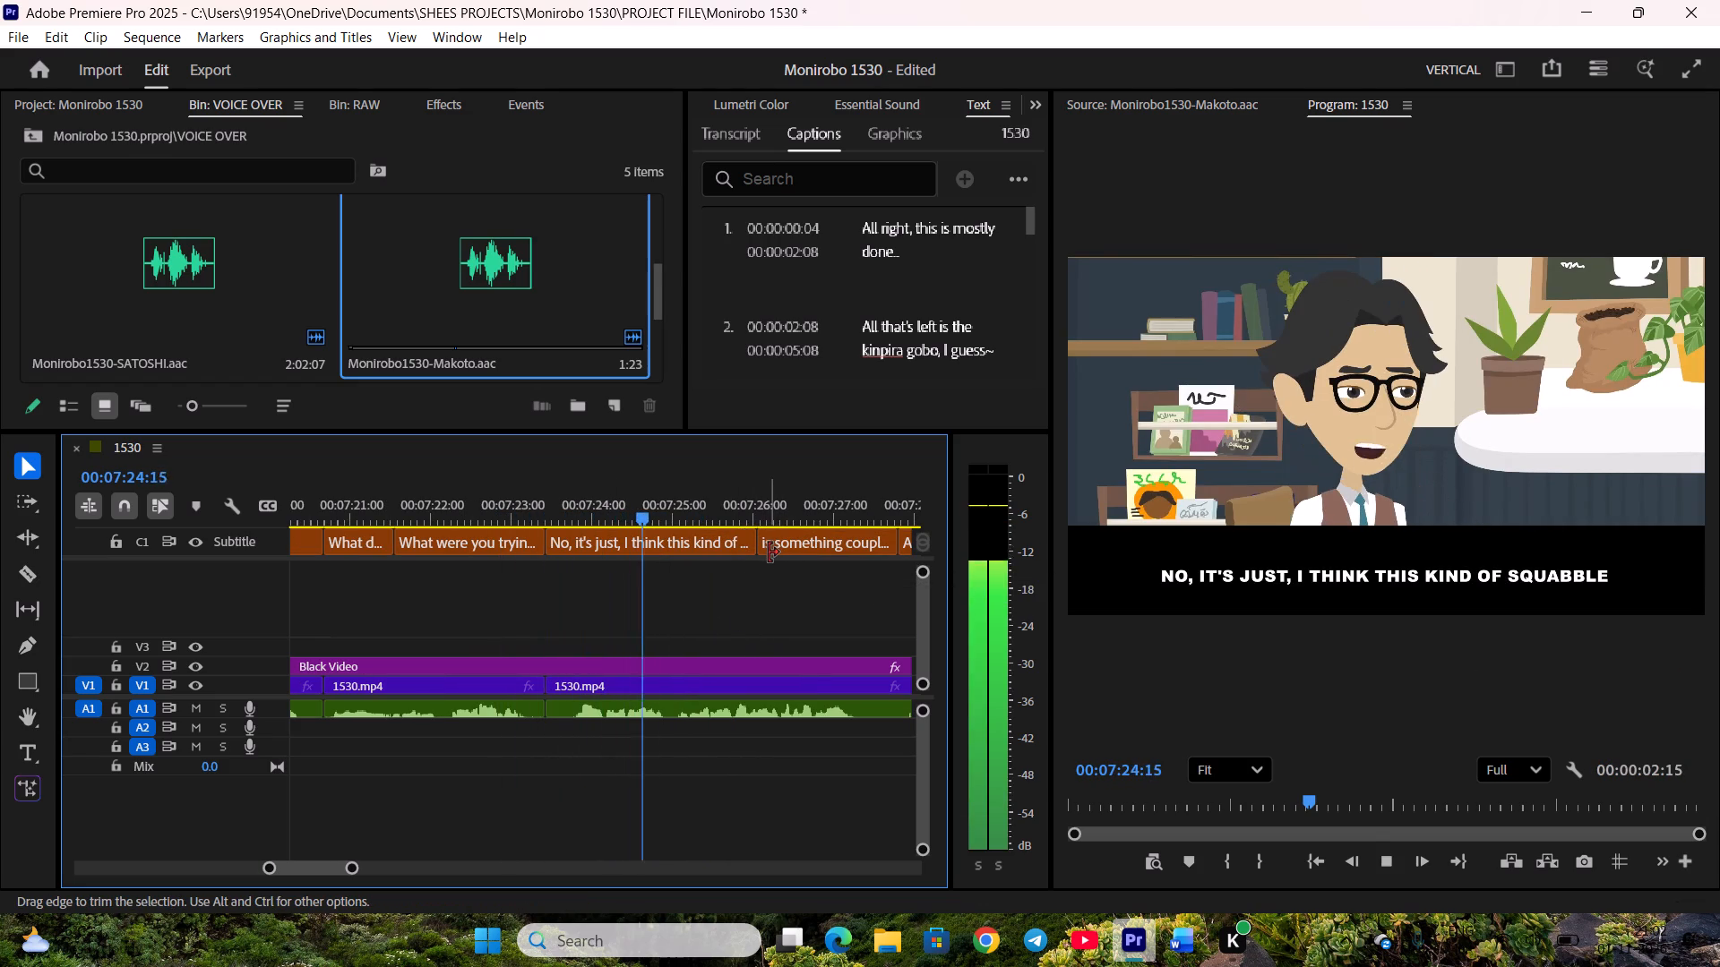
scroll(767, 557, "down", 5)
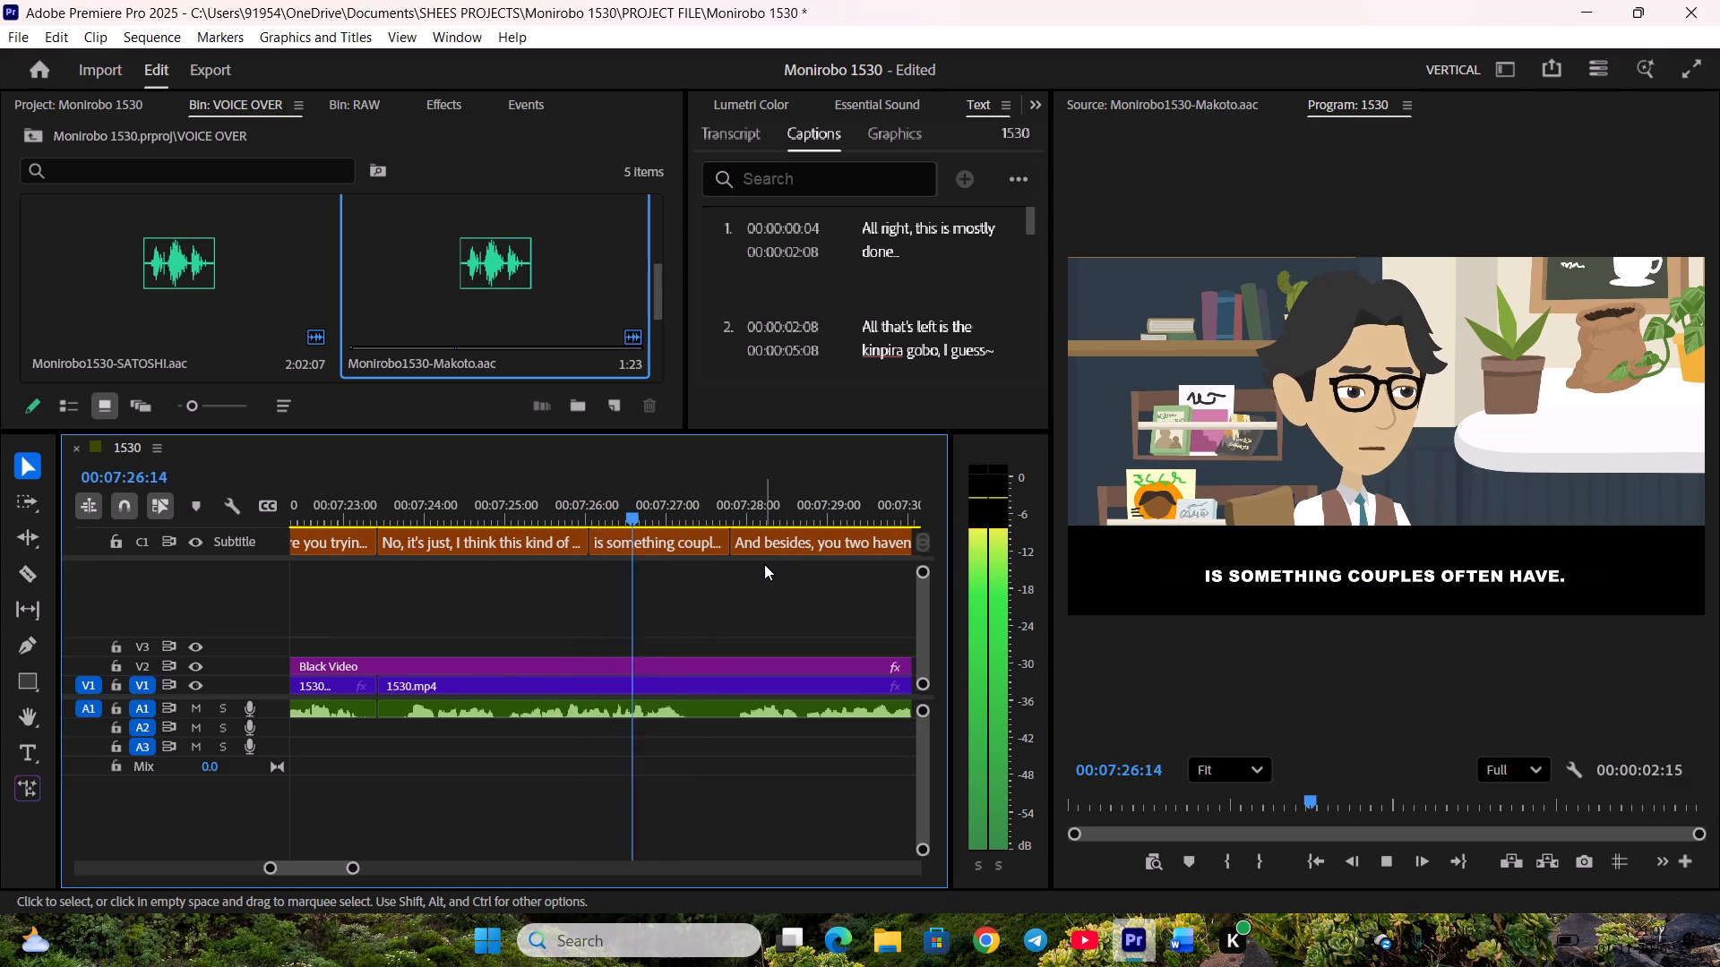
key("space")
left_click(524, 514)
key("space")
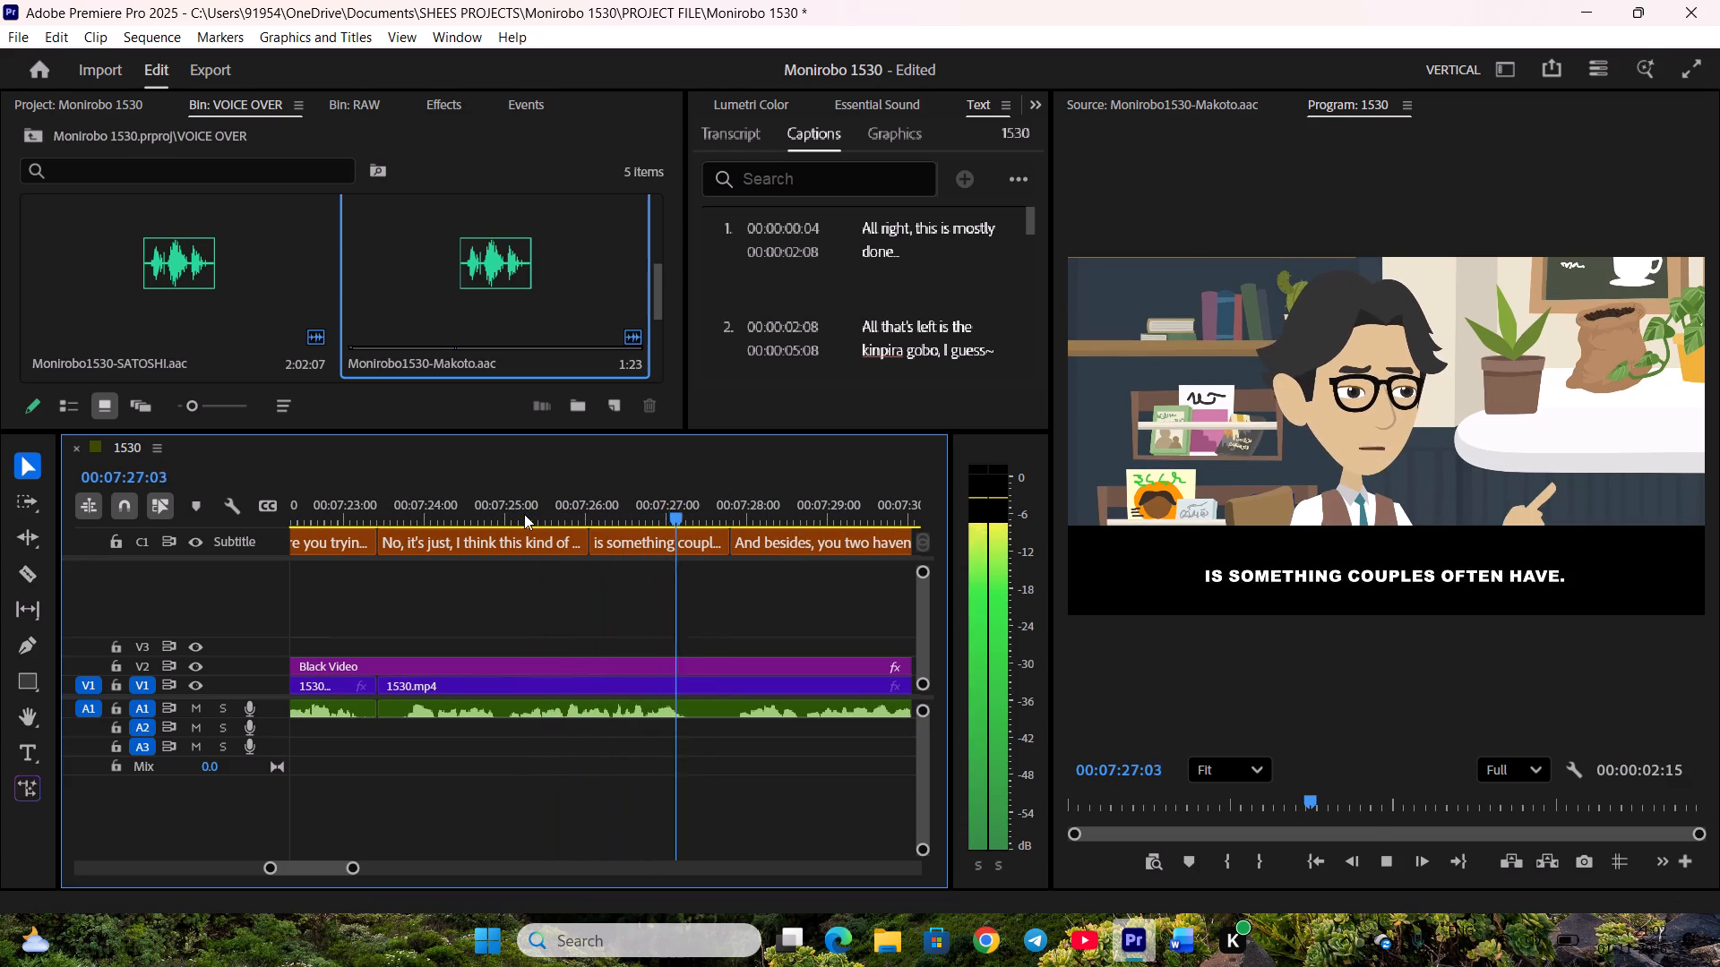
key("space")
key("space")
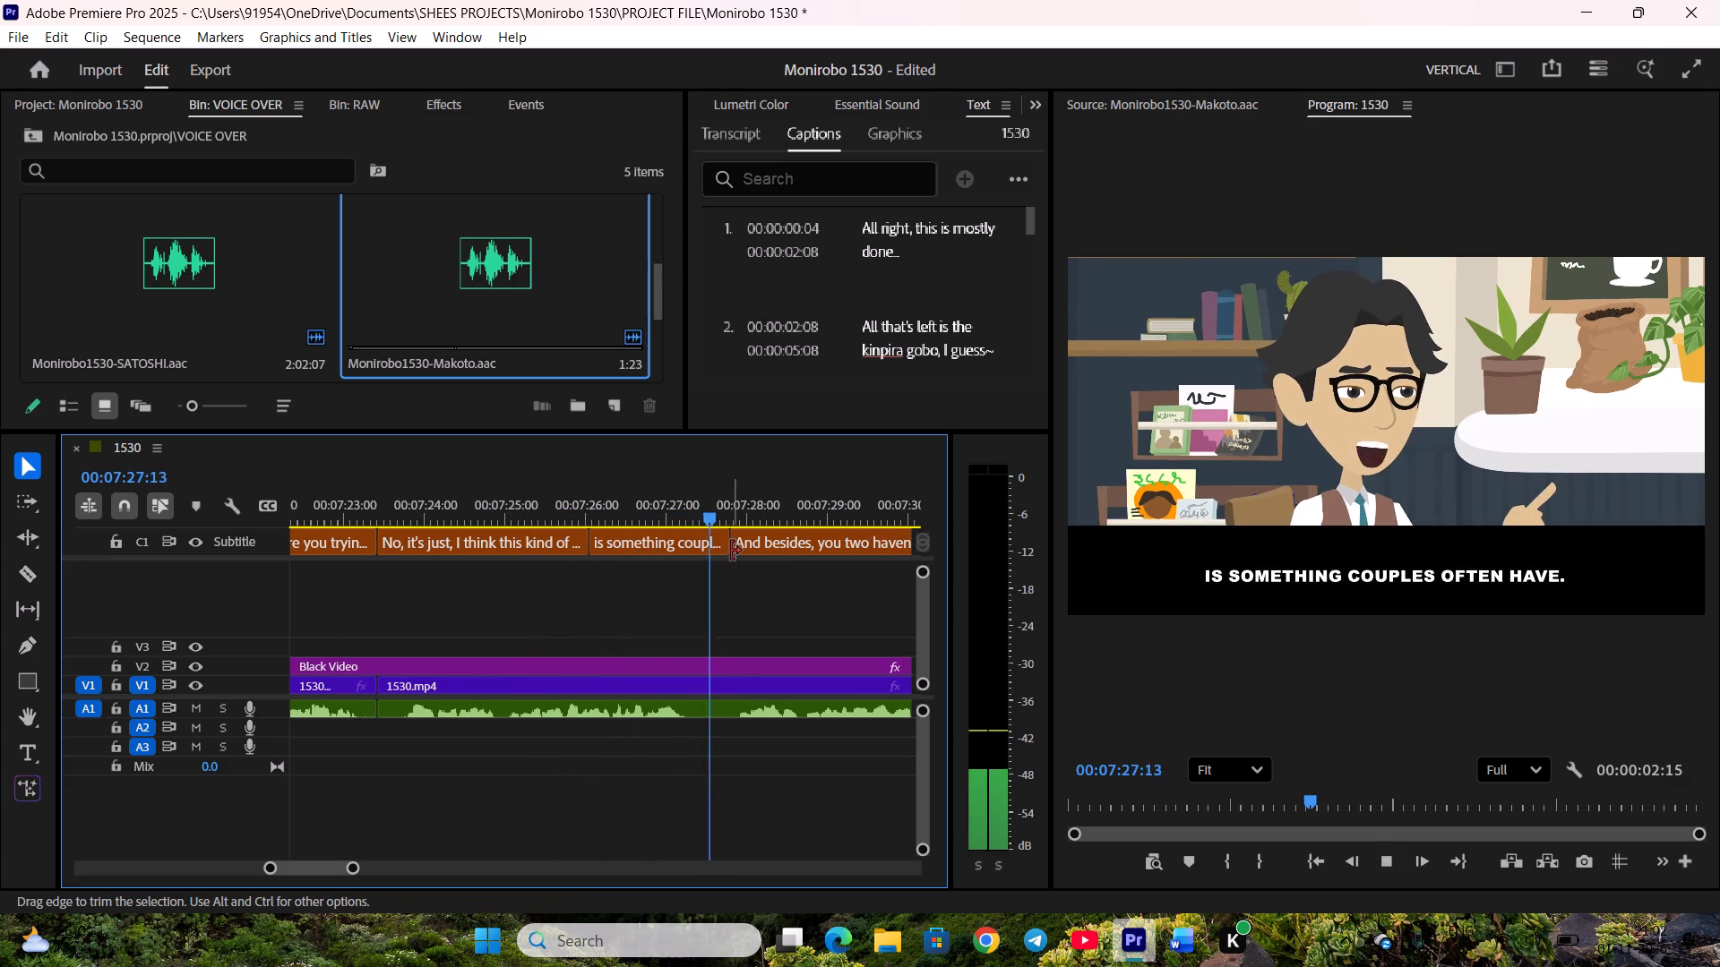
key("space")
left_click_drag(727, 546, 718, 544)
left_click(746, 545)
Play on, end "And besides, you two haven't been married long, right?" slightly earlier, and start "It'd be a shame to..." there.
scroll(727, 611, "down", 5)
key("space")
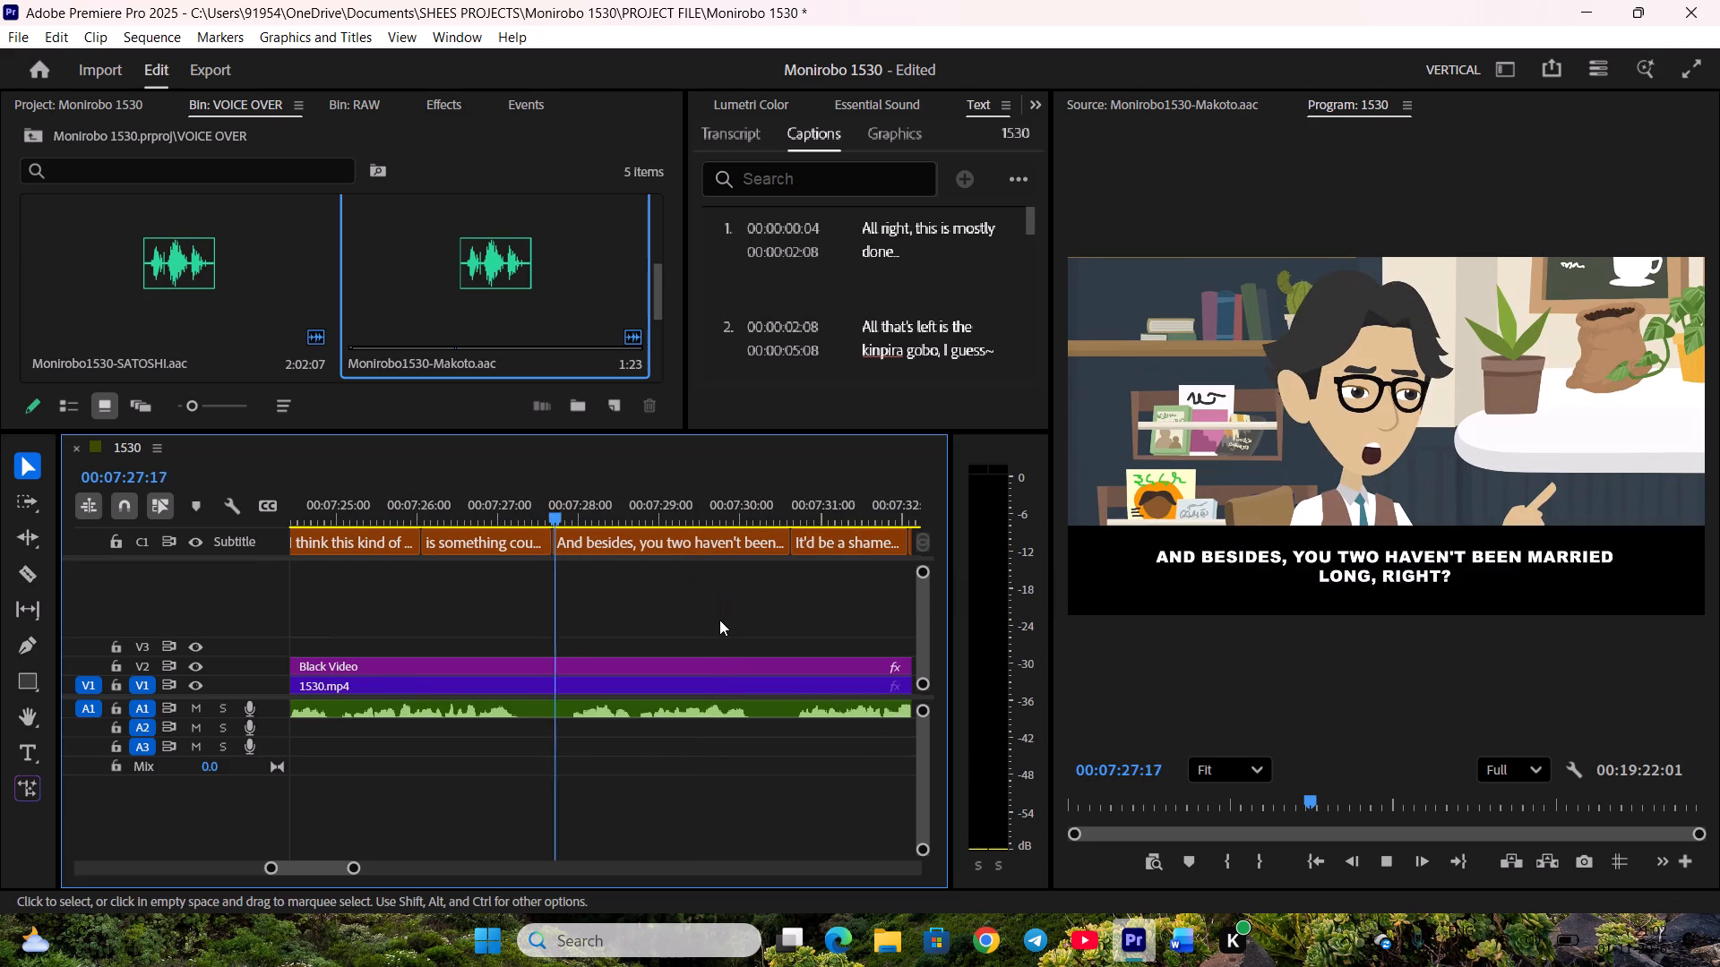
left_click_drag(783, 539, 770, 540)
key("space")
left_click(799, 547)
Play on, end "and let the relationship end..." at the V1 cut, and start "I wonder if that's true..." there.
key("space")
scroll(768, 603, "down", 5)
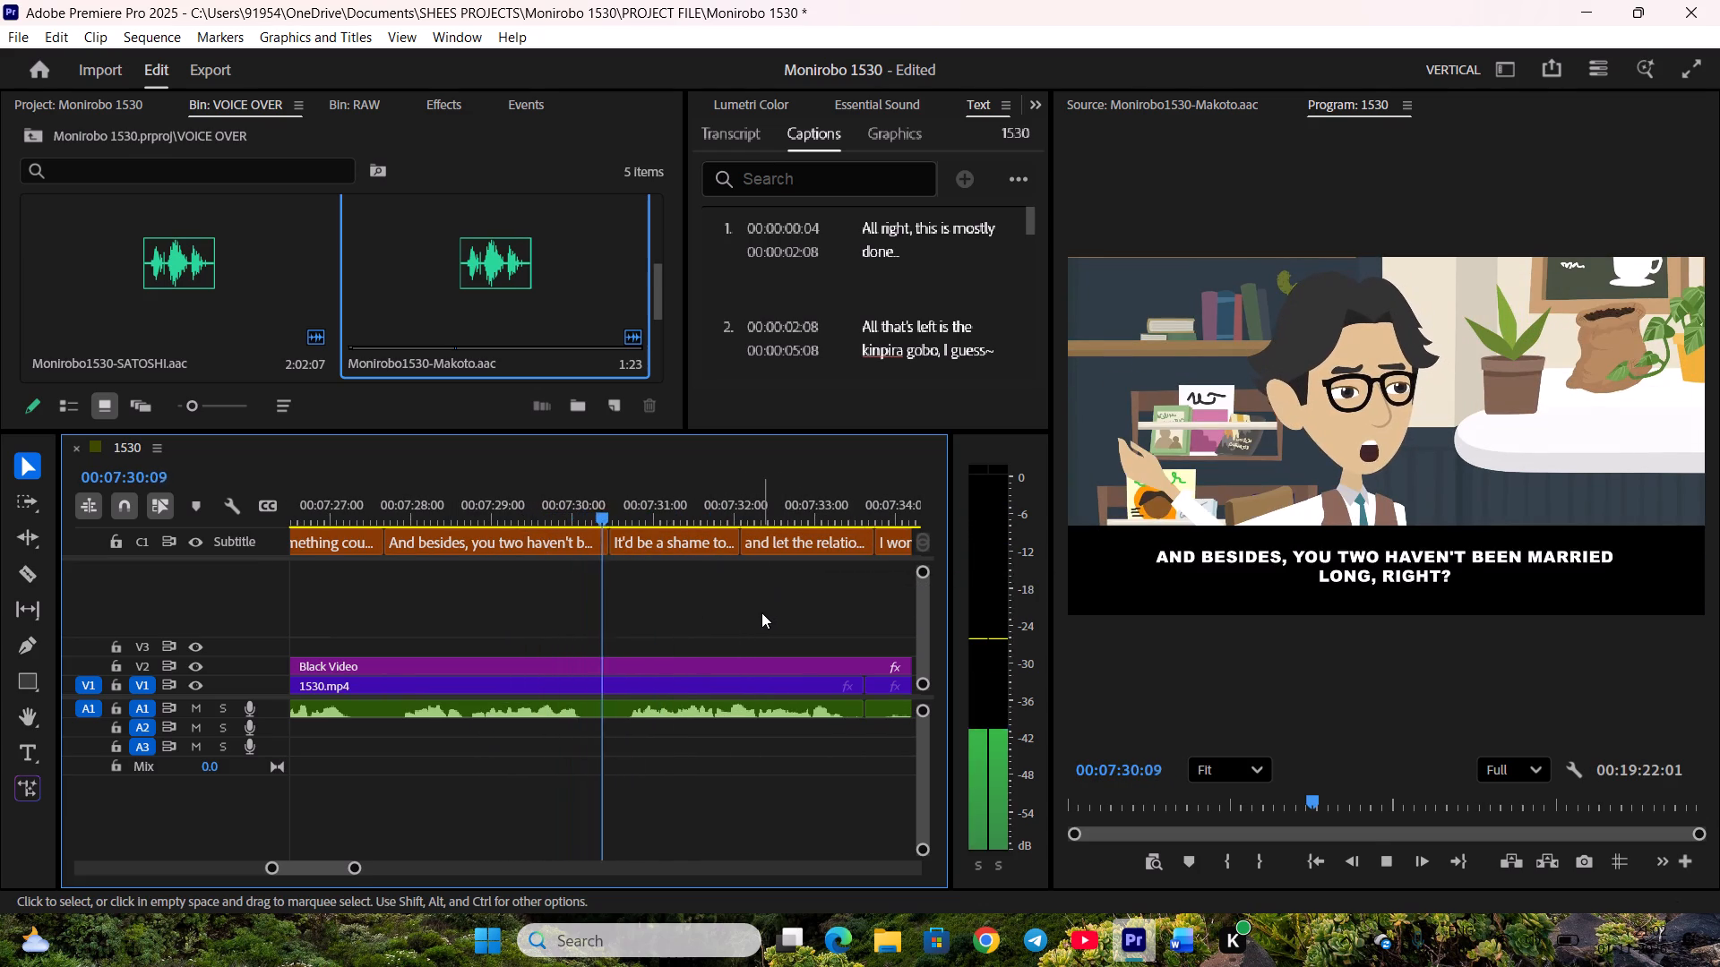
scroll(761, 612, "down", 4)
left_click_drag(738, 546, 726, 545)
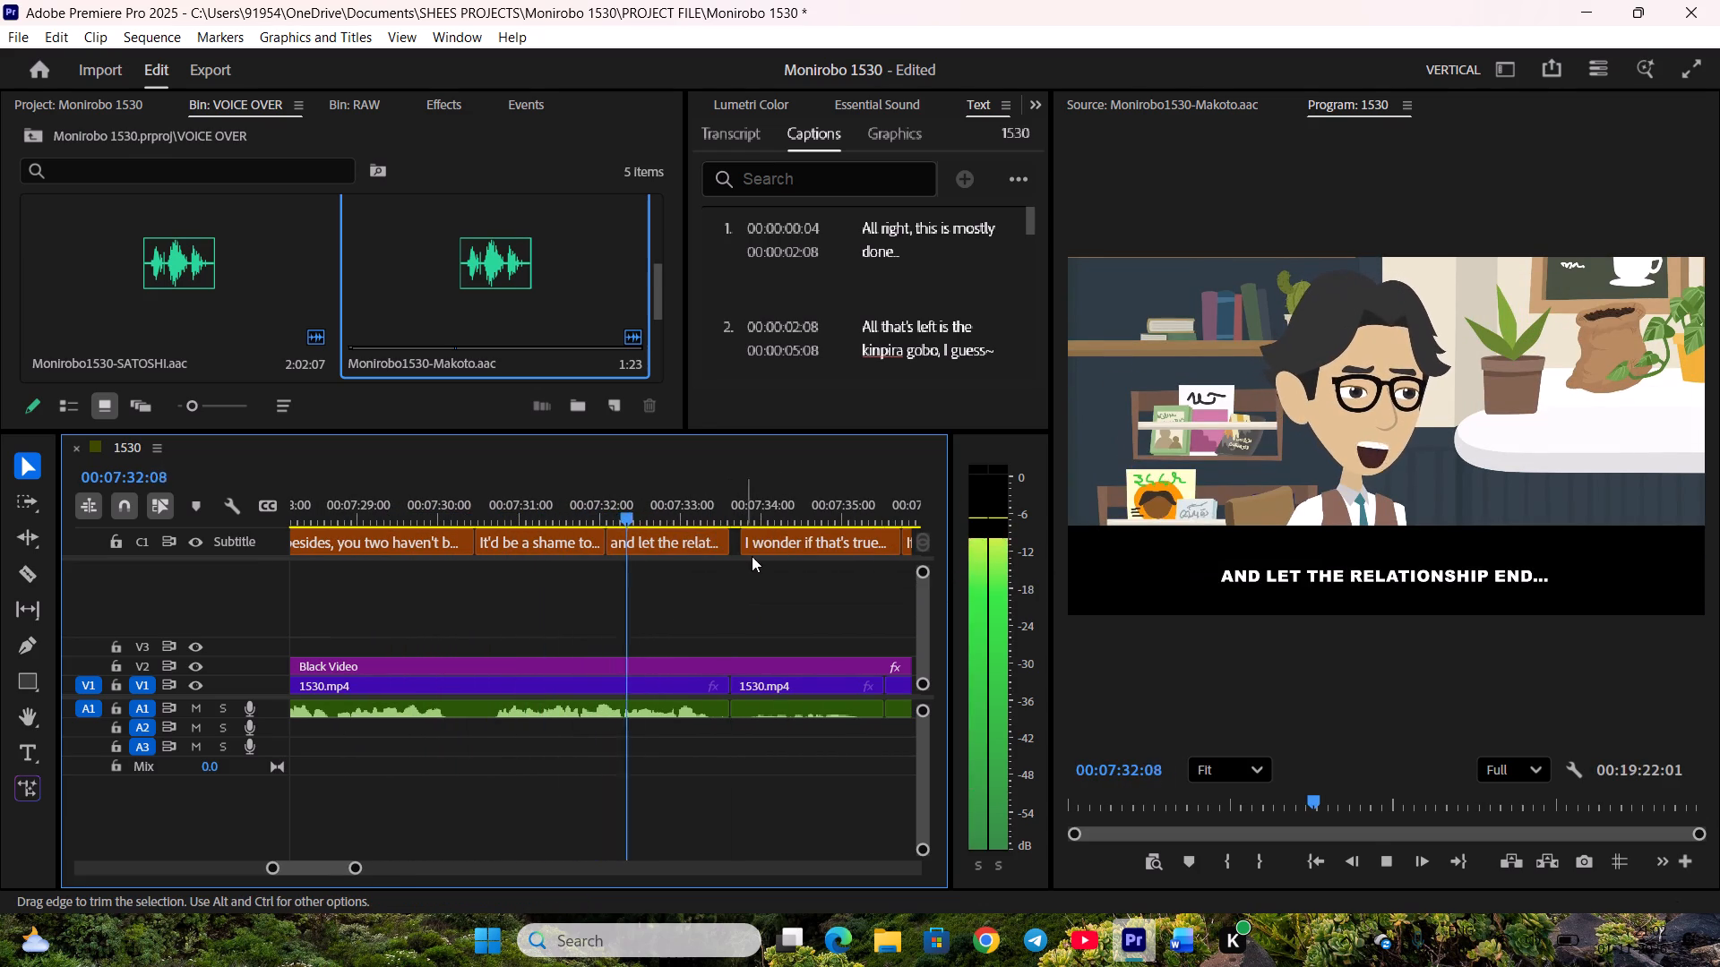
left_click_drag(752, 545, 742, 545)
Shorten the caption "I wonder if that's true..." so that it ends at the next V1 cut.
scroll(641, 611, "down", 6)
key("space")
left_click_drag(698, 549, 688, 549)
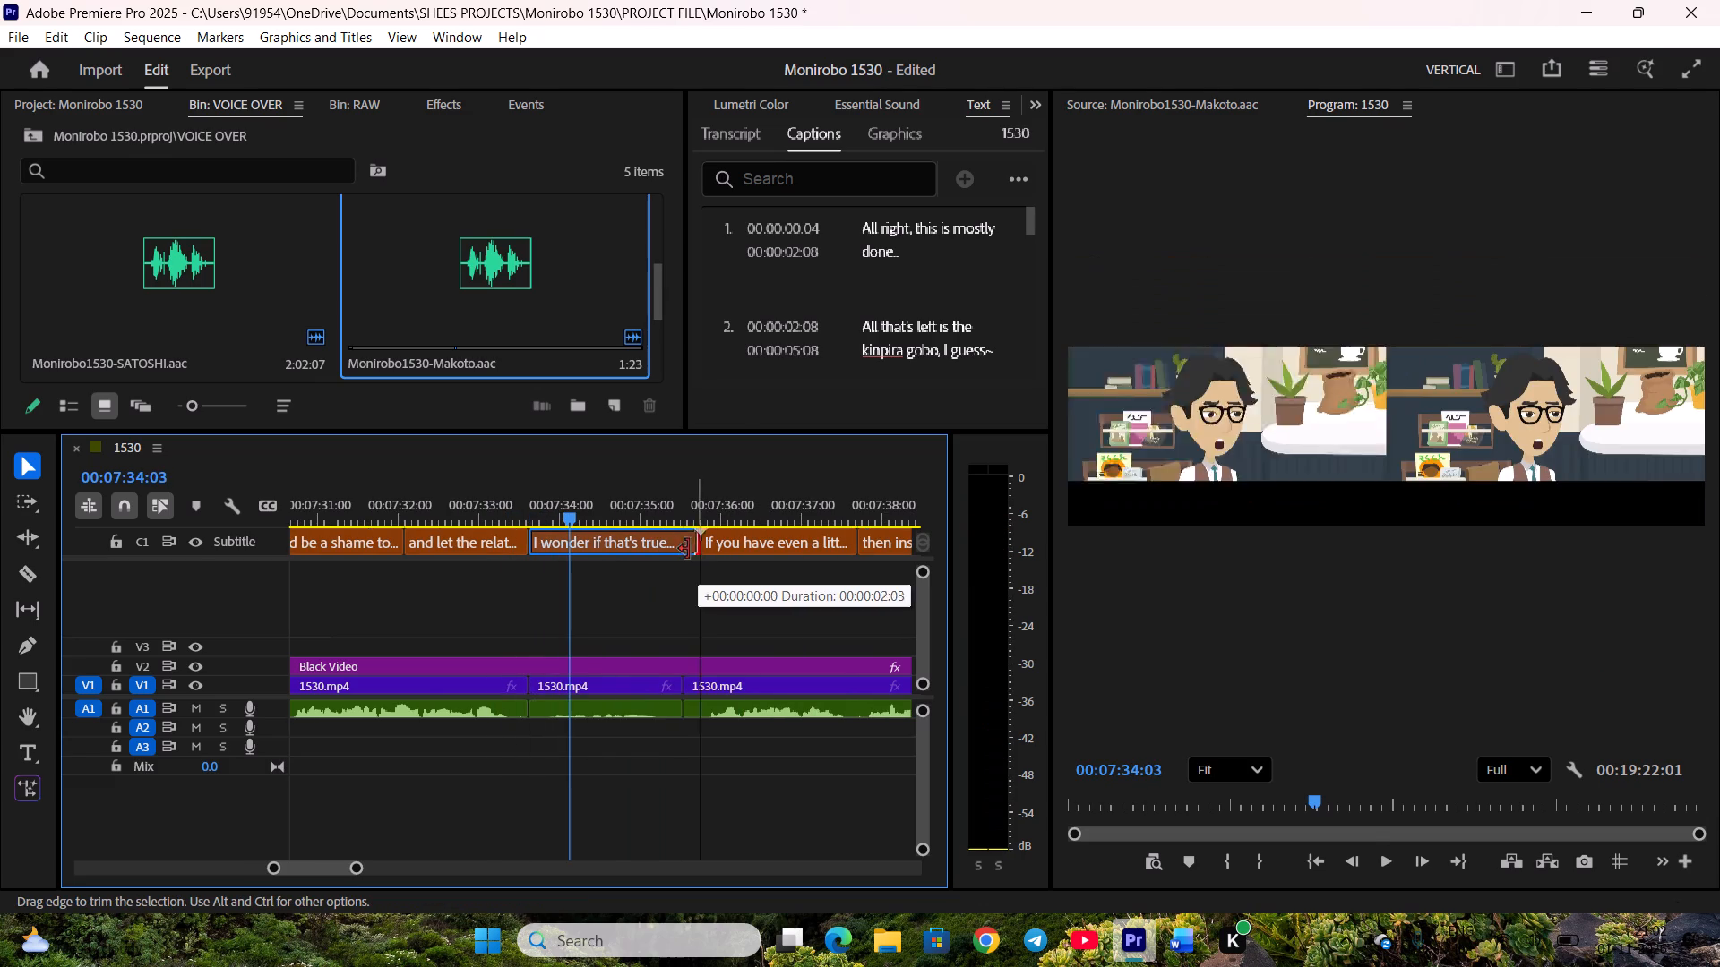
left_click_drag(688, 549, 676, 548)
Boost the gain of the A1 voice clip under "I wonder if that's true..." by 13 dB.
left_click(625, 697)
left_click(620, 700)
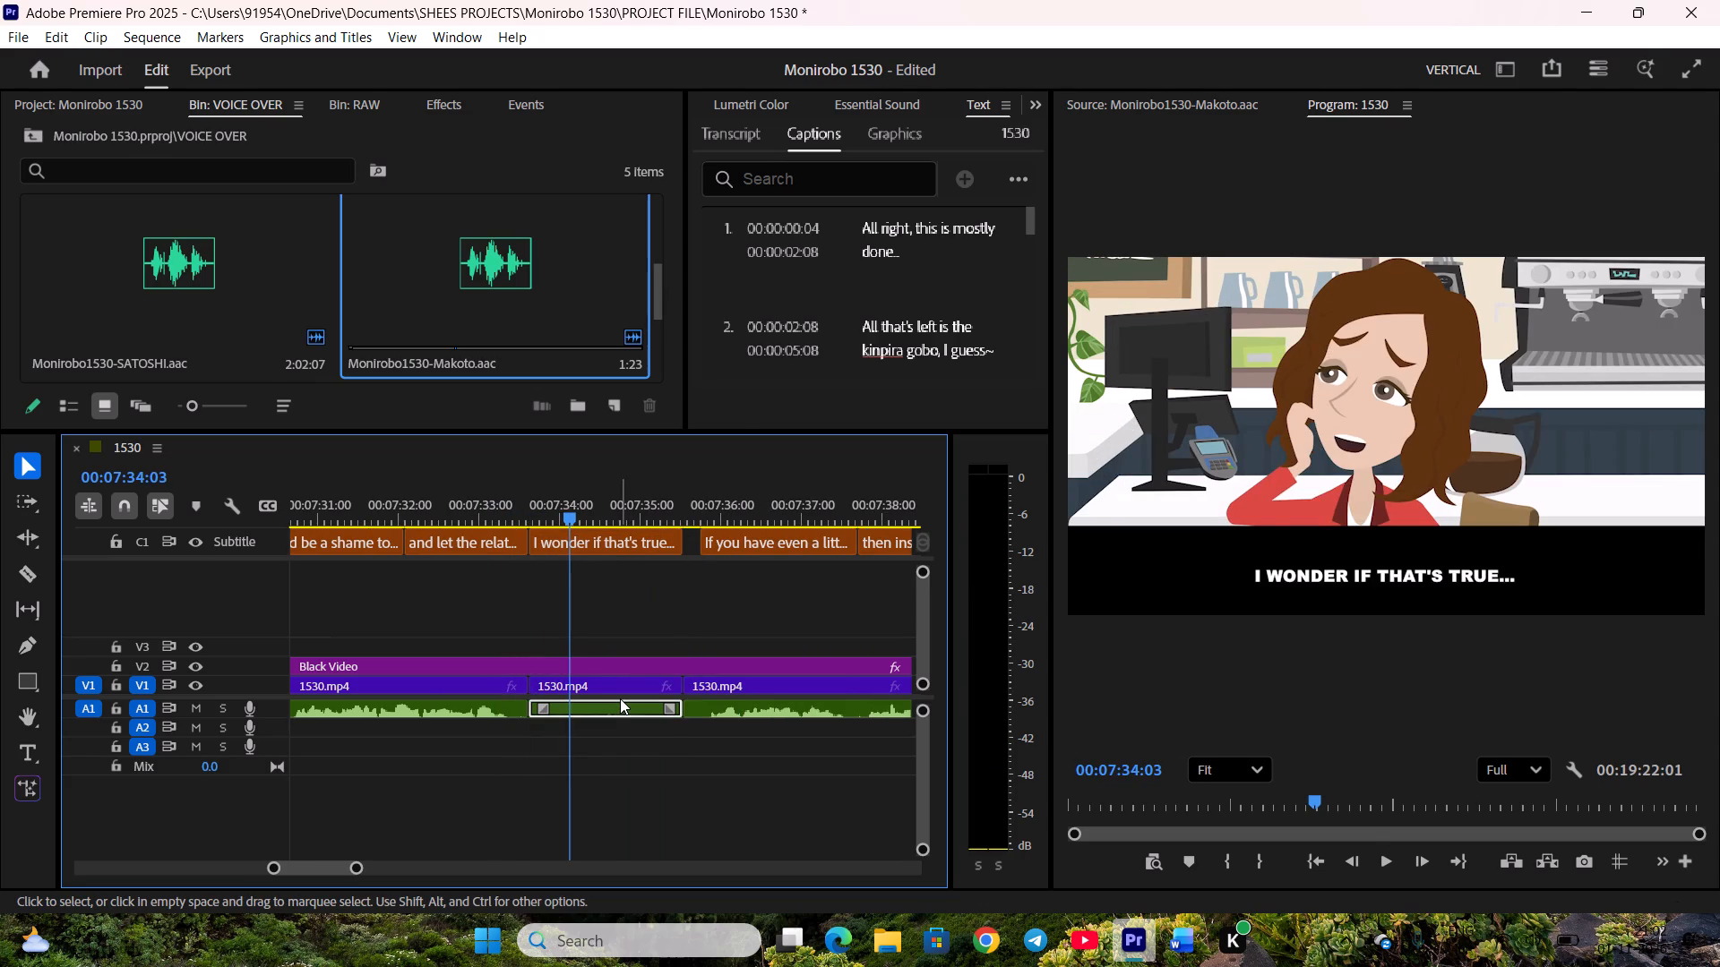
key("g")
type("13")
key("Return")
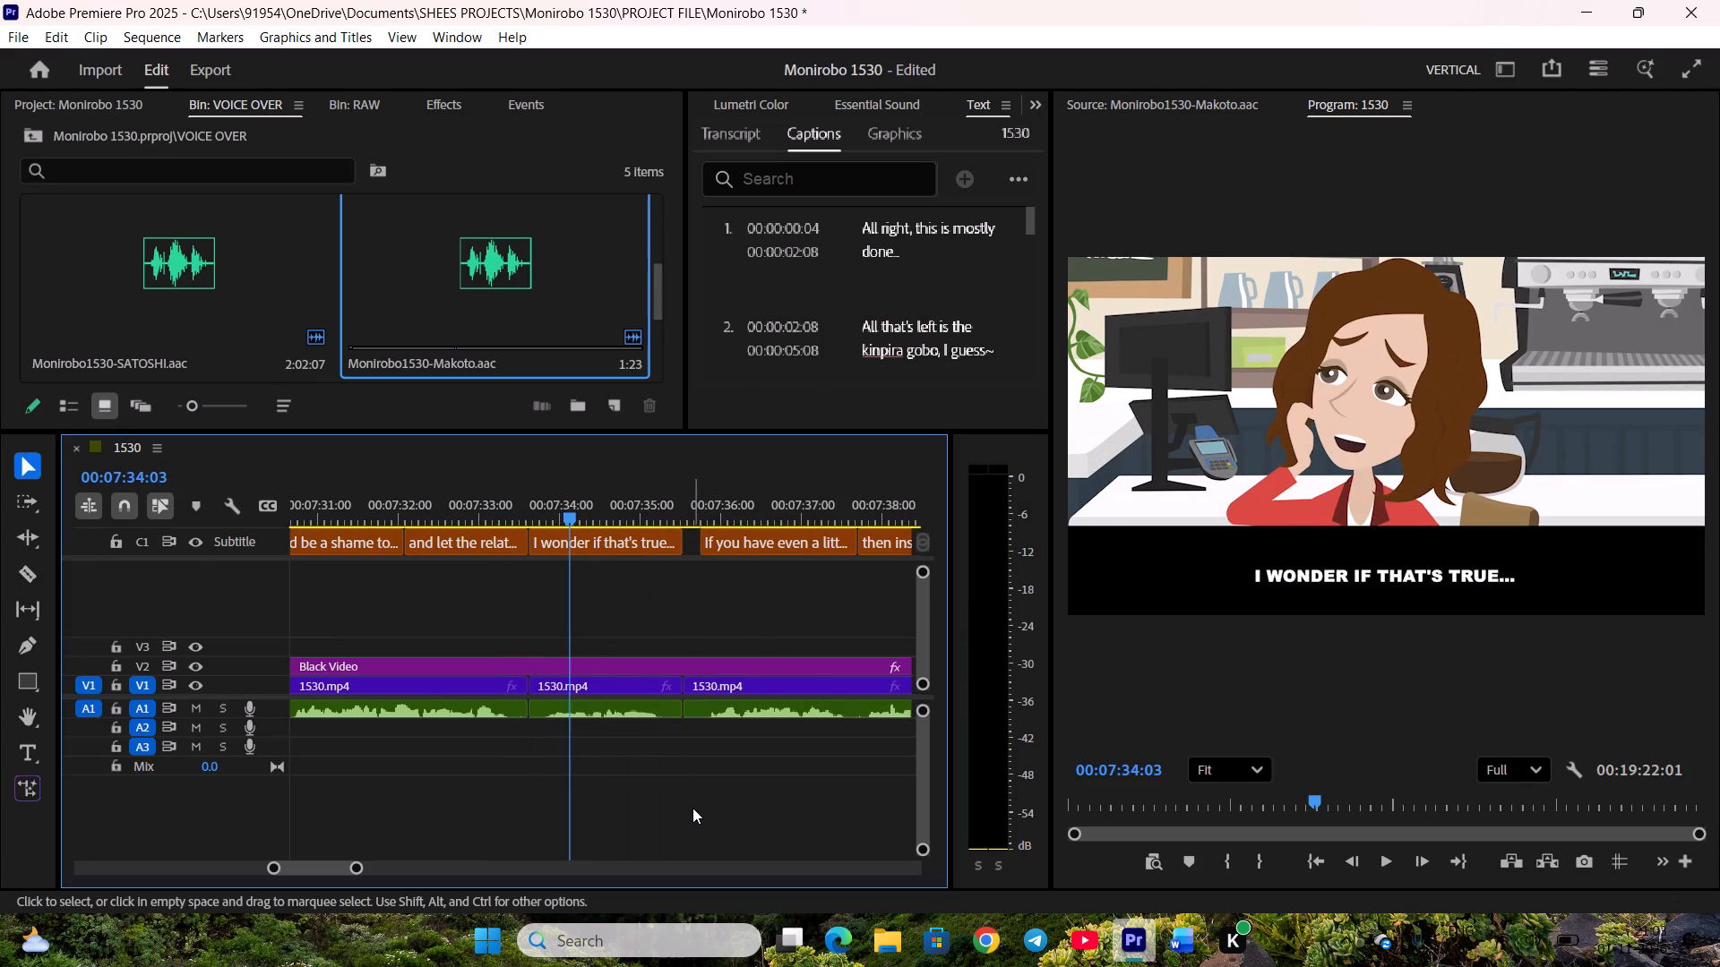
left_click(692, 808)
Play the clip under "I wonder if that's true..." and boost its gain by another 3 dB.
key("space")
key("space")
left_click(637, 710)
type("g3")
key("Return")
left_click(714, 800)
Play on and start "If you have even a little hesitation," at the V1 cut, closing the gap before it.
key("space")
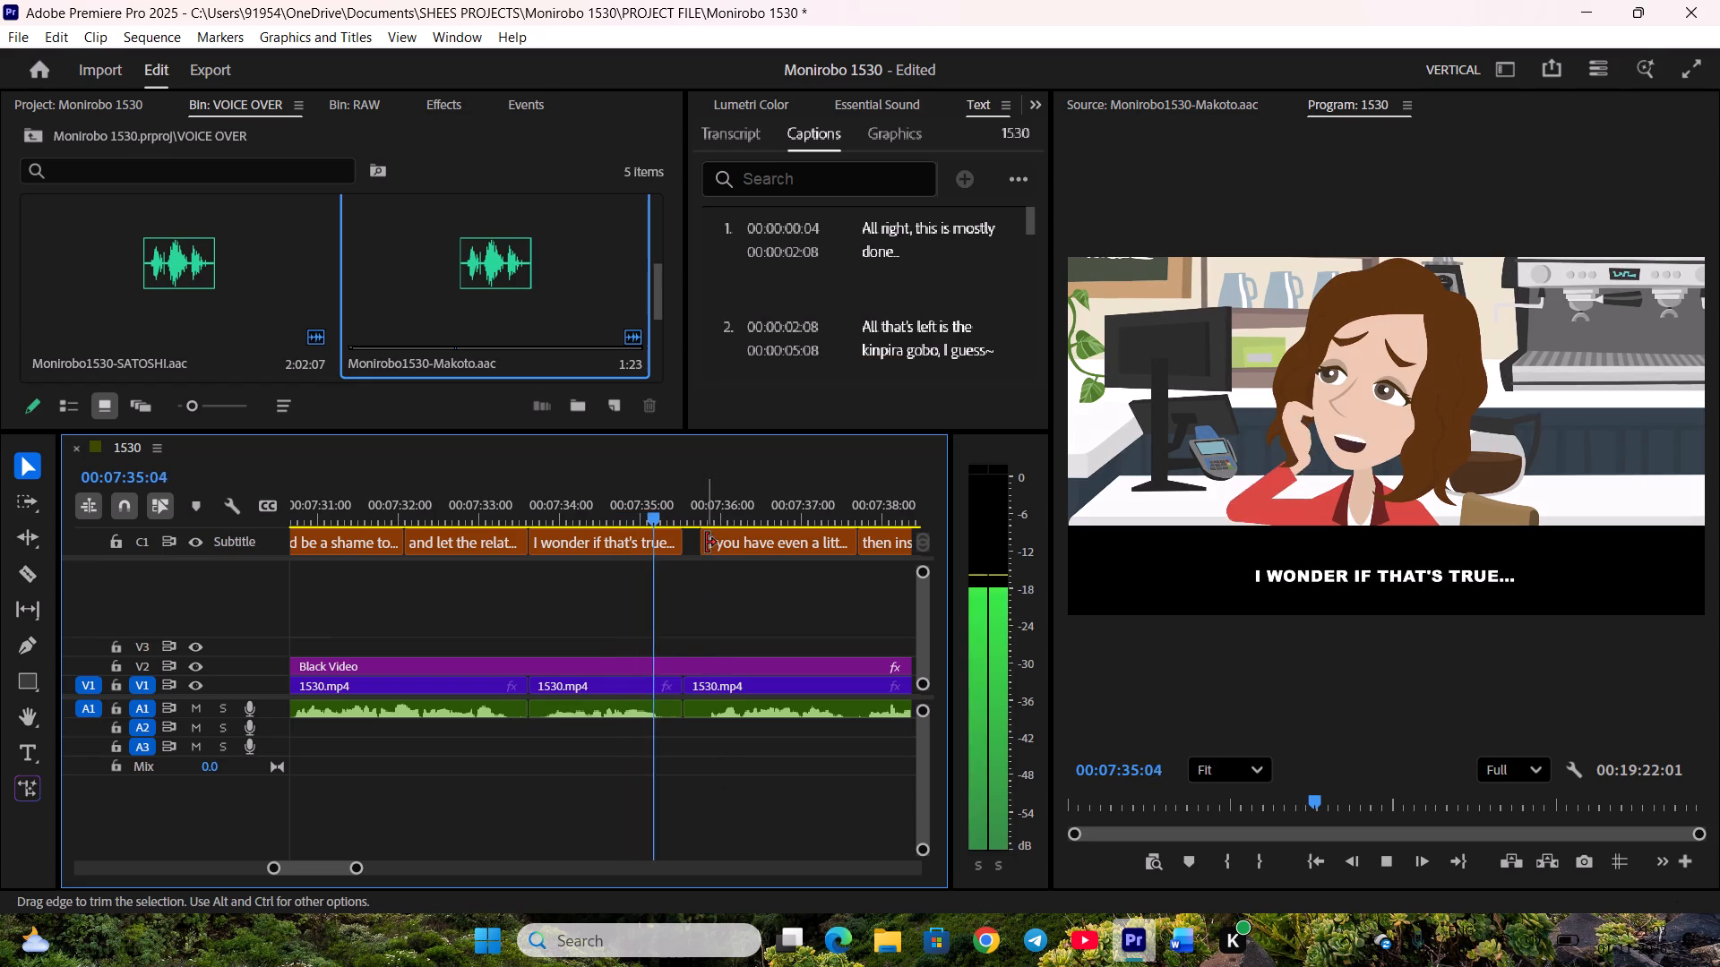
key("space")
left_click_drag(706, 543, 691, 547)
Play on and cut the words "why not talk it over" out of the caption "then instead of deciding right away,".
scroll(683, 618, "down", 5)
key("space")
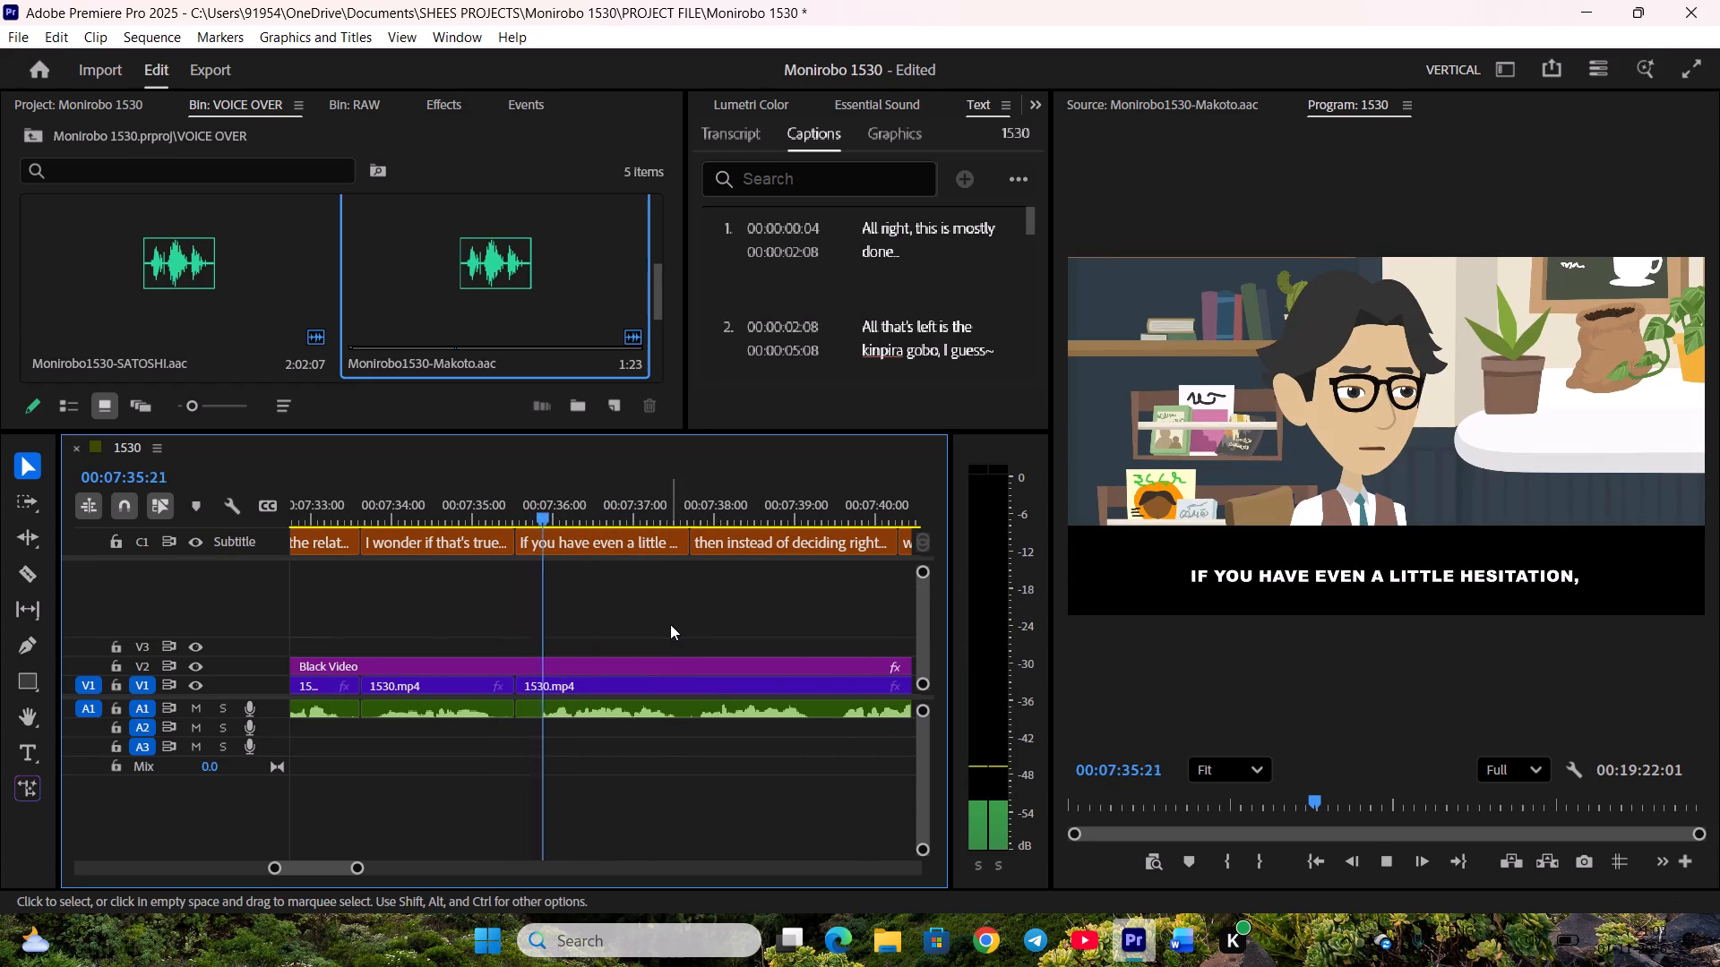
scroll(688, 621, "down", 2)
key("space")
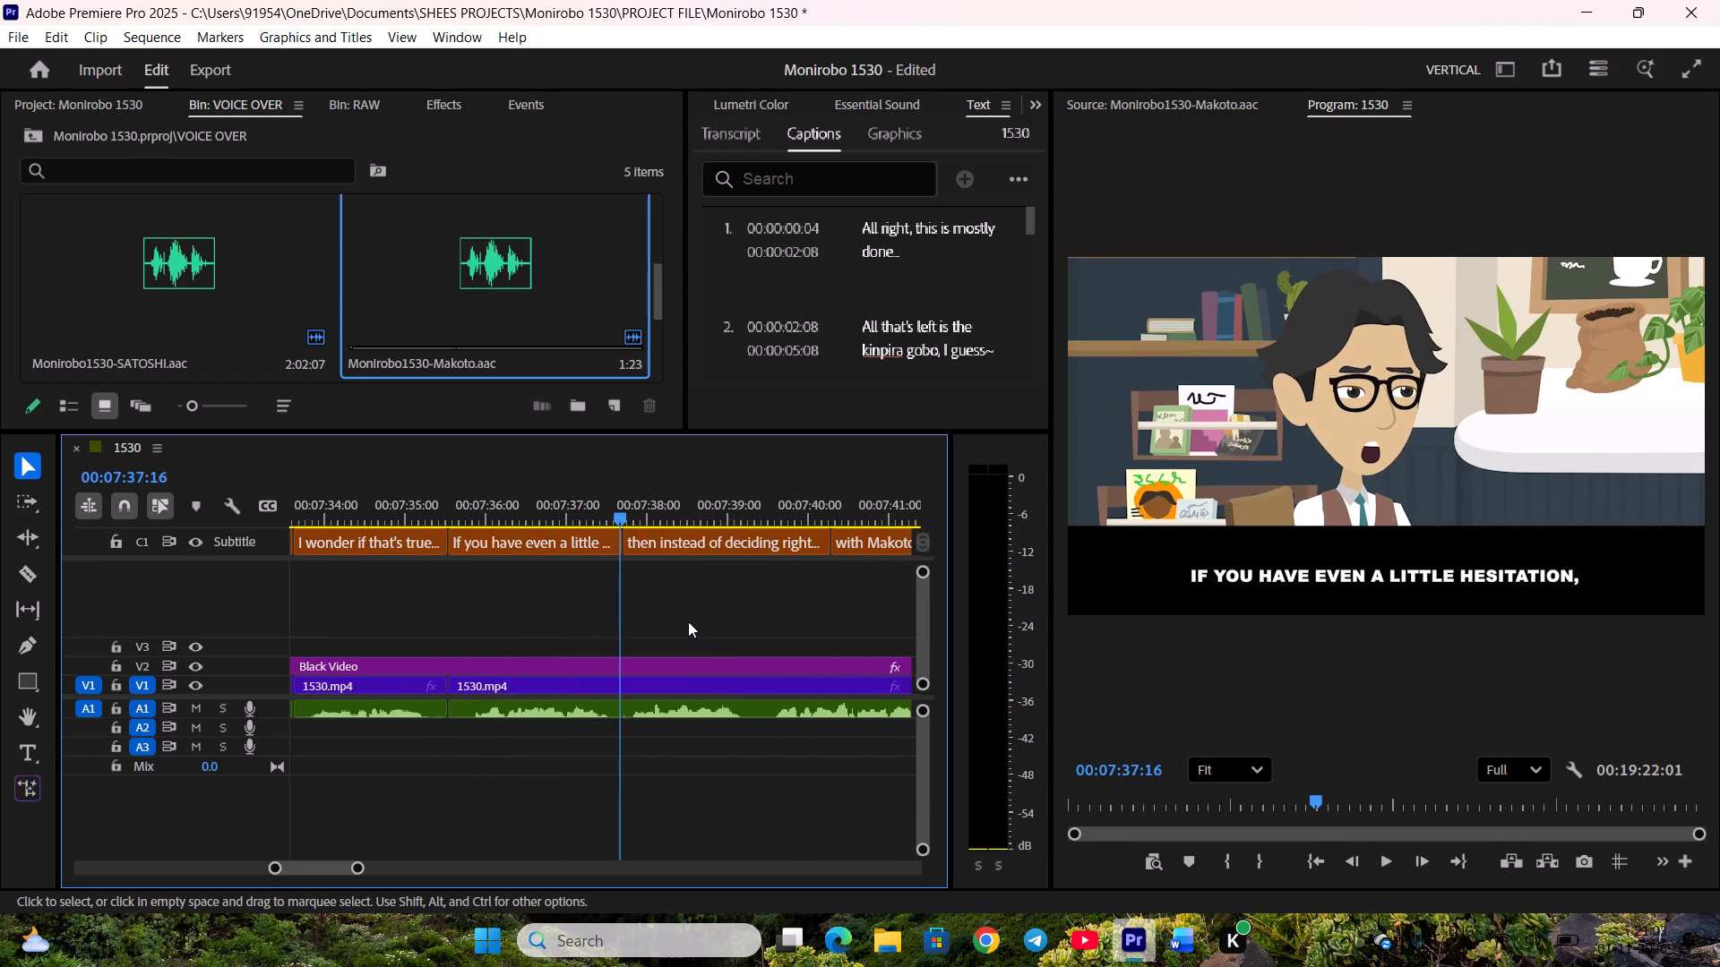
key("space")
scroll(688, 621, "down", 4)
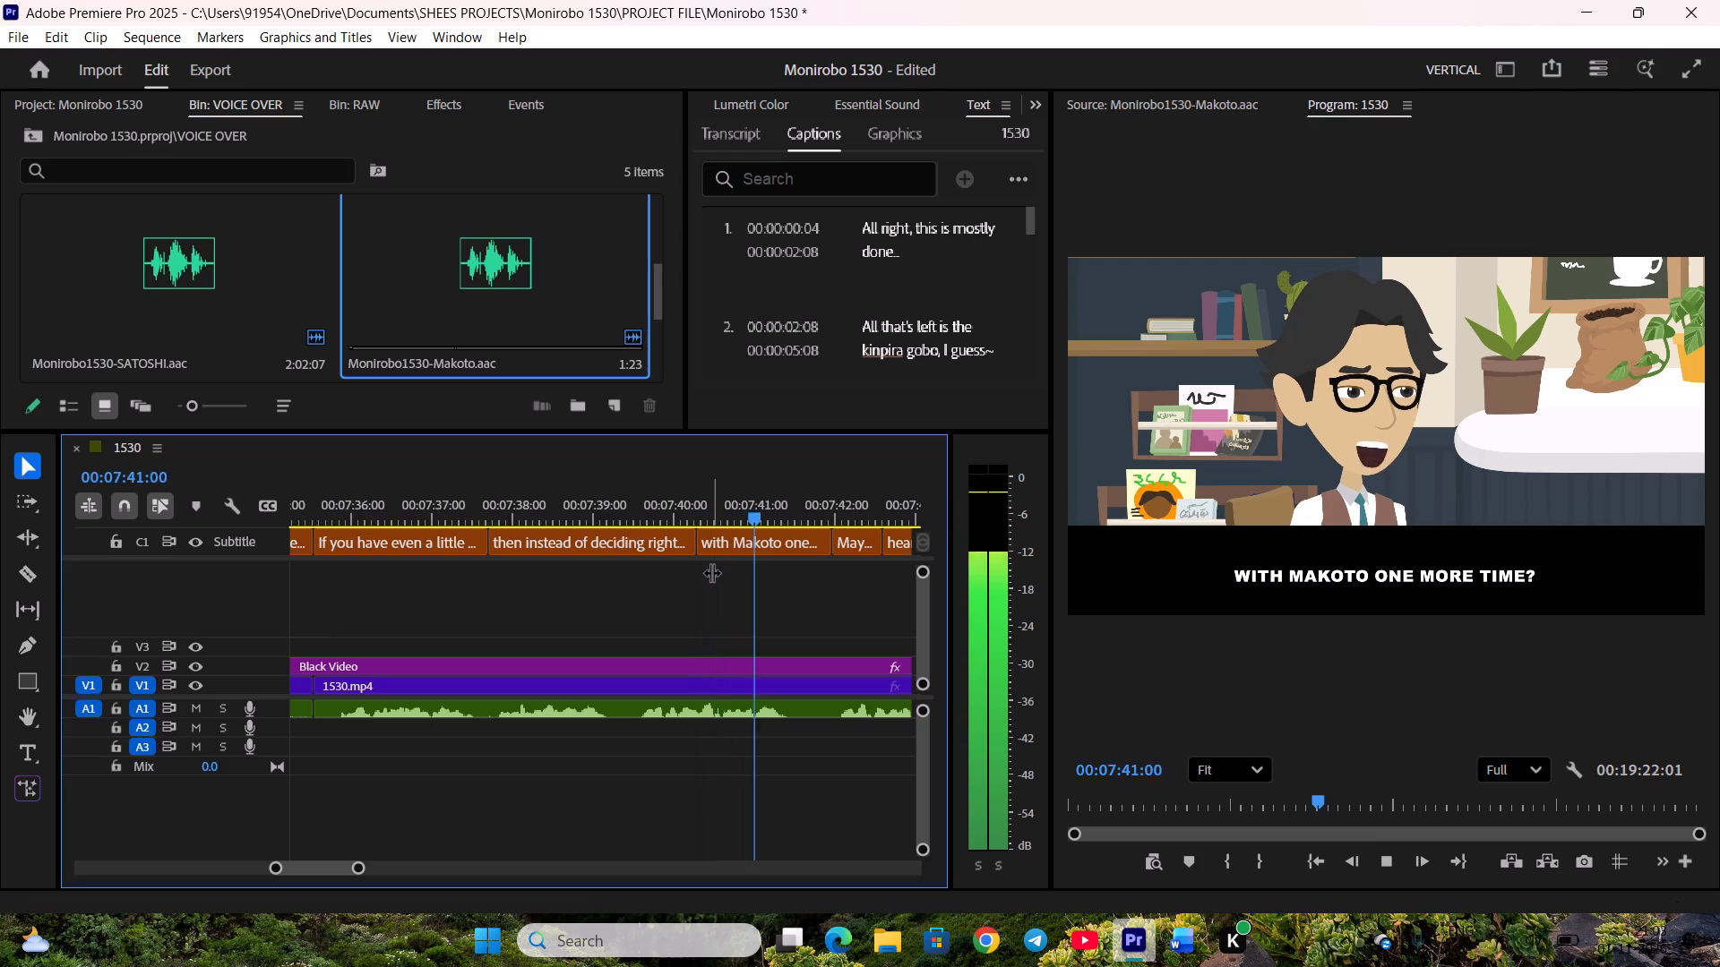
key("space")
left_click_drag(681, 511, 657, 518)
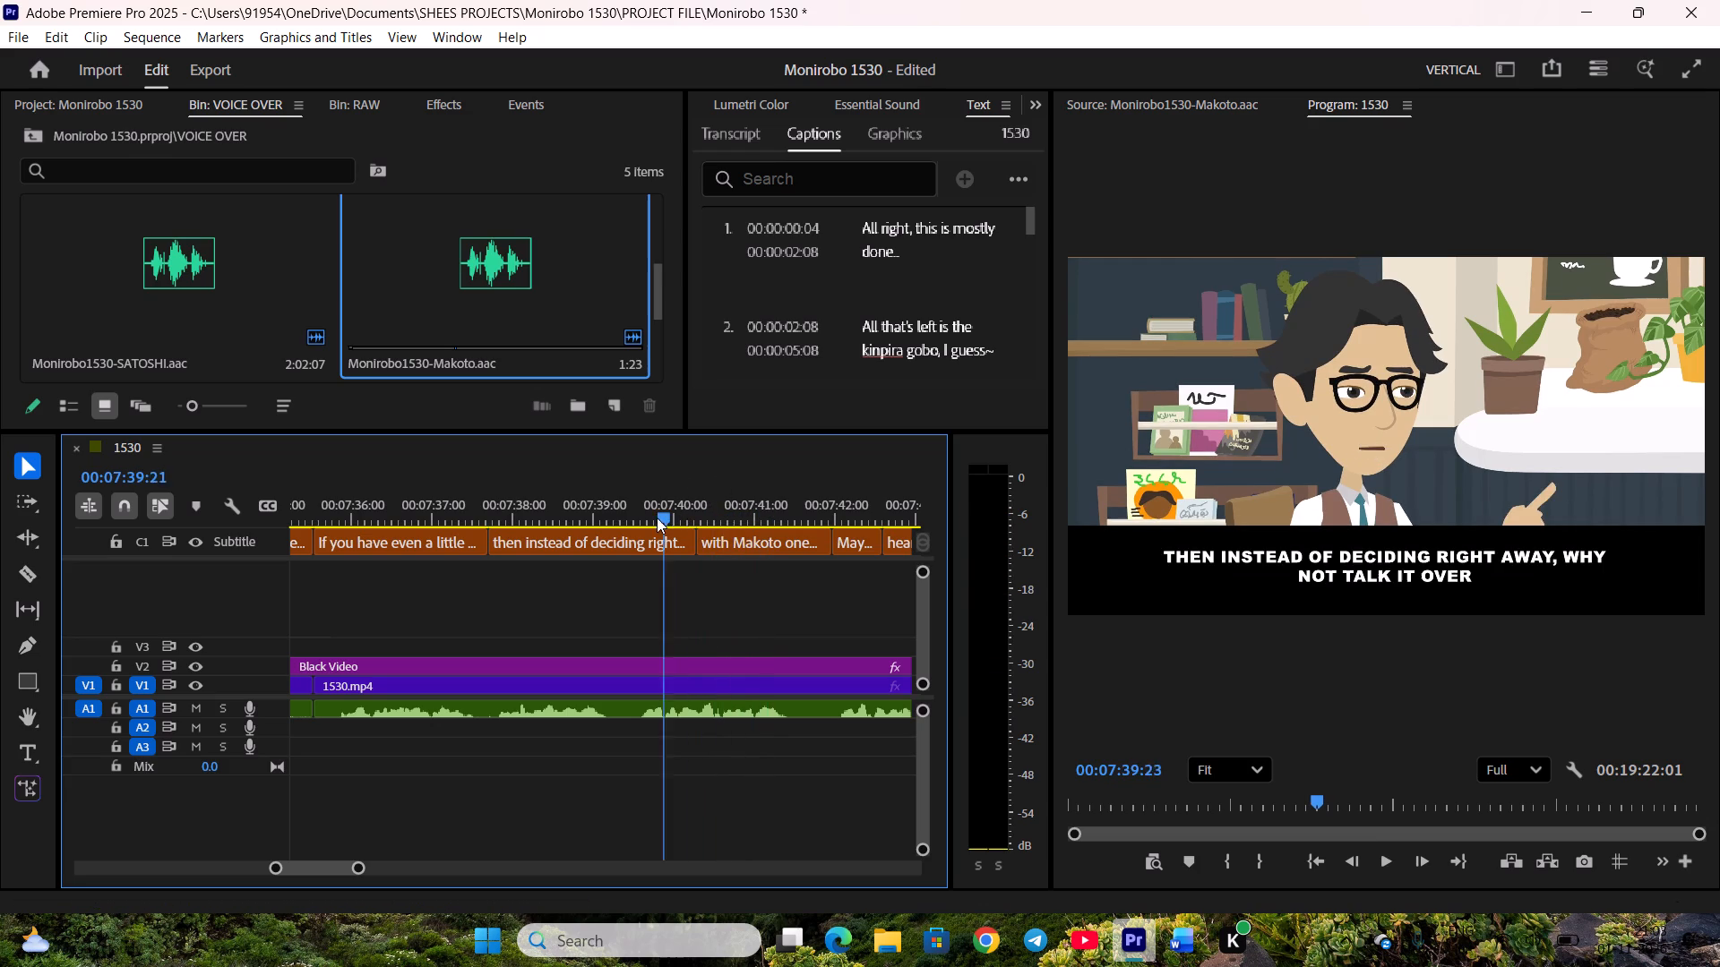
left_click_drag(657, 518, 619, 525)
left_click_drag(619, 525, 628, 525)
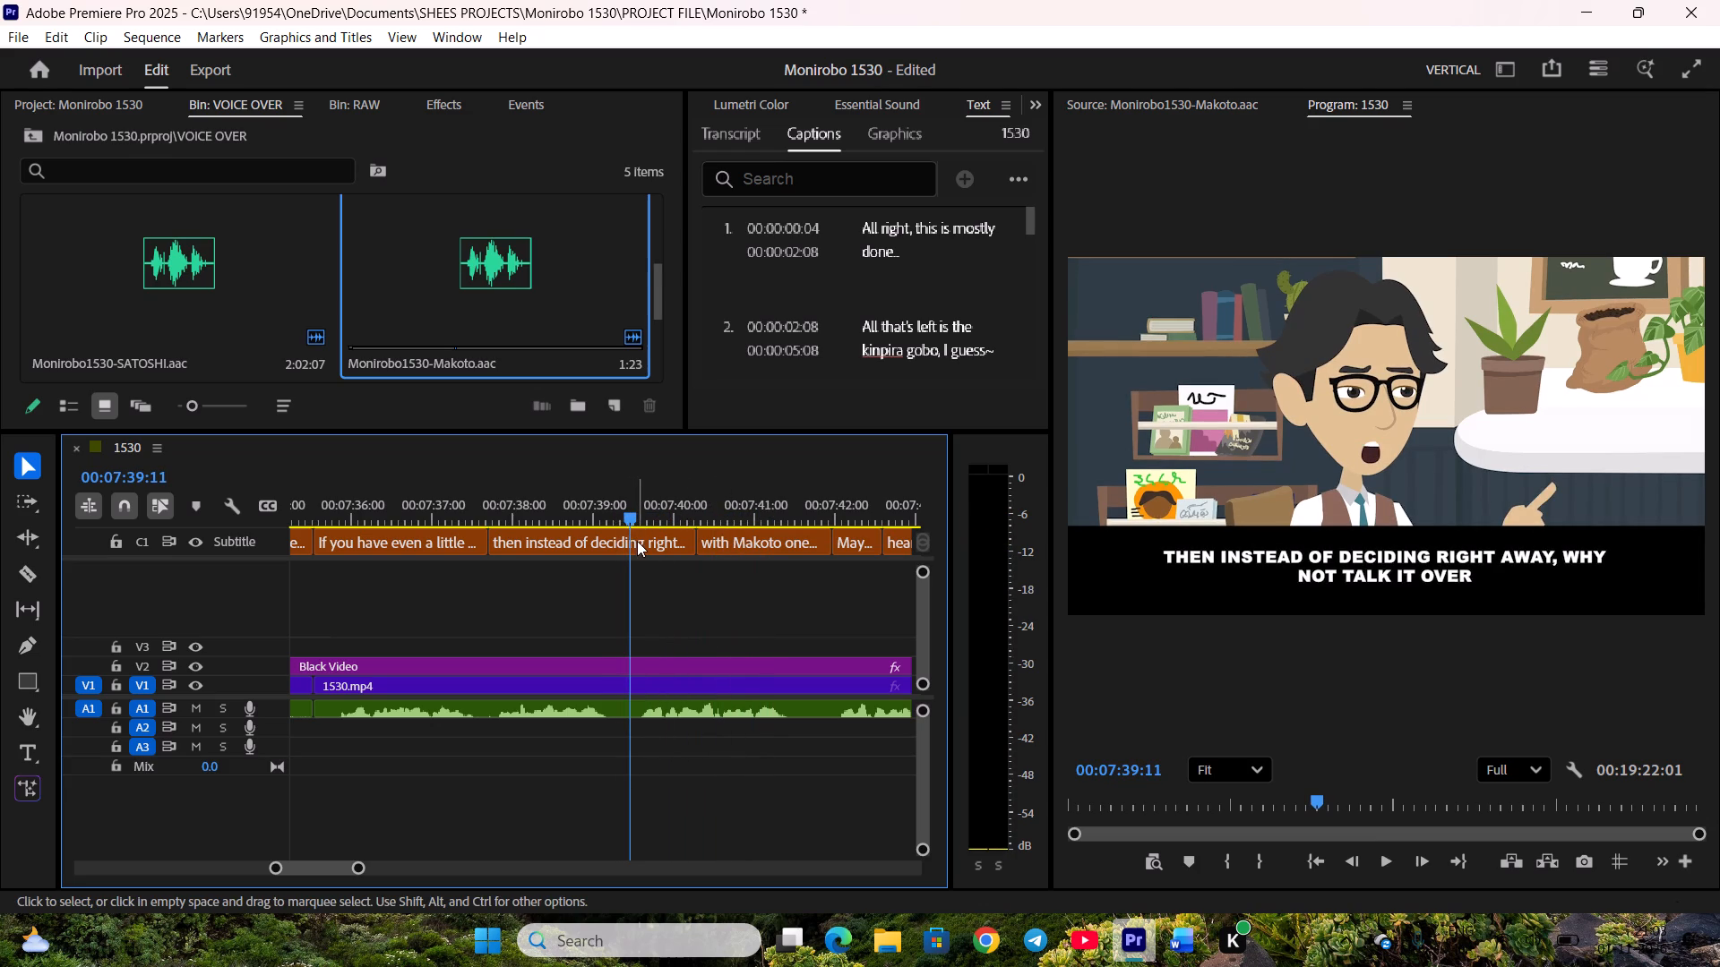
left_click(637, 541)
double_click(1445, 563)
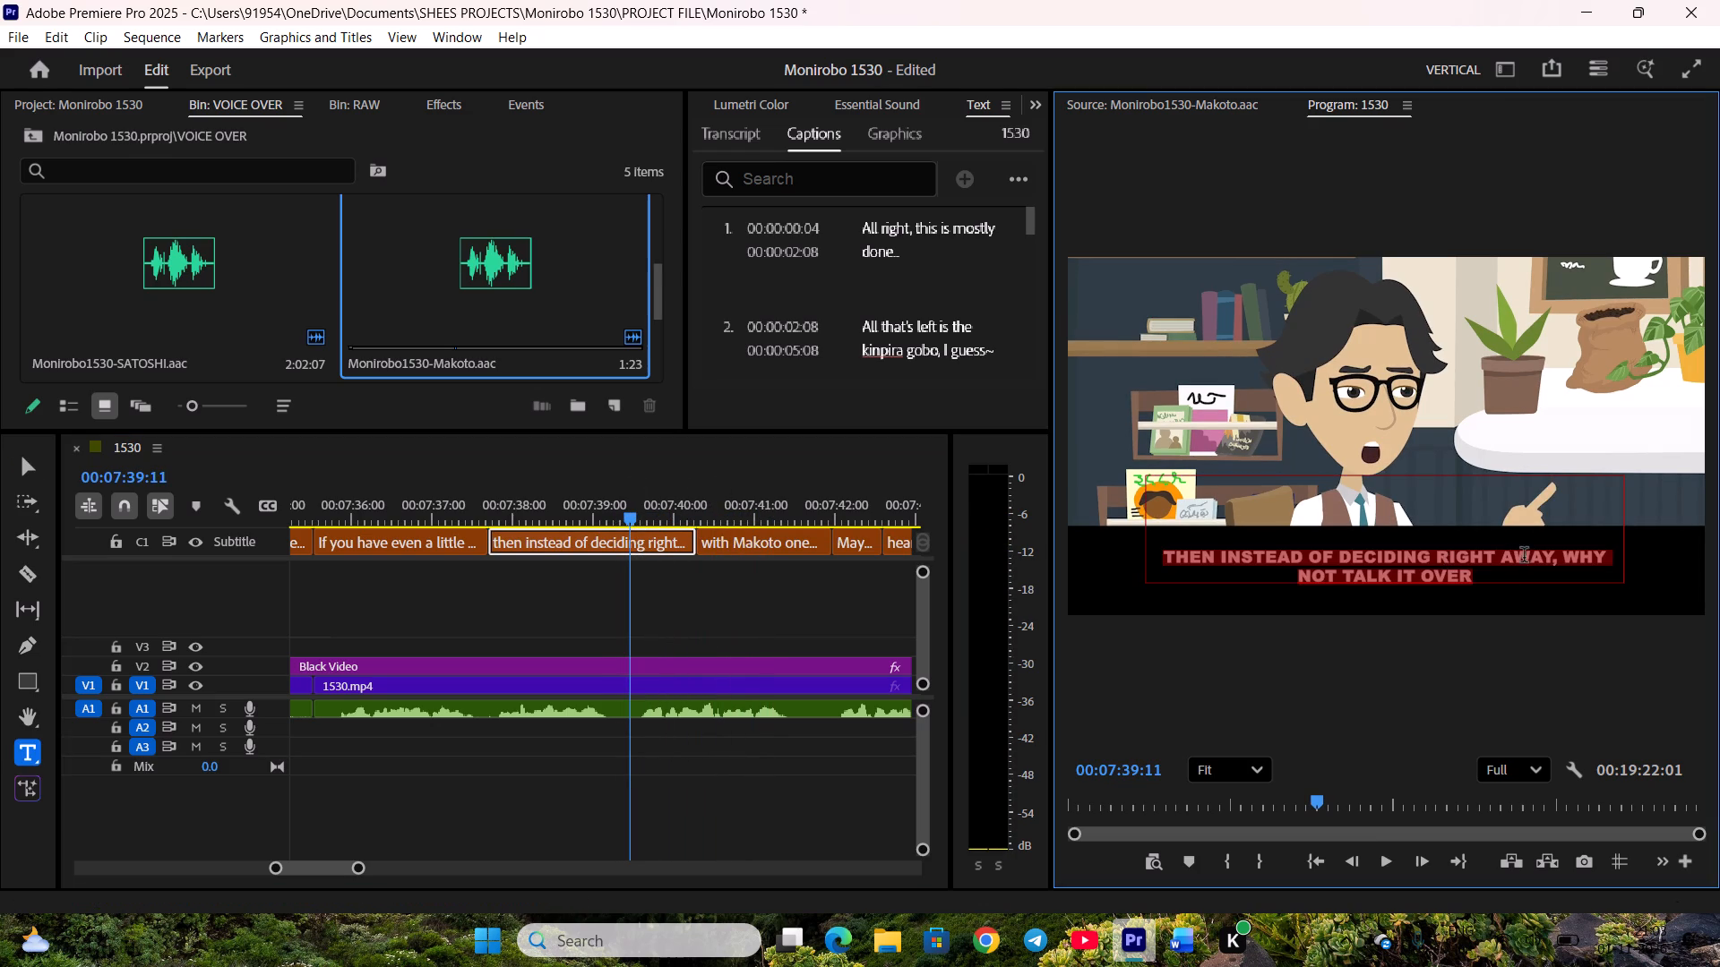
left_click(1570, 555)
left_click_drag(1571, 561, 1580, 578)
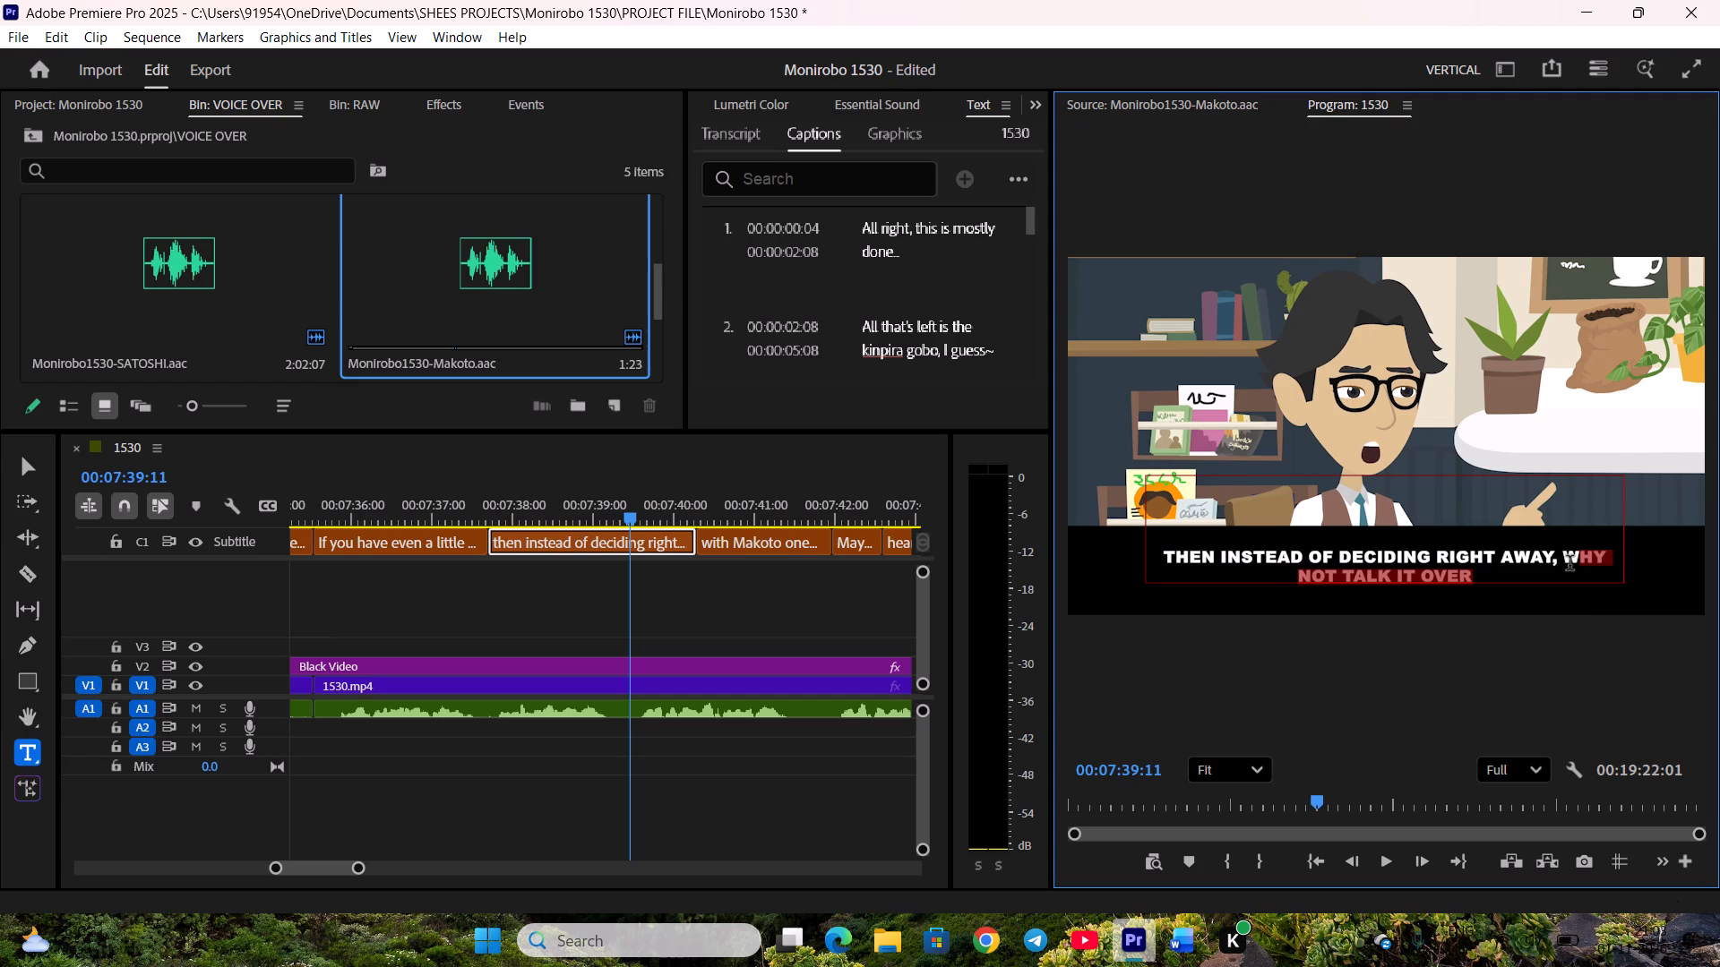
left_click_drag(1565, 557, 1582, 586)
key("ctrl+c")
key("ctrl+x")
left_click(718, 607)
End "then instead of deciding right away," at the pause near 00:07:39:11 and start "with Makoto one more time?" there.
left_click_drag(692, 550, 690, 549)
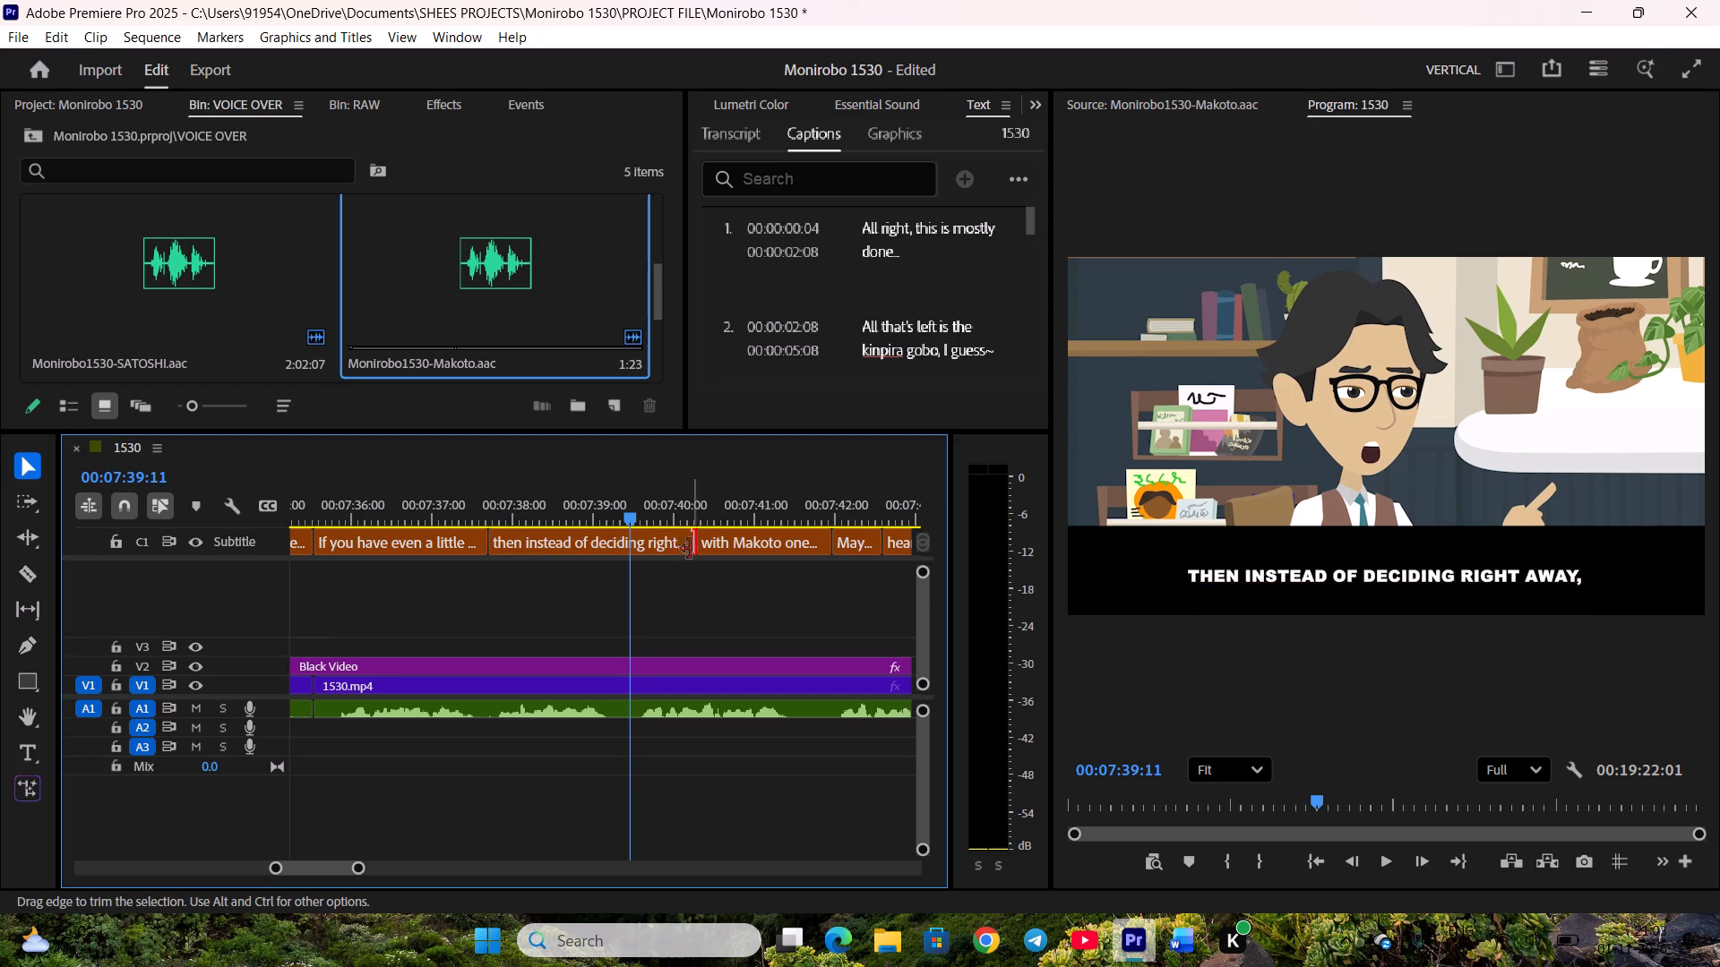
left_click_drag(690, 549, 625, 547)
left_click_drag(698, 546, 620, 548)
left_click(716, 572)
Paste "why not talk it over" at the start of the caption "with Makoto one more time?".
key("space")
key("space")
double_click(1234, 577)
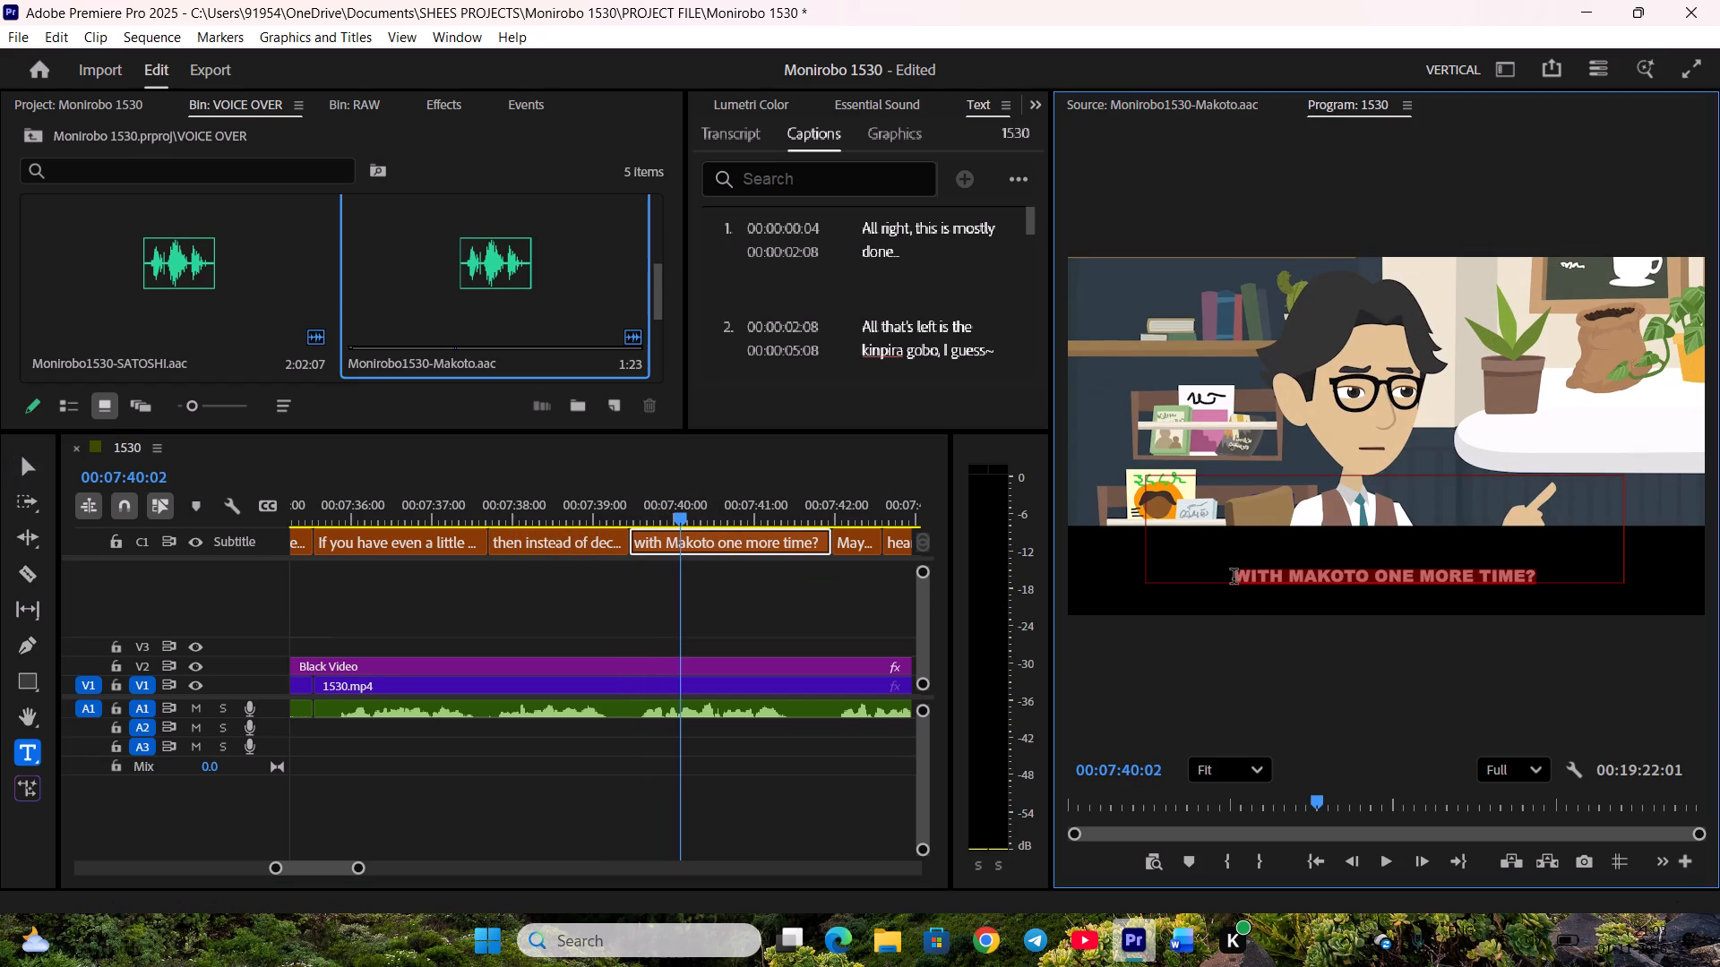
left_click(1173, 564)
key("ctrl+v")
key("space")
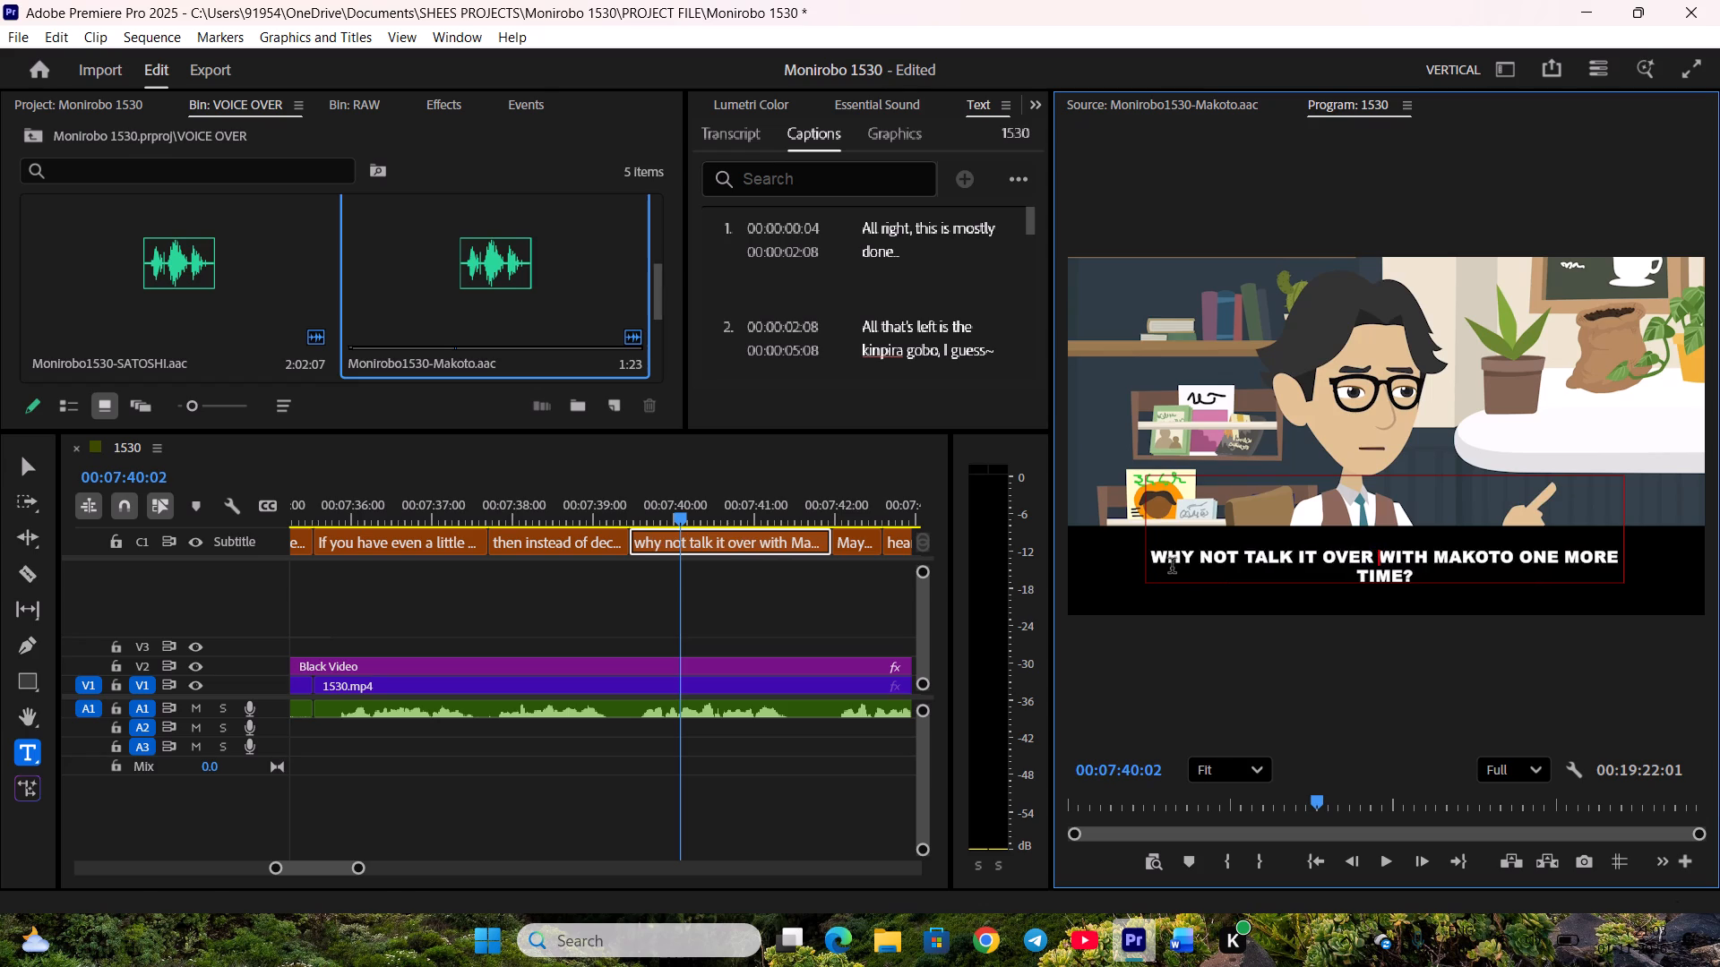
key("space")
left_click(735, 615)
Replay the merged caption and remove the extra space between "over" and "with Makoto one more time?".
scroll(726, 615, "down", 5)
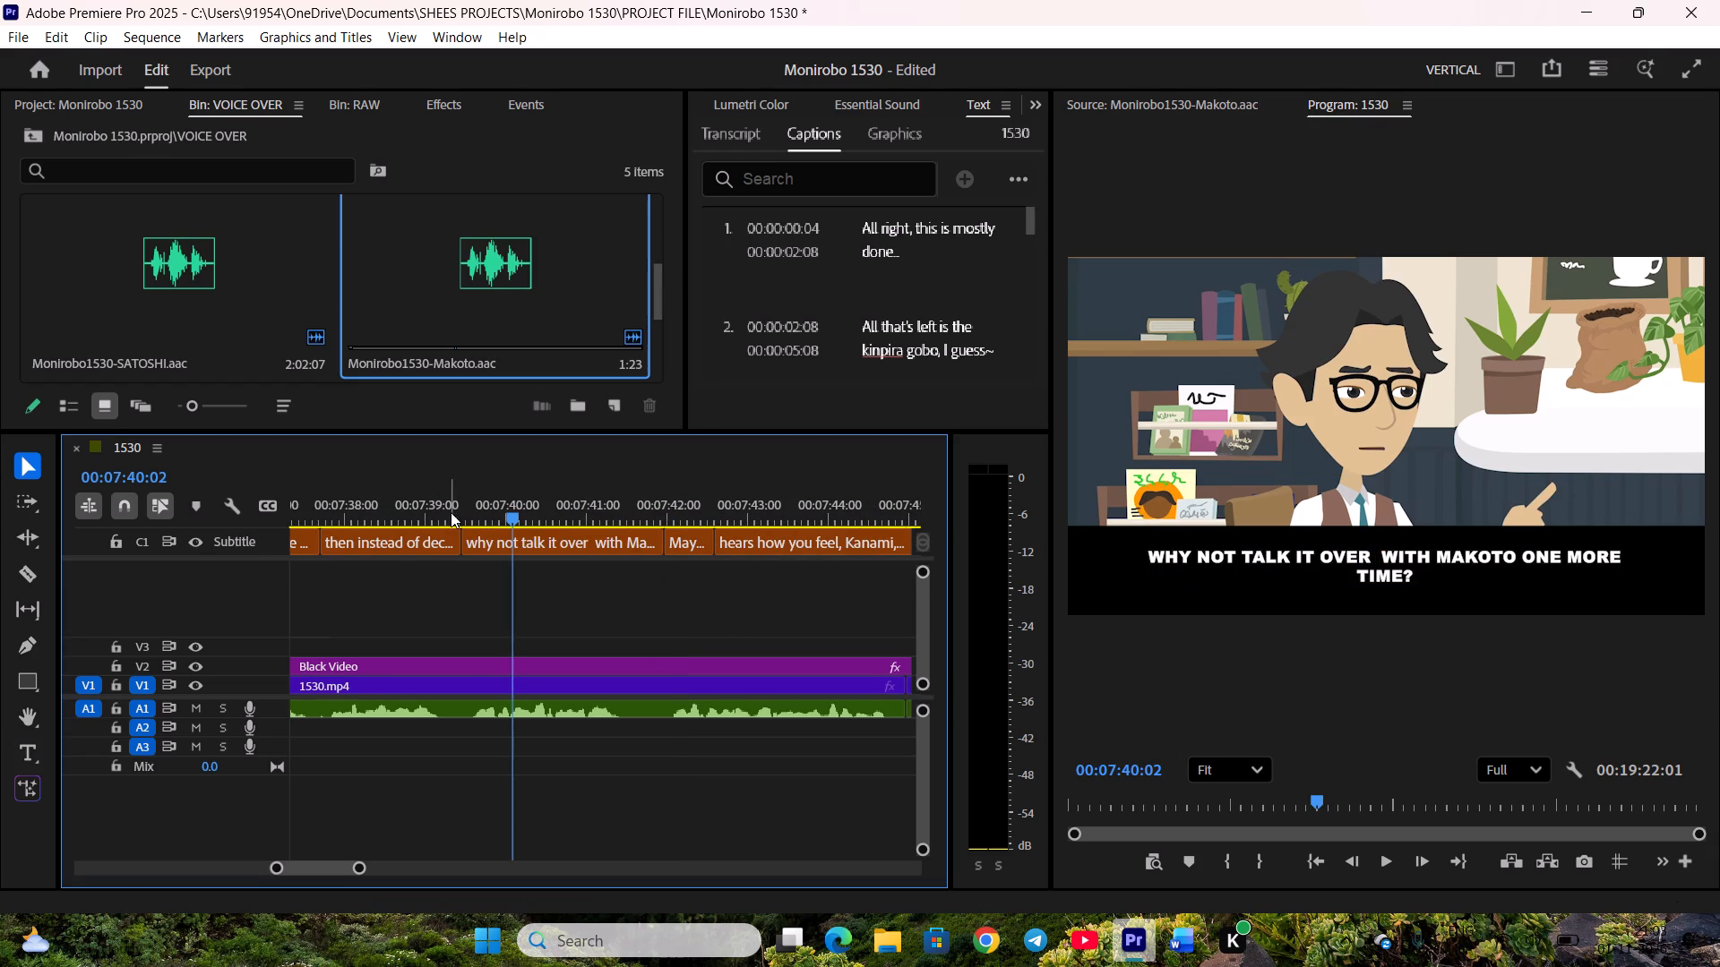
left_click(451, 512)
key("space")
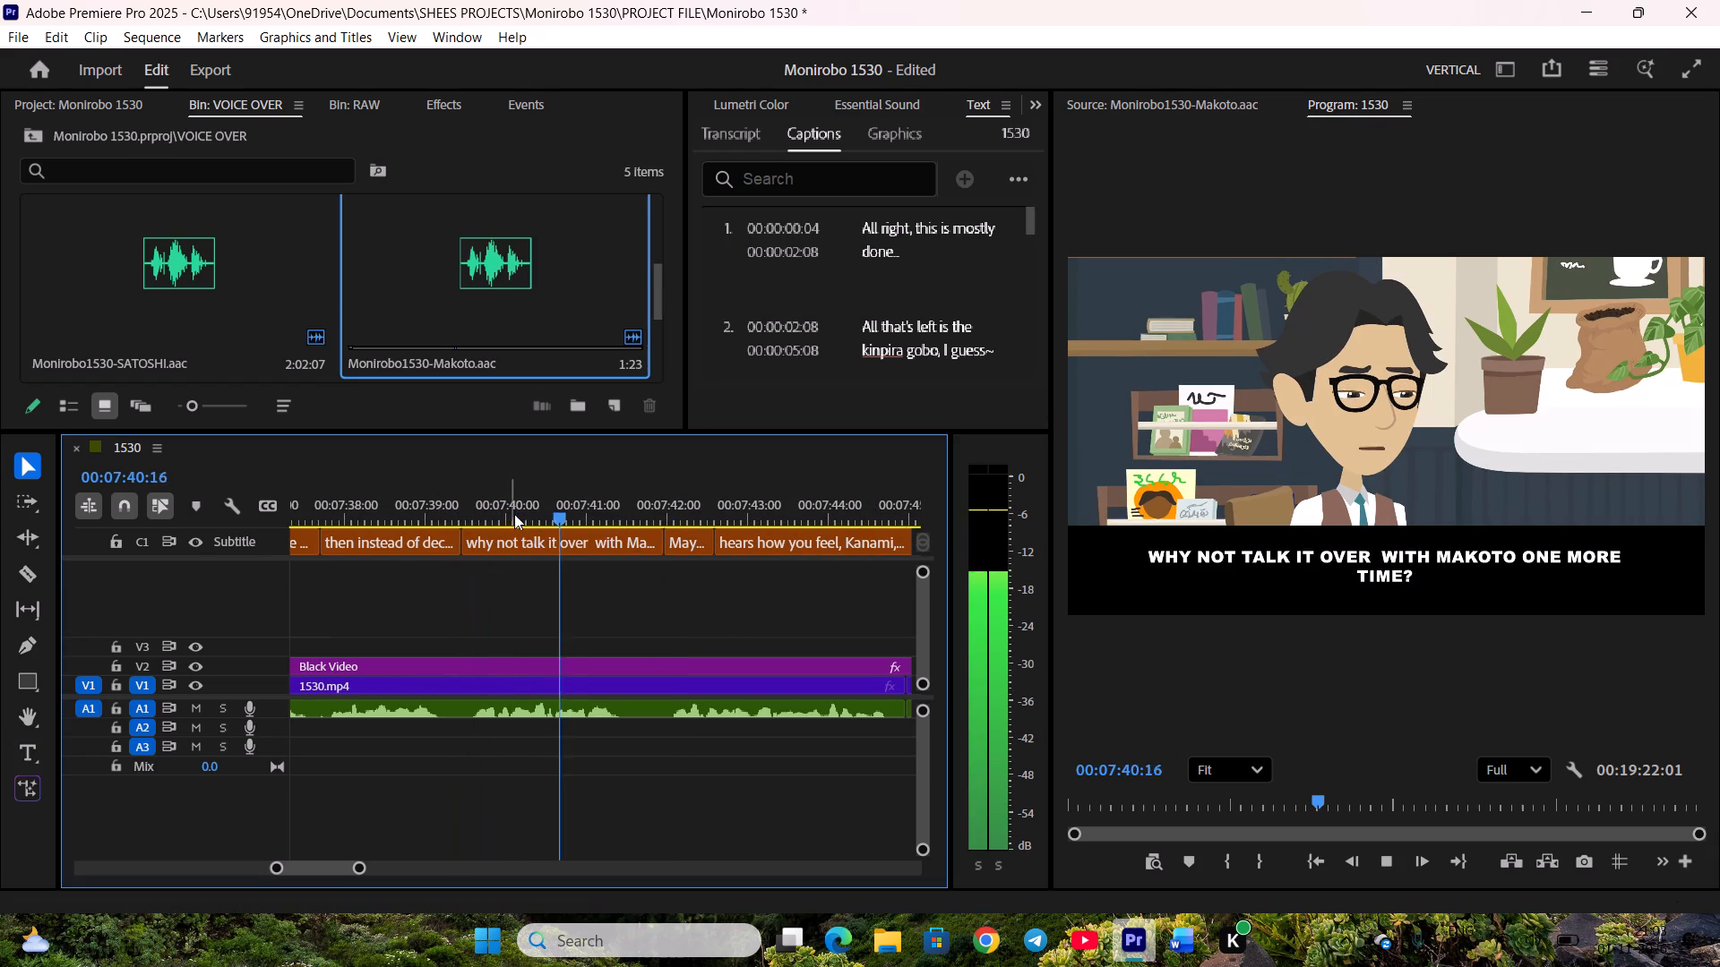
key("space")
left_click(571, 540)
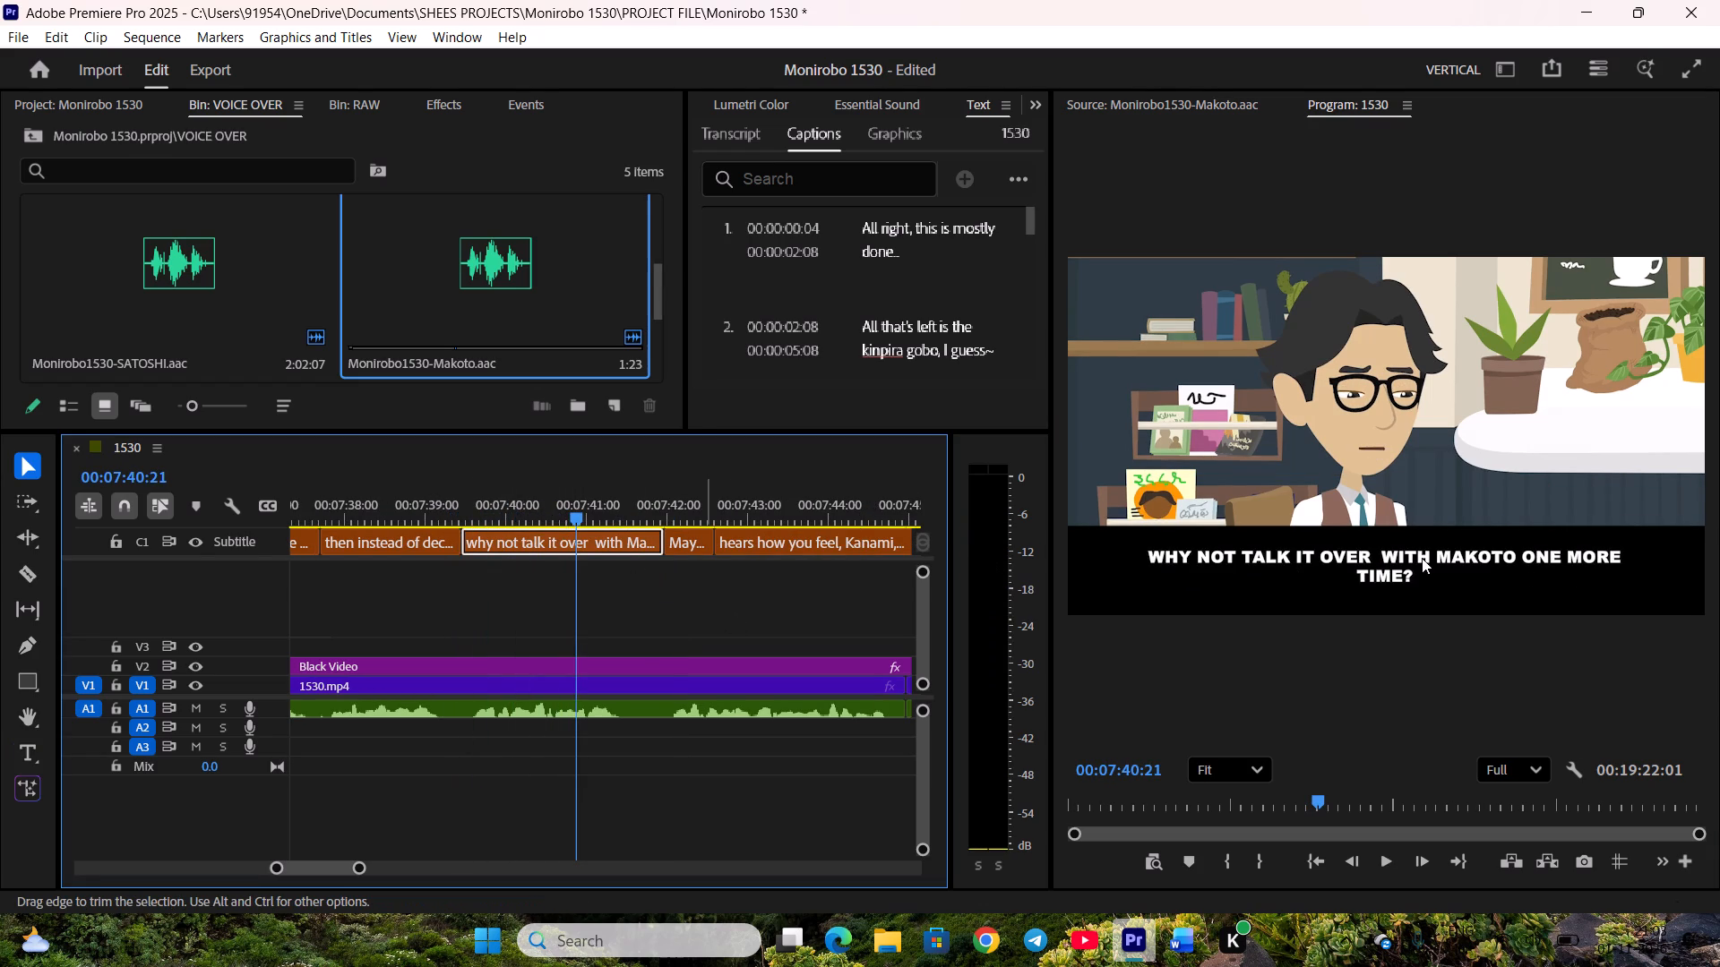
left_click(1396, 559)
double_click(1389, 556)
left_click(1381, 552)
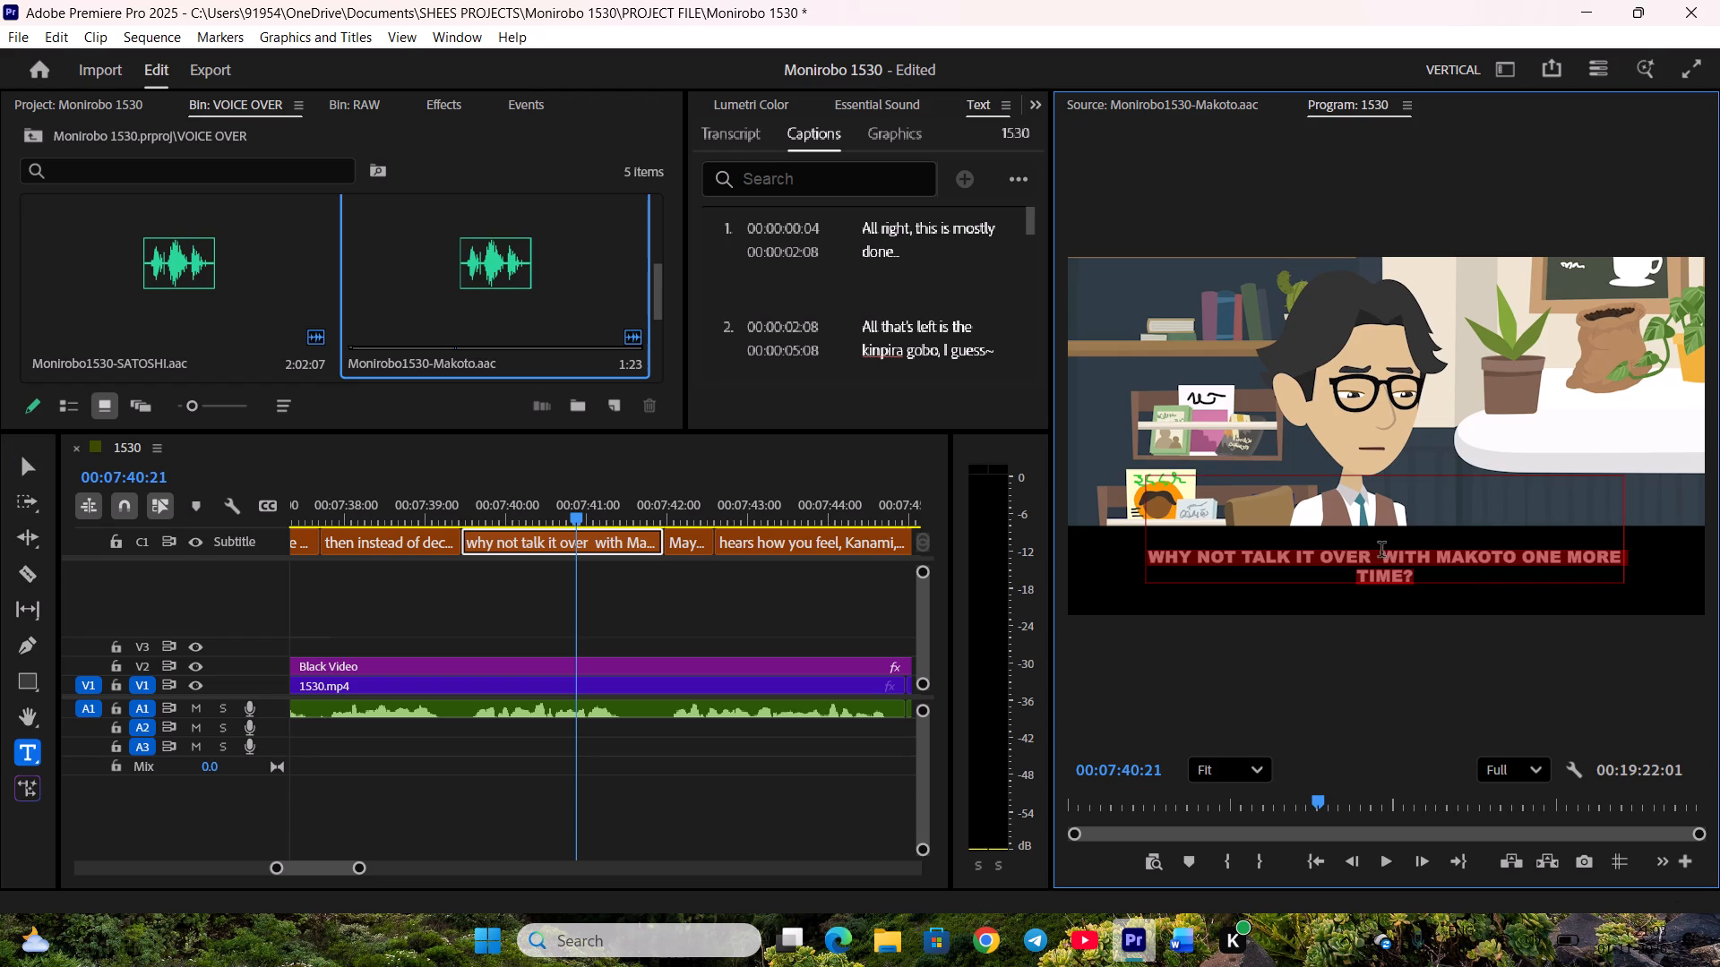
key("BackSpace")
left_click(721, 595)
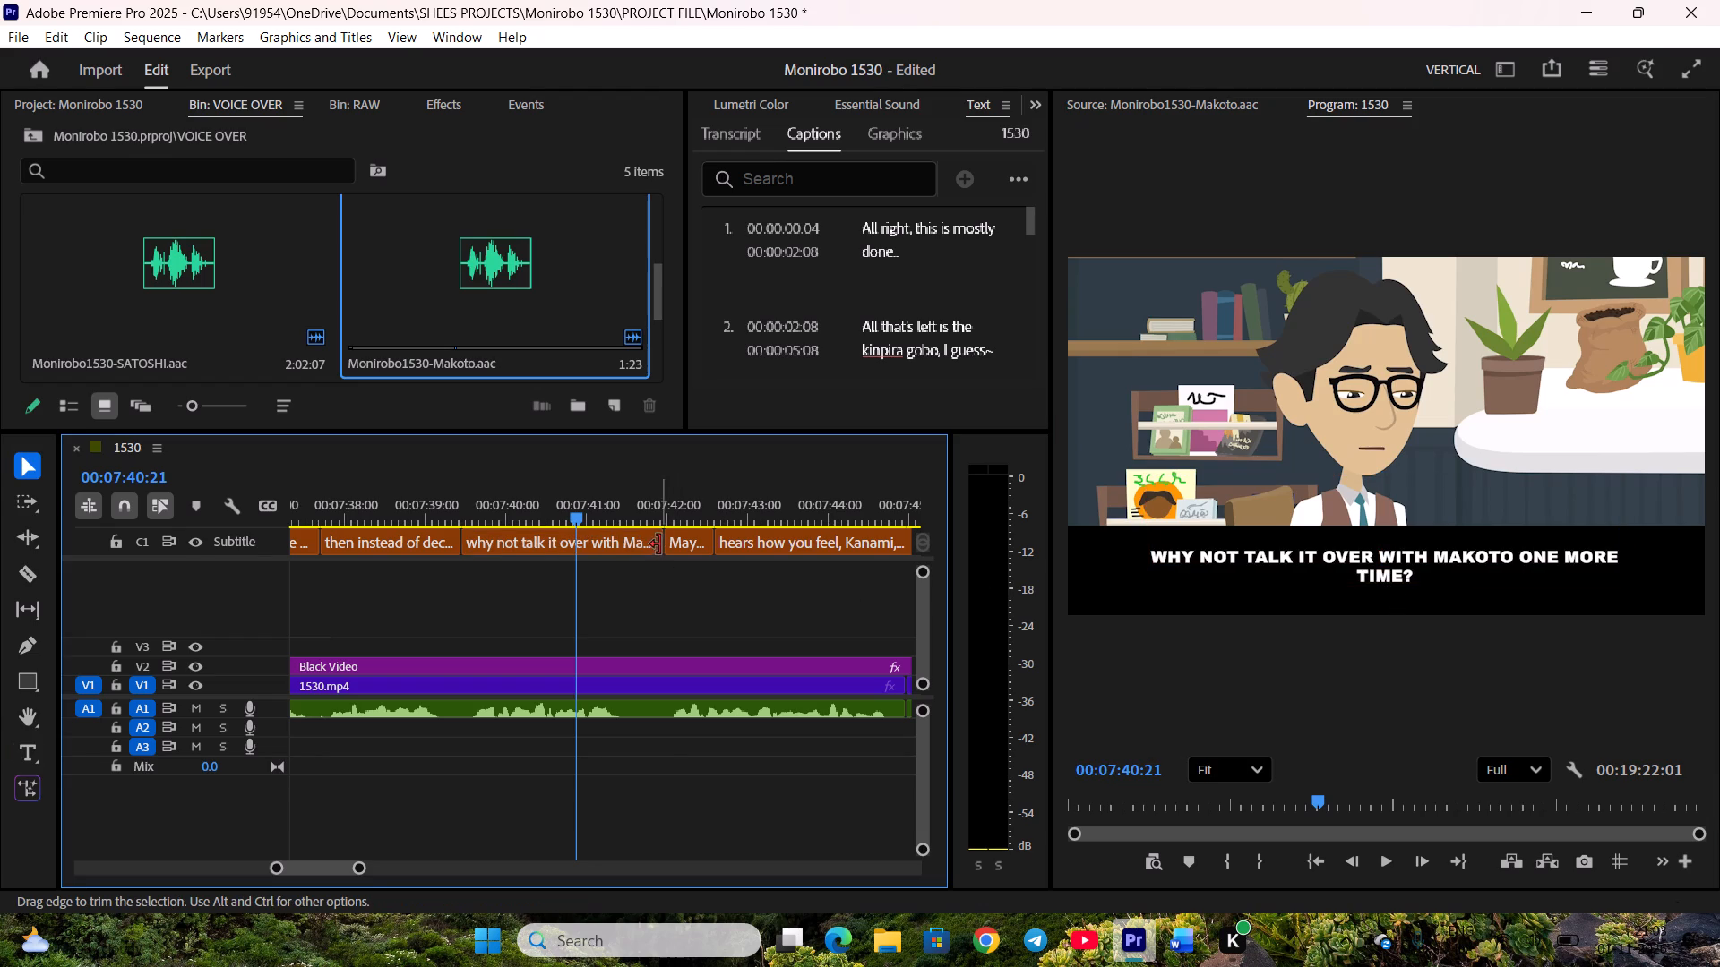
Move the boundary between "why not talk it over with Makoto one more time?" and the next caption slightly earlier, near 00:07:41:20.
left_click_drag(653, 544, 643, 544)
left_click_drag(669, 547, 658, 547)
key("space")
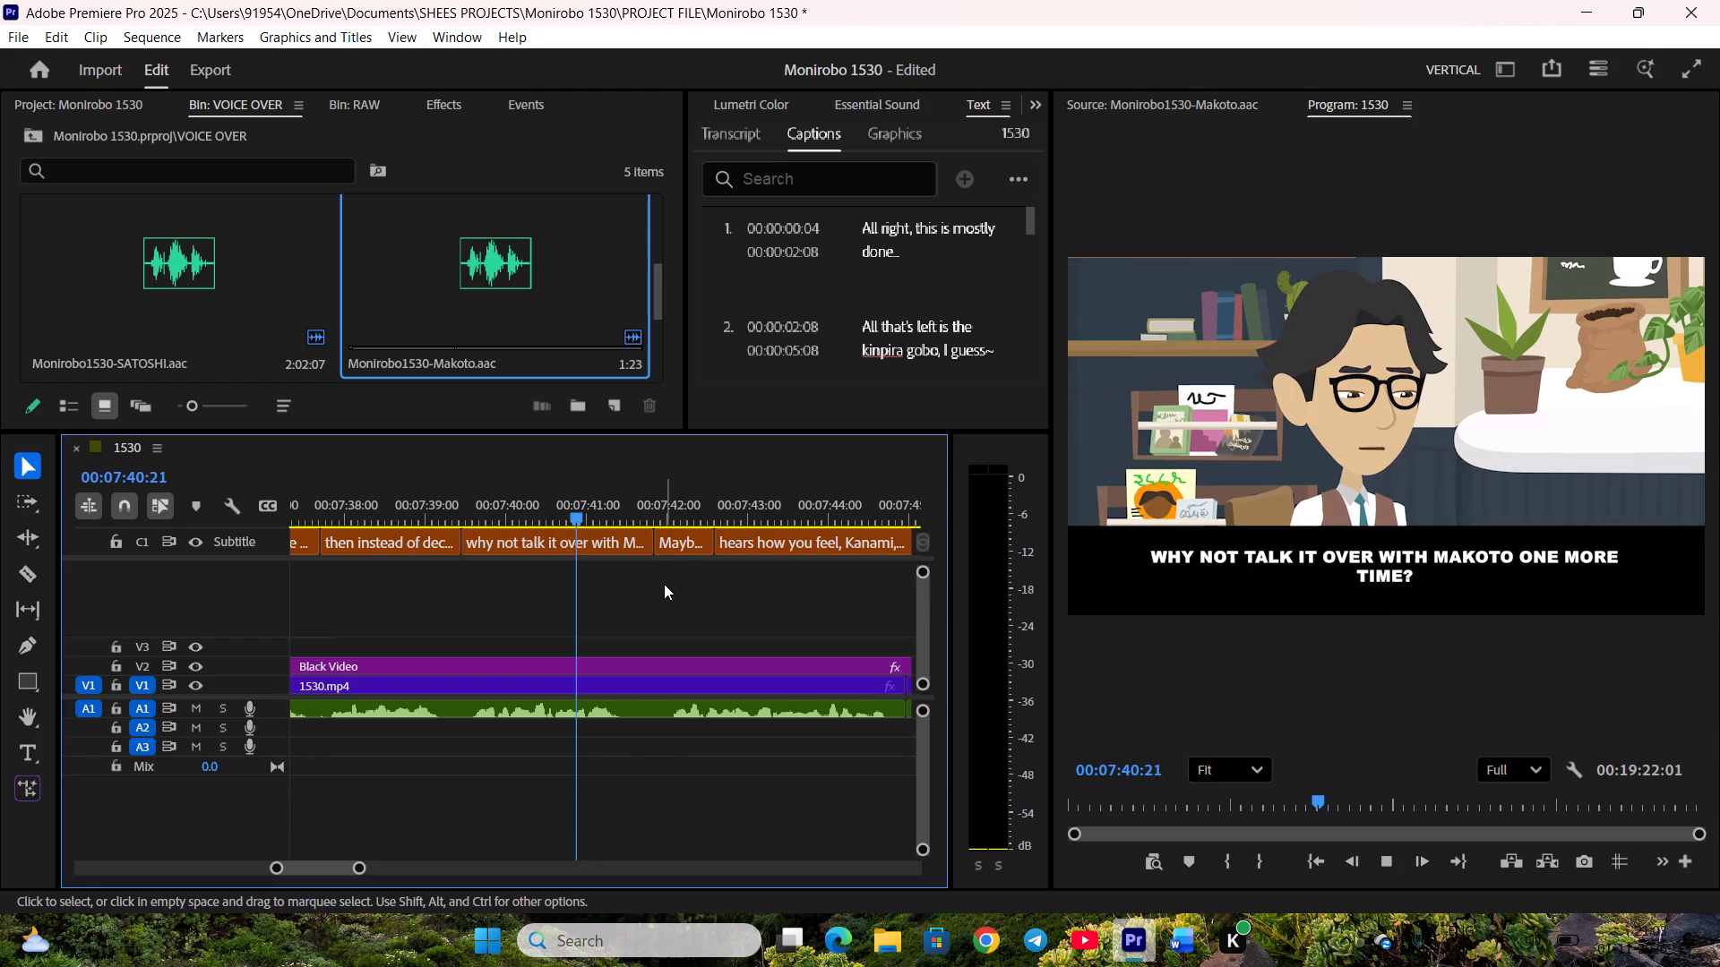
End "hears how you feel, Kanami, he'll reflect on things..." at the V1 cut near 00:07:45:00 and start "You're right..." there.
scroll(664, 584, "down", 4)
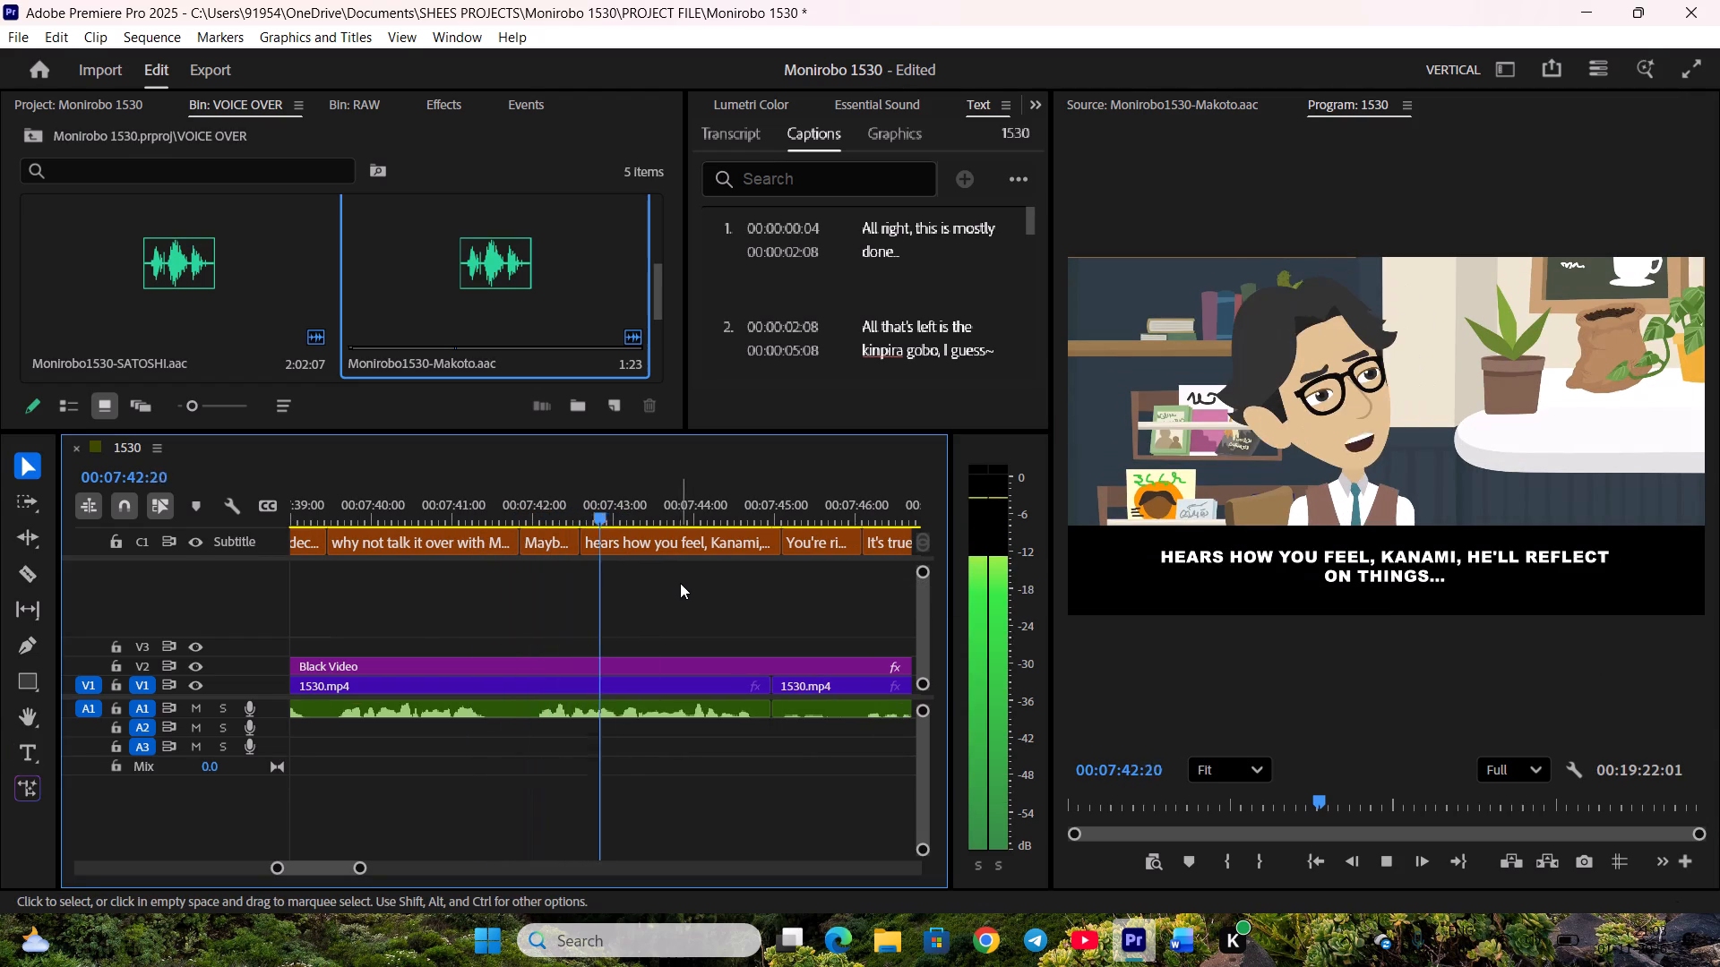
left_click_drag(777, 544, 761, 544)
key("space")
left_click_drag(791, 552, 782, 551)
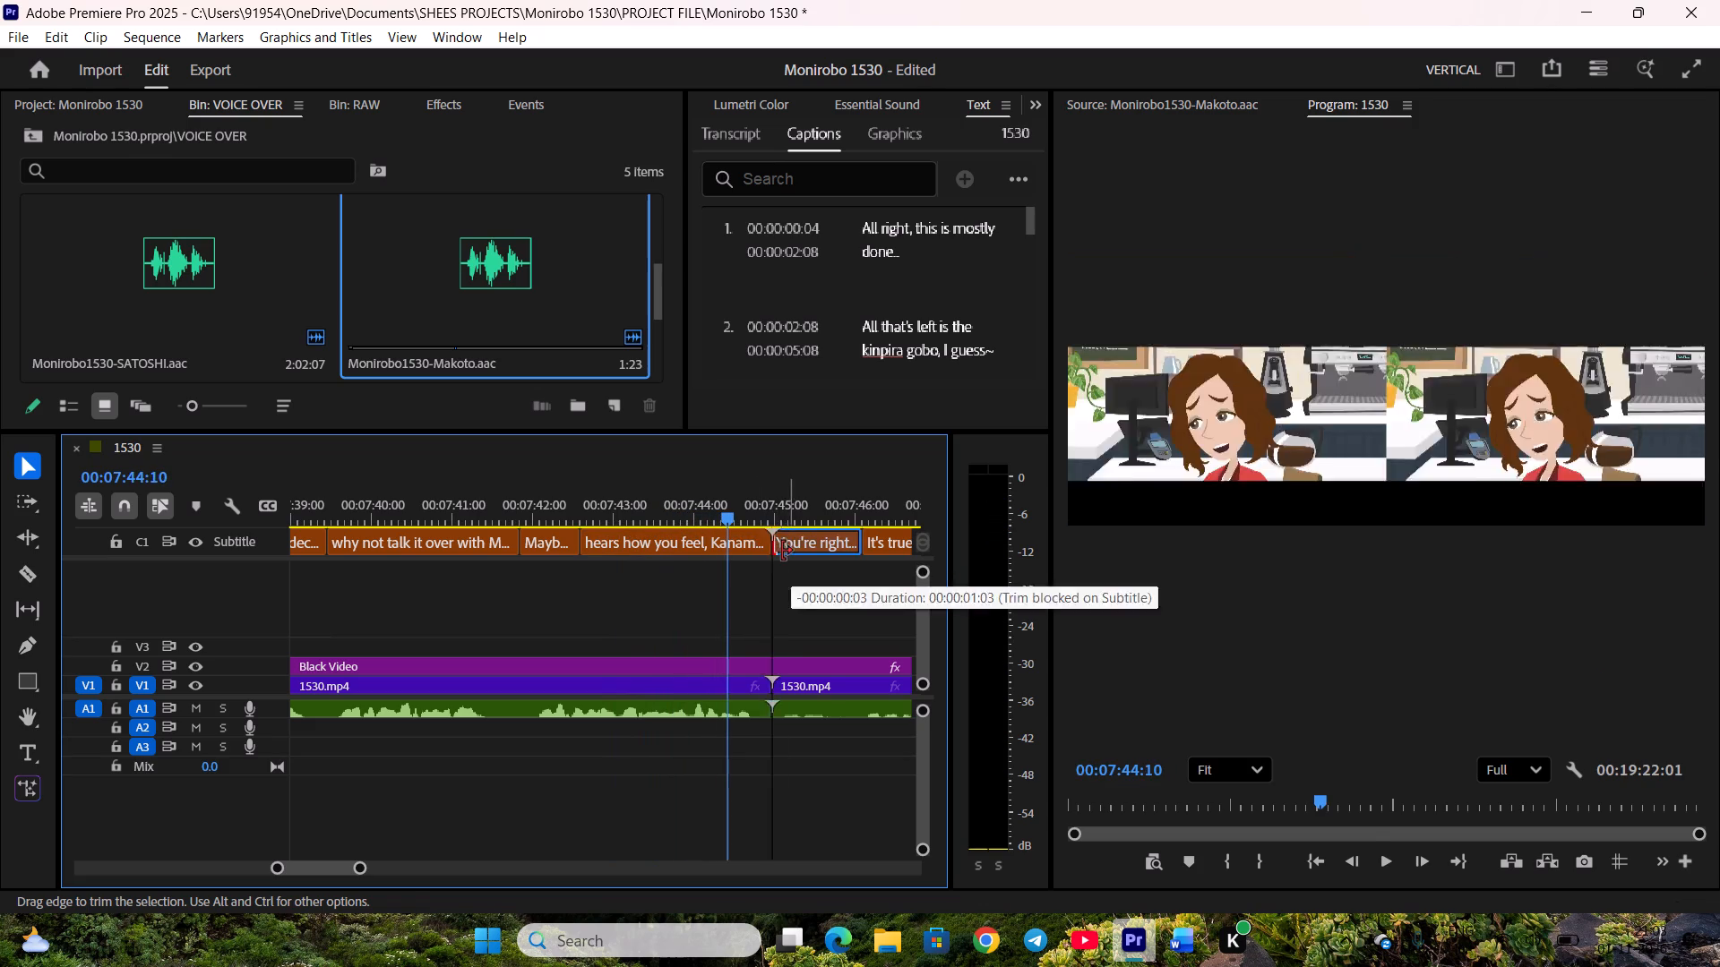
left_click_drag(782, 551, 781, 552)
Save the project and raise the gain of the quiet A1 clip starting under "You're right..." by 14 dB.
scroll(683, 571, "down", 5)
key("space")
scroll(681, 581, "down", 5)
key("space")
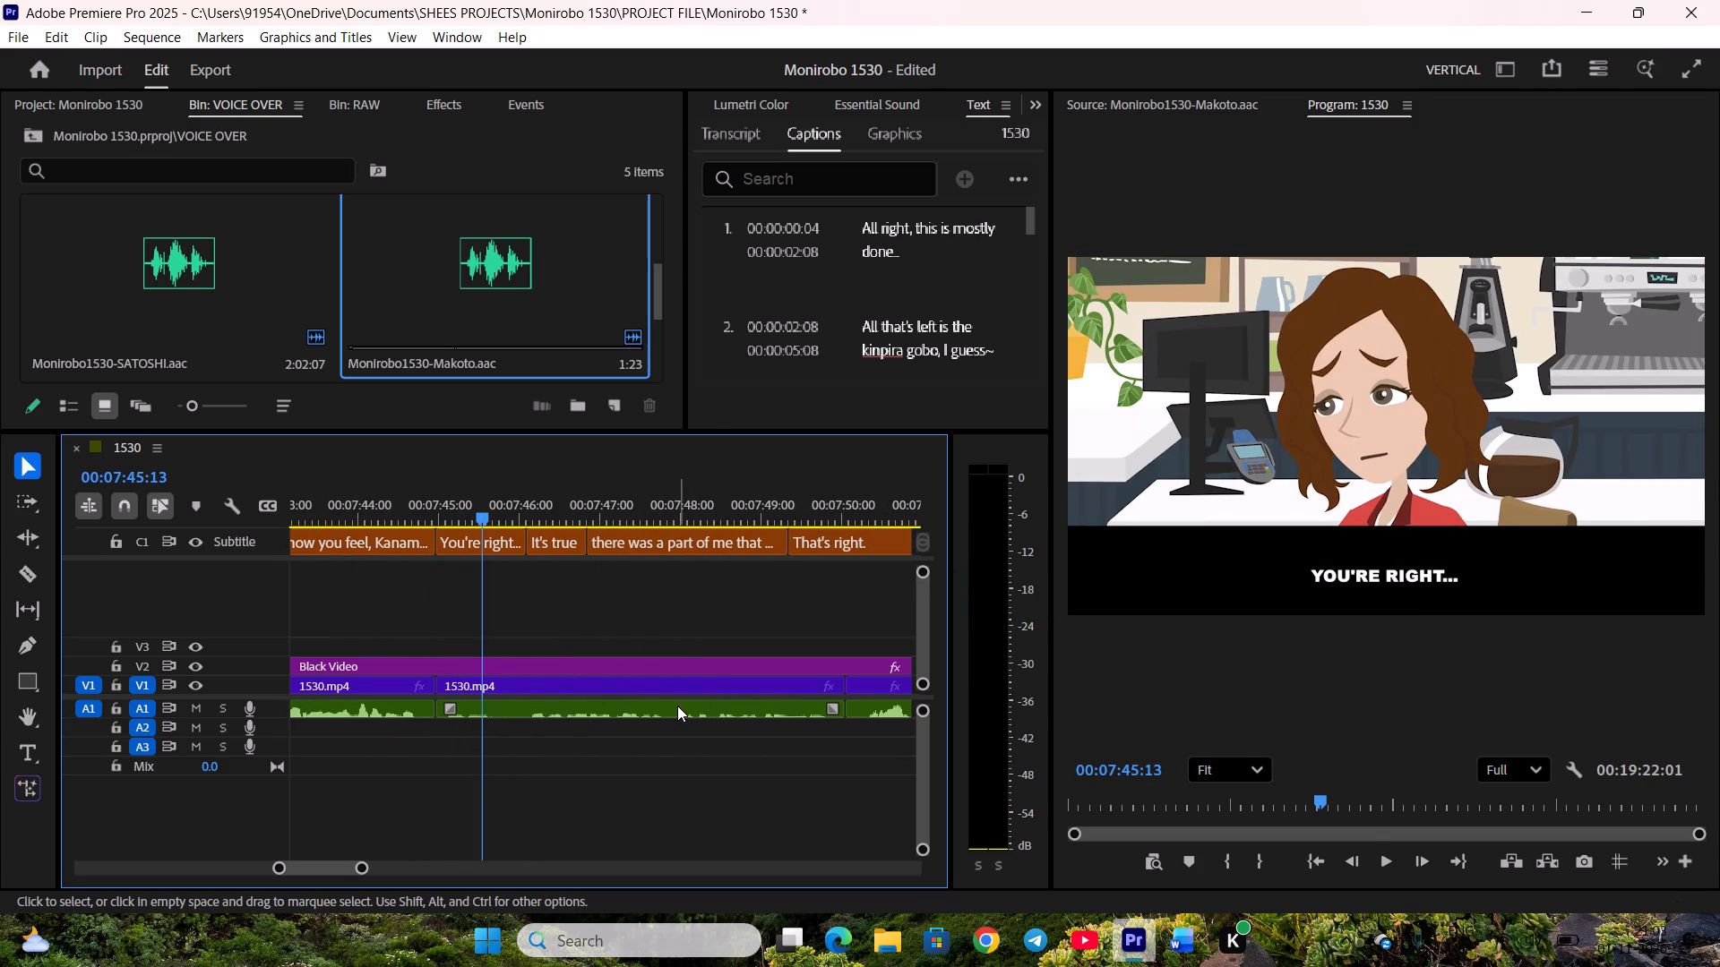
left_click(677, 706)
key("ctrl+s")
key("g")
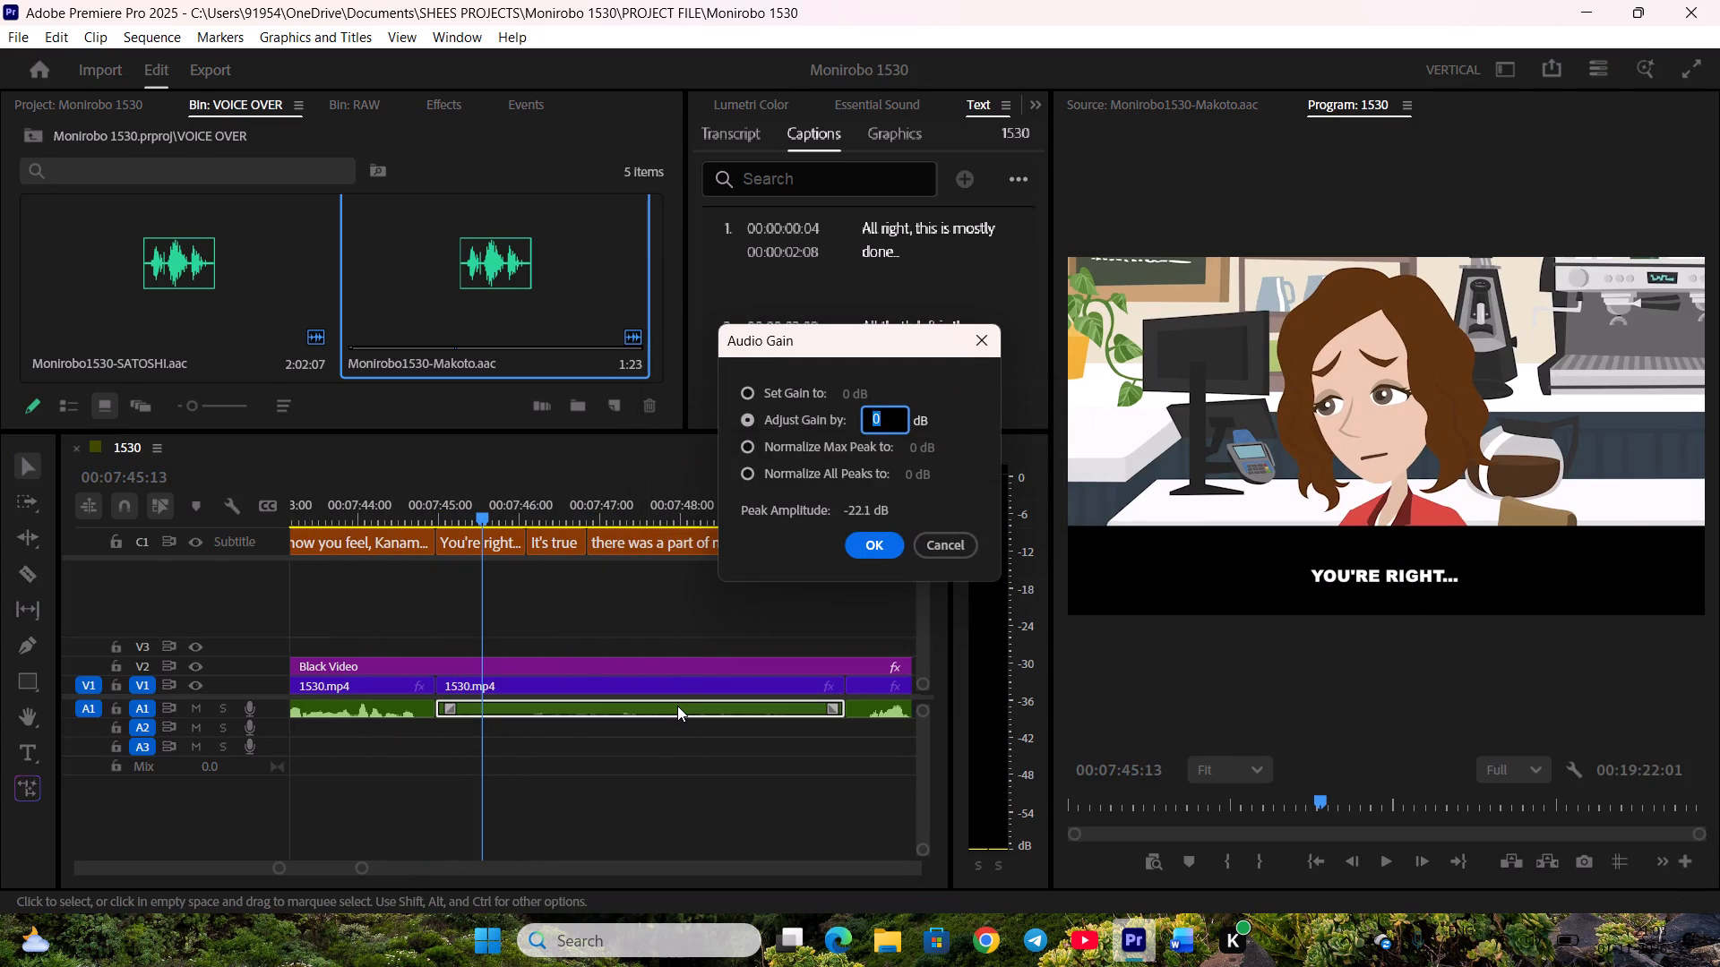
type("14")
key("Return")
left_click(679, 799)
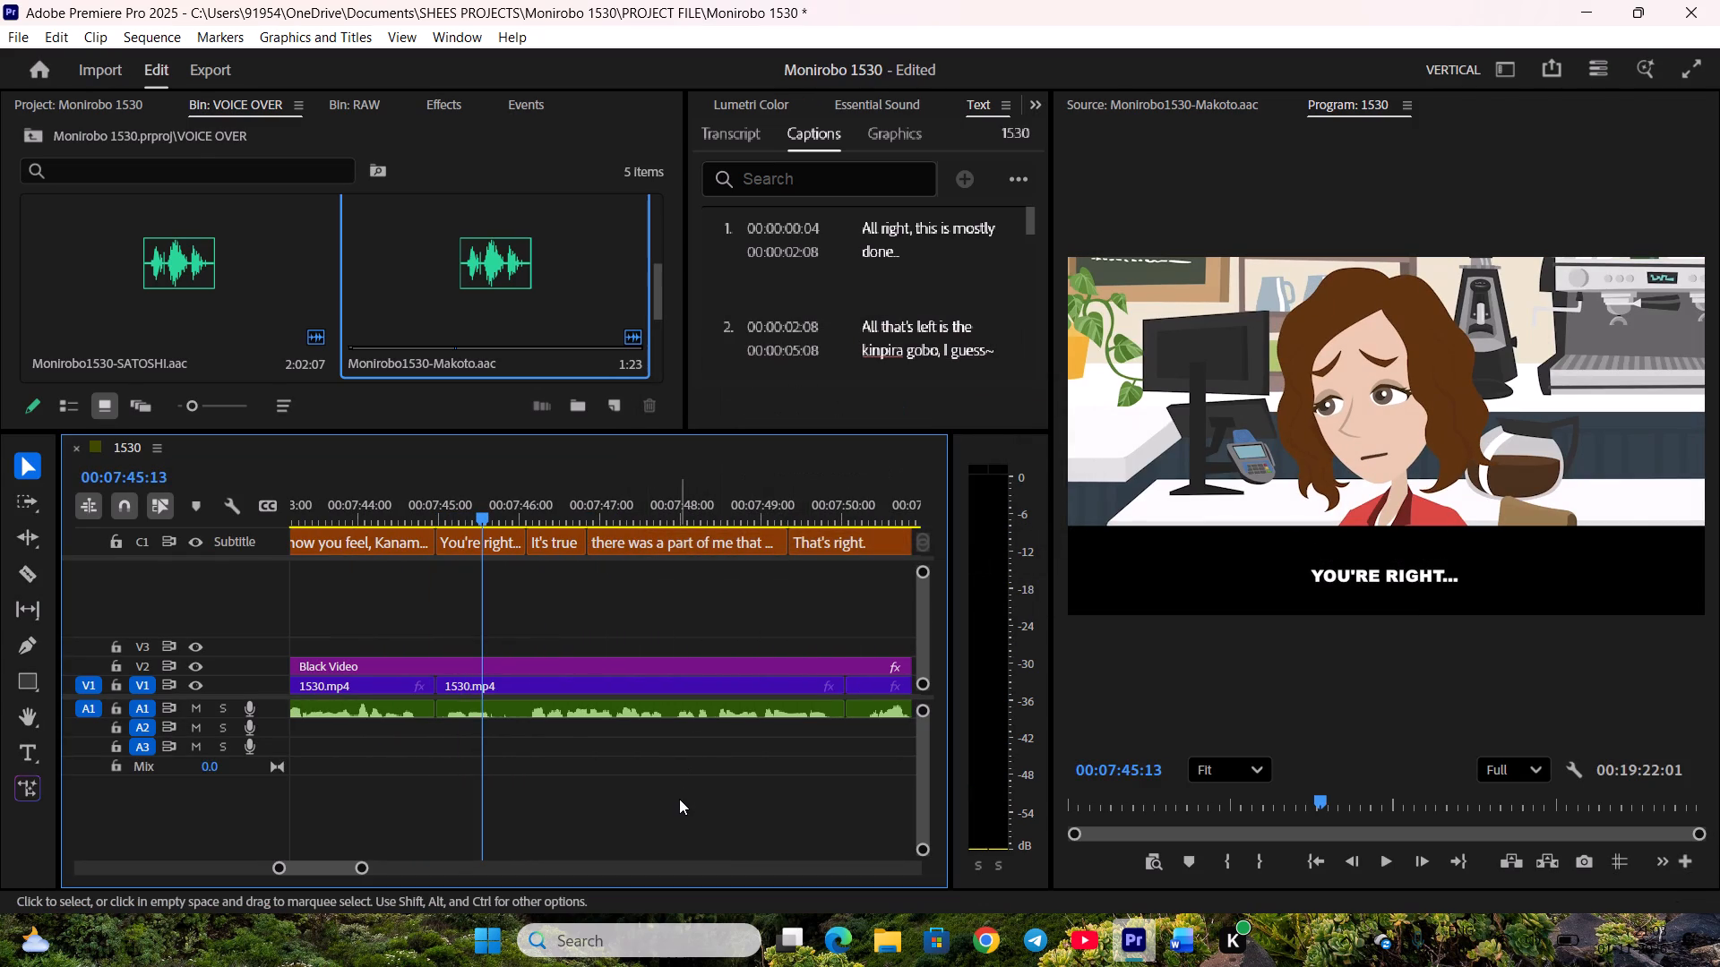
Listen on and move the boundary between "You're right..." and "It's true" slightly earlier, near 00:07:46:00.
key("space")
key("space")
left_click_drag(524, 552, 513, 552)
left_click(535, 551)
Extend "there was a part of me that got a bit too heated too, maybe." to the V1 cut near 00:07:50:00 and start "That's right." there.
key("space")
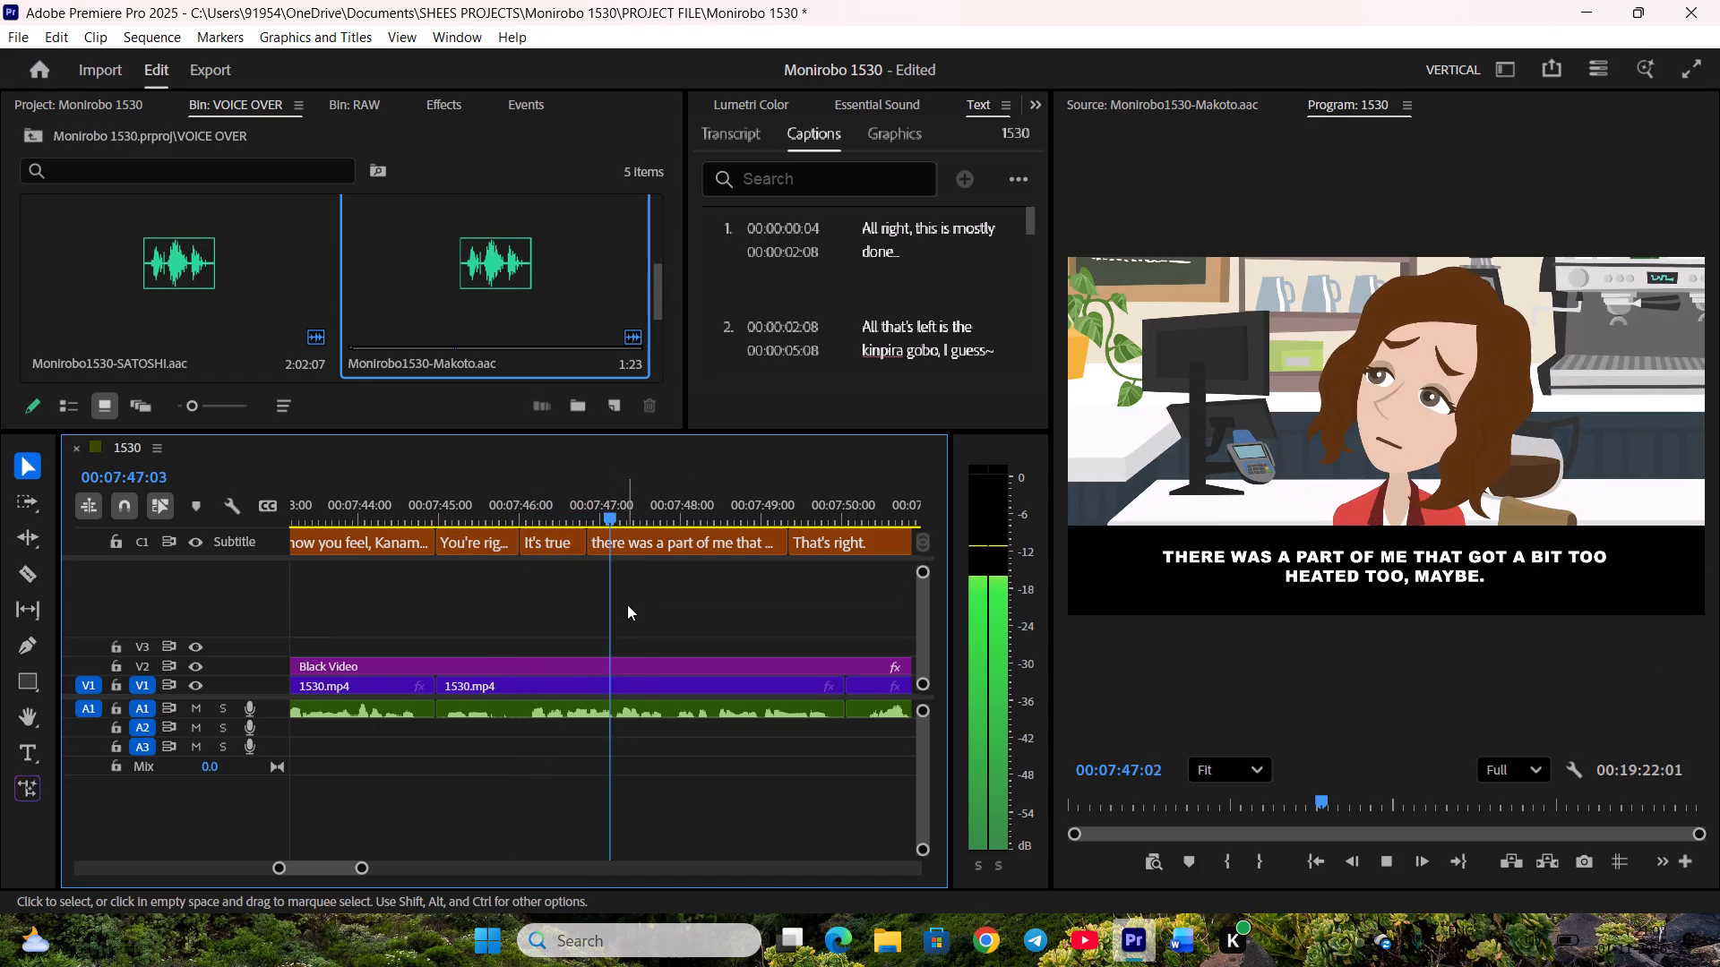
key("space")
key("space")
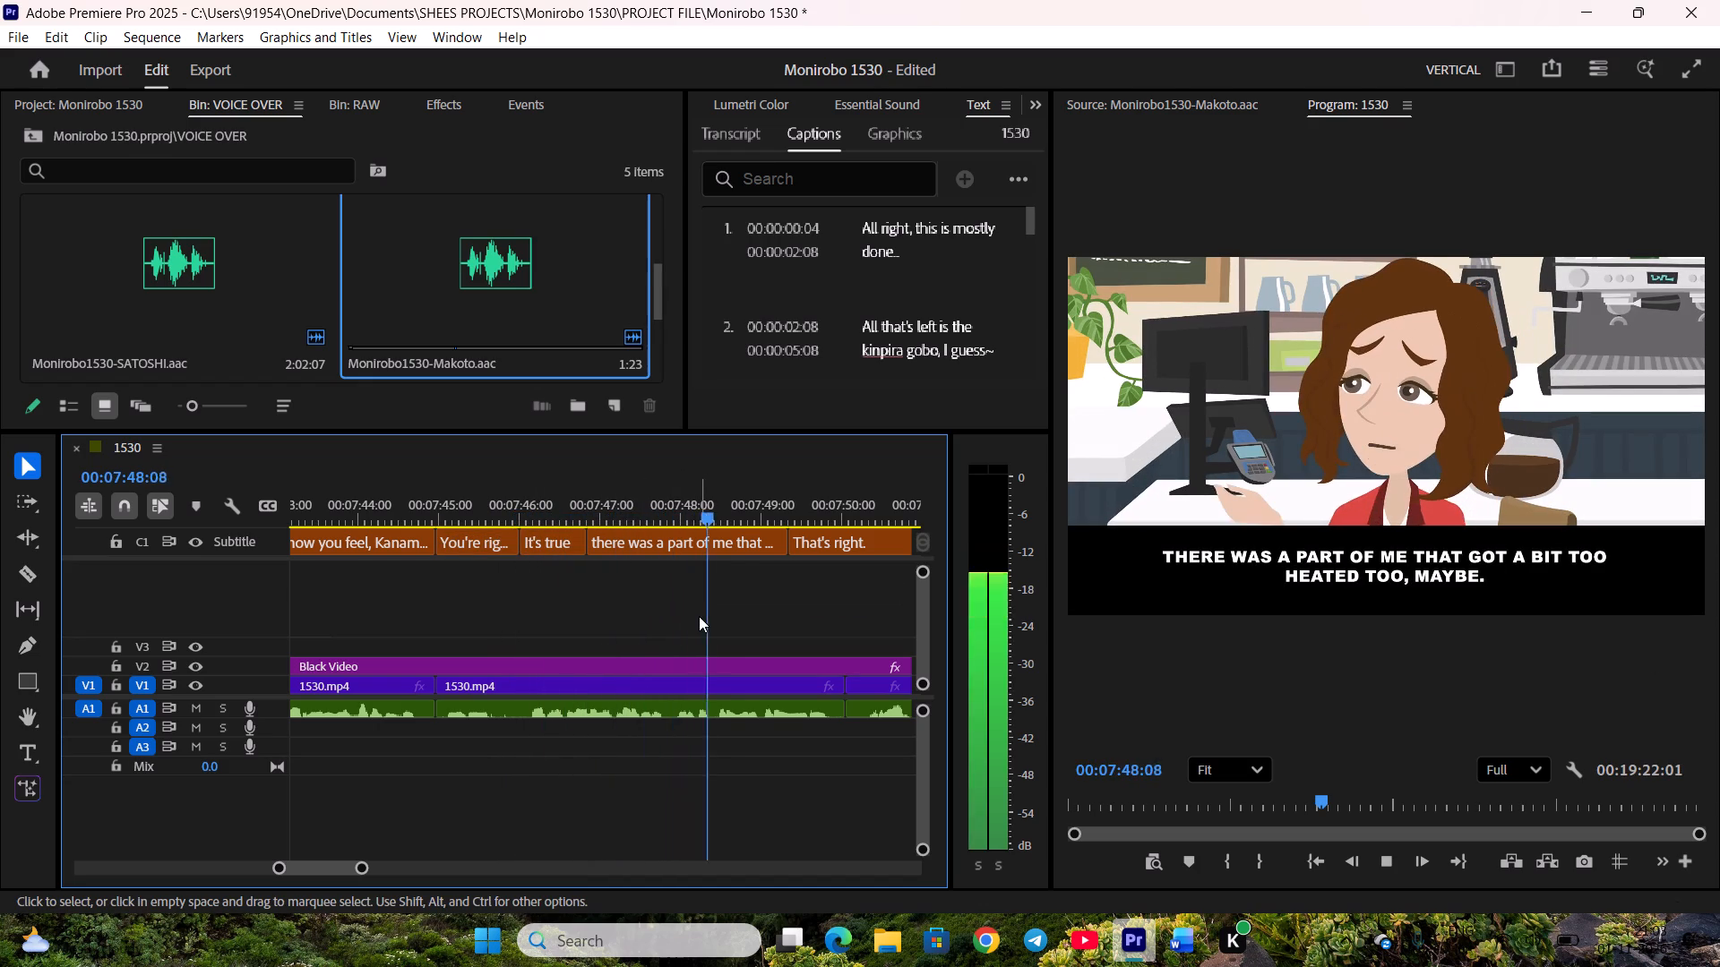
key("space")
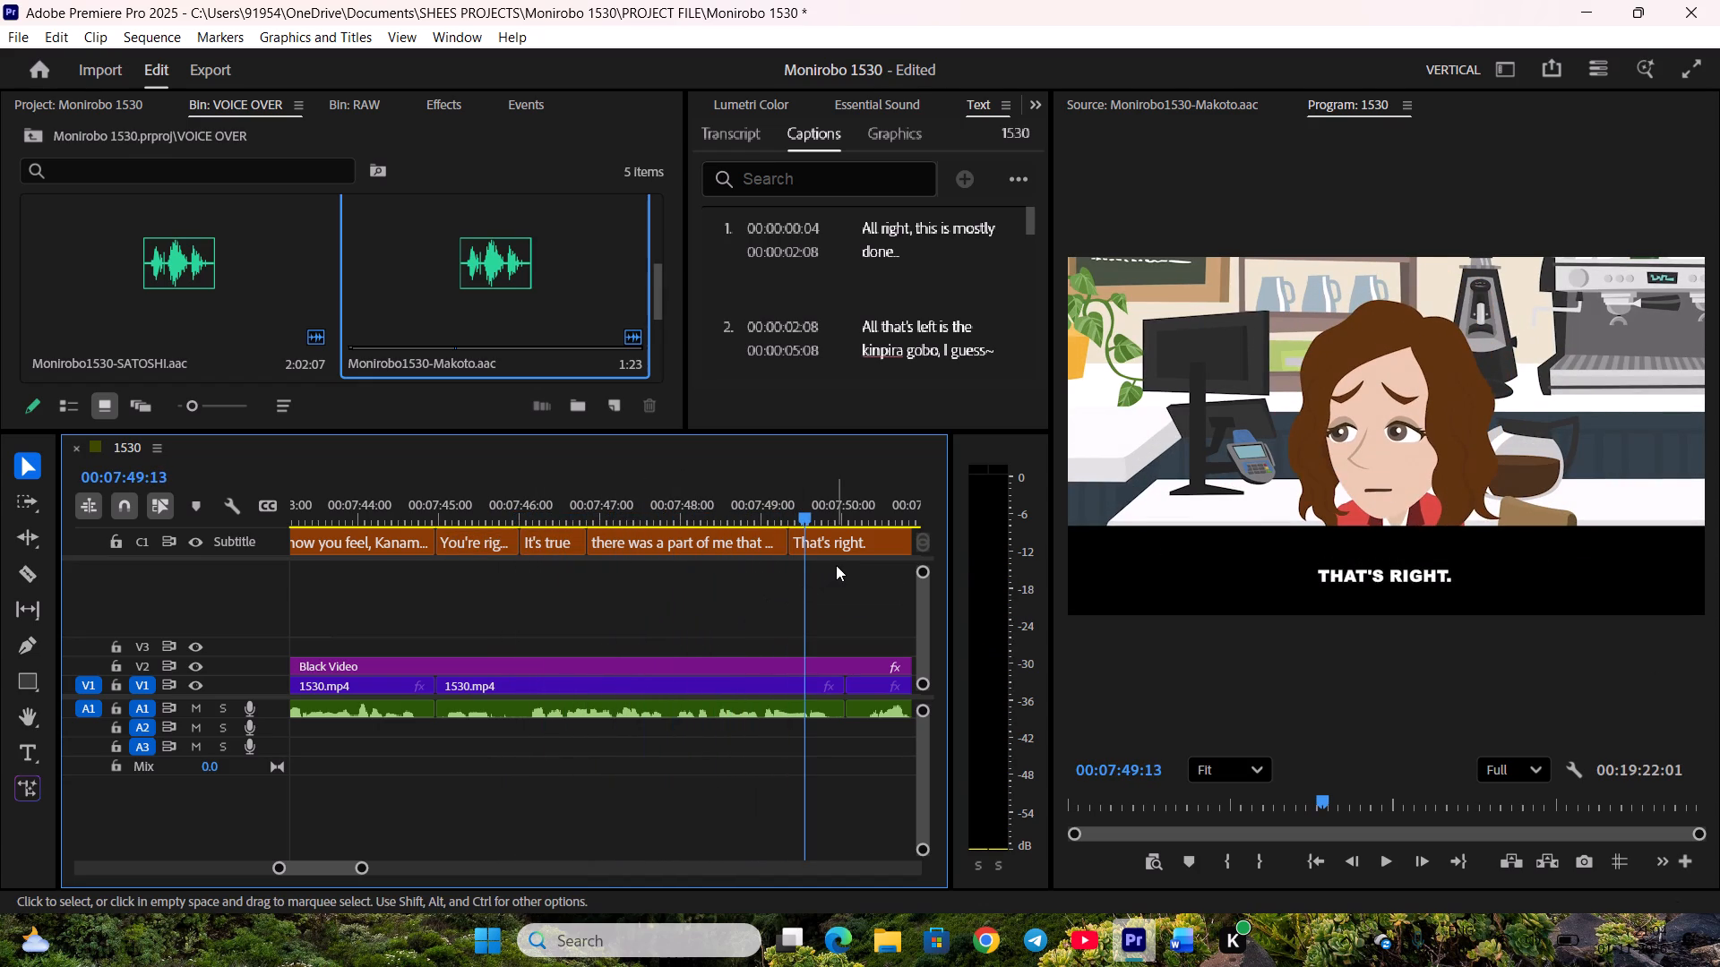
key("space")
key("space")
left_click(787, 544)
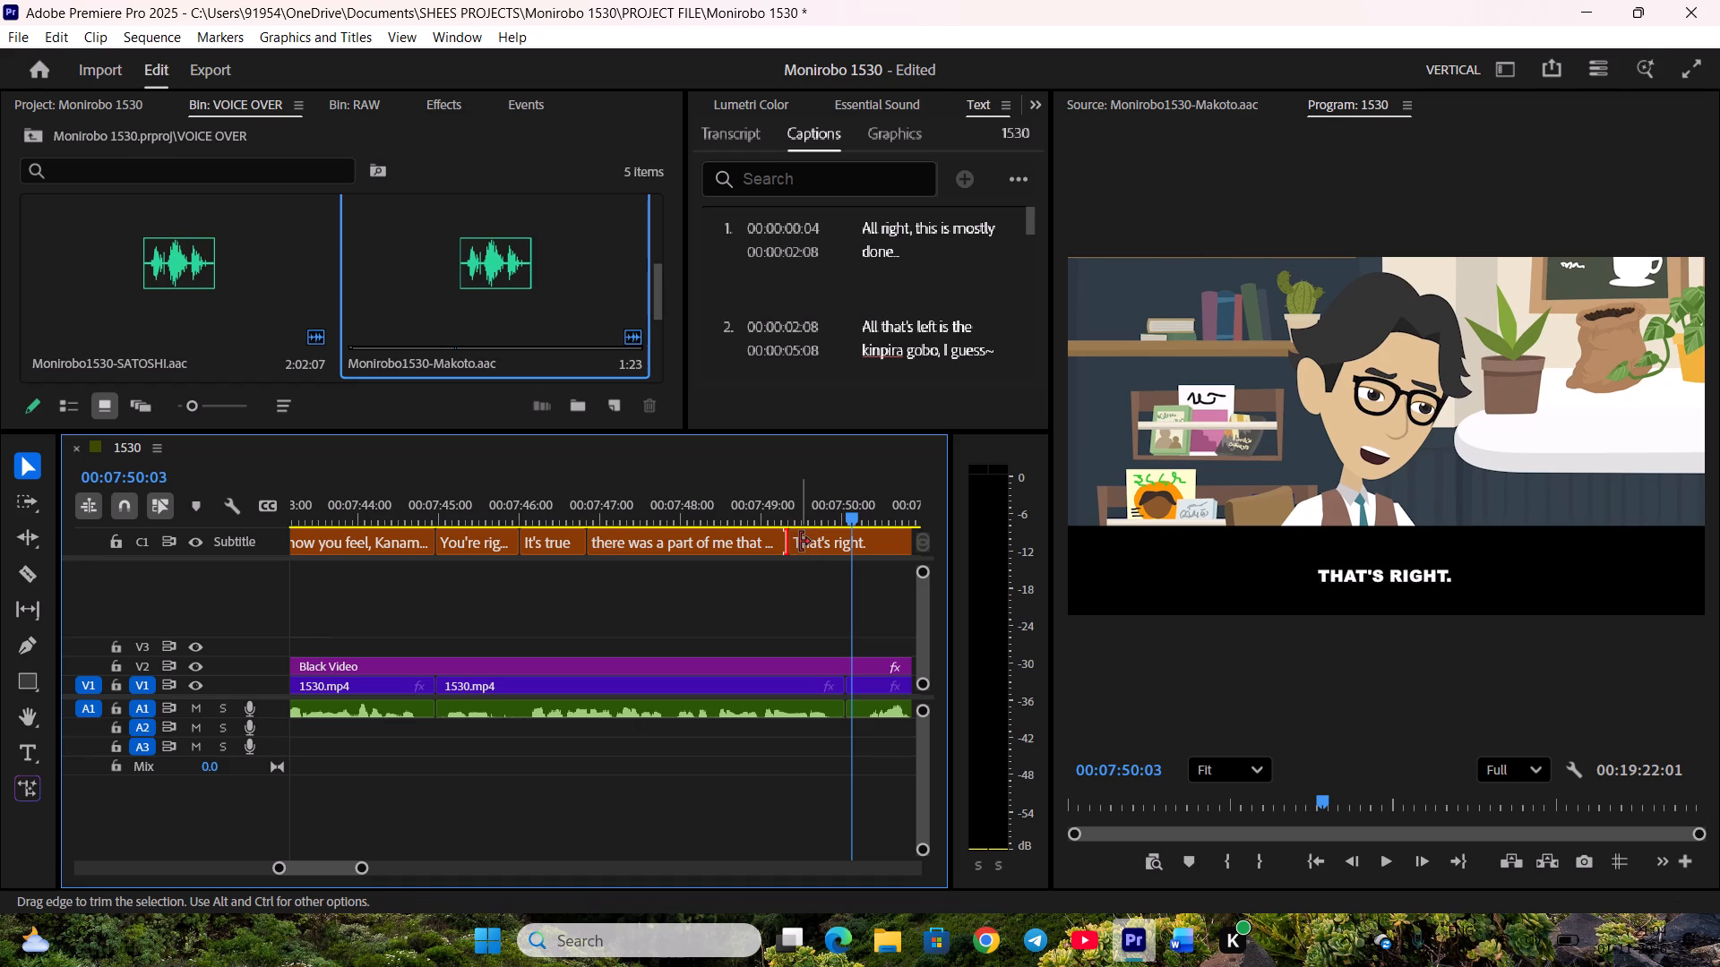
left_click_drag(796, 543, 853, 539)
left_click_drag(780, 535, 840, 535)
left_click(768, 524)
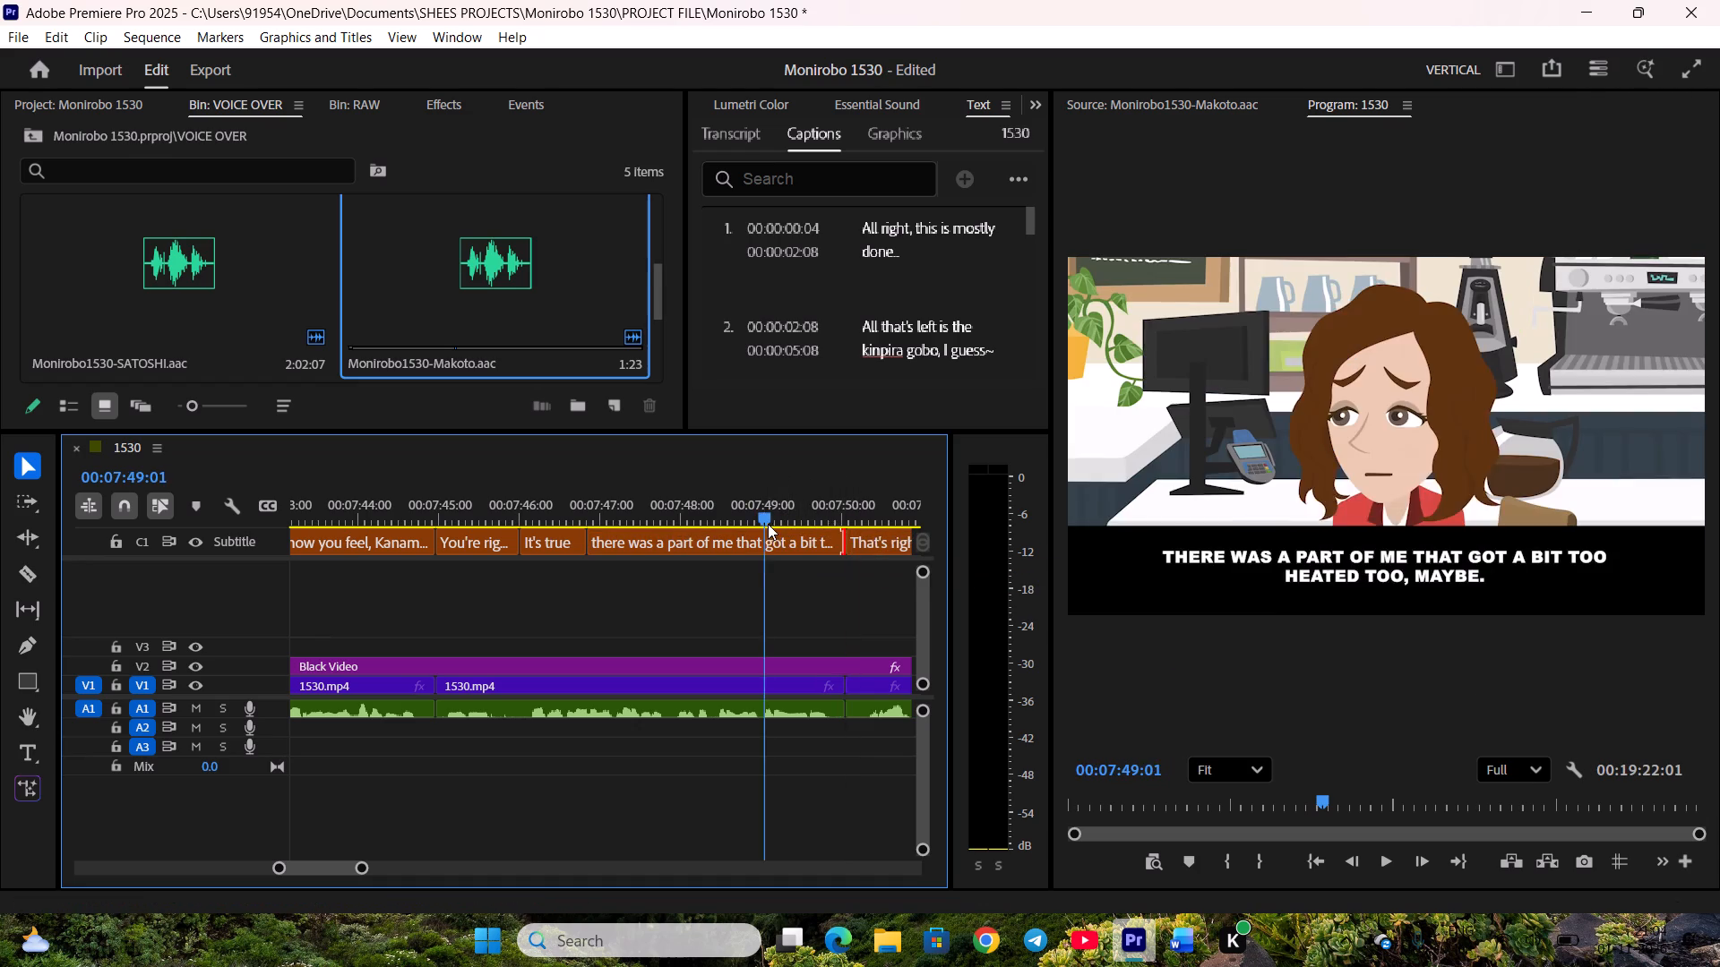
Replay the transition and end "That's right." near 00:07:51:04, starting "You've both been able to cool your heads a little," there.
key("space")
scroll(756, 576, "down", 9)
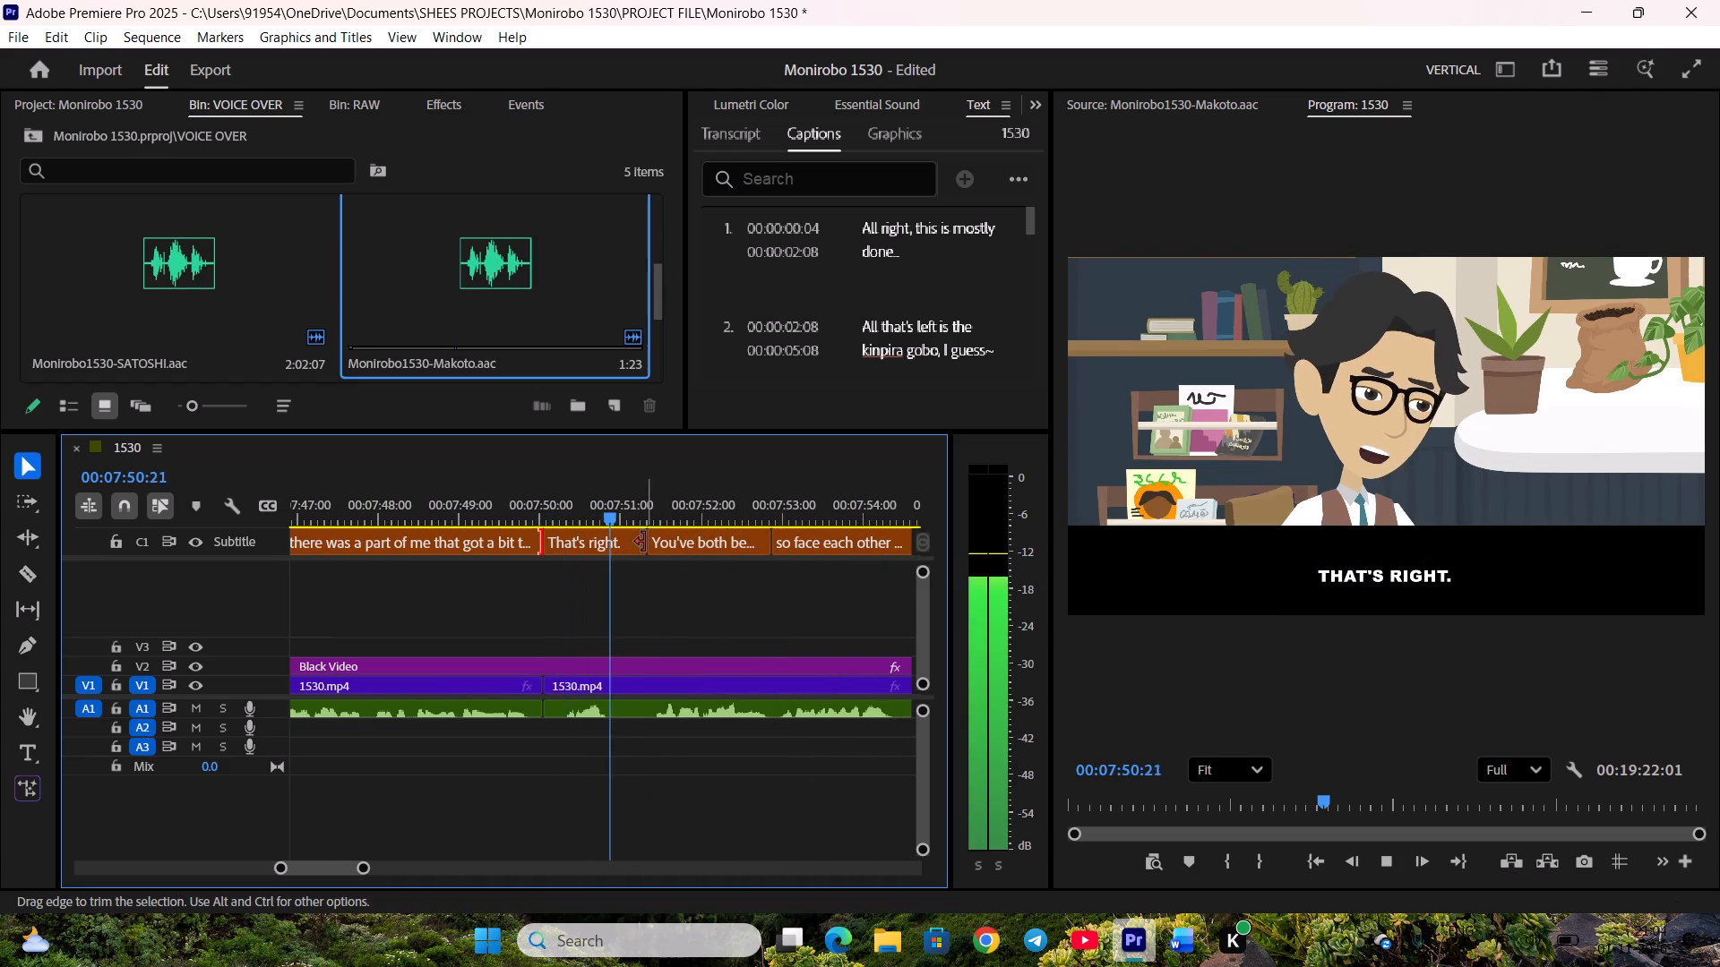
key("space")
left_click_drag(644, 542, 635, 542)
left_click_drag(658, 539, 644, 539)
Play on and end "so face each other one more time." near 00:07:54:15, starting "And if you still think it's not working, Konami," there.
key("space")
scroll(662, 562, "down", 3)
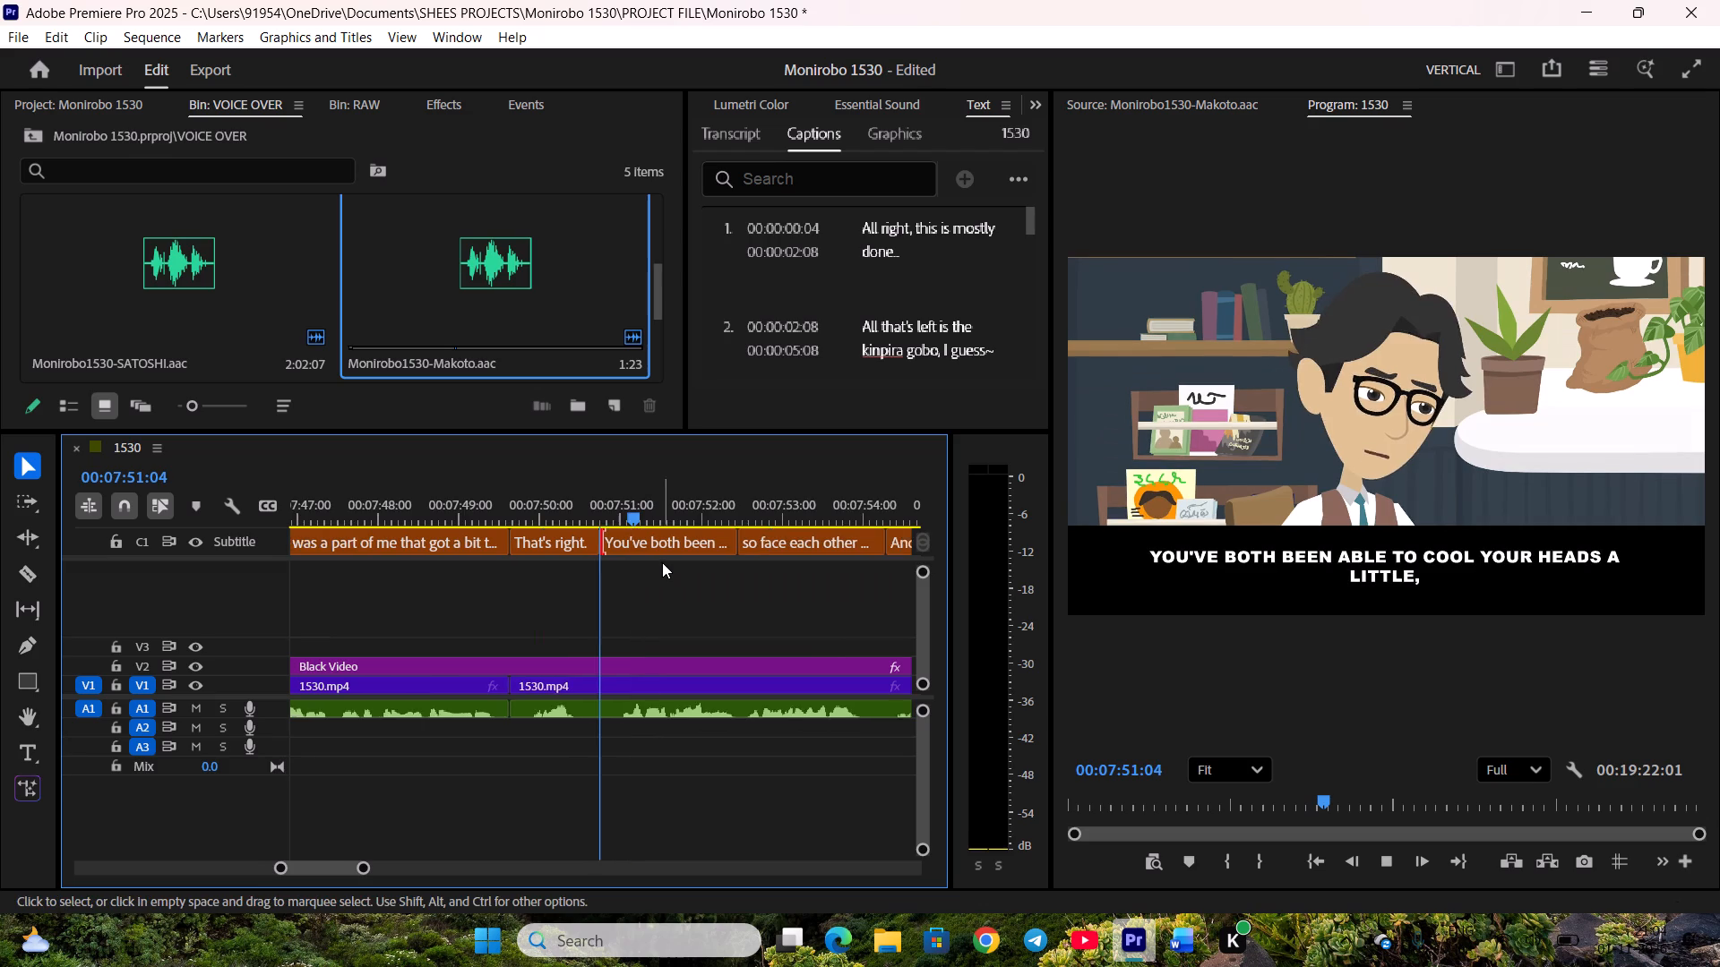
scroll(703, 581, "down", 5)
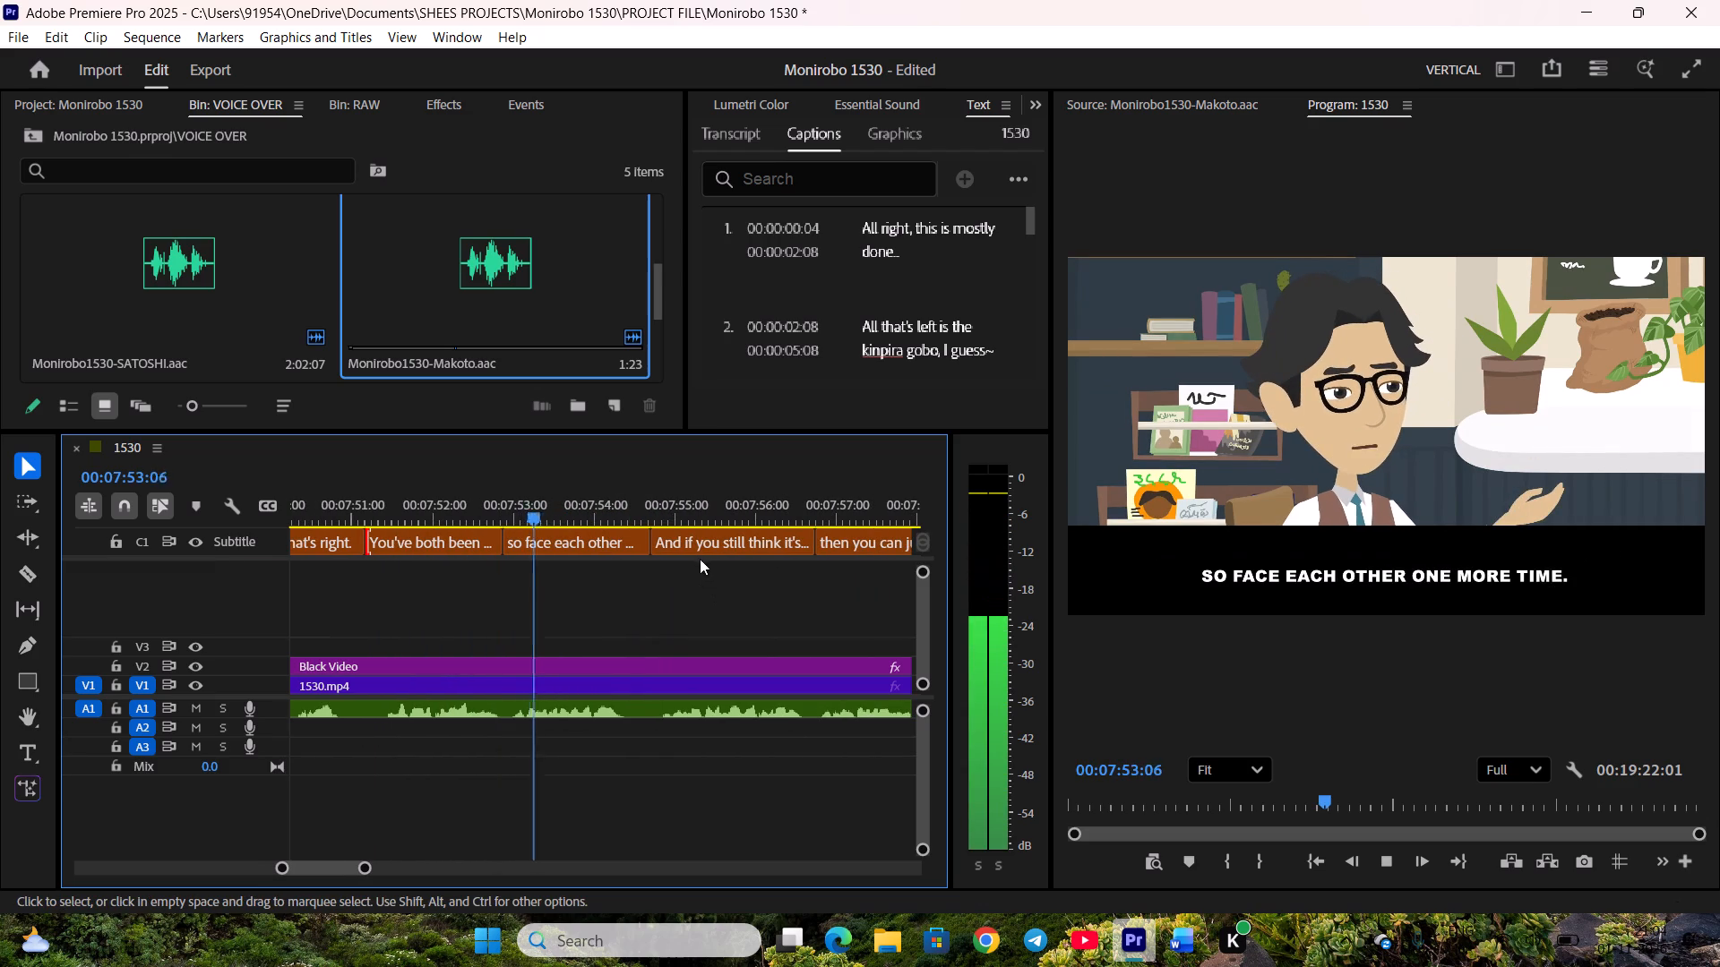
key("space")
left_click_drag(643, 542, 634, 543)
left_click_drag(656, 543, 644, 544)
End the caption beginning "then you can just" at the V1 cut near 00:07:58:12 and start "you're right." there.
key("space")
scroll(663, 573, "down", 5)
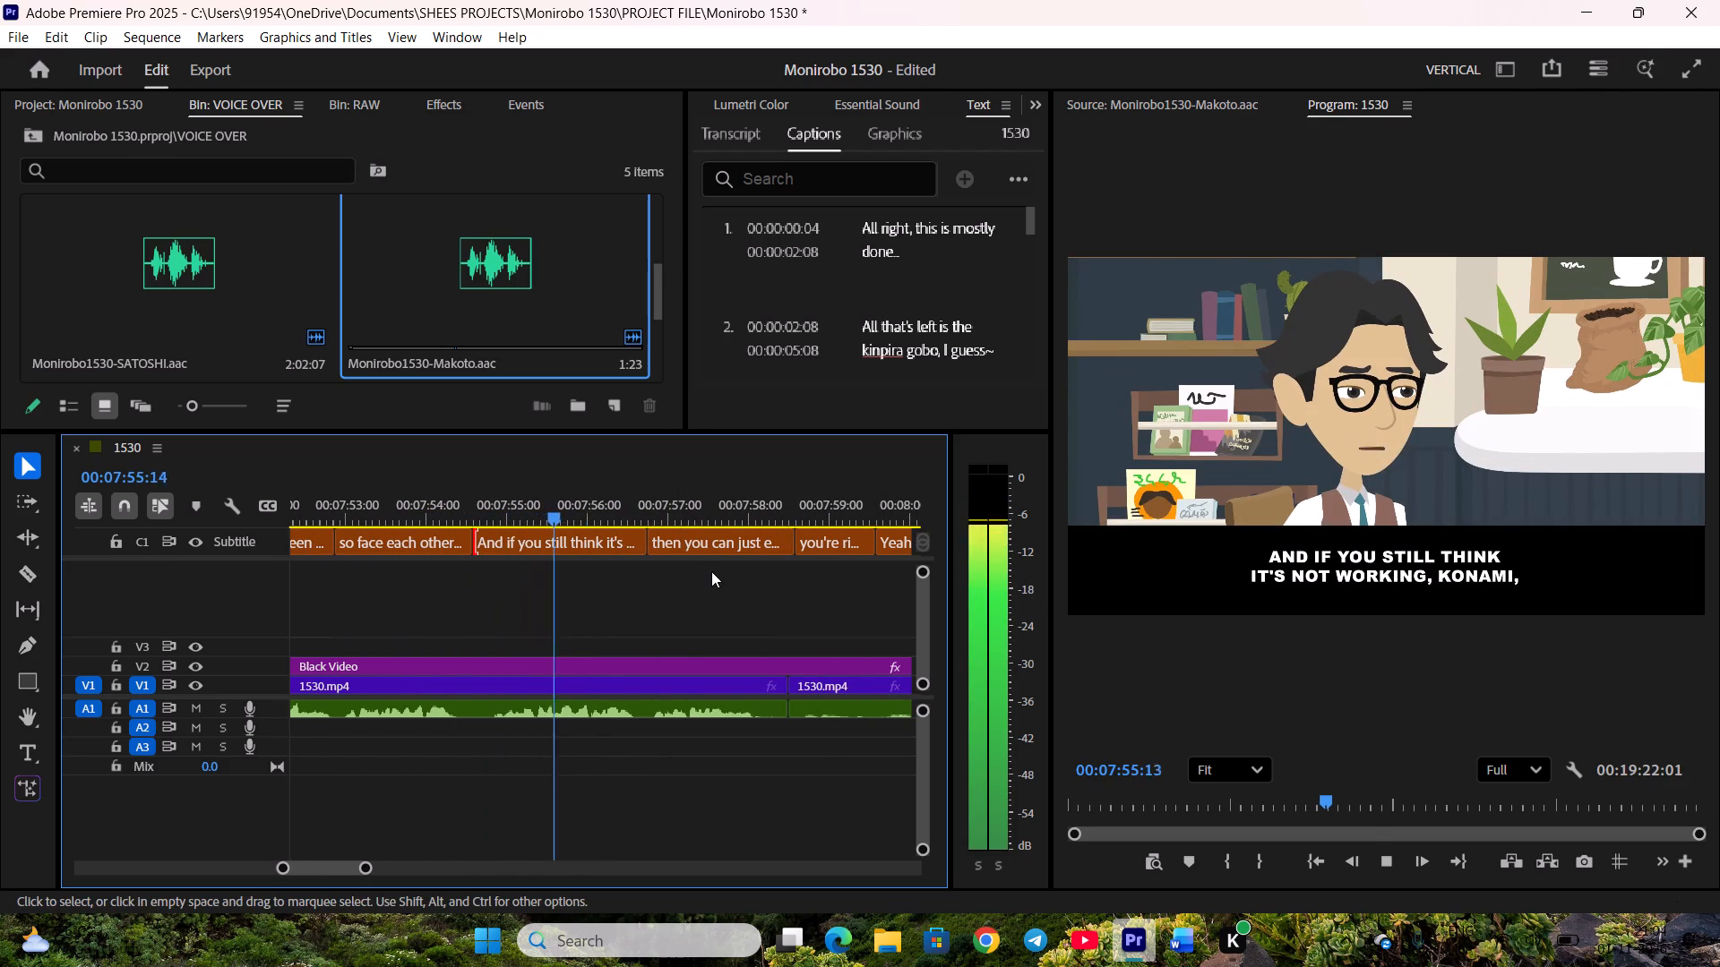
left_click_drag(793, 543, 780, 543)
left_click_drag(804, 550, 795, 550)
Raise the gain of the quiet A1 clip starting under "you're right." near 00:07:58:12 by 14 dB.
scroll(689, 612, "down", 8)
key("space")
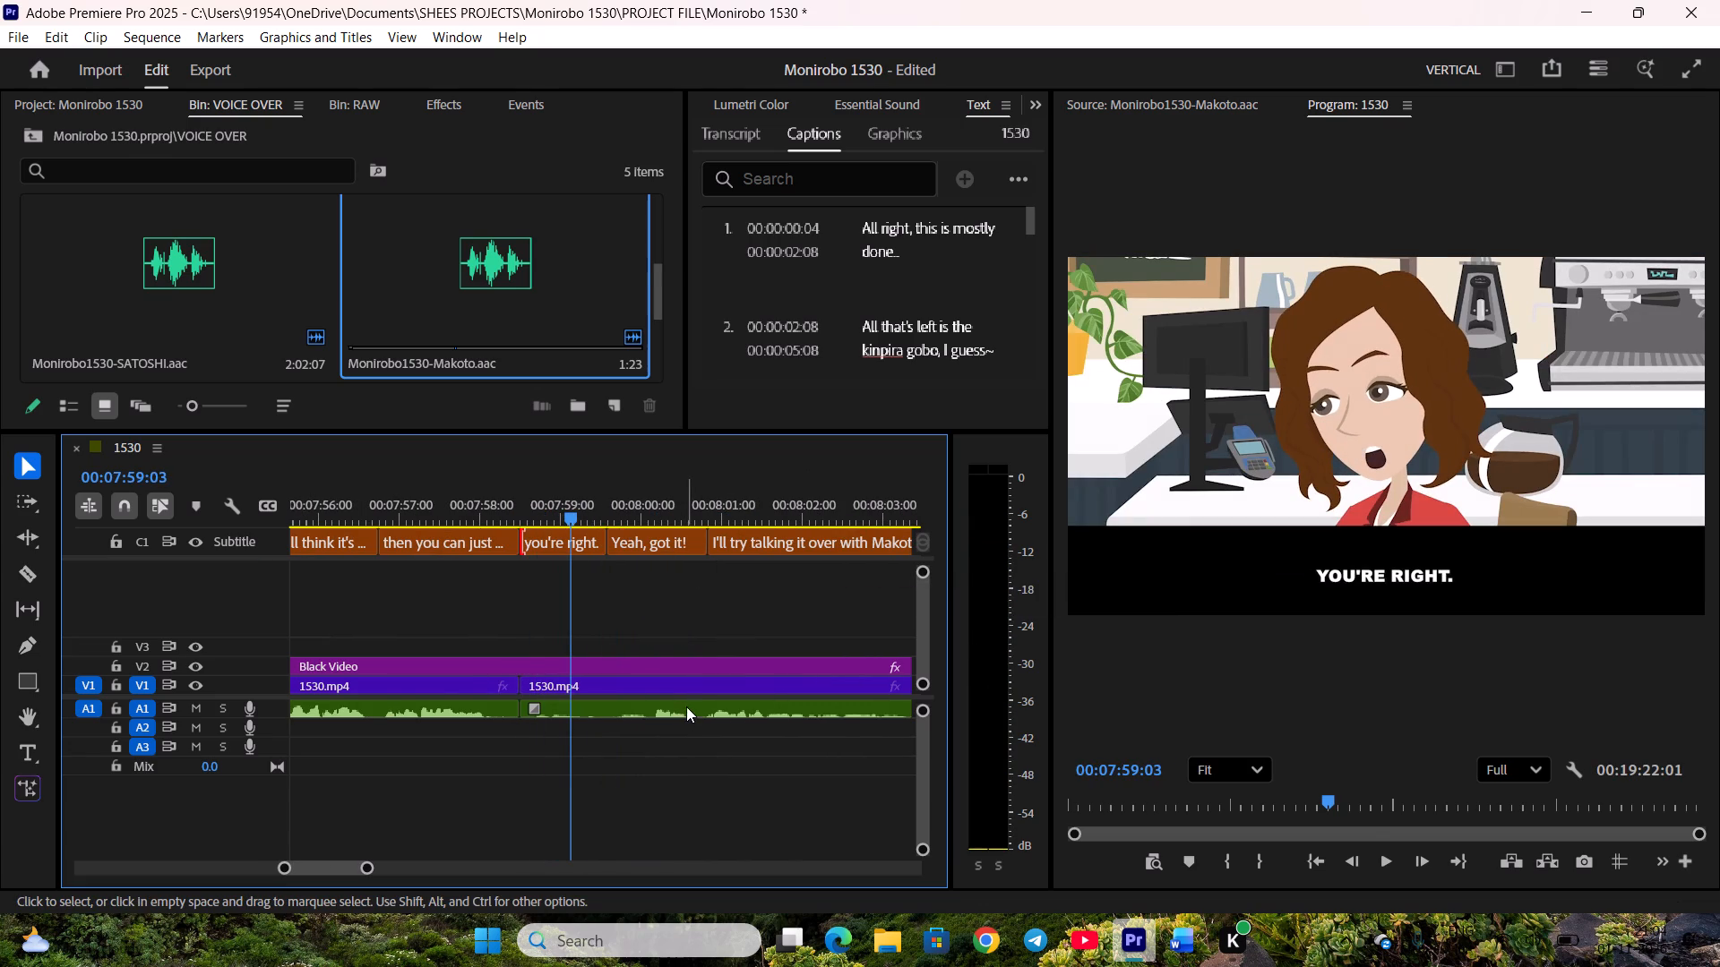
left_click(686, 706)
key("g")
key("1")
key("4")
key("Return")
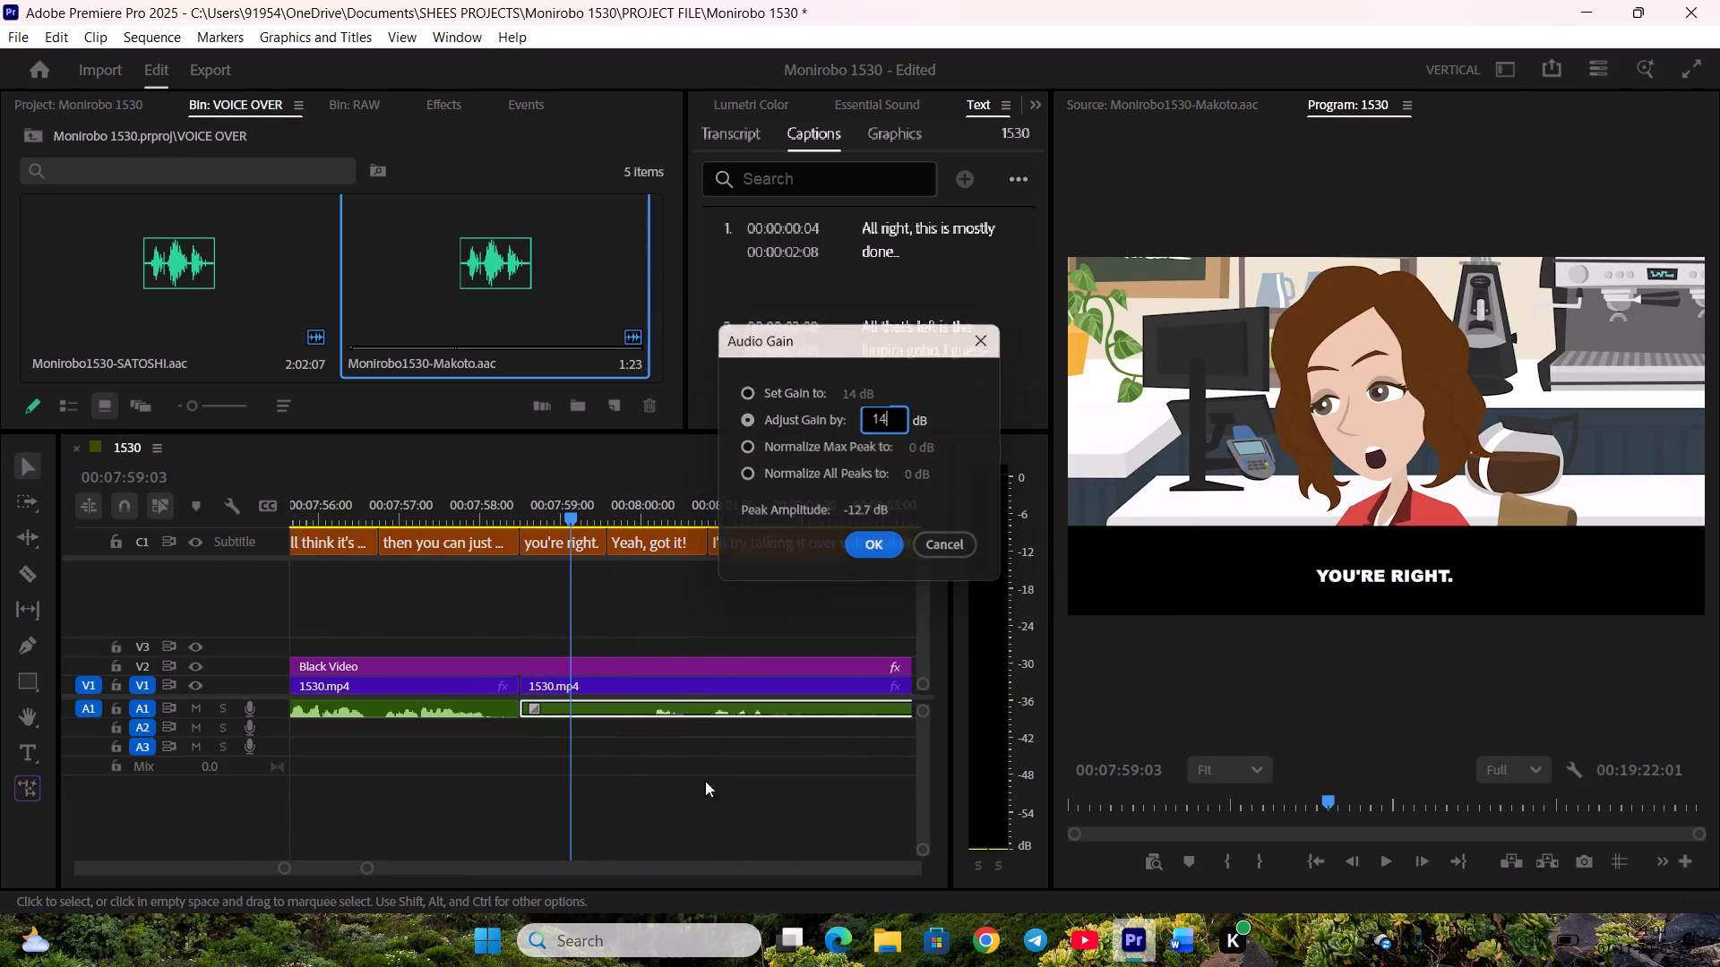
left_click(722, 834)
Play on, end "Yeah, got it!" at 00:08:00:16 and start "I'll try talking it over with Makoto one more time." there.
key("space")
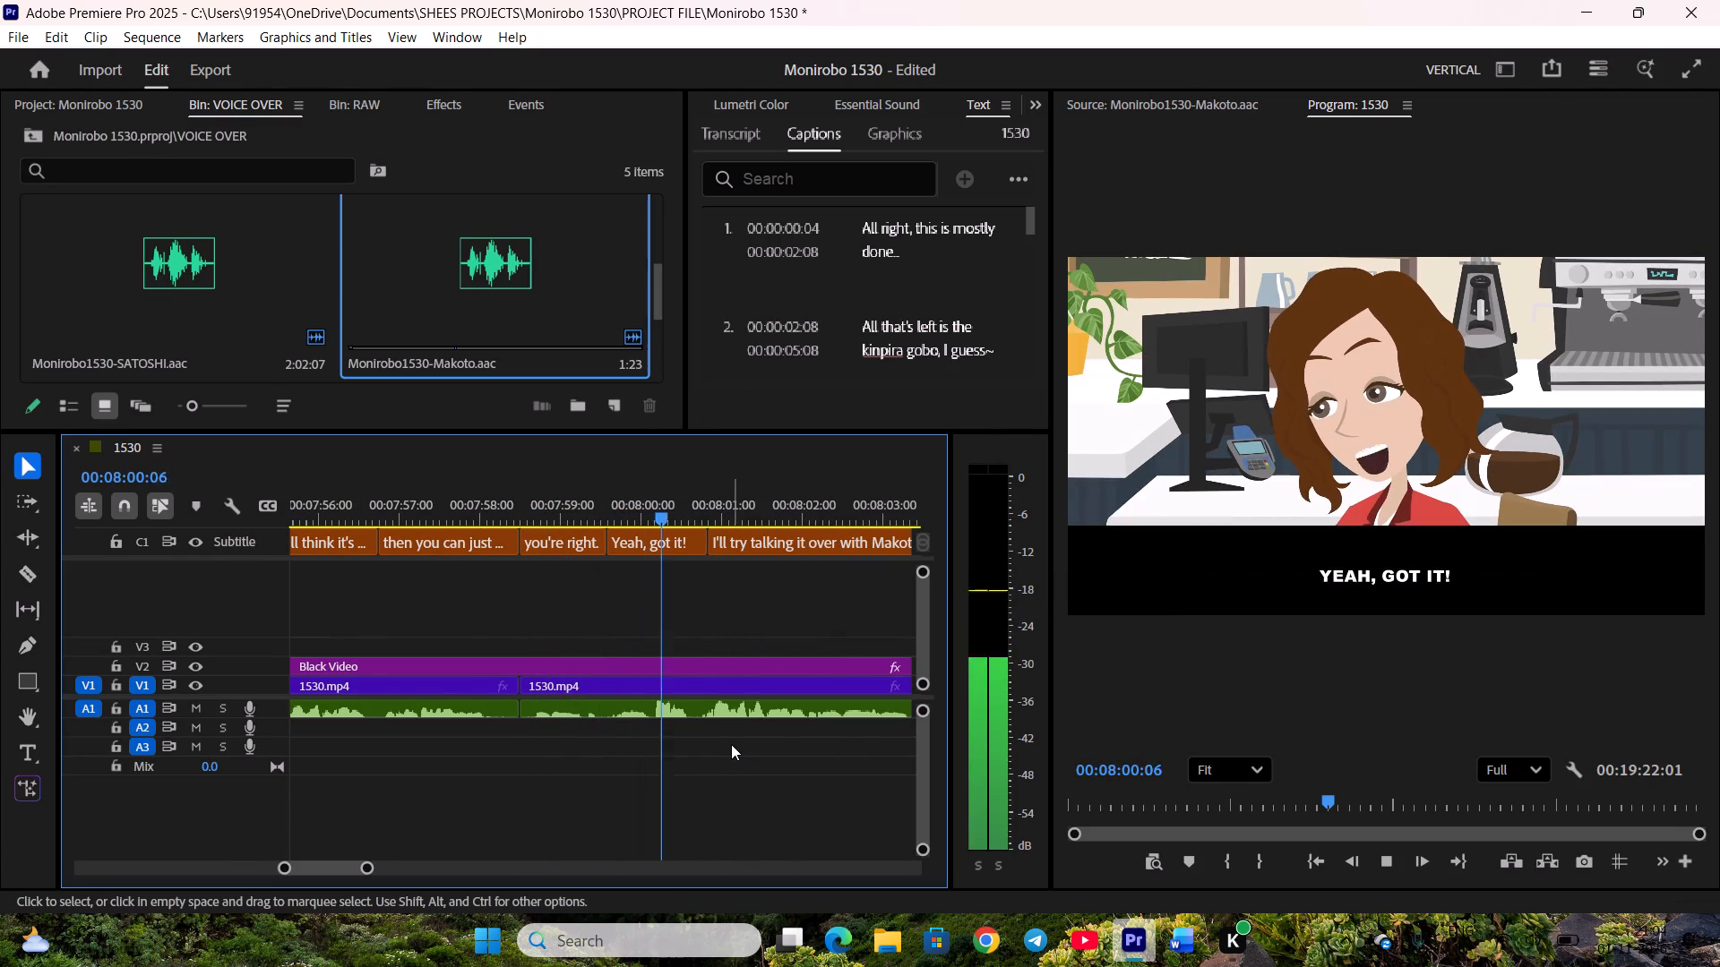
key("space")
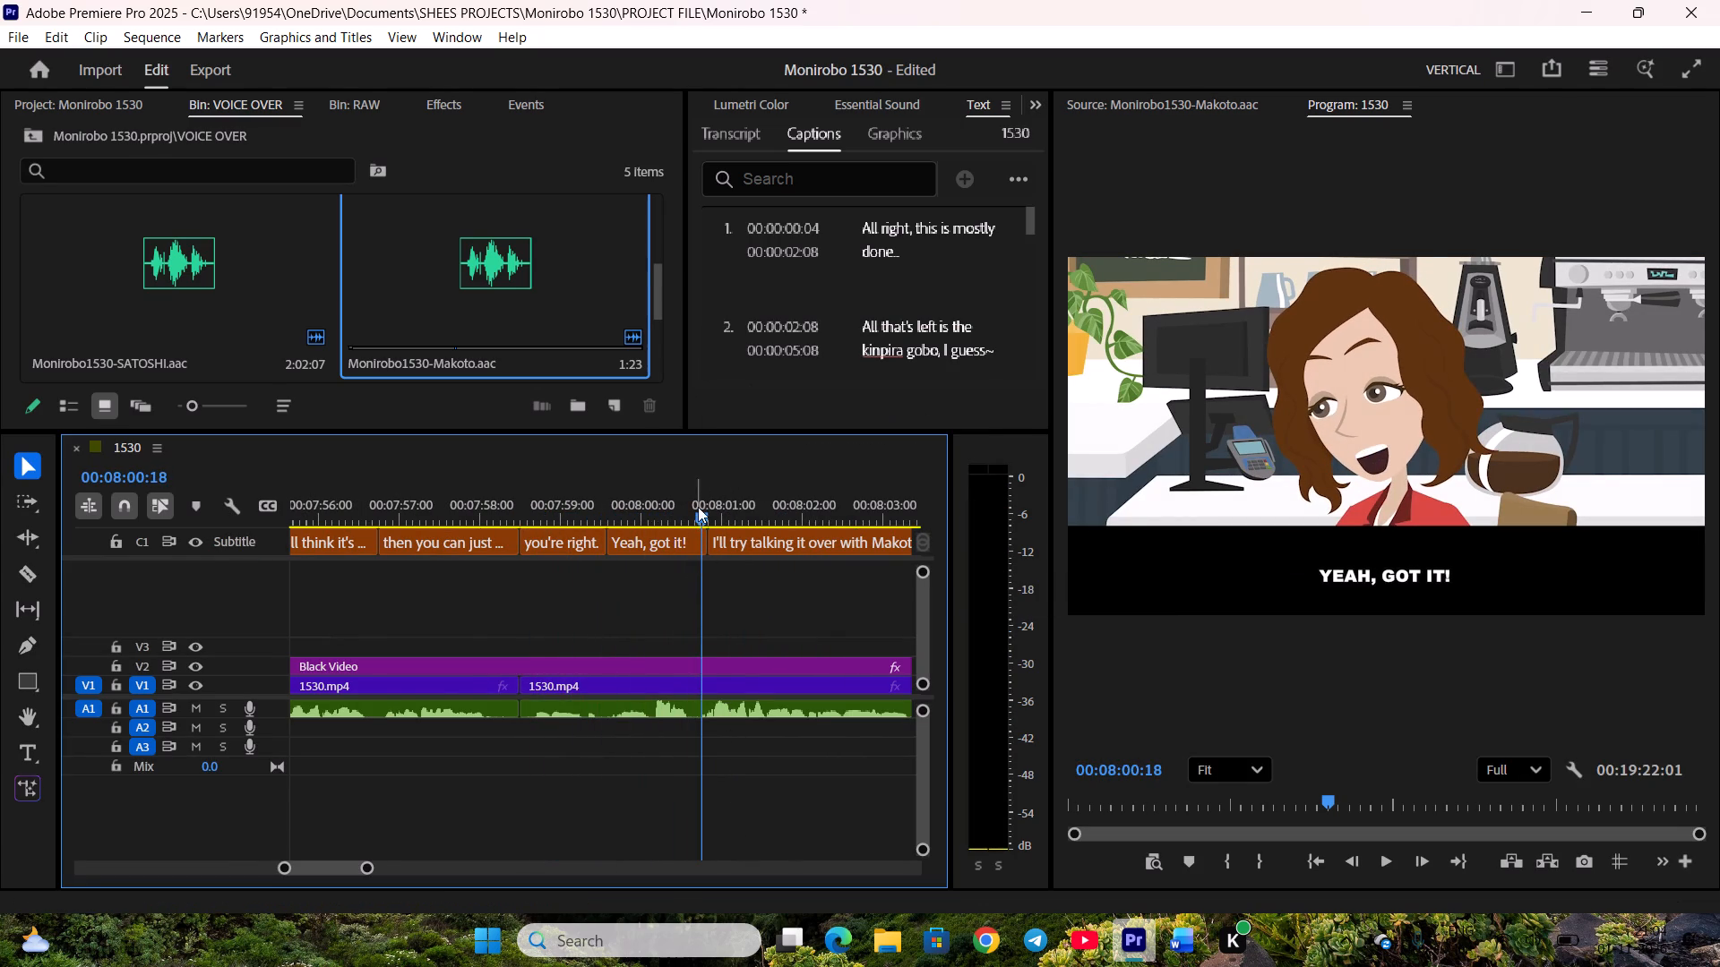
left_click(698, 507)
left_click_drag(708, 544, 699, 545)
left_click_drag(724, 547, 718, 547)
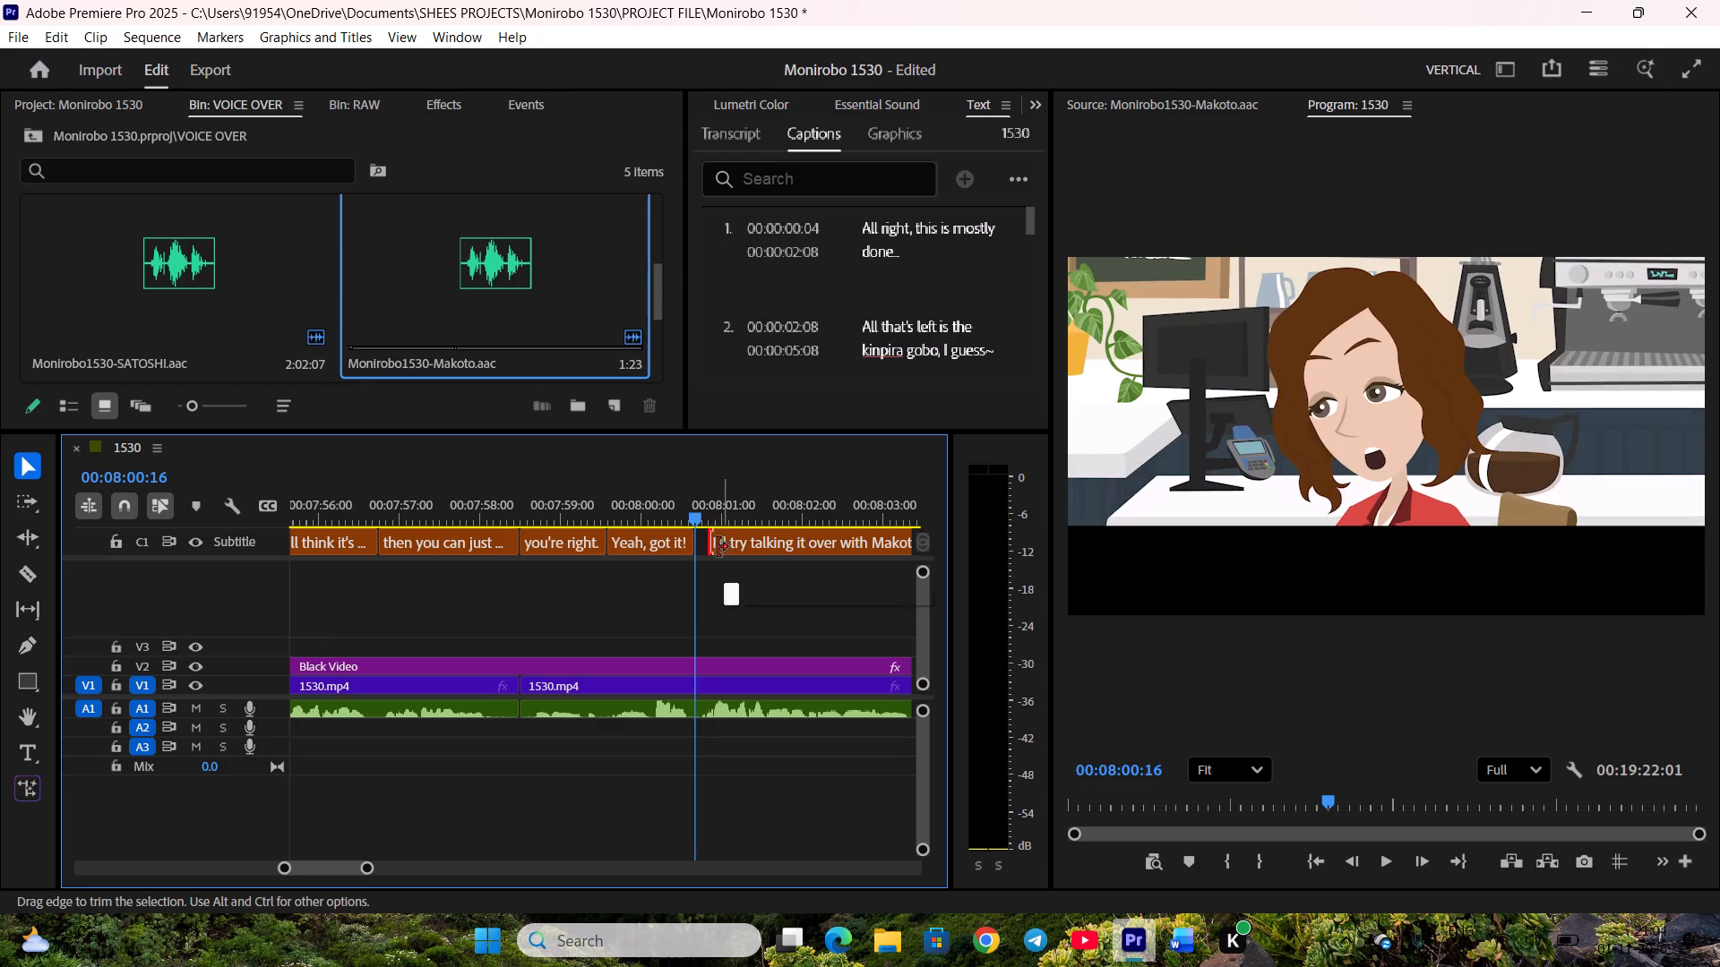
left_click_drag(718, 547, 712, 547)
left_click(721, 599)
End "I'll try talking it over with Makoto one more time." near 00:08:03:15 and start "It really would be a shame" there.
key("space")
scroll(715, 610, "down", 5)
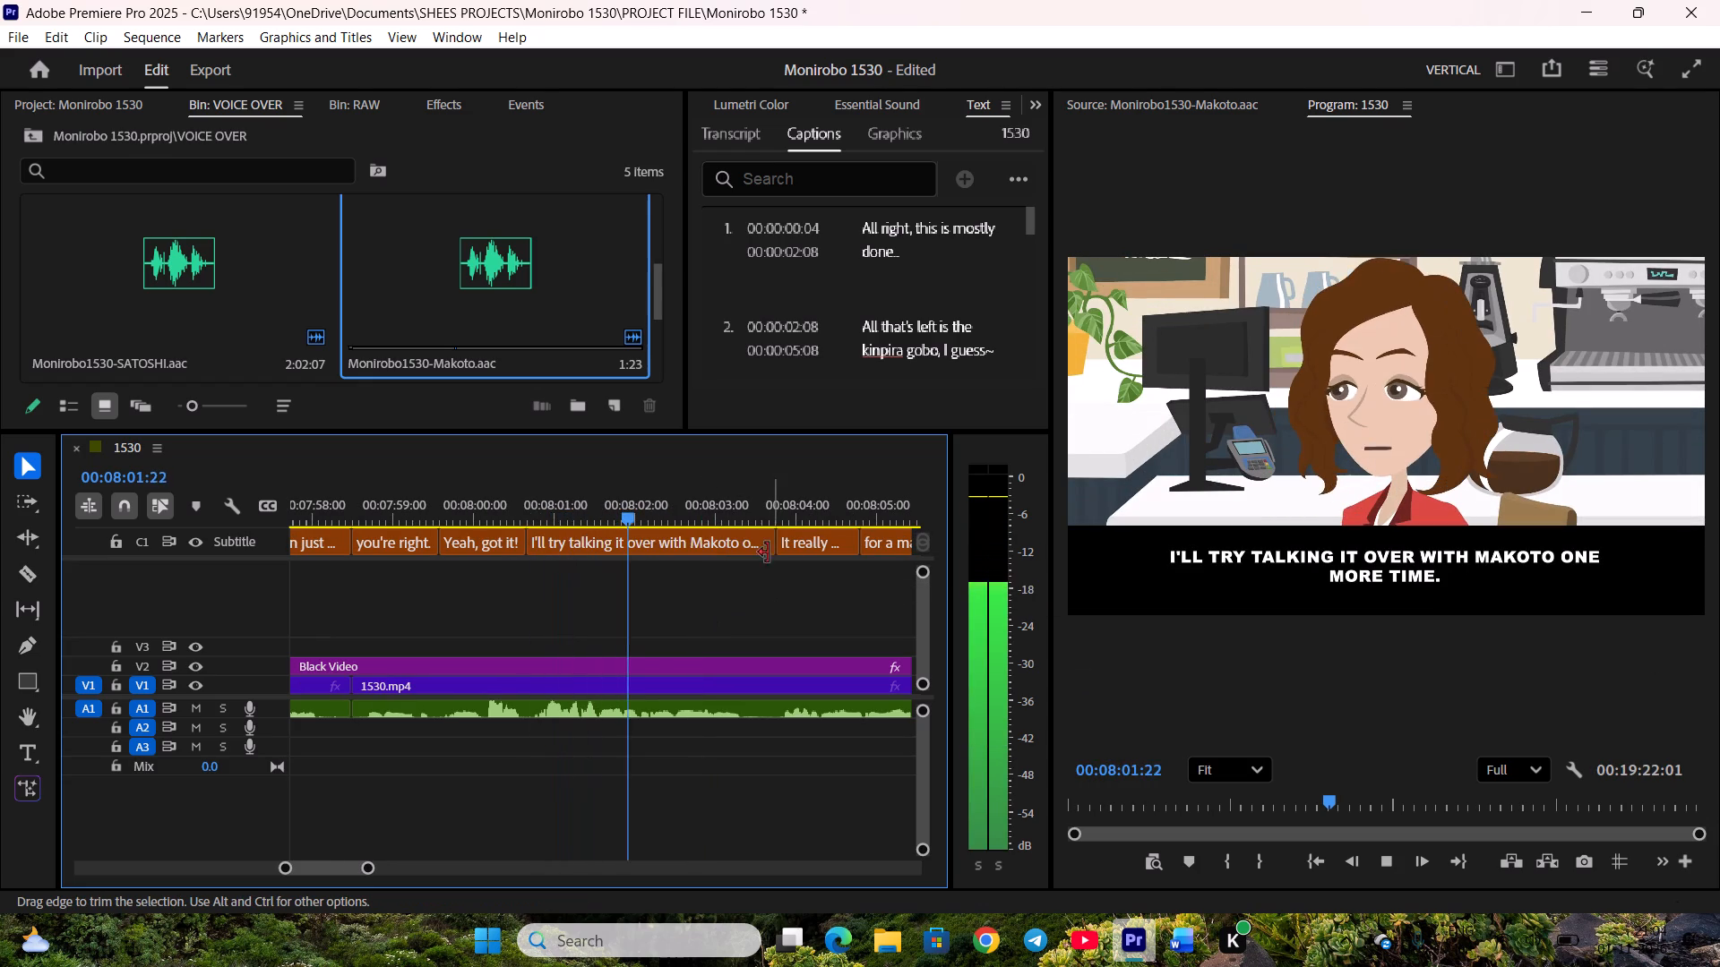
left_click_drag(764, 547, 754, 546)
key("space")
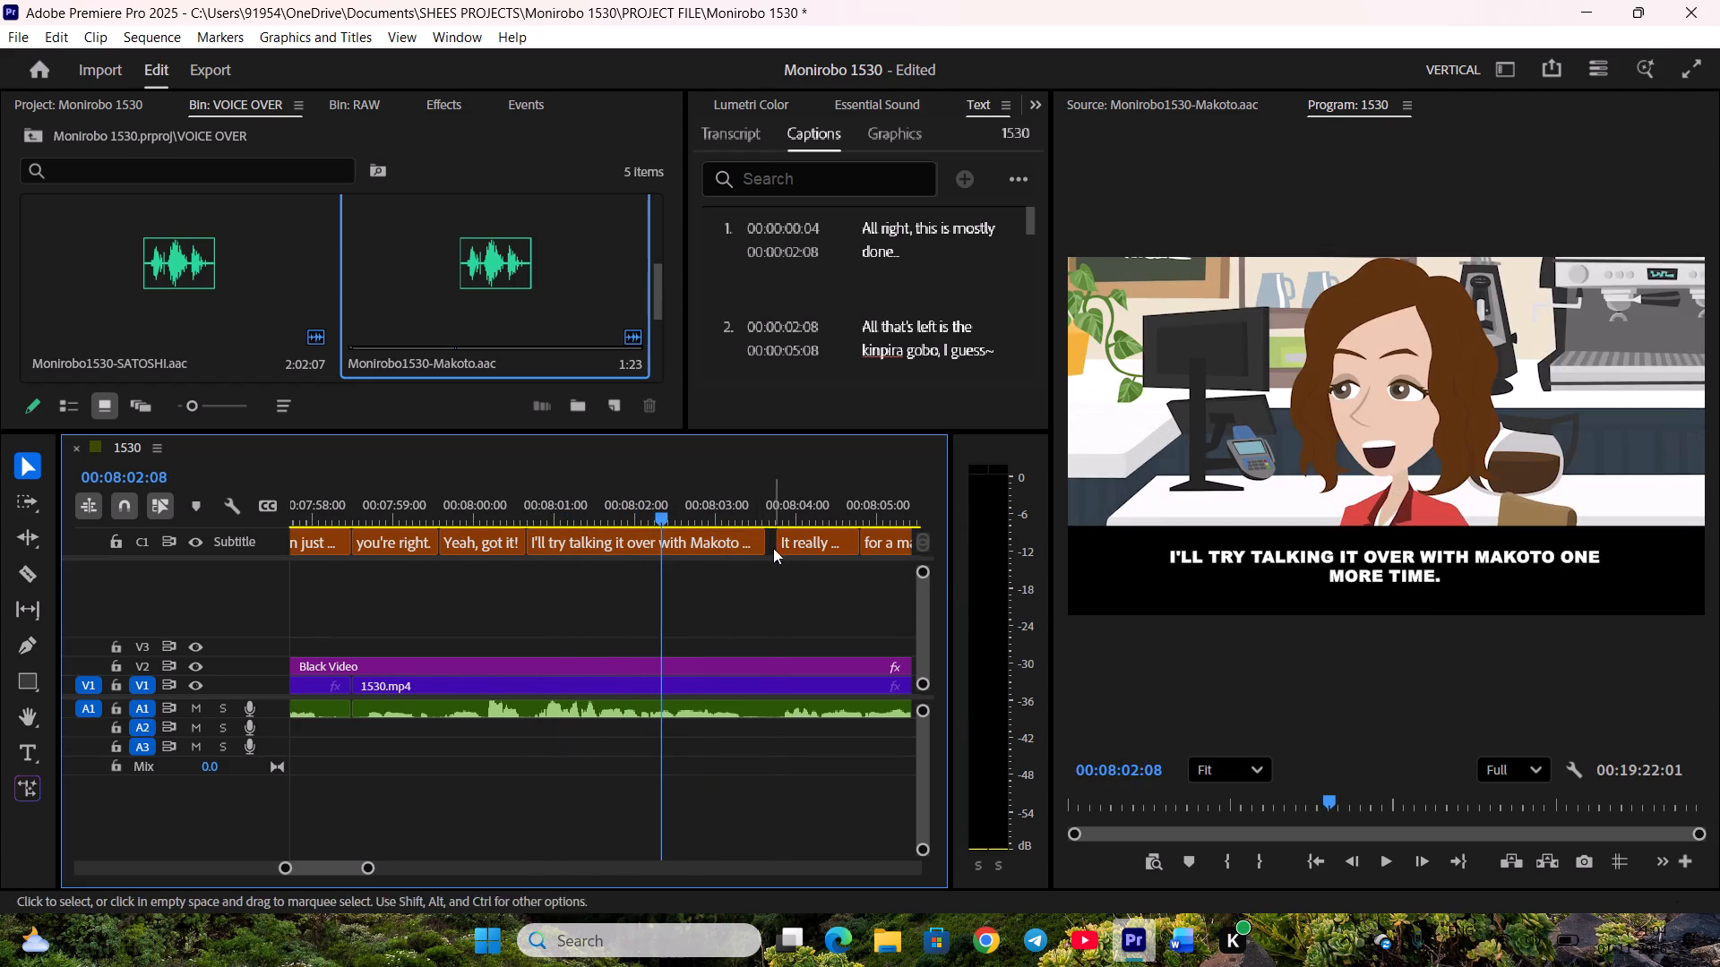
left_click_drag(780, 546, 767, 546)
End "for a marriage to end over something like this." at the V1 cut near 00:08:07:14 and start "Just as I firmed up that resolve," there.
scroll(684, 597, "down", 5)
key("space")
scroll(659, 614, "down", 3)
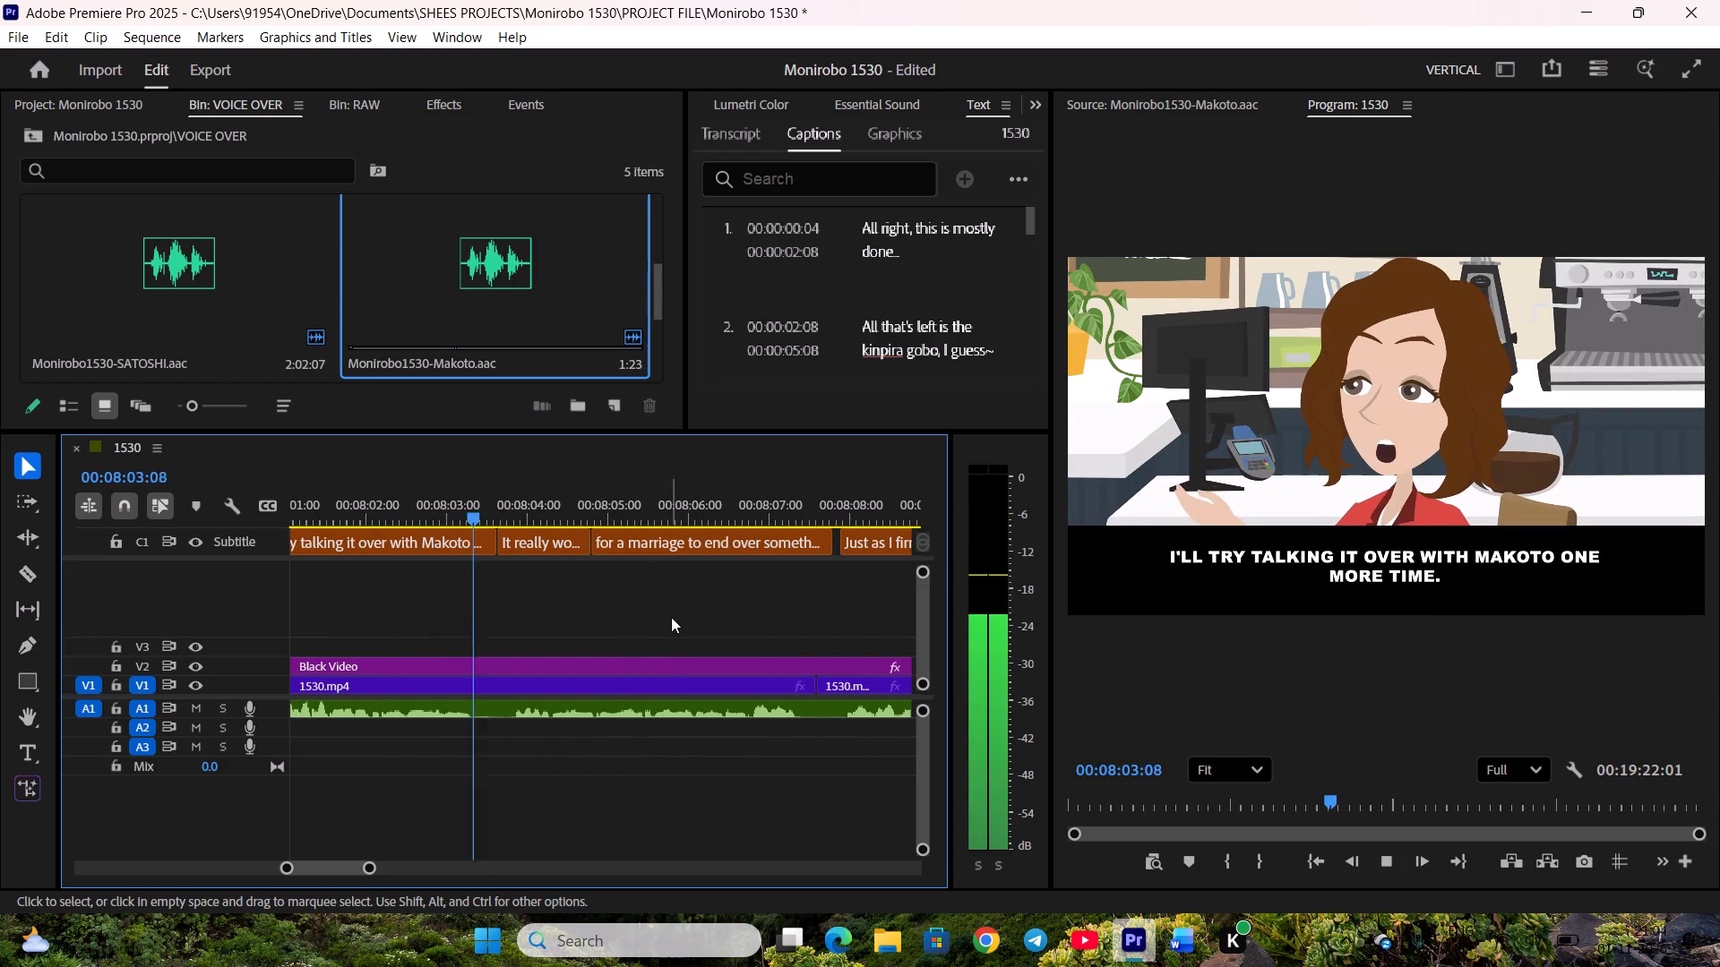
key("space")
scroll(705, 617, "down", 3)
key("space")
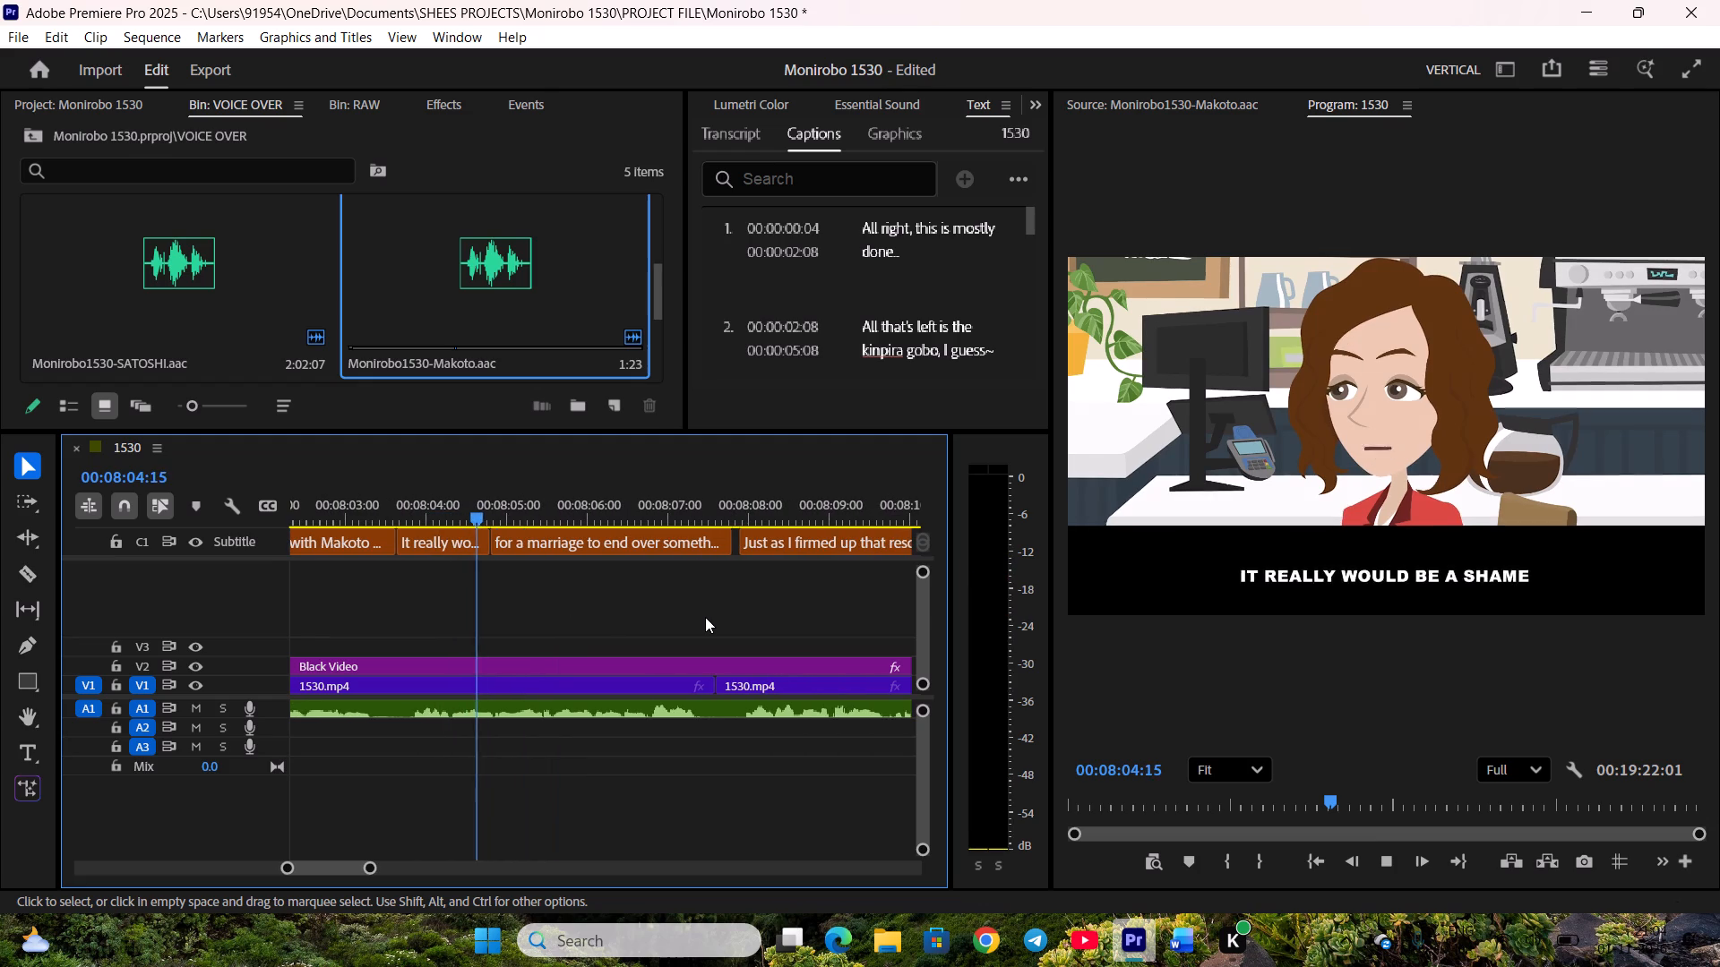
left_click_drag(730, 546, 714, 545)
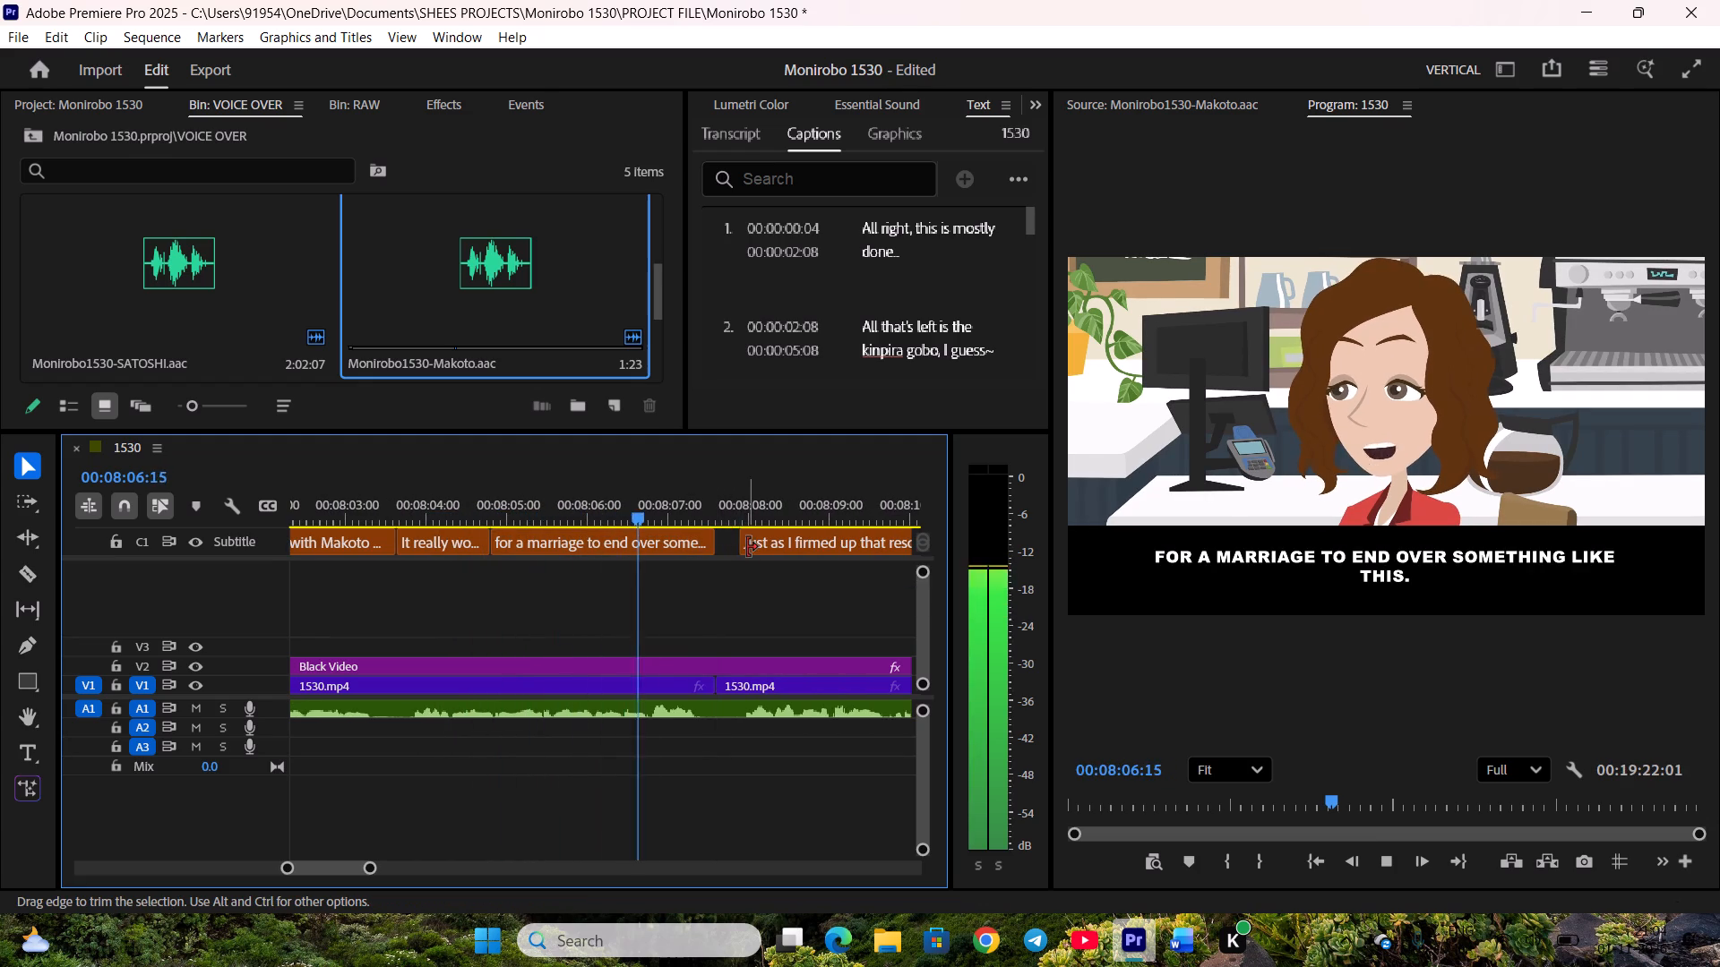
left_click_drag(747, 546, 722, 545)
Play on and cut the words "a call came in on my phone from" out of the caption "Just as I firmed up that resolve,".
scroll(677, 604, "down", 11)
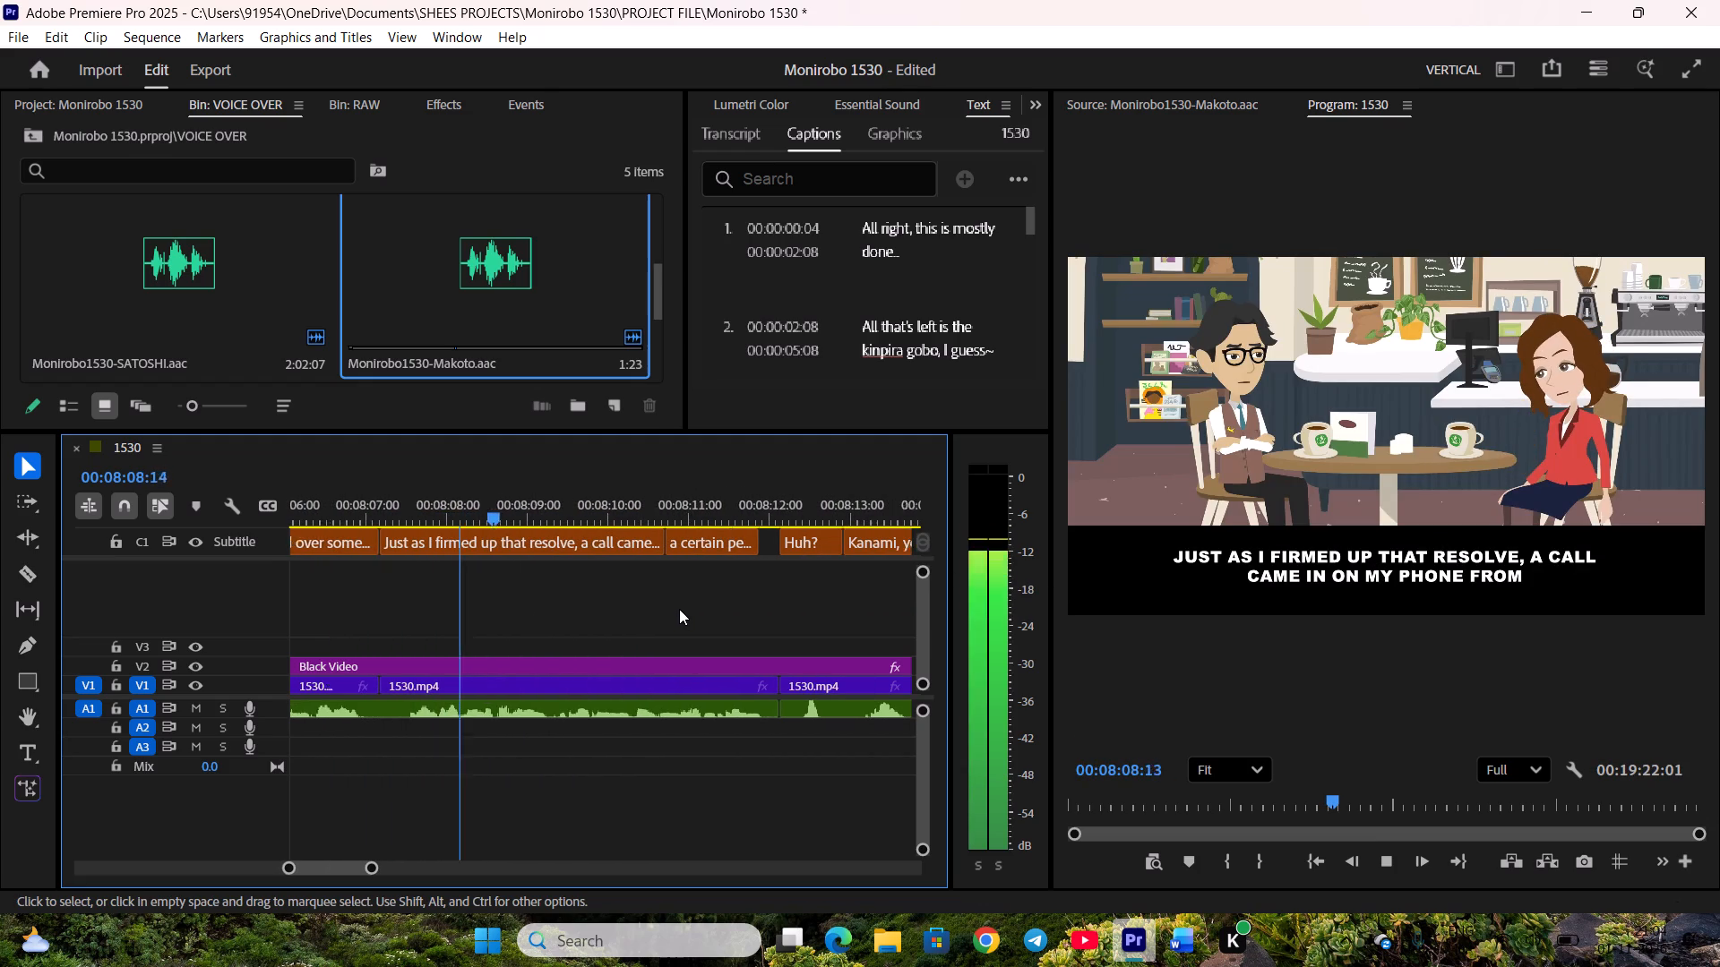
key("space")
key("space")
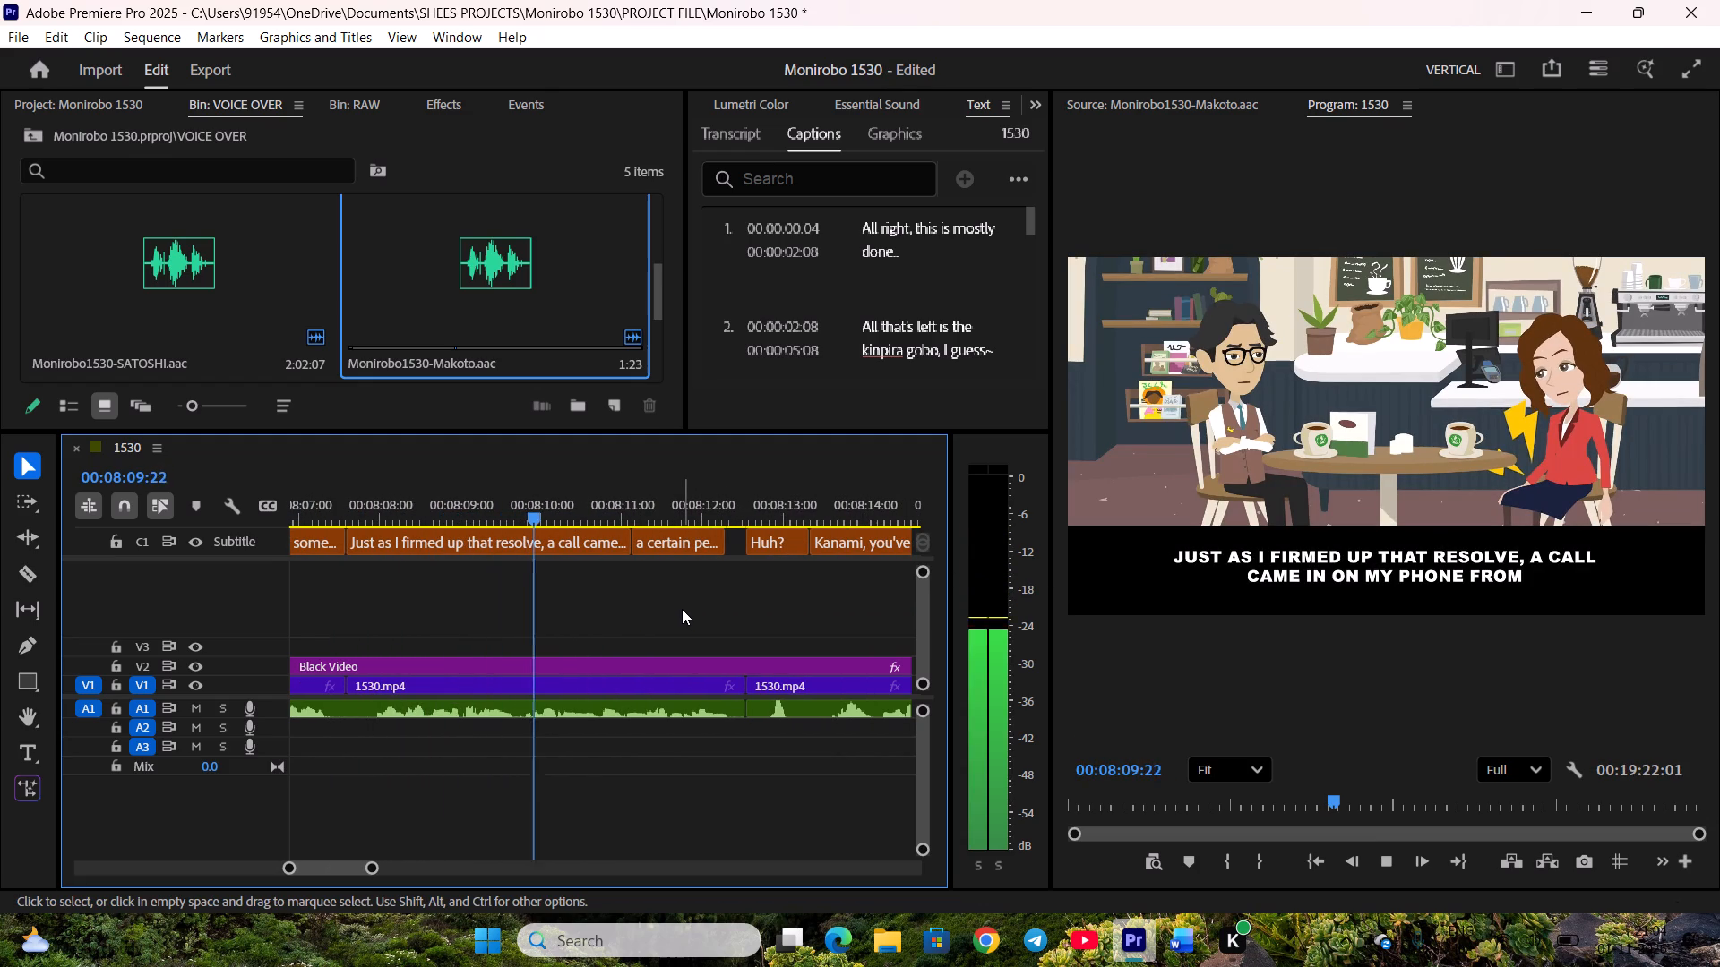
key("space")
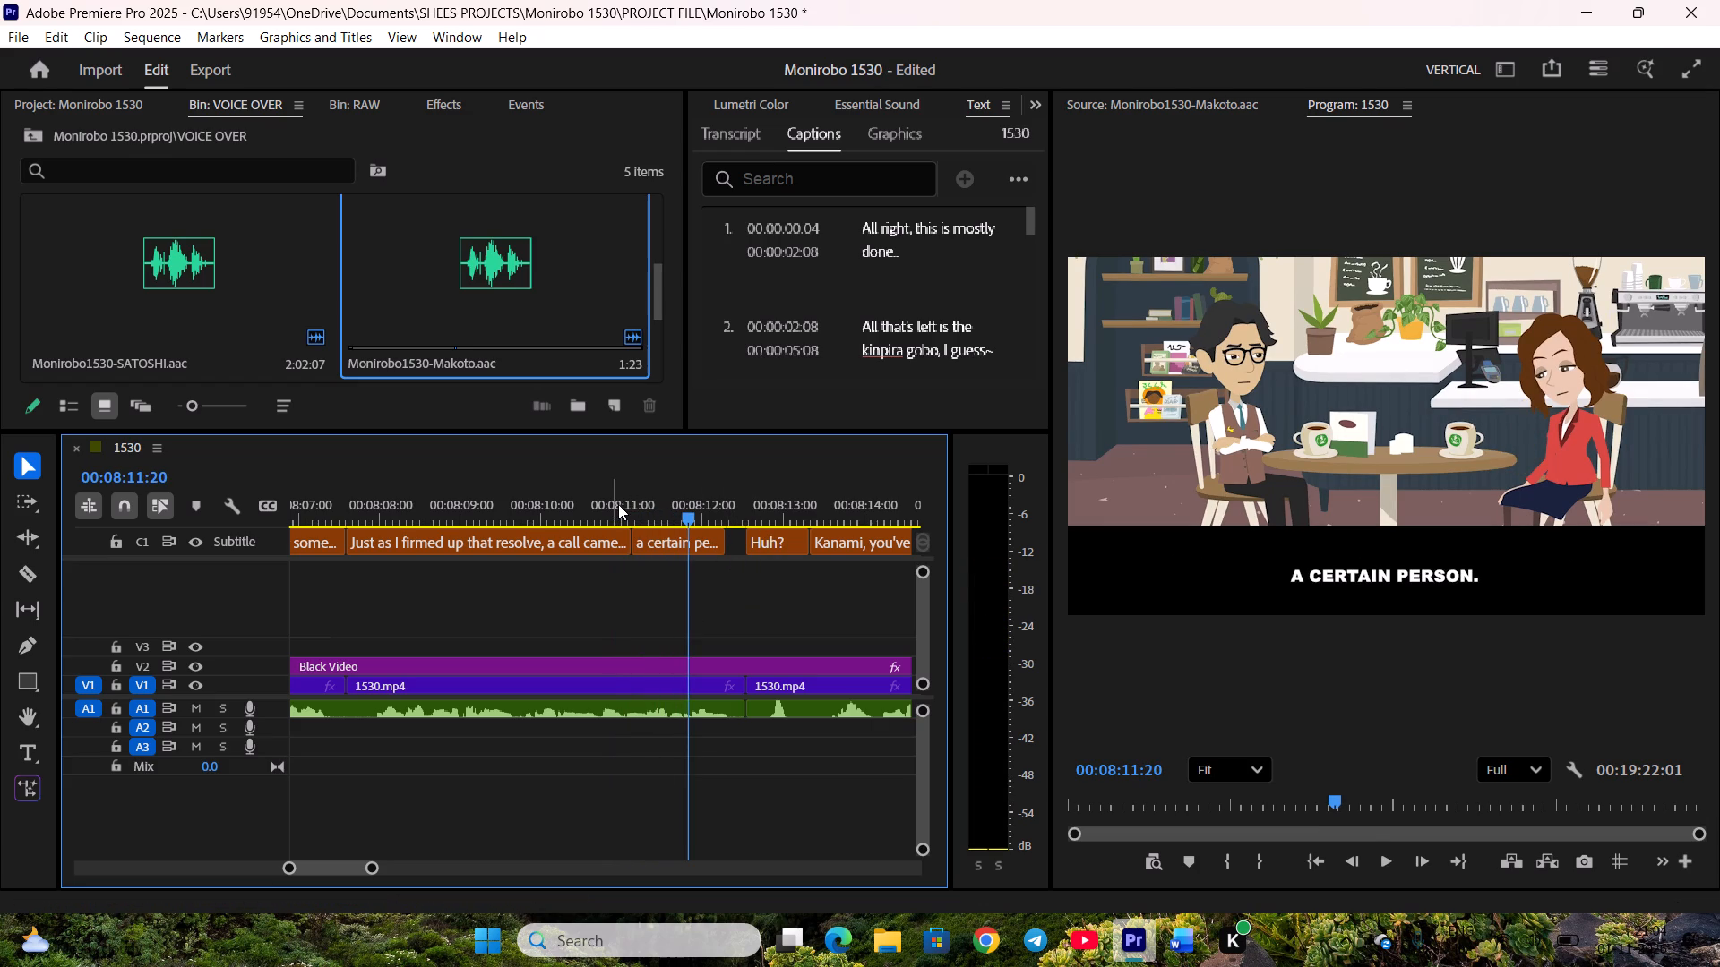
left_click_drag(618, 504, 525, 525)
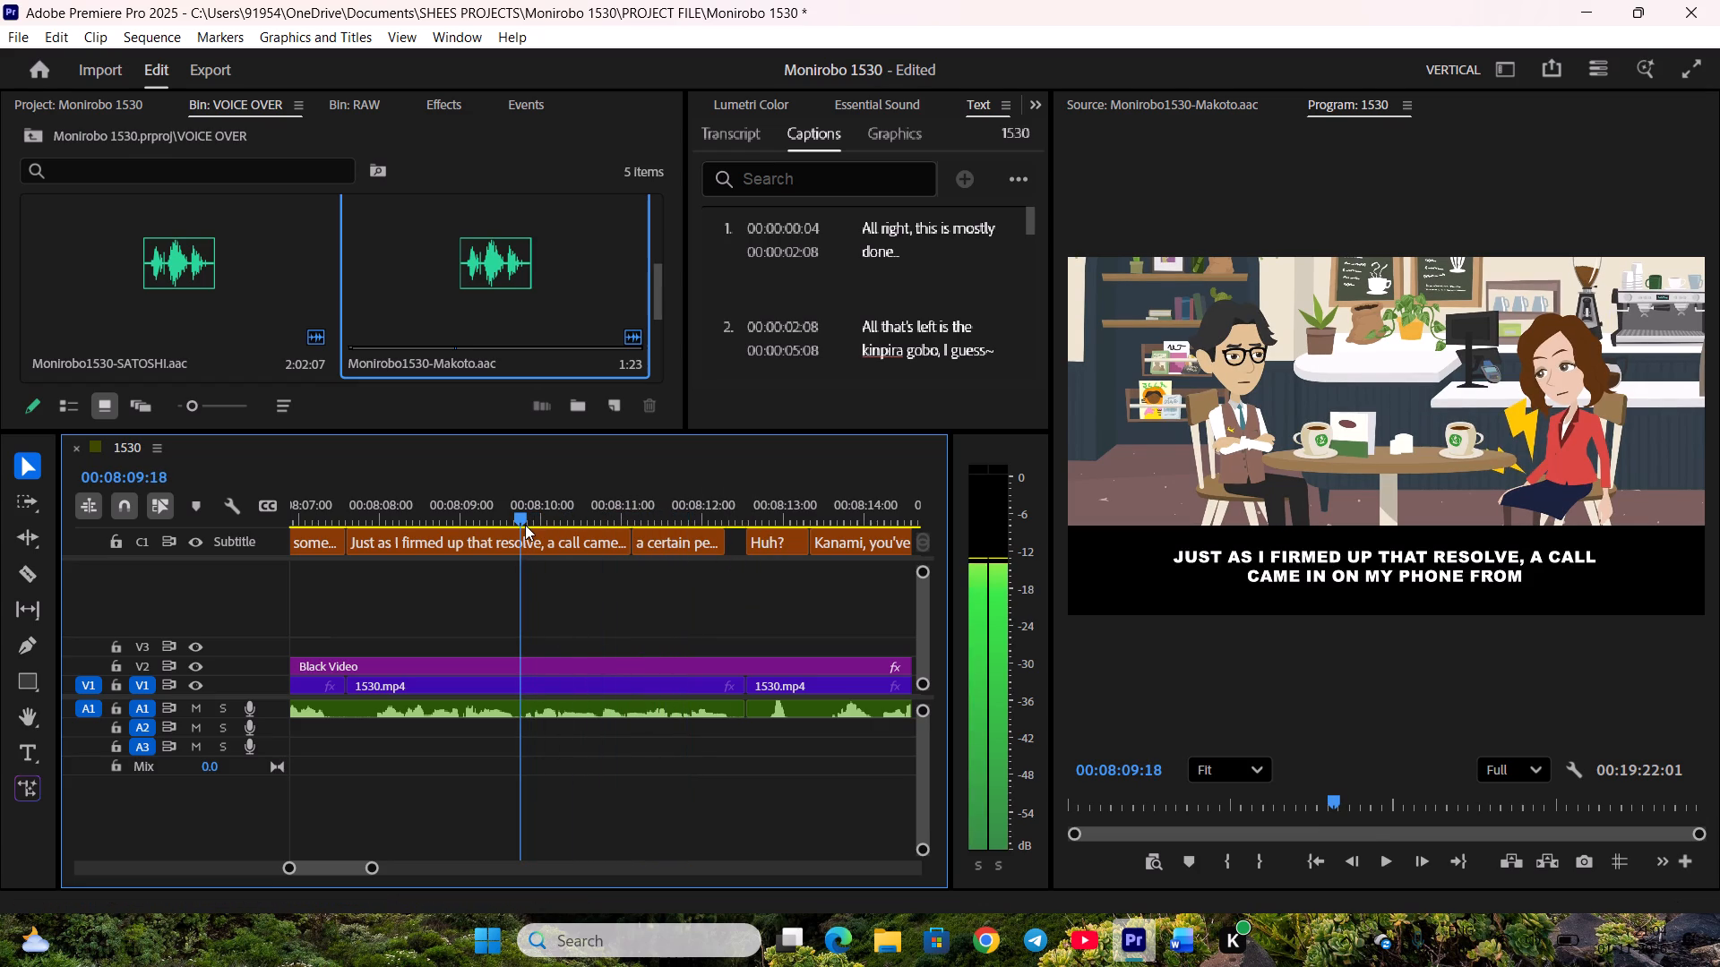
left_click_drag(525, 525, 527, 525)
left_click(1366, 542)
double_click(1371, 555)
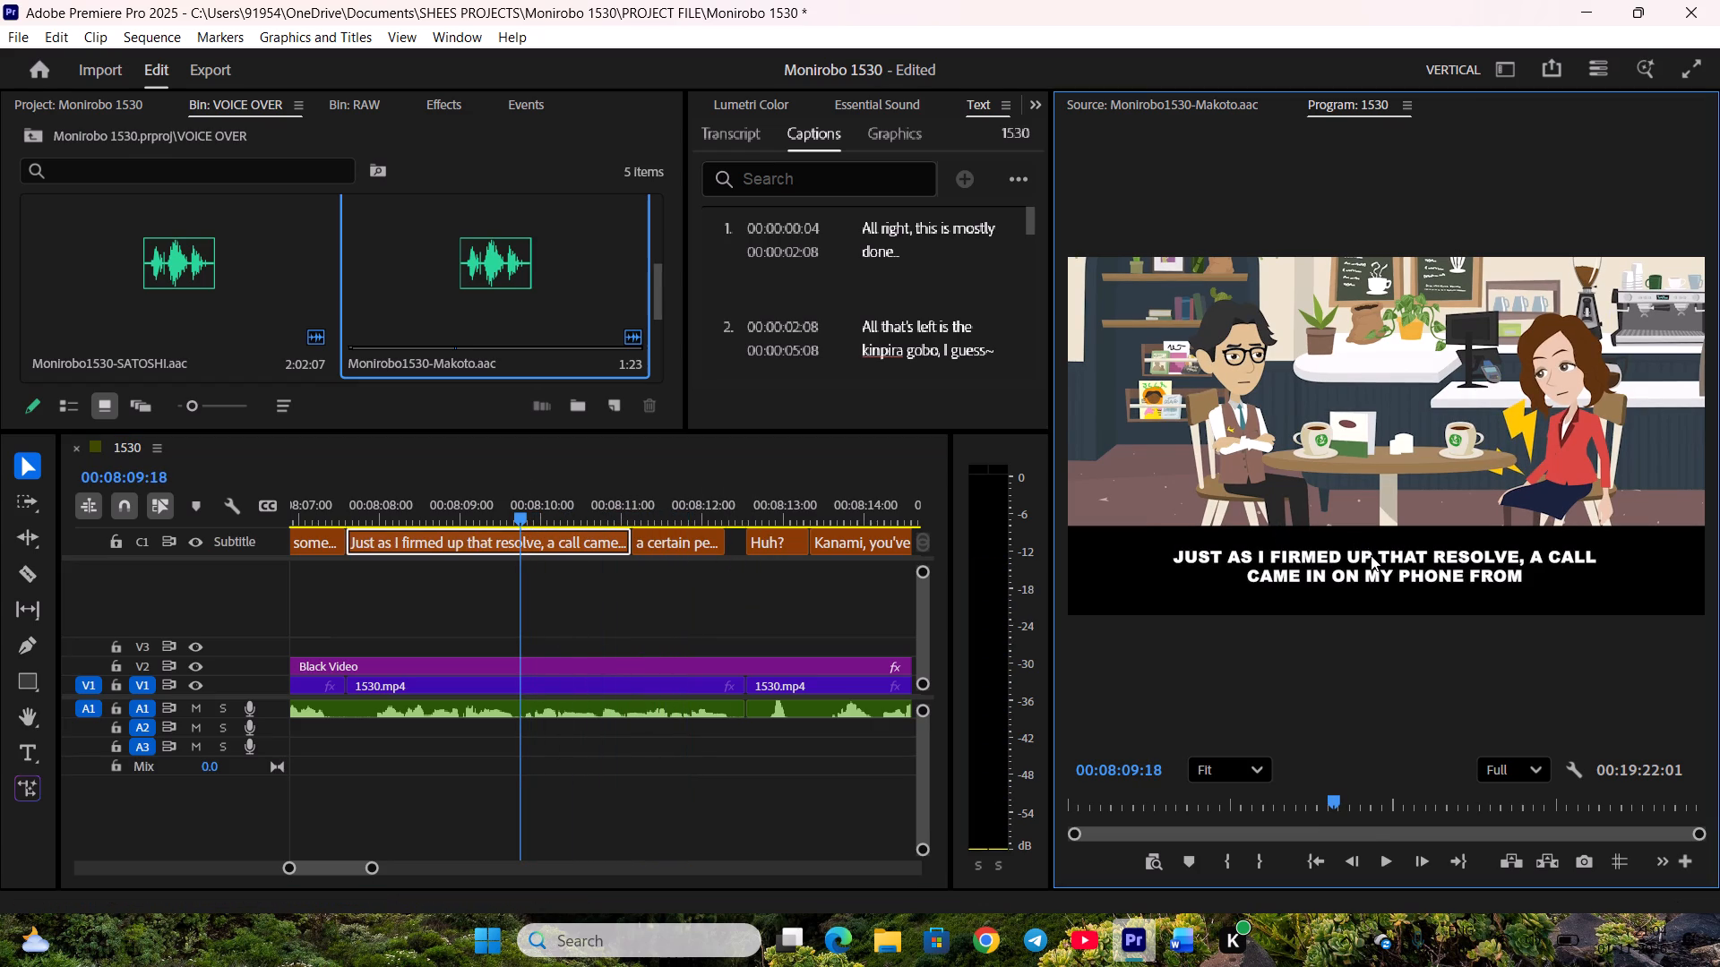
left_click(1540, 586)
double_click(1535, 570)
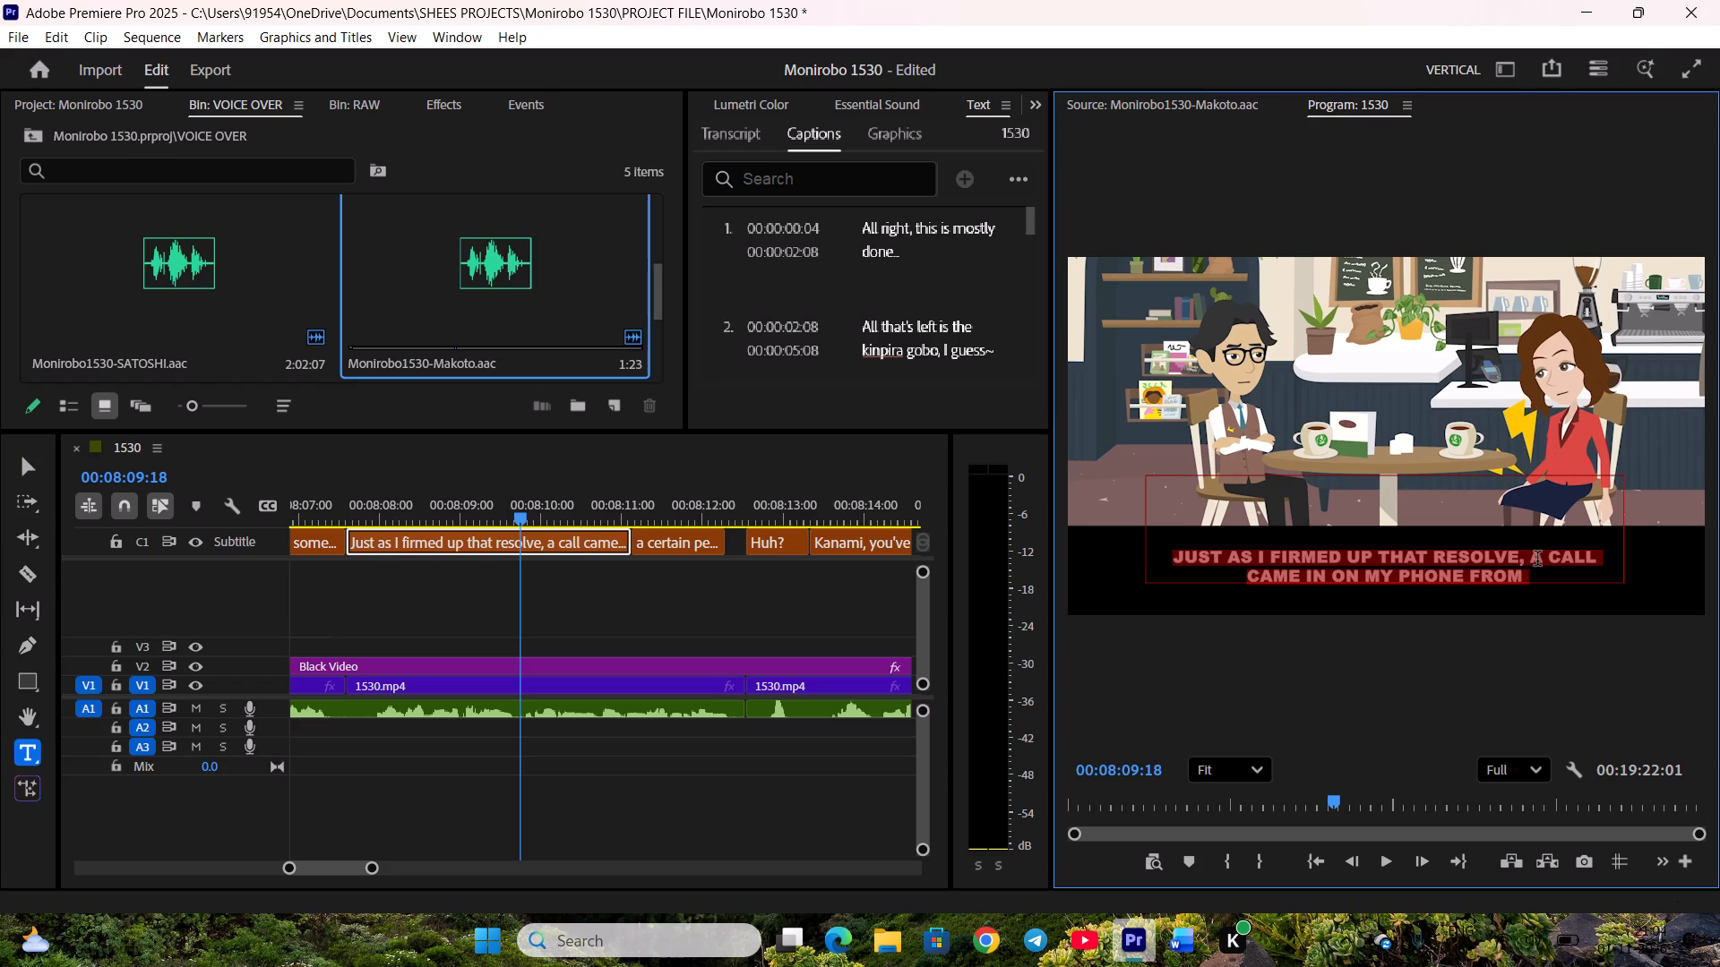
left_click(1535, 561)
left_click_drag(1534, 559, 1544, 573)
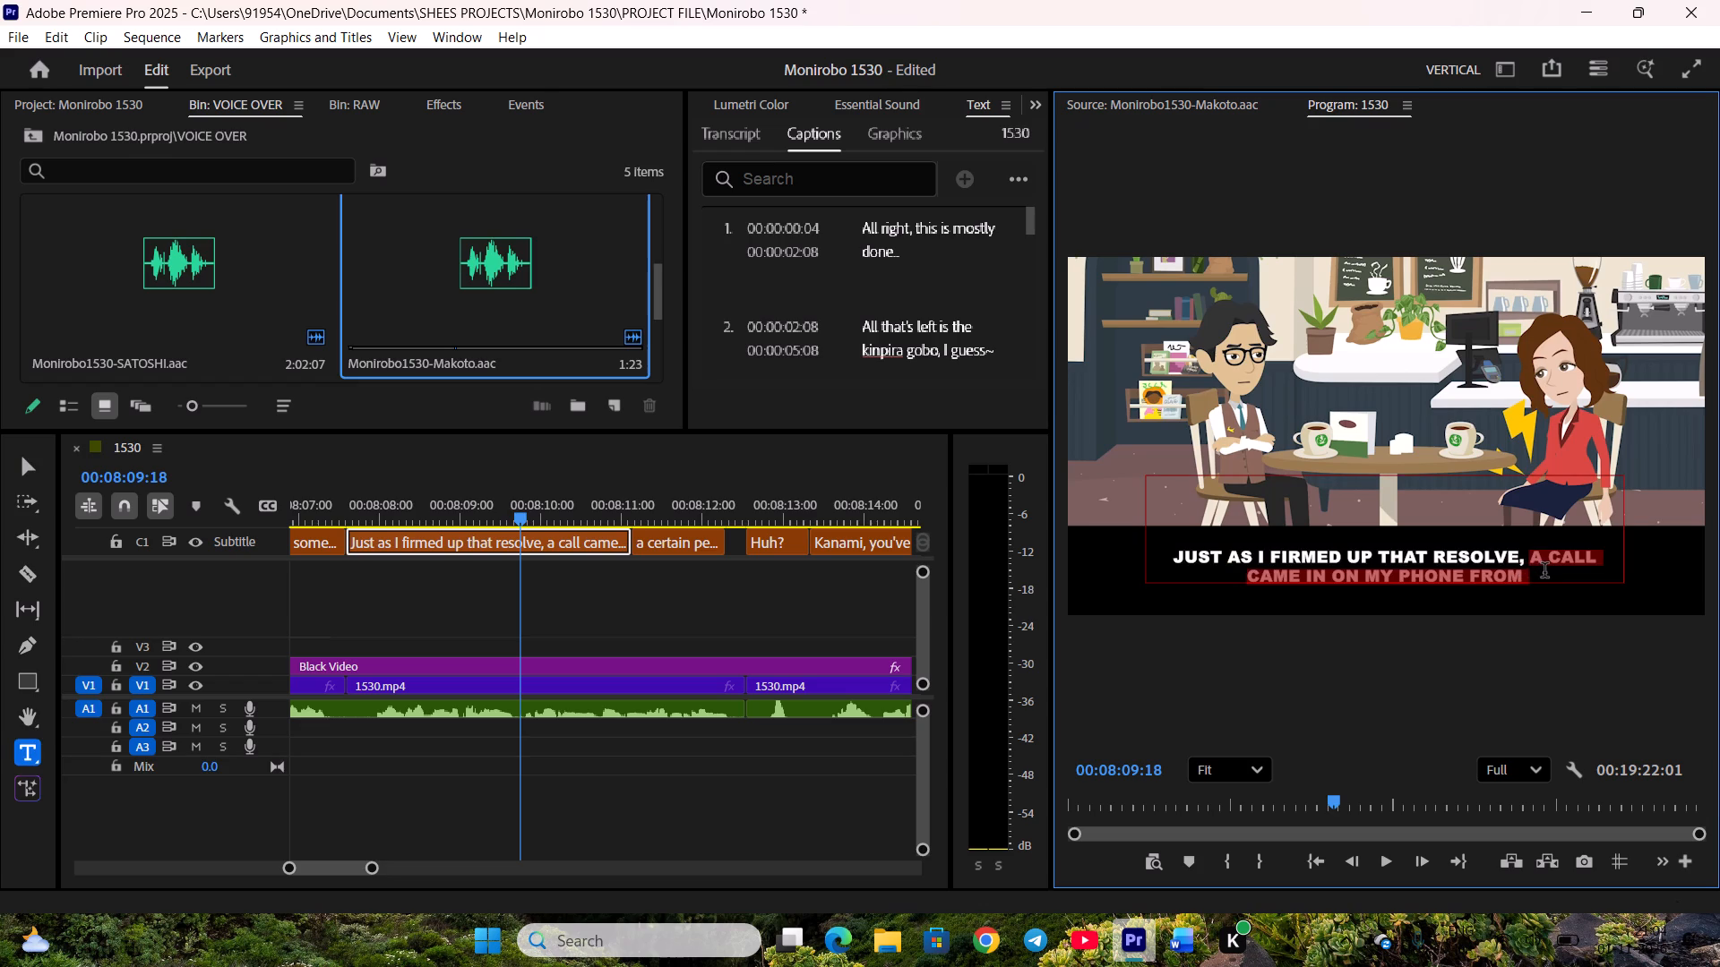
key("ctrl+c")
key("ctrl+x")
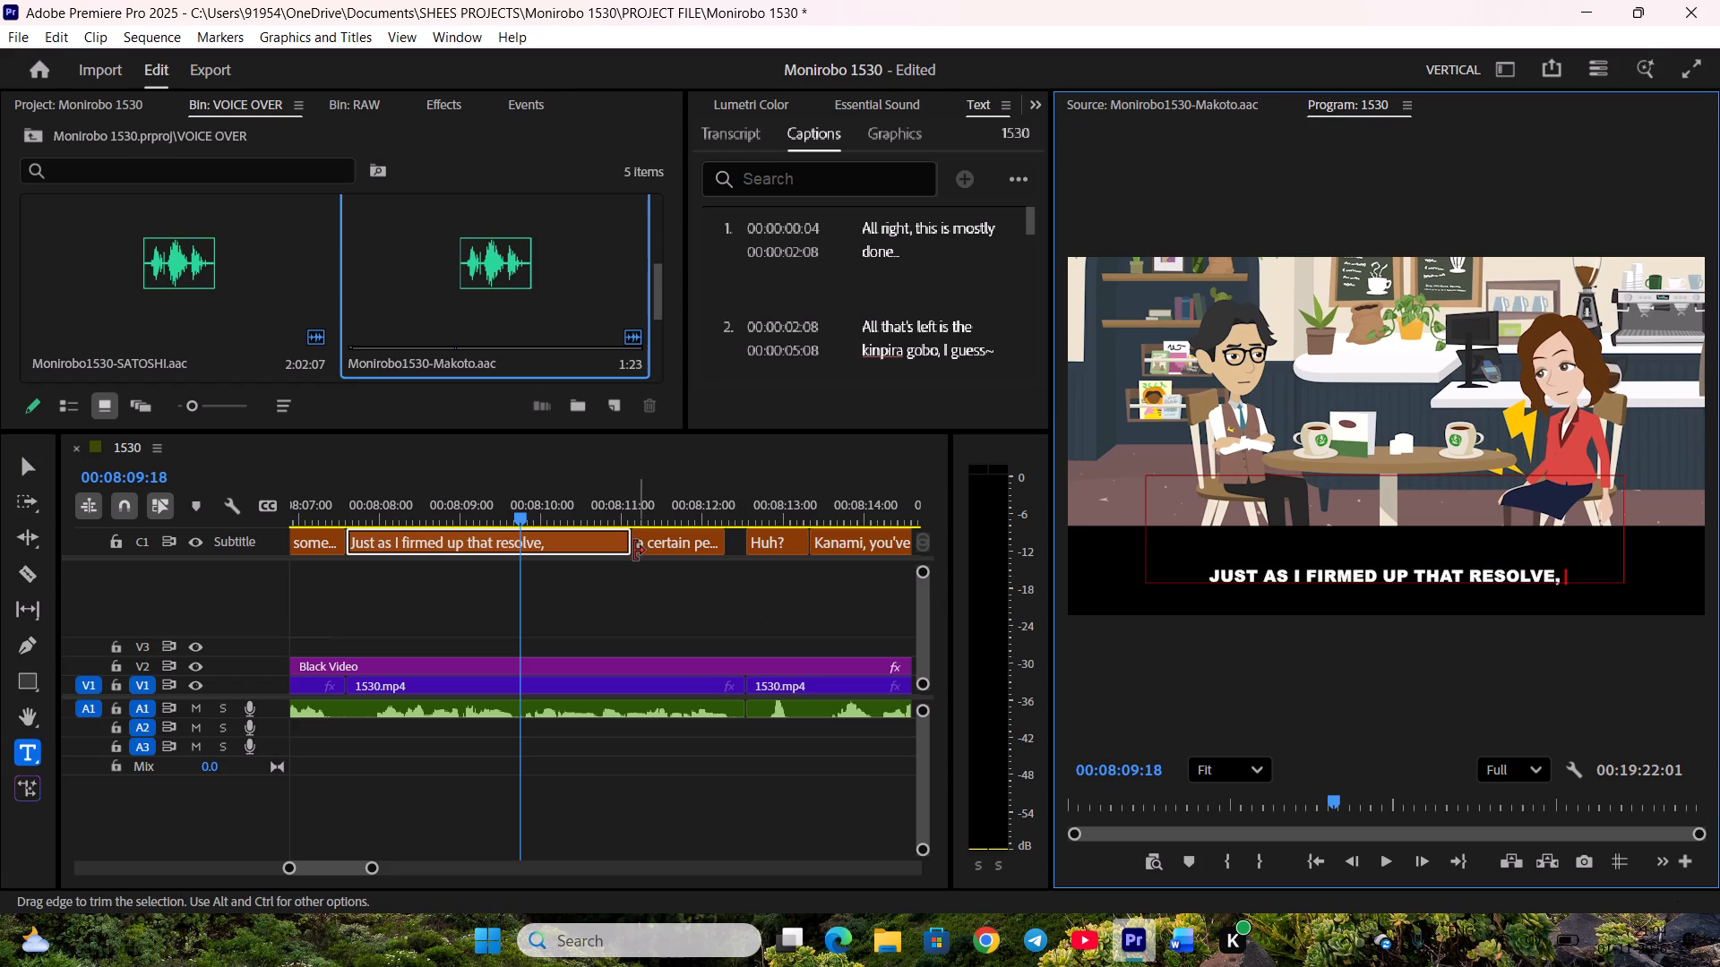
End "Just as I firmed up that resolve," at the pause at 00:08:09:18 and start "a certain person." there.
left_click_drag(625, 548, 519, 544)
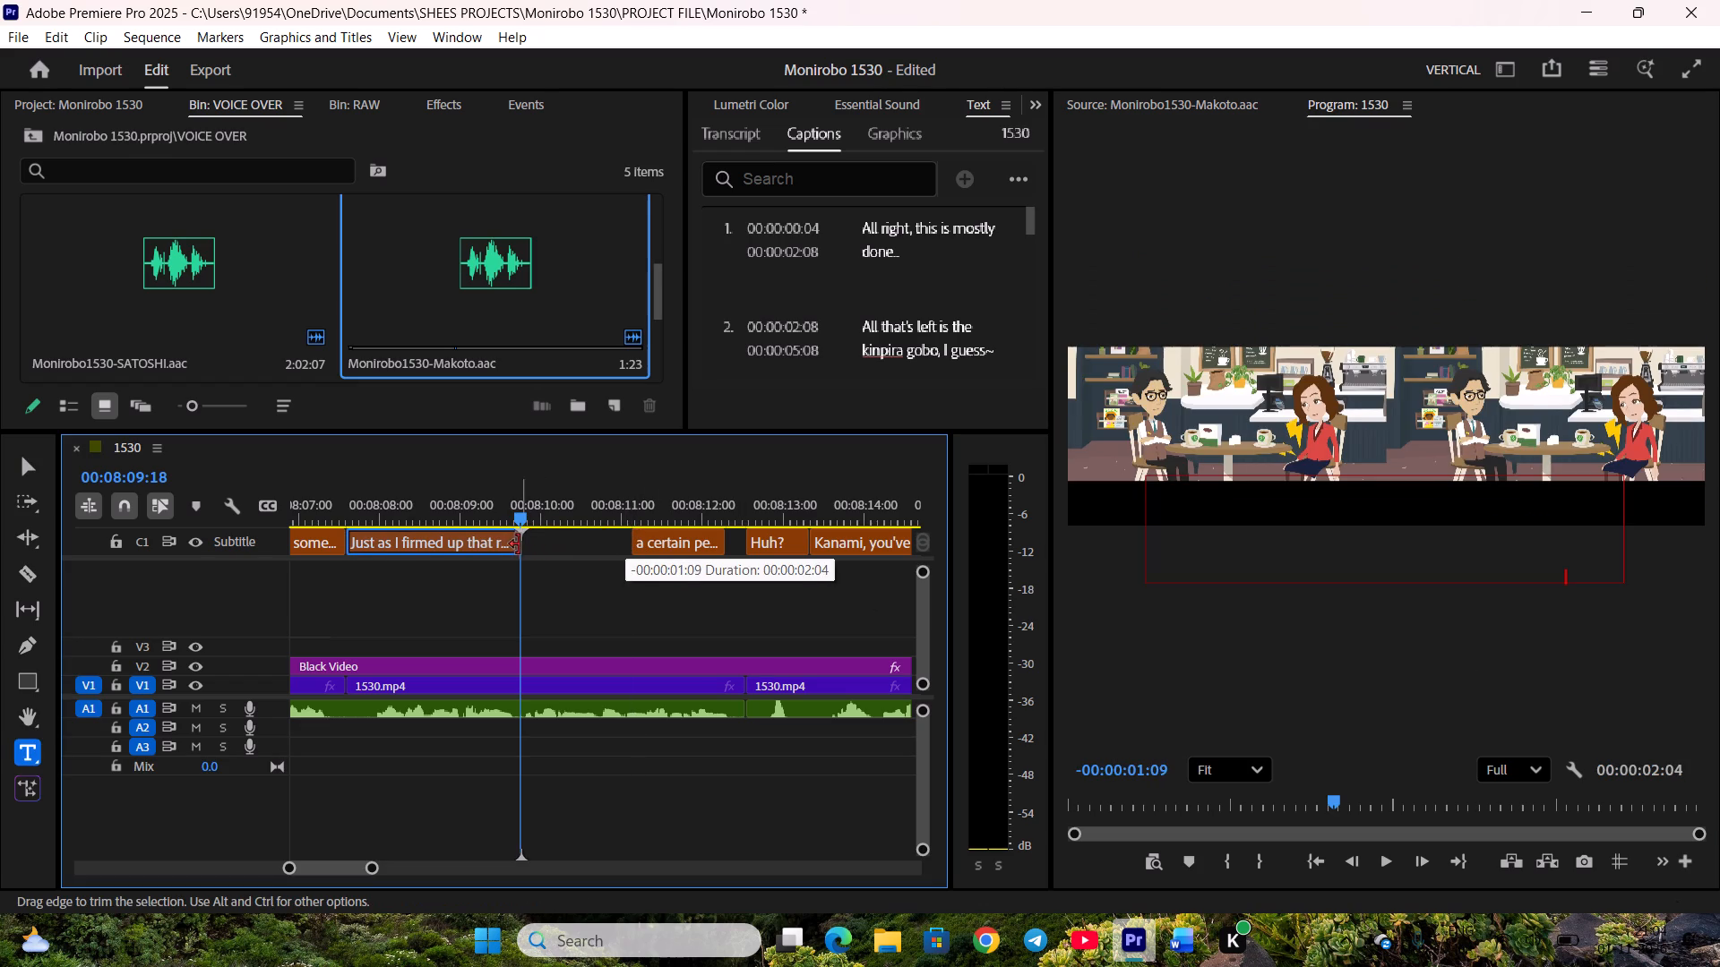
left_click_drag(519, 544, 518, 544)
left_click_drag(638, 541, 531, 543)
left_click(624, 576)
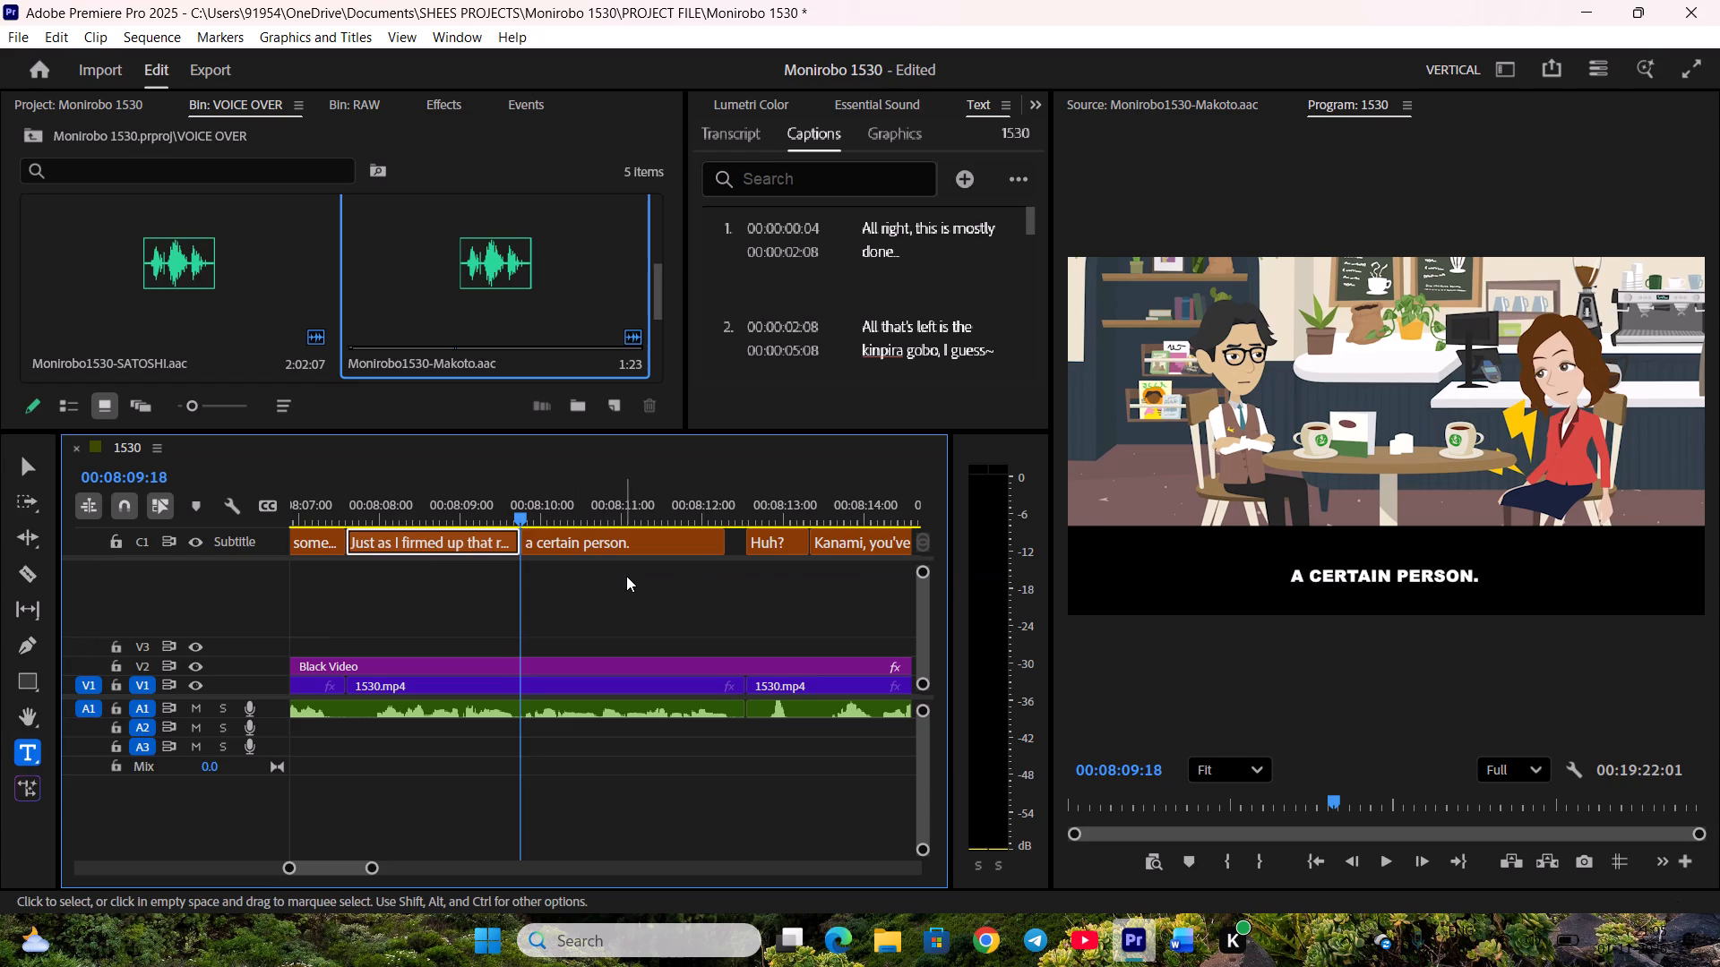
Insert the cut words "a call came in on my phone from" before "a certain person." in that caption.
key("space")
key("space")
double_click(1348, 569)
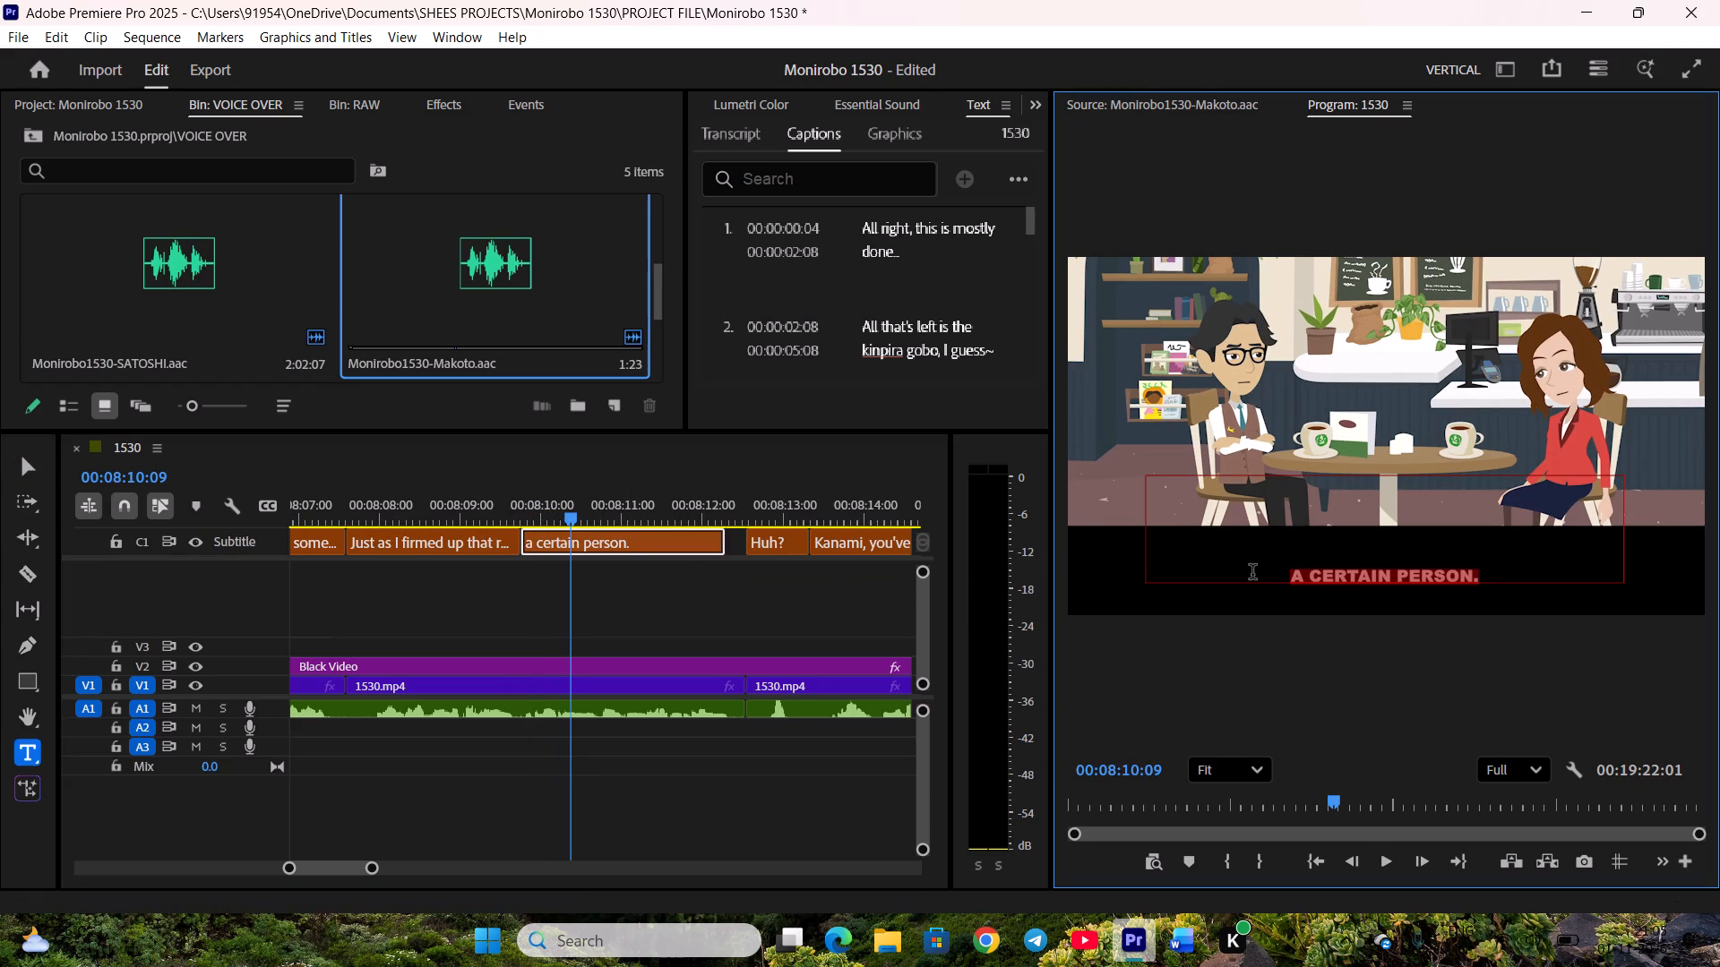
left_click(1252, 574)
key("space")
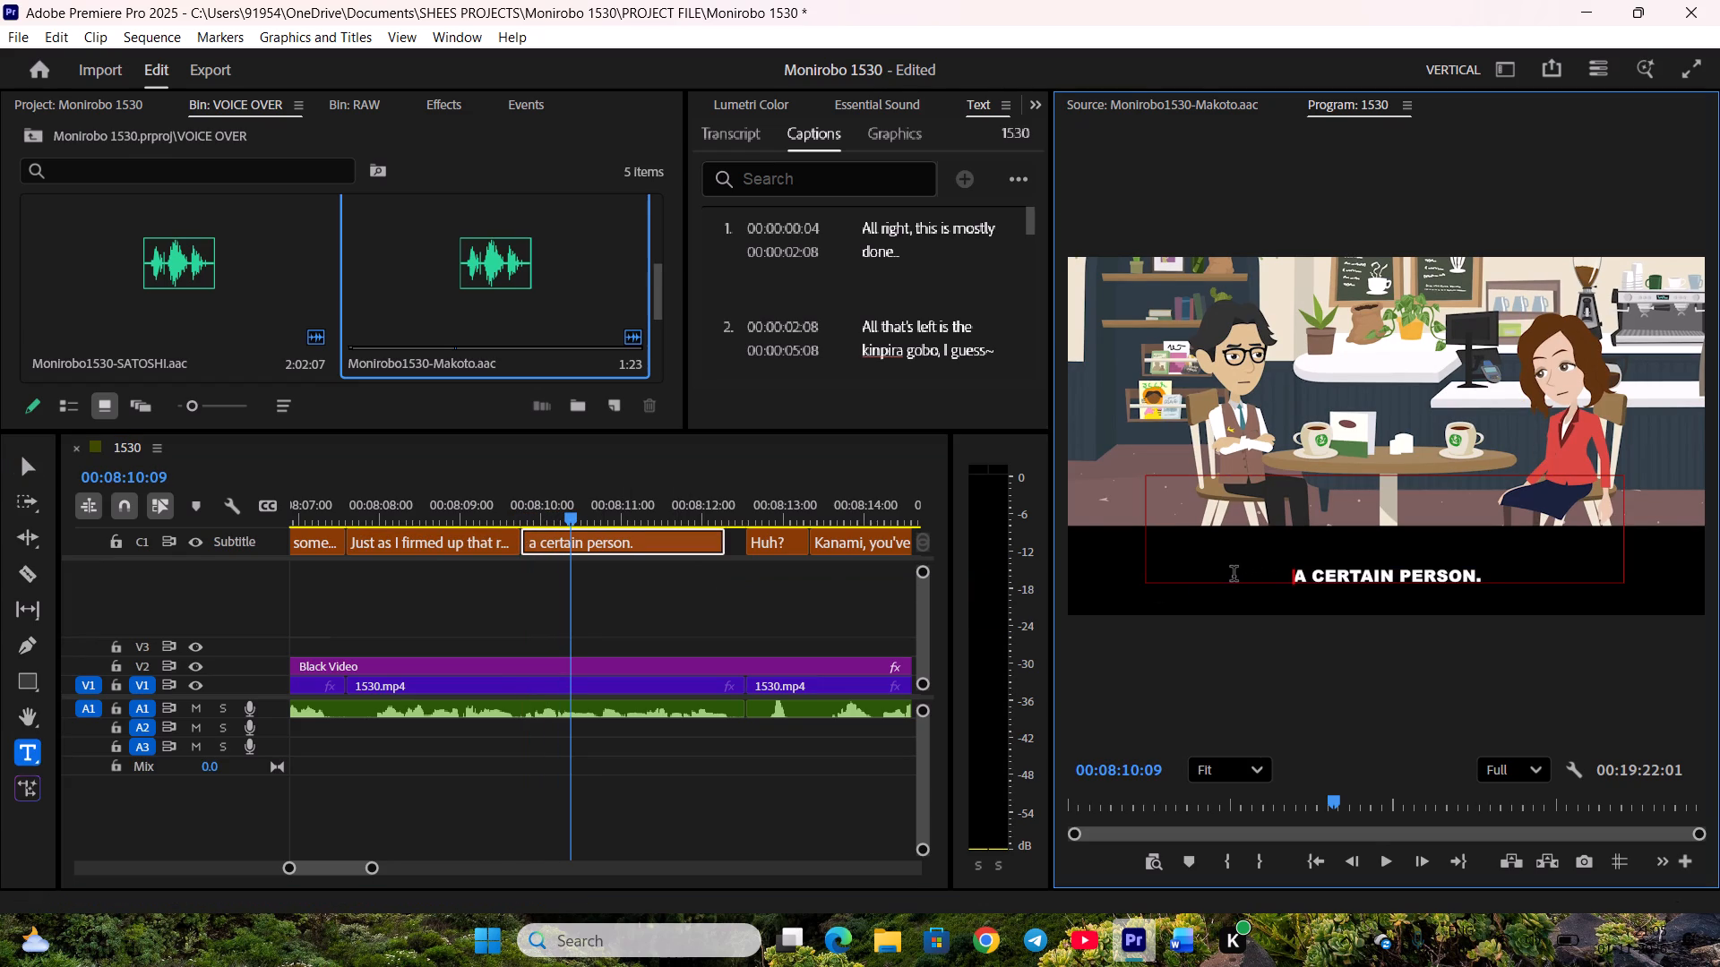
key("BackSpace")
key("ctrl+v")
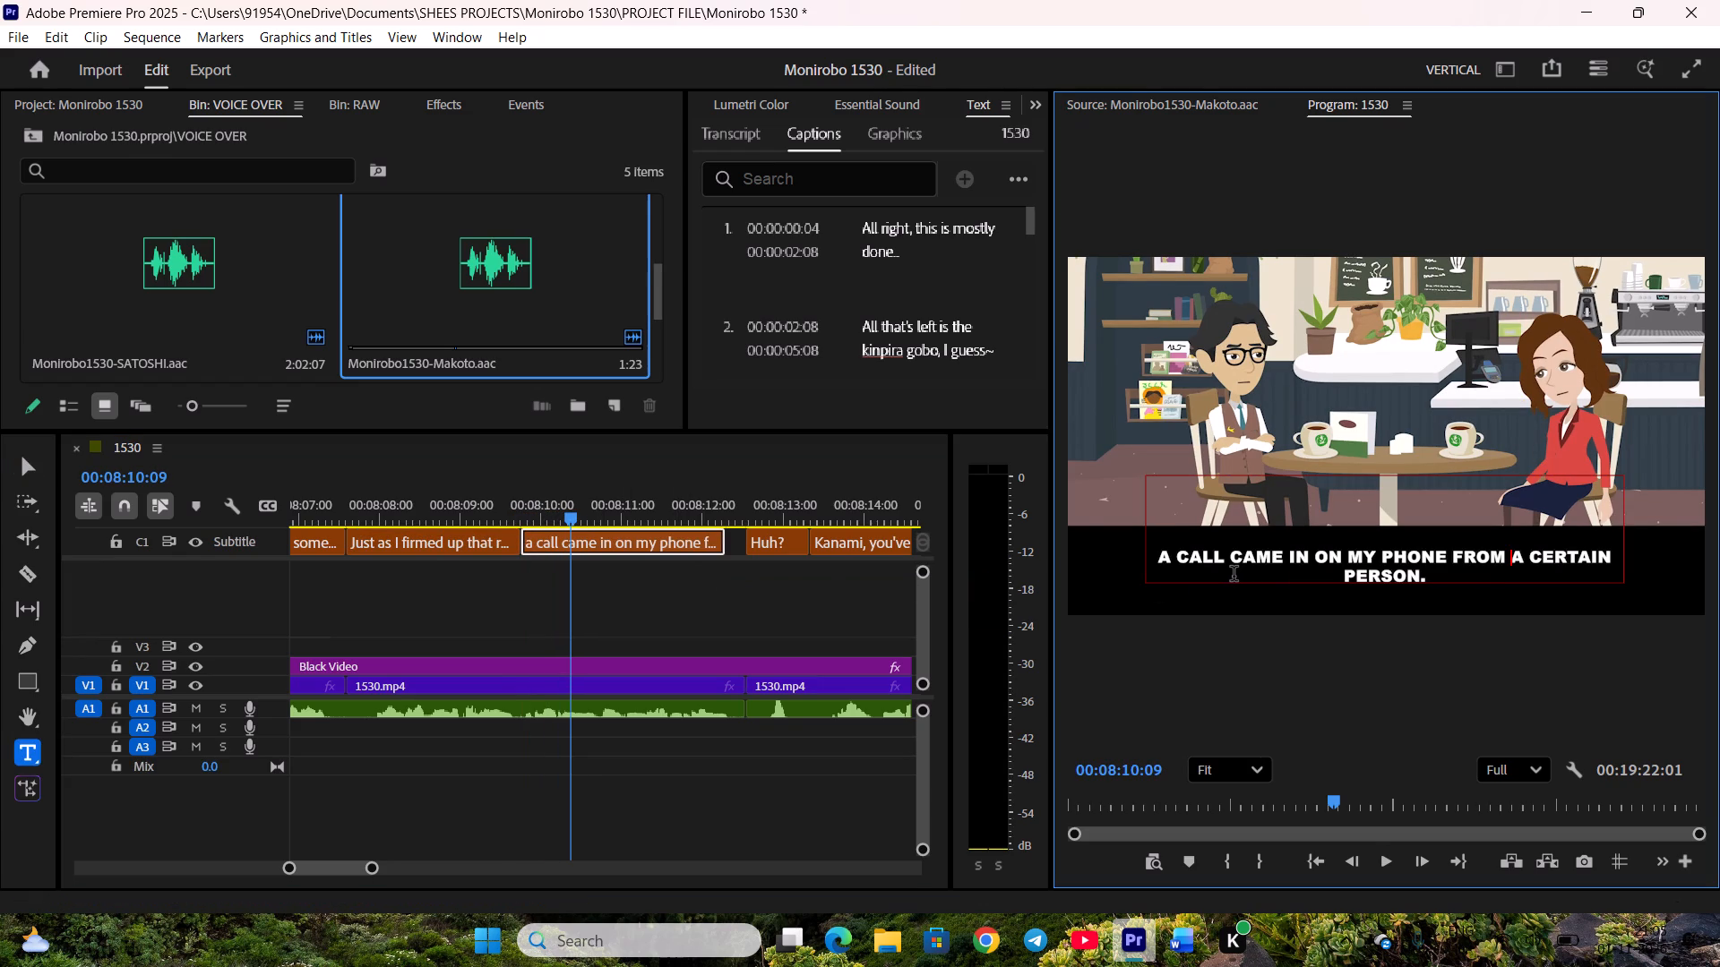
key("space")
key("BackSpace")
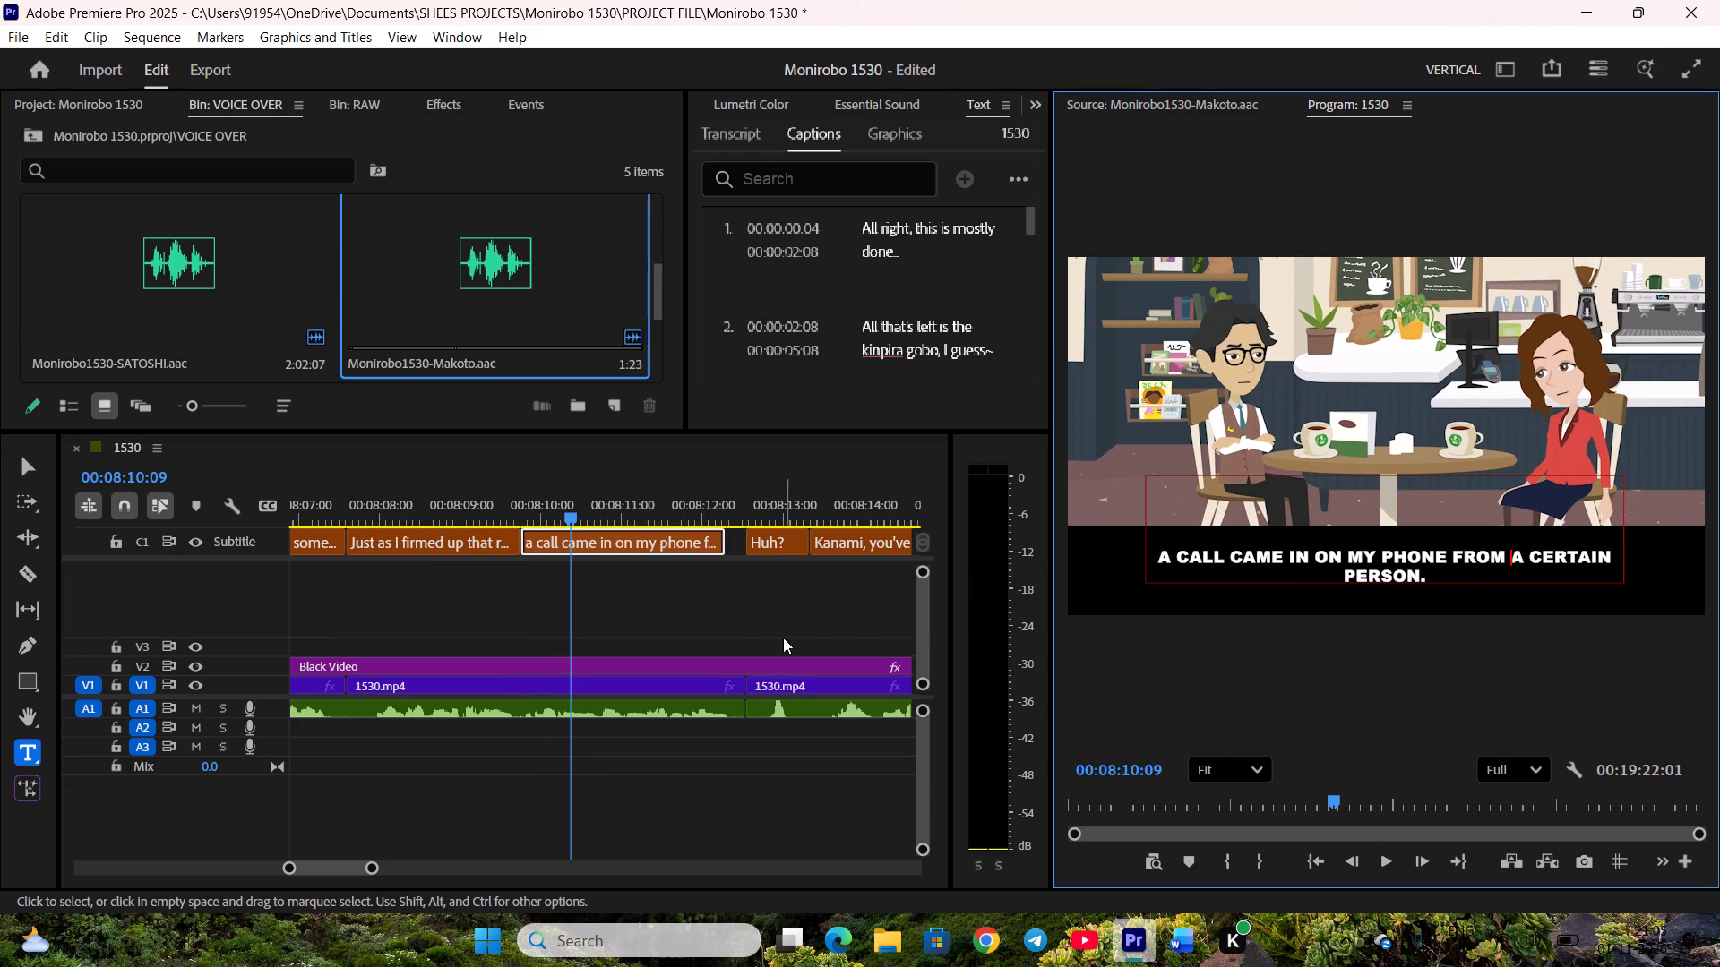
Extend "a call came in on my phone from a certain person." to the V1 cut near 00:08:12:13, where "Huh?" starts.
left_click(732, 624)
key("space")
left_click_drag(726, 540, 738, 543)
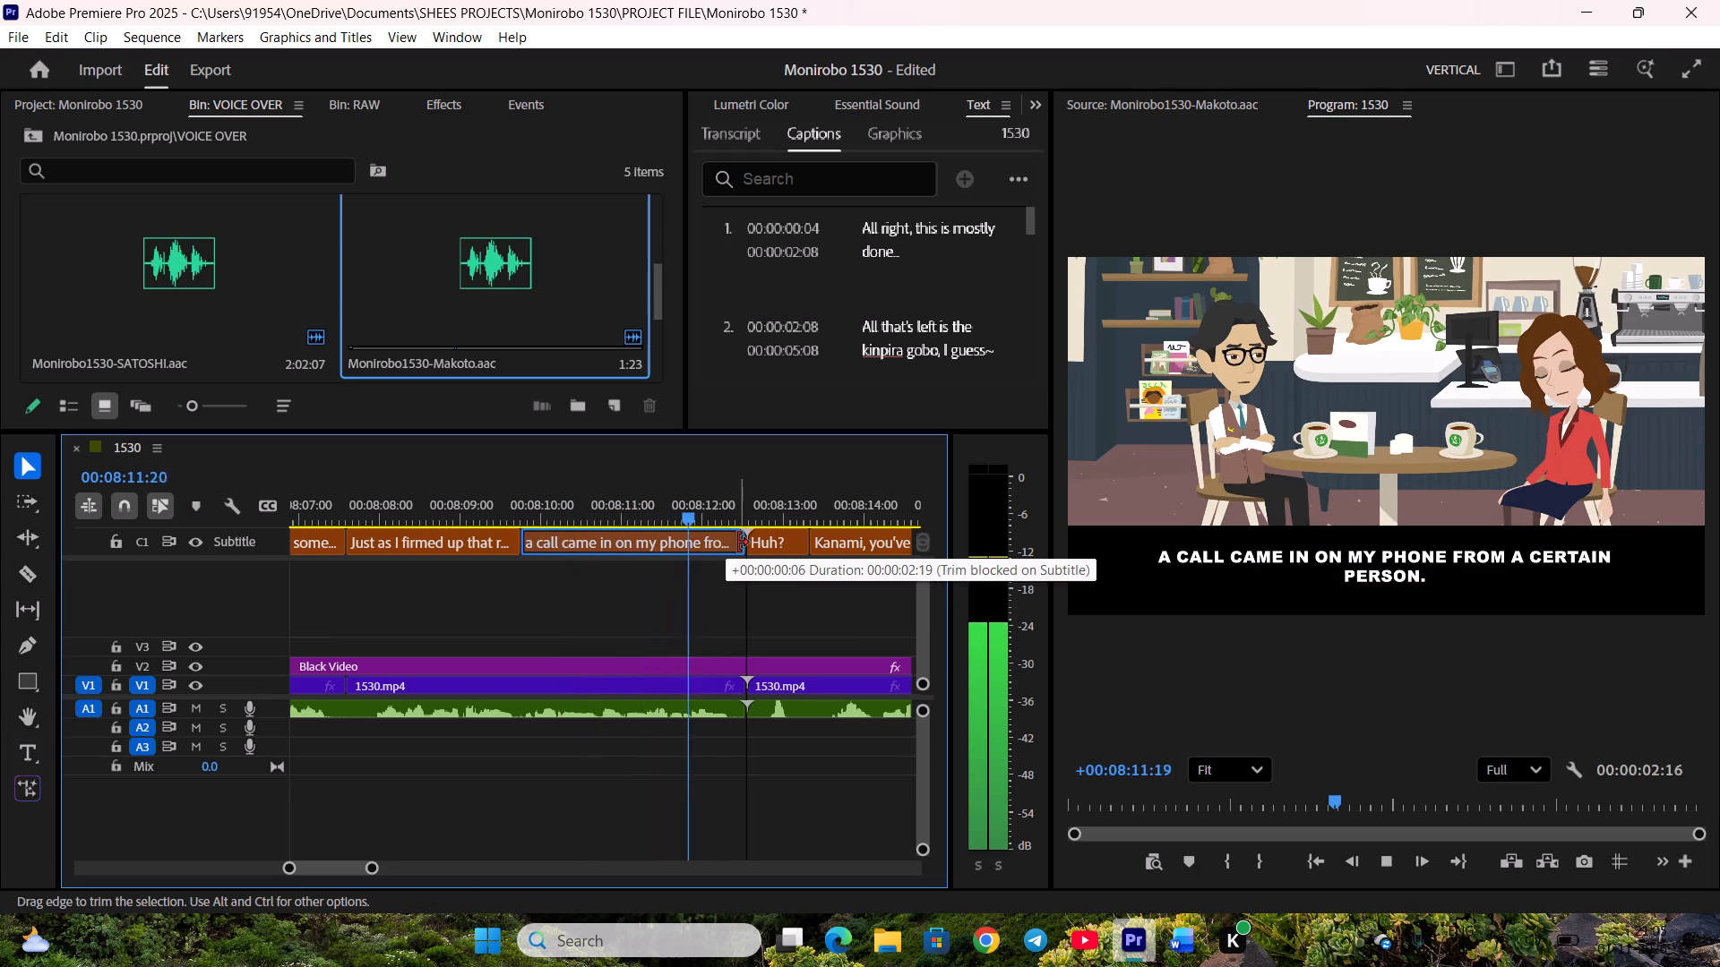
left_click_drag(738, 543, 743, 543)
Play on and align the boundary between "Kanami, you've got a call." and "Hm?" with the V1 cut near 00:08:15:07.
key("space")
scroll(701, 599, "down", 6)
key("space")
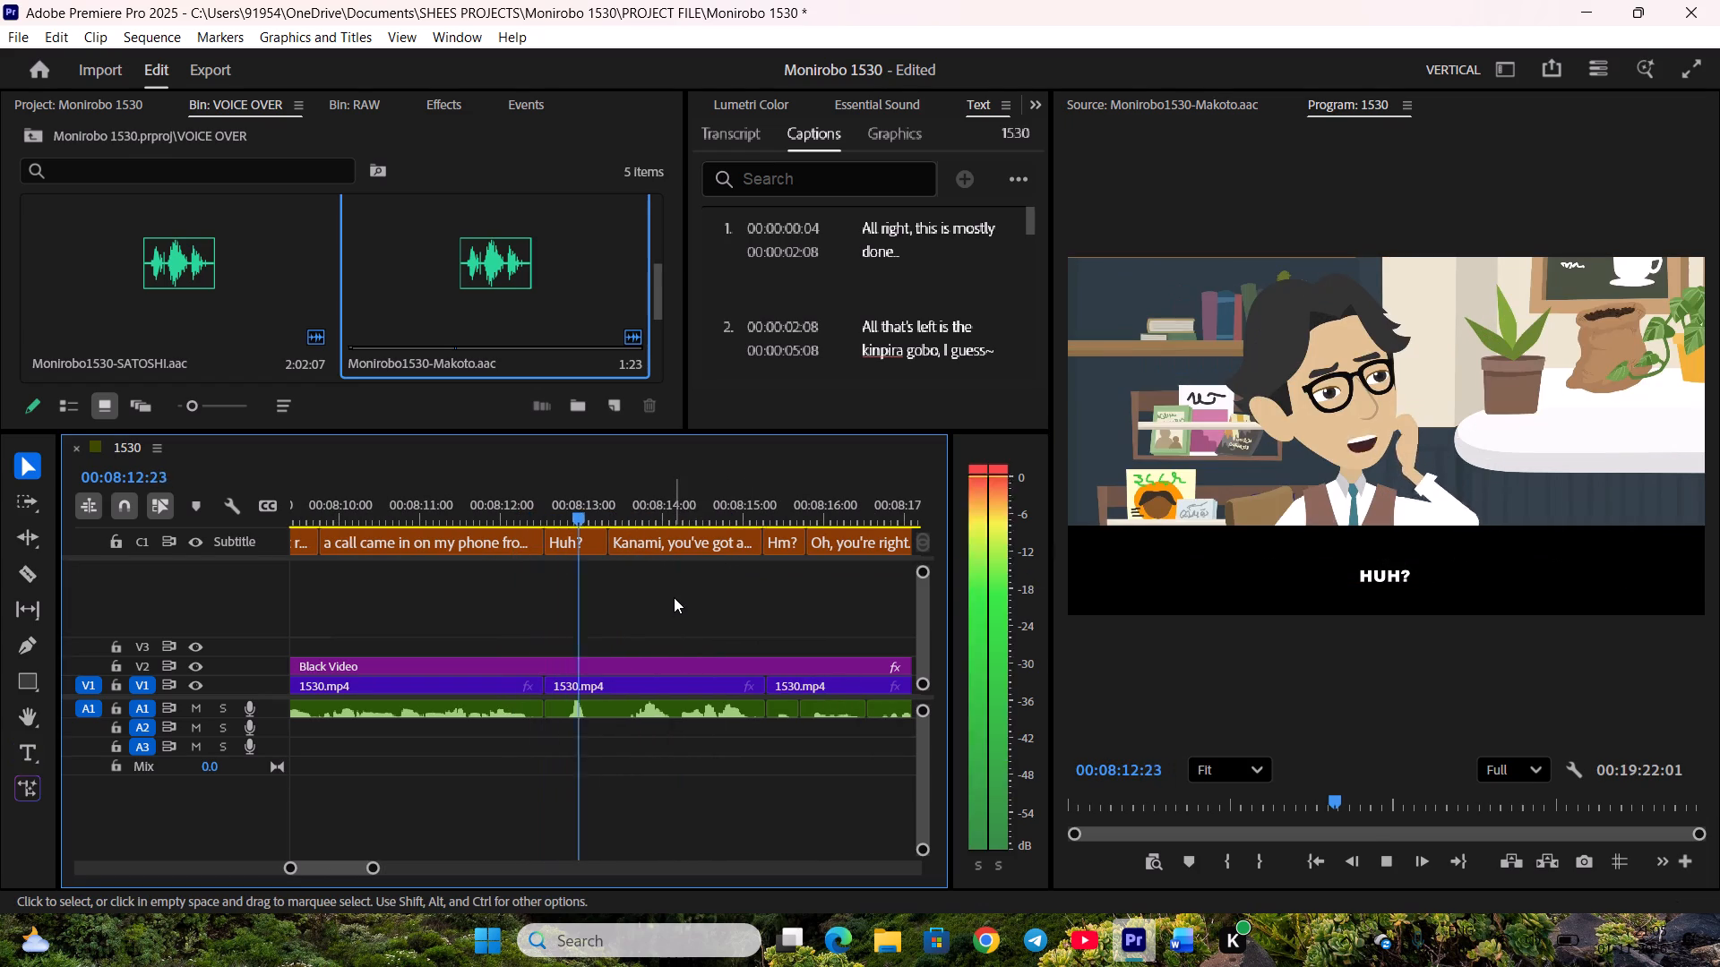
key("space")
scroll(676, 597, "down", 3)
key("space")
left_click_drag(658, 548, 649, 548)
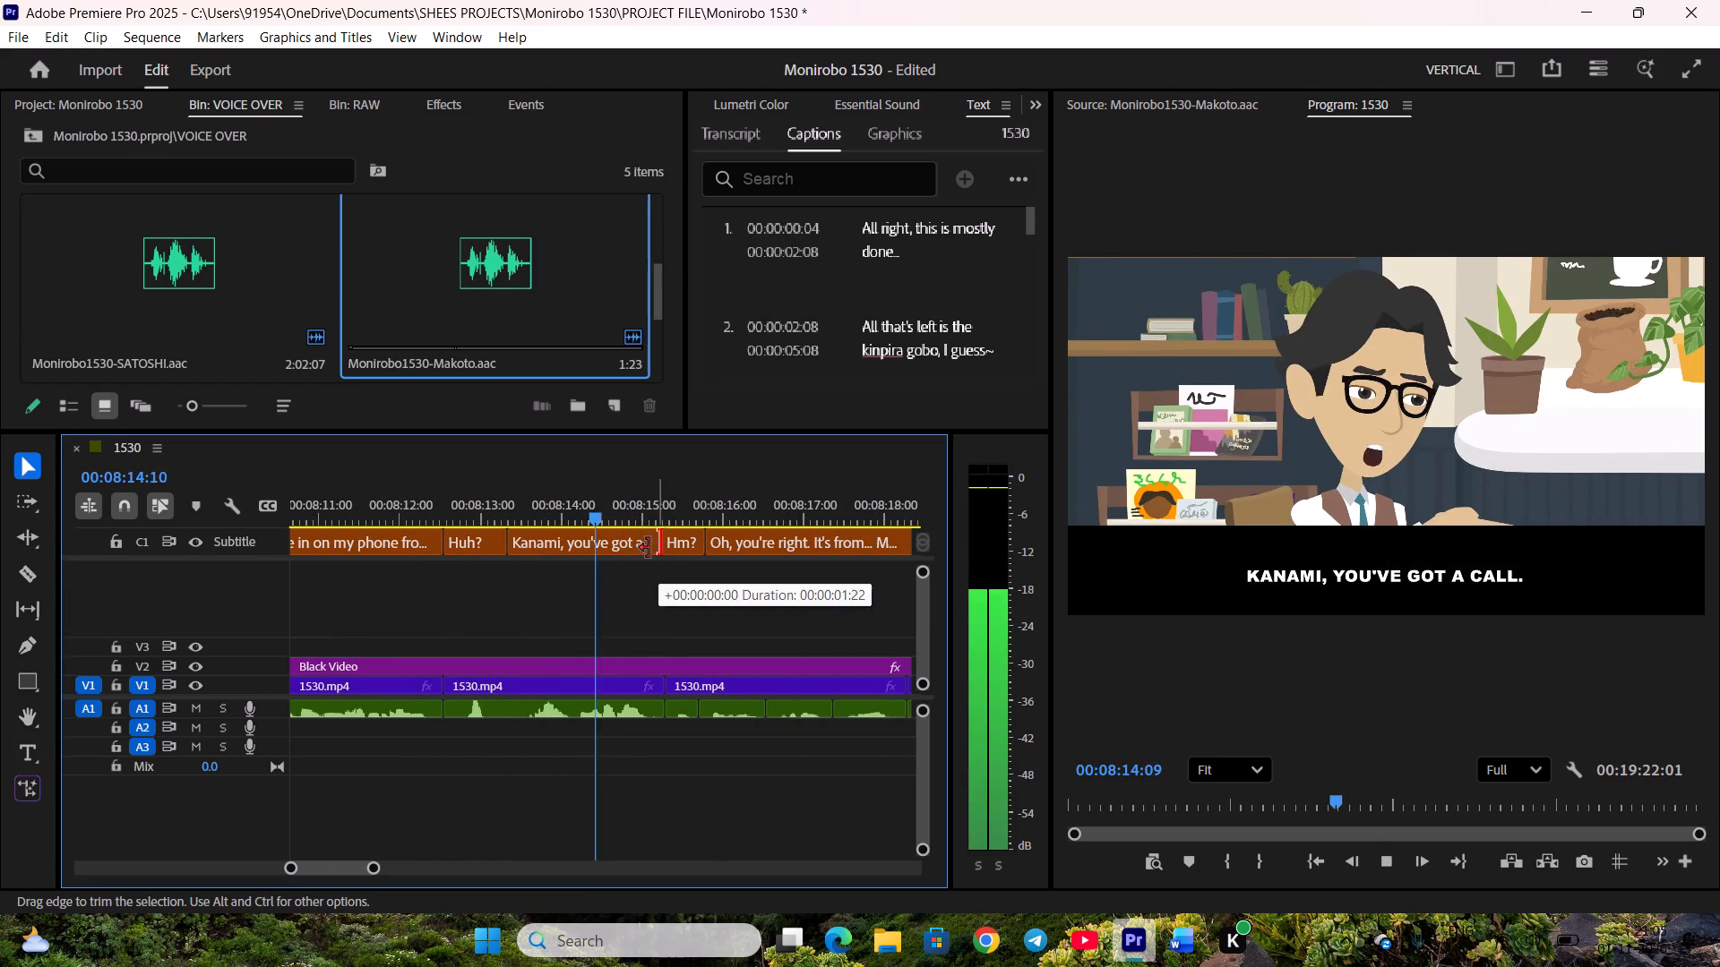
left_click_drag(649, 548, 670, 550)
key("space")
key("space")
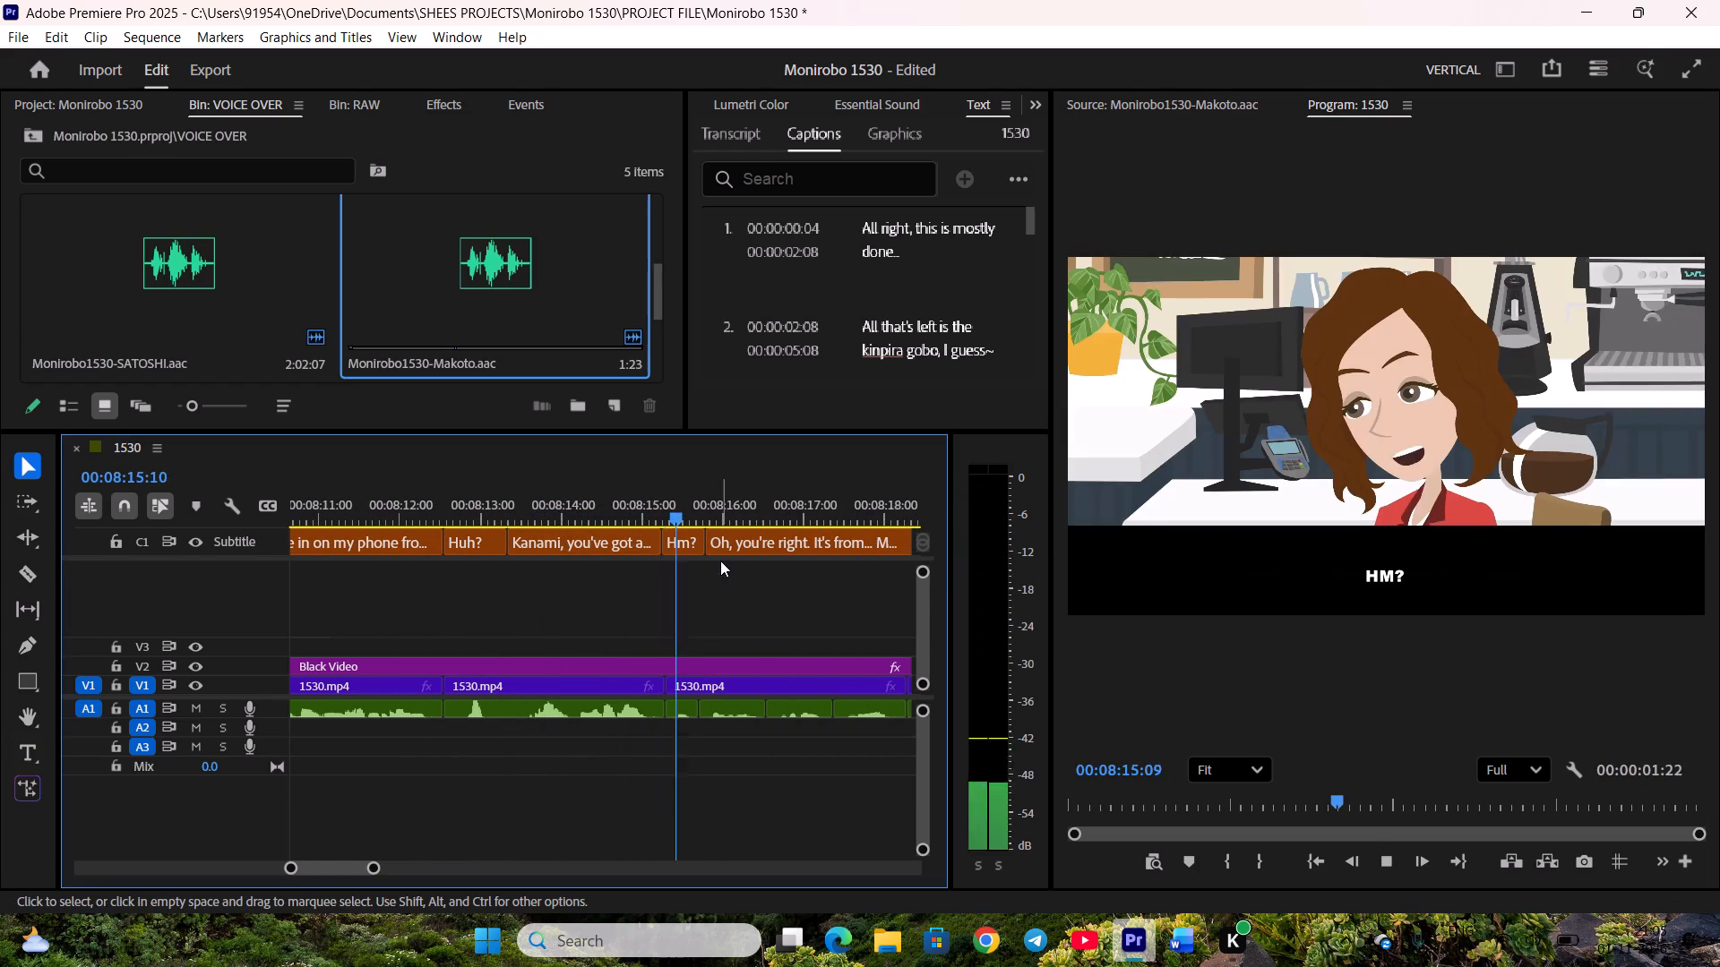
Raise the gain by 14 dB on the five A1 voice clips from "Hm?" through "I had a bad feeling.".
key("space")
scroll(748, 645, "down", 3)
left_click_drag(593, 725, 822, 729)
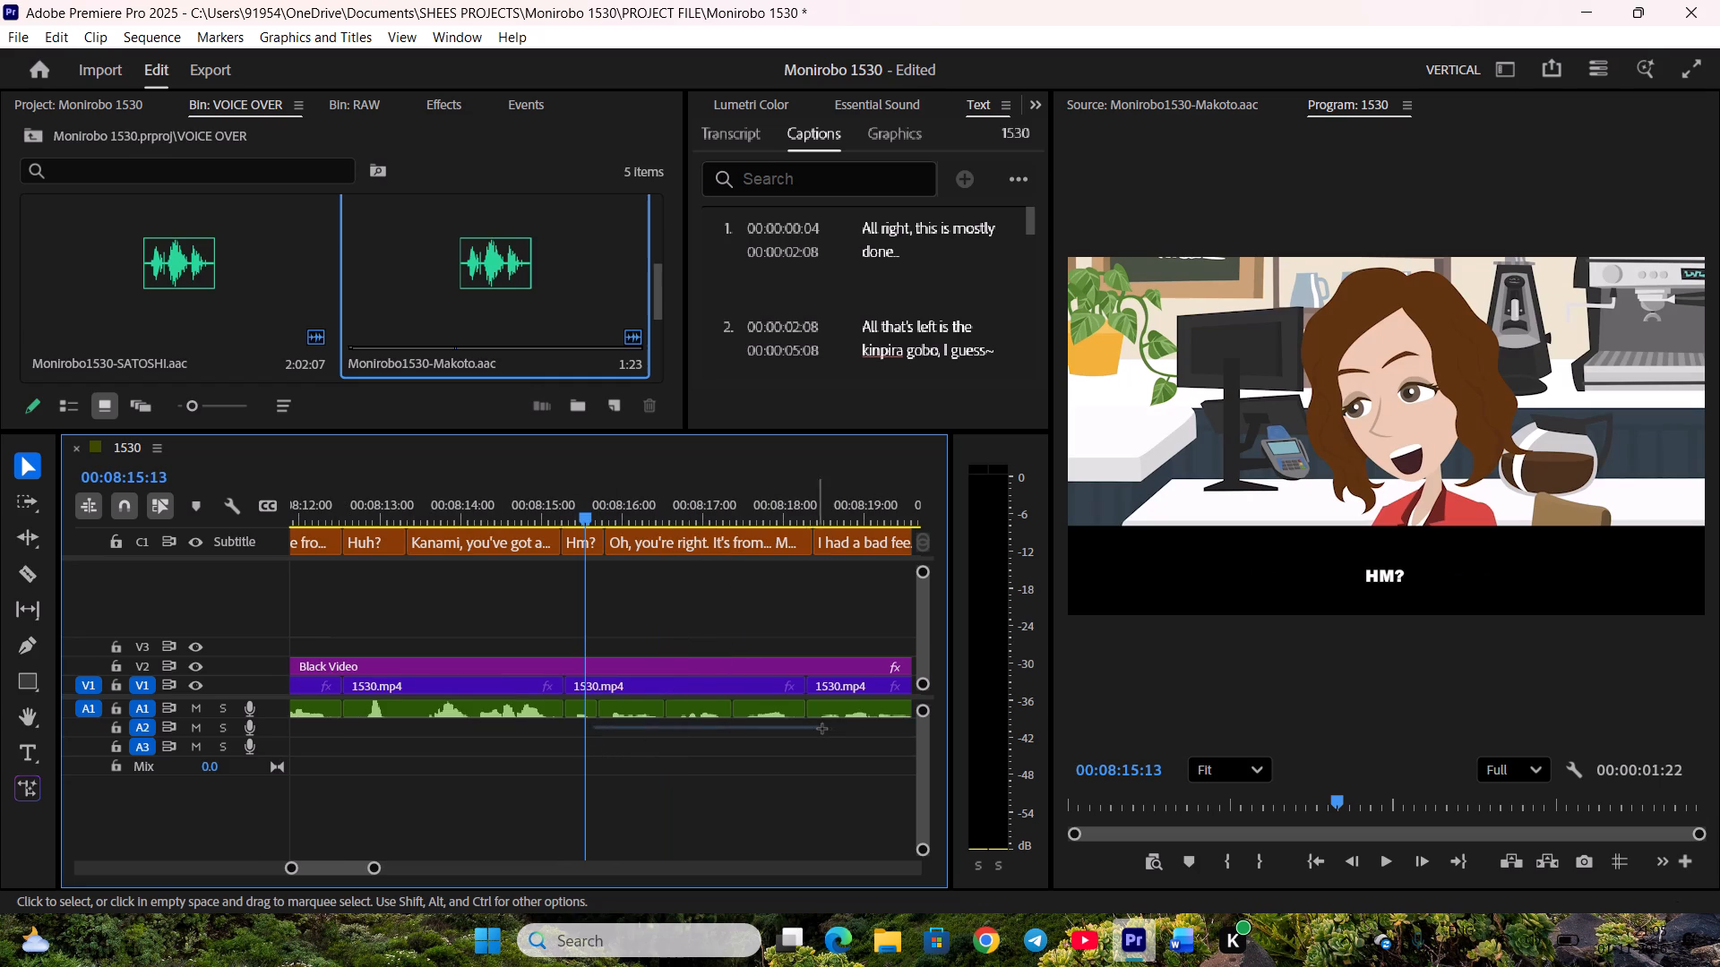
left_click_drag(822, 729, 830, 709)
type("g1")
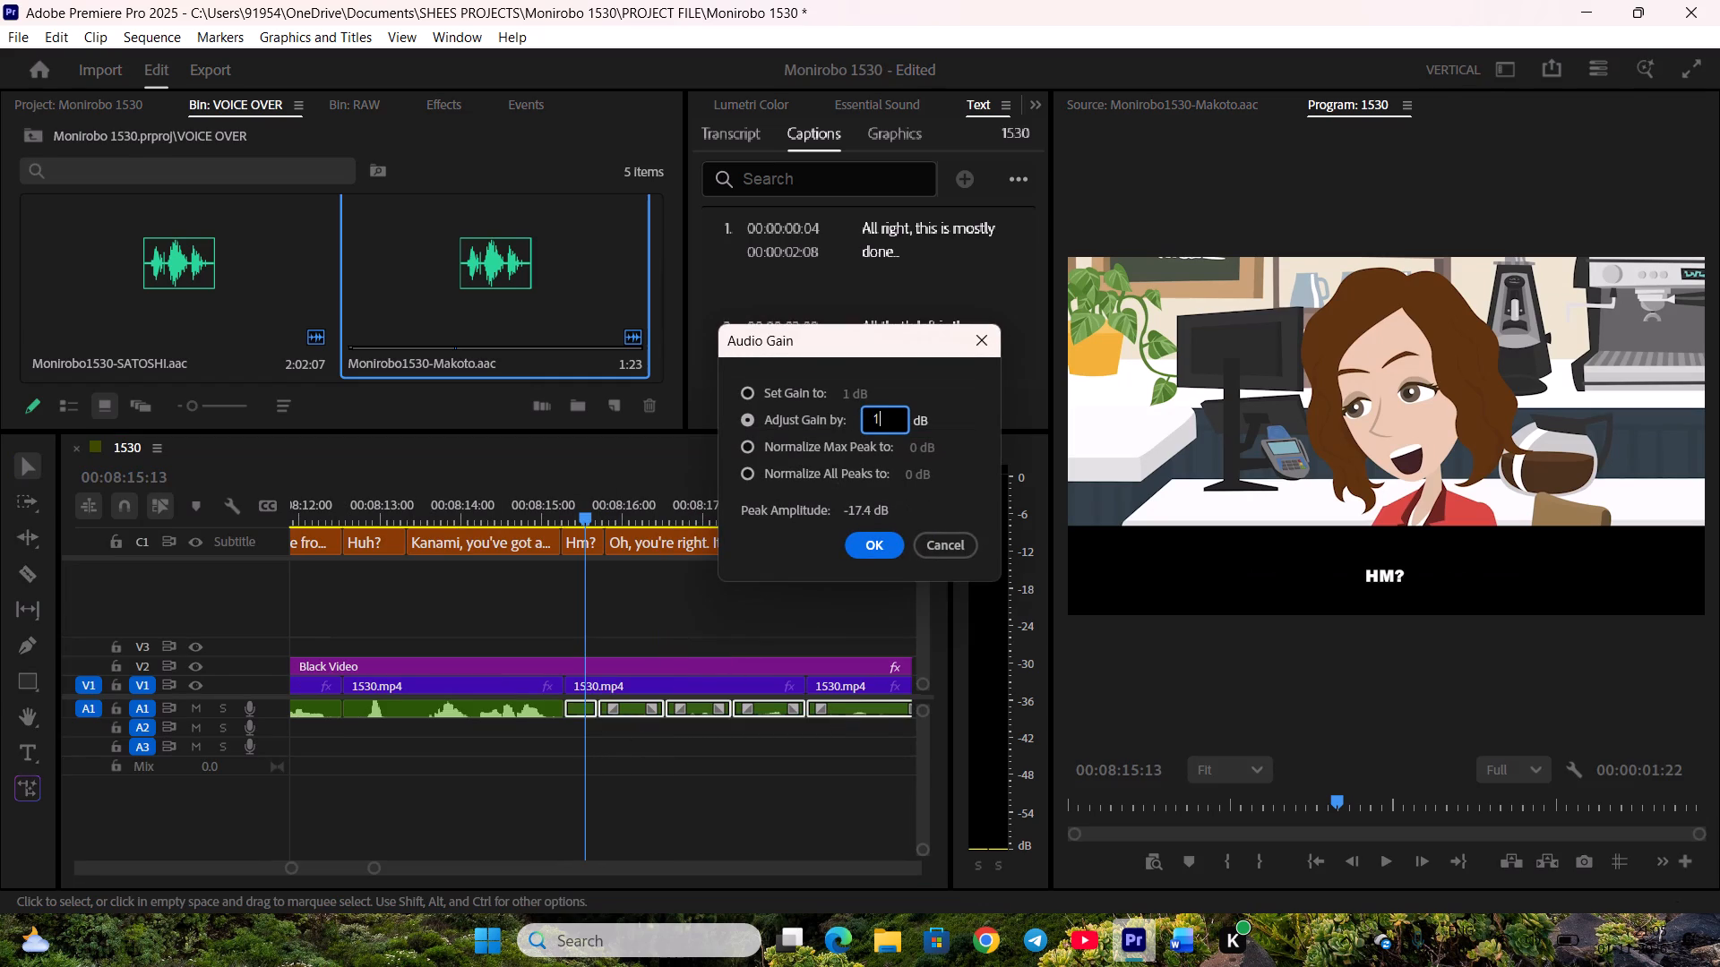
key("4")
key("Return")
left_click(714, 783)
Find the pause after "Oh, you're right." and split the caption "Oh, you're right. It's from... Mom?" at 00:08:16:13.
key("space")
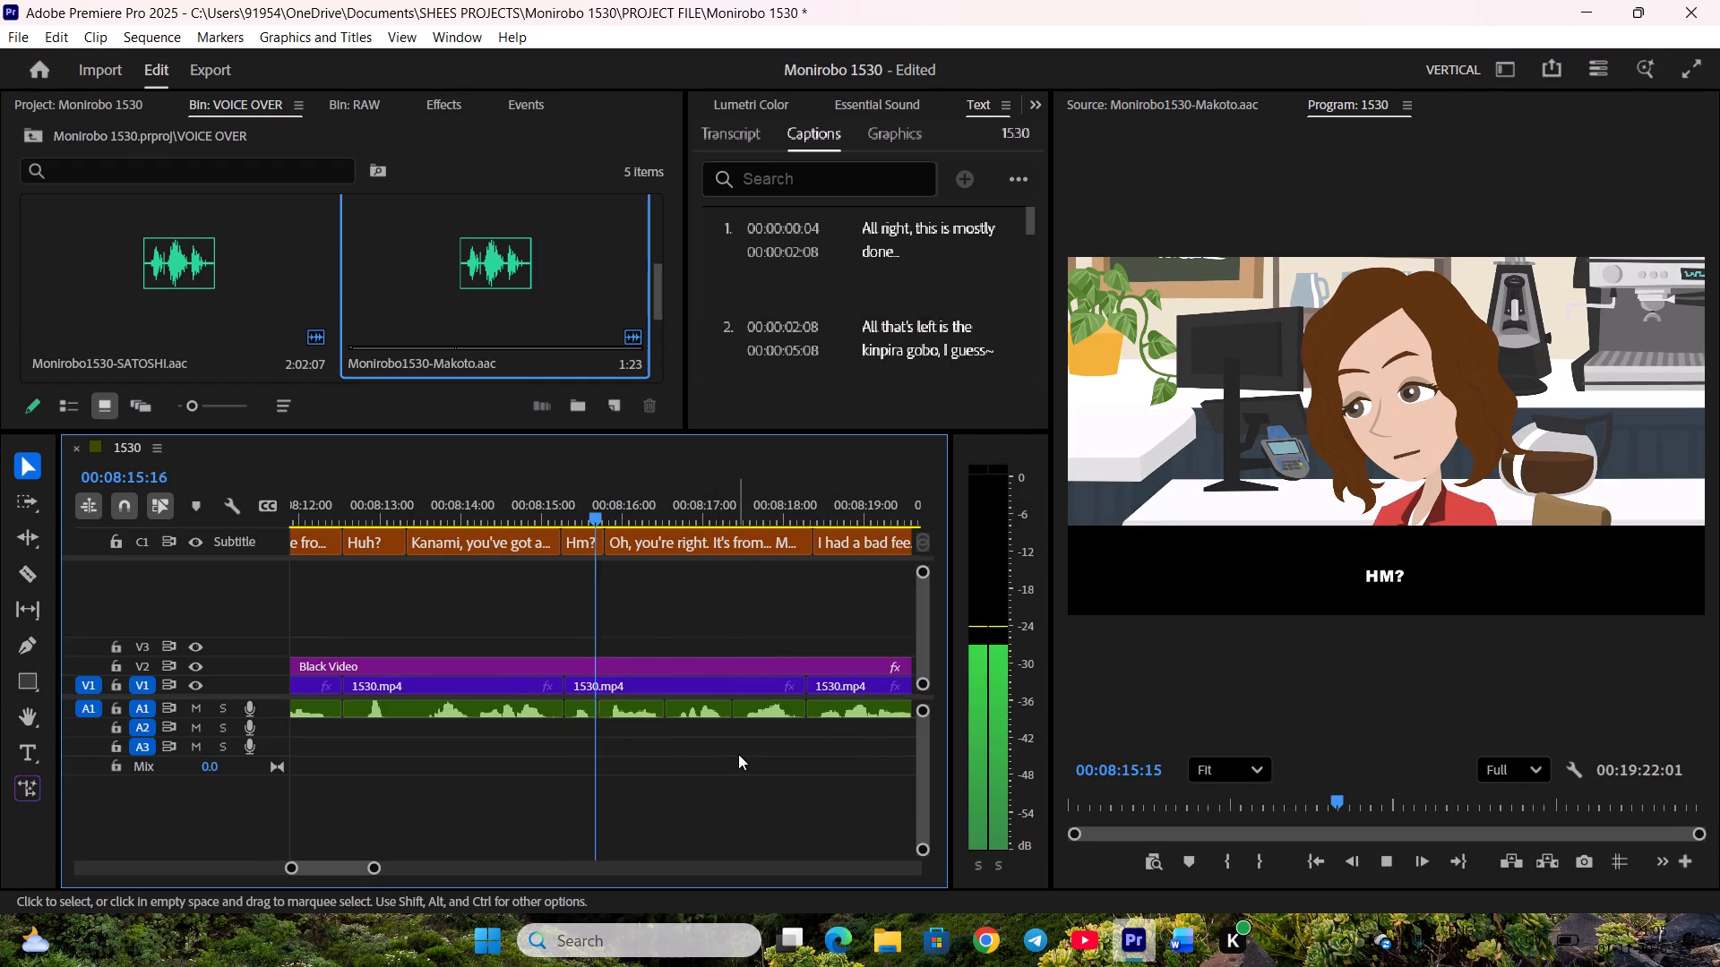
key("space")
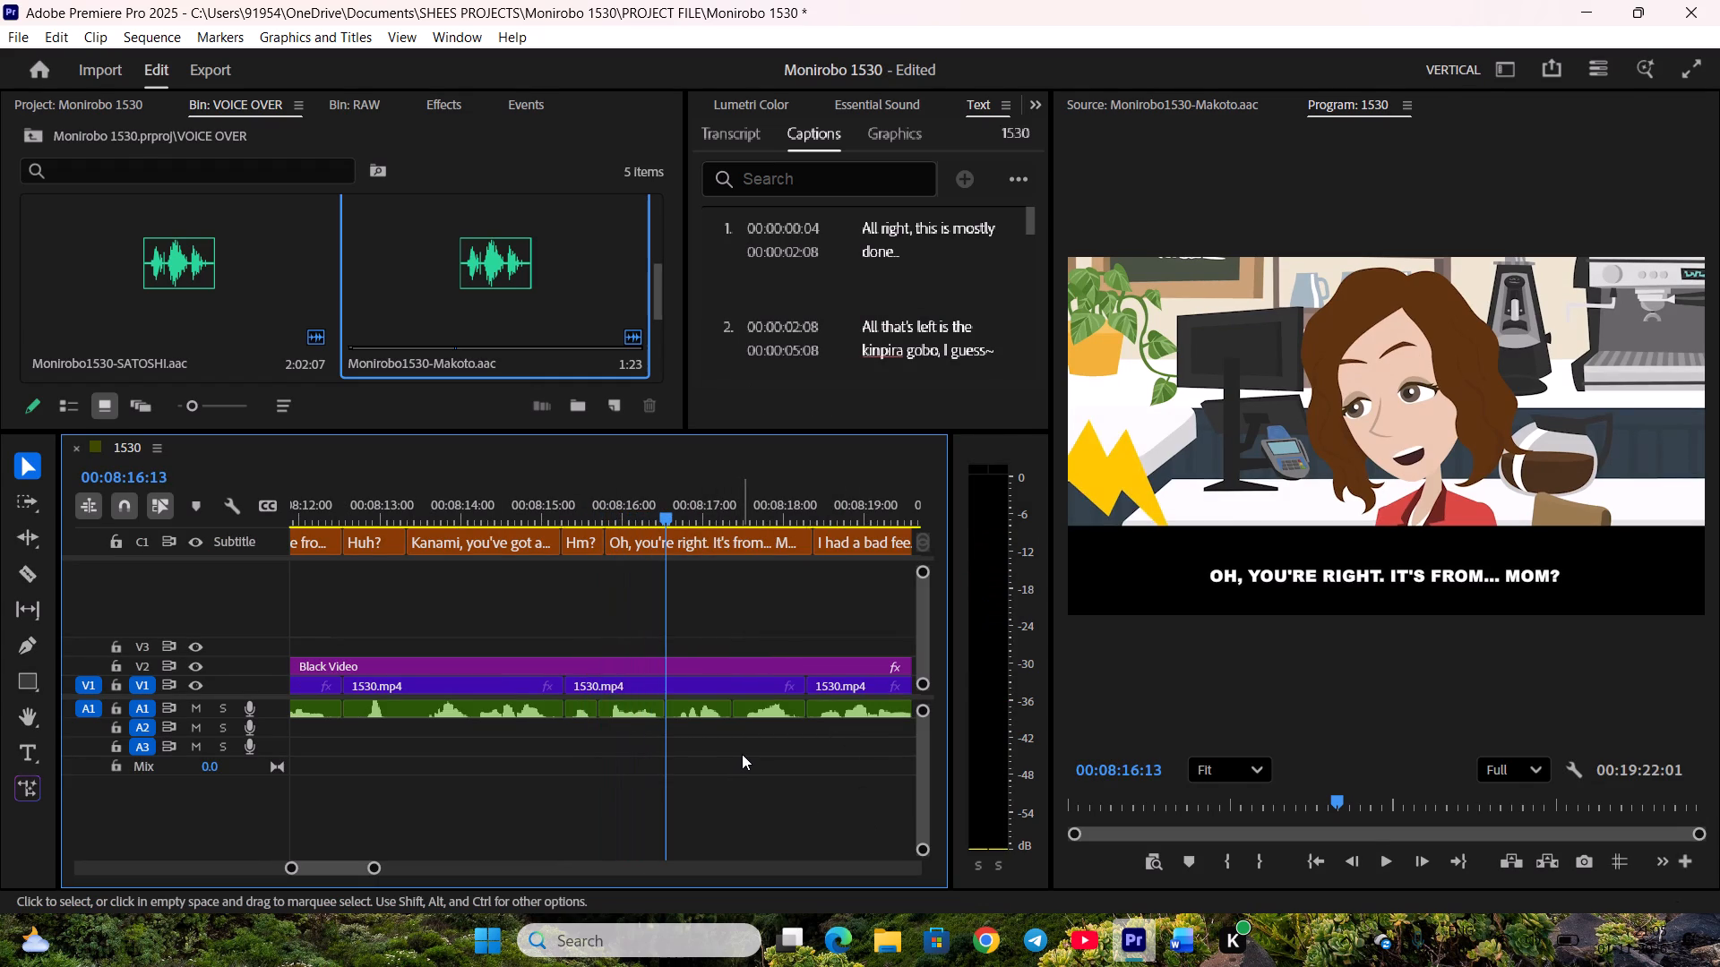
key("space")
key("space")
key("space")
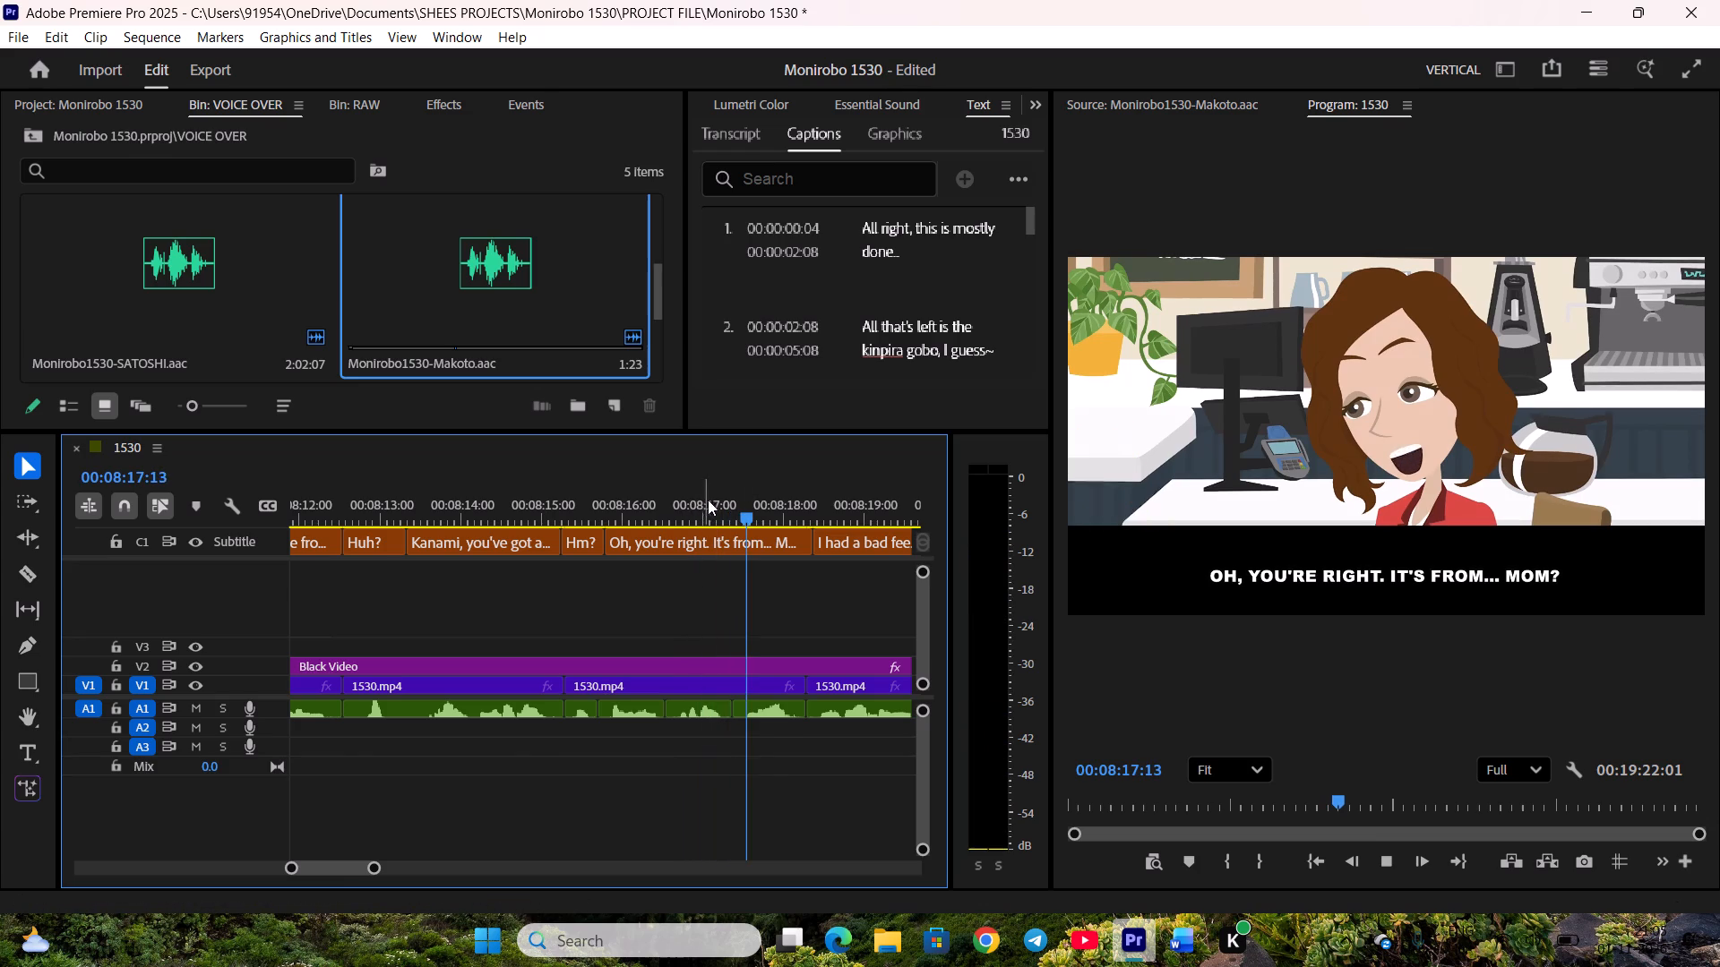
key("space")
left_click_drag(727, 506, 660, 518)
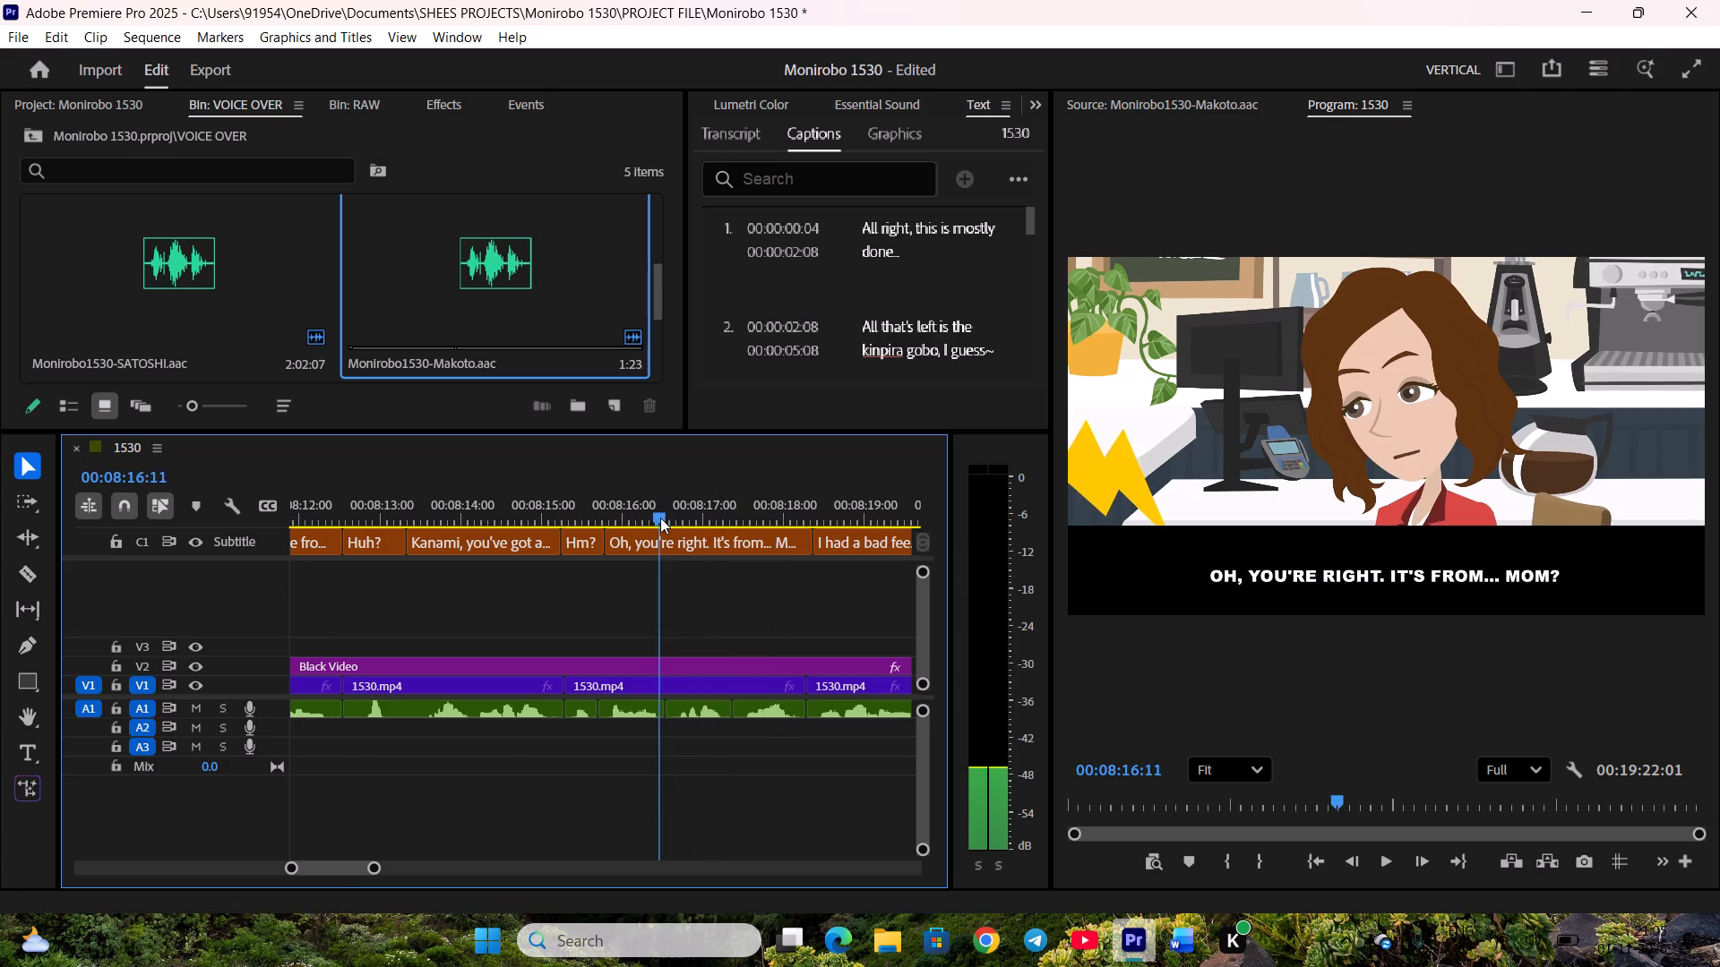
left_click_drag(660, 518, 666, 520)
left_click(687, 549)
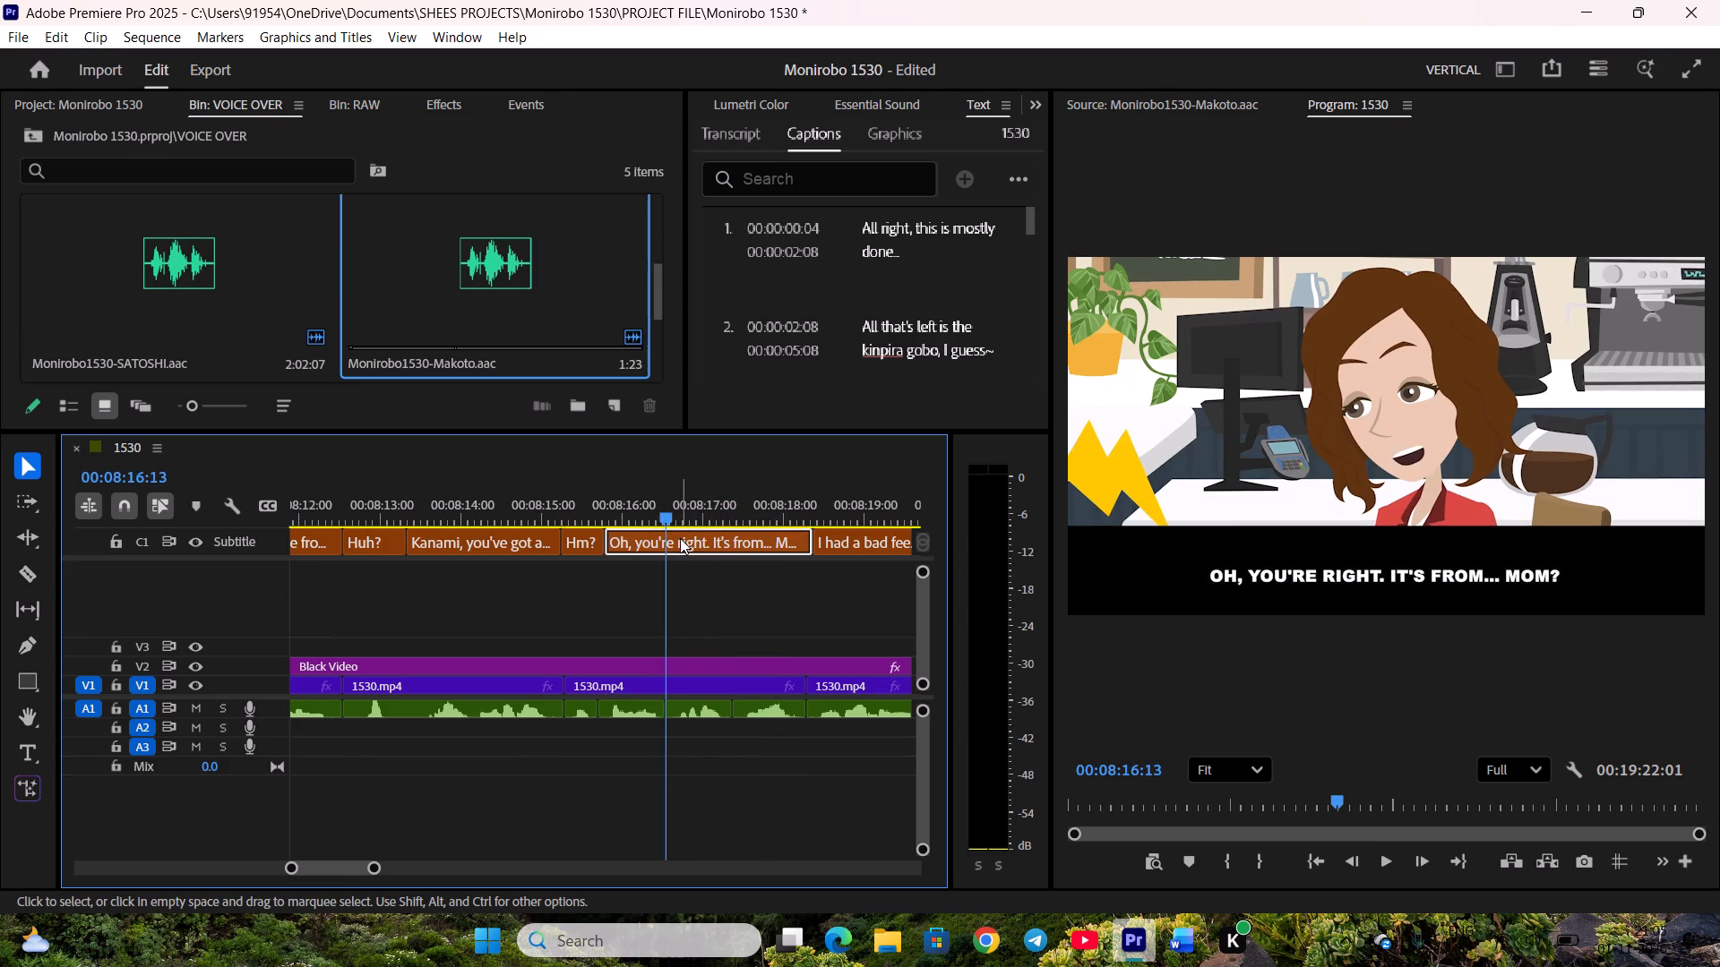
key("c")
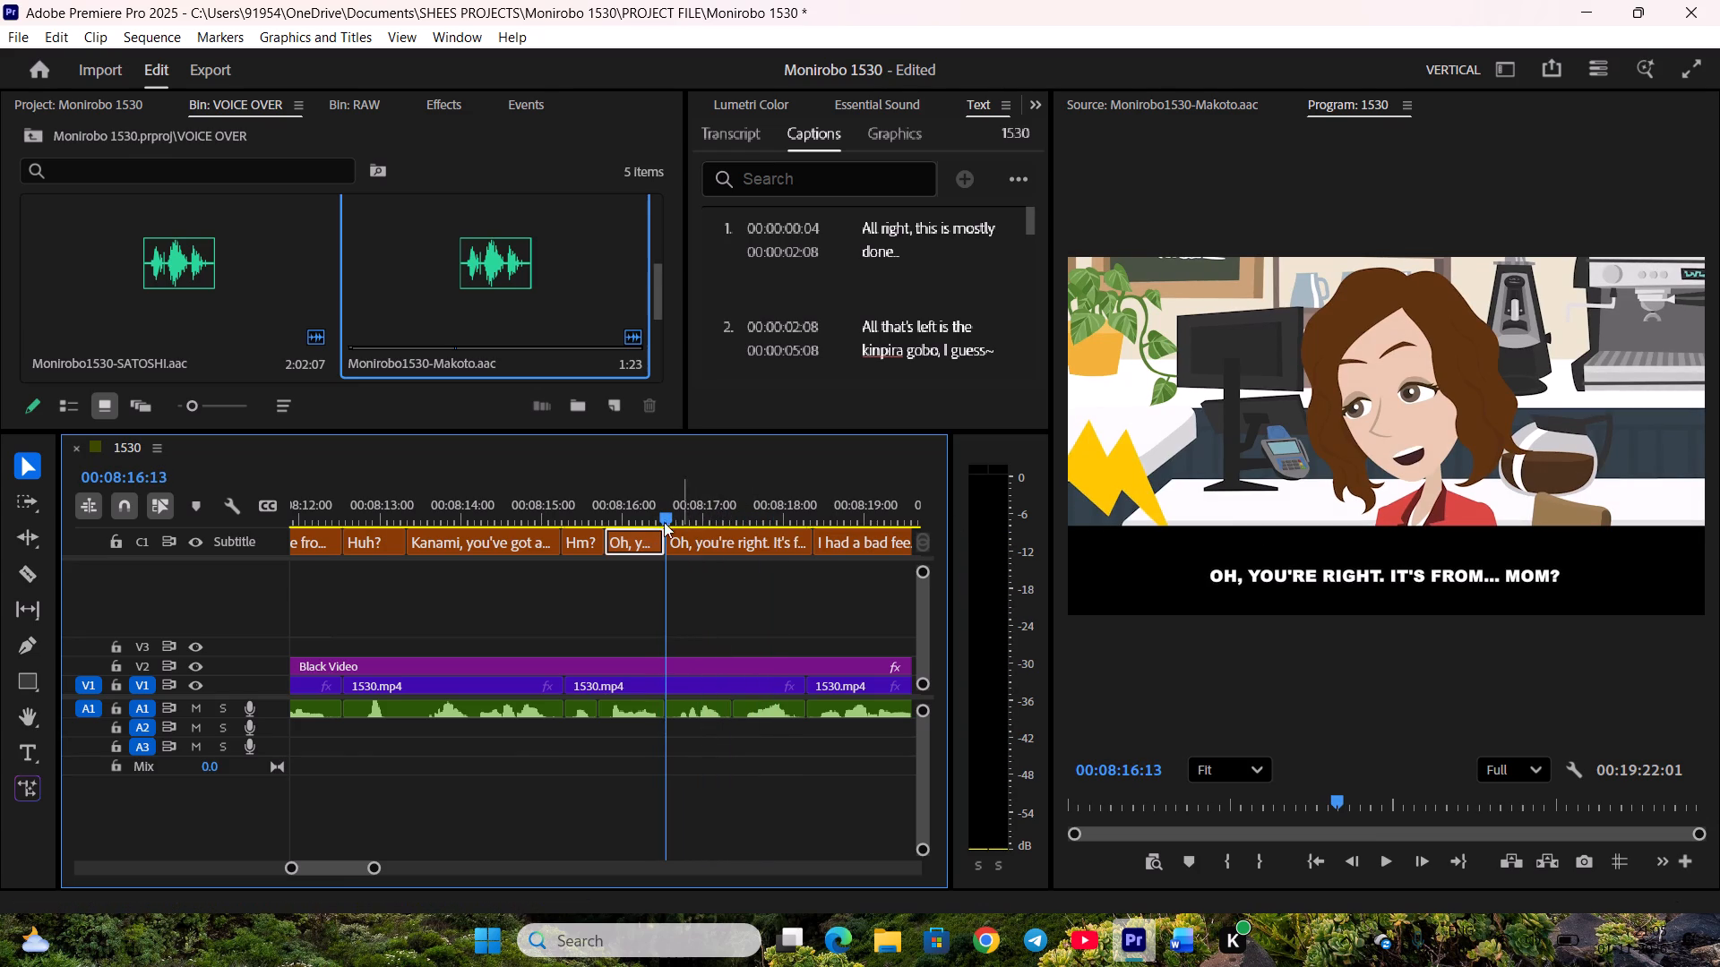
Cut "It's from... Mom?" out of the first half of the split caption, leaving "Oh, you're right.".
left_click_drag(672, 511, 641, 518)
left_click(1408, 565)
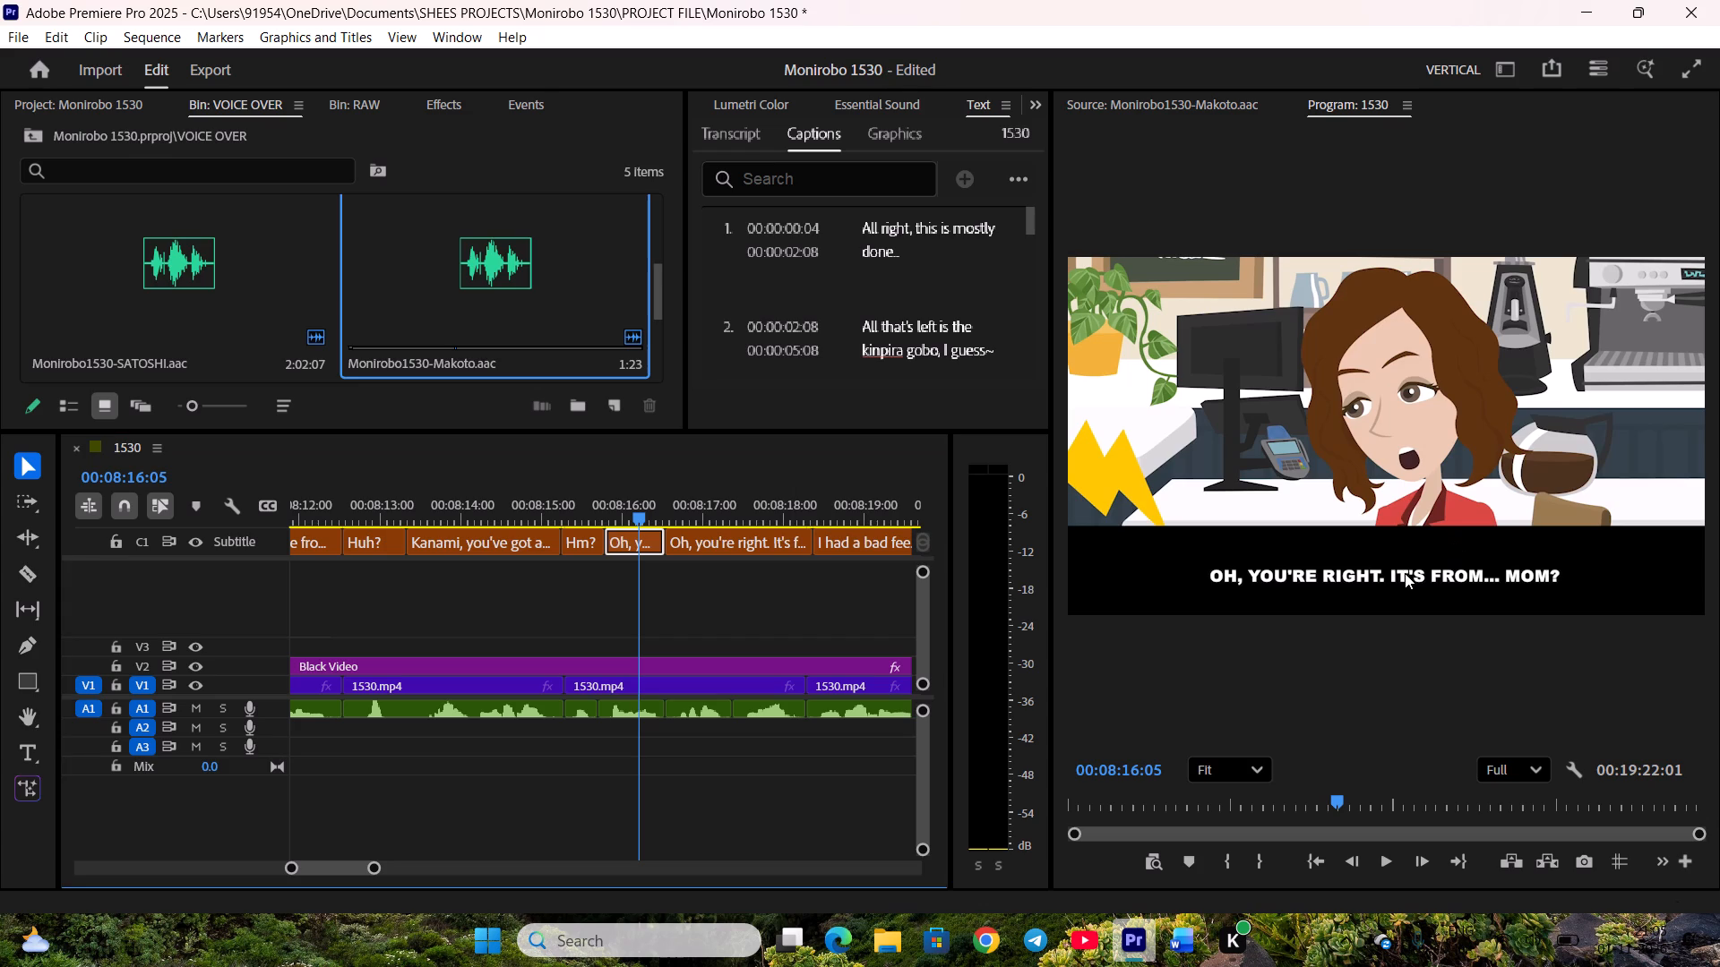
double_click(1405, 573)
left_click(1405, 573)
left_click(1379, 579)
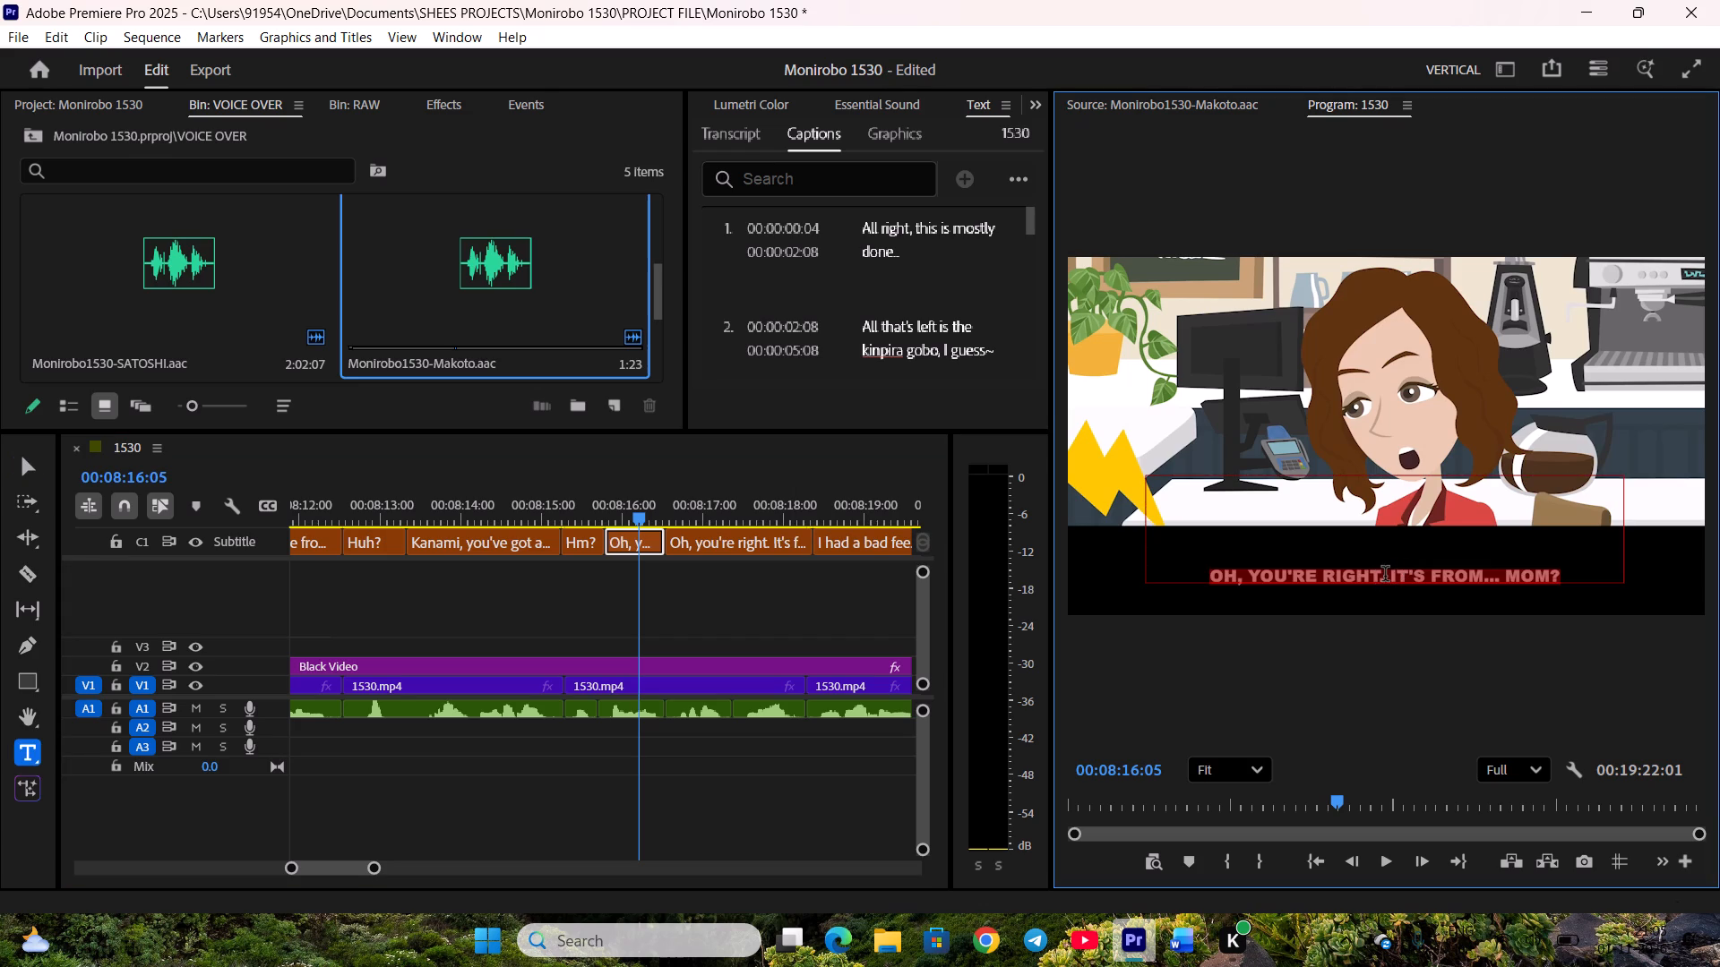
left_click_drag(1391, 578, 1573, 570)
key("ctrl+c")
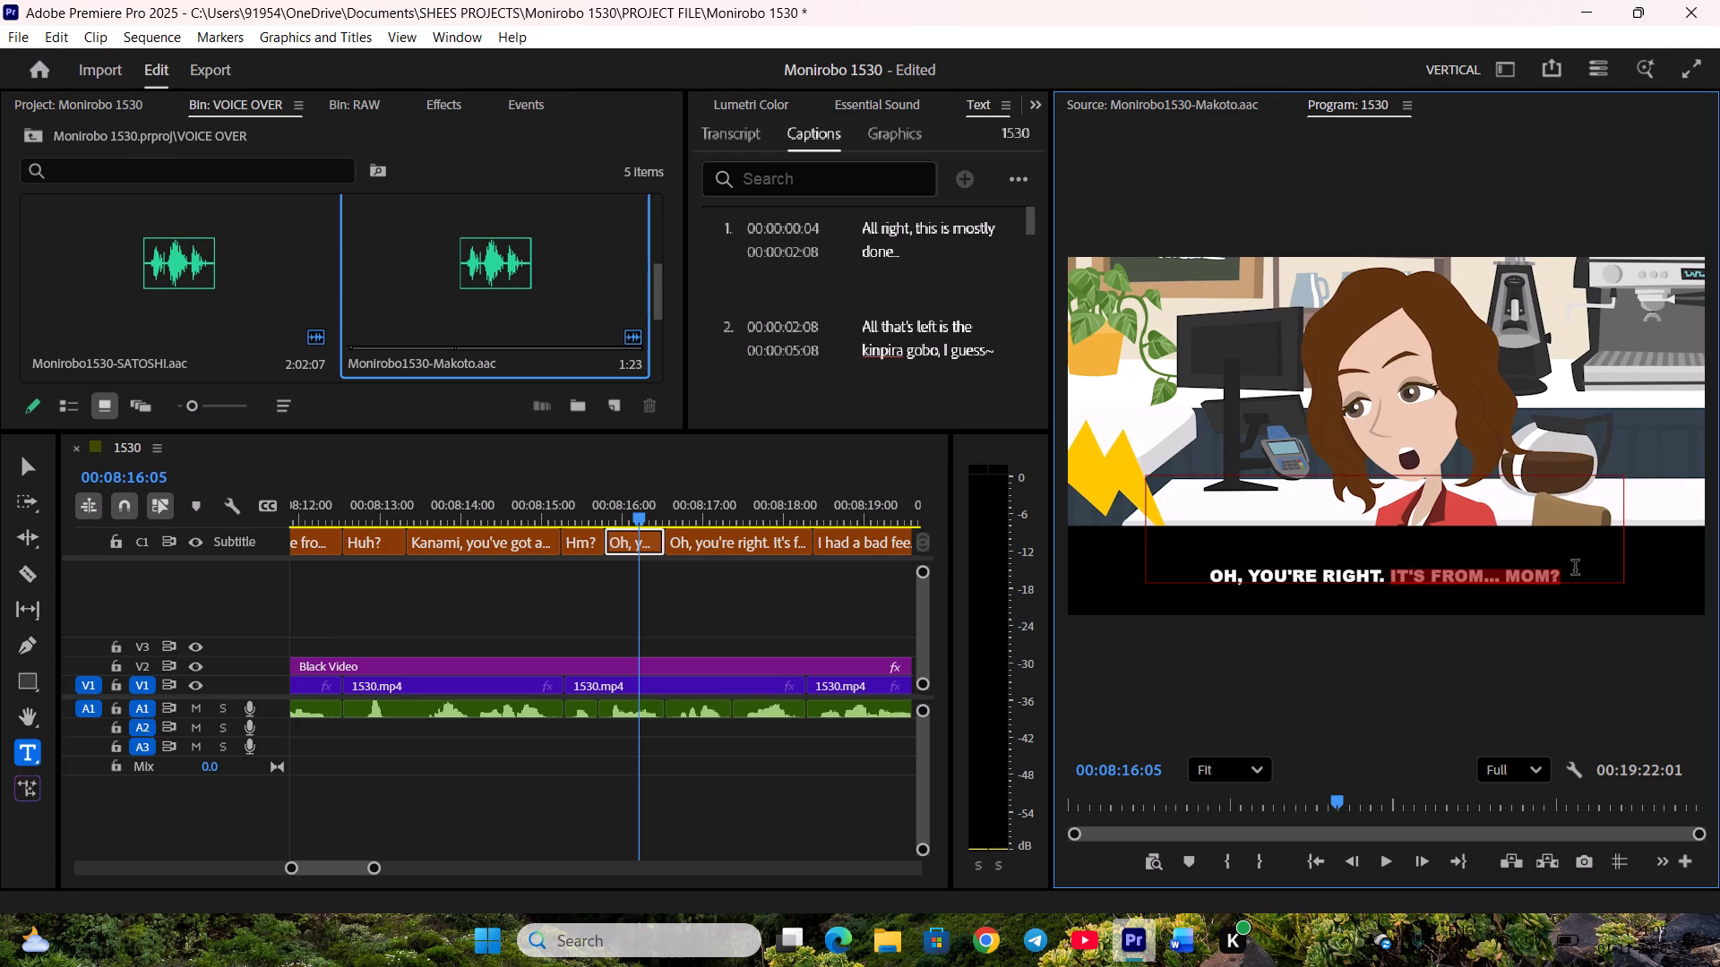
key("ctrl+x")
left_click(799, 596)
Play back the split and replace the second half's text with the cut words "It's from... Mom?".
left_click(573, 504)
key("space")
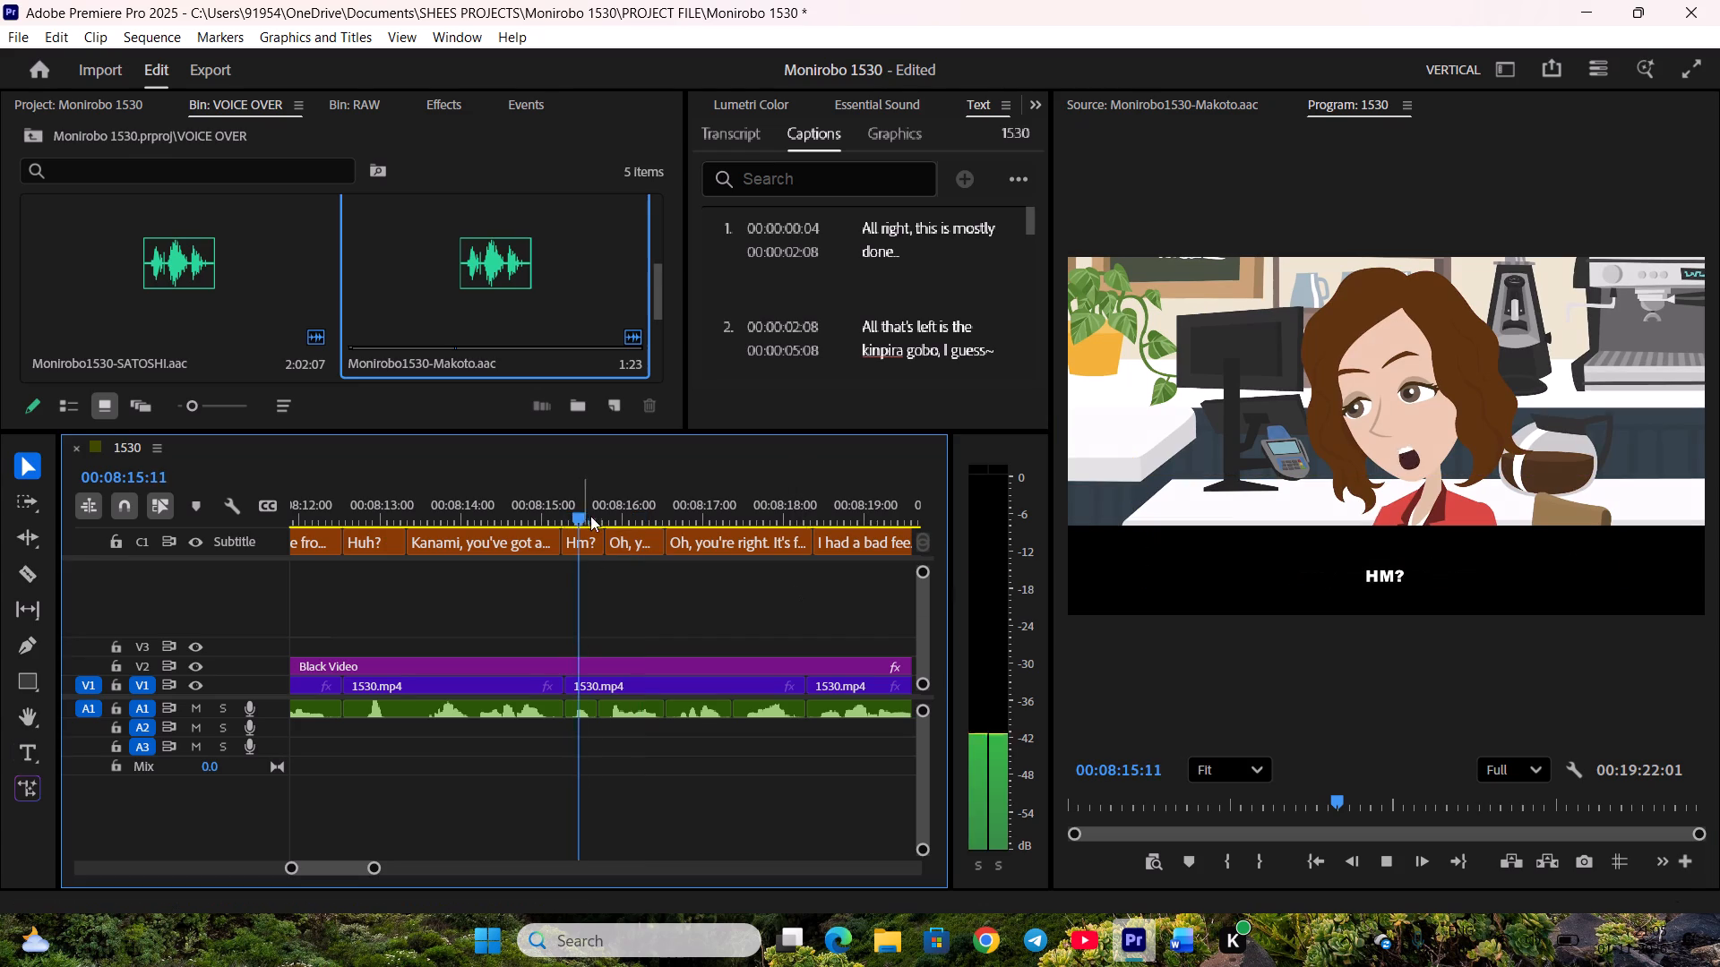
key("space")
key("space")
scroll(740, 569, "down", 2)
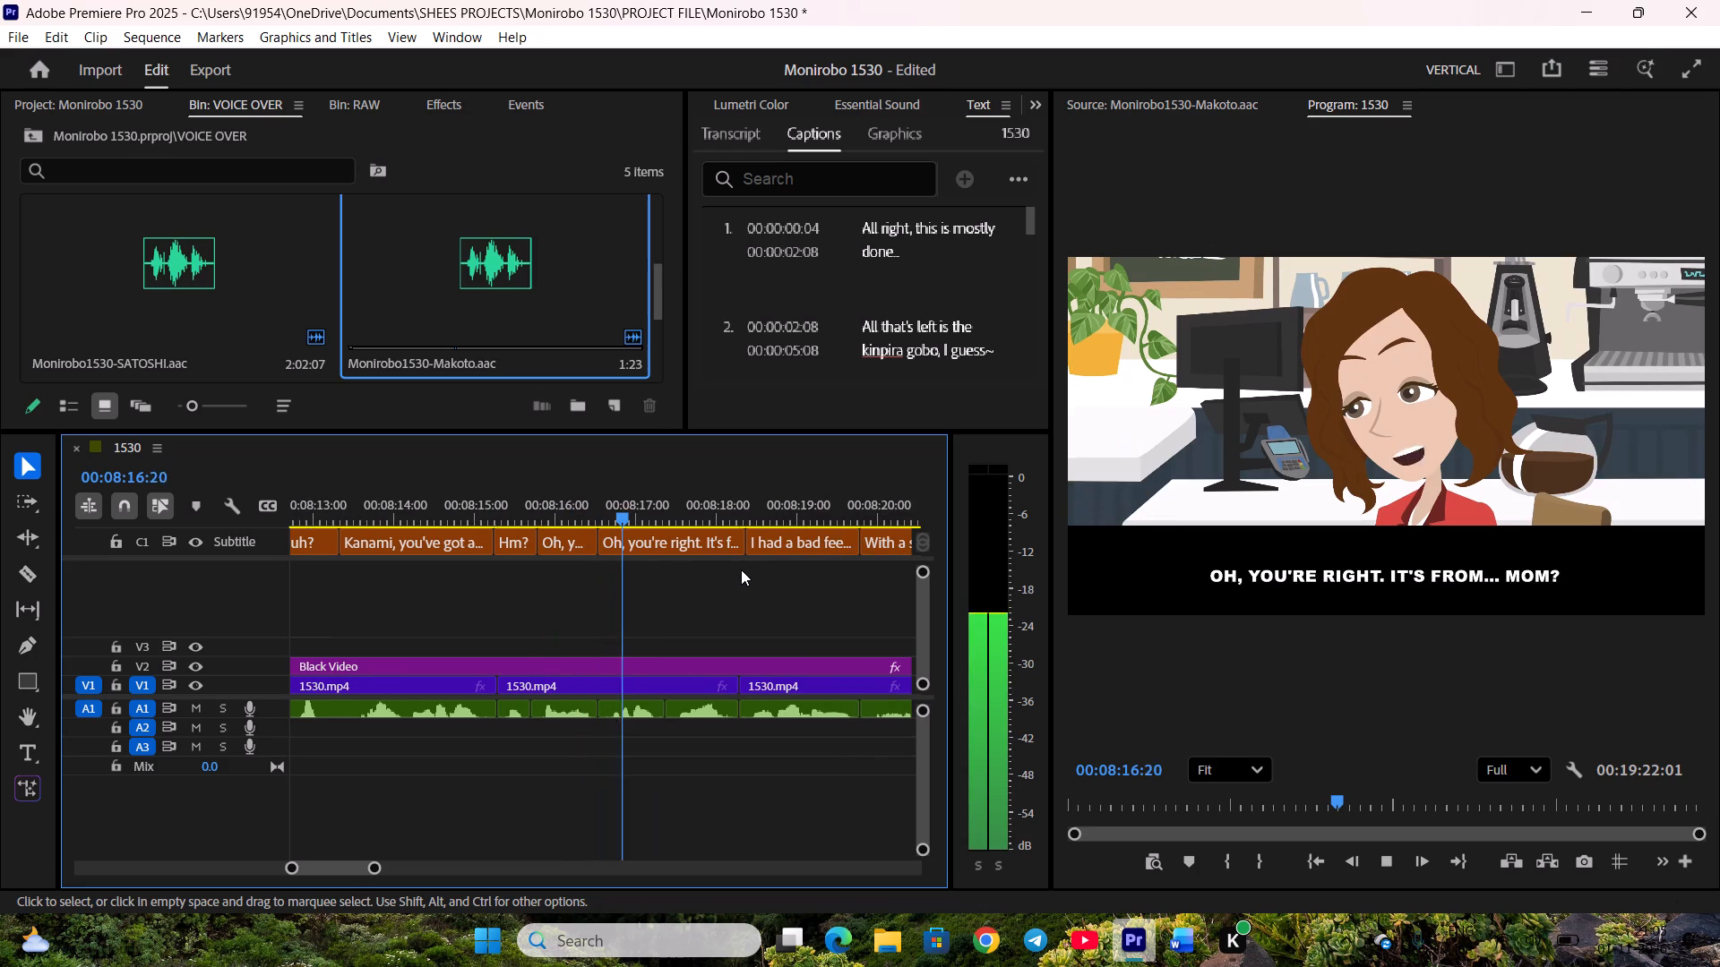
key("space")
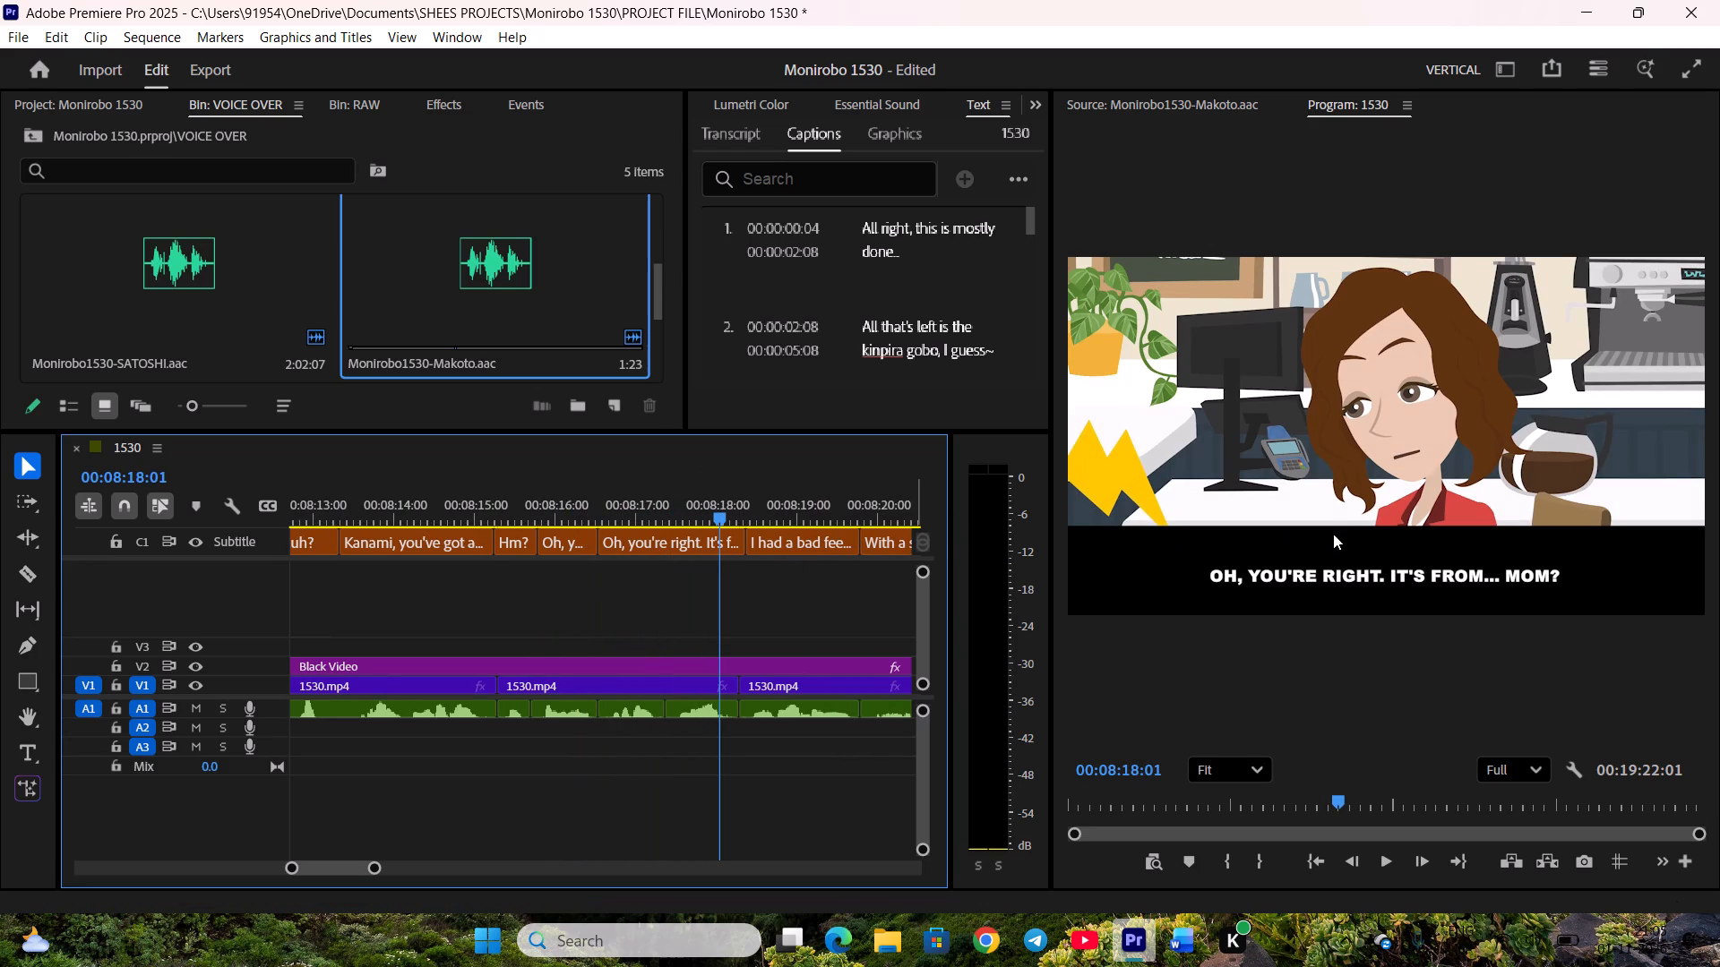
left_click(1354, 571)
left_click(1354, 571)
key("ctrl+v")
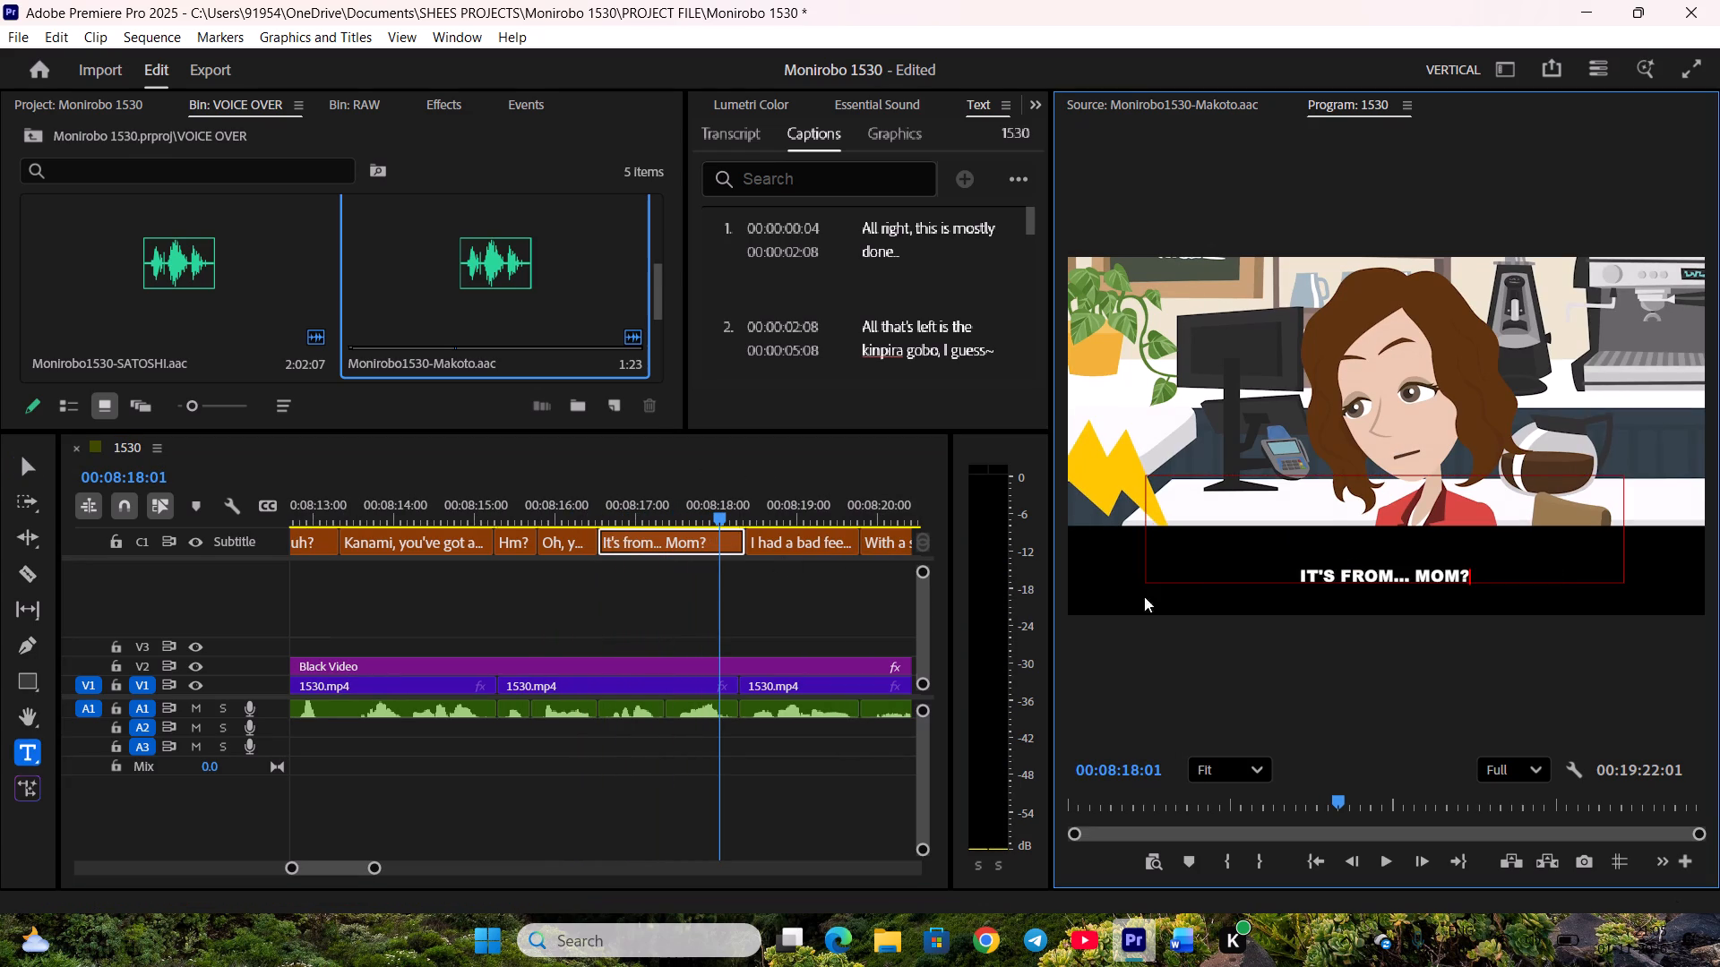
End "It's from... Mom?" at the V1 cut near 00:08:18:07 and start "I had a bad feeling." there.
left_click(744, 543)
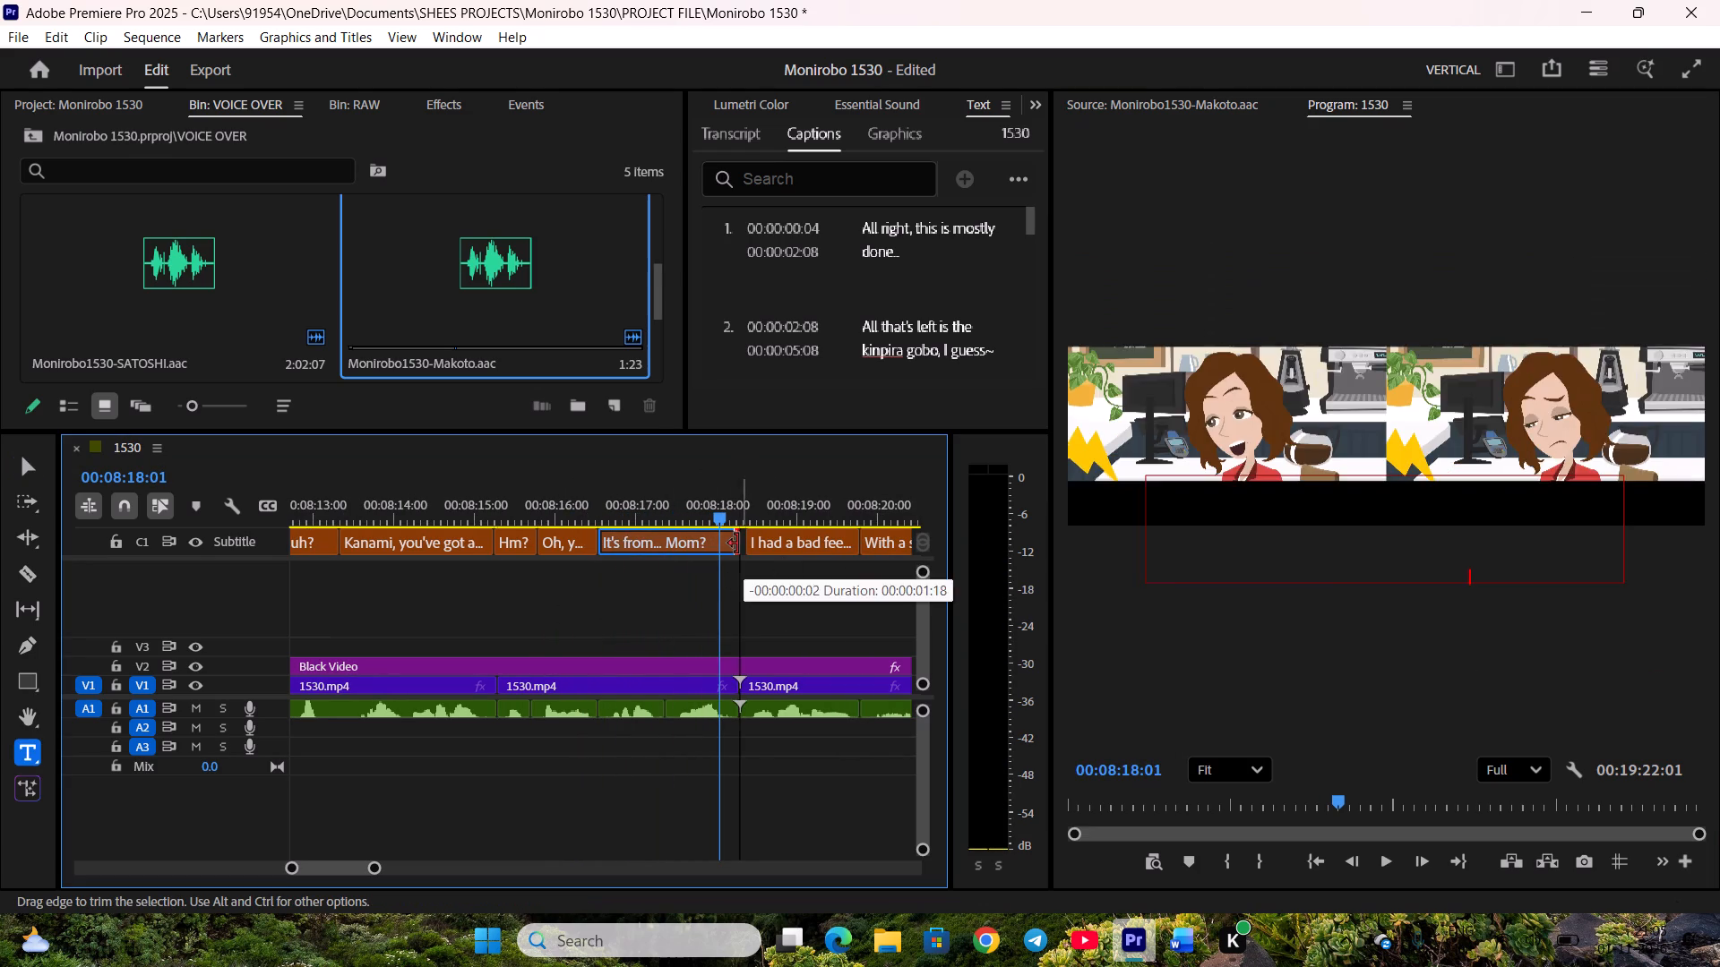
left_click(736, 543)
left_click(752, 545)
scroll(589, 594, "down", 5)
Play on and align the boundary between "I had a bad feeling." and "With a sense of foreboding," with the A1 cut near 00:08:19:19.
key("space")
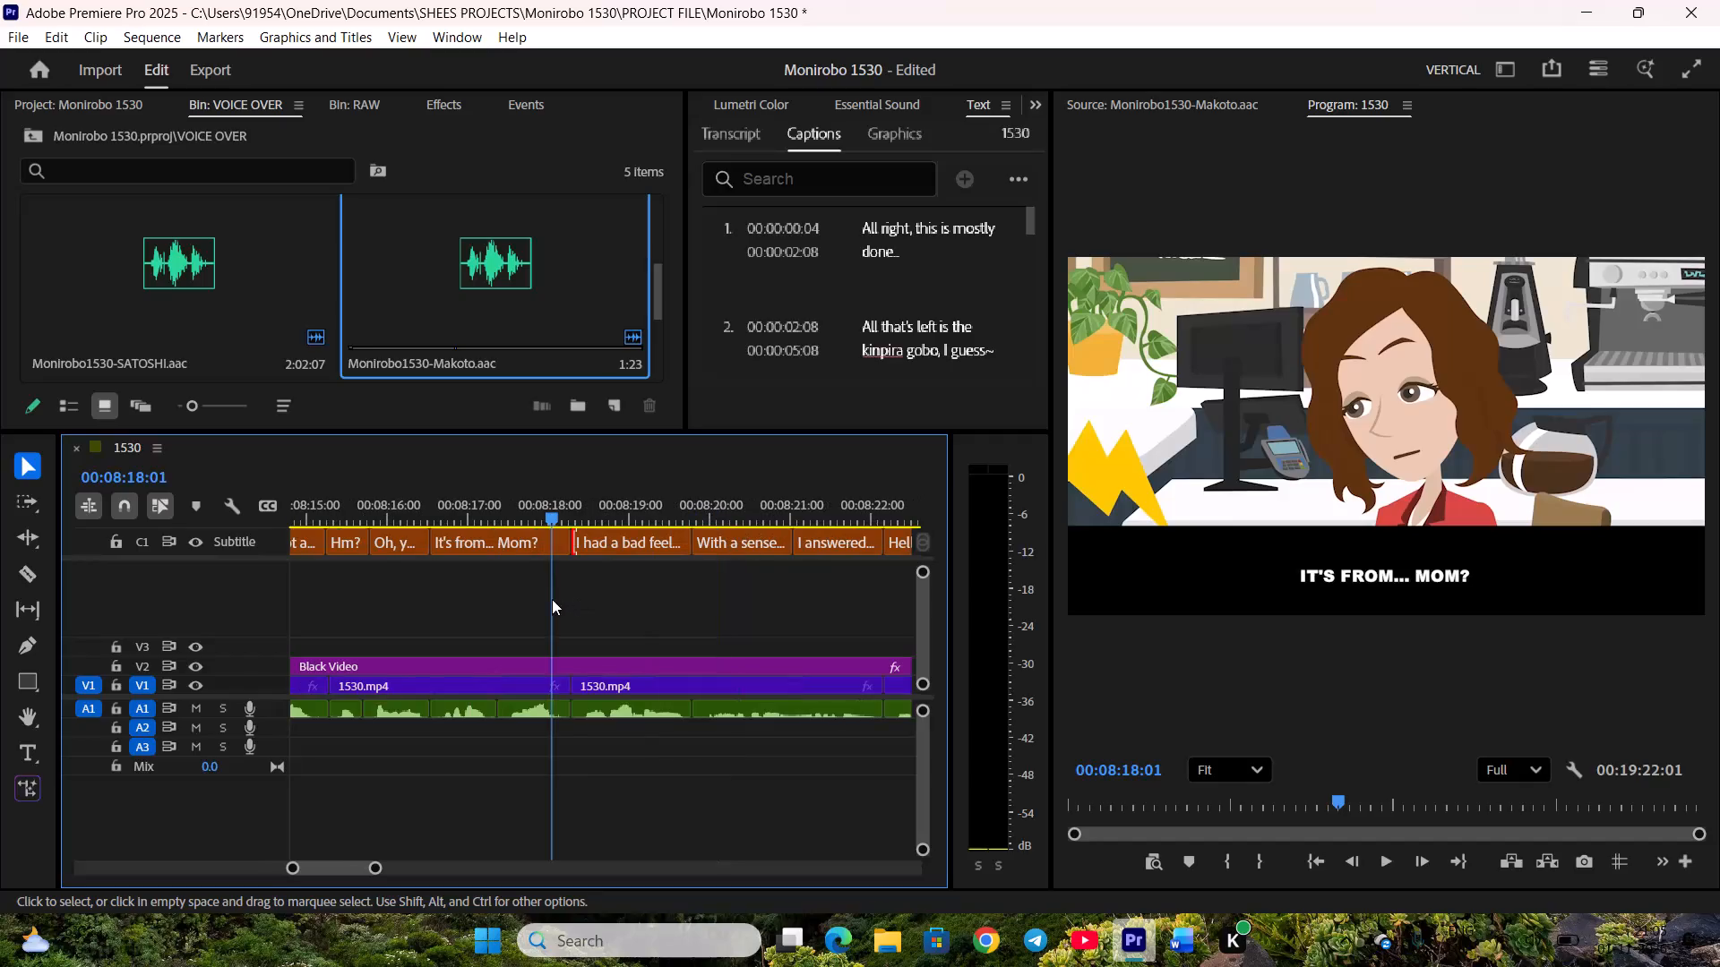
left_click_drag(690, 552, 677, 552)
key("space")
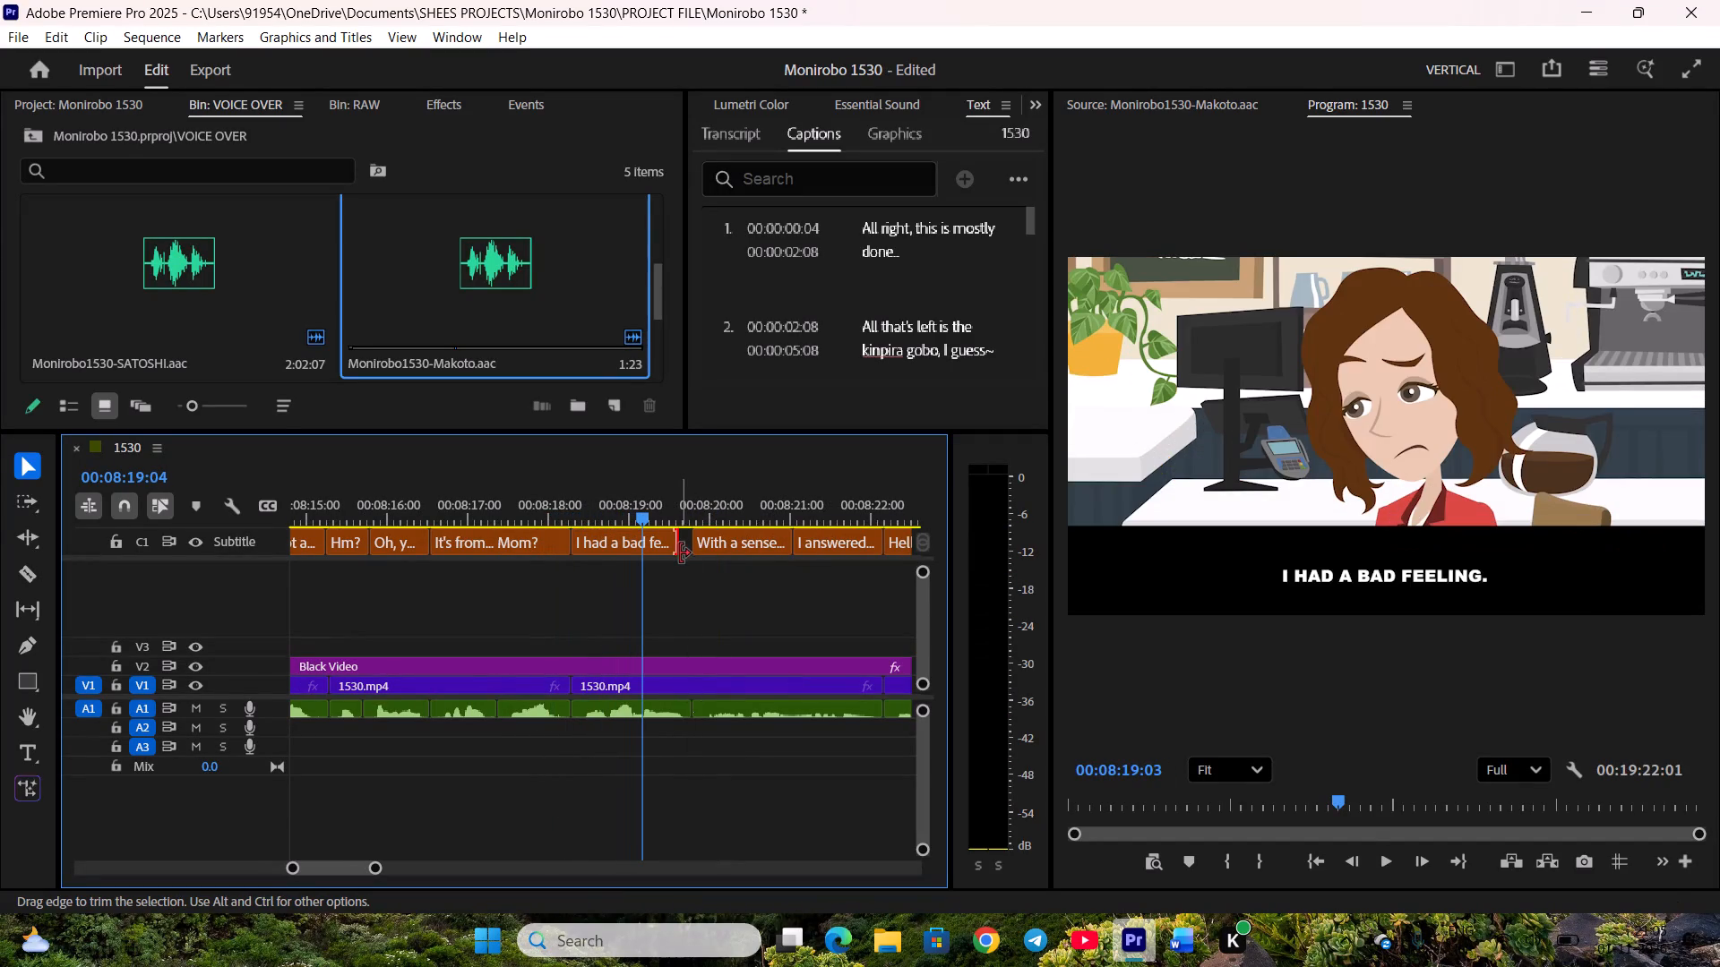
left_click_drag(680, 553, 689, 554)
scroll(667, 605, "down", 4)
Raise the gain by 9 dB on the A1 voice clip under "With a sense of foreboding," and "I answered".
key("space")
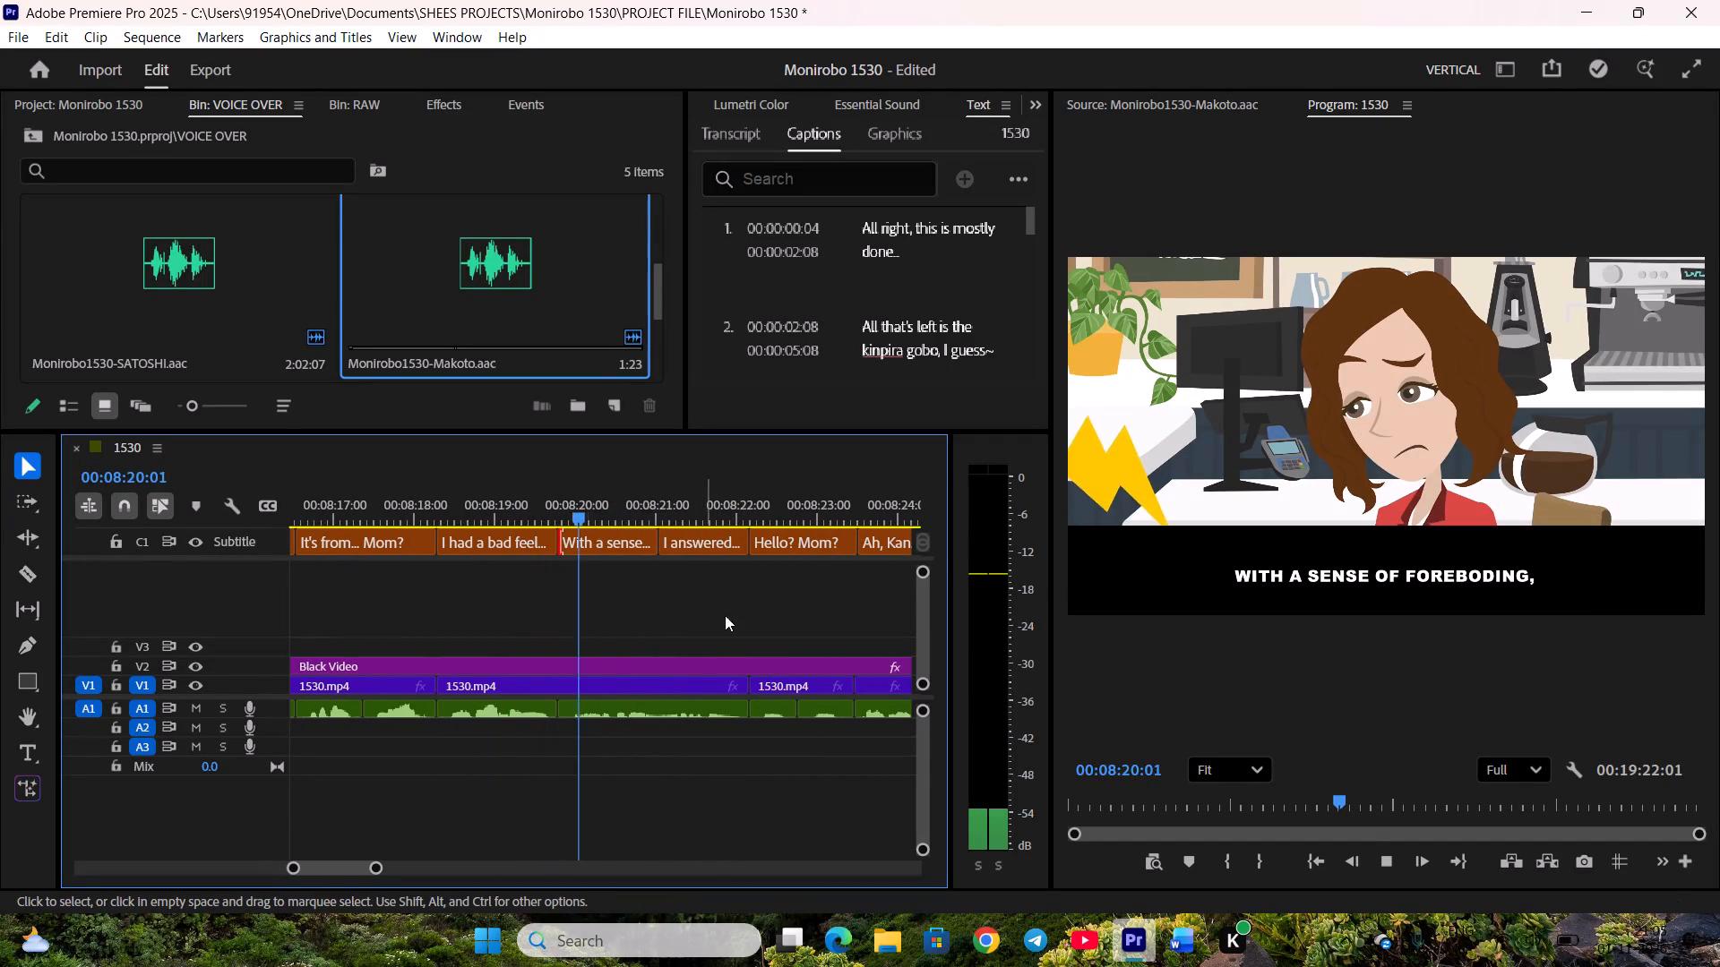
key("space")
left_click(743, 543)
left_click(658, 706)
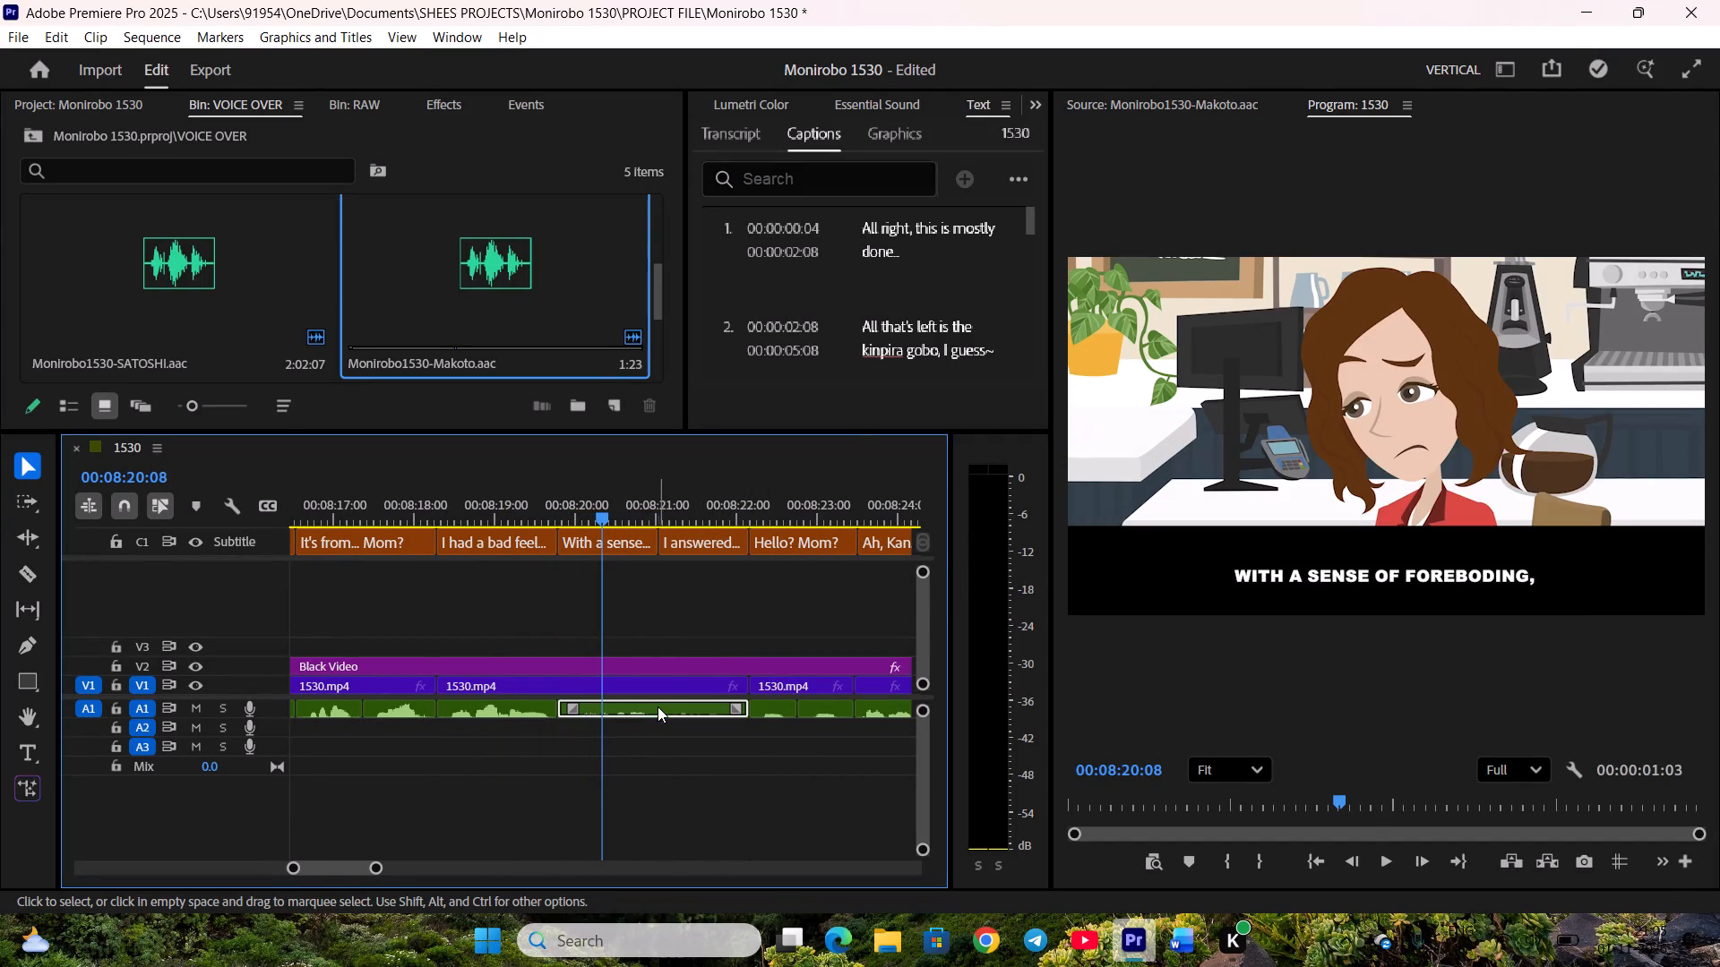
type("g9")
key("Return")
left_click(672, 793)
Play on, end "Hello? Mom?" at the V1 cut near 00:08:23:11 and start "Ah, Kanami." there.
key("space")
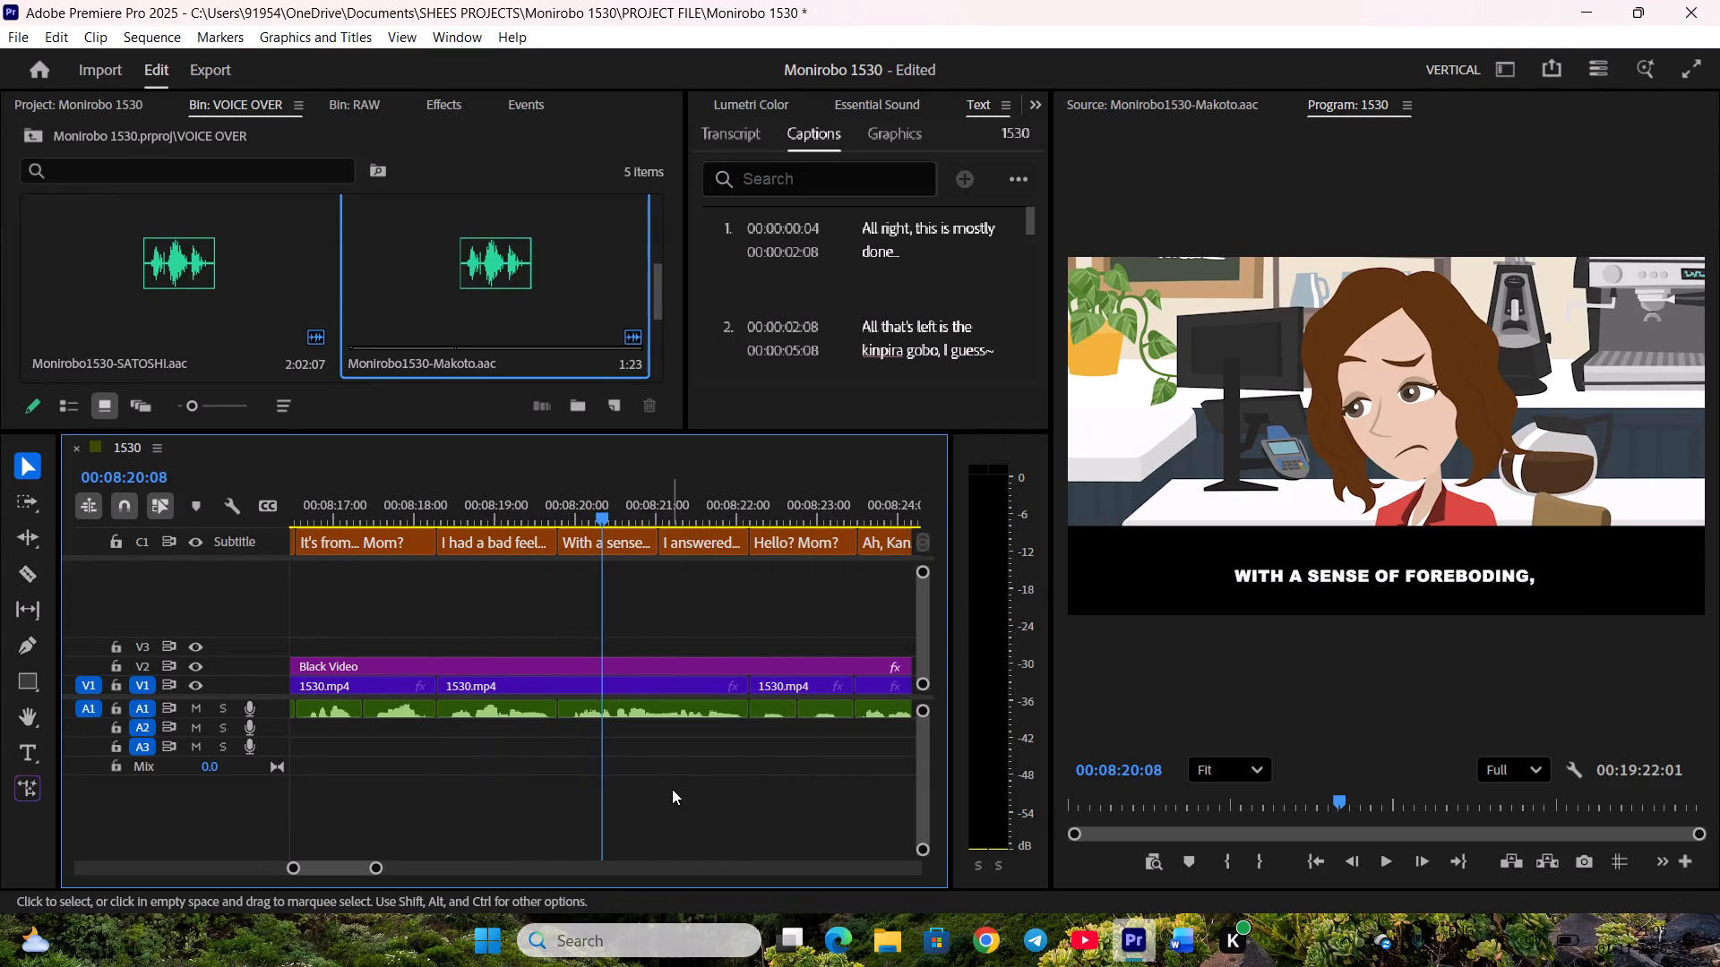
scroll(672, 780, "down", 4)
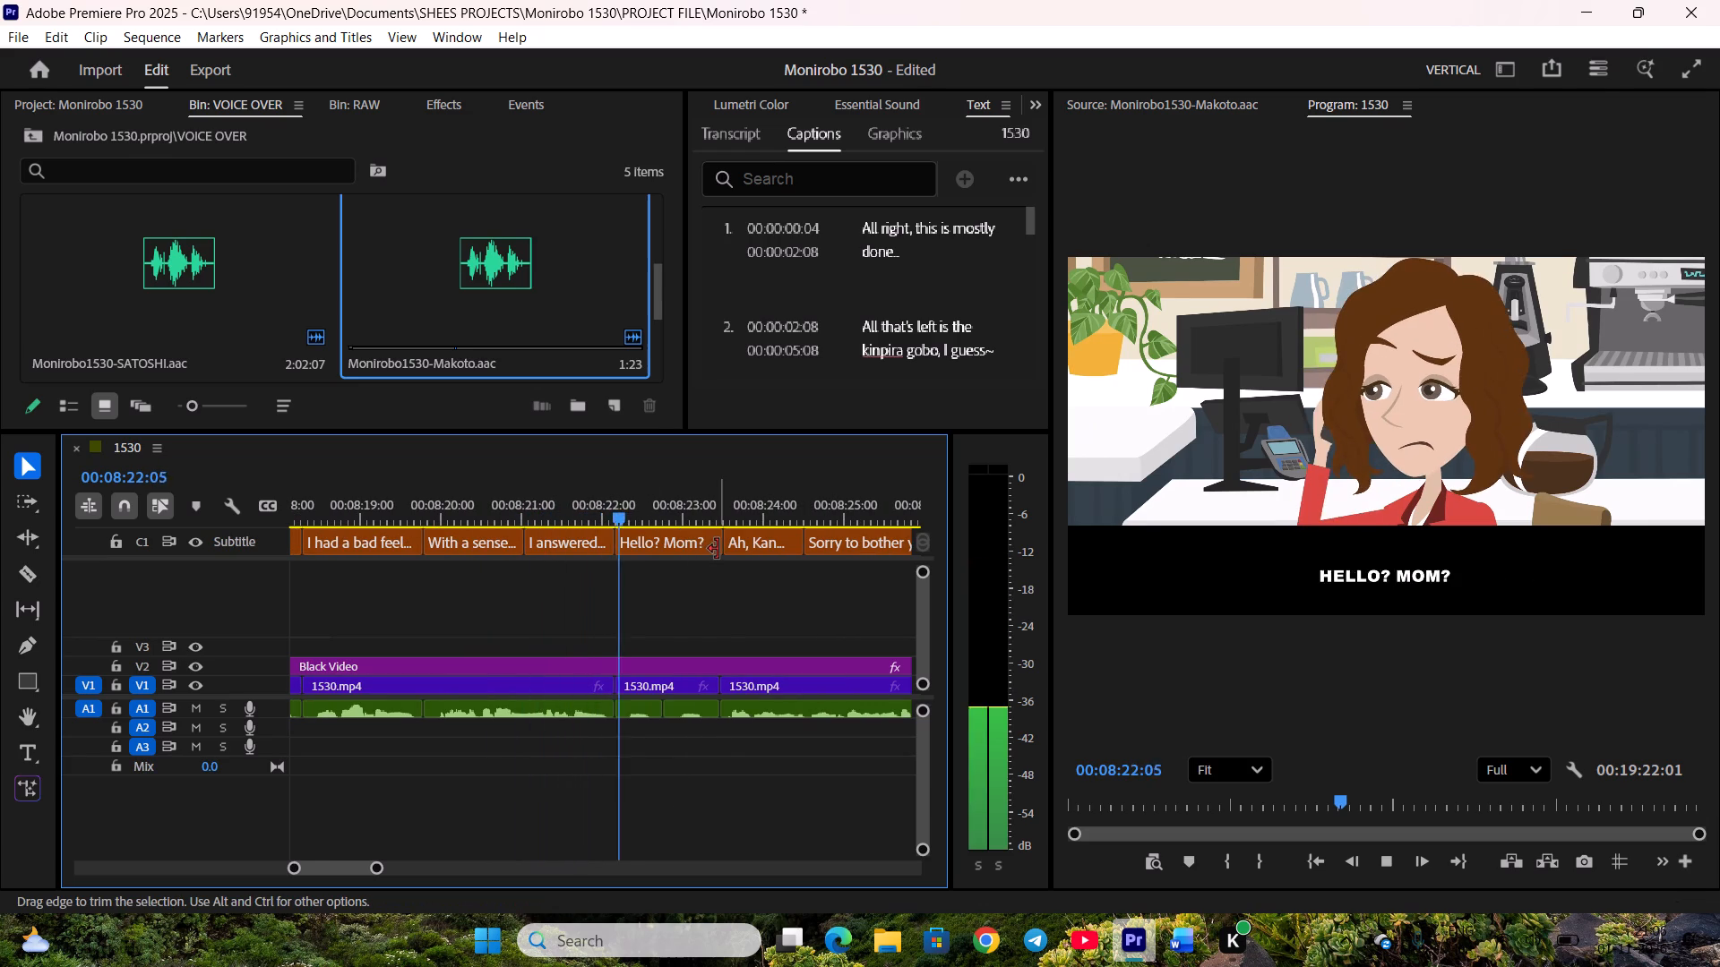
left_click(718, 549)
key("space")
left_click_drag(730, 545, 722, 544)
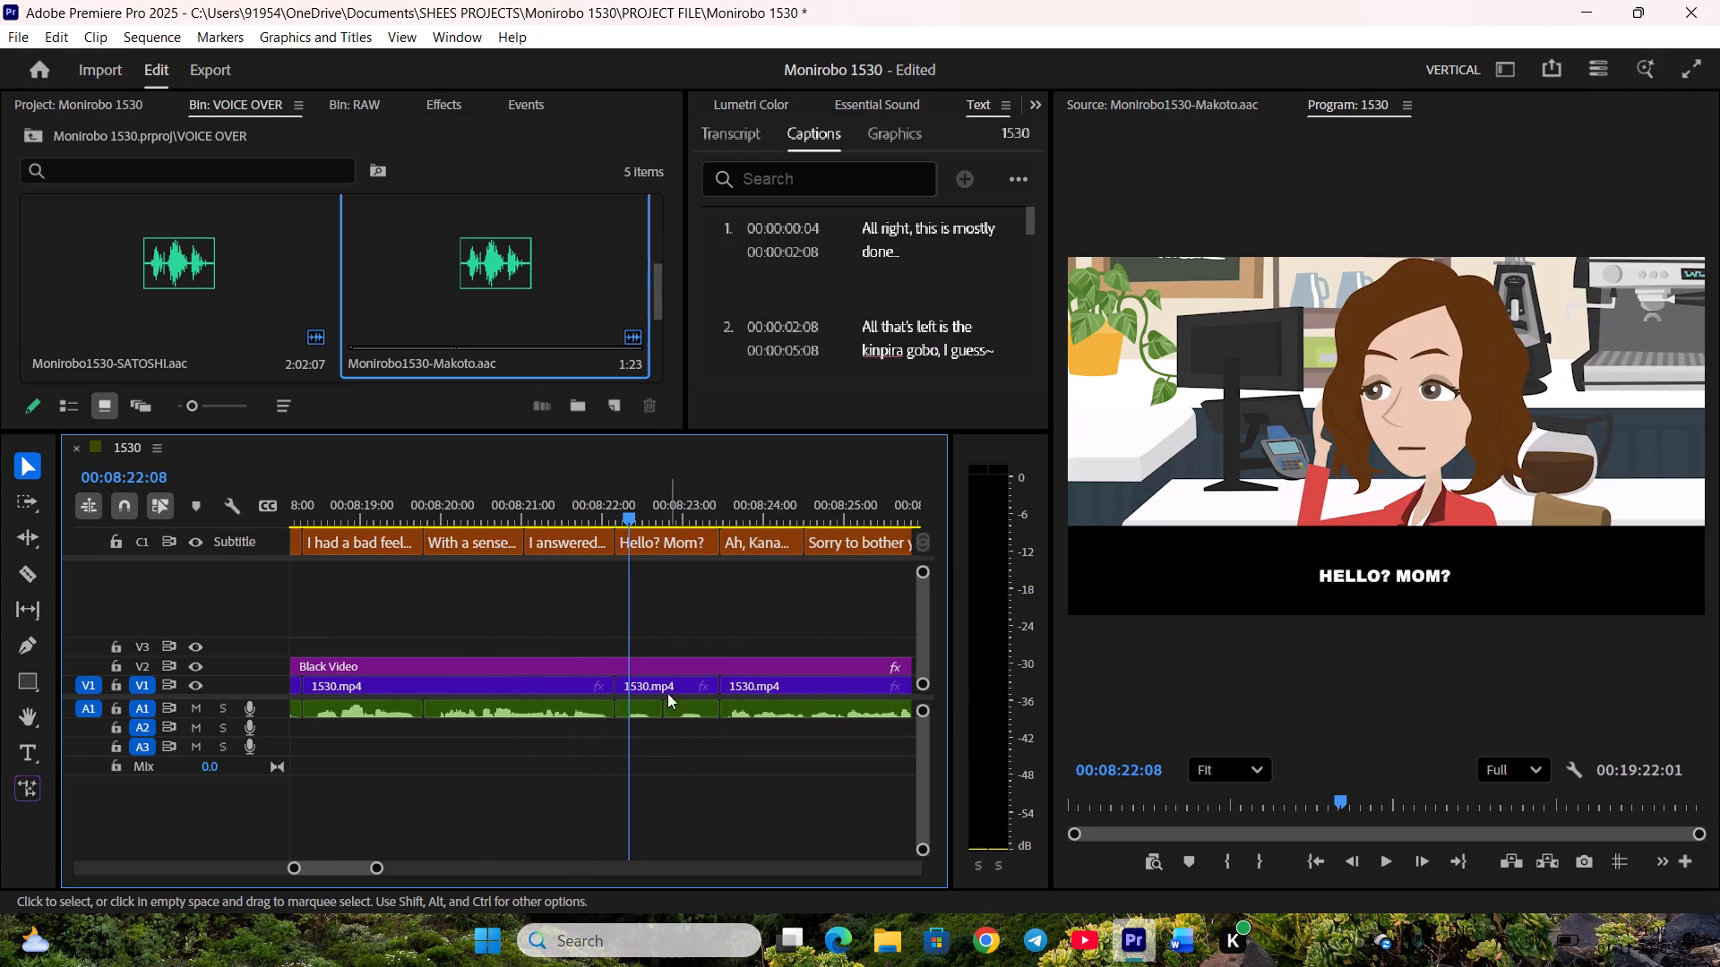
Raise the gain by 7 dB on the two A1 voice clips under "Hello? Mom?".
left_click_drag(655, 724, 675, 716)
key("g")
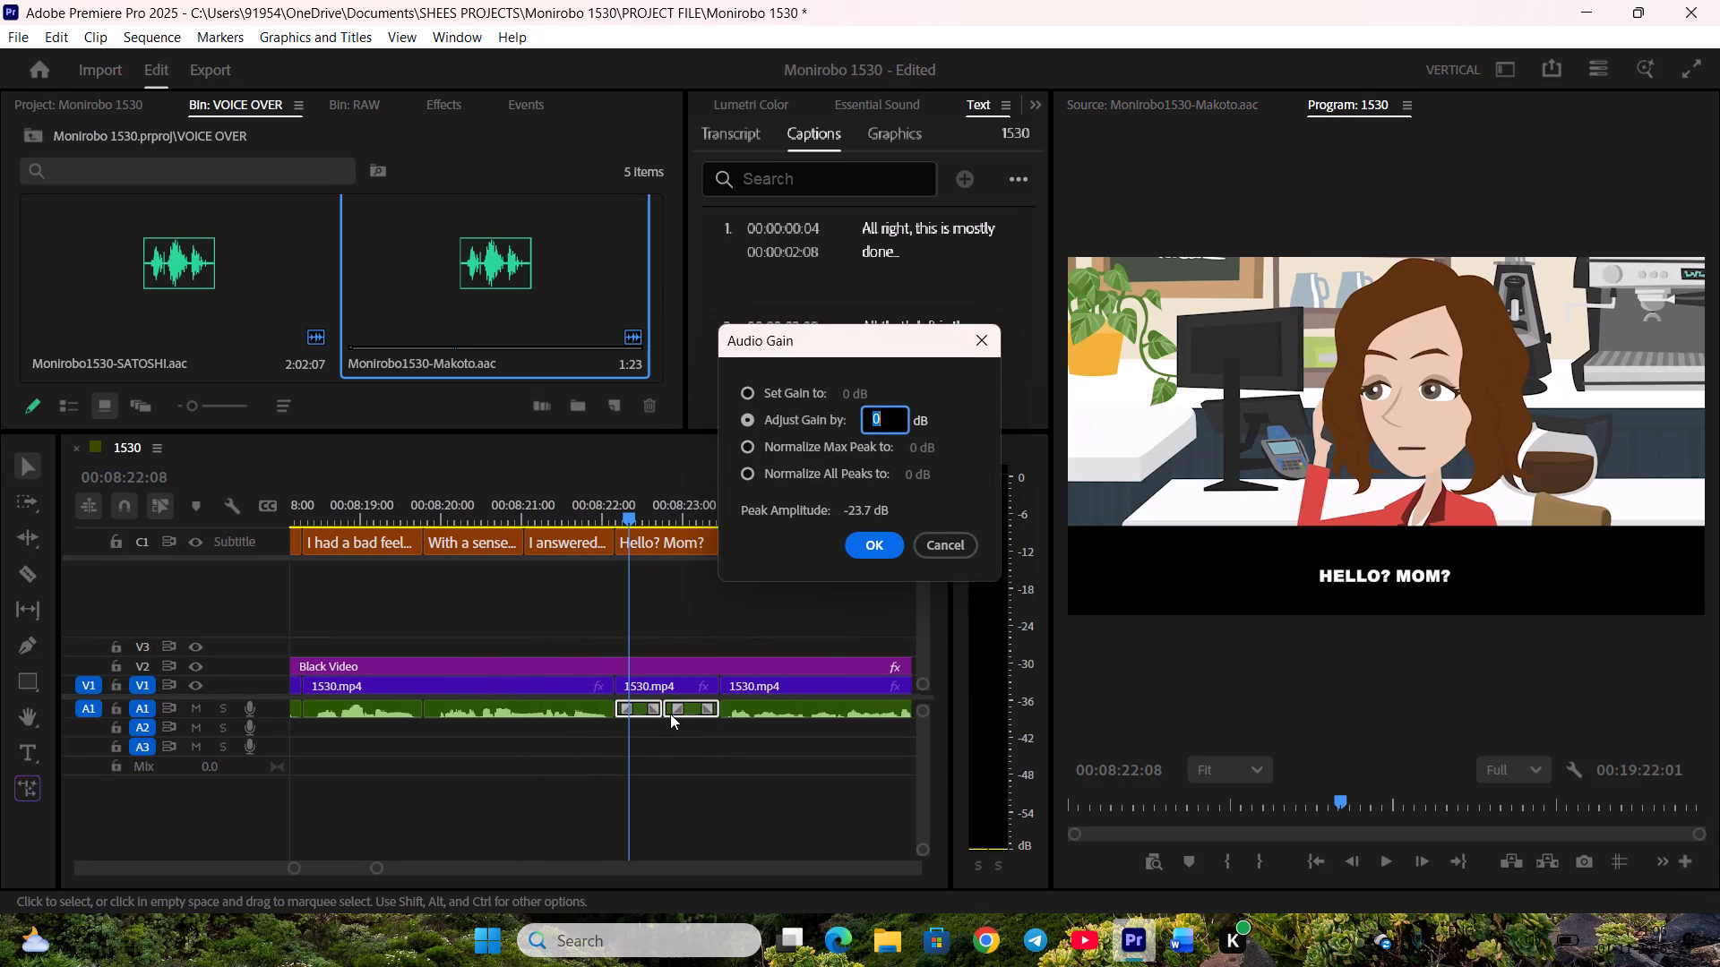
key("7")
key("Return")
left_click(699, 757)
Play on and raise the gain by 6 dB on the A1 voice clip running from "Ah, Kanami." through "Is now okay?".
key("space")
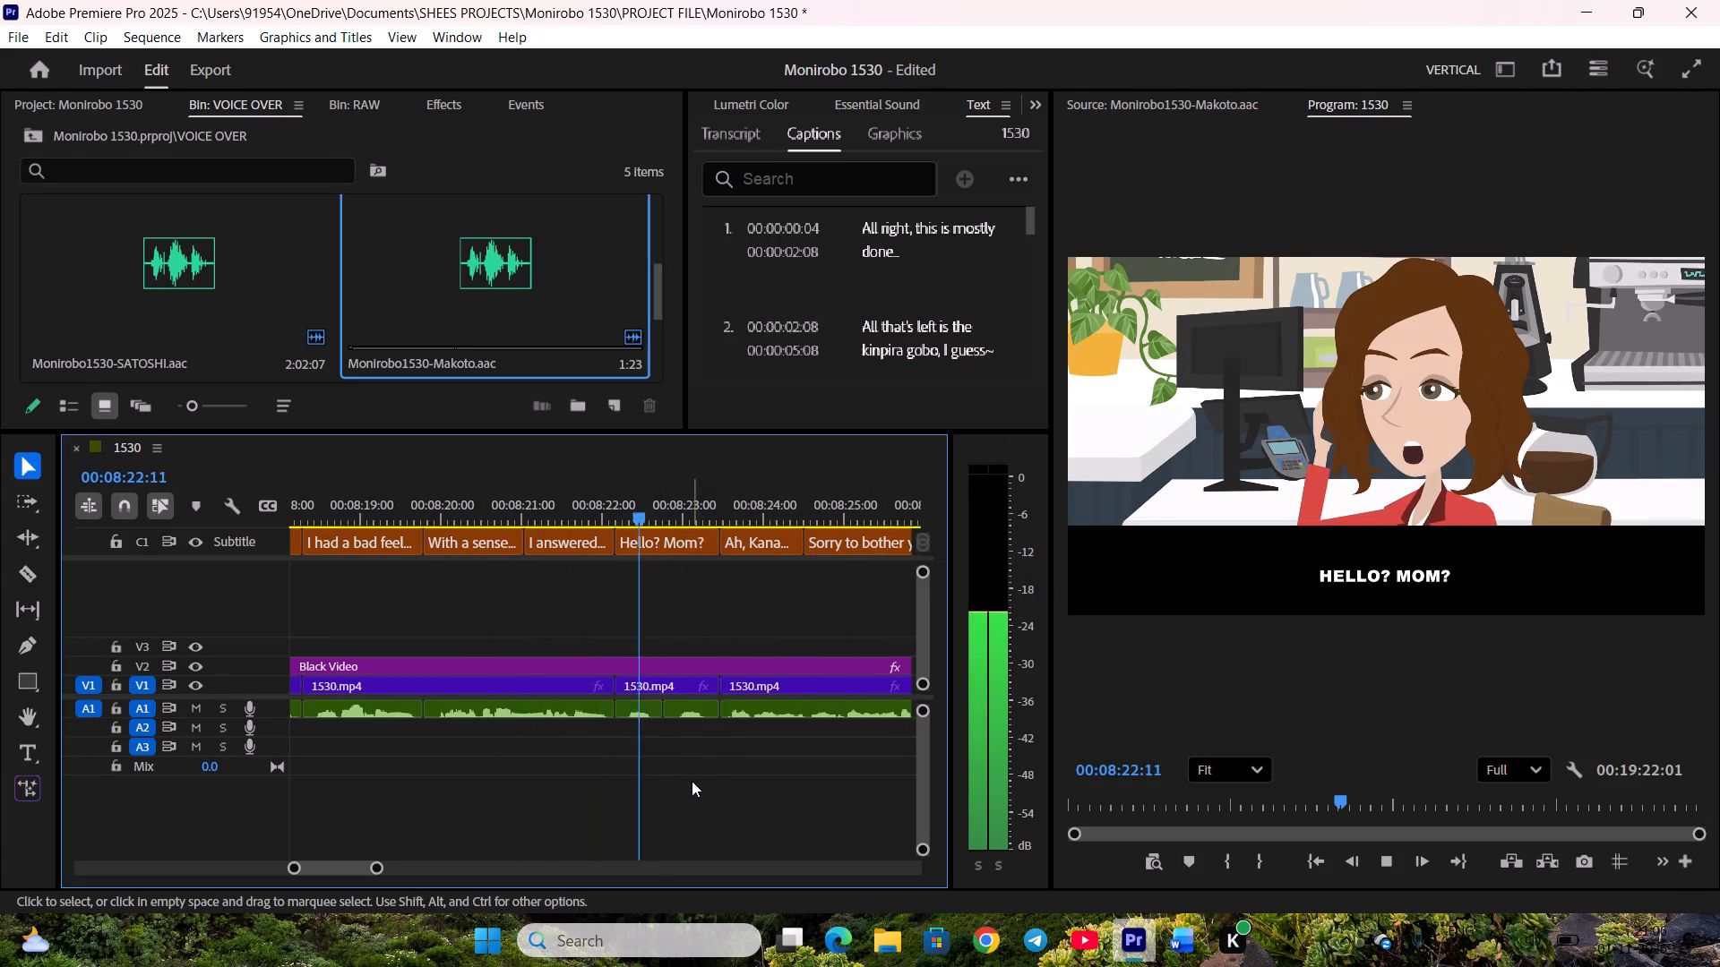
scroll(696, 763, "down", 8)
key("space")
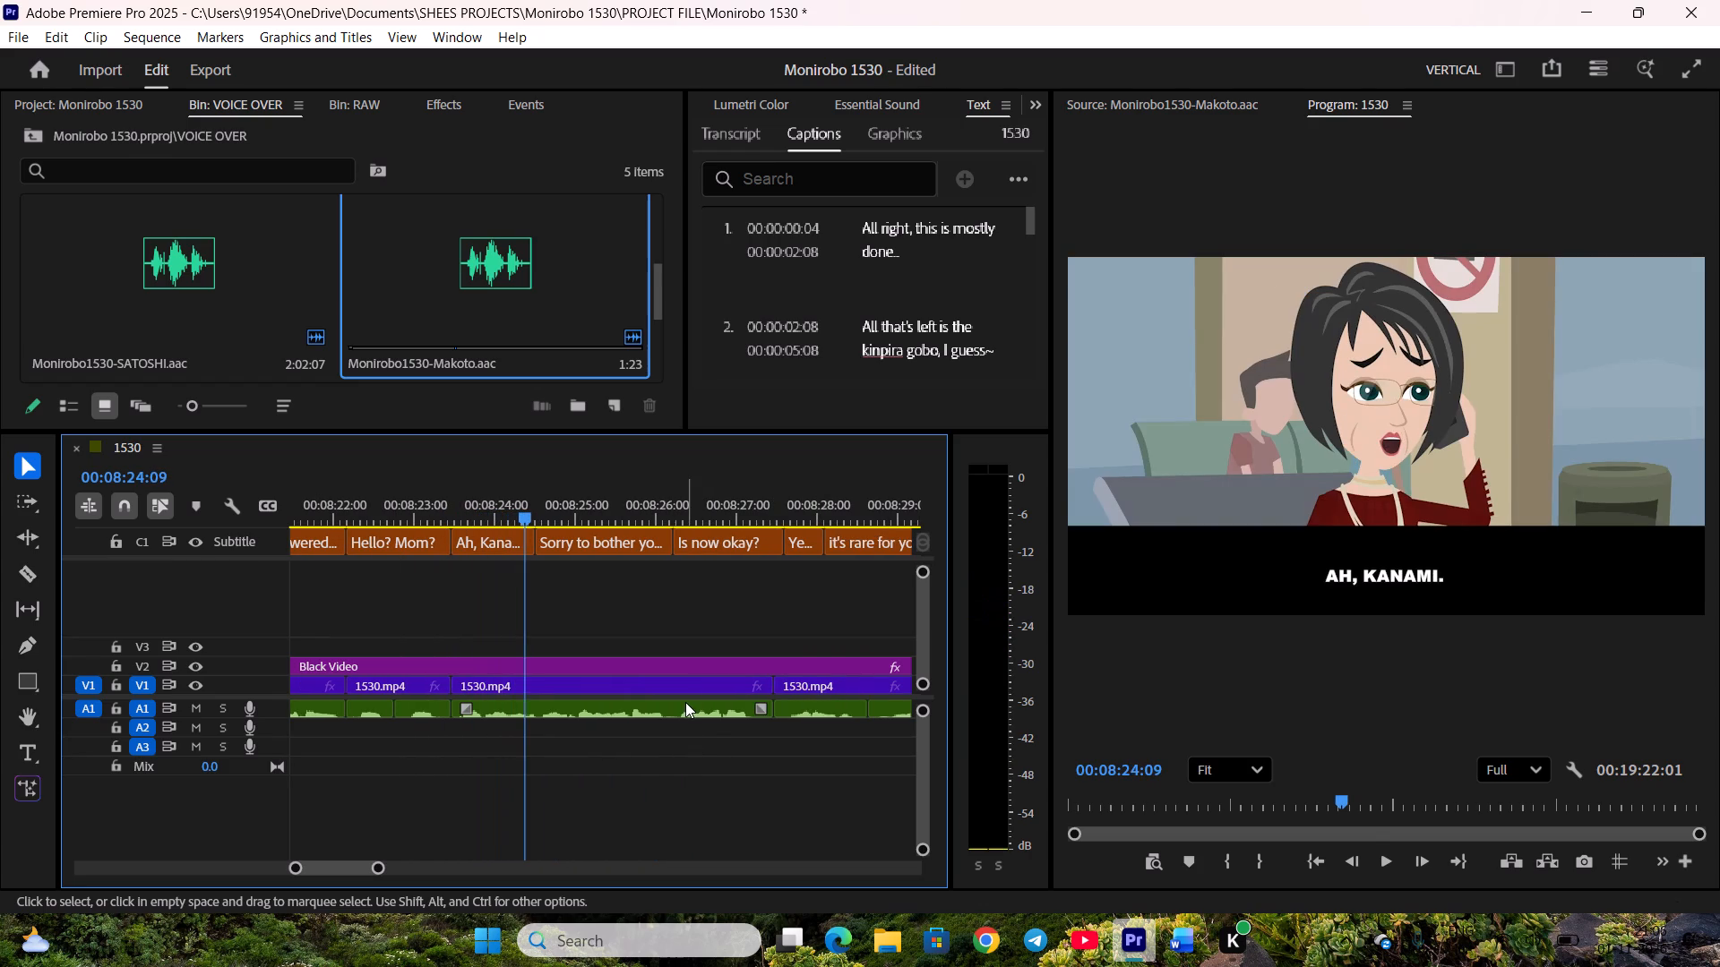
left_click(685, 702)
type("g6")
key("Return")
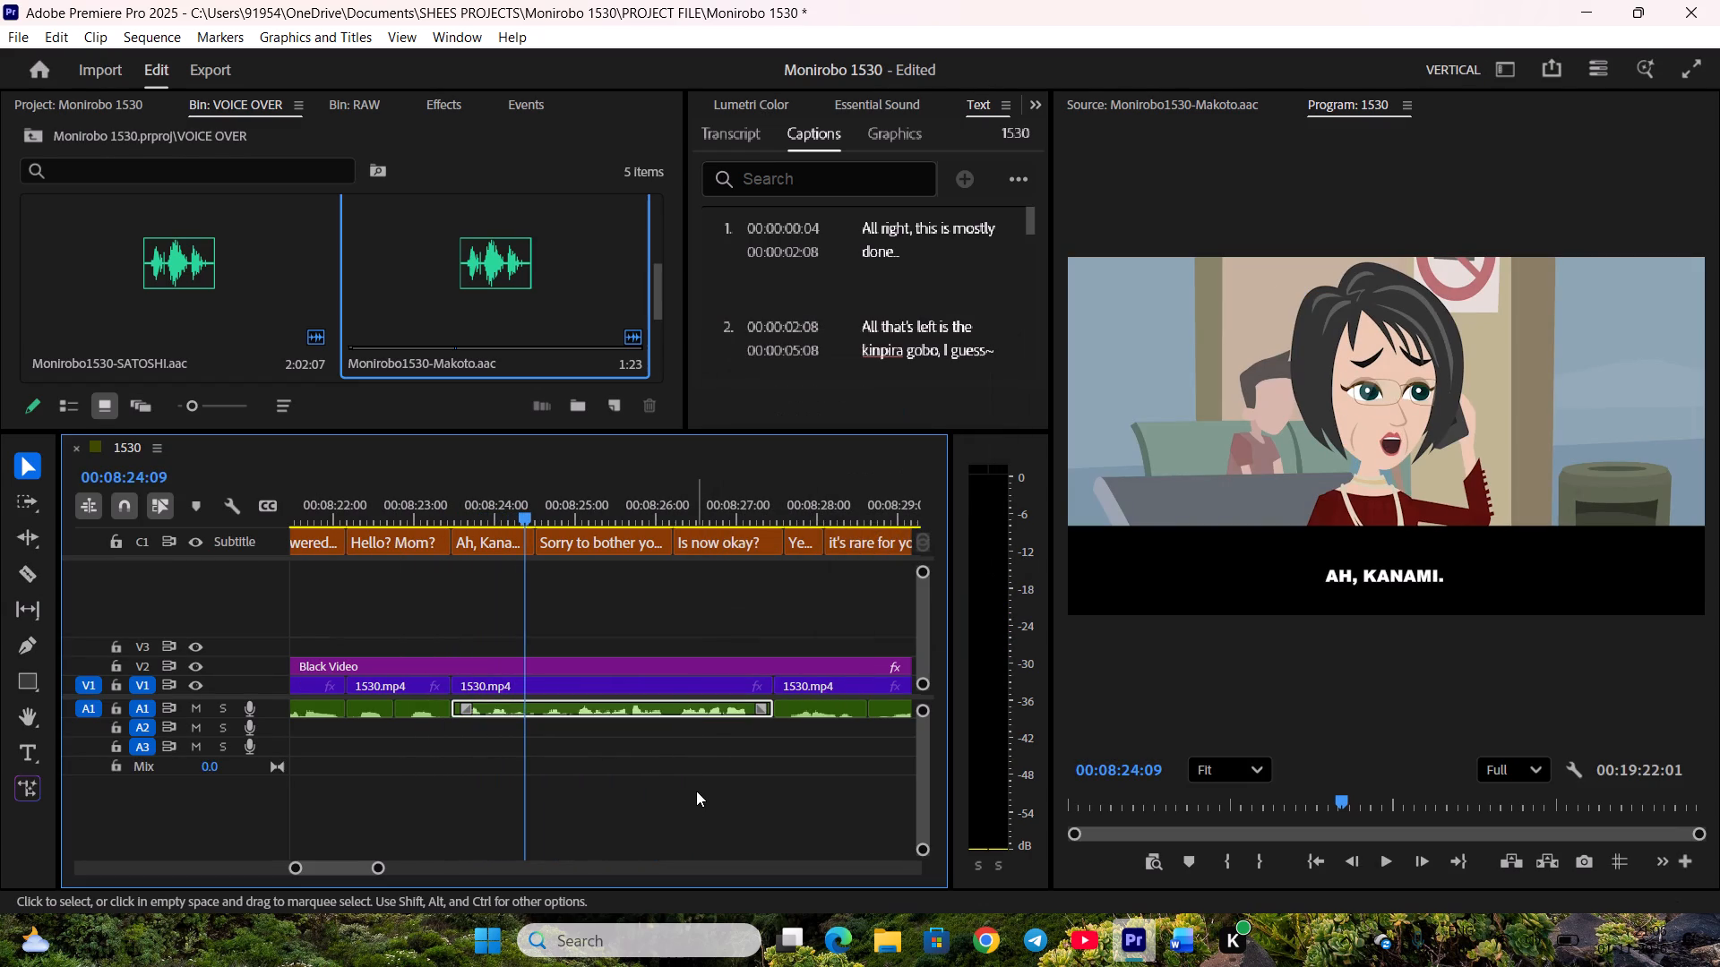
Play on, end "Is now okay?" at the V1 cut near 00:08:27:11 and start "Yeah," there.
left_click(696, 791)
key("space")
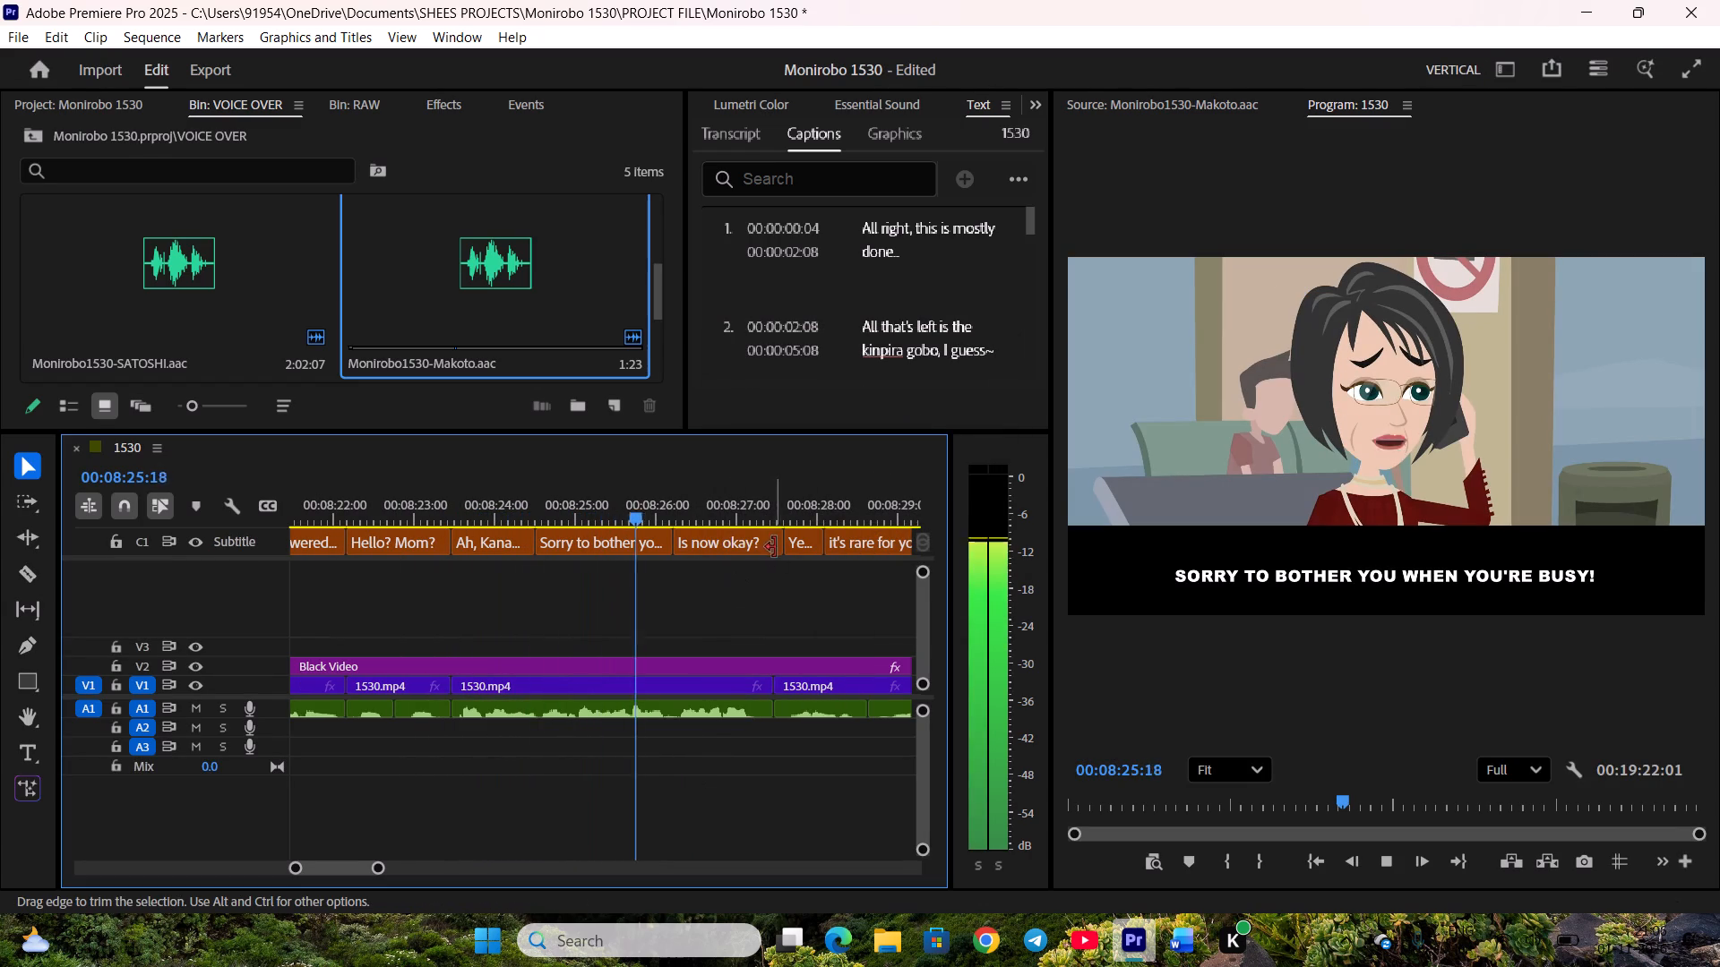
left_click_drag(777, 543, 763, 544)
key("space")
left_click_drag(788, 544, 775, 544)
scroll(718, 607, "down", 3)
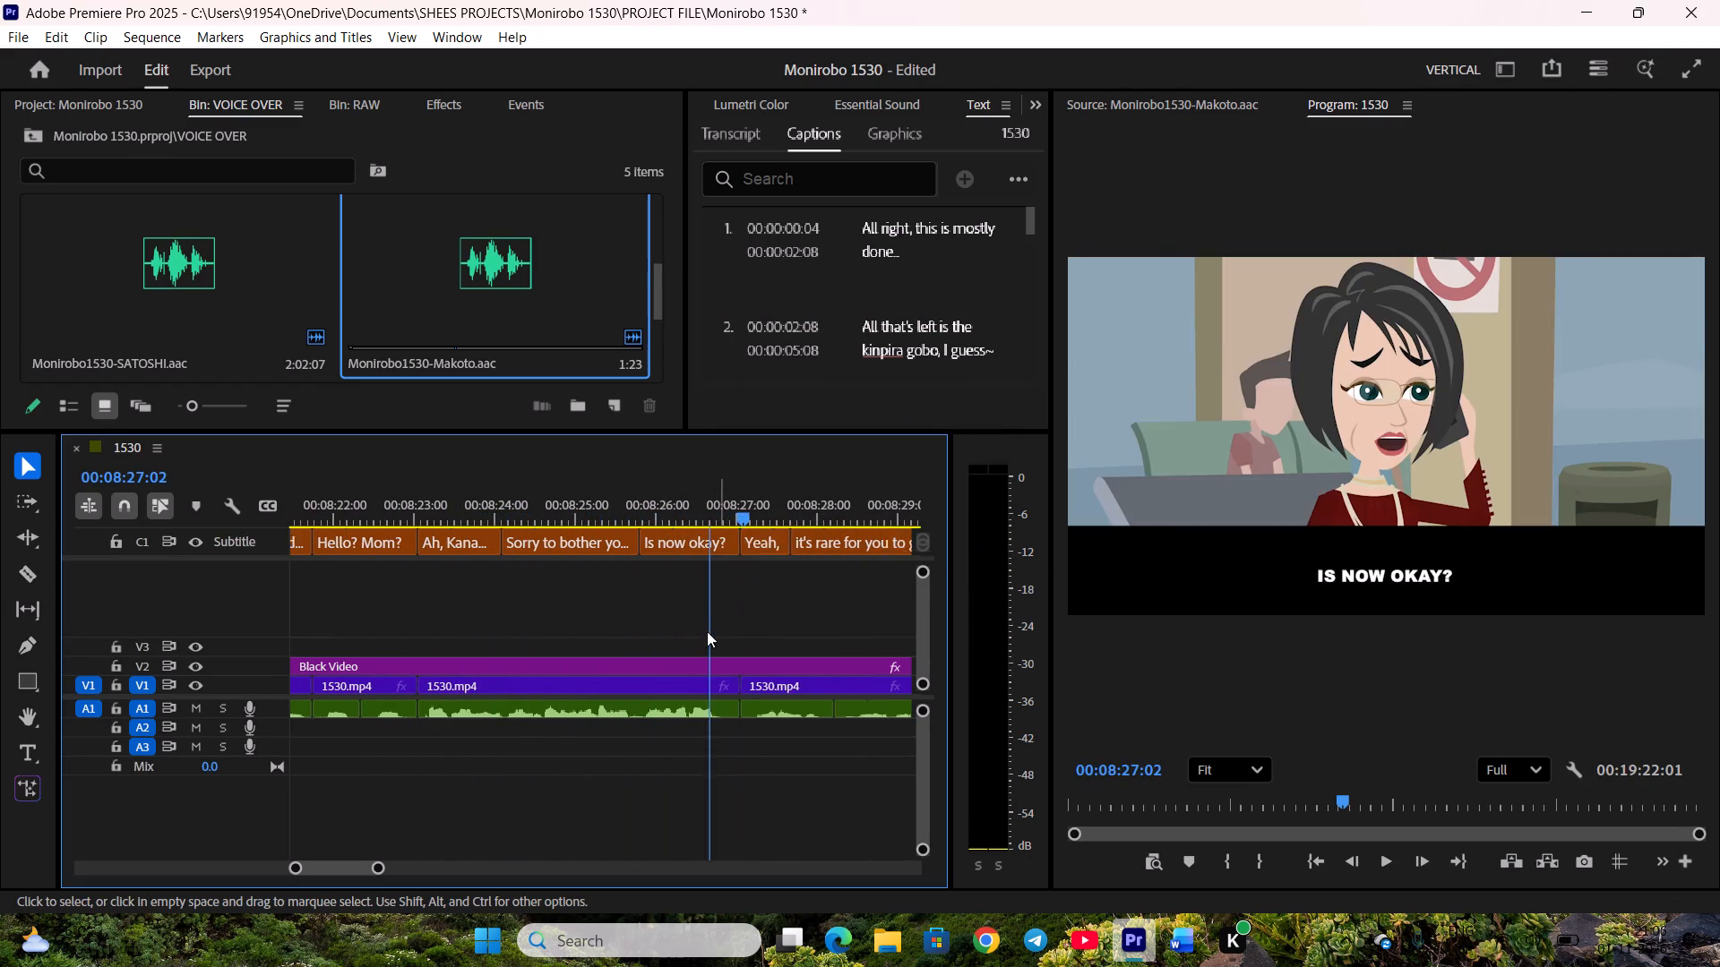
scroll(707, 631, "down", 2)
Replay from about 00:08:28:00 and raise the gain by 13 dB on the three A1 voice clips from "Yeah," through "what's up?".
key("space")
key("space")
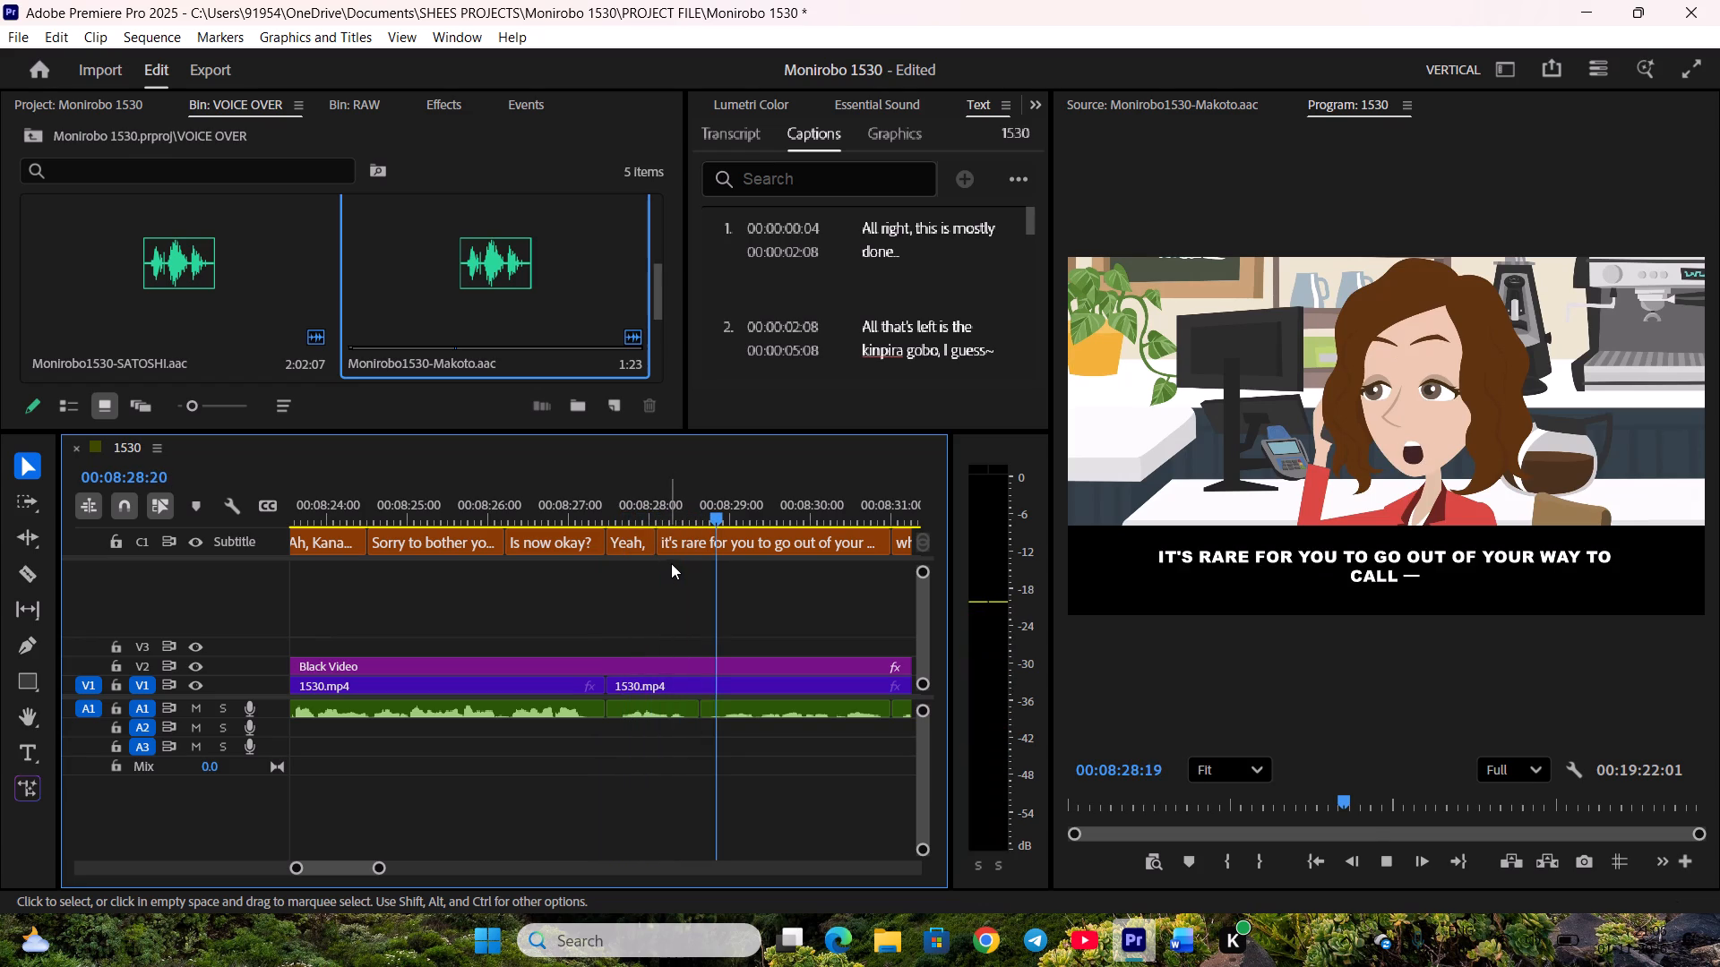
left_click(649, 499)
key("space")
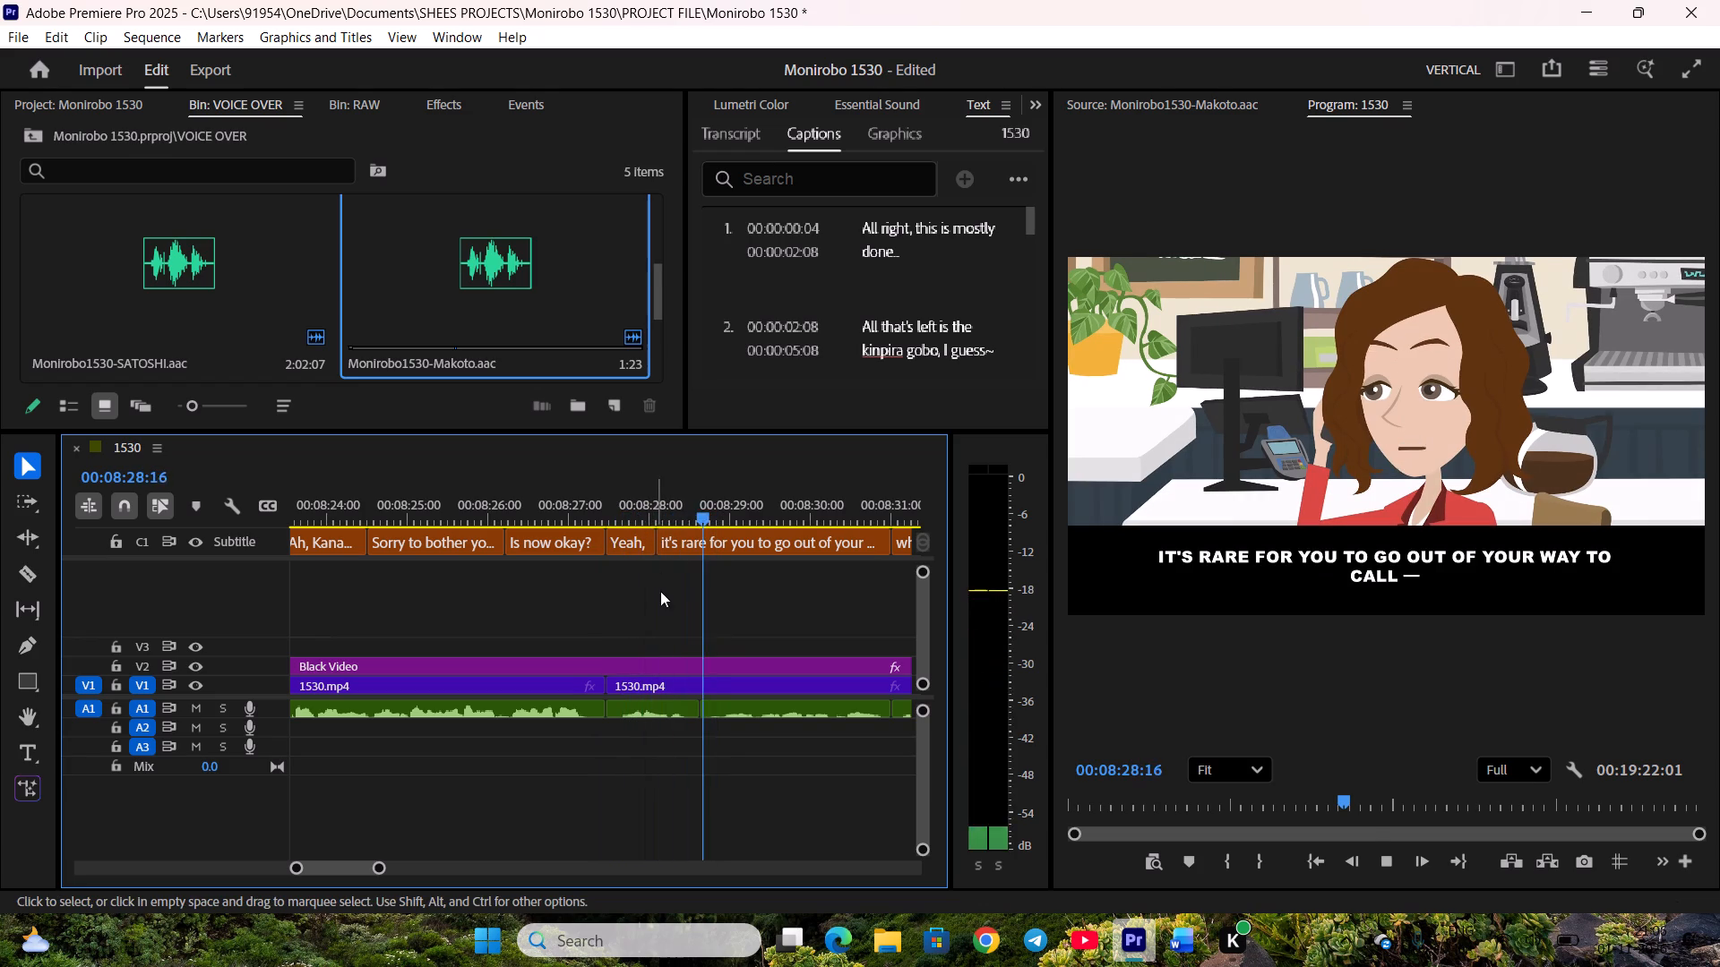
key("space")
left_click_drag(665, 724, 856, 719)
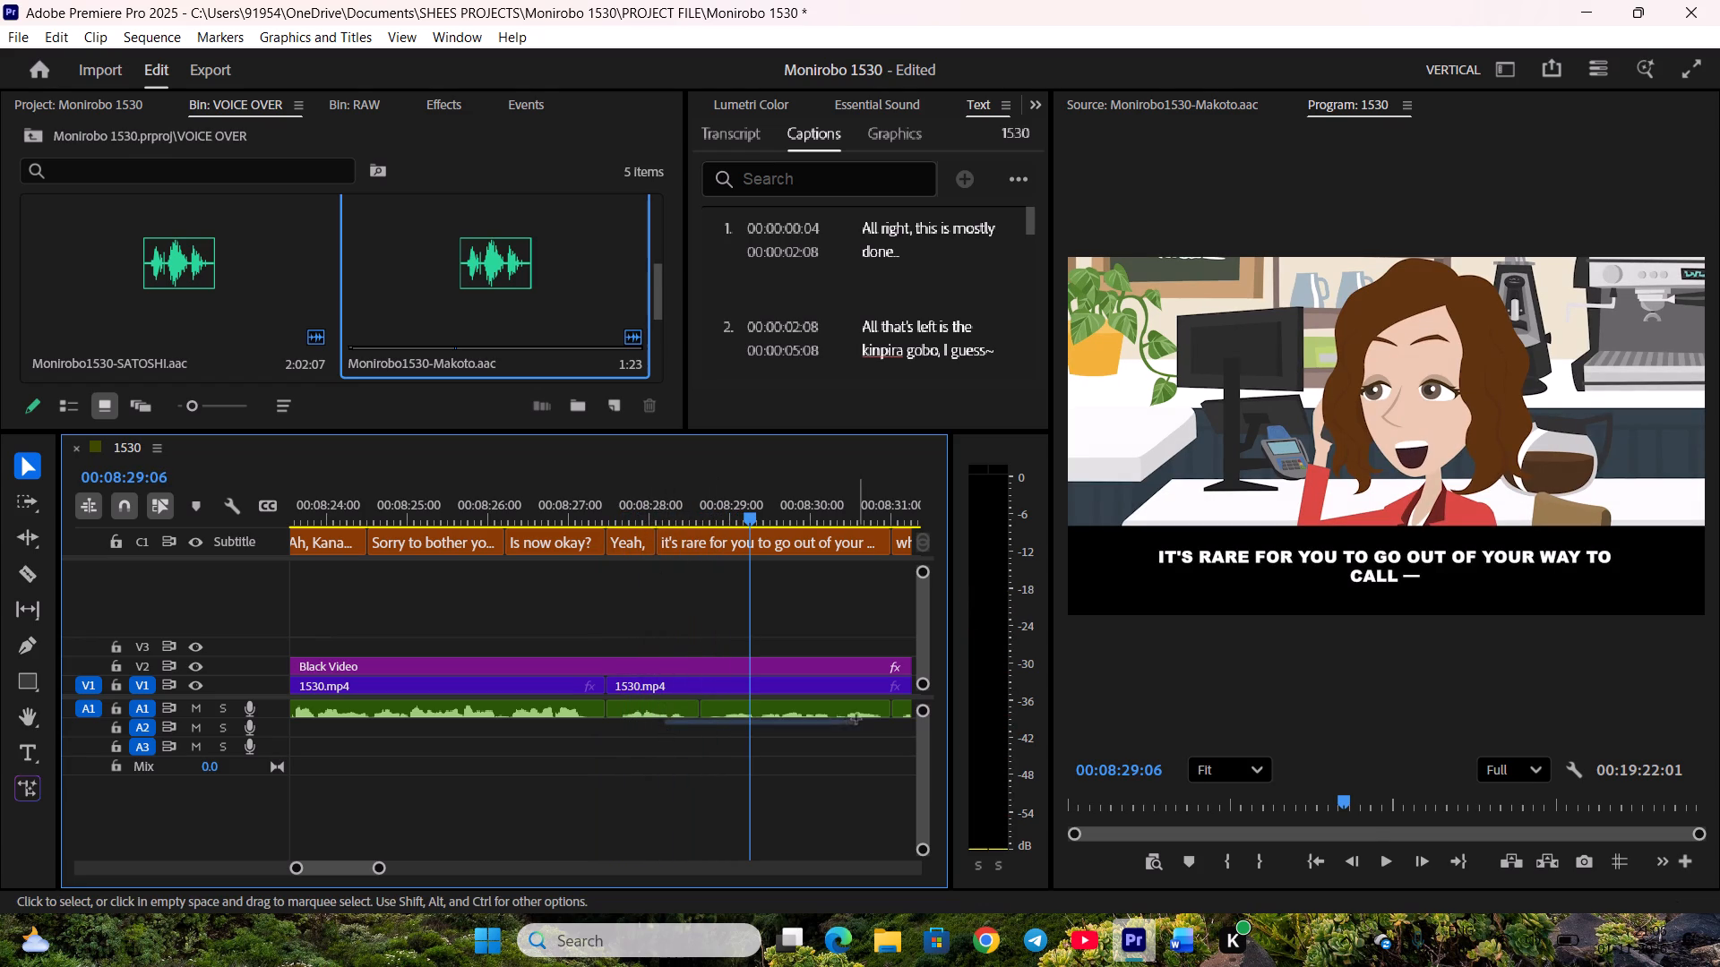
left_click_drag(856, 719, 891, 707)
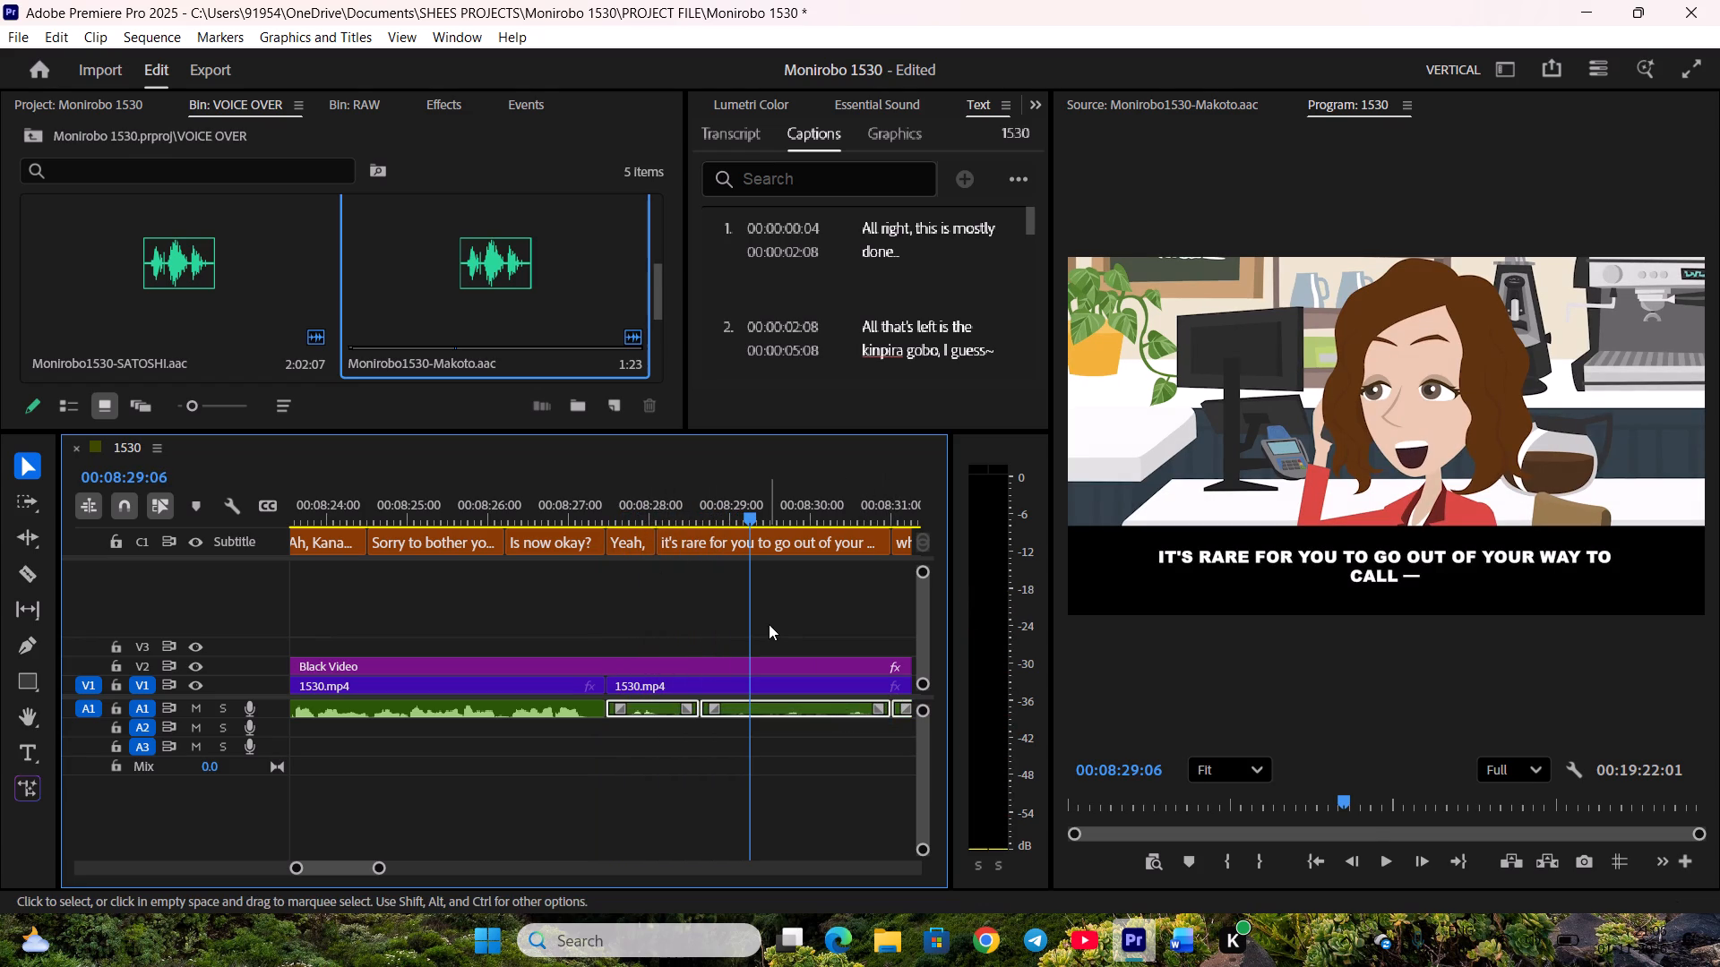
key("g")
key("1")
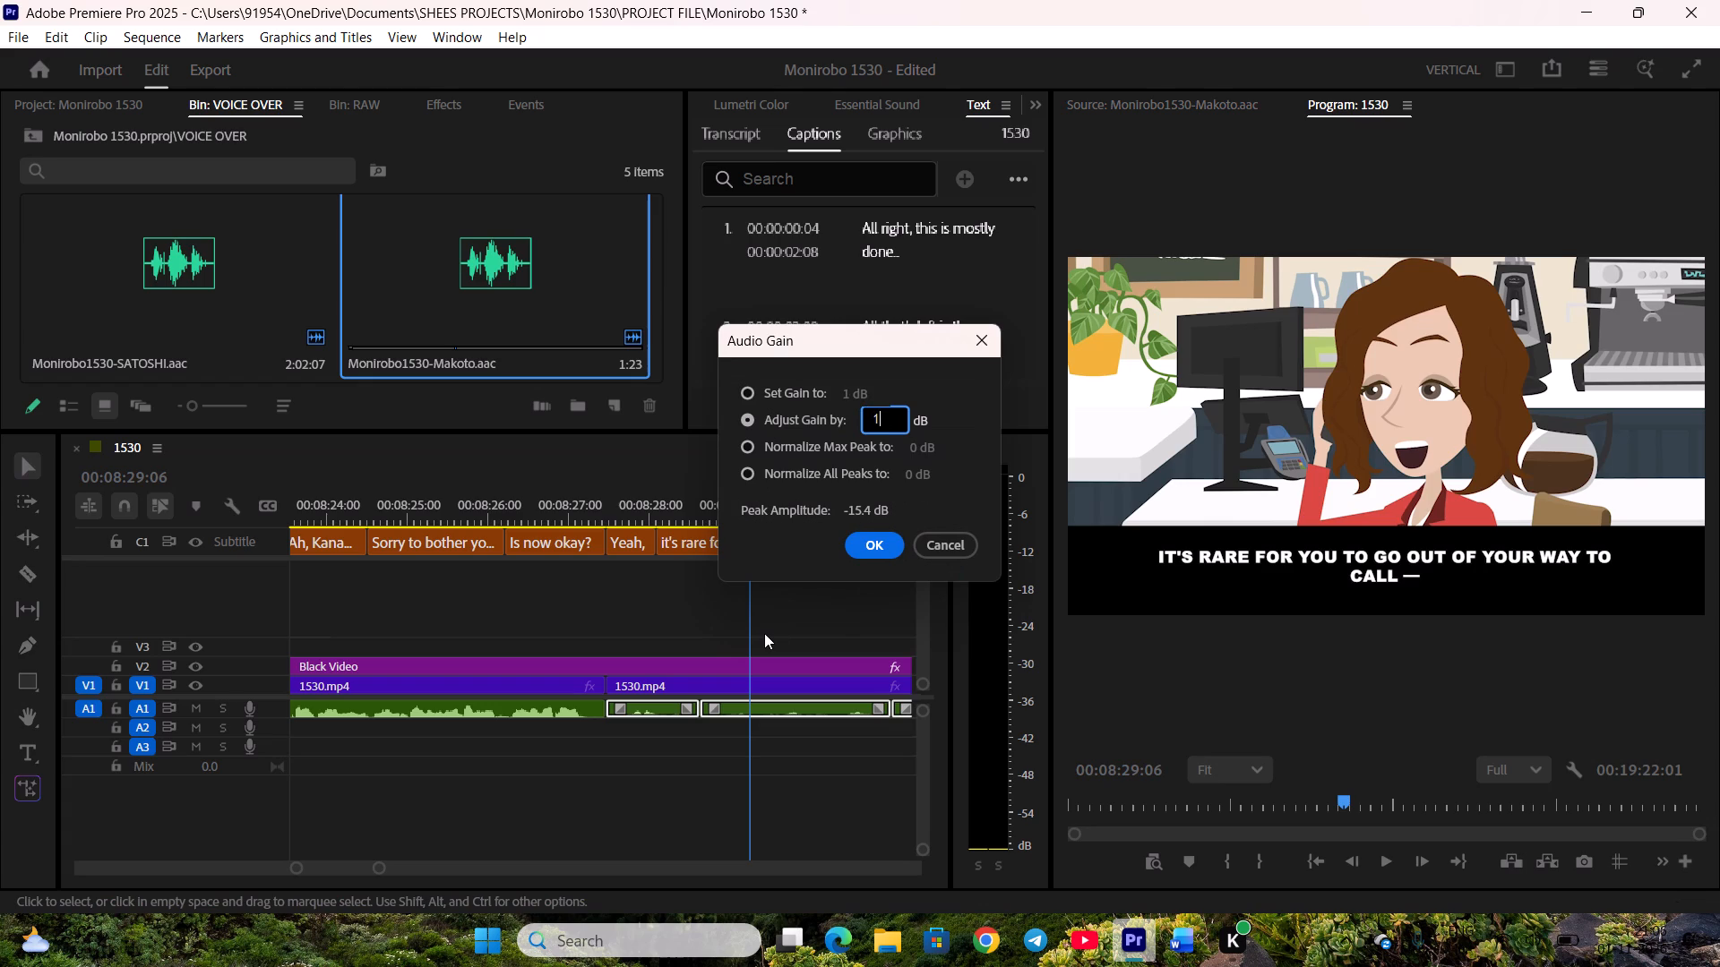
key("3")
key("Return")
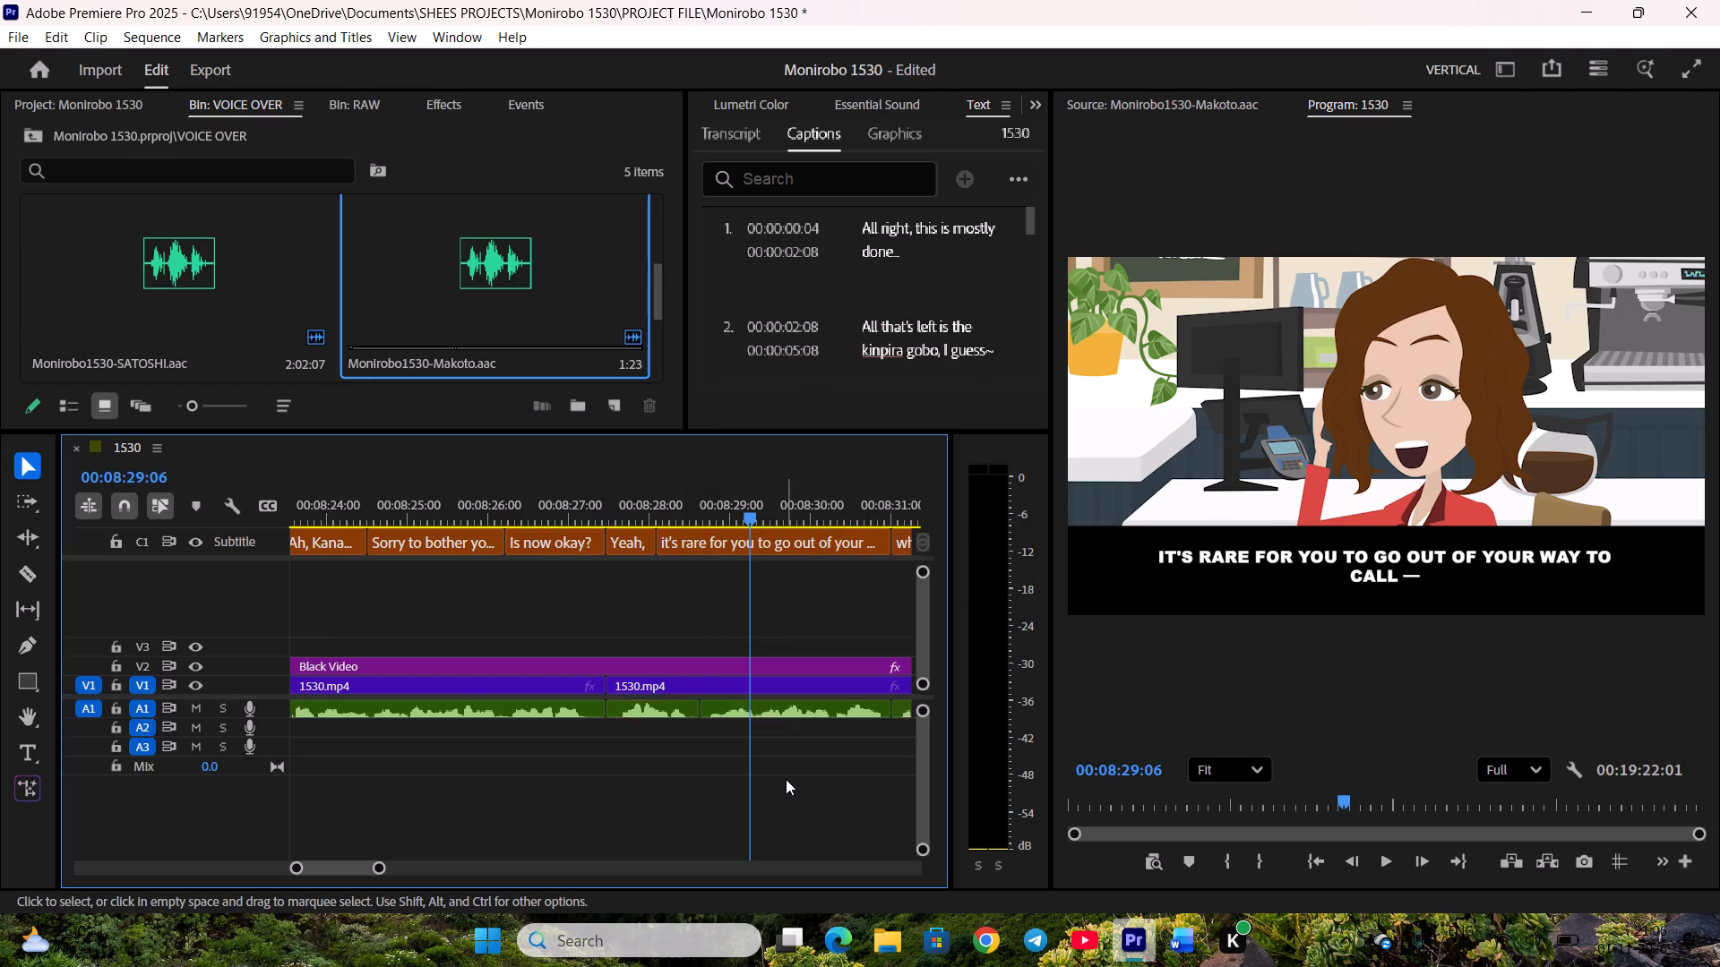
Play on, end "what's up?" at the V1 cut near 00:08:31:19 and start "The thing is..." there.
left_click(786, 779)
key("space")
scroll(770, 767, "down", 6)
key("space")
left_click(682, 541)
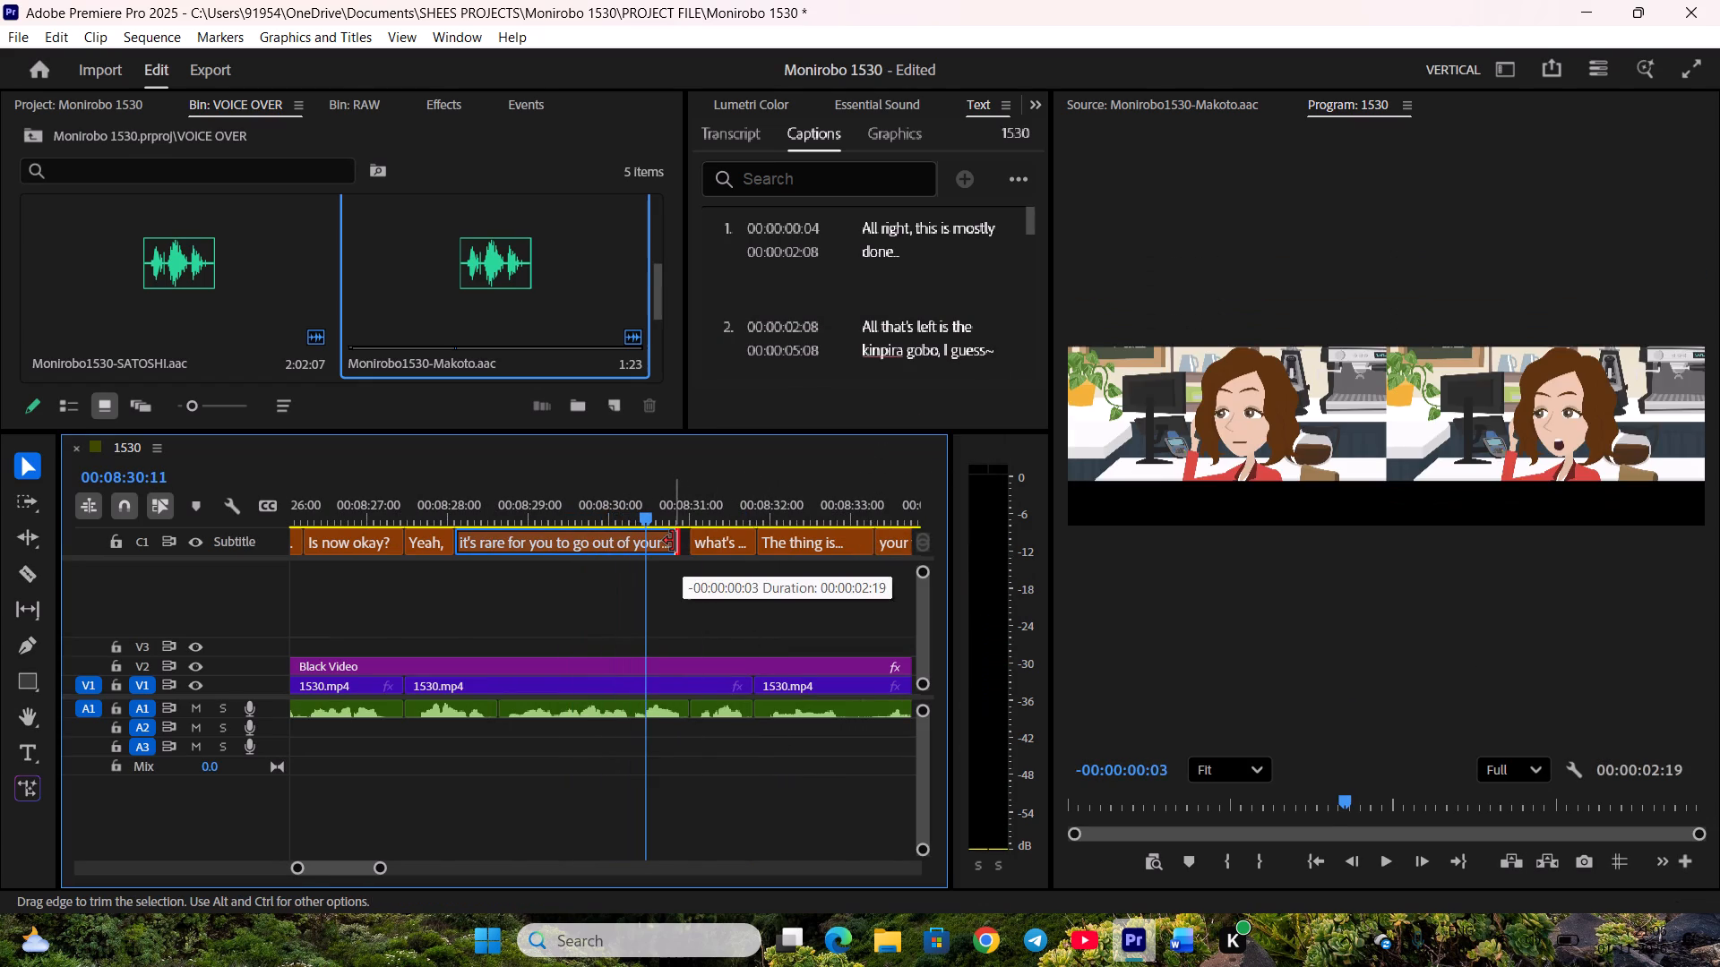
key("space")
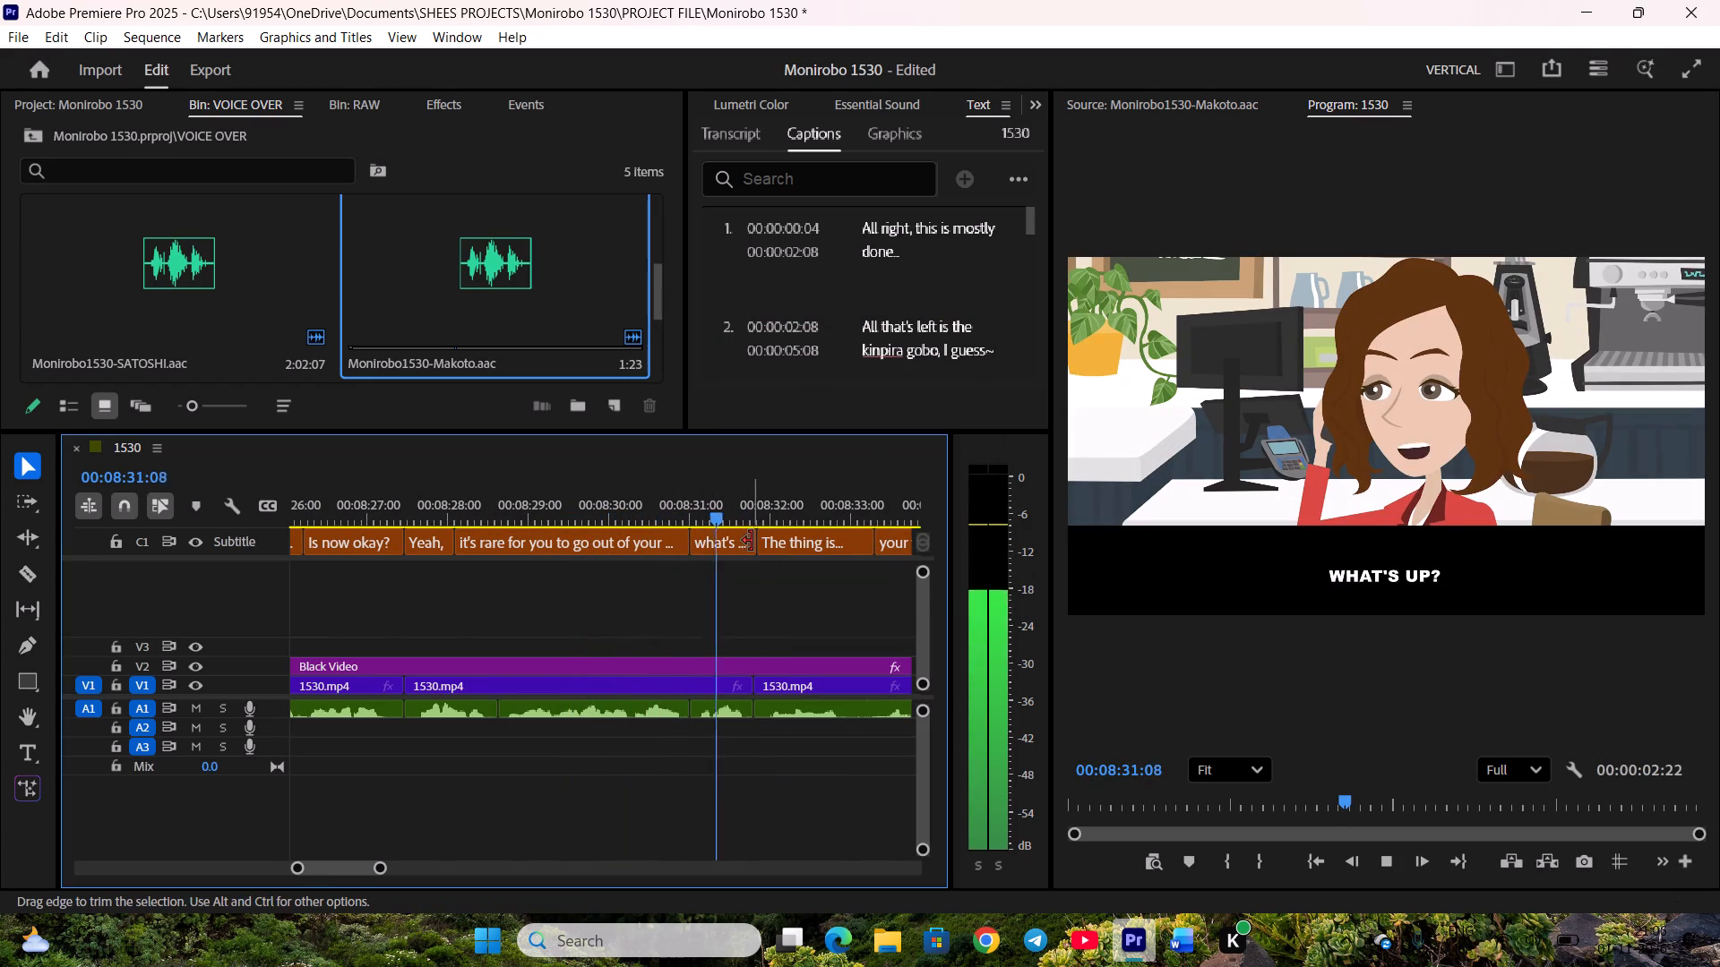
left_click_drag(752, 541, 742, 539)
key("space")
left_click_drag(761, 544, 746, 543)
Play on, end "The thing is..." slightly earlier at about 00:08:33:04 and start the first "your father..." there.
scroll(710, 586, "down", 5)
key("space")
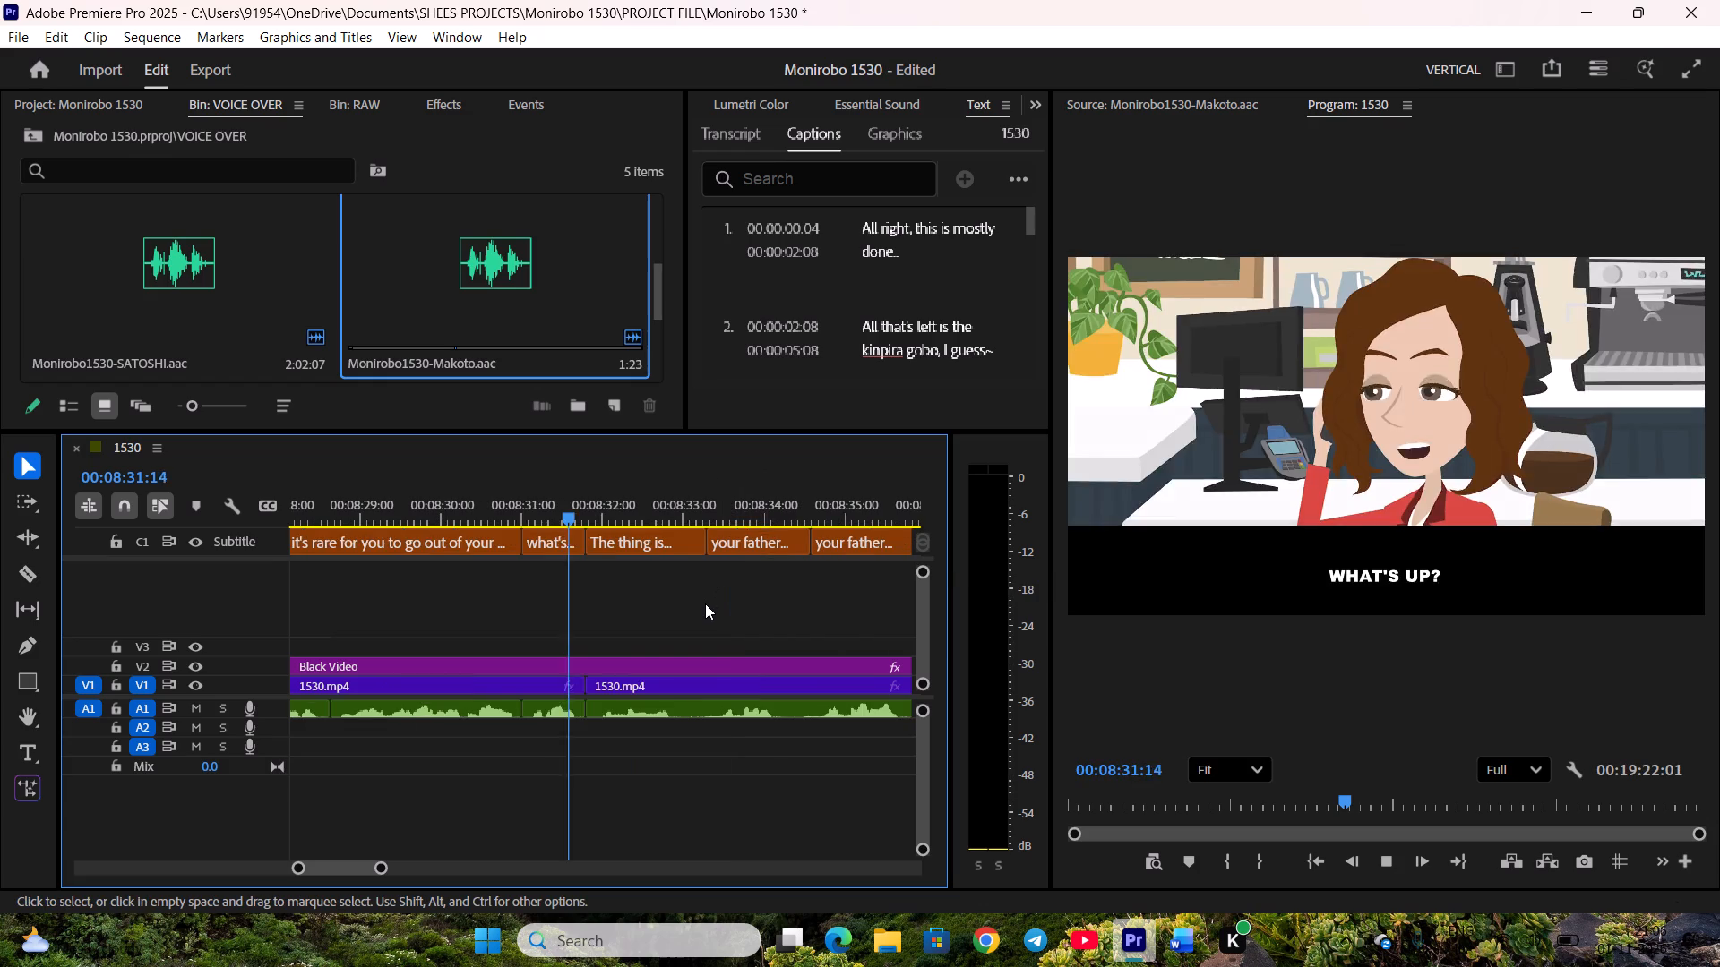
scroll(704, 603, "down", 3)
key("space")
left_click_drag(605, 546, 596, 546)
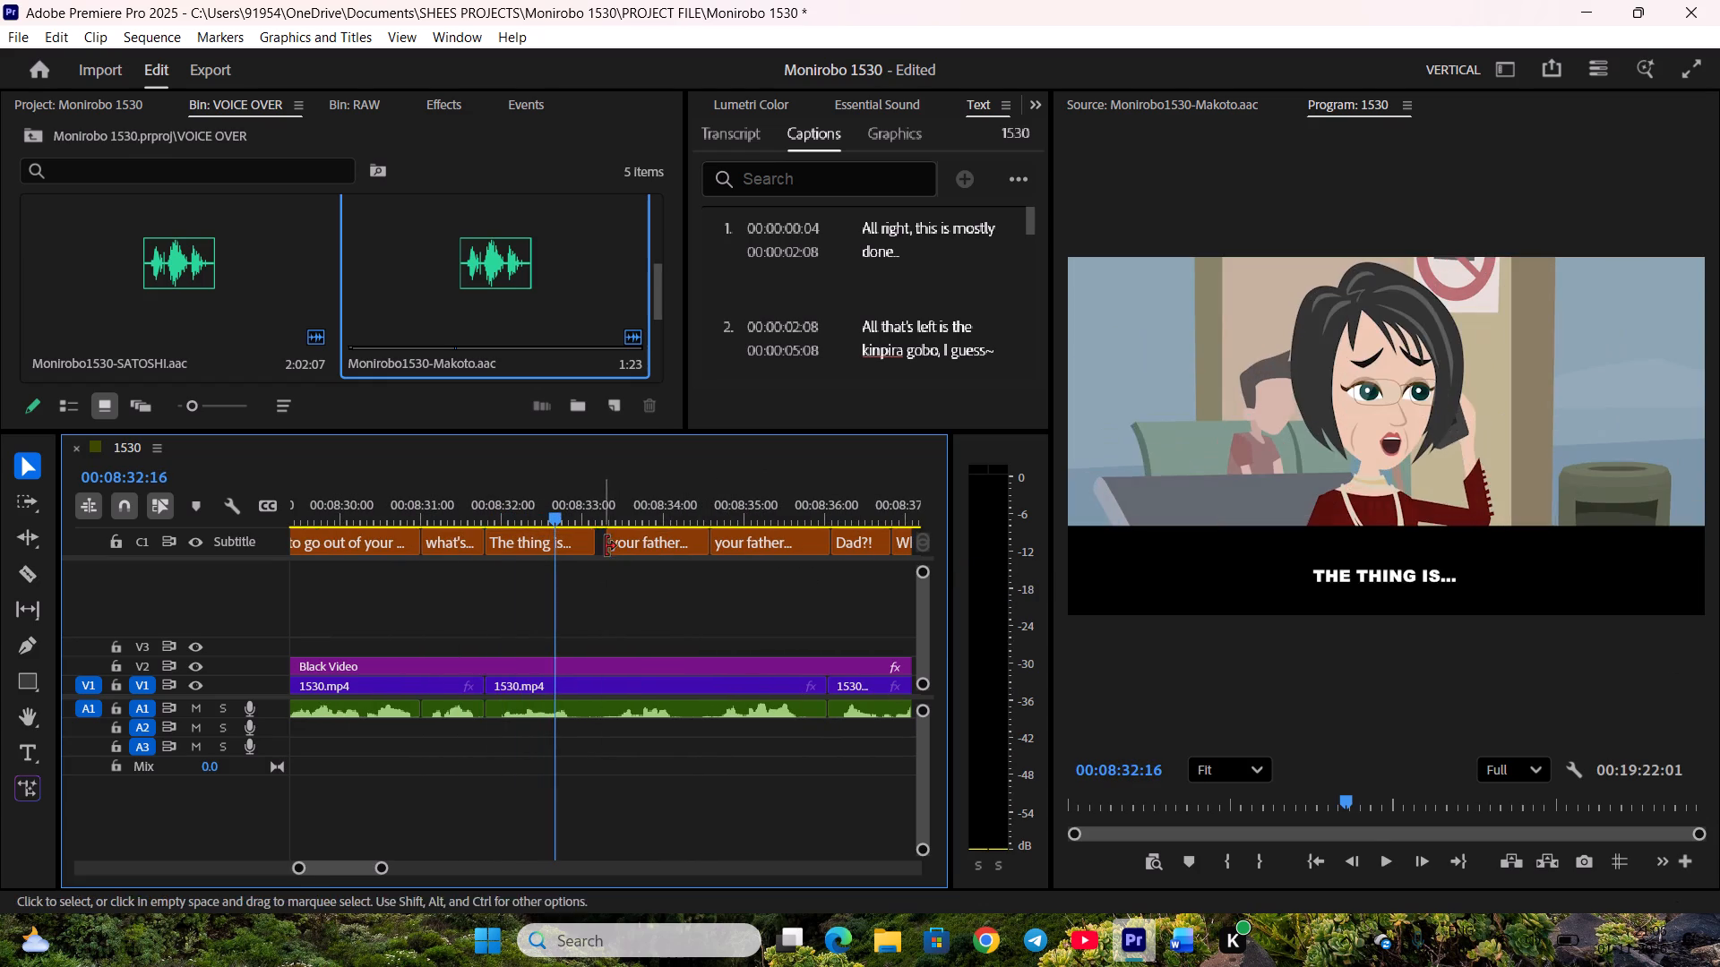
left_click_drag(613, 545, 603, 545)
key("space")
Play on and end the second "your father..." caption at the V1 cut near 00:08:36:00.
scroll(619, 569, "down", 4)
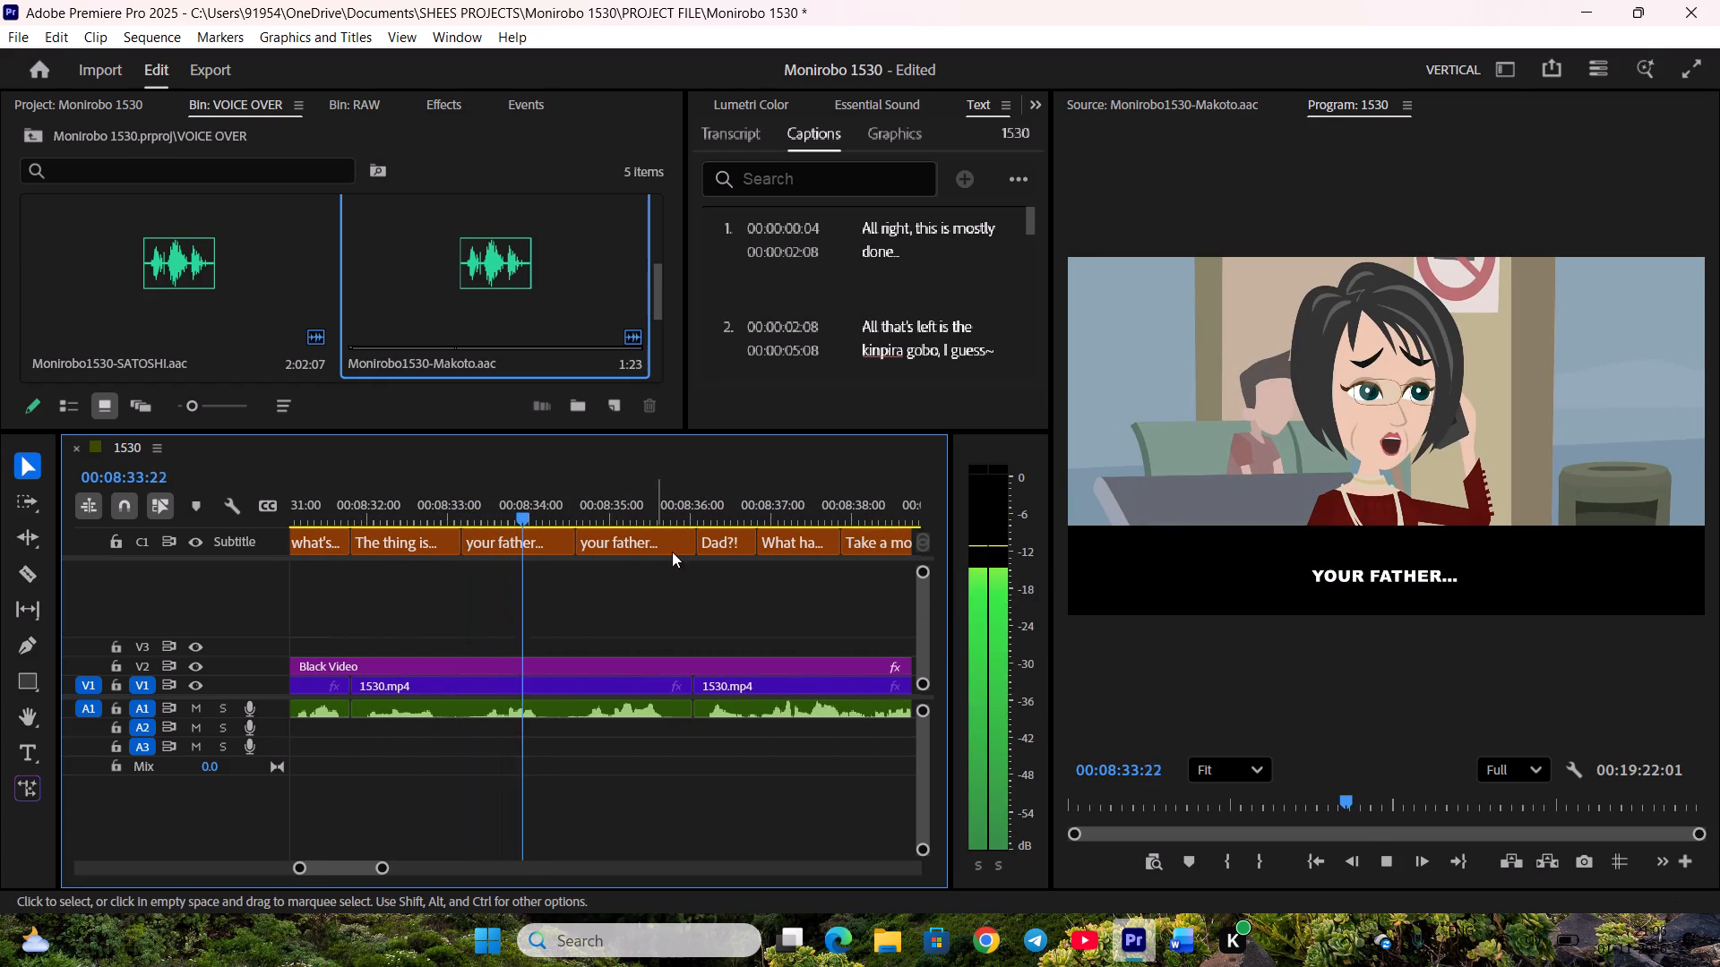
left_click(692, 543)
key("space")
Raise the gain by 5 dB on the A1 voice clip running from "The thing is..." through the second "your father...".
left_click(650, 706)
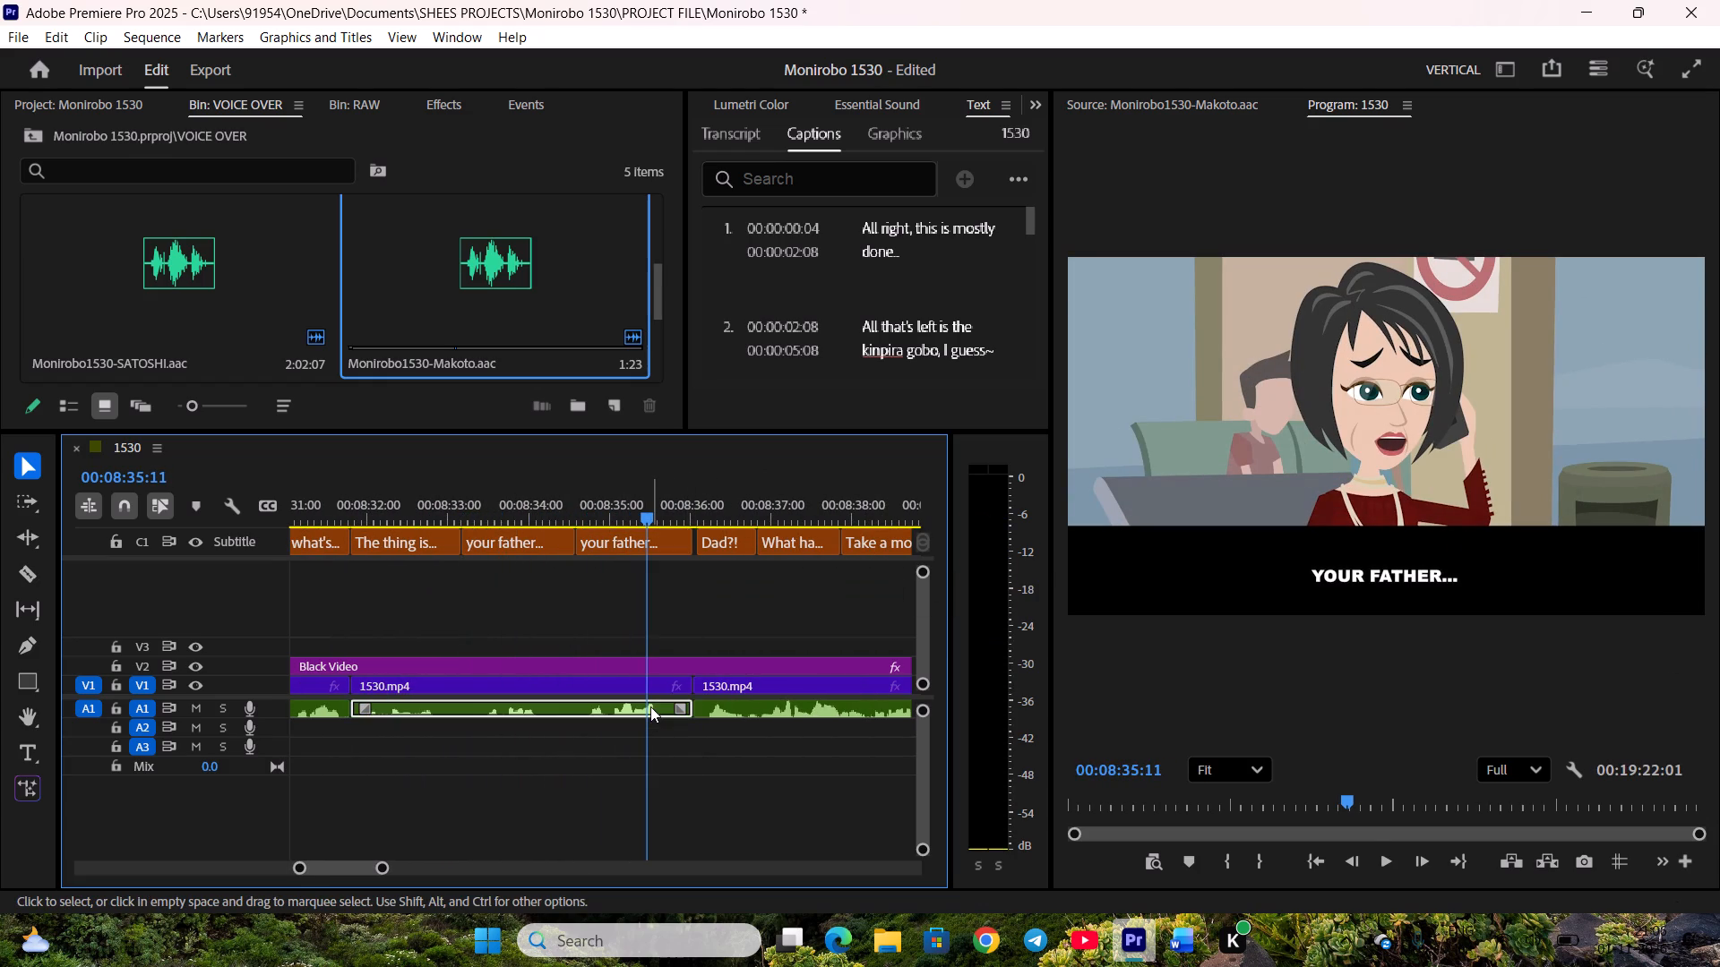
key("g")
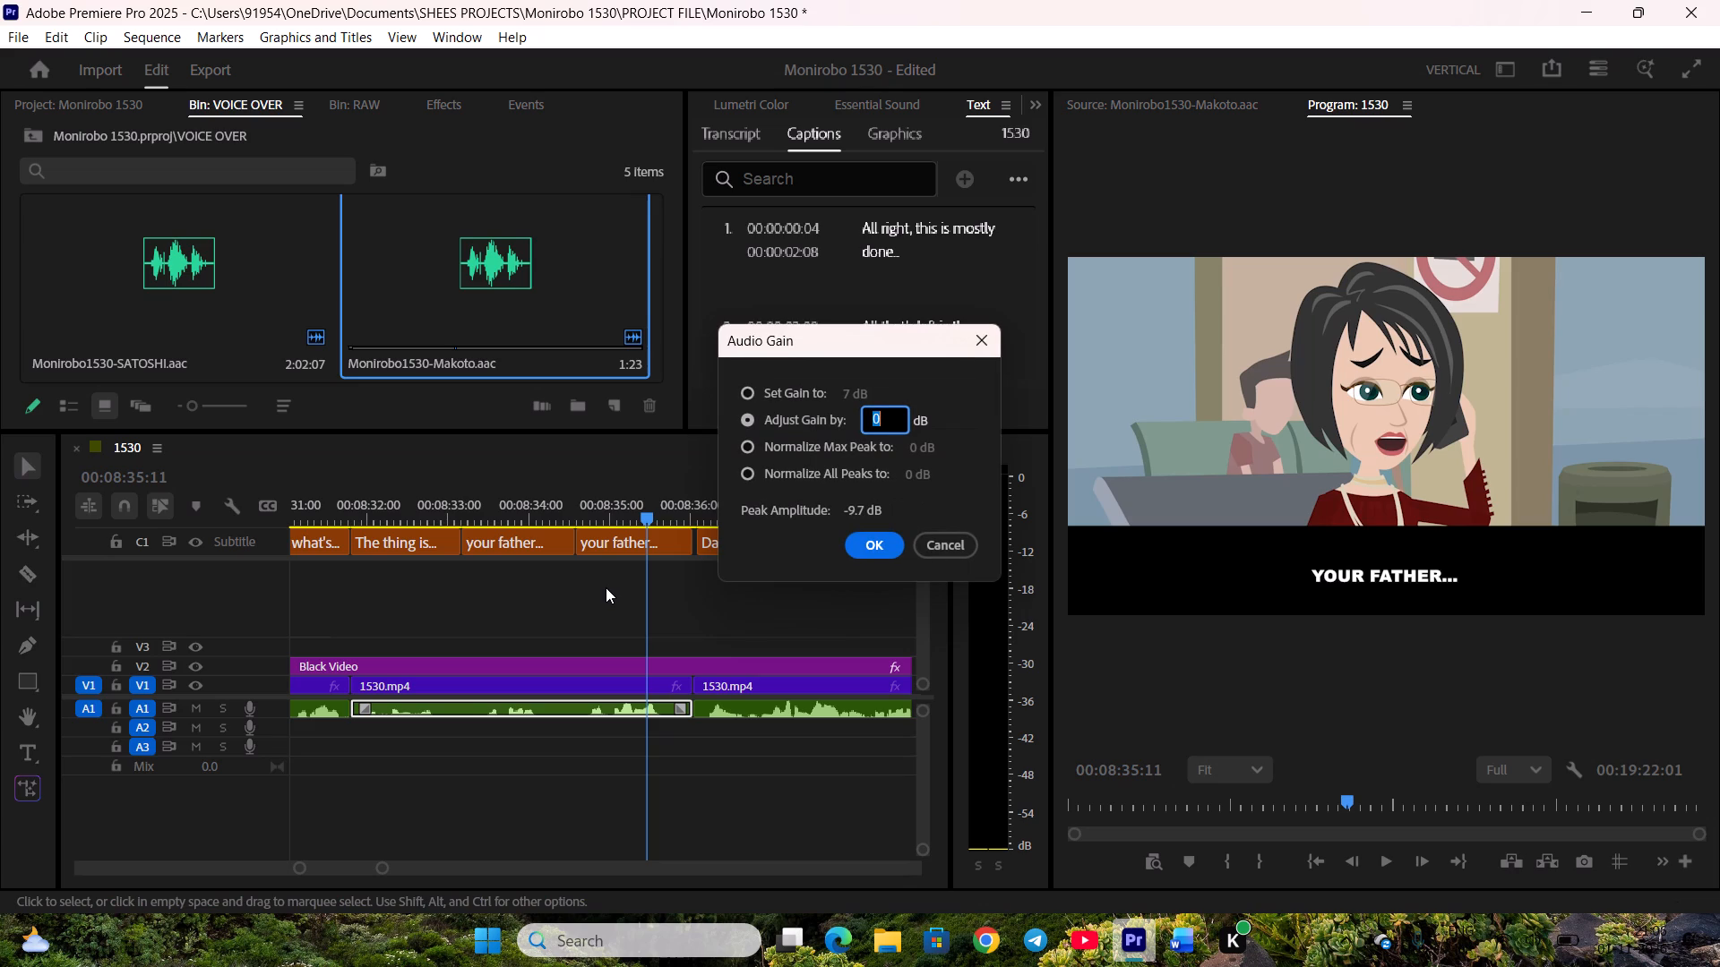
key("5")
key("Return")
left_click_drag(655, 730, 659, 741)
Play on and start "Dad?!" at the V1 cut near 00:08:36:00.
key("space")
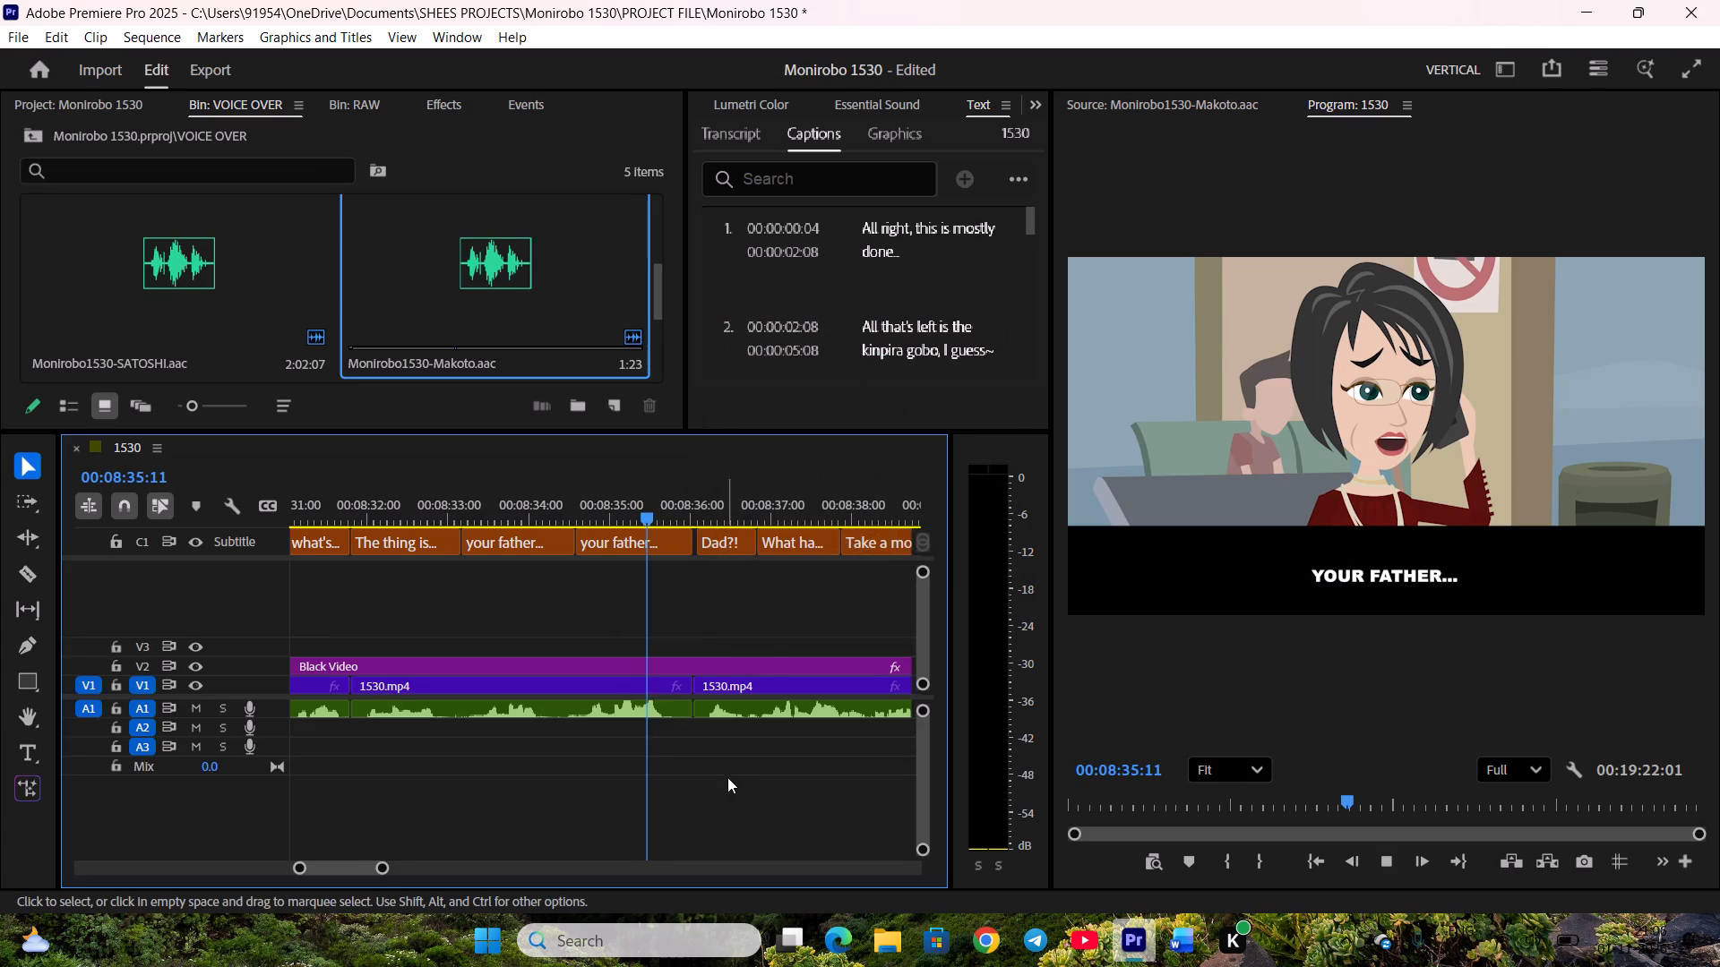
scroll(732, 780, "down", 5)
key("space")
left_click(535, 551)
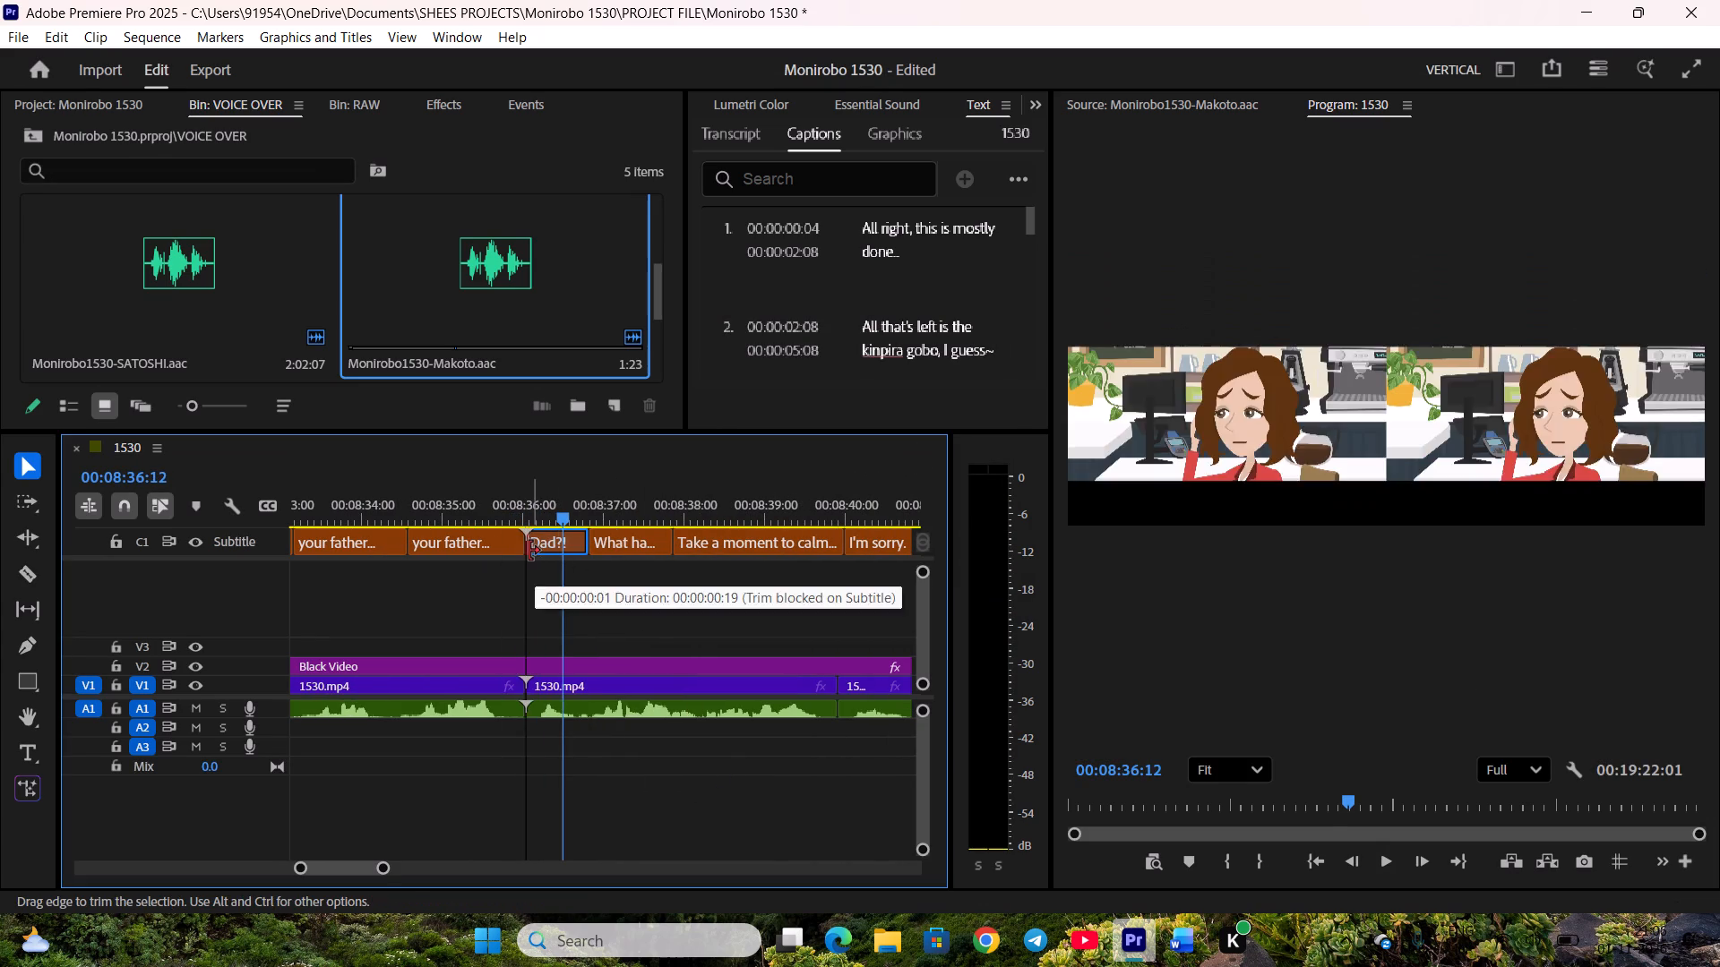
Play on, end "Take a moment to calm down!" at the V1 cut near 00:08:39:21 and start "I'm sorry." there.
key("space")
scroll(623, 586, "down", 3)
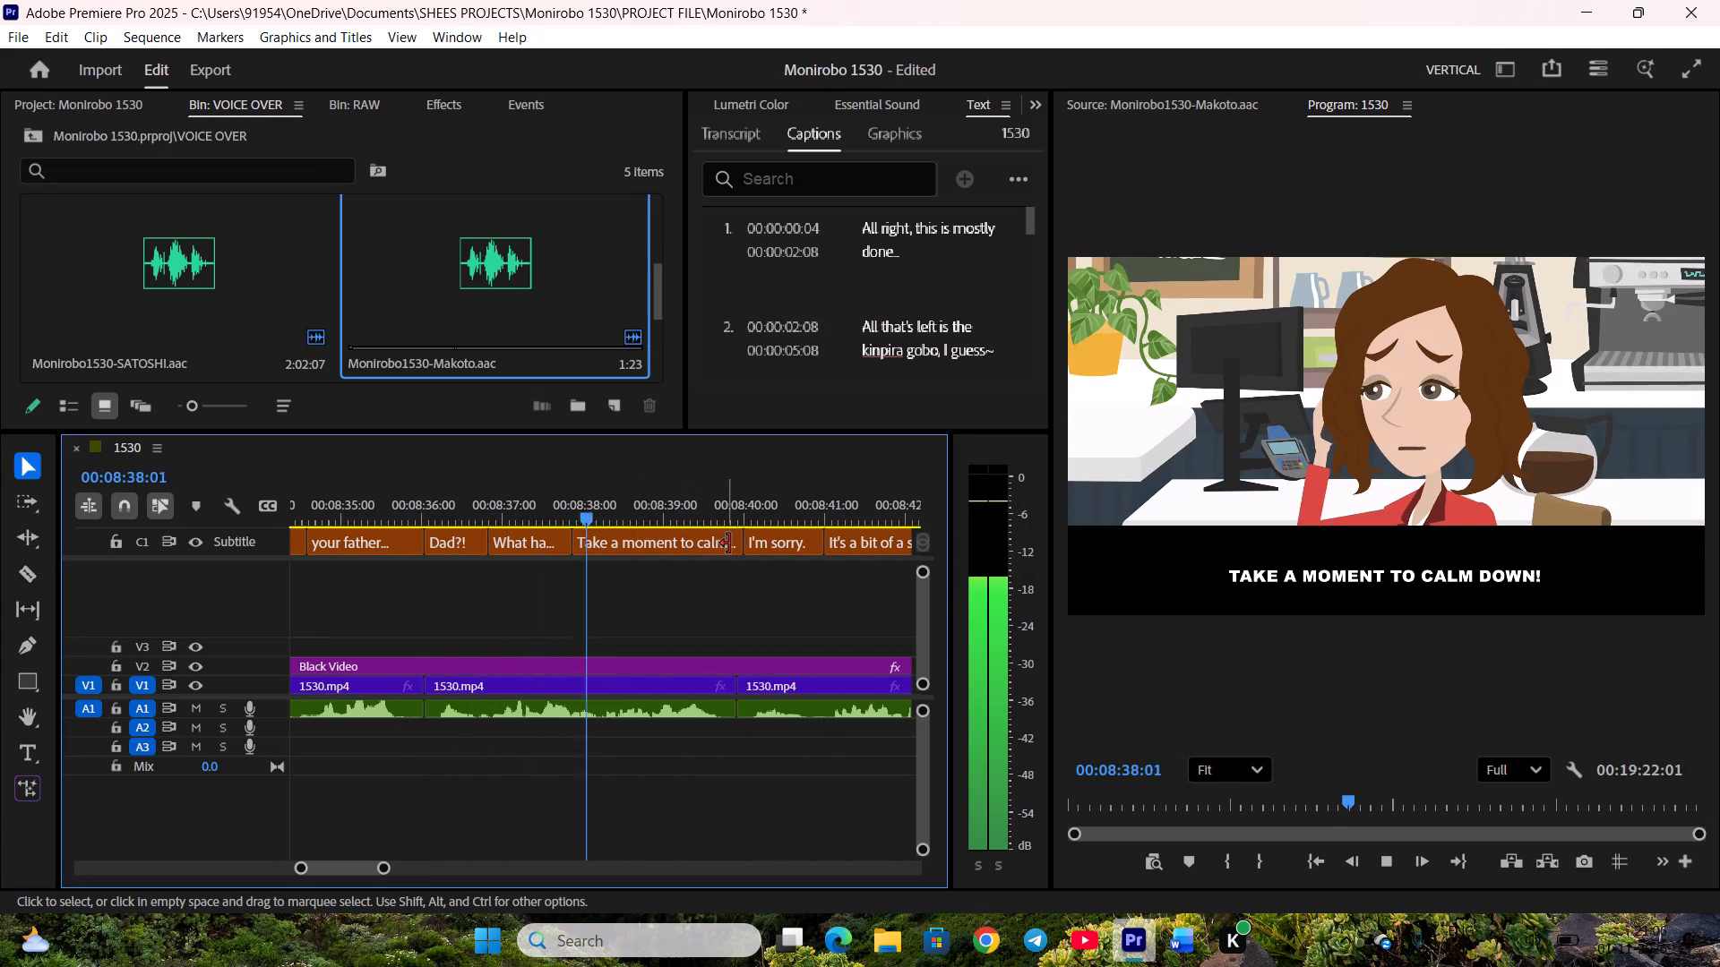
left_click_drag(736, 543, 725, 543)
key("space")
left_click_drag(750, 548, 739, 549)
Play on and align the end of "It's a bit of a sudden thing, so I'm in a panic too..." with the V1 cut near 00:08:43:21.
scroll(718, 607, "down", 4)
key("space")
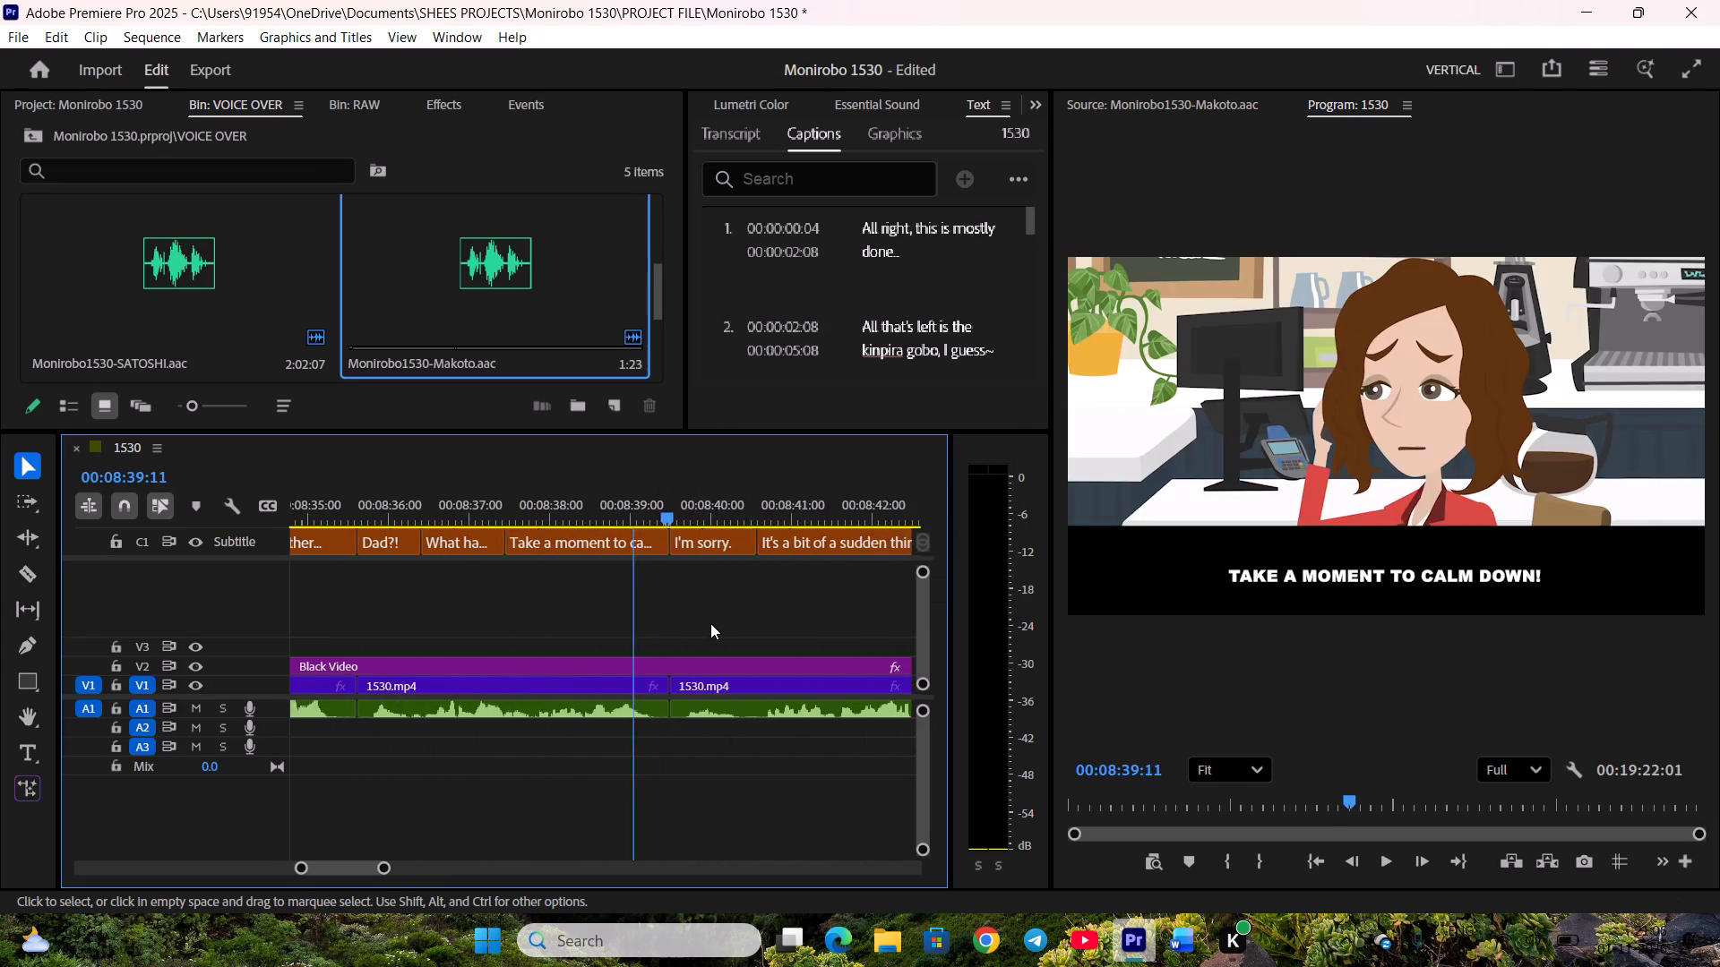
scroll(710, 623, "down", 4)
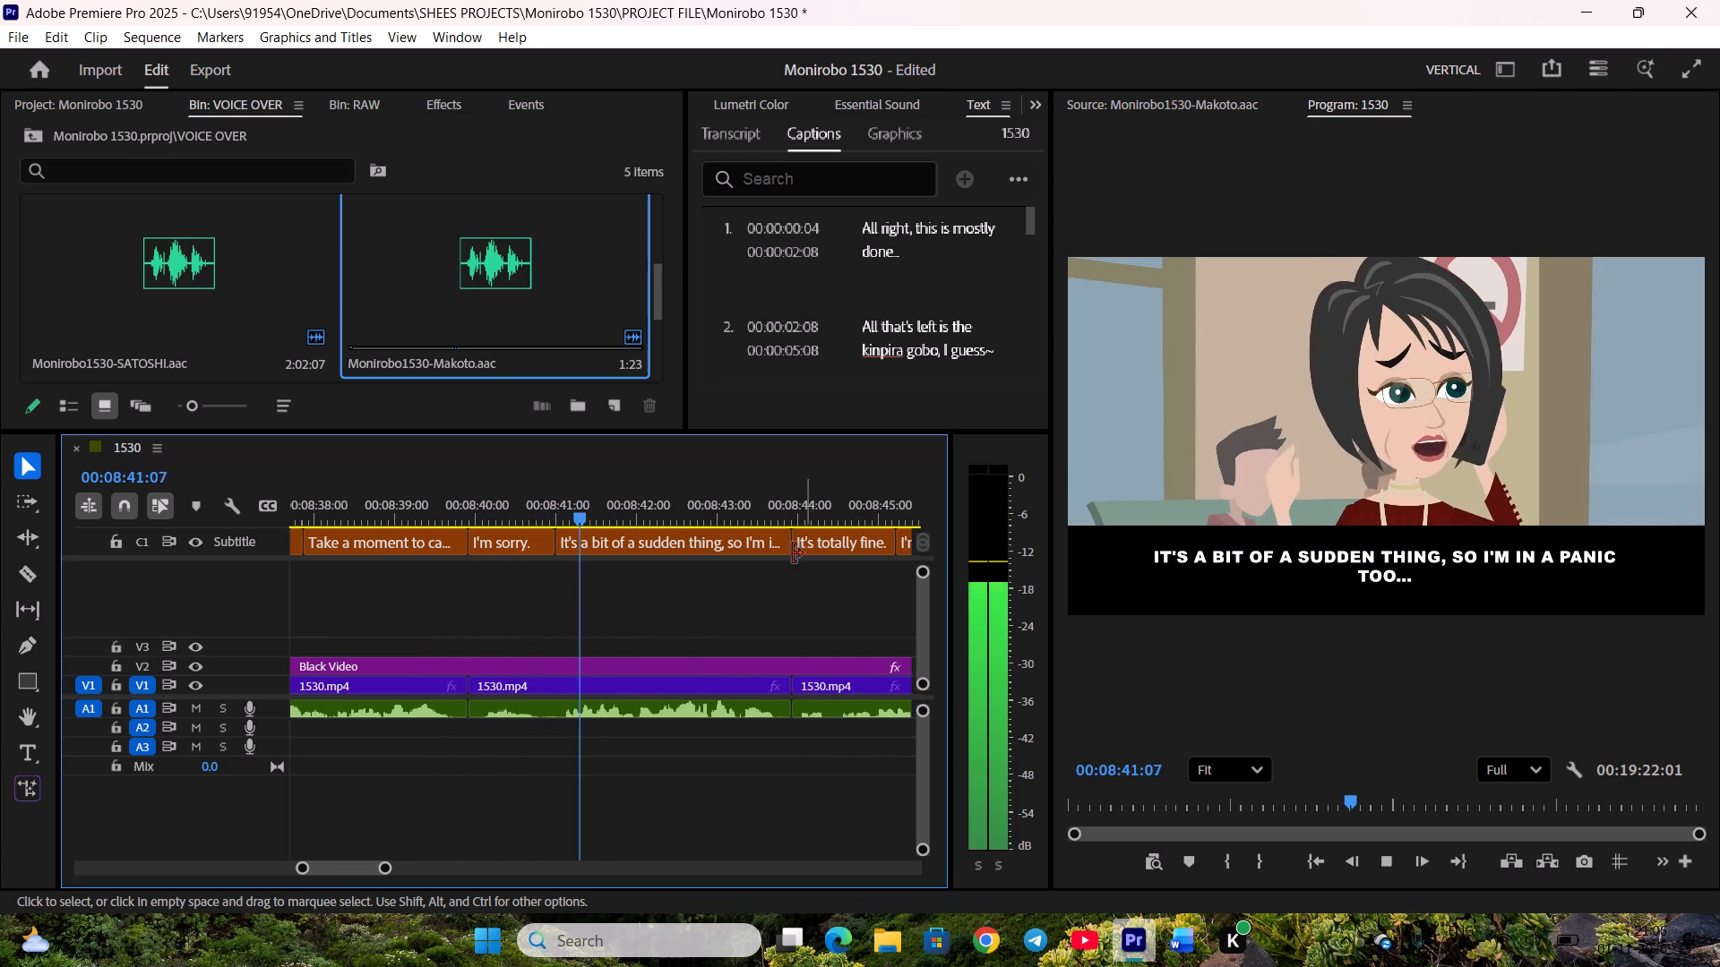
left_click(785, 549)
End "I'm not in a hurry, so take your time and tell me." at the V1 cut near 00:08:47:15 and start "Yeah," there.
scroll(668, 630, "down", 9)
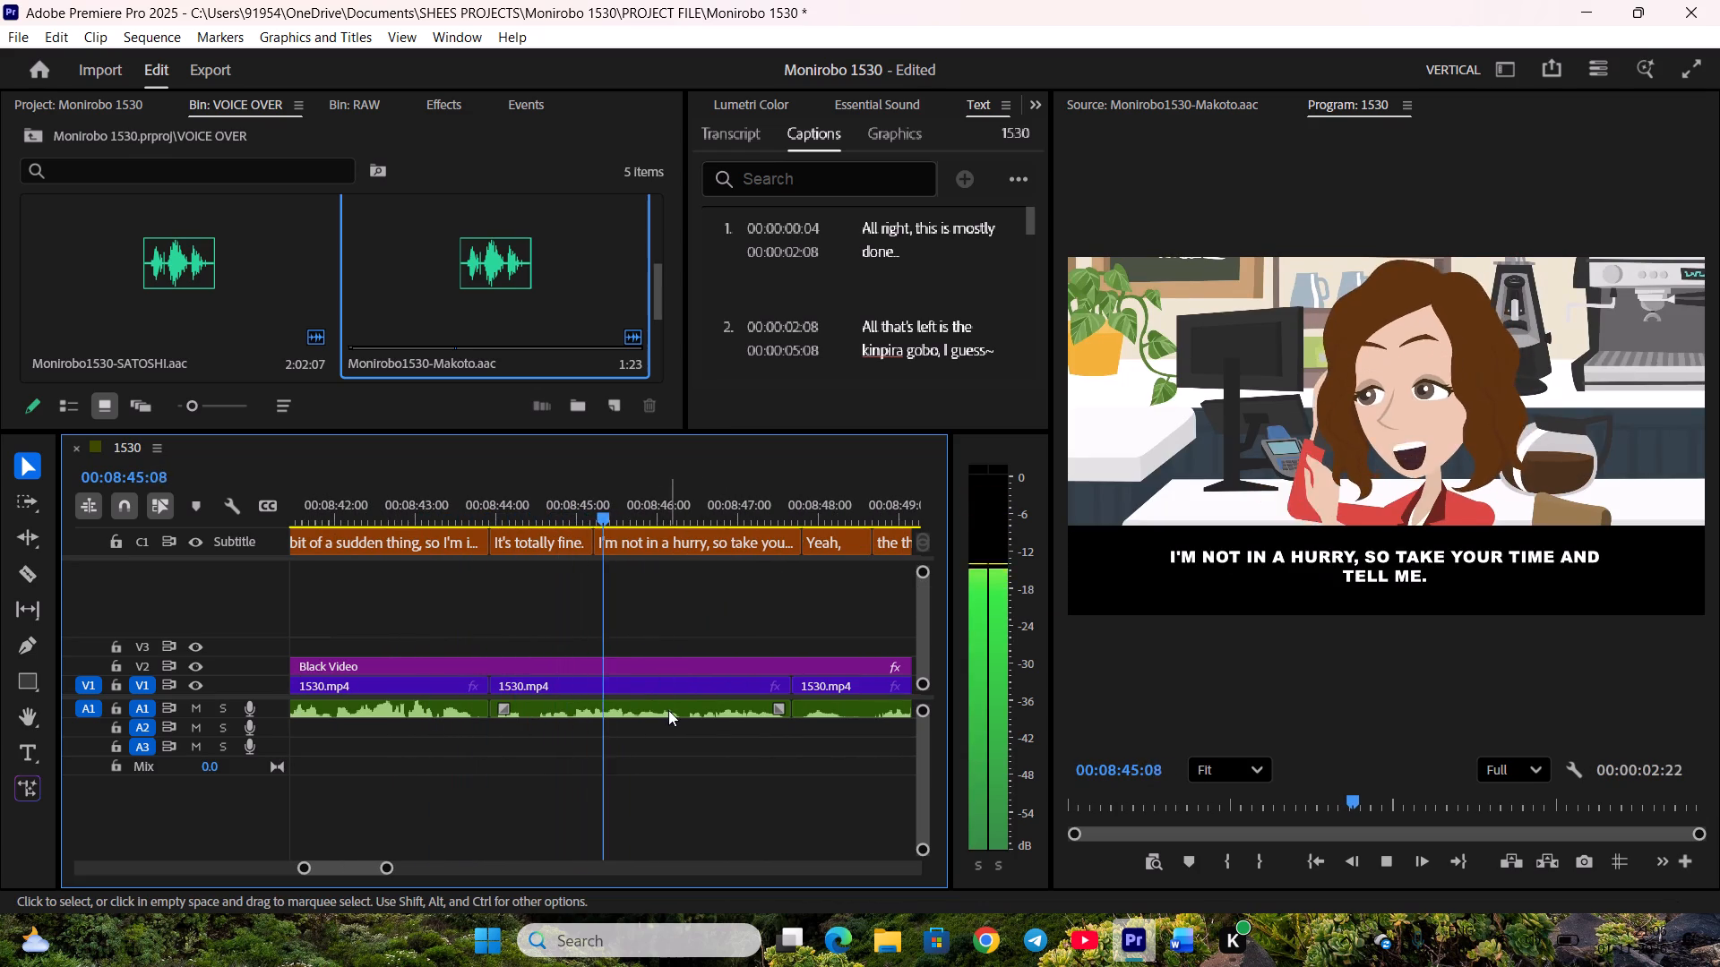
scroll(698, 715, "down", 5)
key("space")
left_click_drag(629, 548, 623, 548)
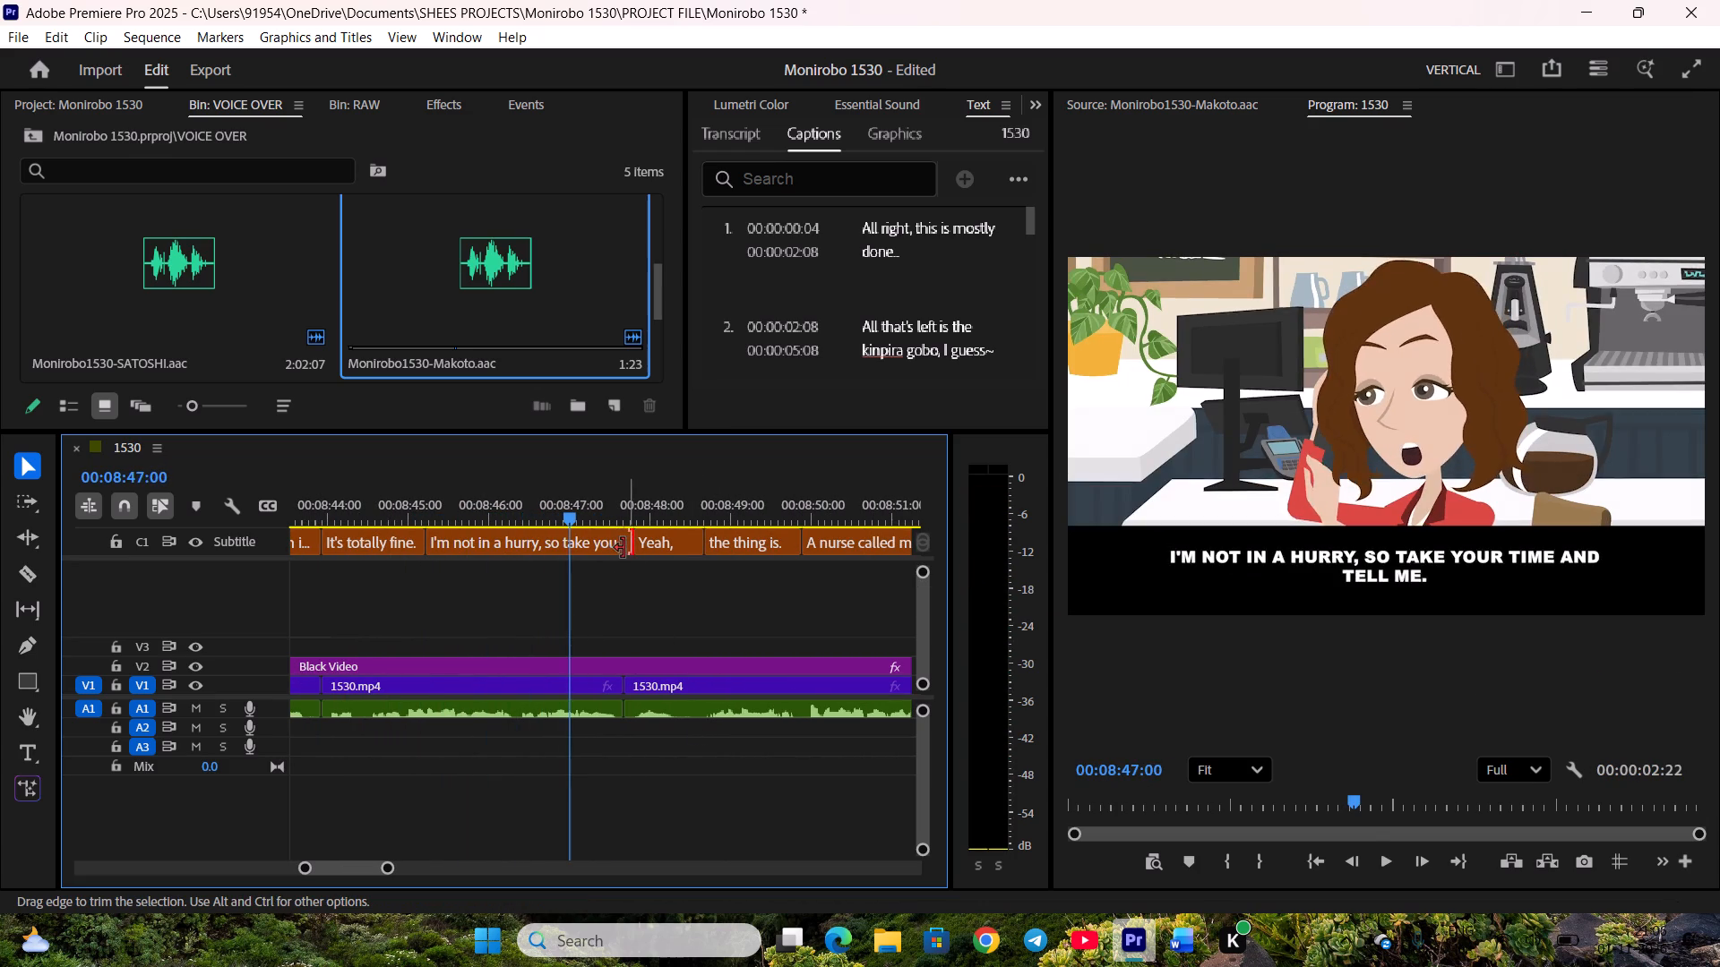
left_click_drag(623, 548, 619, 548)
left_click(361, 510)
key("space")
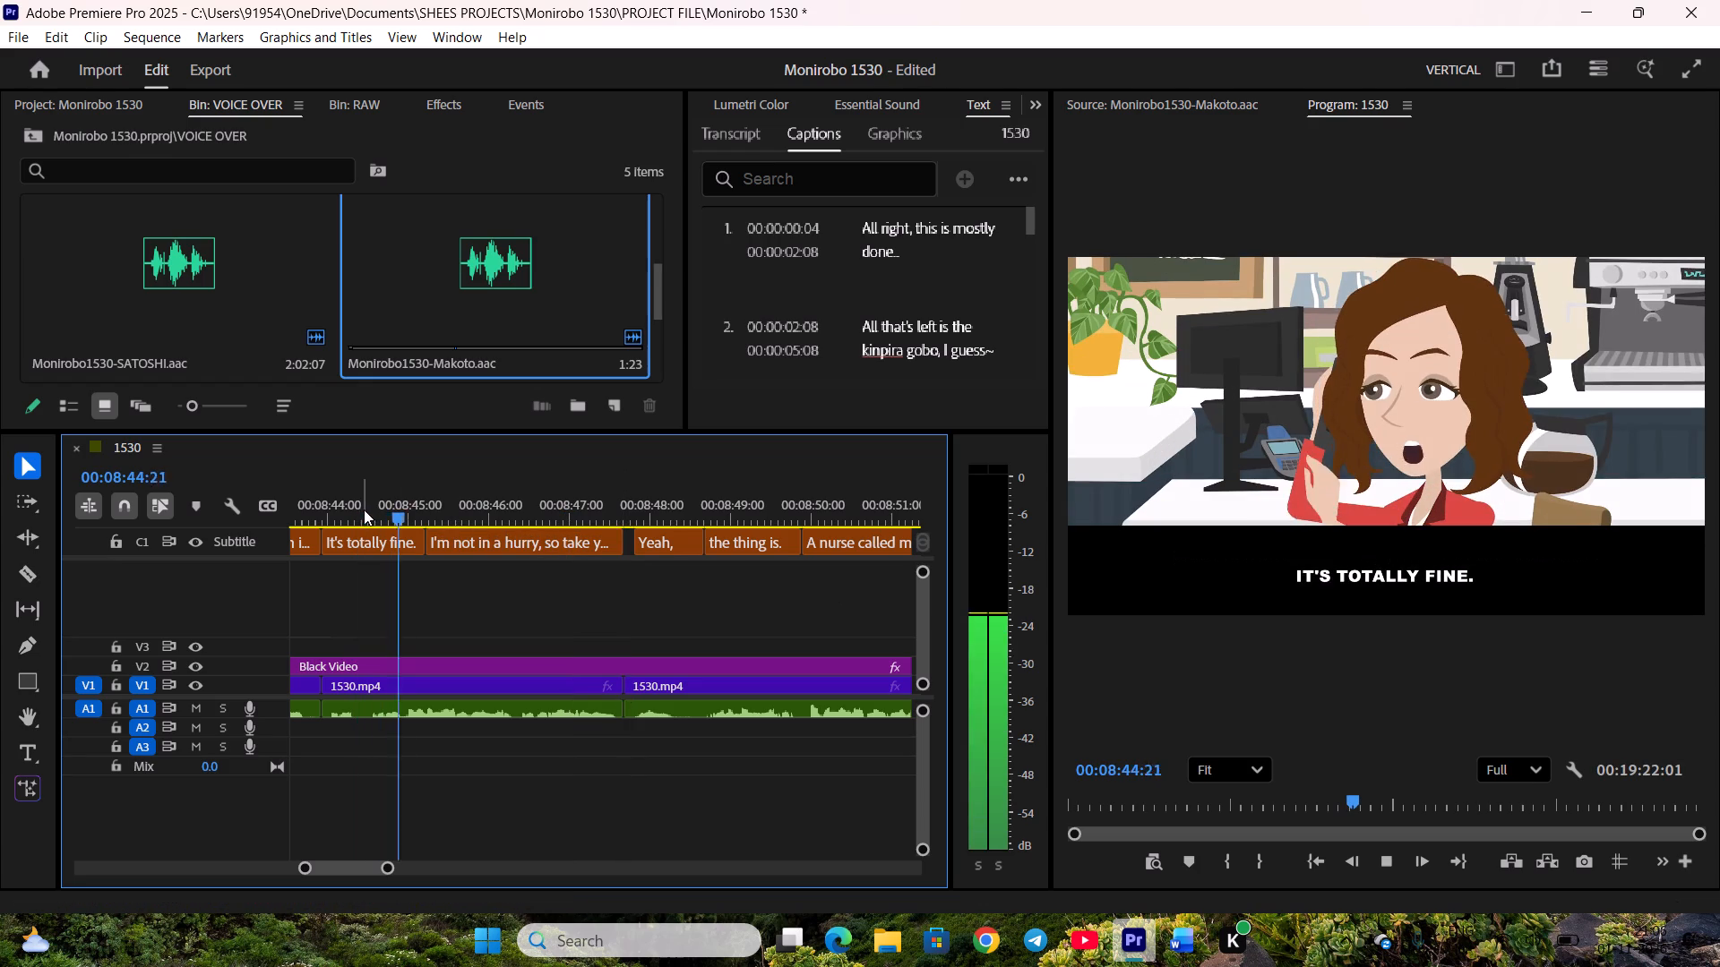
left_click(644, 546)
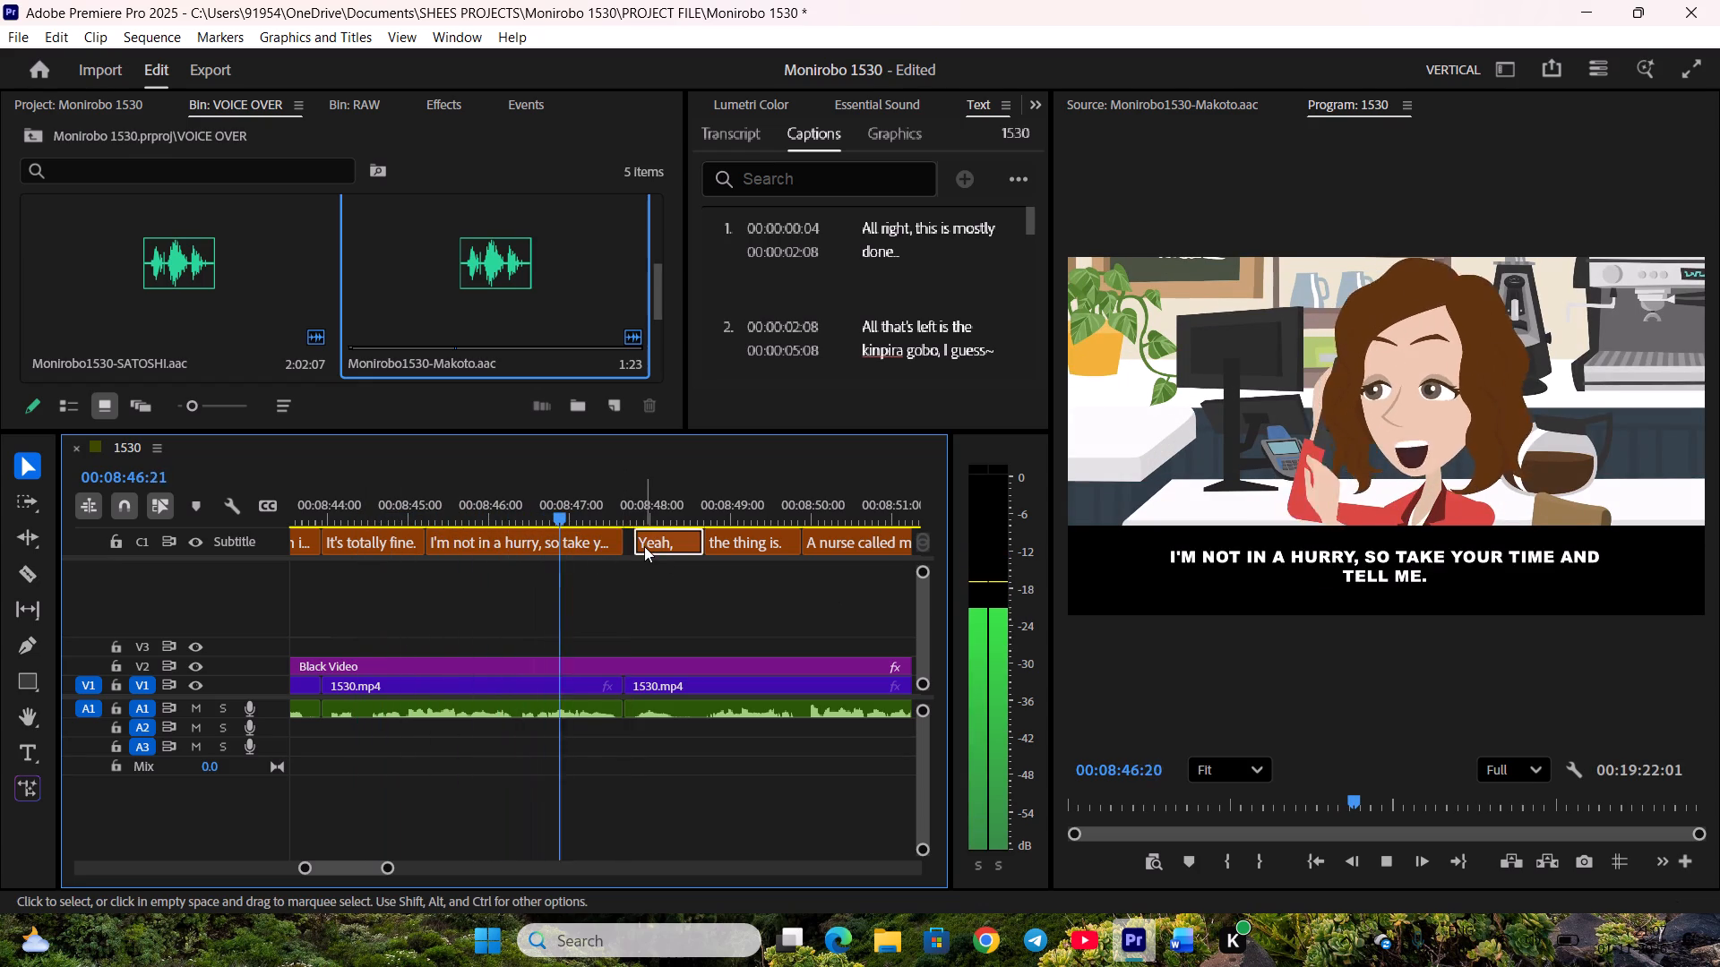
left_click_drag(641, 543, 632, 543)
Raise the gain by 5 dB on the A1 voice clip that starts under "Yeah," and "the thing is.".
scroll(644, 596, "down", 4)
key("space")
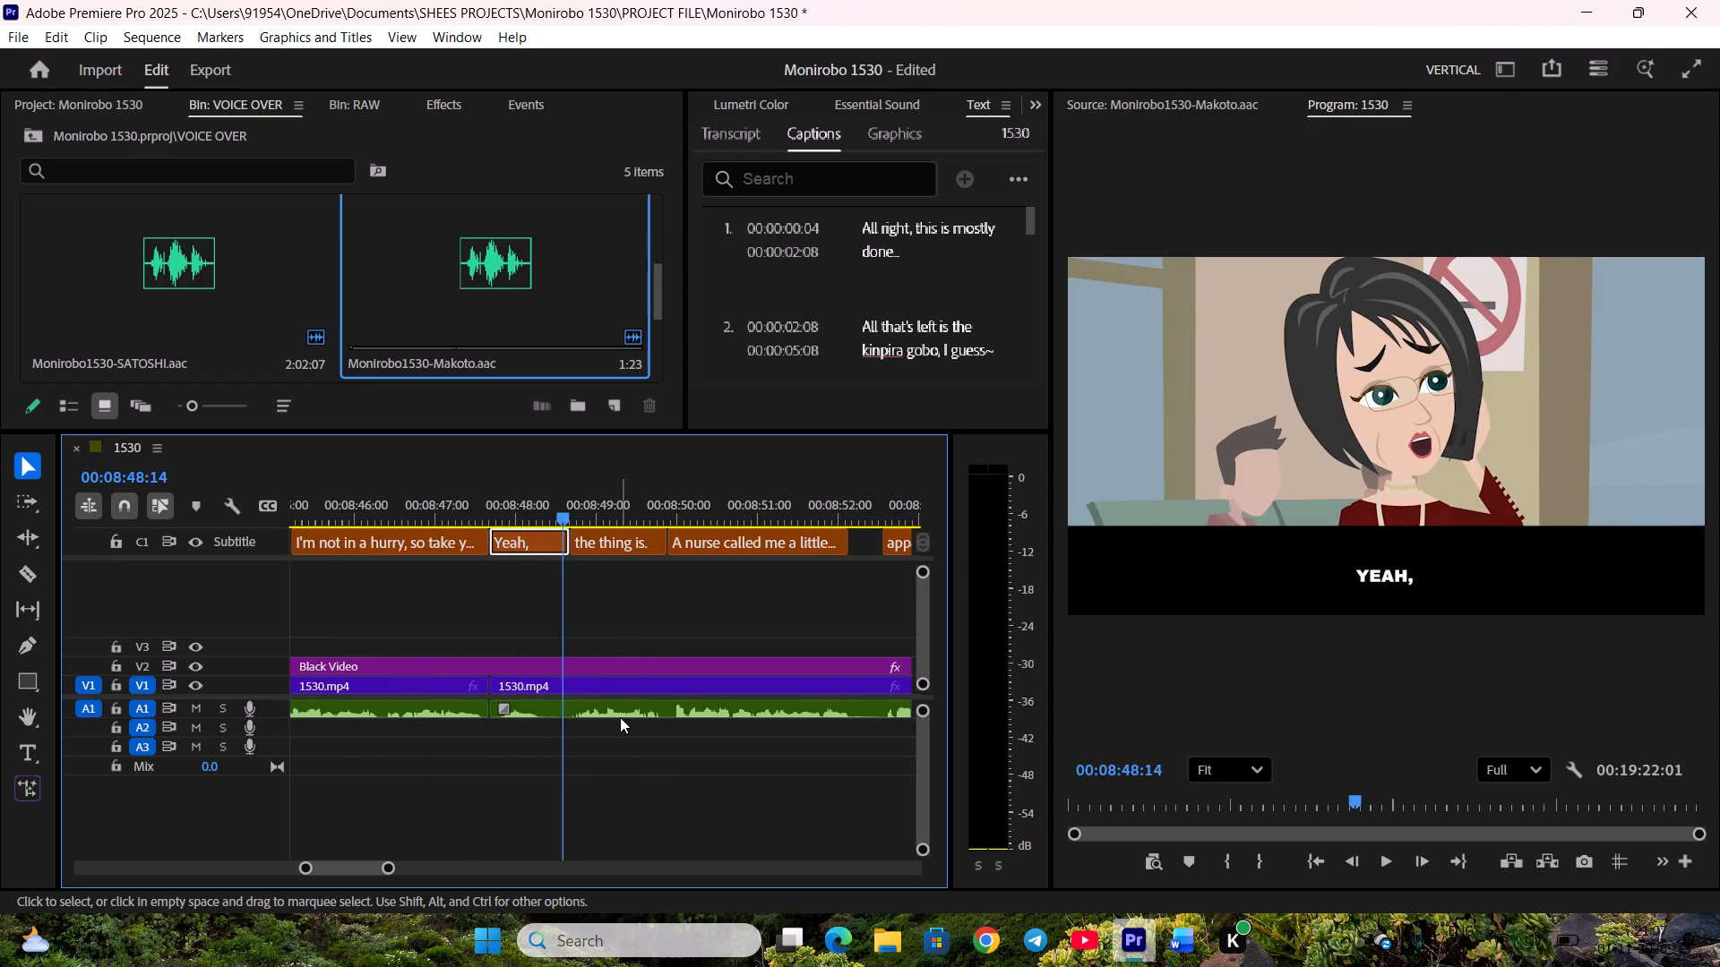
left_click(620, 718)
left_click(623, 710)
key("g")
key("5")
key("Return")
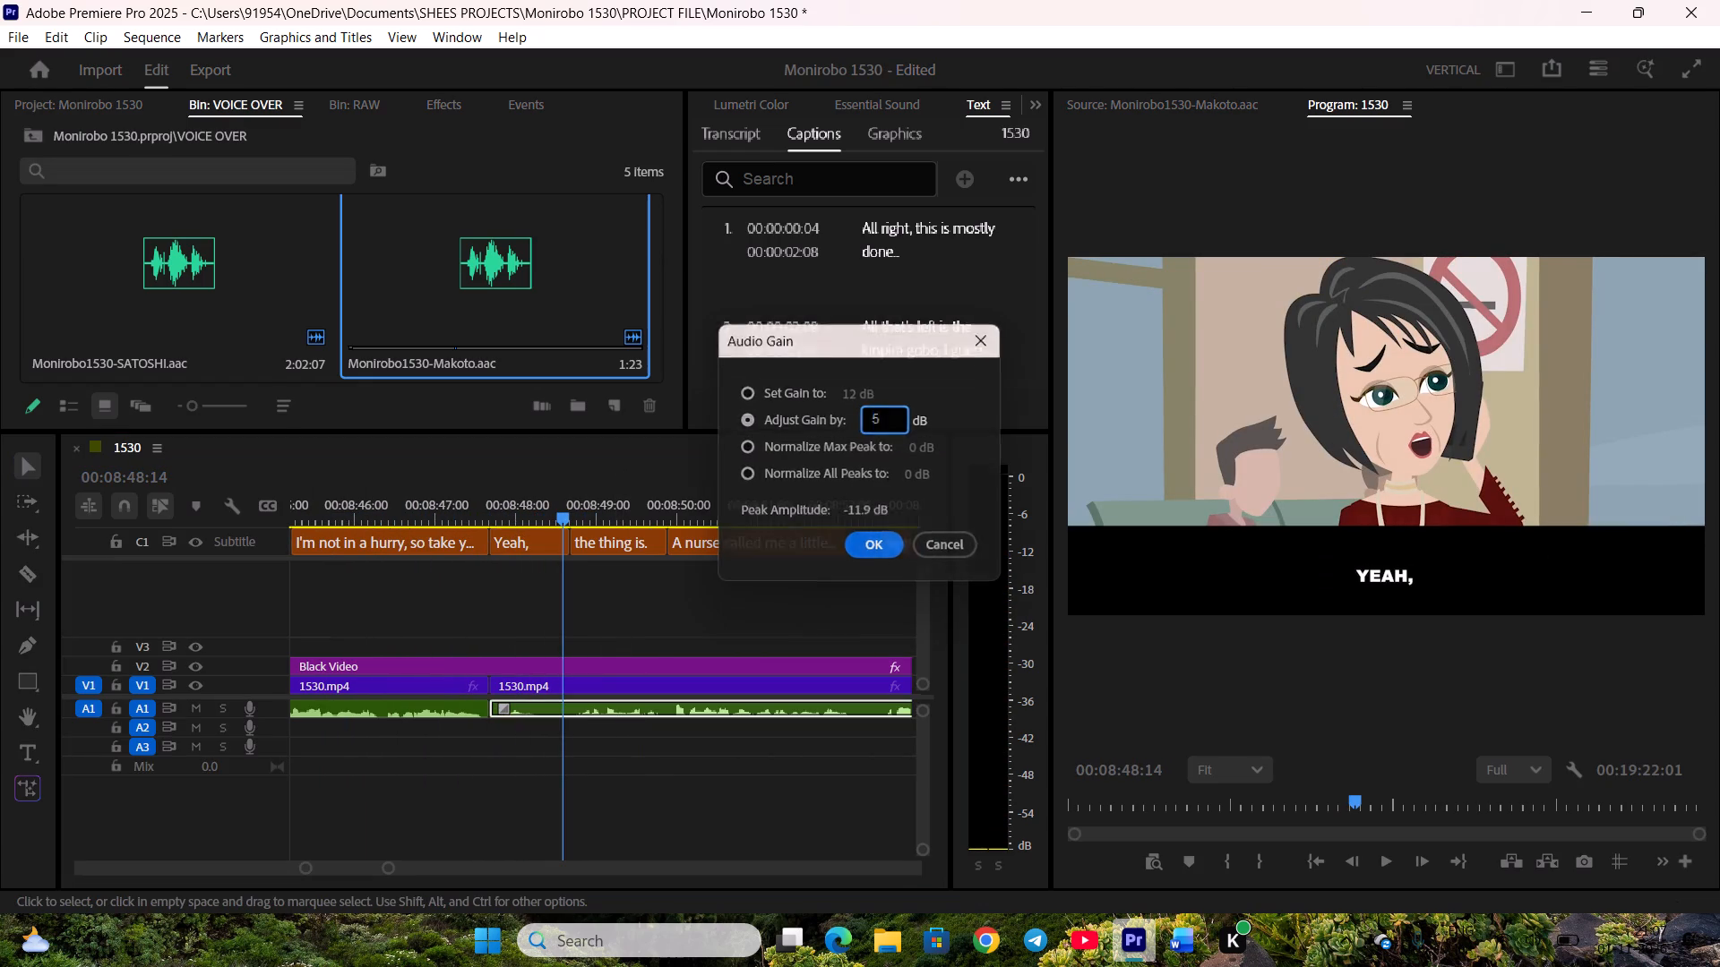
left_click(692, 795)
Extend "A nurse called me a little while ago —" to about 00:08:52:10 and start "apparently your father was in a traffic" there.
key("space")
scroll(688, 791, "down", 3)
left_click_drag(731, 536, 735, 537)
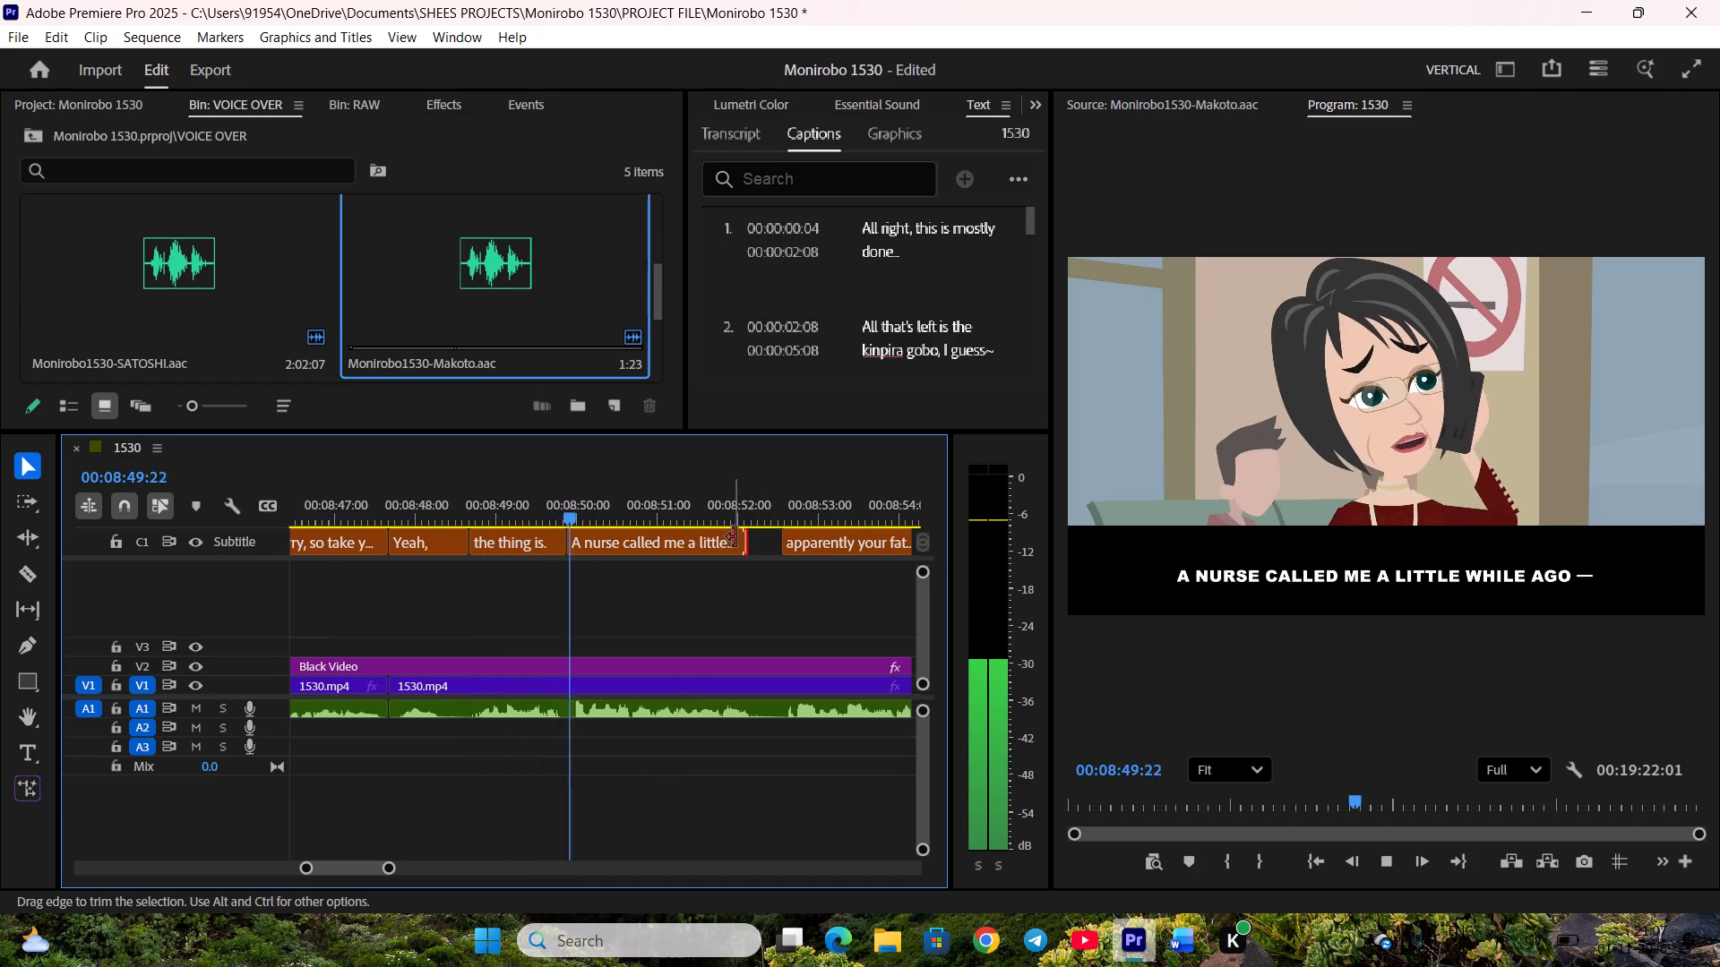
left_click_drag(735, 537, 753, 537)
key("space")
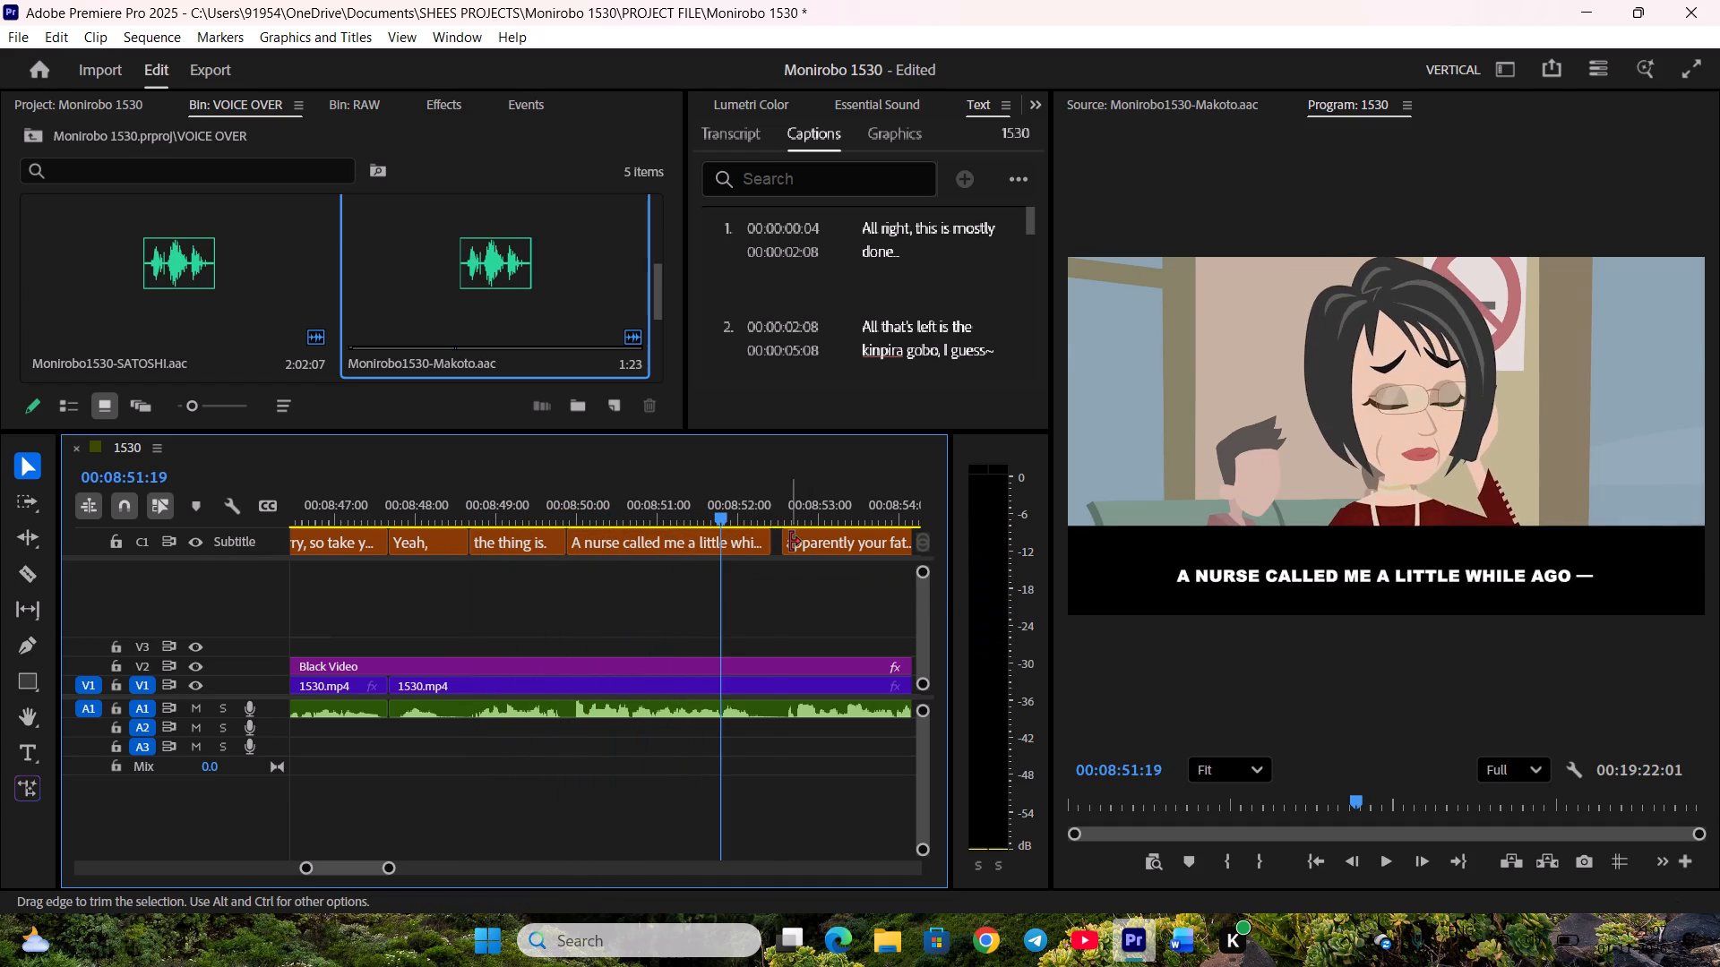
left_click_drag(790, 542, 778, 542)
key("space")
Play on and extend "accident and was rushed to the hospital." to the V1 cut near 00:08:56:15, closing the gap before "Huh?!".
scroll(738, 599, "down", 11)
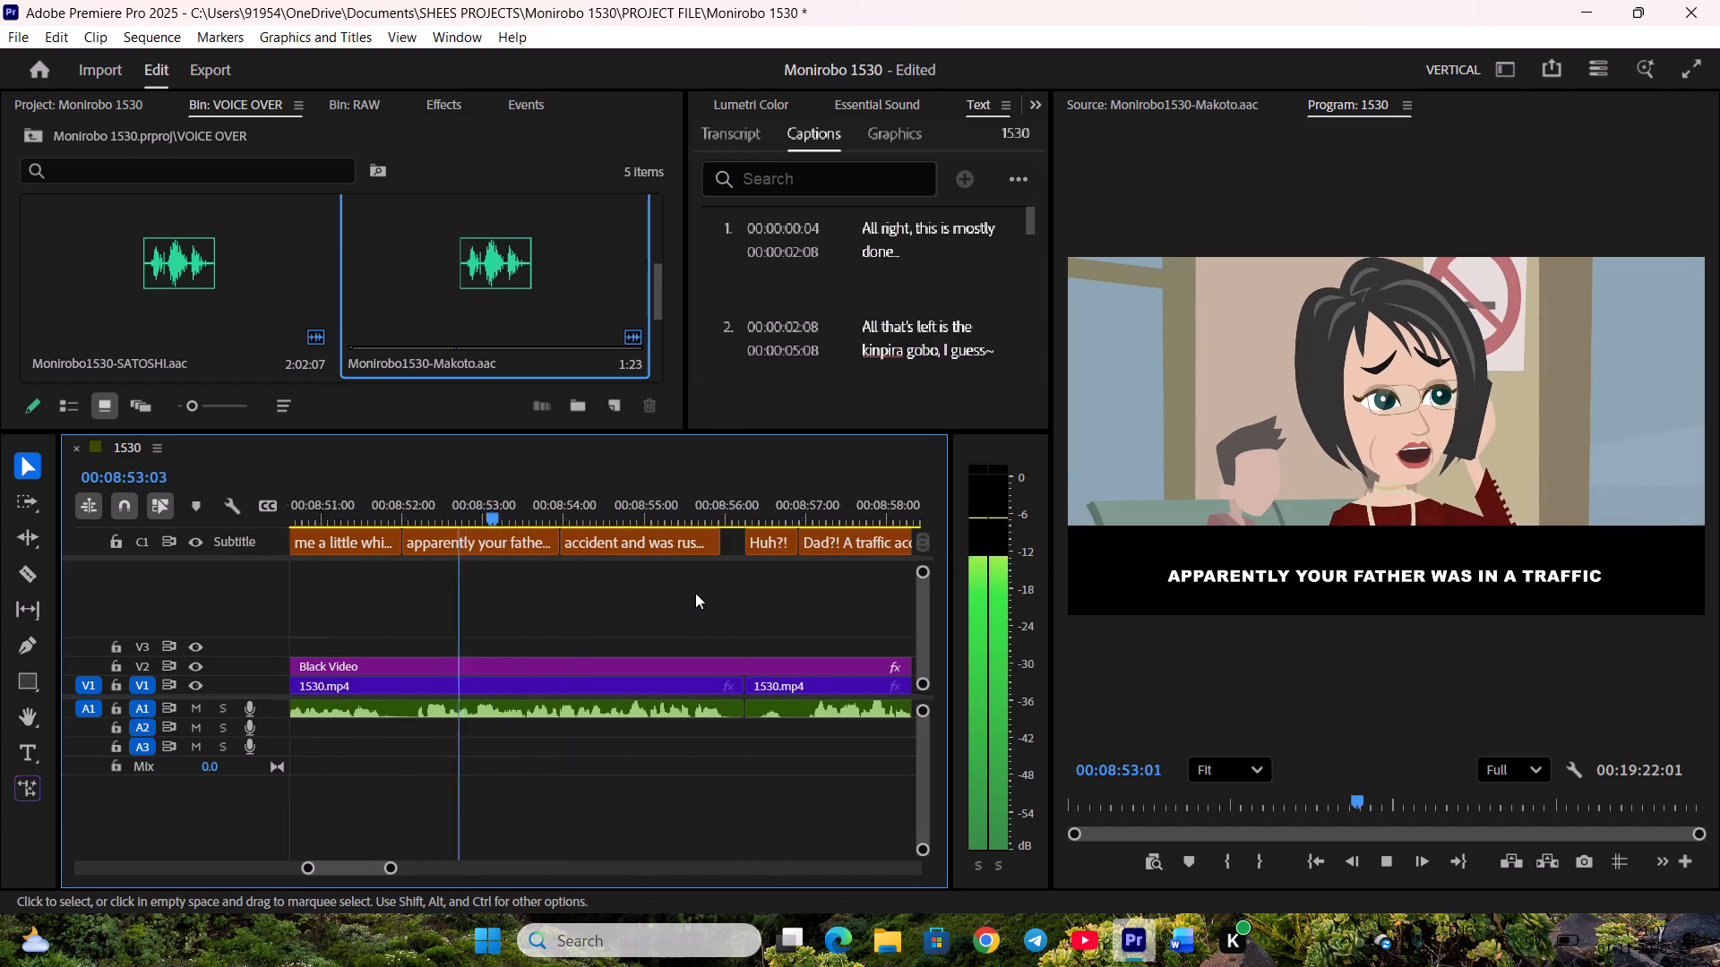
left_click_drag(720, 538, 737, 538)
scroll(710, 578, "down", 5)
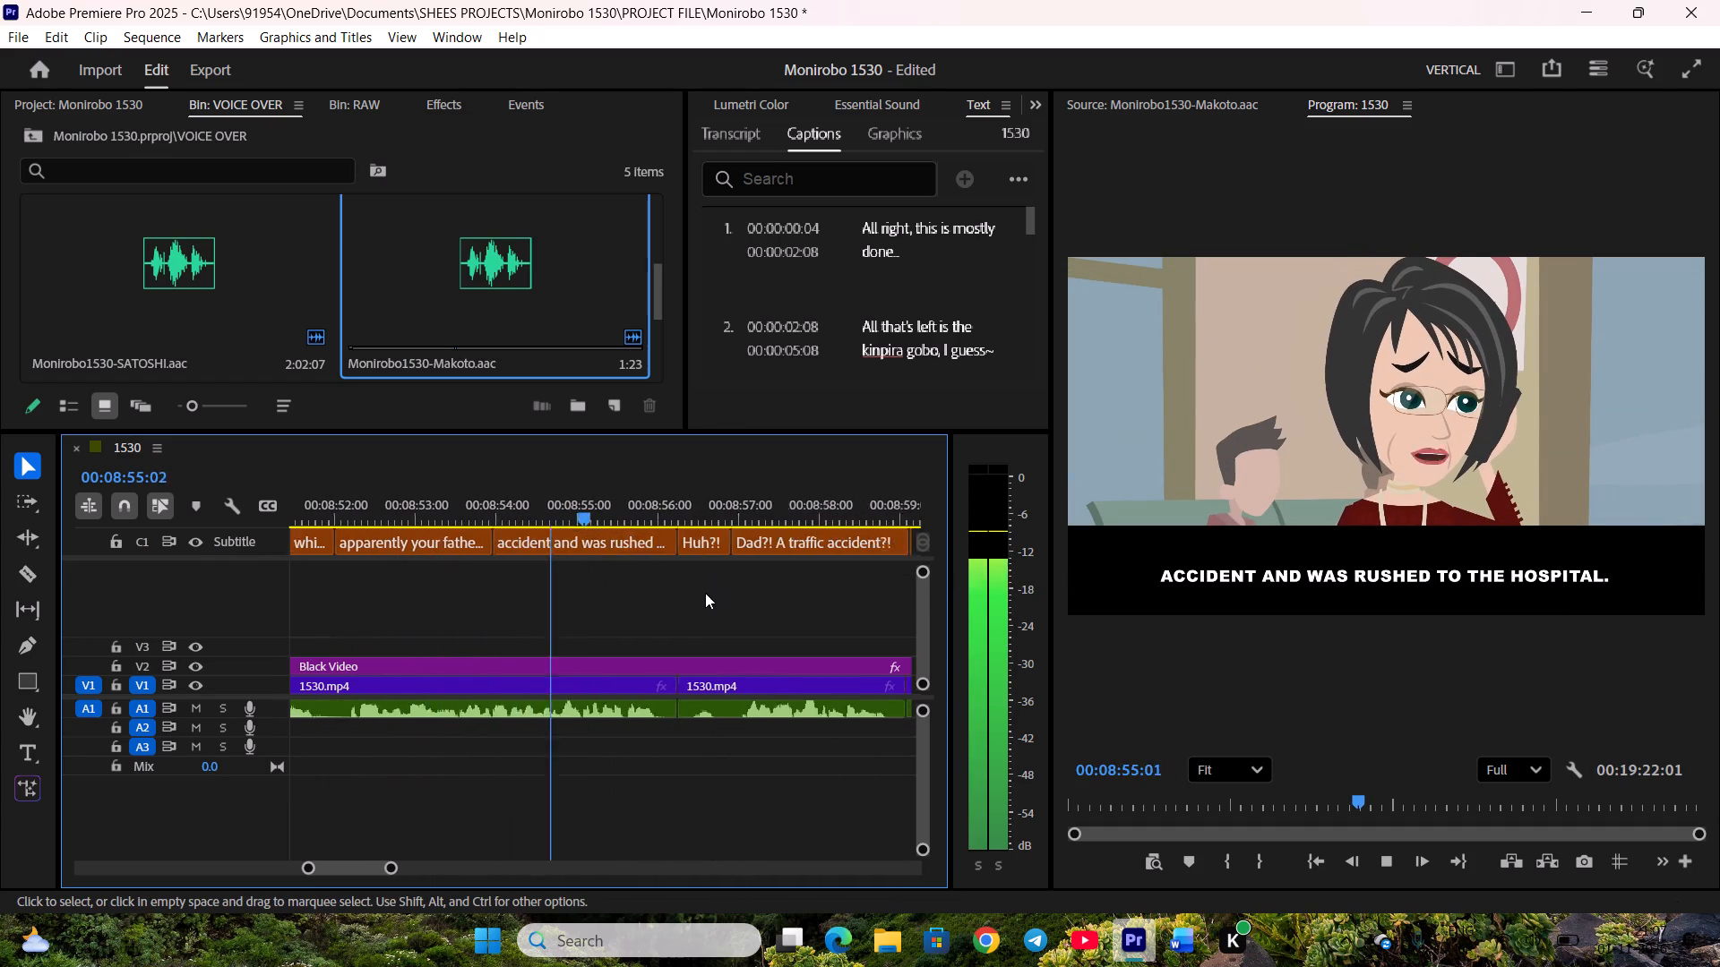
Play on and align the boundary between "Dad?! A traffic accident?!" and "Yeah. He's still conscious..." with the V1 cut near 00:08:59:12.
scroll(701, 593, "down", 2)
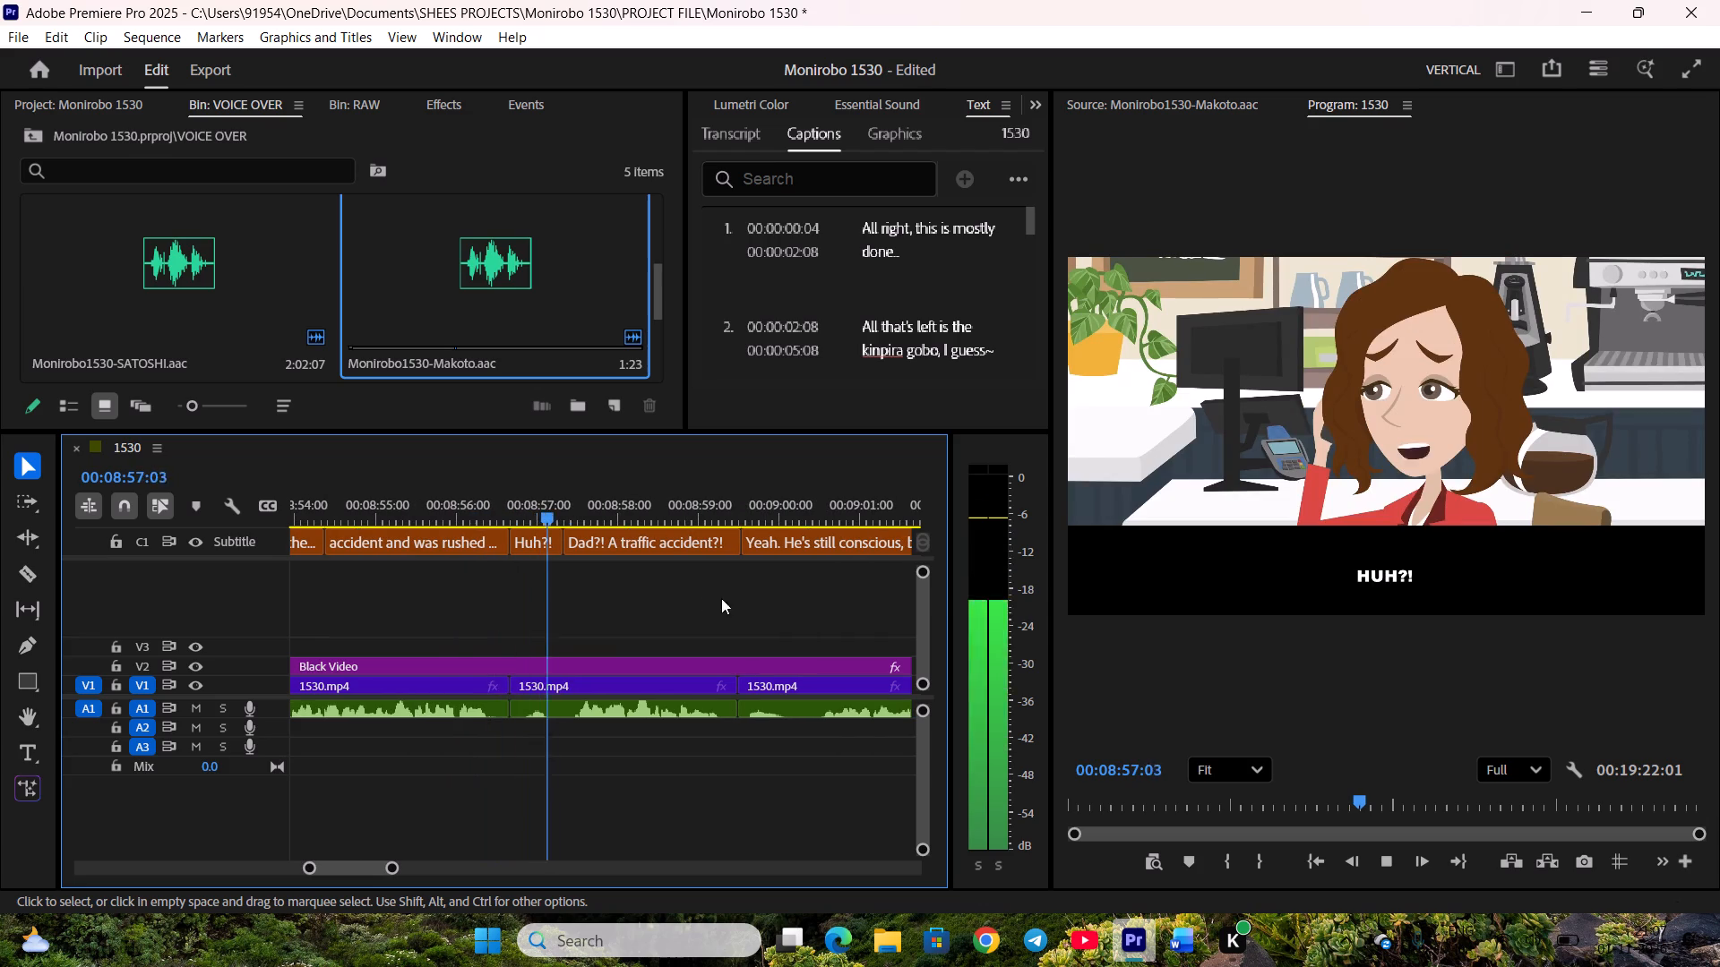
left_click(736, 543)
key("space")
left_click(749, 546)
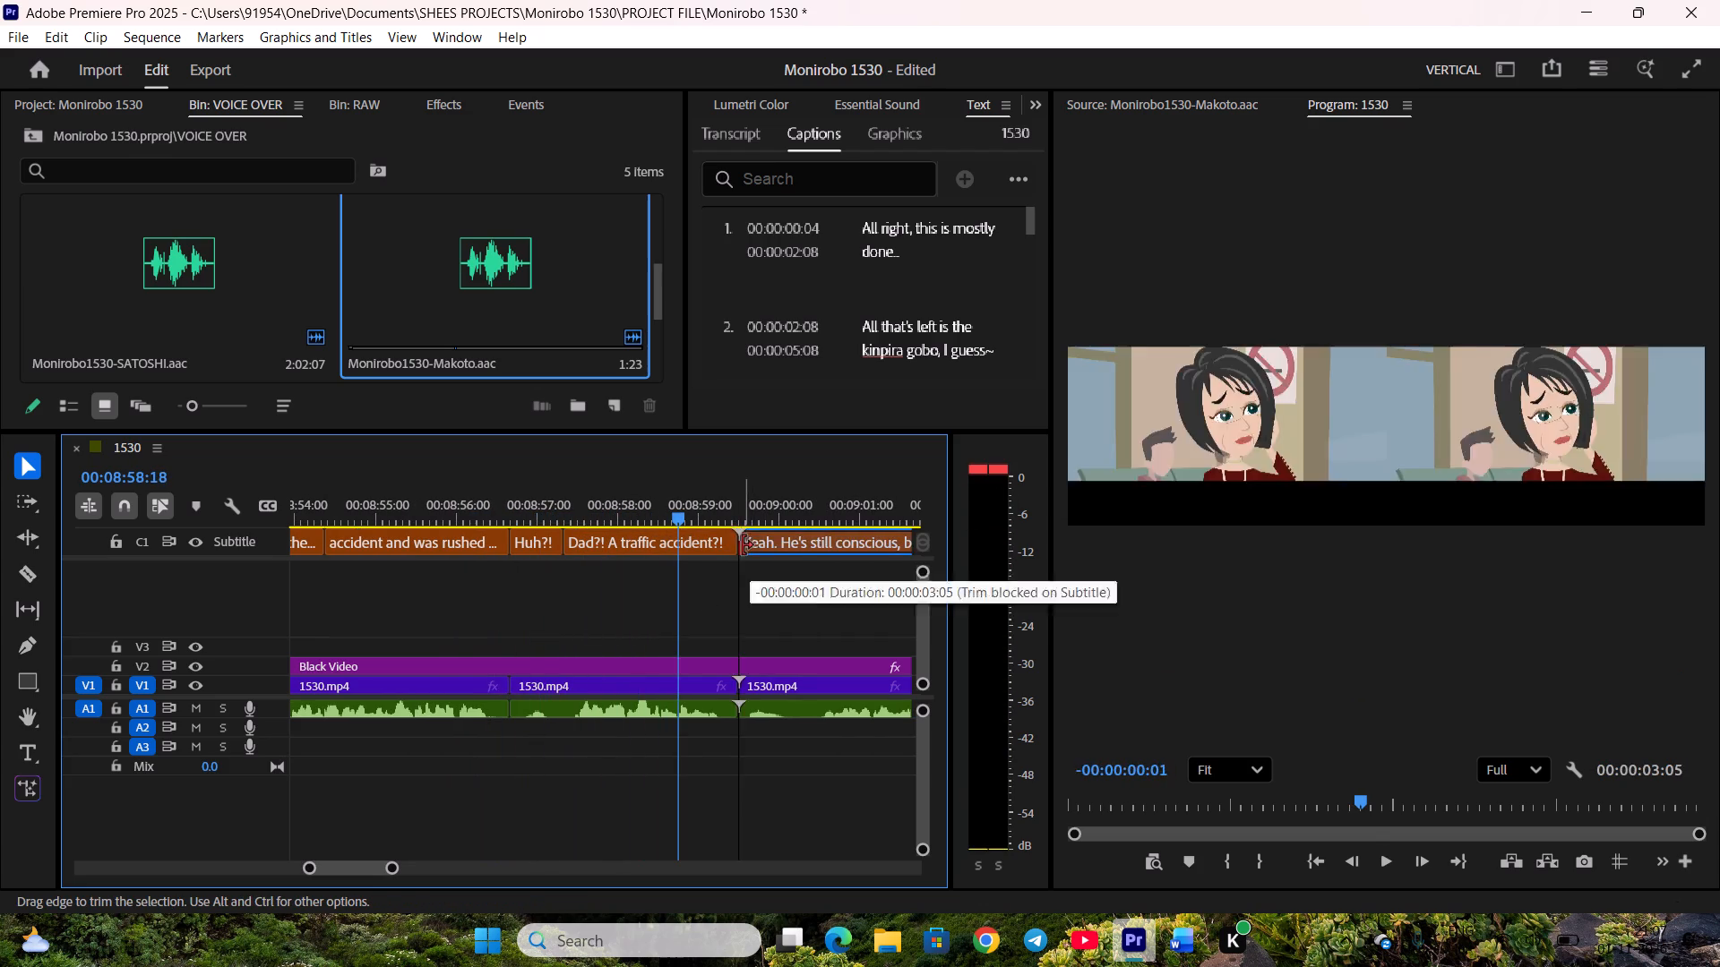
Play on through "Yeah. He's still conscious, but his consciousness" and replay from about 00:09:00:22 to check its timing.
key("space")
scroll(734, 594, "down", 8)
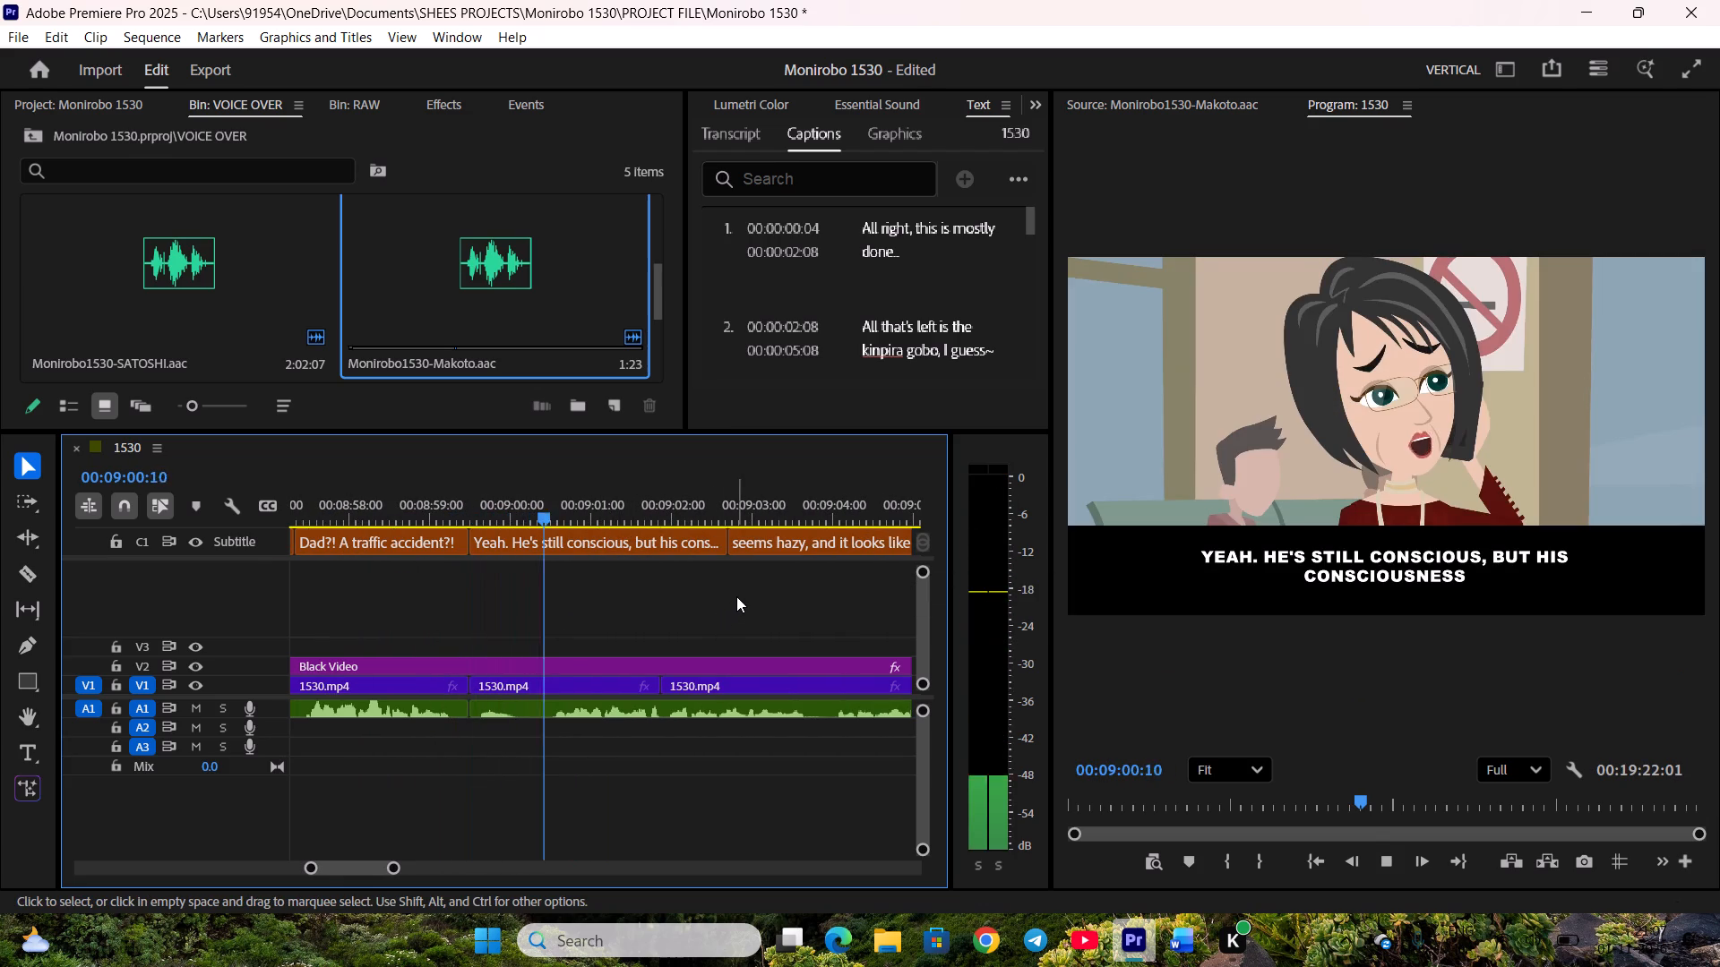
key("space")
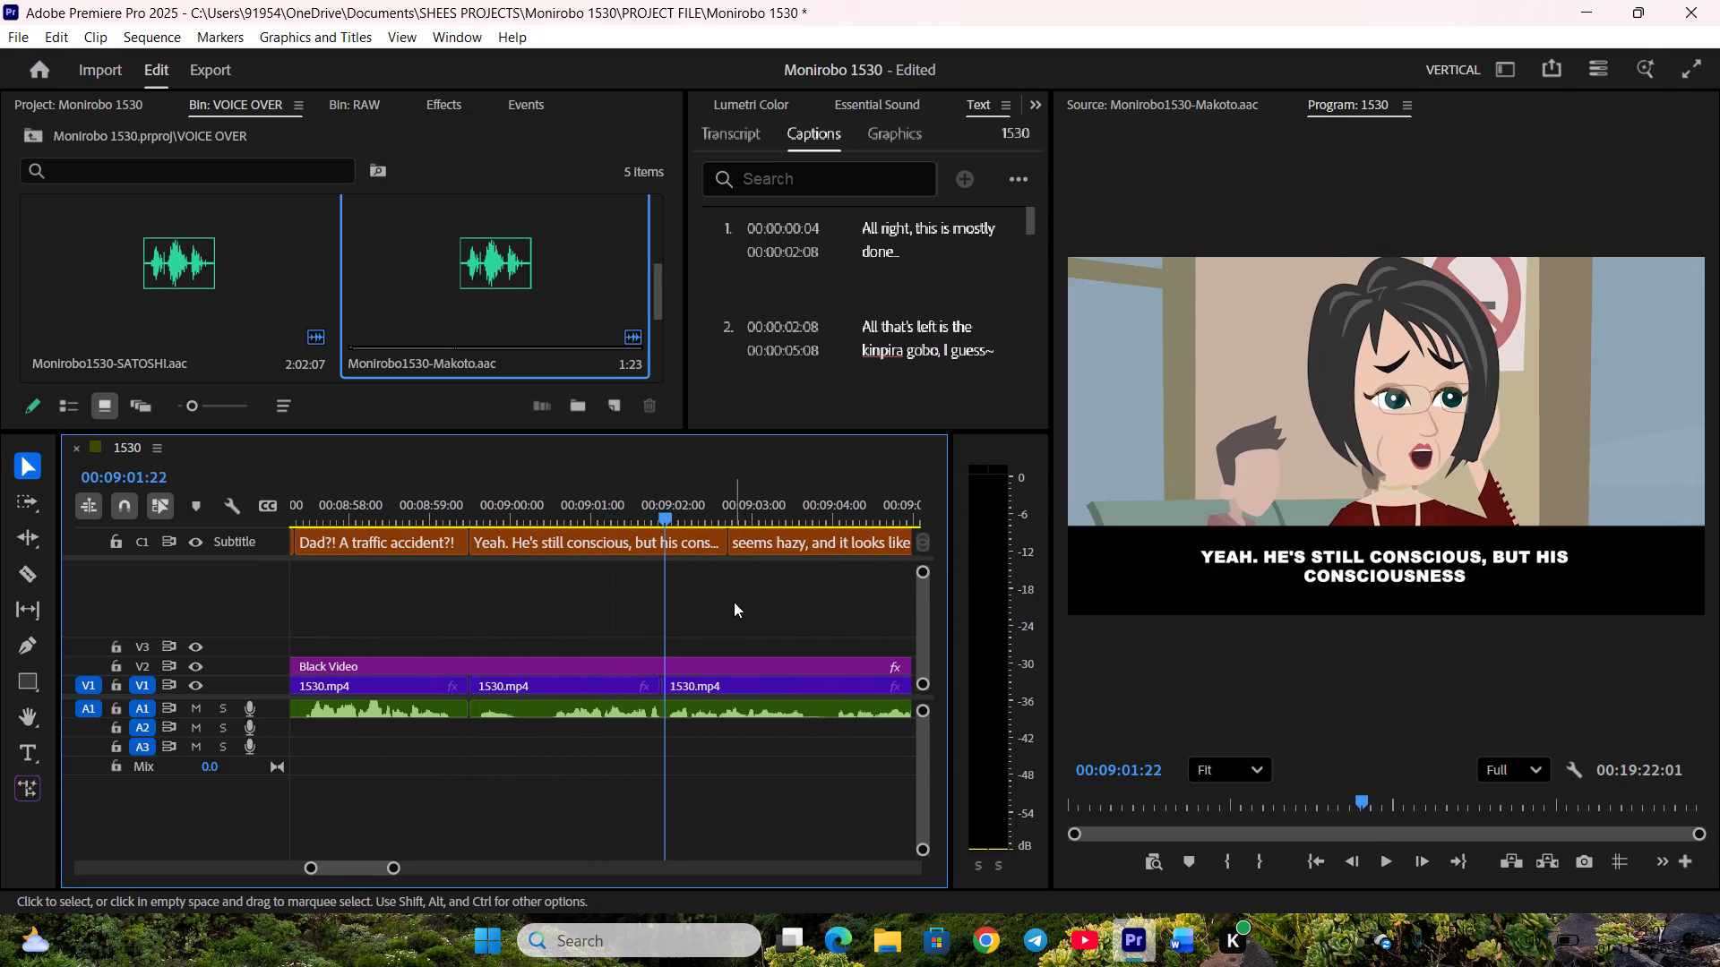
key("space")
left_click(587, 501)
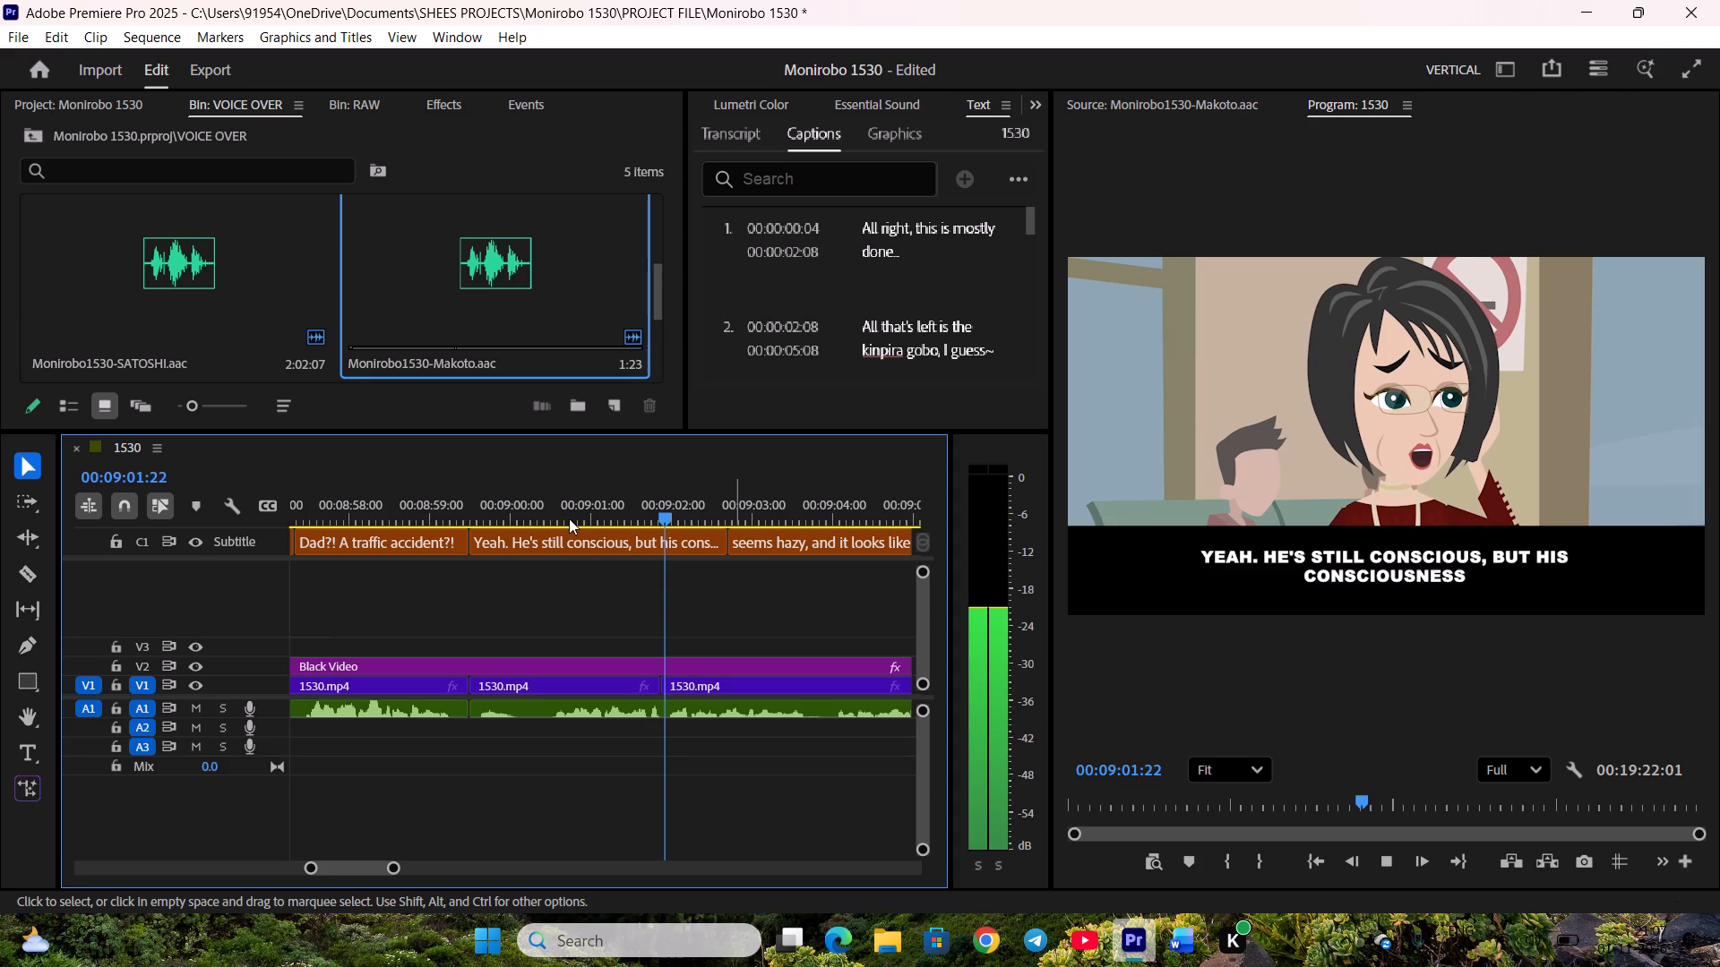
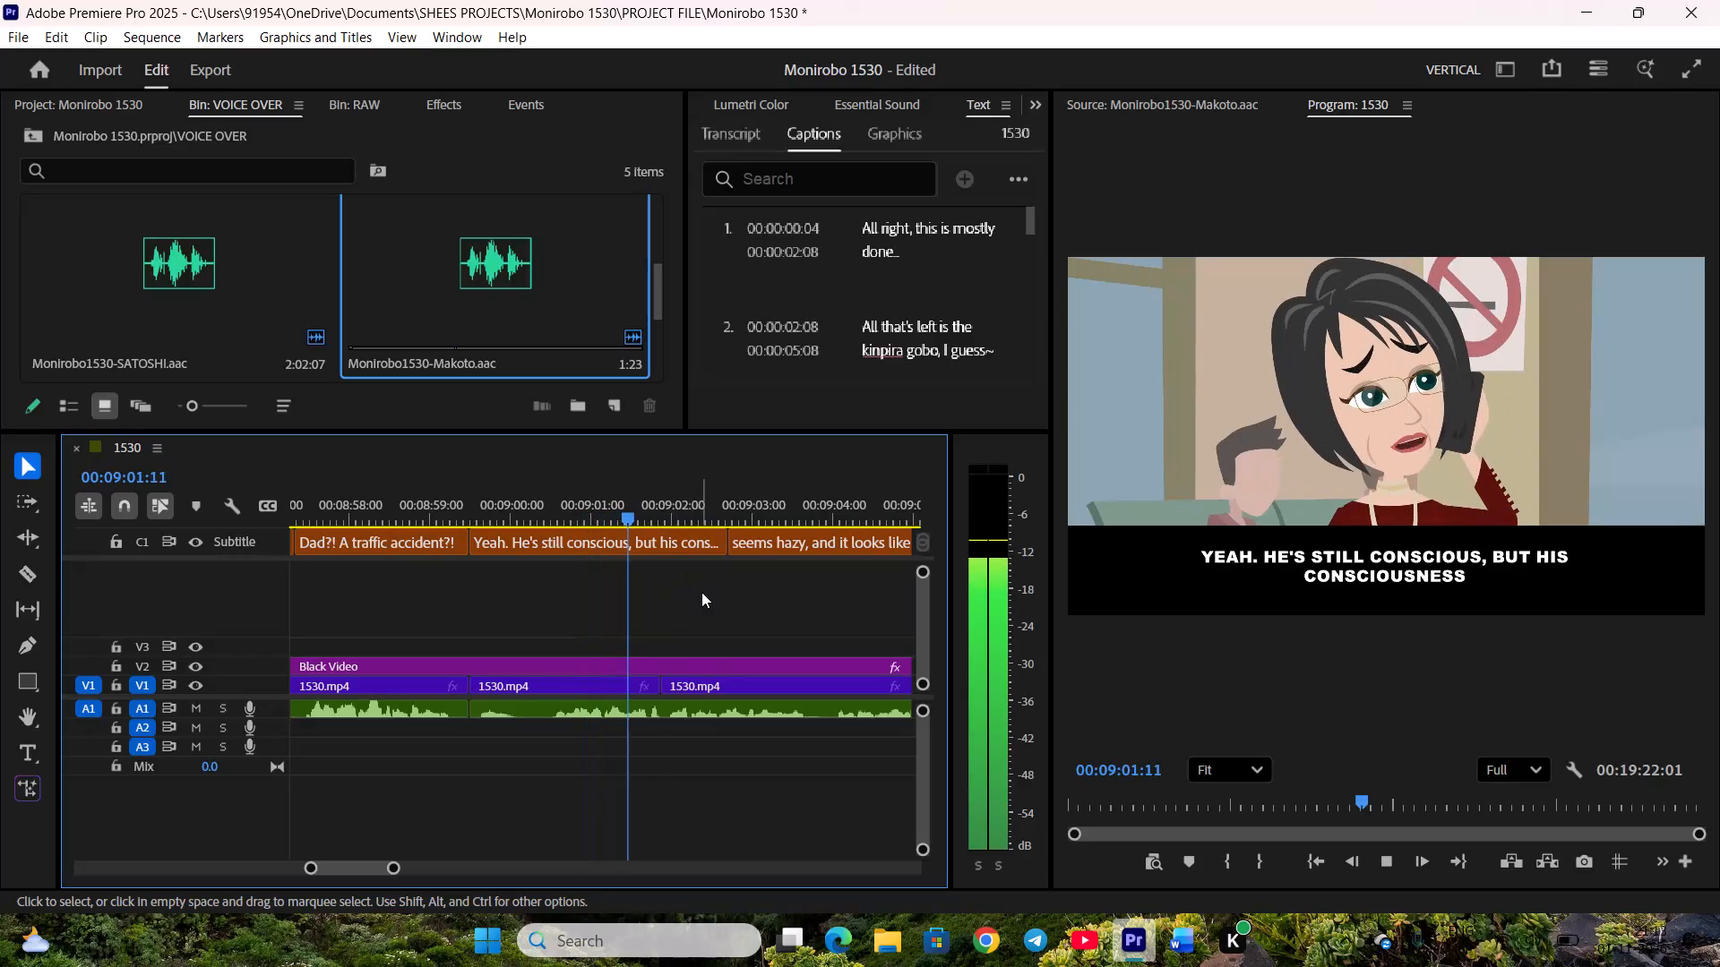
Play on and extend "seems hazy, and it looks like he's not out of danger." to about 00:09:06:00, closing the gap before "When I thought about something happening".
key("space")
scroll(727, 592, "down", 2)
key("space")
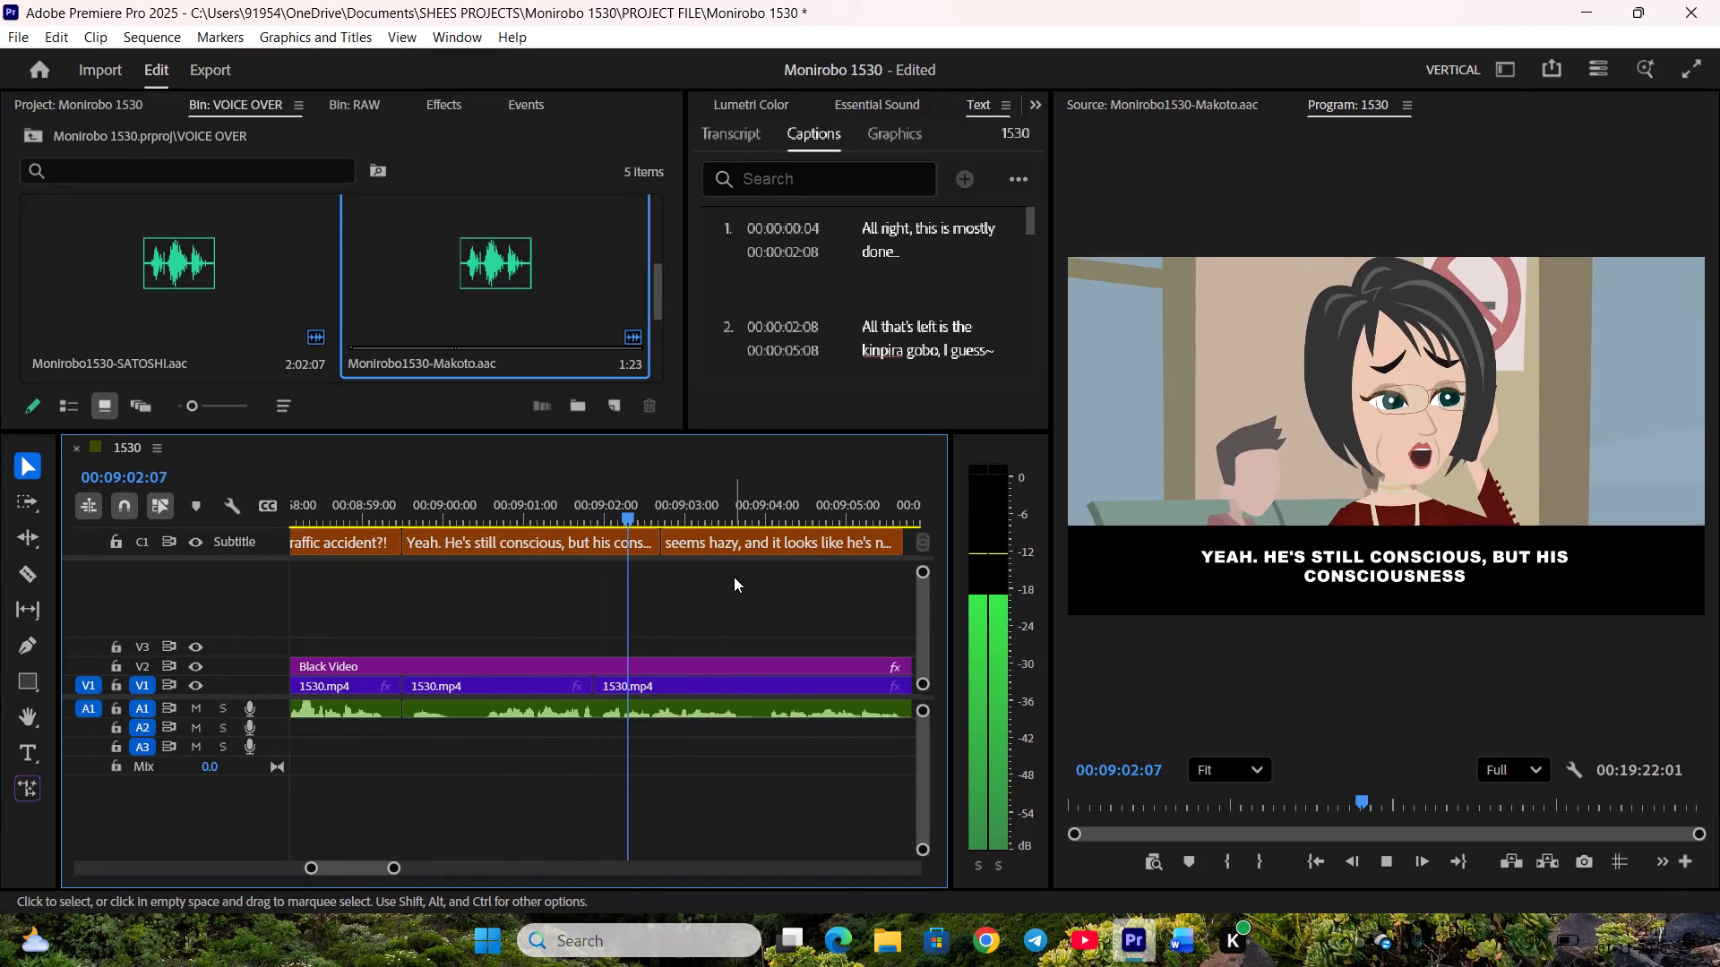
scroll(740, 601, "down", 4)
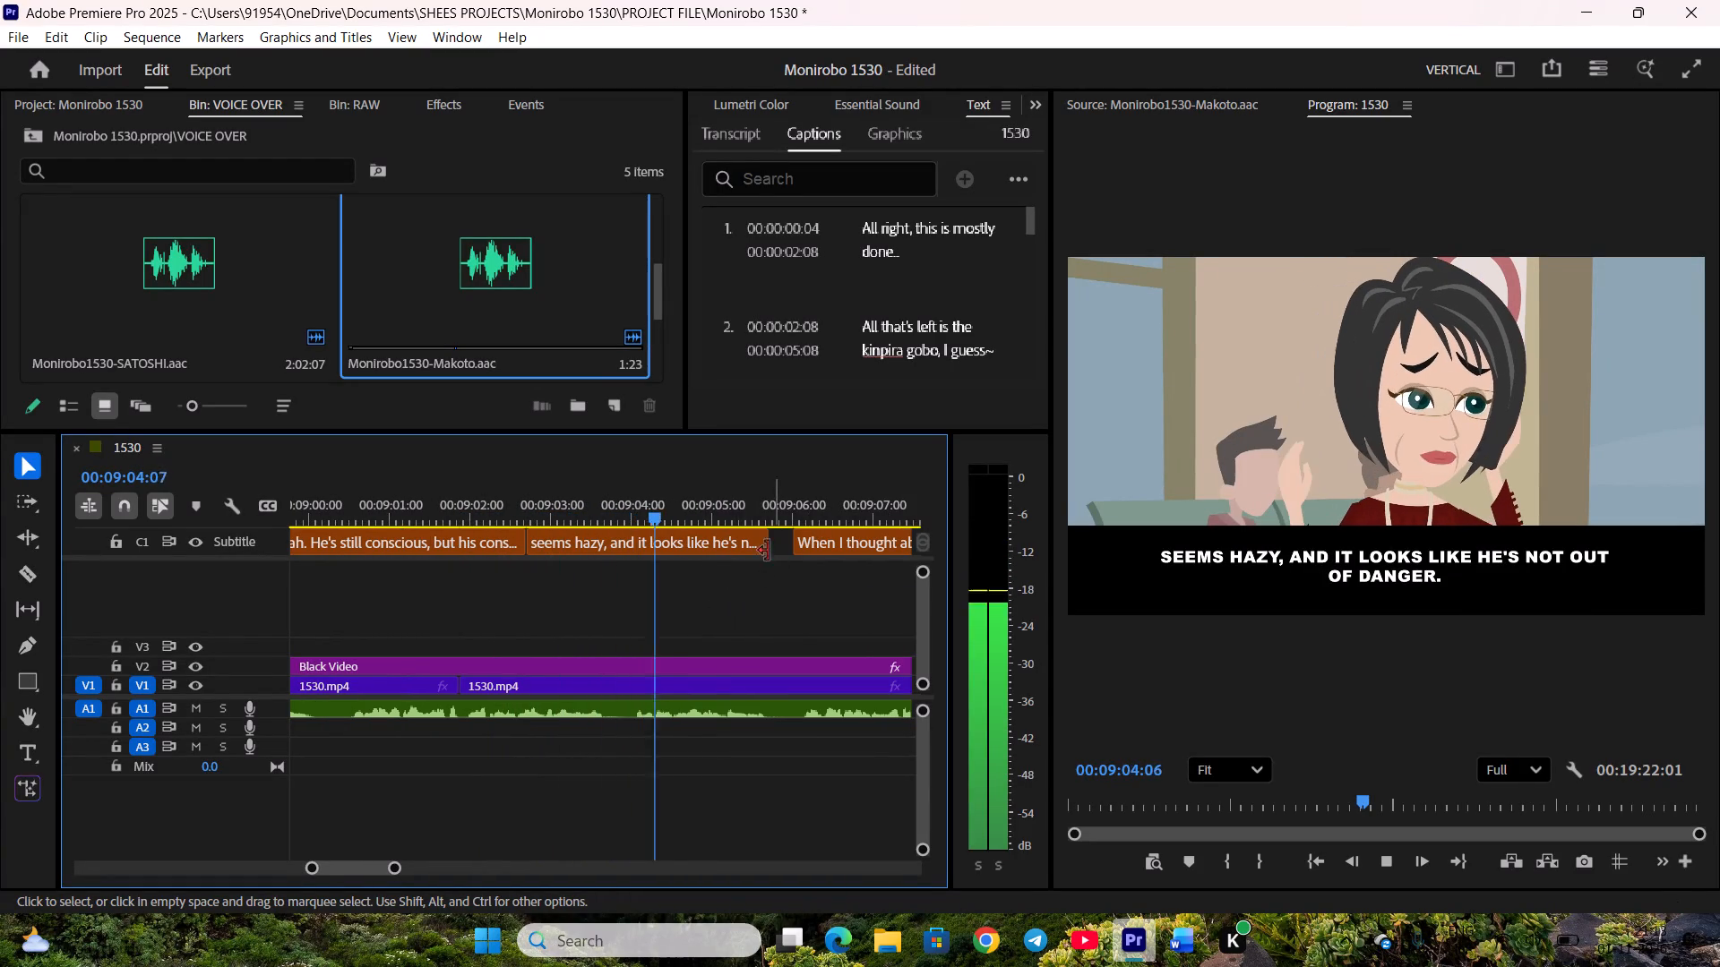
left_click_drag(758, 548, 777, 550)
key("space")
key("space")
scroll(776, 598, "down", 4)
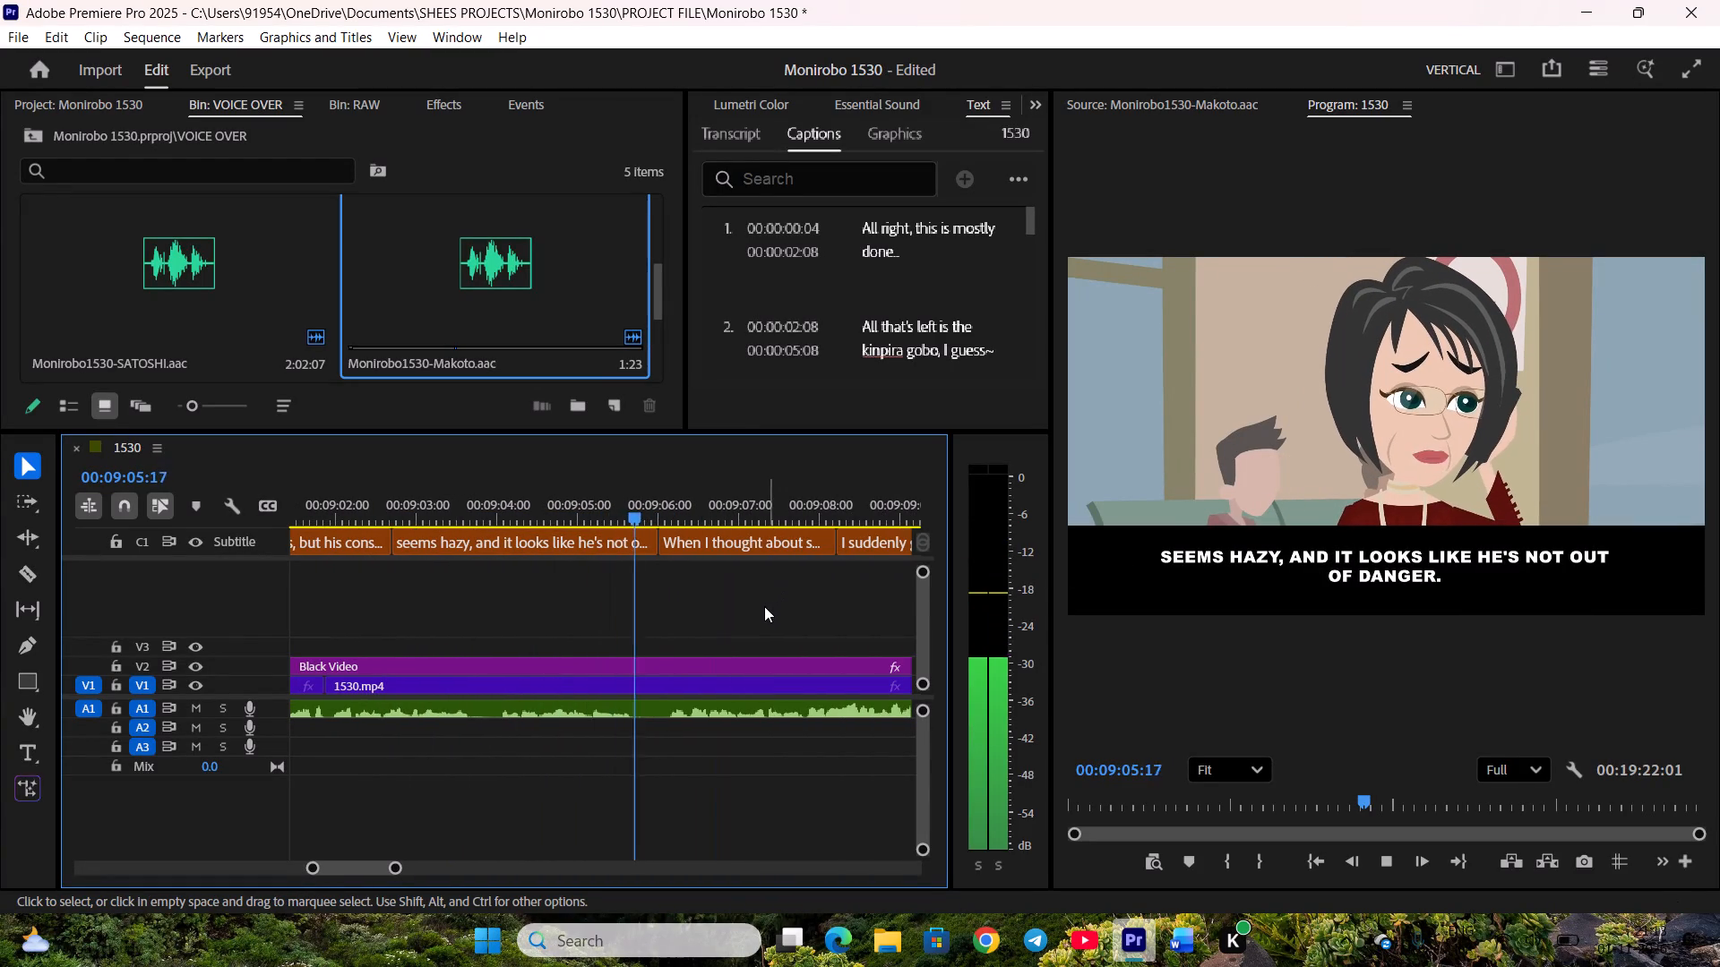
Play on and start "I'm sorry." earlier, at about 00:09:11:05, closing the gap after "I suddenly got so anxious".
scroll(758, 605, "down", 4)
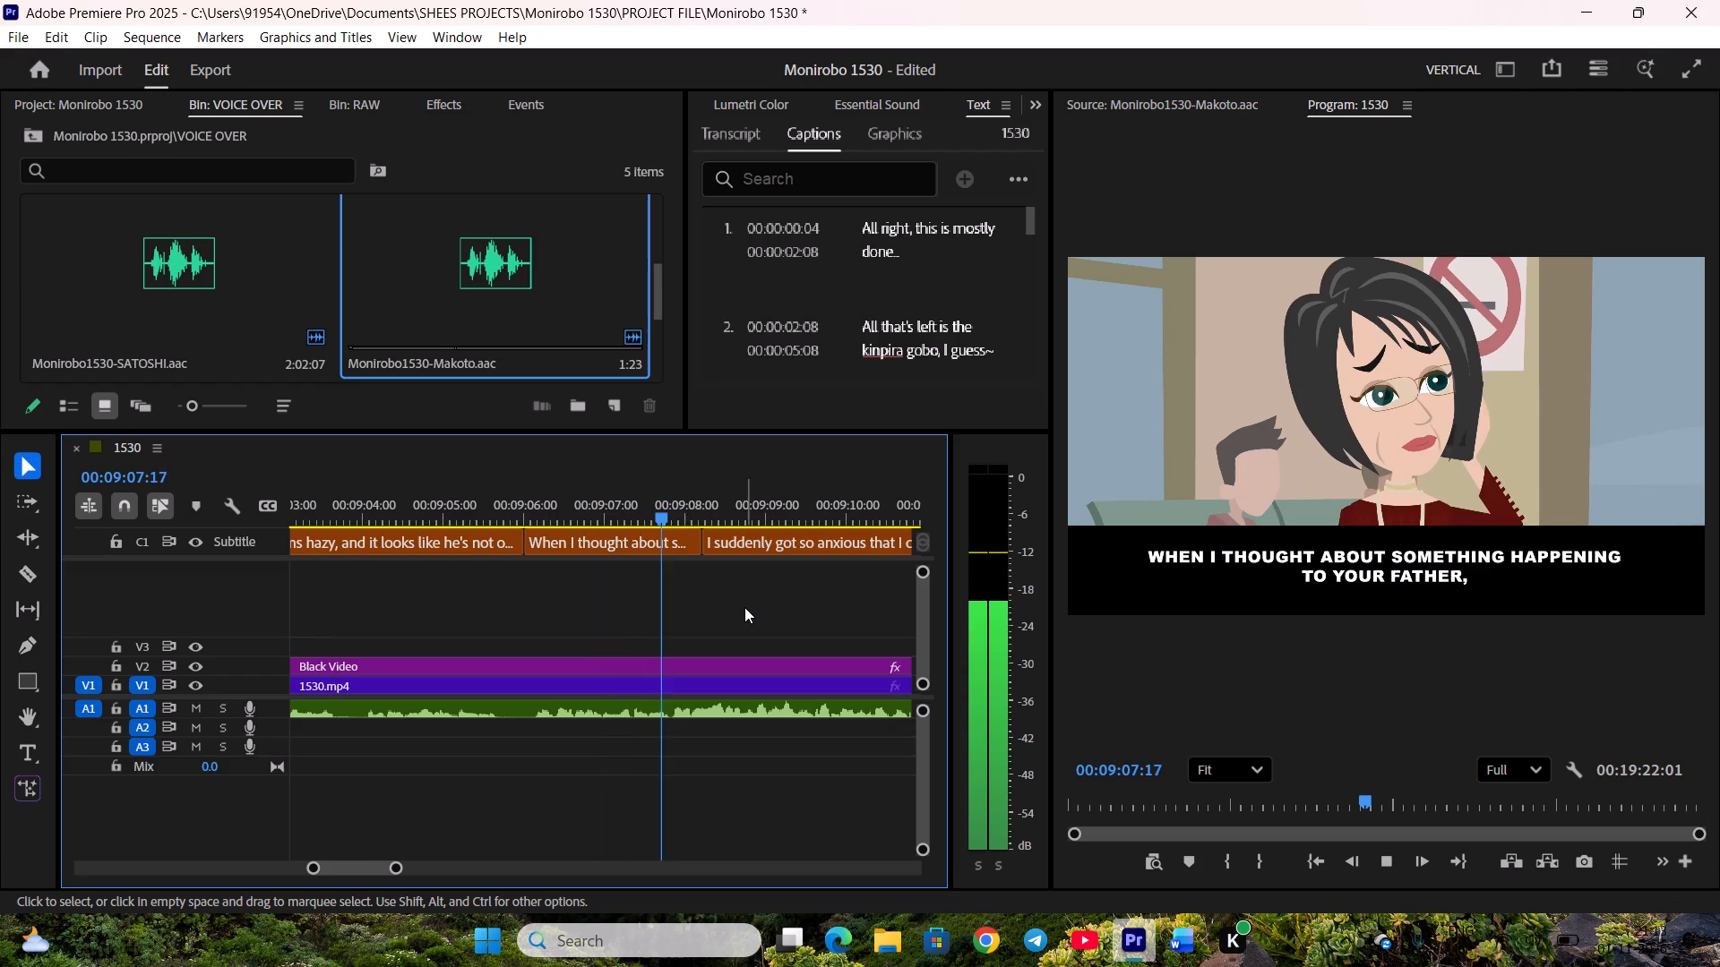
scroll(744, 607, "down", 6)
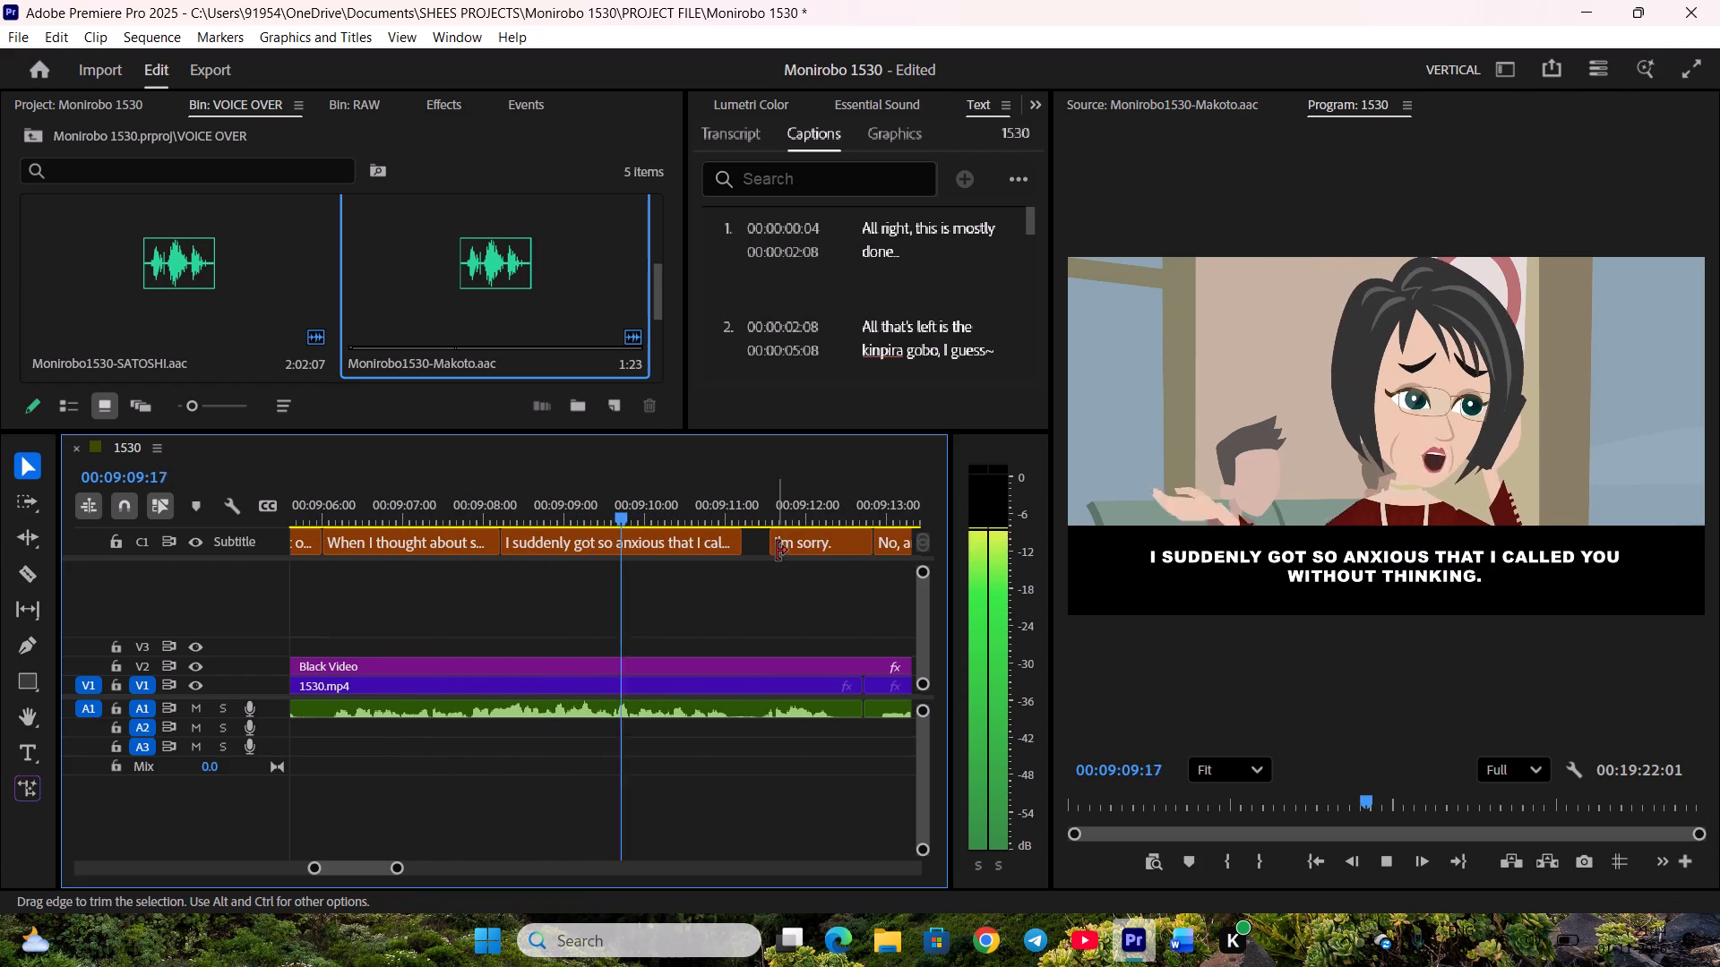
left_click_drag(777, 551, 757, 551)
Align the boundary between "I'm sorry." and "No, are you at the hospital right now, Mom?" with the V1 cut near 00:09:12:17.
scroll(753, 564, "down", 4)
left_click_drag(738, 549, 725, 549)
key("space")
left_click_drag(745, 552, 731, 552)
scroll(721, 585, "down", 5)
key("space")
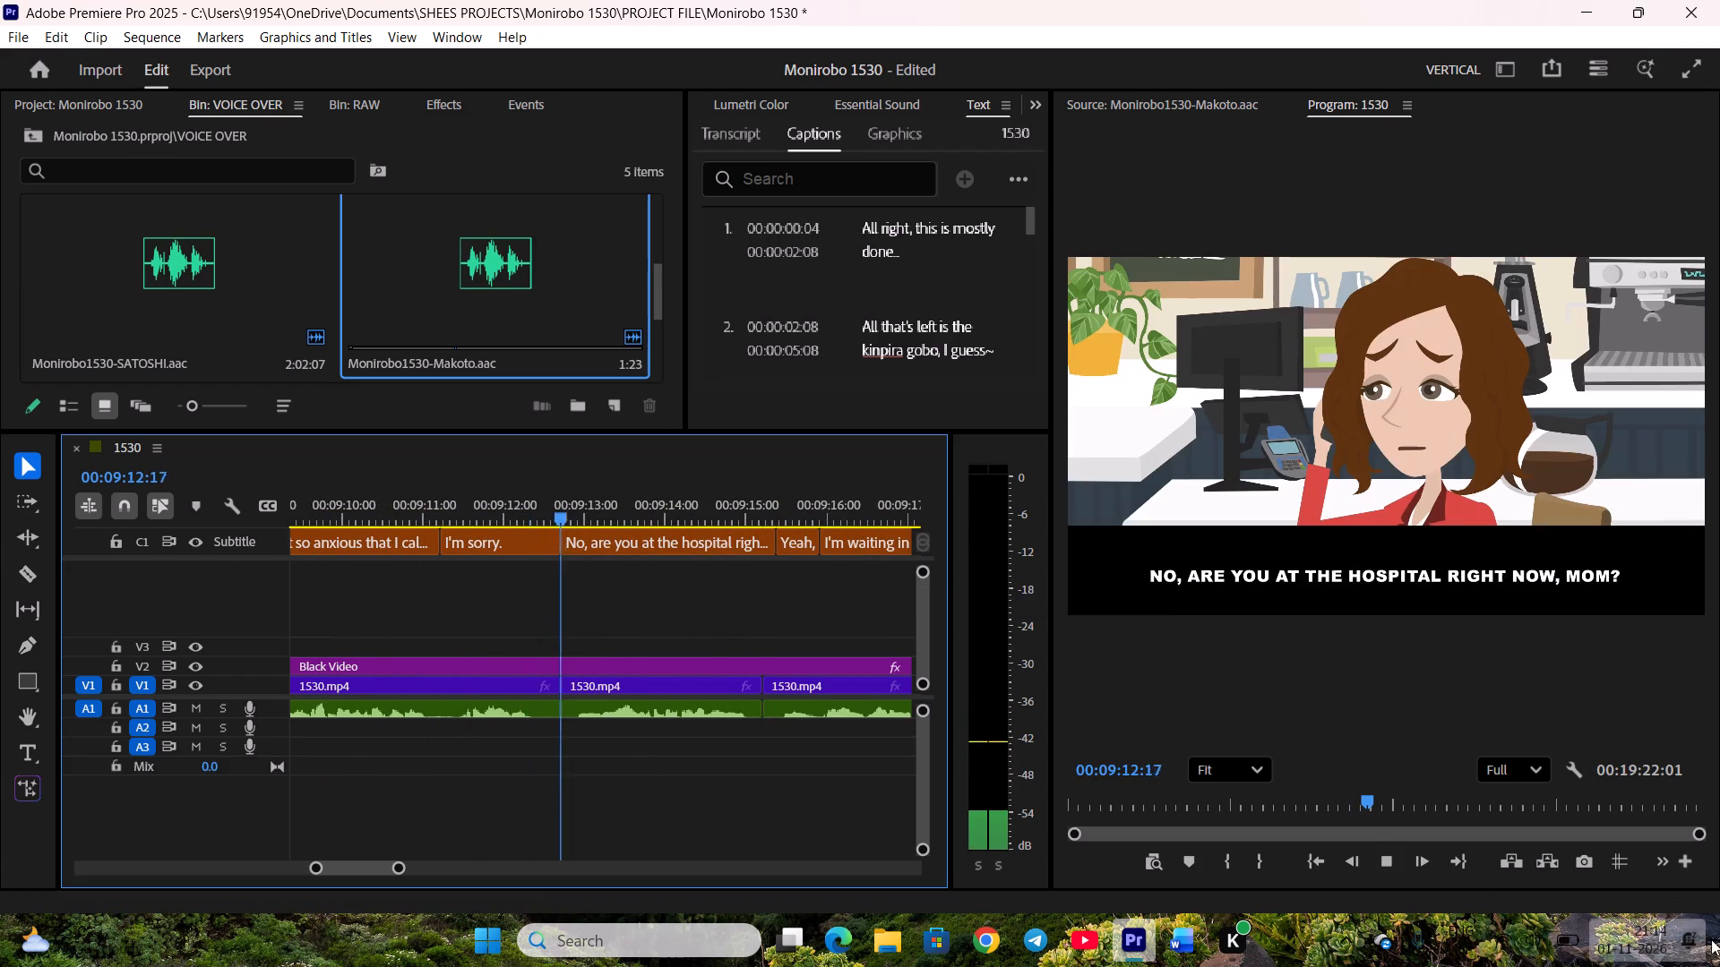
Align the boundary between "No, are you at the hospital right now, Mom?" and "Yeah," with the V1 cut near 00:09:15:05.
scroll(740, 518, "down", 5)
key("space")
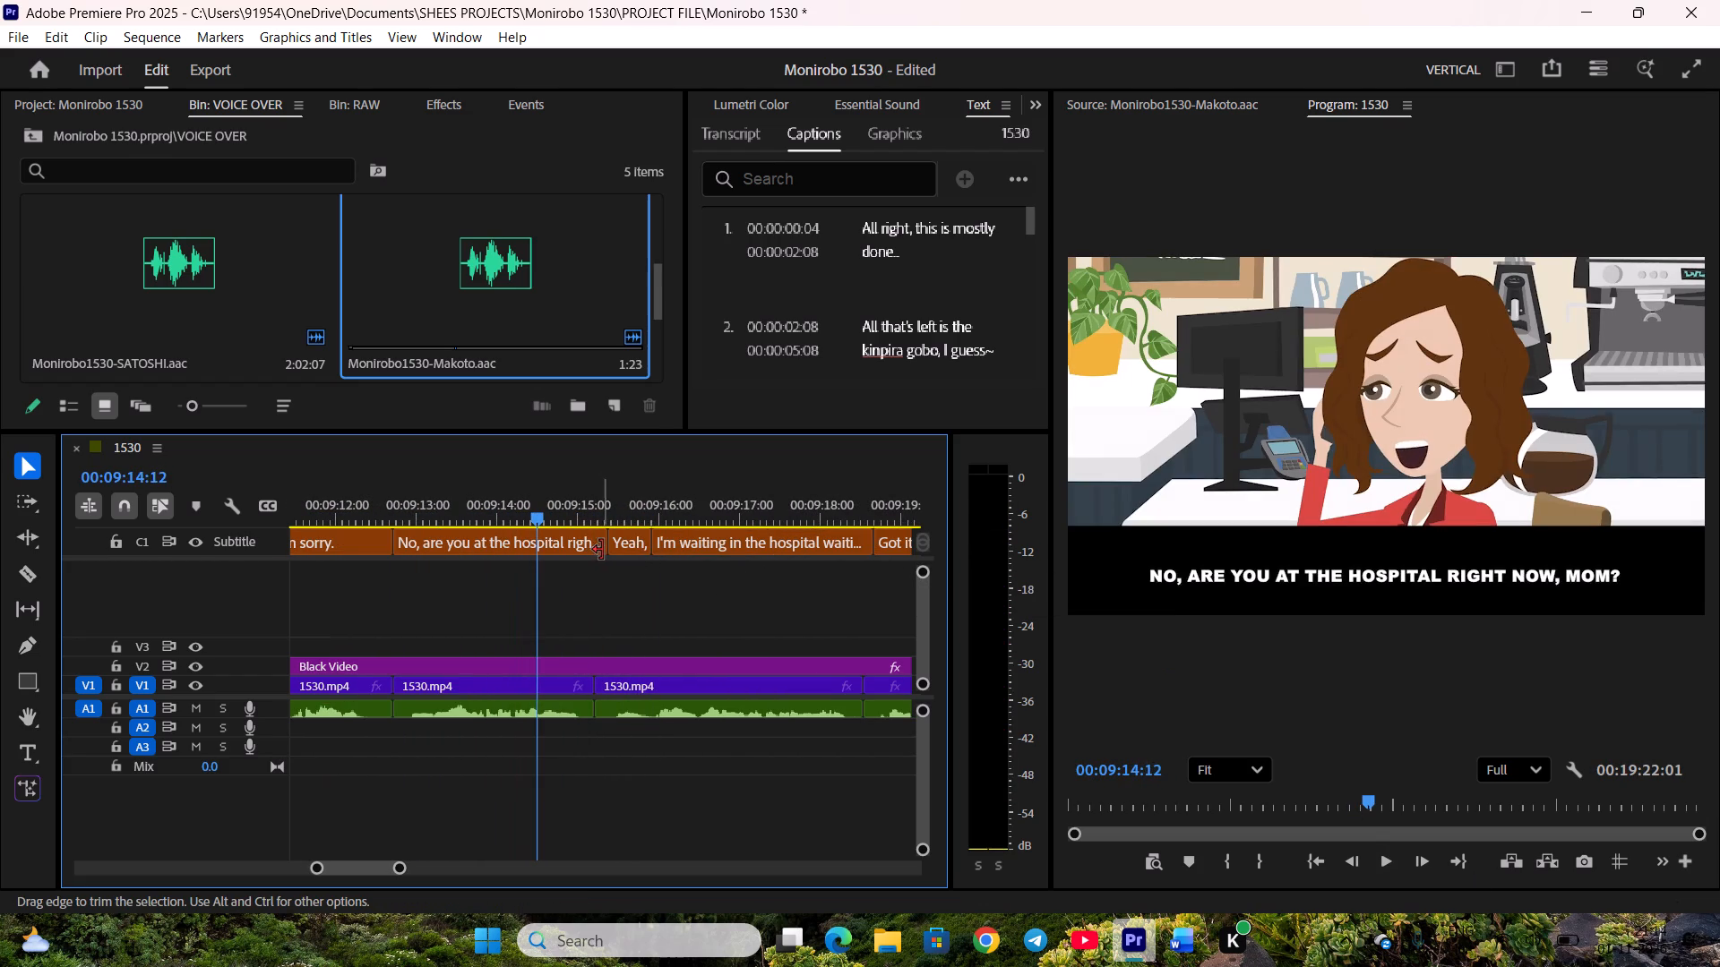
left_click_drag(602, 550, 591, 550)
left_click_drag(613, 550, 601, 550)
key("space")
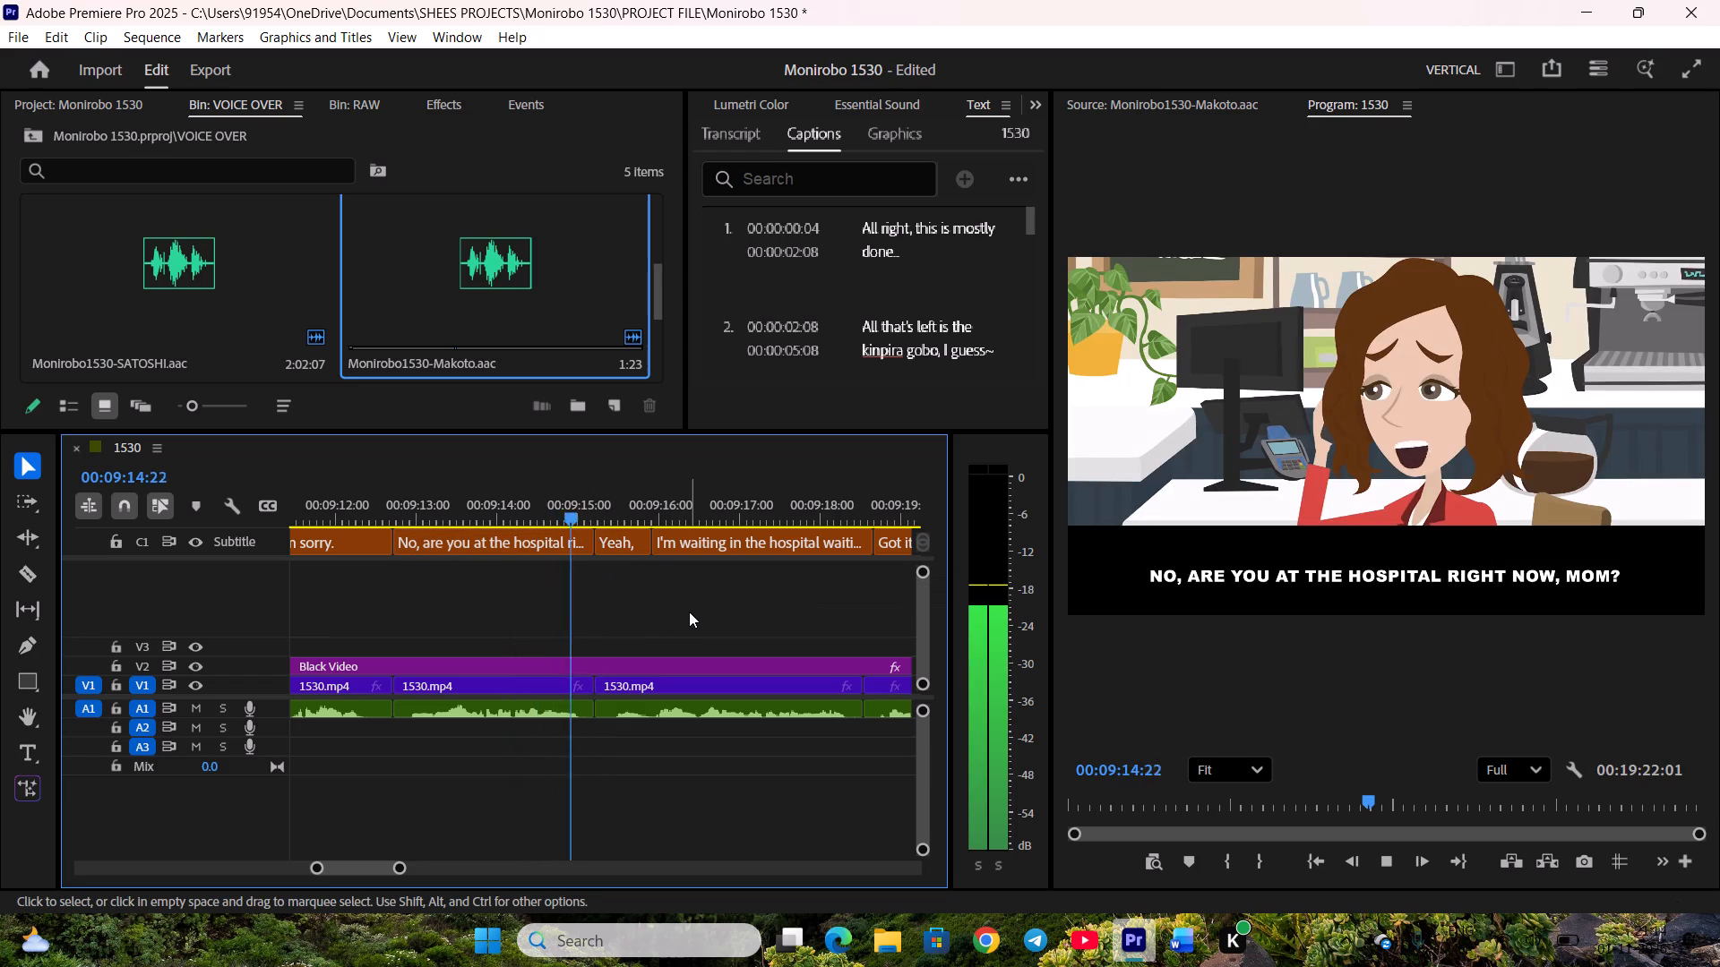
Align the boundary between "I'm waiting in the hospital waiting room now." and "Got it. I'll head to the..." with the V1 cut near 00:09:18:13.
scroll(689, 612, "down", 5)
left_click_drag(704, 547, 699, 548)
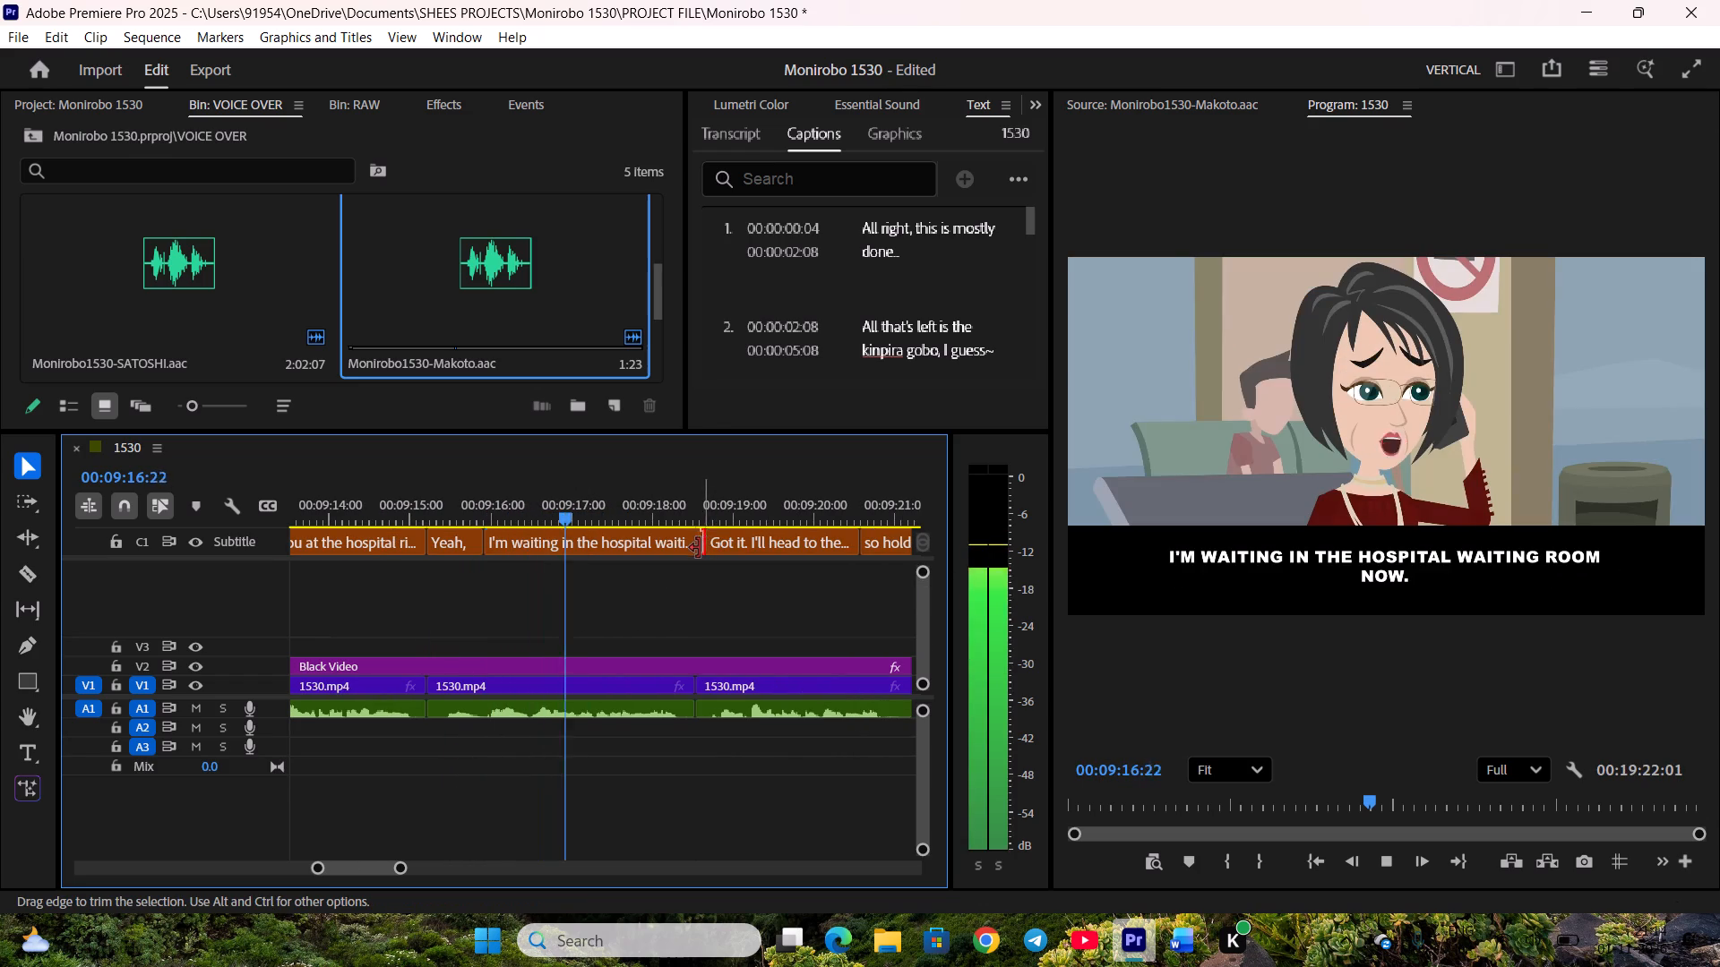
left_click_drag(699, 548, 693, 548)
left_click_drag(713, 550, 701, 550)
scroll(684, 596, "down", 5)
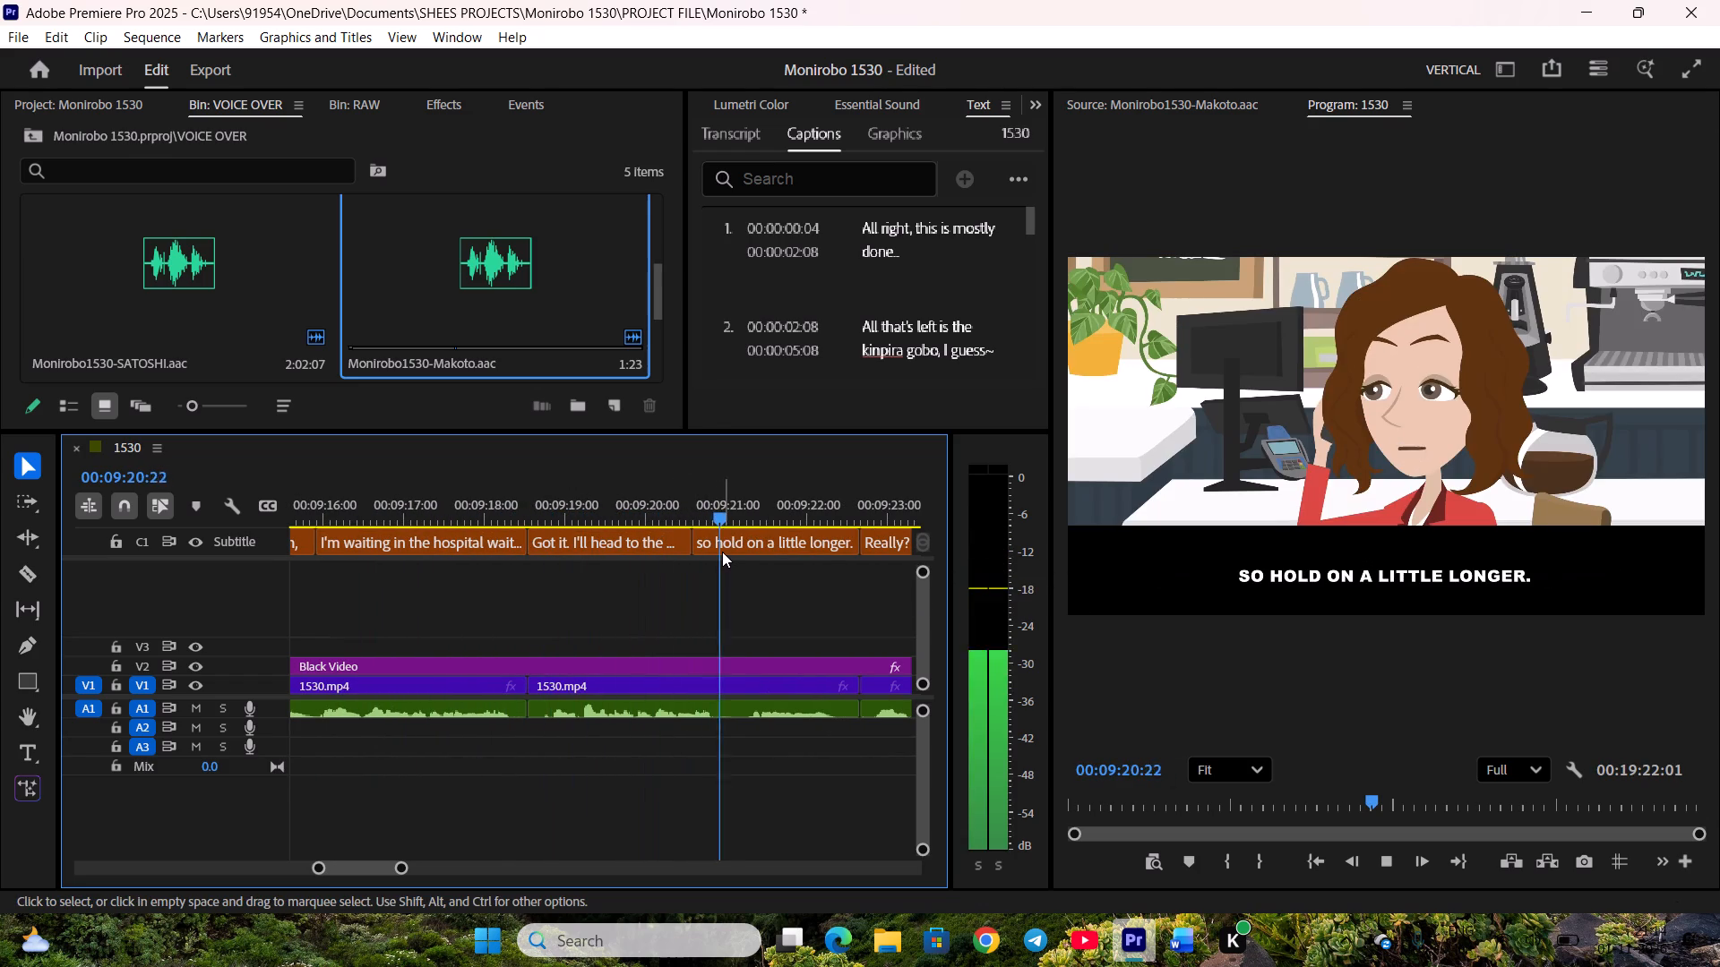
Play on and move the boundary between "Really? You can come right now?" and "You've seemed busy lately, Kanami," to about 00:09:25:05.
key("space")
key("space")
scroll(767, 574, "down", 4)
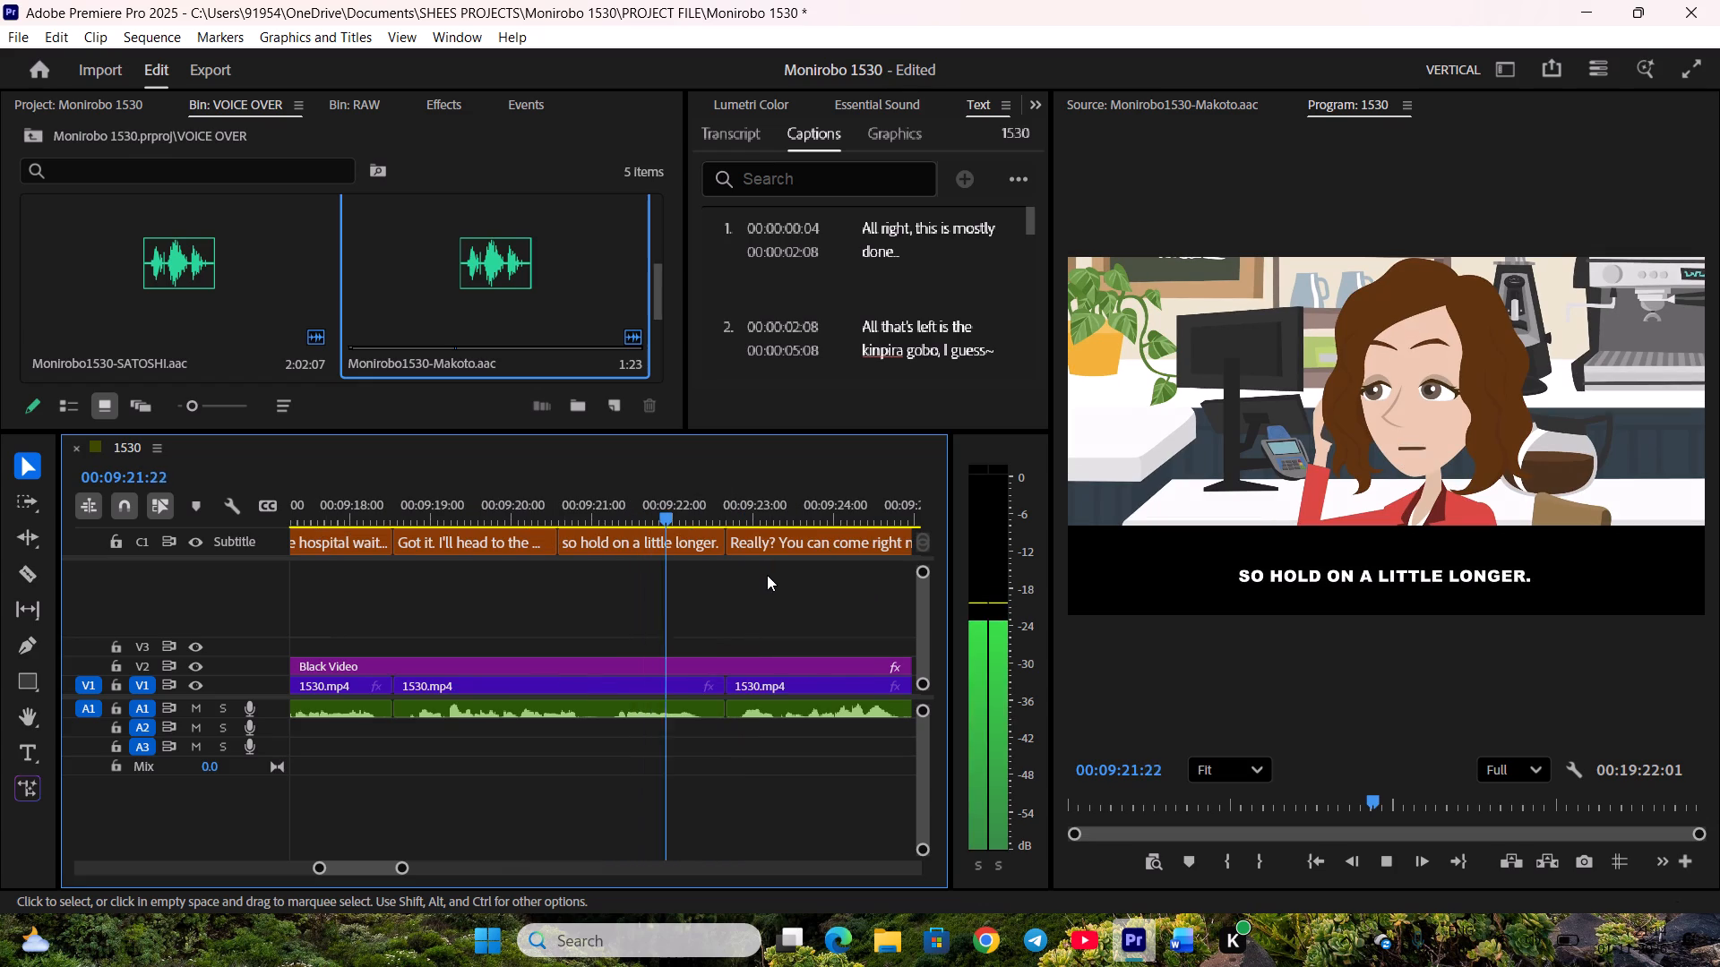
key("space")
key("space")
scroll(751, 574, "down", 5)
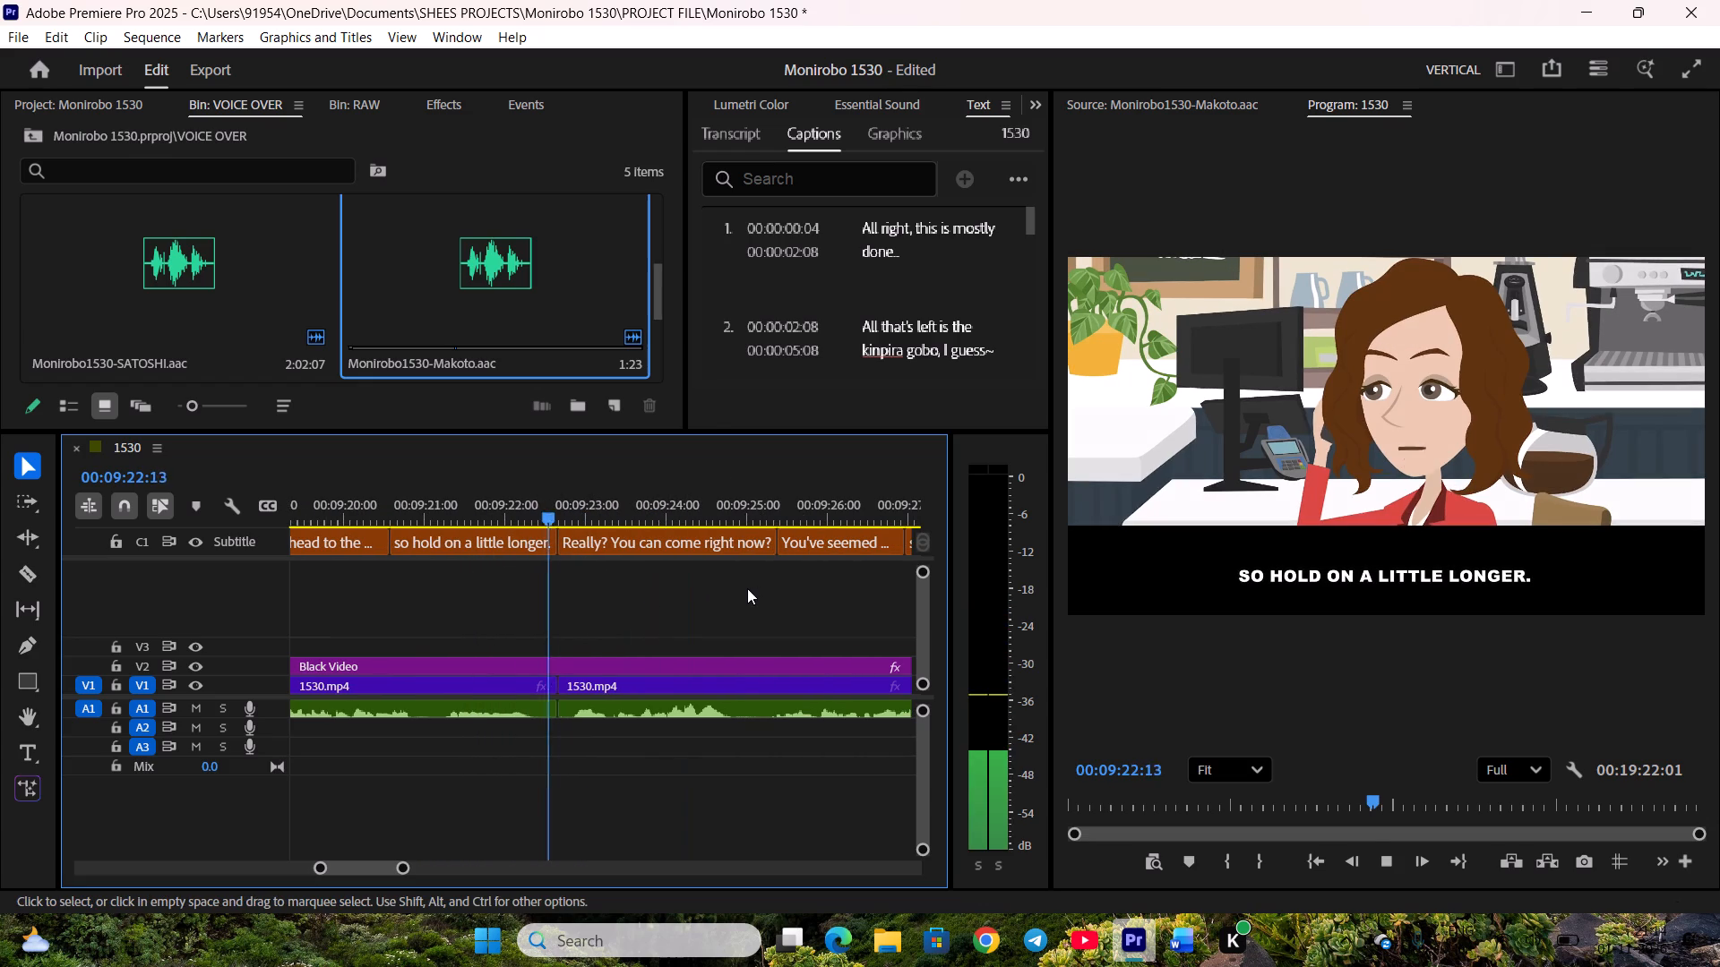
scroll(748, 591, "down", 4)
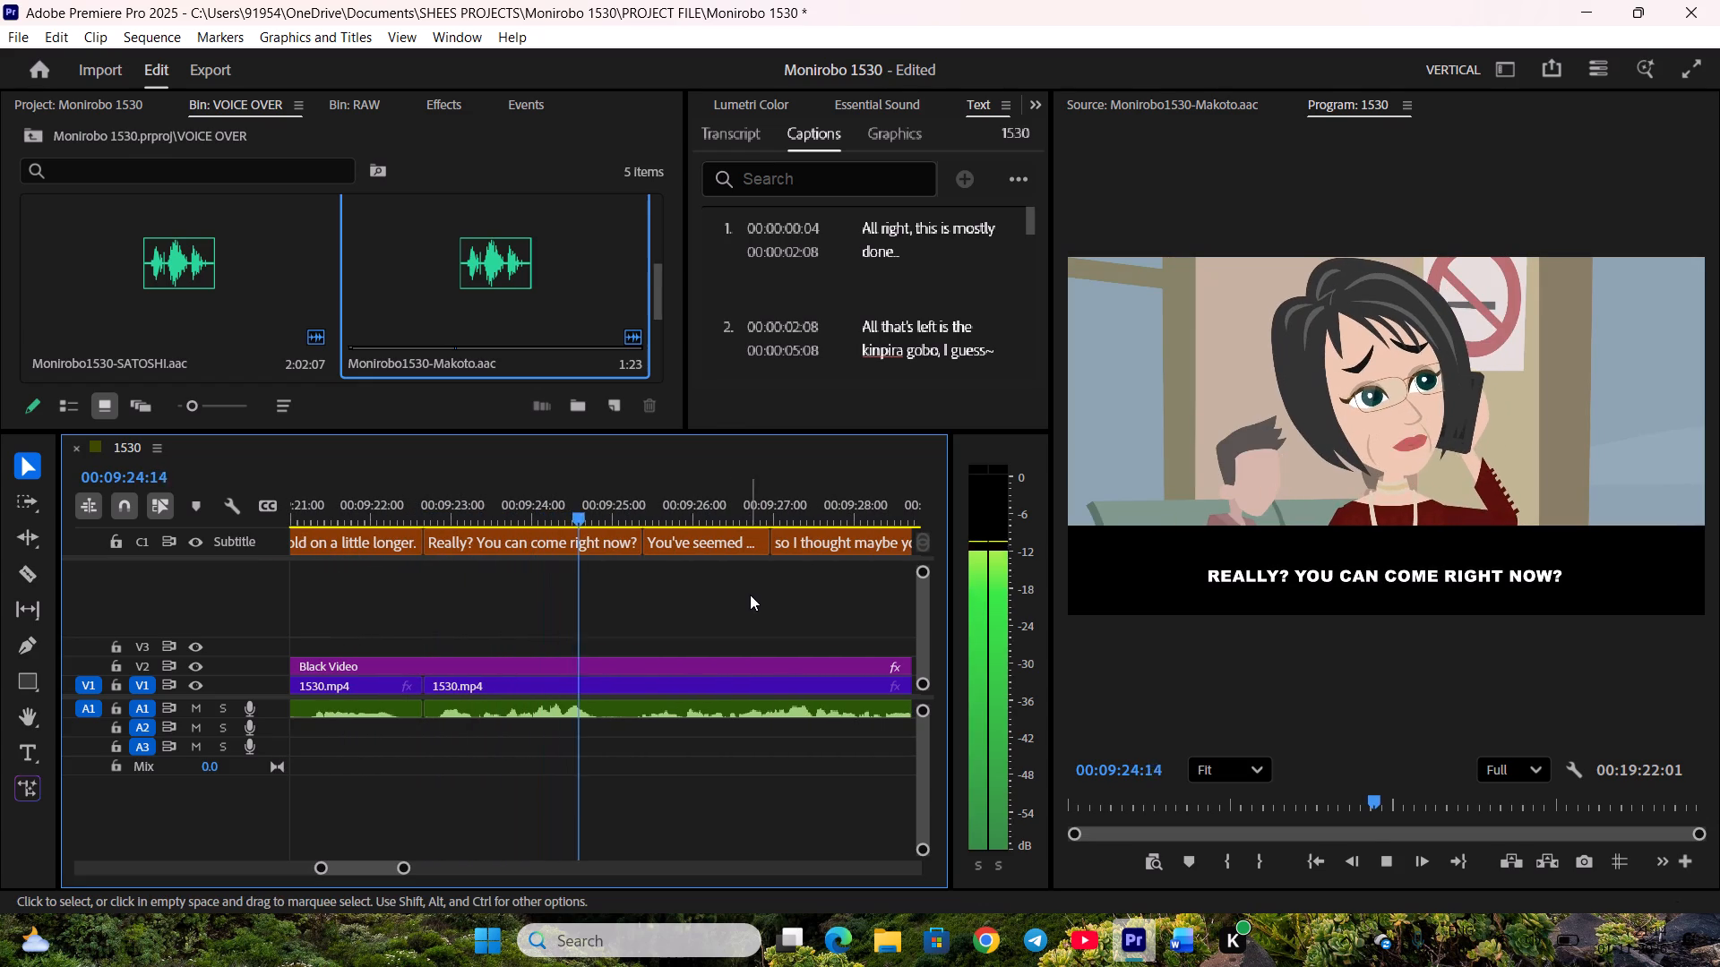
key("space")
left_click_drag(640, 541, 632, 546)
left_click_drag(637, 545, 623, 547)
left_click_drag(650, 549, 642, 549)
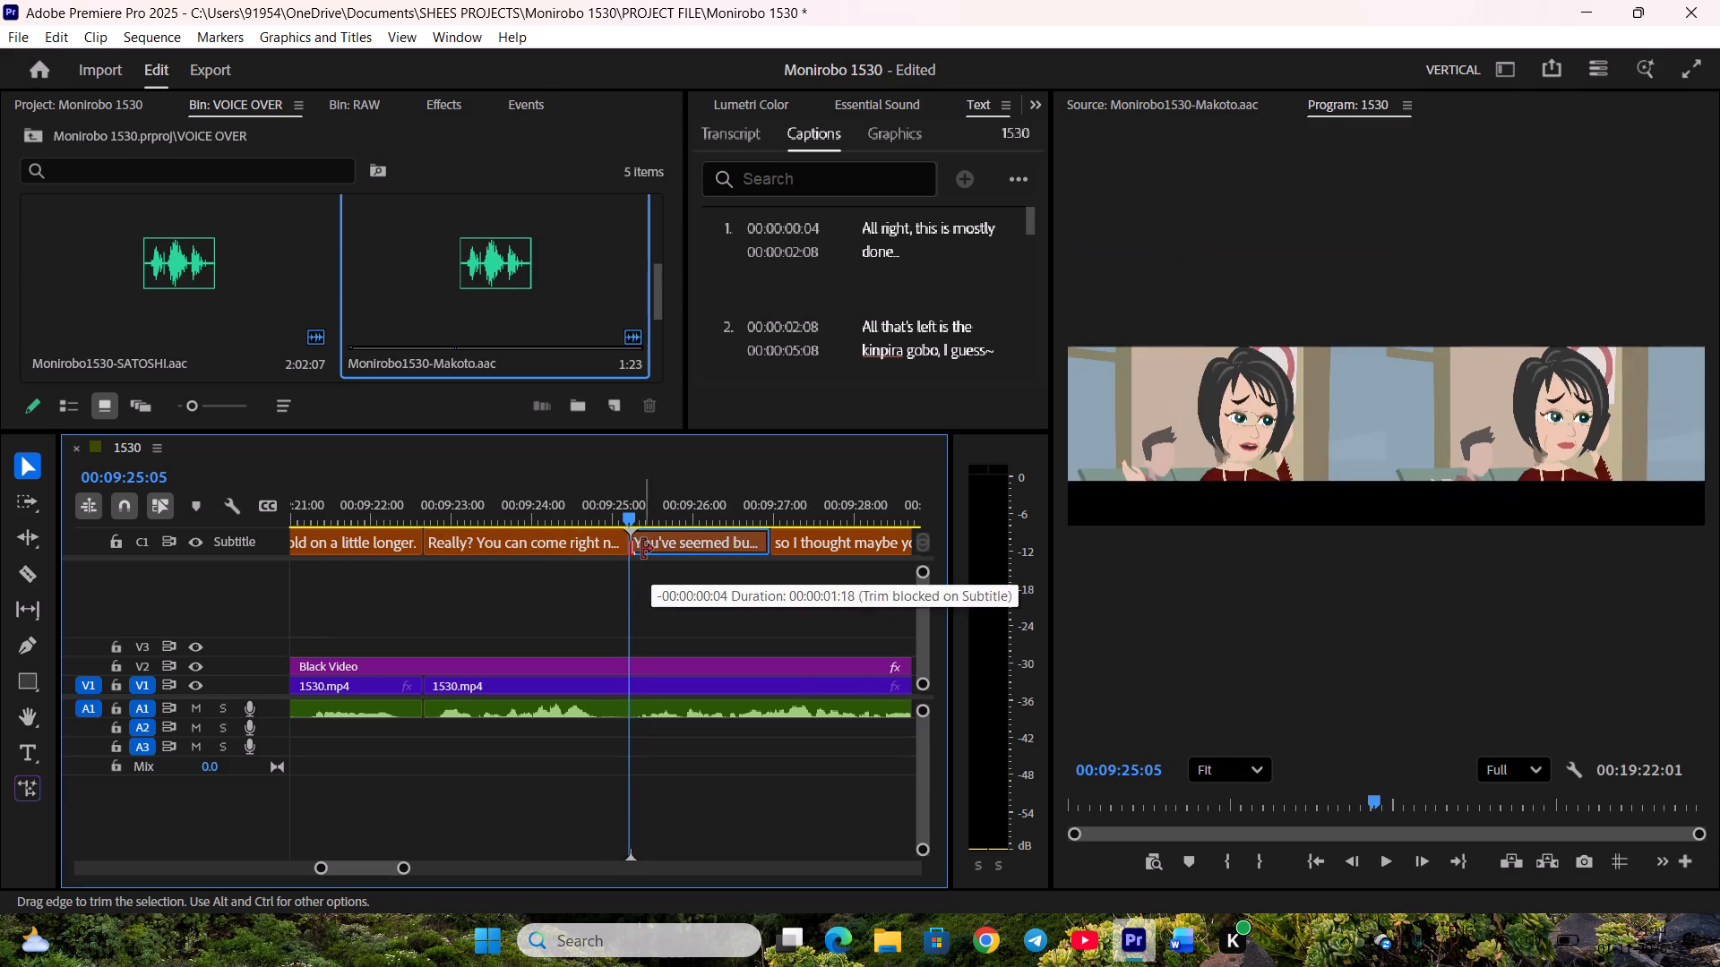
left_click_drag(642, 549, 641, 549)
key("space")
Play on and align the boundary between "so I thought maybe you couldn't come..." and "With Dad in that state," with the V1 cut near 00:09:29:02.
scroll(687, 597, "down", 5)
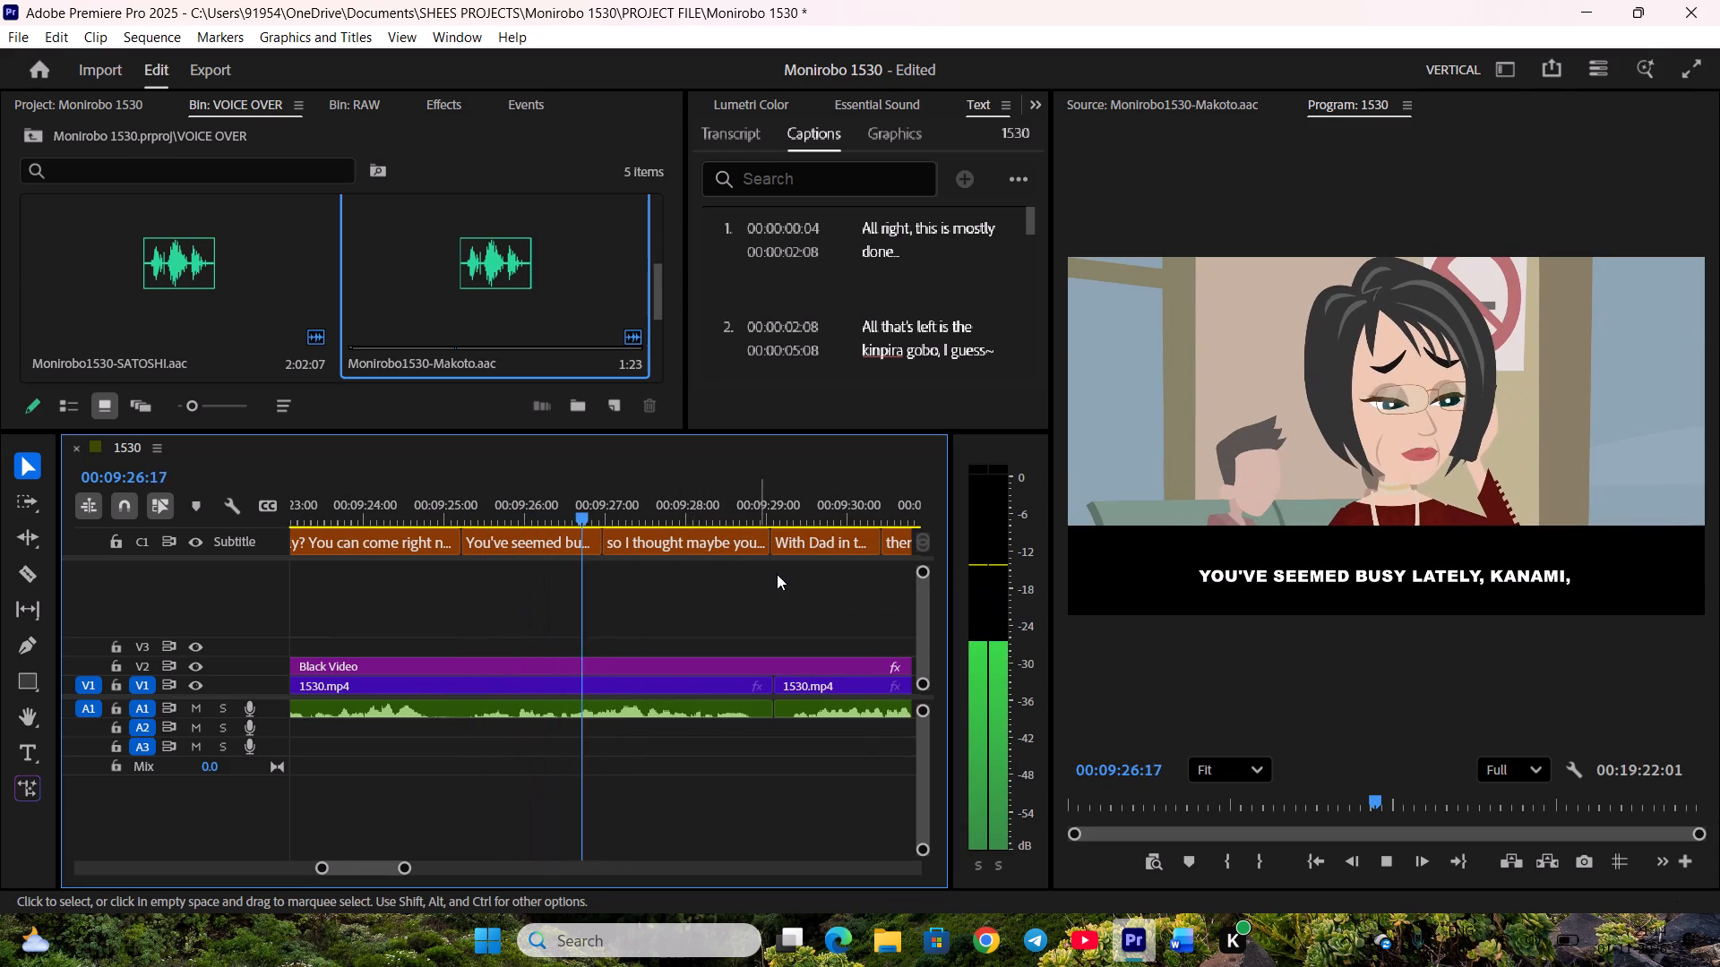
key("space")
left_click(778, 548)
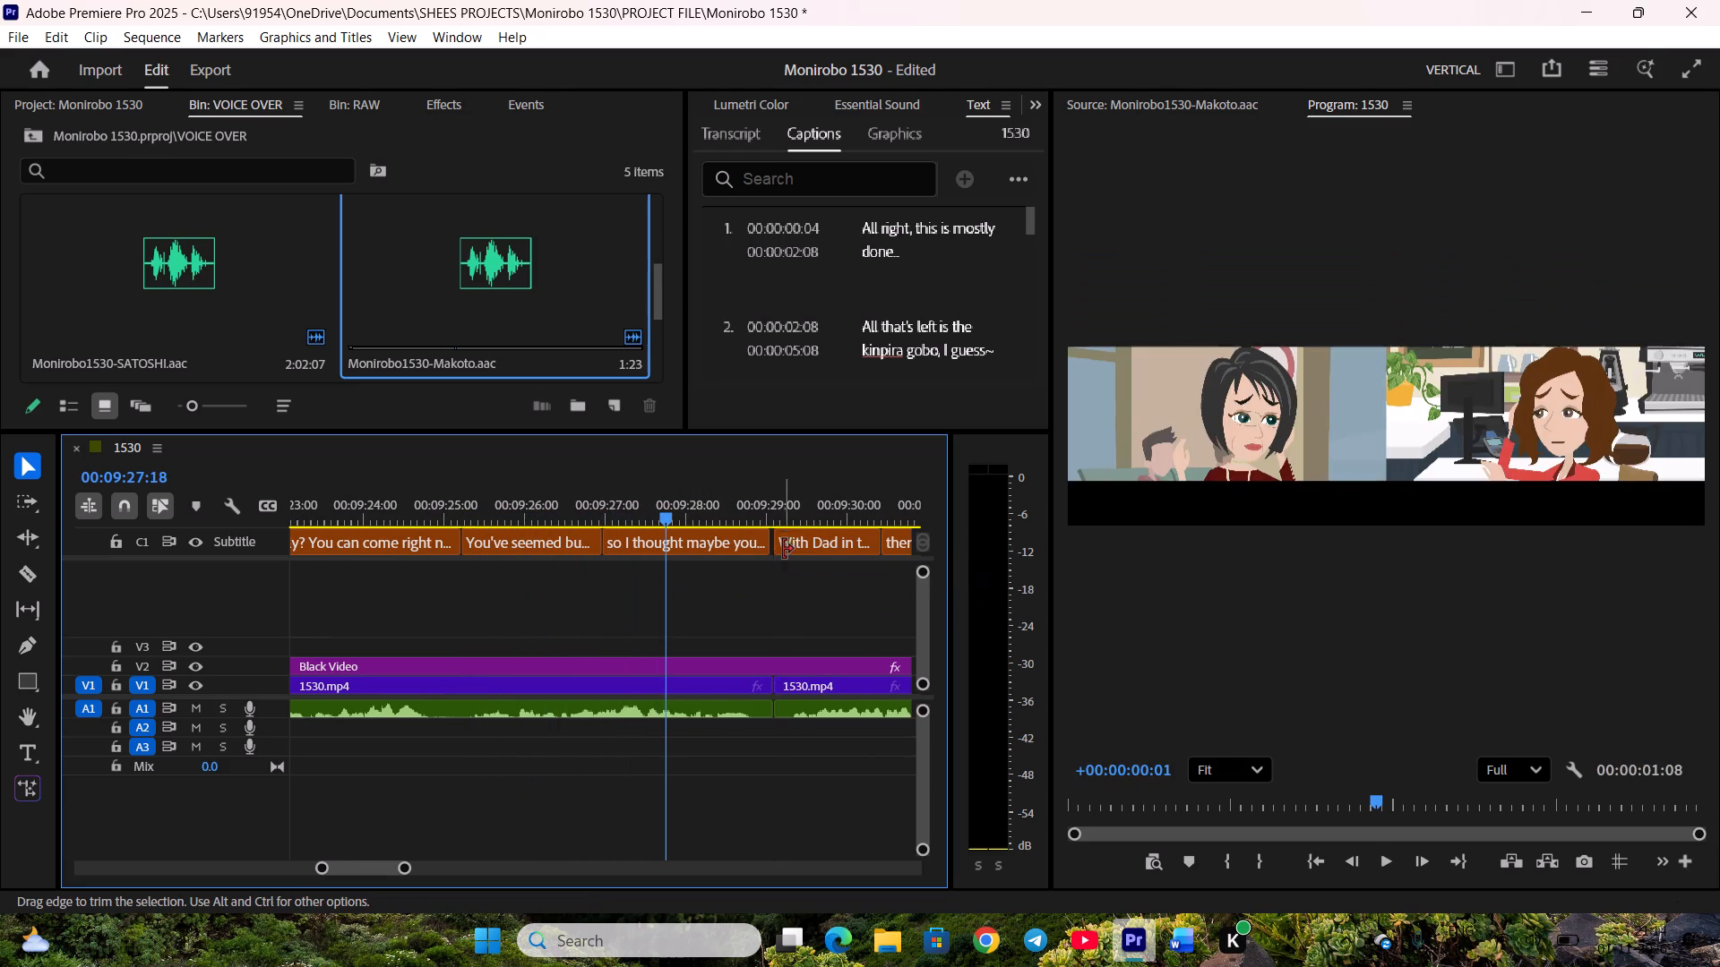
left_click_drag(767, 548, 776, 548)
key("space")
scroll(758, 610, "down", 4)
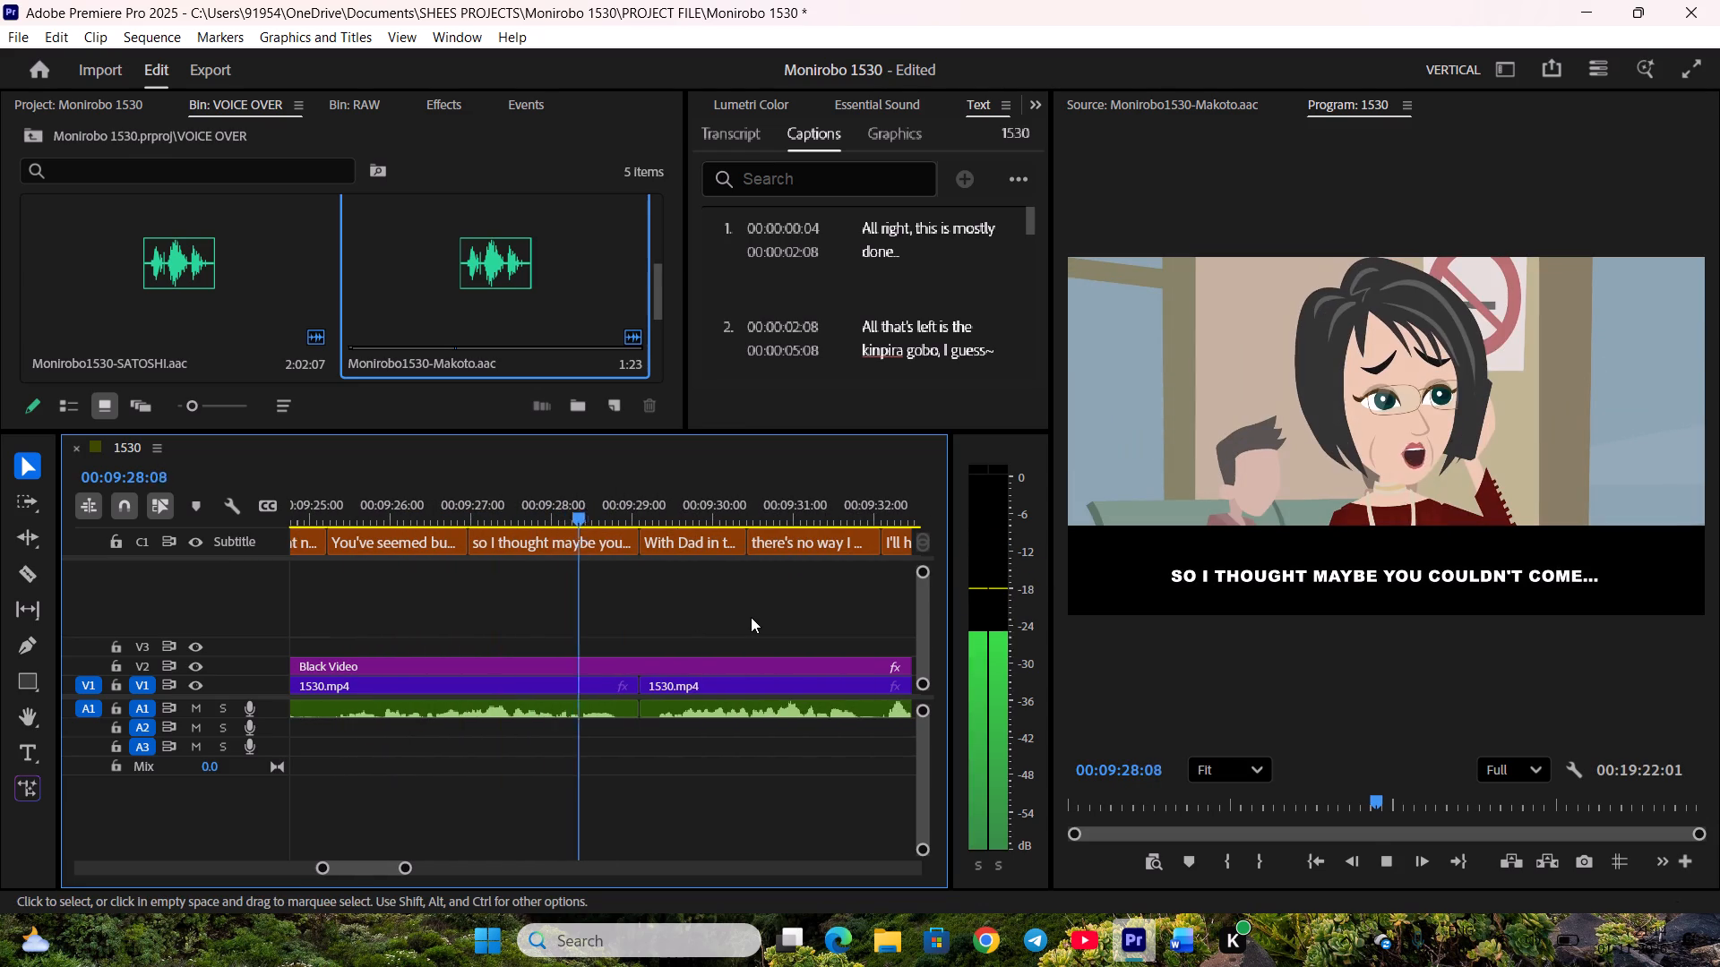
Move the boundary between "there's no way I..." and "I'll head over right away, so hold on a little longer." to about 00:09:31:22.
scroll(751, 619, "down", 3)
left_click_drag(775, 550, 771, 550)
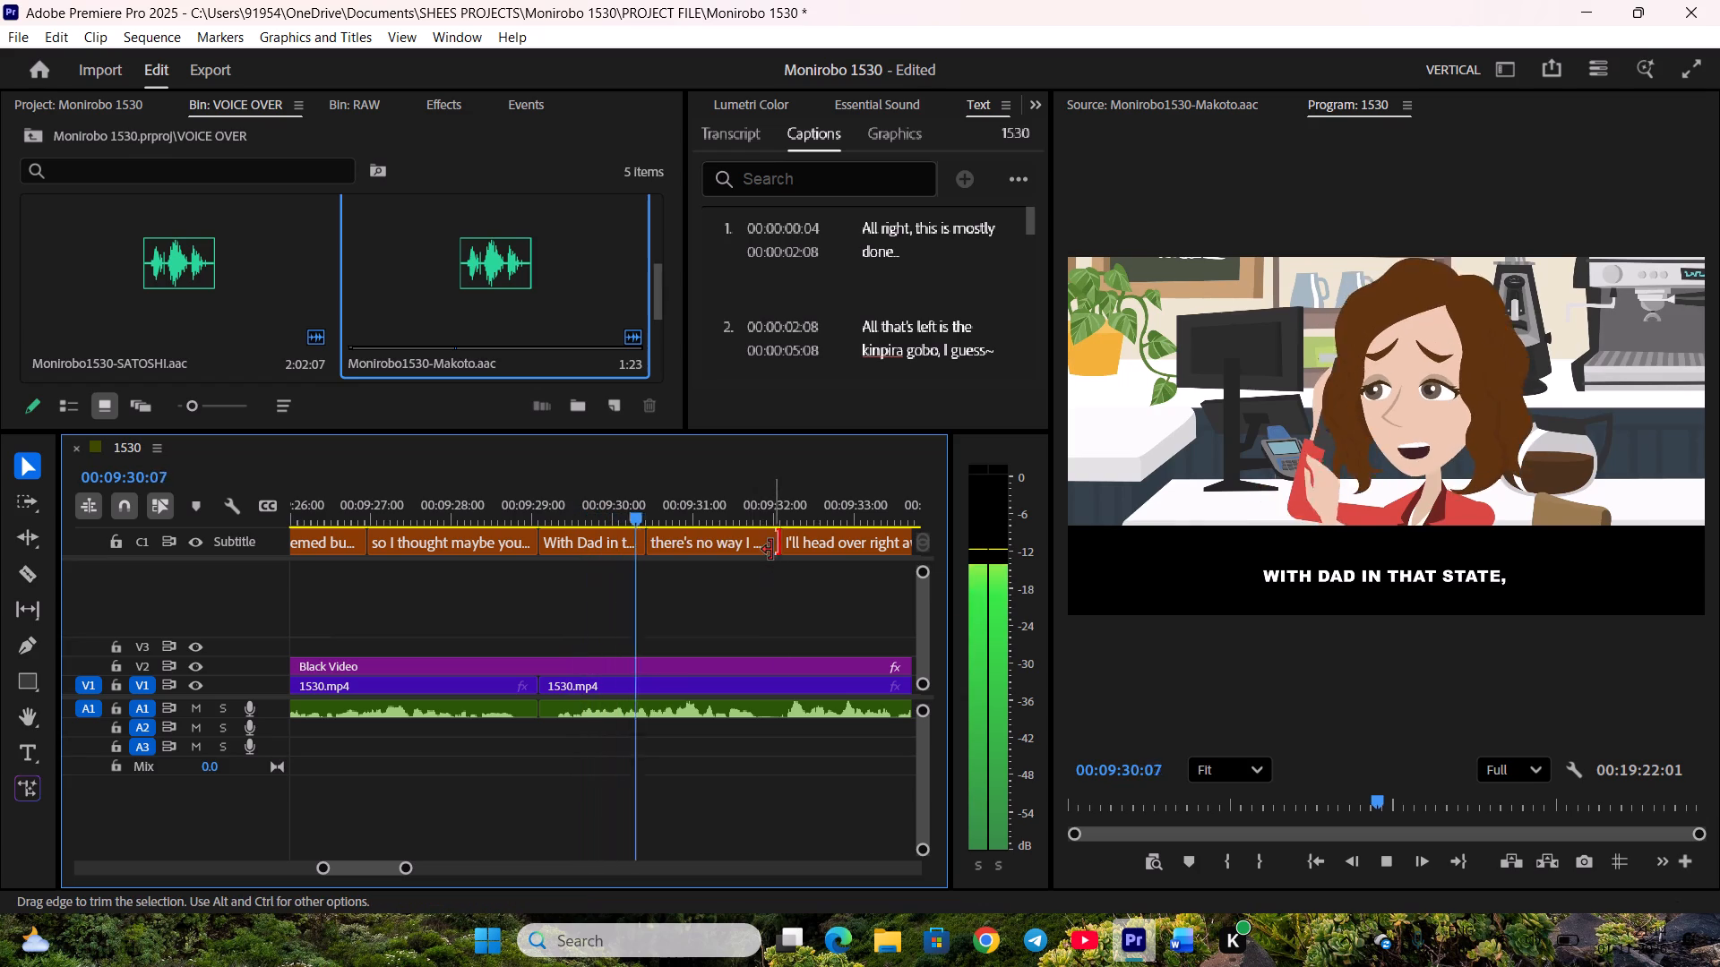
left_click_drag(771, 550, 762, 550)
left_click_drag(783, 547, 767, 547)
scroll(683, 578, "down", 5)
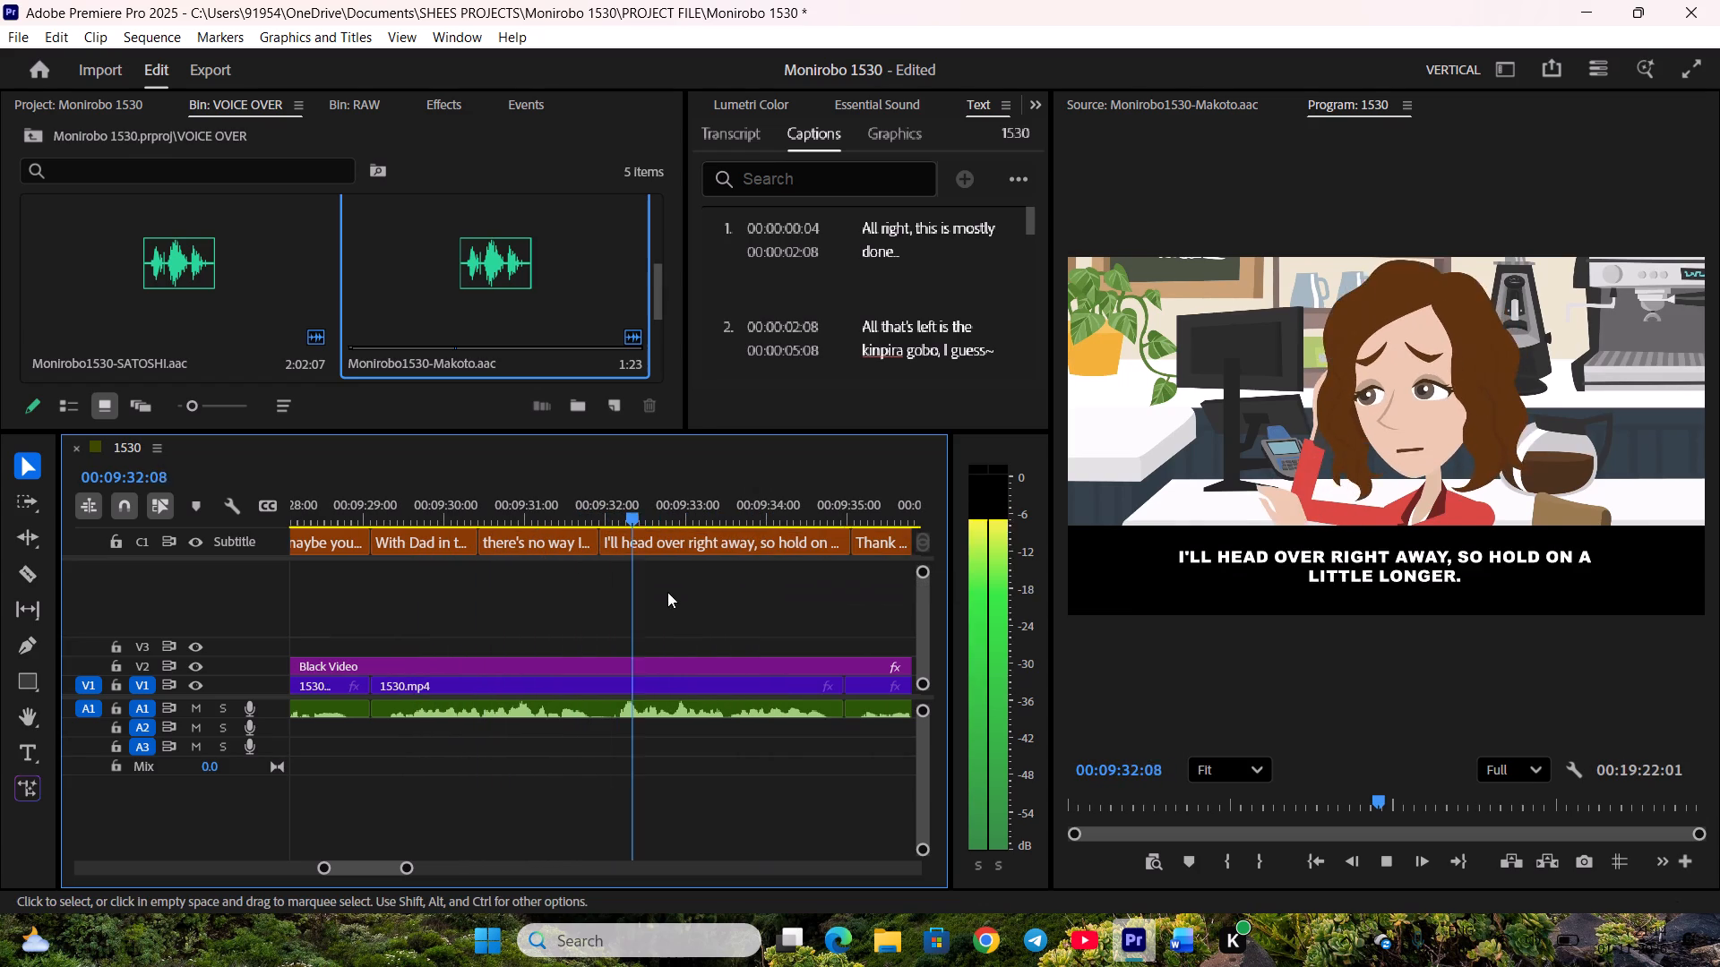
Align the boundary between "I'll head over right away, so hold on a little longer." and "Thank you." with the V1 cut near 00:09:34:23.
left_click_drag(847, 550, 839, 550)
scroll(702, 574, "down", 5)
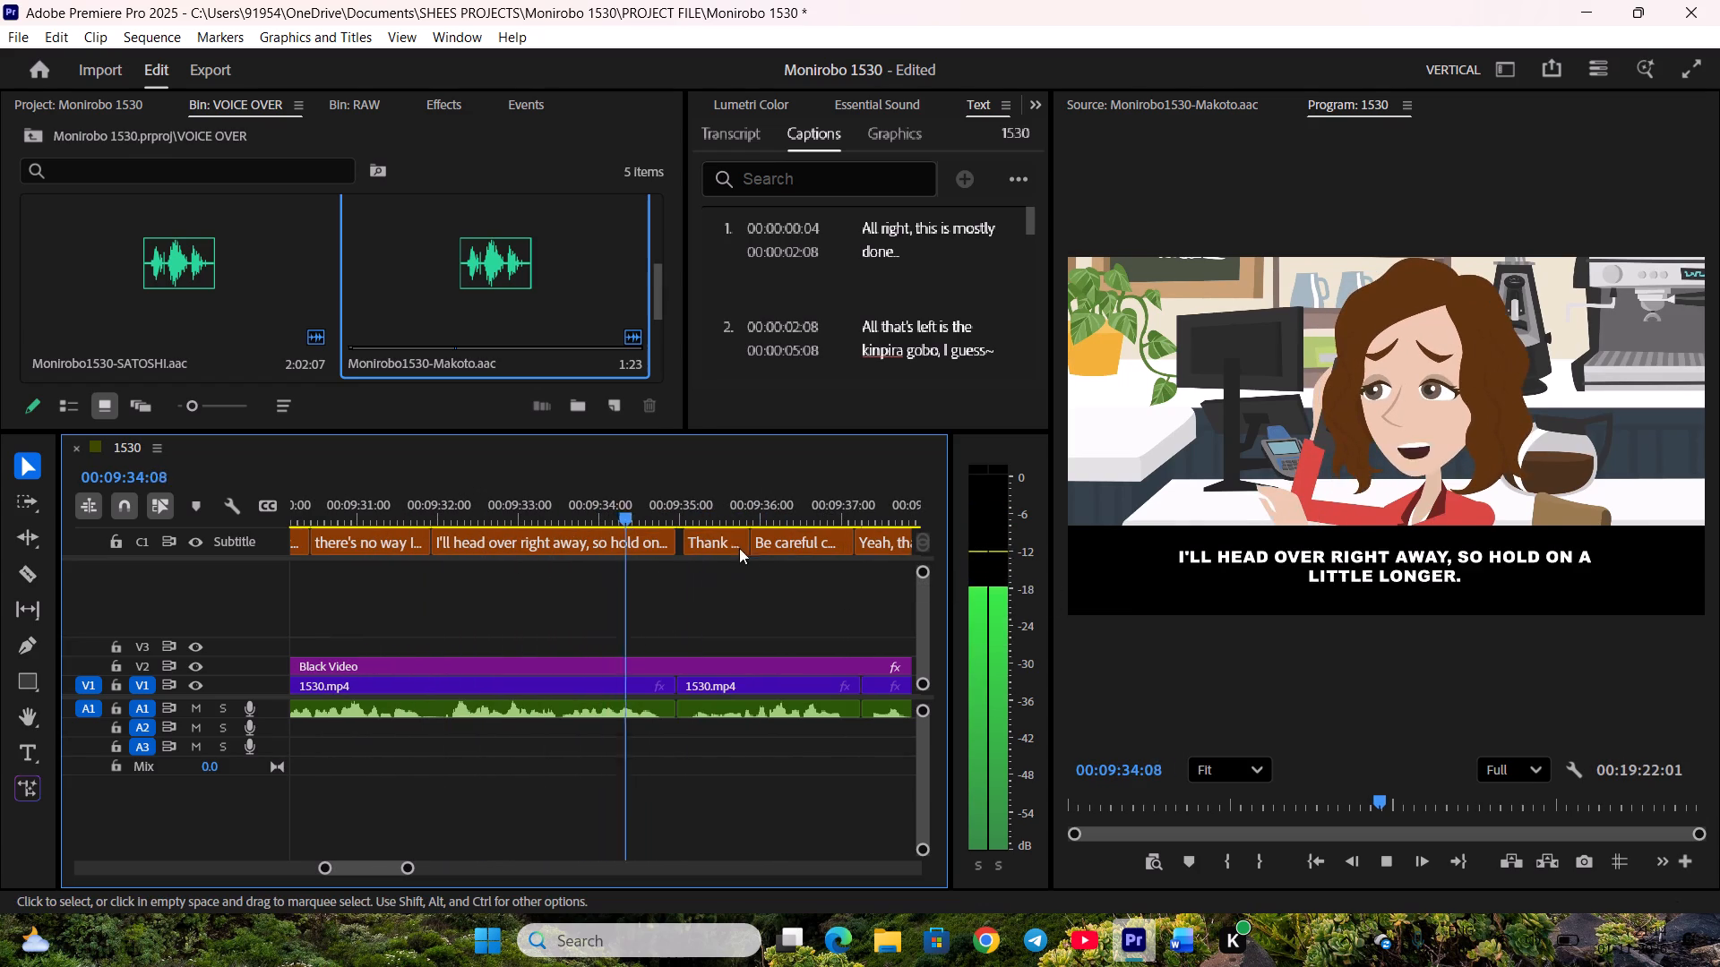
key("space")
left_click_drag(692, 544, 680, 546)
scroll(683, 569, "down", 5)
key("space")
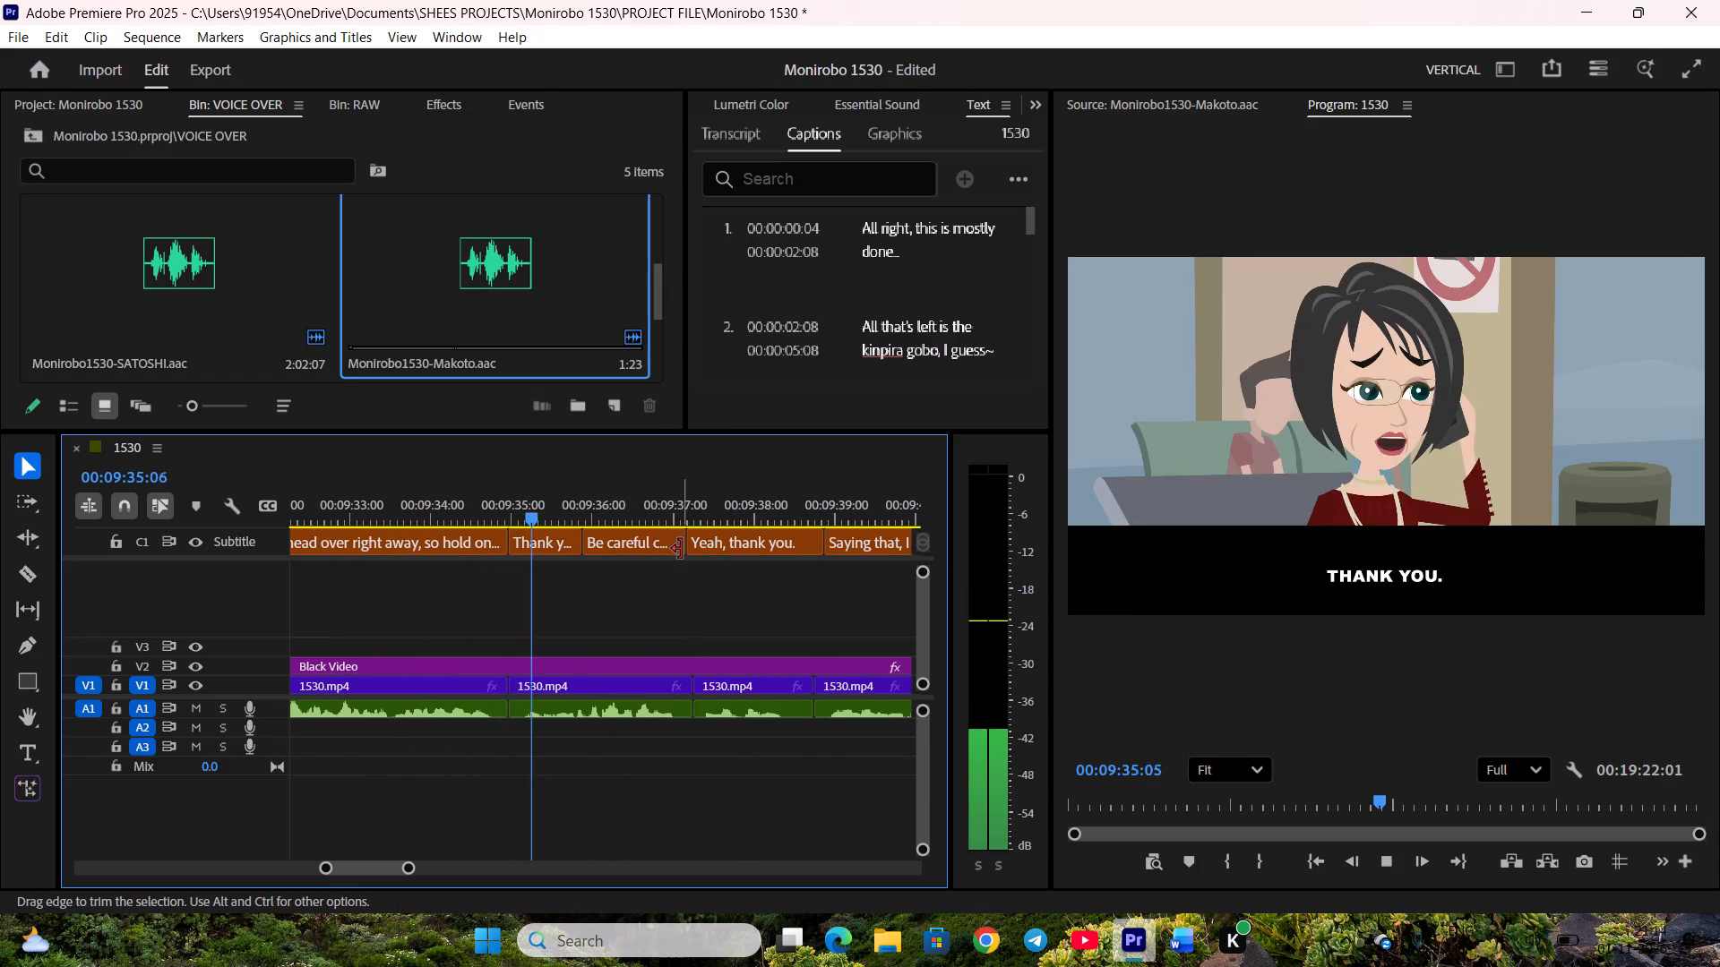
Align the boundary between "Be careful coming." and "Yeah, thank you." with the V1 cut near 00:09:37:06.
key("space")
left_click(695, 547)
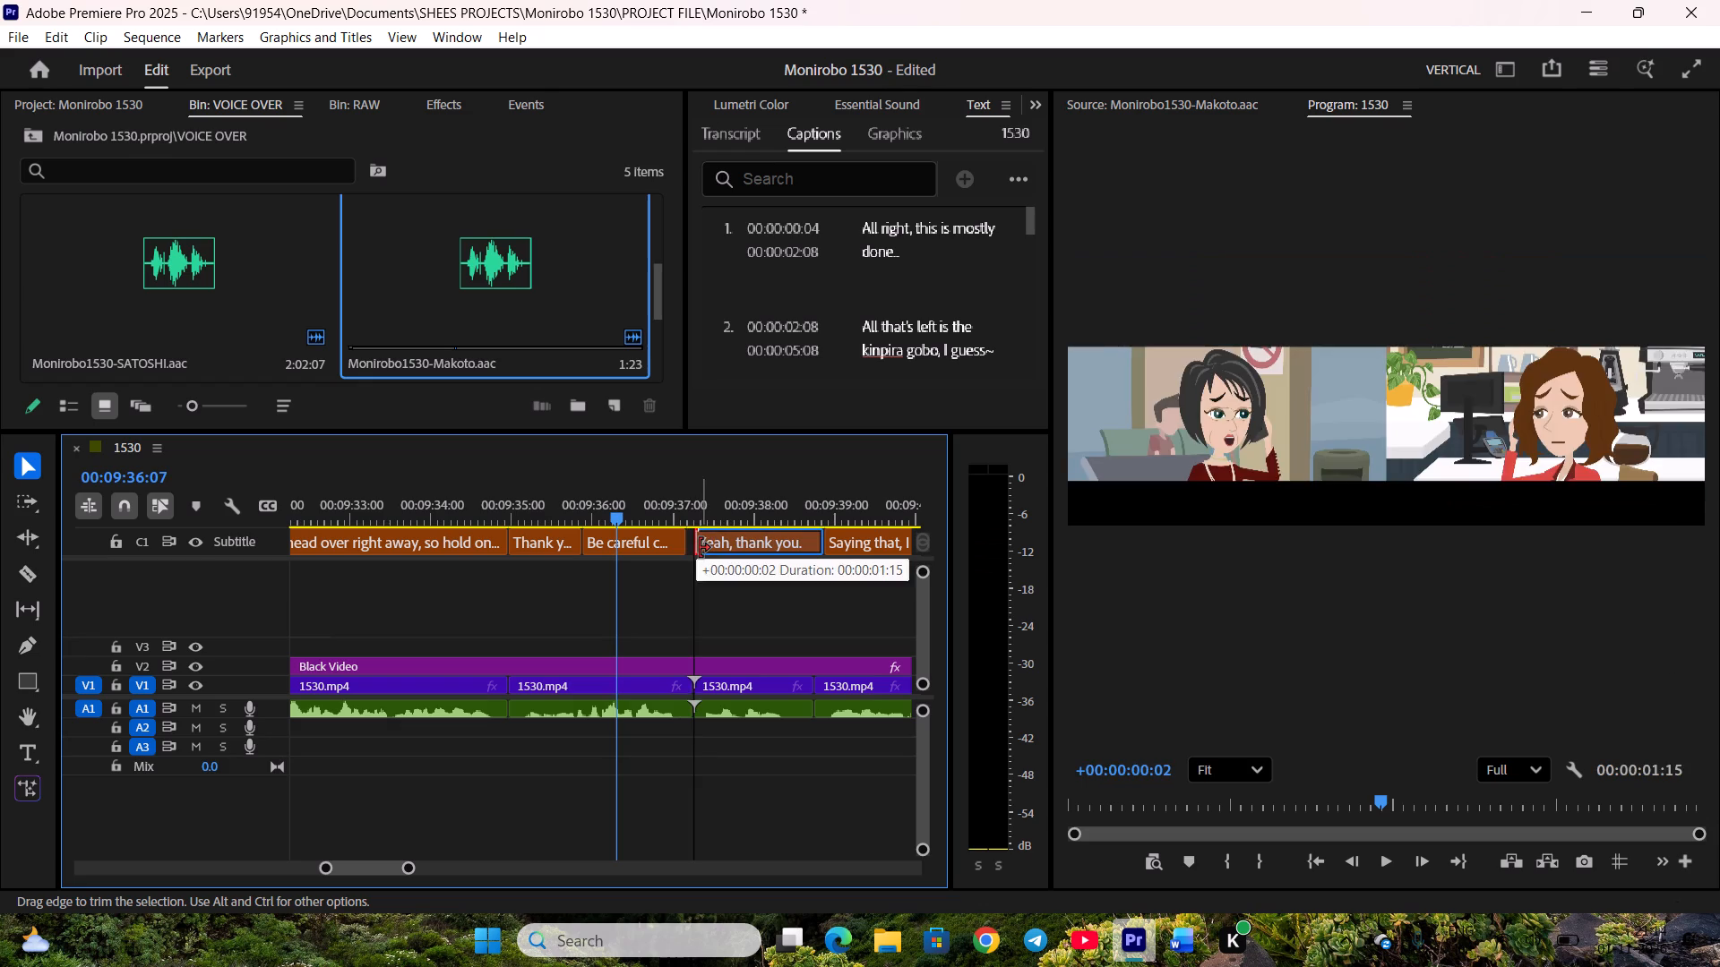
left_click_drag(684, 543, 698, 545)
key("space")
Align the boundary between "Yeah, thank you." and "Saying that, I hung up the phone." with the V1 cut near 00:09:38:18.
scroll(722, 587, "down", 4)
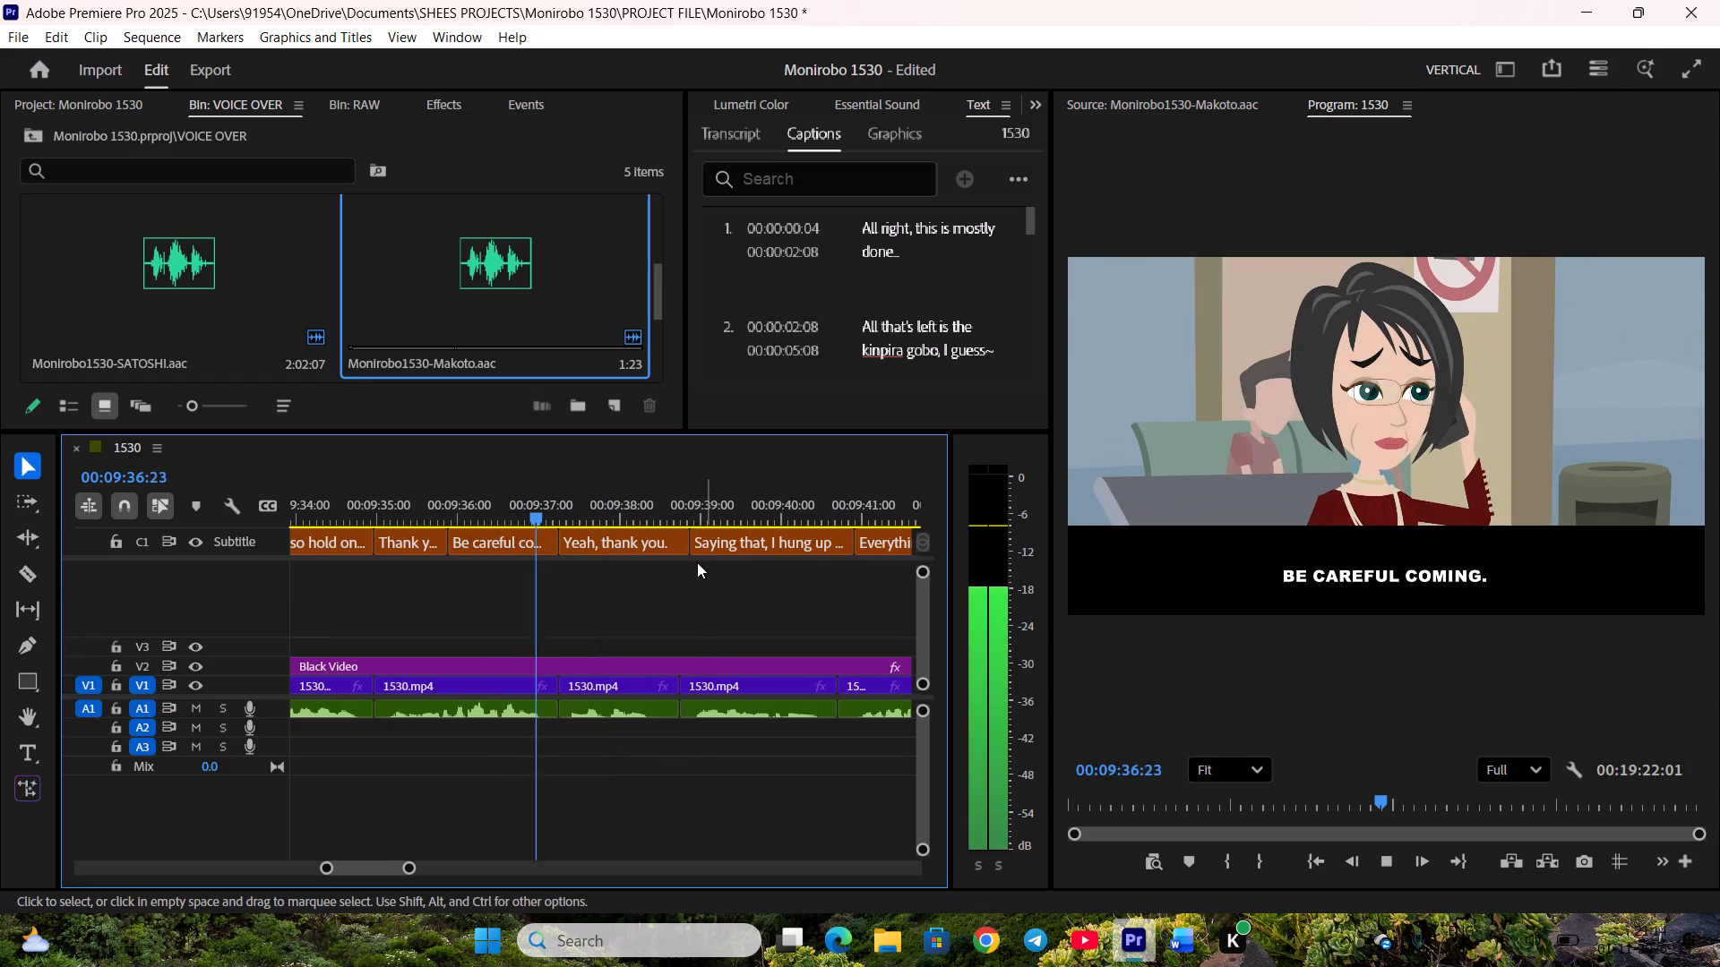
left_click(679, 544)
key("space")
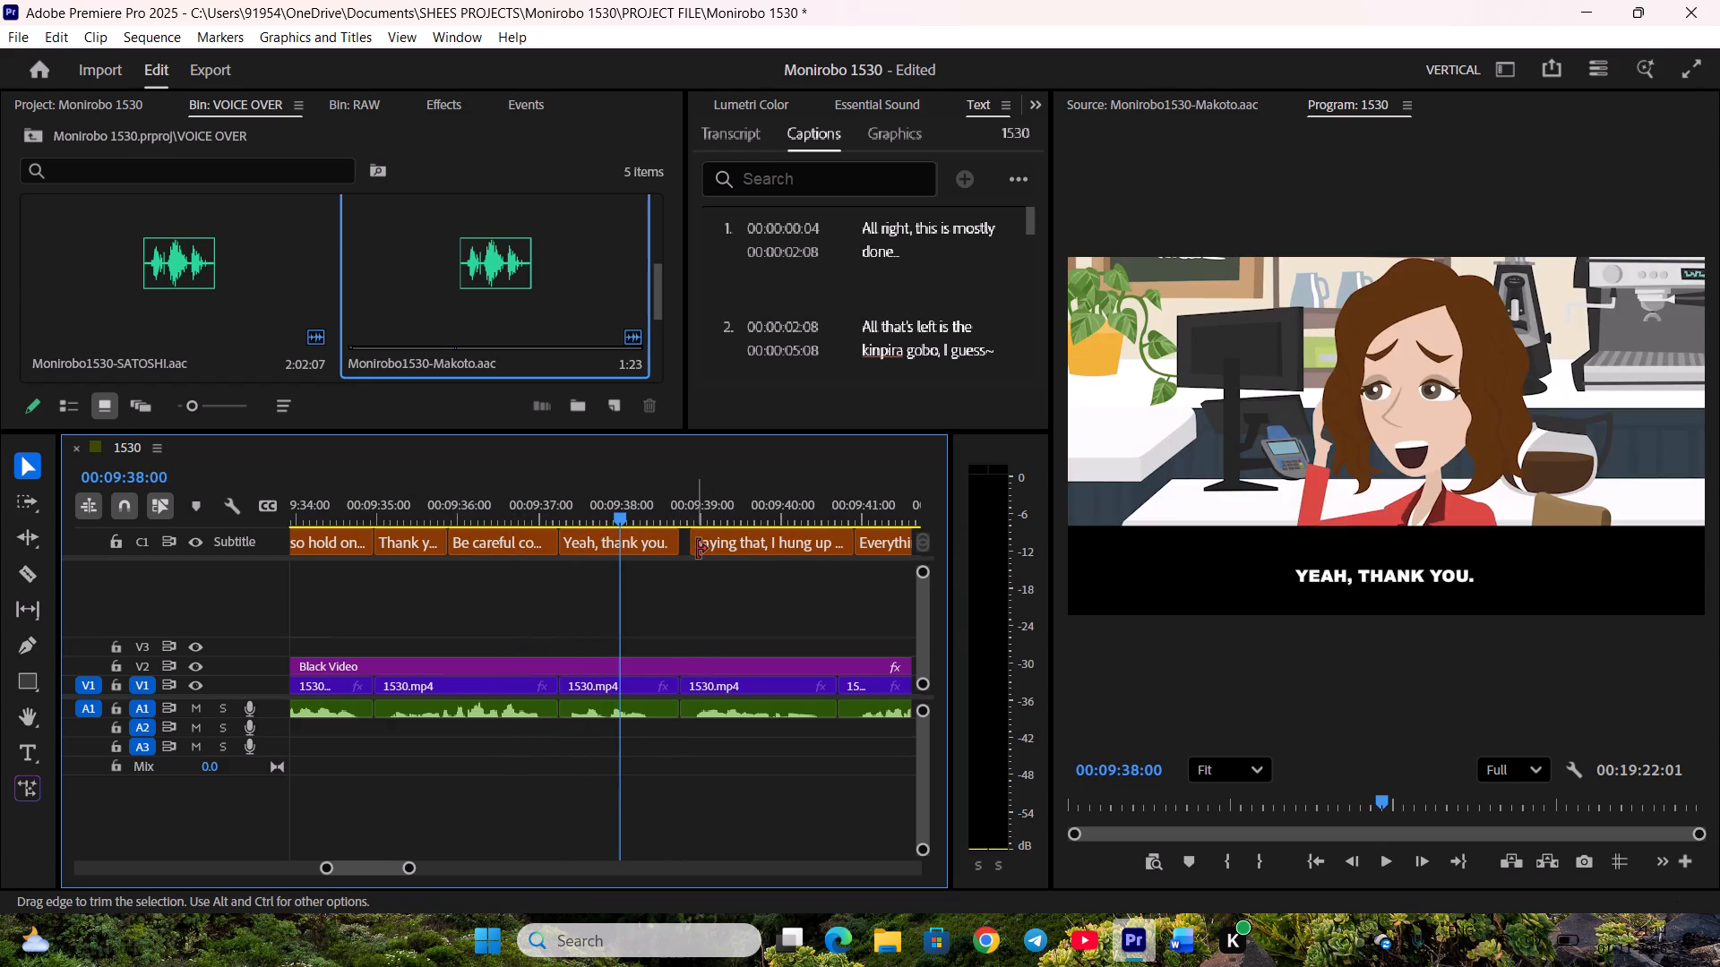
left_click(697, 549)
key("space")
Align the boundary between "Saying that, I hung up the phone." and "Everything okay?" with the V1 cut near 00:09:40:17.
scroll(712, 612, "down", 5)
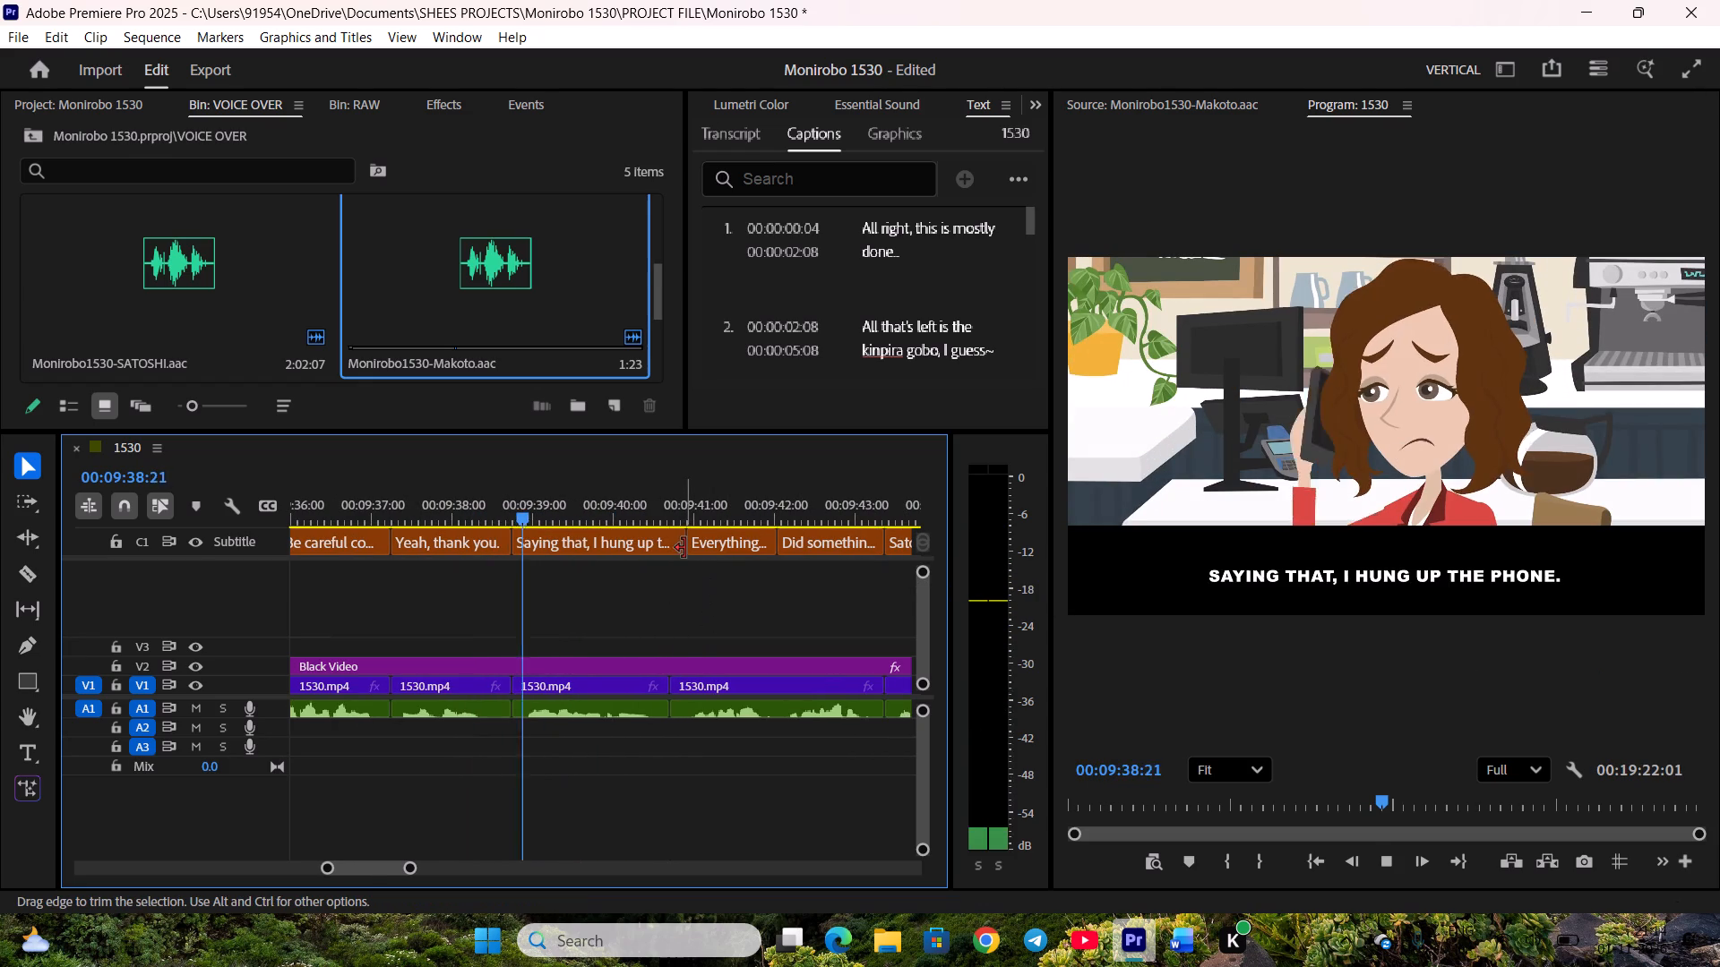
left_click_drag(684, 548, 671, 548)
key("space")
left_click_drag(696, 548, 675, 550)
left_click(675, 550)
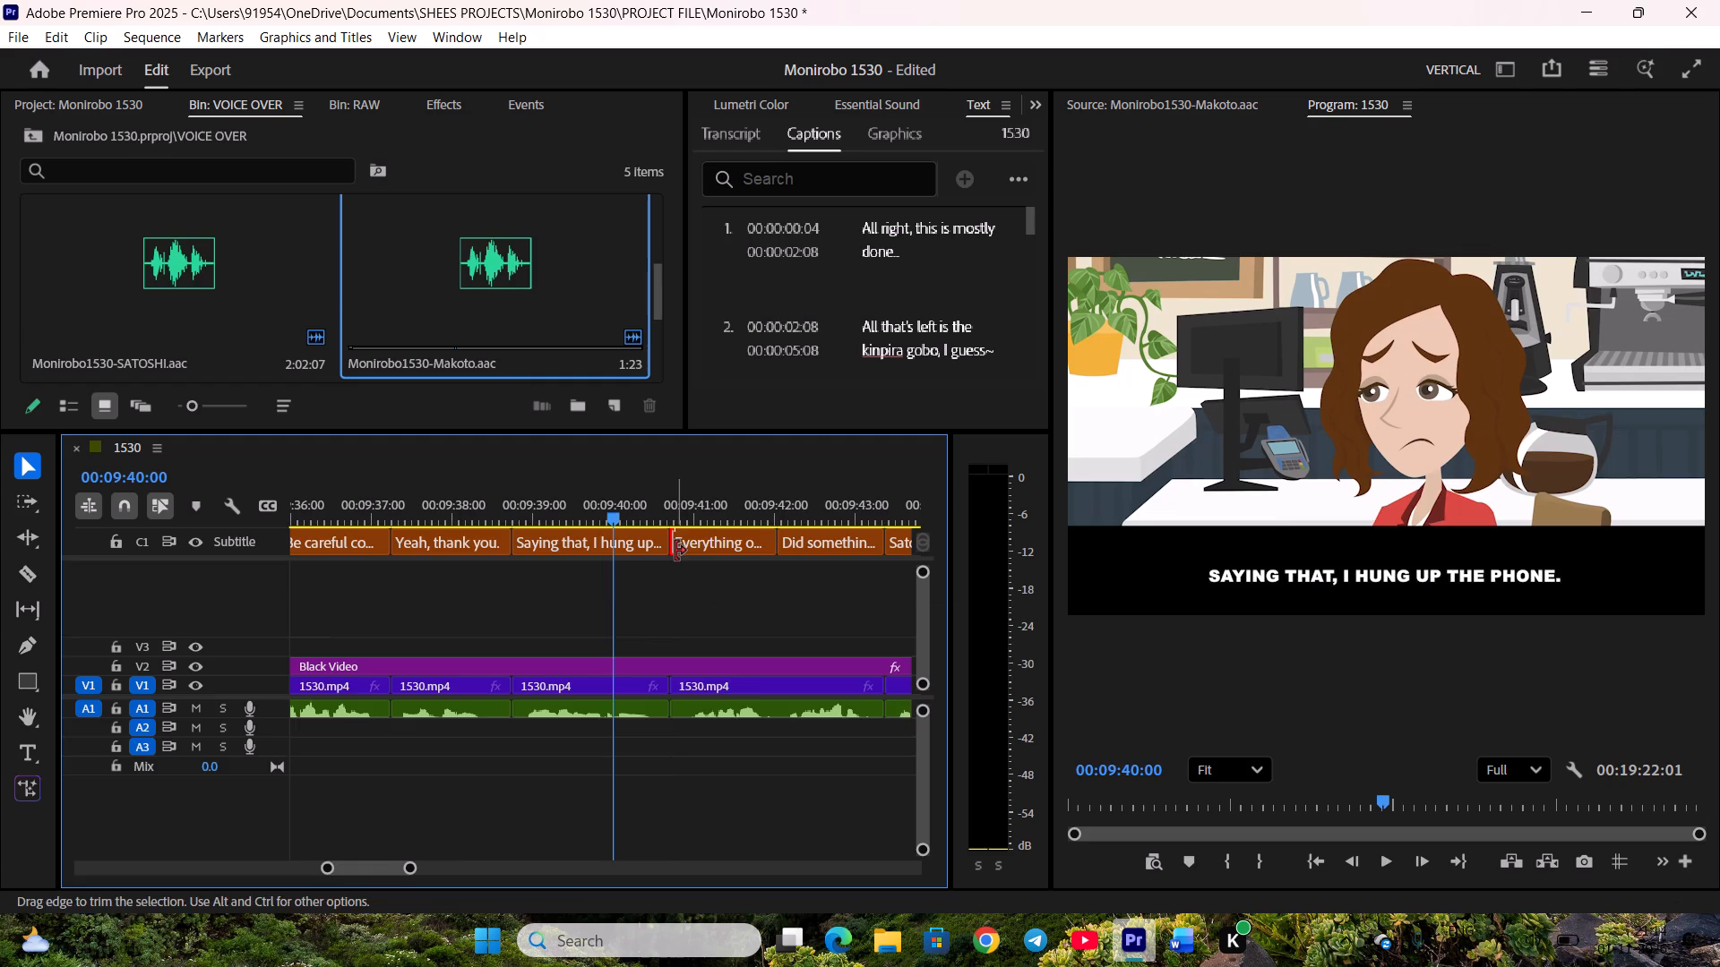
scroll(610, 595, "down", 5)
Play on and snap the end of "Did something happen?" to the V1 cut near 00:09:43:09, before "Satoshi, sorry!".
key("space")
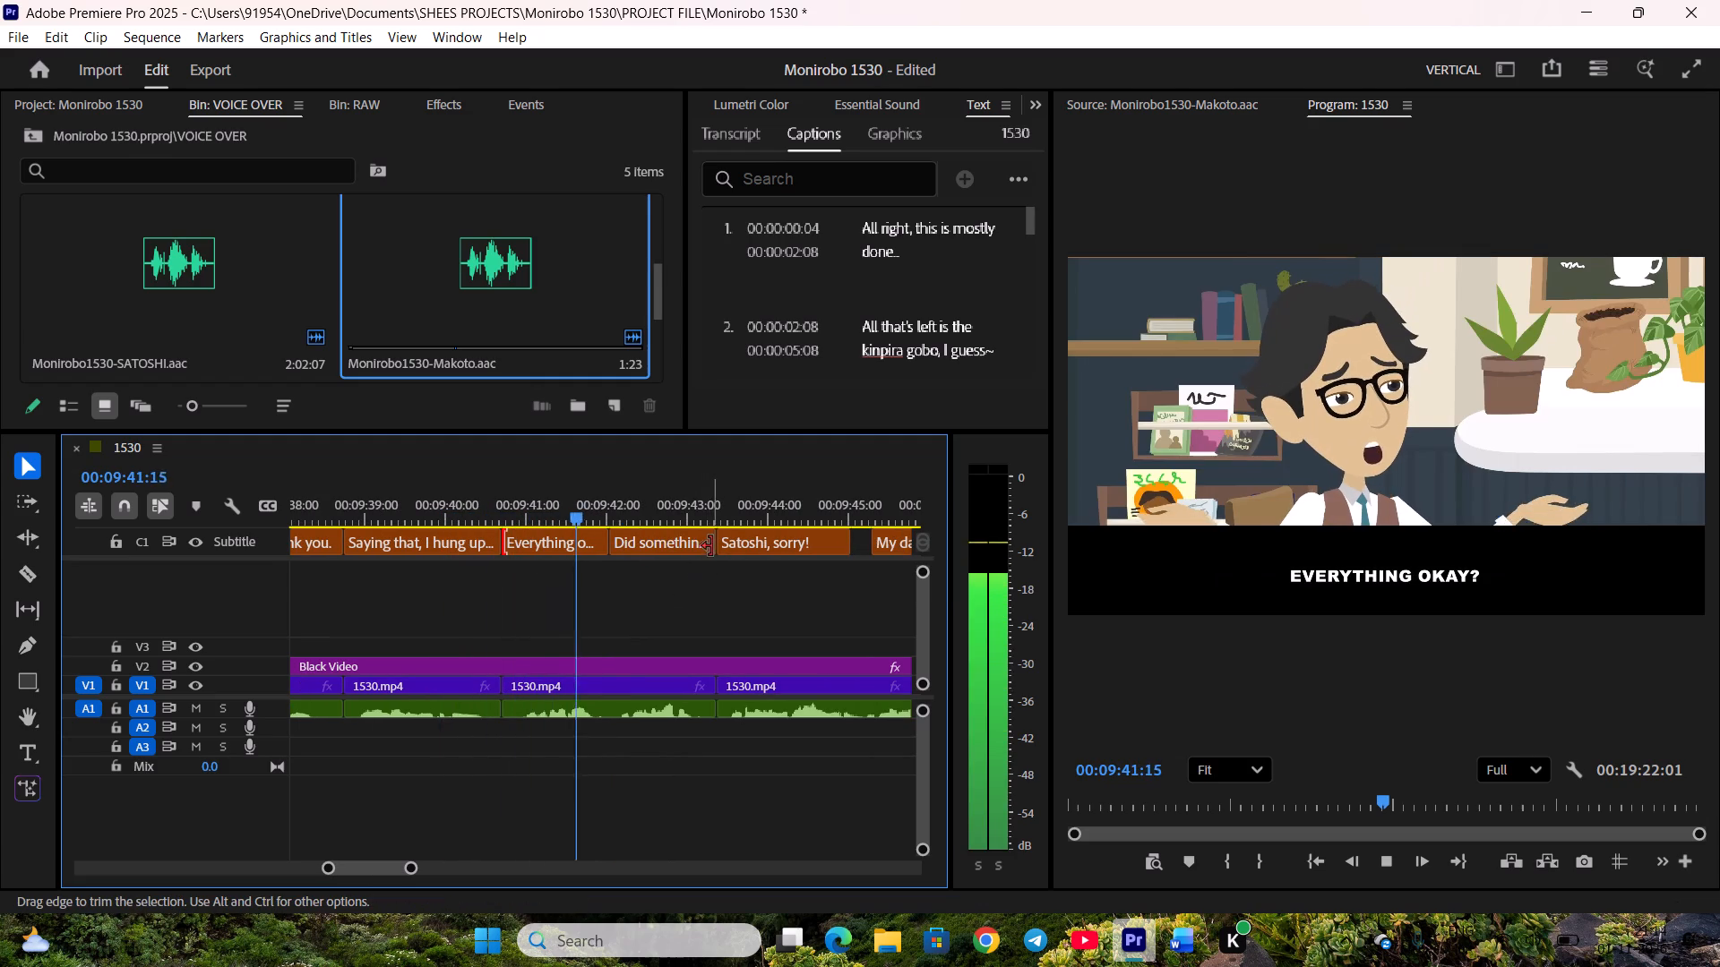
left_click(711, 546)
key("space")
scroll(741, 595, "down", 5)
key("space")
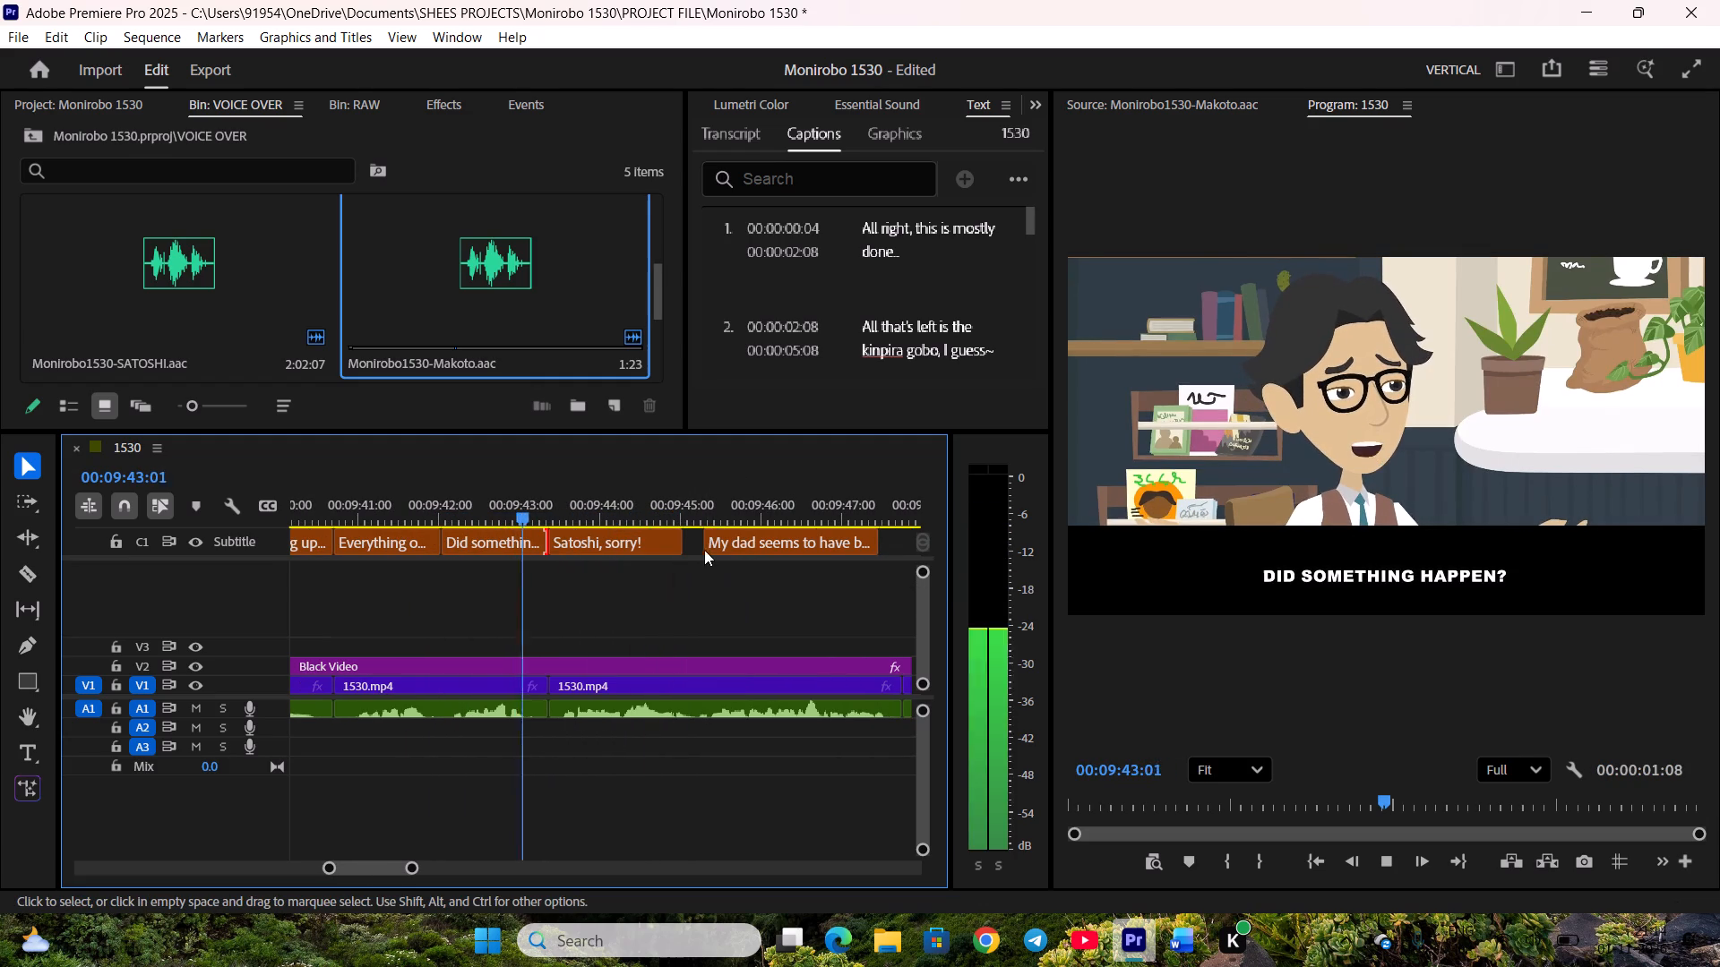
Close the gap between "Satoshi, sorry!" and "My dad seems to have been in a traffic accident...", joining them at about 00:09:45:03.
left_click(684, 547)
key("space")
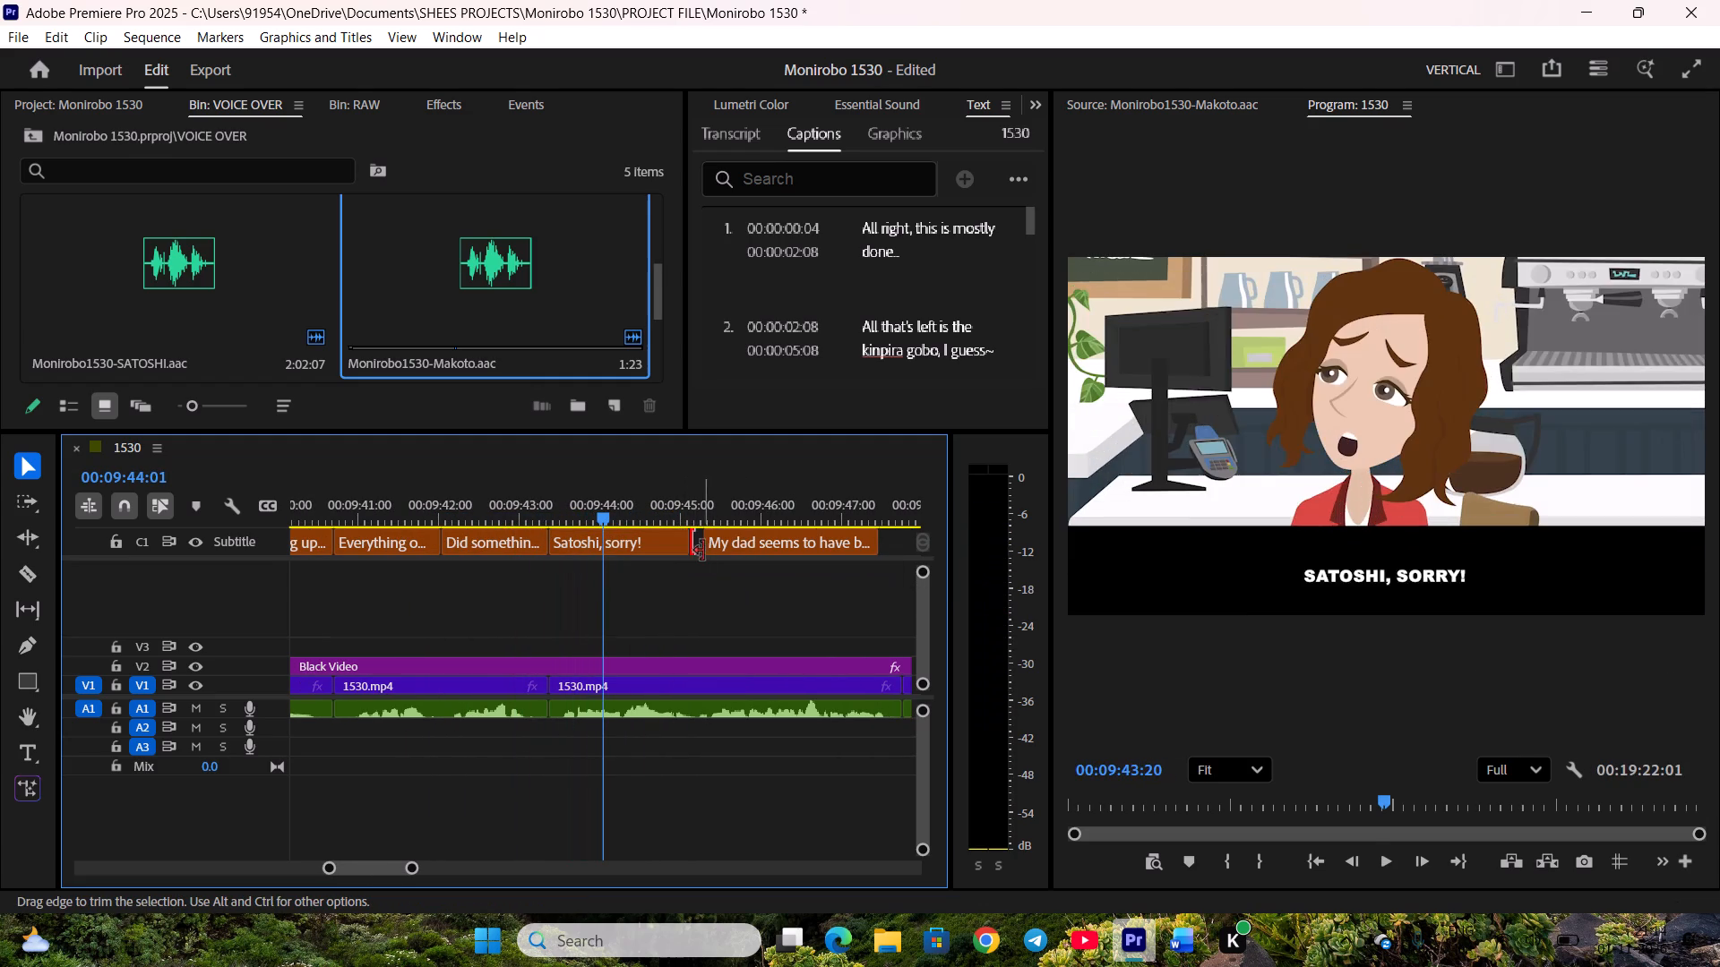
left_click_drag(709, 551, 696, 548)
scroll(698, 574, "down", 4)
Extend "My dad seems to have been in a traffic accident..." to the V1 cut near 00:09:47:18 and start "Huh?! Your dad?" there.
key("space")
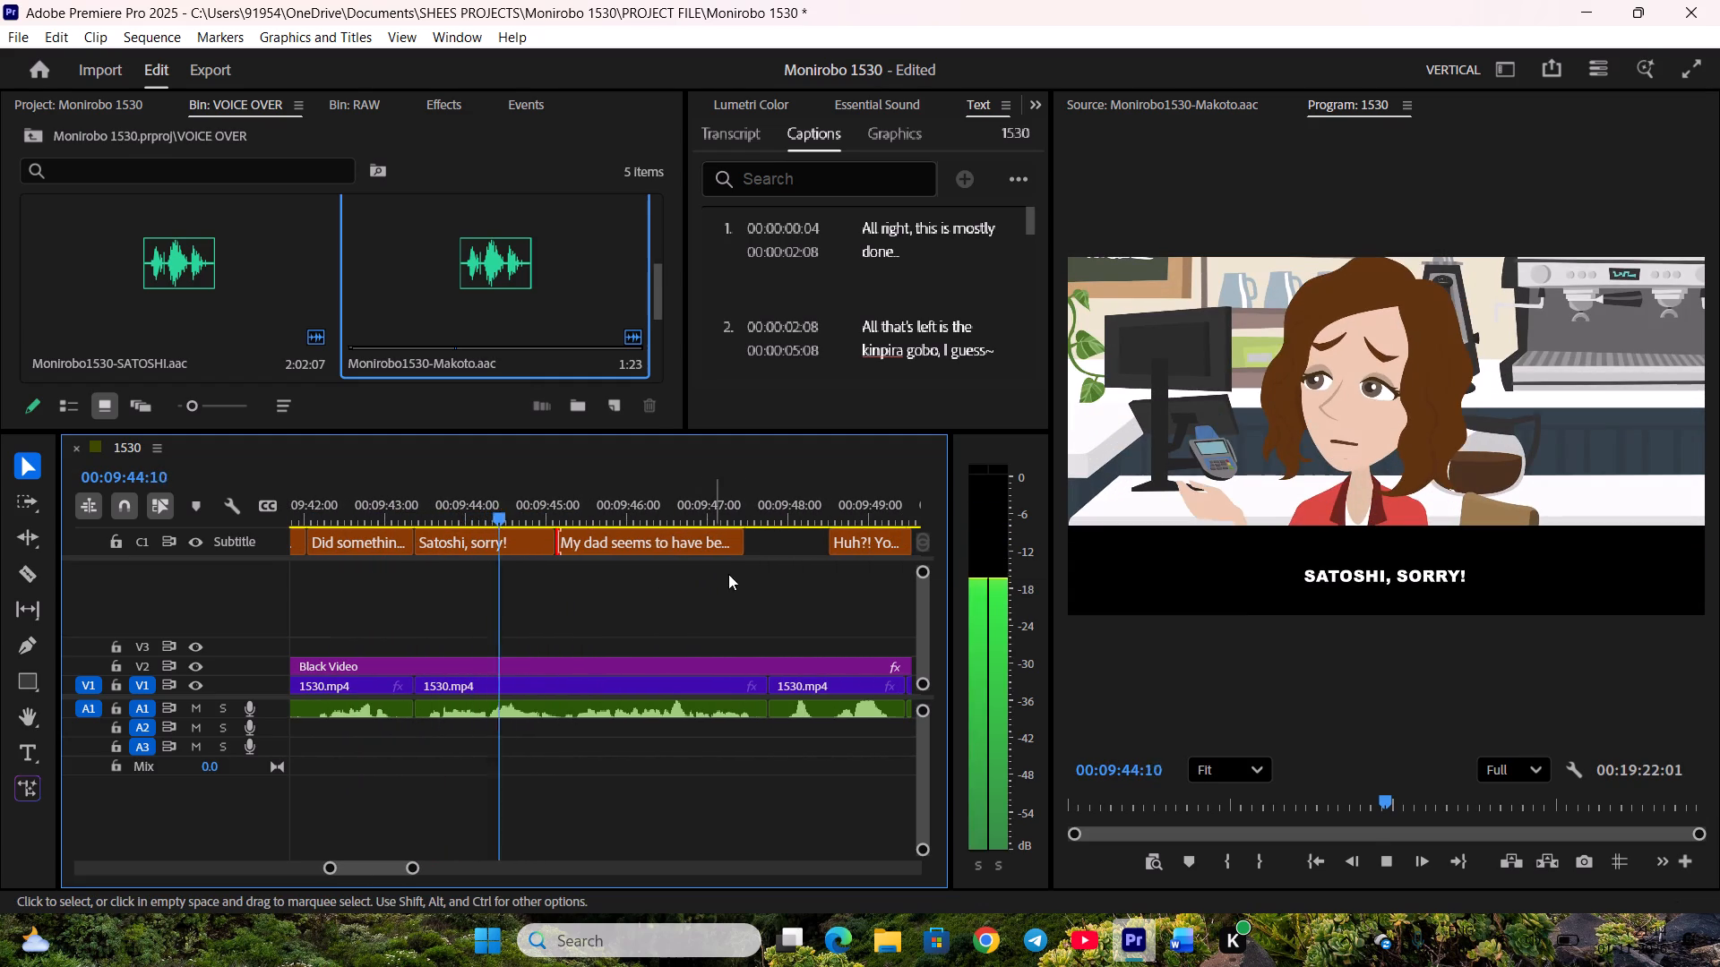
left_click_drag(743, 547, 765, 548)
scroll(685, 567, "down", 5)
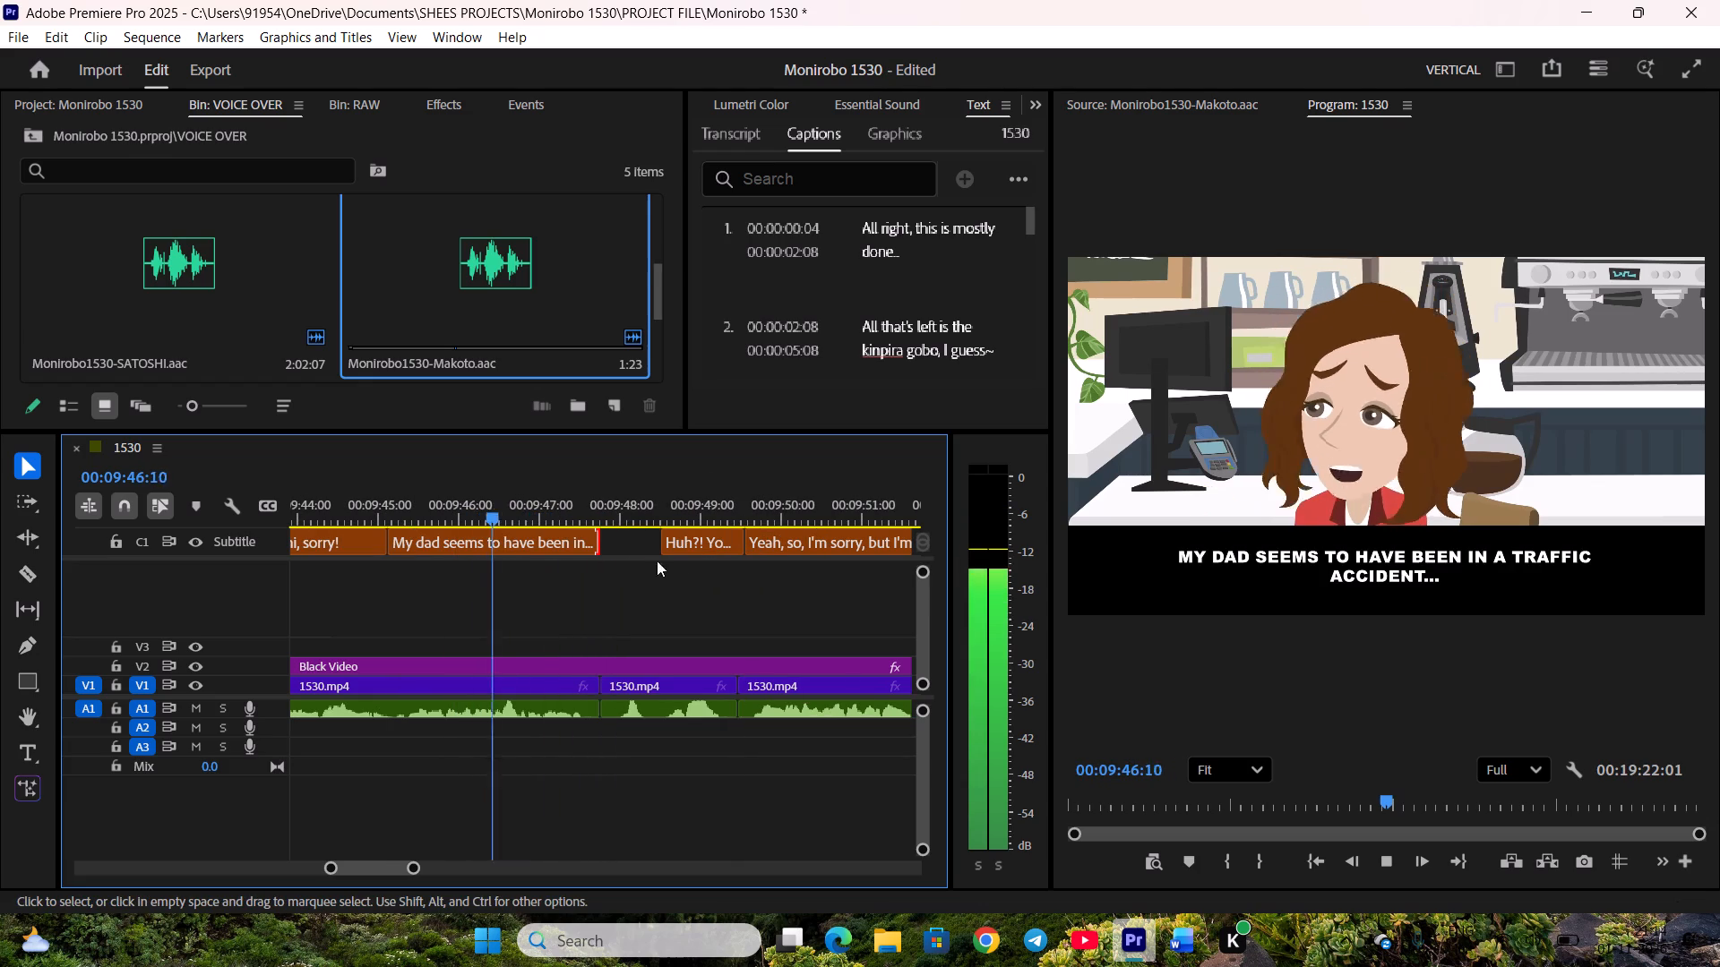
left_click_drag(668, 545, 609, 545)
key("space")
key("space")
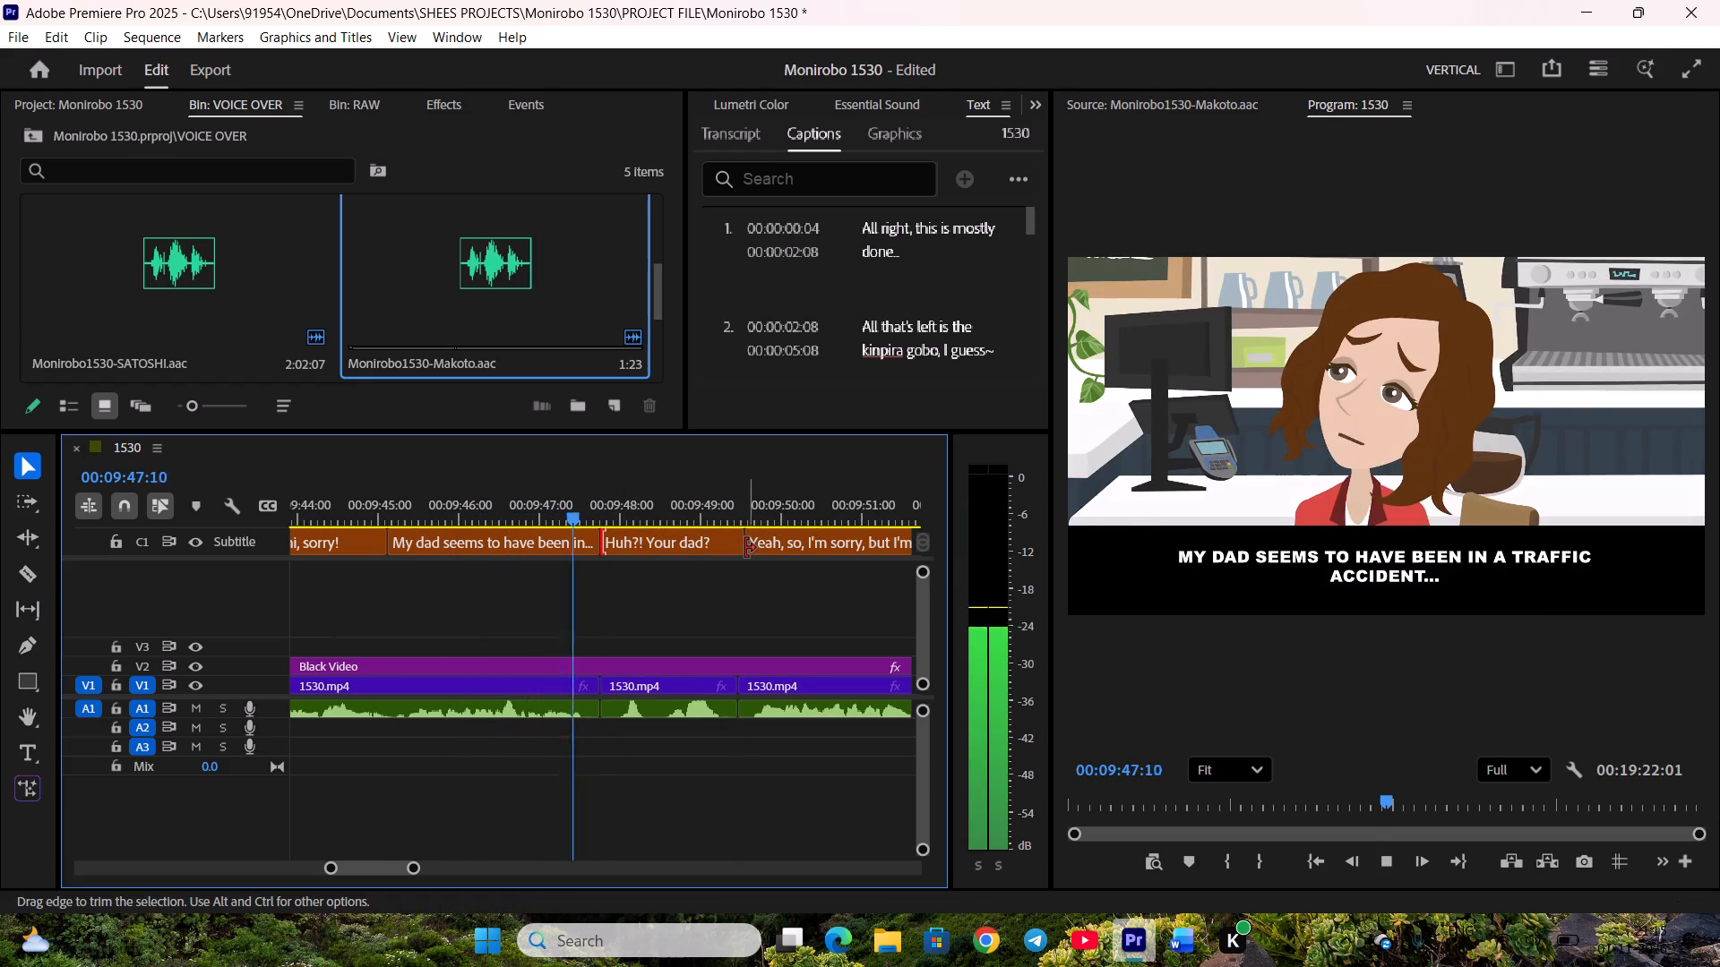
Align the boundary between "Huh?! Your dad?" and "Yeah, so, I'm sorry, but I'm going to go!" with the V1 cut near 00:09:49:11.
left_click(742, 547)
key("space")
left_click_drag(748, 547, 743, 547)
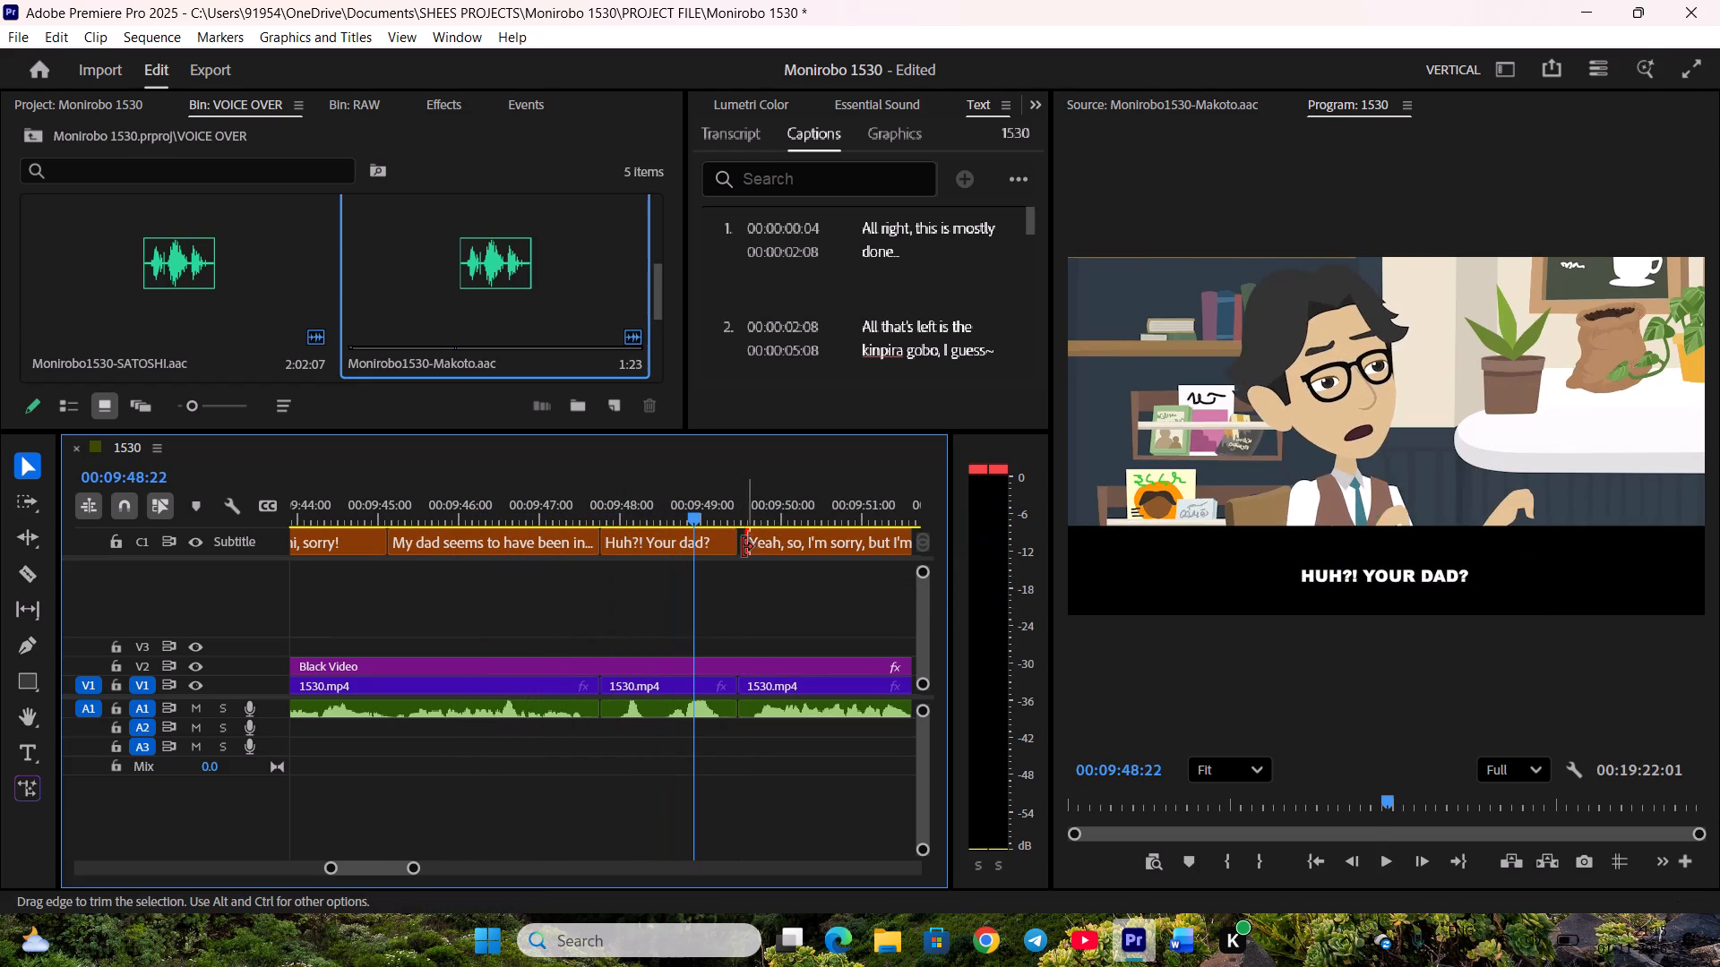
left_click_drag(743, 547, 737, 547)
scroll(671, 584, "down", 4)
Play on and align the boundary between "Yeah, so, I'm sorry, but I'm going to go!" and "It's totally fine!" with the V1 cut near 00:09:51:21.
key("space")
scroll(663, 582, "down", 4)
key("space")
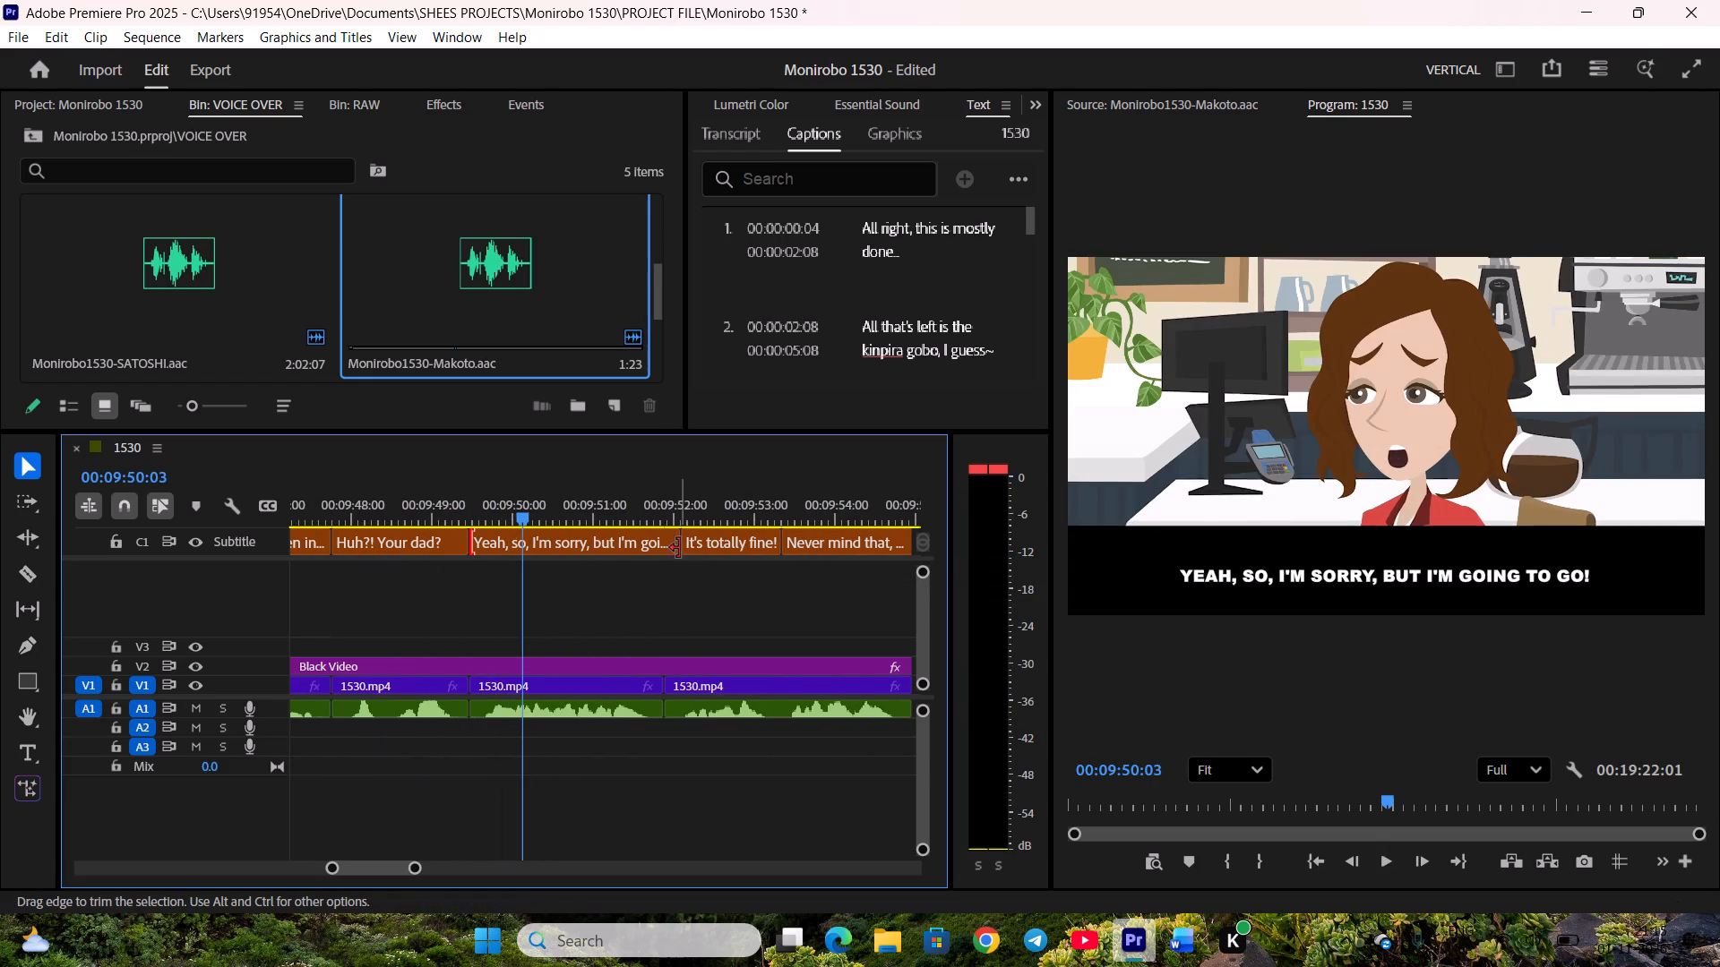
left_click_drag(679, 548, 665, 548)
left_click(693, 552)
left_click_drag(689, 548, 678, 548)
scroll(697, 608, "down", 3)
Play on and align the boundary between "Never mind that, hurry!" and the short "Ye..." caption with the V1 cut near 00:09:54:22.
key("space")
left_click(736, 602)
scroll(692, 605, "down", 4)
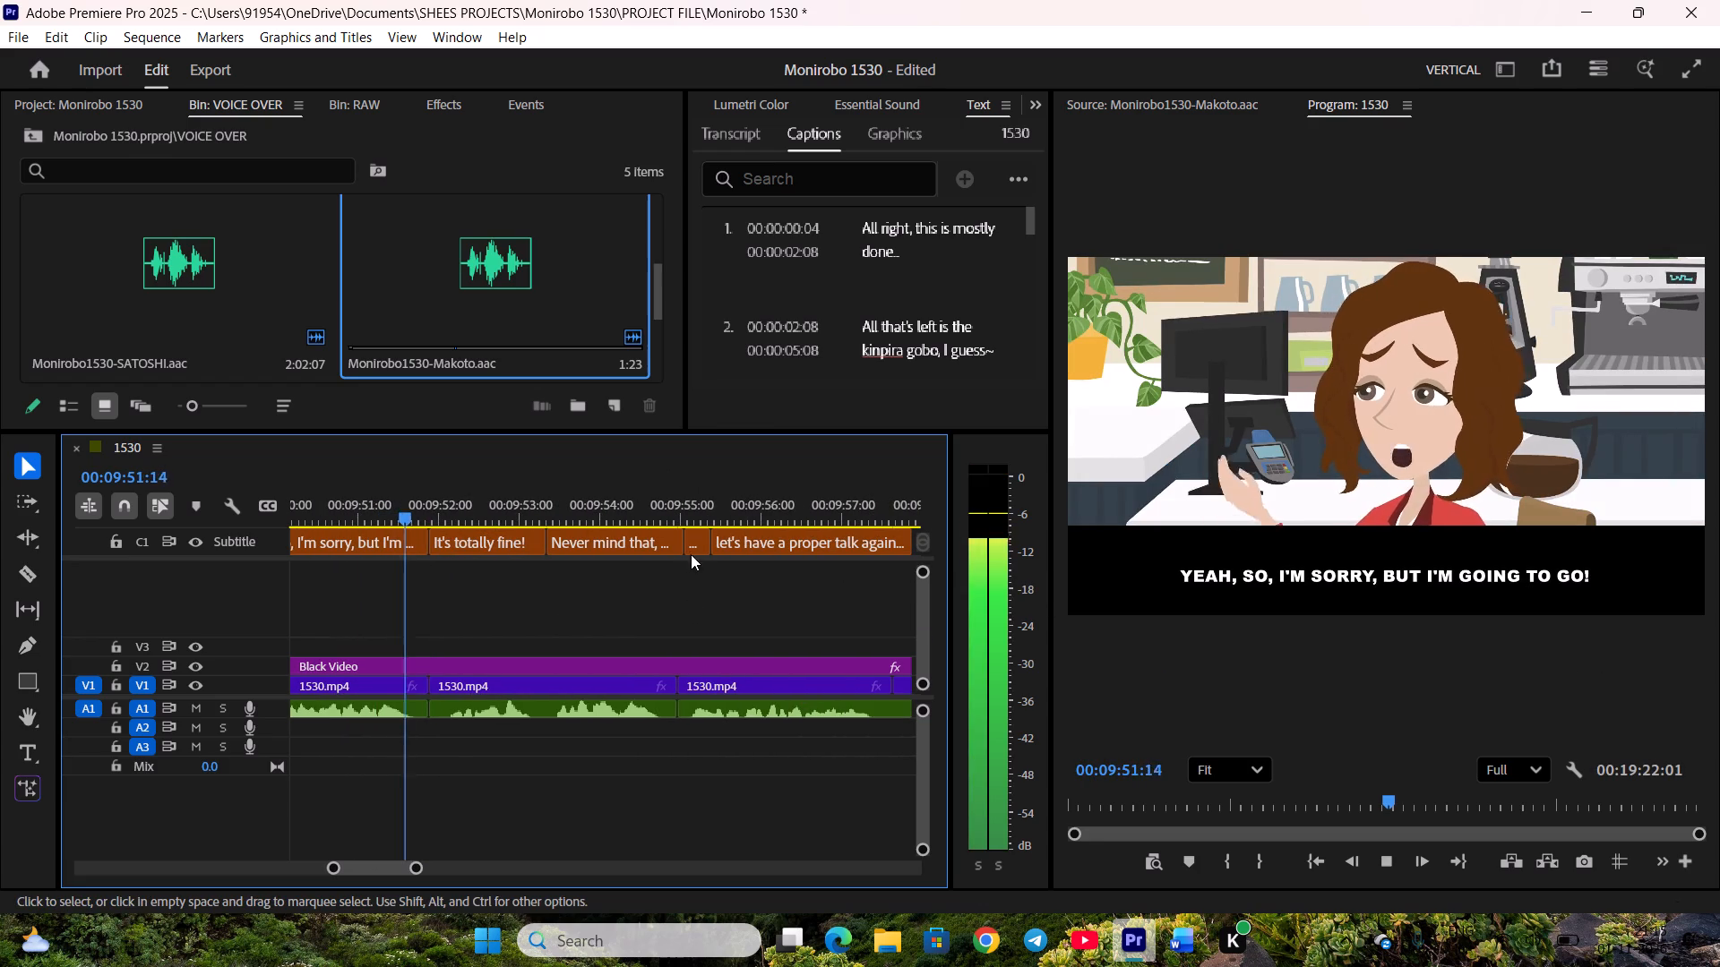
left_click(677, 551)
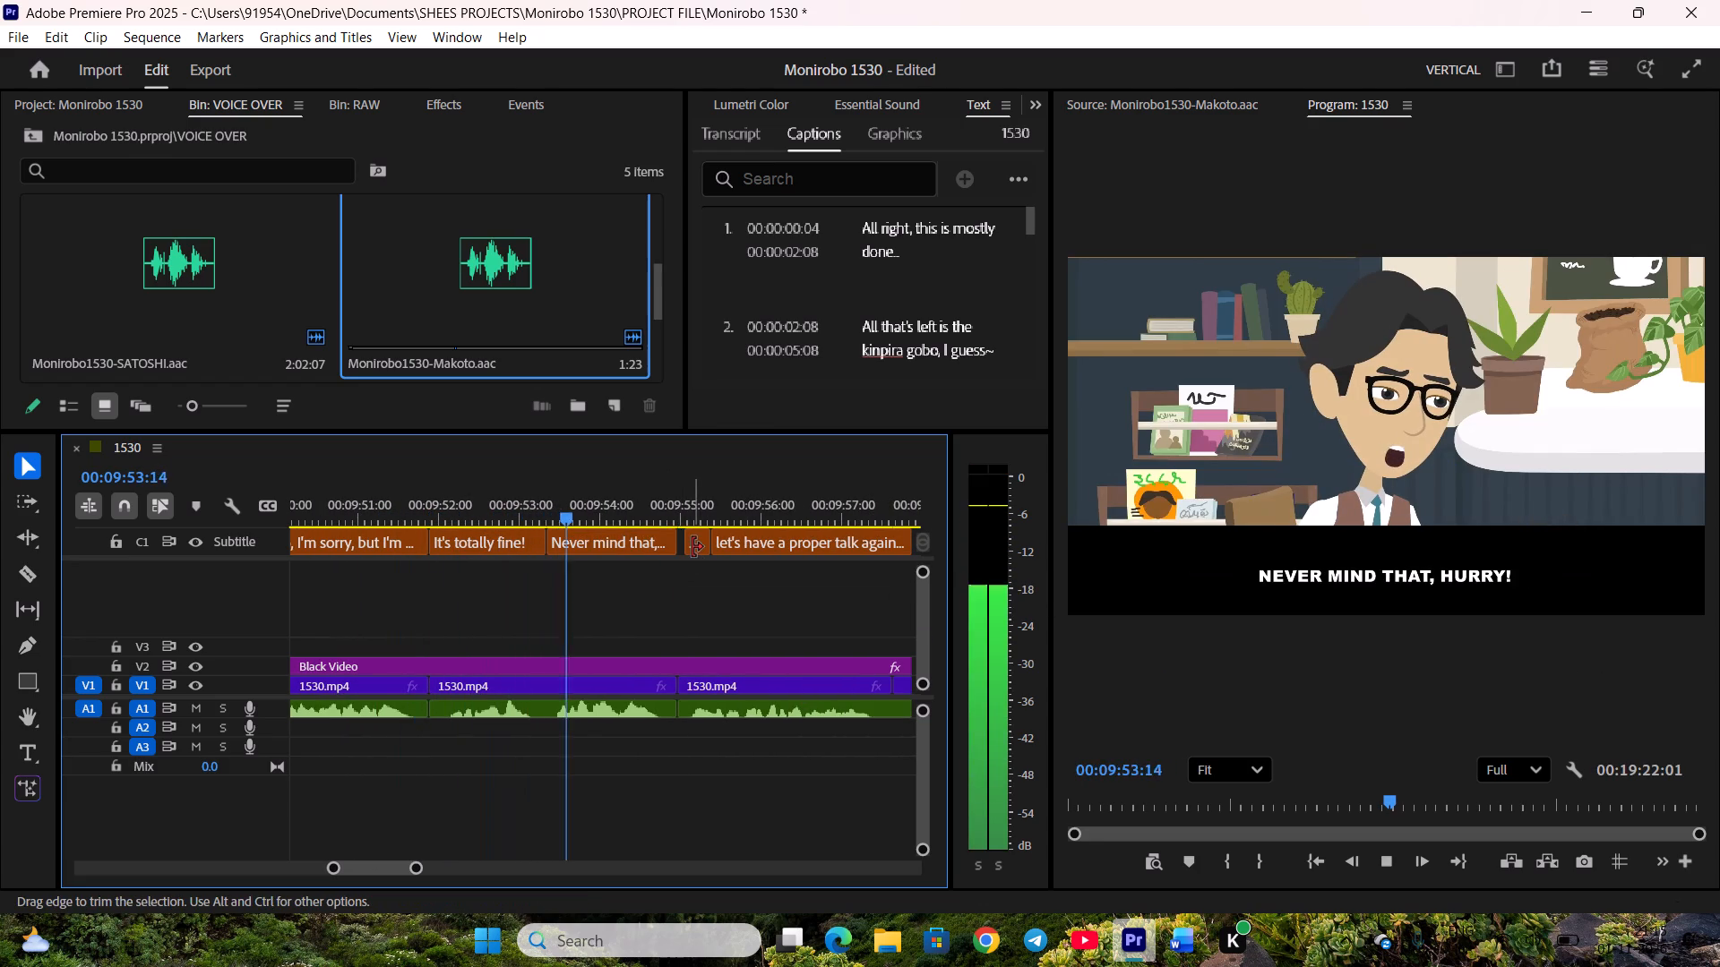
left_click(692, 547)
scroll(703, 569, "down", 3)
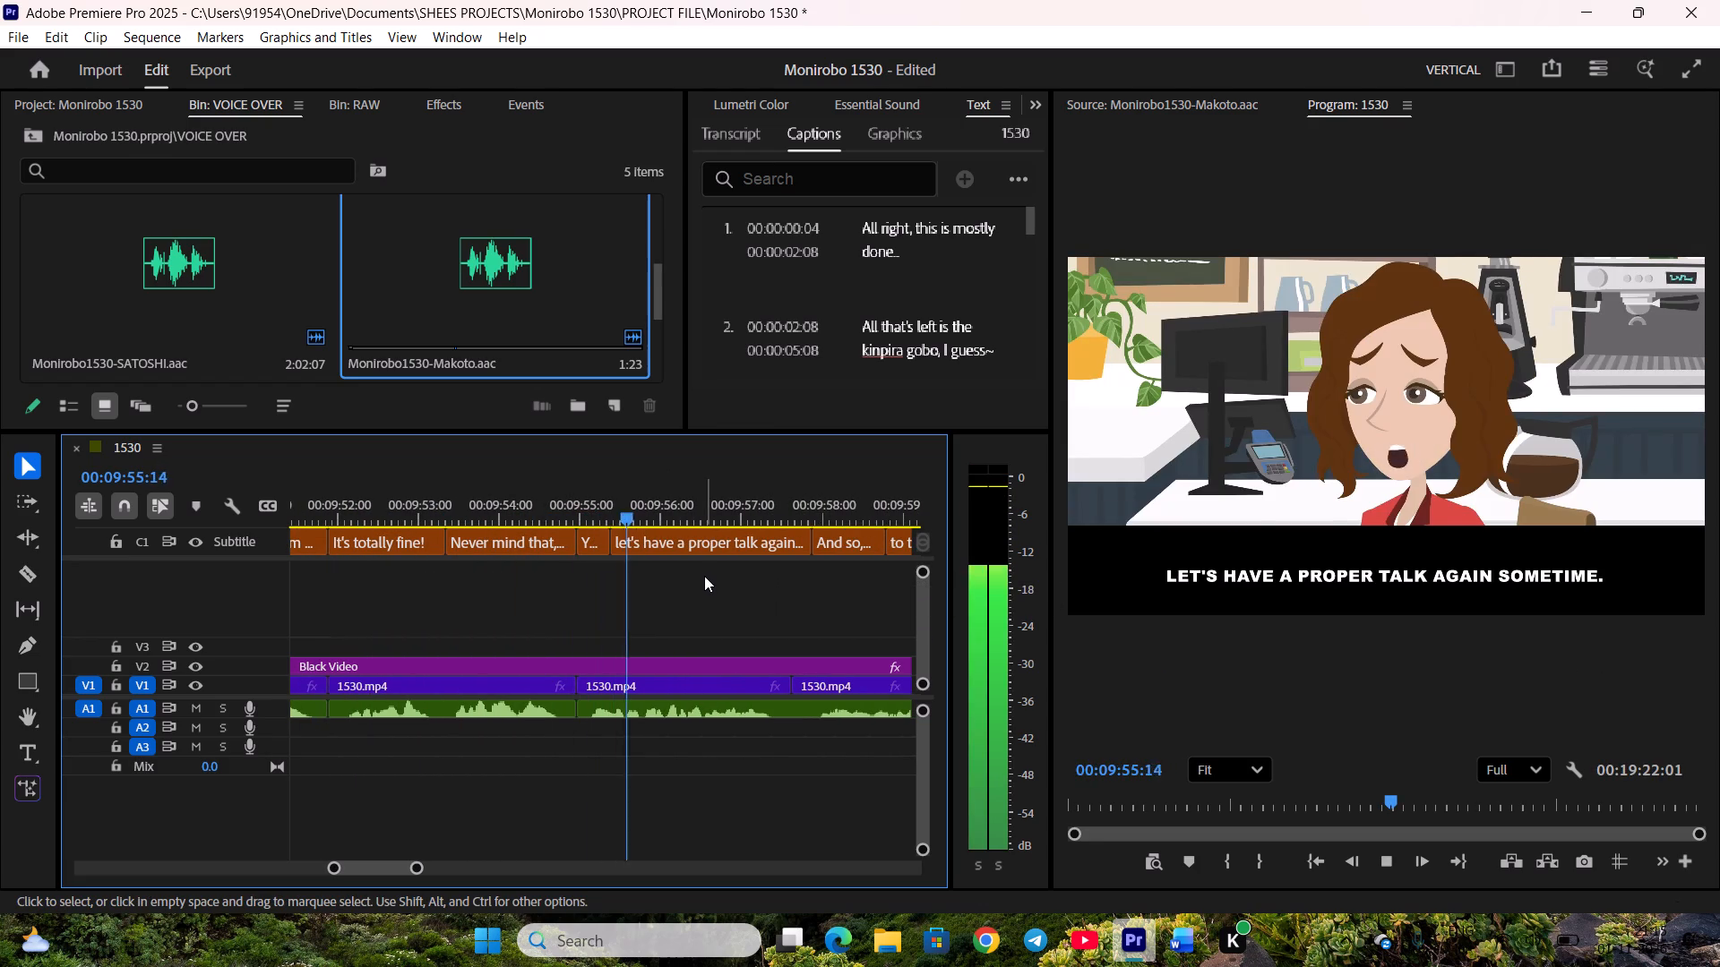
Shorten the end of "let's have a proper talk again sometime." to the V1 cut near 00:09:57:14.
key("space")
left_click_drag(805, 549, 787, 547)
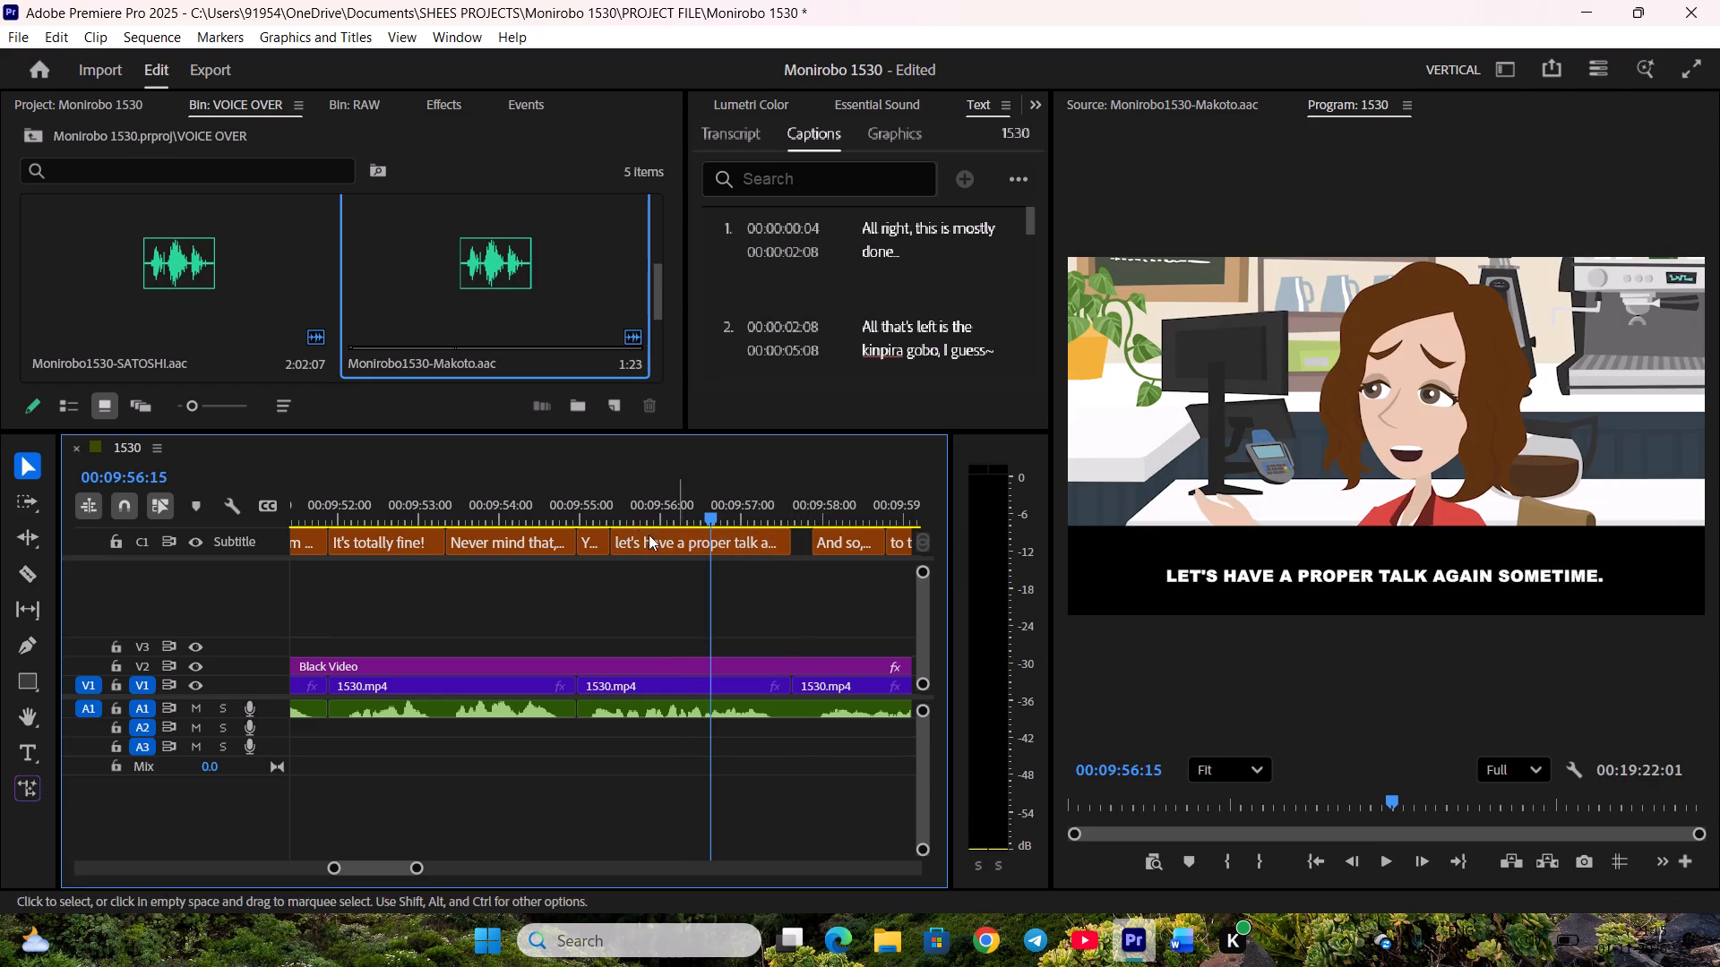
Replay the start of "let's have a proper talk again sometime." and move its boundary with the "Ye..." caption to about 00:09:55:11.
left_click(599, 507)
key("space")
key("space")
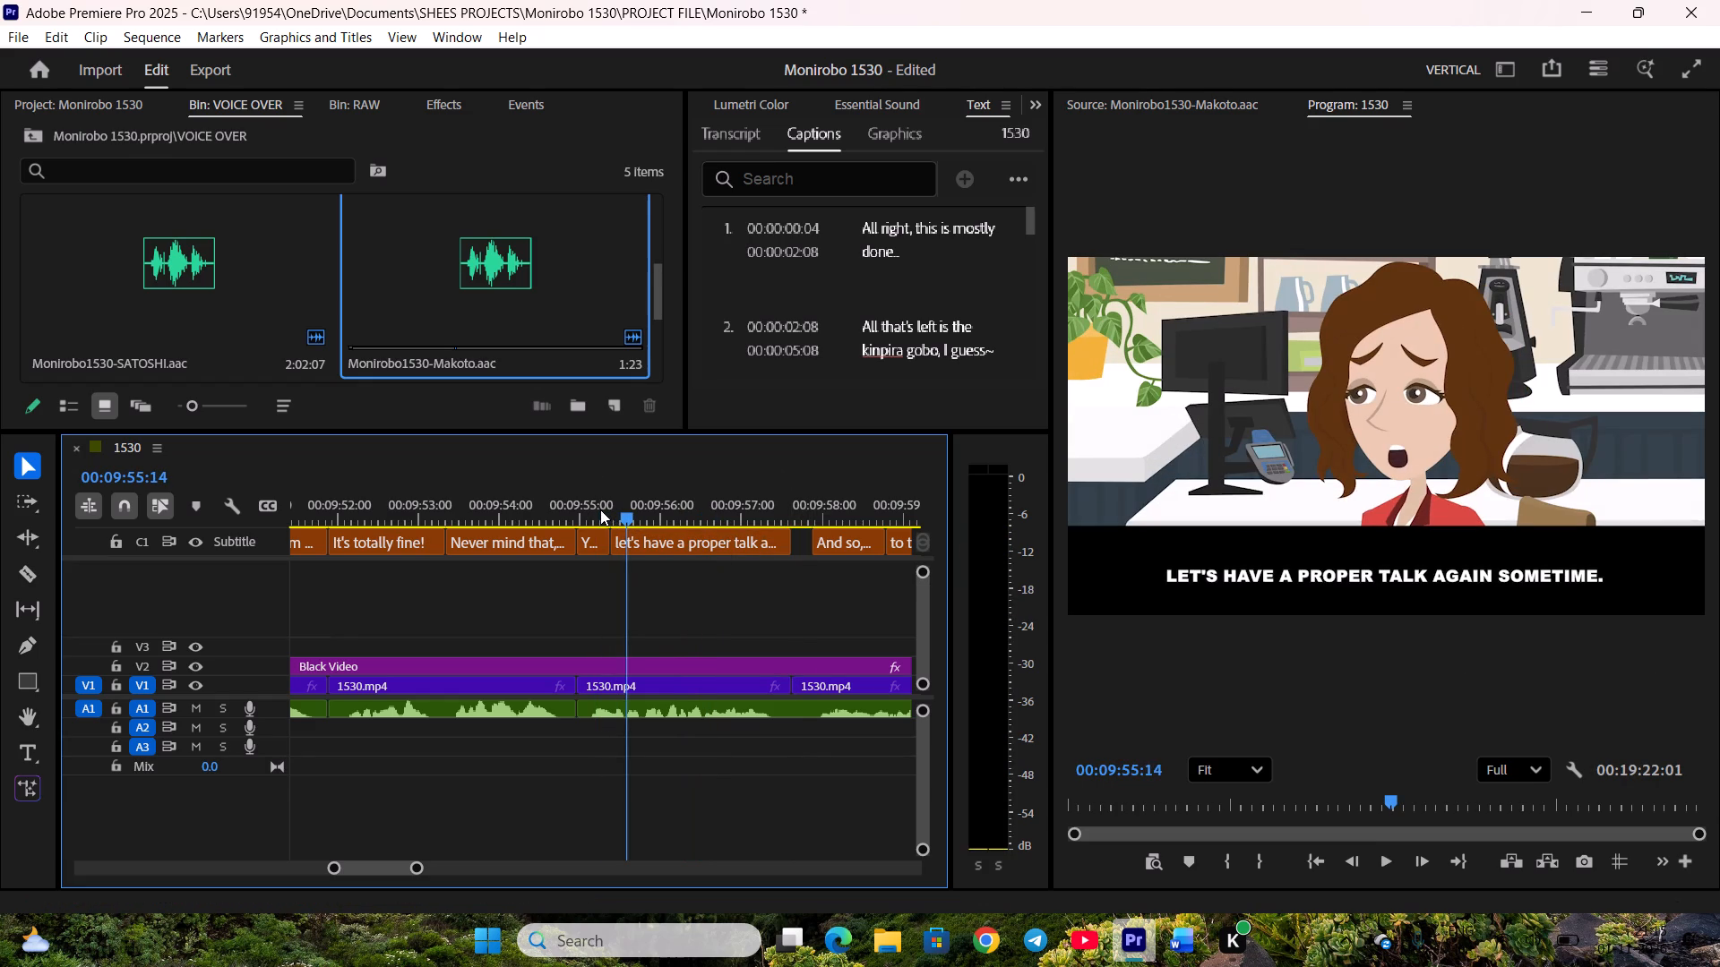
left_click_drag(619, 514, 610, 518)
left_click(613, 532)
left_click_drag(606, 535, 610, 537)
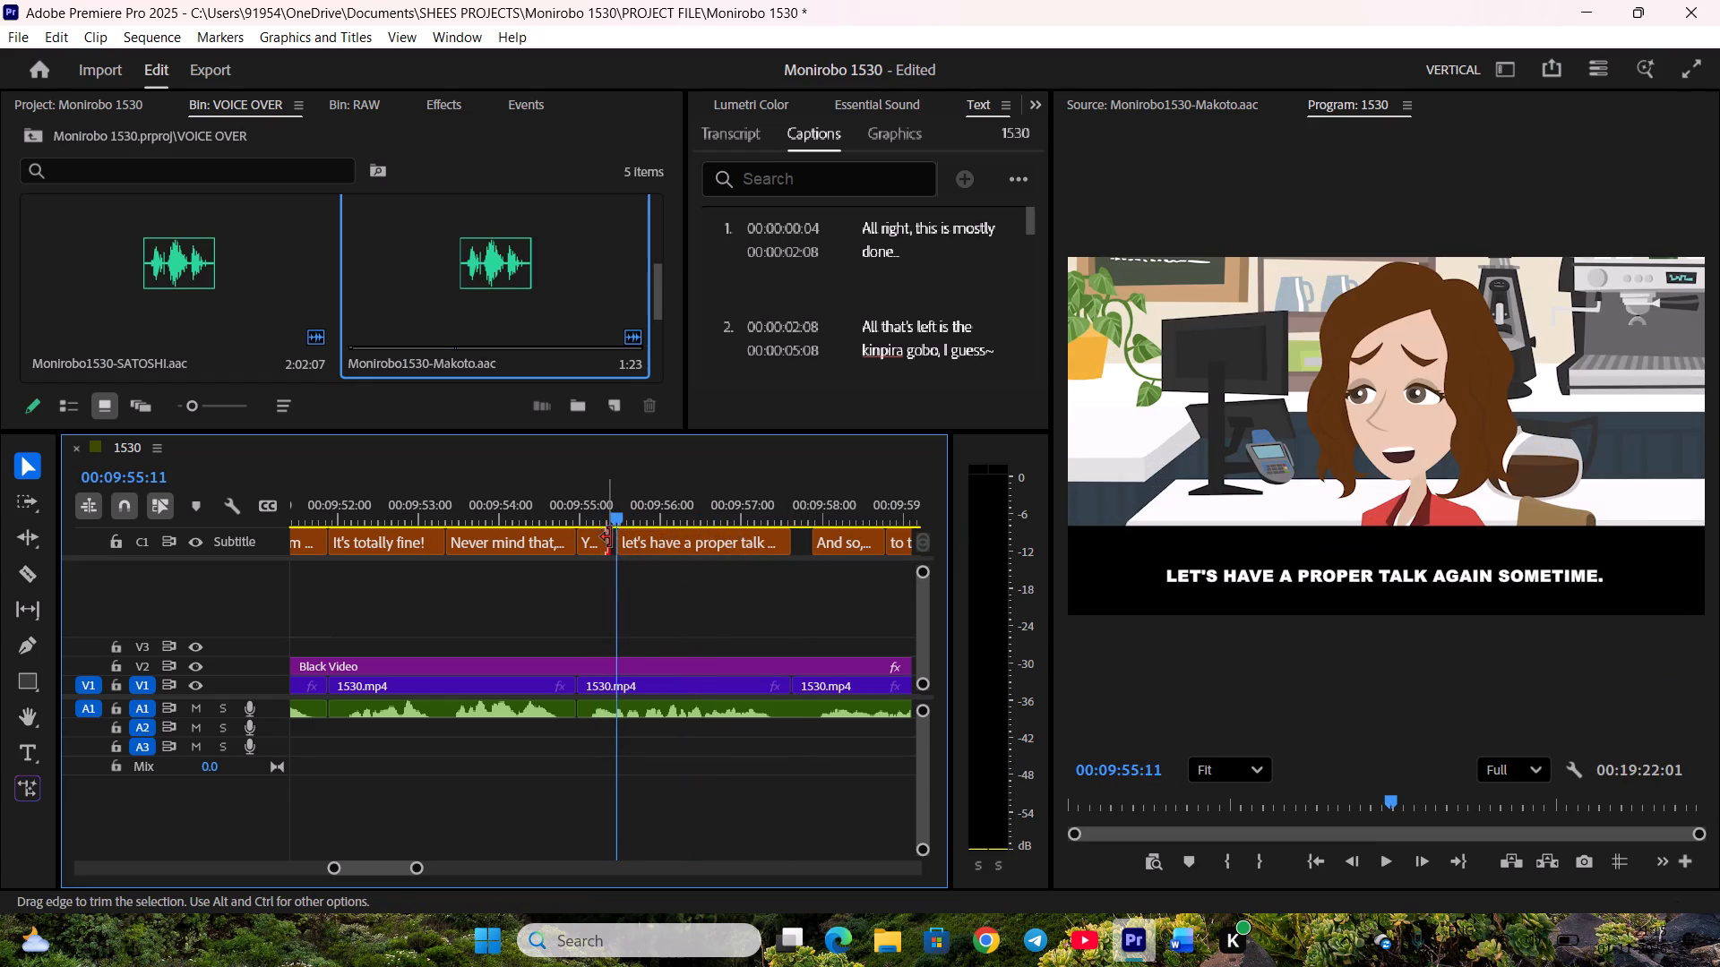
left_click_drag(610, 537, 618, 537)
Start "And so, when I hurried" at the V1 cut near 00:09:57:14, closing the gap after "let's have a proper talk again sometime.".
key("space")
scroll(677, 586, "down", 3)
left_click(685, 550)
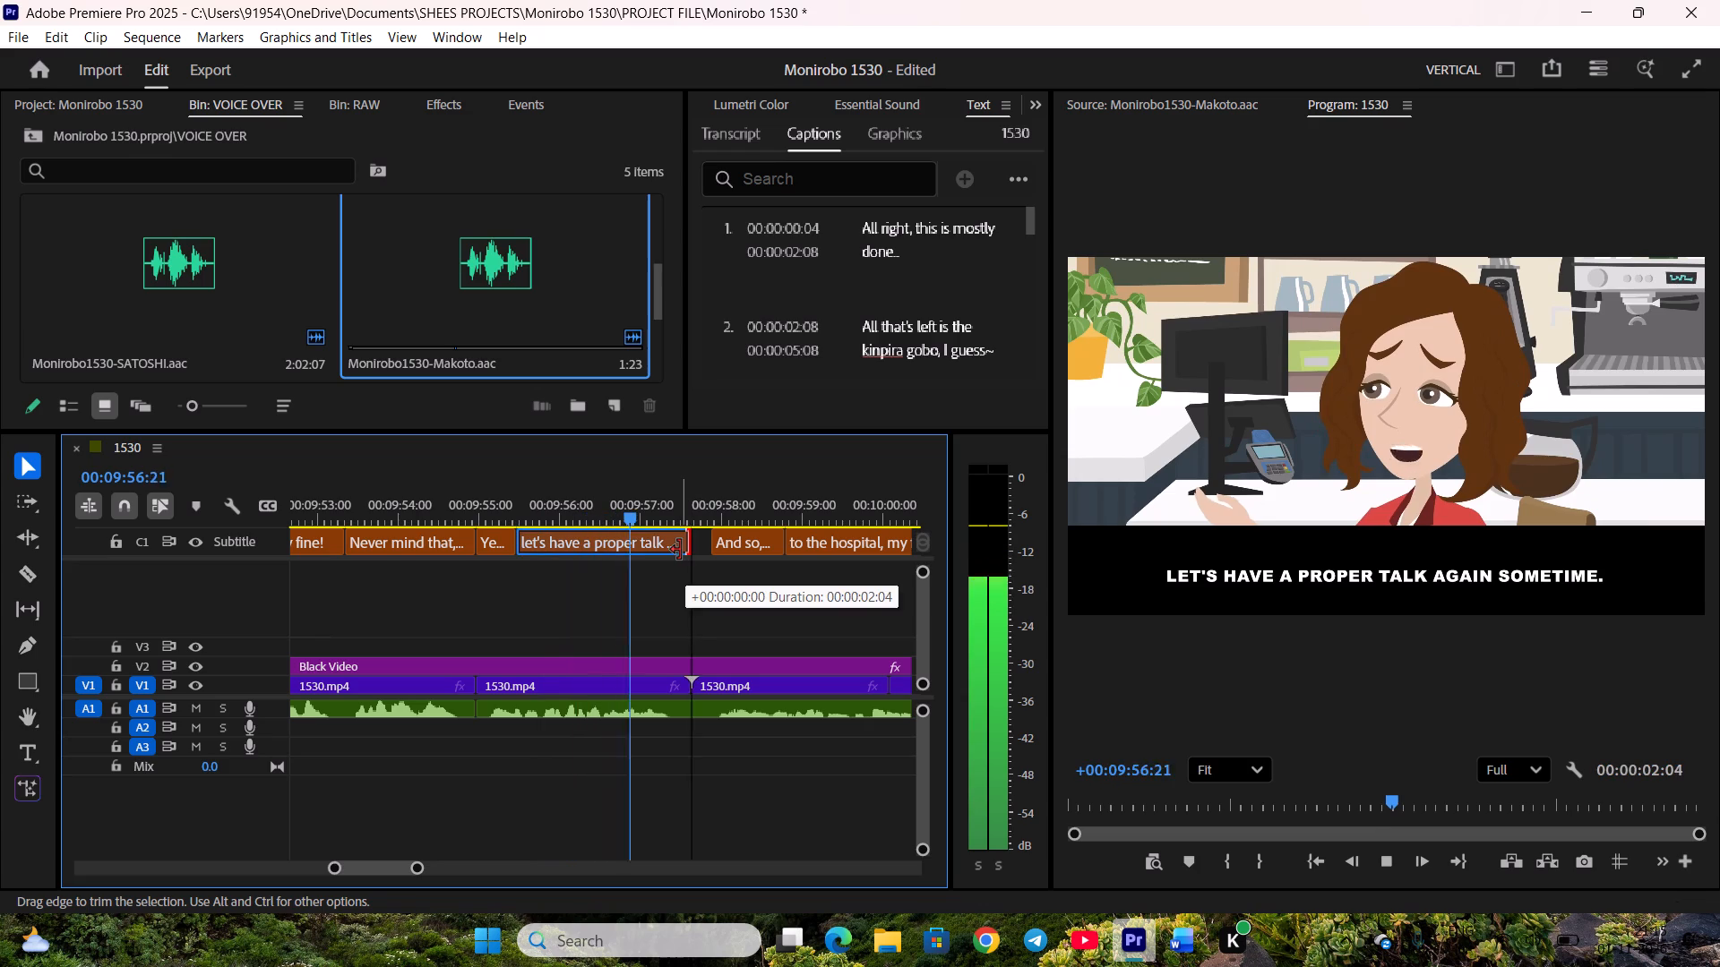
key("space")
left_click_drag(712, 546, 687, 544)
Play on and move the boundary between "to the hospital, my father was in emergency surgery." and "Thanks to the devoted treatment" to about 00:10:01:15.
scroll(694, 589, "down", 5)
key("space")
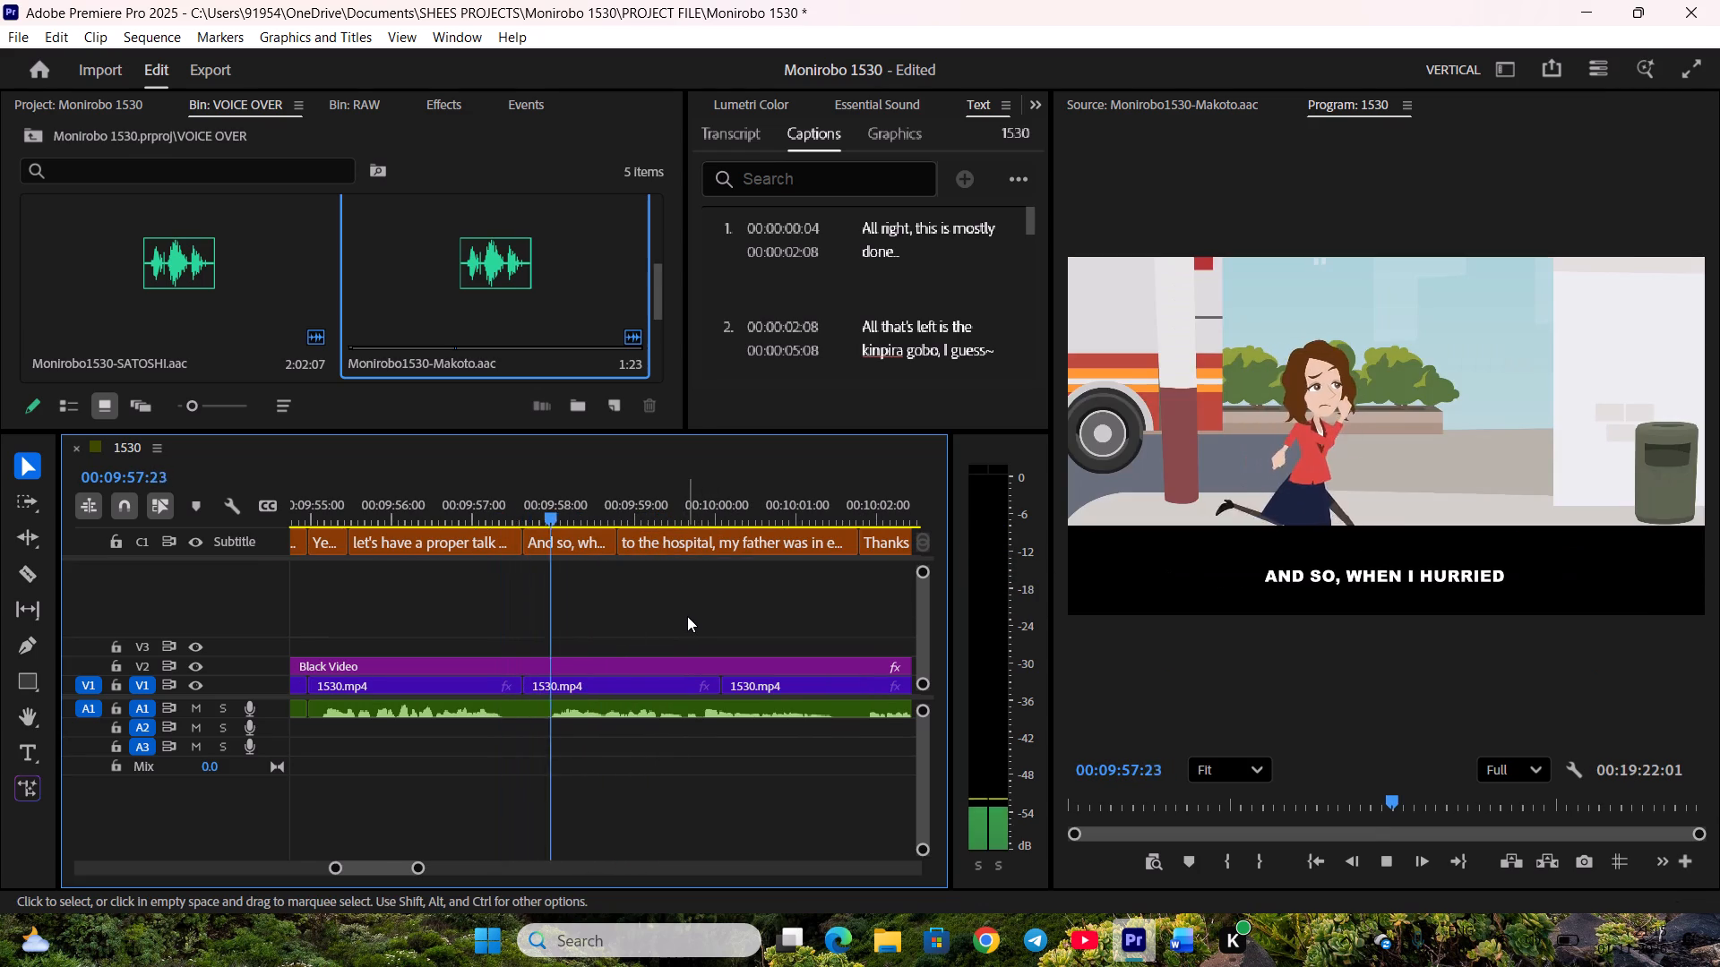
scroll(724, 613, "down", 4)
left_click_drag(718, 549, 703, 551)
left_click_drag(730, 549, 714, 549)
scroll(718, 578, "down", 2)
key("space")
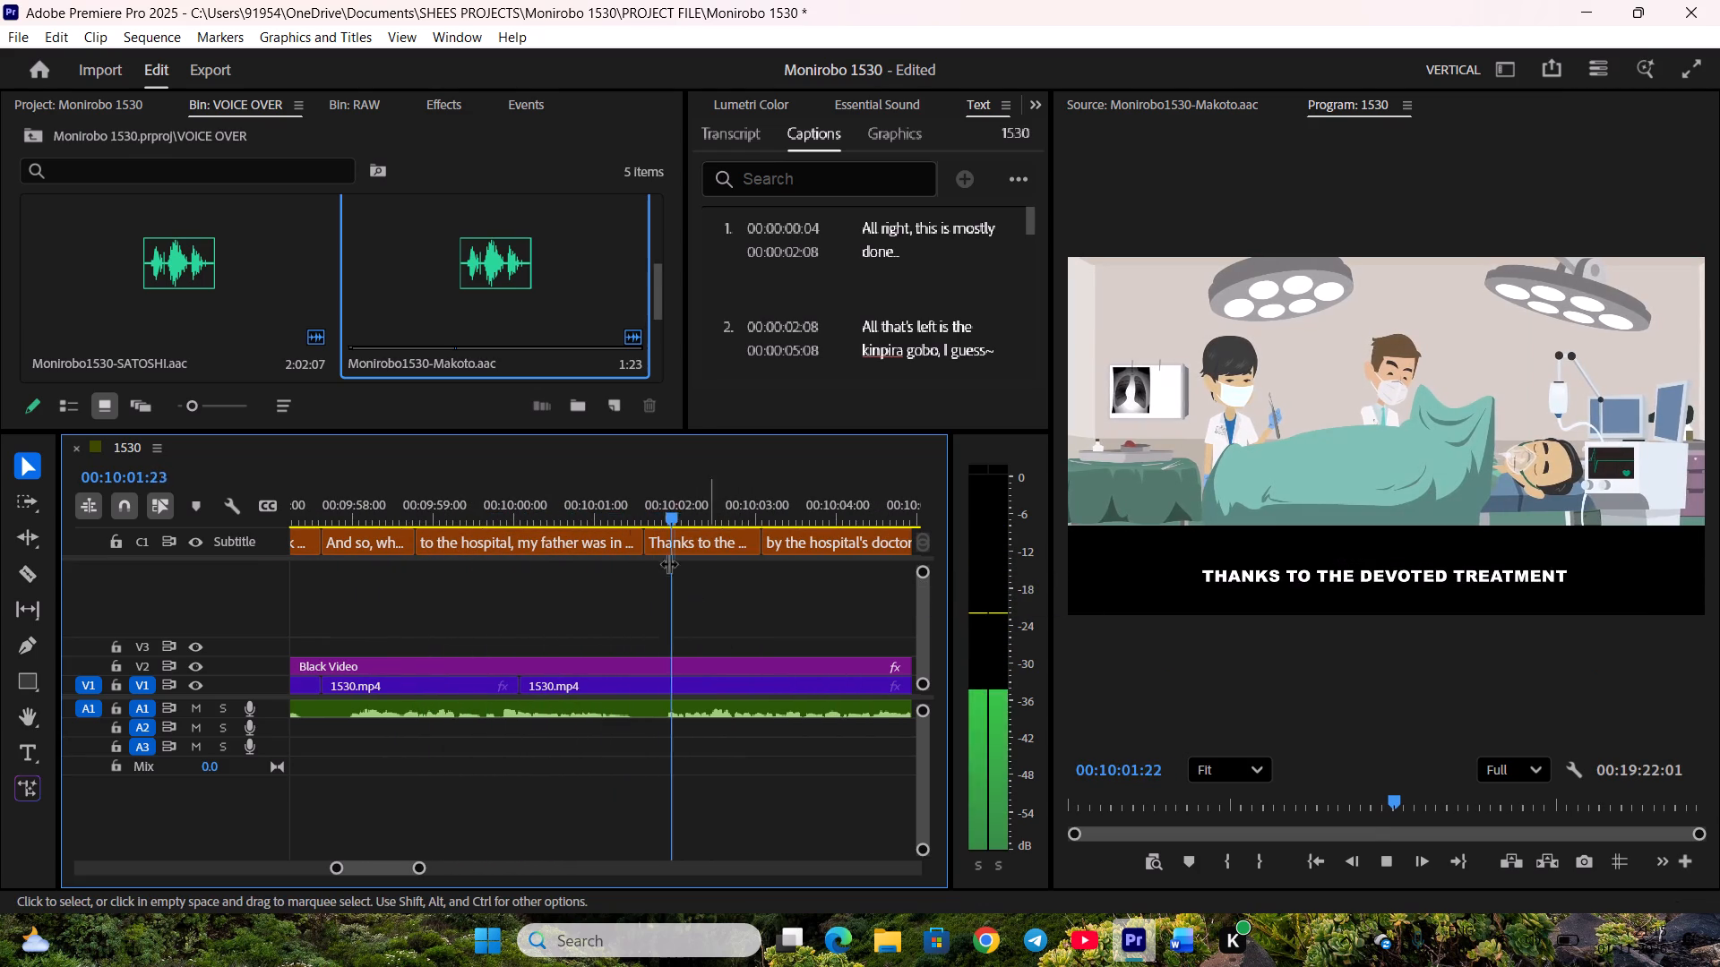
Split the A1 voice clip at 00:09:59:15 and raise the gain of the part after it by 8 dB.
left_click_drag(584, 502, 486, 530)
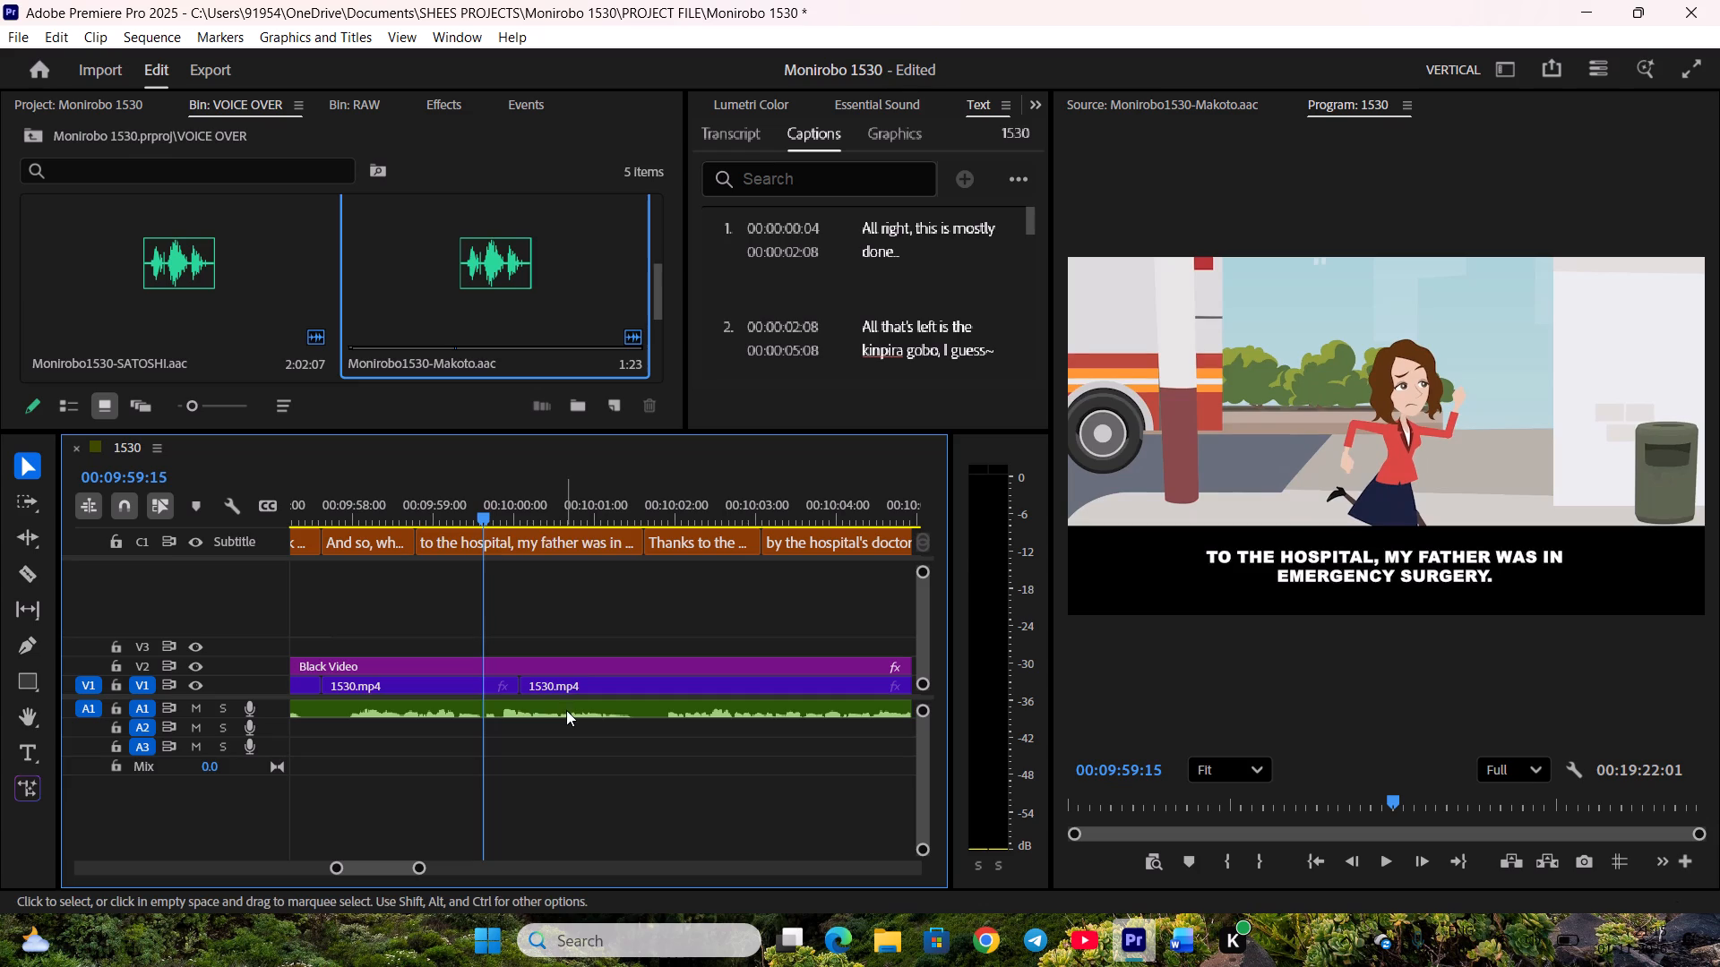
left_click(566, 710)
key("c")
left_click(595, 709)
key("g")
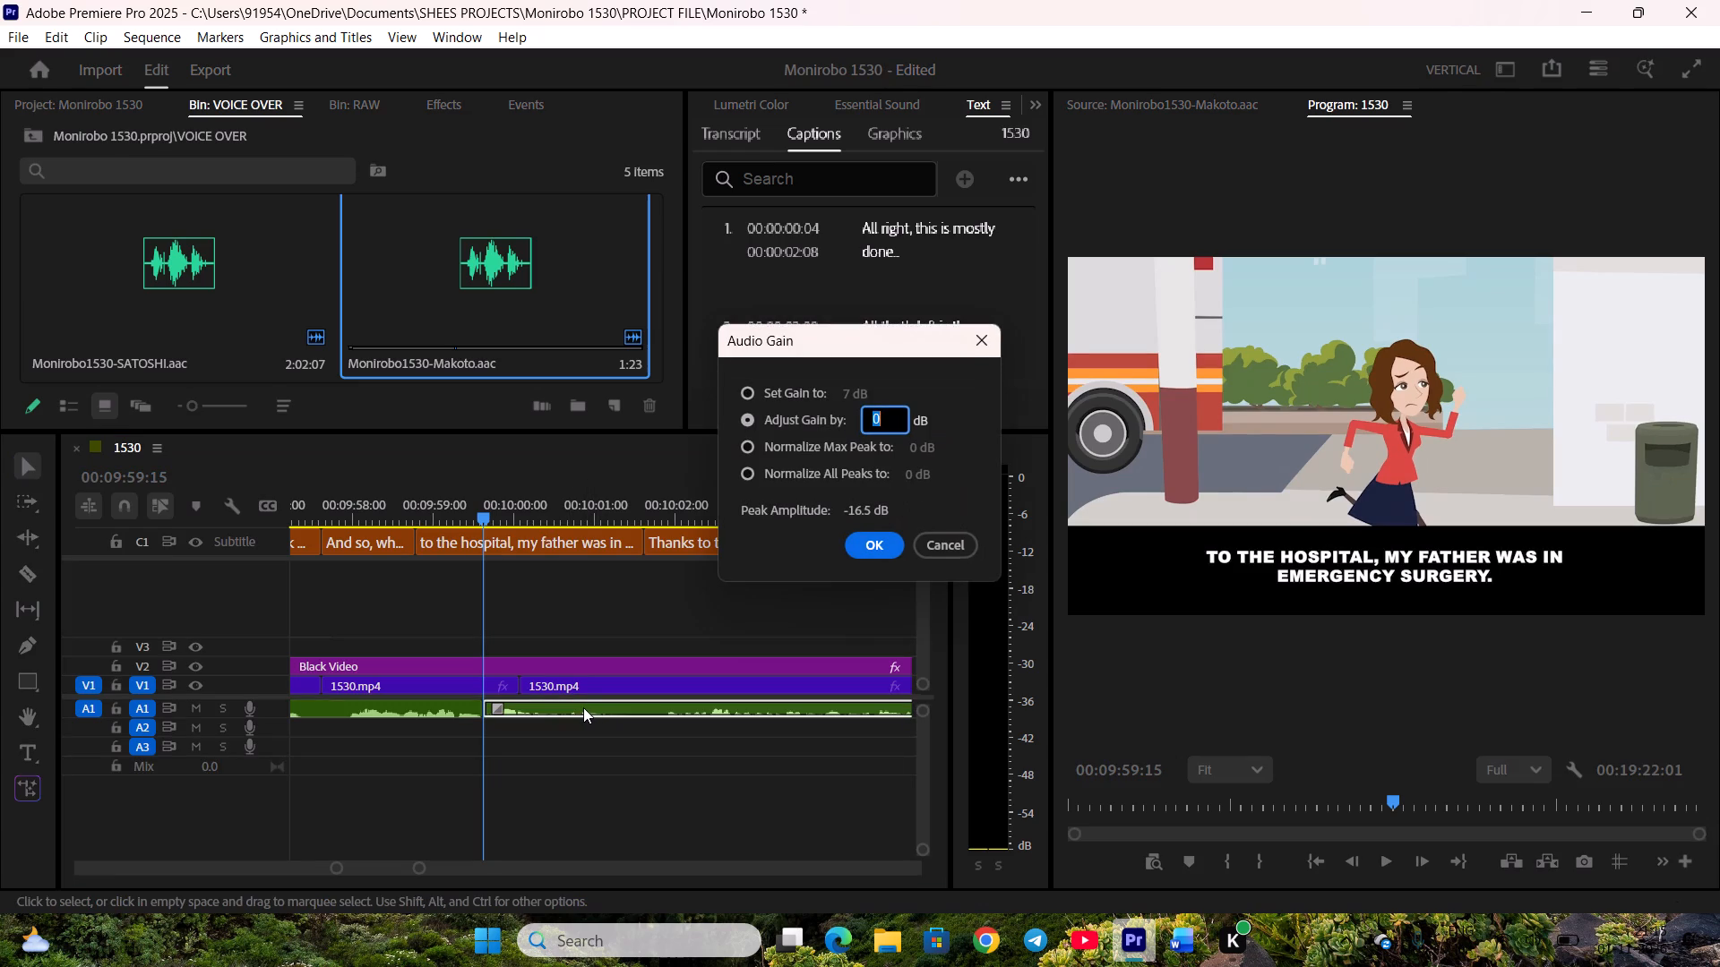
key("8")
key("Return")
left_click(665, 873)
left_click(676, 774)
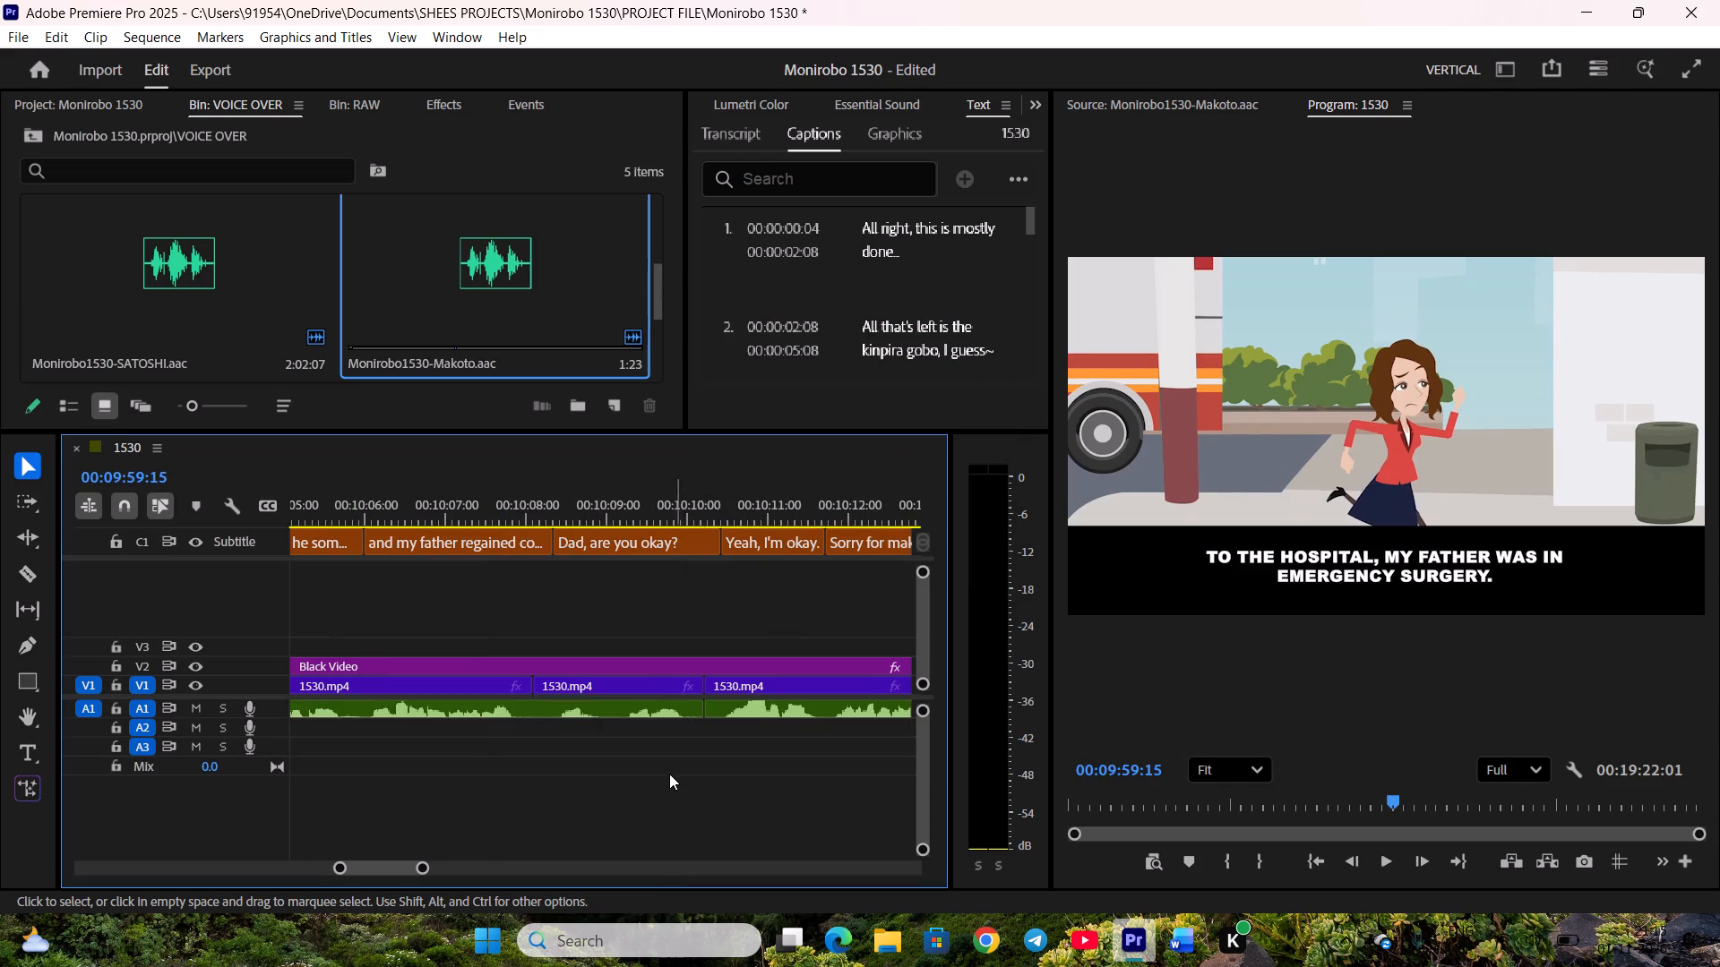
scroll(623, 787, "up", 20)
scroll(623, 787, "up", 3)
Play on and move the boundary between "by the hospital's doctors, he somehow pulled through," and "and my father regained consciousness." to about 00:10:05:20.
key("space")
scroll(678, 800, "down", 5)
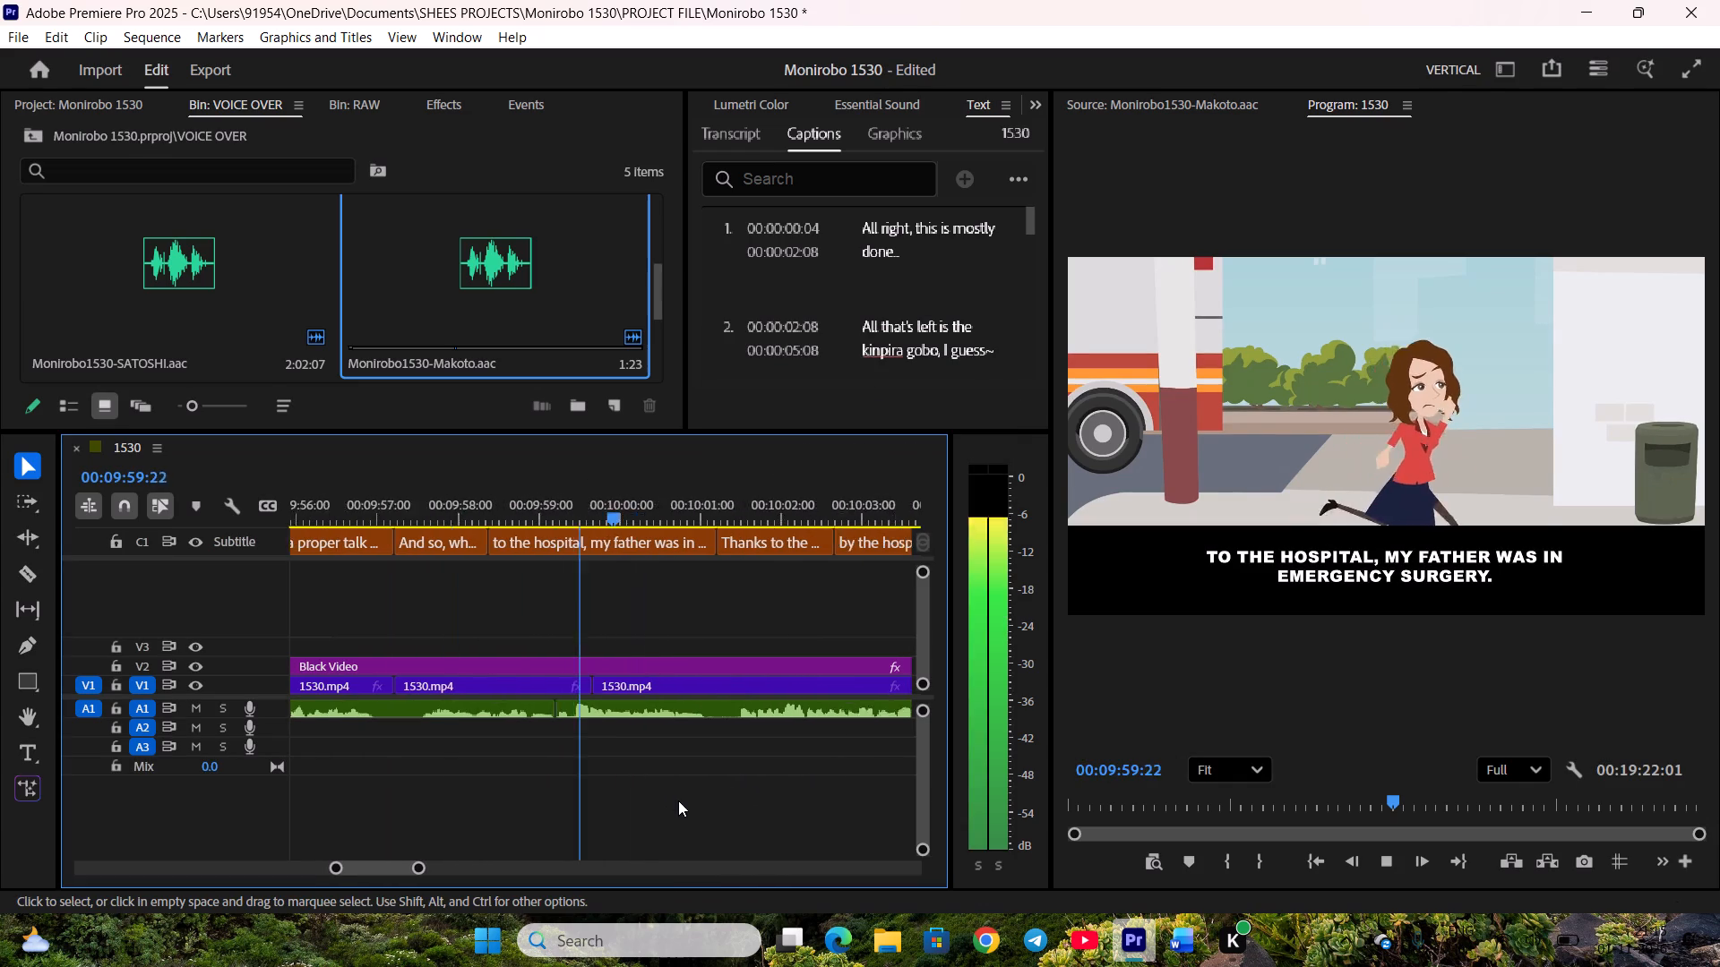
scroll(678, 800, "down", 5)
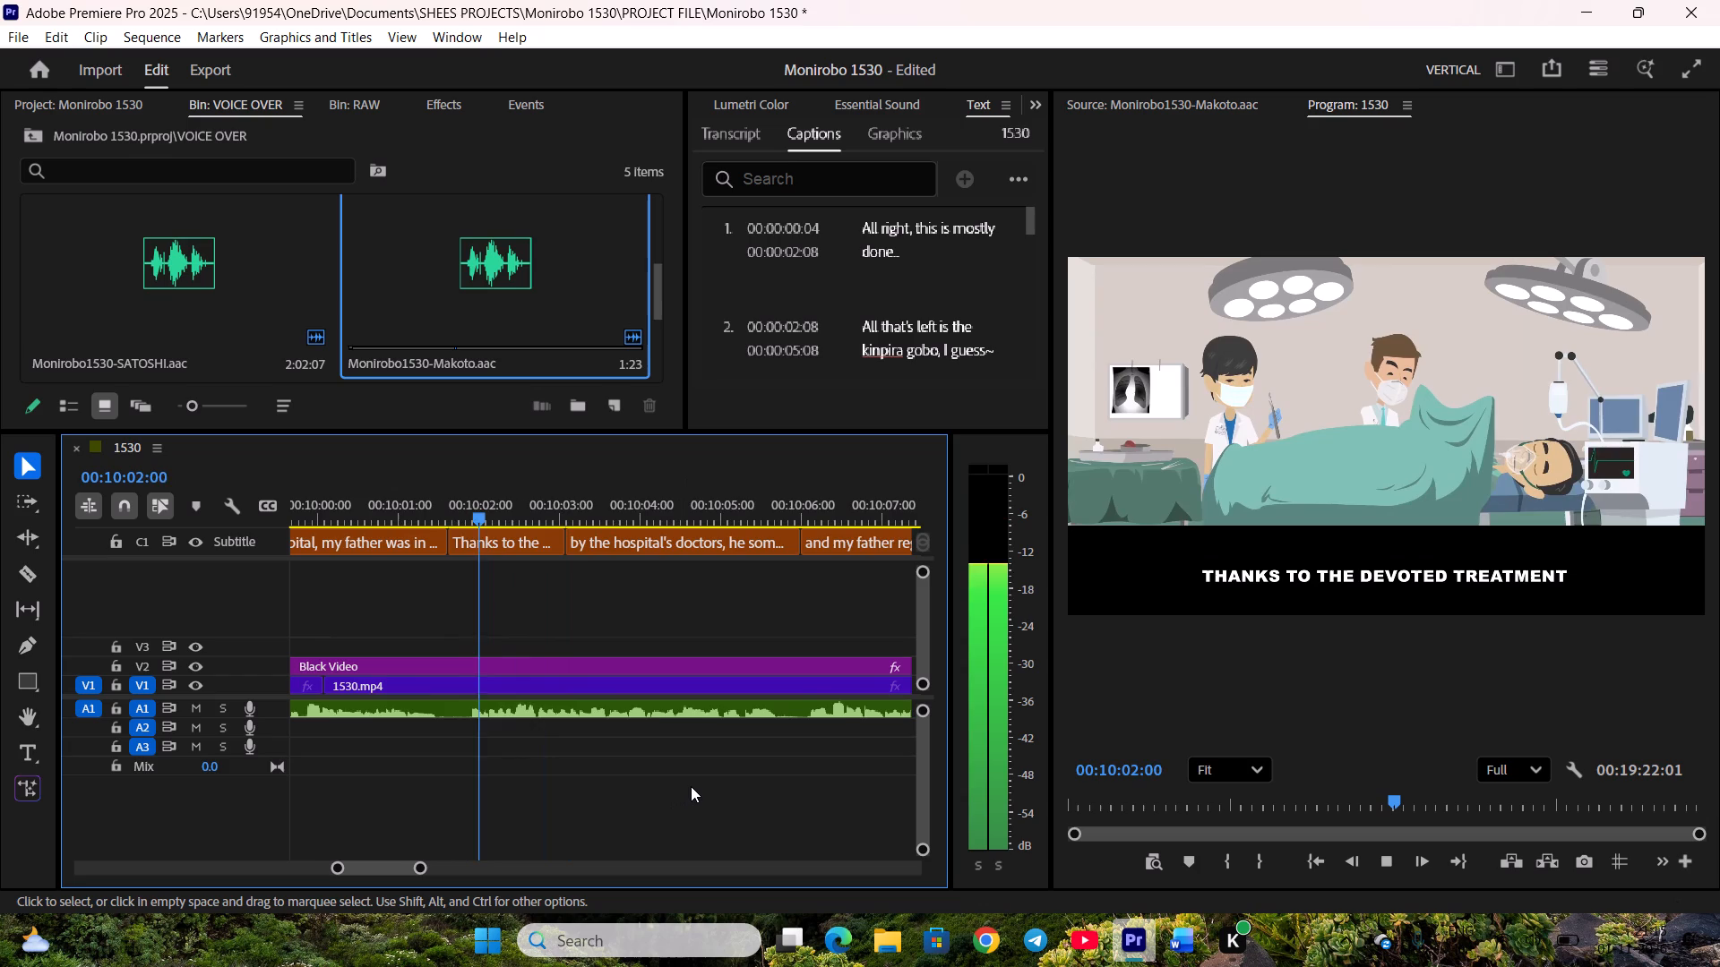
scroll(691, 786, "down", 3)
left_click_drag(694, 553, 684, 553)
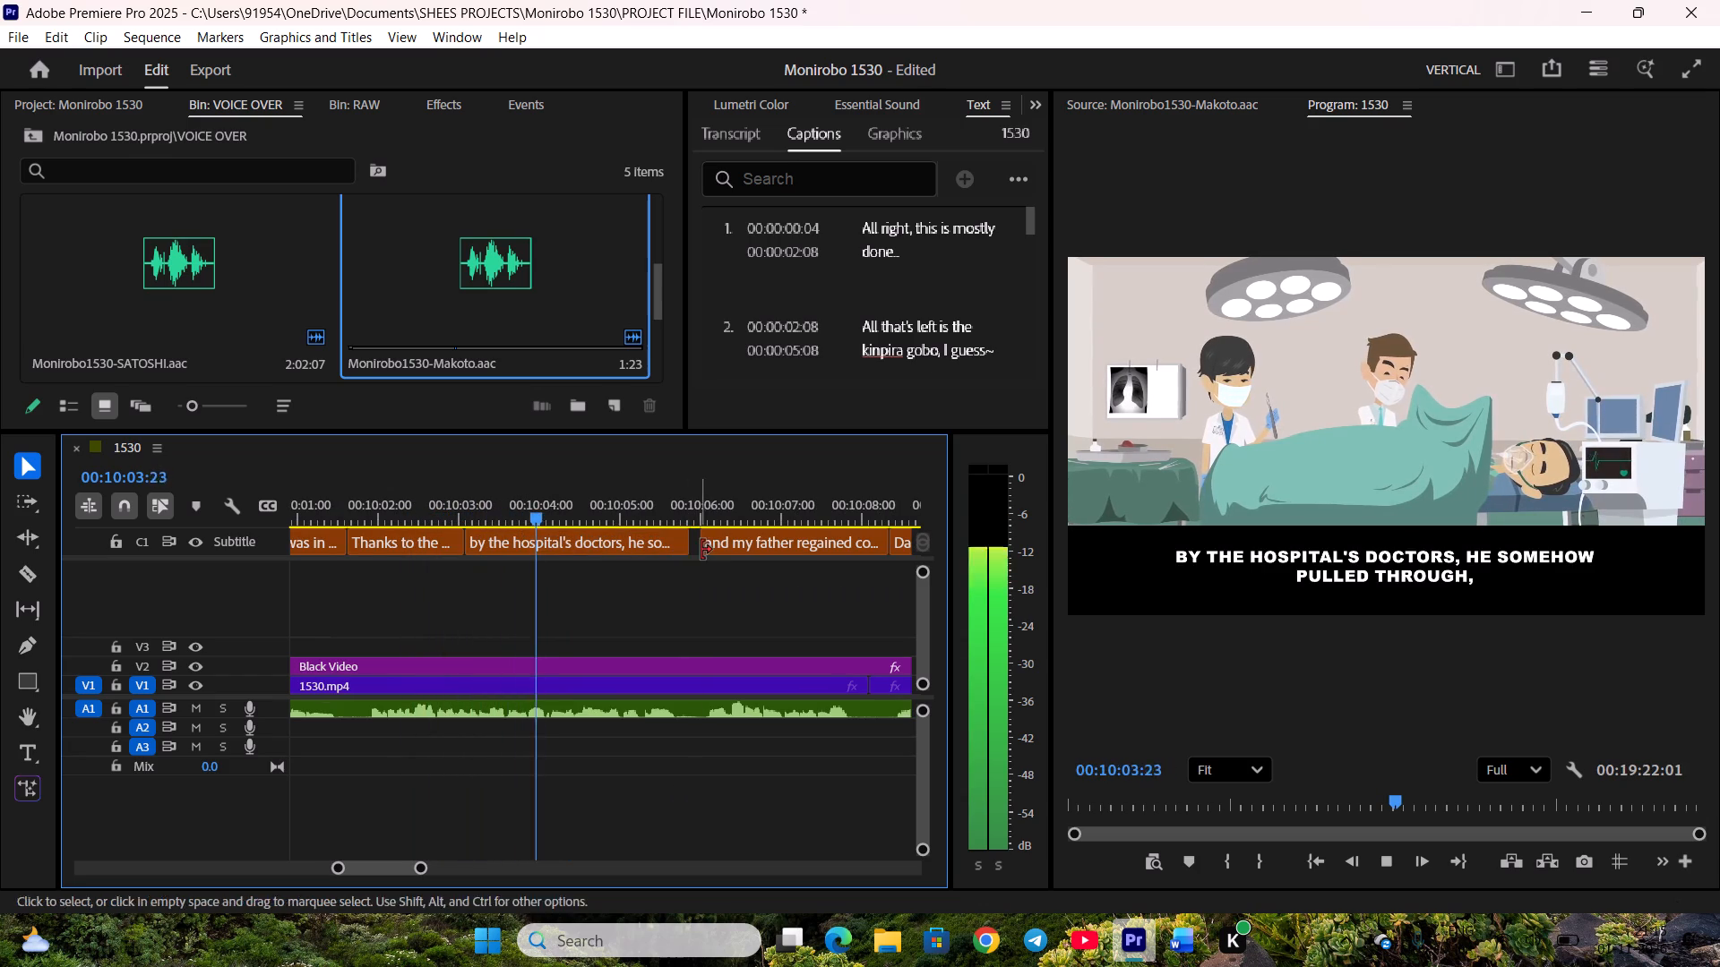
left_click_drag(702, 550, 692, 552)
Align the boundary between "and my father regained consciousness." and "Dad, are you okay?" with the V1 cut near 00:10:08:02.
scroll(692, 594, "down", 4)
left_click_drag(745, 541, 738, 541)
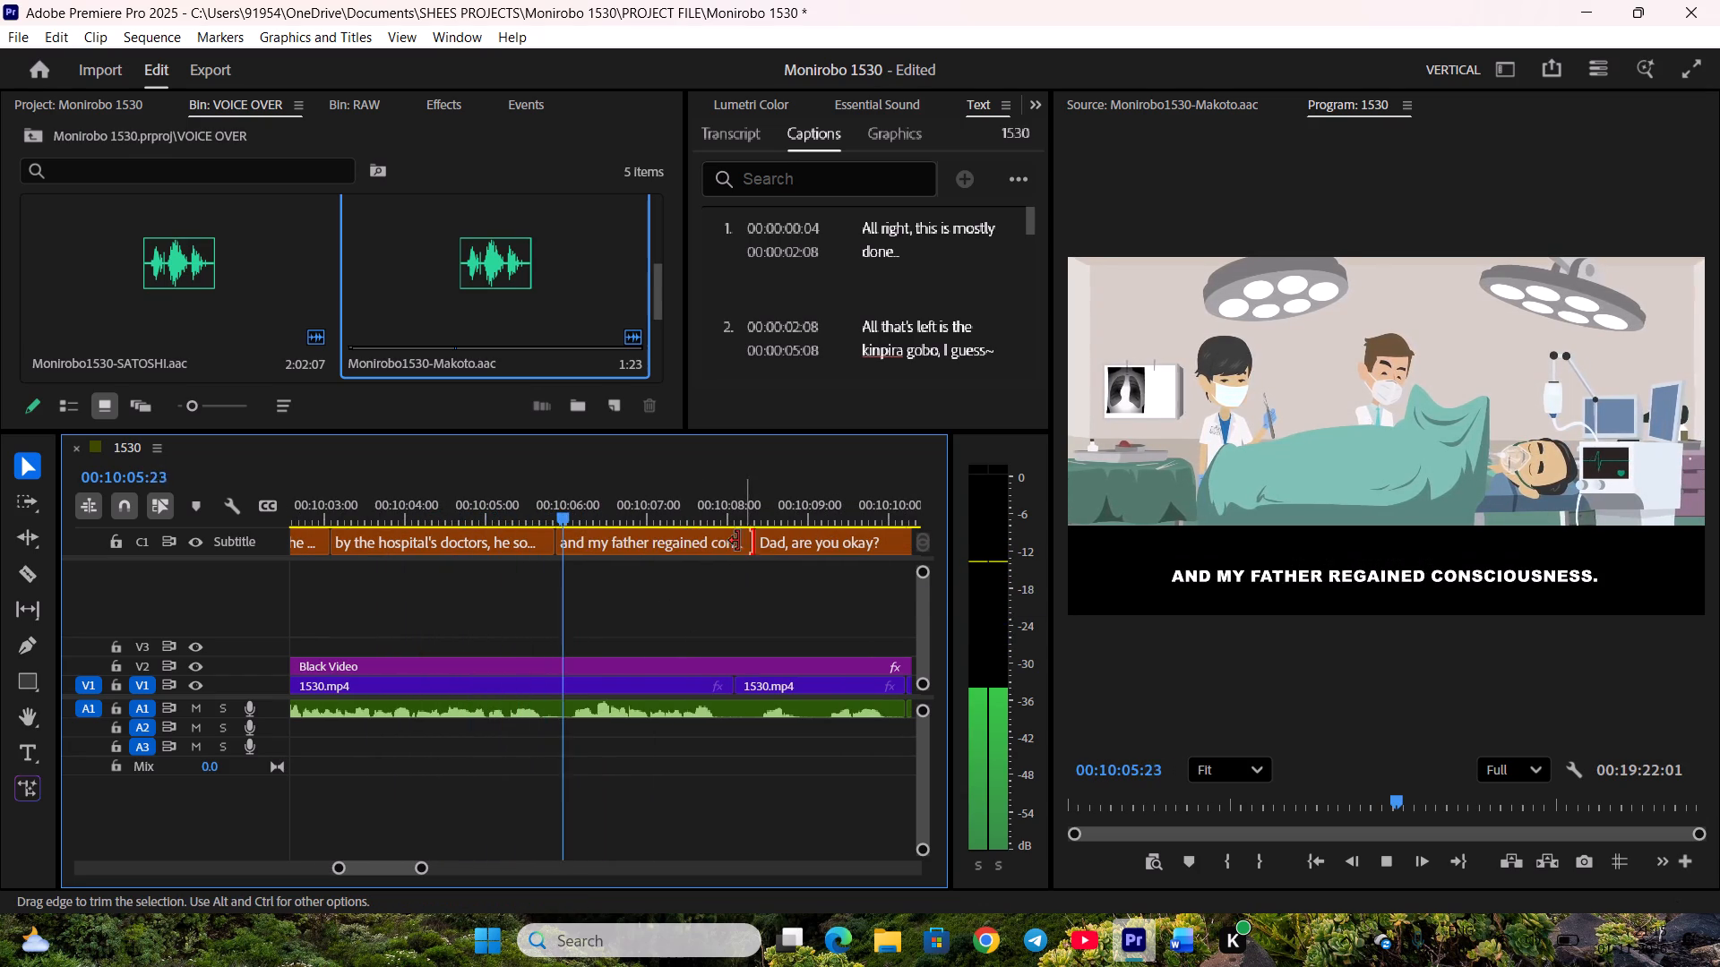
left_click_drag(738, 541, 732, 541)
left_click_drag(757, 546, 737, 546)
Align the boundary between "Dad, are you okay?" and "Yeah, I'm okay." with the V1 cut near 00:10:10:05.
scroll(723, 616, "down", 4)
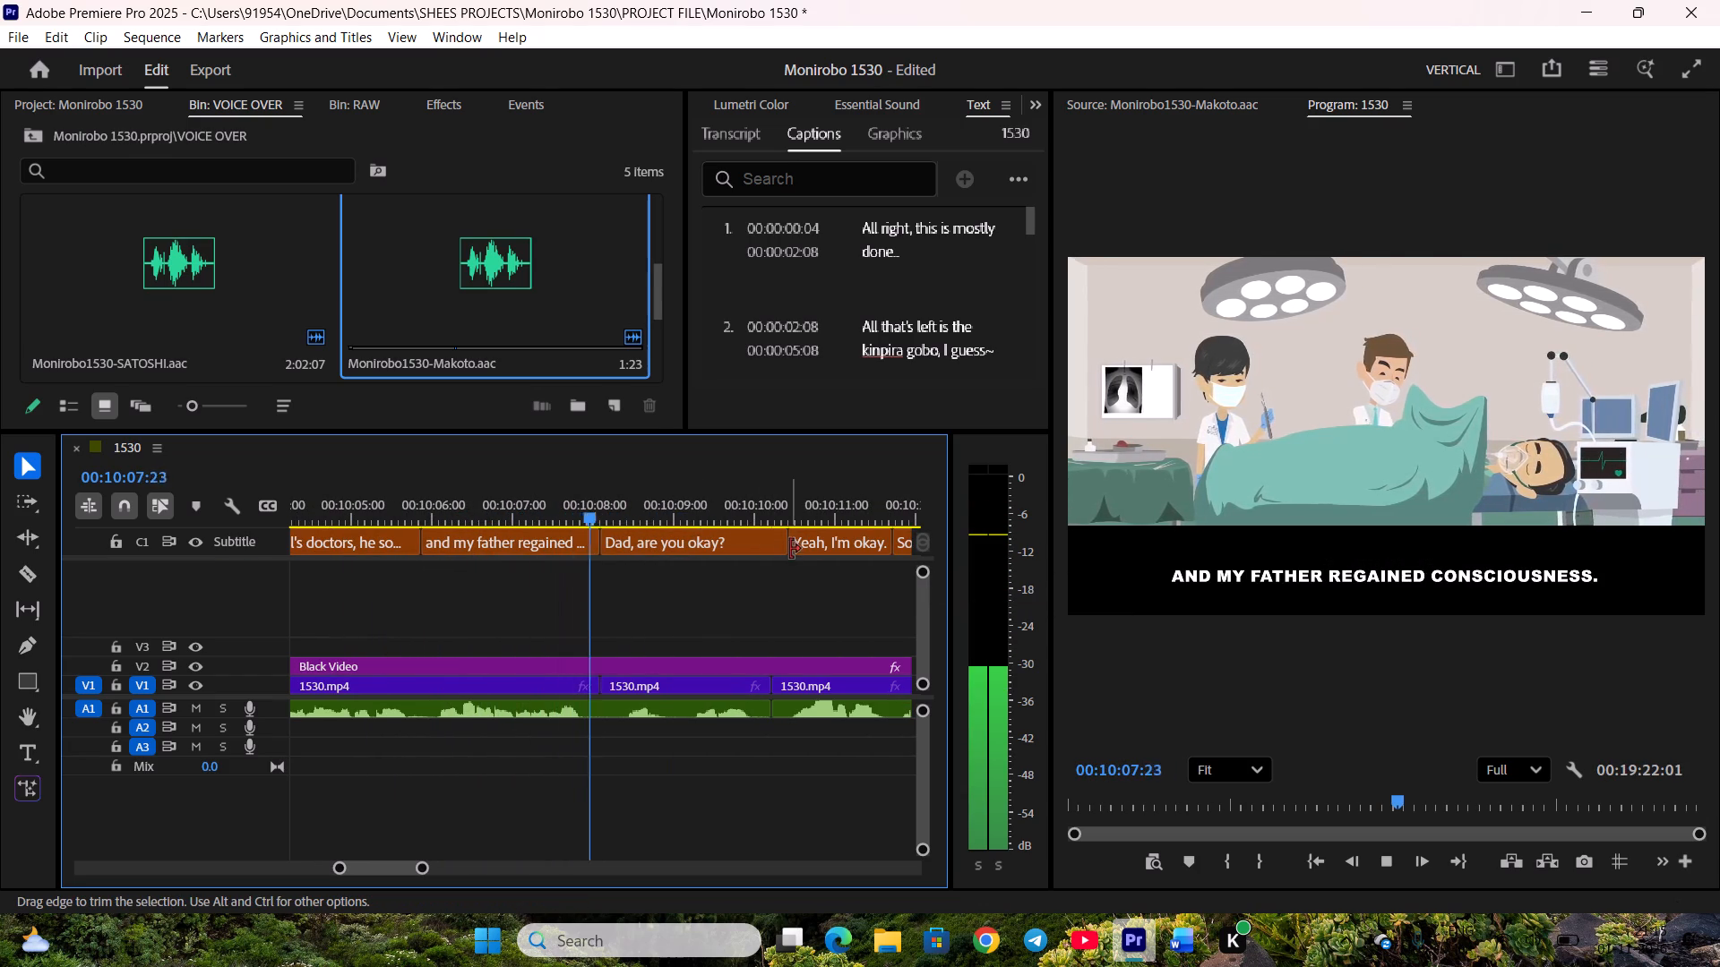
left_click(788, 545)
left_click(781, 545)
left_click_drag(779, 545, 767, 547)
key("space")
left_click(696, 513)
key("space")
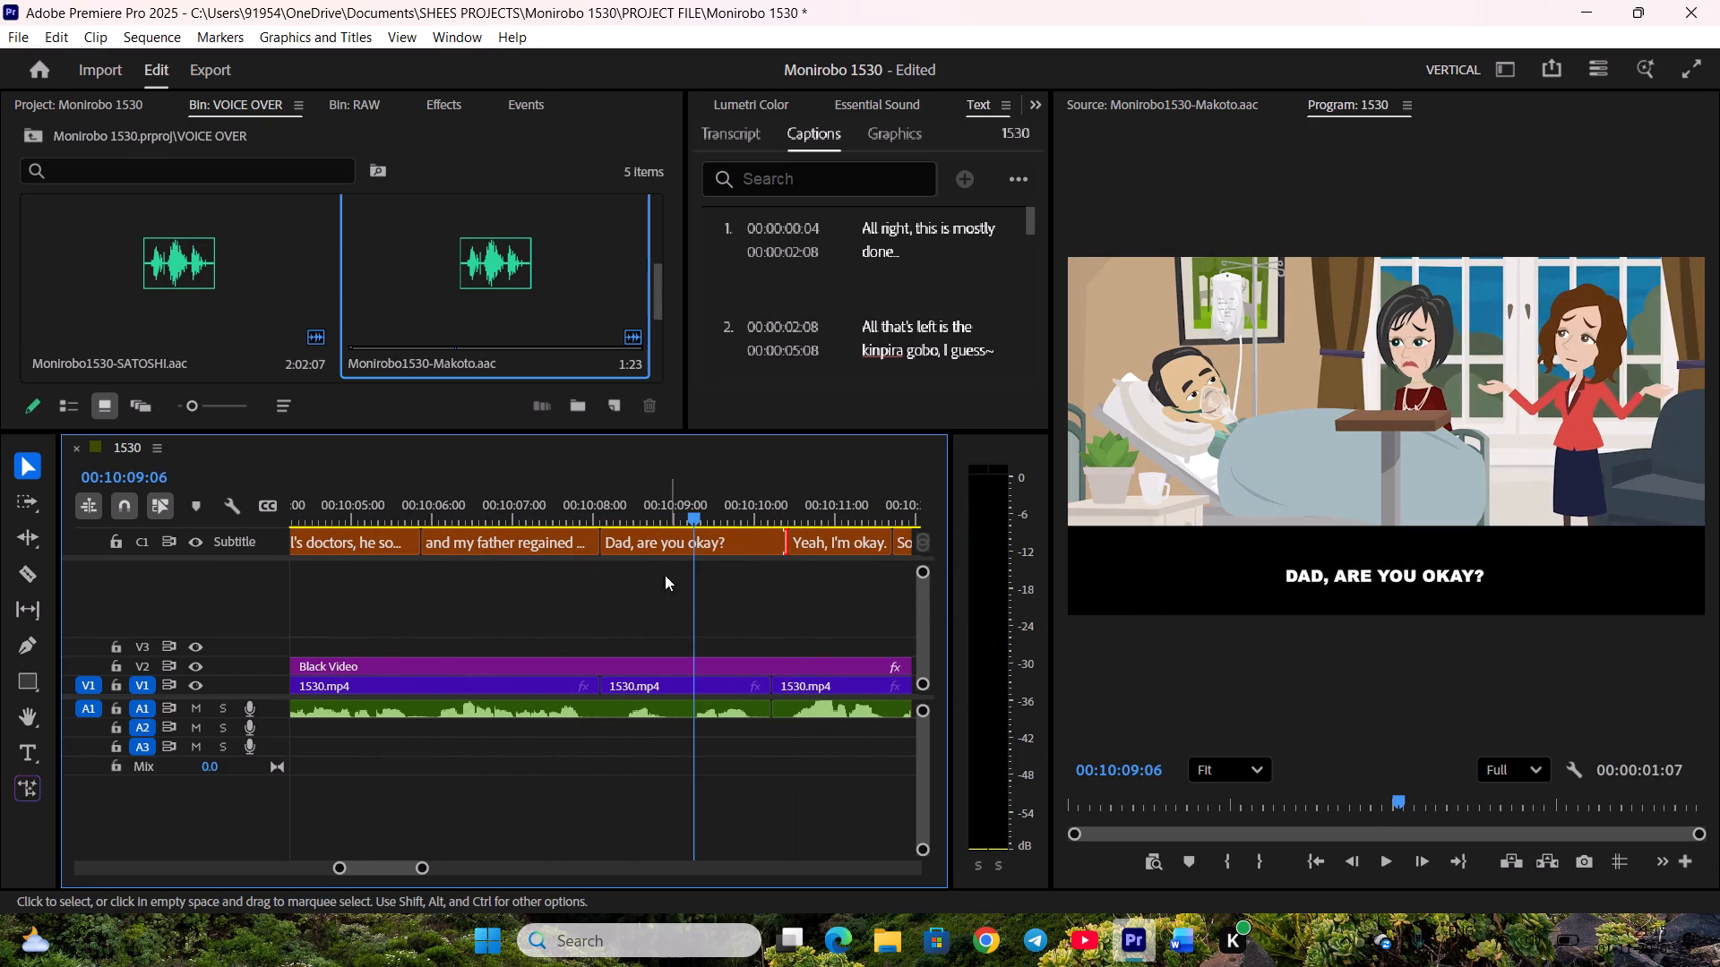
key("space")
left_click_drag(782, 549, 761, 549)
left_click_drag(798, 551, 793, 551)
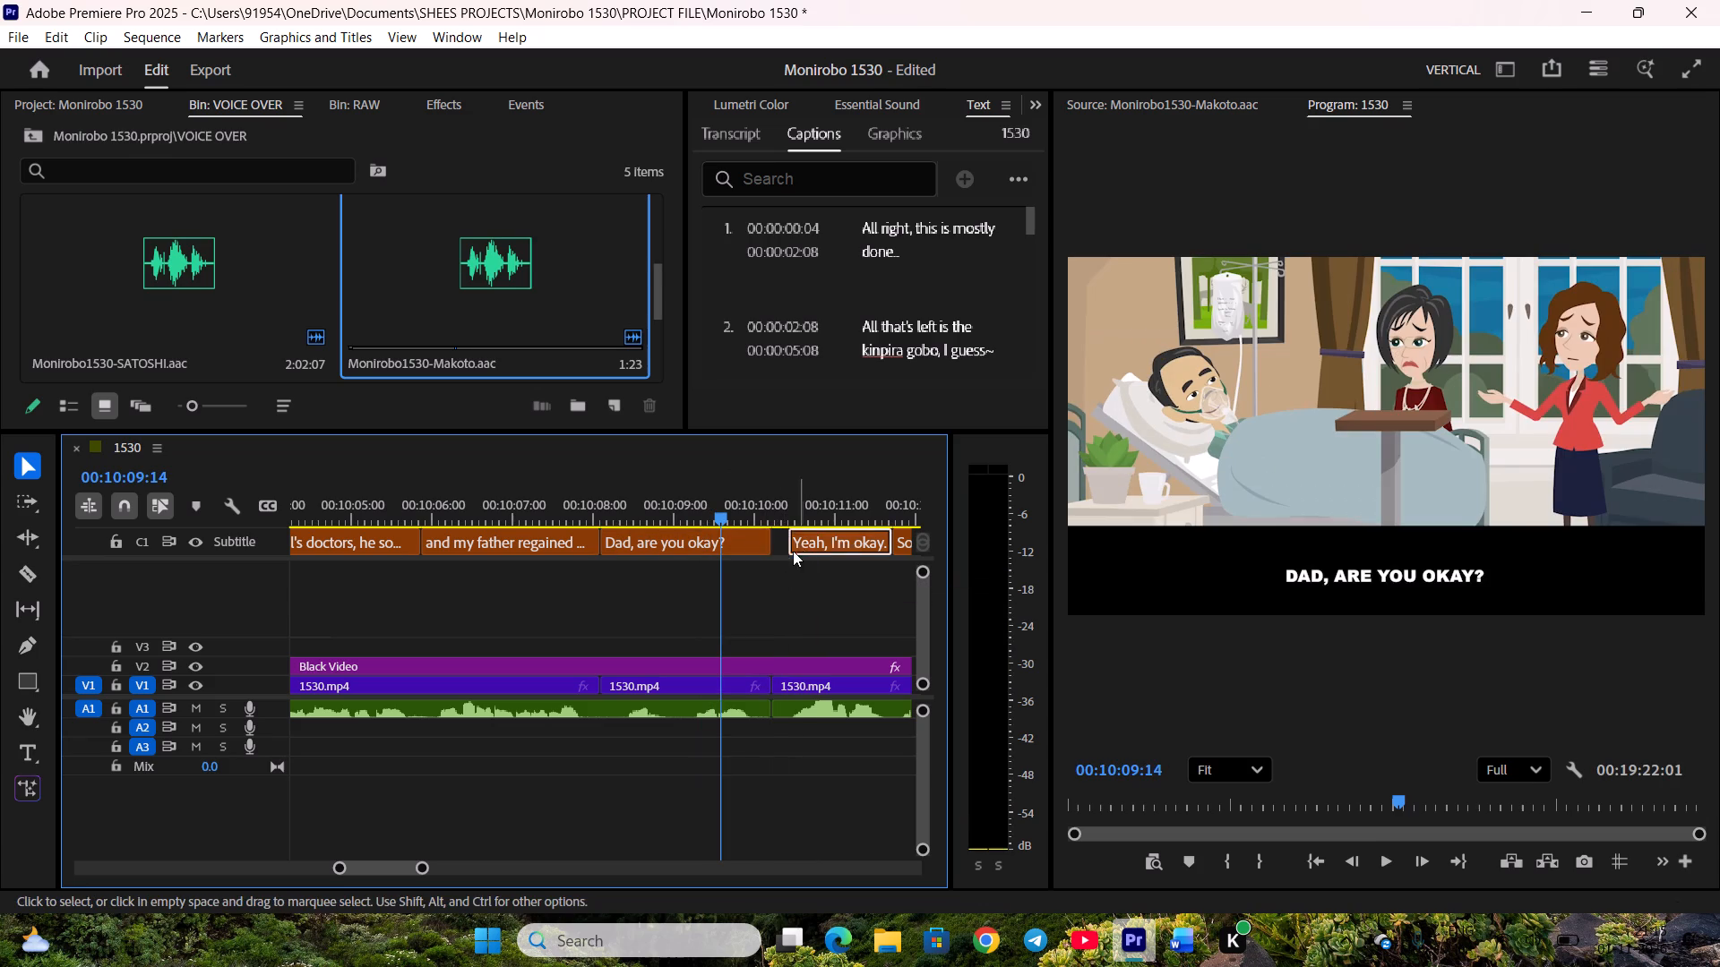
left_click_drag(793, 551, 781, 551)
Play on and align the boundary between "Sorry for making you two worry so much." and "You said it." with the V1 cut near 00:10:13:21.
scroll(784, 597, "down", 5)
left_click_drag(698, 547, 710, 548)
key("space")
scroll(701, 614, "down", 5)
left_click(624, 592)
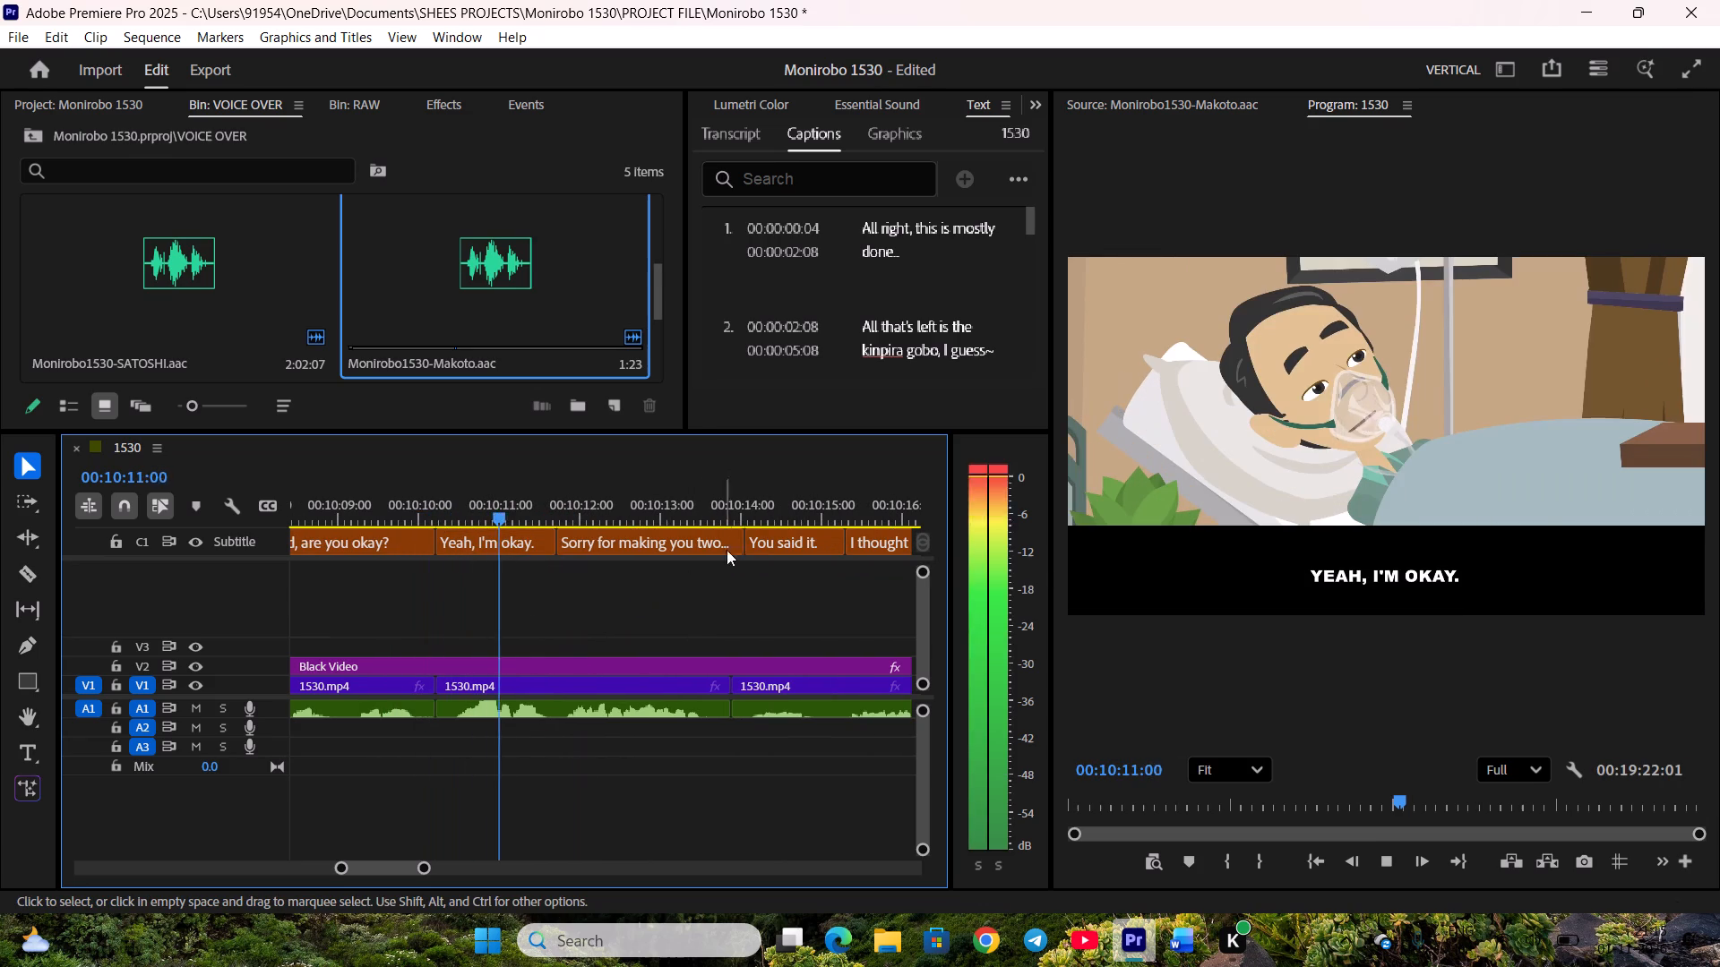
left_click_drag(736, 547, 719, 547)
scroll(546, 572, "down", 3)
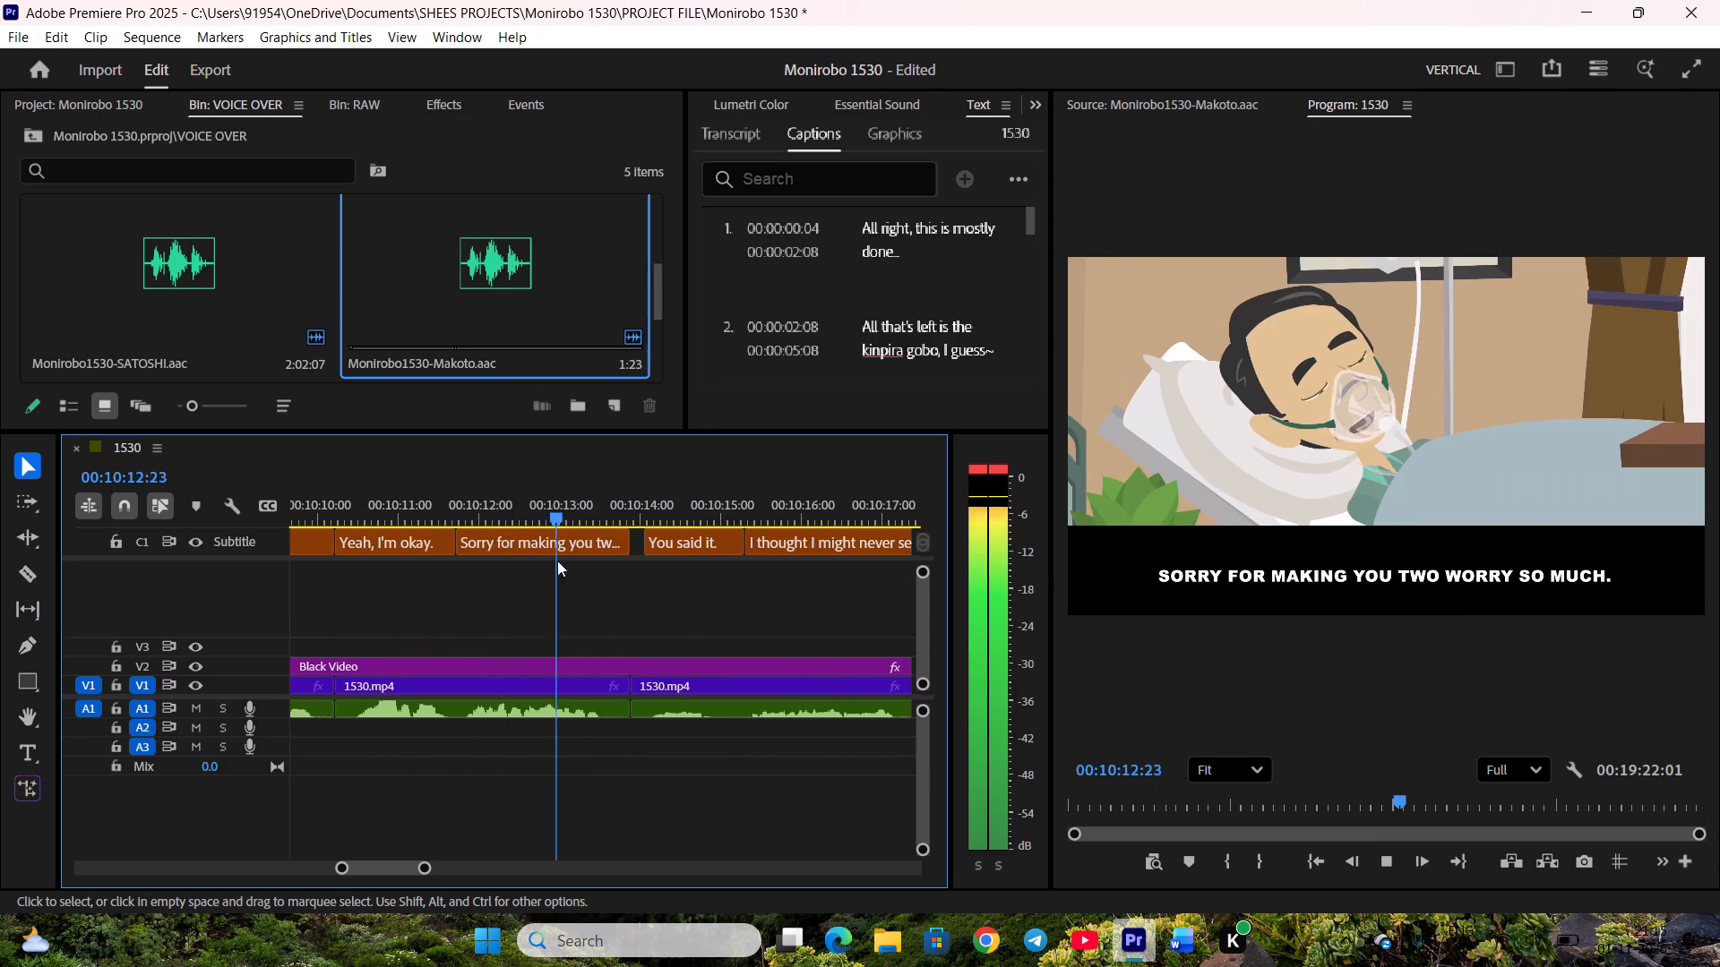
key("space")
left_click_drag(652, 548, 639, 547)
scroll(641, 577, "down", 2)
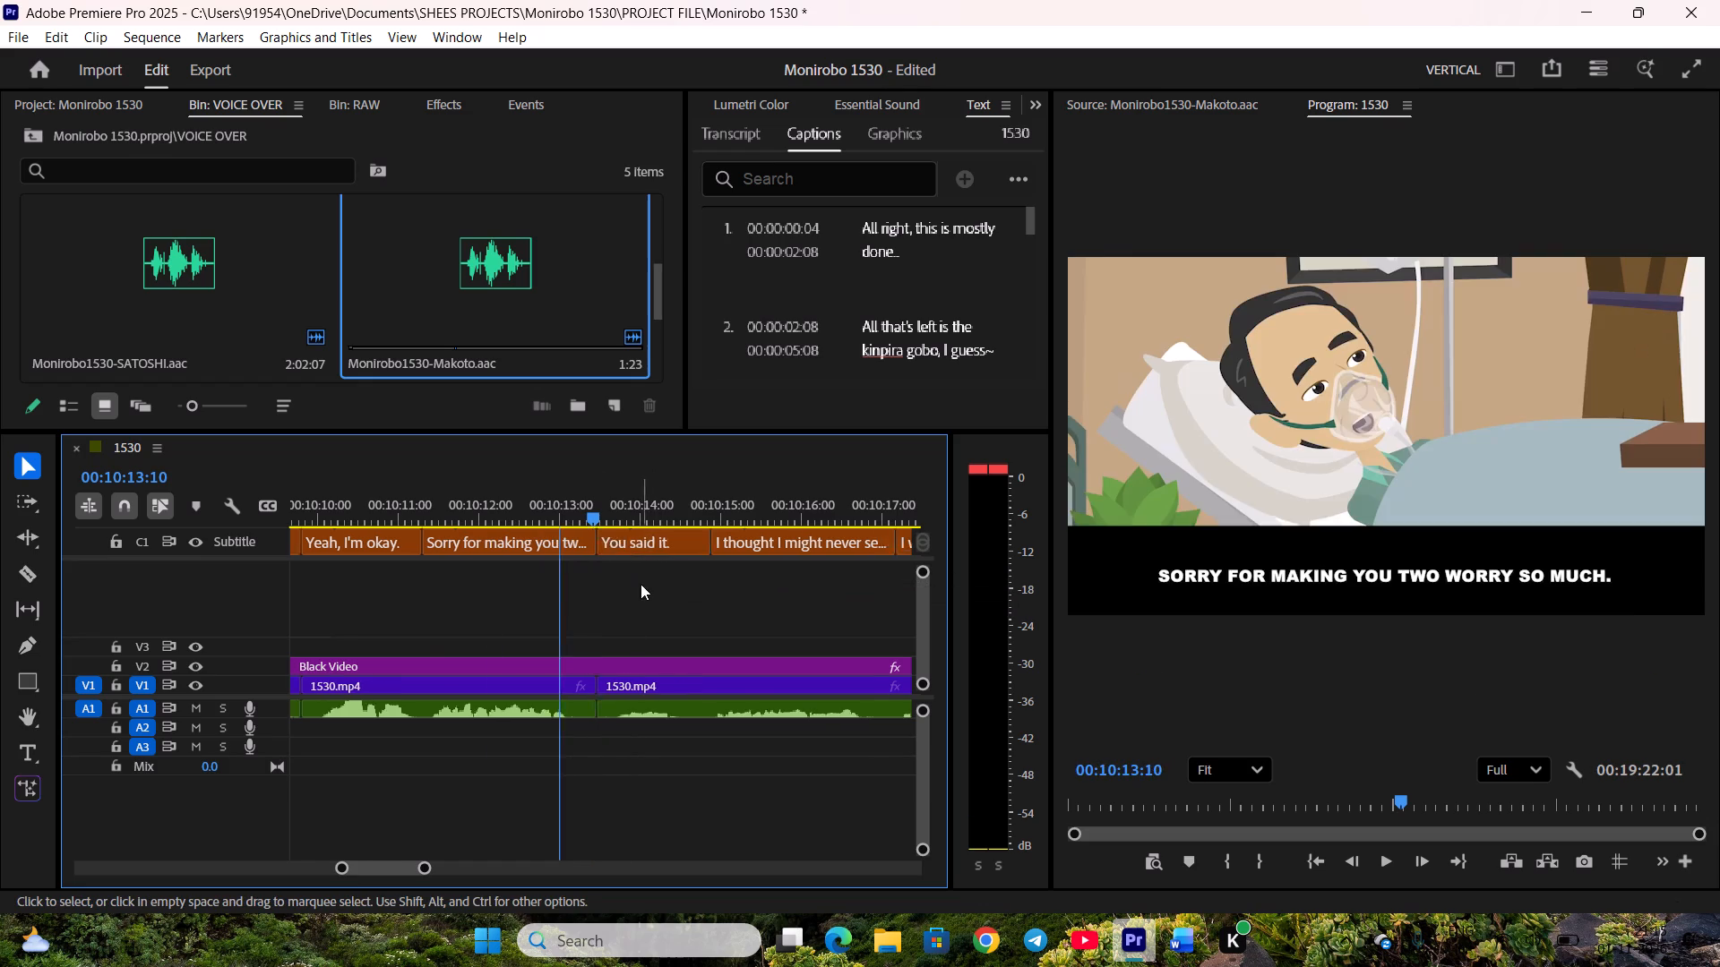
Move the boundary between "You said it." and "I thought I might never see you again, Dad..." to about 00:10:15:04.
scroll(641, 584, "down", 3)
key("space")
left_click_drag(574, 545, 563, 545)
key("space")
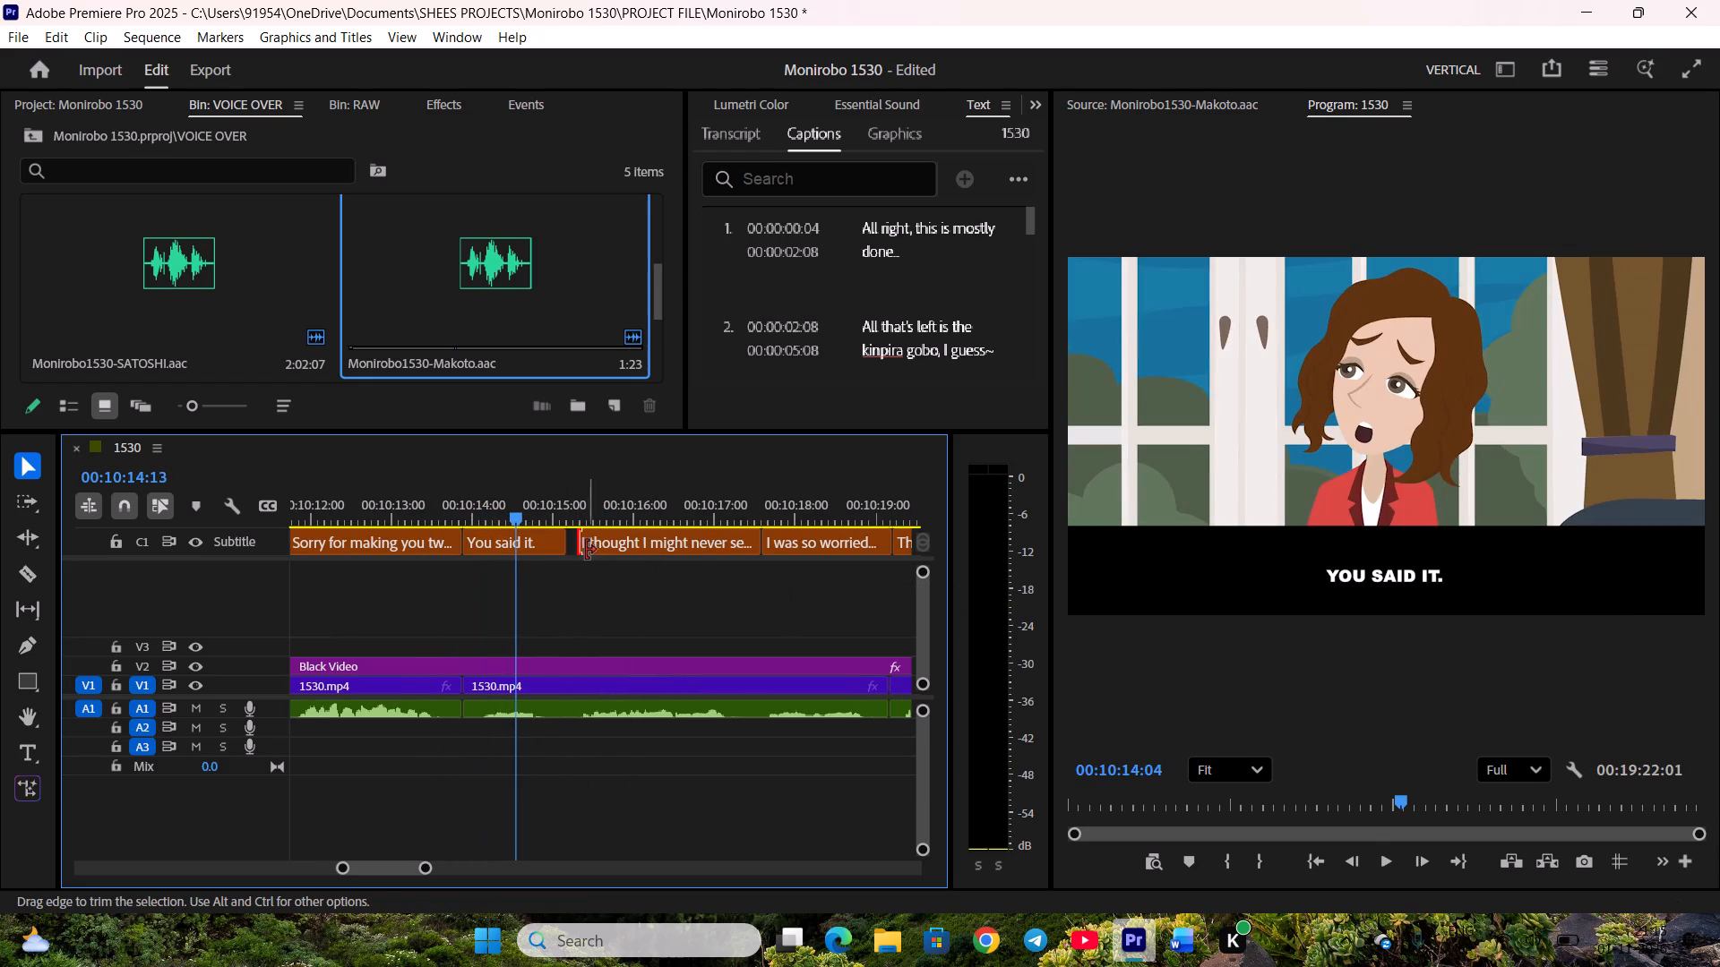
left_click(587, 550)
key("space")
scroll(752, 606, "down", 4)
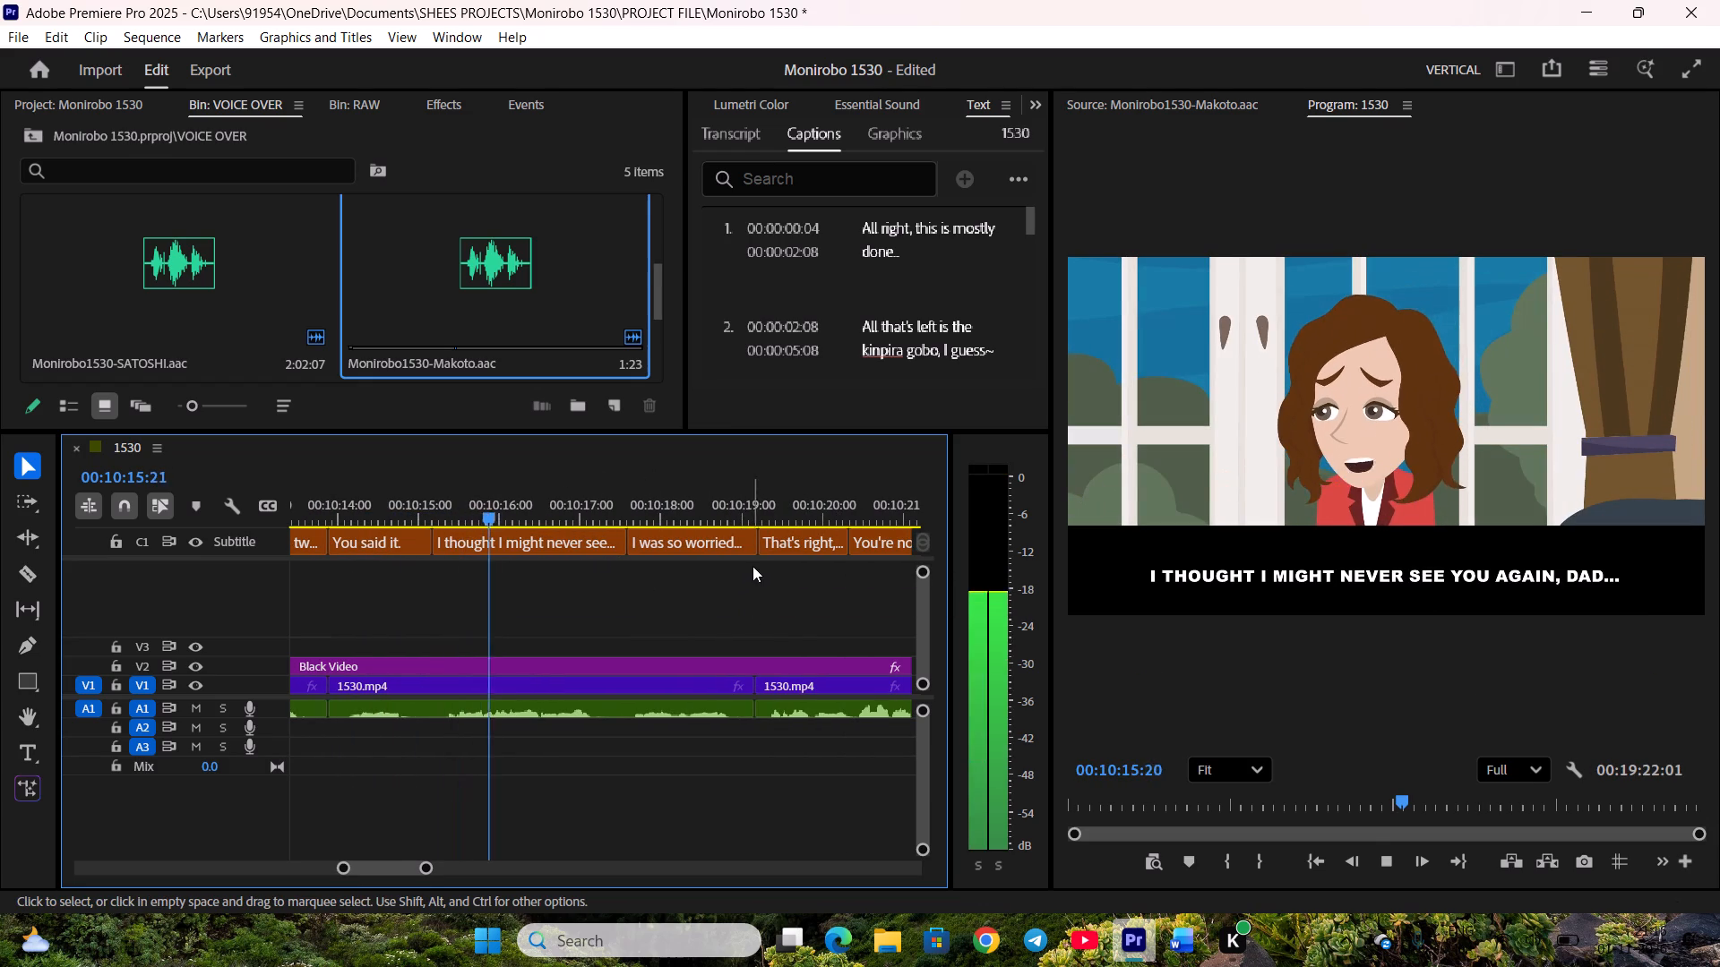
Align the boundary between "I was so worried..." and "That's right, dear." with the V1 cut near 00:10:19:03.
key("space")
left_click_drag(755, 546, 744, 546)
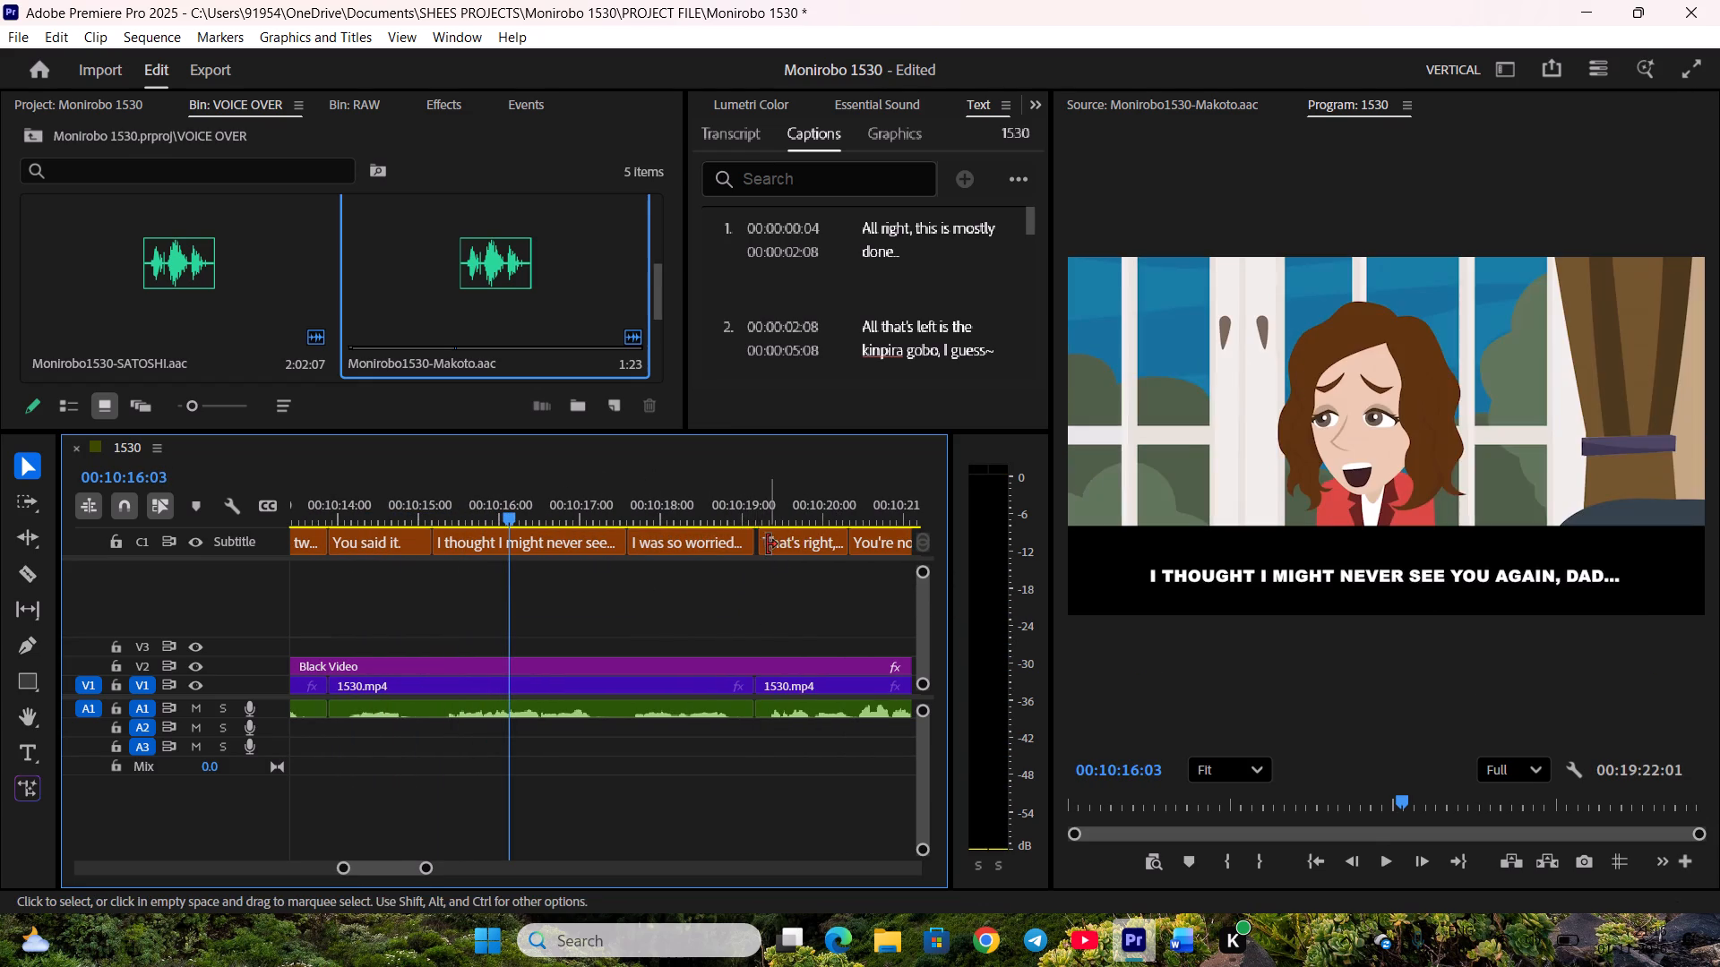
left_click(767, 544)
Save the project.
left_click(582, 610)
key("ctrl+s")
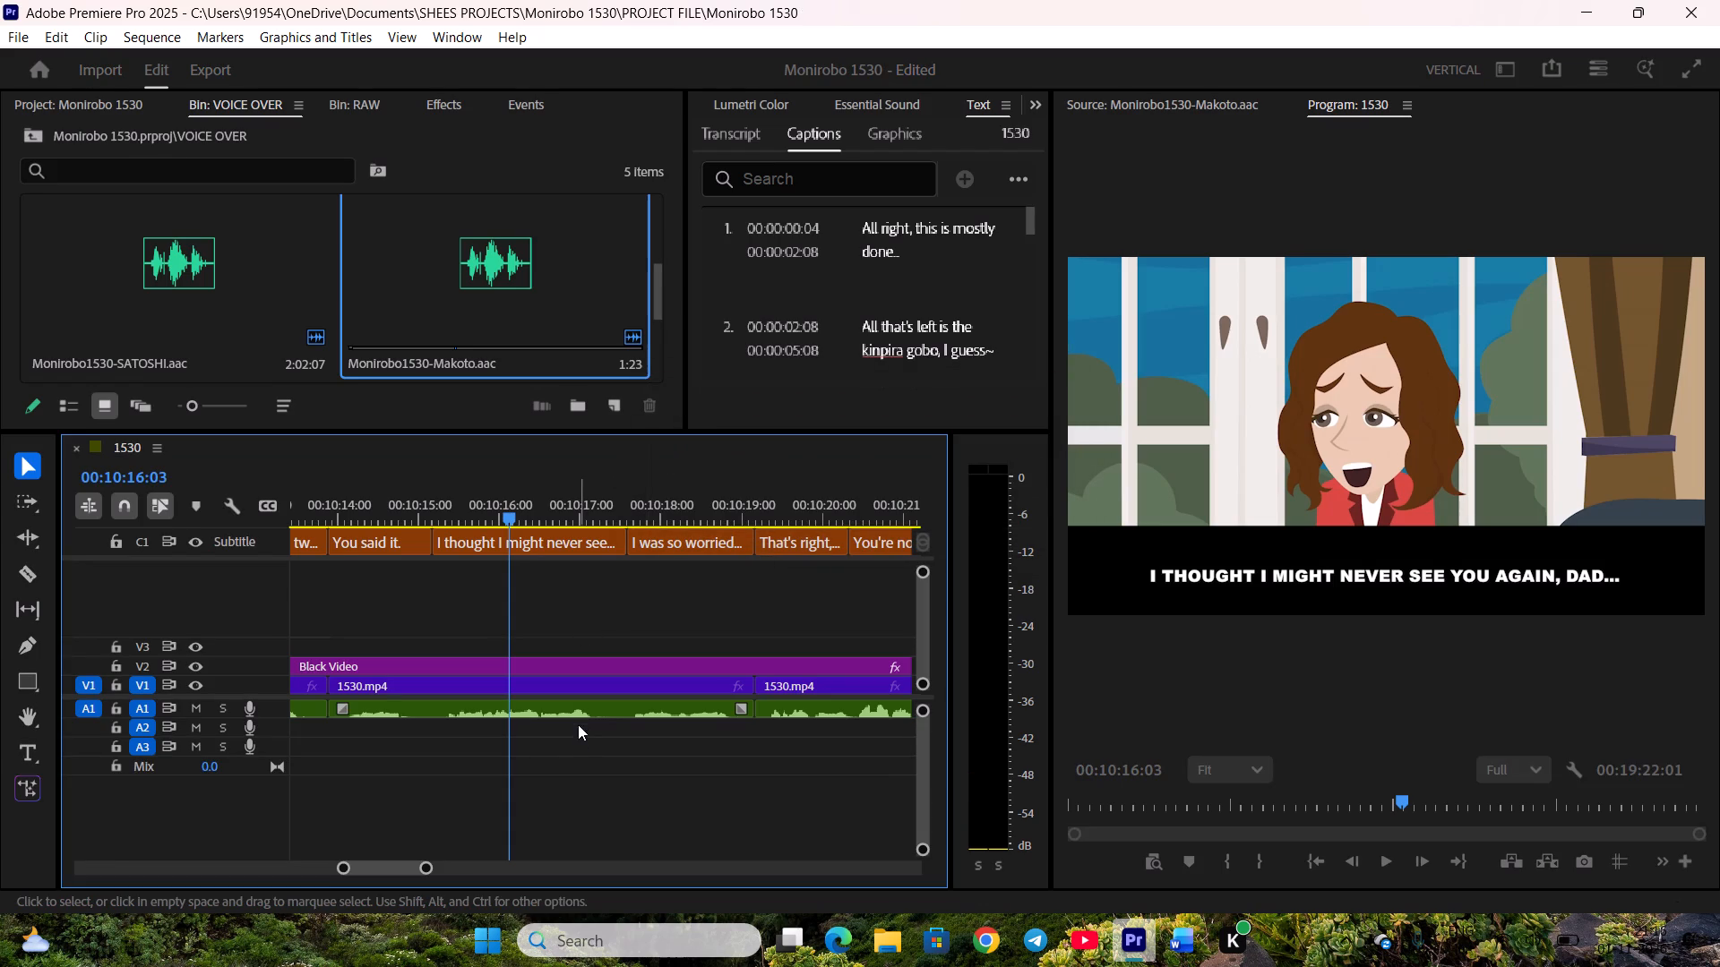
Raise the gain of the A1 voice clip spanning 00:10:13:21 to 00:10:19:03 by 9 dB.
left_click(578, 719)
left_click(580, 709)
key("f")
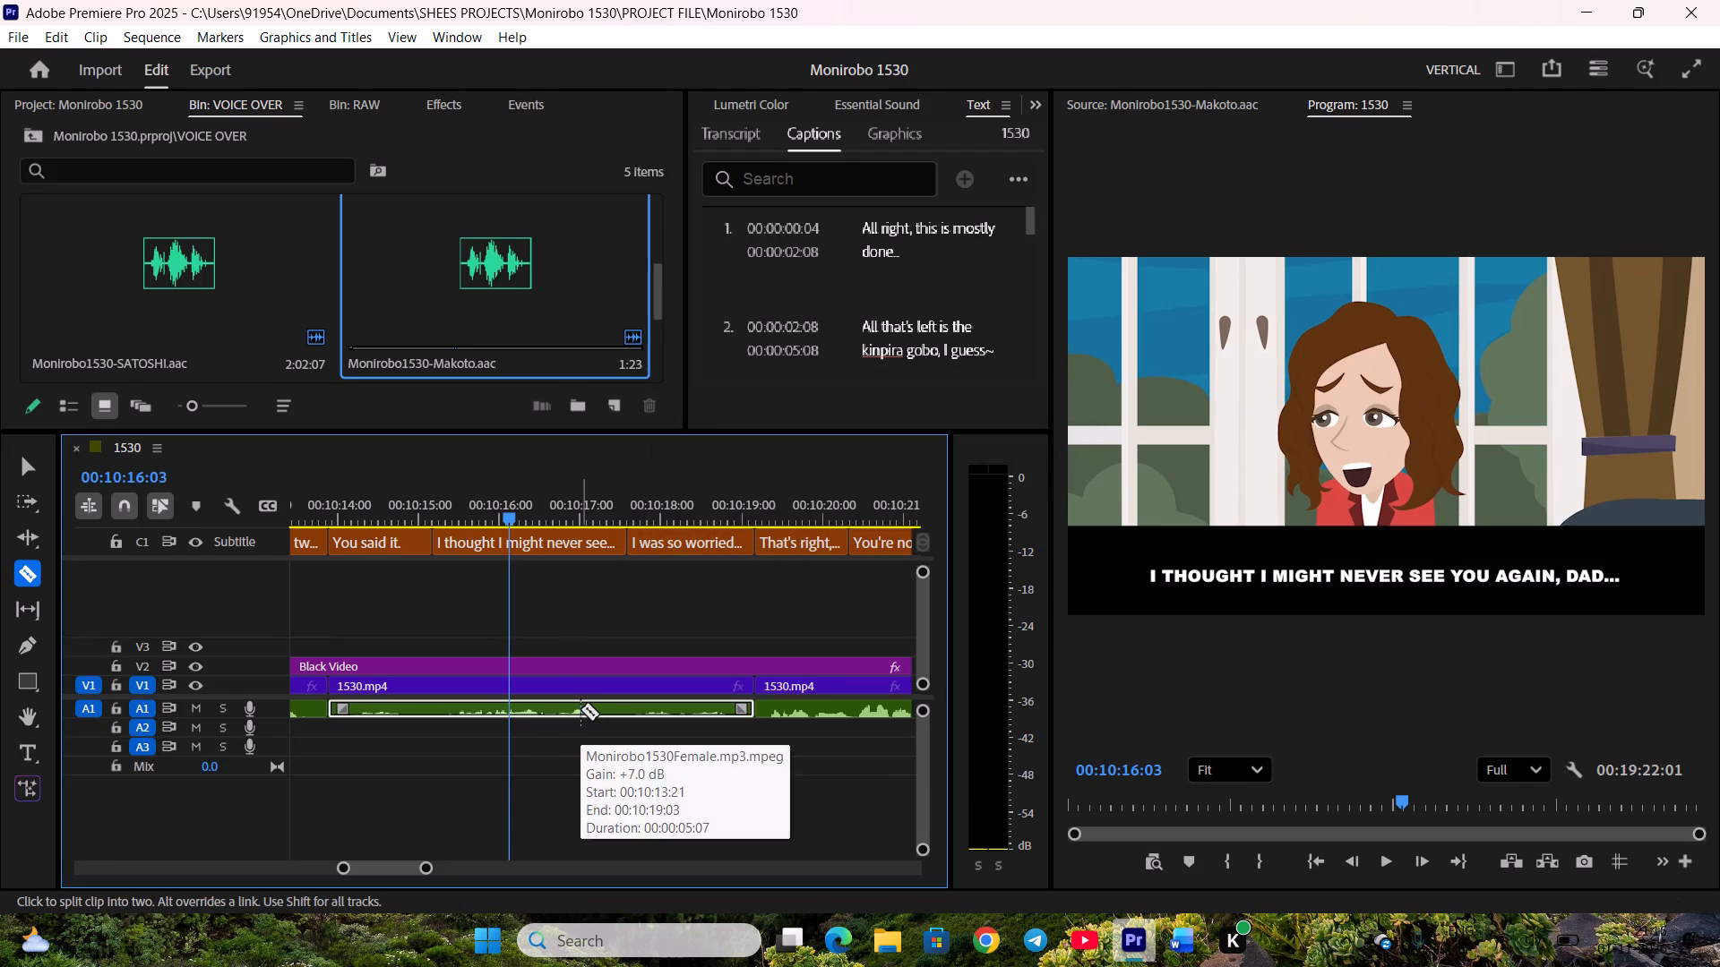
key("g")
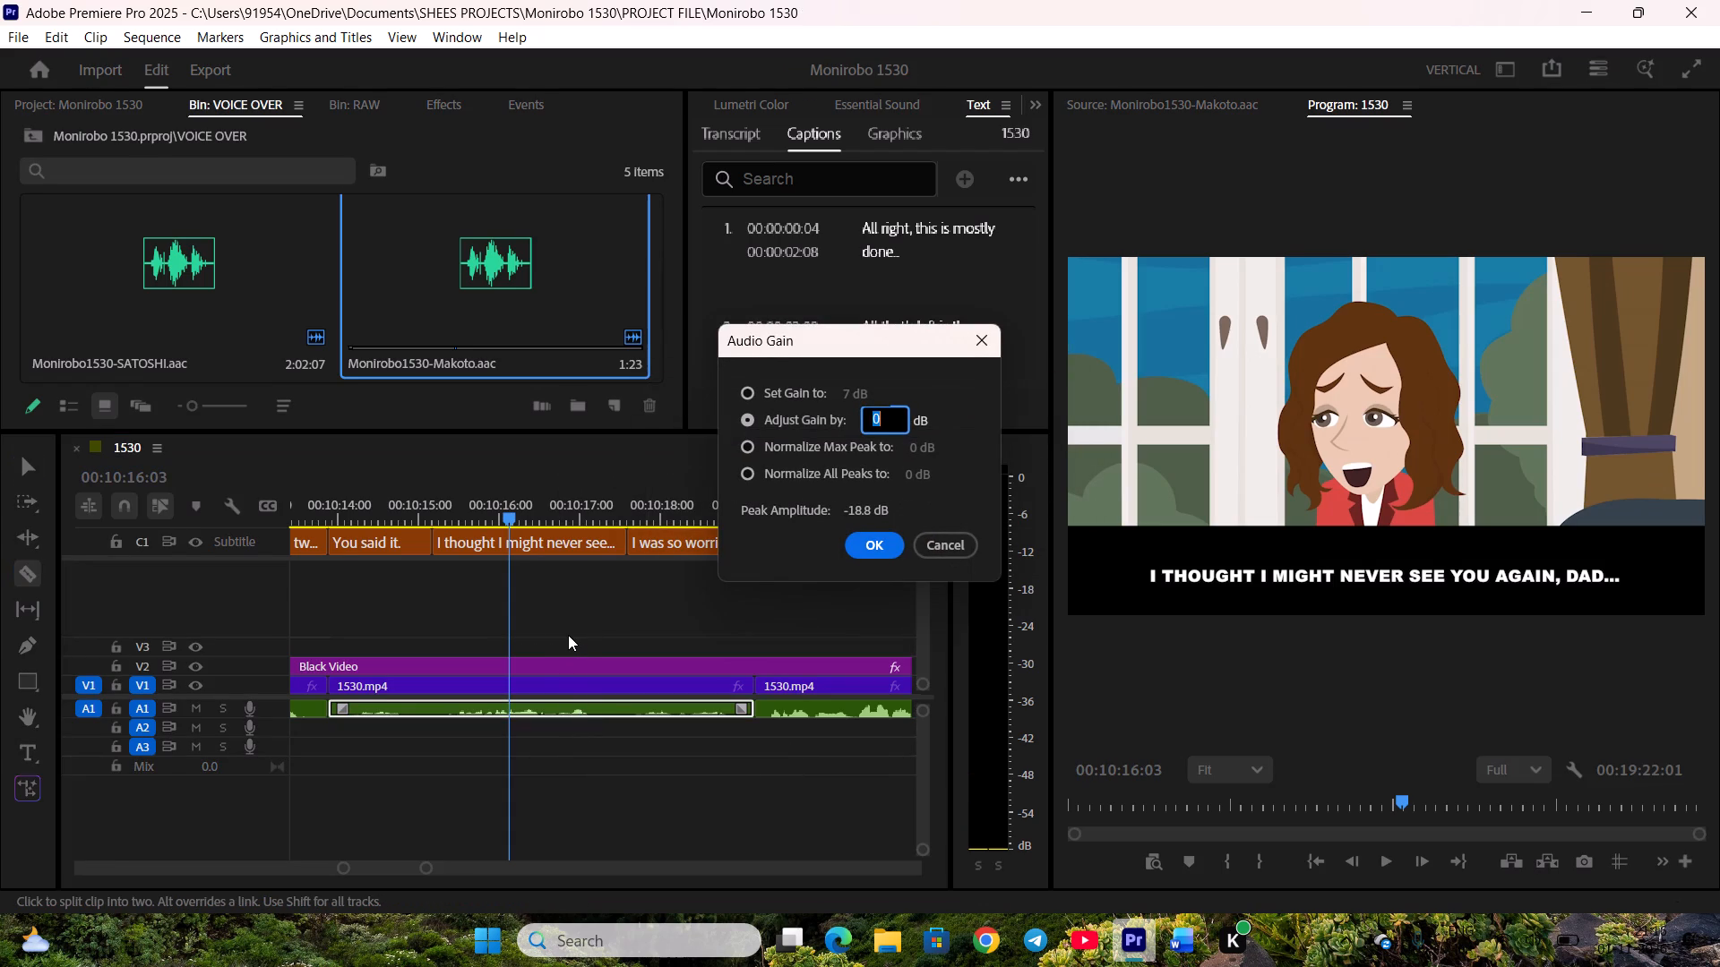
key("9")
key("Return")
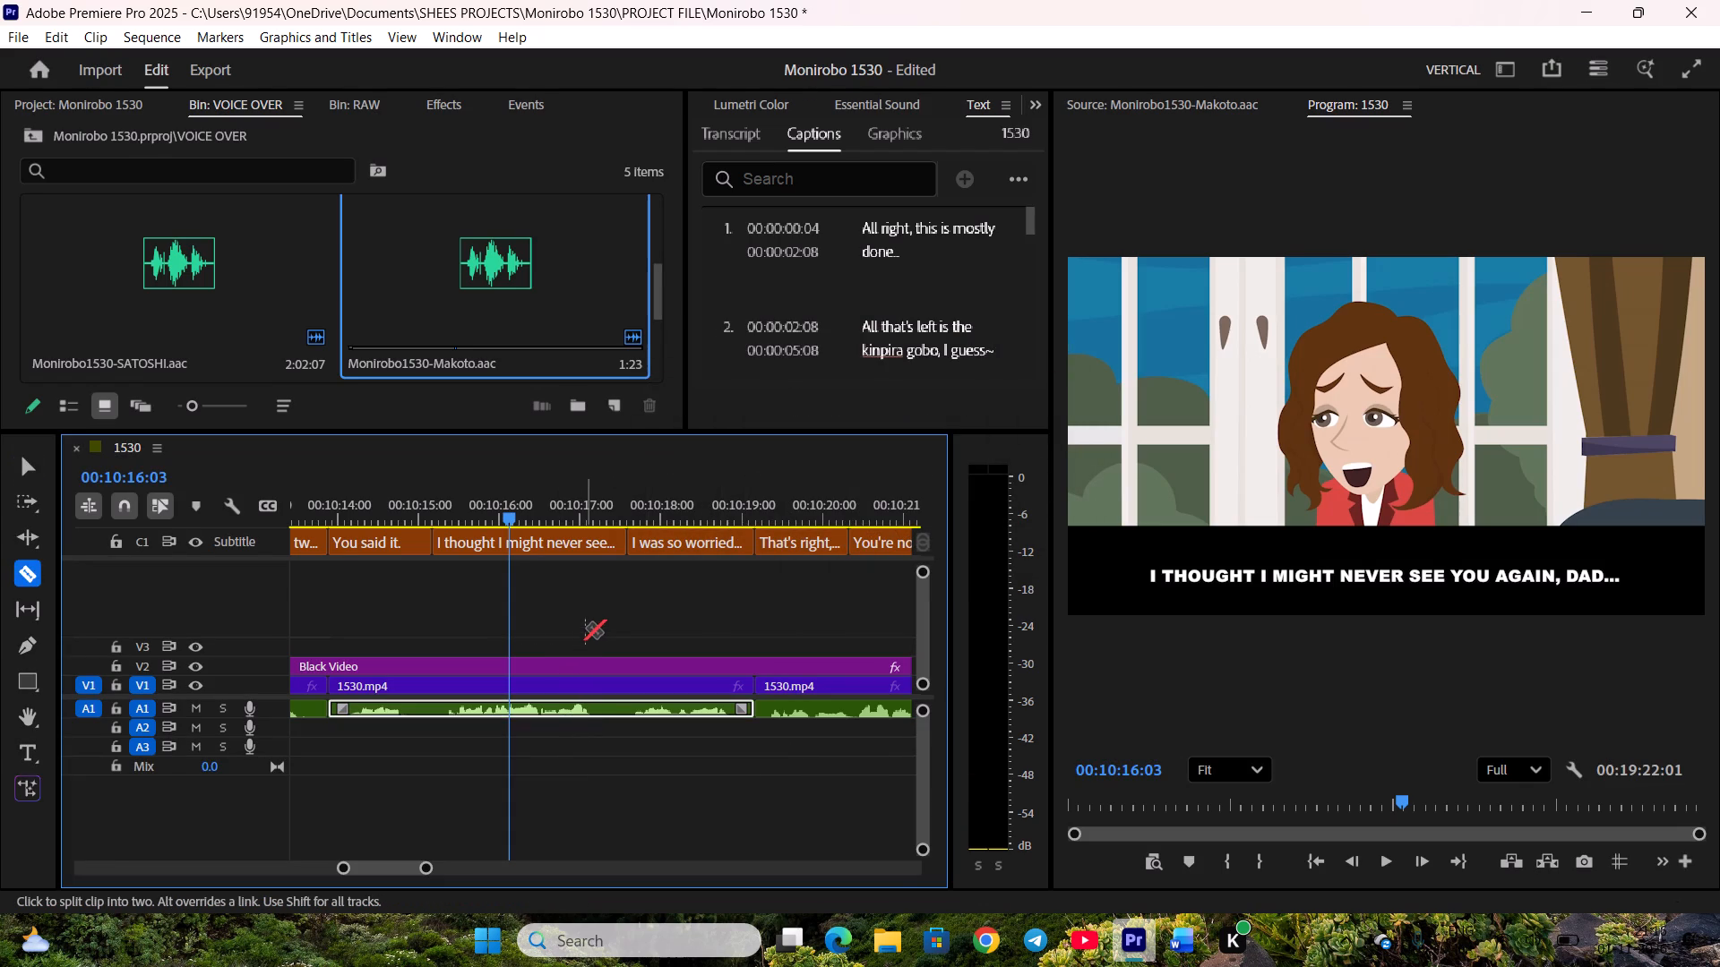
key("v")
left_click(596, 623)
Play on and align the boundary between "so please be plenty careful about injuries and accidents." and "Yeah," with the V1 cut near 00:10:25:23.
key("space")
scroll(637, 757, "down", 3)
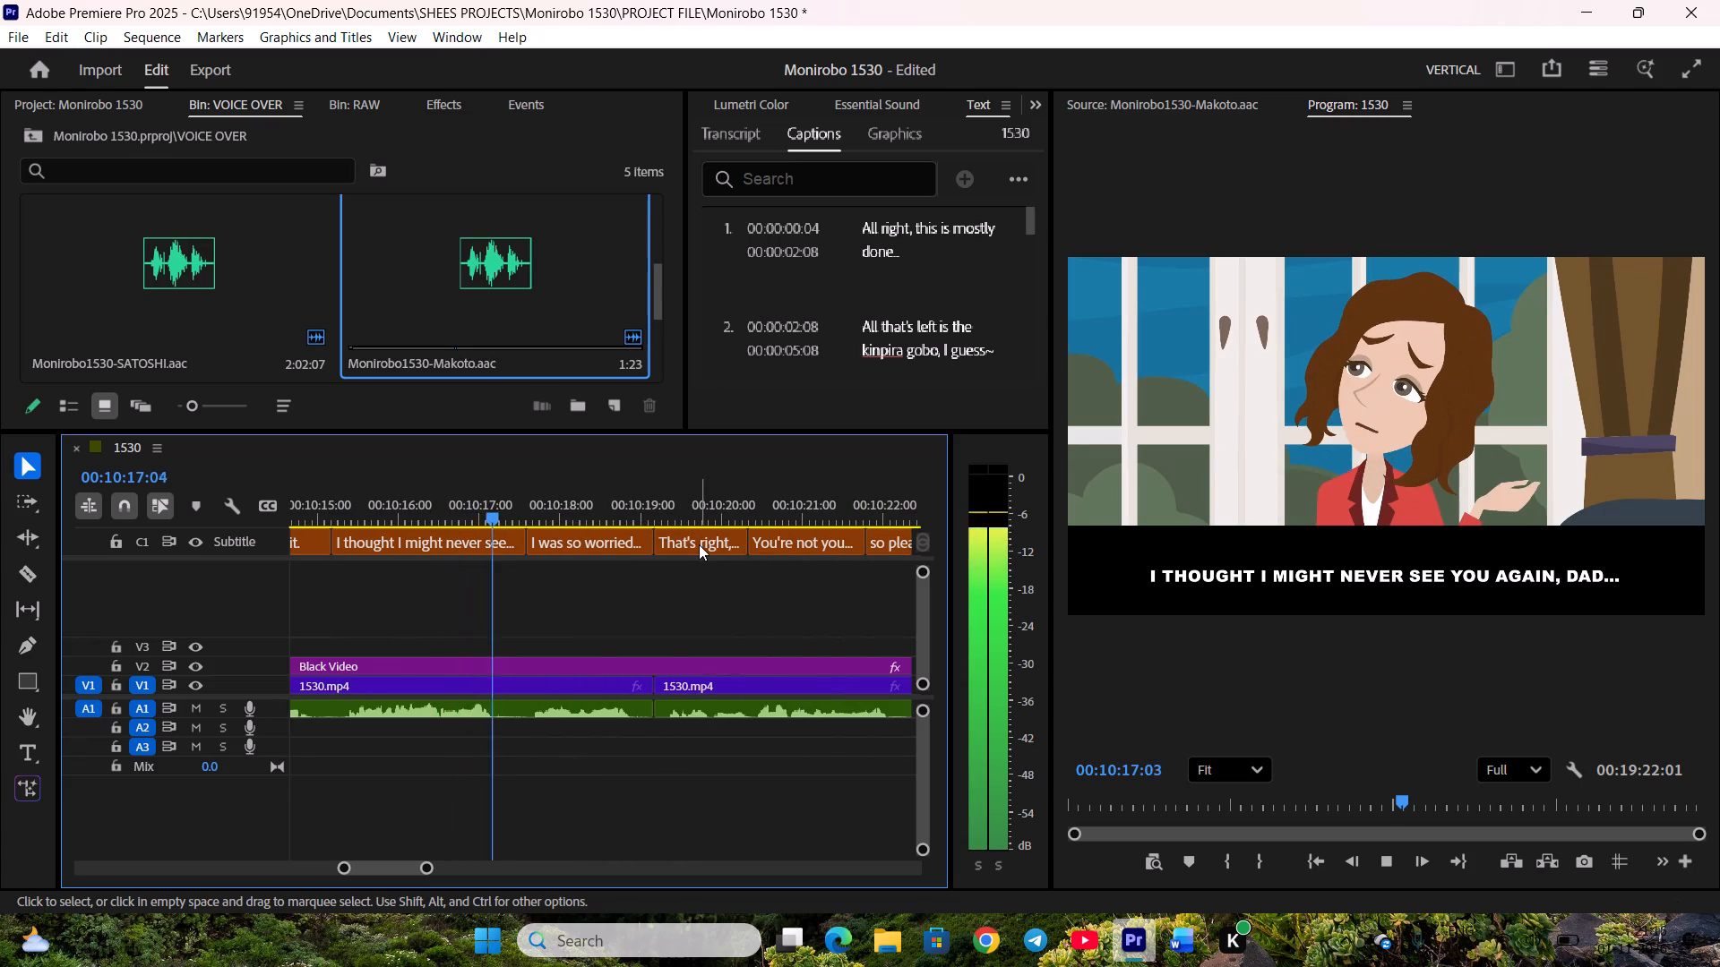
scroll(692, 597, "down", 4)
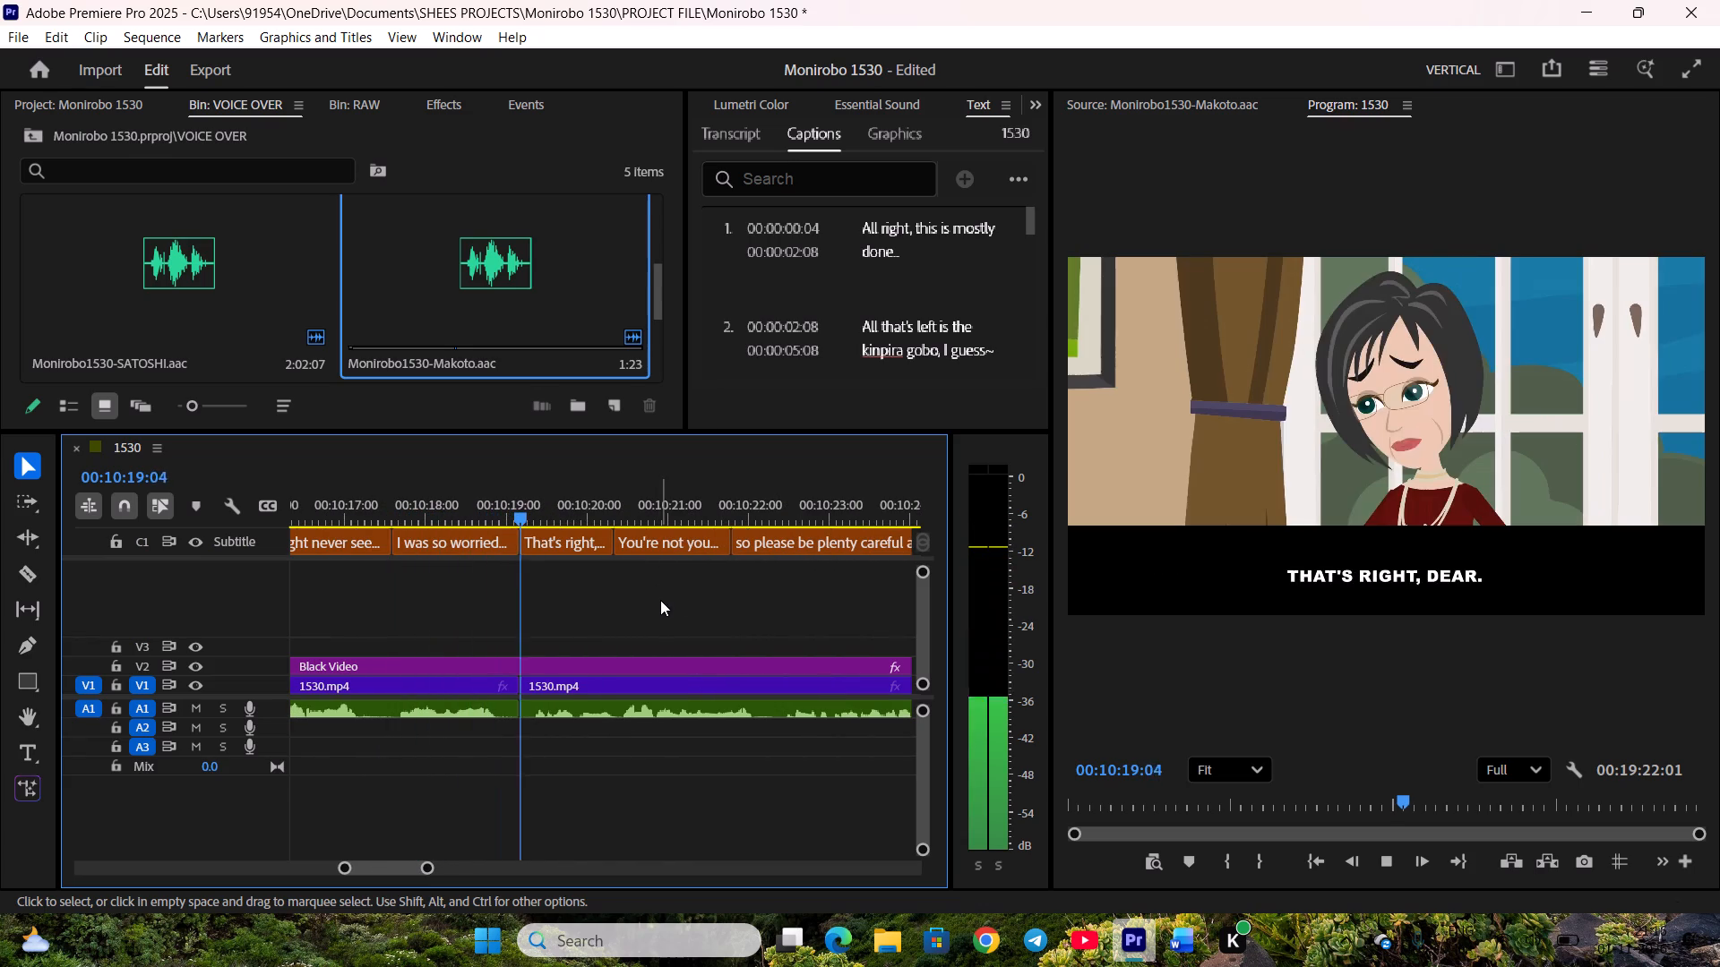
scroll(660, 600, "down", 3)
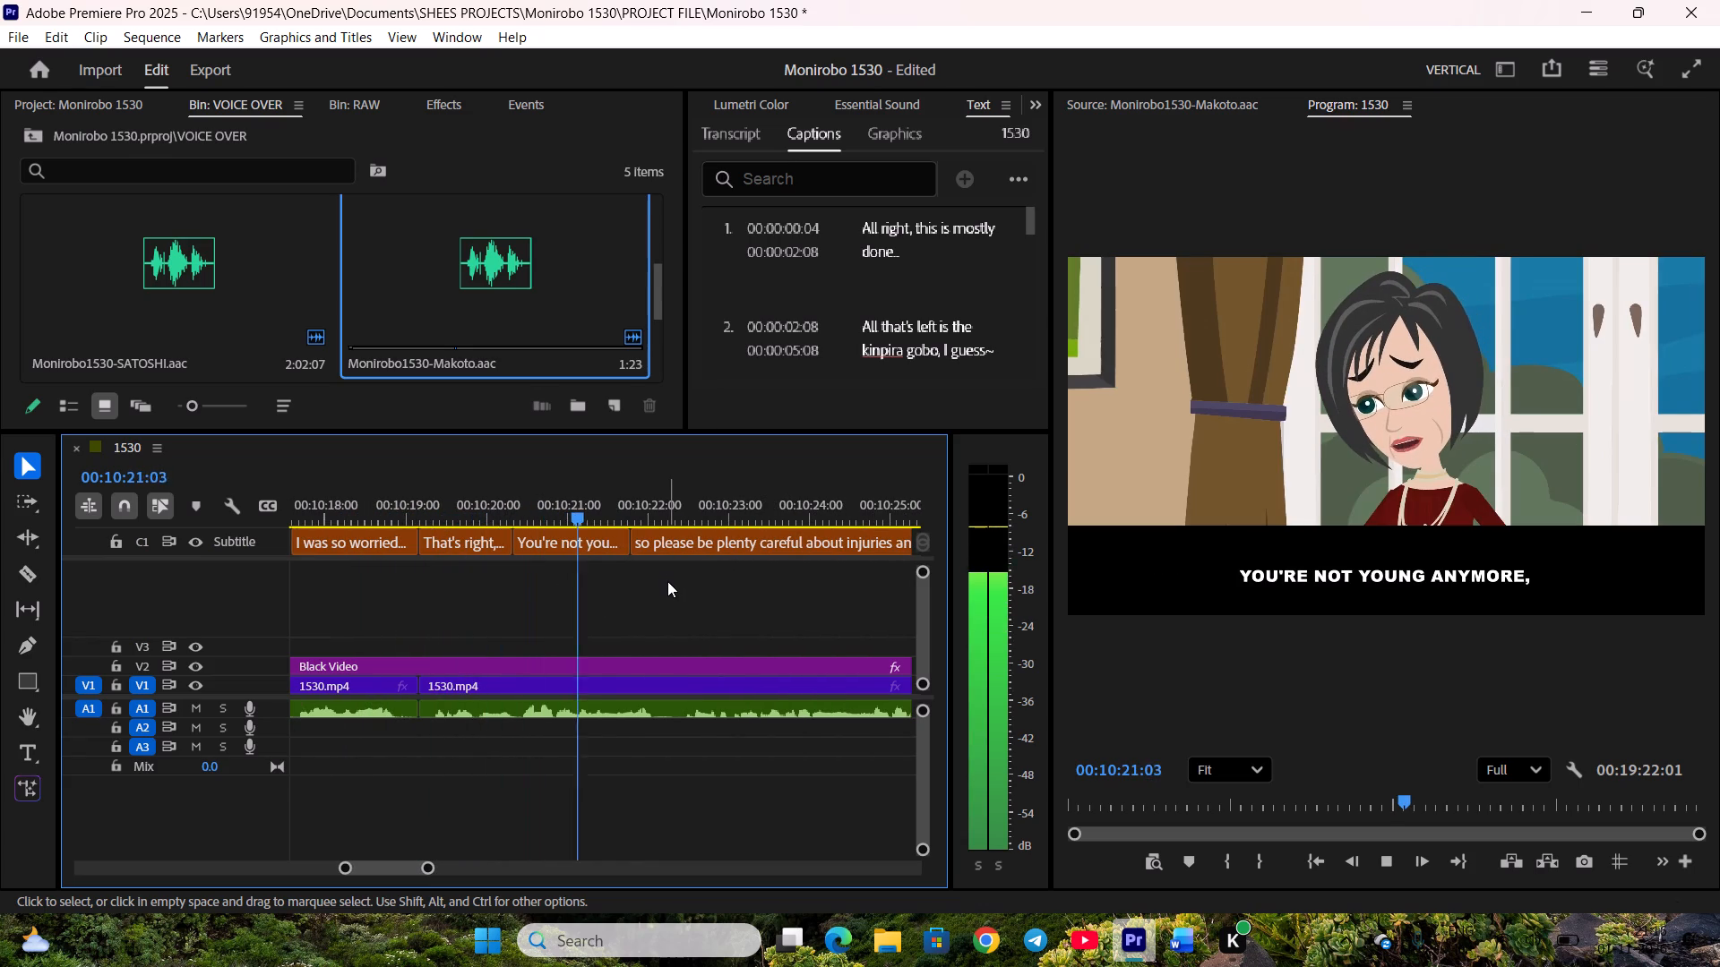
key("space")
scroll(674, 592, "down", 4)
key("space")
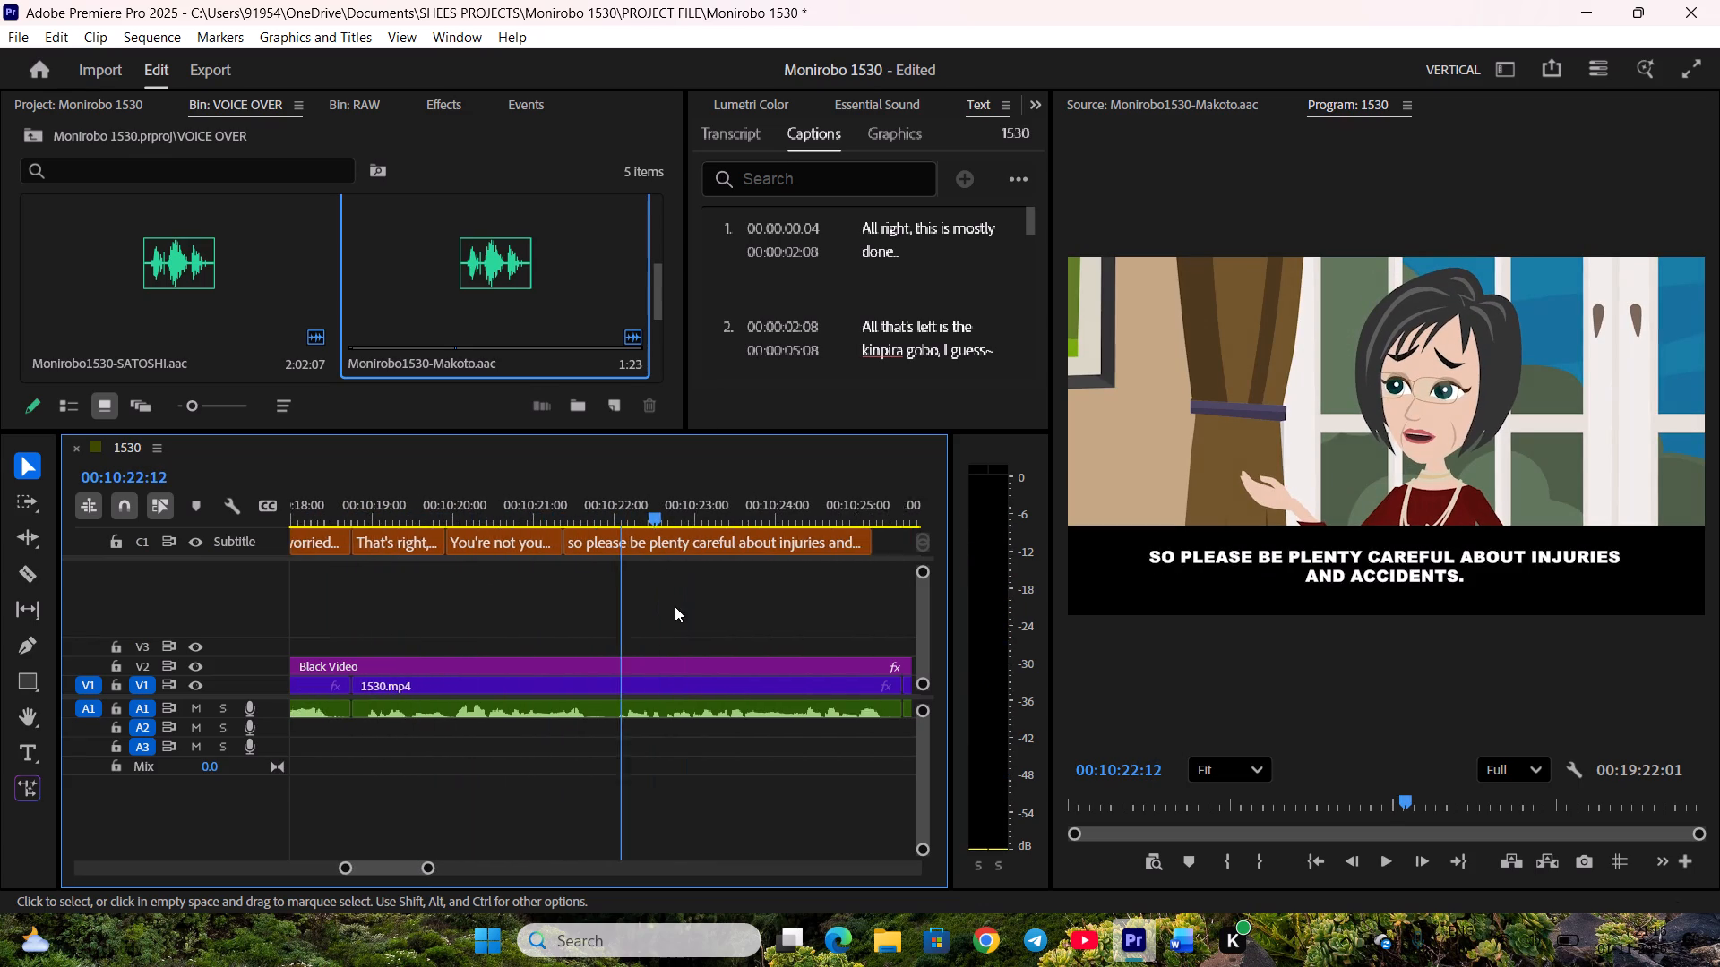
scroll(753, 587, "down", 4)
left_click_drag(670, 538, 697, 539)
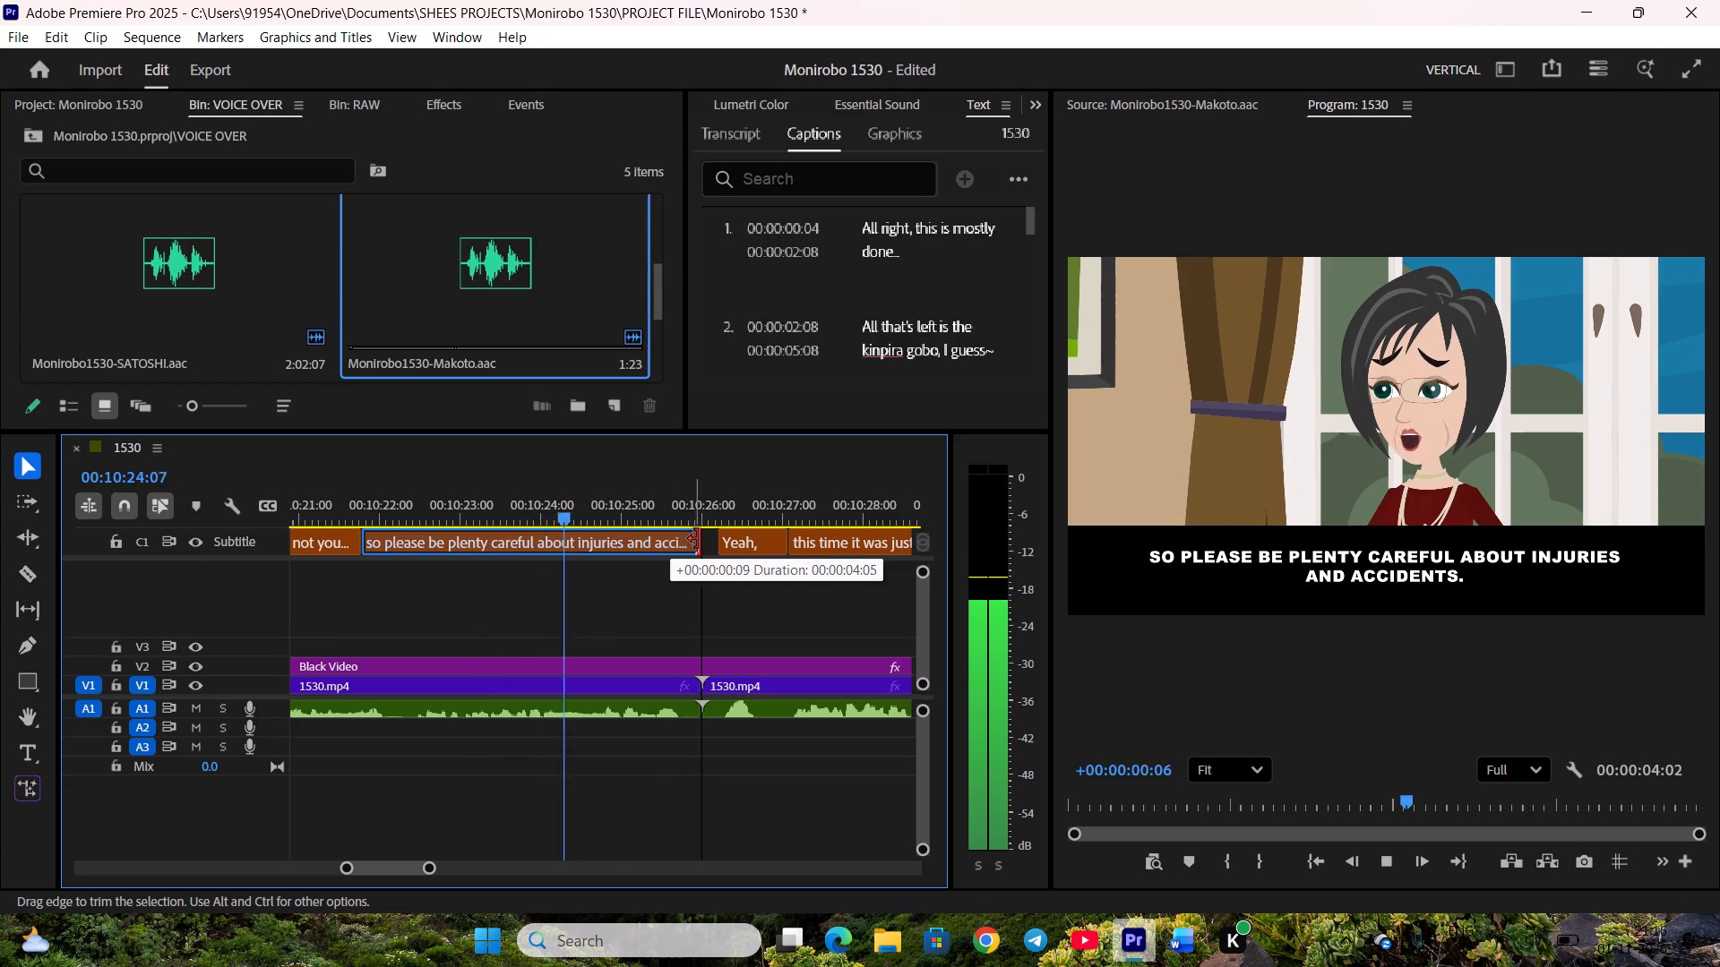
left_click_drag(697, 539, 698, 539)
left_click_drag(719, 538, 704, 539)
scroll(636, 583, "down", 4)
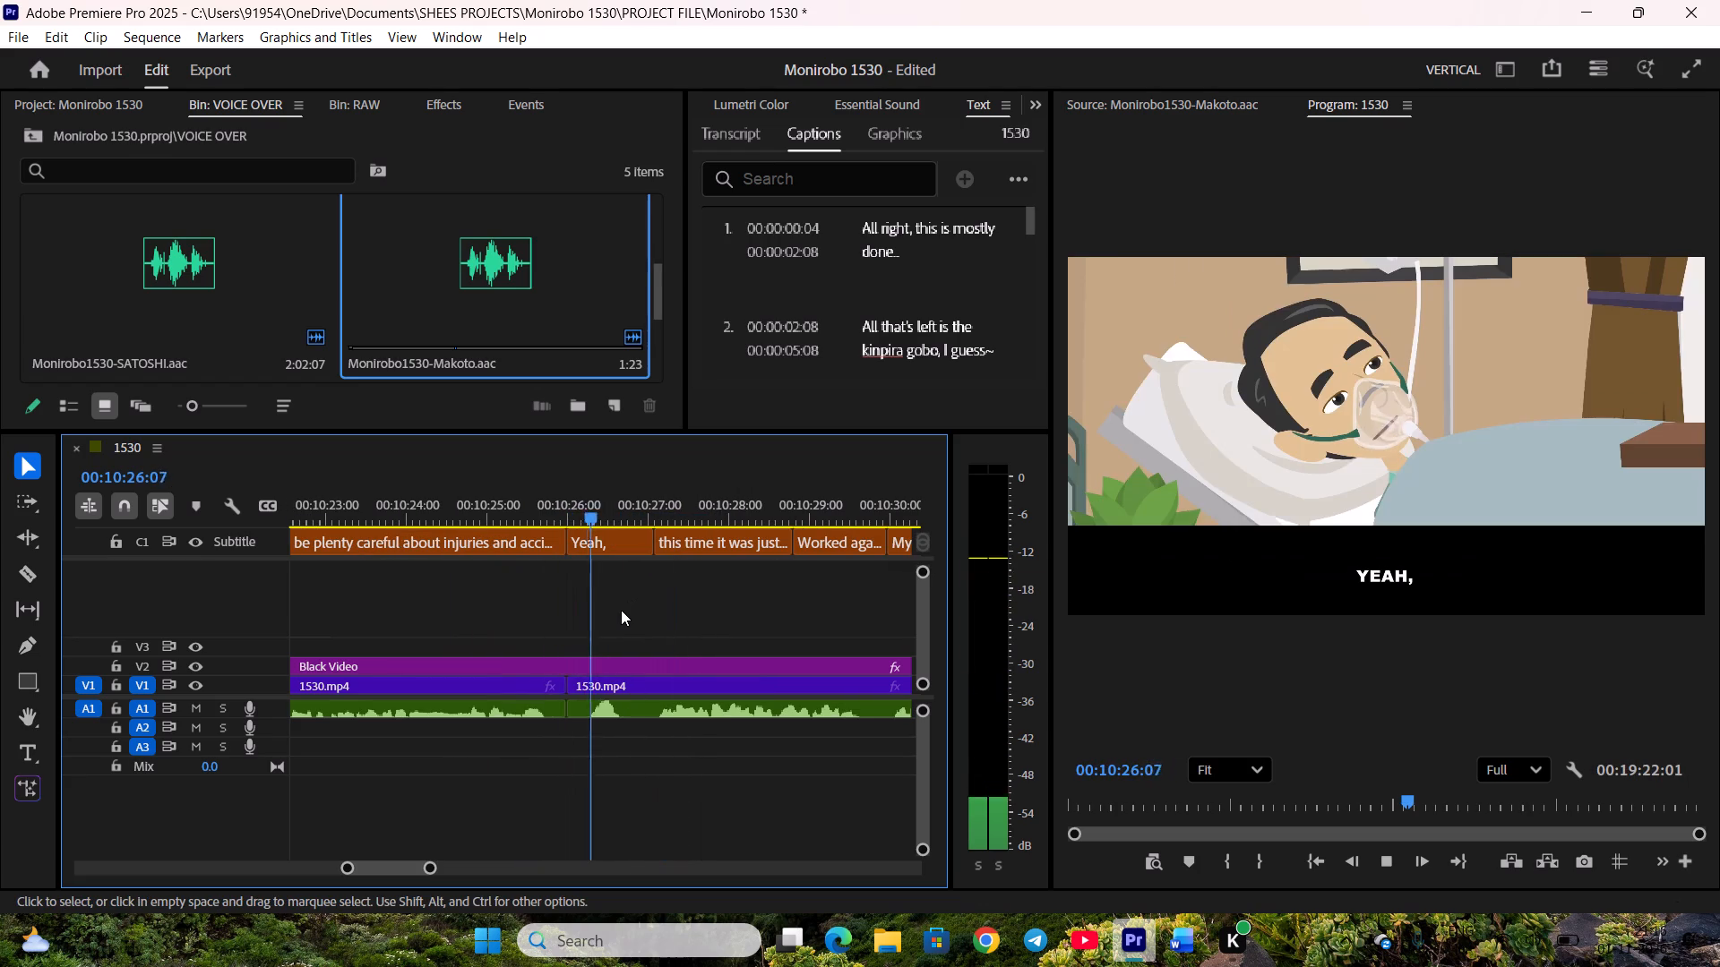
Play on and move the boundary between "Yeah," and "this time it was just that the rain the day before" earlier, to about 00:10:26:22.
key("space")
key("space")
key("space")
left_click_drag(653, 535, 643, 535)
left_click_drag(666, 537, 657, 535)
Play on and align the boundary between "I'll be careful from..." and "Barely healed and already at it..." with the V1 cut near 00:10:33:08.
scroll(642, 607, "down", 5)
key("space")
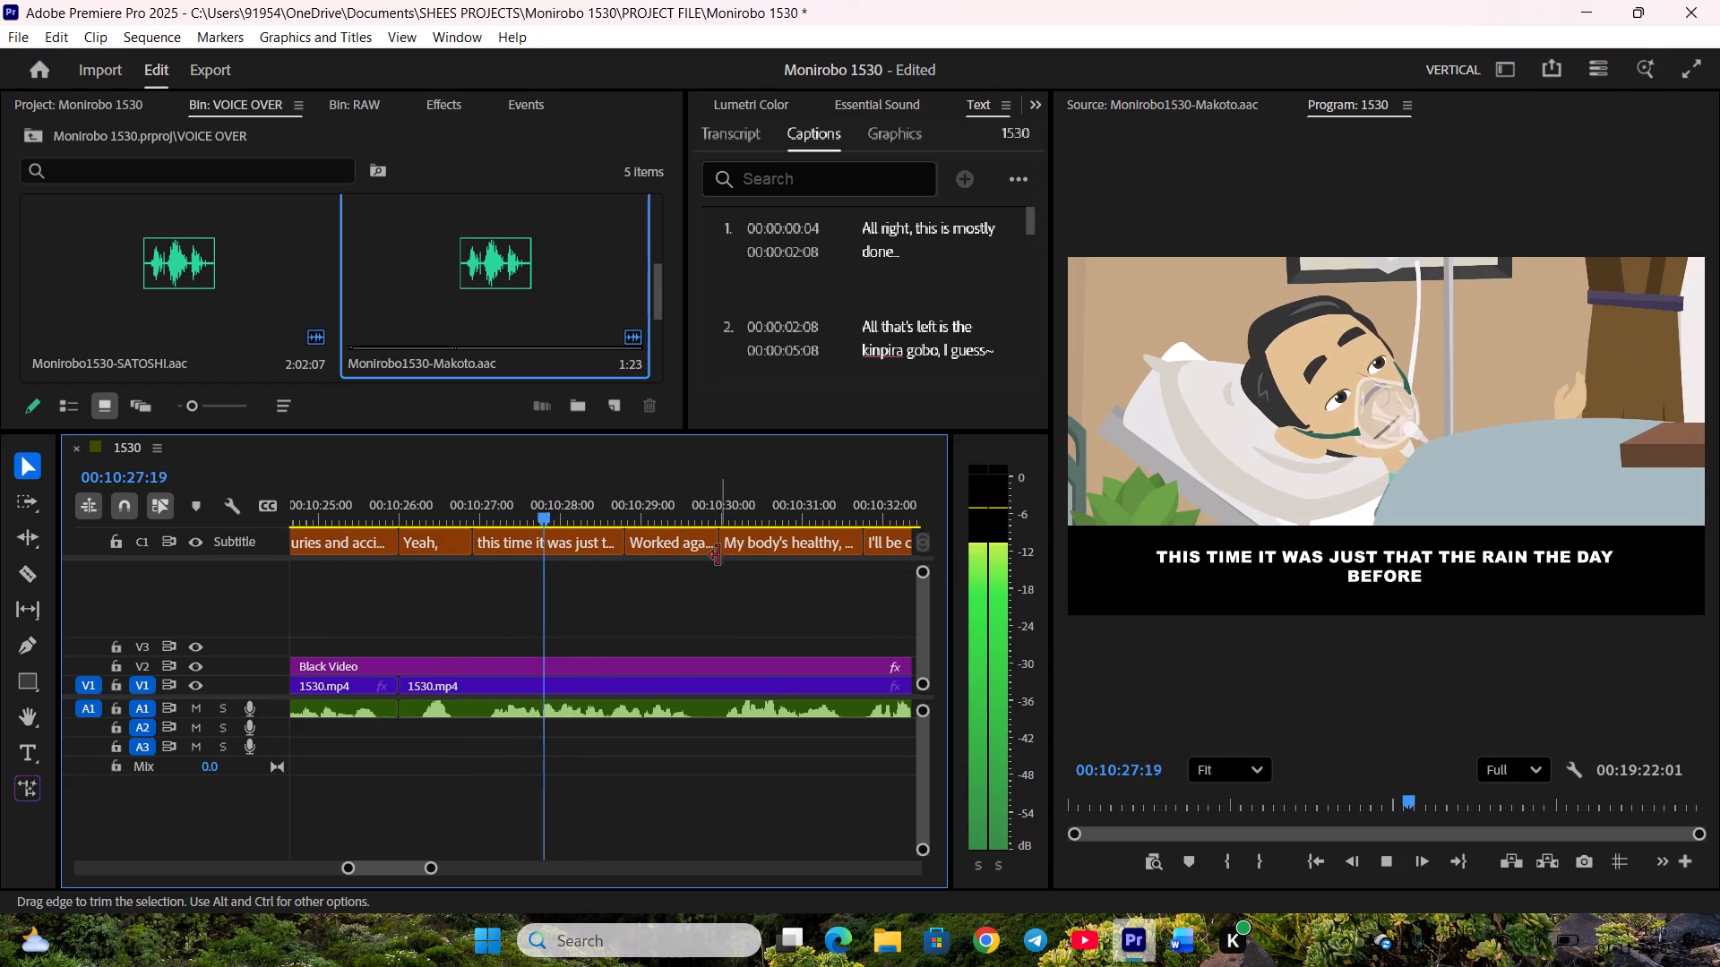
scroll(695, 658, "down", 6)
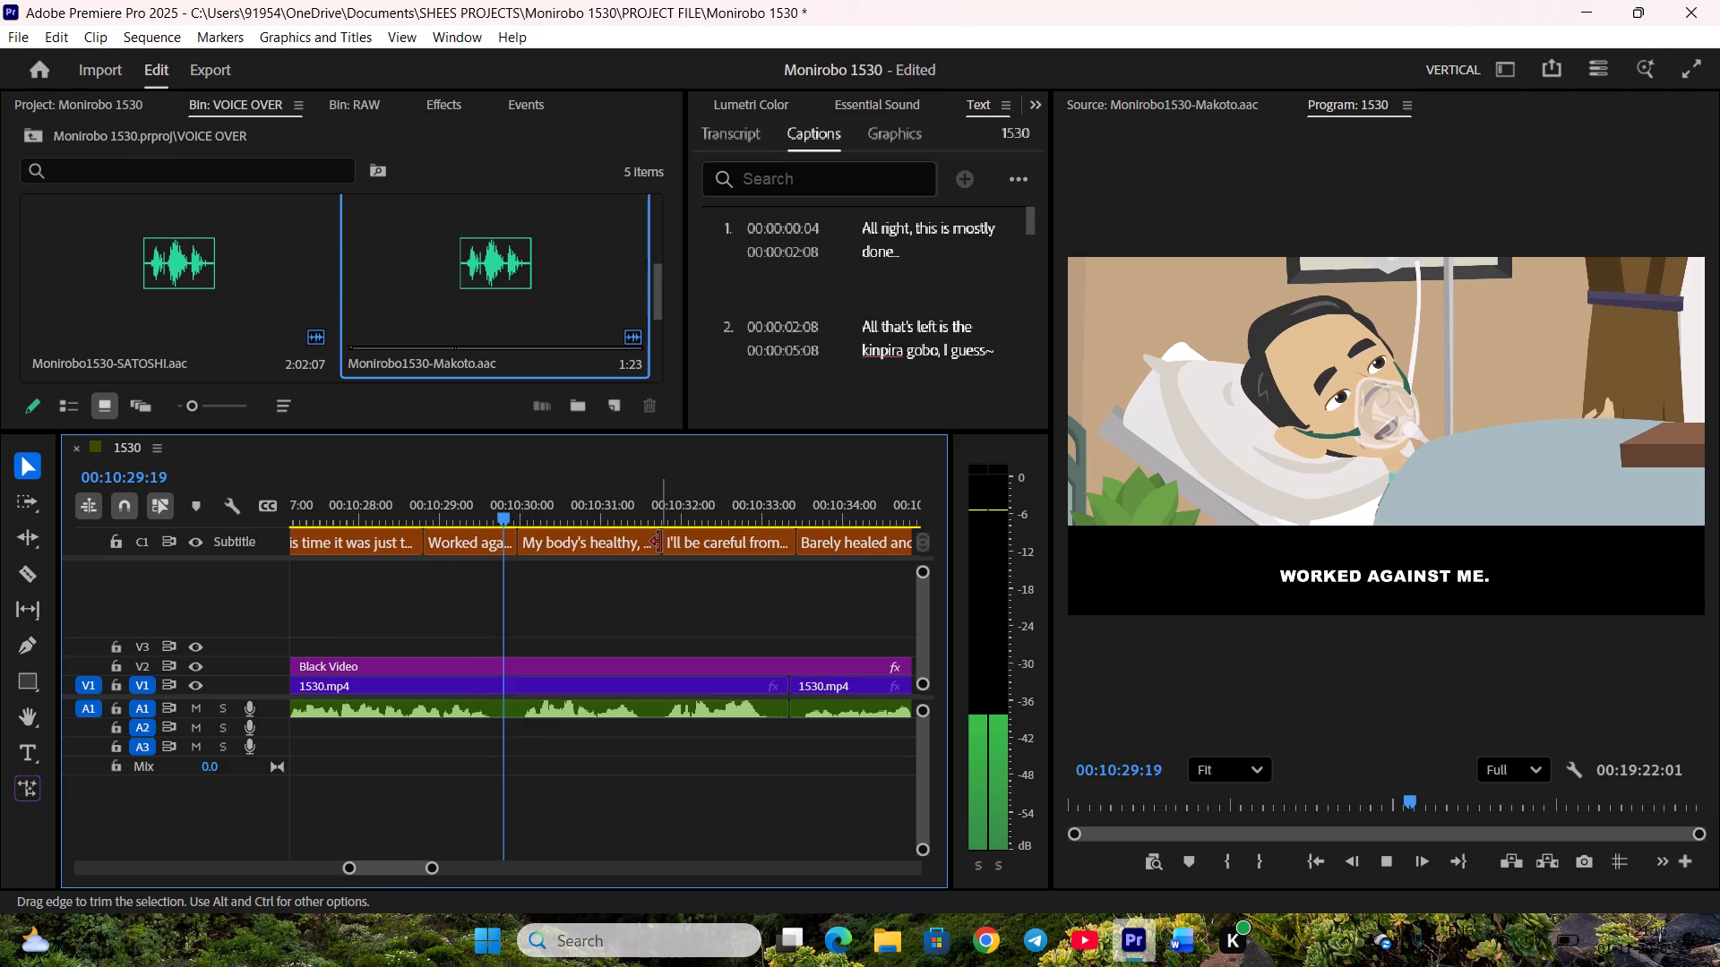
scroll(662, 553, "down", 4)
left_click_drag(654, 546, 641, 545)
left_click_drag(673, 543, 665, 543)
Play on and align the boundary between "Even though your life..." and "Heheheh, well, there was no threat..." with the V1 cut near 00:10:37:08.
scroll(664, 574, "down", 4)
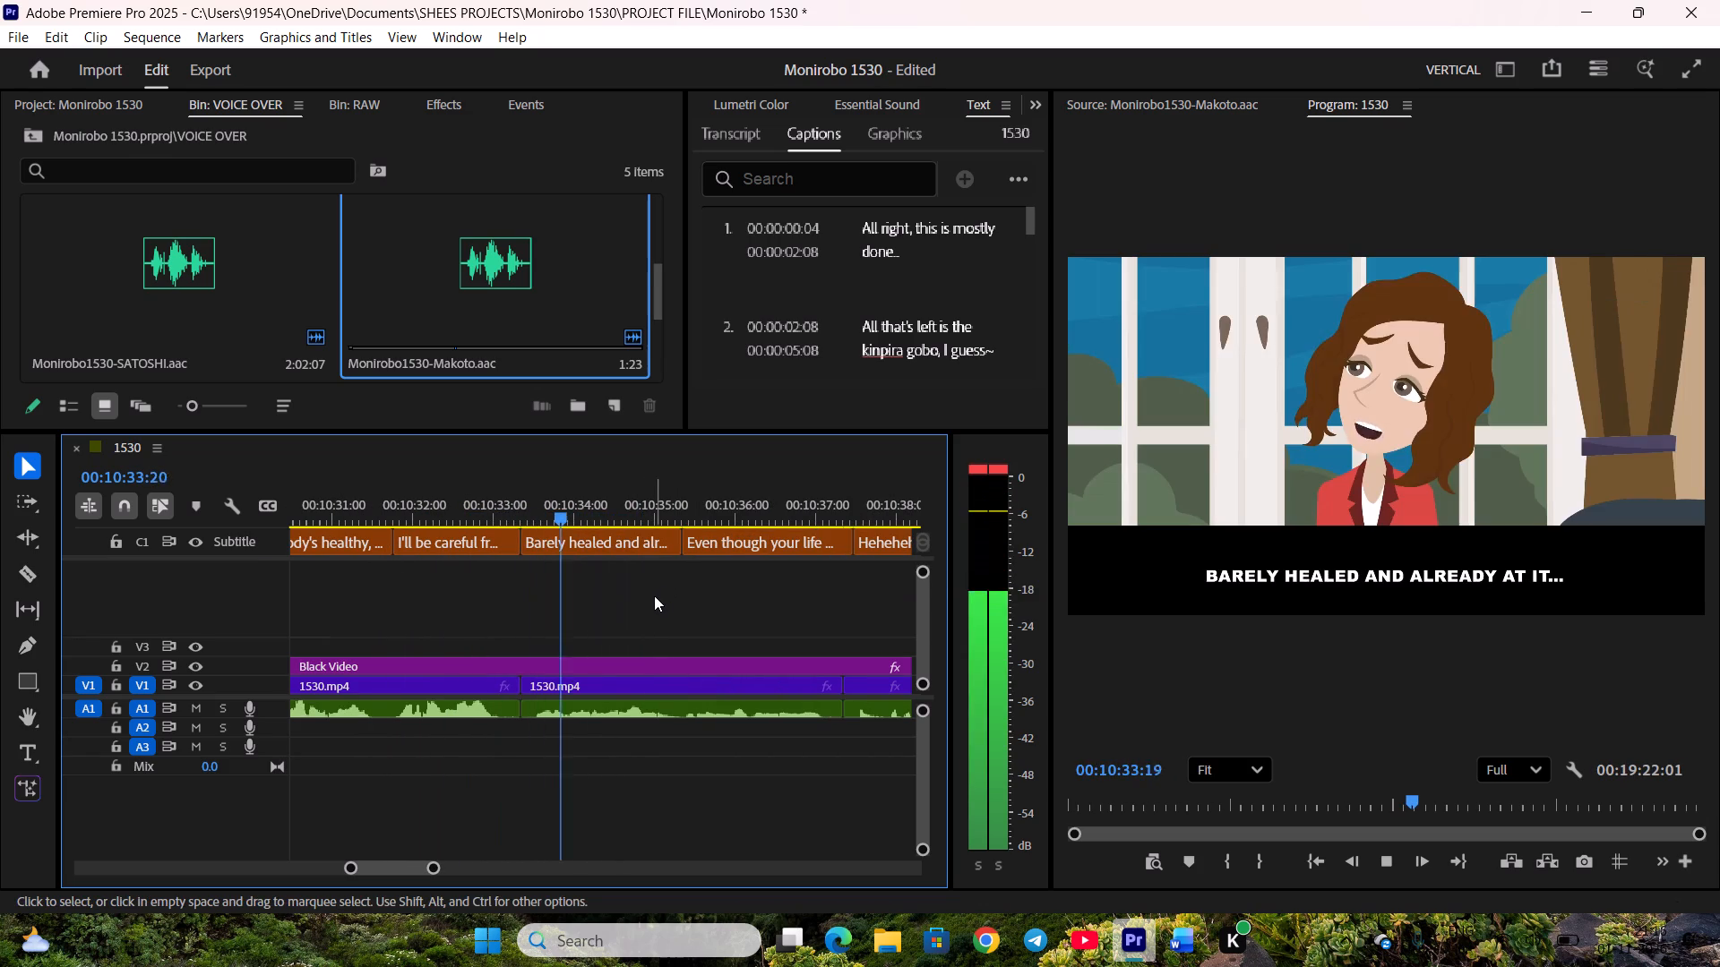
scroll(656, 597, "down", 3)
key("space")
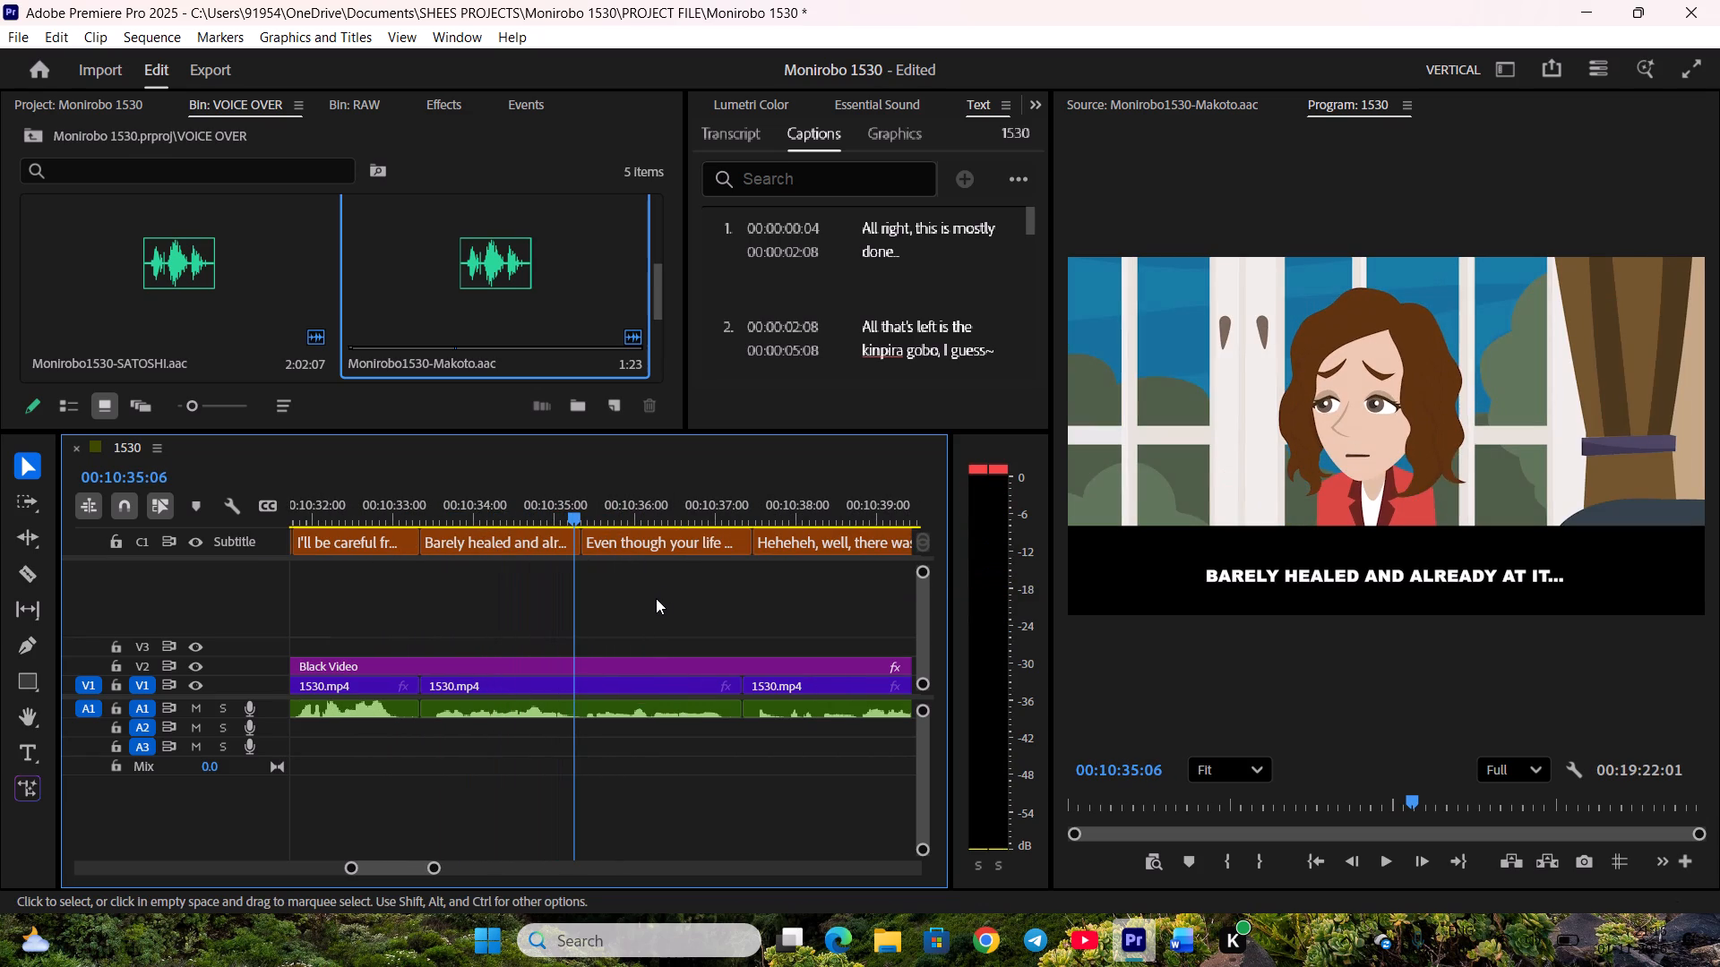
key("space")
scroll(656, 598, "down", 4)
key("space")
left_click_drag(617, 543, 608, 543)
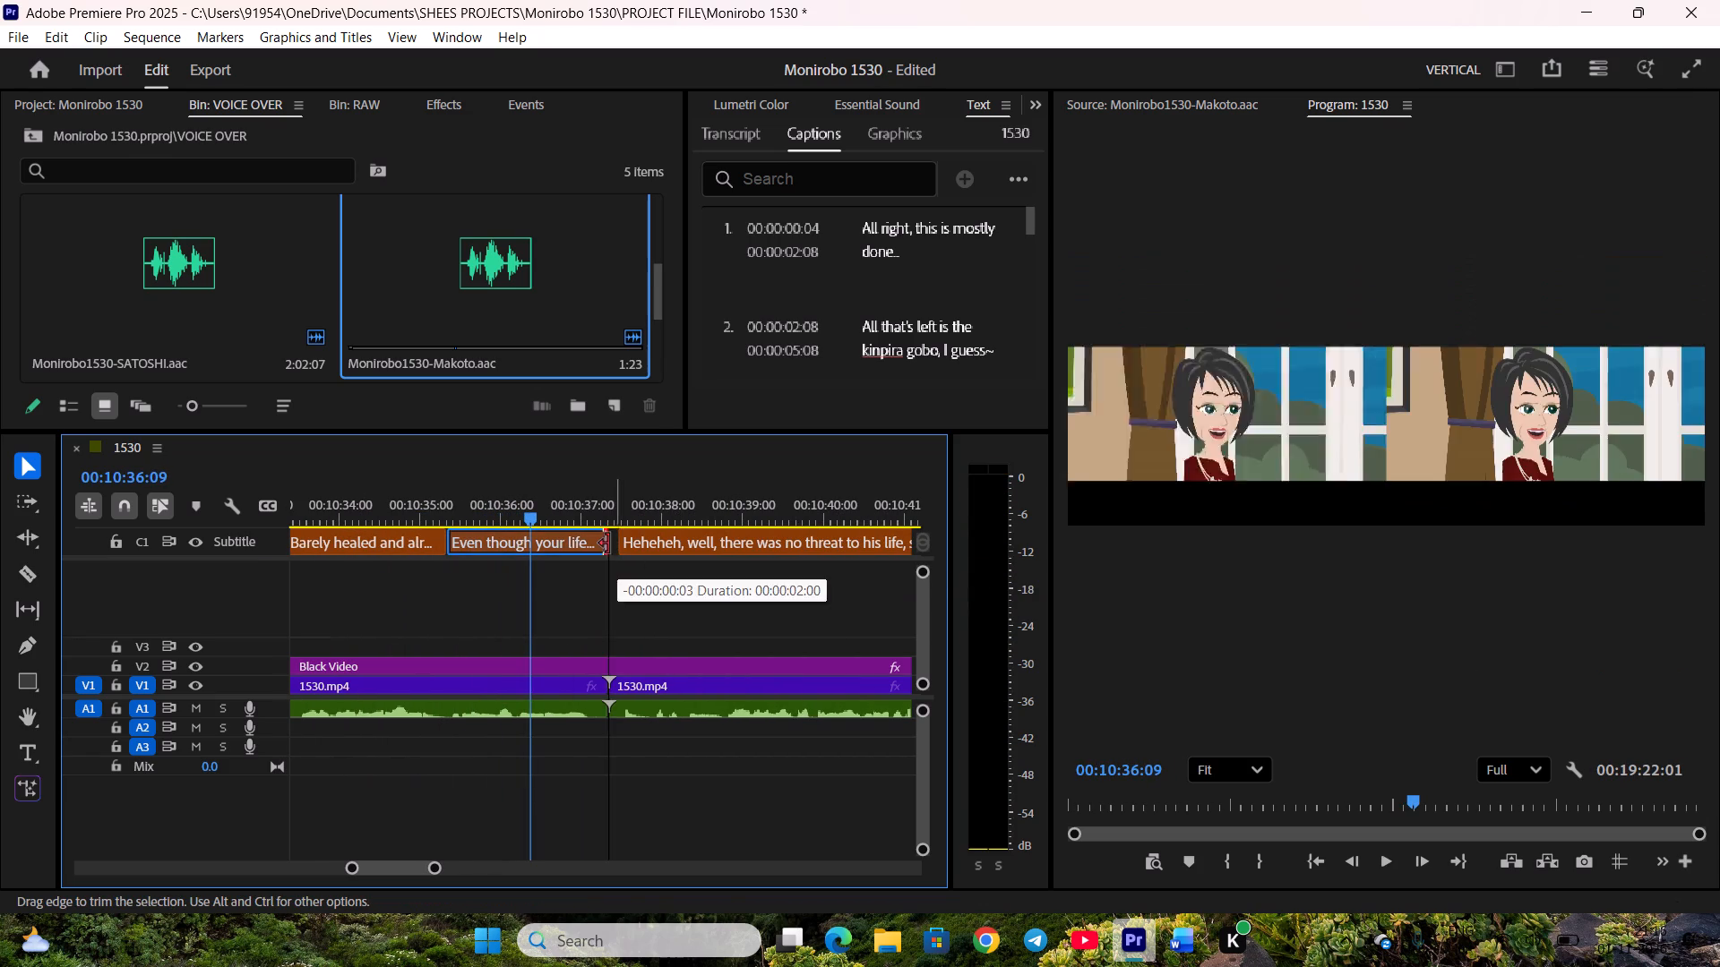
left_click_drag(608, 543, 605, 543)
key("space")
left_click(624, 543)
Close the gap between "Heheheh, well..." and "That's true," by extending both captions to the V1 cut near 00:10:42:01.
scroll(639, 583, "down", 4)
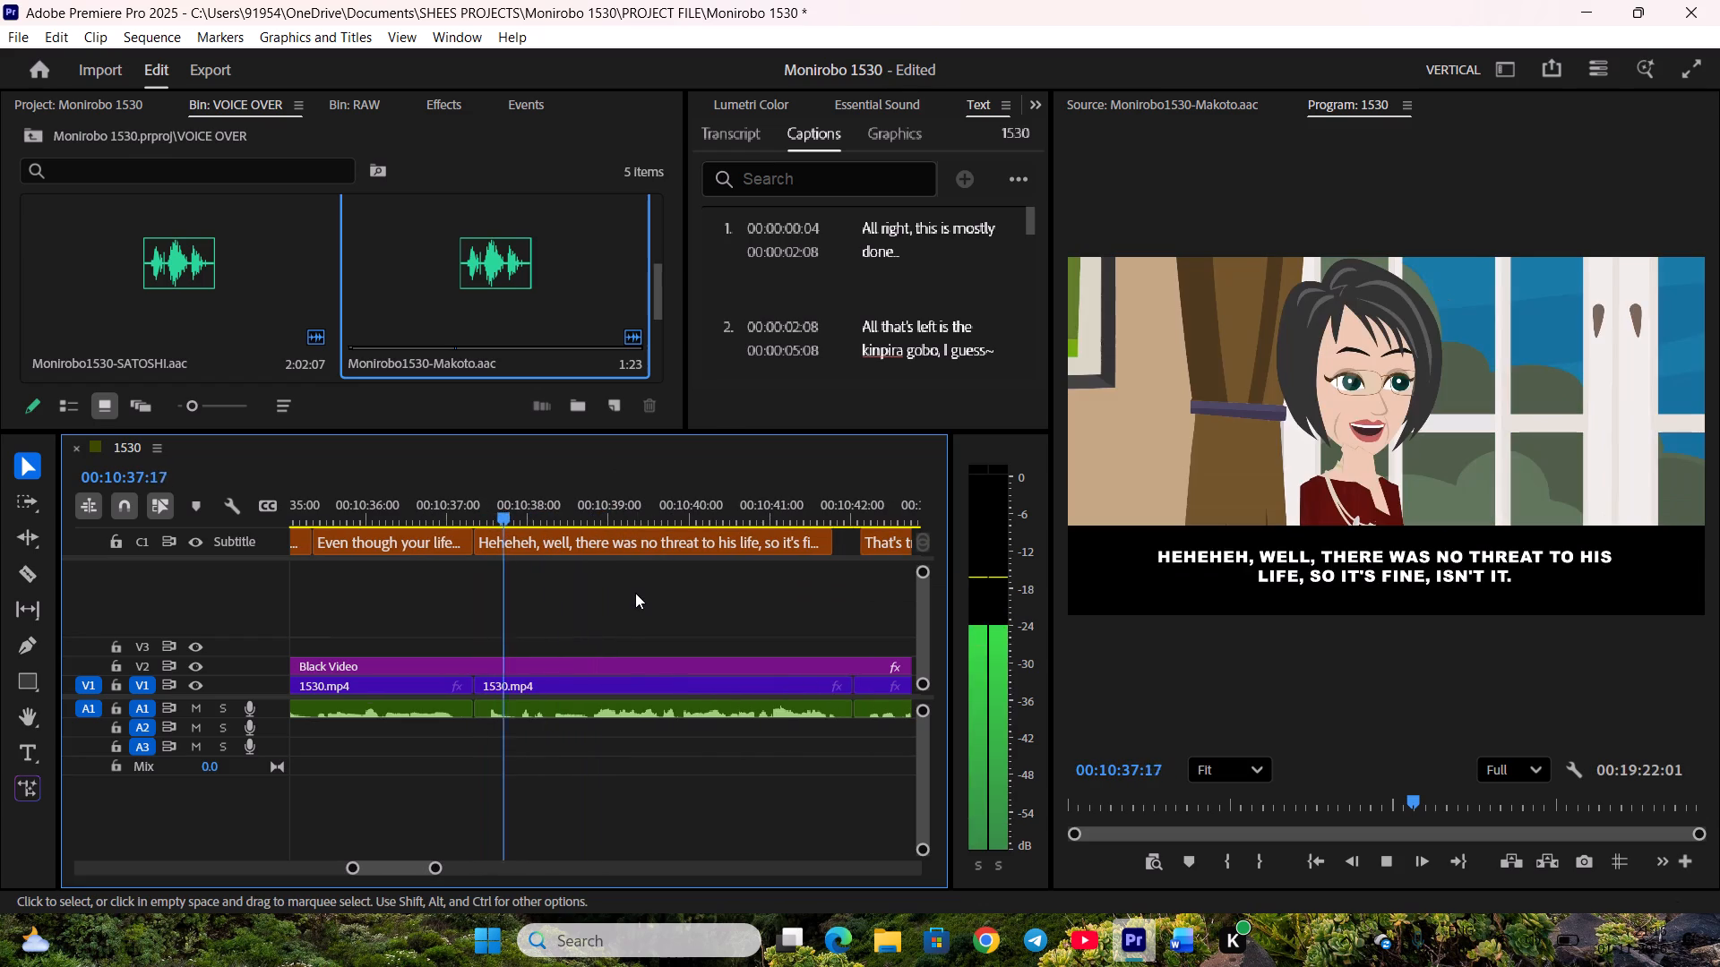
scroll(635, 593, "down", 5)
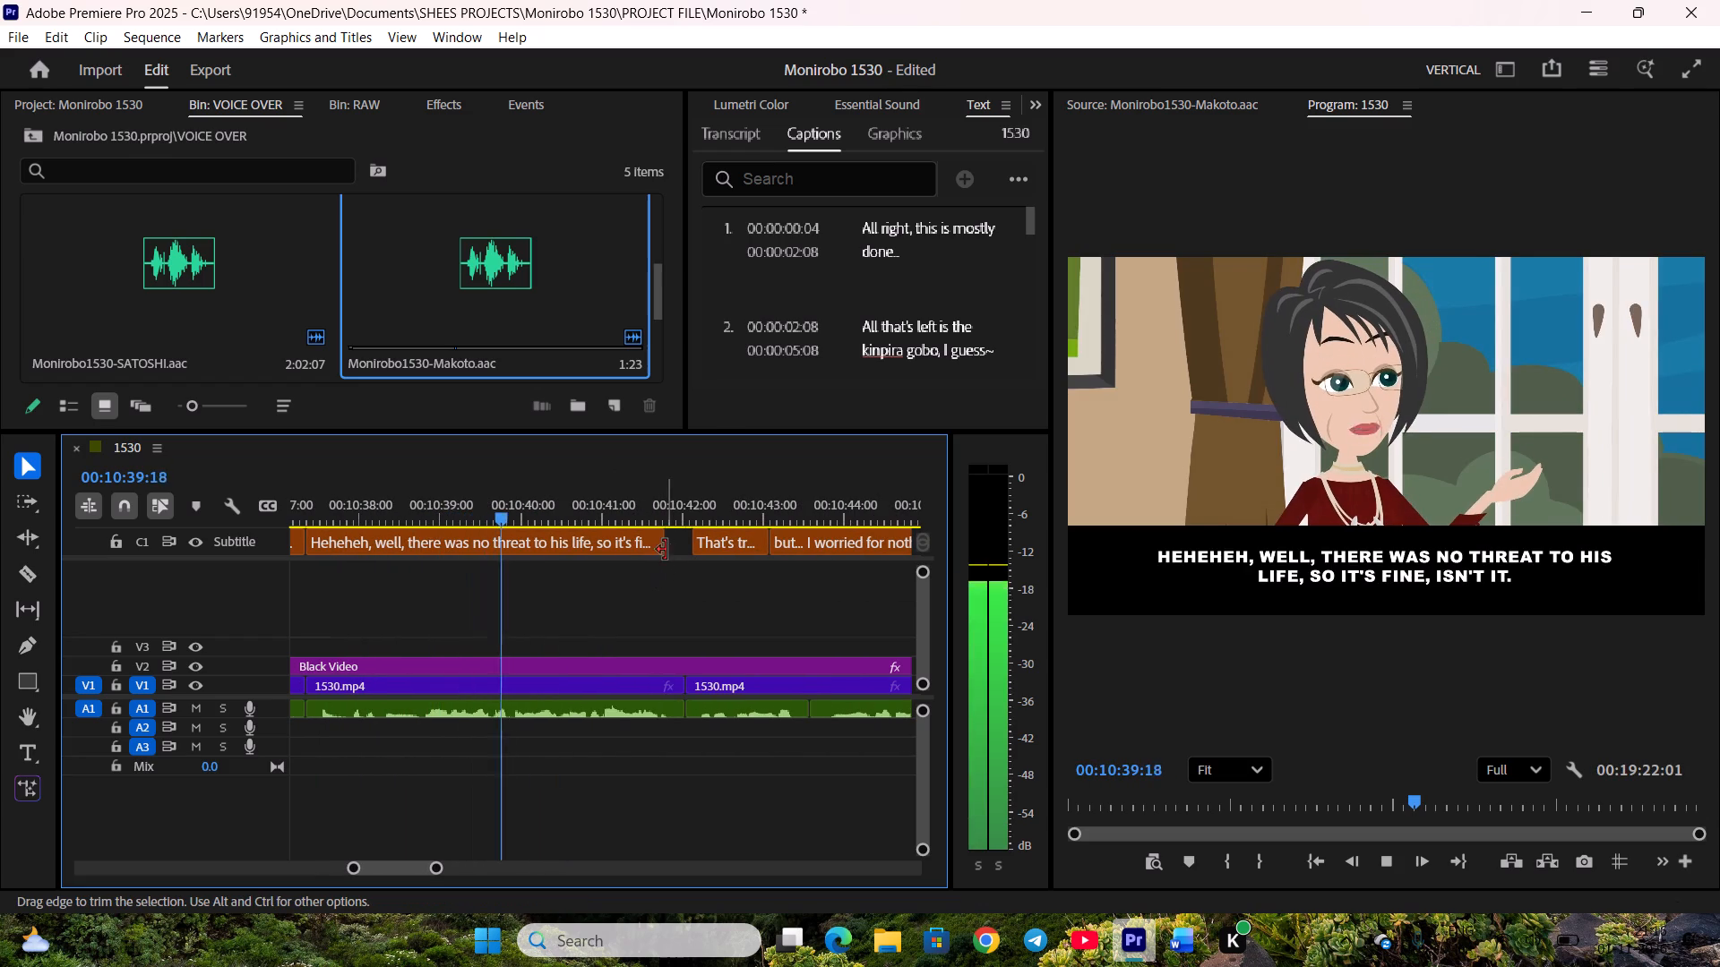
left_click_drag(666, 550, 680, 552)
left_click_drag(699, 548, 689, 545)
Play on and raise the gain of the two A1 voice clips under "That's true," and "but... I worried for nothing." by 8 dB.
scroll(690, 588, "down", 4)
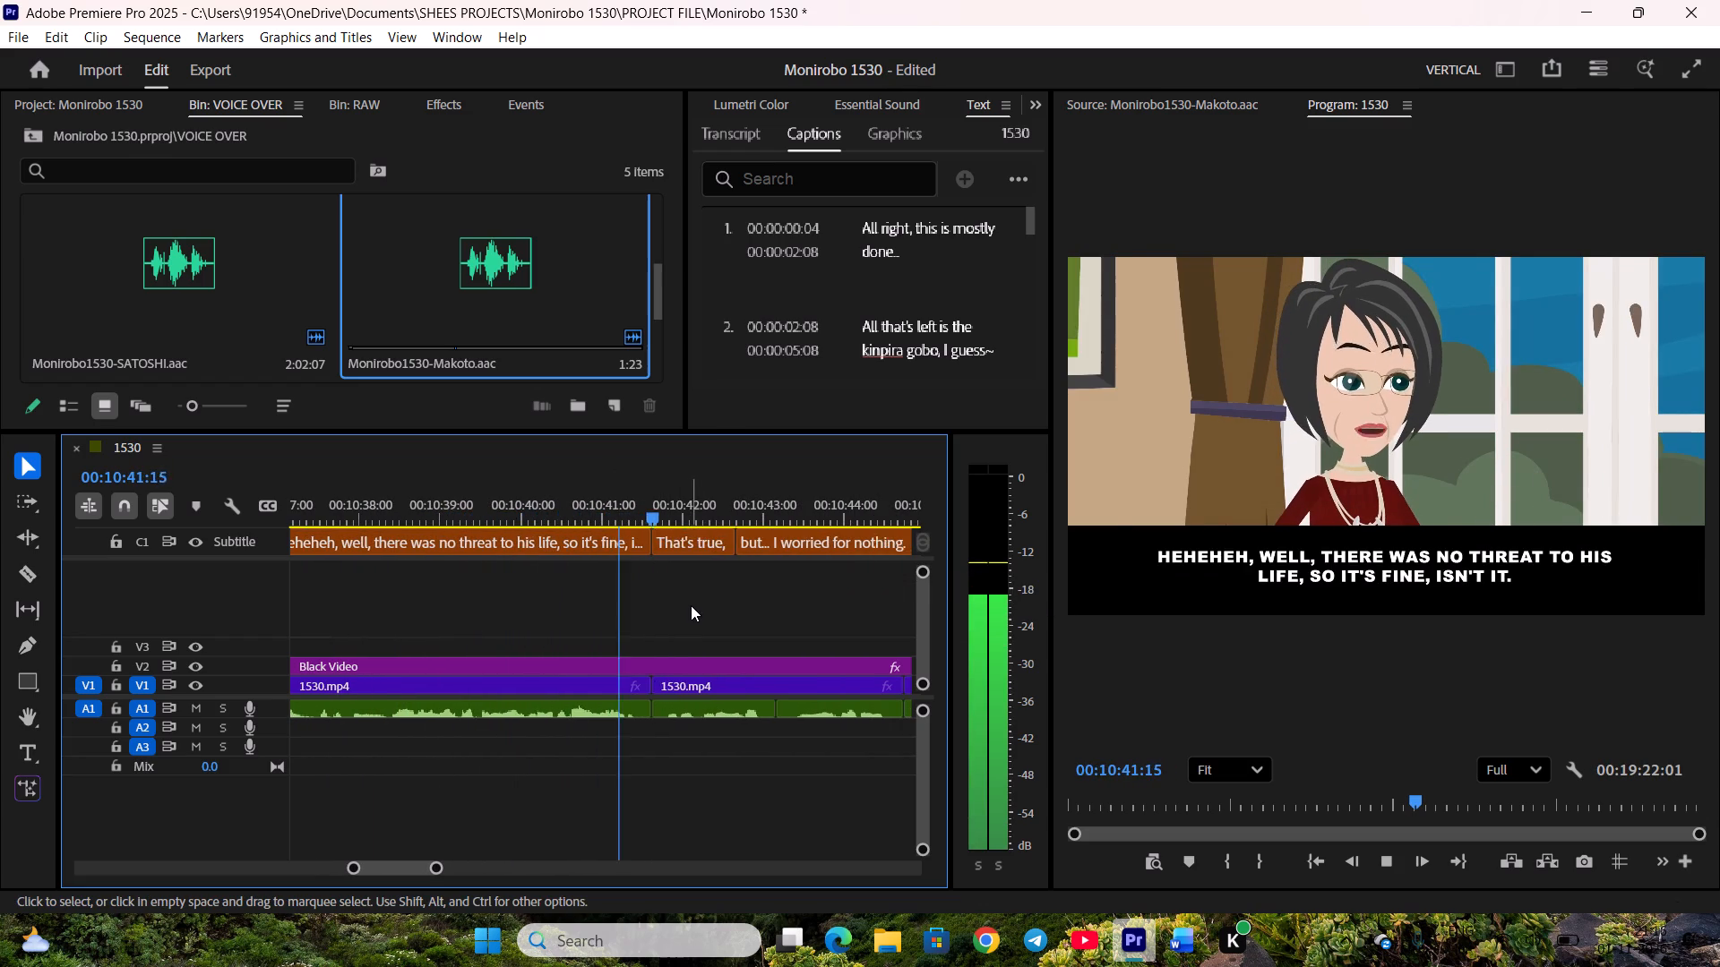
key("space")
key("space")
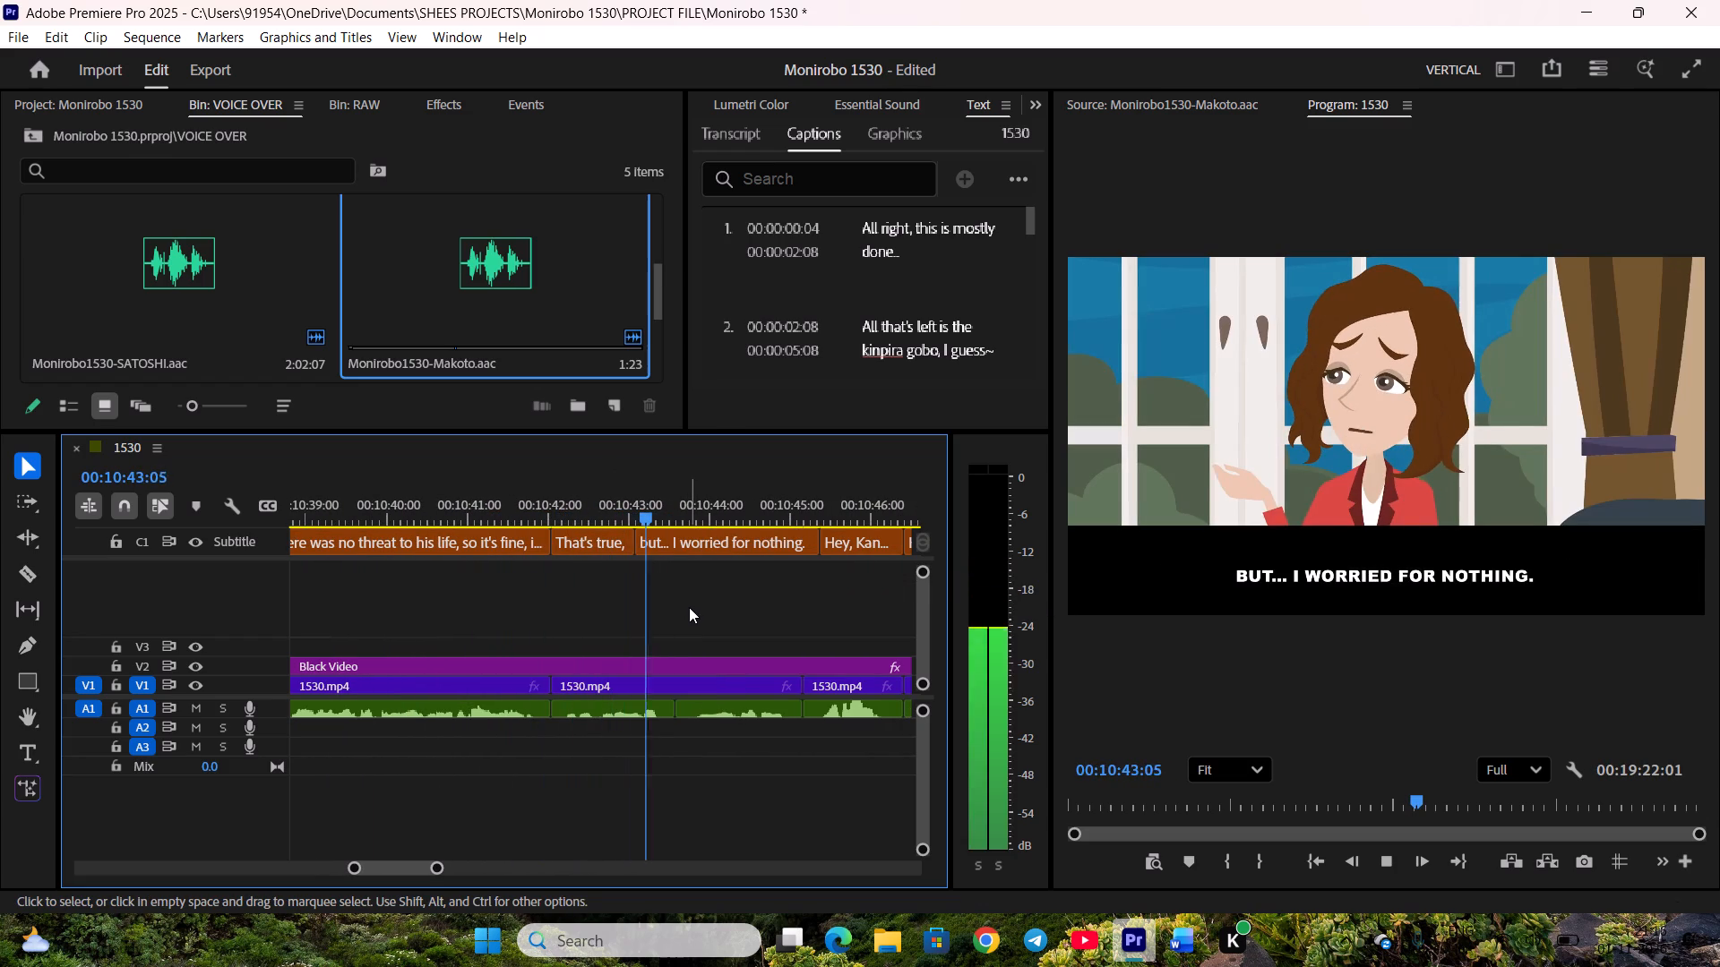
key("space")
key("space")
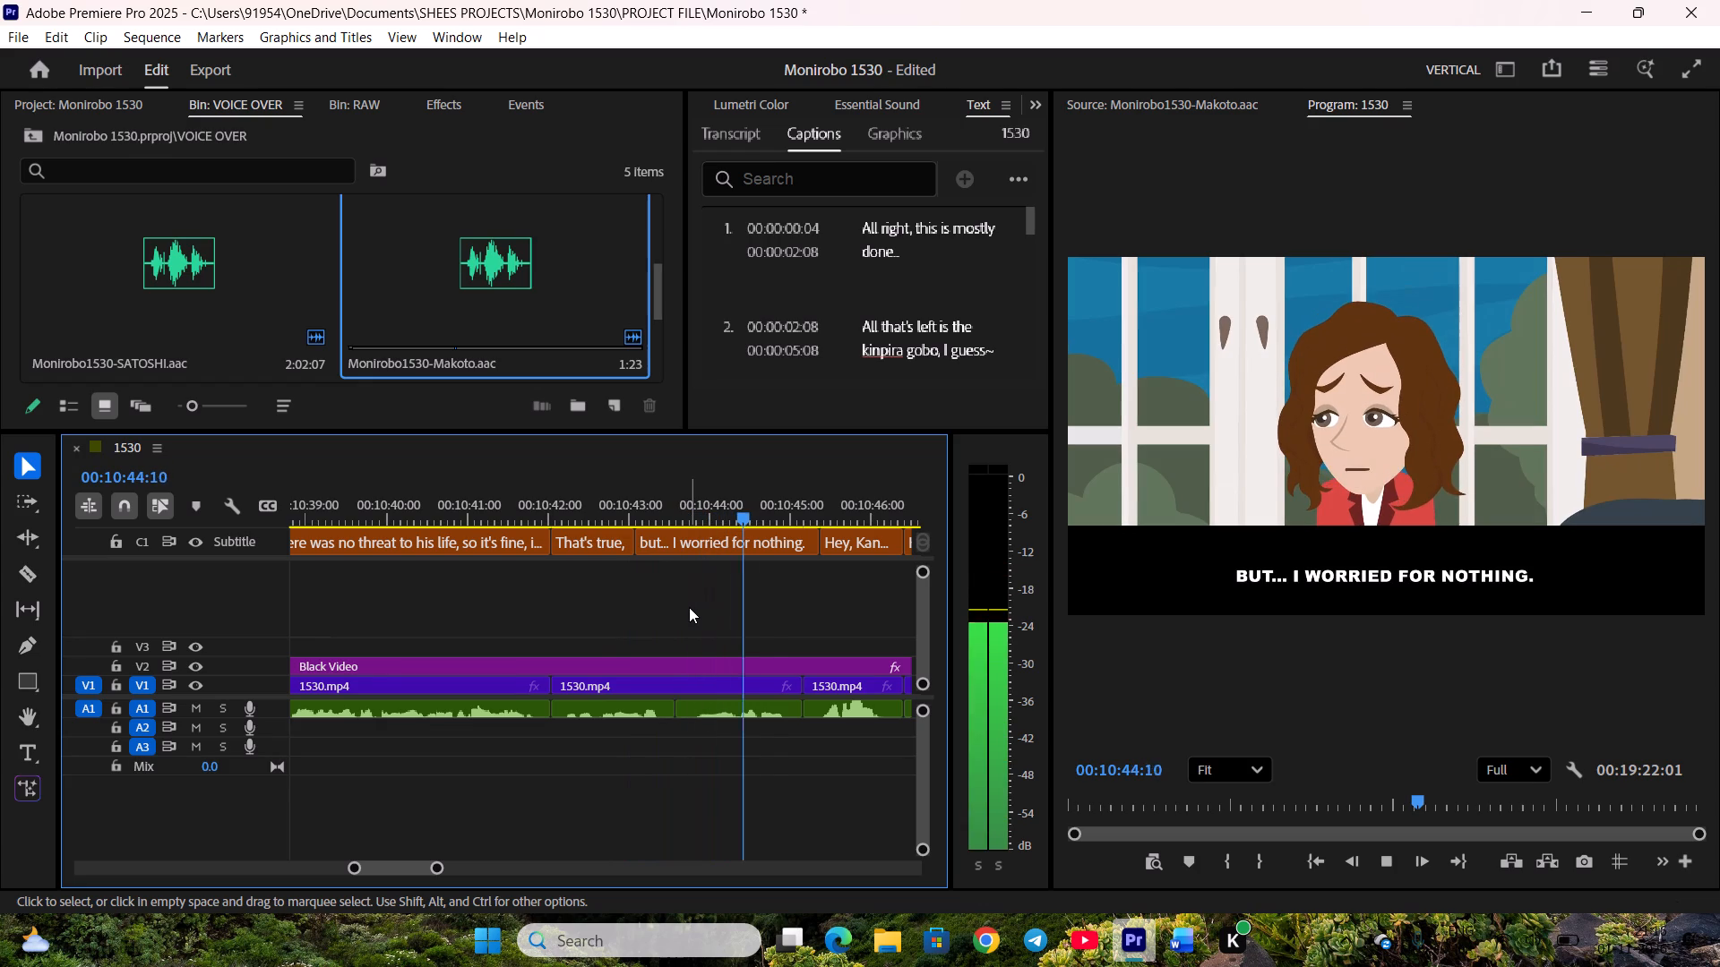
key("space")
left_click_drag(660, 725, 664, 724)
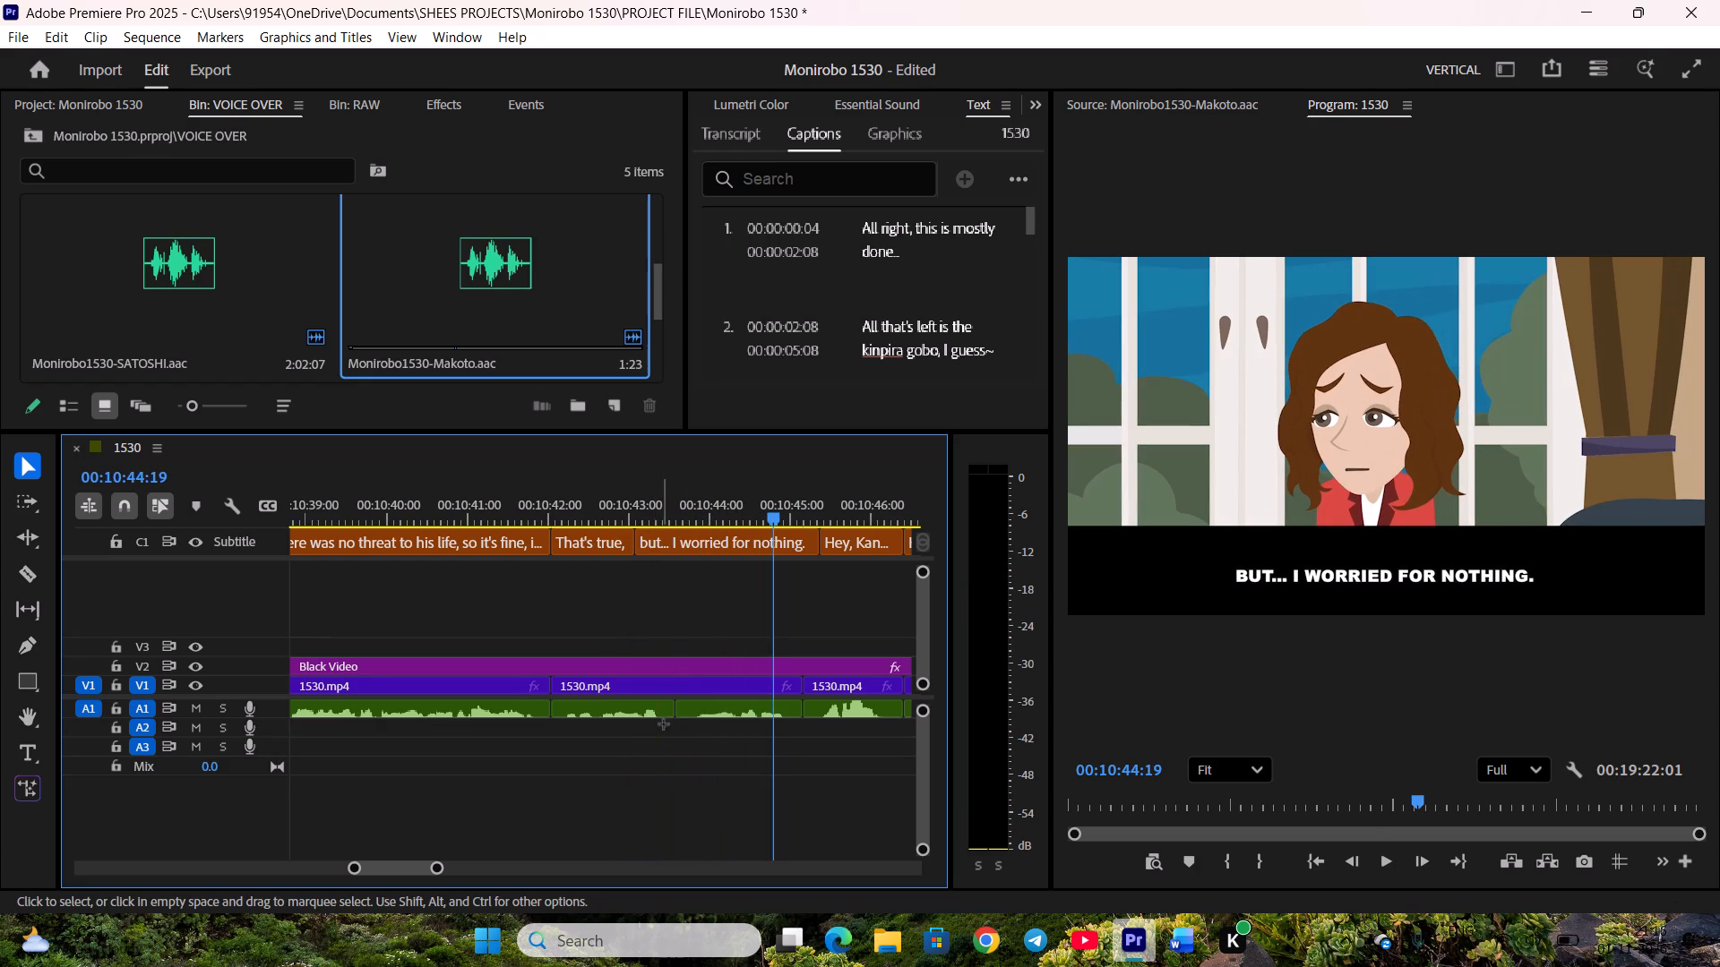
left_click_drag(664, 724, 686, 706)
type("g8")
key("Return")
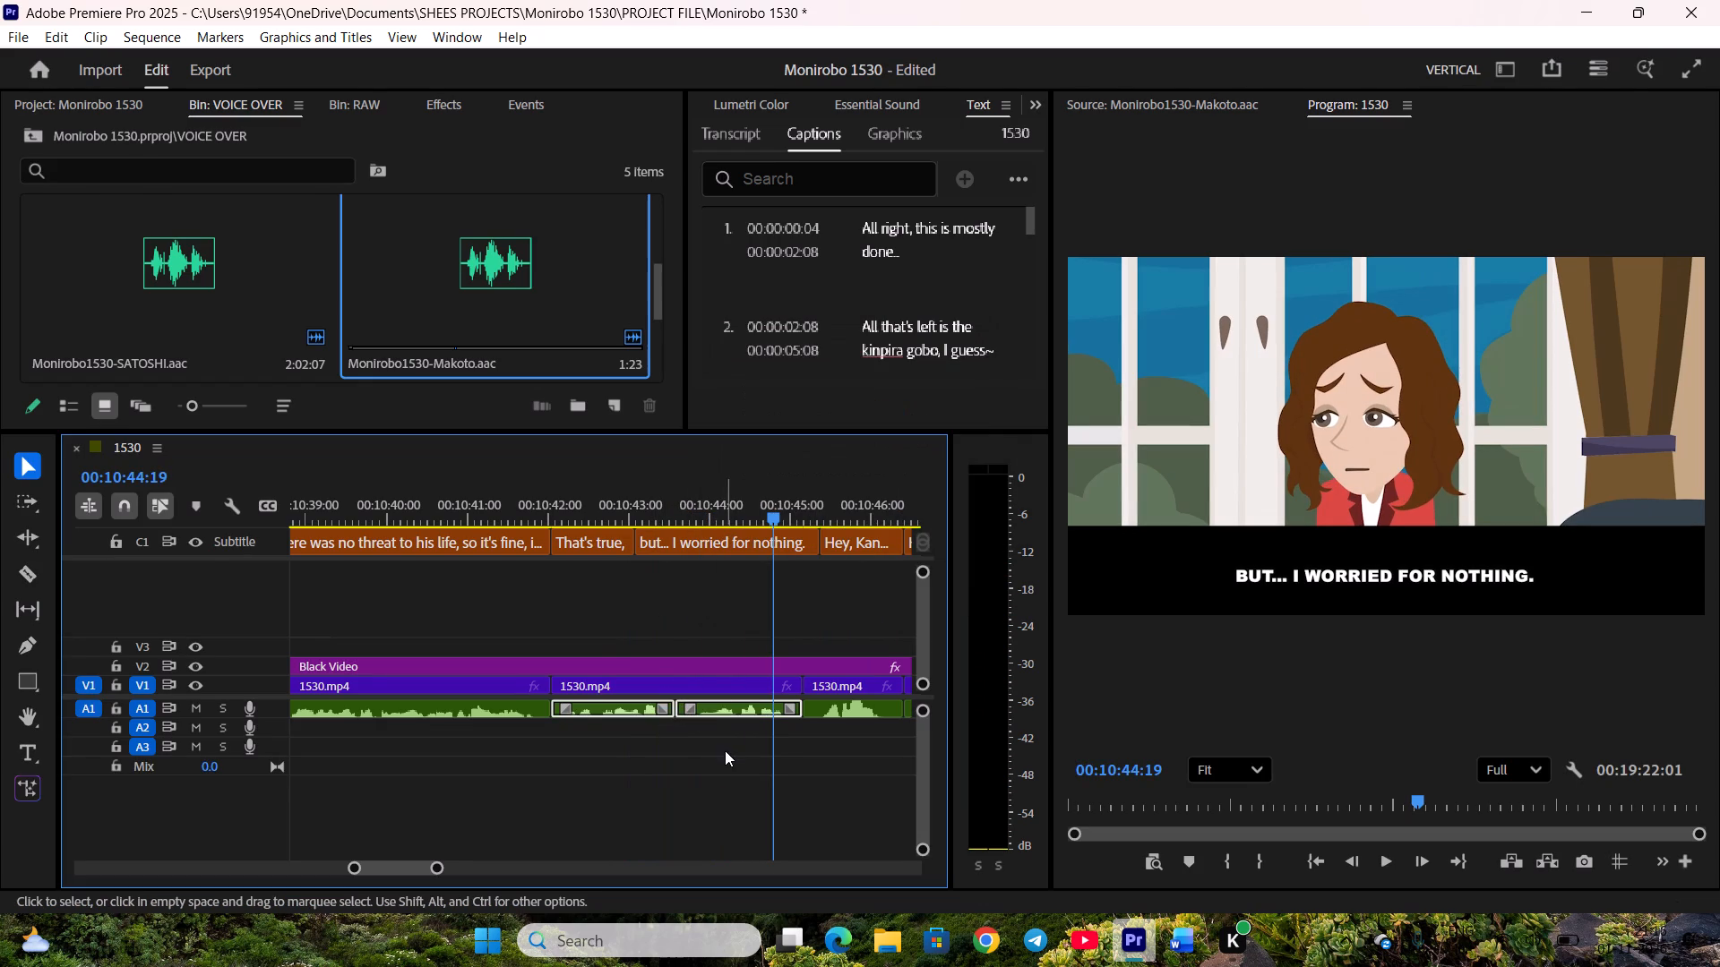
left_click(725, 750)
Play on and fit the "Hey, Kanami." caption between the V1 cuts near 00:10:45:03 and 00:10:46:10, trimming the preceding caption to match.
key("space")
key("space")
left_click_drag(819, 544, 795, 544)
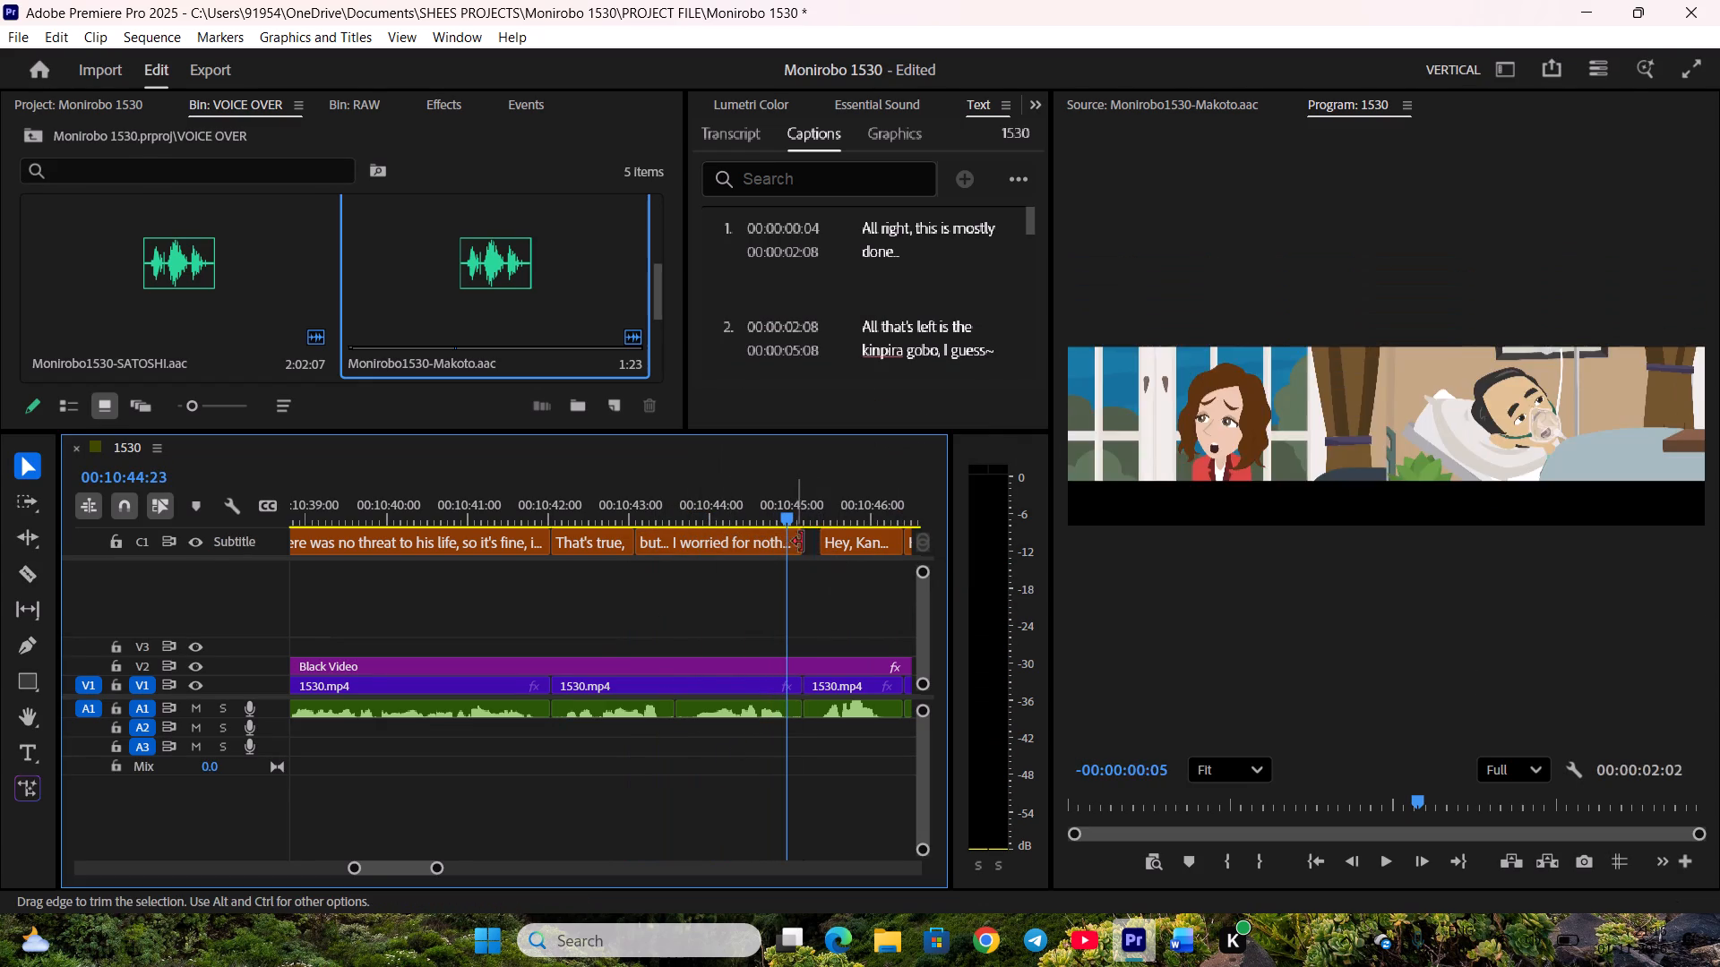
left_click_drag(820, 542, 801, 542)
scroll(599, 578, "down", 5)
key("space")
scroll(587, 593, "down", 3)
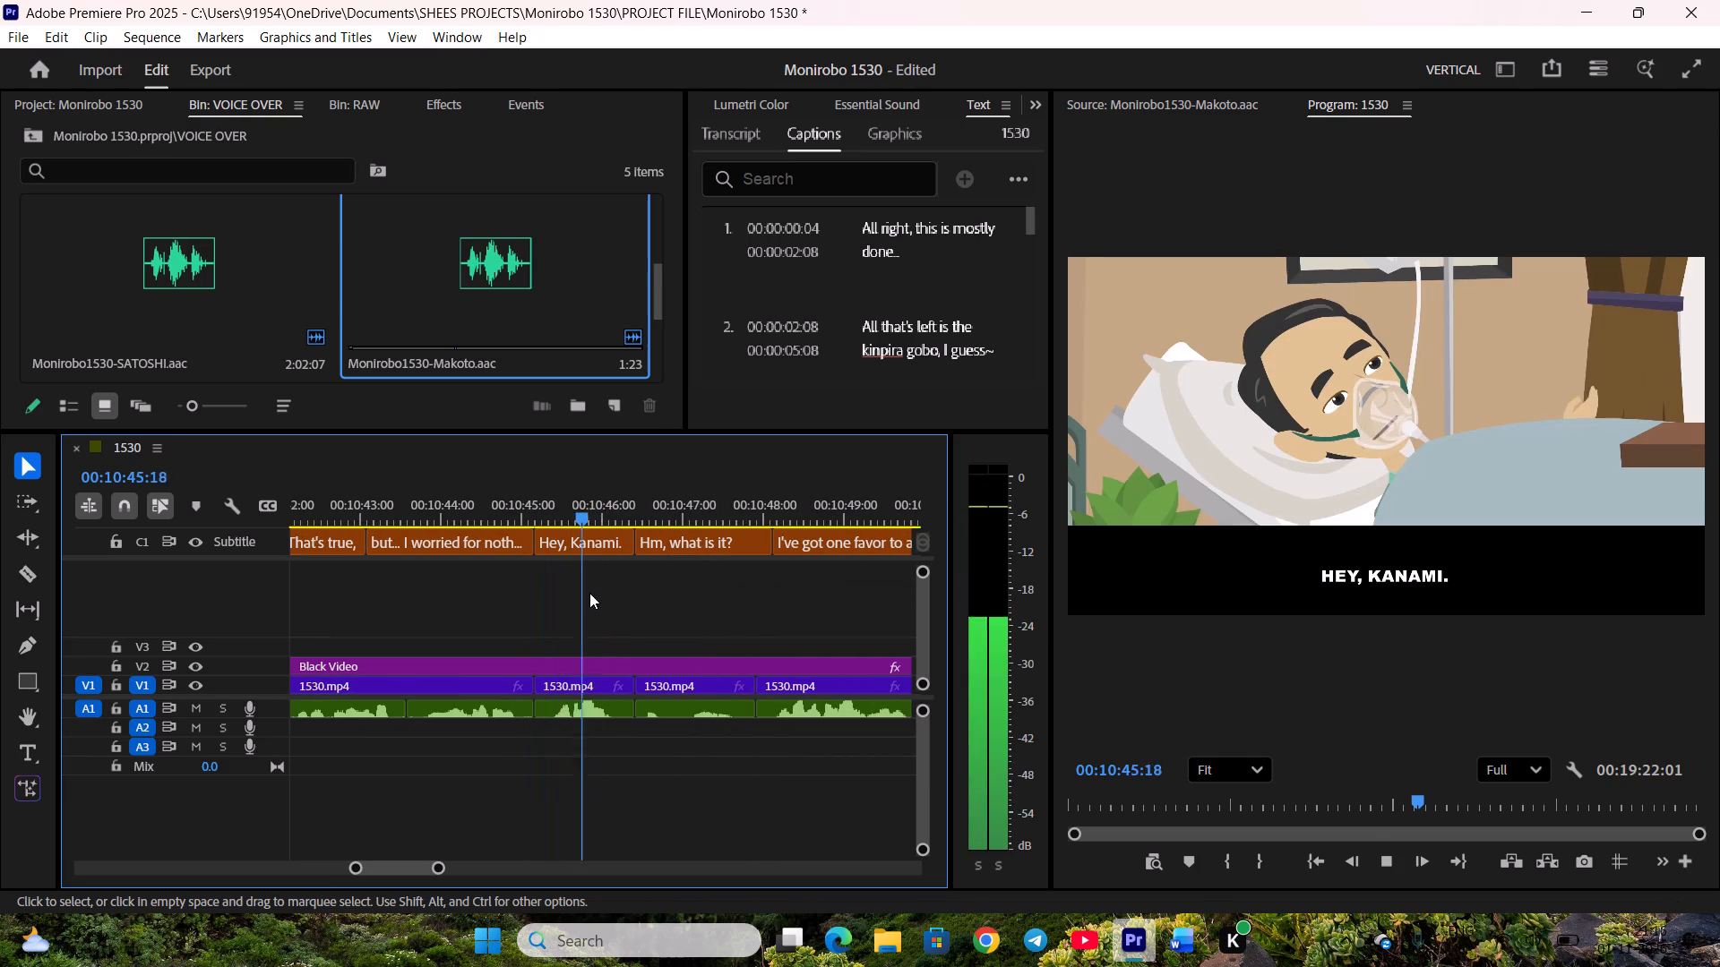
key("space")
left_click_drag(631, 549, 623, 549)
key("space")
Trim the end of the "Hm, what is it?" caption to the V1 cut near 00:10:47:21.
scroll(663, 576, "down", 3)
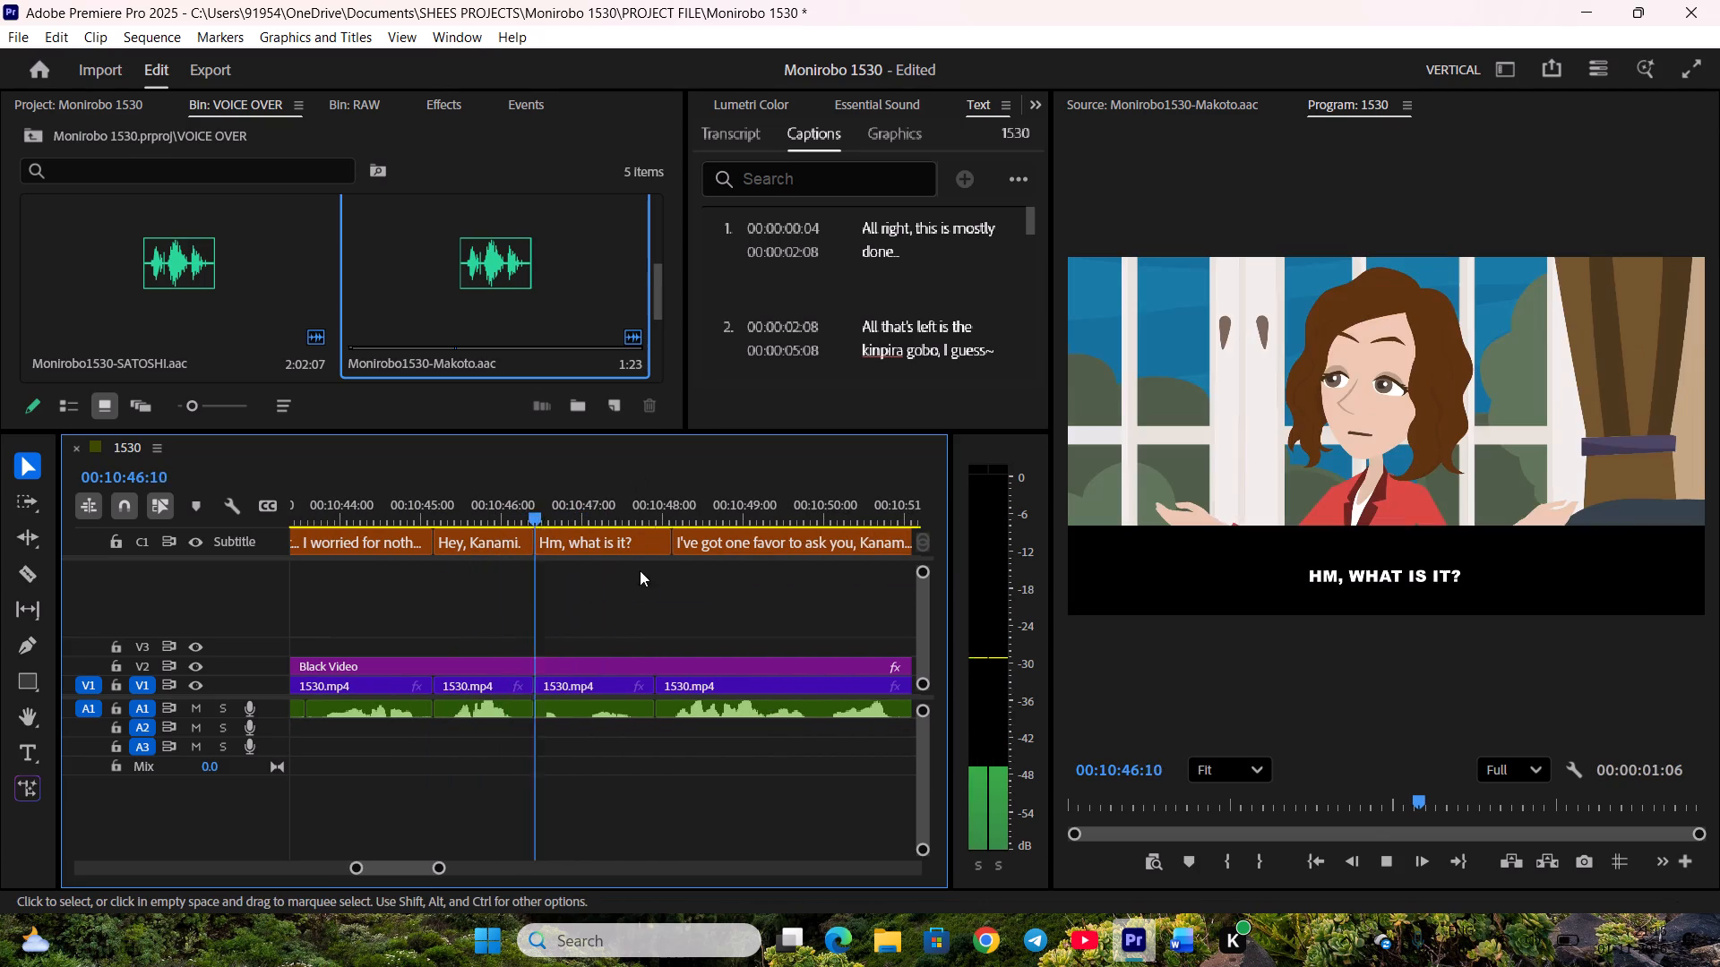
key("space")
left_click_drag(666, 546, 653, 547)
Raise the gain of the A1 voice clip under "Hm, what is it?" by 12 dB.
left_click(607, 713)
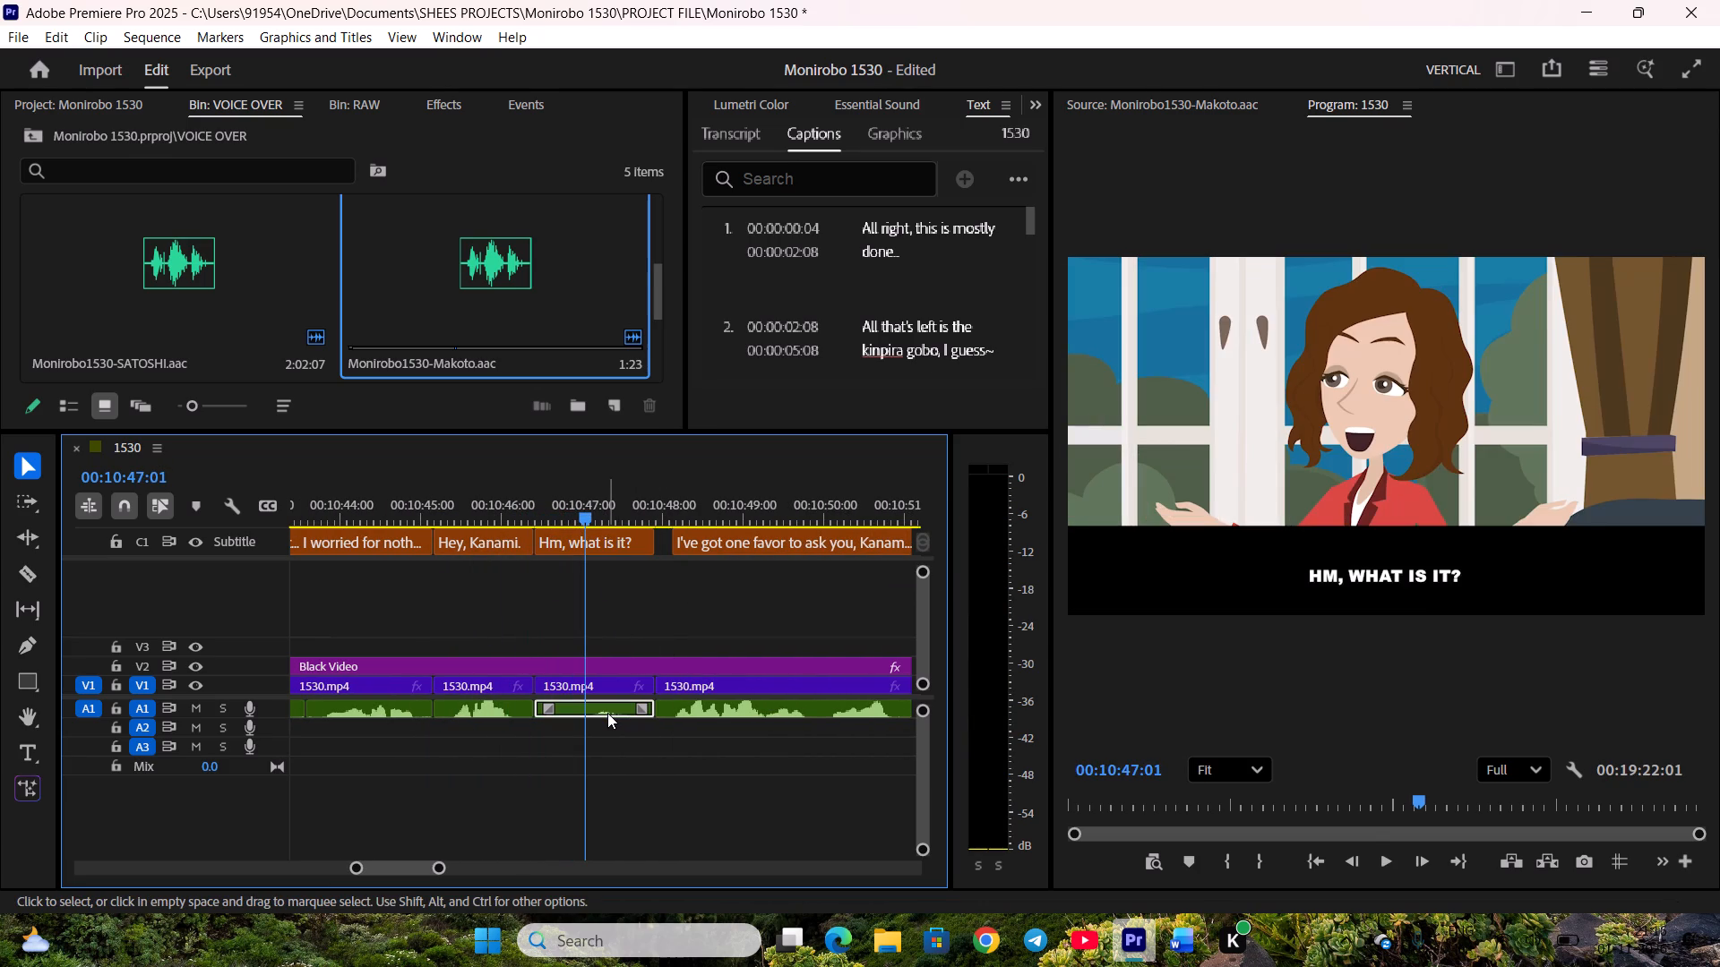
key("g")
type("12")
key("Return")
left_click(667, 783)
Play on and fit the "I've got one favor to ask you, Kanami —" caption between the V1 cuts near 00:10:47:21 and 00:10:51:04.
key("space")
left_click_drag(684, 543, 675, 543)
key("space")
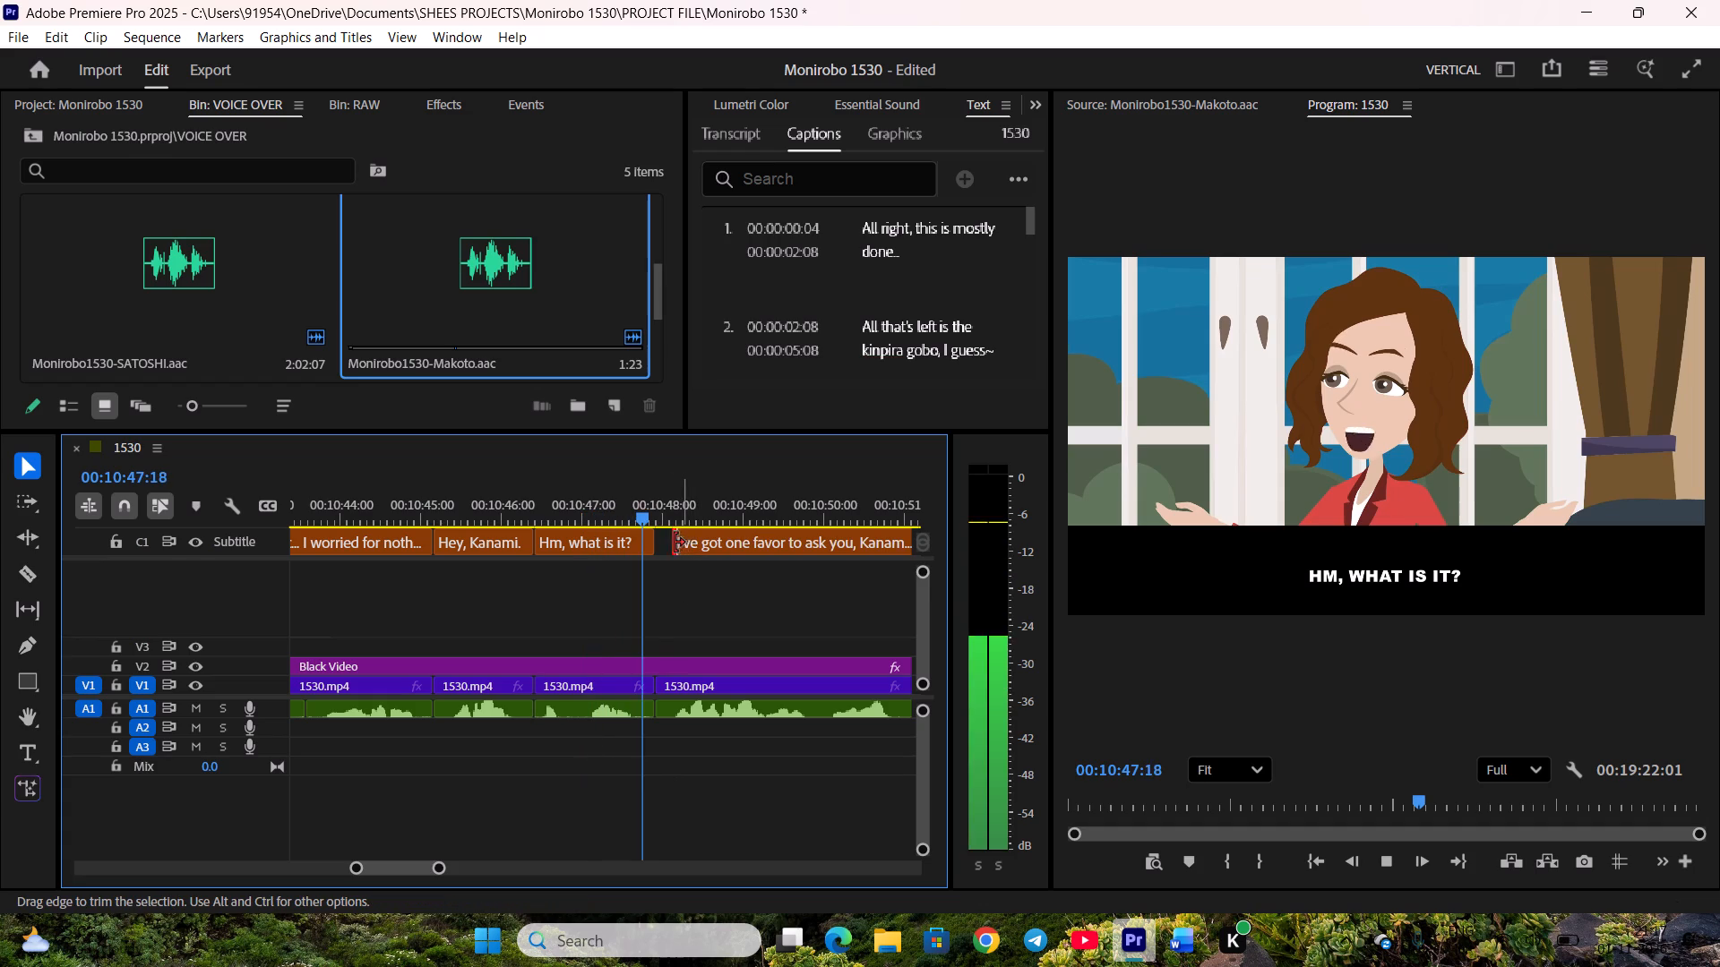
left_click_drag(675, 543, 671, 543)
scroll(679, 583, "down", 5)
key("space")
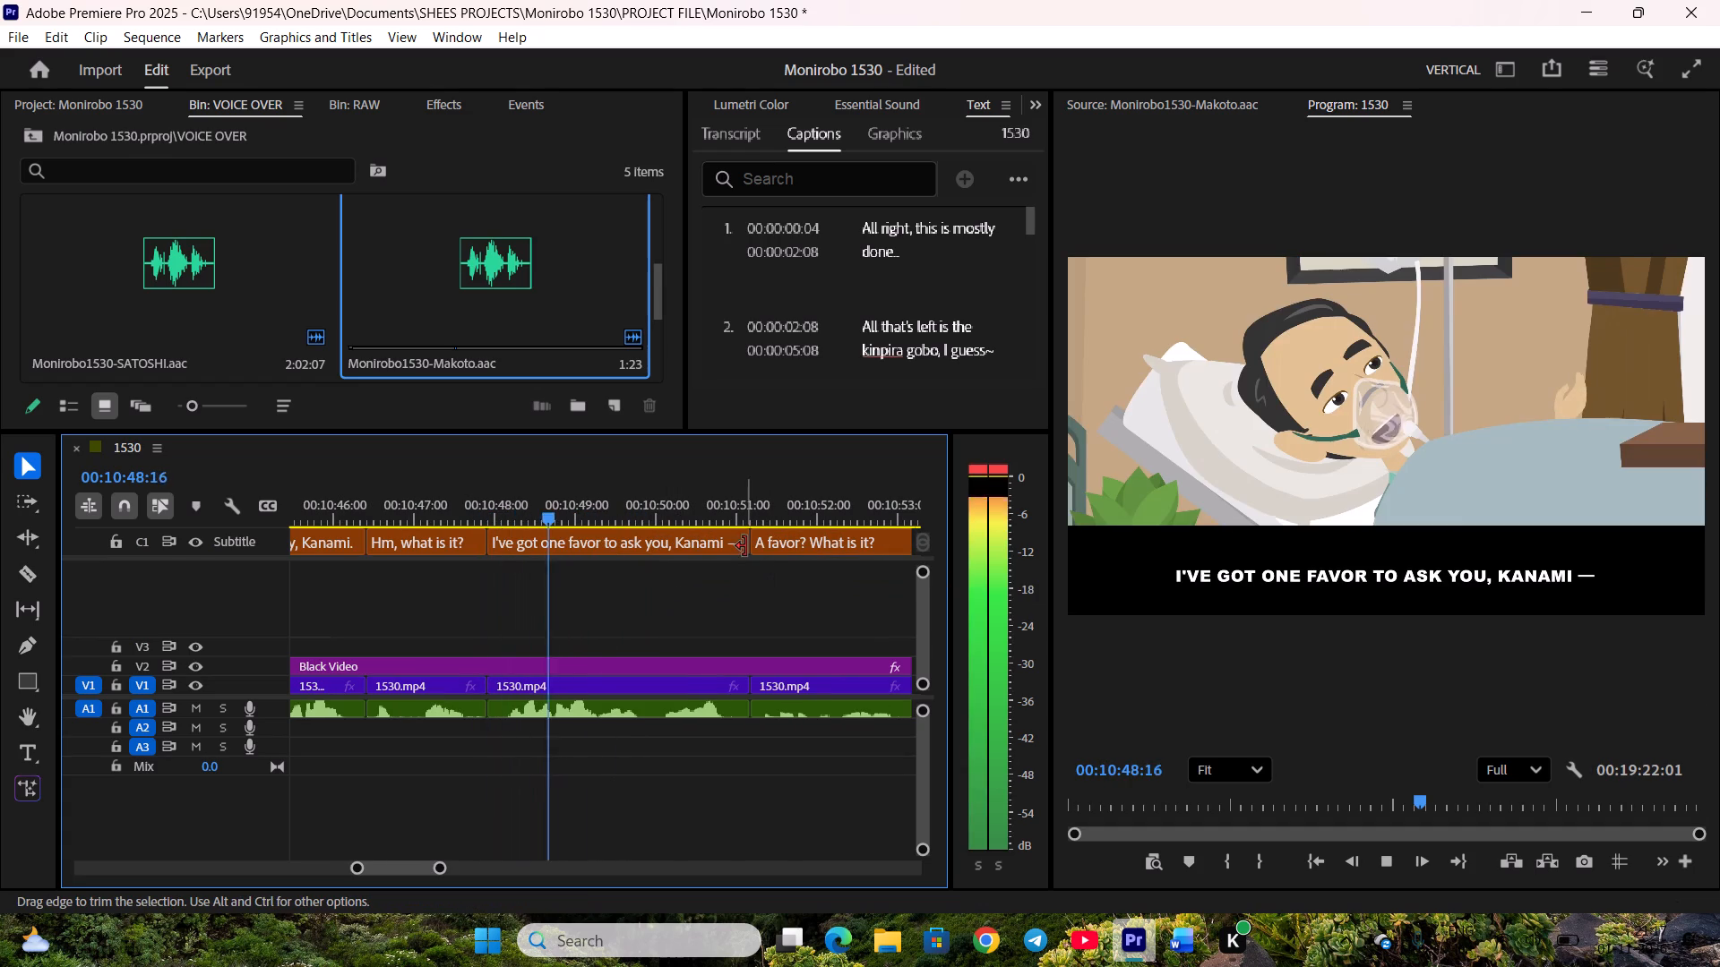
left_click_drag(745, 546, 737, 545)
scroll(738, 578, "down", 4)
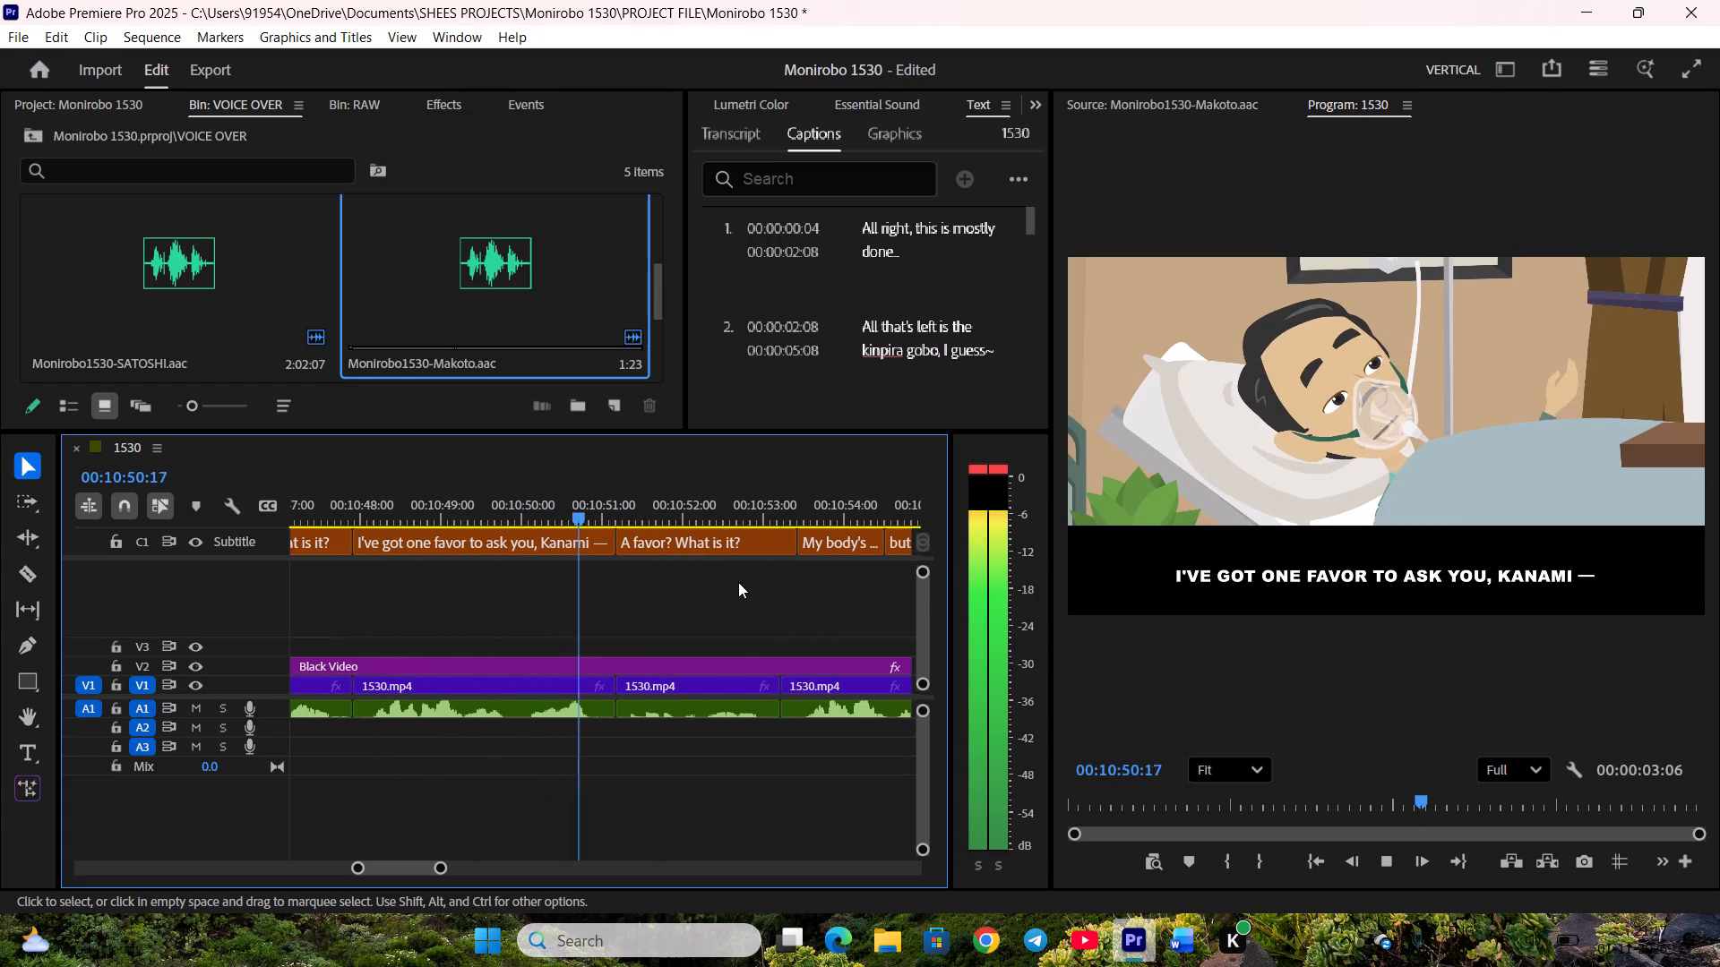
Replay the voice-over from about 00:10:49:00 and copy the caption text "I've got one favor to ask you, Kanami —".
key("space")
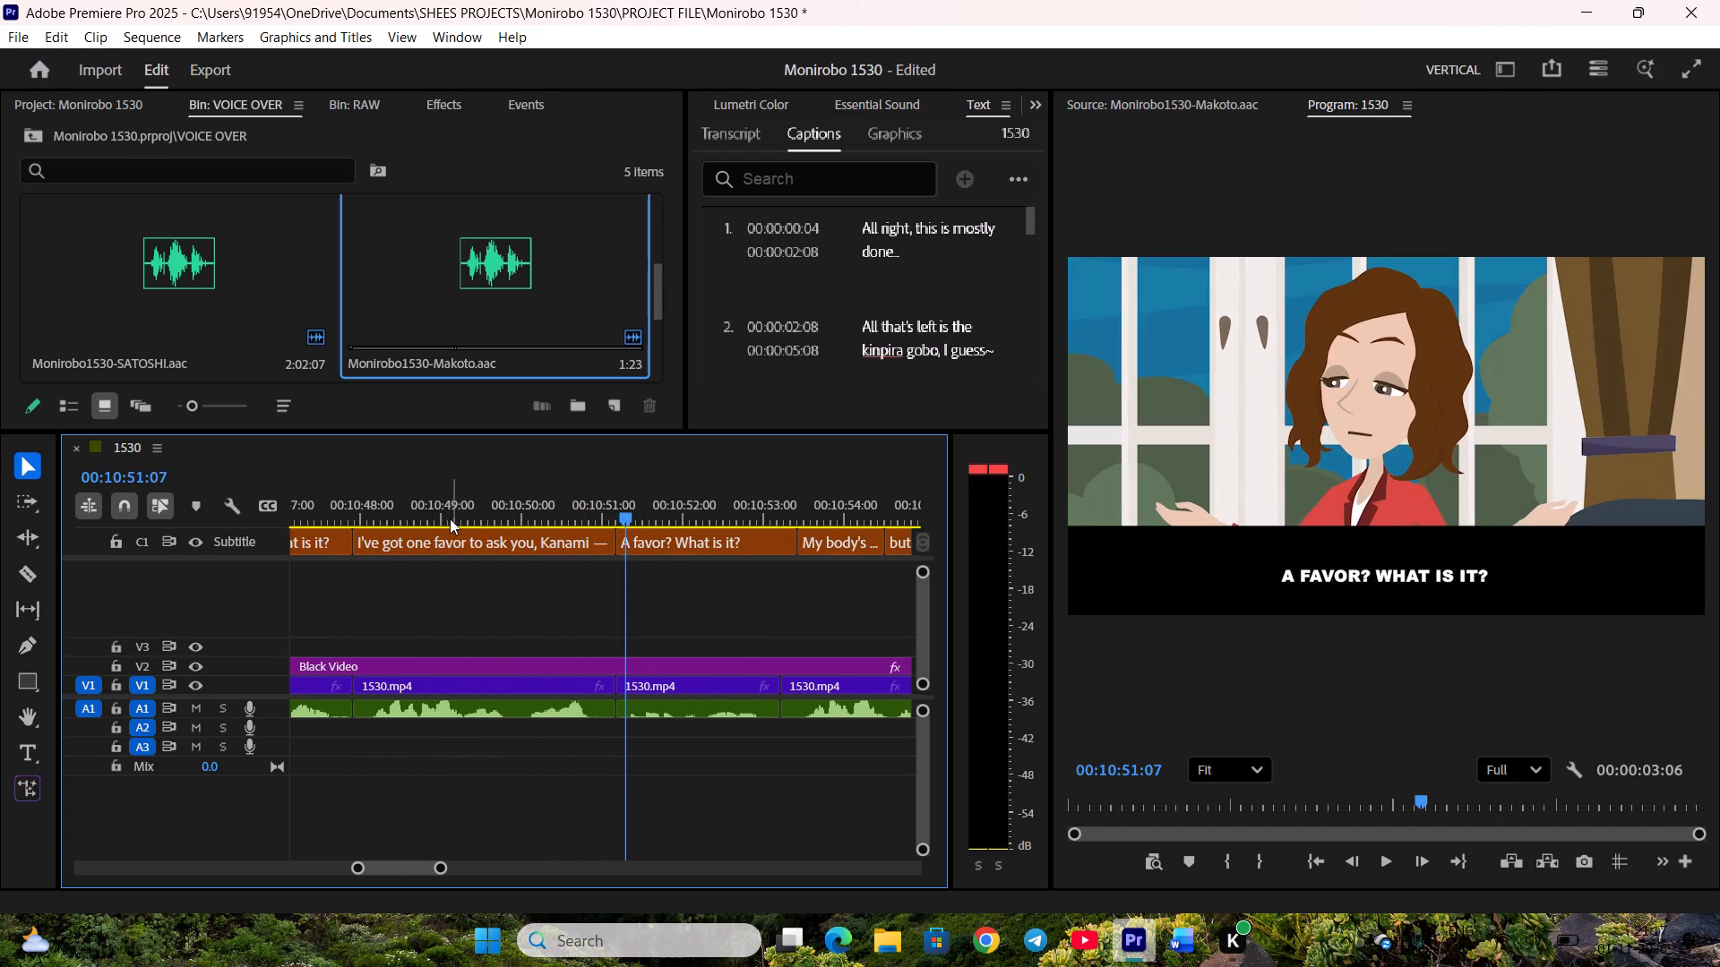
left_click(443, 518)
key("space")
key("space")
key("space")
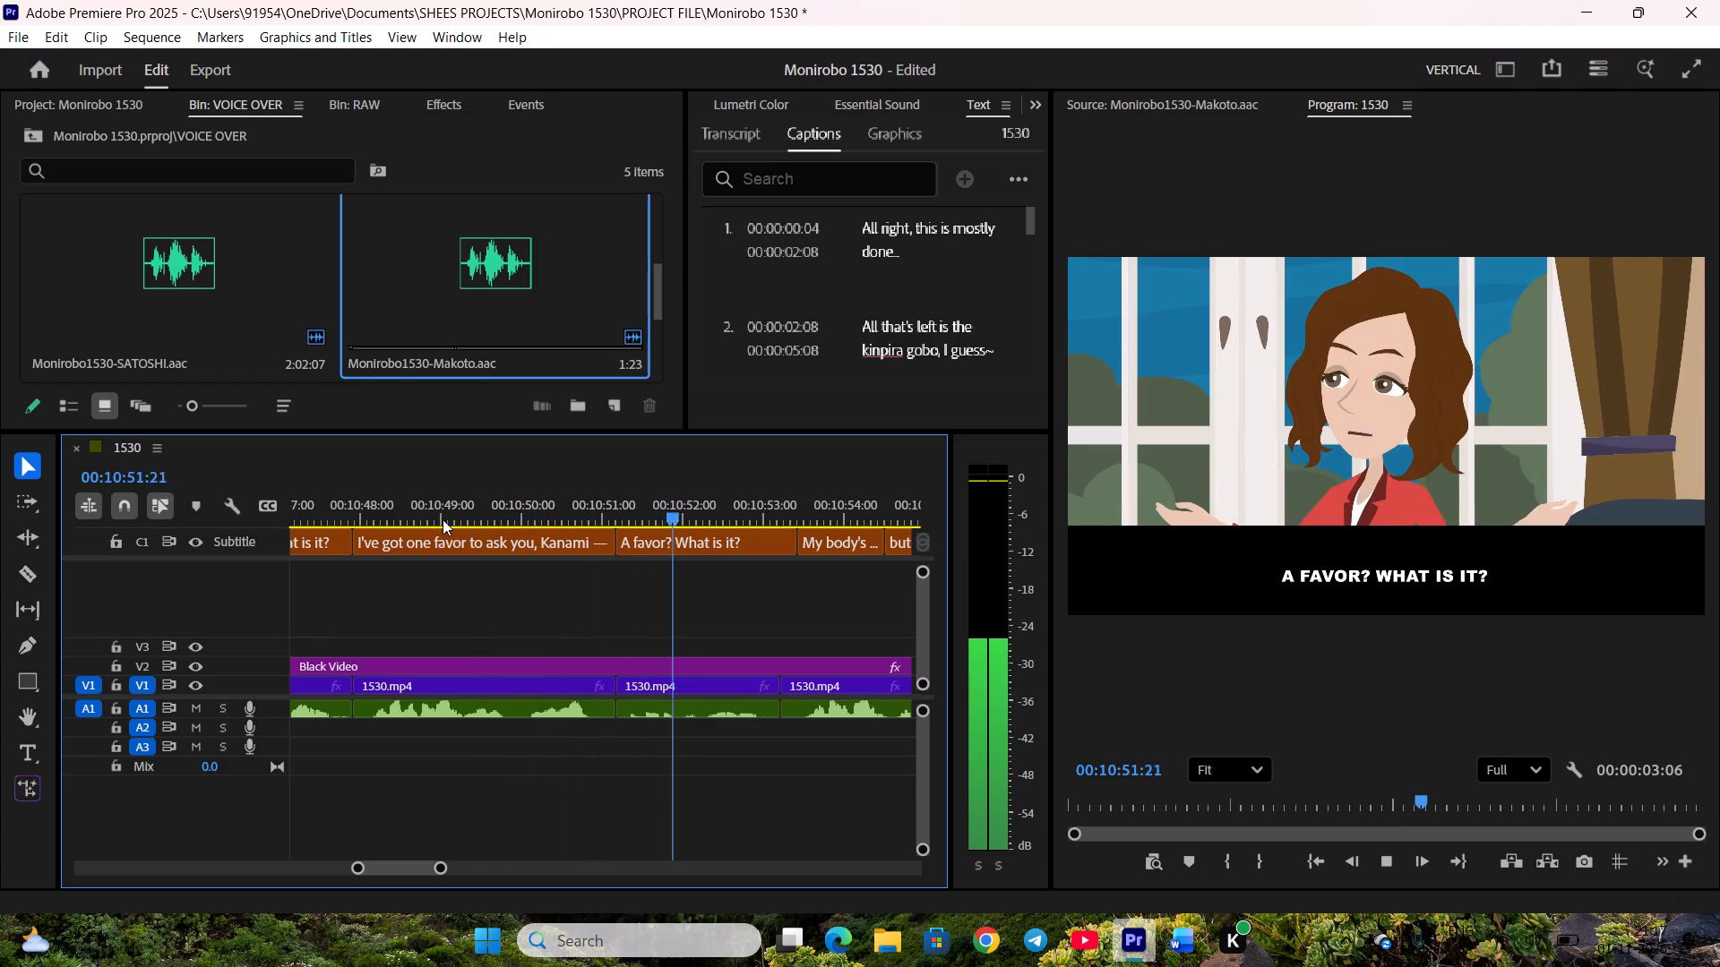
key("space")
left_click(511, 508)
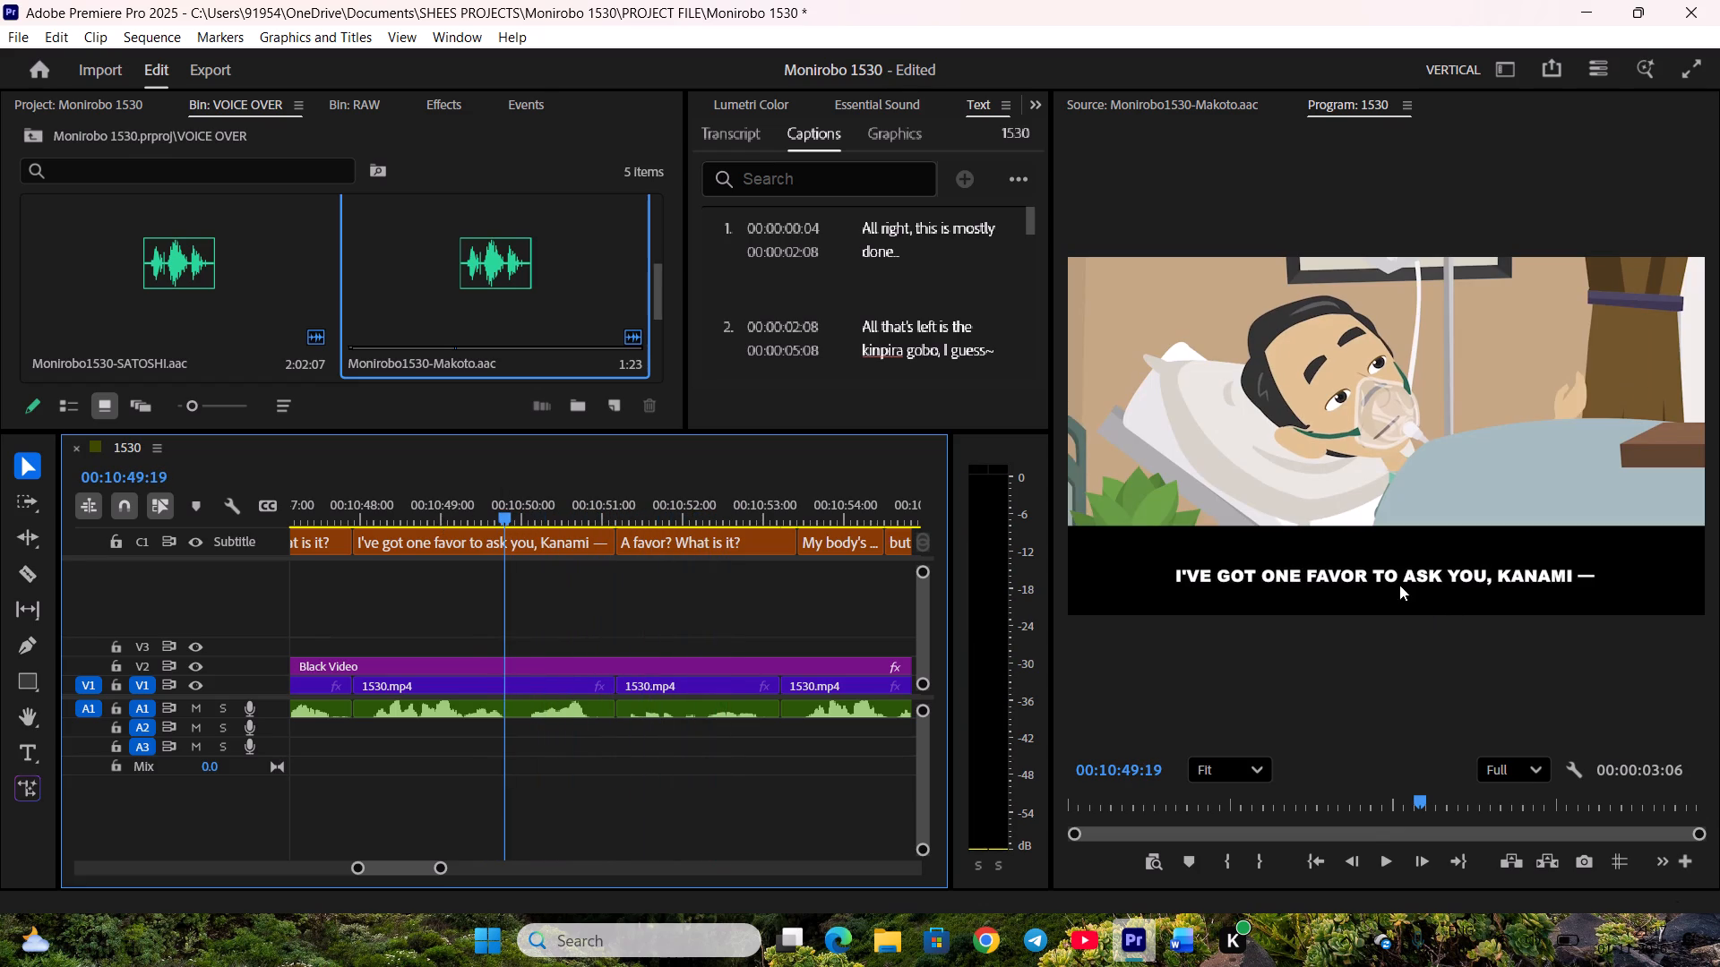
double_click(1397, 578)
key("ctrl+c")
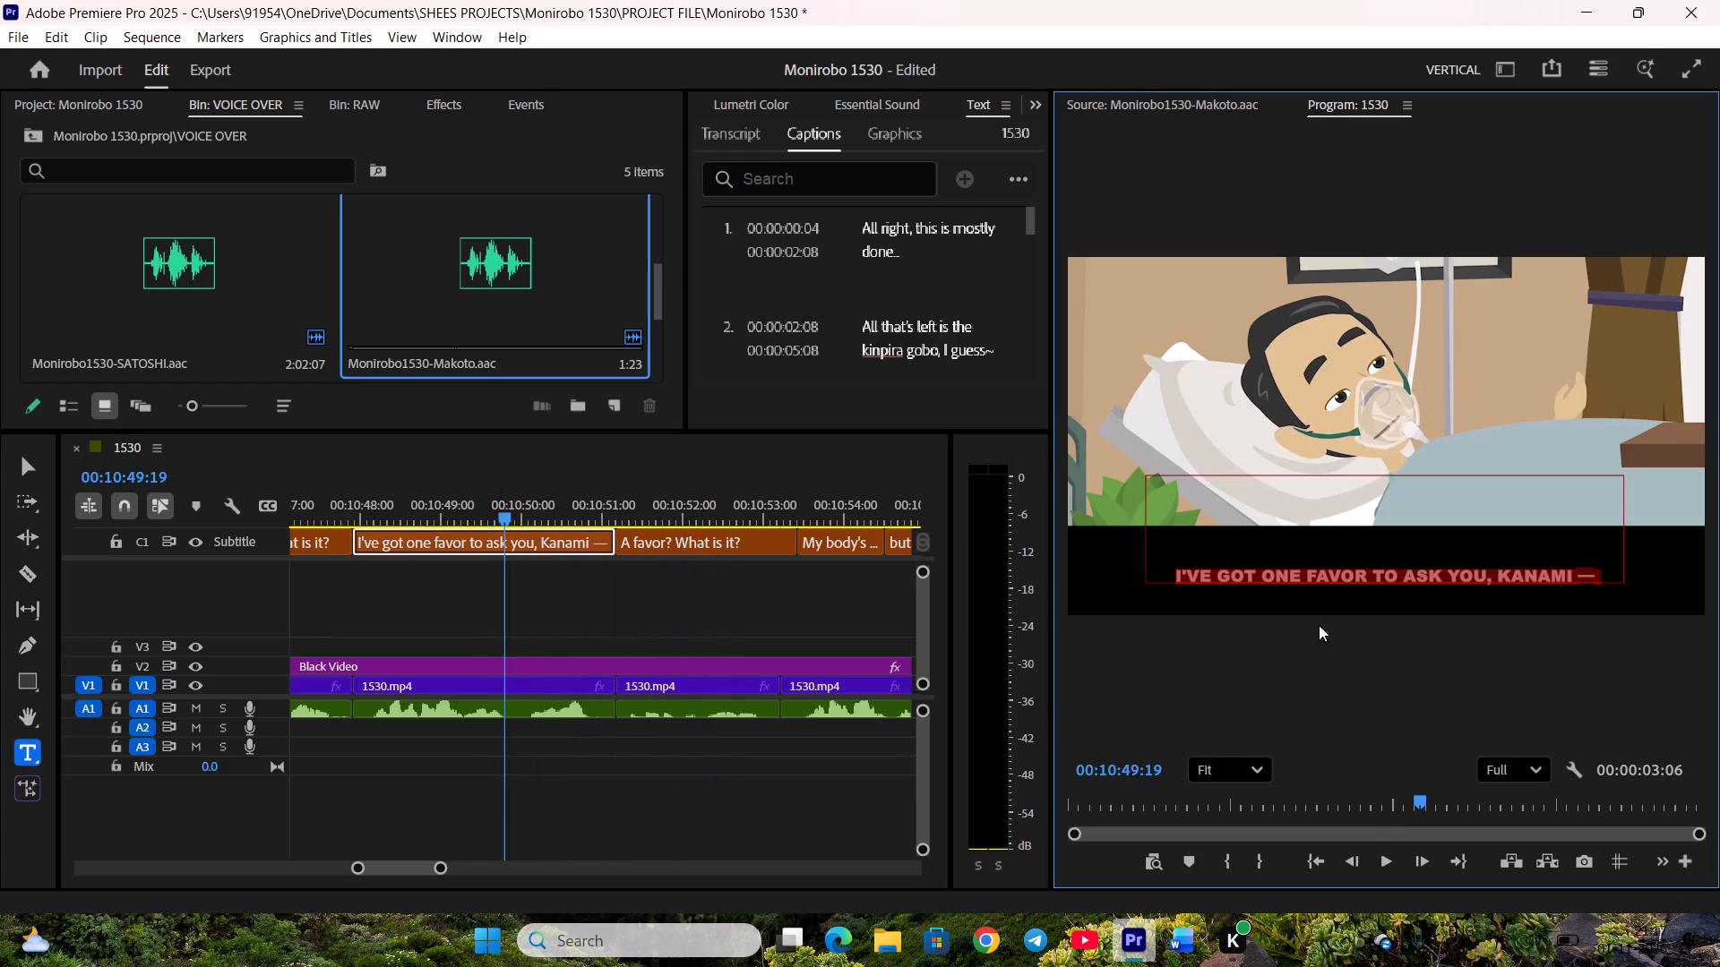
Switch to the MONIROBO 1530 script in Word, search for the copied line and copy the words after it, "will you hear me out?".
left_click(700, 620)
left_click(1185, 951)
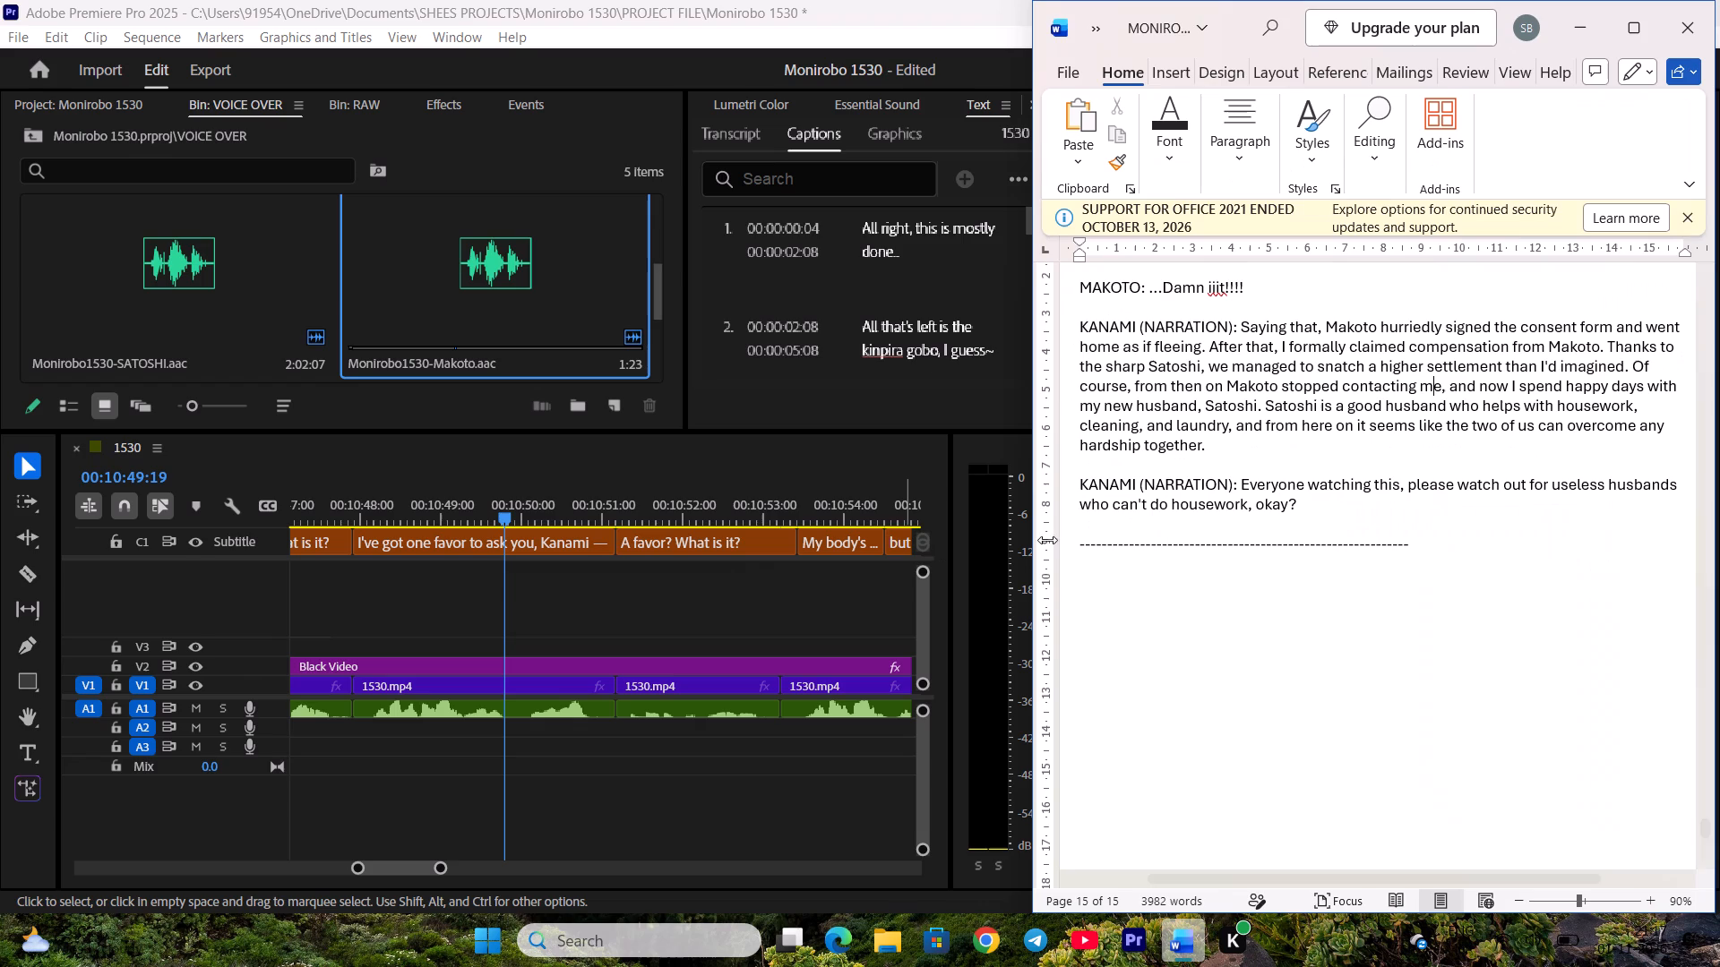
left_click(1634, 11)
left_click(688, 501)
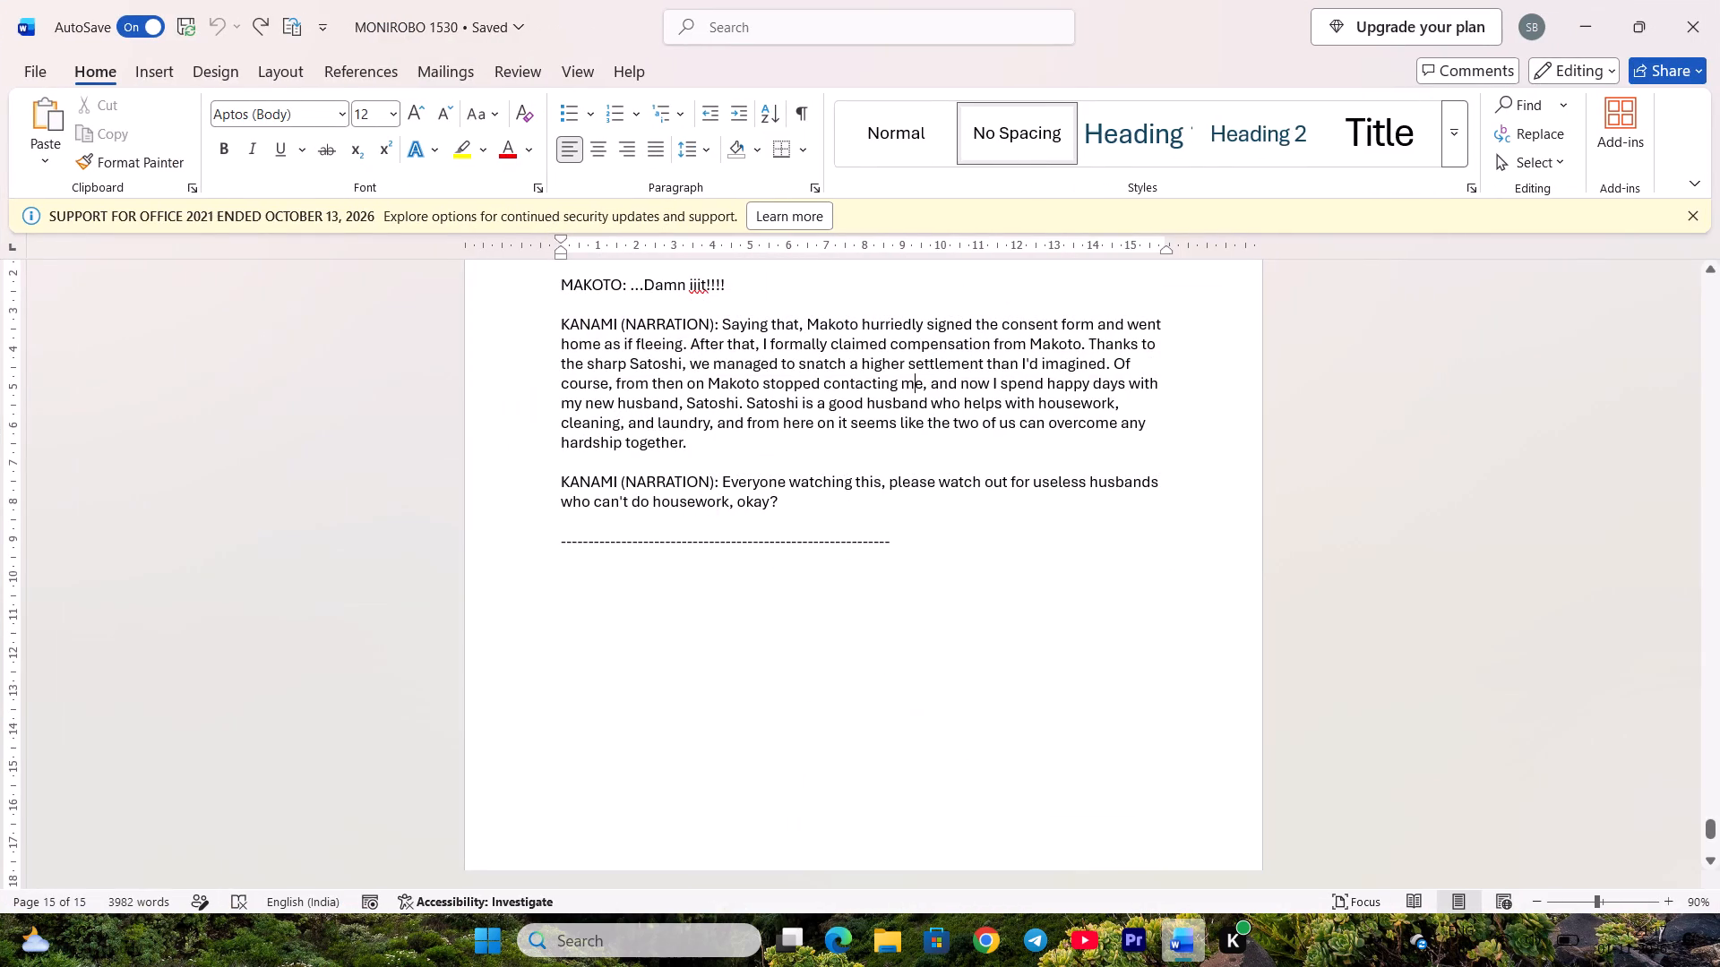
key("ctrl+f")
key("ctrl+v")
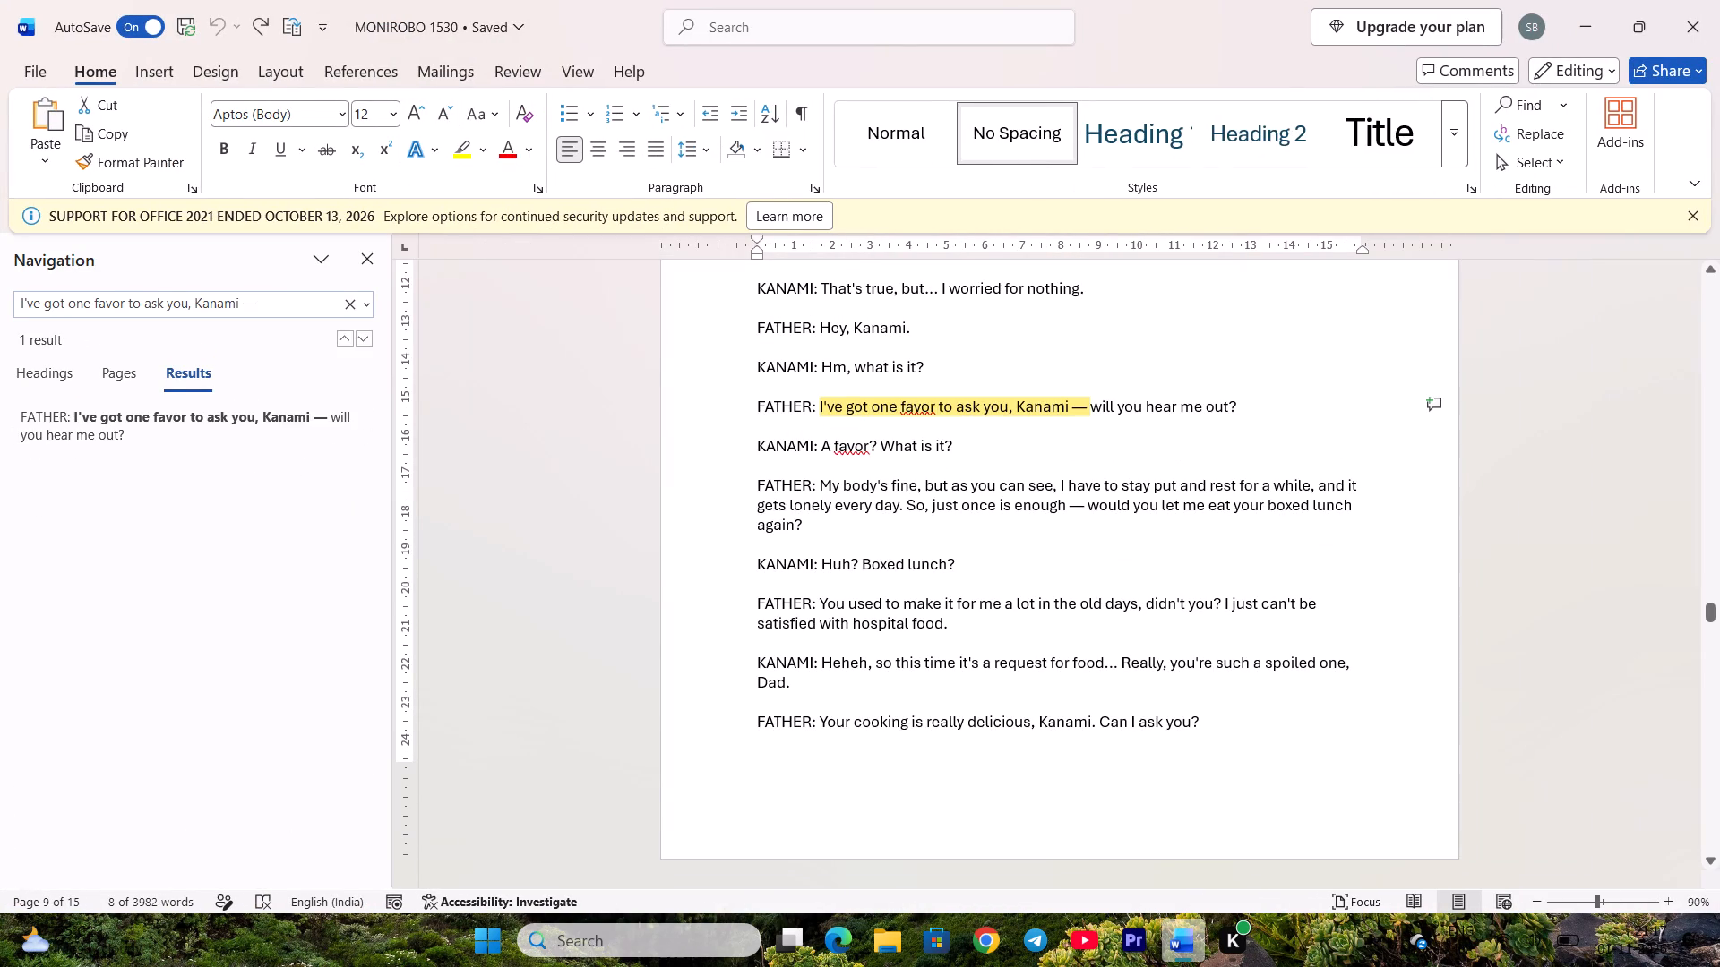
left_click_drag(1096, 407, 1236, 404)
key("ctrl+c")
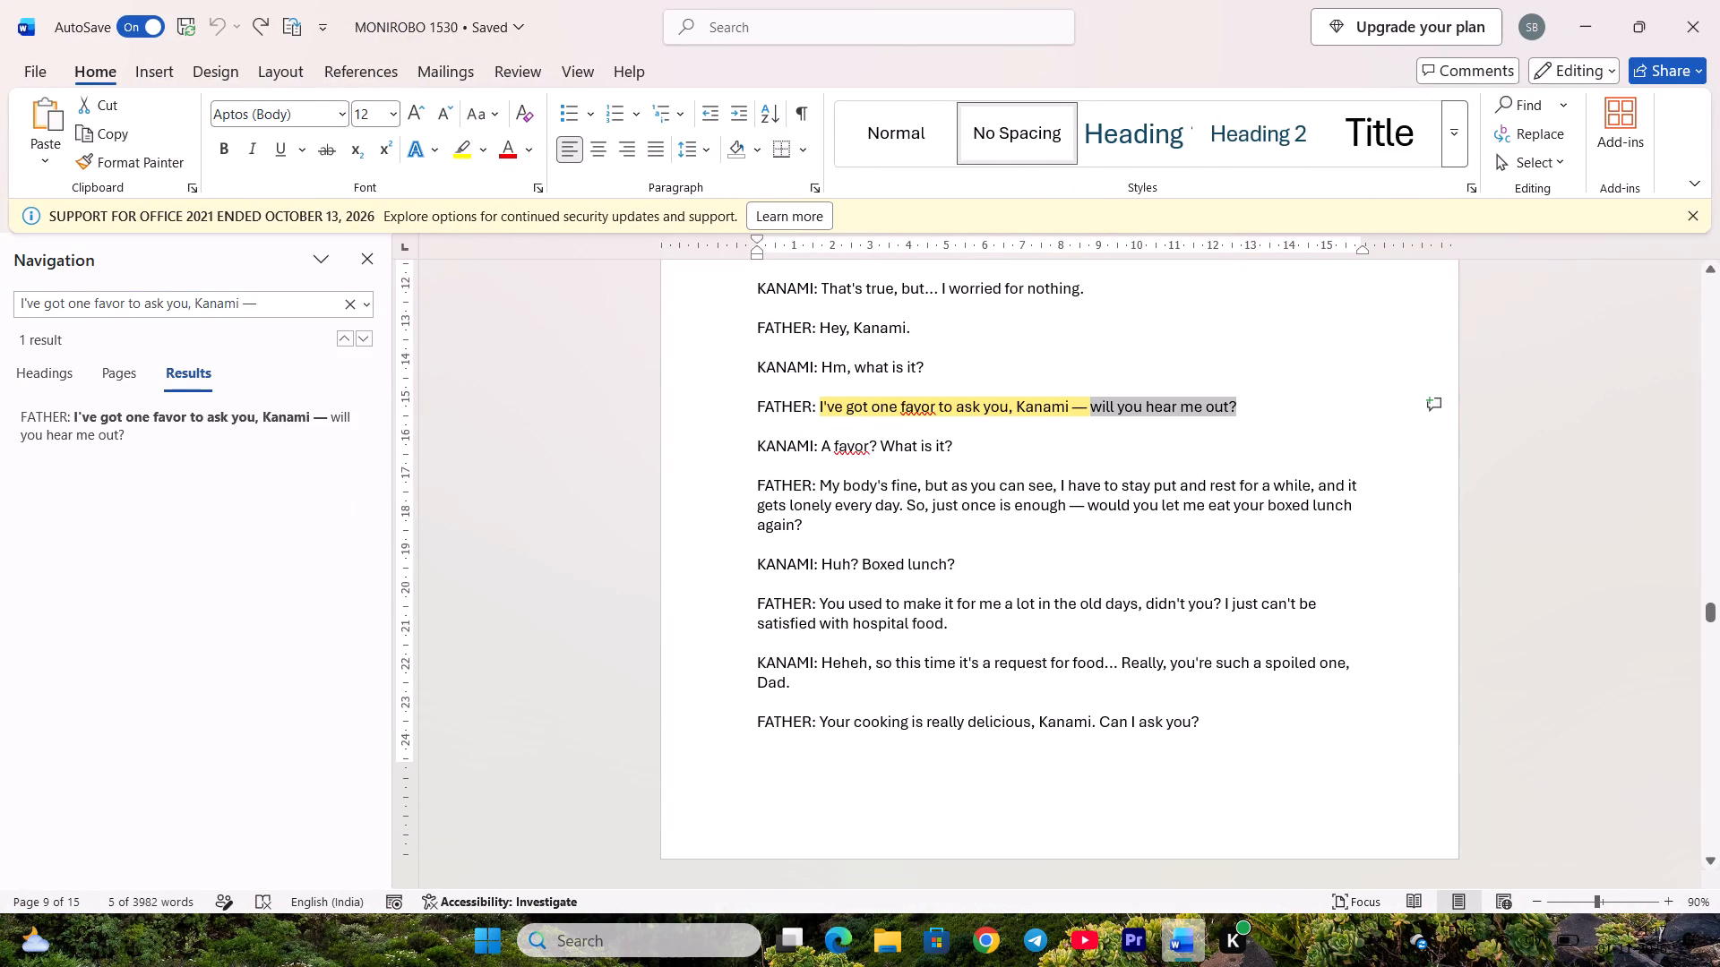
Return to Premiere Pro and split the "I've got one favor to ask you, Kanami —" caption at the voice pause near 00:10:49:22.
left_click(1123, 961)
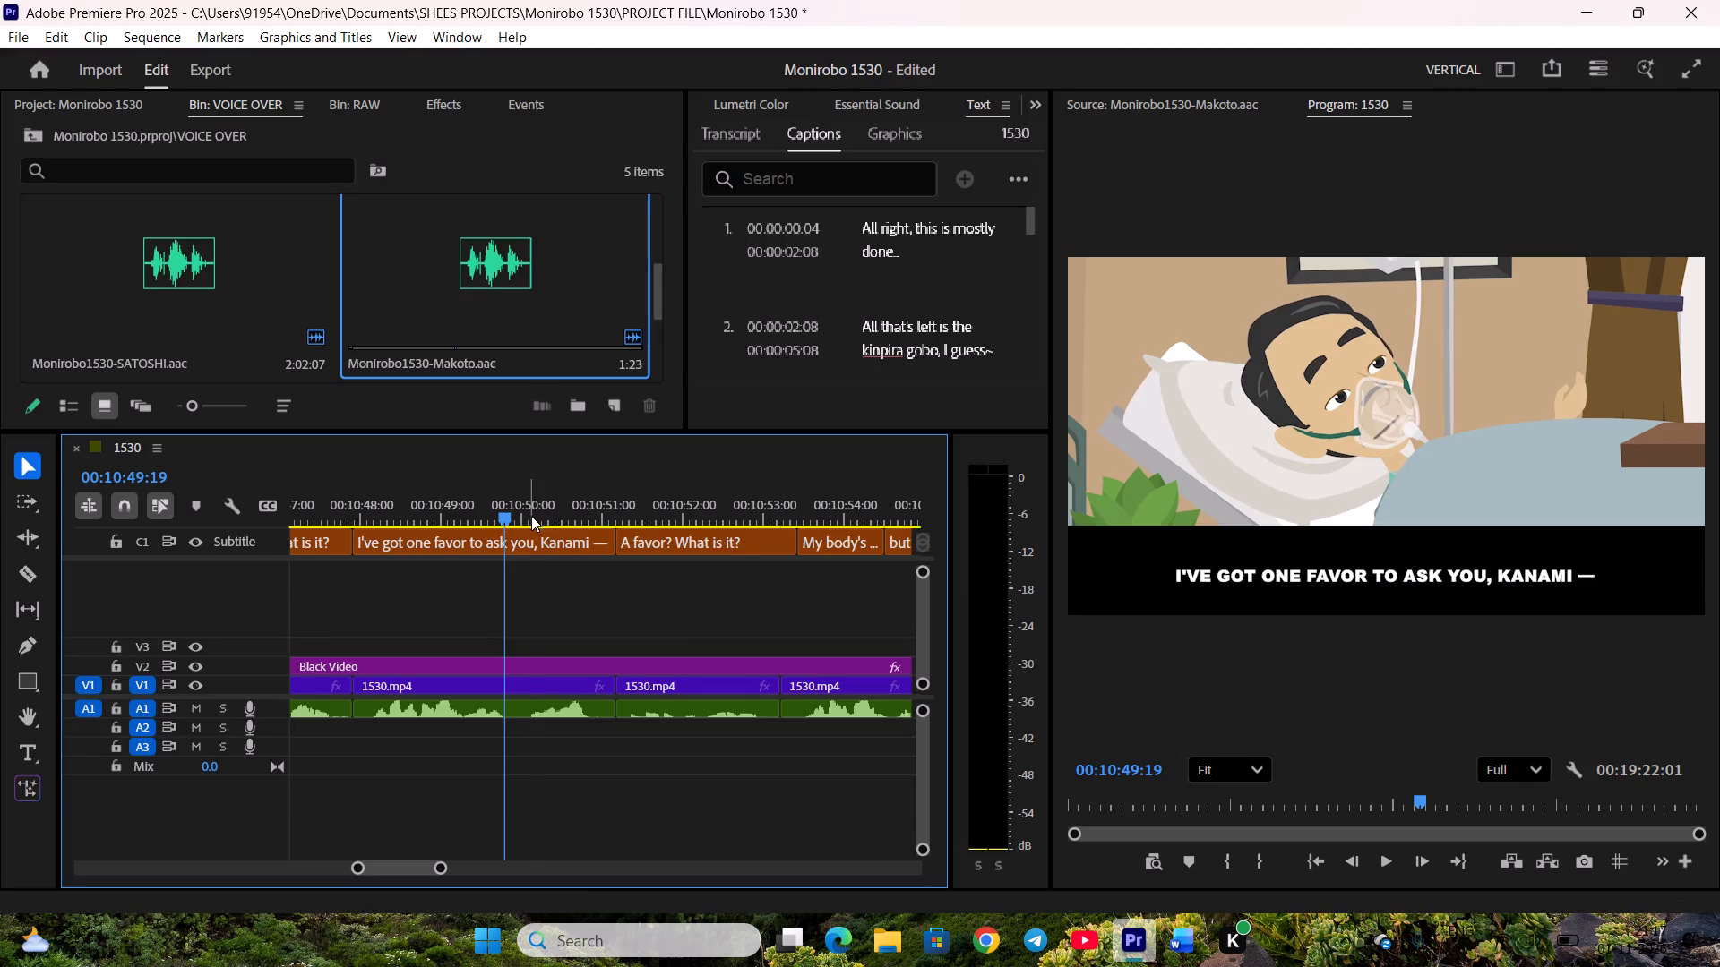
left_click(531, 515)
left_click(529, 518)
left_click(518, 520)
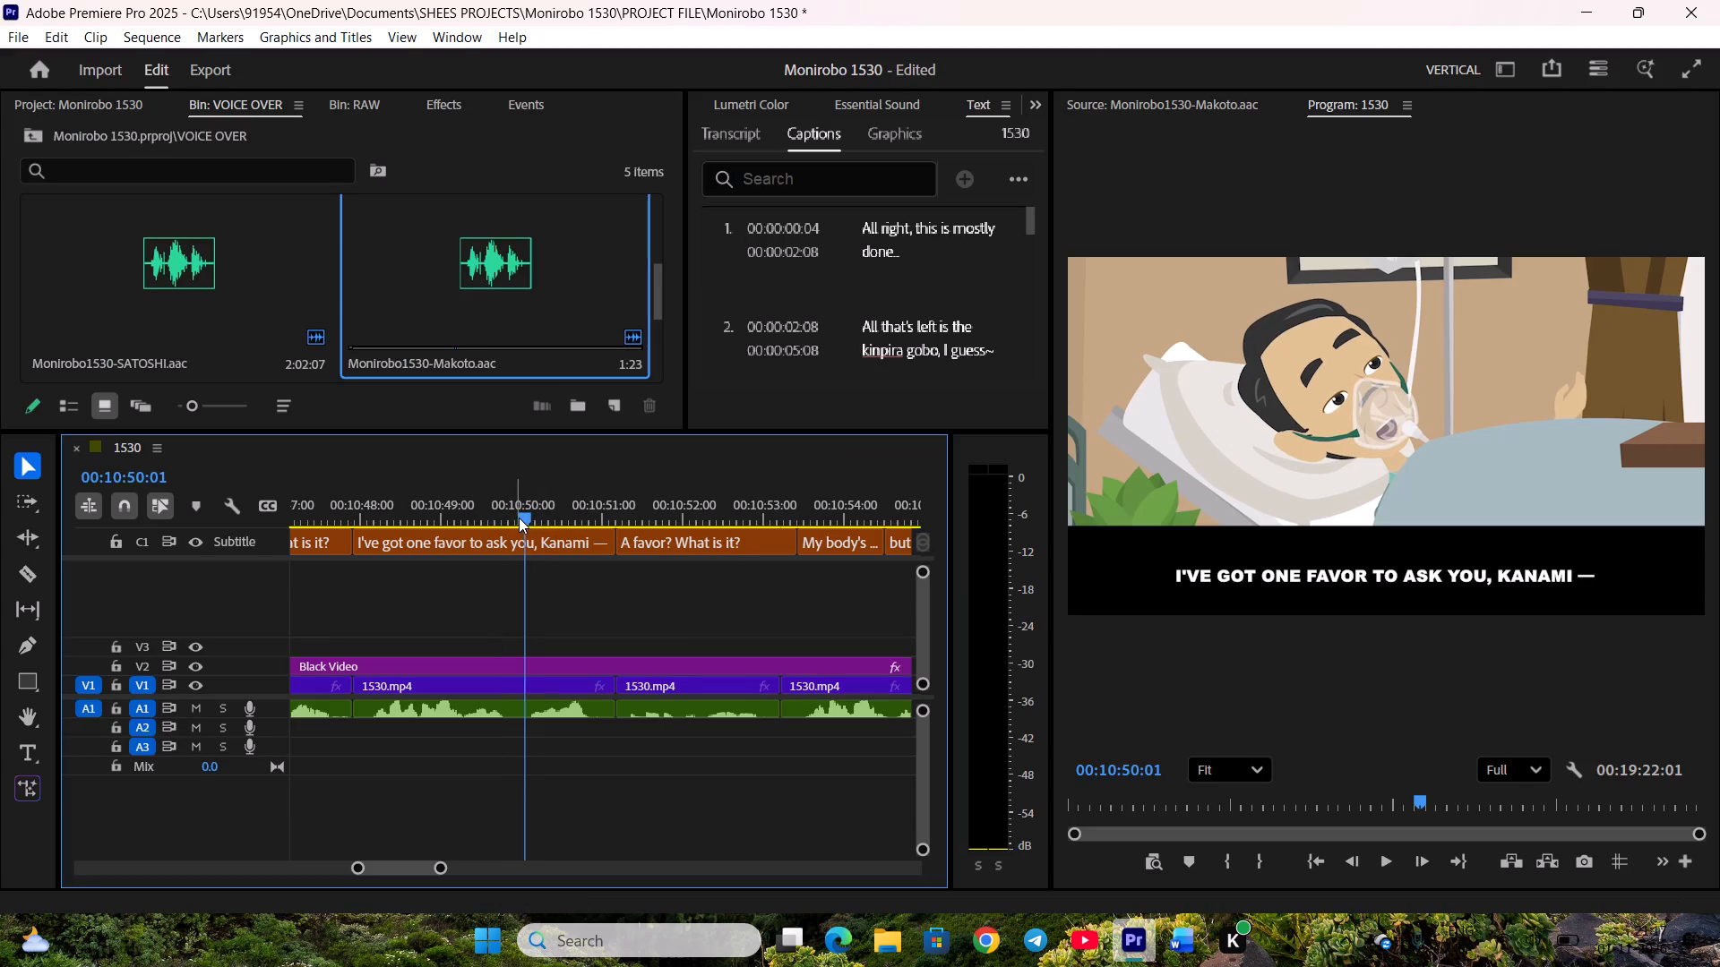
left_click(516, 518)
left_click(527, 540)
key("c")
Replace the second half's caption text with the copied words "will you hear me out?".
left_click_drag(543, 518, 561, 521)
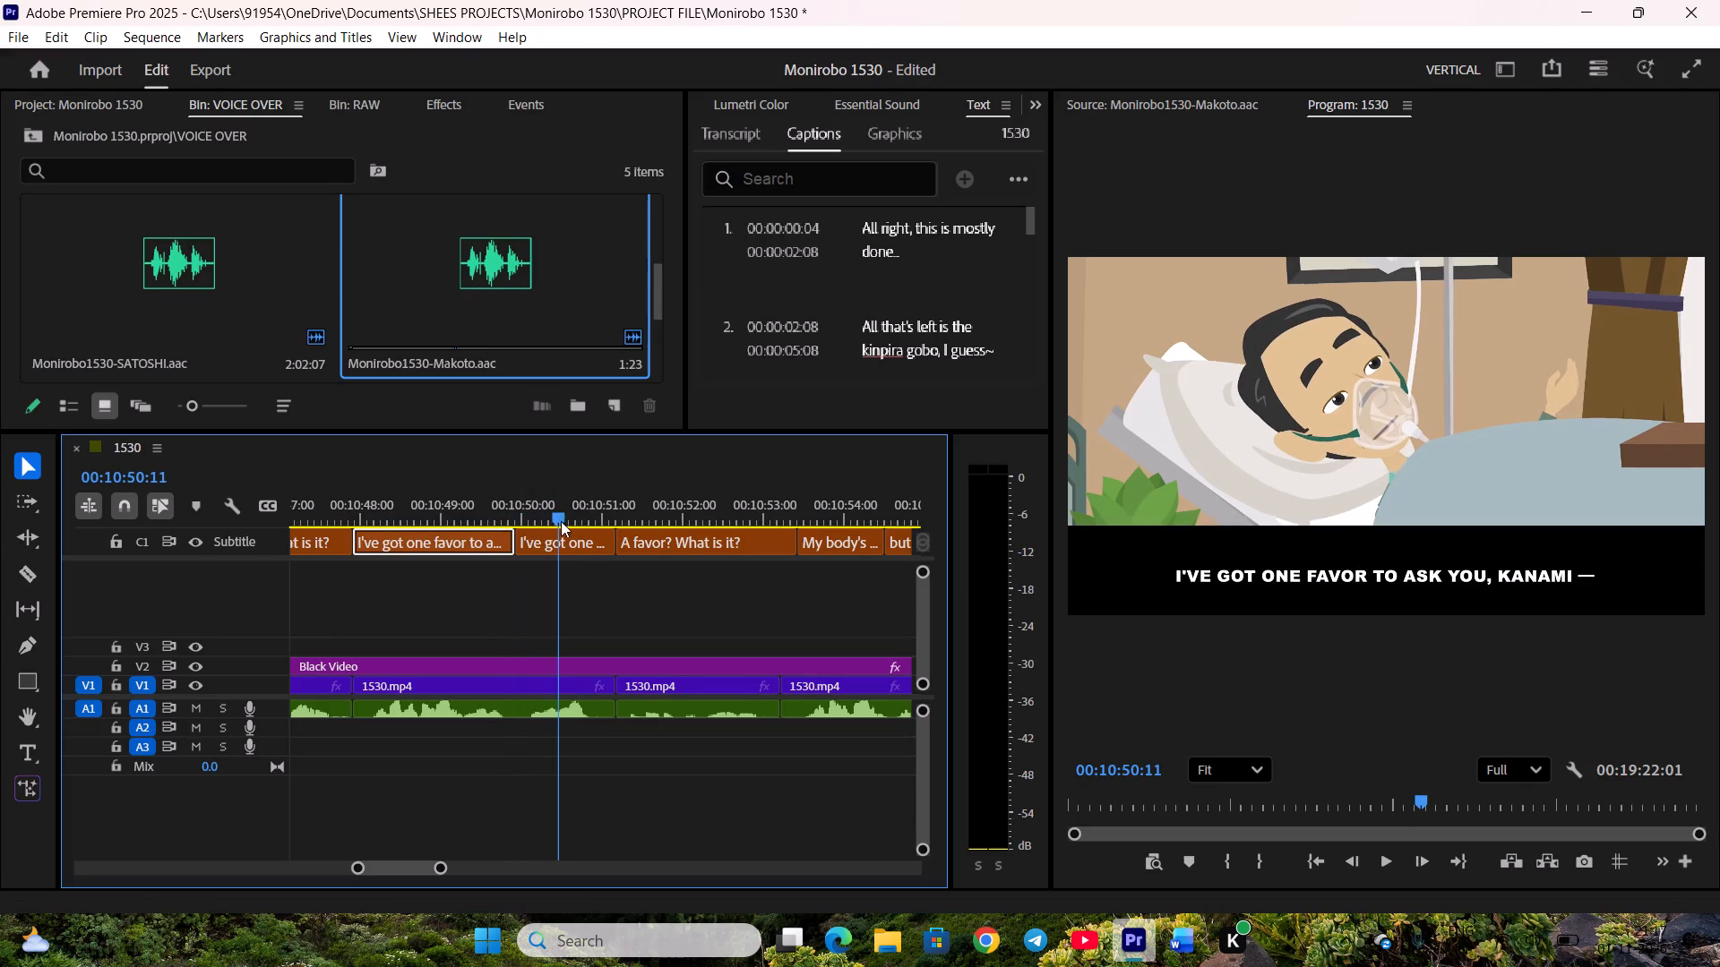
left_click(568, 534)
double_click(1347, 572)
key("ctrl+v")
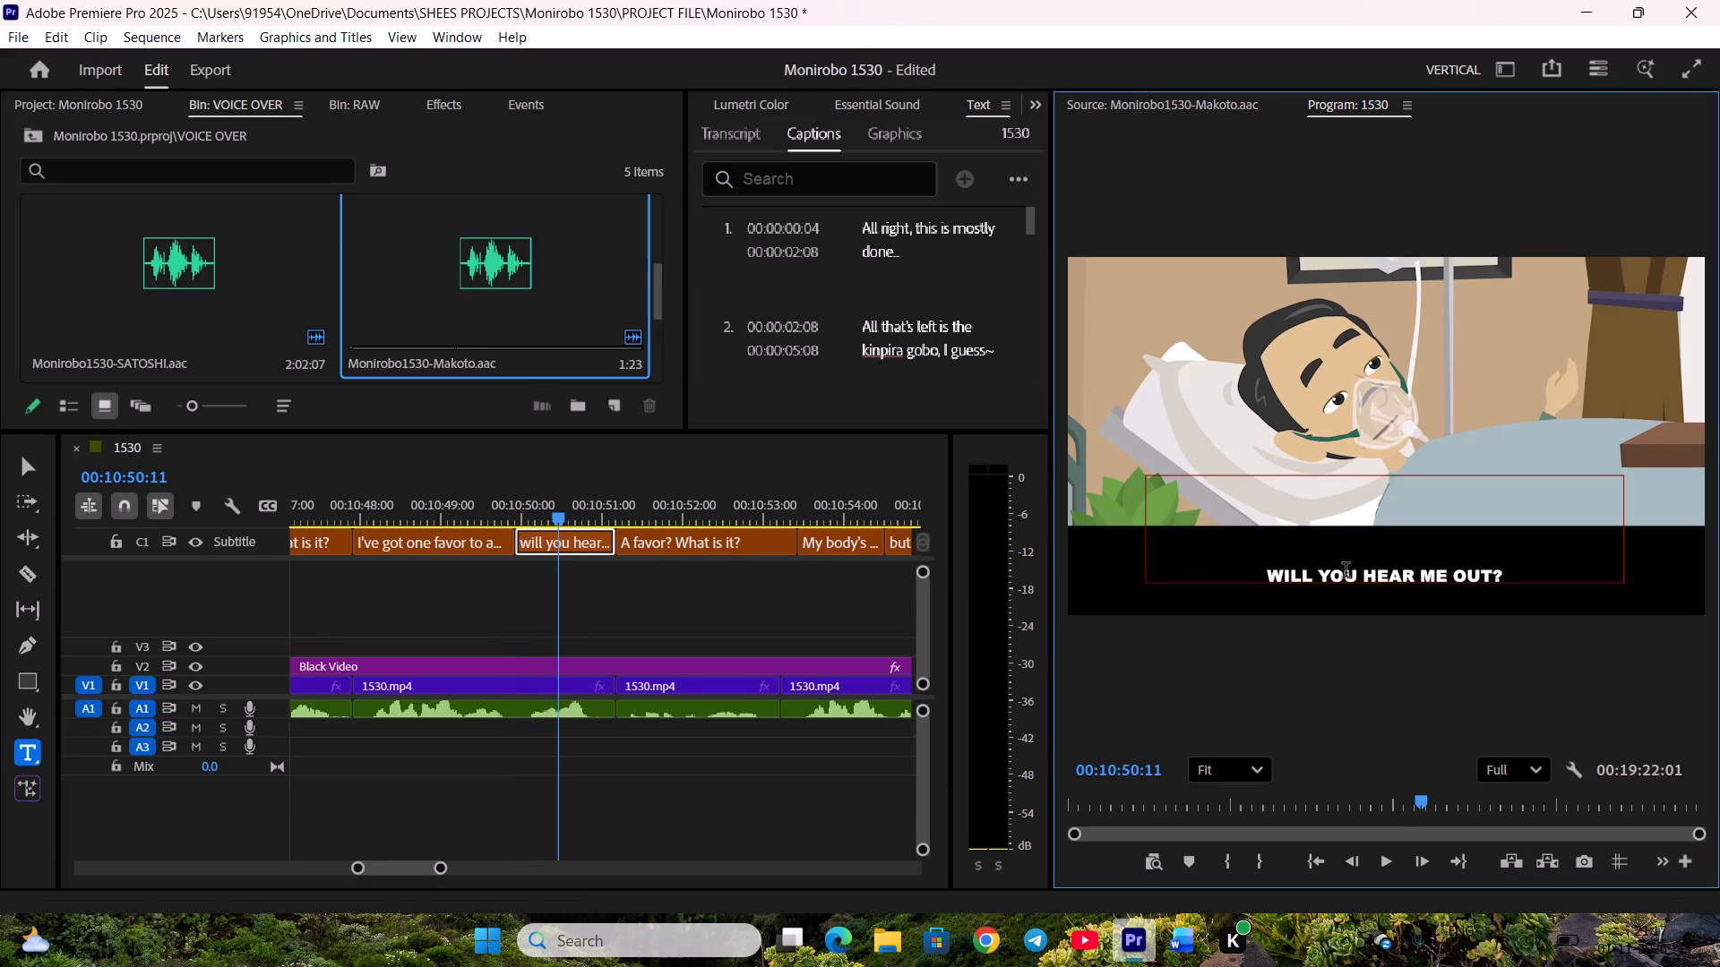
left_click(653, 604)
Play on and trim the end of the "A favor? What is it?" caption to the V1 cut near 00:10:53:05.
key("space")
scroll(652, 604, "down", 3)
left_click_drag(692, 550, 688, 550)
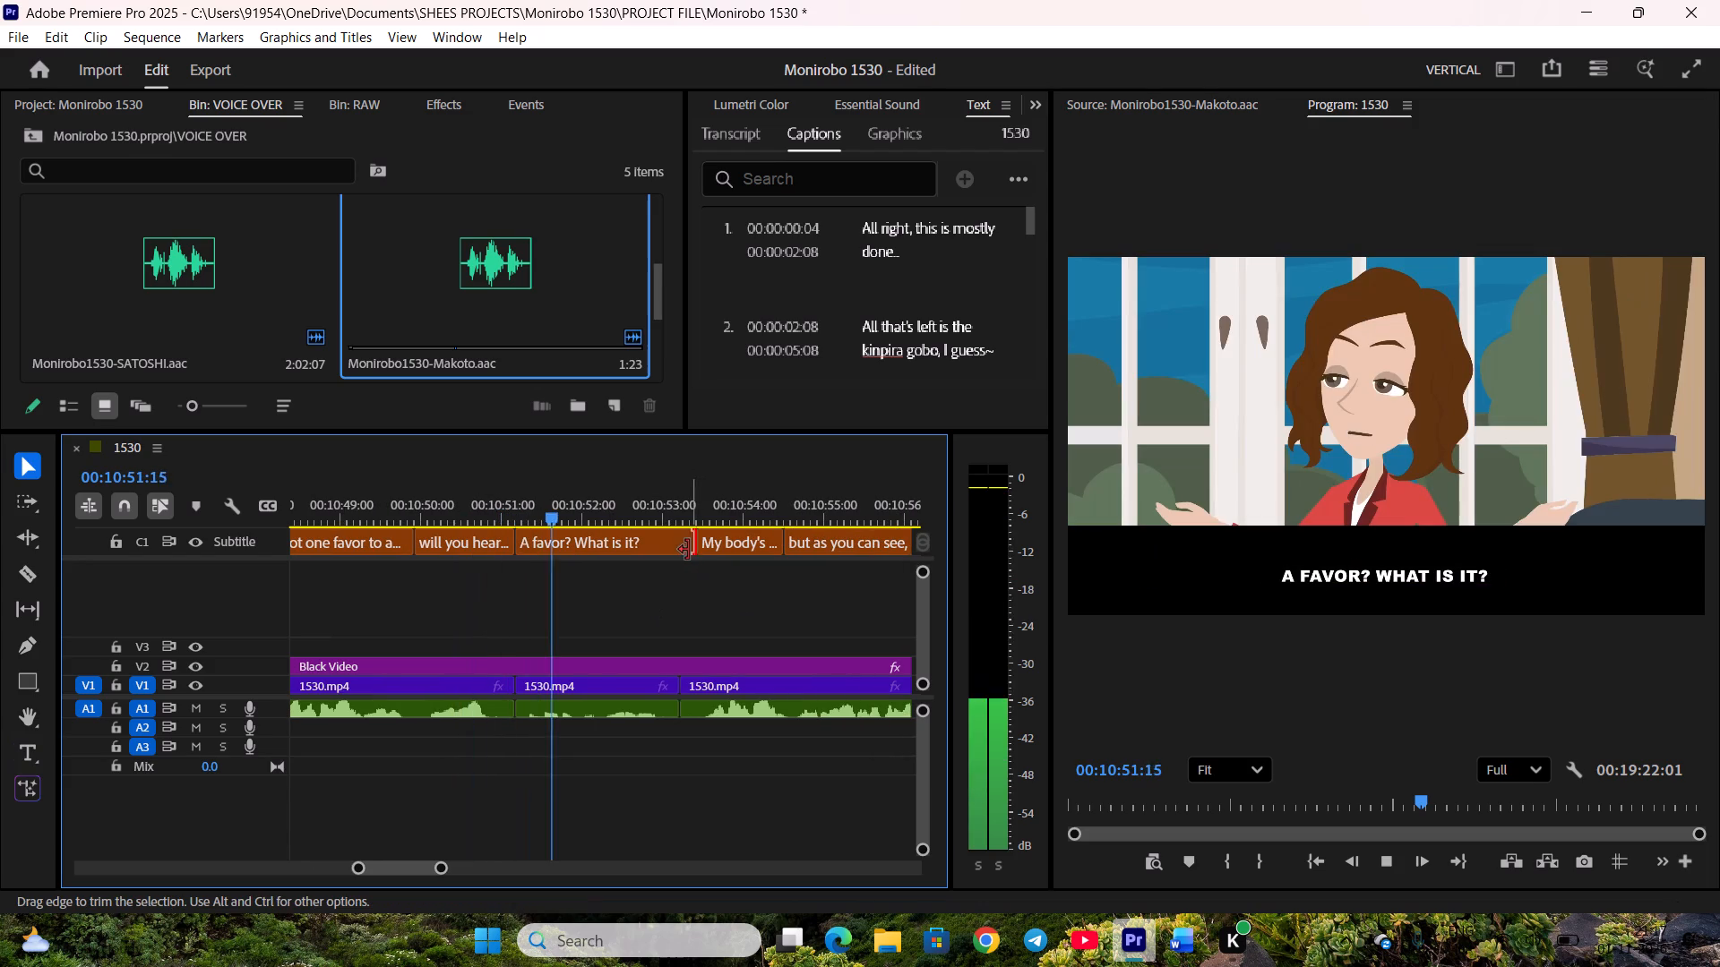
left_click_drag(688, 550, 679, 550)
Raise the gain of the A1 voice clip under "A favor? What is it?" by 6 dB.
key("space")
left_click(650, 706)
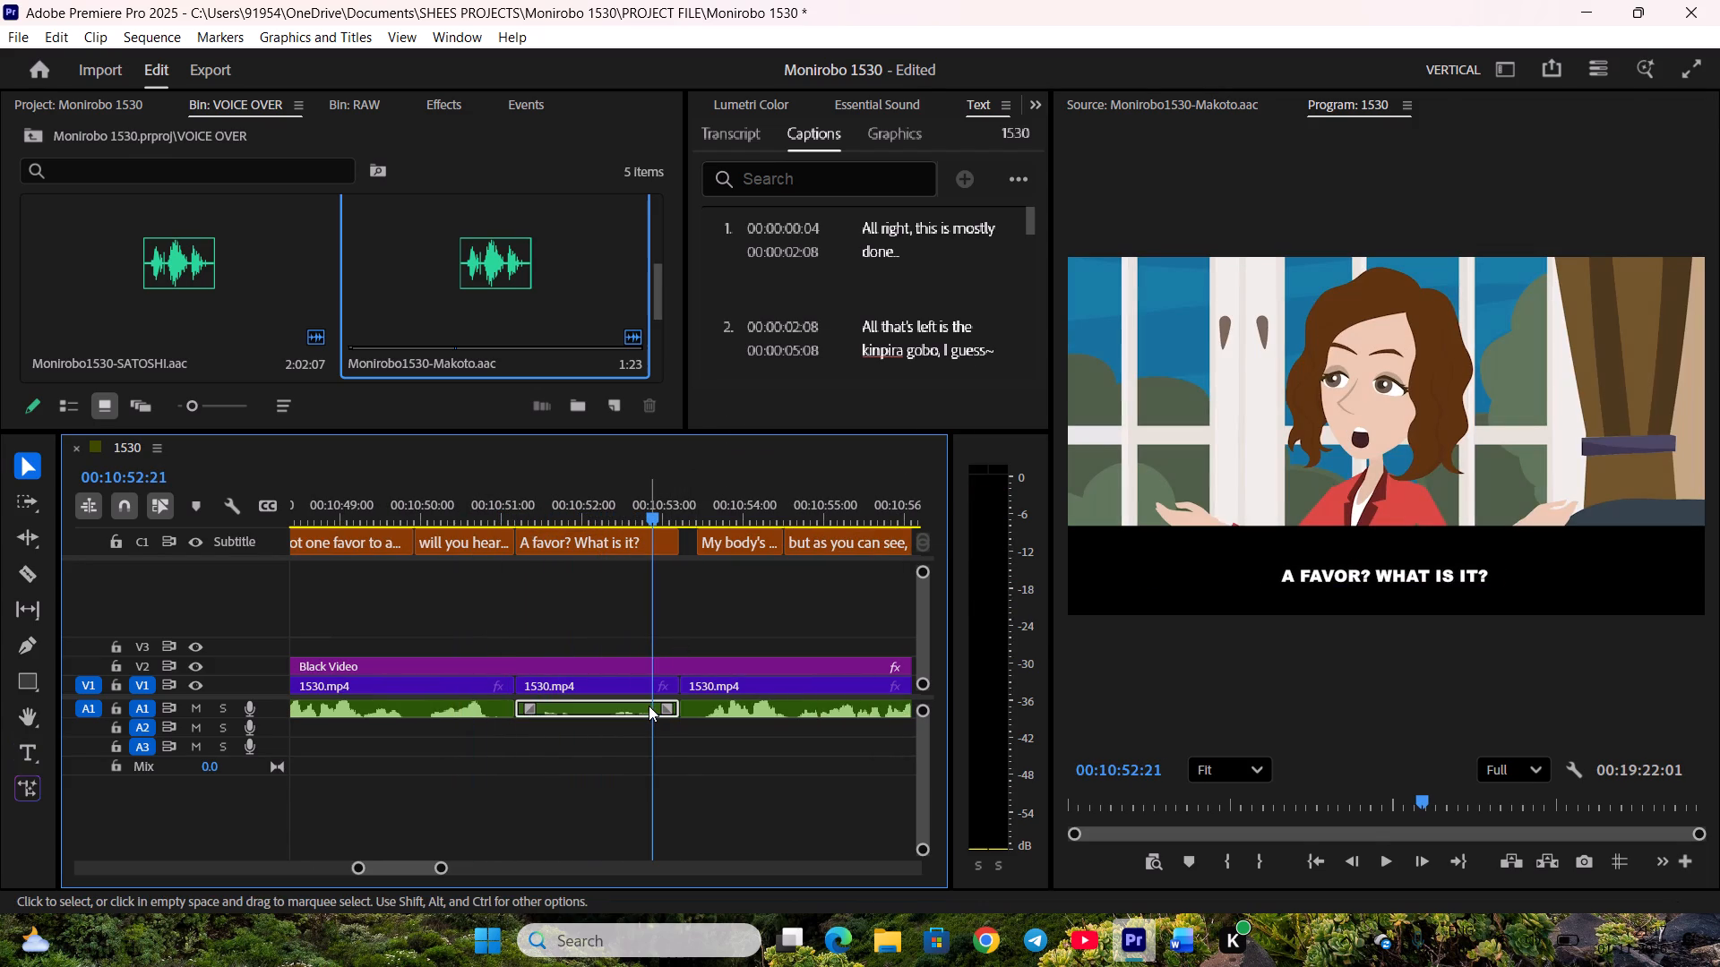
type("g6")
key("Return")
left_click(745, 768)
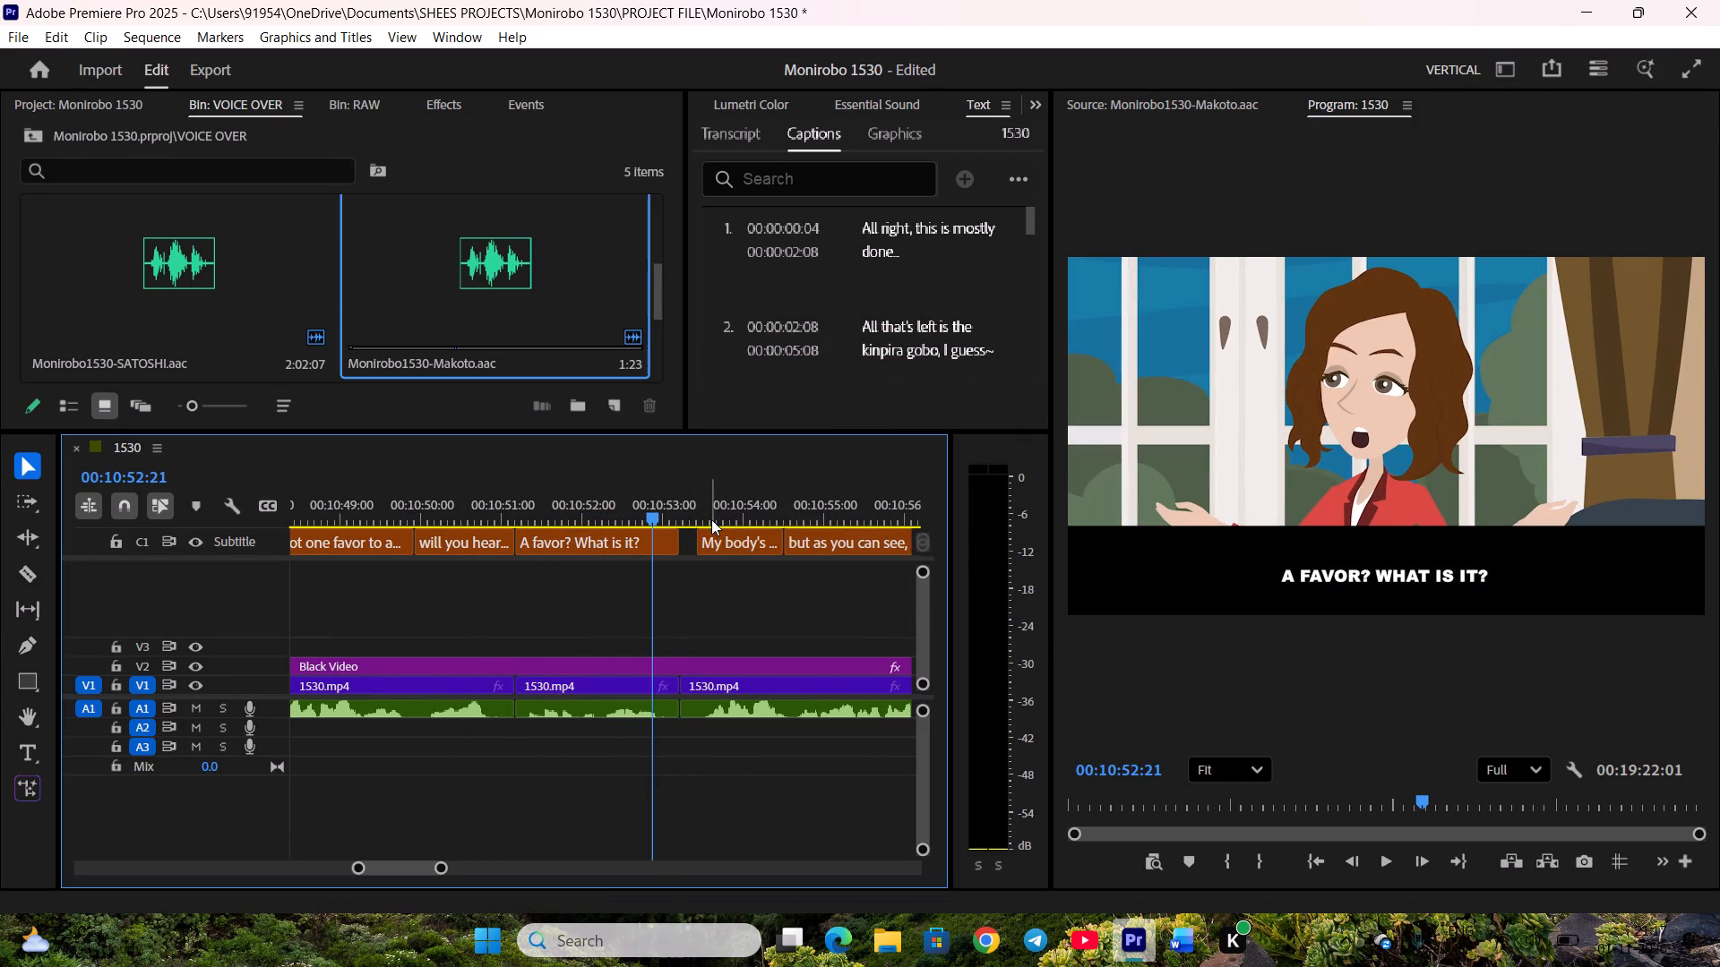
Move the "My body's fine," caption back to the V1 cut near 00:10:53:05 and extend its end to meet "but as you can see,".
left_click_drag(709, 533, 693, 535)
left_click_drag(761, 546, 770, 546)
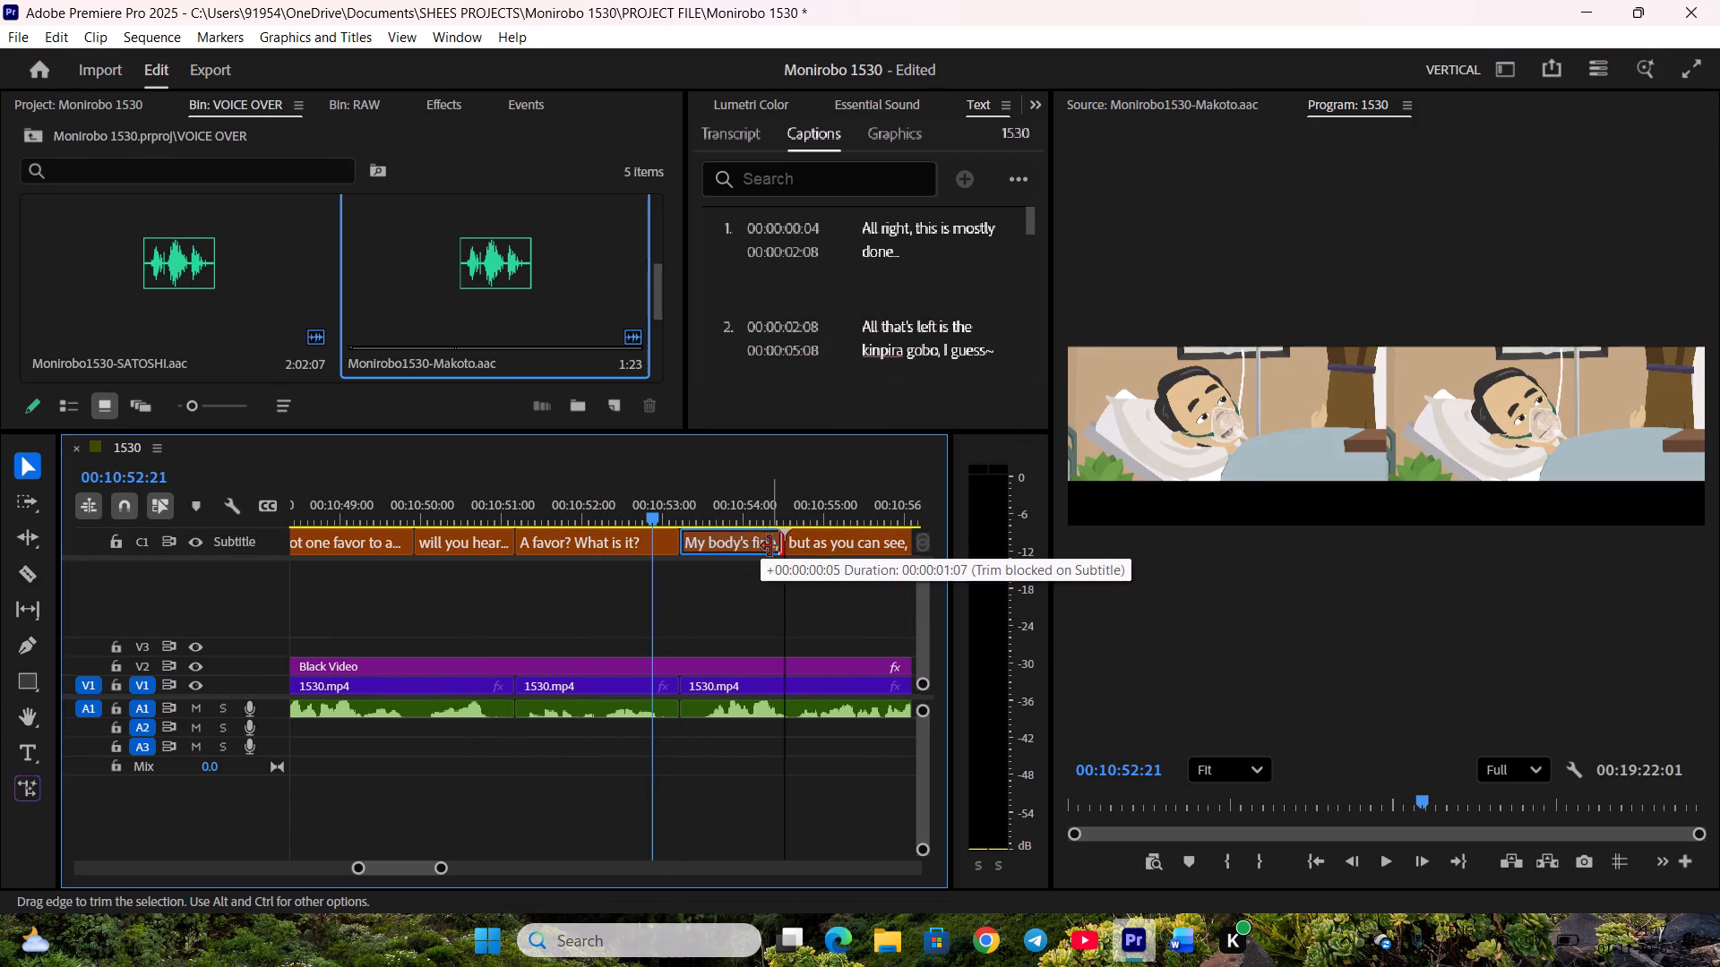
Extend the end of the "My body's fine," caption up to the start of "but as you can see,".
left_click_drag(770, 546, 773, 548)
left_click(748, 590)
Play on and move the join between "would you let me eat your boxed lunch again?" and "Huh? Boxed lunch?" to the V1 cut near 00:11:02:00.
scroll(706, 597, "down", 6)
key("space")
scroll(658, 603, "down", 1)
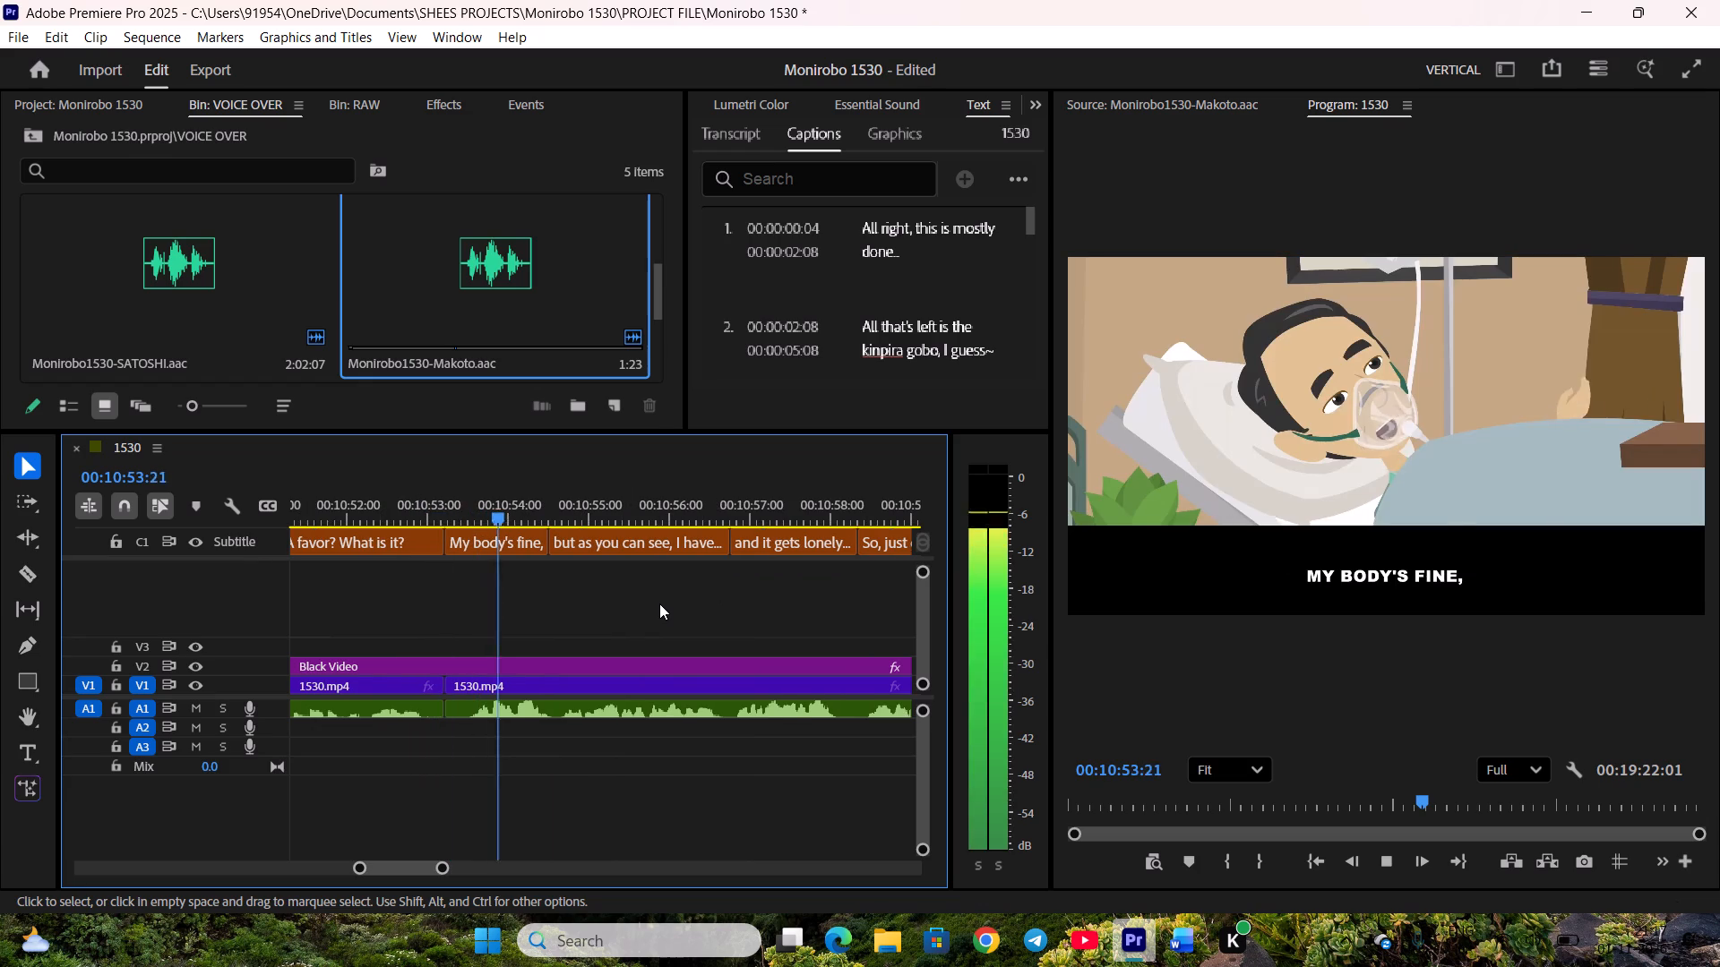
scroll(667, 602, "down", 2)
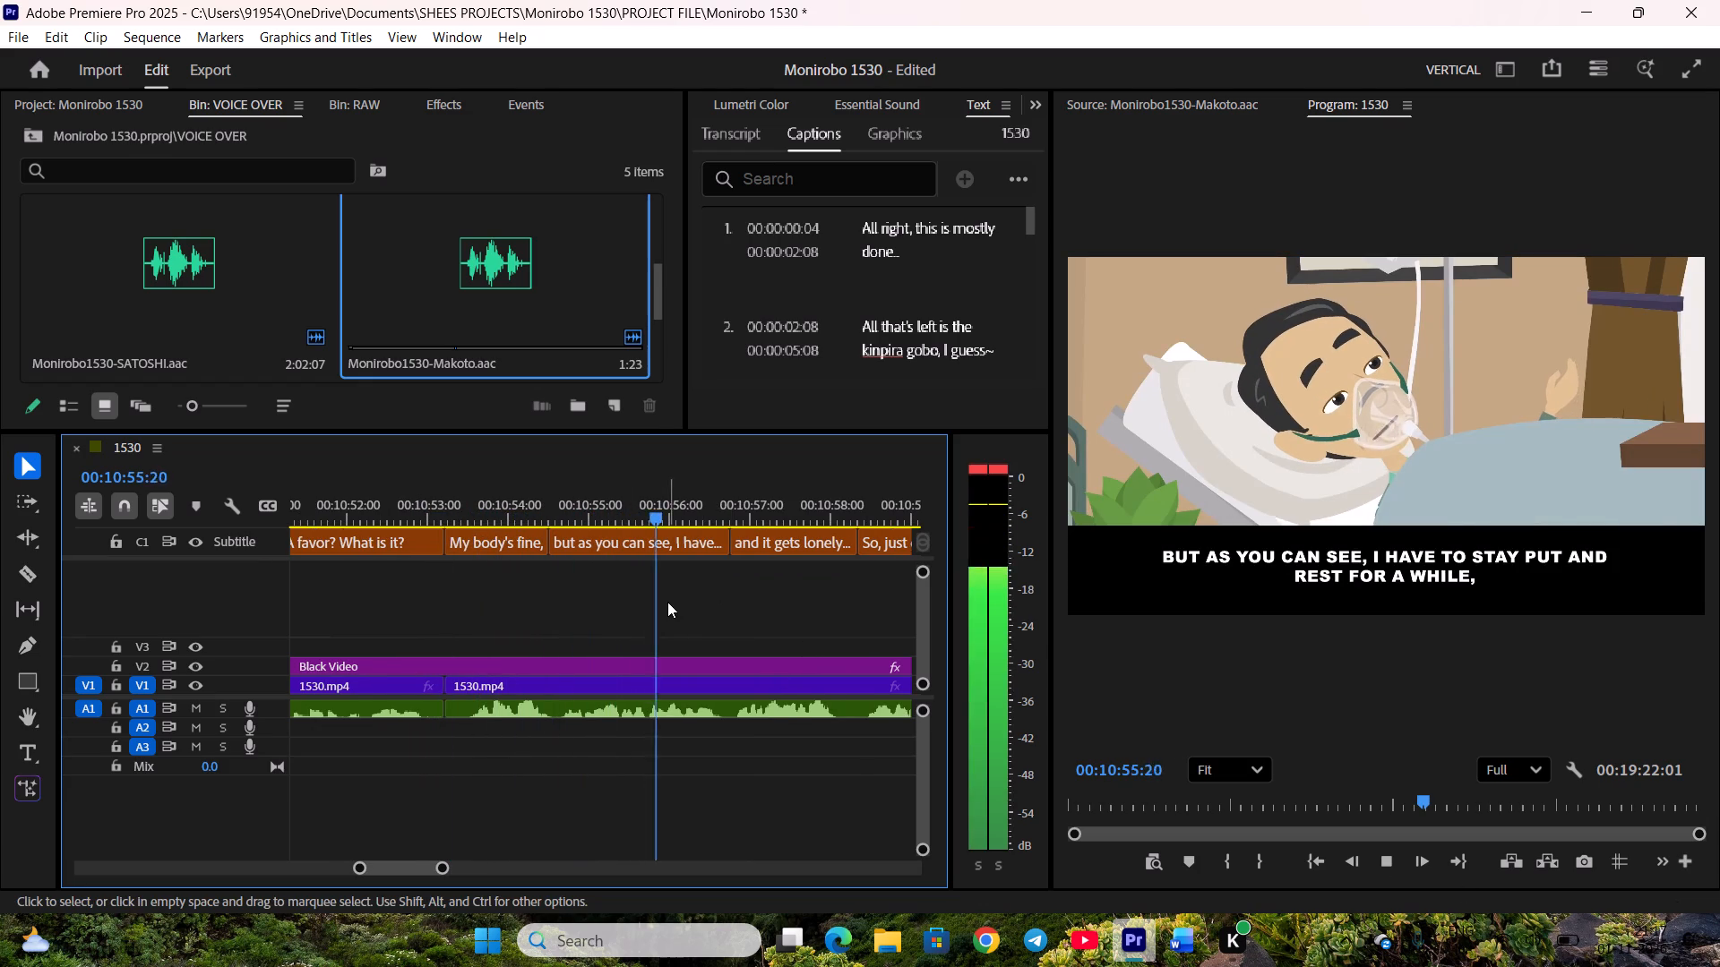
scroll(667, 602, "down", 4)
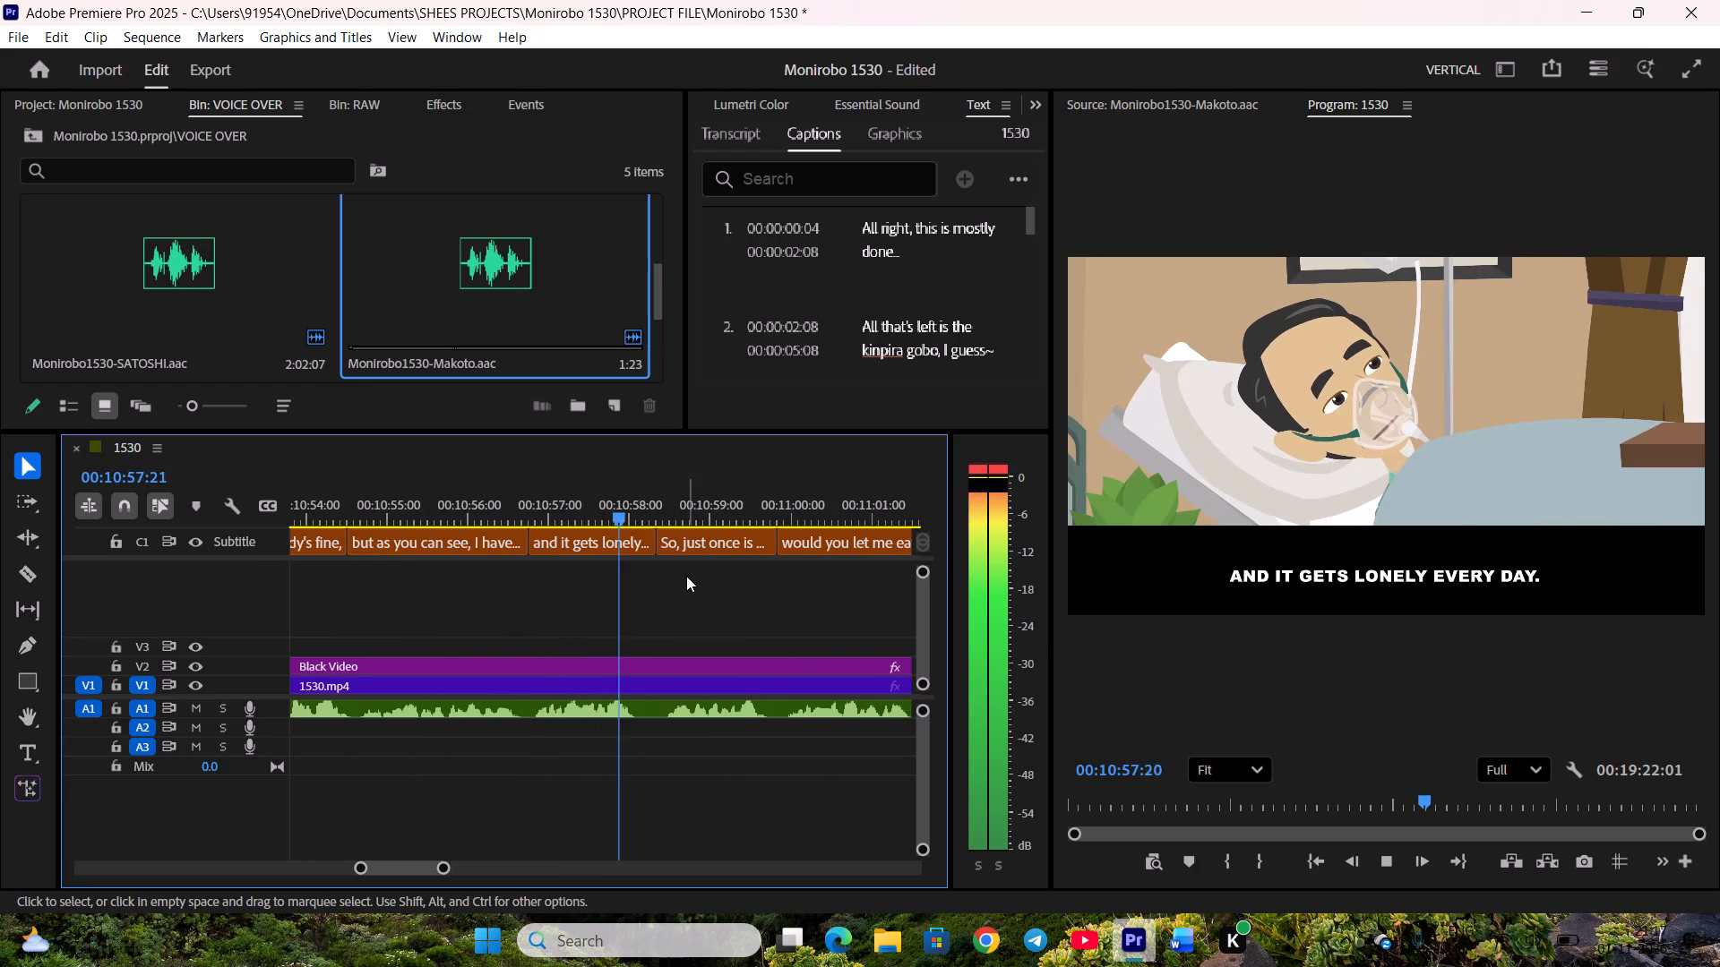
scroll(686, 576, "down", 5)
left_click_drag(800, 548, 798, 548)
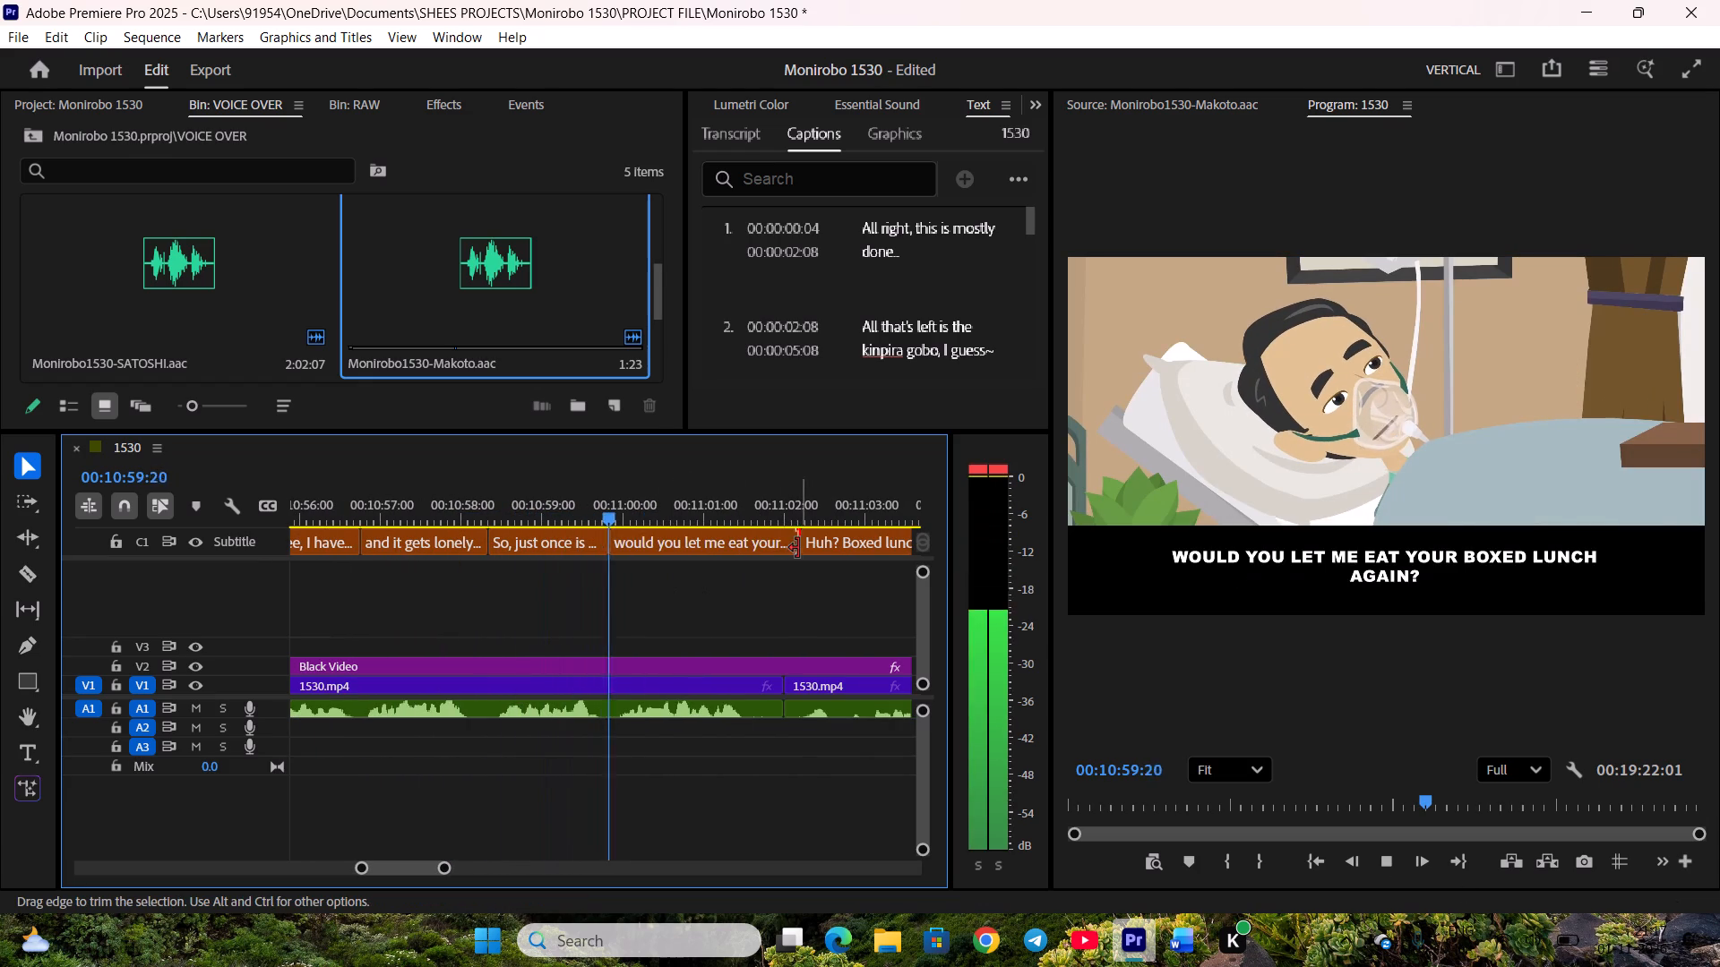
left_click_drag(798, 548, 787, 548)
scroll(525, 569, "down", 4)
key("space")
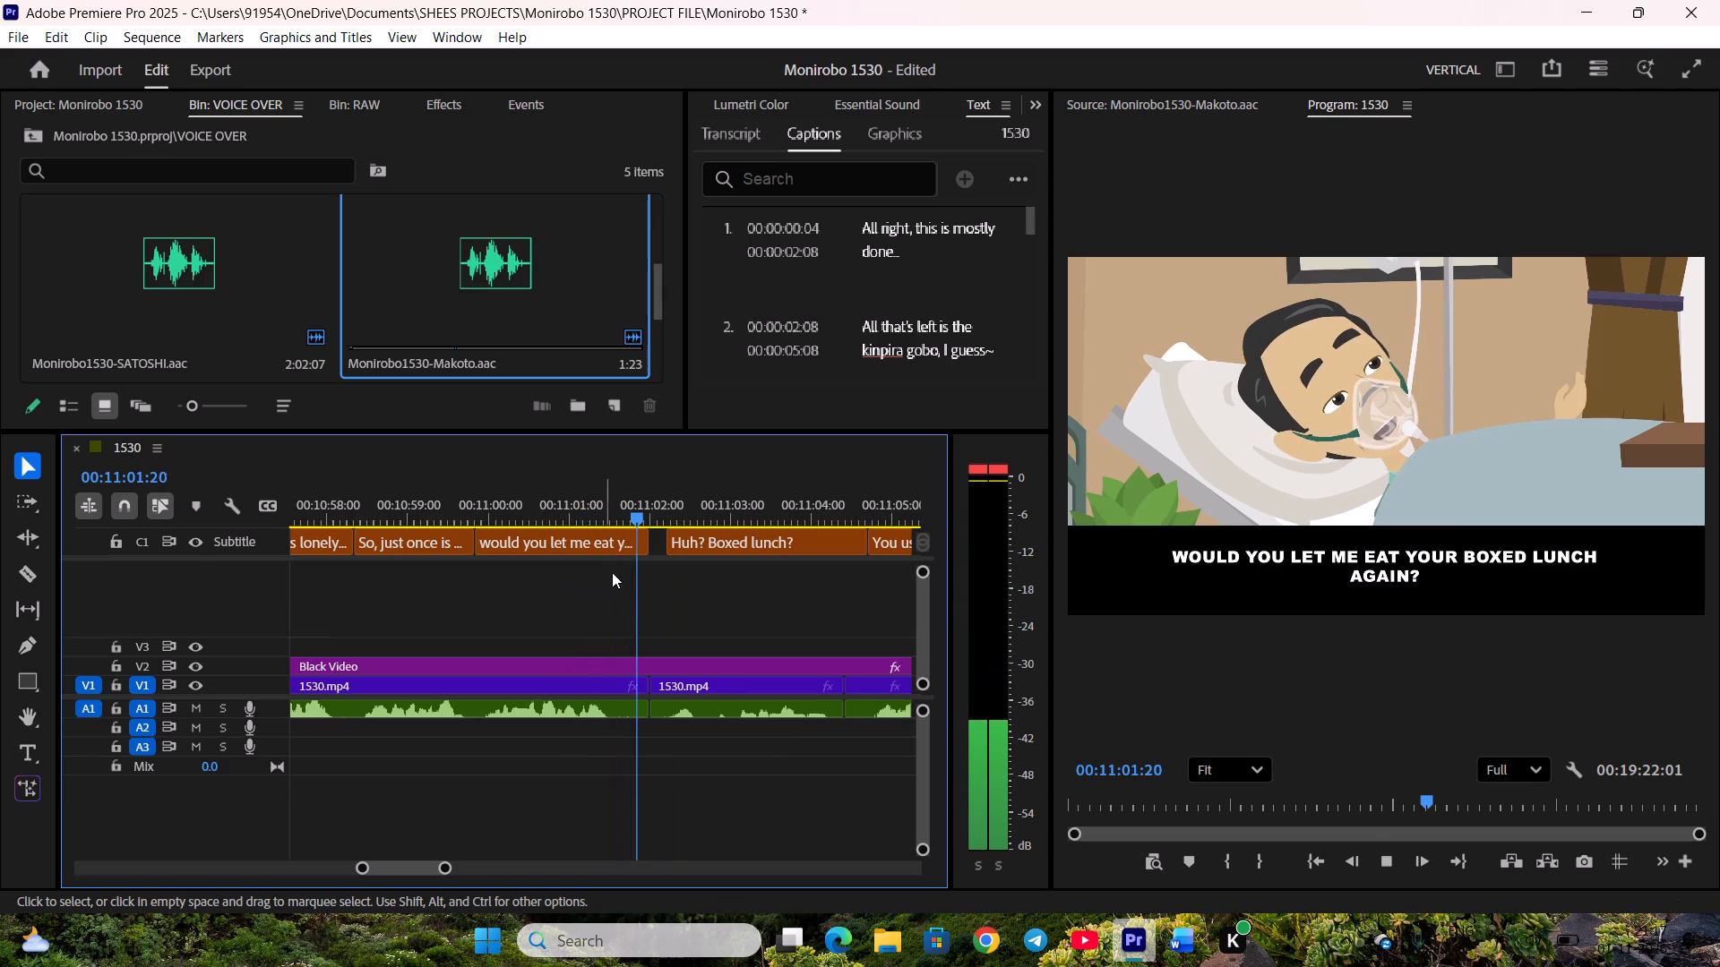
left_click_drag(673, 549, 661, 547)
Move the join between "Huh? Boxed lunch?" and "You used to make it for me" back to the V1 cut near 00:11:04:10.
scroll(643, 562, "down", 5)
key("space")
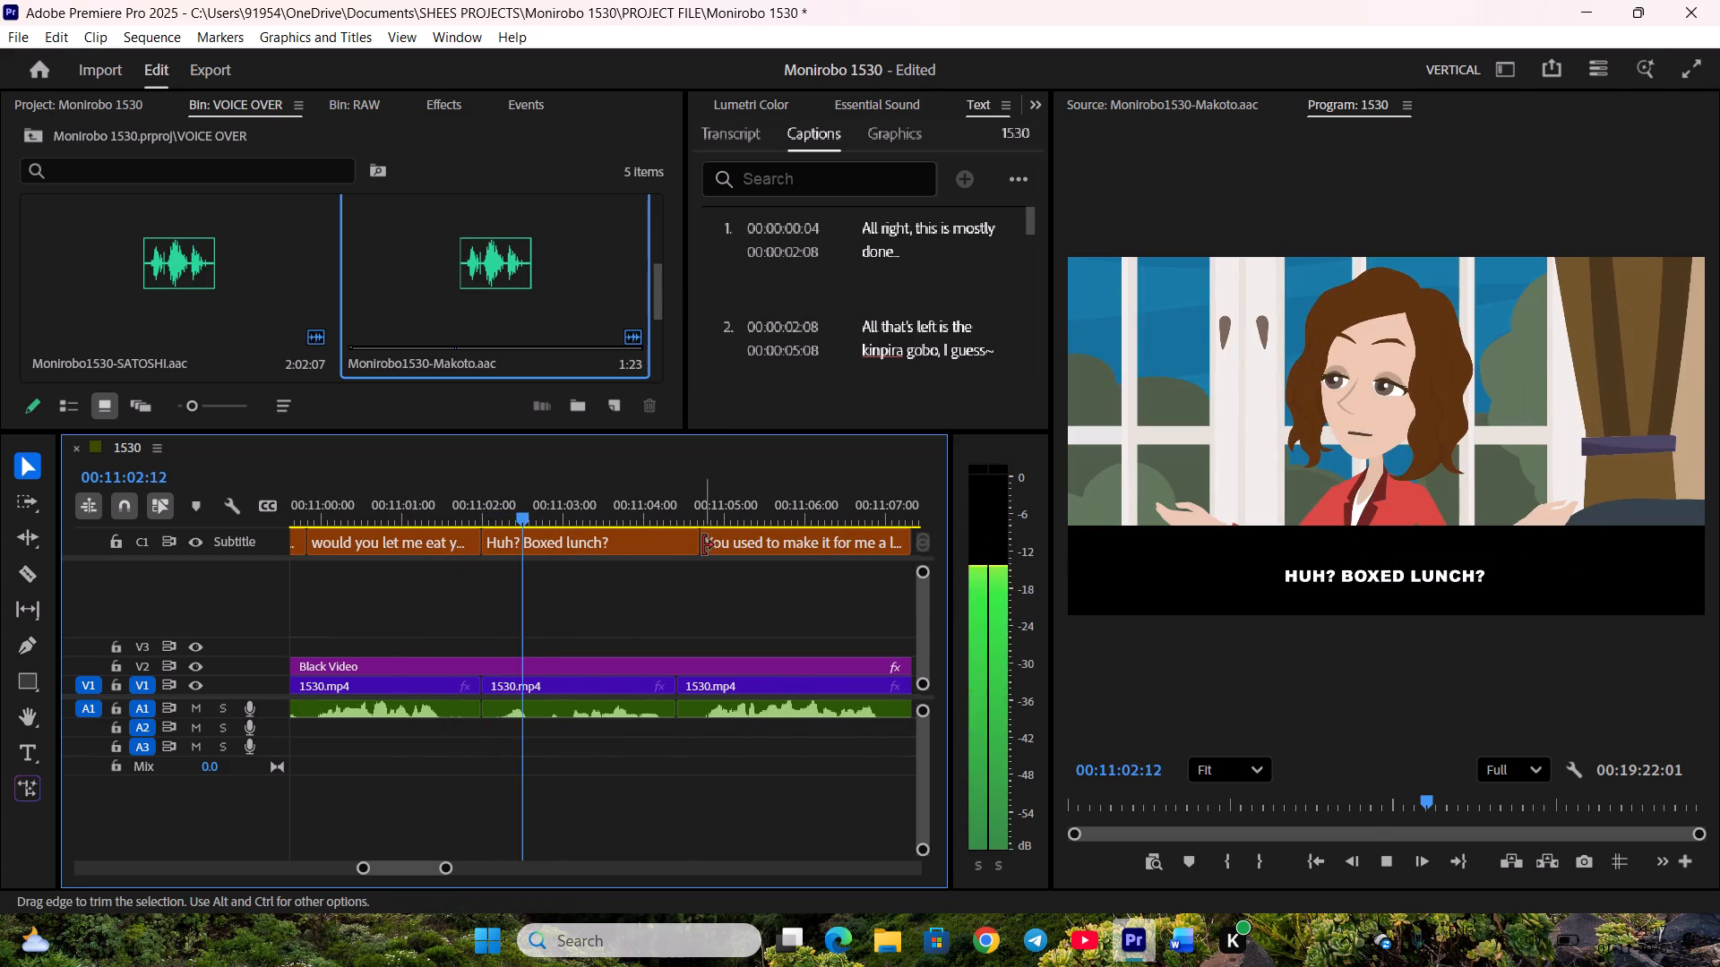
left_click_drag(698, 545, 671, 548)
key("space")
left_click_drag(704, 547, 686, 548)
Shift the join between "You used to make it for me" and "I just can't be satisfied" earlier, to about 00:11:07:03.
scroll(641, 564, "down", 5)
key("space")
scroll(721, 565, "down", 2)
key("space")
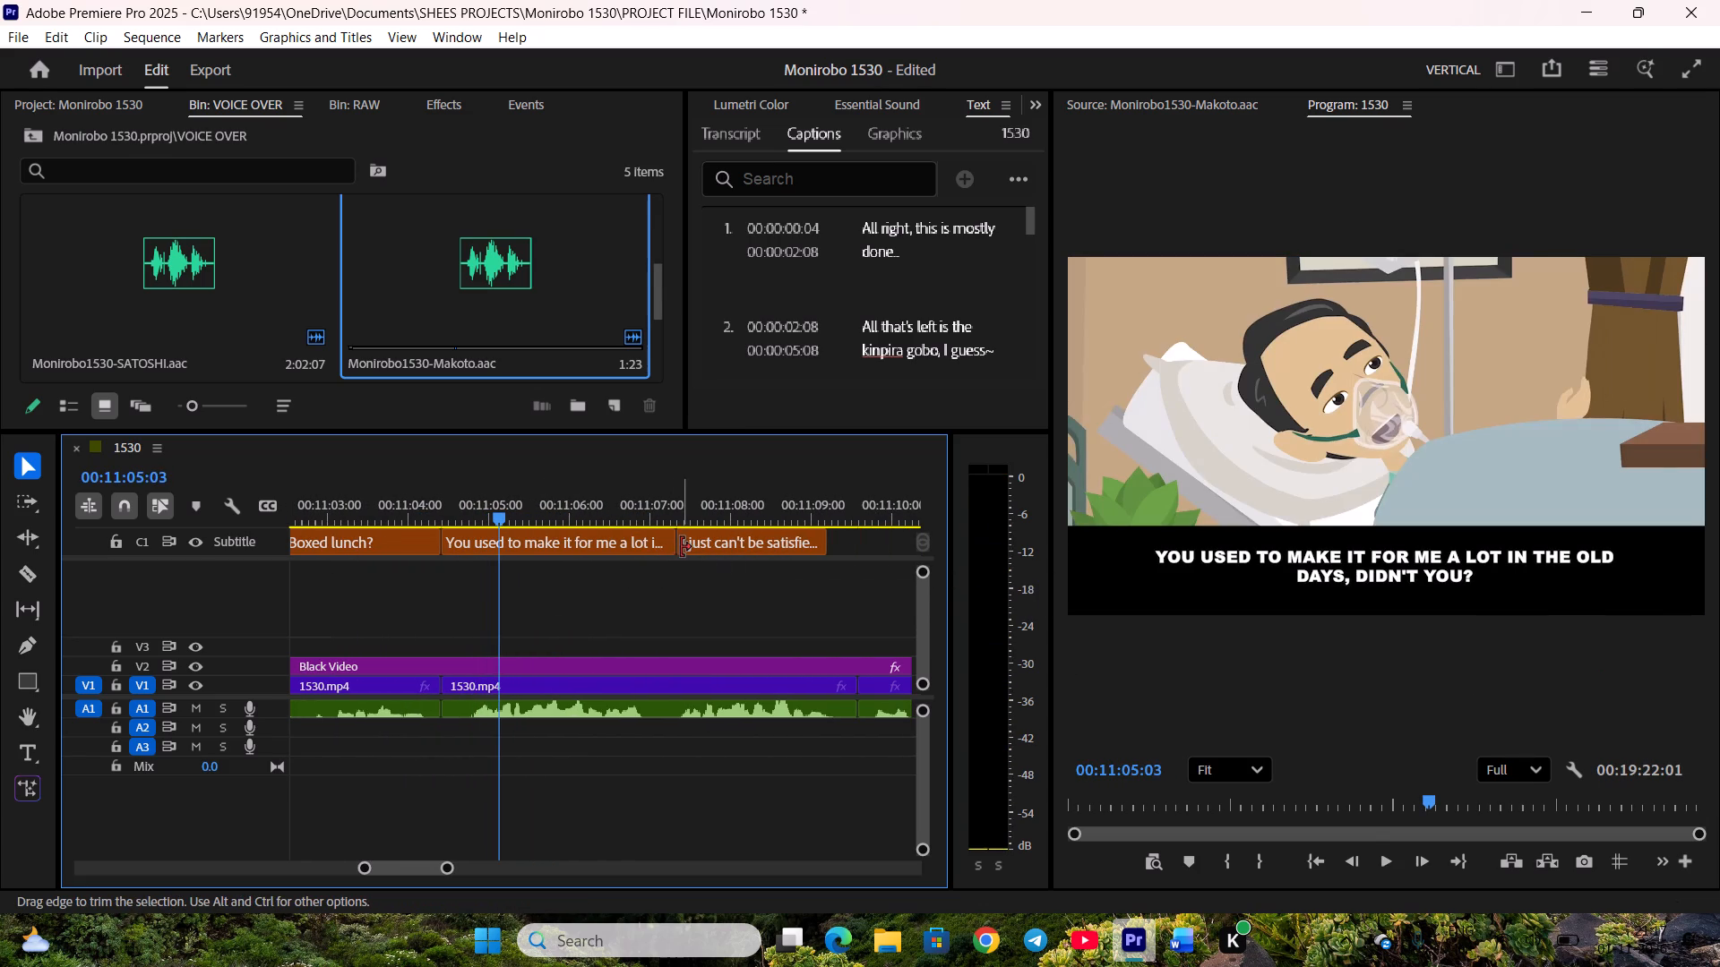
left_click_drag(671, 547, 656, 541)
left_click_drag(686, 541, 675, 541)
Close the gap between "I just can't be satisfied" and "Heheh, so this time" by extending both captions to the V1 cut near 00:11:09:14.
scroll(692, 574, "down", 3)
key("space")
left_click_drag(726, 548, 751, 548)
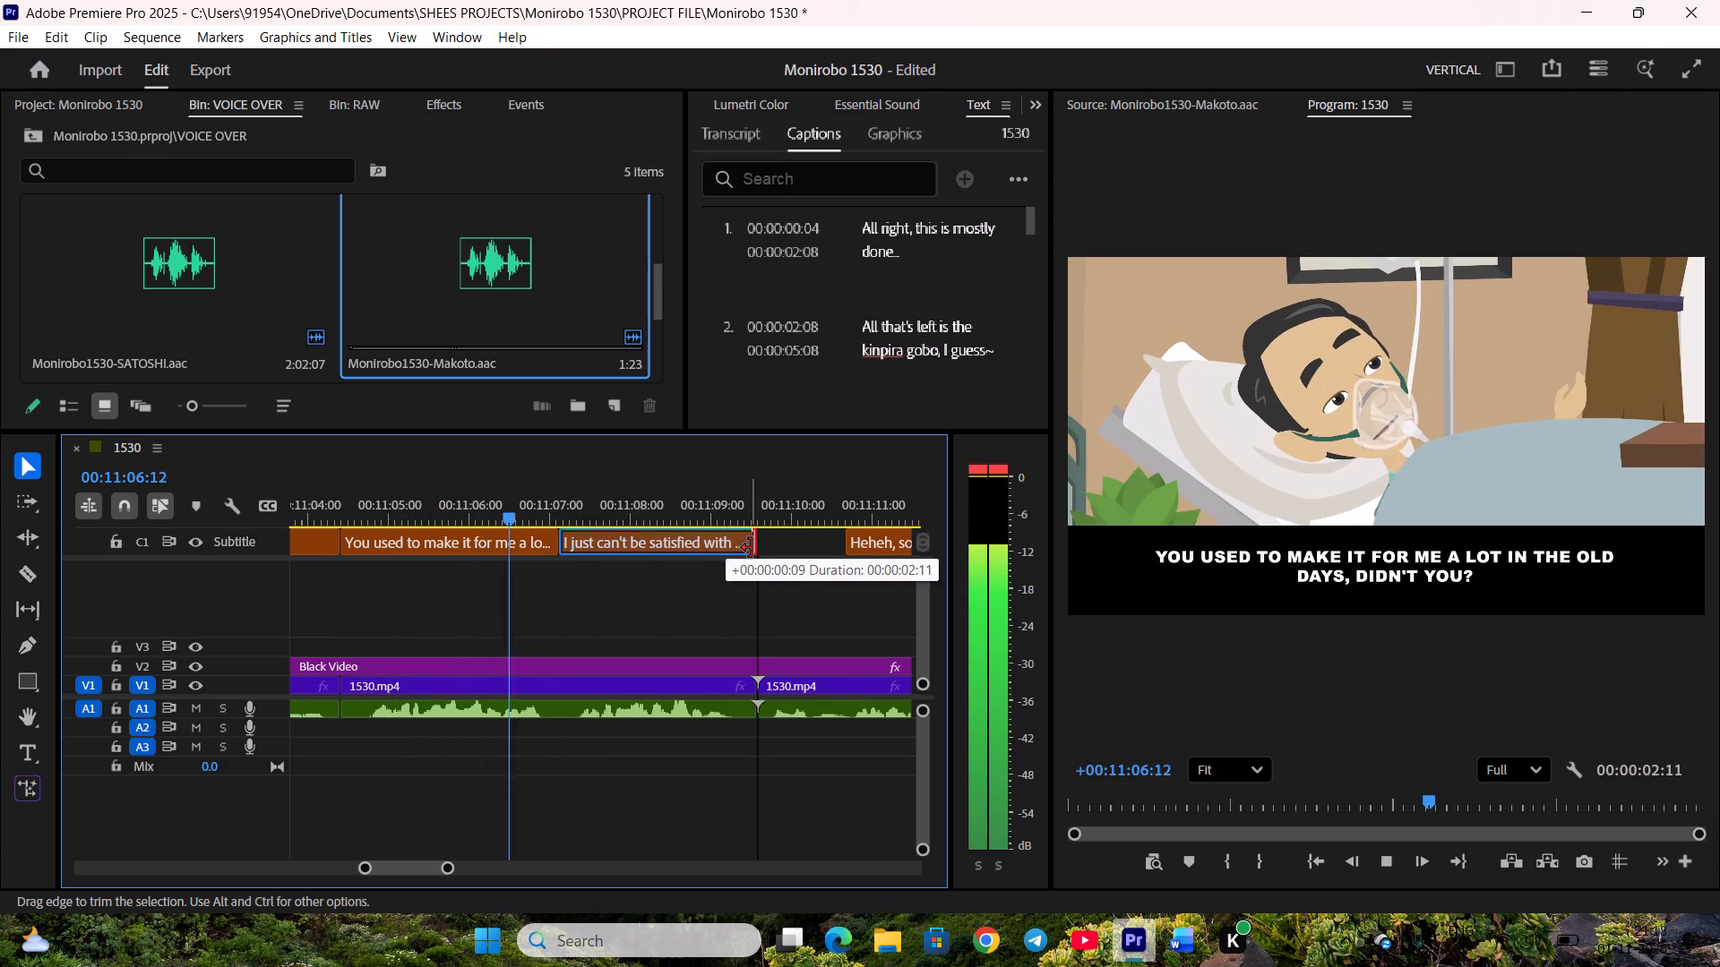
left_click_drag(751, 548, 753, 548)
scroll(684, 574, "down", 4)
left_click_drag(718, 539, 676, 541)
left_click_drag(671, 541, 659, 541)
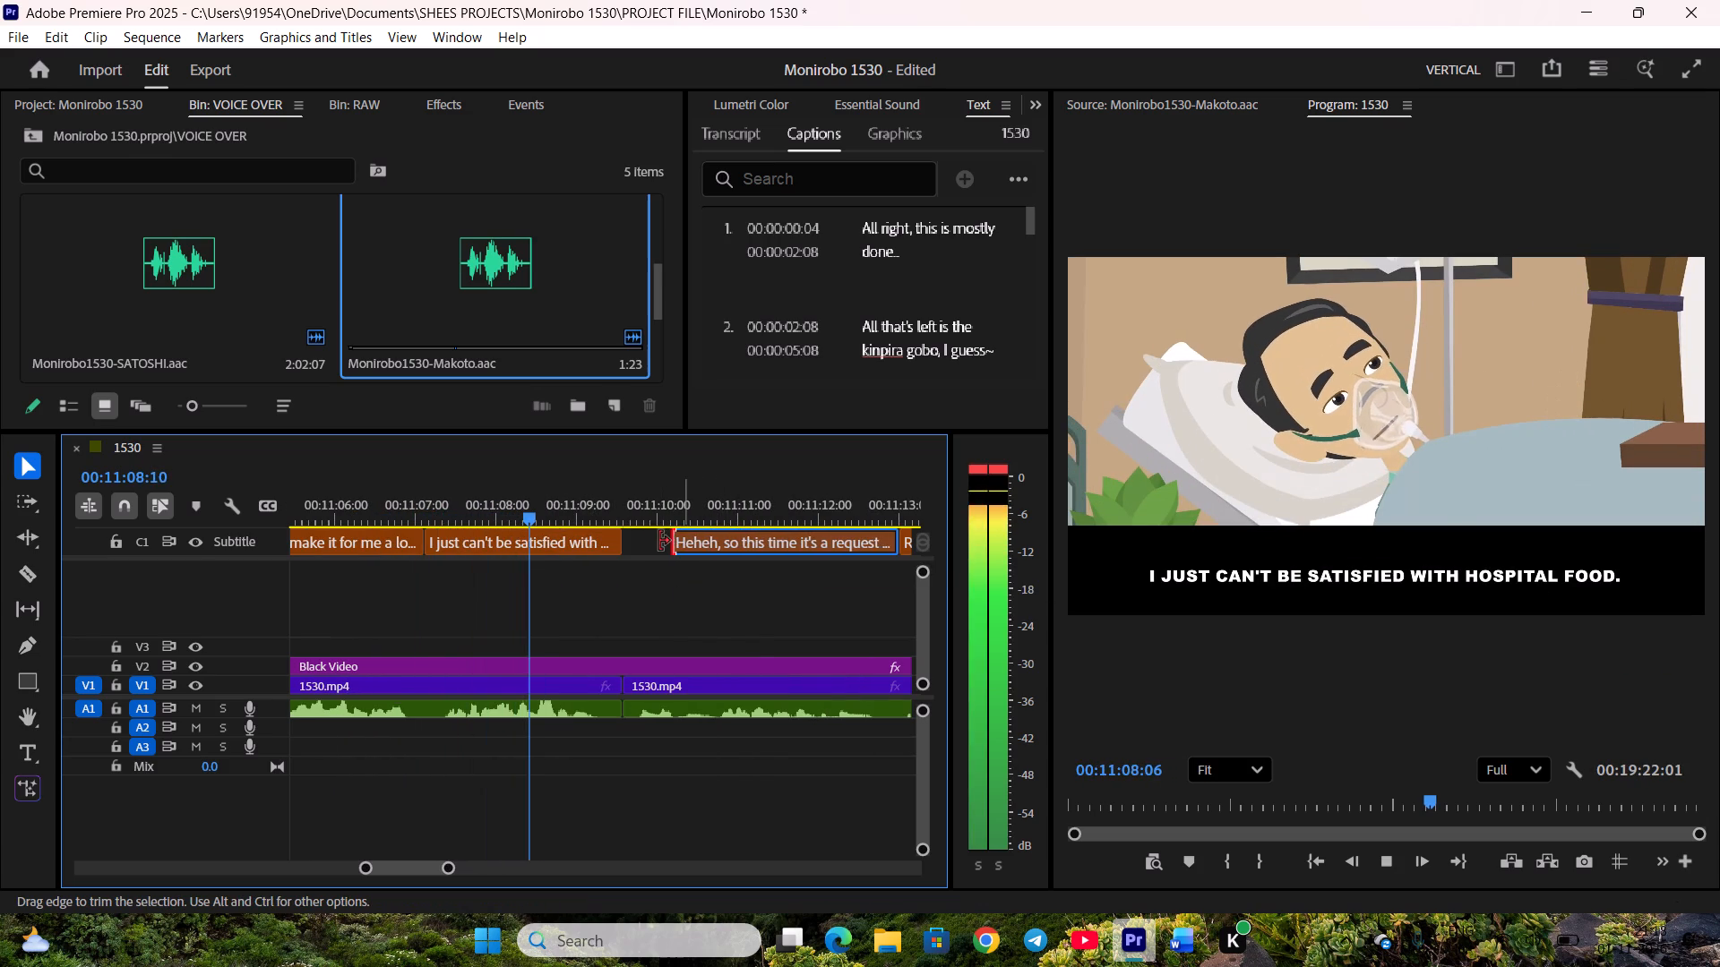
left_click_drag(659, 541, 631, 548)
Play on and trim the join between "Heheh, so this time it's a request for food..." and "Really," to 00:11:12:23.
scroll(597, 573, "down", 5)
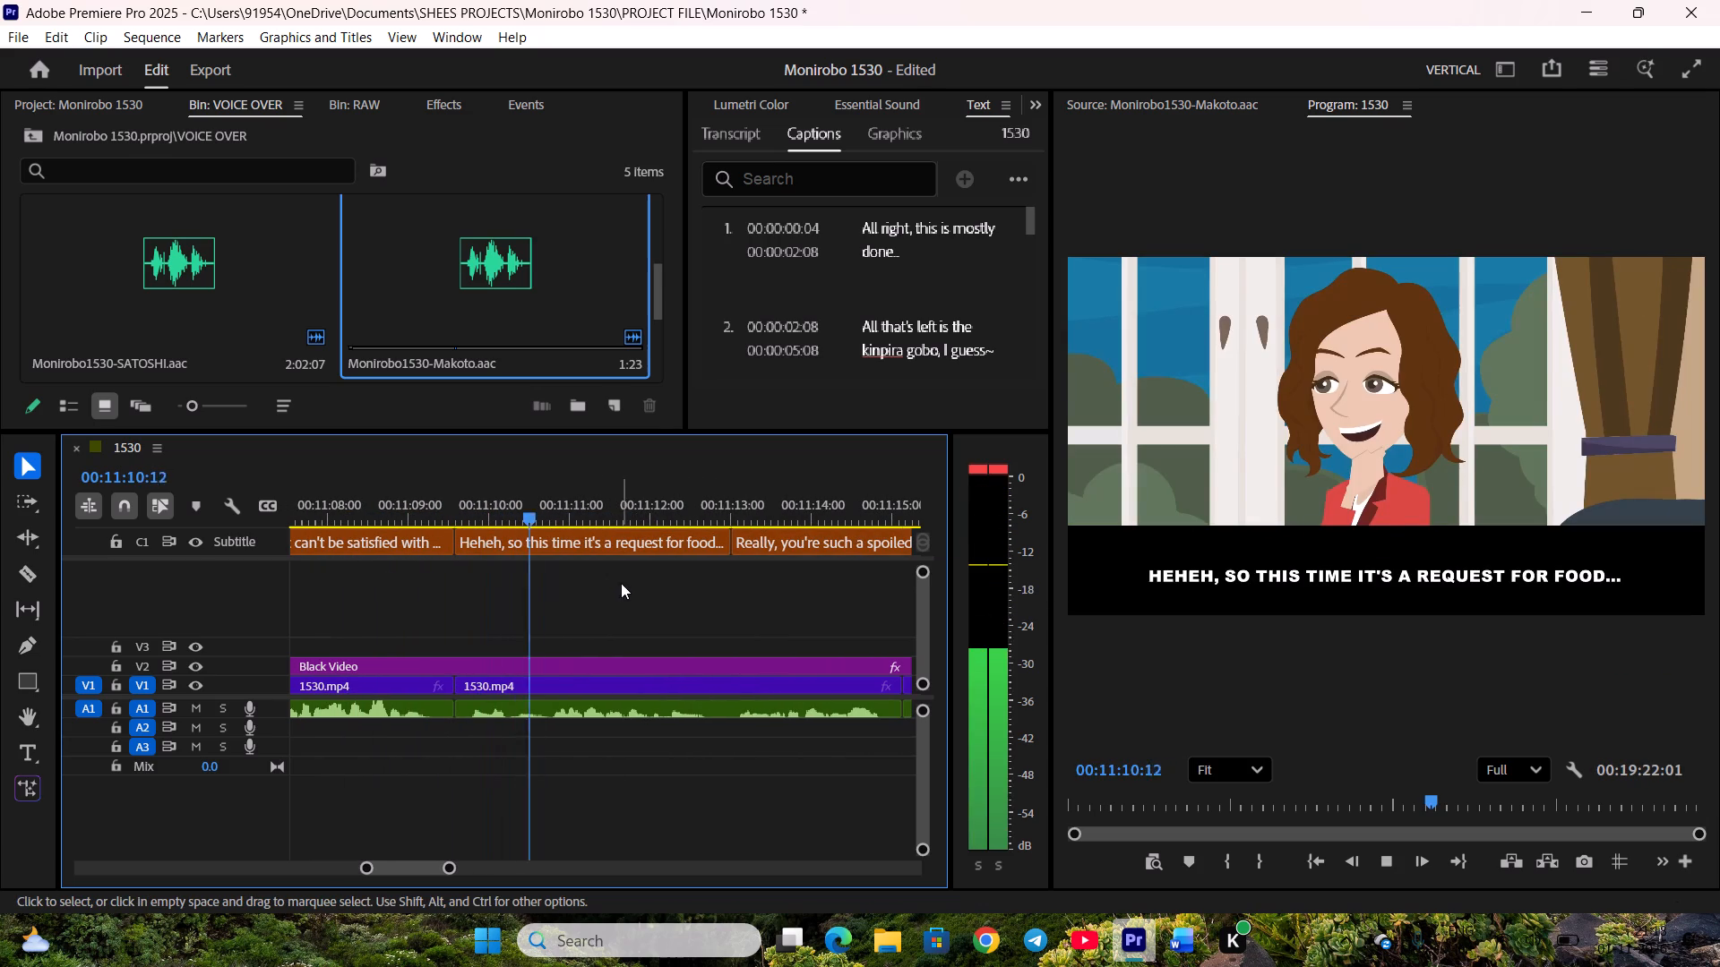
scroll(623, 583, "down", 4)
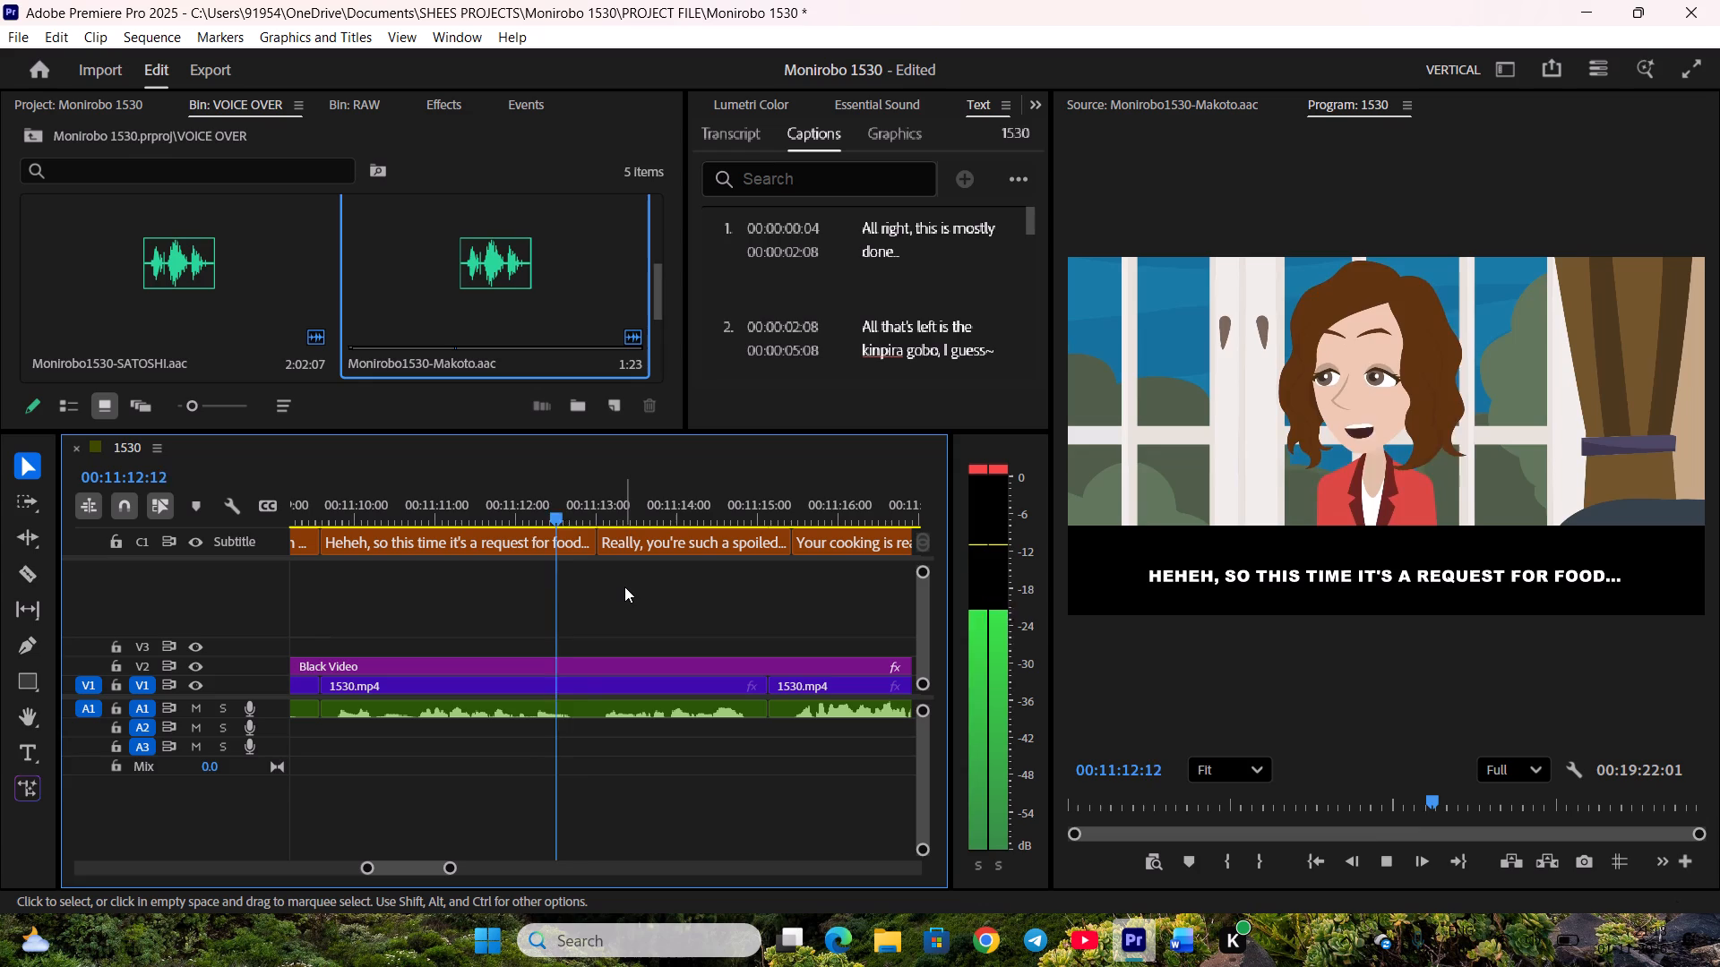
key("space")
left_click(593, 543)
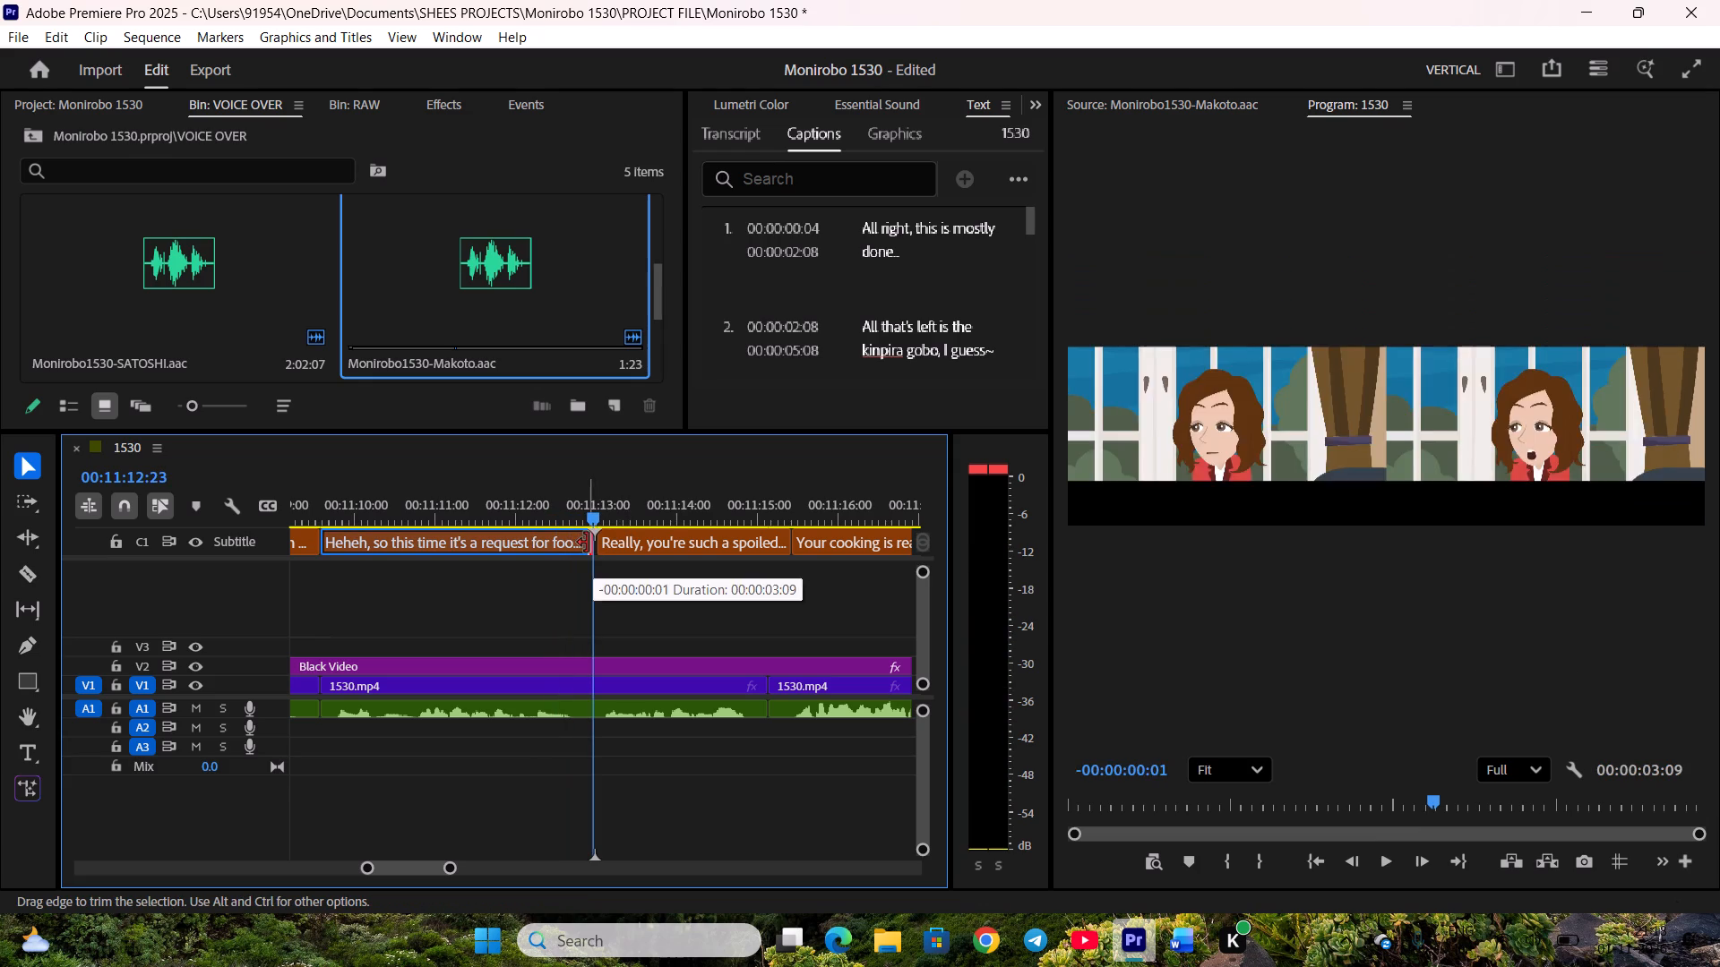
left_click(609, 544)
Move the join between "Really, you're such a spoiled one" and "Your cooking is really delicious" back to the V1 cut near 00:11:15:03.
scroll(619, 572, "down", 1)
key("space")
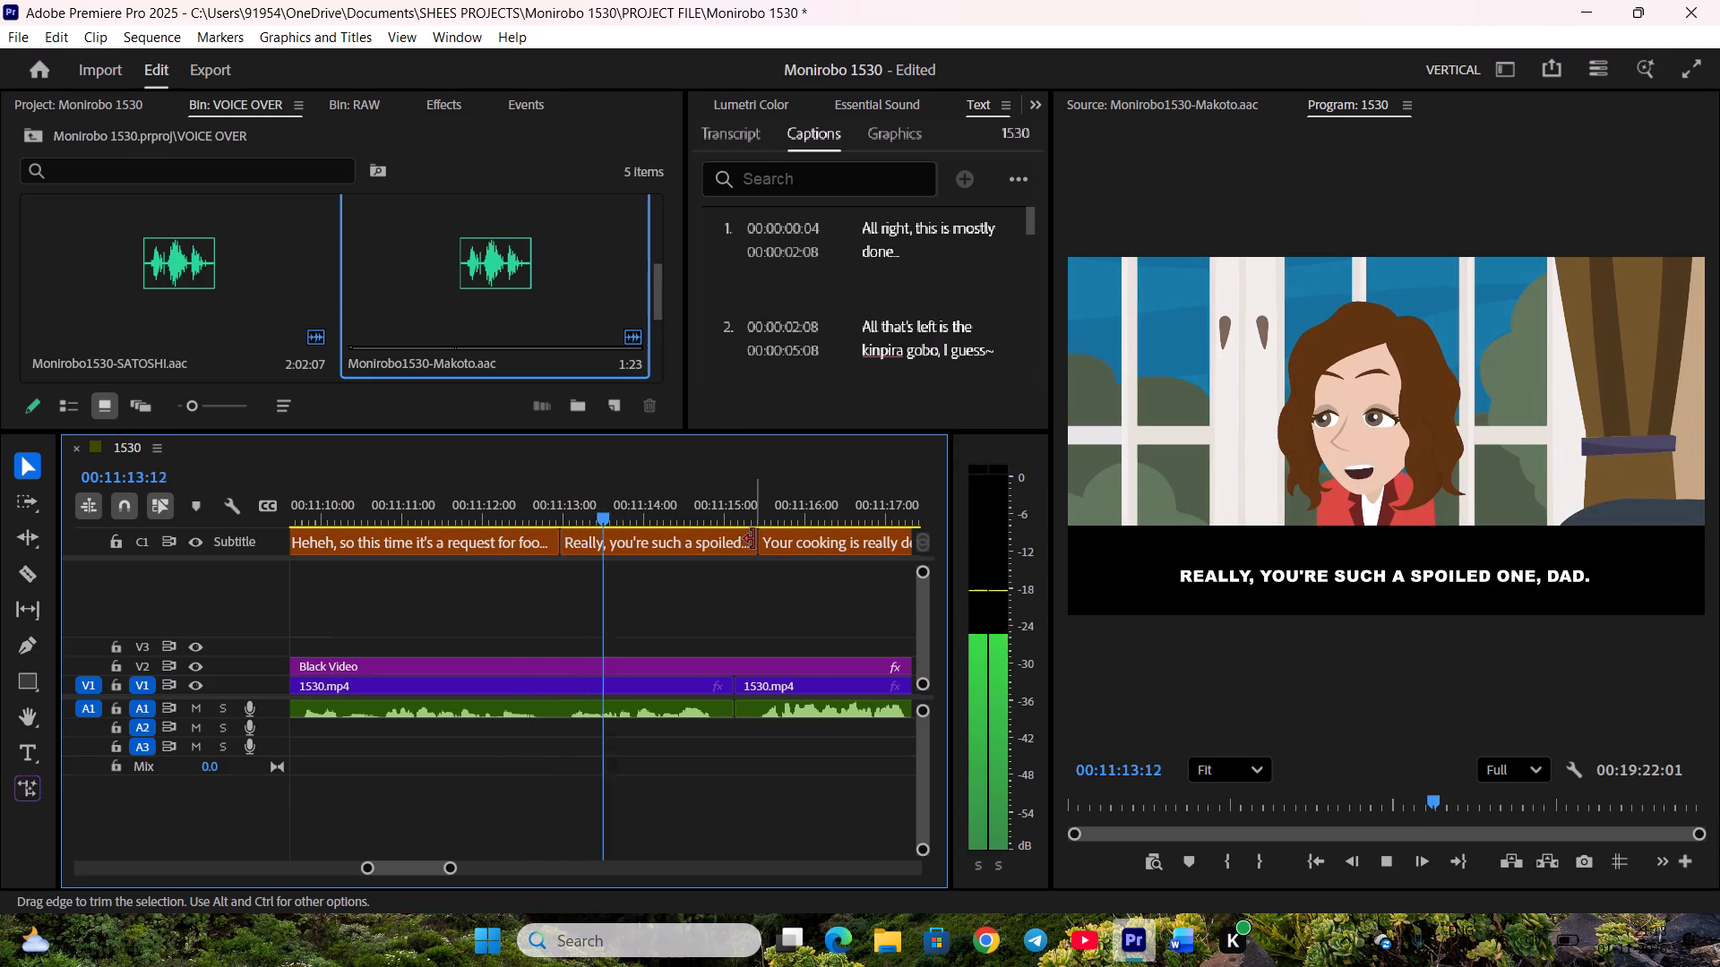
left_click_drag(753, 539, 736, 542)
key("space")
left_click_drag(756, 542, 741, 546)
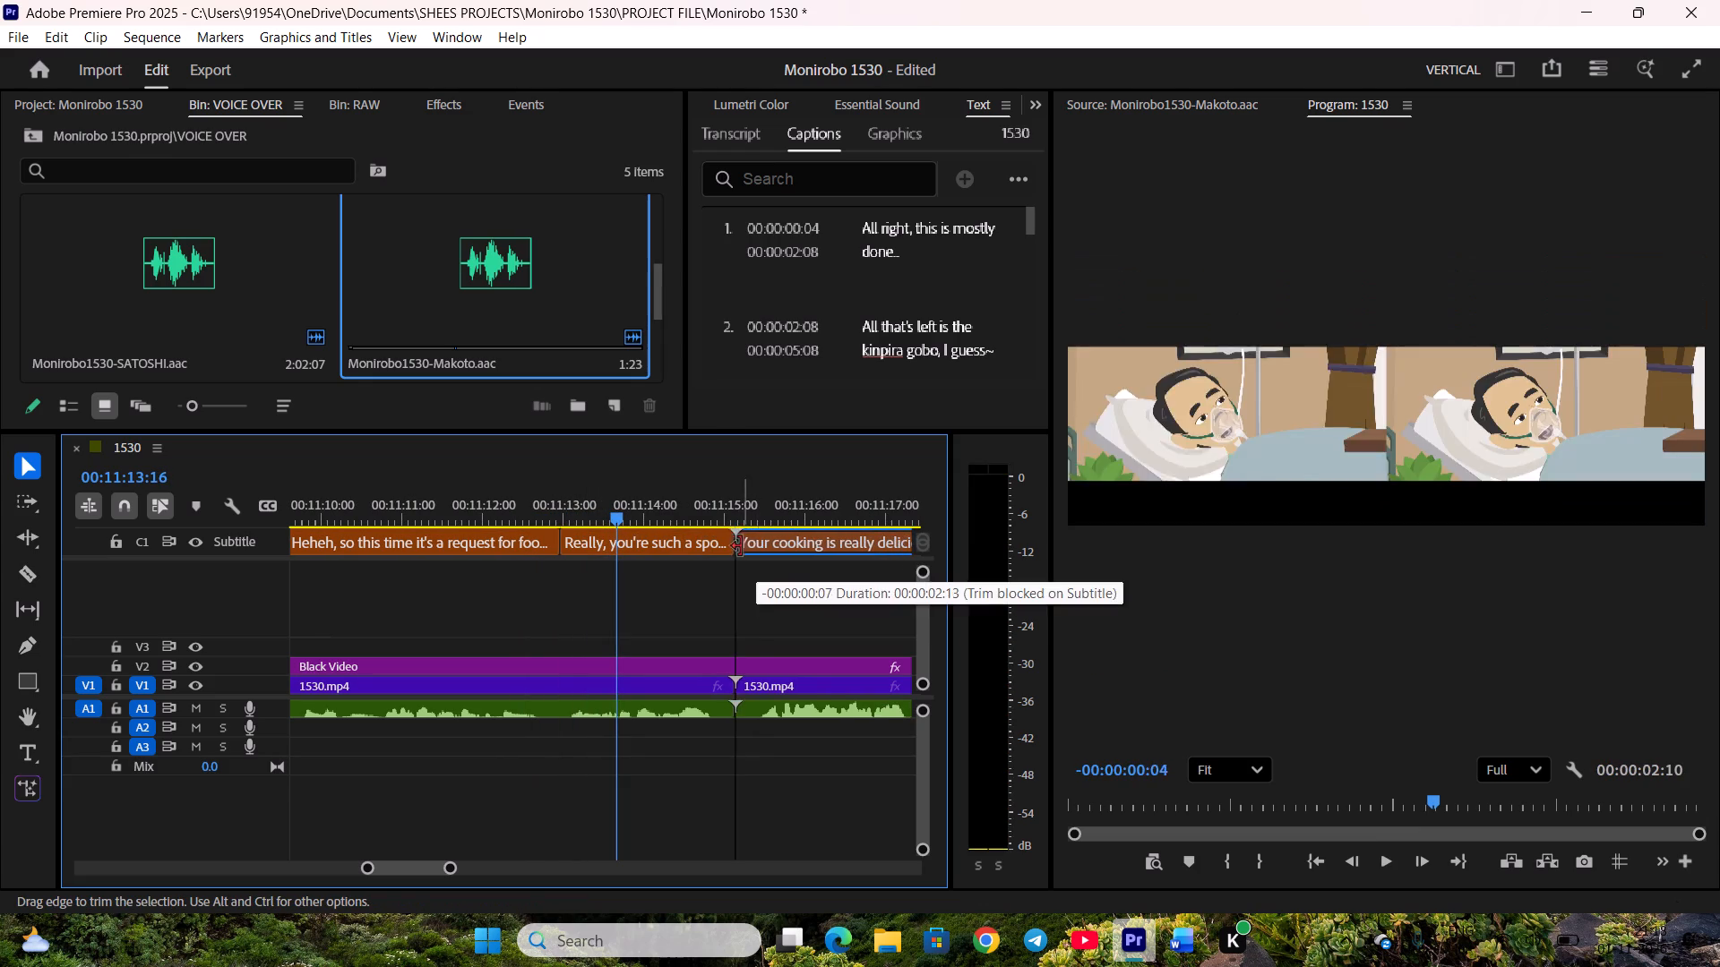
left_click_drag(741, 546, 723, 548)
Shift the join between "Your cooking is really delicious" and "Can I ask you?" earlier, to about 00:11:17:13.
scroll(538, 579, "down", 5)
key("space")
scroll(593, 595, "down", 2)
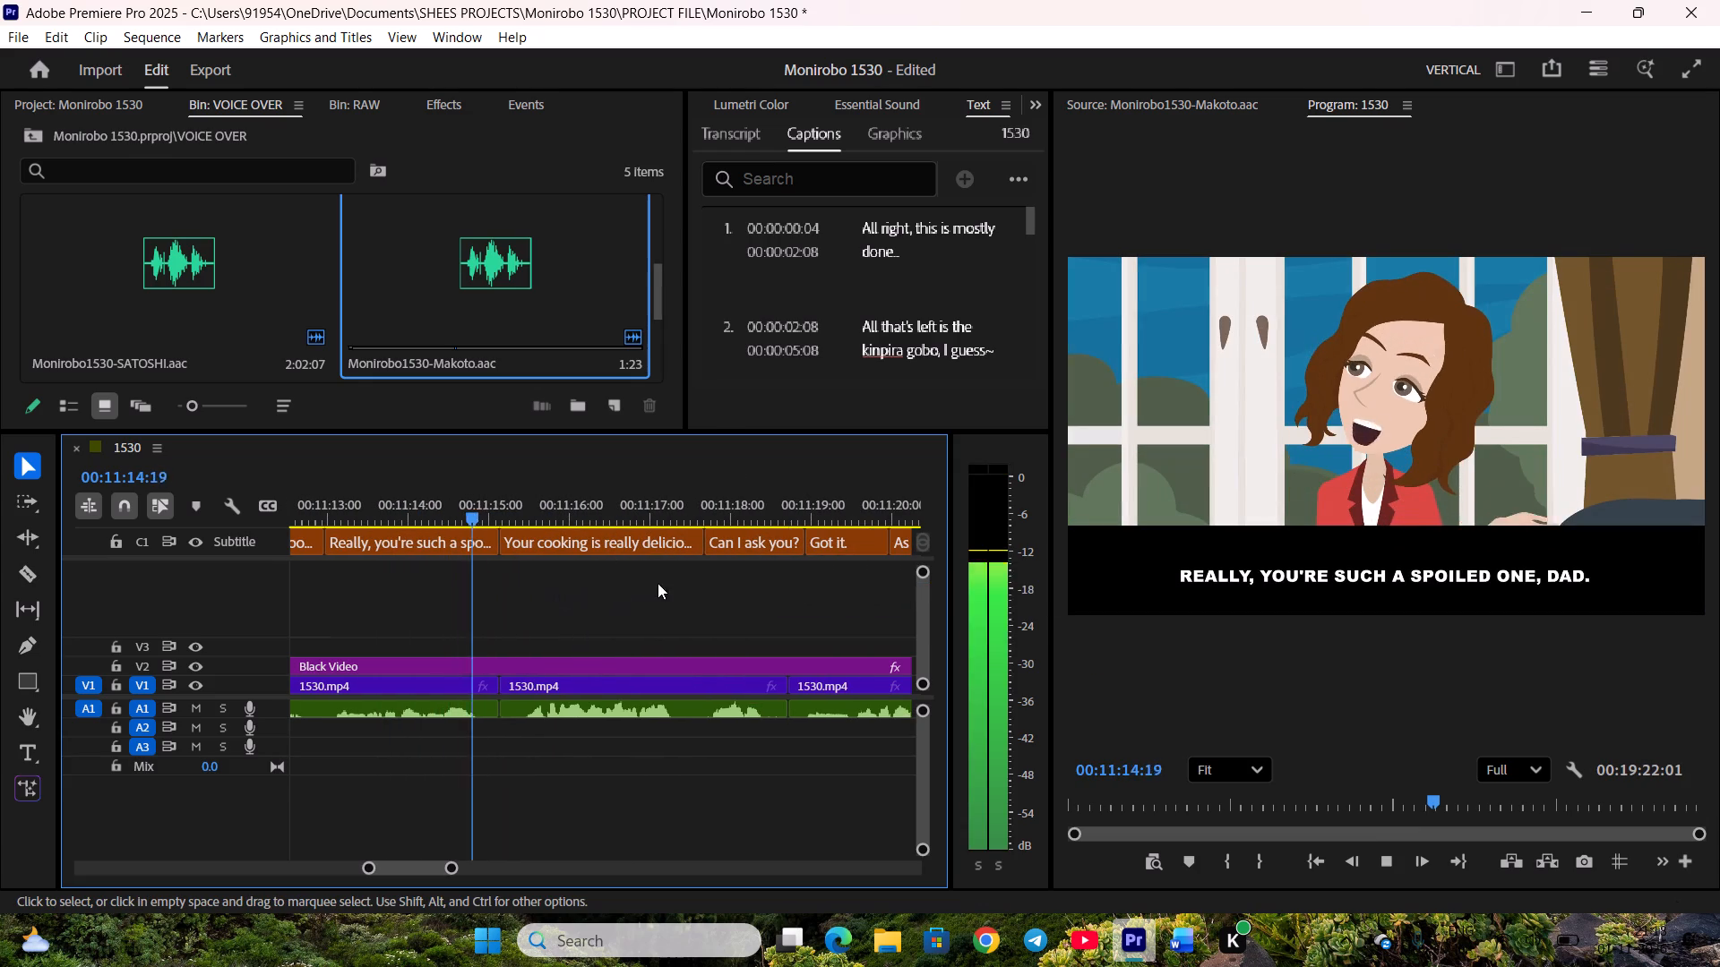
key("space")
left_click_drag(699, 547, 689, 547)
left_click_drag(708, 543, 694, 543)
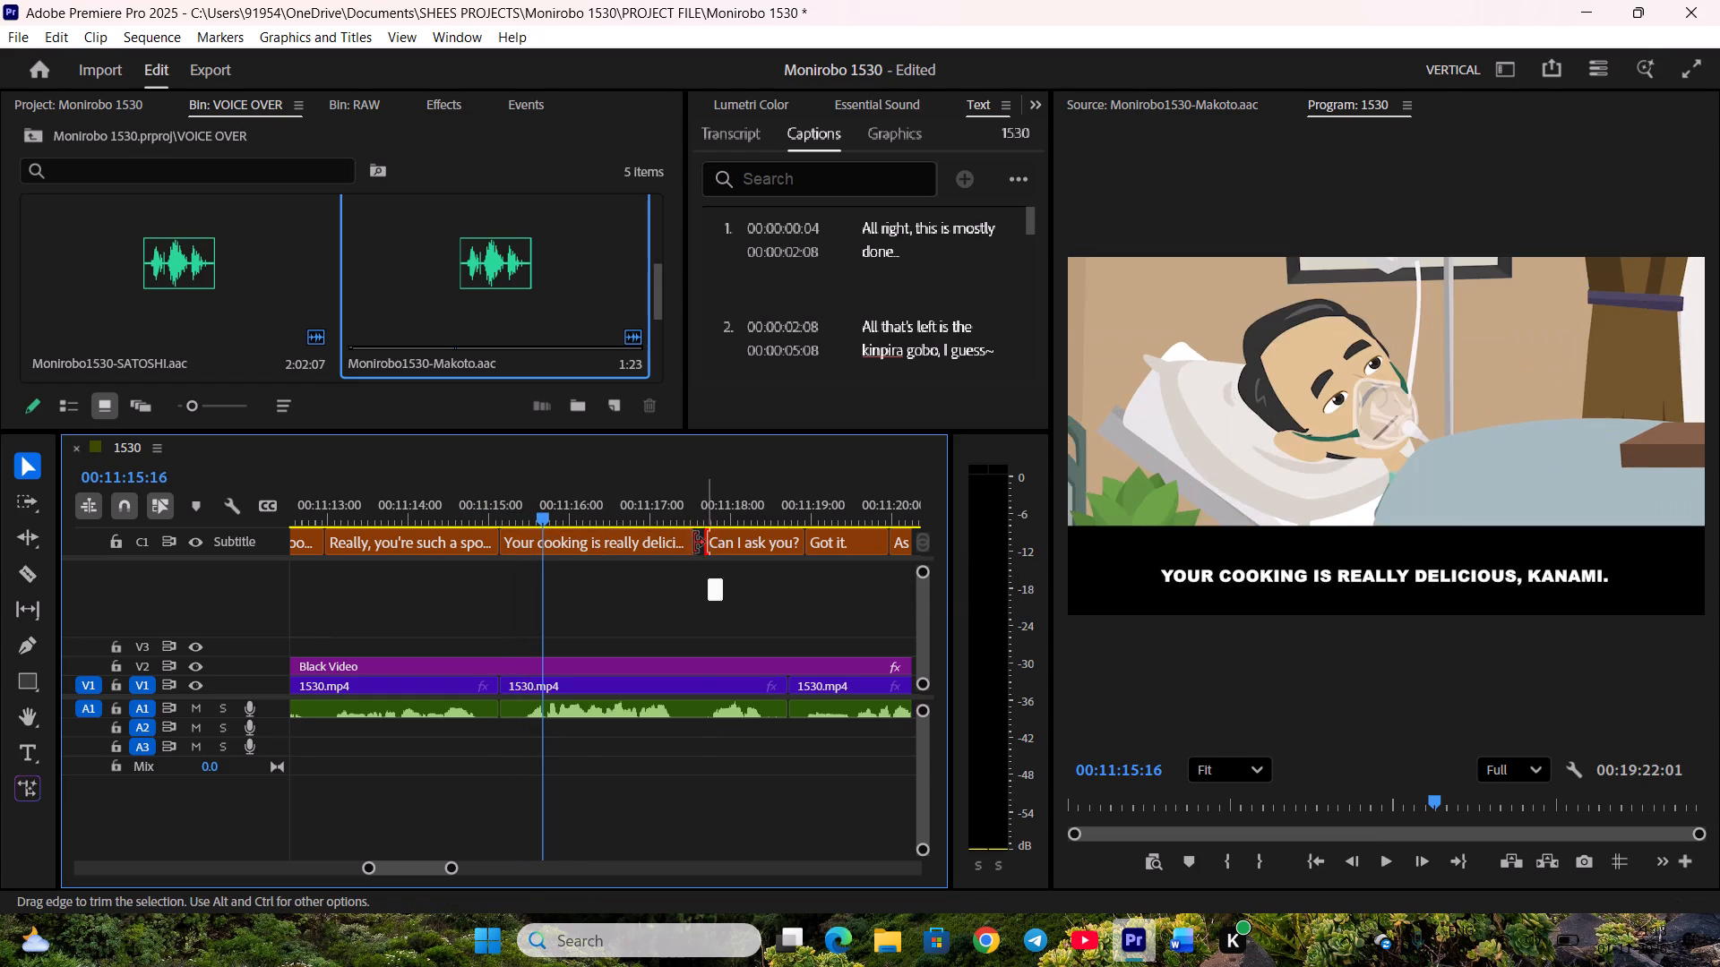
left_click_drag(694, 543, 692, 543)
Move the join between "Can I ask you?" and "Got it." back to the V1 cut near 00:11:18:17.
scroll(653, 564, "down", 4)
key("space")
left_click_drag(669, 548, 658, 545)
key("space")
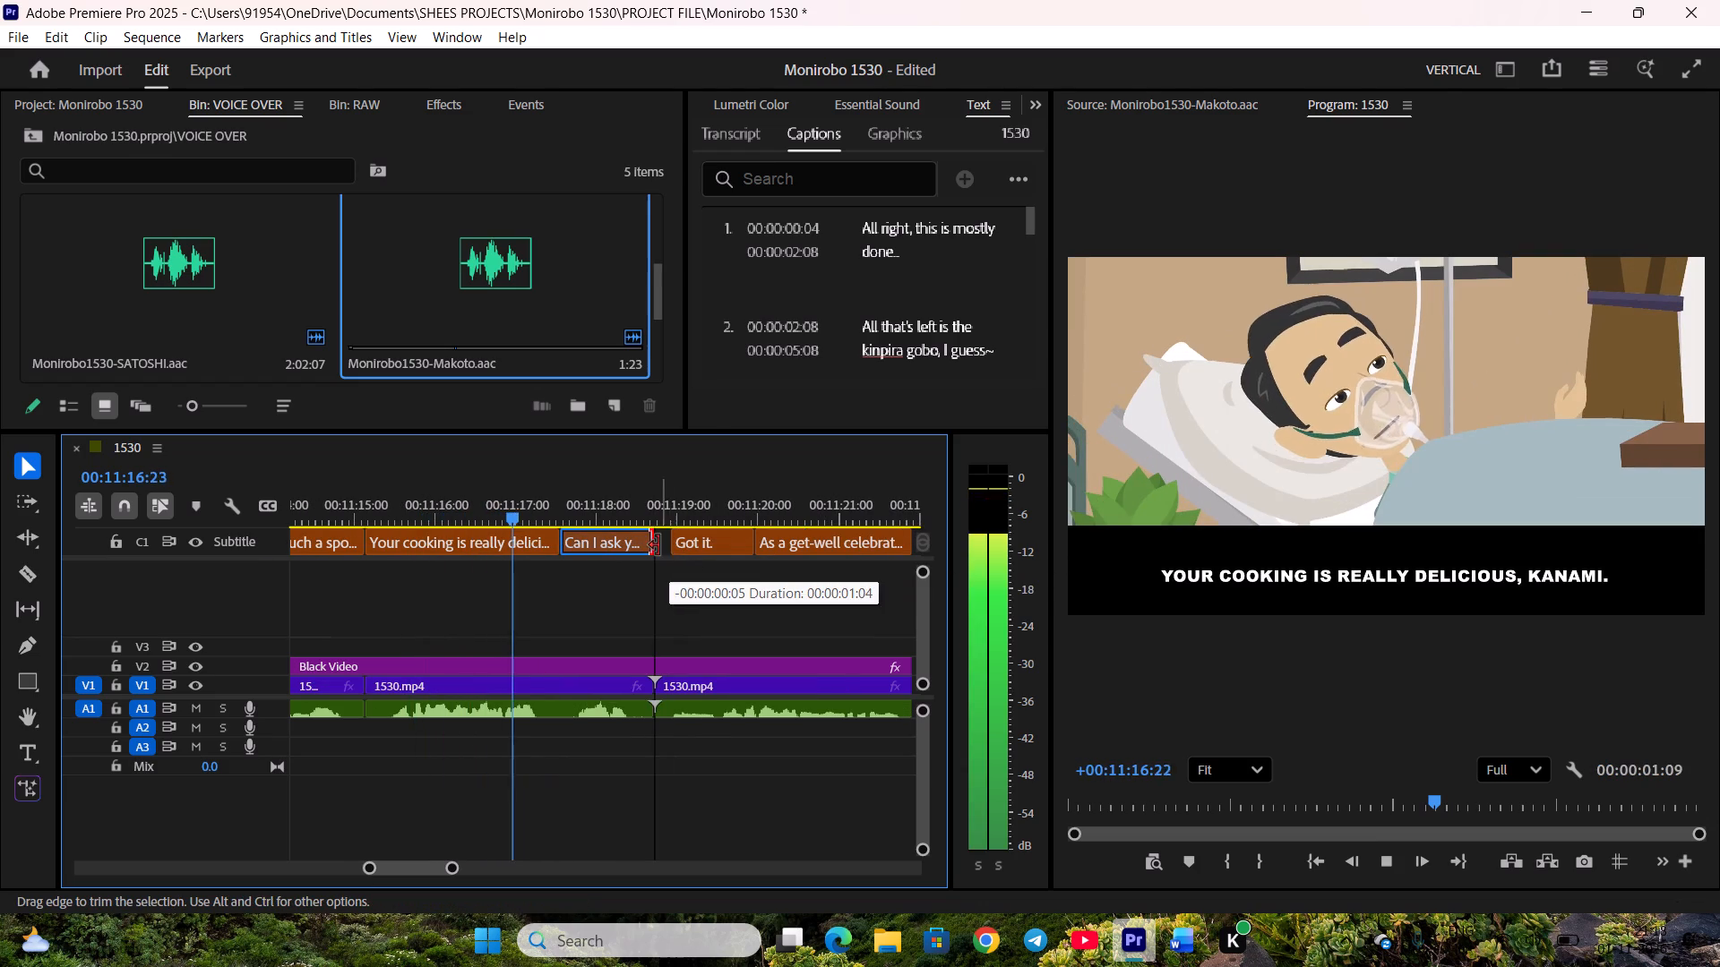
left_click_drag(658, 545, 656, 545)
key("space")
left_click_drag(675, 544, 662, 547)
Find where "Got it." ends by ear and move its join with "As a get-well celebration" back to 00:11:19:12.
scroll(660, 569, "down", 4)
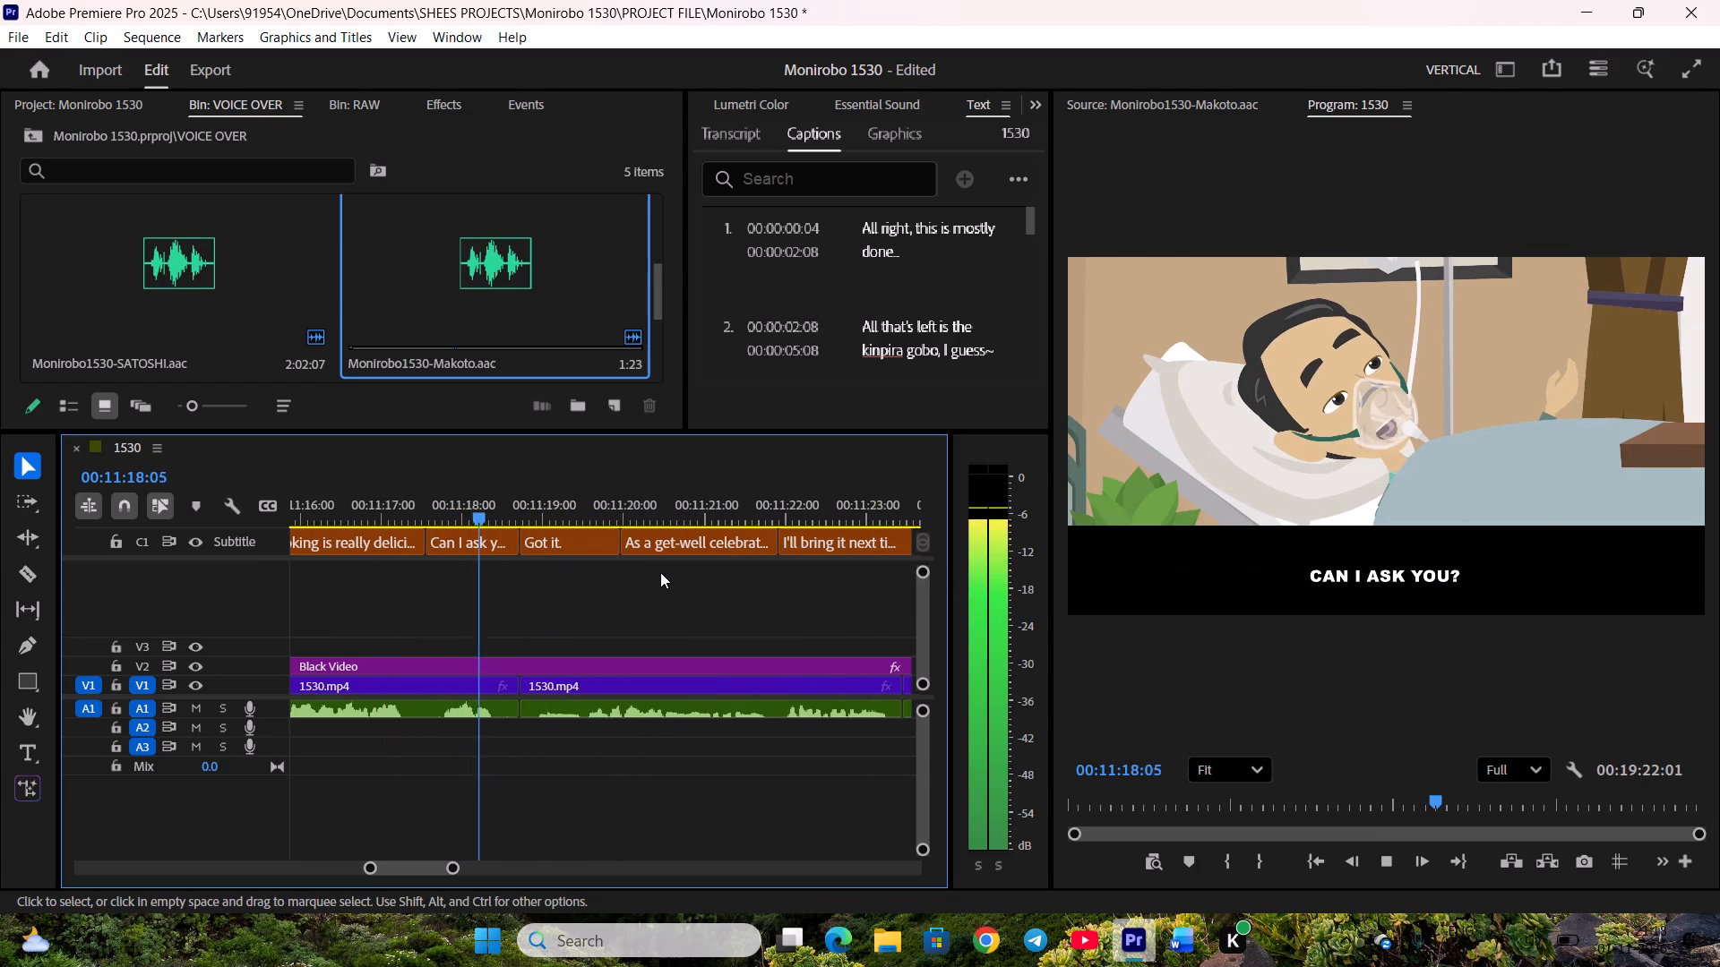
key("space")
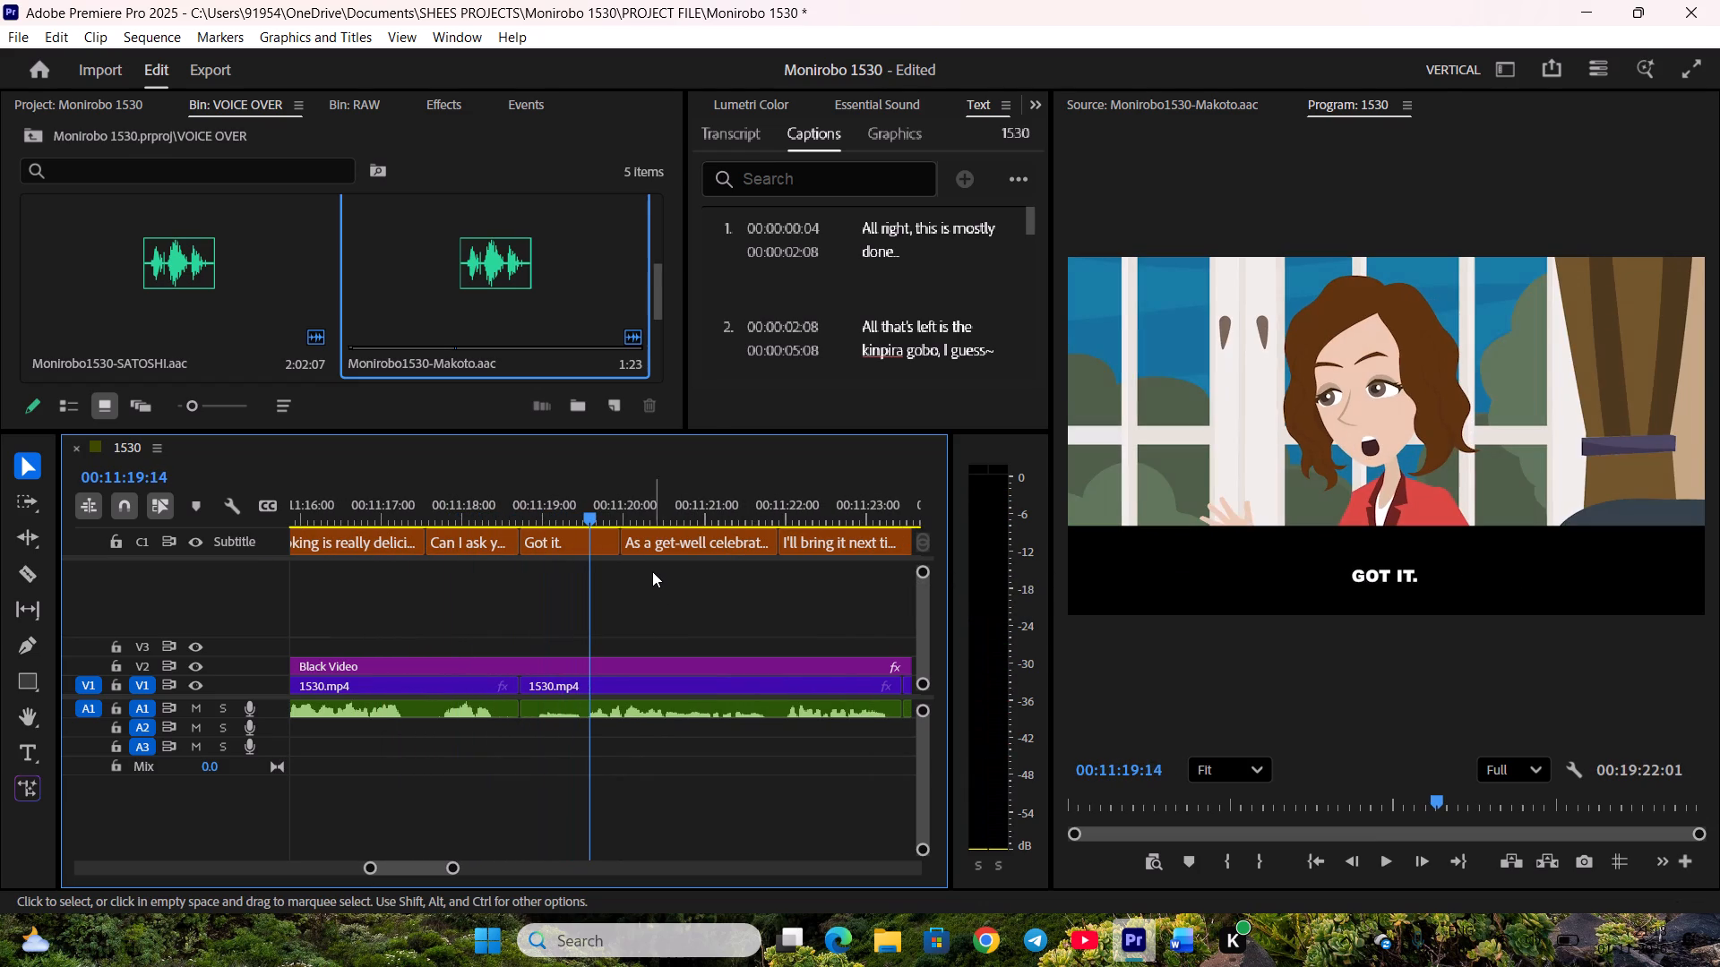
scroll(1148, 794, "up", 2)
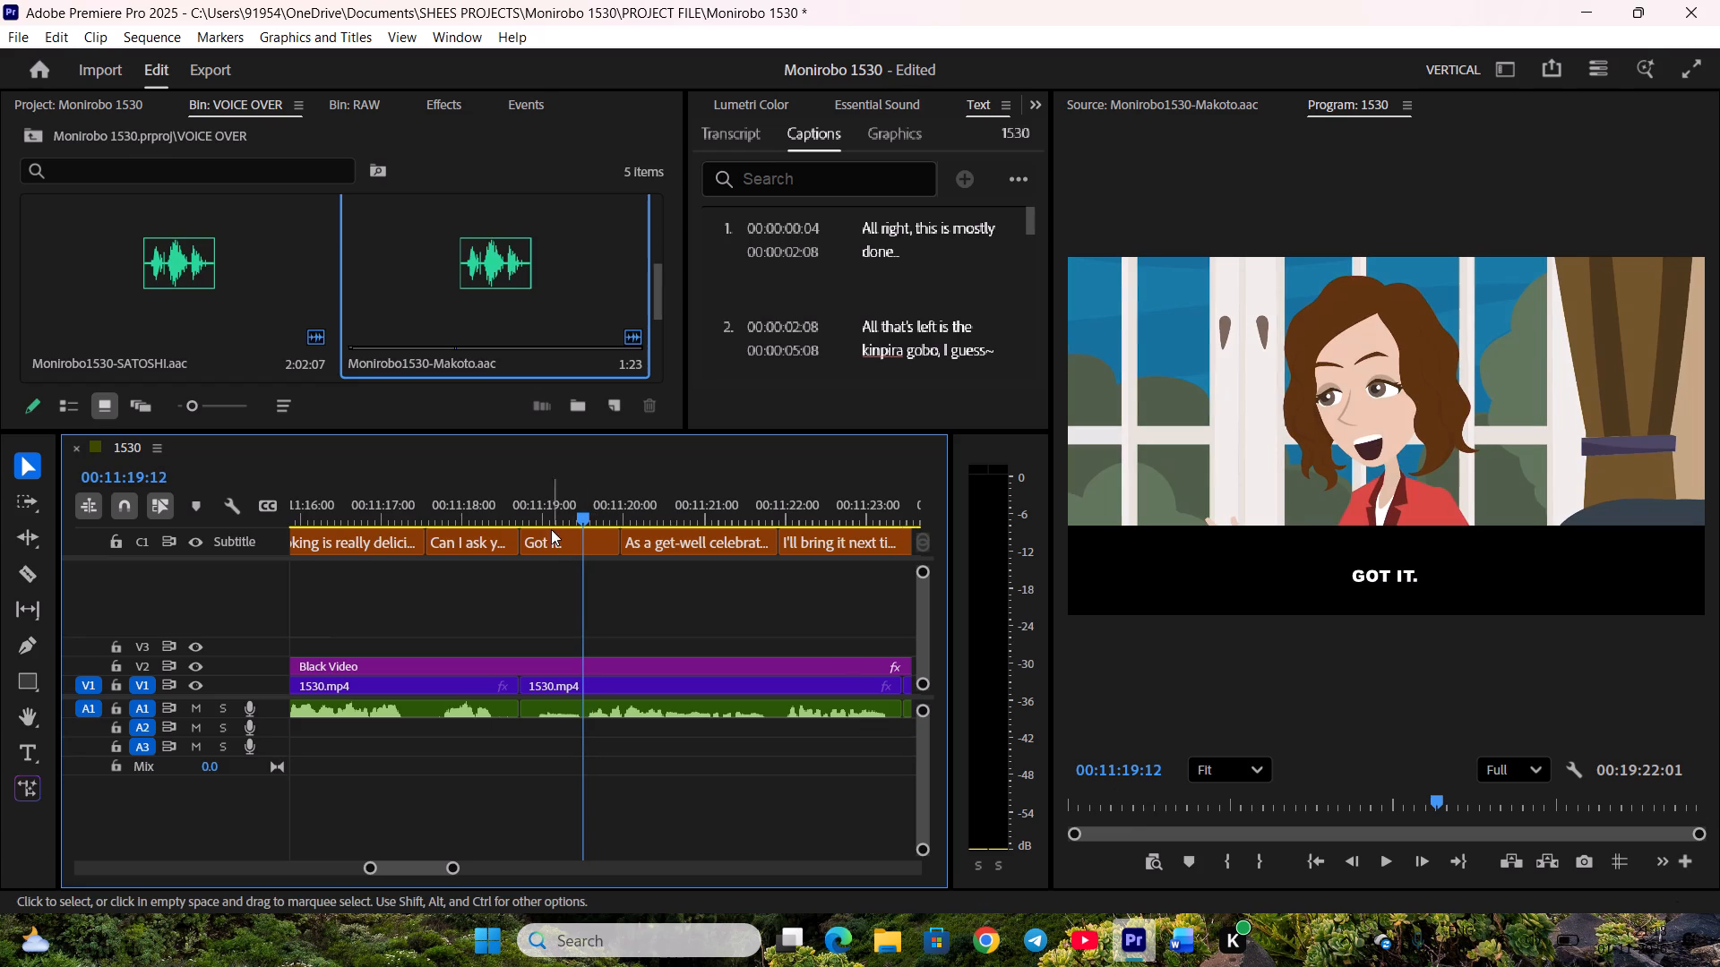
left_click_drag(615, 542, 581, 542)
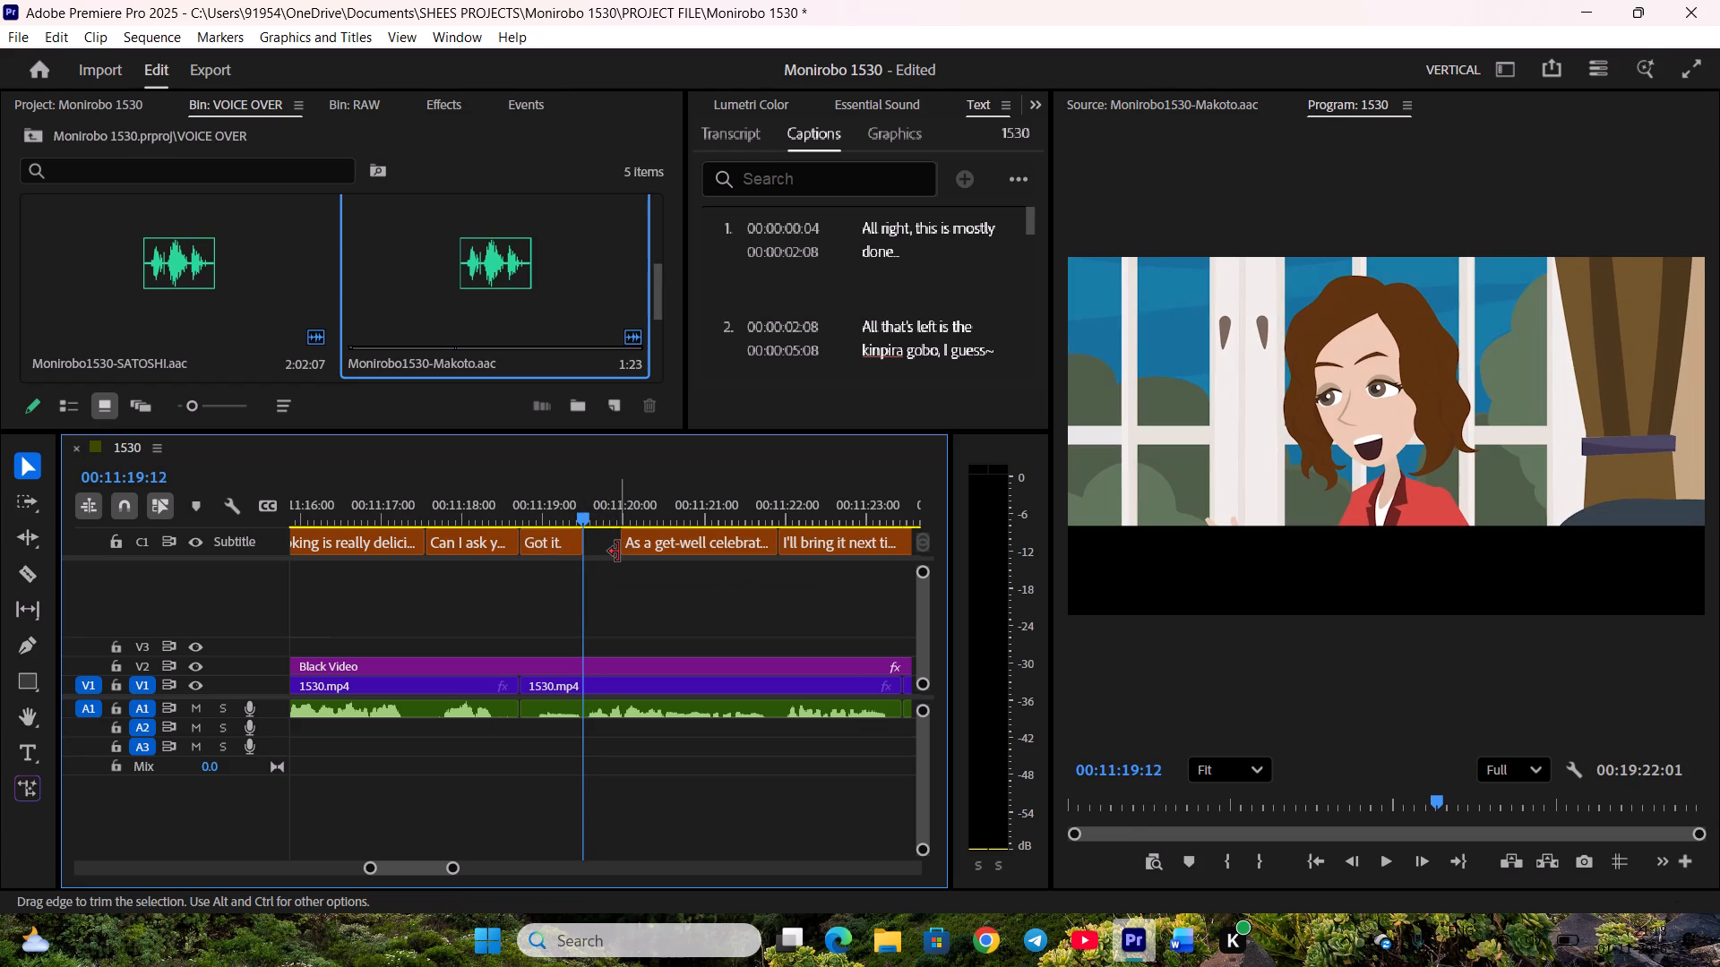
left_click_drag(618, 552, 572, 558)
left_click(597, 565)
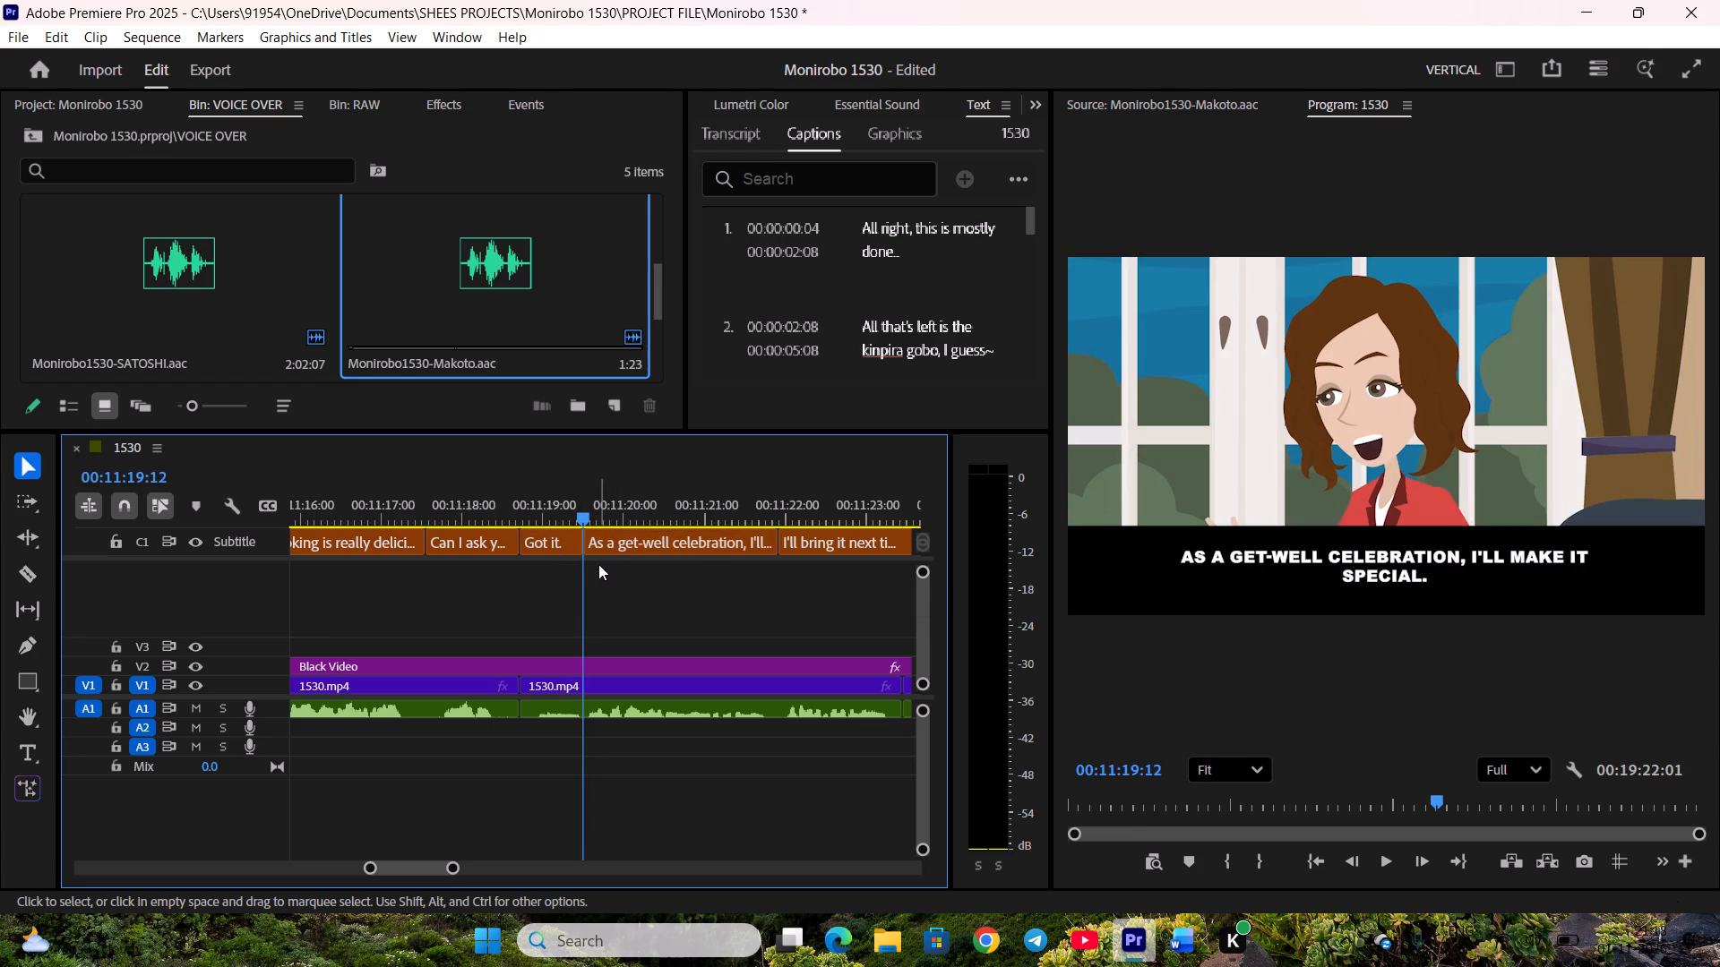
Save the project.
key("ctrl+s")
Play on and move the join between "I'll bring it next time" and "Thank you." back to the V1 cut near 00:11:23:10.
key("space")
scroll(623, 578, "down", 4)
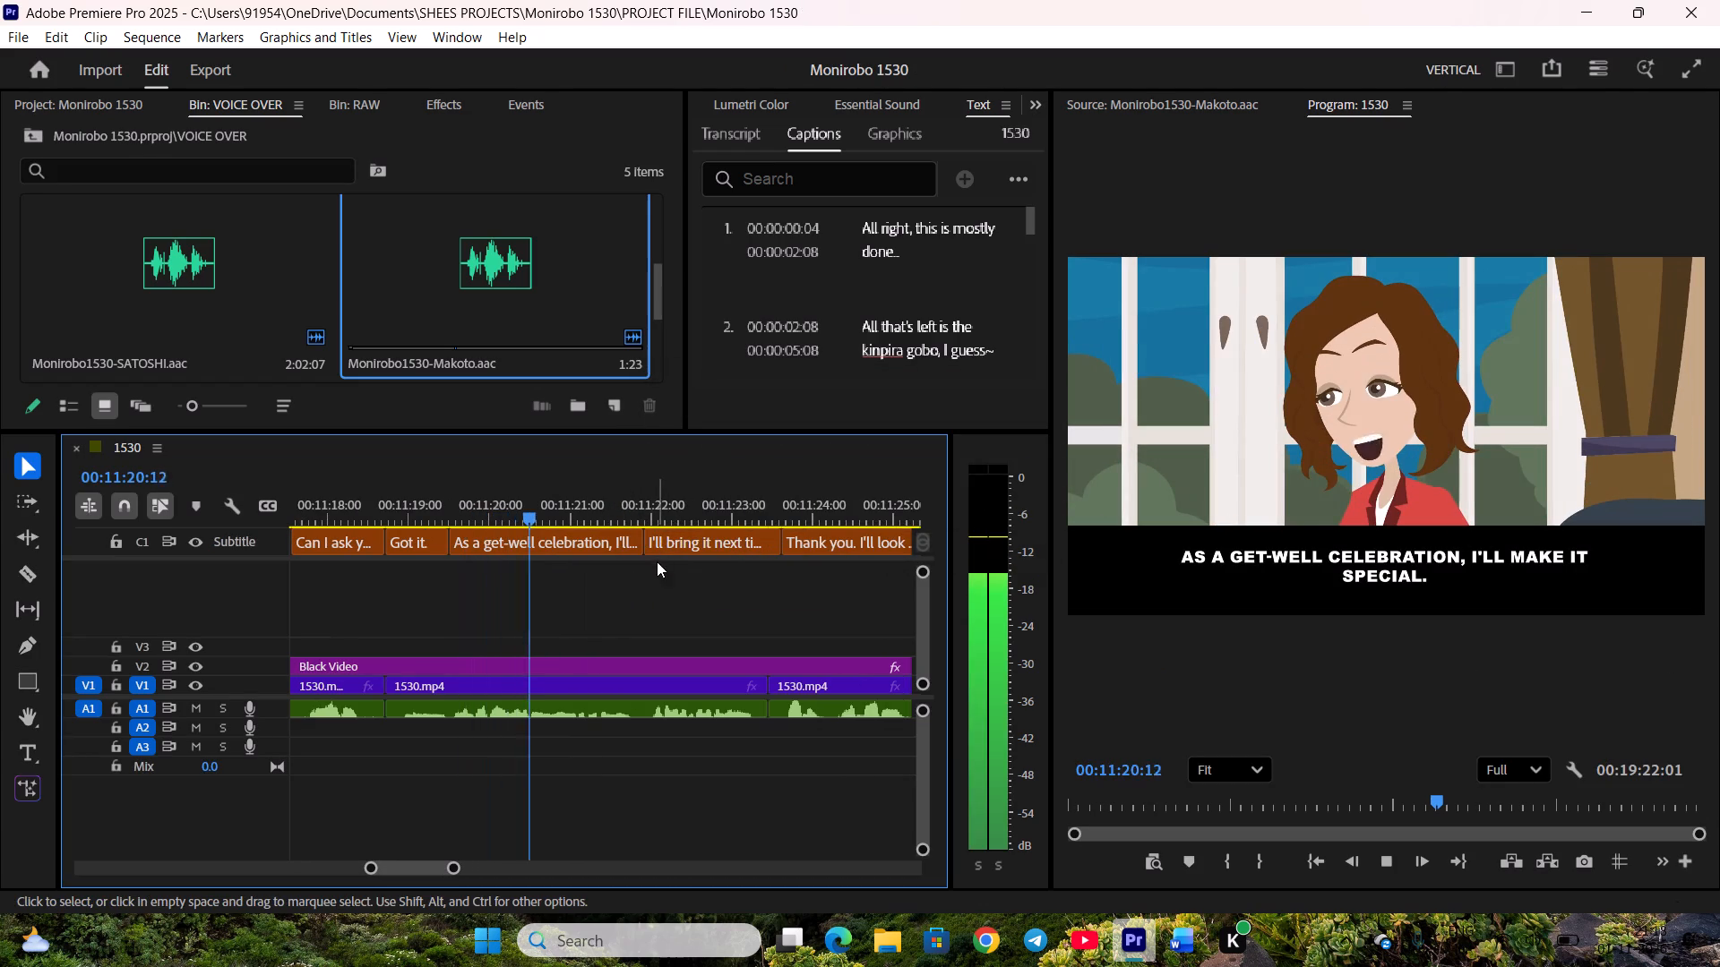
scroll(657, 561, "down", 3)
left_click_drag(676, 547, 666, 547)
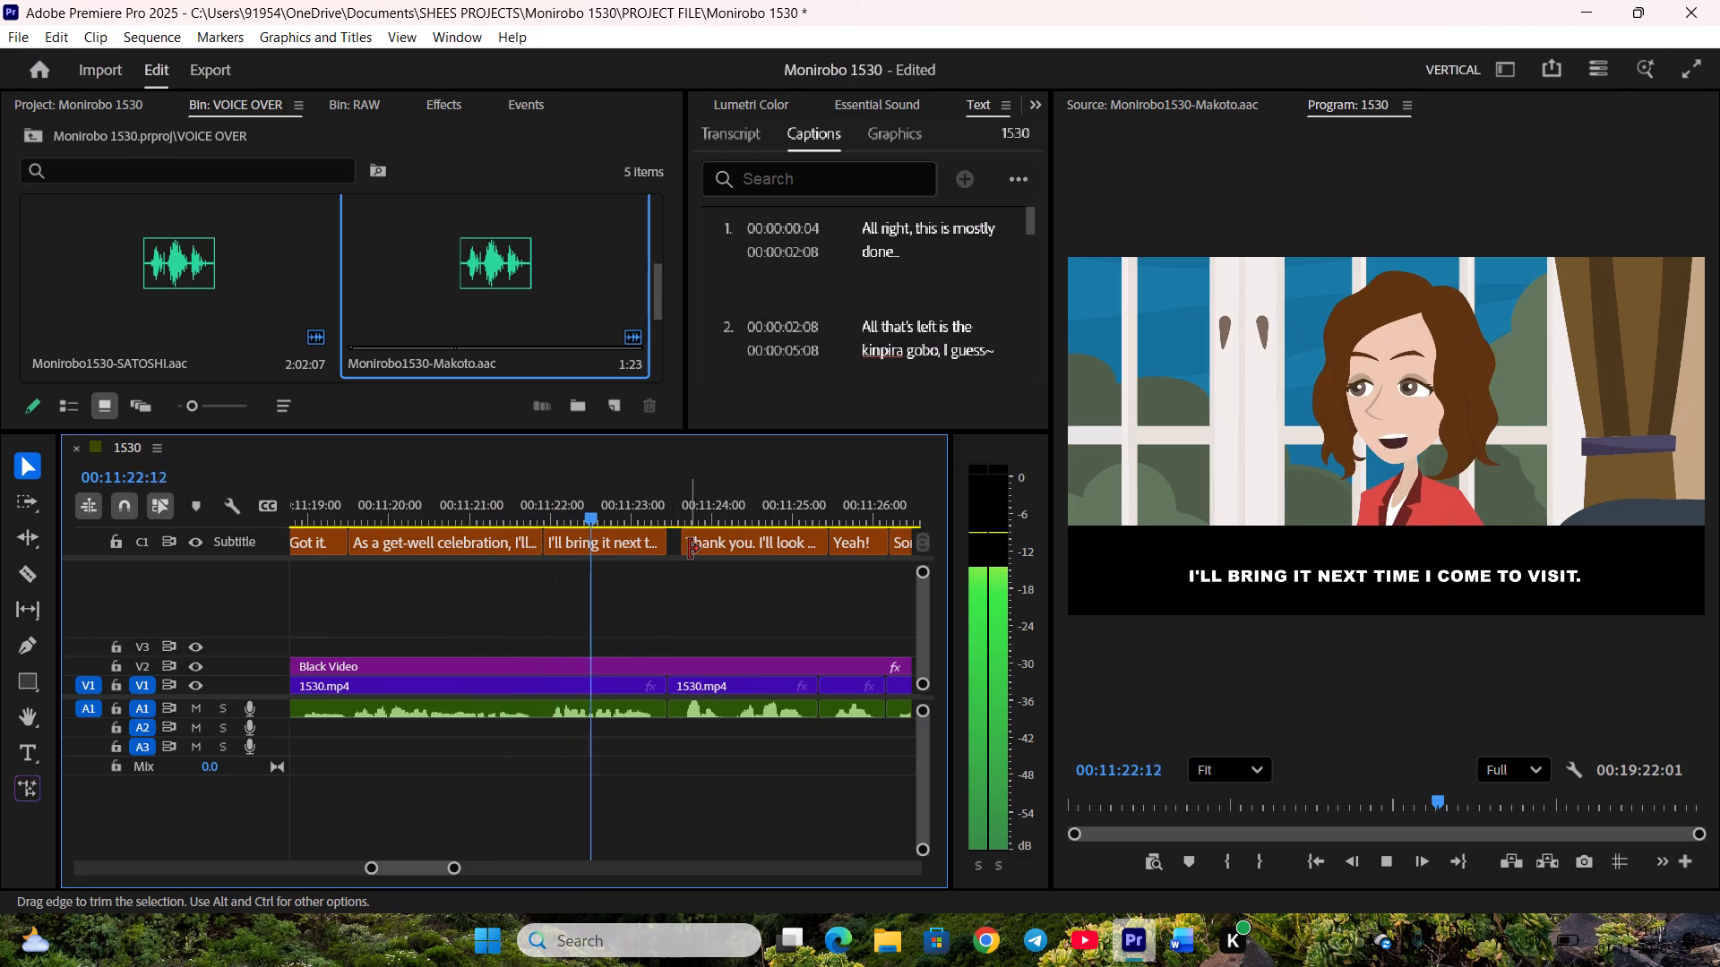
left_click_drag(688, 549, 676, 549)
Move the join between "Thank you. I'll look forward to it." and "Yeah!" back to the V1 cut near 00:11:25:08.
scroll(677, 560, "down", 4)
left_click_drag(687, 552, 680, 552)
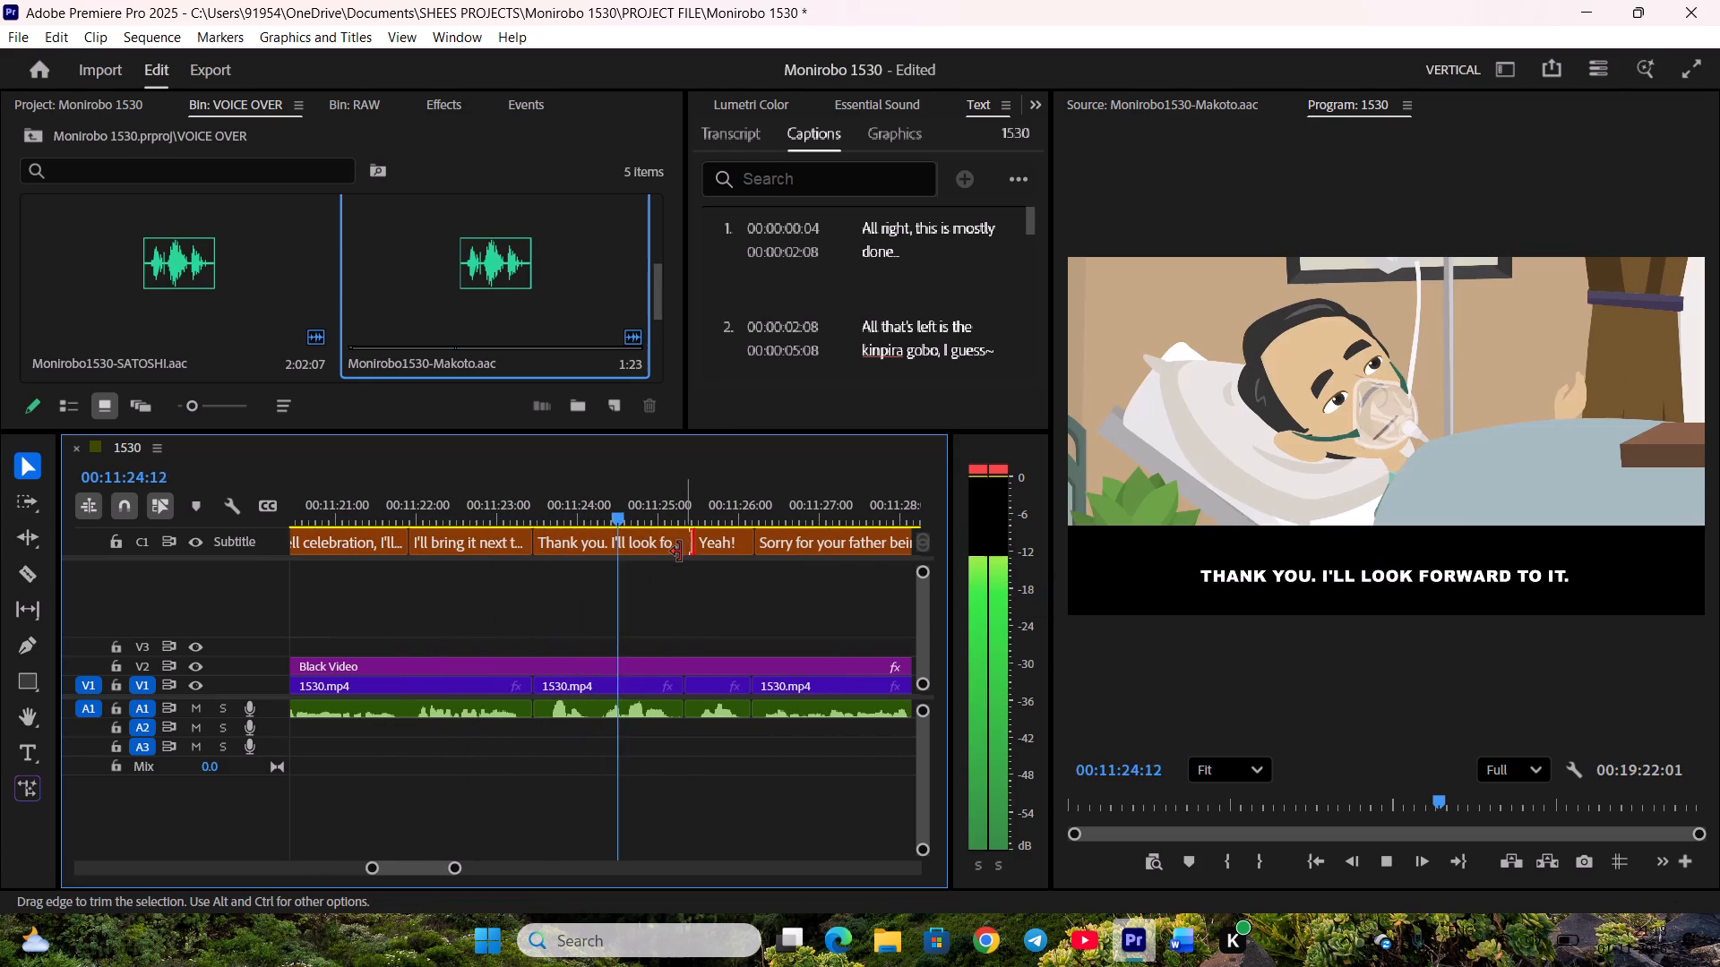
left_click_drag(680, 552, 674, 552)
key("space")
left_click(697, 550)
Align the join between "Yeah!" and "Sorry for your father being so spoiled!" with the V1 cut near 00:11:26:04.
scroll(679, 557, "down", 3)
key("space")
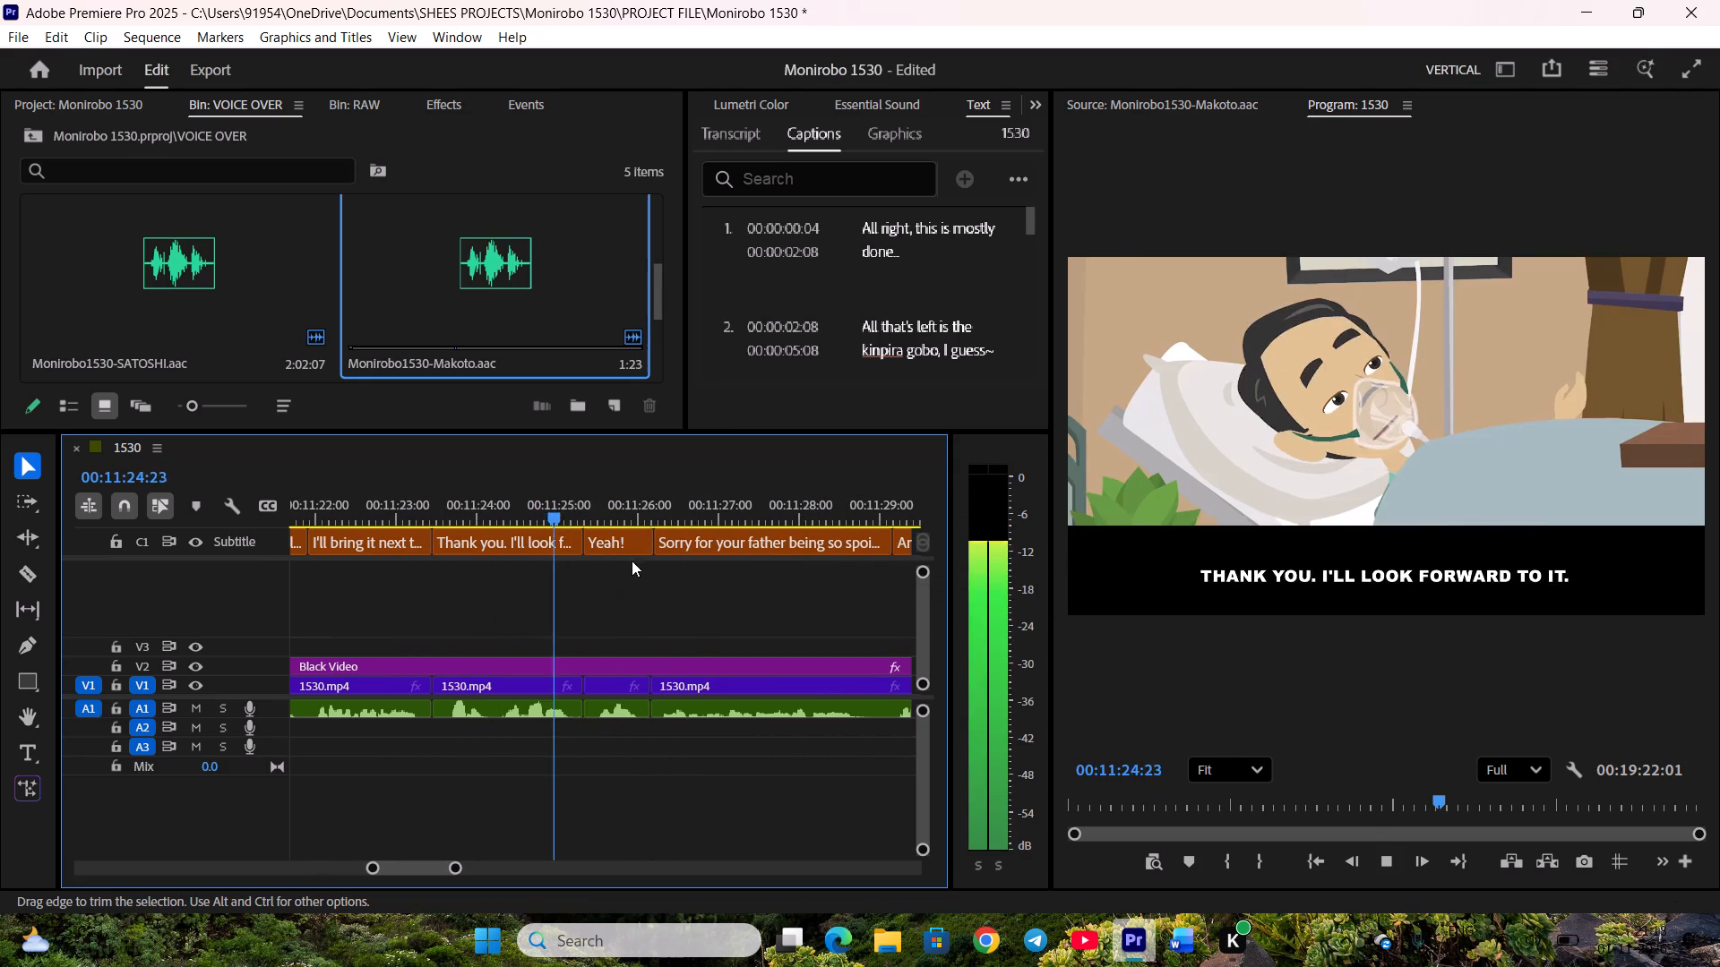
left_click_drag(649, 547, 641, 547)
key("space")
left_click(658, 548)
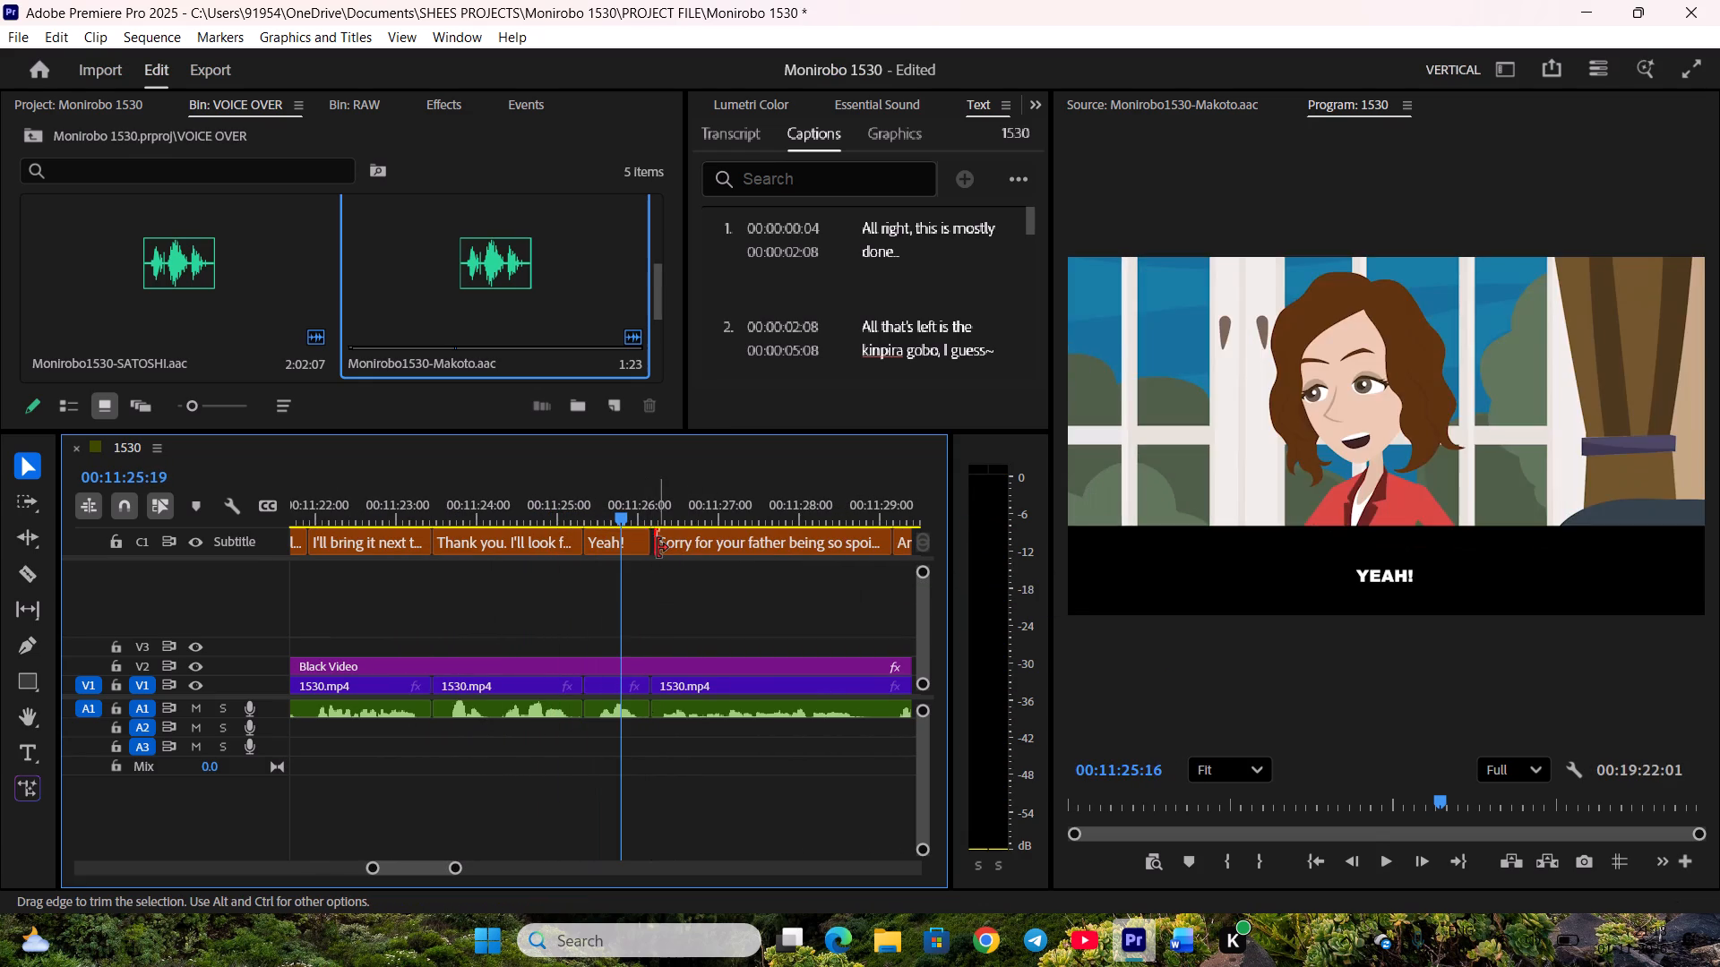
Shift the join between "Sorry for your father being so spoiled!" and "Anyway, for today," earlier, to about 00:11:28:23.
scroll(654, 578, "down", 4)
key("space")
left_click_drag(753, 552, 740, 552)
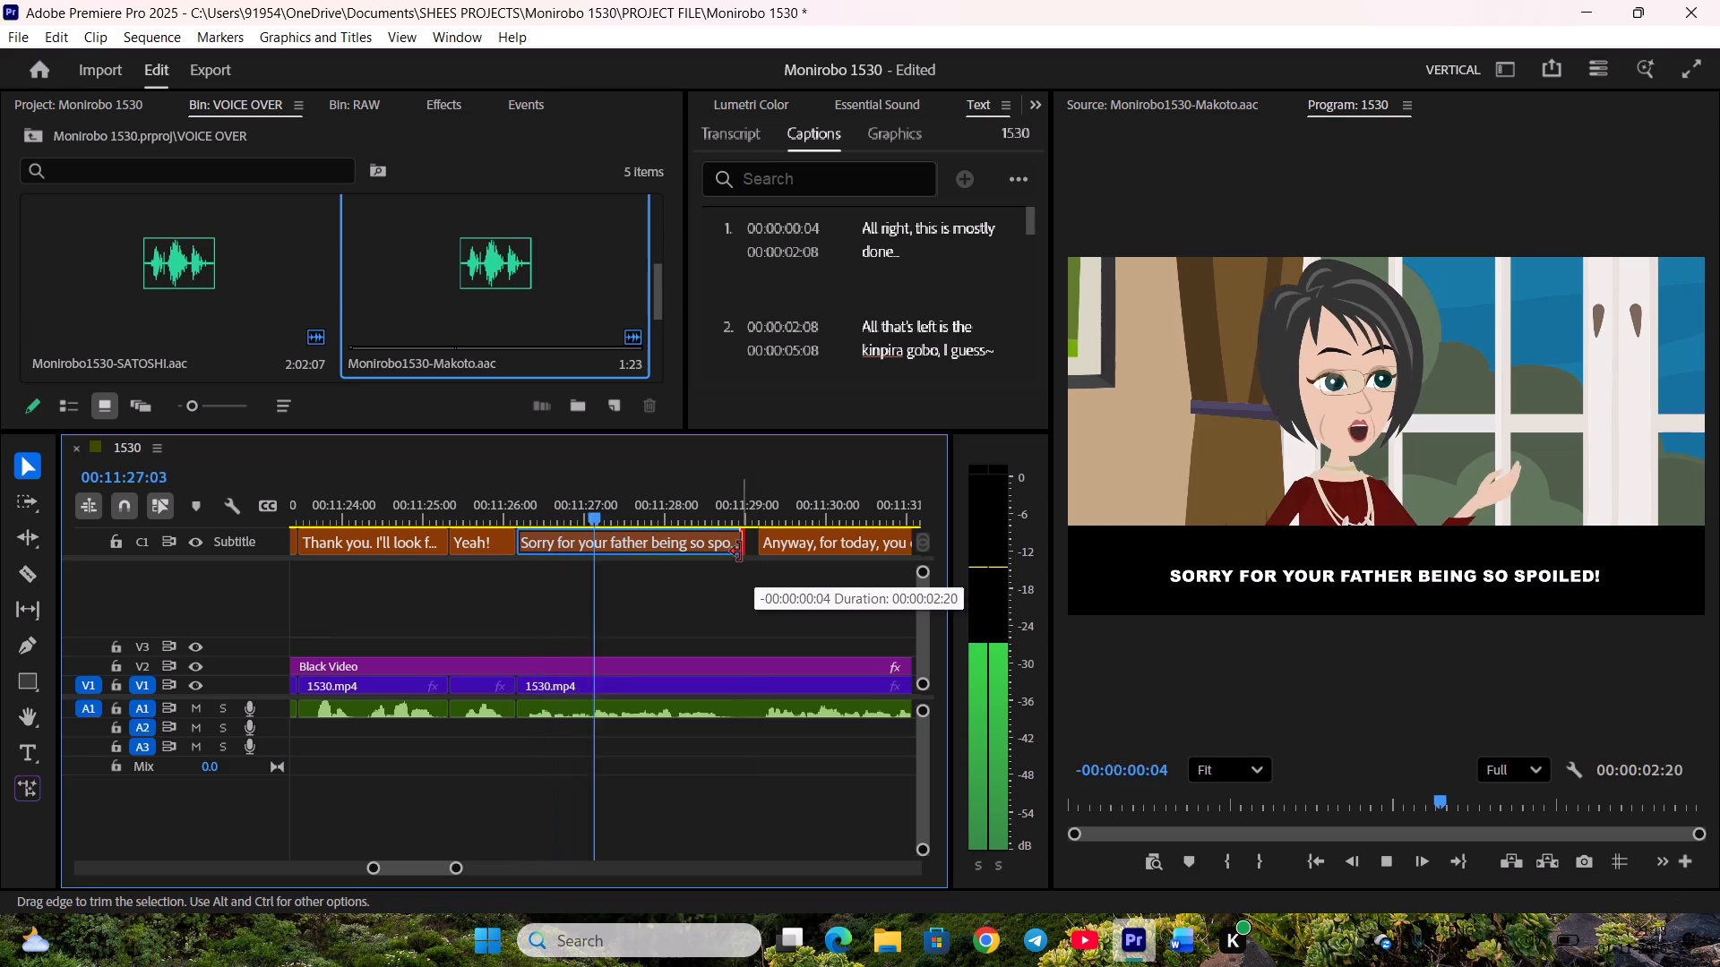
left_click_drag(740, 552, 737, 552)
left_click_drag(760, 553, 747, 553)
Split the A1 voice clip at 00:11:29:02 and raise the gain of the part under "Sorry for your father being so spoiled!" by 3 dB.
key("space")
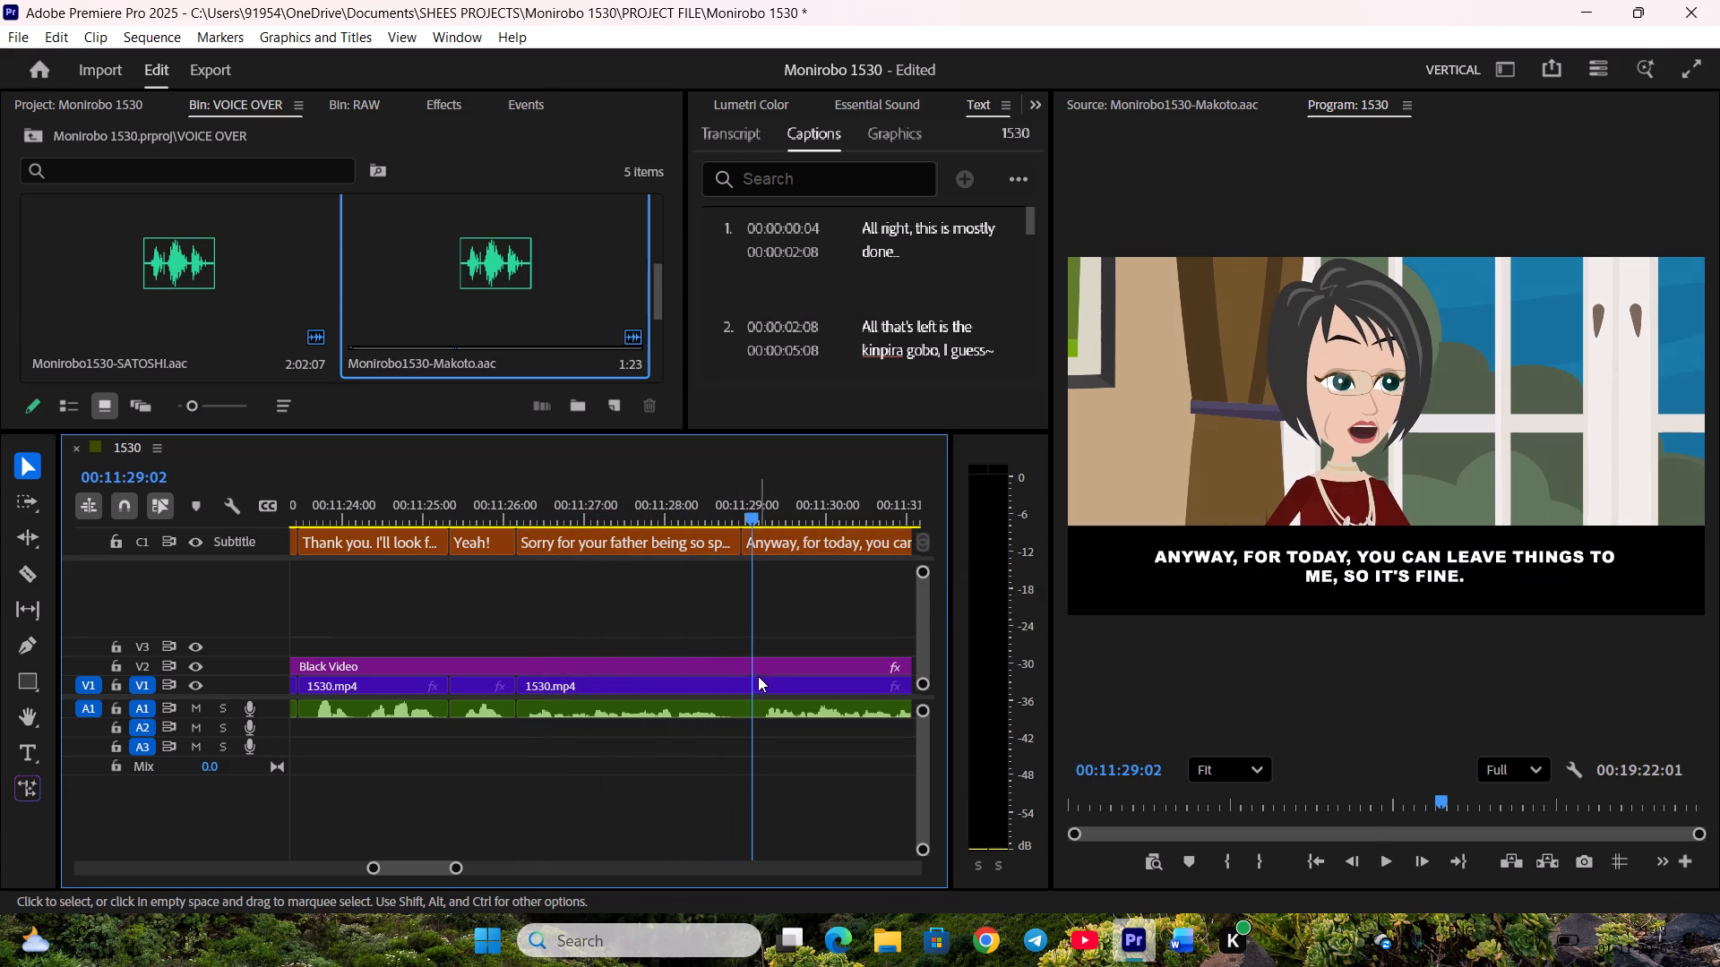
left_click(771, 702)
key("c")
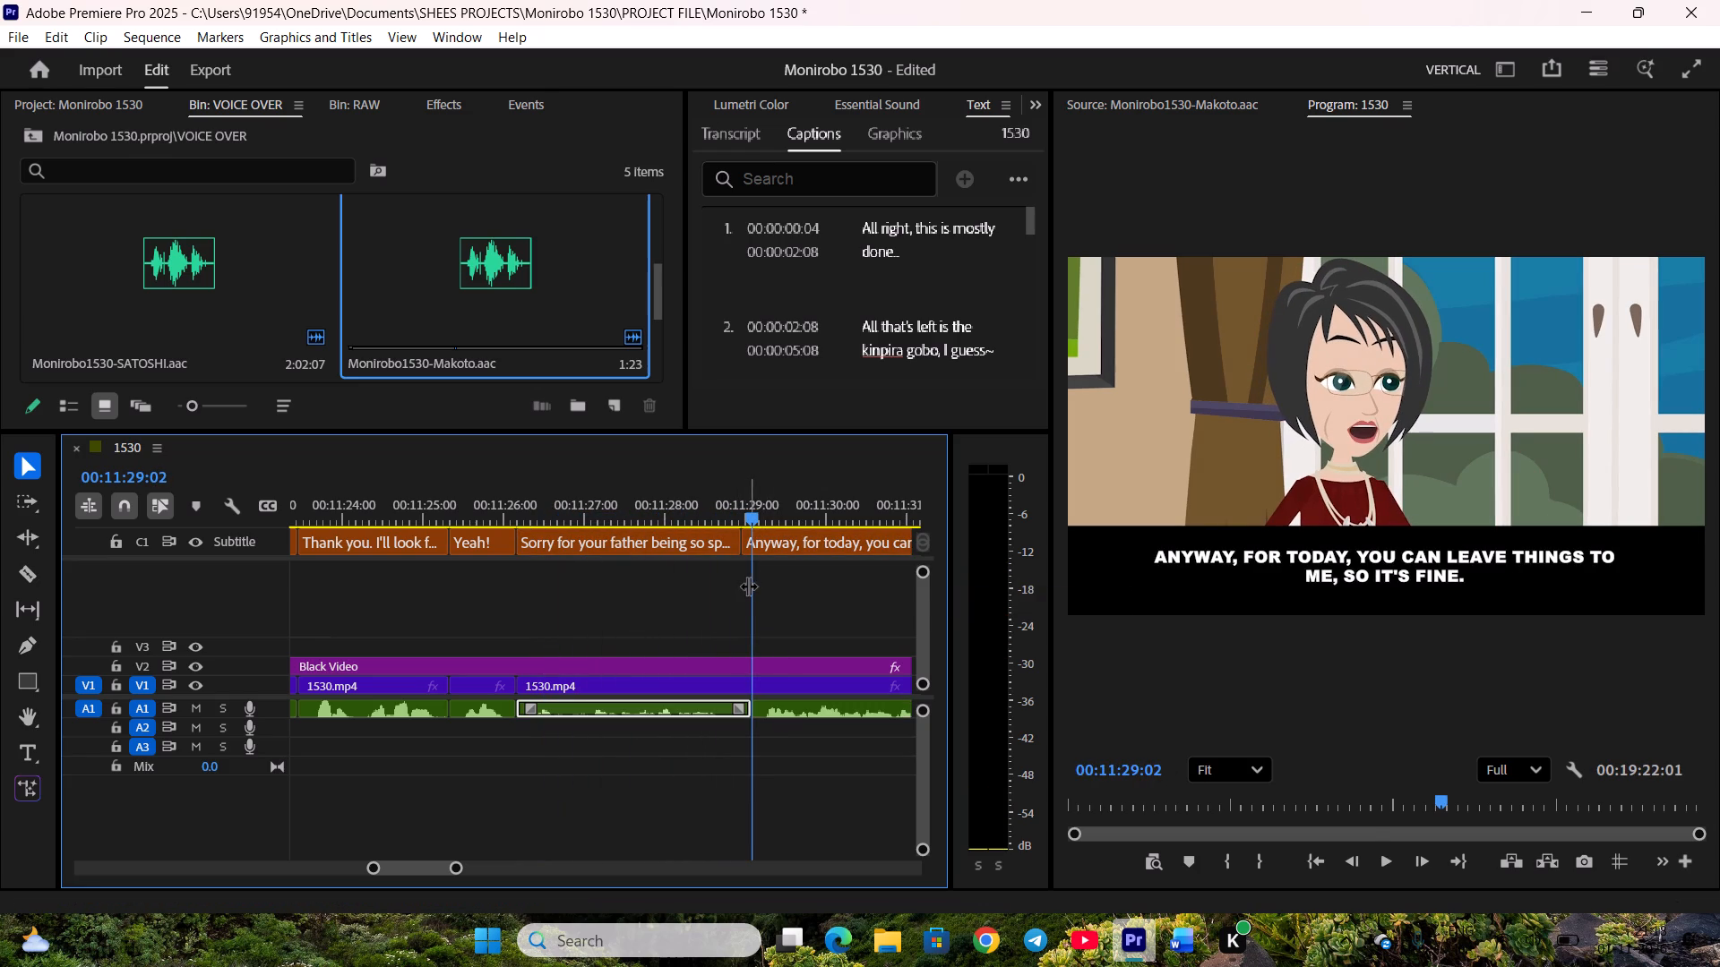
key("g")
key("3")
key("Return")
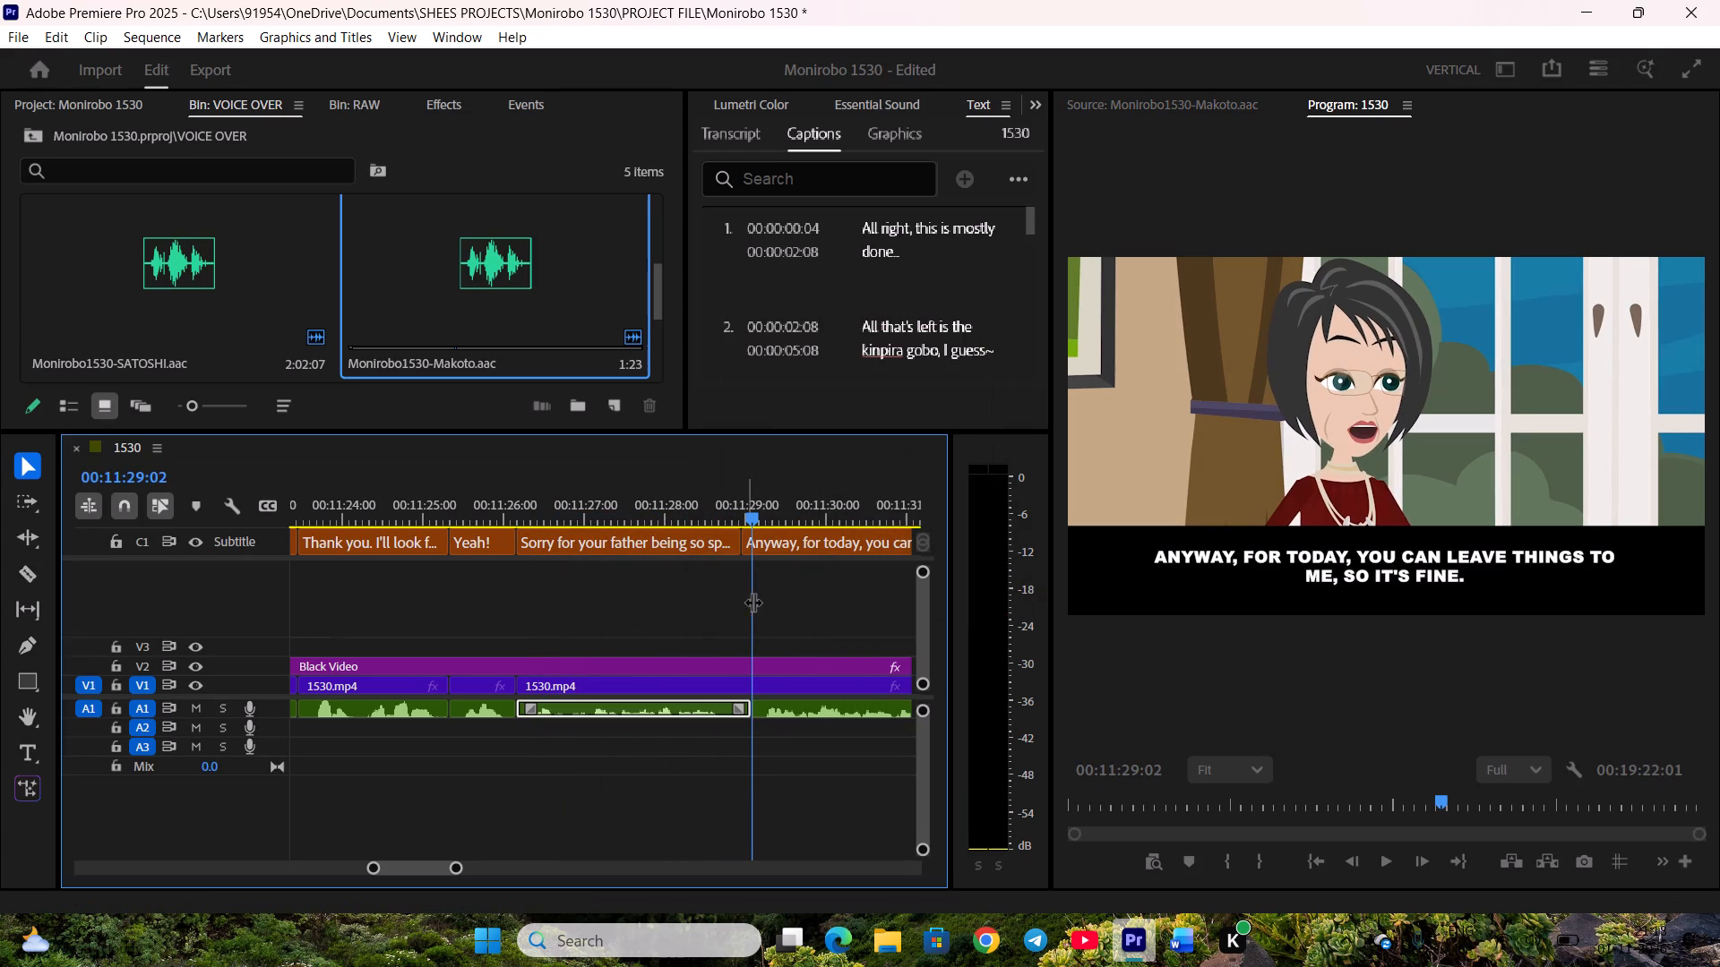
left_click(833, 792)
Replay from just before the audio split and trim the end of "Sorry for the trouble." to the V1 cut near 00:11:33:23.
left_click(675, 505)
key("space")
scroll(688, 568, "down", 2)
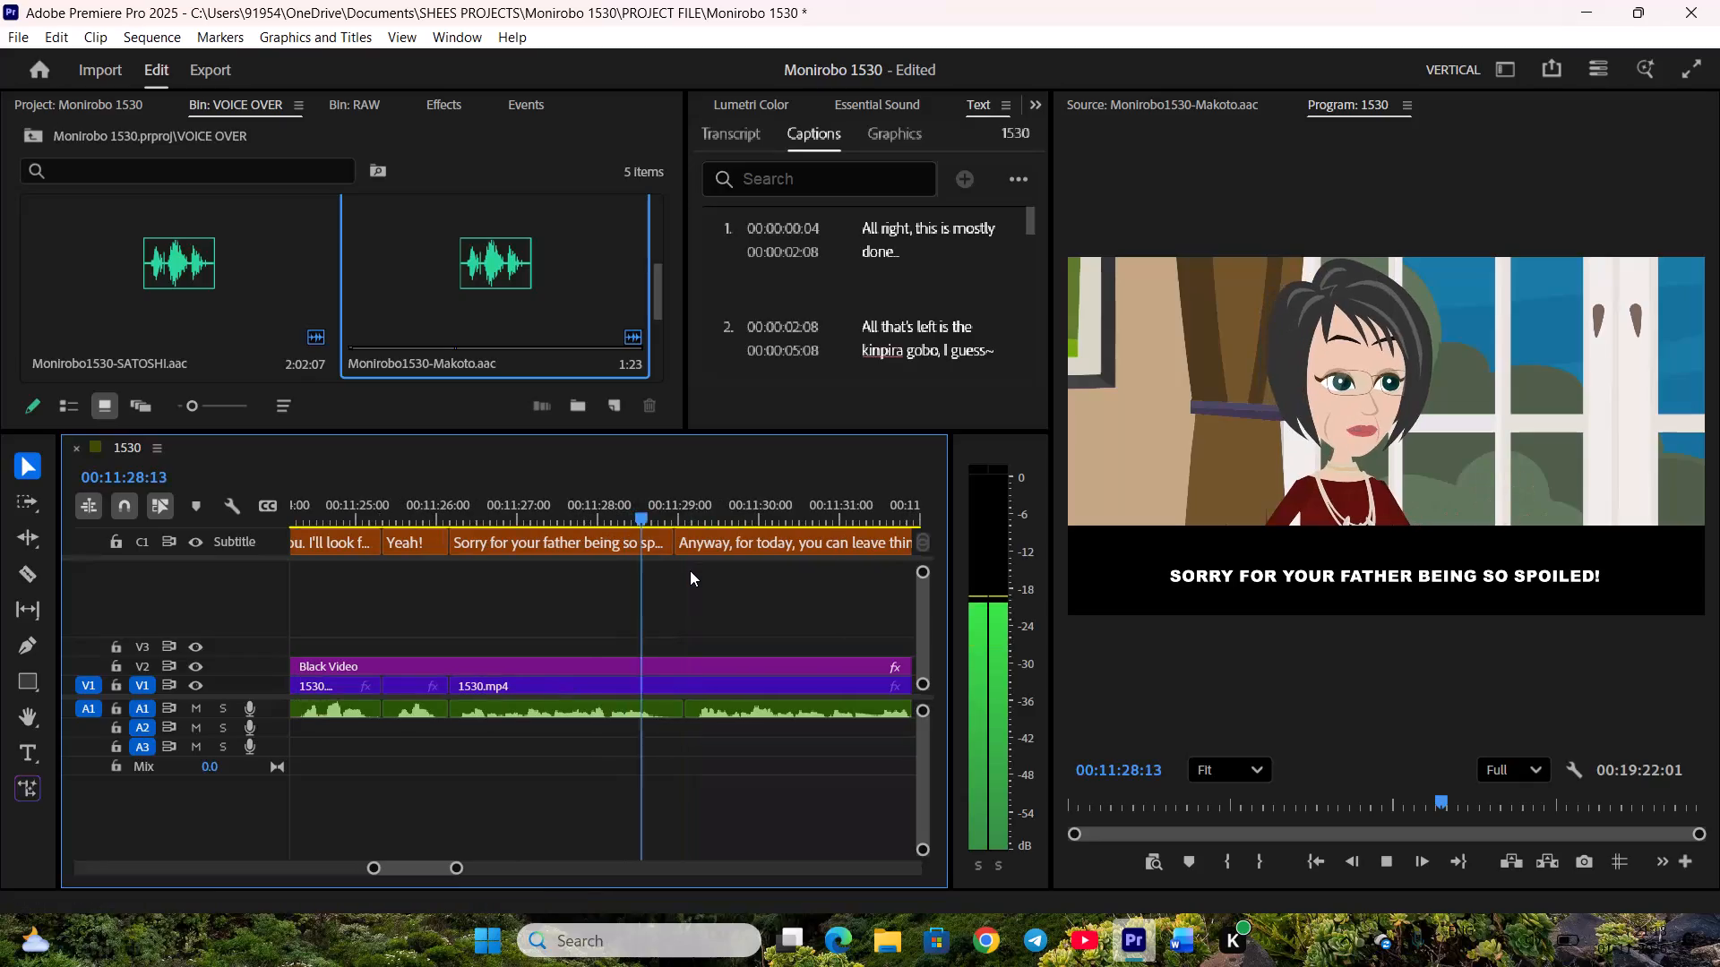
scroll(701, 573, "down", 6)
left_click(776, 549)
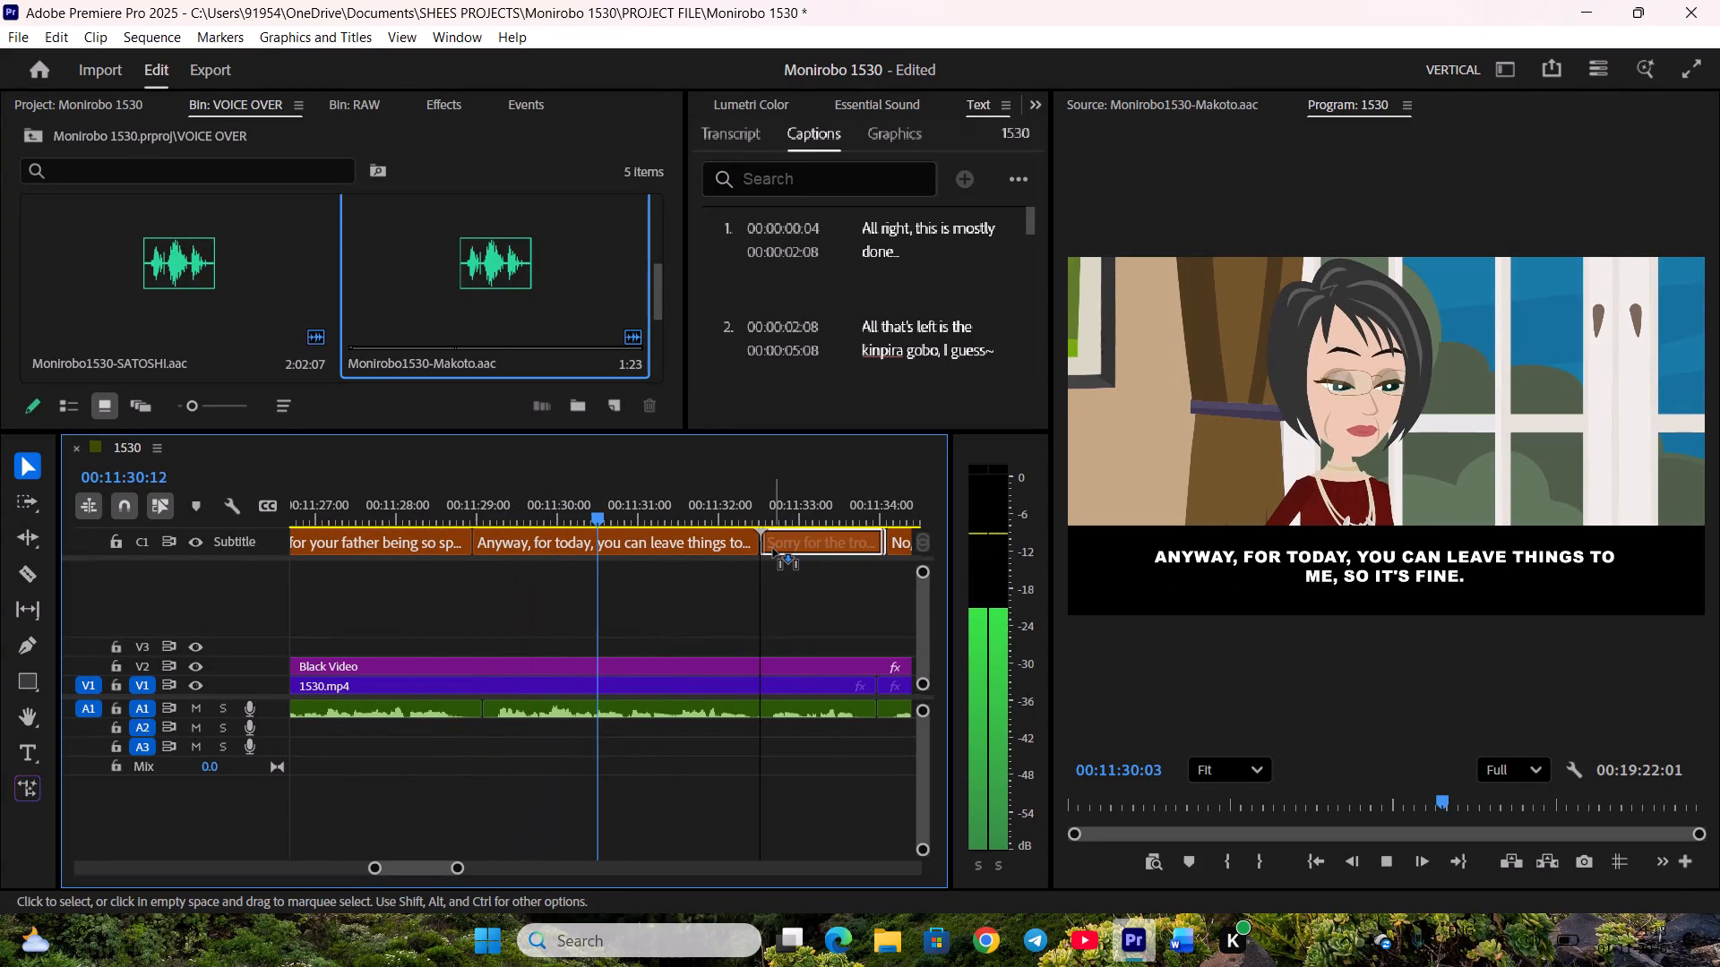
scroll(752, 573, "down", 5)
left_click_drag(709, 545, 699, 545)
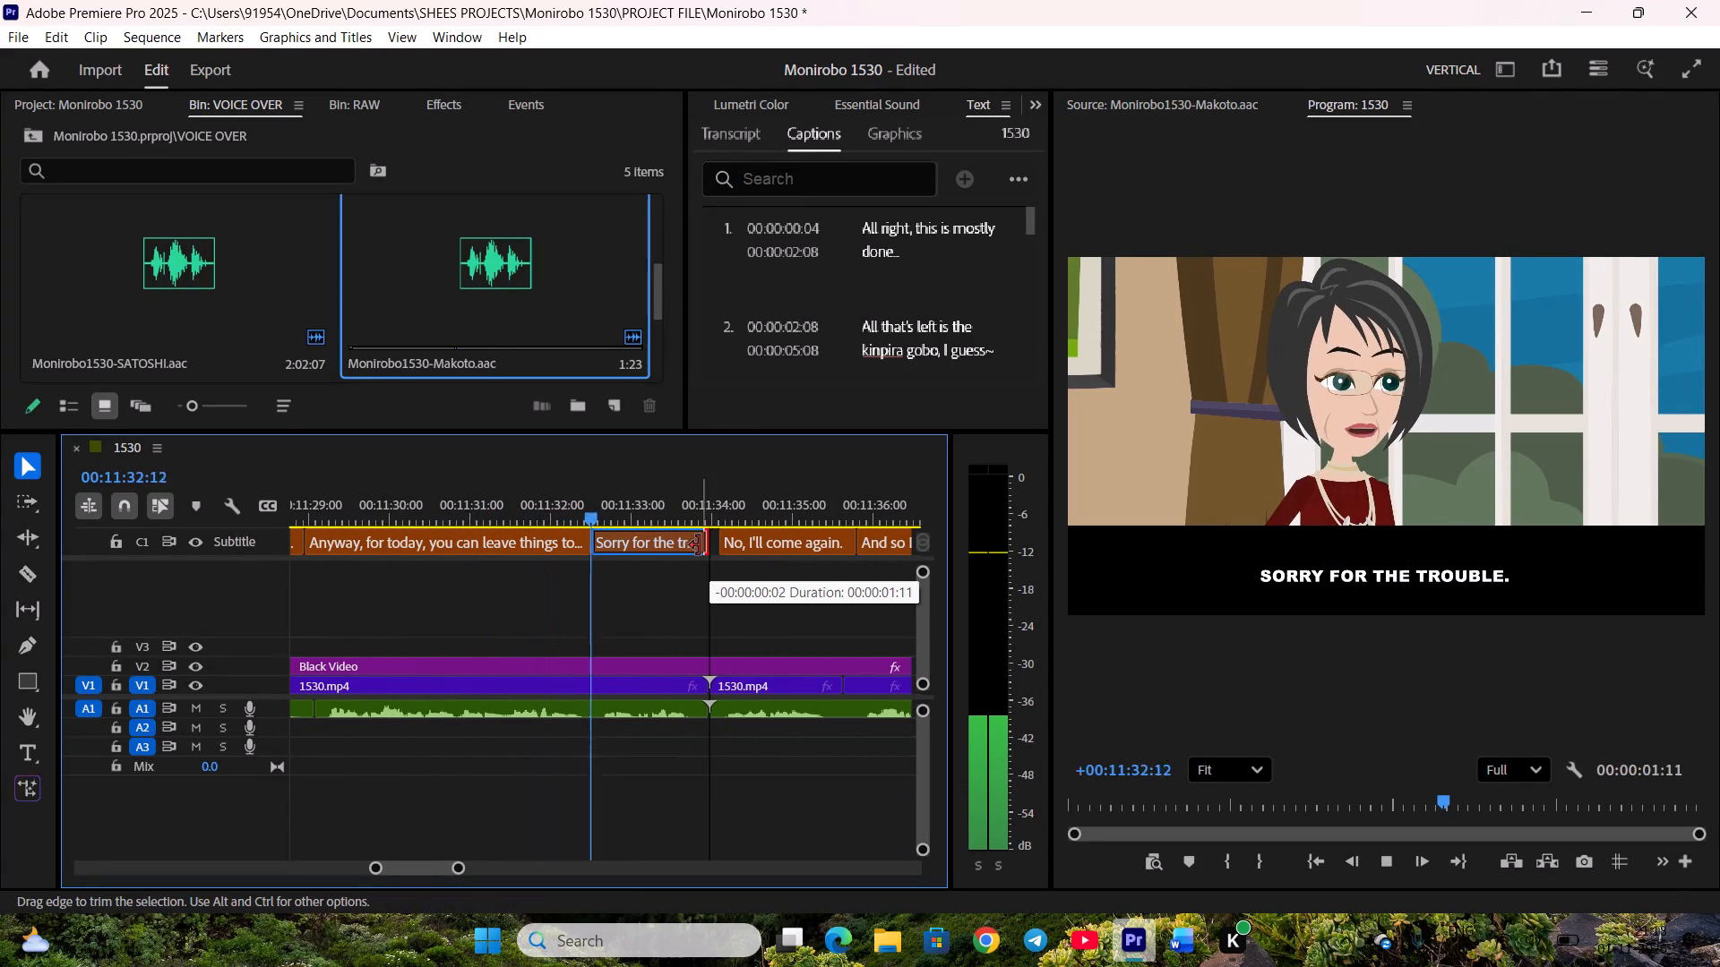
left_click_drag(699, 545, 698, 545)
key("space")
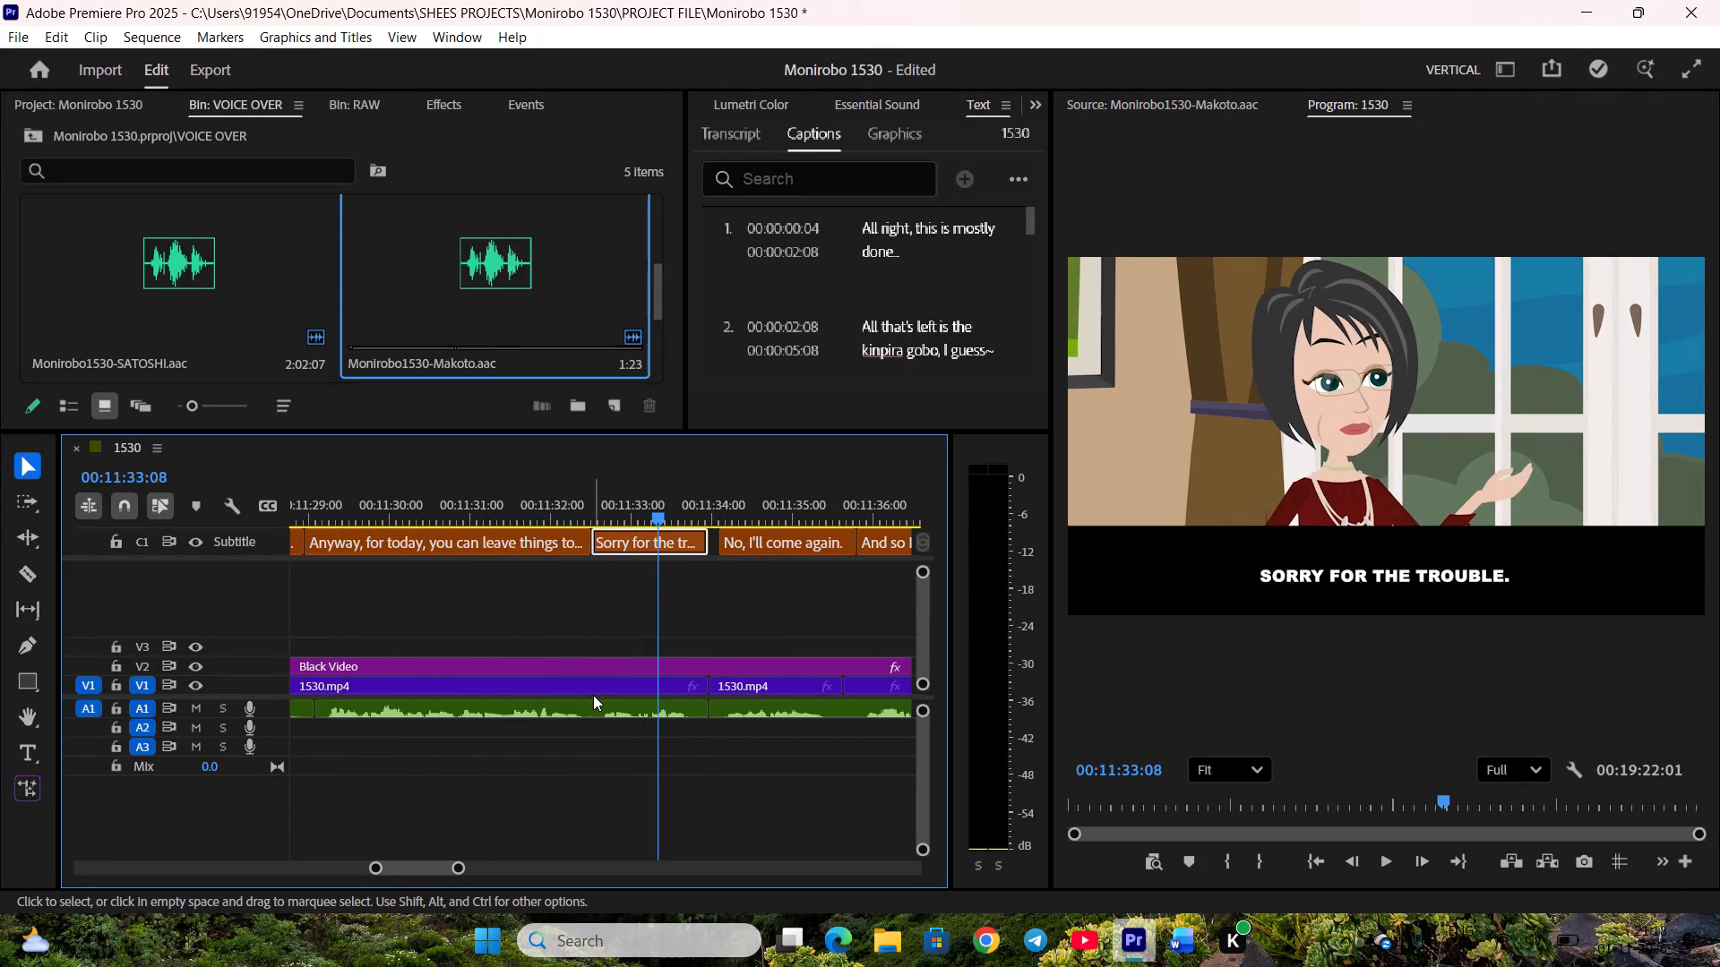
Raise the gain of the A1 voice clip under "Sorry for the trouble." by 8 dB and replay it.
left_click(593, 695)
left_click(598, 711)
key("g")
key("8")
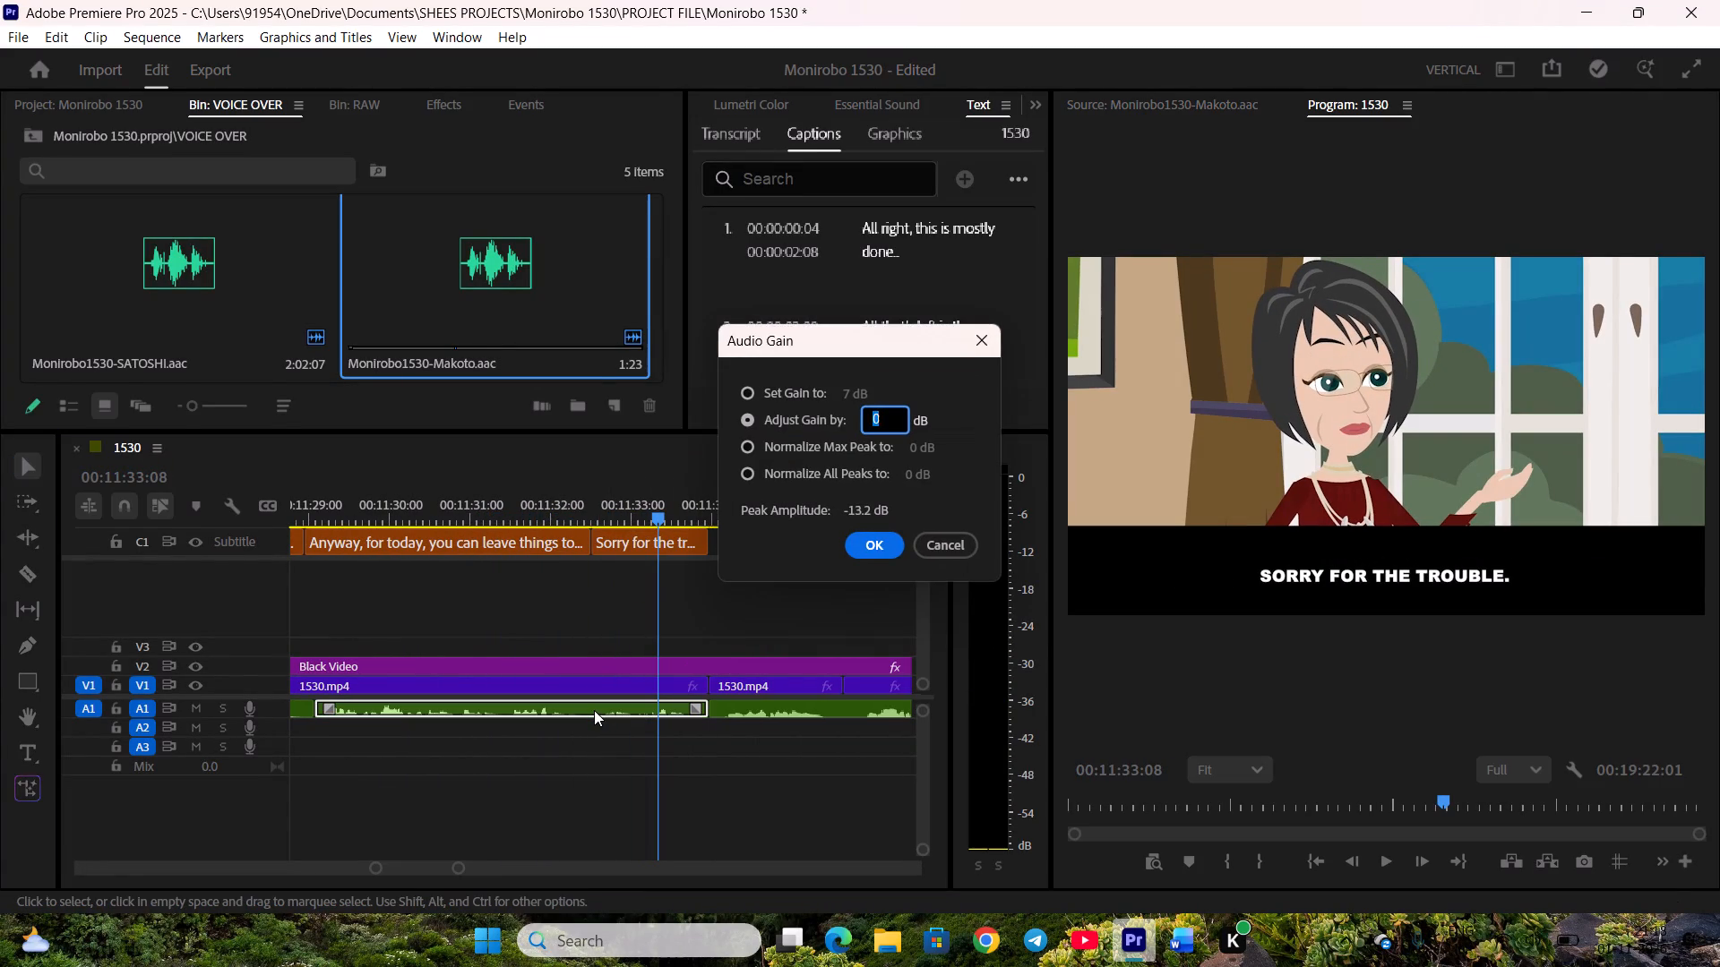
key("Return")
left_click(632, 626)
key("space")
left_click(617, 515)
Extend the start of "No, I'll come again." back to the V1 cut near 00:11:33:23.
scroll(670, 605, "down", 5)
key("space")
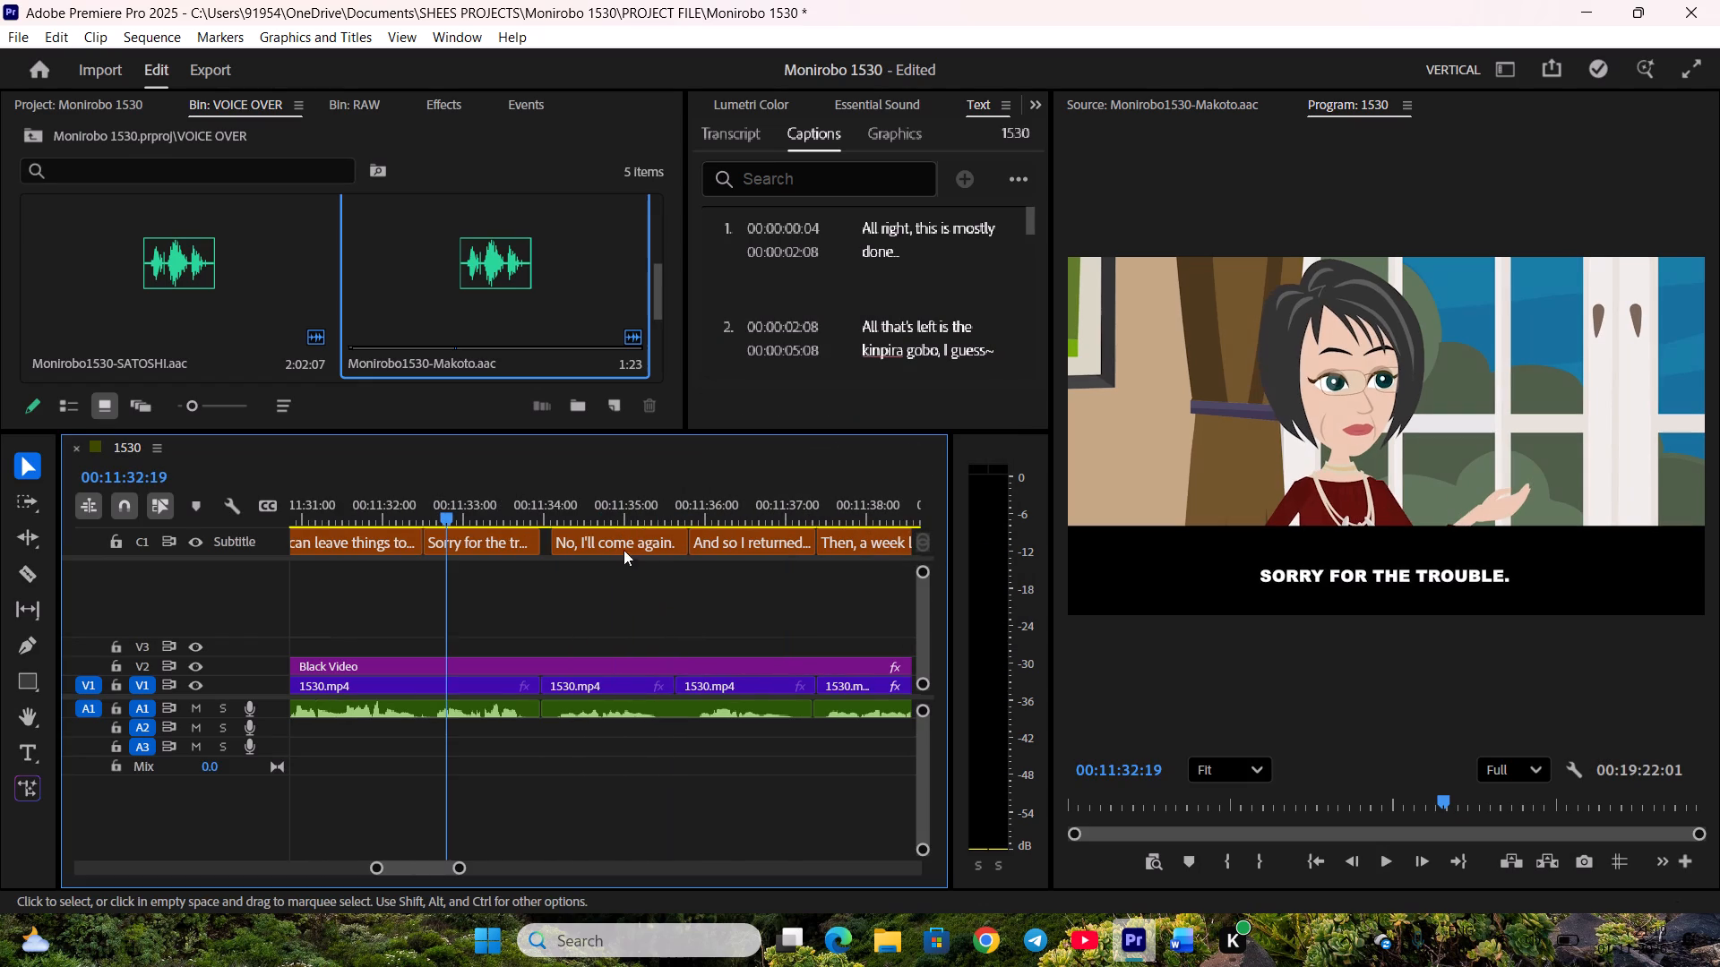
left_click_drag(554, 546, 538, 546)
key("space")
Align the join between "No, I'll come again." and "And so I returned home." with the V1 cut near 00:11:35:15.
left_click_drag(686, 544, 684, 544)
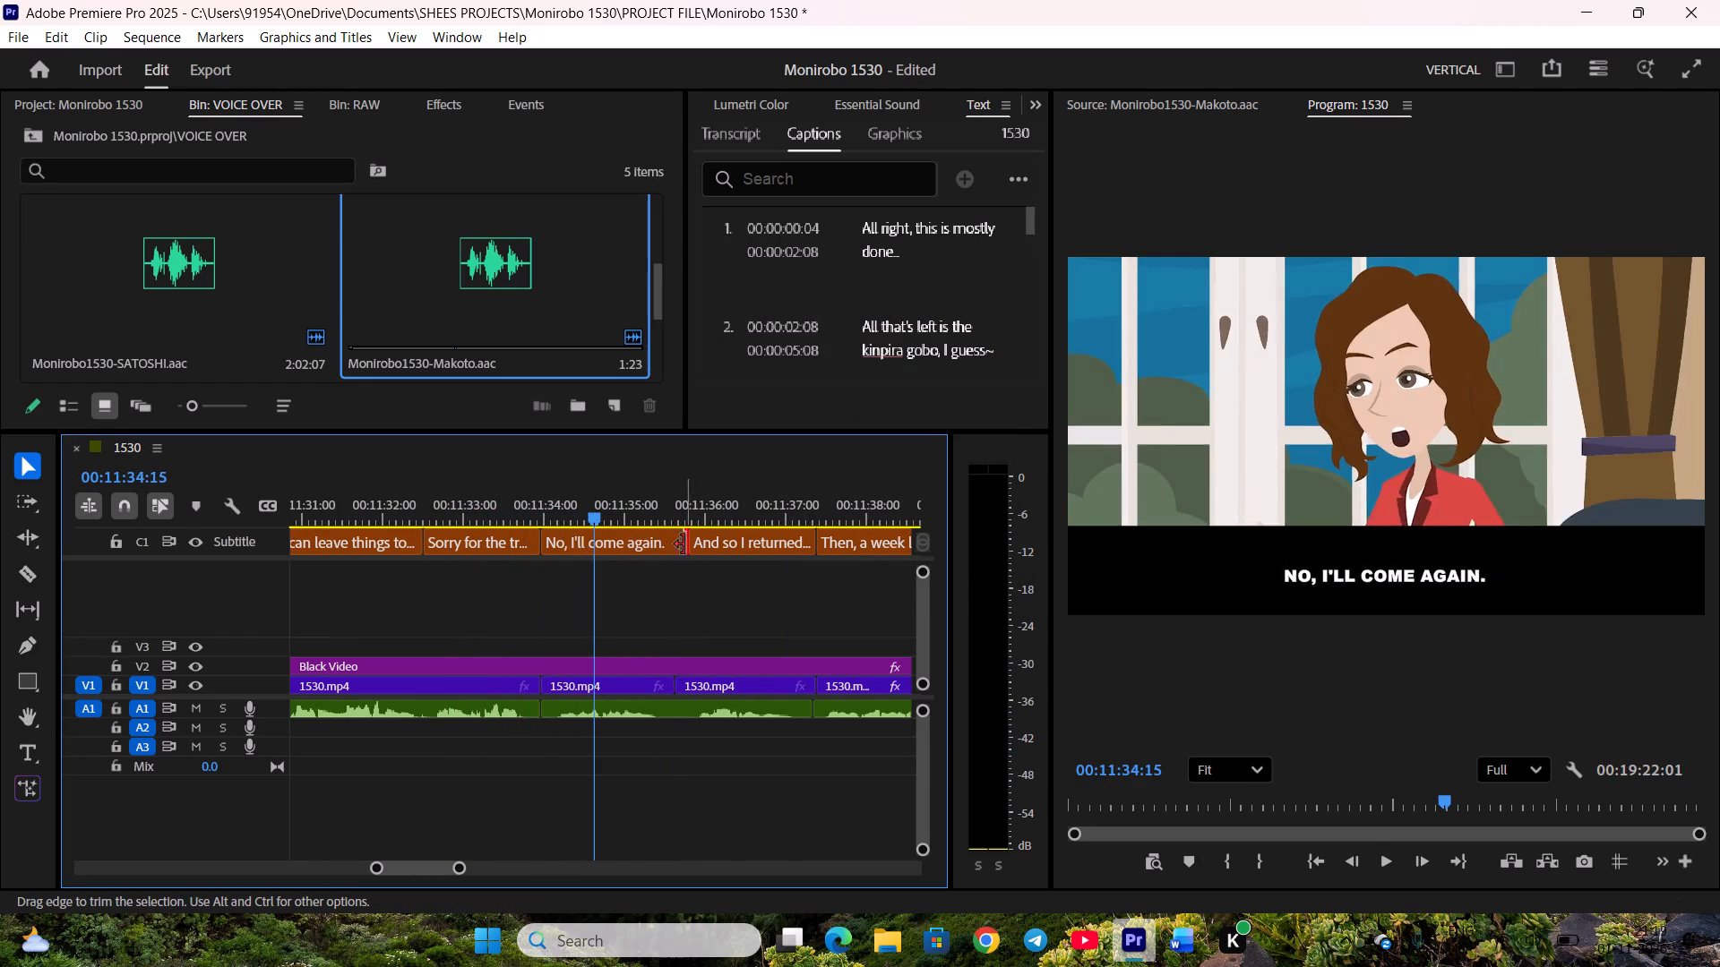
left_click_drag(684, 544, 665, 544)
left_click_drag(659, 543, 667, 544)
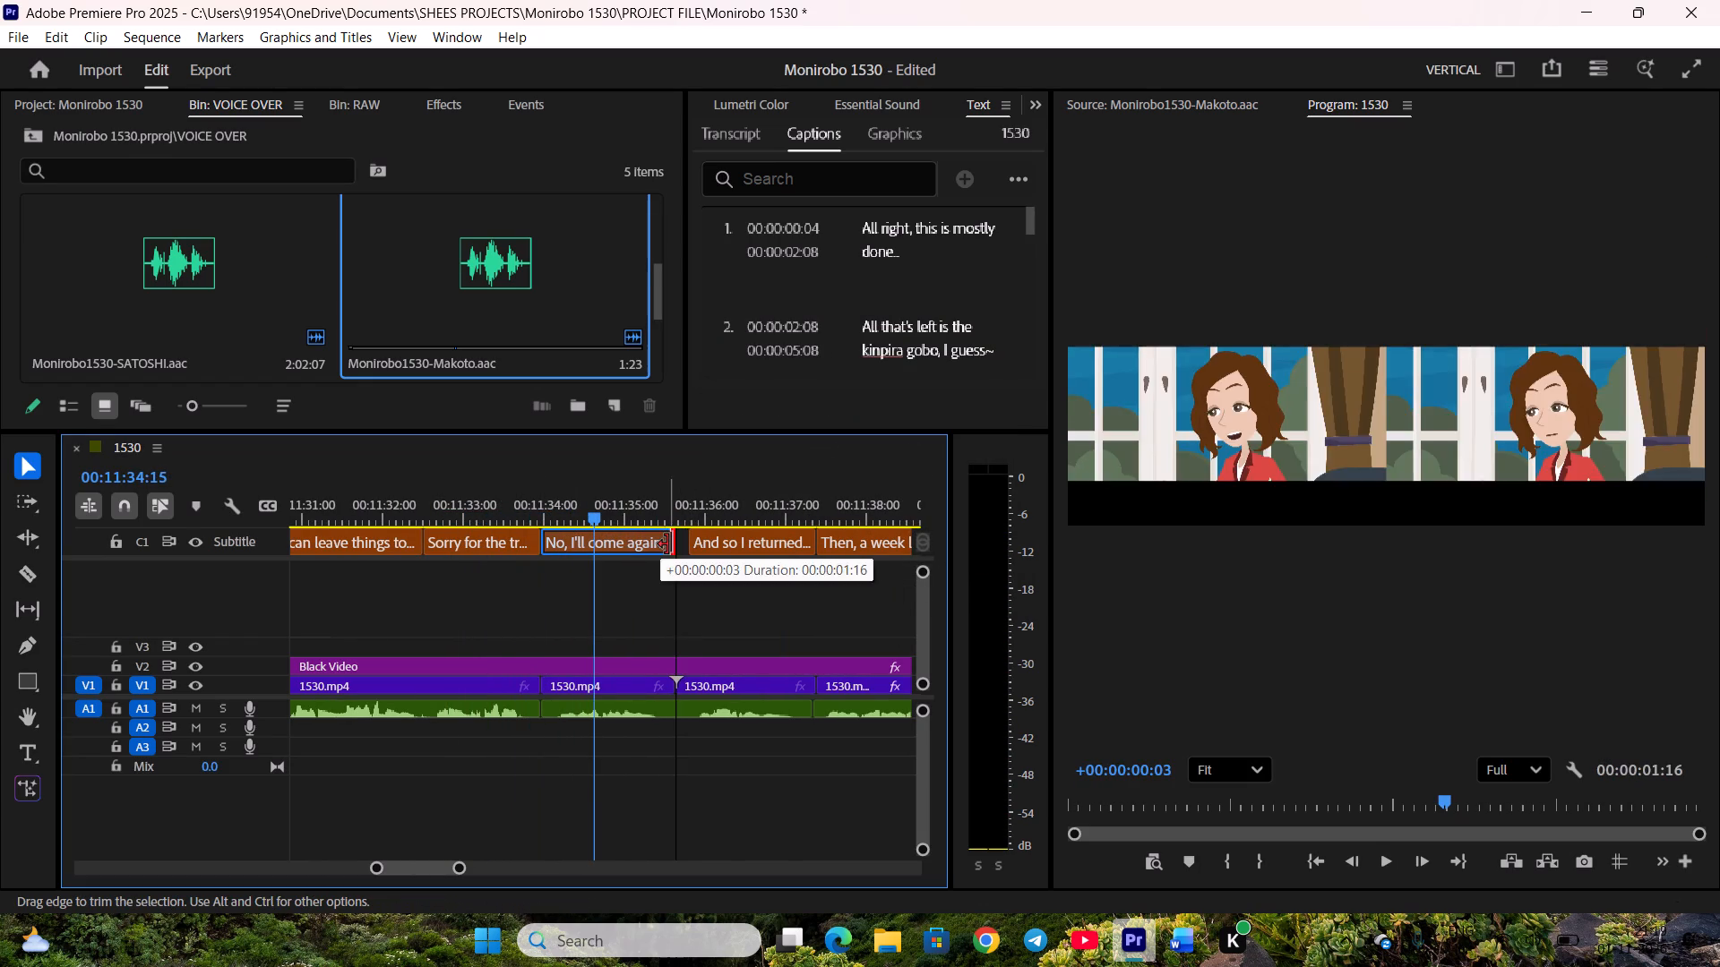
left_click_drag(667, 544, 668, 544)
left_click_drag(693, 544, 681, 544)
left_click(681, 544)
Align the join between "And so I returned home." and "Then, a week later," with the V1 cut near 00:11:37:08.
scroll(682, 556, "down", 3)
key("space")
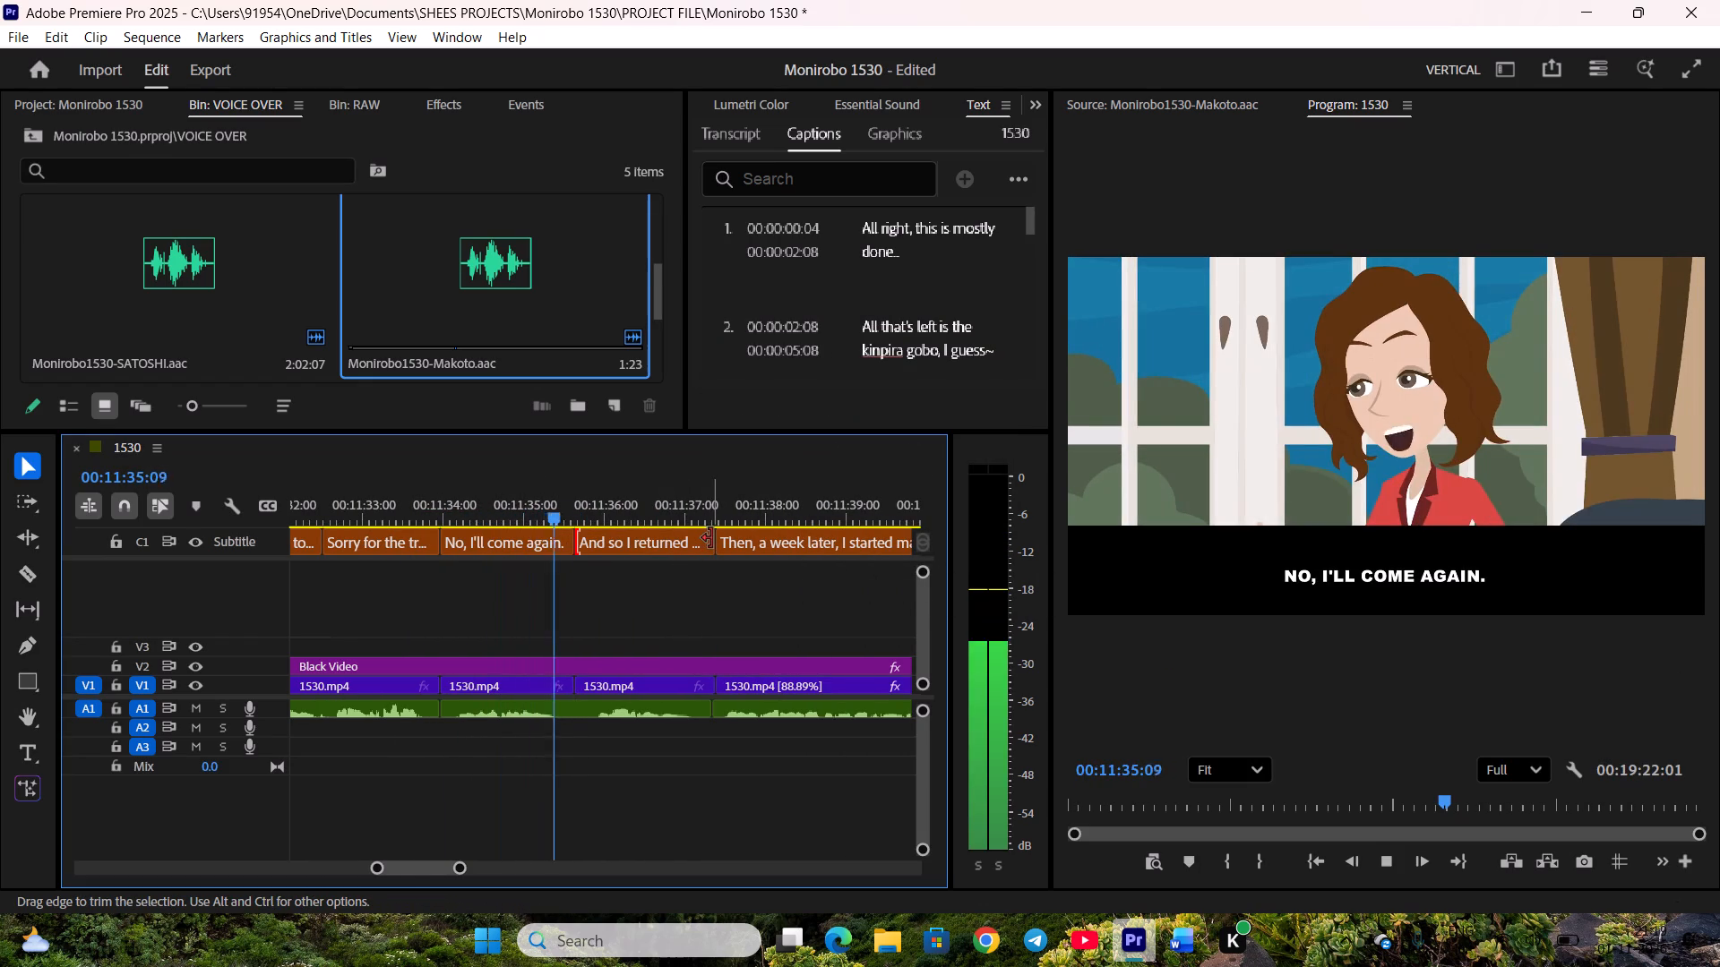
left_click(711, 538)
left_click_drag(722, 548, 714, 548)
key("space")
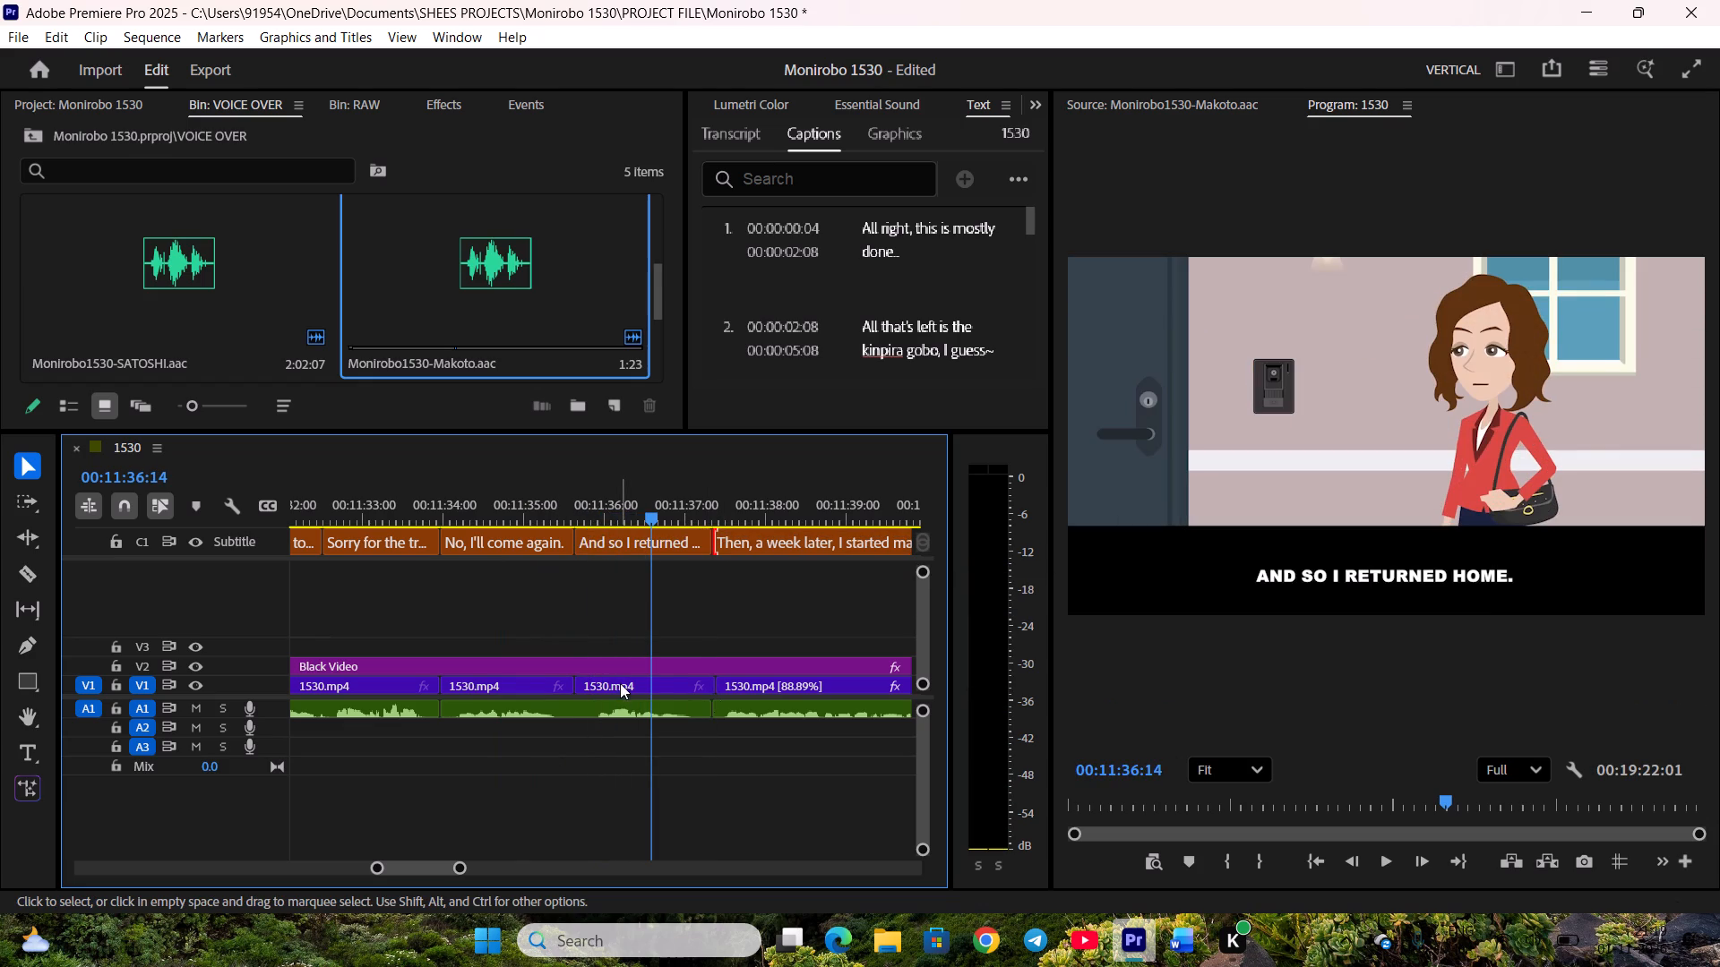
Raise the gain of the A1 clip under "No, I'll come again." and "And so I returned home." by 9 dB.
left_click(620, 707)
key("g")
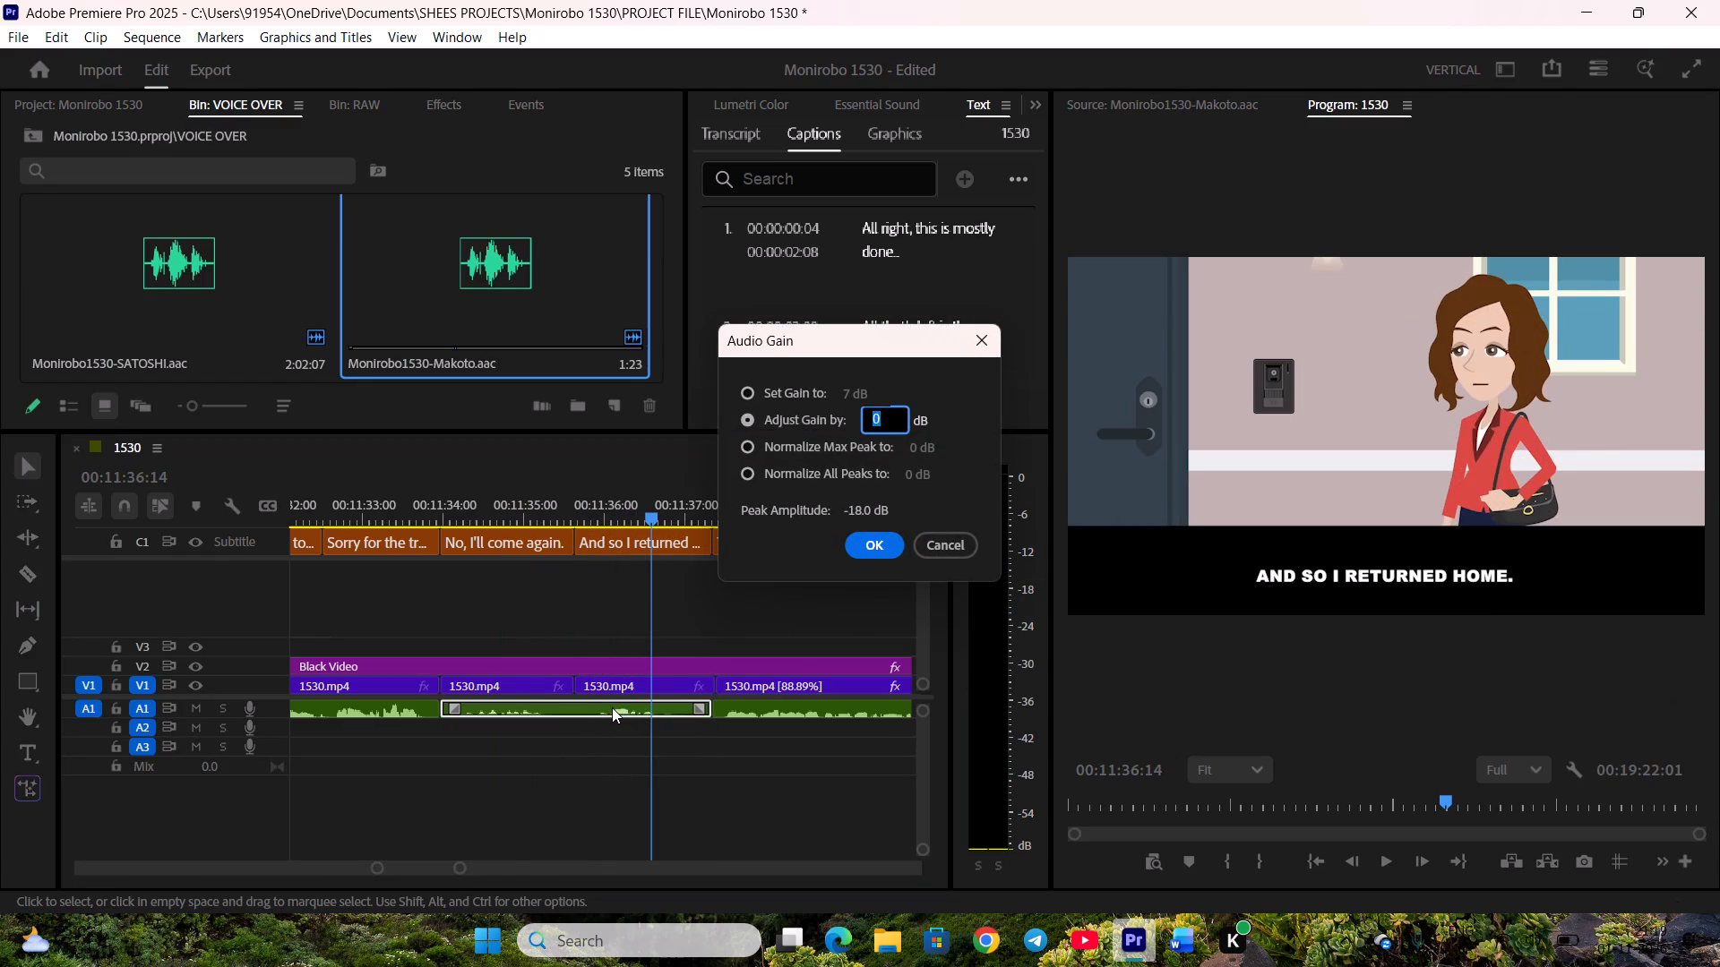
key("9")
key("Return")
left_click(702, 809)
key("space")
Close the gap before "I wonder if Dad will be happy~?" by extending its start back to about 00:11:40:09.
scroll(712, 751, "down", 4)
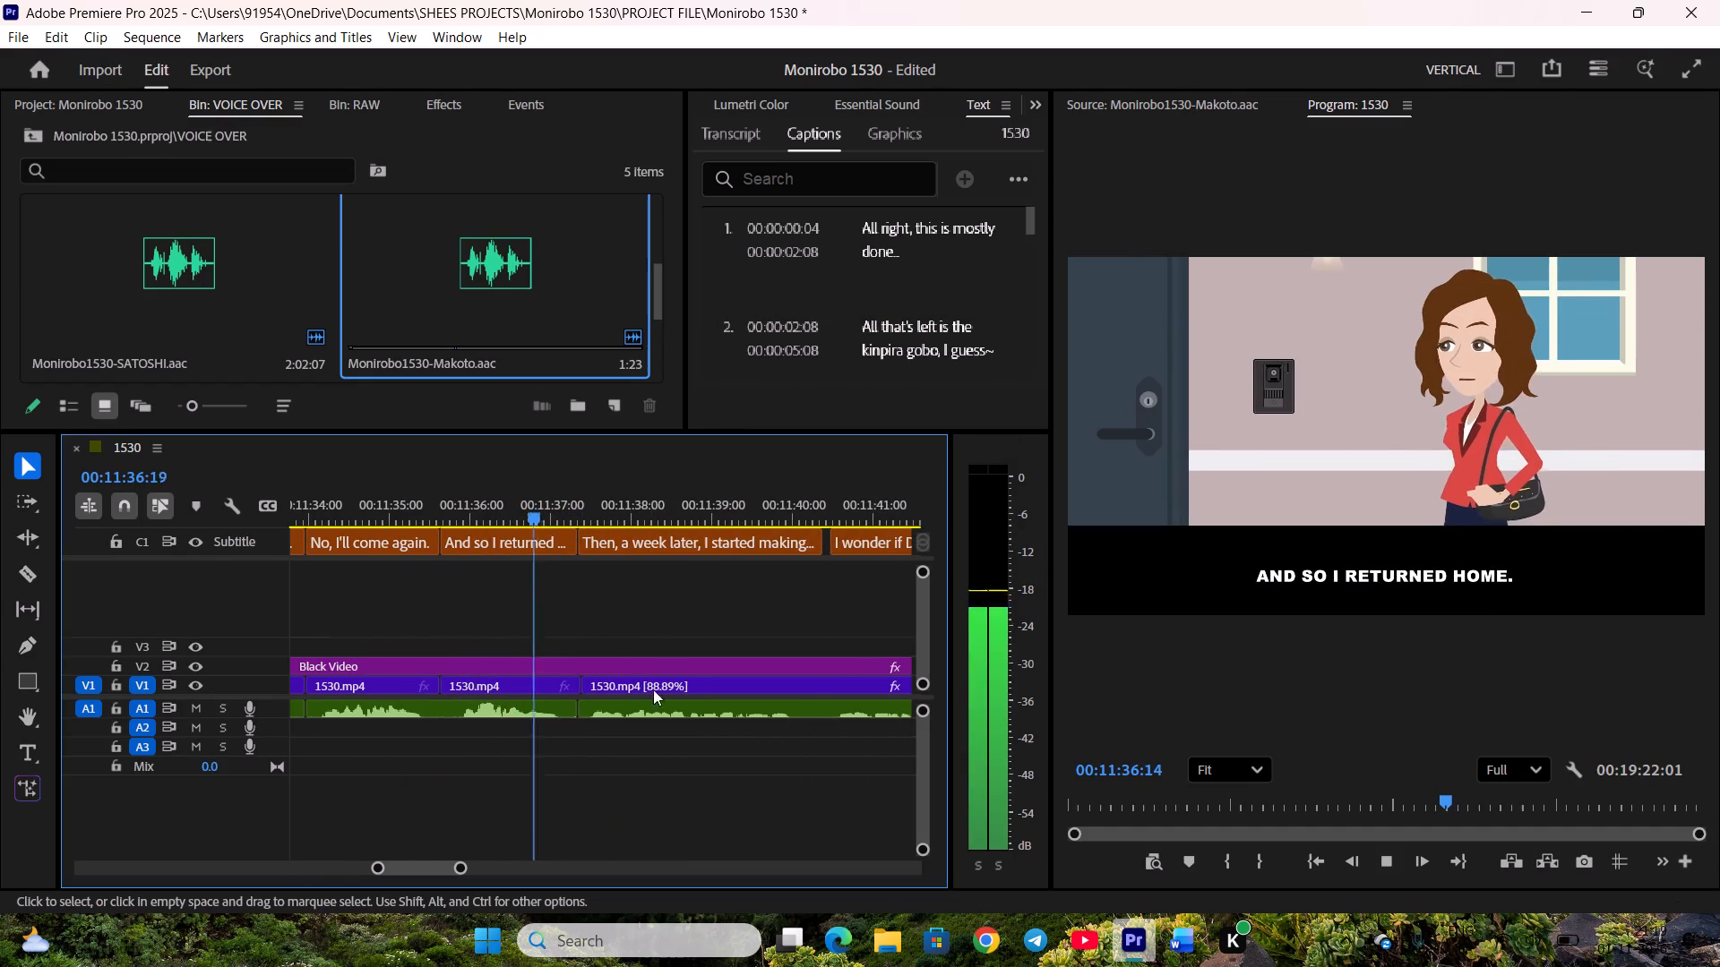
scroll(681, 550, "down", 4)
left_click(698, 545)
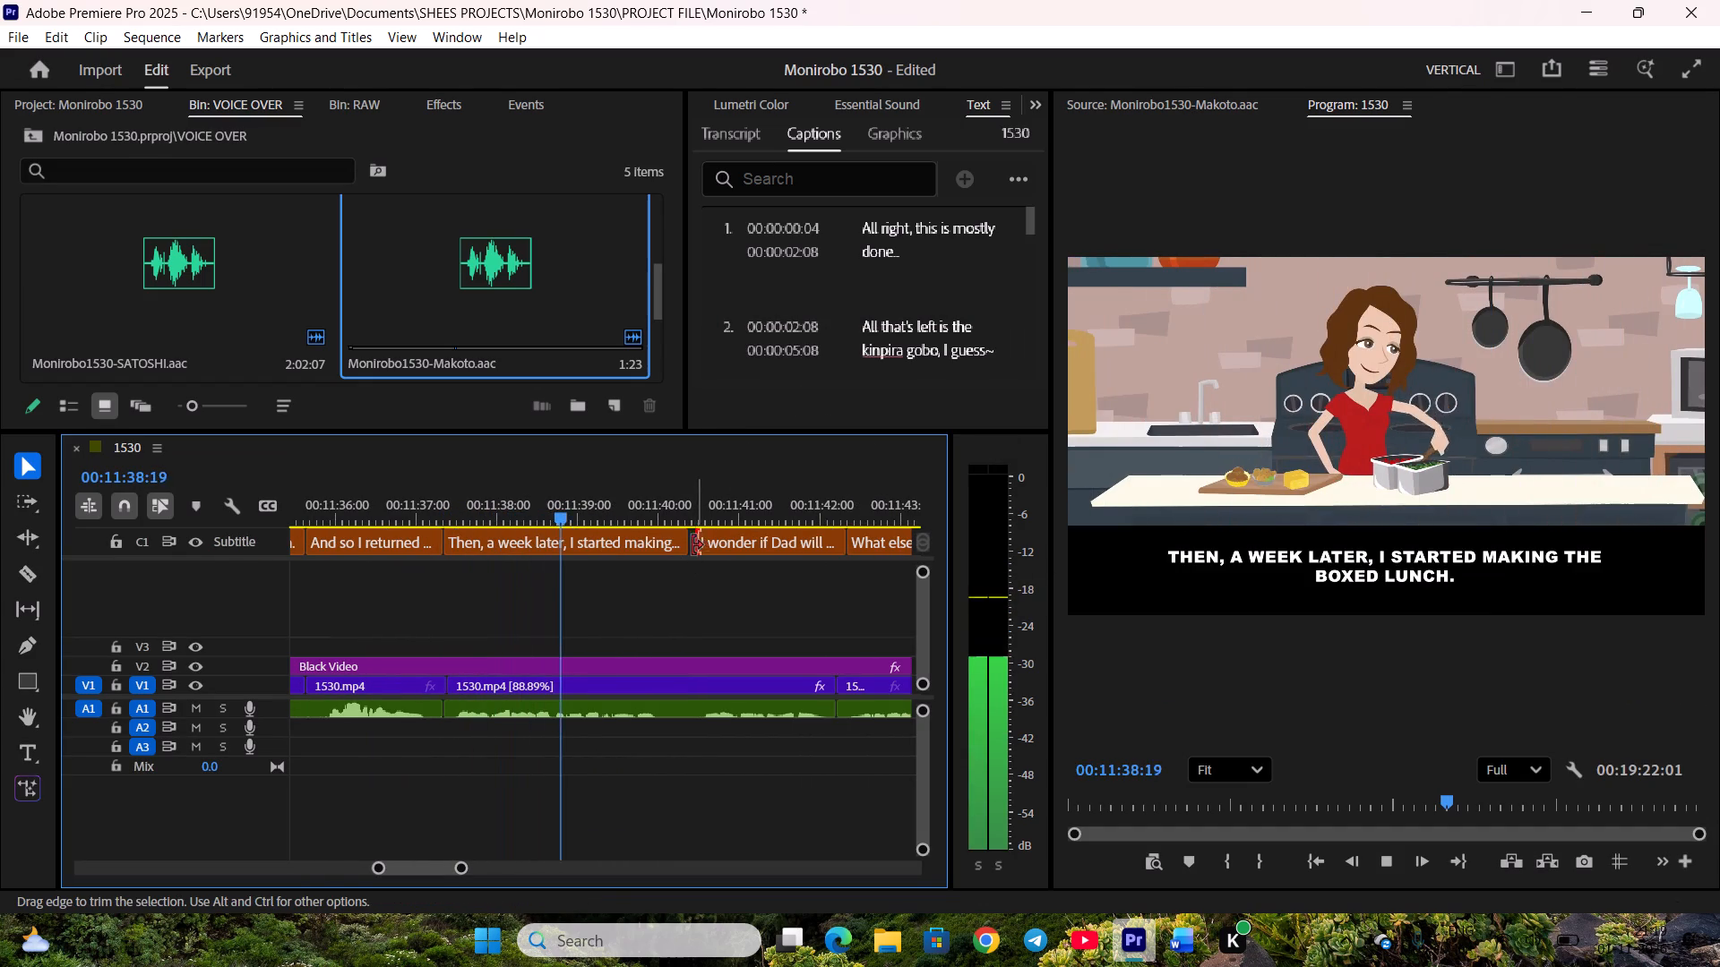
left_click(691, 545)
Trim the end of "I wonder if Dad will be happy~?" to the V1 cut near 00:11:42:04.
scroll(667, 587, "down", 3)
left_click_drag(740, 547, 728, 549)
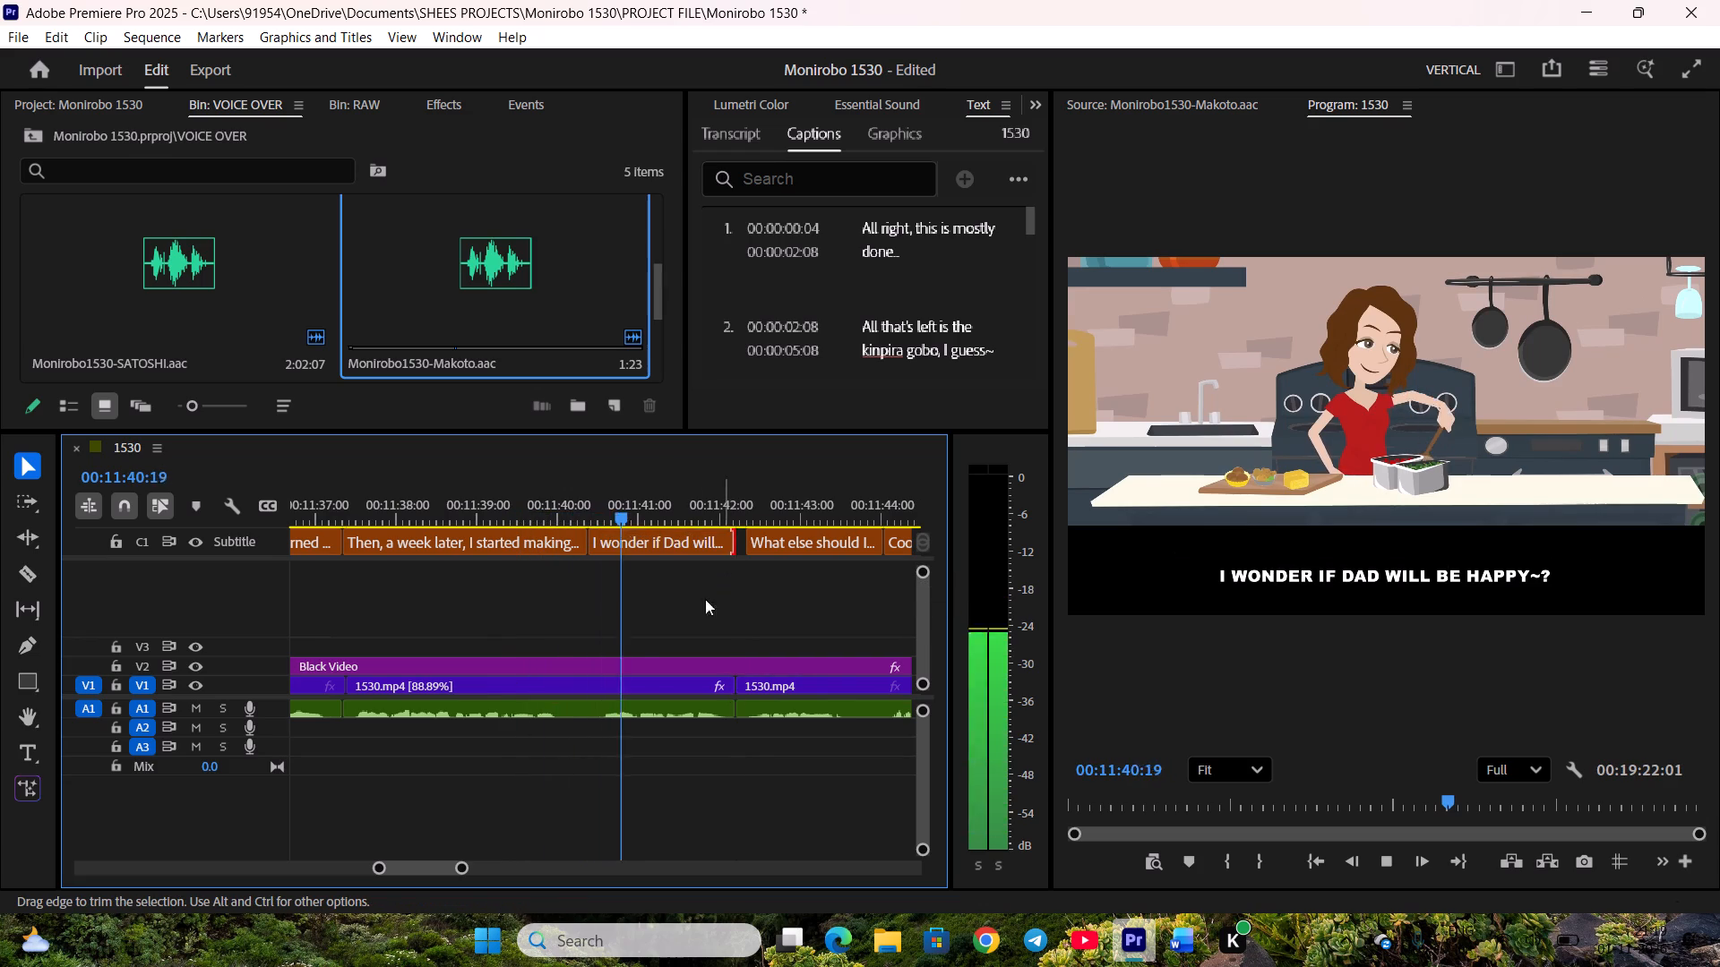
Raise the gain of the A1 clip under "I wonder if Dad will be happy~?" and the clip following it by 12 dB.
key("space")
left_click(654, 710)
left_click_drag(712, 723, 755, 712)
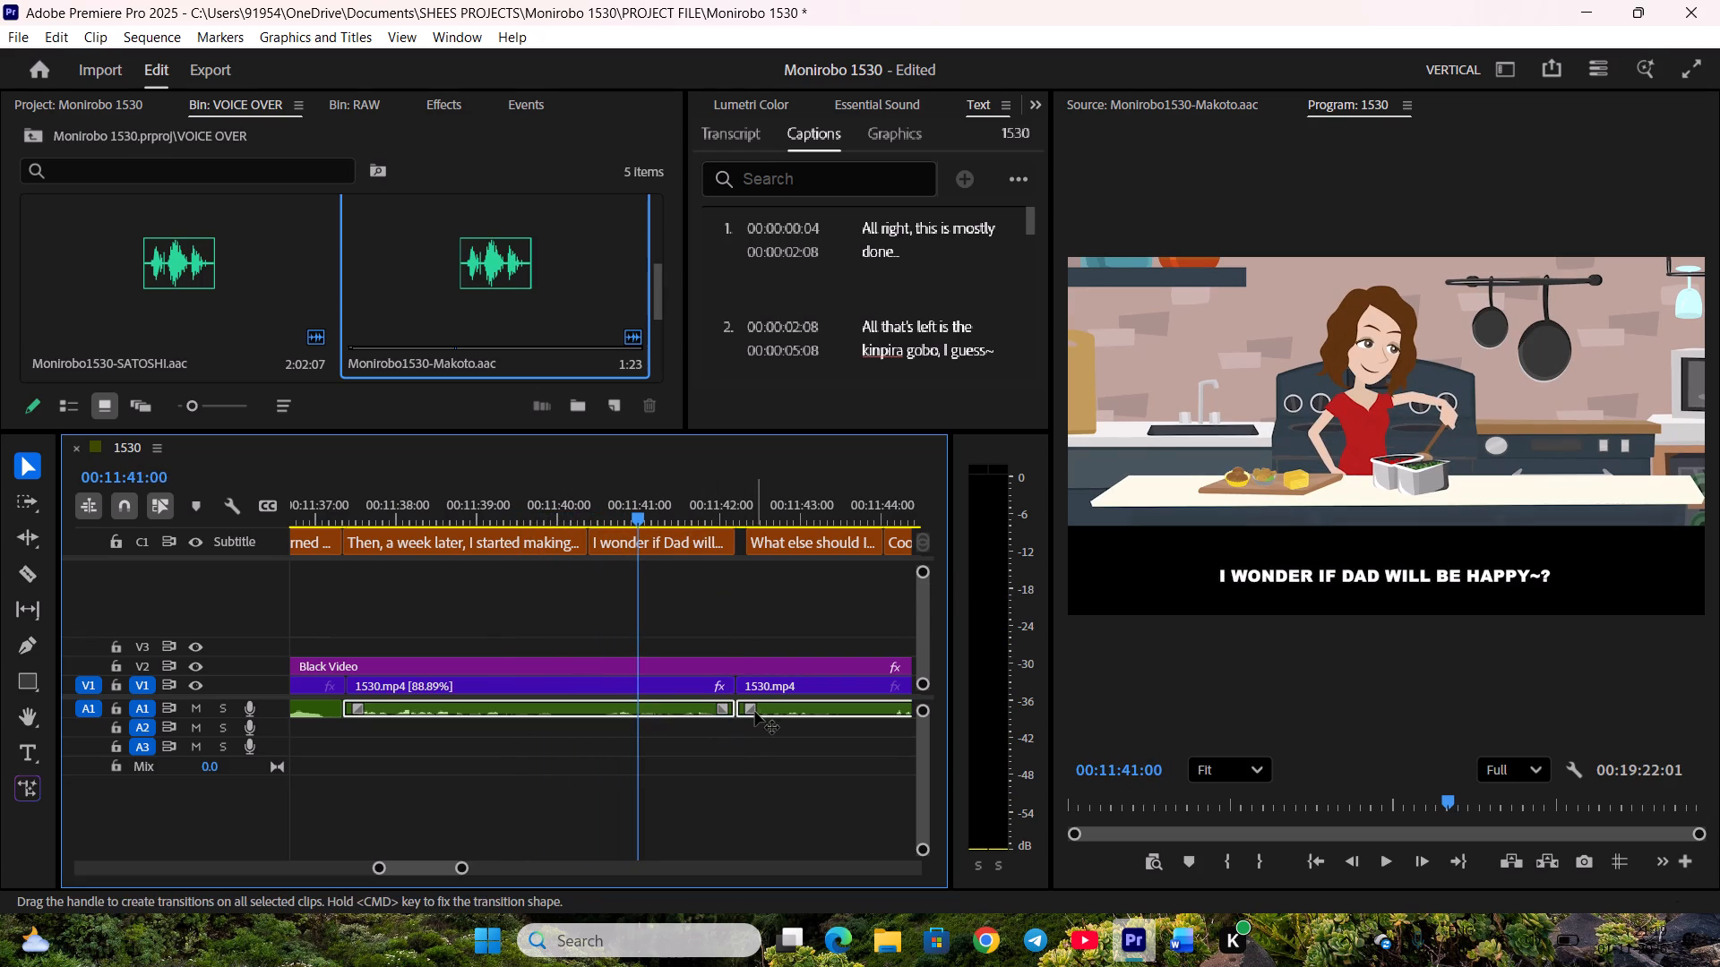
key("g")
type("12")
key("Return")
left_click(738, 788)
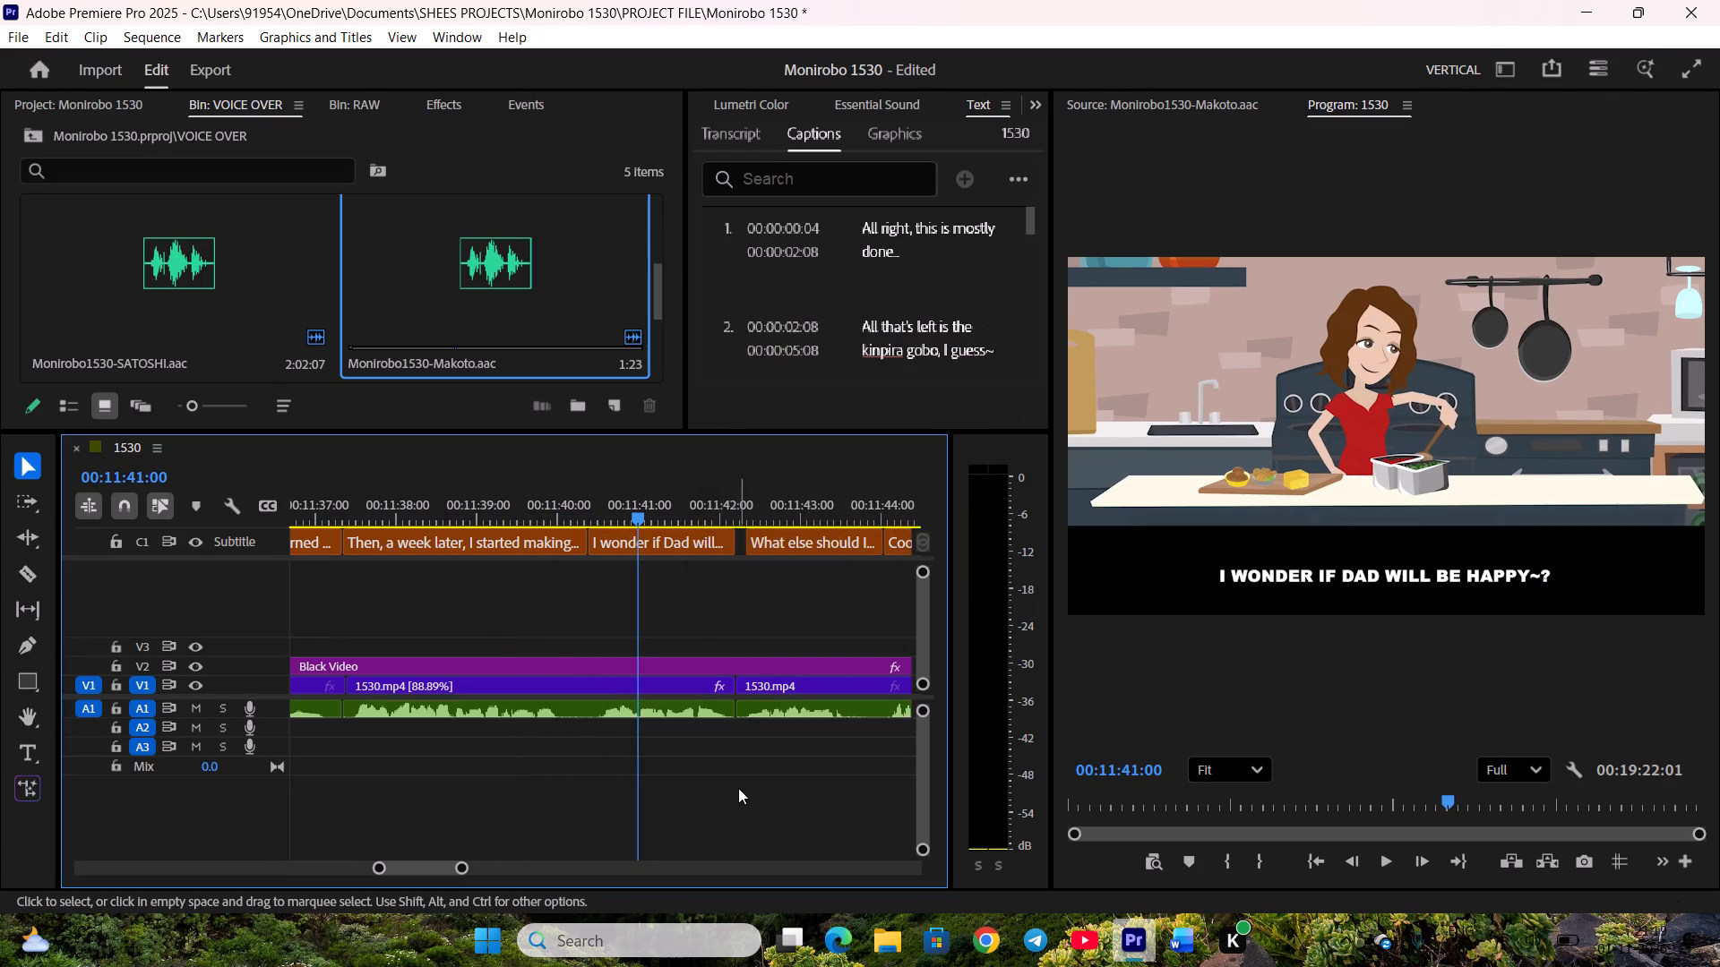
Play on and extend the start of "What else should I make..." back to the V1 cut near 00:11:42:04.
key("space")
scroll(702, 768, "down", 6)
key("space")
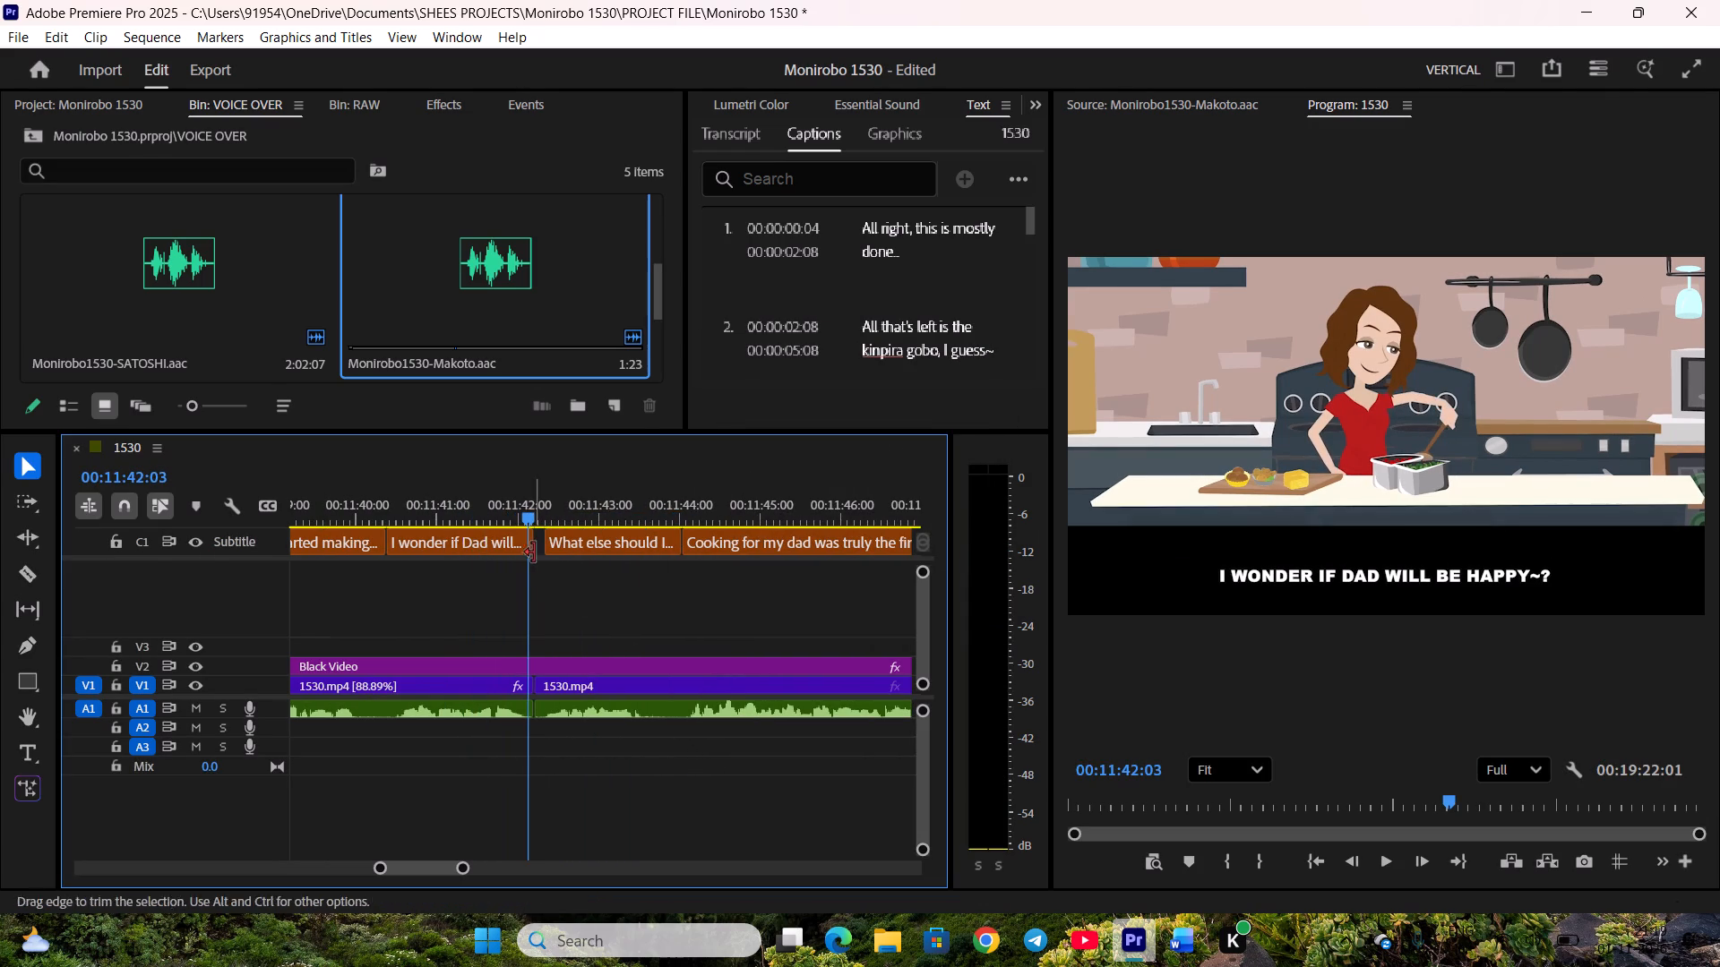
left_click_drag(549, 553, 537, 553)
Shift the join between "What else should I make..." and "Cooking for my dad" earlier, to about 00:11:43:22.
scroll(552, 580, "down", 4)
key("space")
left_click_drag(543, 549, 537, 547)
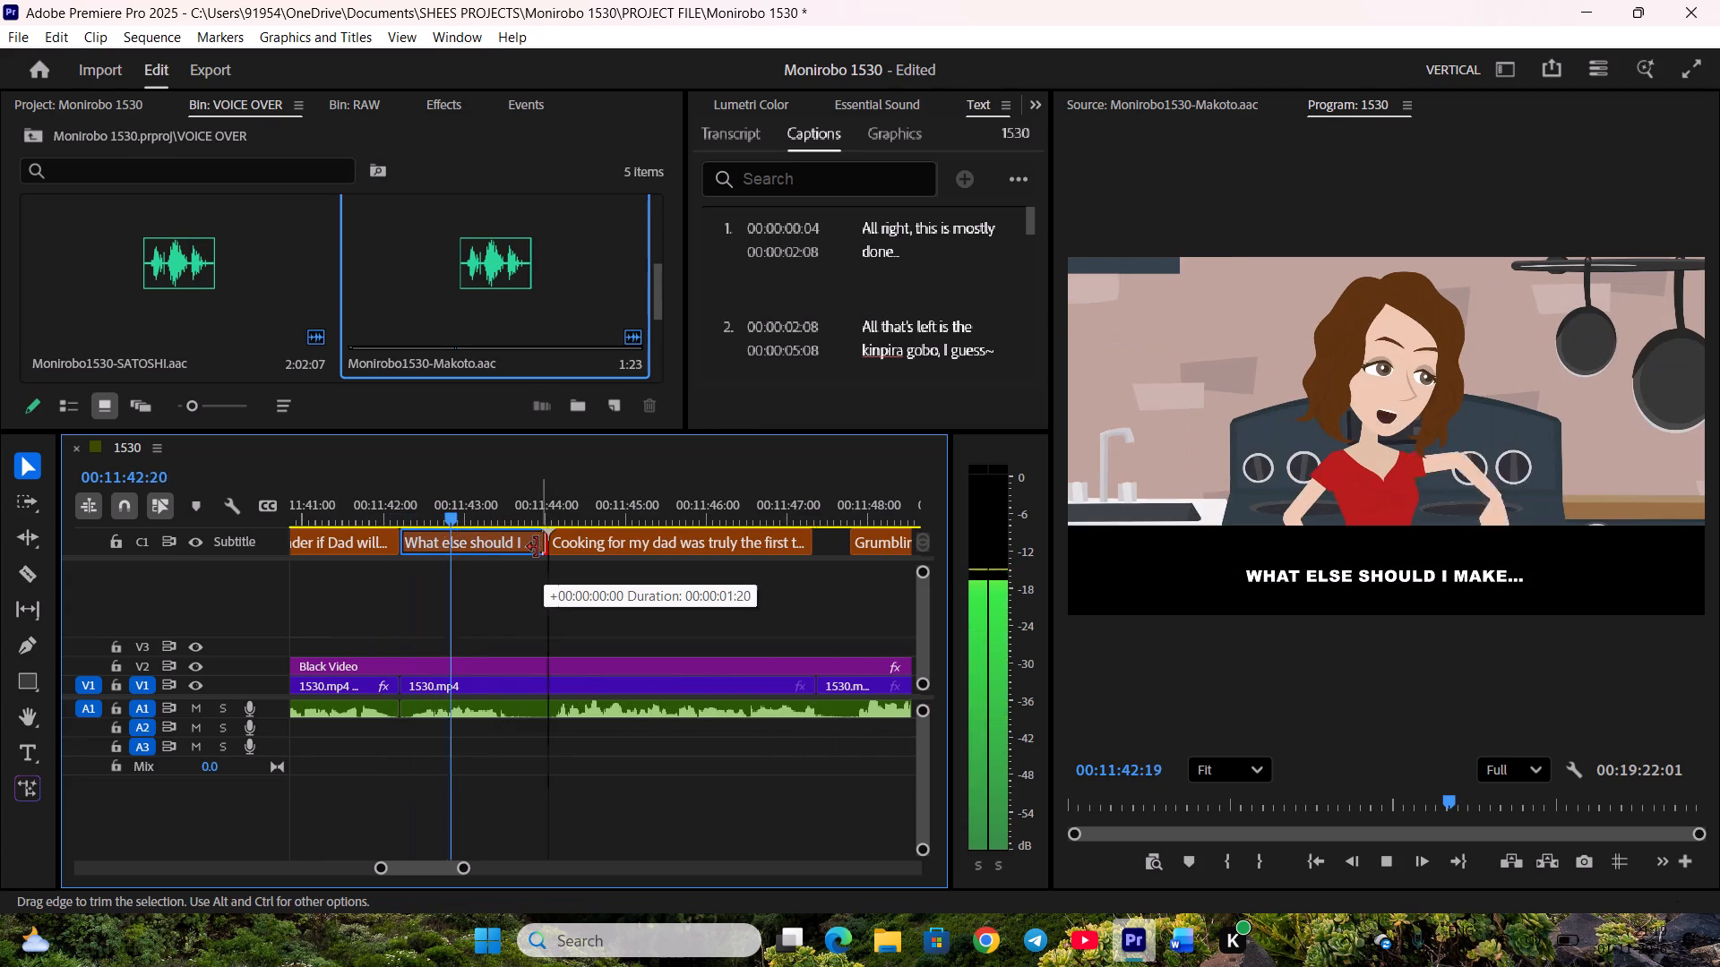
left_click_drag(537, 547, 534, 547)
key("space")
left_click_drag(552, 544, 543, 544)
left_click(543, 544)
key("space")
Close the gap between "Cooking for my dad" and "Grumbling that it" by joining them at about 00:11:47:16.
scroll(558, 561, "down", 3)
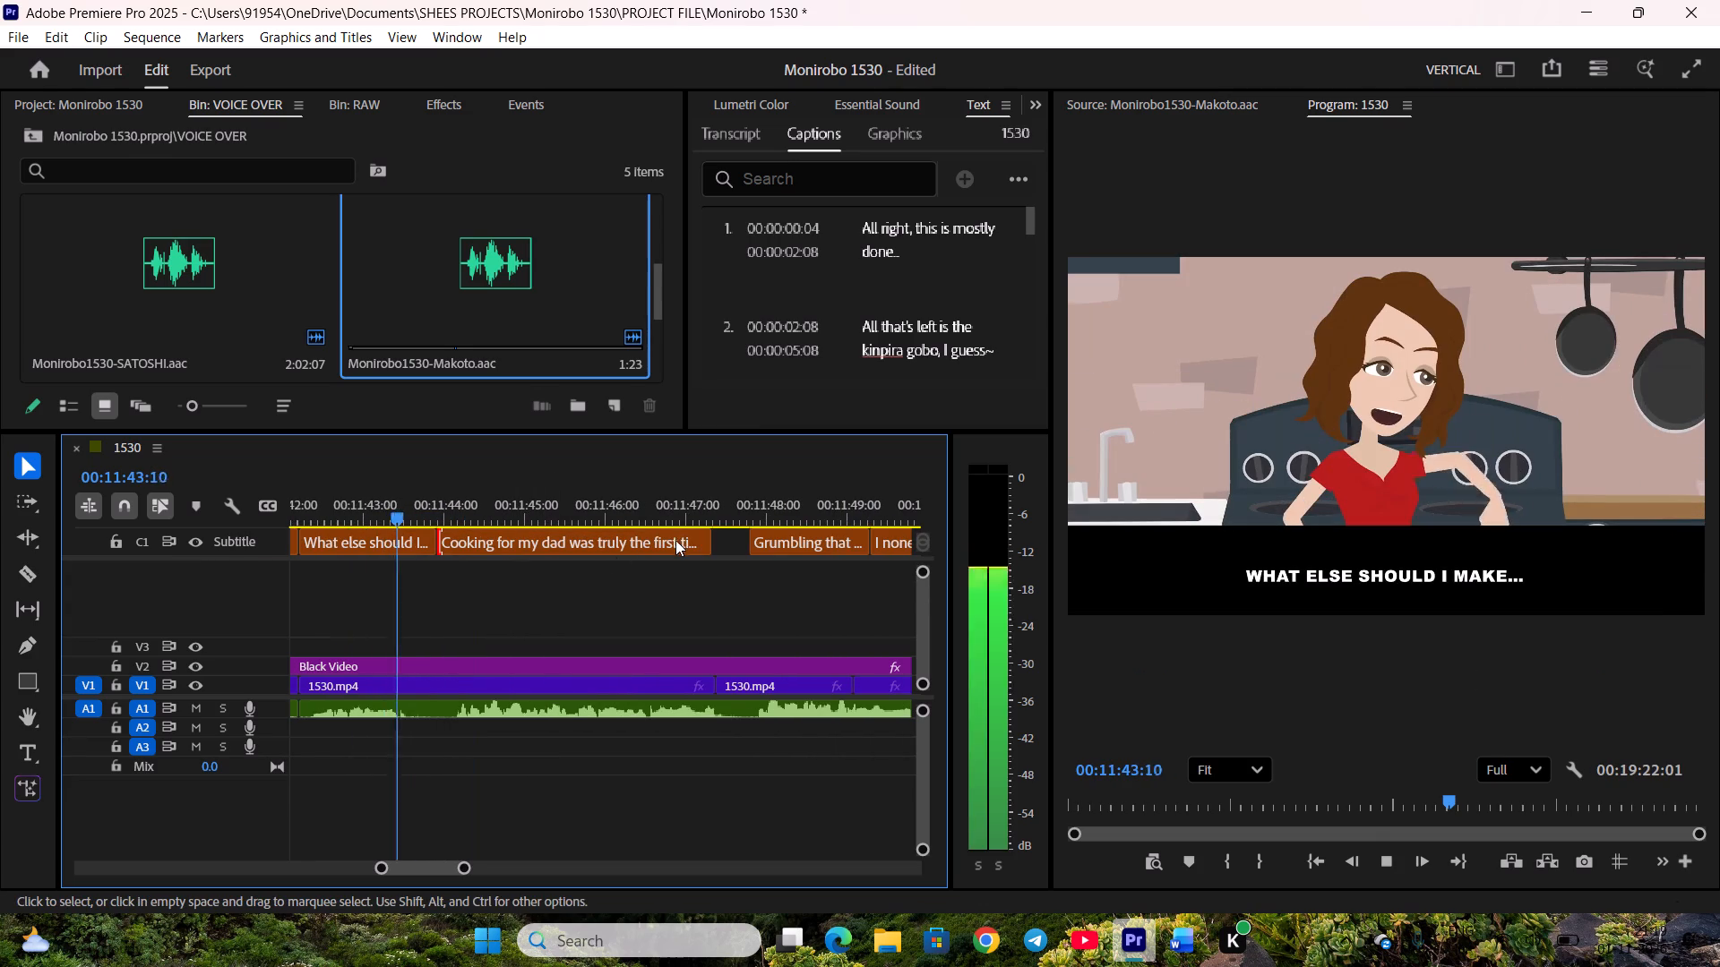
left_click_drag(705, 536, 732, 538)
left_click_drag(753, 543, 745, 543)
Close the gap between "I nonetheless made the boxed lunch" and "Then Makoto," at the V1 cut near 00:11:52:13.
scroll(655, 580, "down", 8)
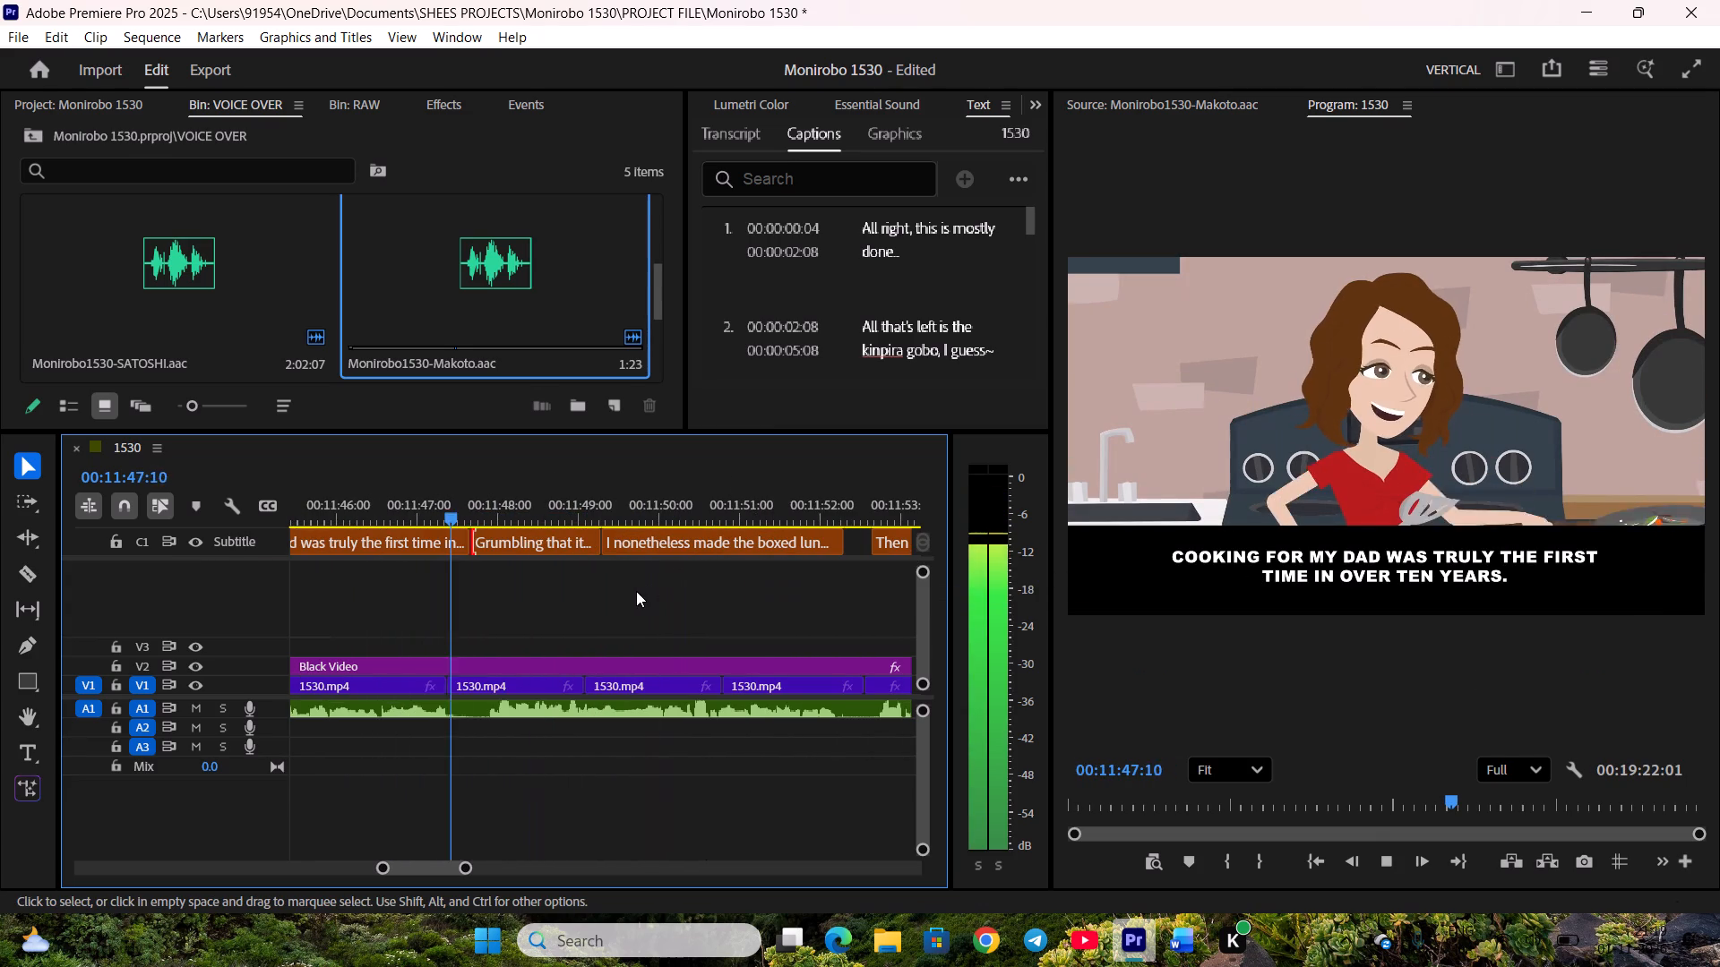
scroll(656, 591, "down", 4)
left_click_drag(702, 546, 716, 546)
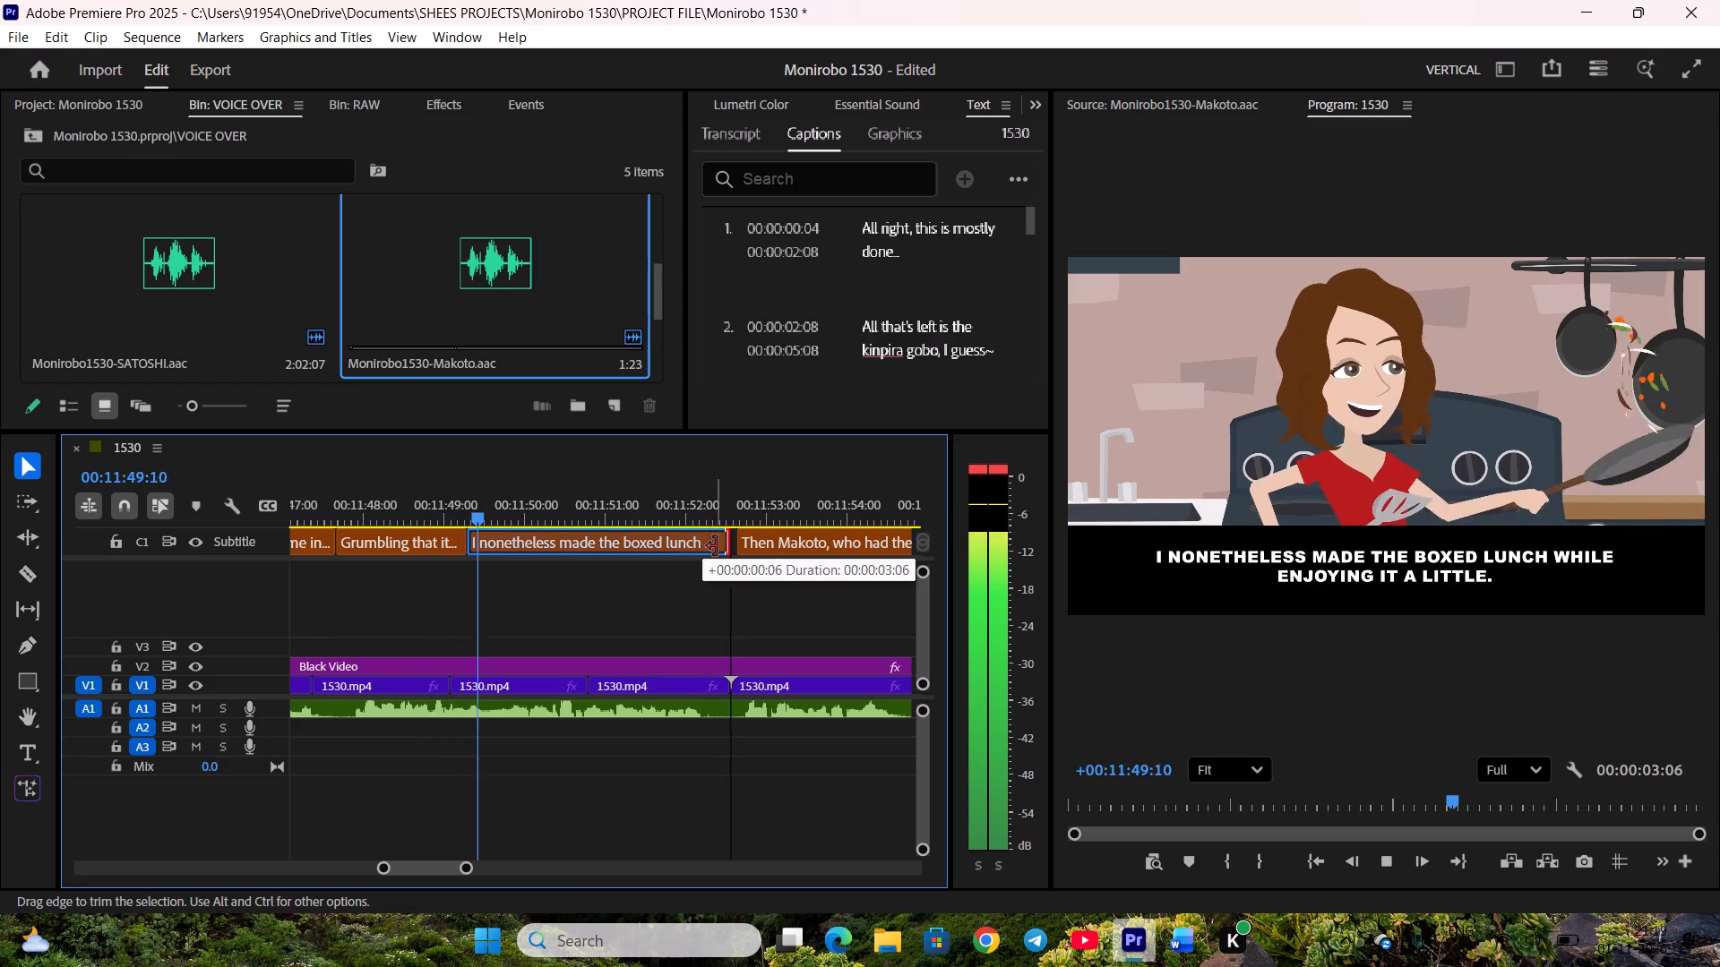
left_click_drag(716, 546, 717, 546)
left_click(741, 548)
left_click(635, 602)
Align the join between "Then Makoto, who had the day off" and "What are you making~?" with the V1 cut near 00:11:54:23.
scroll(625, 598, "down", 5)
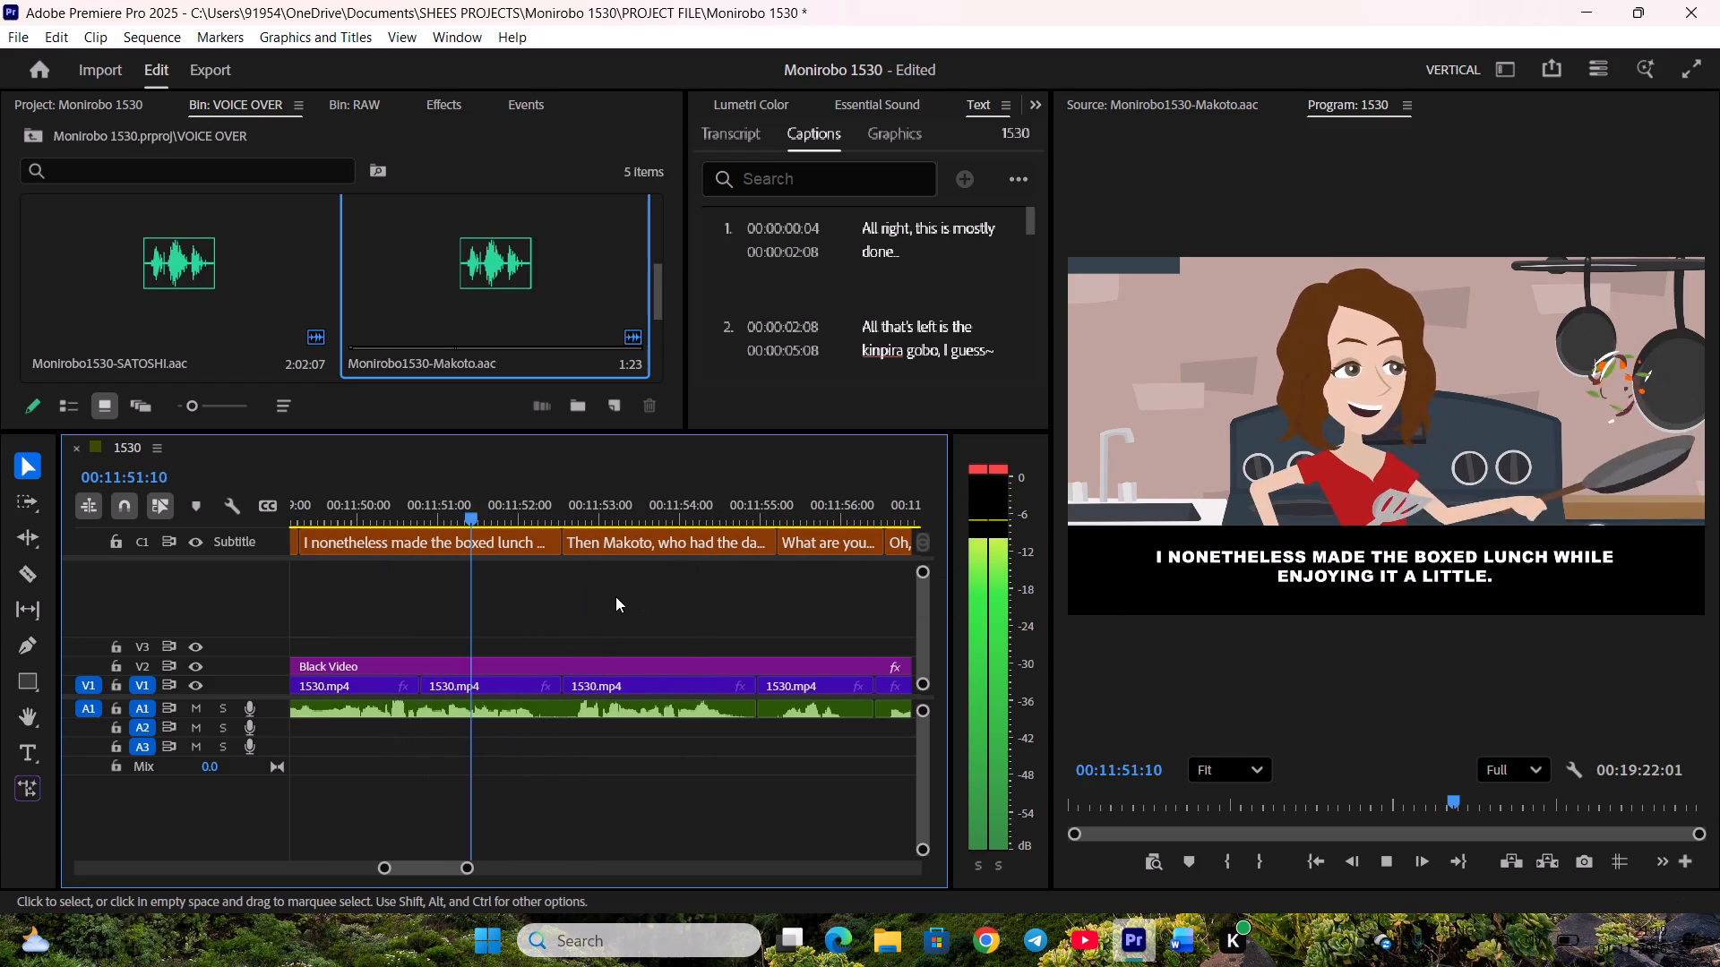
scroll(606, 578, "down", 4)
left_click_drag(641, 543, 623, 544)
key("space")
left_click_drag(644, 551, 631, 552)
Align the join between "What are you making~?" and "Oh, this?" with the V1 cut near 00:11:56:10.
scroll(627, 563, "down", 2)
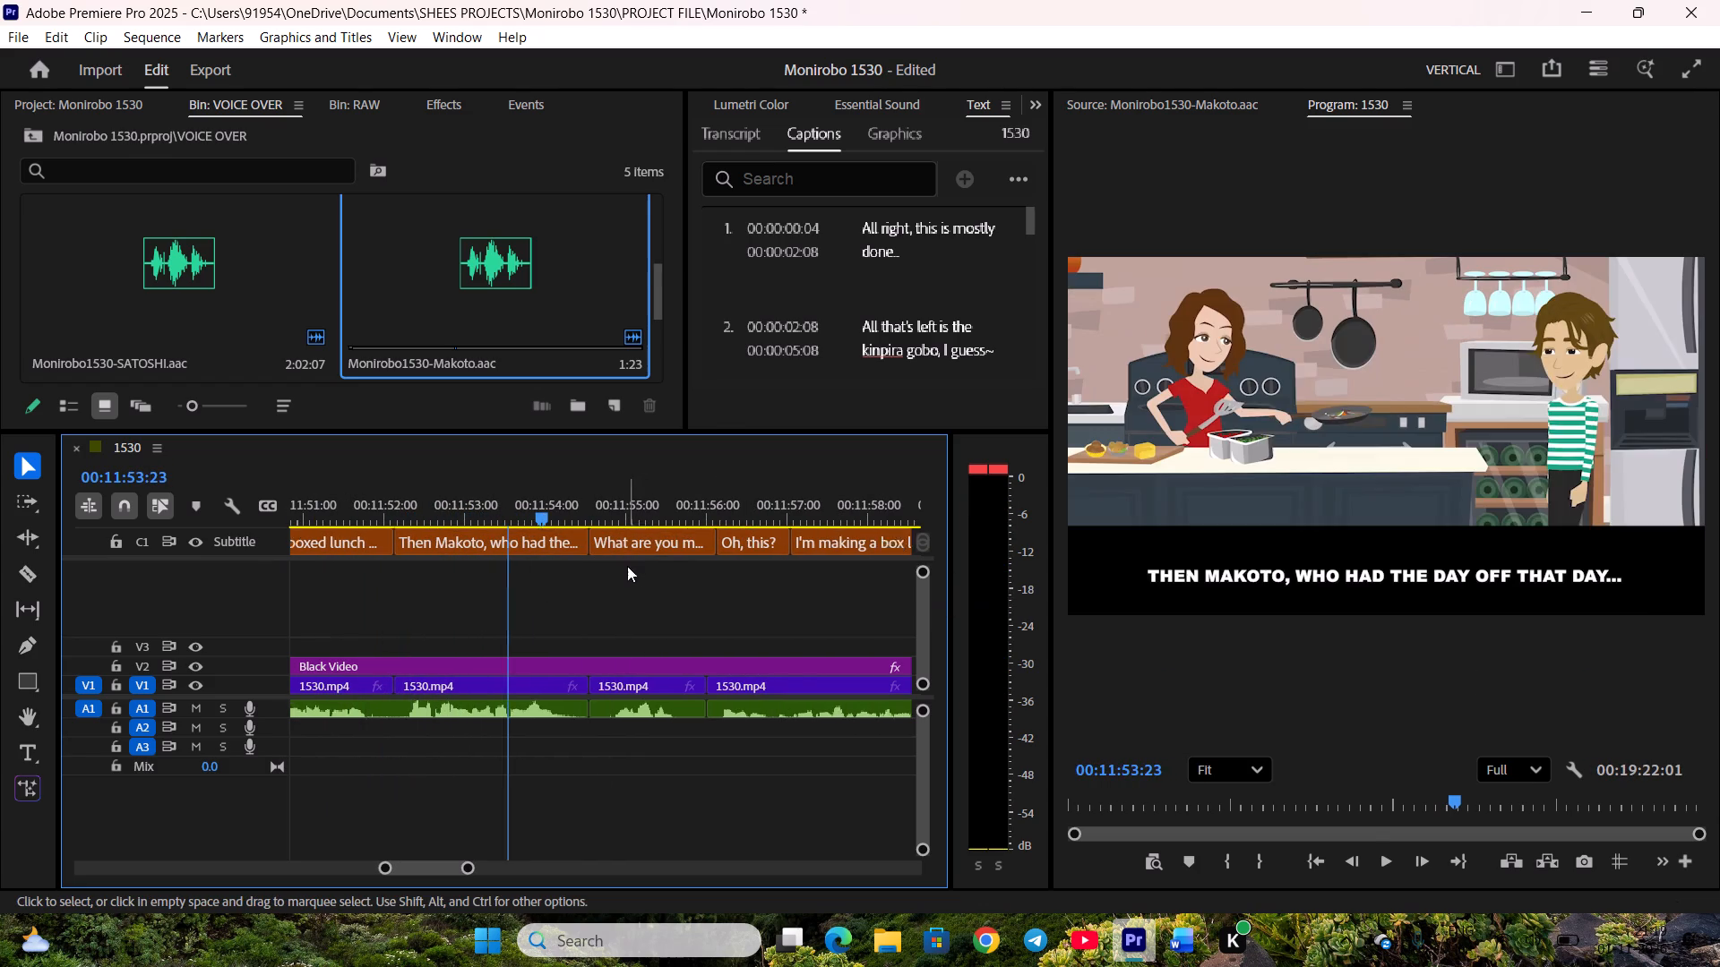
key("space")
scroll(627, 566, "down", 1)
left_click_drag(649, 549, 639, 549)
left_click_drag(658, 548, 649, 549)
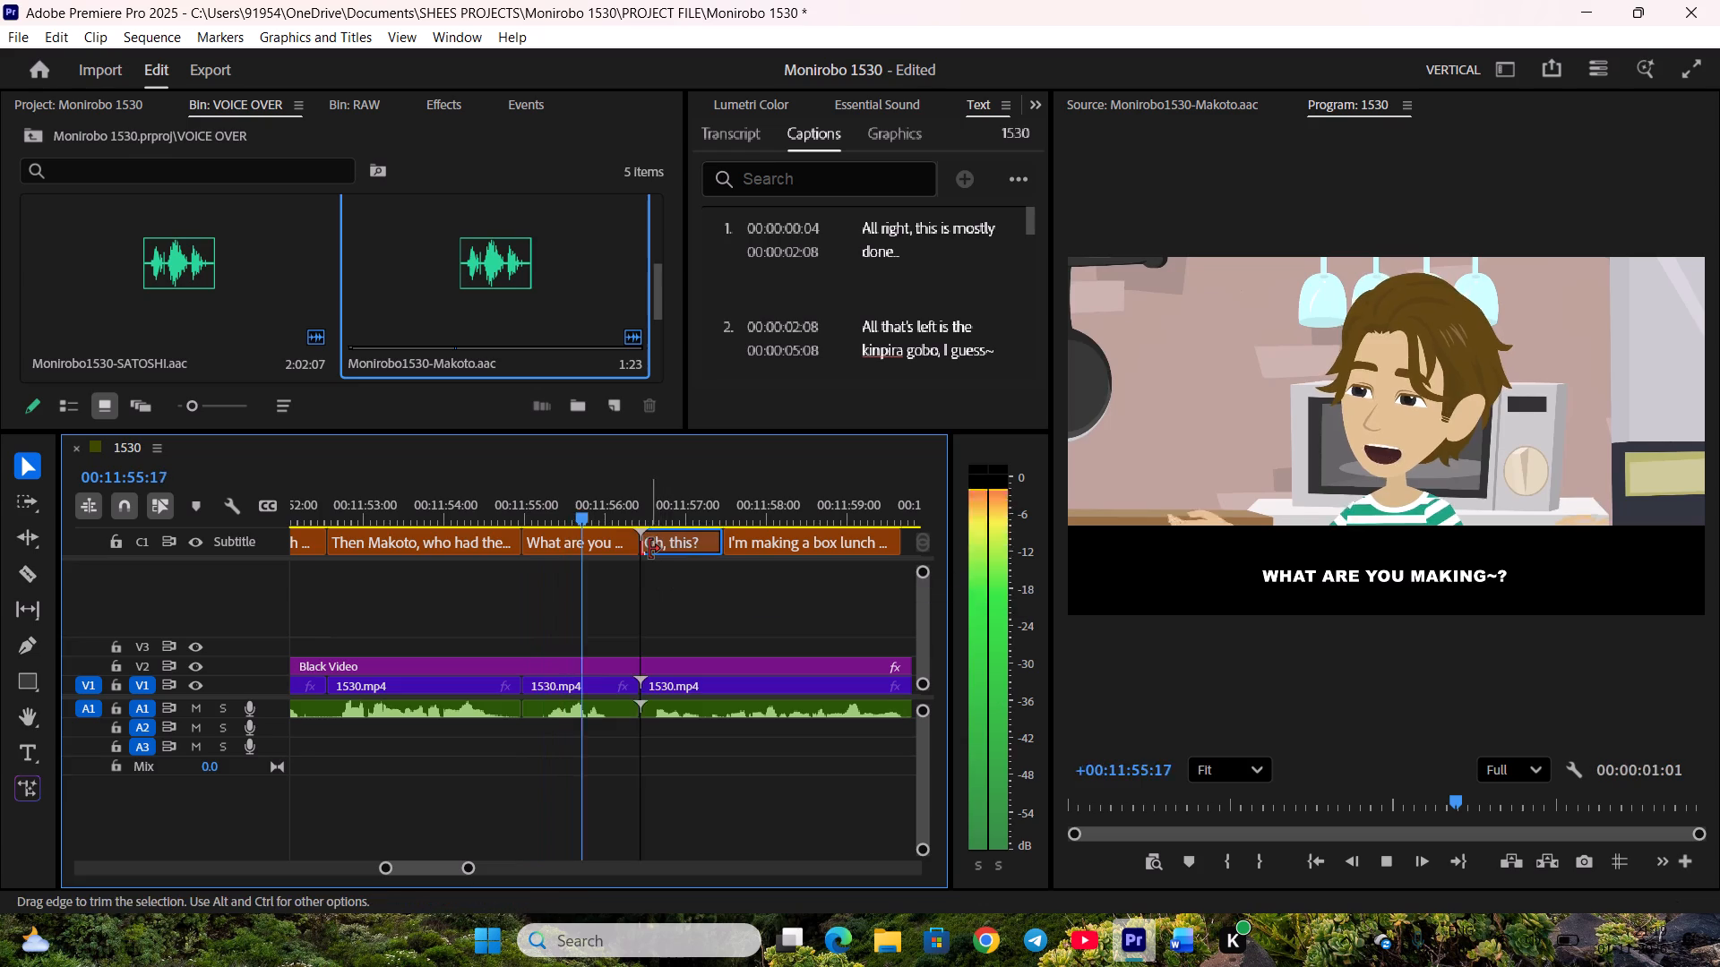
left_click(649, 549)
Close the gap between "I'm making a box lunch" and "Huh~, that's nice~" at the V1 cut near 00:11:59:23.
scroll(661, 577, "down", 5)
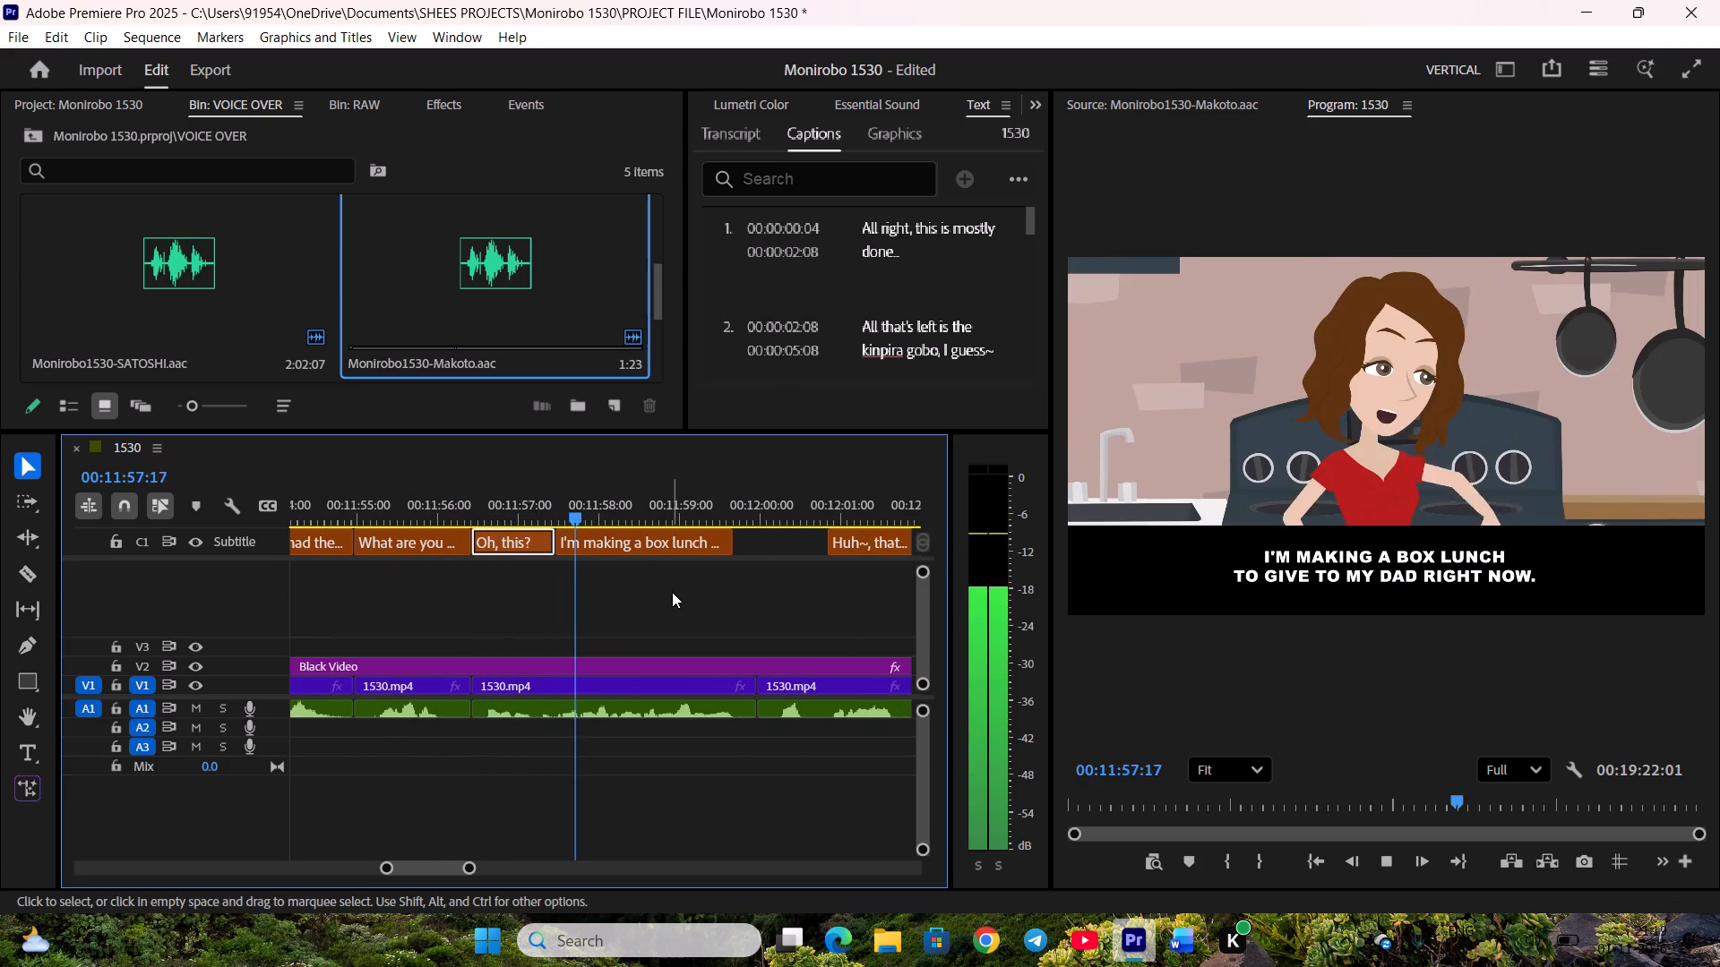
left_click_drag(729, 548, 744, 548)
key("space")
scroll(761, 580, "down", 4)
left_click_drag(692, 546, 623, 546)
key("space")
Align the join between "Huh~, that's nice~" and "Seems he suddenly wanted to eat it again." with the V1 cut near 00:12:01:22.
scroll(664, 587, "down", 3)
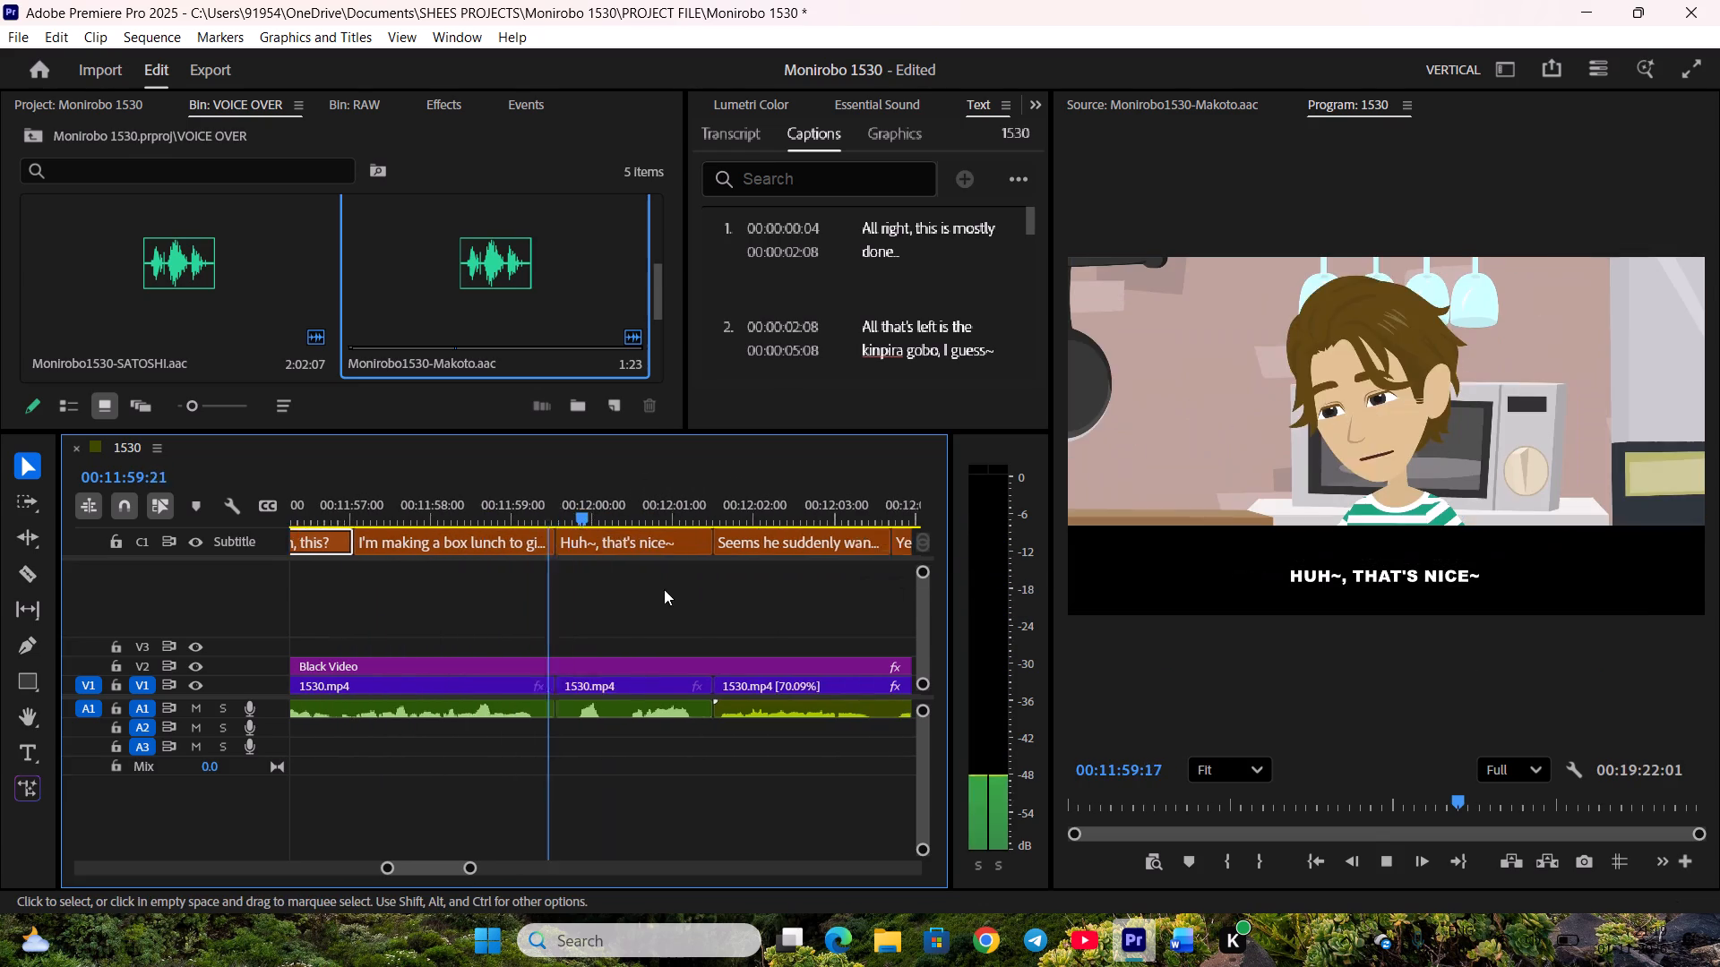
scroll(664, 589, "down", 1)
left_click(639, 550)
scroll(703, 596, "down", 4)
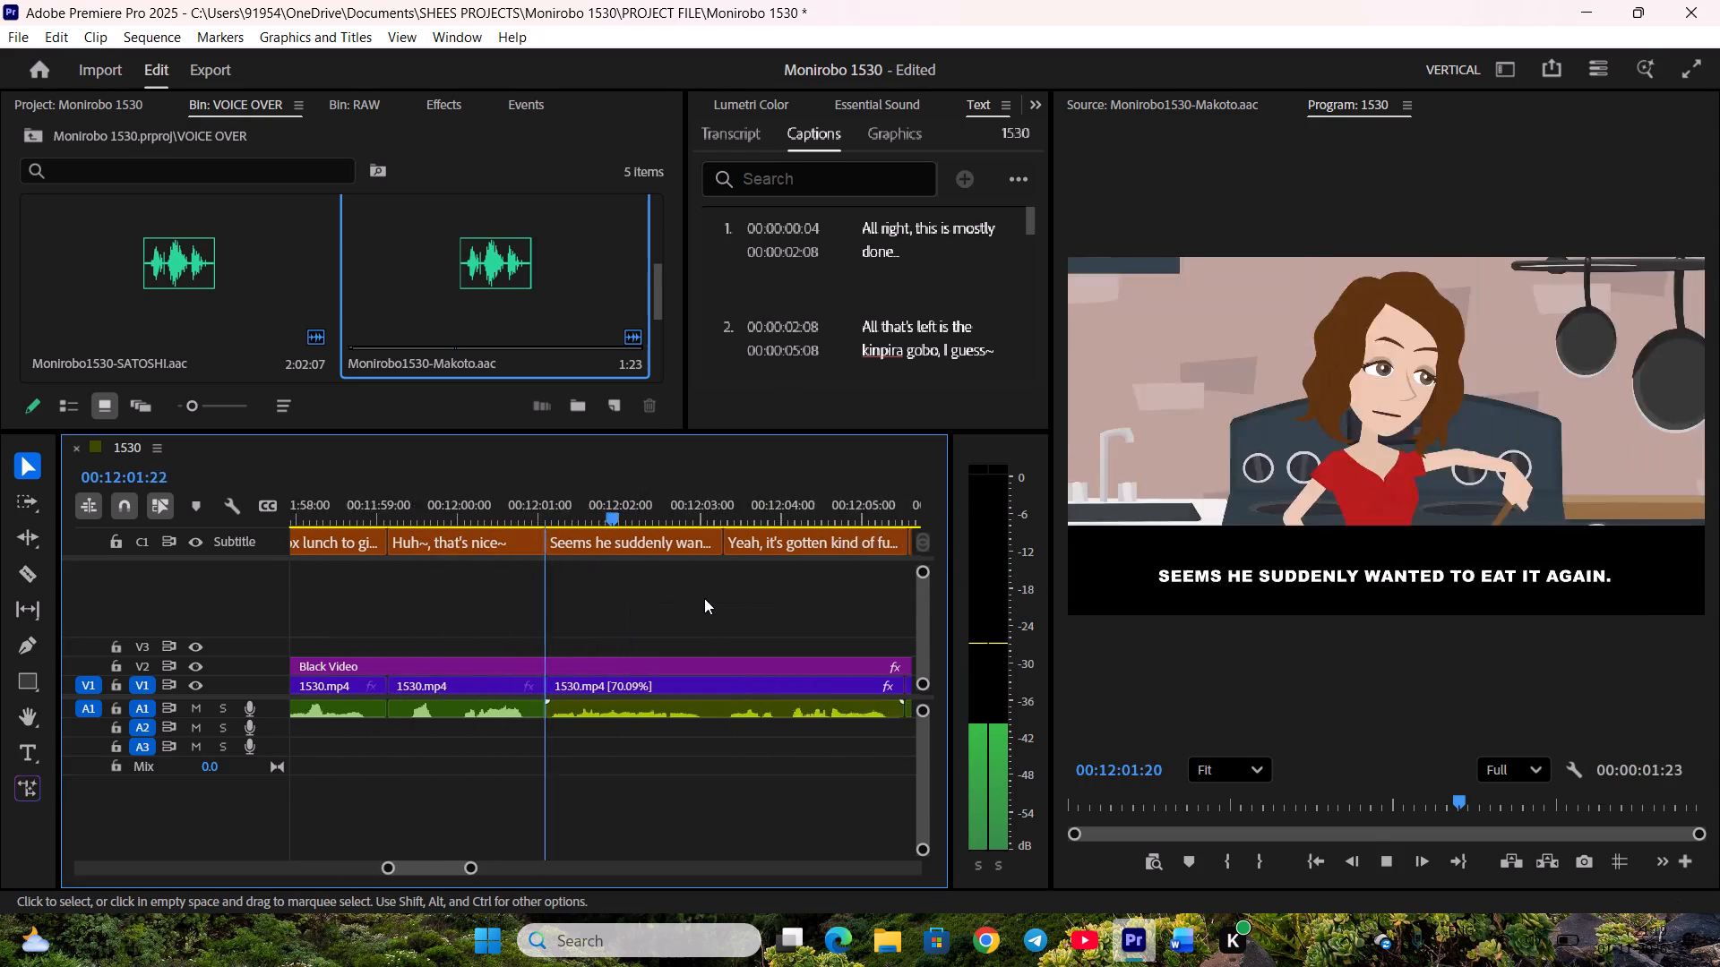
Align the join between "Yeah, it's gotten kind of fun somehow." and "And ten minutes" with the V1 cut near 00:12:06:09.
scroll(698, 601, "down", 3)
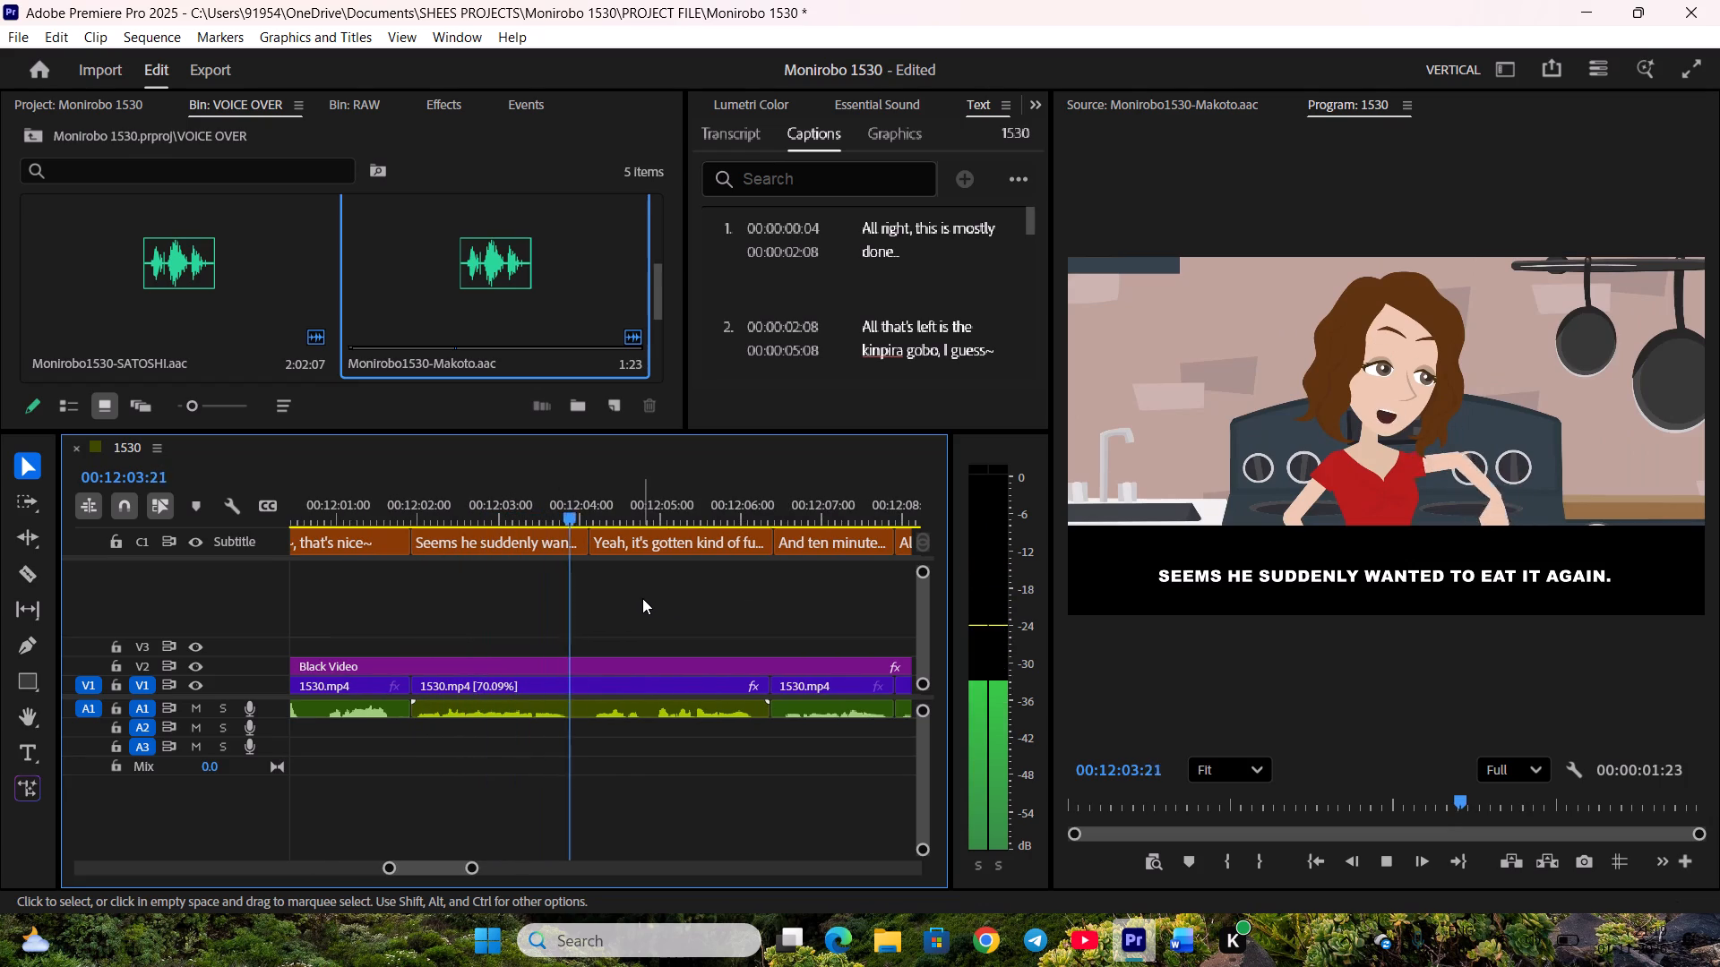
scroll(642, 598, "down", 3)
key("space")
left_click(668, 544)
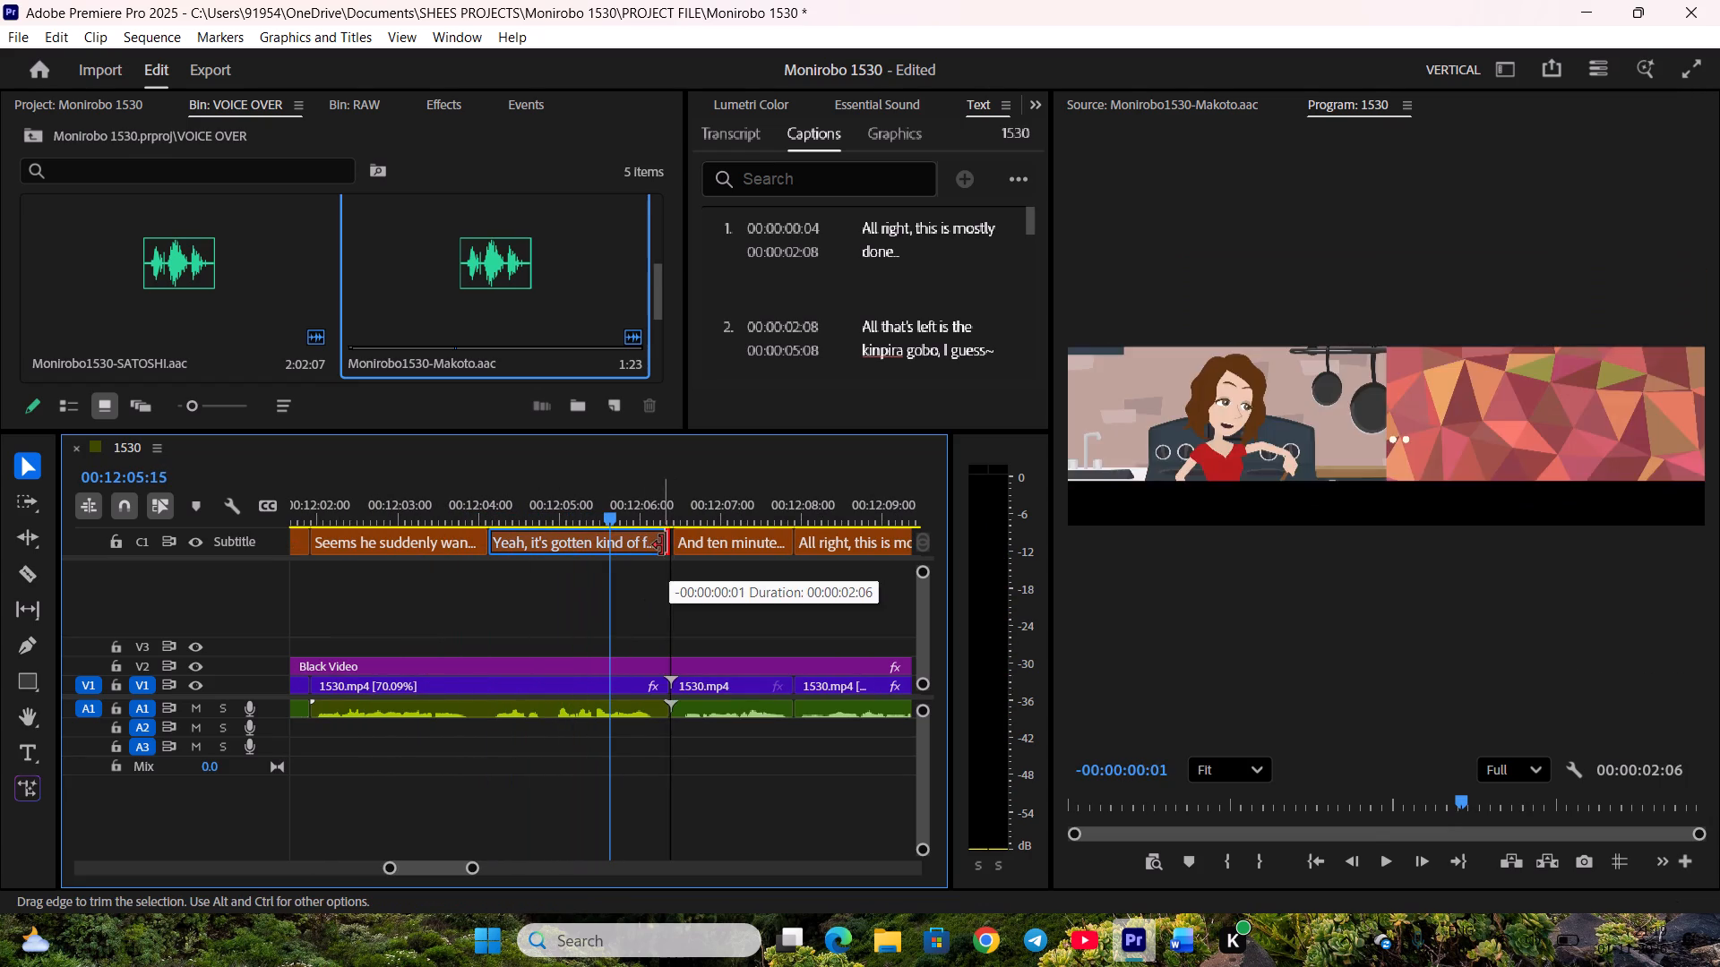
left_click(685, 553)
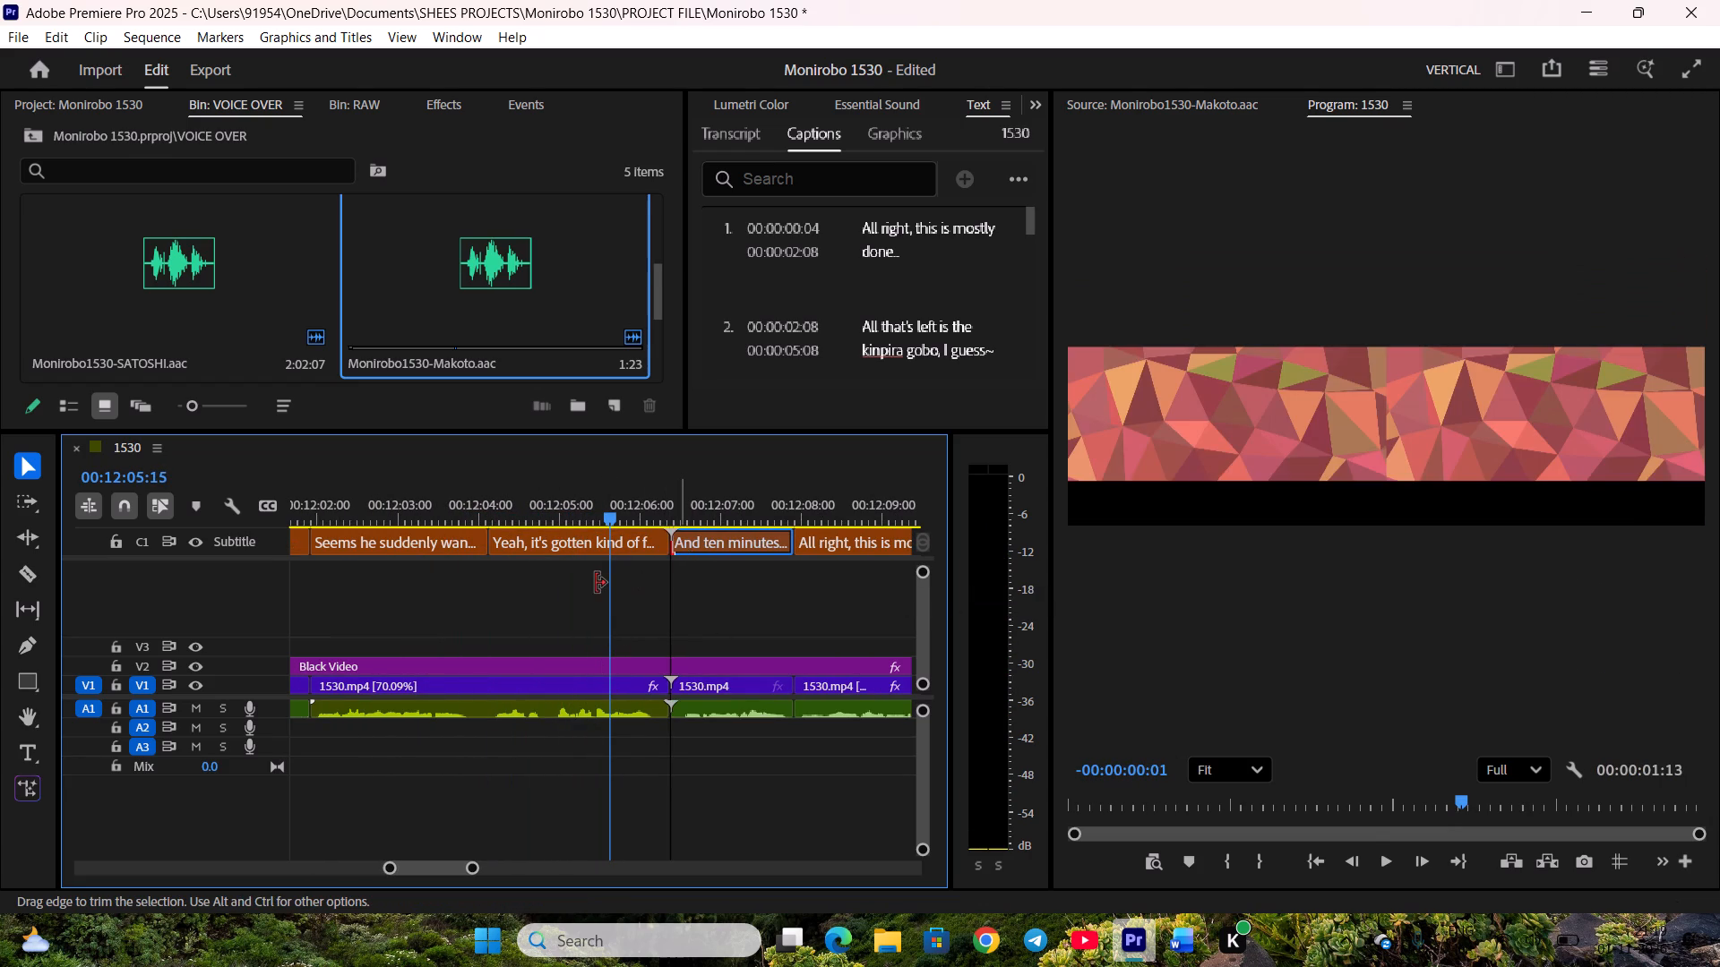
Save the project.
key("ctrl+s")
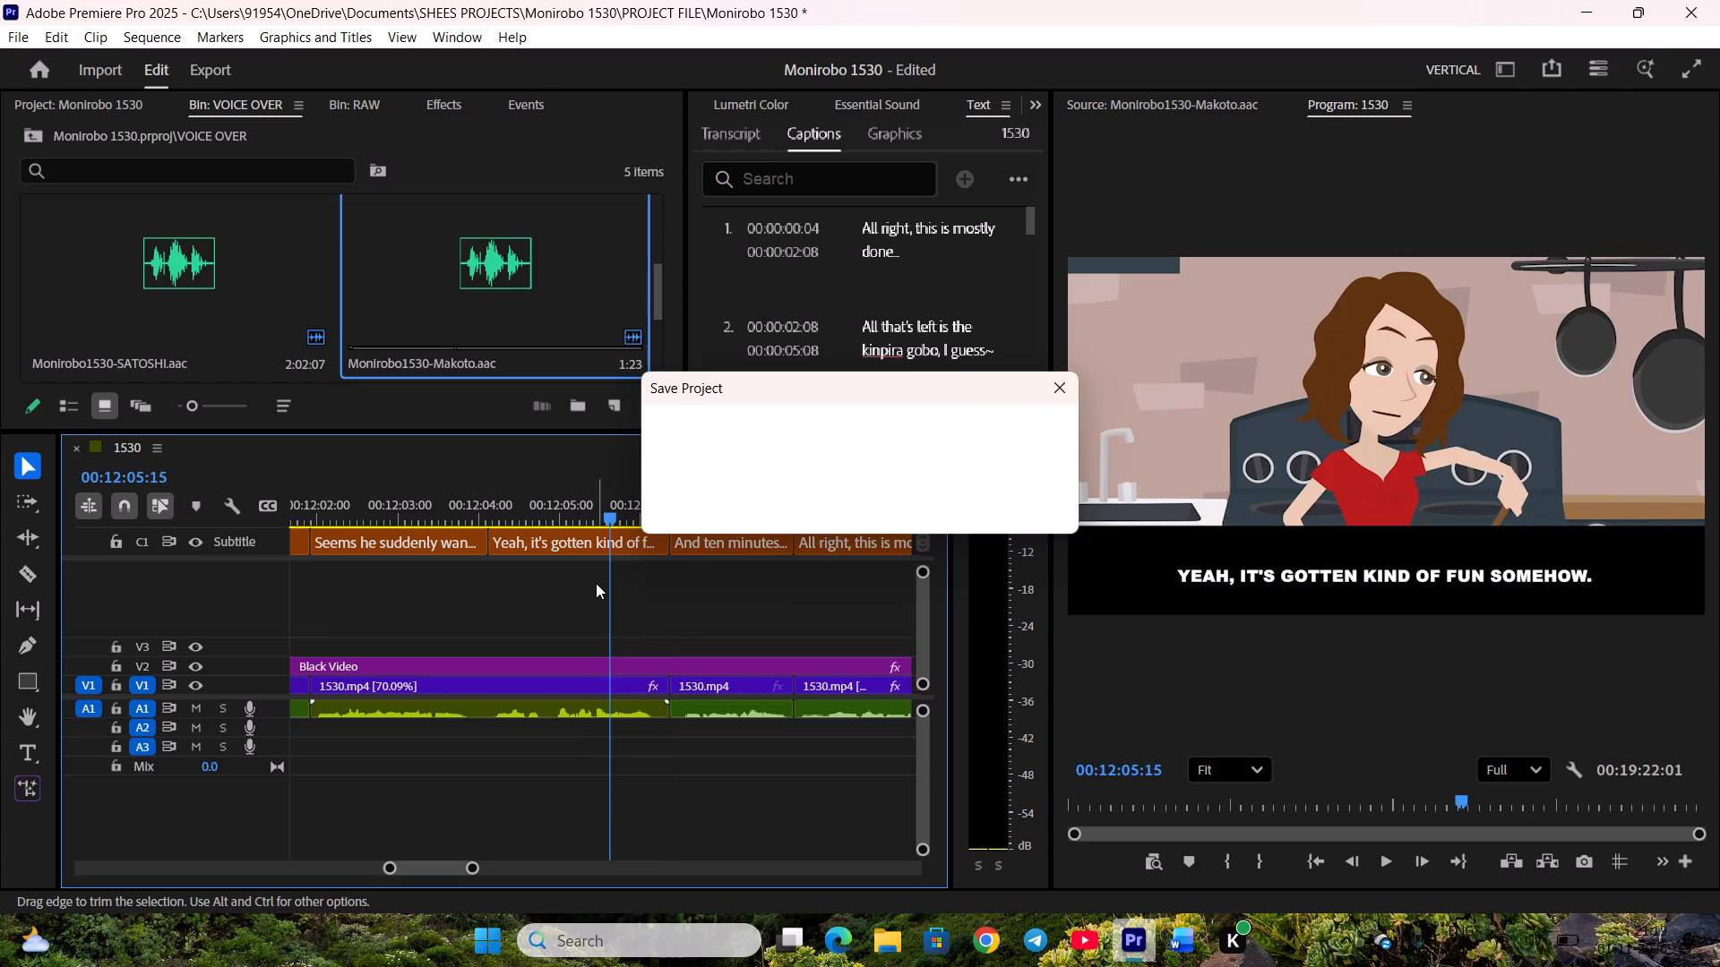
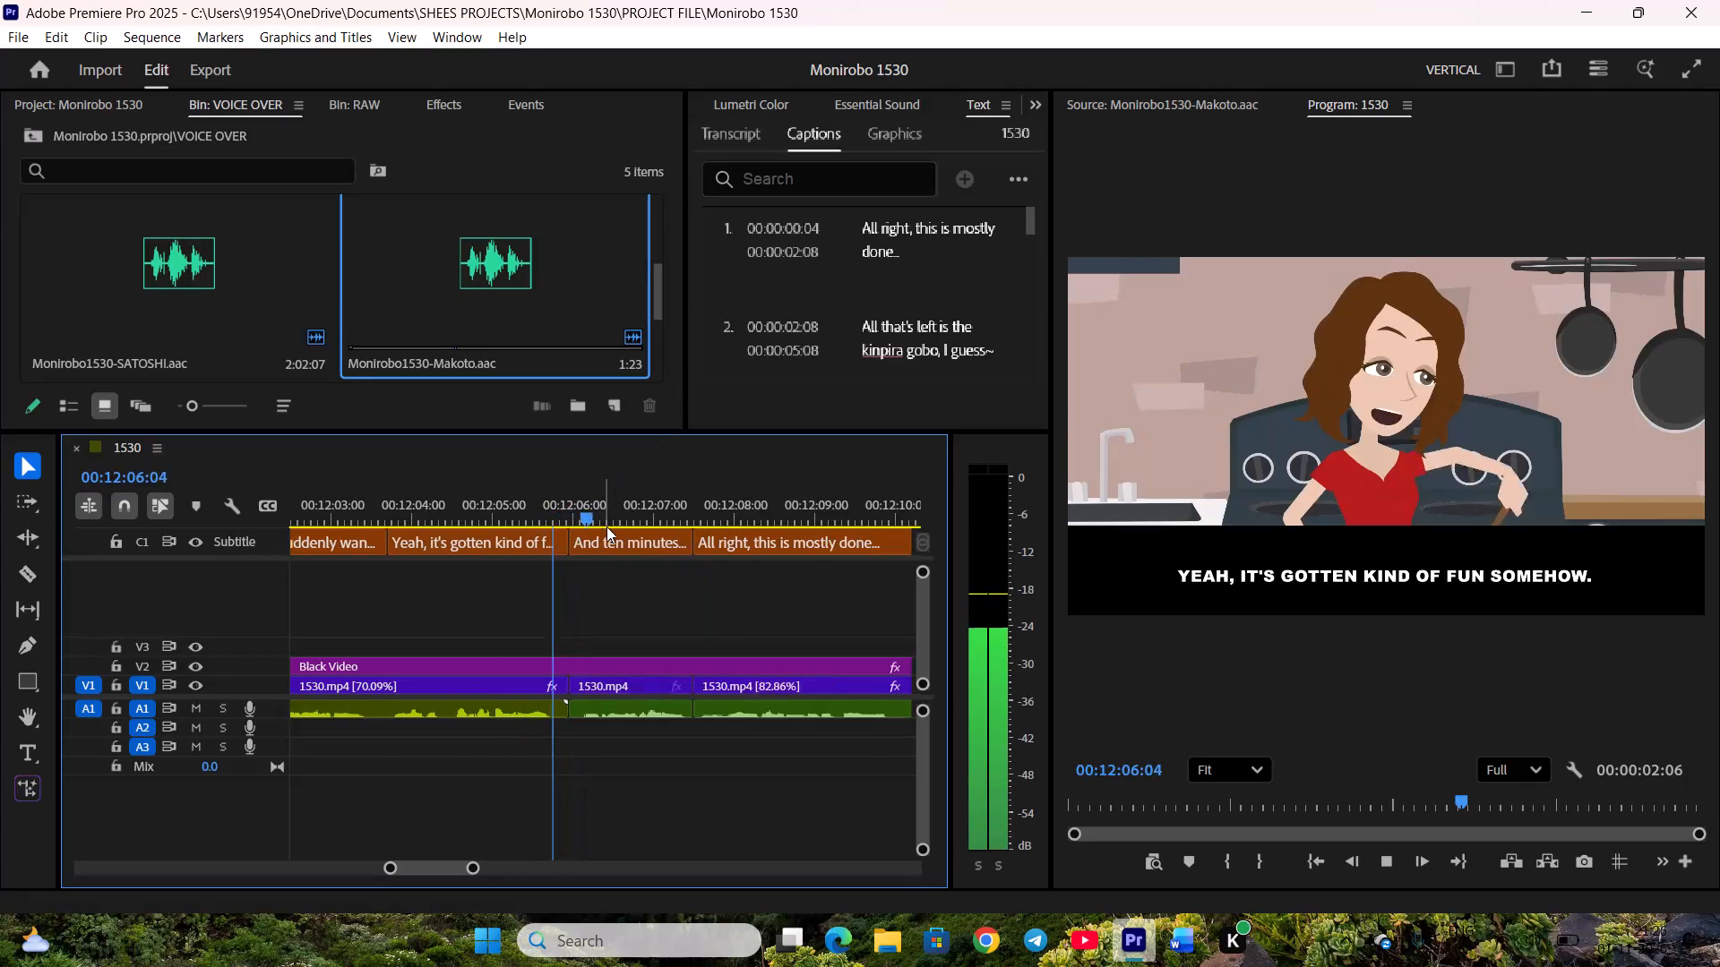
Play back the Japanese title card section around 00:12:06 to 00:12:07, checking its picture, sound and caption.
key("space")
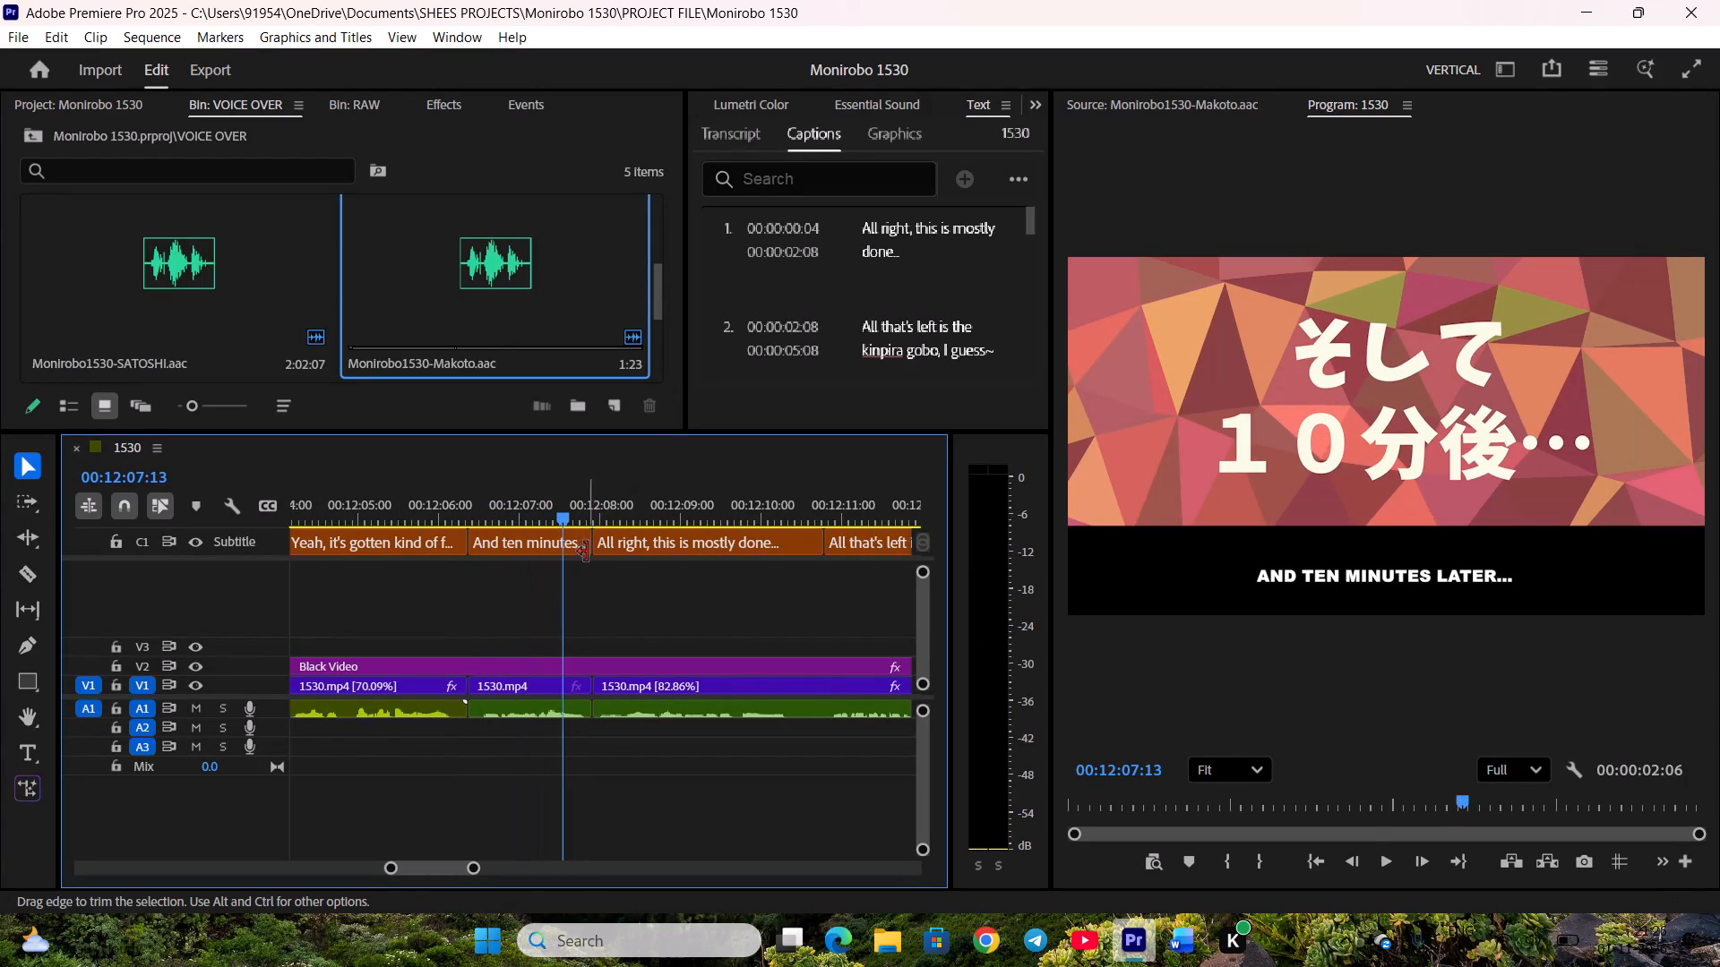
scroll(612, 579, "up", 1)
left_click(523, 506)
key("space")
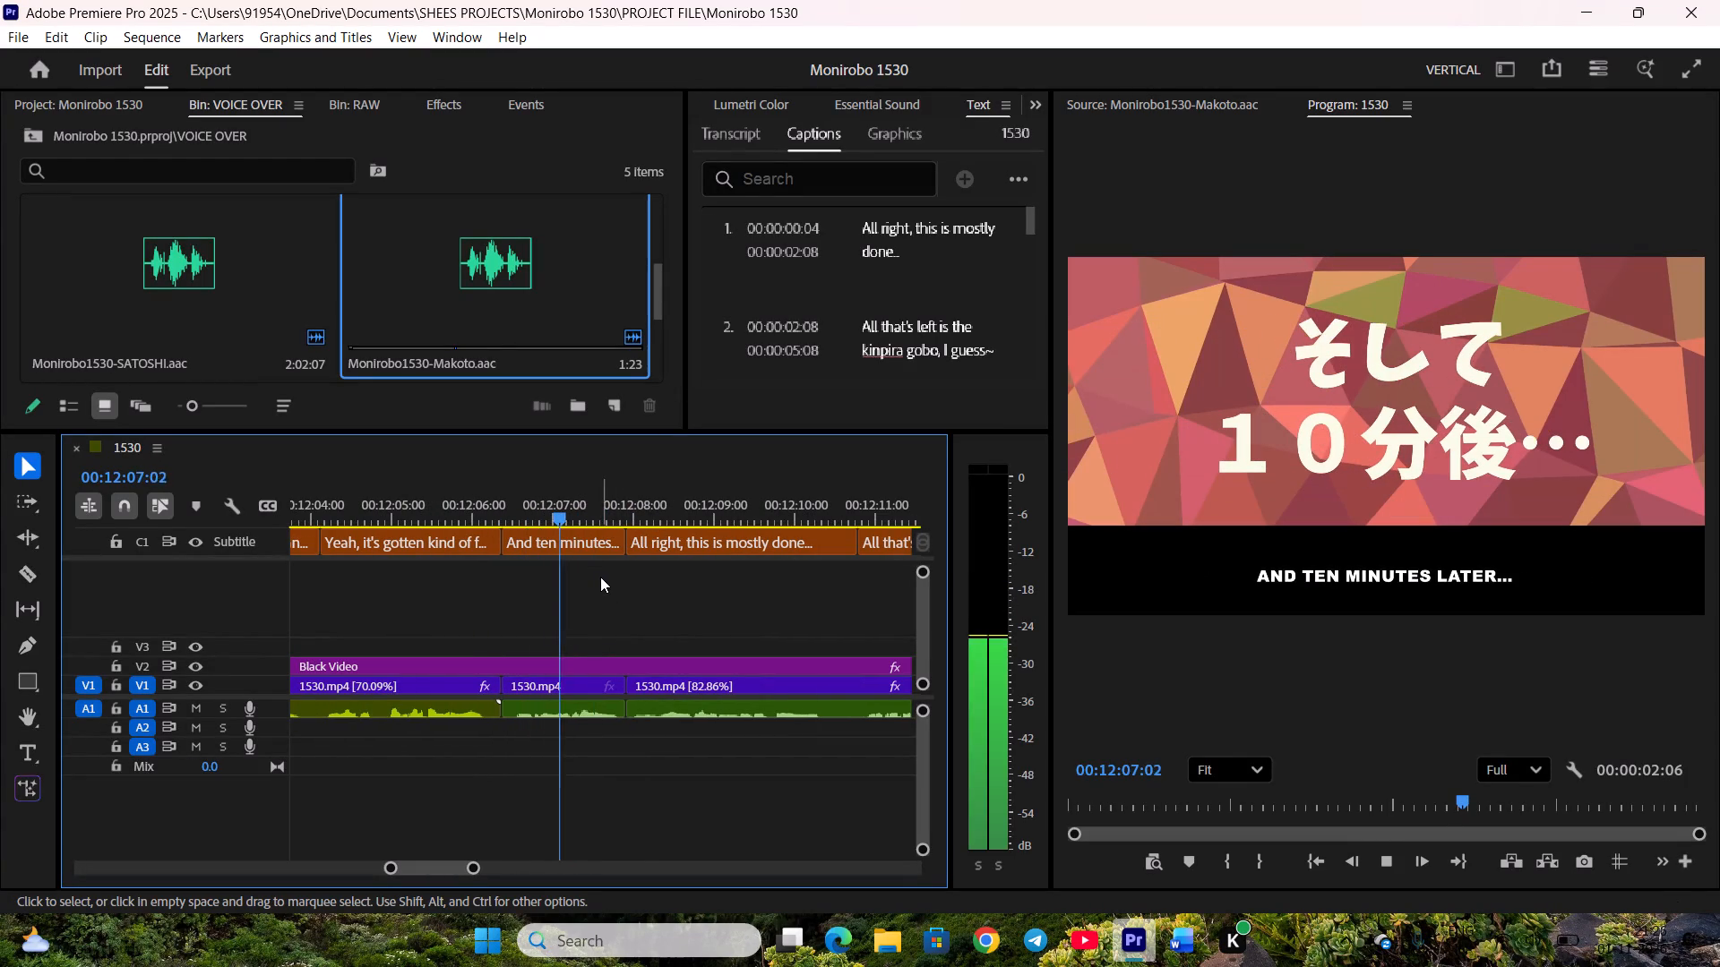
key("space")
left_click(485, 493)
key("space")
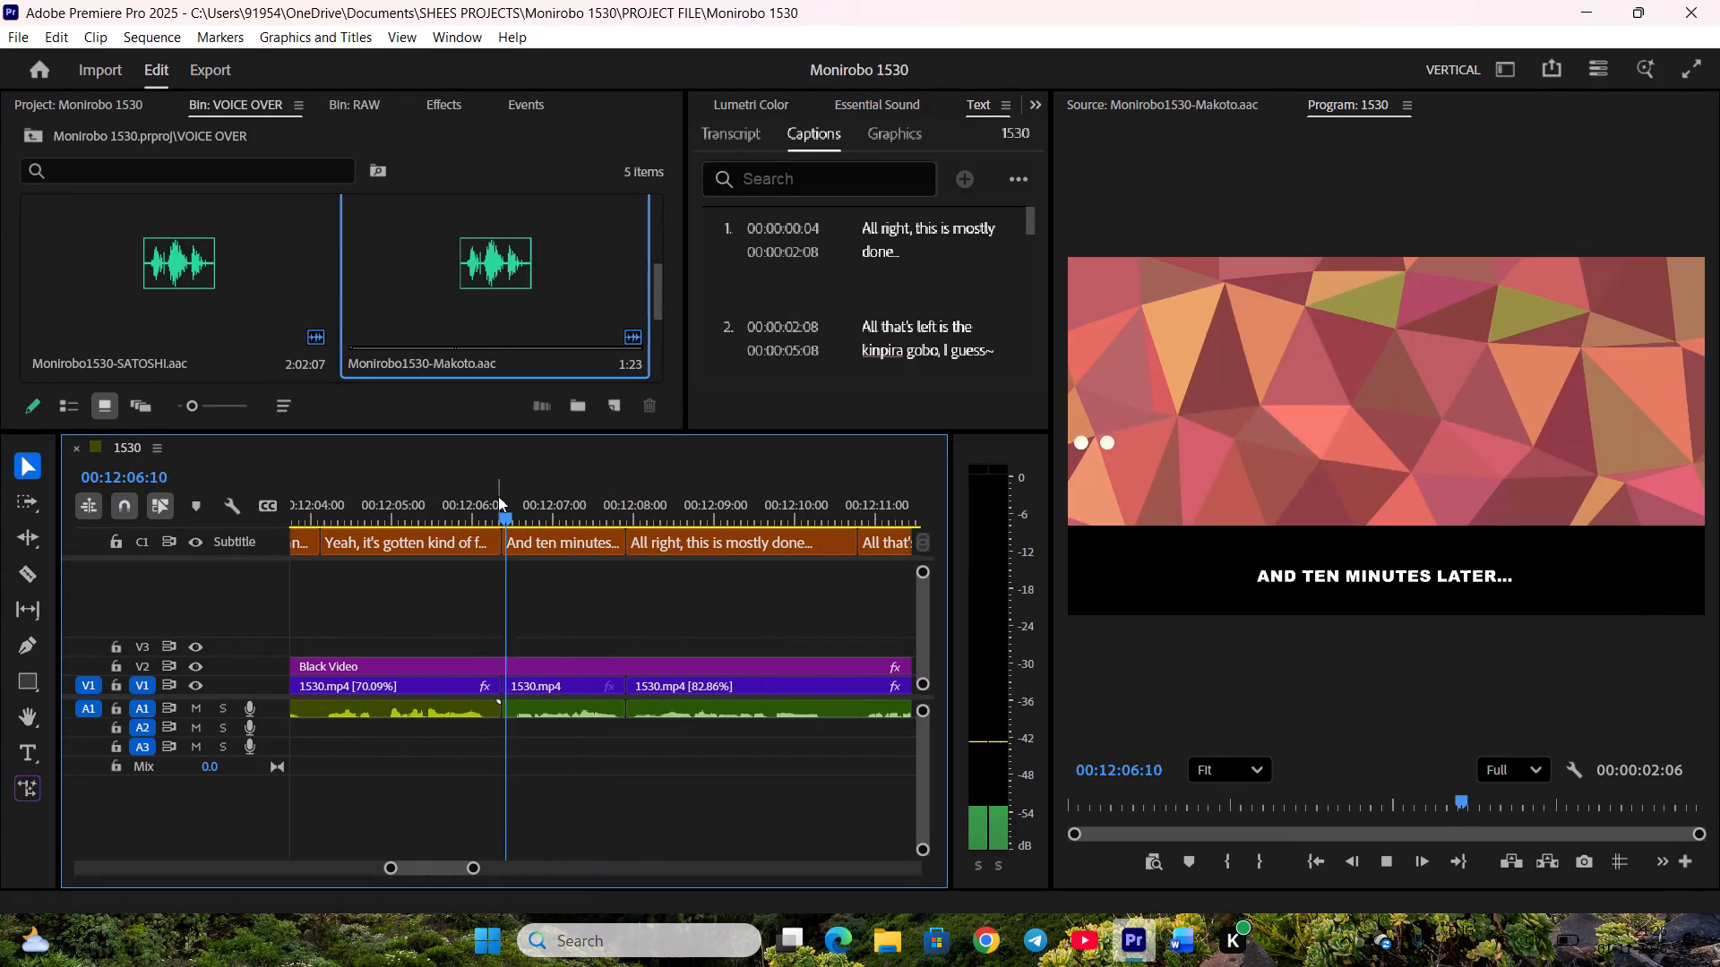
key("space")
key("space")
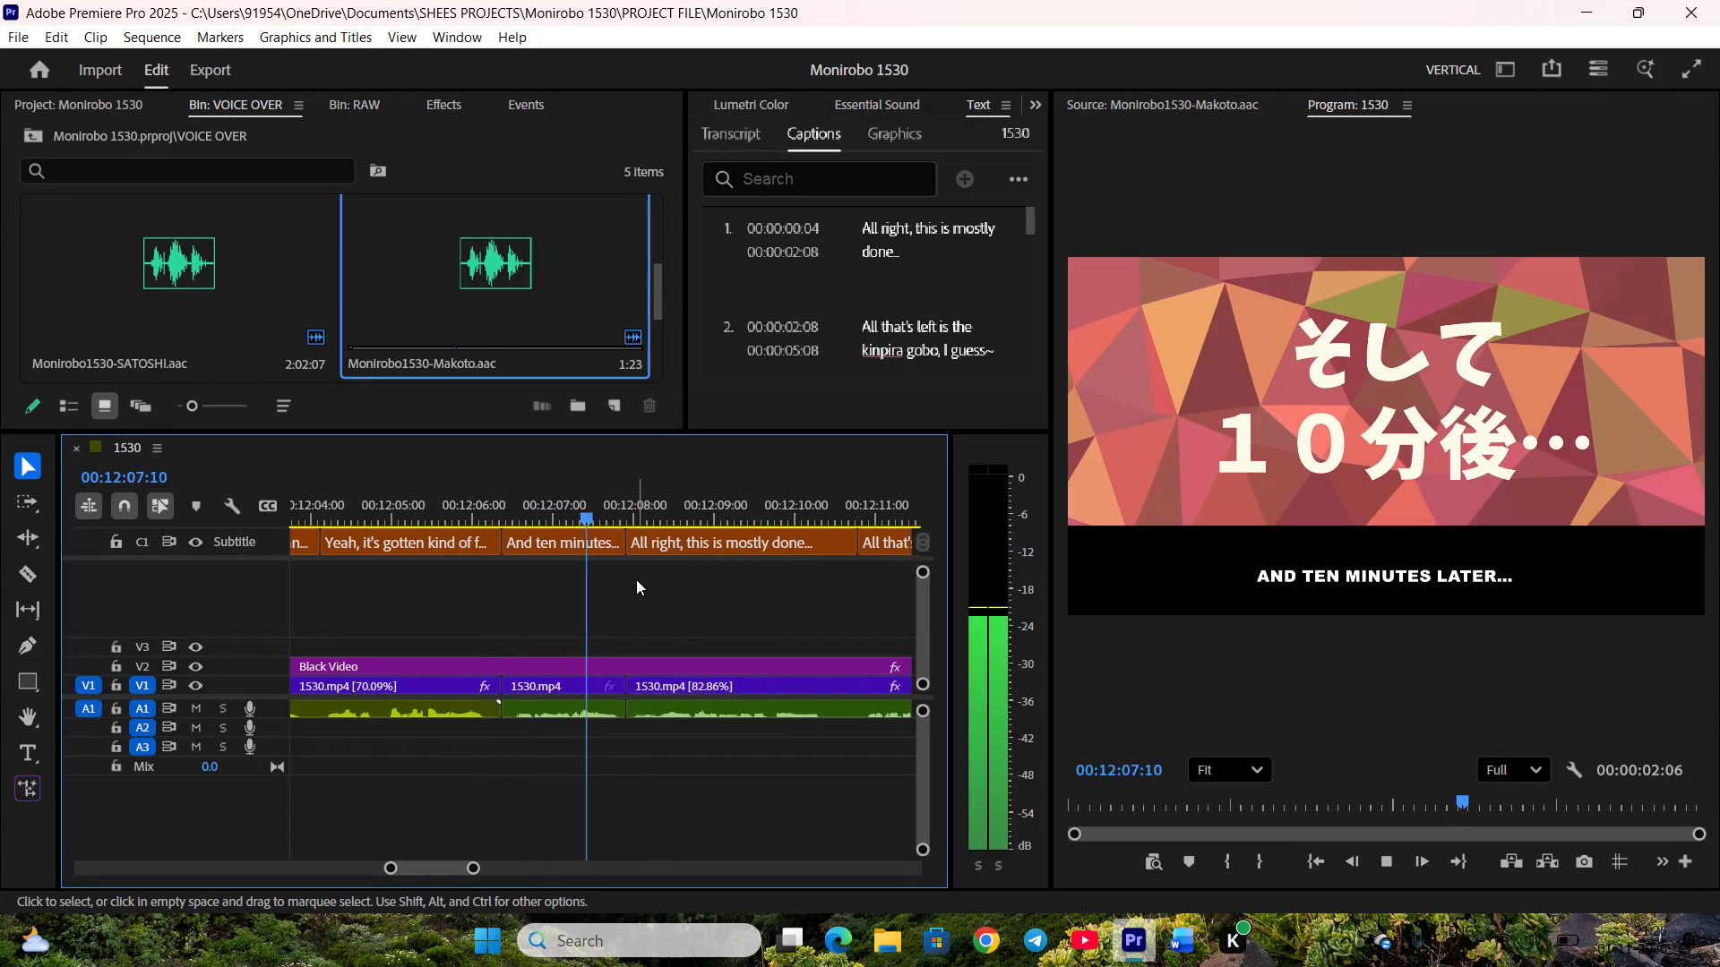
key("space")
Copy the text of the "And ten minutes later..." caption and delete that caption from the subtitle track.
left_click(641, 550)
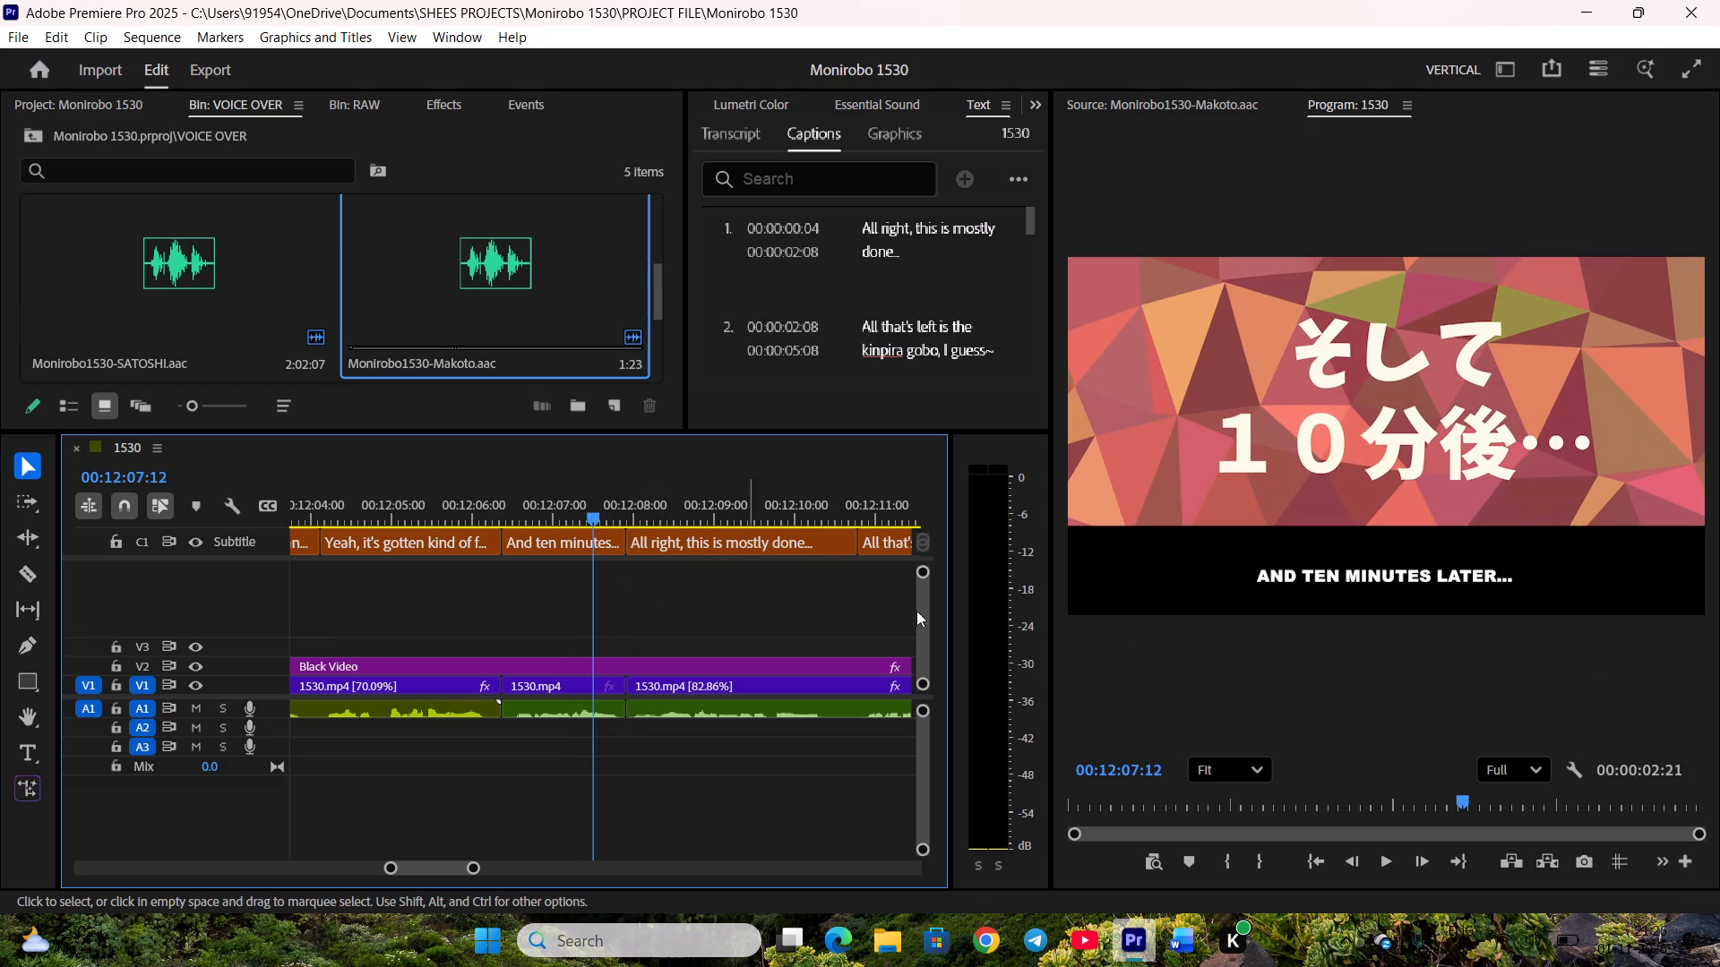
double_click(1376, 565)
double_click(1377, 571)
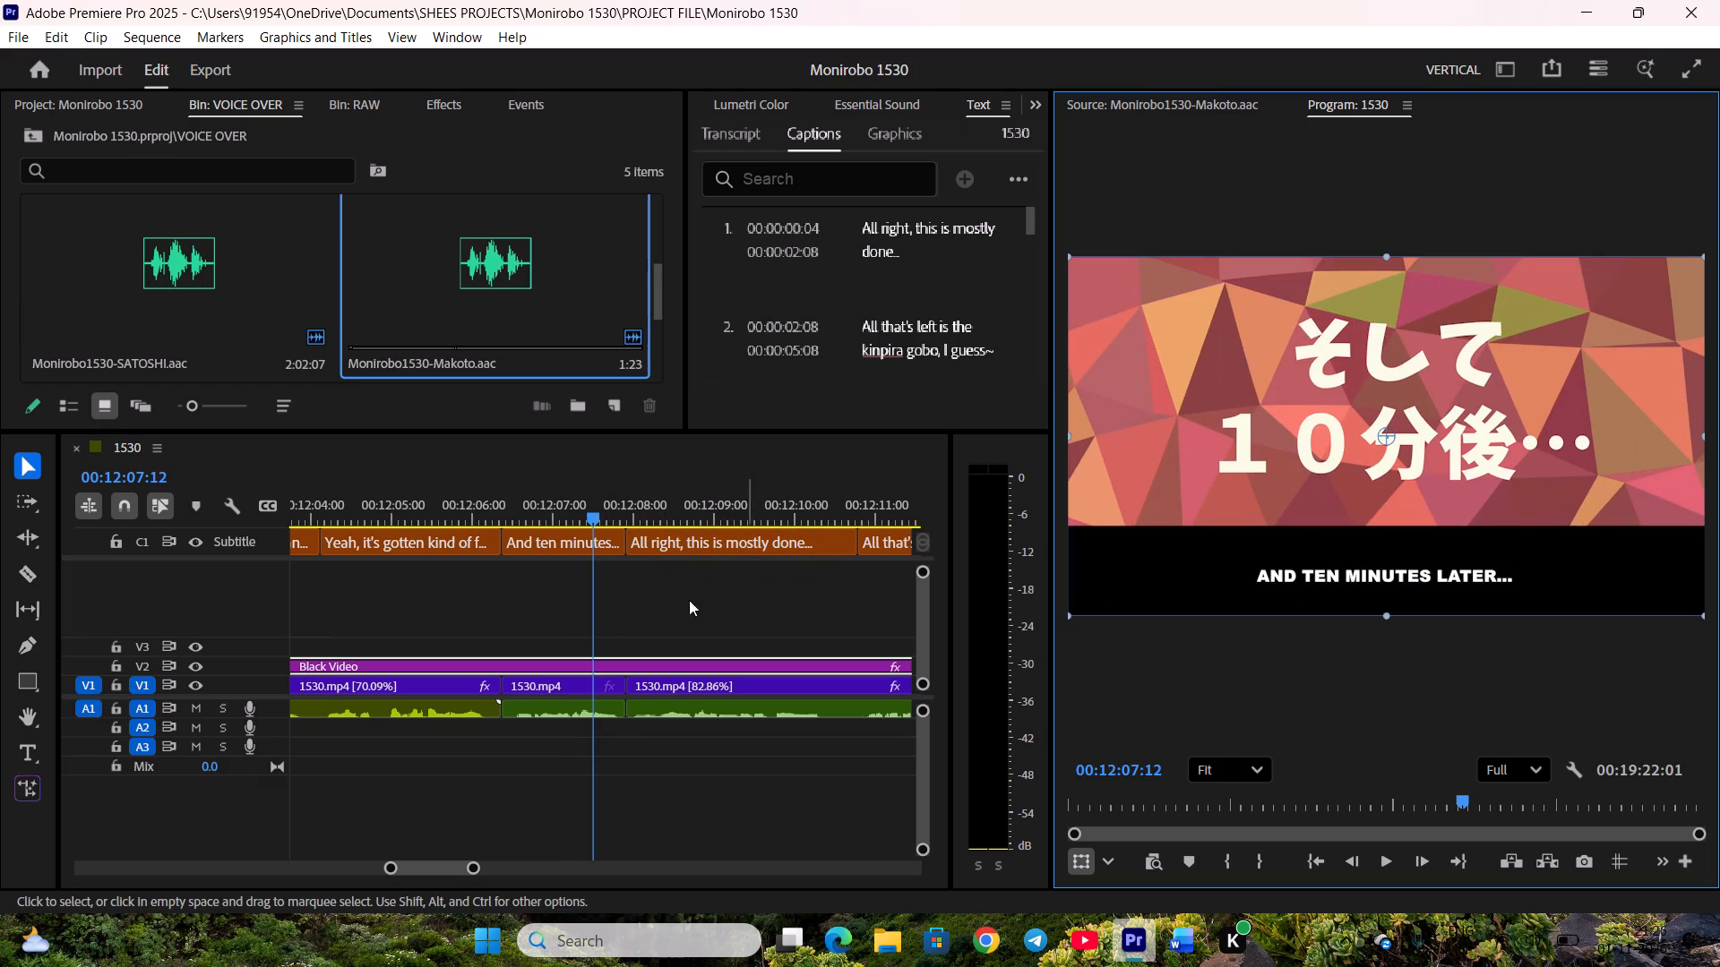
left_click(574, 545)
double_click(1341, 573)
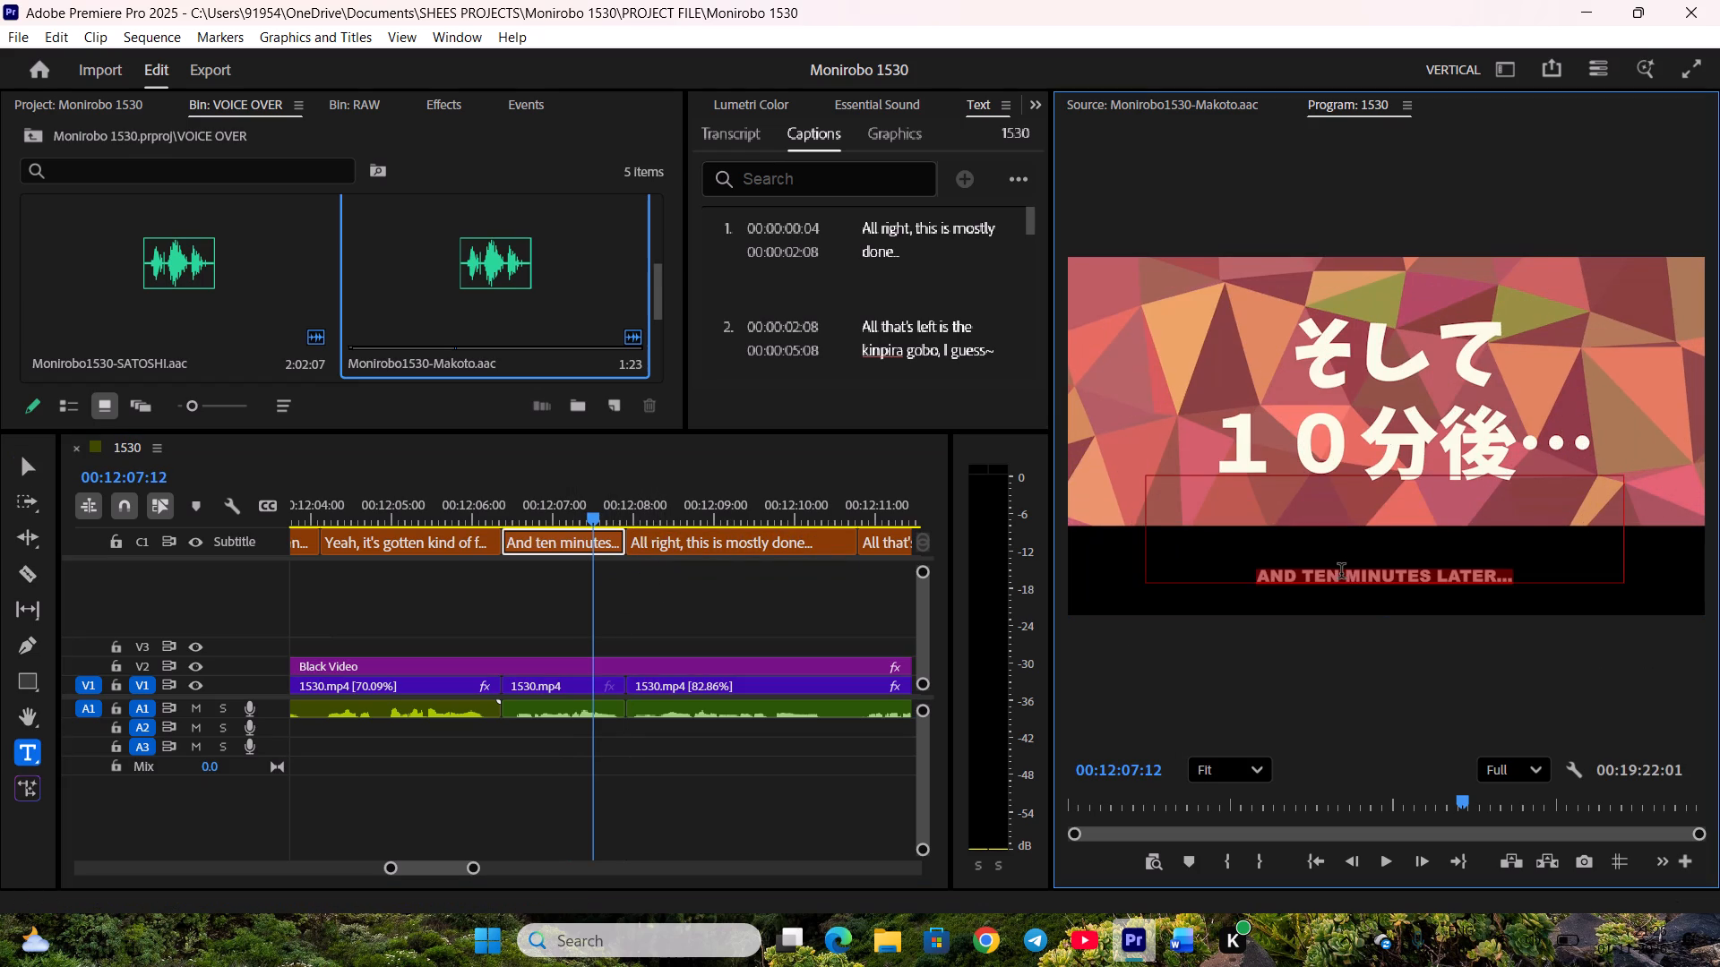
key("ctrl+c")
left_click(561, 603)
left_click(551, 540)
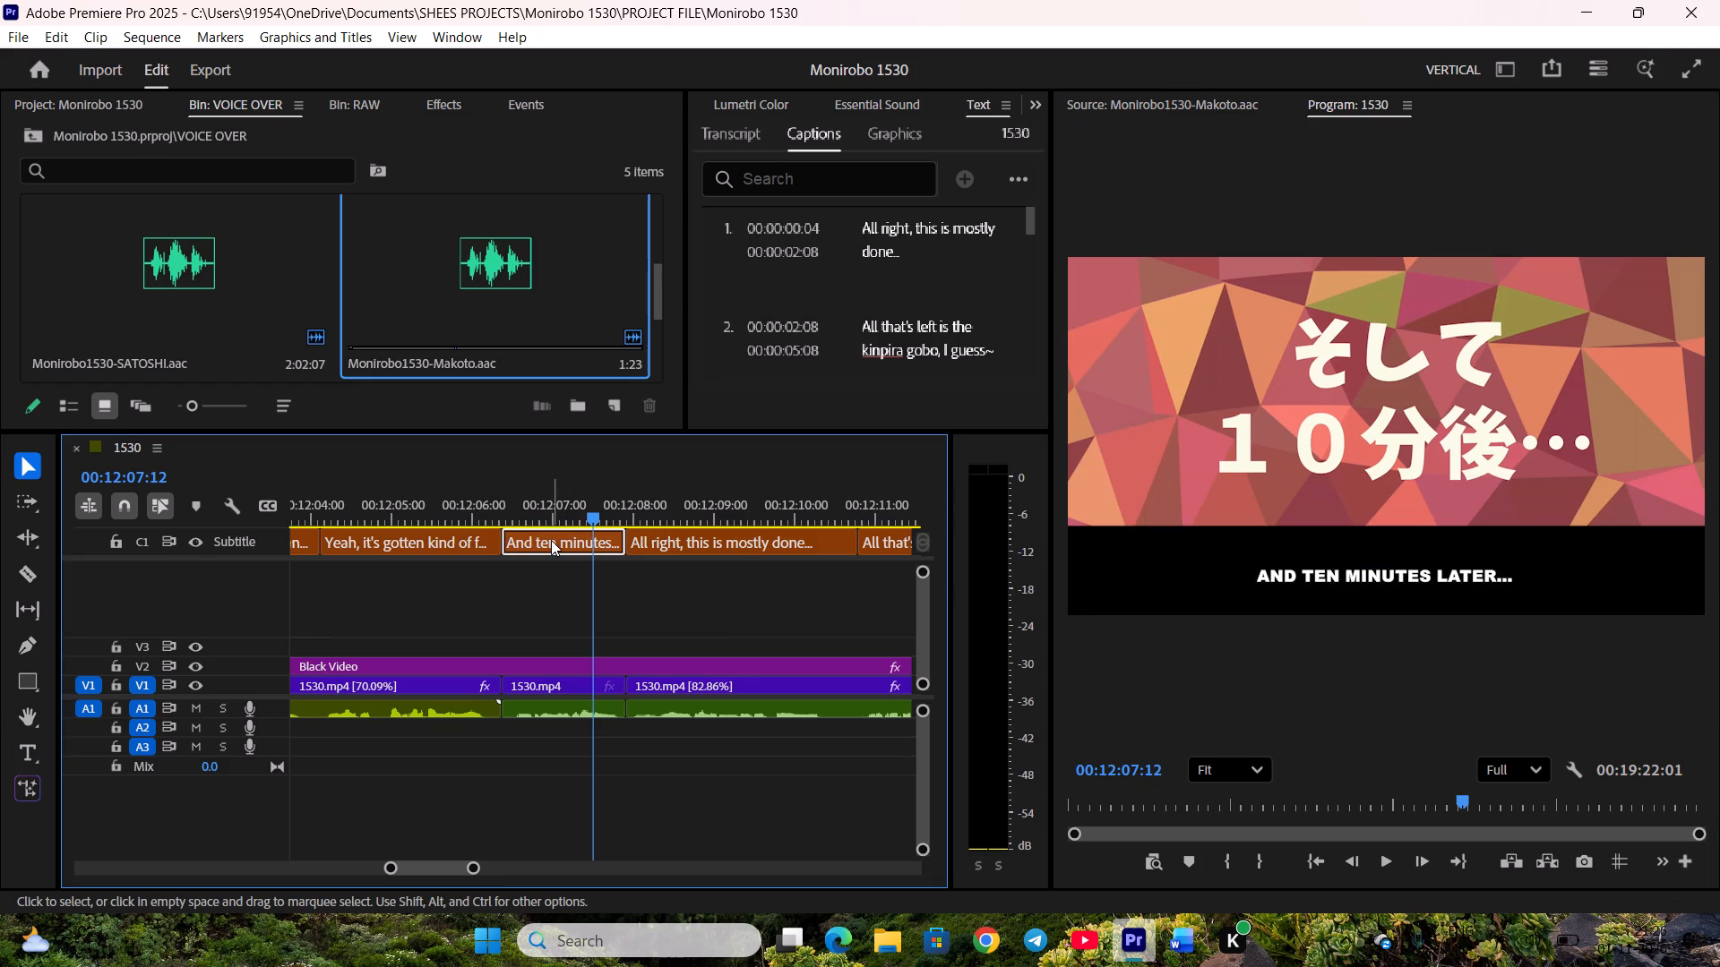
key("BackSpace")
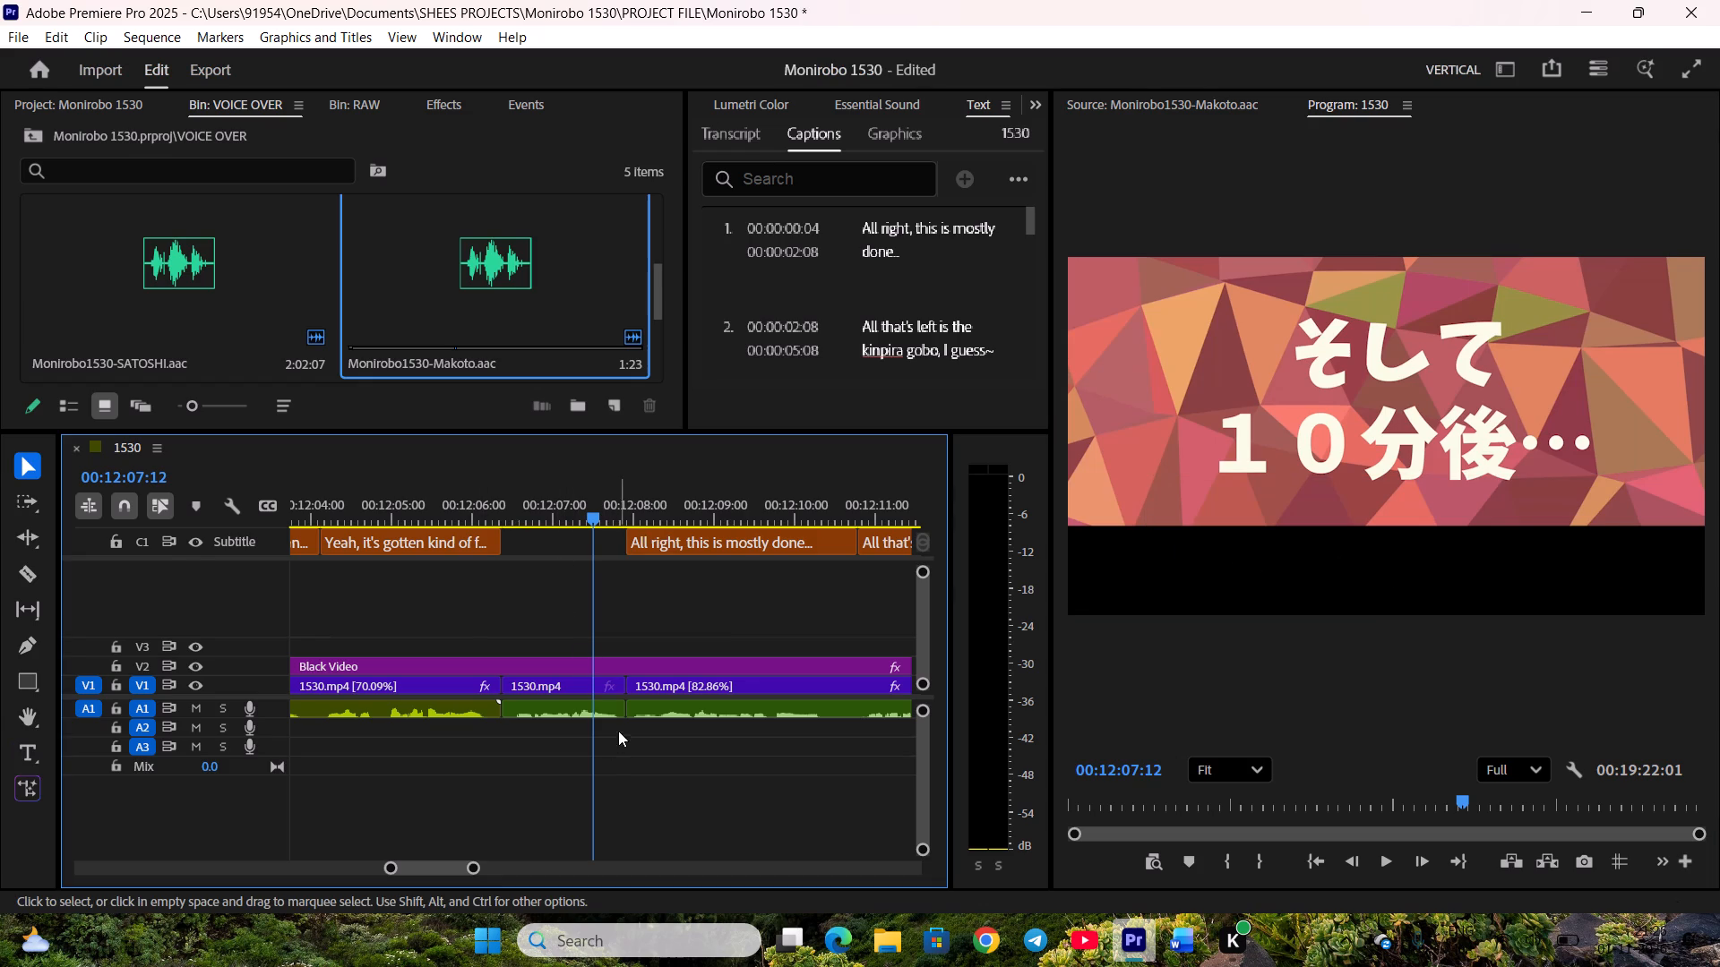
Adjust the gain by 12 dB on the title card's A1 audio clip and the one following it, and save the project.
left_click_drag(614, 736, 647, 697)
key("g")
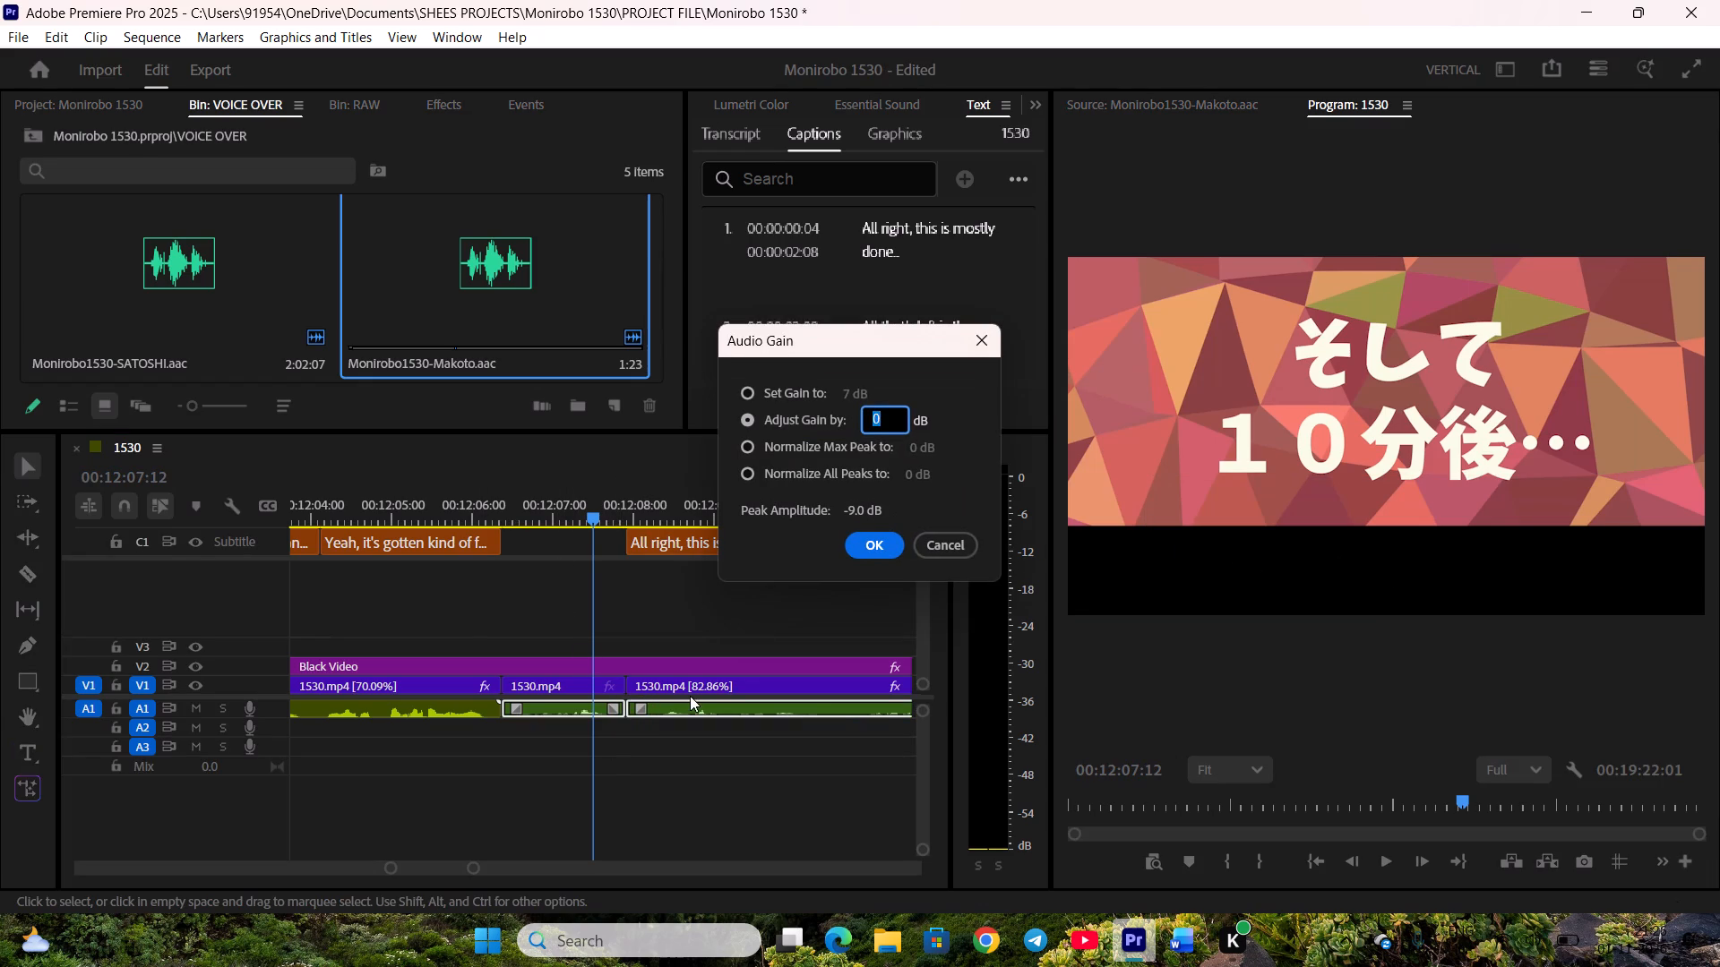
type("12")
key("Return")
left_click(744, 780)
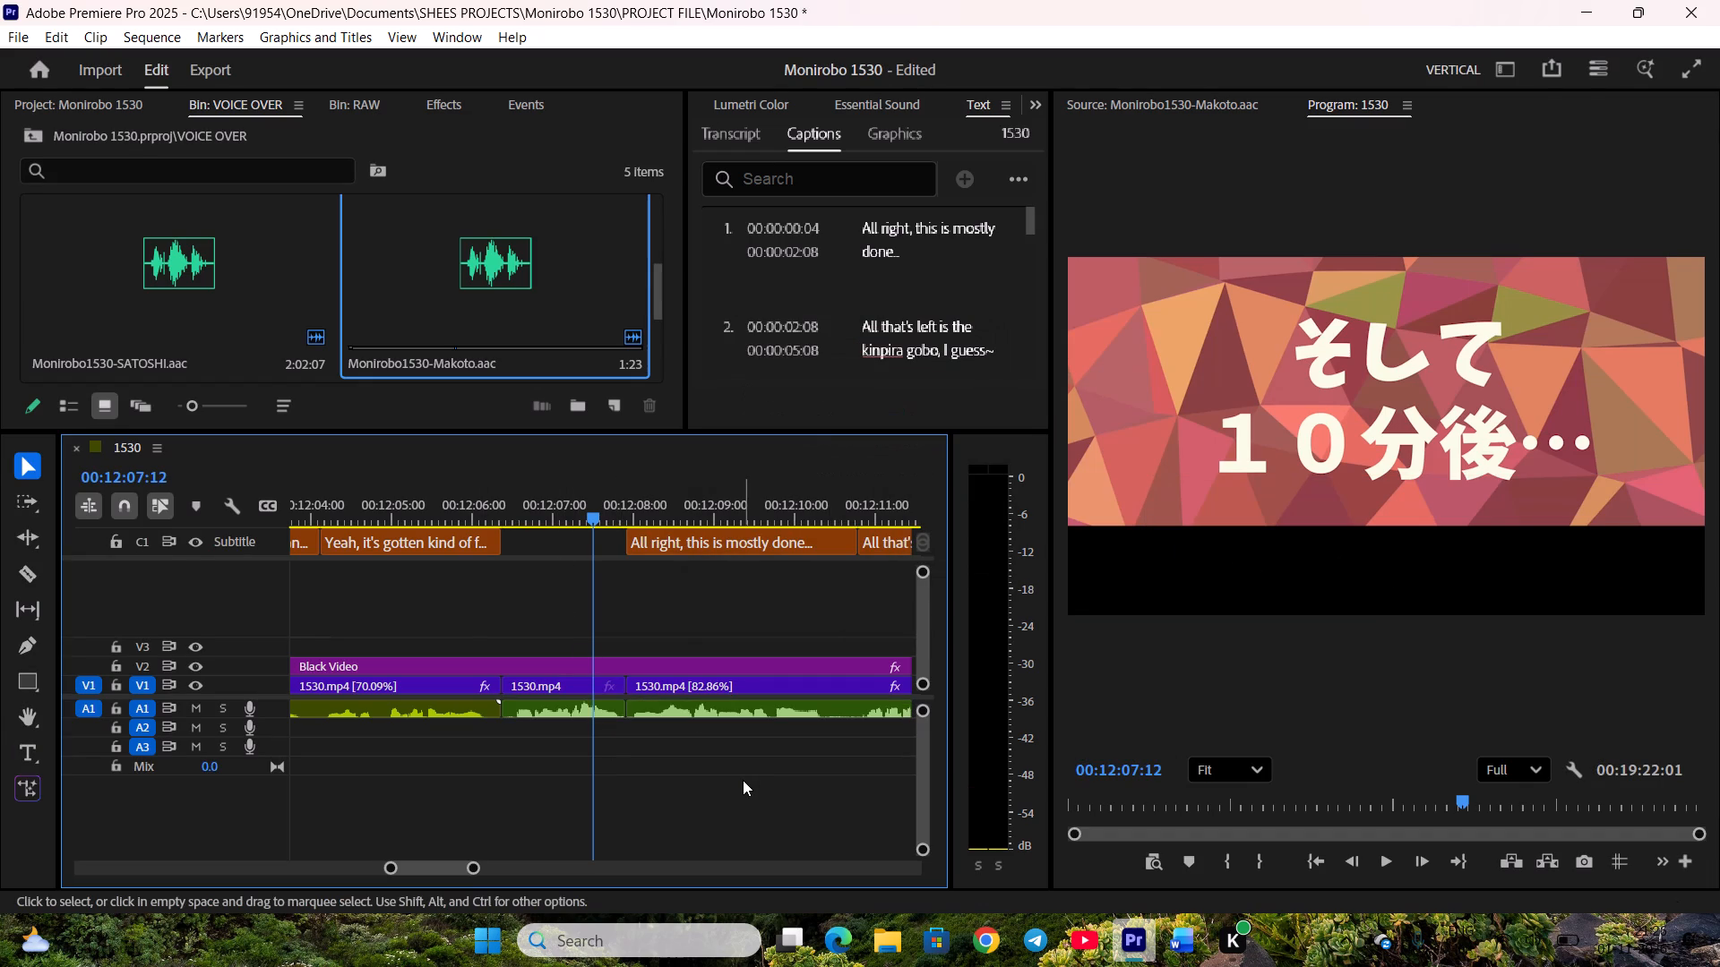
key("ctrl+s")
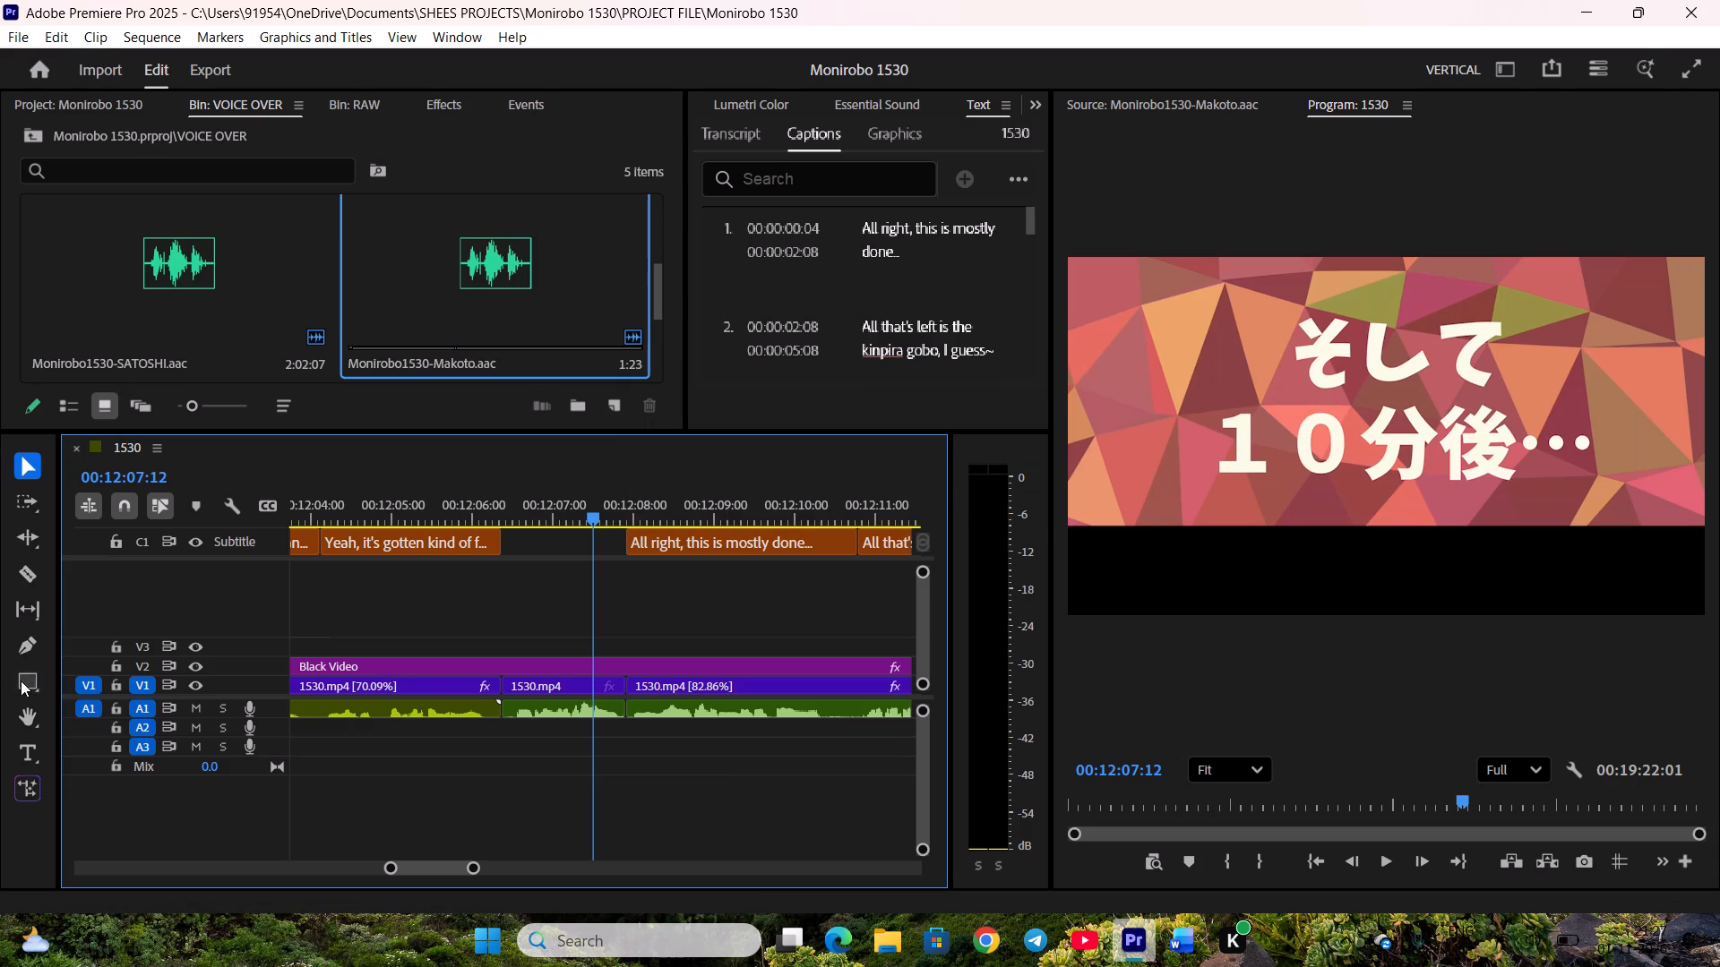
Draw a rectangle shape over the Japanese text on the title card.
left_click(26, 680)
left_click_drag(1171, 295, 1550, 463)
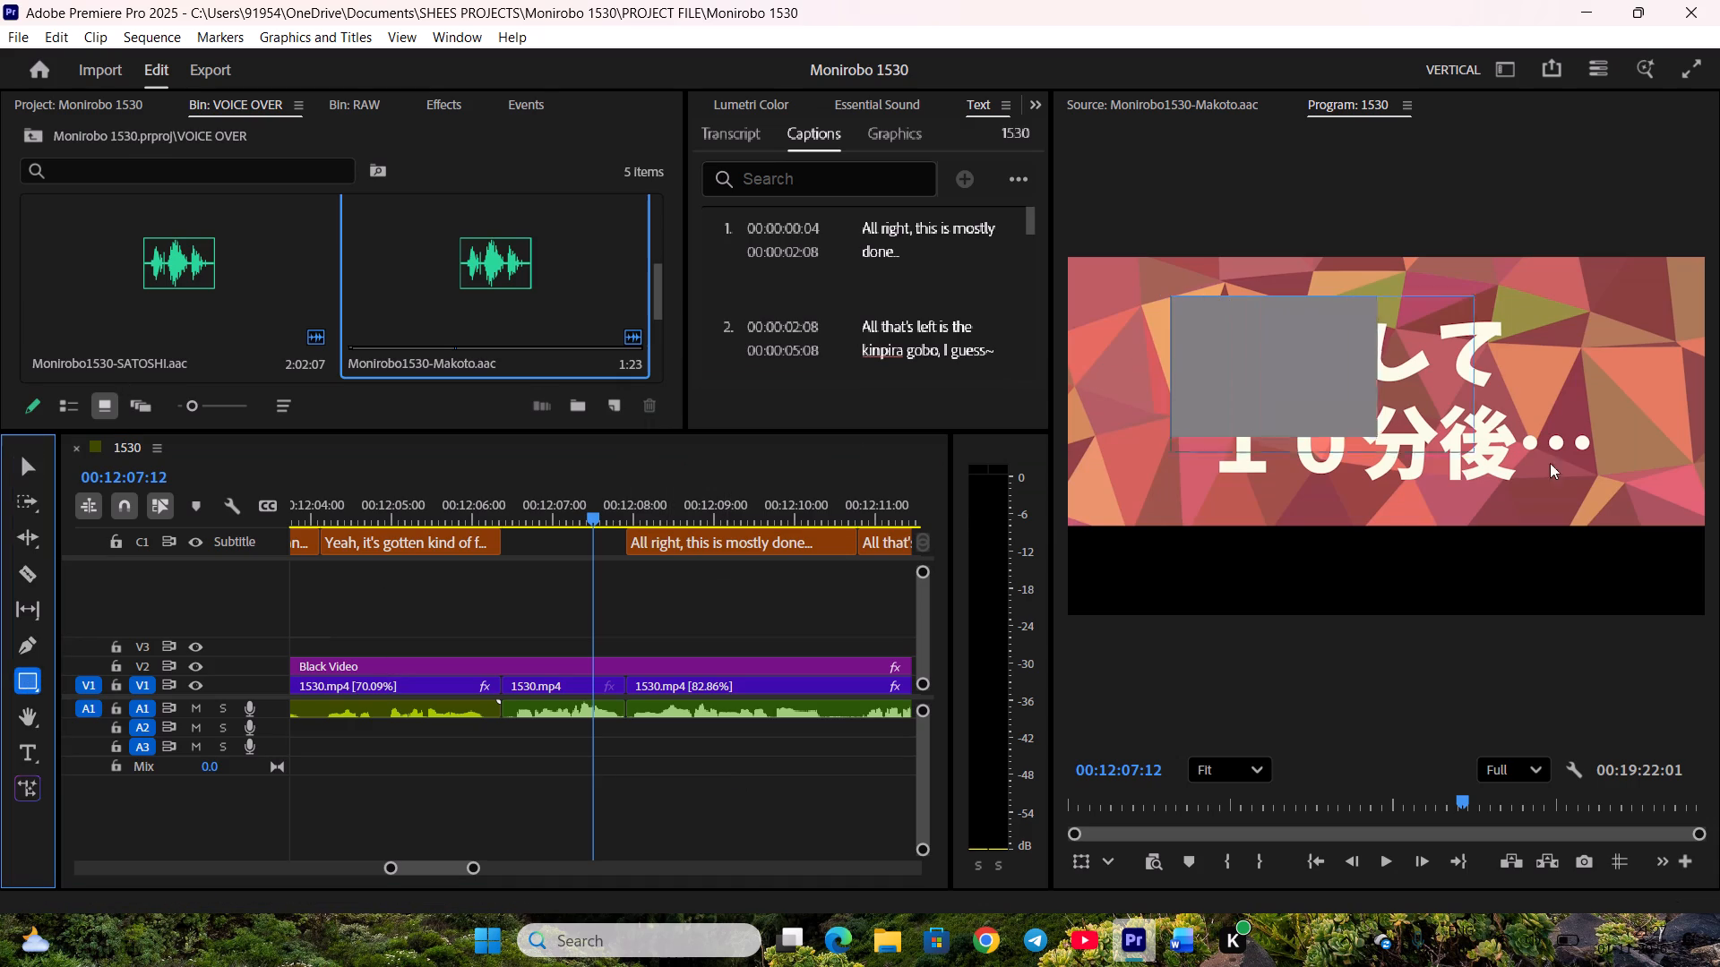
left_click_drag(1550, 463, 1627, 494)
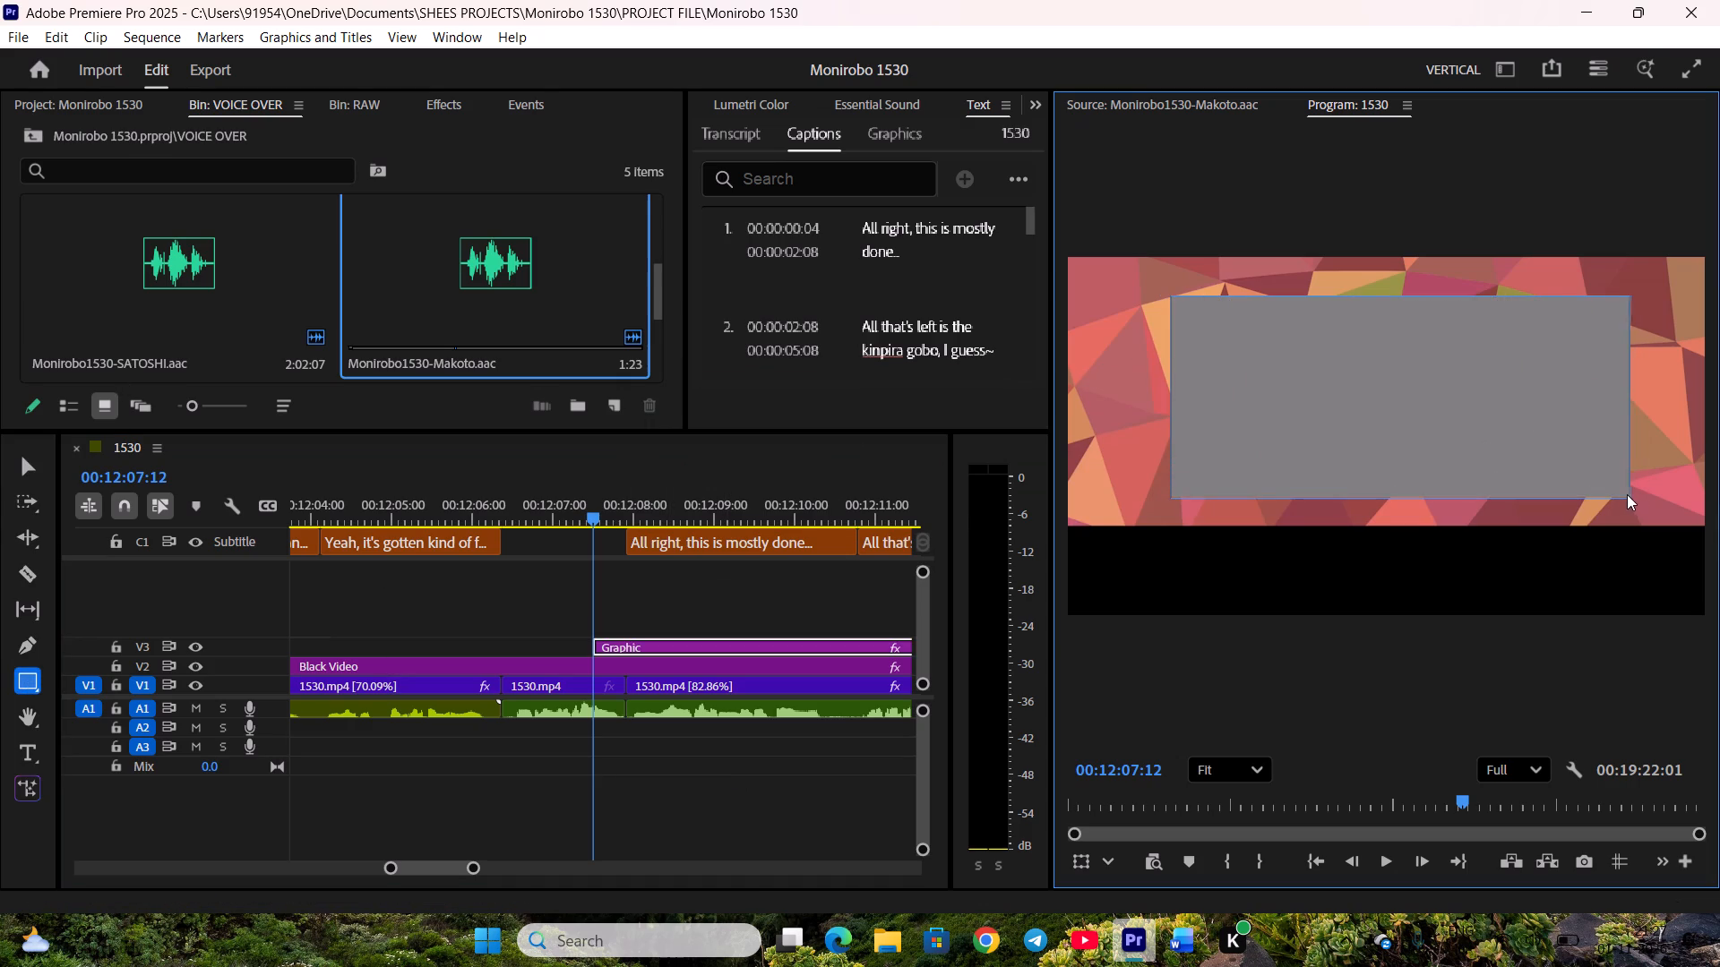
left_click_drag(1627, 494, 1624, 492)
Add the copied caption as a text layer on the grey rectangle, reworded as "And 10 minutes later...".
left_click(23, 742)
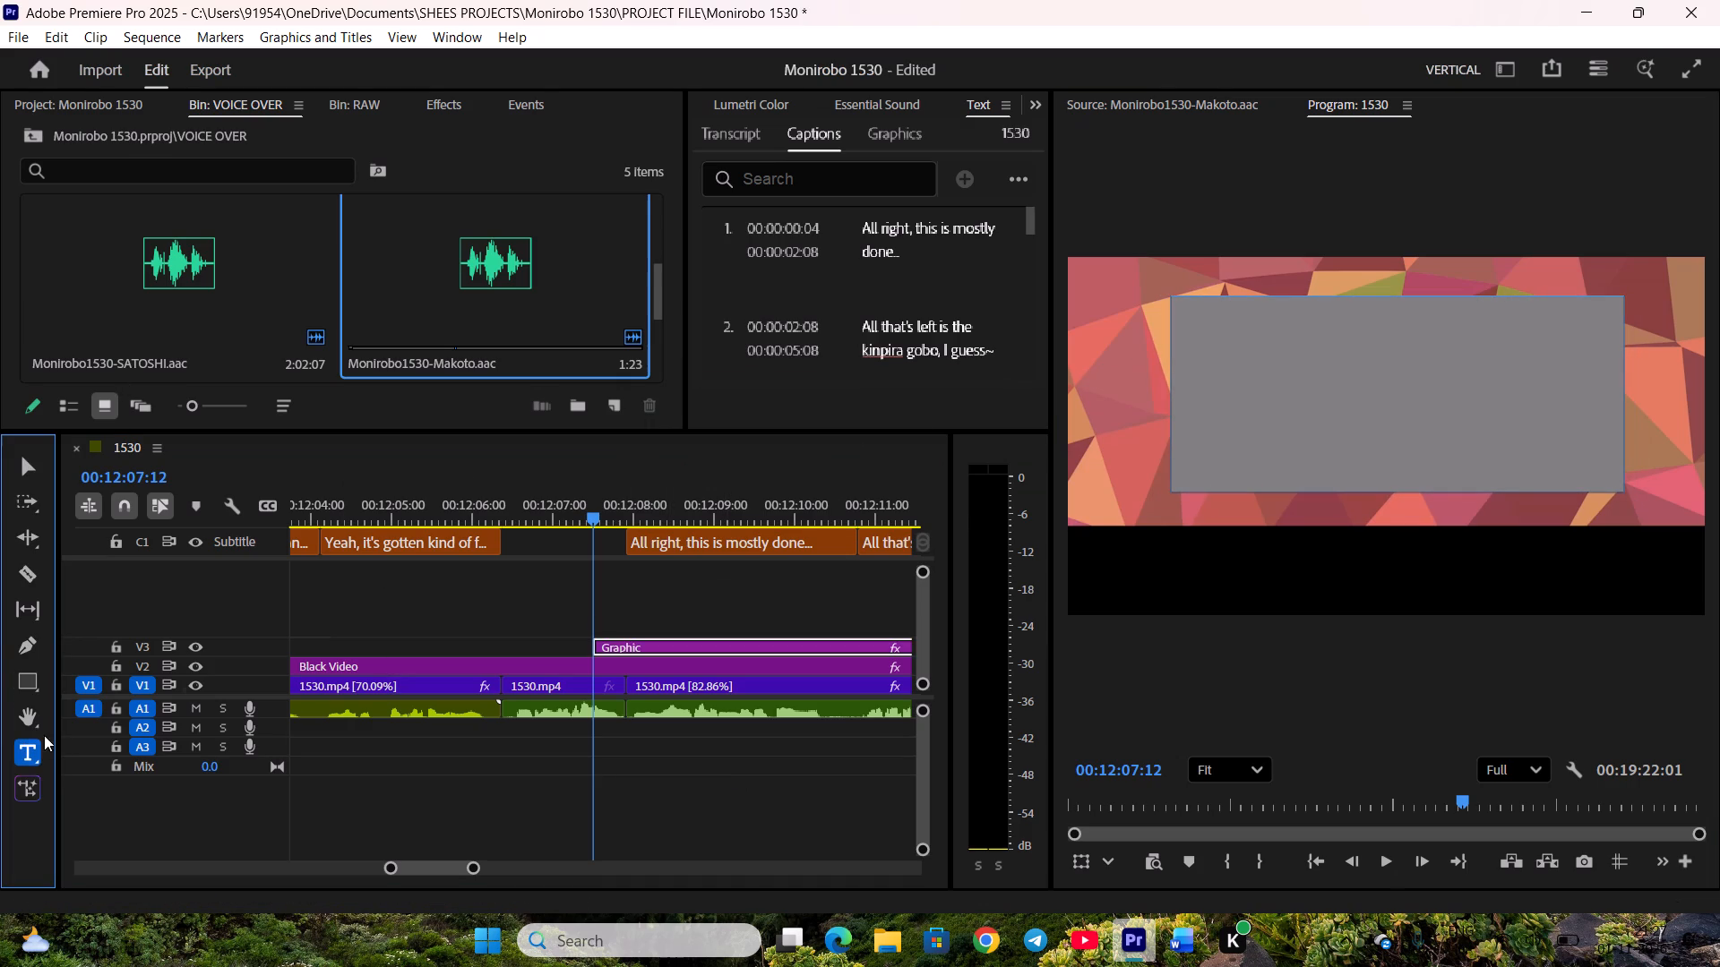
left_click(1199, 391)
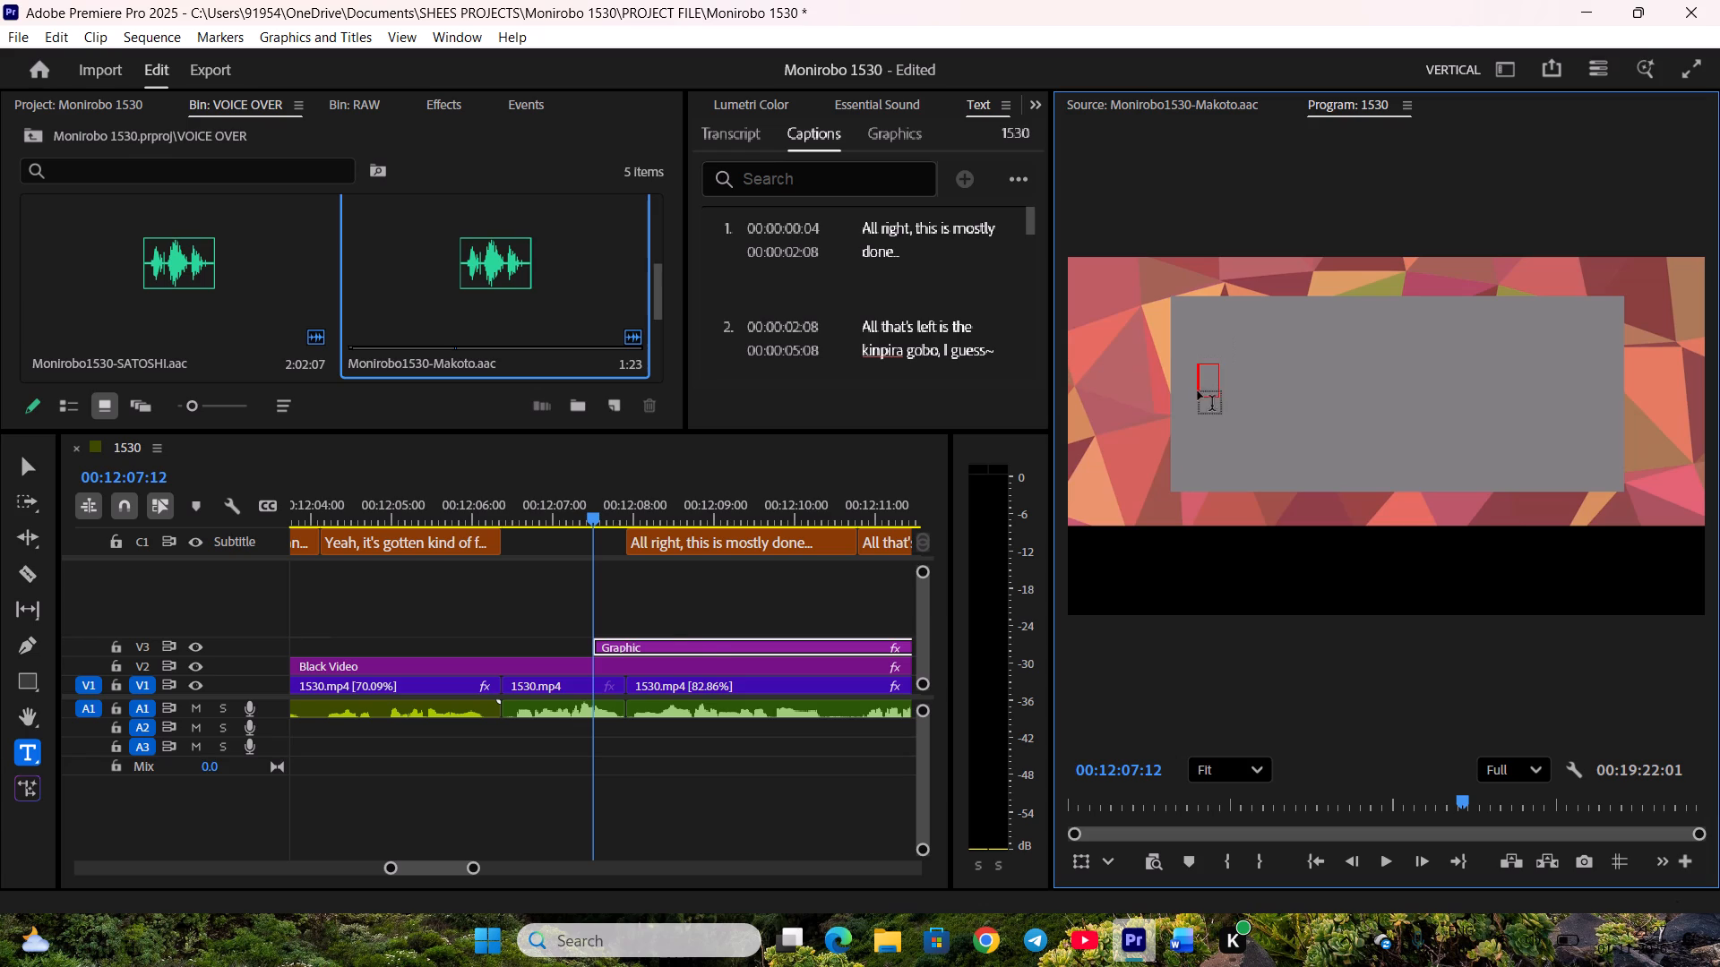
key("ctrl+v")
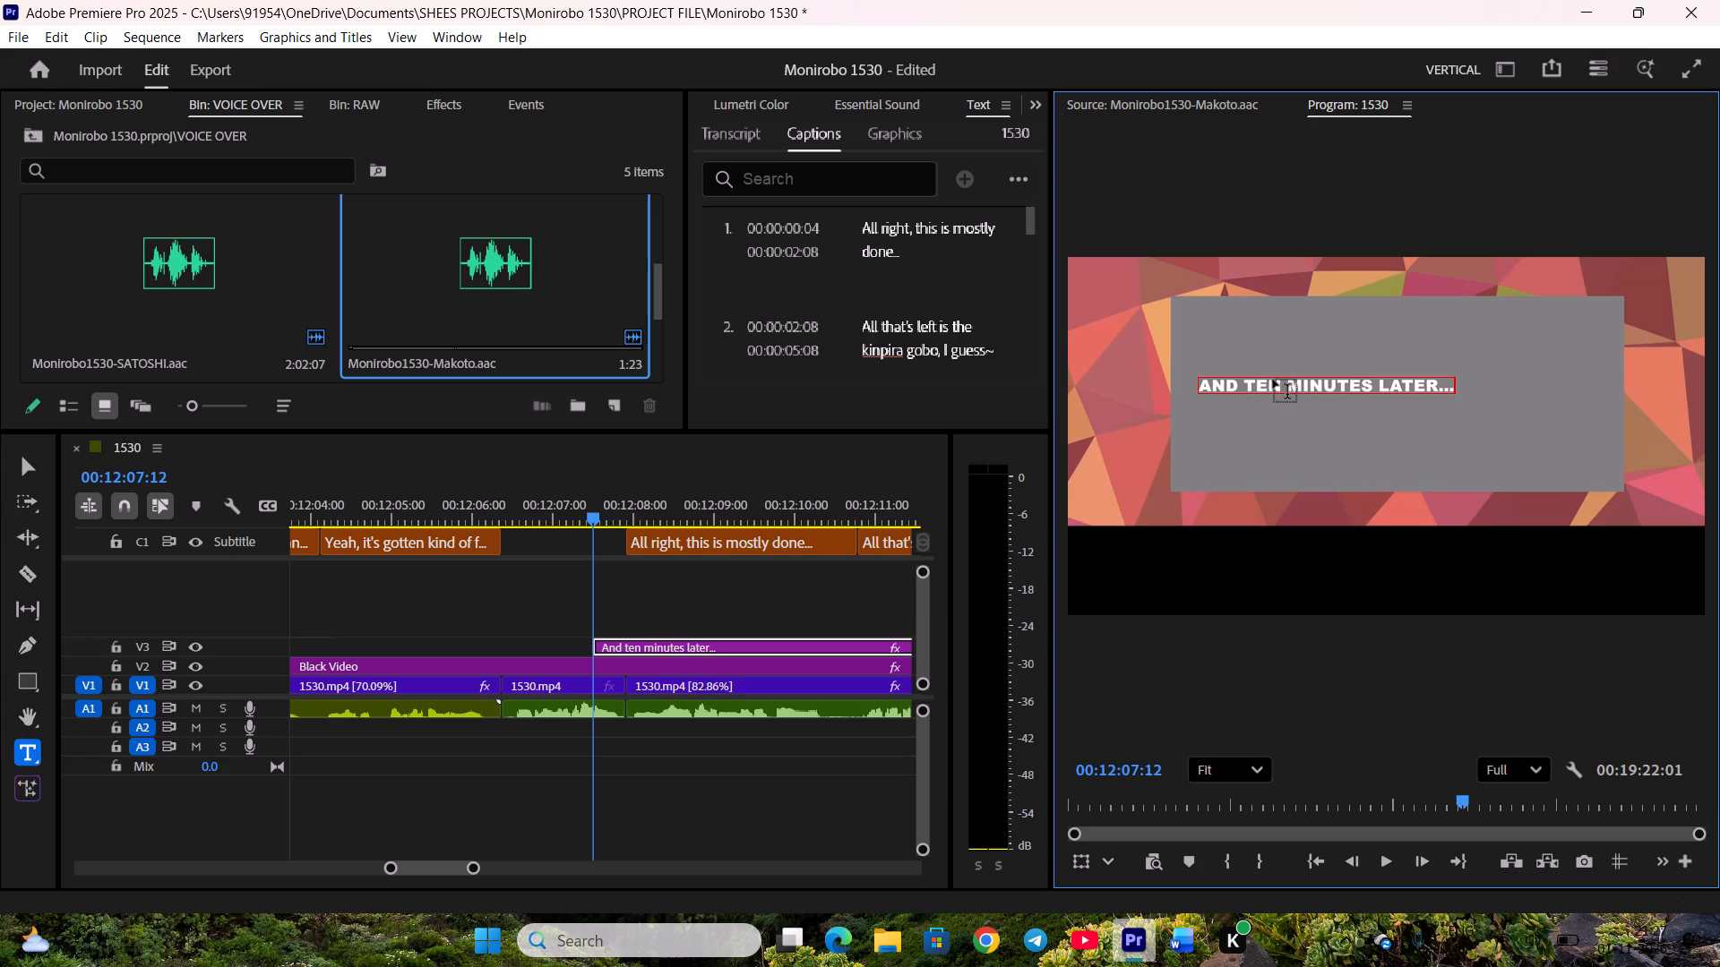
left_click(1282, 381)
key("BackSpace")
key("BackSpace")
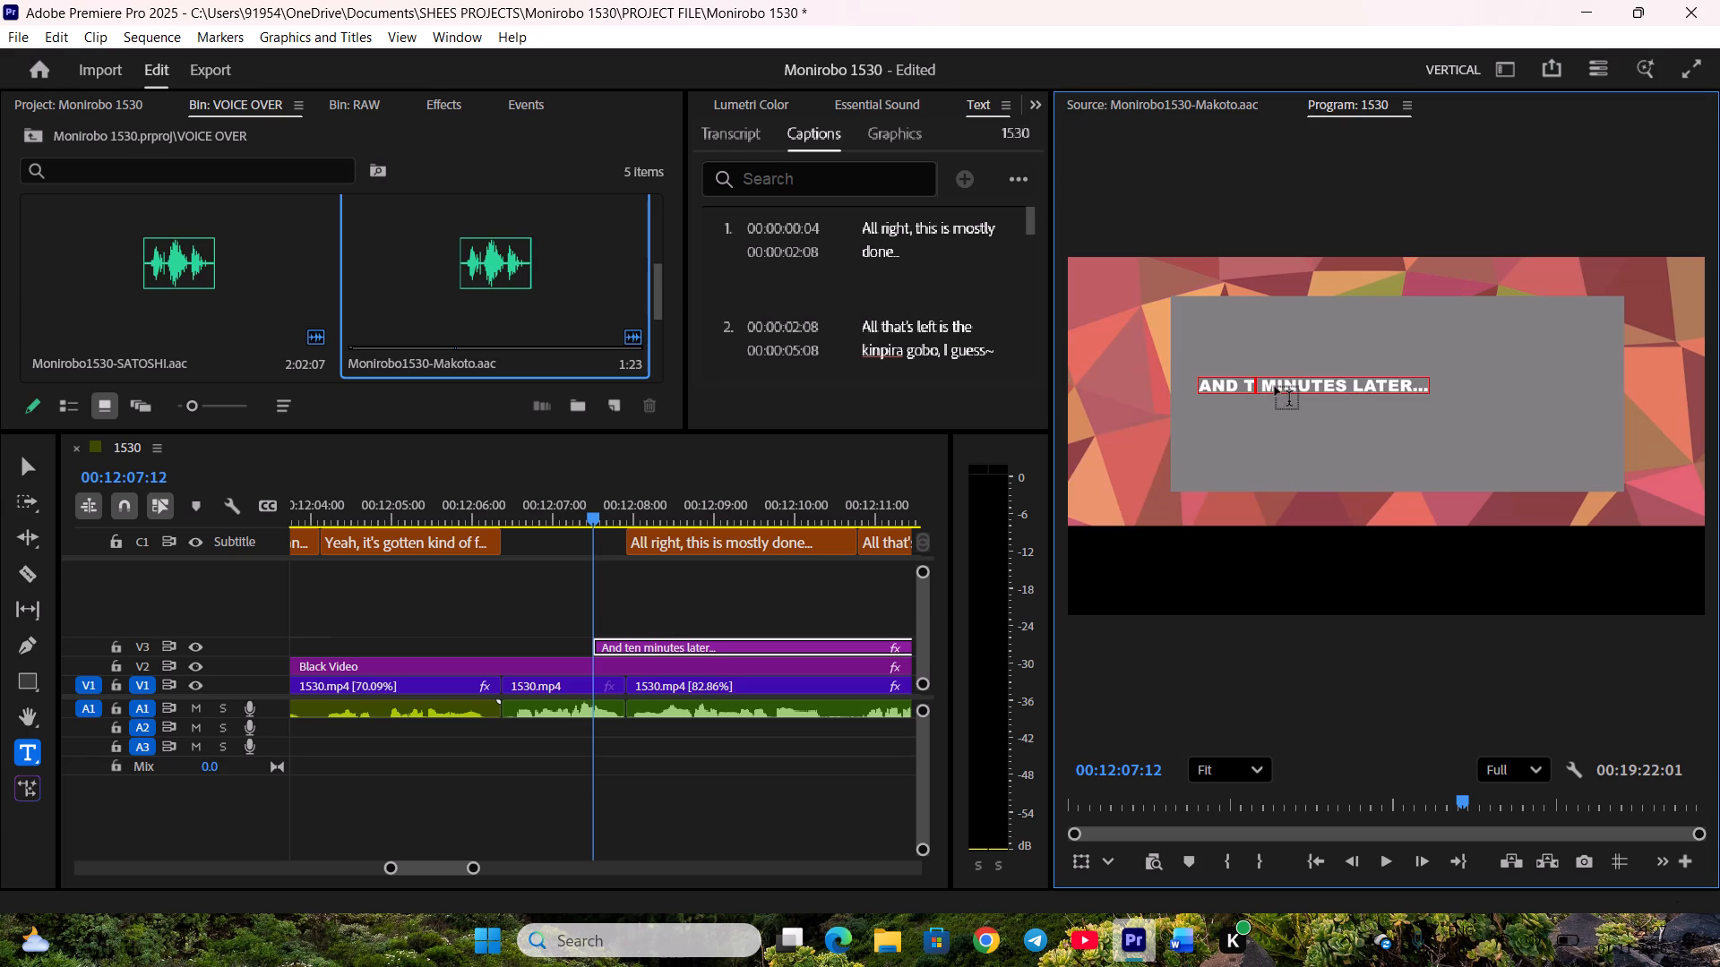
key("BackSpace")
type("10")
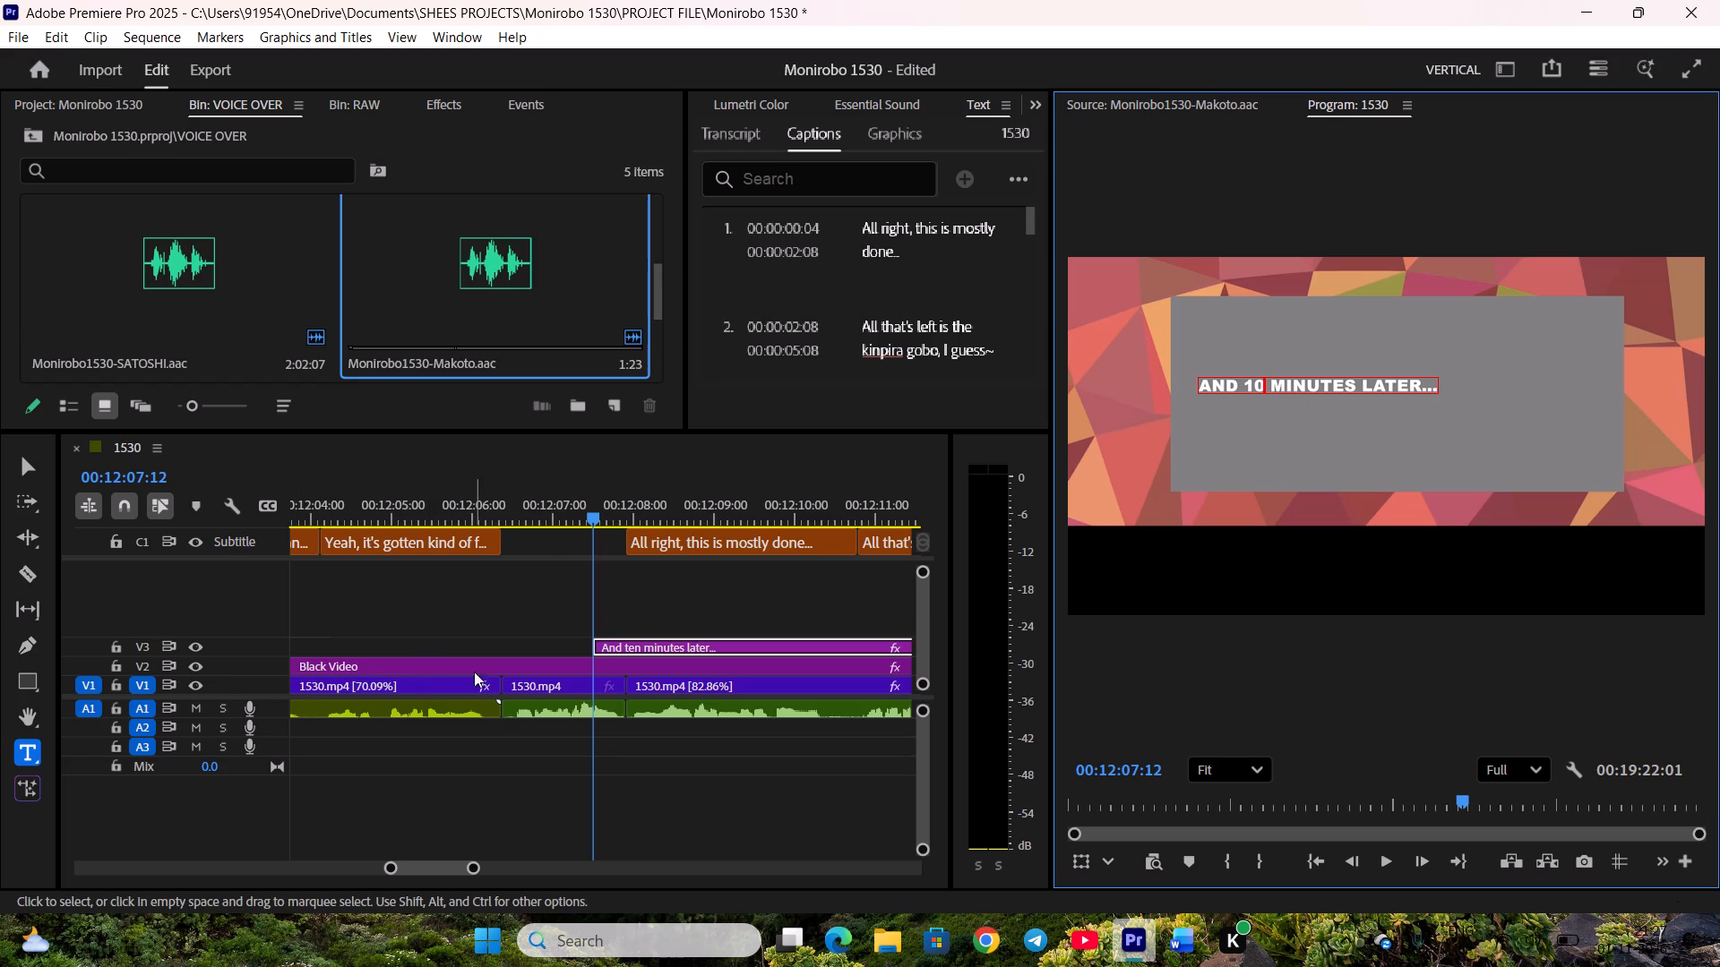
Trim both ends of the "And 10 minutes later..." graphic on V3 to match the title card clip on V1, and preview it.
left_click(561, 509)
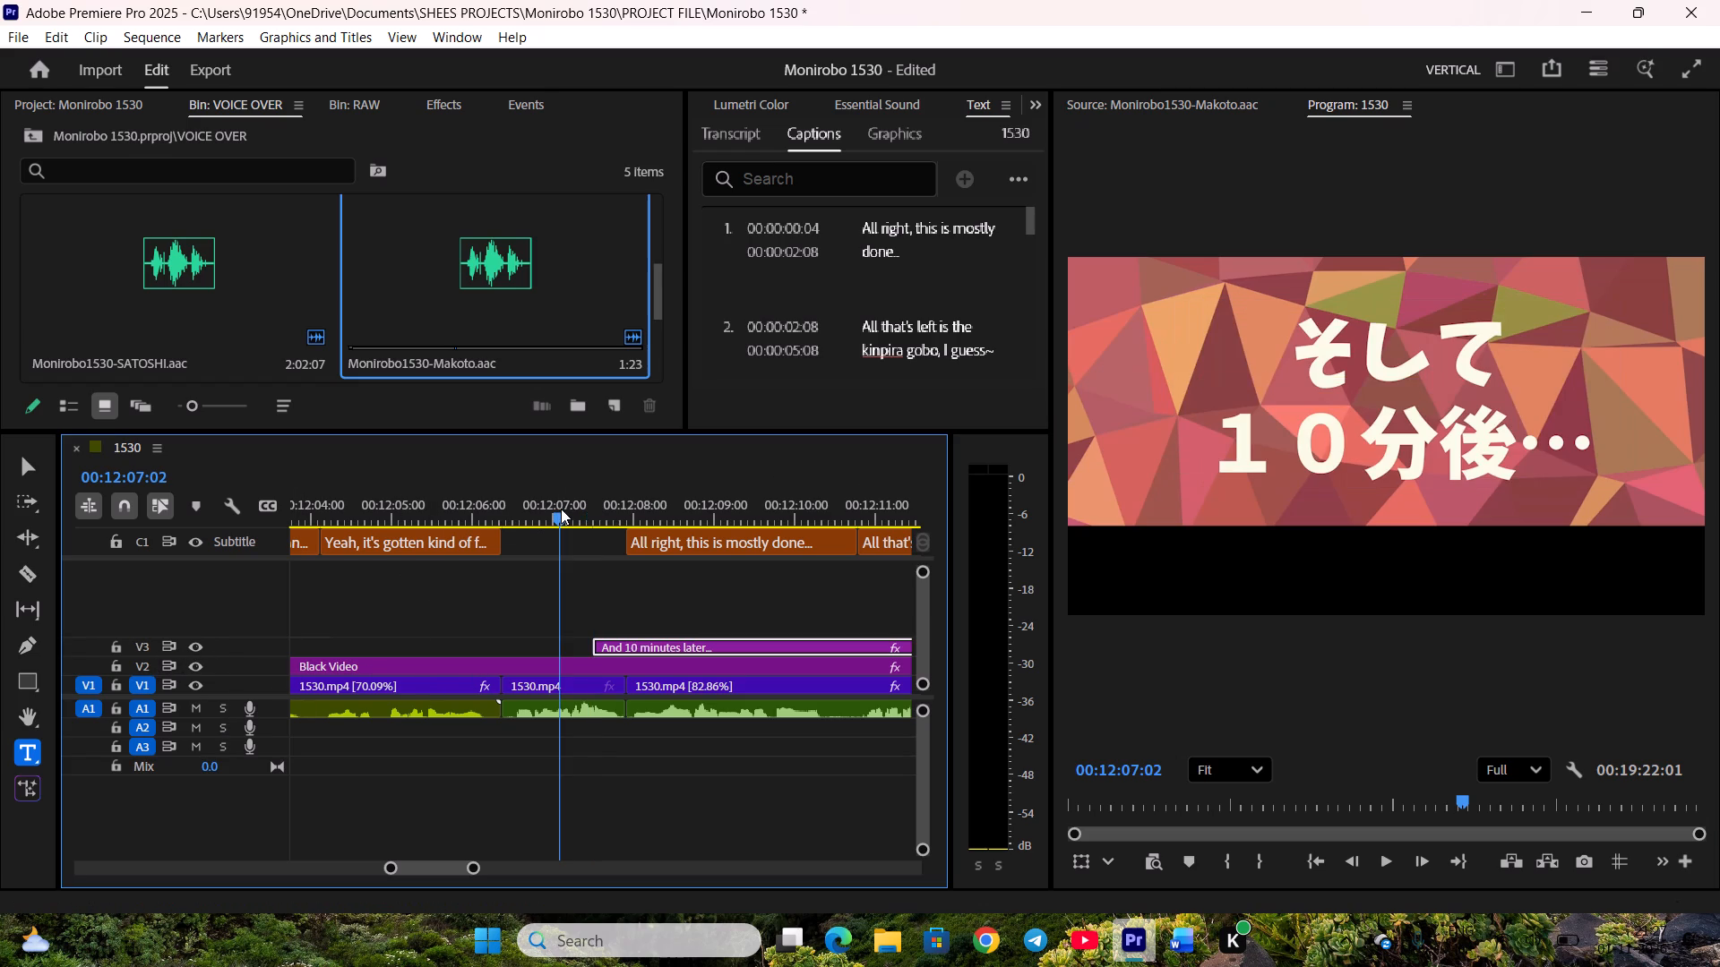
left_click_drag(590, 638, 572, 641)
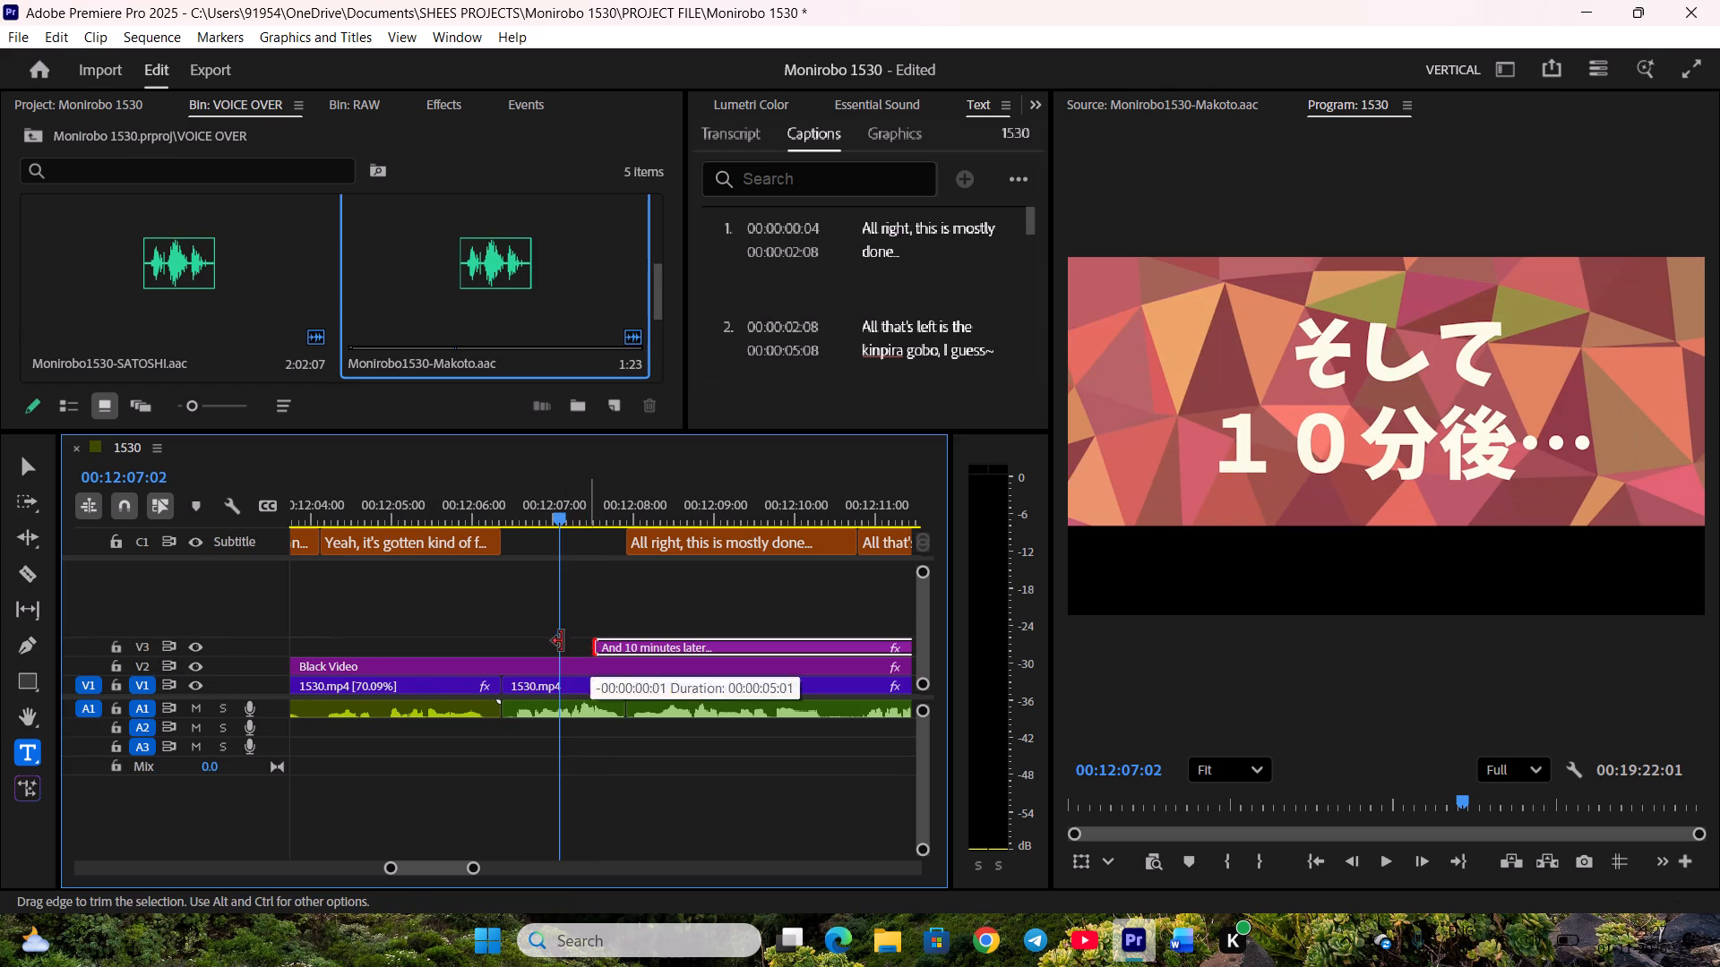
left_click_drag(554, 643, 541, 644)
left_click_drag(537, 644, 472, 644)
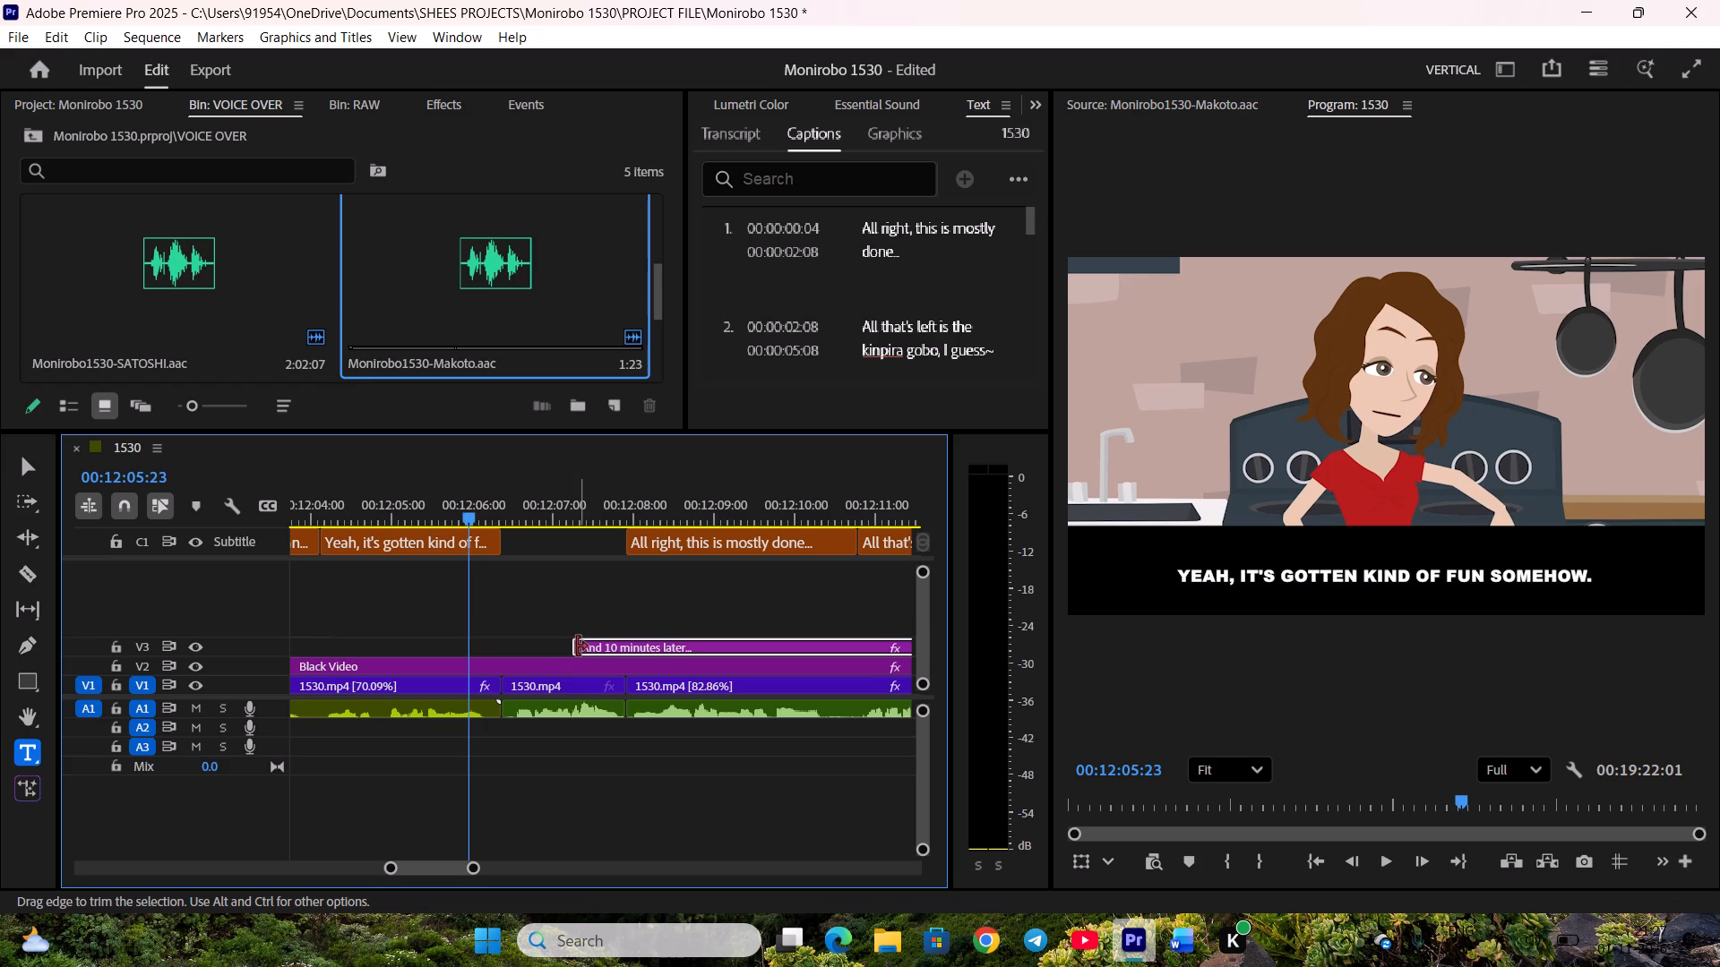
left_click_drag(568, 646, 495, 649)
scroll(563, 587, "down", 4)
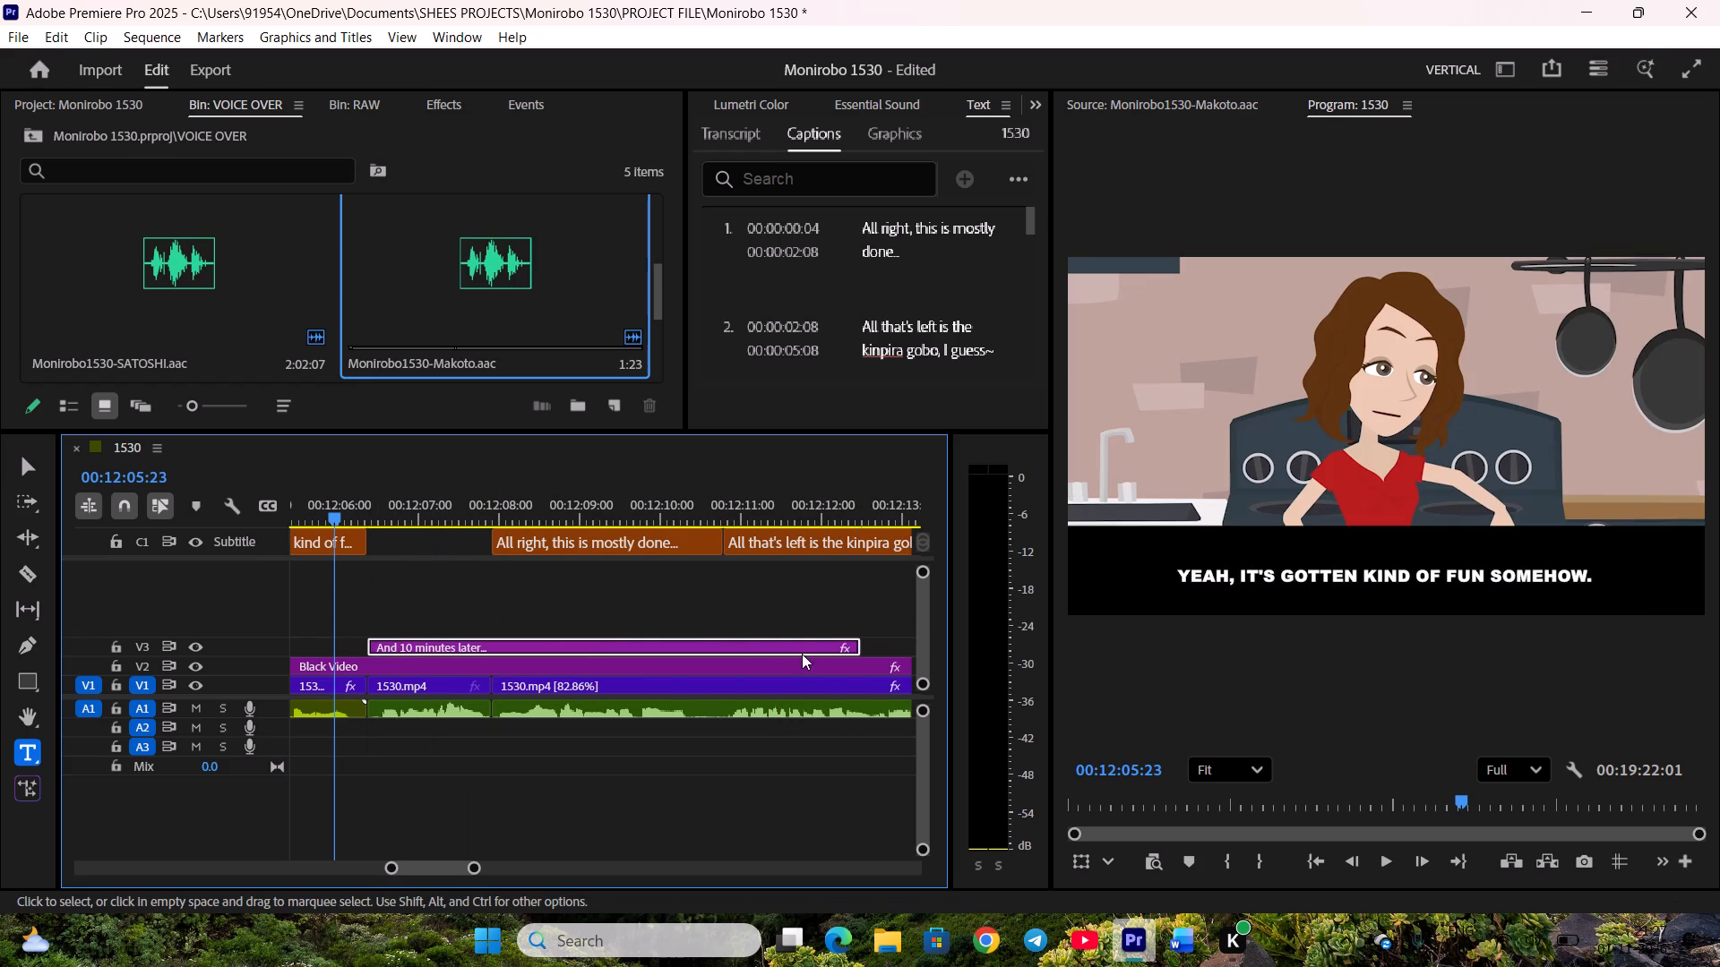
left_click_drag(854, 646, 485, 646)
scroll(583, 620, "up", 3)
key("space")
key("space")
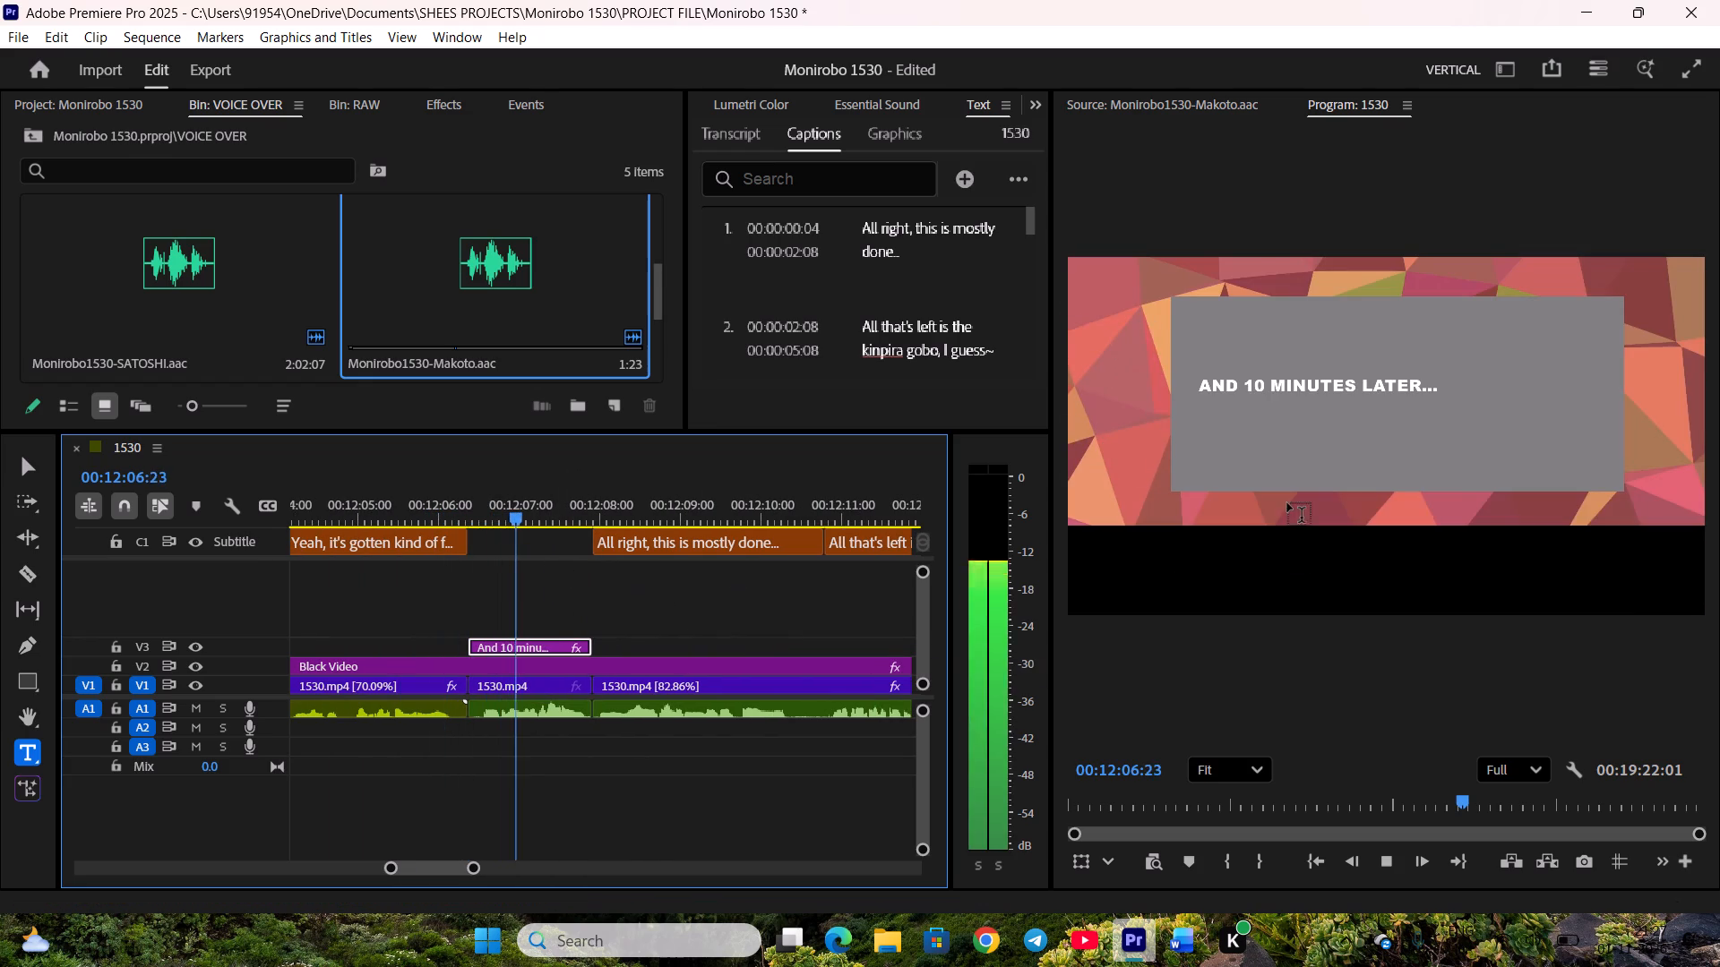
Break the title text onto two lines after "And 10".
left_click(1273, 387)
key("Return")
Widen the properties area and set the font size of the "AND 10" line to 109.
triple_click(1221, 383)
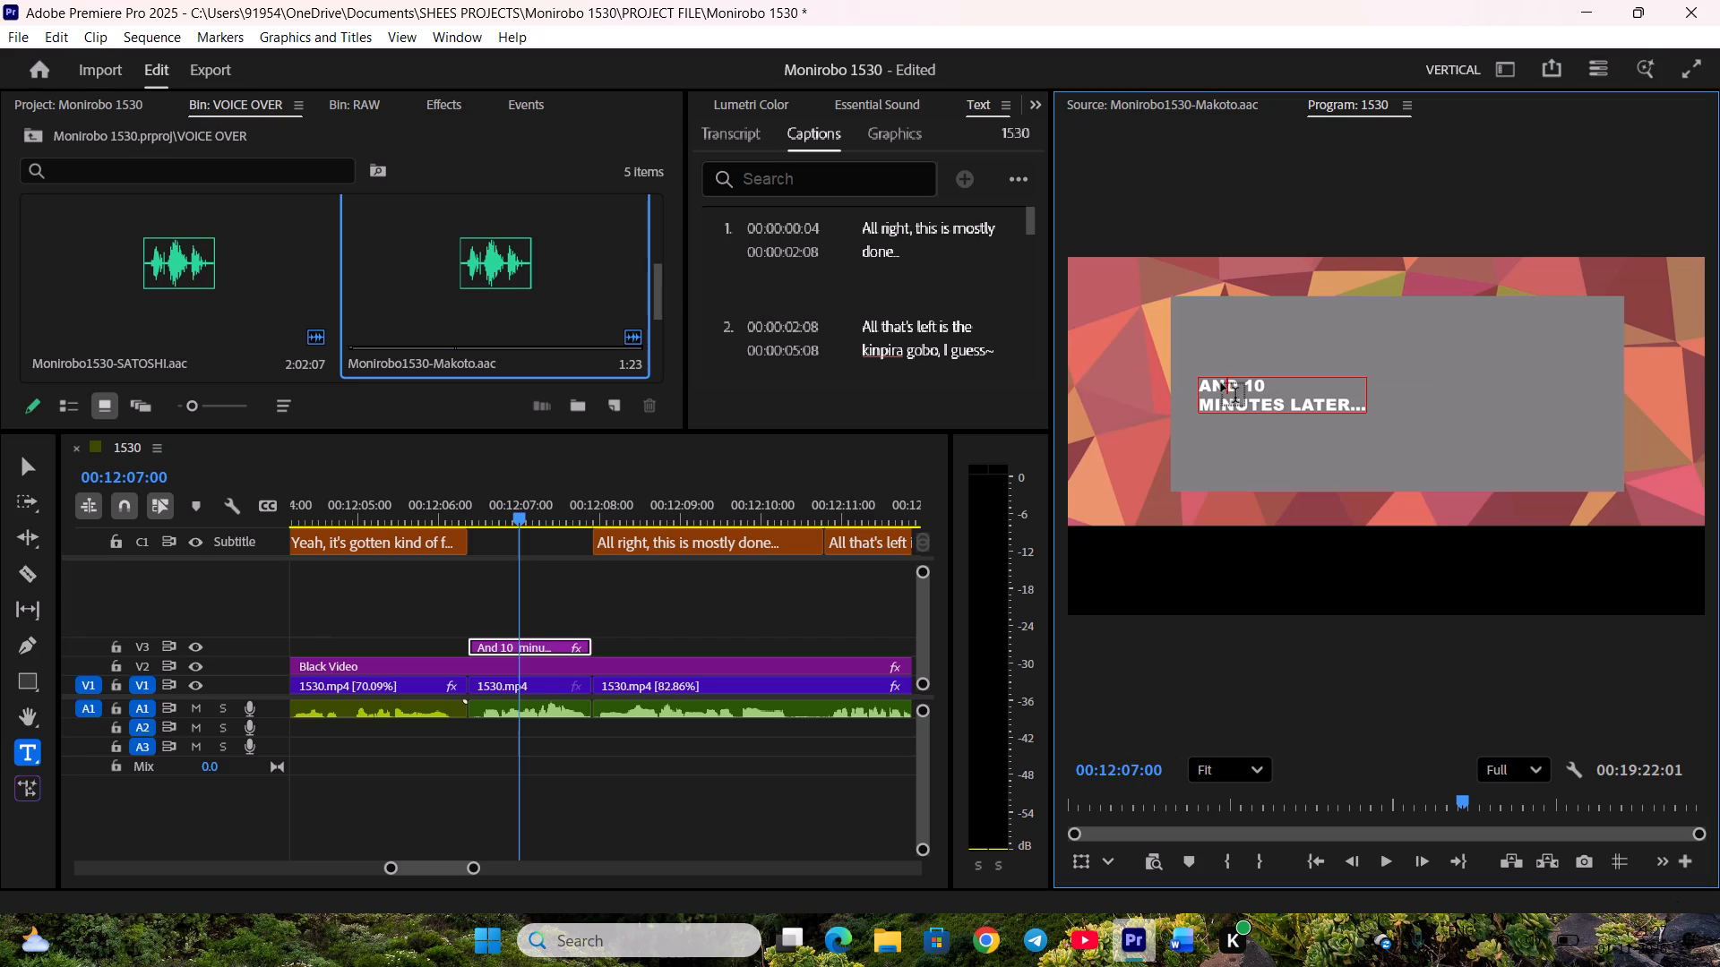
left_click_drag(684, 206, 551, 210)
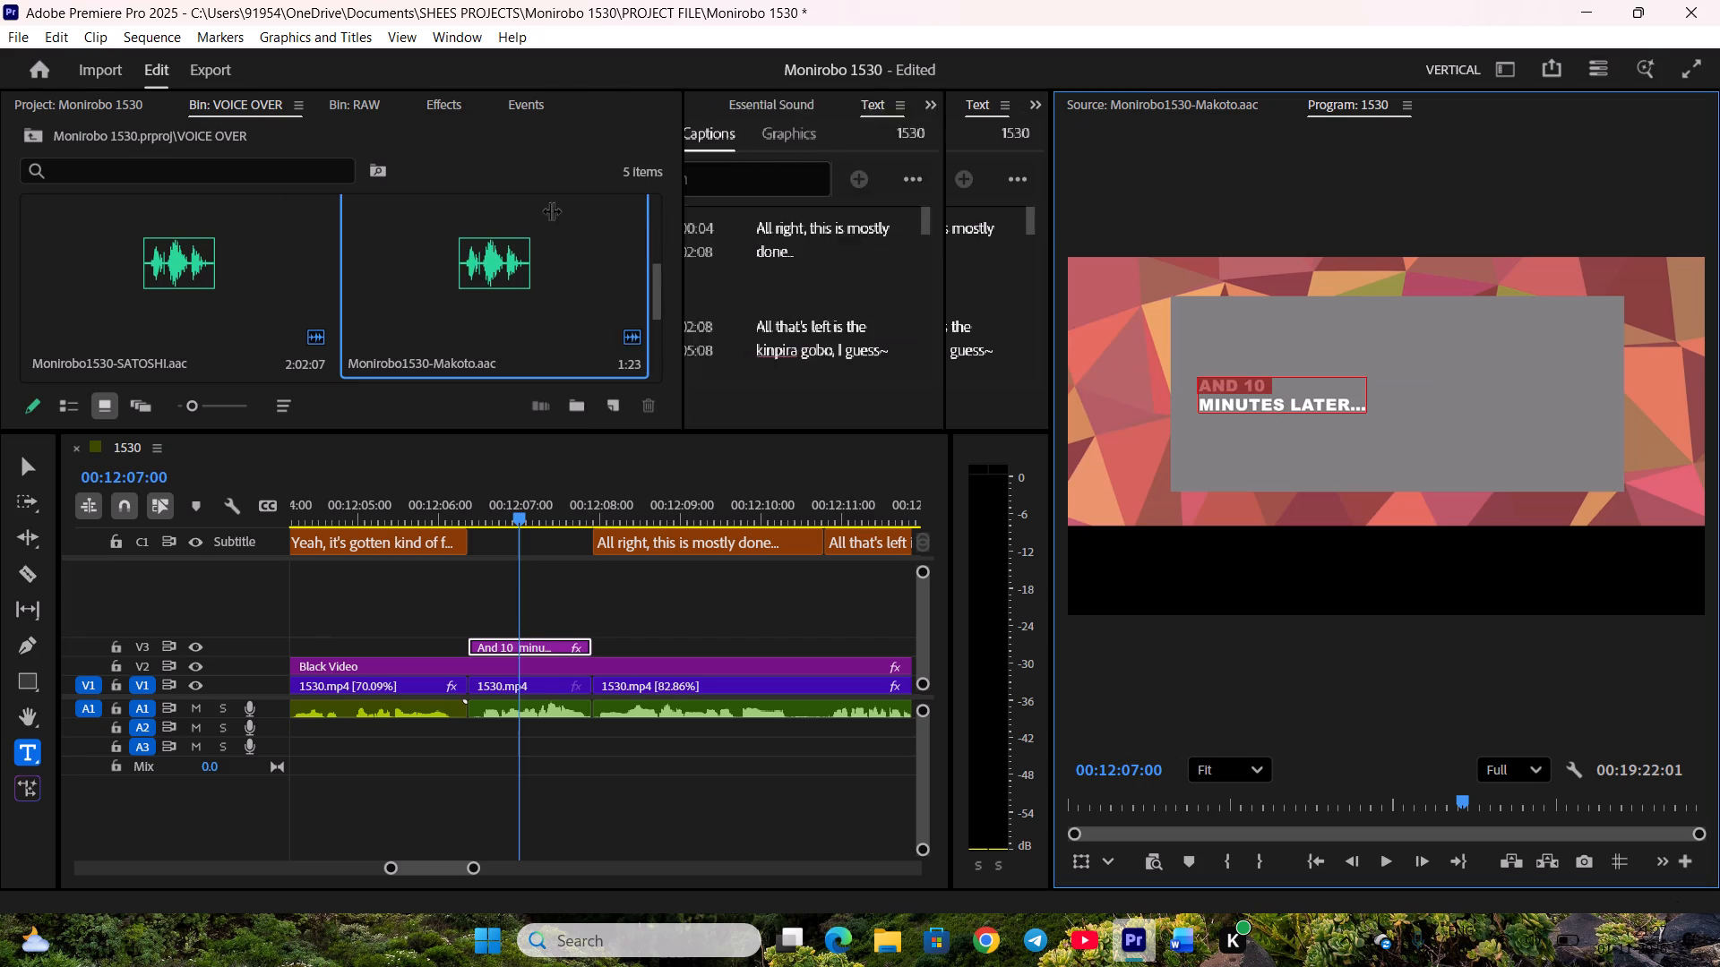
left_click_drag(551, 210, 462, 213)
scroll(606, 105, "up", 5)
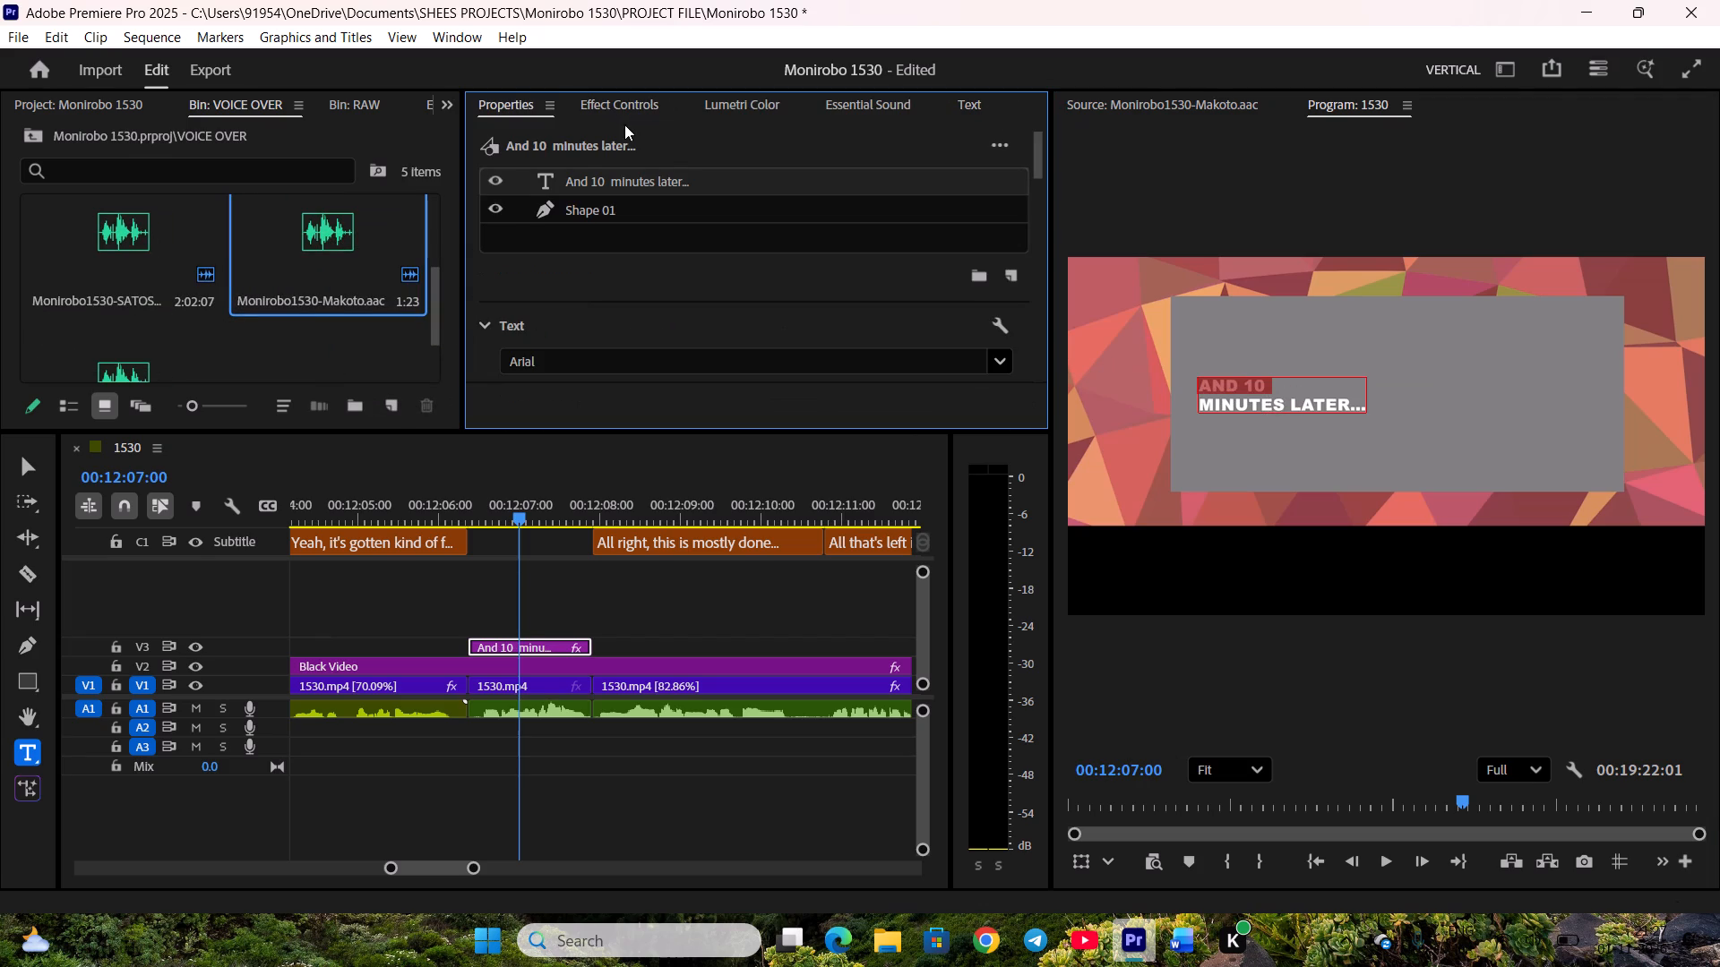
scroll(652, 302, "down", 9)
scroll(482, 283, "down", 2)
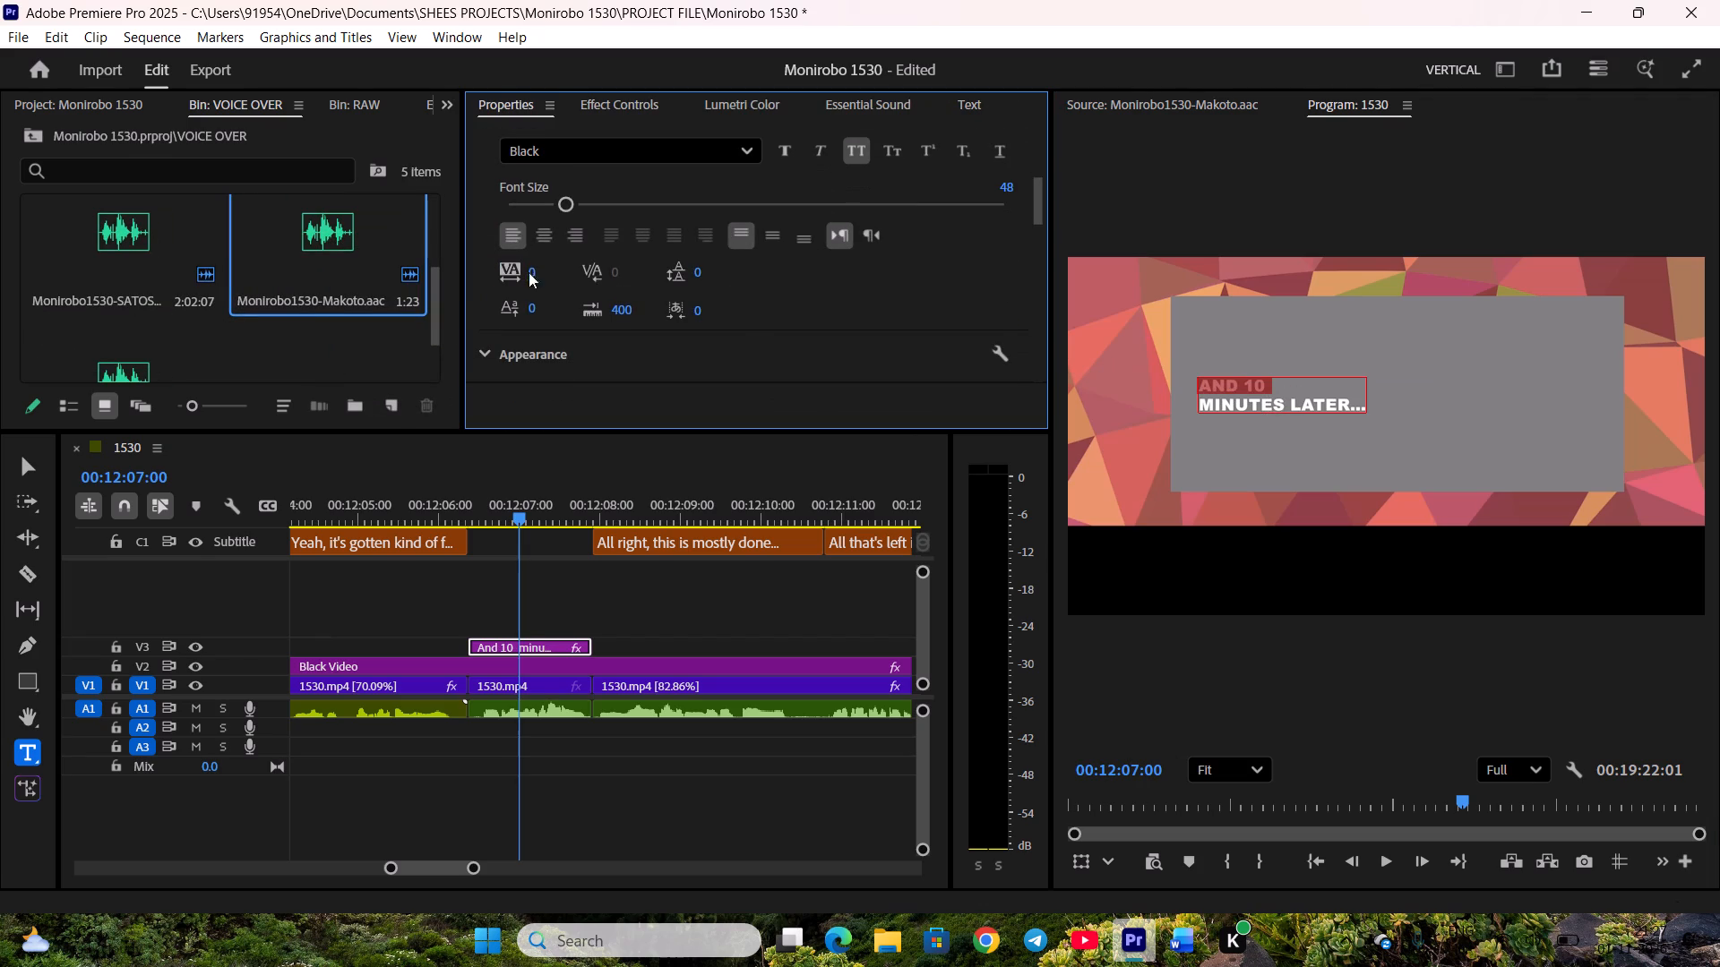
left_click_drag(568, 204, 616, 204)
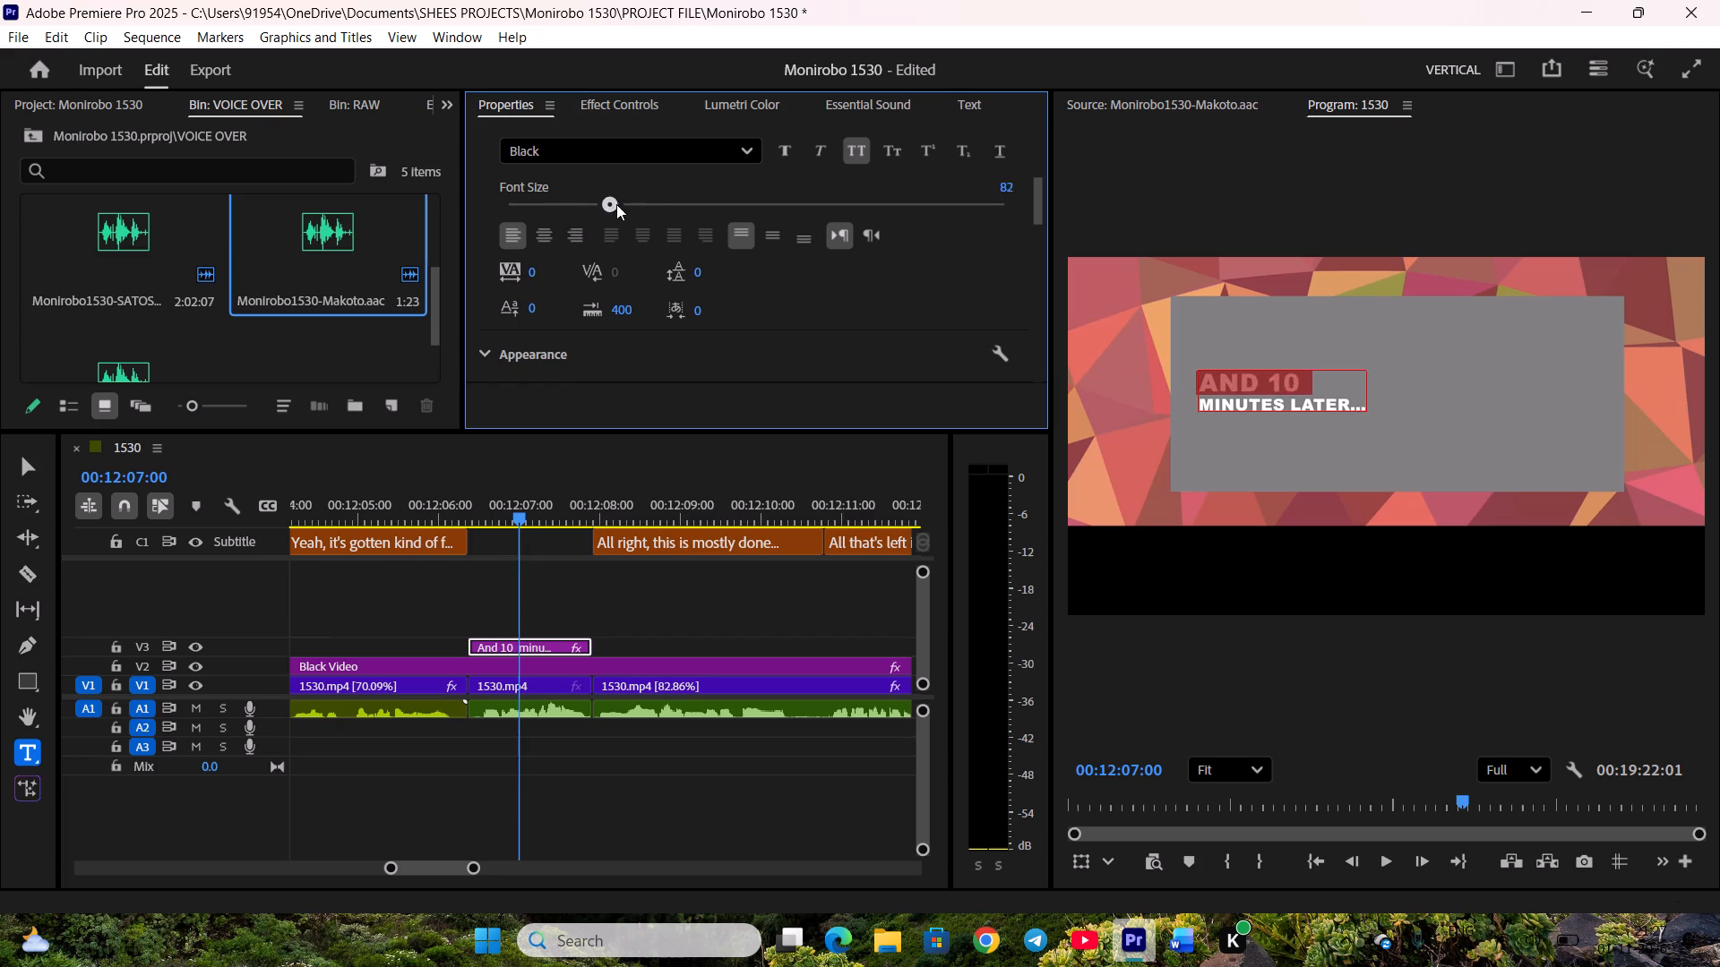
left_click_drag(616, 204, 644, 203)
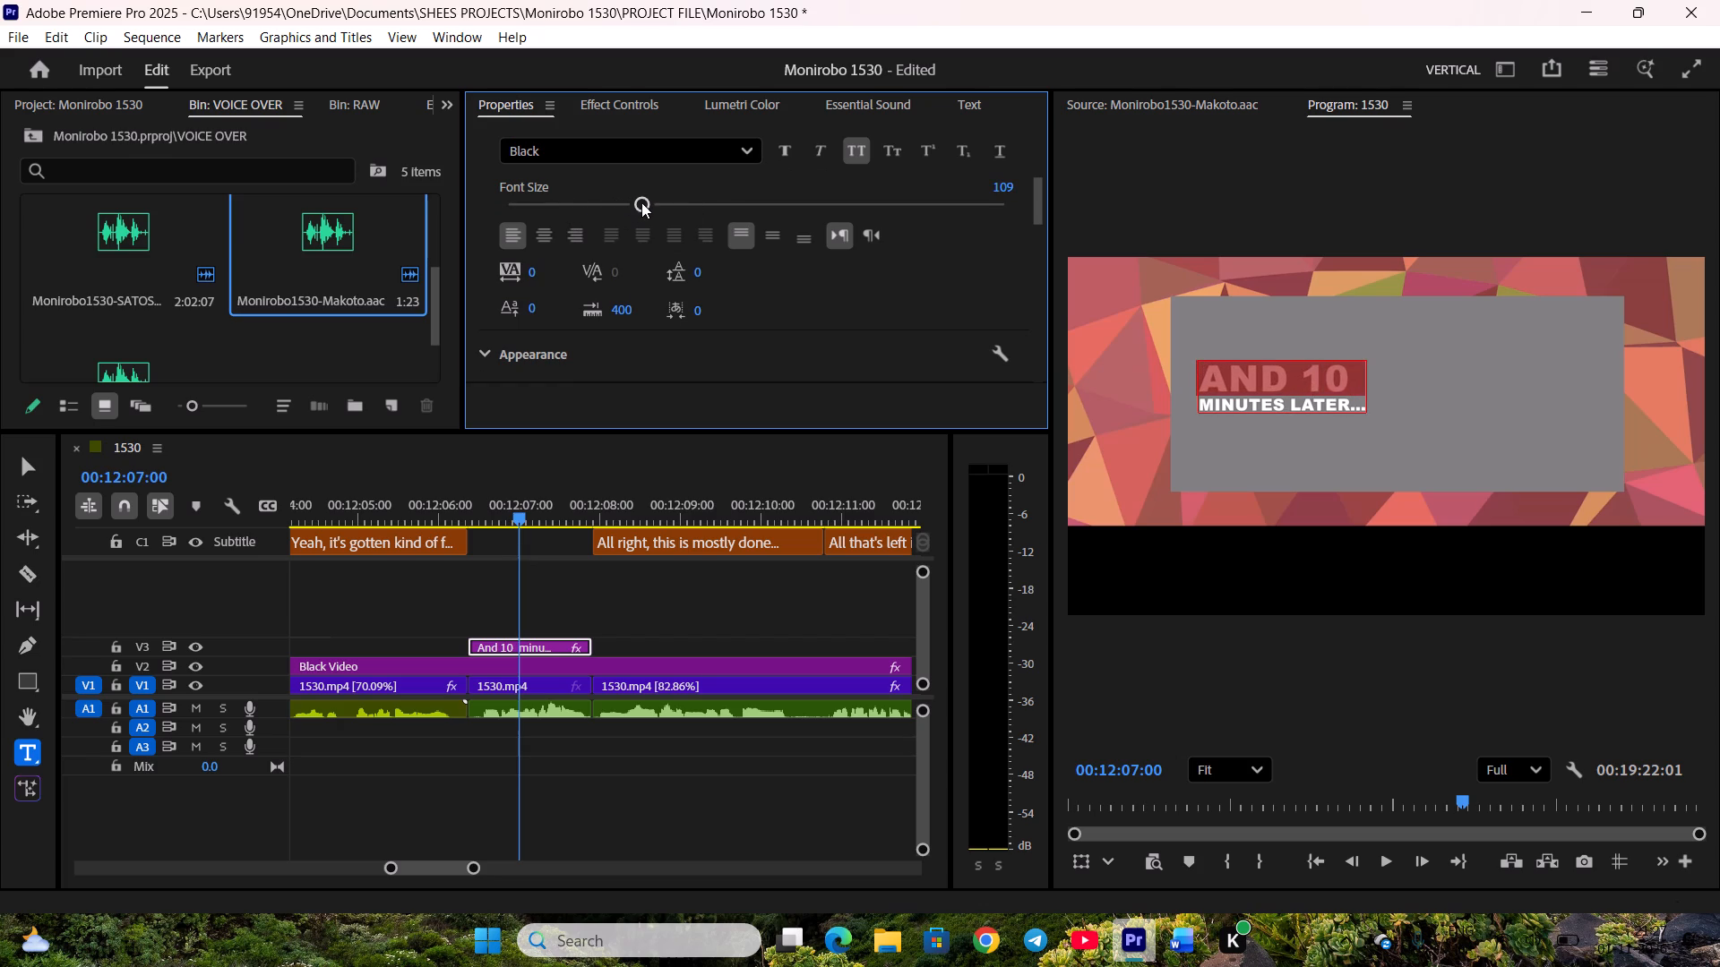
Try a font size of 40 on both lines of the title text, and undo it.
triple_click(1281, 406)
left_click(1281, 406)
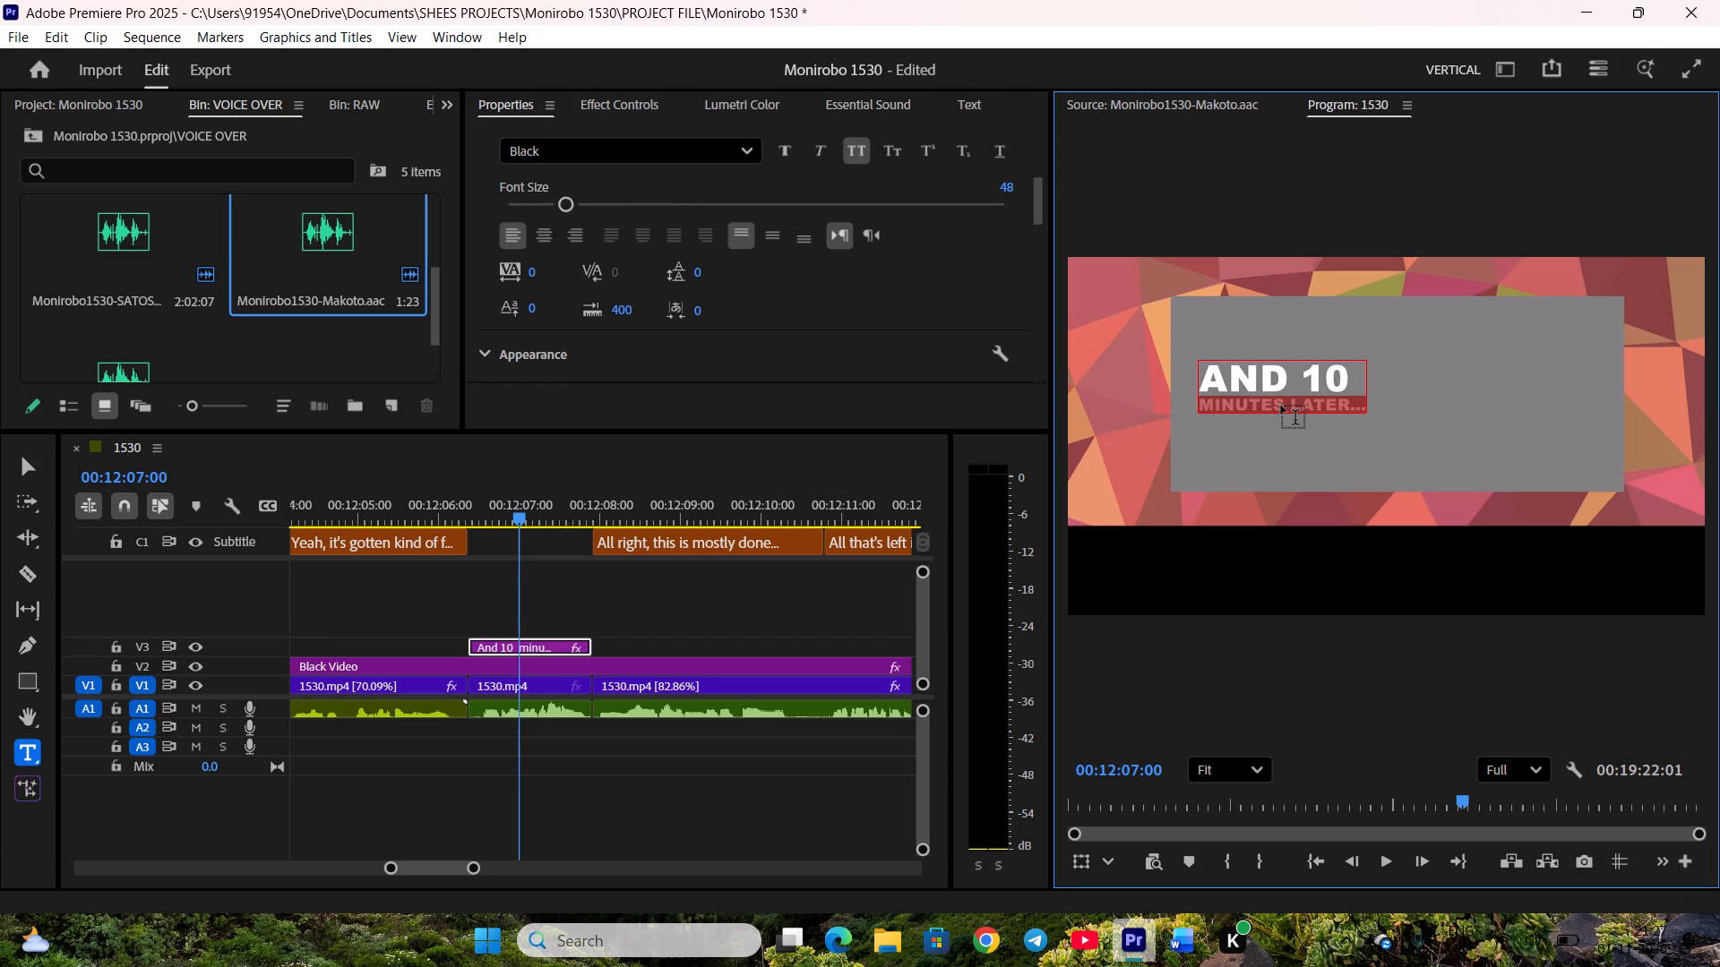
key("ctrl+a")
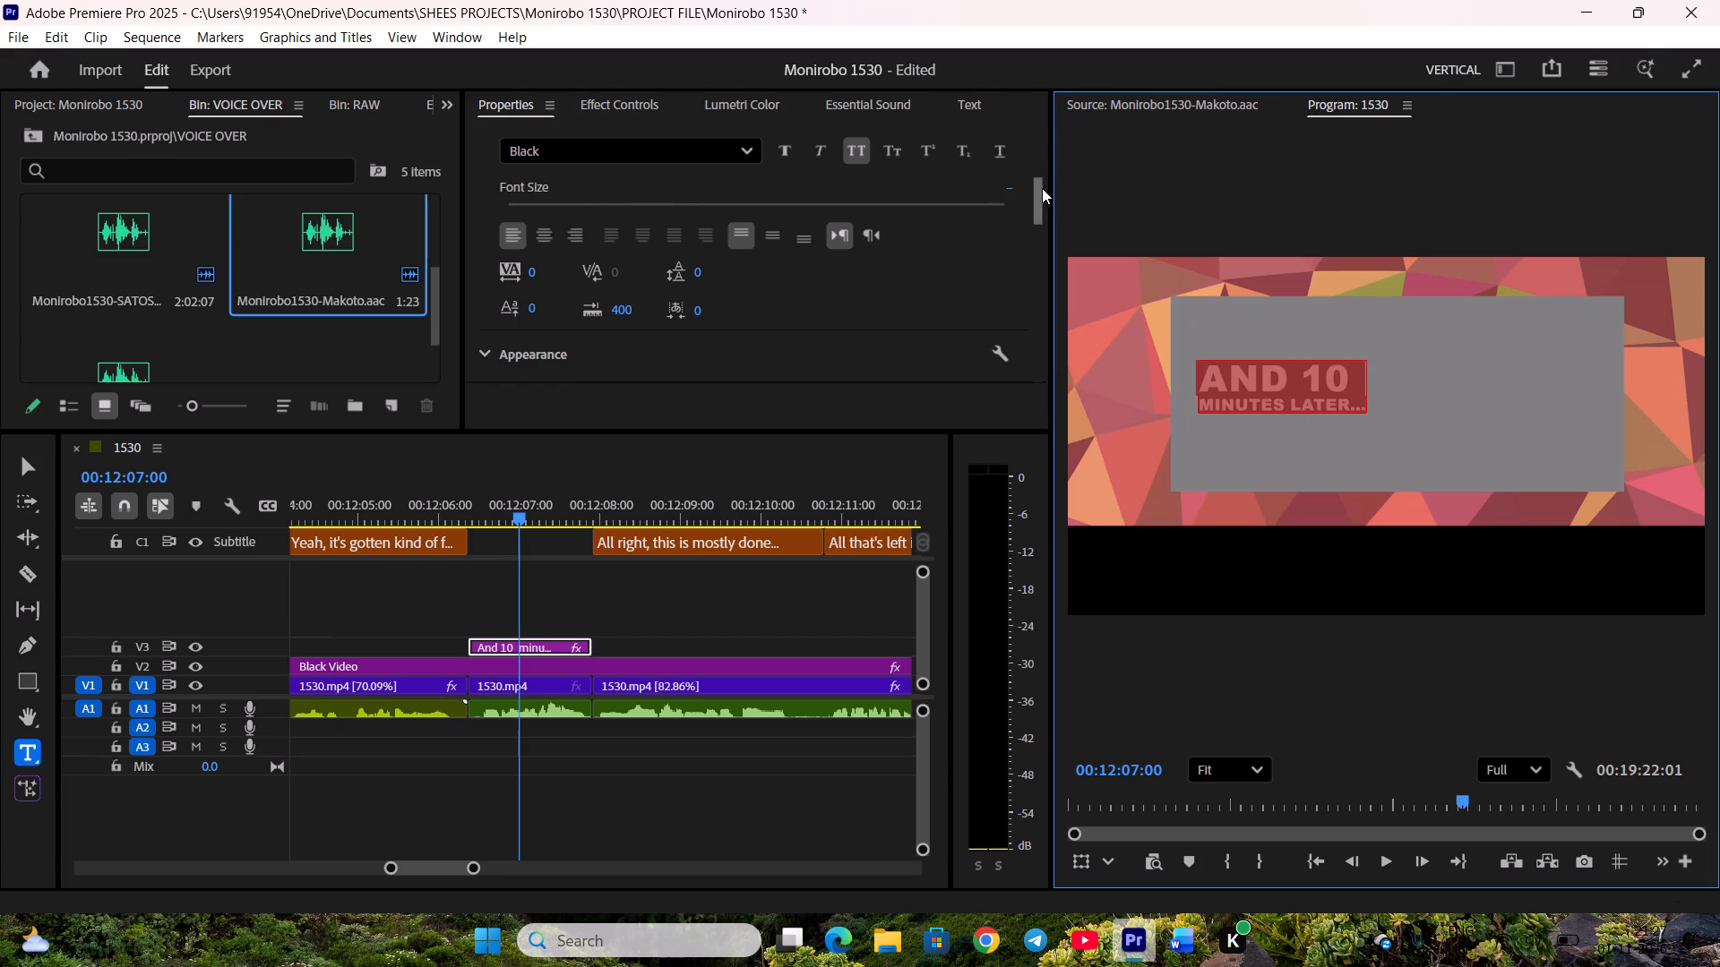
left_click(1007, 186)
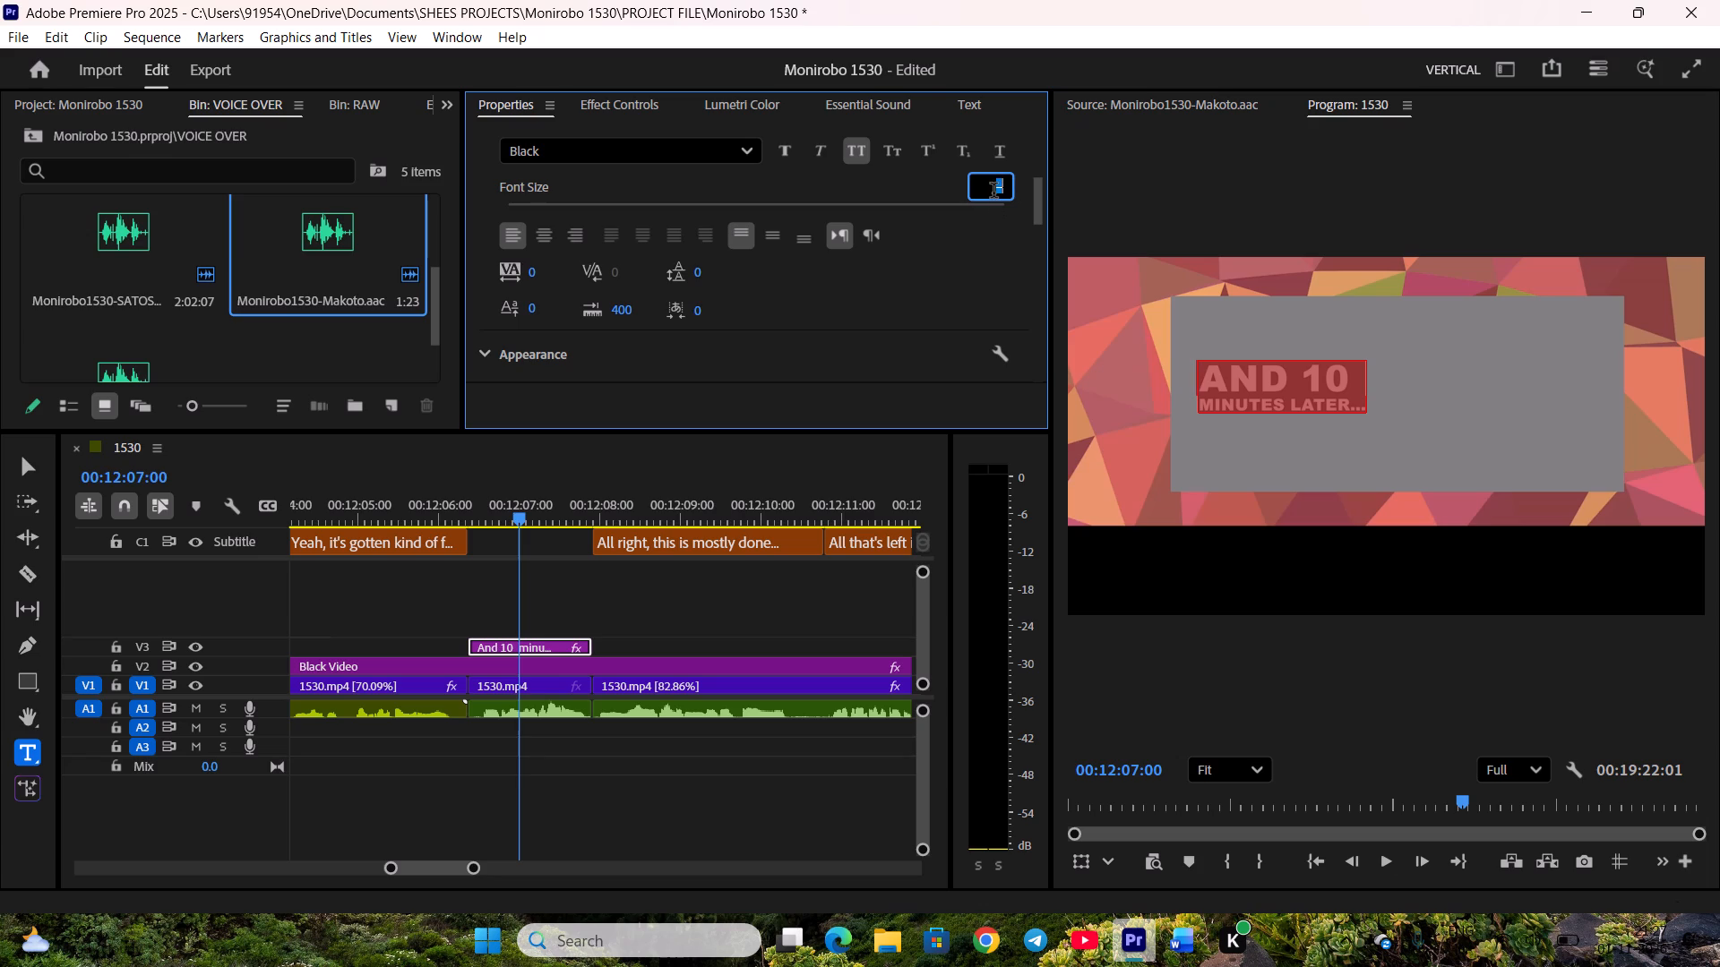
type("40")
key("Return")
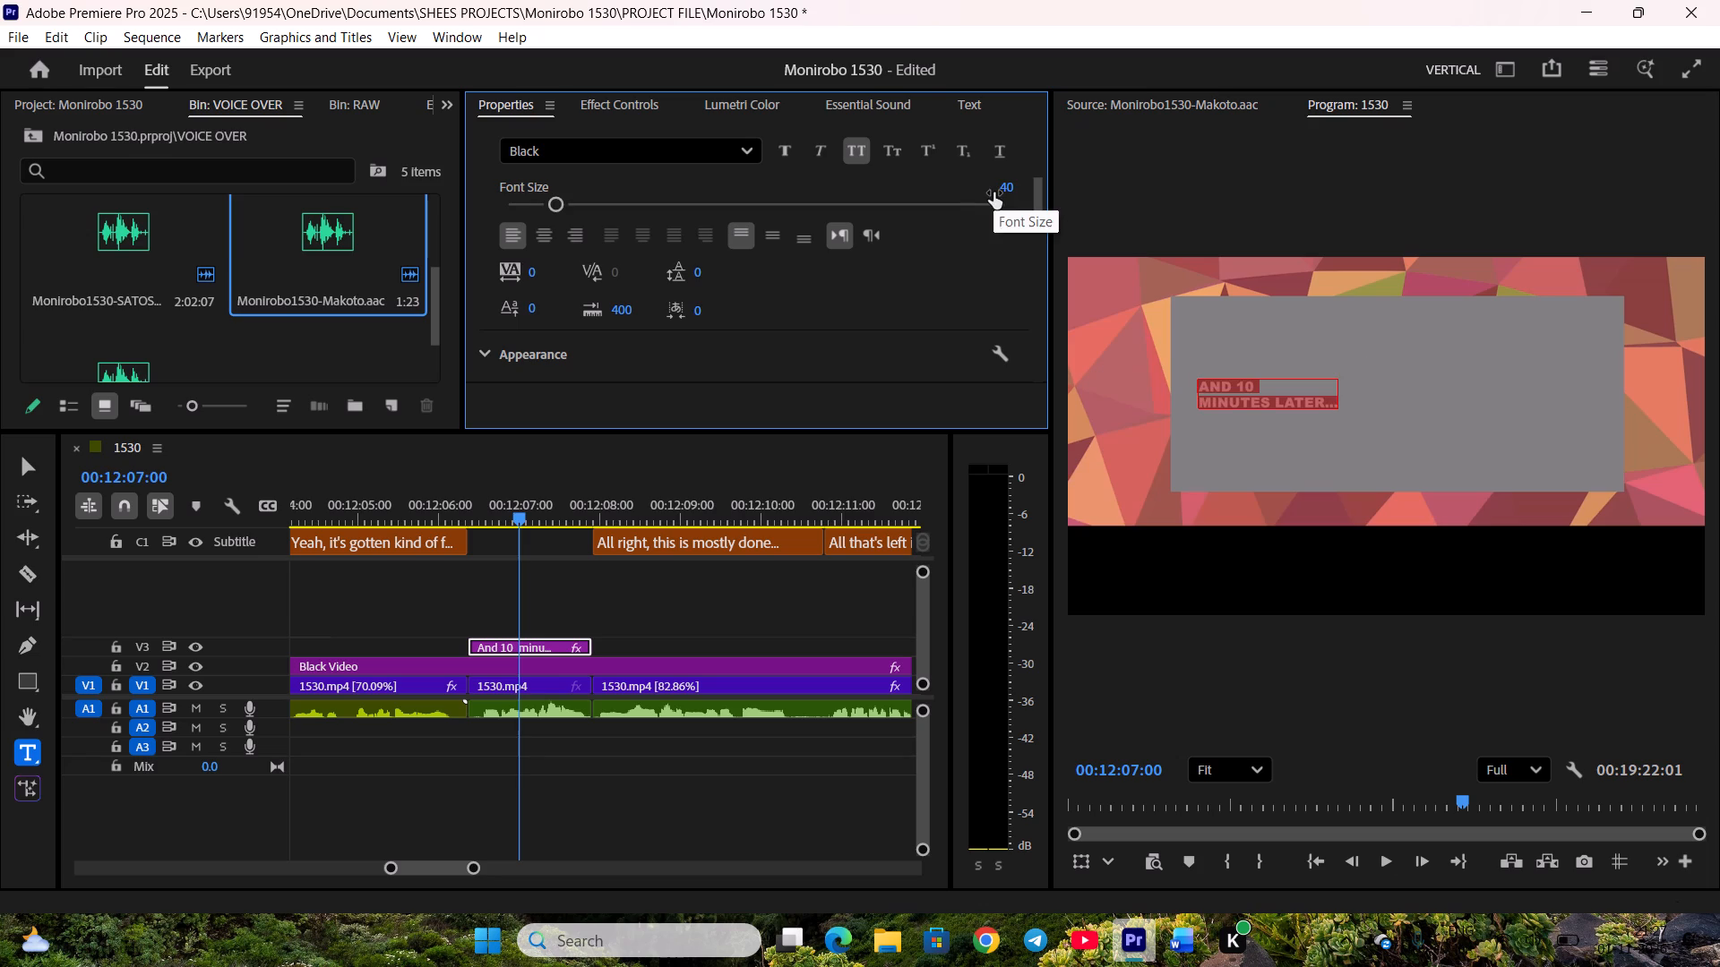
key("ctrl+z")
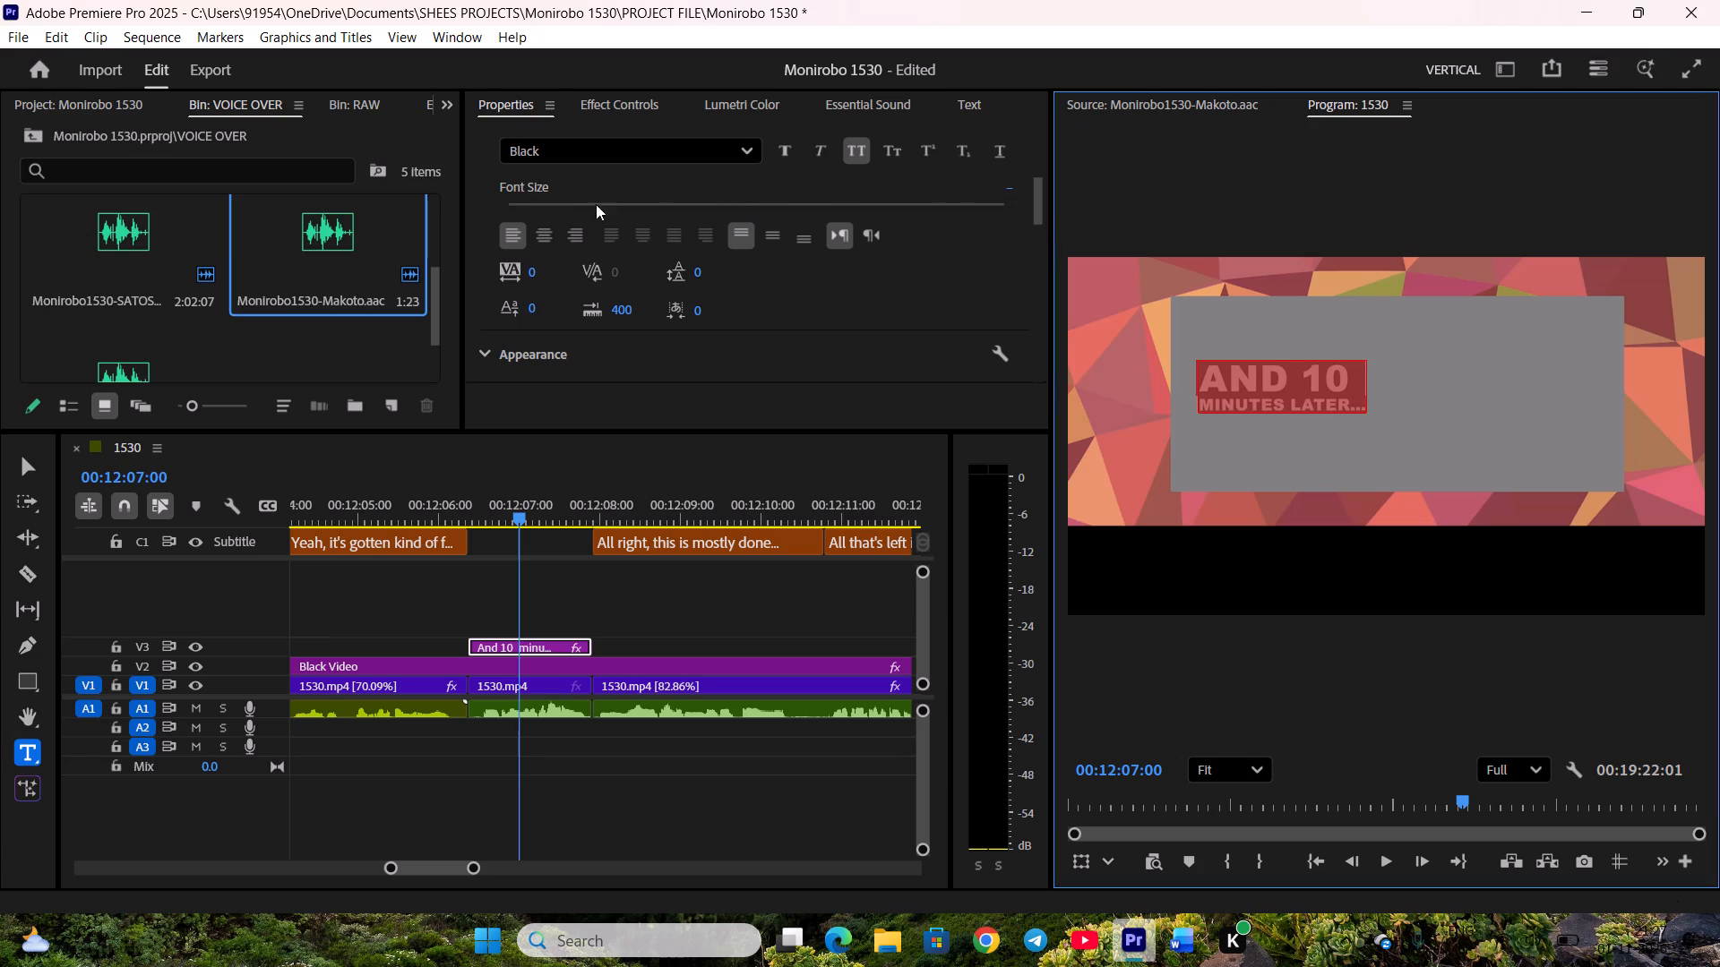
Set the font size of both lines of the title text to 116.
left_click_drag(578, 203, 640, 199)
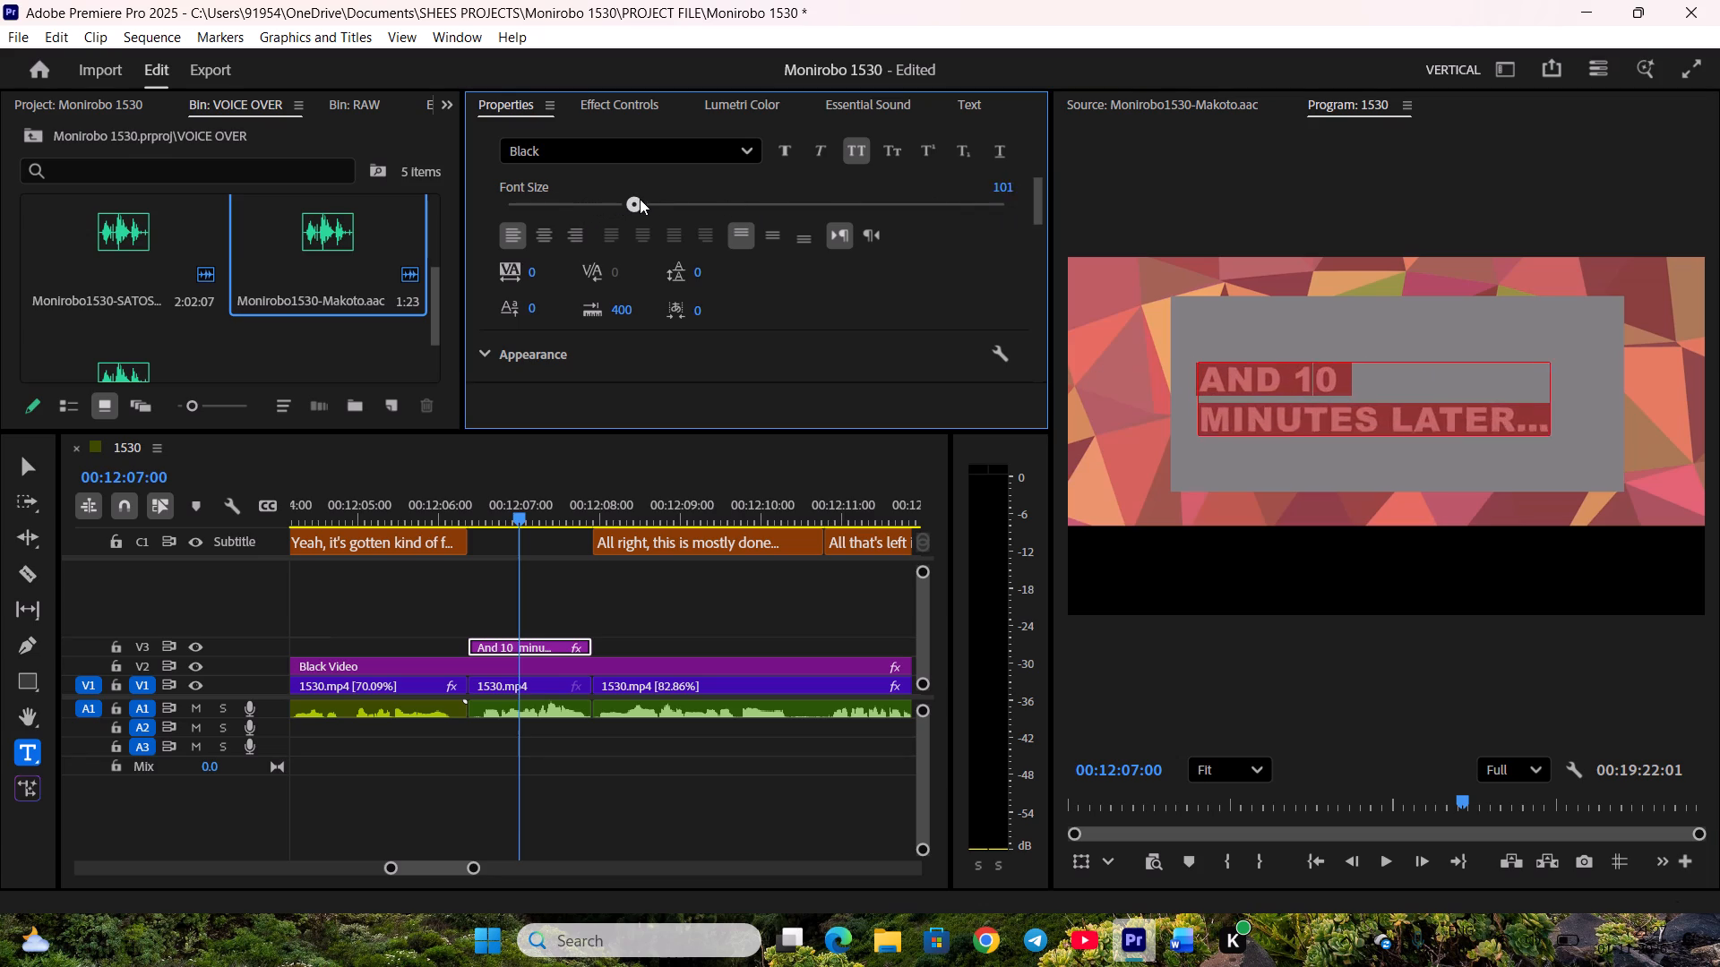
left_click_drag(640, 199, 657, 200)
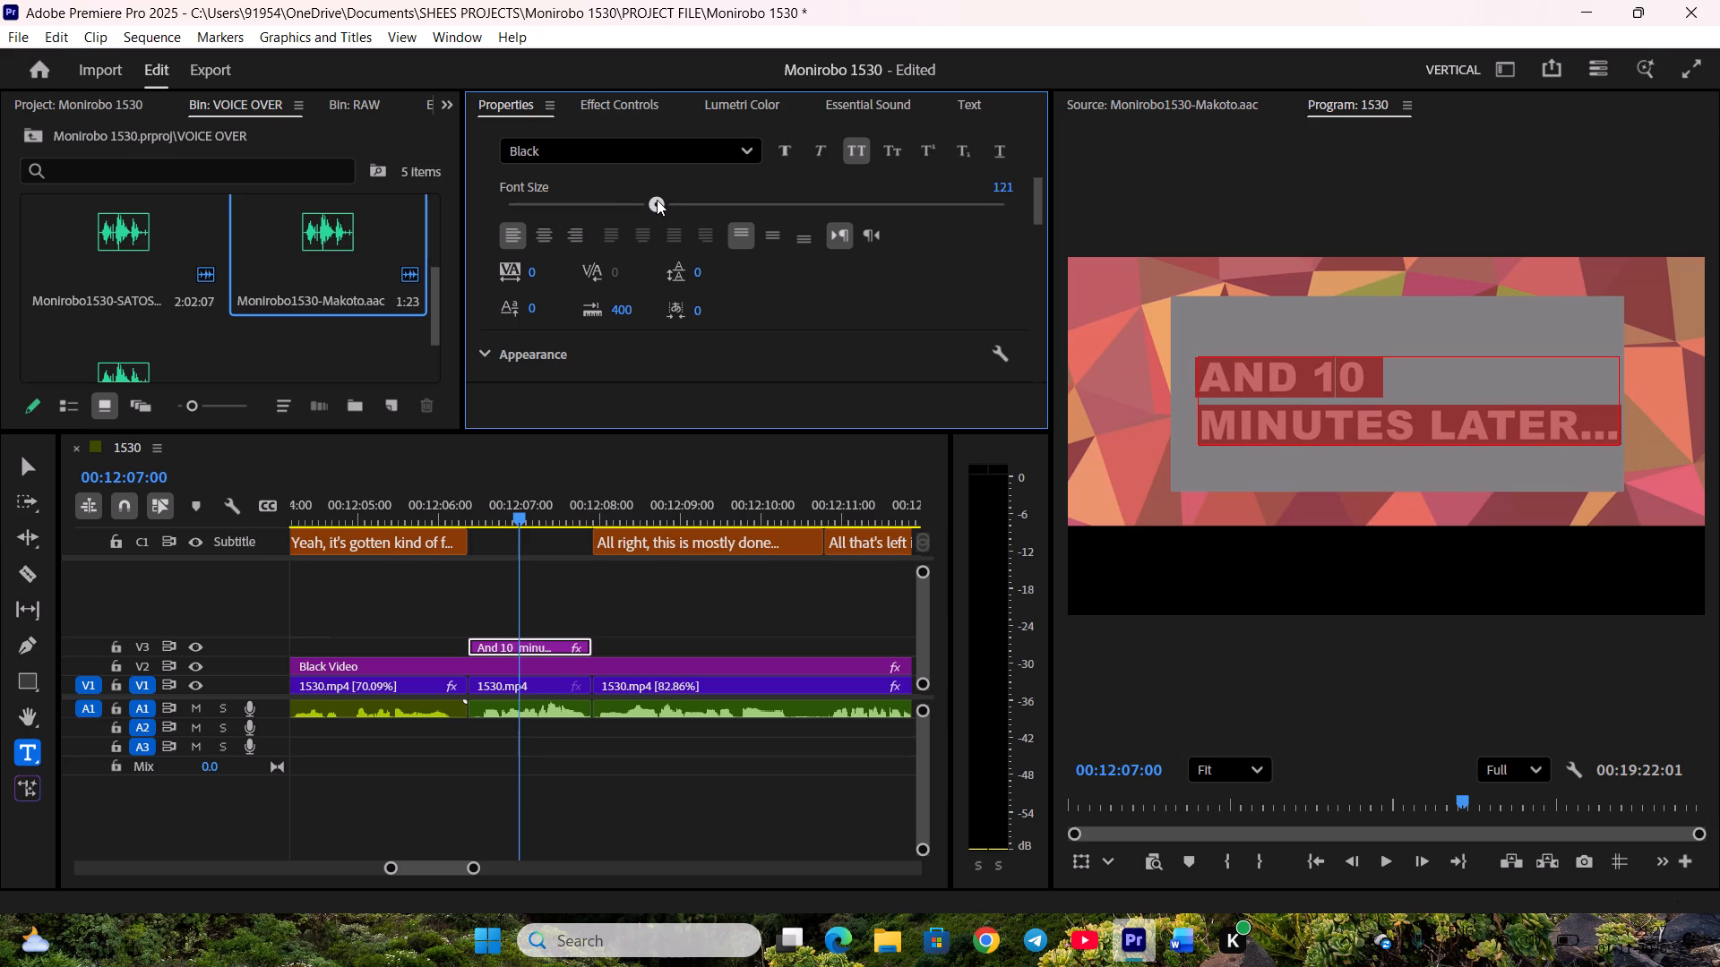
left_click_drag(657, 200, 650, 200)
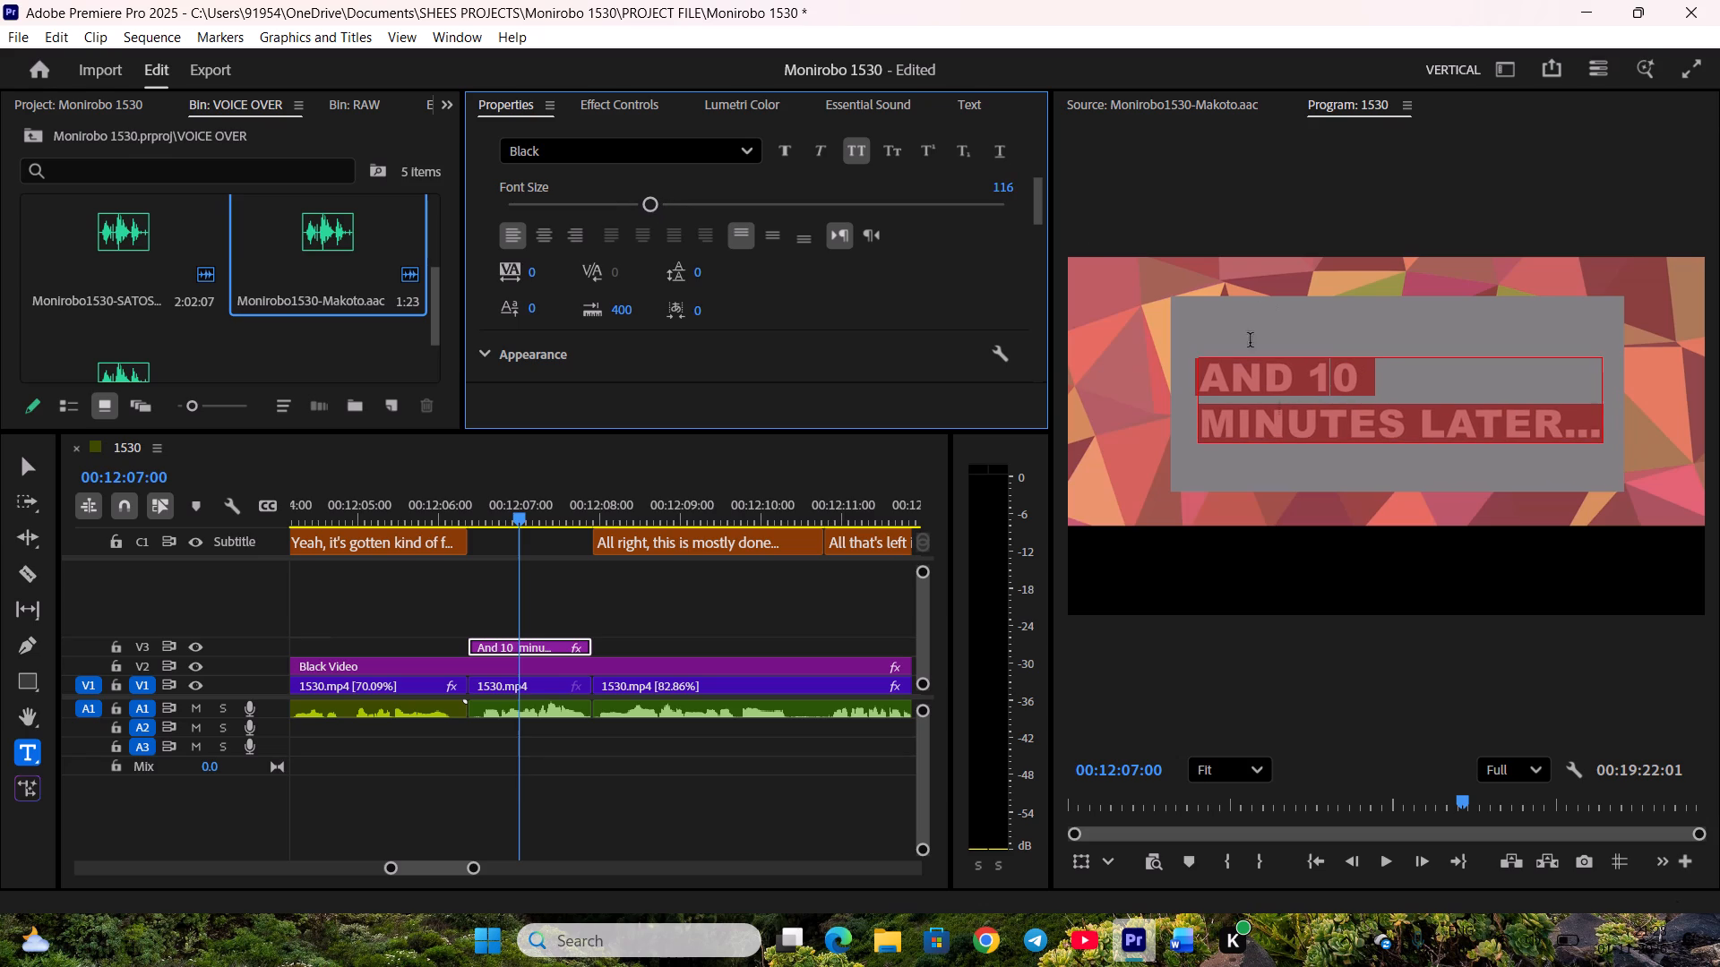
Set the "AND 10" line's tracking to 60, leading to 3, baseline shift to 12 and tsume to 7.
triple_click(1273, 377)
double_click(1277, 377)
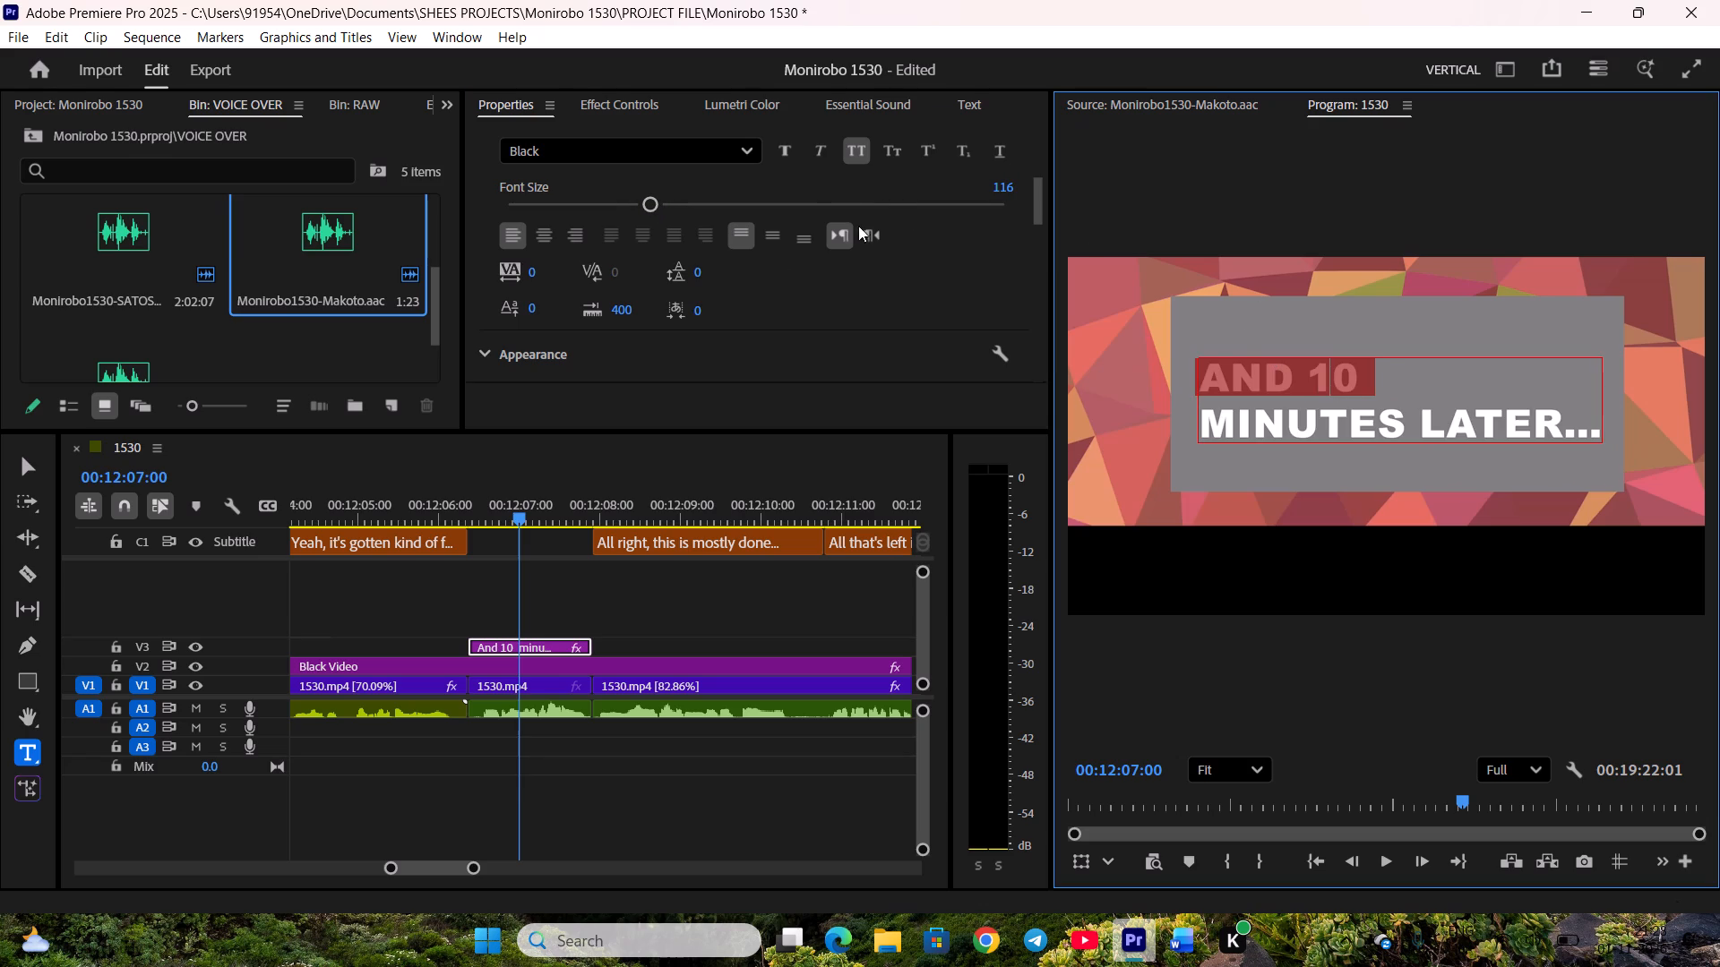
left_click(694, 267)
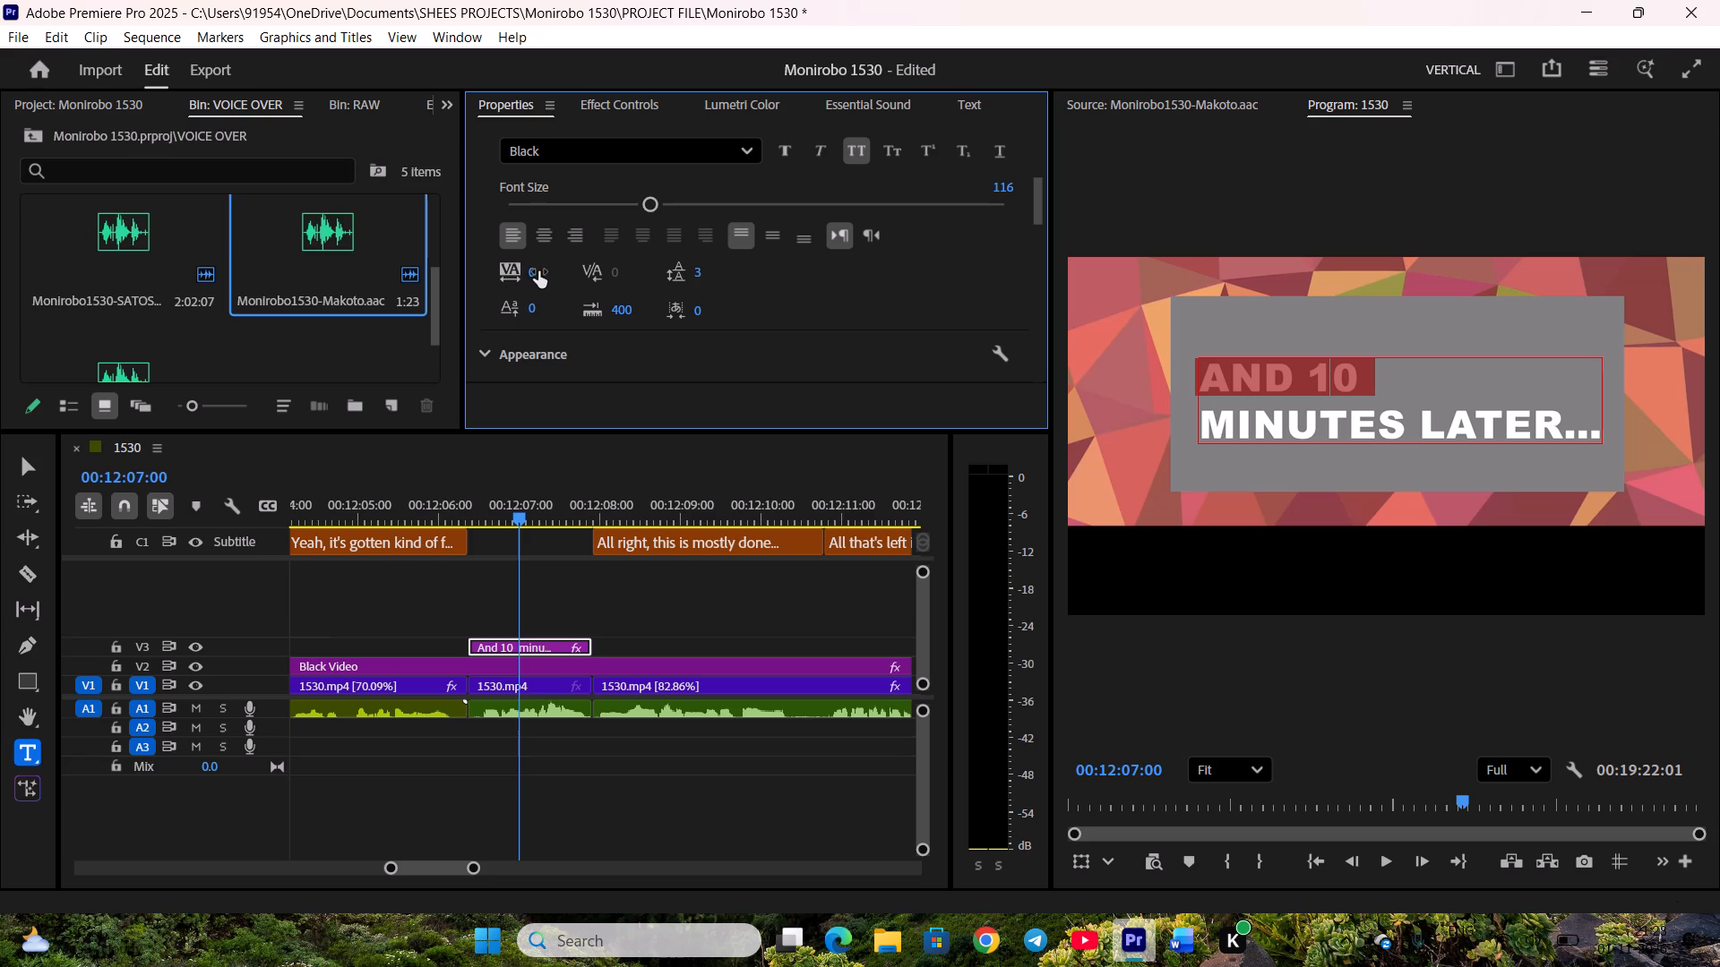
left_click_drag(535, 271, 626, 269)
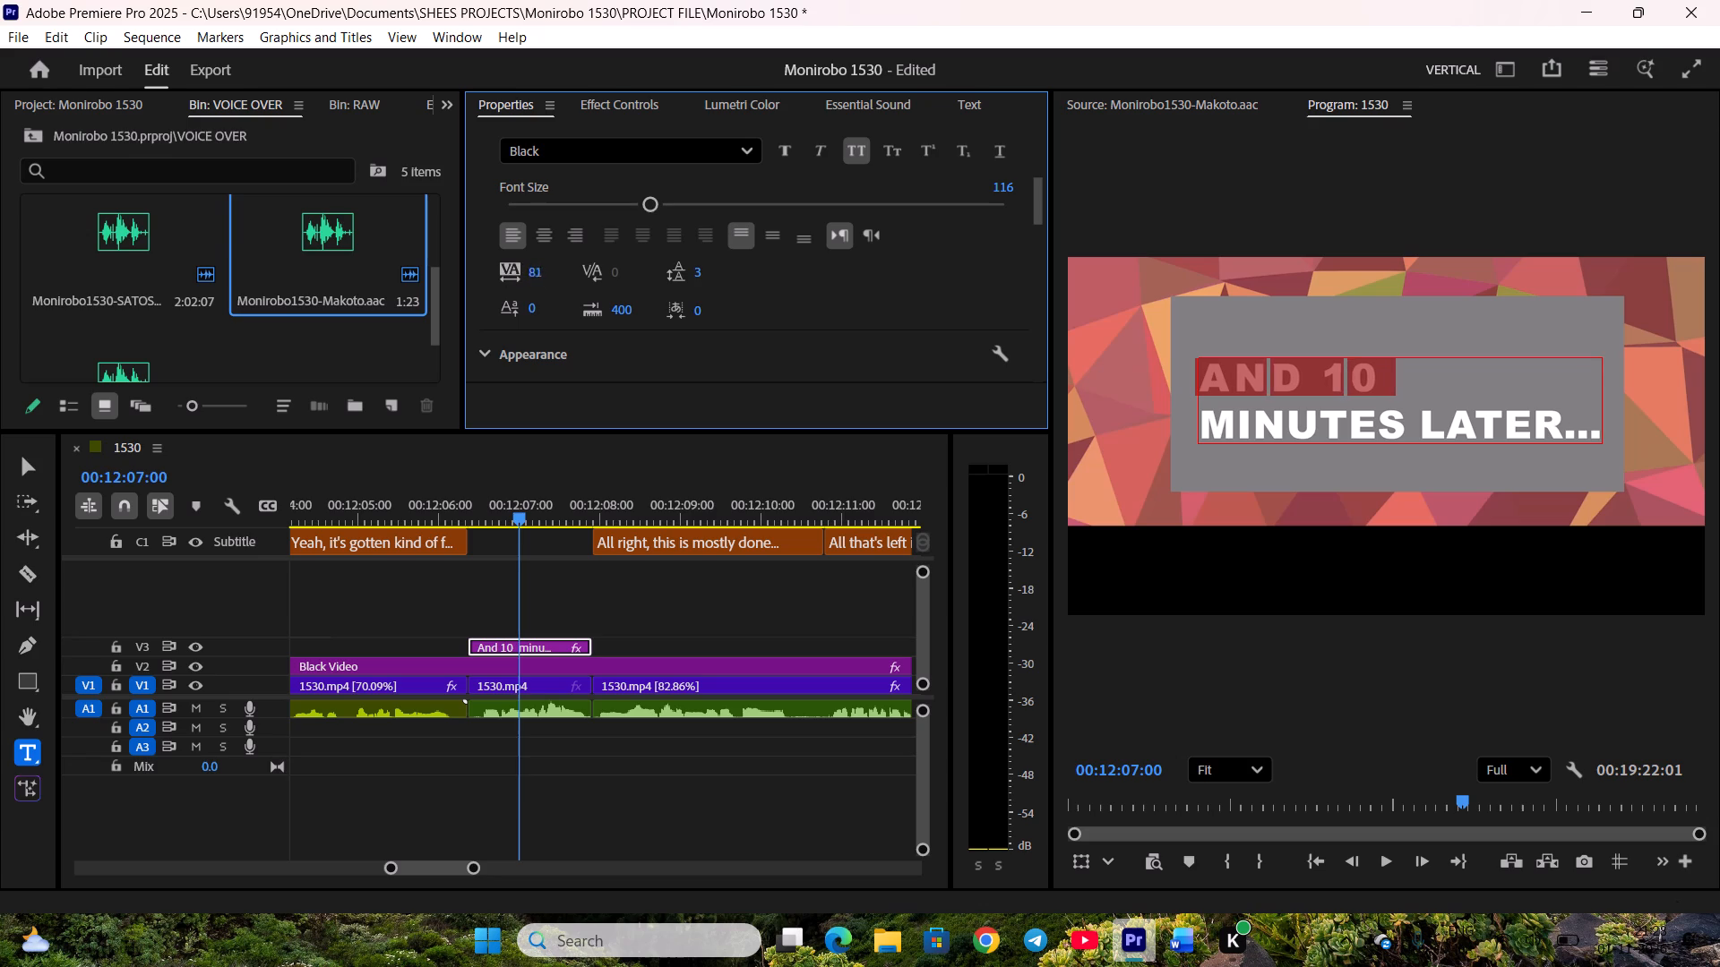
left_click_drag(626, 269, 604, 272)
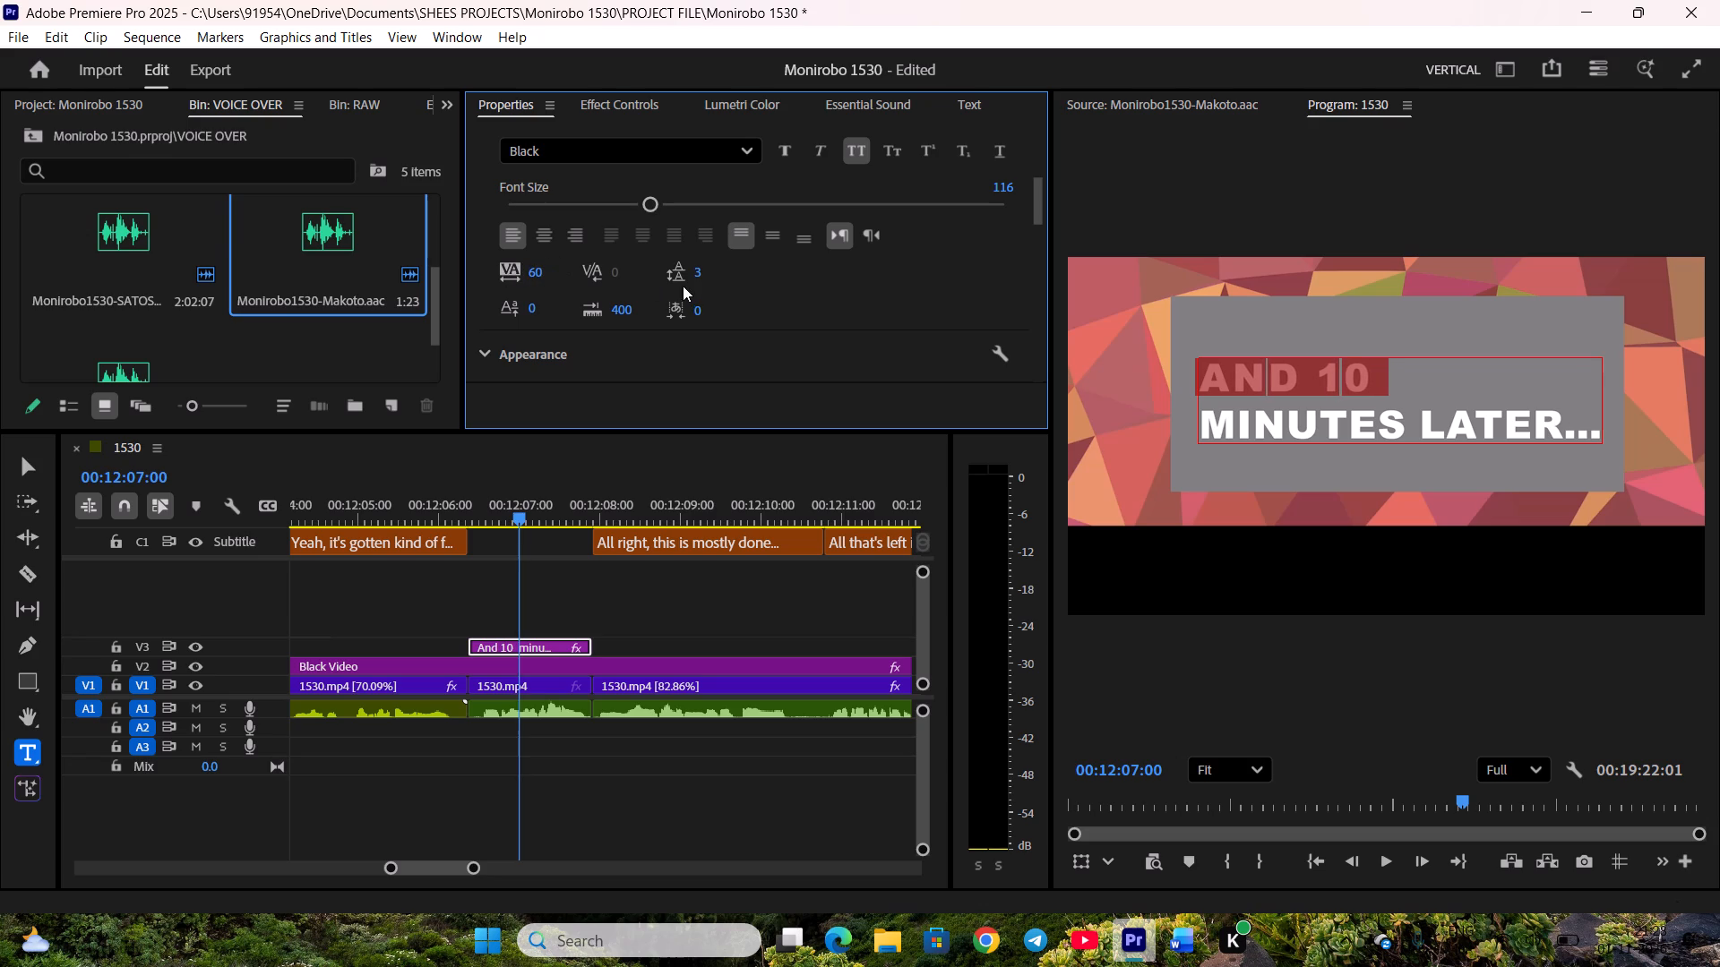
left_click_drag(532, 310, 549, 308)
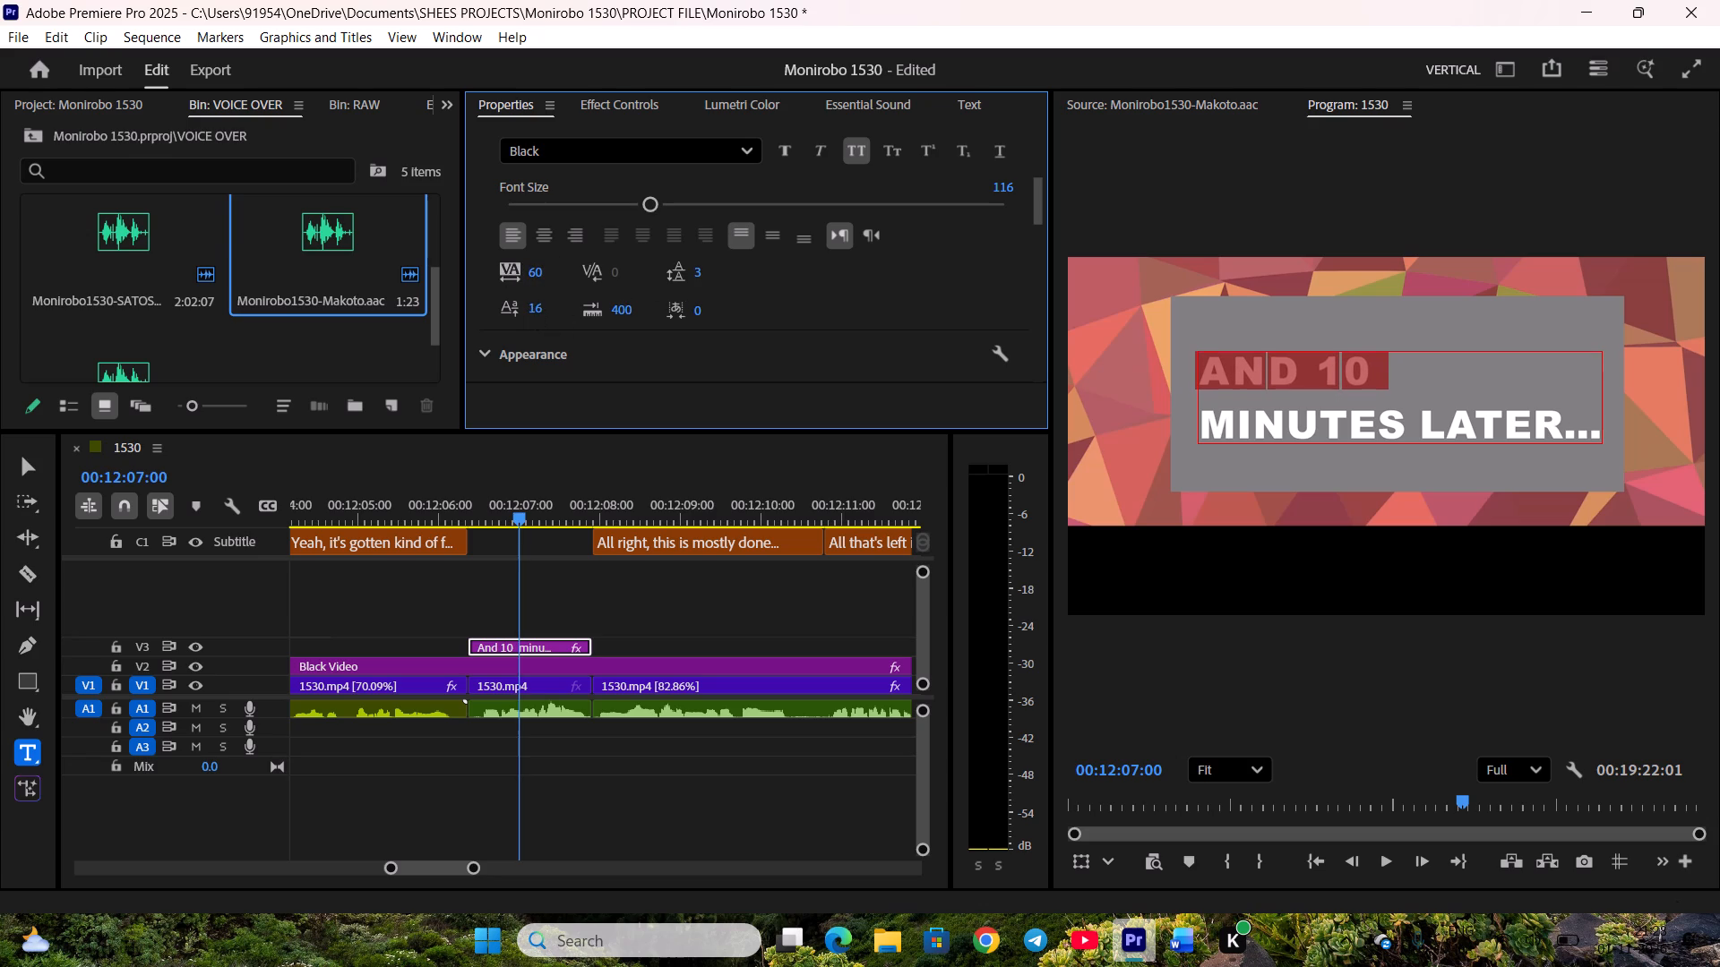
left_click_drag(549, 308, 545, 308)
left_click(698, 311)
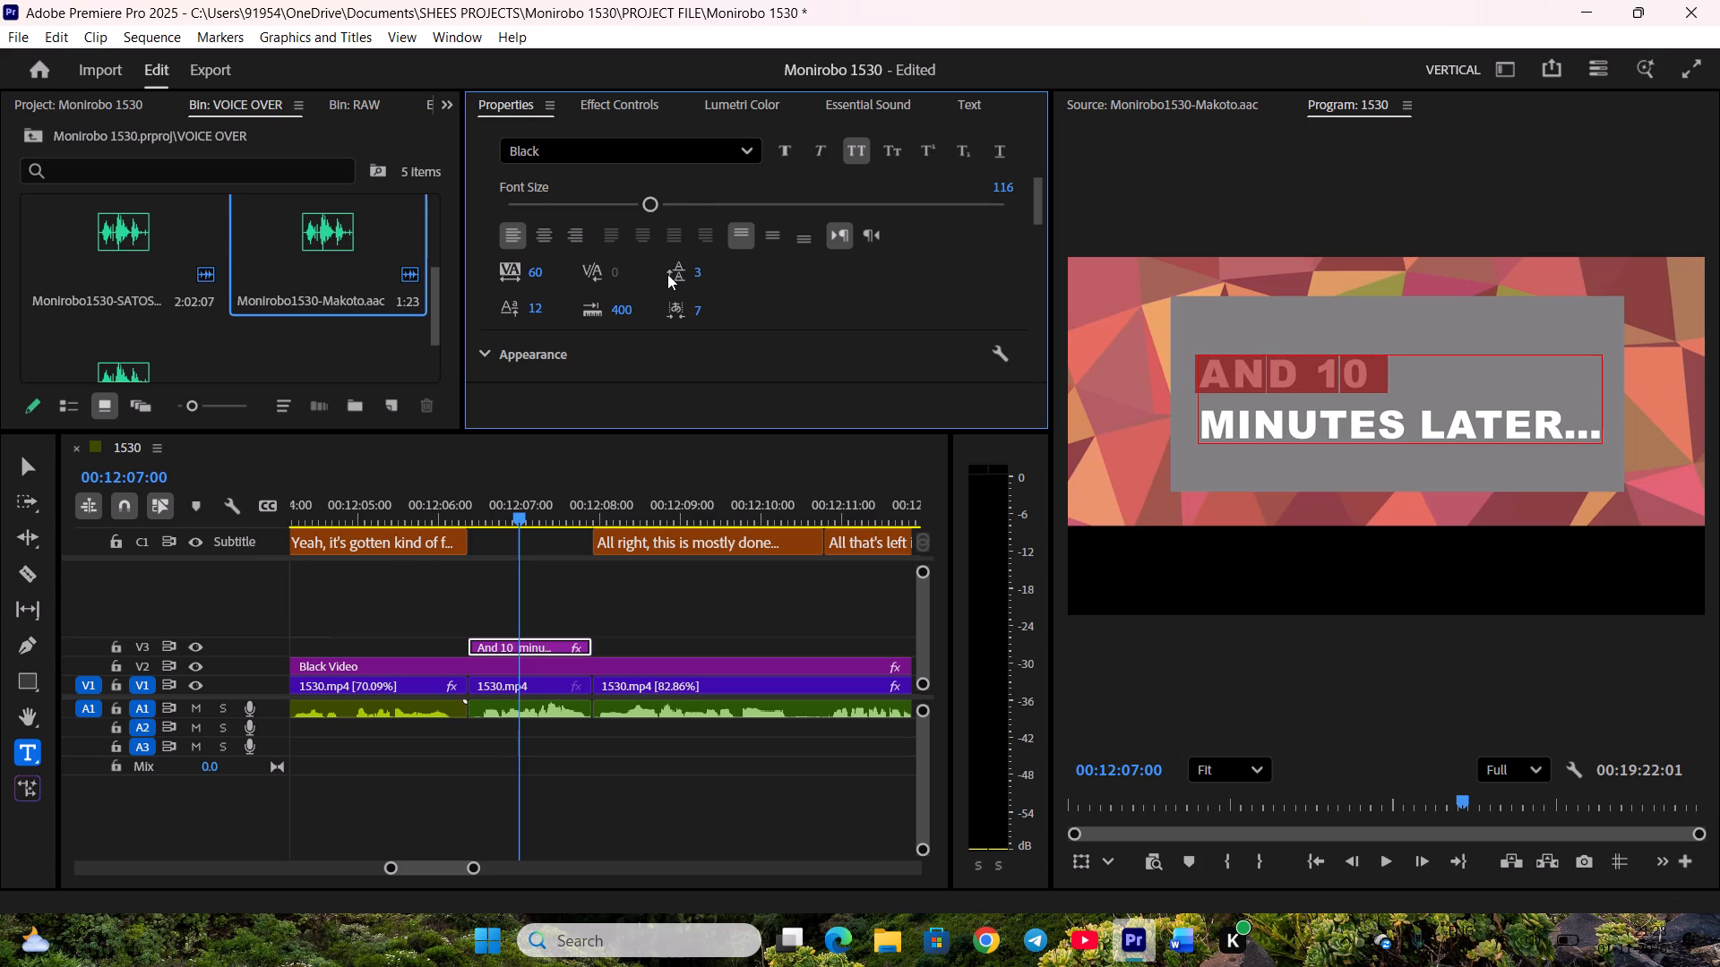
Enlarge the font of the "AND 10" line well beyond the "MINUTES LATER..." line and finish editing the text.
left_click_drag(652, 200, 732, 204)
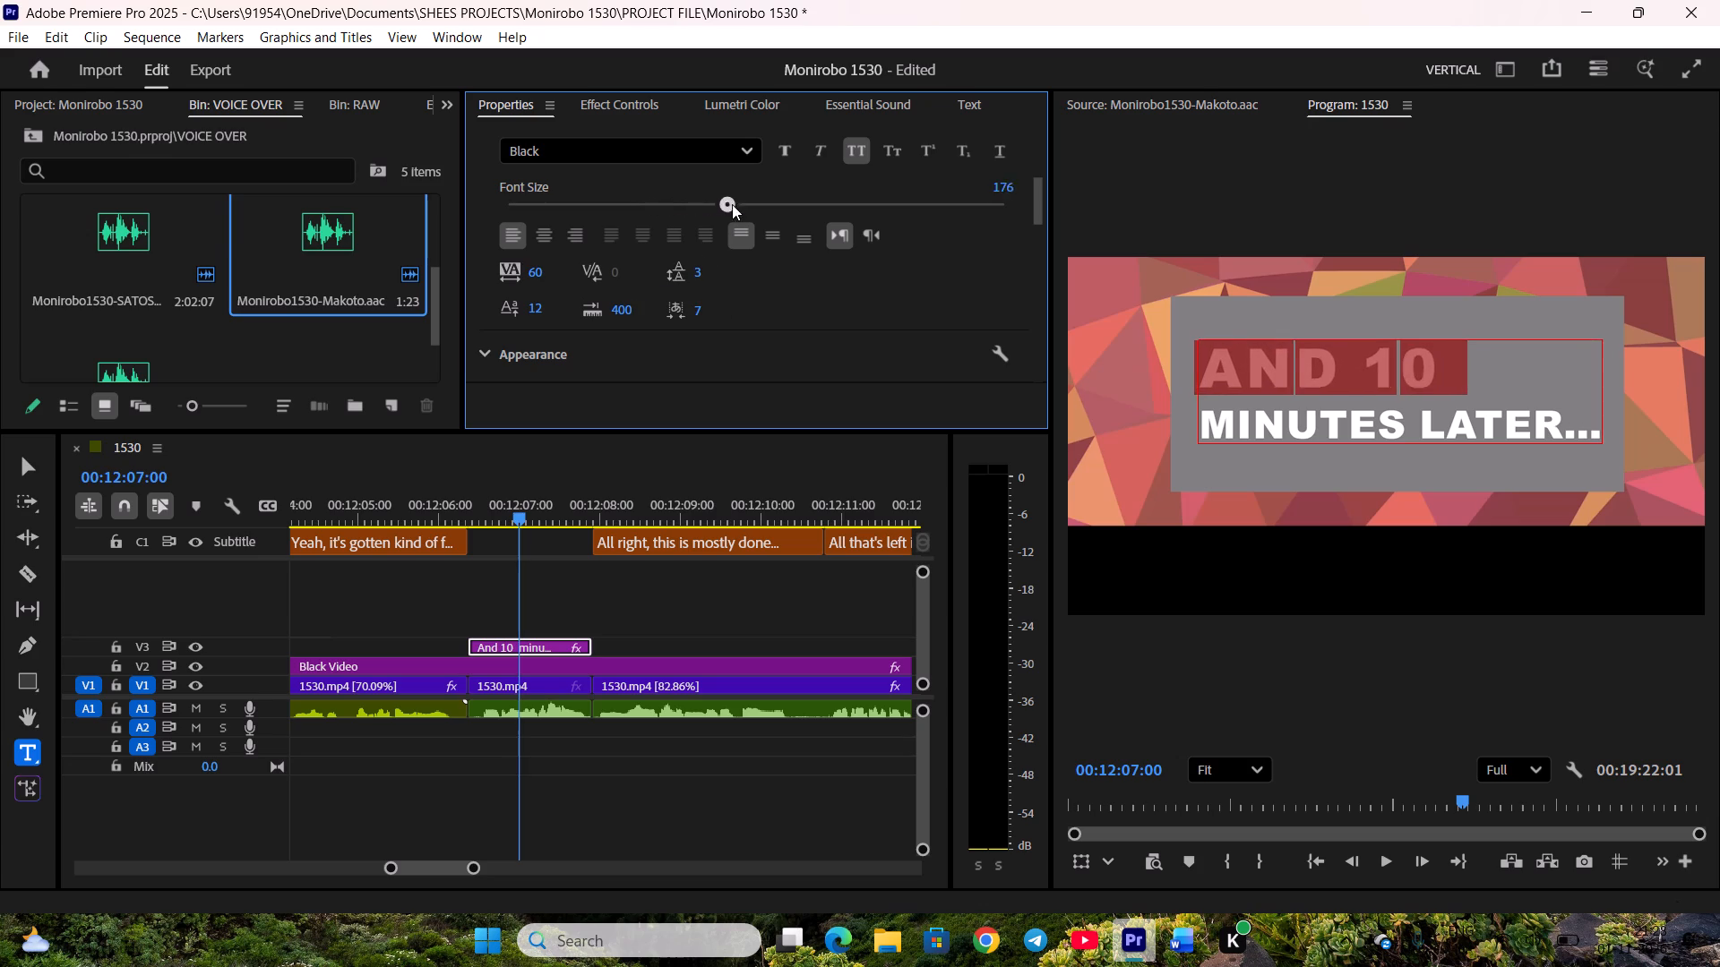
left_click_drag(732, 204, 746, 209)
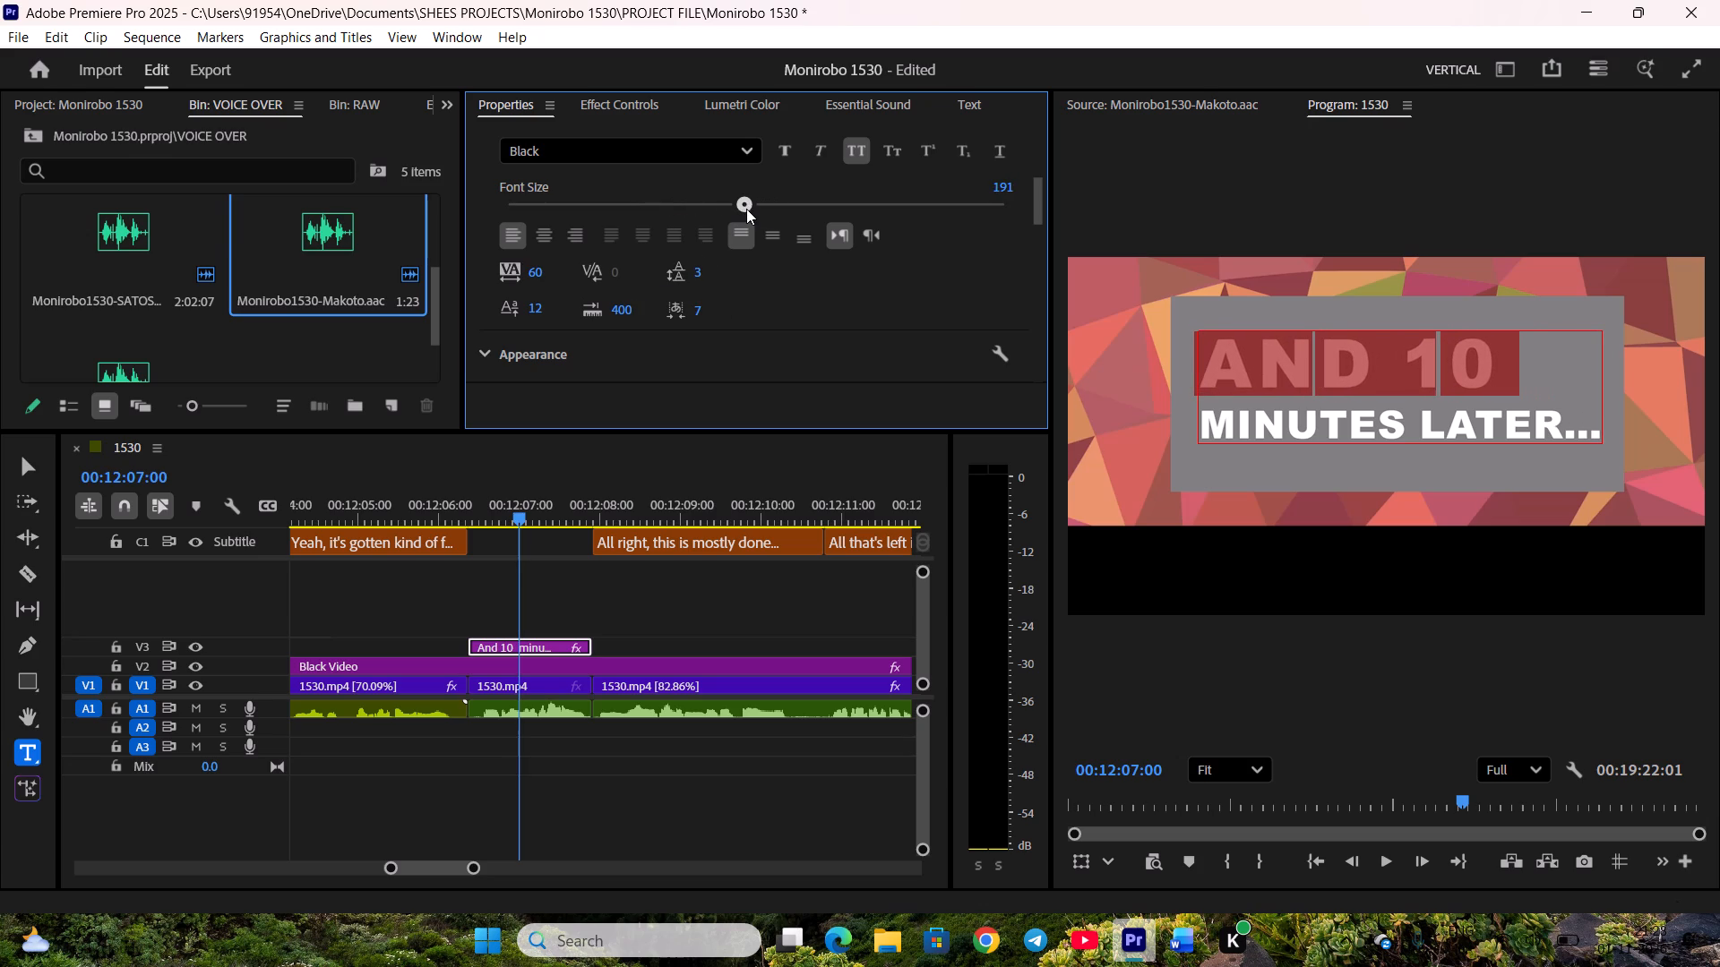
left_click_drag(746, 209, 725, 214)
left_click(596, 625)
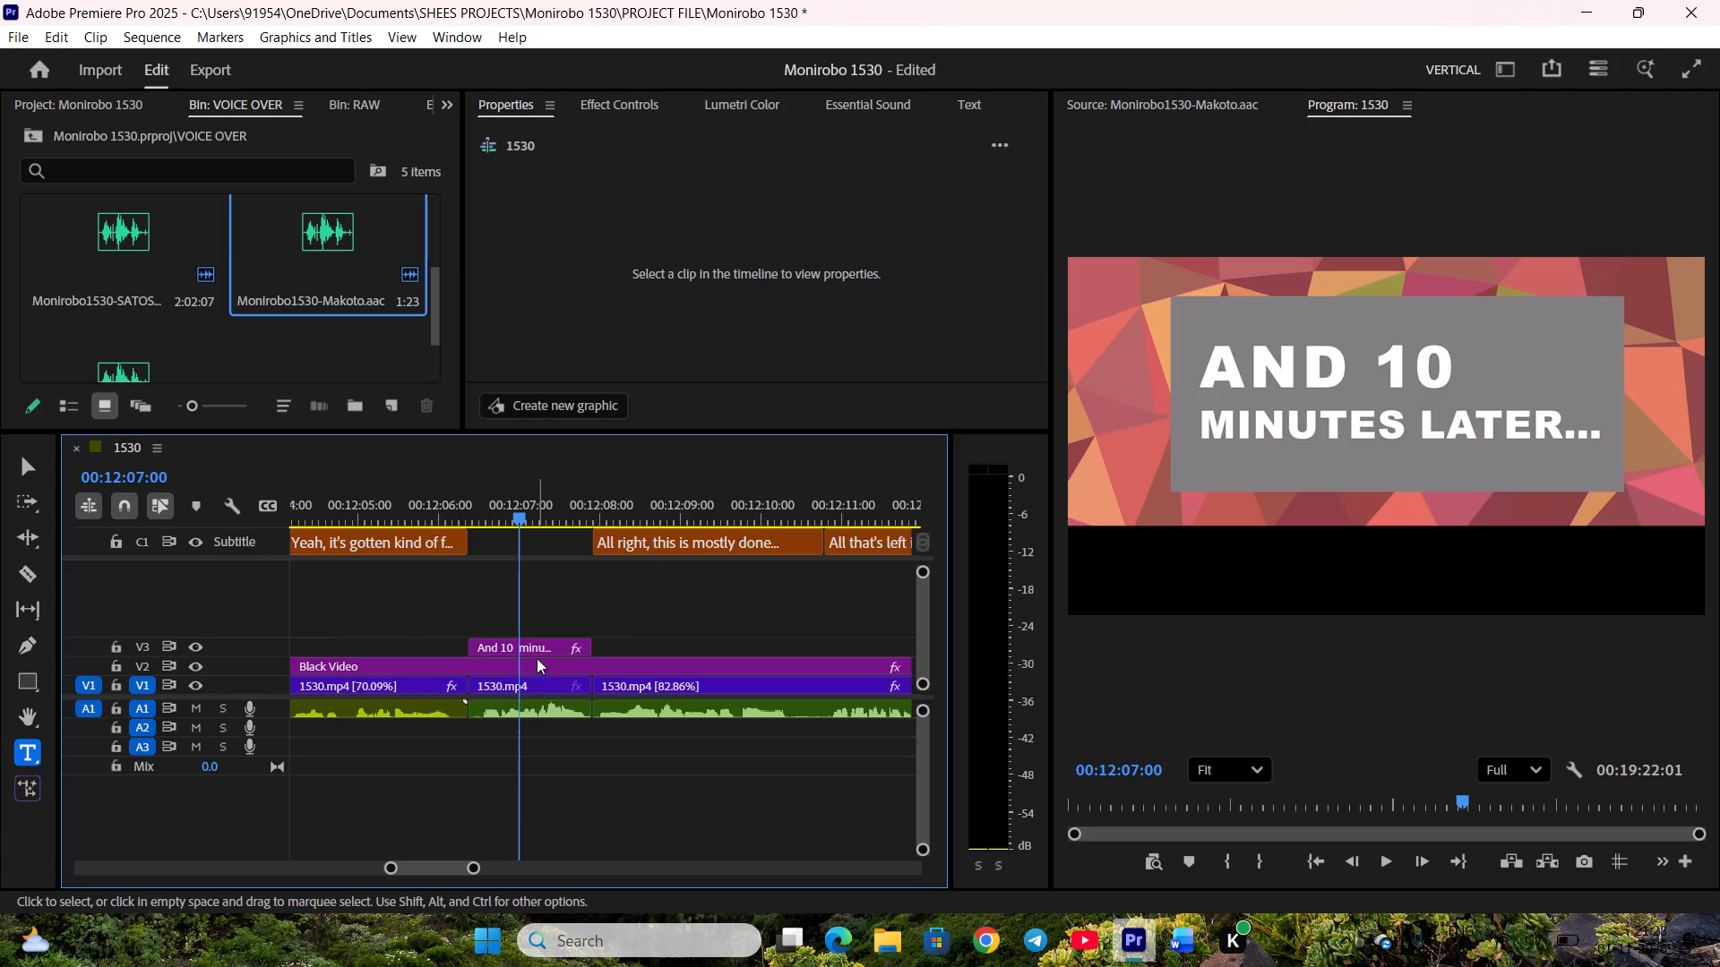
Fill the graphic's rectangle, Shape 01, with a muted red sampled from the title card's background pattern.
left_click(537, 650)
left_click(653, 177)
left_click(649, 199)
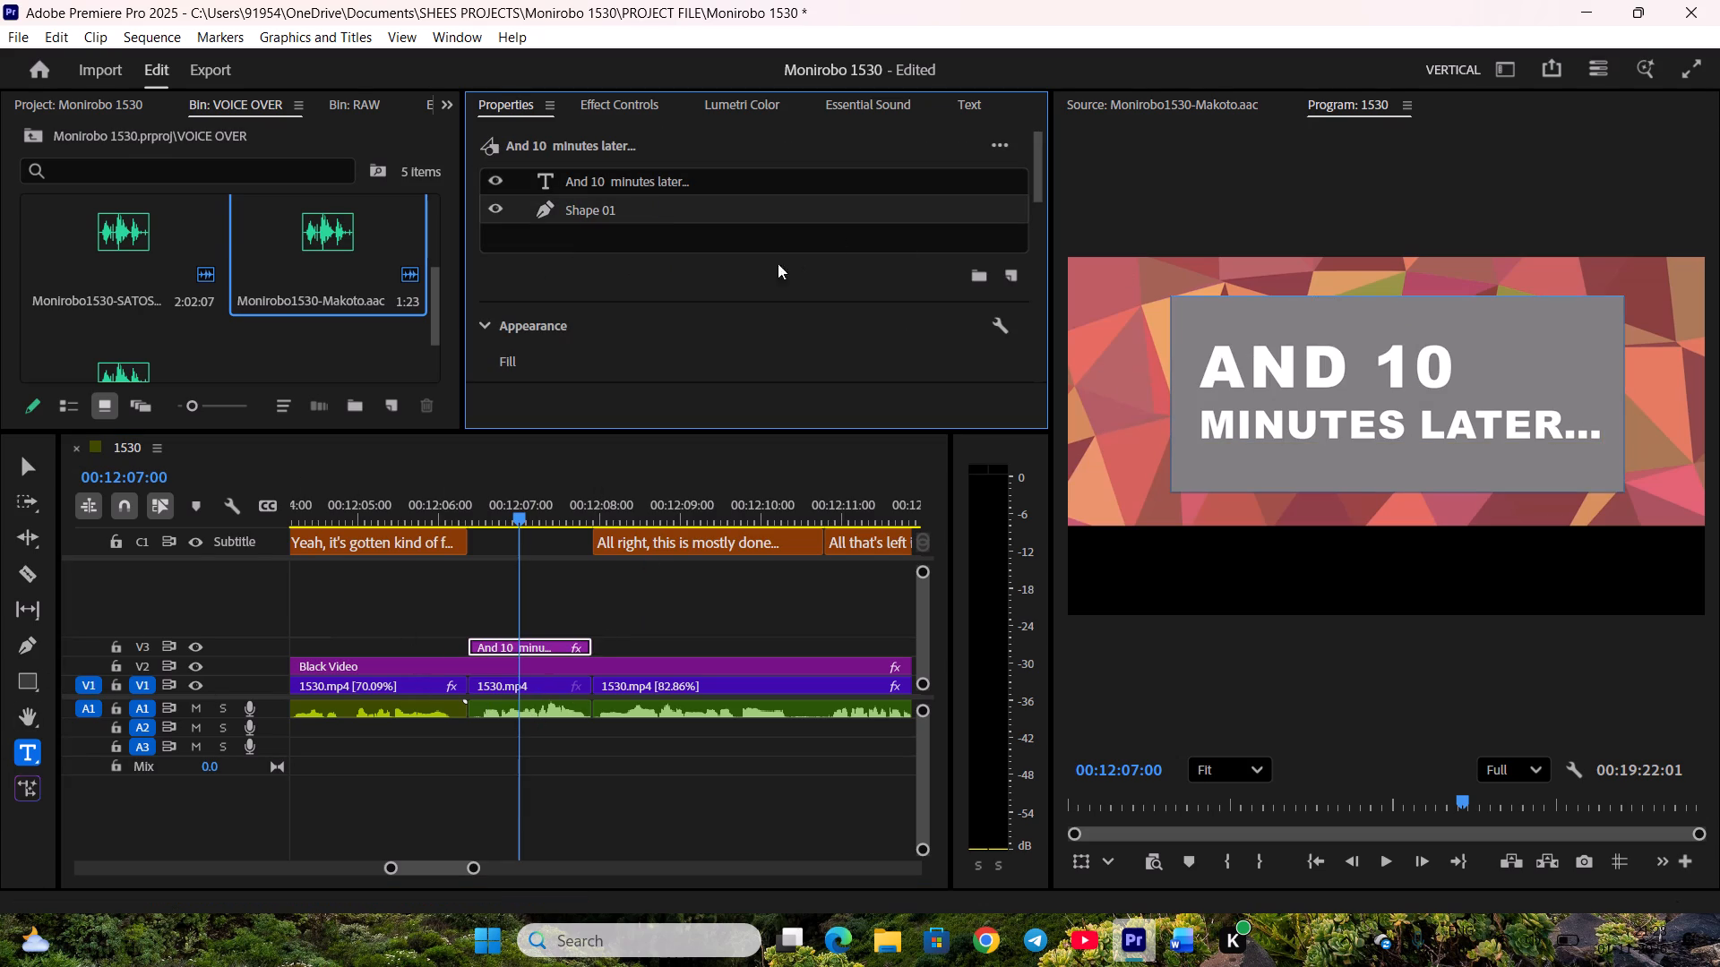
scroll(524, 286, "down", 6)
left_click(585, 265)
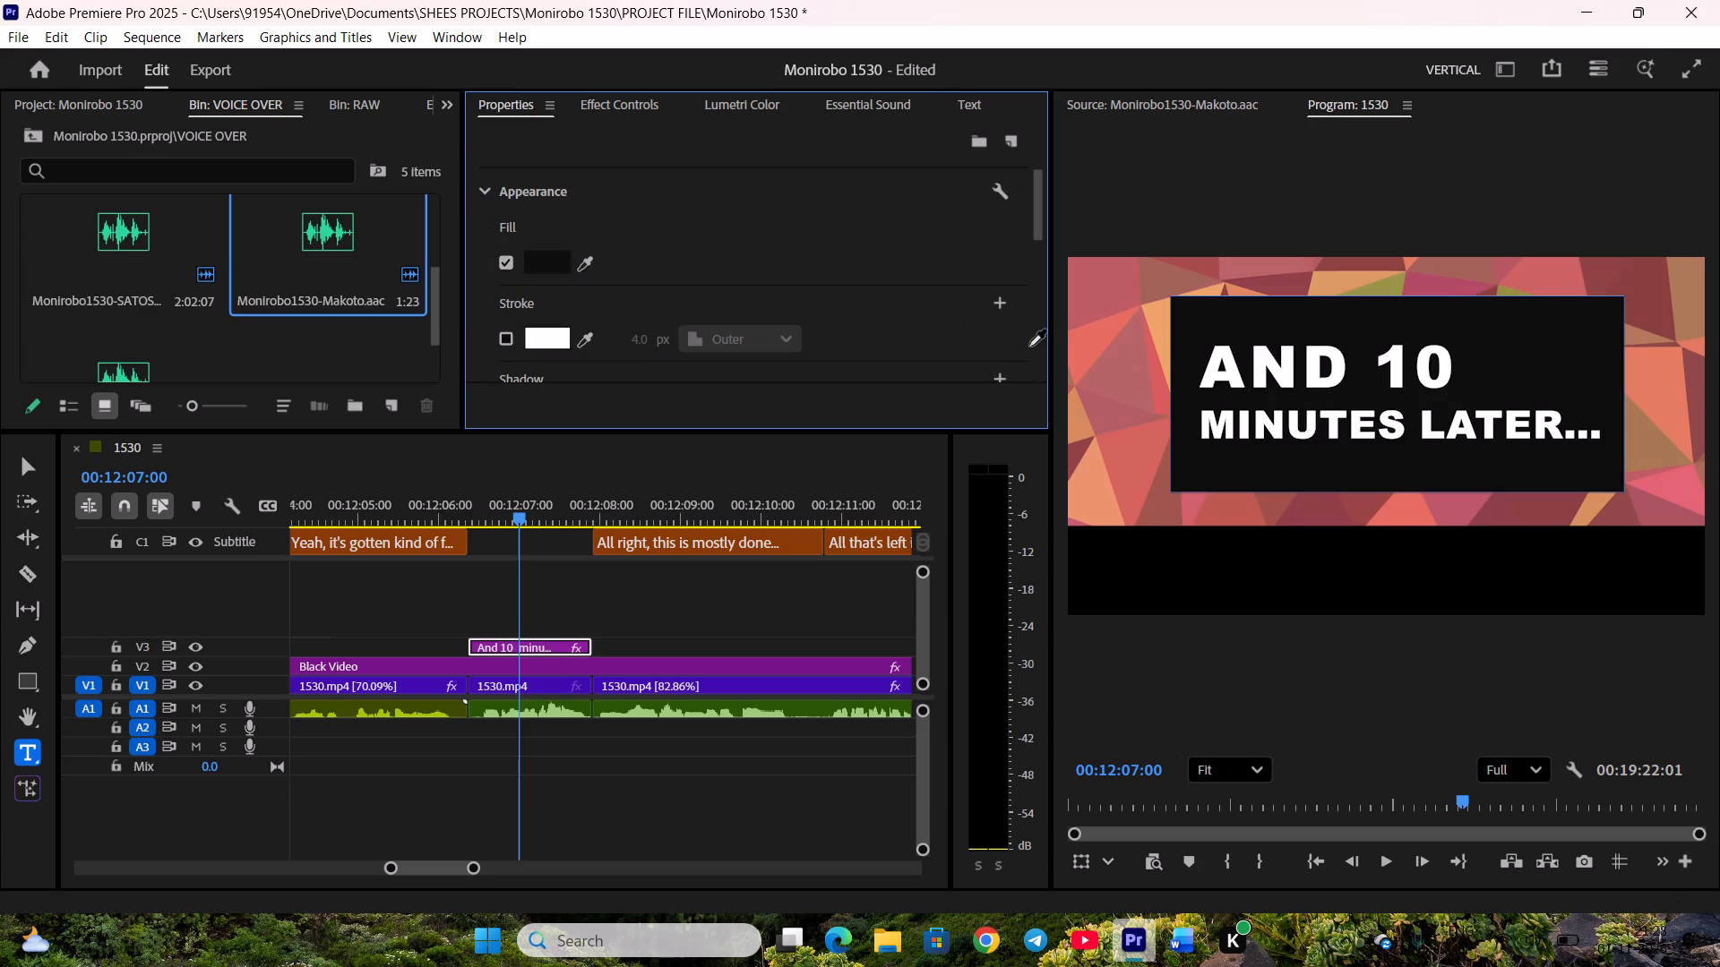
left_click(1142, 353)
left_click(745, 607)
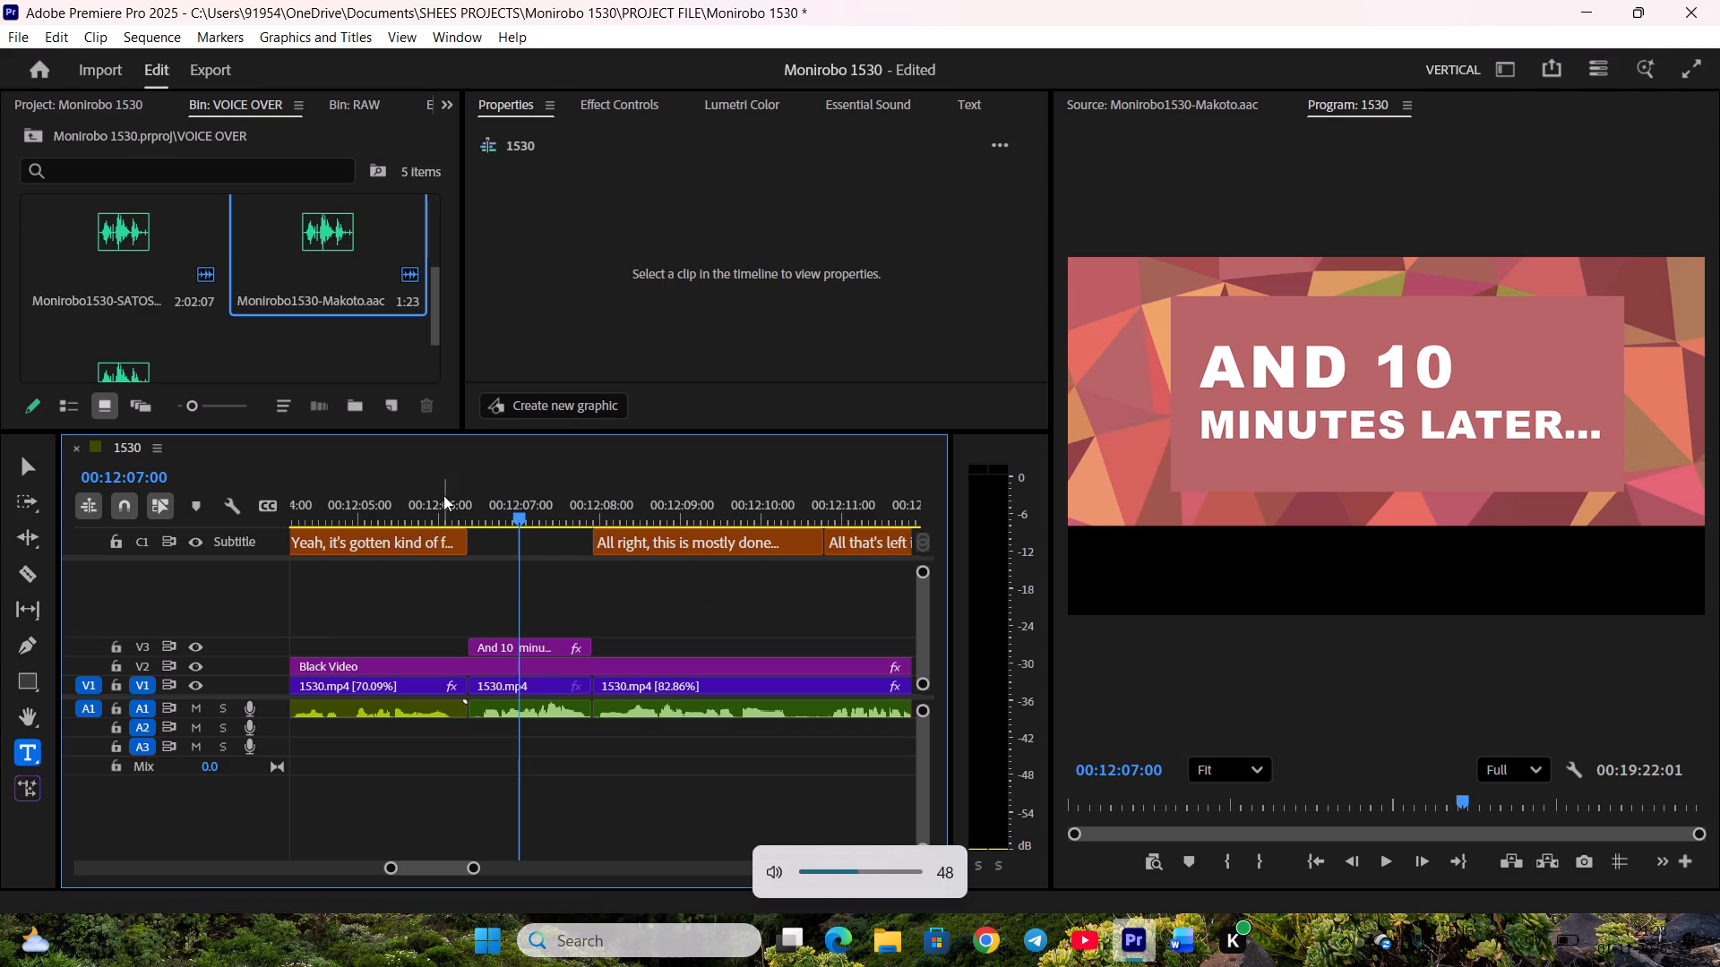
Play back the title card section to check the recoloured graphic through to the following kitchen shot.
left_click(446, 496)
key("space")
key("space")
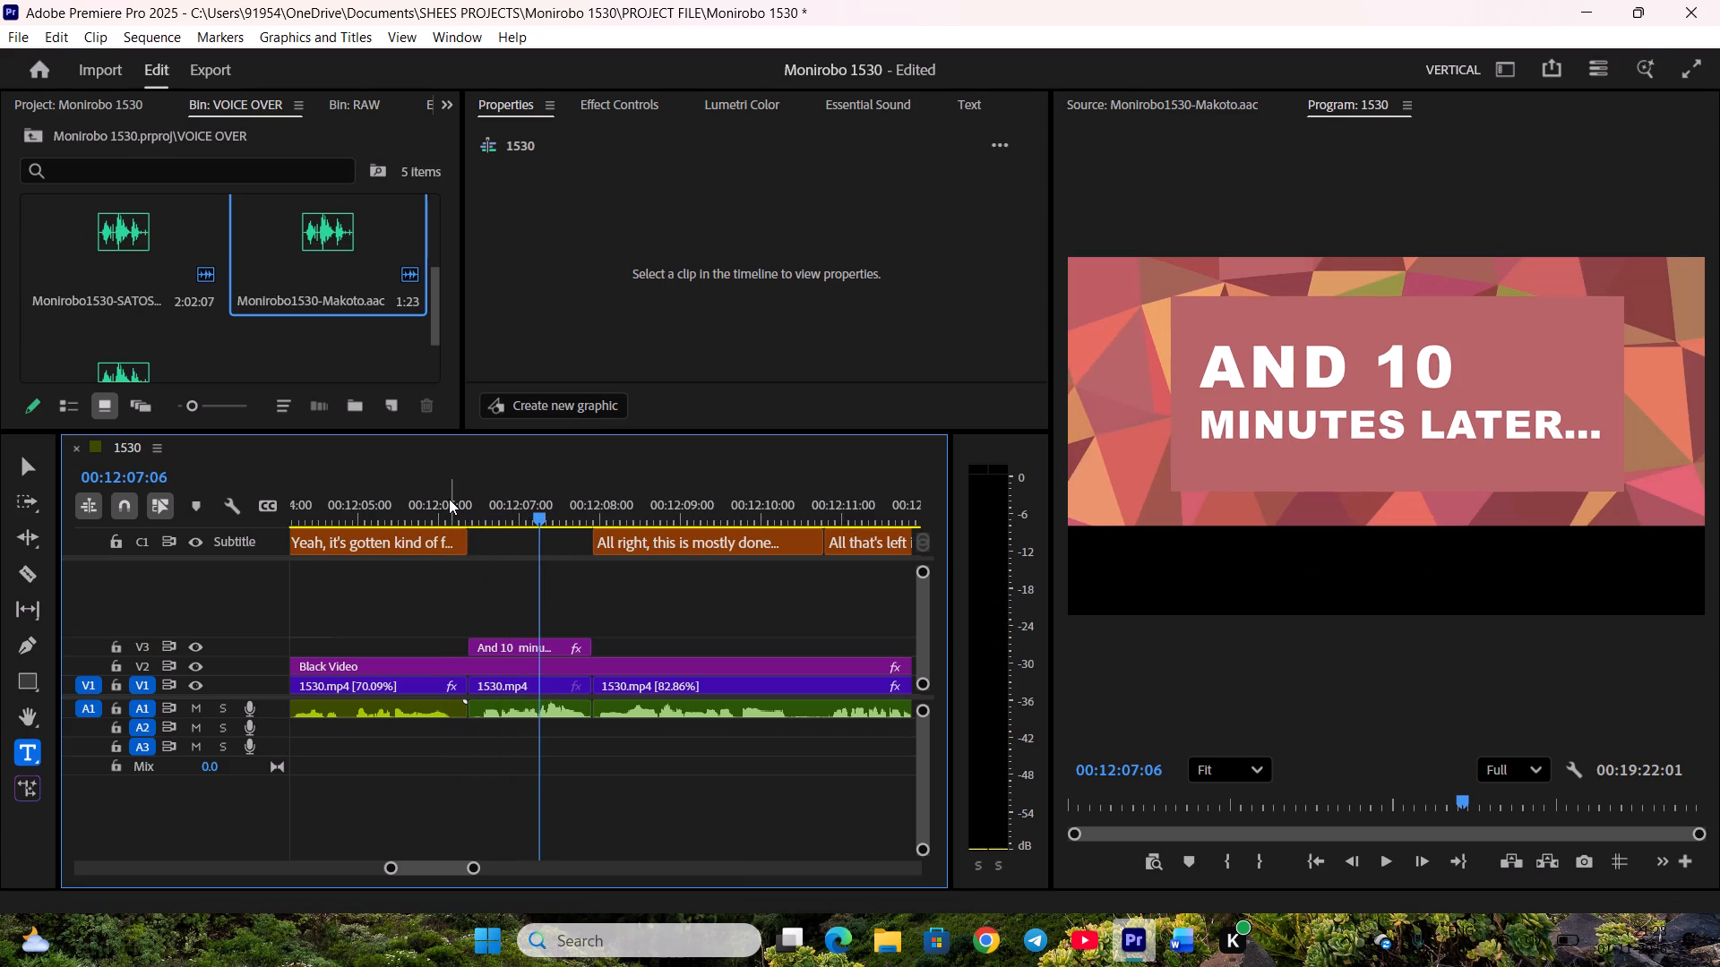
key("space")
key("space")
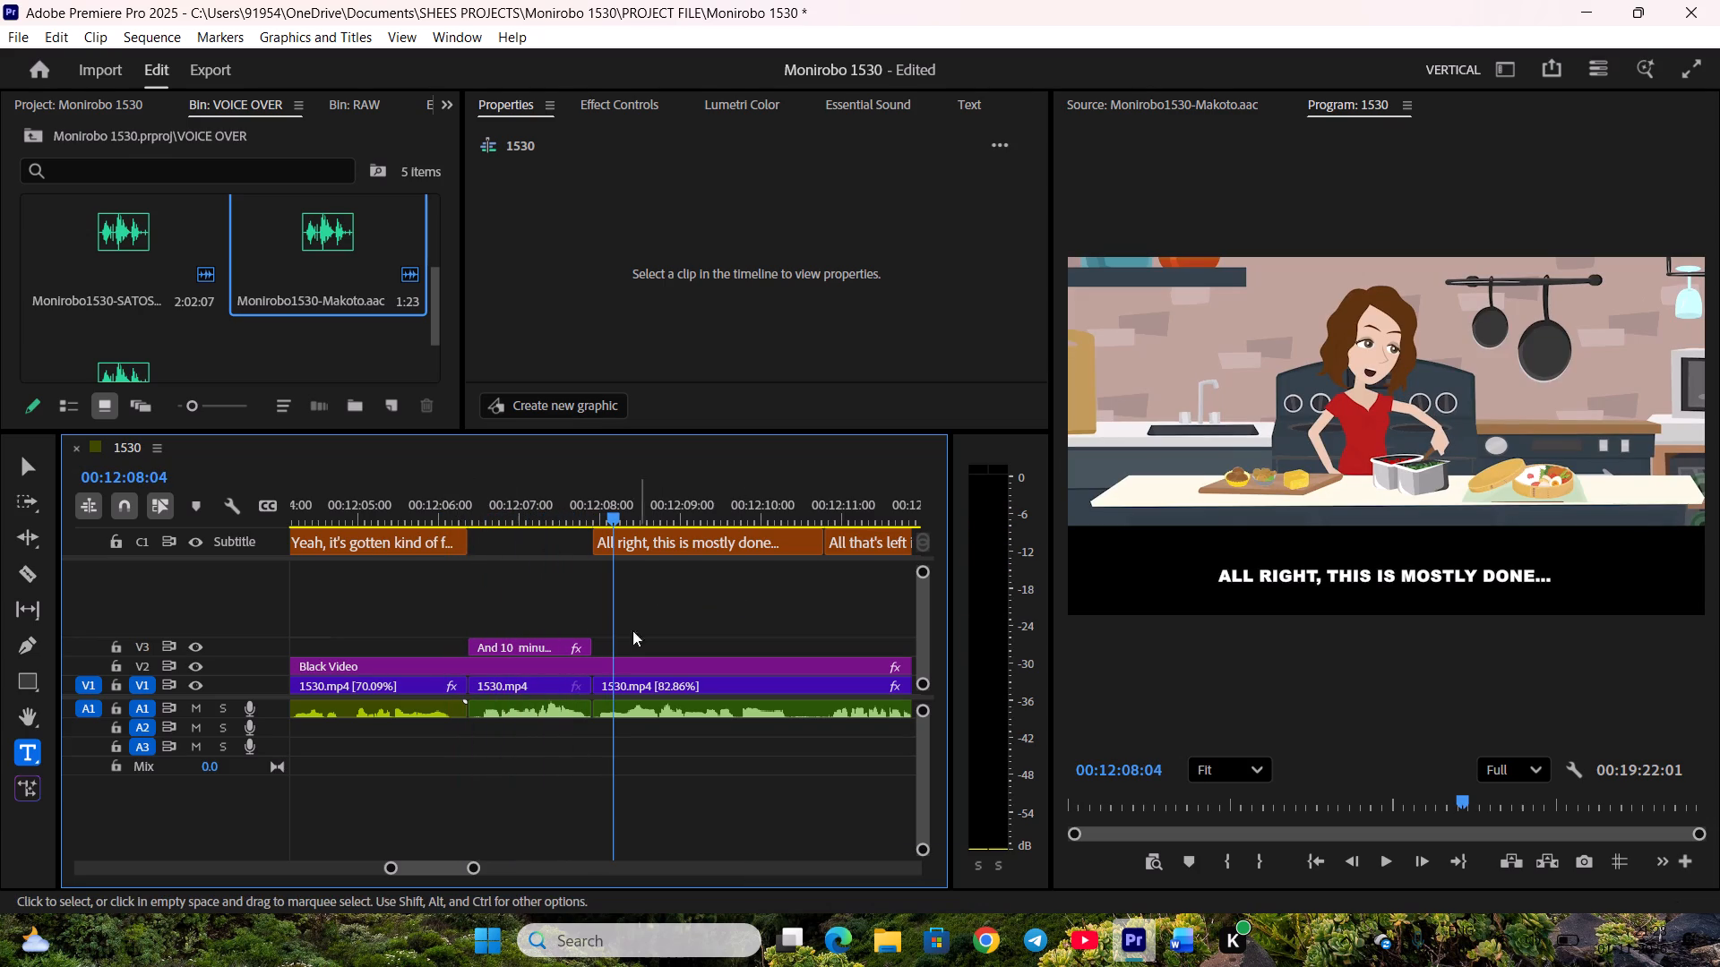
Round the corners of the graphic's rectangle, Shape 01, with a corner radius of 156.
left_click(546, 648)
left_click(542, 505)
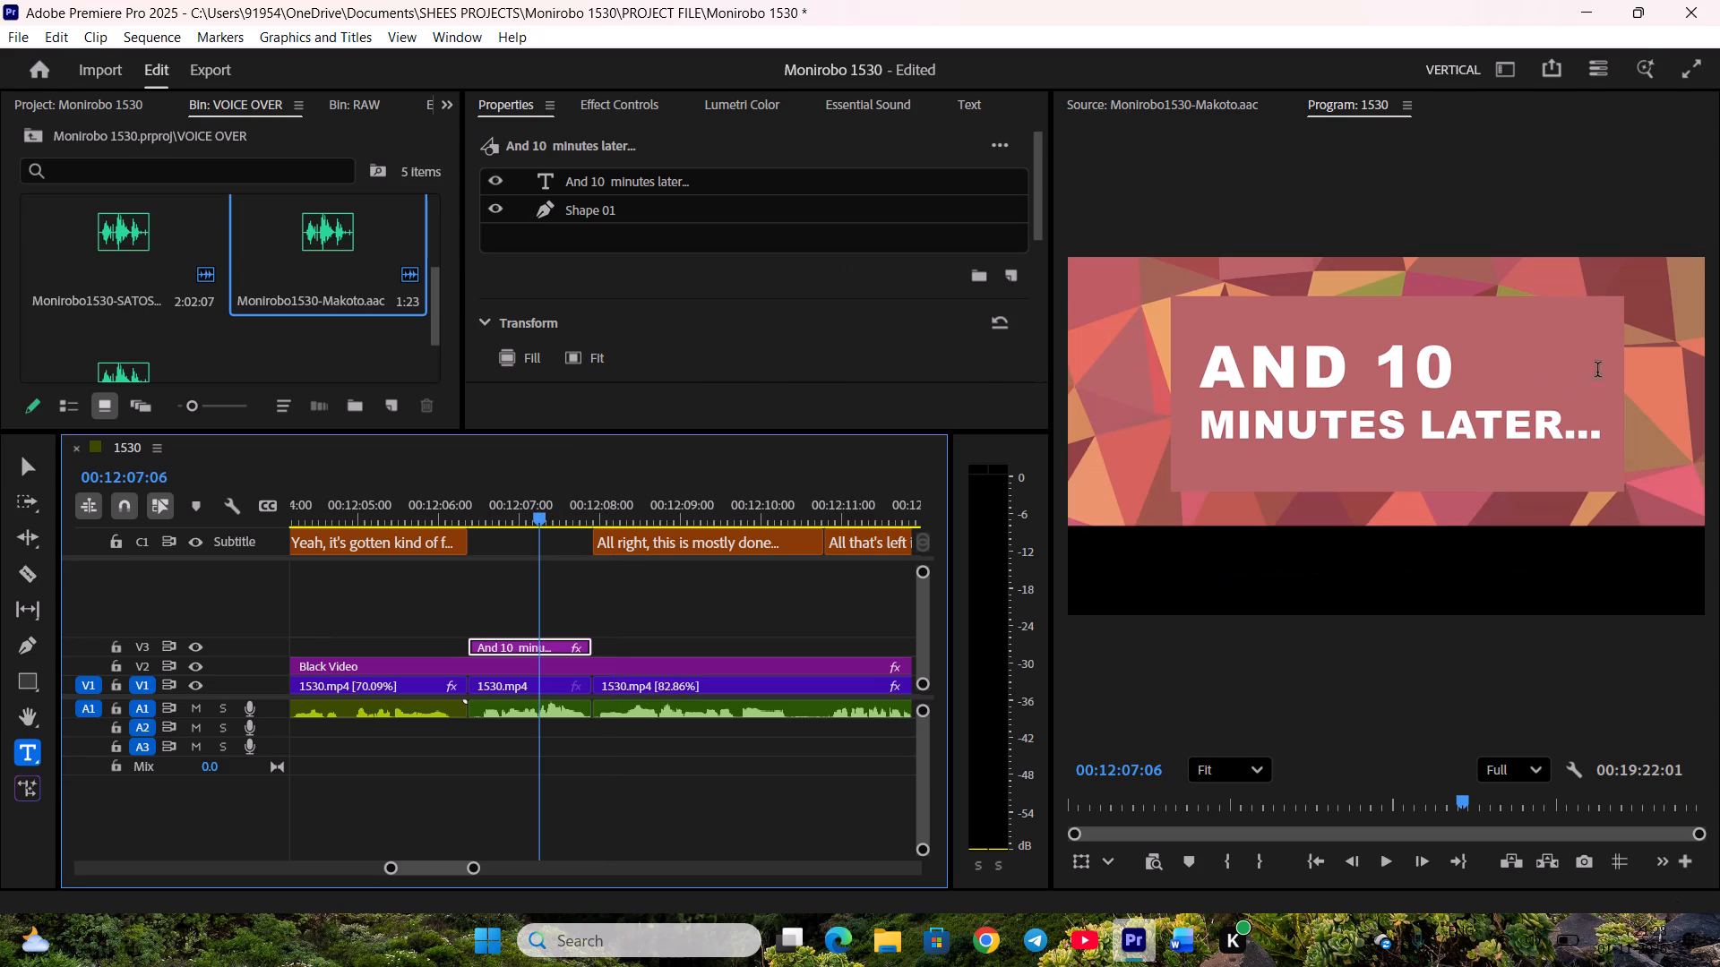
left_click(600, 209)
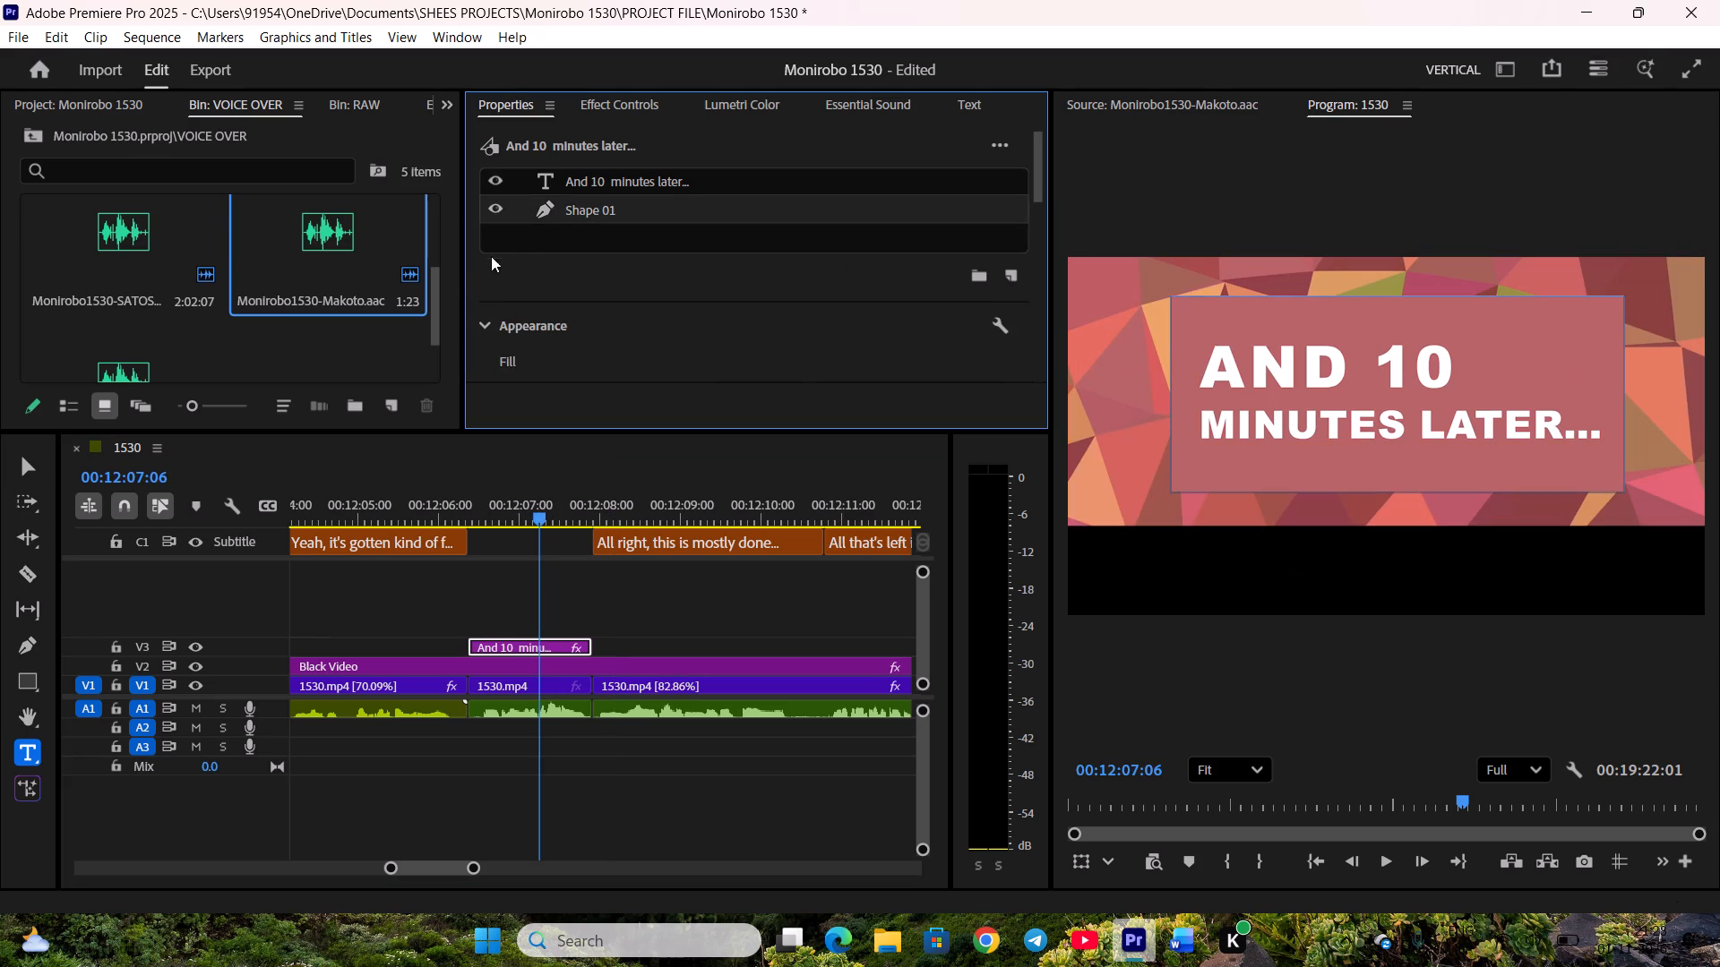
scroll(489, 259, "down", 20)
scroll(489, 259, "down", 4)
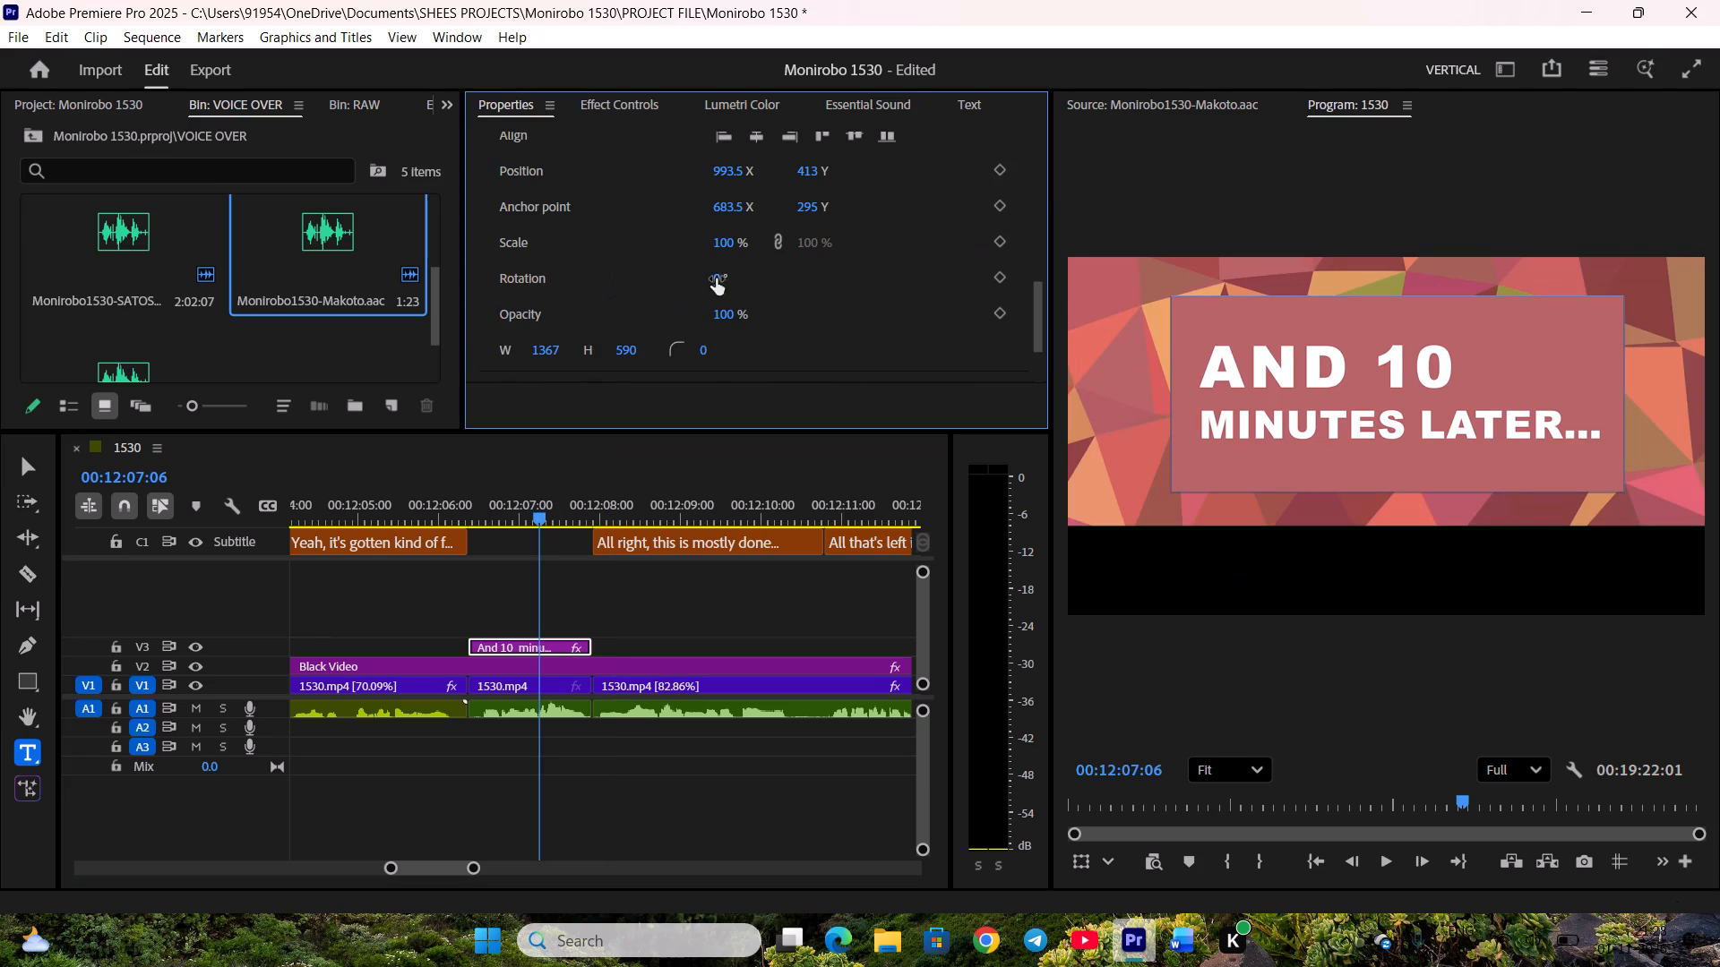
left_click_drag(701, 344, 727, 345)
left_click_drag(727, 346, 803, 350)
left_click_drag(803, 350, 840, 353)
left_click_drag(709, 352, 799, 350)
left_click_drag(799, 350, 865, 350)
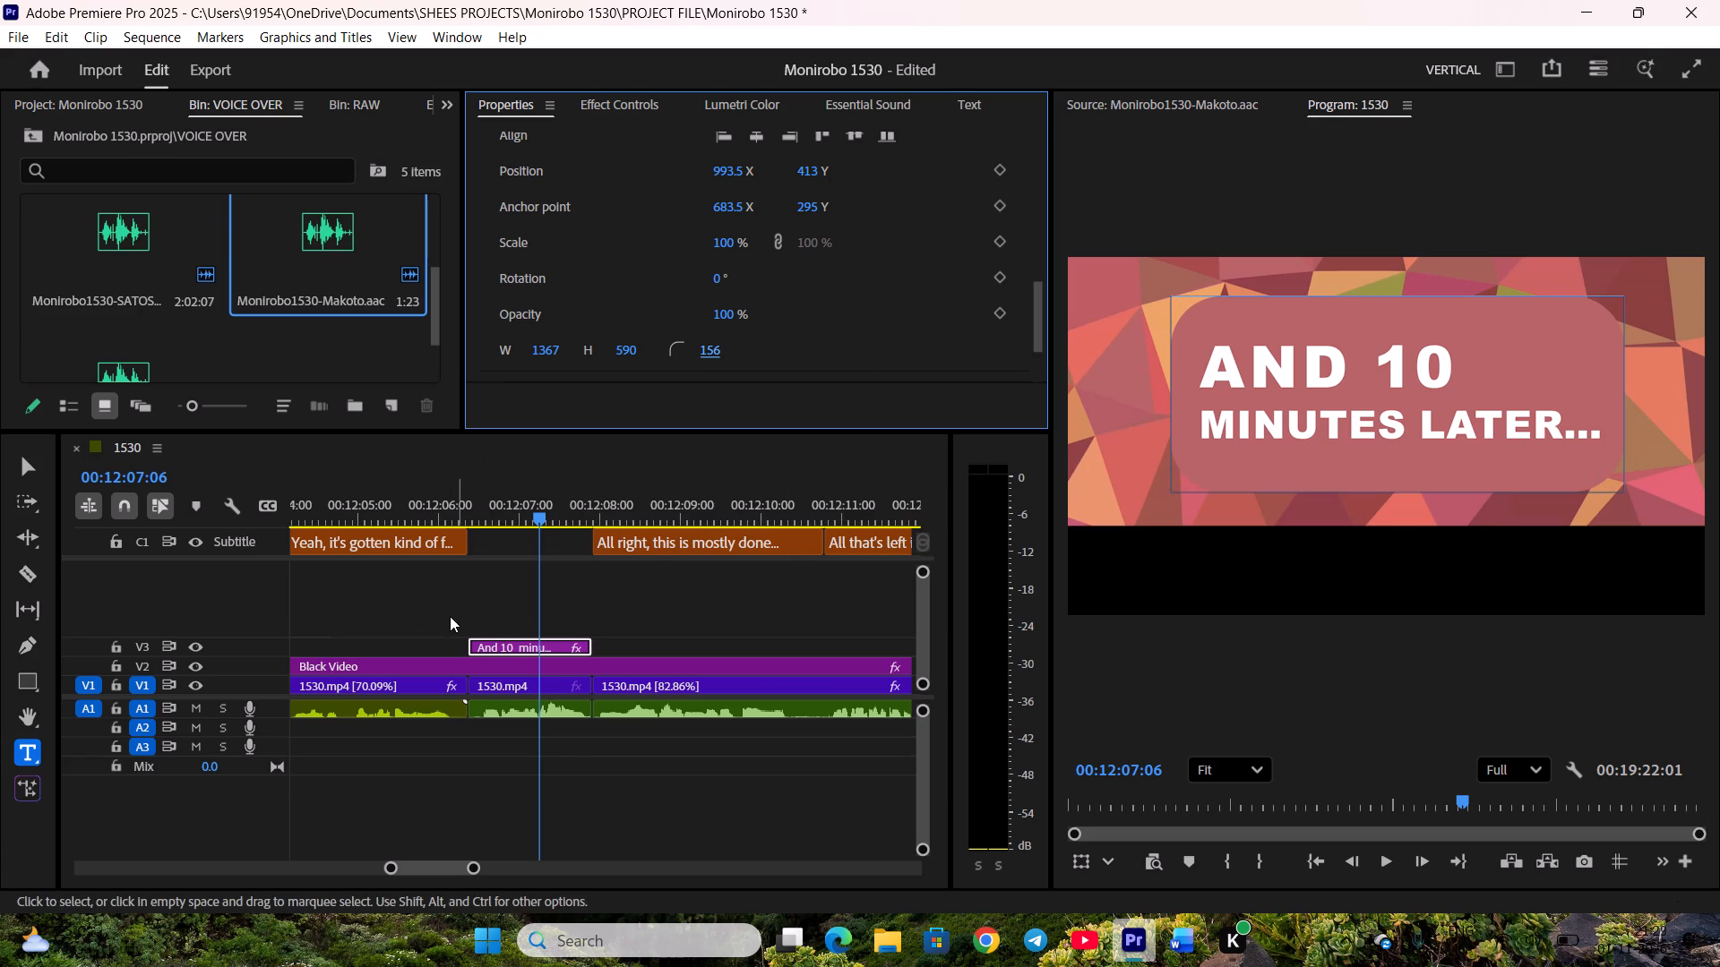
Search the effects for "transform" and apply the Transform video effect to the "And 10 minutes later..." graphic on V3.
scroll(109, 104, "down", 5)
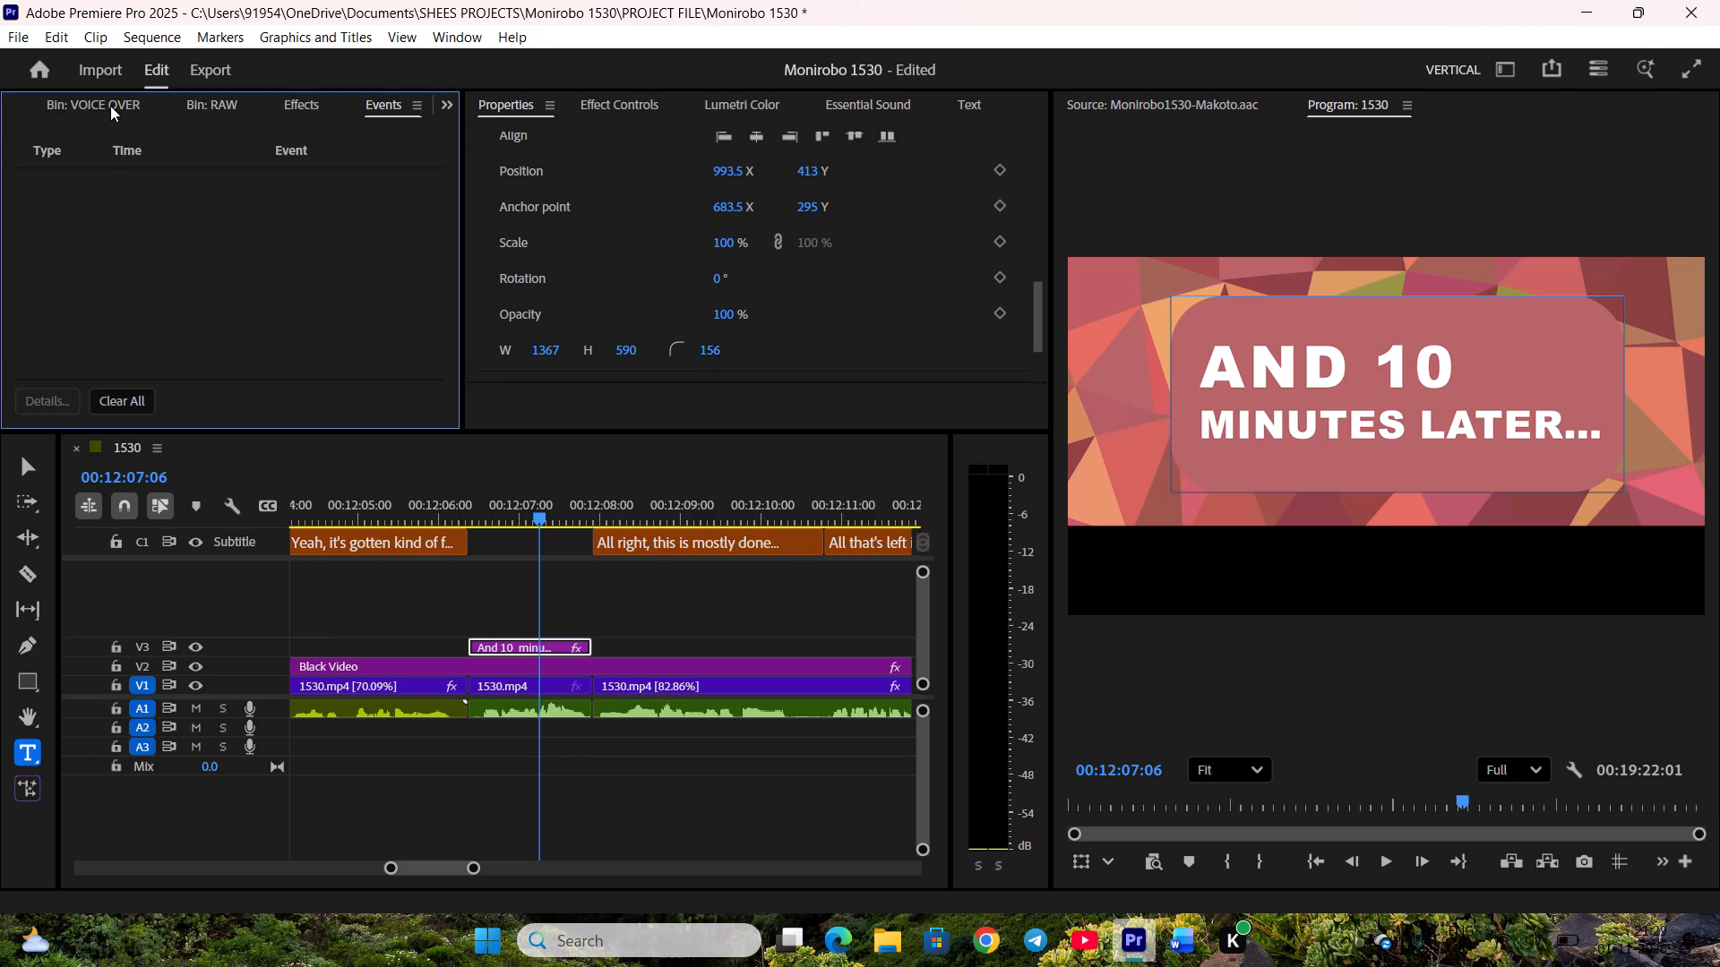
scroll(172, 107, "up", 1)
left_click(163, 149)
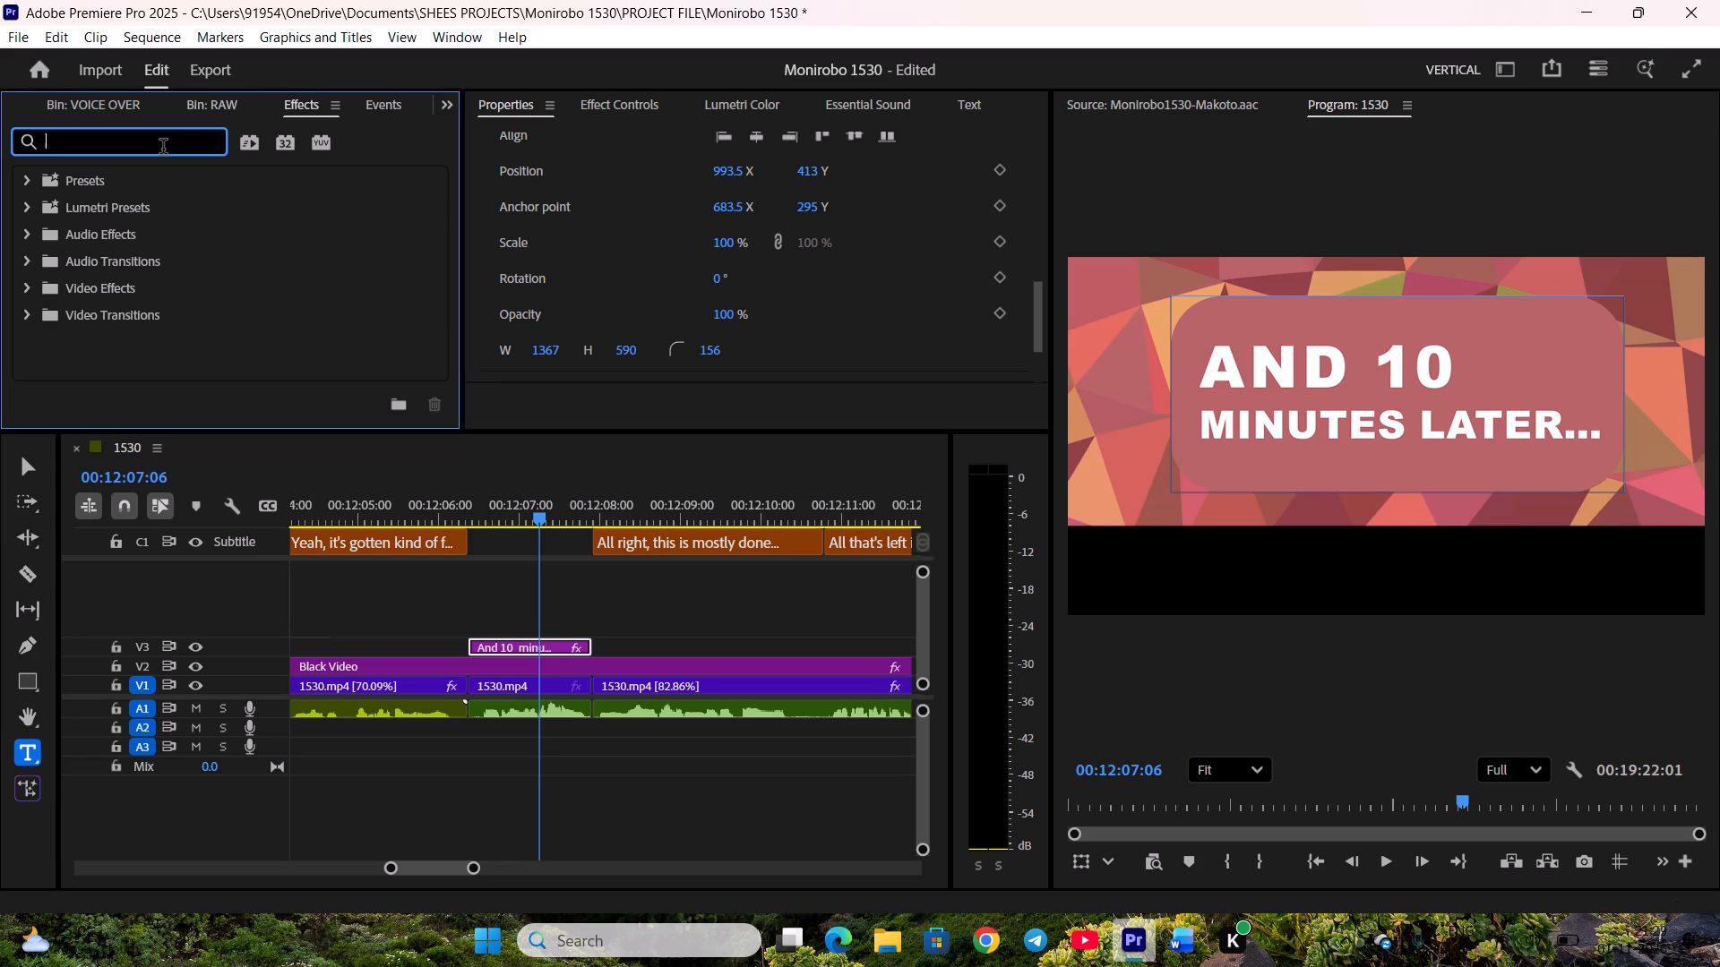
type("transform")
scroll(193, 277, "down", 6)
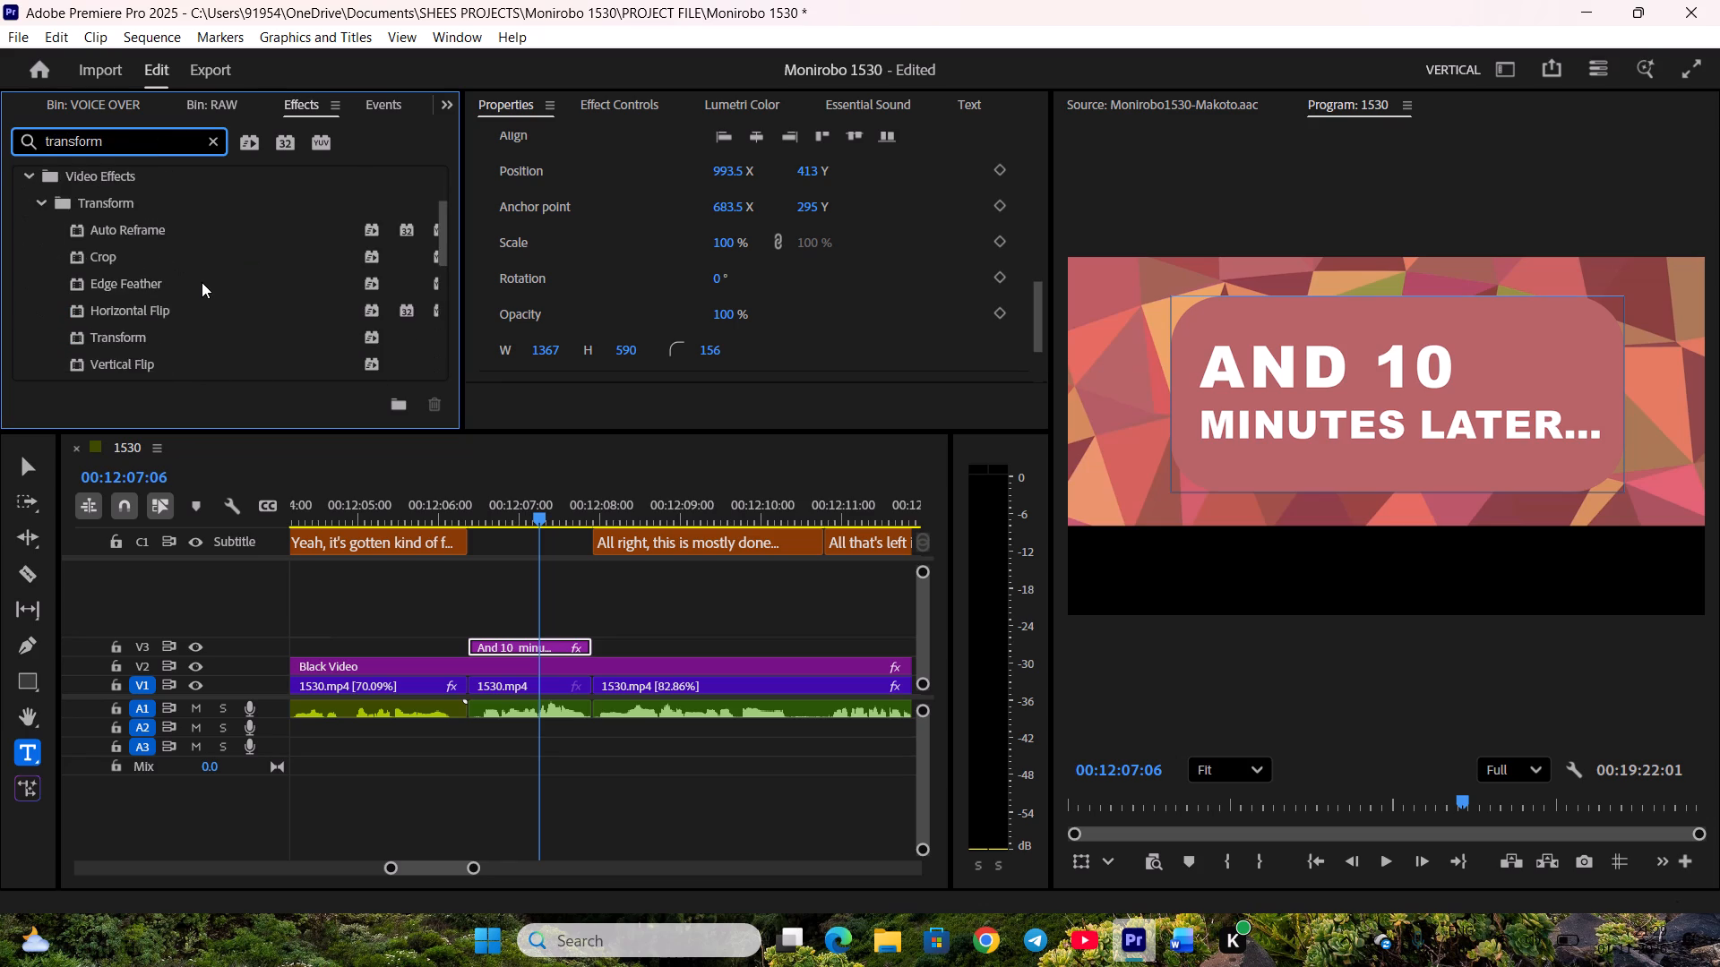
scroll(202, 282, "down", 2)
left_click(127, 263)
left_click_drag(105, 267, 504, 641)
Examine the properties and Transform effect settings of the "And 10 minutes later..." graphic.
scroll(860, 317, "down", 3)
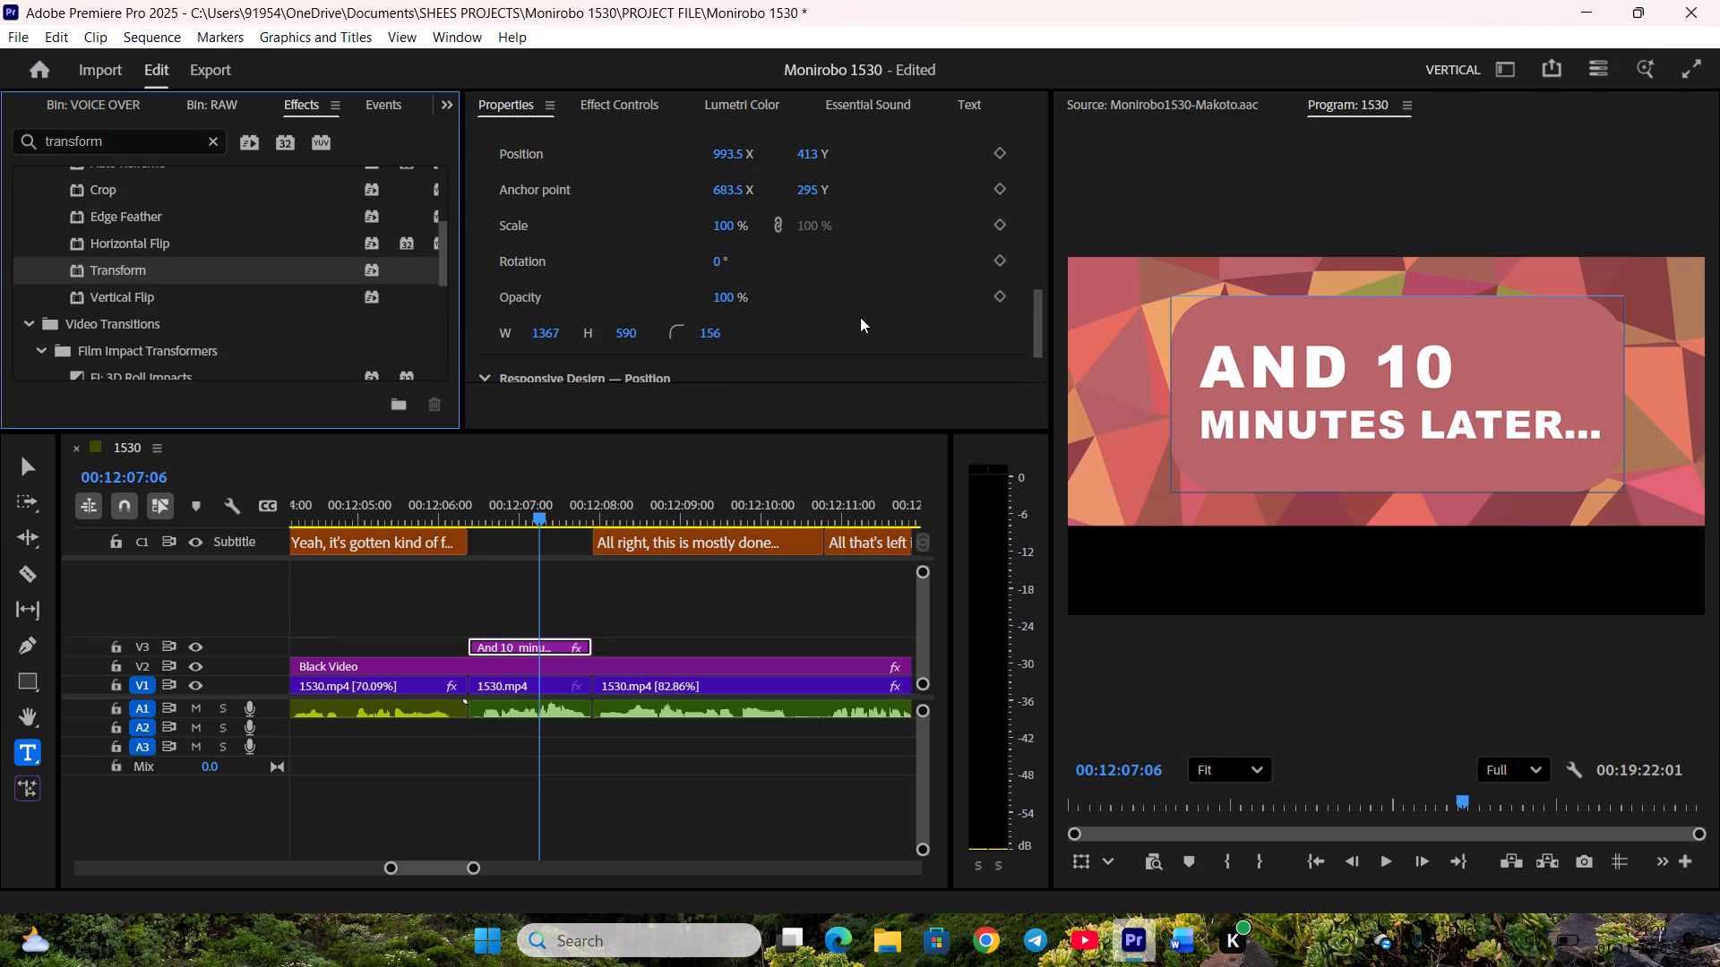
scroll(860, 317, "up", 20)
scroll(860, 317, "up", 3)
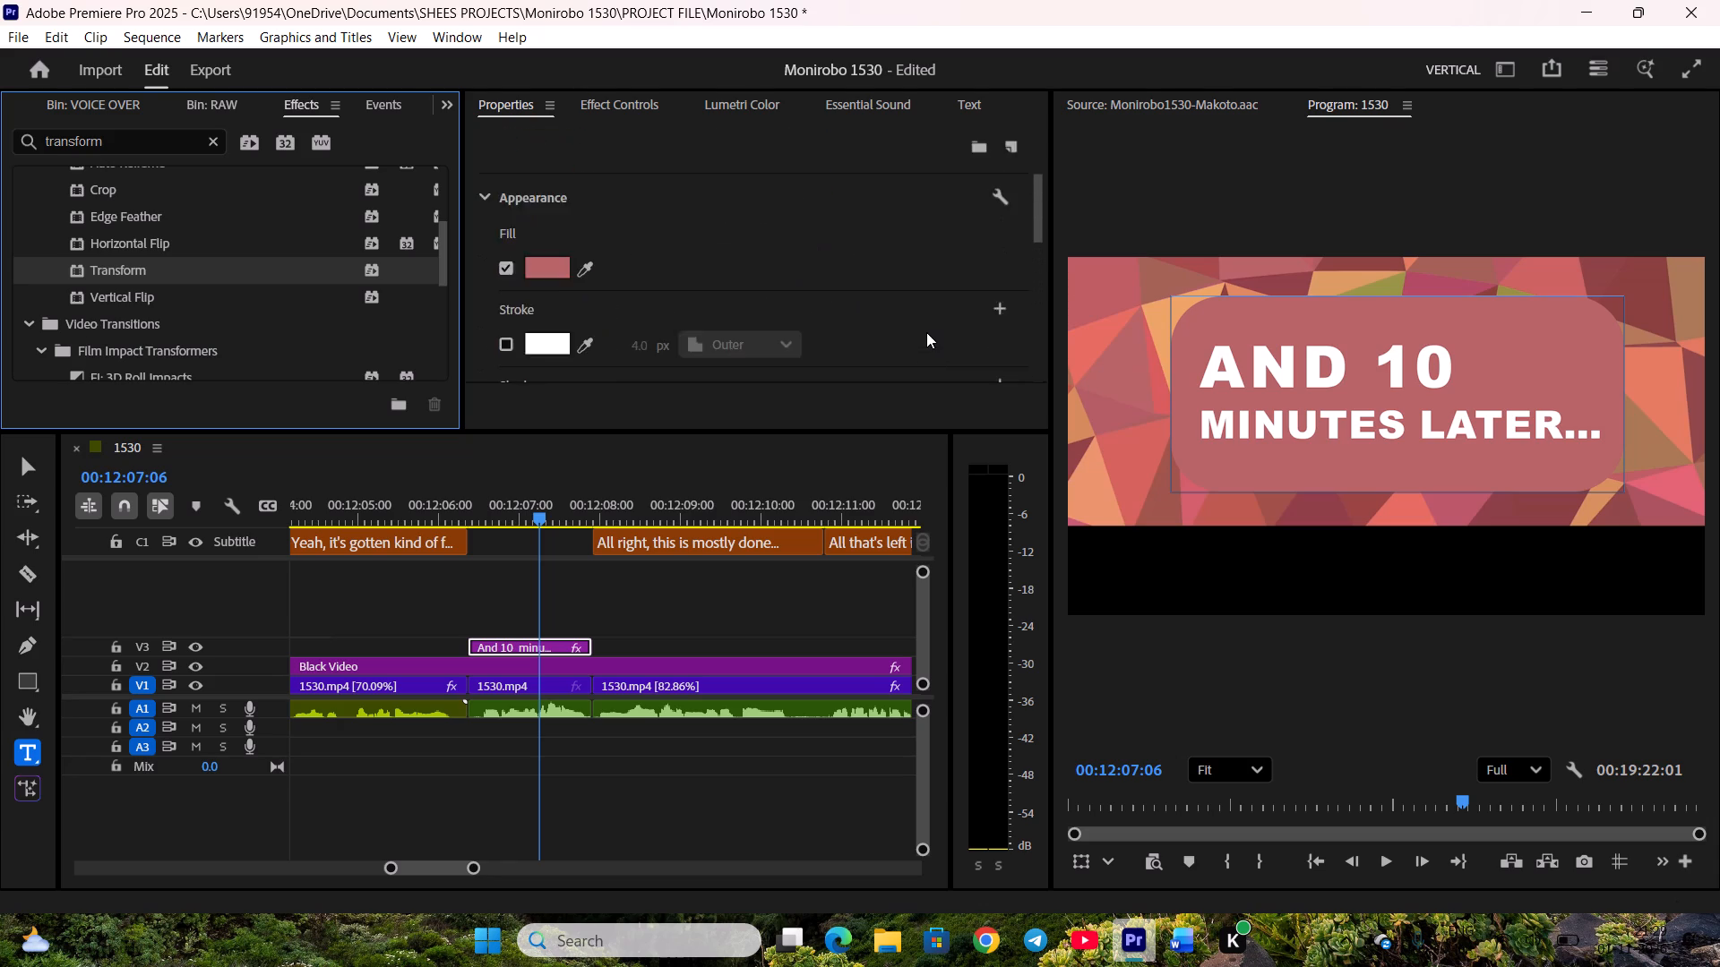
scroll(926, 332, "up", 9)
left_click(625, 109)
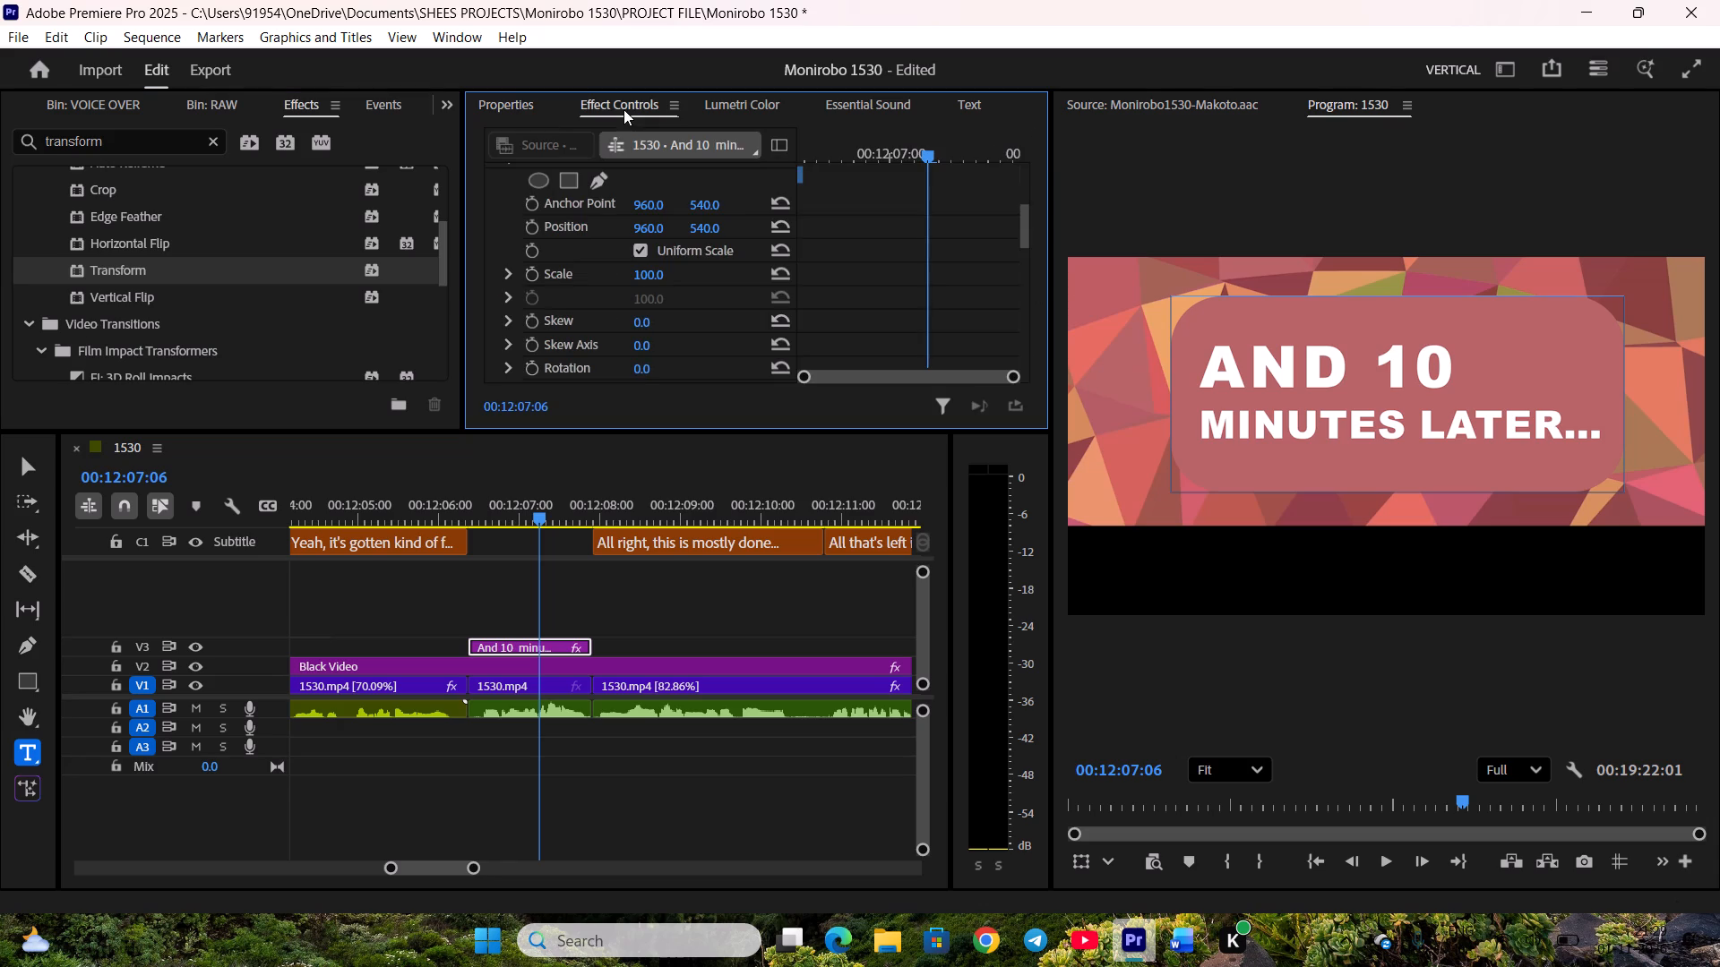
scroll(478, 292, "down", 4)
scroll(481, 301, "up", 11)
scroll(493, 313, "down", 3)
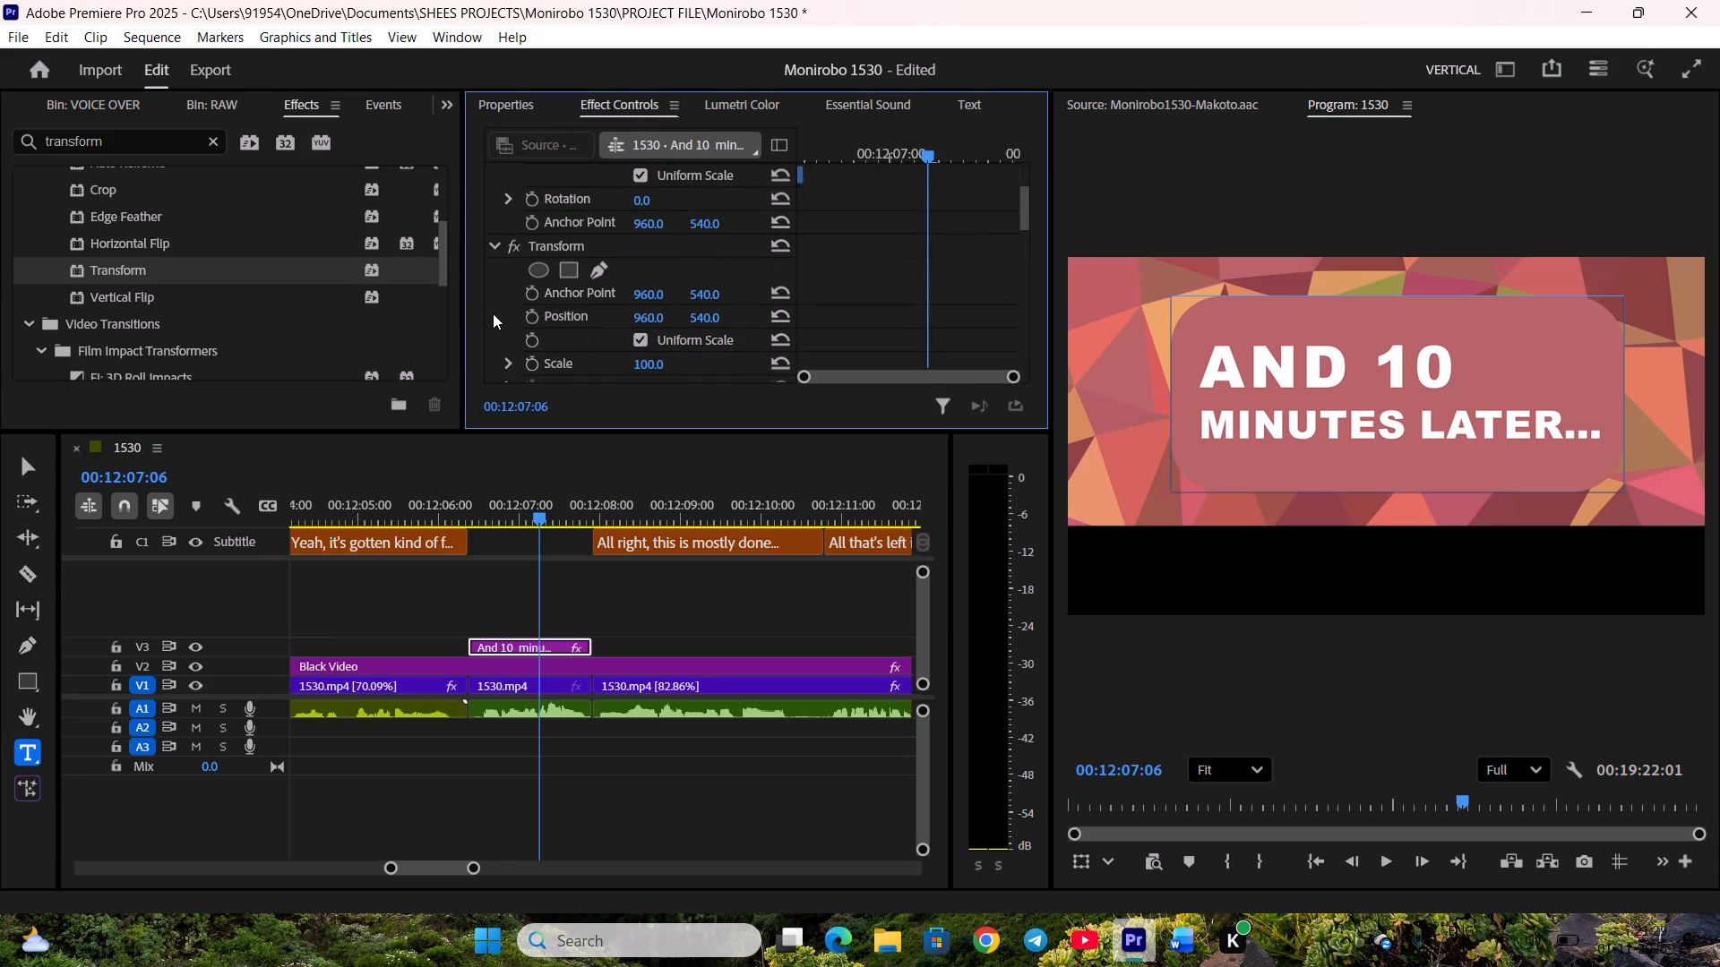
scroll(493, 313, "down", 1)
scroll(1211, 798, "up", 3)
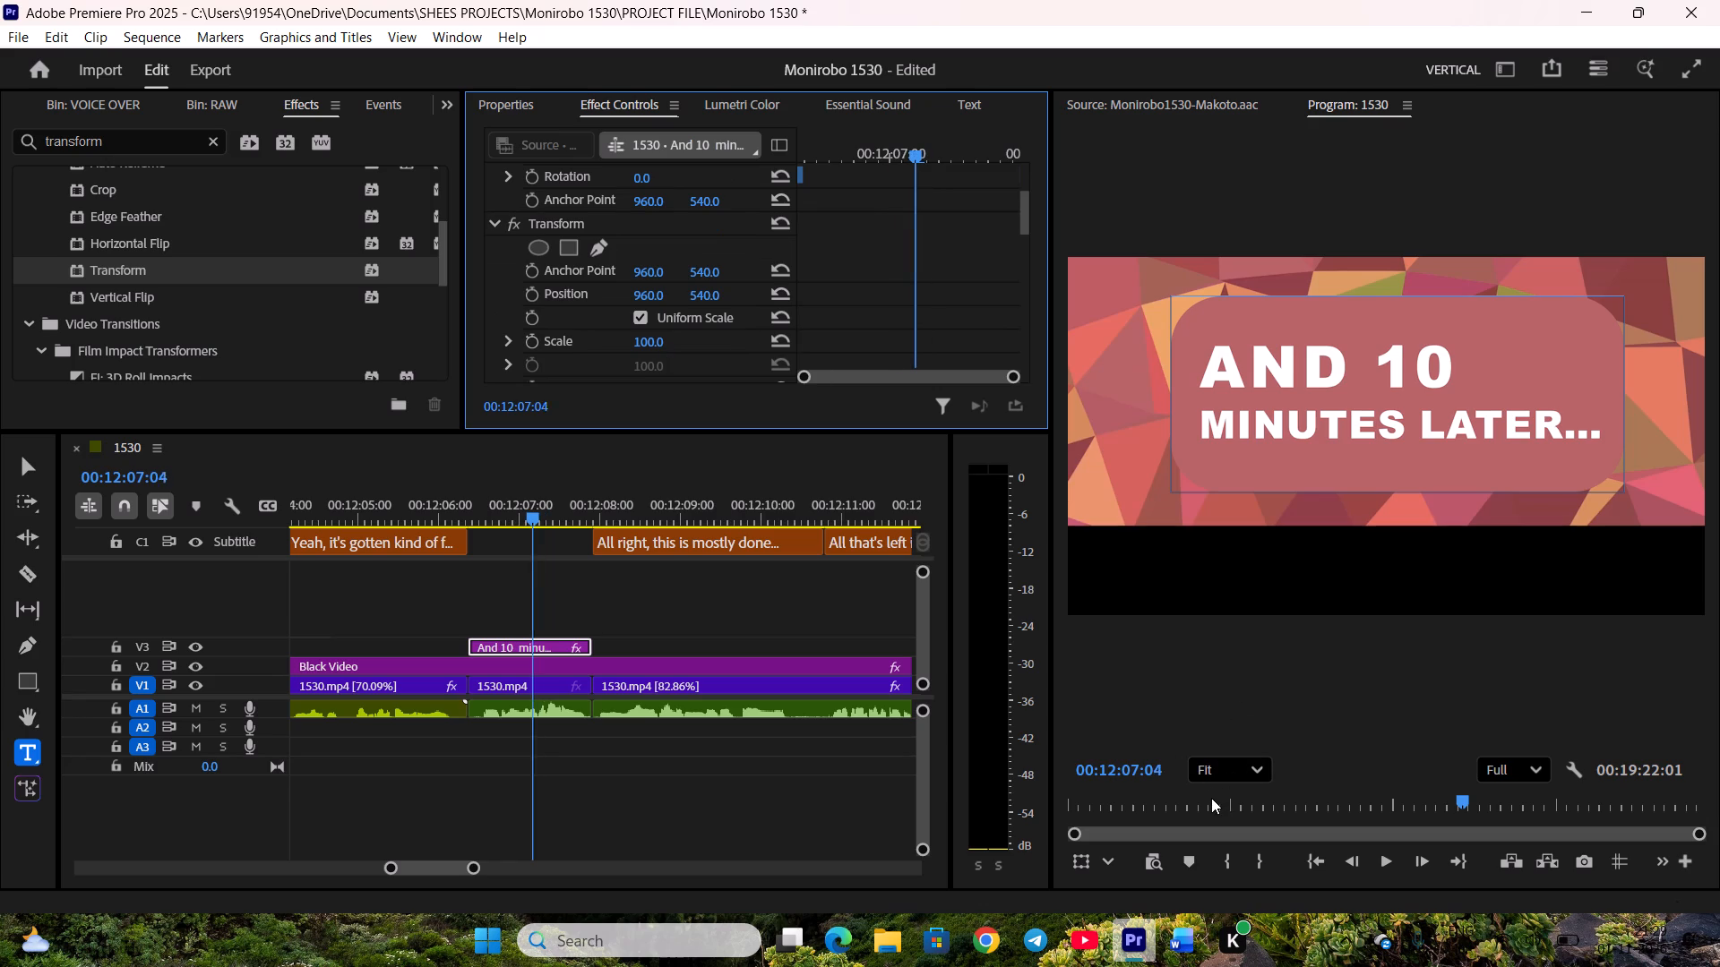
At 00:12:06:10, near the graphic's start, set its Vector Motion horizontal position to 389.
scroll(1211, 798, "up", 19)
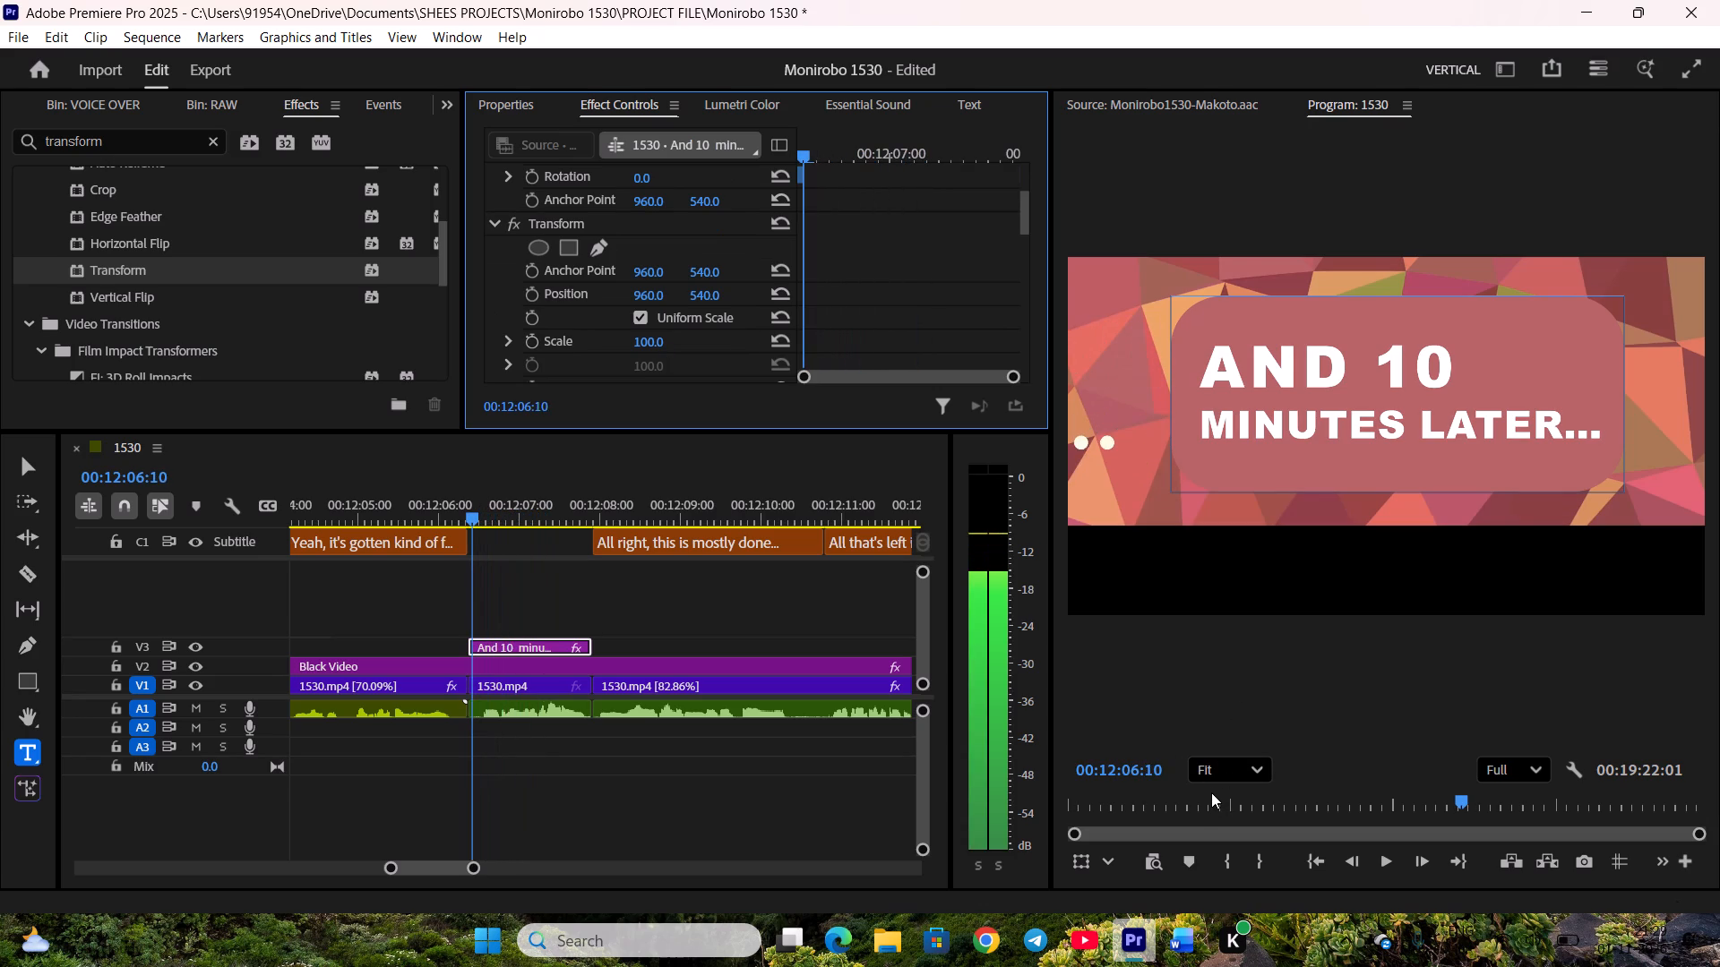
scroll(1211, 792, "up", 1)
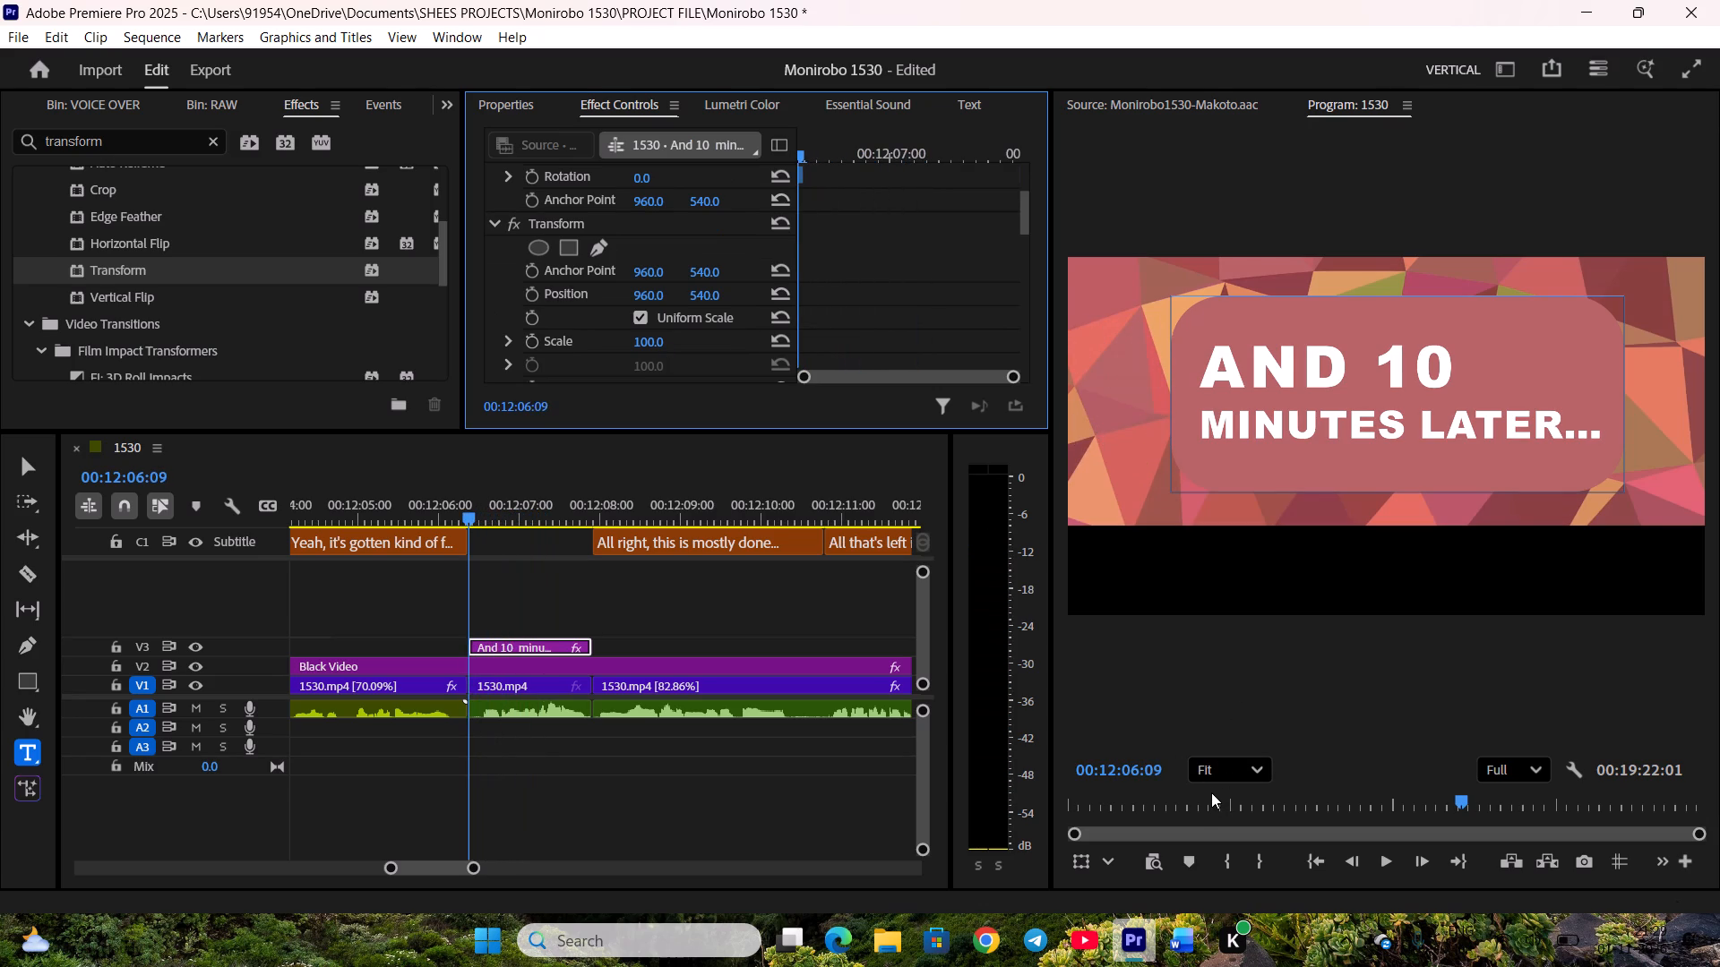
scroll(1211, 792, "down", 1)
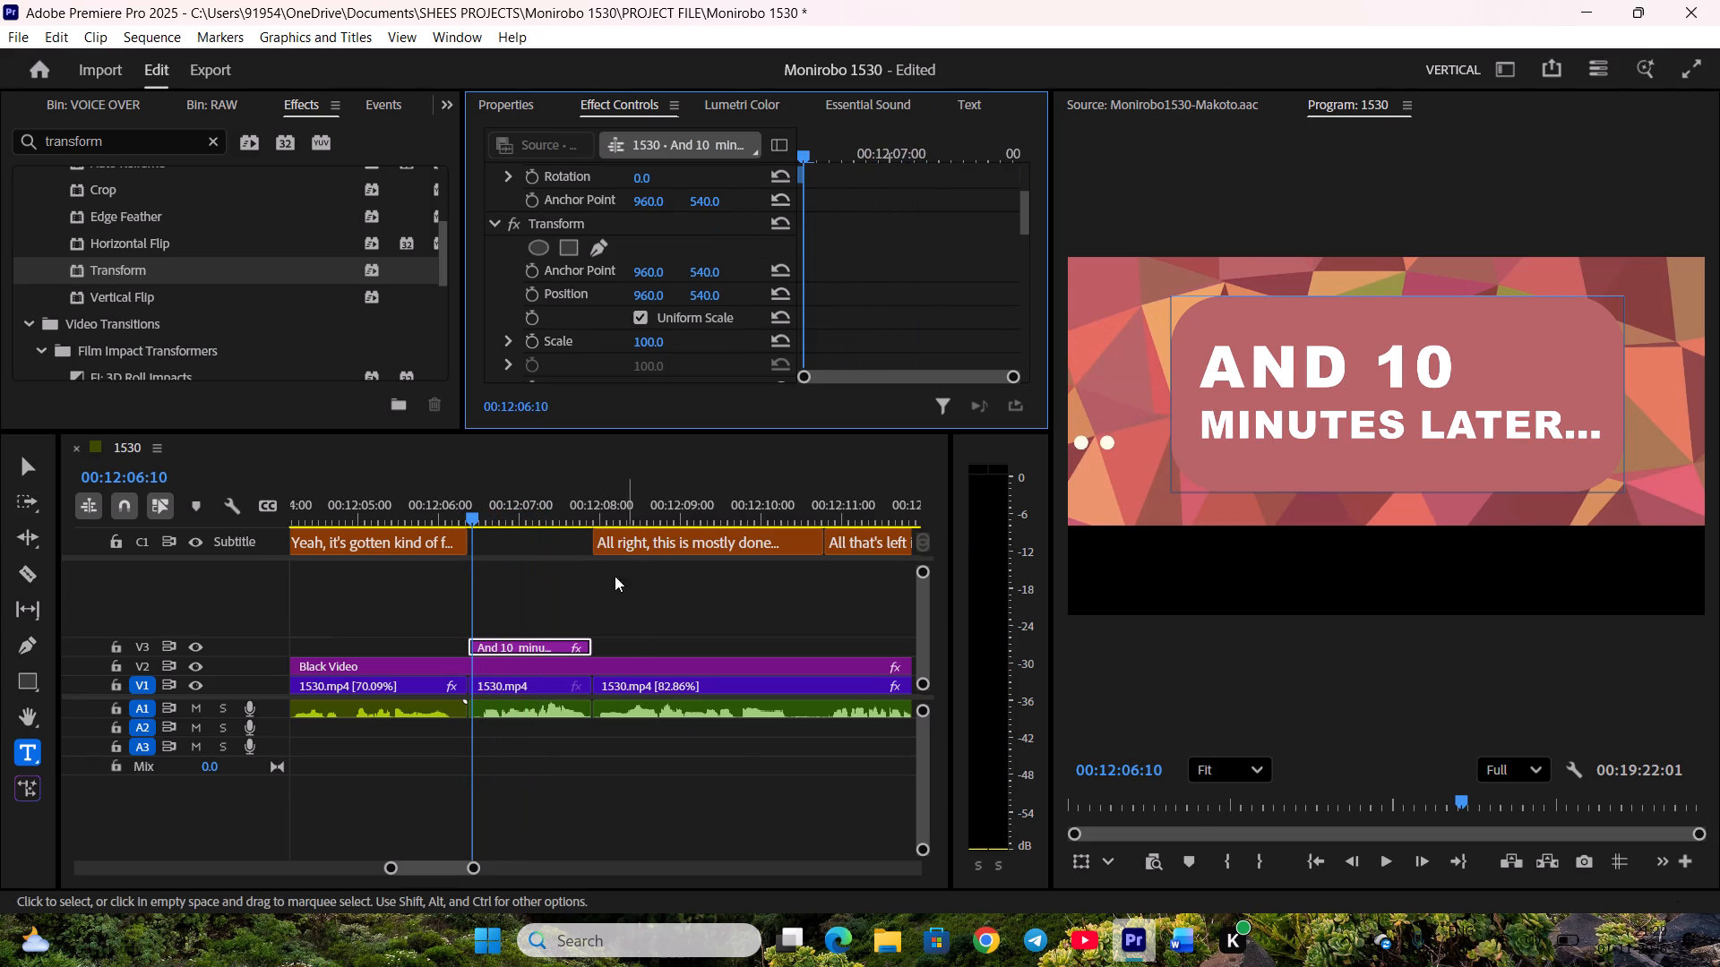
left_click(516, 102)
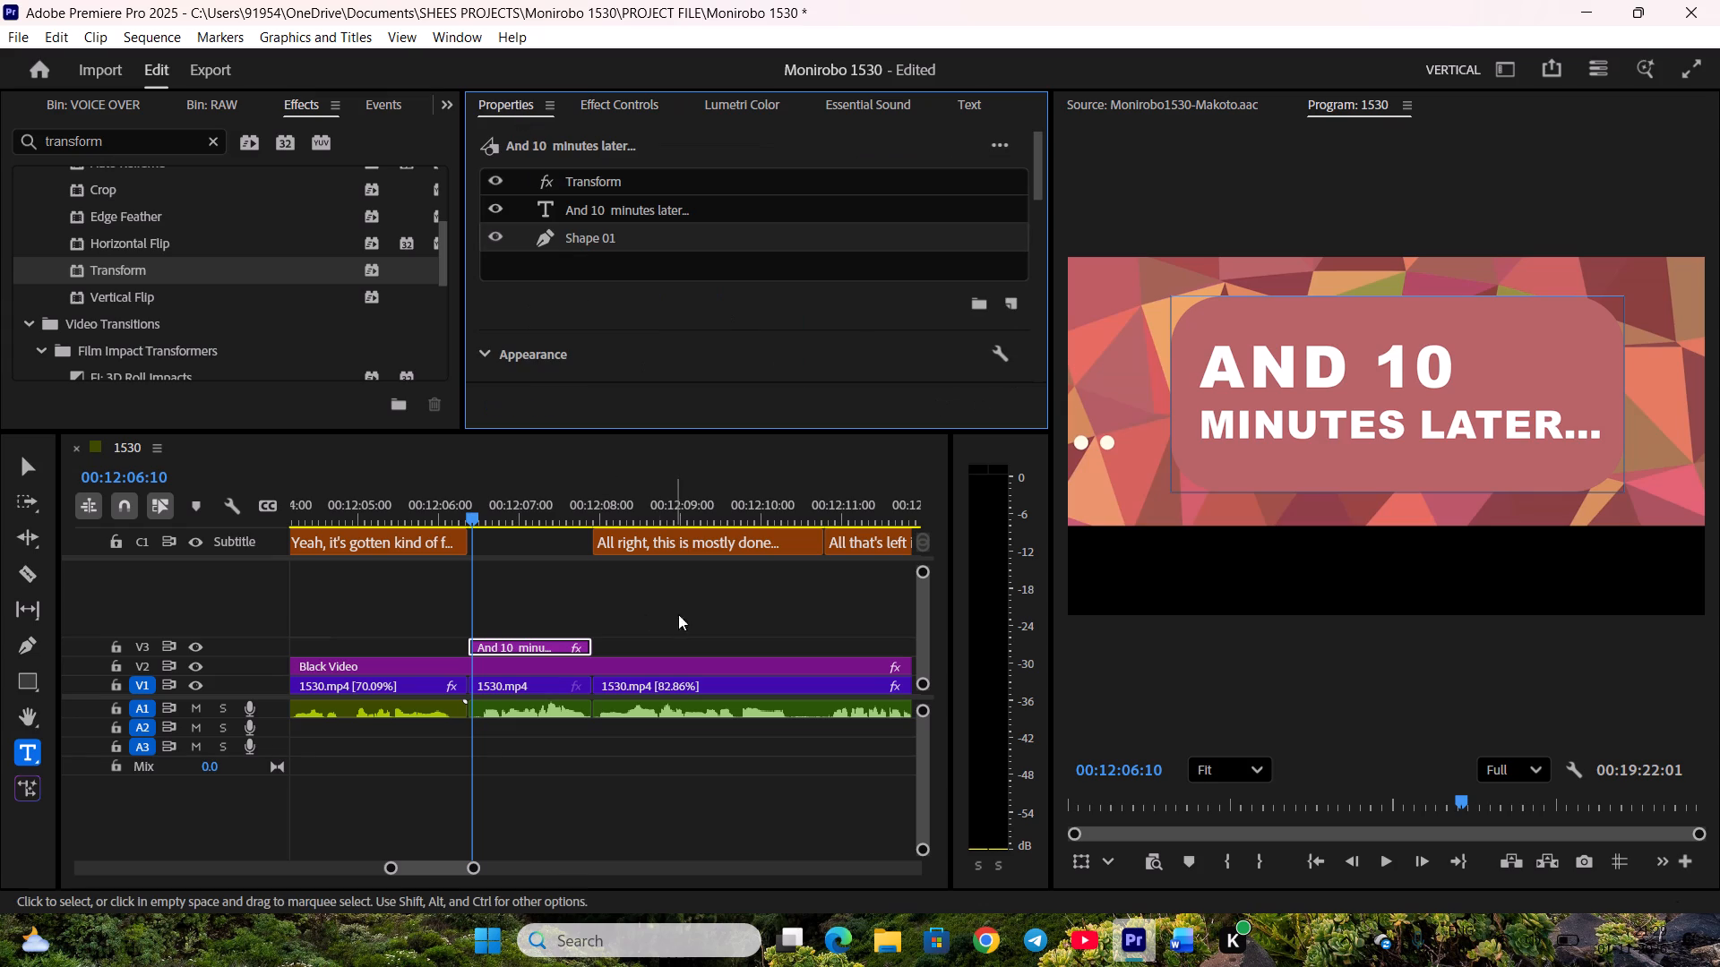
scroll(626, 300, "down", 4)
scroll(630, 276, "up", 4)
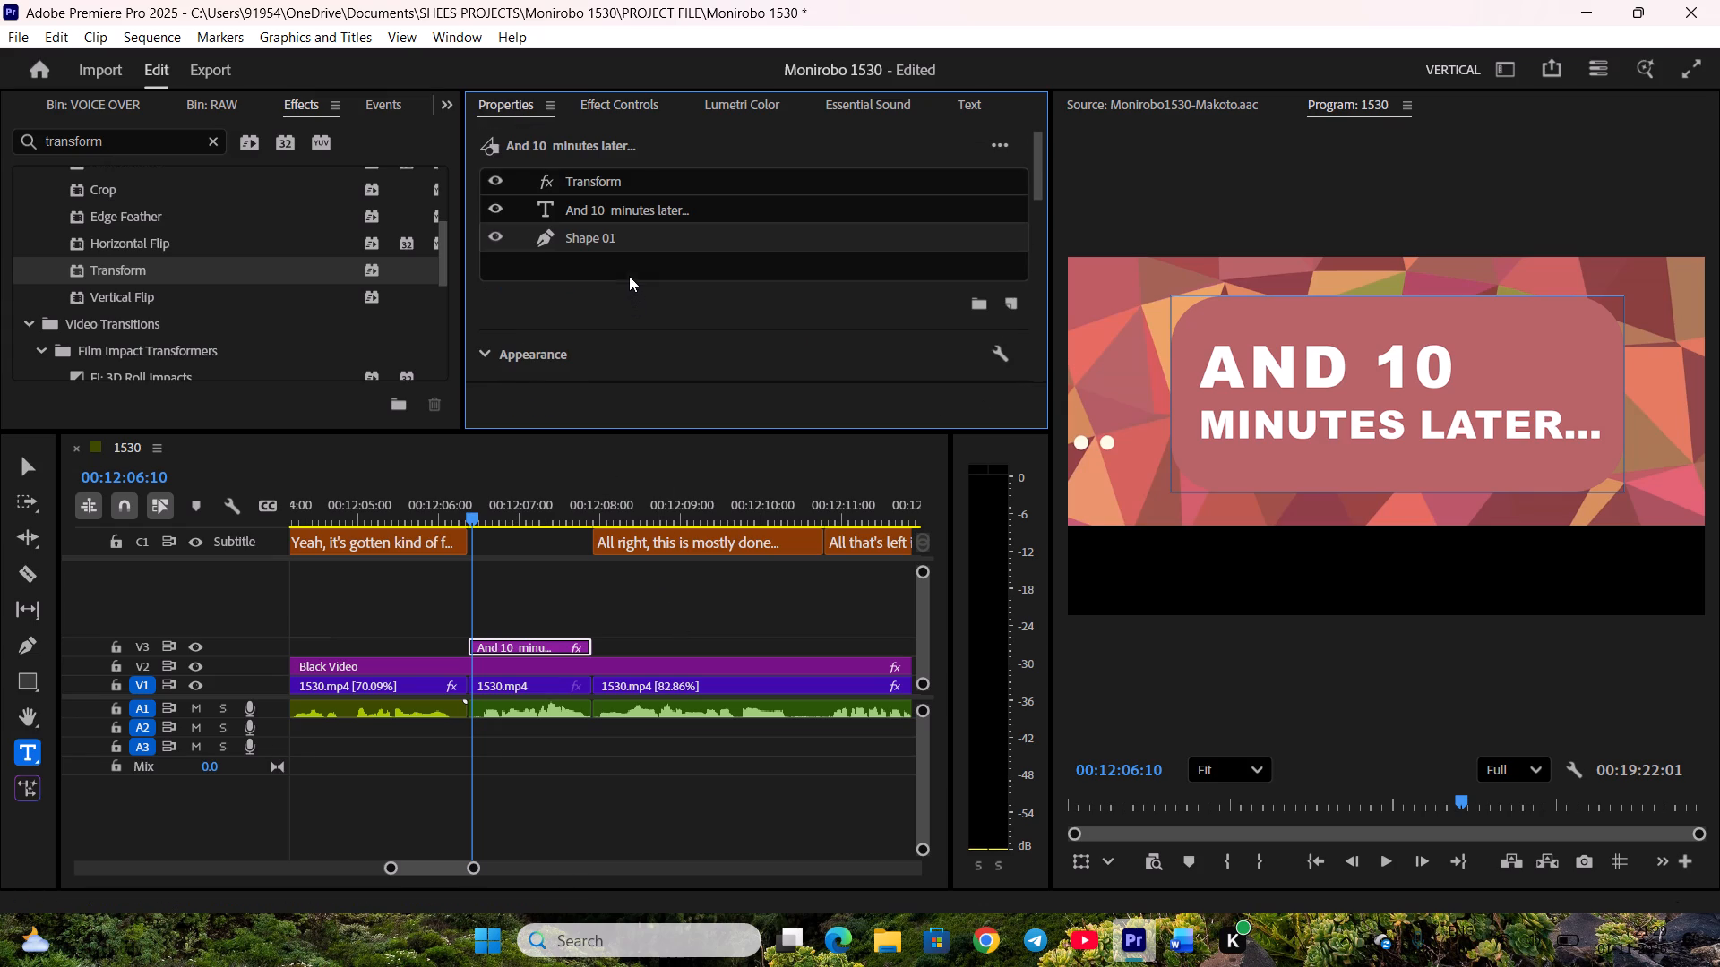
scroll(629, 276, "up", 1)
left_click(629, 94)
scroll(660, 248, "up", 8)
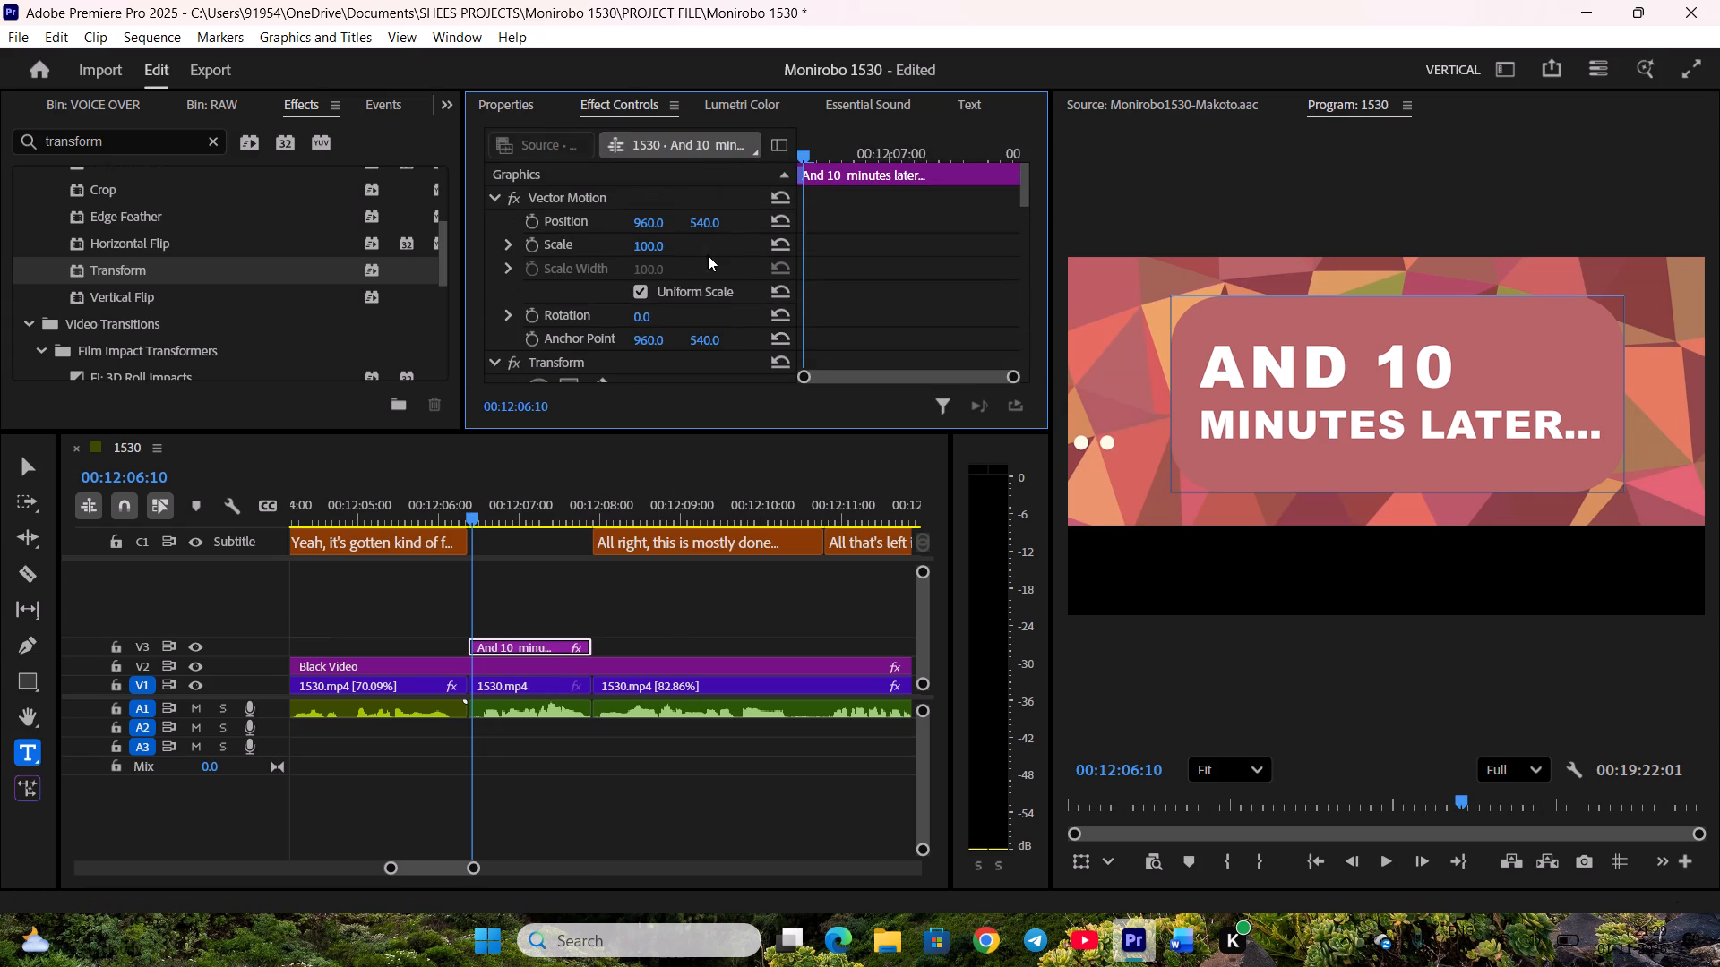
scroll(713, 255, "up", 4)
left_click(643, 224)
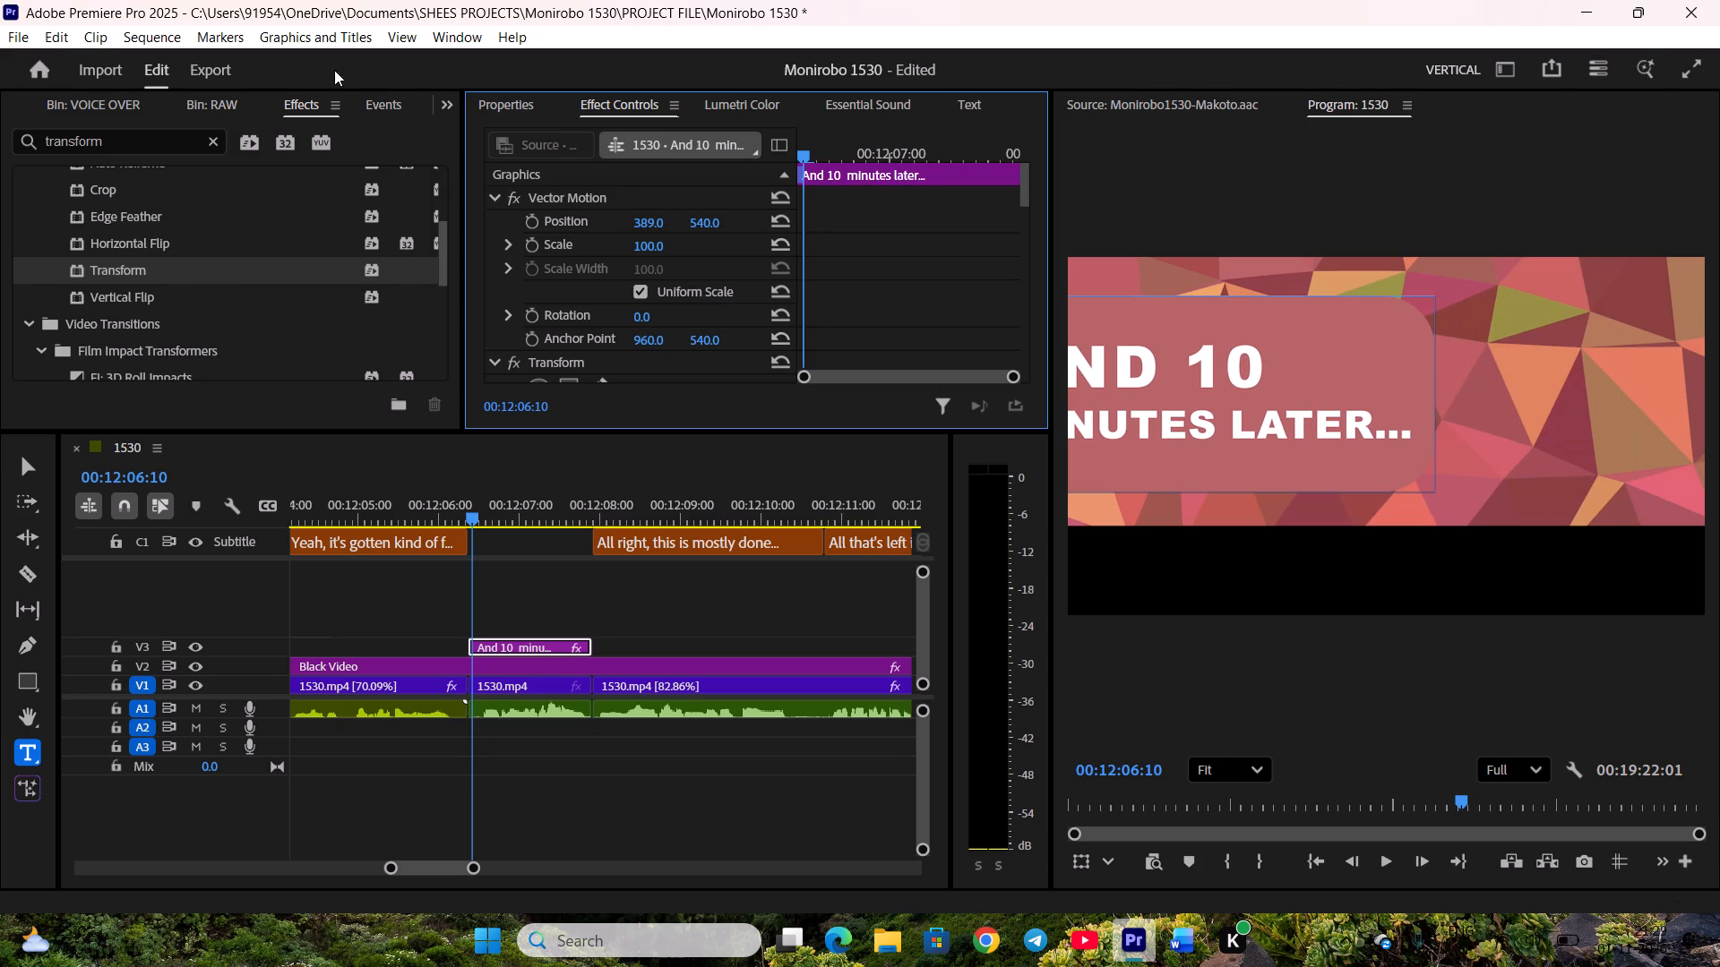
Set the Transform effect's horizontal Position to 91 and start keyframing Position at 00:12:06:10.
scroll(561, 208, "down", 4)
scroll(692, 270, "down", 2)
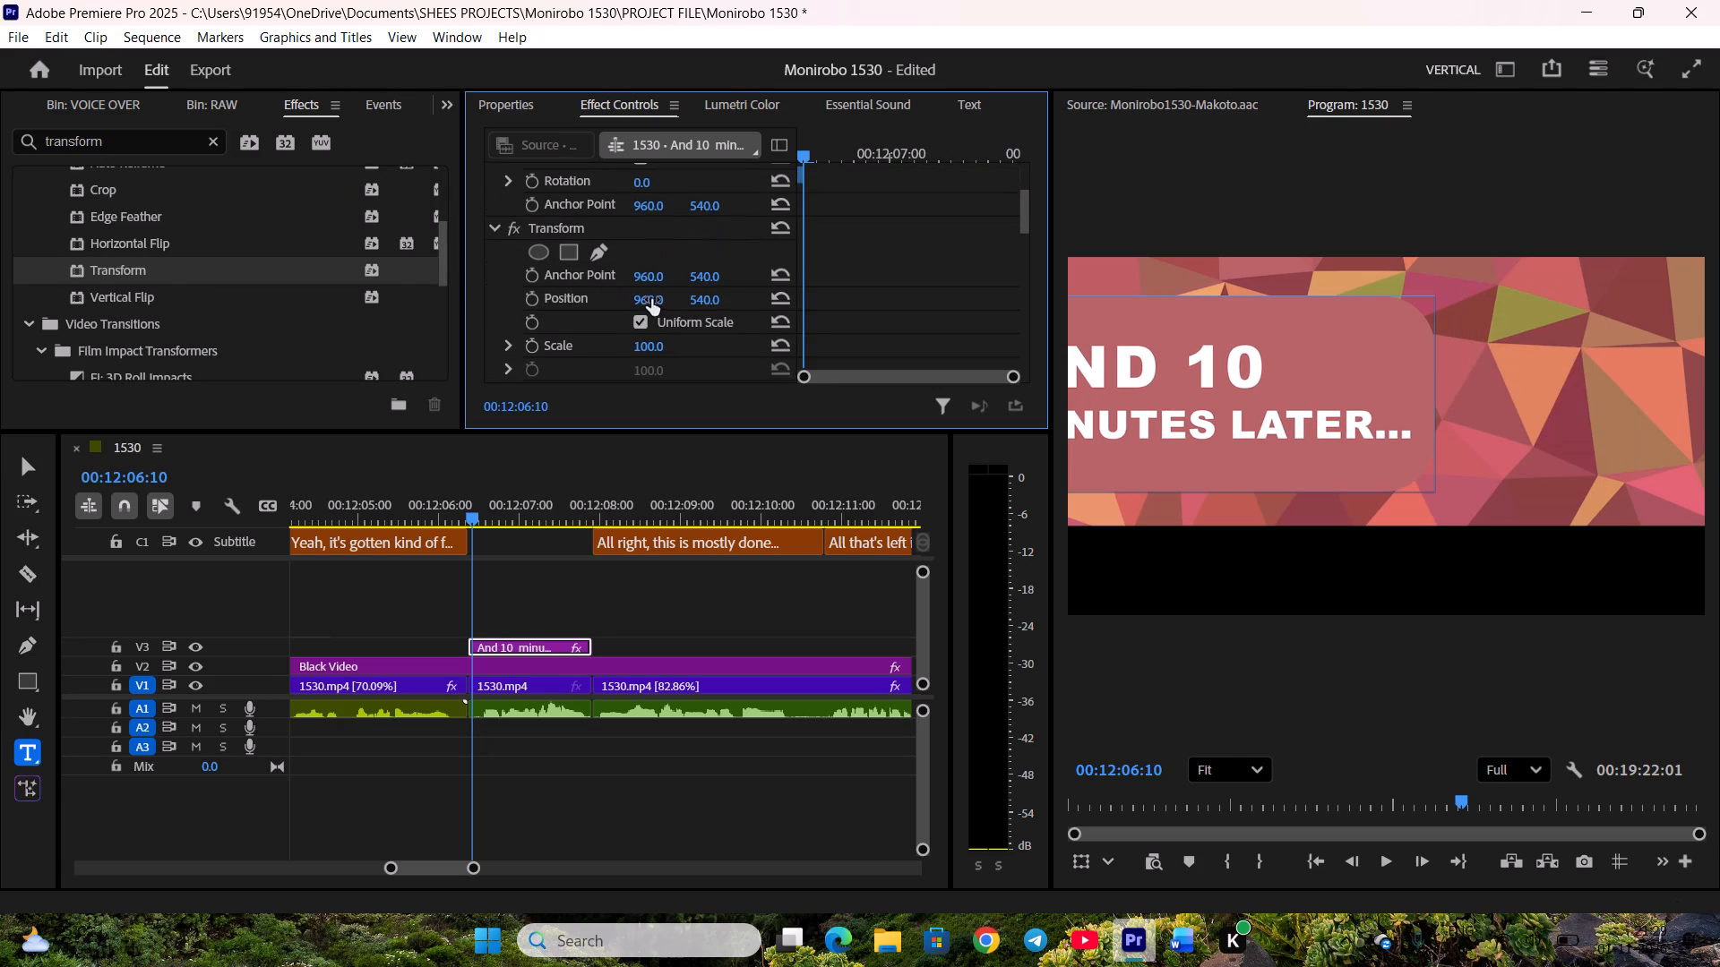
left_click_drag(651, 299, 99, 280)
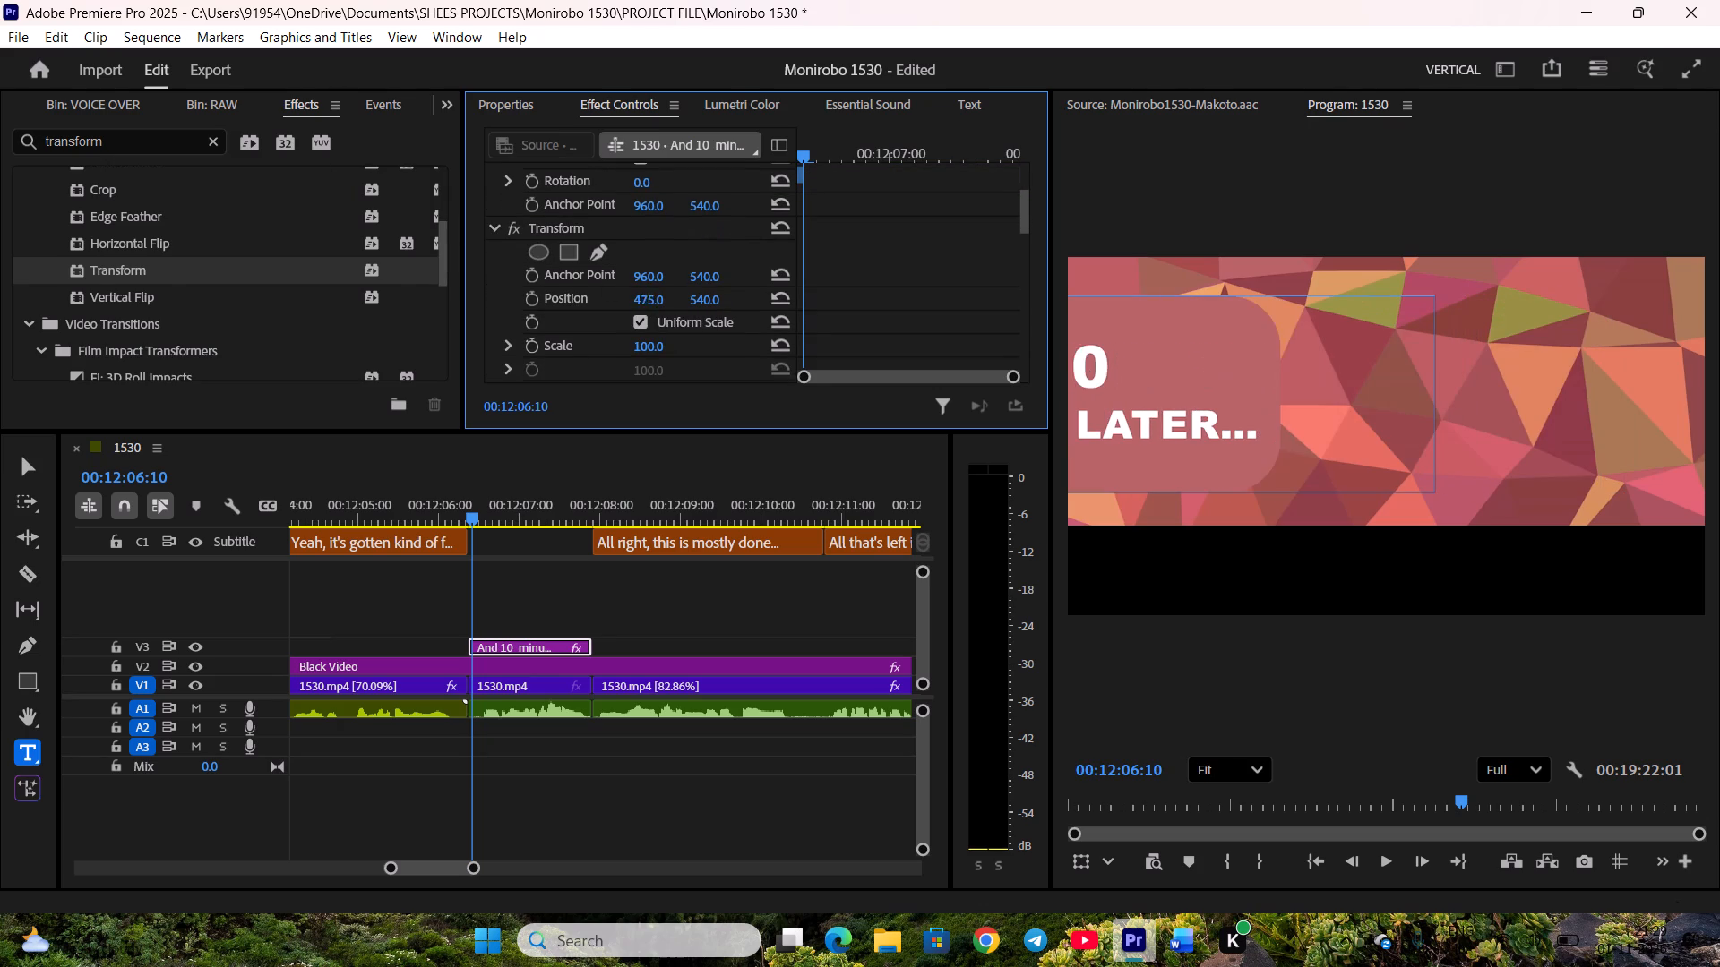
left_click_drag(99, 280, 448, 271)
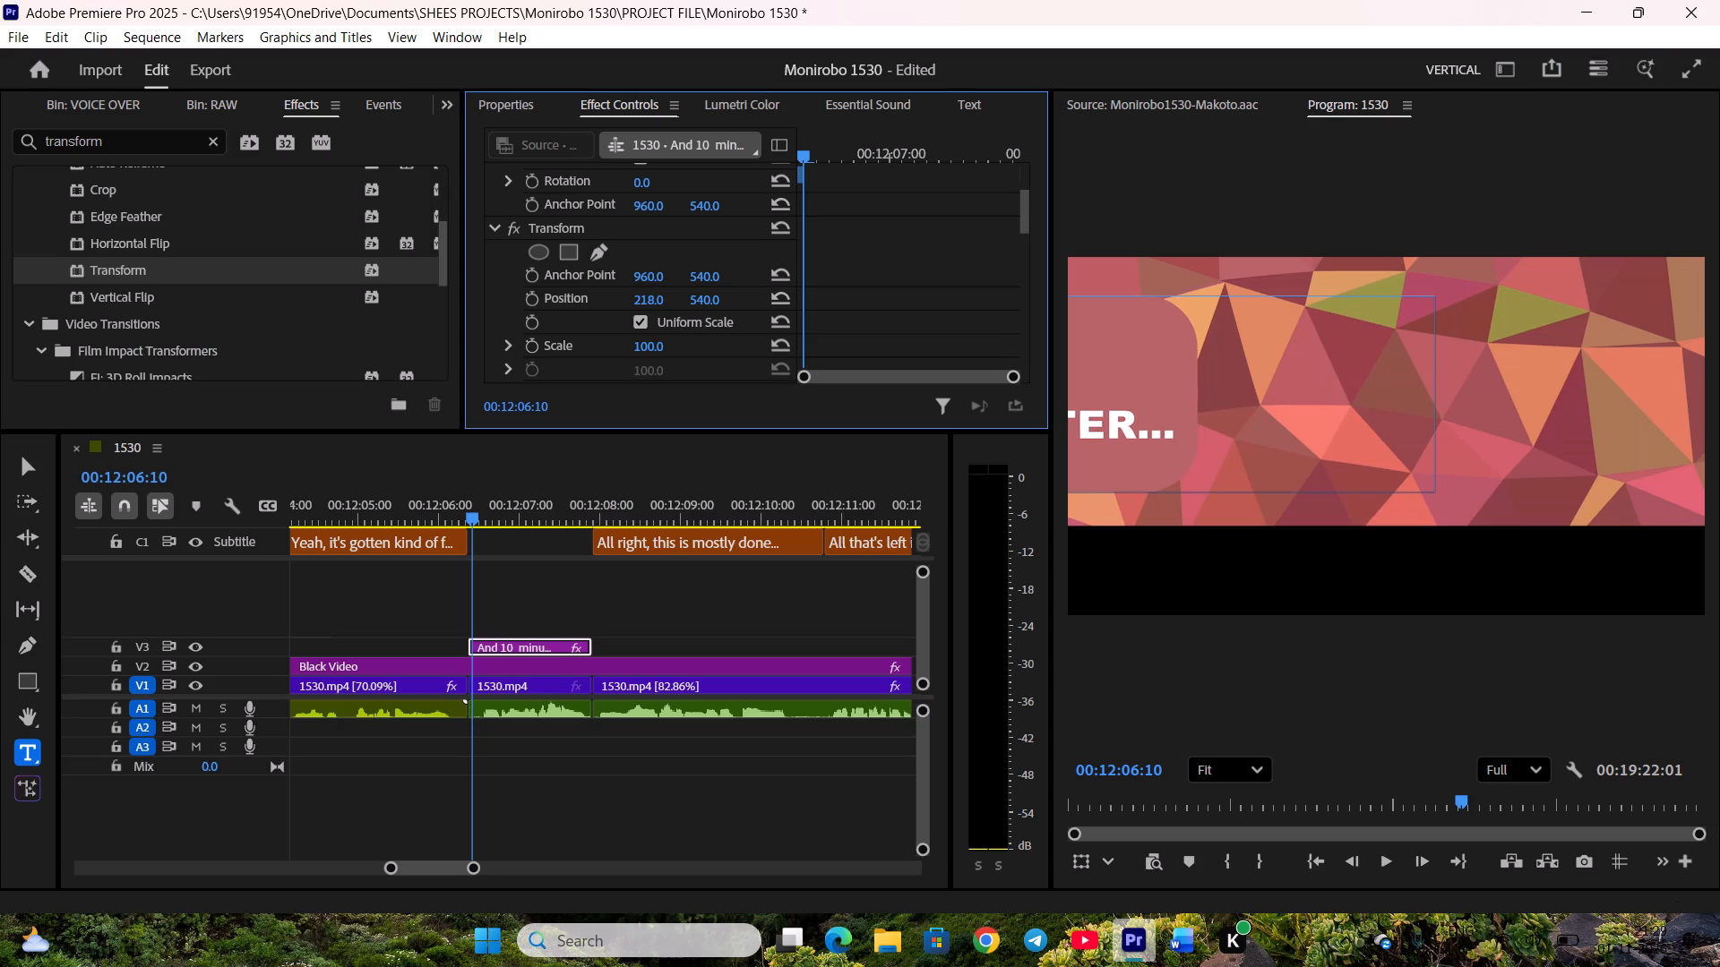
left_click_drag(448, 271, 319, 257)
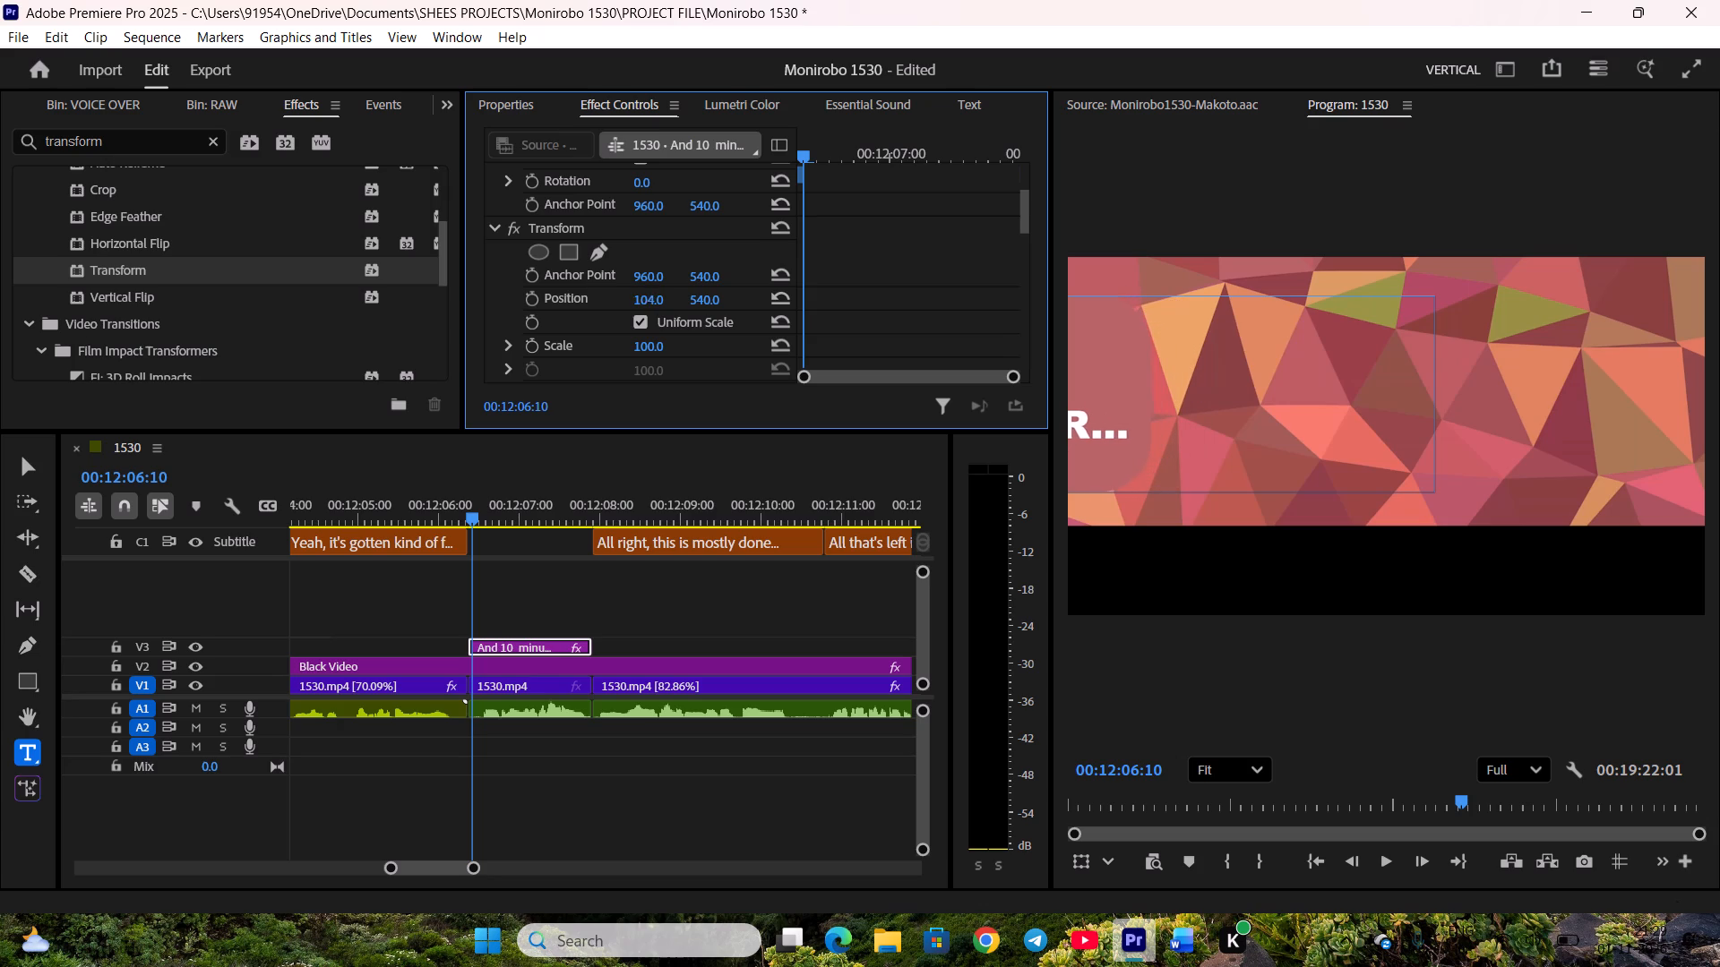
left_click_drag(319, 257, 303, 254)
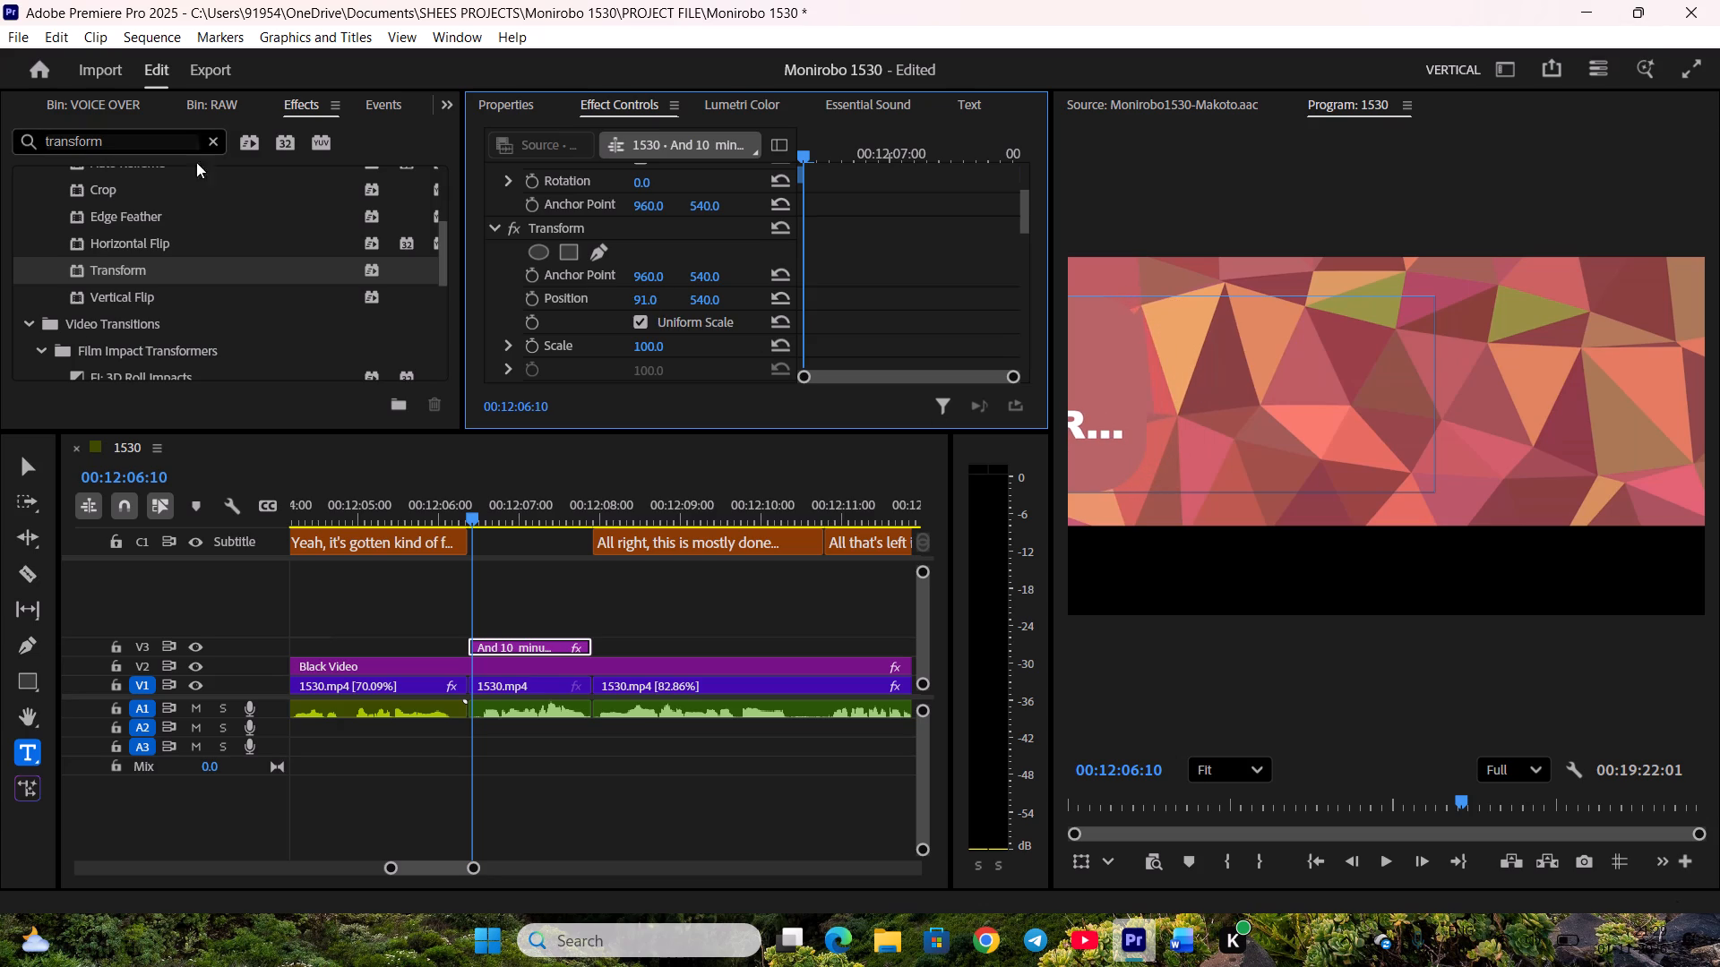
left_click(533, 301)
Widen the graphic's effect settings area to give its keyframe timeline more room.
left_click_drag(460, 240, 391, 238)
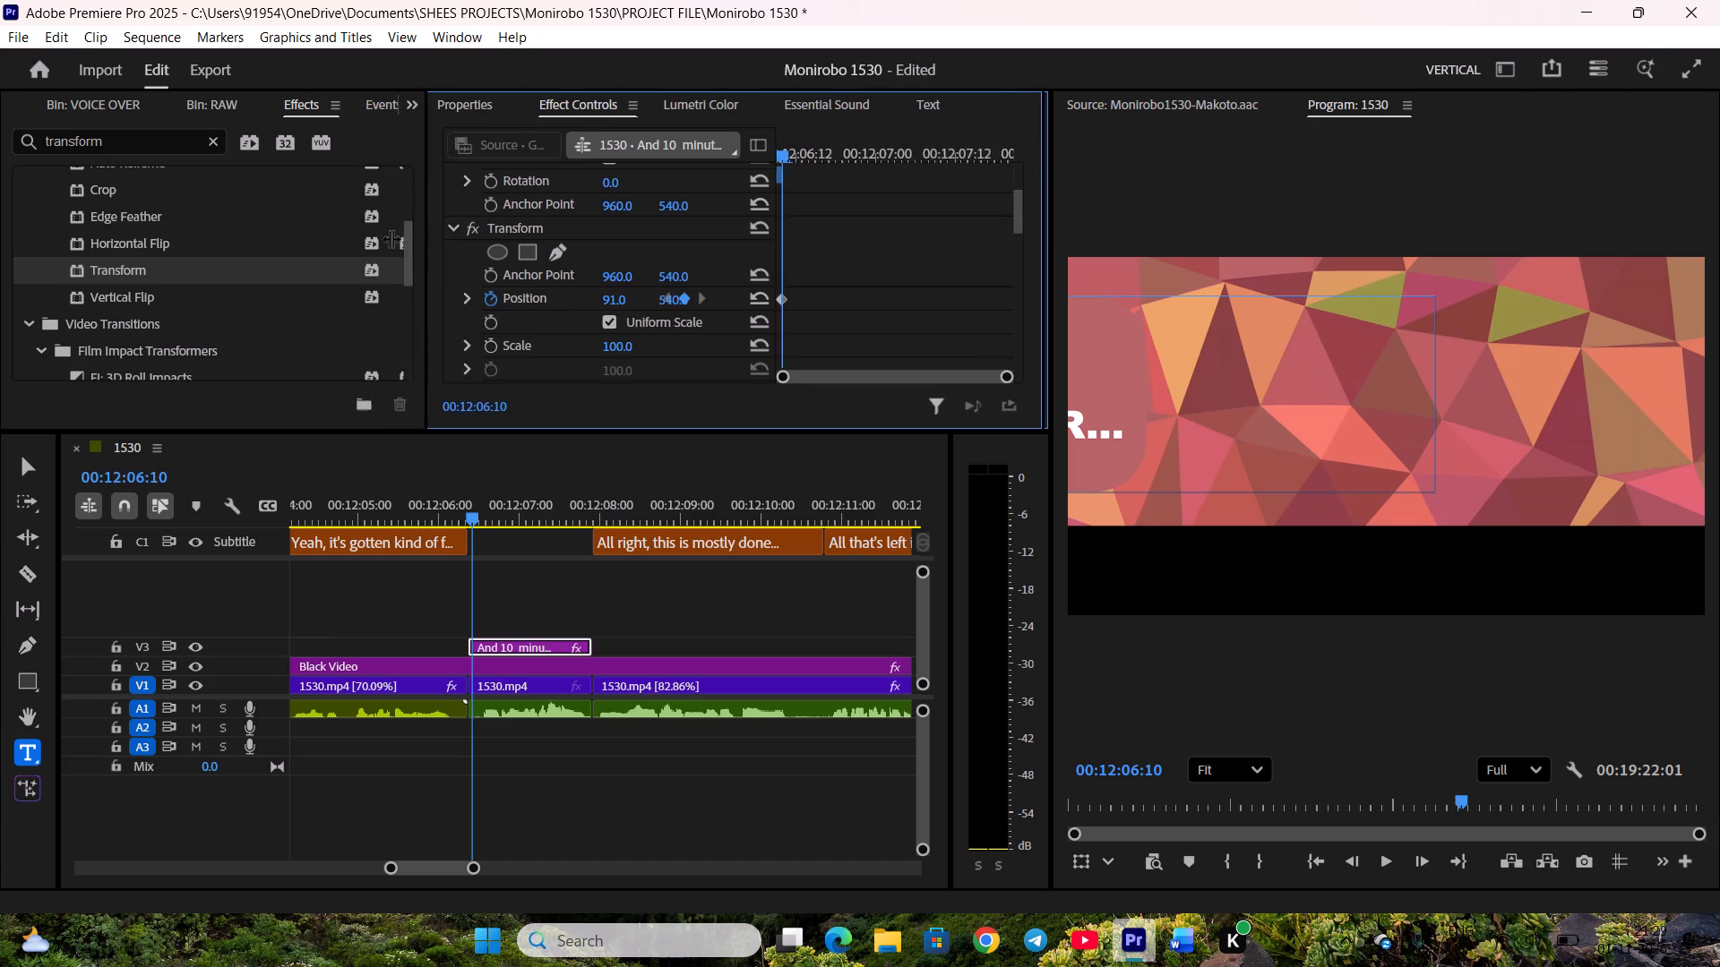
left_click_drag(391, 238, 271, 236)
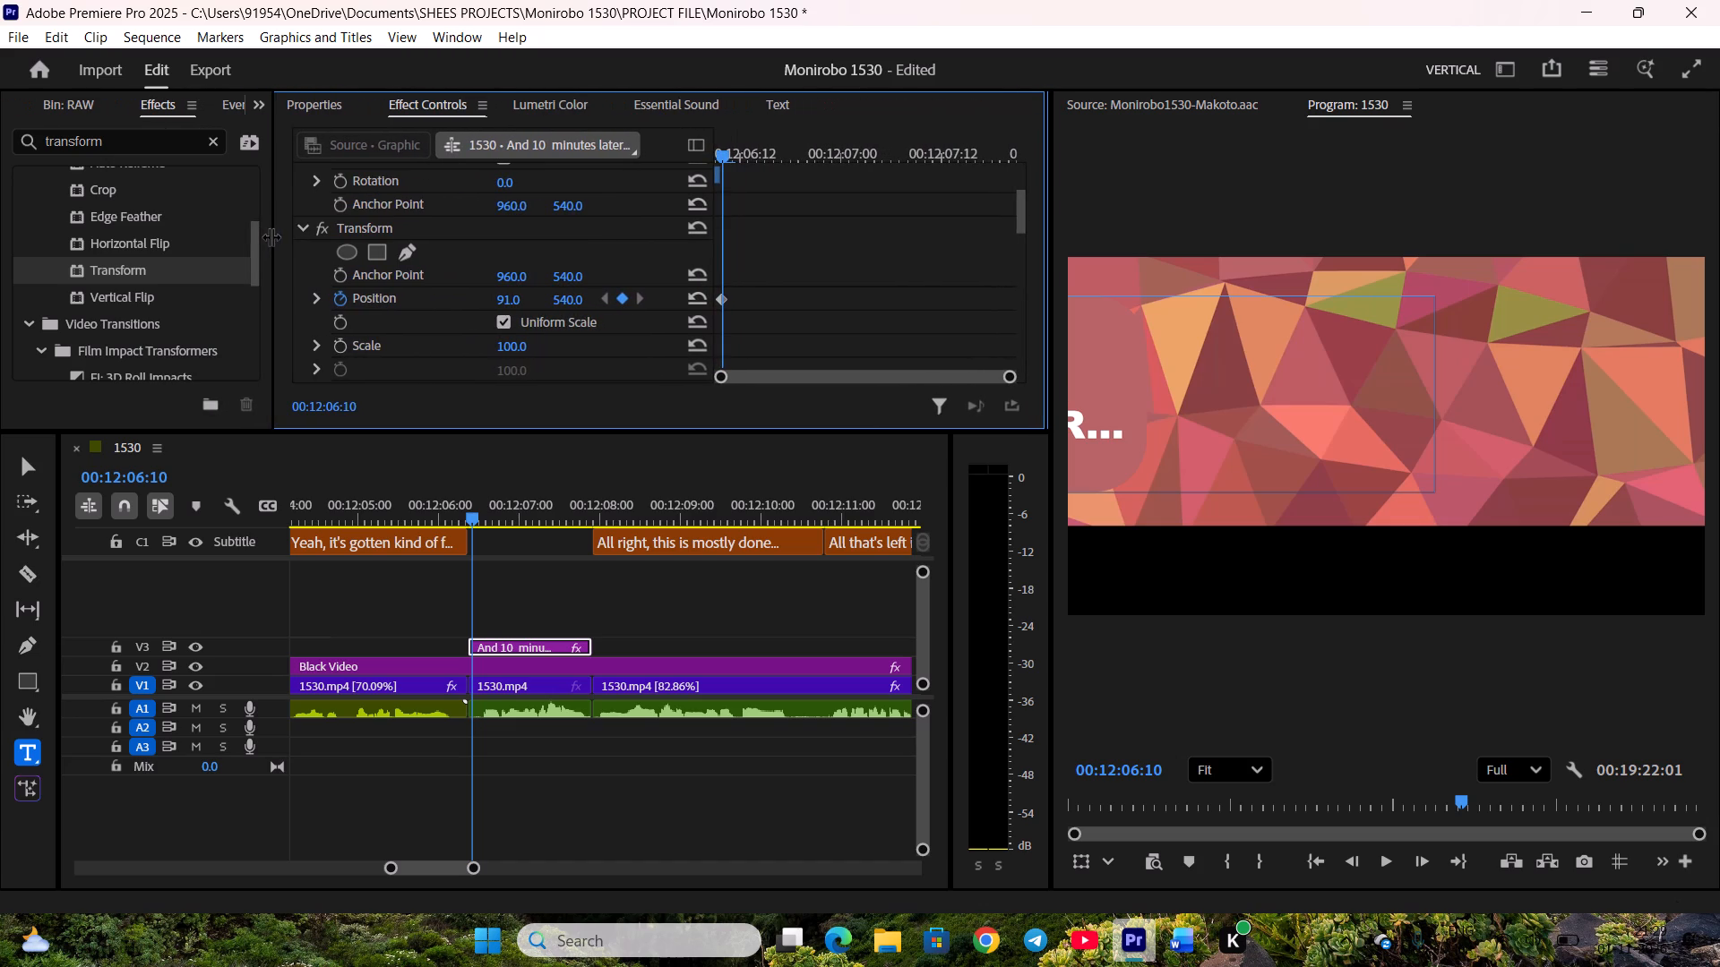
left_click_drag(271, 236, 269, 236)
Add a Transform Position keyframe at 00:12:06:11 with the horizontal value at 477.
scroll(1150, 803, "down", 1)
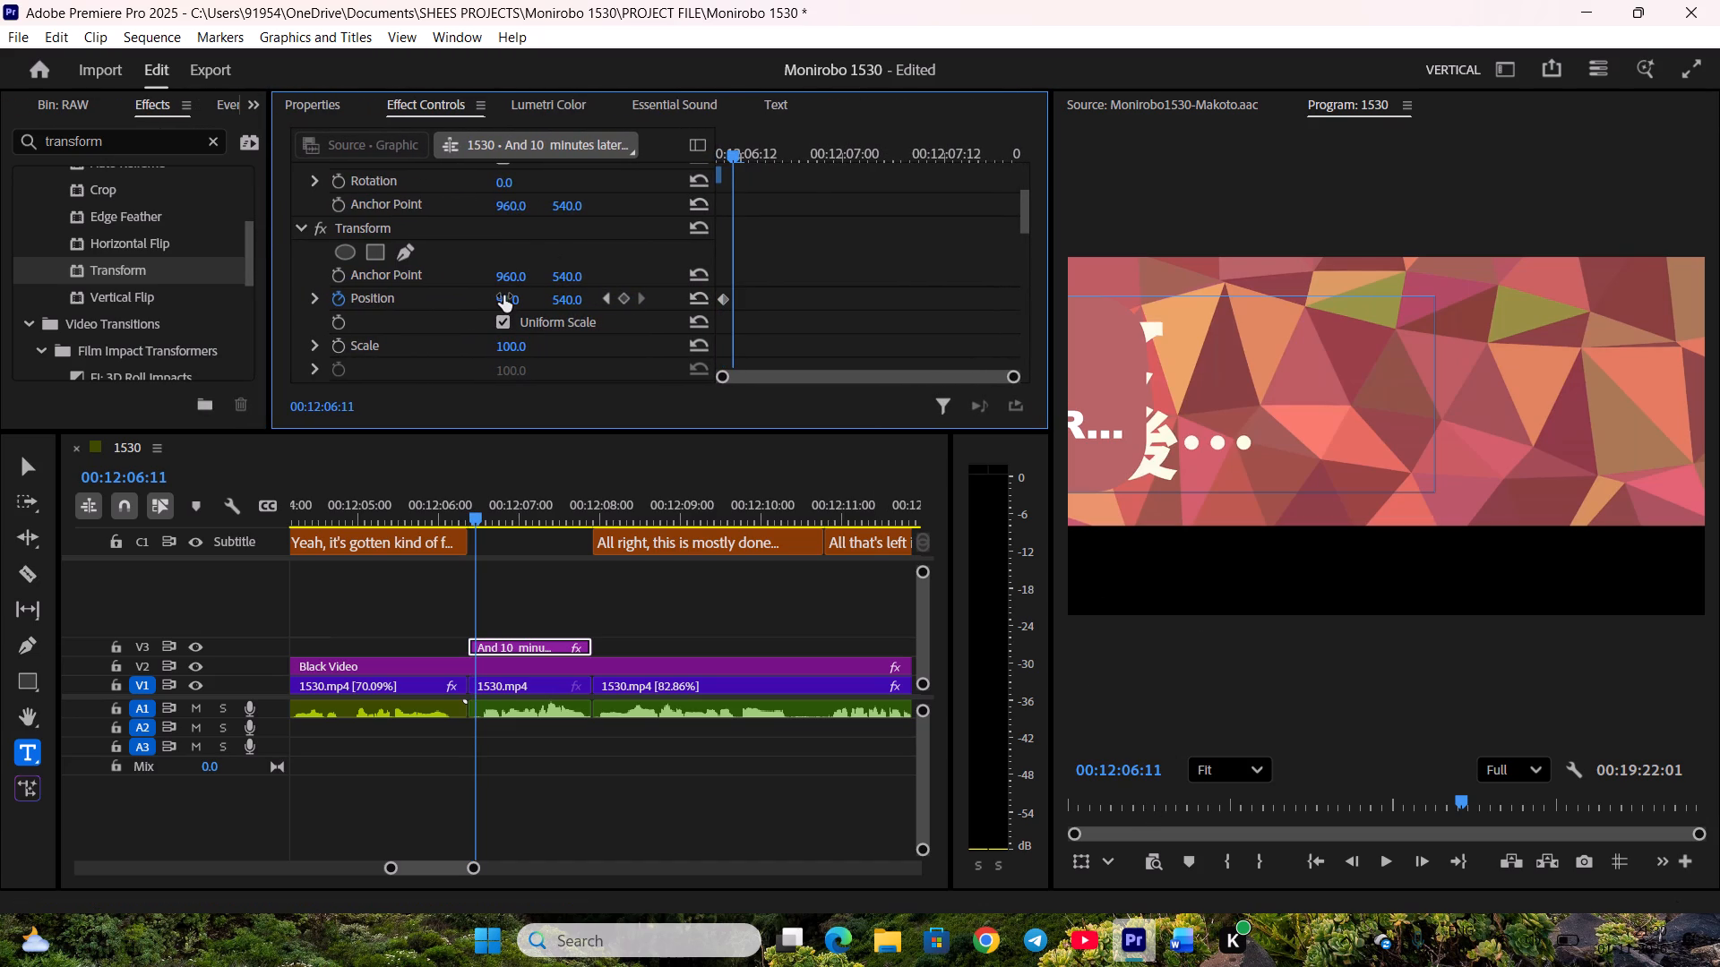
left_click_drag(503, 295, 756, 331)
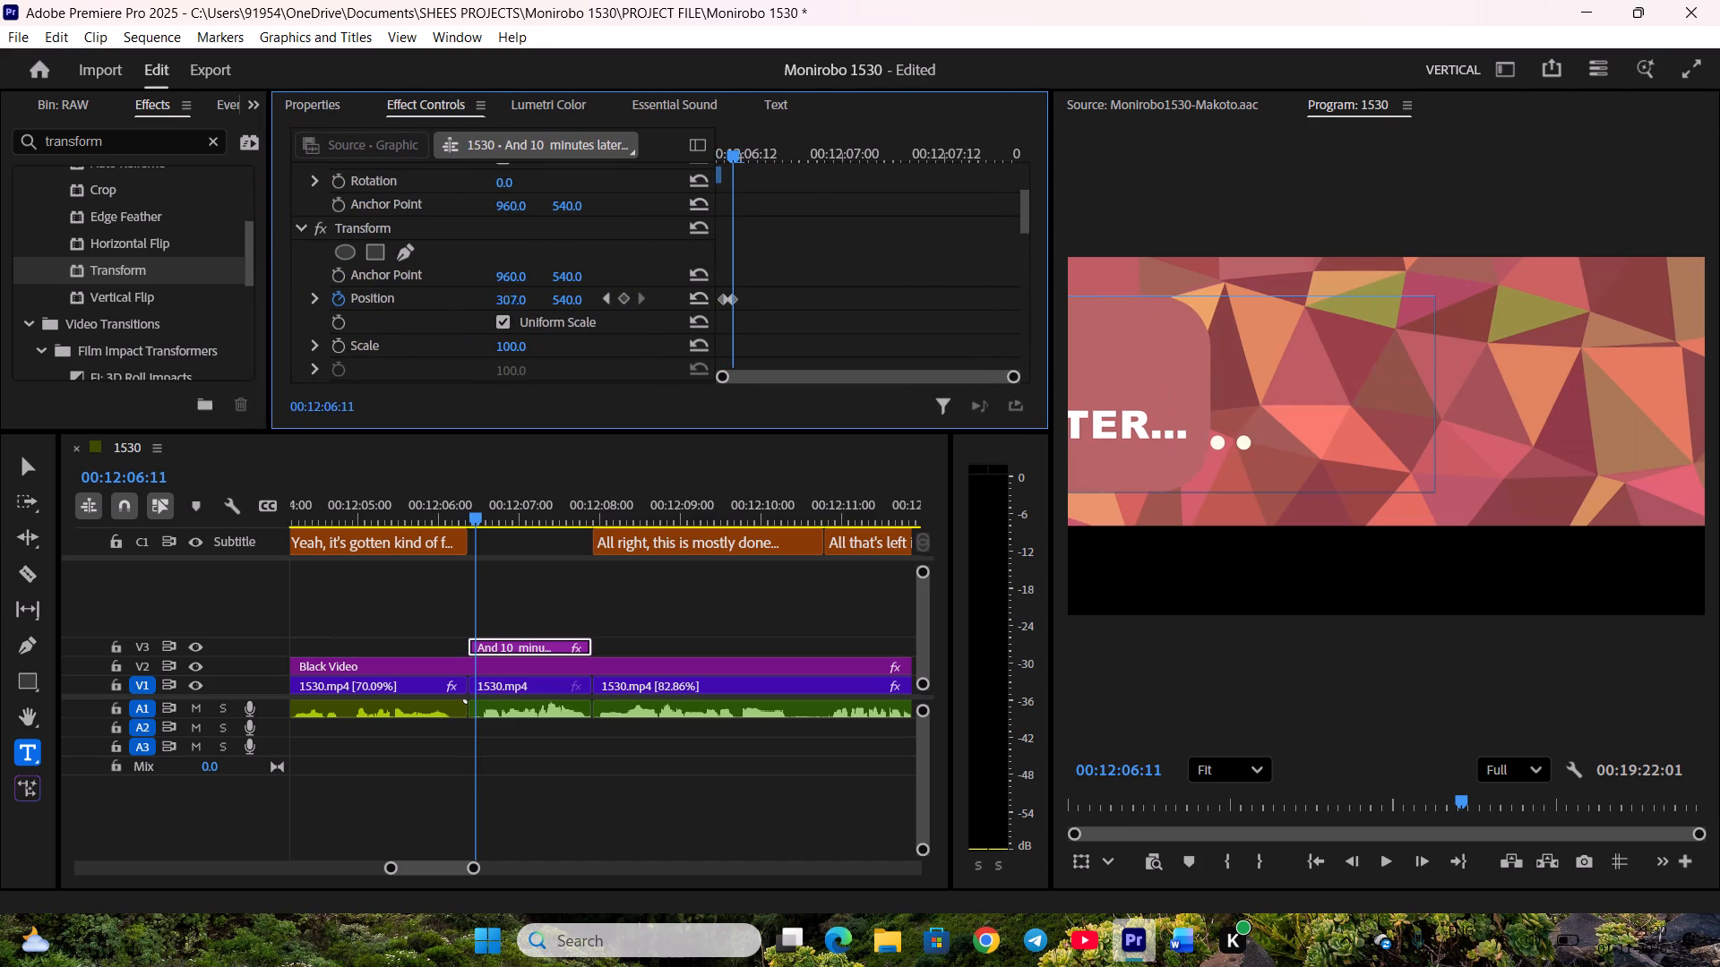
left_click_drag(756, 331, 958, 350)
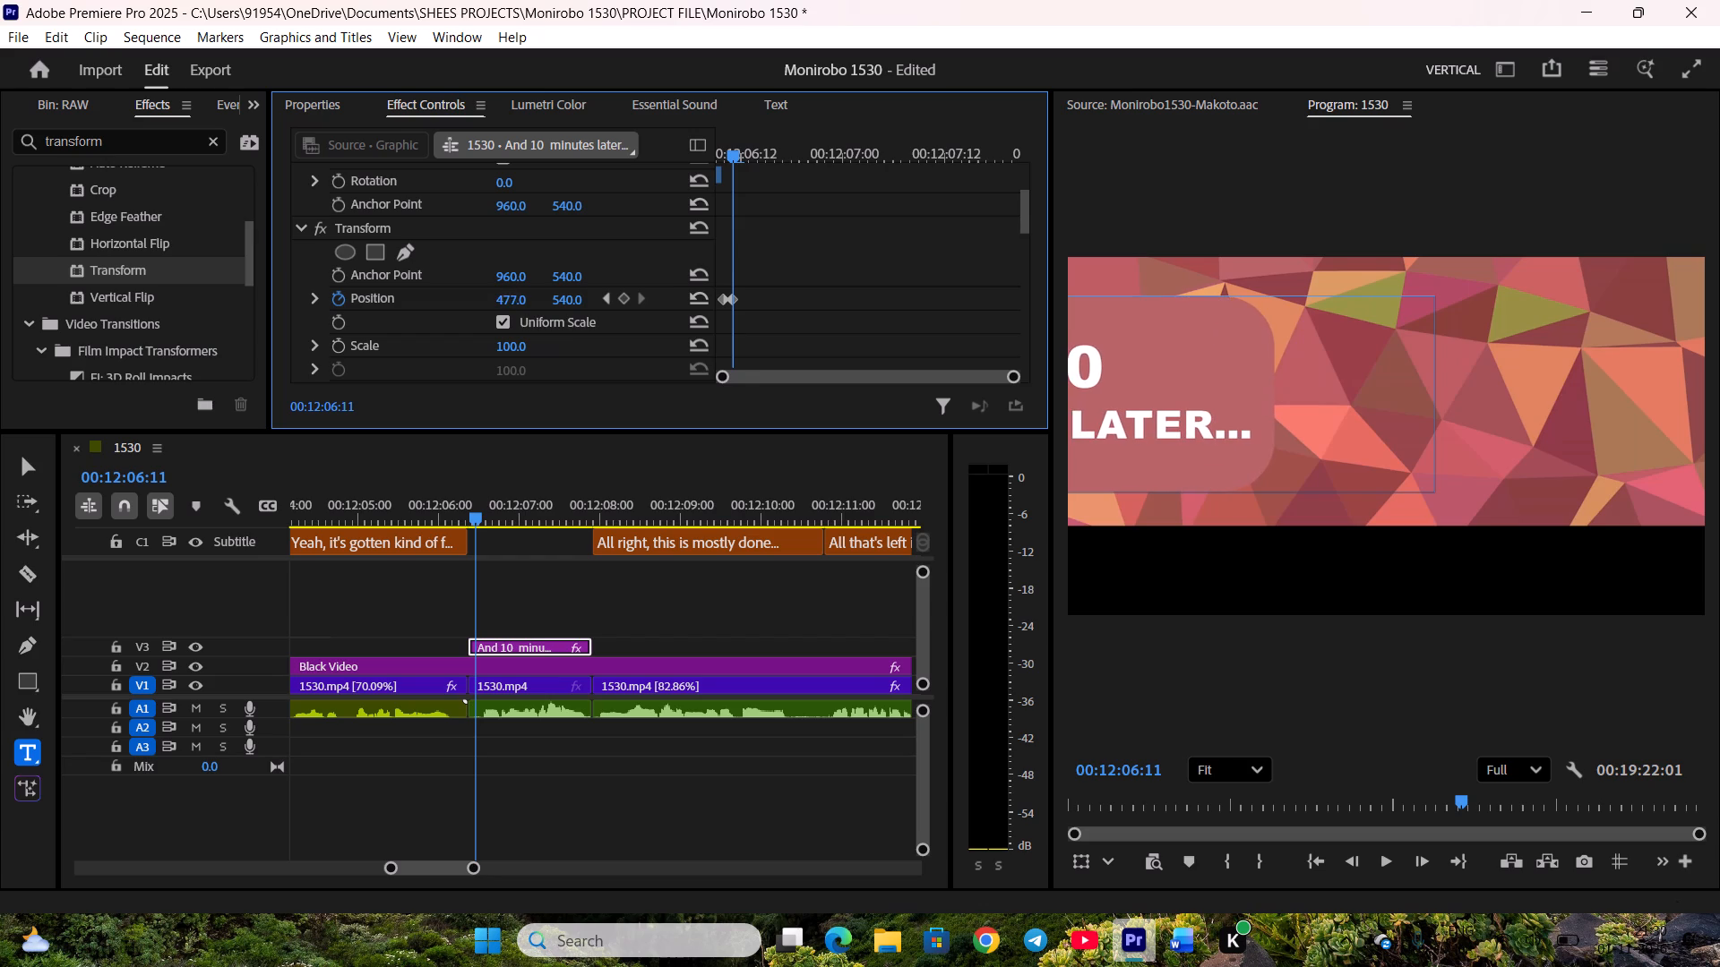
left_click_drag(958, 350, 959, 351)
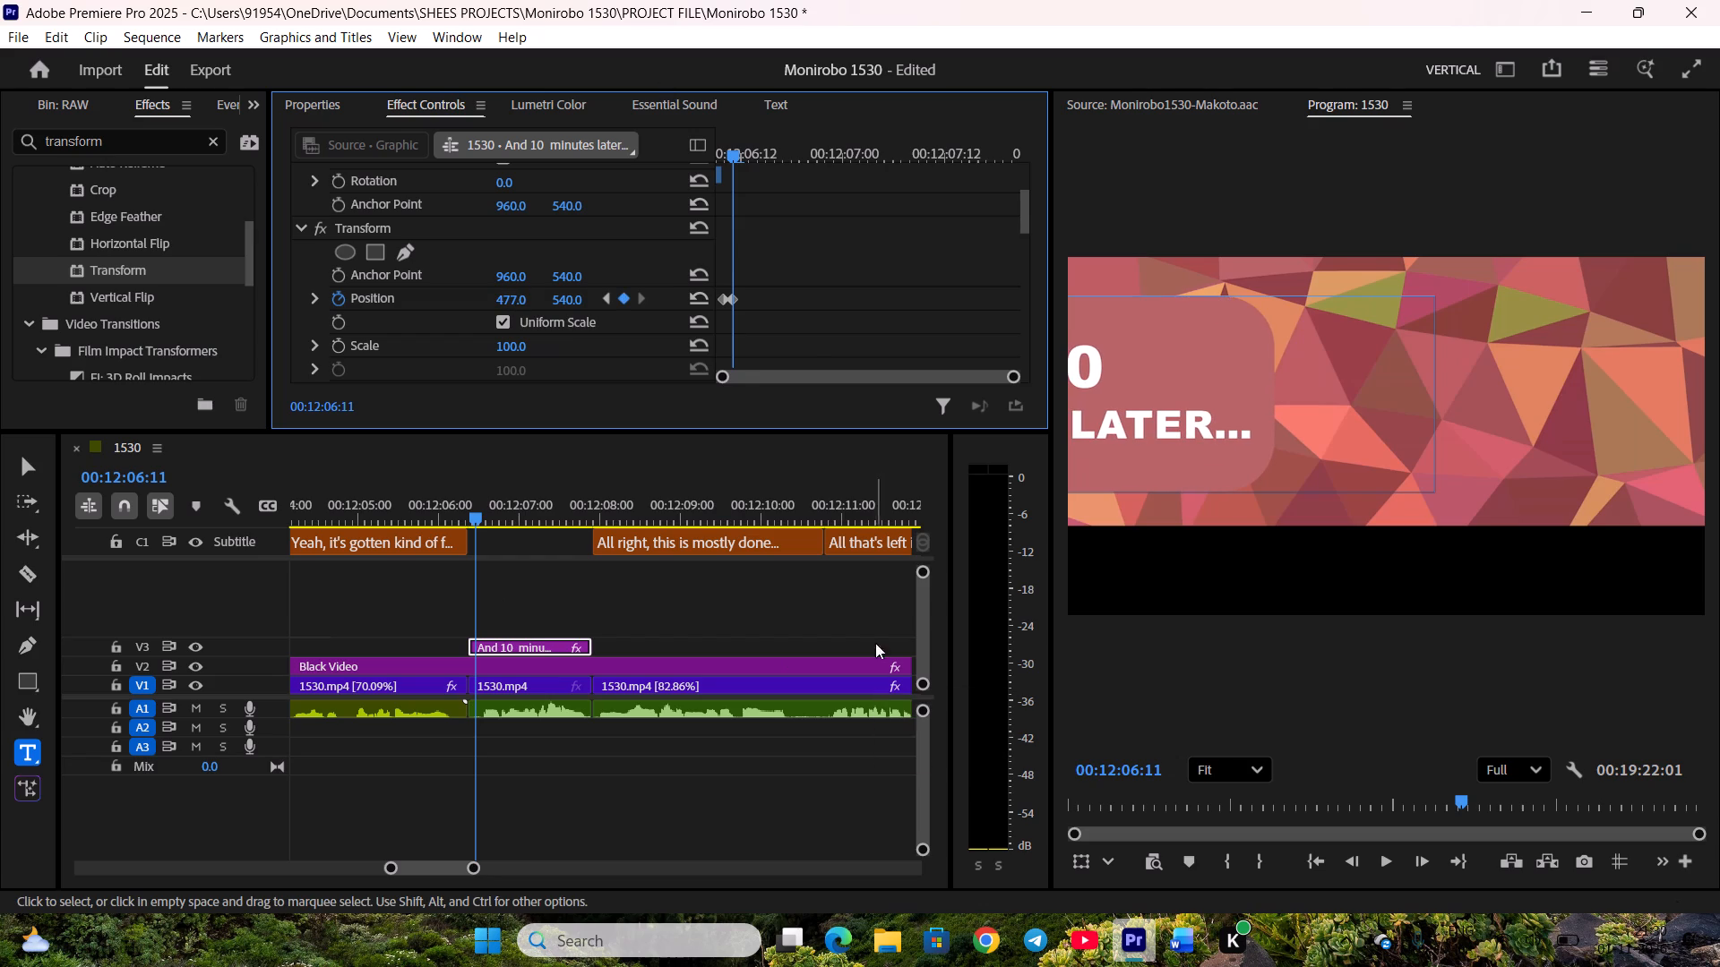
Add Transform Position keyframes with horizontal values of 766 at 00:12:06:12 and 997 at 00:12:06:13.
scroll(1220, 795, "down", 1)
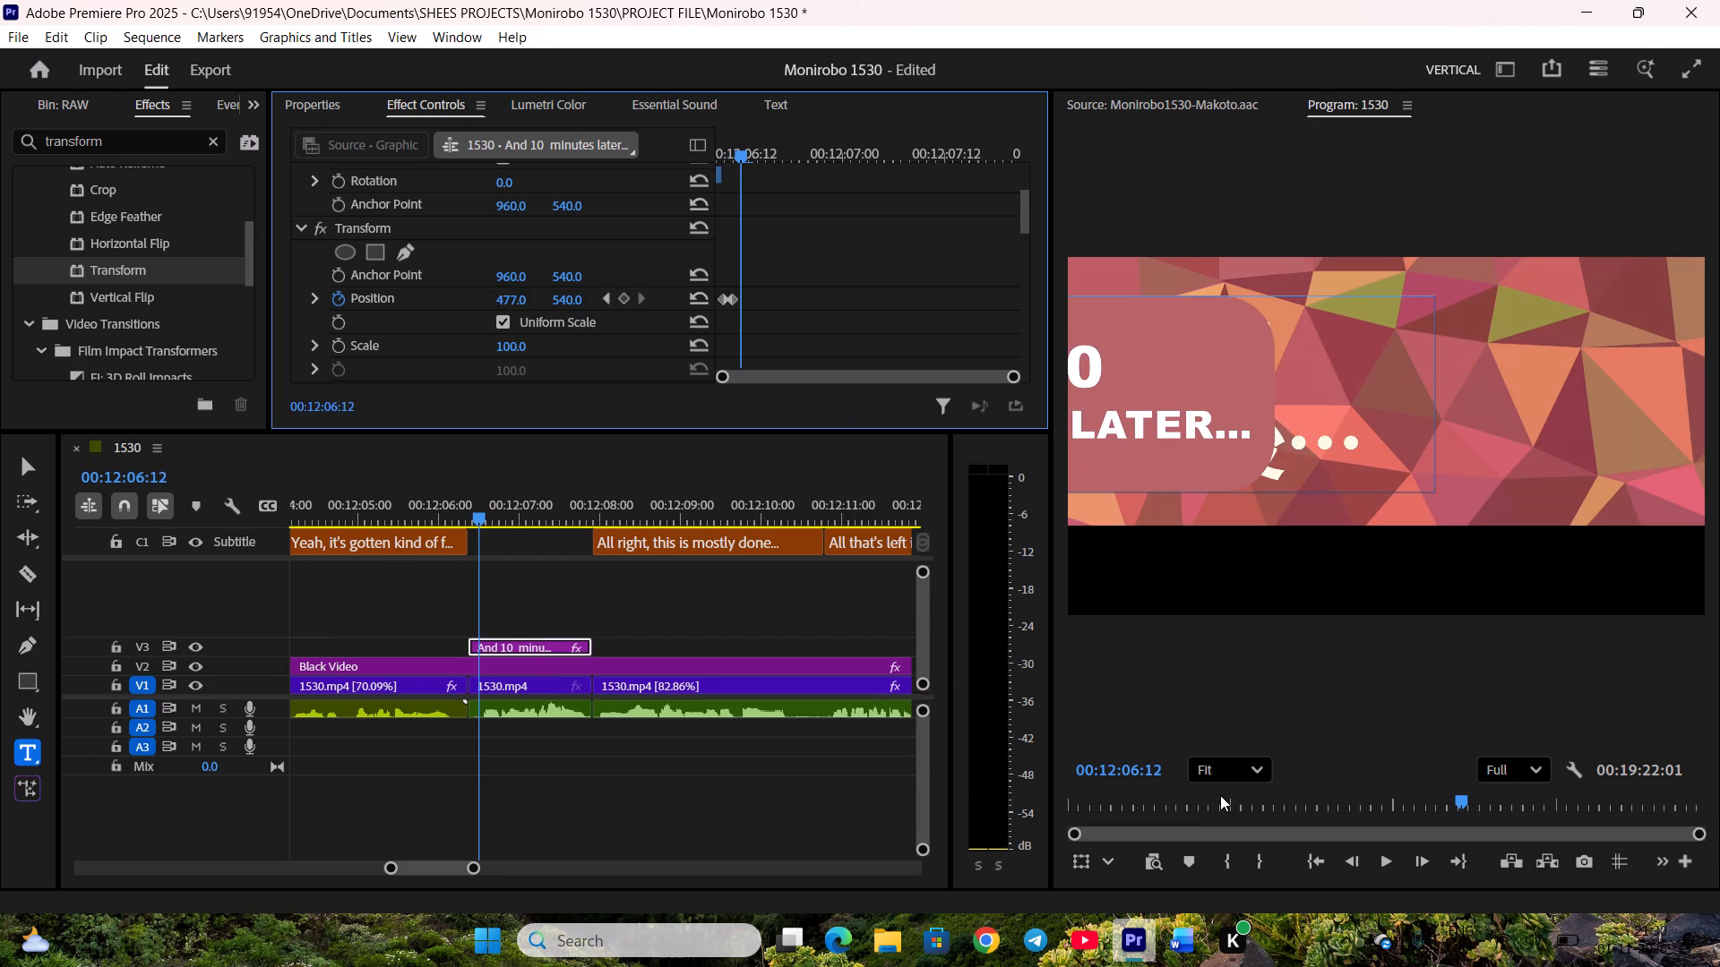
left_click_drag(558, 298, 676, 303)
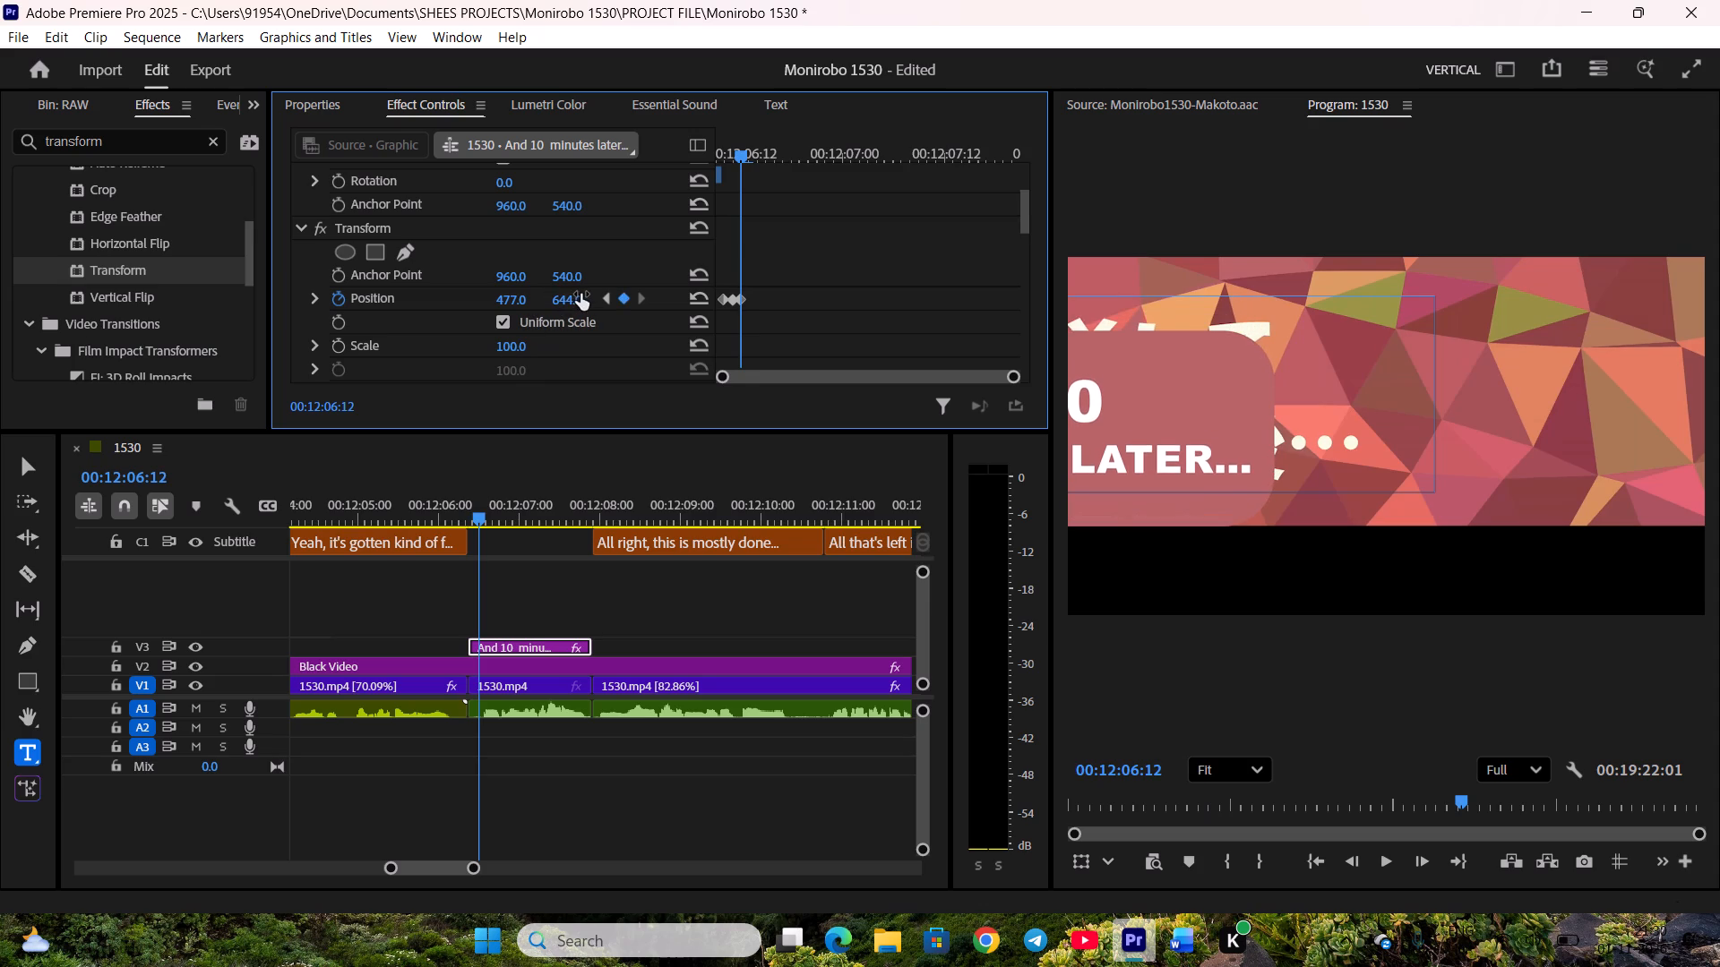
key("ctrl+z")
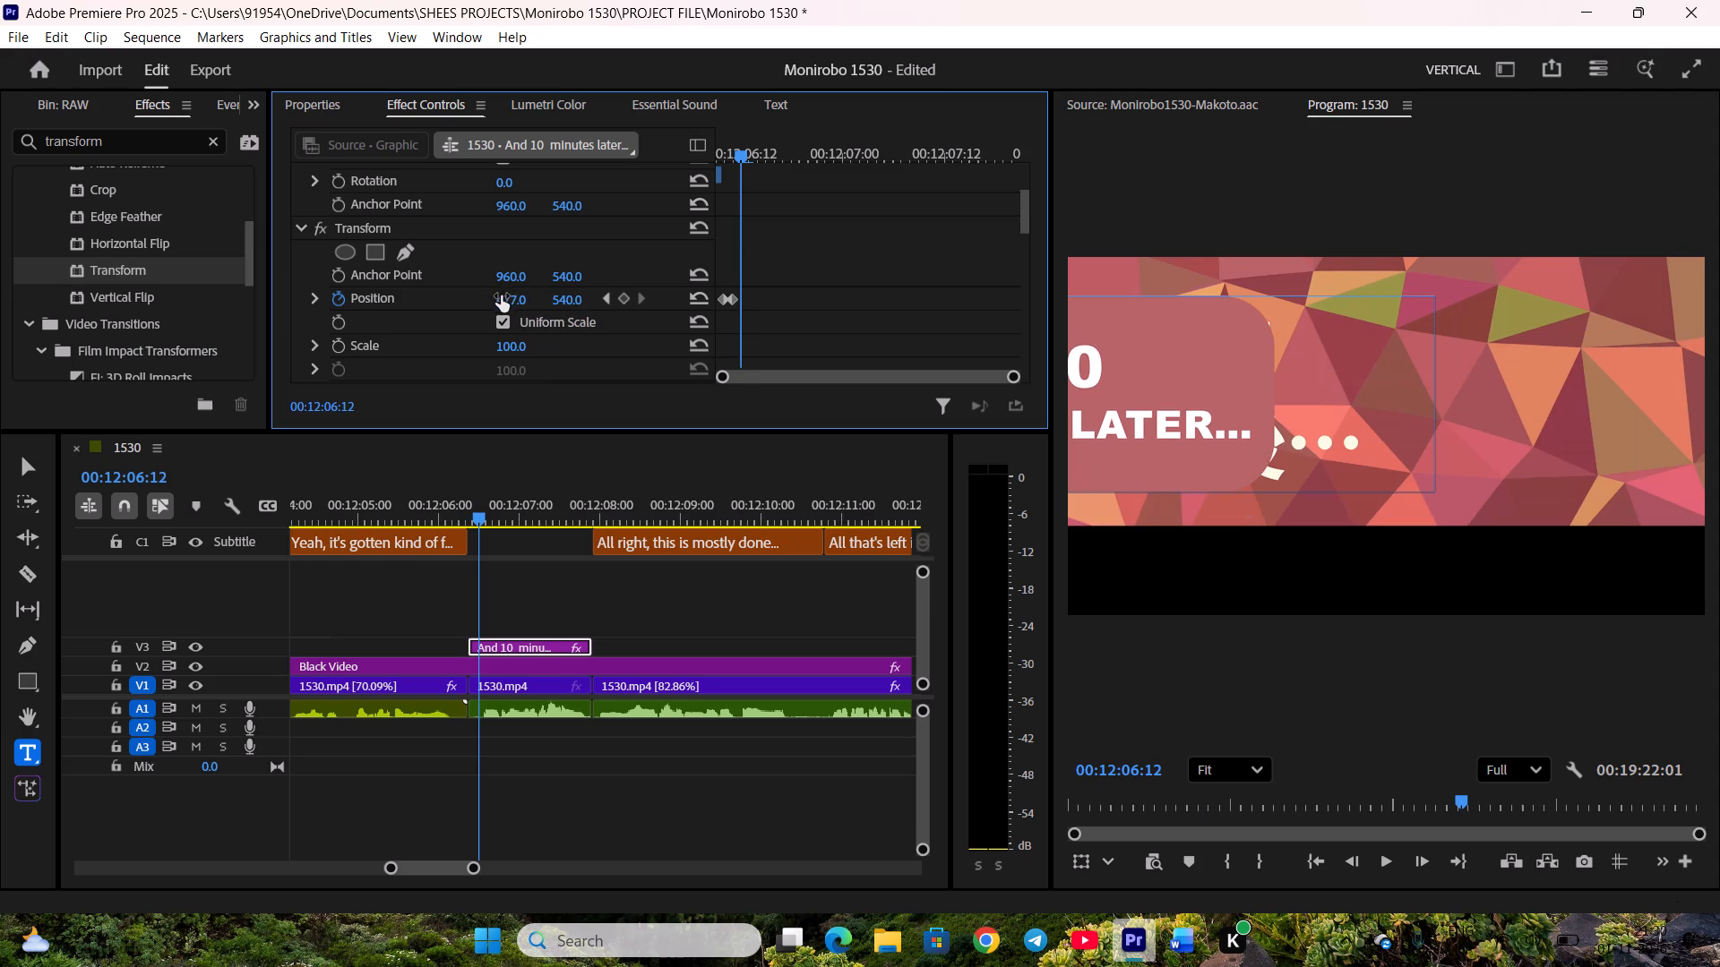
left_click_drag(501, 295, 789, 290)
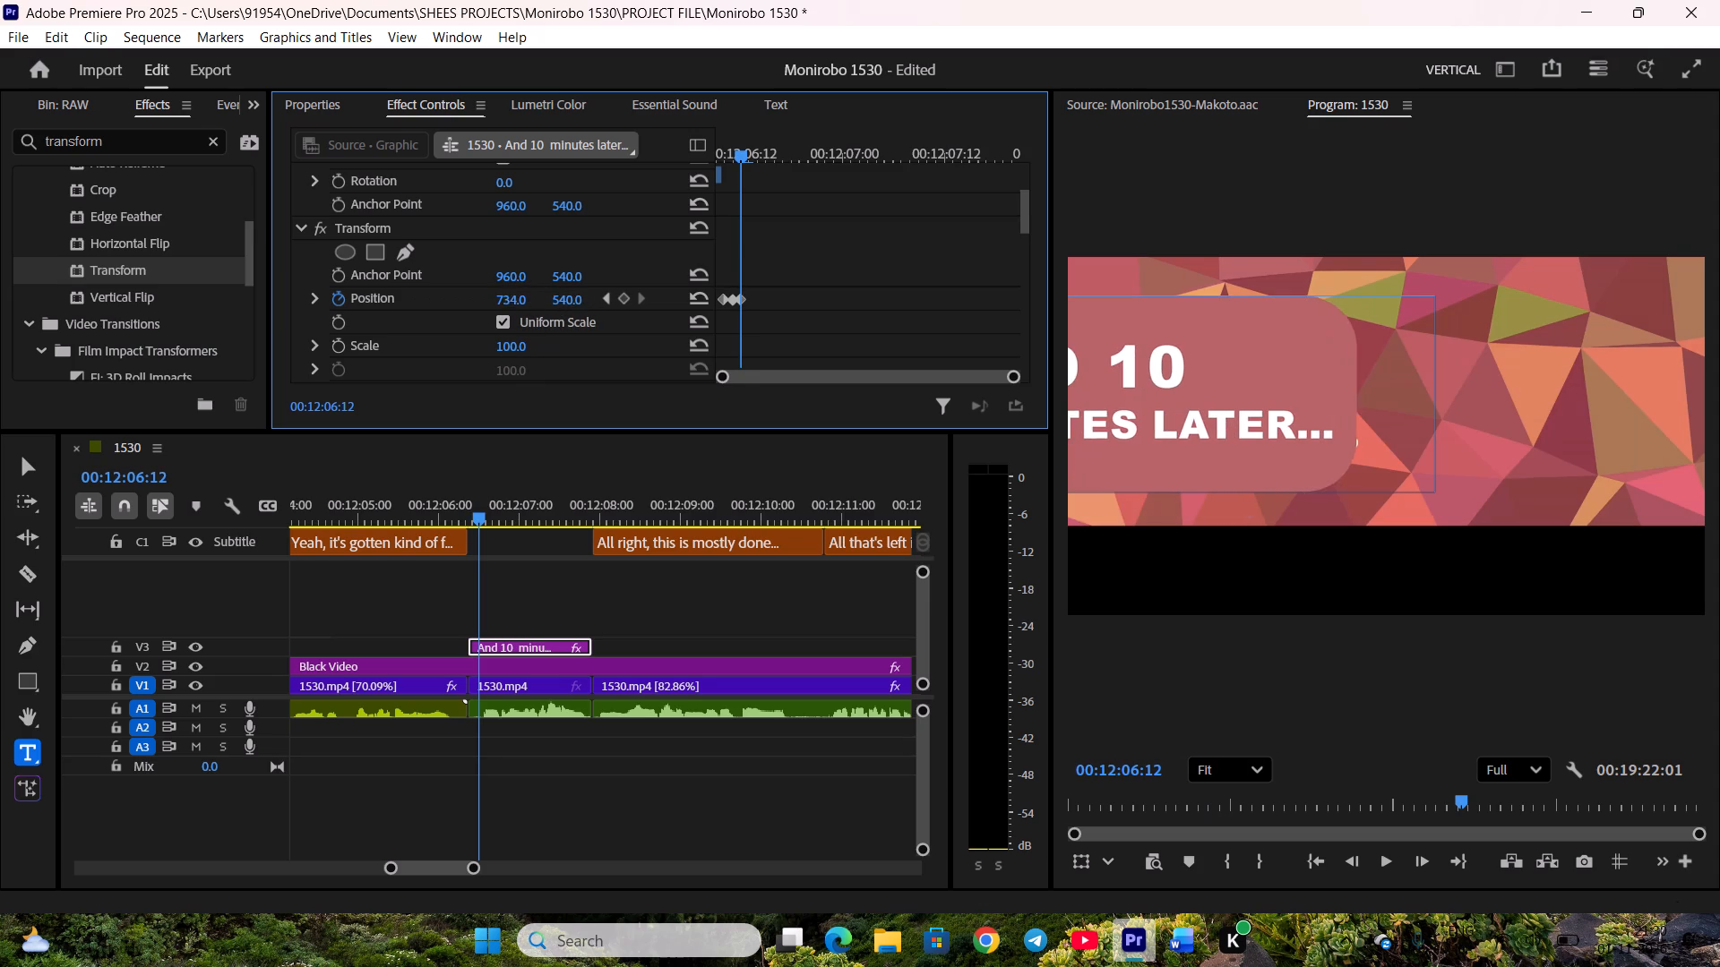
left_click_drag(789, 290, 830, 294)
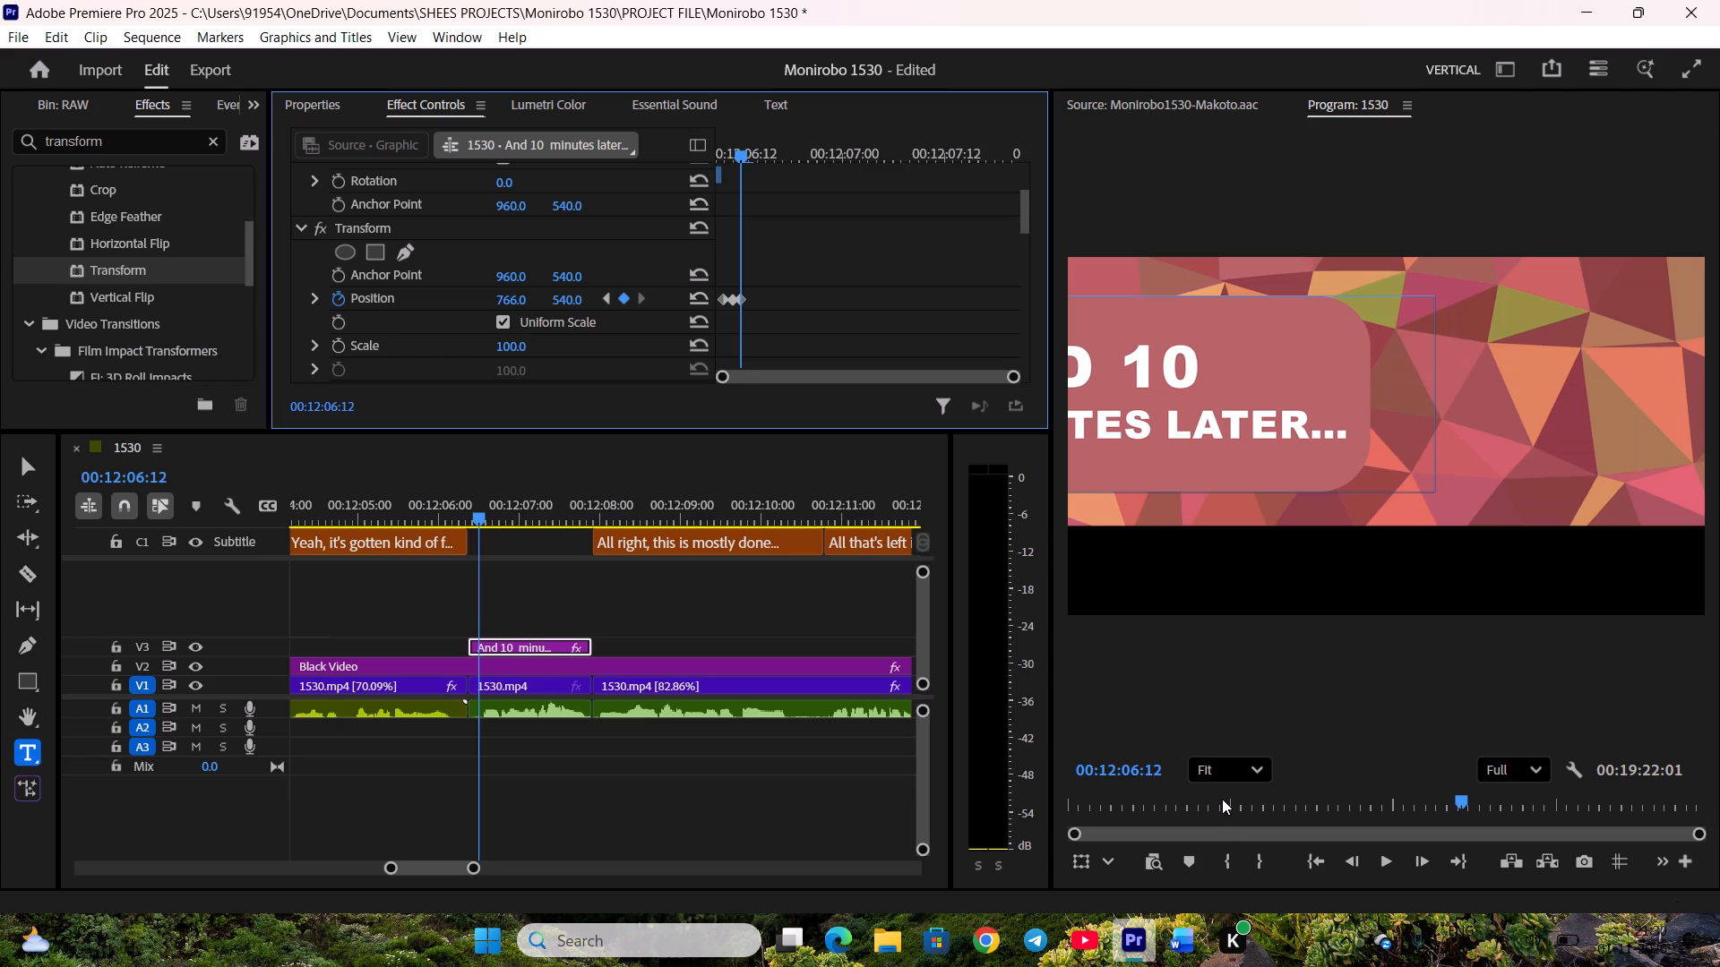
scroll(1222, 799, "down", 1)
left_click_drag(509, 302, 766, 292)
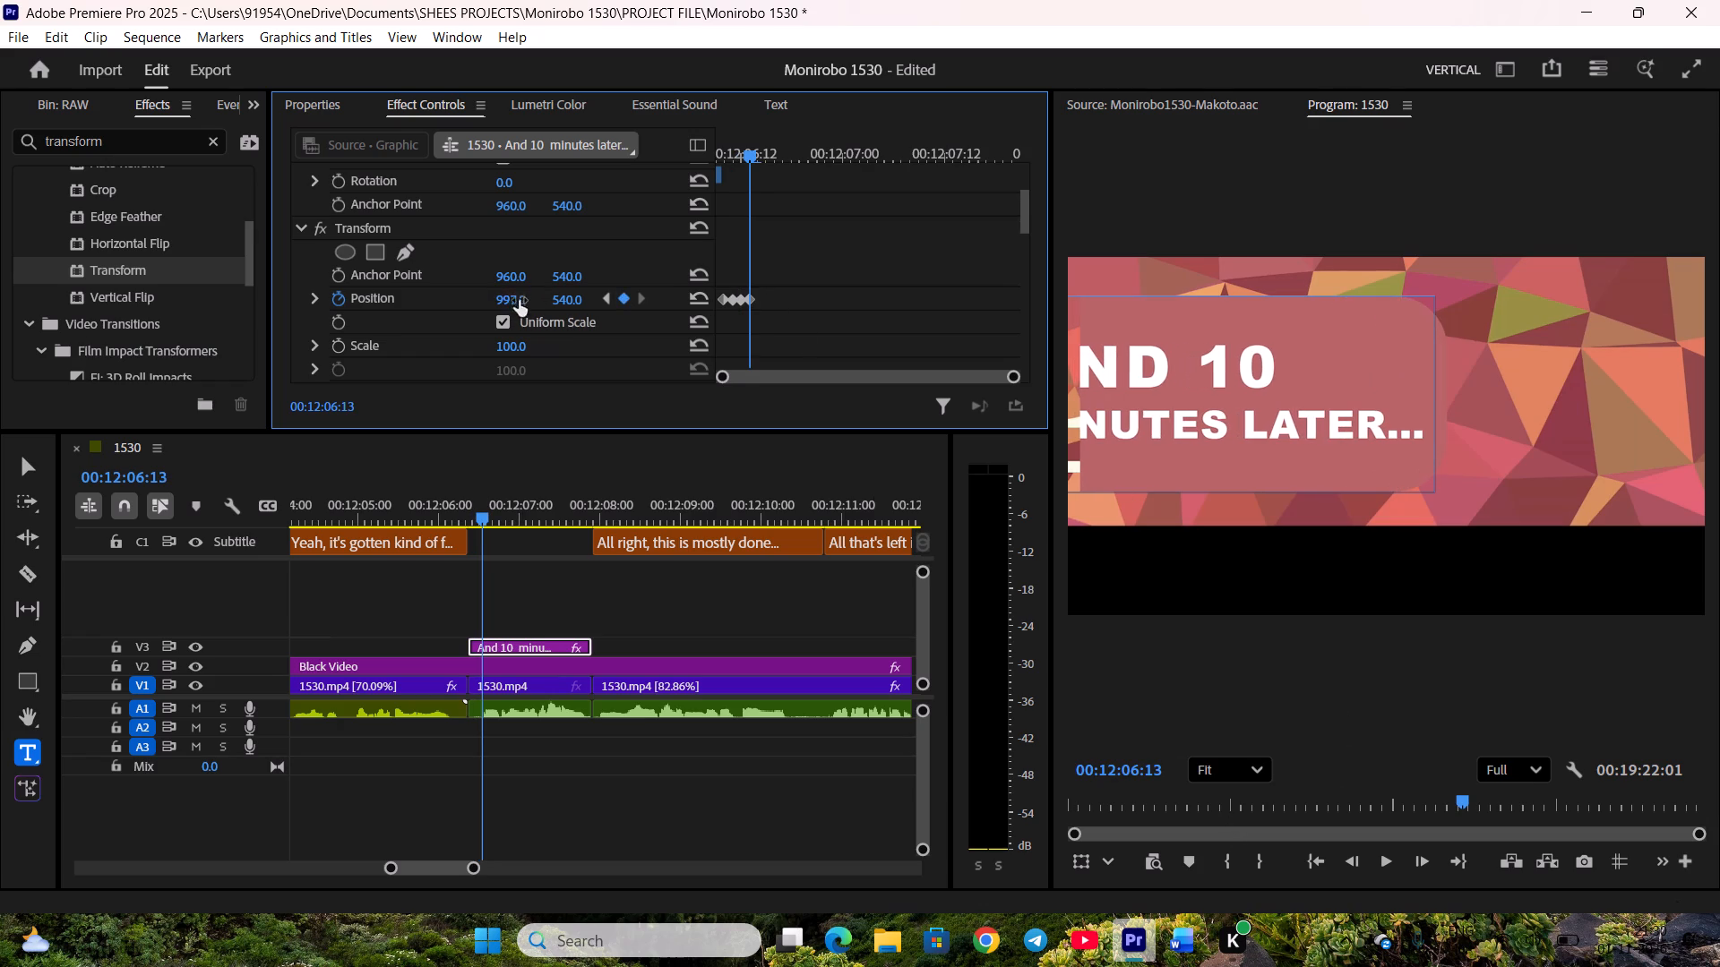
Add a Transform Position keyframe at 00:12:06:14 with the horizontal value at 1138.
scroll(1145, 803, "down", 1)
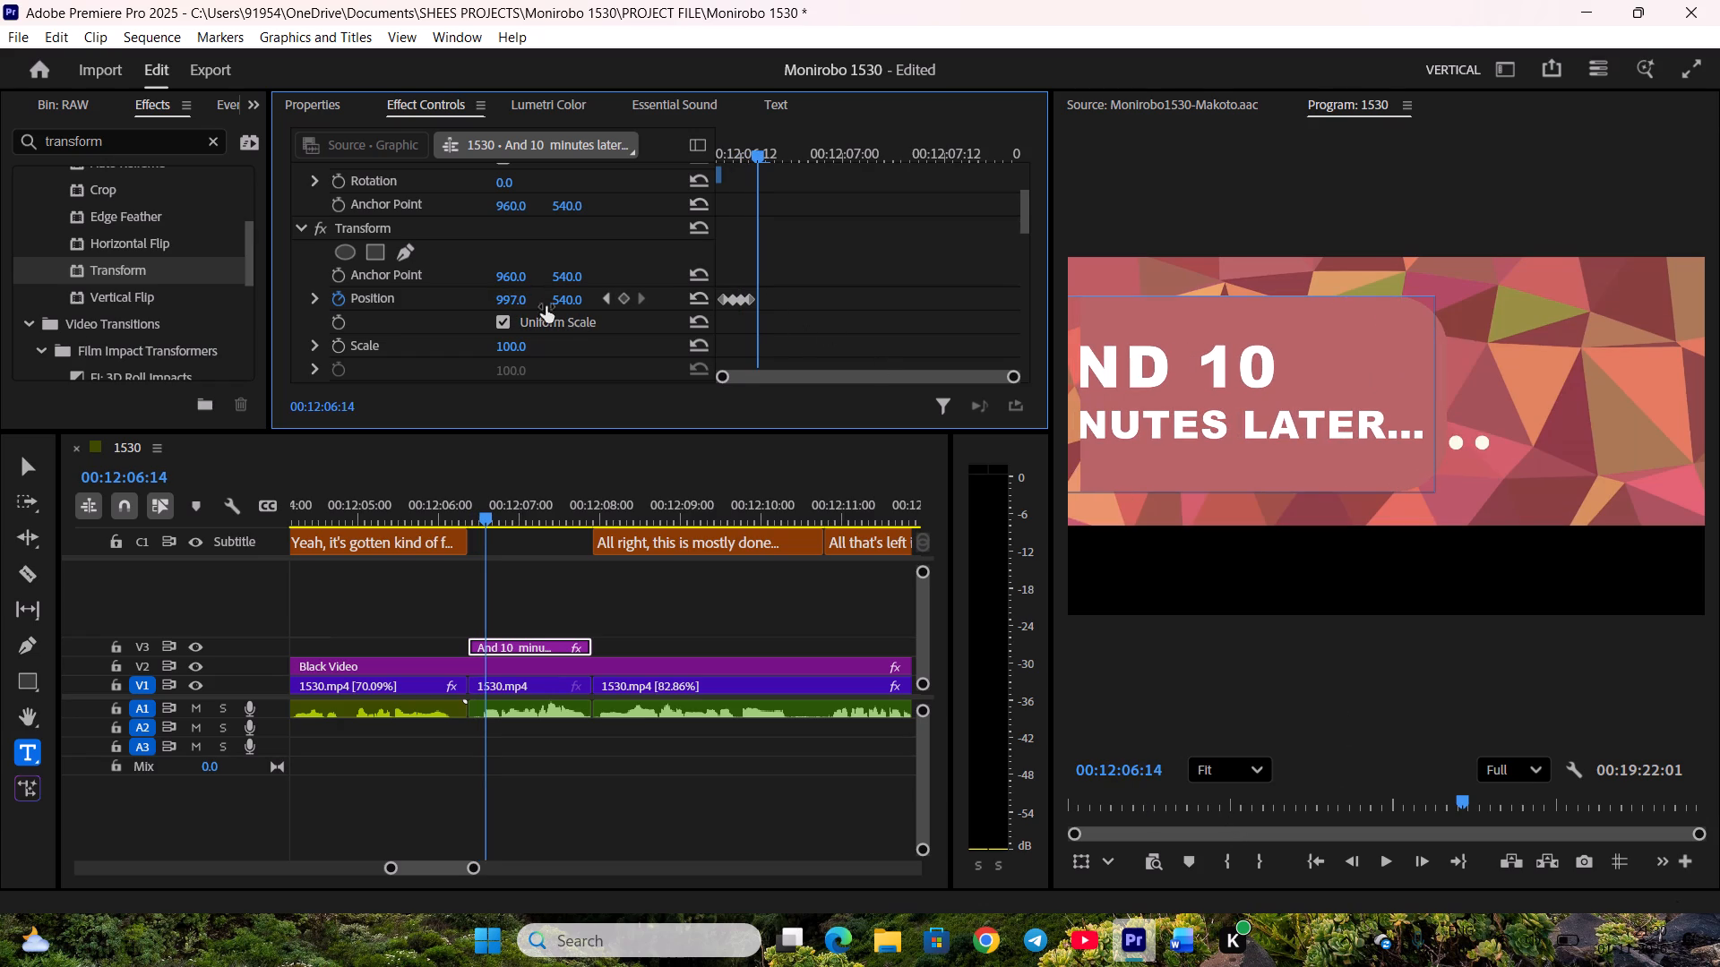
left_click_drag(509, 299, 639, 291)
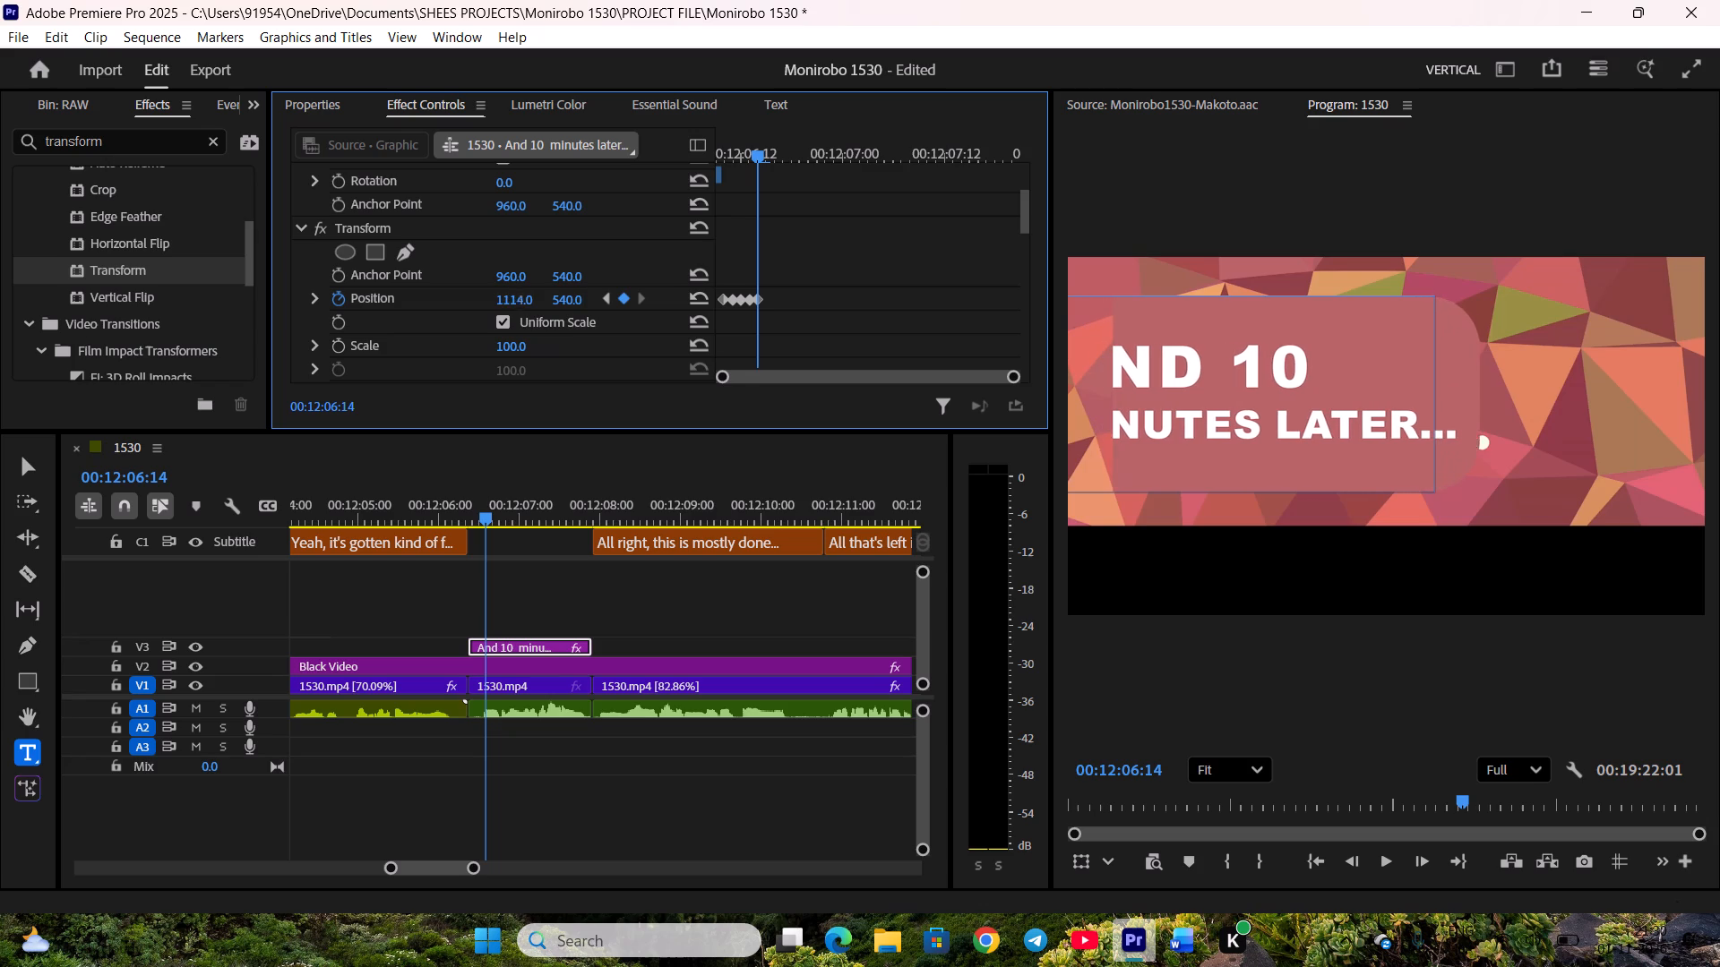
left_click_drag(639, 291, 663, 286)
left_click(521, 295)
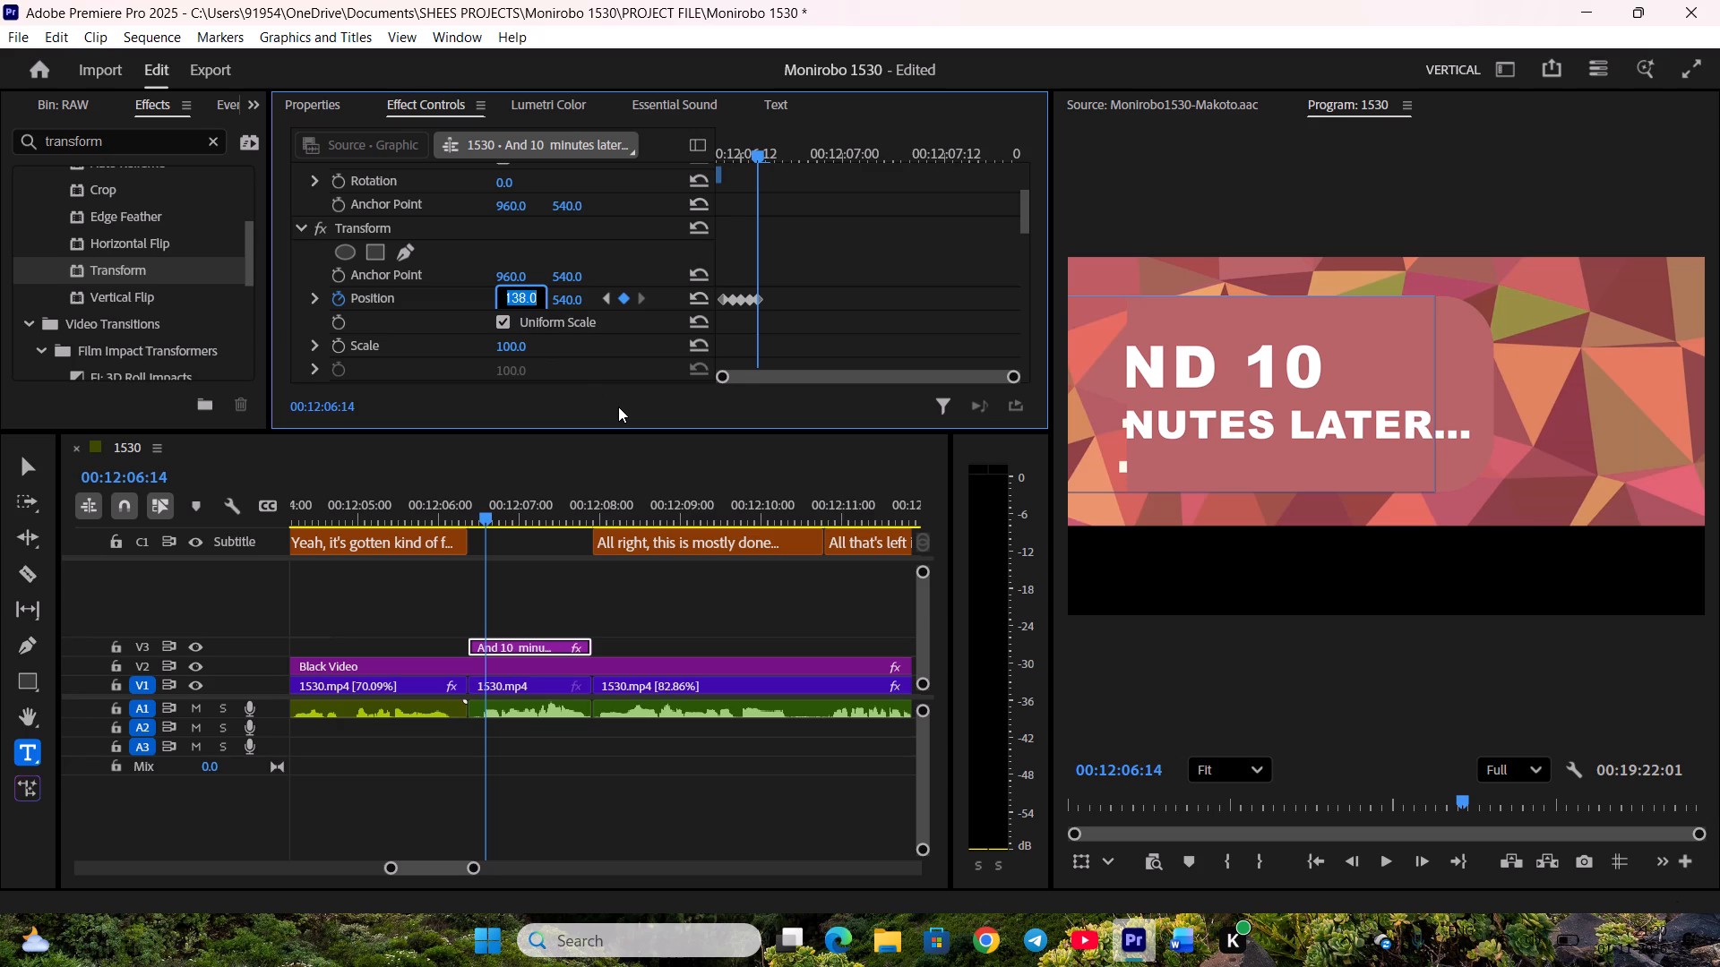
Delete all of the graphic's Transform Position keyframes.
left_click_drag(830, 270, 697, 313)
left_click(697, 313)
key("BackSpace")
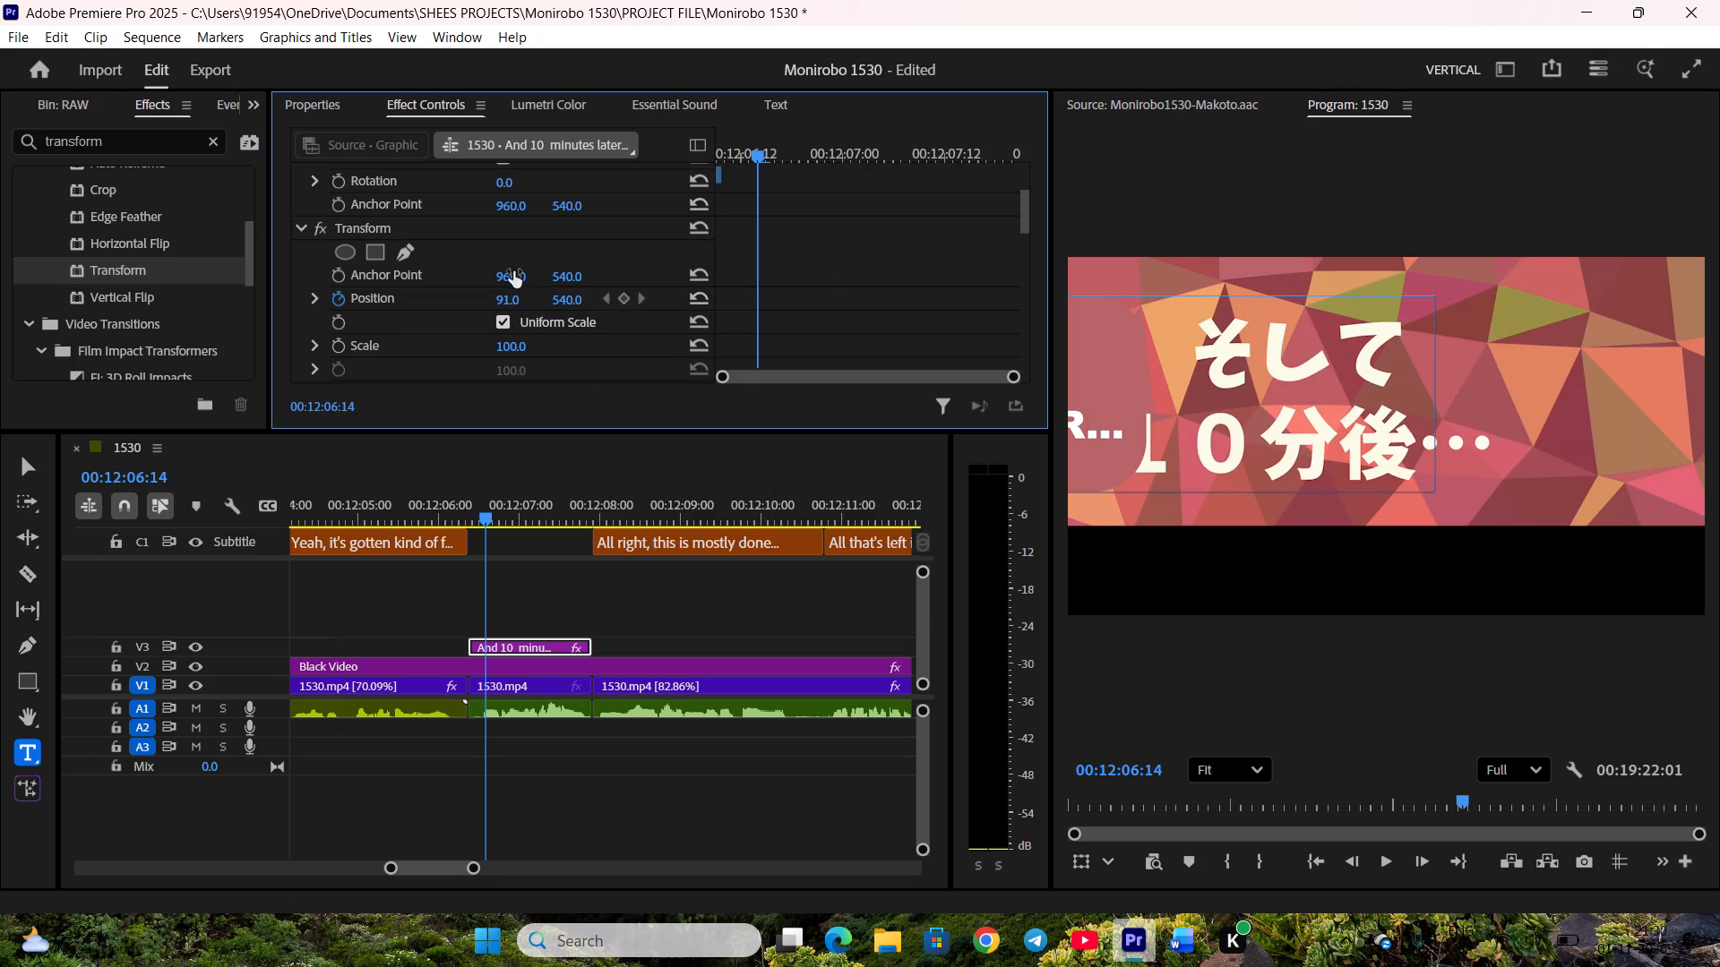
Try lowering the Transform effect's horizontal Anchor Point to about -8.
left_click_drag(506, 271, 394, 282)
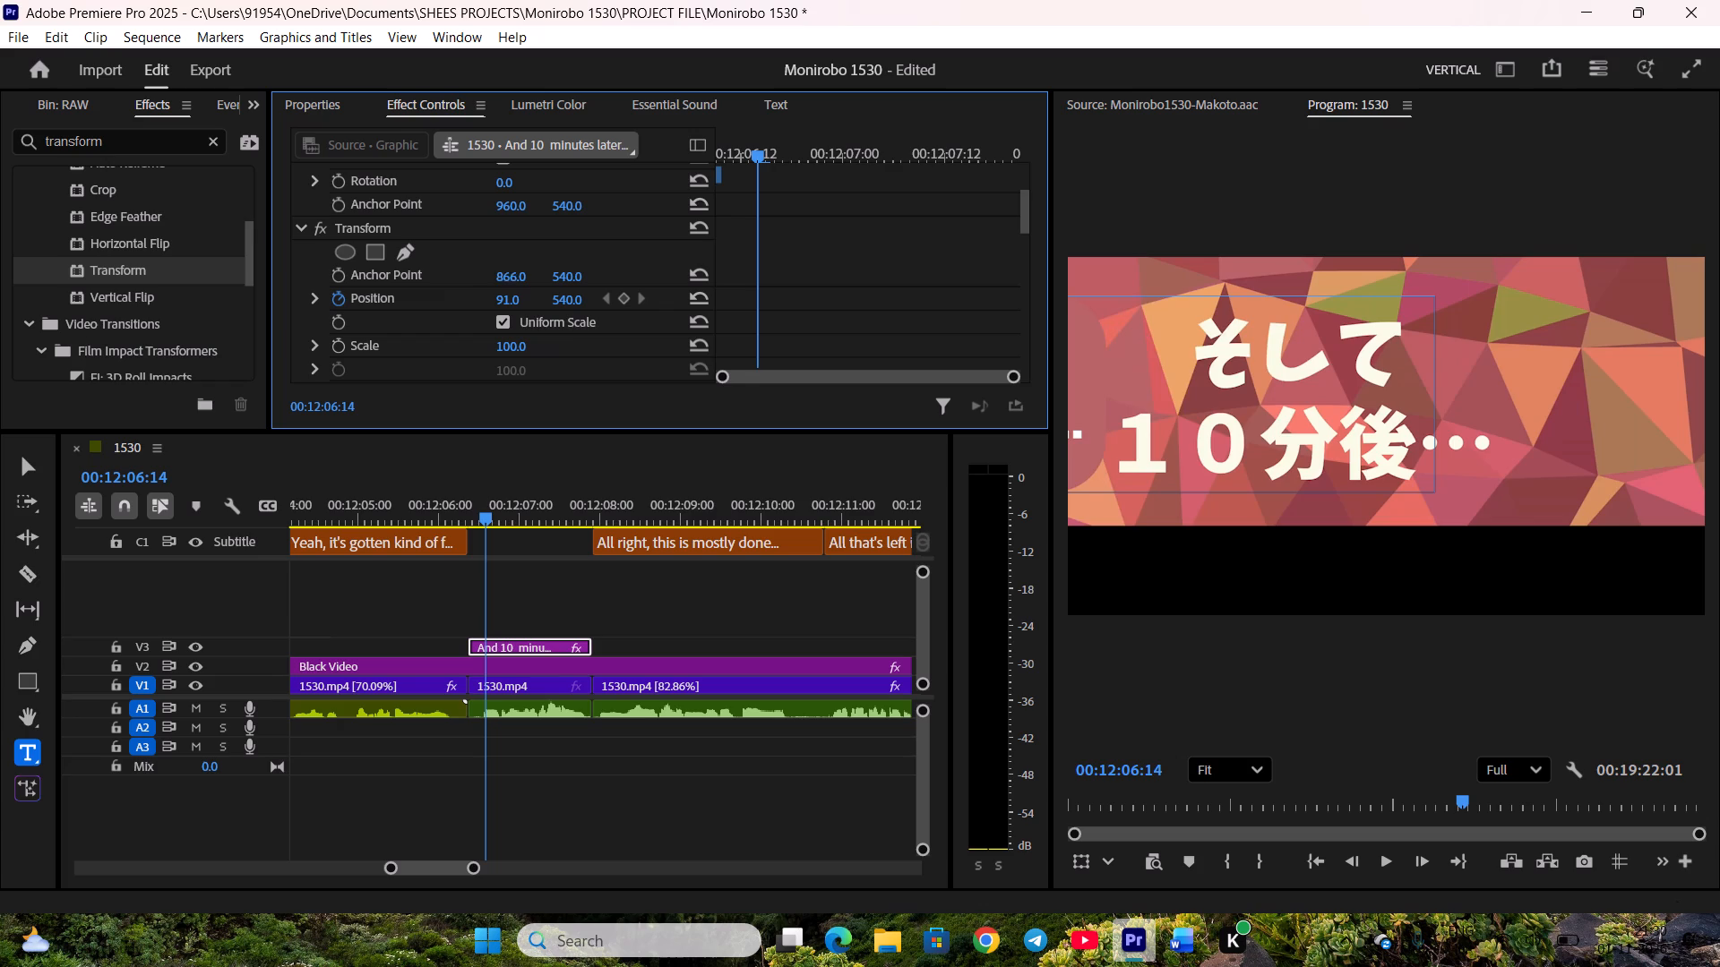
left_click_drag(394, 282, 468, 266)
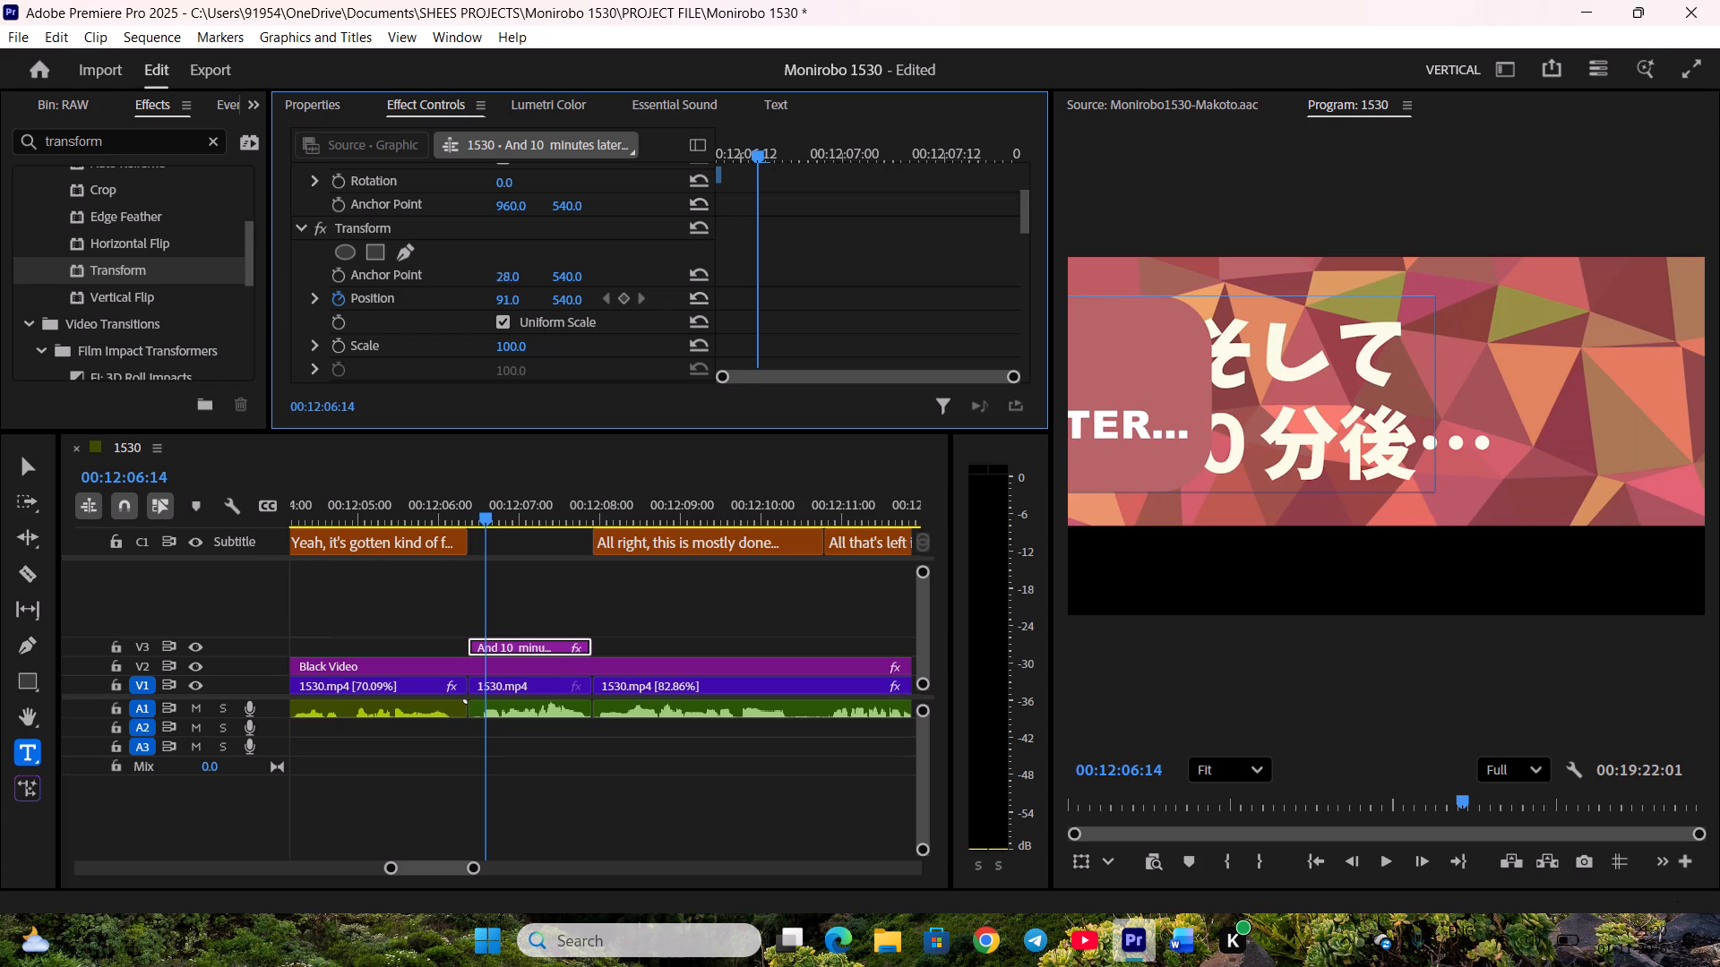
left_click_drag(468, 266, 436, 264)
Undo the anchor point change, all the Transform Position keyframing and the earlier sideways move, back to the graphic's centred placement.
key("ctrl+z")
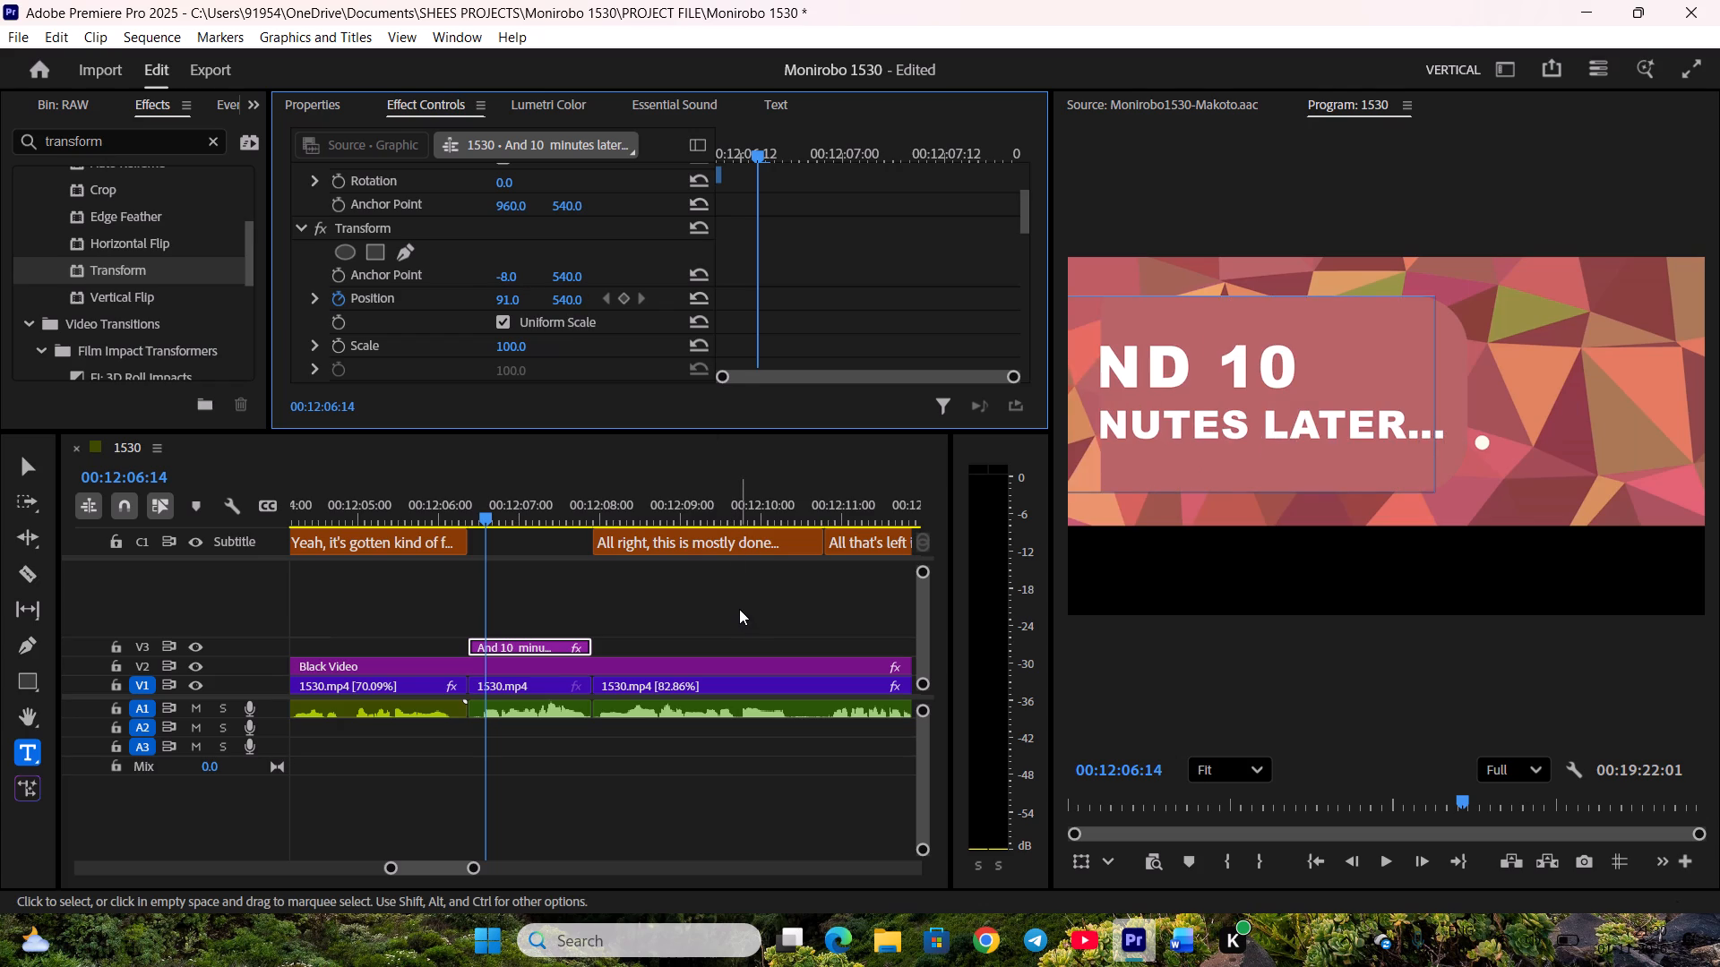
key("ctrl+z")
key("ctrl+z")
key("ctrl+z")
key("ctrl+z")
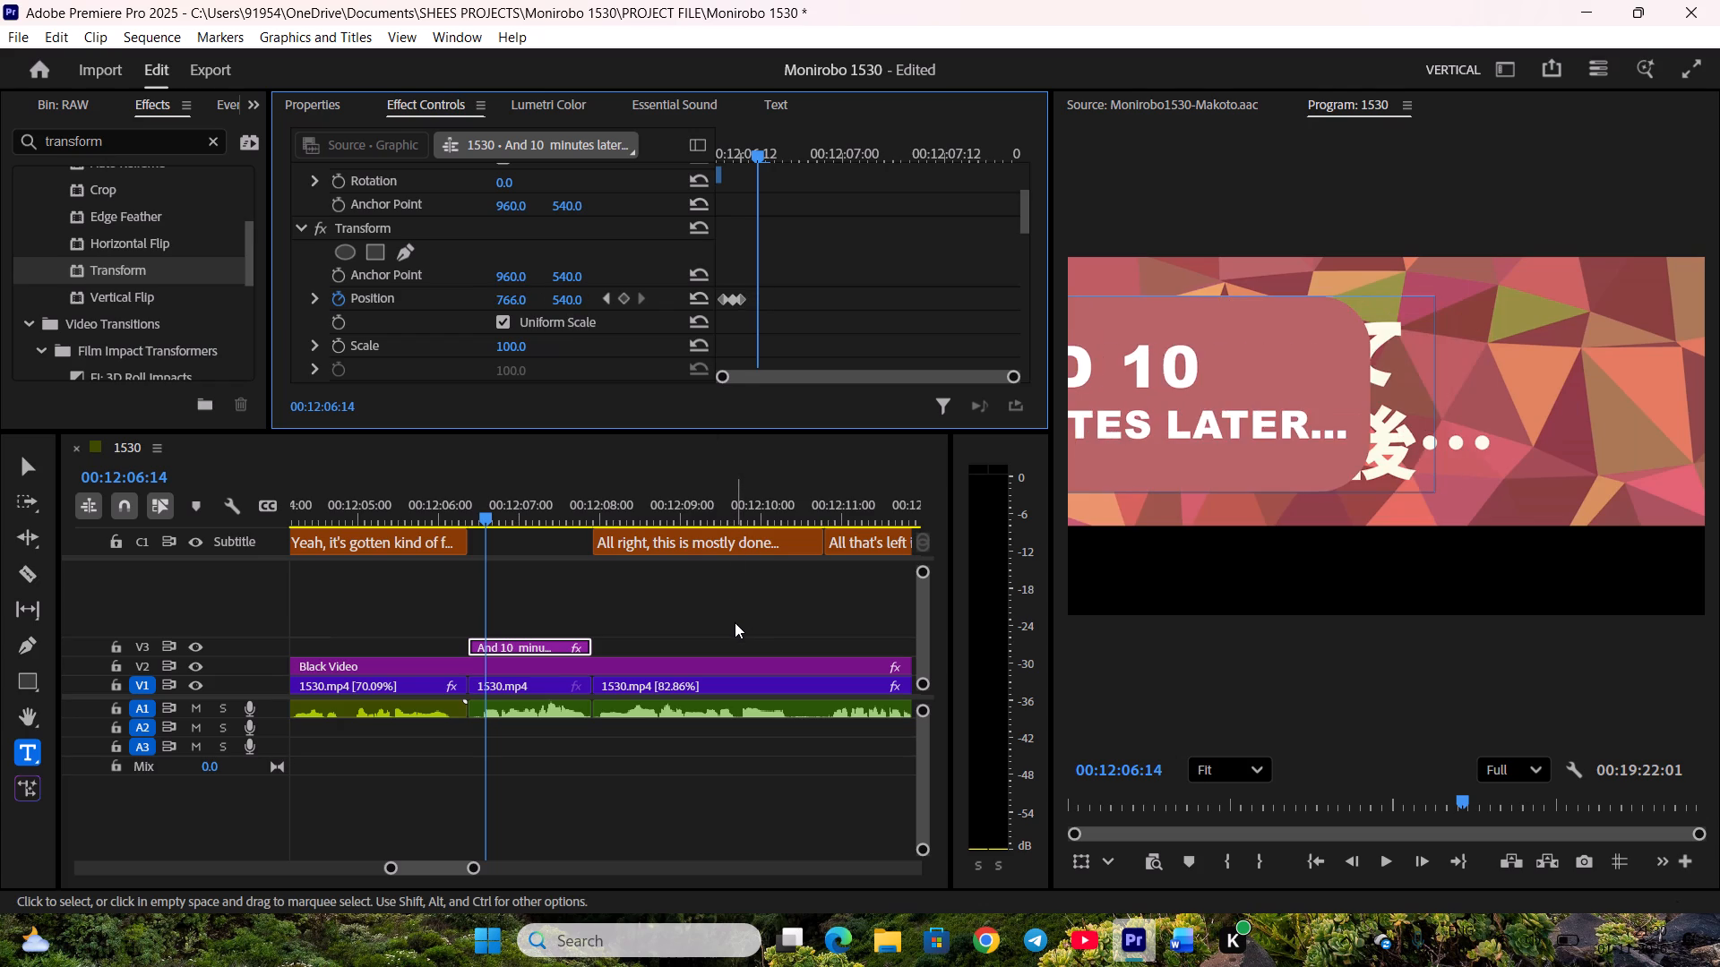
key("ctrl+z")
key("ctrl+z")
key("ctrl+z")
key("ctrl+z")
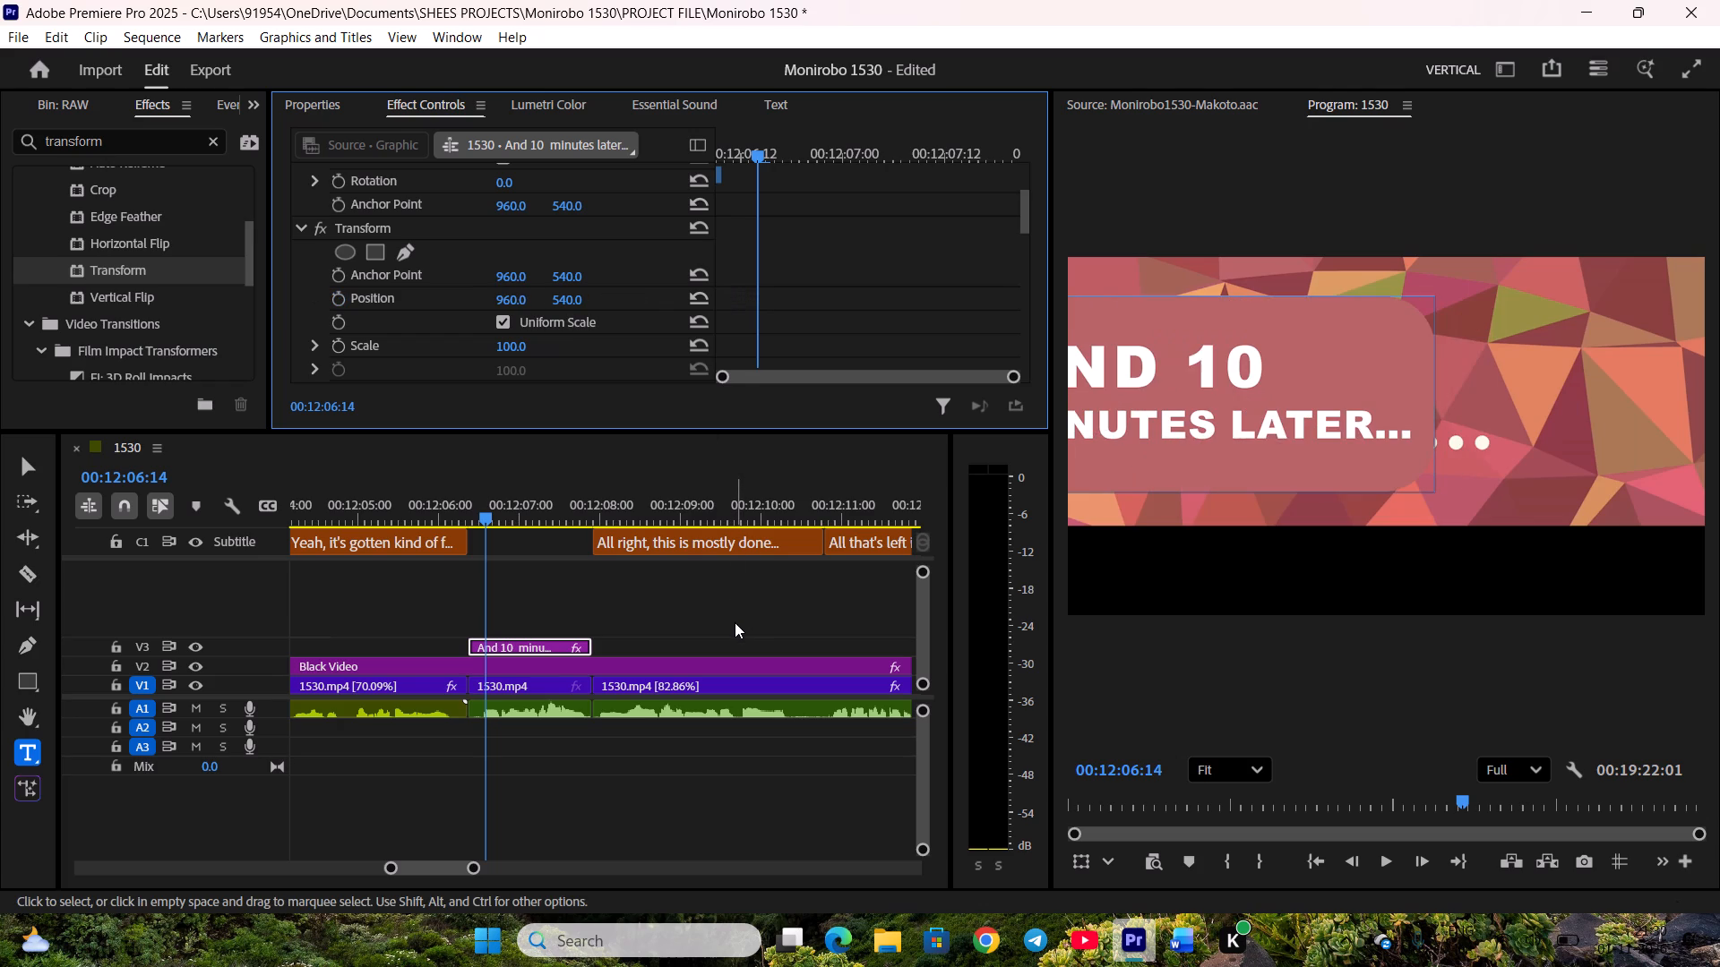
key("ctrl+z")
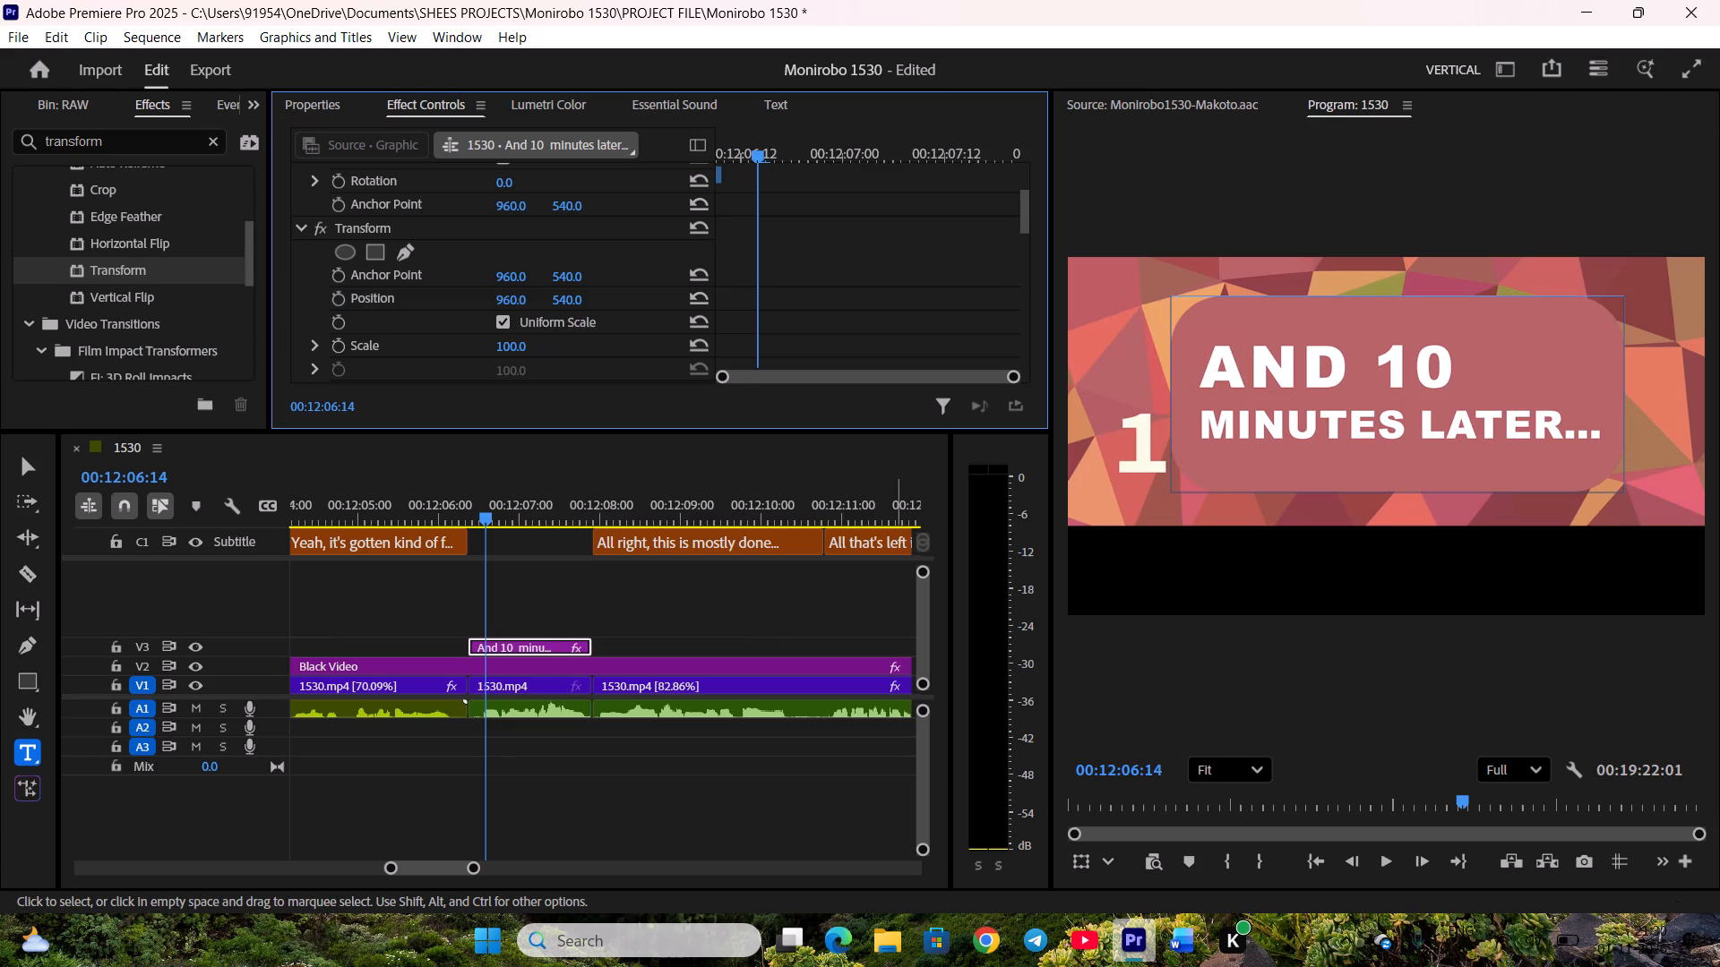
Restart Transform Position keyframing at 00:12:06:10 with the horizontal value at -513.
scroll(1204, 811, "up", 3)
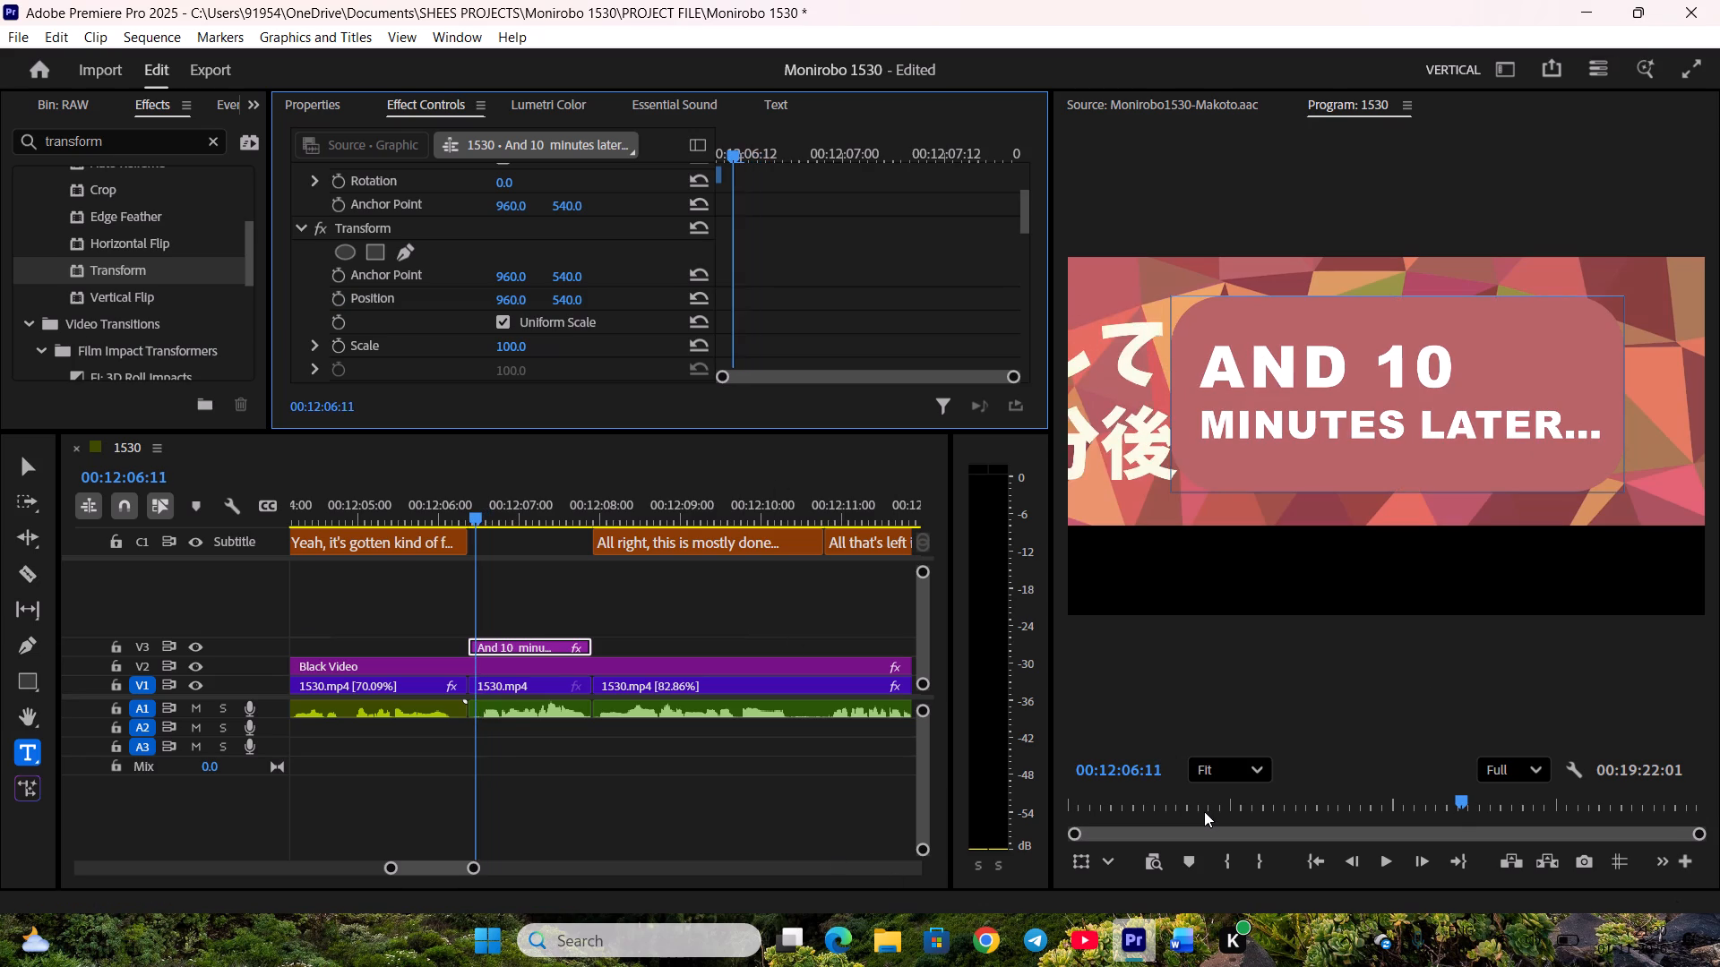
scroll(1204, 811, "up", 1)
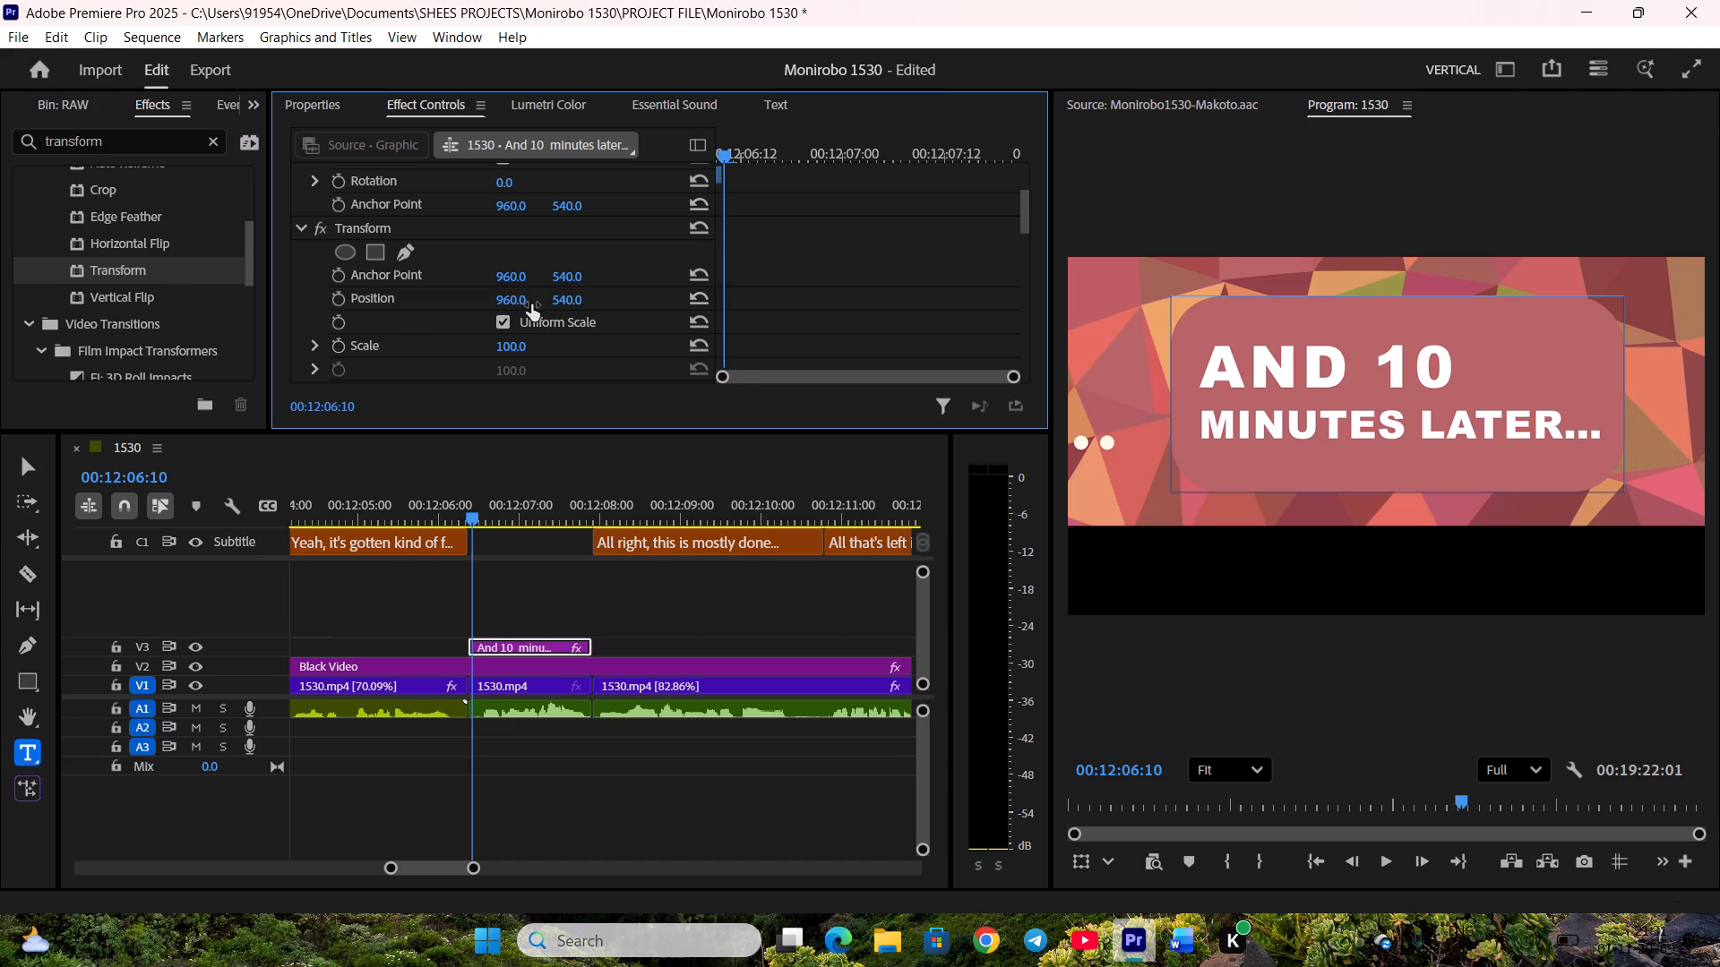
left_click(334, 296)
left_click_drag(506, 298, 371, 295)
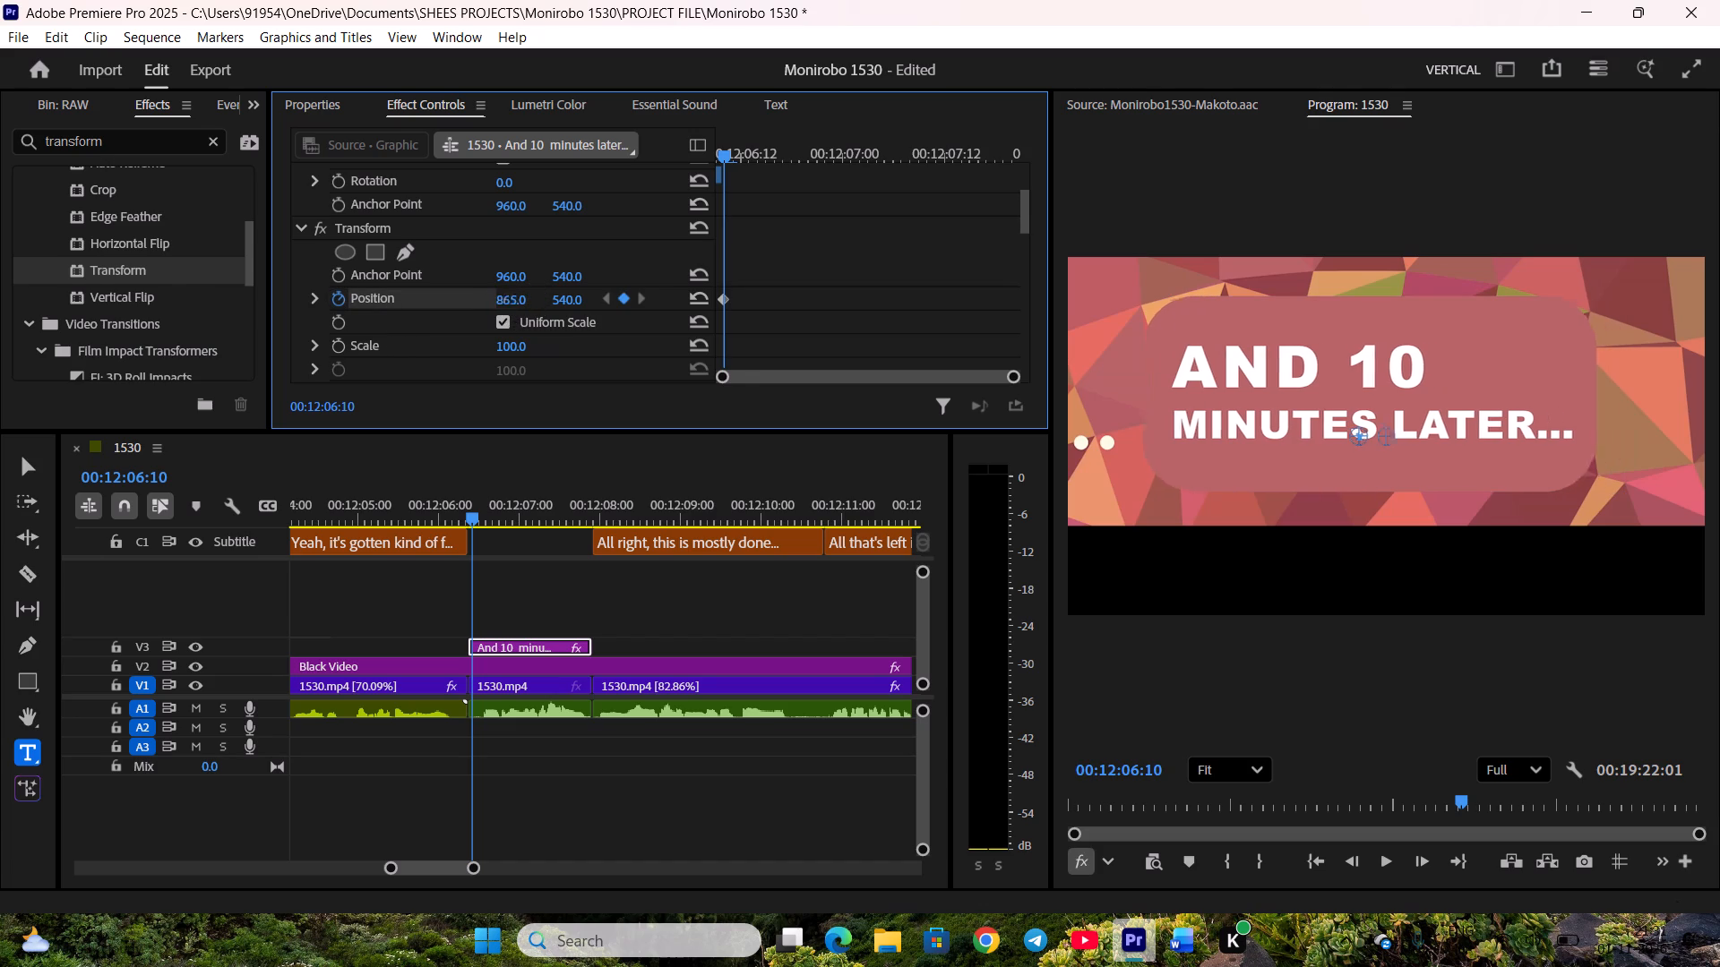
left_click_drag(371, 295, 262, 294)
left_click_drag(463, 295, 147, 301)
left_click(145, 301)
left_click_drag(520, 292, 320, 295)
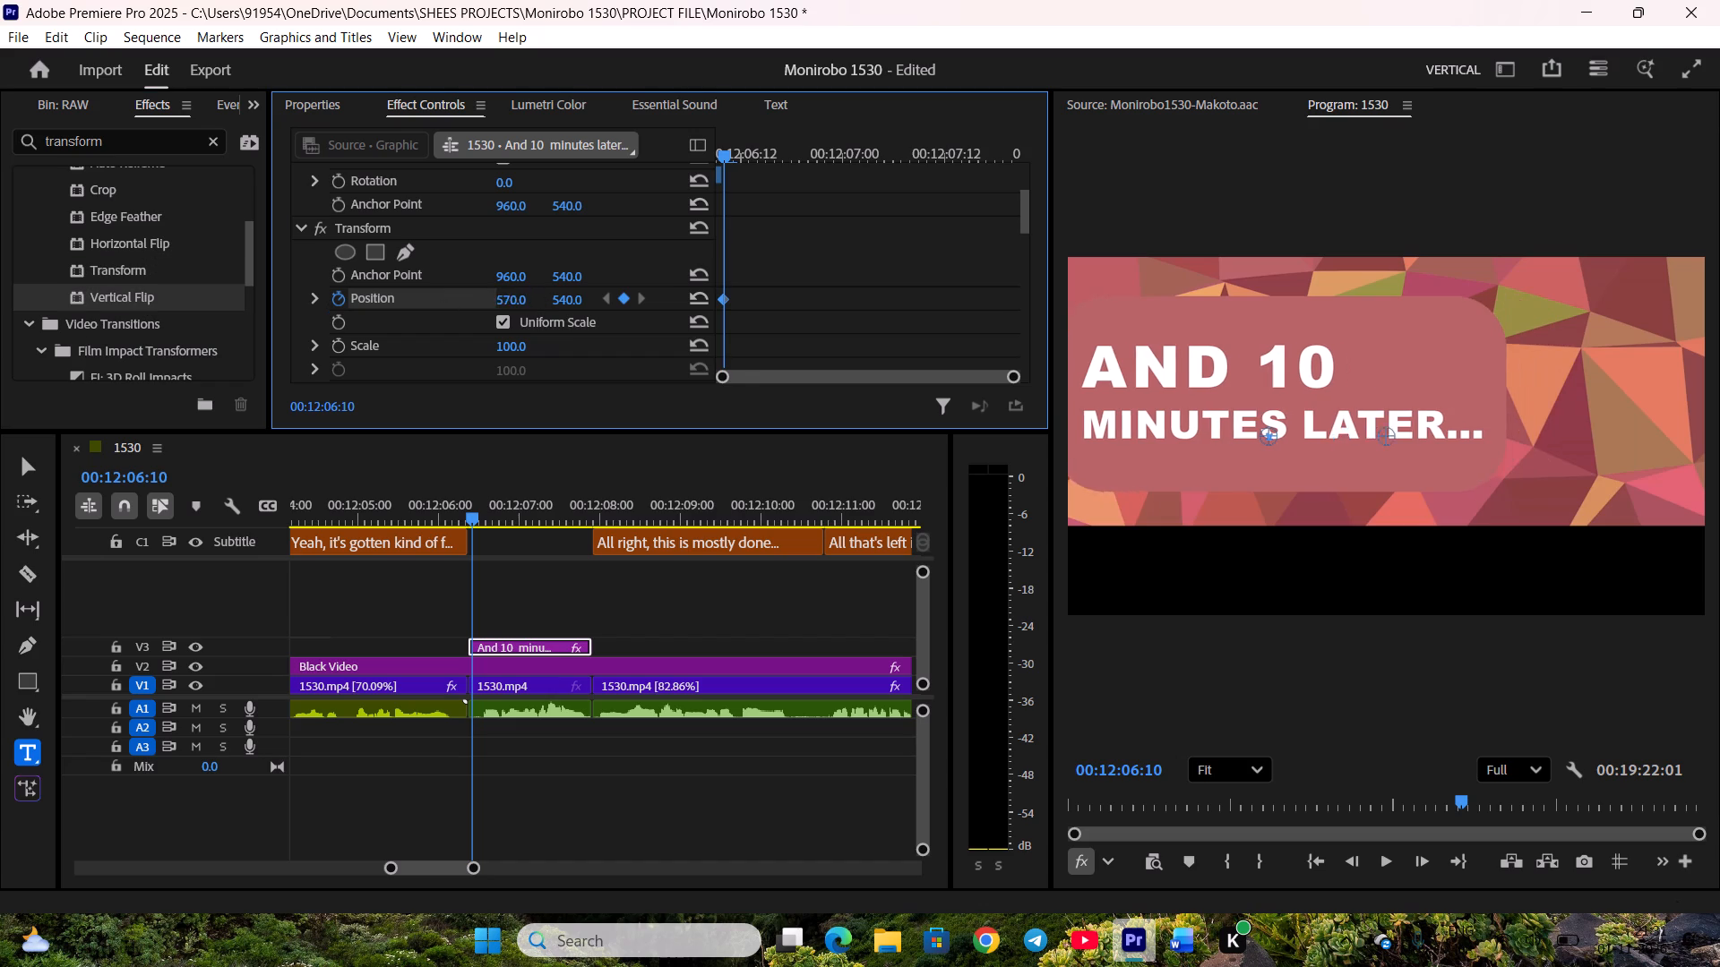
left_click_drag(320, 295, 6, 304)
left_click_drag(513, 300, 156, 261)
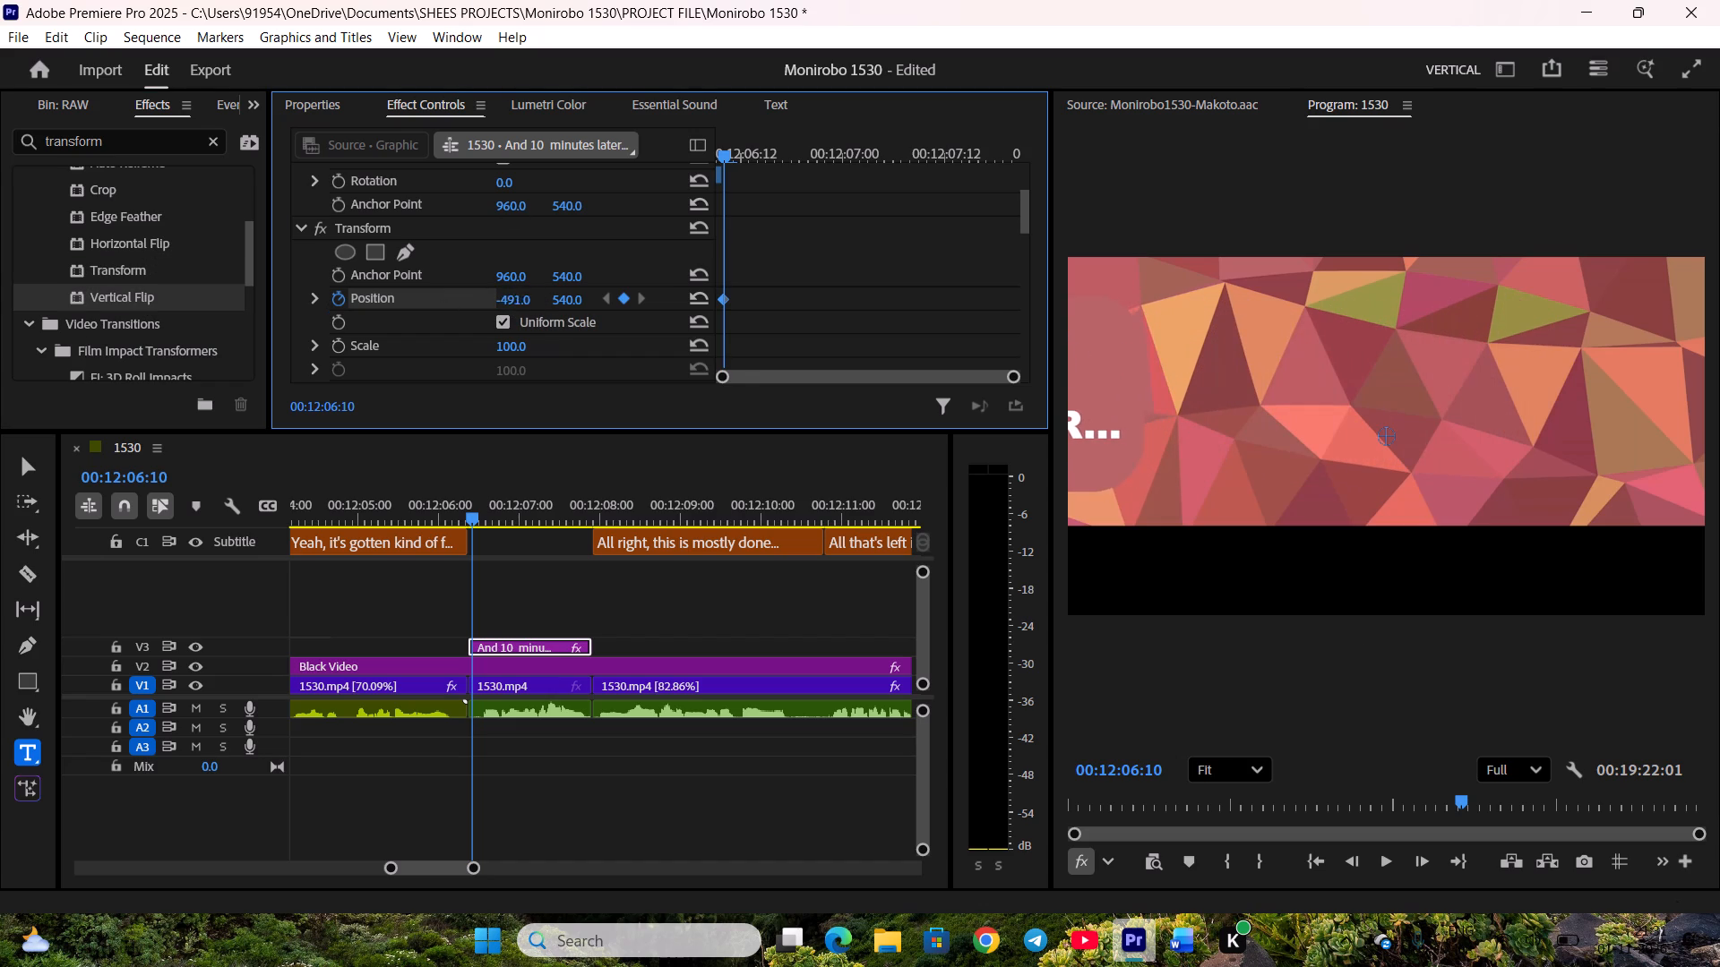
left_click_drag(156, 261, 88, 266)
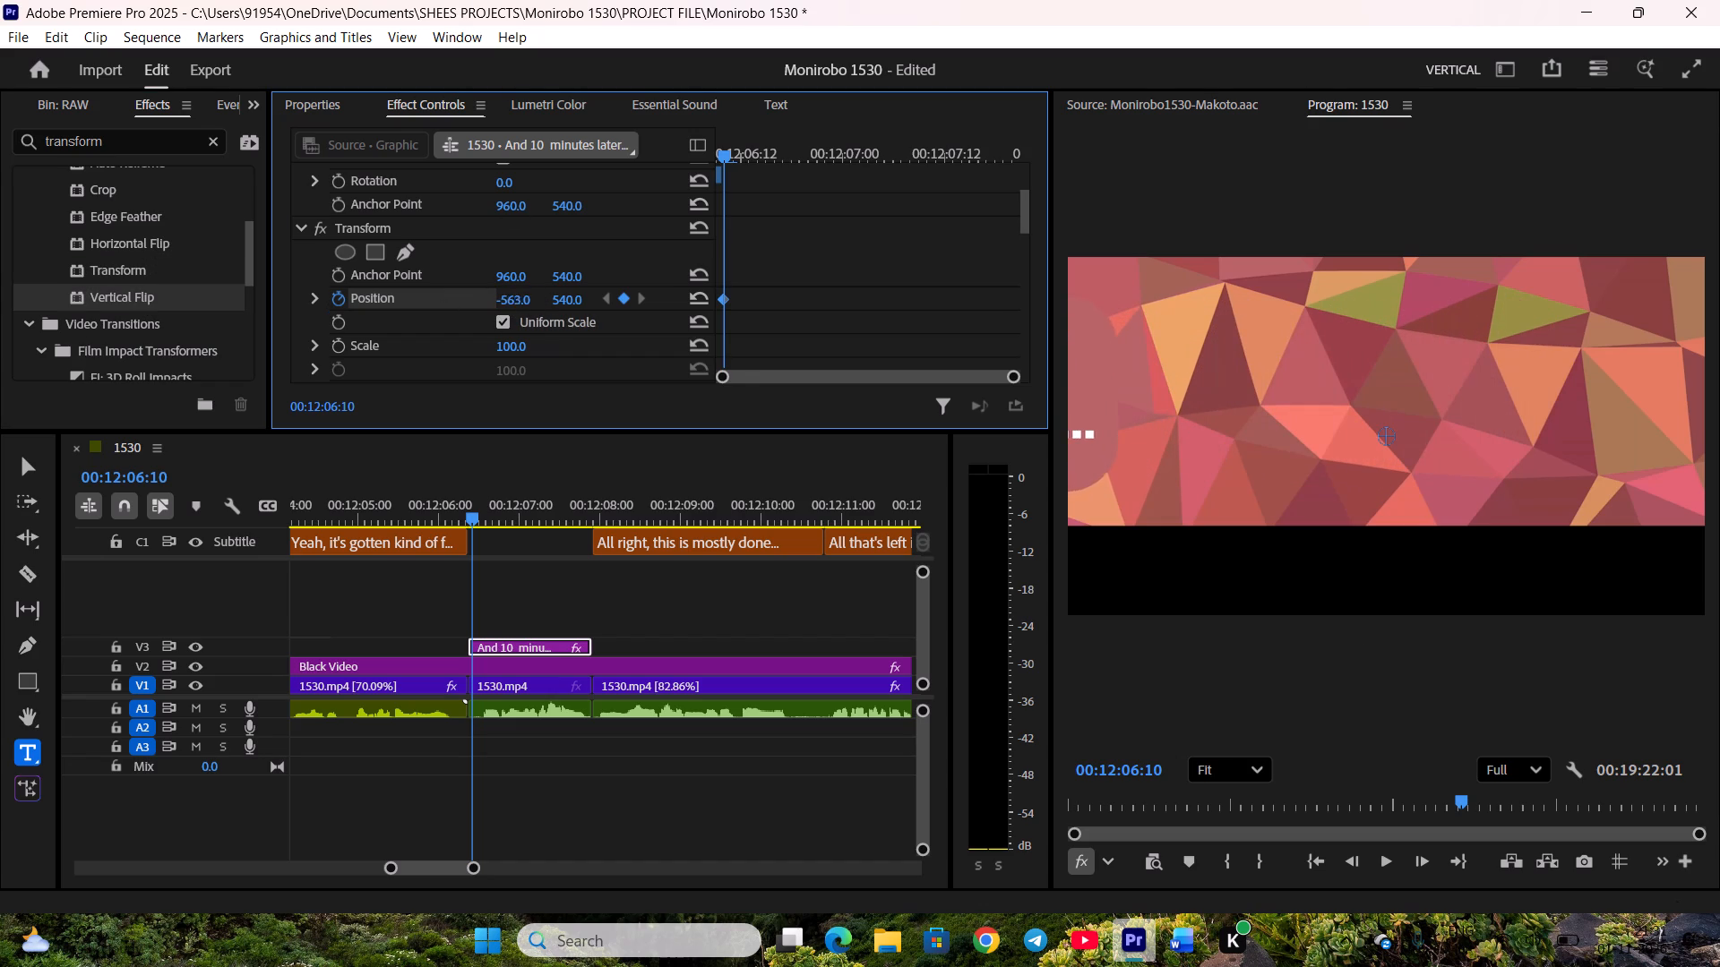
left_click_drag(88, 266, 139, 270)
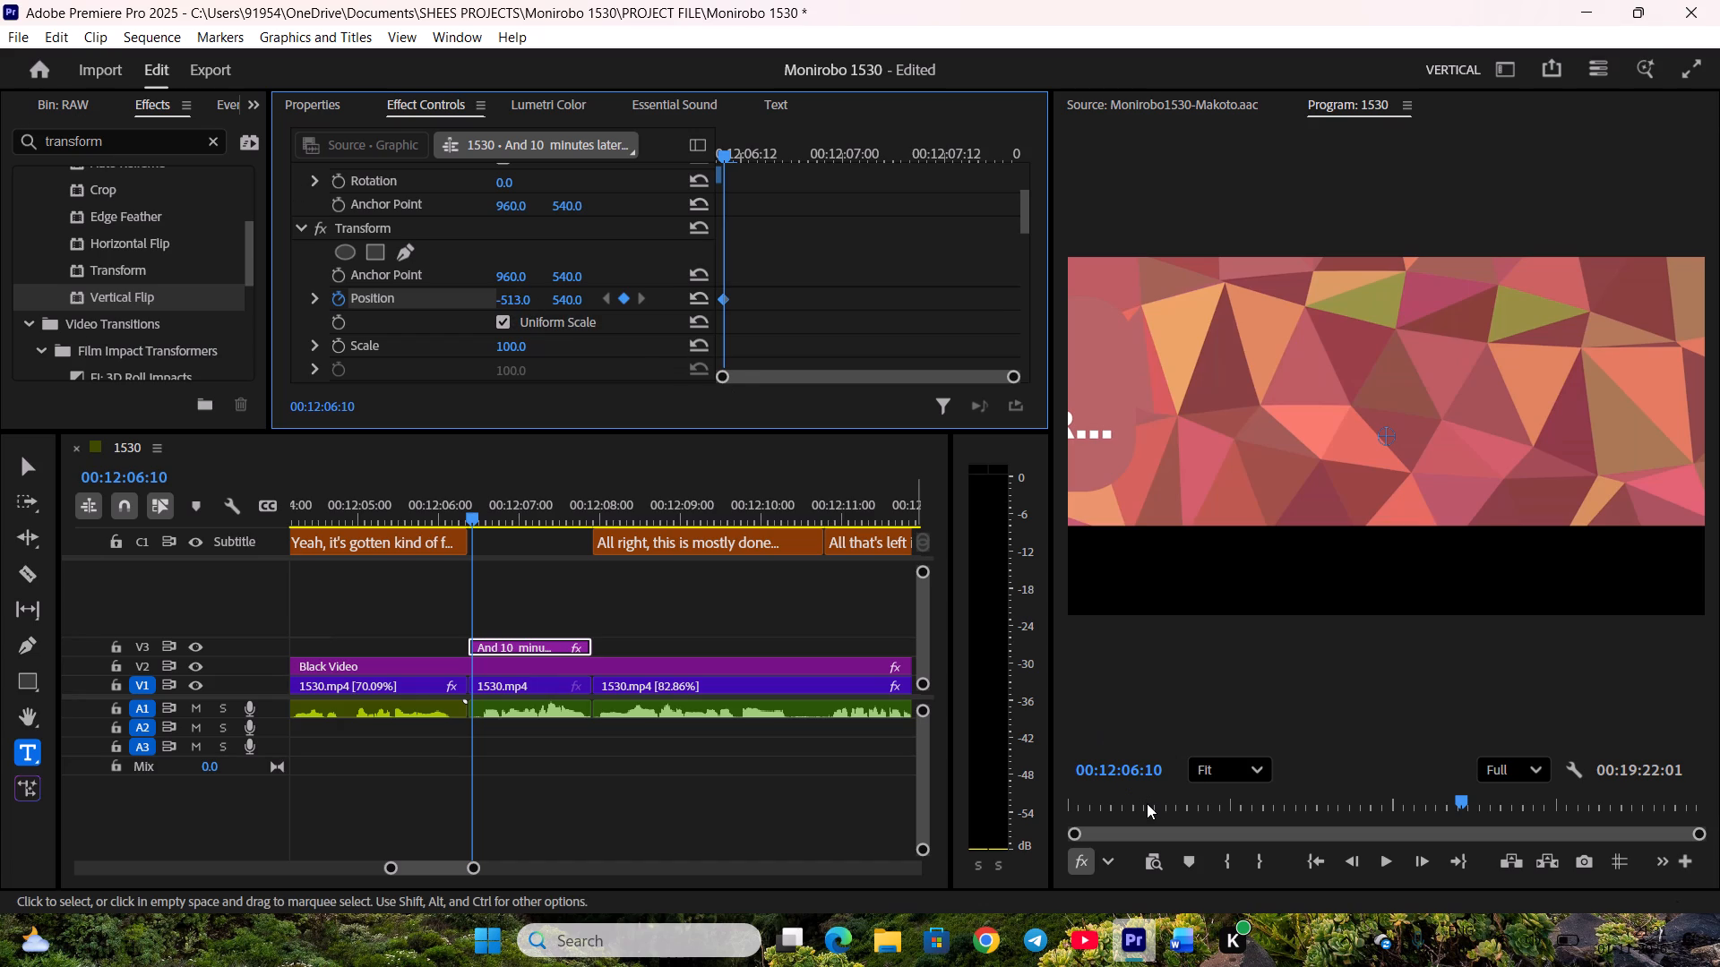
Add a Transform Position keyframe at 00:12:06:11 that brings the graphic partway into the frame, just short of the Japanese text.
scroll(1147, 803, "up", 1)
scroll(1147, 803, "down", 1)
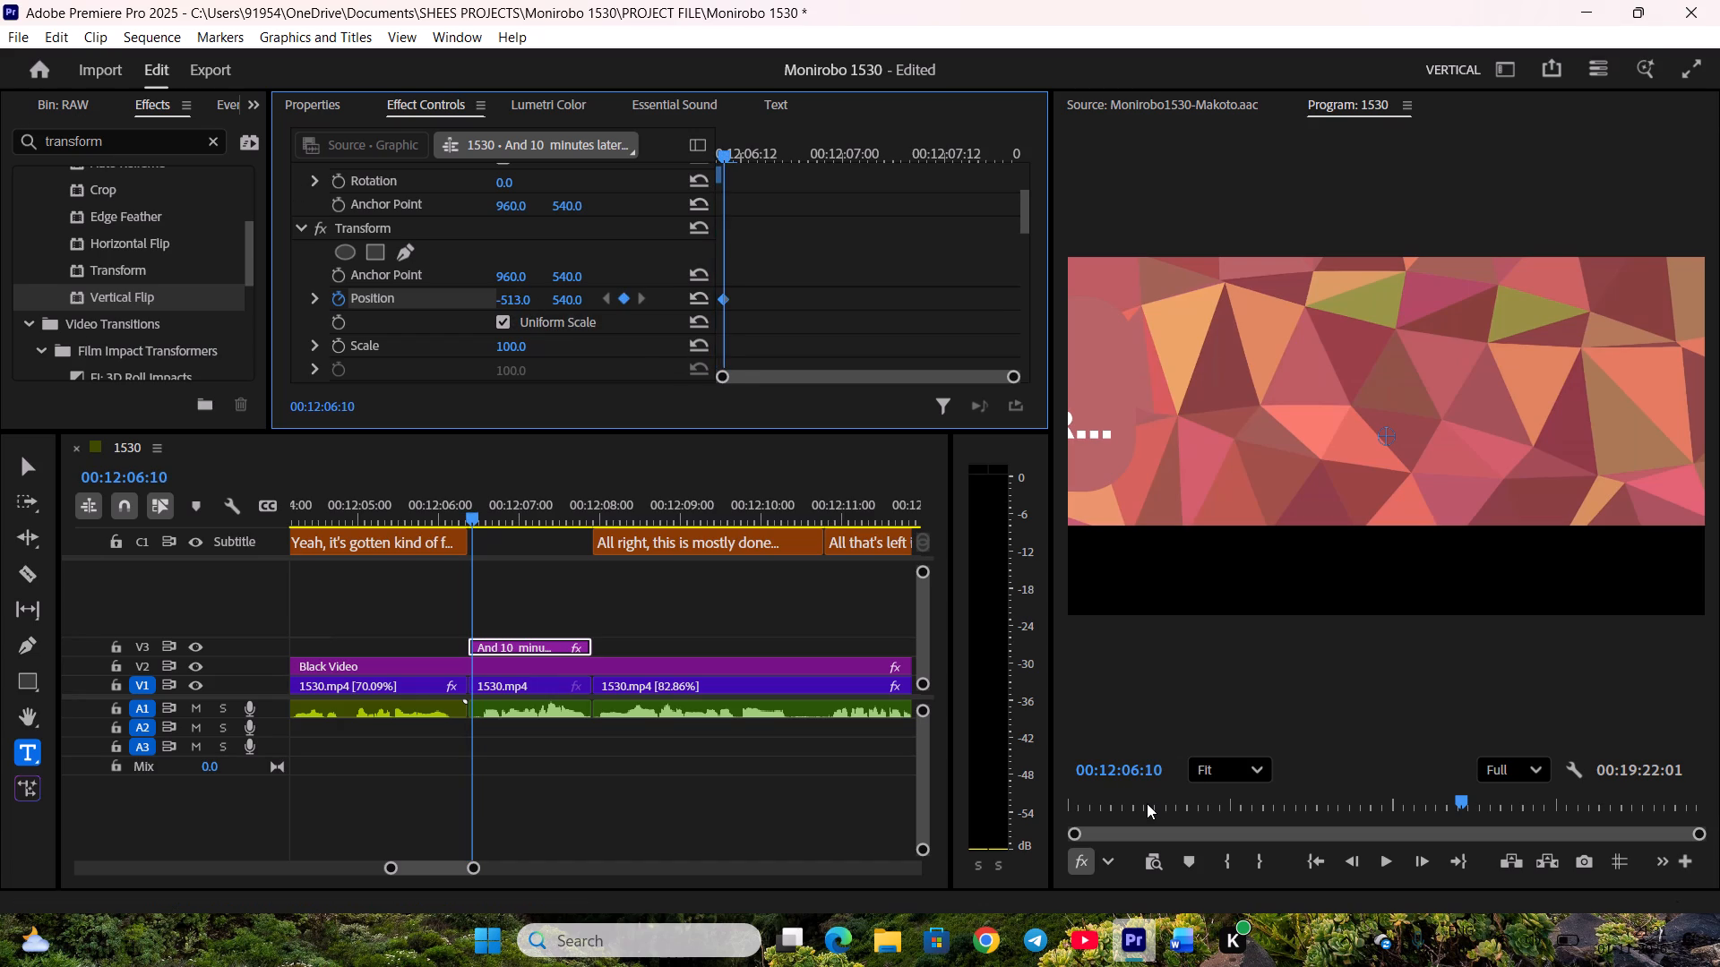
scroll(1147, 803, "up", 2)
scroll(1147, 803, "down", 3)
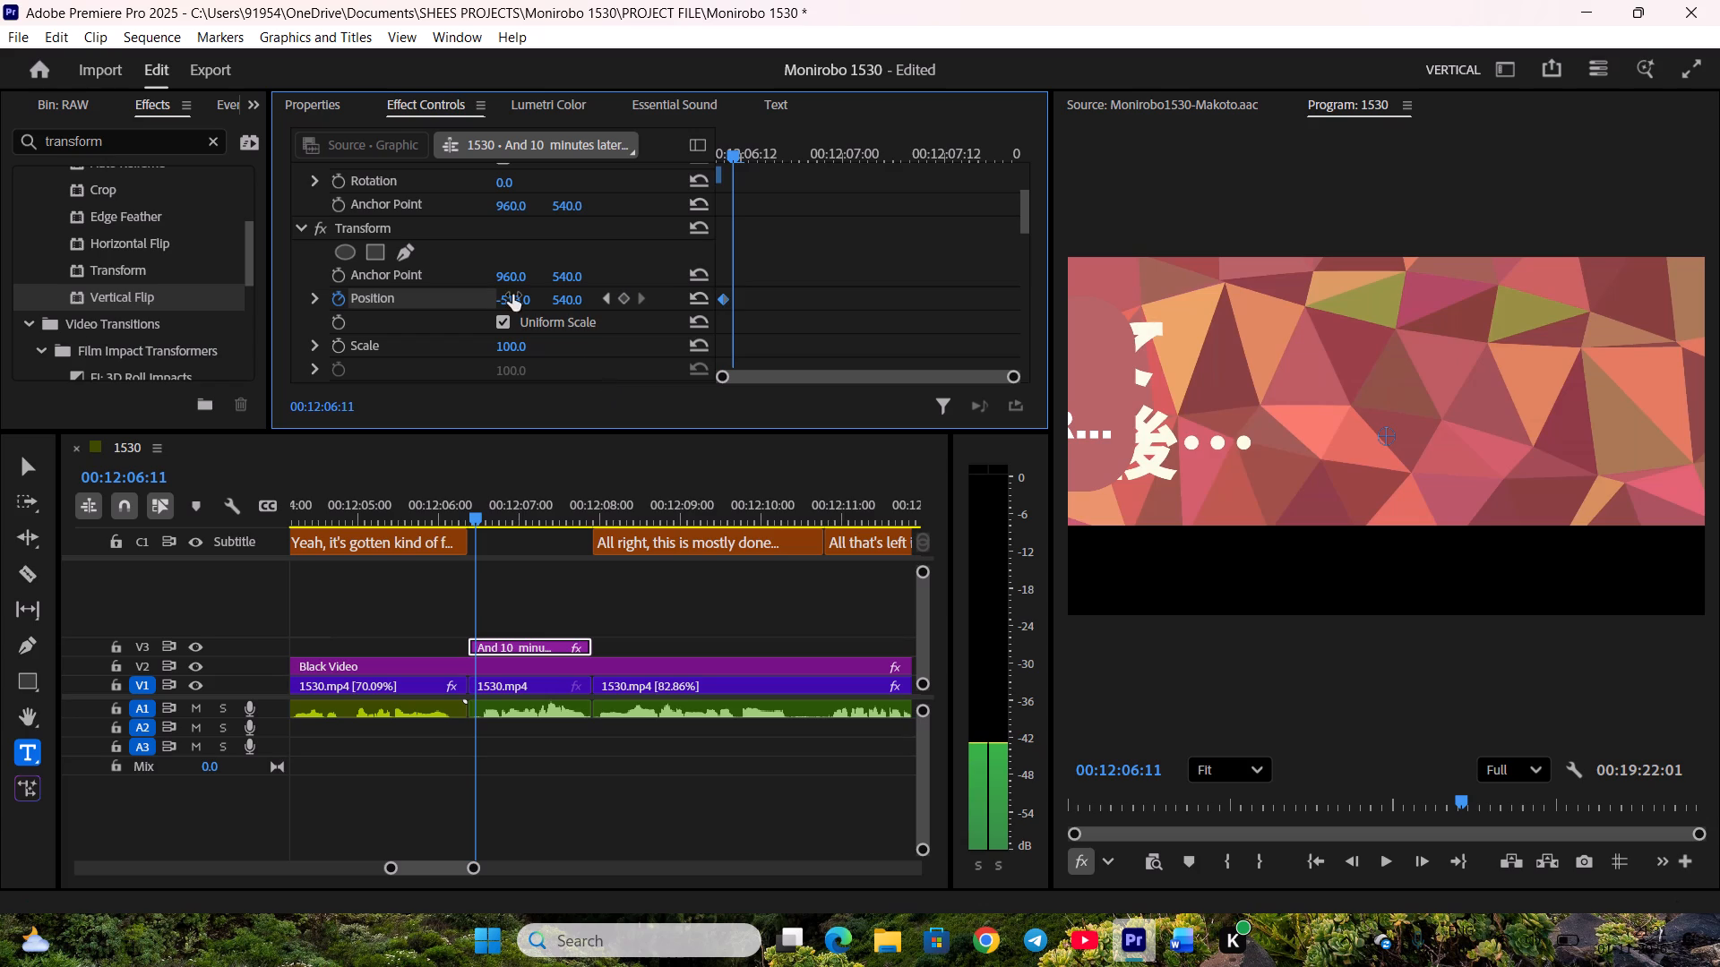
left_click_drag(512, 296, 944, 301)
Add Transform Position keyframes with horizontal values of 191 at 00:12:06:12 and 429 at 00:12:06:13.
scroll(1201, 803, "down", 1)
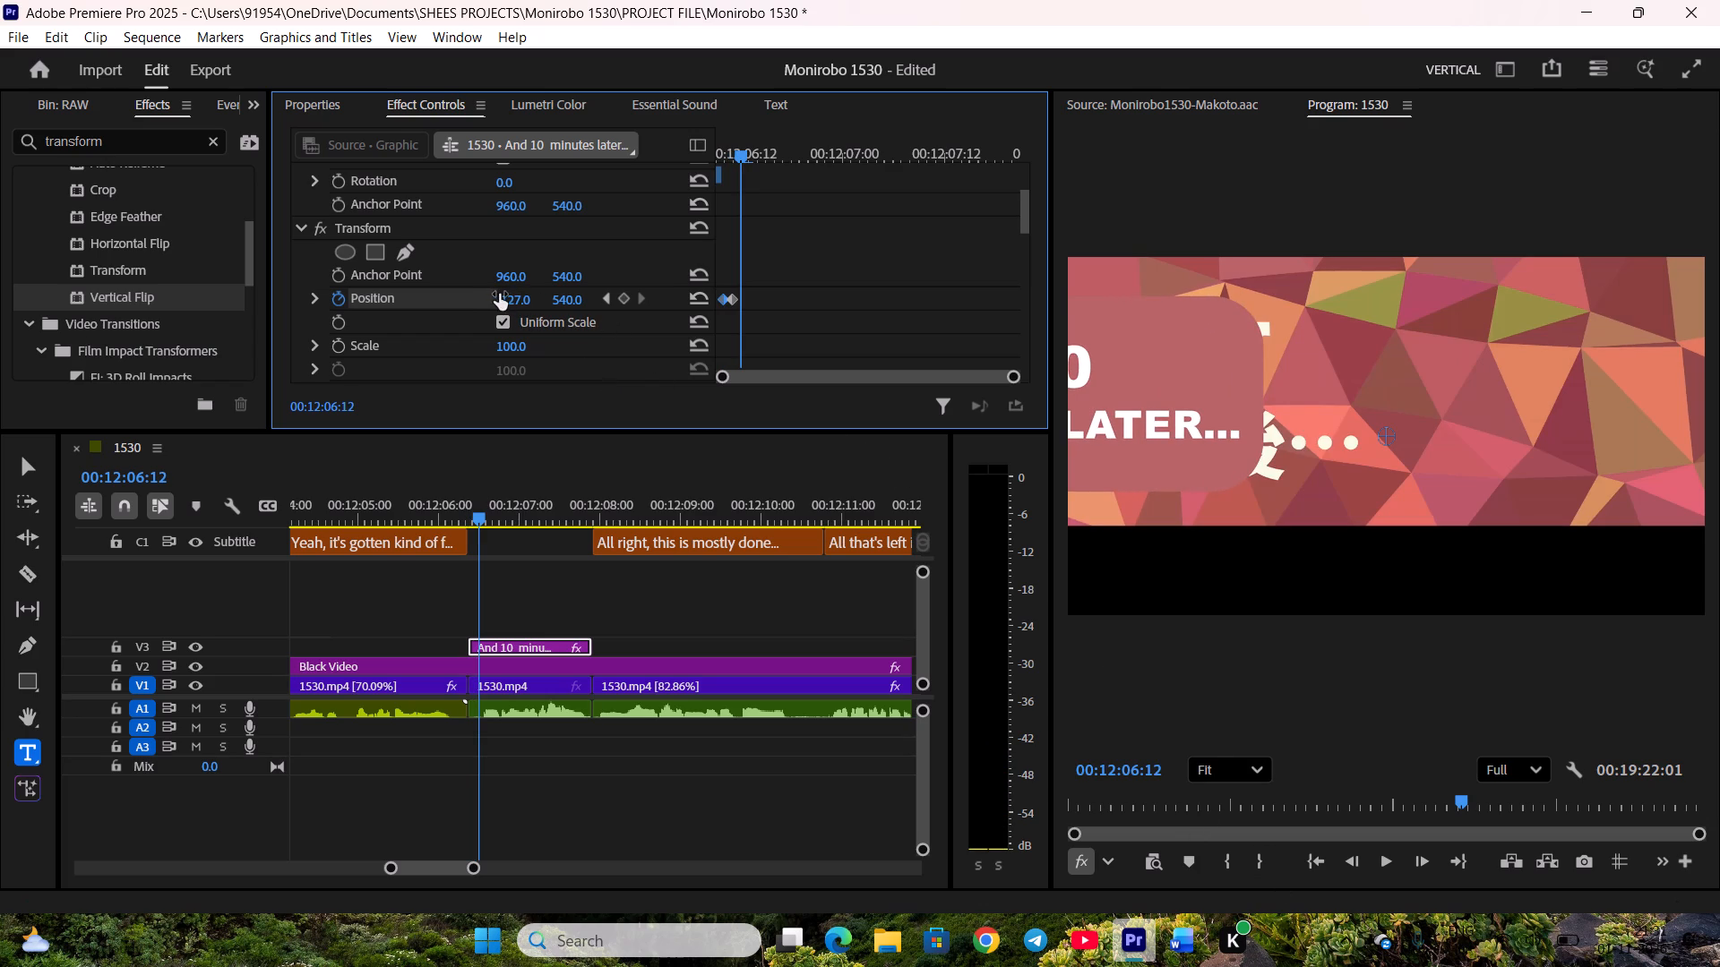
left_click_drag(499, 294, 845, 306)
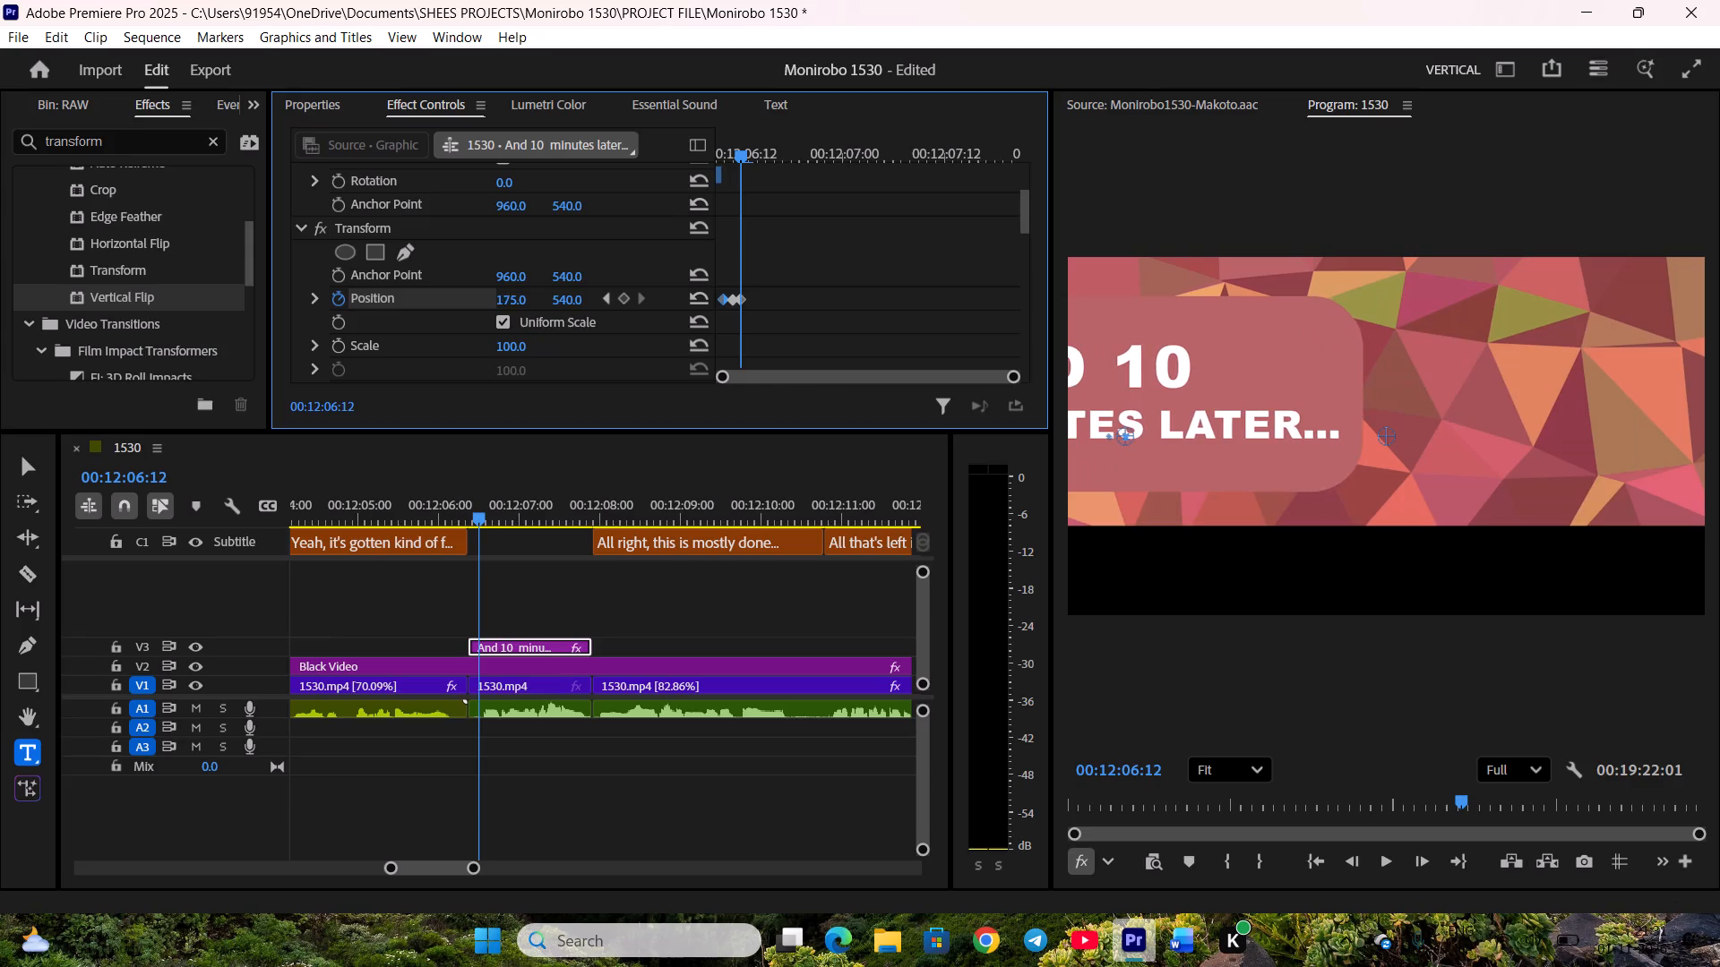
left_click_drag(845, 306, 857, 306)
scroll(1222, 805, "down", 1)
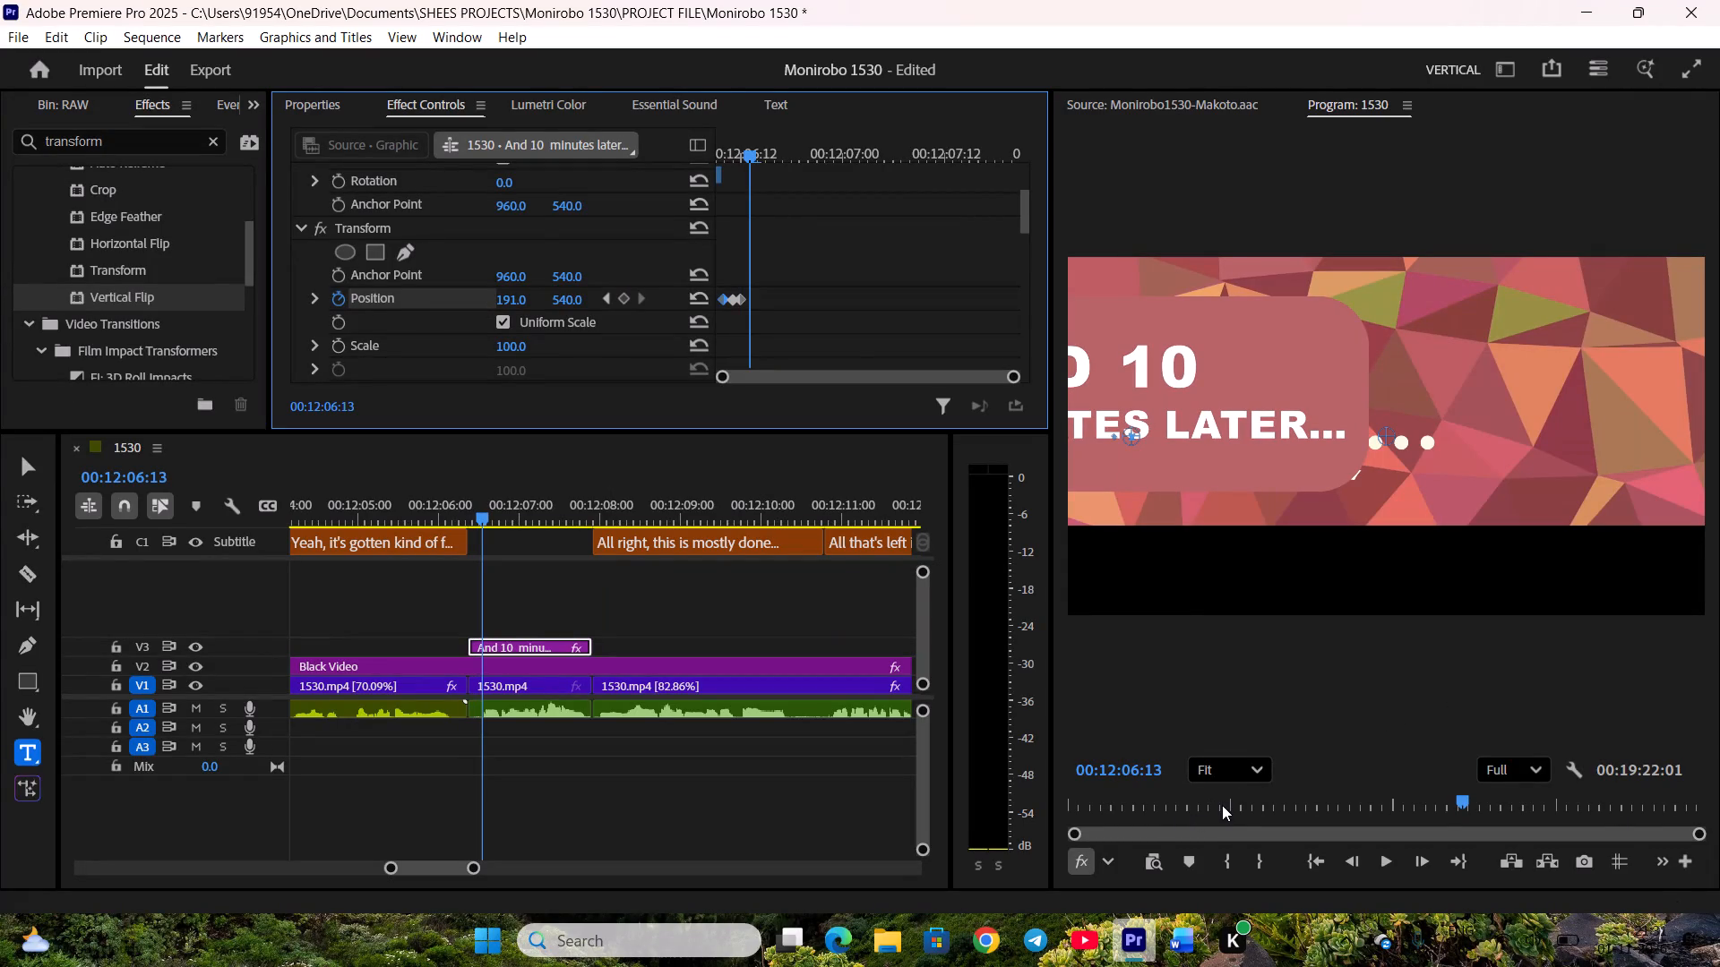
left_click_drag(506, 297, 659, 305)
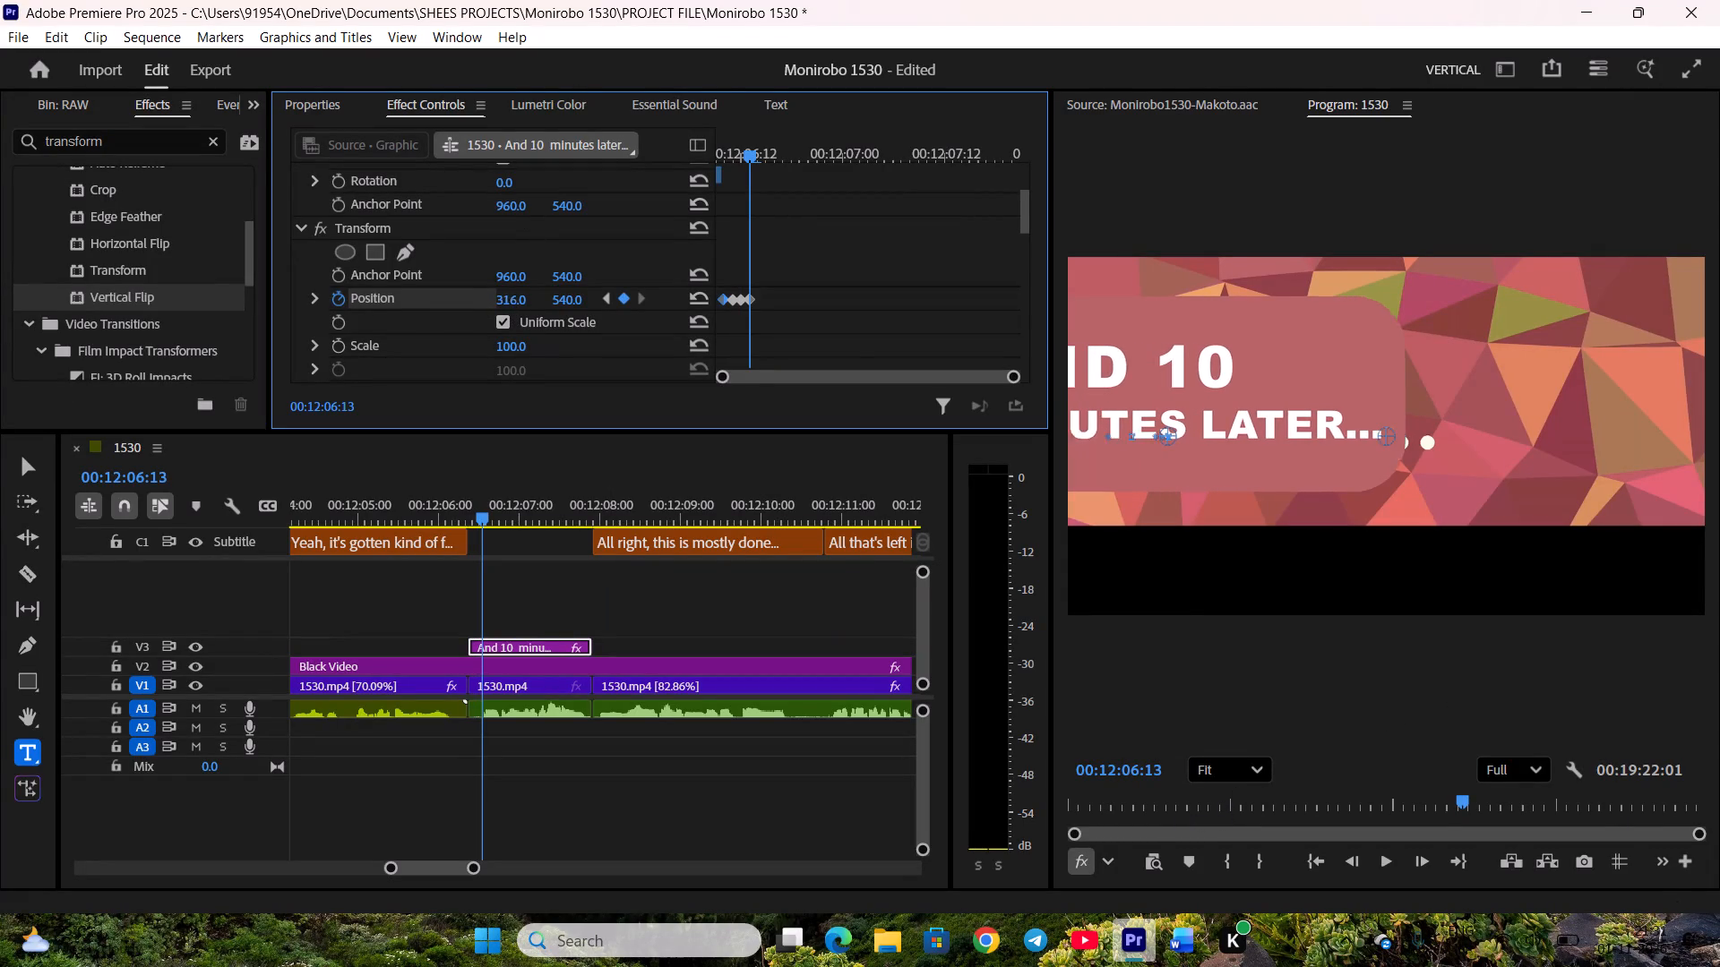
left_click_drag(659, 305, 772, 306)
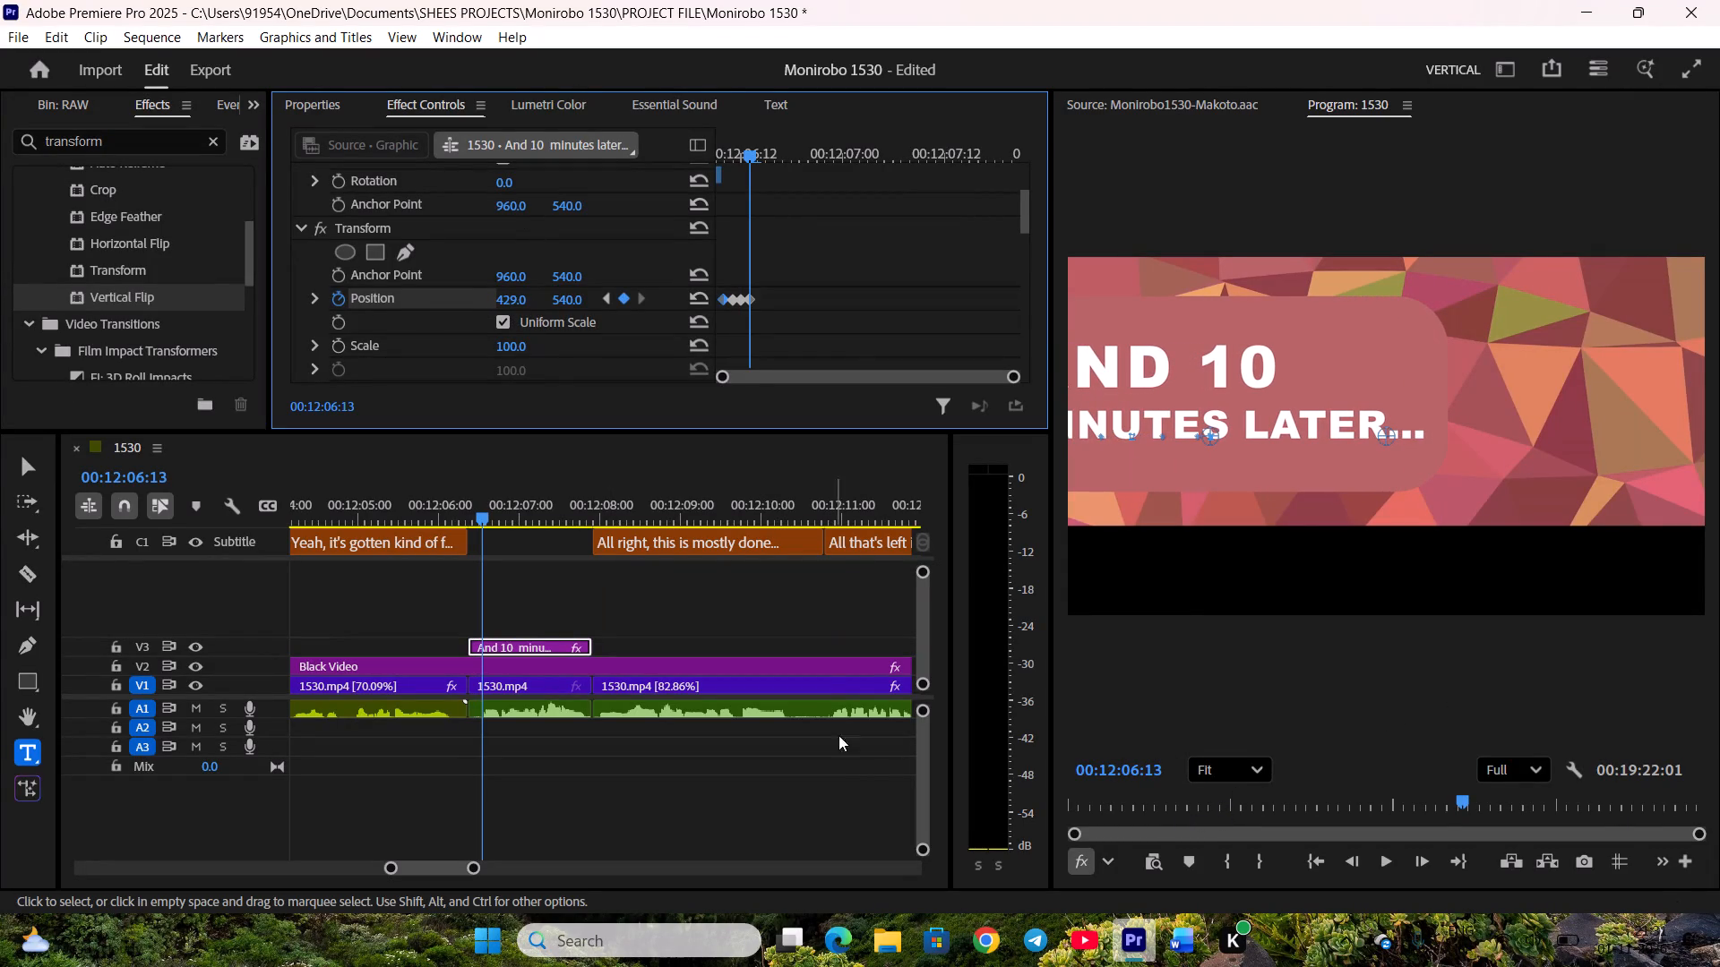
Add Transform Position keyframes with horizontal values of 601 at 00:12:06:14 and 734 at 00:12:06:15.
scroll(1185, 799, "down", 1)
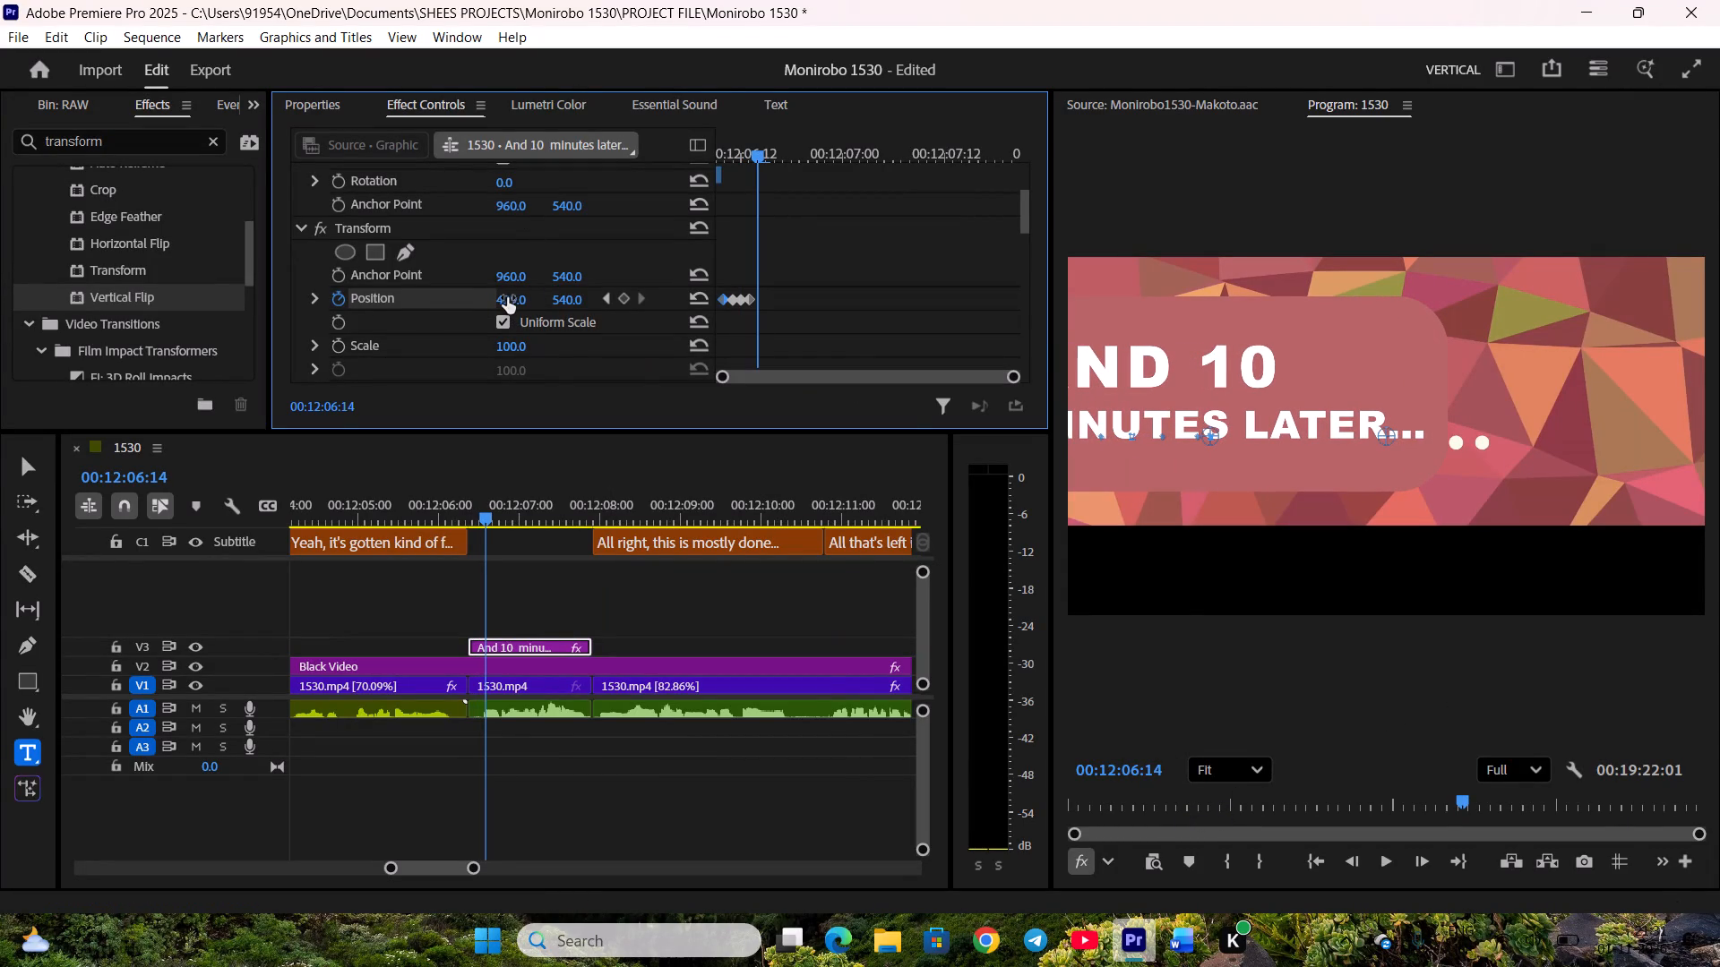
left_click_drag(505, 298, 518, 298)
left_click_drag(535, 295, 720, 298)
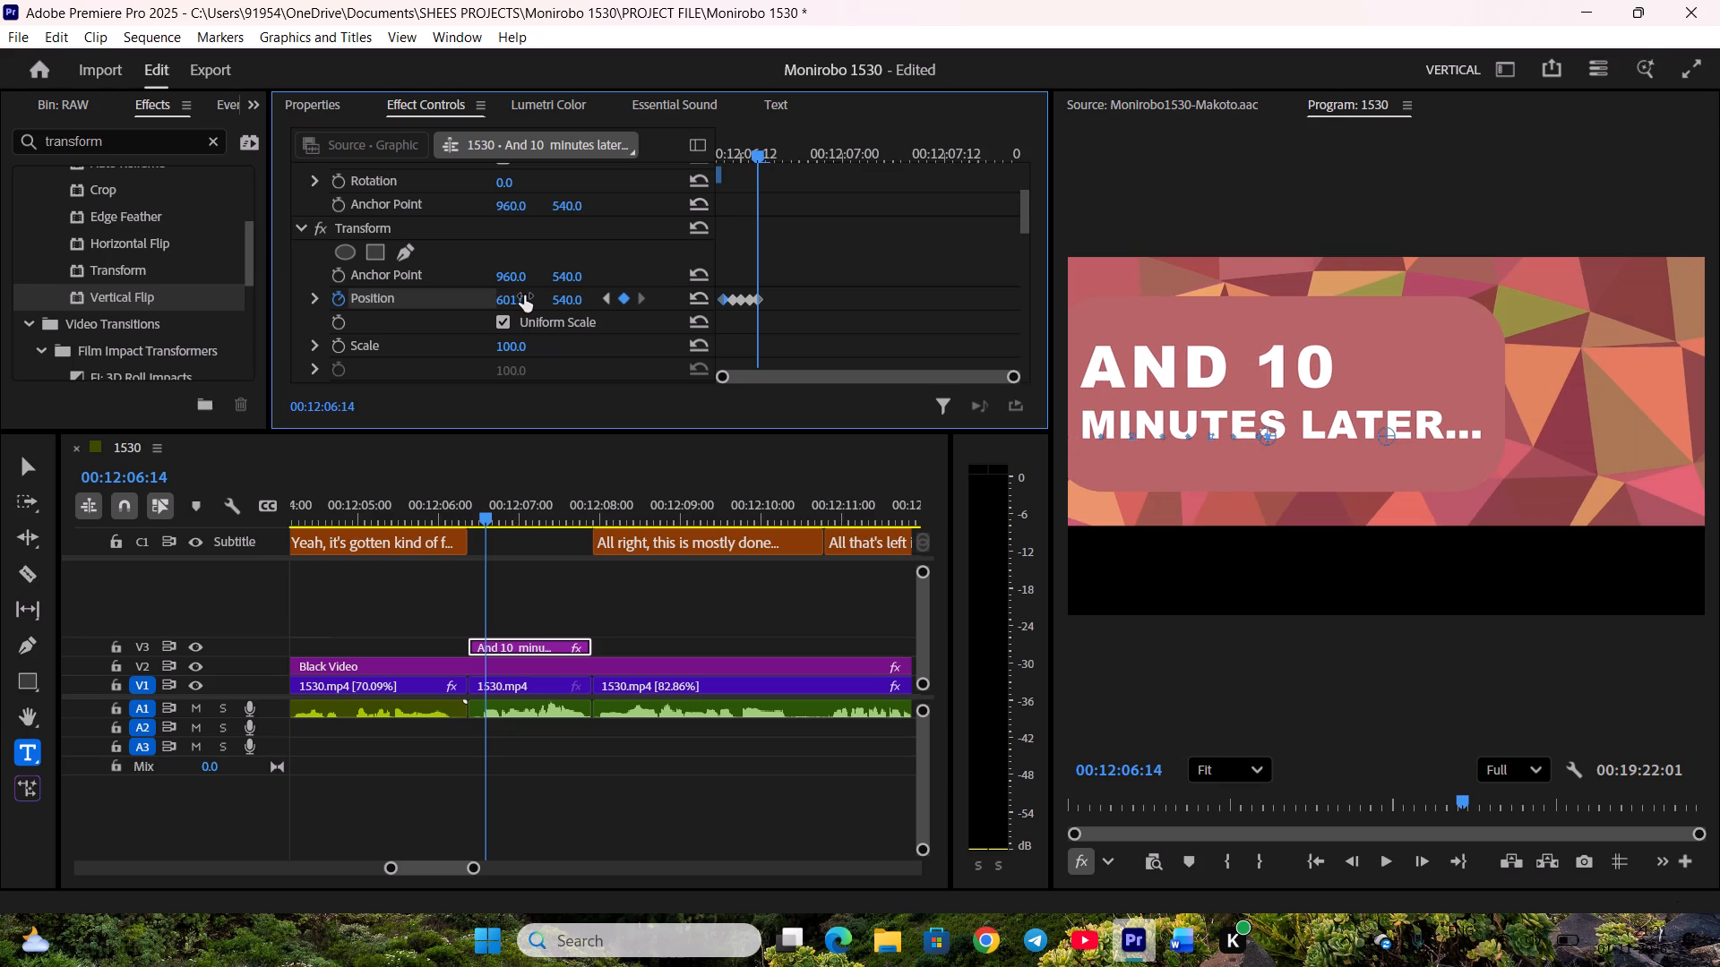
left_click(524, 295)
scroll(1191, 805, "down", 1)
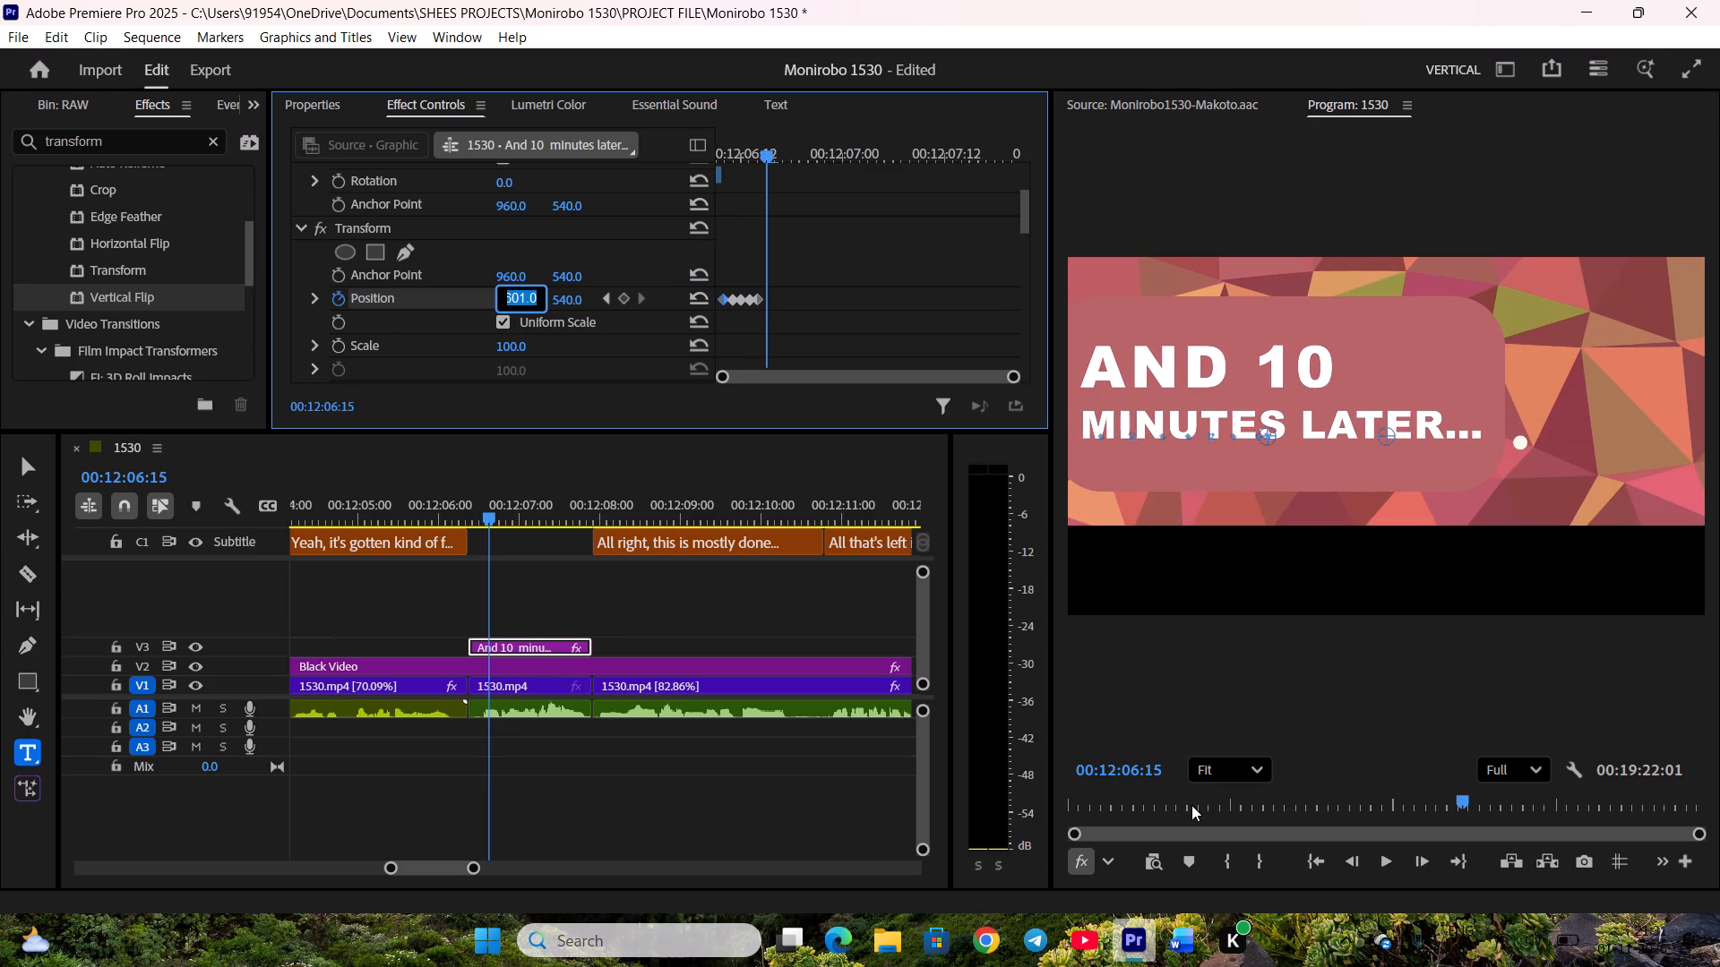
left_click(603, 350)
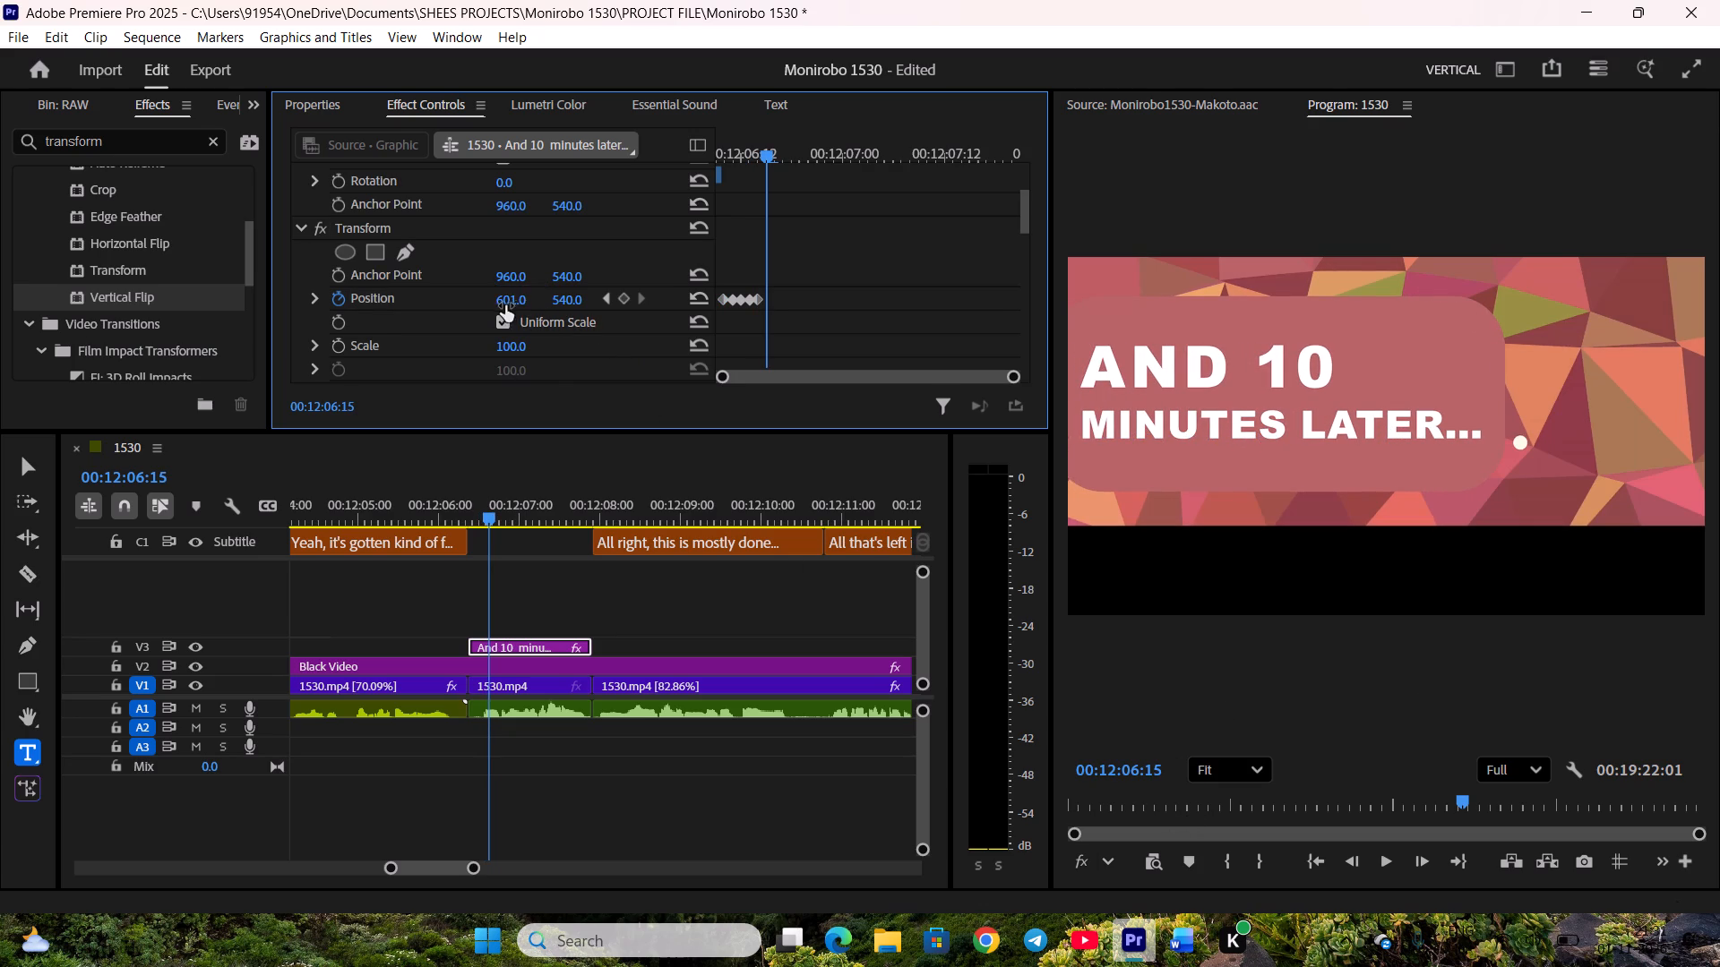
left_click_drag(504, 304, 653, 303)
left_click(521, 295)
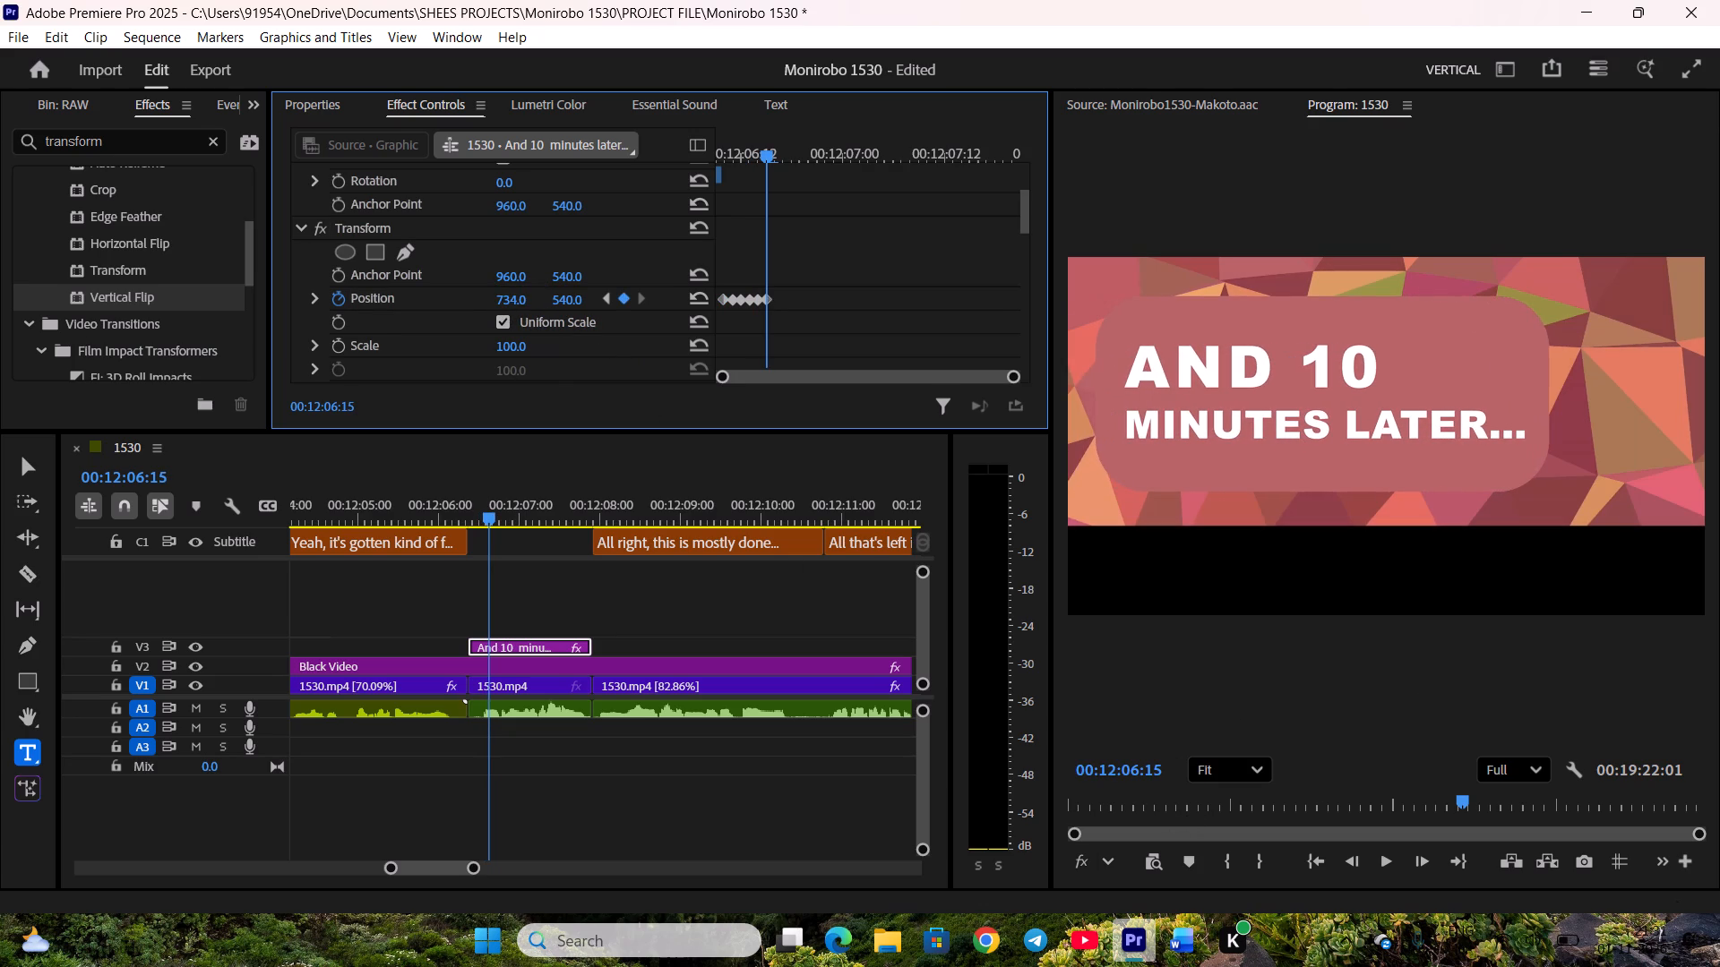
Add Transform Position keyframes with horizontal values of 782 at 00:12:06:16 and 811 at 00:12:06:17.
scroll(1263, 800, "down", 1)
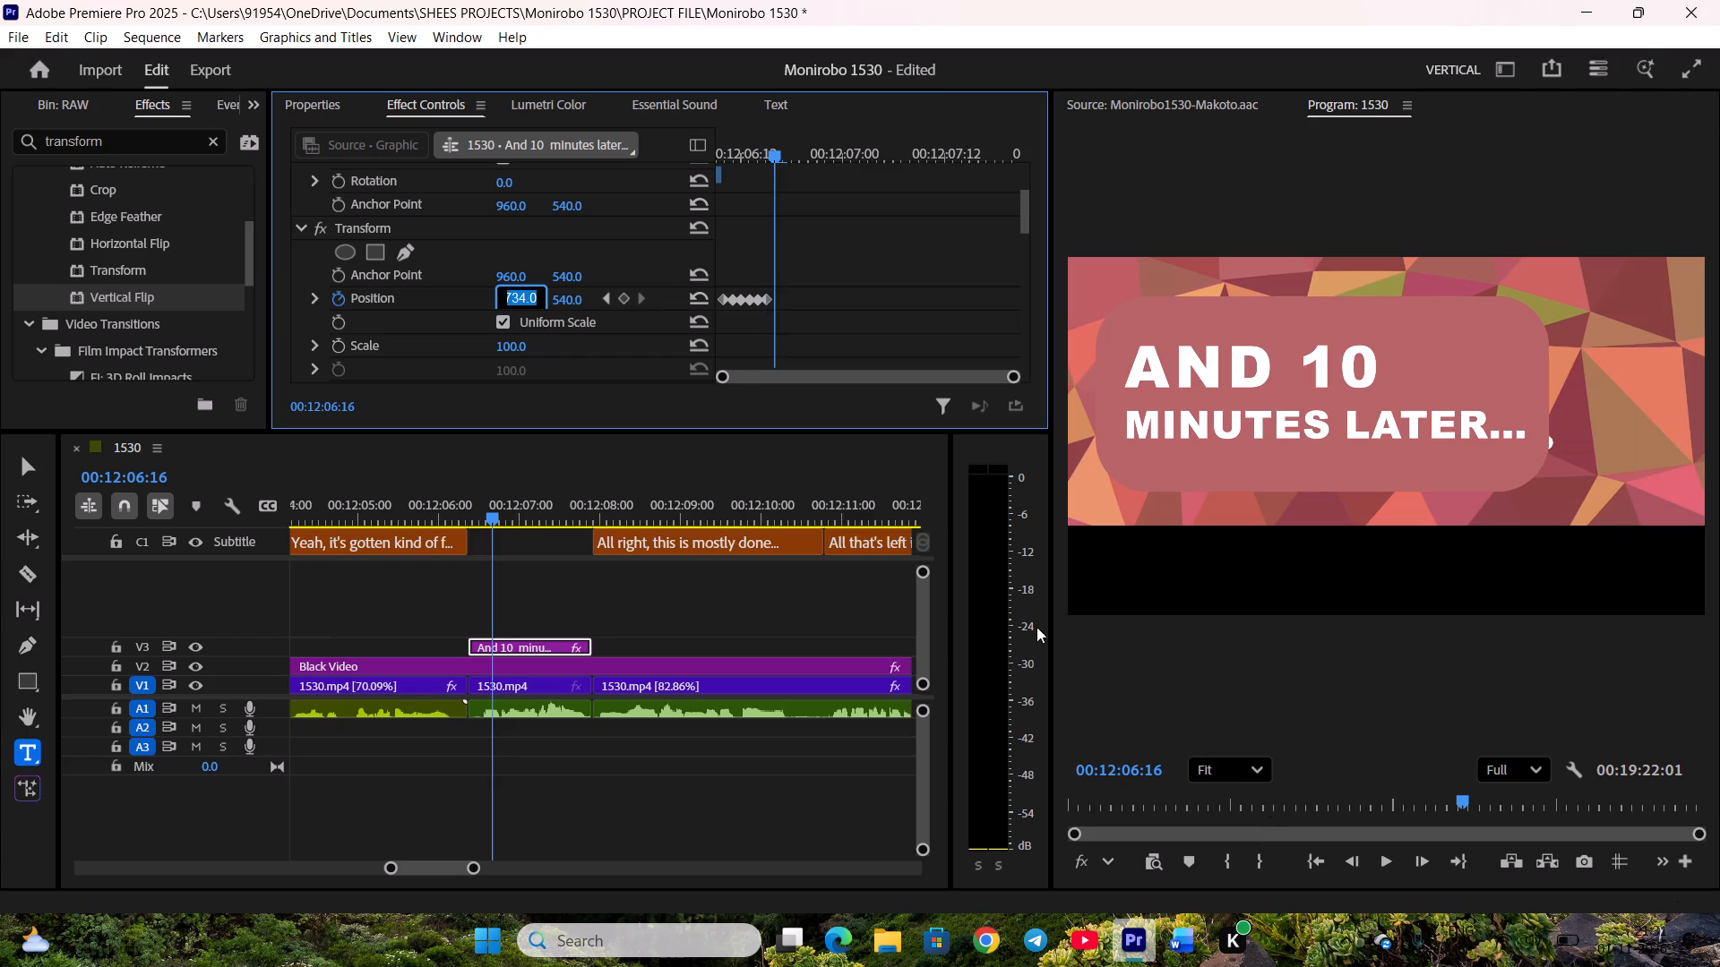
left_click(637, 346)
left_click_drag(500, 300, 537, 298)
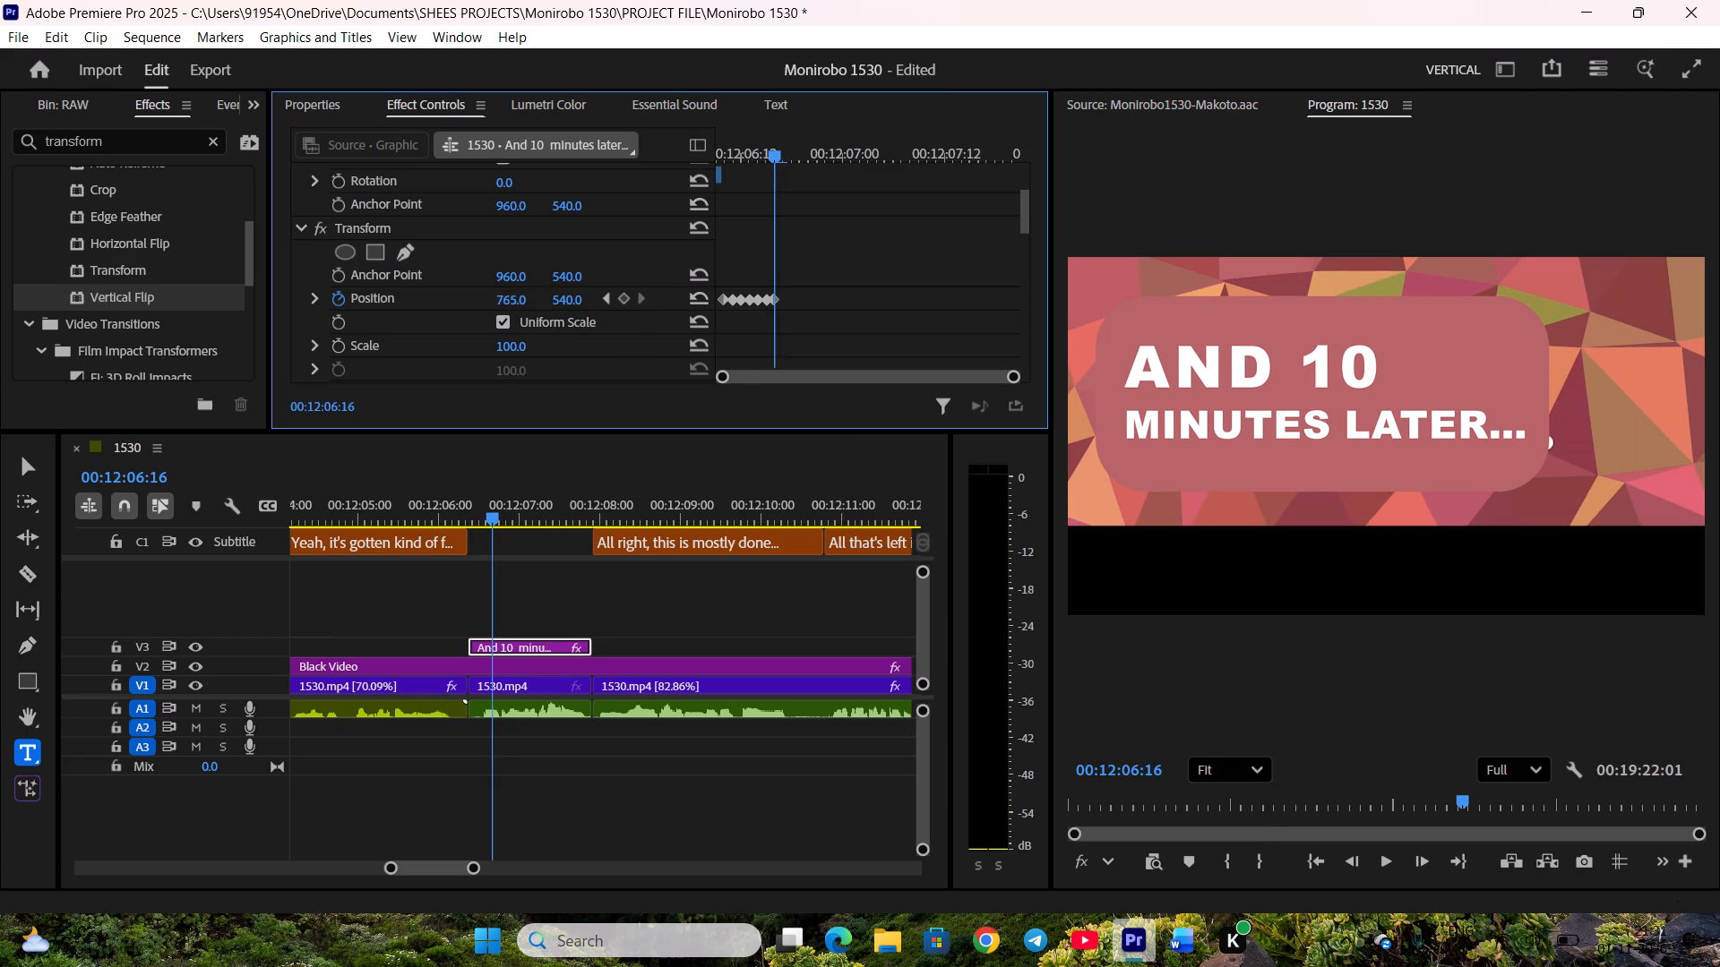
left_click_drag(537, 298, 554, 298)
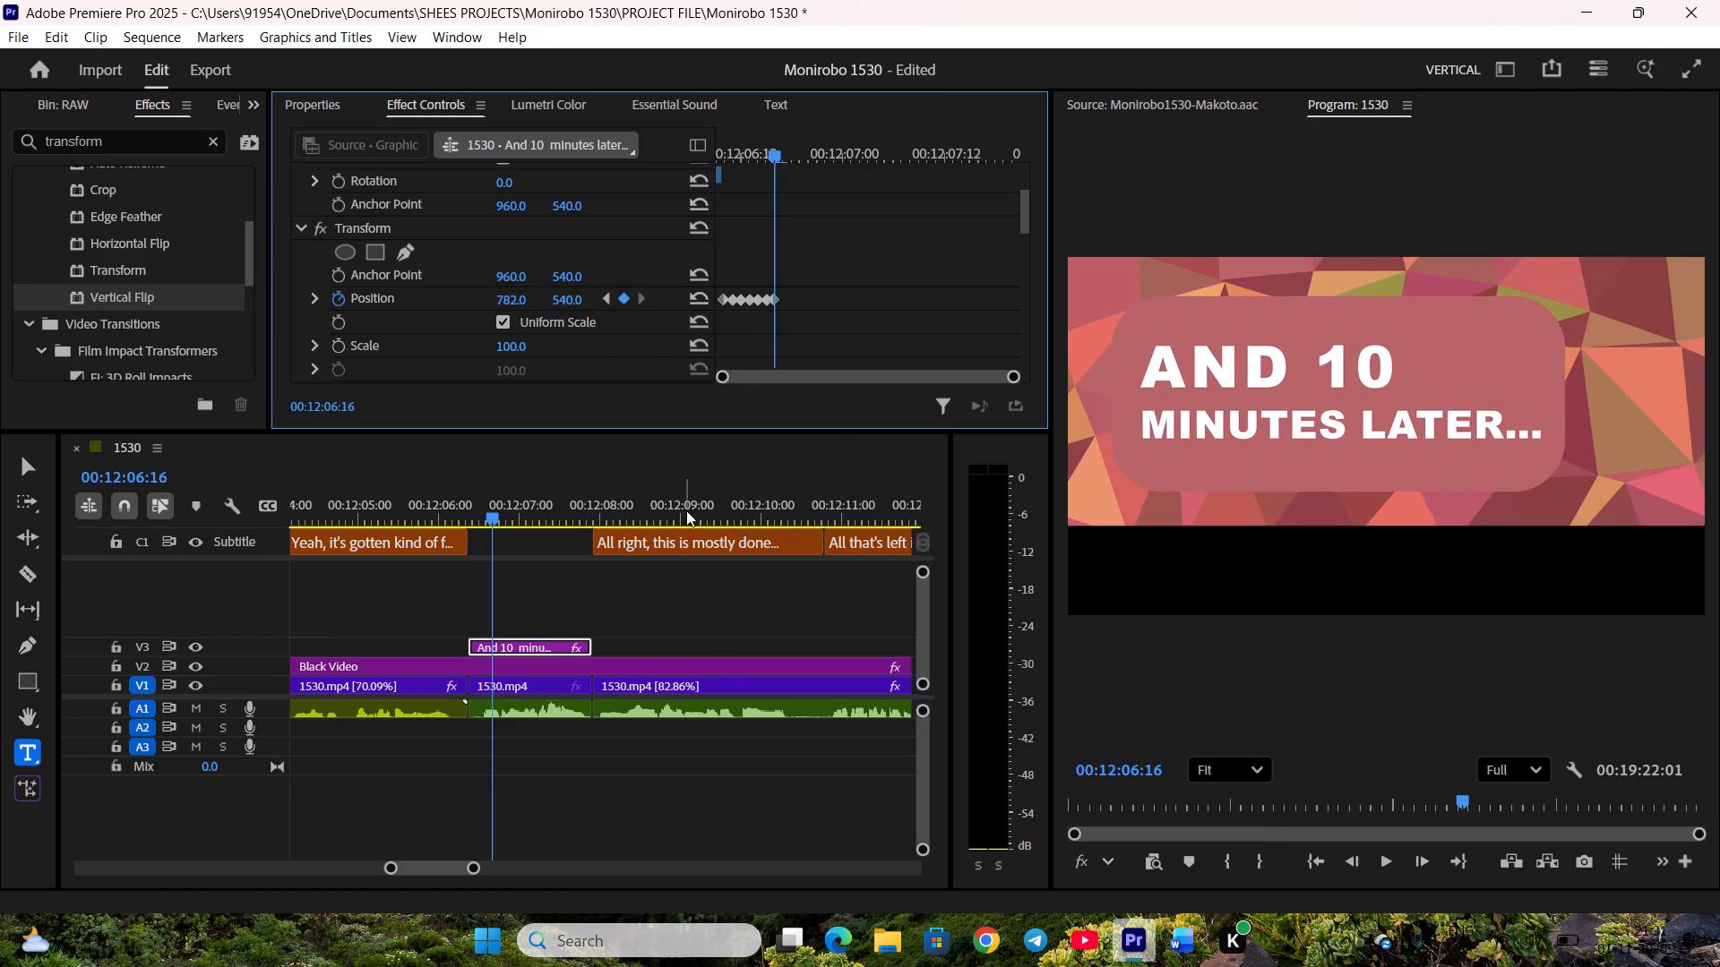
scroll(1186, 806, "down", 1)
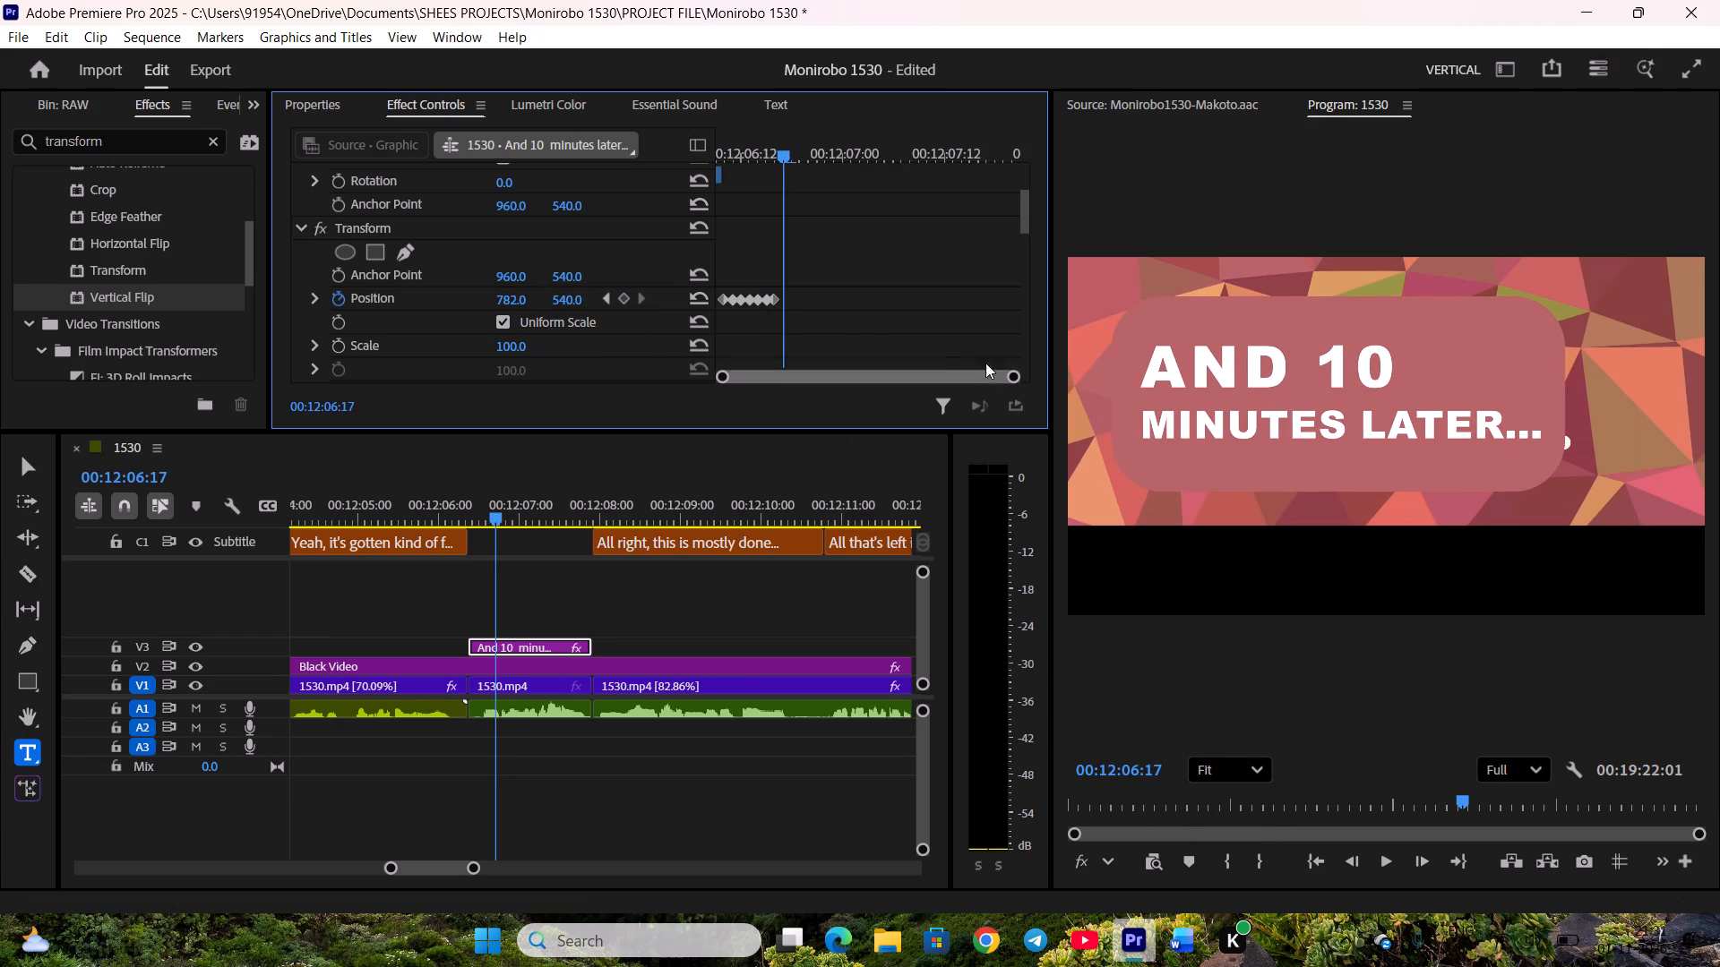
left_click_drag(521, 301, 552, 299)
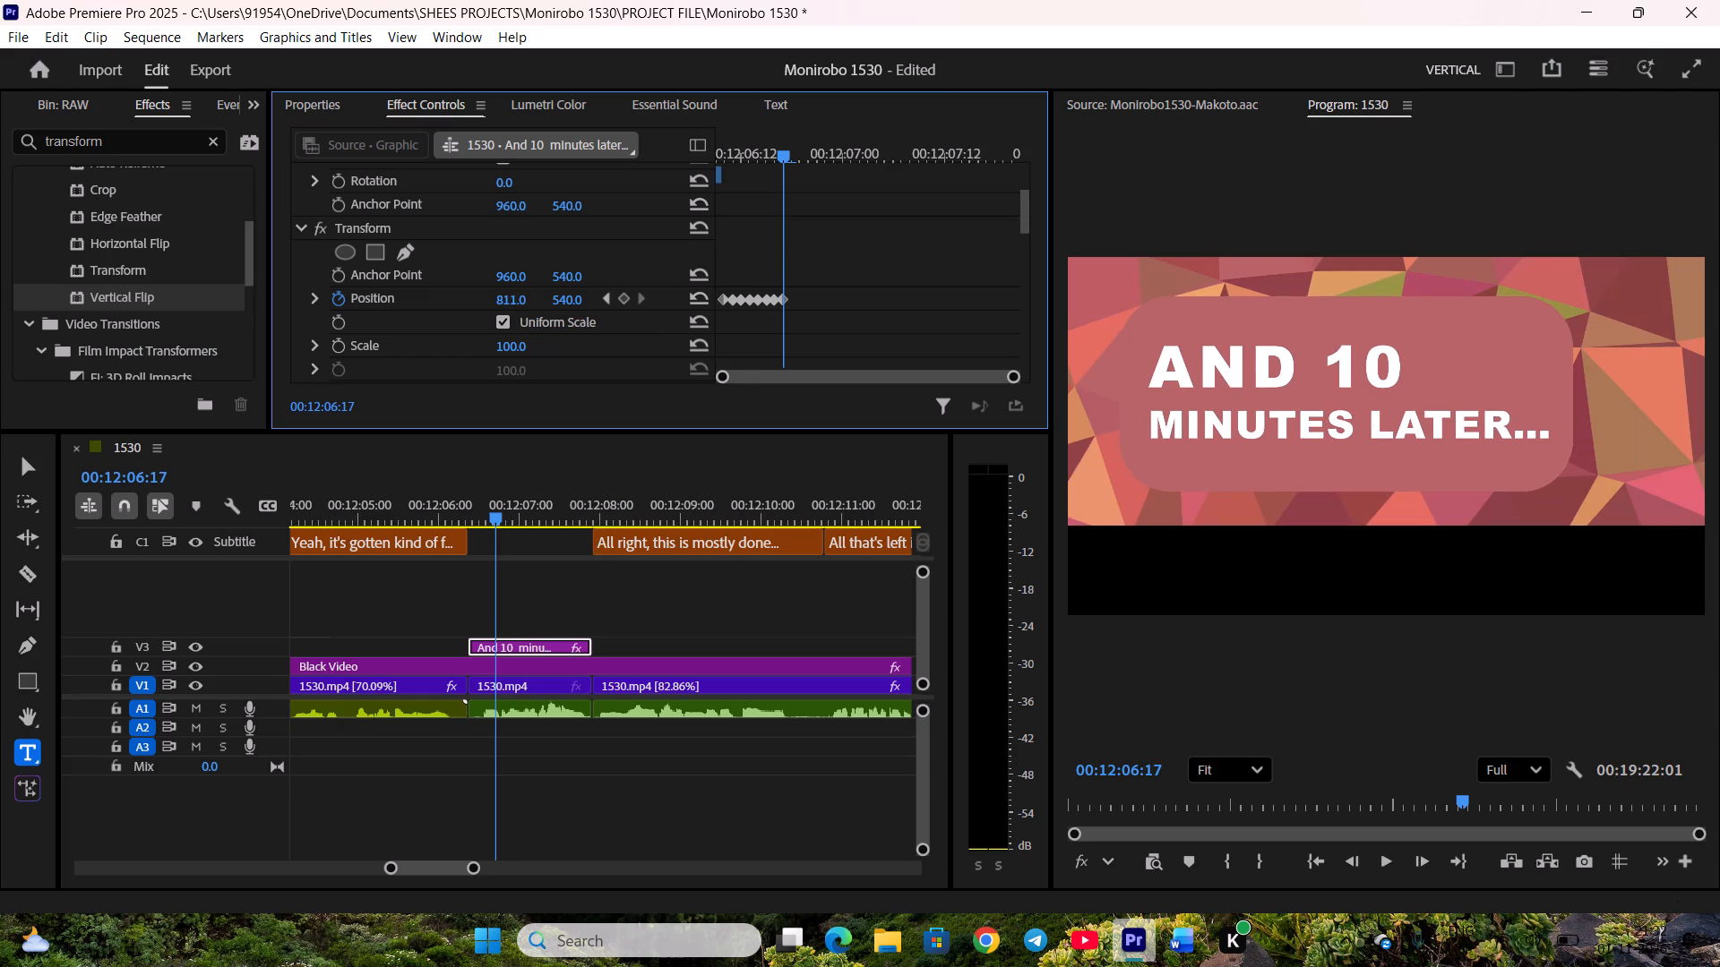
Raise the horizontal value of the graphic's last Transform Position keyframe at 00:12:06:17 to 857, and deselect the graphic.
left_click_drag(552, 299, 602, 295)
scroll(1275, 803, "down", 3)
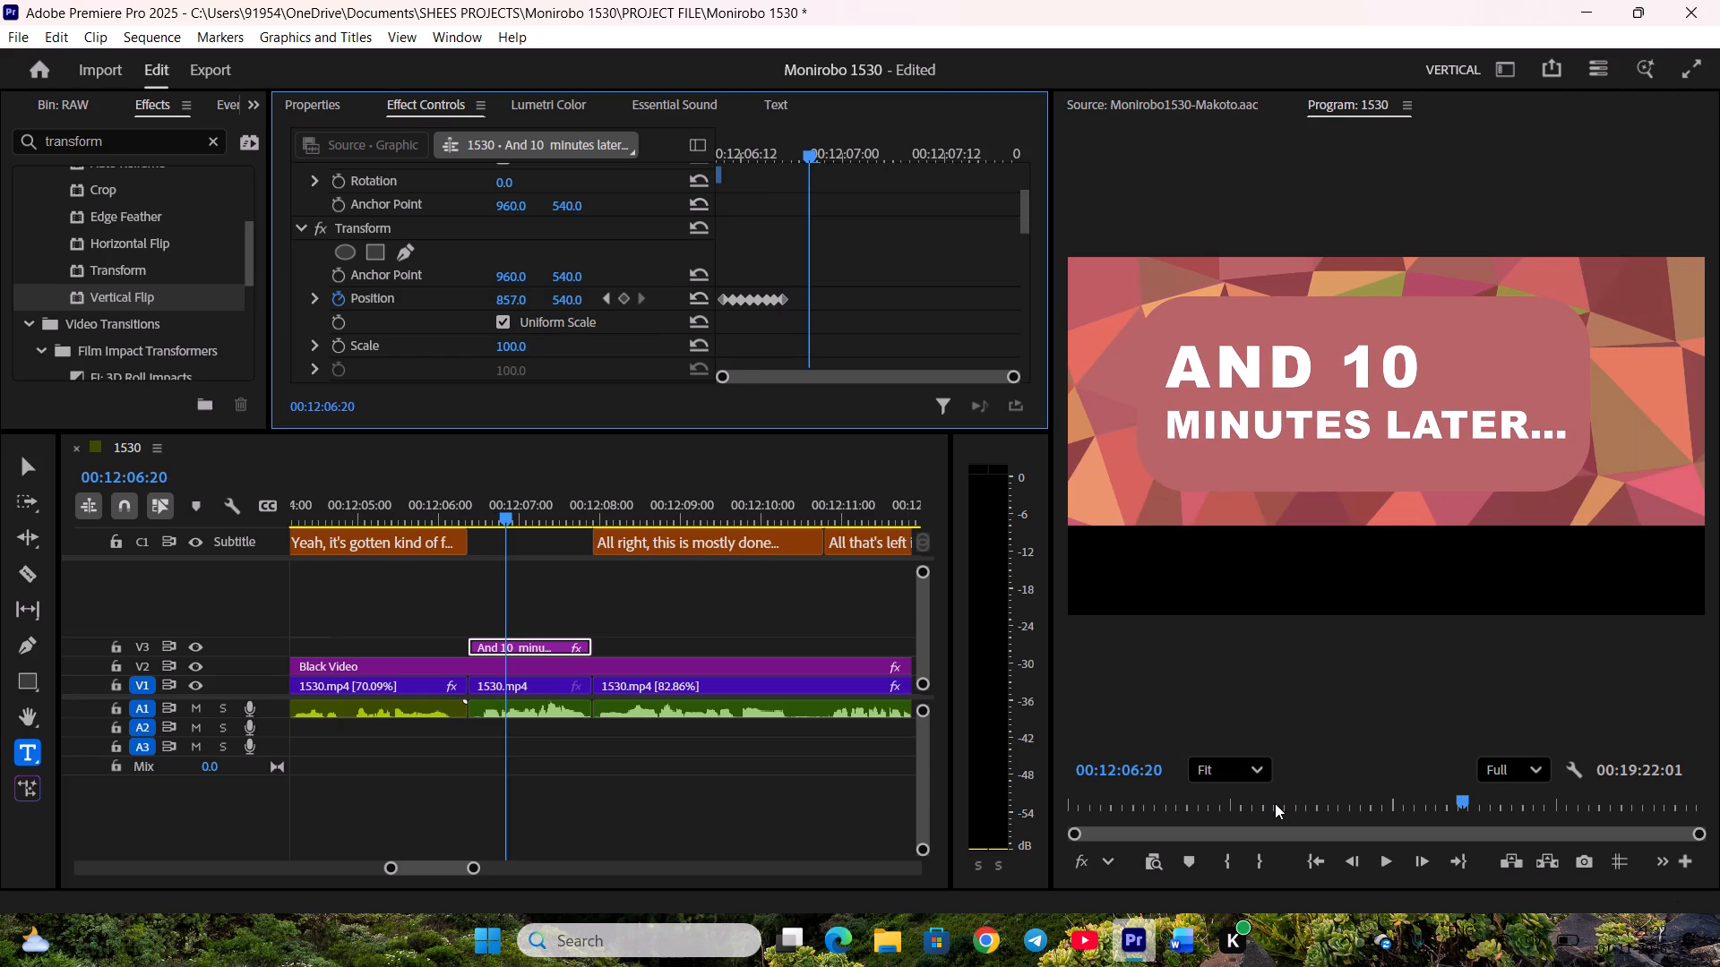
left_click(635, 806)
left_click(501, 577)
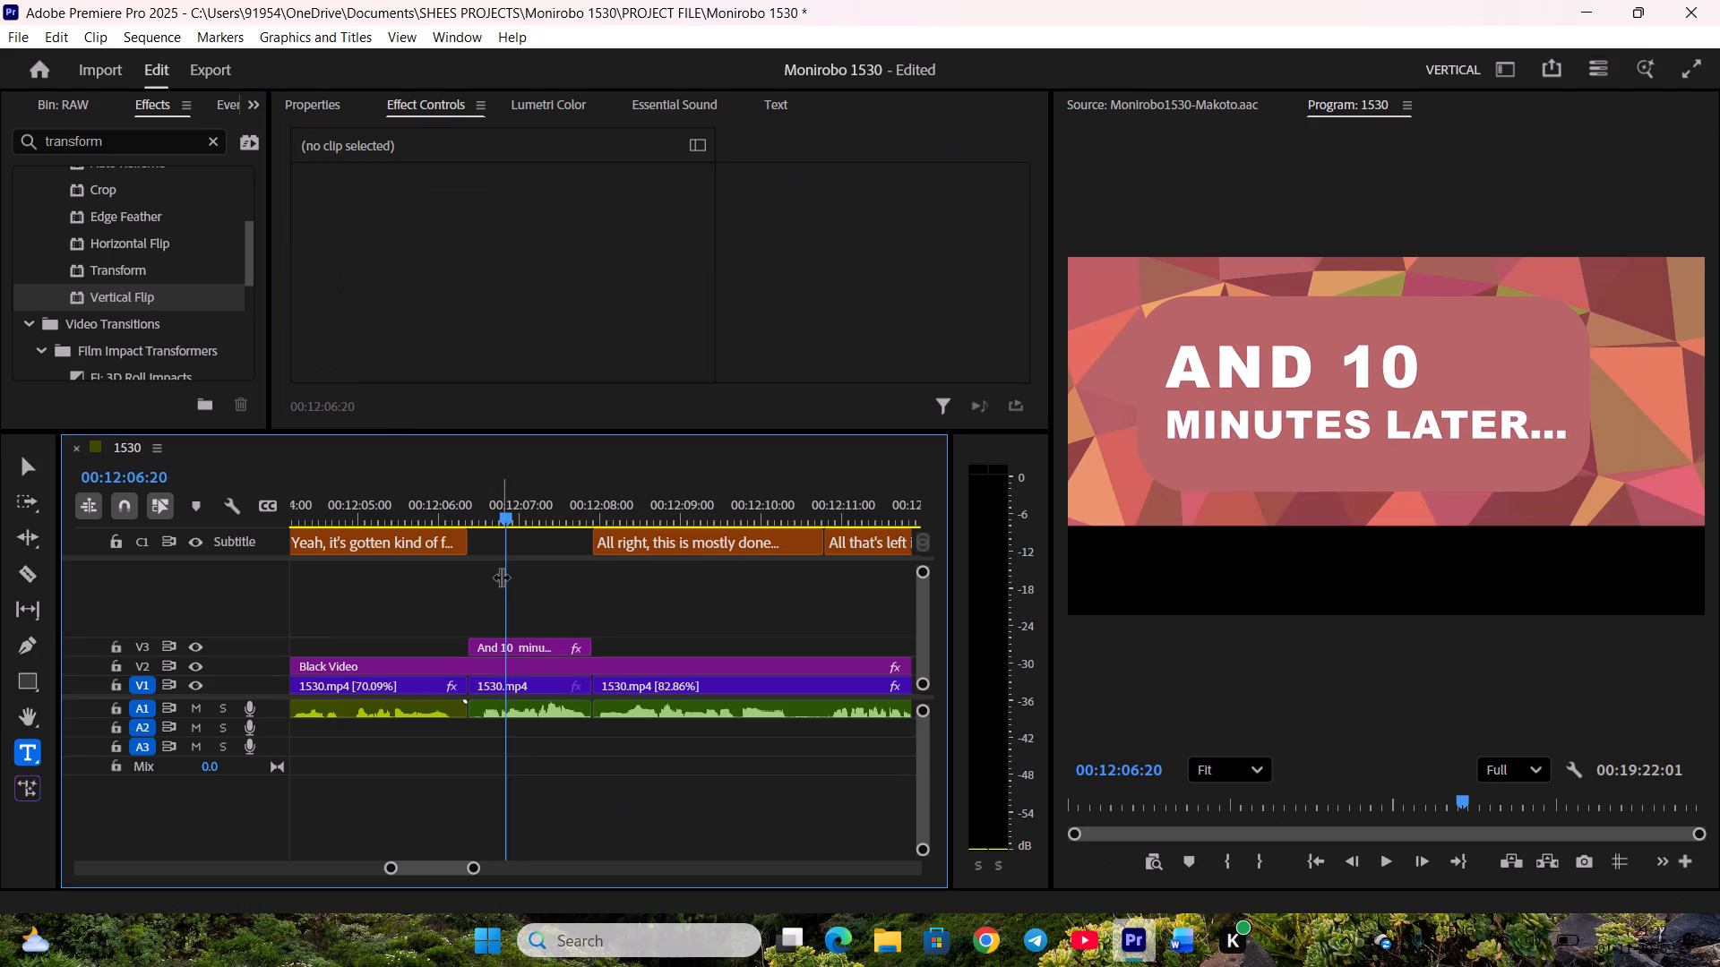
Save the project and play back the title card's slide-in from just before the graphic starts.
key("ctrl+s")
left_click(443, 492)
key("space")
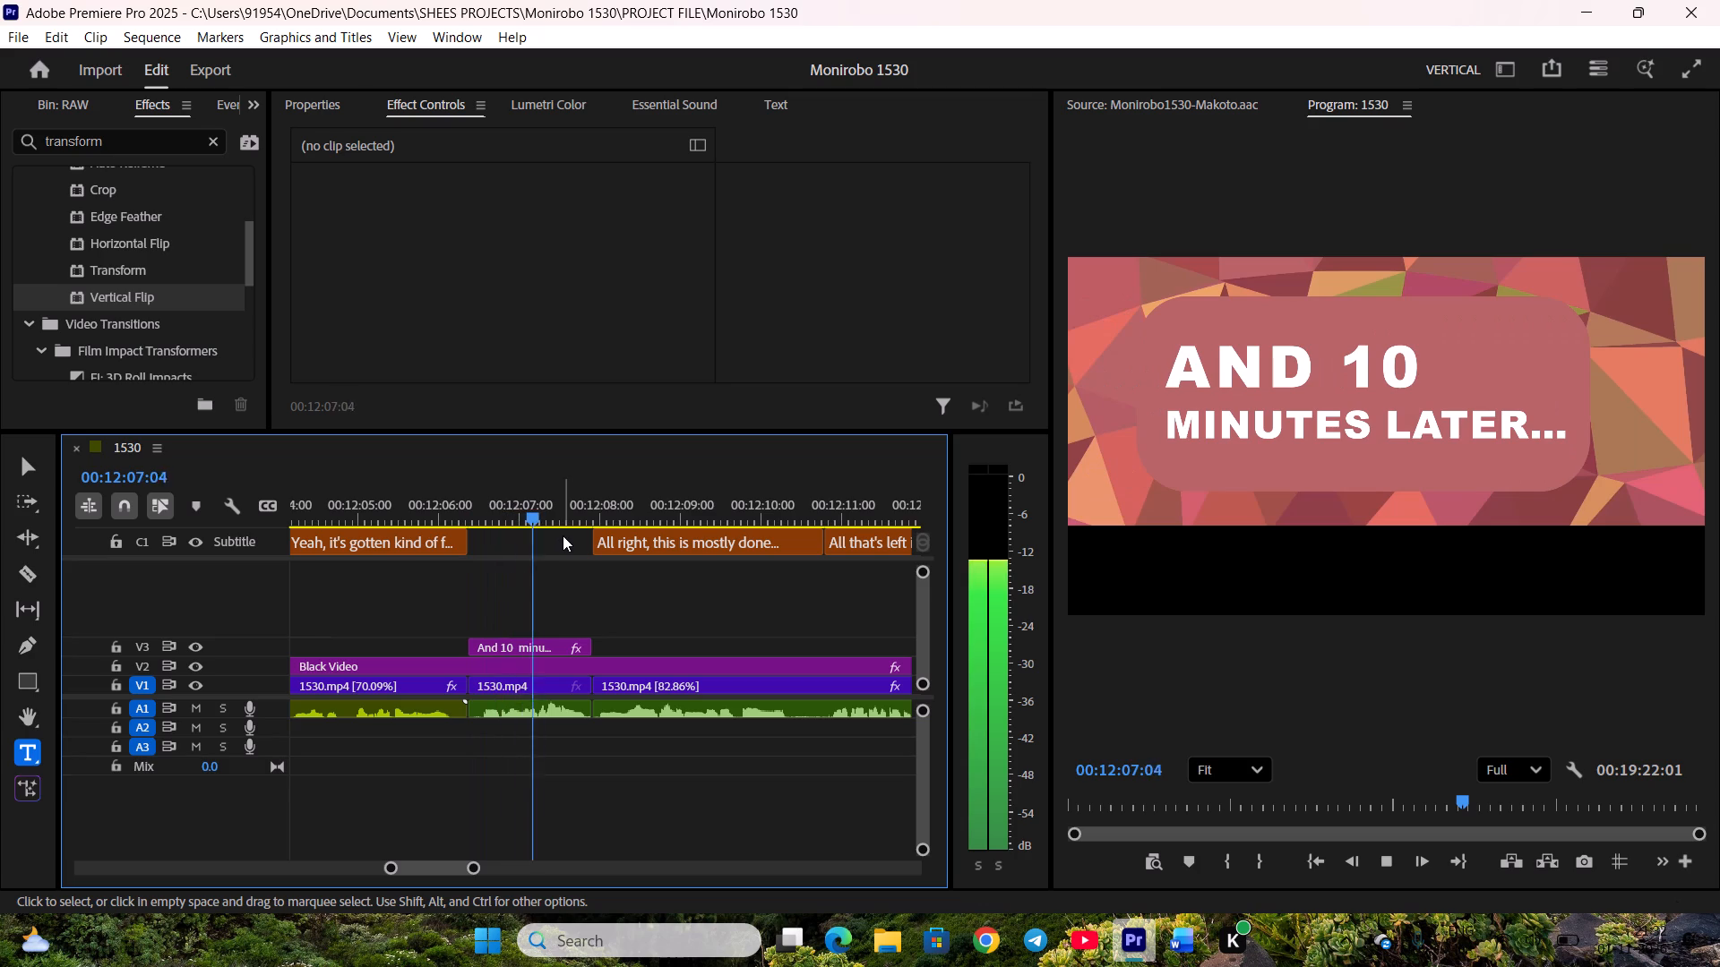
Trim the end of the "All right, this is mostly done..." subtitle slightly and extend the start of "All that's left..." back to meet it.
scroll(687, 582, "down", 4)
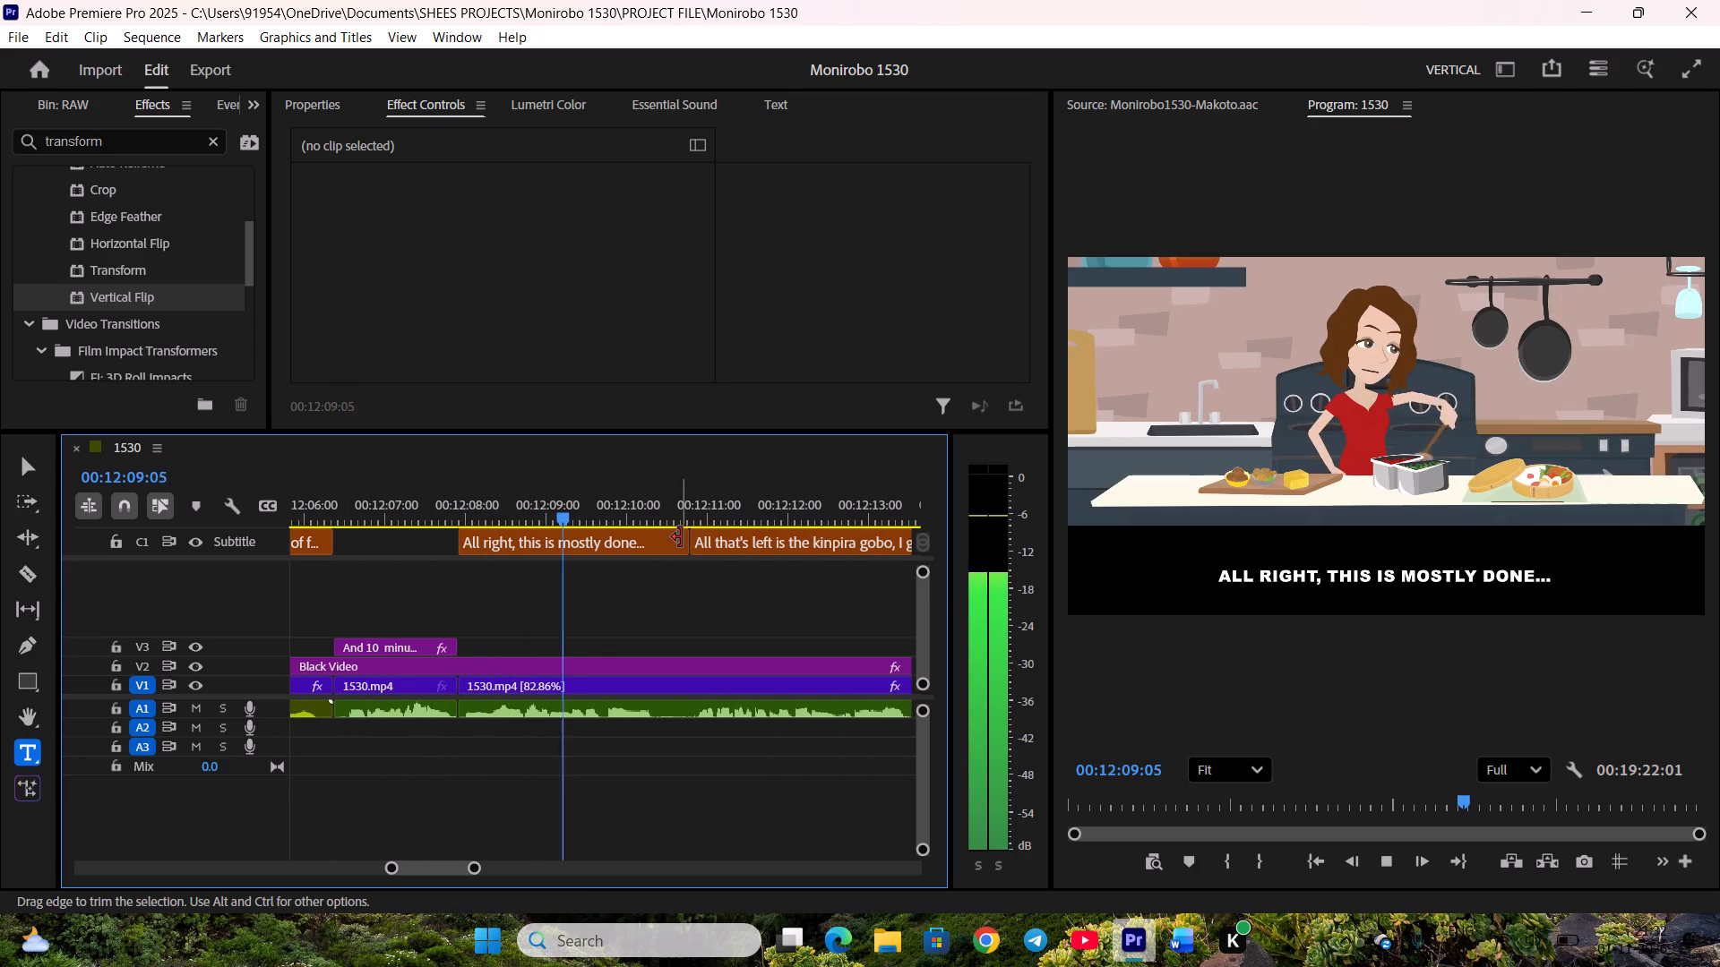
left_click_drag(682, 537, 672, 535)
key("space")
left_click_drag(701, 538, 689, 537)
scroll(685, 561, "down", 5)
key("space")
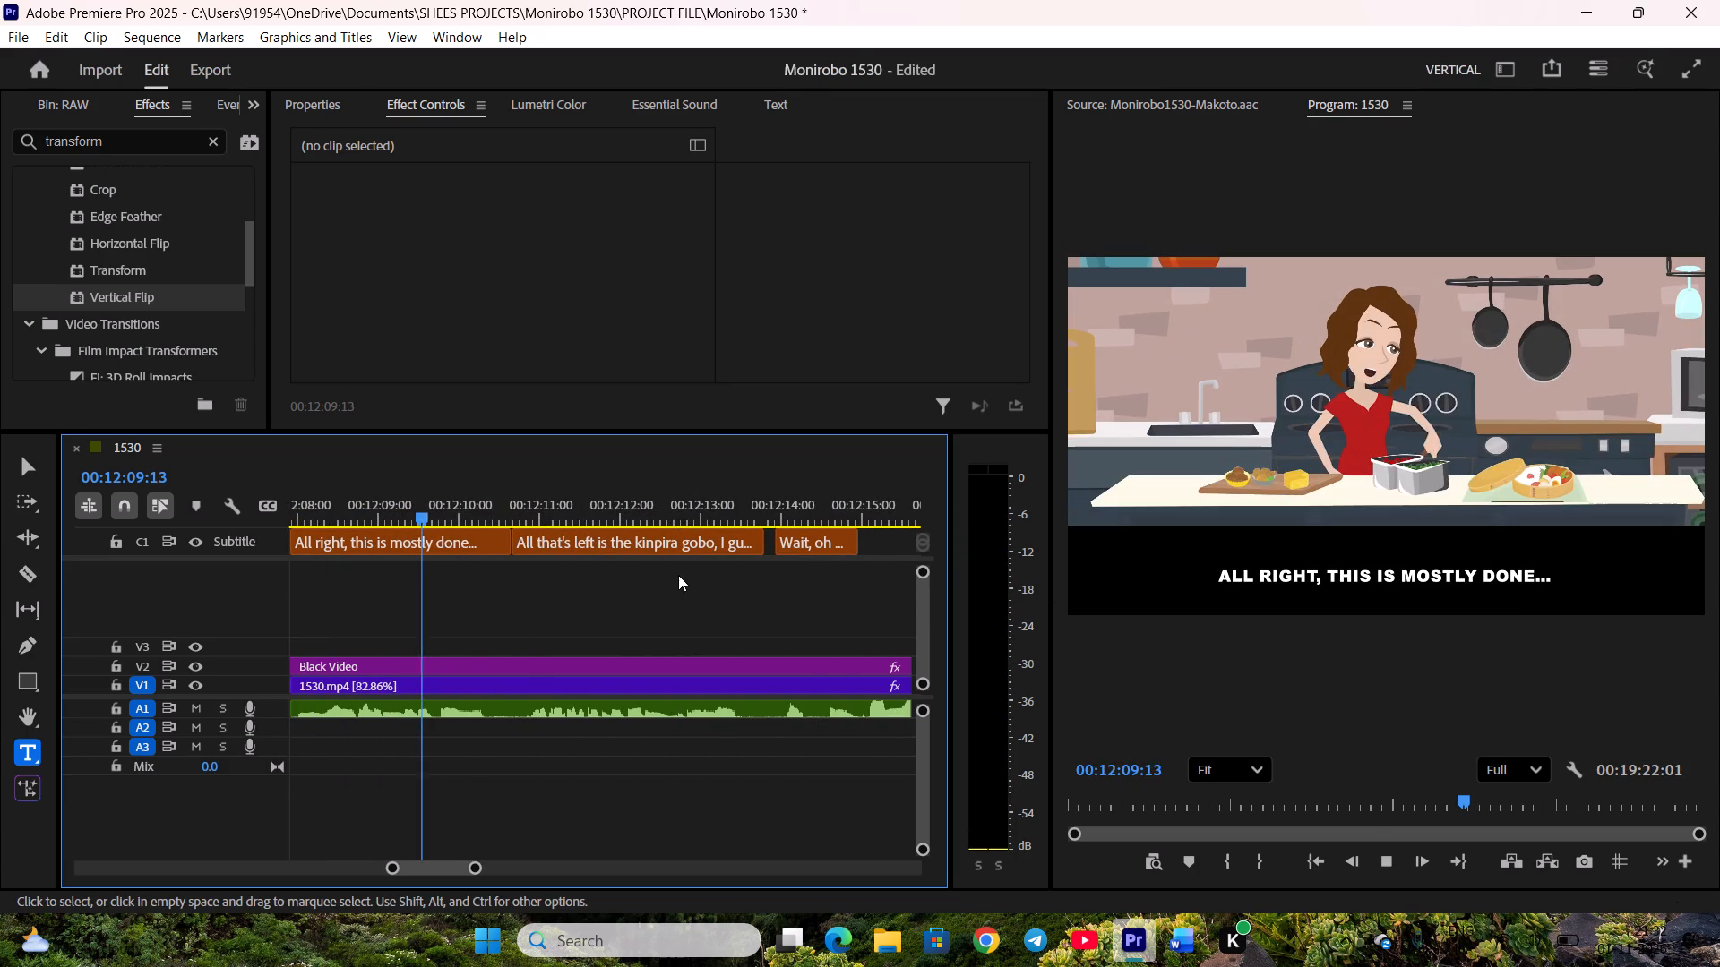
Trim the end of "All that's left..." slightly and stretch "Wait, oh no~!" both ways to meet its neighbouring subtitles.
left_click(760, 545)
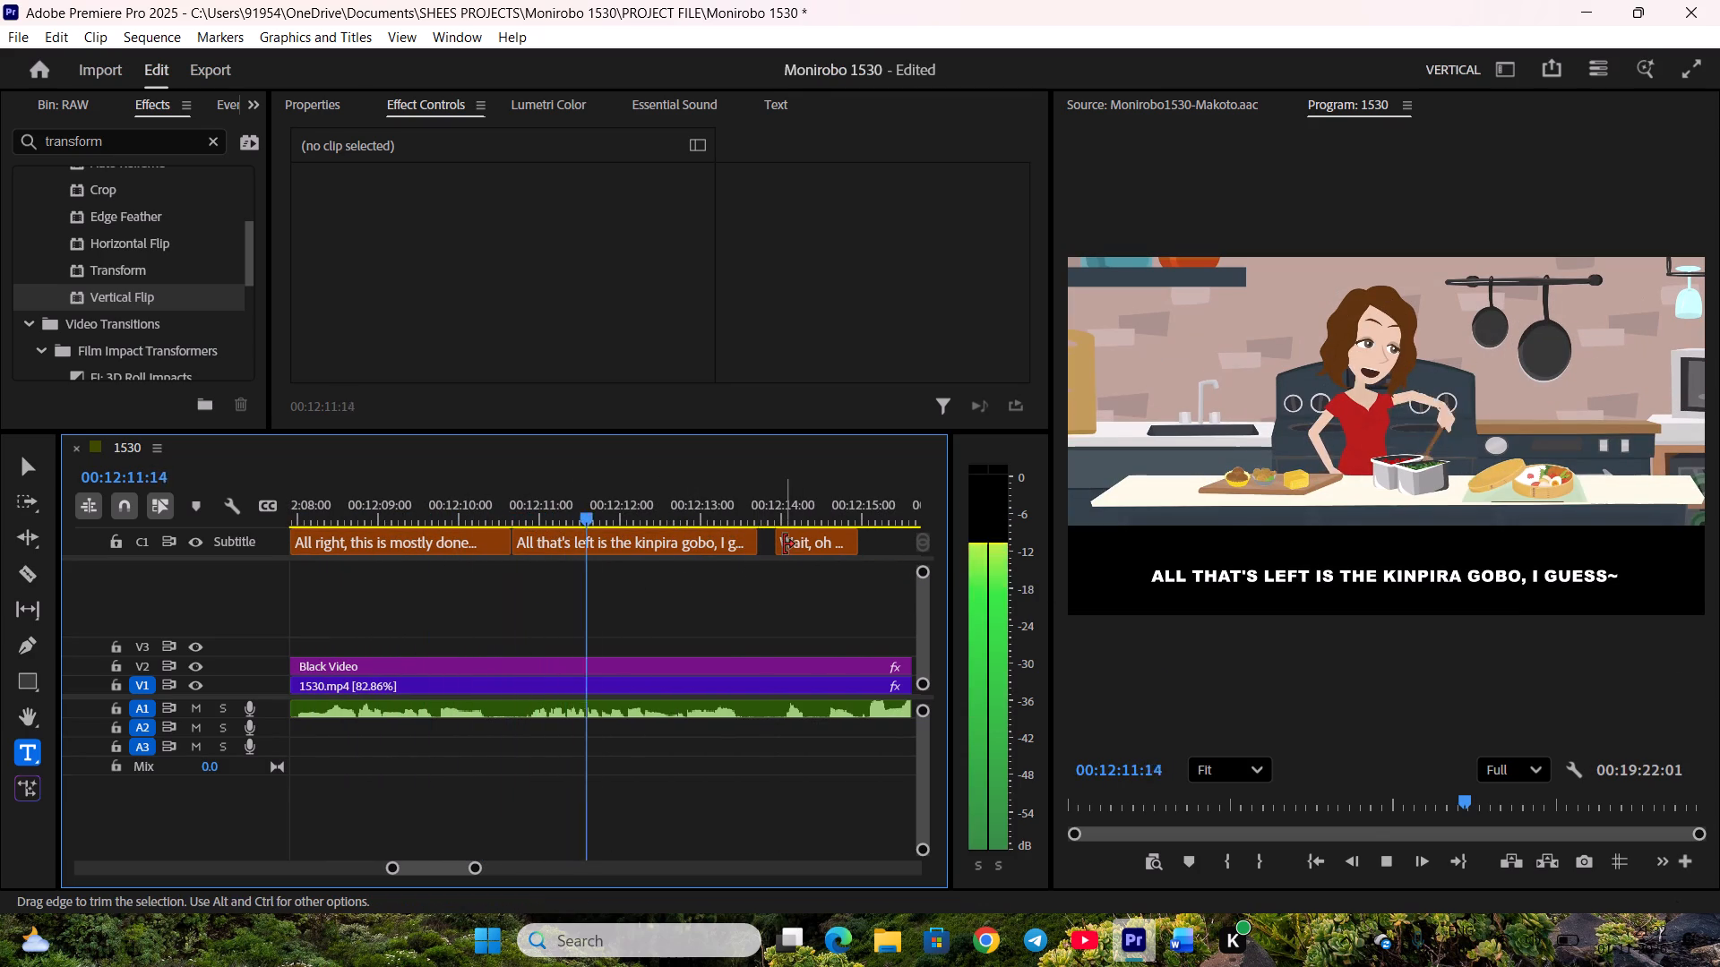
left_click_drag(784, 544, 770, 544)
scroll(727, 569, "down", 5)
left_click_drag(690, 541, 770, 552)
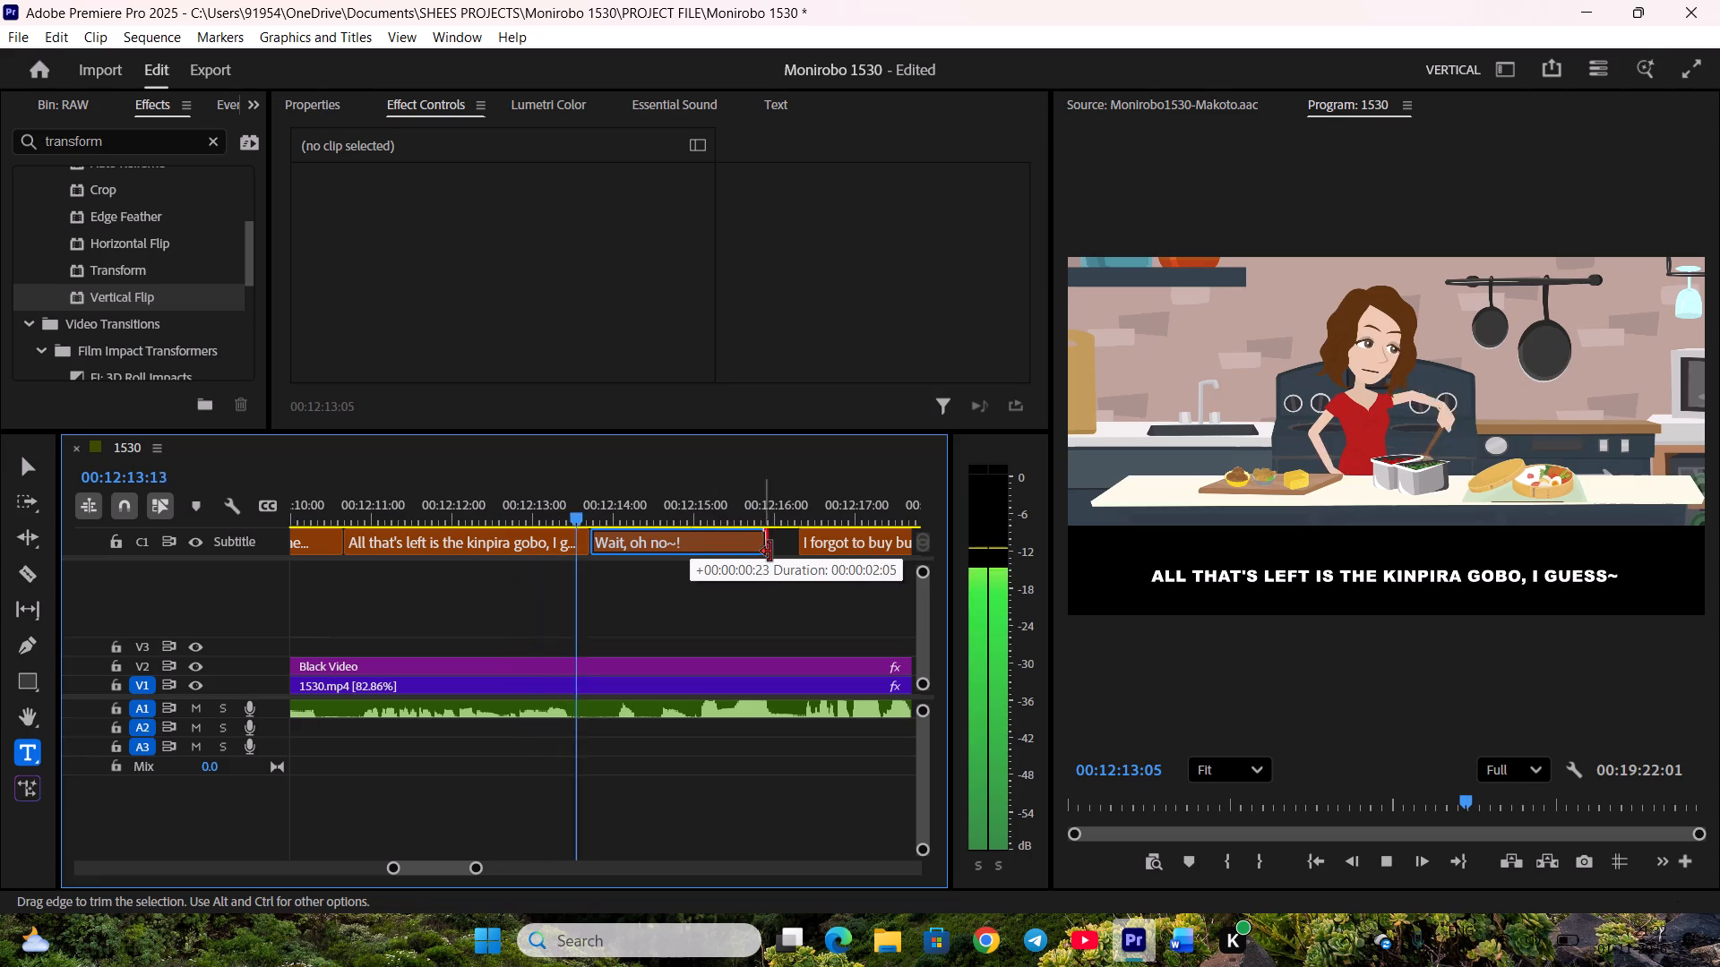
left_click_drag(770, 552, 795, 552)
Trim the end of "I forgot to buy burdock..." to the video cut and extend the start of "Believe it or not..." back to it.
scroll(761, 561, "down", 4)
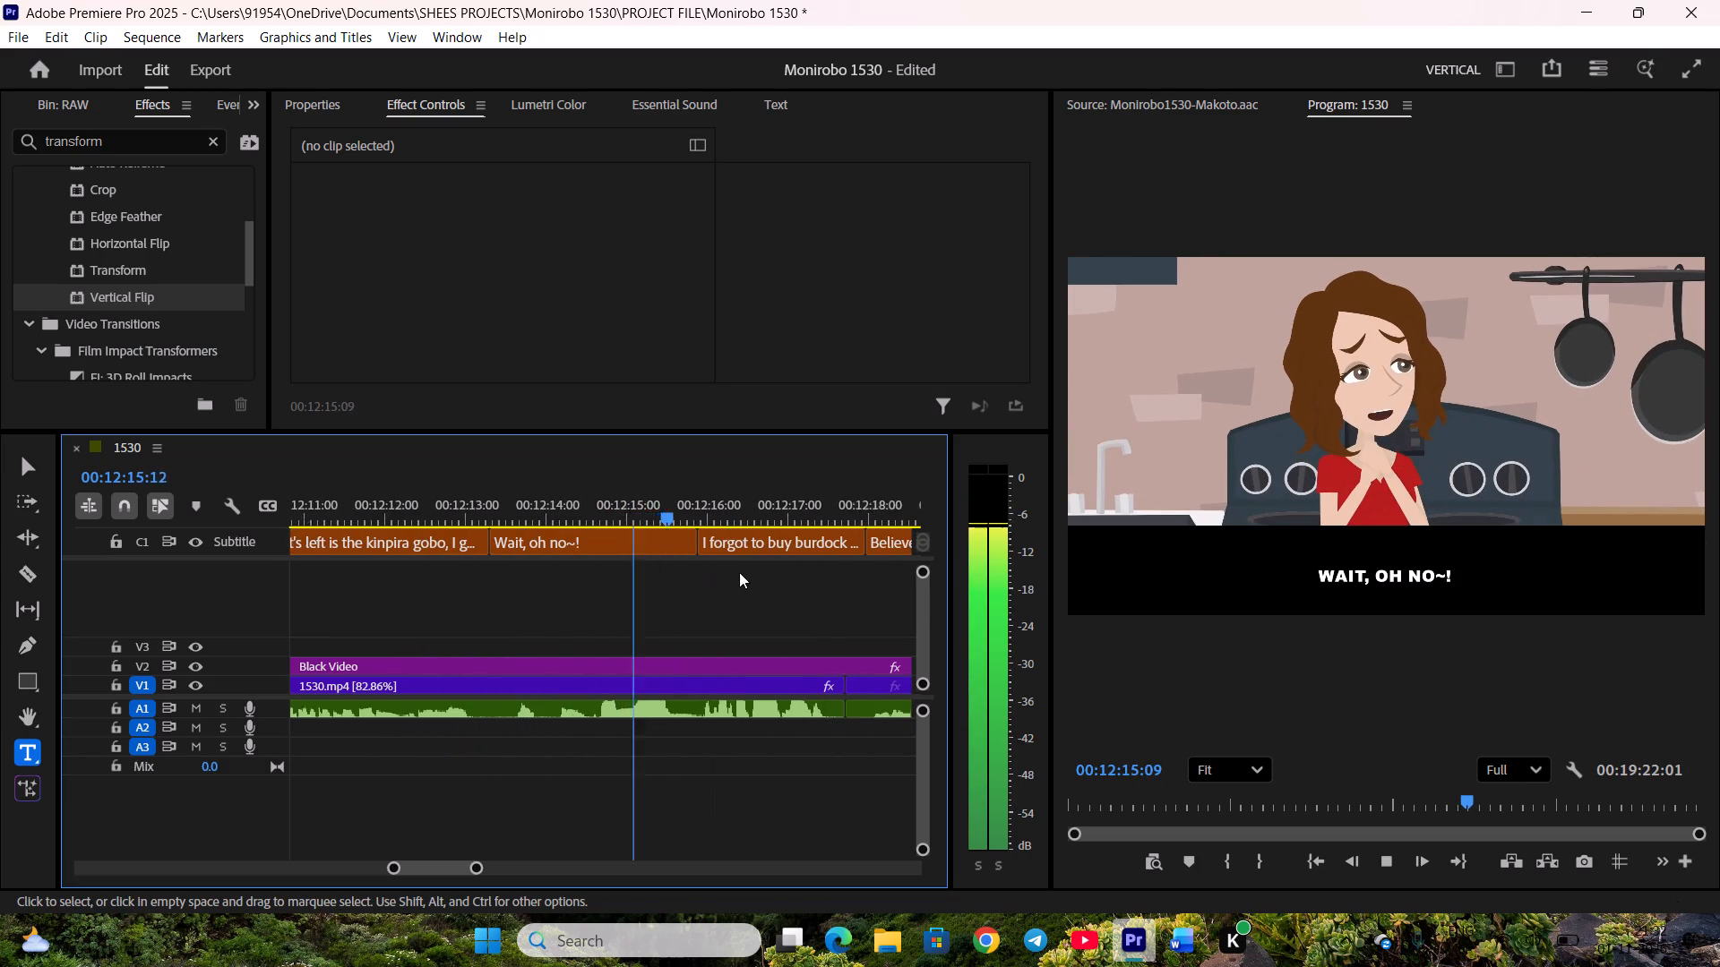
key("space")
scroll(717, 569, "down", 3)
key("space")
left_click_drag(729, 555, 723, 555)
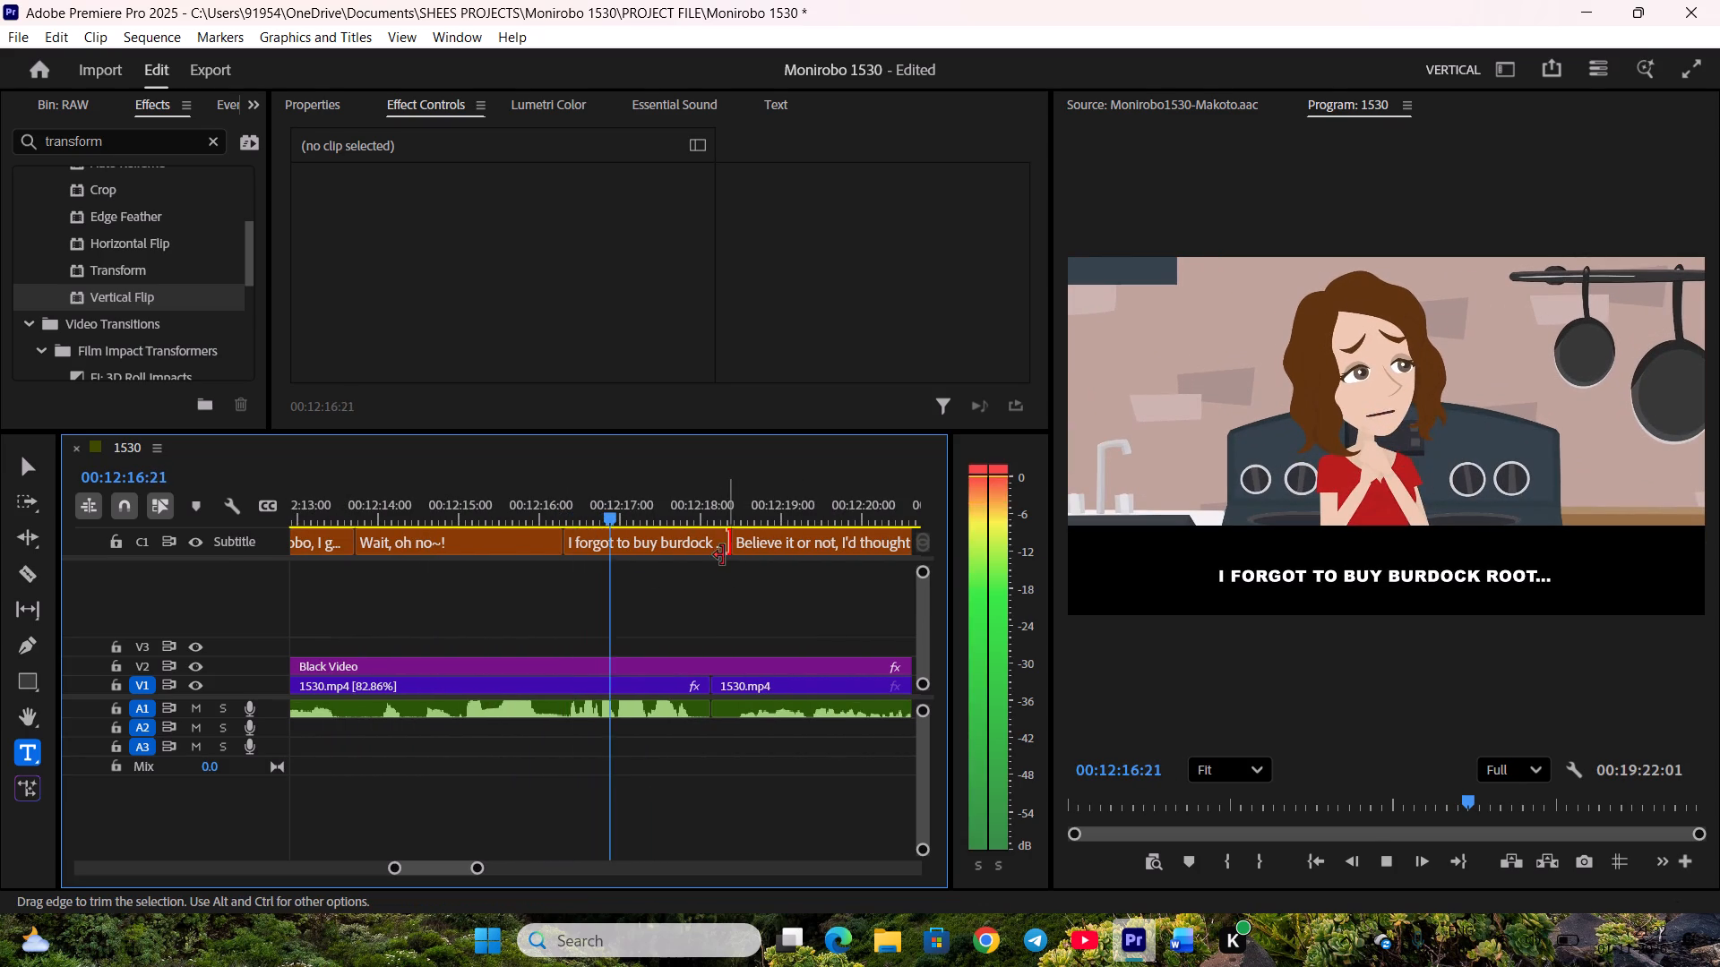
left_click_drag(723, 555, 711, 552)
key("space")
left_click_drag(741, 548, 724, 549)
Extend the start of the "but I'd forgotten to buy..." subtitle back to the end of "Believe it or not...".
scroll(697, 578, "down", 6)
key("space")
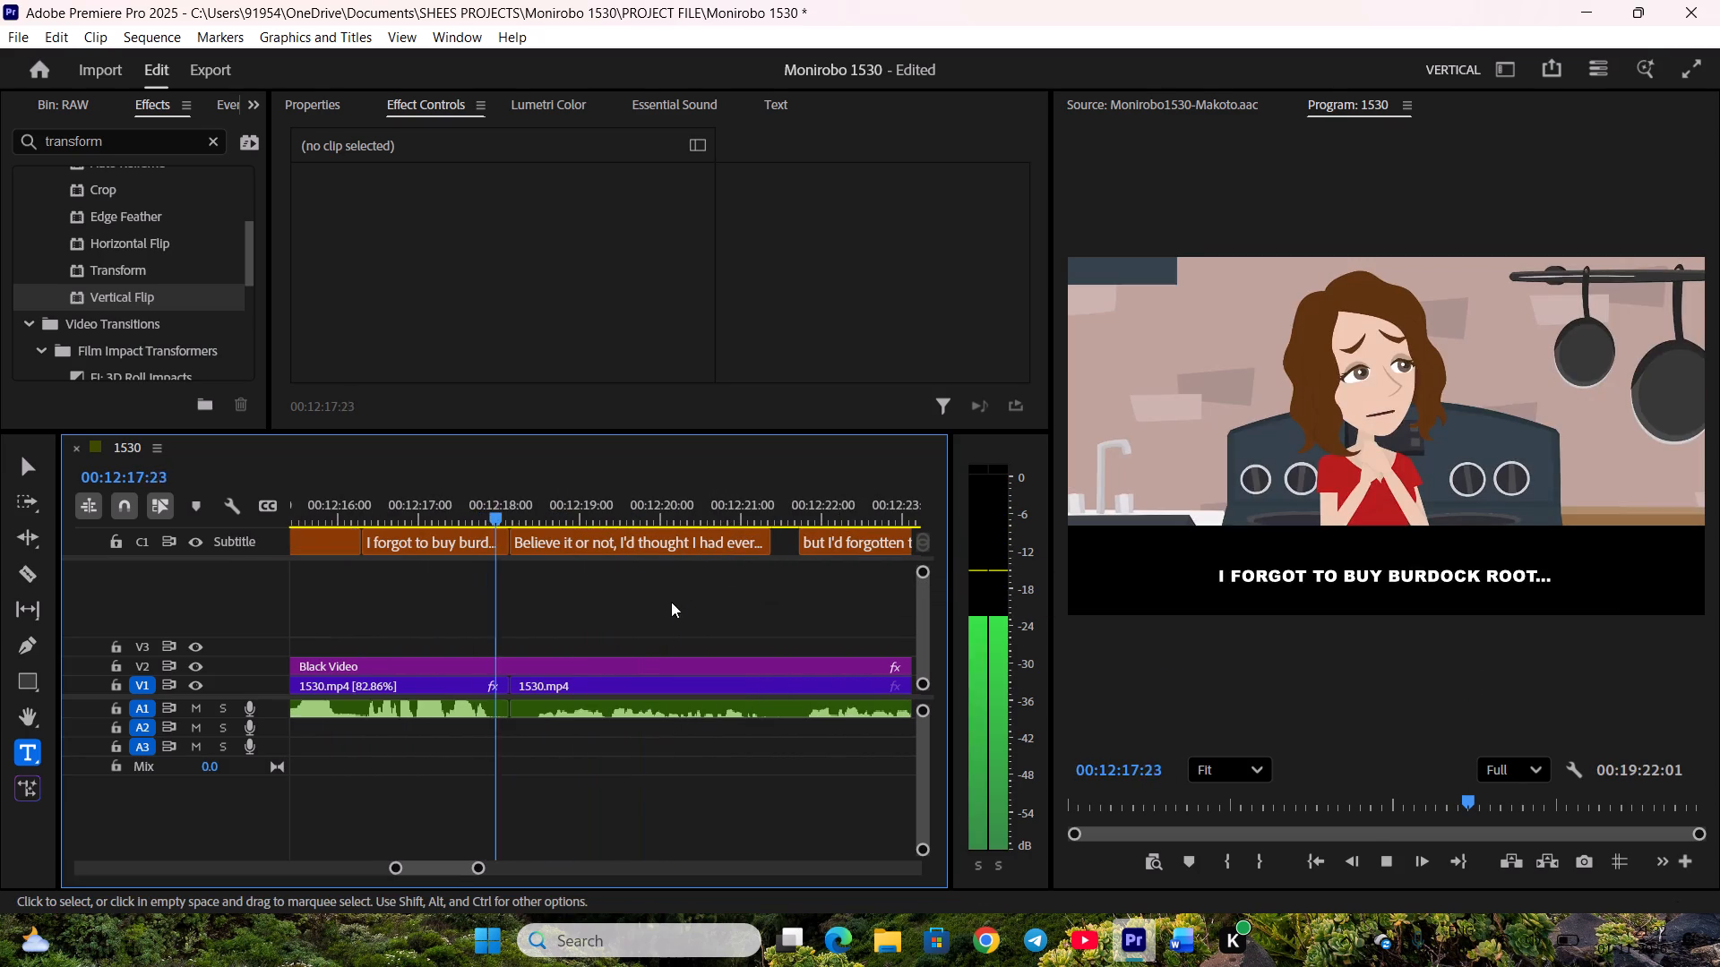
scroll(717, 610, "down", 2)
left_click_drag(736, 548, 704, 545)
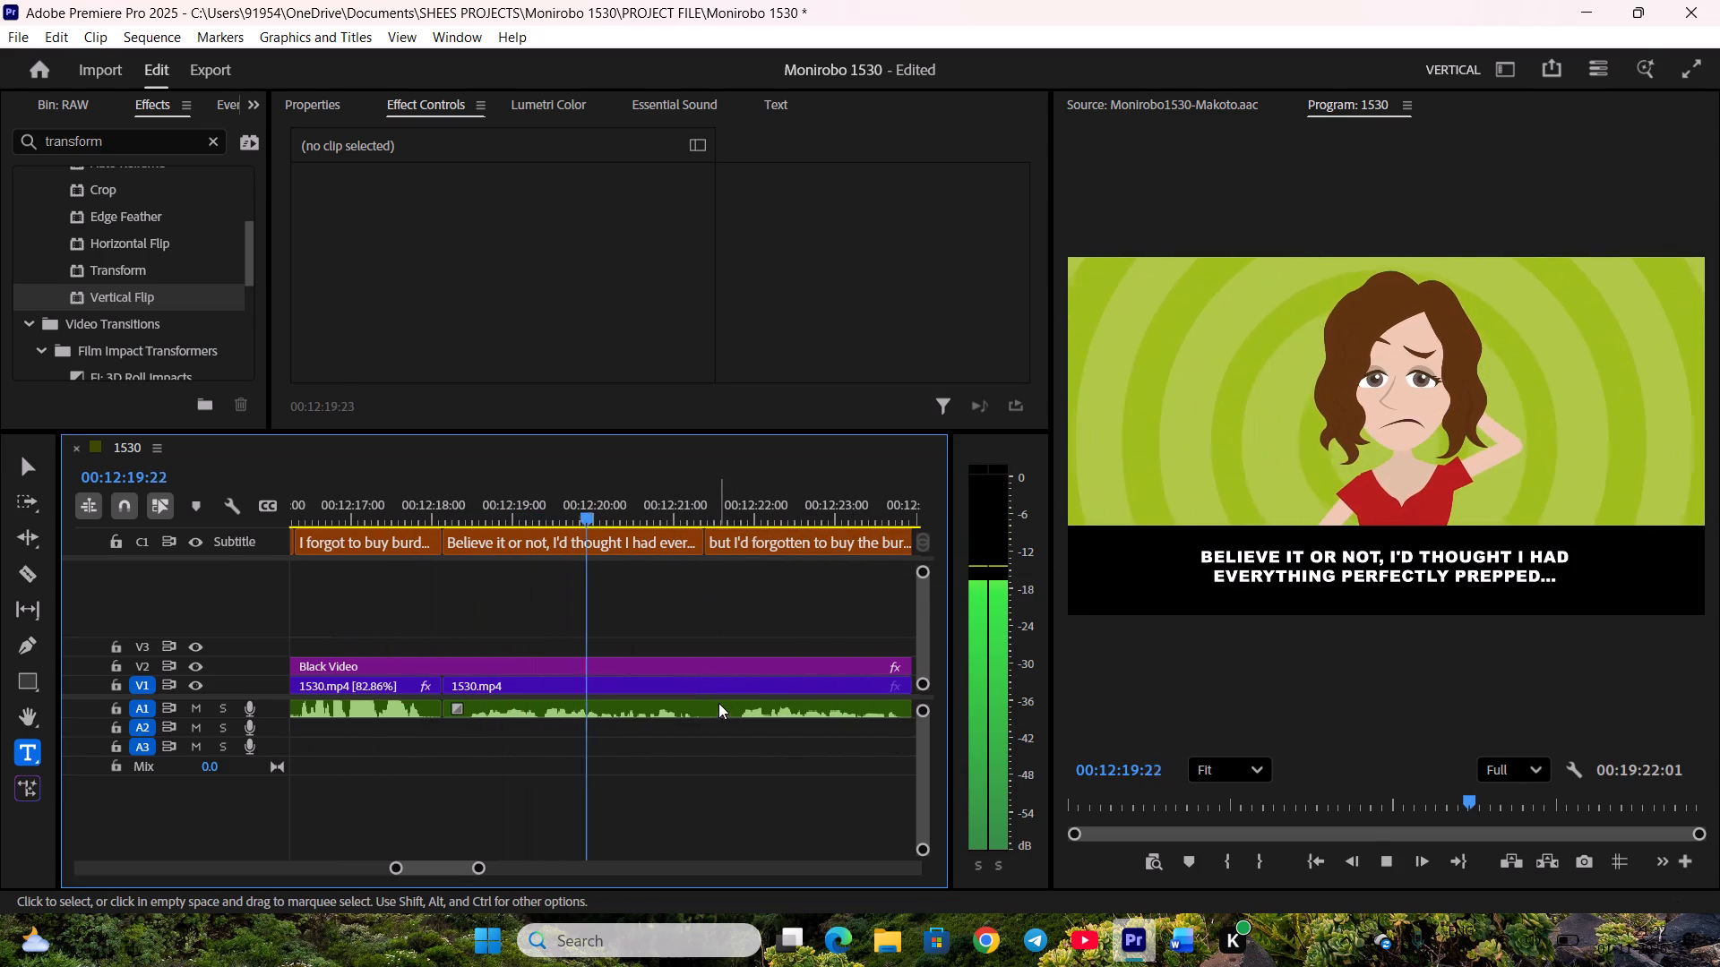
Raise the gain of the A1 female voice clip under the "Believe it or not..." subtitle by 12 dB.
left_click(718, 706)
key("g")
key("1")
key("2")
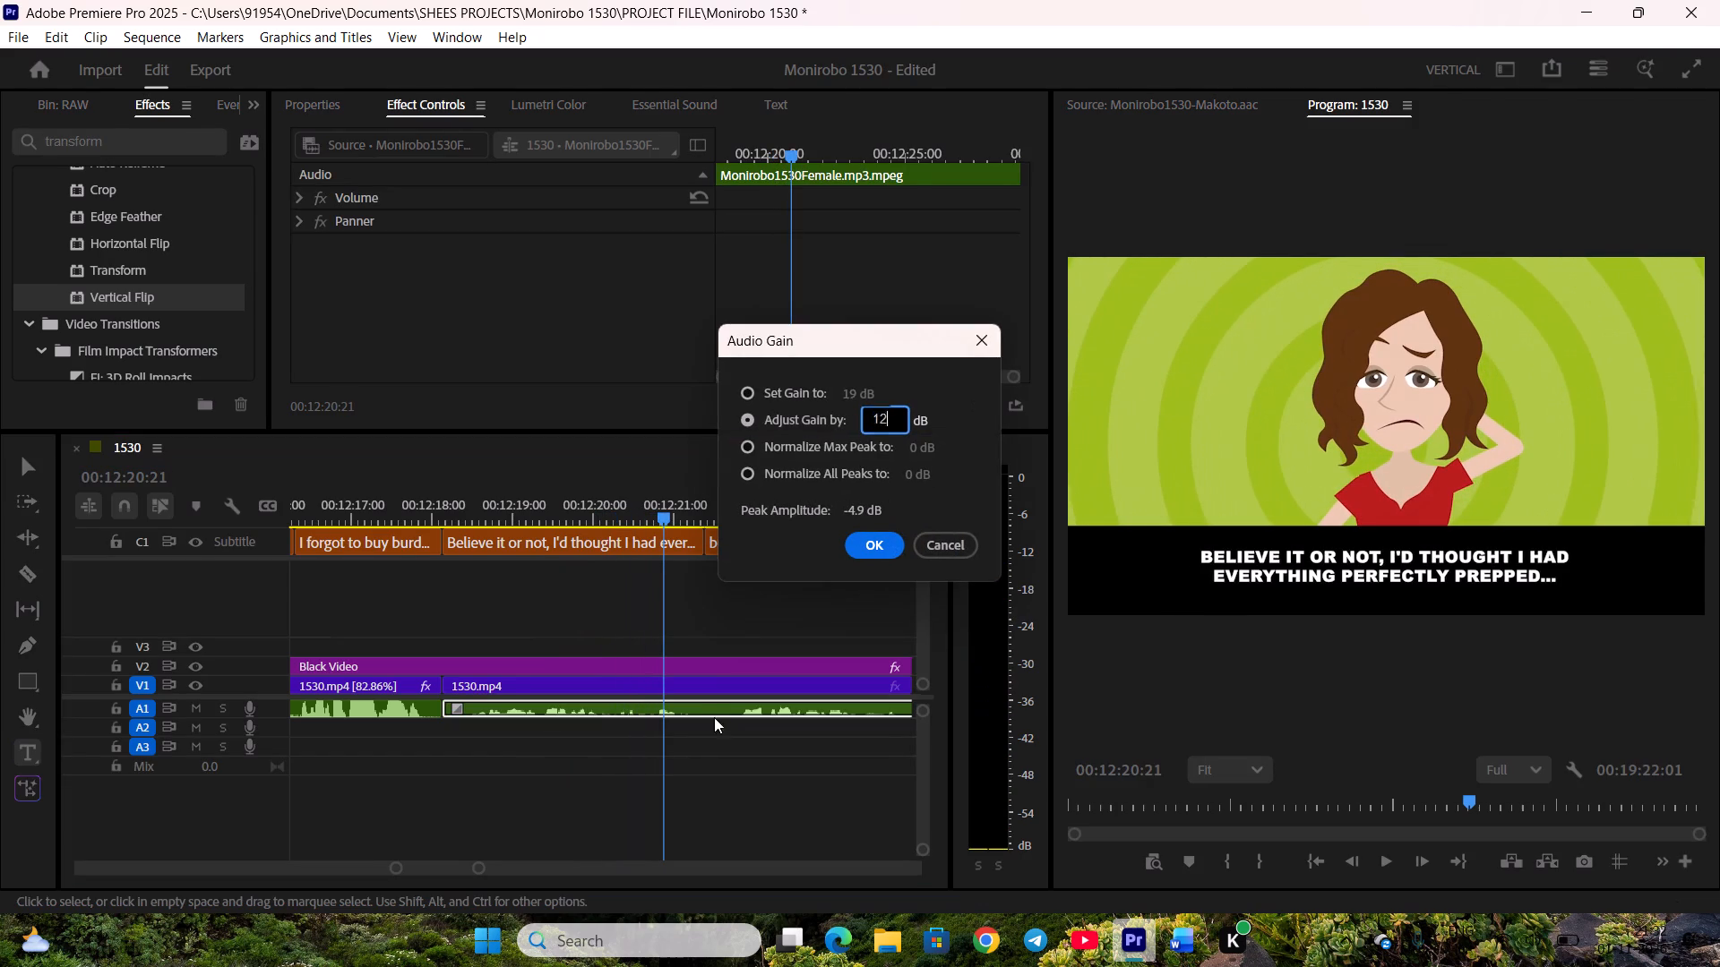
key("Return")
left_click(771, 802)
Trim the end of "but I'd forgotten to buy..." to the video cut and extend the start of "Ugh, the worst!!" back to it.
key("space")
scroll(772, 783, "down", 4)
scroll(742, 583, "down", 4)
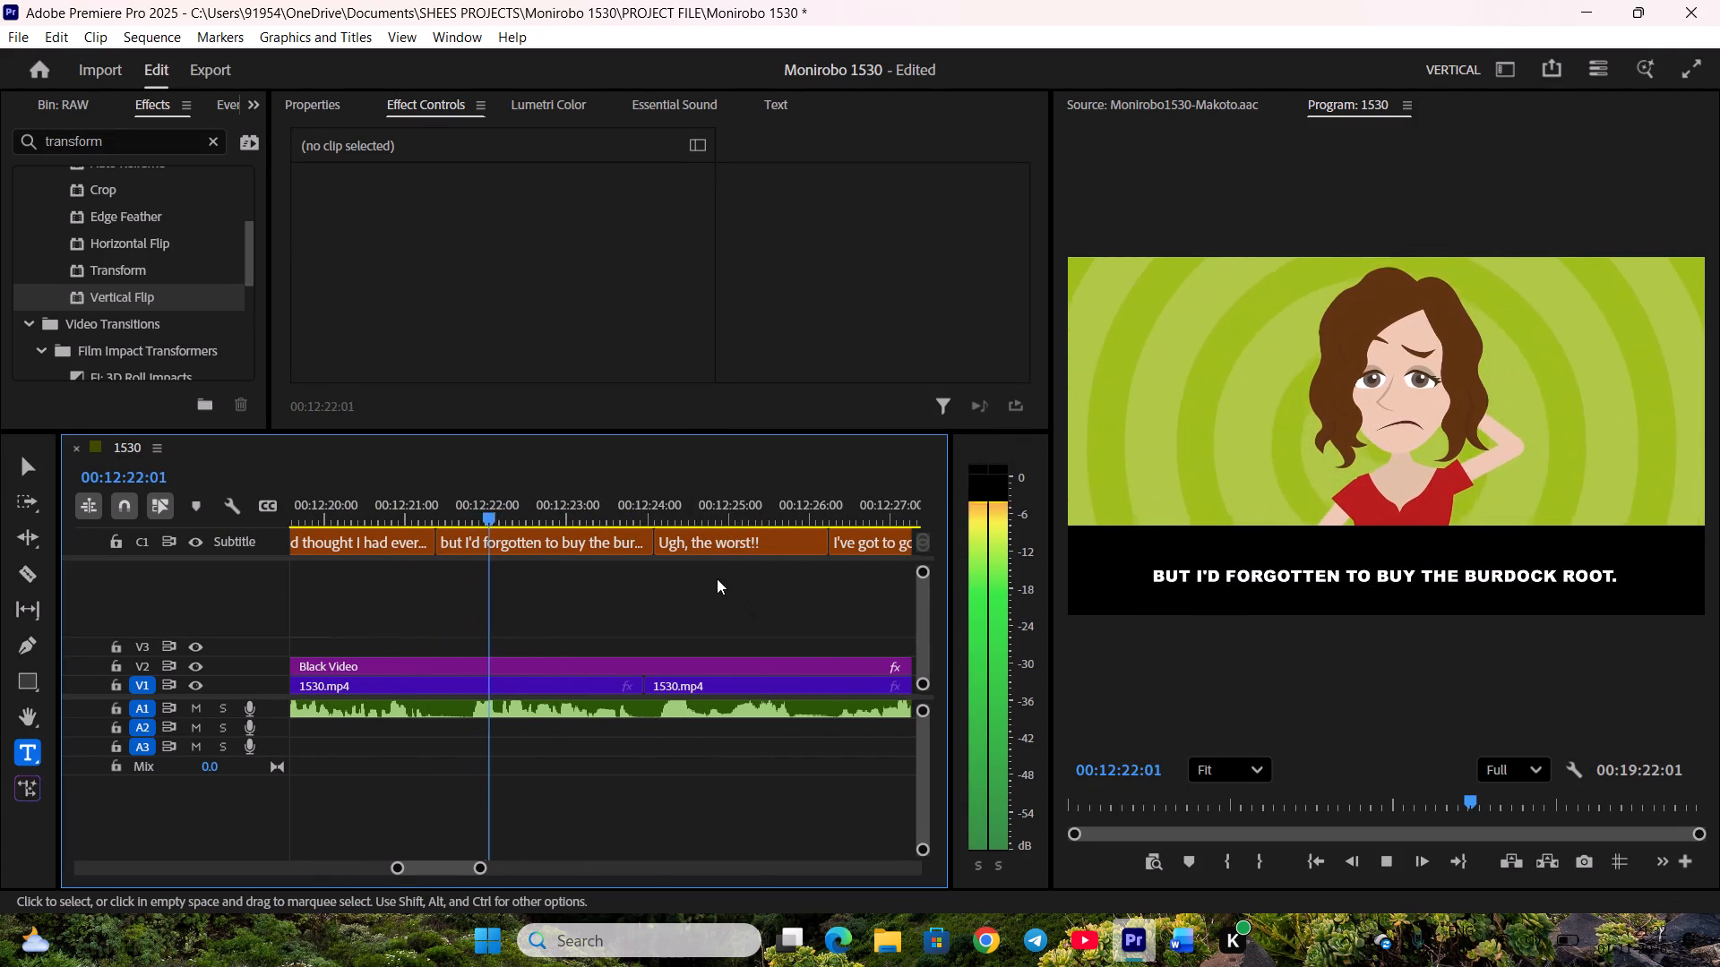
key("space")
left_click_drag(649, 545, 639, 547)
left_click(658, 548)
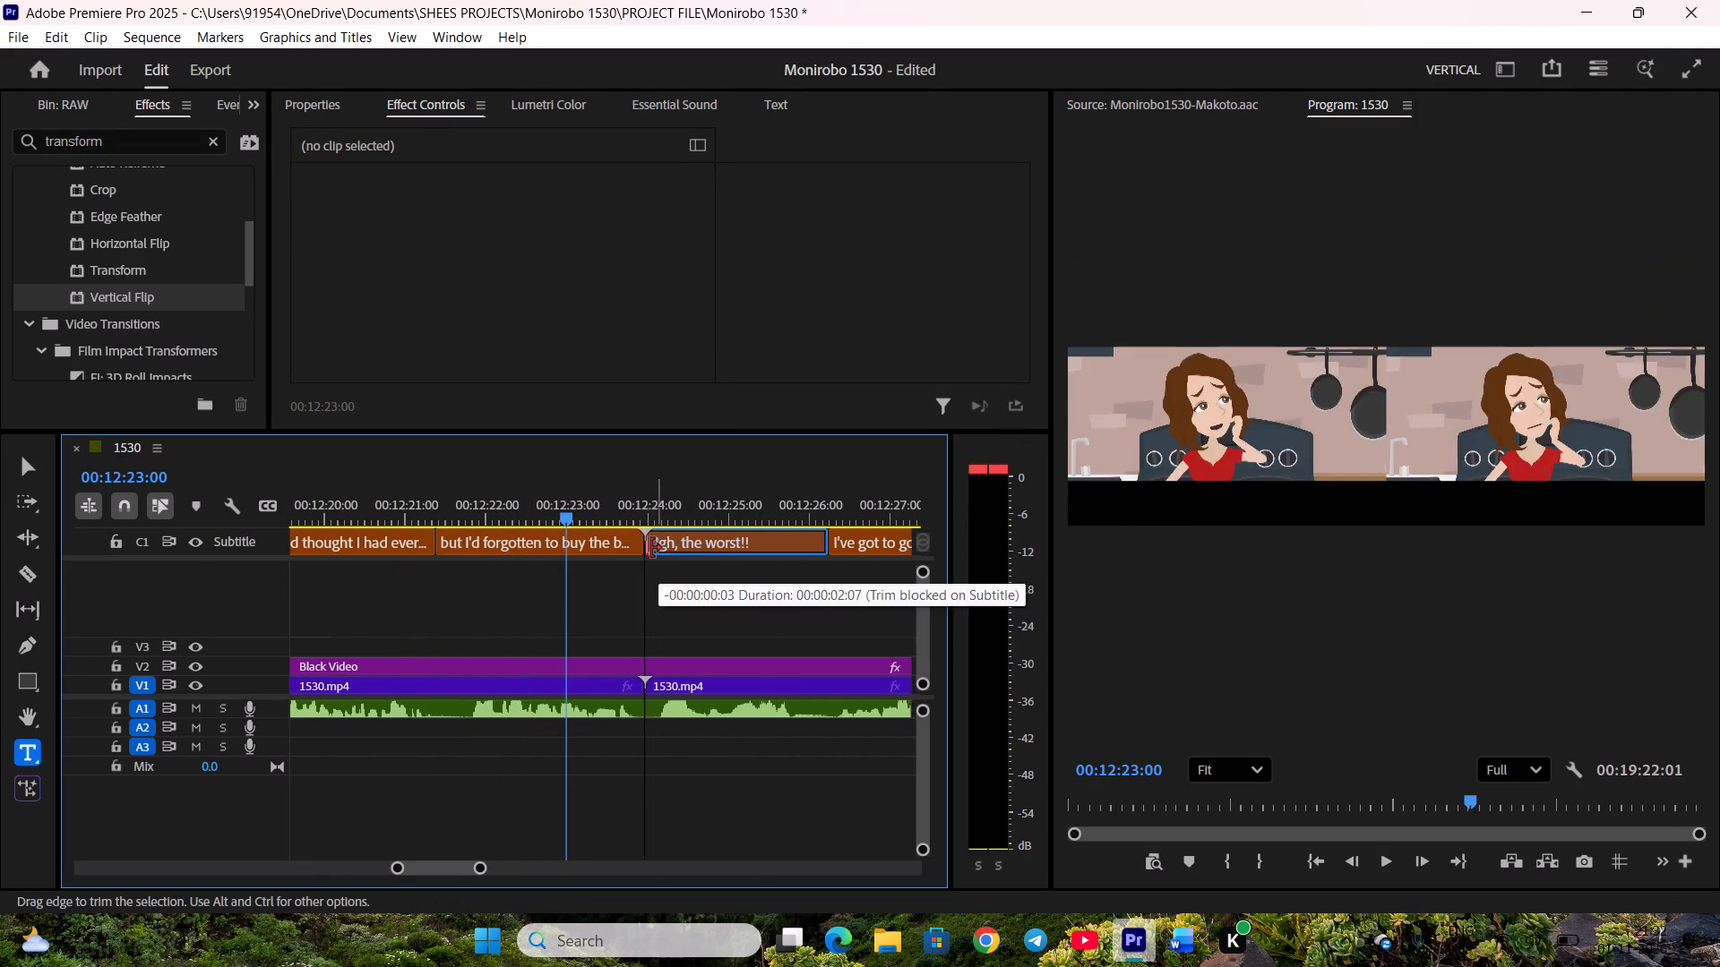
Trim the end of the "Ugh, the worst!!" subtitle slightly and extend the start of "I've got to go buy some..." back to meet it.
key("space")
scroll(686, 594, "down", 4)
left_click_drag(688, 541, 675, 540)
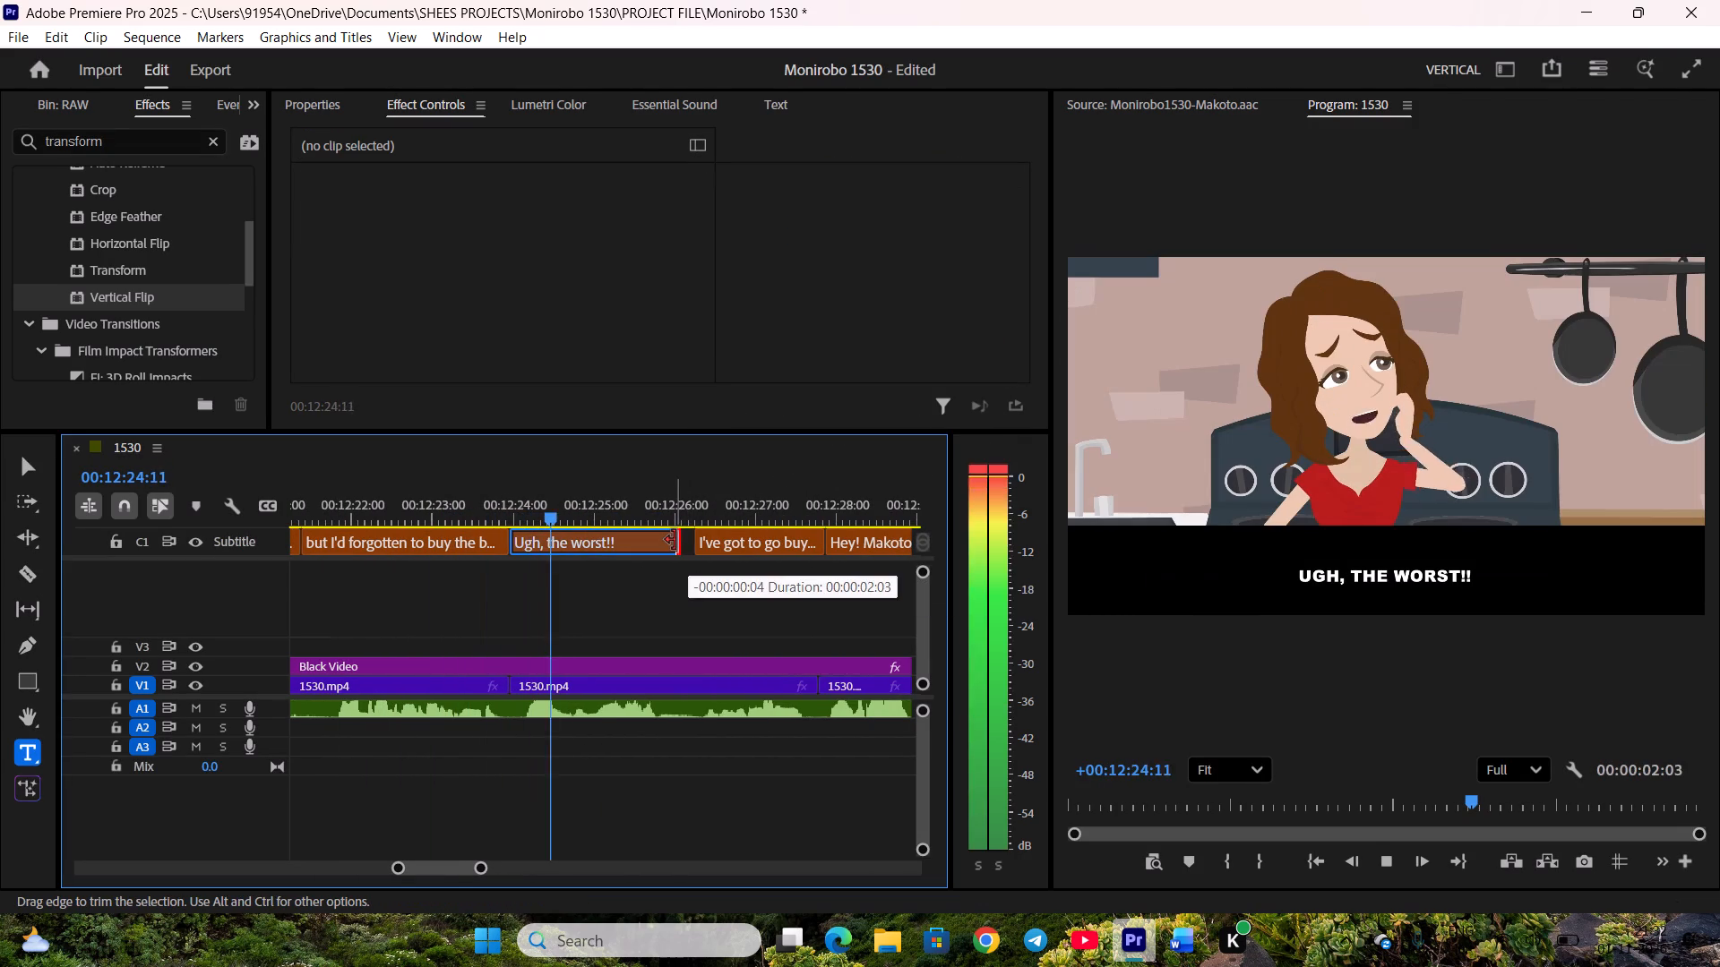
left_click_drag(675, 540, 673, 540)
left_click_drag(701, 543, 692, 543)
Trim the end of "I've got to go buy some..." to the video cut and extend the start of "Hey! Makoto!" back to it.
scroll(748, 582, "down", 3)
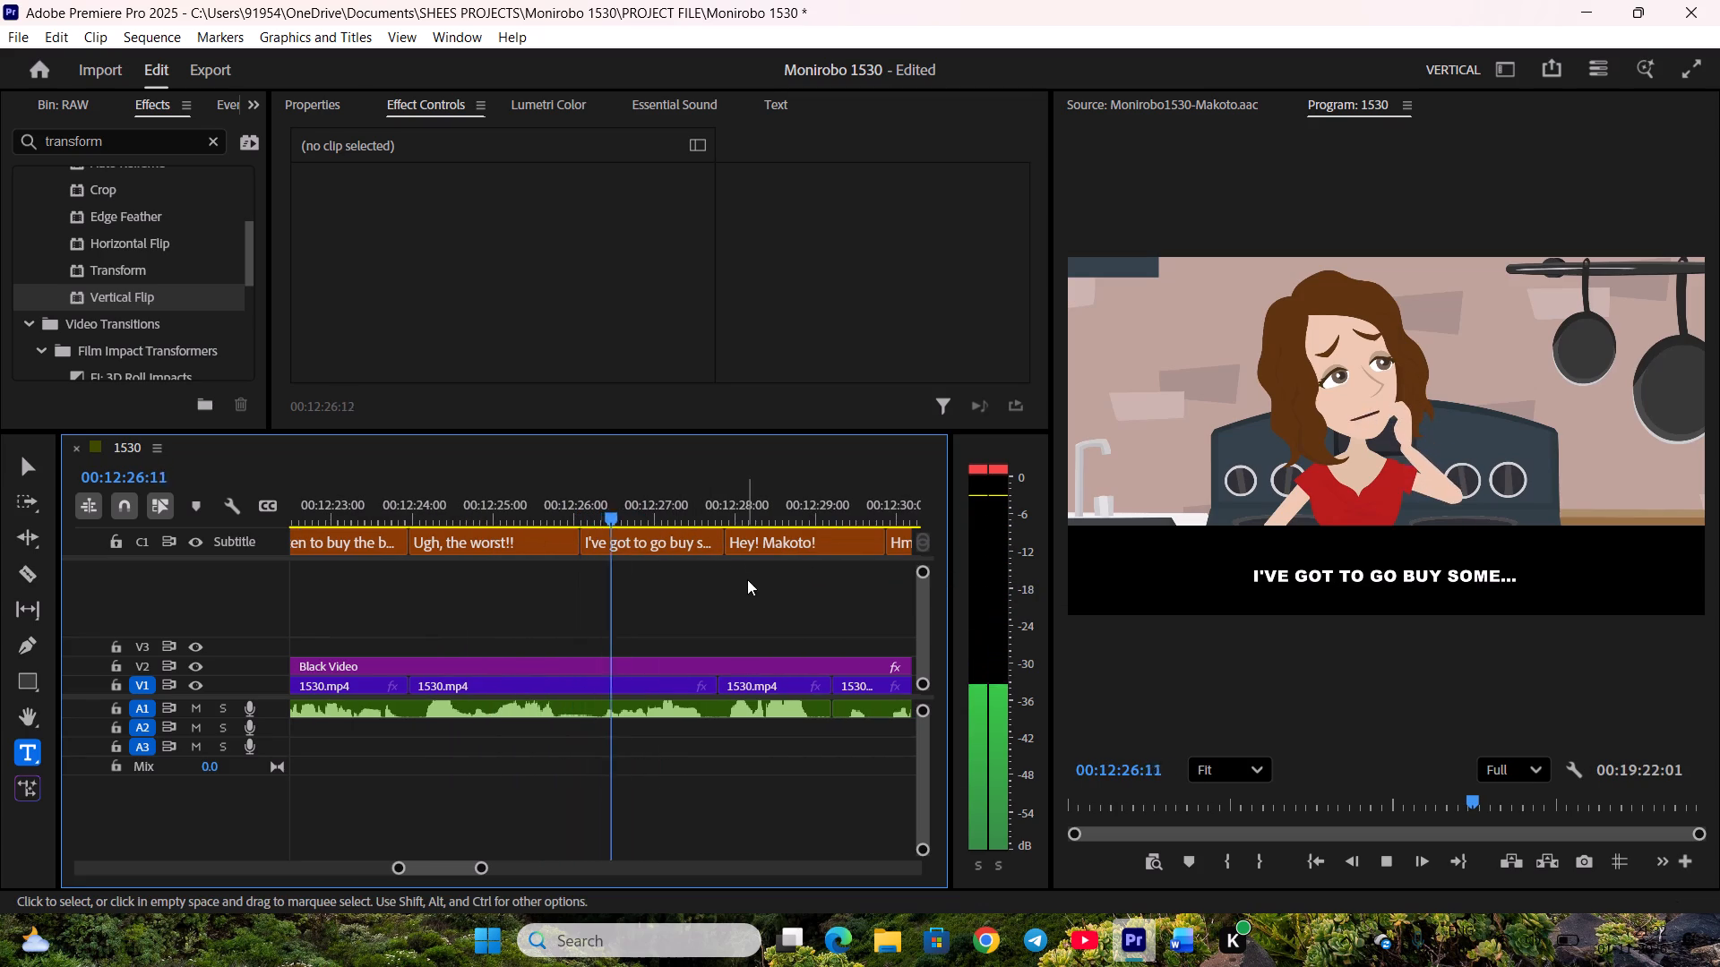
left_click_drag(723, 548, 713, 548)
left_click_drag(737, 549, 727, 546)
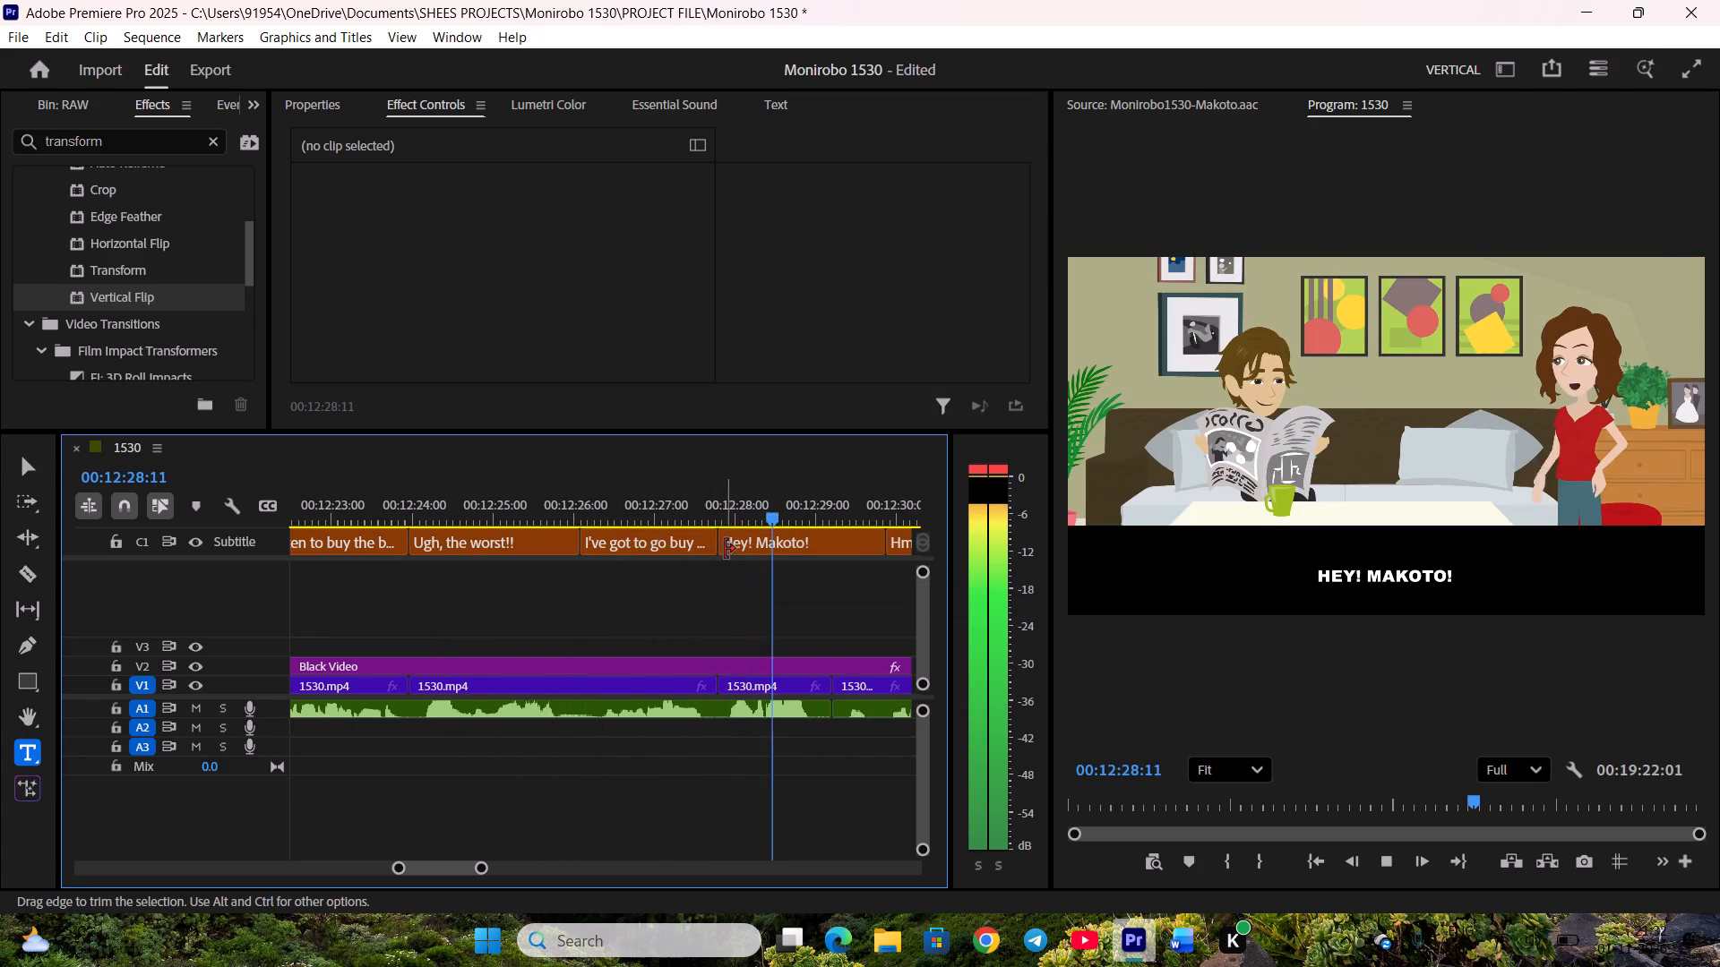
Trim the end of "Hey! Makoto!" to the video cut and extend the start of "Hm? What's up?" back to it.
scroll(724, 552, "down", 4)
key("space")
left_click_drag(745, 542, 684, 549)
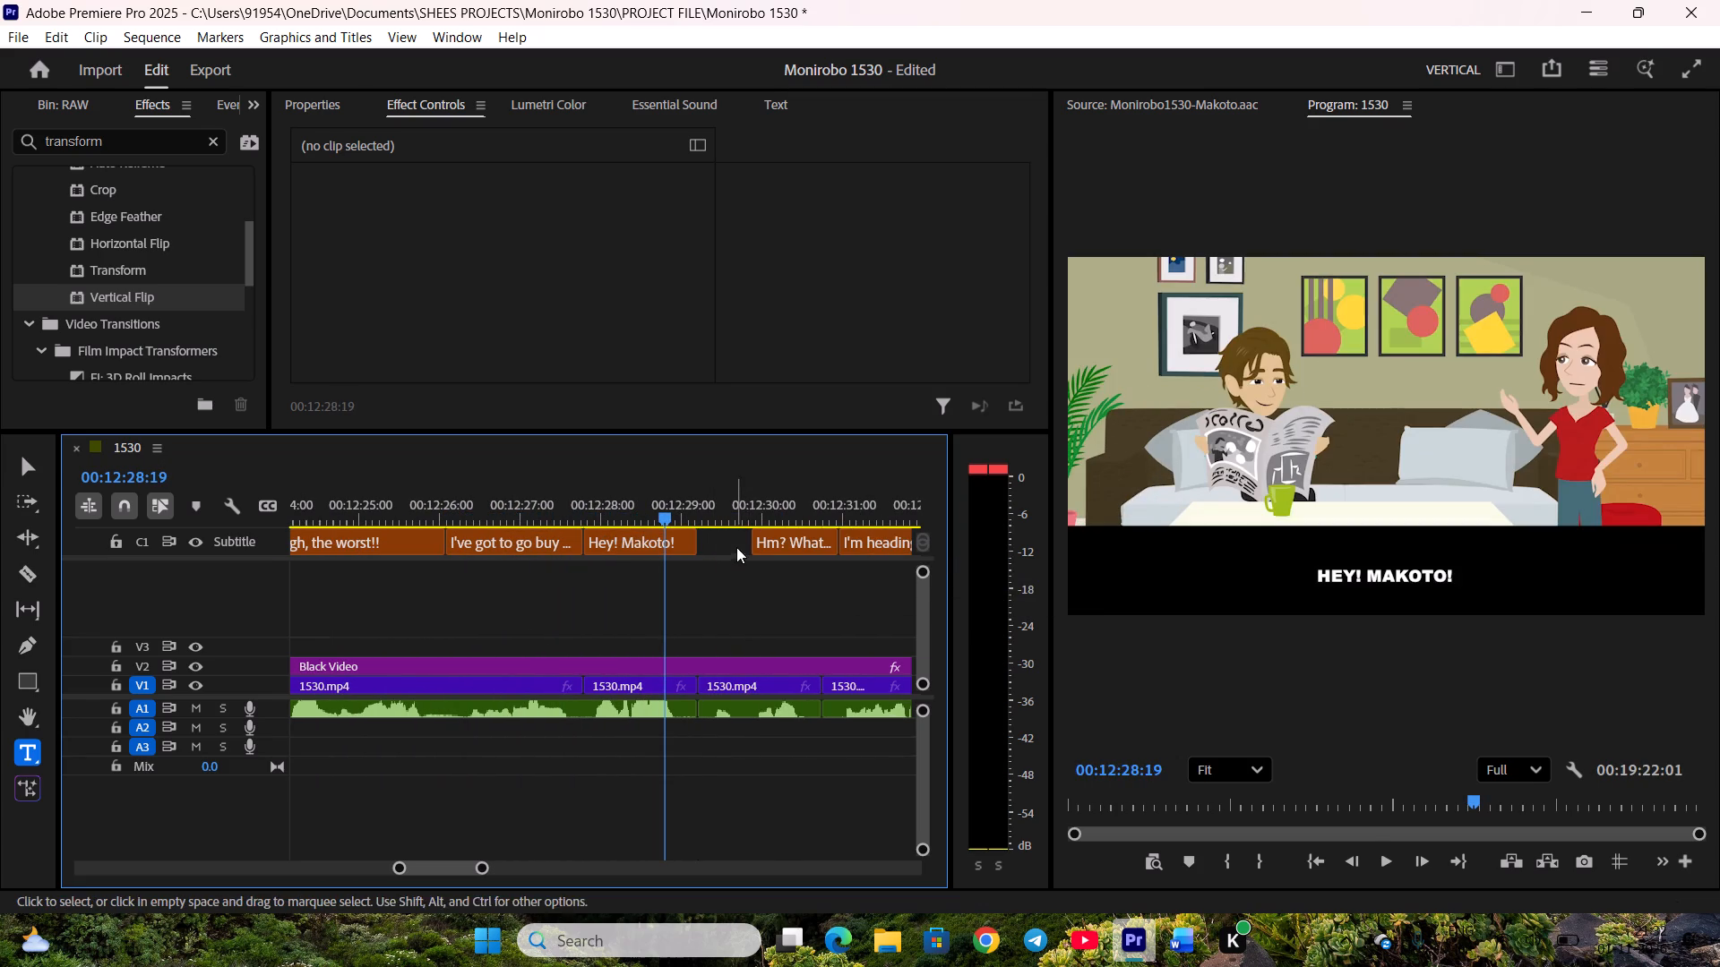
left_click_drag(750, 543, 701, 550)
Trim the end of "Hm? What's up?" to the video cut and extend the start of "I'm heading out..." back to it.
scroll(705, 562, "down", 4)
key("space")
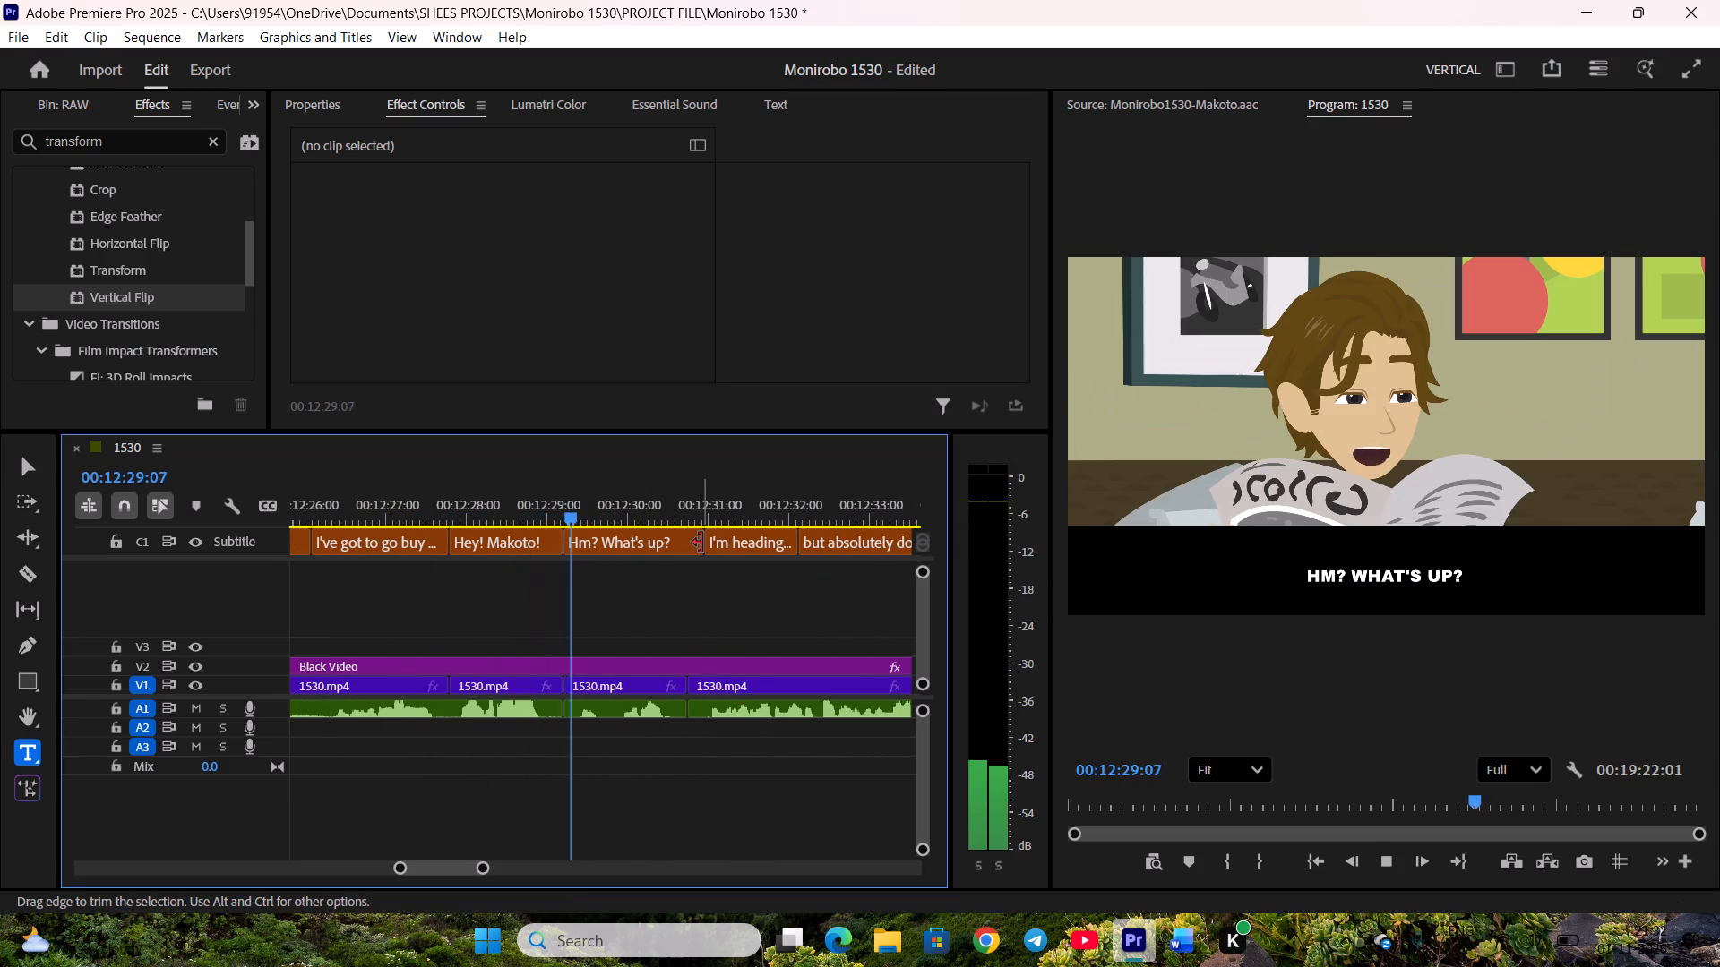
left_click_drag(701, 543, 683, 543)
key("space")
left_click_drag(715, 547, 696, 551)
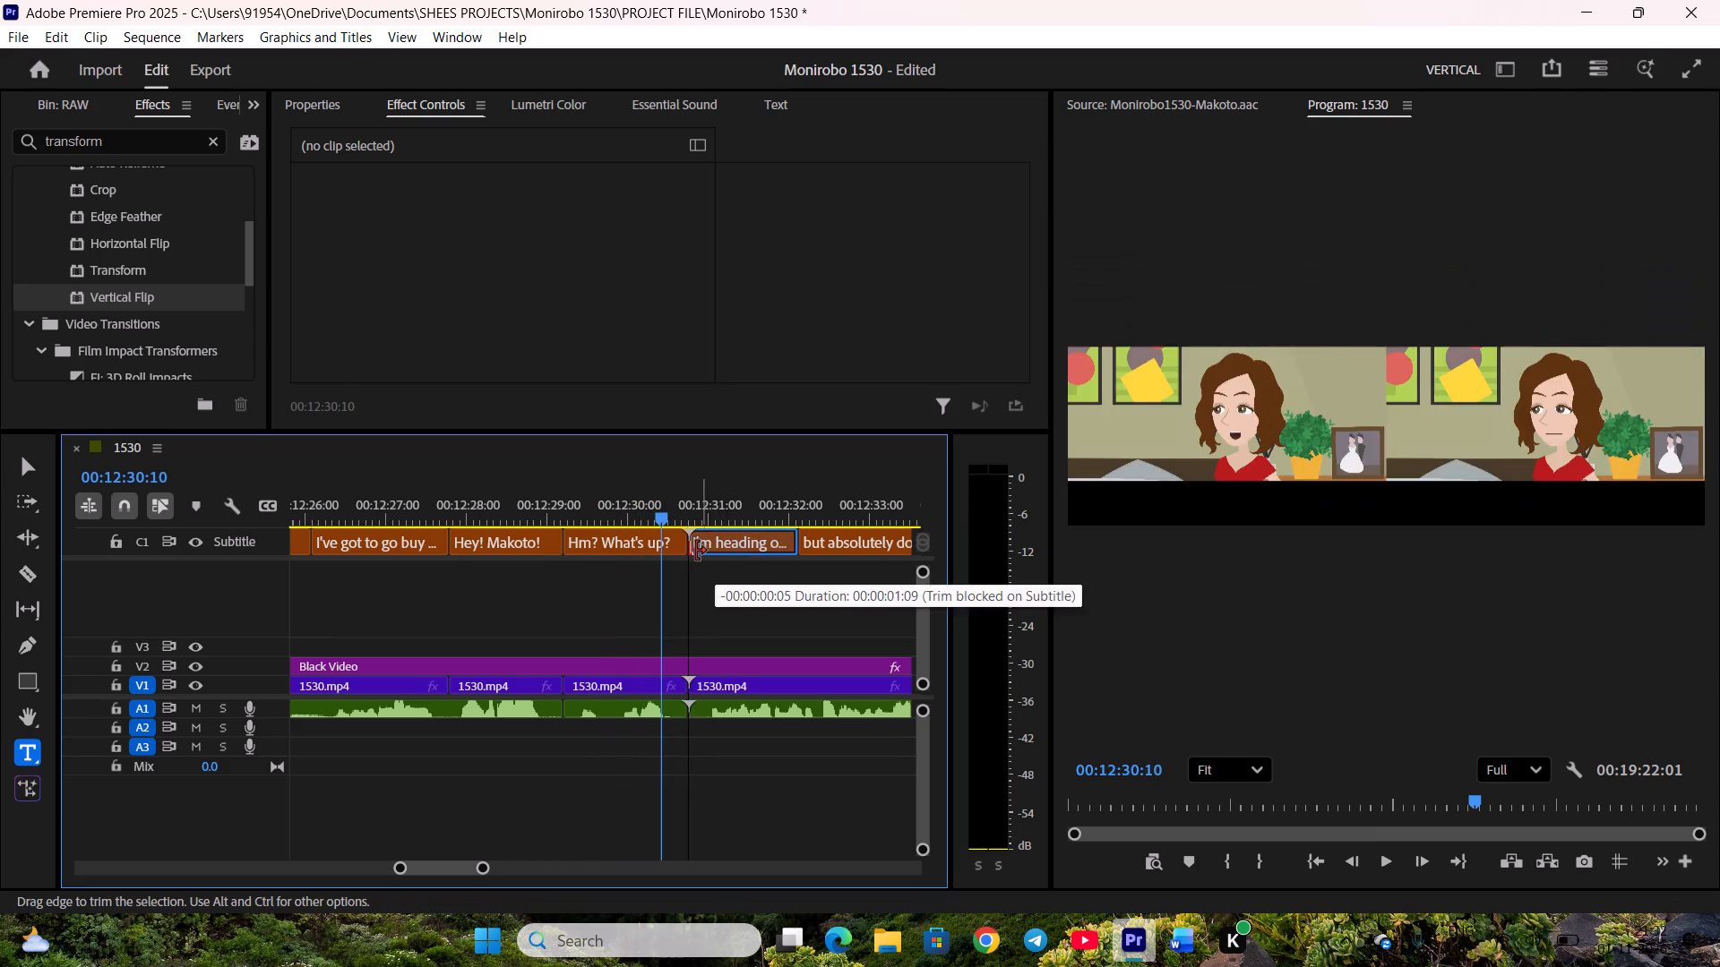
left_click_drag(696, 551, 695, 552)
Trim the end of "This is the one I'm delivering..." to the video cut and extend the start of "Okaay." back to it.
scroll(717, 578, "down", 5)
key("space")
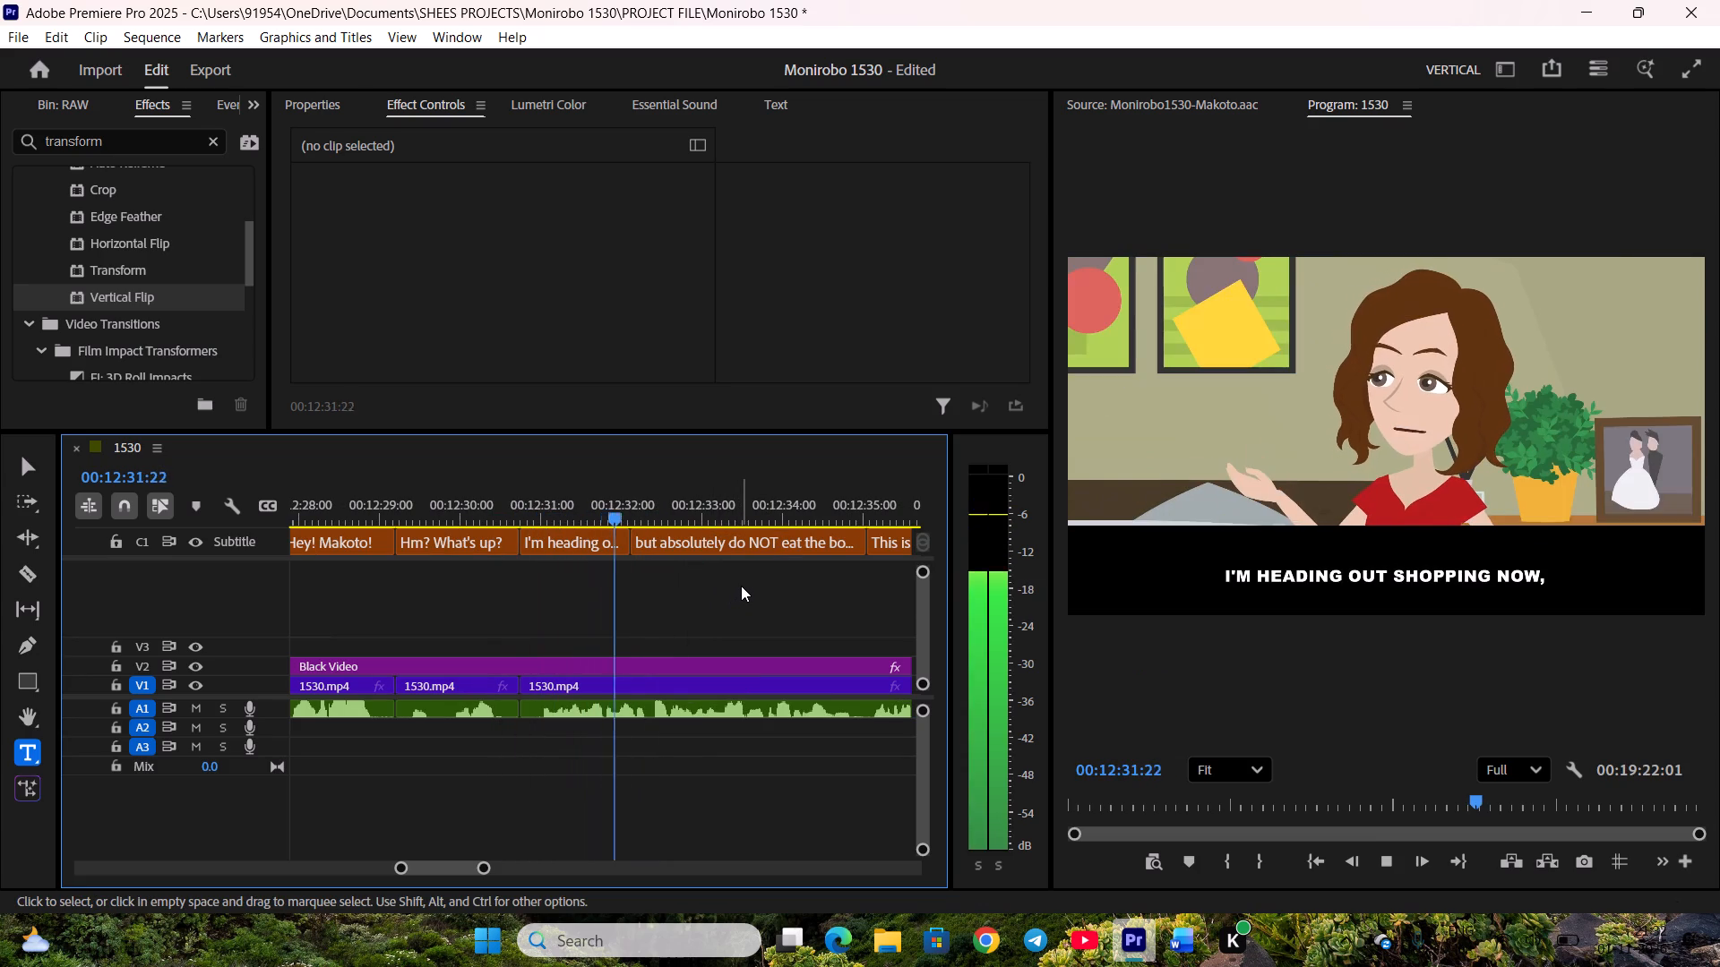
key("space")
key("space")
key("space")
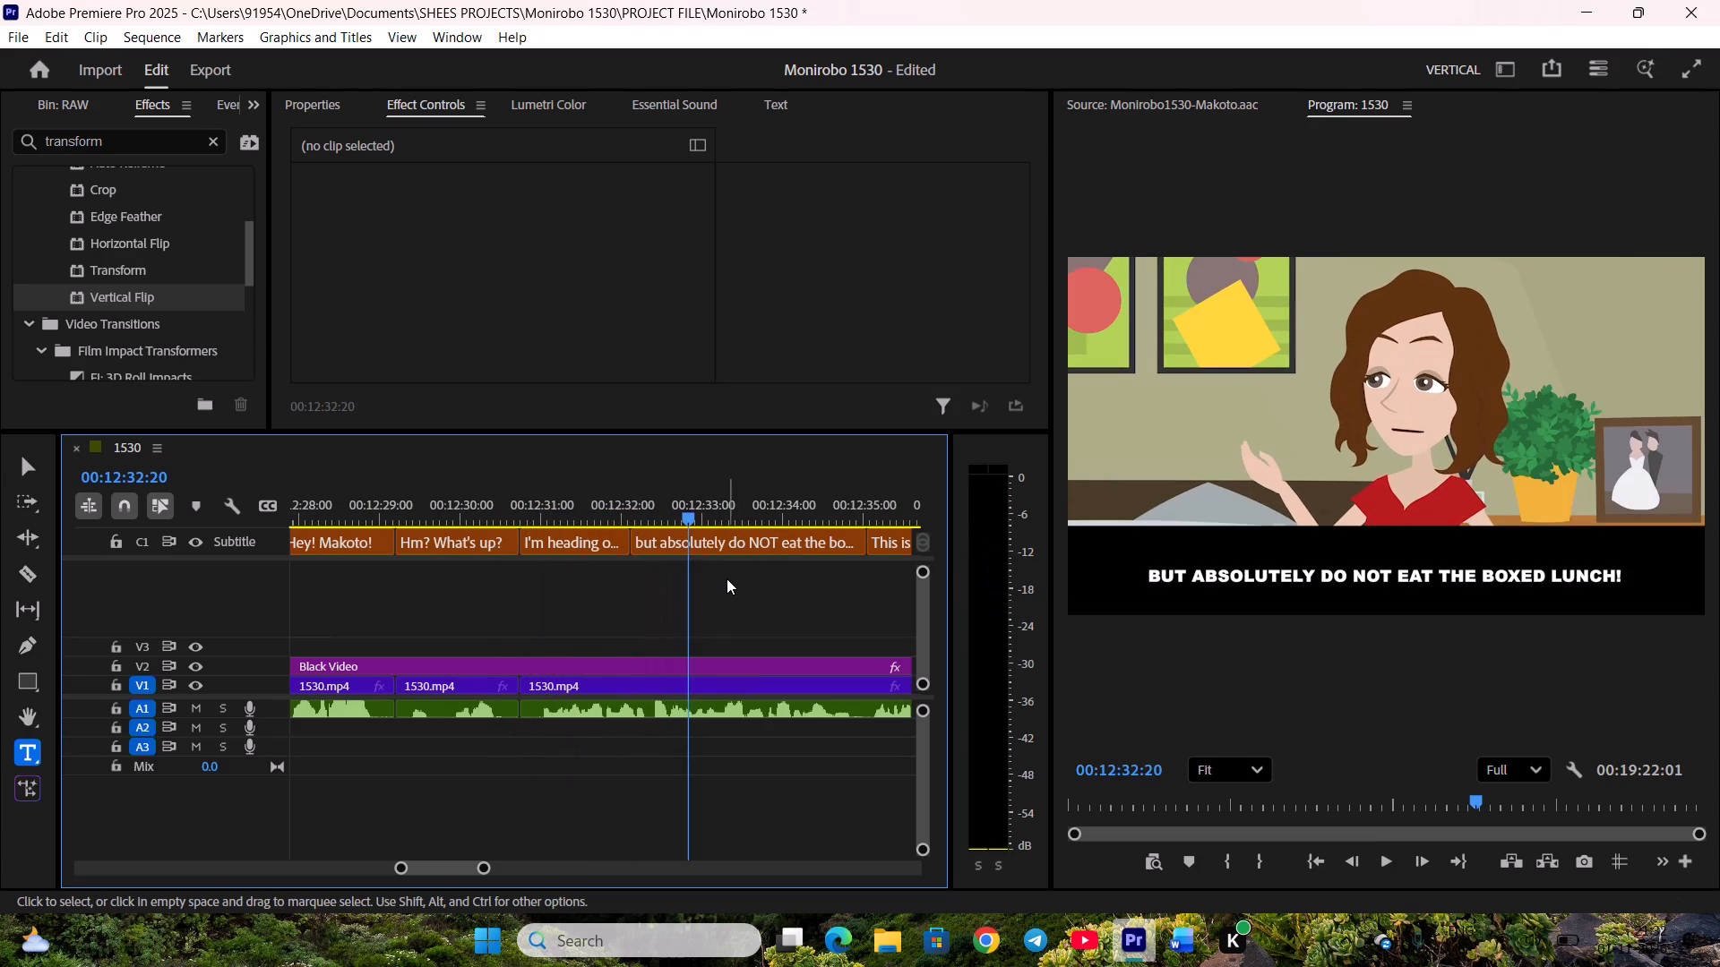
key("space")
scroll(810, 570, "down", 5)
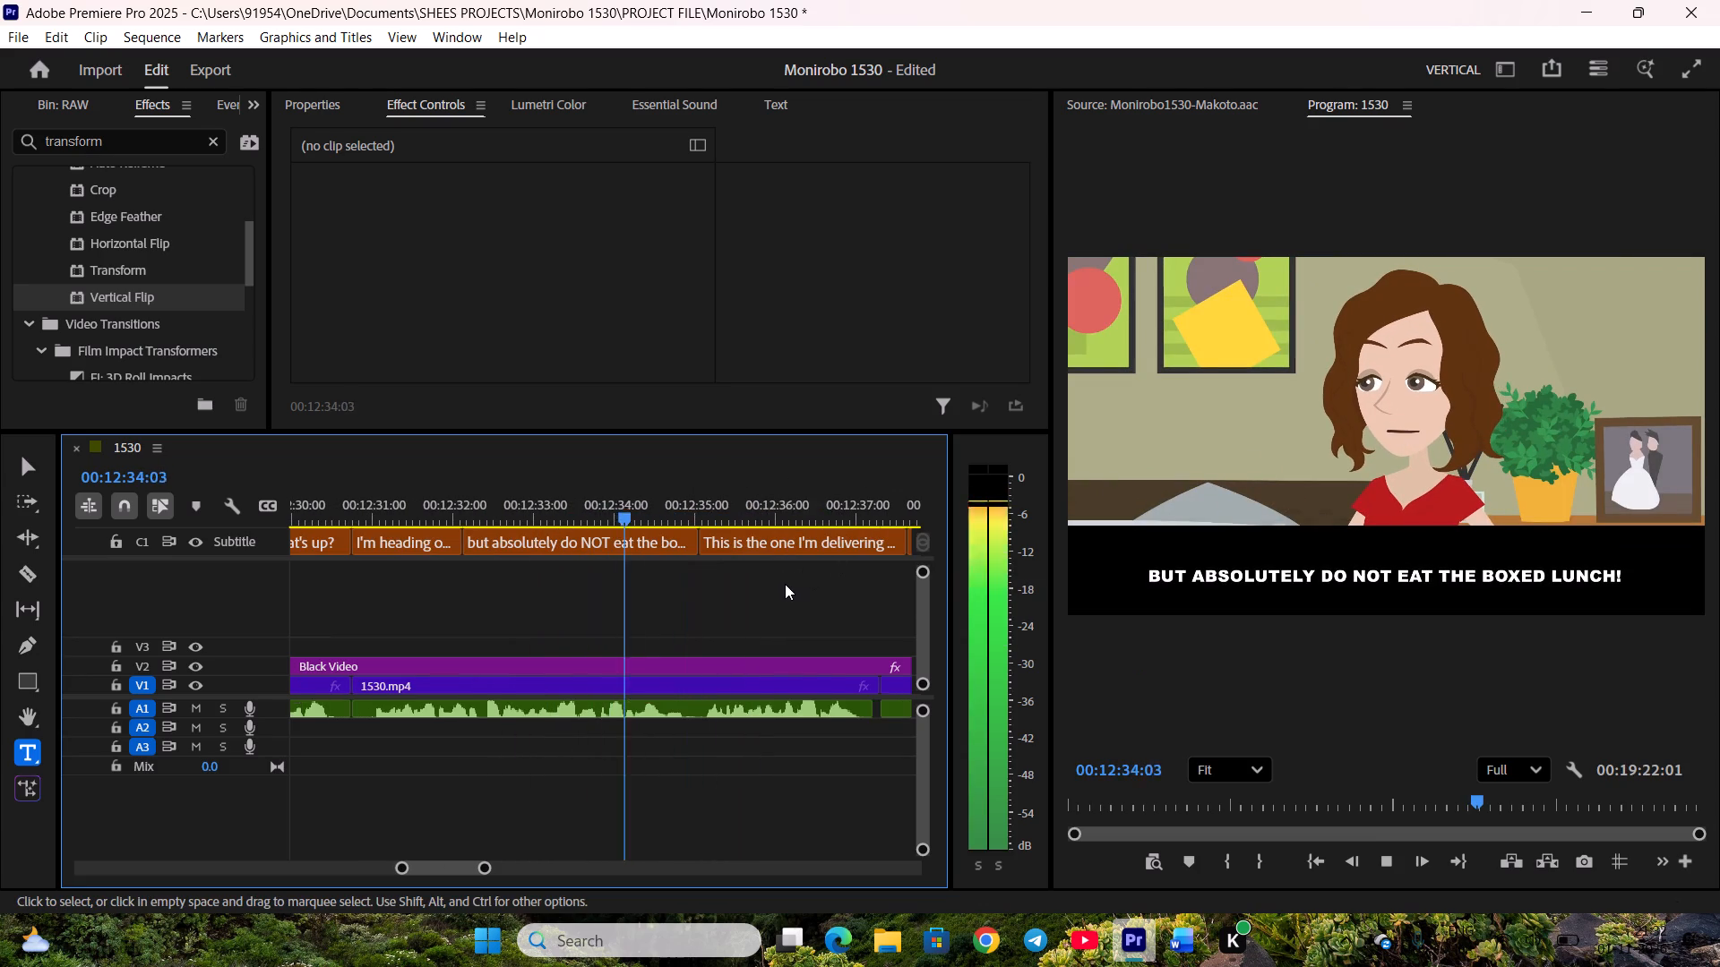
scroll(785, 584, "down", 1)
left_click_drag(872, 551, 843, 551)
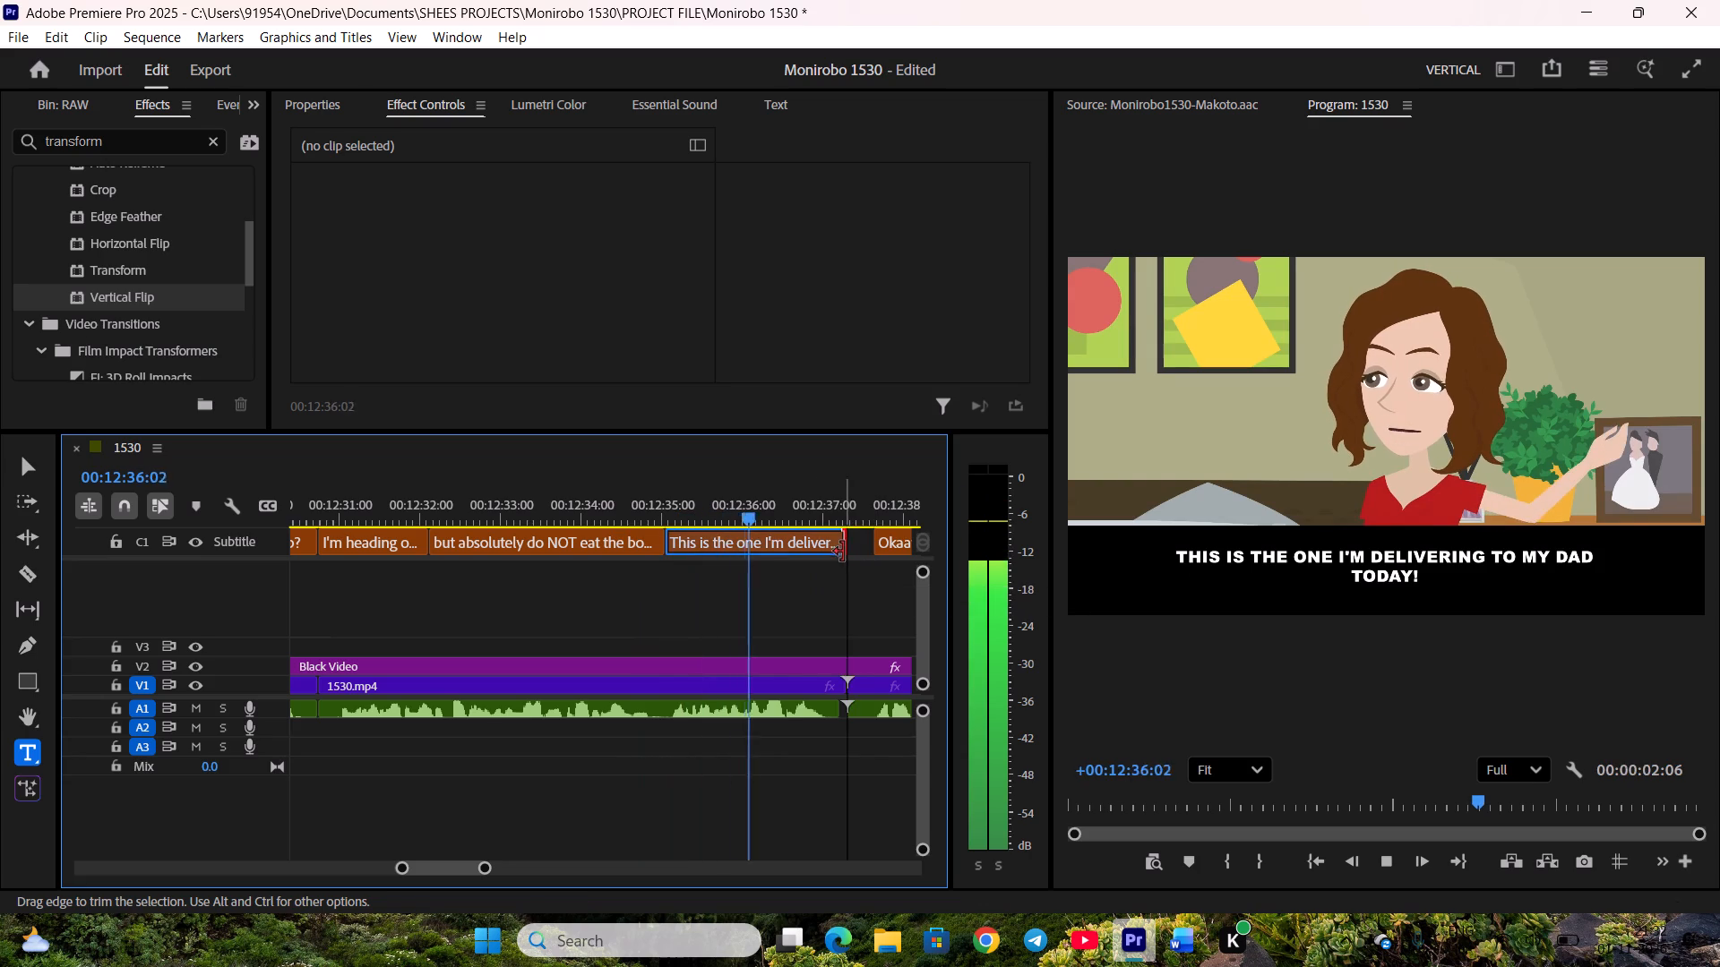
scroll(735, 575, "down", 5)
key("space")
left_click_drag(707, 546, 683, 546)
Trim the end of "Okaay." to the video cut and extend the start of "I wonder if it'll be okay..." back to it.
scroll(670, 564, "down", 4)
key("space")
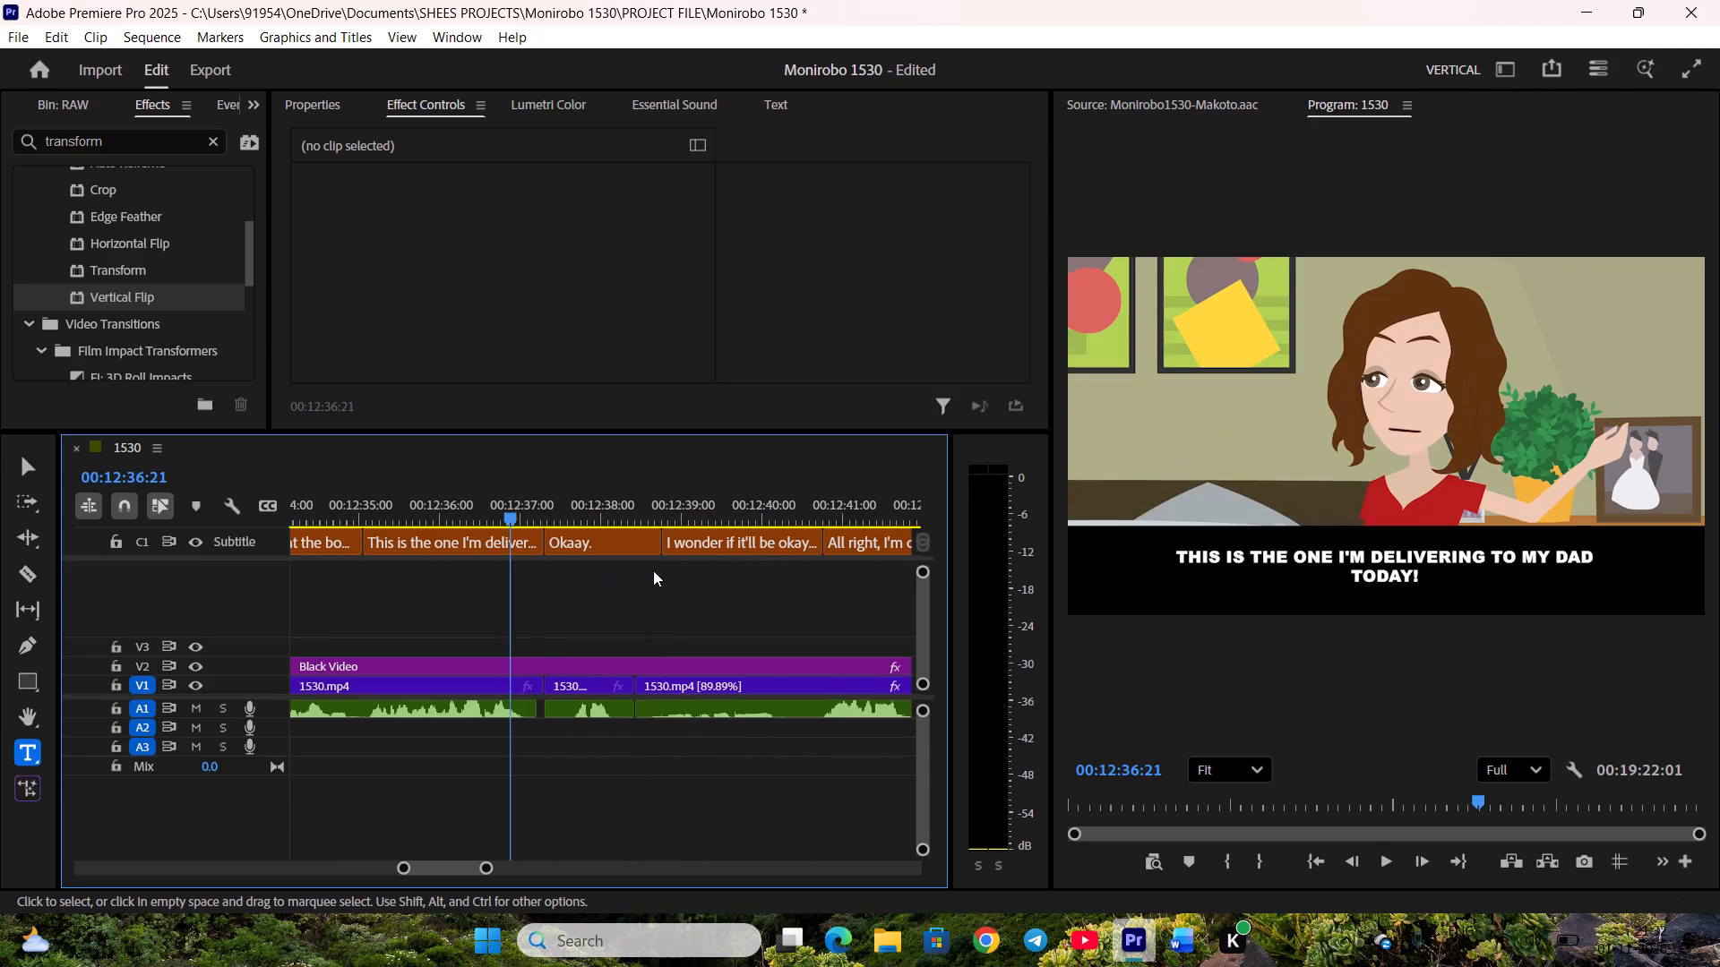
left_click_drag(658, 546, 632, 543)
key("space")
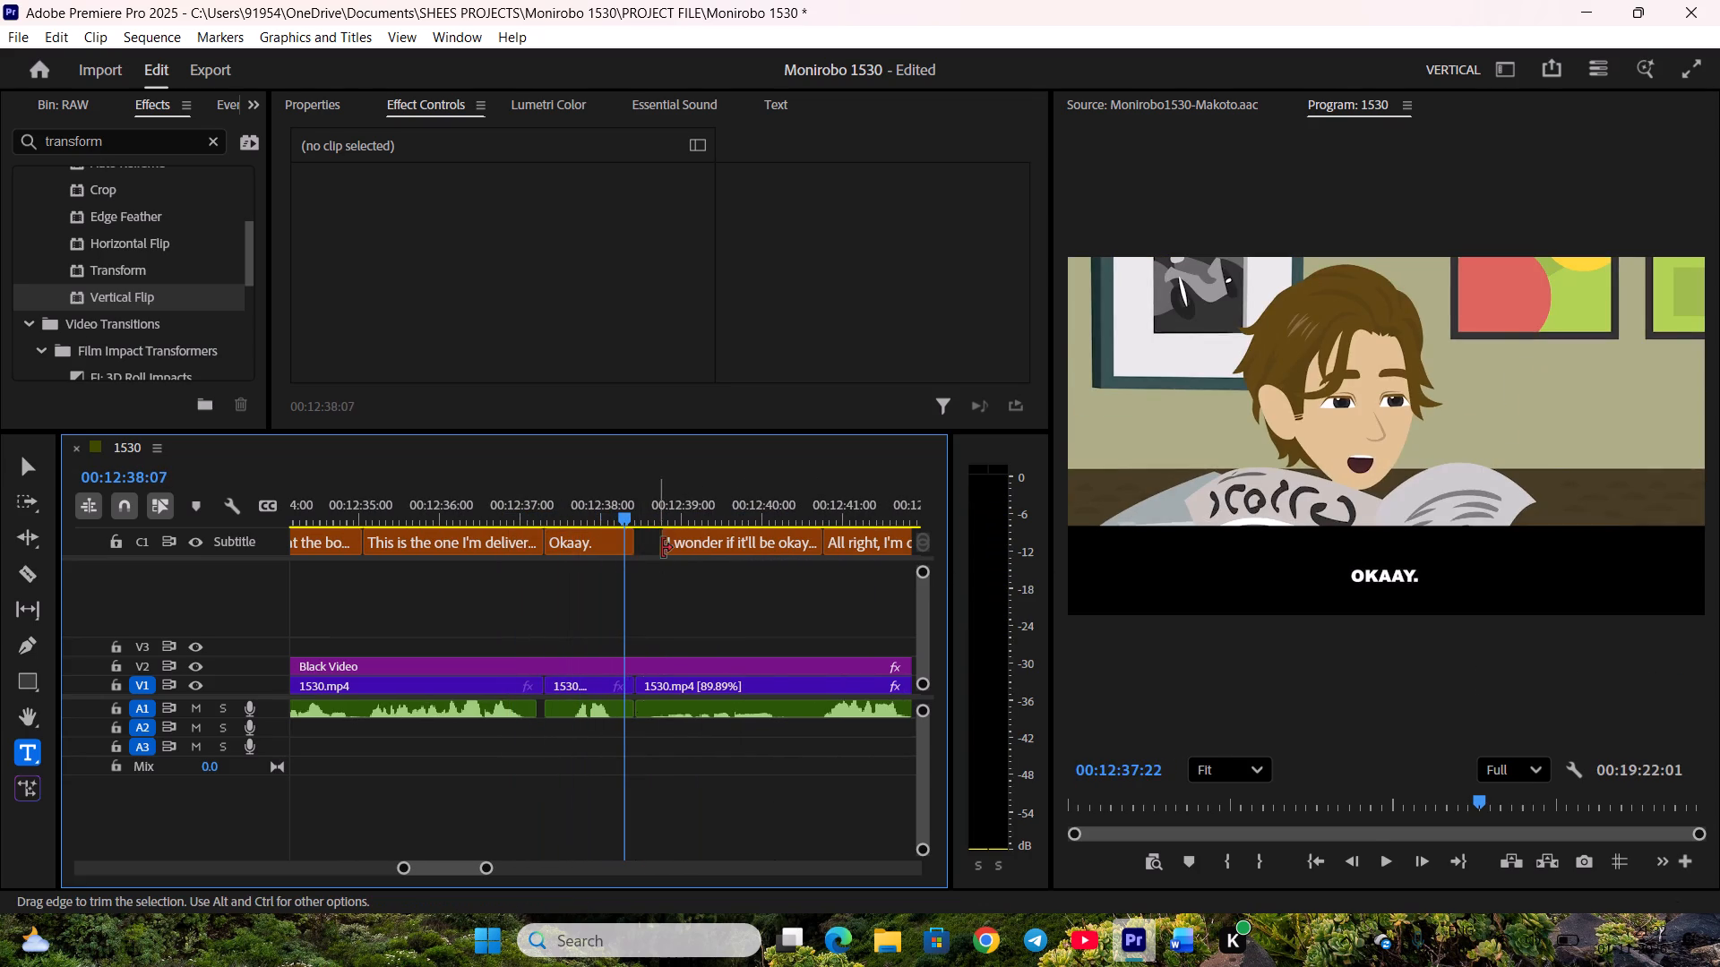
left_click_drag(668, 548, 634, 549)
Trim the end of "I wonder if it'll be okay..." slightly and extend the start of "All right, I'm off!" back to meet it.
key("space")
scroll(659, 573, "down", 4)
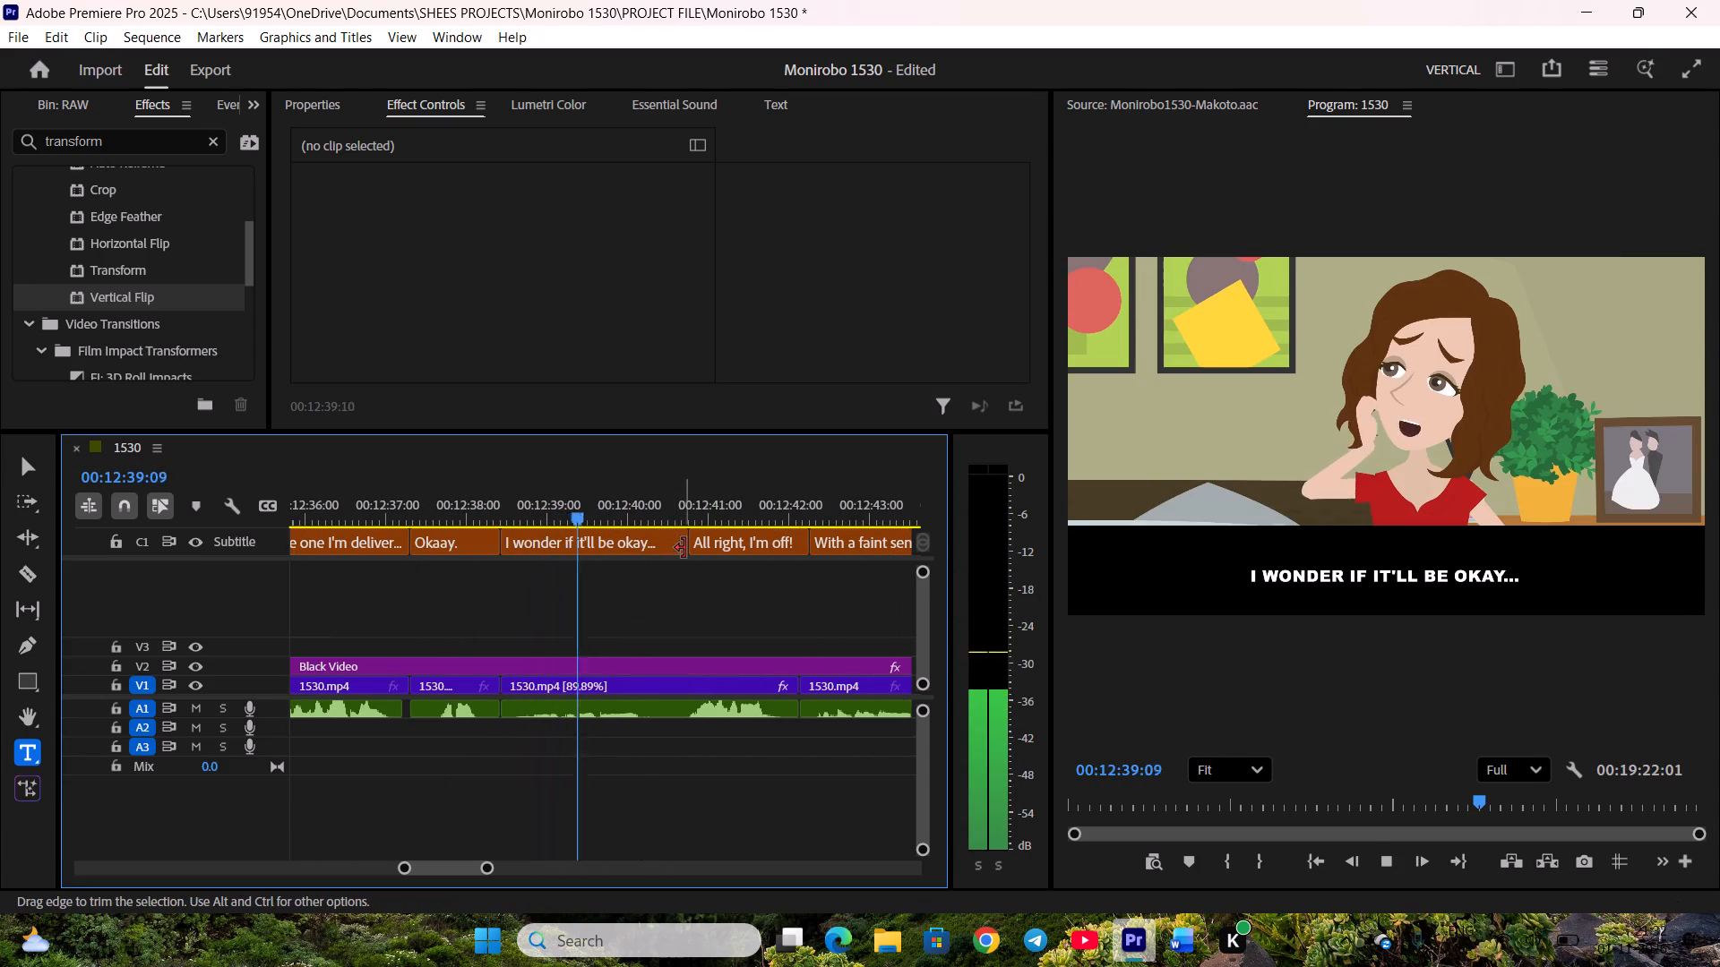
left_click_drag(684, 548, 667, 550)
key("space")
left_click_drag(699, 550, 677, 551)
key("space")
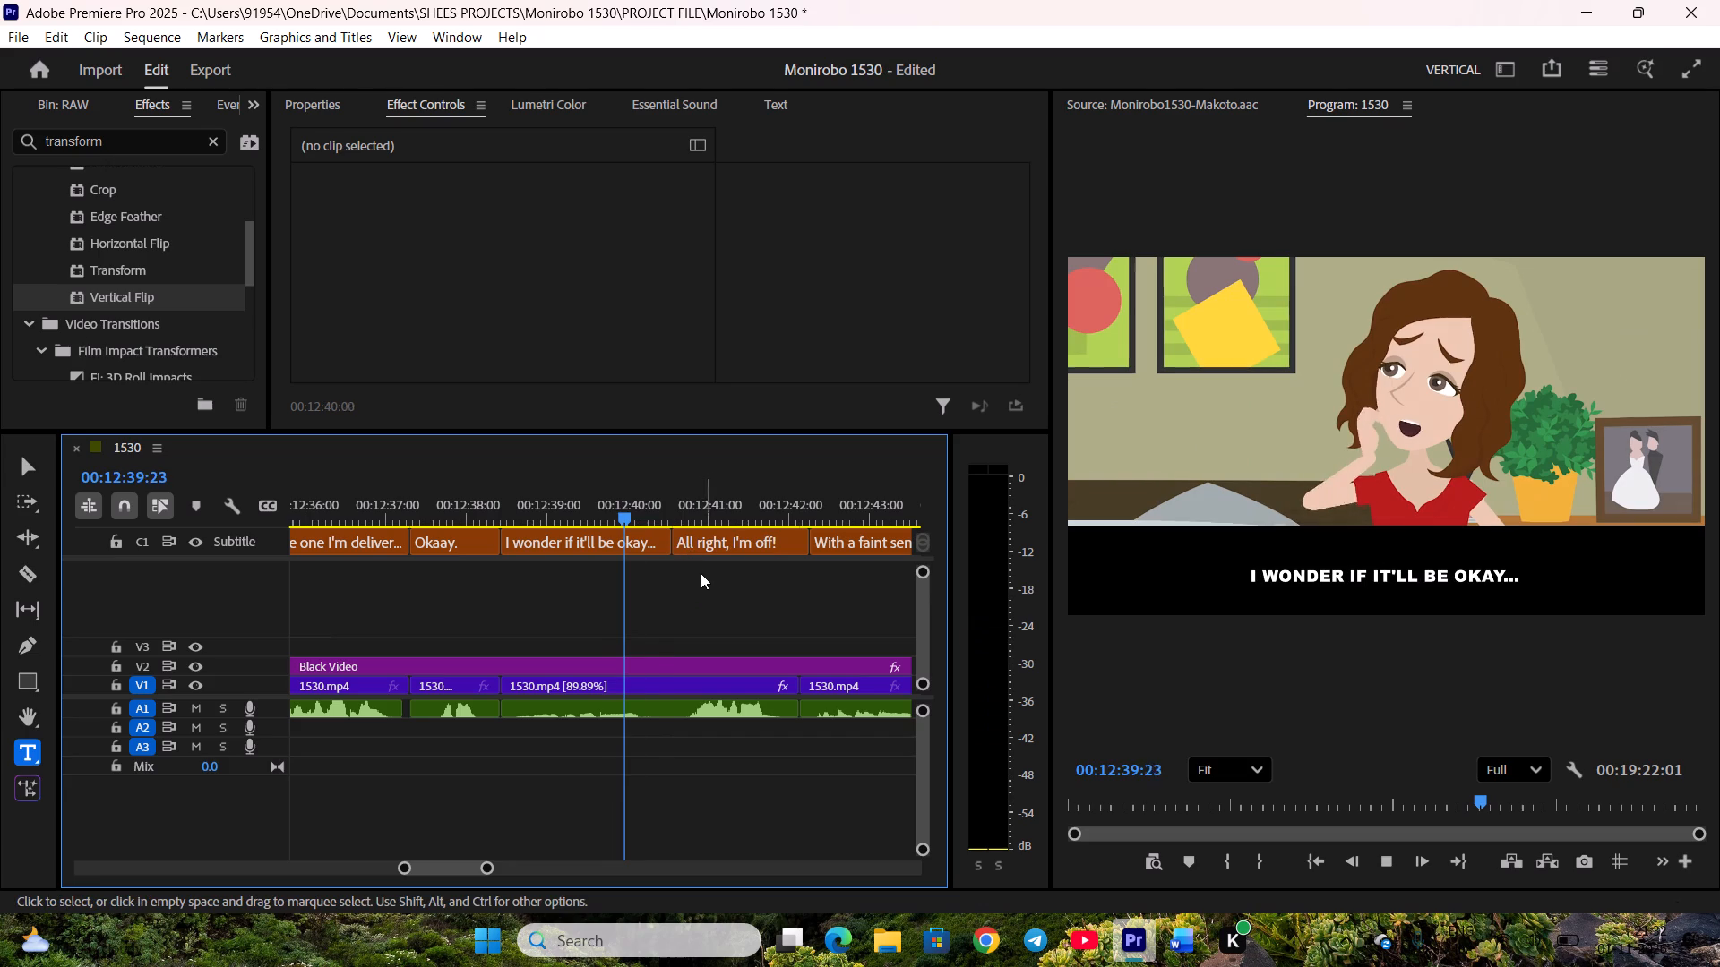
Split the female voice clip at 00:12:40:11 and raise the gain of the part under "I wonder if it'll be okay..." by 12 dB.
key("space")
left_click(692, 709)
key("c")
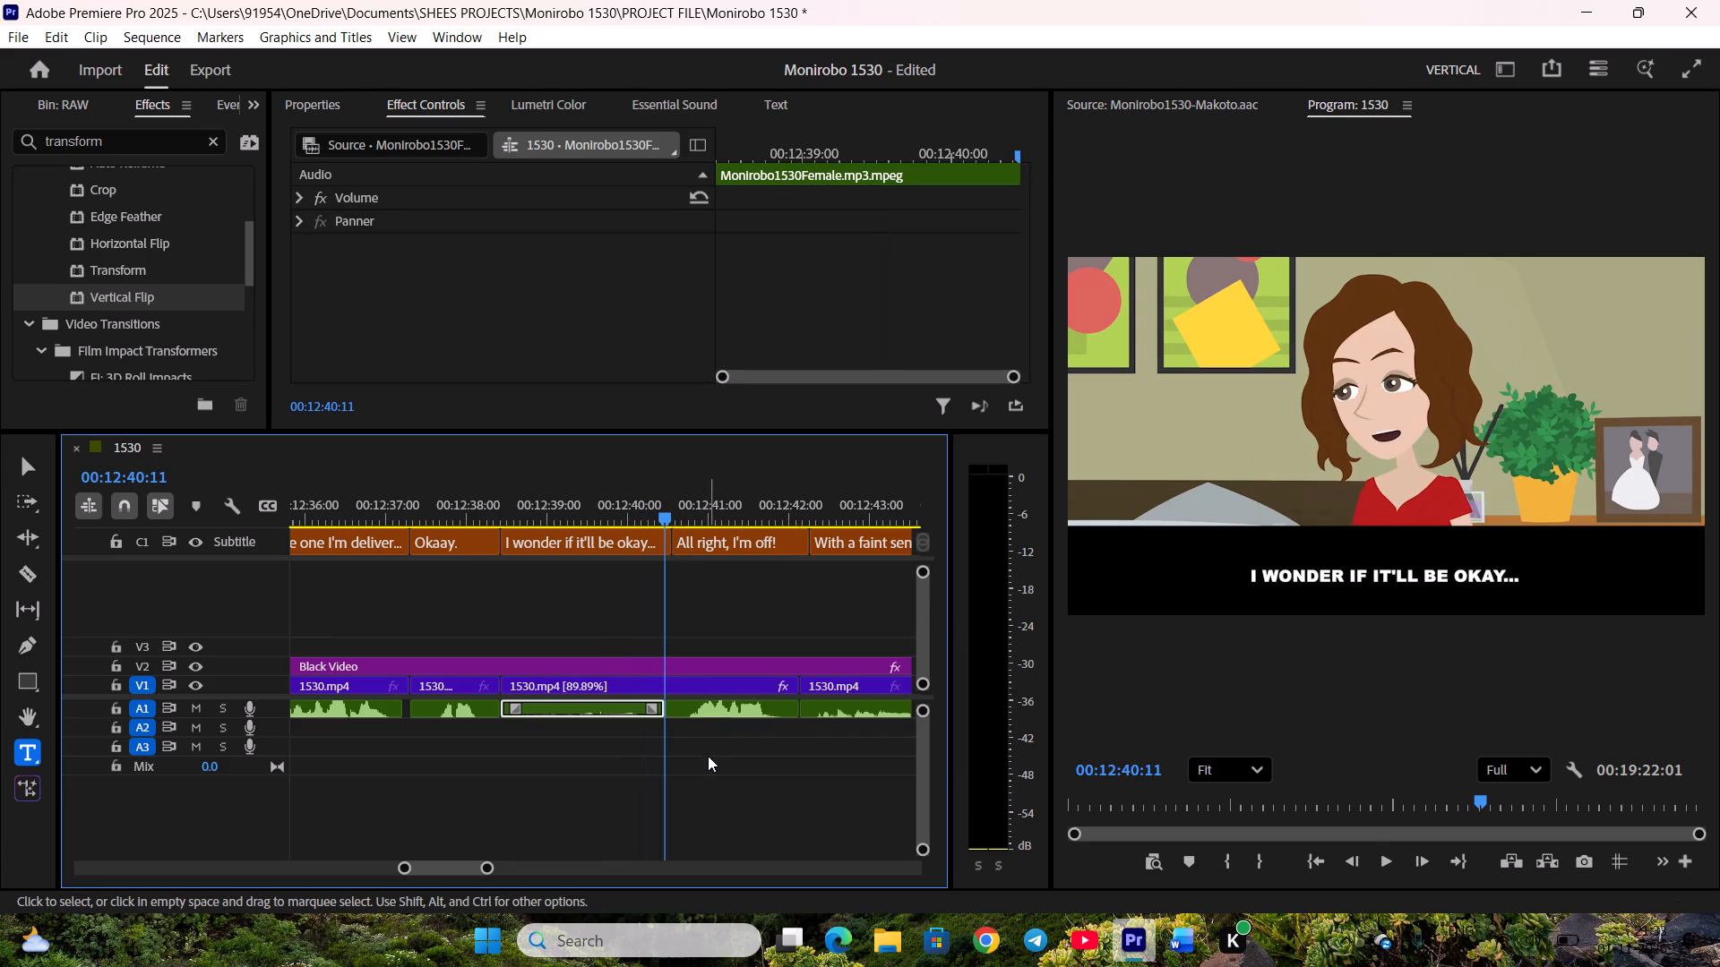
key("g")
type("12")
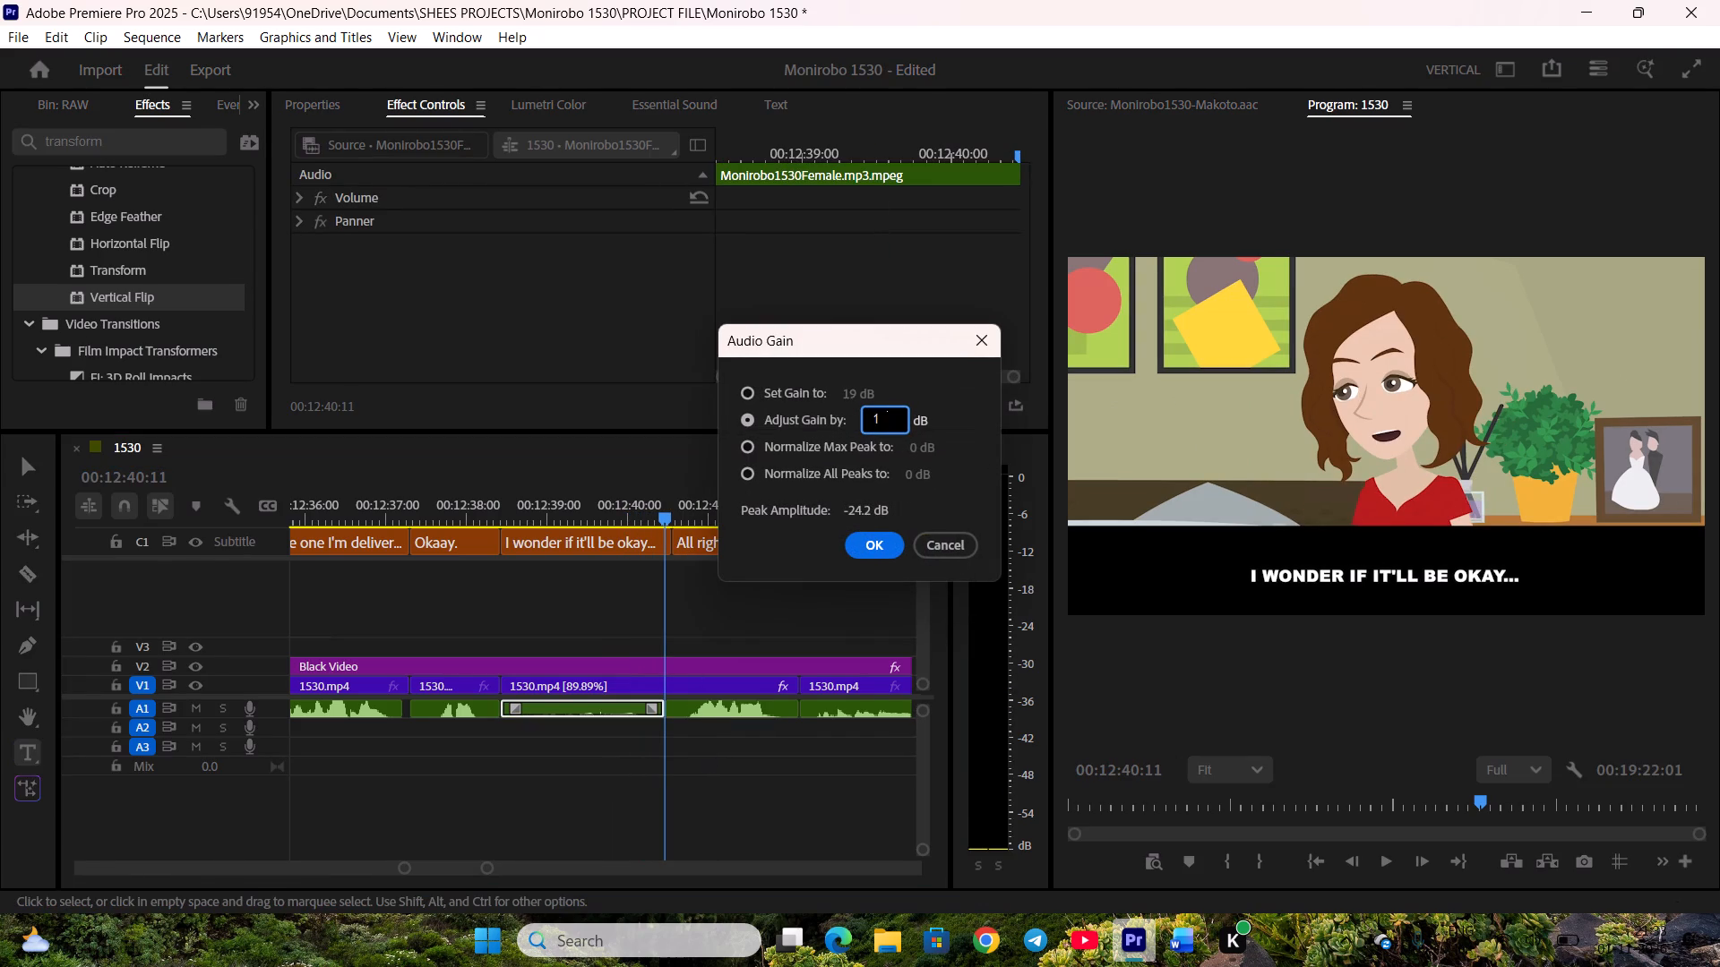
key("Return")
left_click(795, 818)
Trim the end of "All right, I'm off!" to the video cut and extend the start of "With a faint sense of unease..." back to it.
key("space")
scroll(705, 718, "down", 4)
key("space")
left_click_drag(670, 543, 657, 543)
key("space")
key("space")
left_click_drag(688, 543, 677, 543)
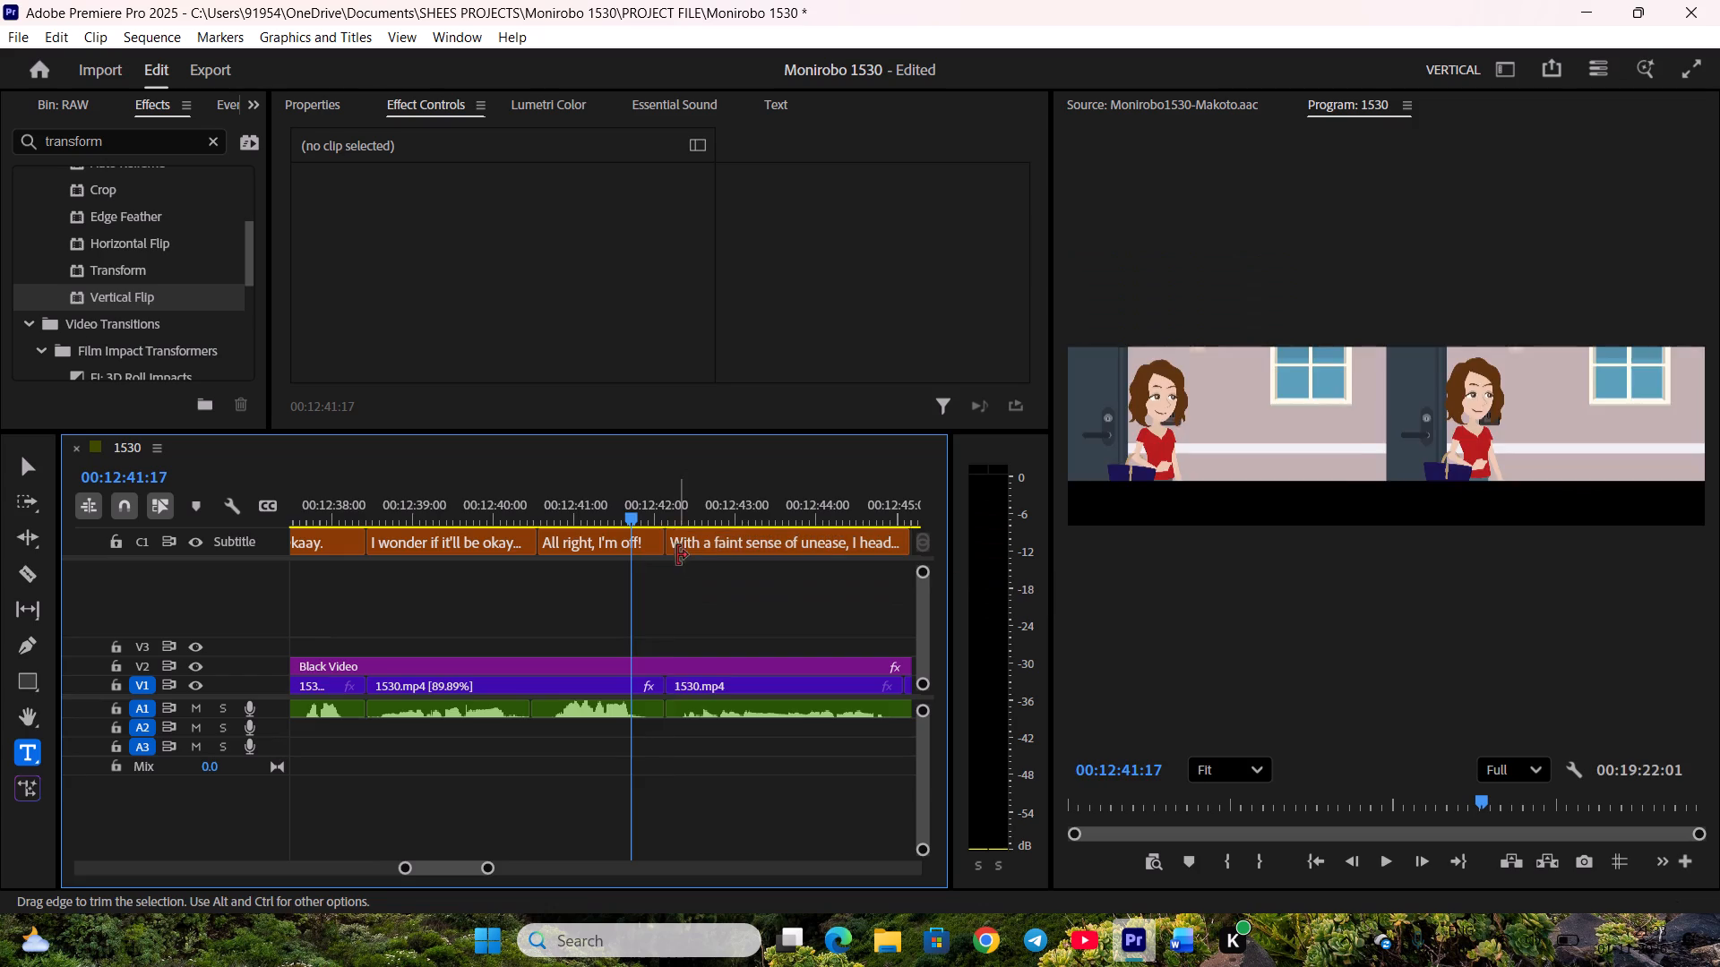
Trim the end of "With a faint sense of unease..." to the video cut and extend the start of "And then, twenty minutes later..." back to it.
scroll(684, 577, "down", 4)
key("space")
left_click_drag(772, 549, 758, 549)
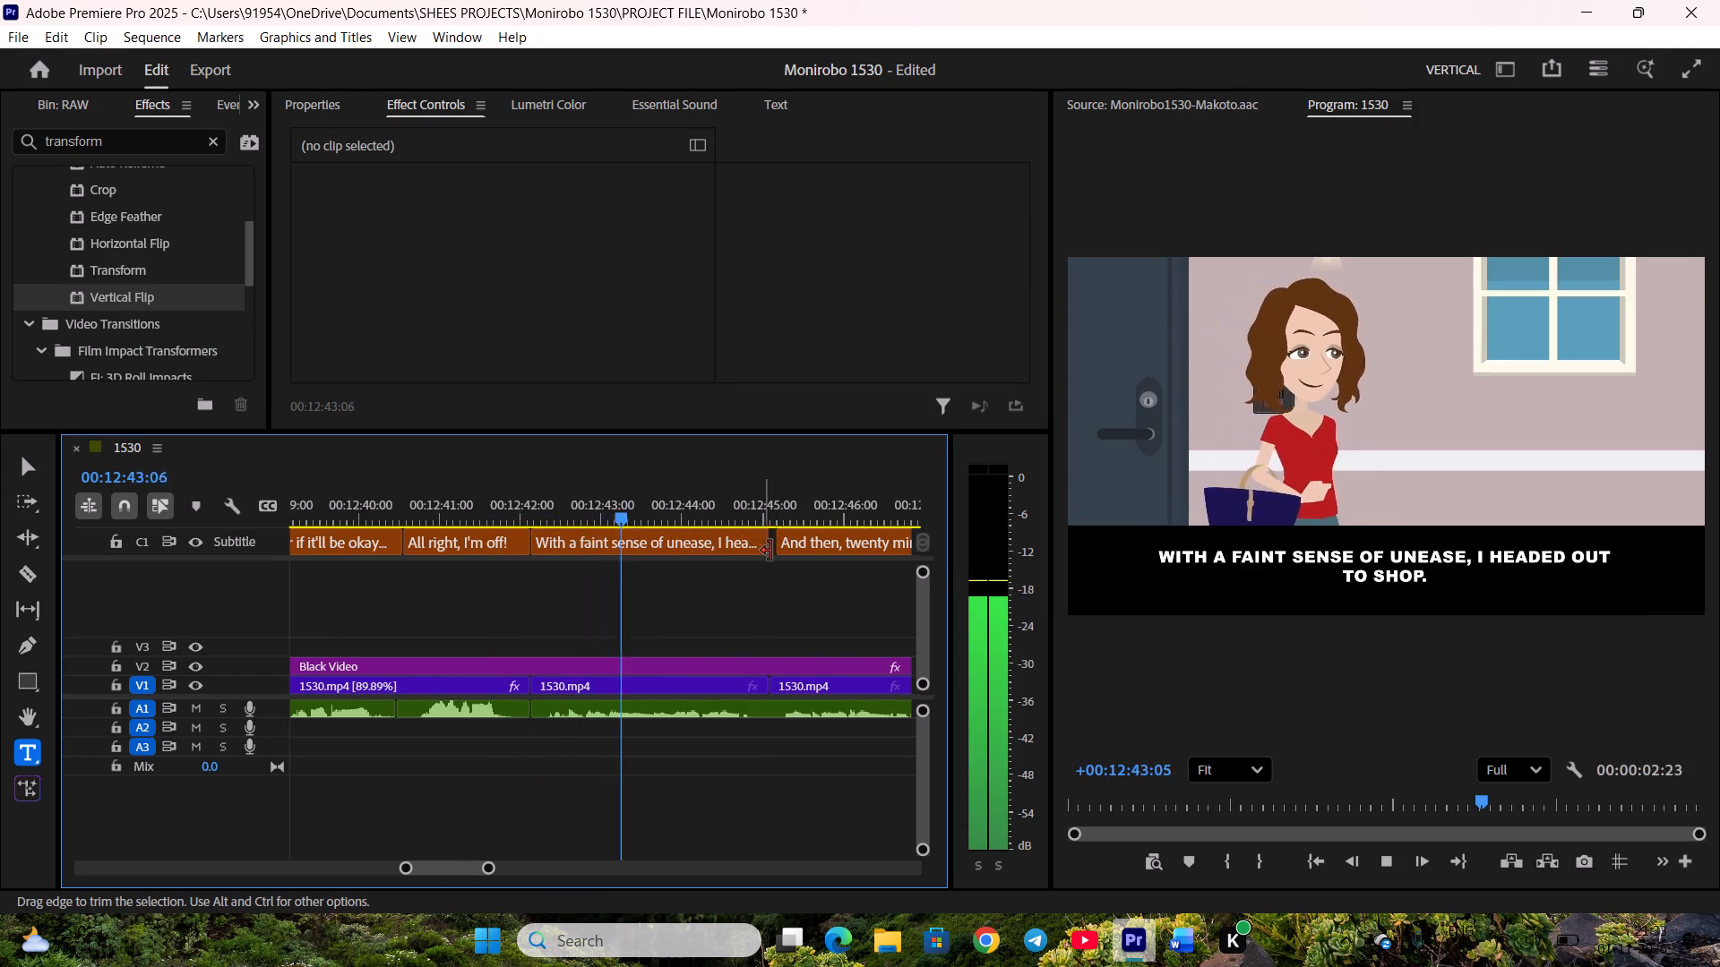
left_click_drag(784, 552, 771, 553)
Raise the gain of the female voice clip under "With a faint sense of unease..." by 11 dB and play on from there.
key("space")
left_click(707, 715)
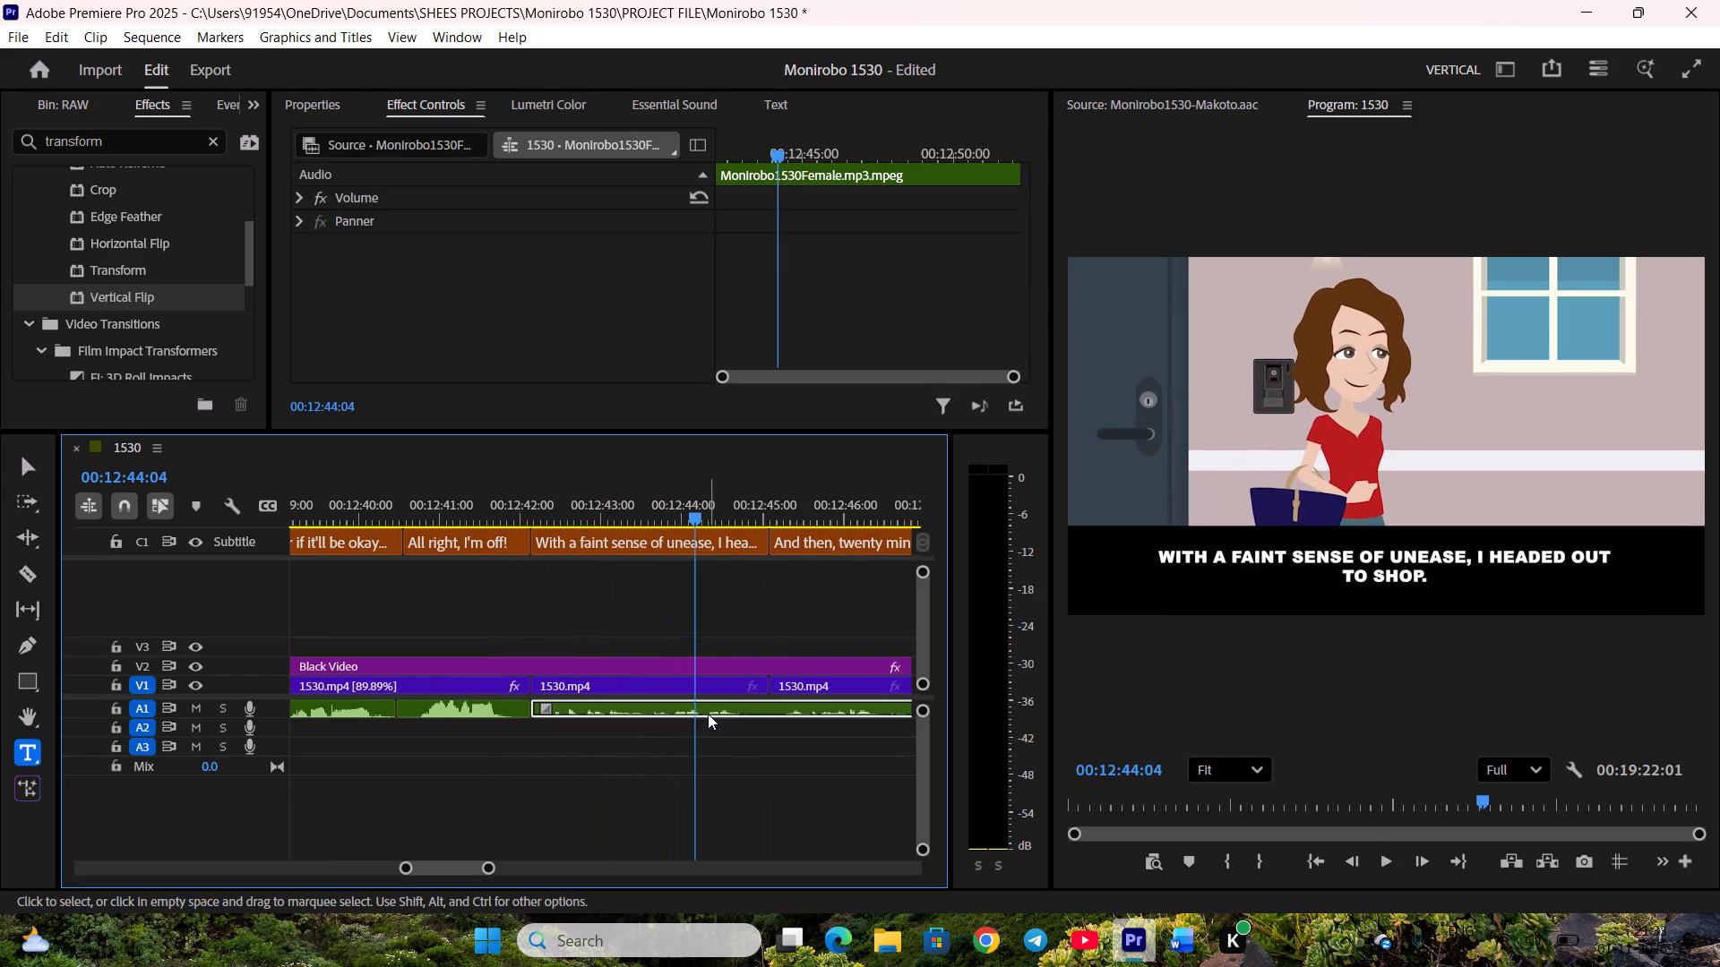
key("g")
key("1")
key("1")
key("Return")
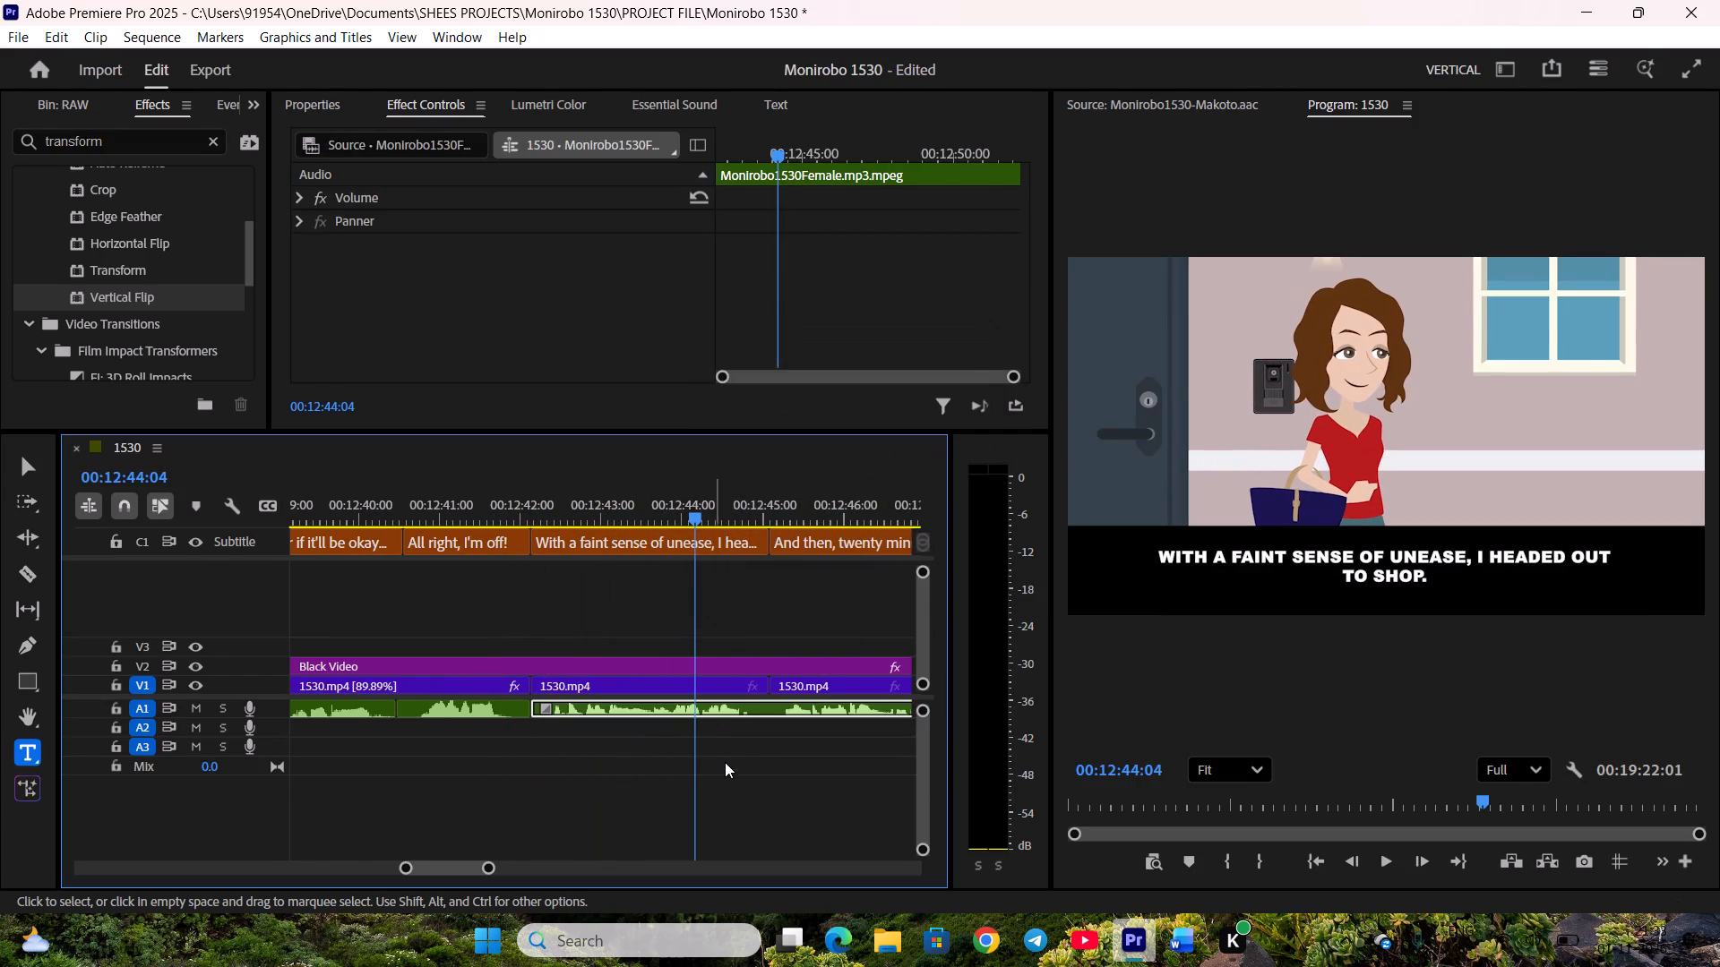
left_click(738, 767)
key("space")
scroll(735, 763, "down", 6)
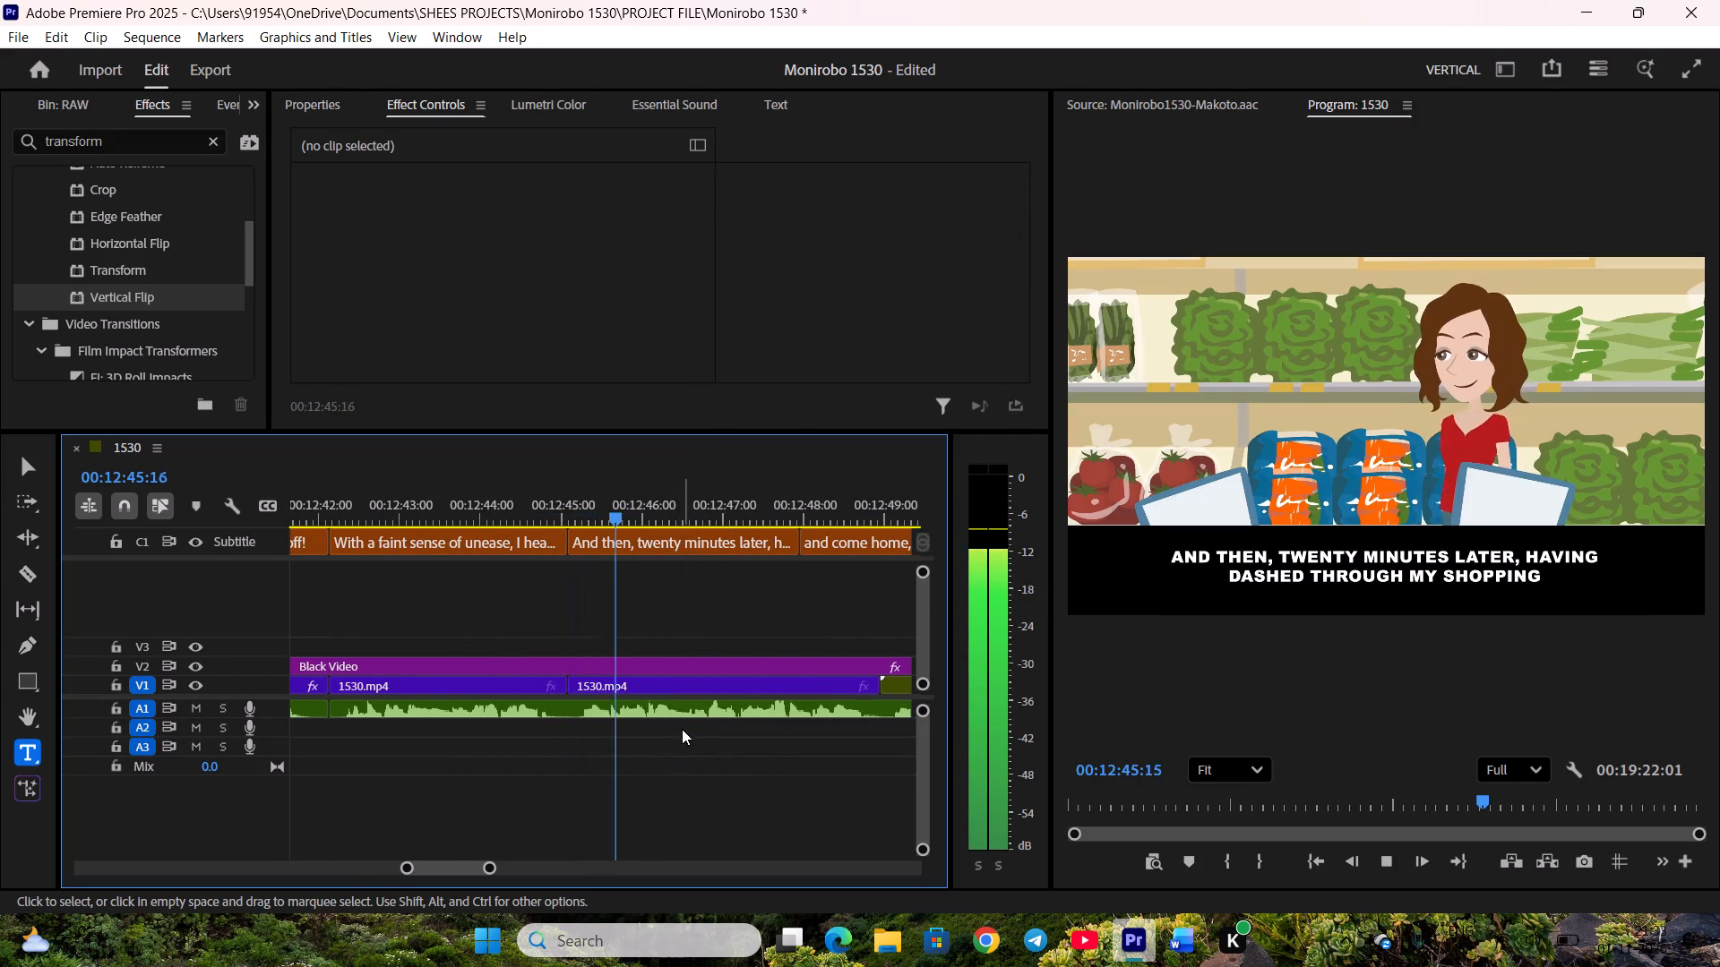
Extend the end of "and come home, a shocking sight lay in wait." to the end of Nested Sequence 07 and start "I'm home~" there.
scroll(679, 727, "down", 5)
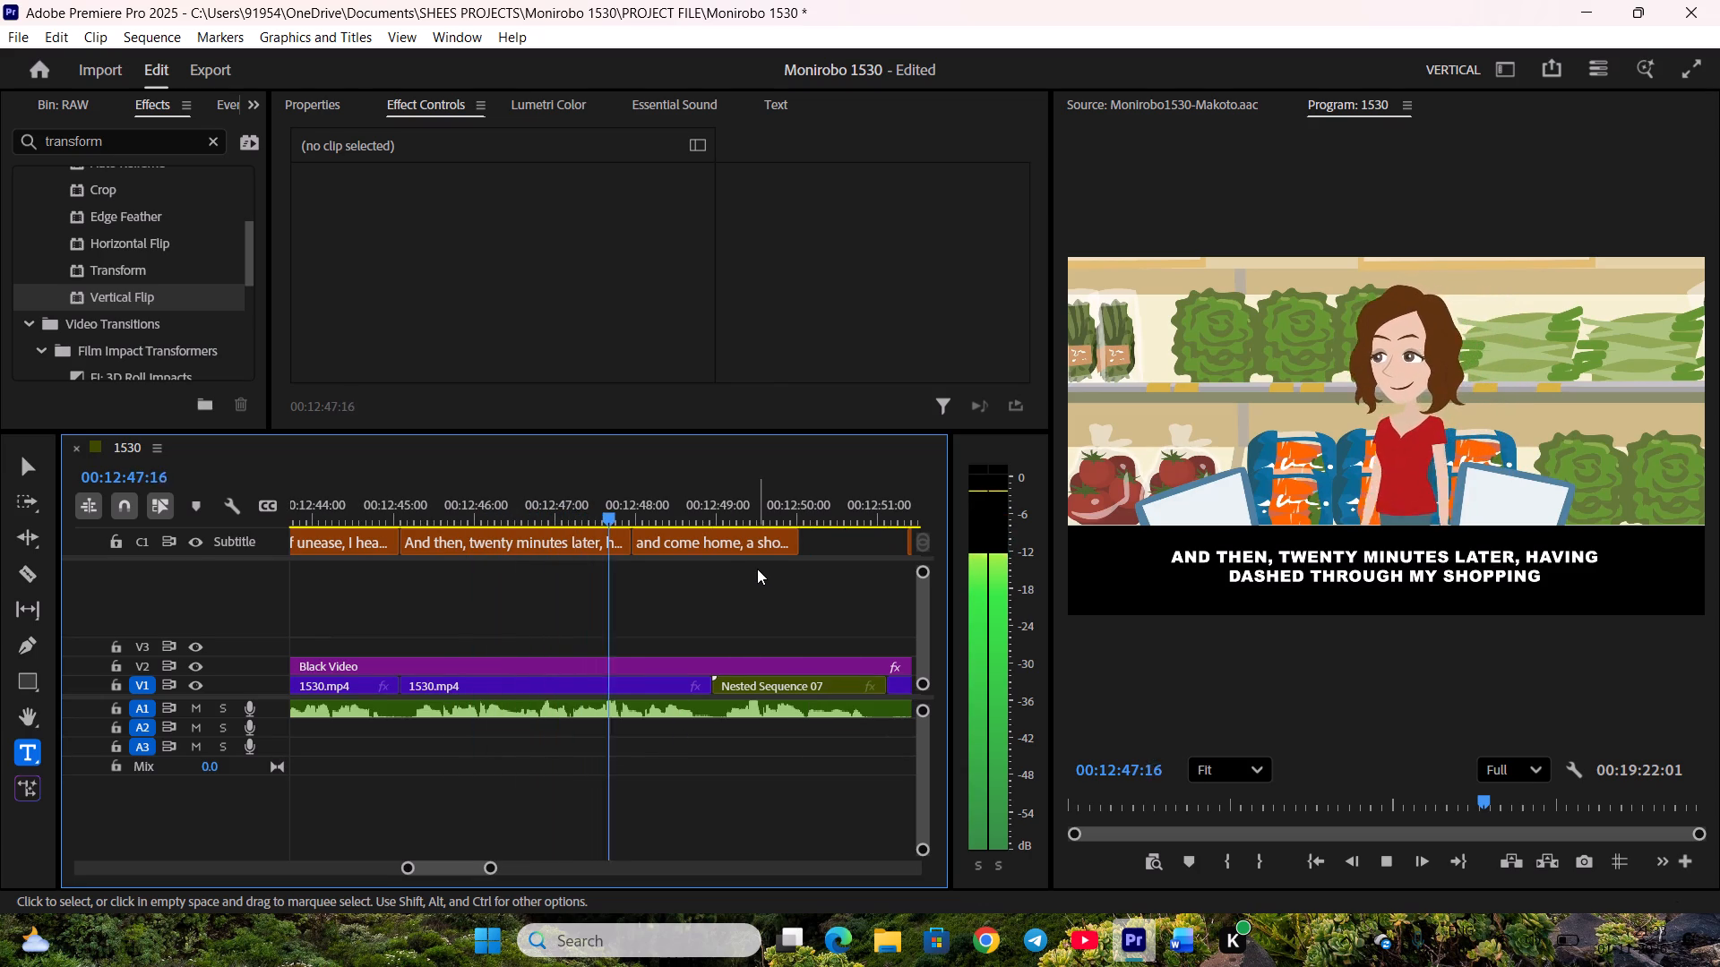
key("space")
left_click_drag(798, 544, 830, 544)
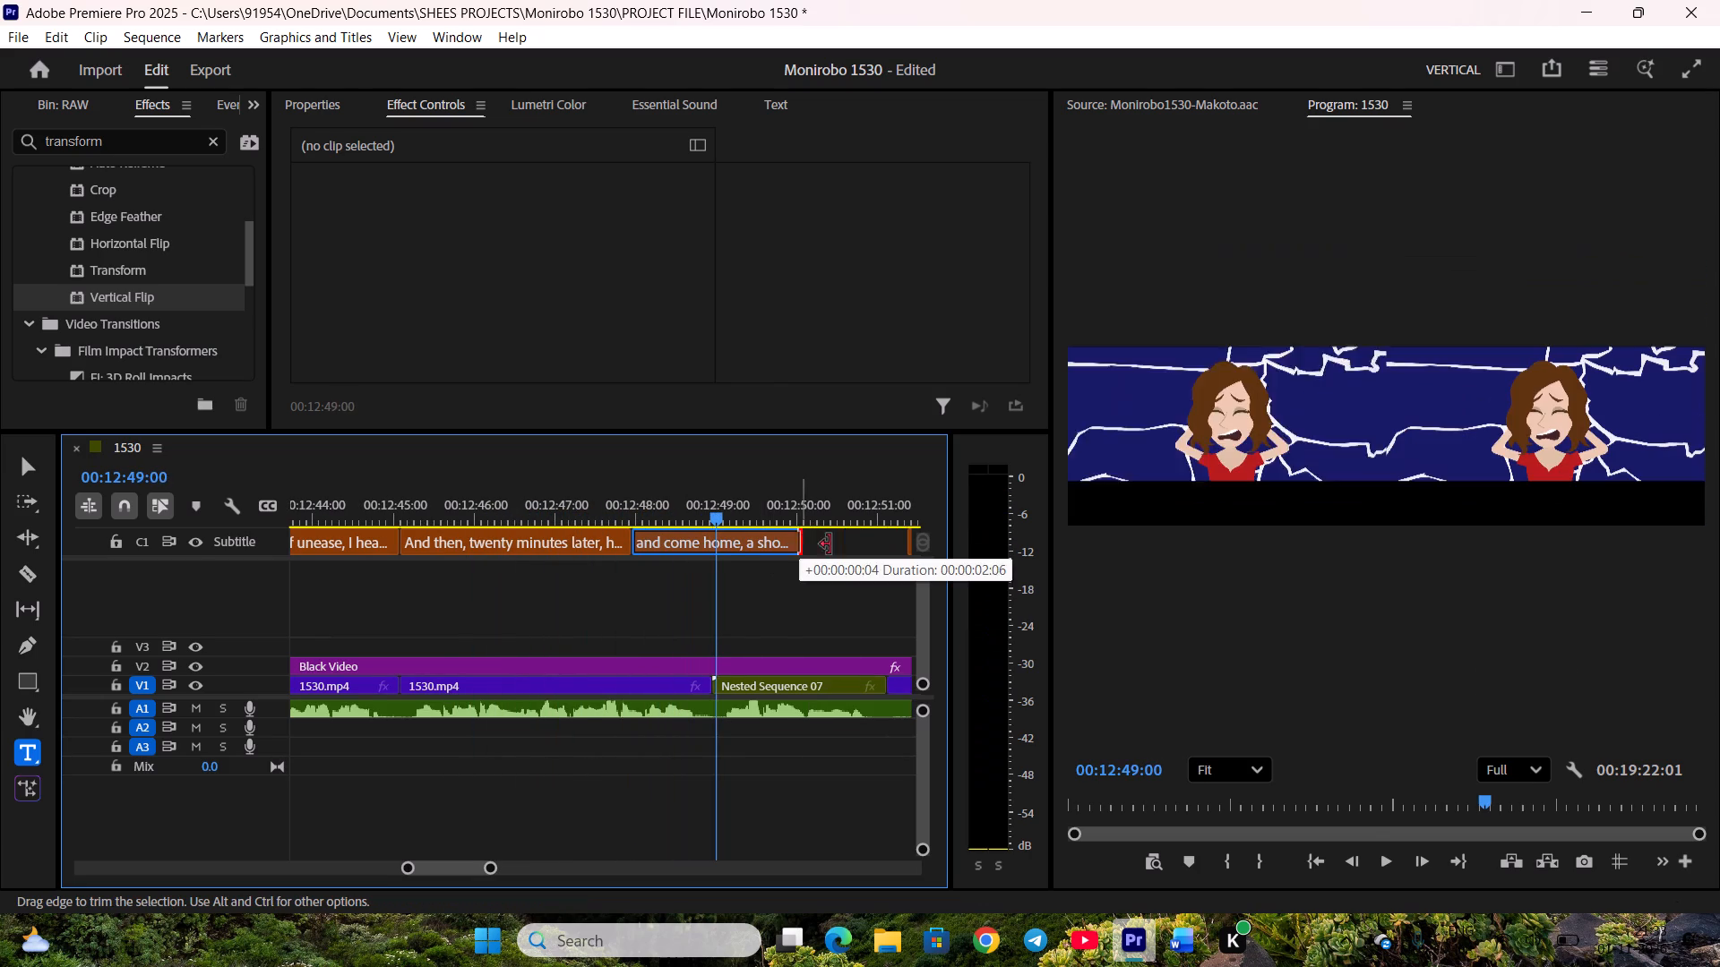
left_click_drag(830, 544, 884, 545)
scroll(813, 580, "down", 5)
key("space")
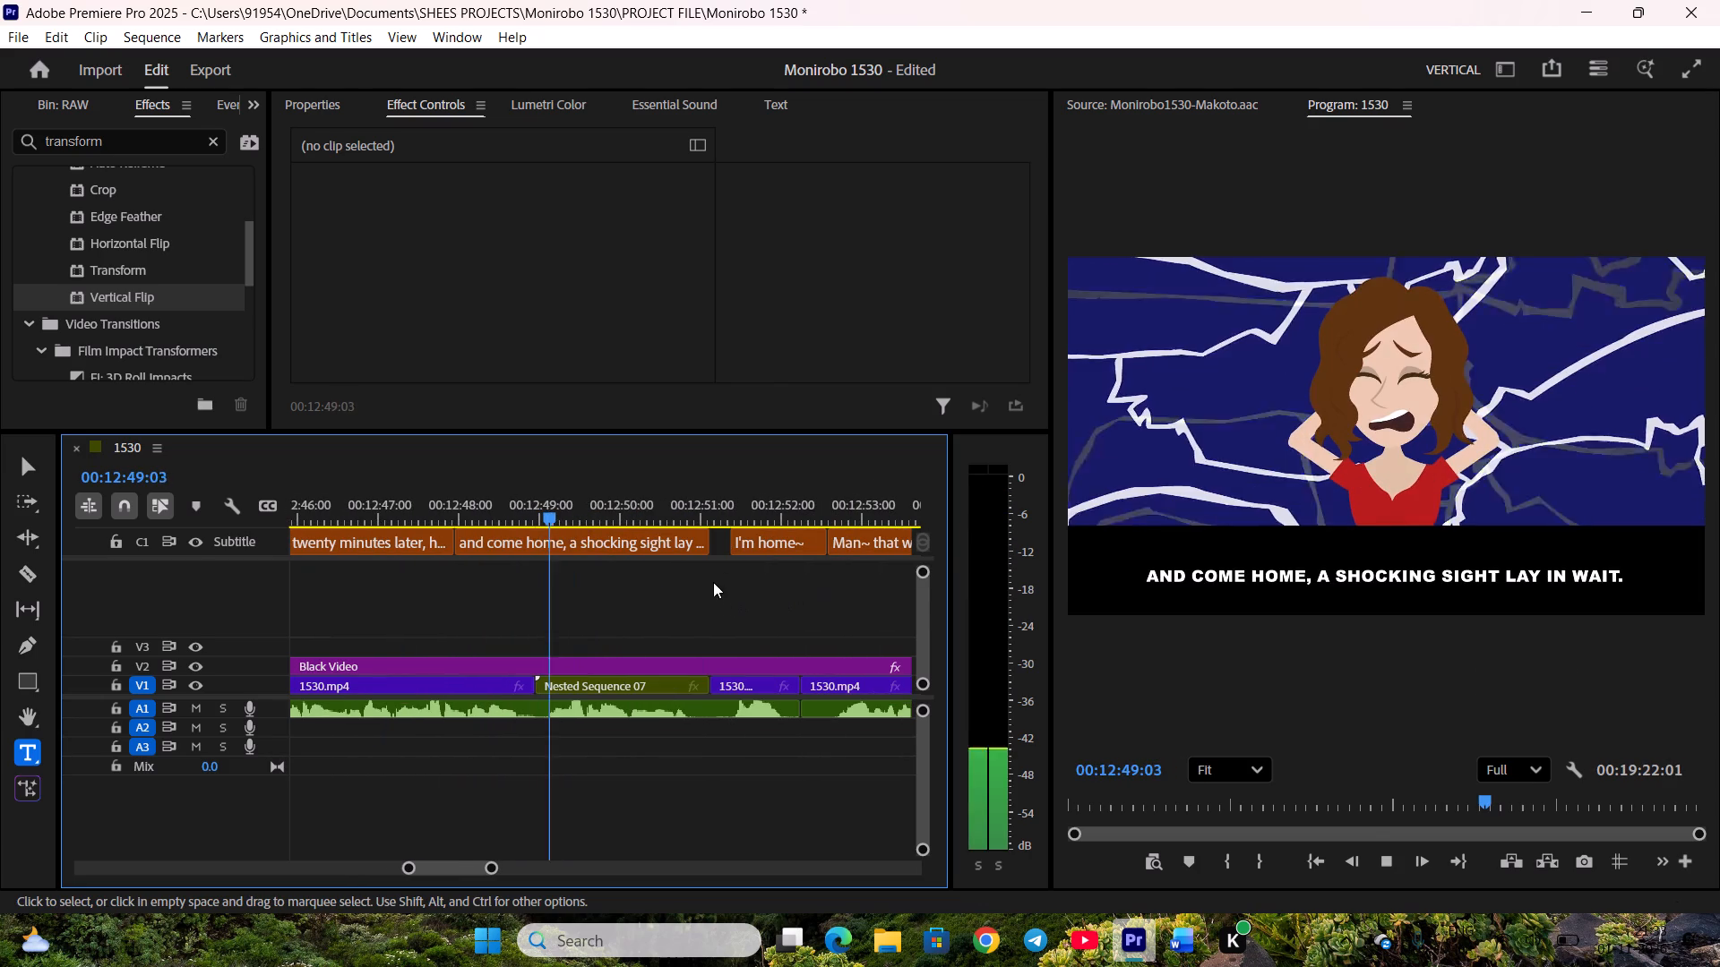
left_click_drag(741, 547, 720, 547)
Trim the end of "I'm home~" to the video cut and extend the start of "Man~ that was tasty~" back to it.
scroll(685, 586, "down", 4)
left_click_drag(693, 550, 691, 550)
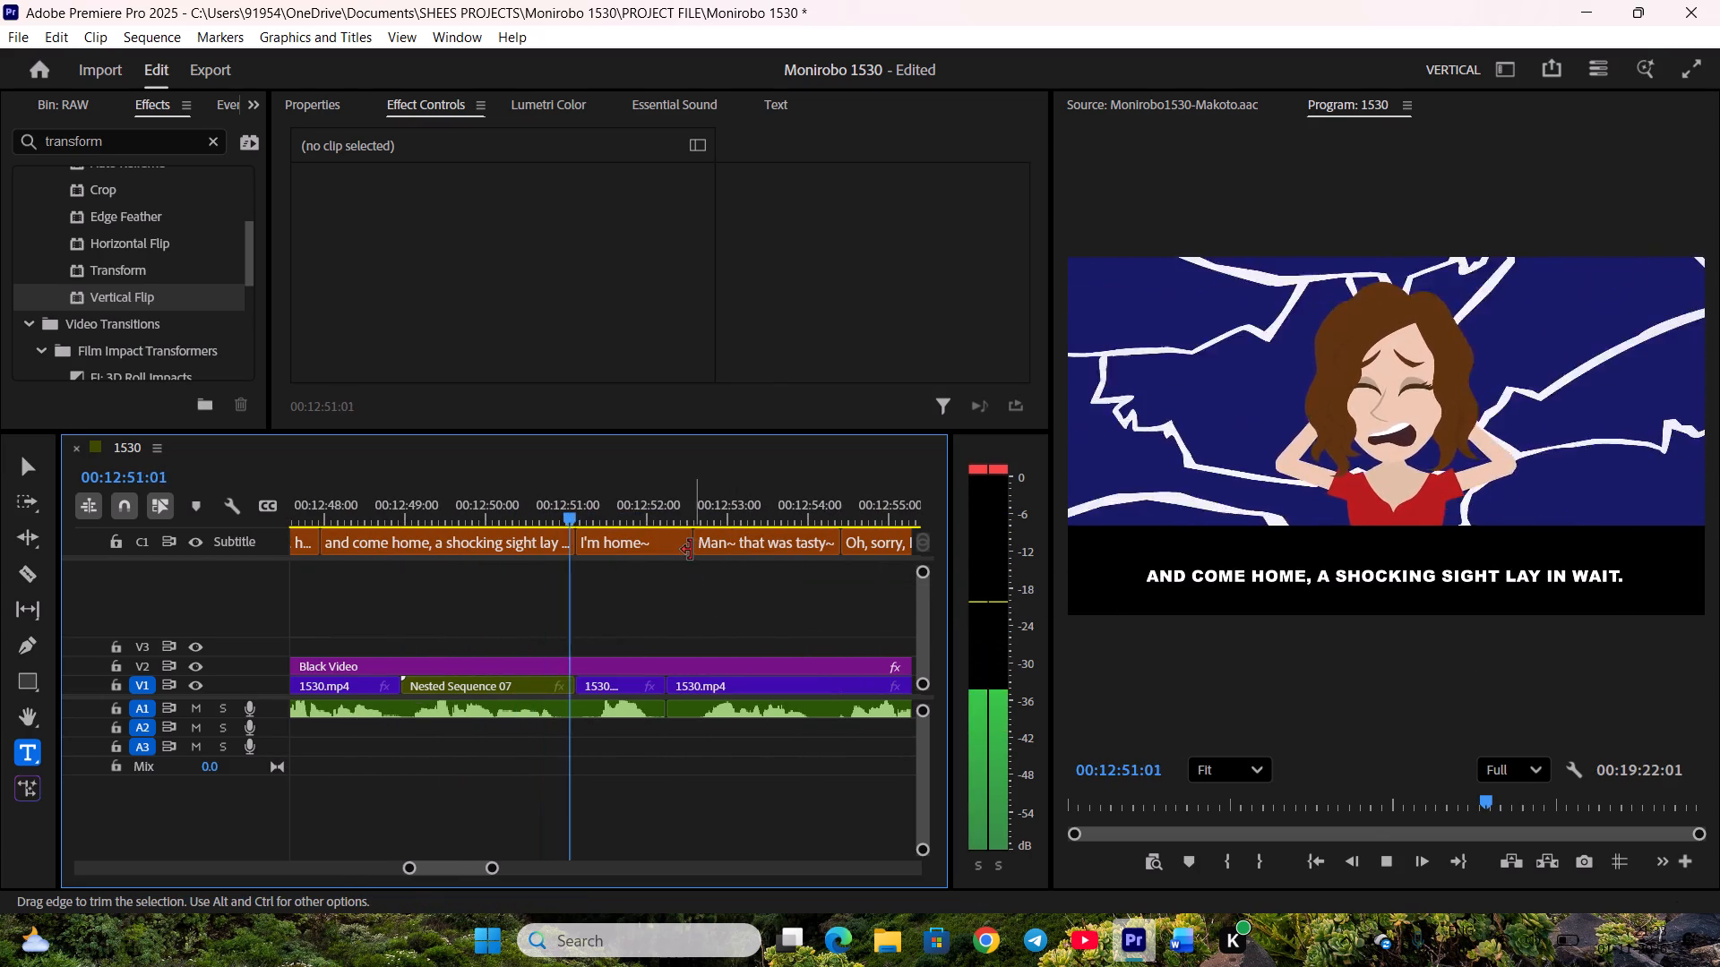
left_click_drag(691, 550, 668, 550)
key("space")
left_click_drag(693, 546, 674, 546)
scroll(685, 581, "down", 4)
key("space")
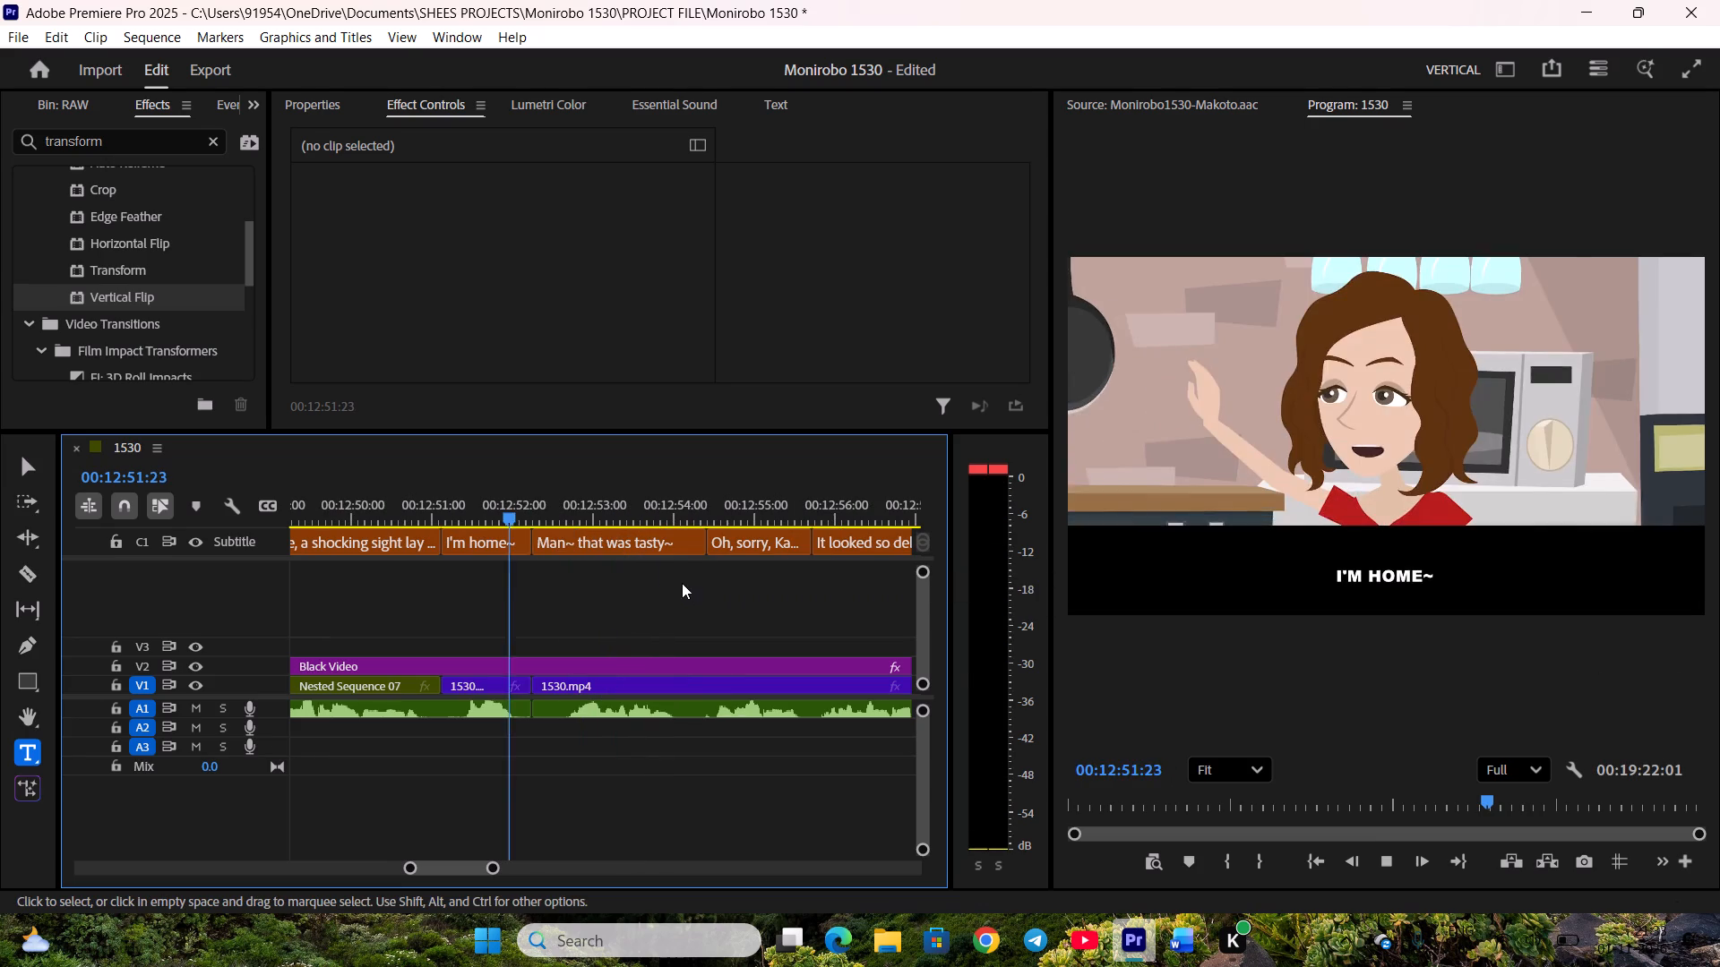
Trim the end of "Man~ that was tasty~" to about 00:12:54:05 and extend the start of "Oh, sorry, Ka..." back to it.
left_click_drag(697, 542, 684, 543)
left_click_drag(710, 551, 693, 552)
Extend the end of "It looked so delicious..." and the start of "Huh?! You ate the boxed lunch?!" to the video cut between them.
scroll(697, 578, "down", 9)
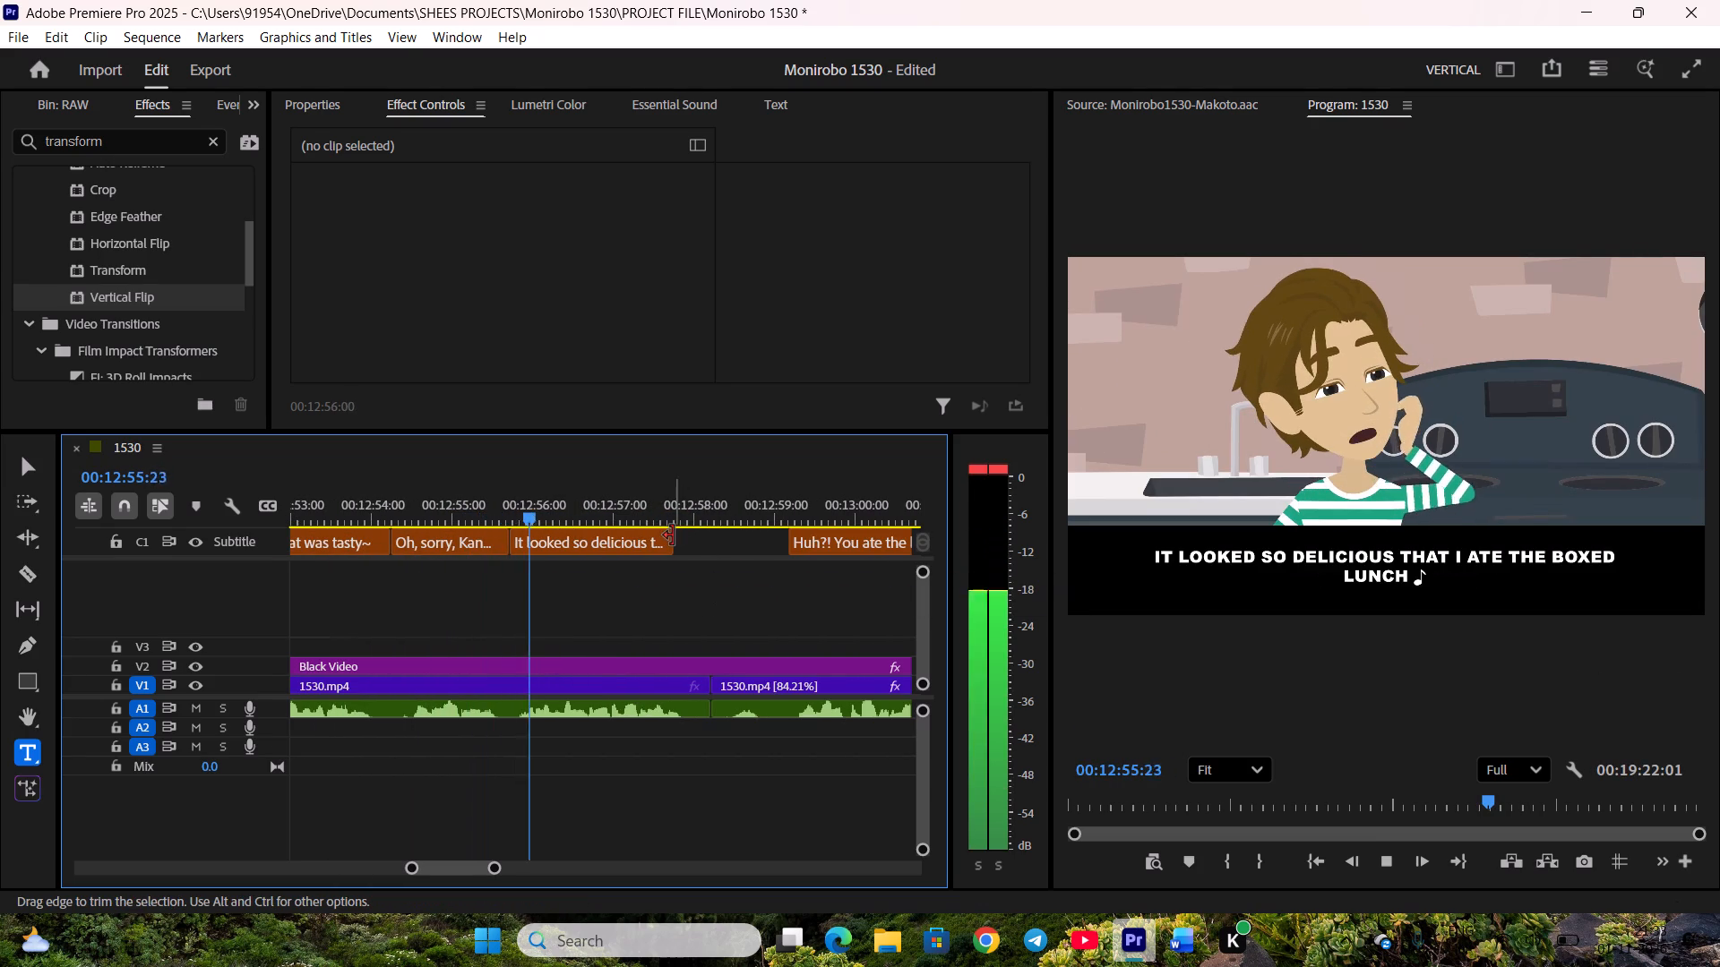
left_click_drag(673, 535, 708, 539)
key("space")
left_click_drag(787, 542, 738, 547)
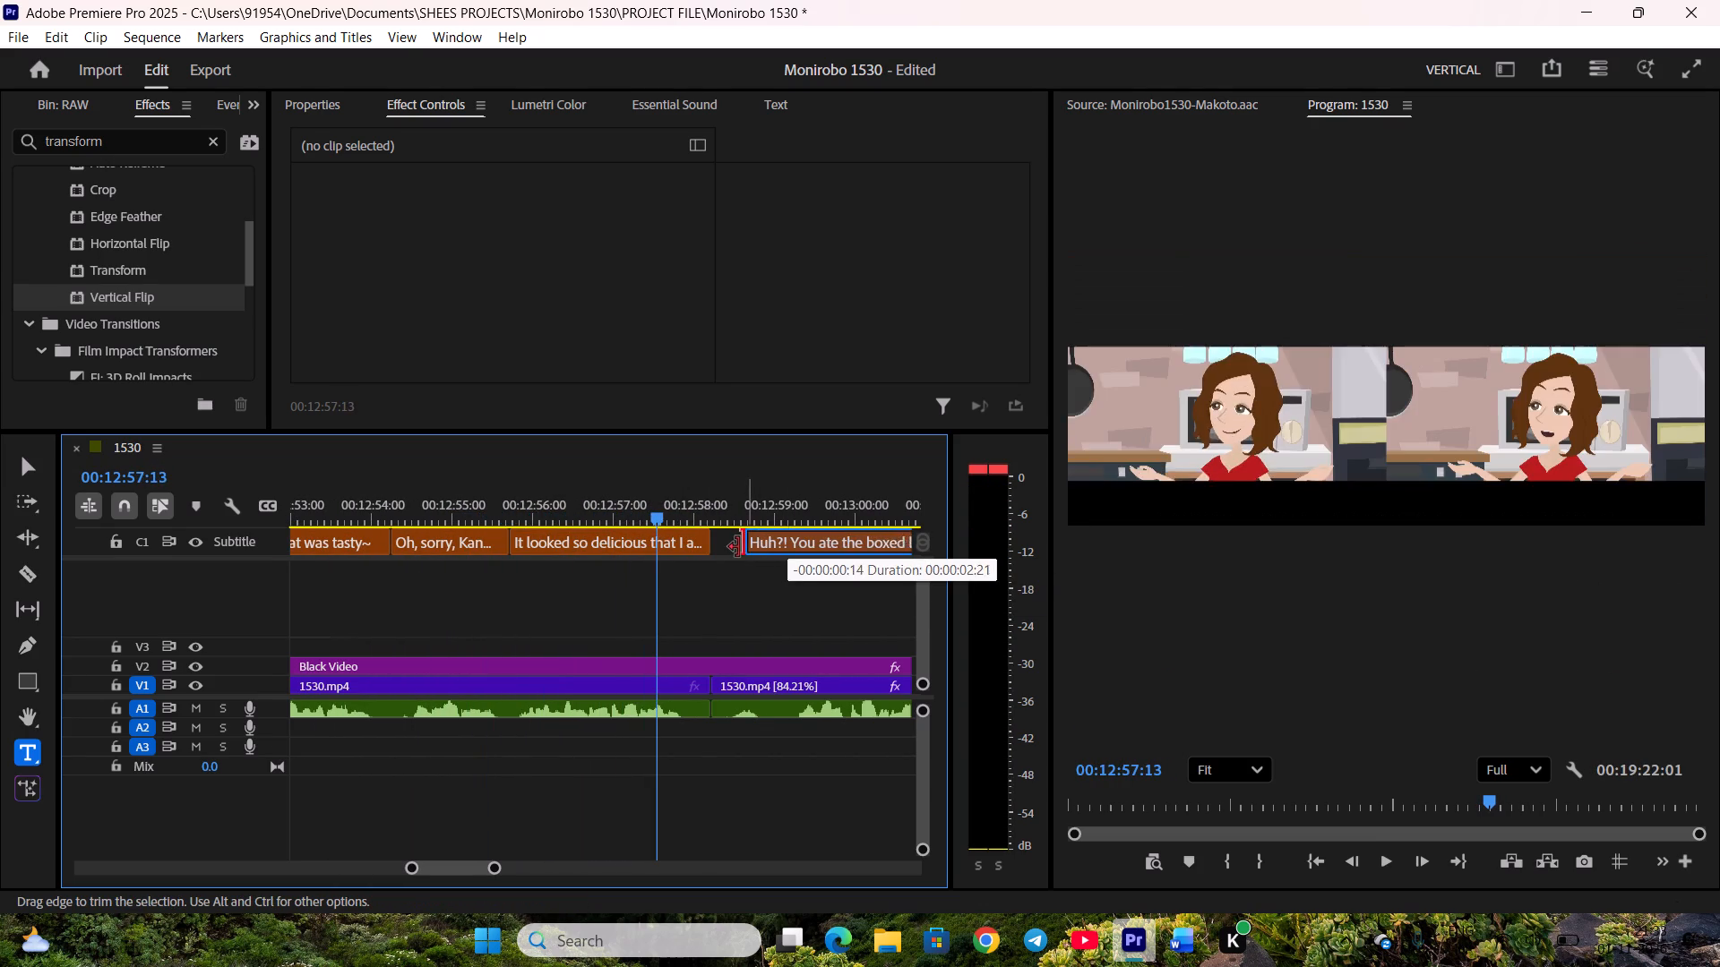
left_click_drag(738, 547, 712, 552)
key("space")
Trim the end of "Huh?! You ate the boxed lunch?!" to the video cut and extend the start of "Sorry, sorry!" back to it.
scroll(739, 587, "down", 8)
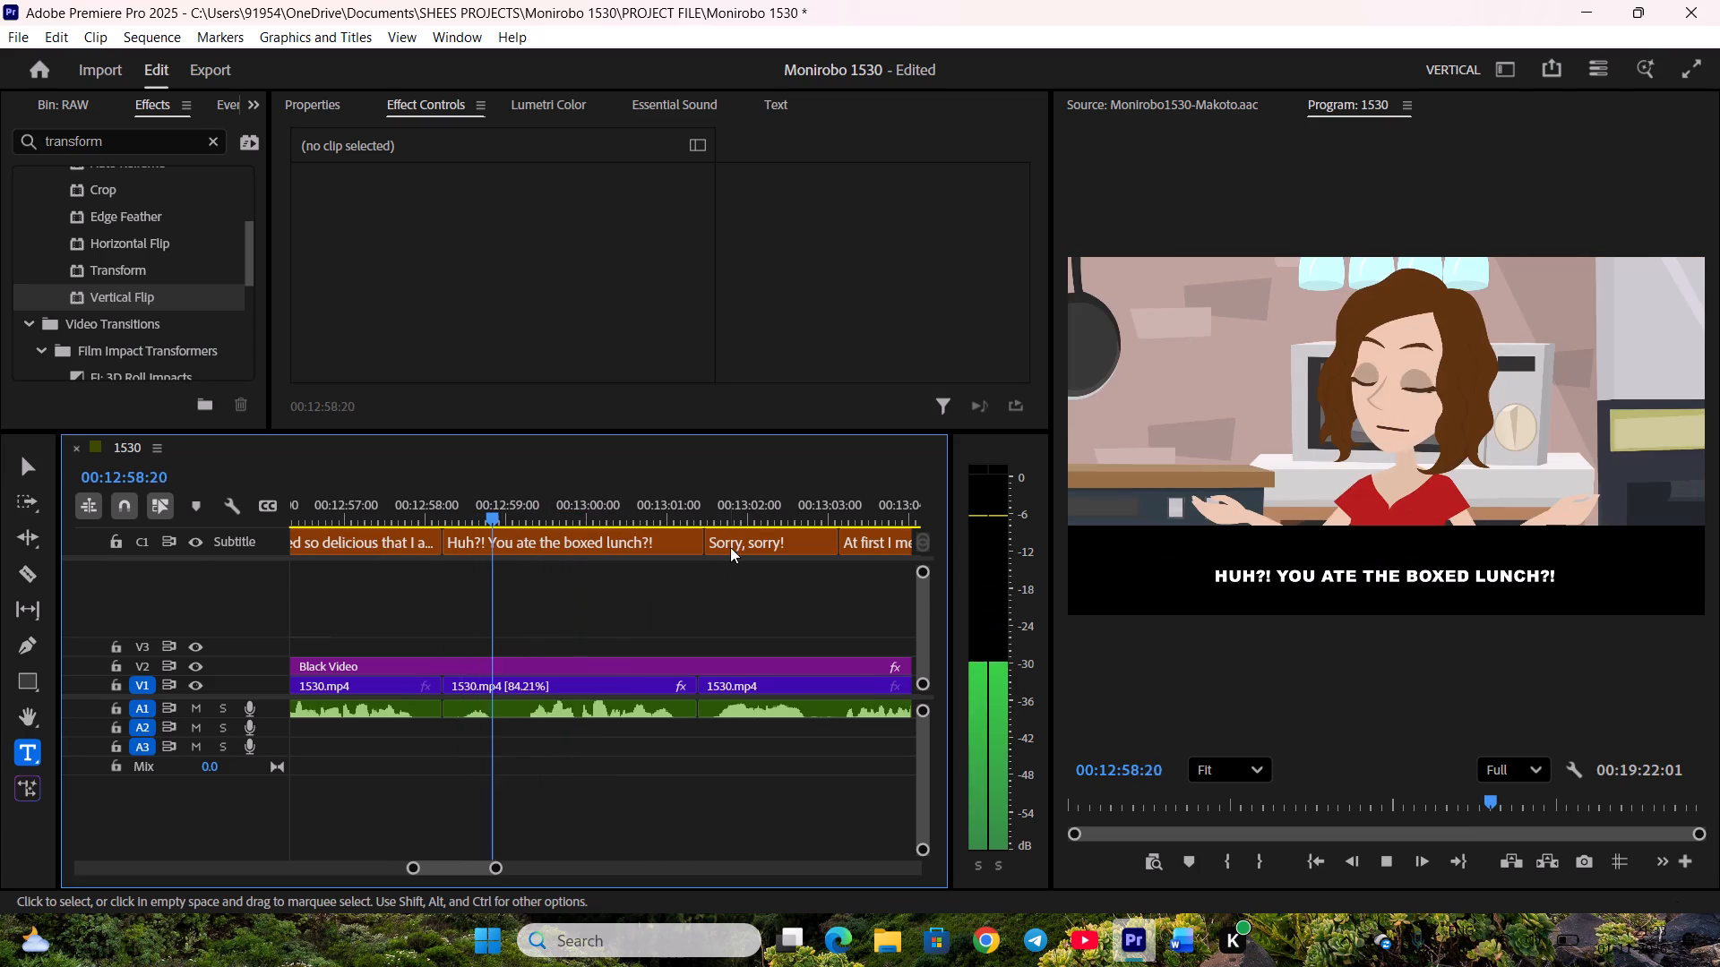
left_click_drag(701, 544, 693, 544)
left_click_drag(712, 548, 702, 548)
Trim the end of "Sorry, sorry!" to about 00:13:03:00 and extend the start of "At first I meant to have just one bite," back to it.
scroll(692, 573, "down", 5)
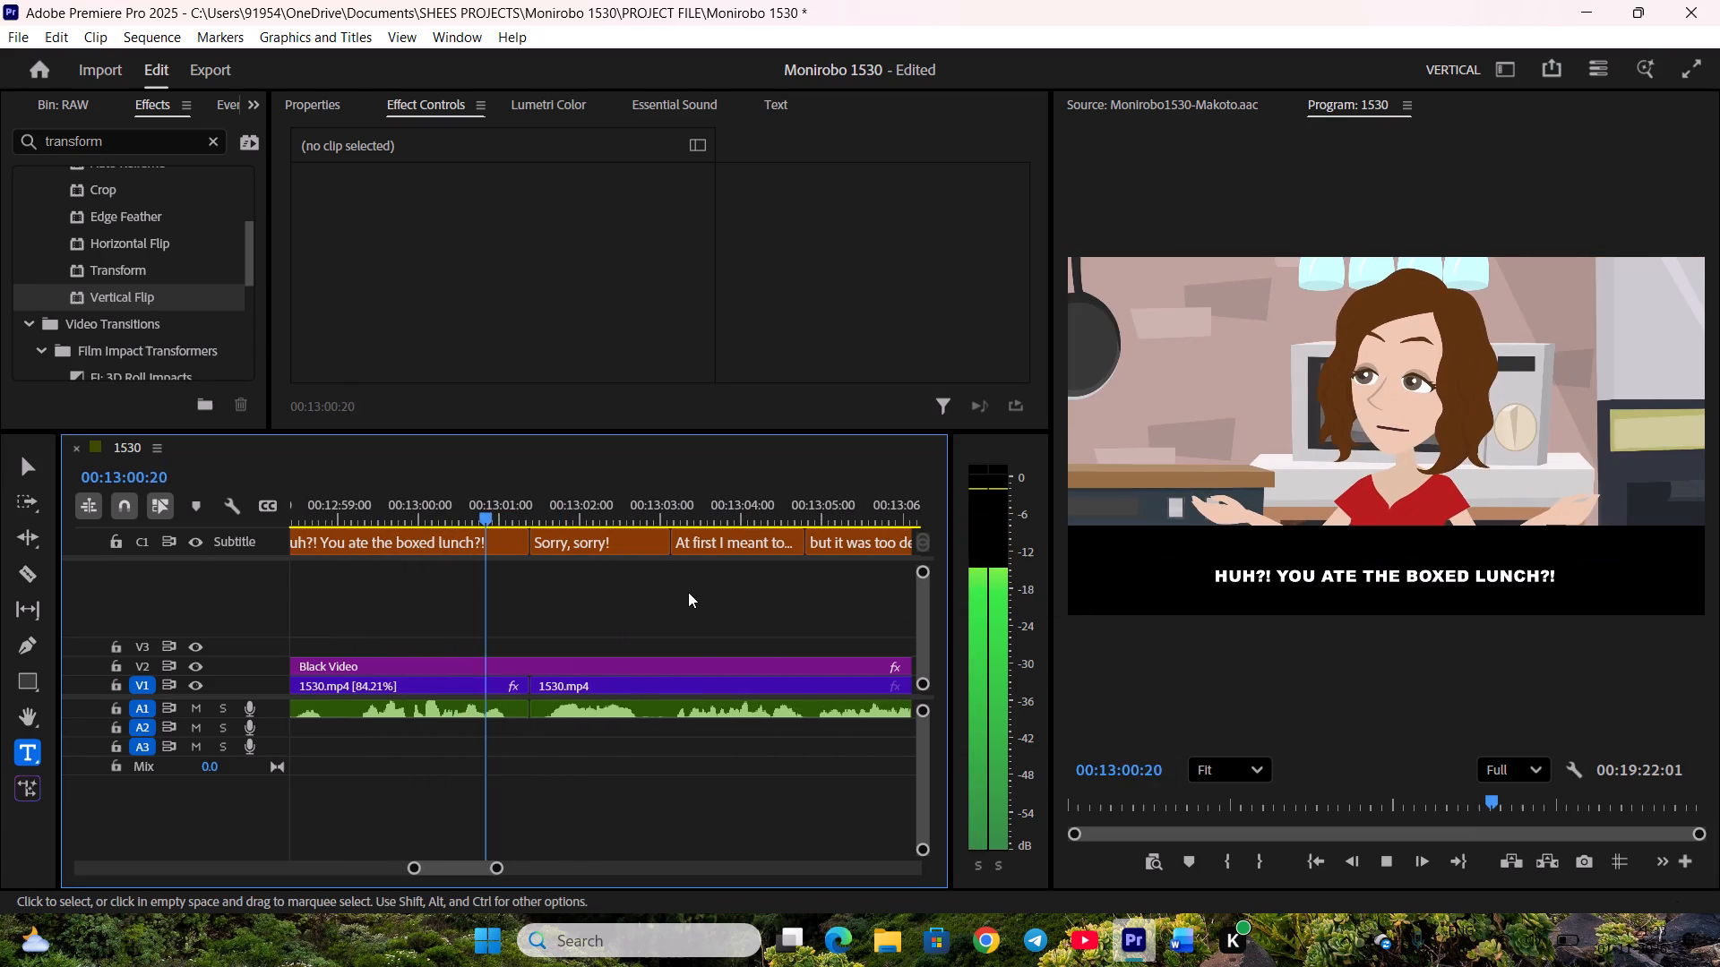
left_click_drag(662, 547, 652, 547)
key("space")
left_click_drag(679, 547, 674, 547)
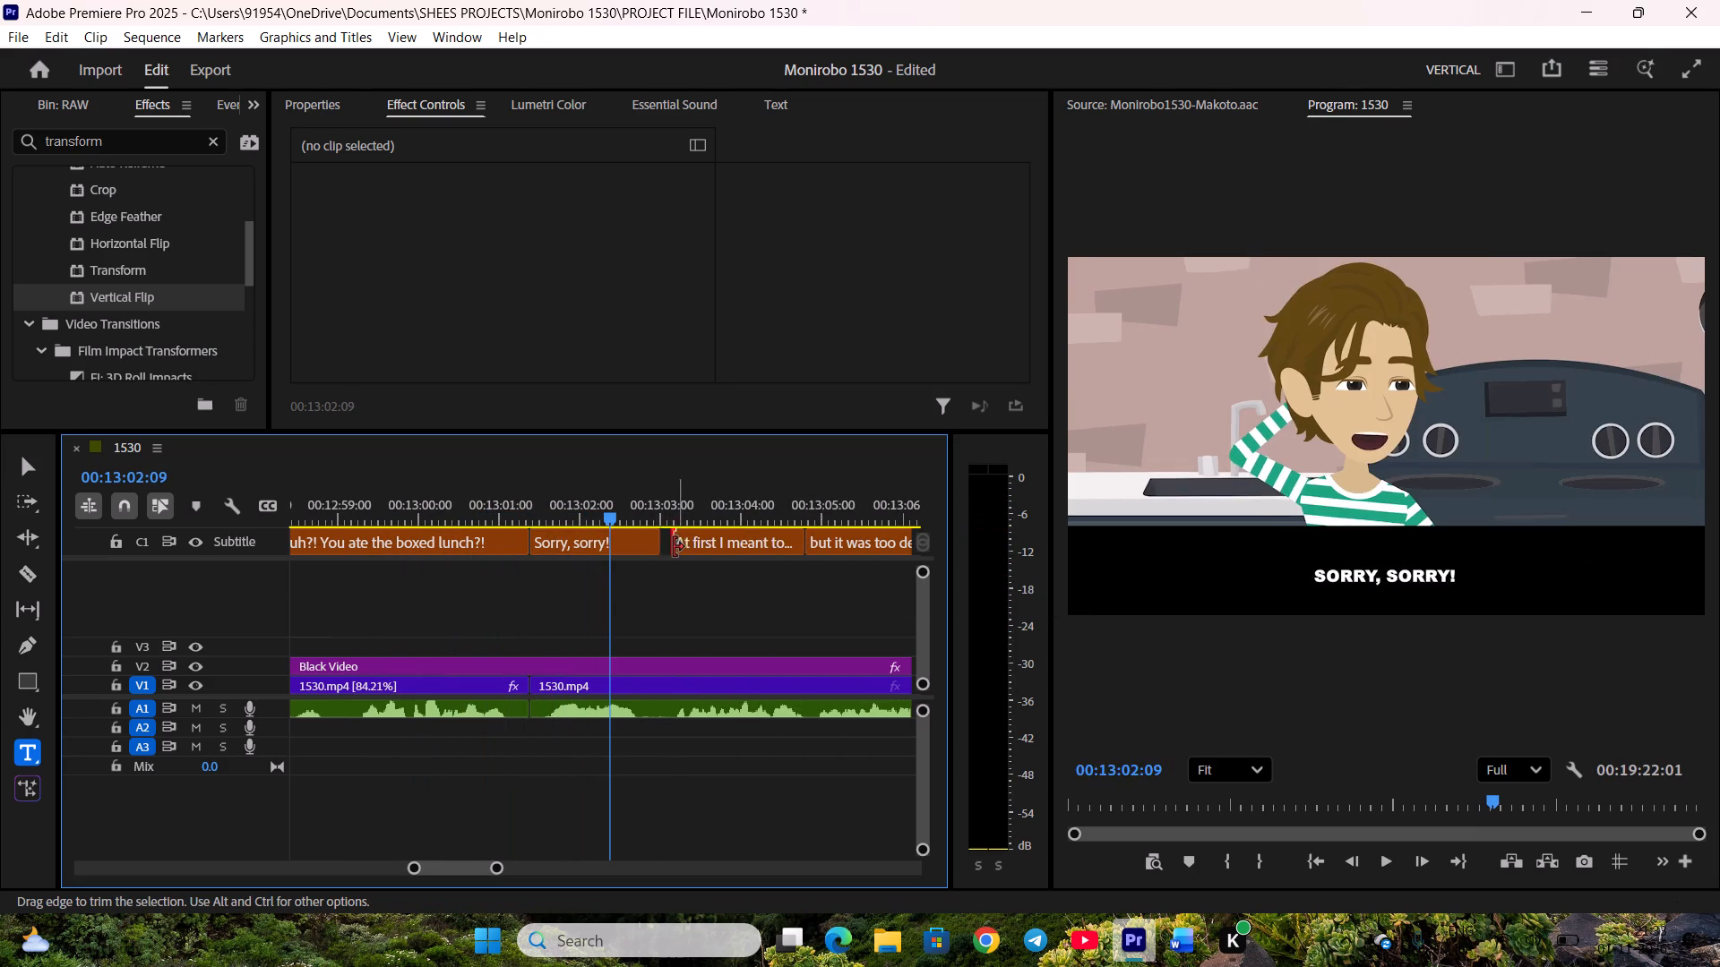
left_click_drag(674, 547, 670, 547)
key("space")
Trim the end of "but it was too delicious..." to the video cut and extend the start of "Why would you do that?!!" back to it.
scroll(671, 568, "down", 7)
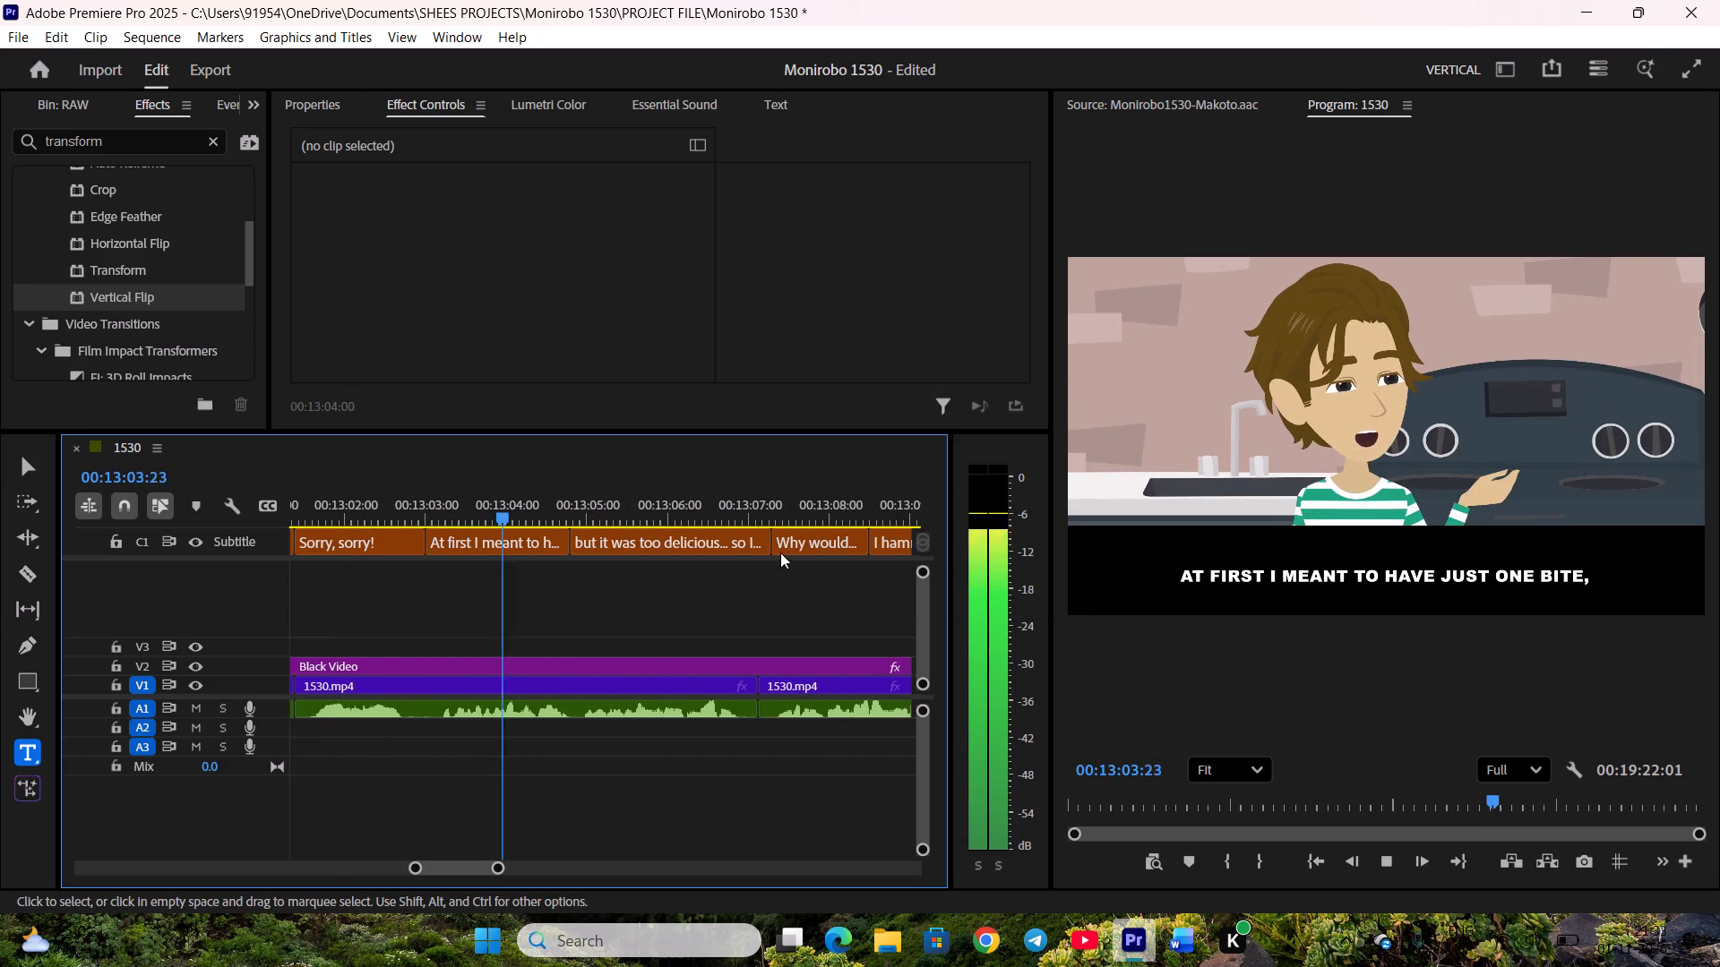
left_click_drag(768, 548, 757, 552)
left_click_drag(773, 554, 759, 554)
Trim the end of "I hammered it into you not to..." to the video cut and extend the start of "Why are you getting angry~" back to it.
scroll(718, 581, "down", 4)
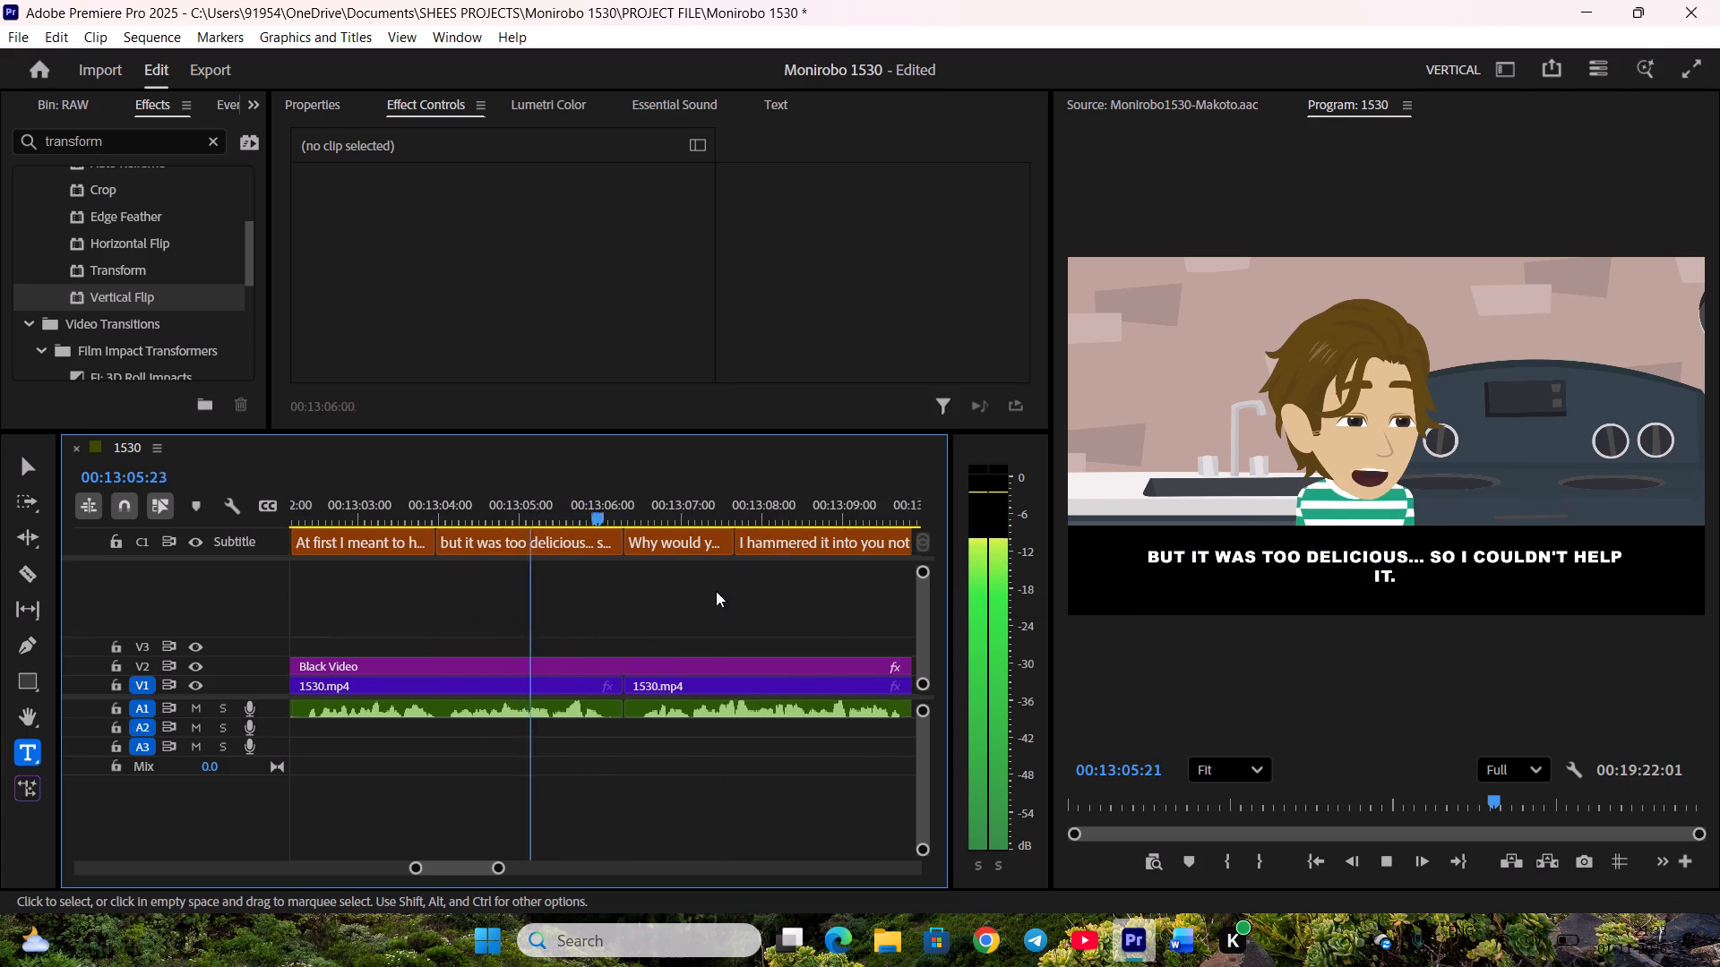
scroll(701, 587, "down", 7)
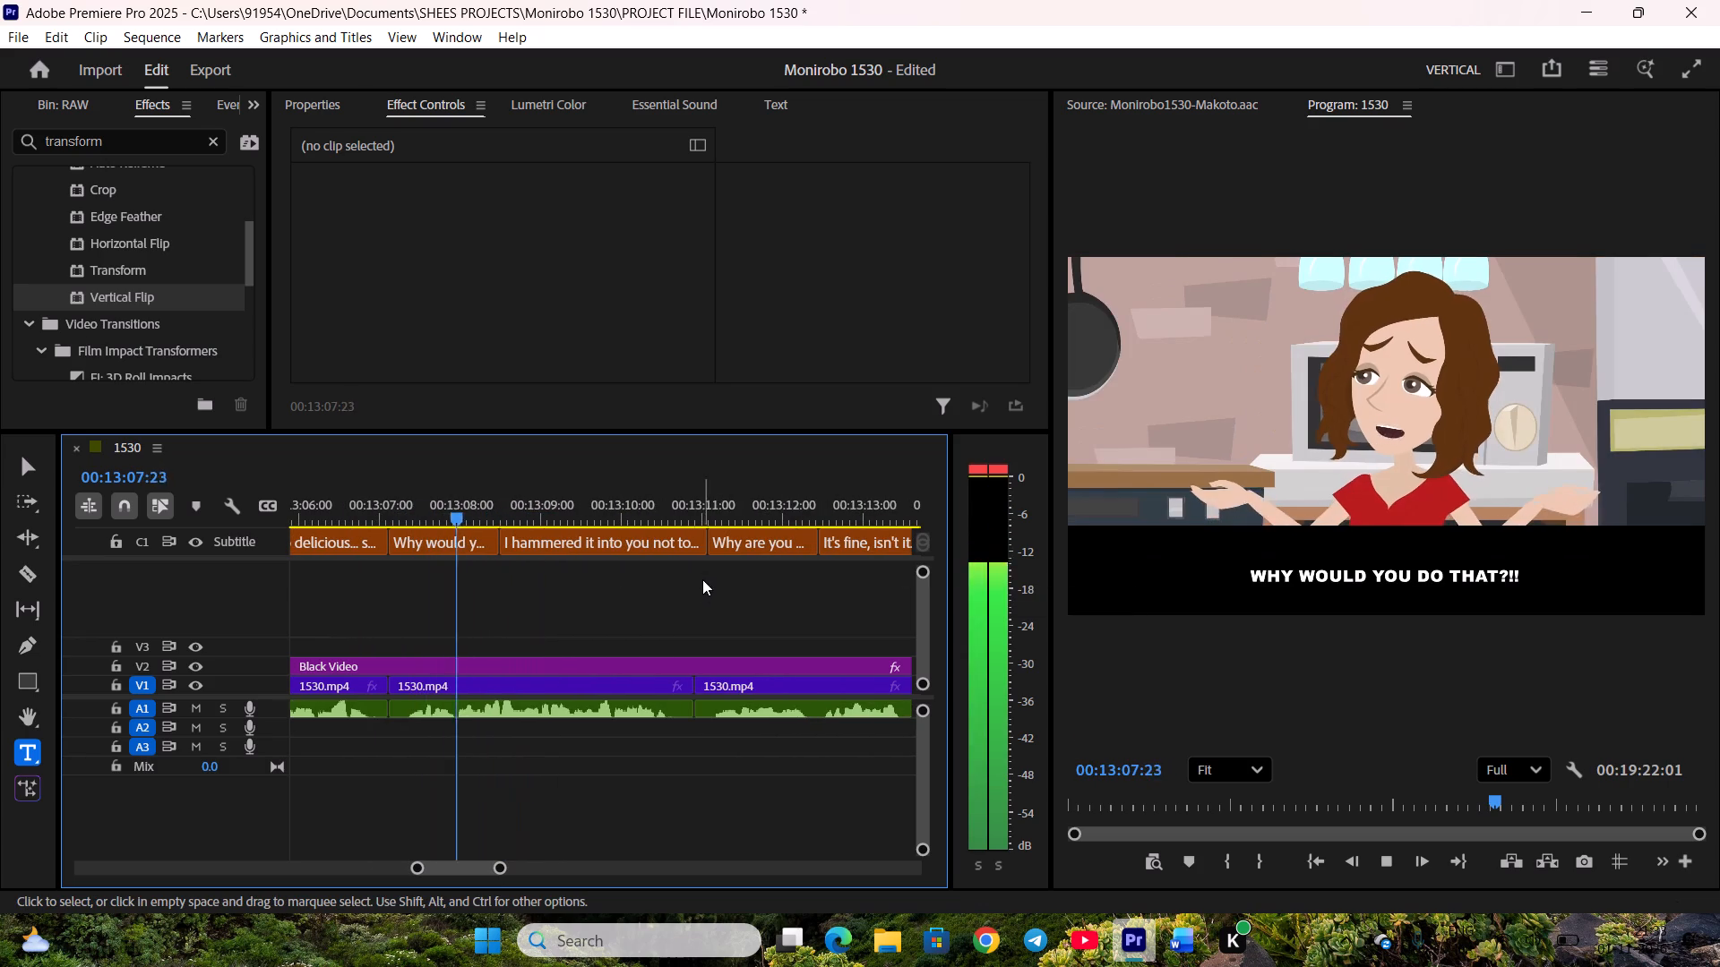
left_click_drag(701, 541, 690, 541)
left_click_drag(720, 540, 712, 540)
Trim the start of "It's fine, isn't it." to about 00:13:12:11 and extend the end of "Why are you getting angry~" to meet it.
scroll(761, 563, "down", 1)
key("space")
left_click(795, 540)
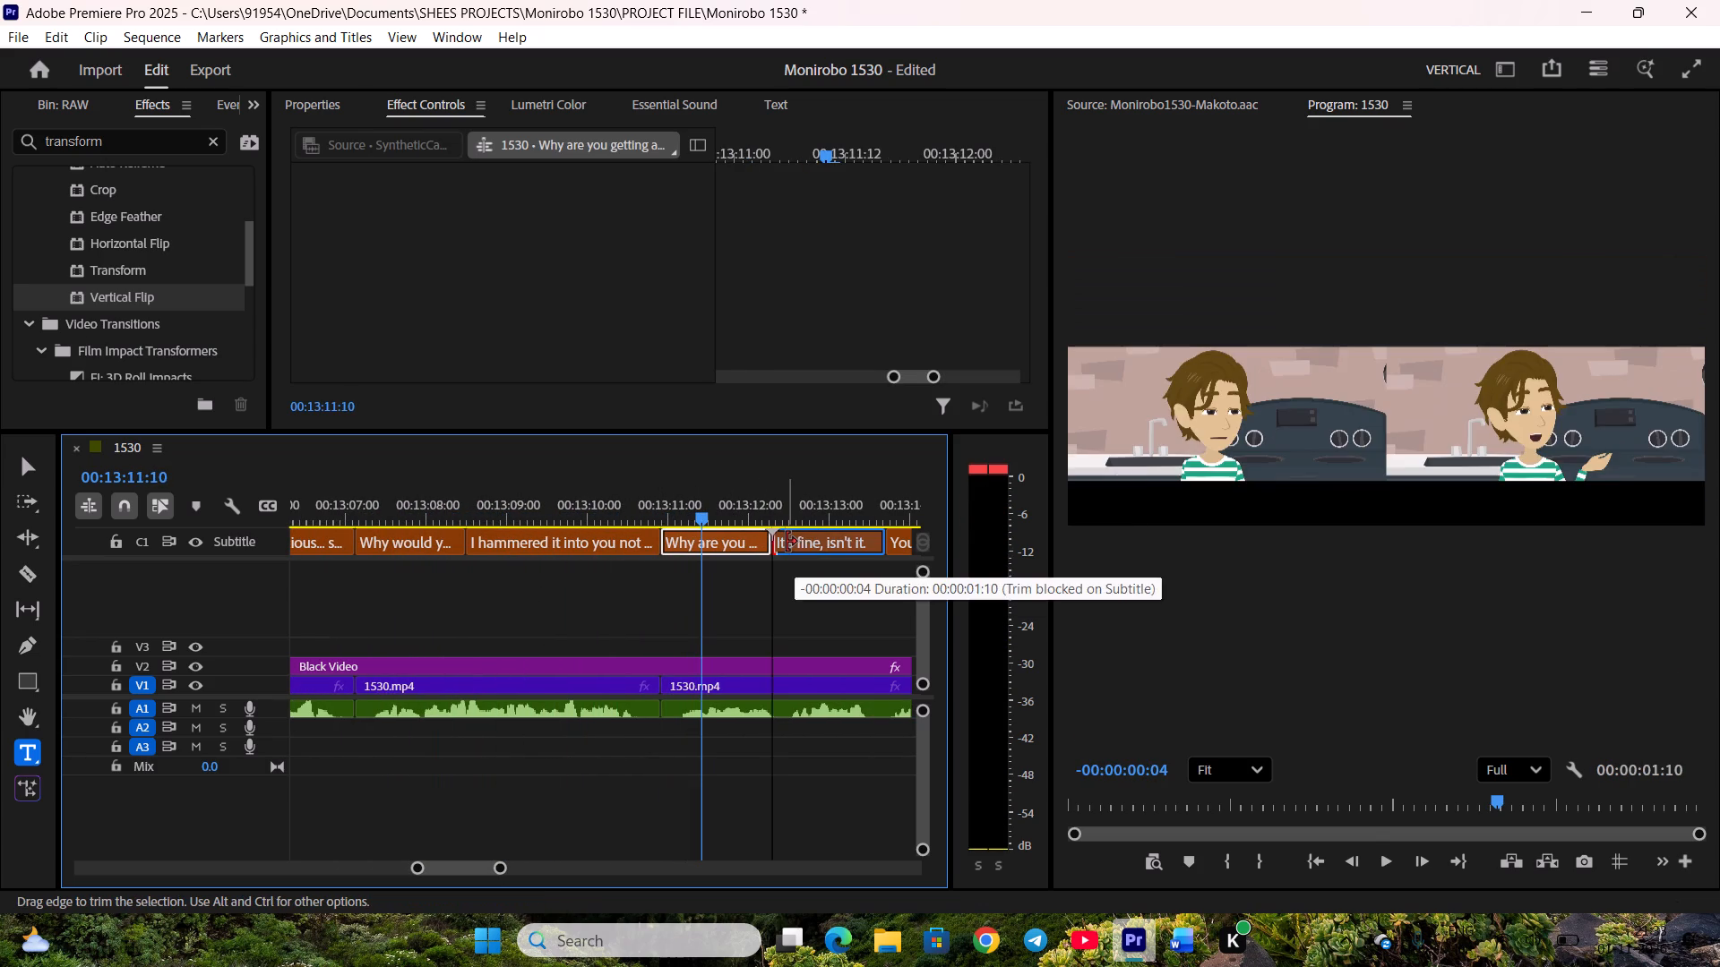
left_click_drag(792, 544, 804, 543)
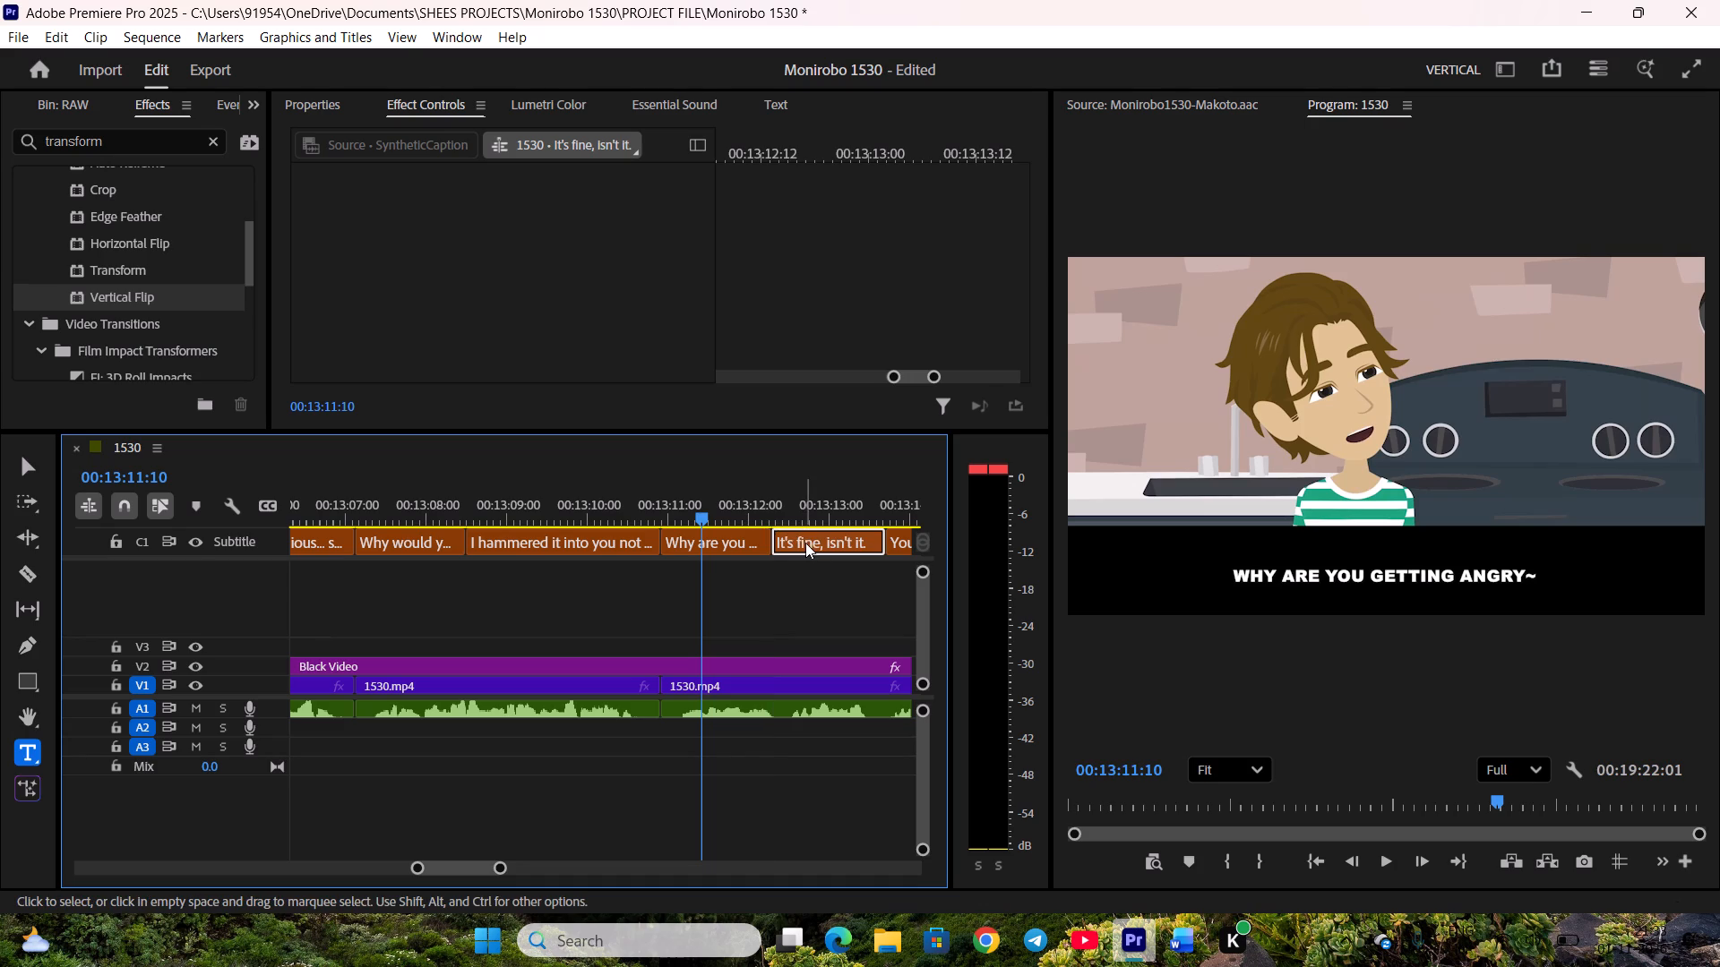
left_click_drag(776, 543, 791, 541)
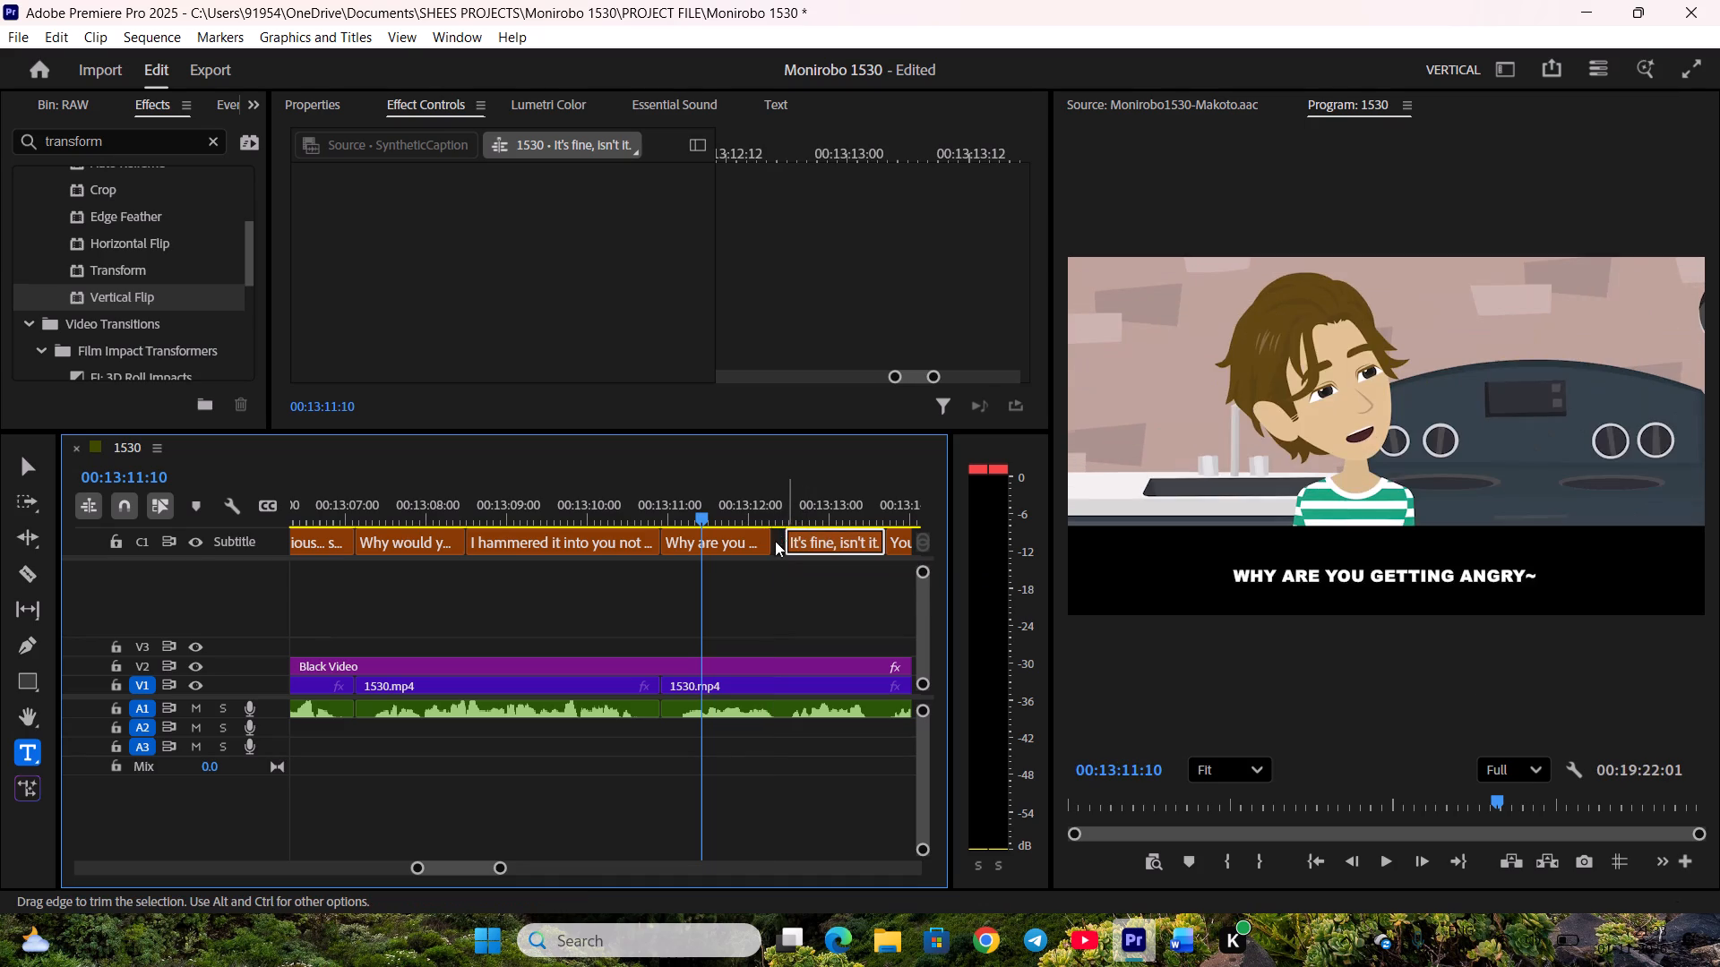
left_click_drag(771, 543, 782, 543)
left_click(761, 578)
Play from "Why are you getting angry~" through "the nerve of someone who eats what I made" and check the subtitle timing against the voice and cuts.
scroll(646, 598, "down", 6)
key("space")
scroll(581, 596, "down", 1)
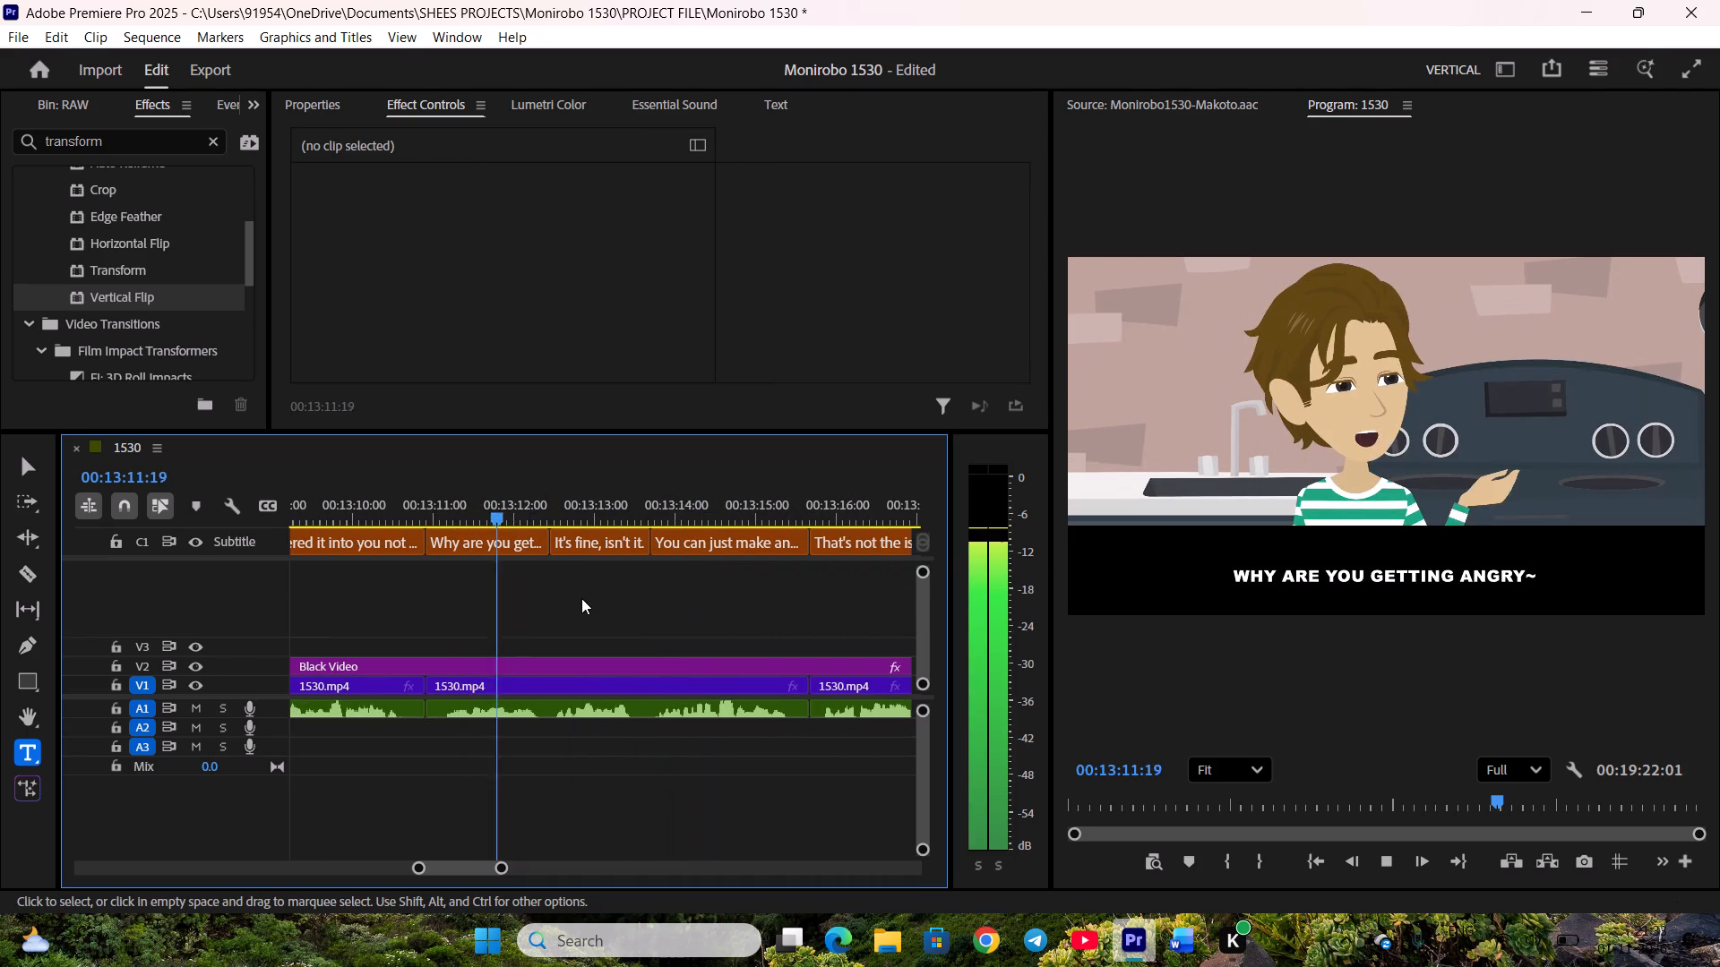
key("space")
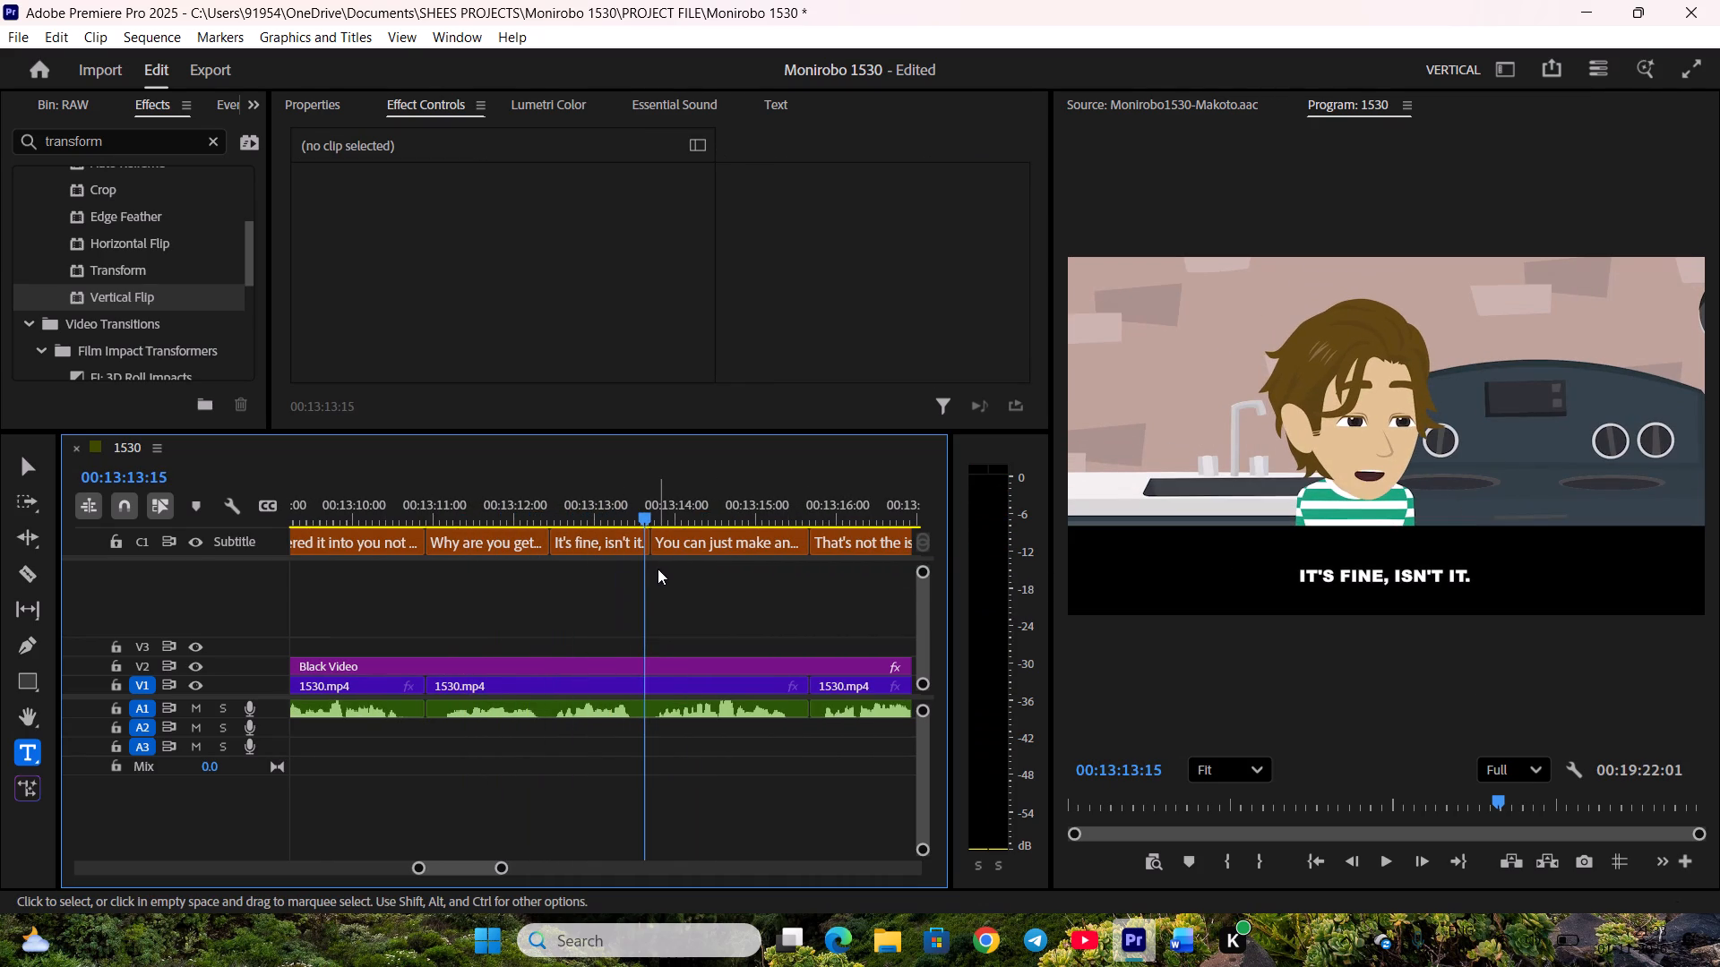
scroll(658, 569, "down", 2)
key("space")
left_click(738, 548)
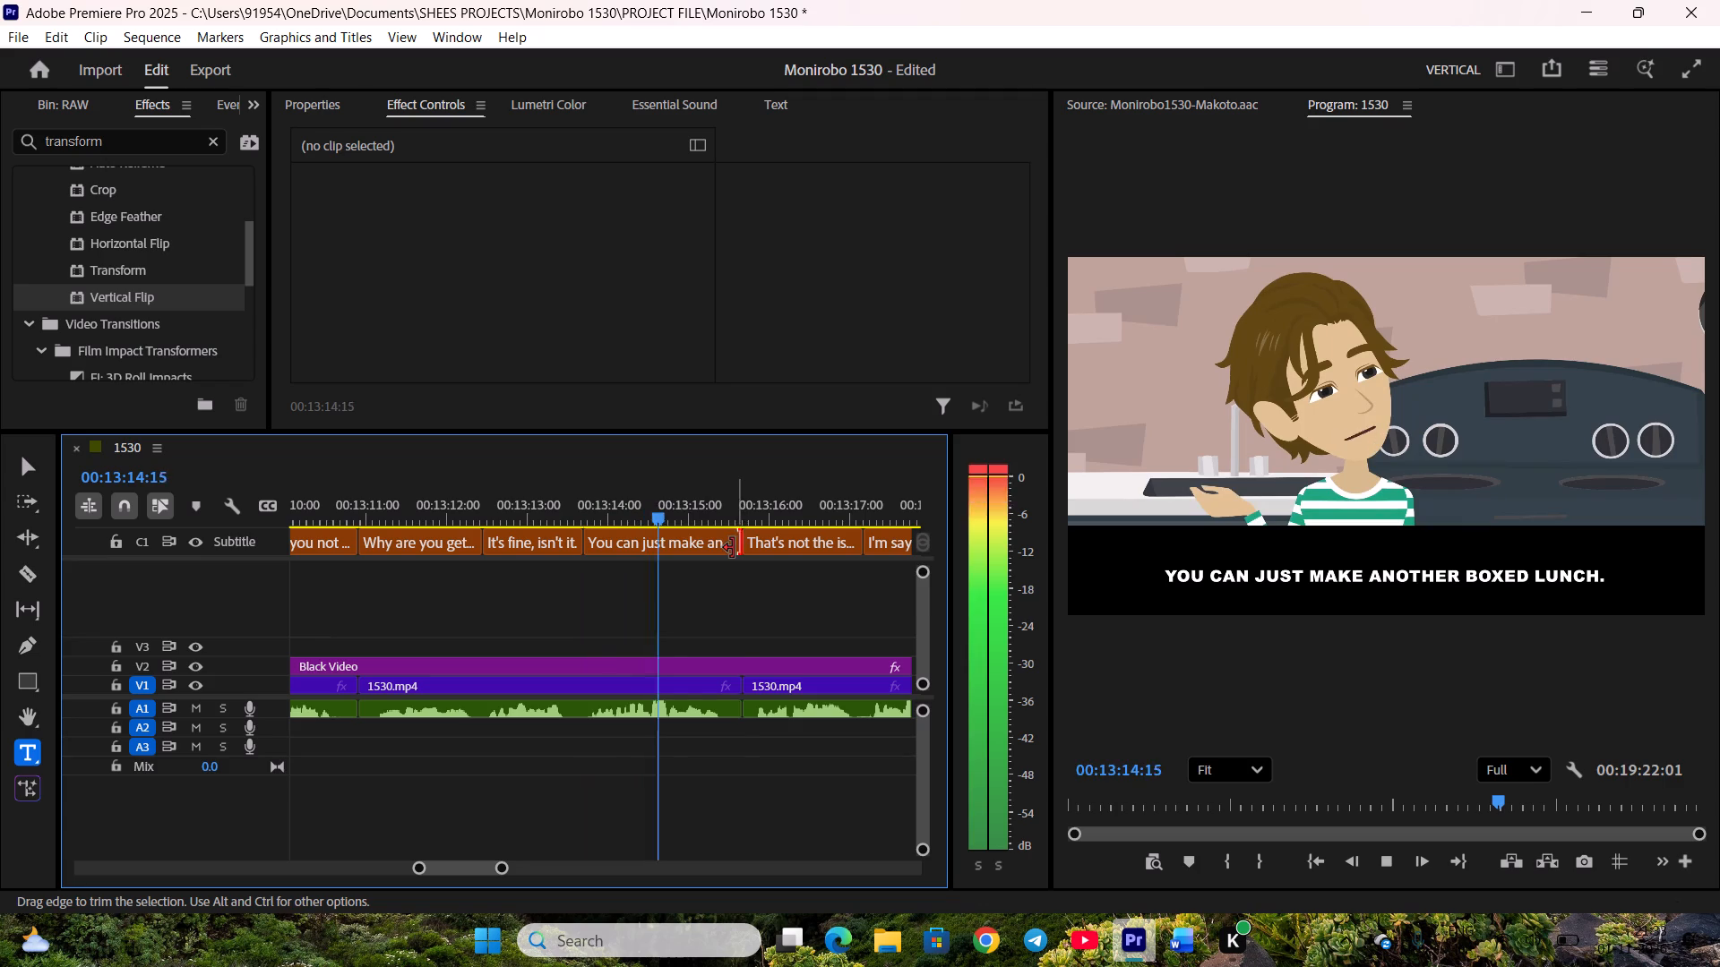
scroll(734, 572, "down", 5)
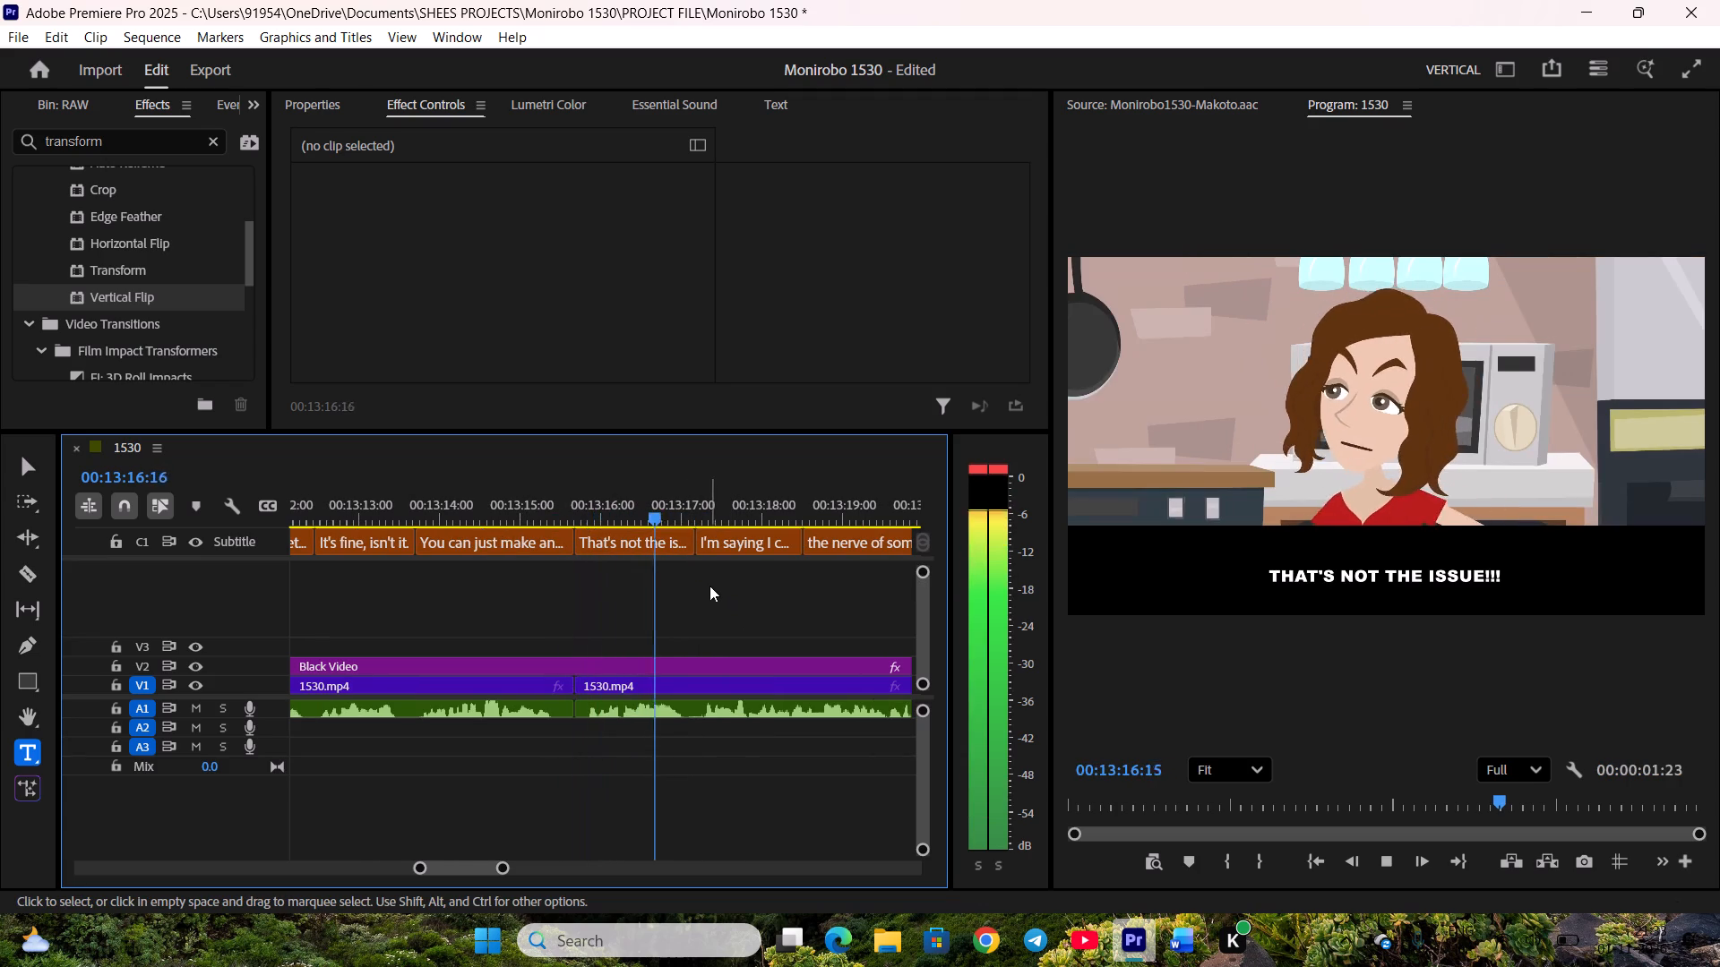
key("space")
scroll(715, 589, "down", 2)
key("space")
scroll(715, 589, "down", 4)
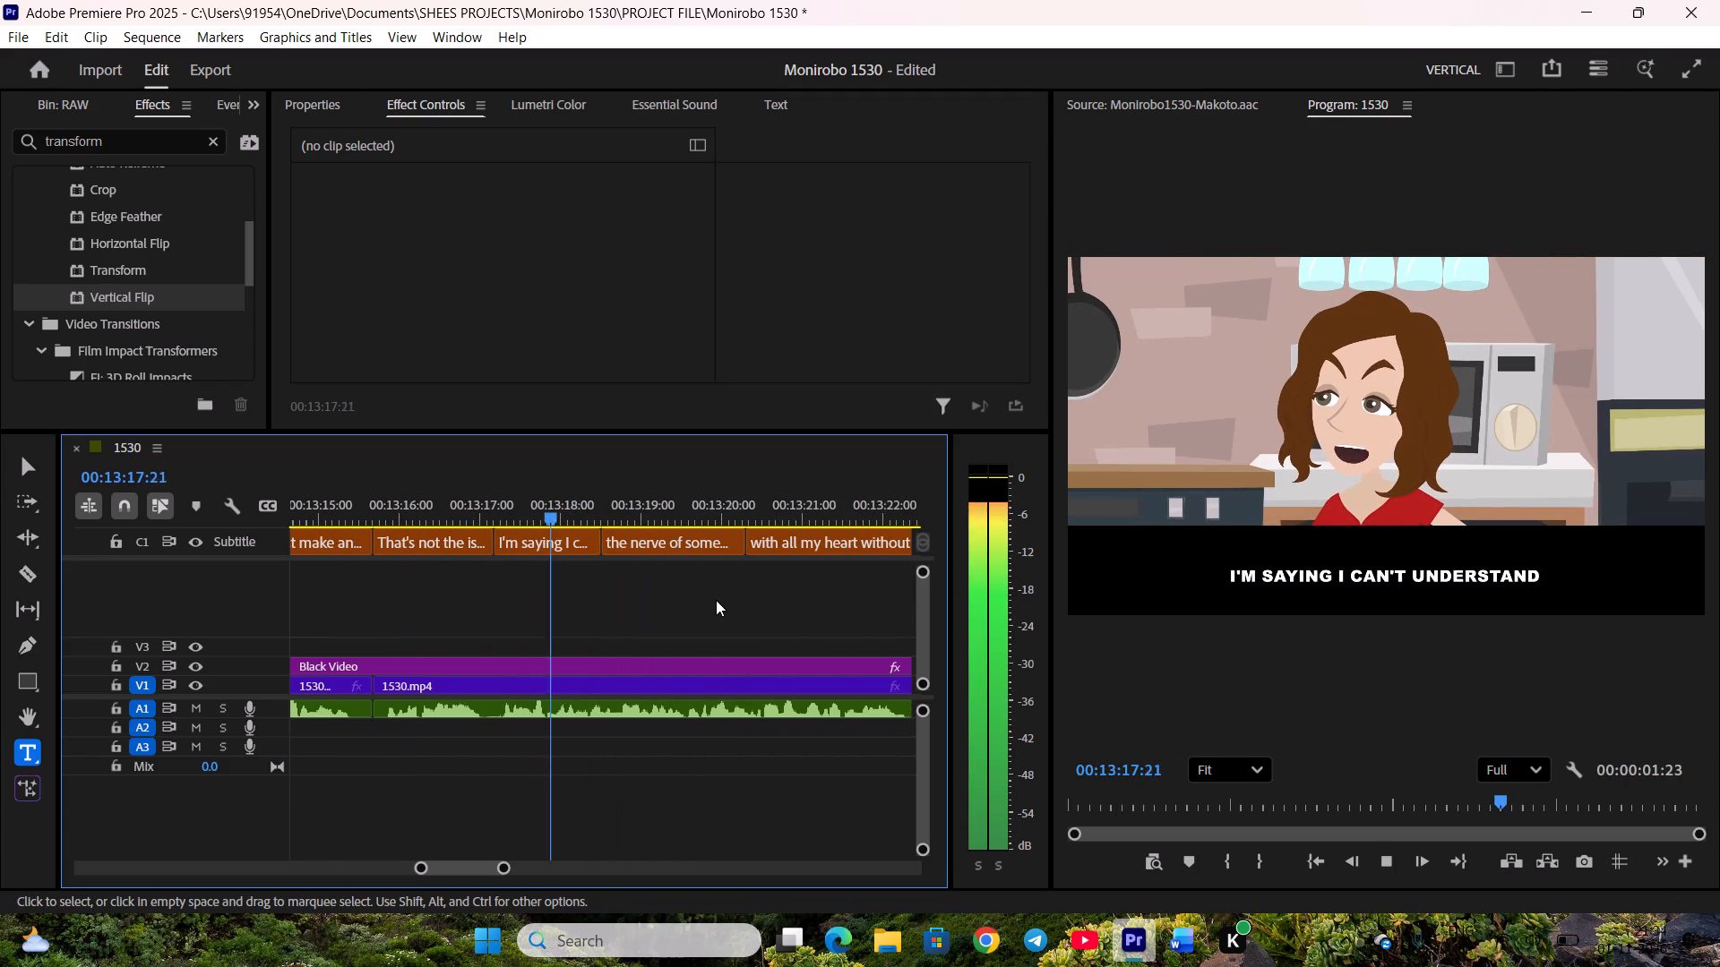
scroll(716, 601, "down", 4)
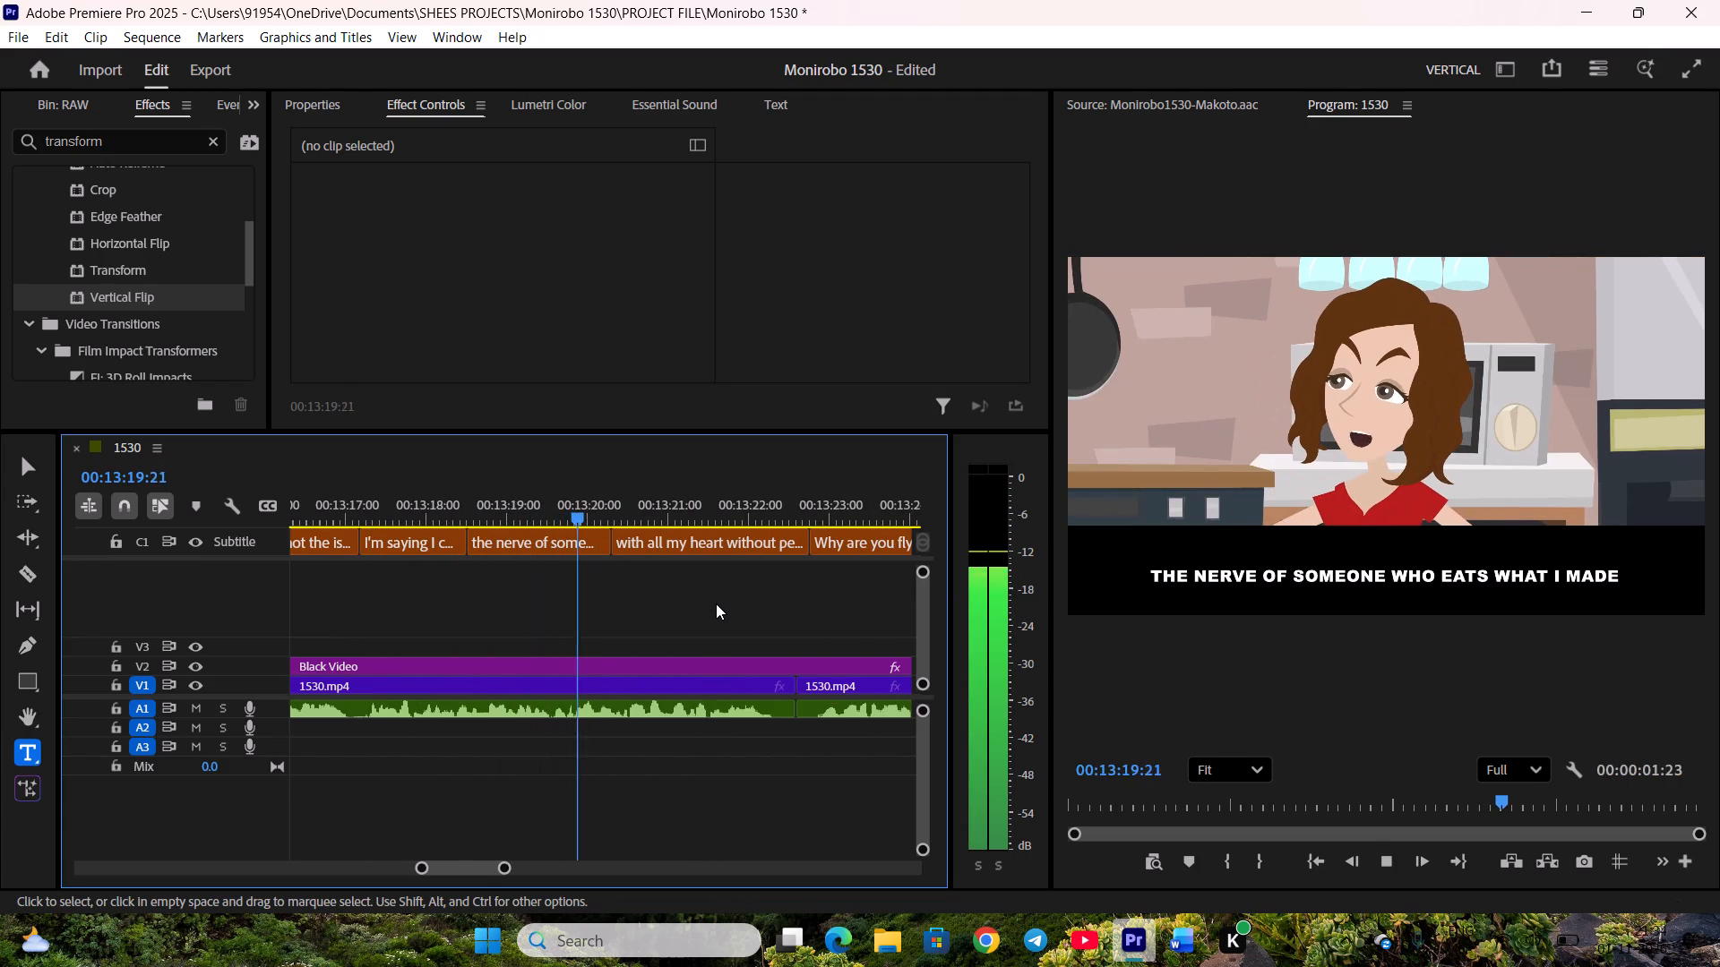
Trim the end of "with all my heart without permission!!!" to the video cut and extend the start of "Why are you flying off the handle." back to it.
scroll(716, 603, "down", 3)
left_click_drag(701, 548, 692, 548)
key("space")
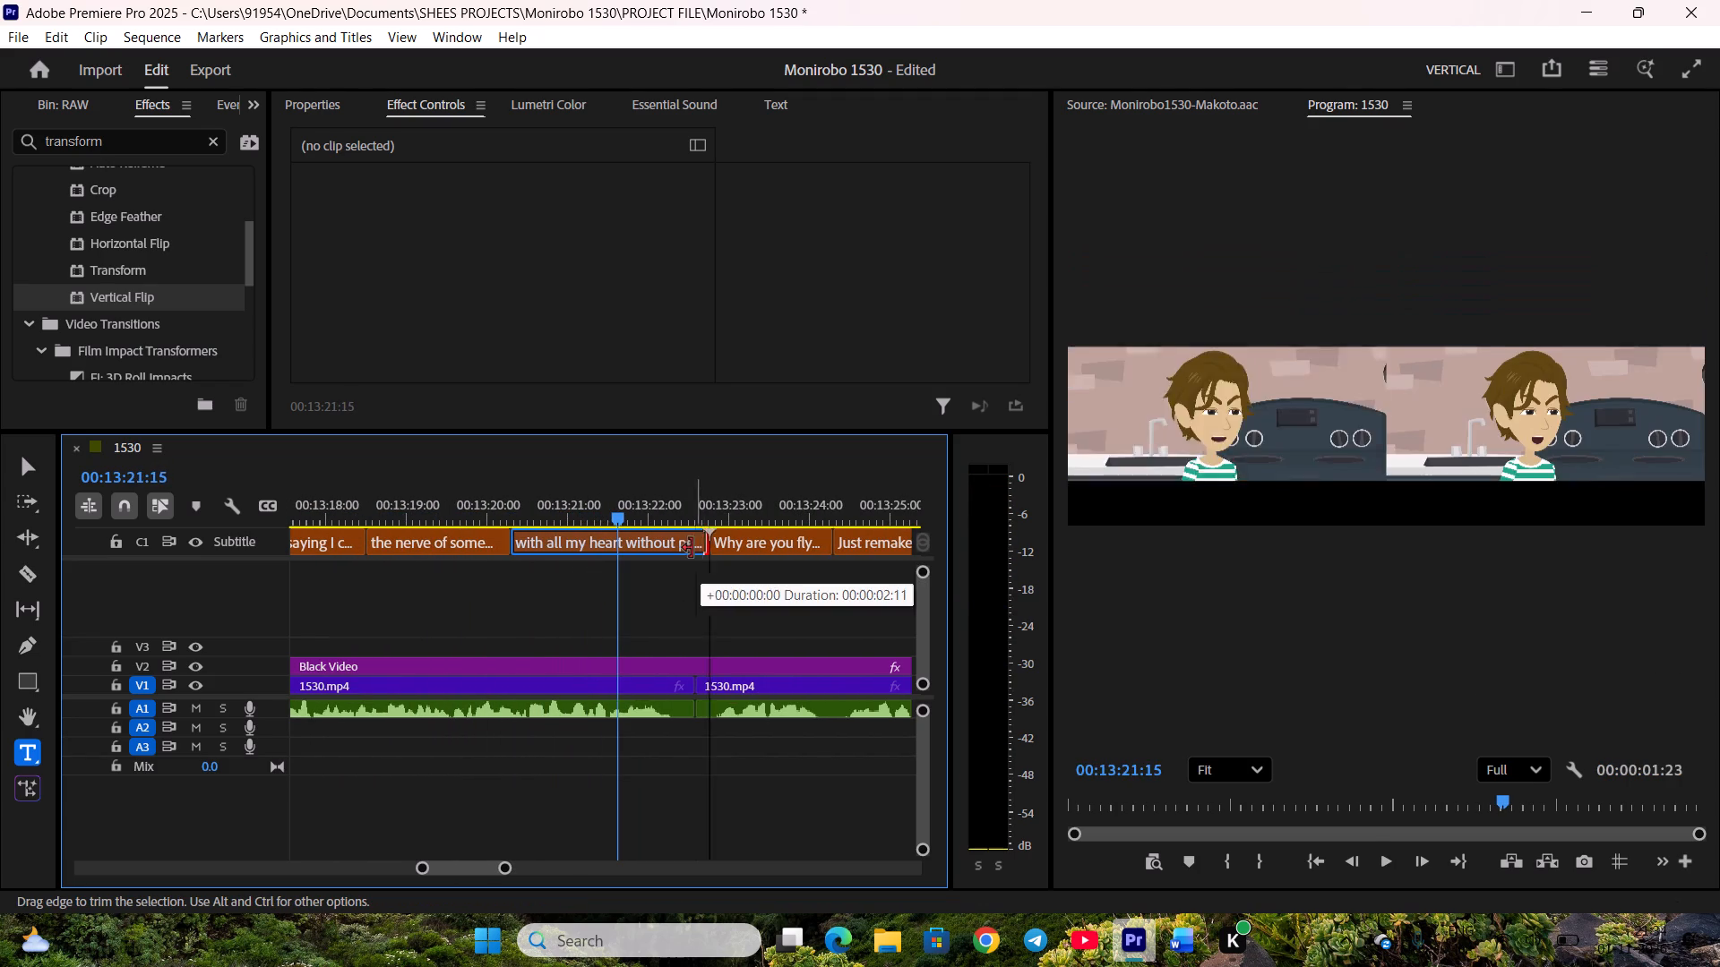
left_click_drag(692, 548, 689, 547)
left_click_drag(716, 548, 705, 548)
key("space")
Trim the end of "Just remake it," to about 00:13:25:10 and extend the start of "screeching and screaming like that." back to it.
scroll(701, 574, "down", 4)
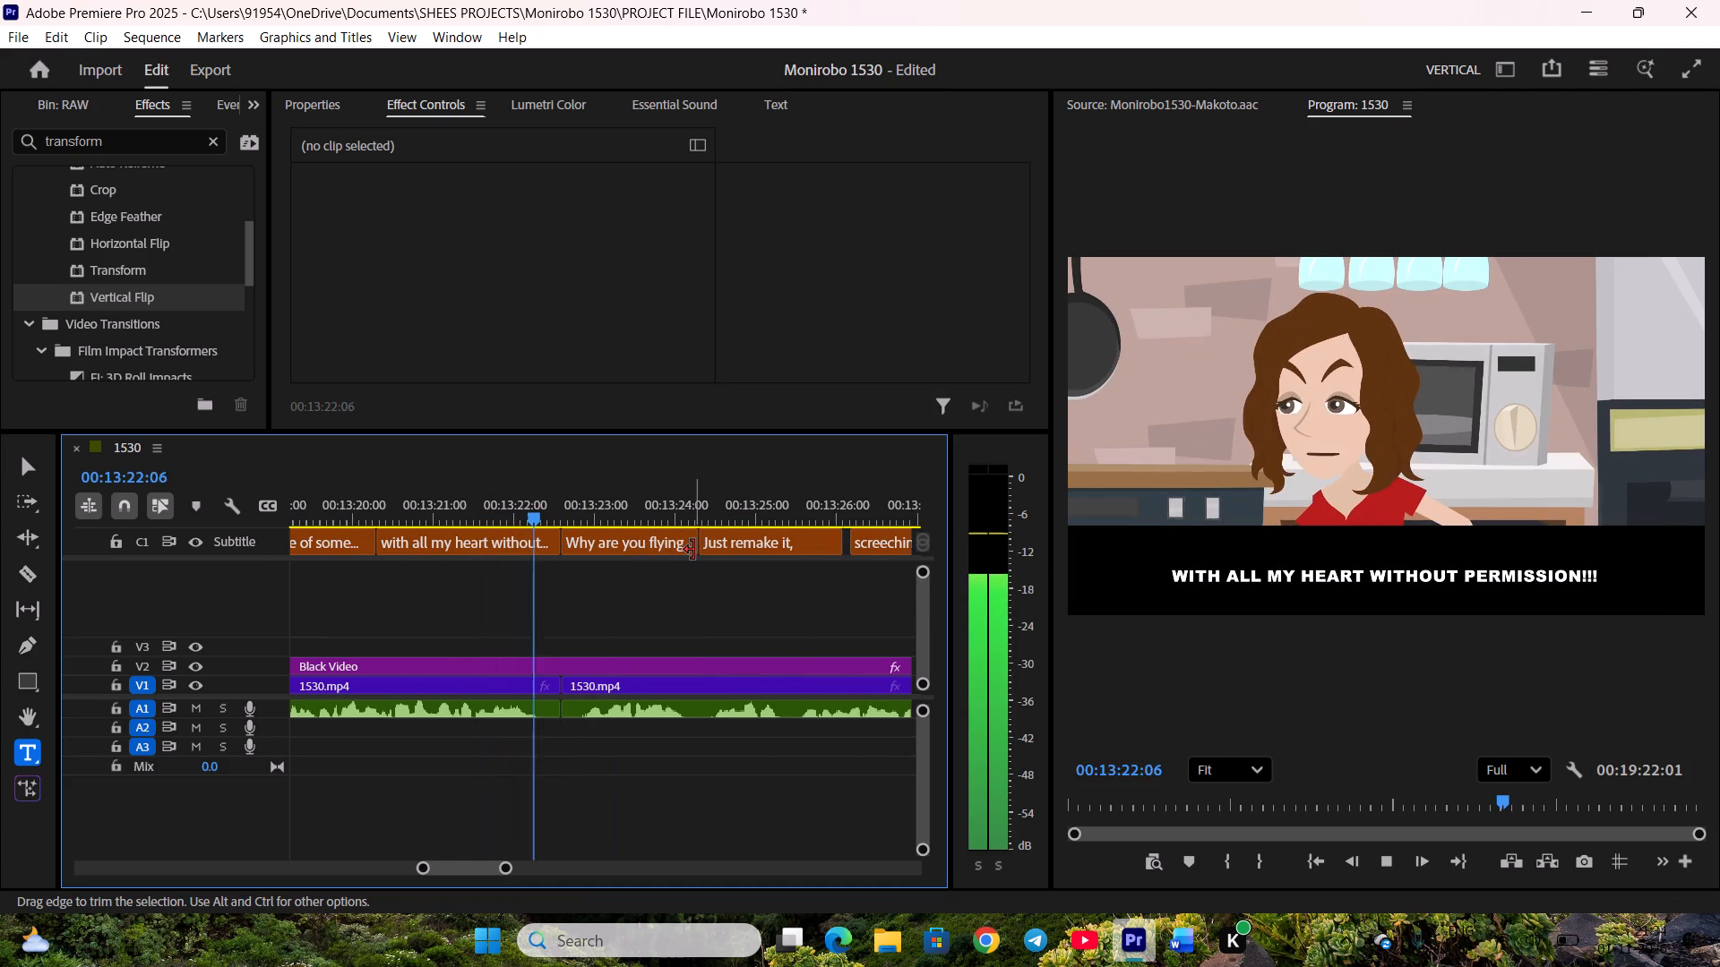
left_click(693, 550)
scroll(706, 585, "down", 4)
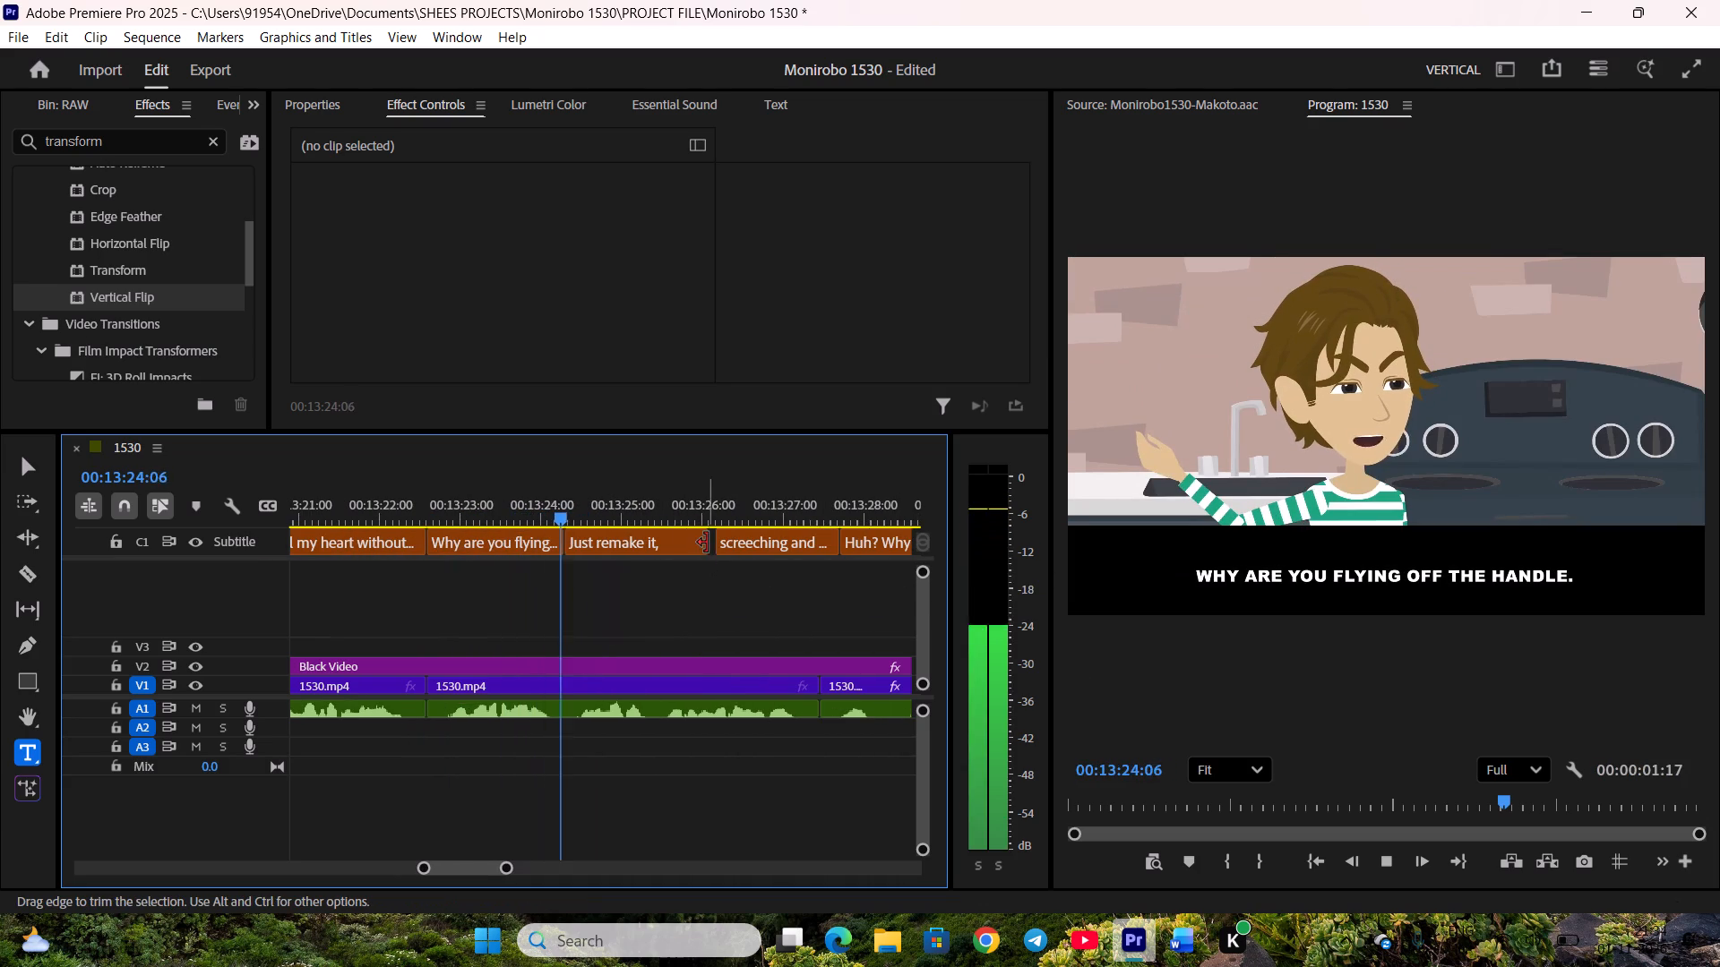
left_click_drag(705, 543, 653, 543)
key("space")
left_click_drag(721, 542, 677, 543)
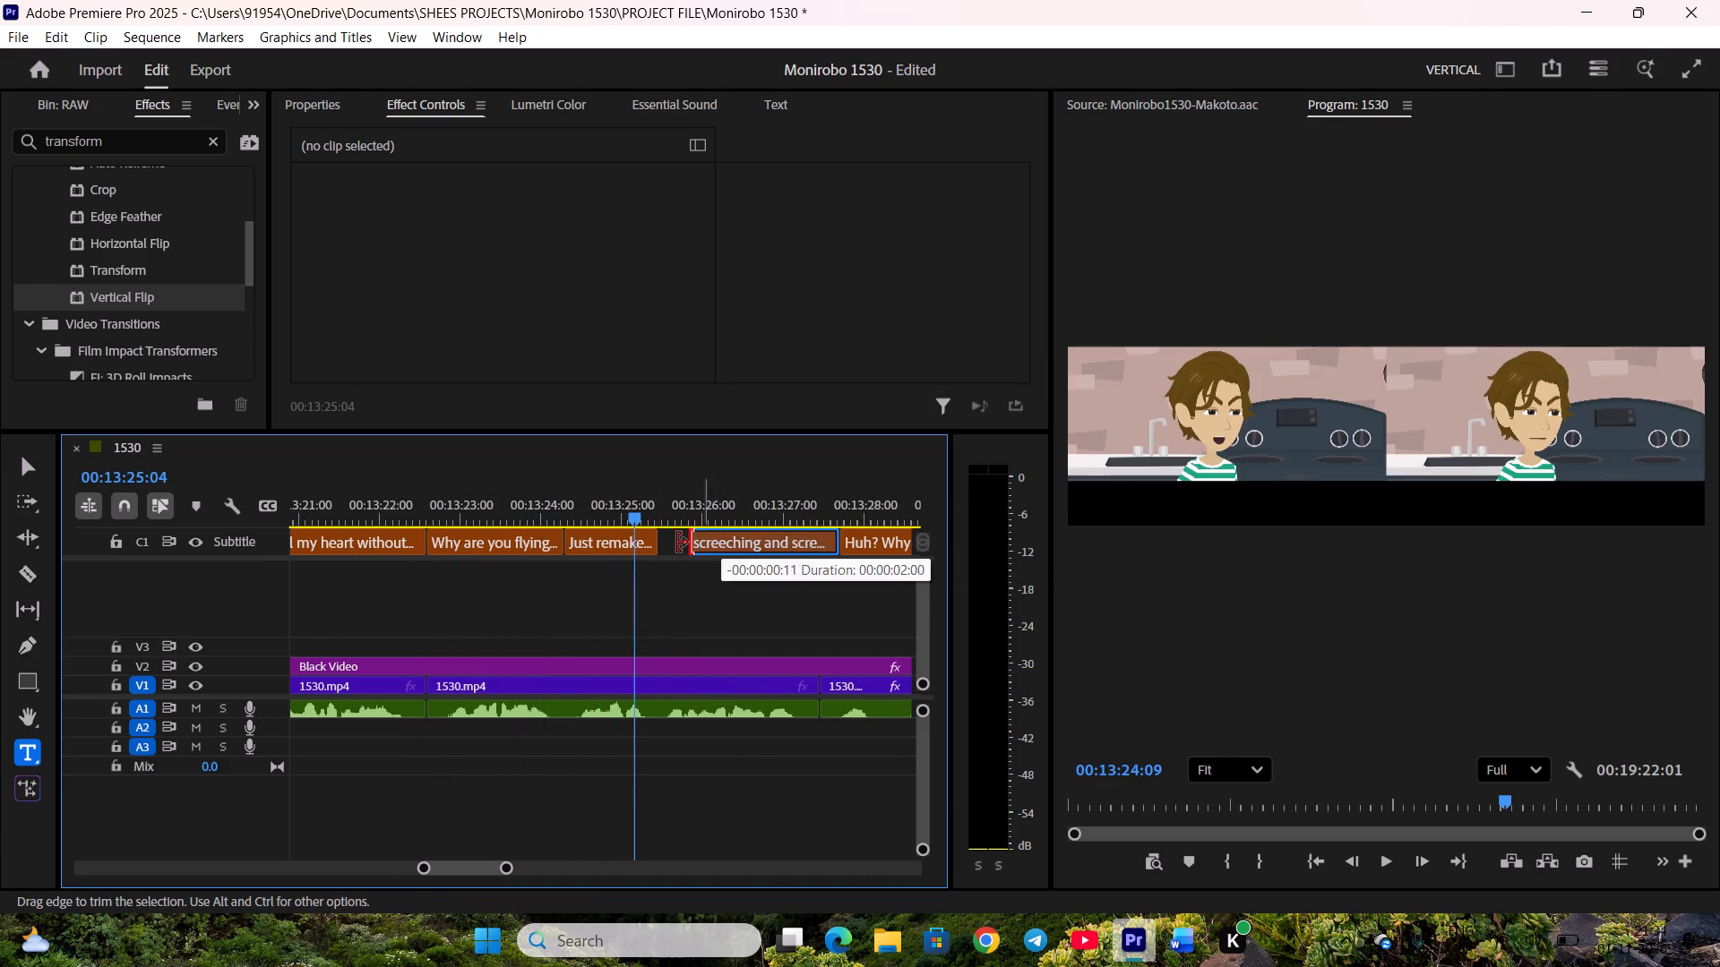
left_click_drag(677, 543, 652, 543)
key("space")
Trim the end of "screeching and screaming like that." to the video cut and extend the start of "Huh? Why are YOU the one getting angry?" back to it.
left_click_drag(830, 545, 806, 545)
scroll(714, 594, "down", 5)
key("space")
left_click_drag(687, 542, 668, 542)
scroll(678, 586, "down", 4)
key("space")
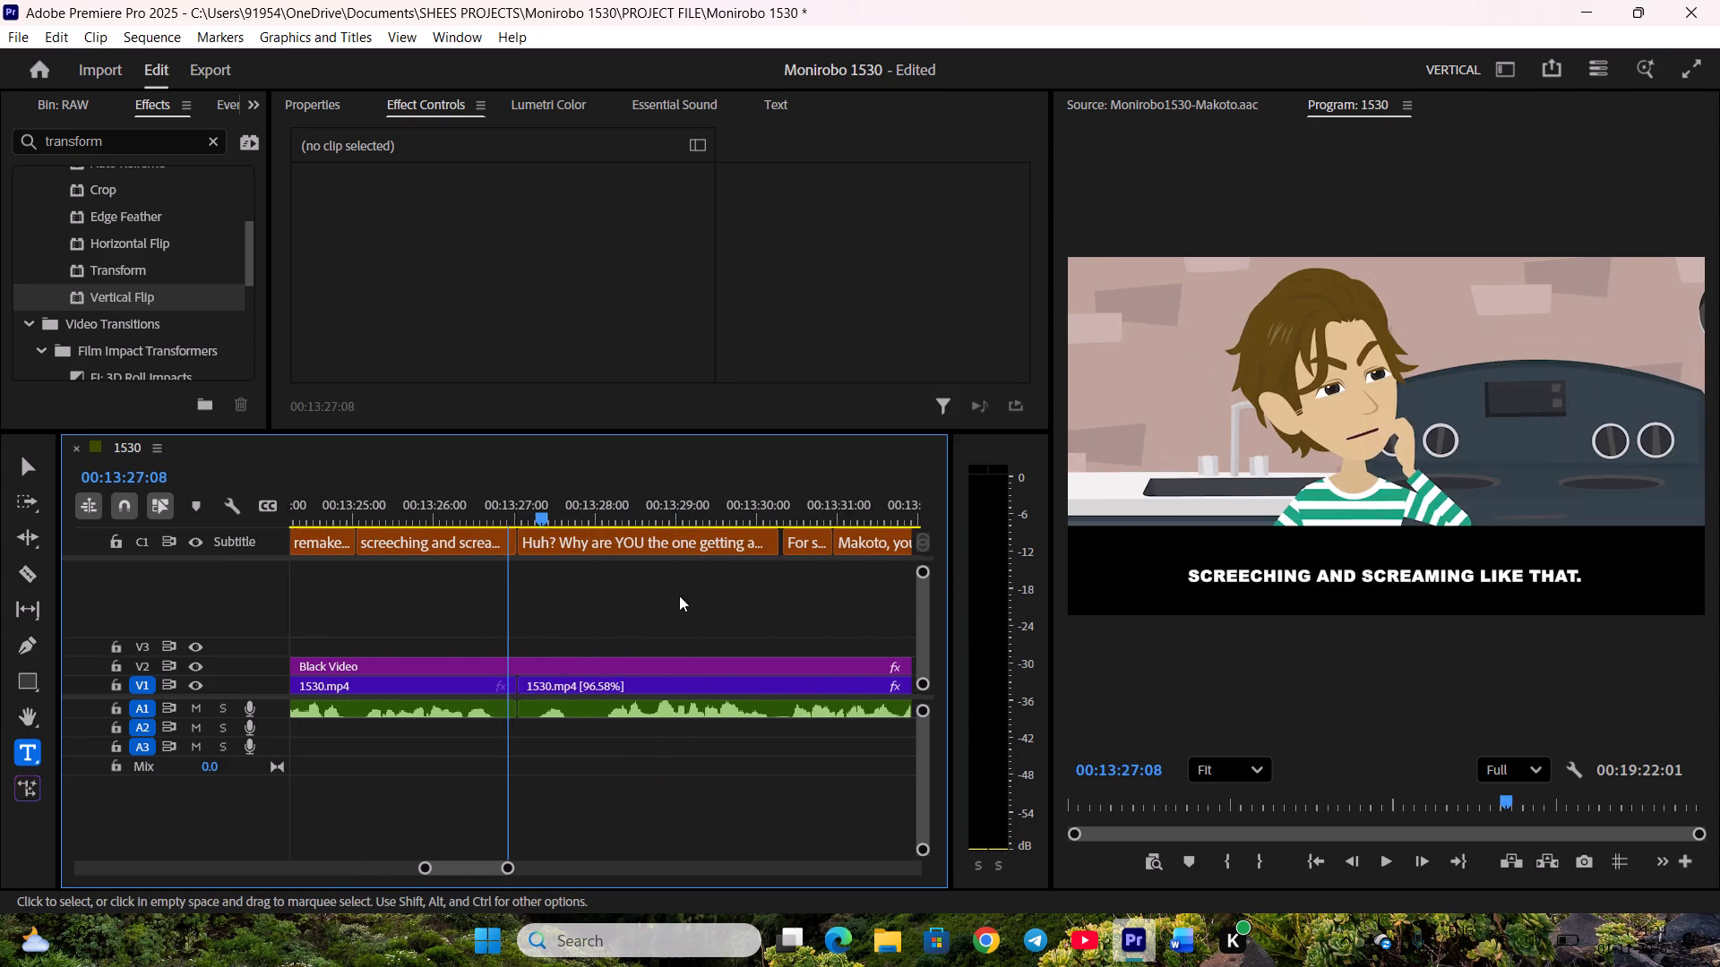
Extend the start of "For starters," back to the end of "Huh? Why are YOU the one getting angry?".
left_click_drag(789, 547, 781, 548)
Trim the end of "yet you can't do housework..." to about 00:13:37:21 and extend the start of "don't you find that embarrassing?!" back to it.
scroll(773, 569, "down", 4)
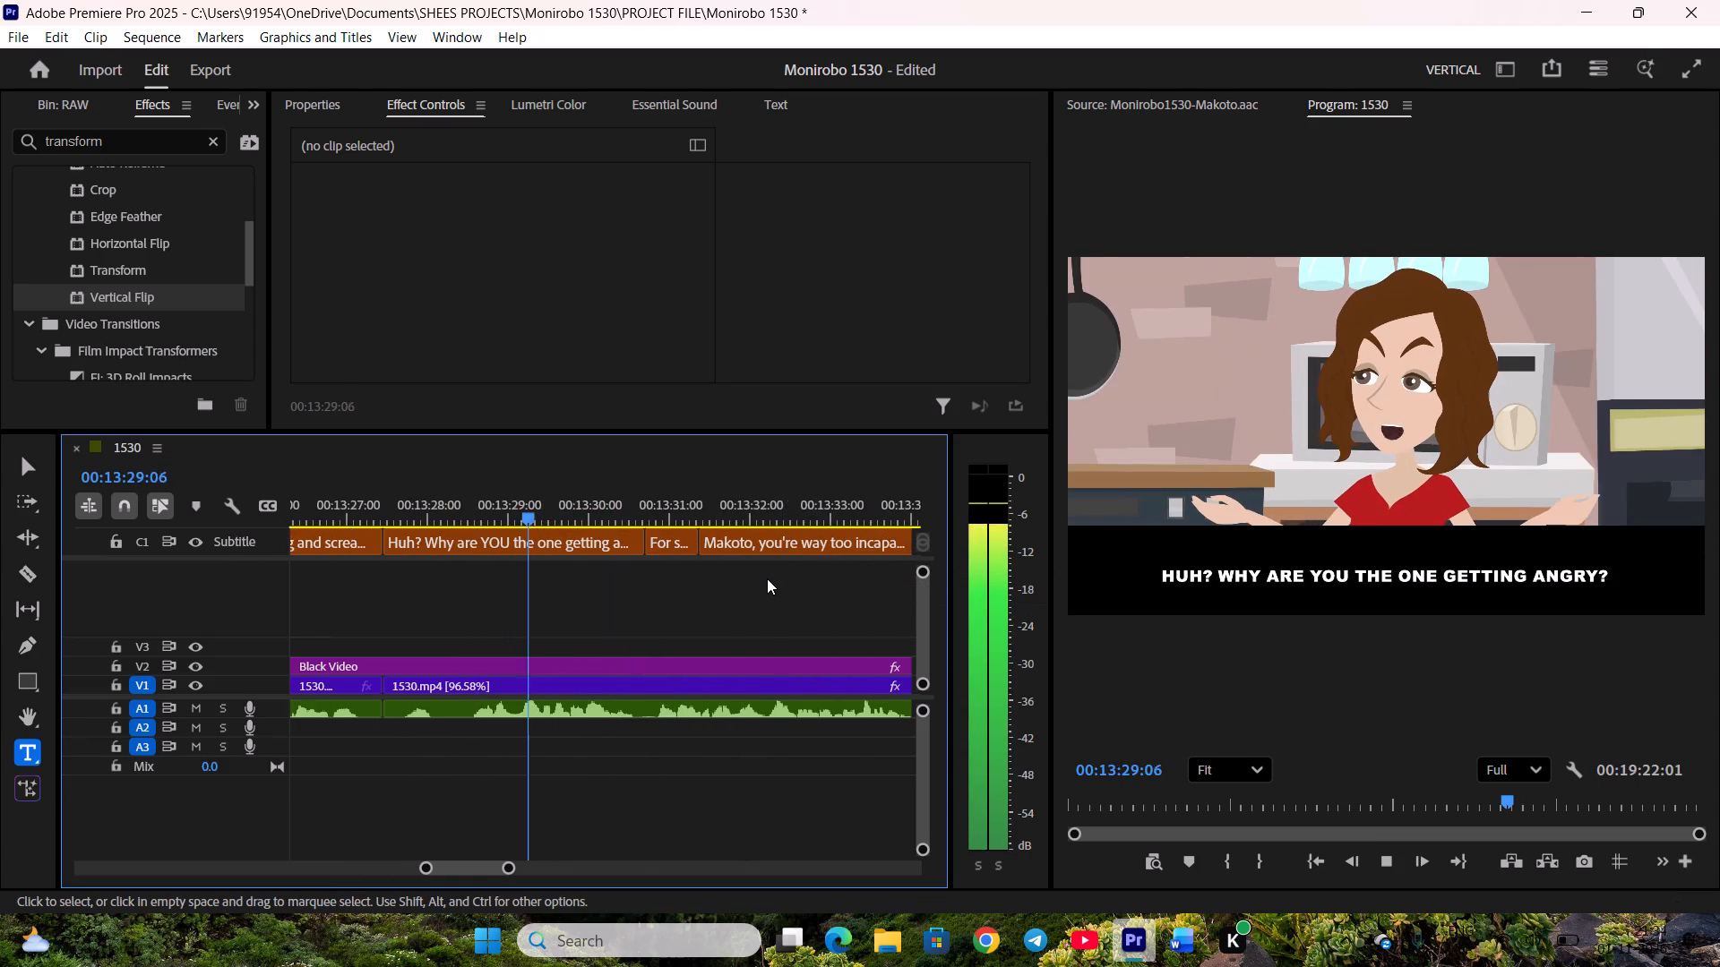
scroll(754, 578, "down", 3)
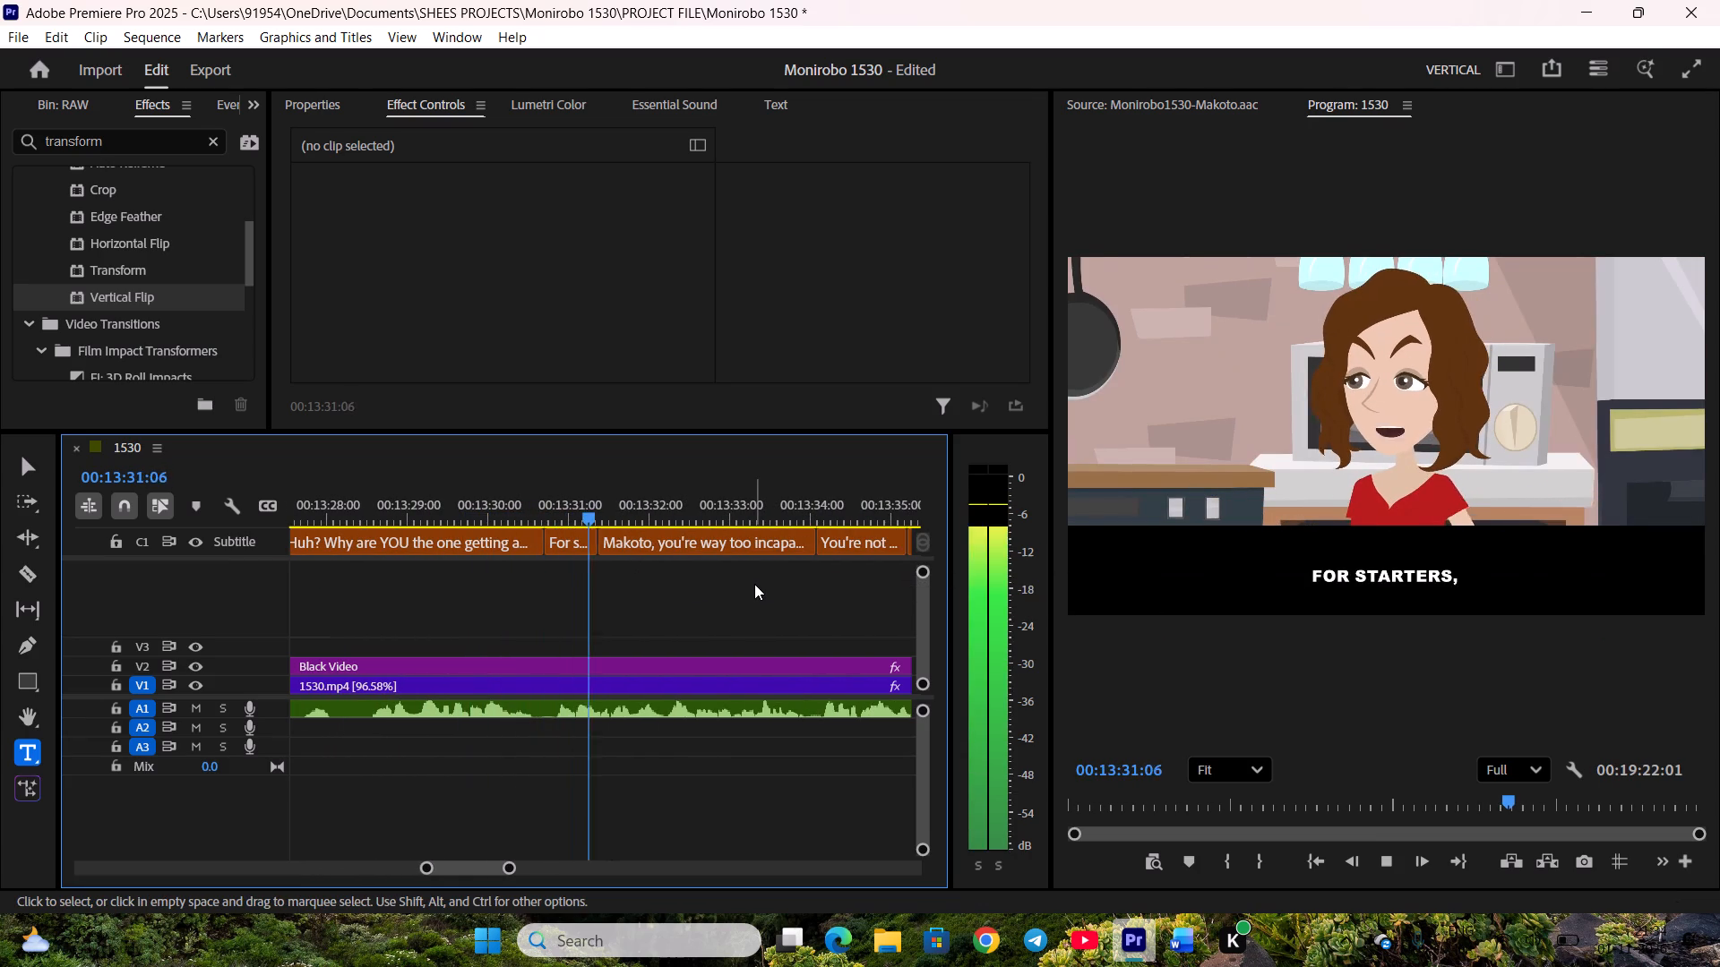
scroll(754, 584, "down", 7)
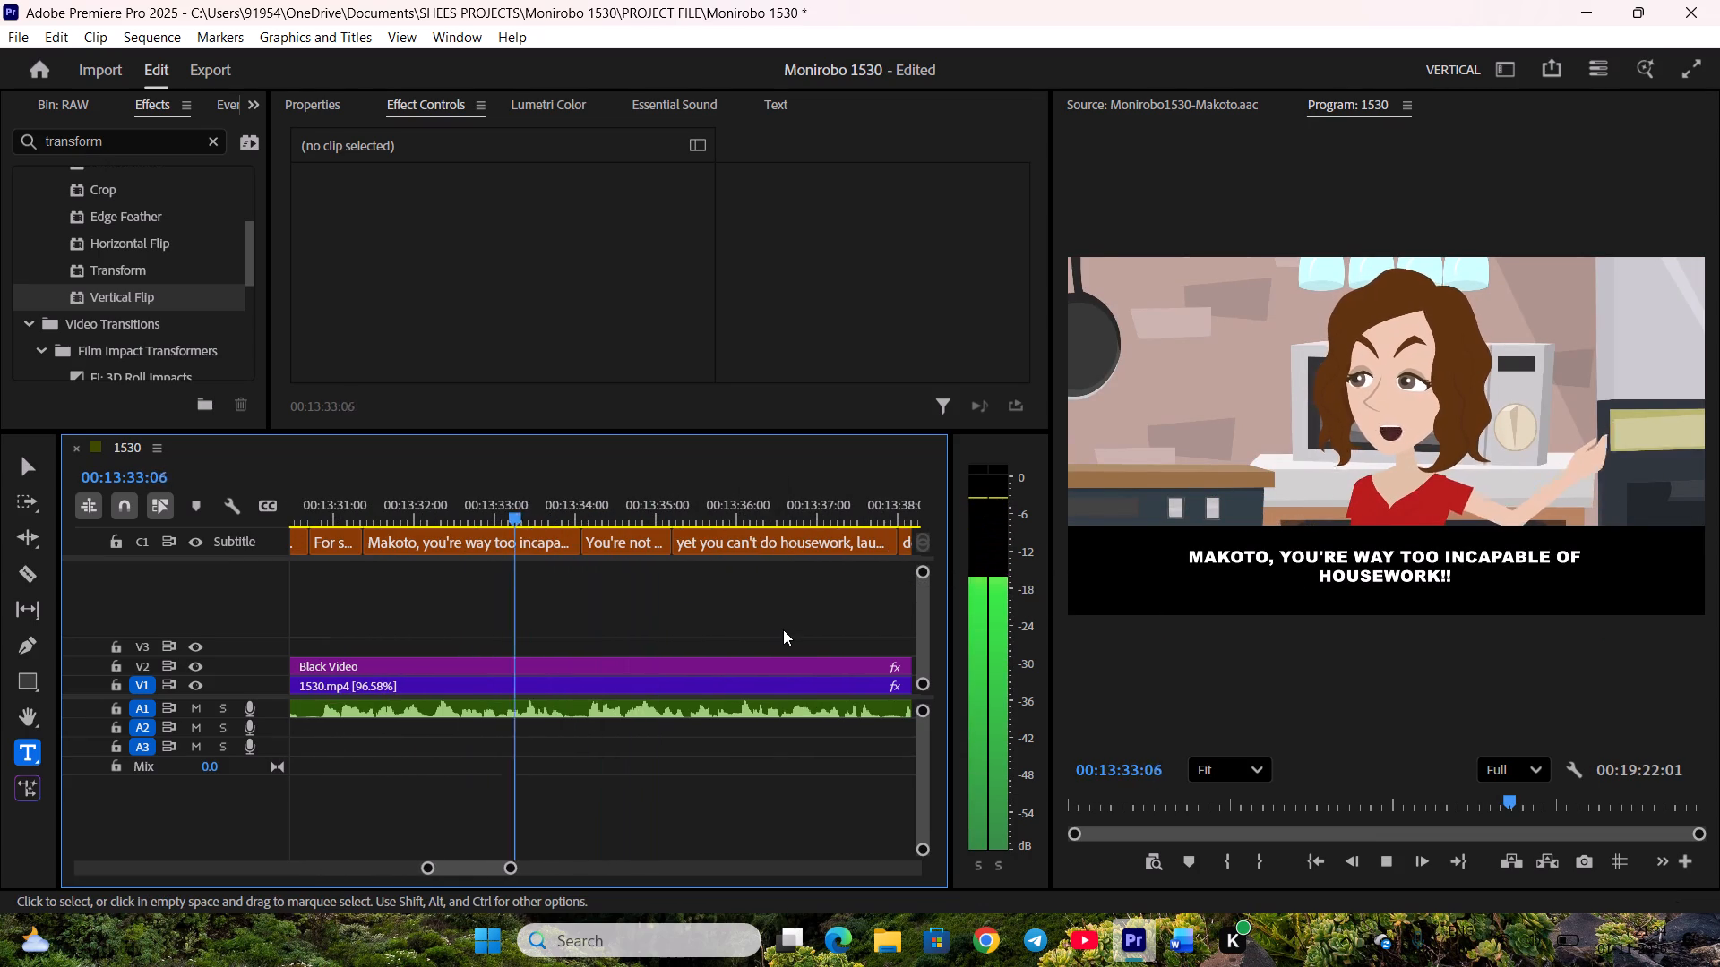
scroll(778, 629, "down", 4)
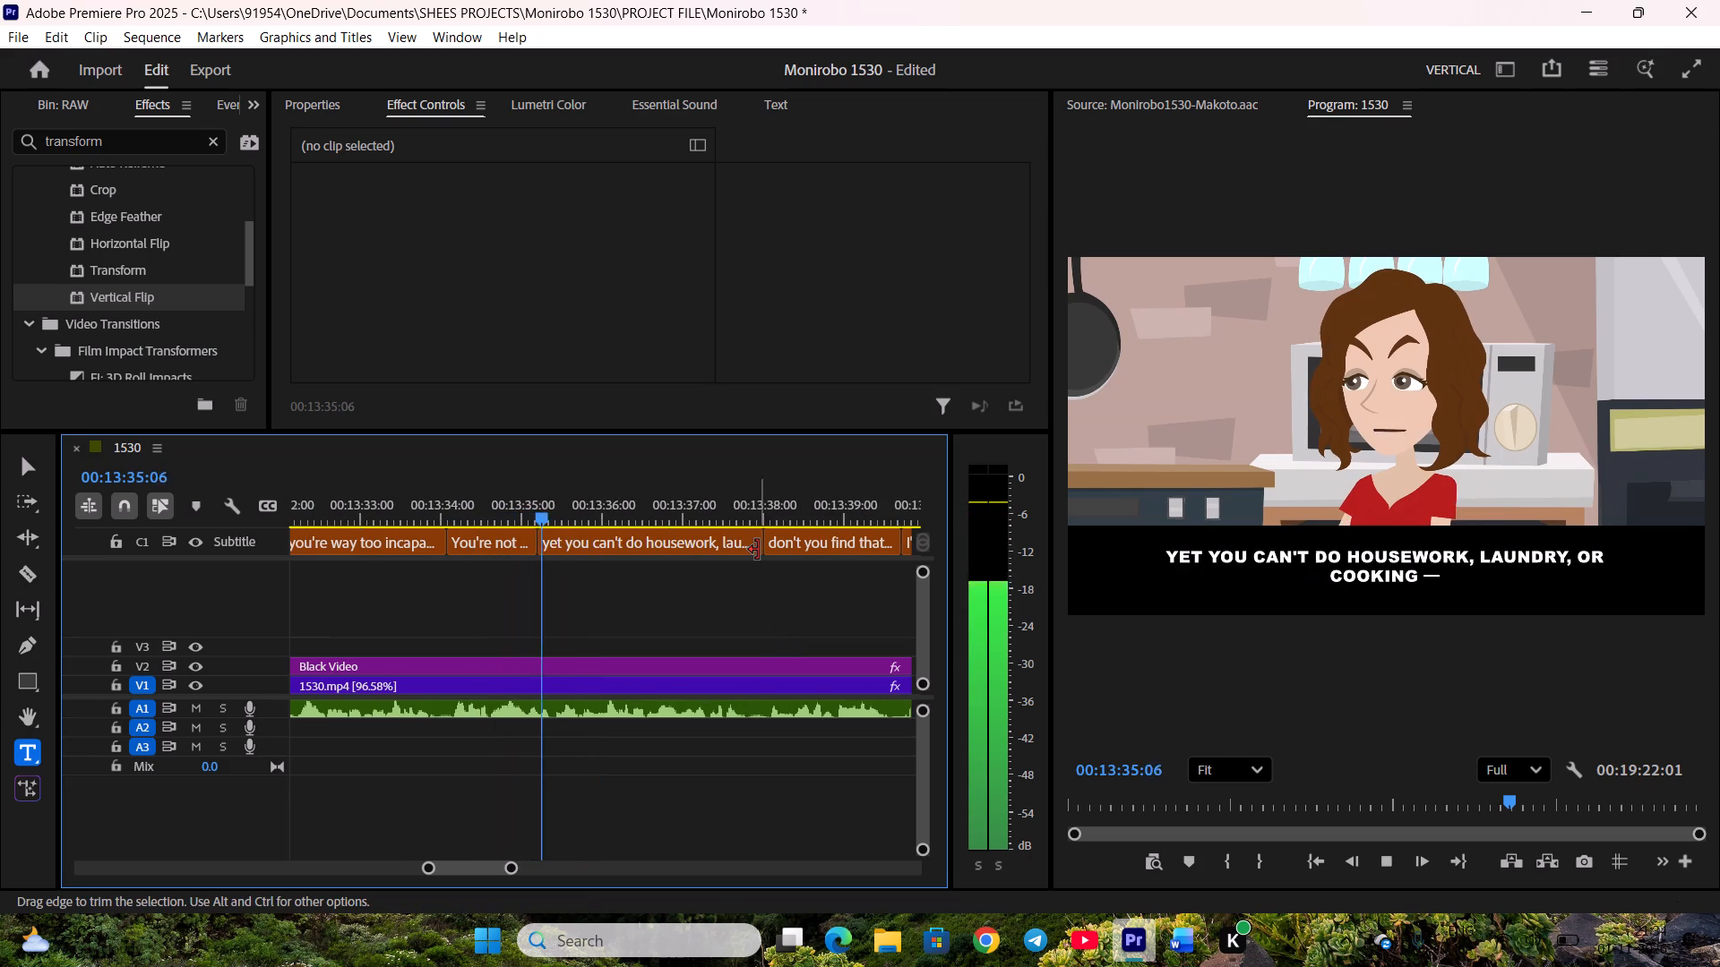
left_click_drag(758, 550, 748, 552)
left_click_drag(767, 548, 758, 548)
key("space")
Trim the end of "I'm already at my limit too, you know?" to the video cut and extend the start of "What's with that way of talking." to it.
scroll(756, 582, "down", 5)
key("space")
scroll(751, 596, "down", 4)
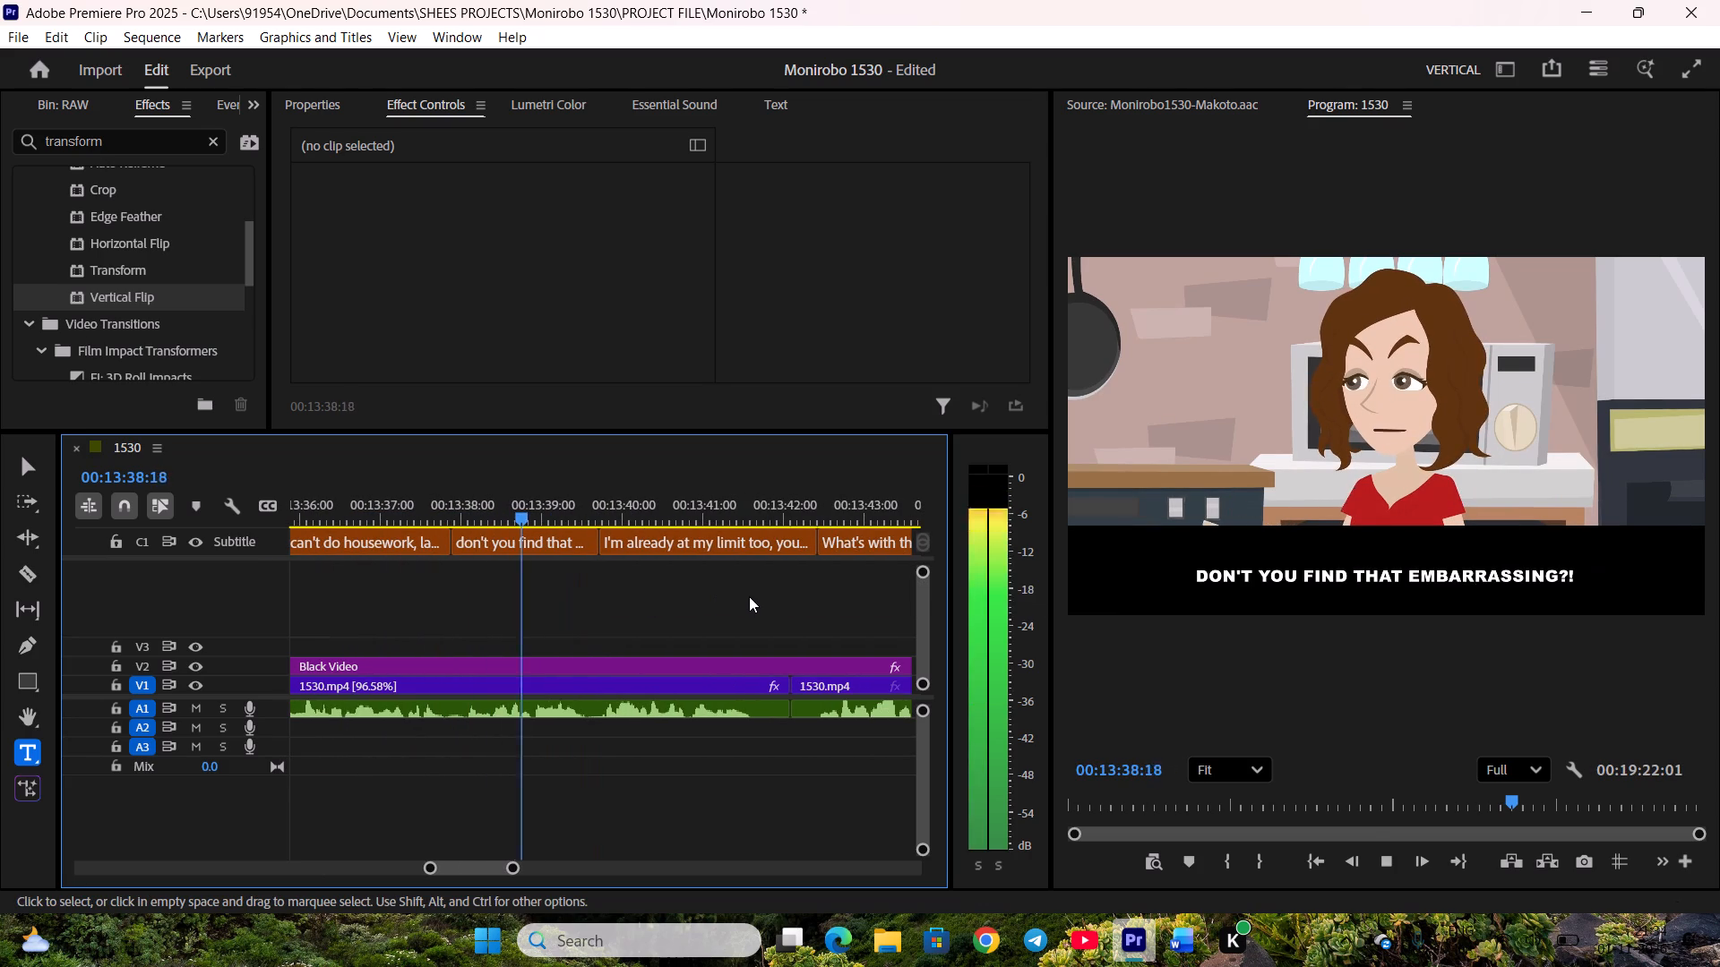
key("space")
left_click_drag(811, 546, 789, 544)
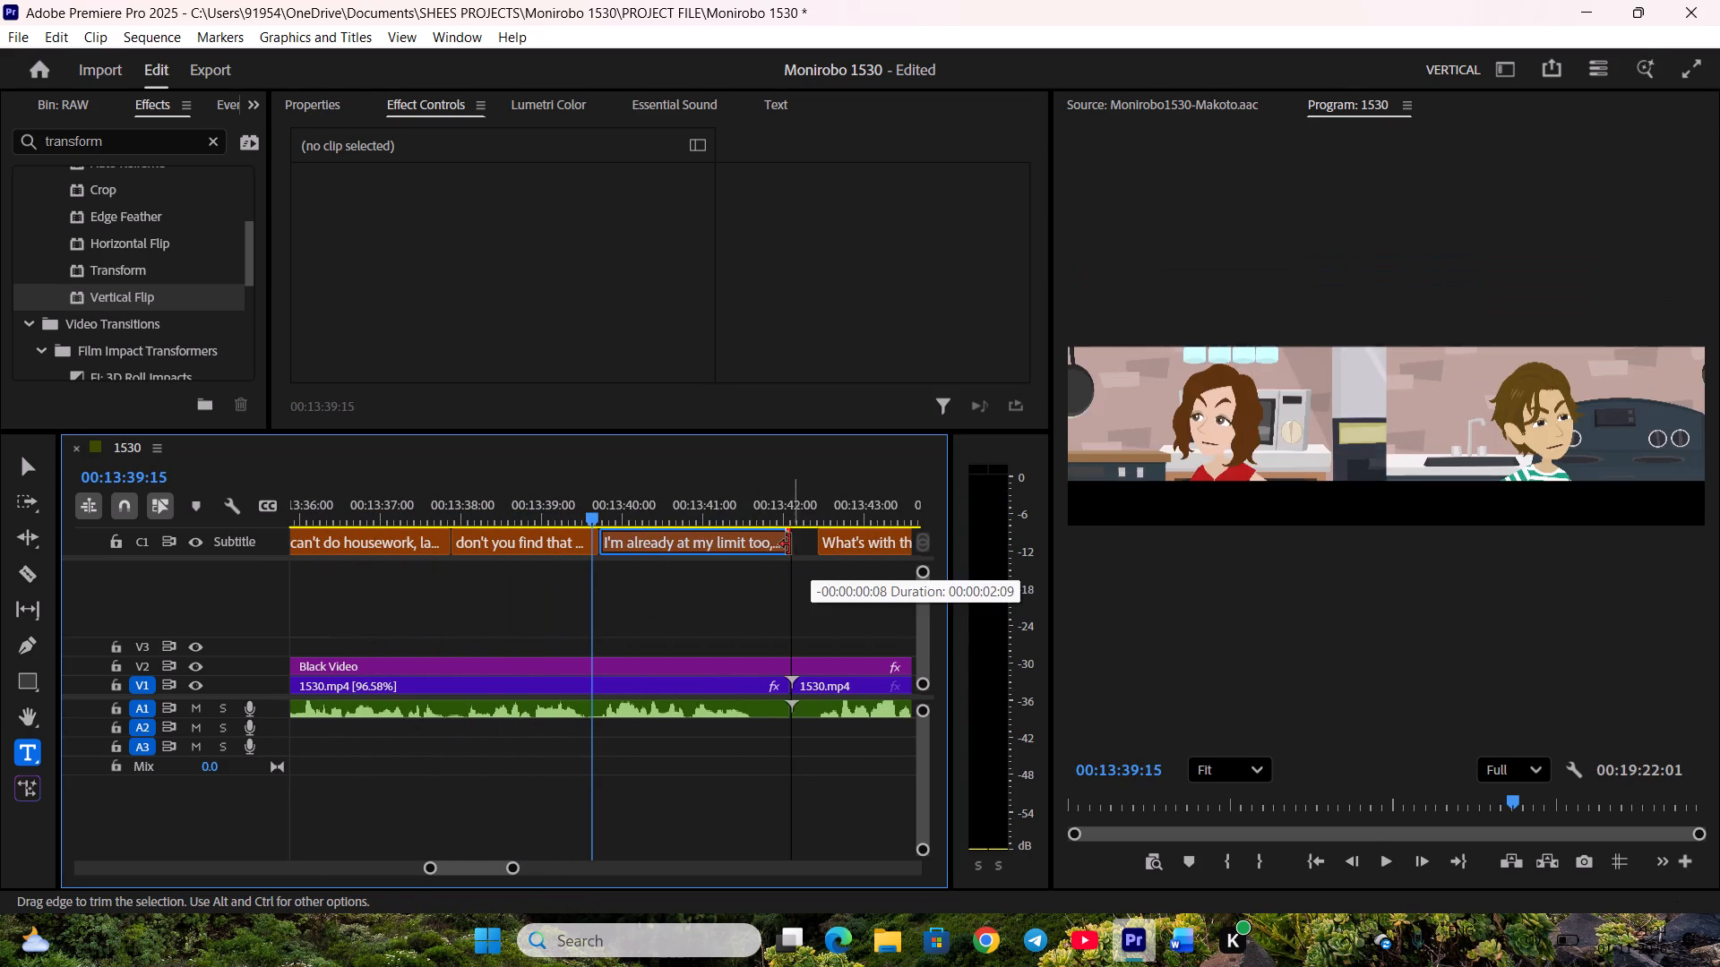
left_click_drag(789, 544, 786, 544)
scroll(761, 588, "down", 4)
key("space")
left_click(697, 545)
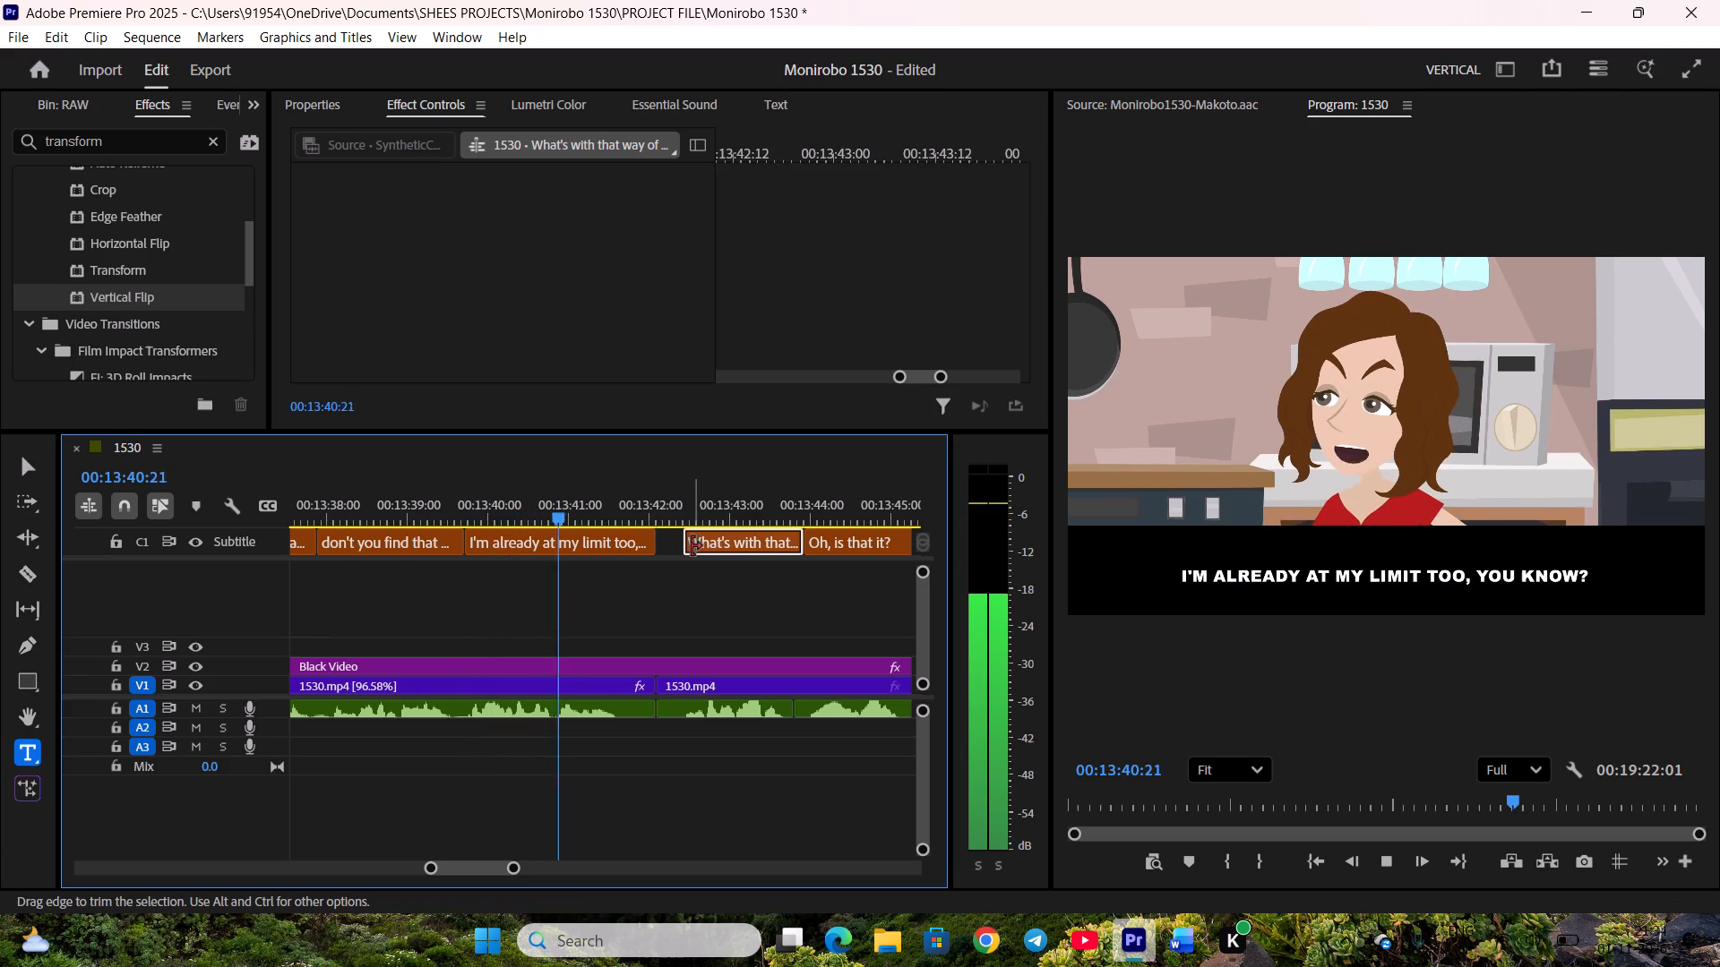
left_click_drag(691, 545, 660, 545)
Trim the end of "What's with that way of talking." to the A1 voice clip cut and extend the start of "Oh, is that it?" back to it.
scroll(658, 558, "down", 4)
left_click(668, 542)
key("space")
left_click_drag(666, 542, 656, 542)
left_click(685, 547)
left_click_drag(677, 546, 666, 546)
key("space")
Replay the voice under "What's with that way of talking." from near its start.
scroll(667, 577, "down", 4)
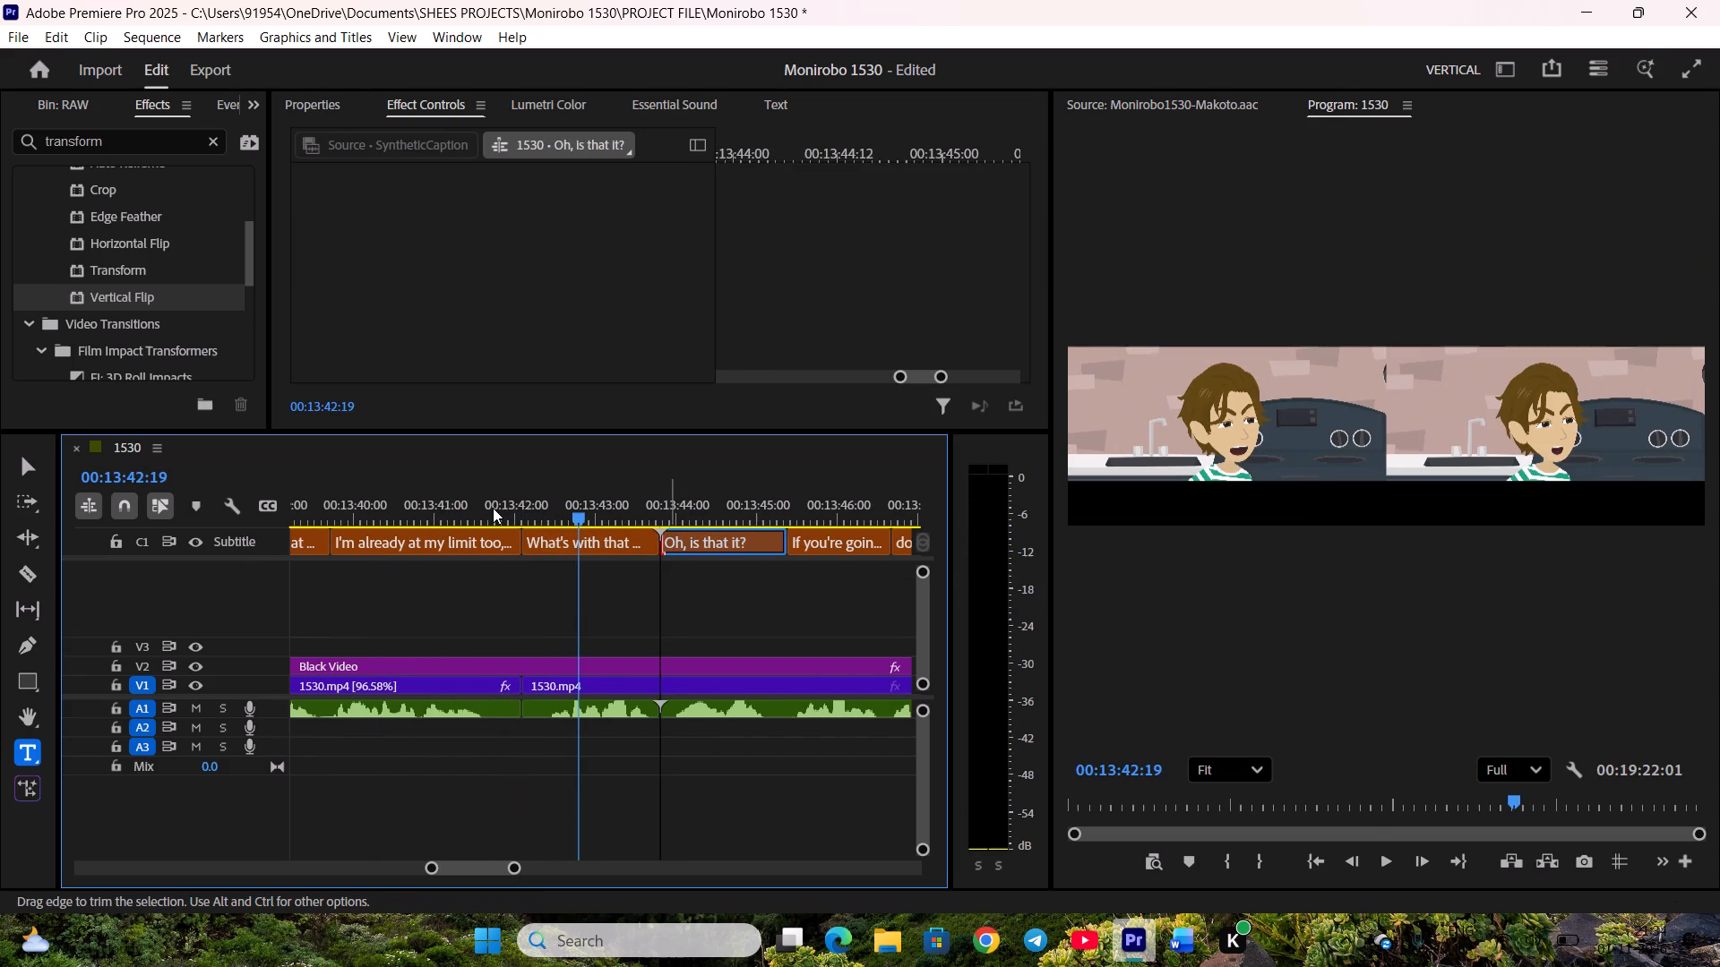
left_click(484, 509)
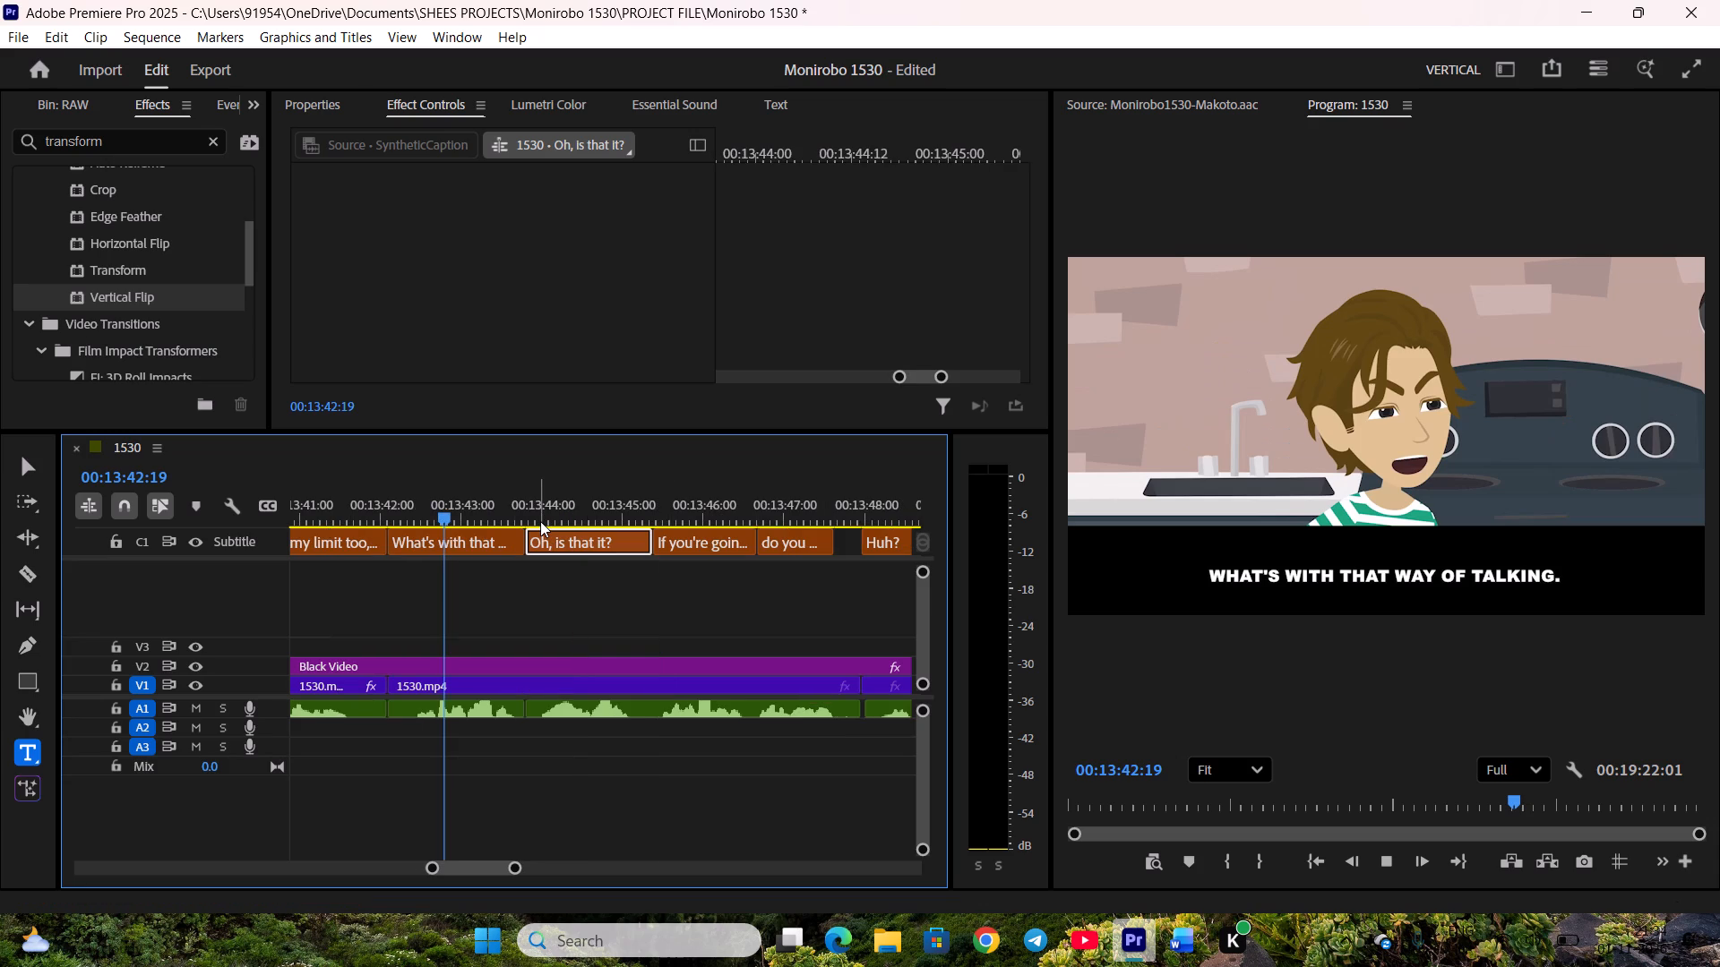
left_click(425, 518)
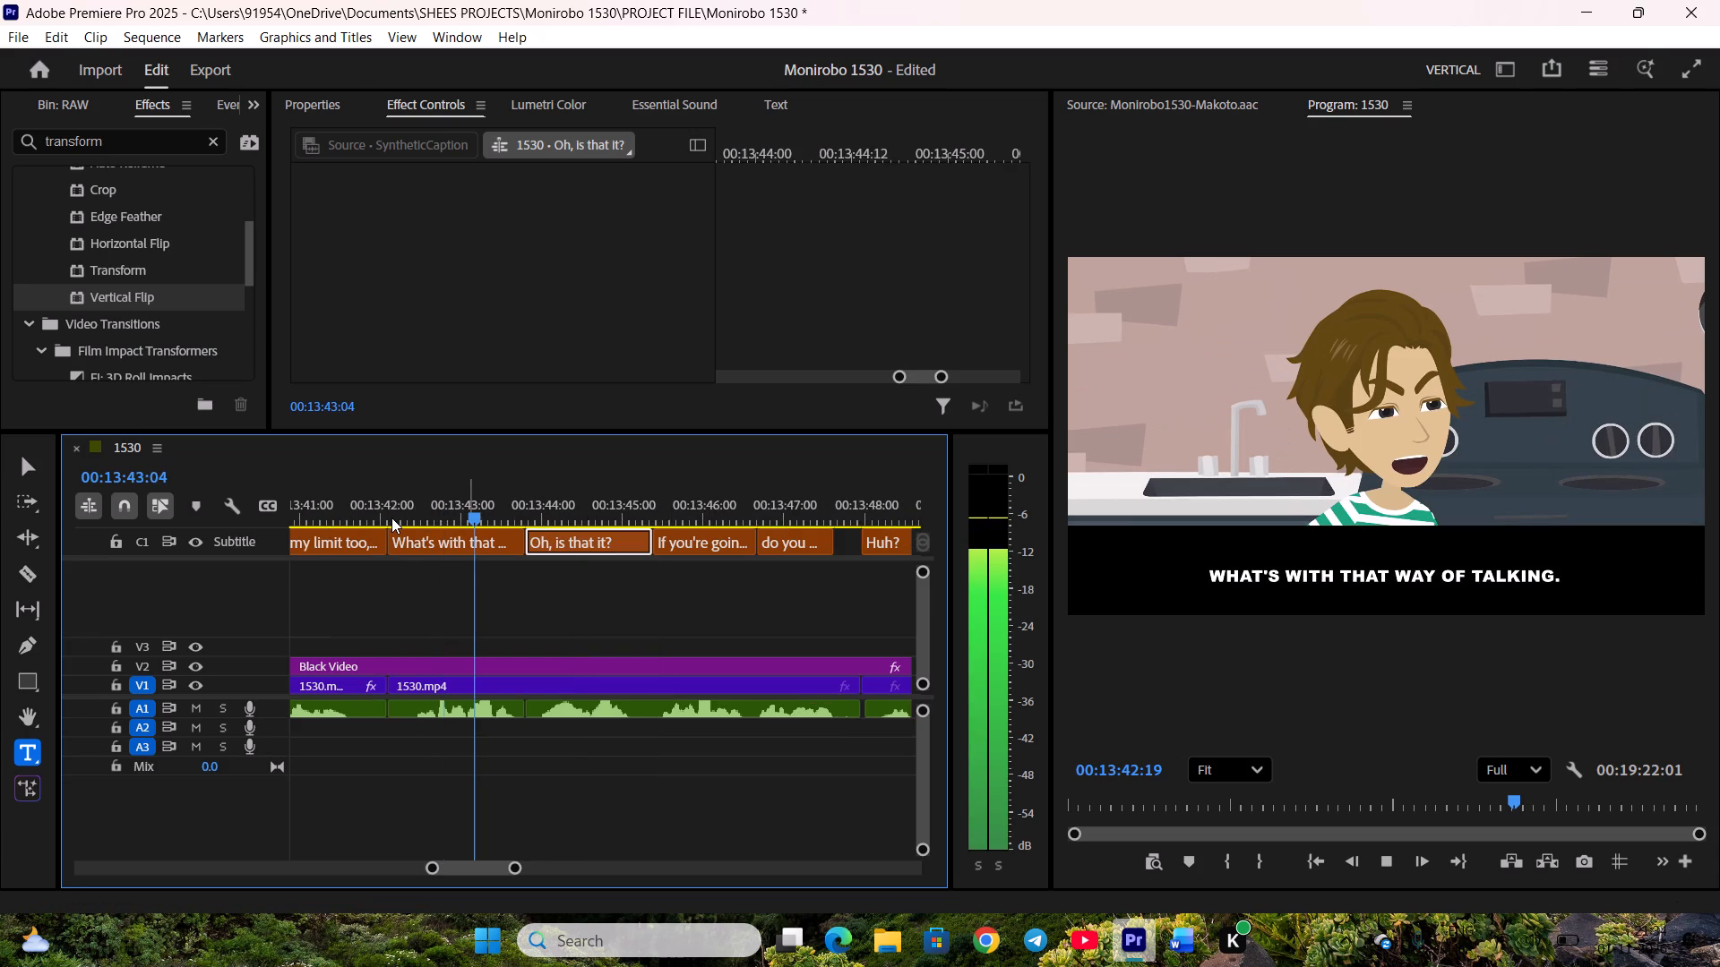
left_click(391, 518)
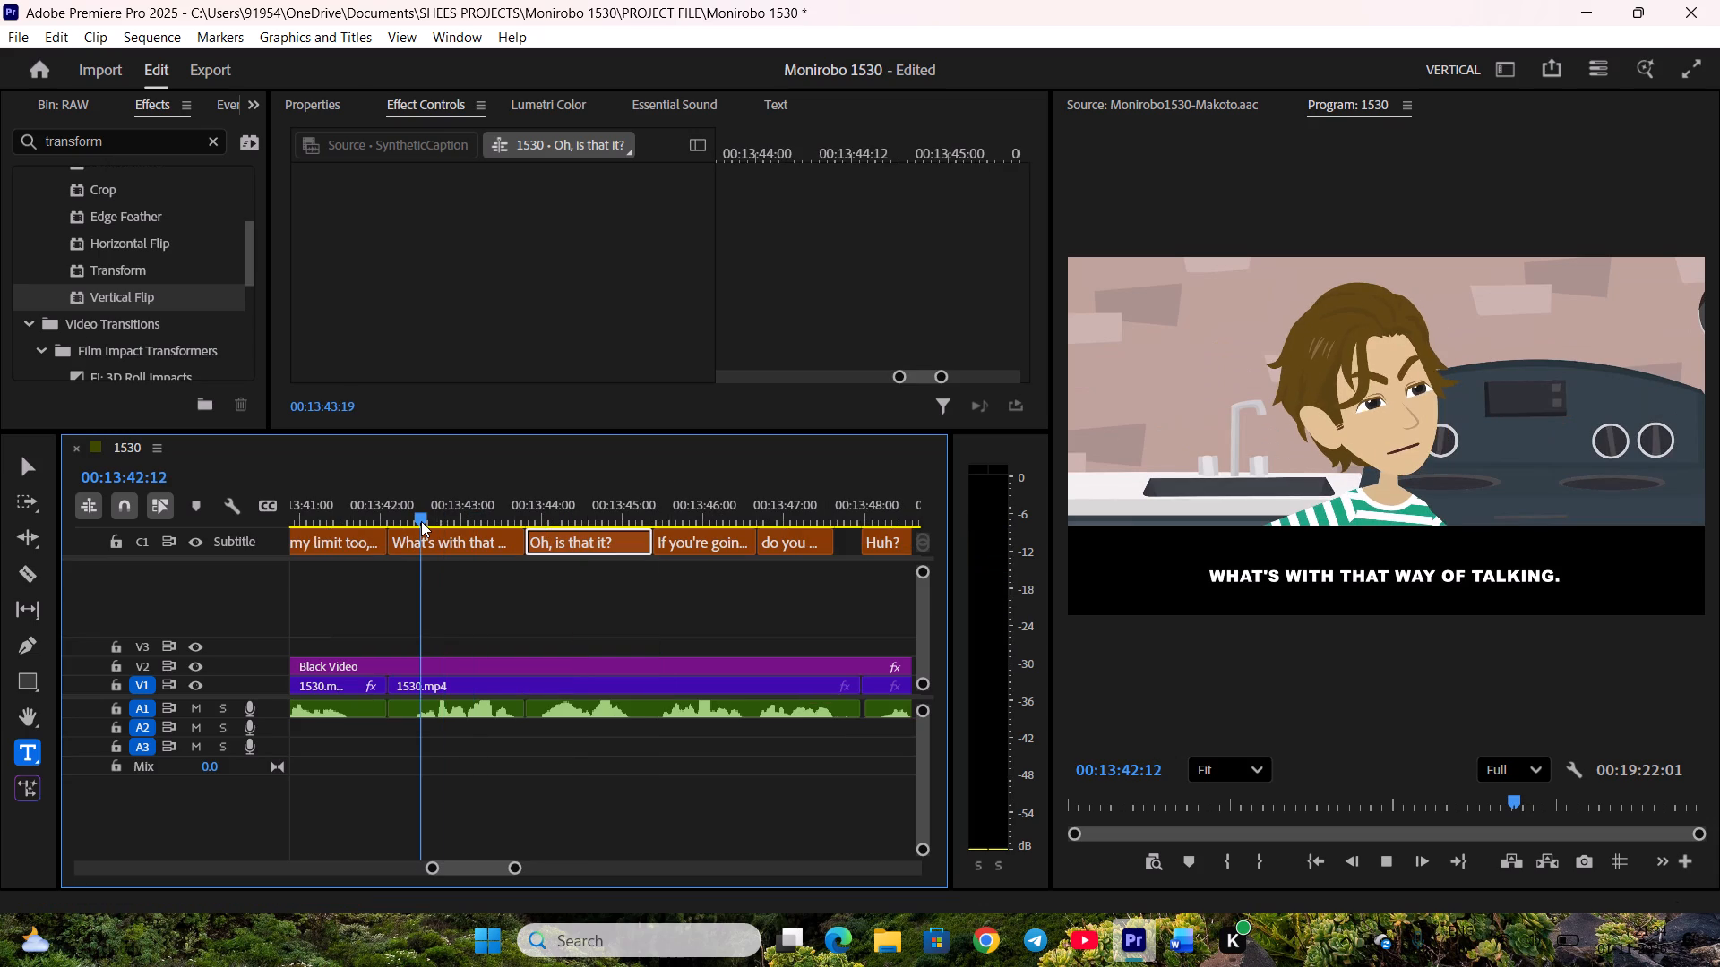
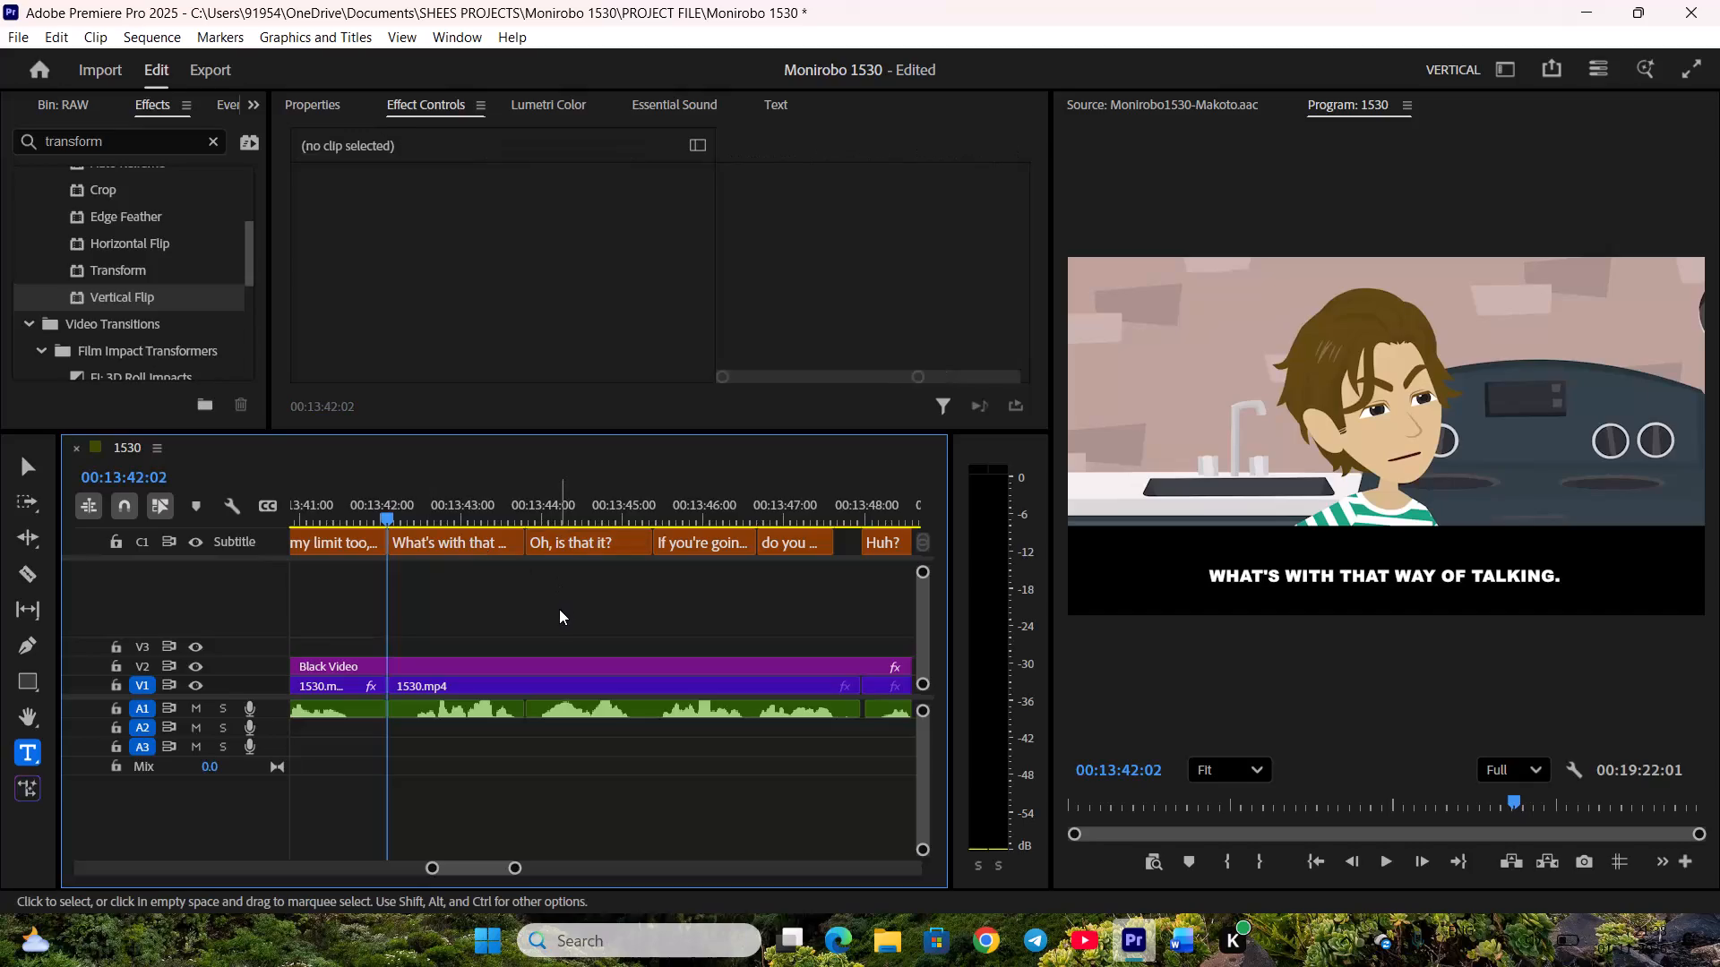
Save the project.
key("ctrl+s")
Extend the end of "do you want ..." to the start of "Huh?", closing the gap between them.
key("space")
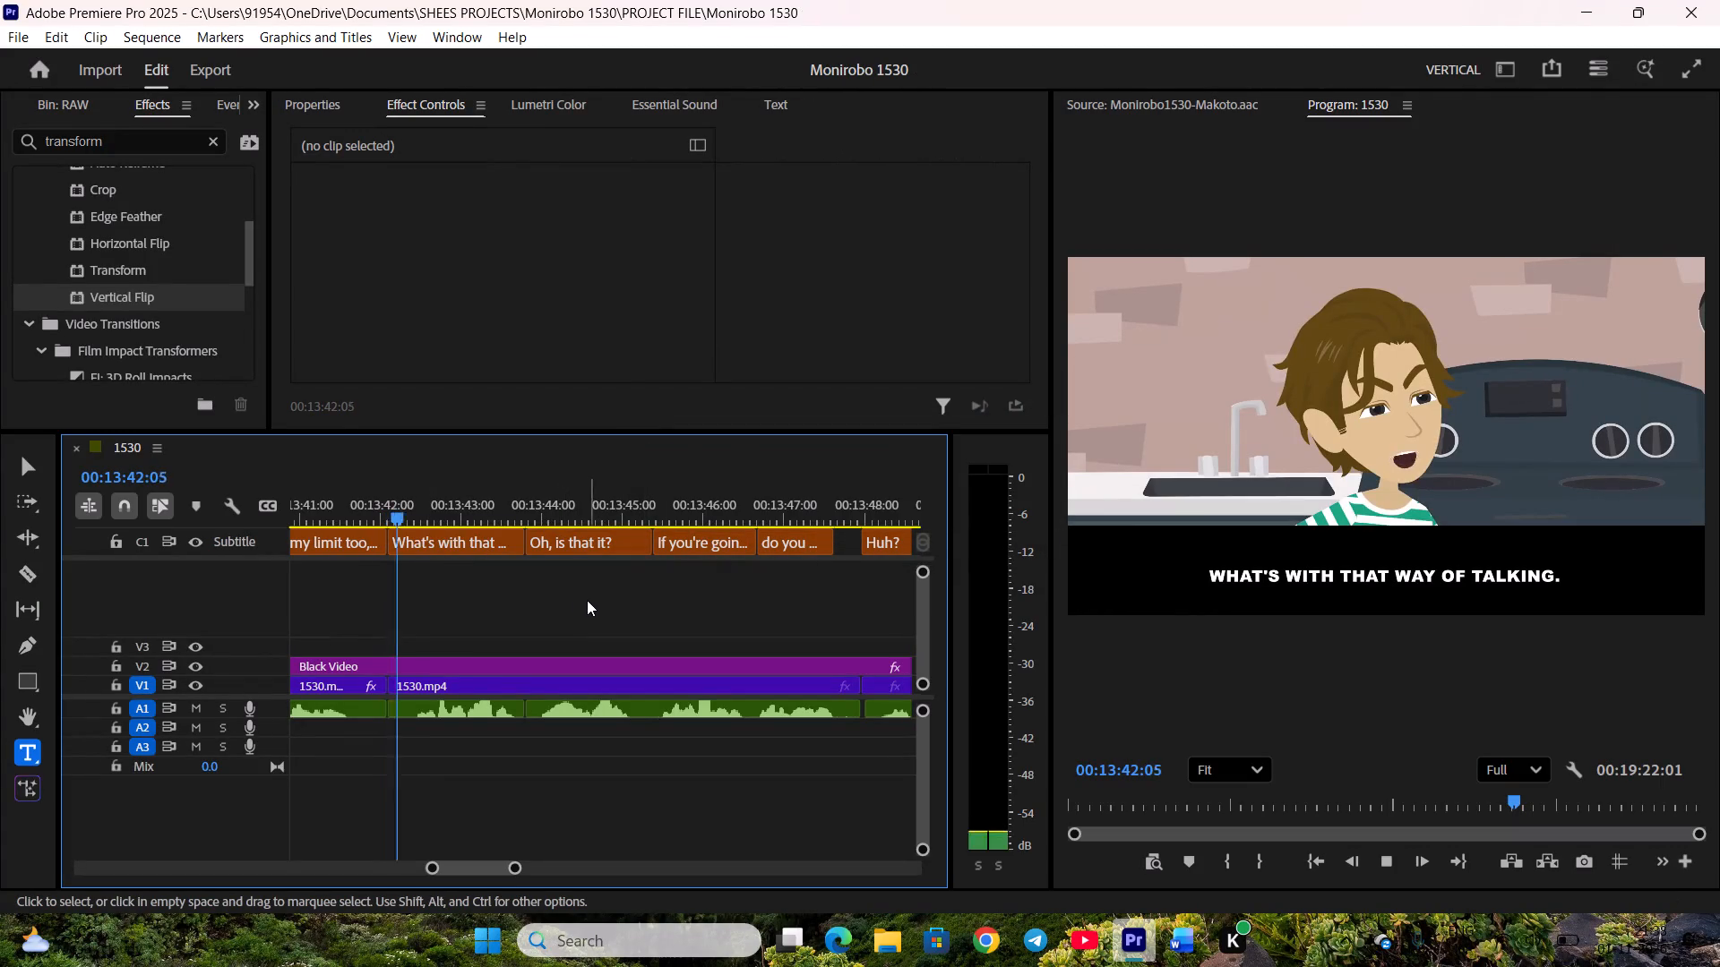
left_click(648, 537)
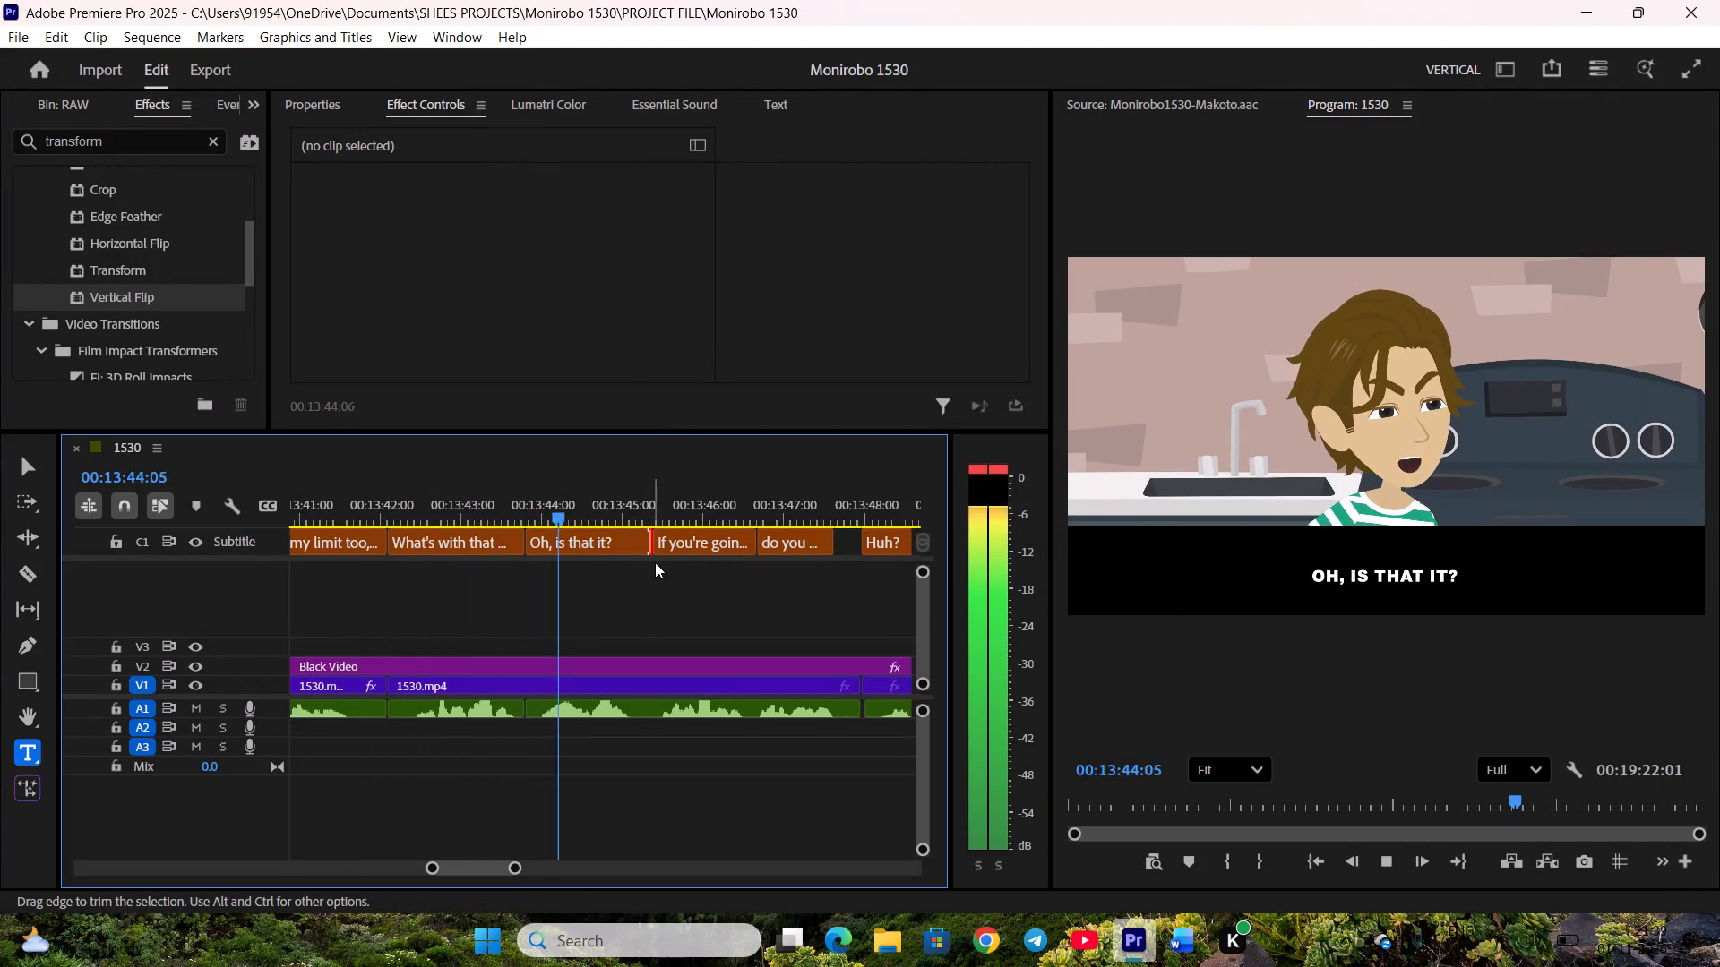
scroll(654, 567, "down", 5)
left_click(649, 590)
left_click_drag(666, 546, 676, 546)
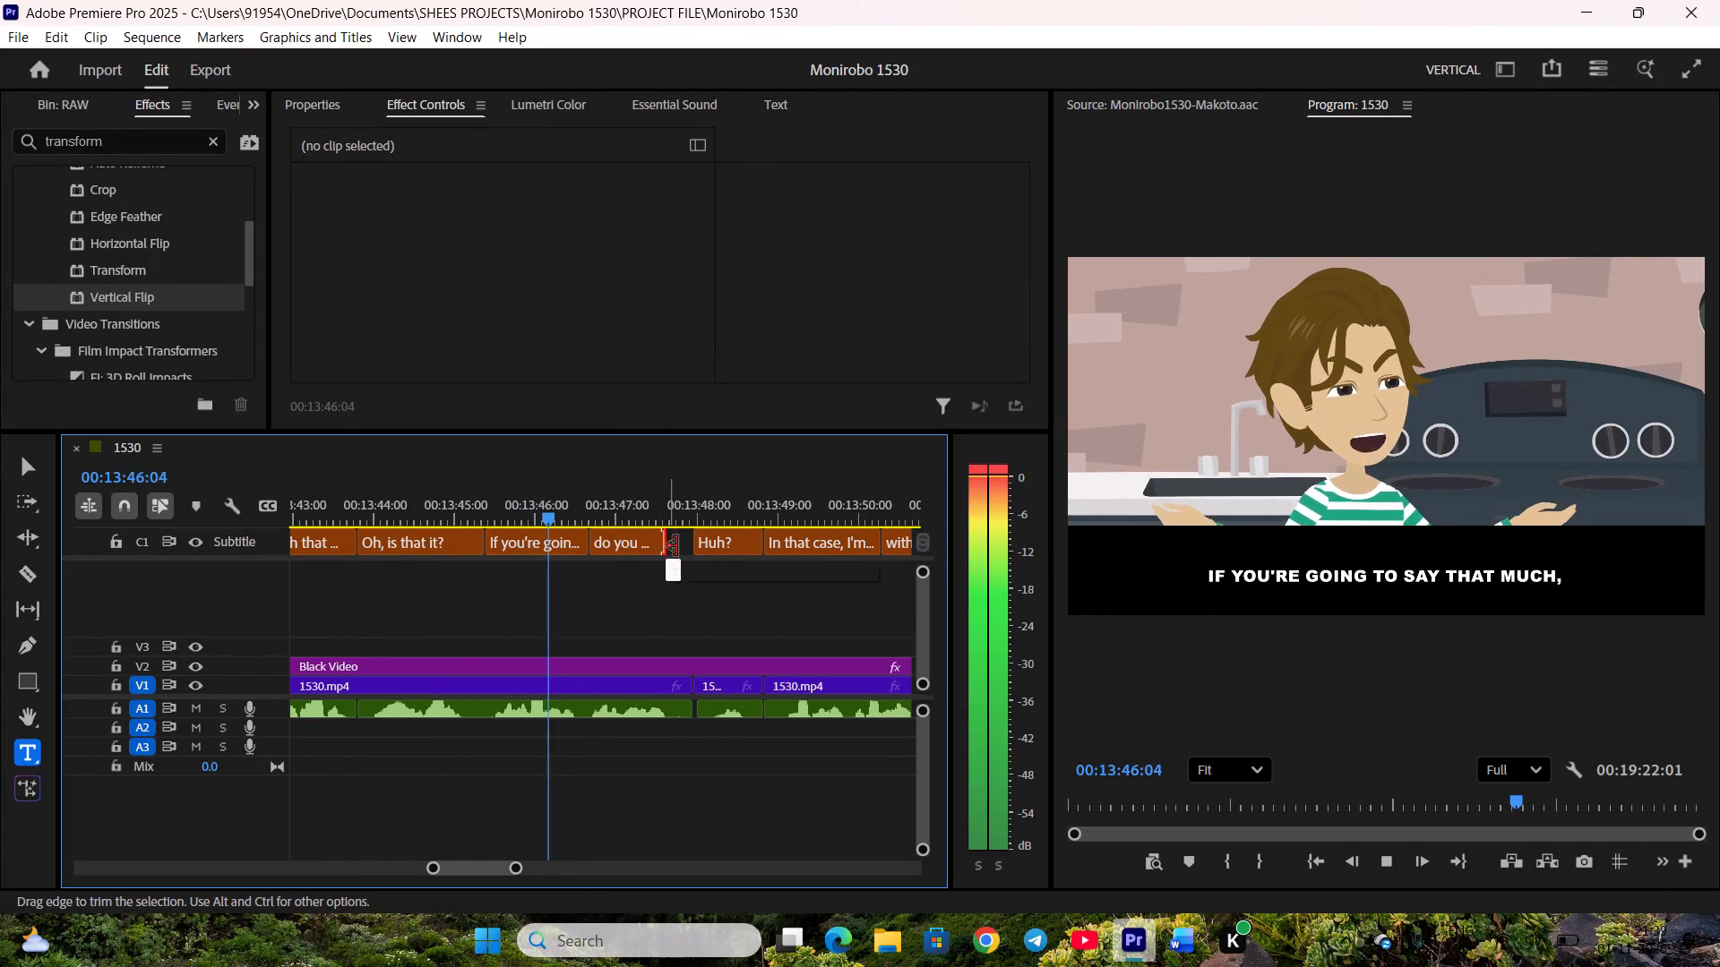
left_click_drag(676, 546, 685, 546)
scroll(669, 562, "down", 4)
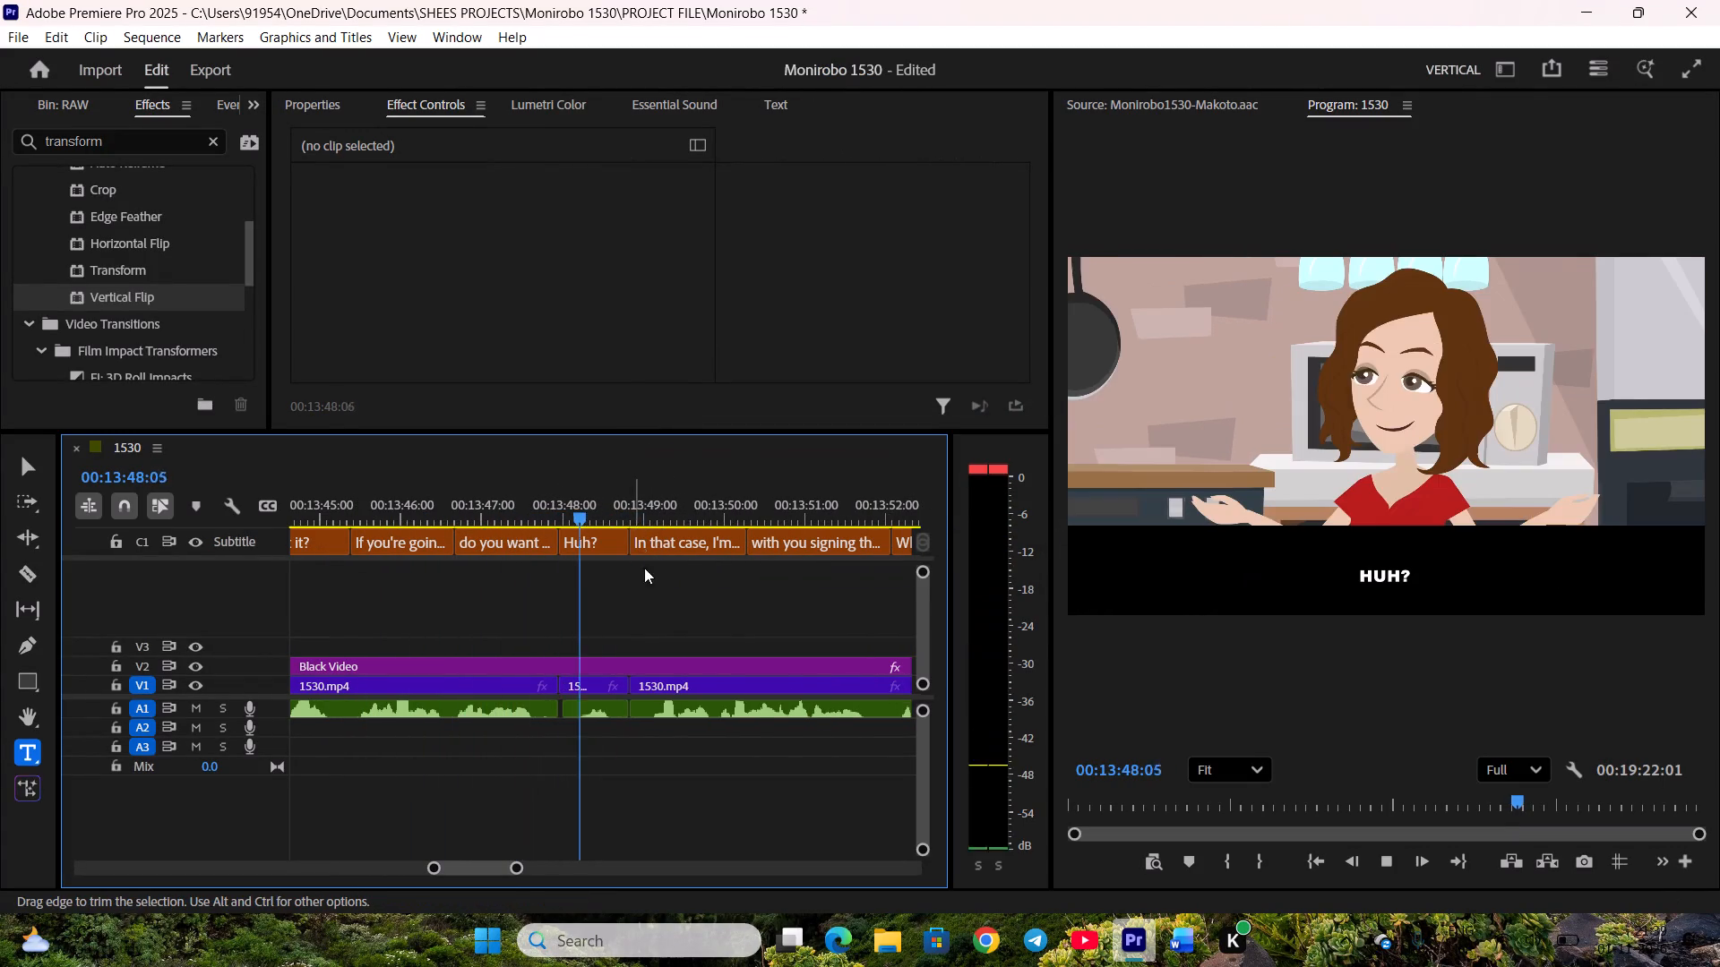
At 00:13:49:22, cut the words "I'm fine" out of the "In that case, I'm fine" subtitle.
scroll(658, 586, "down", 5)
key("space")
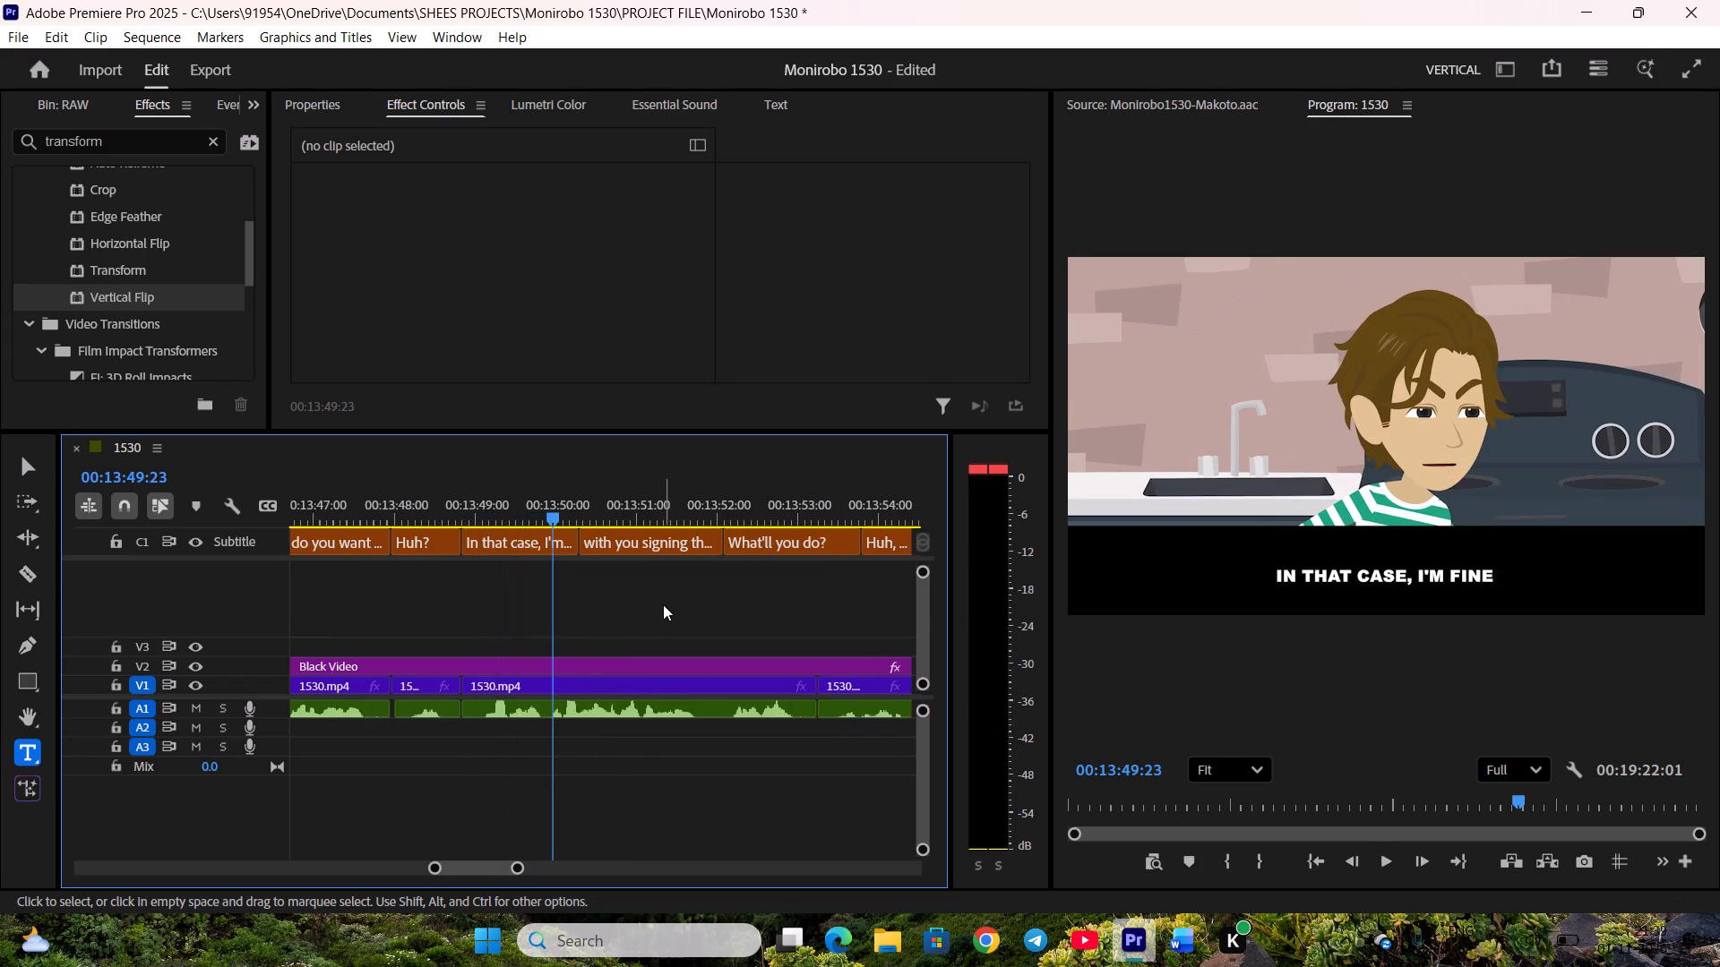
key("space")
key("space")
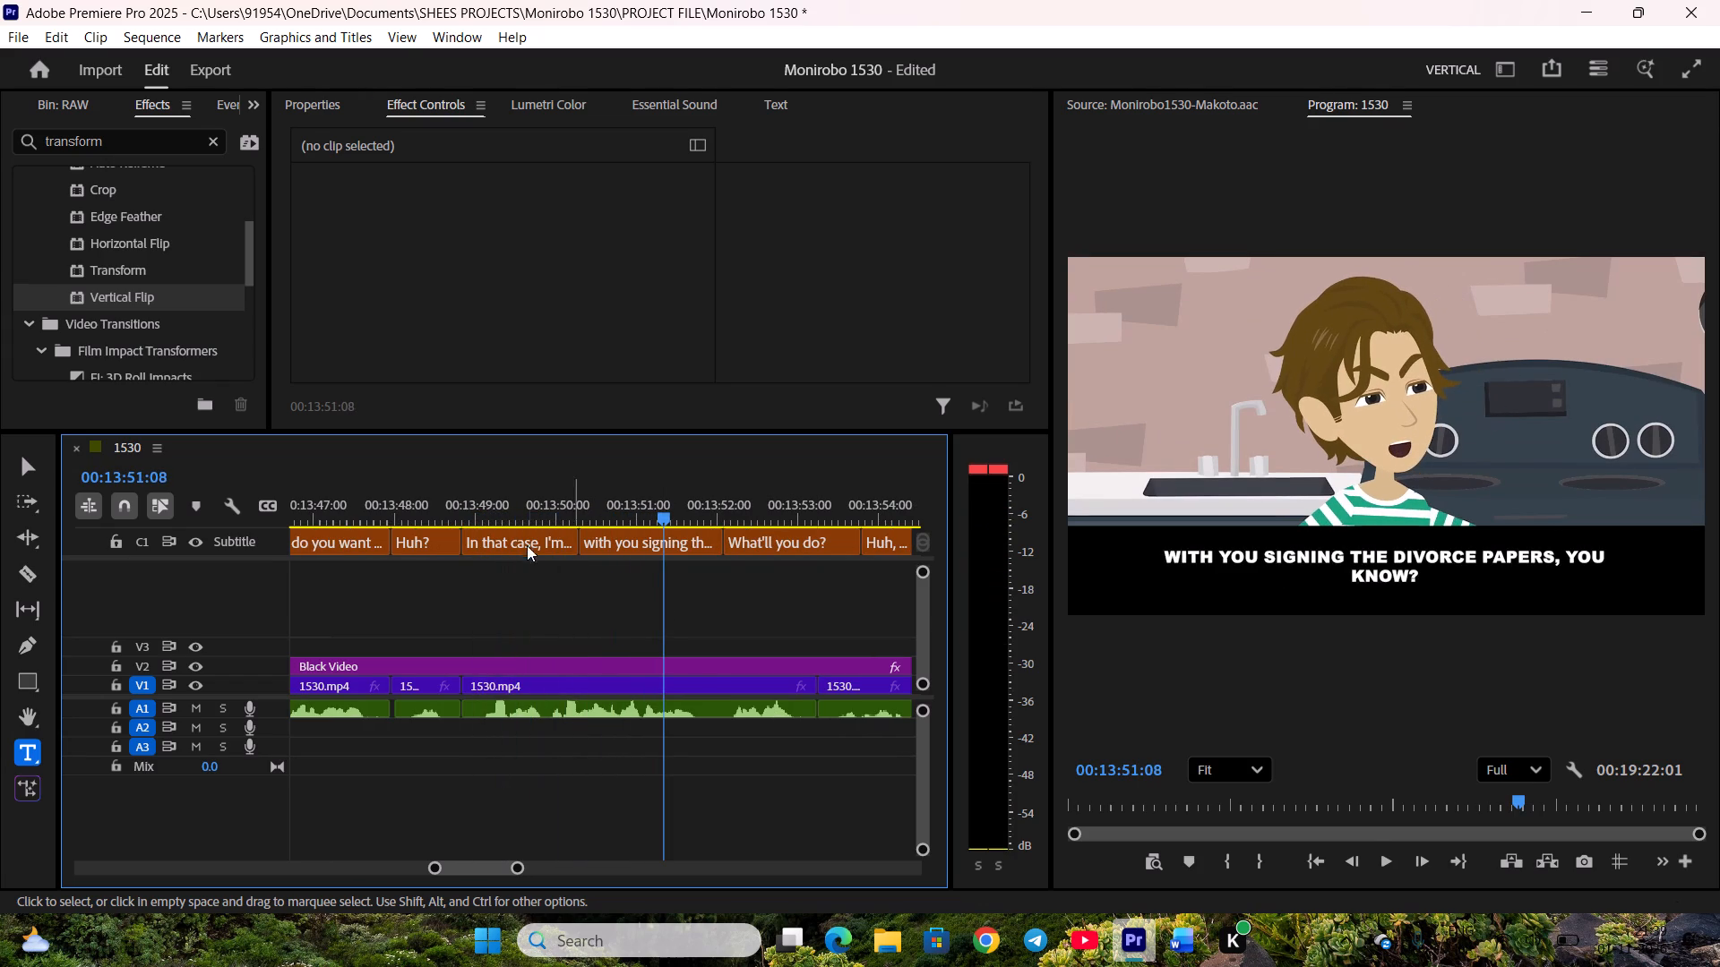
left_click_drag(563, 507, 551, 524)
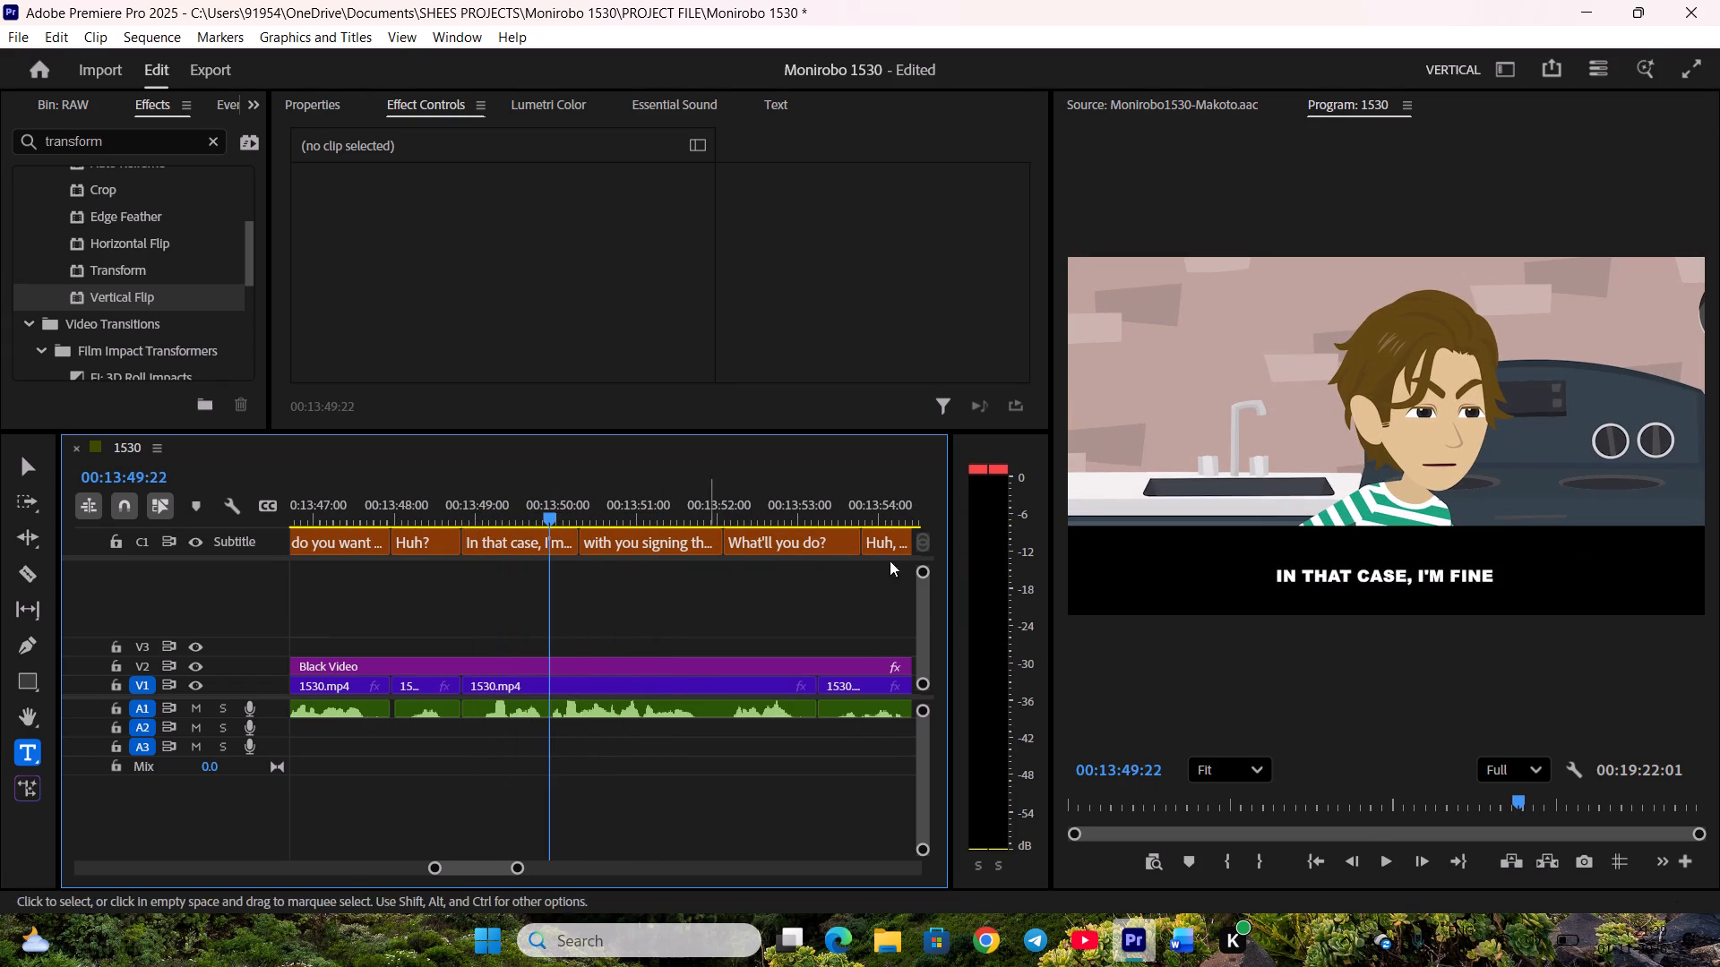
left_click(1399, 582)
left_click_drag(1421, 580, 1515, 573)
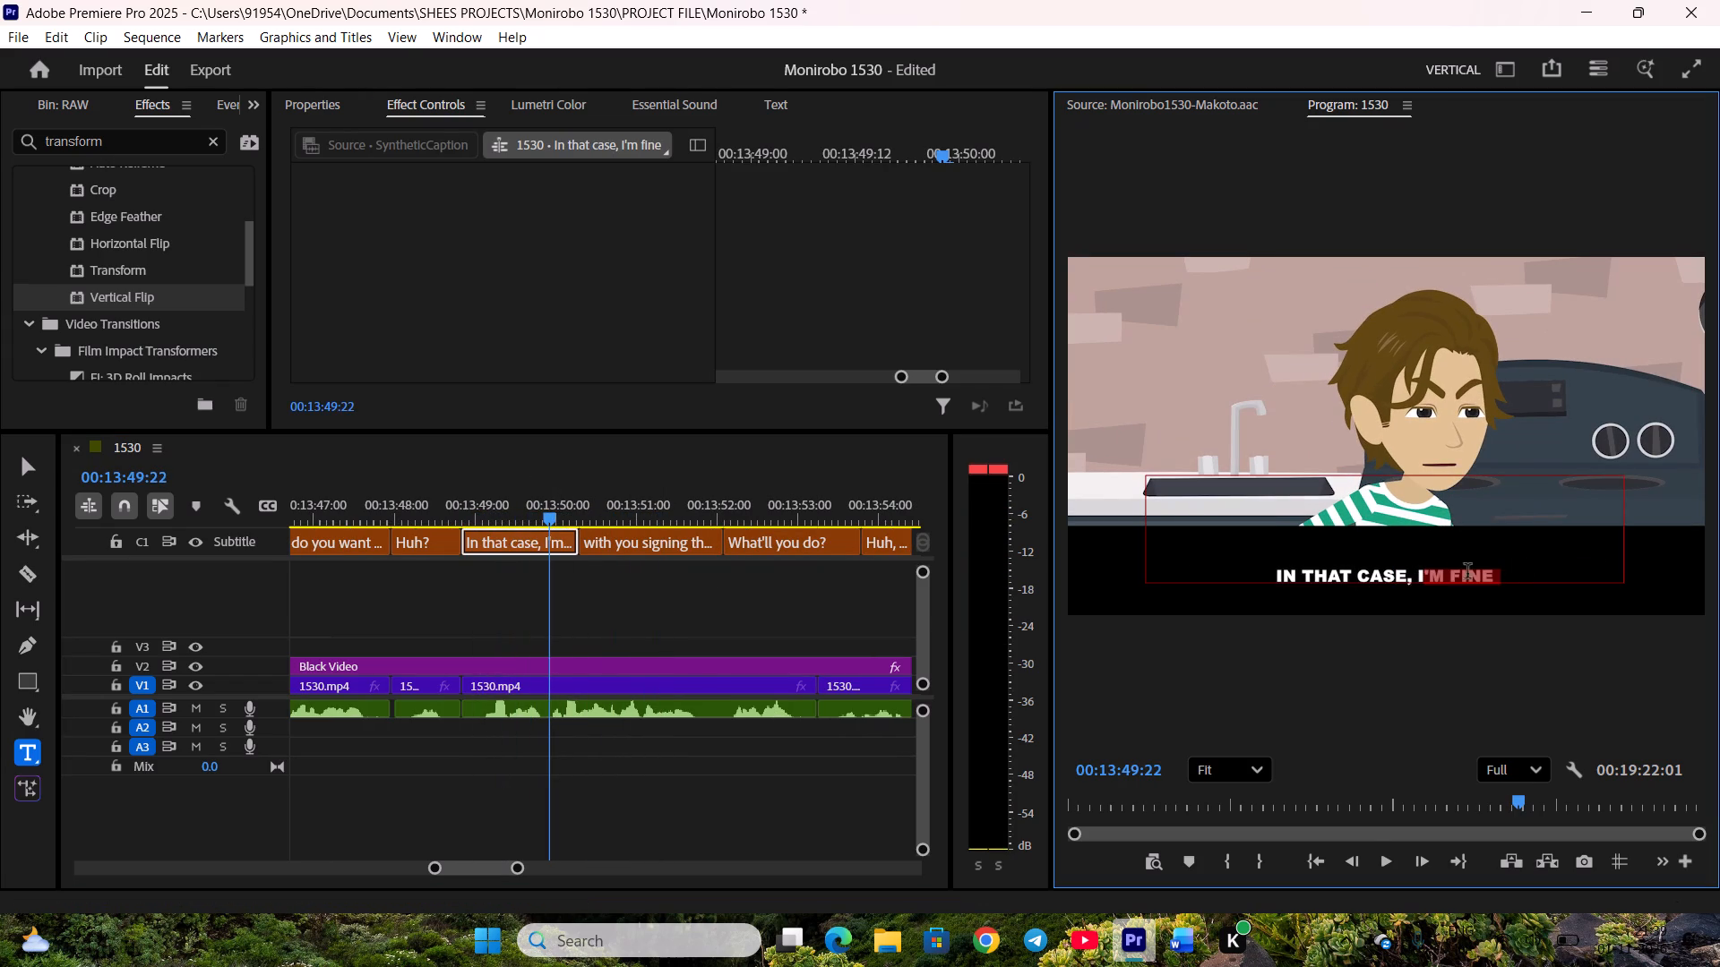
left_click_drag(1415, 578, 1502, 576)
key("ctrl+c")
key("ctrl+x")
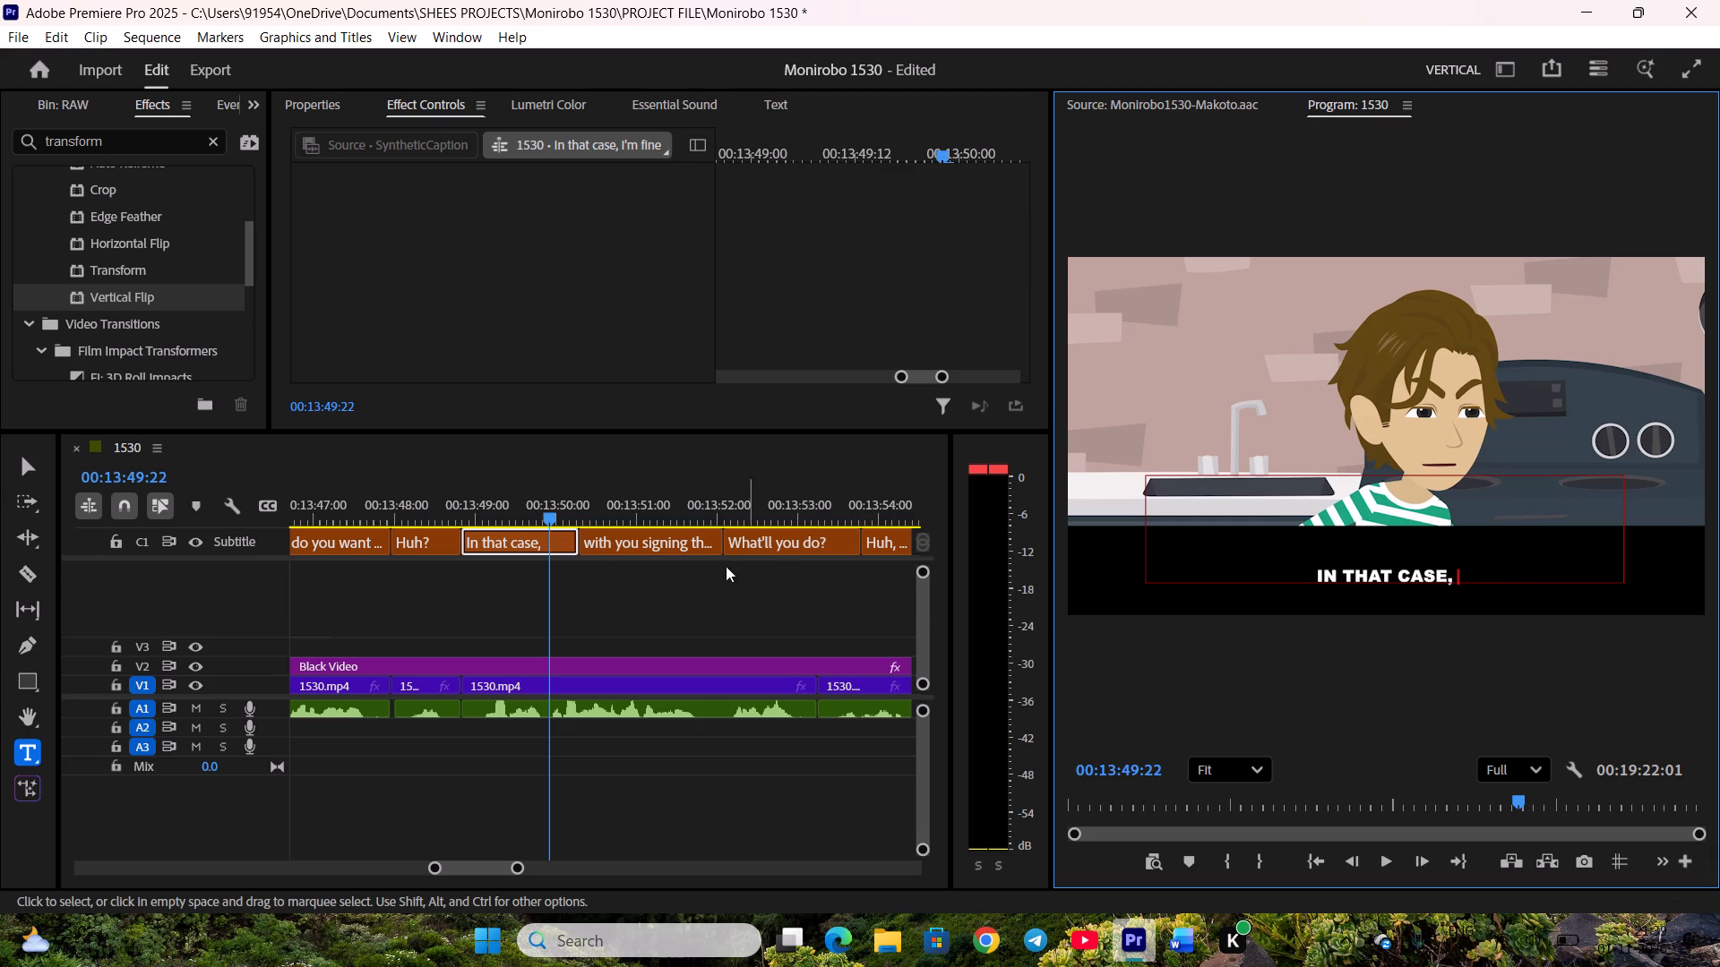
Trim the end of "In that case," to 00:13:49:22 and extend the start of "with you signing the divorce papers, you know?" back to it.
left_click(633, 591)
left_click_drag(572, 548, 541, 543)
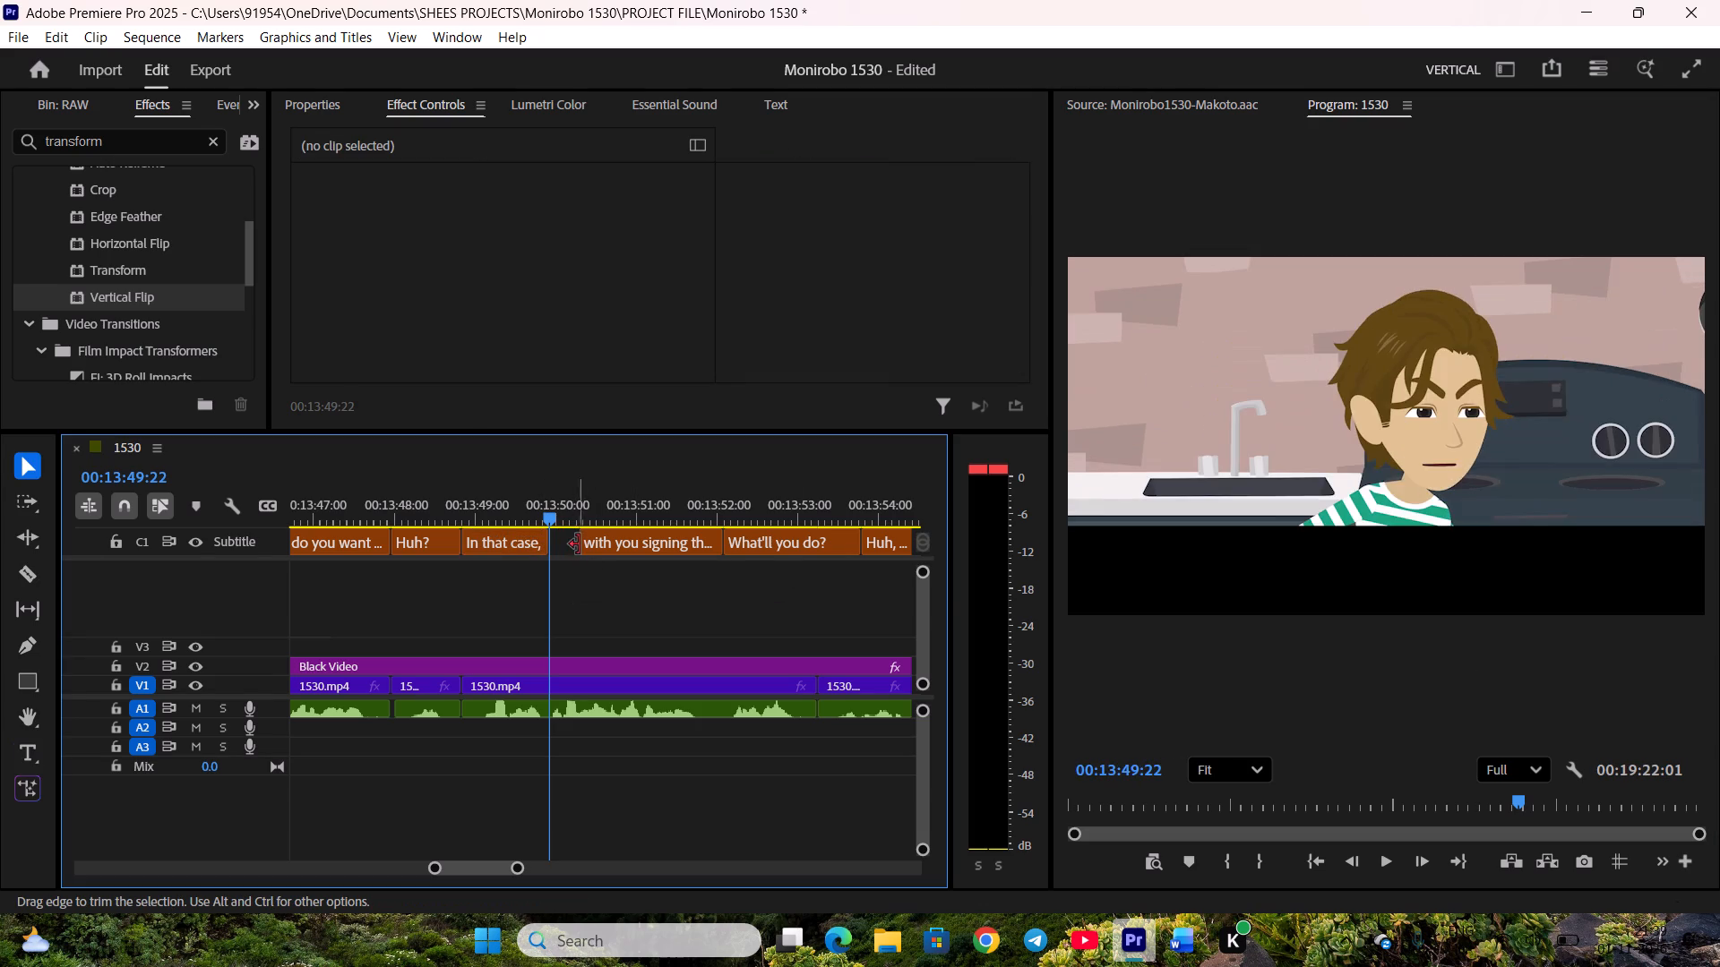
left_click_drag(580, 544, 535, 543)
Paste "I'm fine" at the beginning of the "with you signing the divorce papers, you know?" subtitle.
double_click(1331, 552)
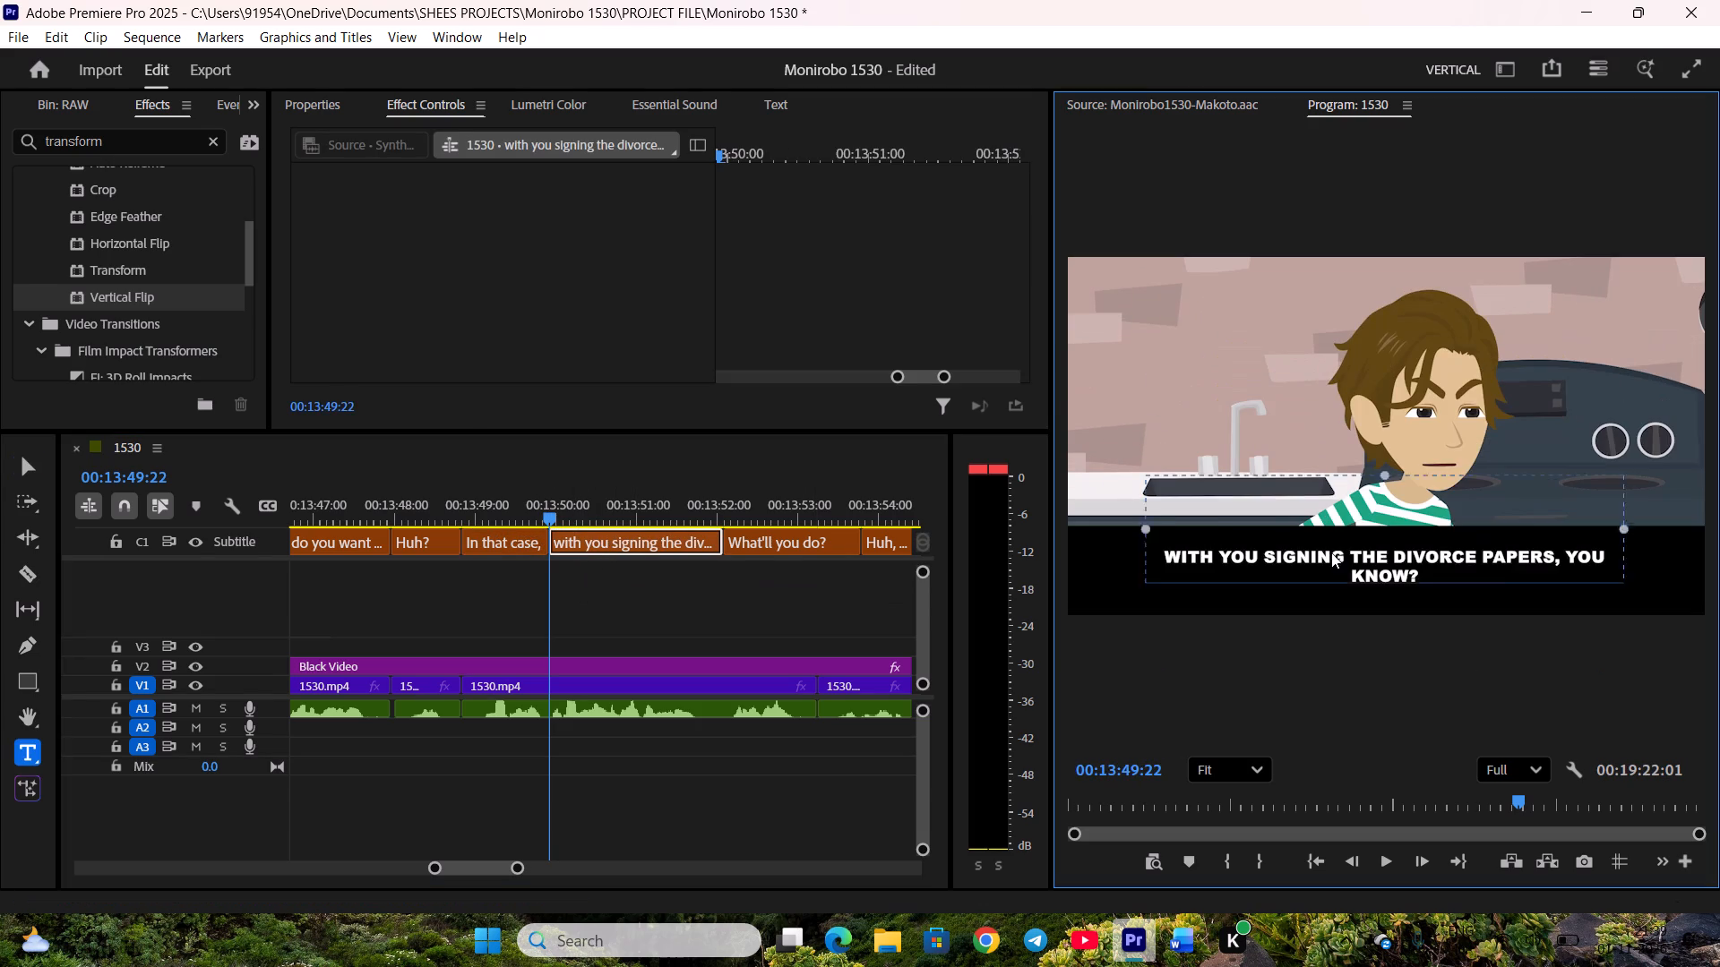
left_click(1150, 557)
key("ctrl+v")
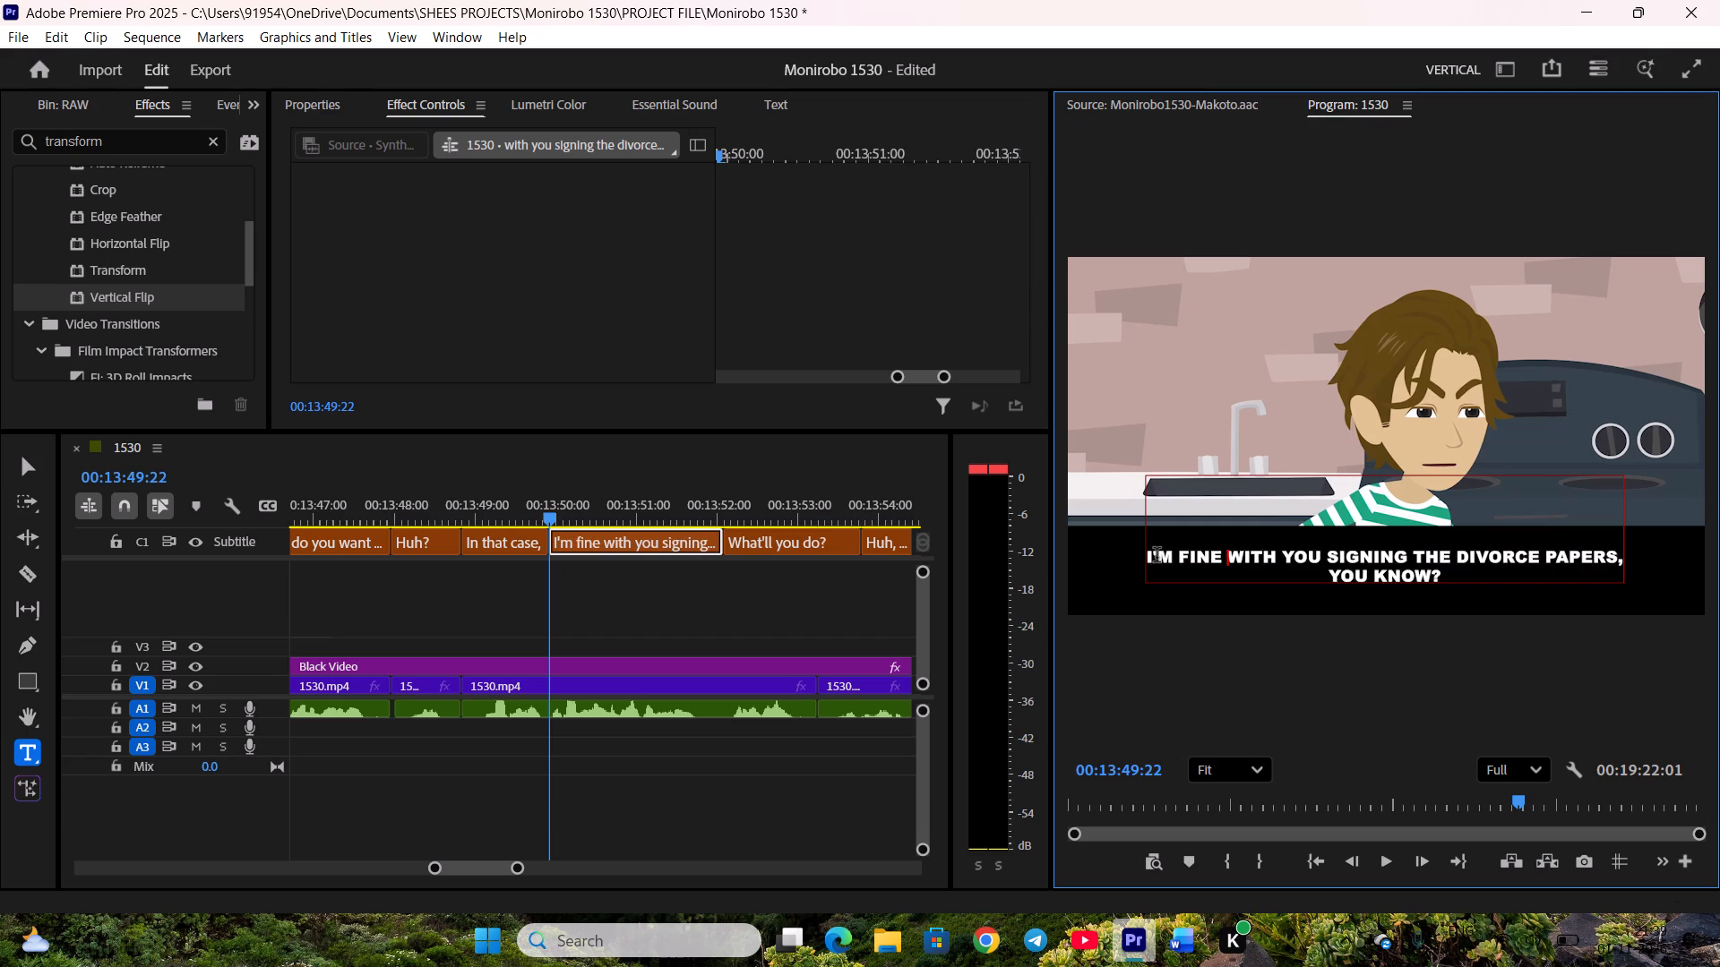
key("space")
key("BackSpace")
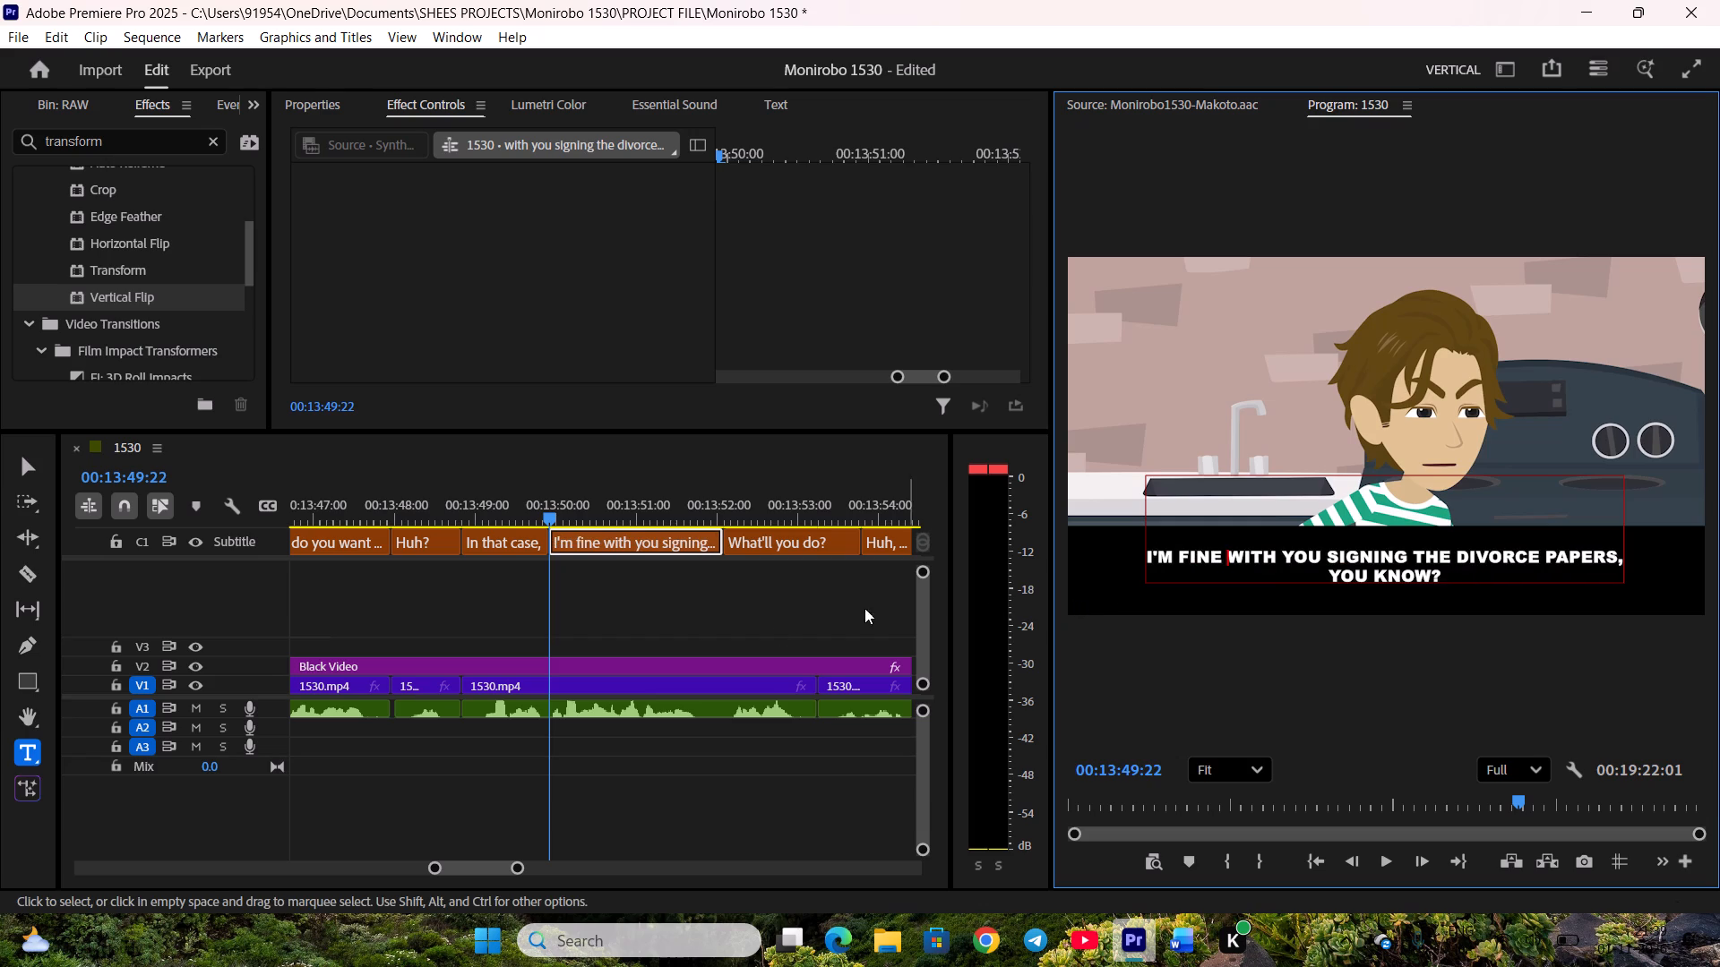
Trim the end of "What'll you do?" to the video cut and extend the start of "Huh, what?" back to it.
left_click(760, 627)
key("space")
scroll(745, 562, "down", 5)
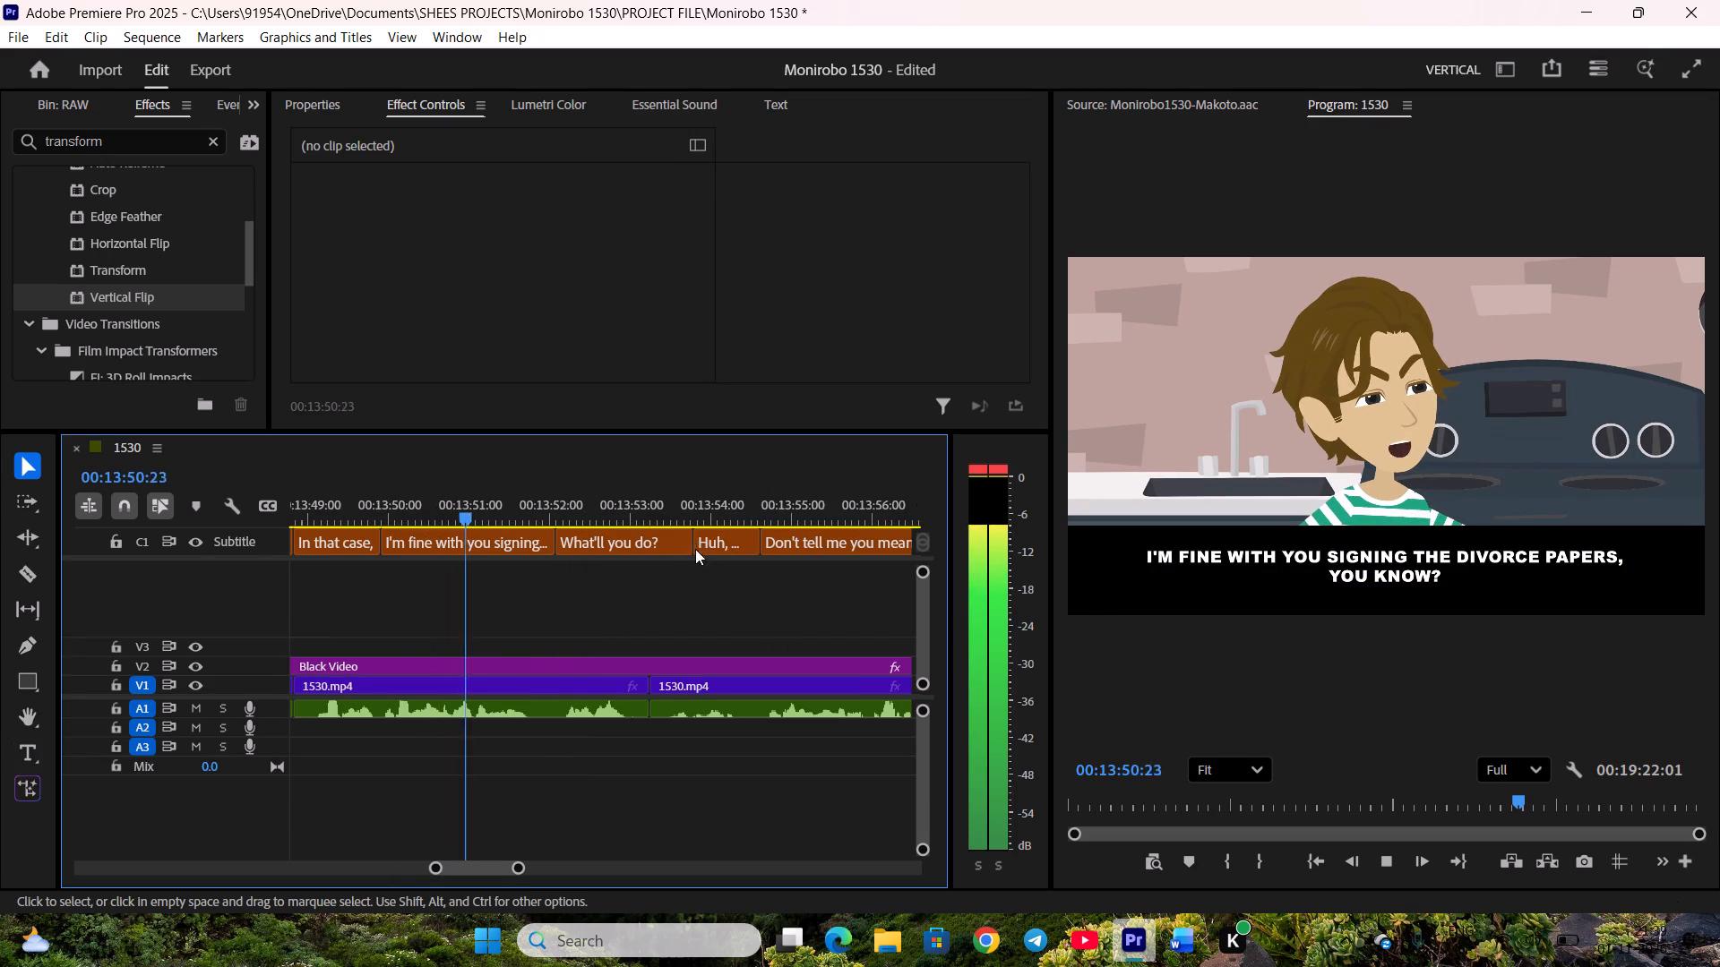
left_click_drag(686, 547, 643, 544)
key("space")
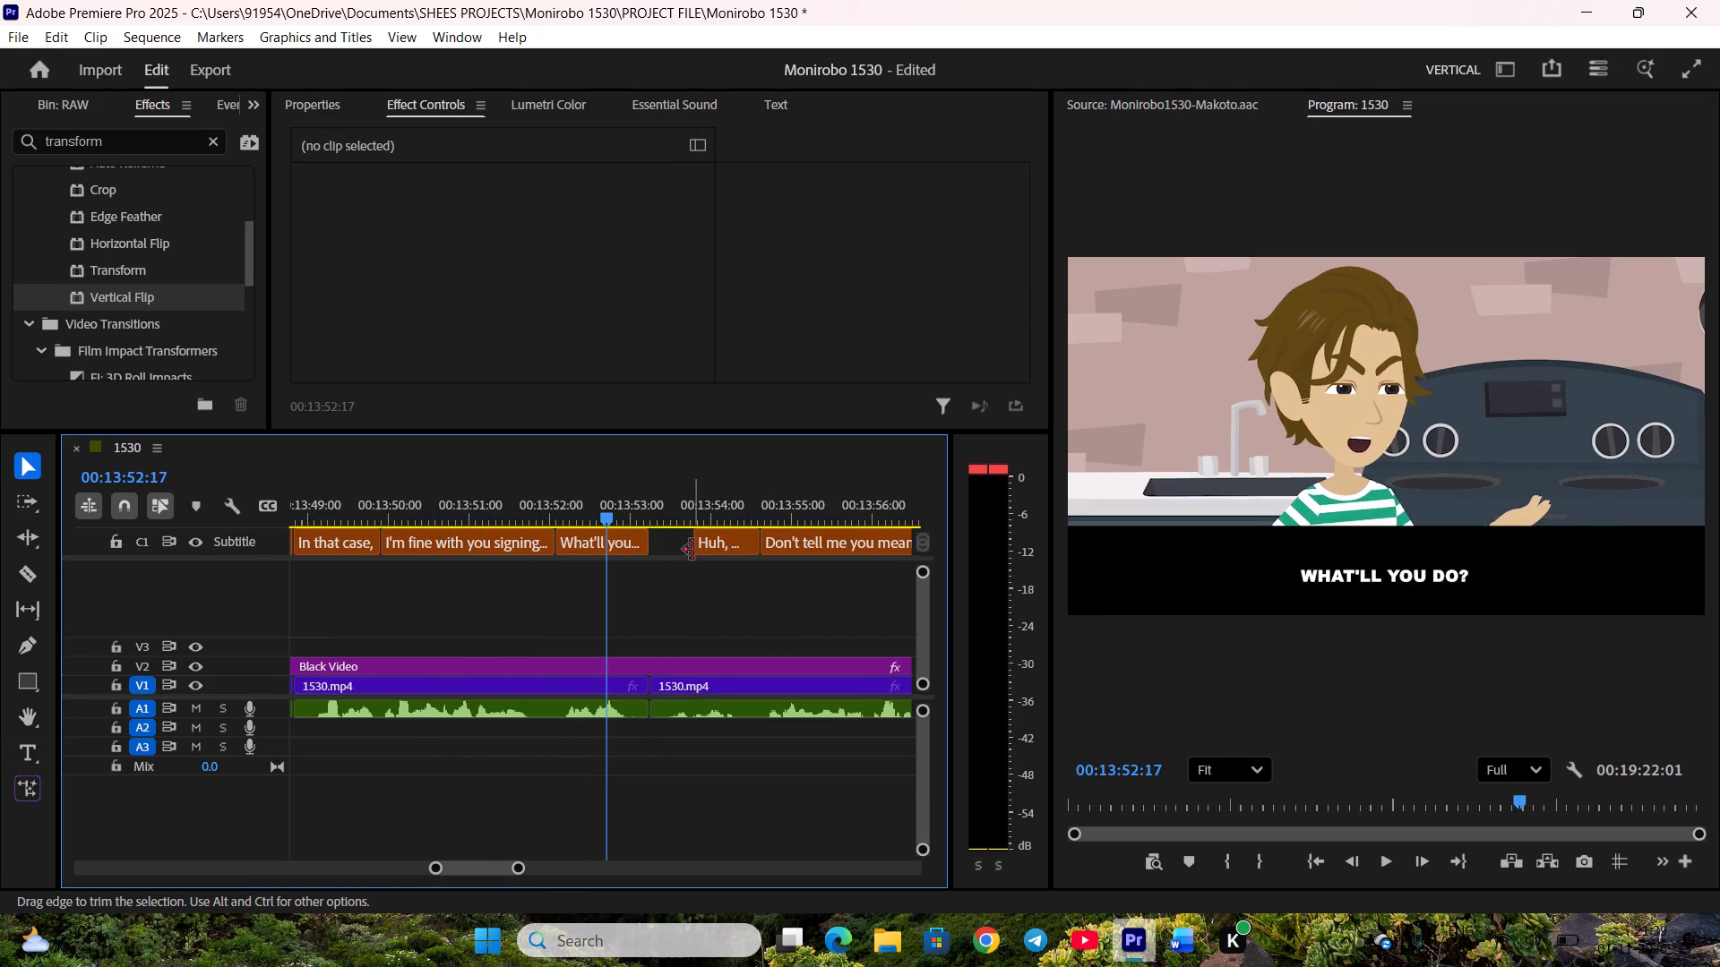
left_click_drag(692, 550, 653, 551)
Trim the end of "Huh, what?" to about 00:13:54:11 and extend the start of "Don't tell me you mean that as a threat?" back to it.
key("space")
scroll(689, 579, "down", 3)
left_click_drag(655, 547, 642, 546)
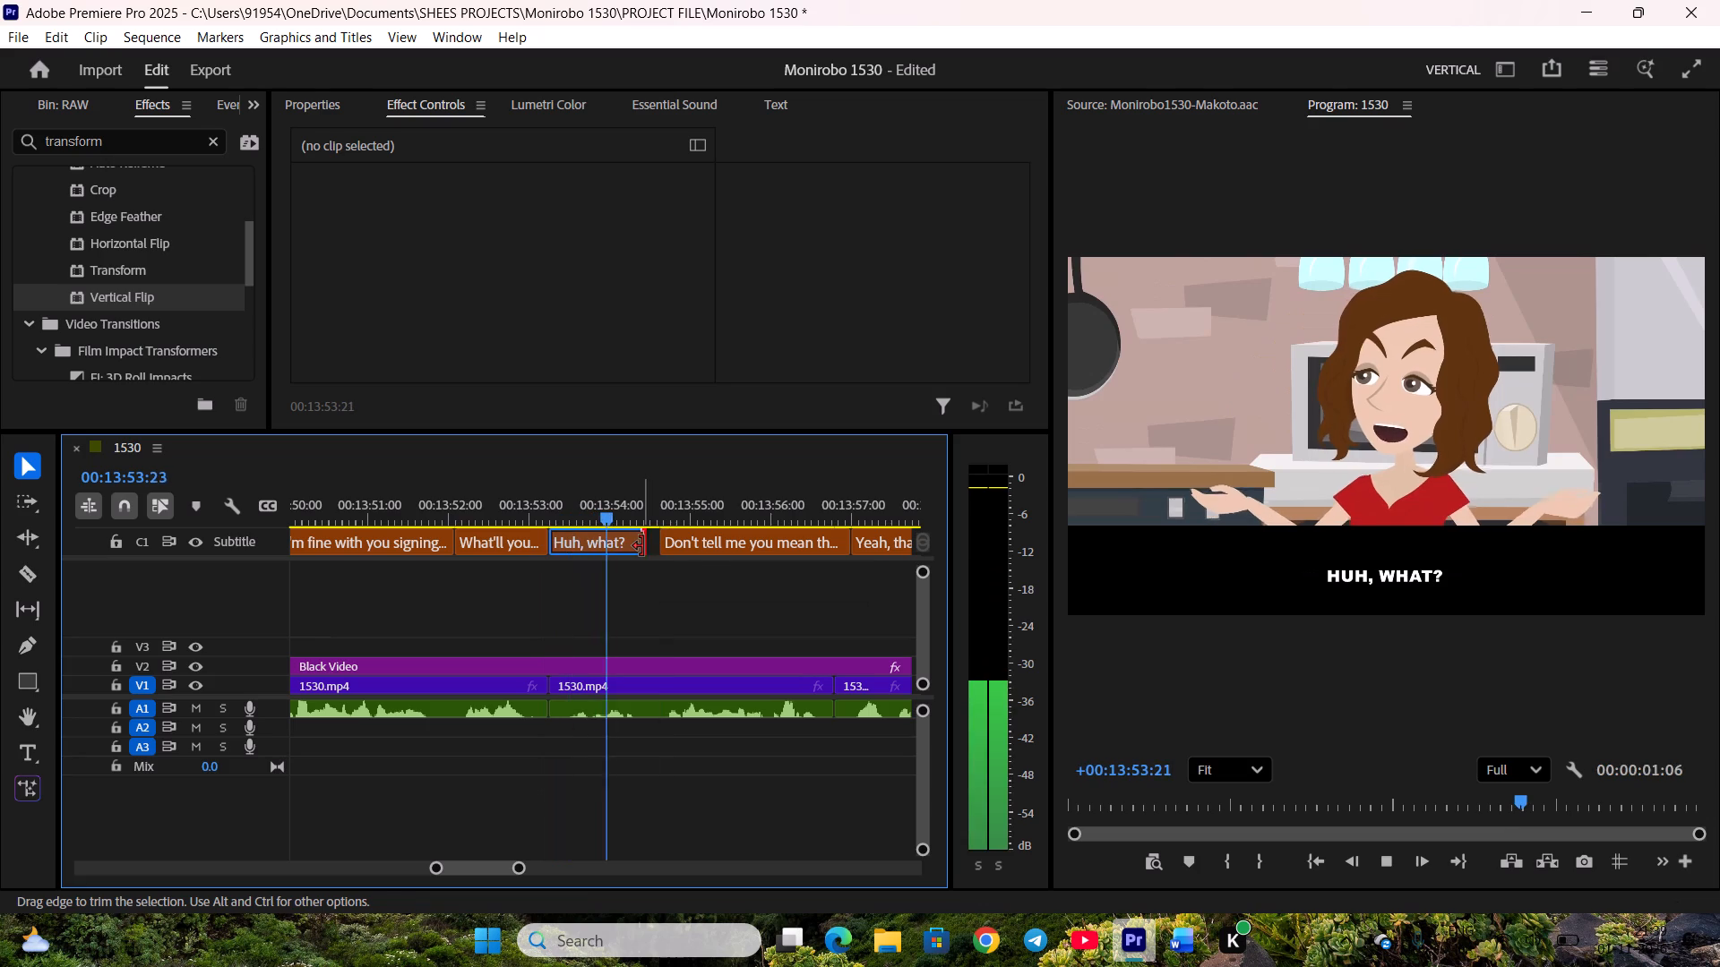
key("space")
left_click(668, 547)
left_click(663, 547)
key("space")
Split the A1 voice clip at 00:13:54:11 and raise the gain of the part under "Huh, what?" by 8 dB.
key("space")
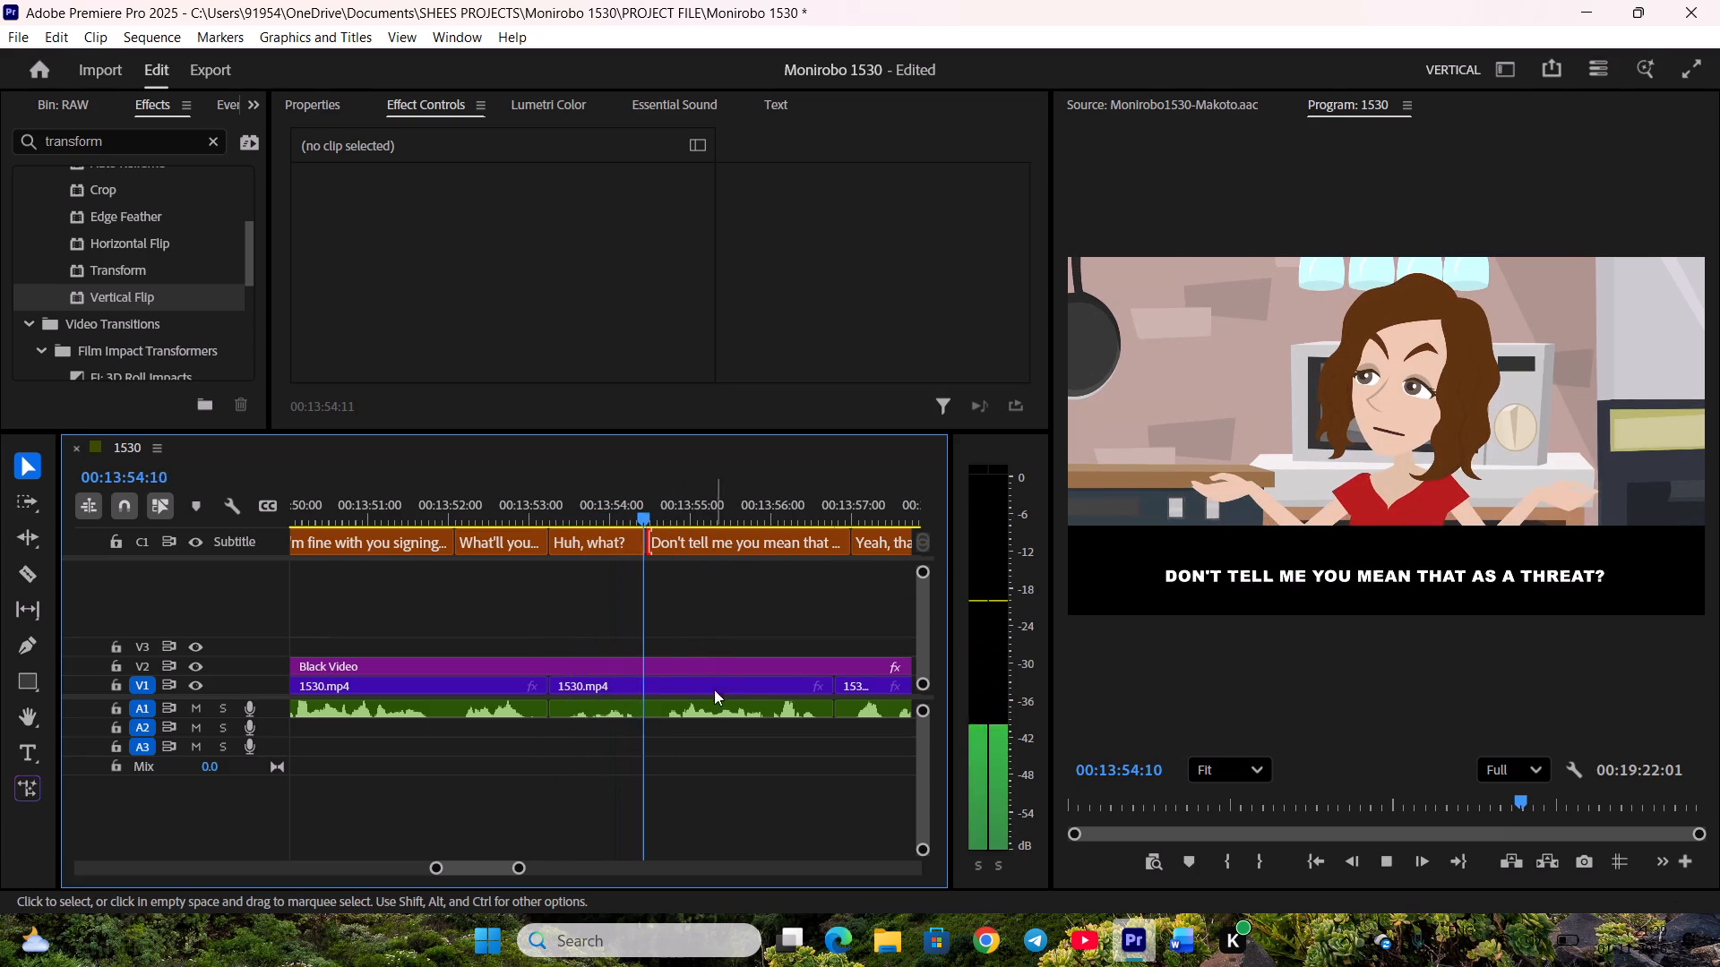
left_click(713, 706)
type("cg")
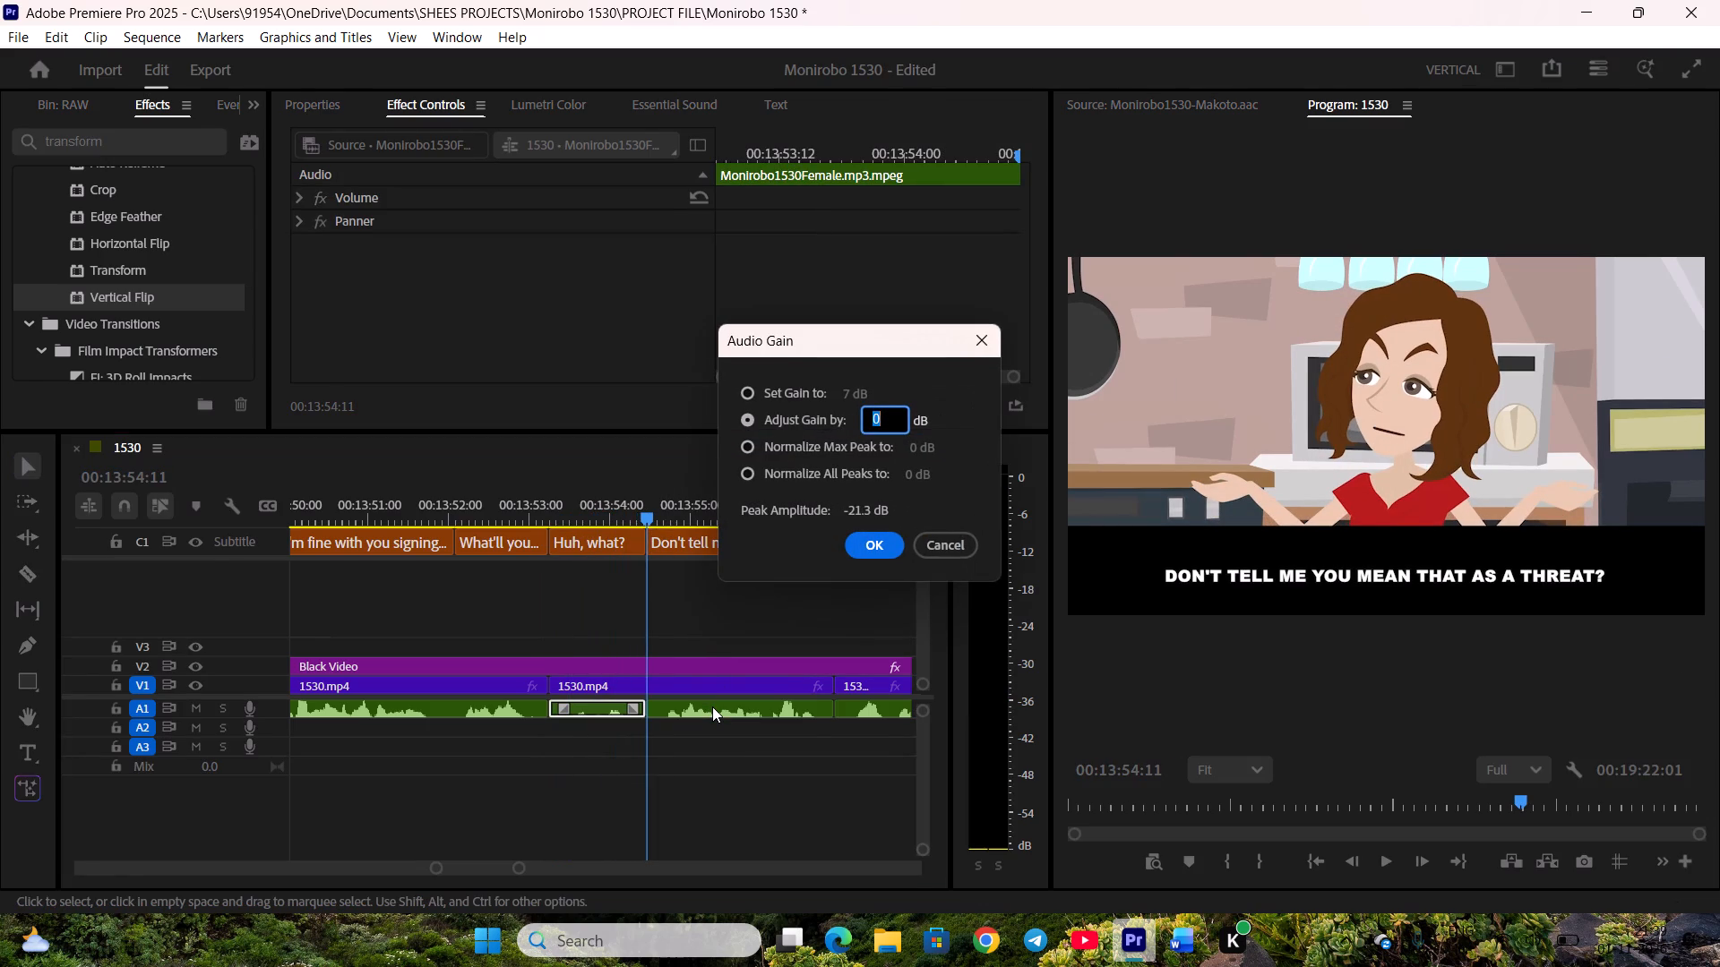
key("8")
key("Return")
left_click(748, 763)
Trim the end of "Don't tell me you mean that as a threat?" to the video cut and extend the start of "Yeah, that's right." back to it.
key("space")
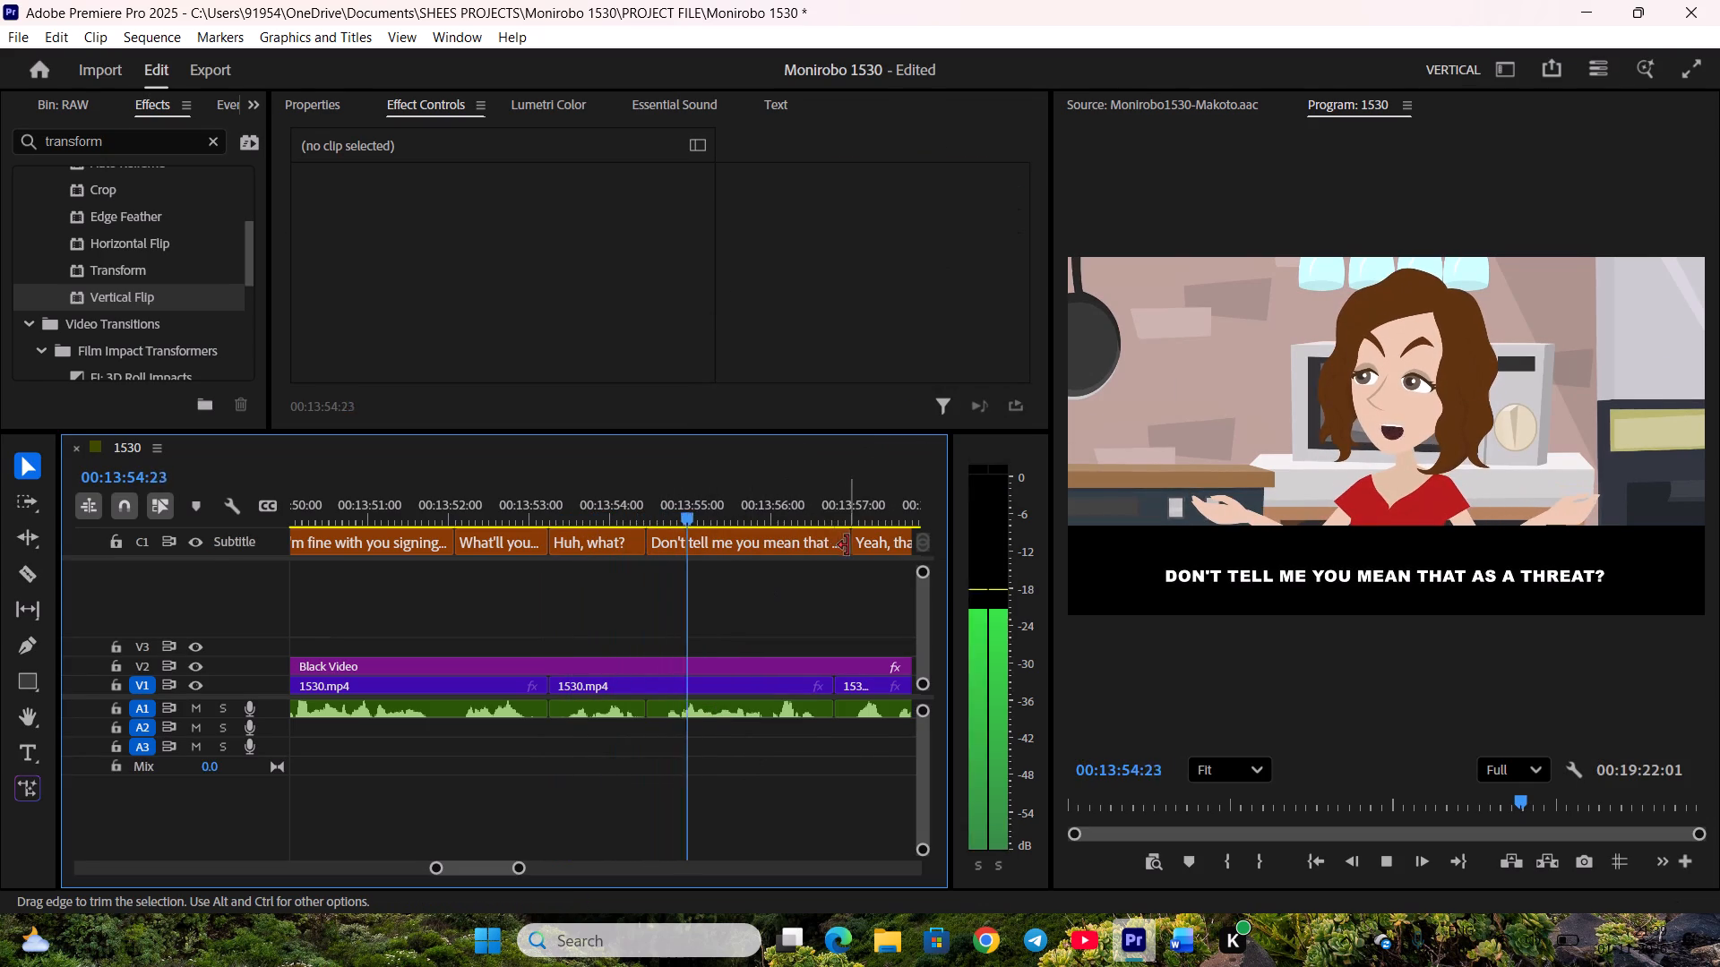
left_click_drag(853, 549, 840, 550)
key("space")
left_click_drag(843, 547, 824, 547)
scroll(629, 586, "down", 5)
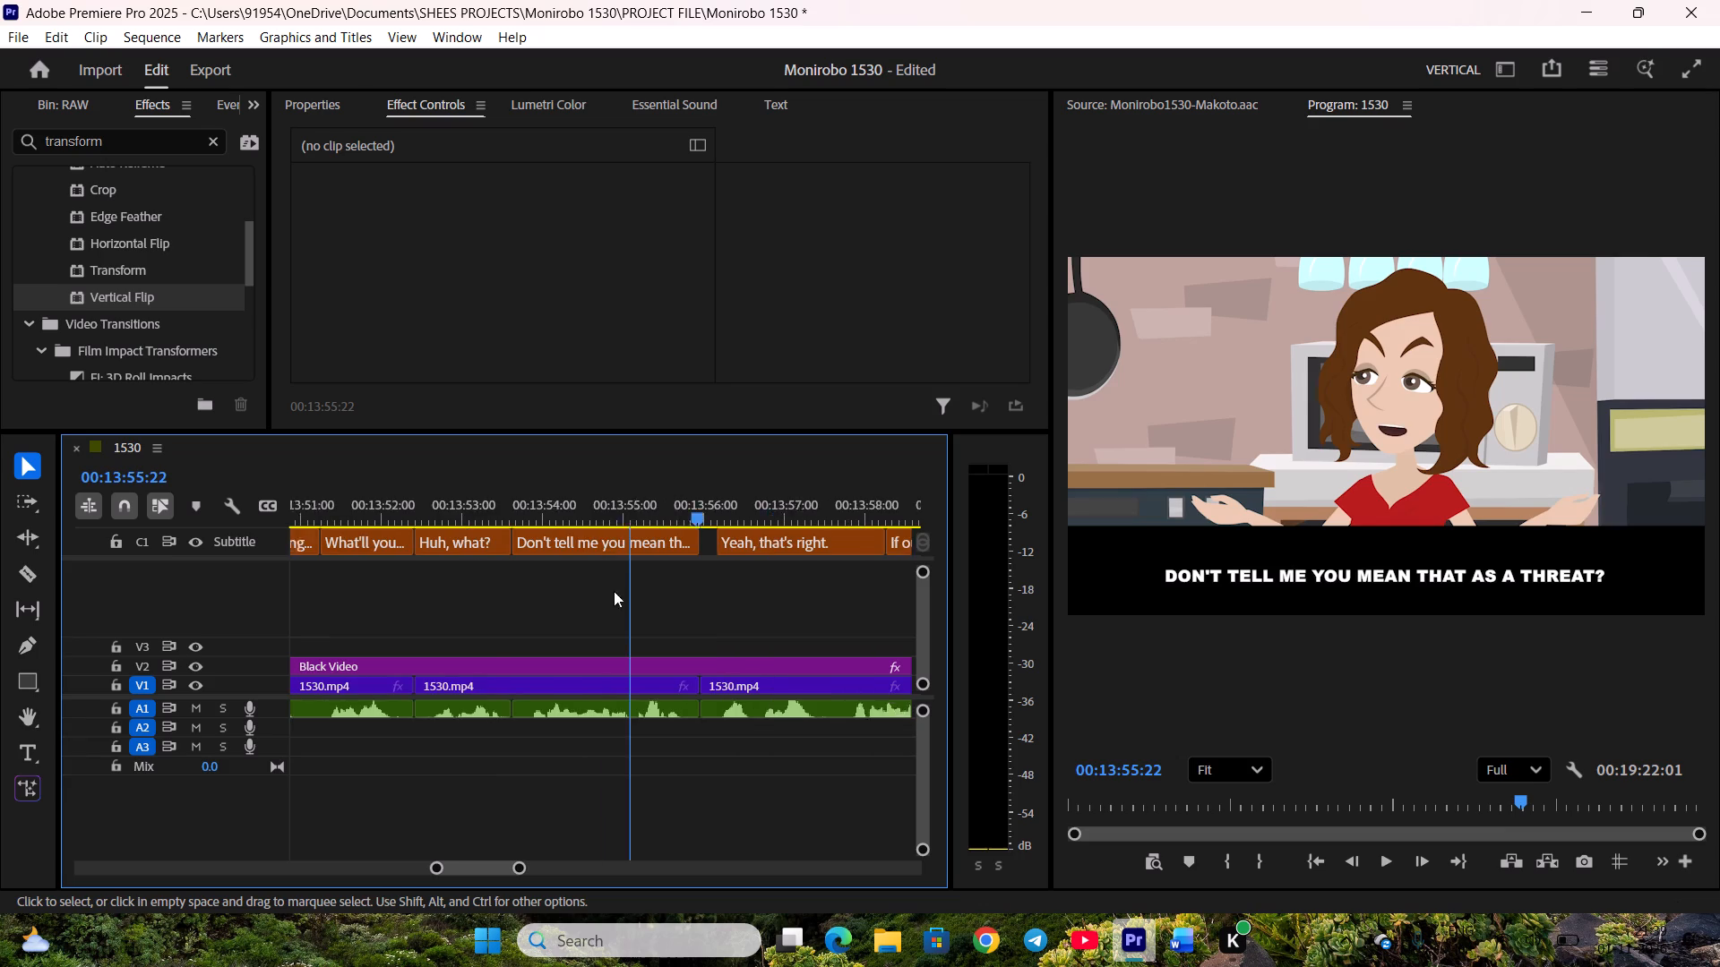
key("space")
key("space")
left_click_drag(695, 541, 678, 541)
scroll(675, 556, "down", 5)
Trim the end of "Yeah, that's right." to about 00:13:58:13 and extend the start of "If our thinking doesn't match, ..." back to it.
key("space")
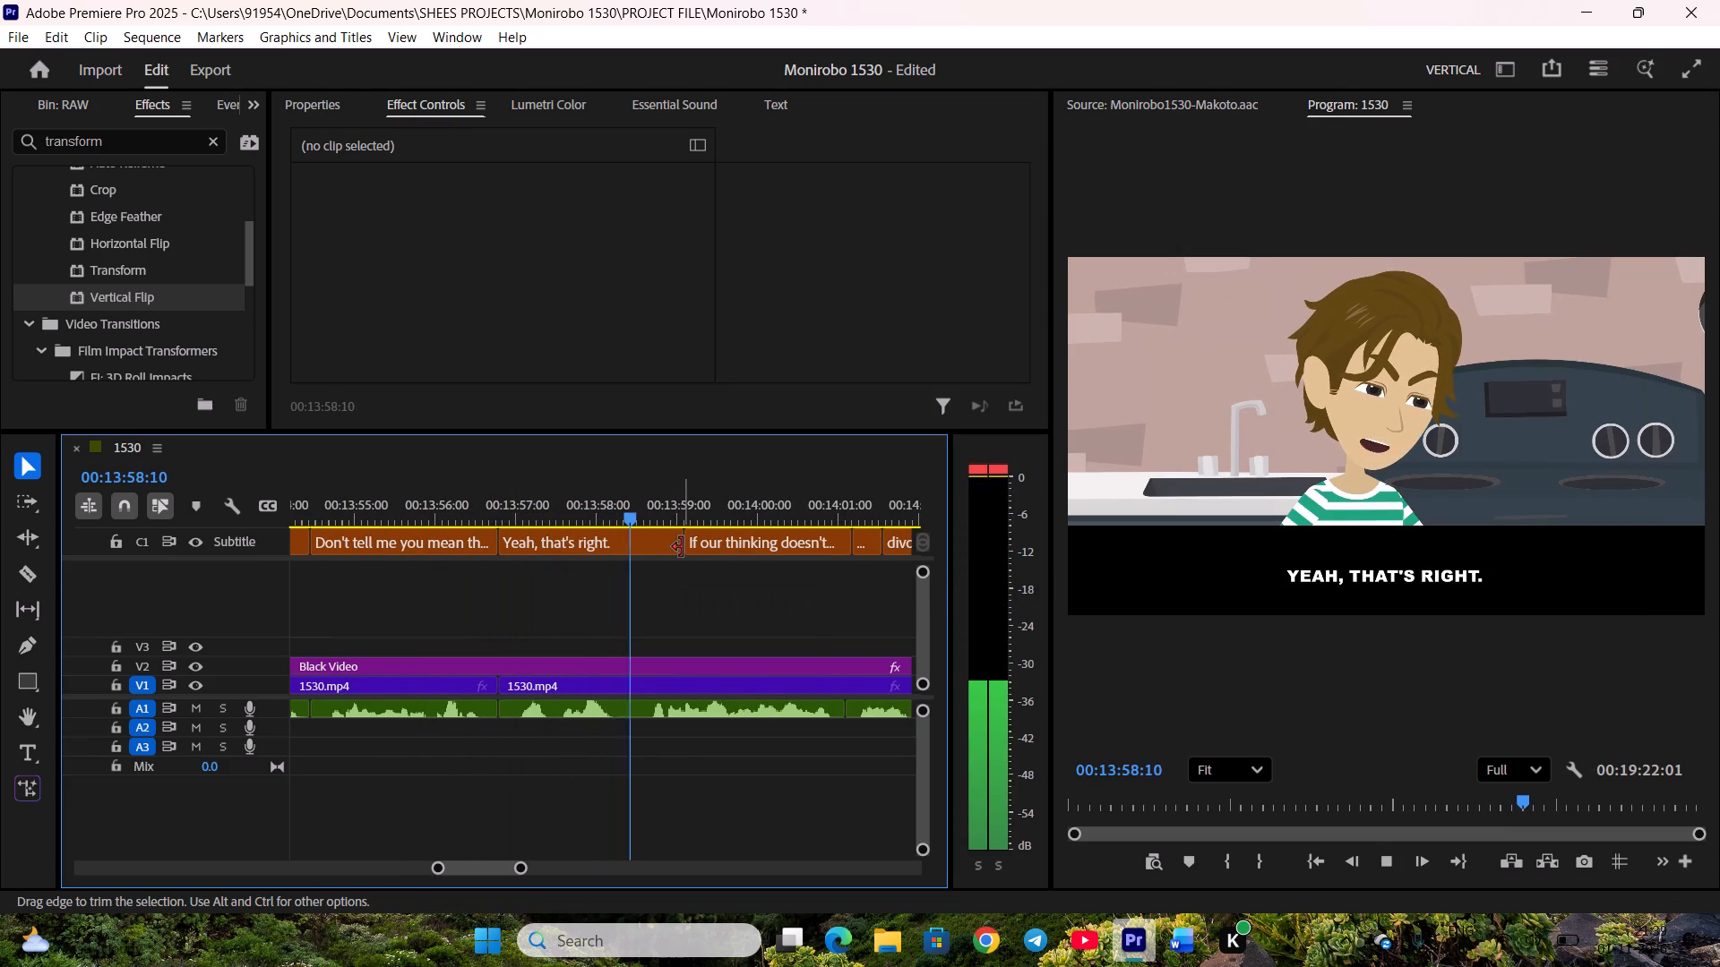
key("space")
left_click_drag(682, 547, 642, 541)
left_click_drag(696, 549, 648, 548)
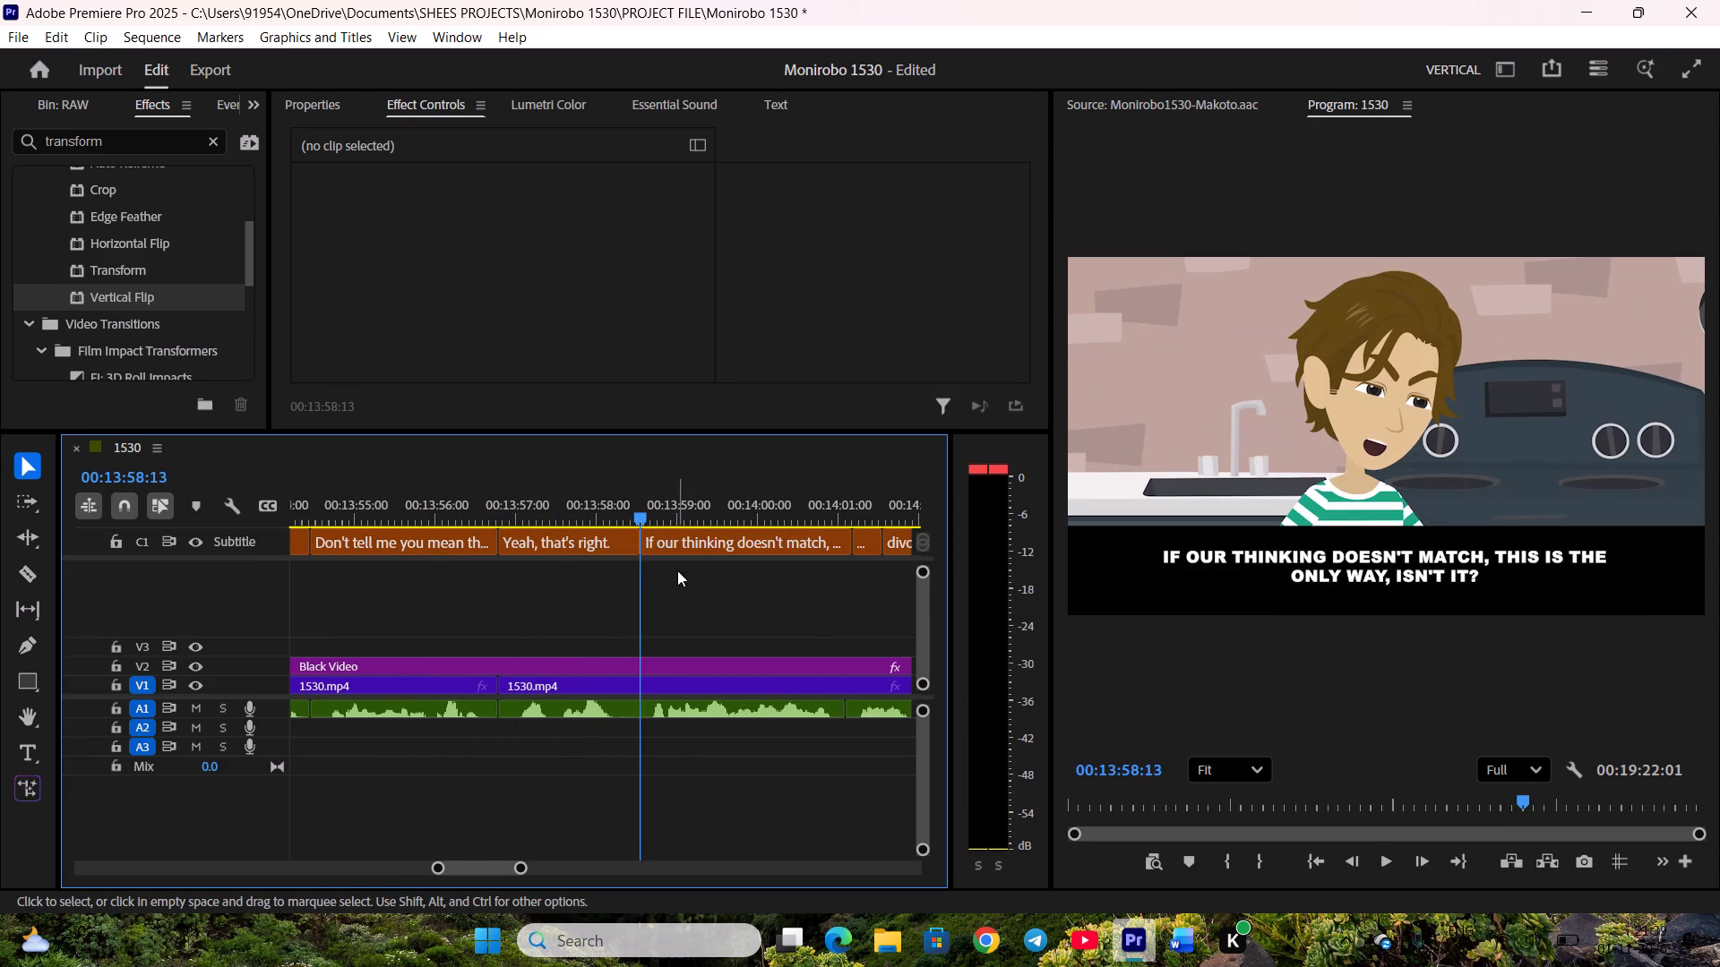
left_click(680, 577)
Trim the end of "If our thinking doesn't match, ..." to the A1 voice clip cut and extend the start of "Choose one —" back to it.
scroll(680, 584, "down", 3)
key("space")
left_click_drag(747, 548, 738, 546)
left_click_drag(754, 549, 746, 549)
Trim the start of "divorce me, or do all the housework." to about 00:14:01:23 and extend the end of "Choose one —" to it.
scroll(740, 558, "down", 4)
key("space")
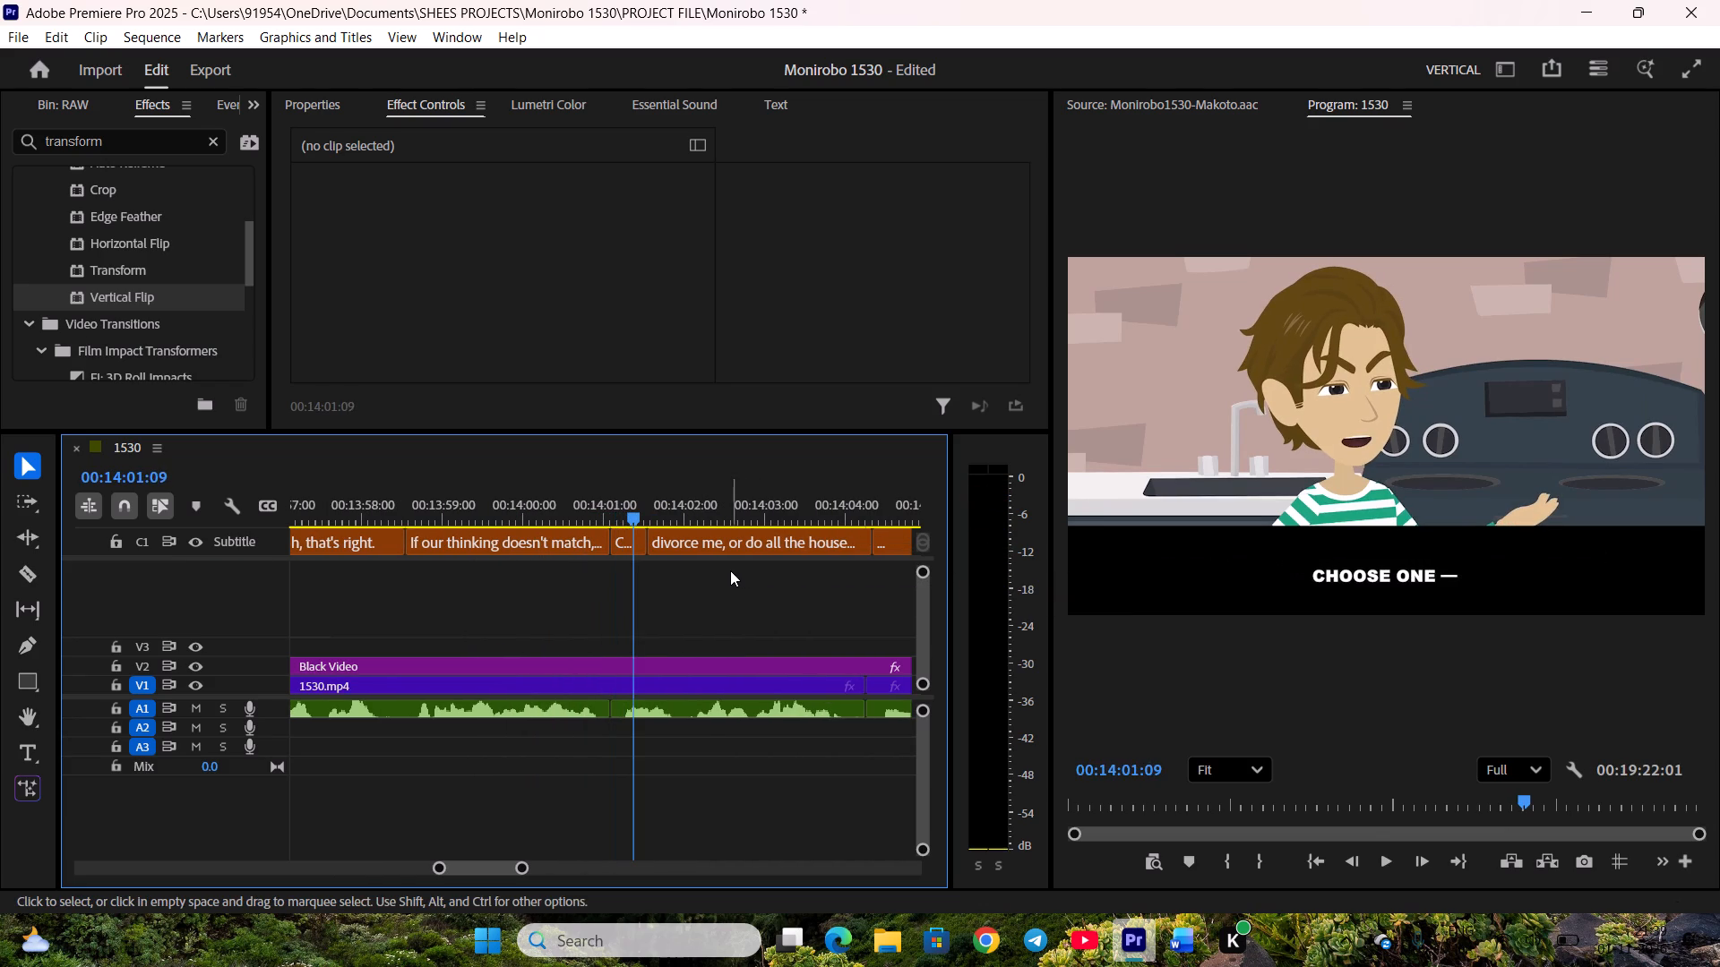
key("space")
key("space")
left_click_drag(654, 545, 685, 548)
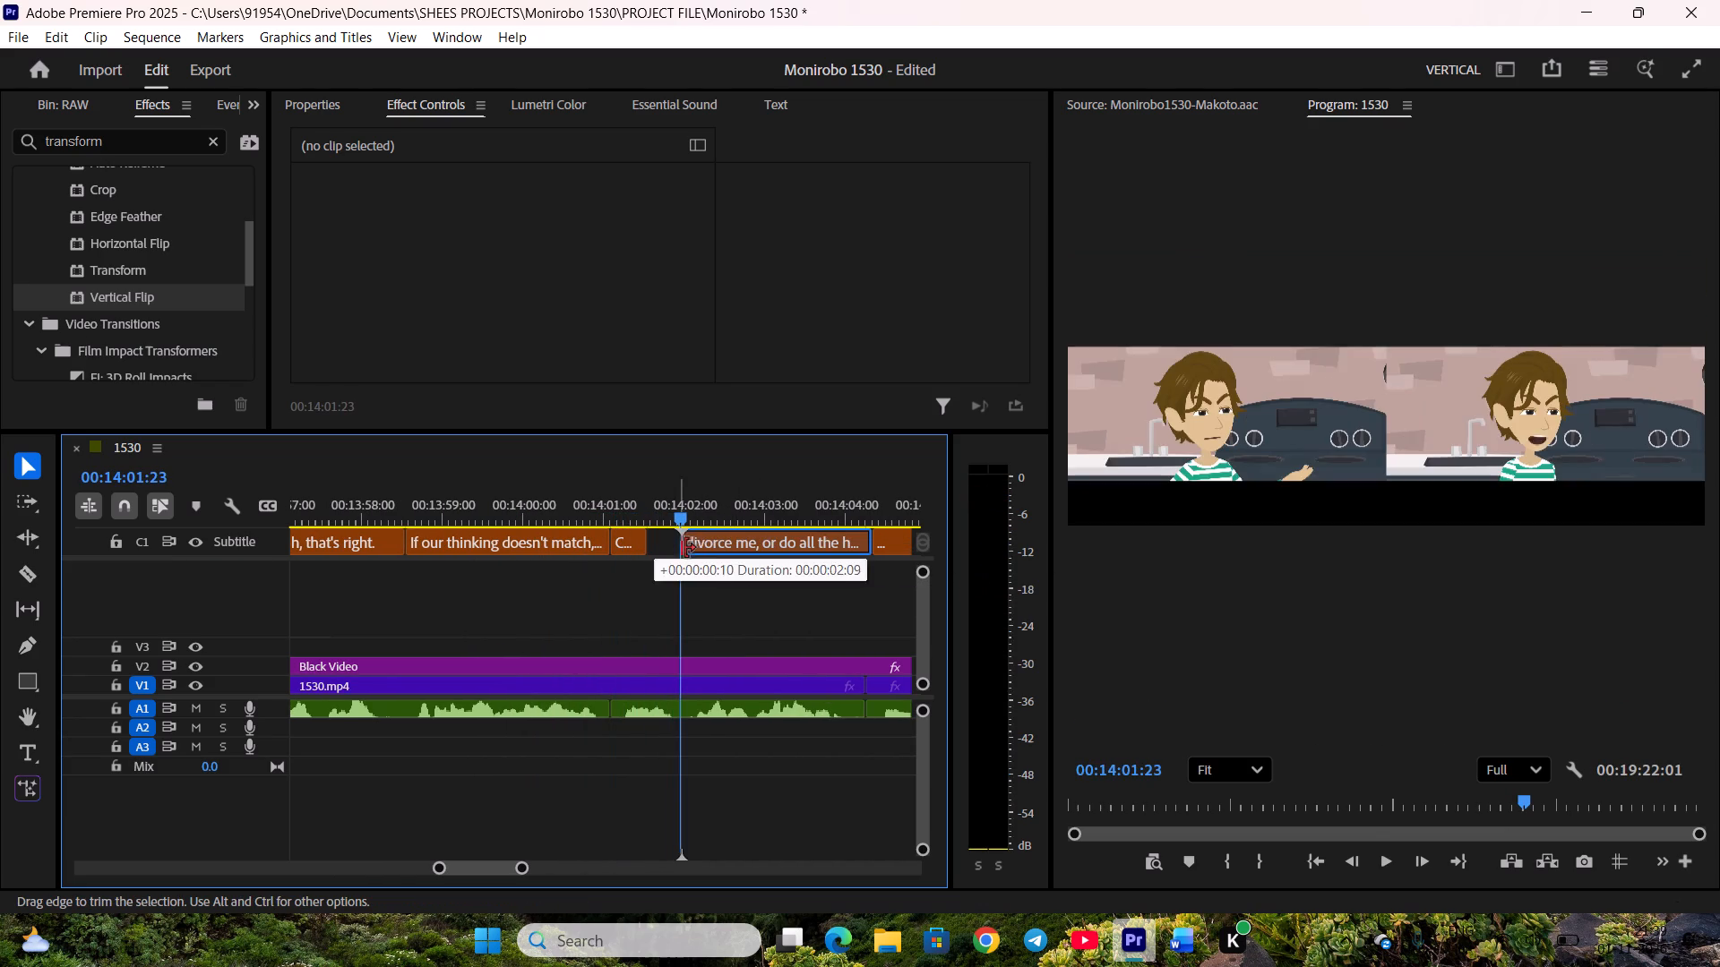
left_click_drag(685, 548, 692, 550)
left_click_drag(649, 546, 693, 548)
Trim the end of "divorce me, or do all the housework." to the video cut and extend the start of "..." back to it.
key("space")
scroll(734, 575, "down", 3)
key("space")
left_click_drag(765, 548, 749, 547)
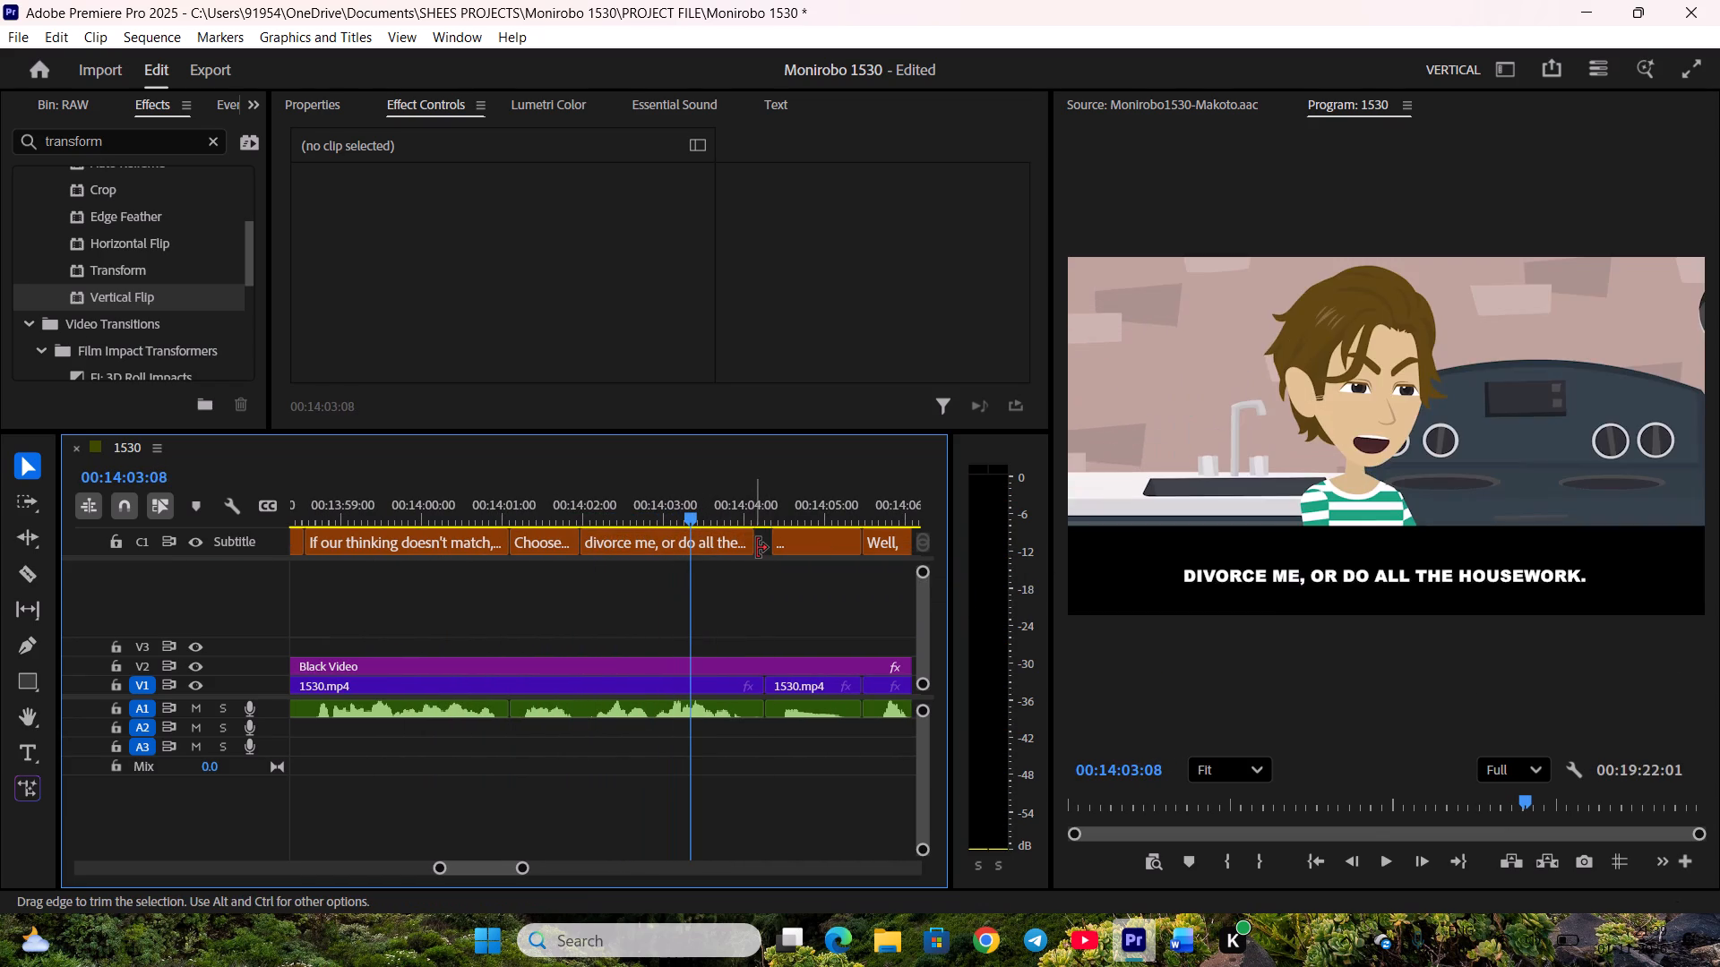
left_click(750, 548)
left_click_drag(771, 550, 761, 550)
scroll(584, 578, "down", 4)
Trim the end of "Well," to about 00:14:06:05 and extend the start of "I don't think someone with no education and no job" back to it.
key("space")
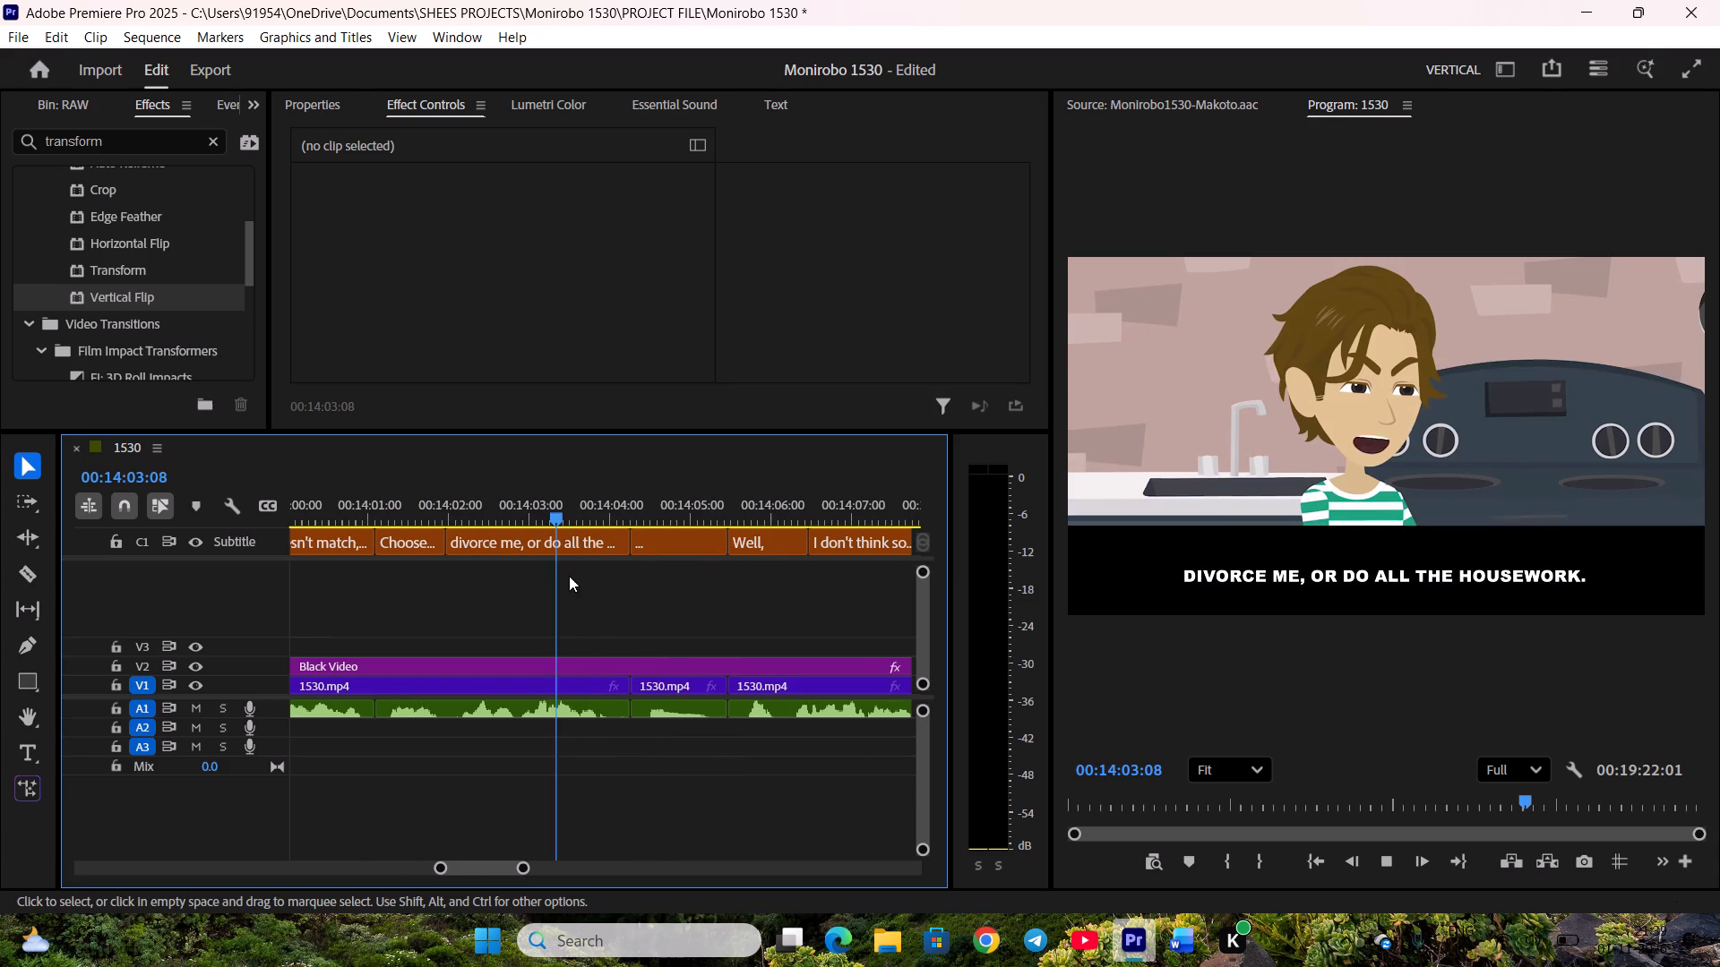
key("space")
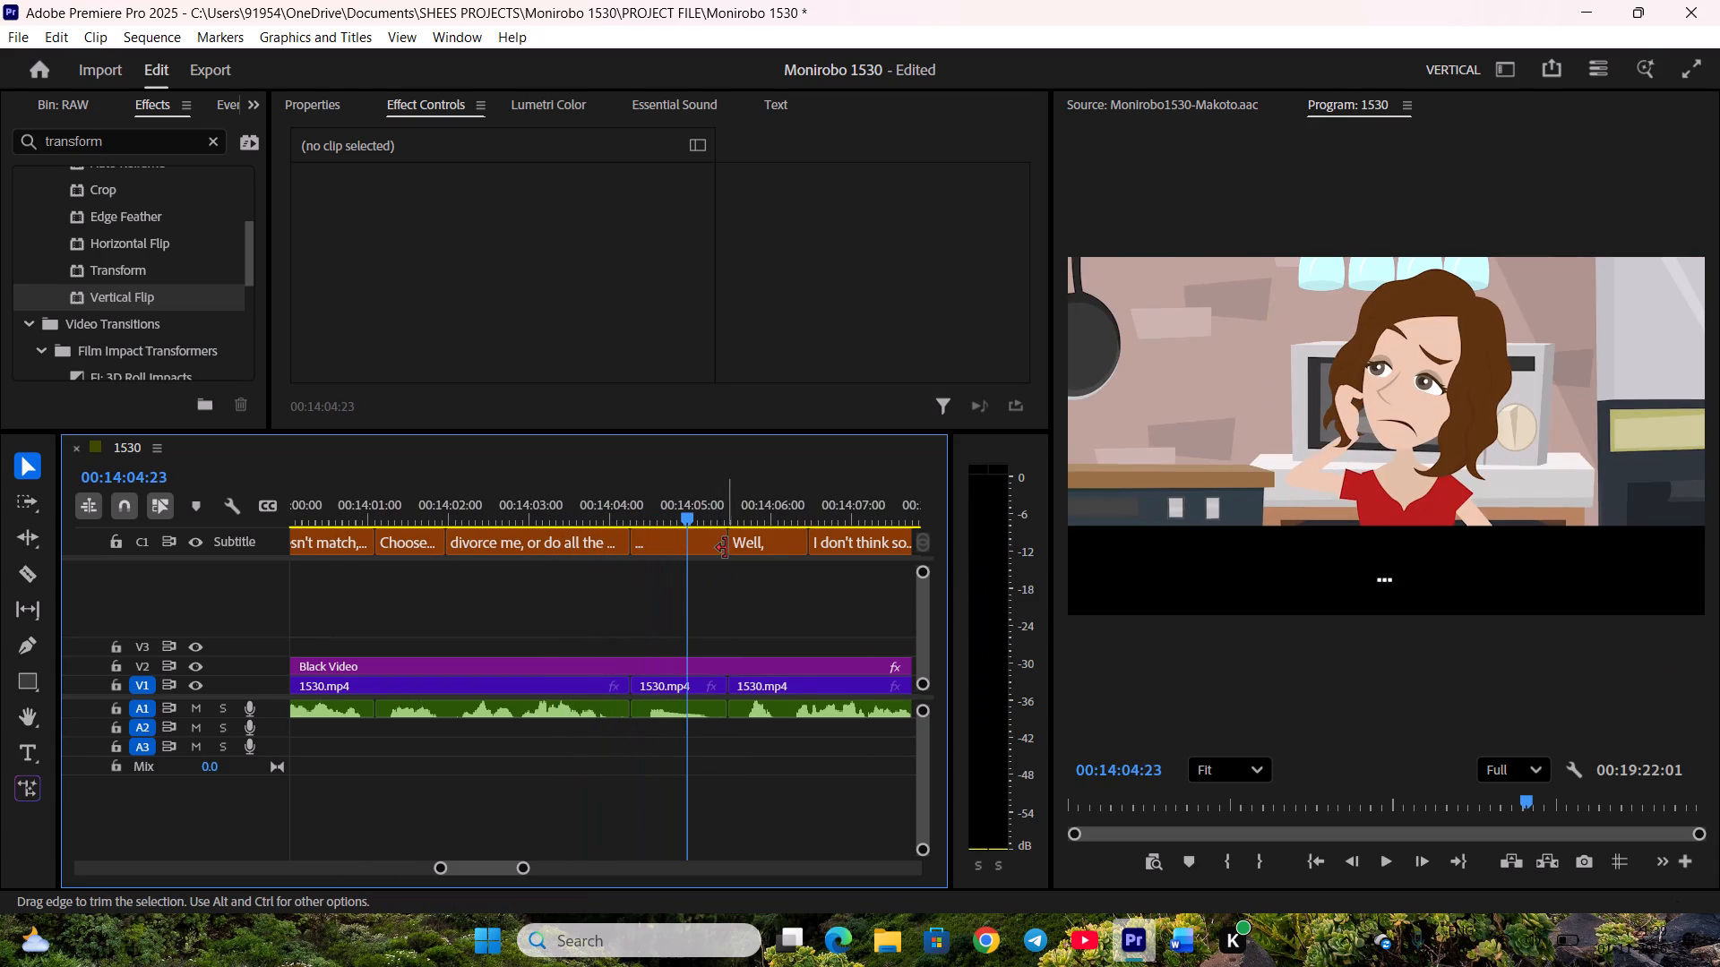
left_click(726, 548)
key("space")
scroll(718, 577, "down", 4)
key("space")
left_click_drag(673, 547, 671, 547)
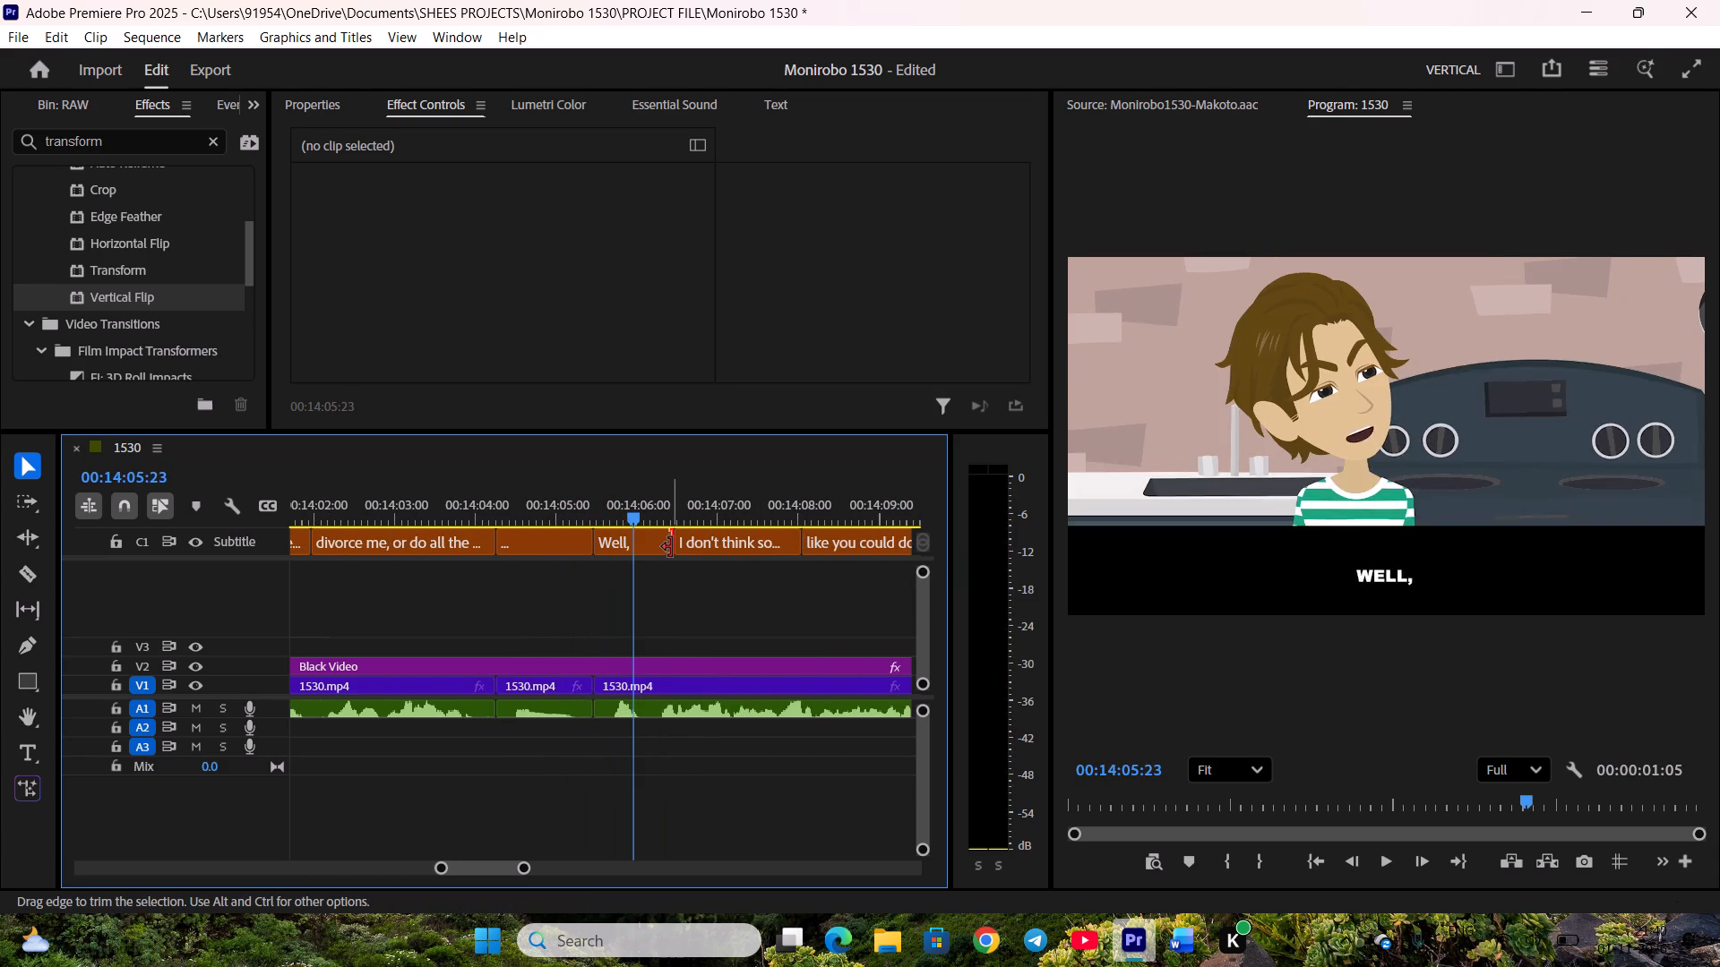
left_click_drag(671, 547, 652, 546)
left_click_drag(683, 548, 667, 548)
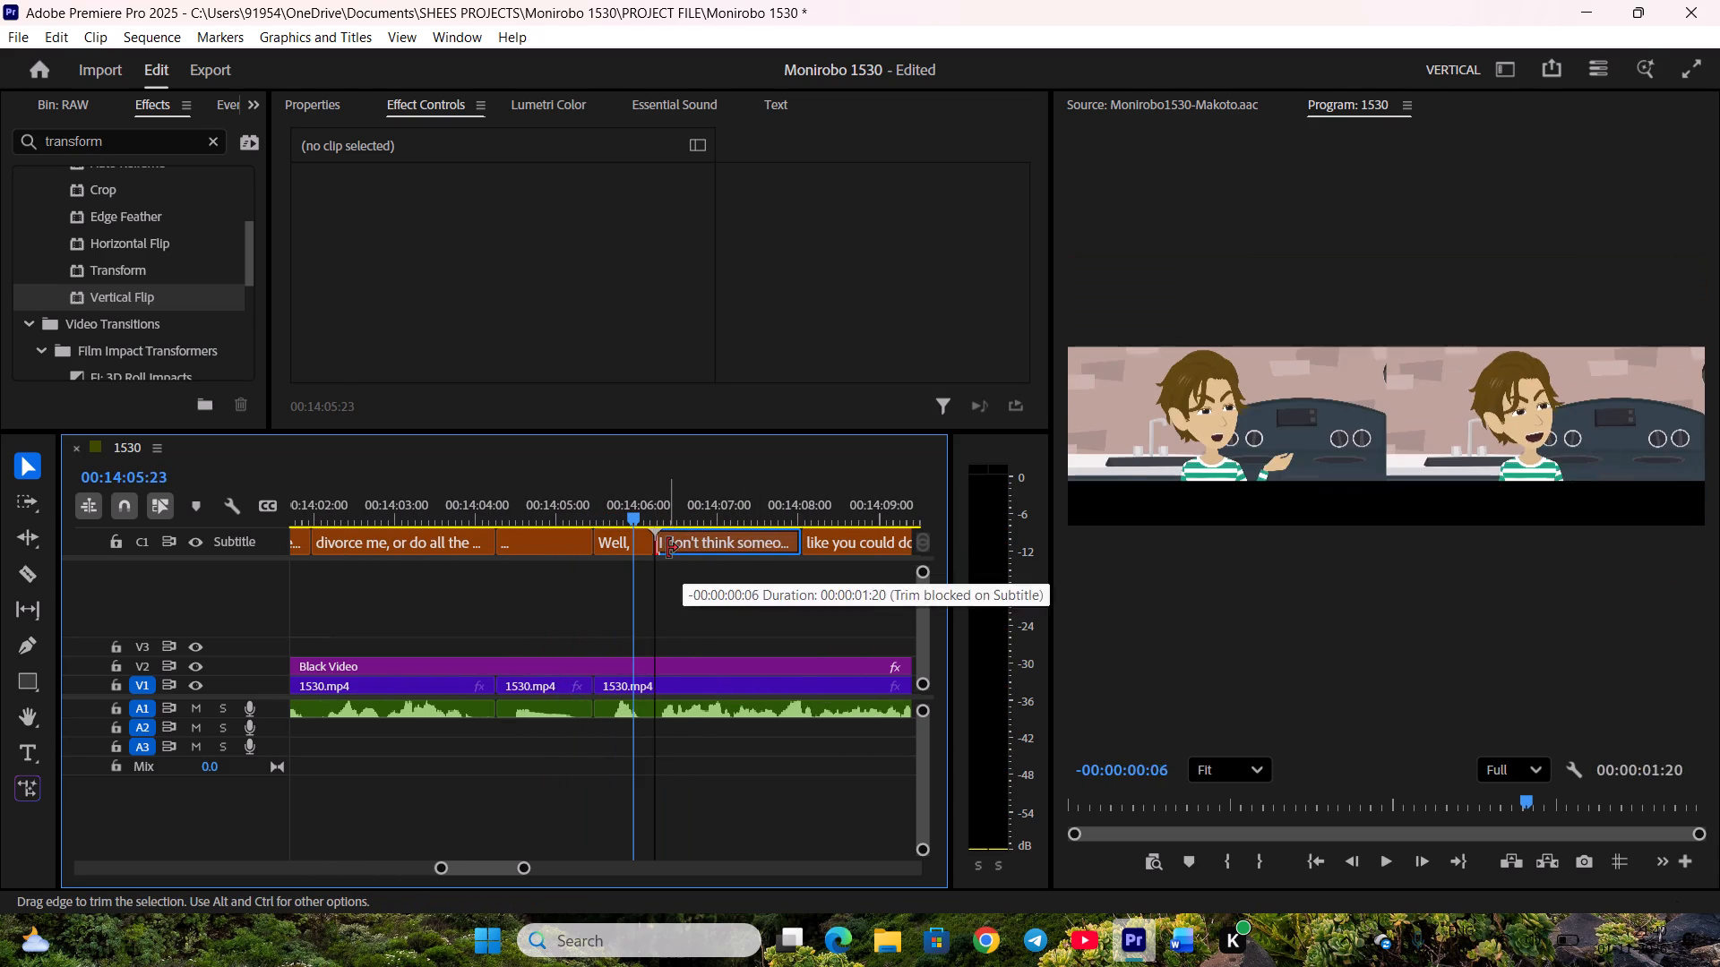
left_click_drag(667, 548, 665, 548)
Extend the end of "Hahahaha." to the video cut and the start of "Makoto, showing me the divorce papers and threatening me." back to it.
key("space")
scroll(685, 577, "down", 5)
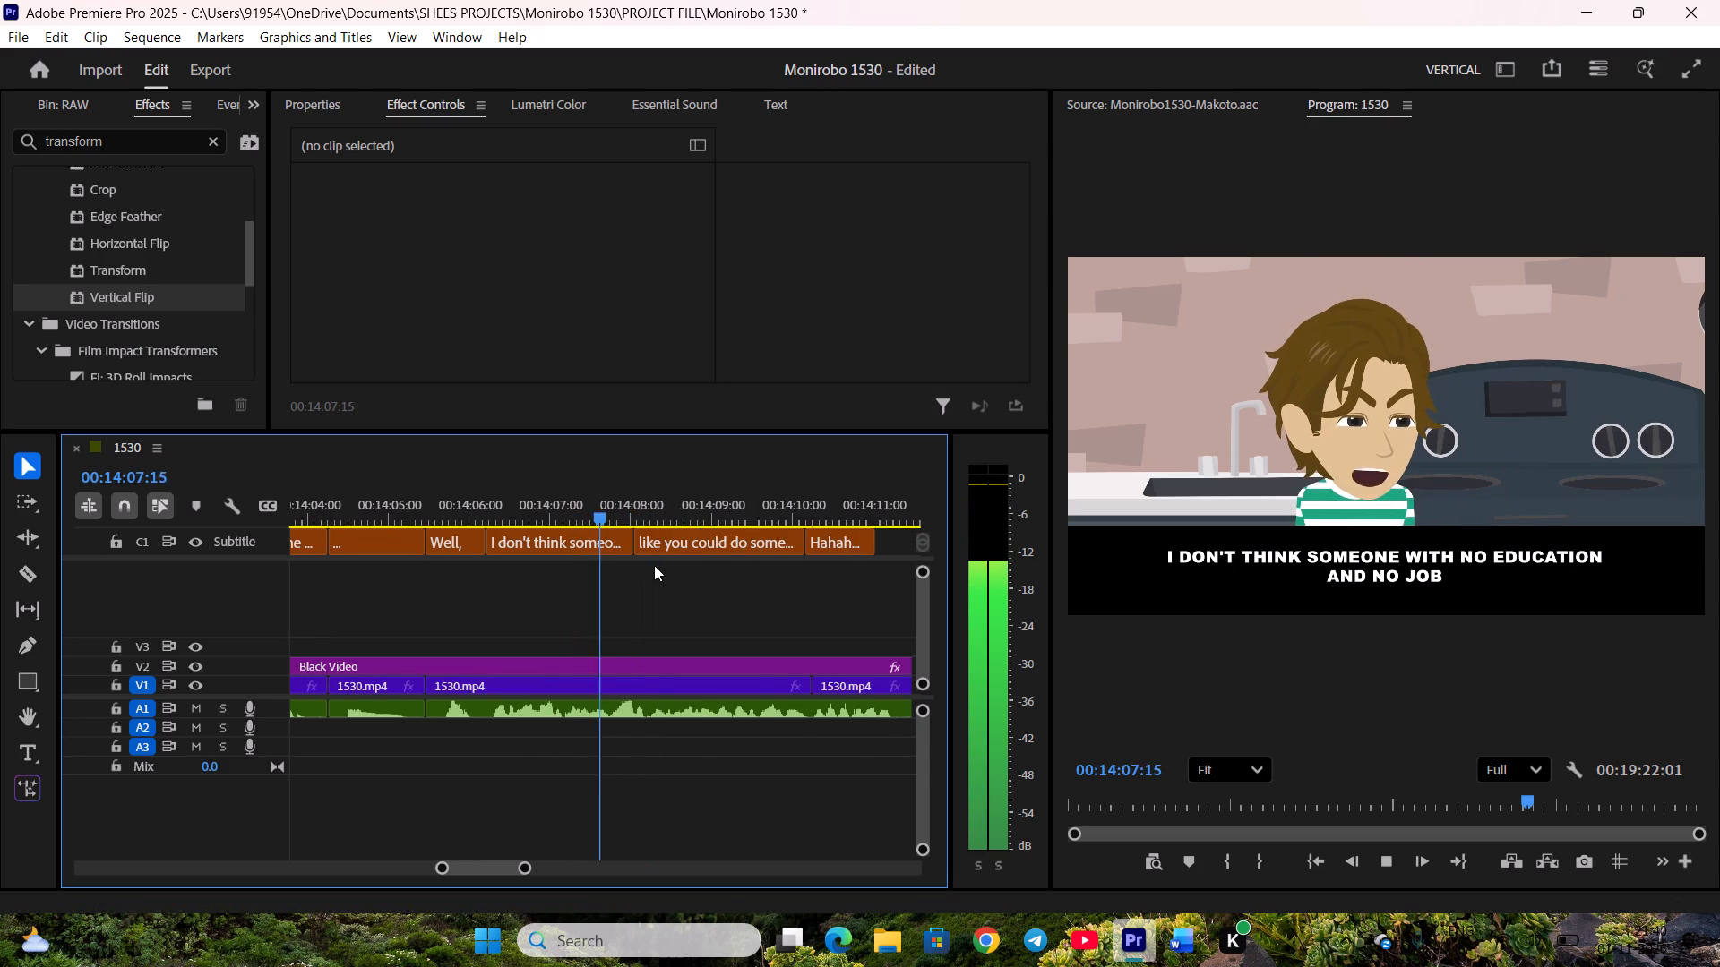
scroll(675, 549, "down", 3)
left_click(702, 543)
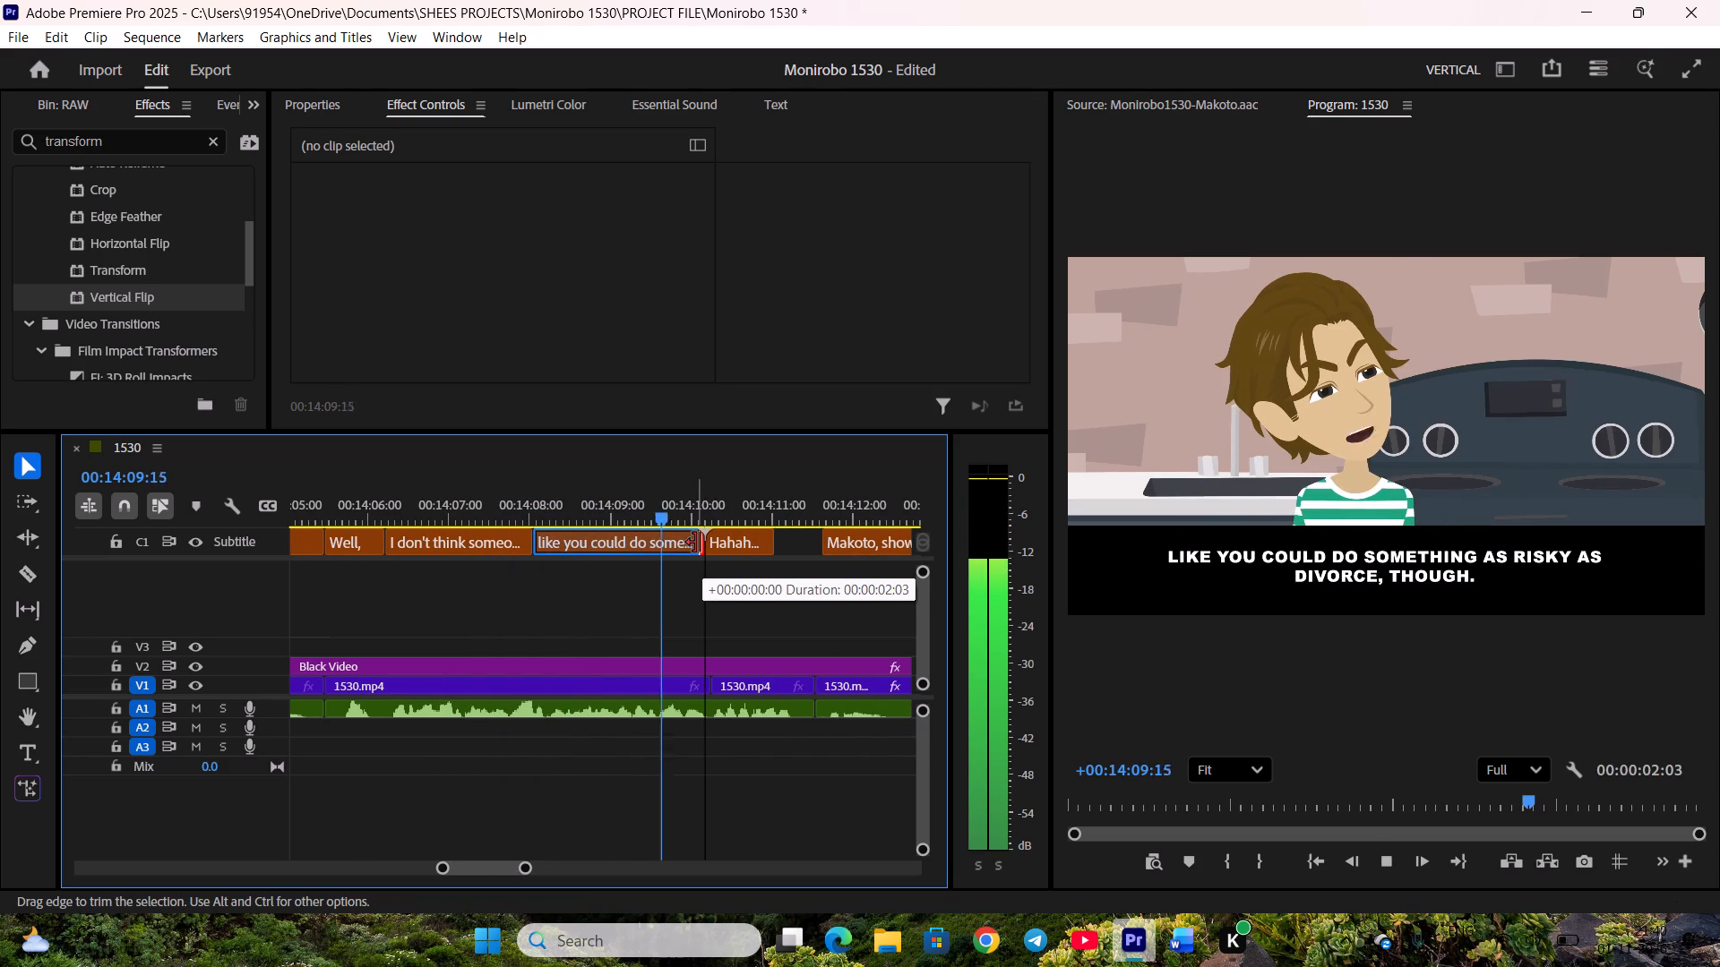
key("space")
key("space")
left_click_drag(775, 543, 817, 545)
key("space")
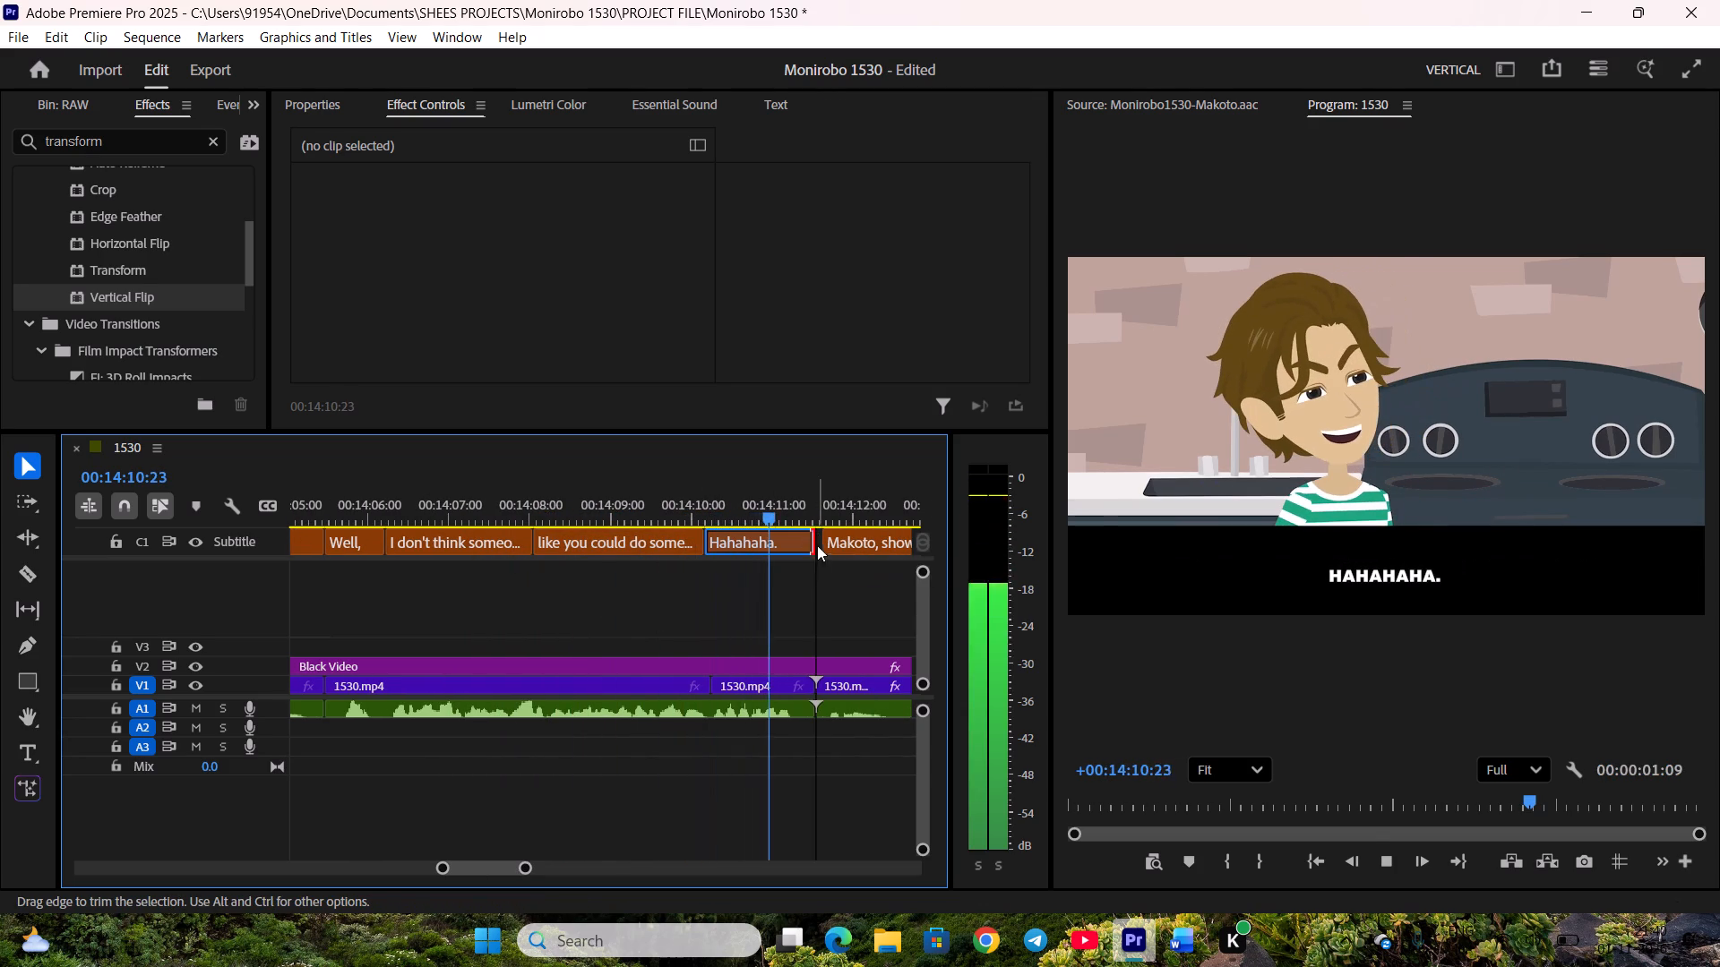
scroll(696, 564, "down", 5)
left_click_drag(662, 542, 646, 543)
Raise the gain of the A1 voice clip under "Makoto, showing me the divorce papers and threatening me." by 9 dB and replay it.
key("space")
scroll(685, 586, "down", 5)
key("space")
left_click(650, 705)
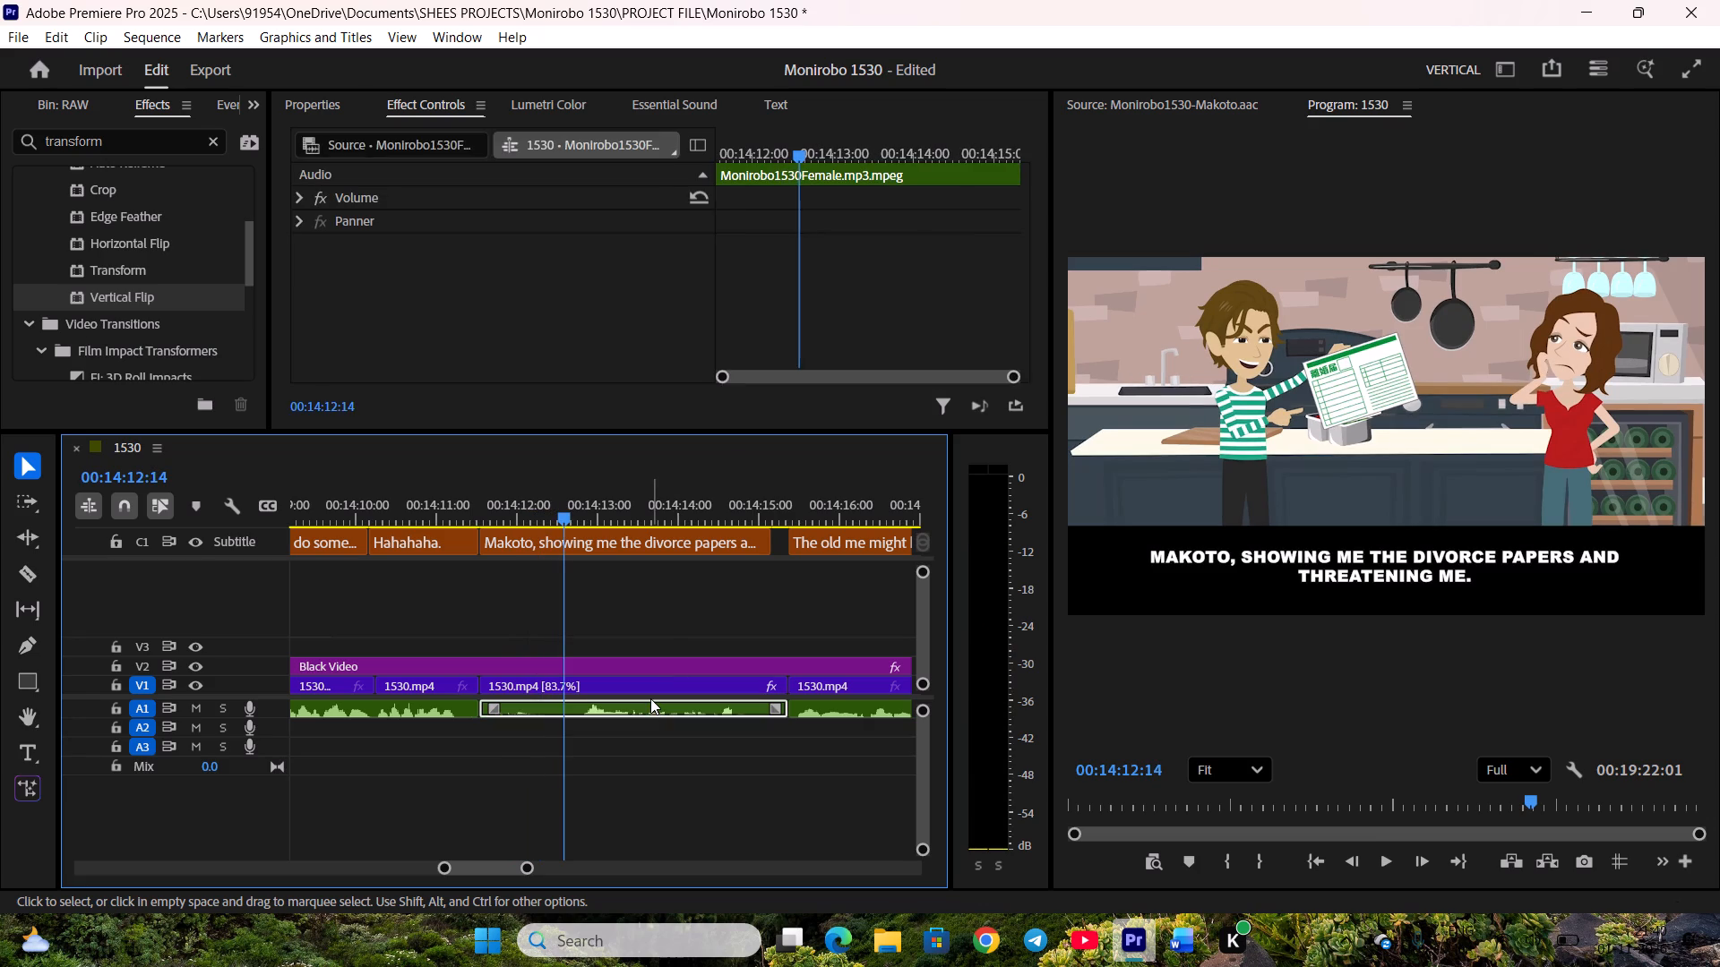
type("g9")
key("Return")
left_click(672, 796)
key("space")
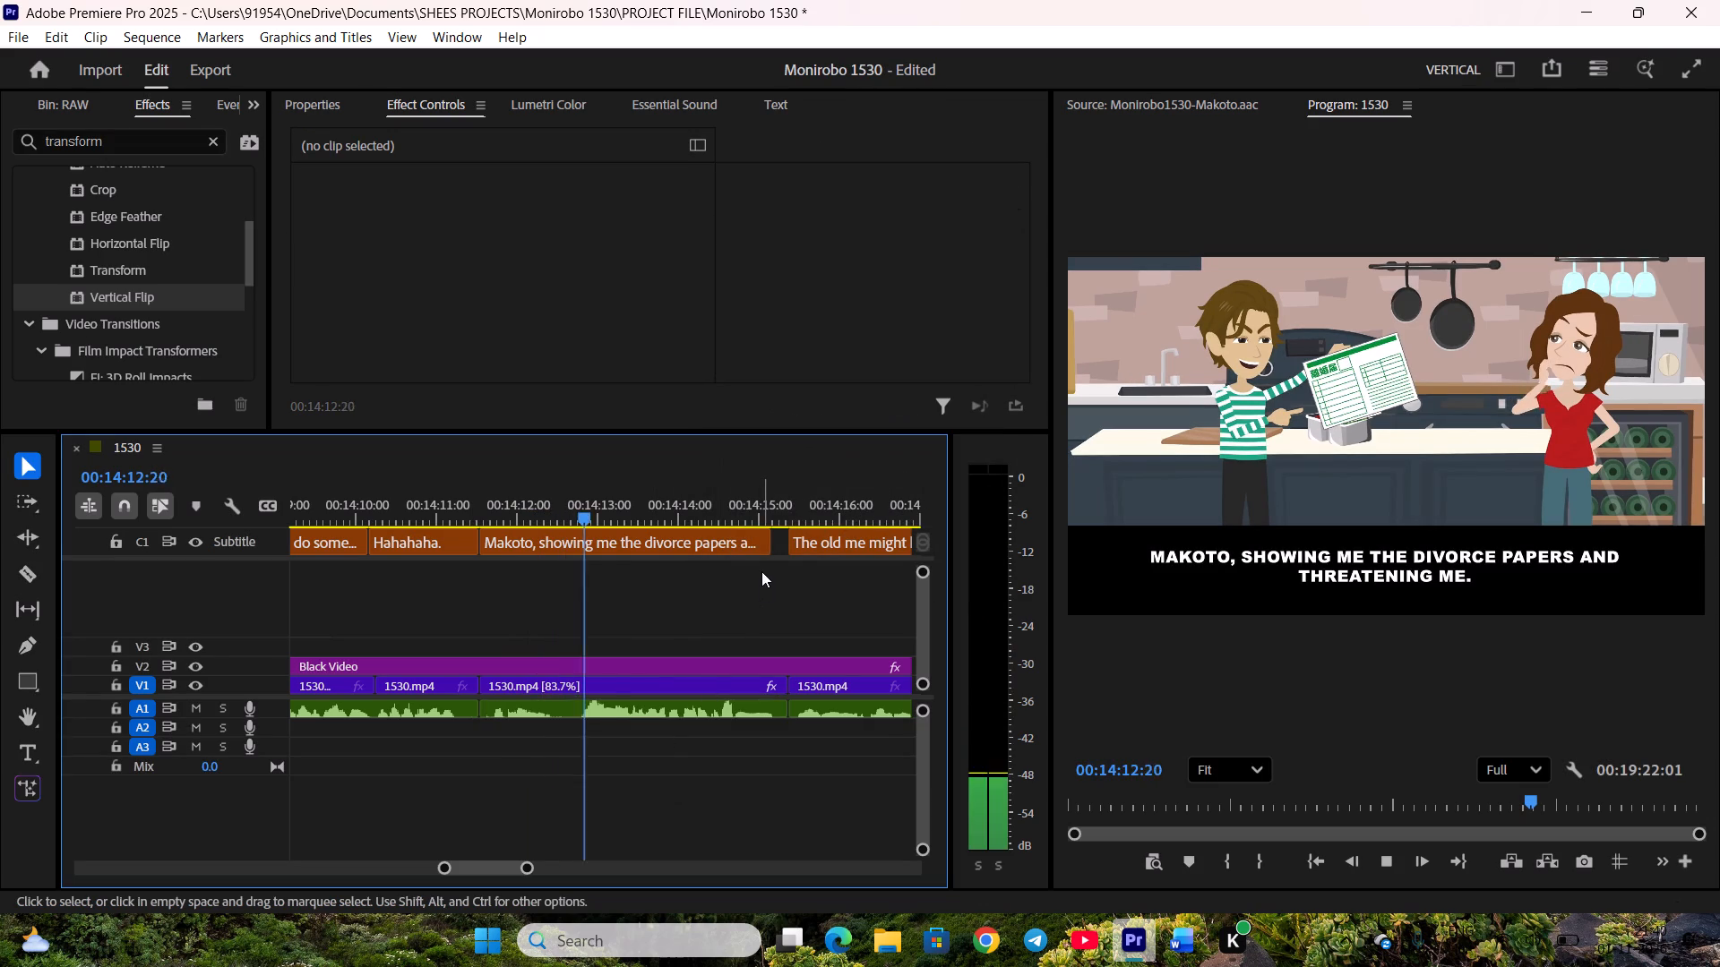
Extend the end of "Makoto, showing me the divorce papers and threatening me." to the start of "The old me might have apologized here".
left_click_drag(764, 546, 778, 547)
scroll(726, 583, "down", 5)
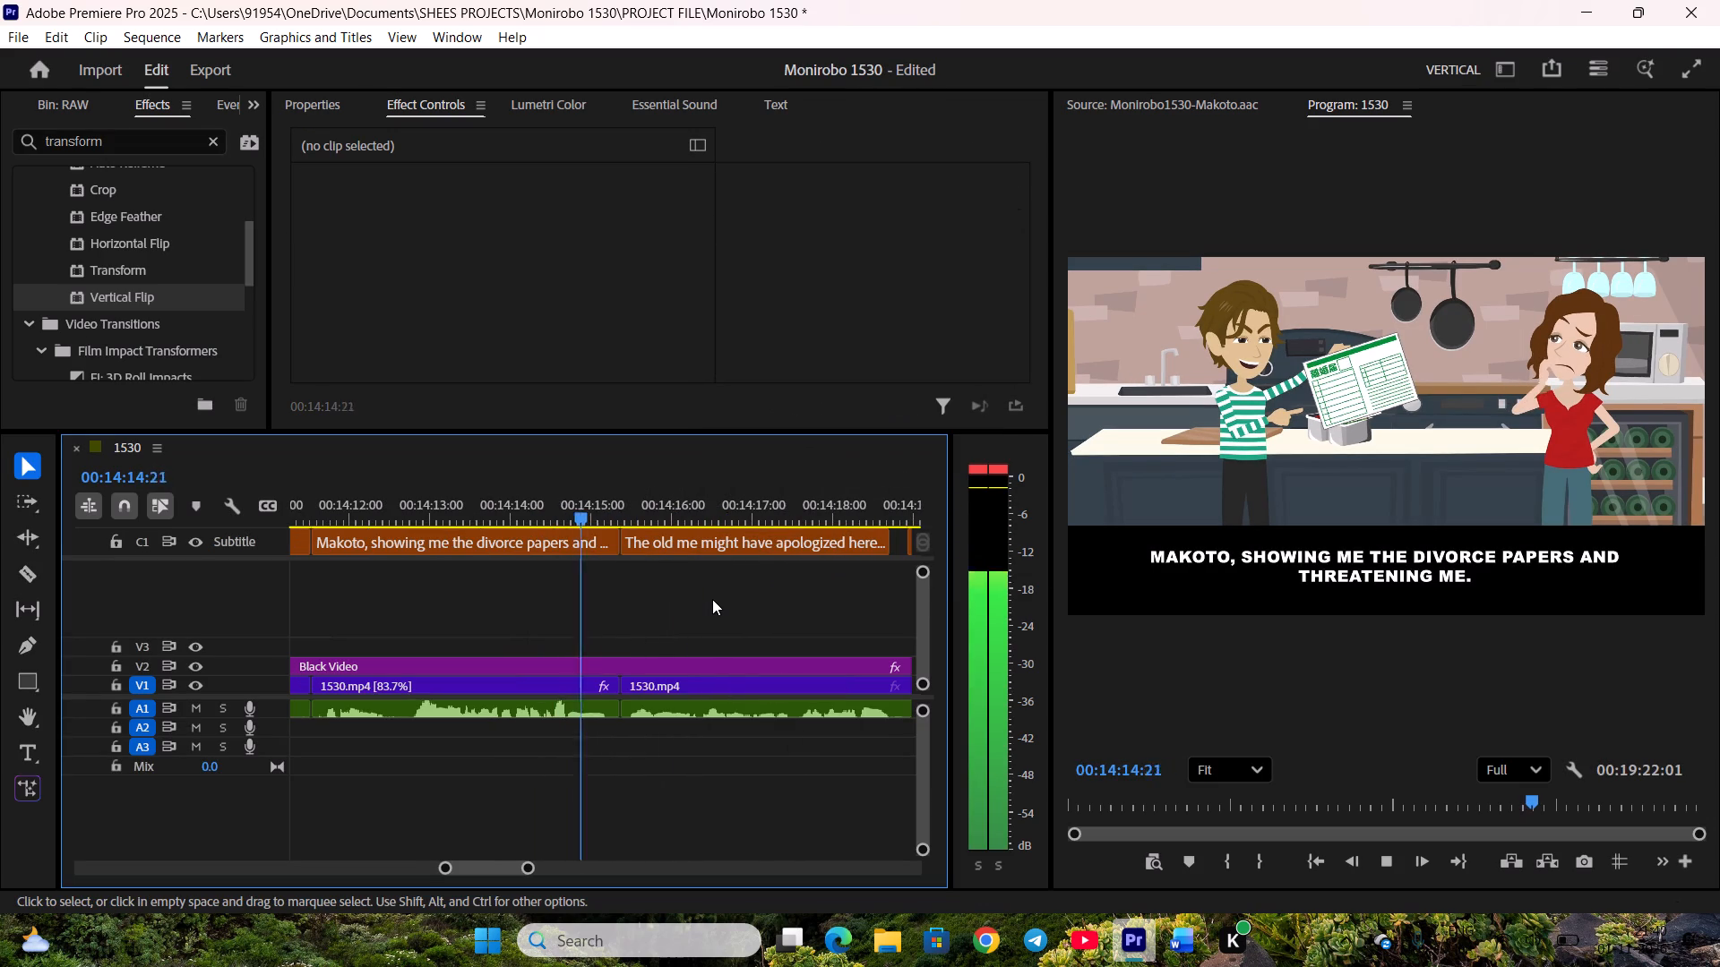
scroll(713, 599, "down", 4)
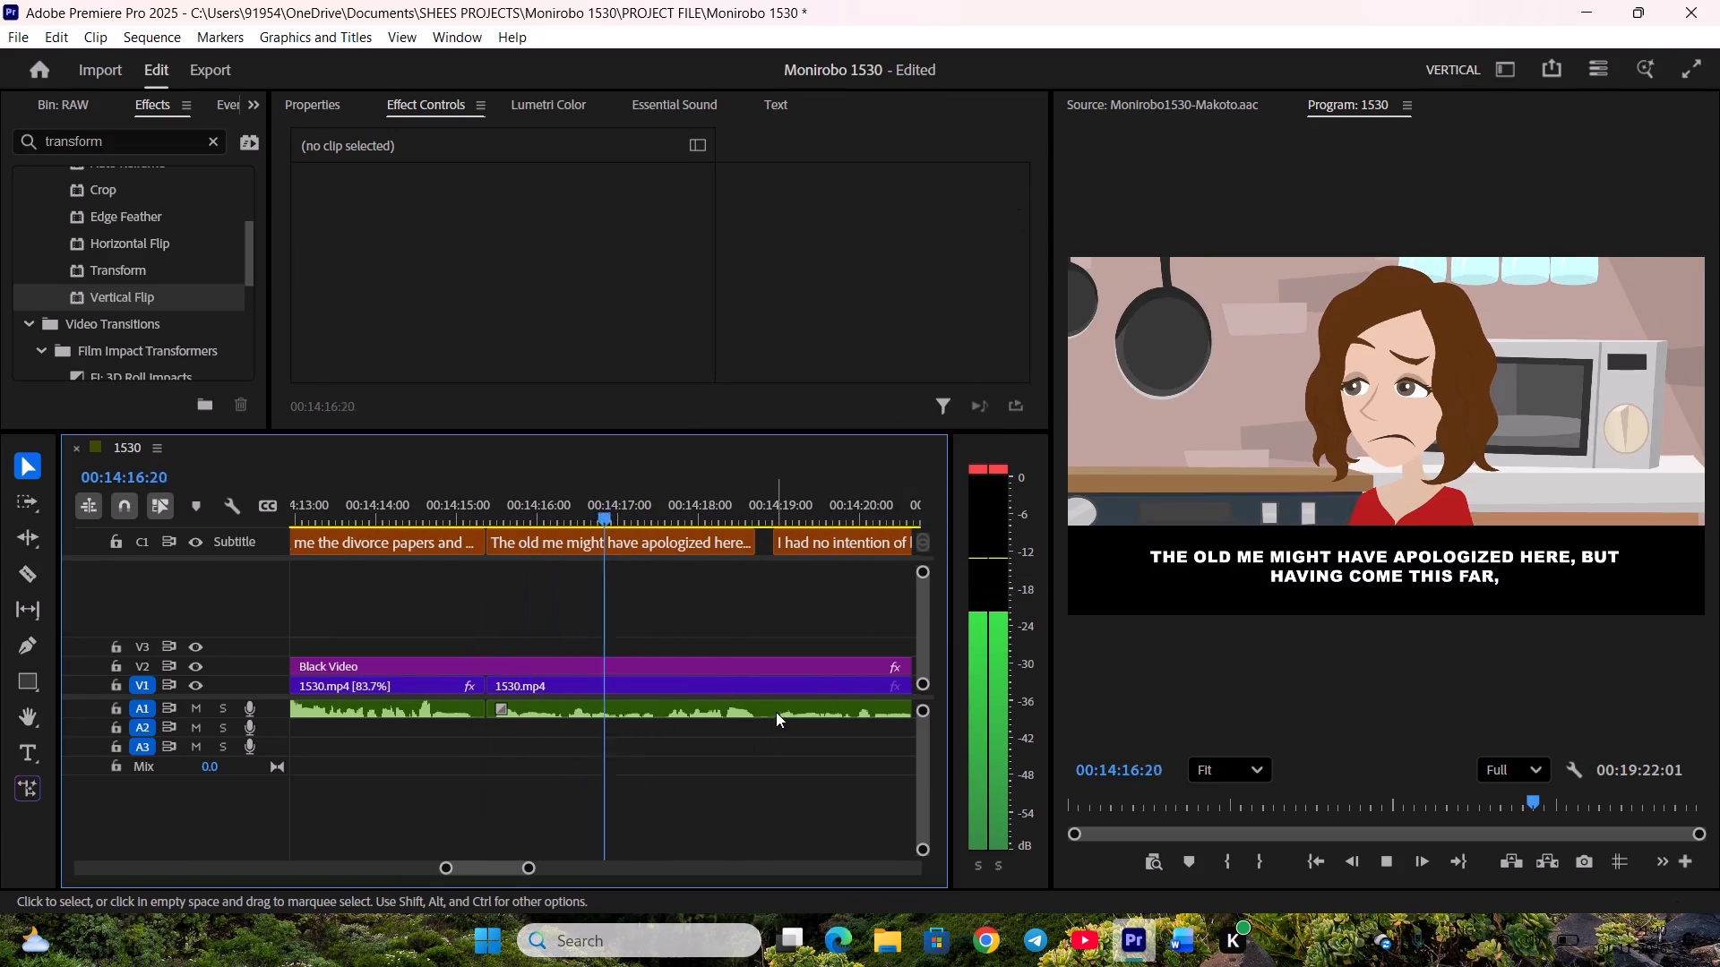
Raise the gain of the A1 voice clip under "The old me might have apologized here" by 8 dB.
key("space")
left_click(782, 711)
type("g8")
key("Return")
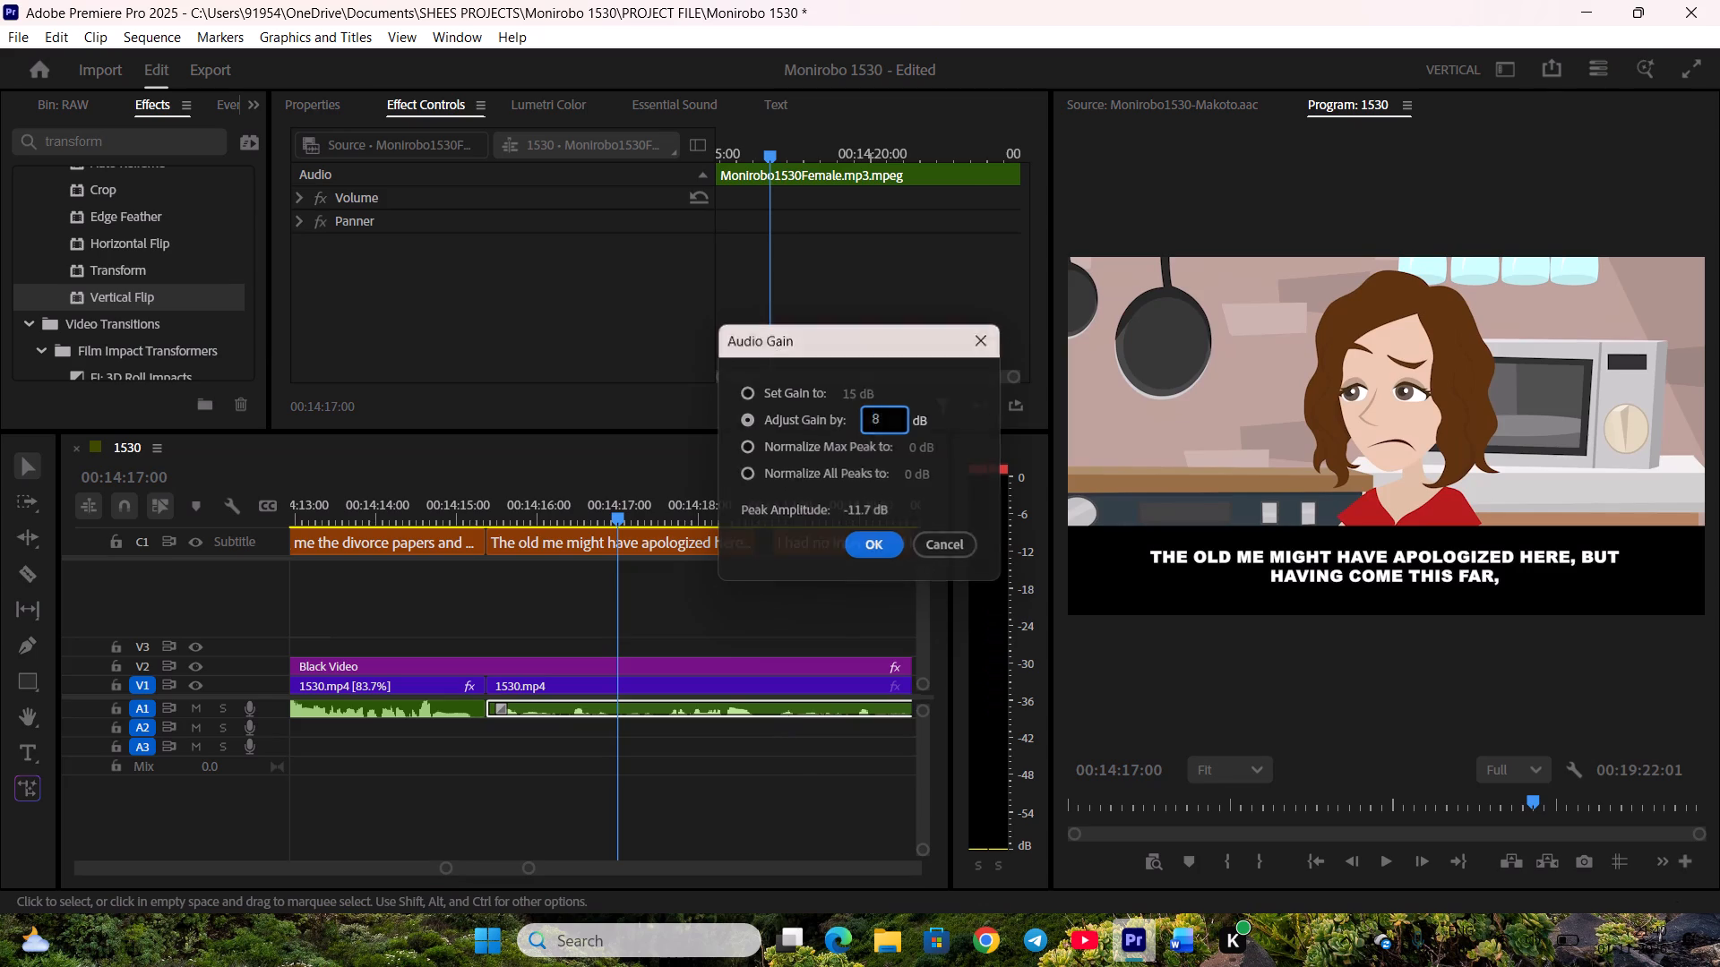
left_click(795, 792)
Extend the end of "The old me might have apologized here" to the start of "I had no intention of backing down." and save the project.
left_click_drag(753, 545, 766, 547)
scroll(744, 573, "down", 2)
key("ctrl+s")
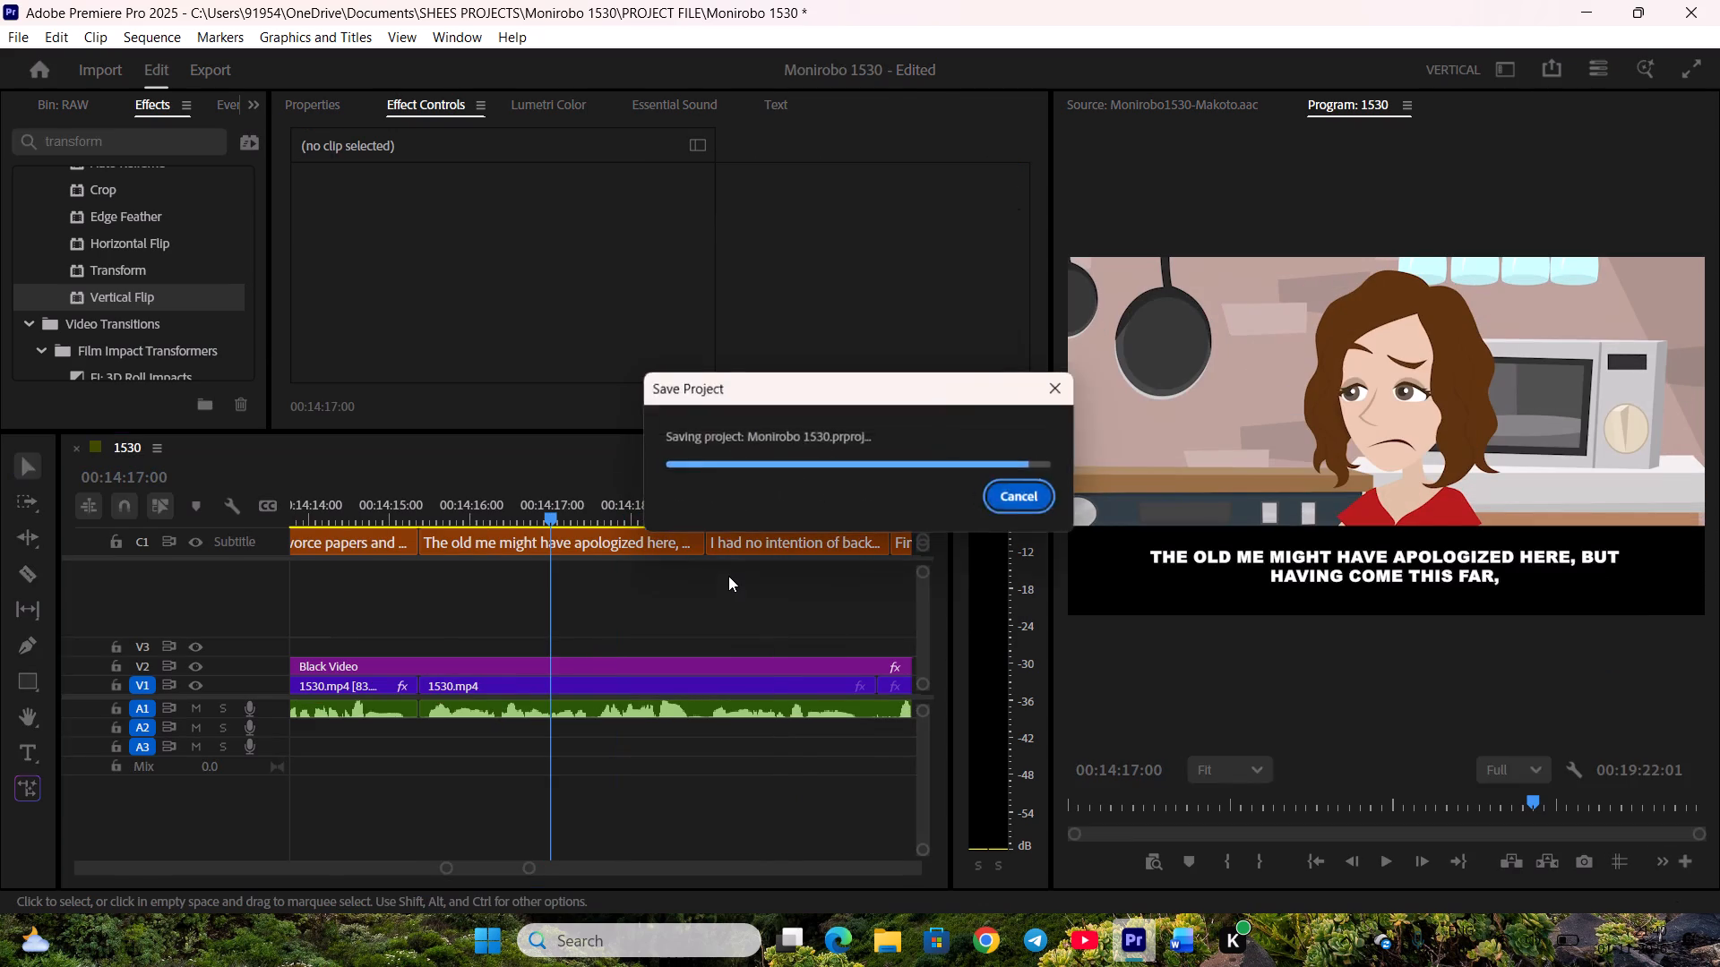
Trim the end of "I had no intention of backing down." to the video cut and extend the start of "Fine," back to it.
key("space")
scroll(719, 578, "down", 1)
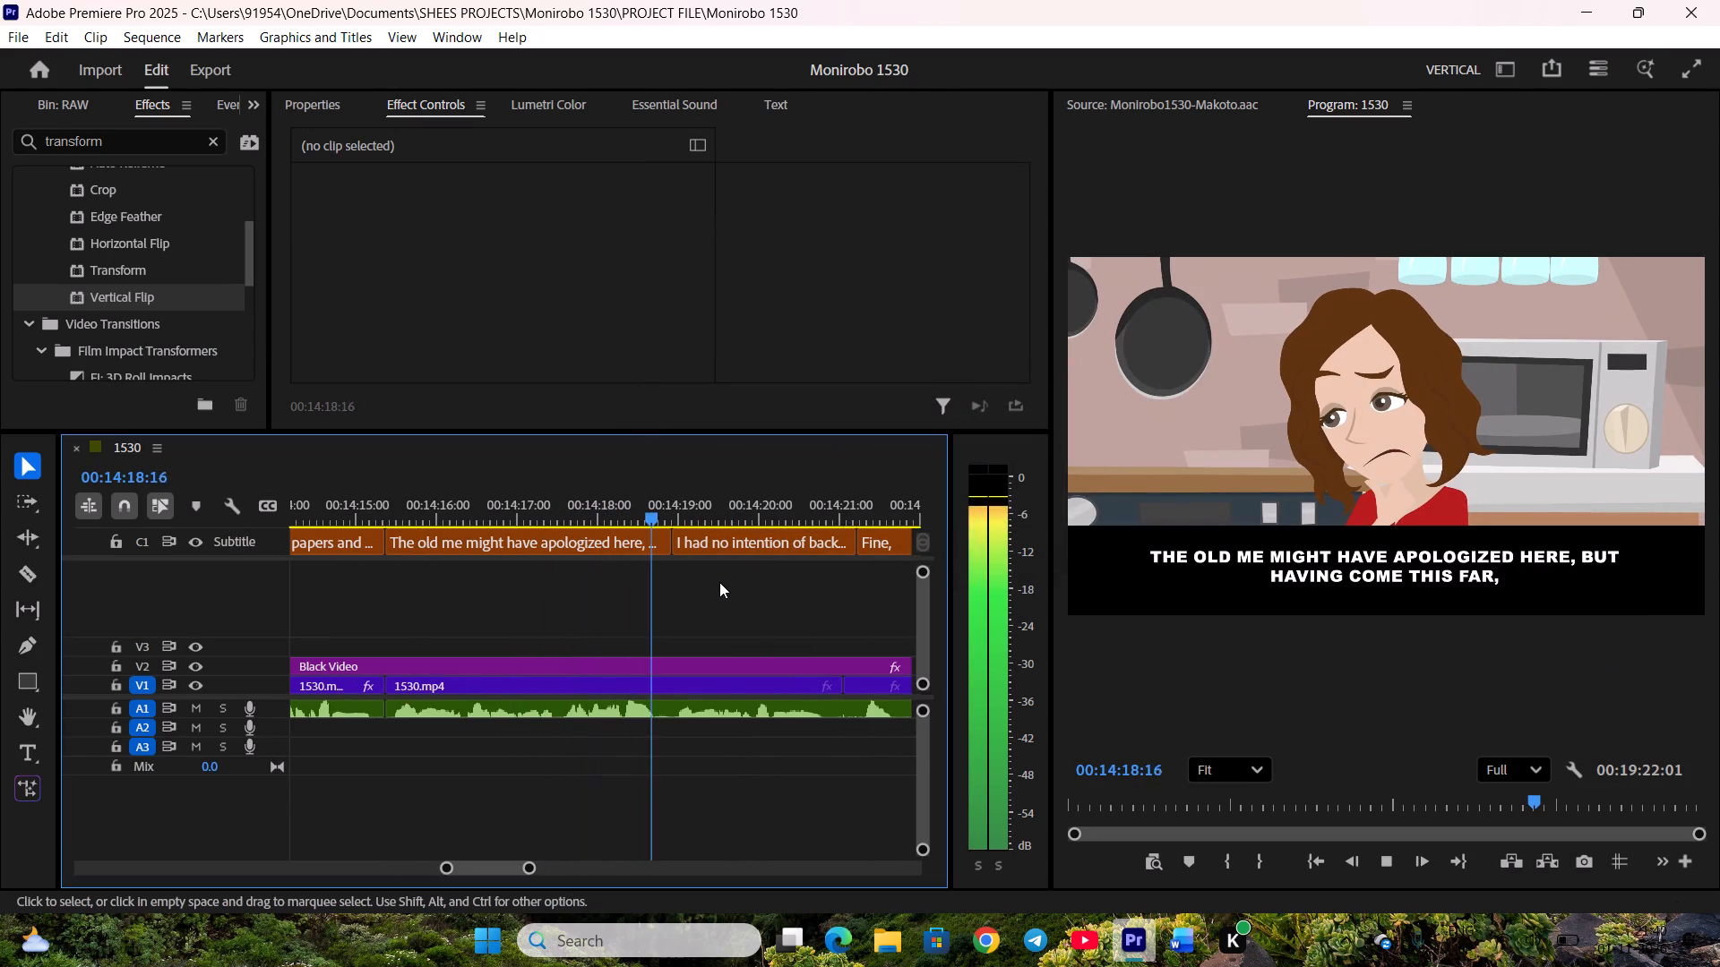
scroll(719, 582, "down", 6)
key("space")
left_click_drag(650, 545, 637, 545)
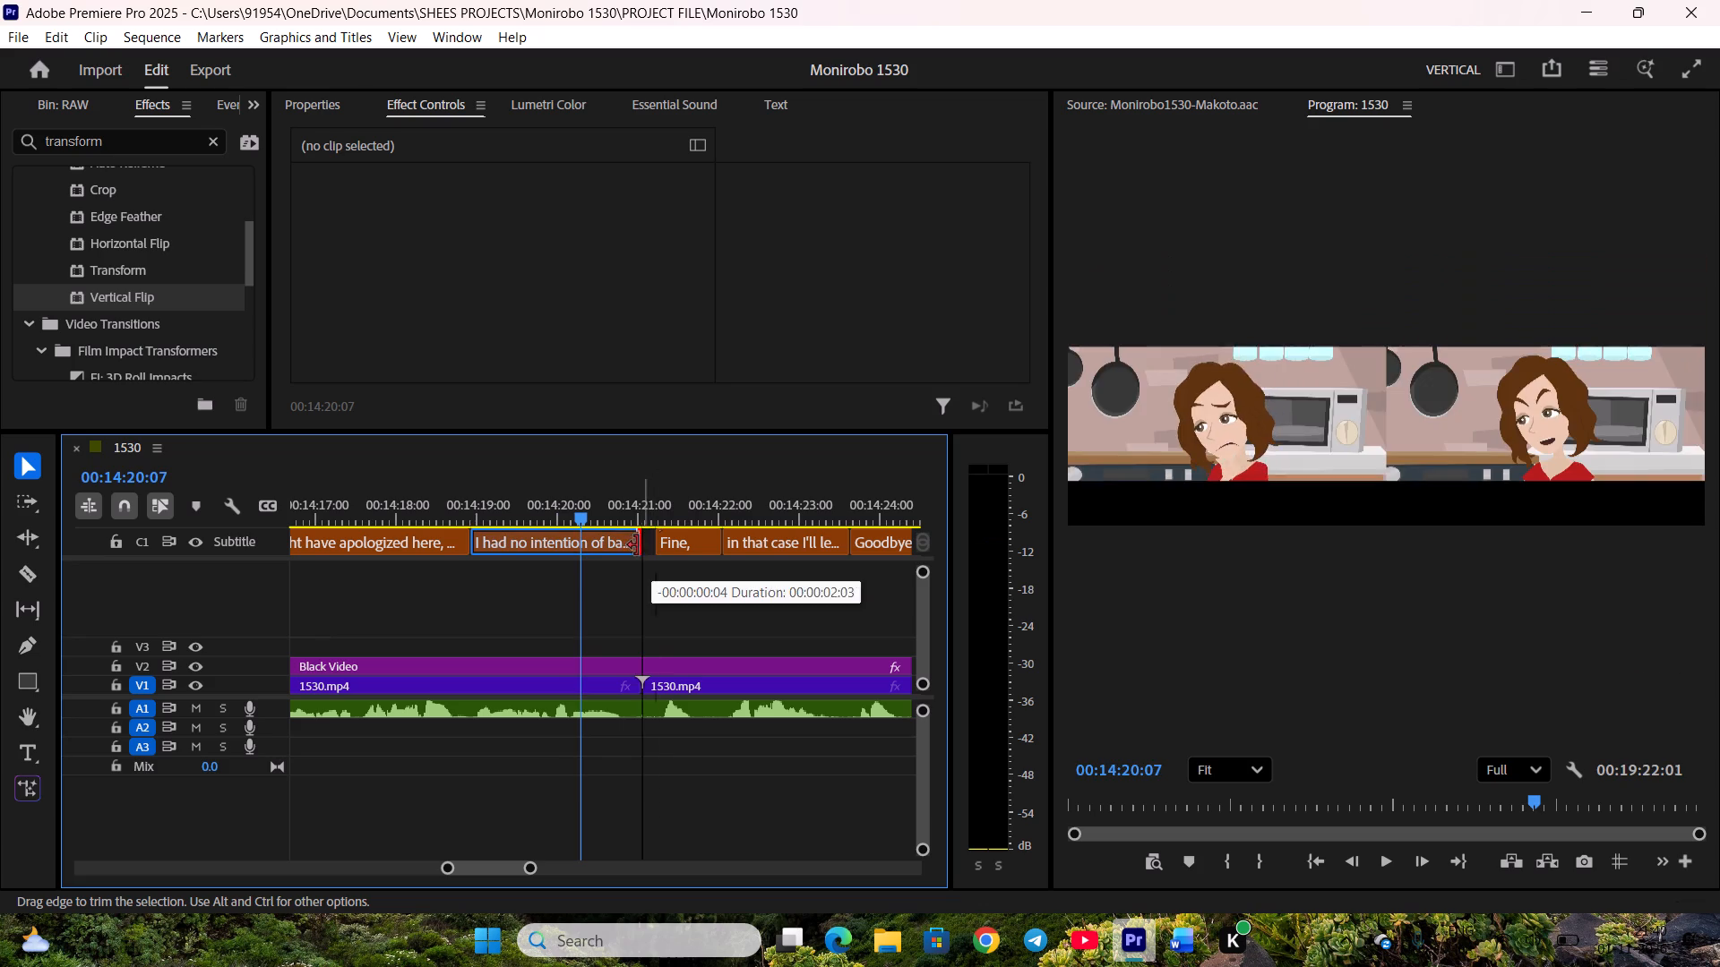
left_click_drag(637, 545, 639, 545)
left_click_drag(663, 545, 654, 546)
Trim the end of "Fine," to about 00:14:21:20 and extend the start of "in that case I'll leave." back to it.
key("space")
left_click_drag(720, 549, 718, 549)
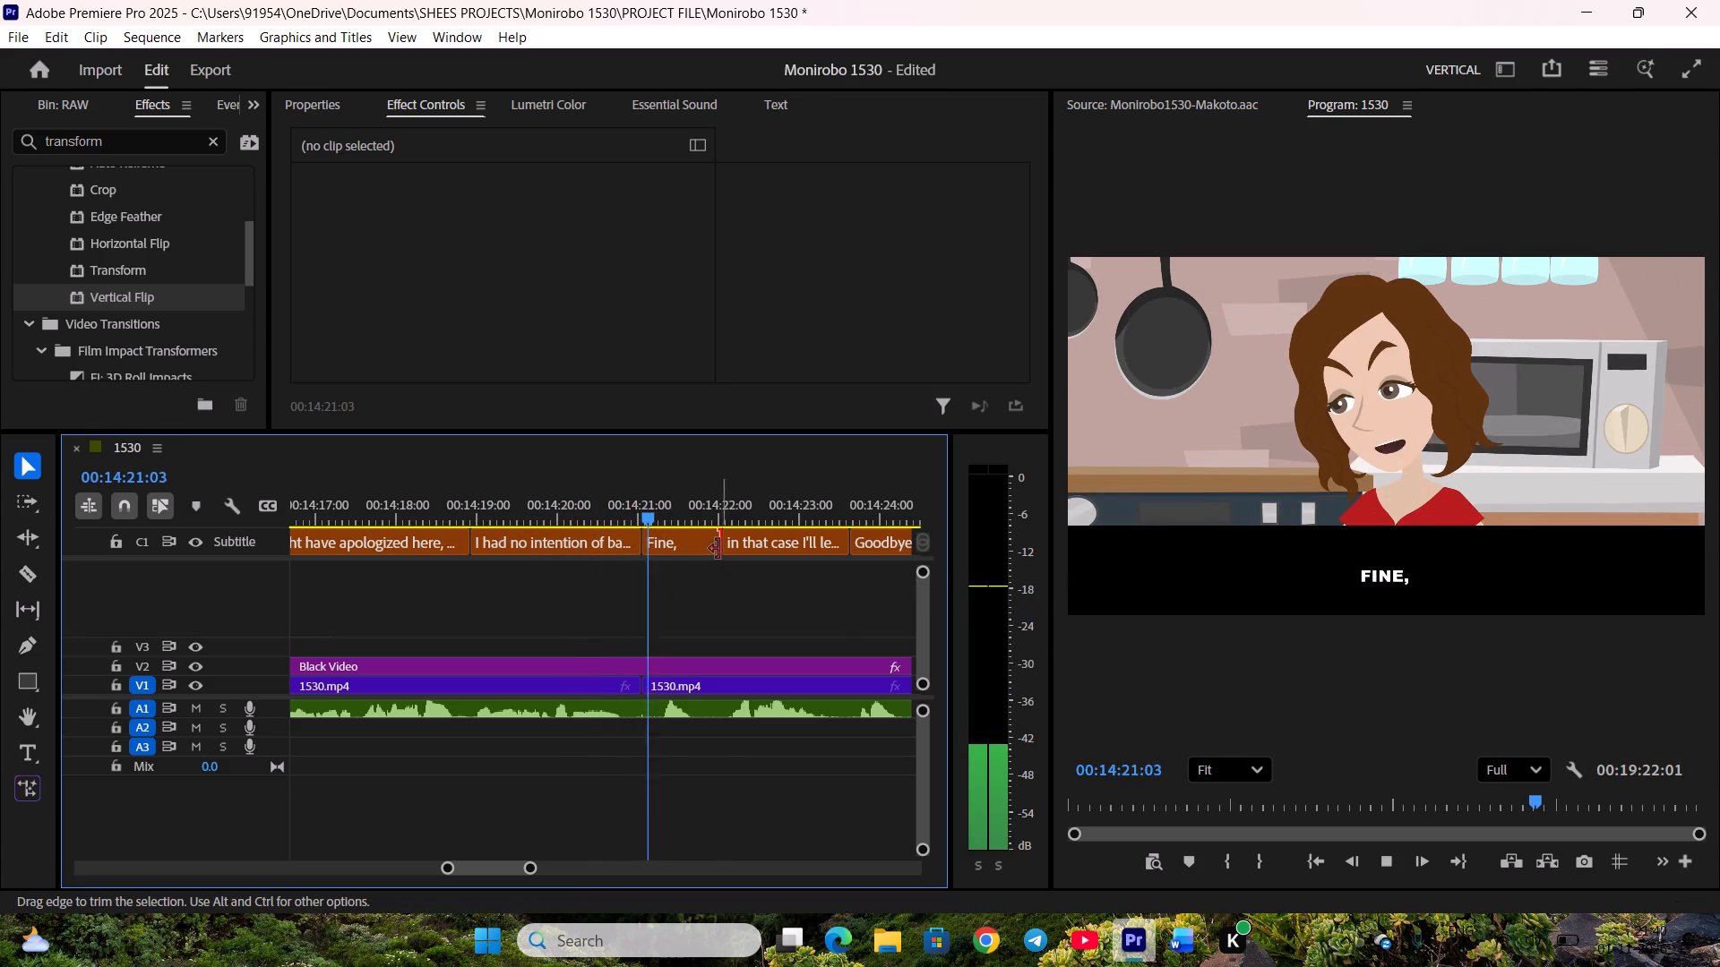
left_click_drag(718, 549, 708, 549)
key("space")
left_click_drag(732, 548, 722, 548)
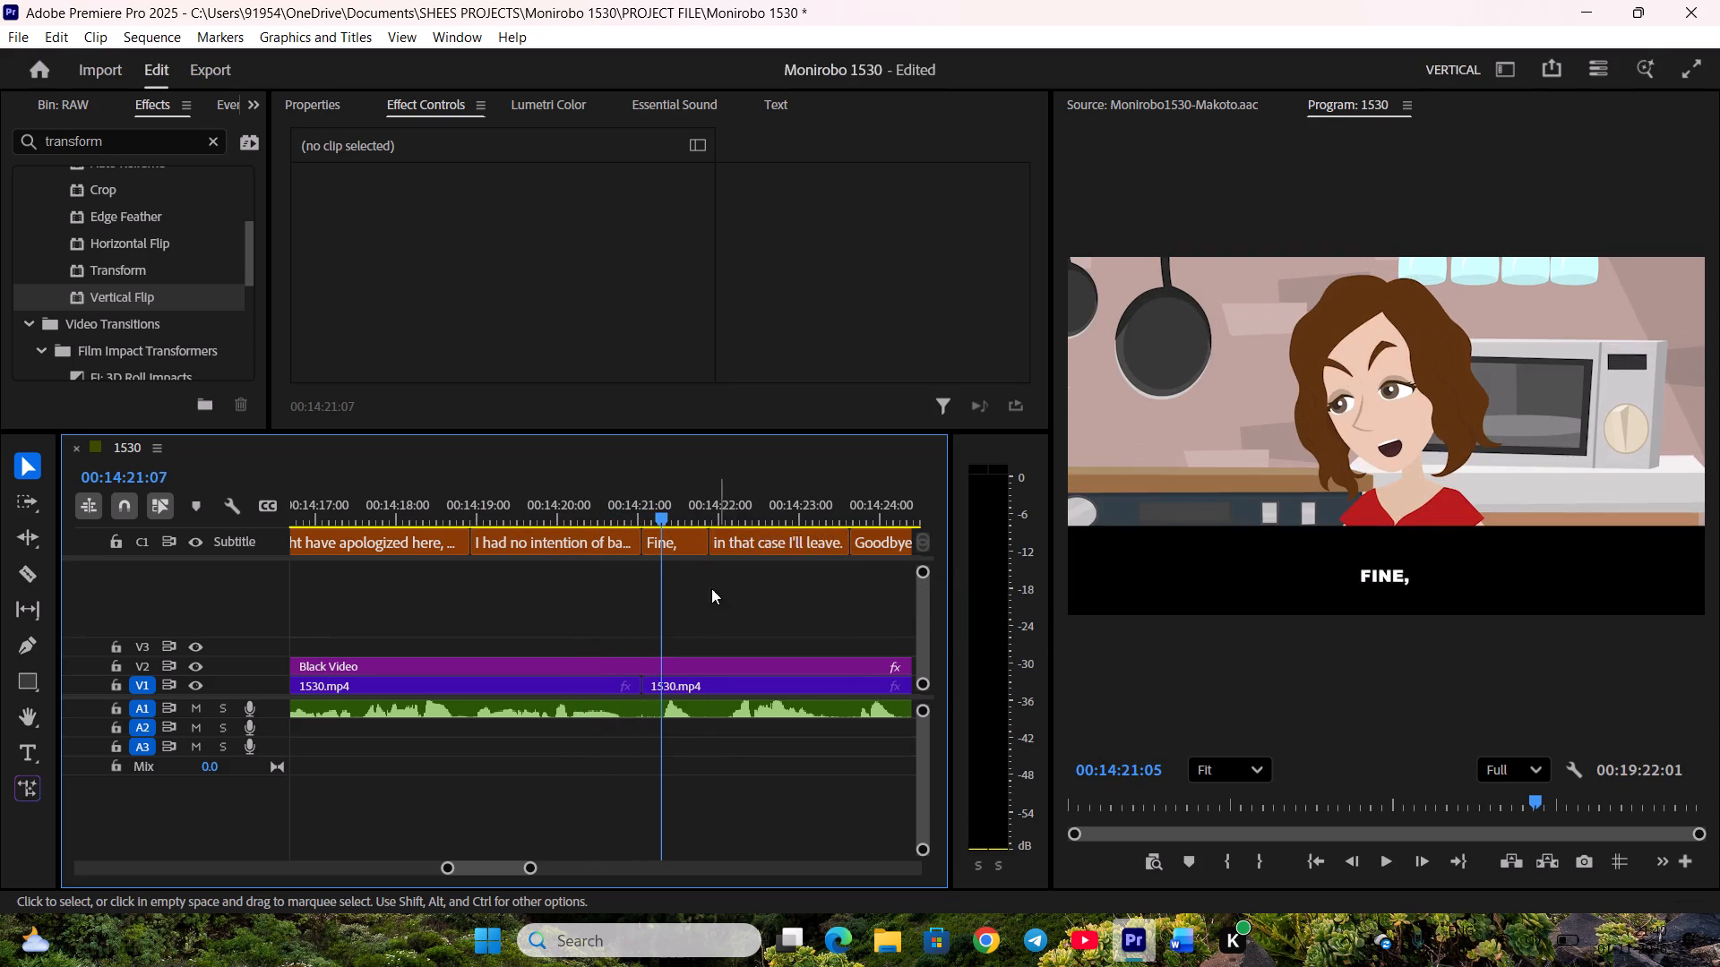
Trim the end of "Goodbye." to the video cut and extend the start of "Huh? What do you mean?" back to it.
scroll(692, 615, "down", 5)
key("space")
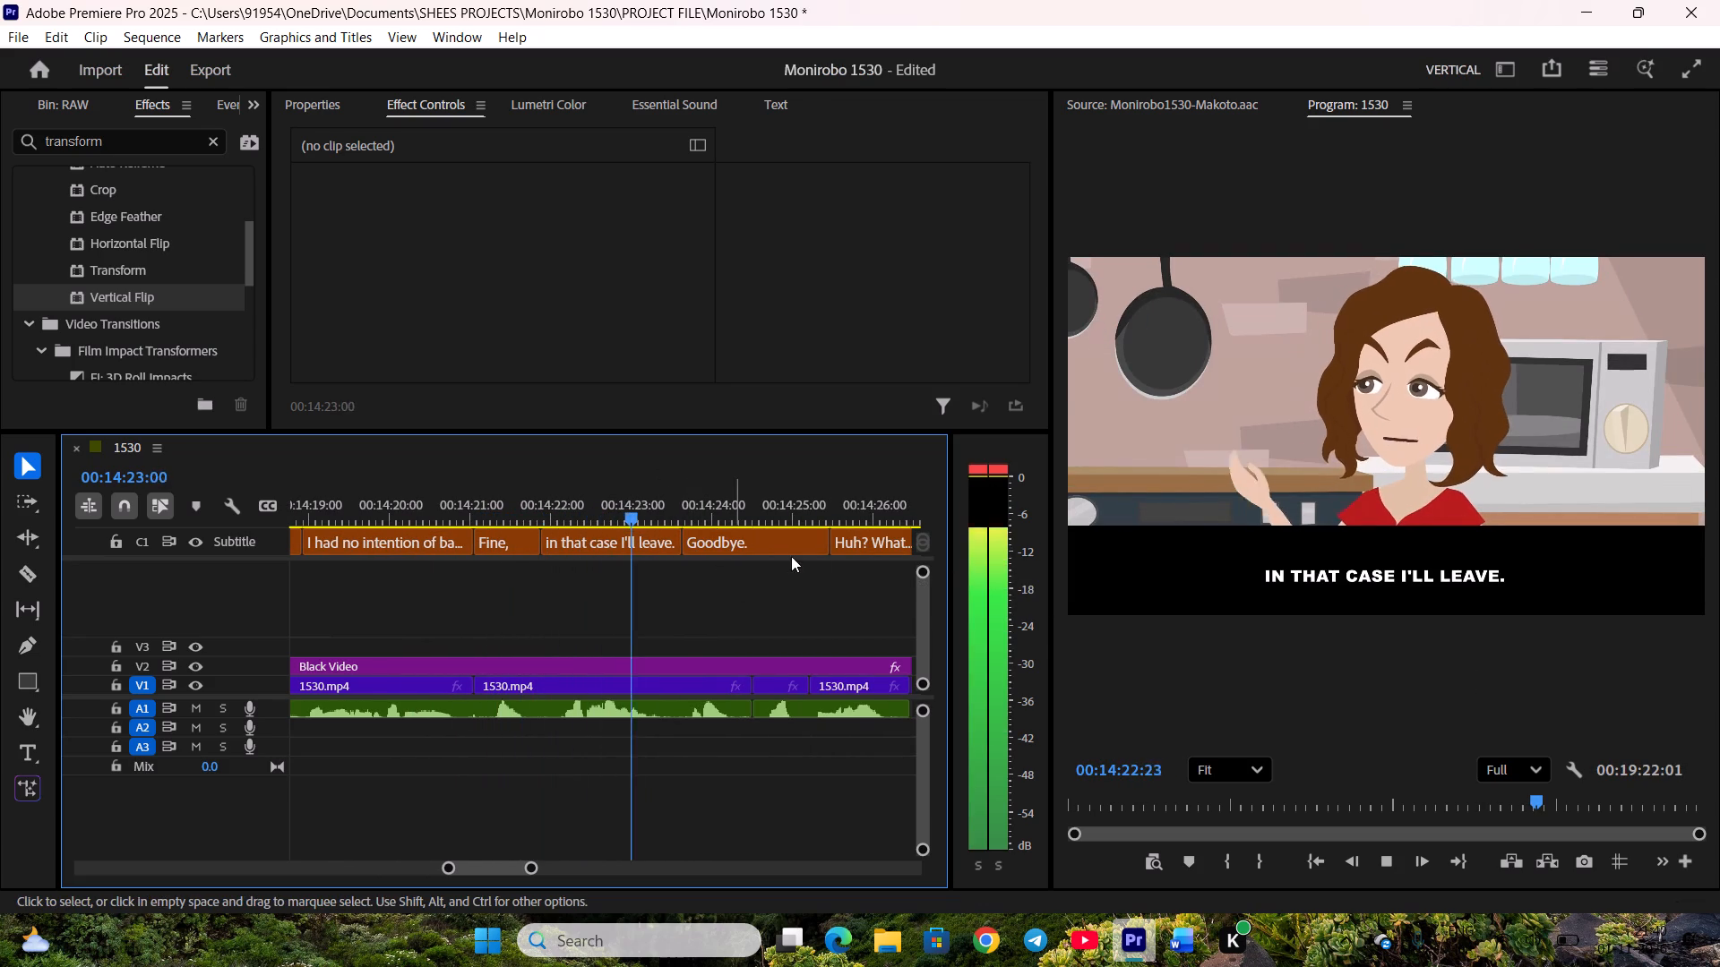
left_click_drag(823, 542, 741, 543)
key("space")
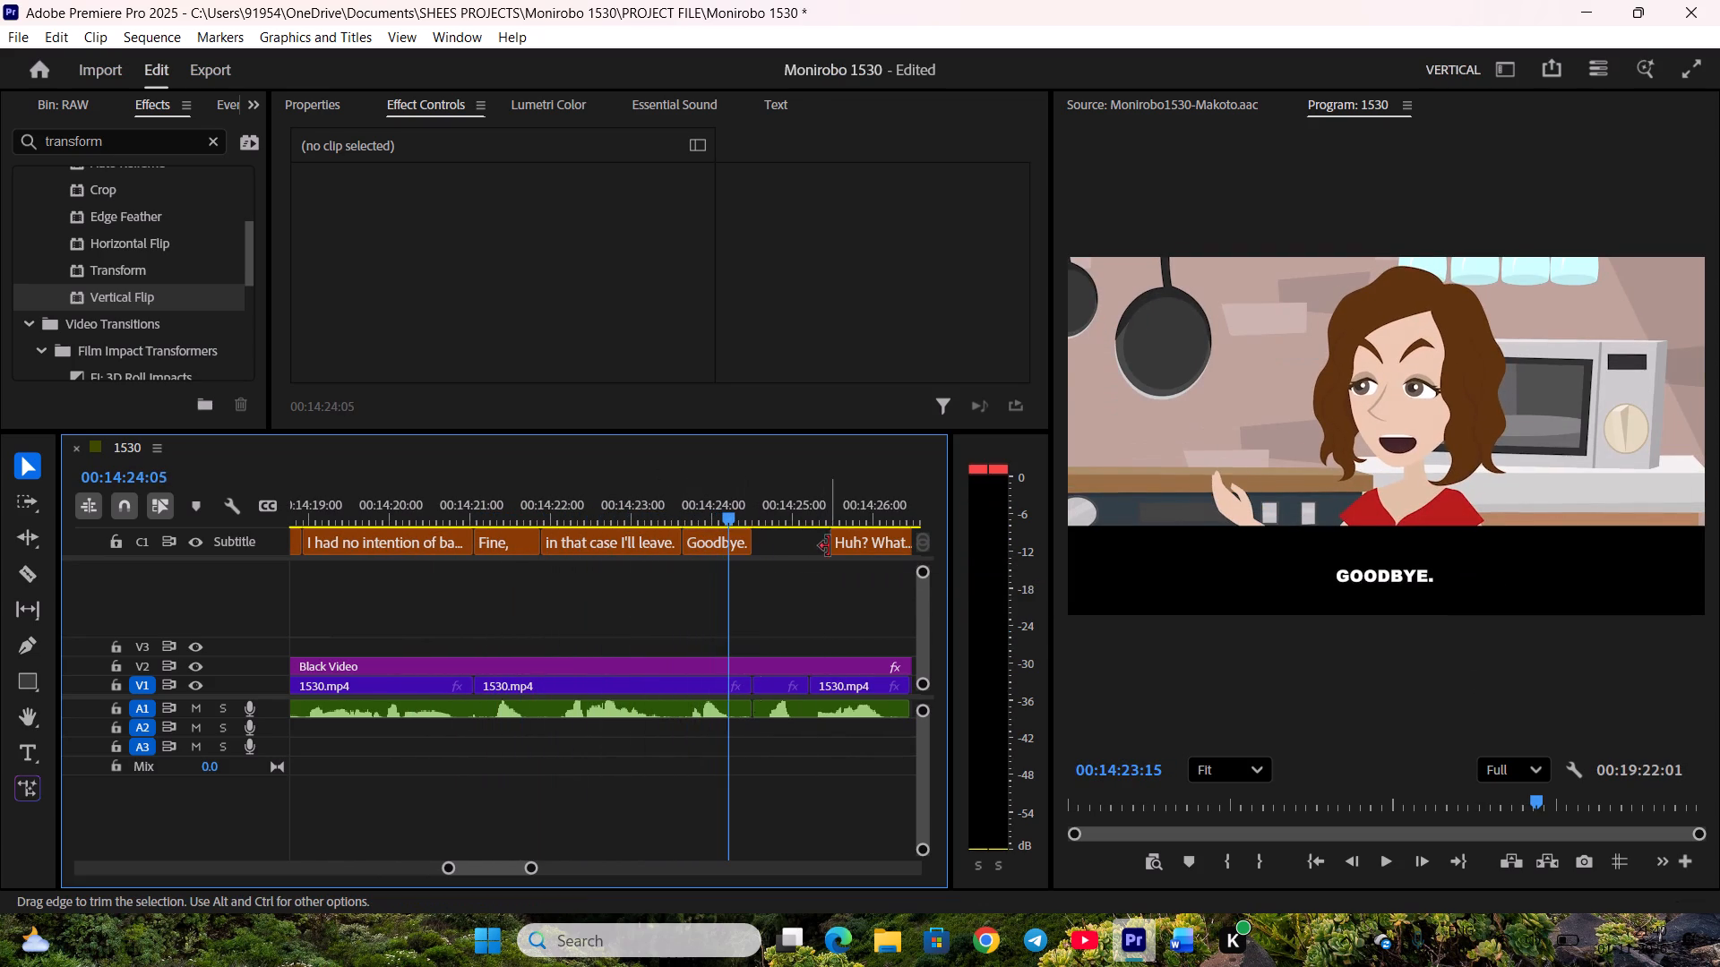
left_click_drag(830, 546, 744, 545)
Trim the end of "Huh? What do you mean?" to the video cut and extend the start of "If that's how it is" back to it.
key("space")
scroll(731, 599, "down", 4)
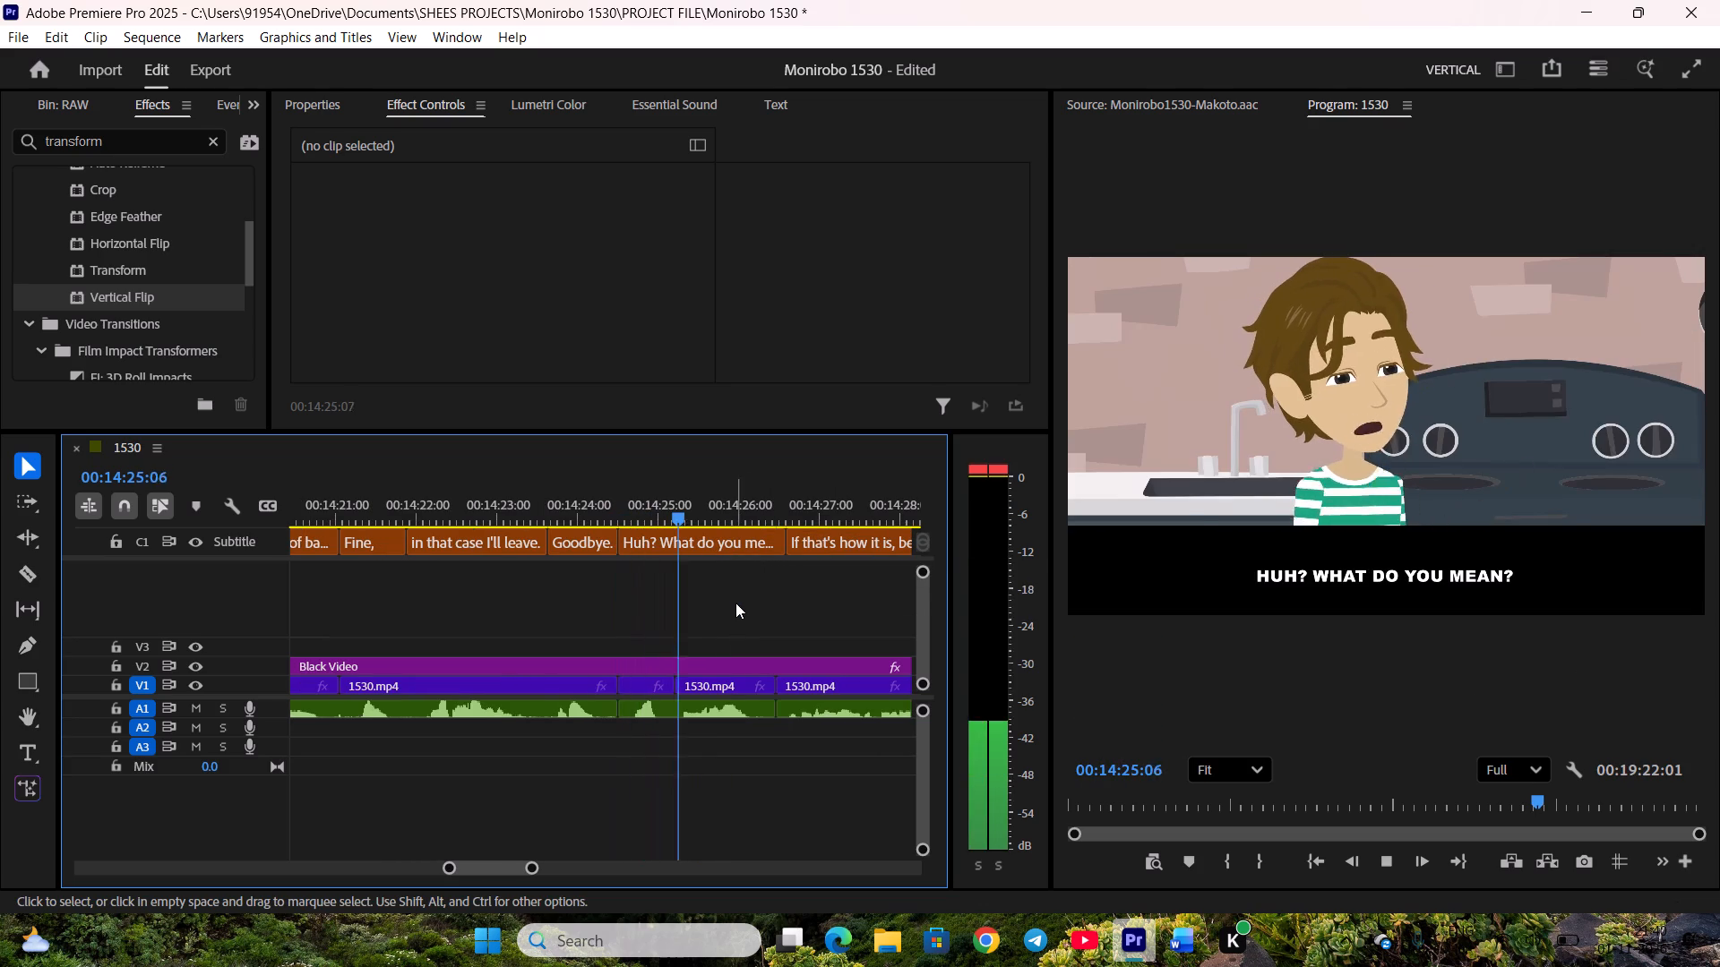
key("space")
left_click_drag(784, 548, 775, 548)
left_click_drag(789, 548, 780, 551)
Trim the end of "Should I sign here?" to the video cut and extend the start of "Hold on." back to it.
scroll(737, 603, "down", 5)
key("space")
scroll(688, 629, "down", 5)
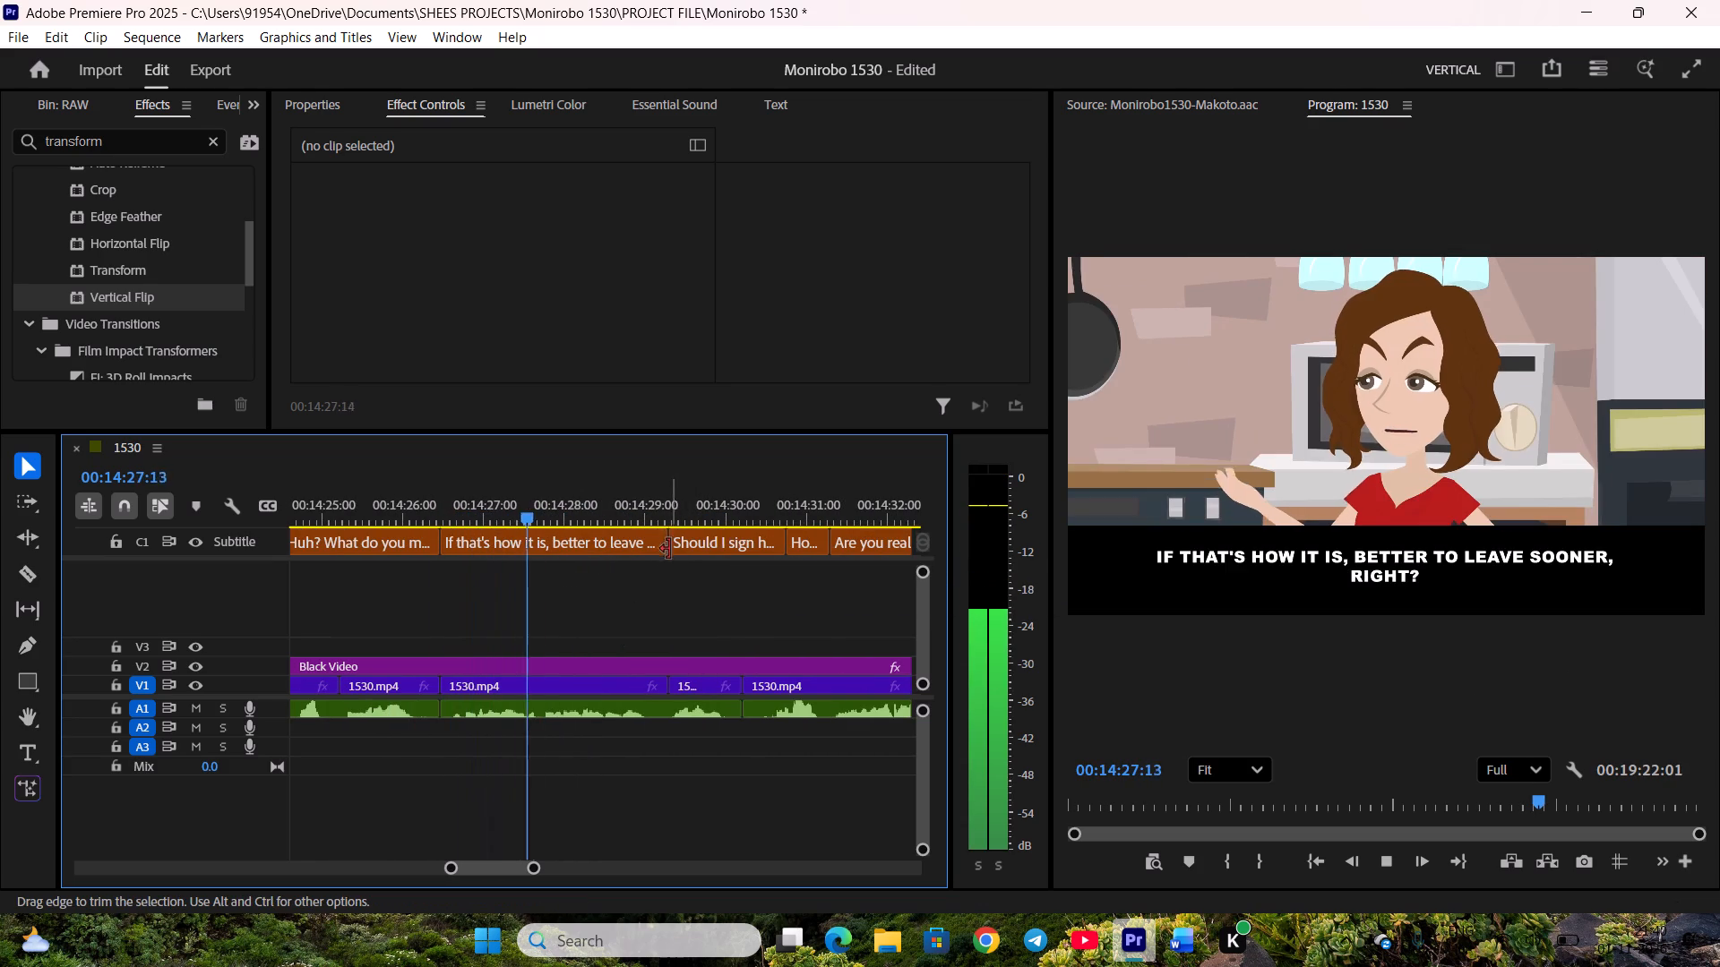
left_click(666, 545)
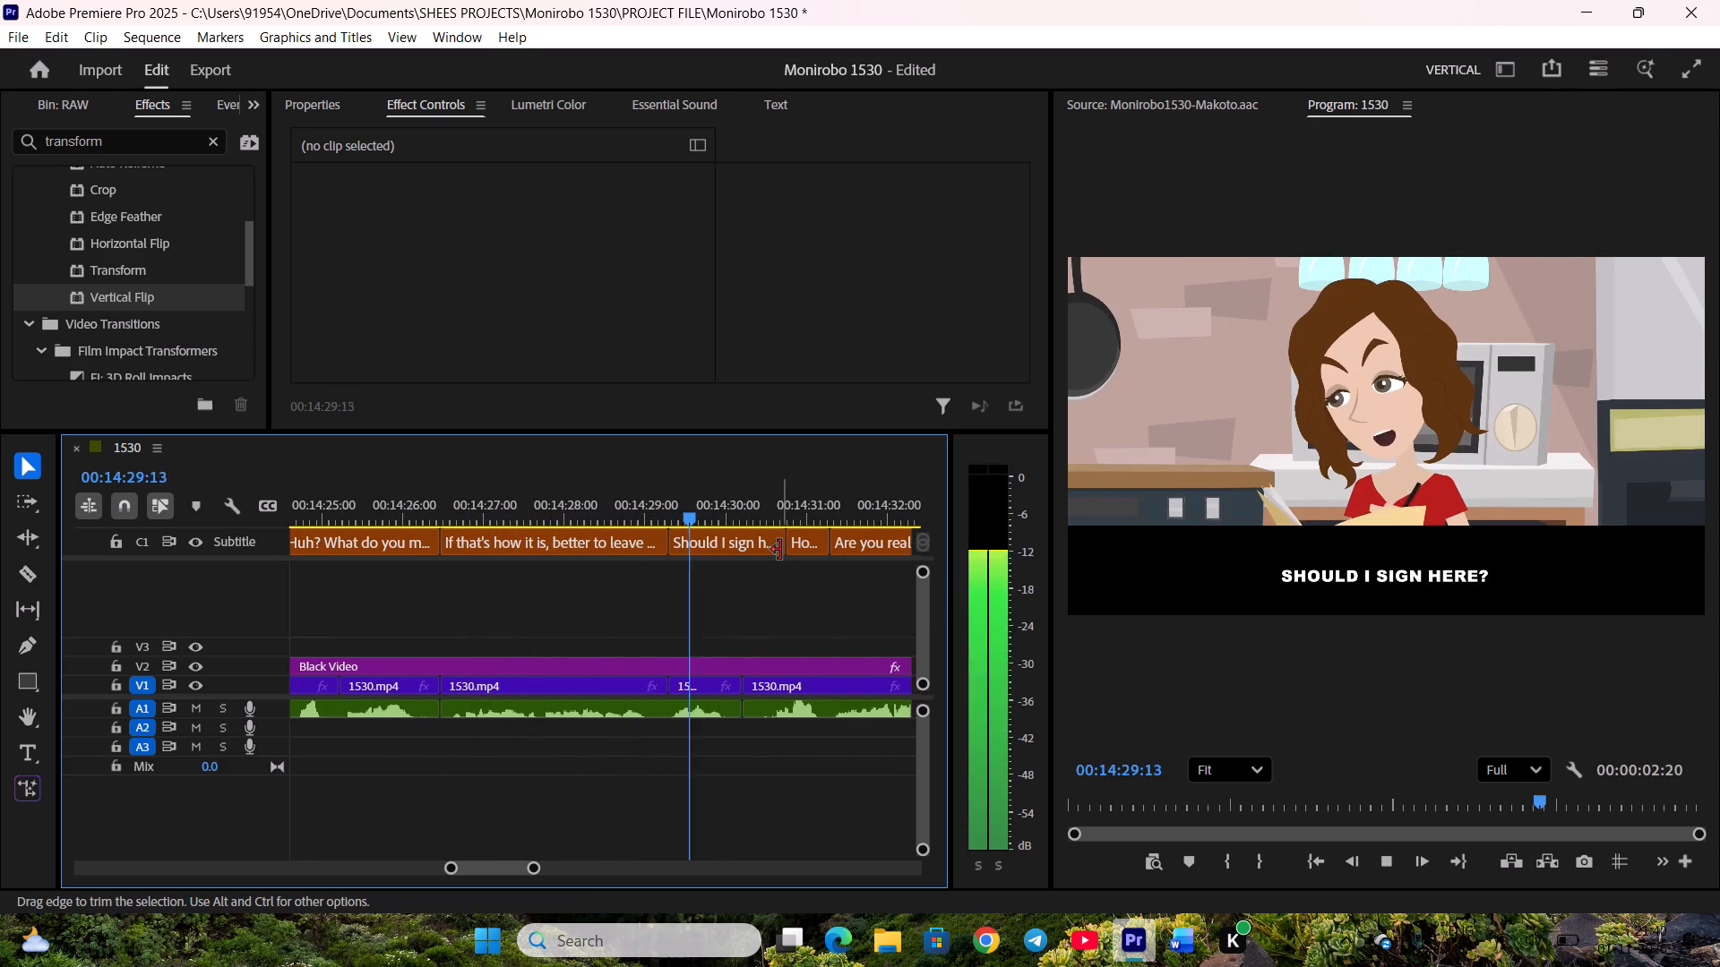
key("space")
left_click_drag(780, 550, 744, 550)
left_click_drag(785, 549, 762, 547)
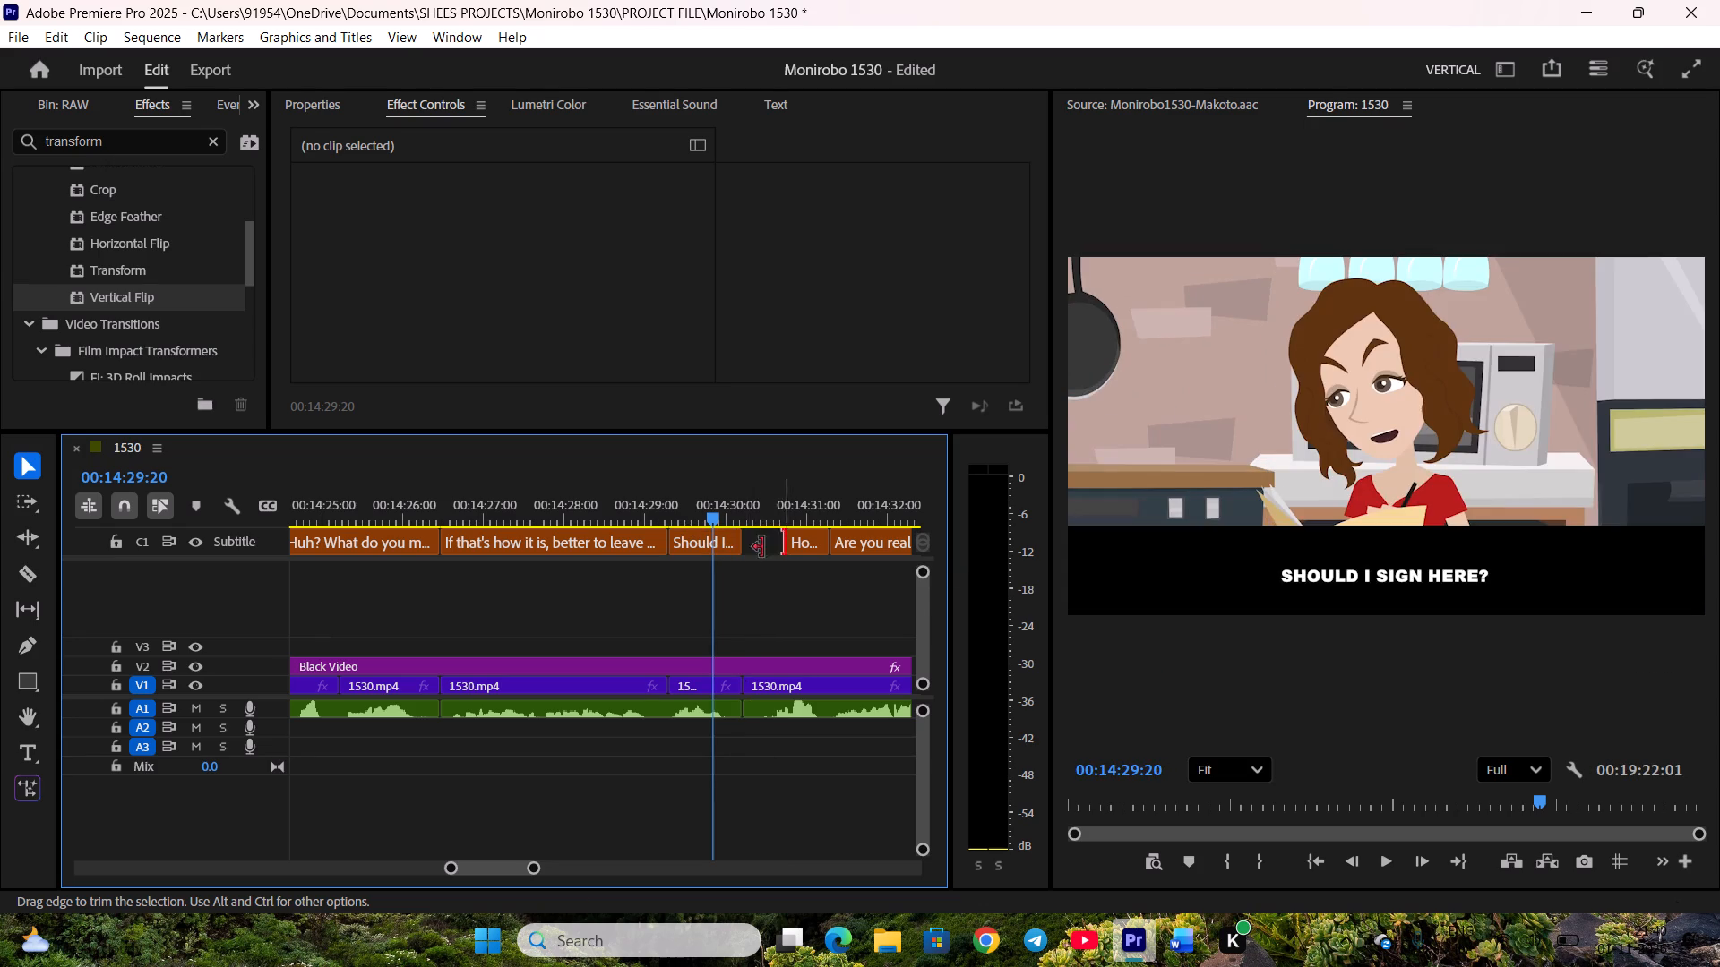
left_click_drag(762, 547, 741, 547)
Replay the section from "Makoto, showing me the divorce papers" through "Should I sign here?" to check subtitle timing and voice levels.
scroll(670, 612, "up", 12)
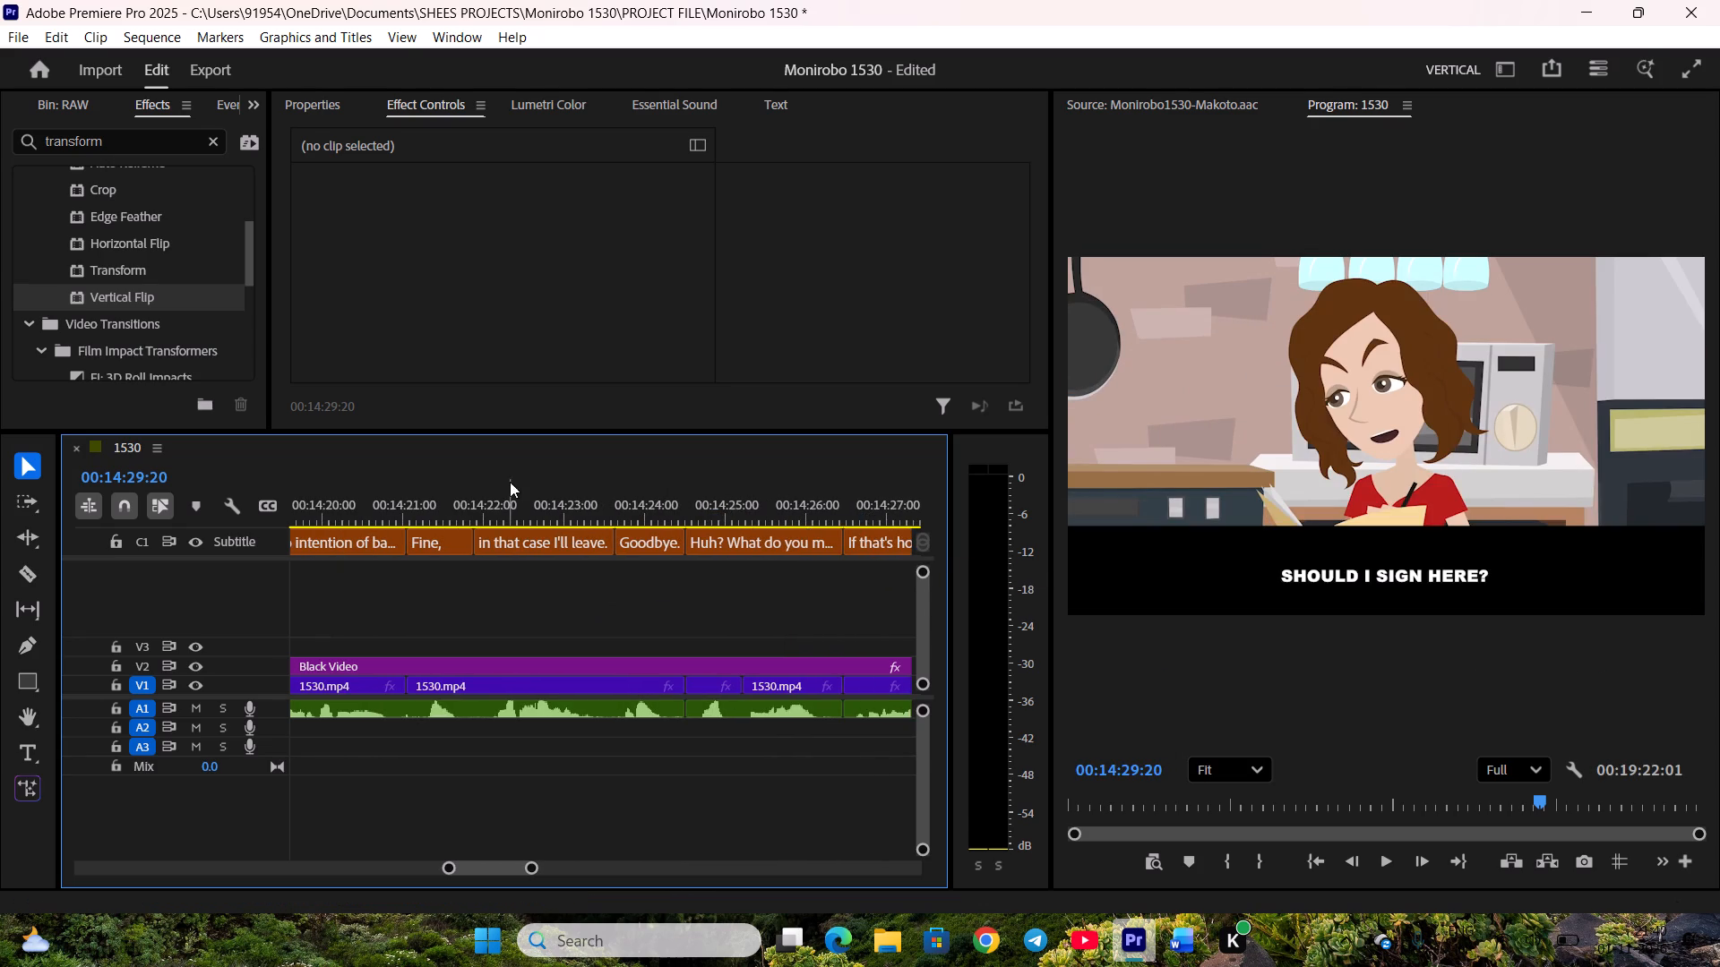
left_click_drag(510, 501, 348, 517)
key("space")
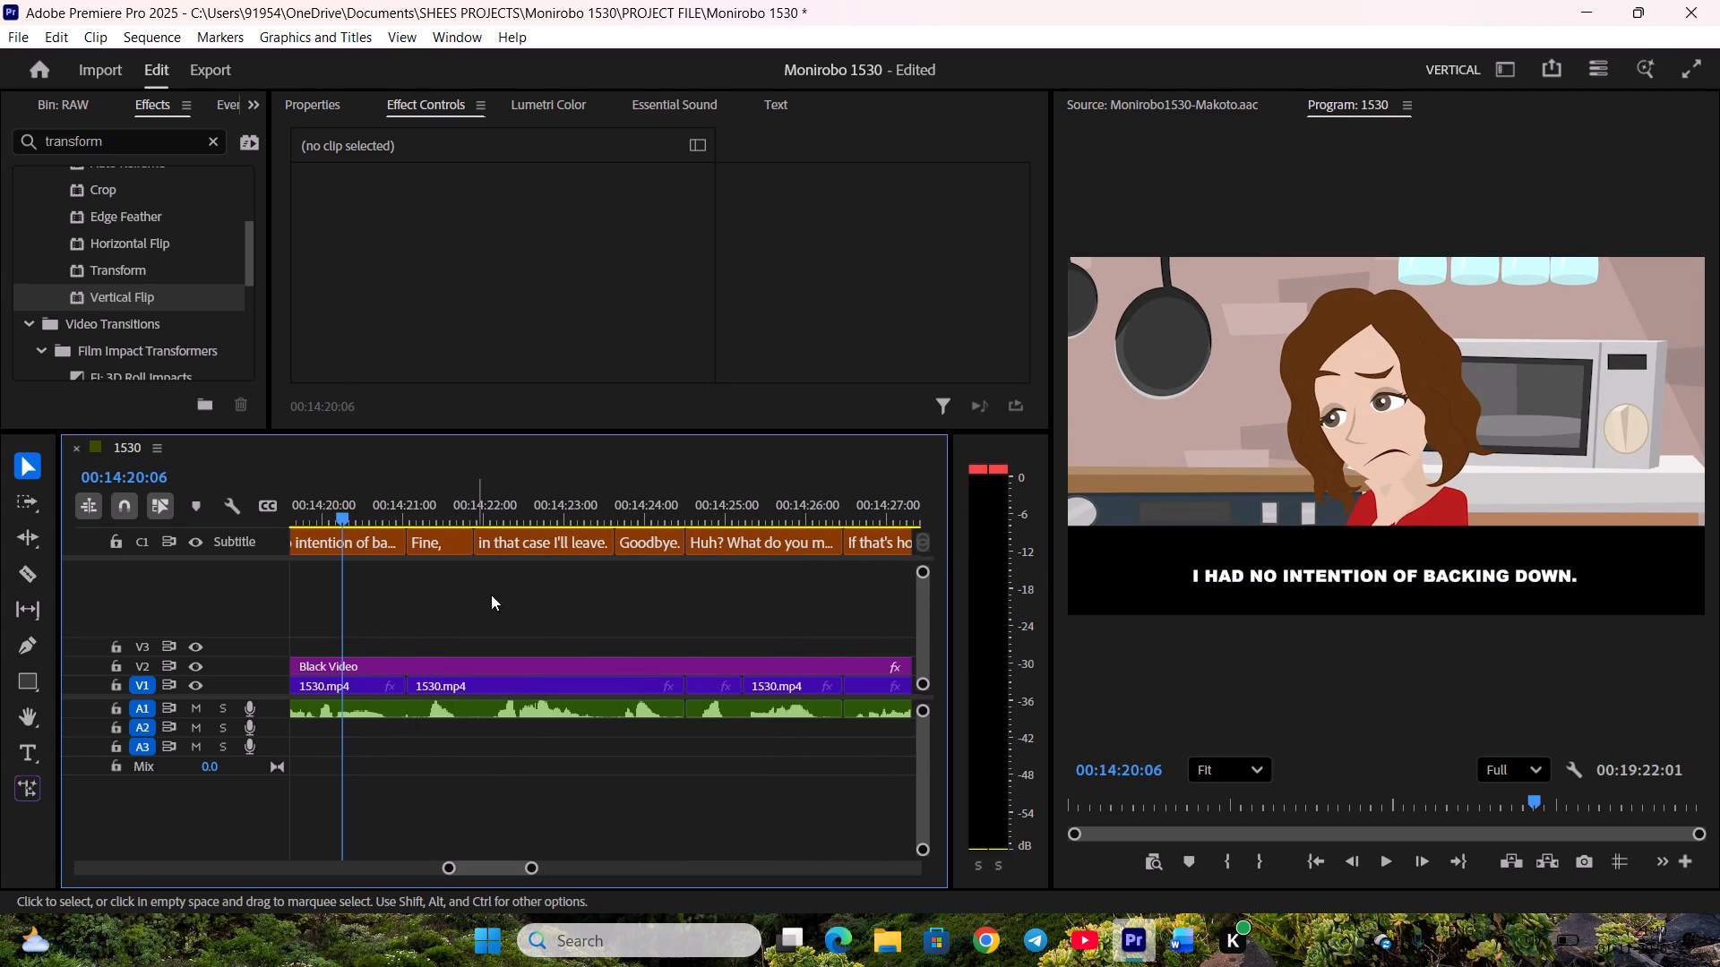
scroll(510, 621, "up", 17)
left_click_drag(581, 509, 501, 521)
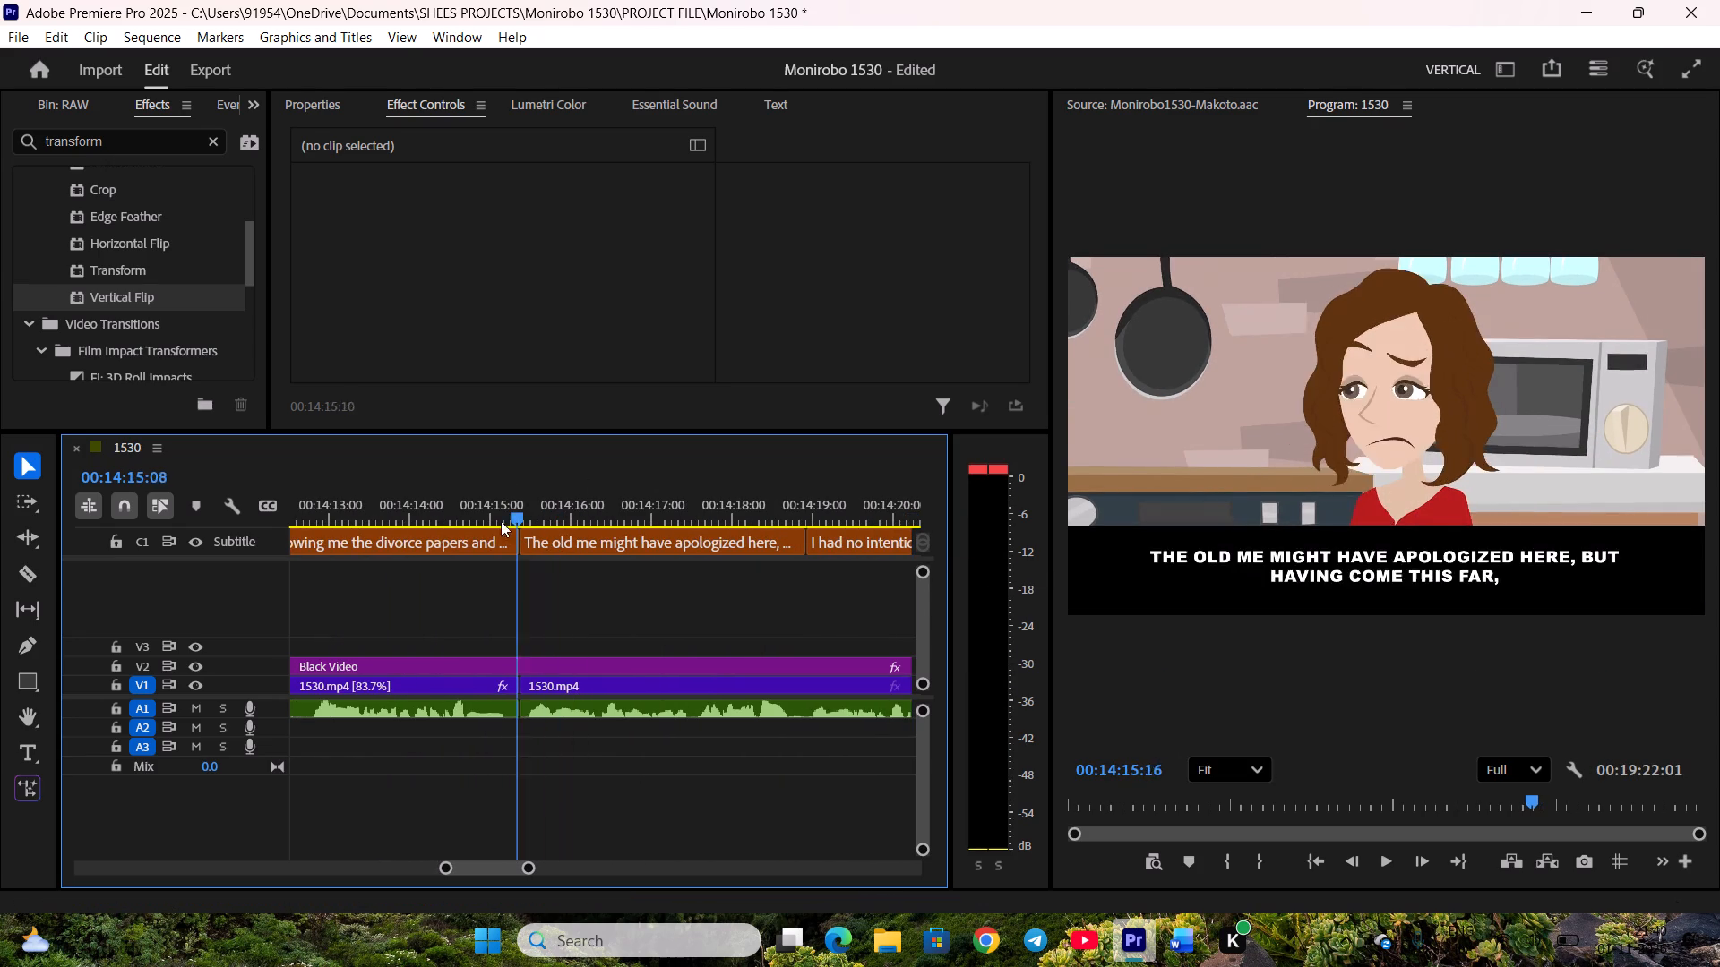
left_click_drag(501, 521, 374, 523)
key("space")
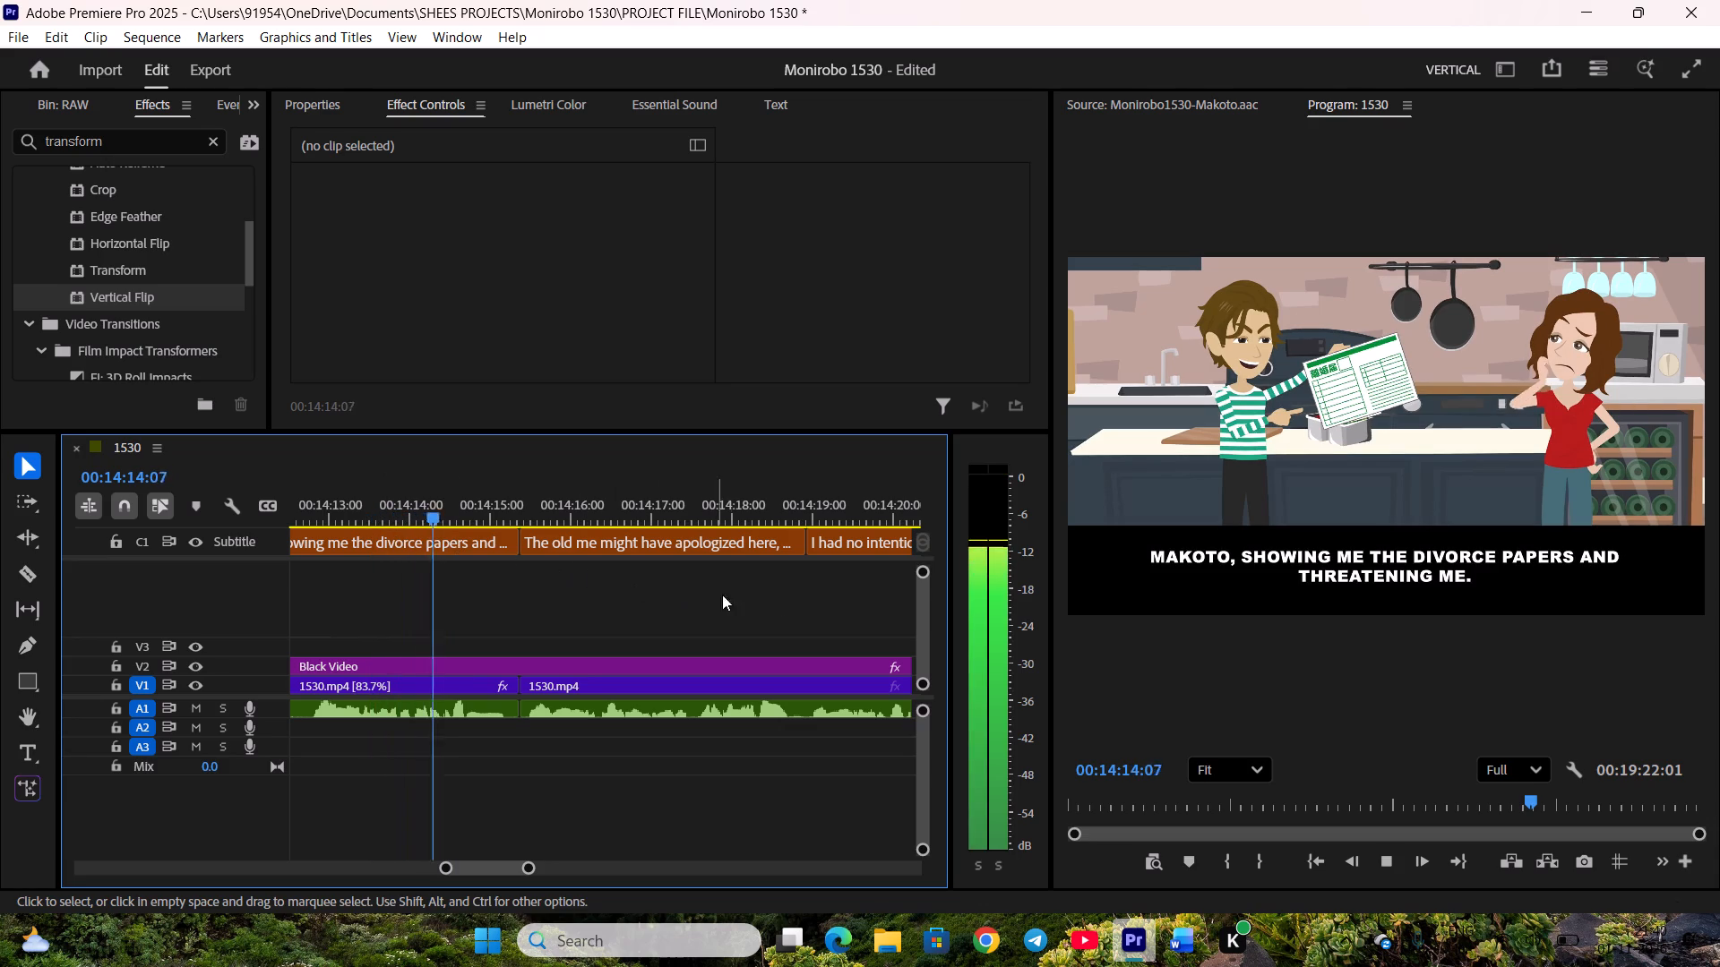
scroll(847, 601, "down", 4)
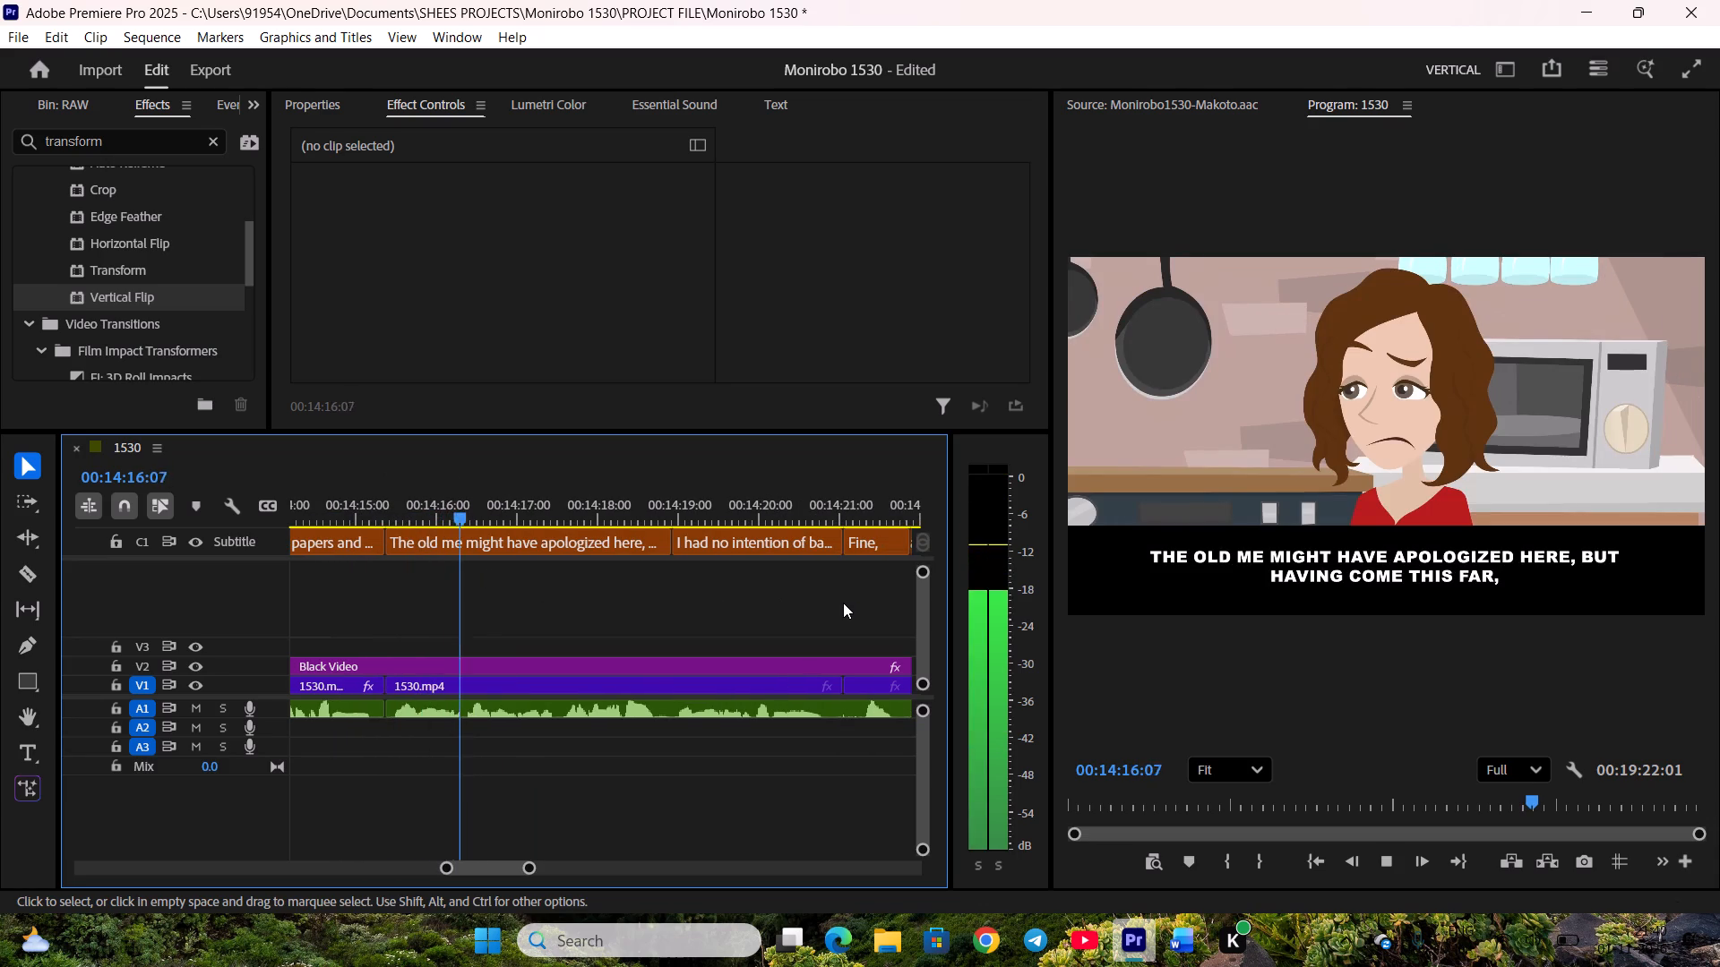
scroll(841, 604, "down", 4)
left_click(752, 519)
key("space")
scroll(837, 593, "down", 5)
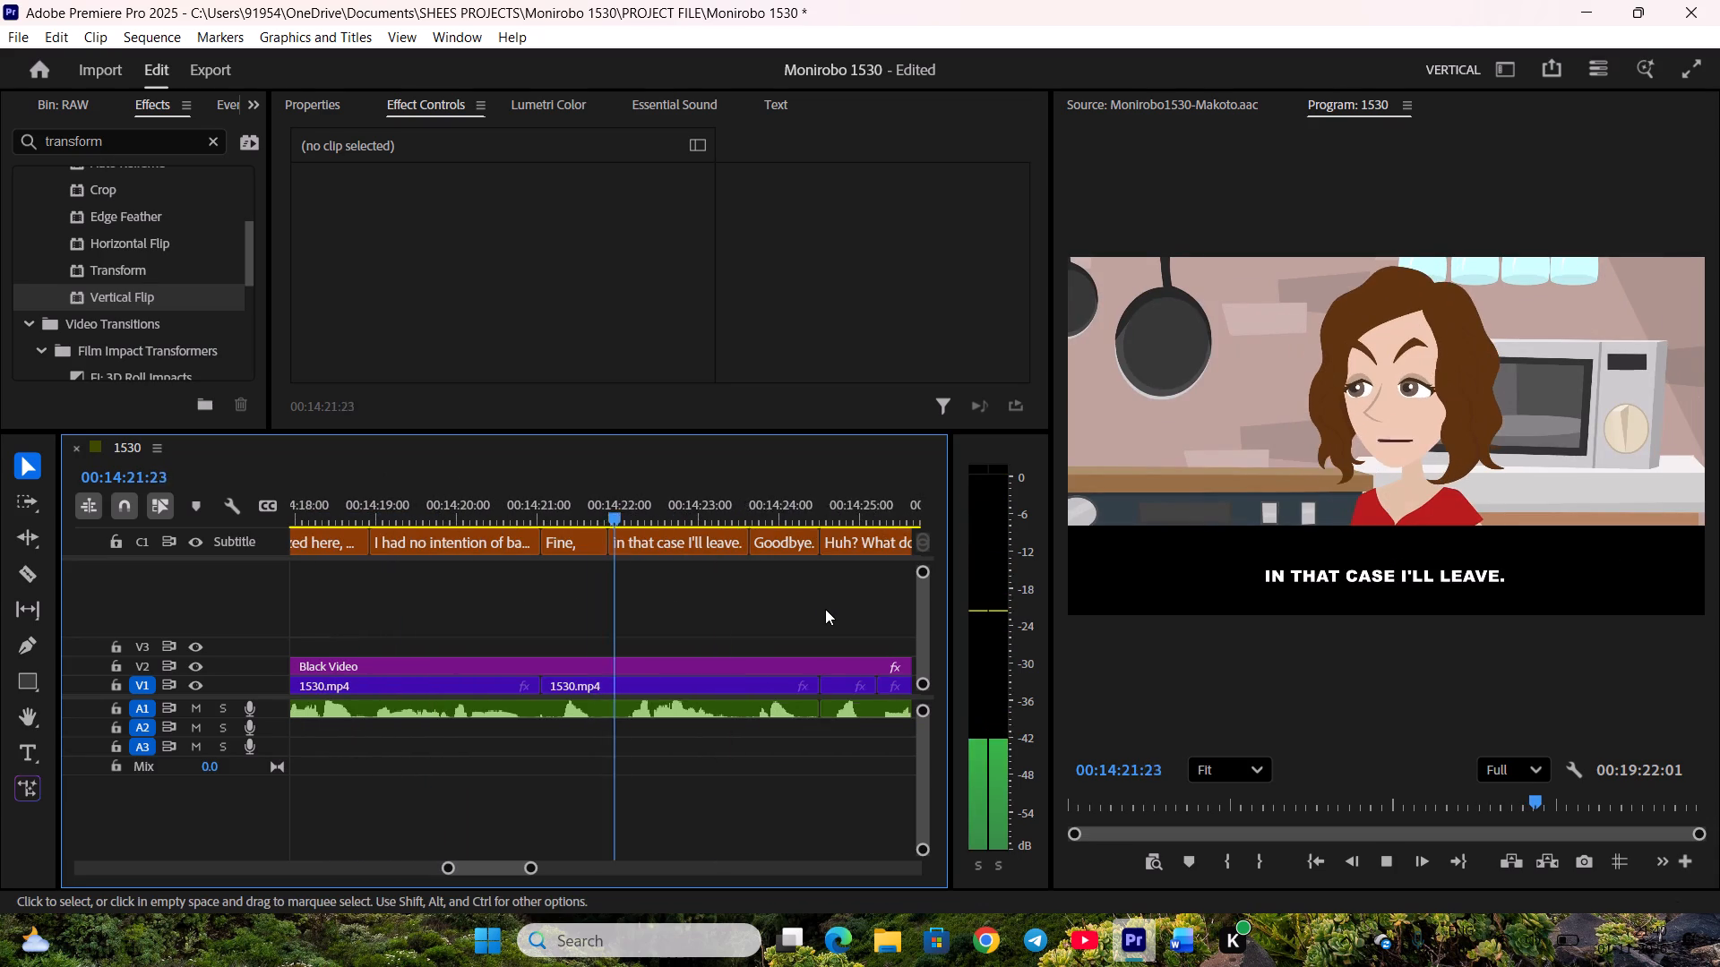
scroll(821, 608, "down", 4)
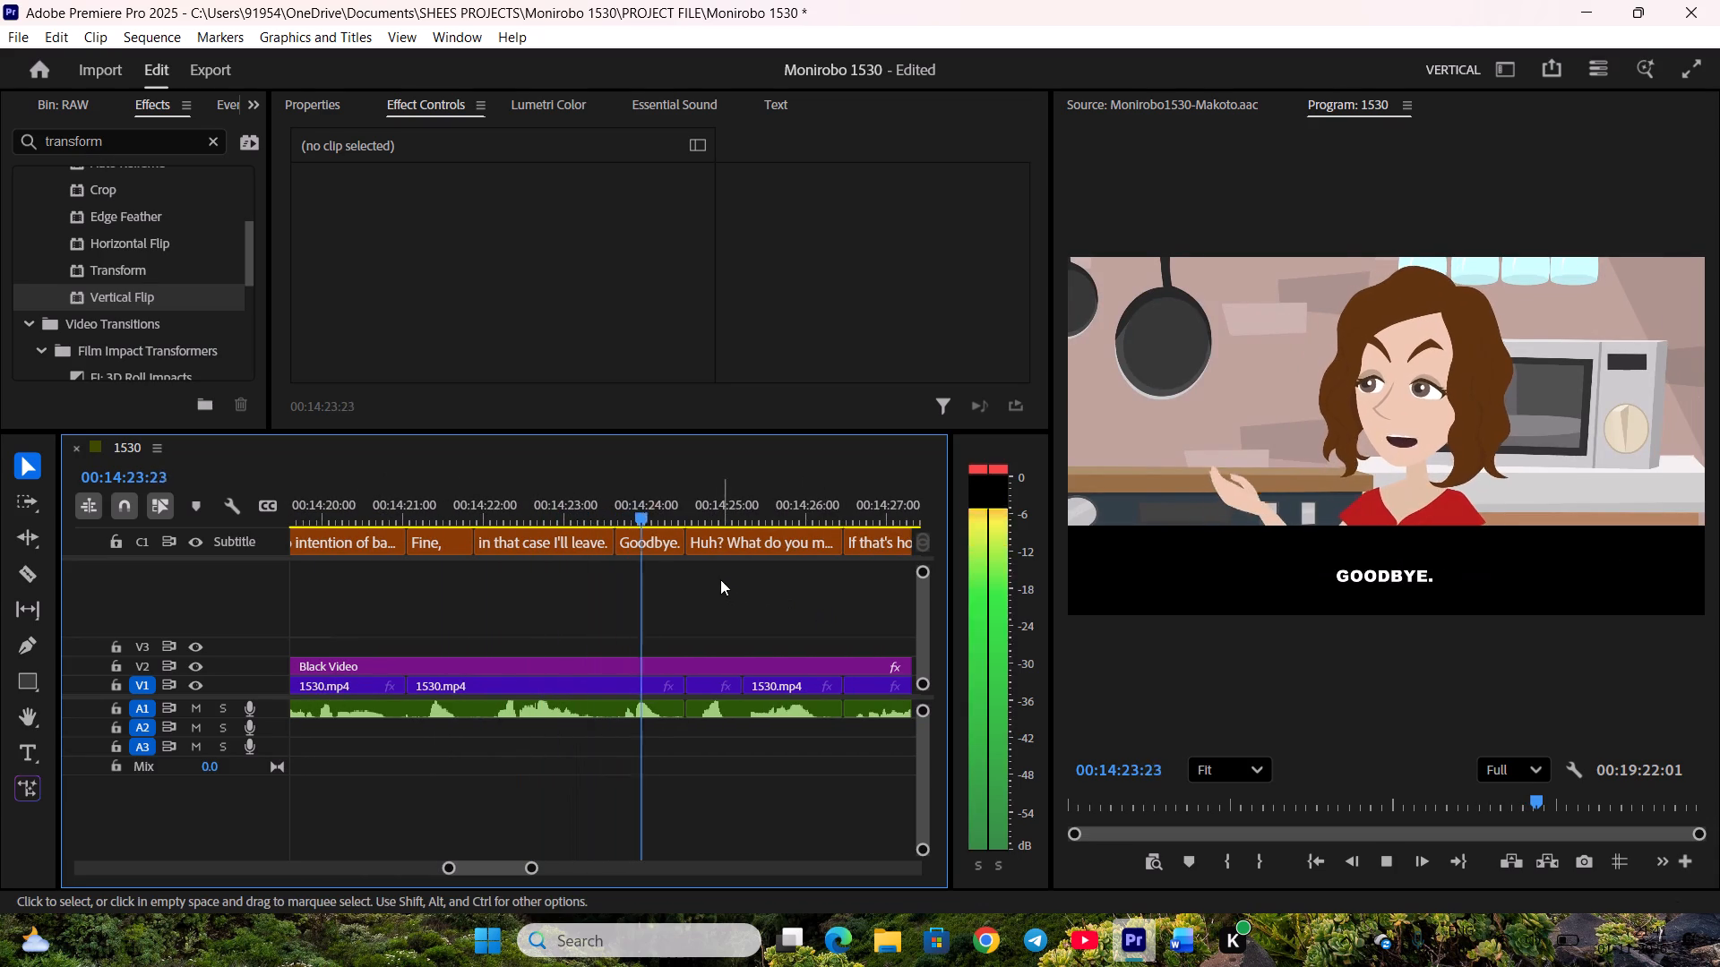
scroll(713, 574, "down", 10)
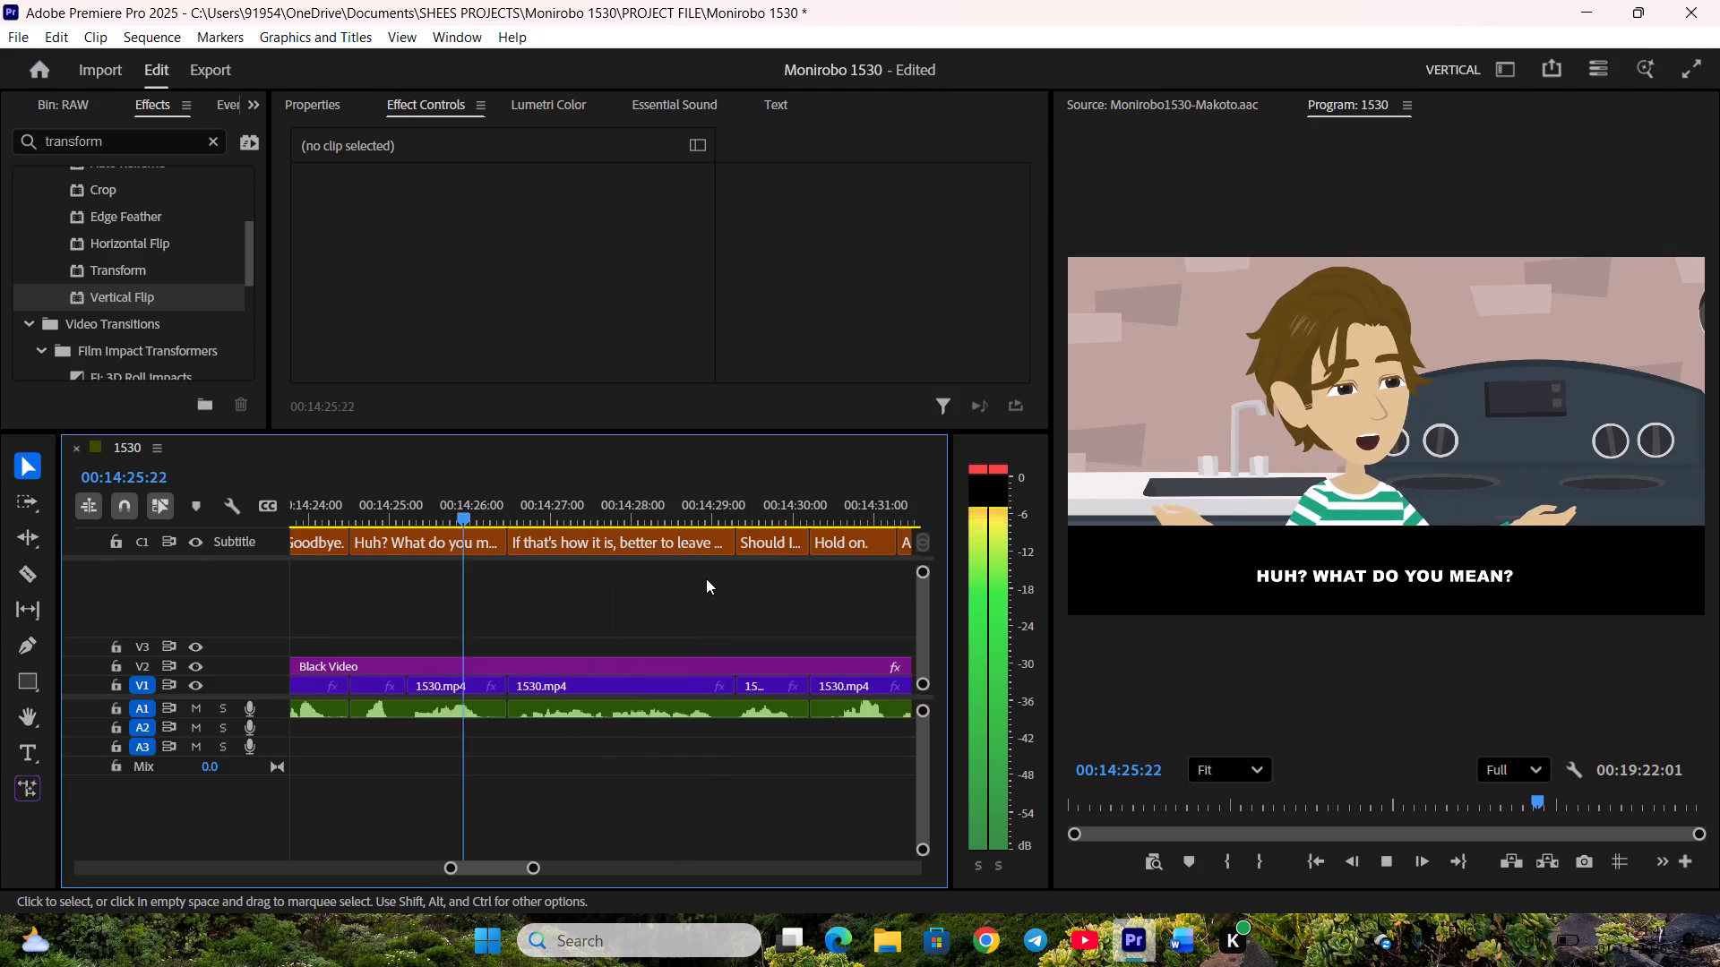
left_click_drag(727, 552, 719, 552)
scroll(766, 569, "down", 3)
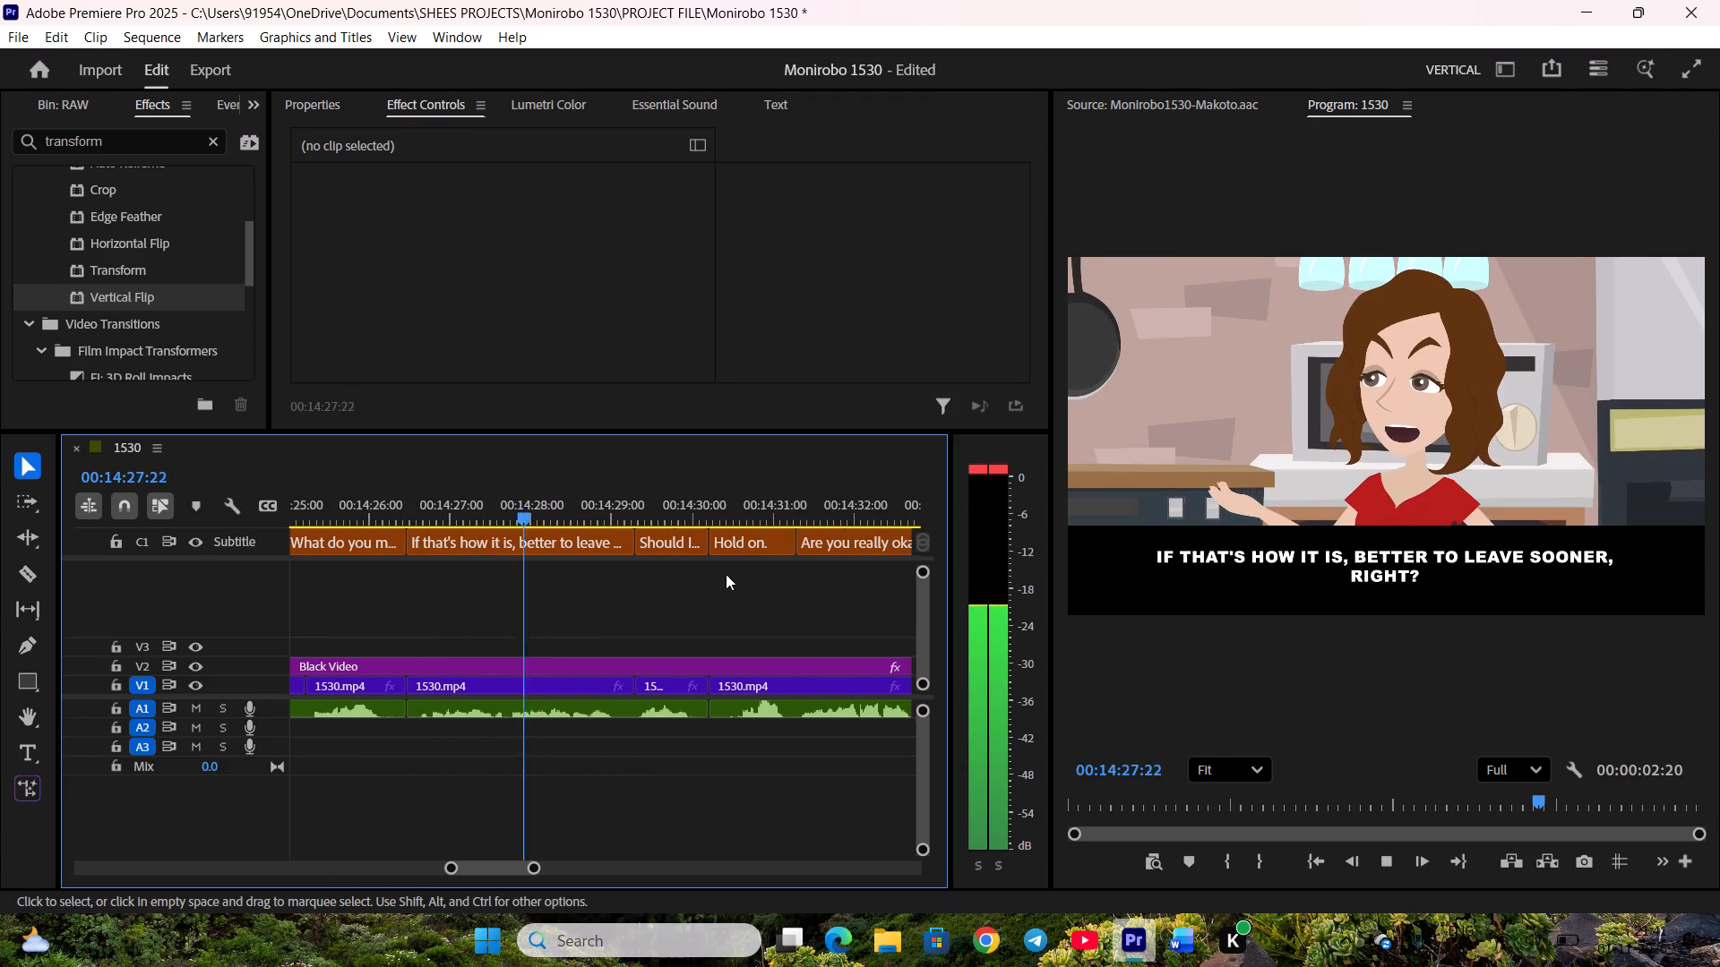
scroll(722, 585, "down", 4)
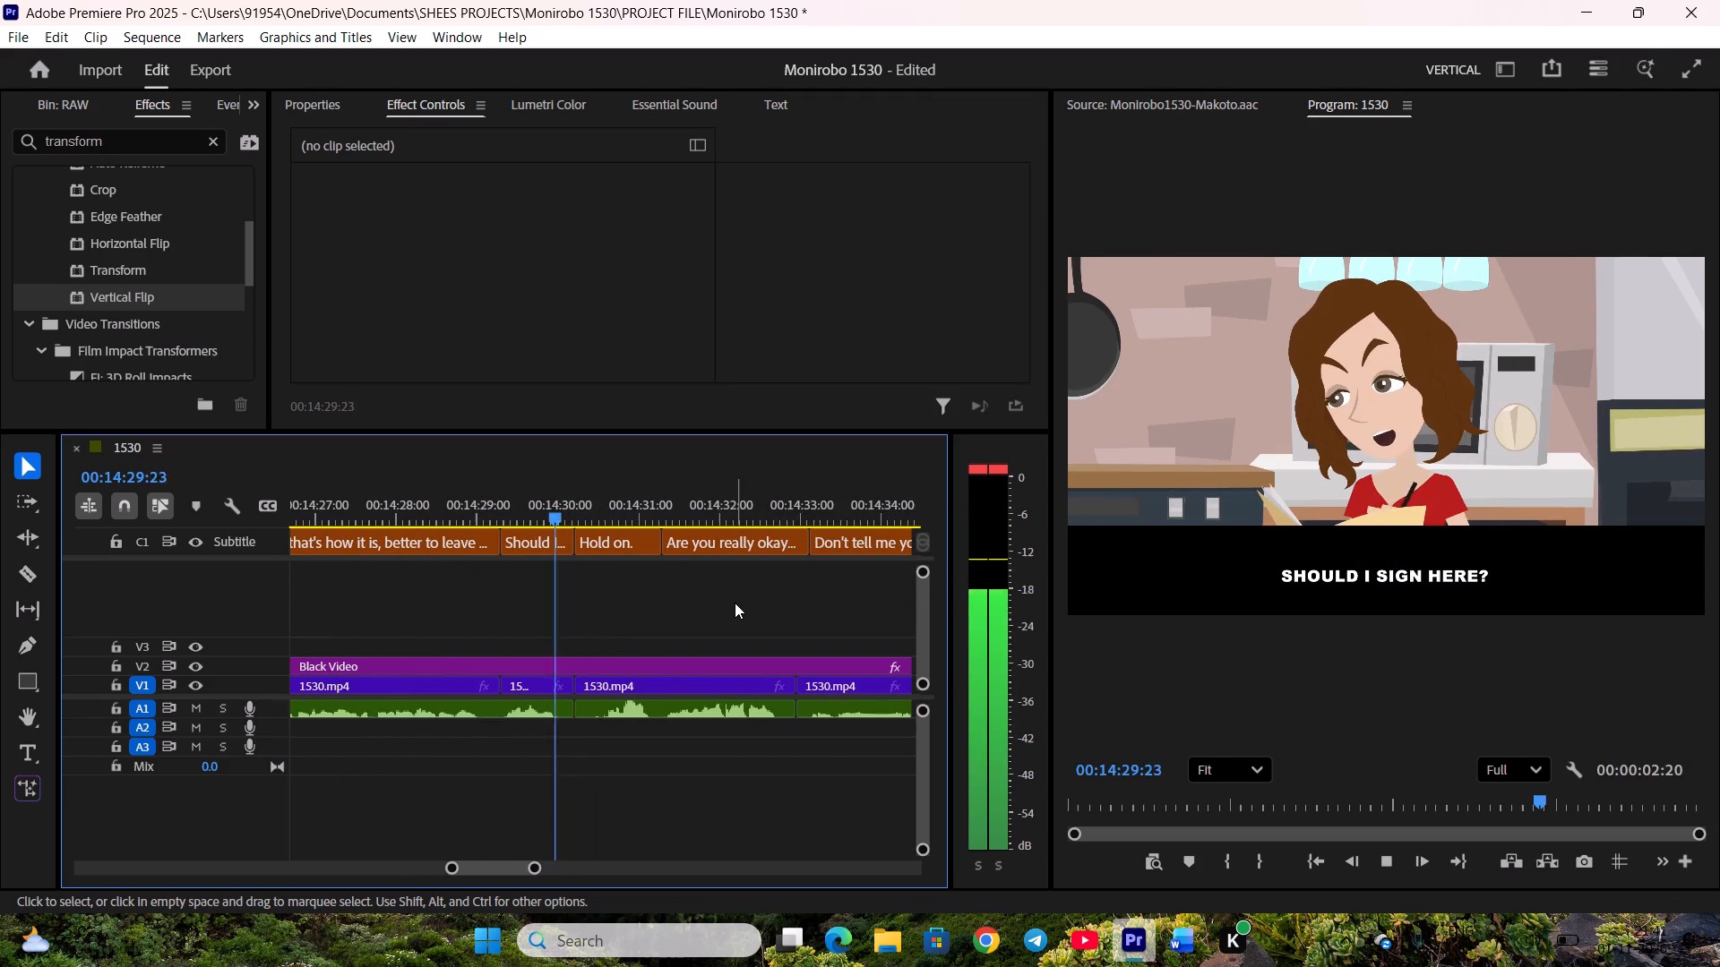
Trim the end of "Are you really okay" to the video cut and extend the start of "Don't tell me you only meant it as a threat?" back.
scroll(735, 603, "down", 3)
left_click_drag(705, 547, 691, 547)
key("space")
left_click_drag(713, 547, 698, 549)
key("space")
Trim the end of "Don't tell me you only meant it as a threat?" to about 00:14:35:08 and extend the start of "I'm serious." back to it.
scroll(712, 578, "down", 4)
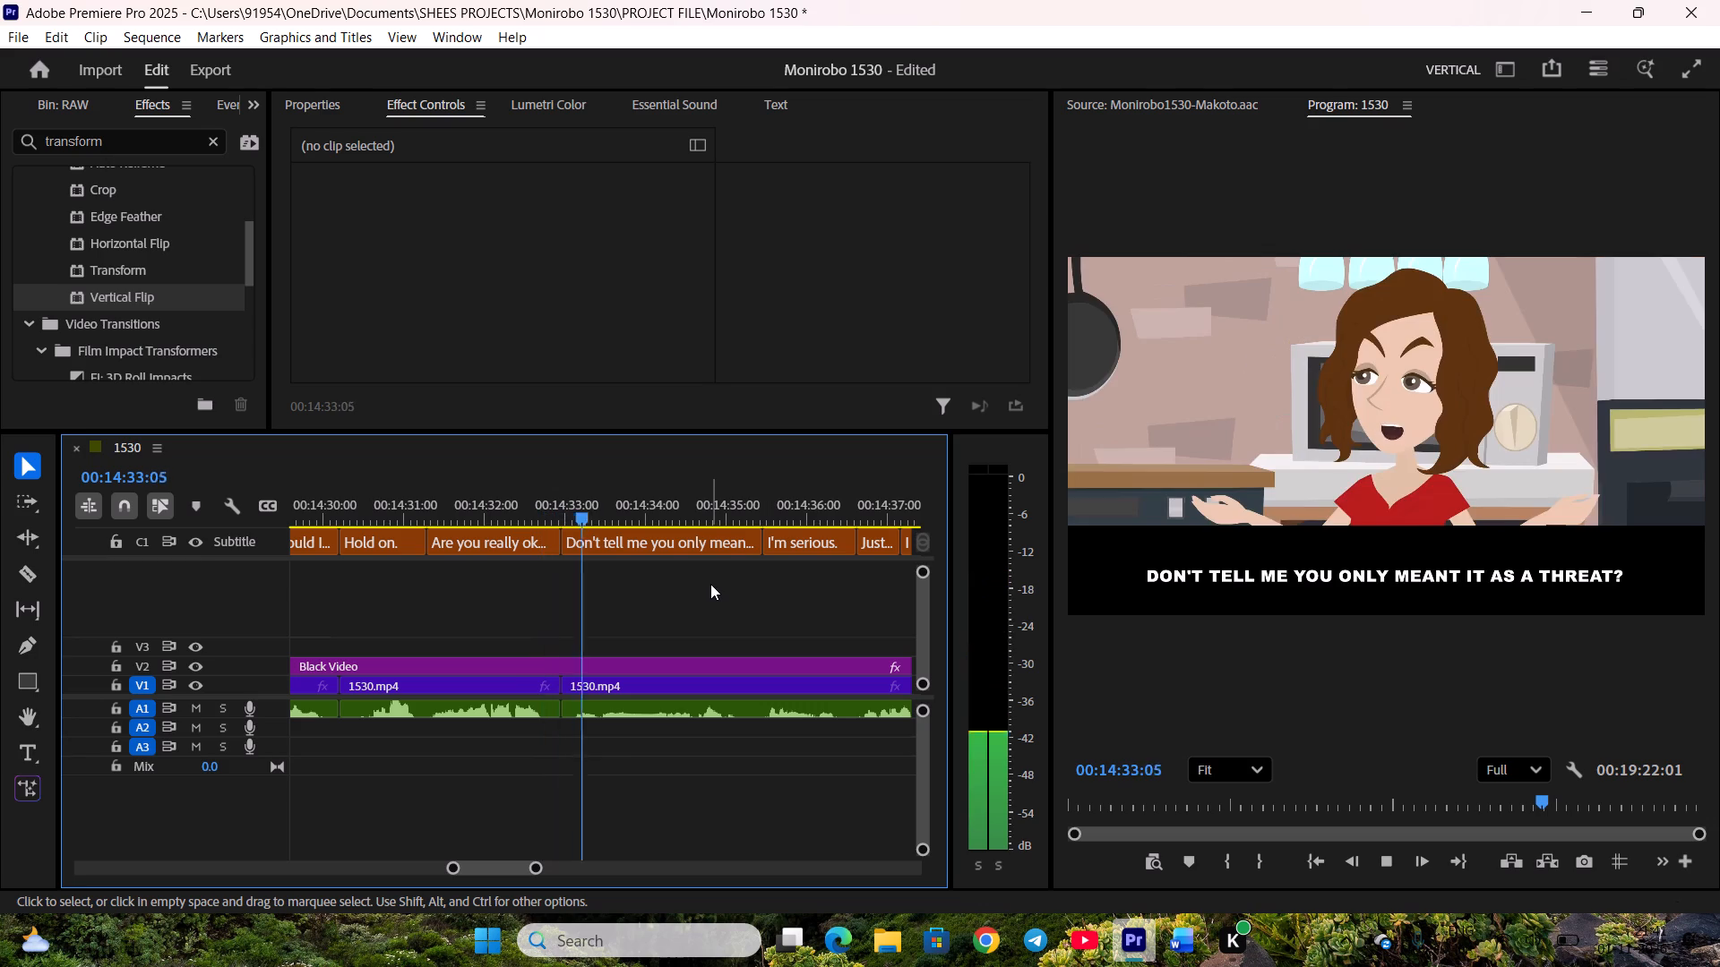
scroll(710, 584, "down", 3)
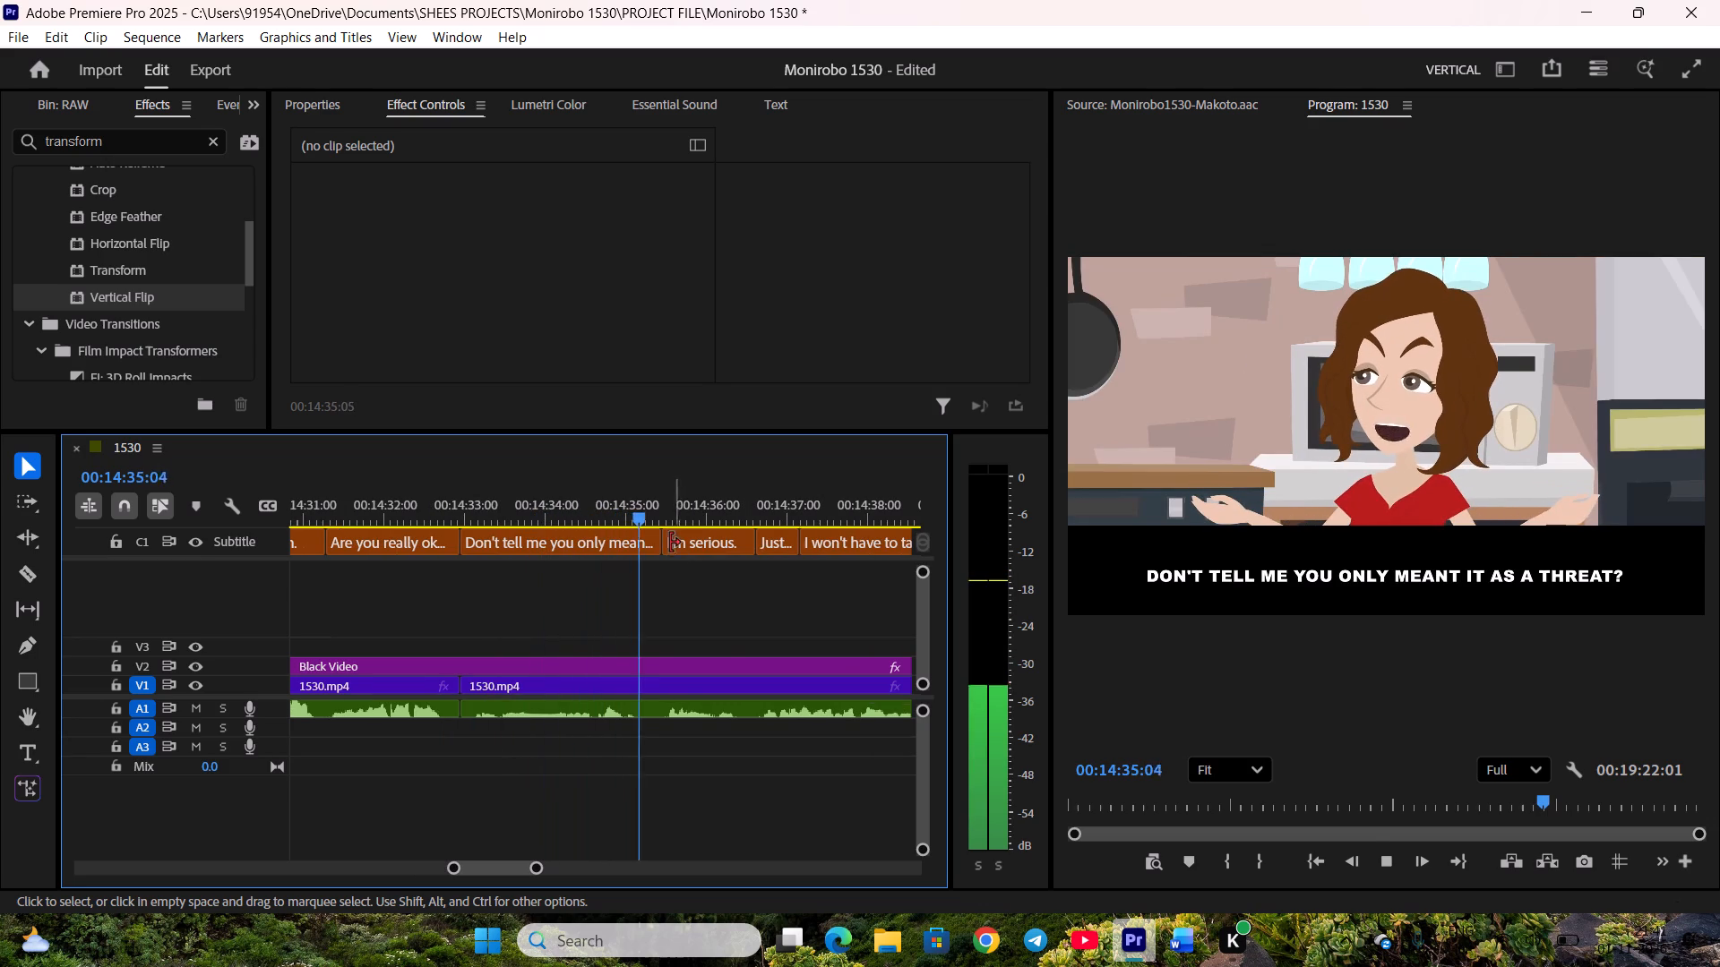
key("space")
left_click_drag(658, 541, 649, 541)
left_click_drag(667, 542, 659, 543)
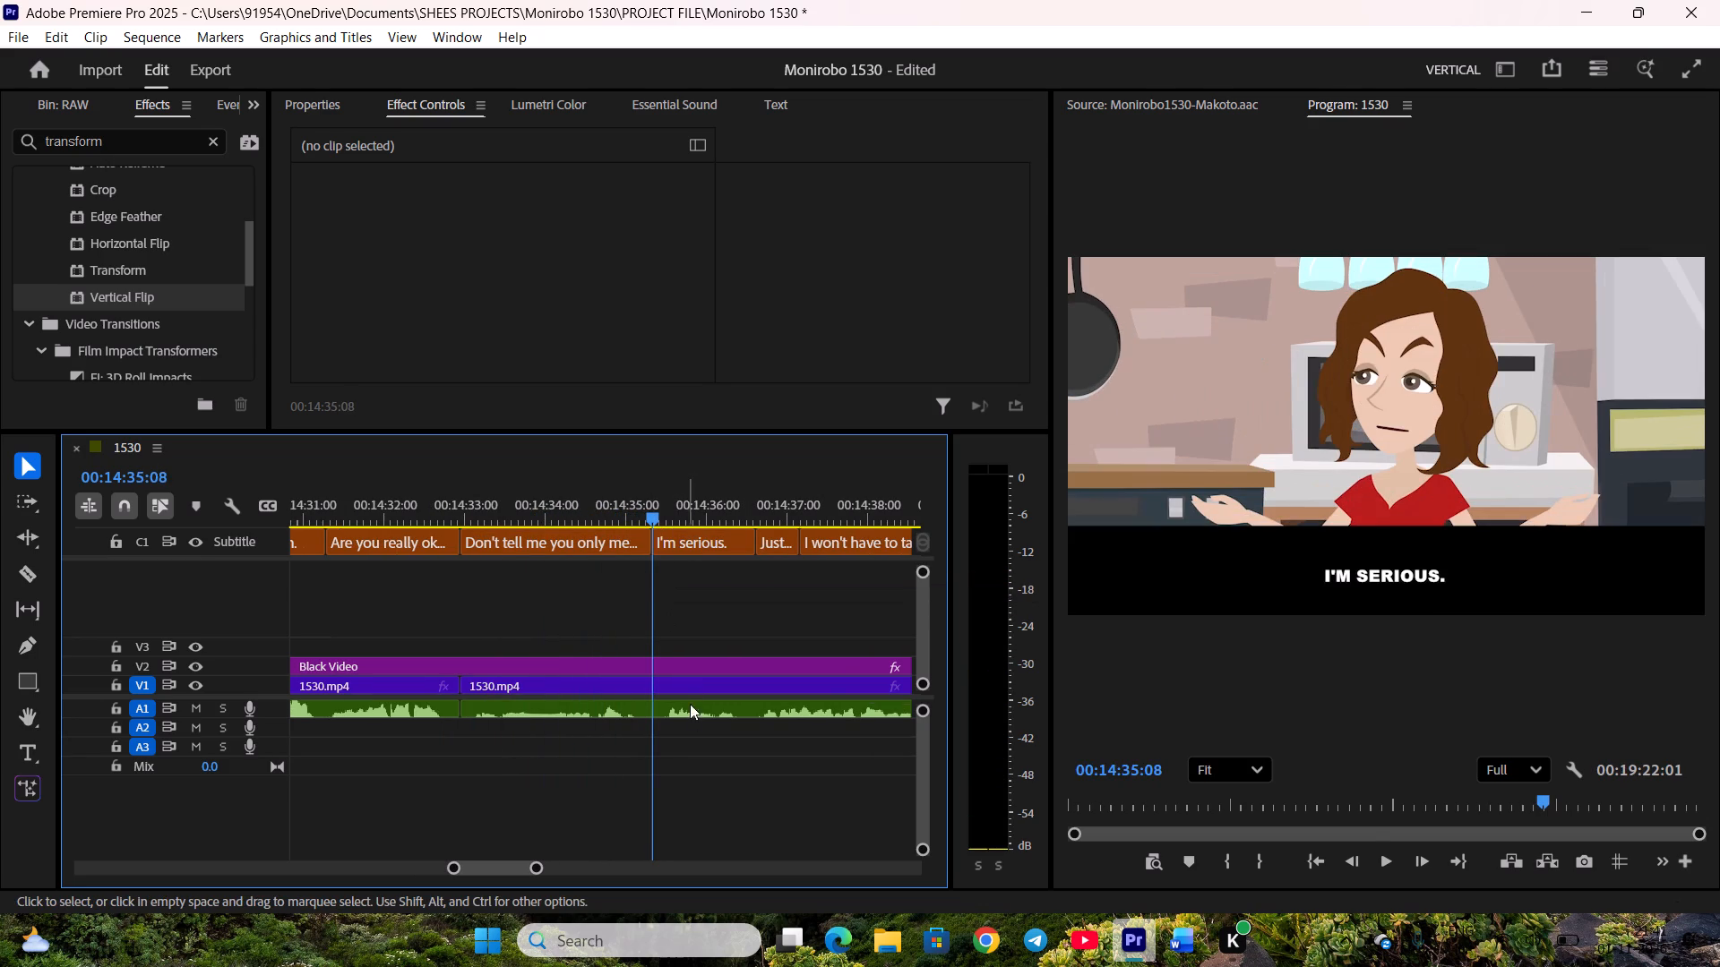
Raise the gain of the A1 voice clip under "I'm serious." by 8 dB.
left_click(691, 706)
key("g")
key("8")
key("Return")
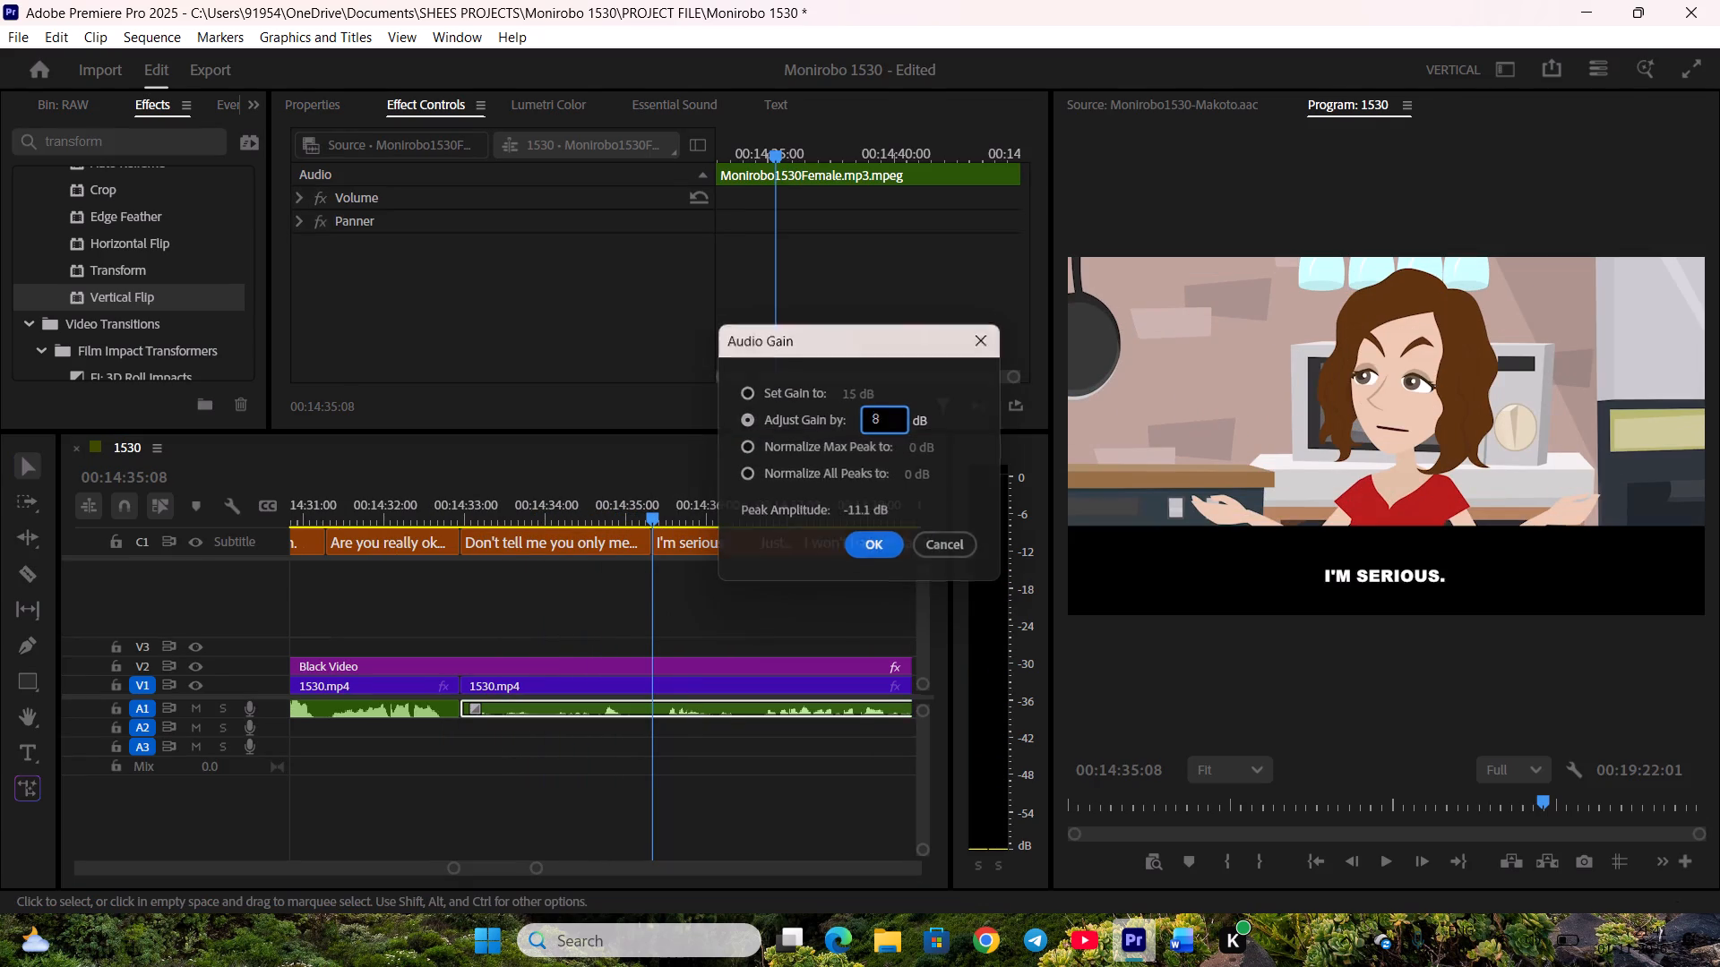
left_click(758, 826)
Trim the end of "I'm serious." to about 00:14:36:12 and extend the start of the "Just" subtitle back to it.
key("space")
scroll(765, 772, "down", 5)
key("space")
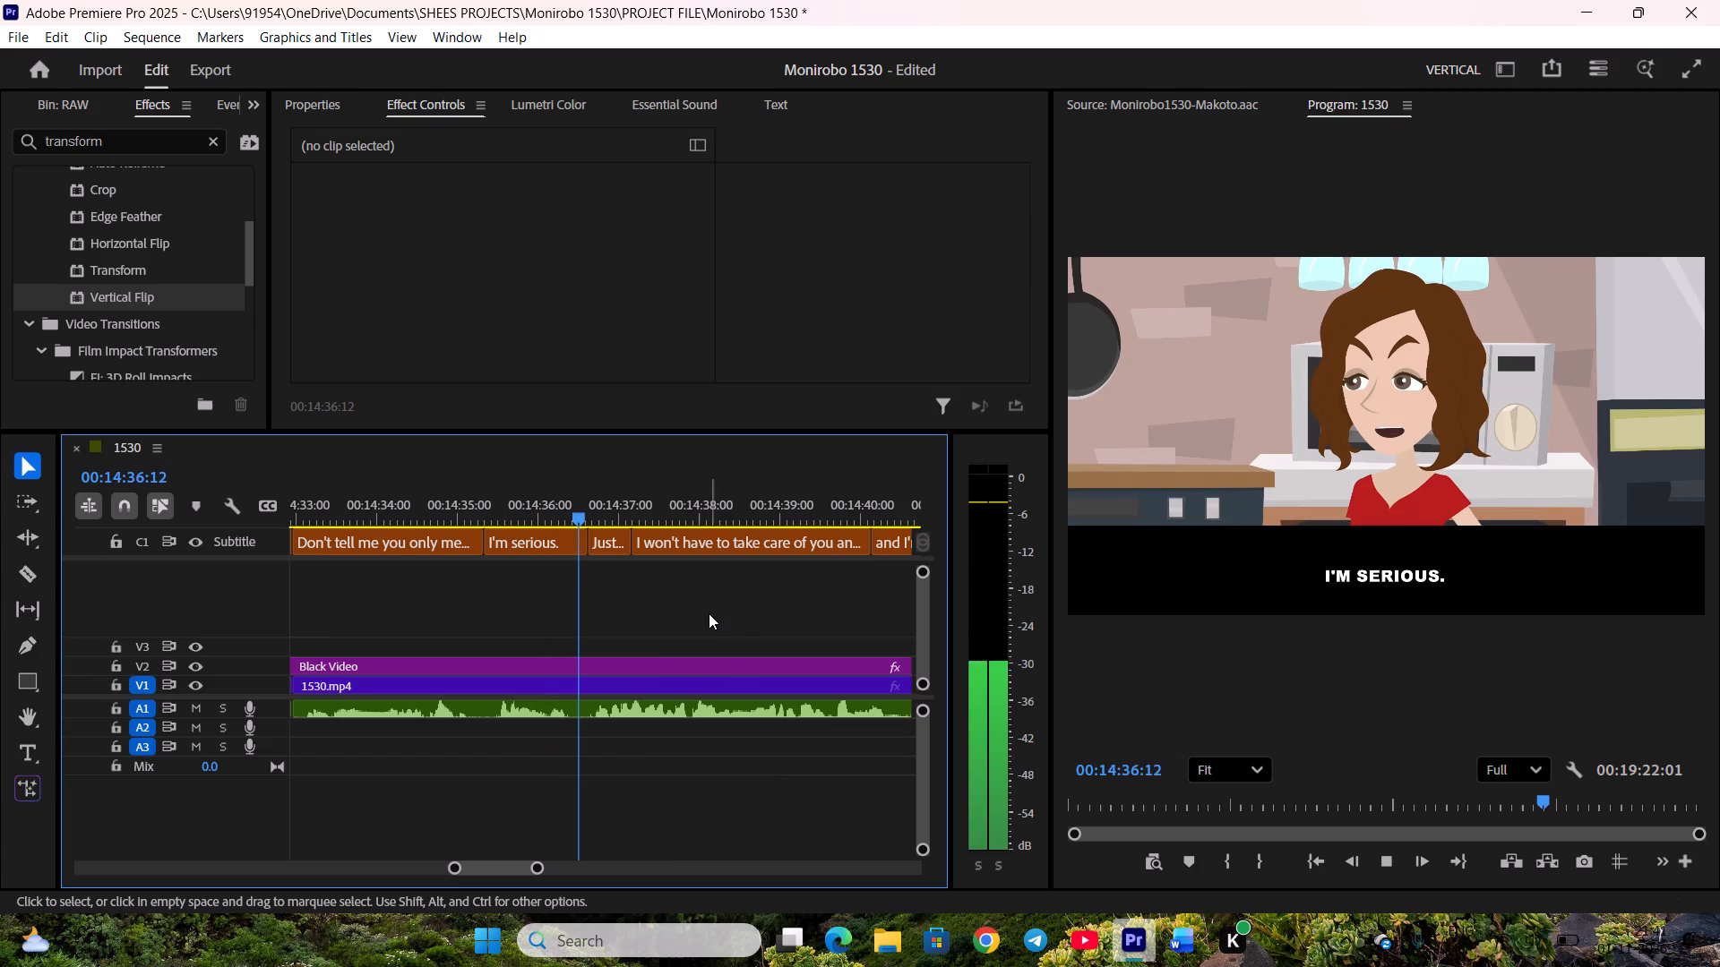
left_click_drag(583, 546, 572, 546)
left_click(591, 544)
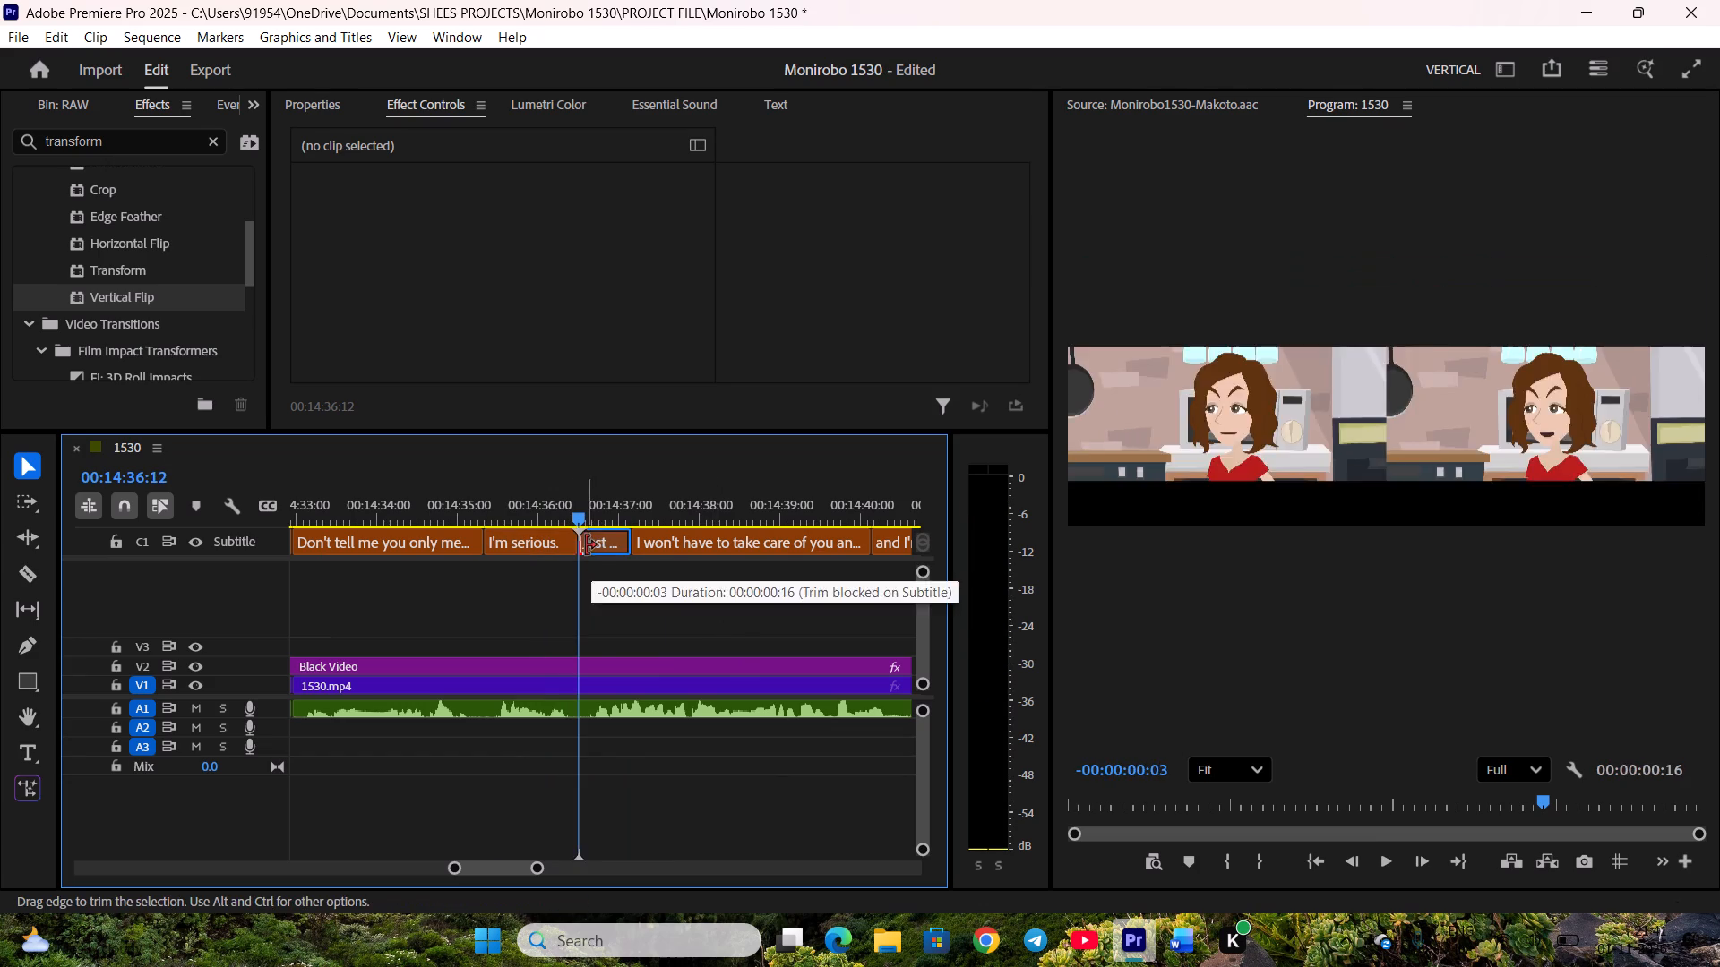
Trim the end of "so I won't have any trouble living without you." to the video cut and extend the start of "Ngh..." back to it.
key("space")
left_click(630, 591)
scroll(626, 605, "down", 8)
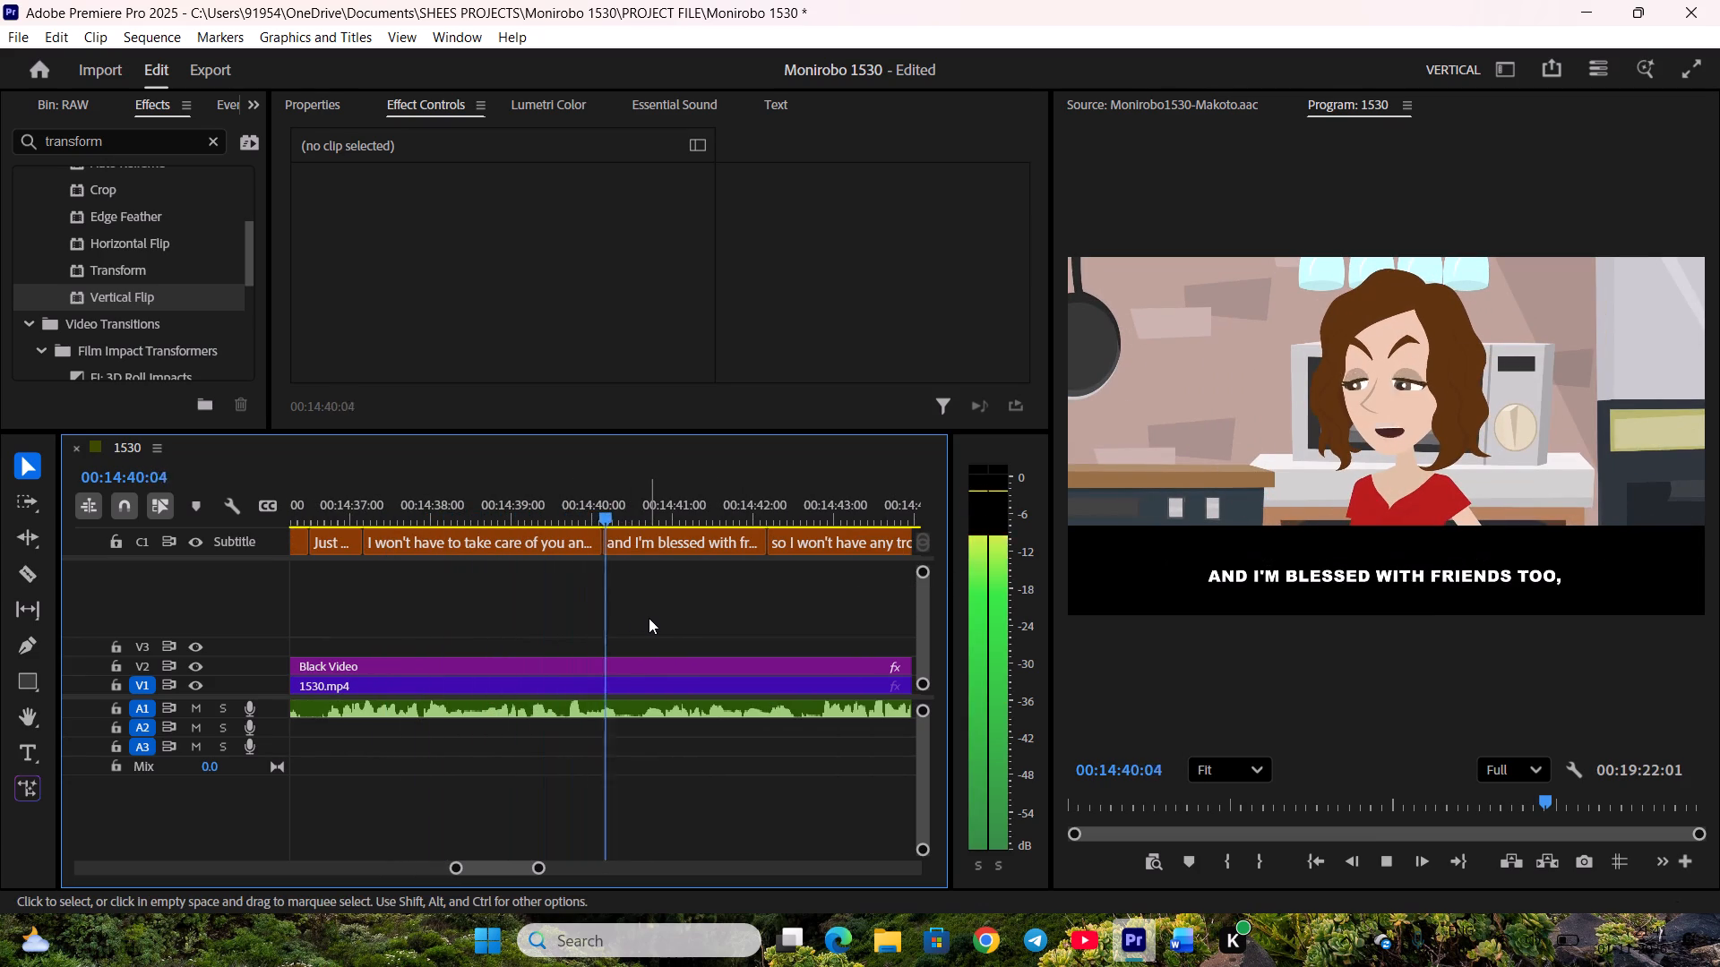
left_click(641, 511)
key("space")
scroll(751, 598, "down", 5)
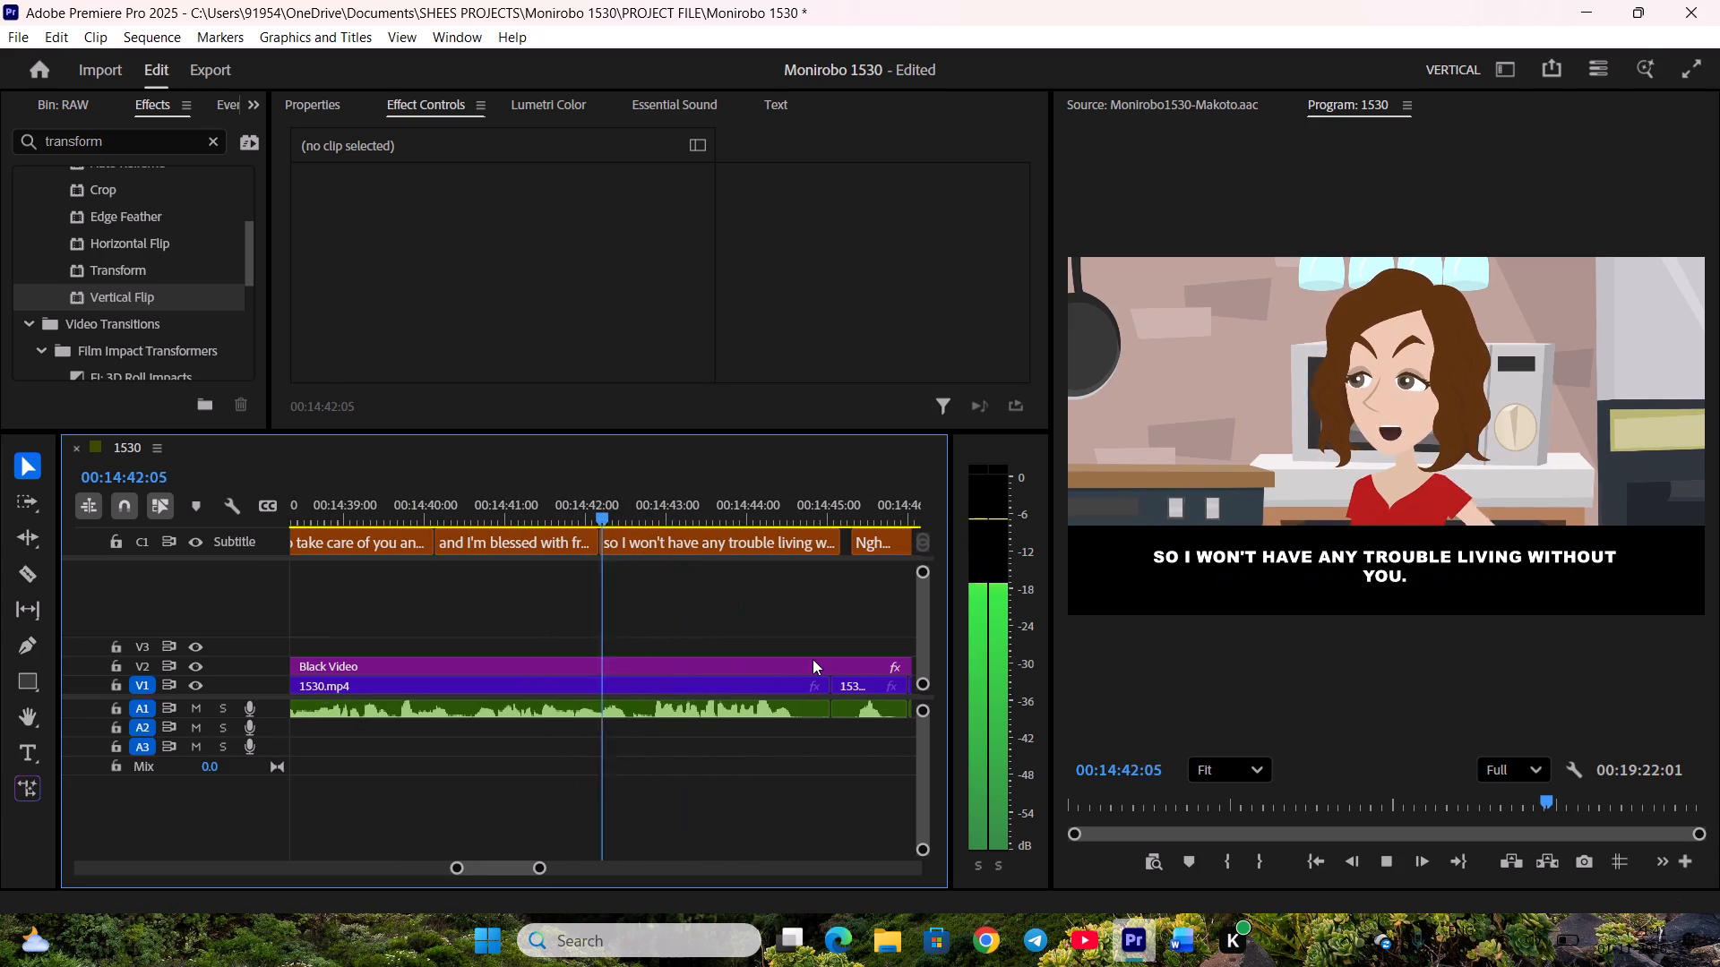
left_click_drag(839, 551, 829, 551)
scroll(785, 574, "down", 4)
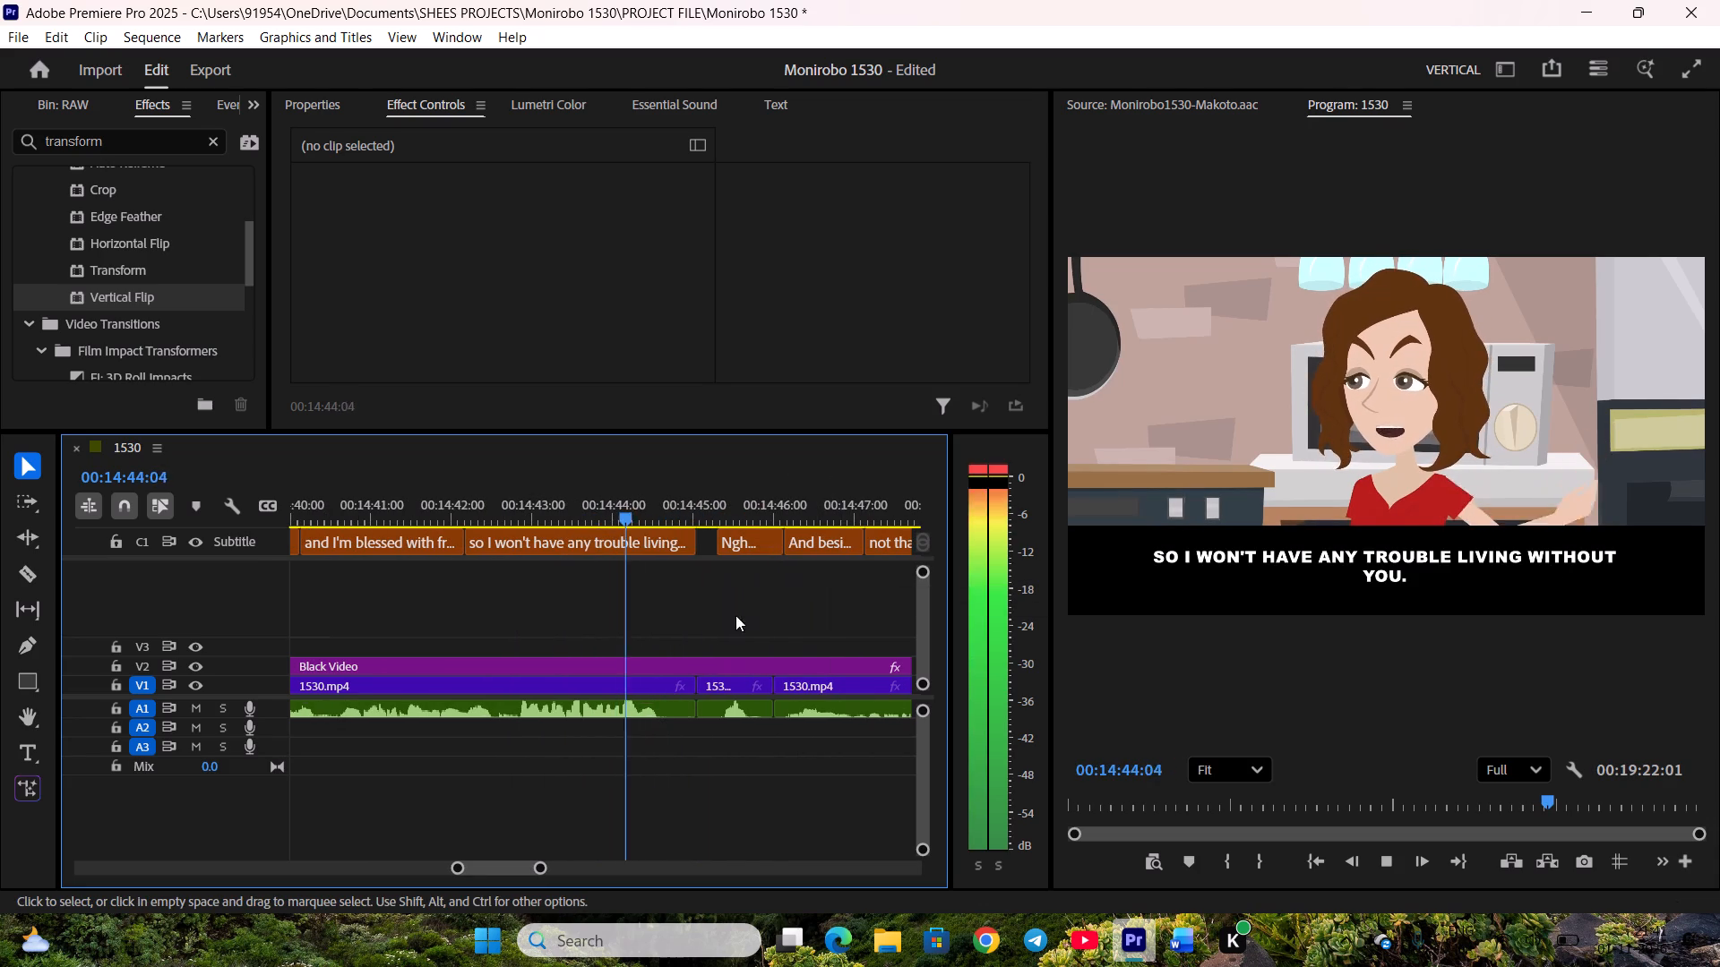
key("space")
left_click_drag(719, 545, 701, 545)
Trim the end of "Ngh..." to the video cut, extend the start of "And besides," back to it, and resume playback.
scroll(704, 568, "down", 5)
key("space")
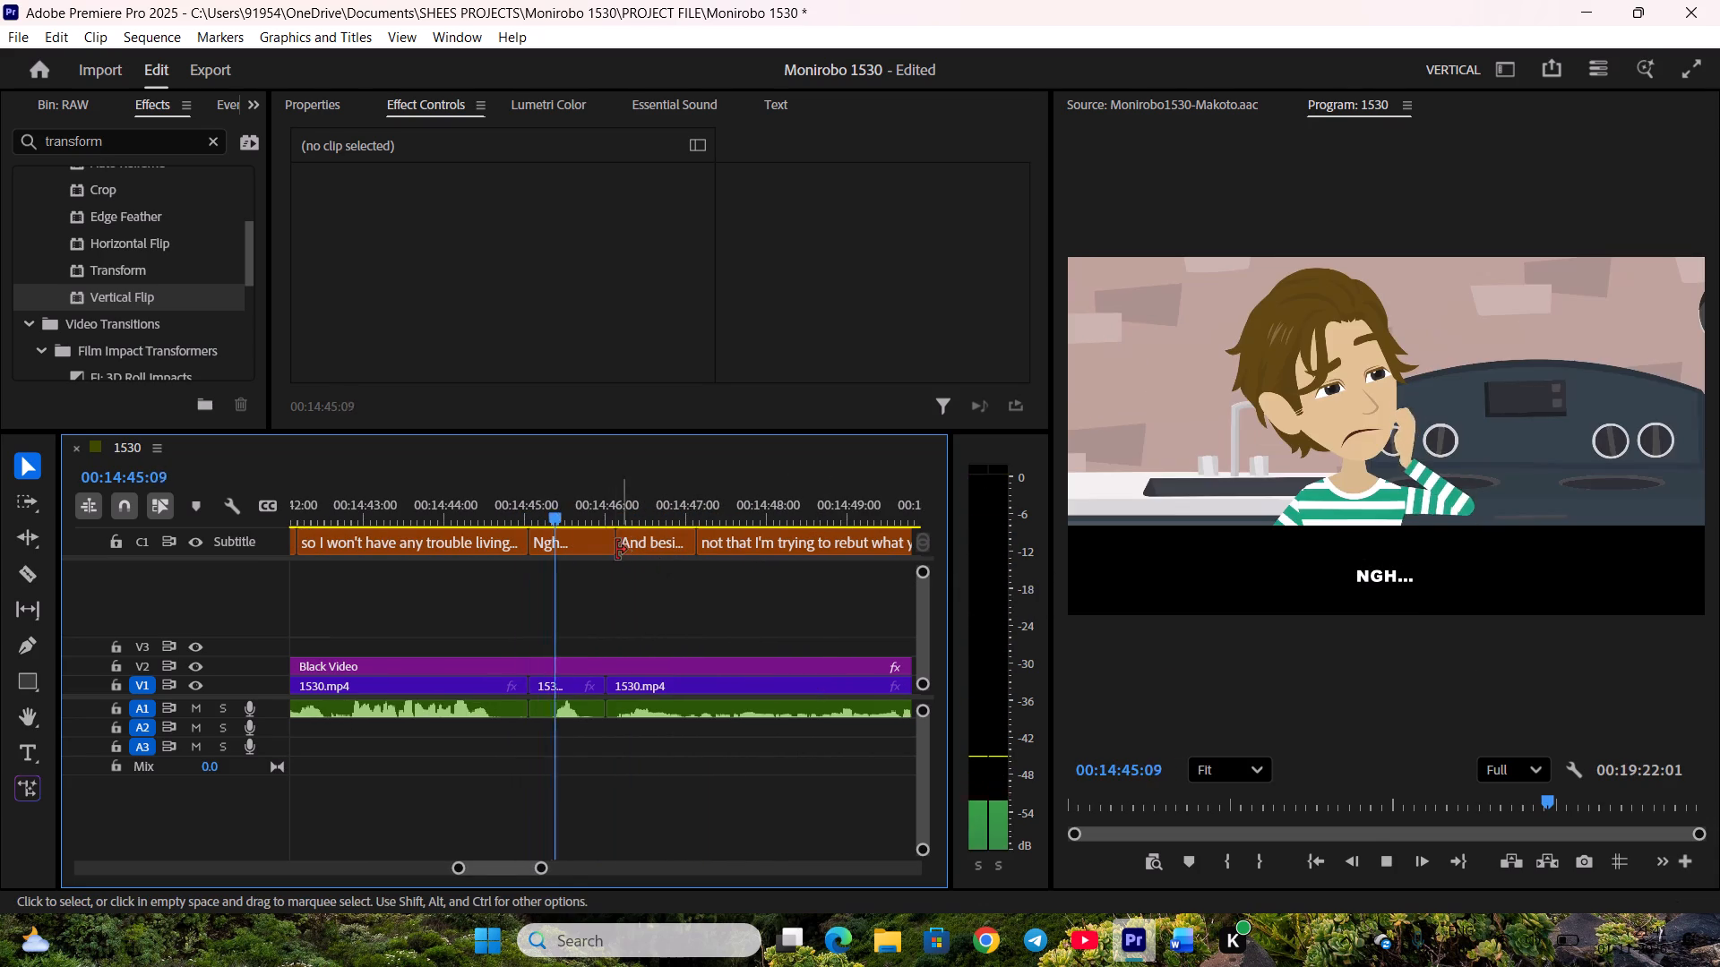
key("space")
left_click_drag(610, 545, 598, 545)
left_click_drag(621, 546, 611, 549)
key("space")
scroll(636, 585, "down", 4)
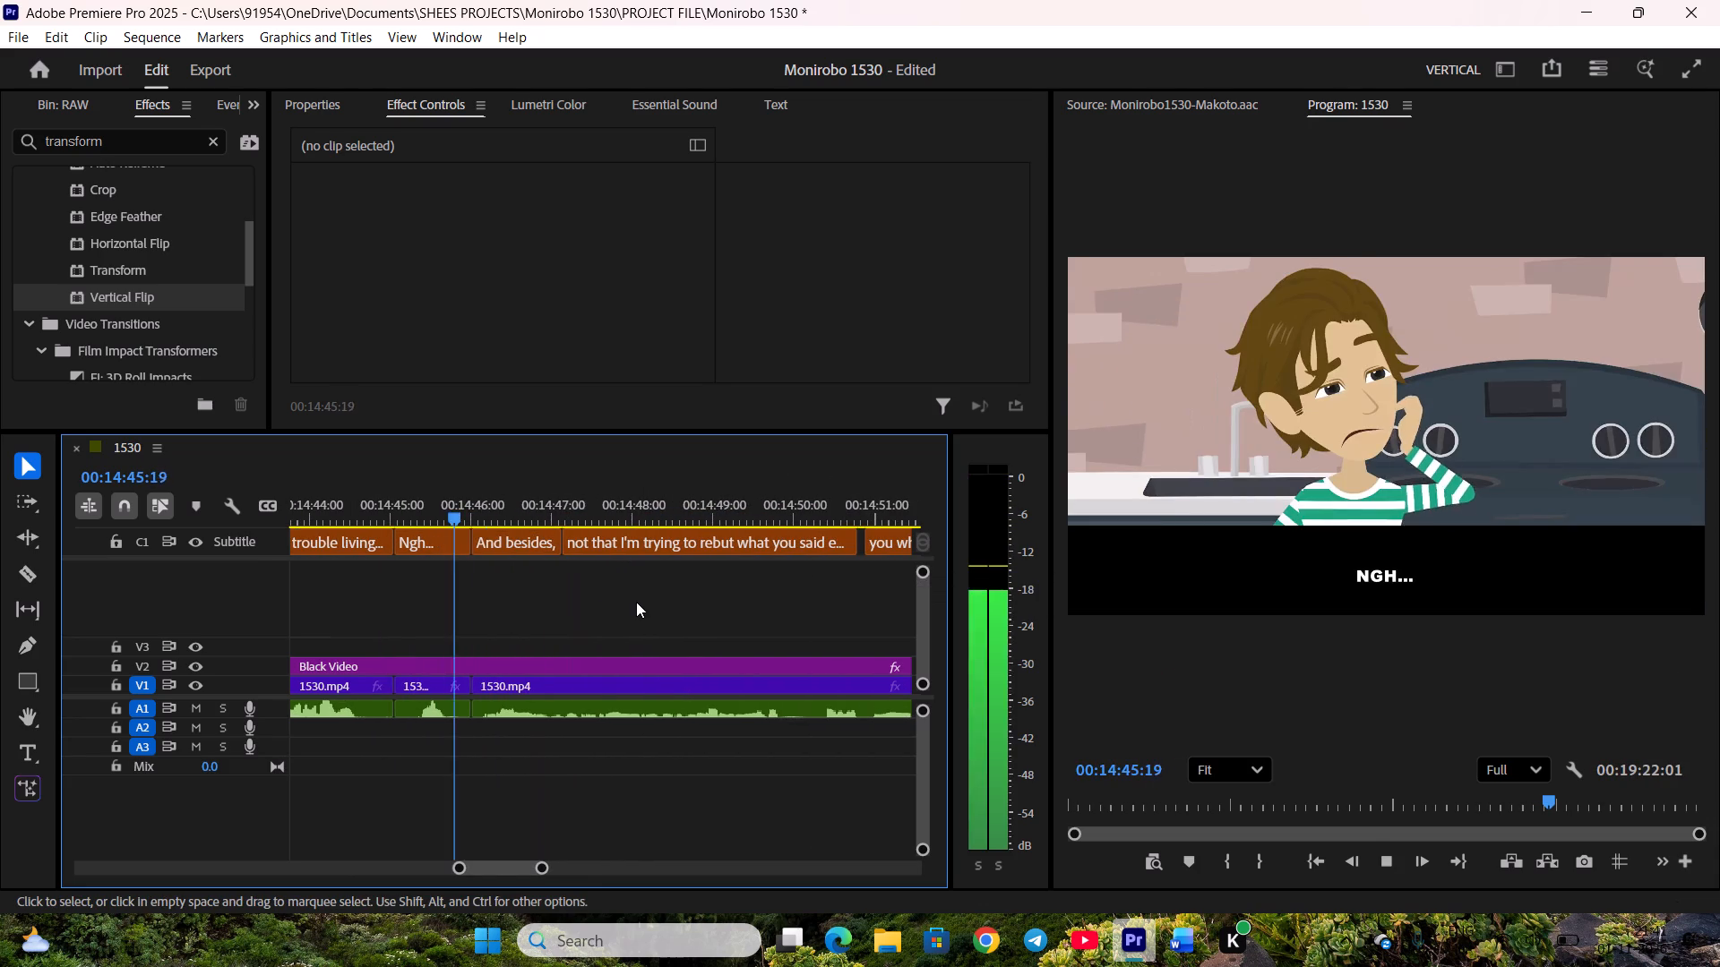
Raise the gain of the A1 voice clip that begins under "And besides," by 9 dB.
scroll(643, 613, "down", 4)
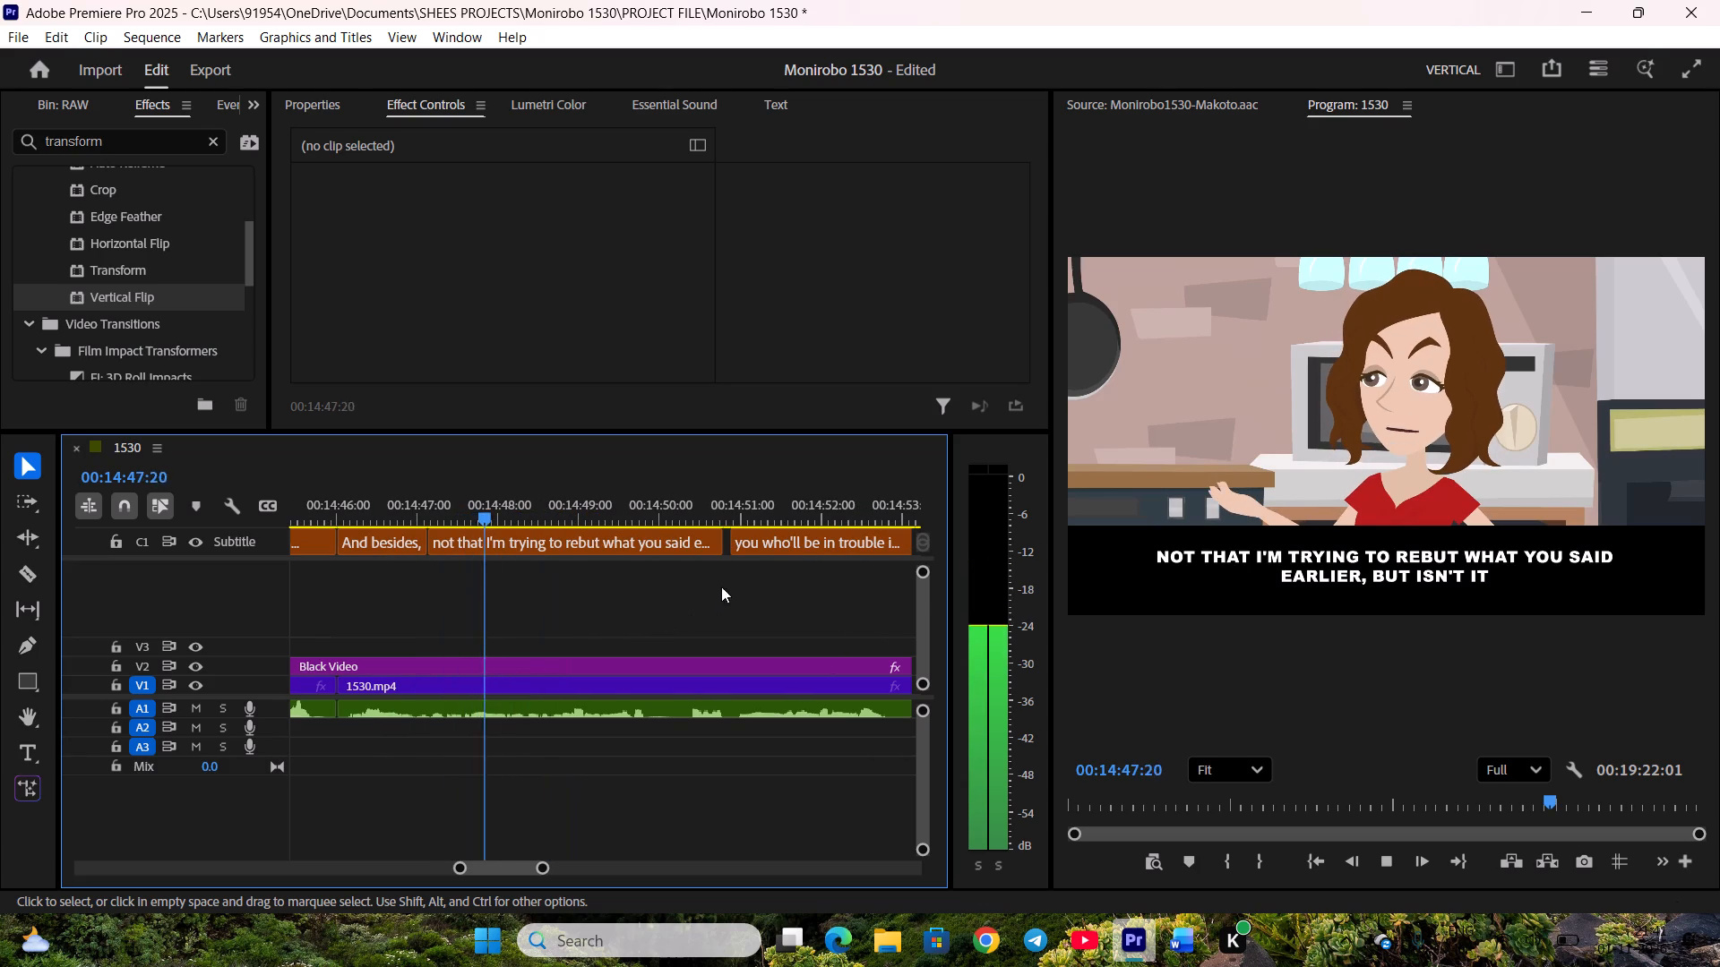
key("space")
left_click(727, 706)
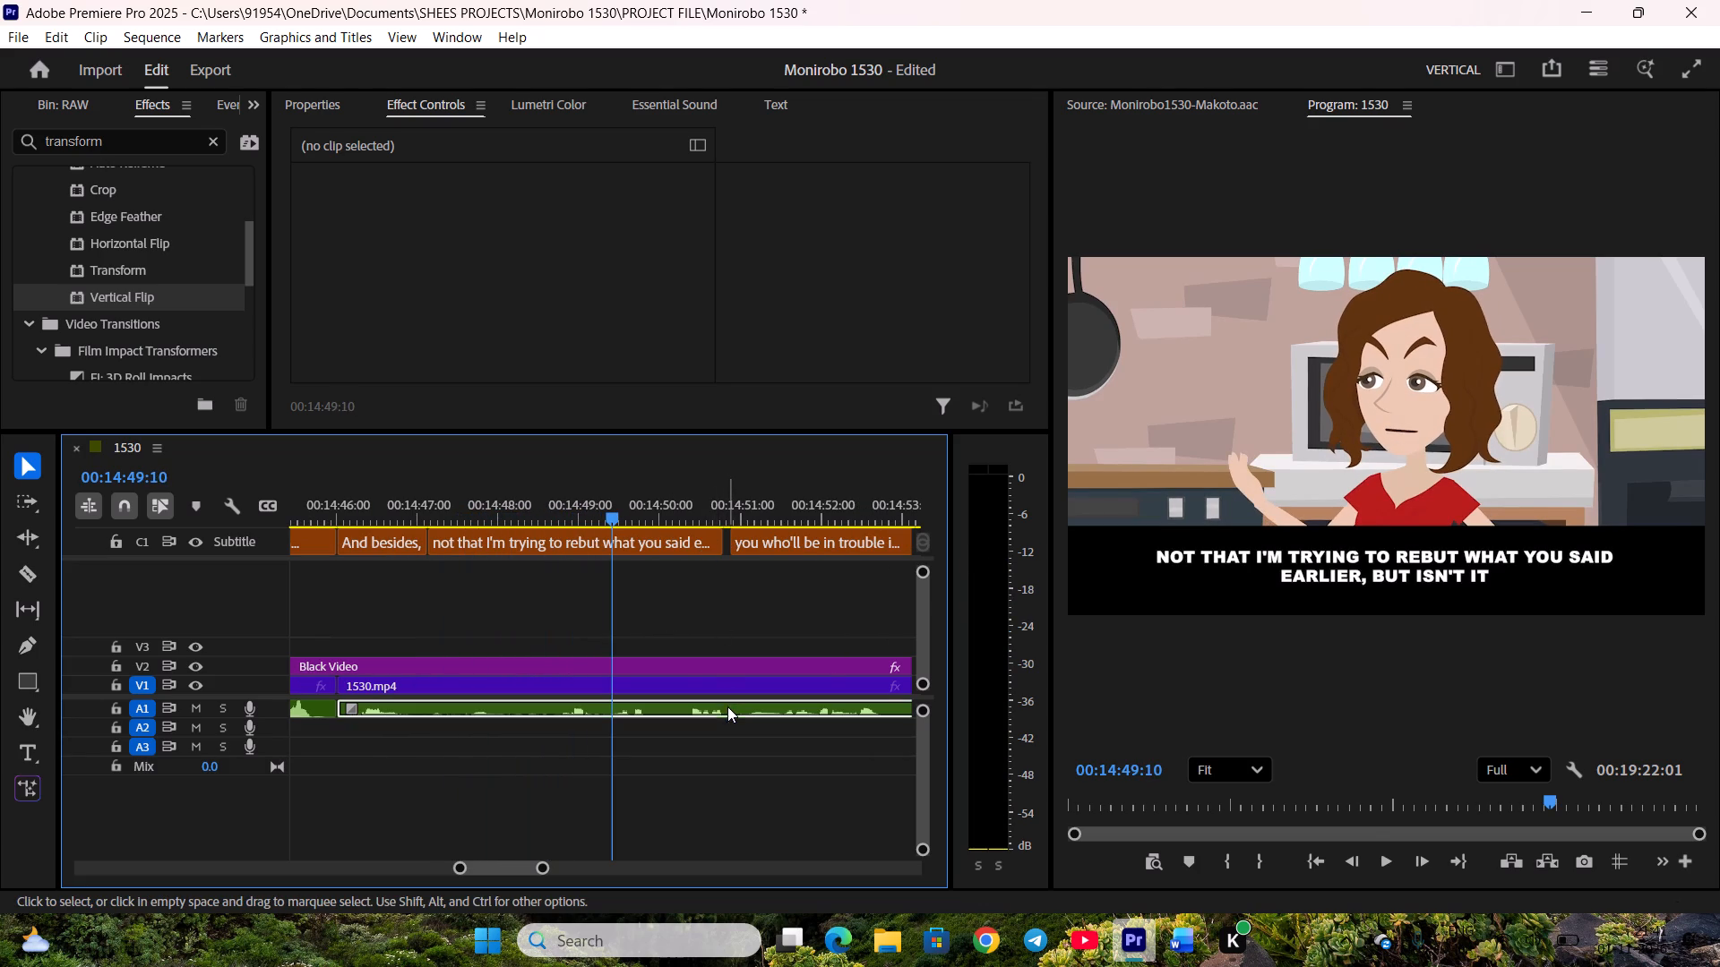
key("h")
key("v")
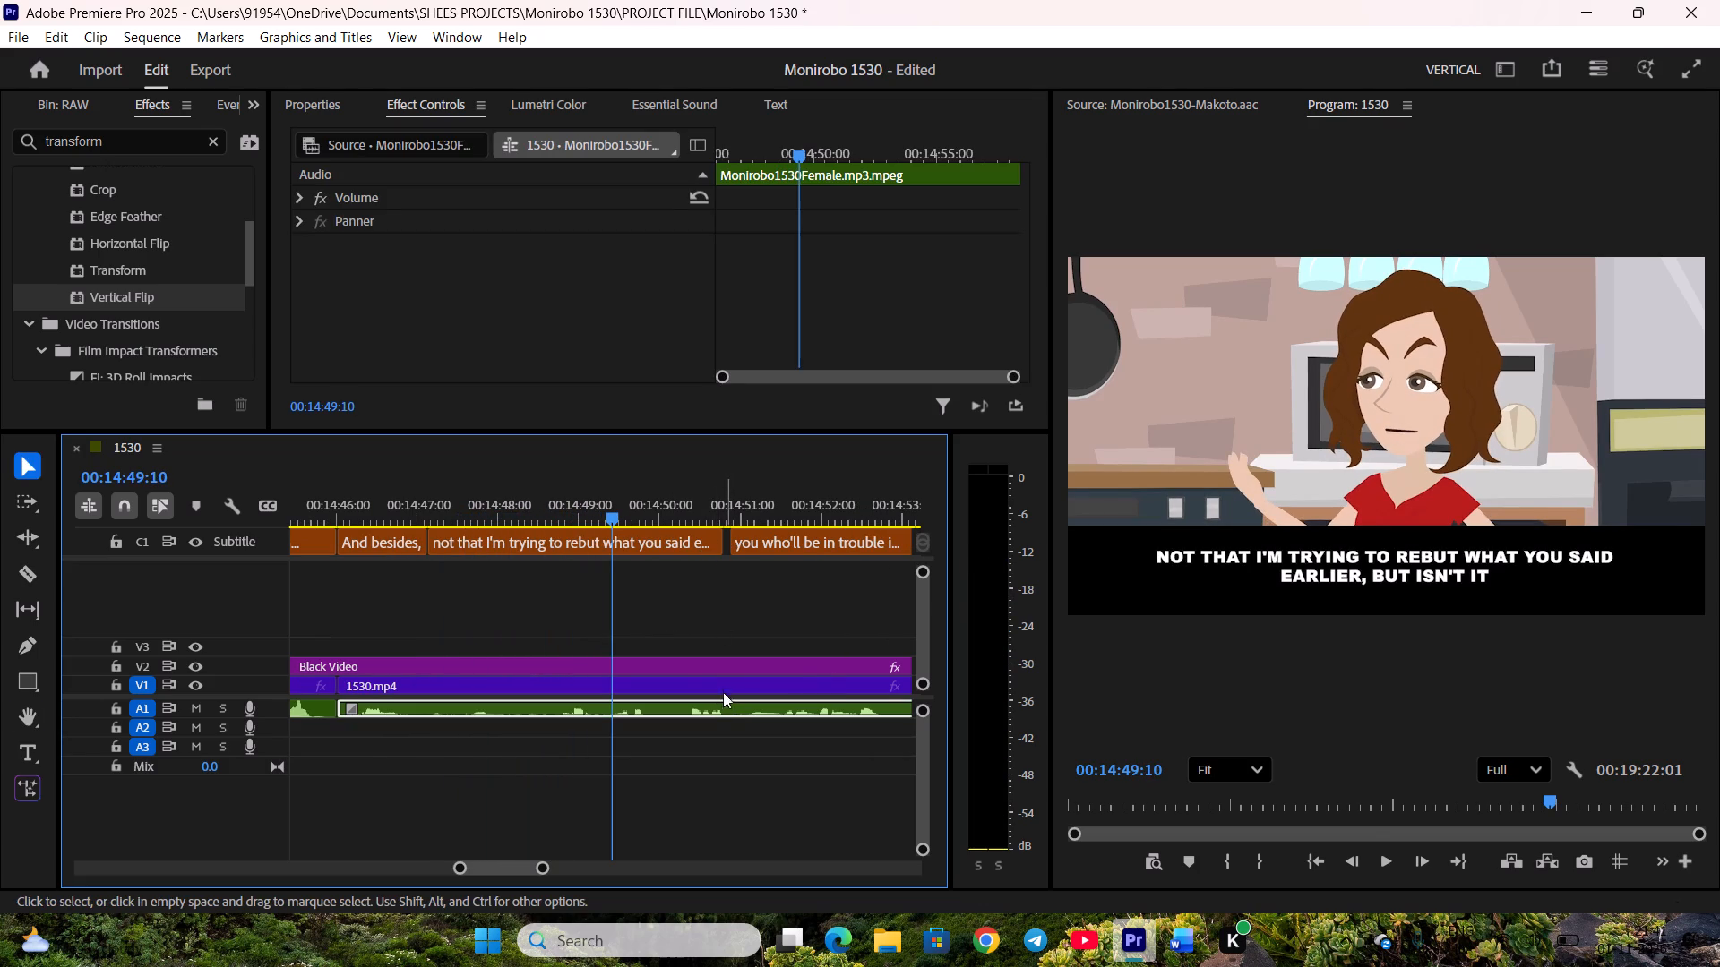
key("g")
key("9")
key("Return")
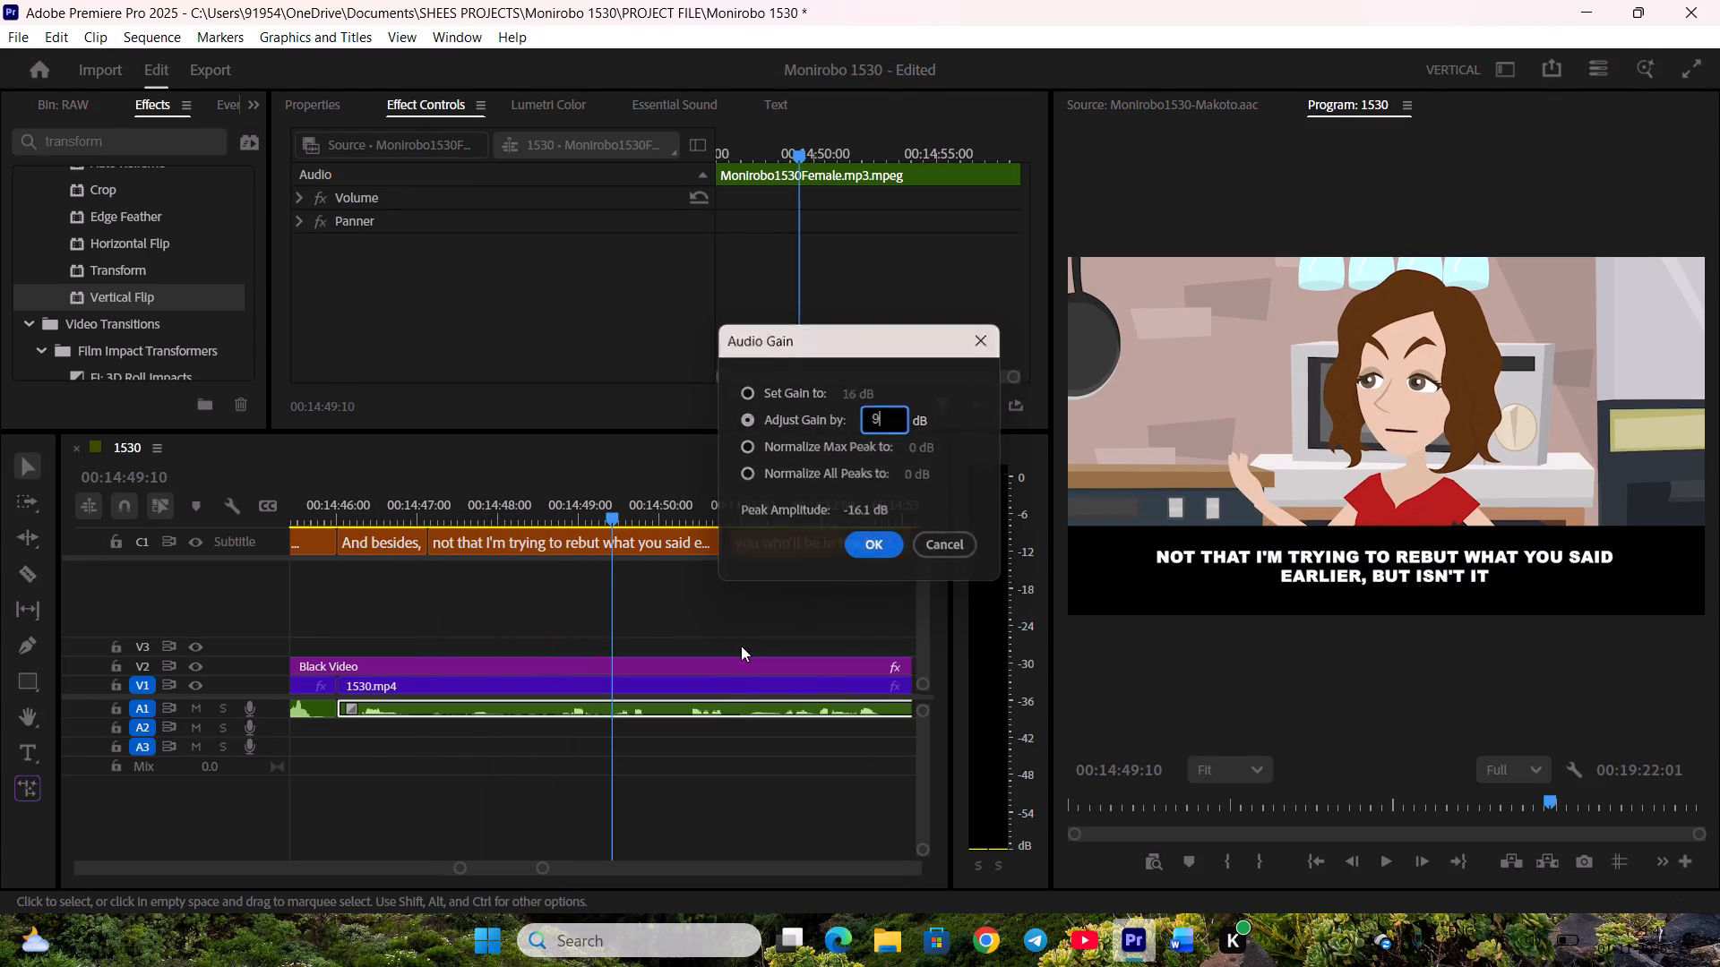
left_click(726, 805)
Extend the start of "you who'll be in trouble instead?" back to the end of the preceding subtitle.
key("space")
scroll(731, 750, "down", 4)
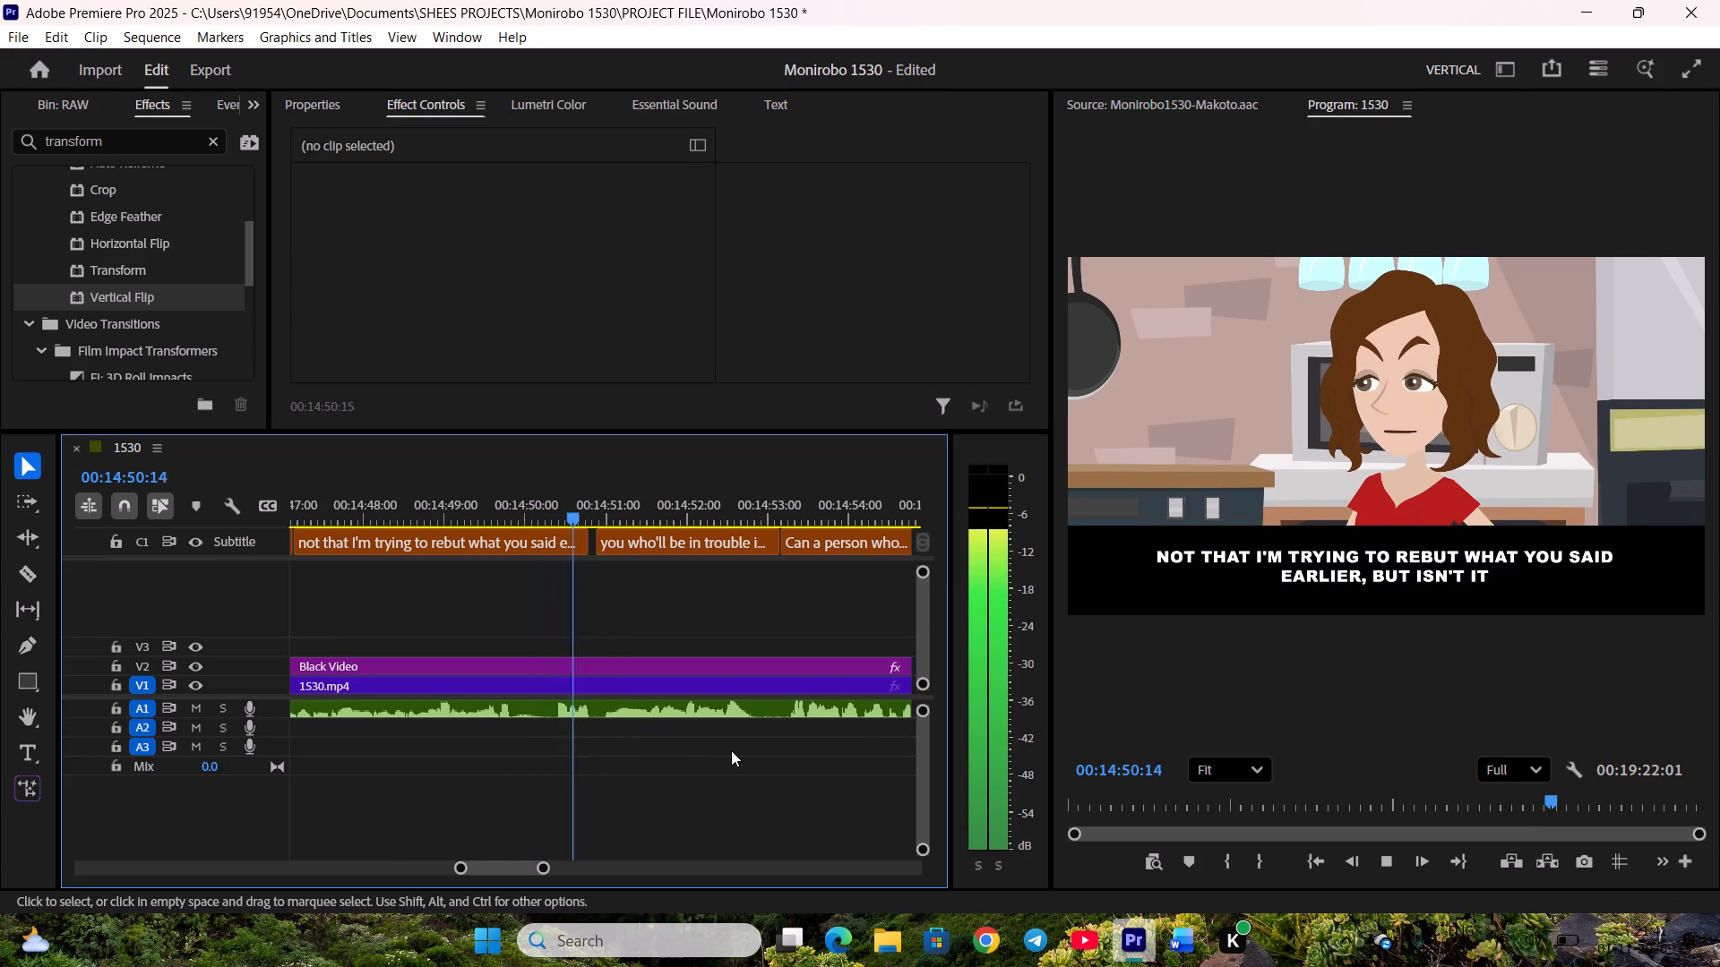
key("space")
left_click_drag(601, 538, 592, 538)
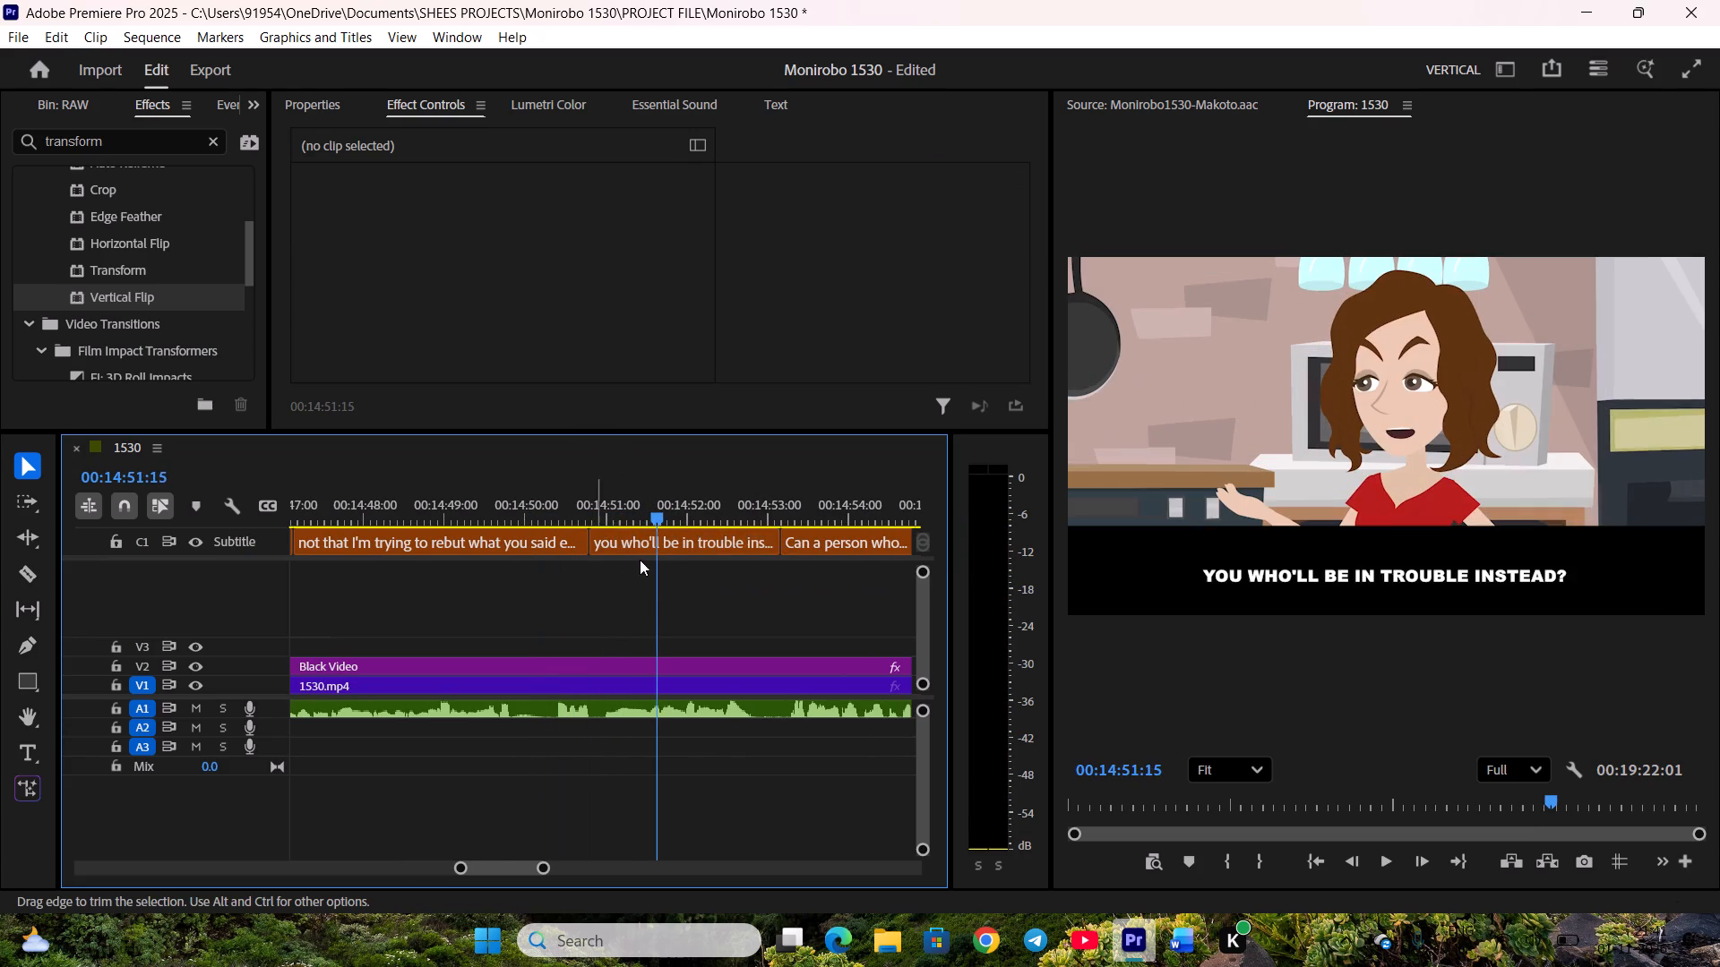
key("space")
Extend the end of "do laundry, or clean actually live alone from now on?" to the video cut and the start of "That's..." back to it.
scroll(666, 566, "down", 2)
key("space")
scroll(744, 541, "down", 3)
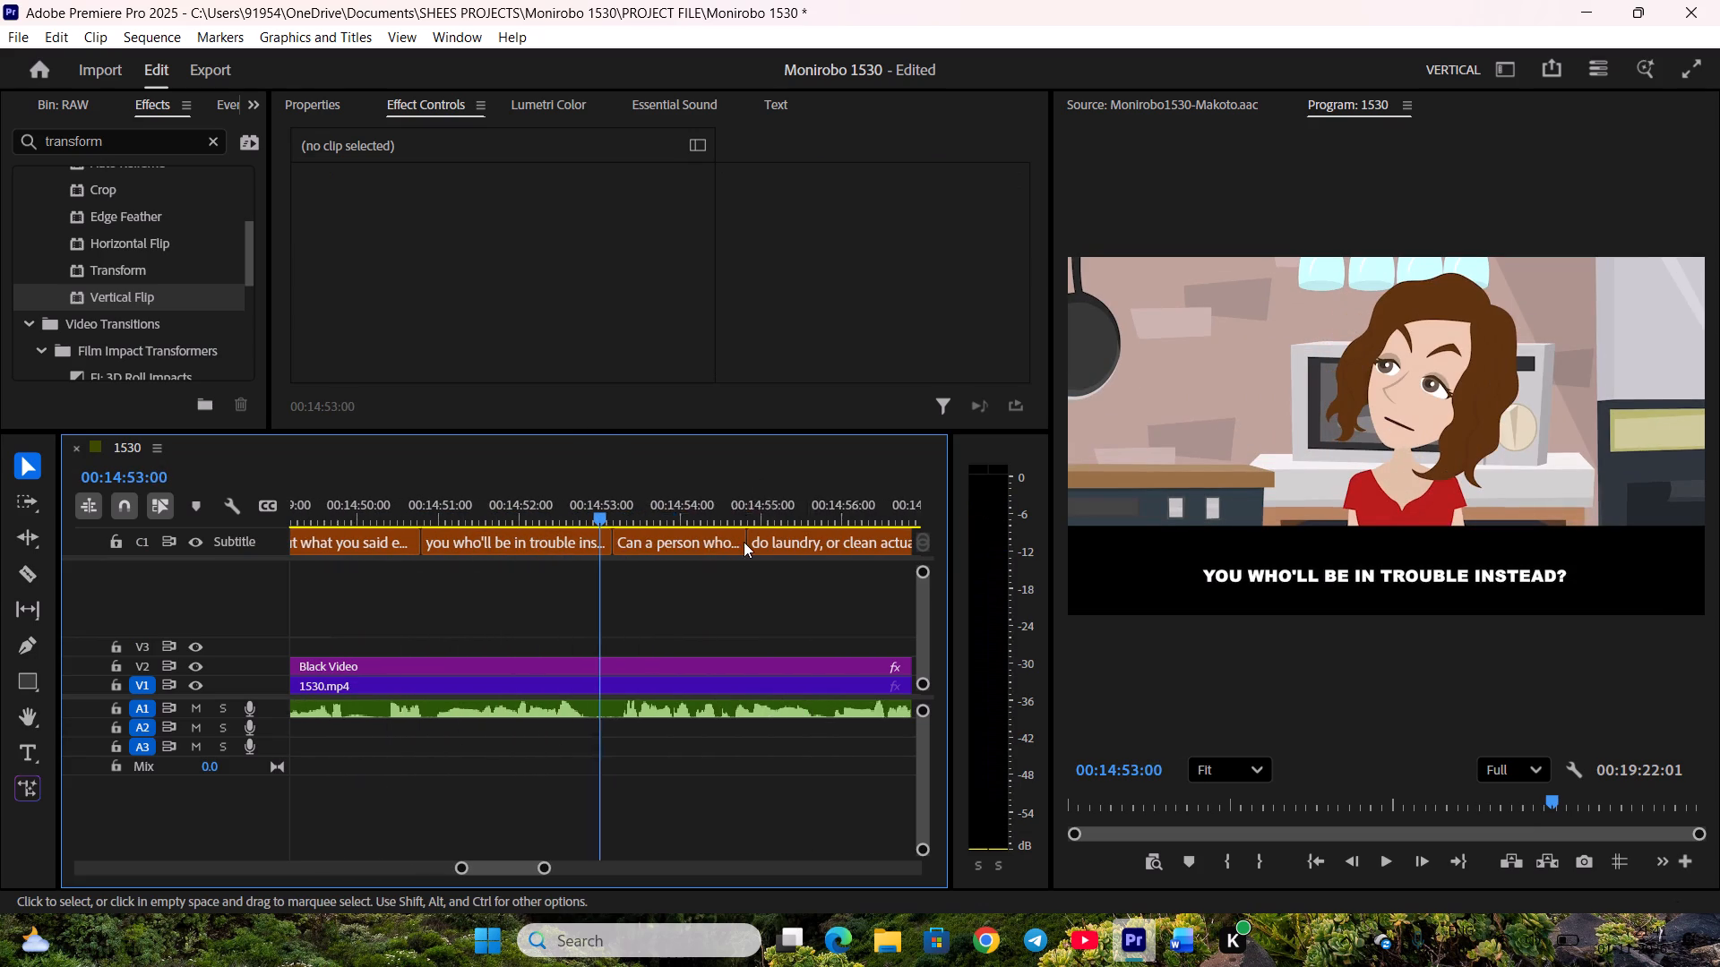
scroll(744, 542, "down", 1)
key("space")
scroll(745, 555, "down", 4)
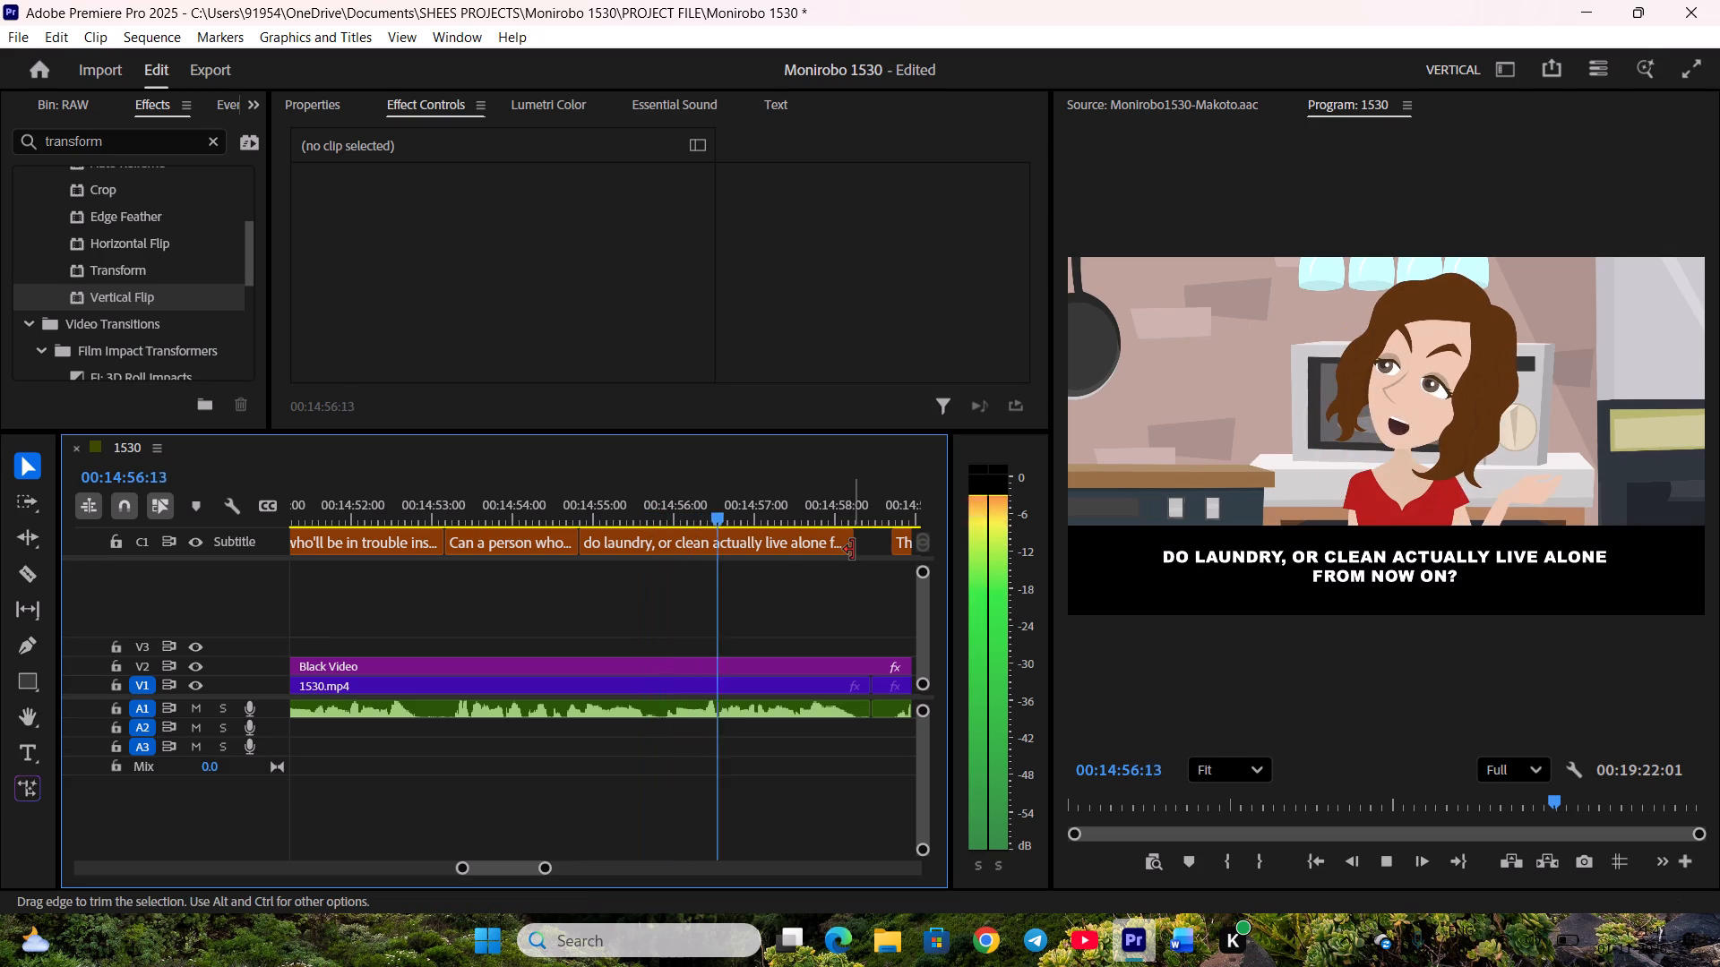
left_click_drag(853, 550, 864, 549)
key("space")
scroll(740, 577, "down", 5)
key("space")
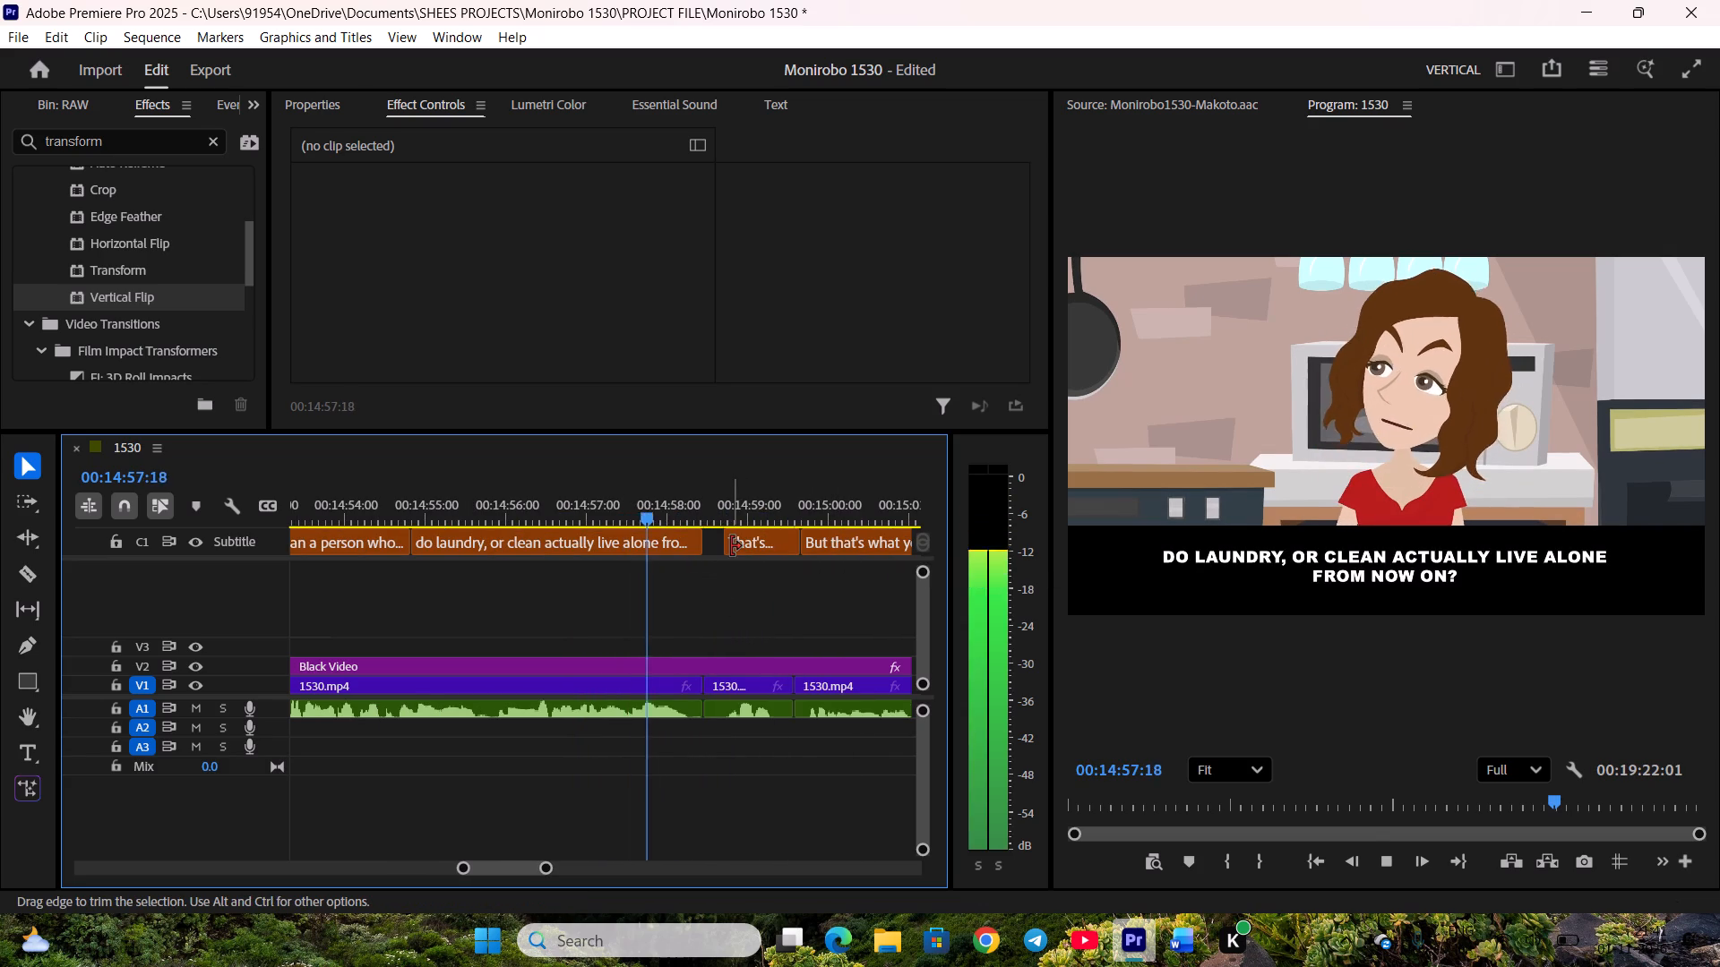
left_click_drag(731, 546, 711, 543)
key("space")
Trim the end of "That's..." to the video cut and extend the start of "But that's what you want, isn't it." back to it.
scroll(705, 569, "down", 5)
key("space")
left_click_drag(627, 548, 617, 548)
key("space")
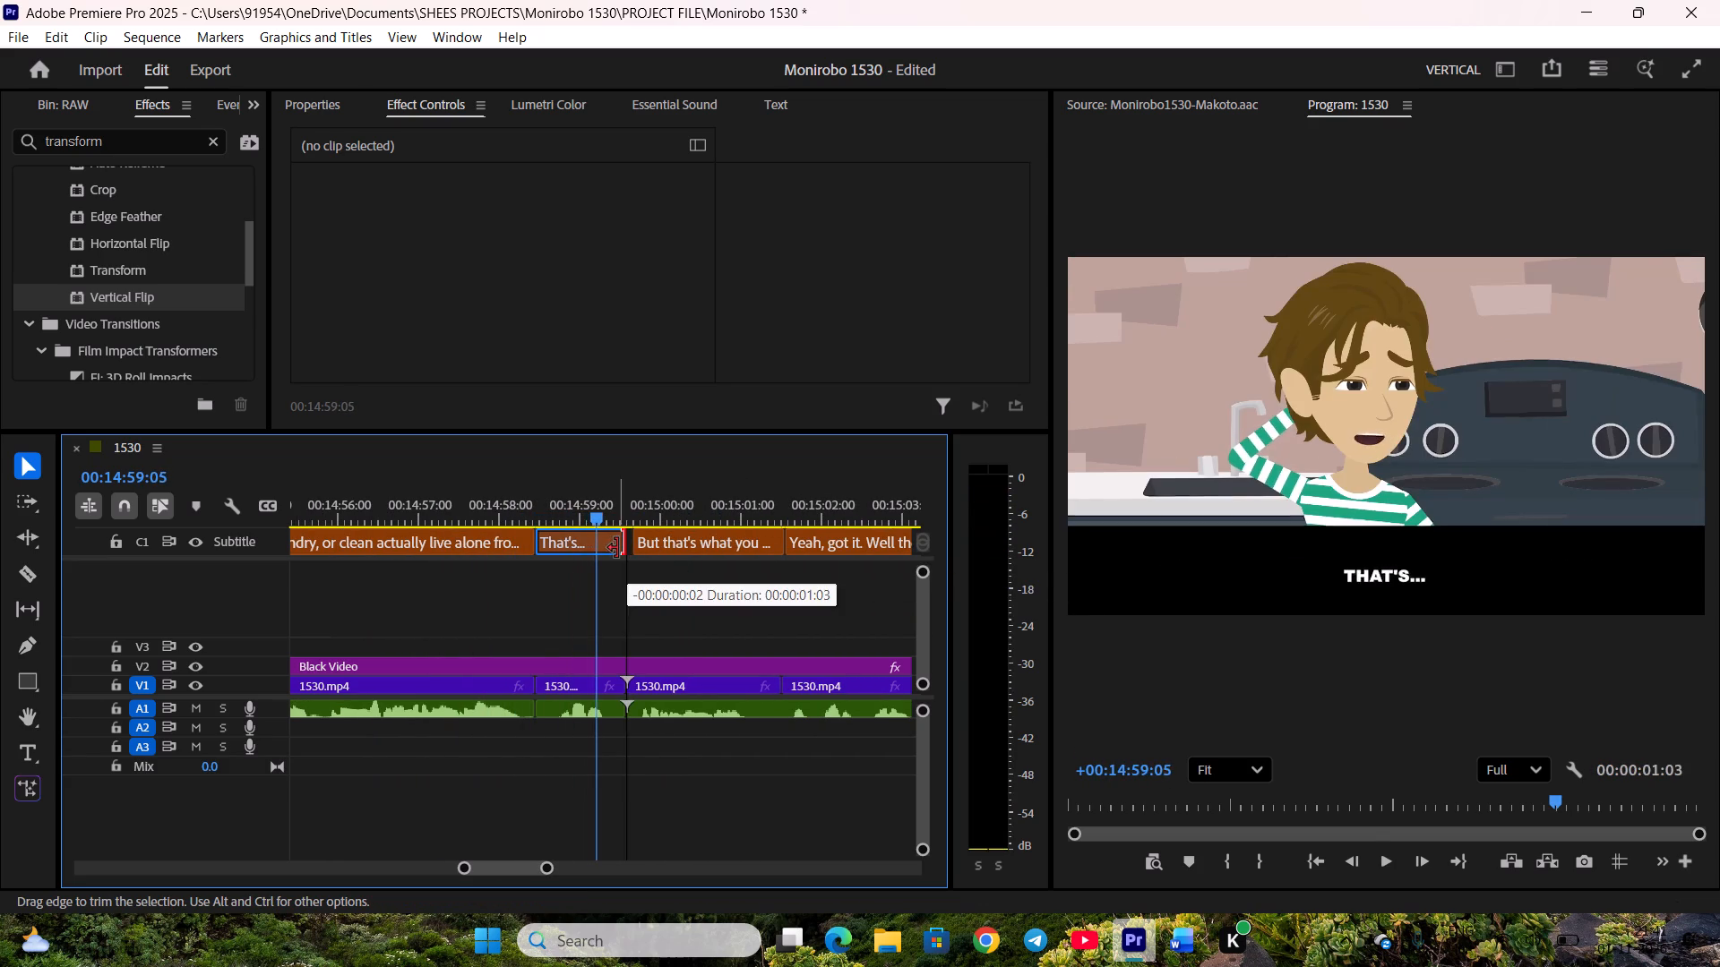
left_click_drag(617, 548, 615, 548)
left_click_drag(642, 551, 632, 551)
scroll(635, 578, "down", 3)
Trim the end of "But that's what you want, isn't it." to the video cut and extend the start of "Yeah, got it. Well then, goodbye!" back to it.
key("space")
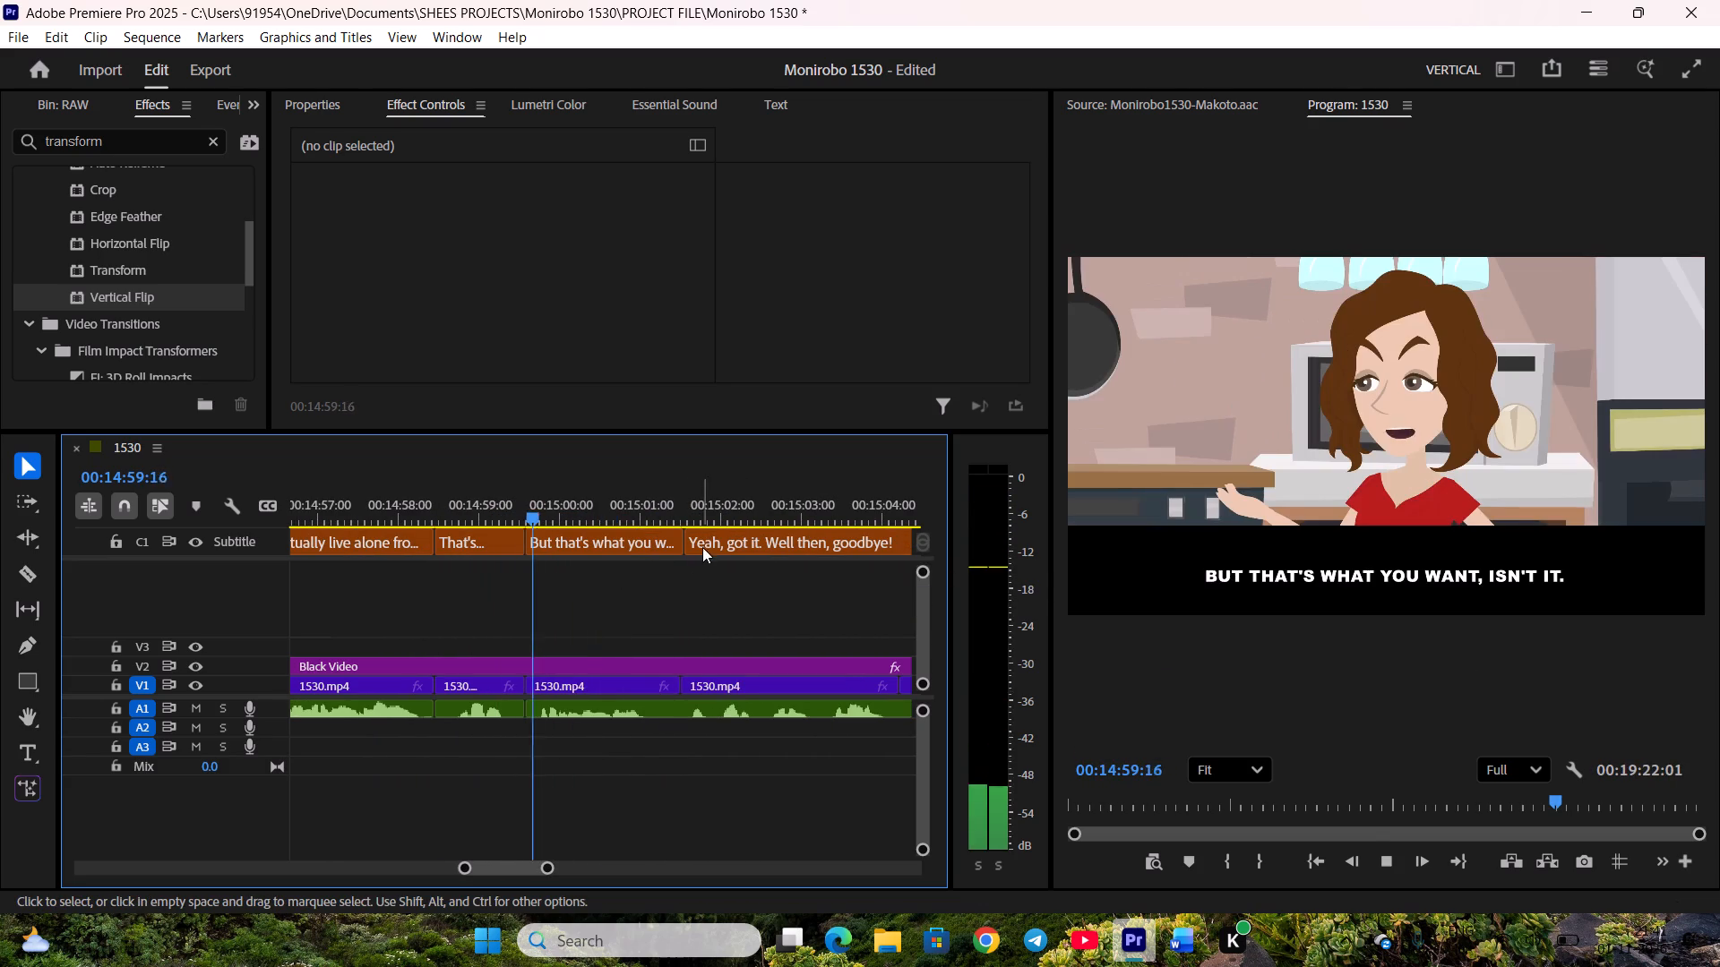
left_click(680, 546)
key("space")
left_click(694, 548)
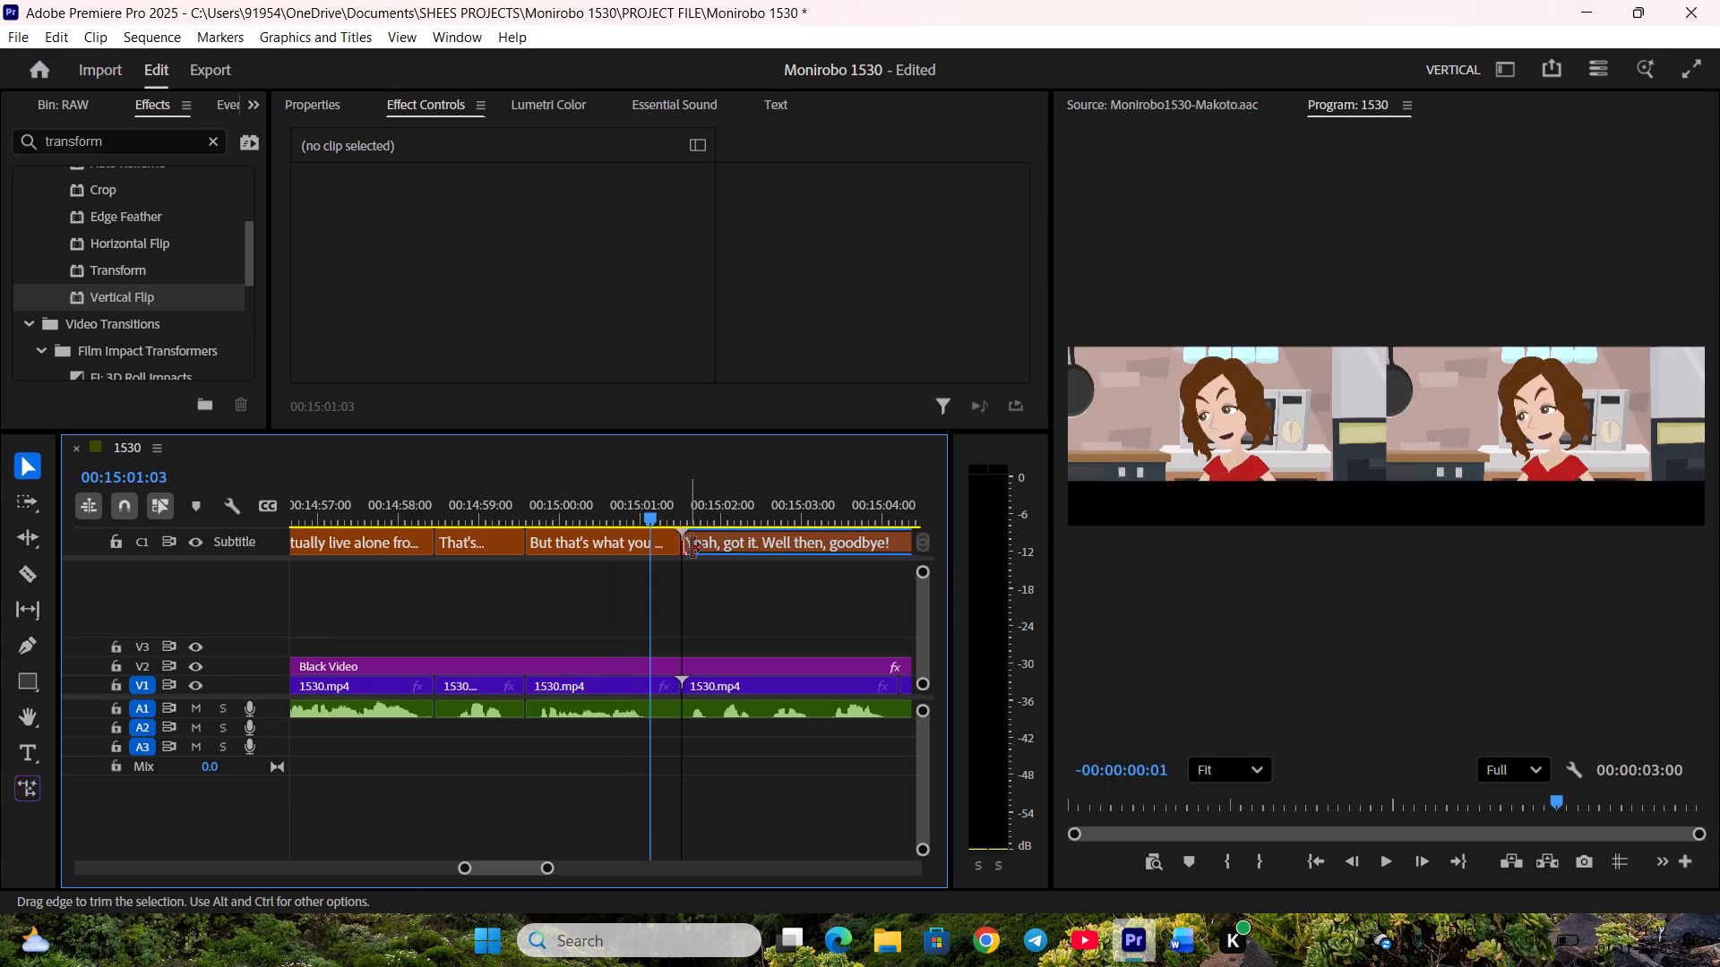
key("space")
Trim the end of "Yeah, got it. Well then, goodbye!" to the video cut and extend the start of "Leaving those words behind," back to it.
scroll(692, 566, "down", 5)
left_click_drag(752, 550, 732, 550)
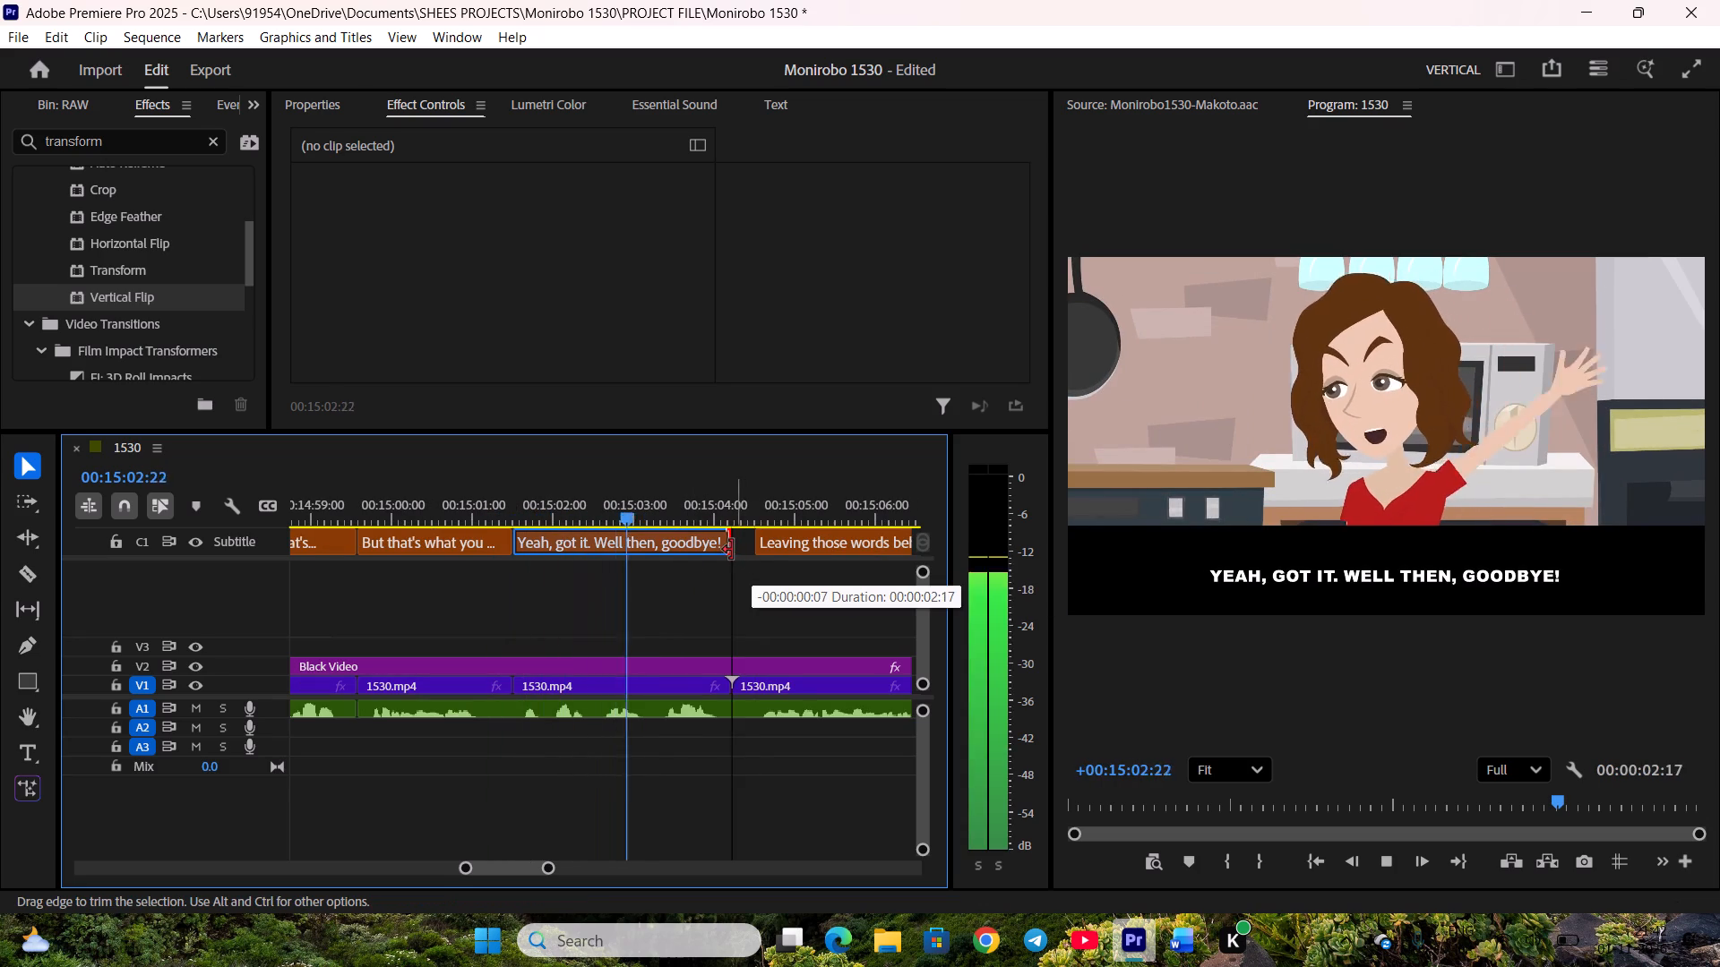
left_click_drag(732, 550, 731, 550)
key("space")
left_click_drag(765, 549, 743, 552)
scroll(737, 586, "down", 4)
key("space")
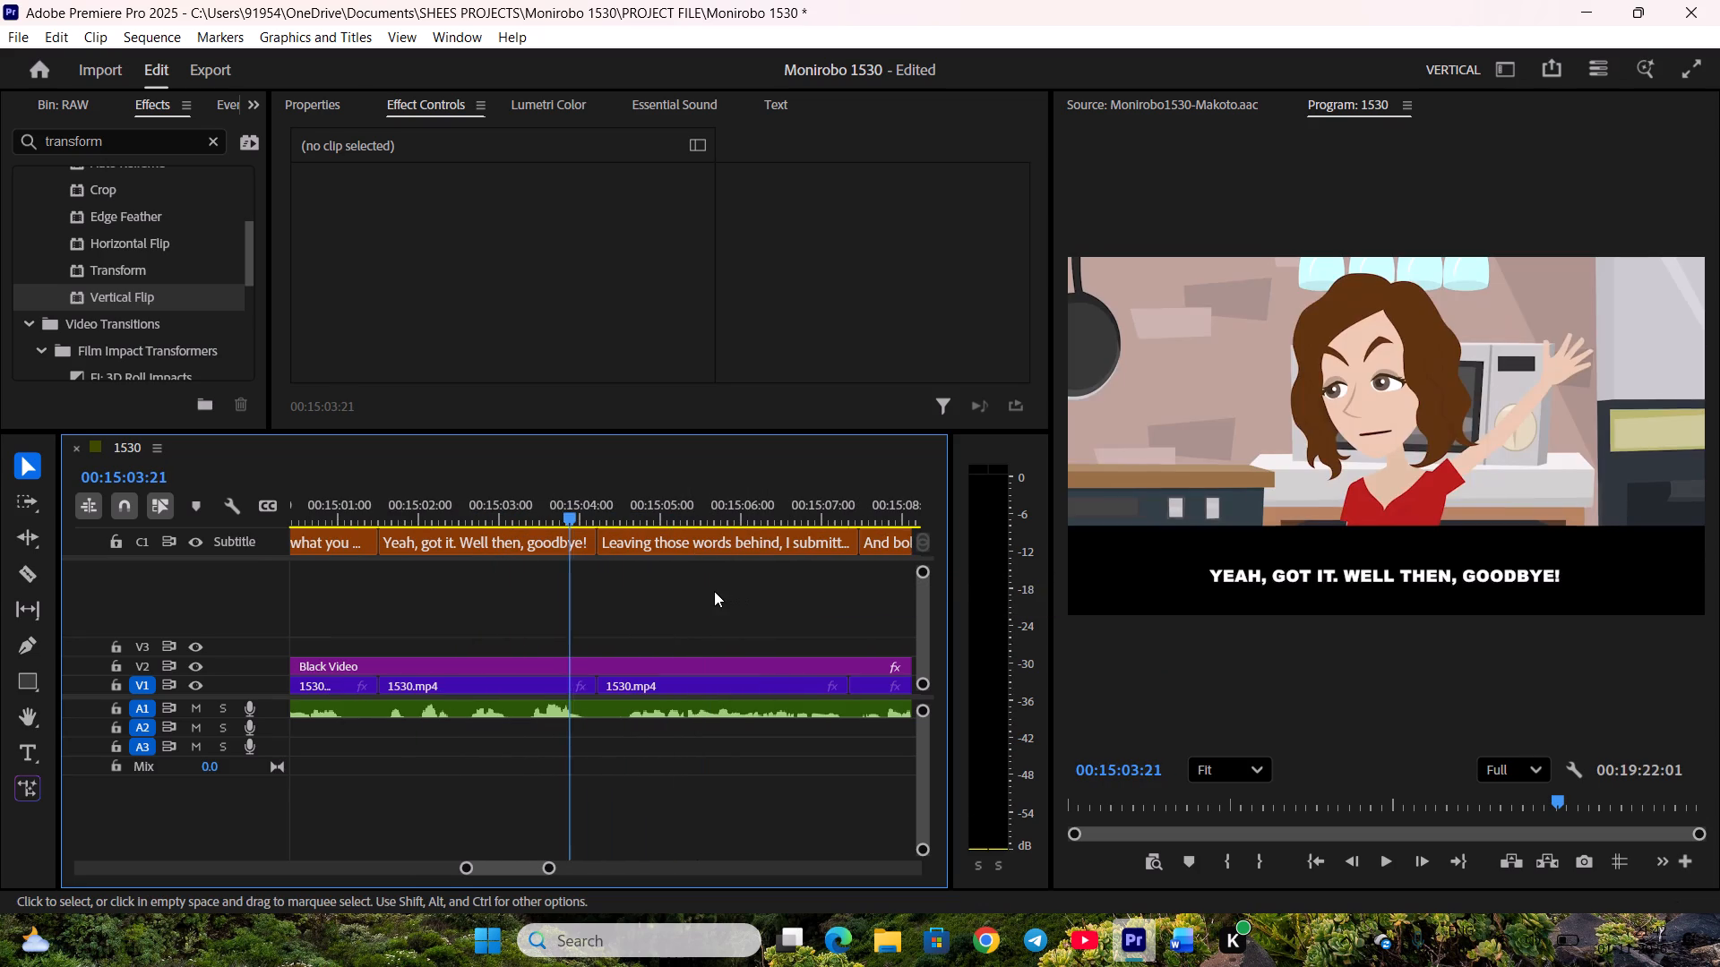
Trim the end of "Leaving those words behind," to the video cut, extend the start of "And bolted out of the house." back to it, and play on.
scroll(713, 590, "down", 5)
left_click_drag(689, 549, 679, 549)
key("space")
left_click_drag(696, 549, 686, 549)
key("space")
key("space")
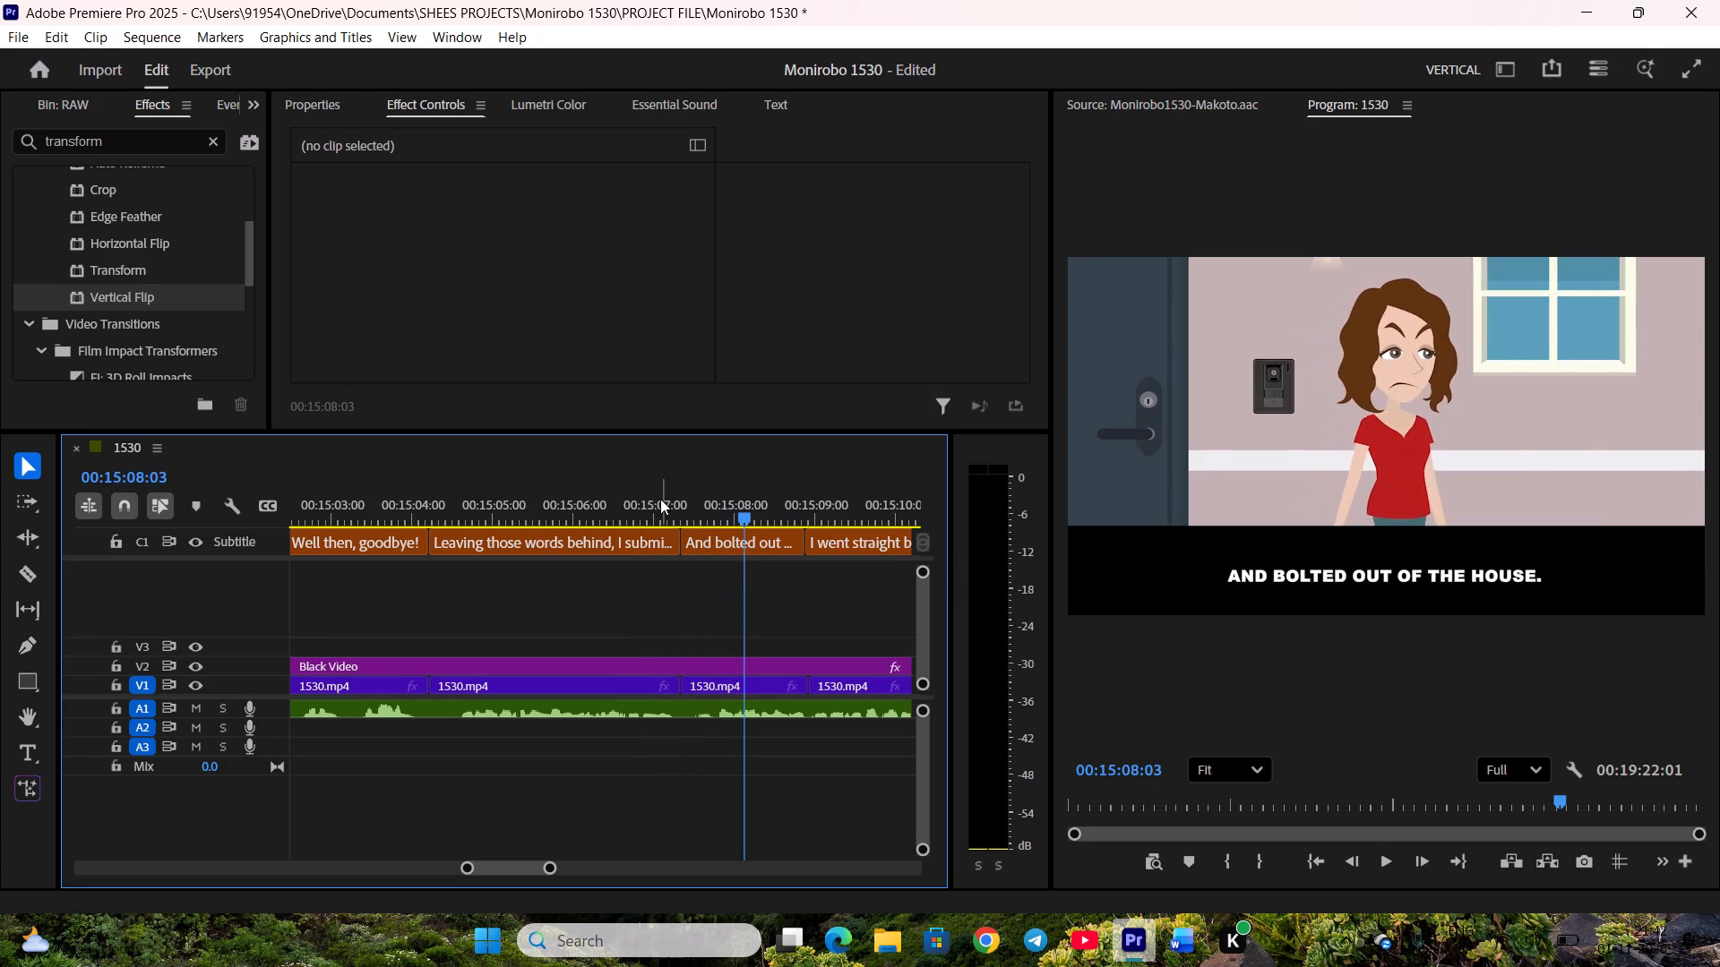
Return the playhead to the divorce papers shot at about 00:15:06:17 and save the project.
left_click_drag(660, 499, 634, 517)
key("ctrl+s")
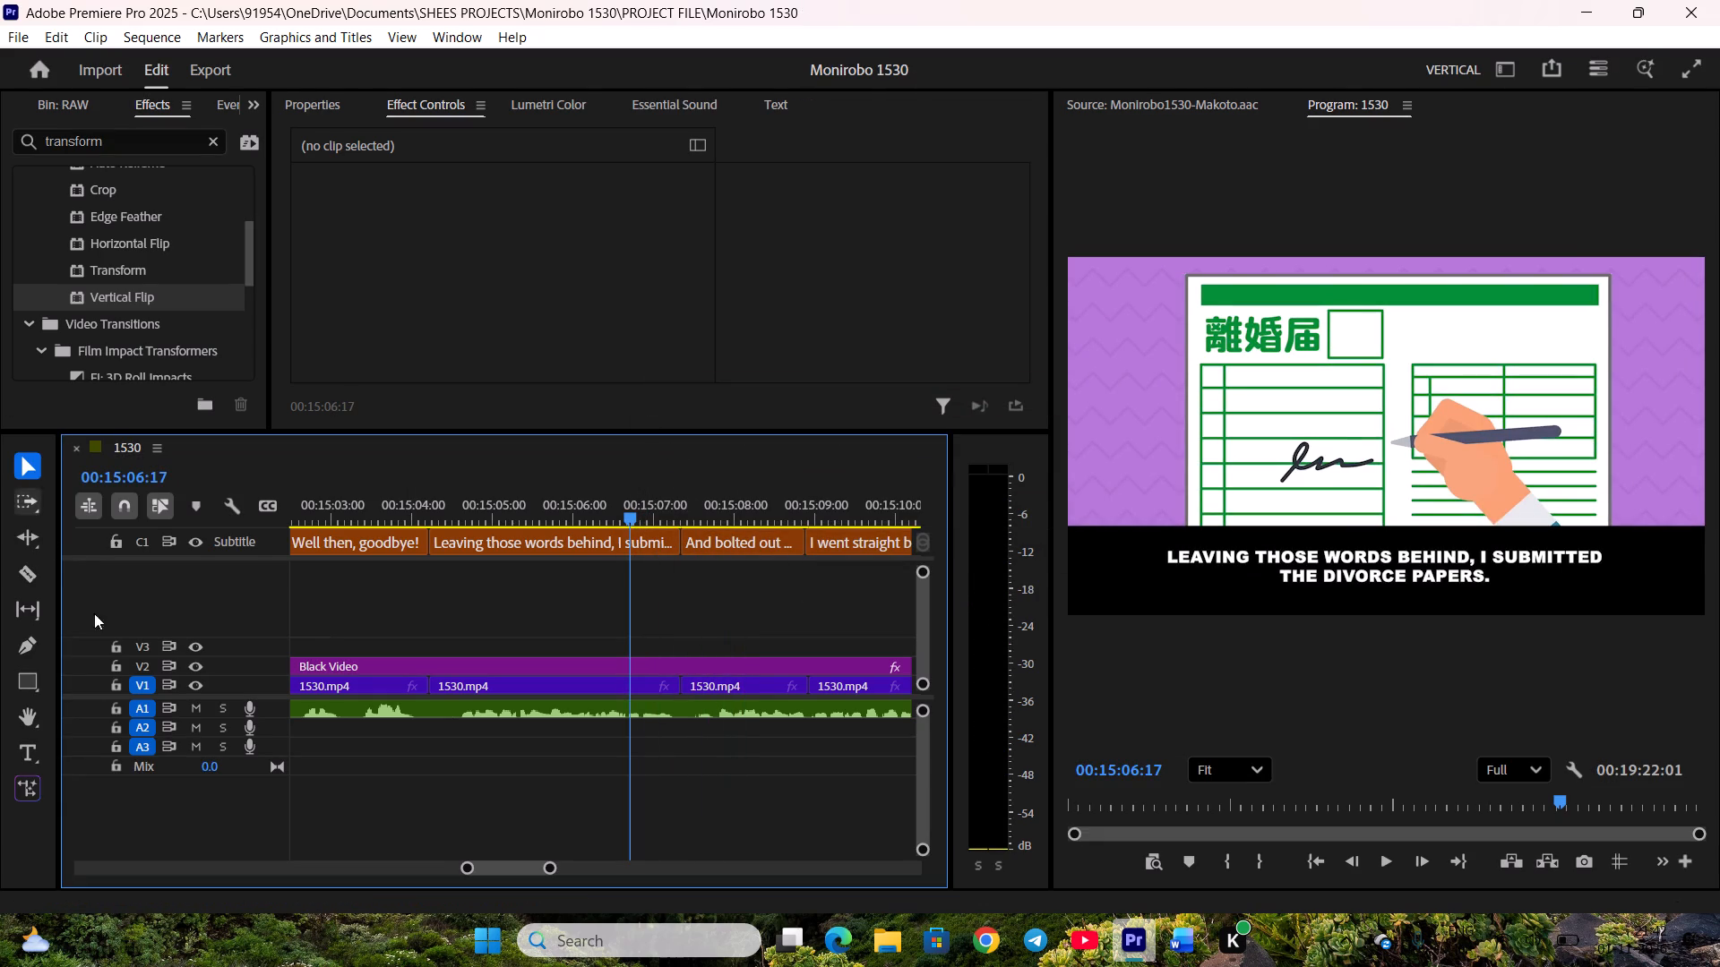
Draw a rectangle covering the Japanese title on the divorce form.
left_click(28, 680)
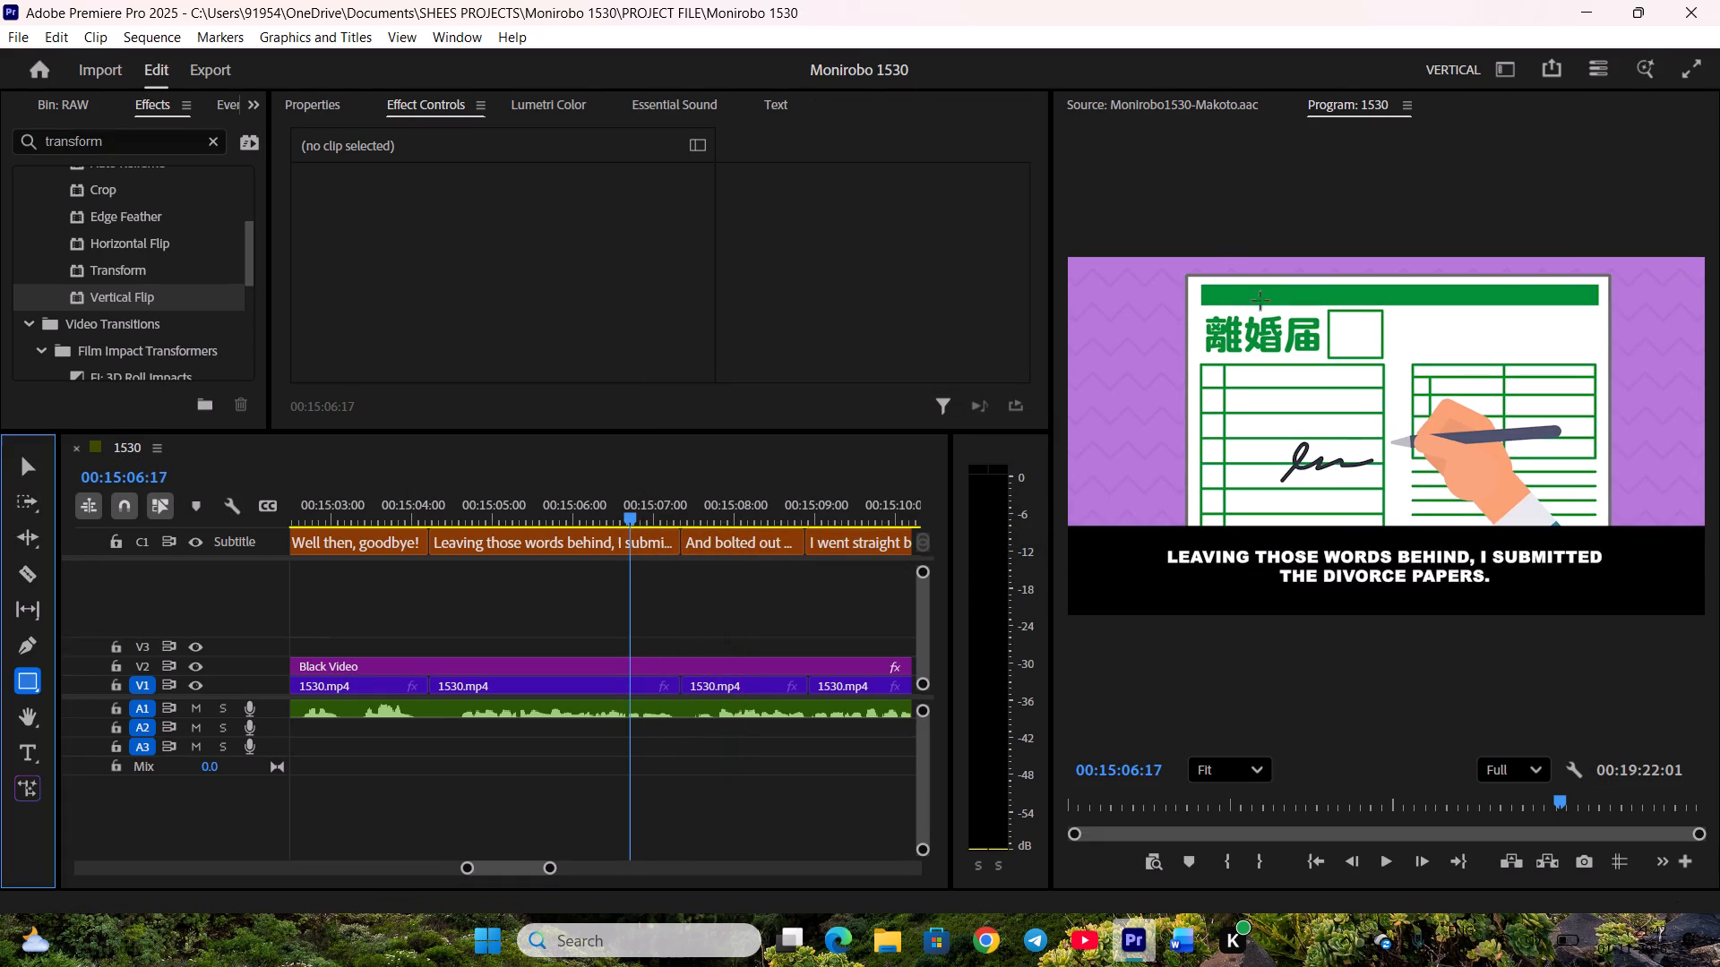
left_click_drag(1191, 312, 1202, 316)
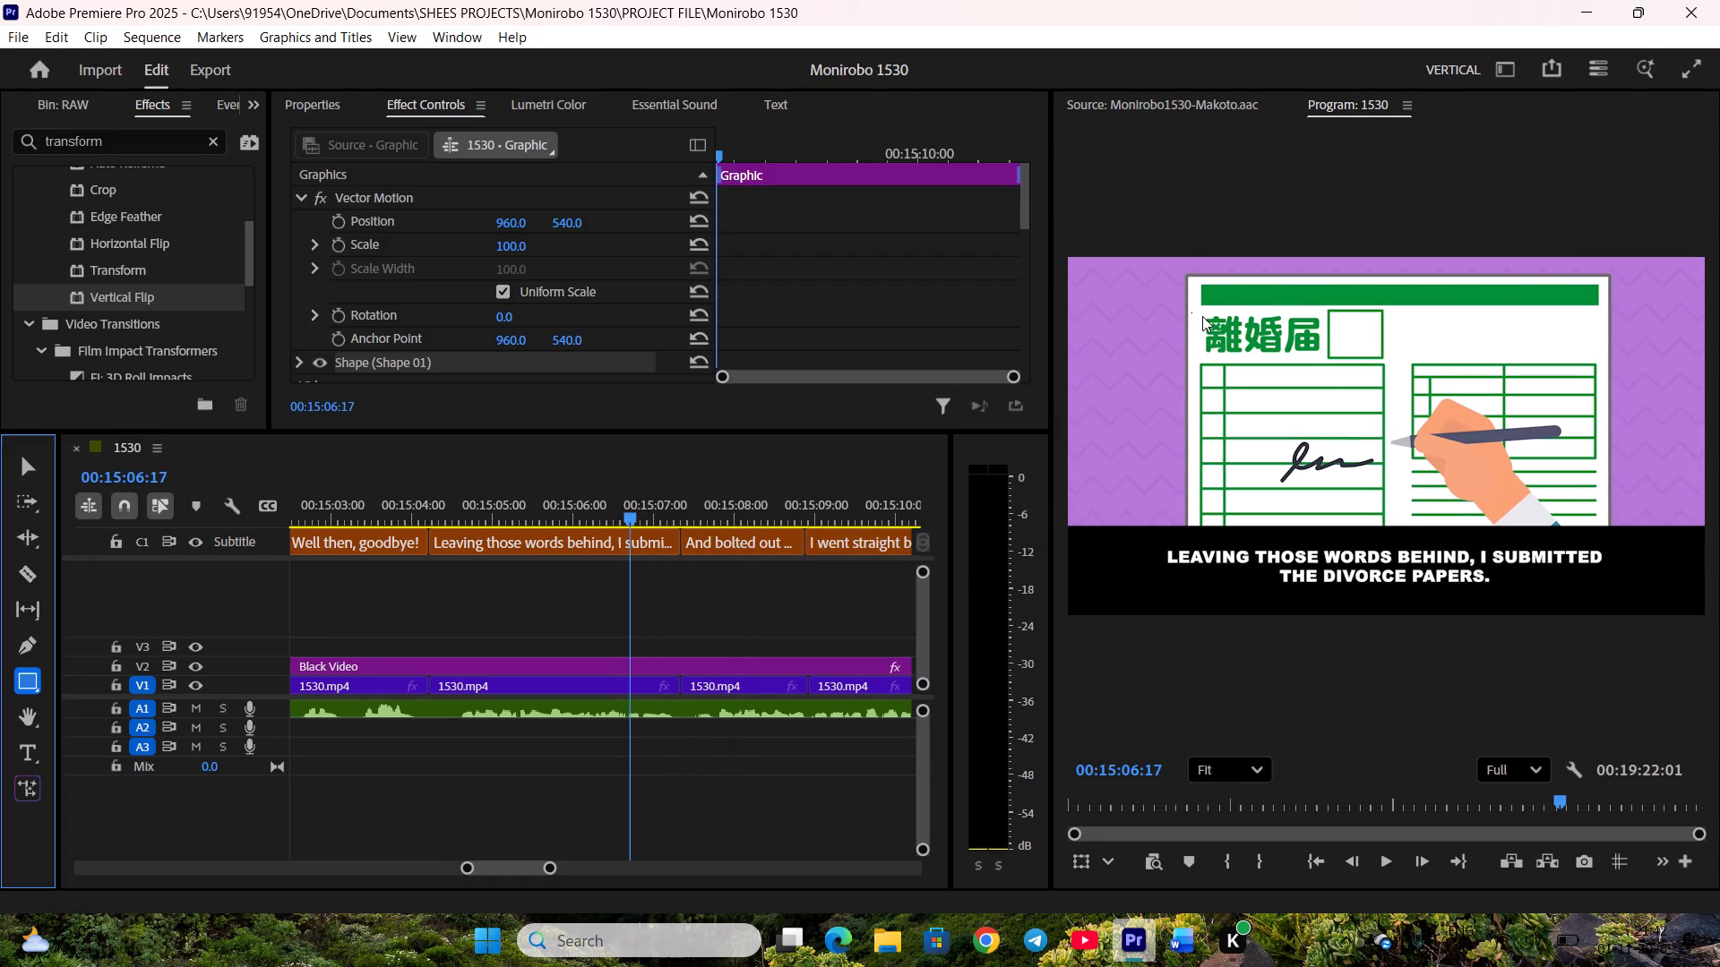
left_click_drag(1202, 316, 1327, 356)
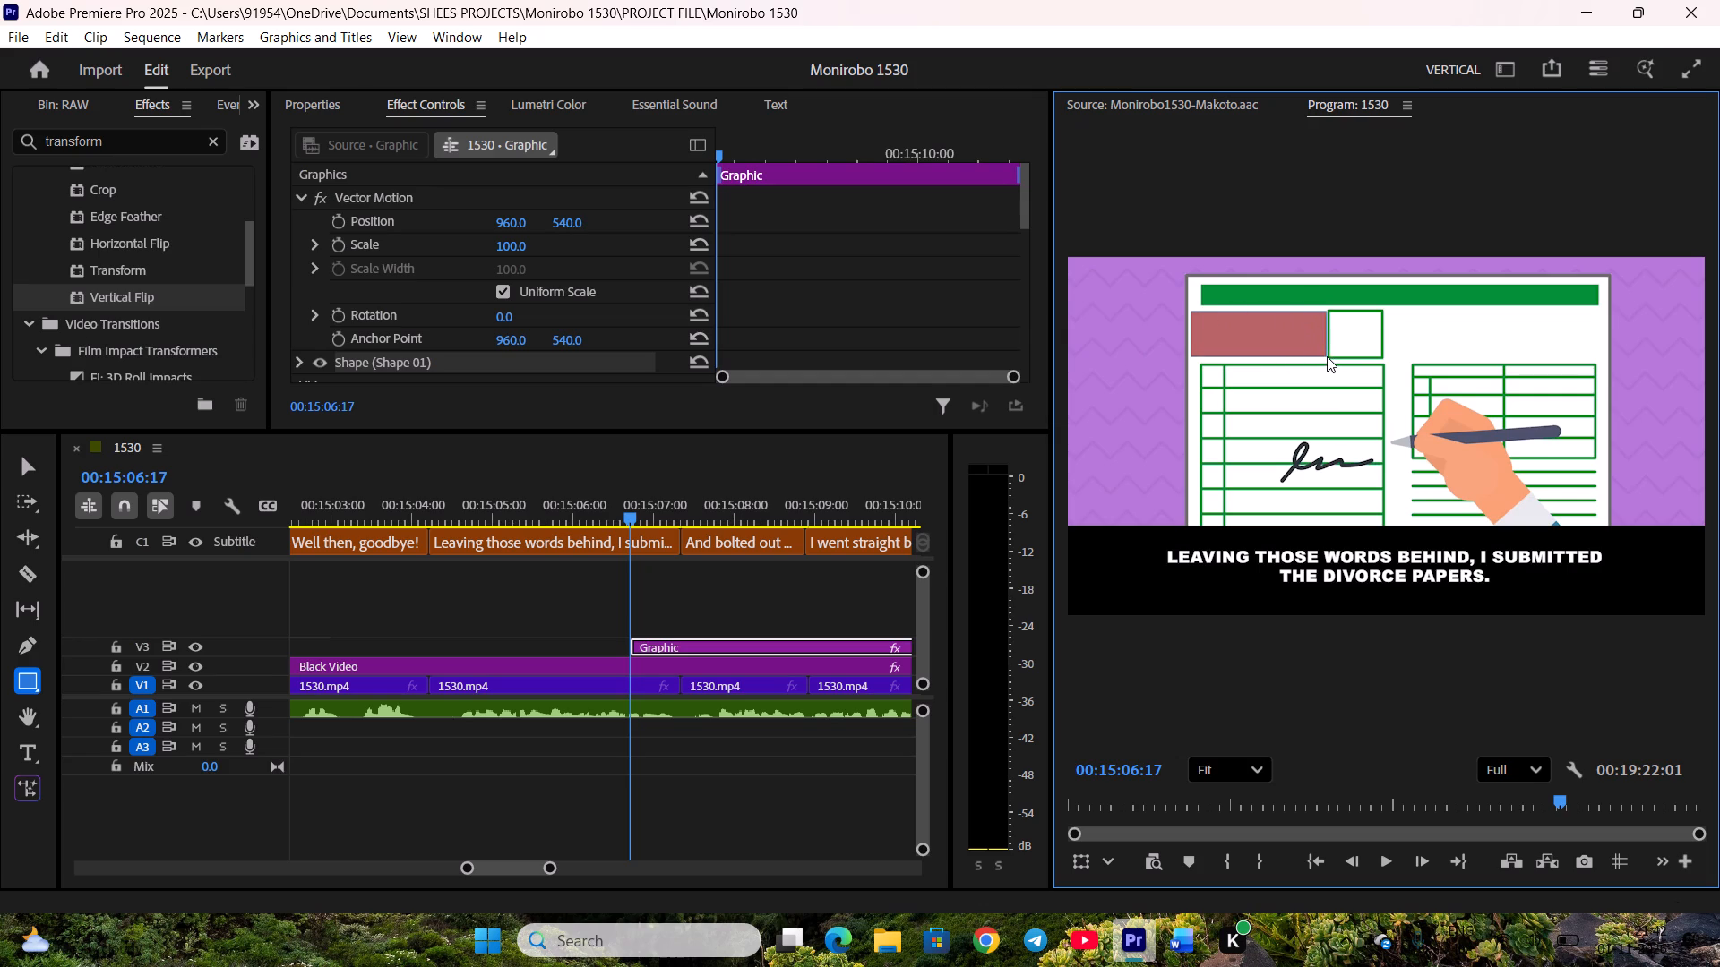
left_click_drag(1327, 356, 1325, 356)
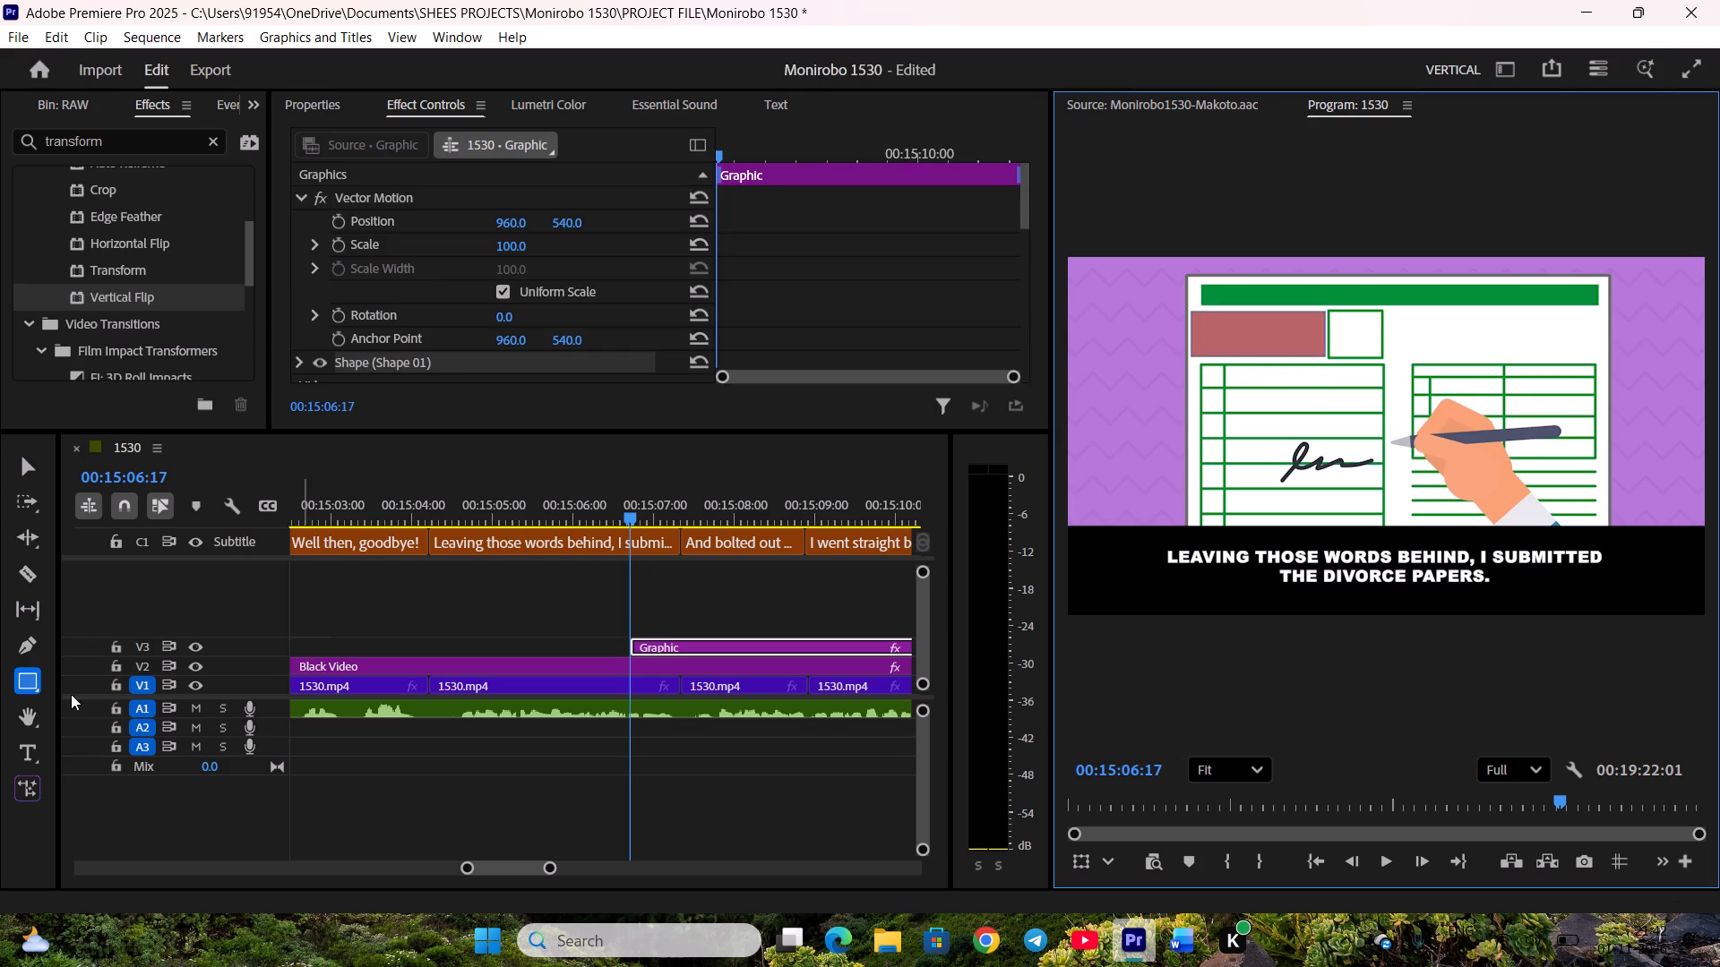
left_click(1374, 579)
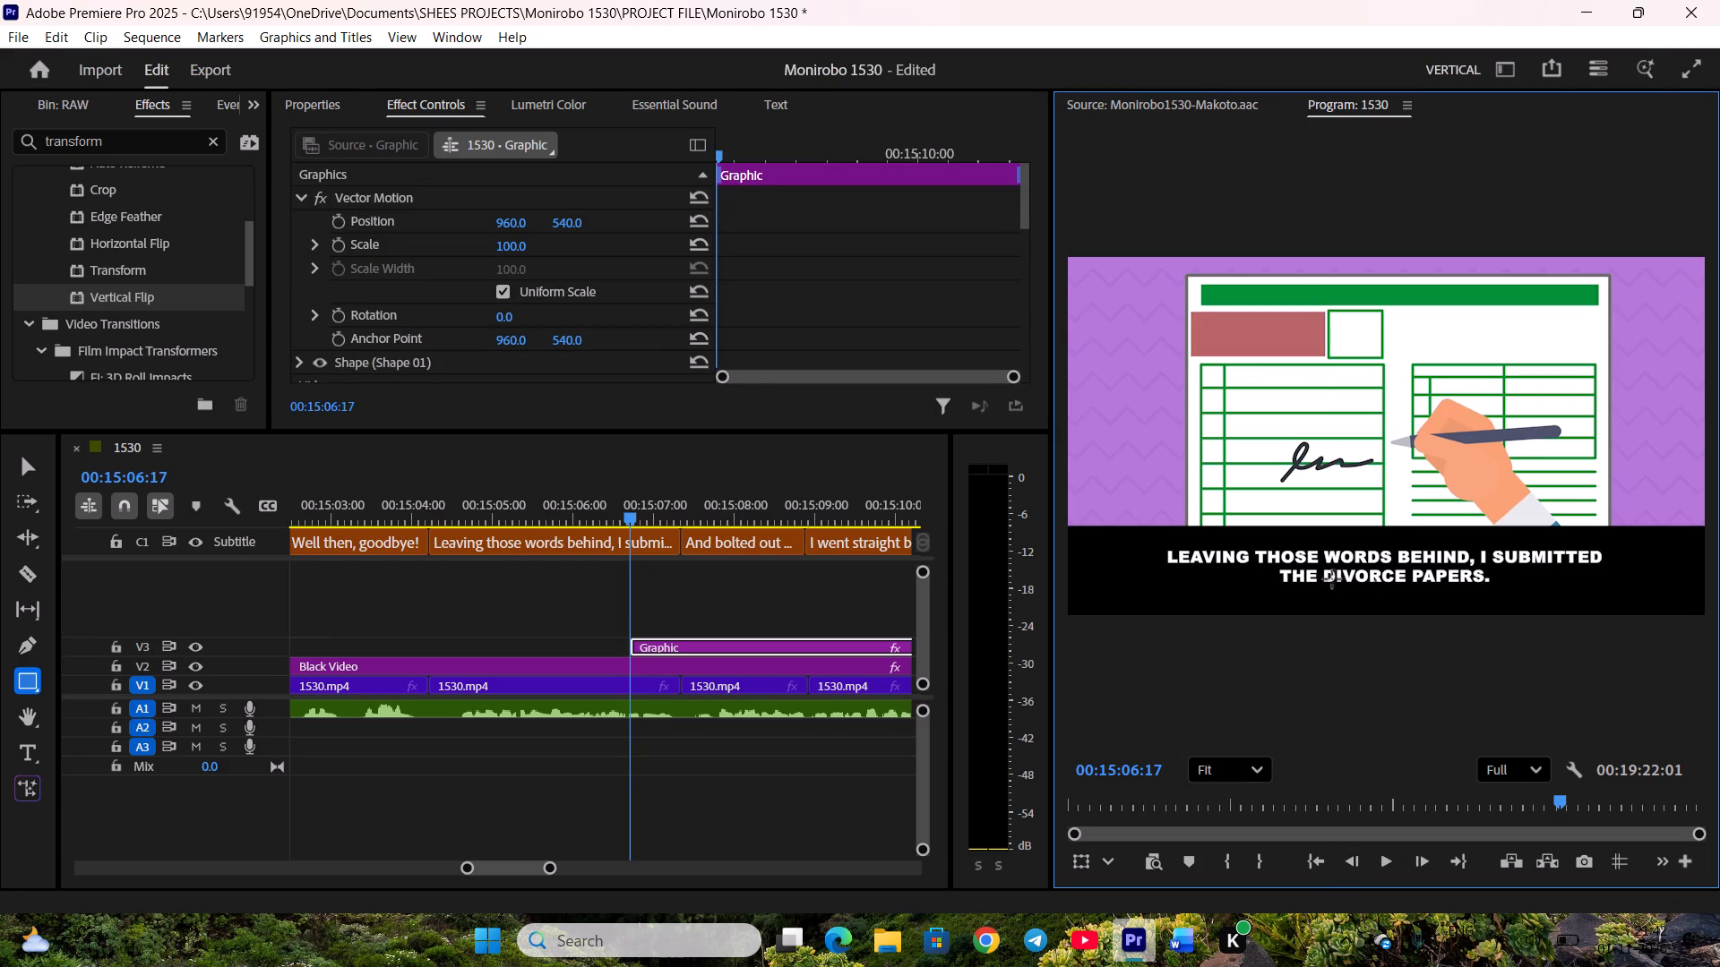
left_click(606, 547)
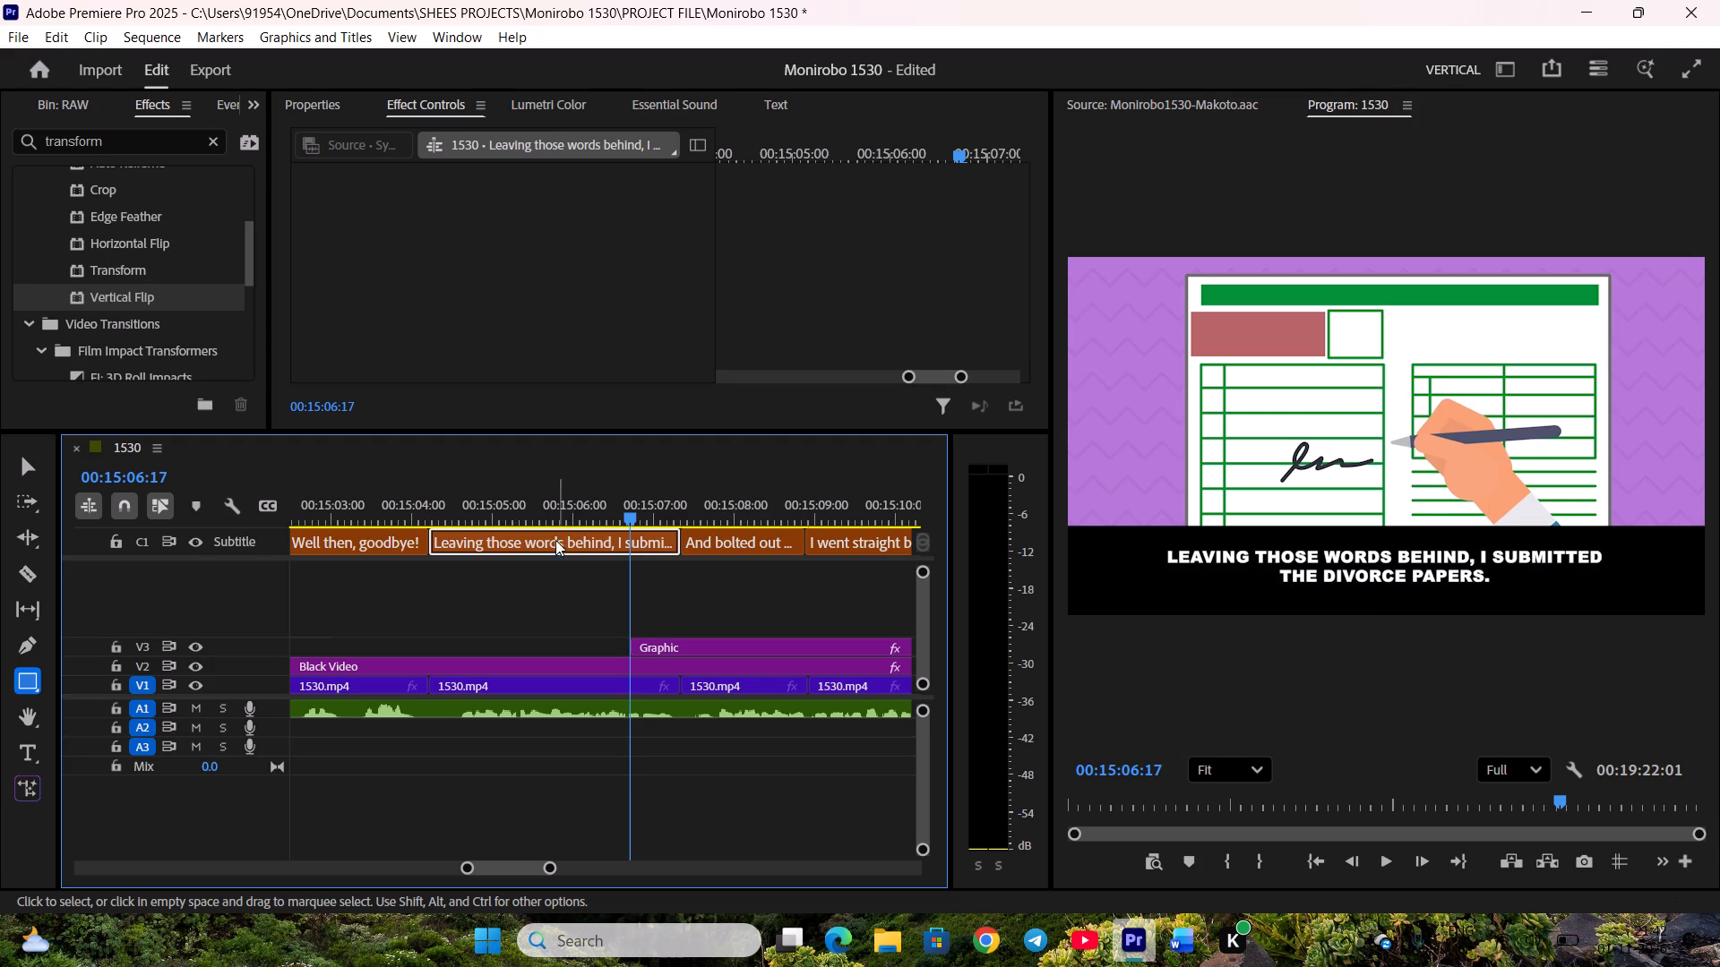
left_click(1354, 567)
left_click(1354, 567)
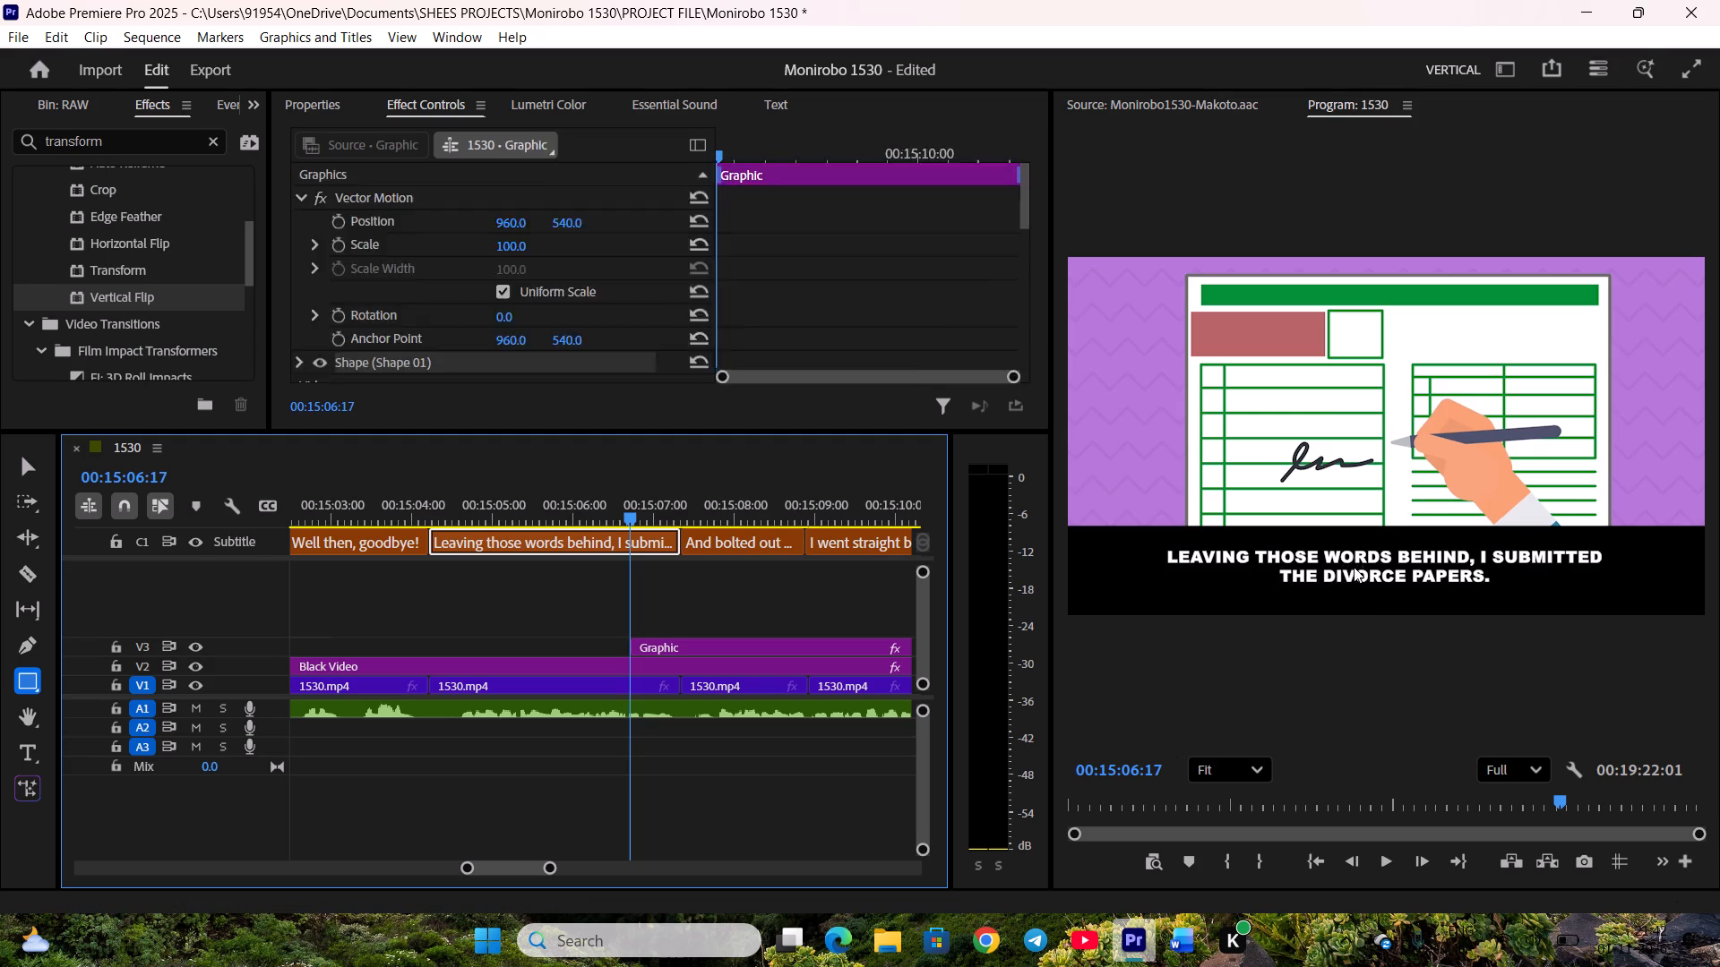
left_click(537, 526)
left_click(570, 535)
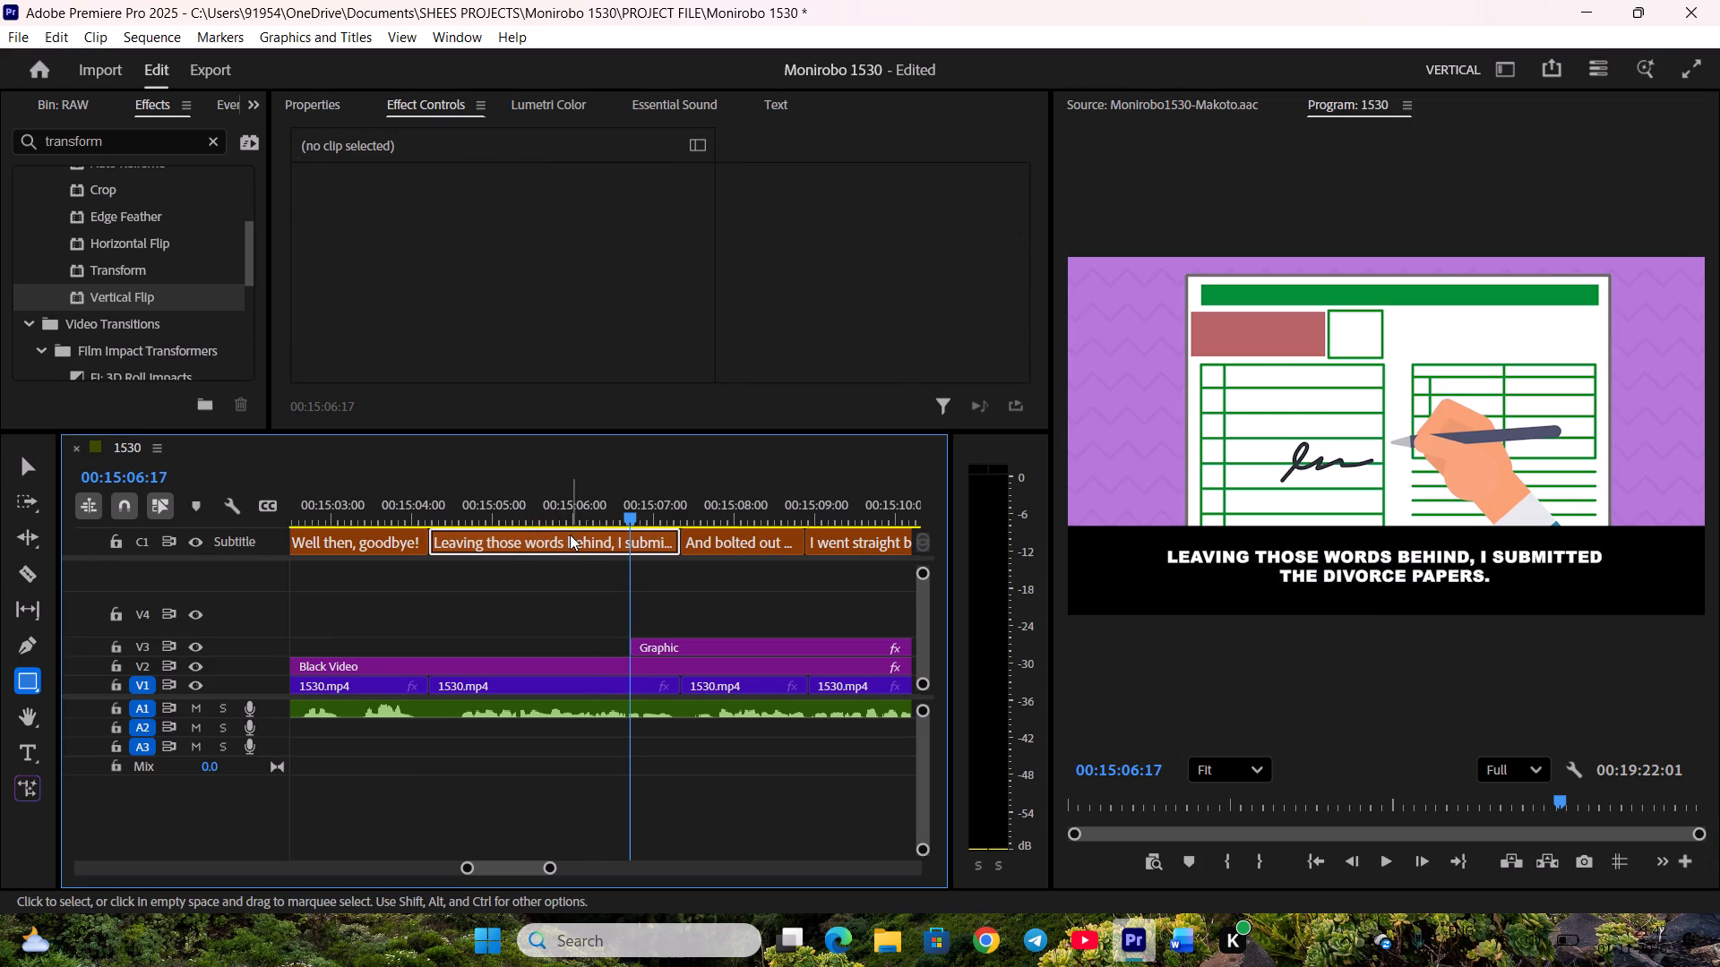
Copy the words "divorce paper" from the "Leaving those words behind," subtitle, with the playhead at about 00:15:06:04.
left_click_drag(617, 517, 593, 529)
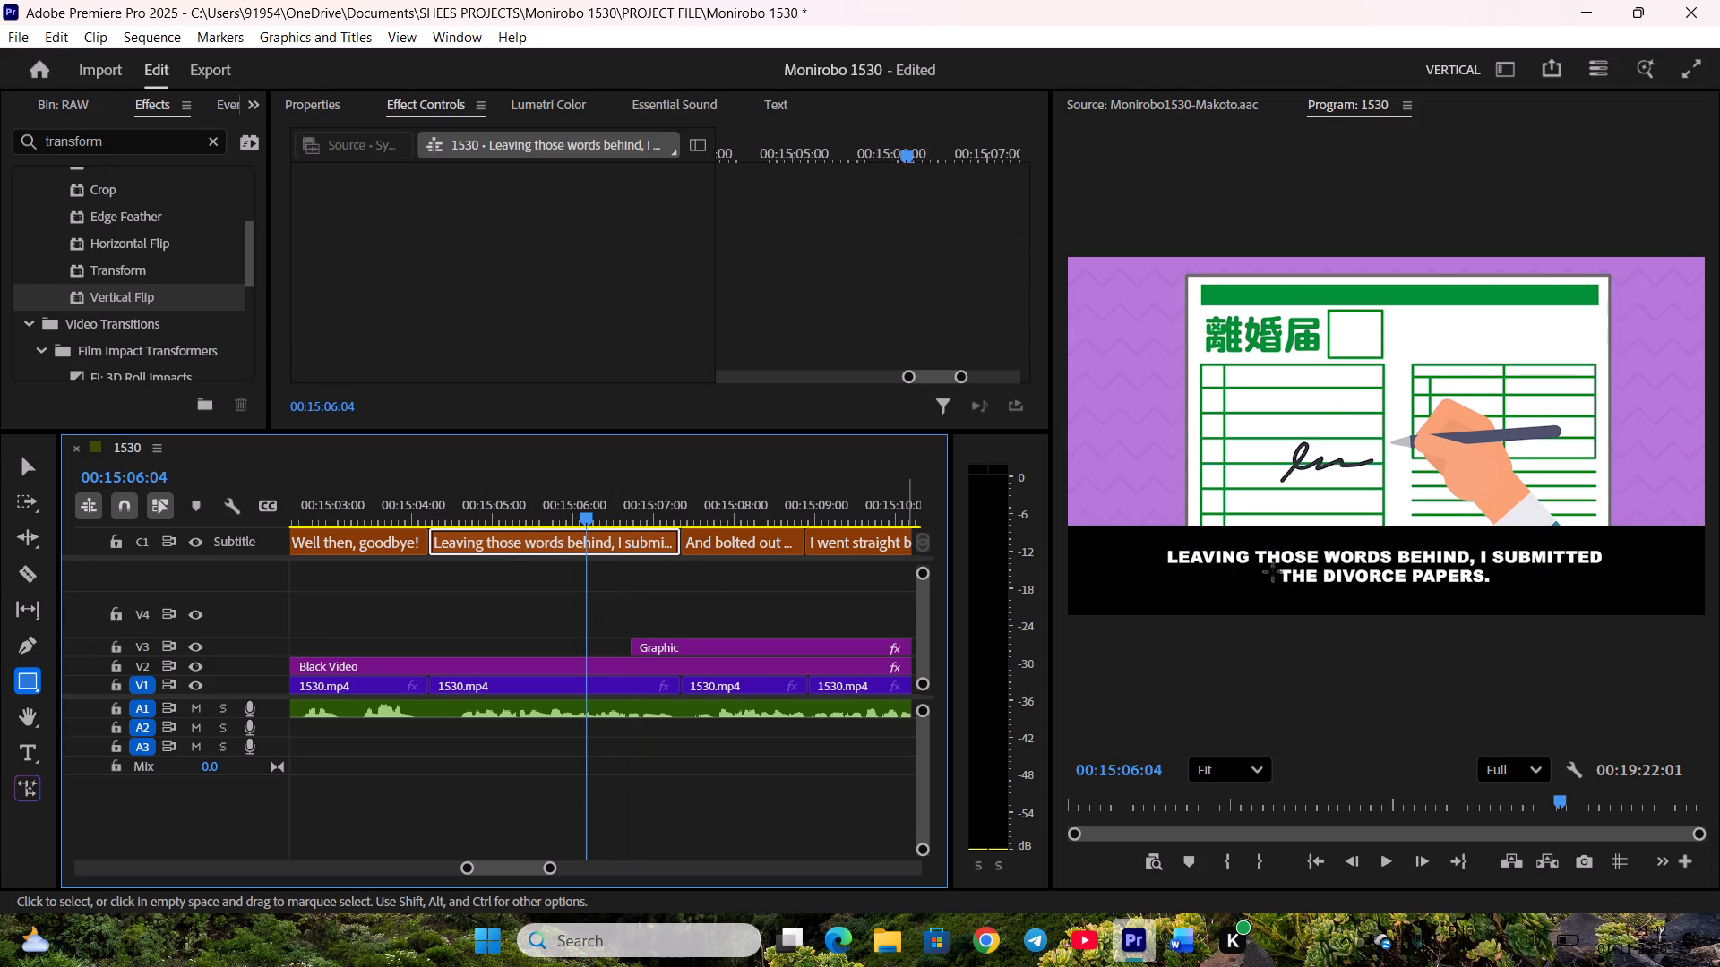
left_click(674, 592)
key("v")
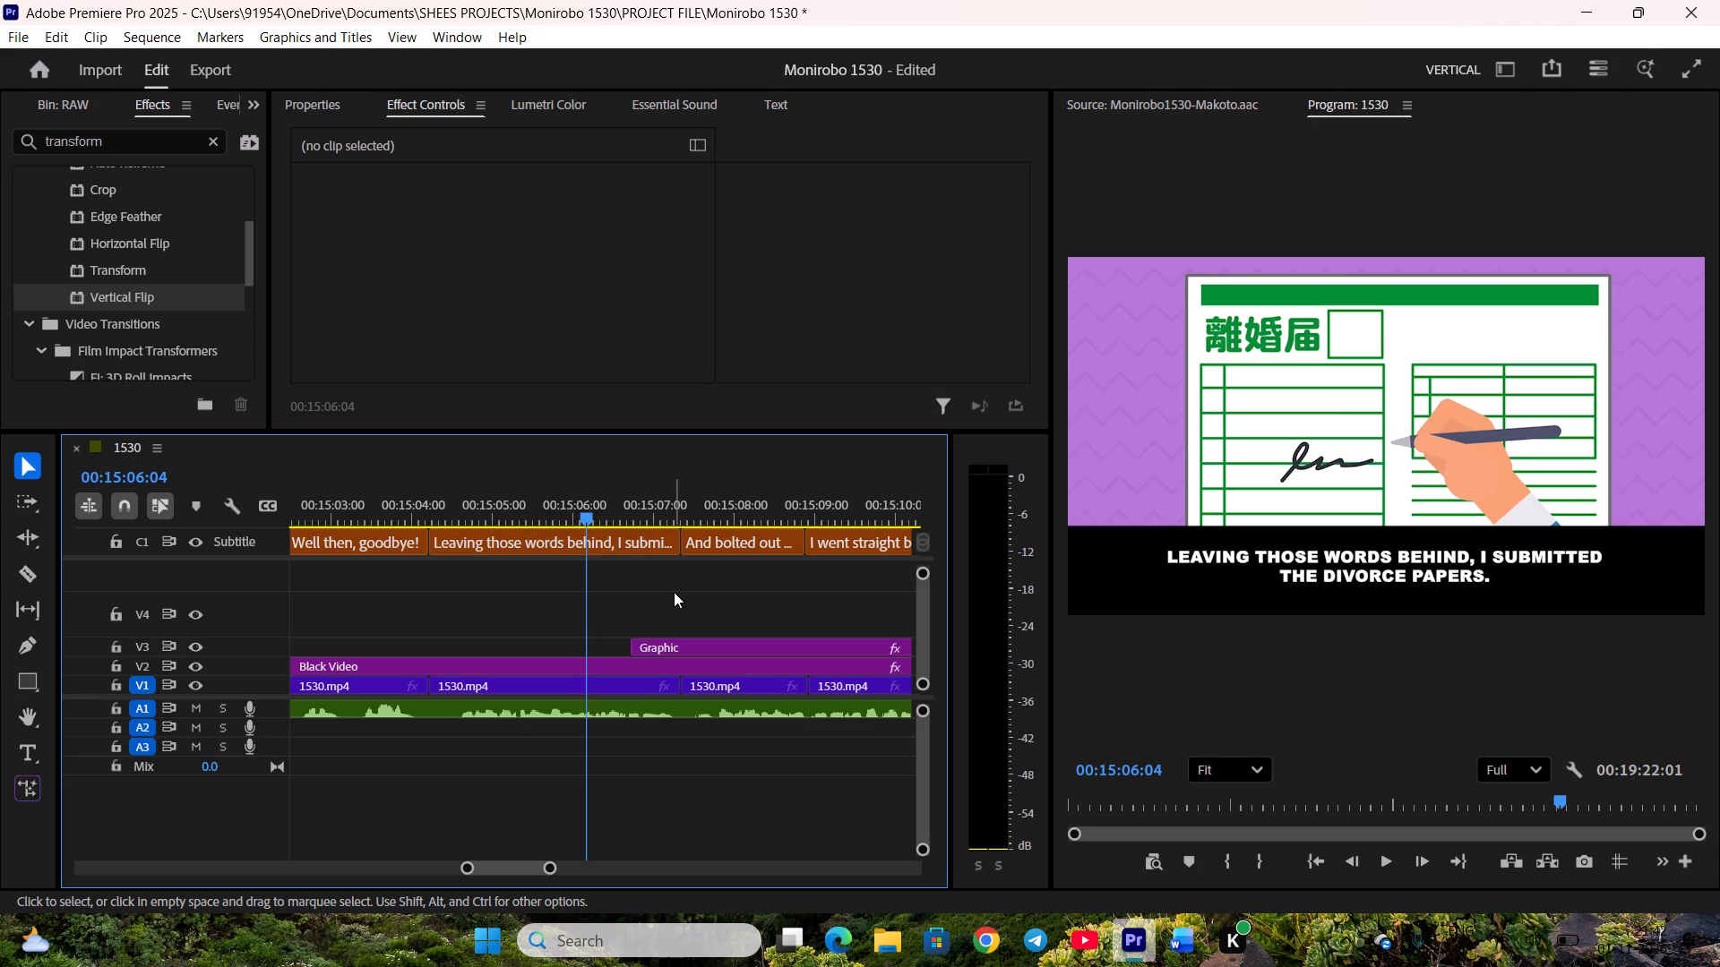
double_click(1363, 572)
left_click(1415, 577)
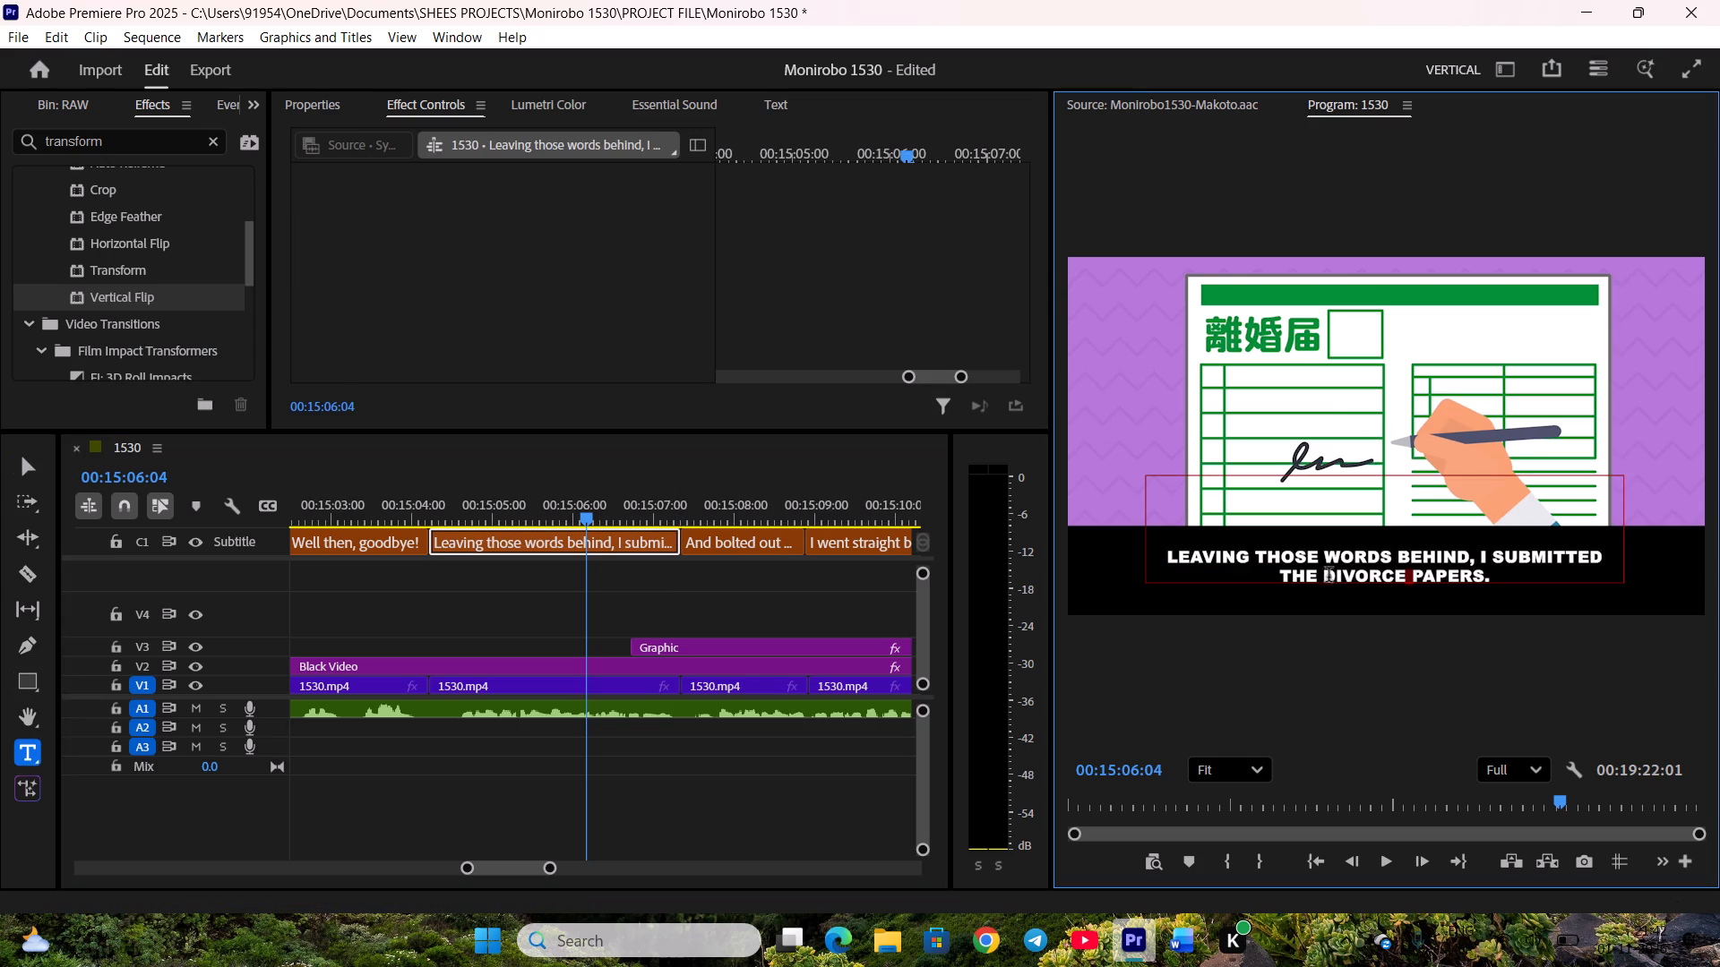
left_click_drag(1324, 576, 1473, 578)
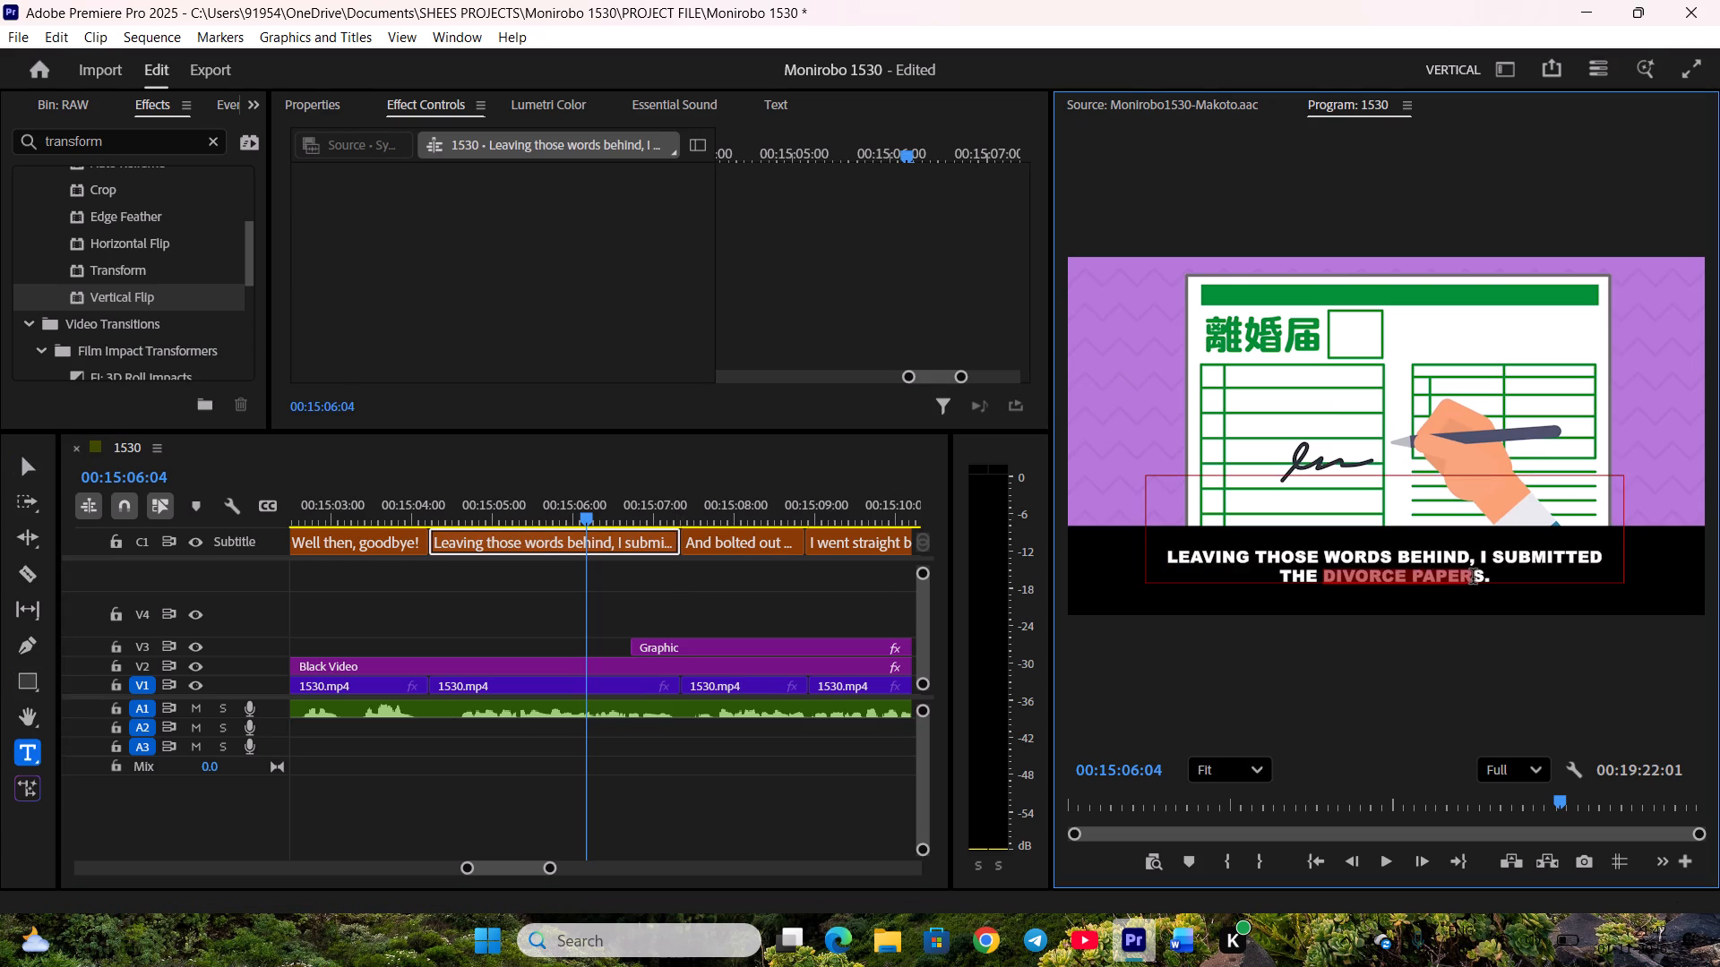
key("ctrl+c")
left_click(745, 578)
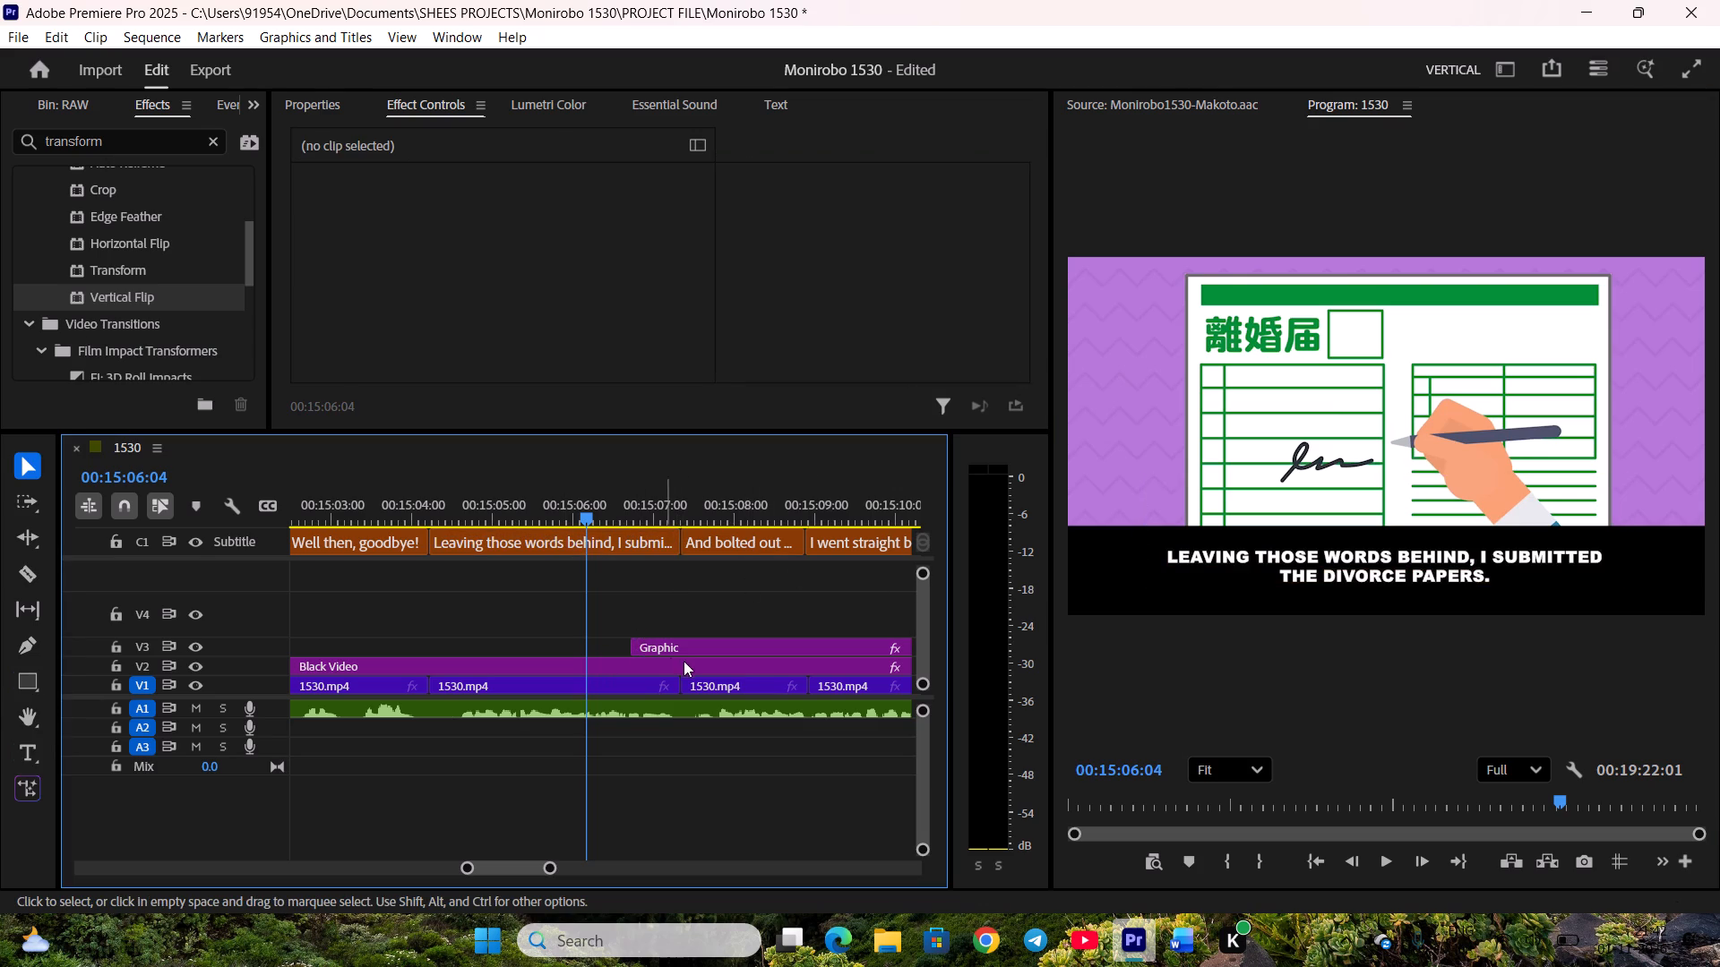
Move the V3 rectangle graphic to the start of the divorce papers shot and trim its end to the shot's end.
left_click_drag(695, 646, 503, 647)
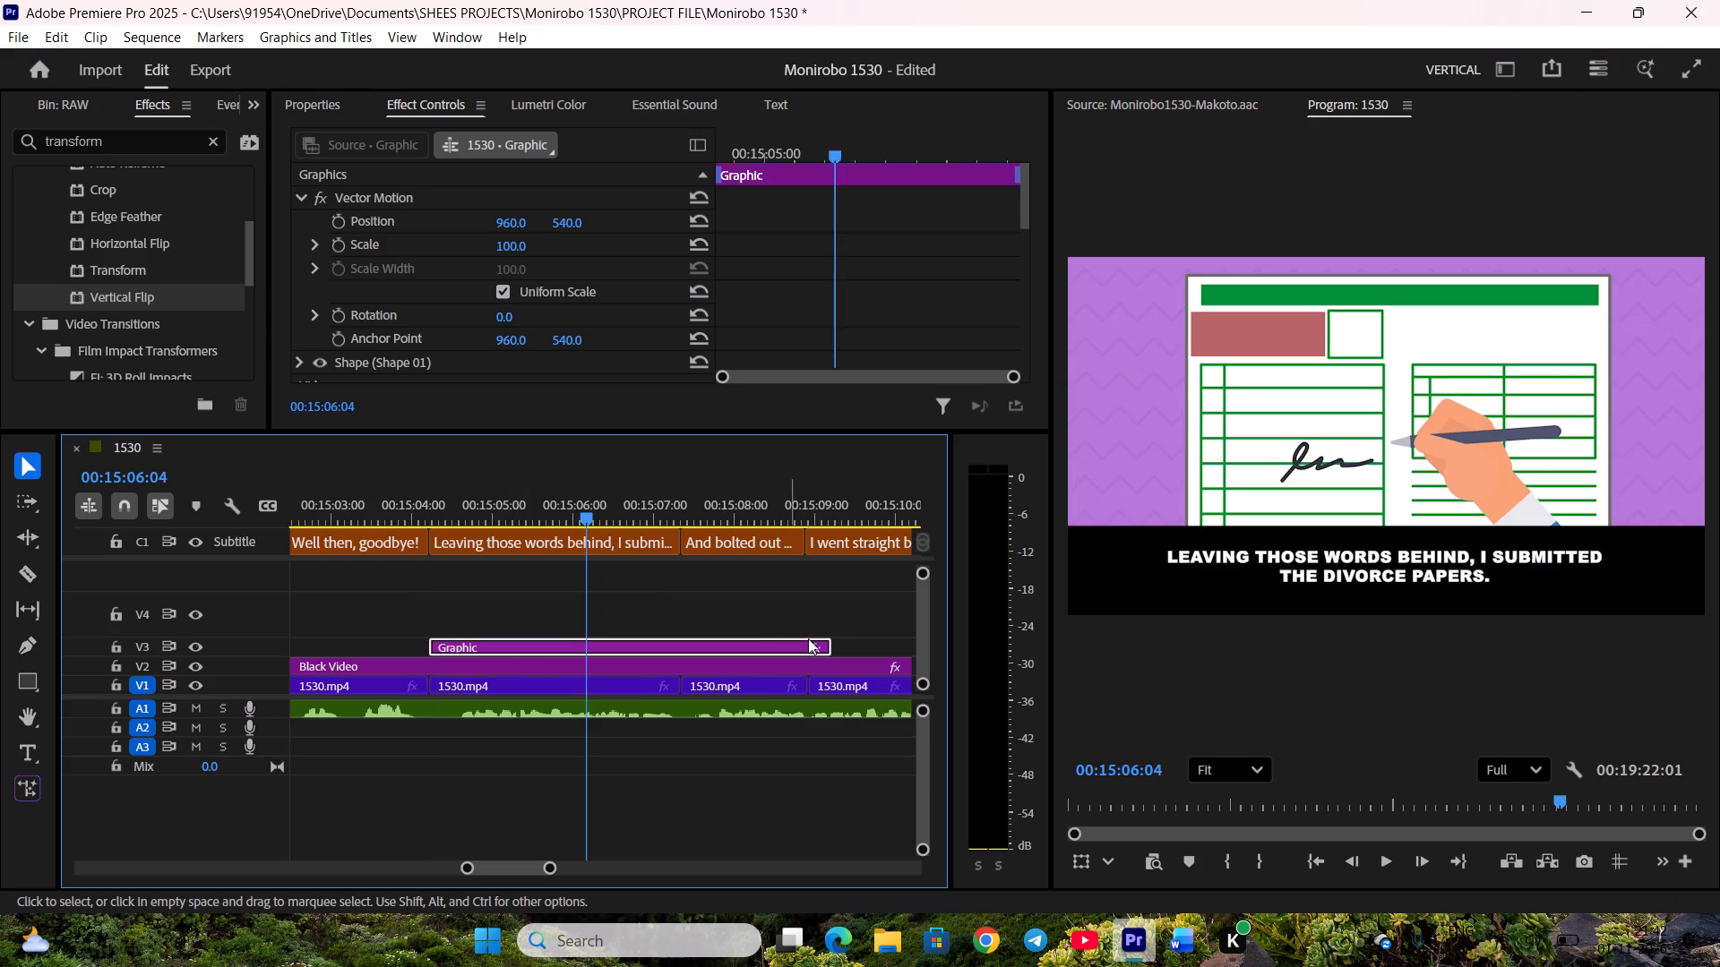
left_click_drag(839, 642, 683, 650)
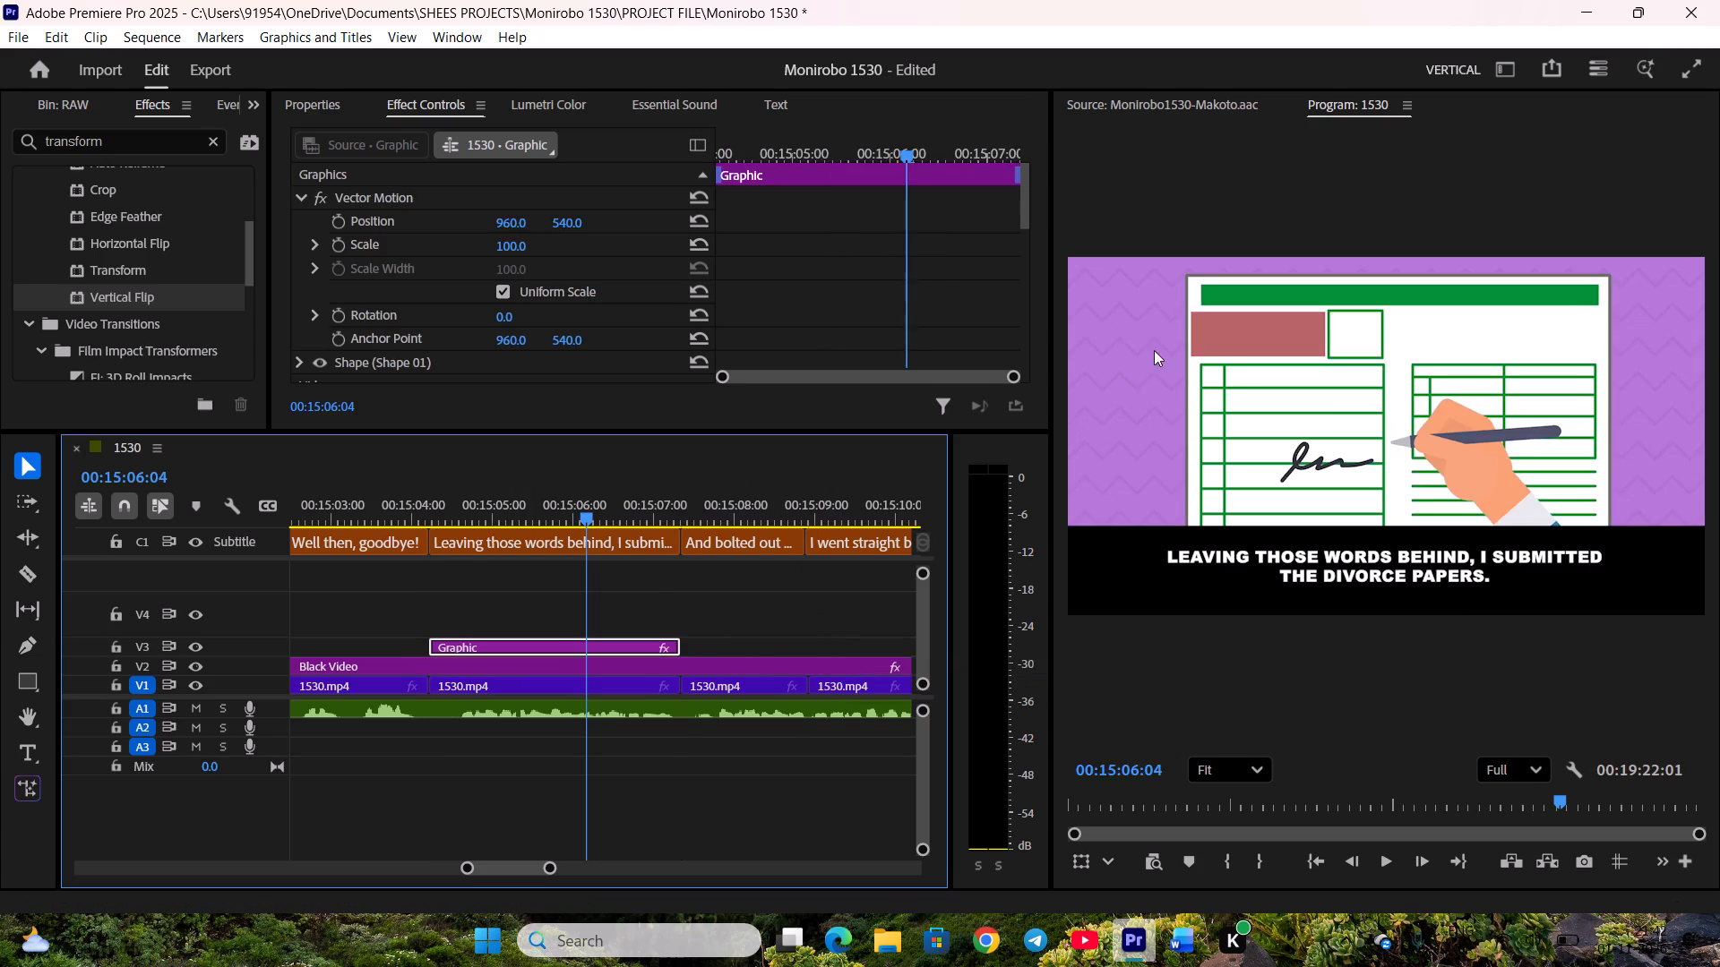
Add the copied text "divorce paper" as a text layer over the rectangle covering the form's title.
left_click(1204, 337)
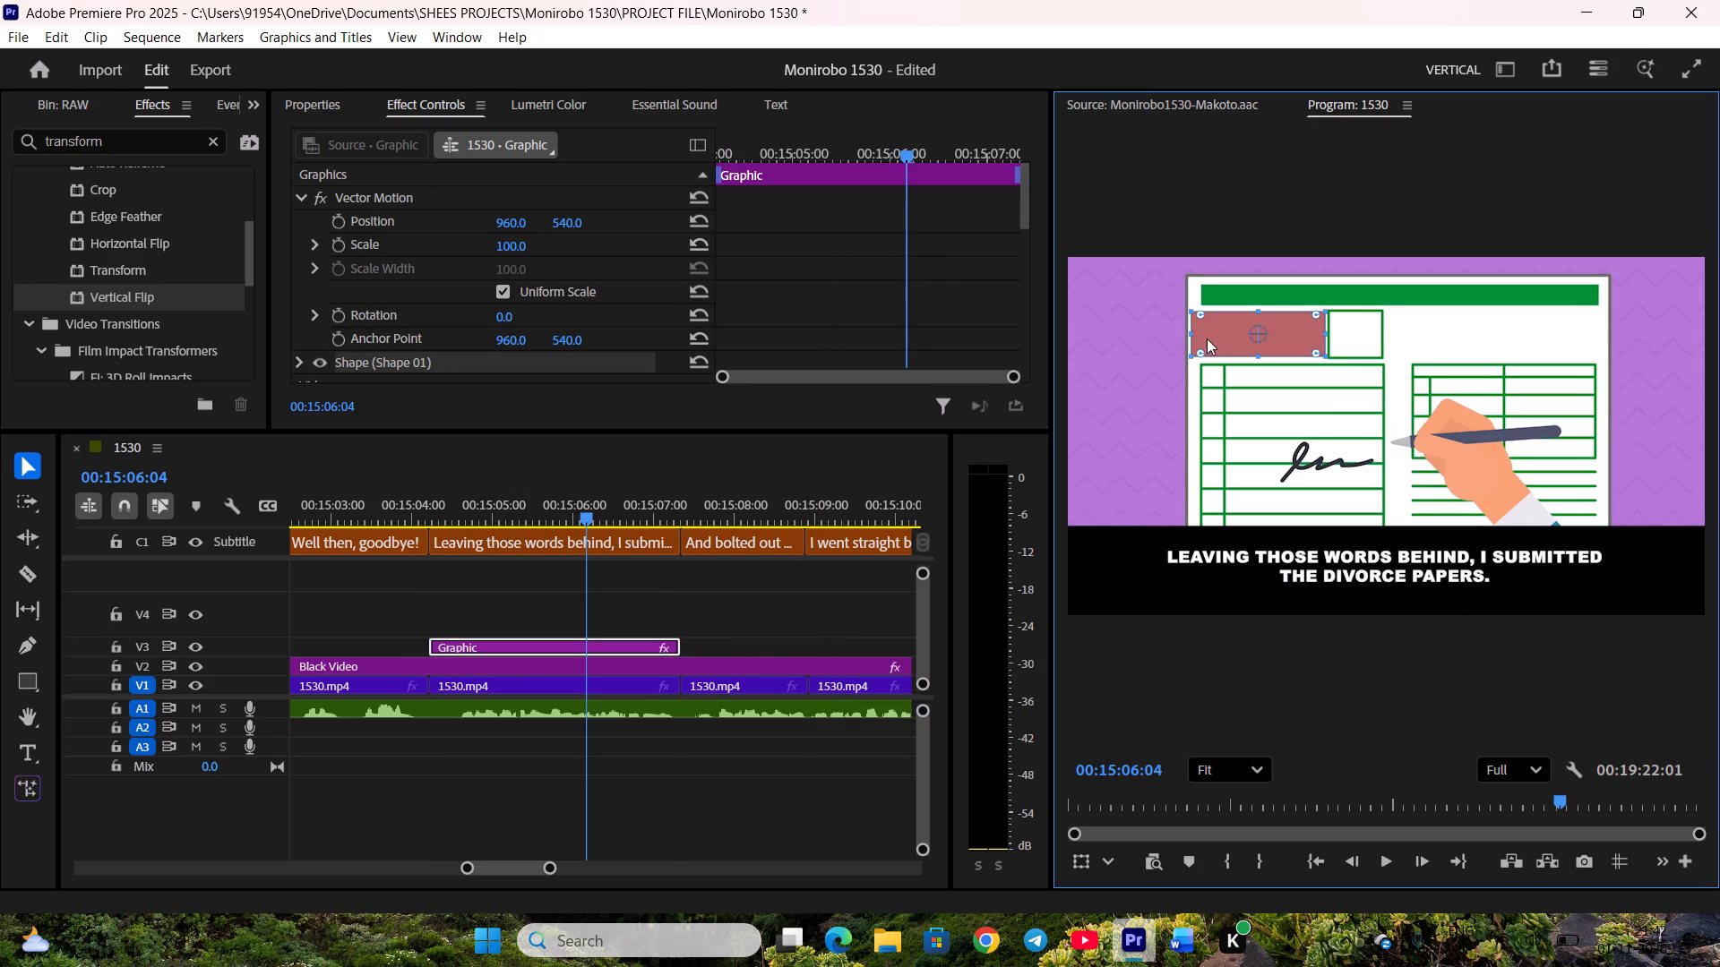
left_click(33, 739)
left_click(19, 745)
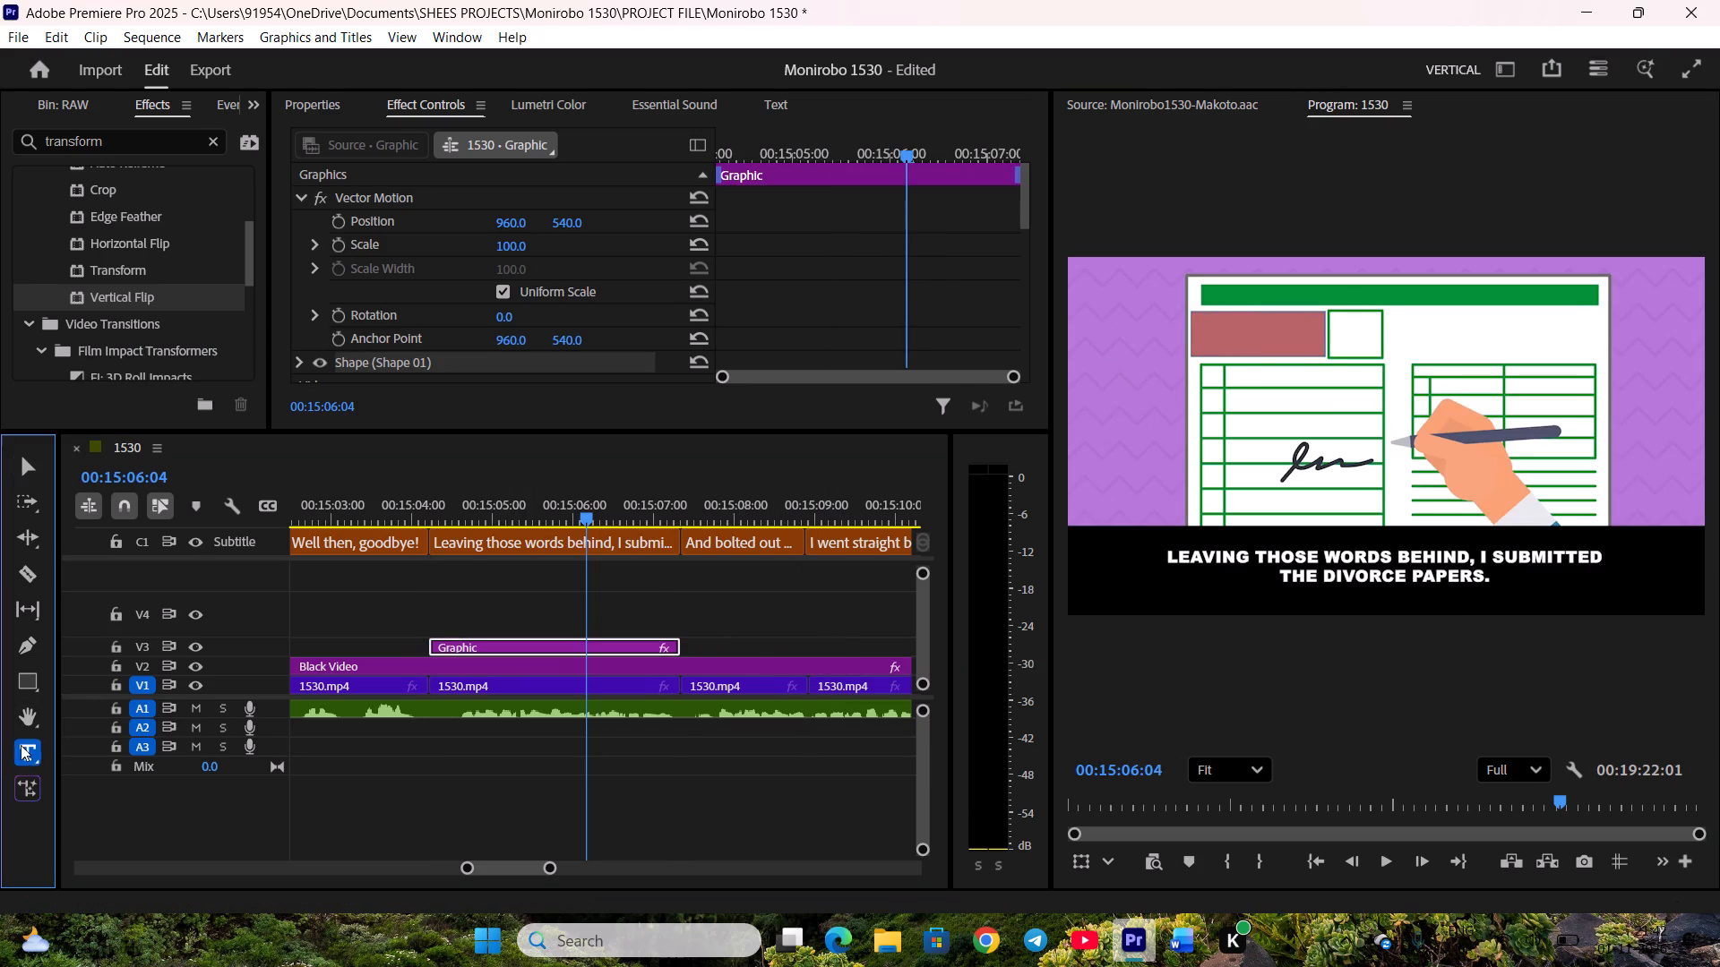
left_click(1201, 337)
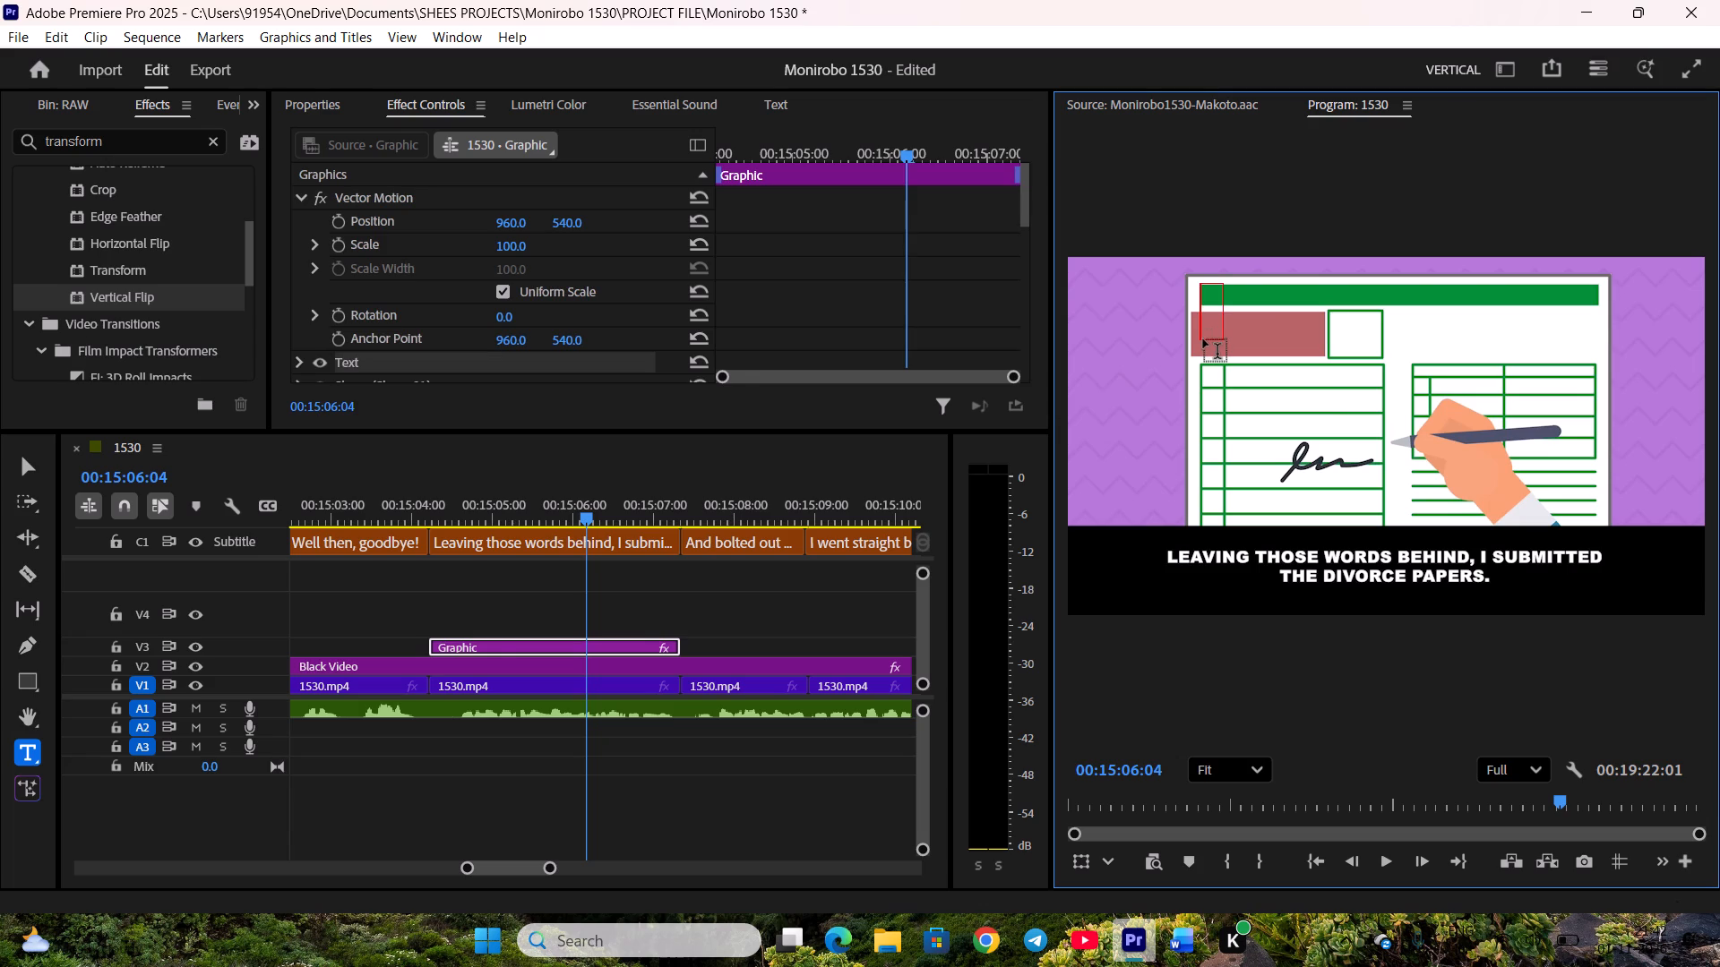
key("ctrl+v")
Reduce the "divorce paper" text to font size 36 and lower it to Y position 246.
triple_click(1303, 332)
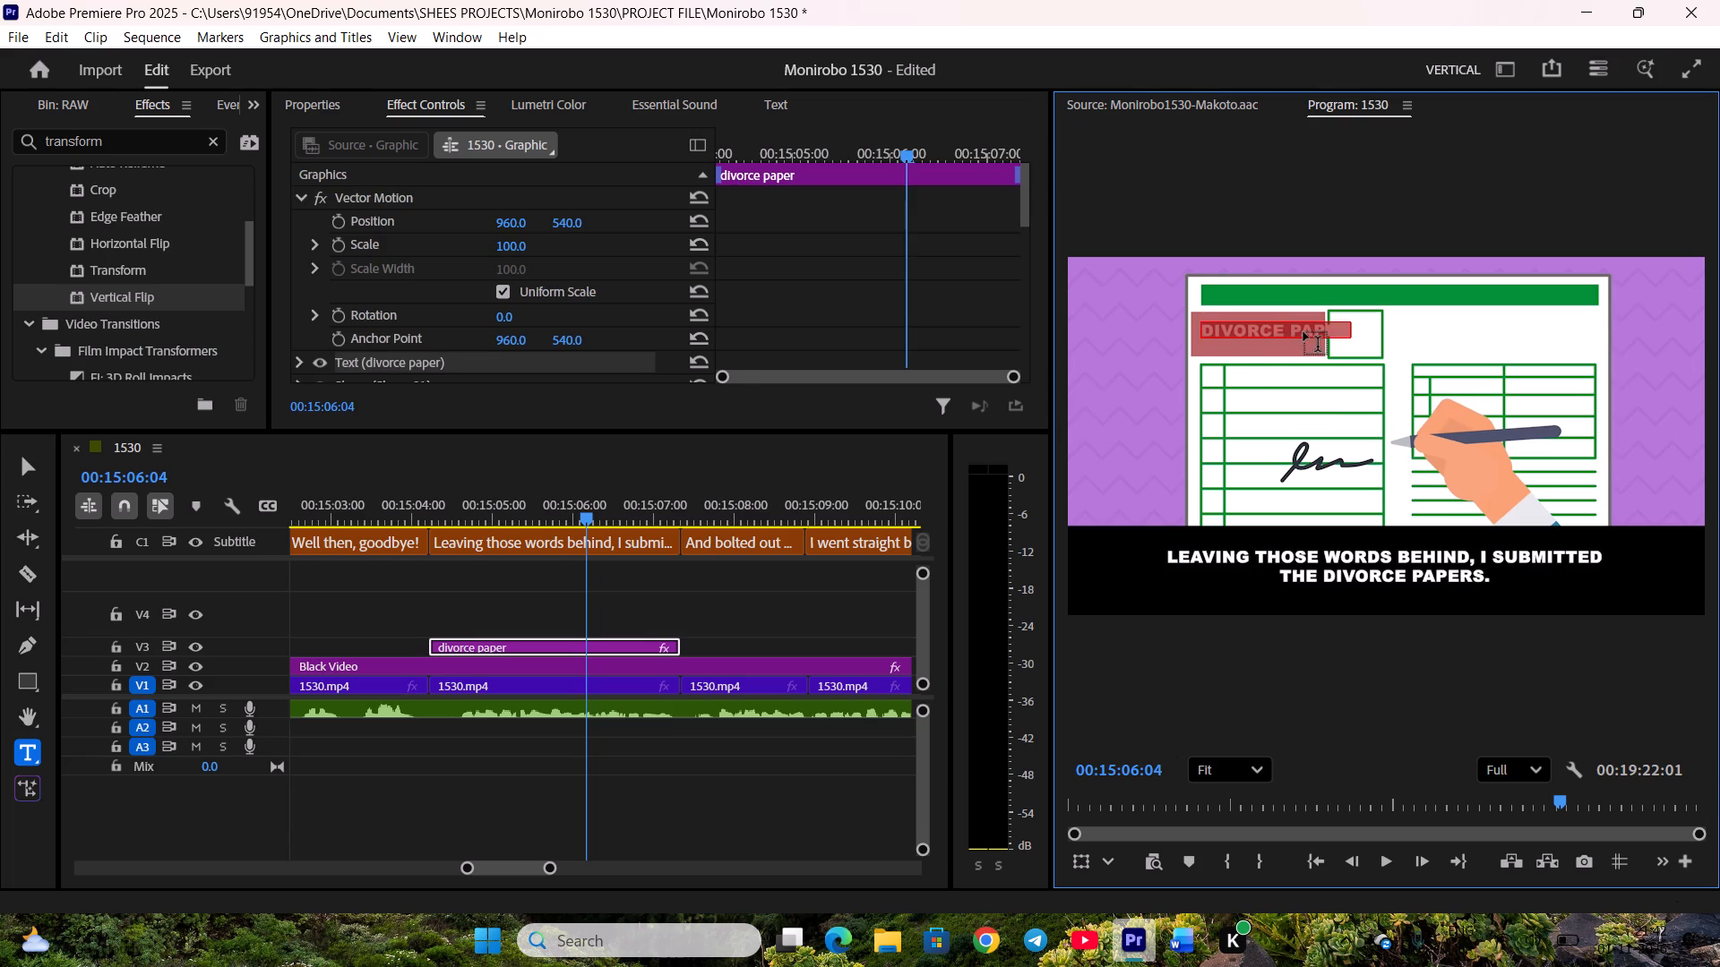
scroll(359, 97, "up", 3)
scroll(405, 313, "down", 5)
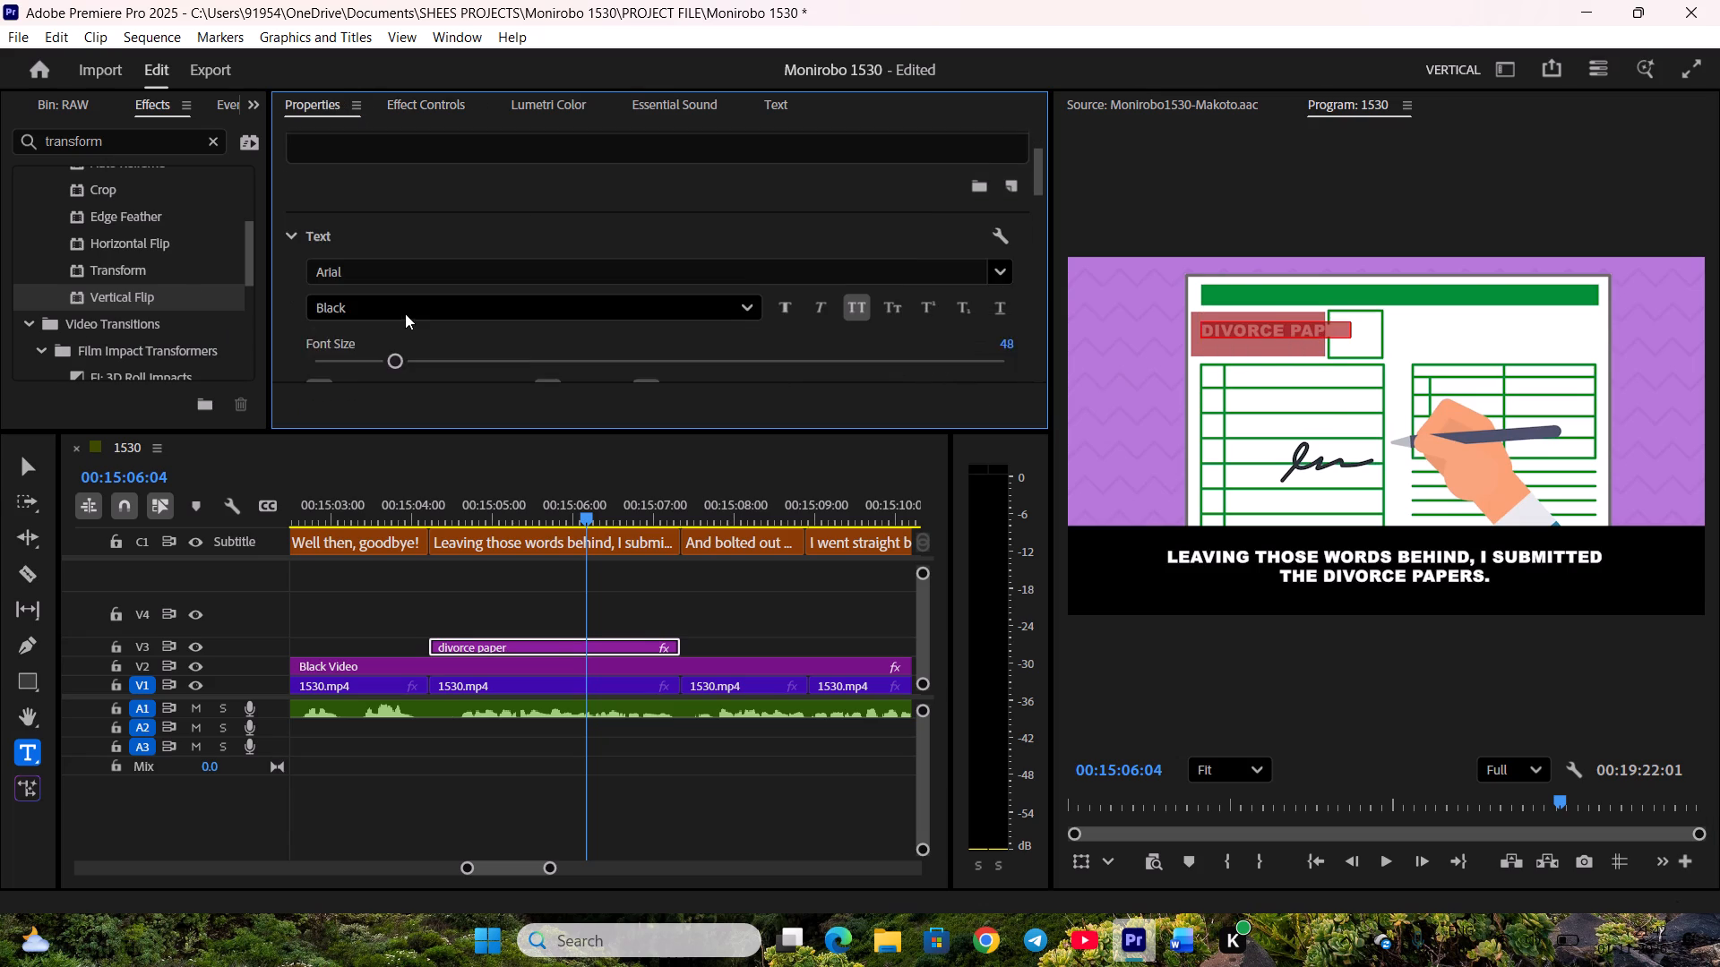
left_click_drag(390, 337, 369, 338)
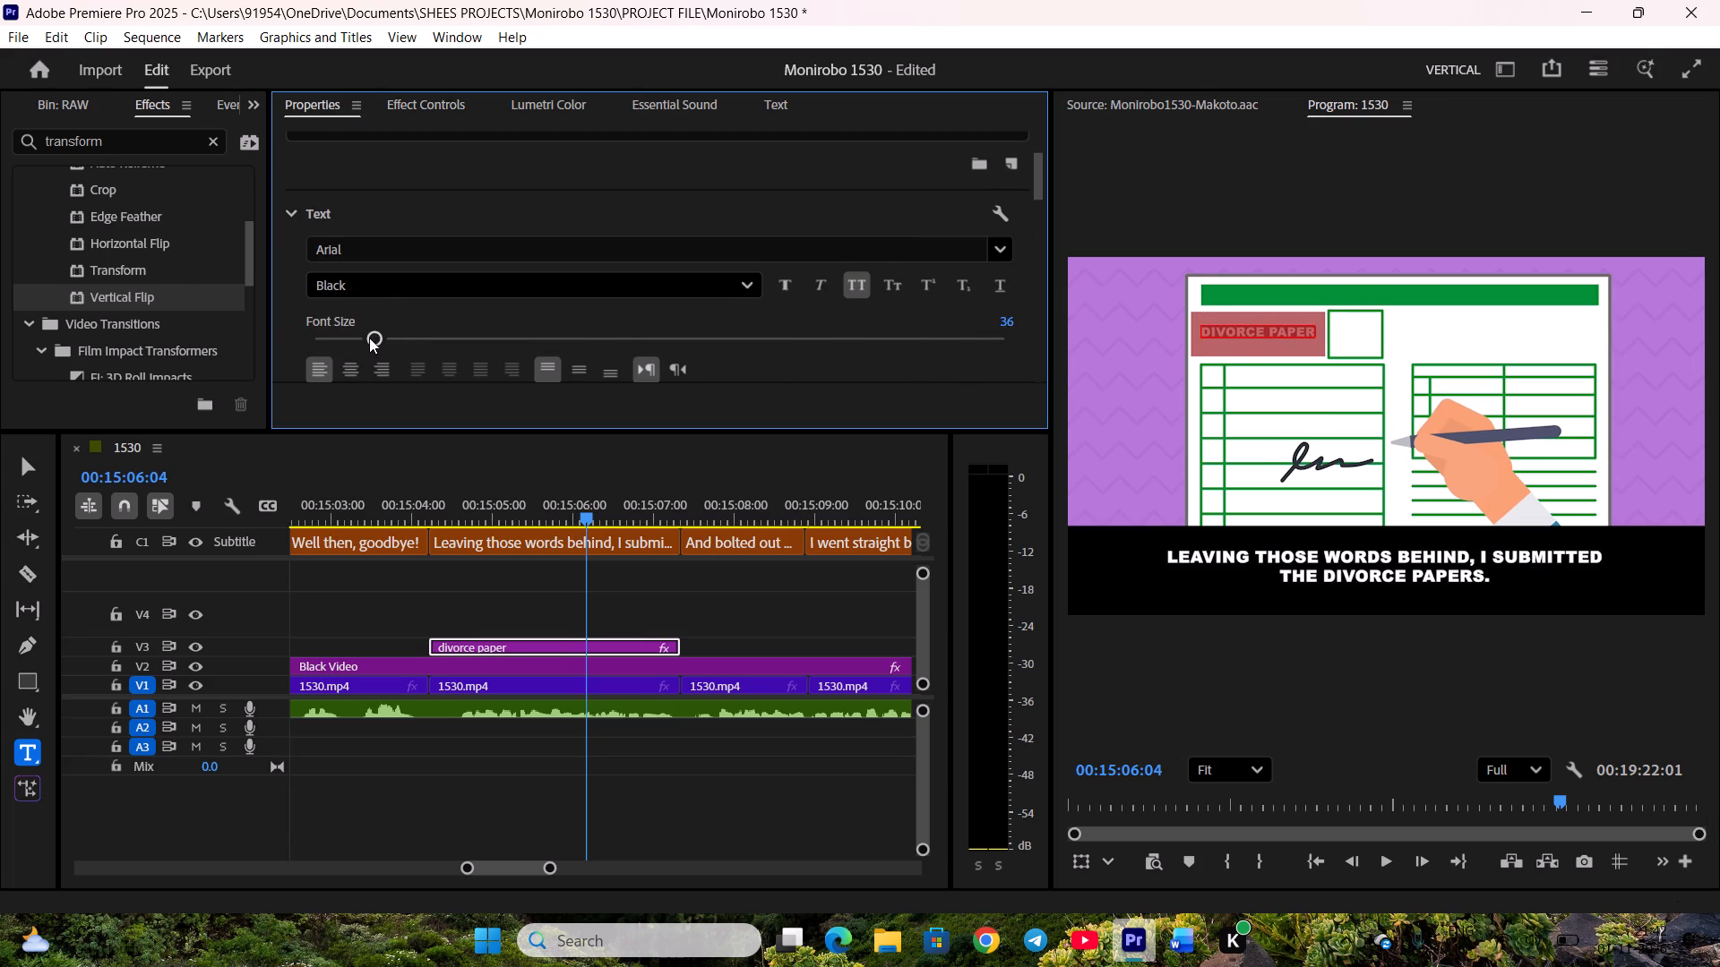
scroll(283, 316, "down", 20)
scroll(283, 316, "down", 4)
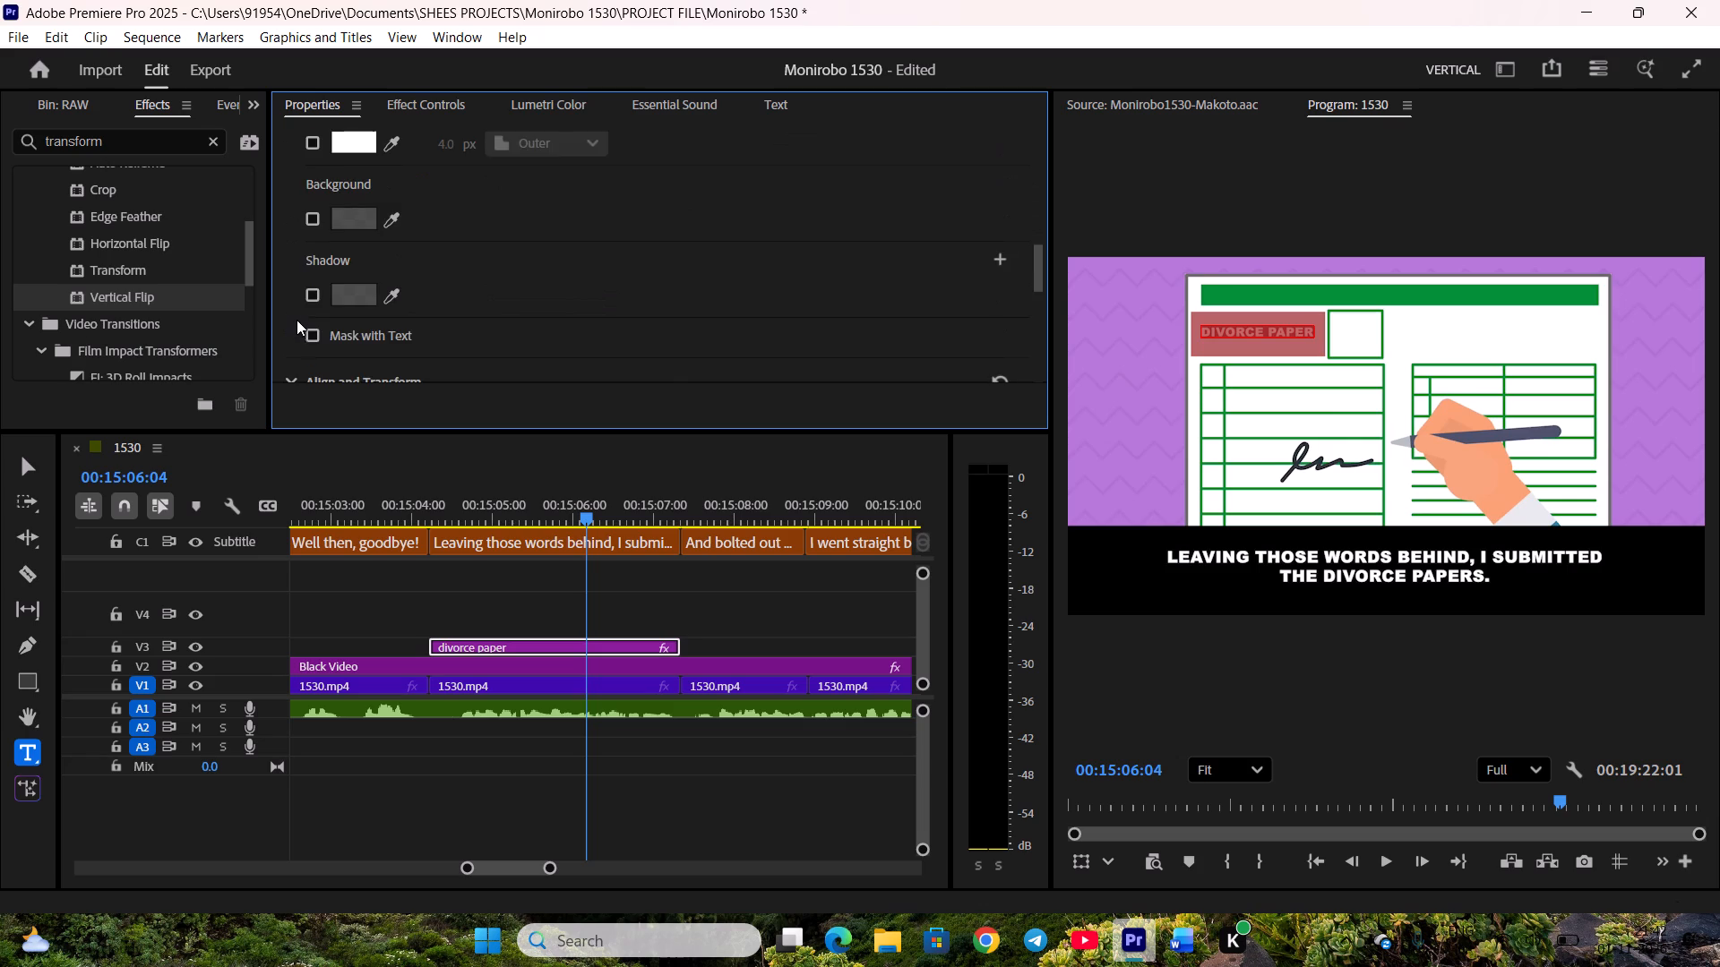
scroll(297, 320, "down", 8)
scroll(453, 228, "down", 2)
left_click_drag(690, 187, 686, 171)
left_click(617, 192)
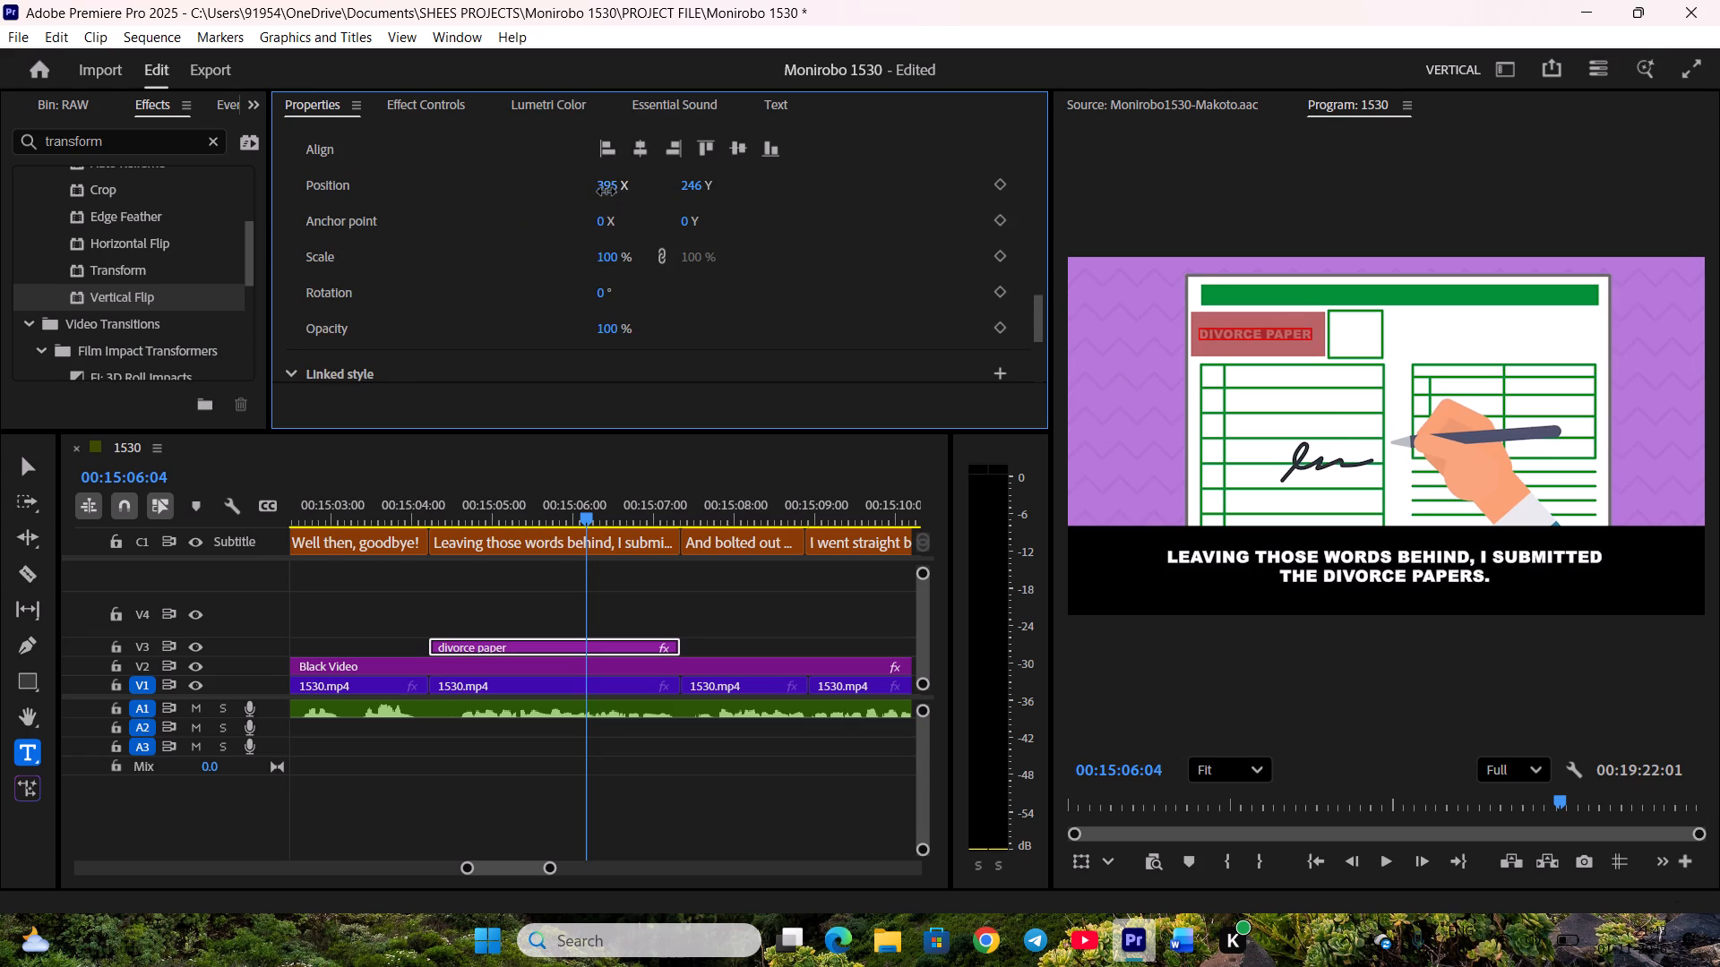
Set the "divorce paper" font size to 39 and shift the text horizontally to centre it in the rectangle.
scroll(300, 287, "up", 8)
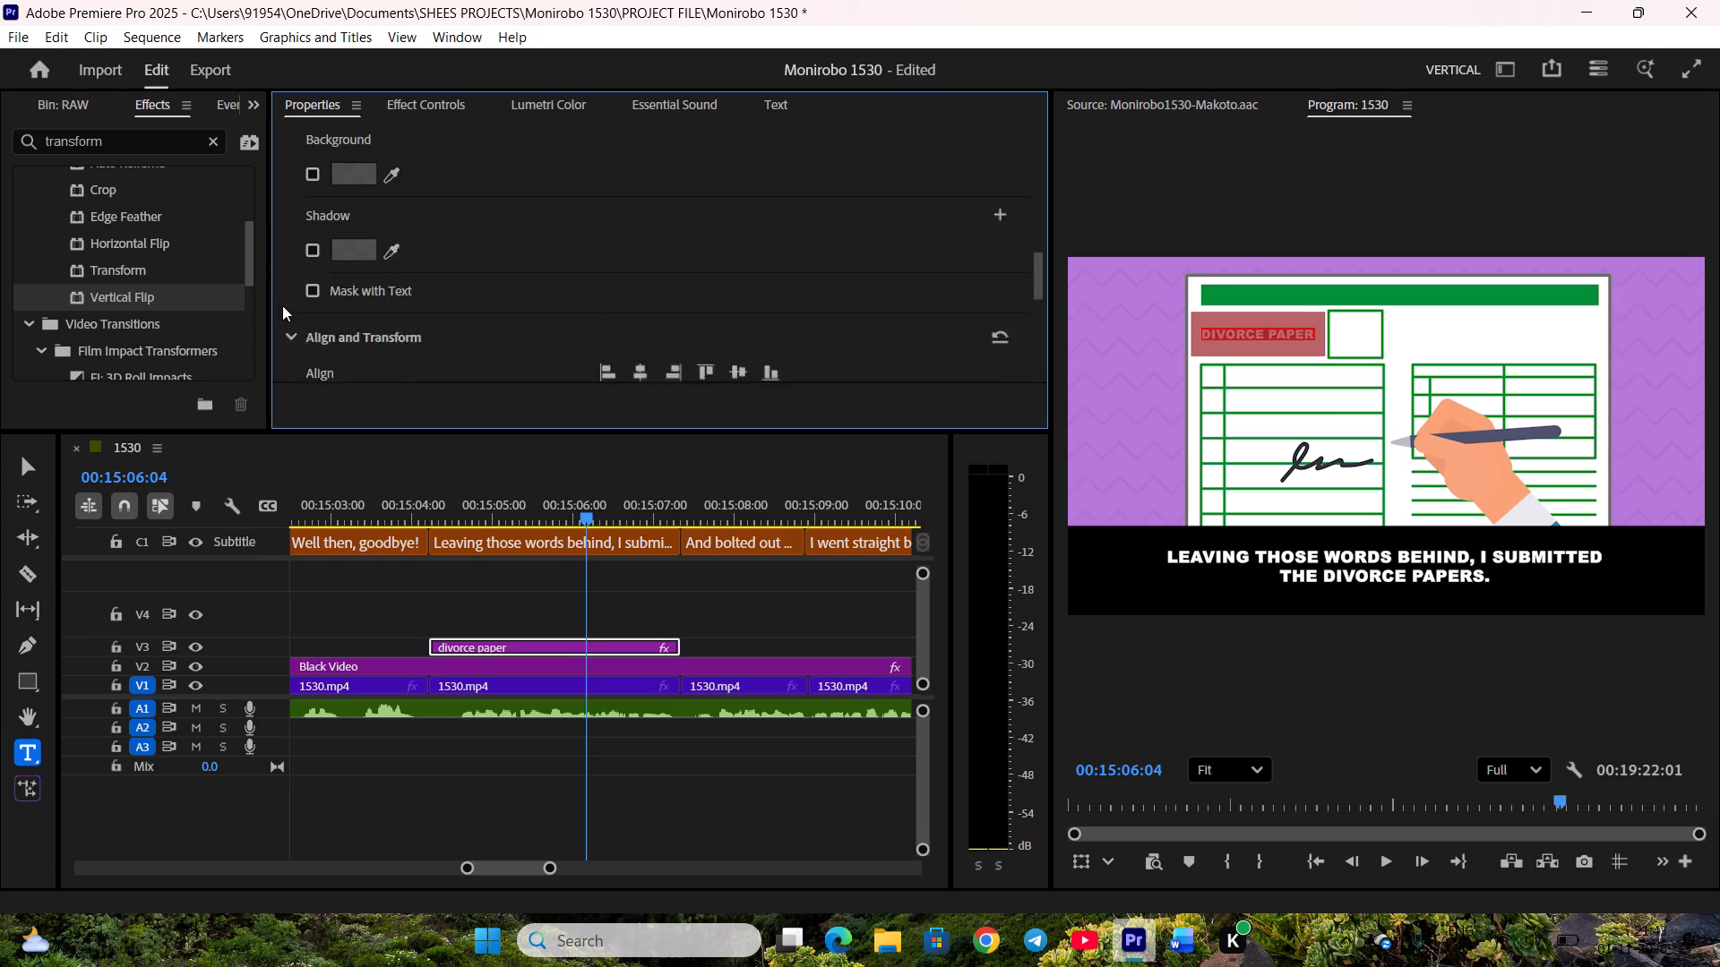
scroll(282, 305, "up", 20)
scroll(282, 305, "up", 4)
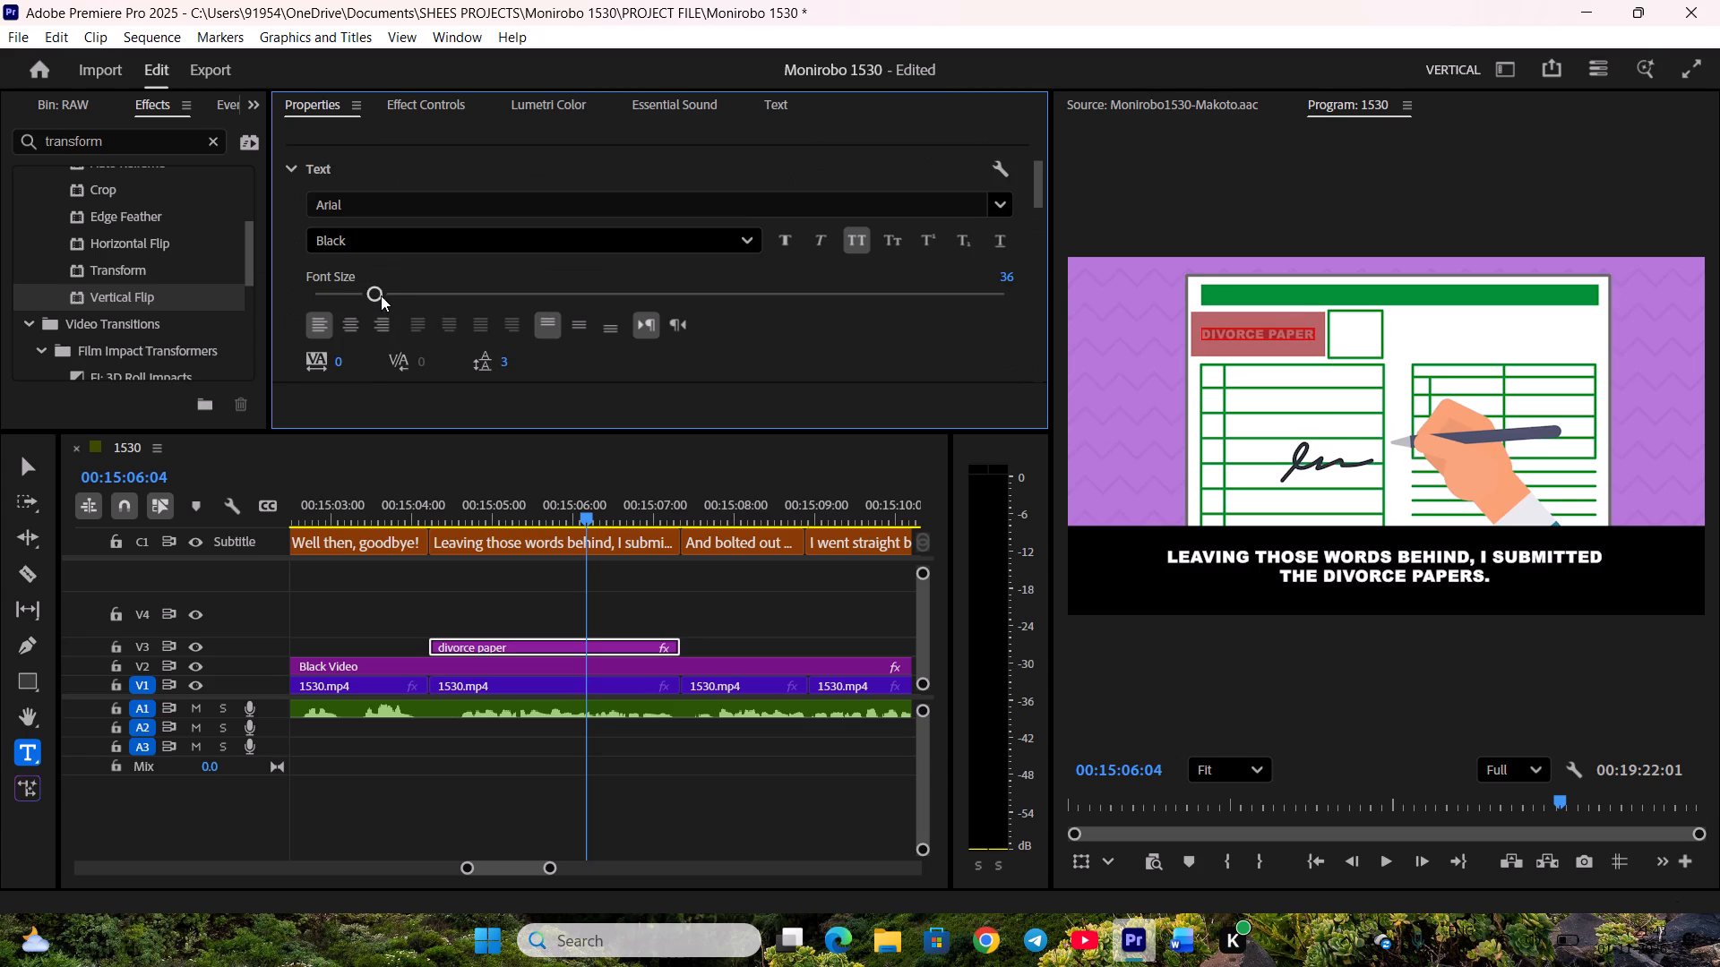
left_click(380, 293)
scroll(299, 295, "down", 20)
scroll(299, 295, "down", 3)
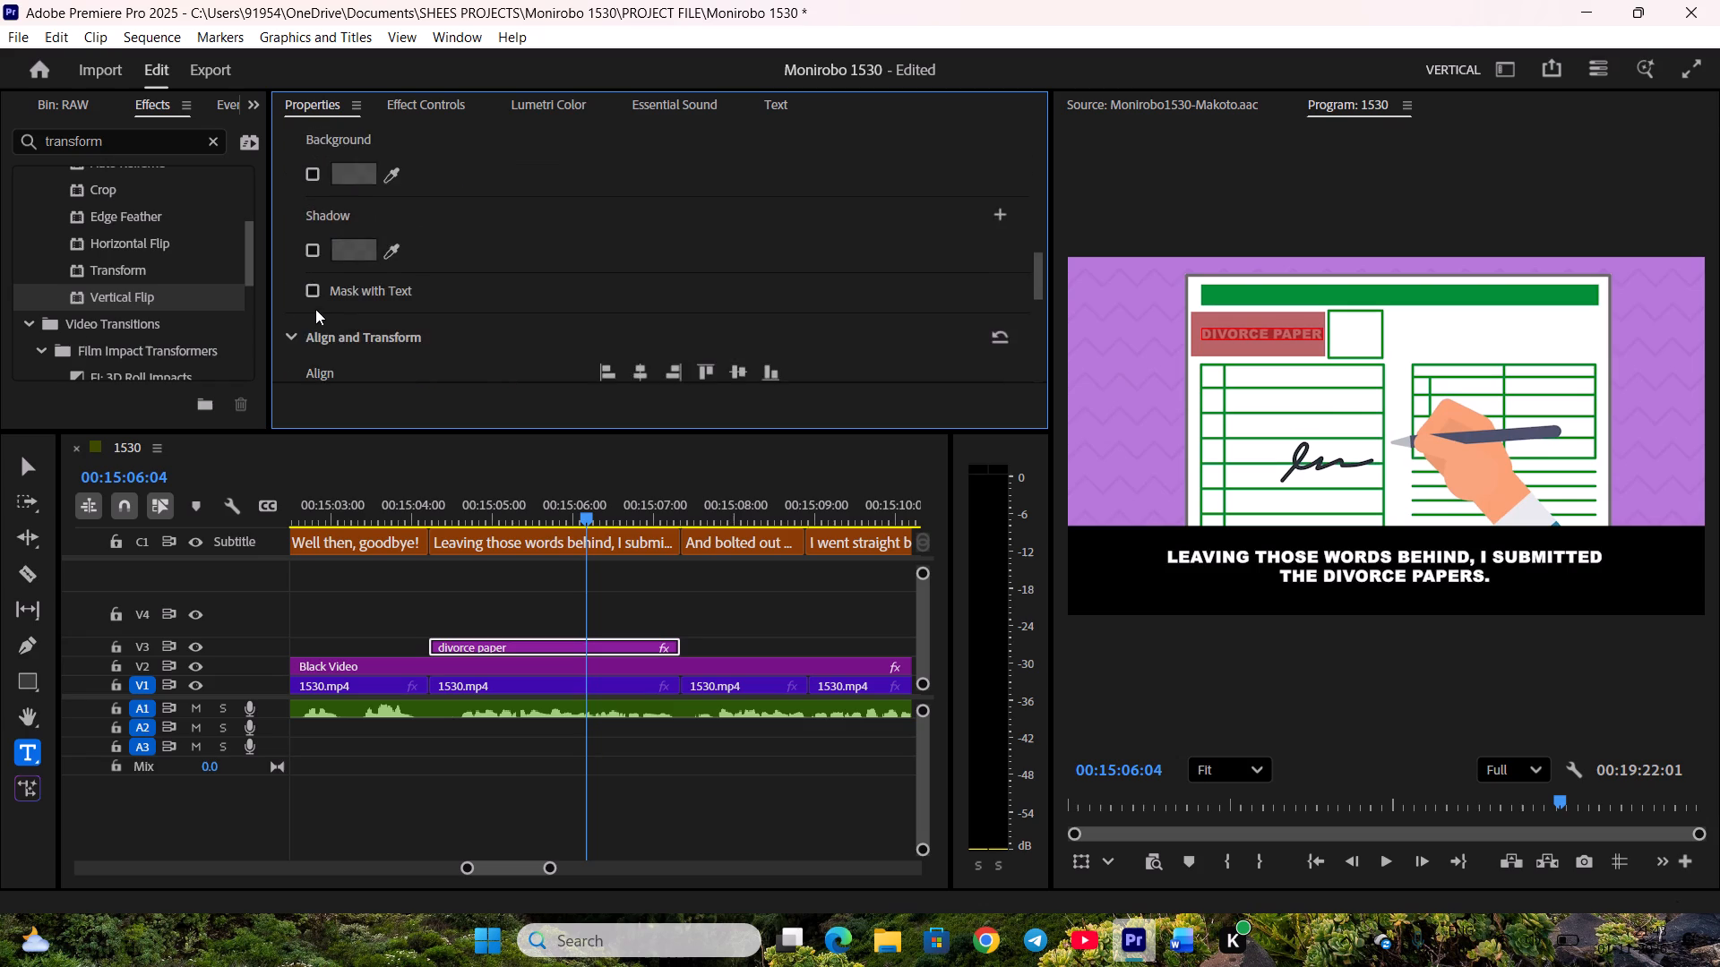
scroll(315, 309, "down", 9)
left_click_drag(601, 188, 575, 191)
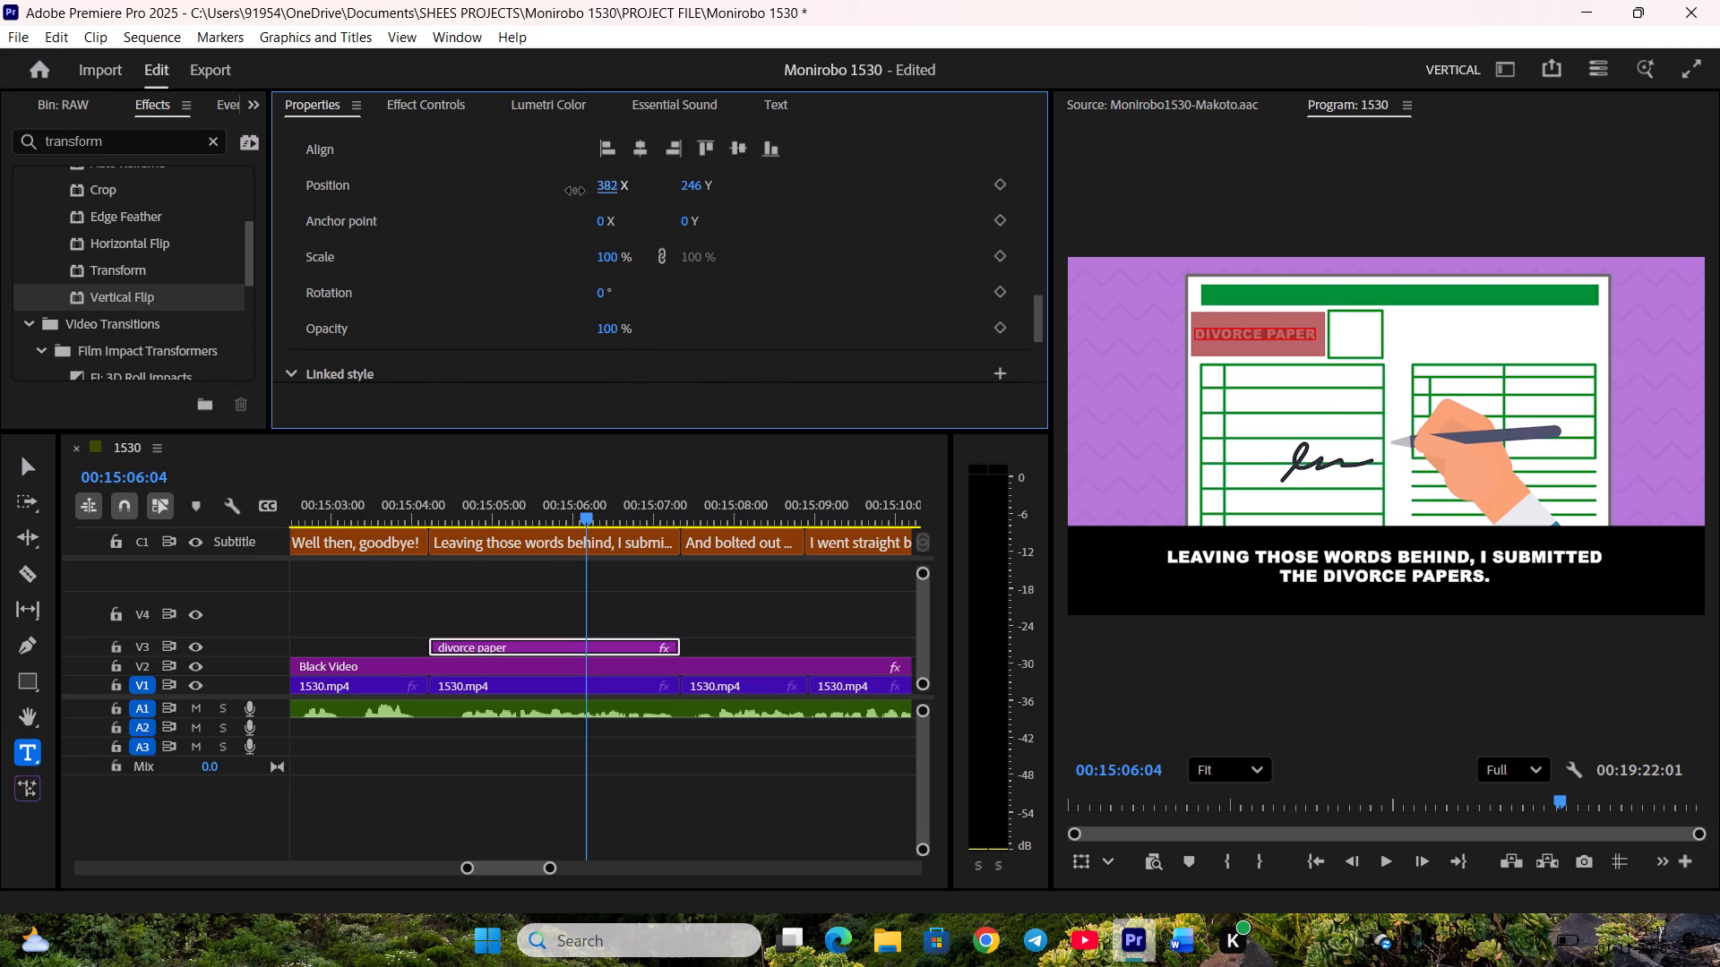
left_click_drag(575, 191, 586, 191)
scroll(369, 354, "up", 14)
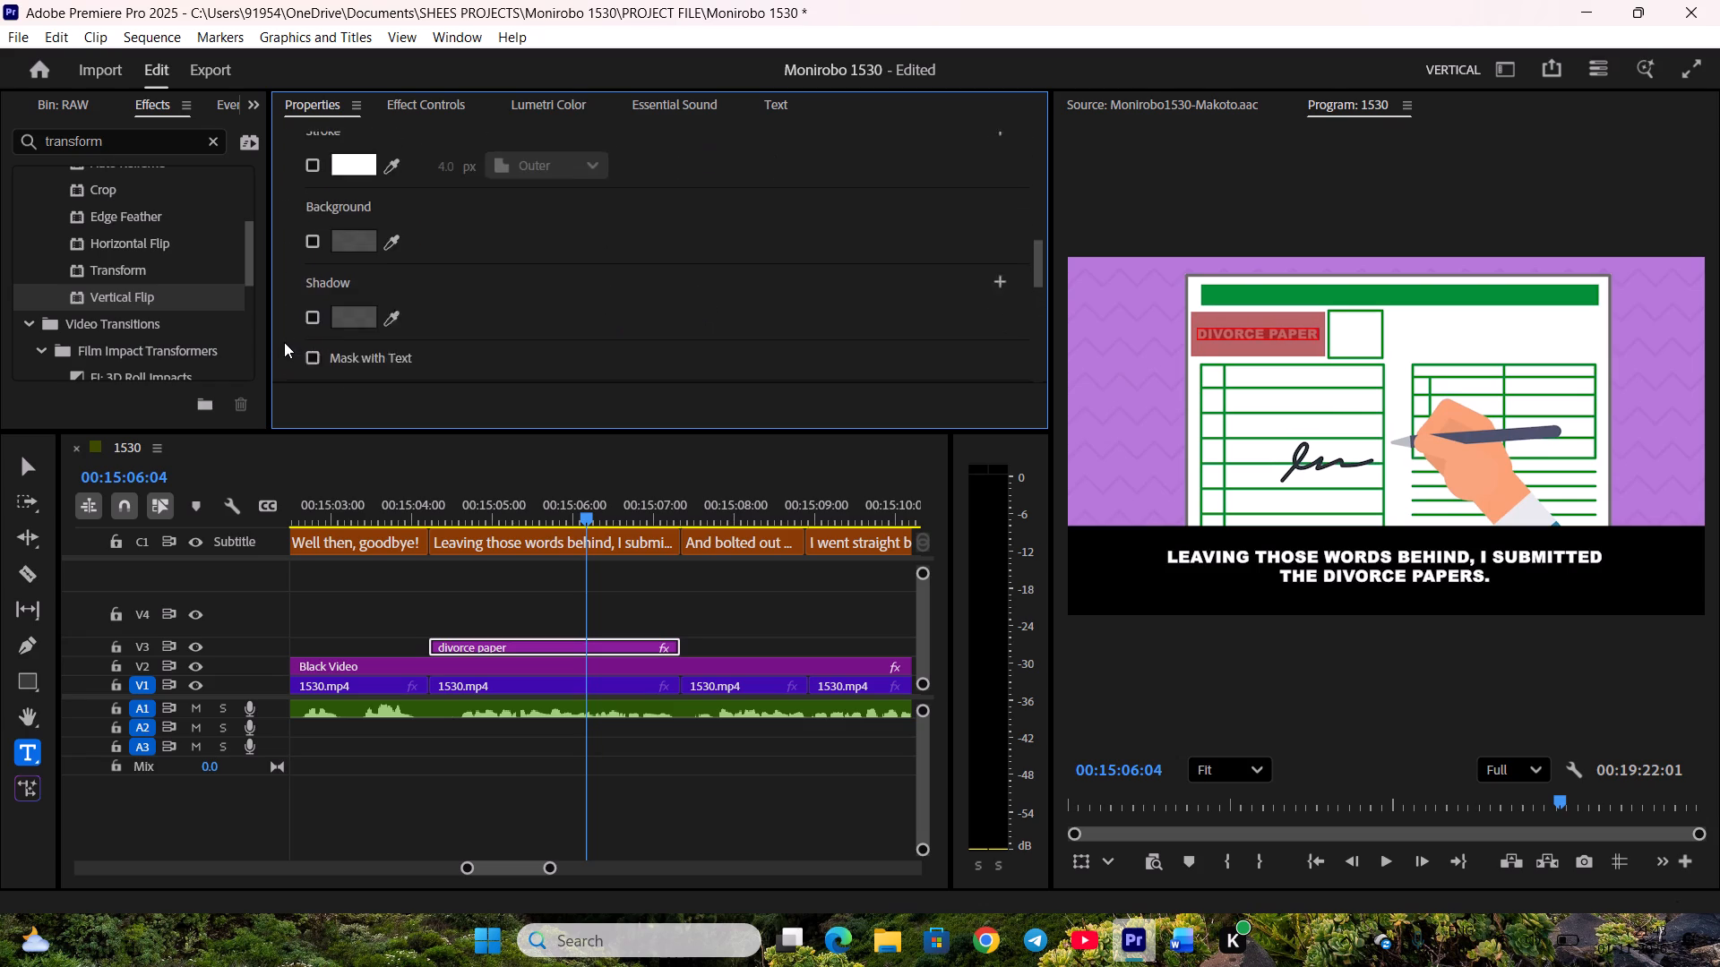
Fill the "divorce paper" text with the green sampled from the form's header bar, keeping the Arial Black font.
scroll(284, 342, "up", 11)
scroll(280, 321, "down", 4)
left_click(388, 271)
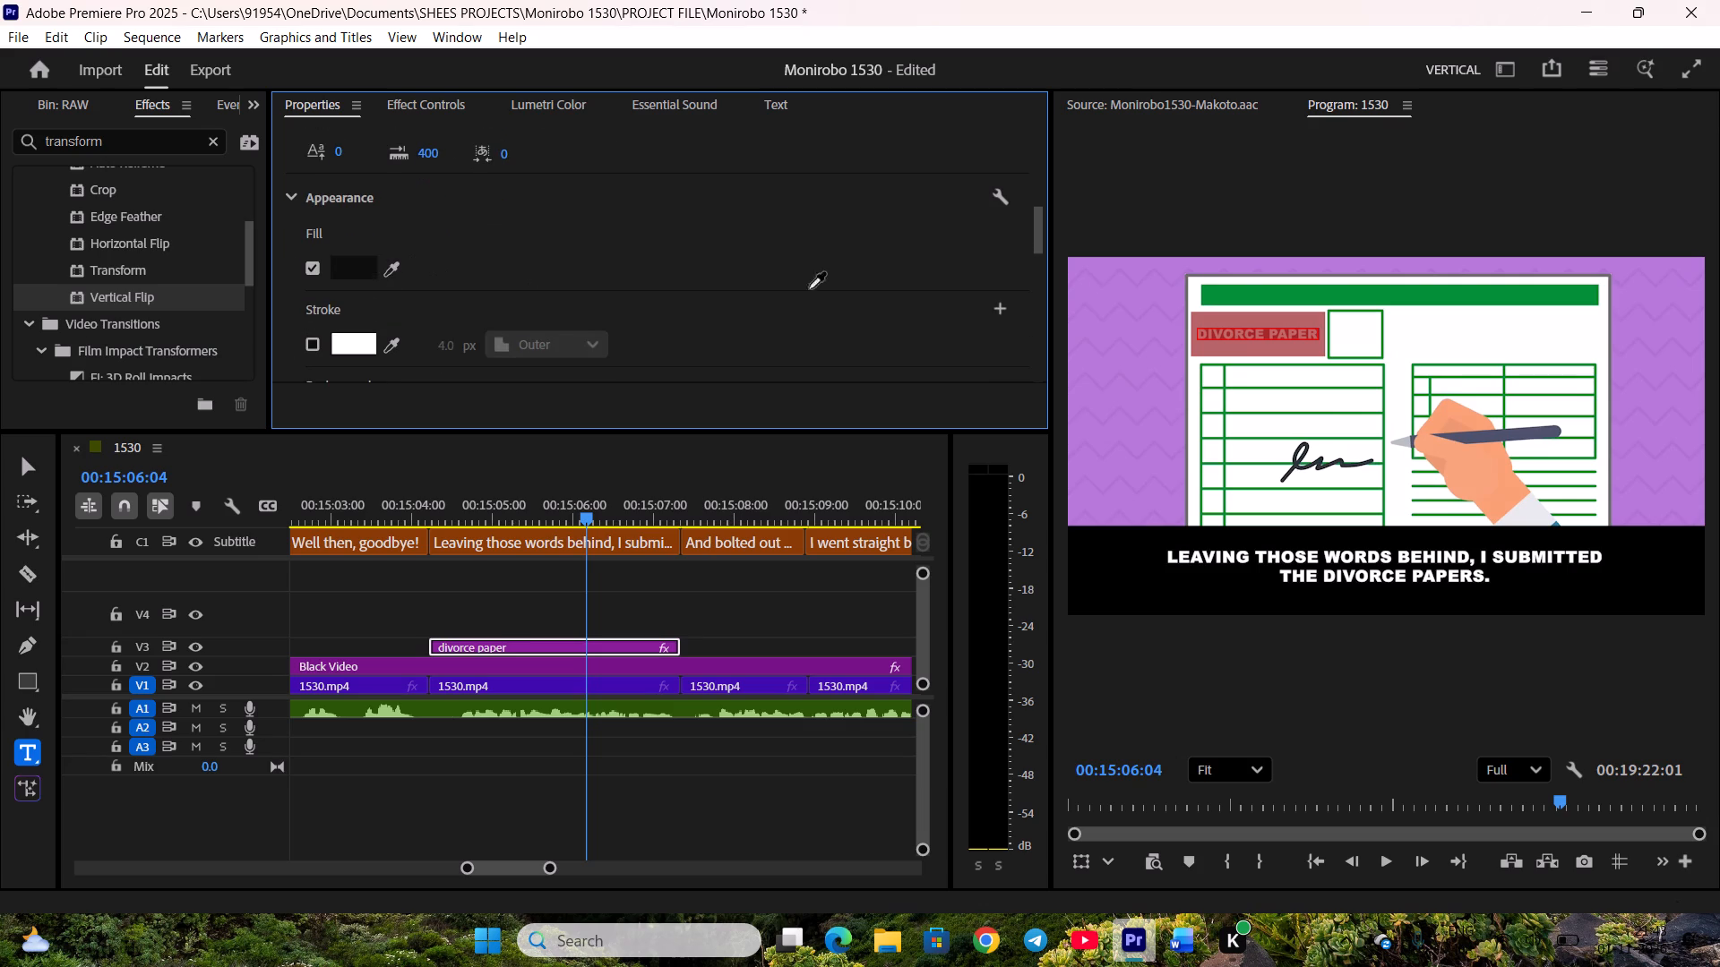
left_click(1240, 295)
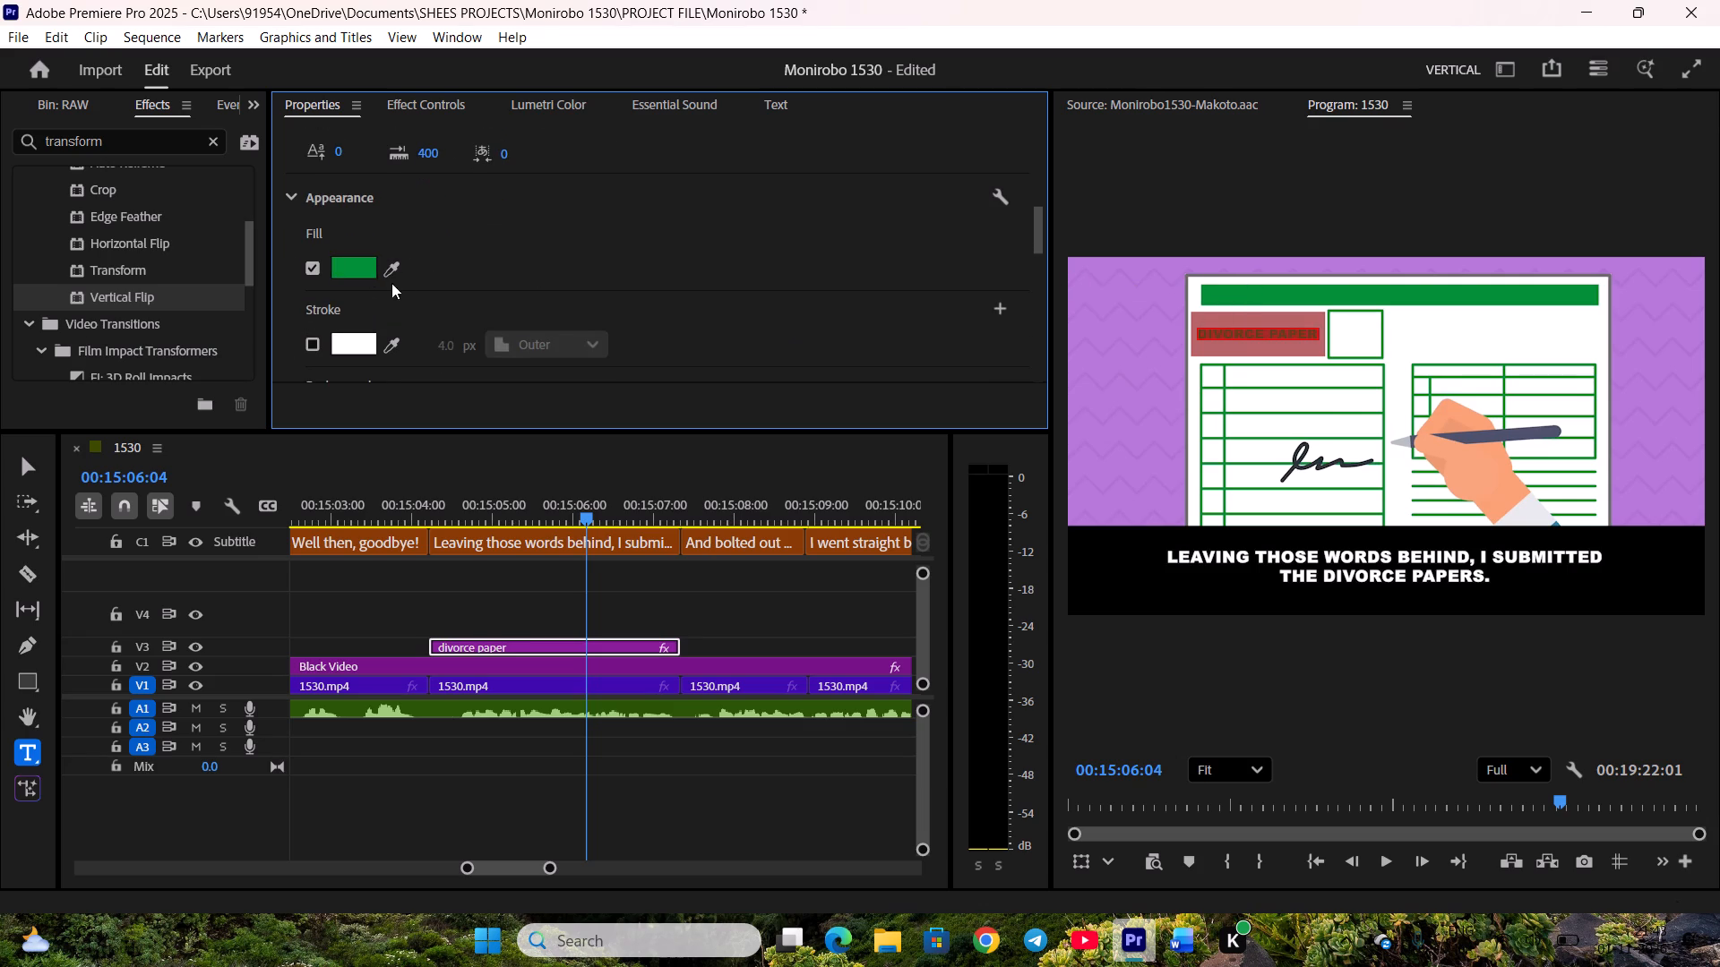
scroll(483, 264, "up", 17)
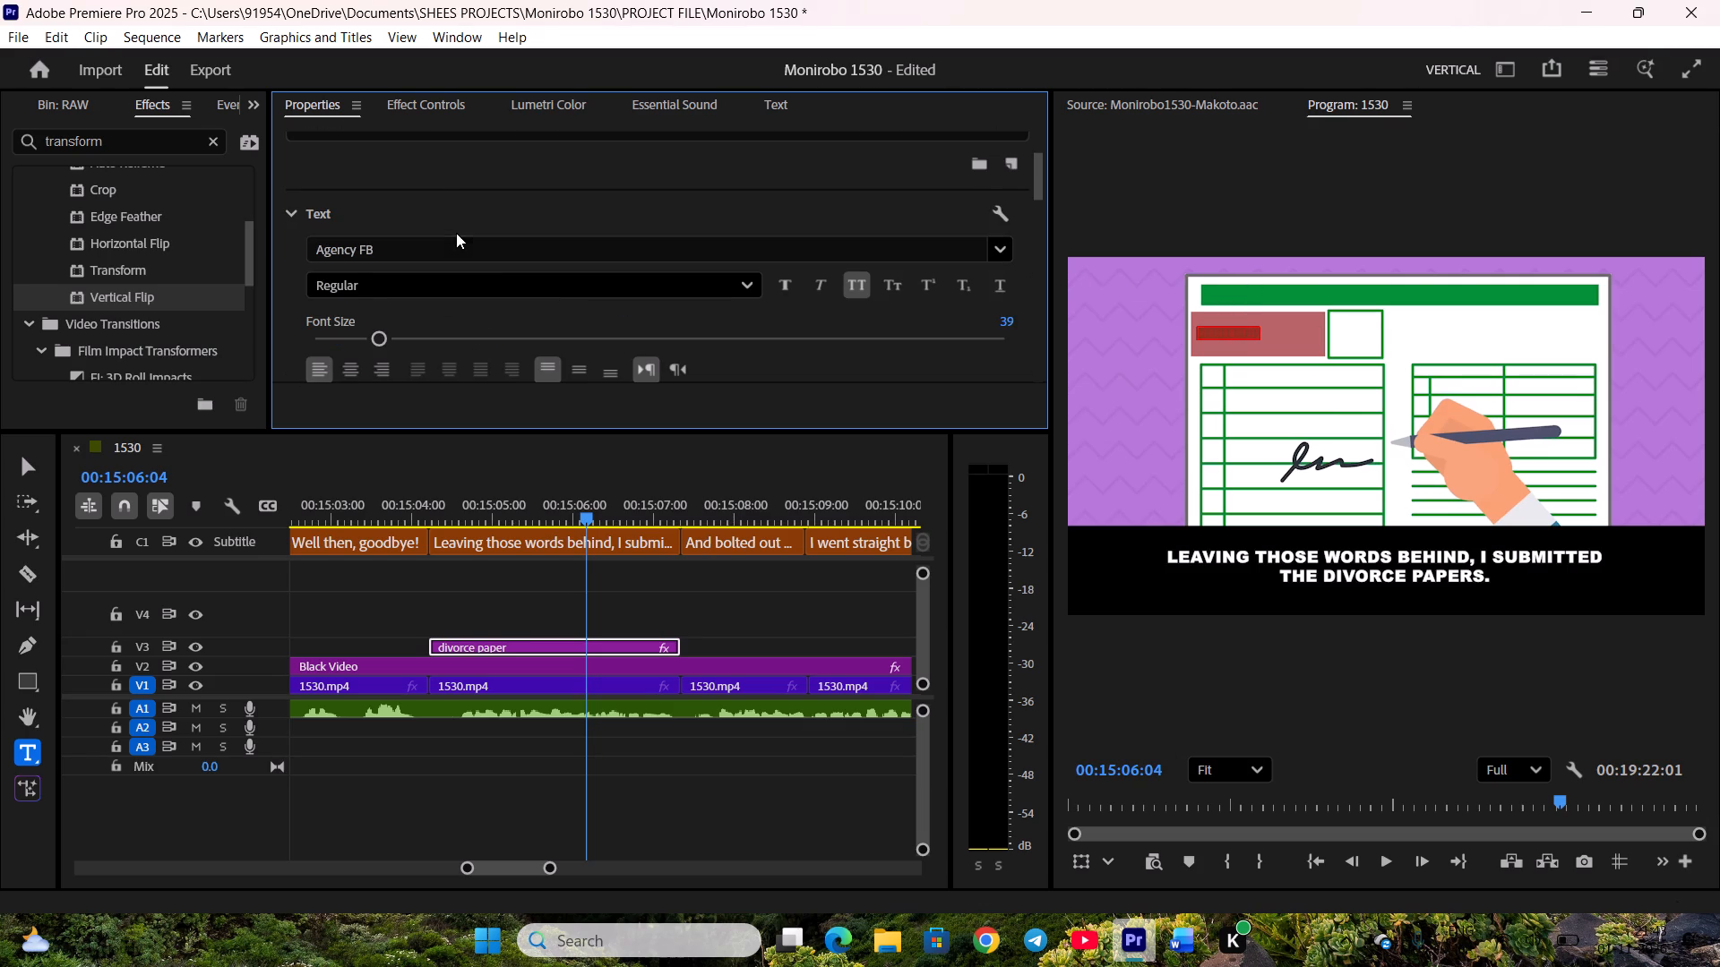
key("ctrl+z")
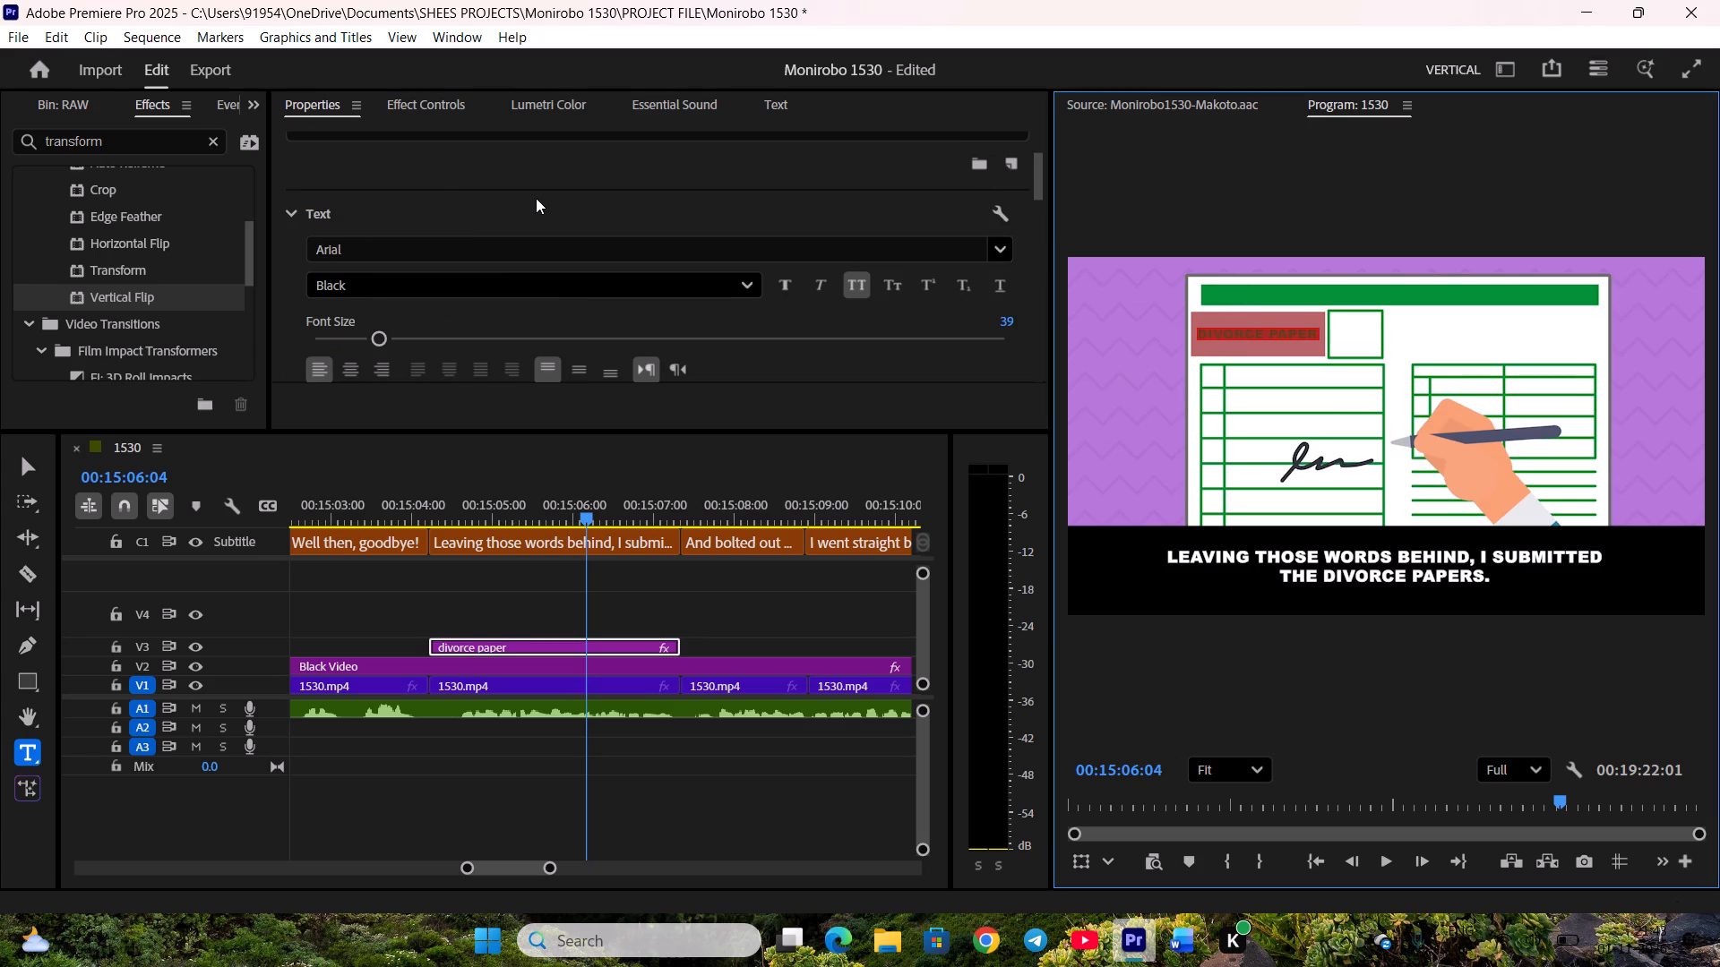
Fill the rectangle shape behind the text with white sampled from the divorce form.
scroll(536, 198, "up", 4)
scroll(496, 290, "up", 4)
left_click(469, 213)
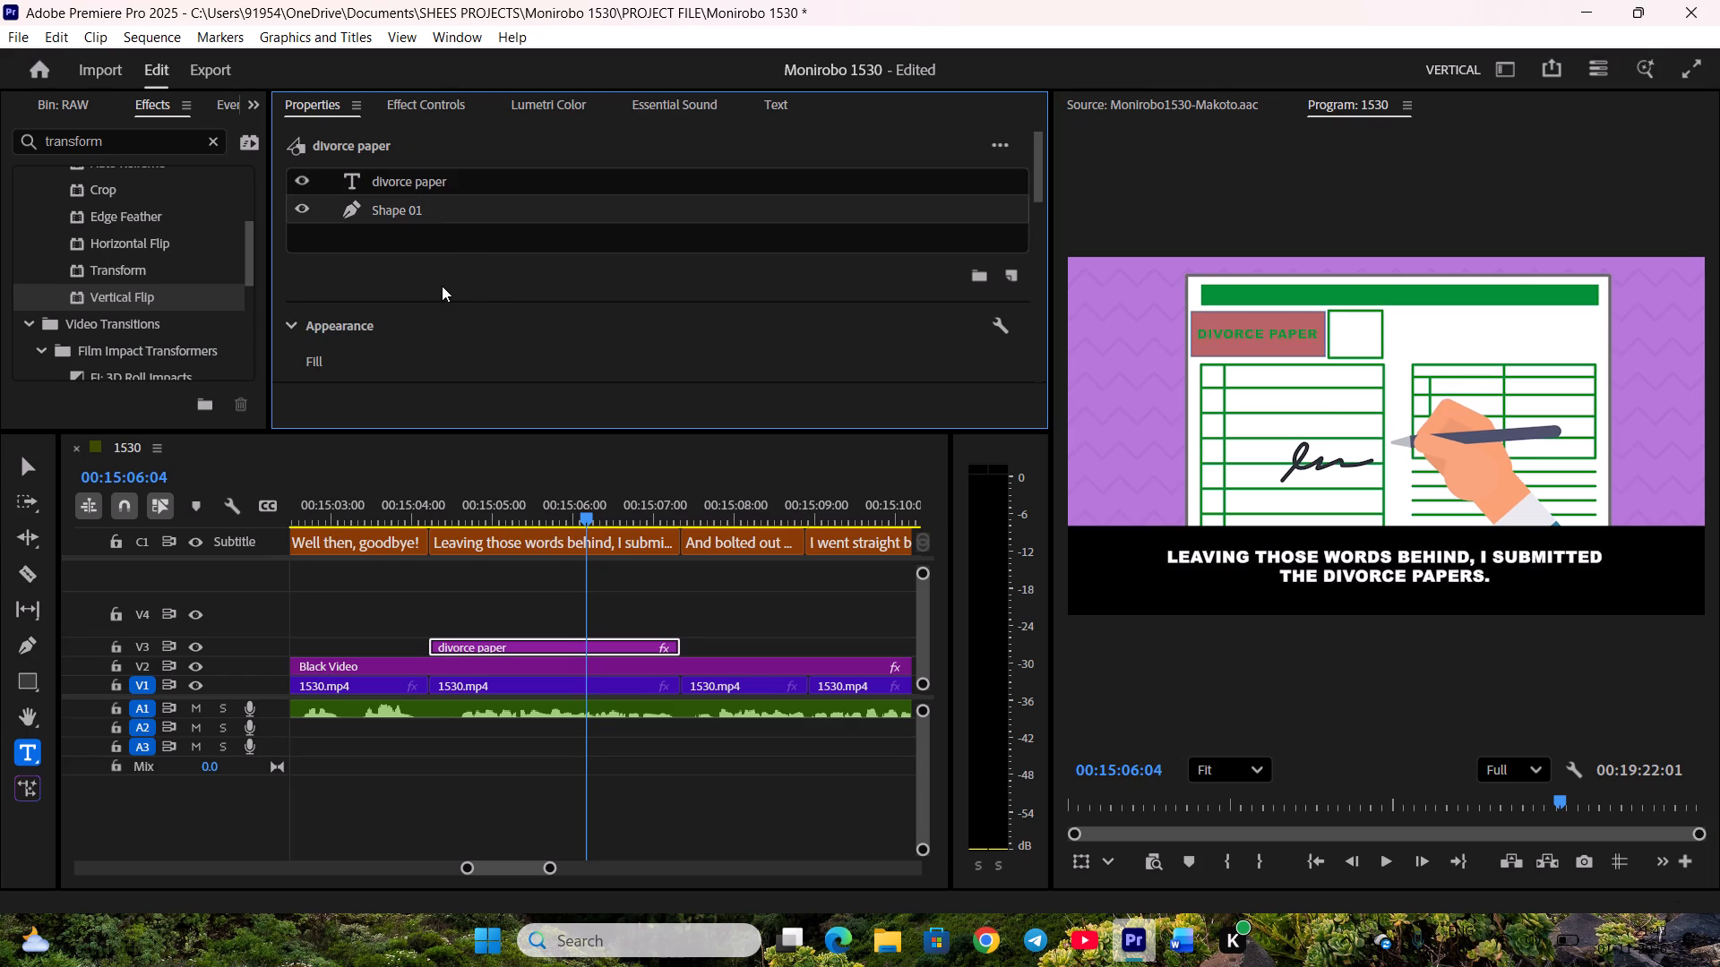
scroll(403, 299, "down", 4)
left_click(391, 305)
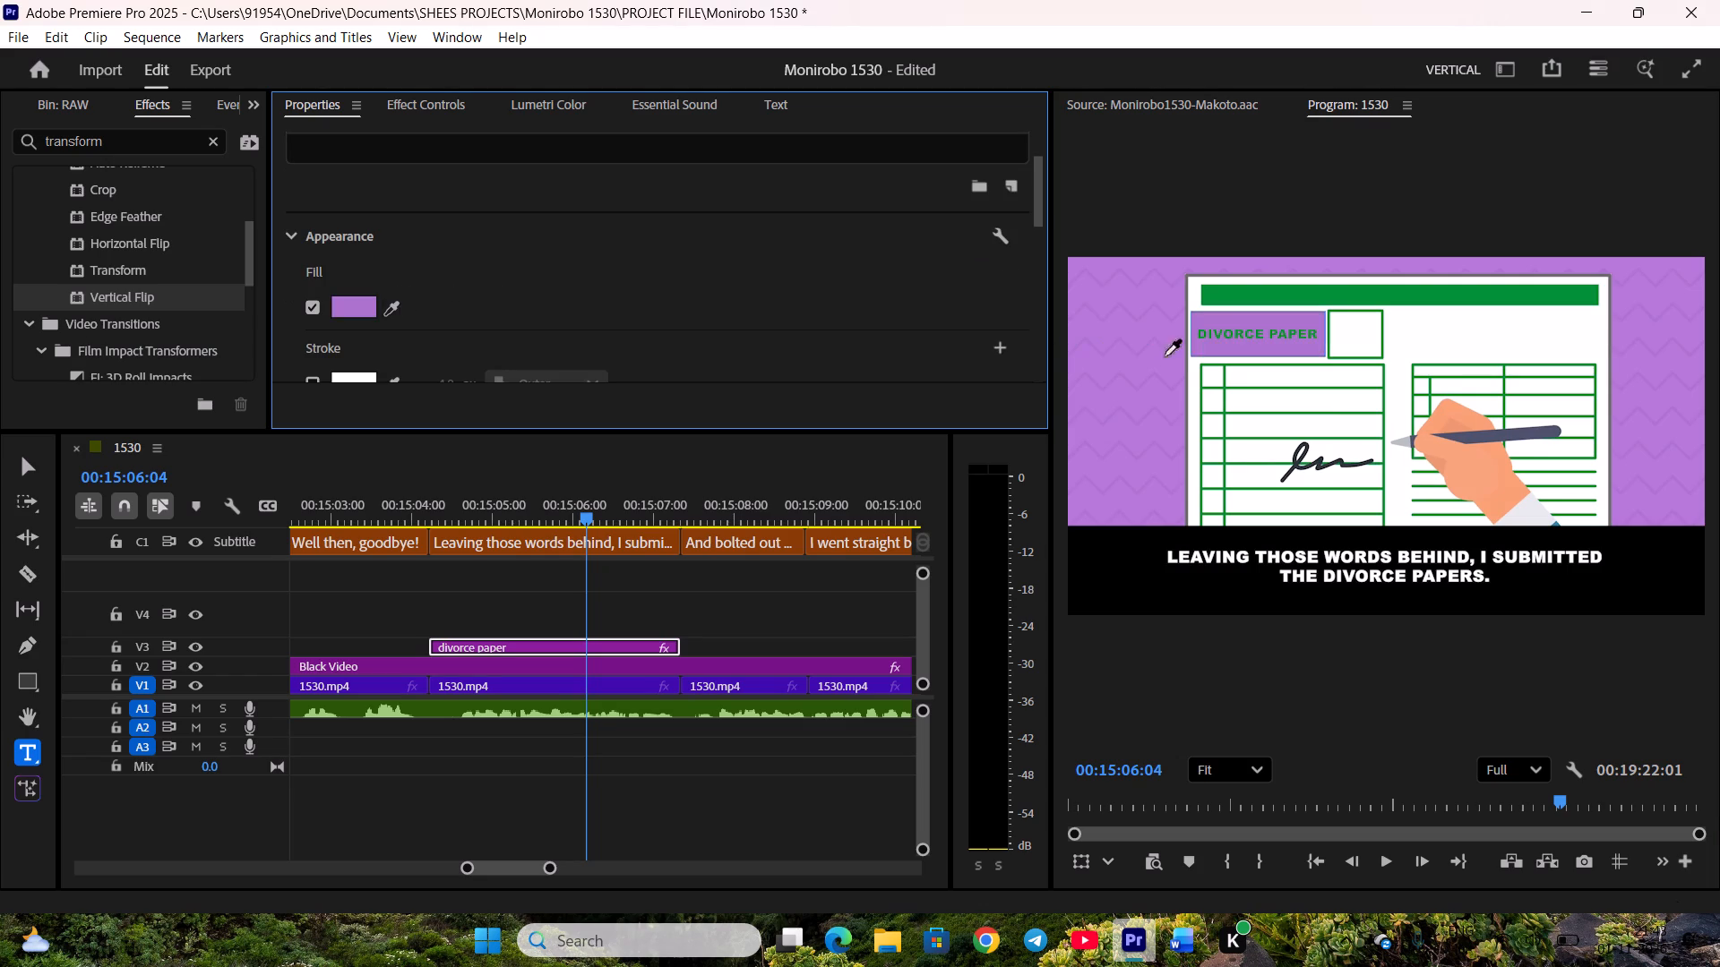
left_click(1208, 378)
left_click(637, 586)
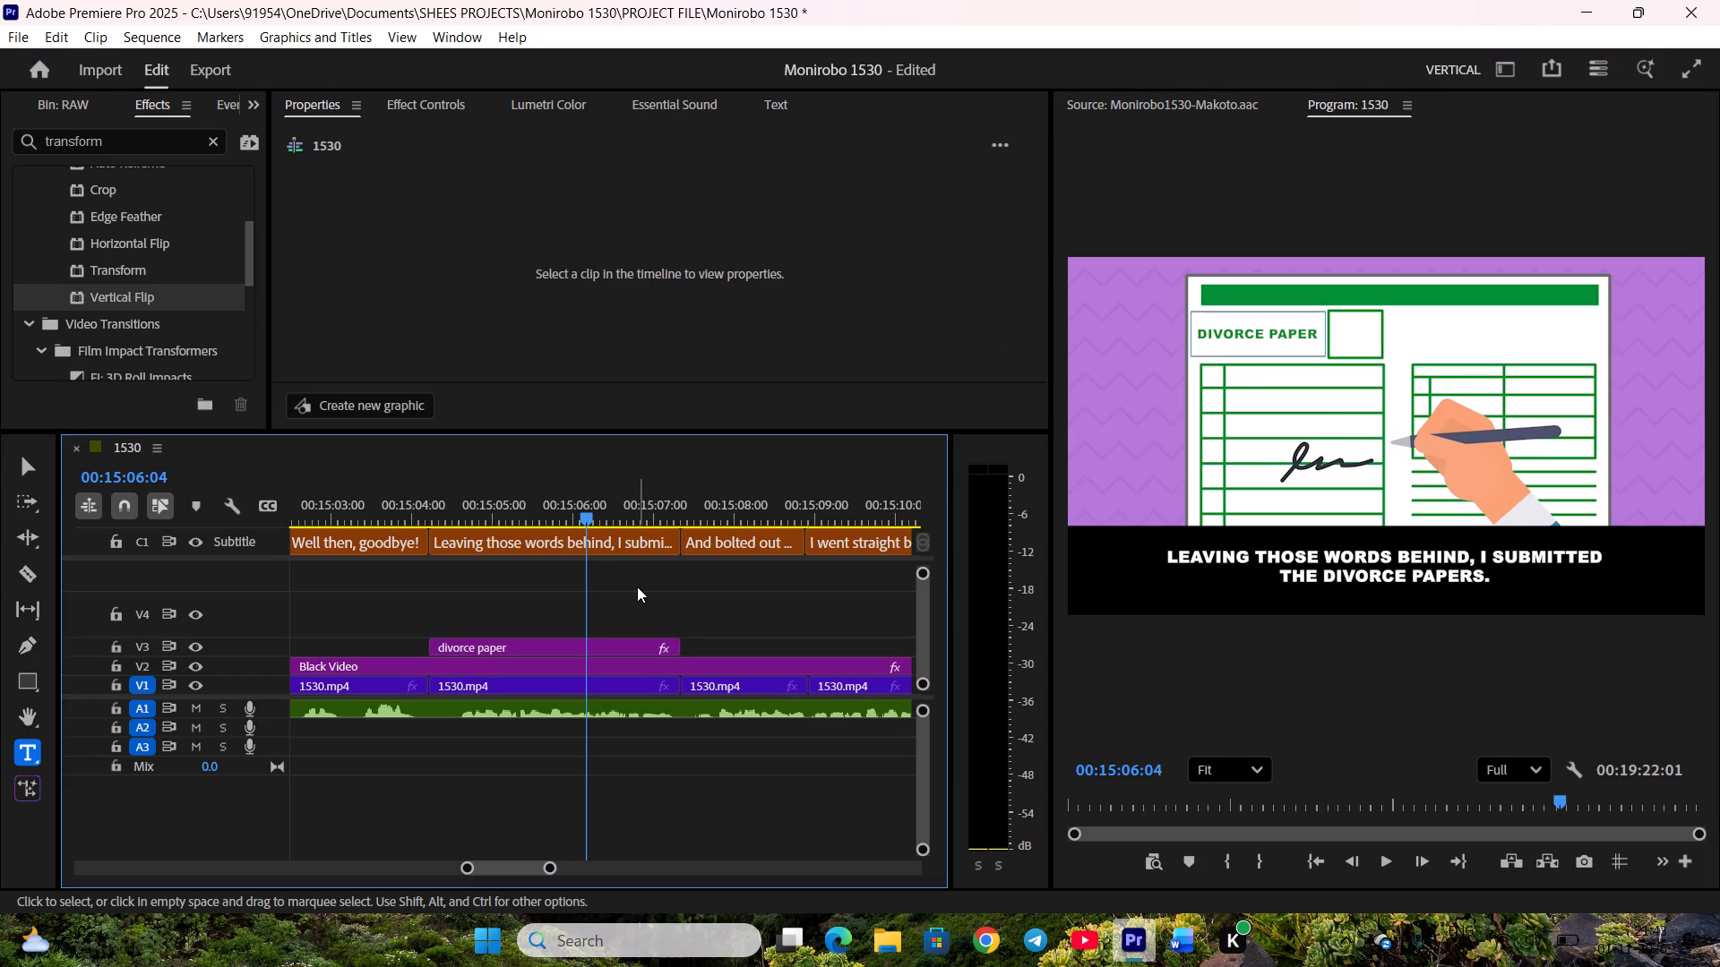
Split the A1 voice clip at the start of the divorce papers shot, 00:15:04:06.
key("space")
key("space")
left_click(686, 711)
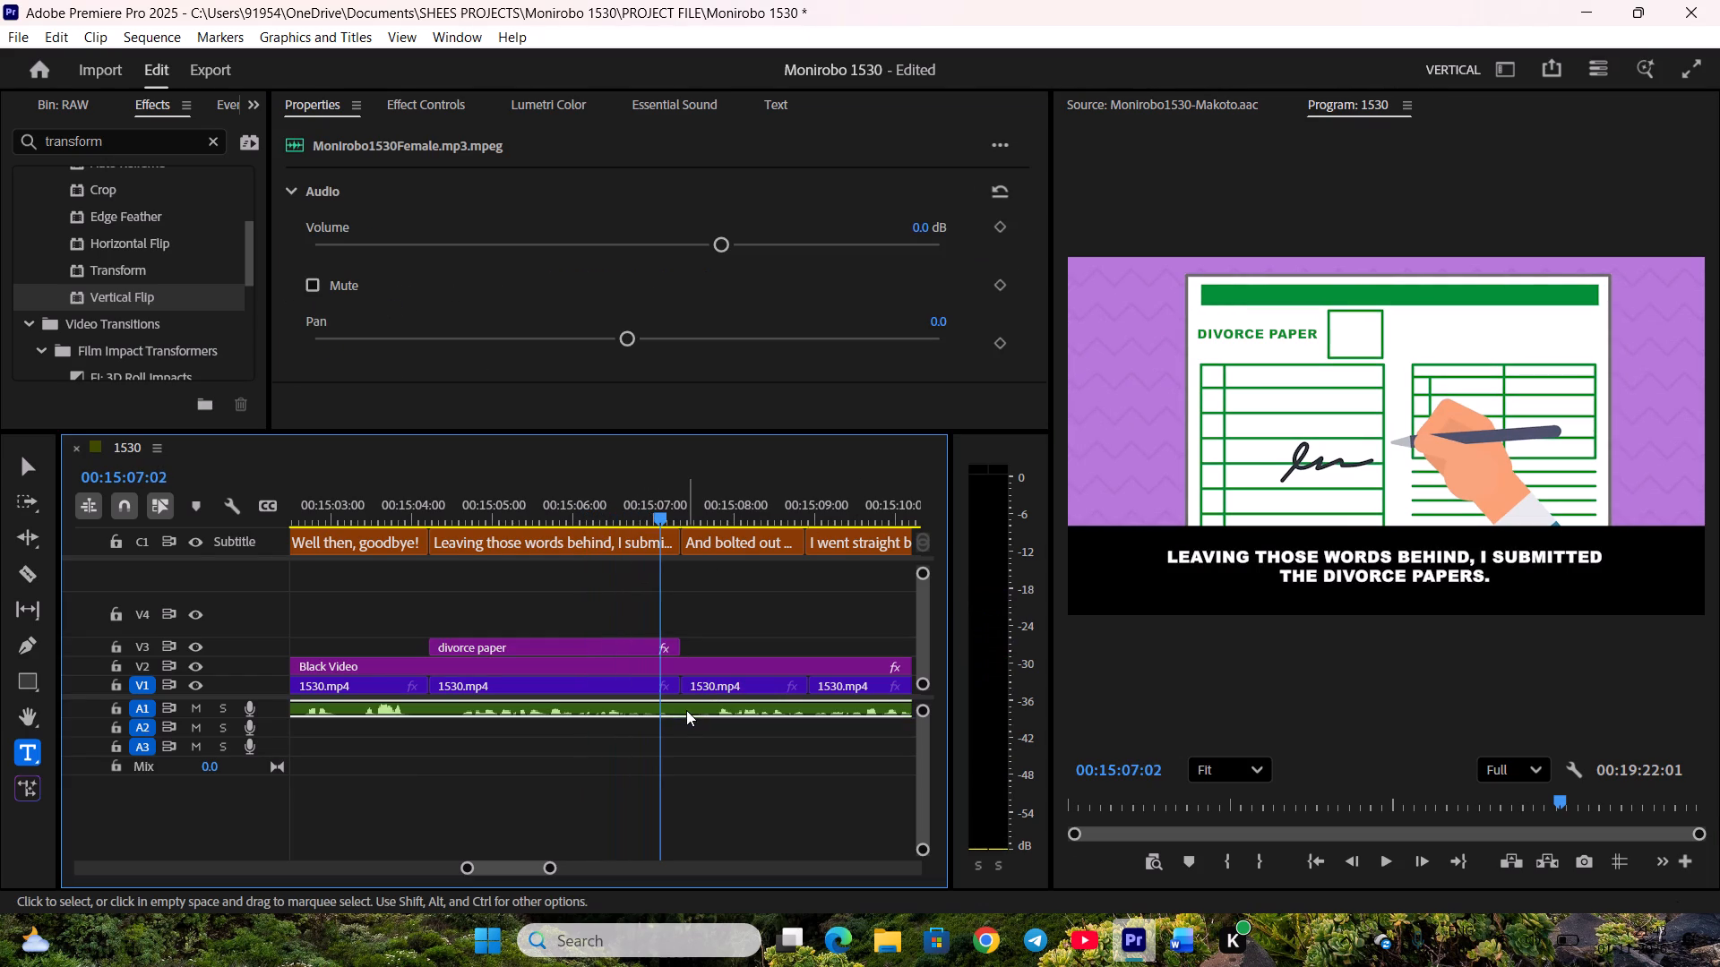
left_click_drag(455, 500, 435, 523)
key("f")
key("c")
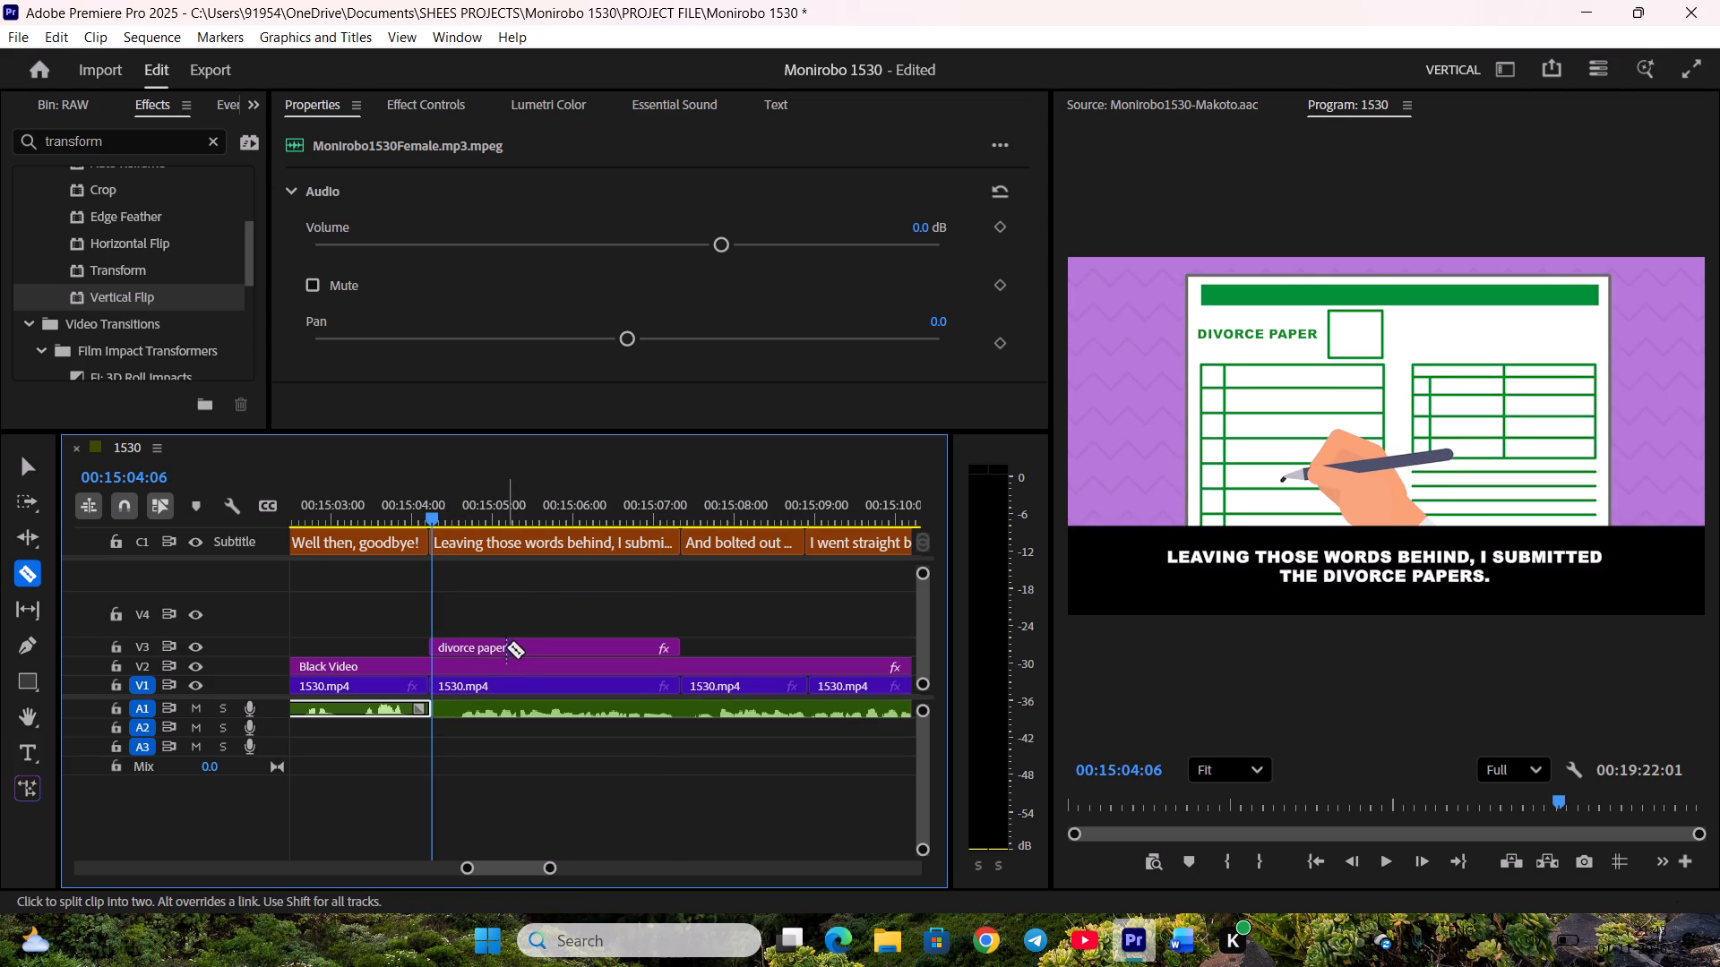
key("v")
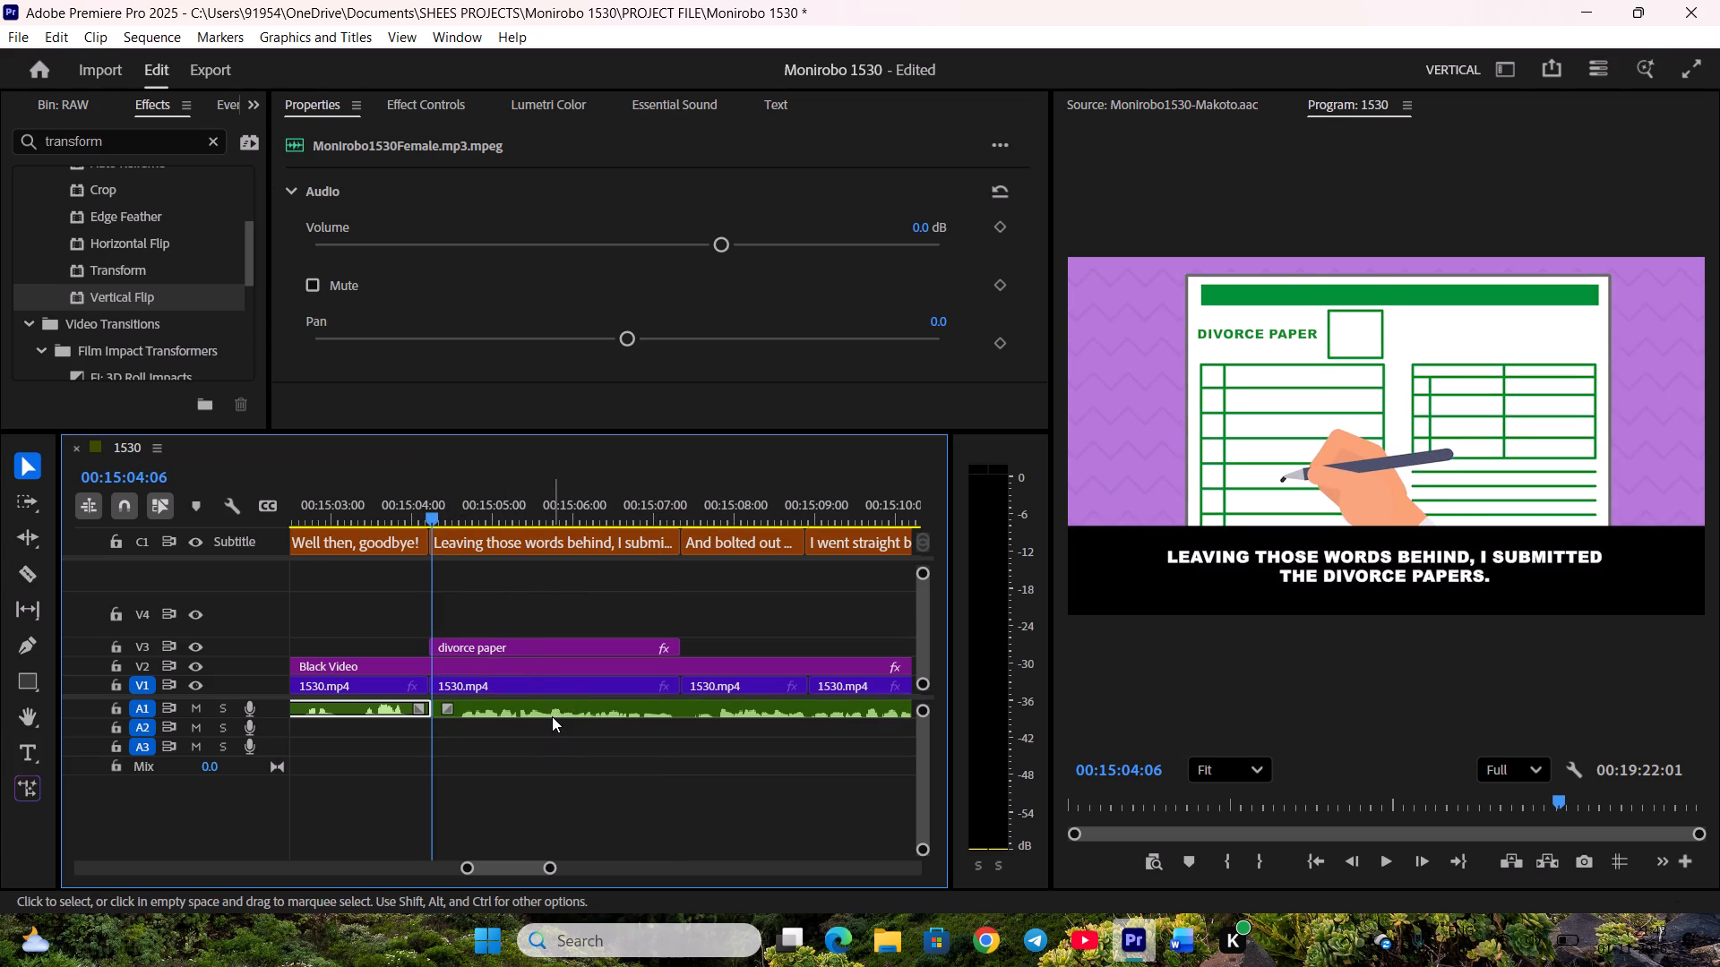
Raise the gain of the A1 voice clip that starts at the divorce papers shot by 9 dB.
left_click(552, 715)
key("g")
key("9")
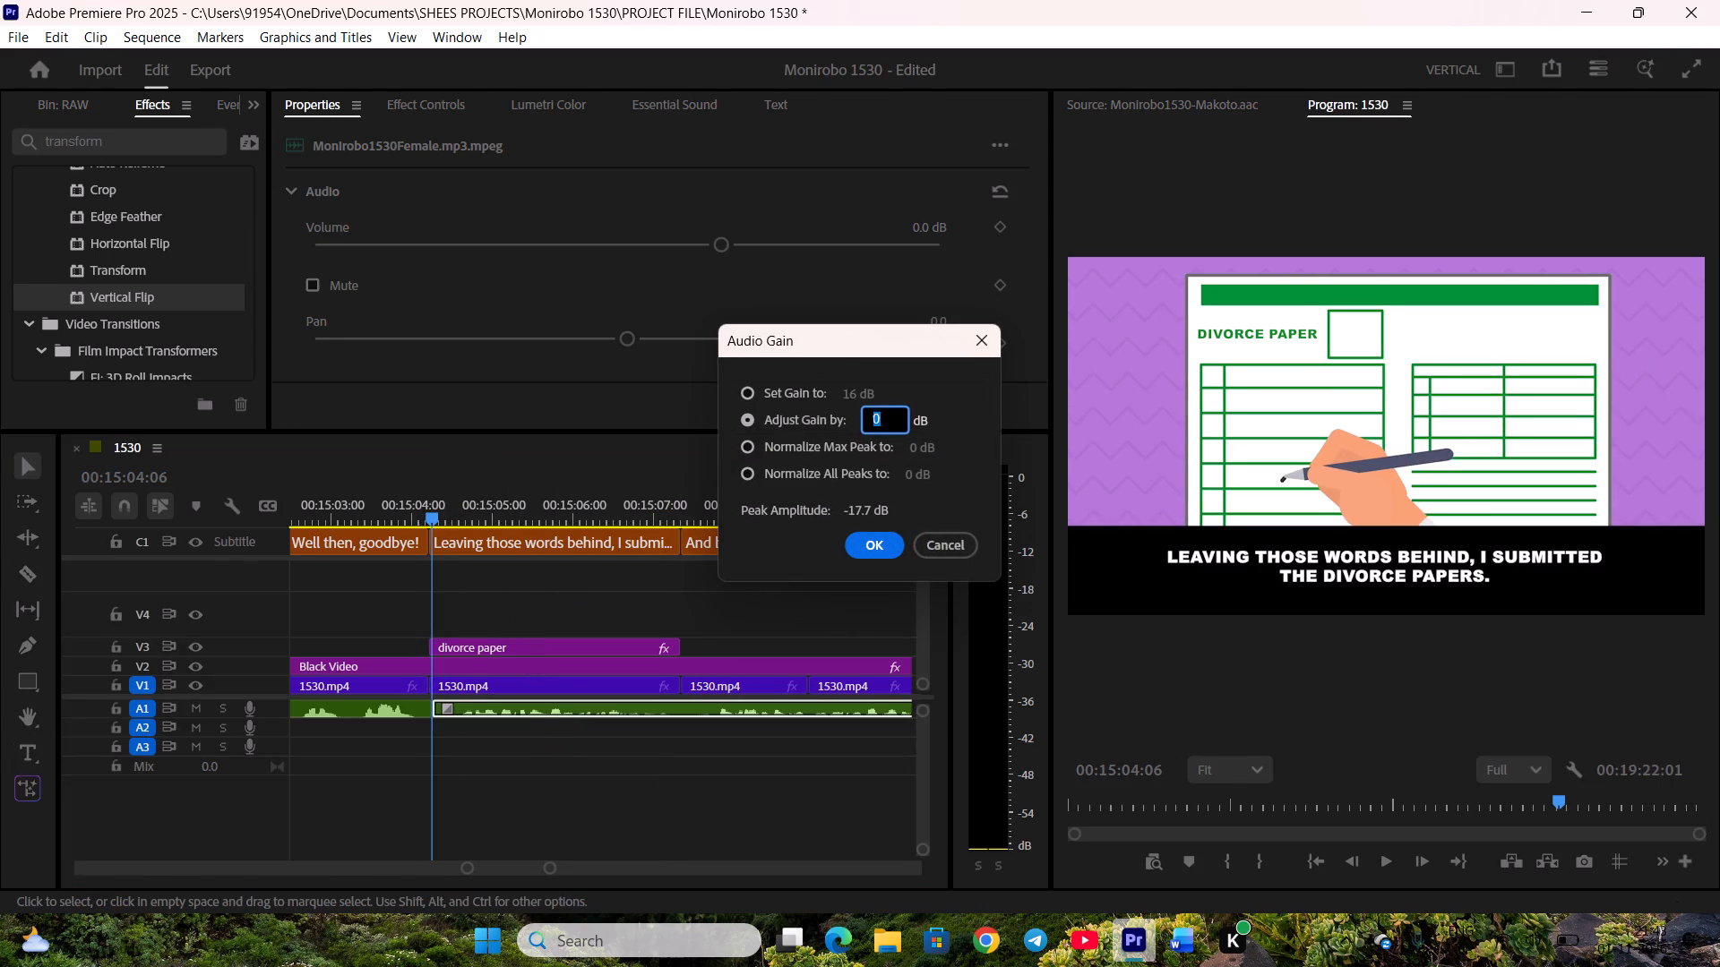
key("Return")
left_click(590, 764)
Align the end of "I went straight back to my parents' home." and the start of "I told my parents everything" with the scene cut.
key("space")
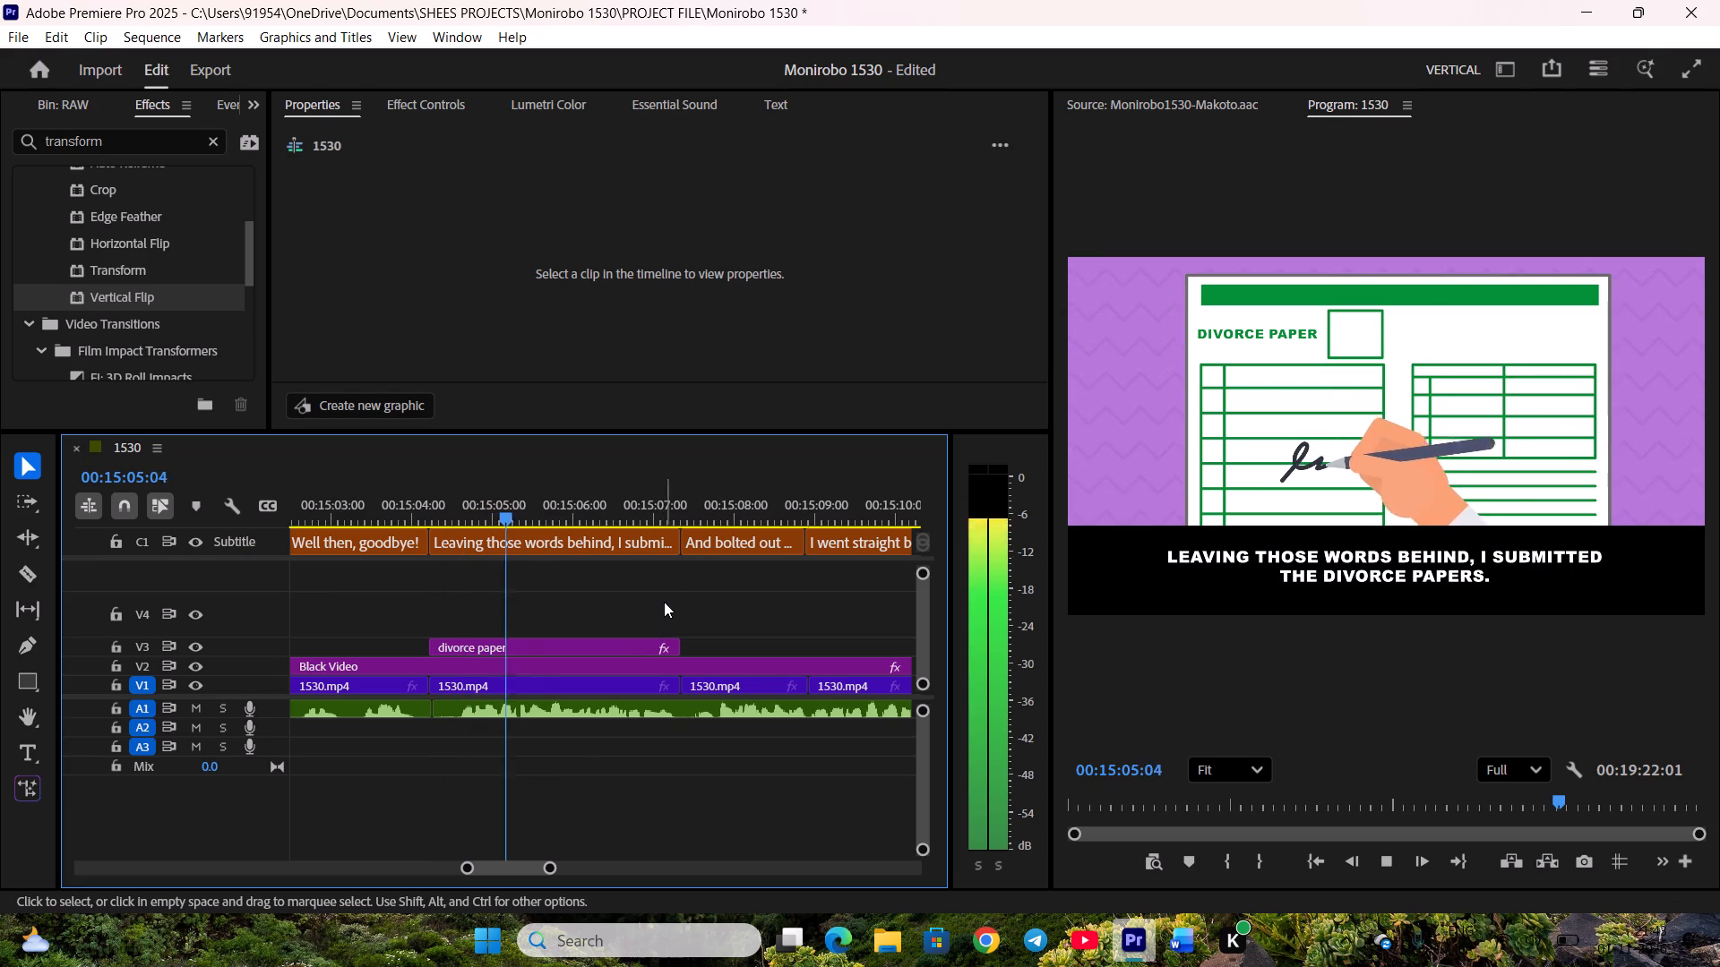
scroll(673, 566, "down", 5)
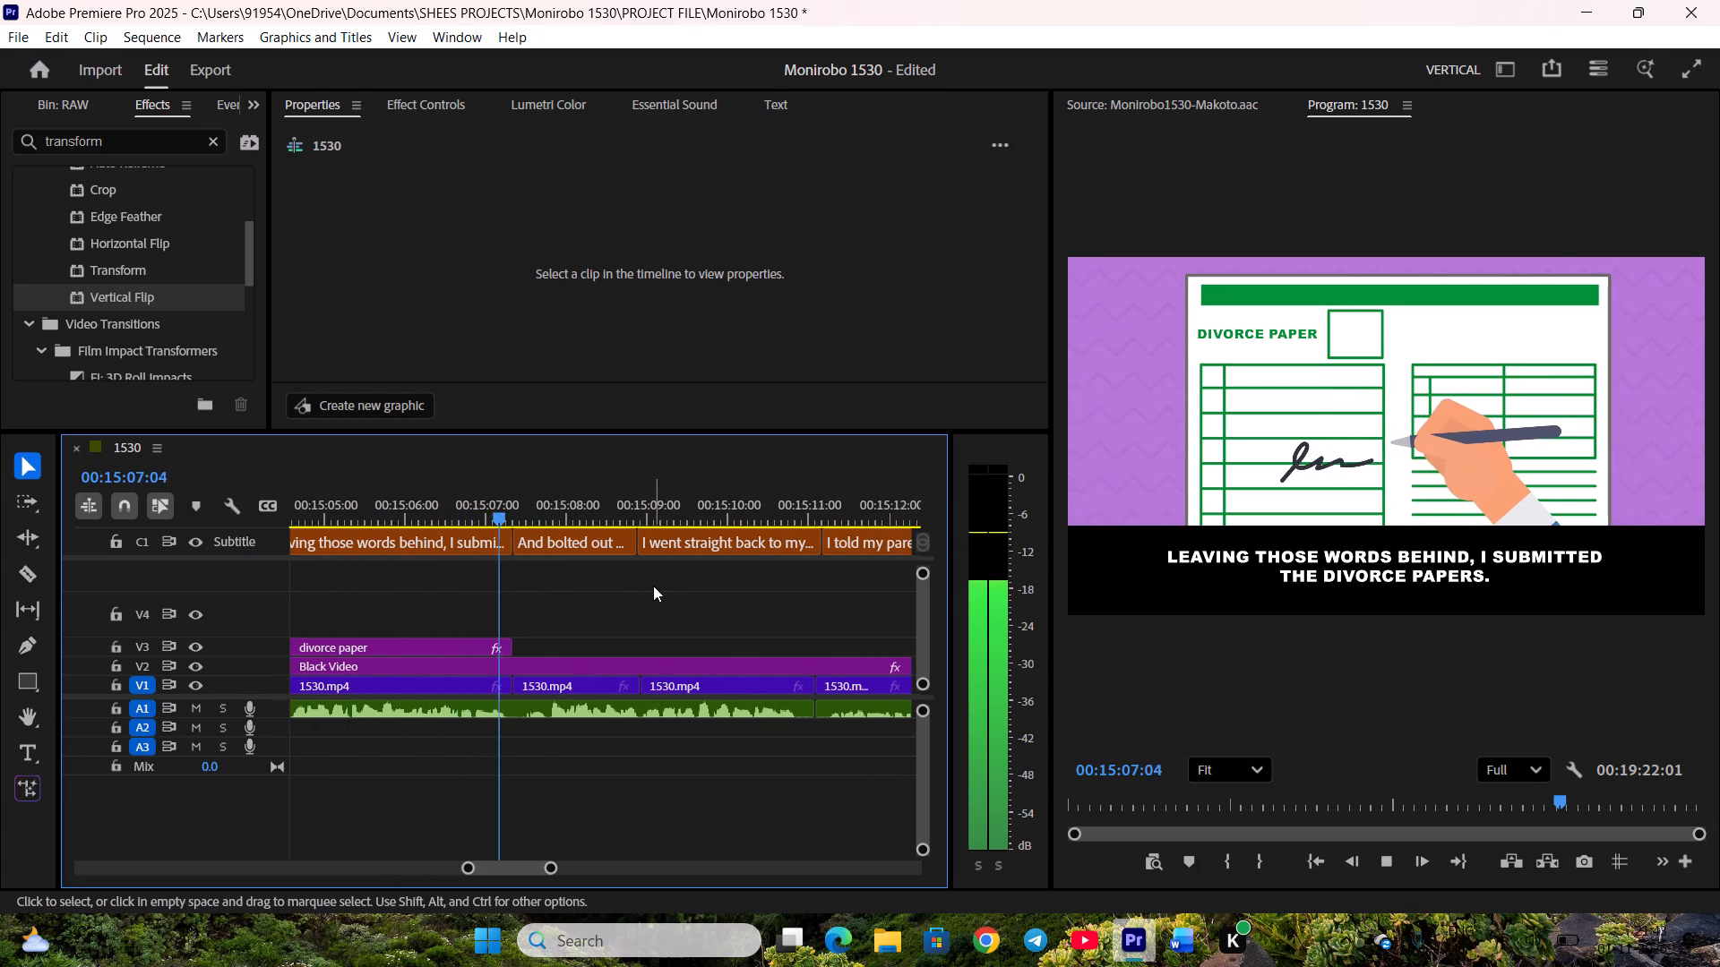
scroll(651, 547, "down", 5)
left_click(646, 552)
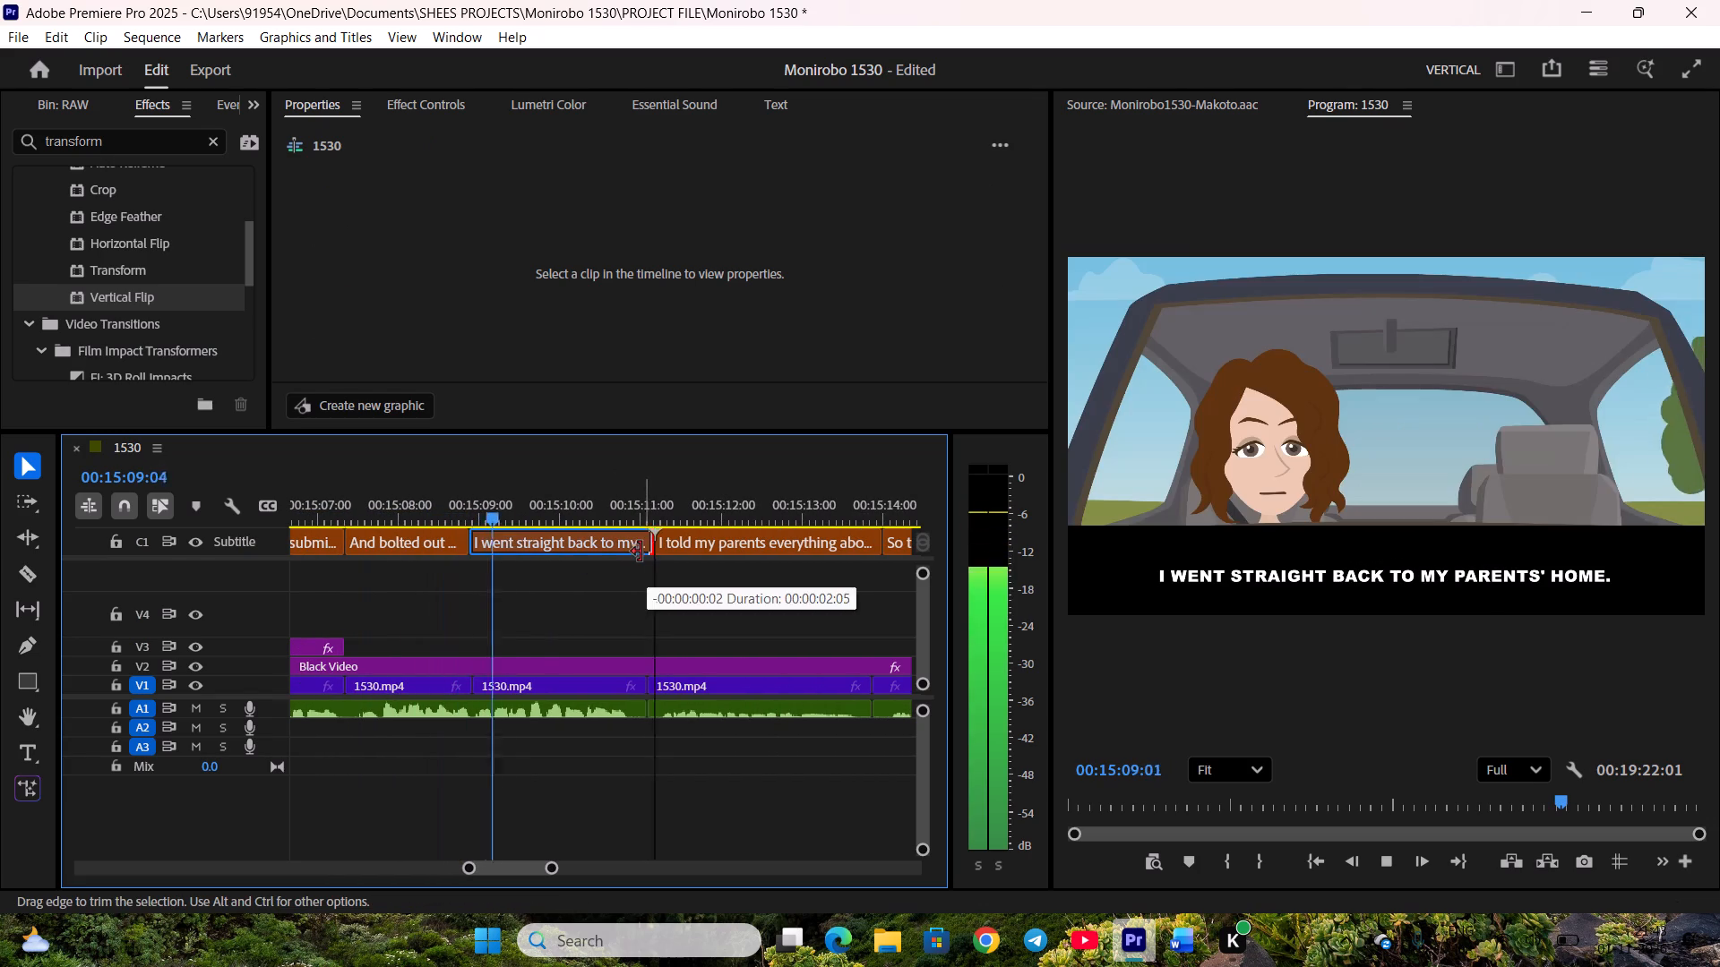
left_click_drag(658, 553, 649, 553)
Align the end of "I told my parents everything" and the start of "So that's what happened..." with the scene cut.
scroll(606, 578, "down", 5)
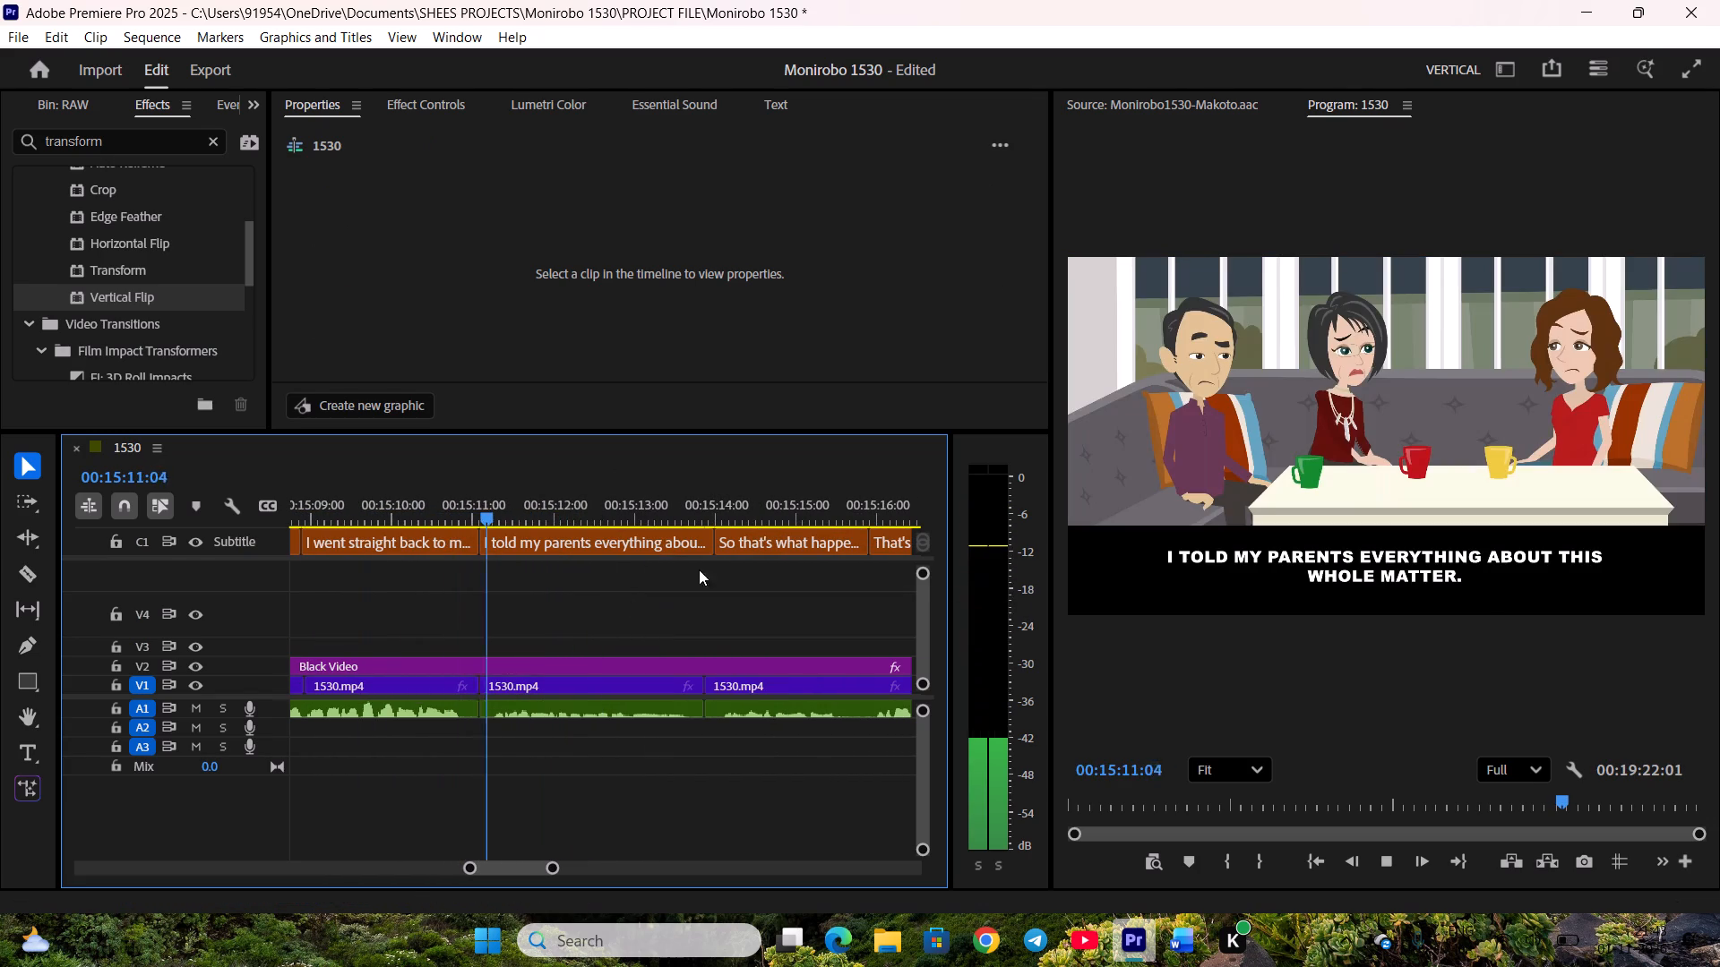
left_click_drag(714, 550, 700, 552)
key("space")
left_click_drag(719, 551, 715, 552)
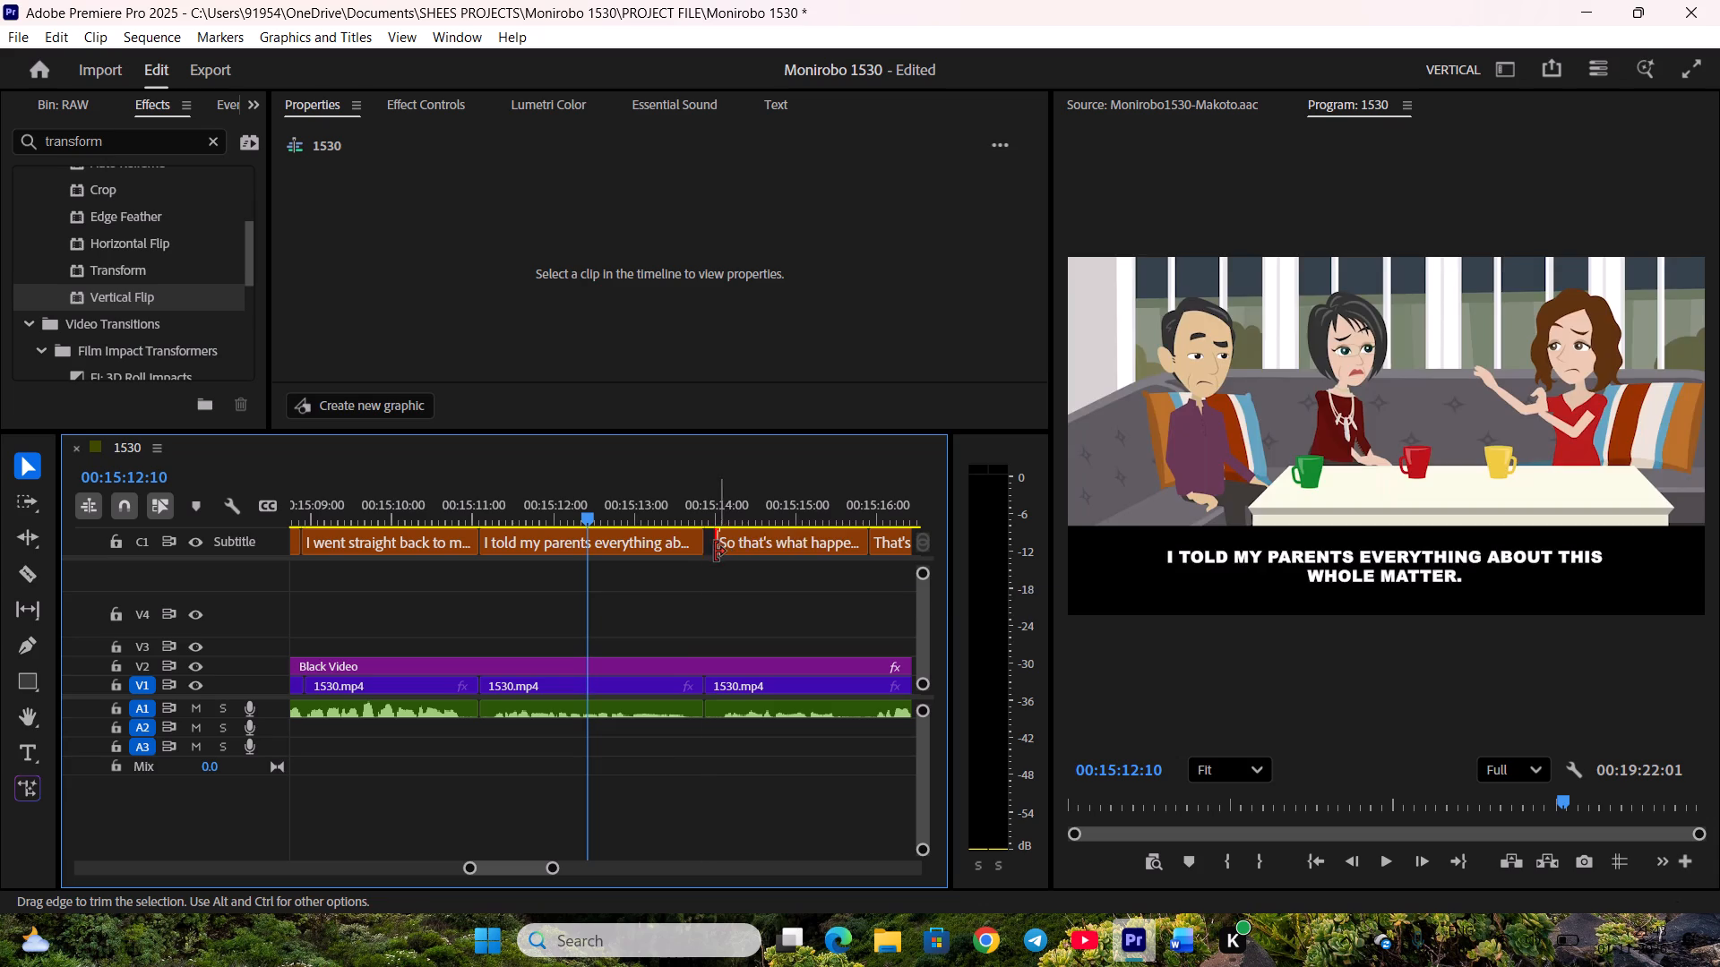
left_click_drag(715, 552, 709, 553)
Raise the gain of the two A1 voice clips under "I told my parents everything" and "So that's what happened..." by 9 dB.
left_click_drag(701, 736, 735, 713)
key("g")
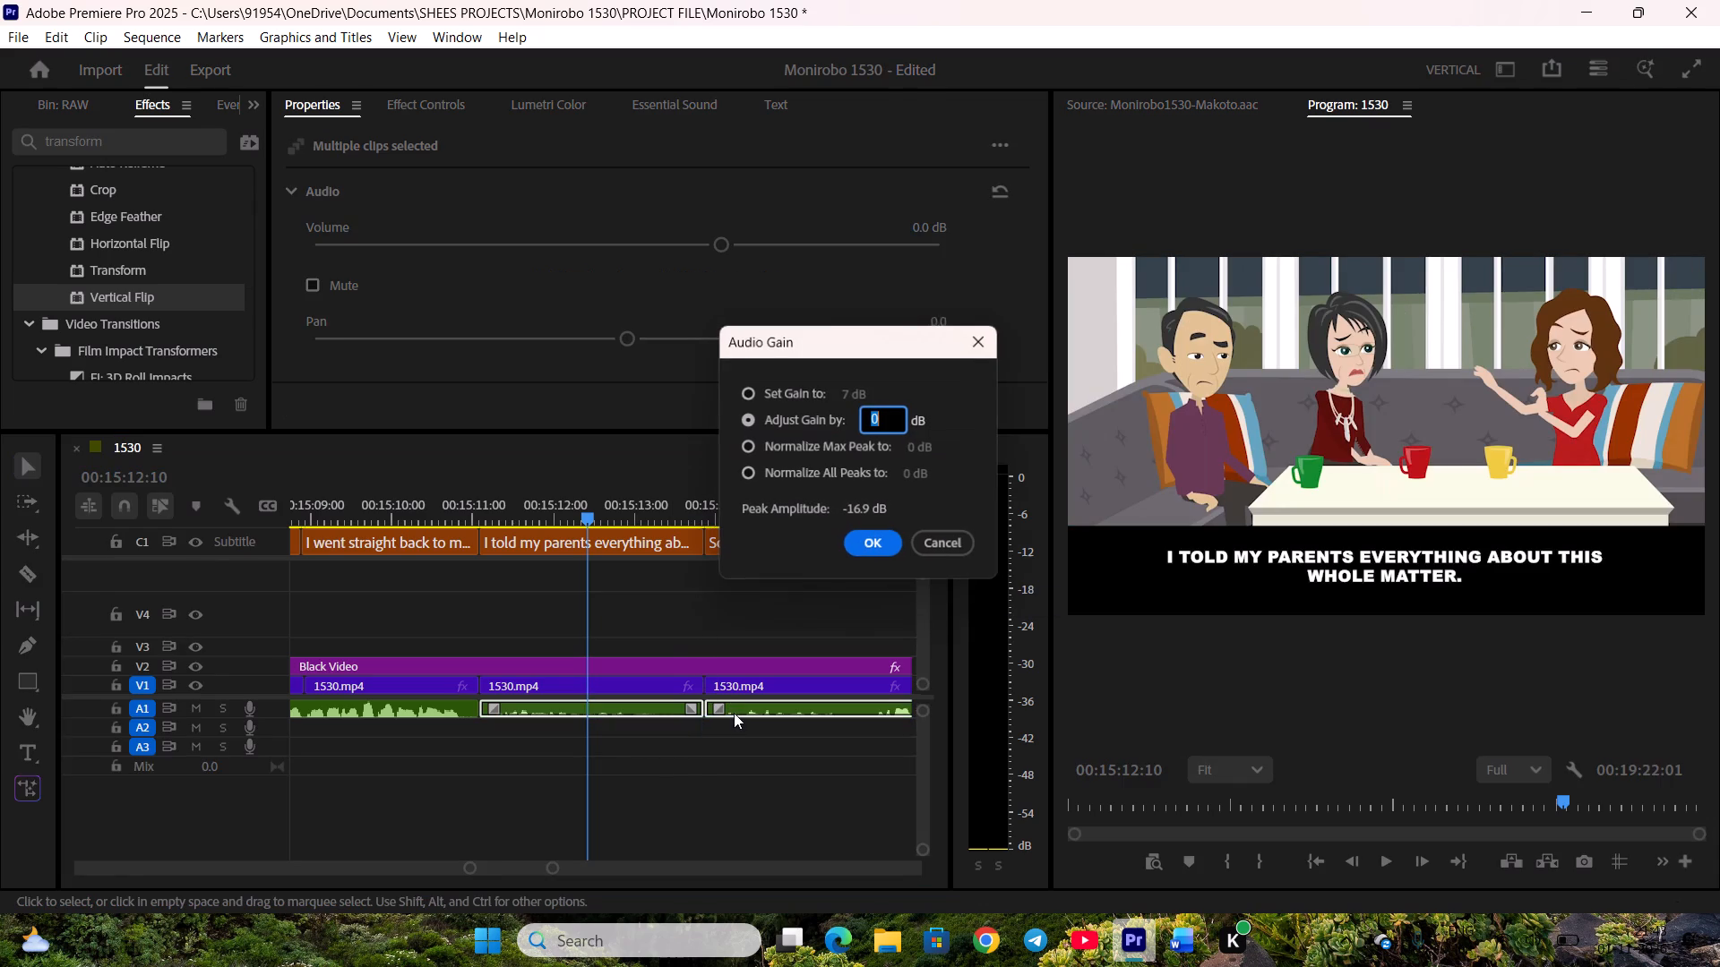
key("9")
key("Return")
left_click(729, 800)
Align the end of "That's awful." and the start of "To think Makoto was that kind of person." with the scene cut.
key("space")
scroll(726, 792, "down", 5)
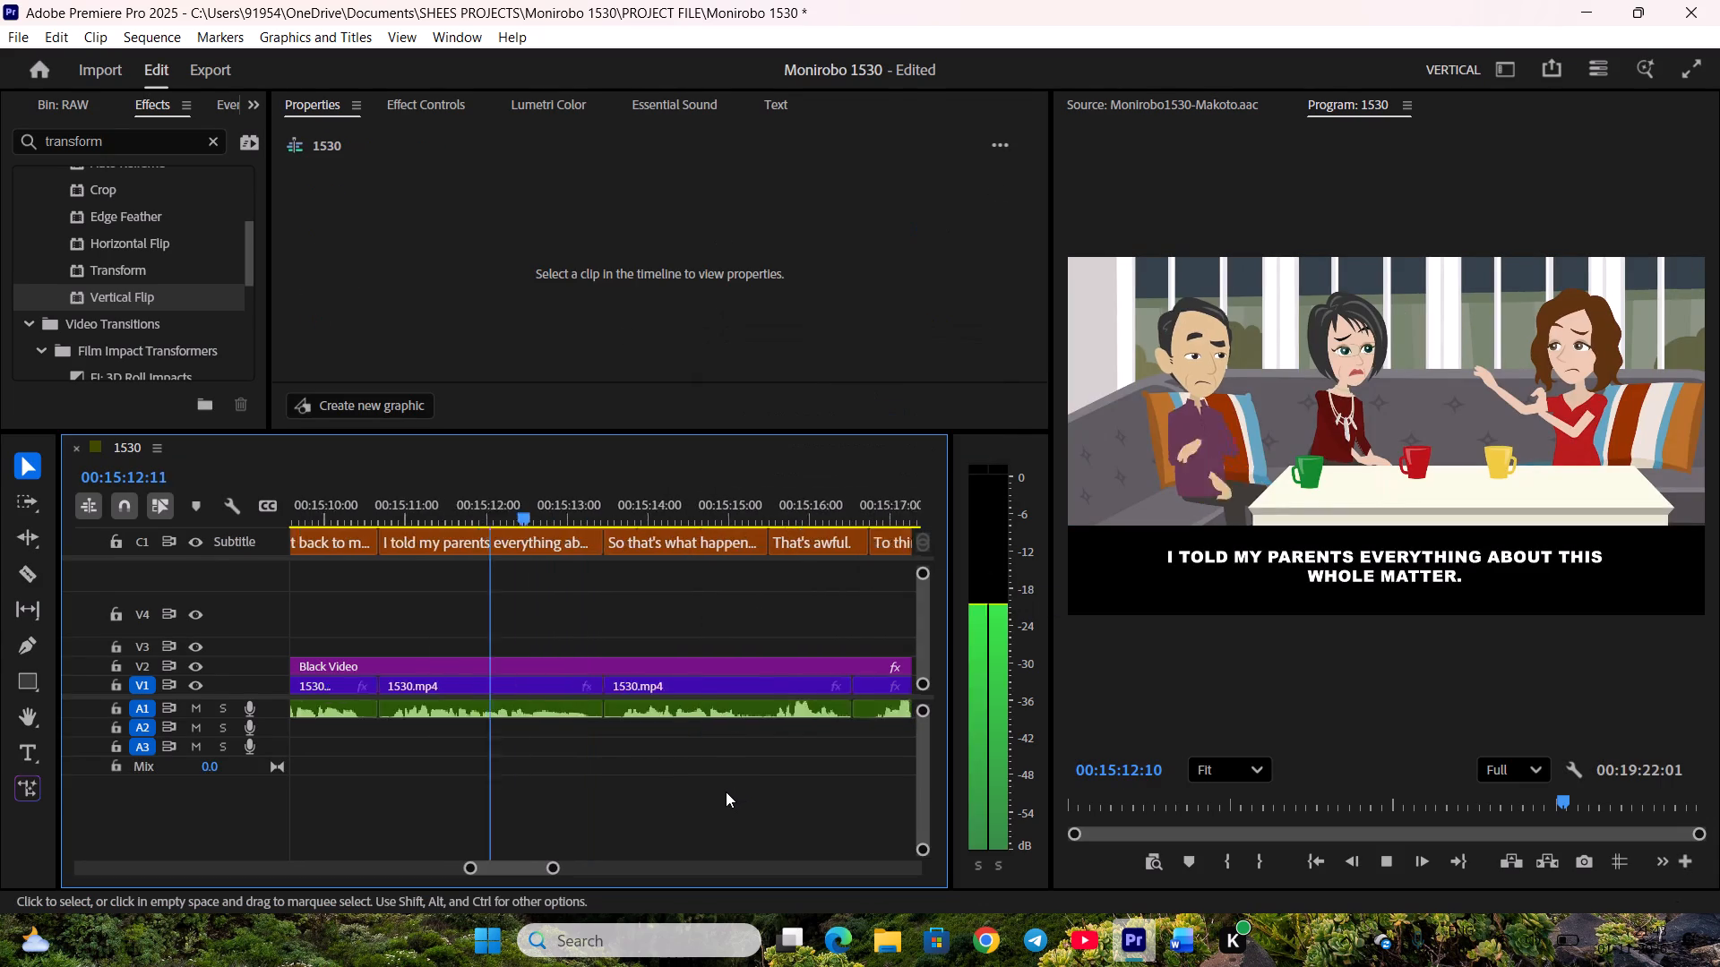
left_click(789, 548)
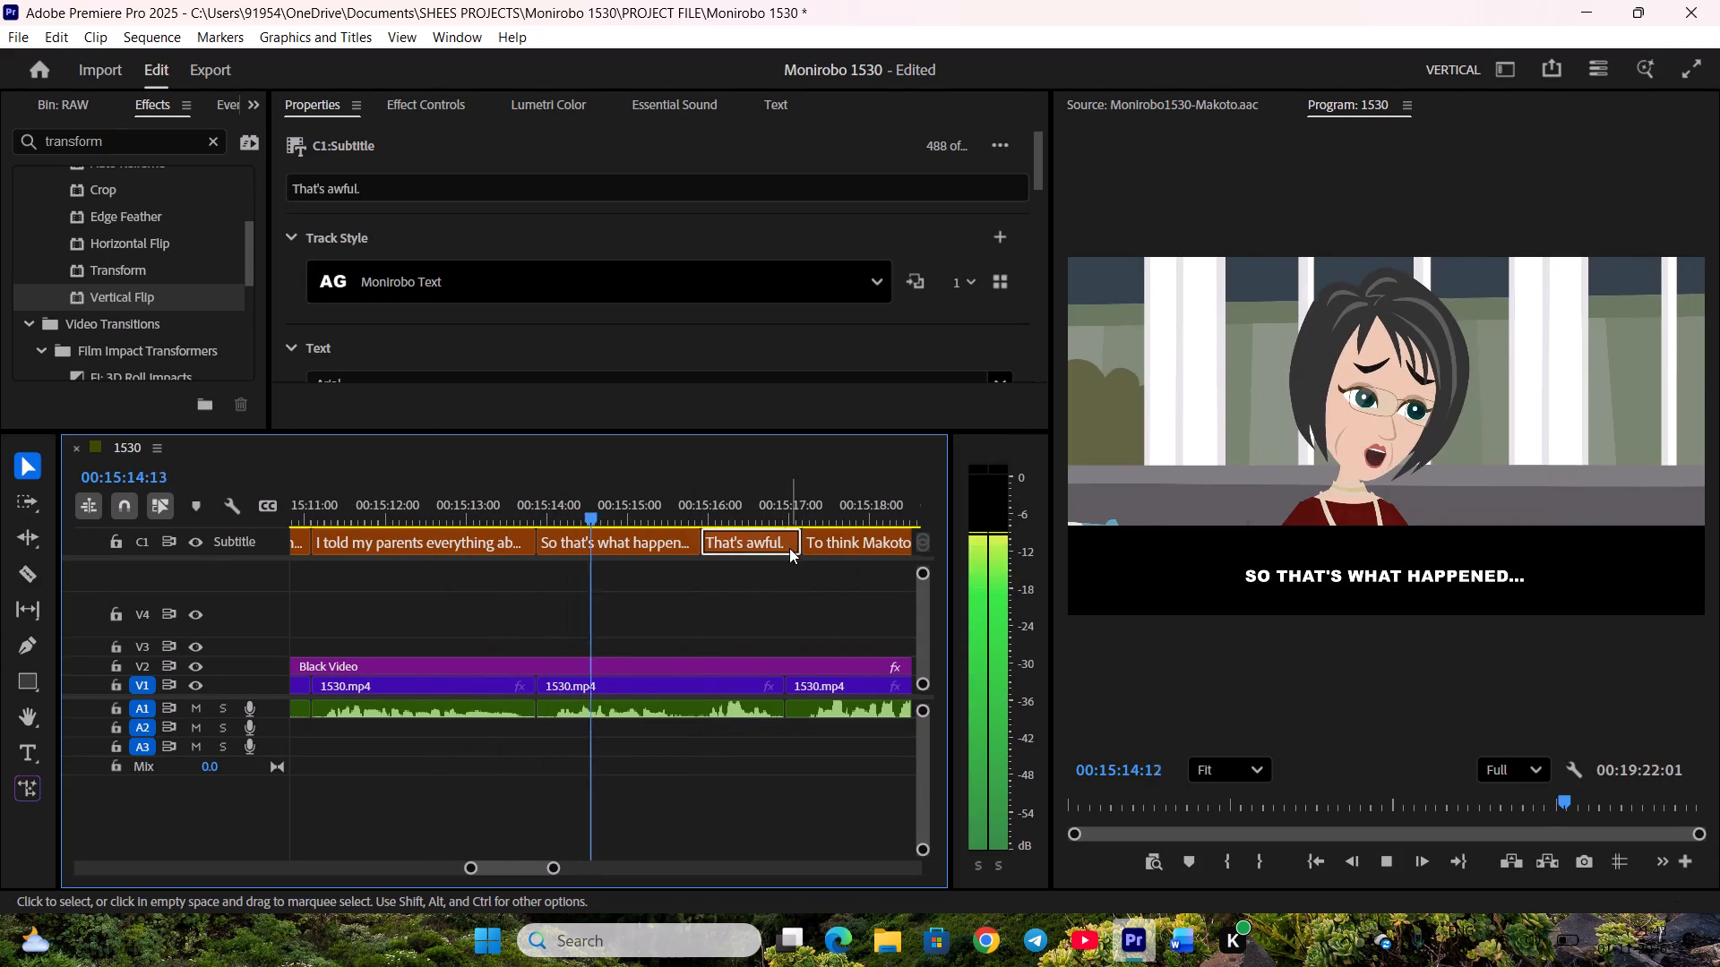
left_click_drag(798, 548, 787, 548)
scroll(743, 573, "down", 4)
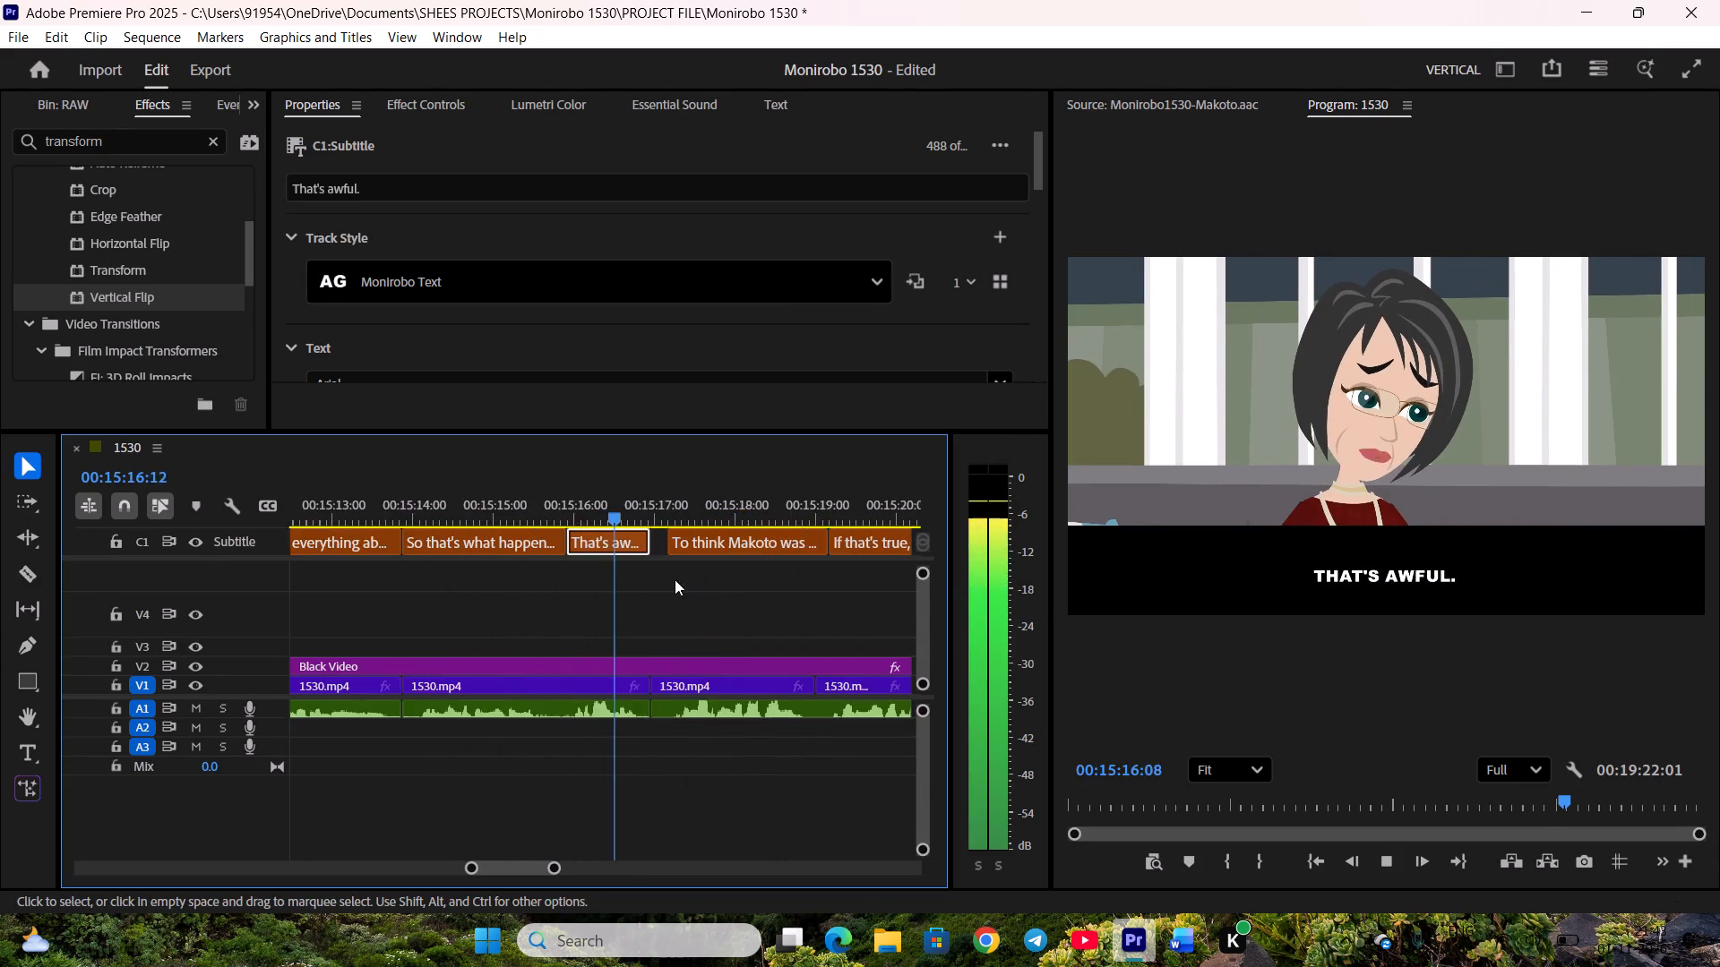
key("space")
left_click_drag(677, 546, 667, 548)
scroll(675, 561, "down", 5)
key("space")
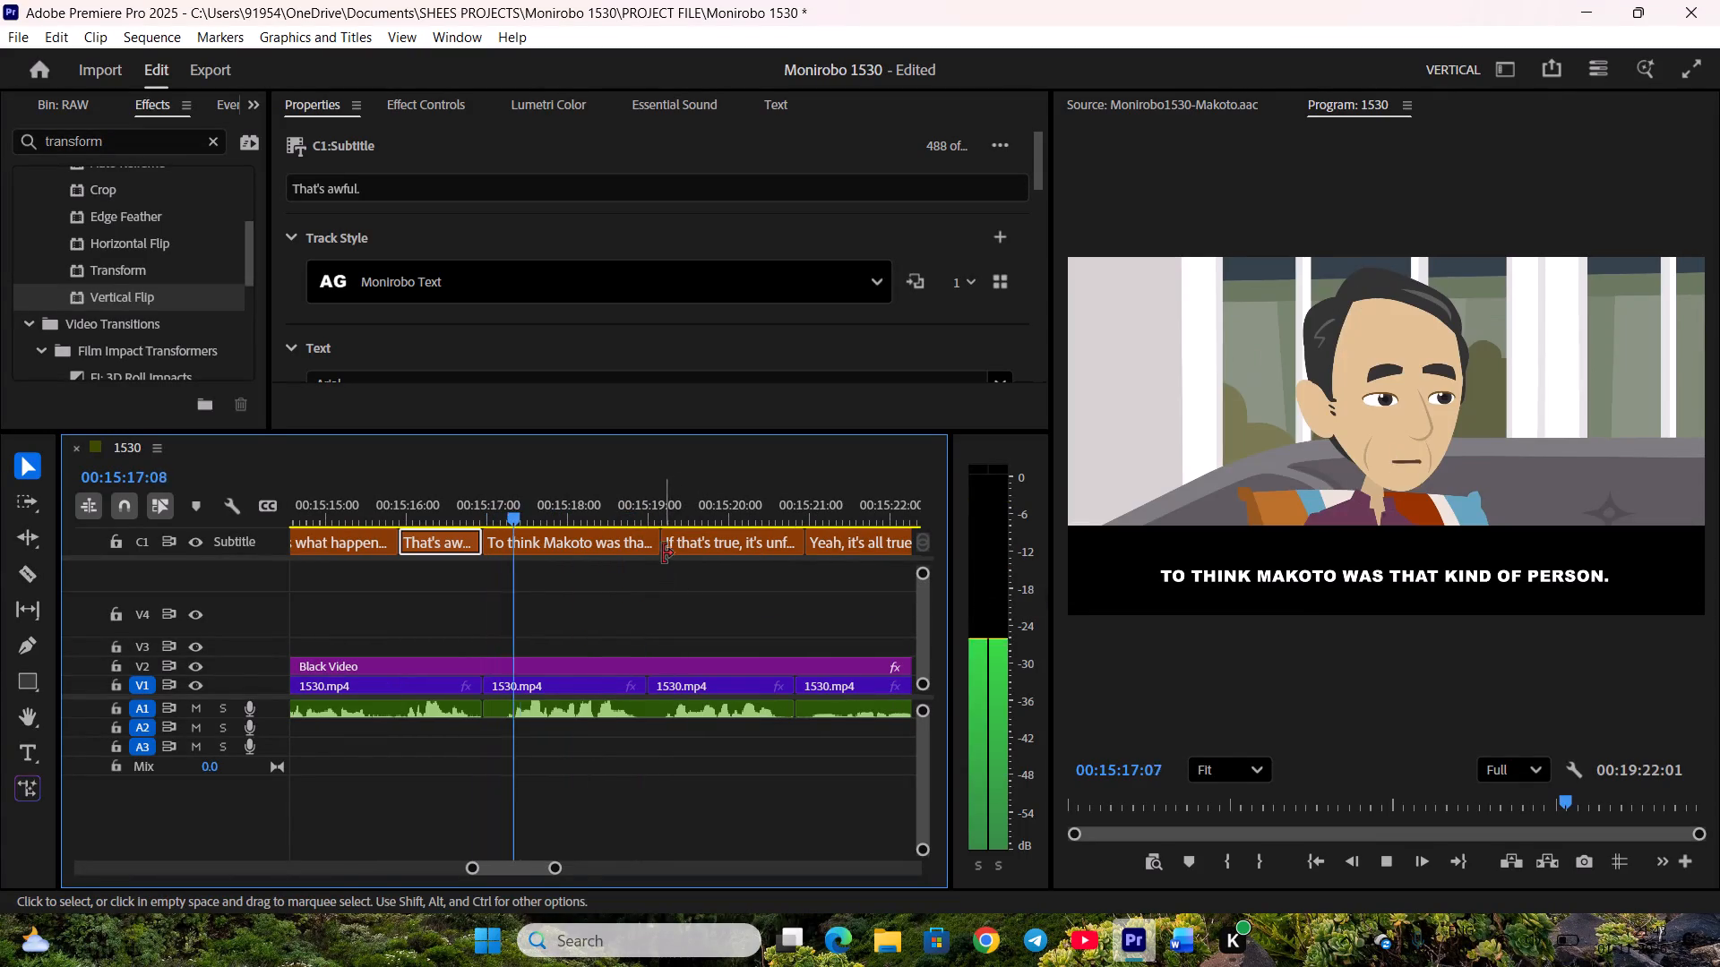
Align the end of "To think Makoto was that kind of person." and the start of "If that's true, it's unforgivable." with the scene cut.
key("space")
left_click_drag(657, 547, 647, 545)
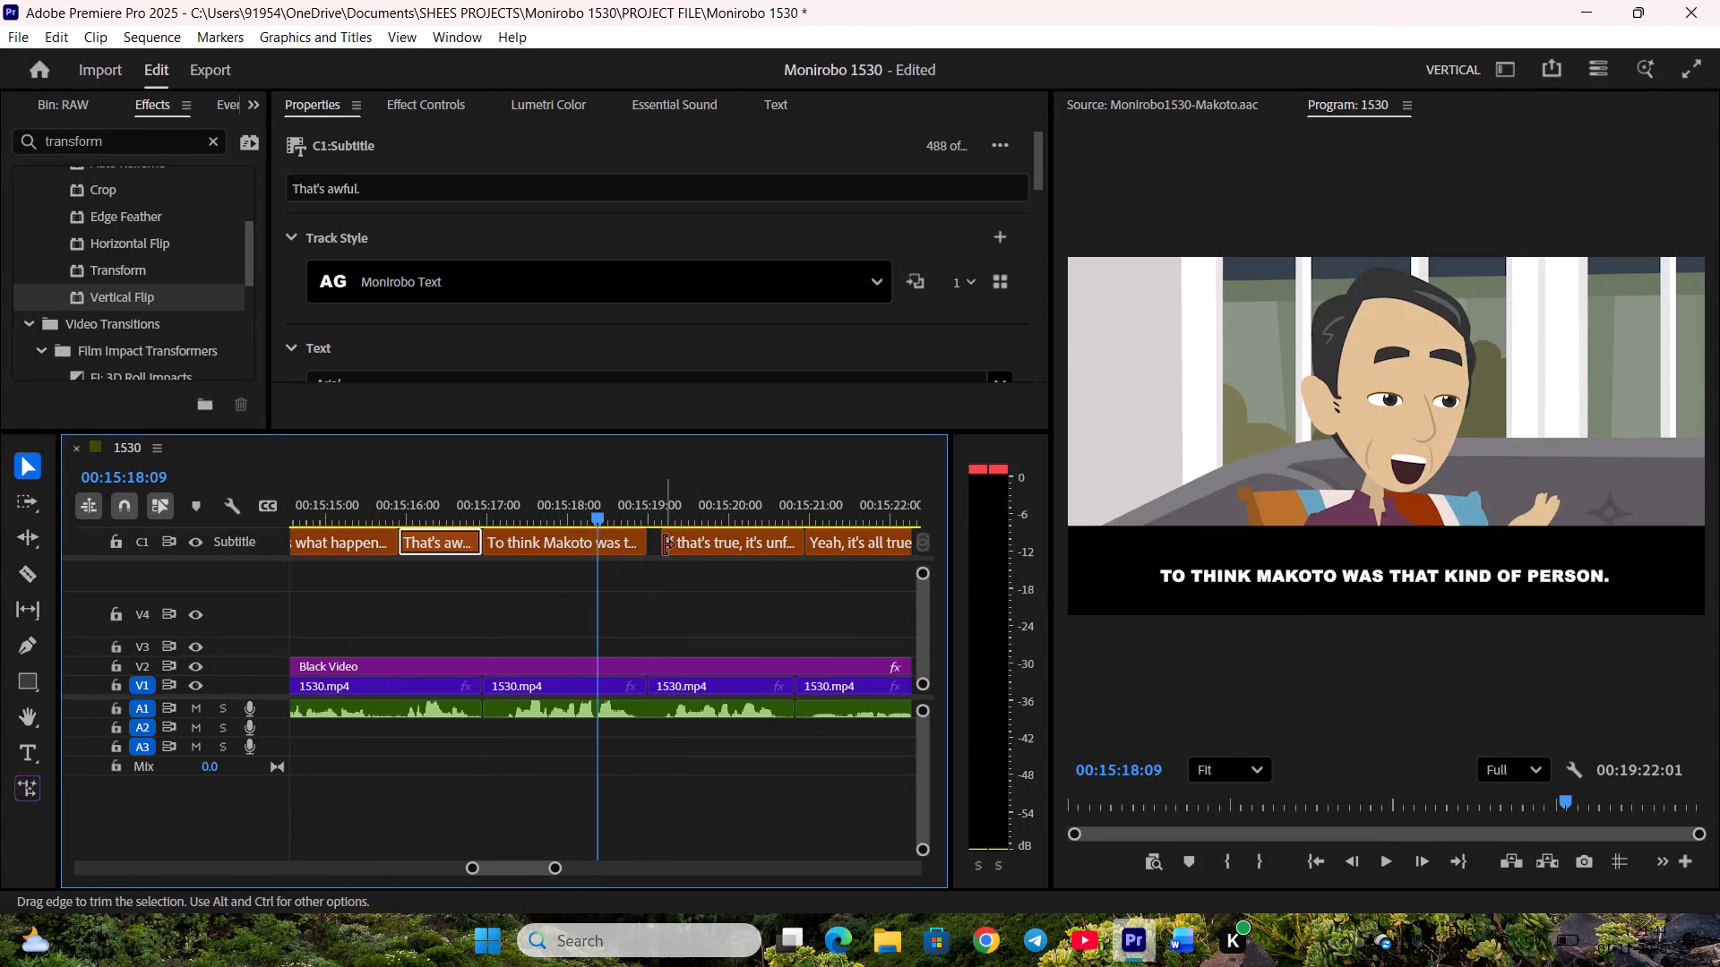
left_click(664, 545)
left_click(674, 603)
scroll(675, 600, "down", 3)
Align the end of "If that's true, it's unforgivable." and the start of "Yeah, it's all true." with the scene cut.
key("space")
left_click_drag(701, 548, 690, 548)
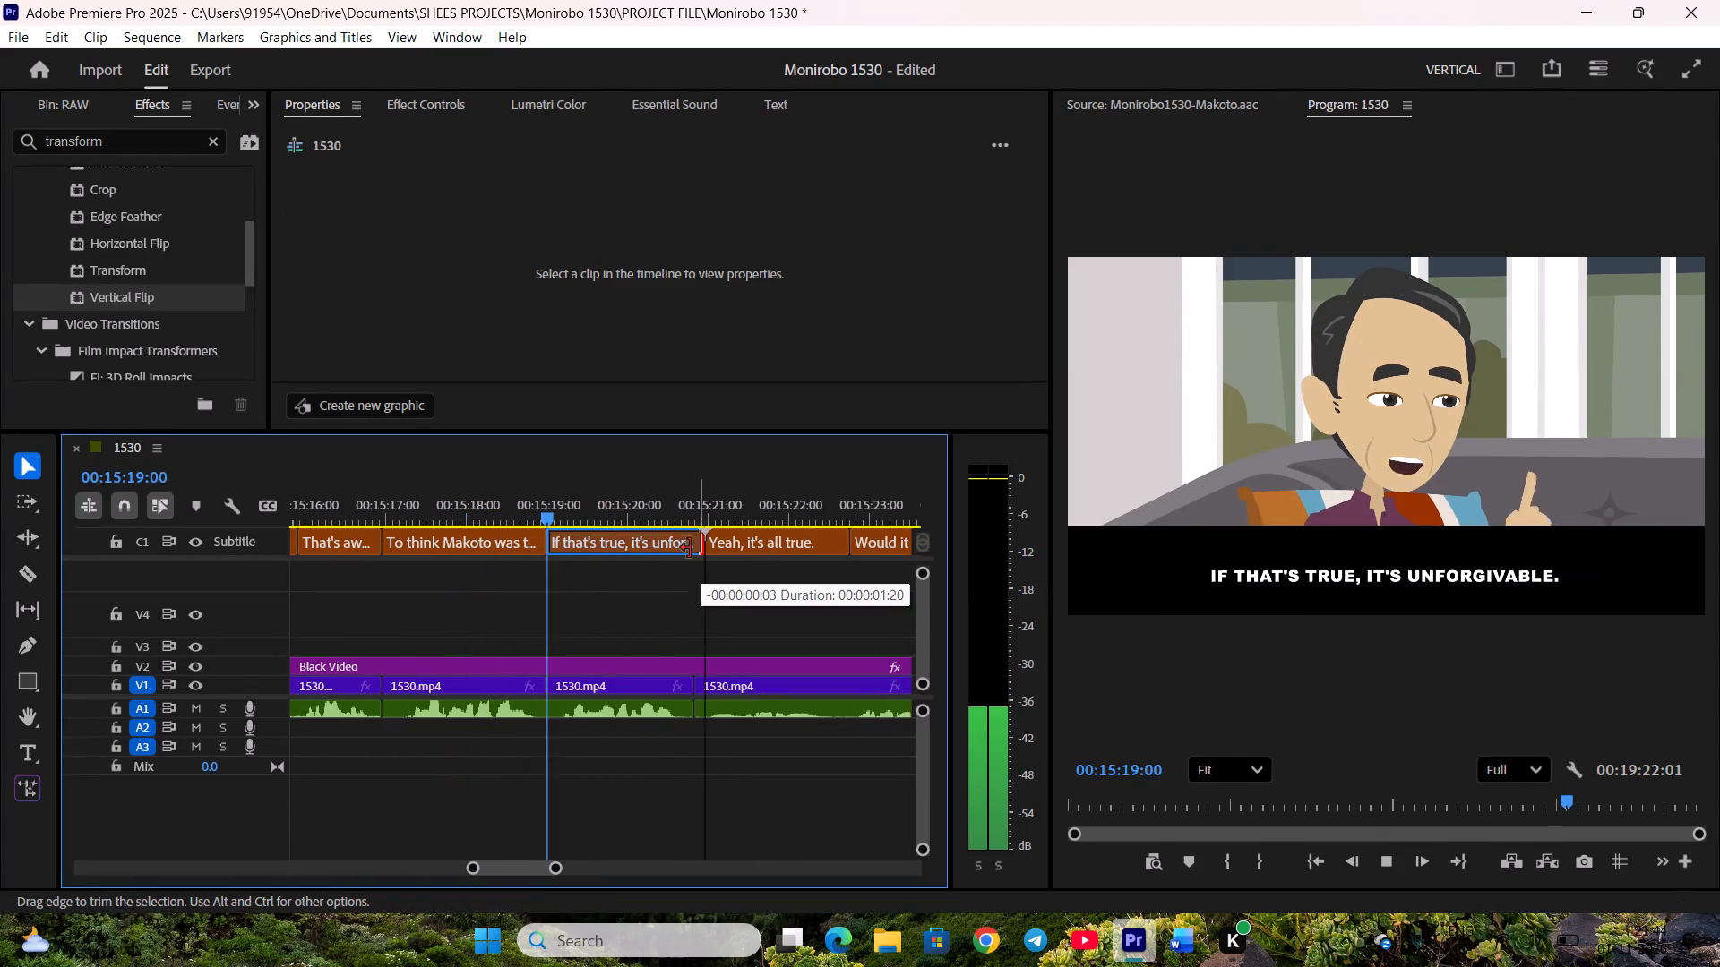
left_click_drag(690, 548, 687, 548)
left_click_drag(707, 545, 694, 545)
Move the boundary between "Yeah, it's all true." and "Would it be okay if I stay at home for a while," slightly earlier to suit the voice.
scroll(625, 598, "down", 5)
scroll(523, 585, "down", 2)
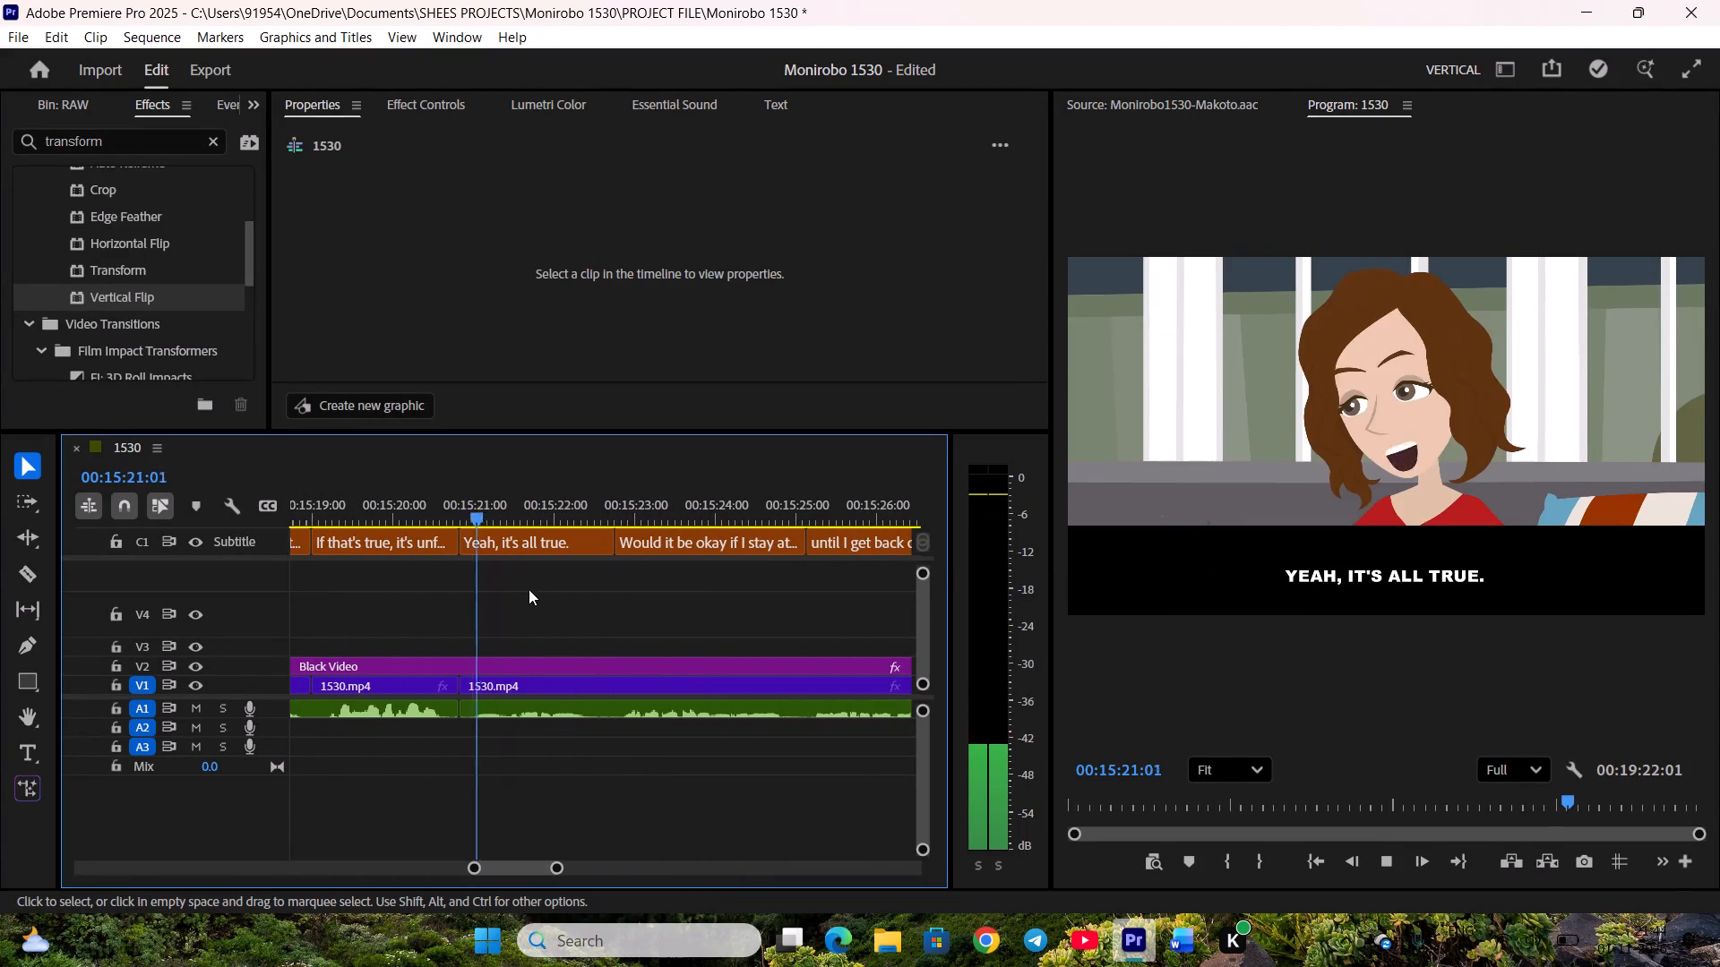
key("space")
left_click_drag(610, 545, 606, 545)
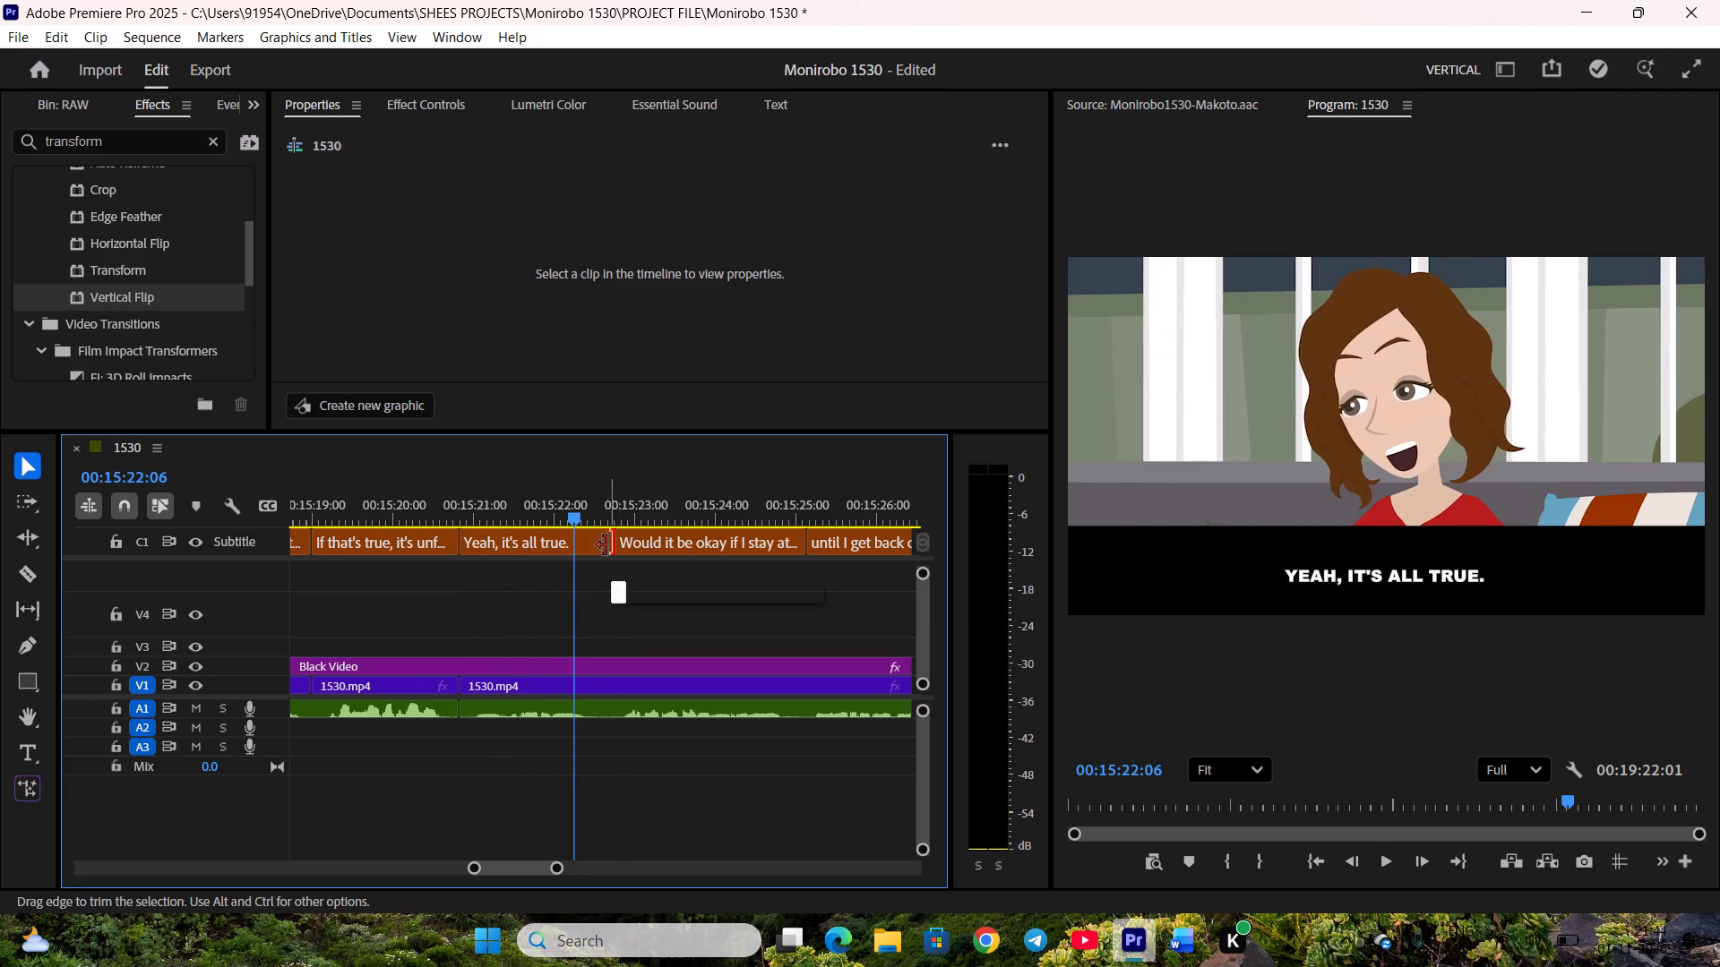
left_click_drag(606, 545, 601, 545)
left_click(622, 547)
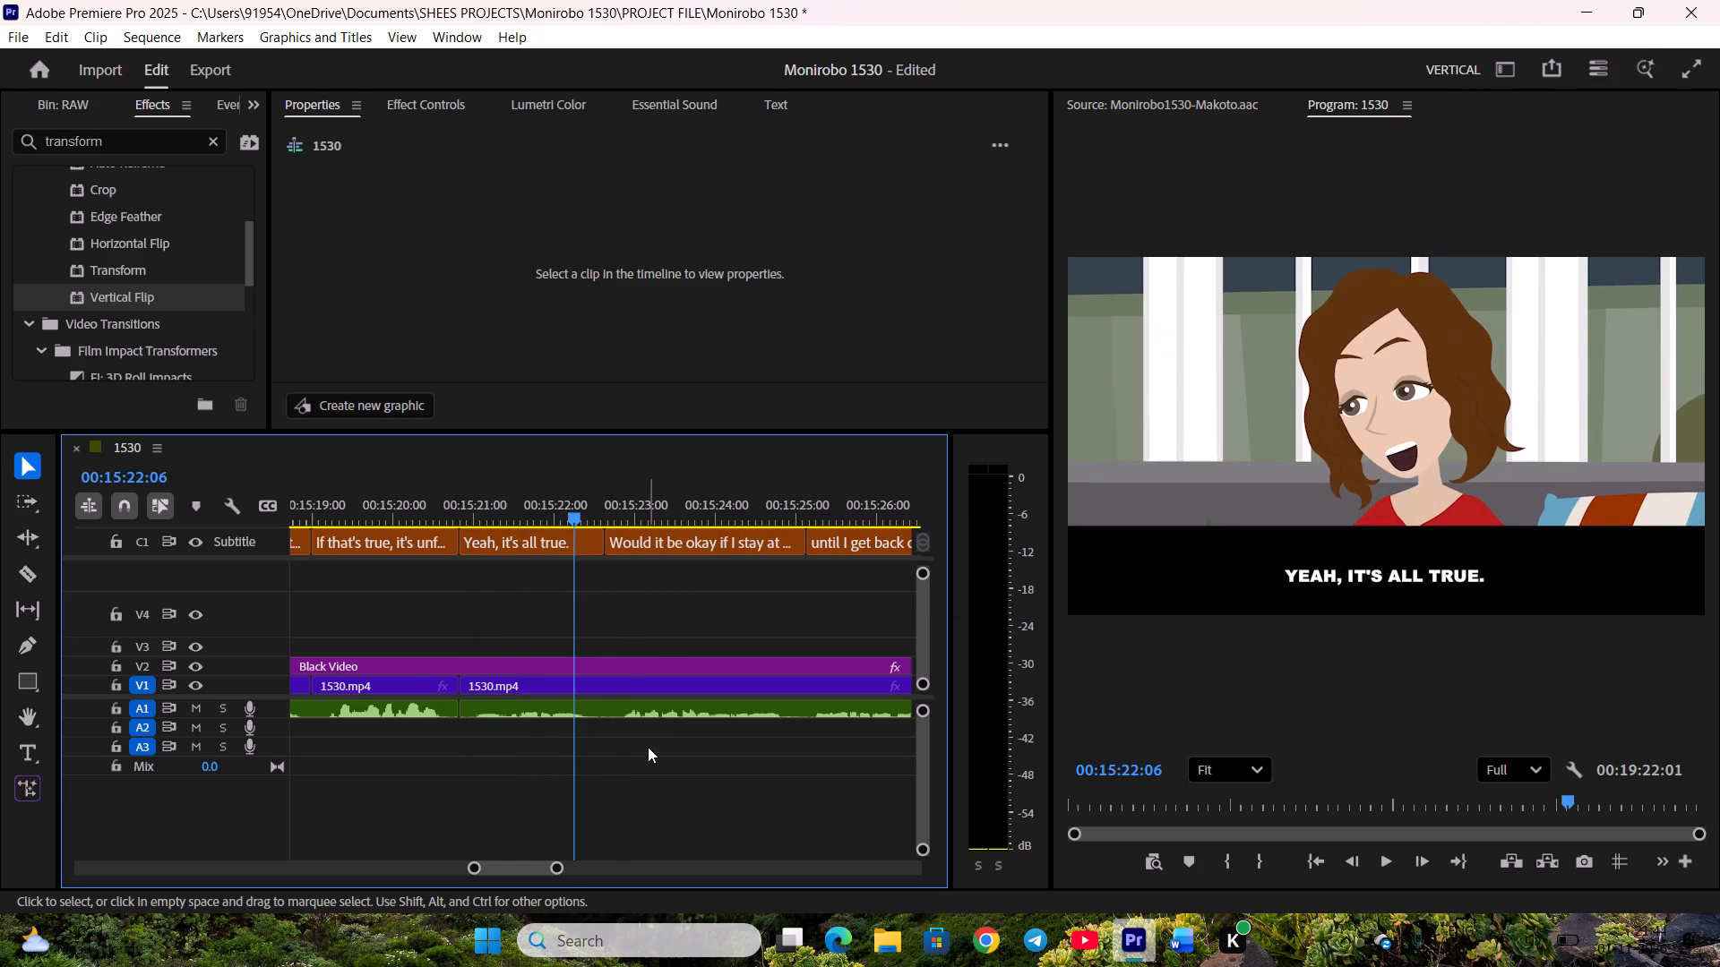
Raise the gain of the A1 voice clip under "Yeah, it's all true." by 9 dB and save the project.
left_click(648, 713)
key("g")
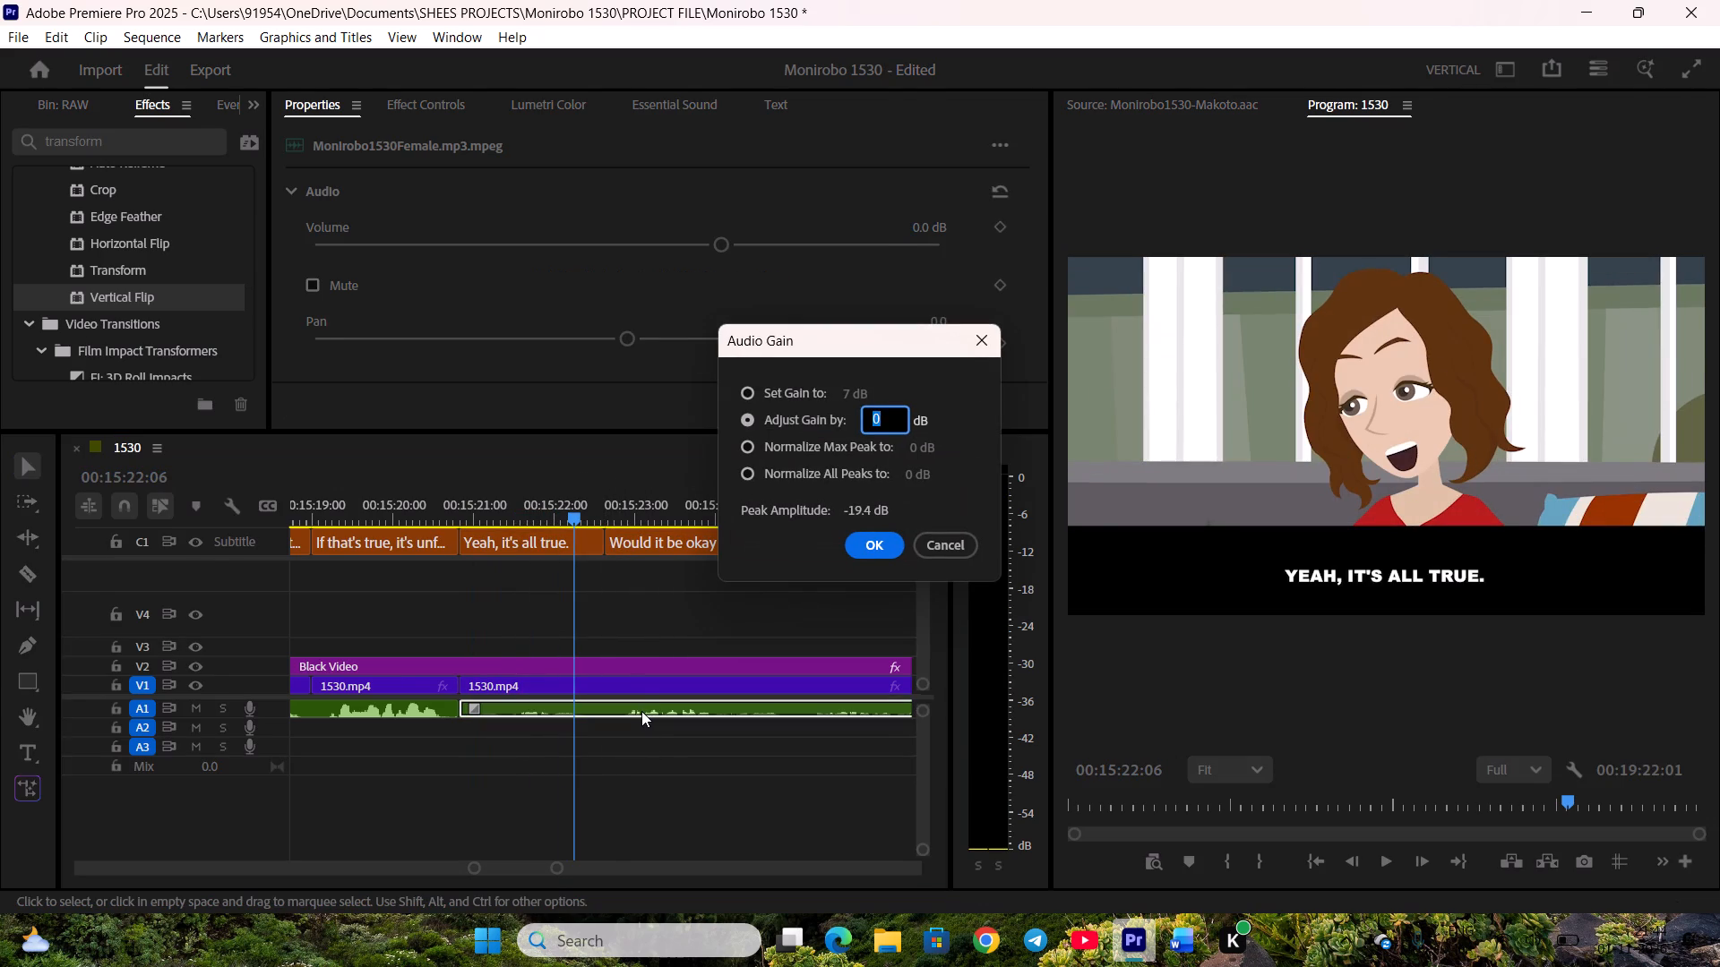
key("9")
key("Return")
left_click(675, 802)
key("ctrl+s")
key("space")
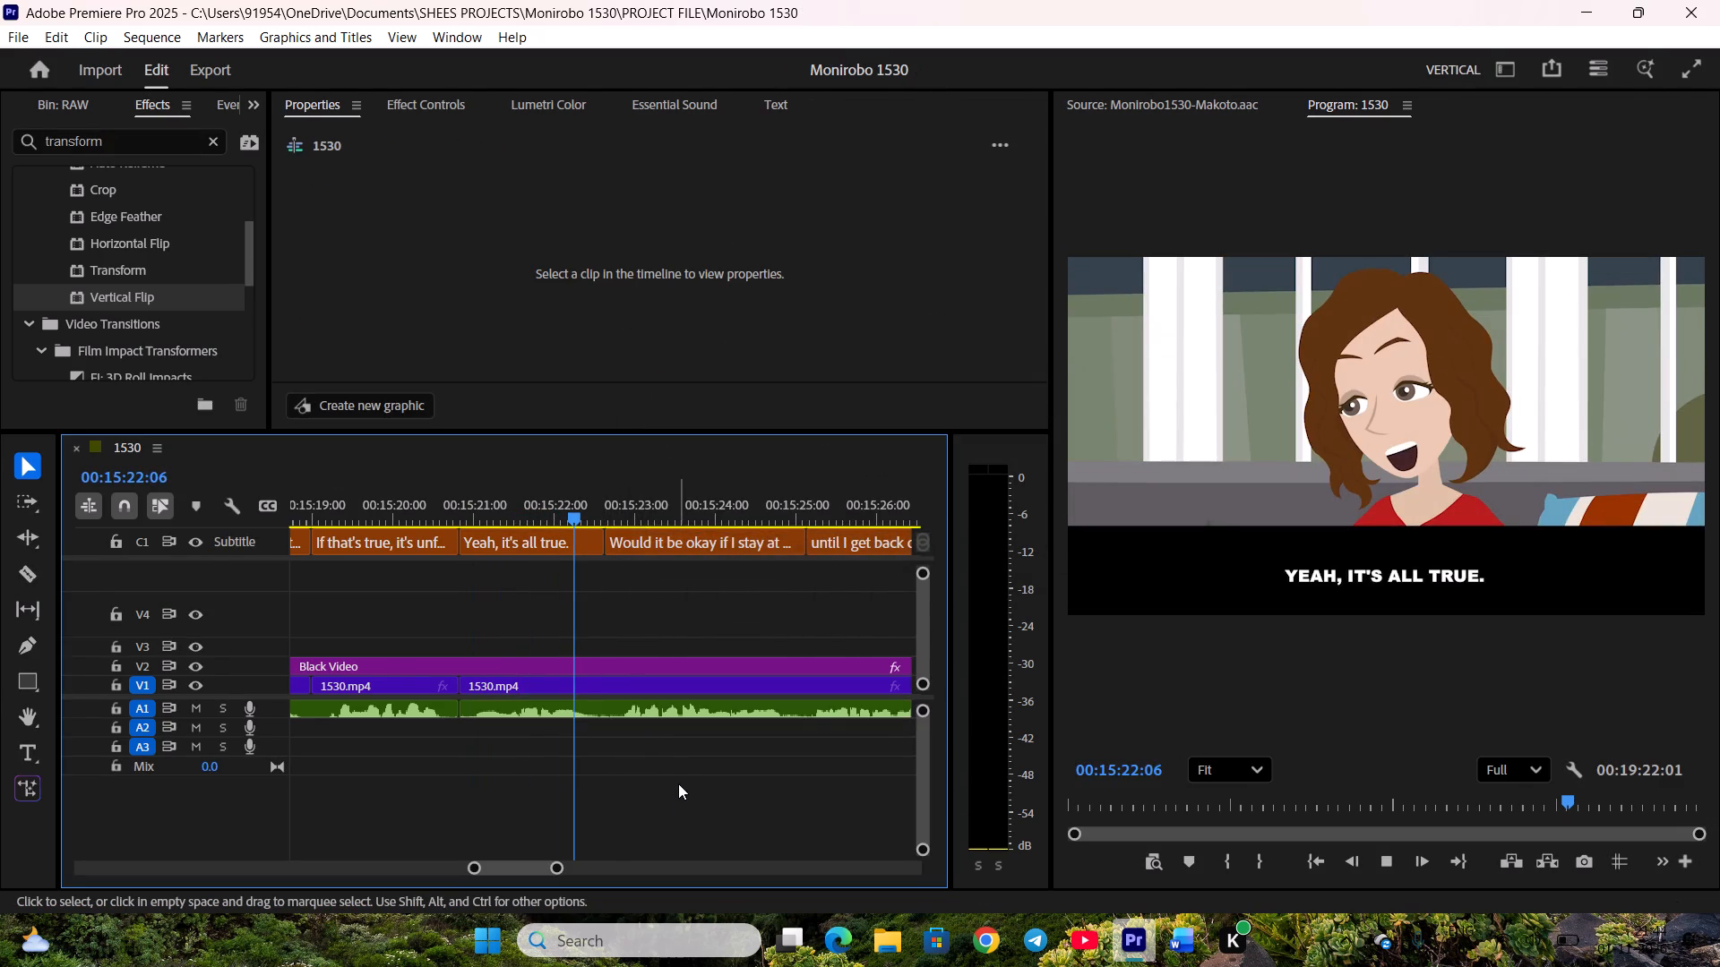
Align the end of "until I get back on my feet?" and the start of "Of course." with the scene cut.
scroll(684, 758, "down", 5)
left_click_drag(795, 547, 788, 547)
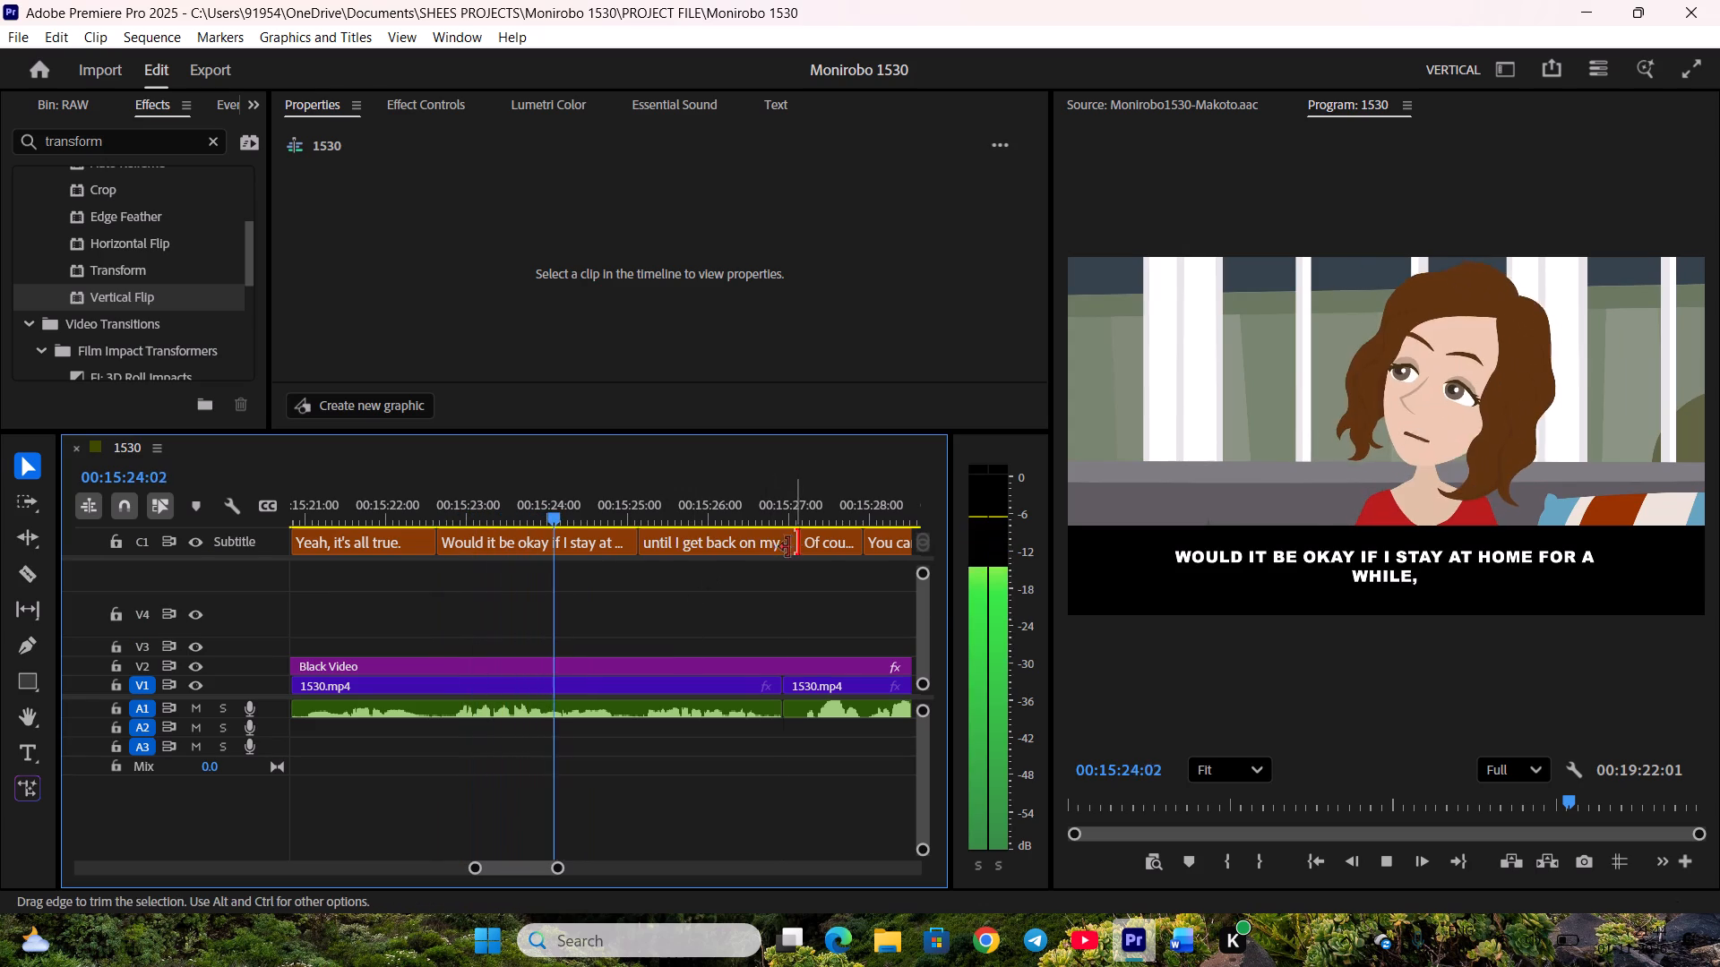
left_click_drag(788, 547, 781, 547)
scroll(666, 580, "down", 3)
left_click_drag(701, 548, 684, 548)
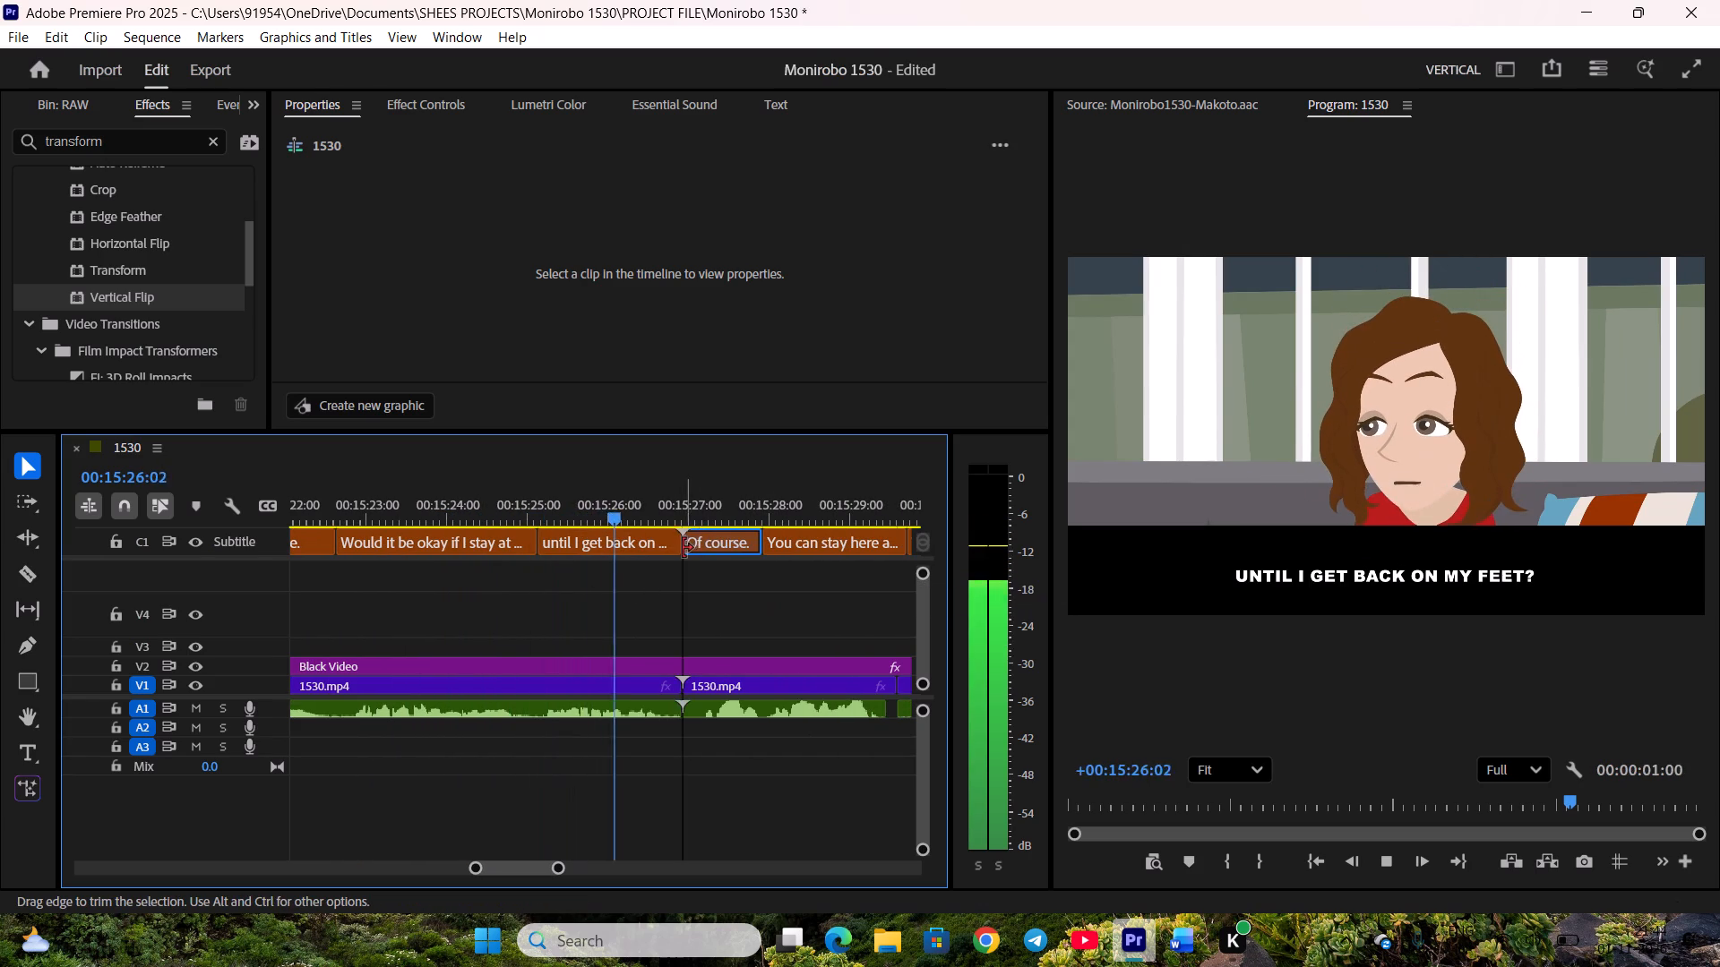
Align the end of "You can stay here as long as you like." and the start of "That's ri..." with the scene cut.
scroll(674, 575, "down", 4)
key("space")
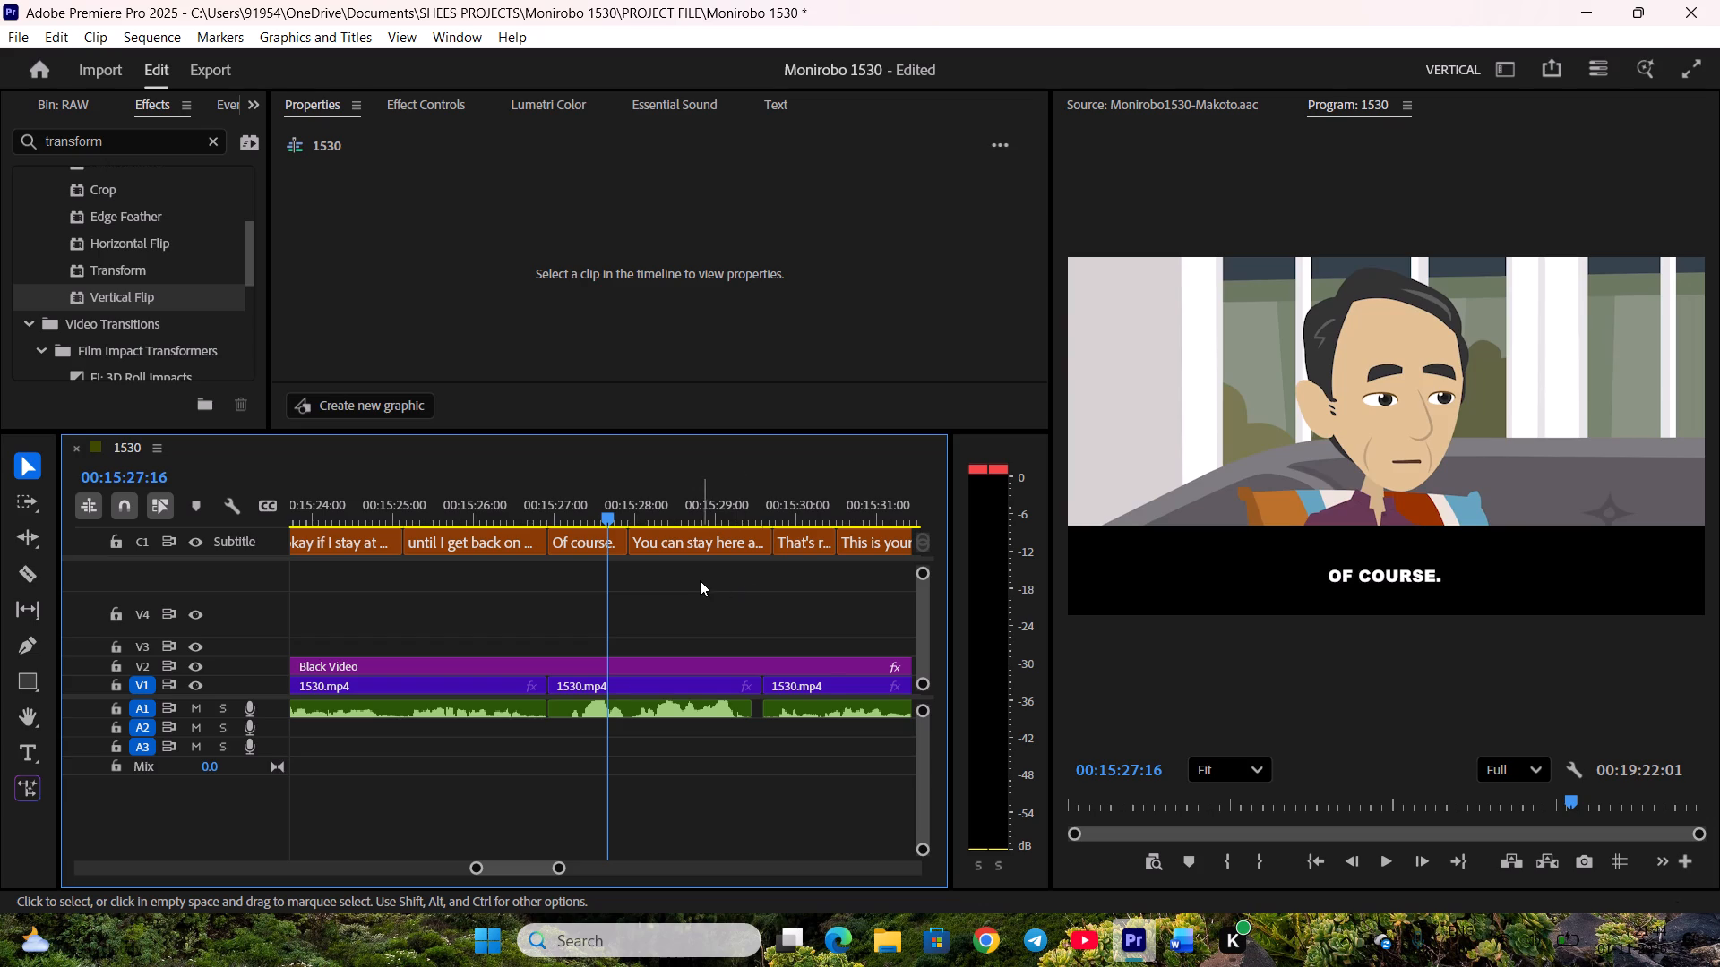
scroll(691, 579, "down", 1)
key("space")
left_click_drag(736, 545, 729, 544)
key("space")
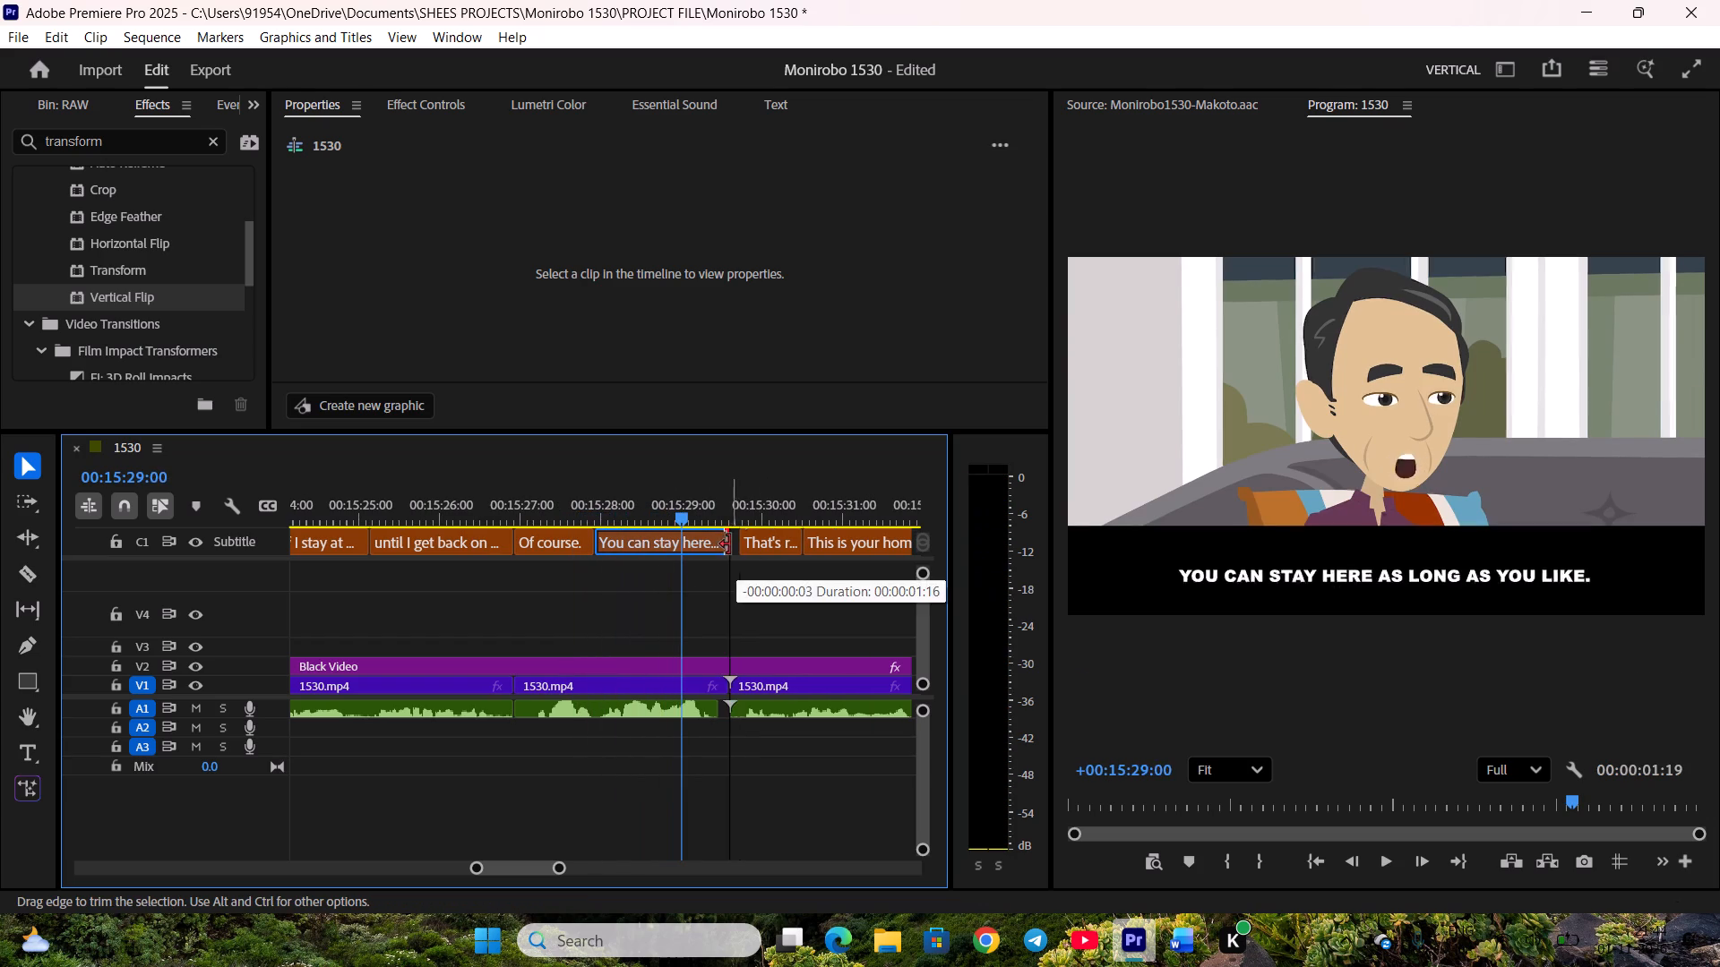
left_click_drag(729, 544, 728, 544)
left_click_drag(746, 544, 735, 545)
Align the end of "This is your home, so relax as long as you want." and the start of "Dad, Mom... thank you so much." with the scene cut.
scroll(676, 556, "down", 5)
key("space")
scroll(627, 558, "down", 3)
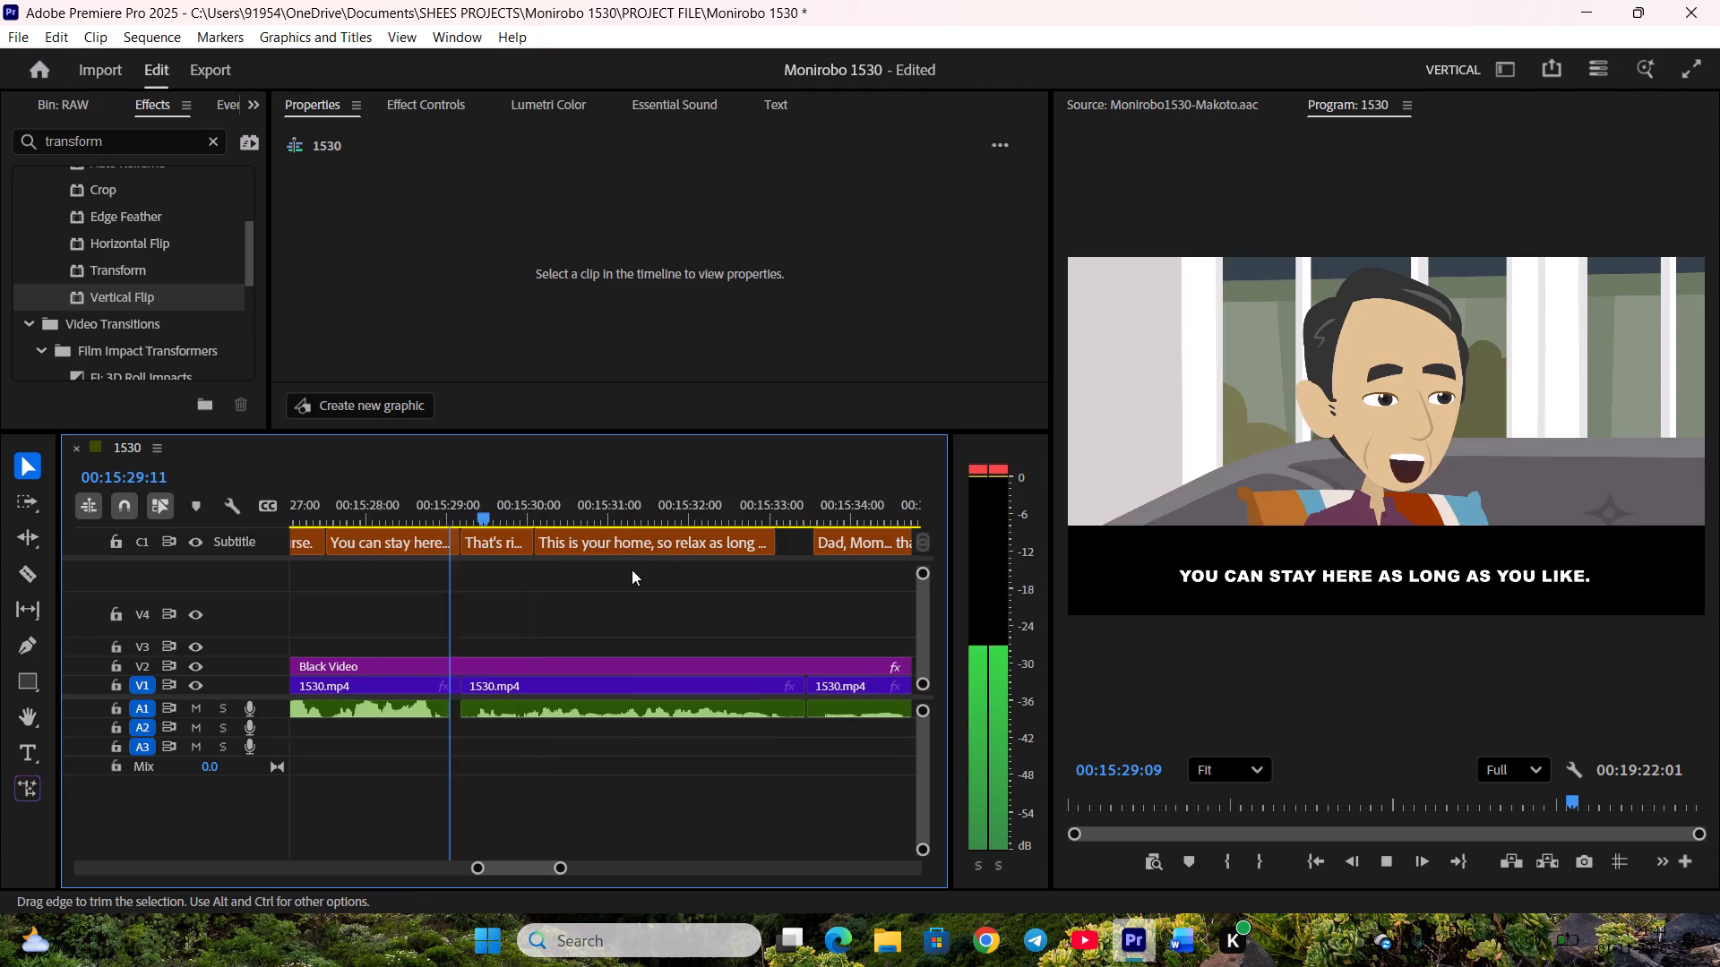
scroll(641, 573, "down", 2)
left_click_drag(703, 548, 709, 550)
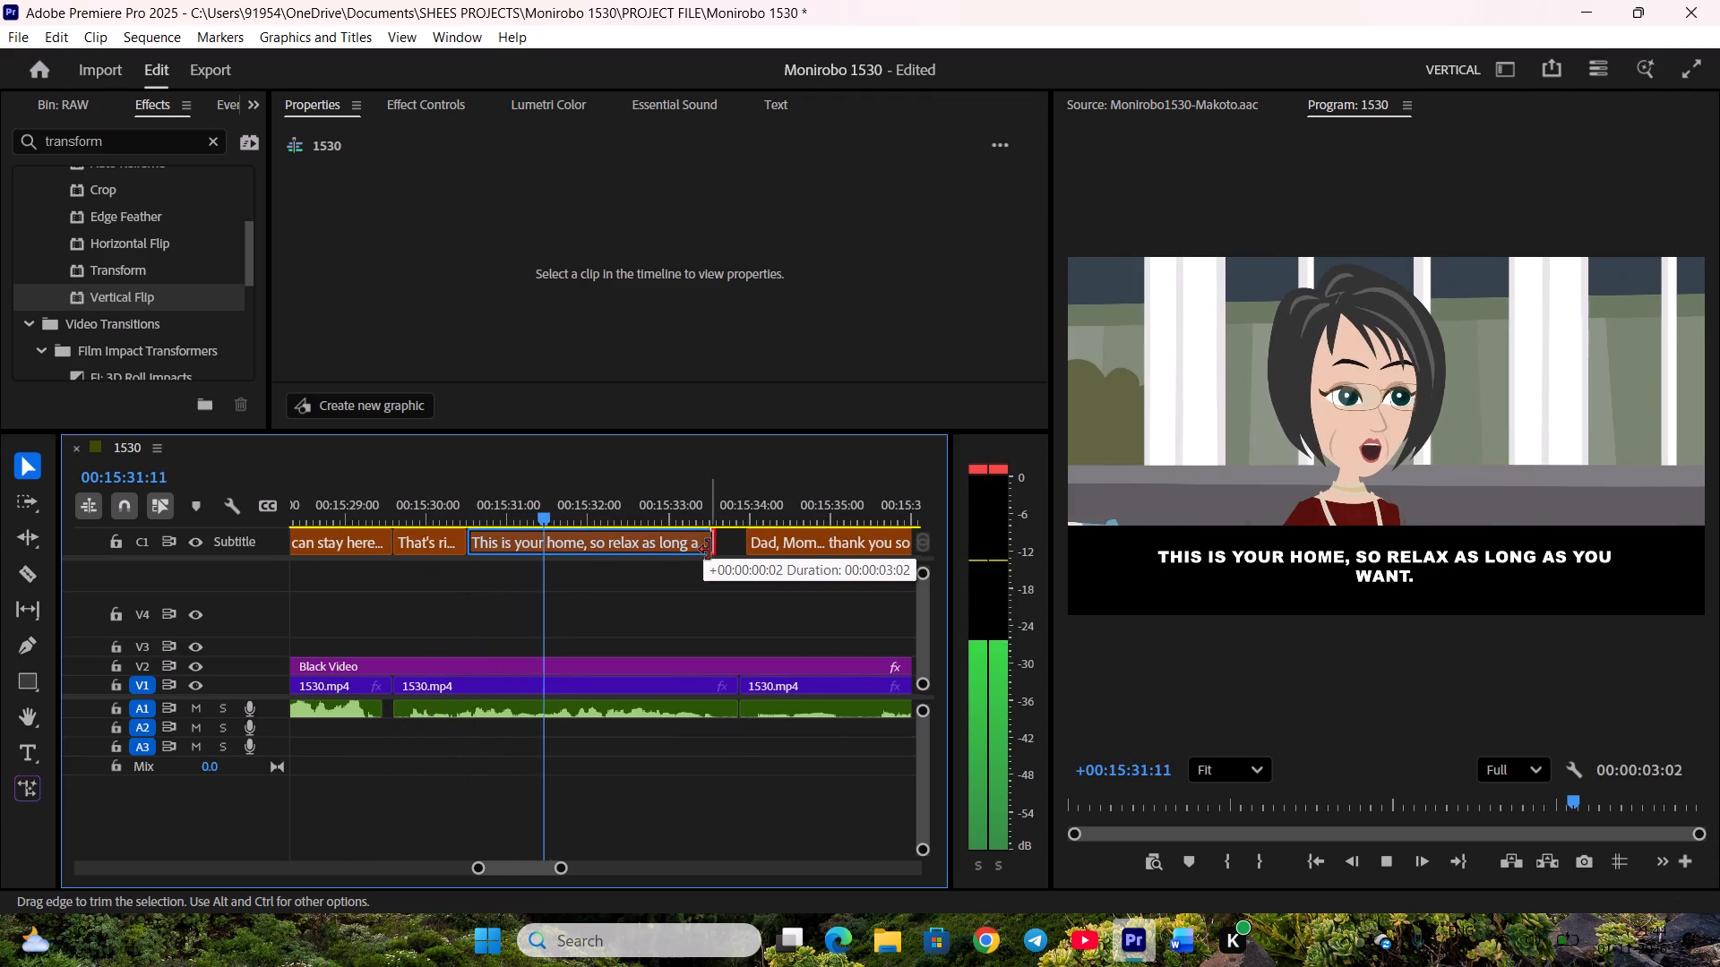
left_click_drag(709, 550, 730, 548)
left_click_drag(756, 543, 744, 545)
Align the end of "Dad, Mom... thank you so much." and the start of "And so, I decided to rely on my parents'..." with the scene cut.
scroll(566, 568, "down", 5)
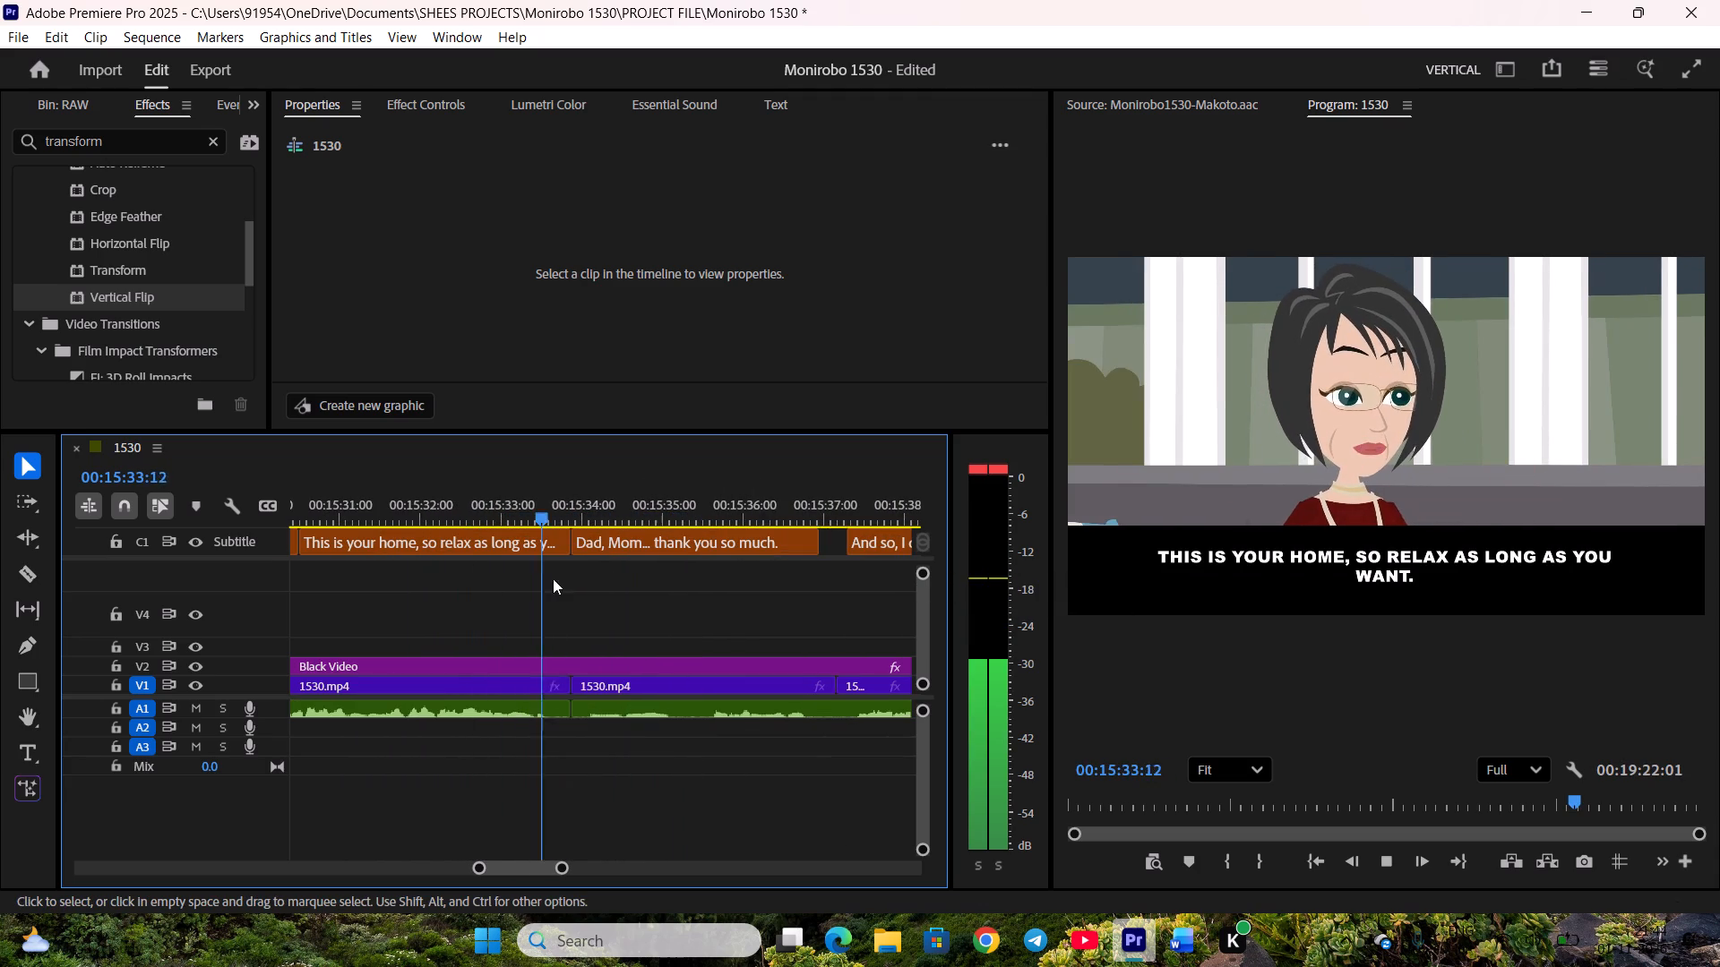
scroll(738, 542, "down", 3)
left_click_drag(718, 543, 726, 543)
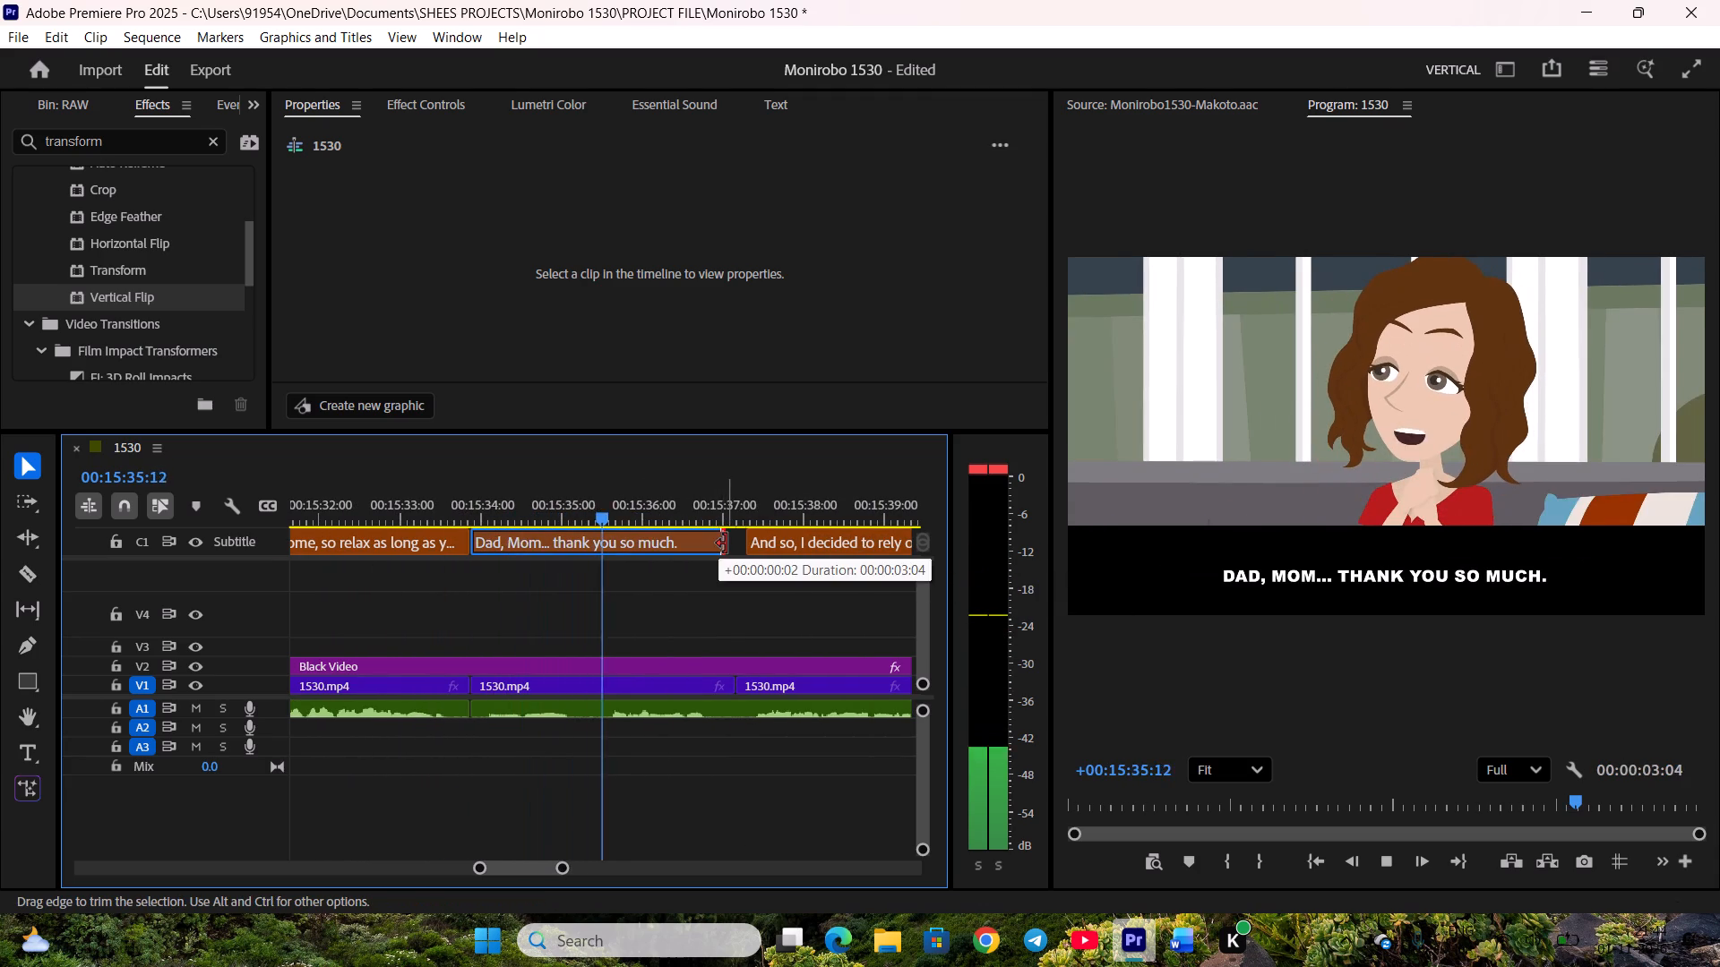
left_click_drag(726, 543, 733, 543)
key("space")
left_click_drag(752, 544, 741, 545)
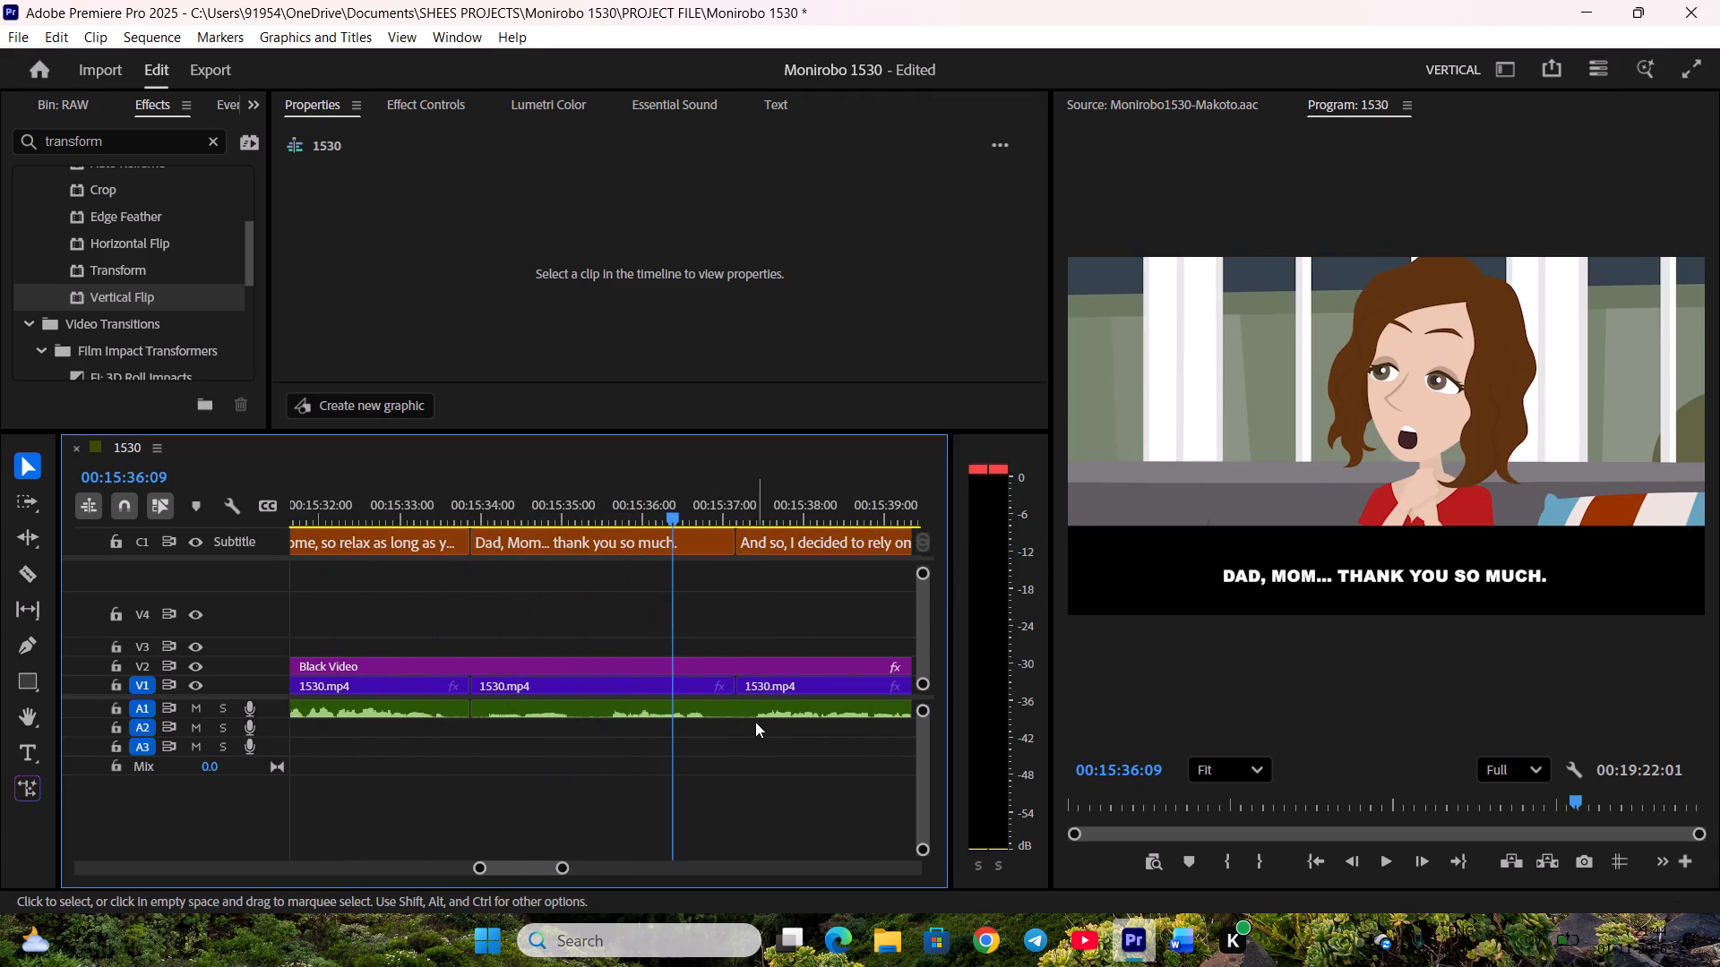
Raise the gain of the A1 voice clip starting under "Dad, Mom... thank you so much." by 11 dB.
left_click(754, 714)
key("g")
key("1")
key("1")
key("Return")
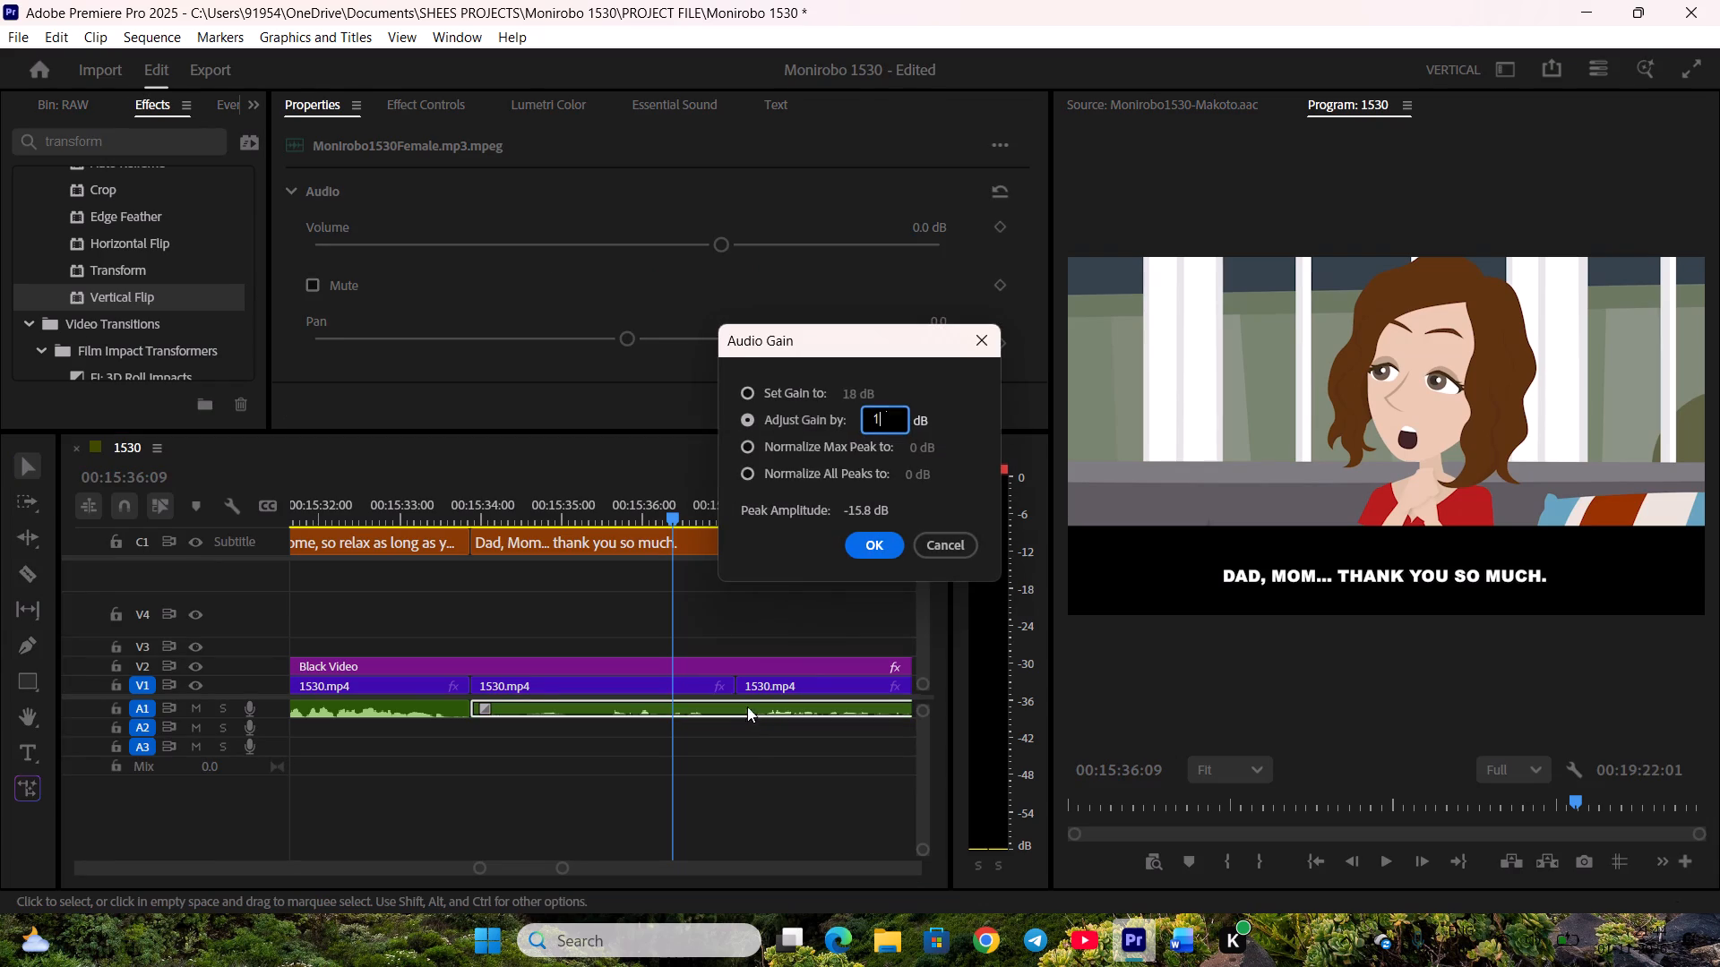
left_click(735, 766)
Align the end of "And so, I decided to rely on my parents' home for a while." and the start of "And during that time..." with the scene cut.
key("space")
scroll(735, 766, "down", 4)
scroll(762, 573, "down", 3)
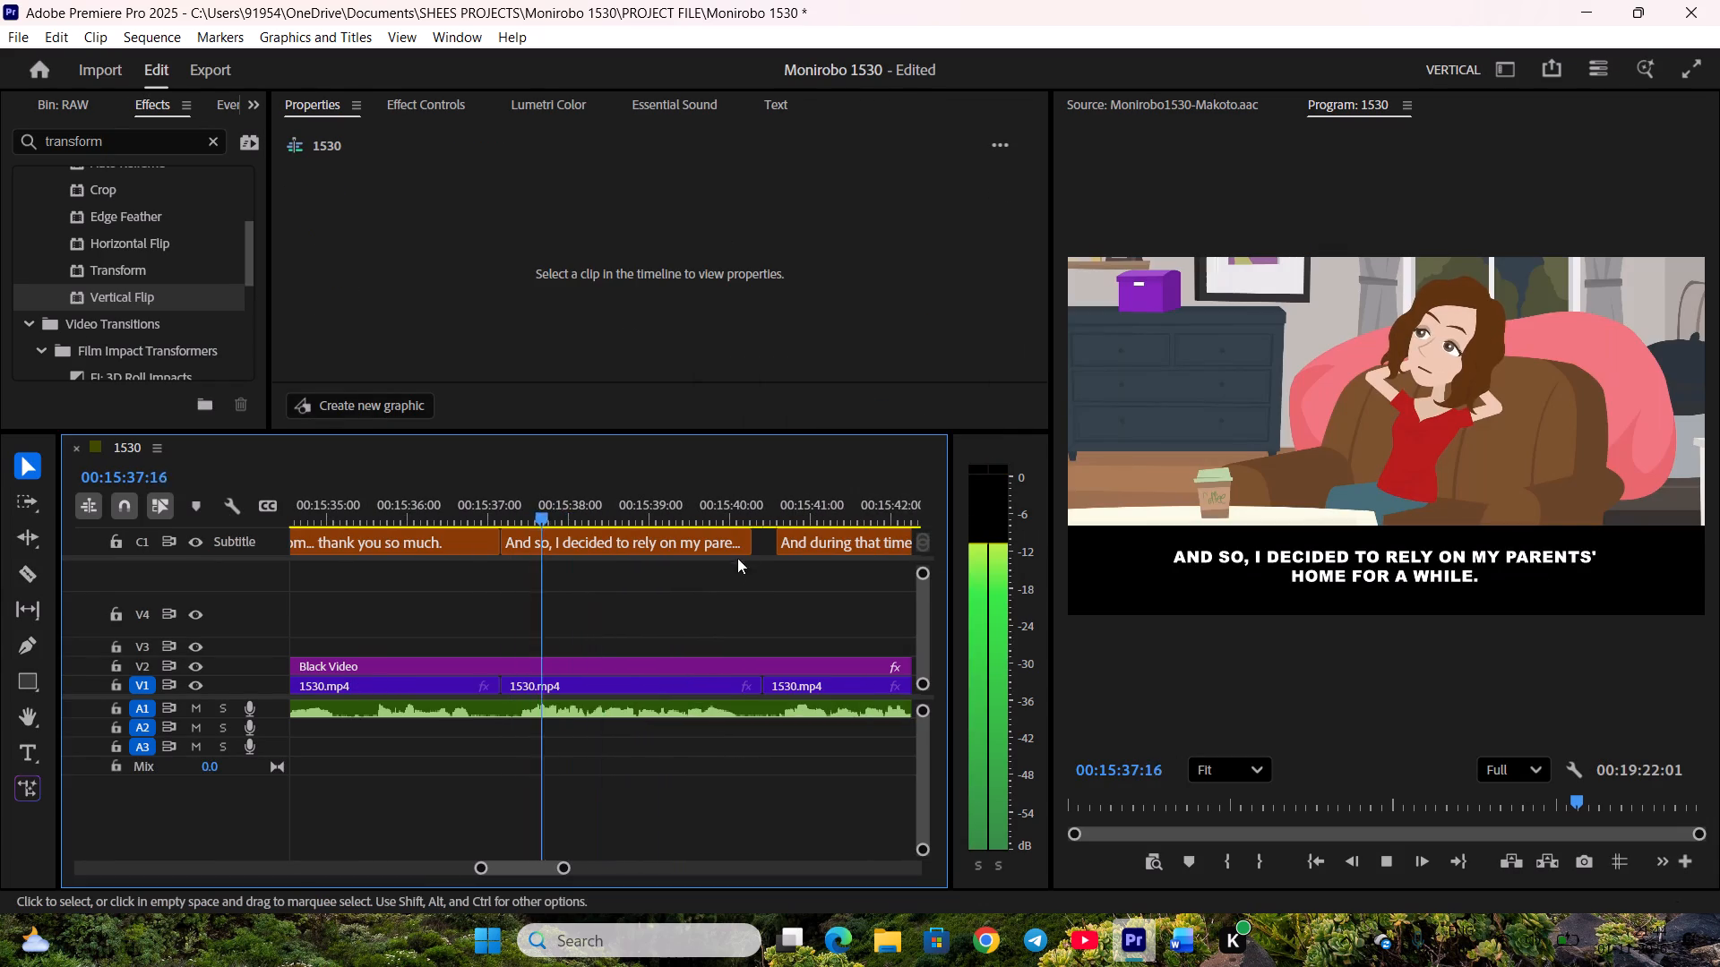
left_click_drag(746, 546, 755, 546)
left_click_drag(783, 544, 773, 543)
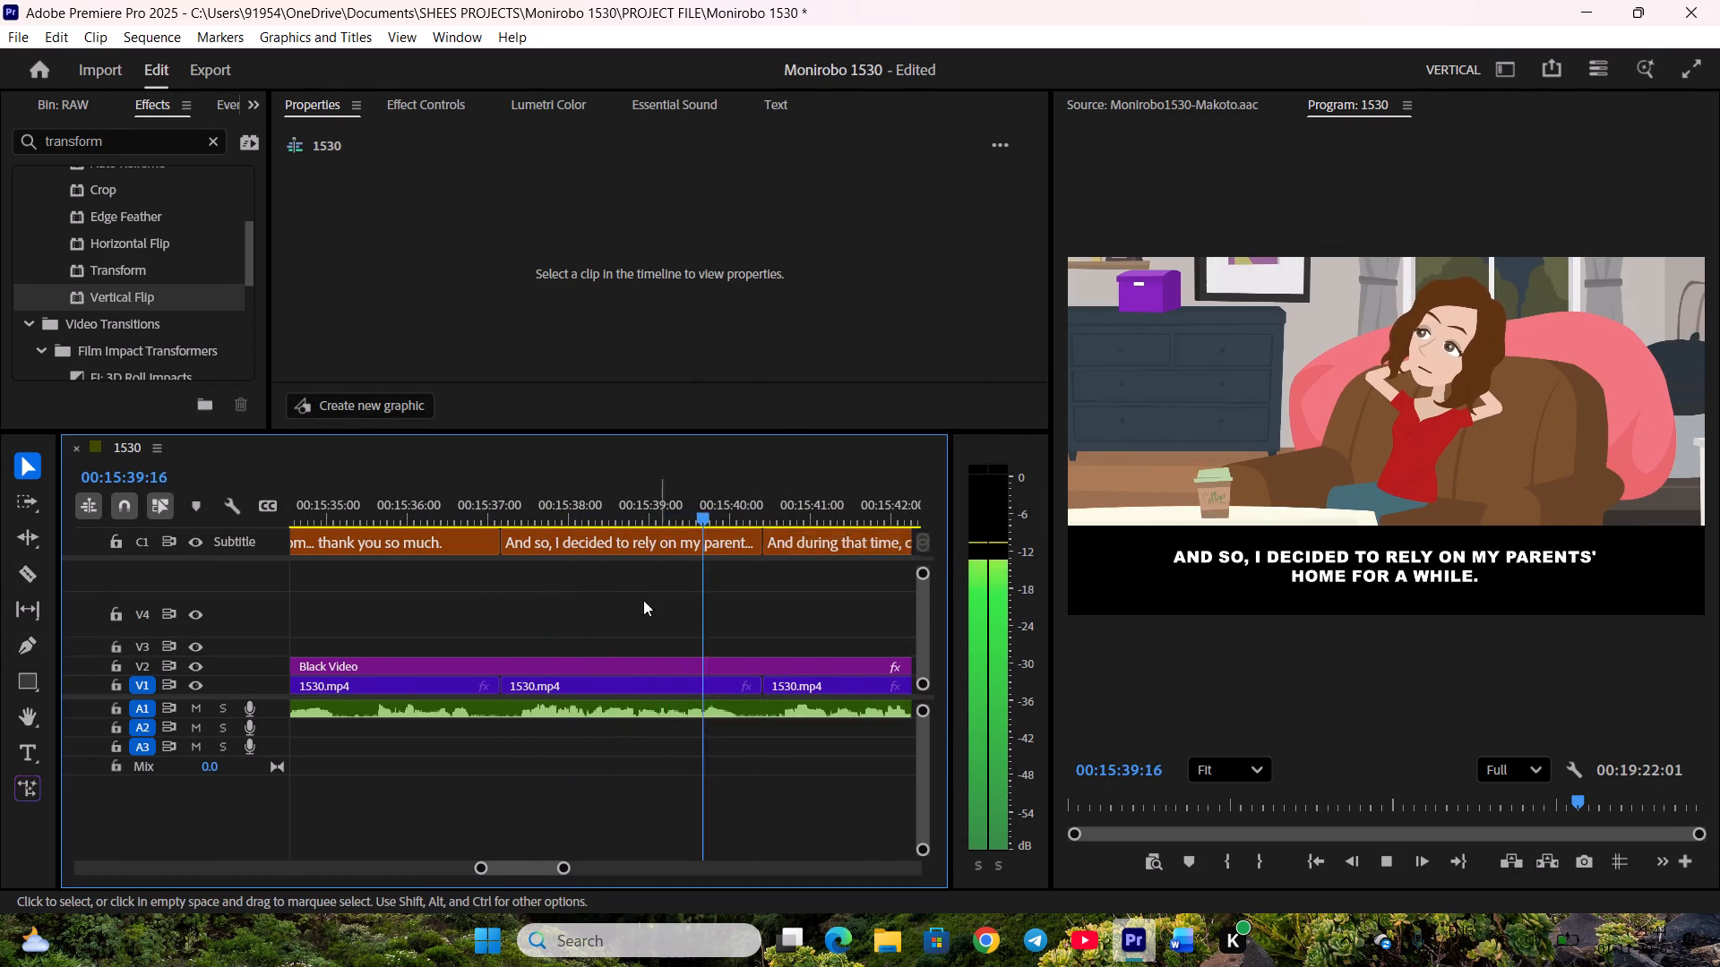
Align the end of "wouldn't stop ringing in regularly." and the start of "But of course, I ignored..." with the scene cut.
scroll(650, 590, "down", 13)
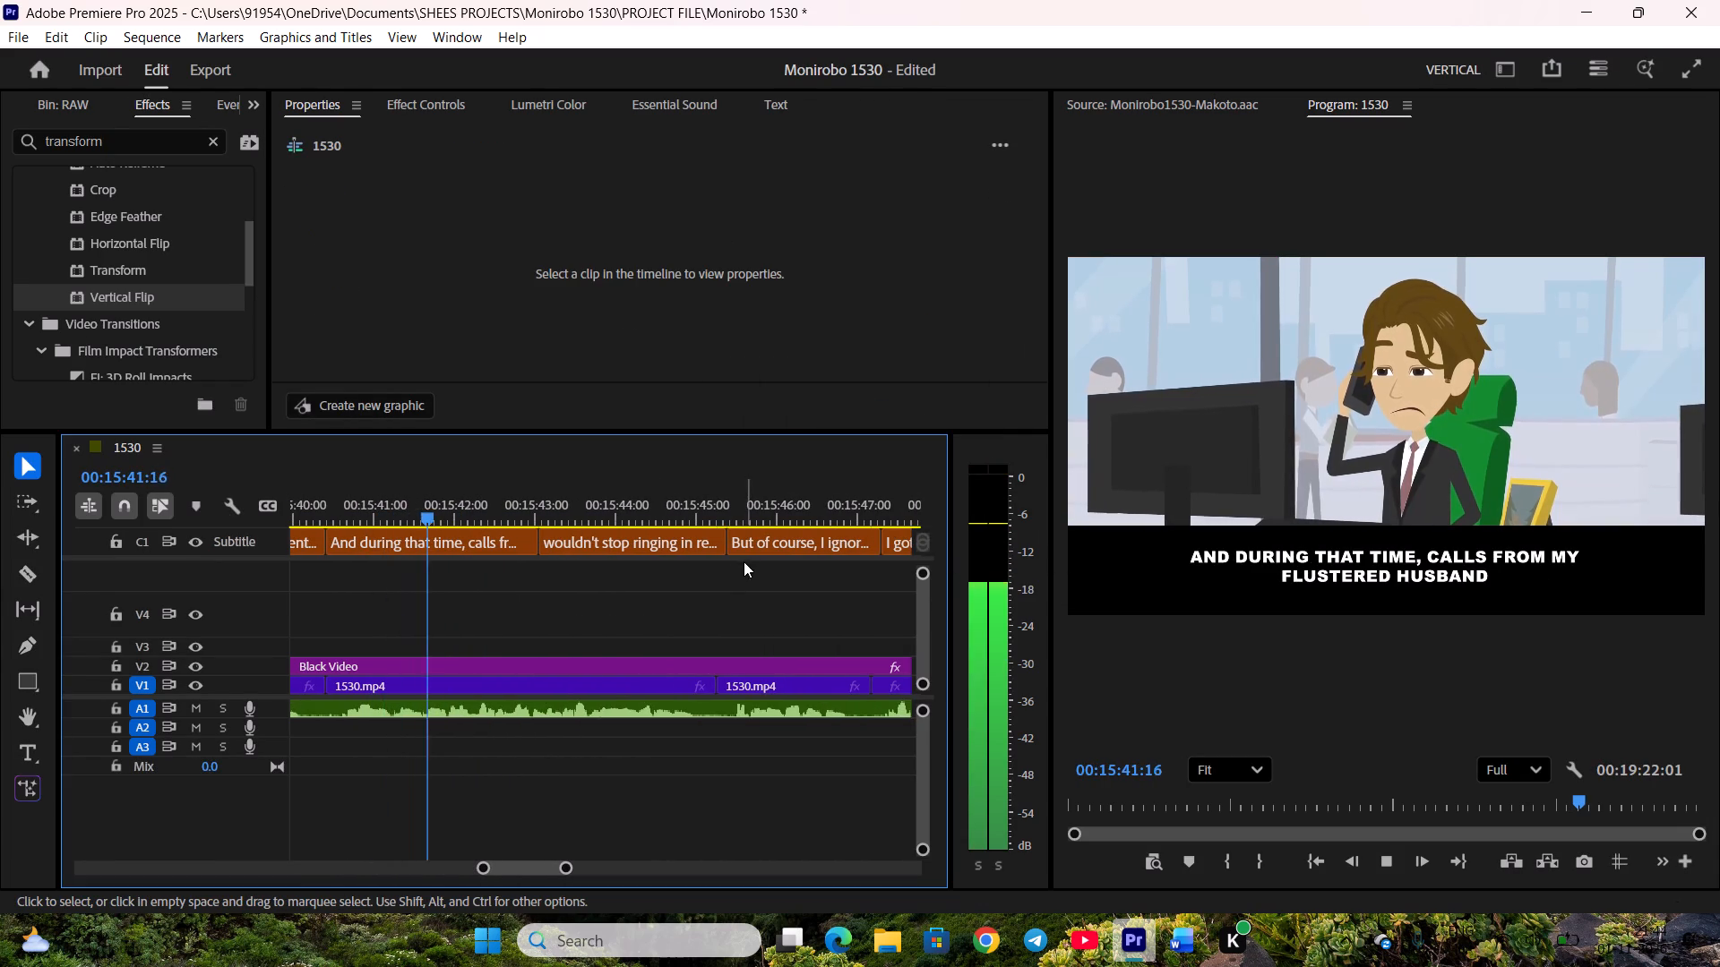
left_click_drag(724, 549, 716, 549)
left_click_drag(733, 546, 725, 546)
Align the end of "But of course, I ignored..." and the start of "I got to spend carefree days" with the scene cut.
scroll(676, 578, "down", 4)
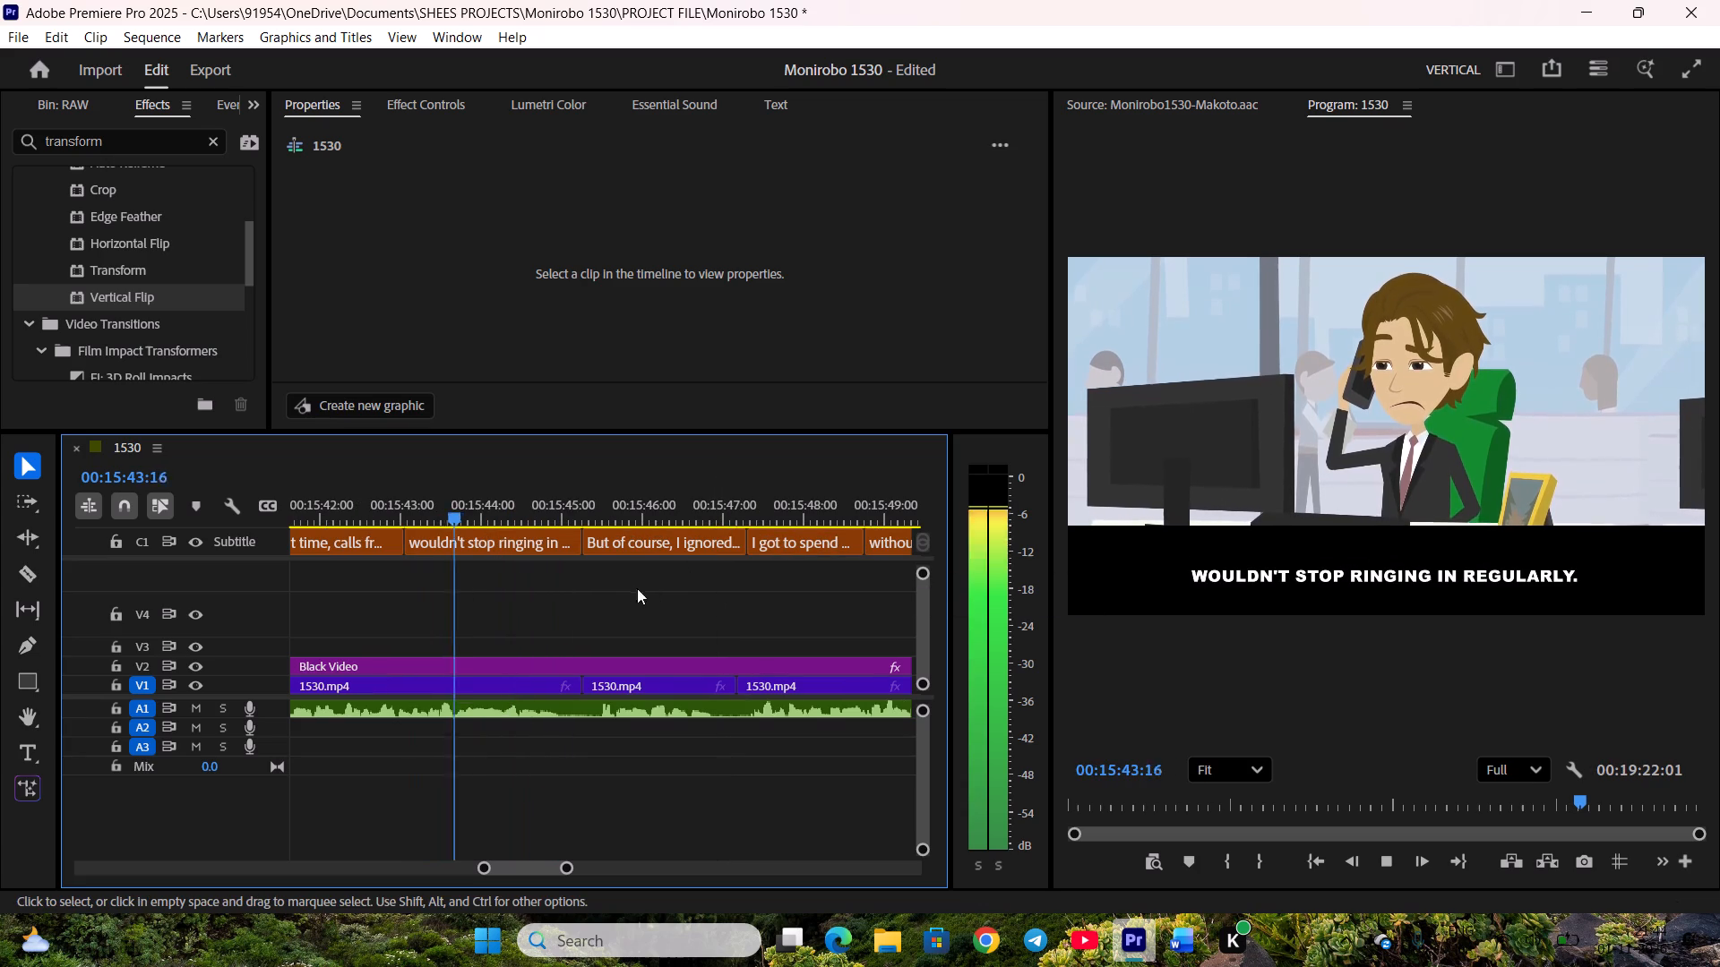
left_click_drag(746, 543, 738, 542)
left_click_drag(754, 548, 745, 548)
Align the end of "without having to do any housework for the first time in ages." and the start of "And before I knew it..." with the scene cut.
scroll(717, 554, "down", 5)
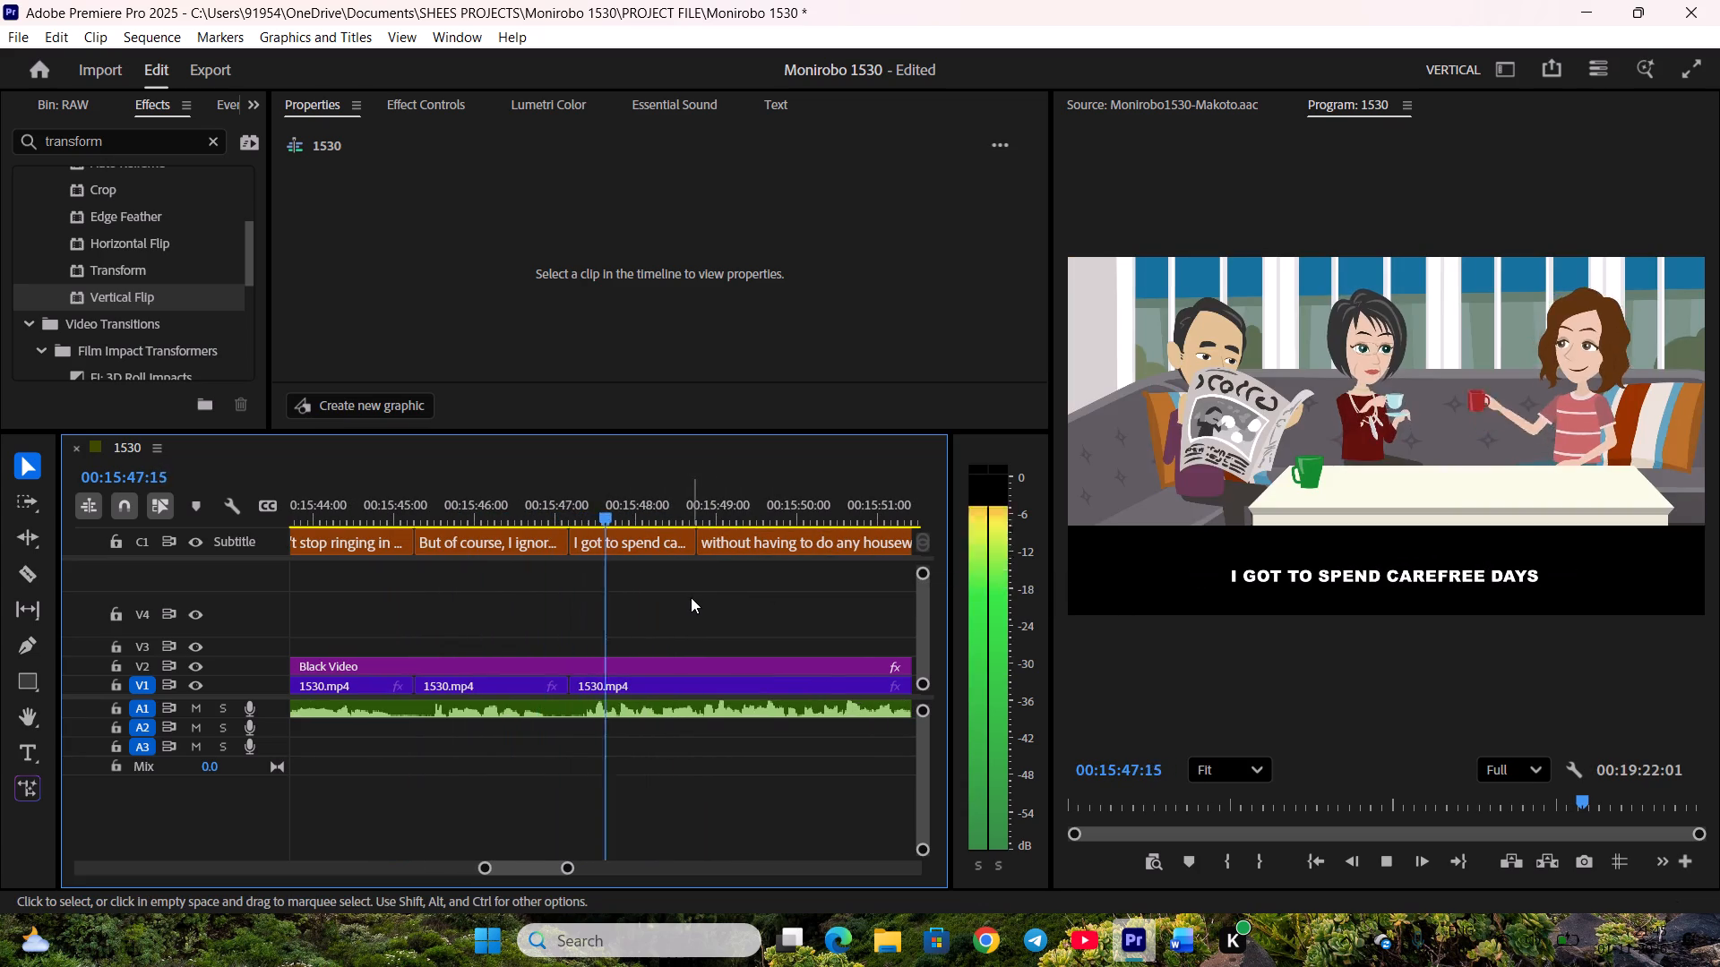
scroll(697, 597, "down", 7)
left_click(694, 547)
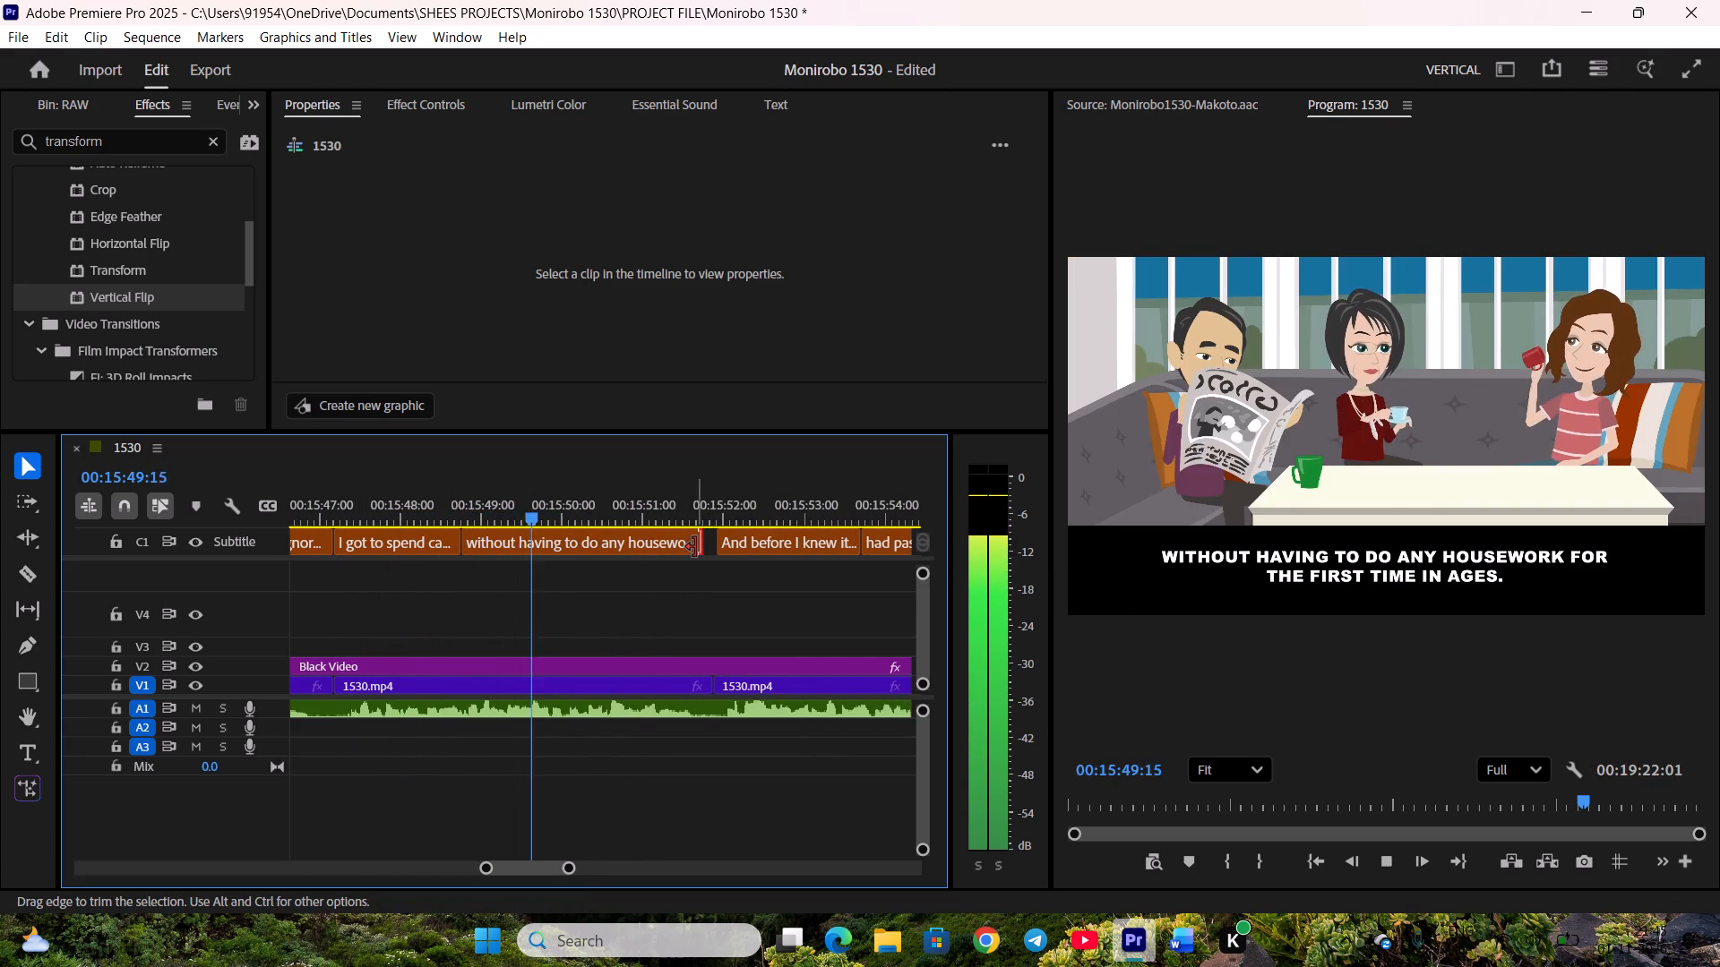
left_click(726, 545)
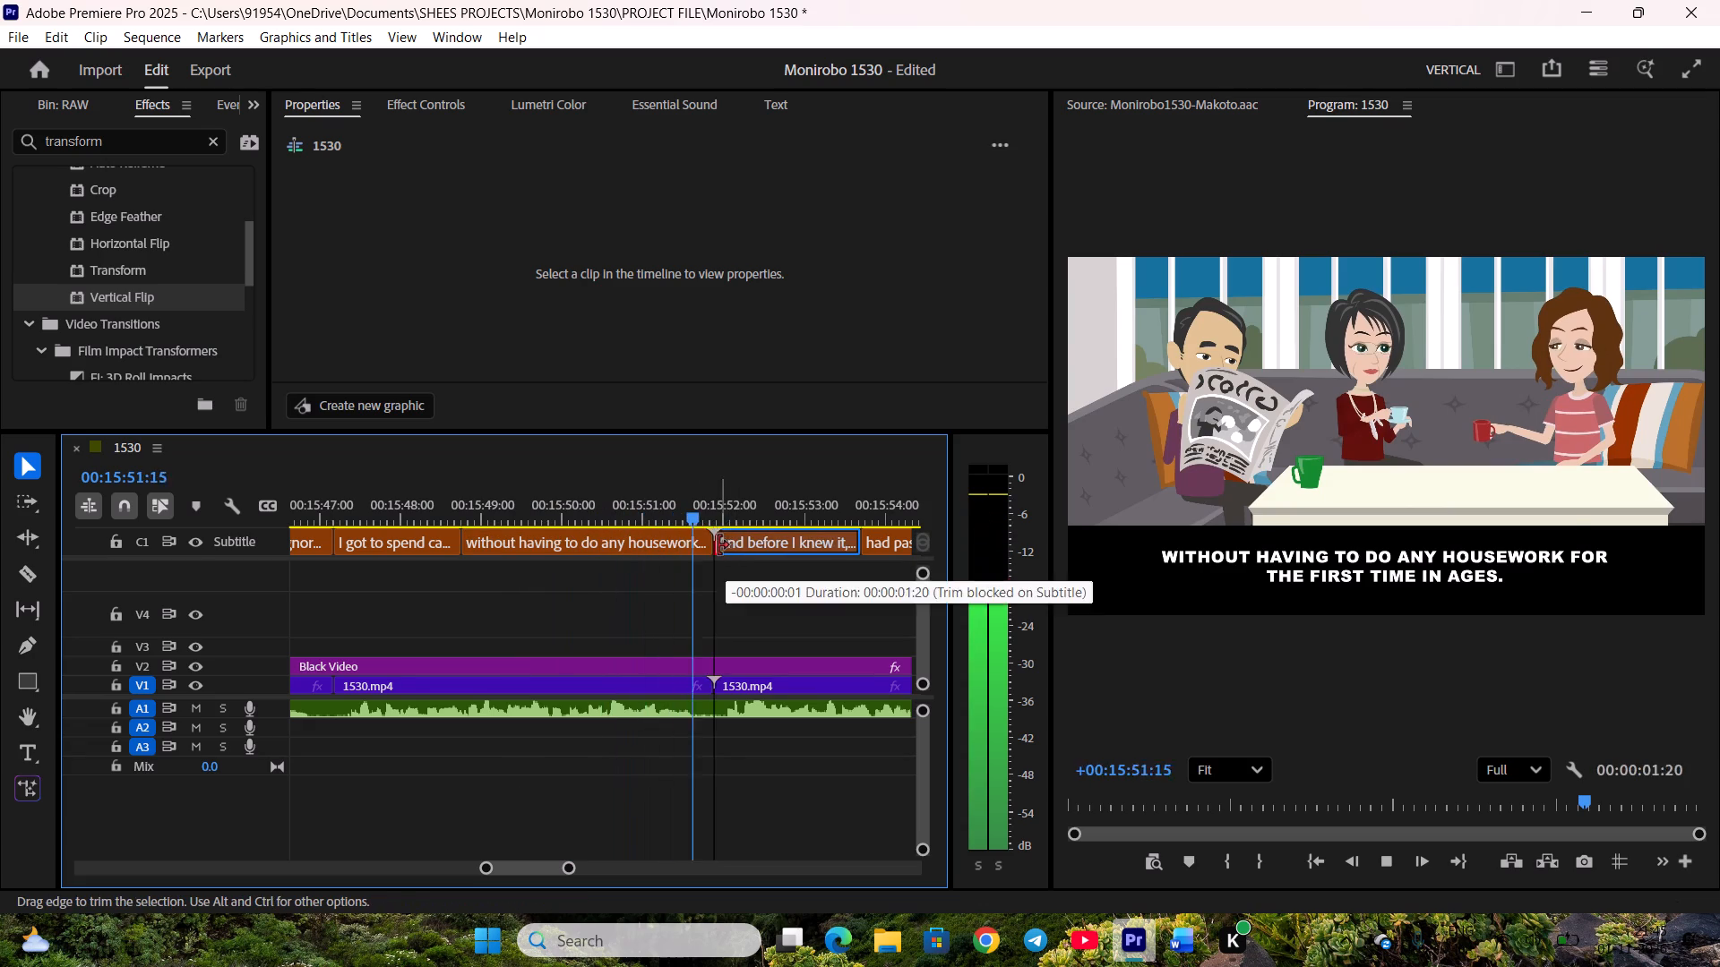
Align the end of "had passed since the separation began." and the start of "Even so, since Makoto kept calling..." with the scene cut.
scroll(614, 586, "down", 9)
left_click(733, 544)
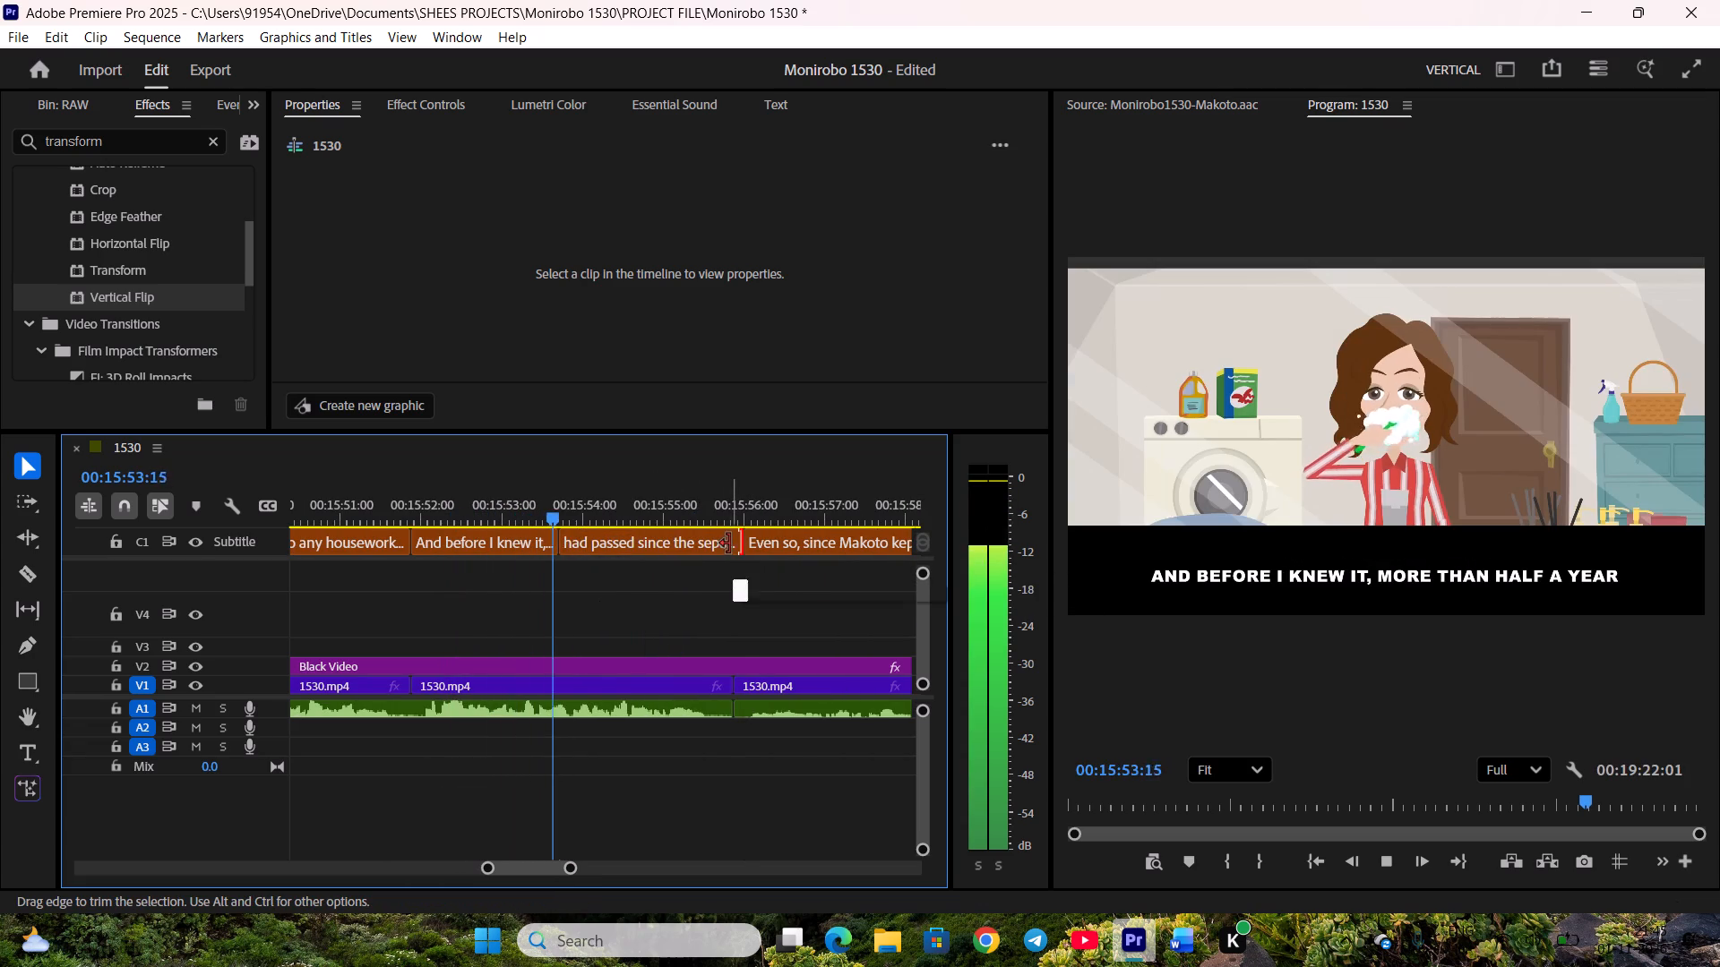
left_click(747, 544)
Extend the end of "Even so, since Makoto kept calling, I decided to deal with him." to the scene cut before "Hey, Kanami.".
scroll(550, 586, "down", 4)
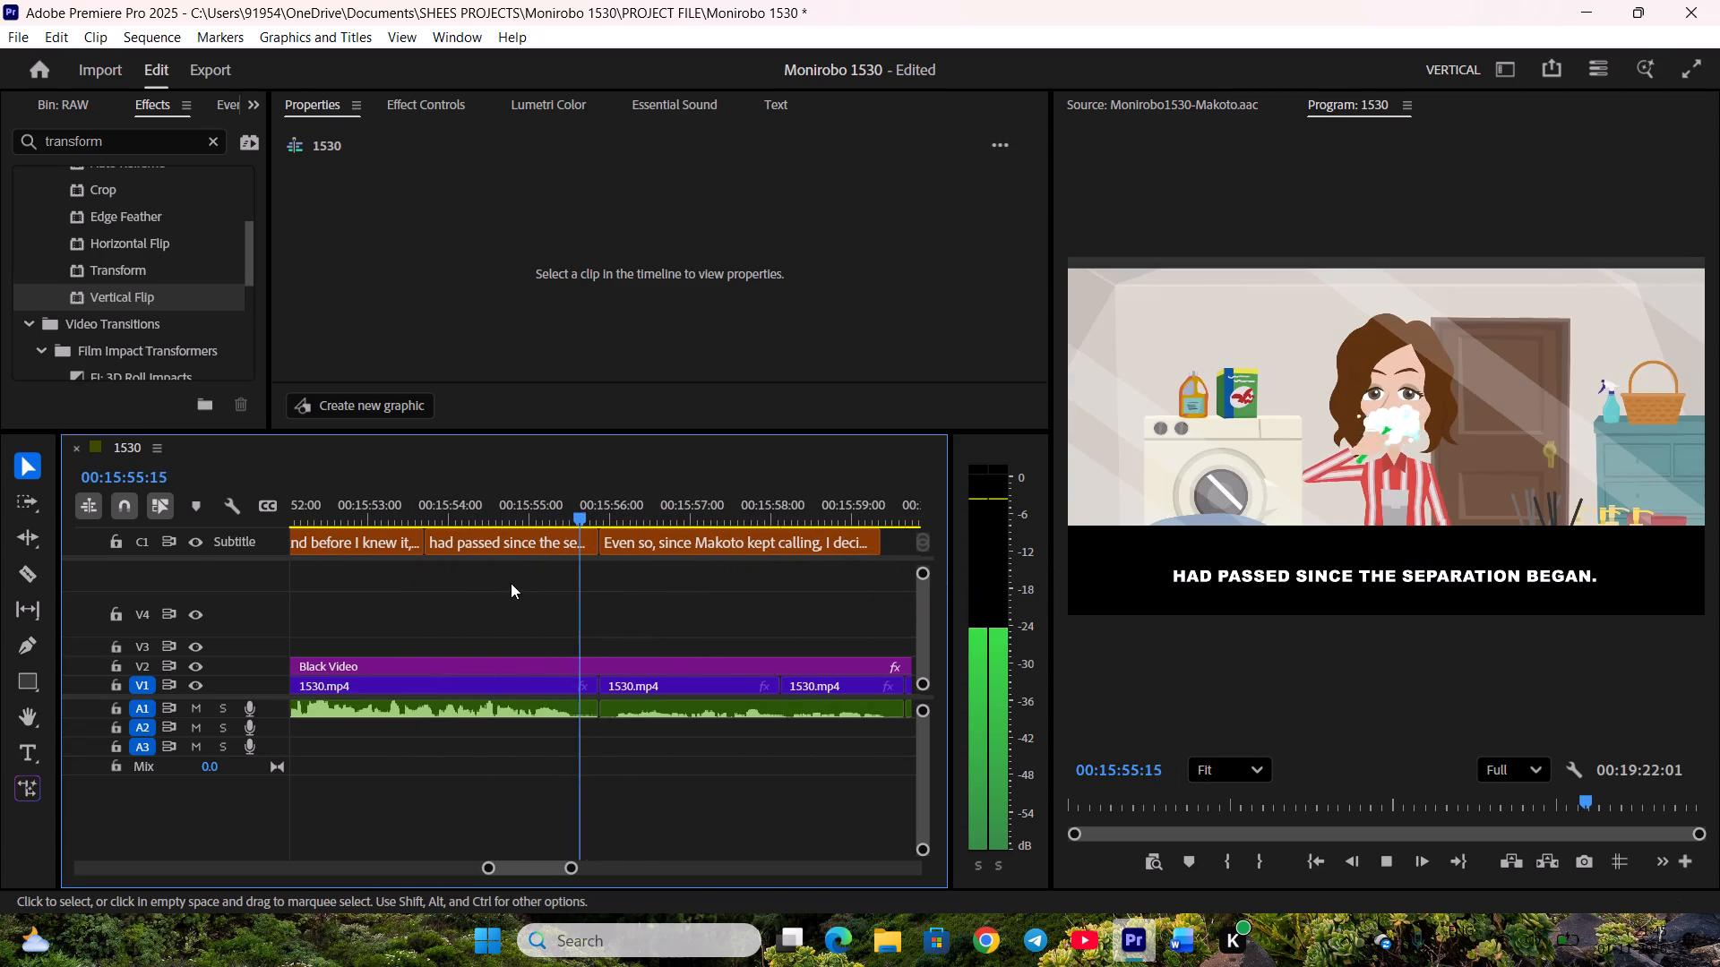
scroll(508, 574, "down", 4)
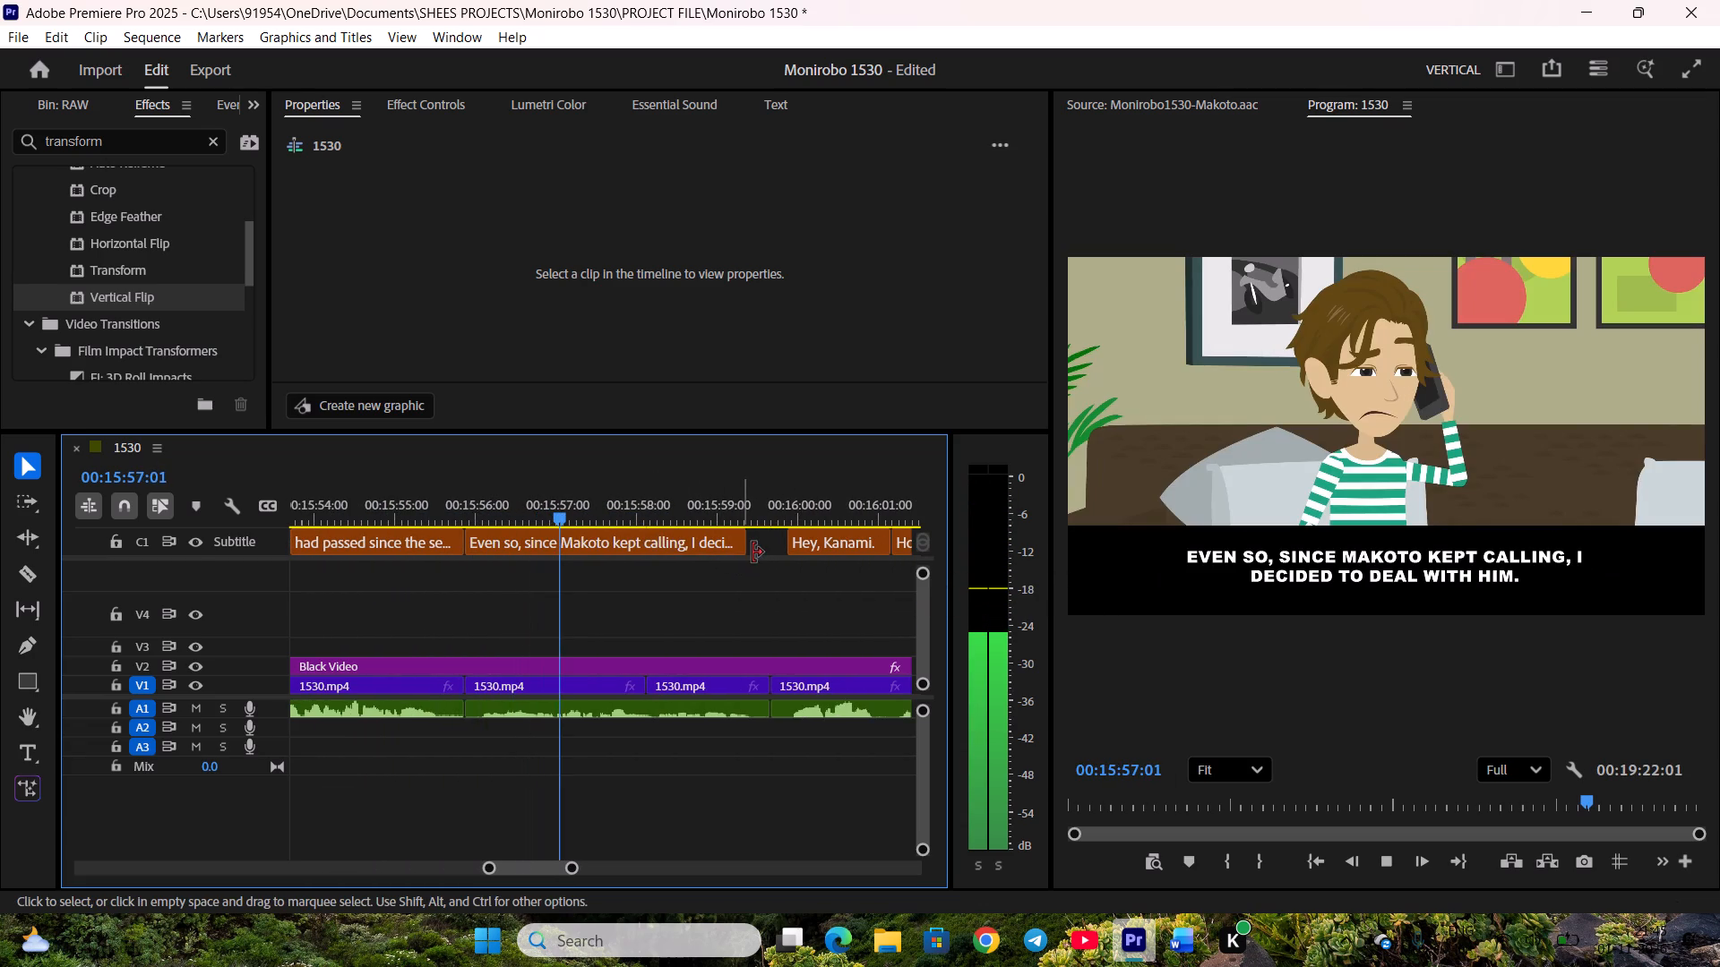
key("space")
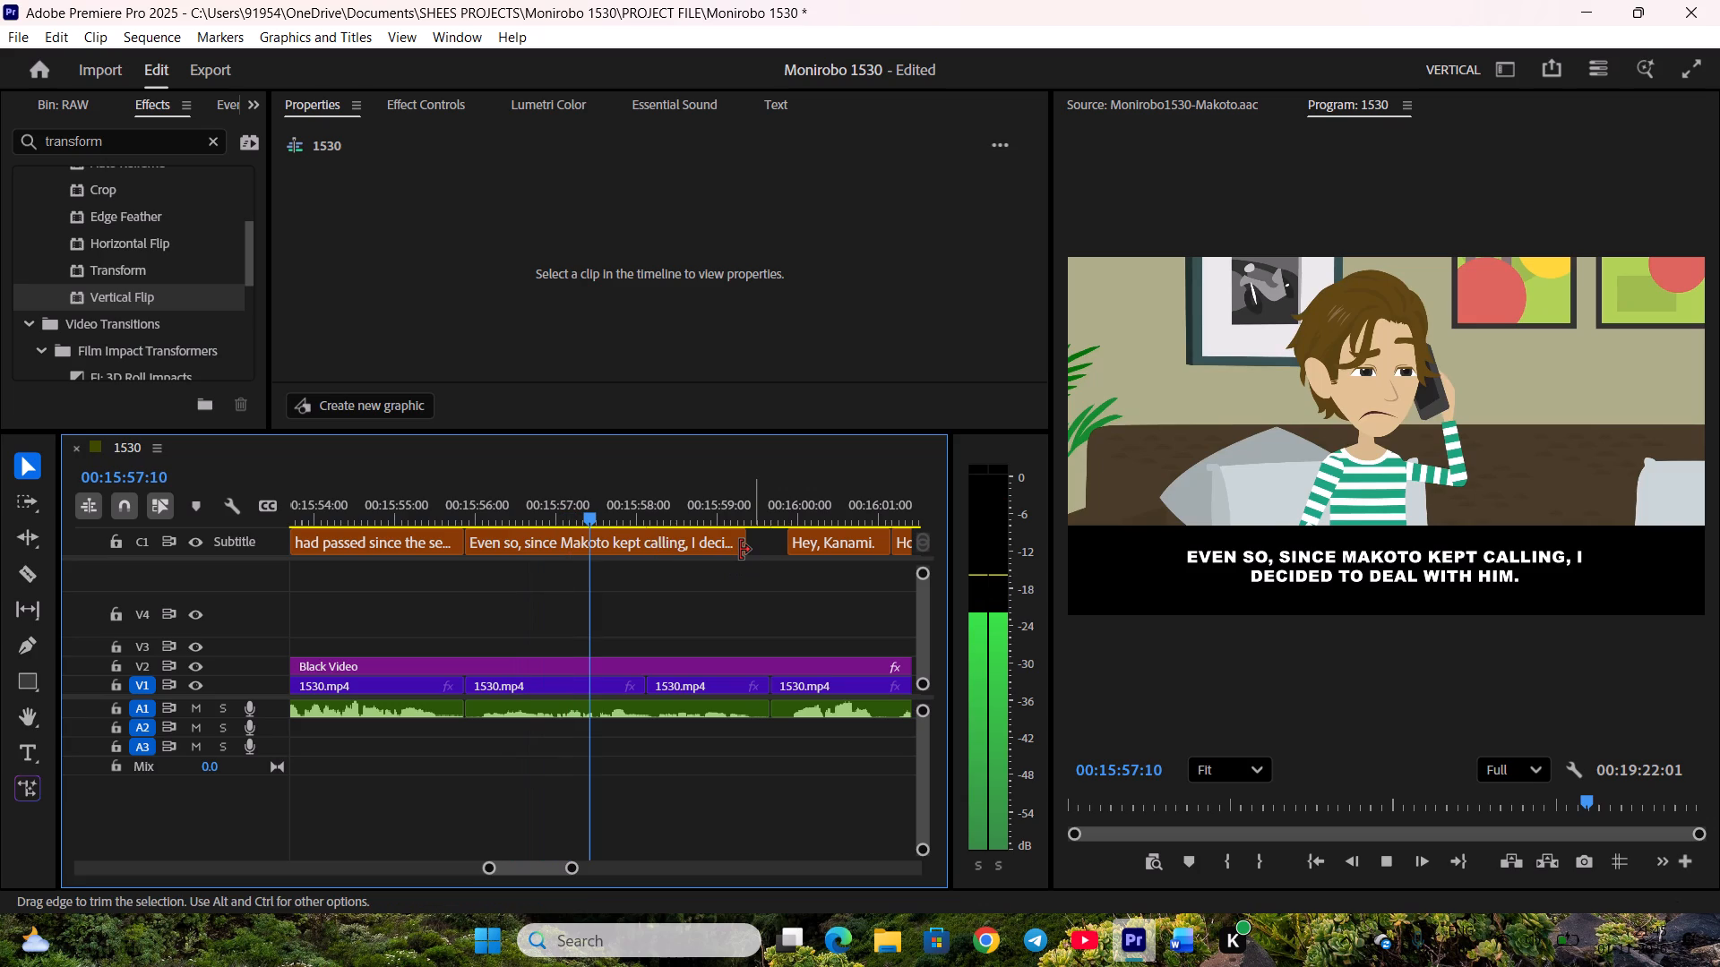
left_click_drag(739, 550, 762, 550)
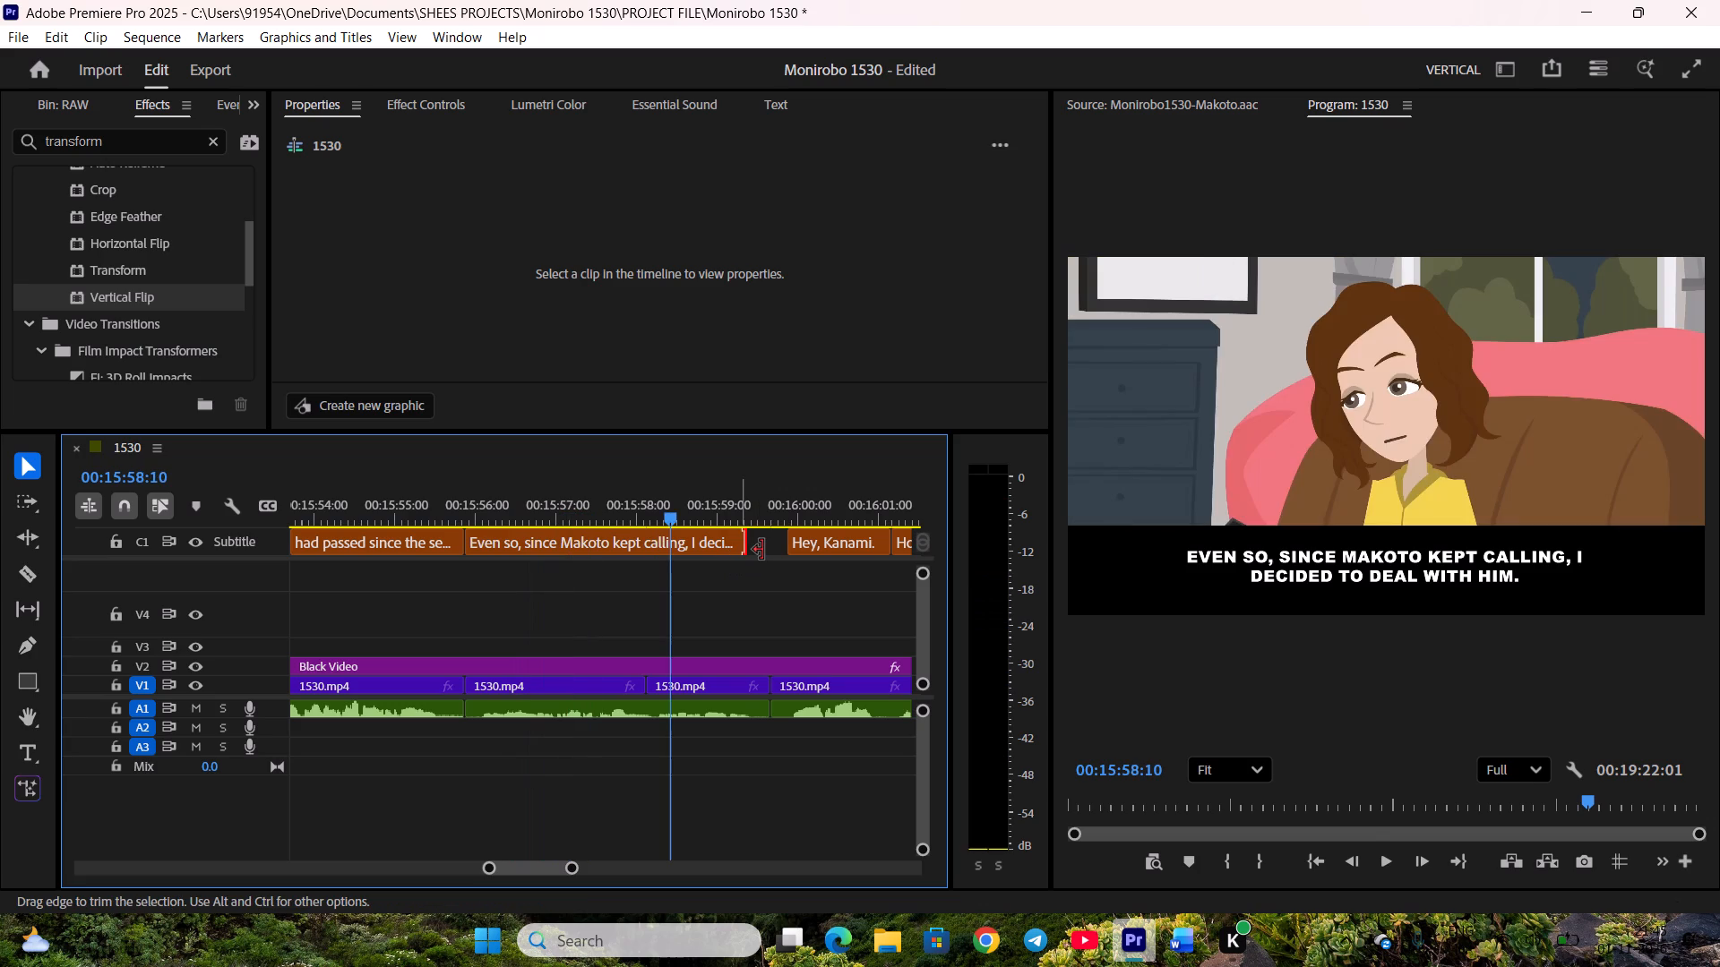
left_click_drag(762, 550, 764, 550)
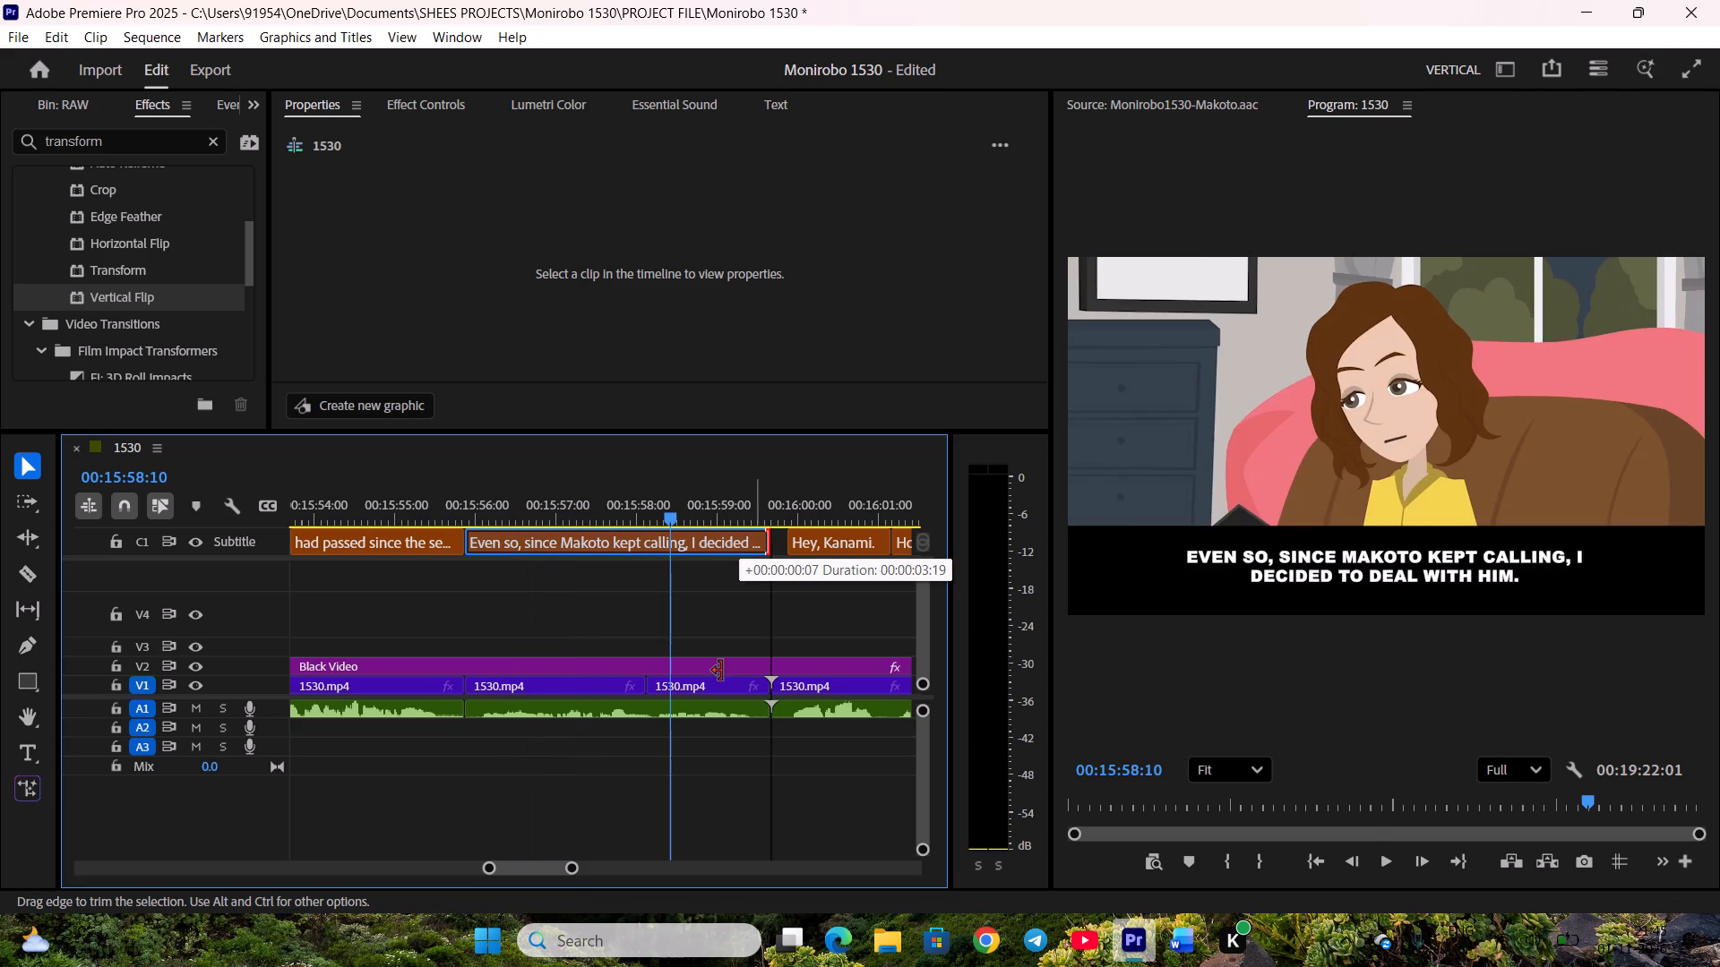
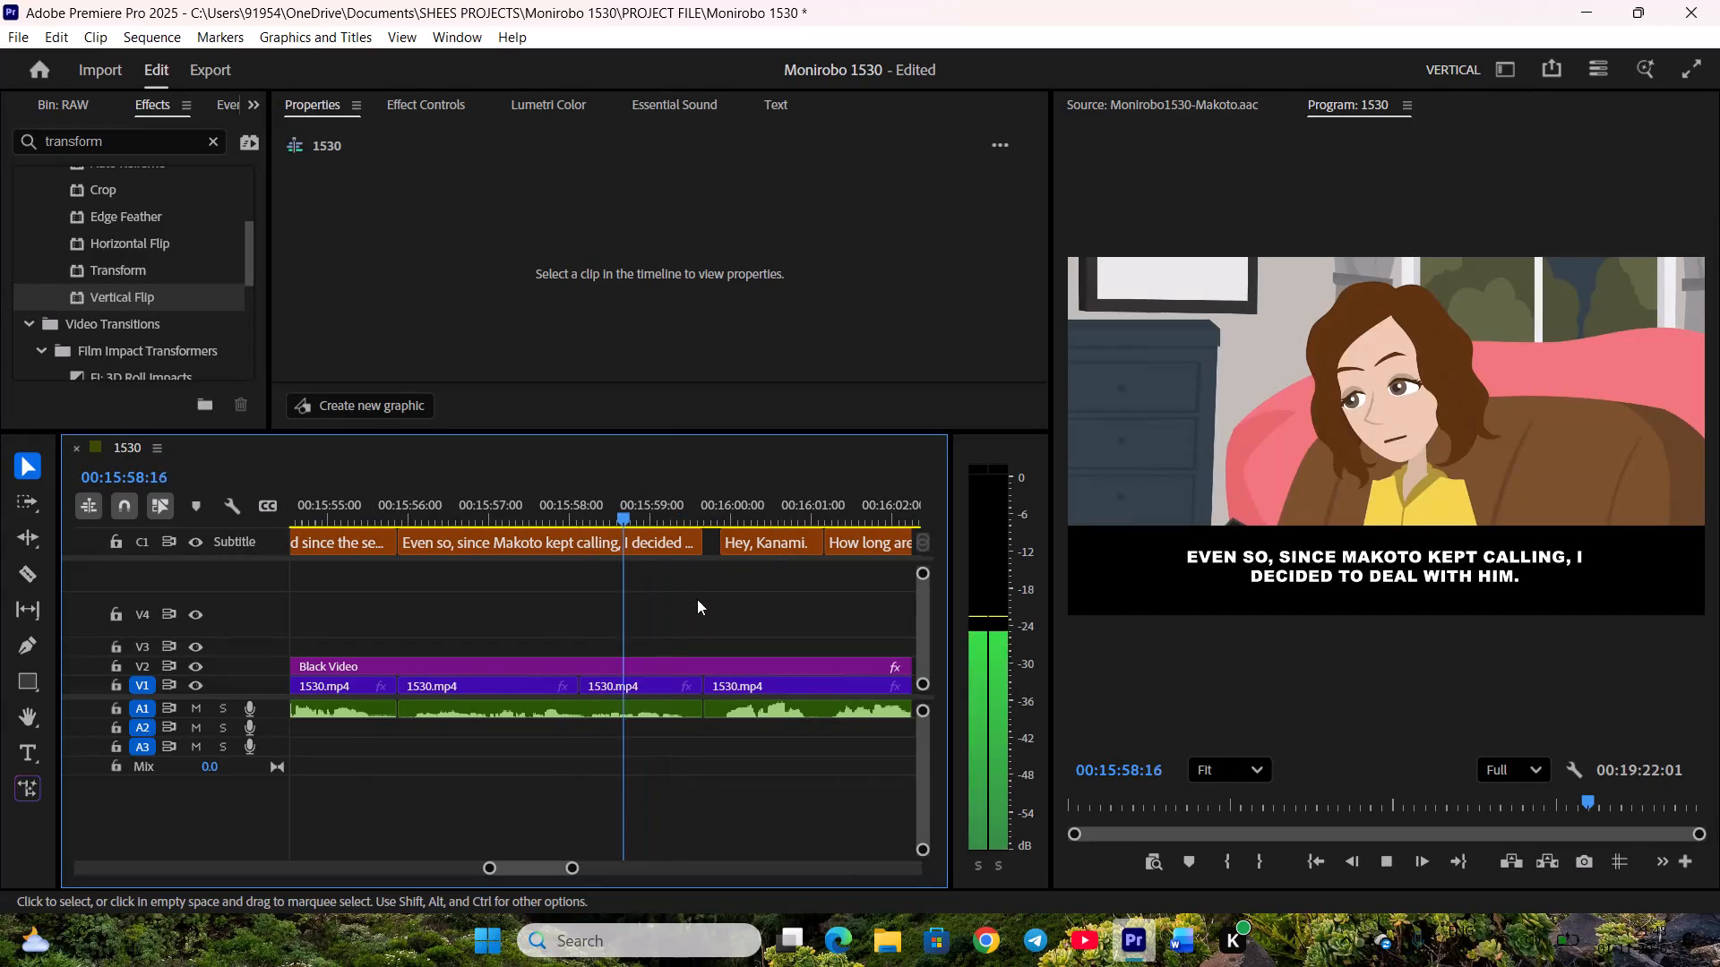
Raise the gain of the voice clip under "Even so, since Makoto kept calling, I decided to deal with him." by 10 dB.
key("space")
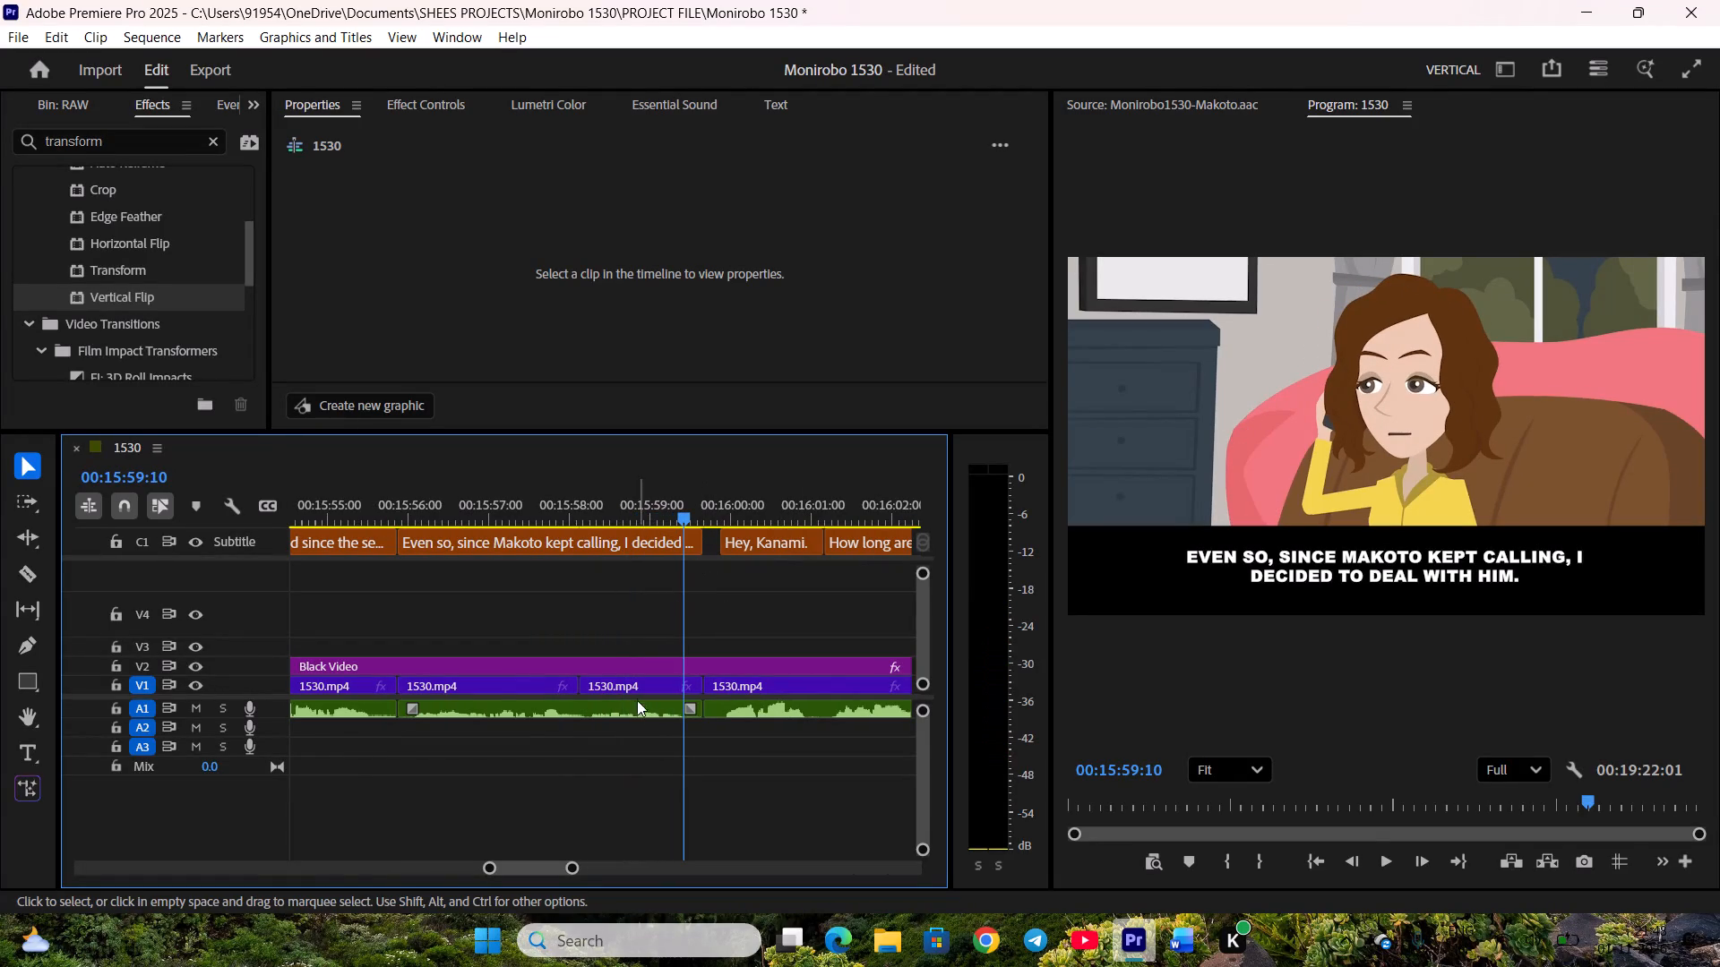
left_click(628, 713)
key("g")
key("1")
key("0")
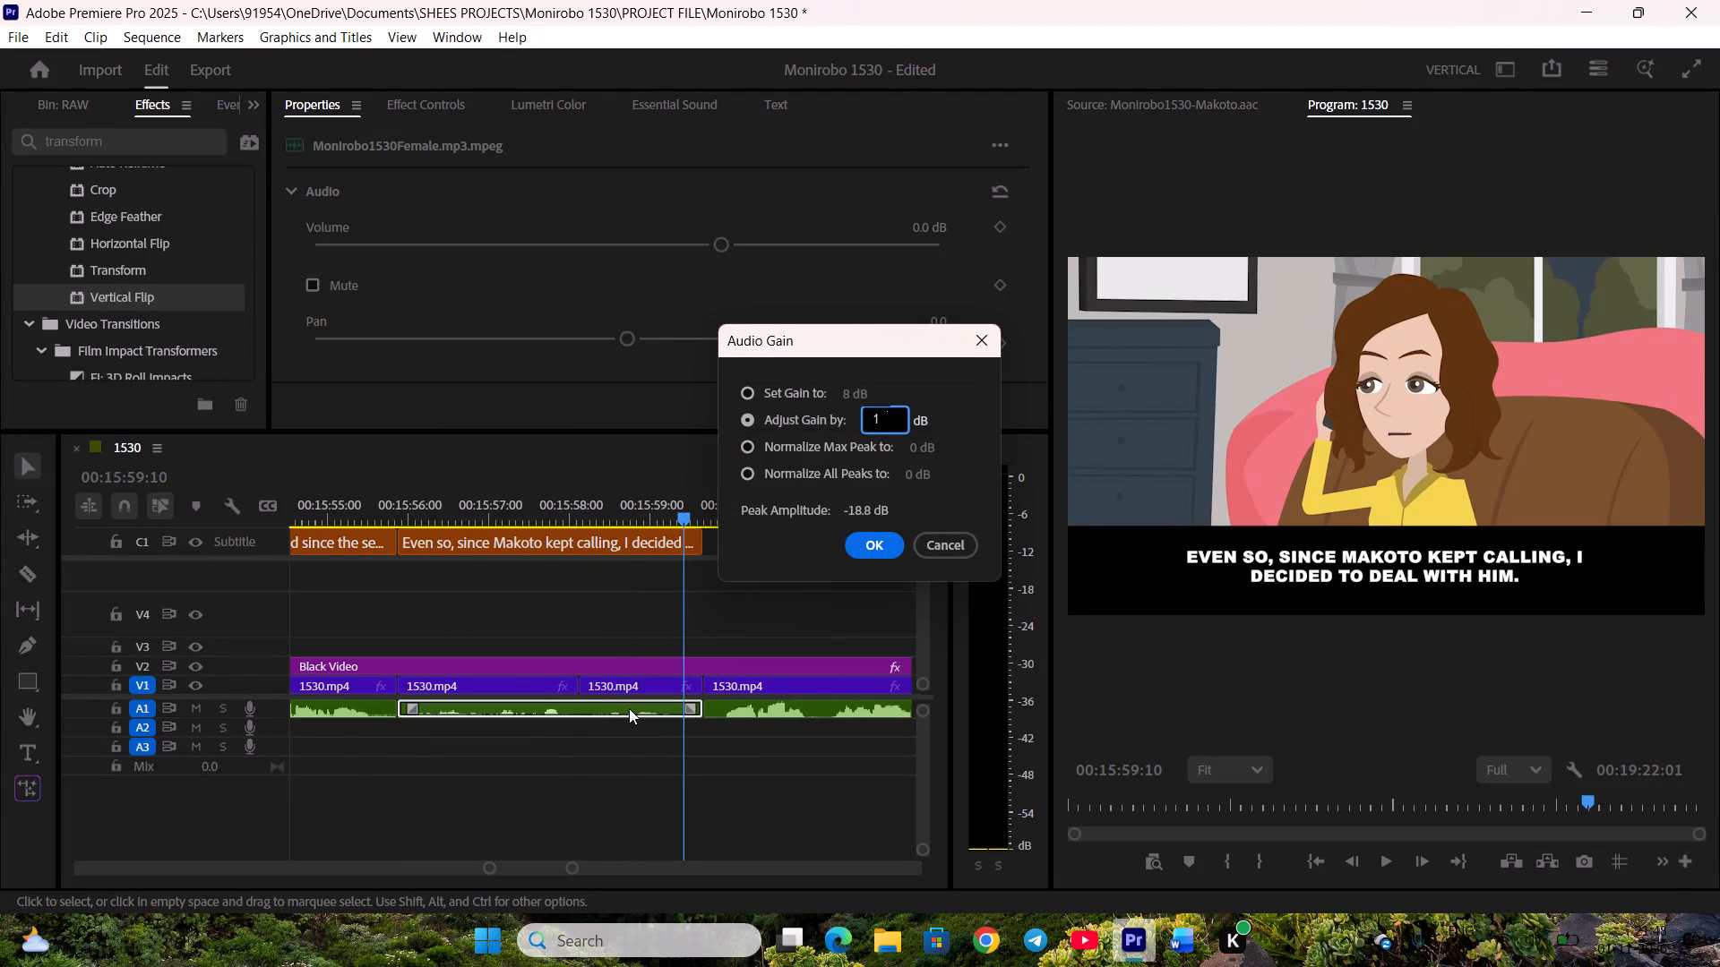
key("Return")
left_click(659, 797)
Extend the start of the "Hey, Kanami." subtitle back to the scene cut.
key("space")
key("space")
left_click_drag(730, 541, 718, 541)
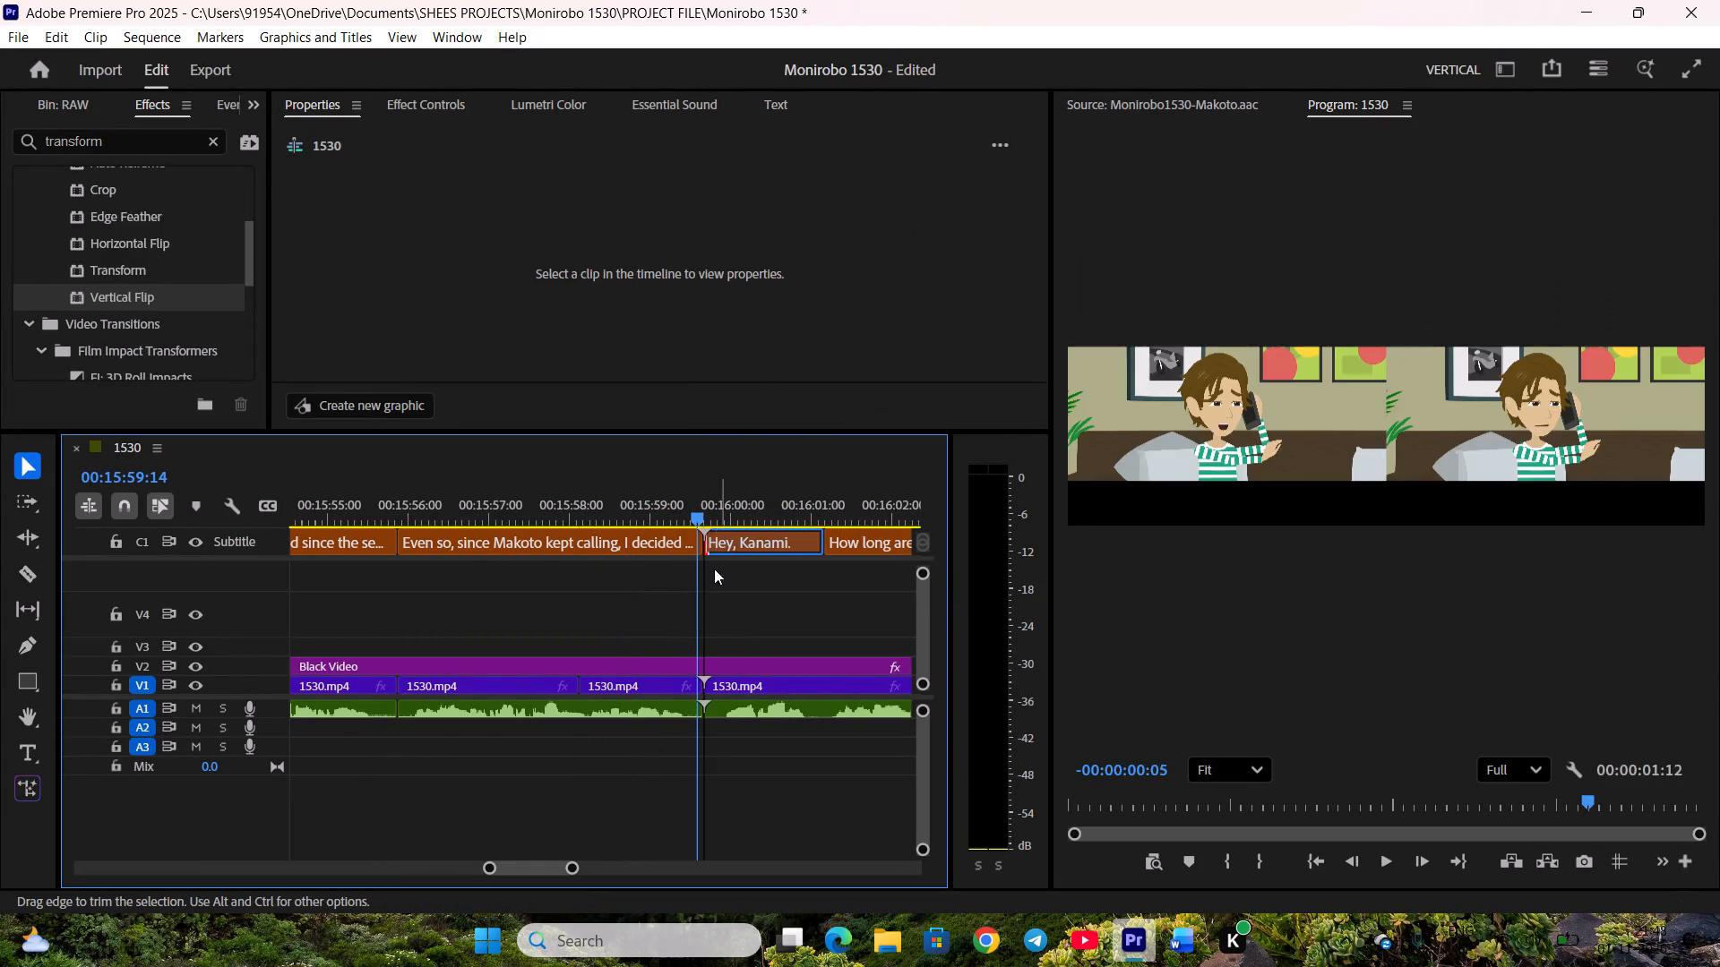
Trim the end of "Hey, Kanami." slightly earlier and pull the start of "How long are you going to stay angry?!" back to meet it.
scroll(714, 569, "down", 3)
key("space")
left_click_drag(717, 550, 708, 549)
key("space")
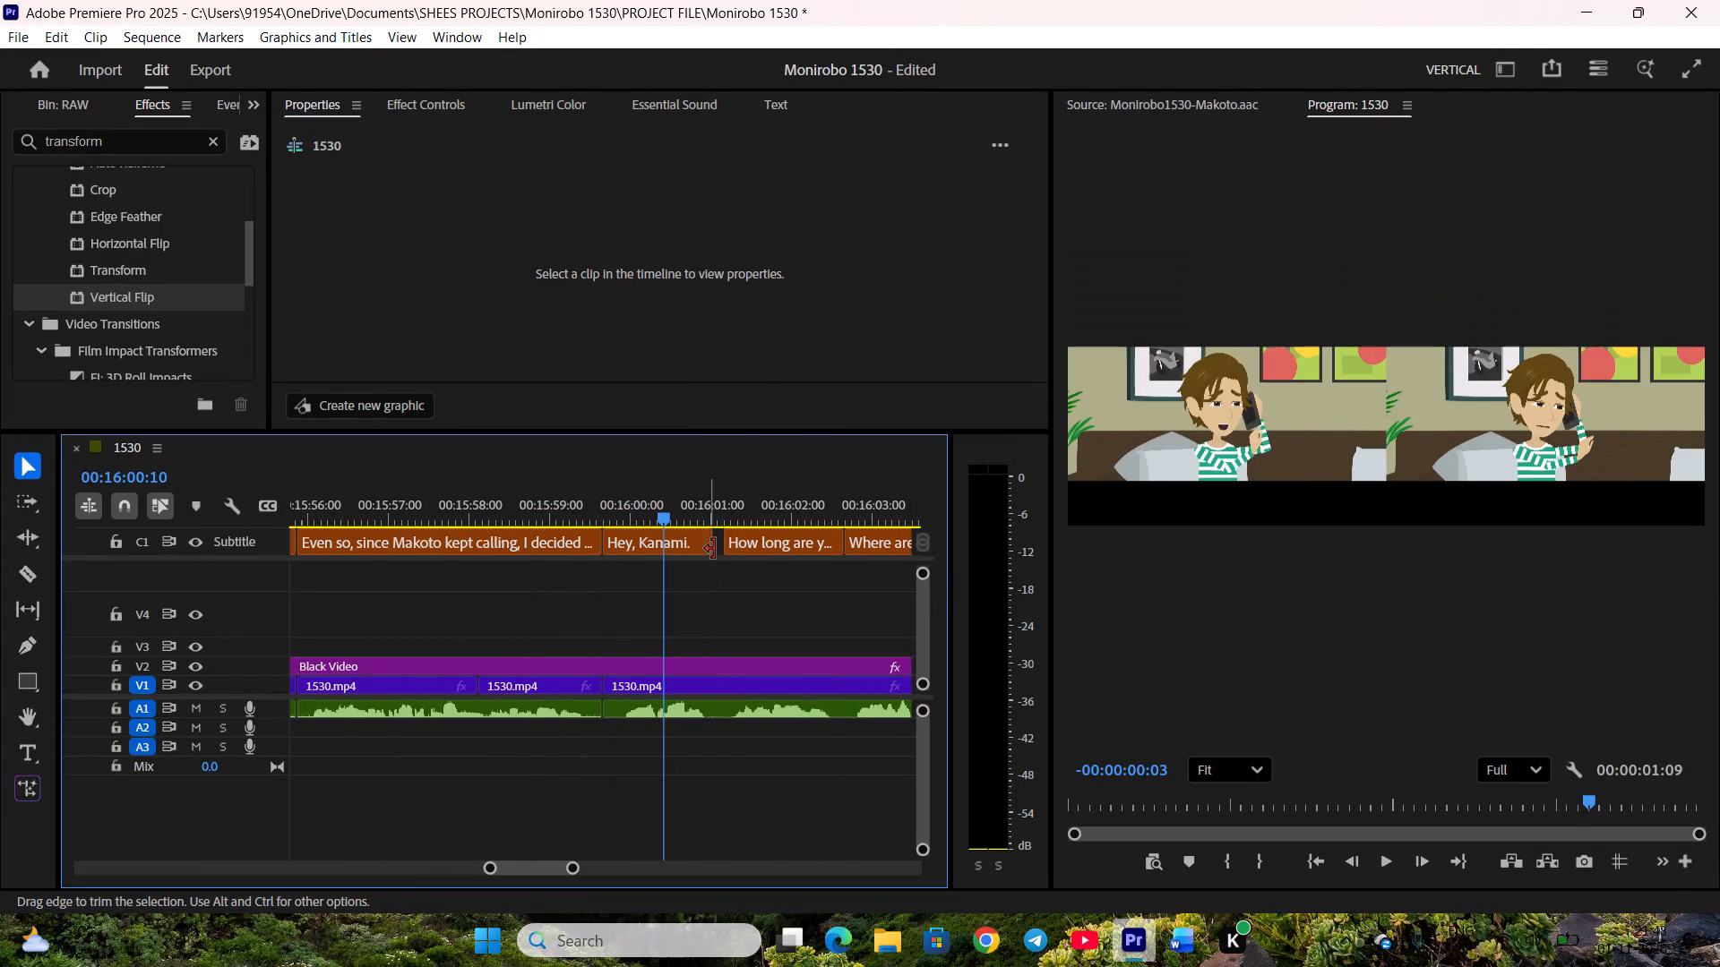
left_click(732, 549)
Align the end of "Where are you right now?" and the start of "It doesn't matter where I am, does it?" with the scene cut.
scroll(721, 578, "down", 4)
key("space")
scroll(709, 581, "down", 4)
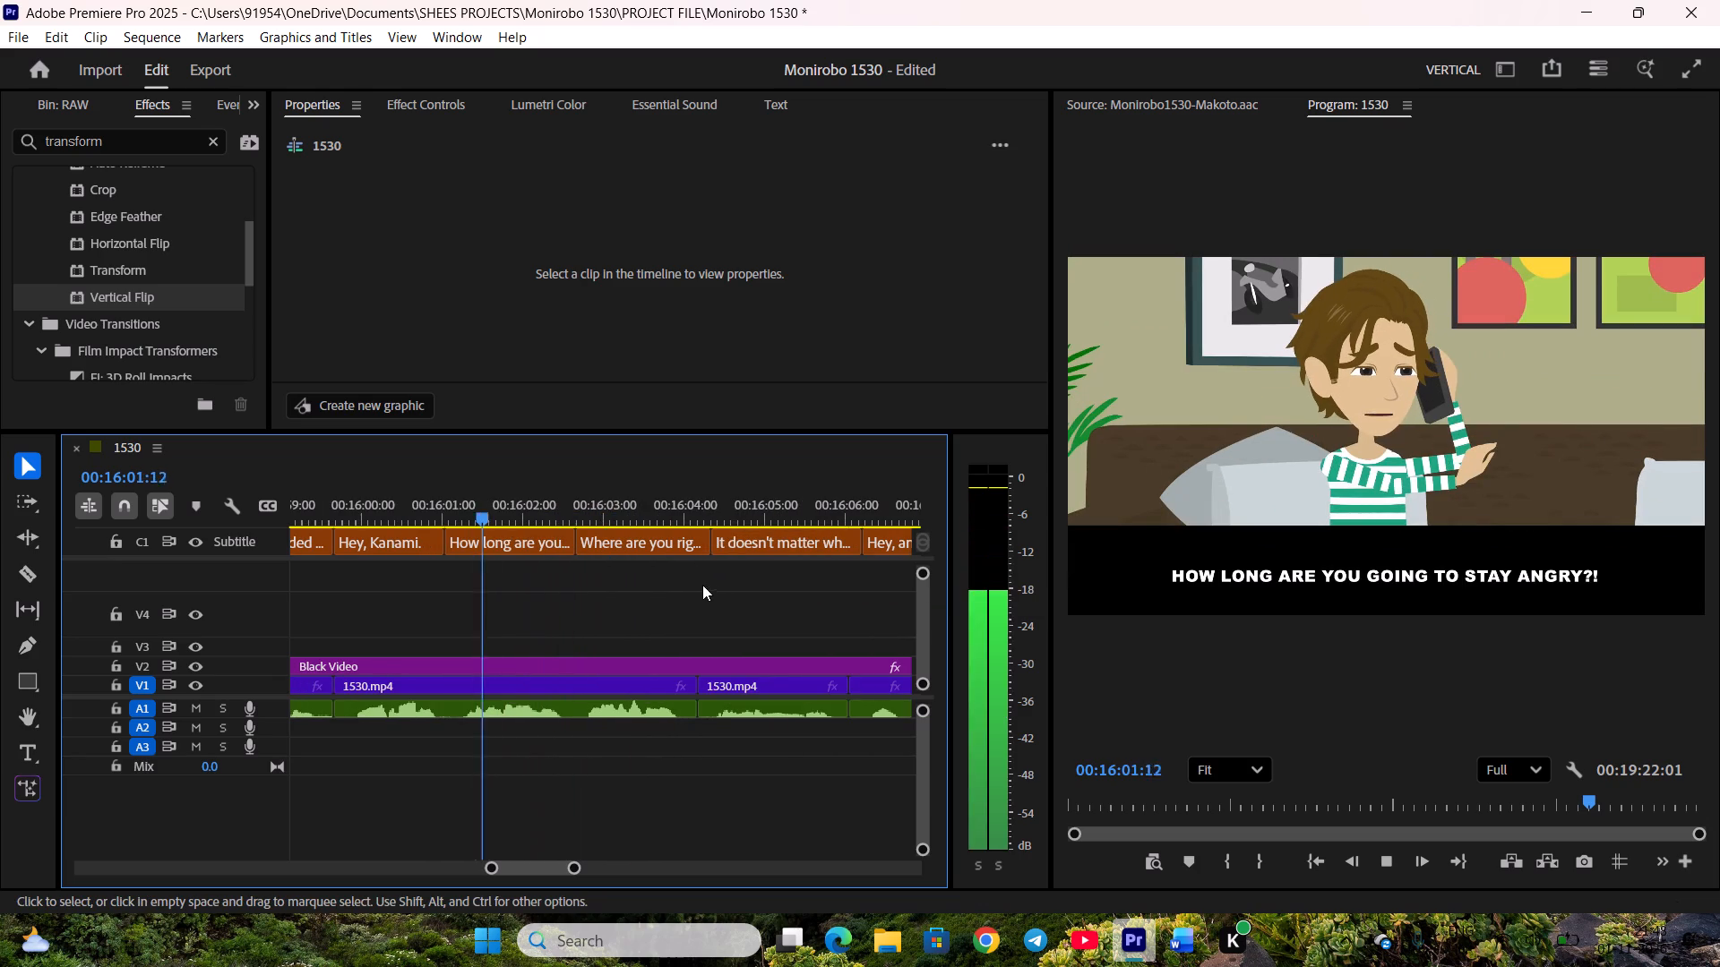
left_click_drag(710, 548, 697, 549)
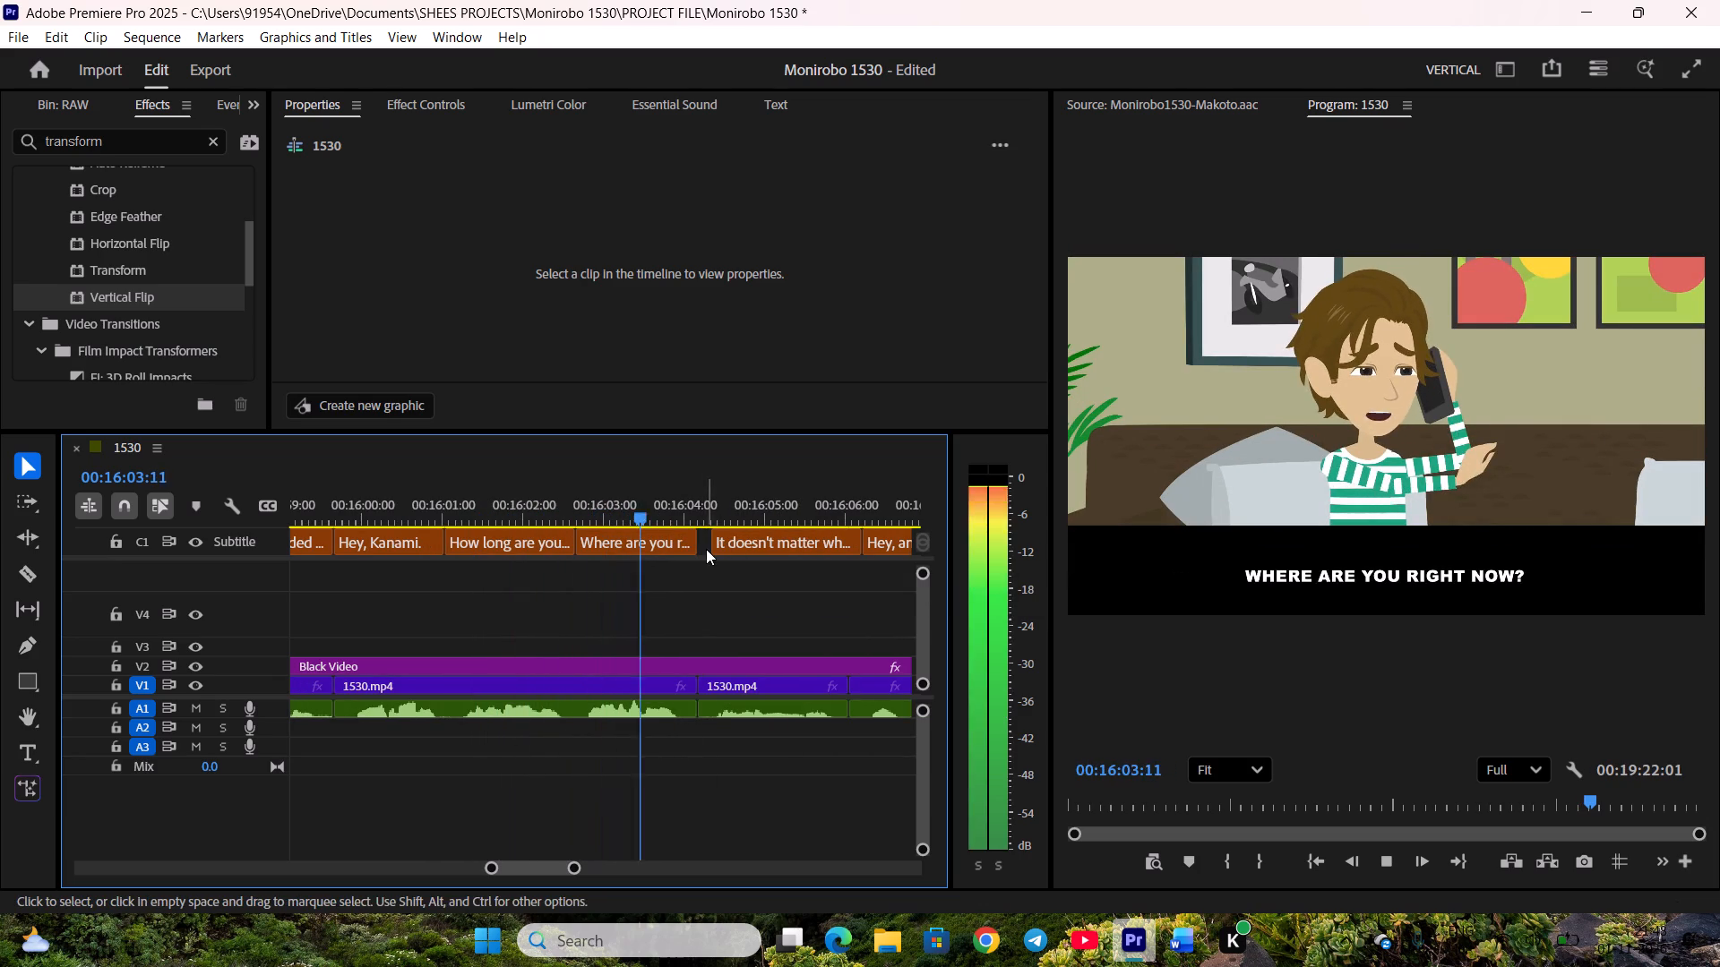
left_click_drag(712, 549, 698, 551)
Align the end of "It doesn't matter where I am, does it?" and the start of "Hey, anyway, won't you talk with..." with the scene cut.
scroll(631, 579, "down", 4)
key("space")
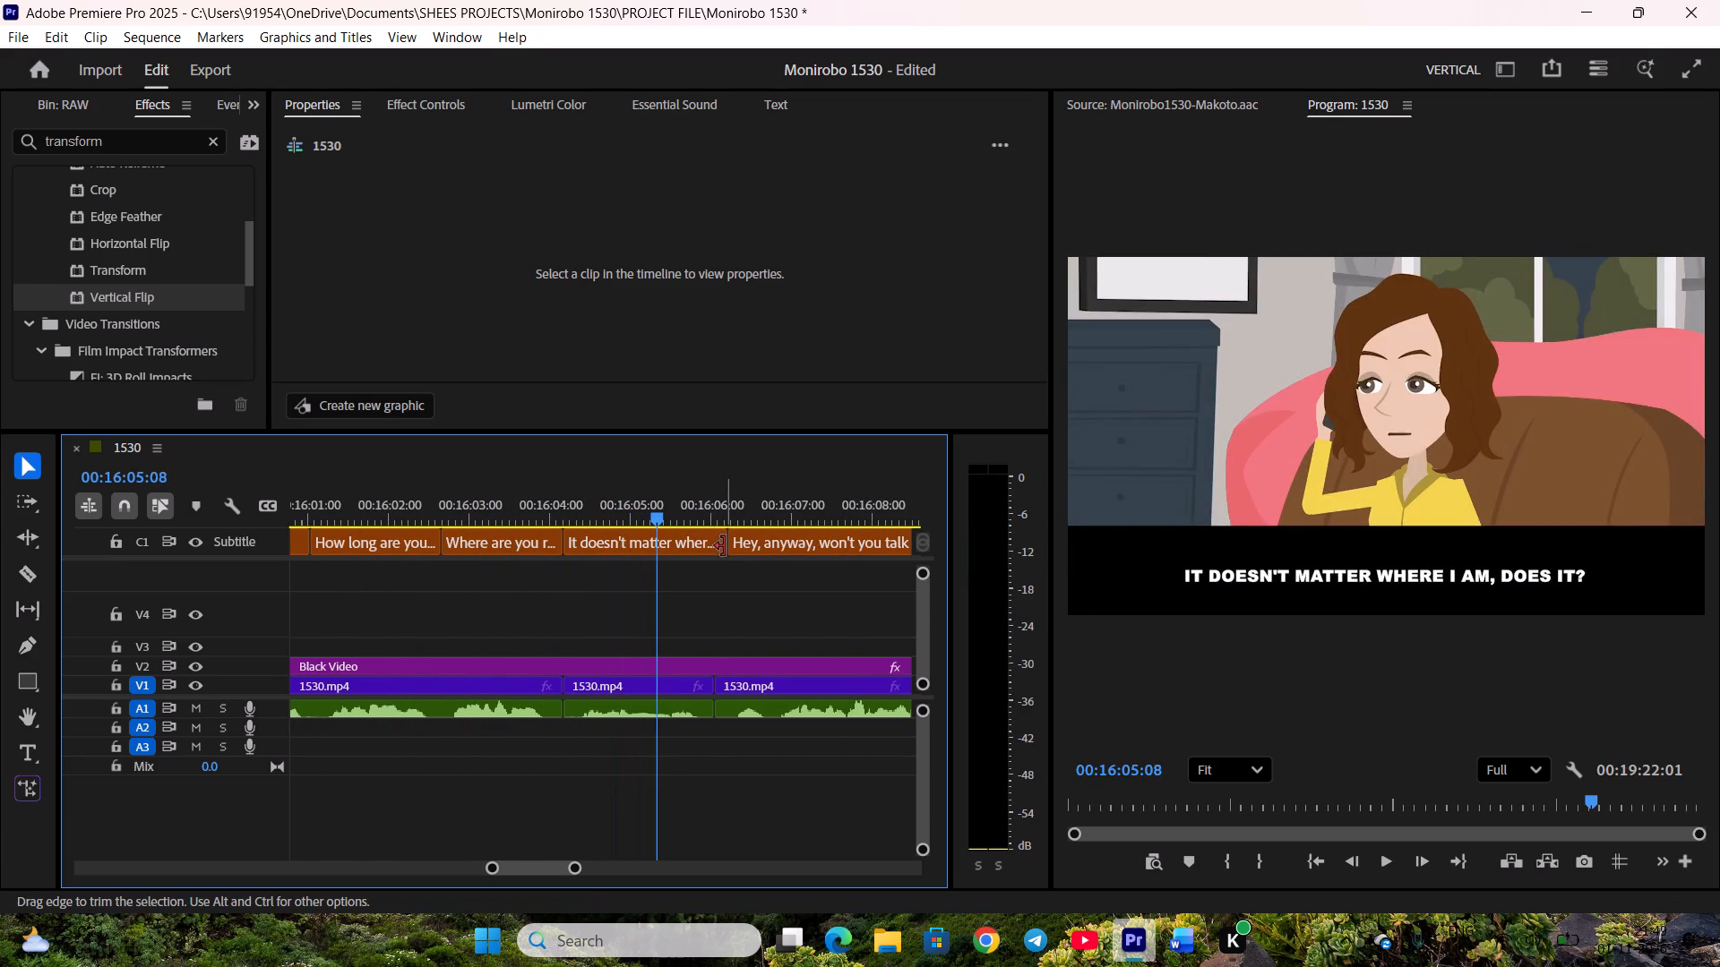
left_click_drag(724, 544, 712, 543)
left_click_drag(728, 543, 713, 544)
Align the end of "Hey, anyway, won't you talk with..." and the start of "I didn't seriously want a divorce either." with the scene cut.
scroll(603, 602, "down", 4)
key("space")
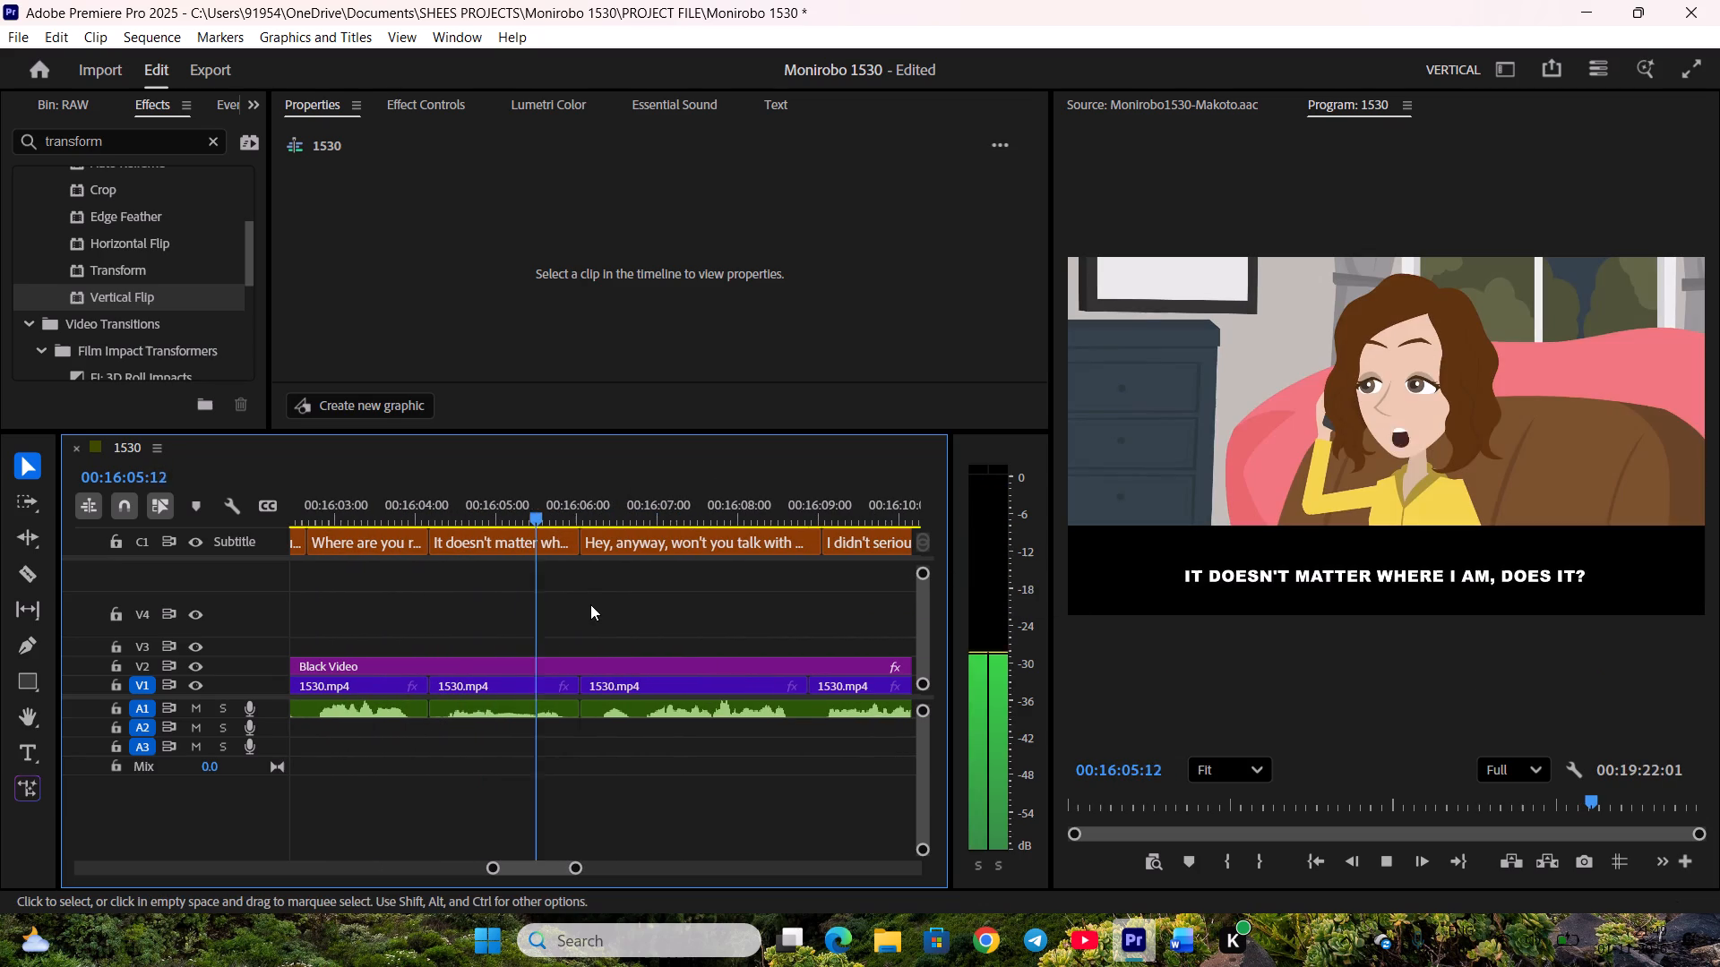
scroll(621, 572, "down", 4)
left_click_drag(686, 547, 675, 548)
left_click_drag(689, 546, 676, 548)
Move the boundary between "I didn't seriously want a divorce either." and "There was a bit of a misunderstanding..." slightly earlier to match the voice.
scroll(665, 580, "down", 5)
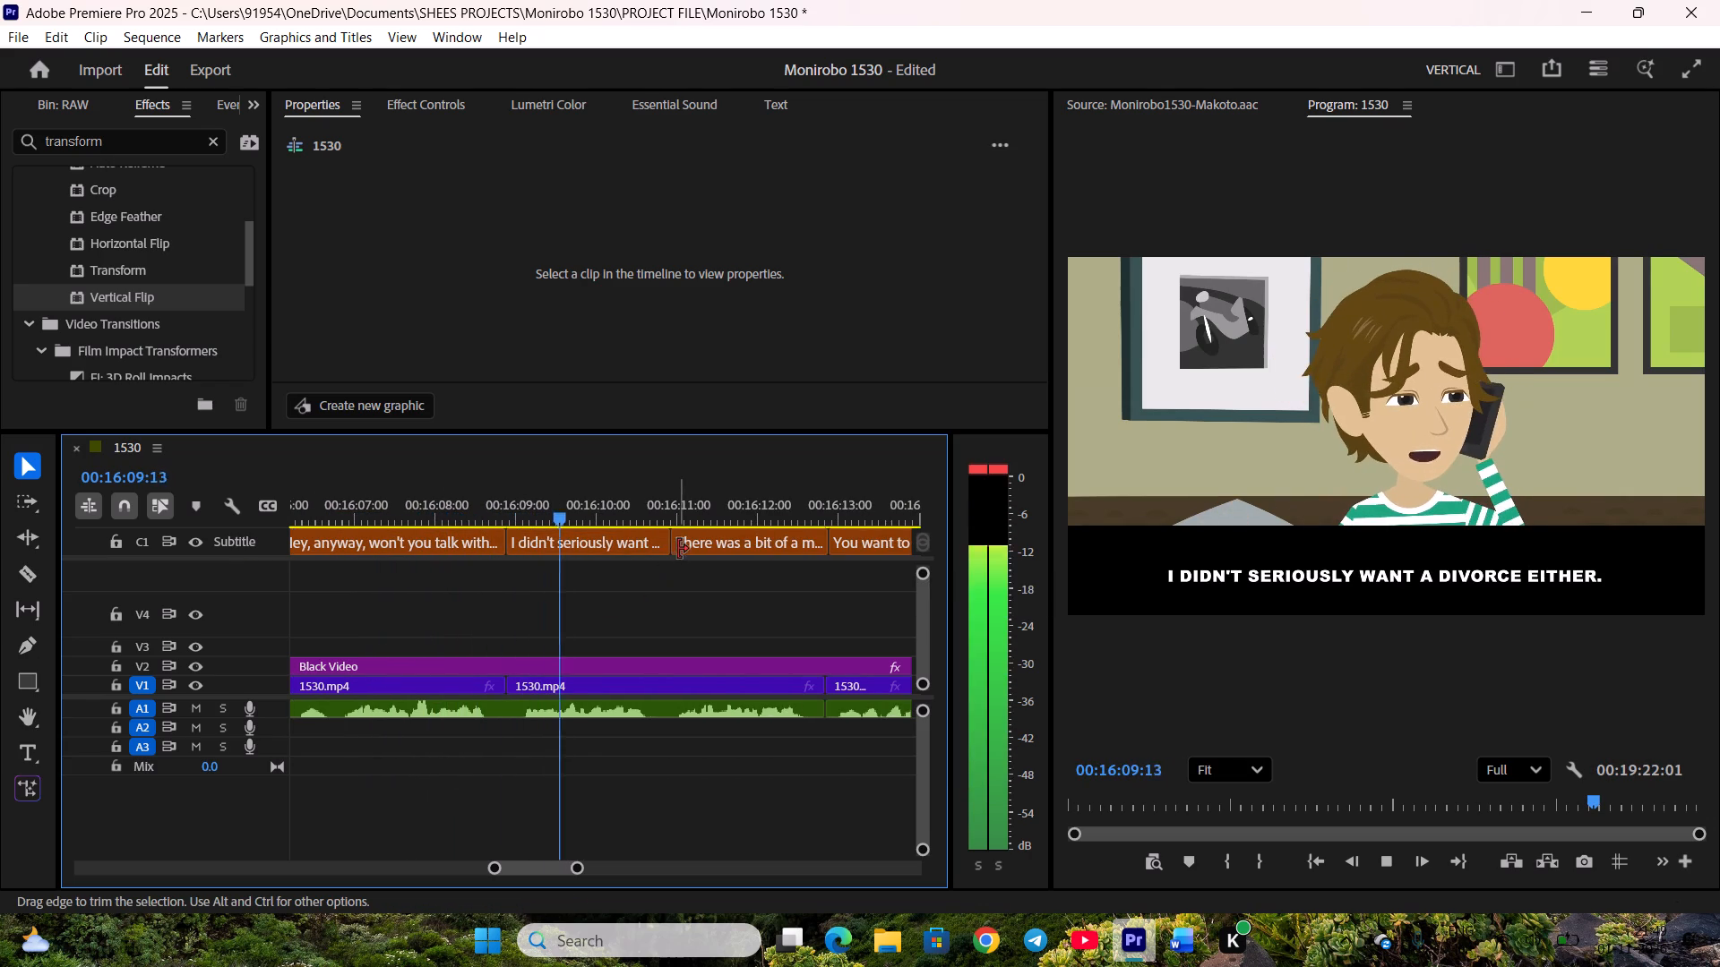
left_click_drag(670, 548, 659, 549)
key("space")
left_click_drag(675, 549, 658, 549)
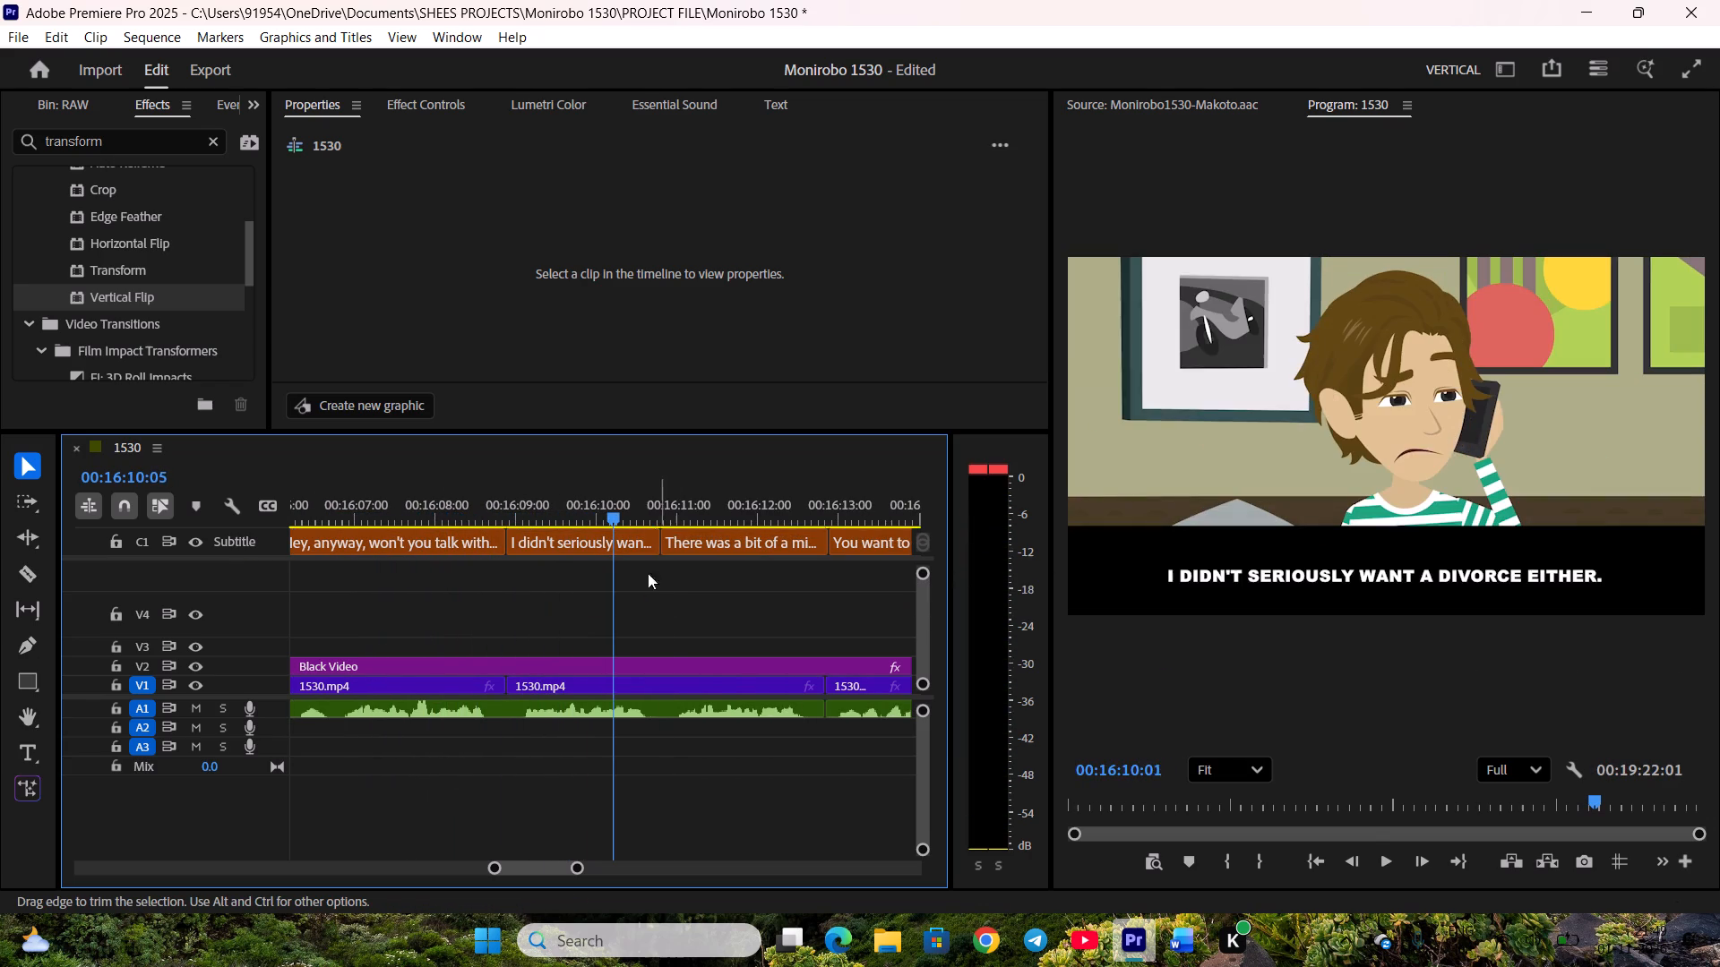
Align the end of "There was a bit of a misunderstanding..." and the start of "You want to talk that badly?" with the scene cut.
key("space")
scroll(635, 591, "down", 2)
left_click_drag(754, 547, 736, 548)
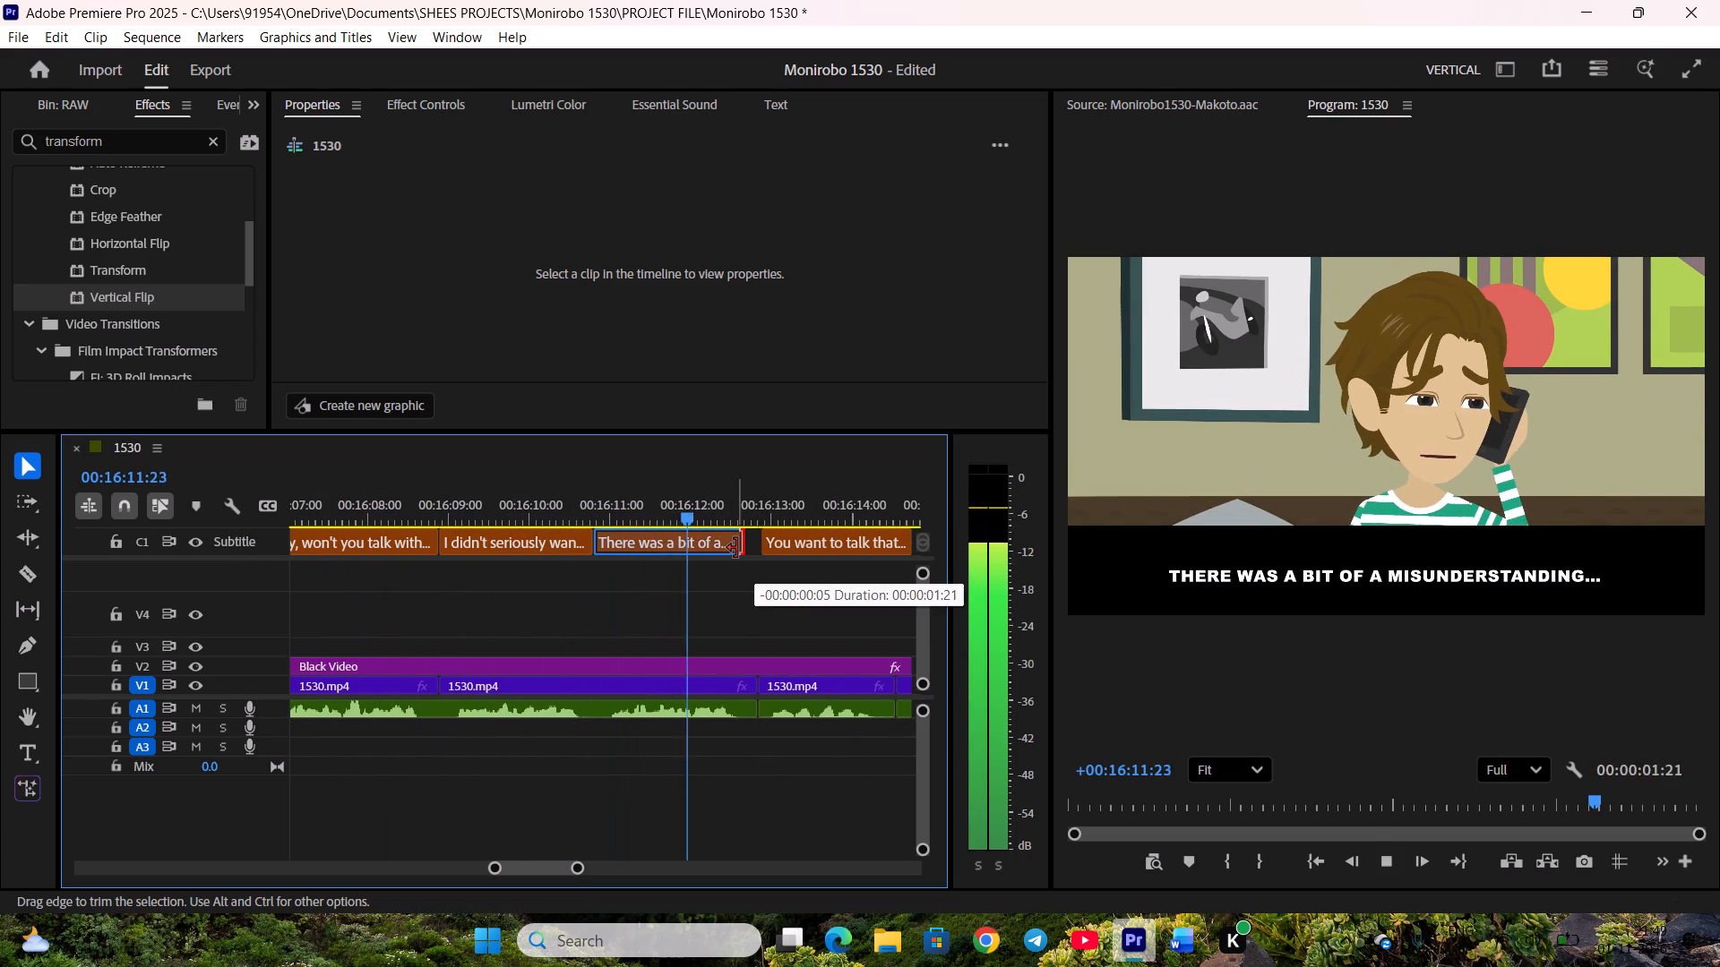
left_click_drag(736, 548, 744, 549)
key("space")
left_click_drag(768, 550, 760, 550)
Align the end of "You want to talk that badly?" and the start of "Yeah!" with the scene cut.
scroll(563, 590, "down", 5)
key("space")
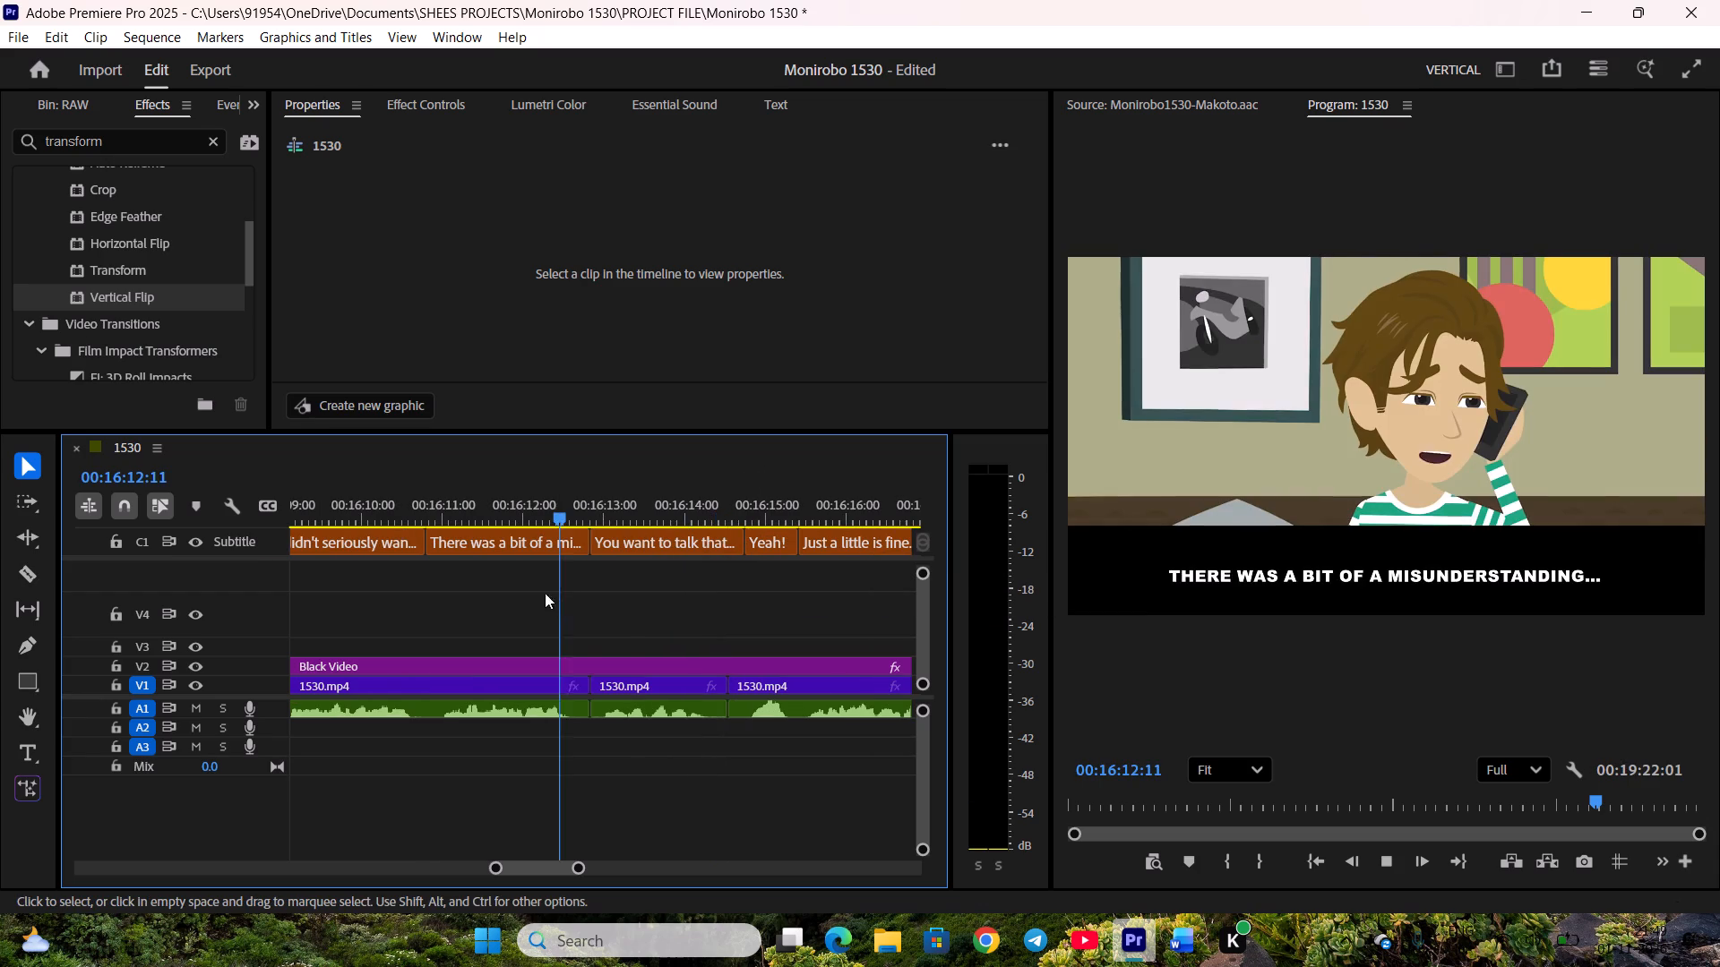
left_click_drag(741, 547, 724, 548)
key("space")
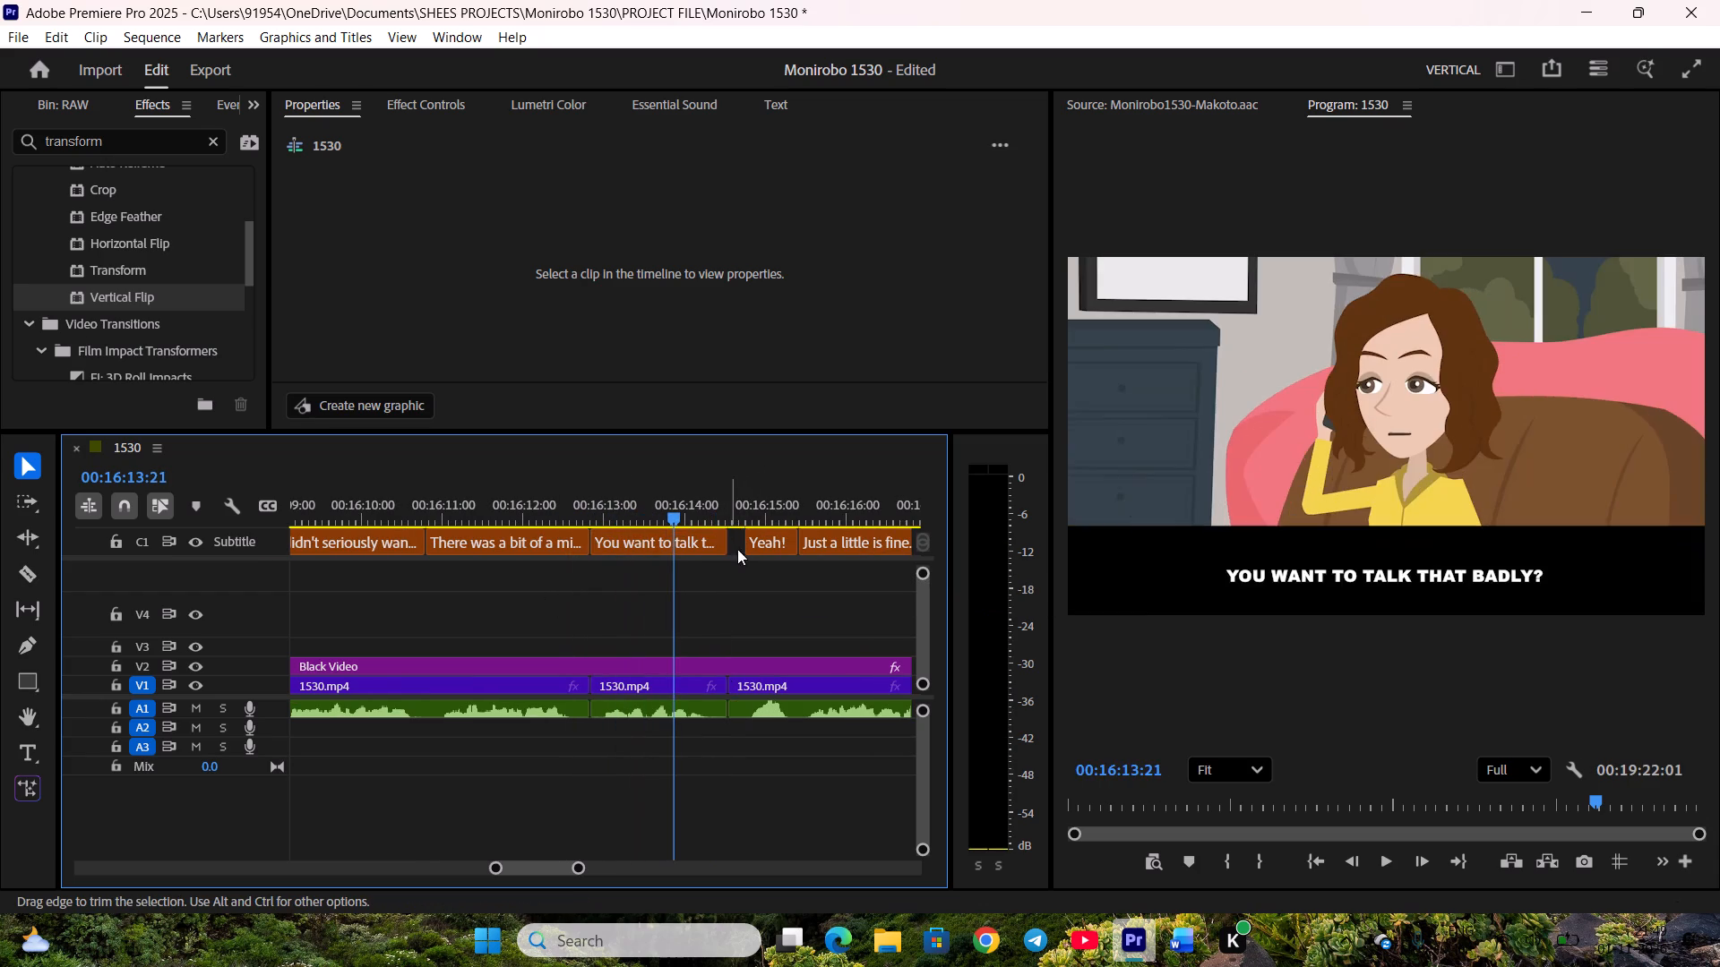
left_click_drag(747, 549, 735, 549)
Align the end of "Just a little is fine... okay?" and the start of "All right," with the scene cut.
scroll(665, 596, "down", 1)
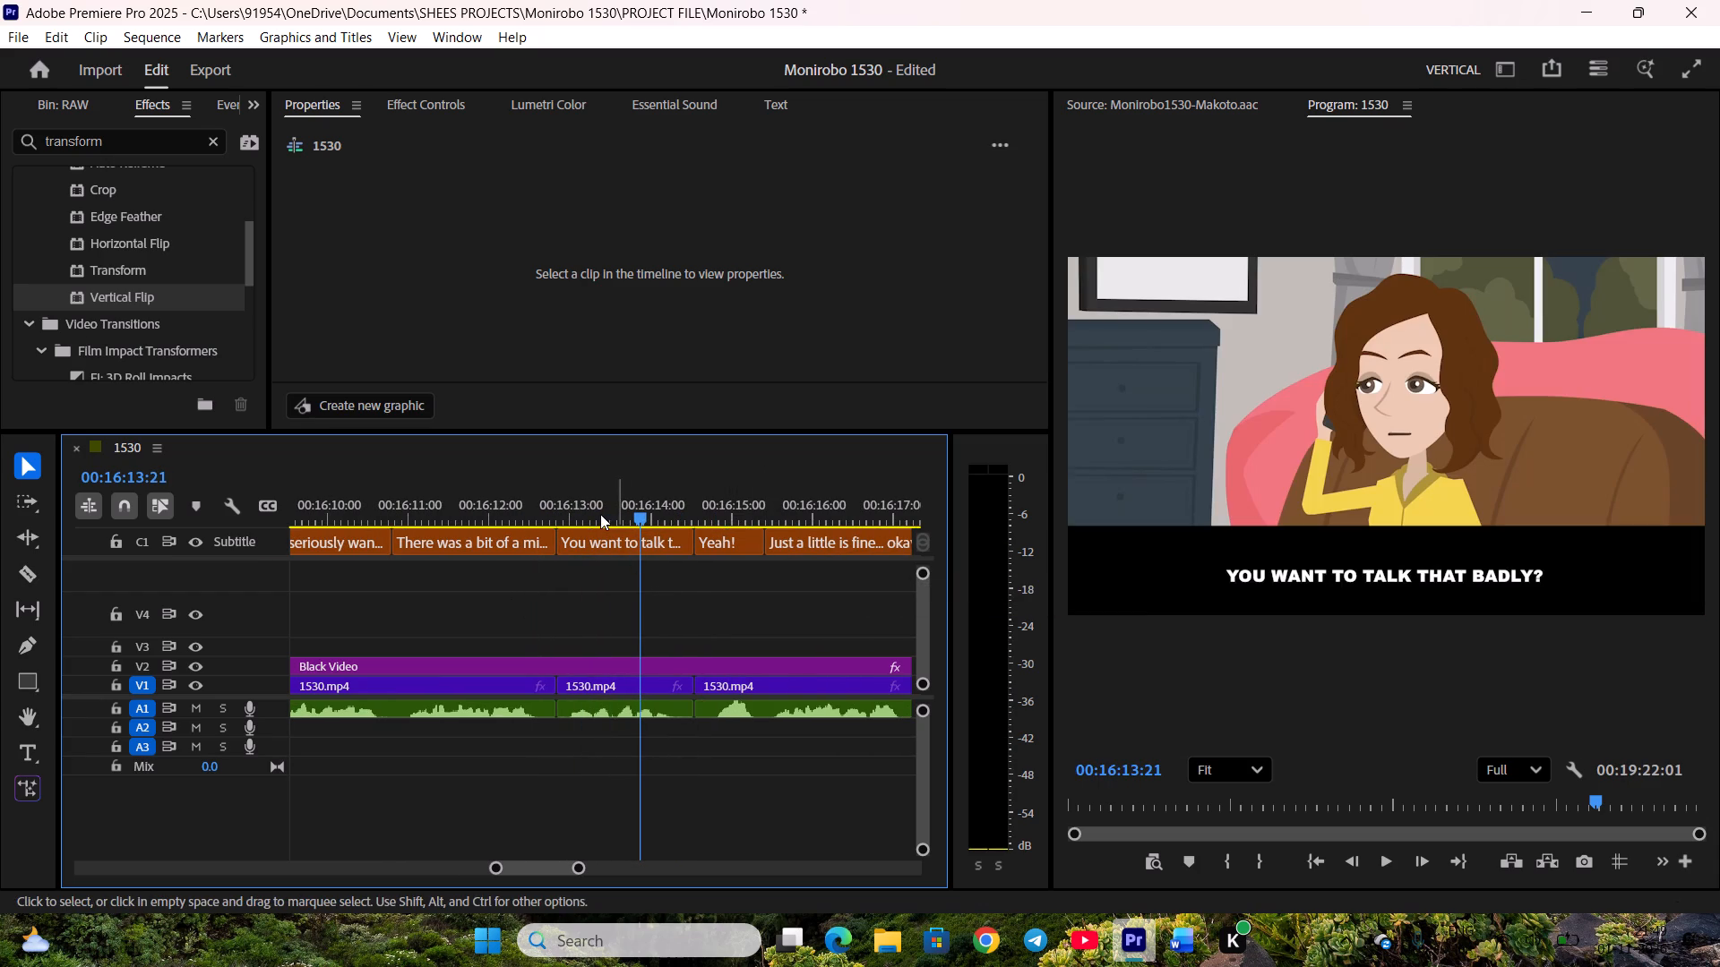
key("space")
scroll(619, 560, "down", 4)
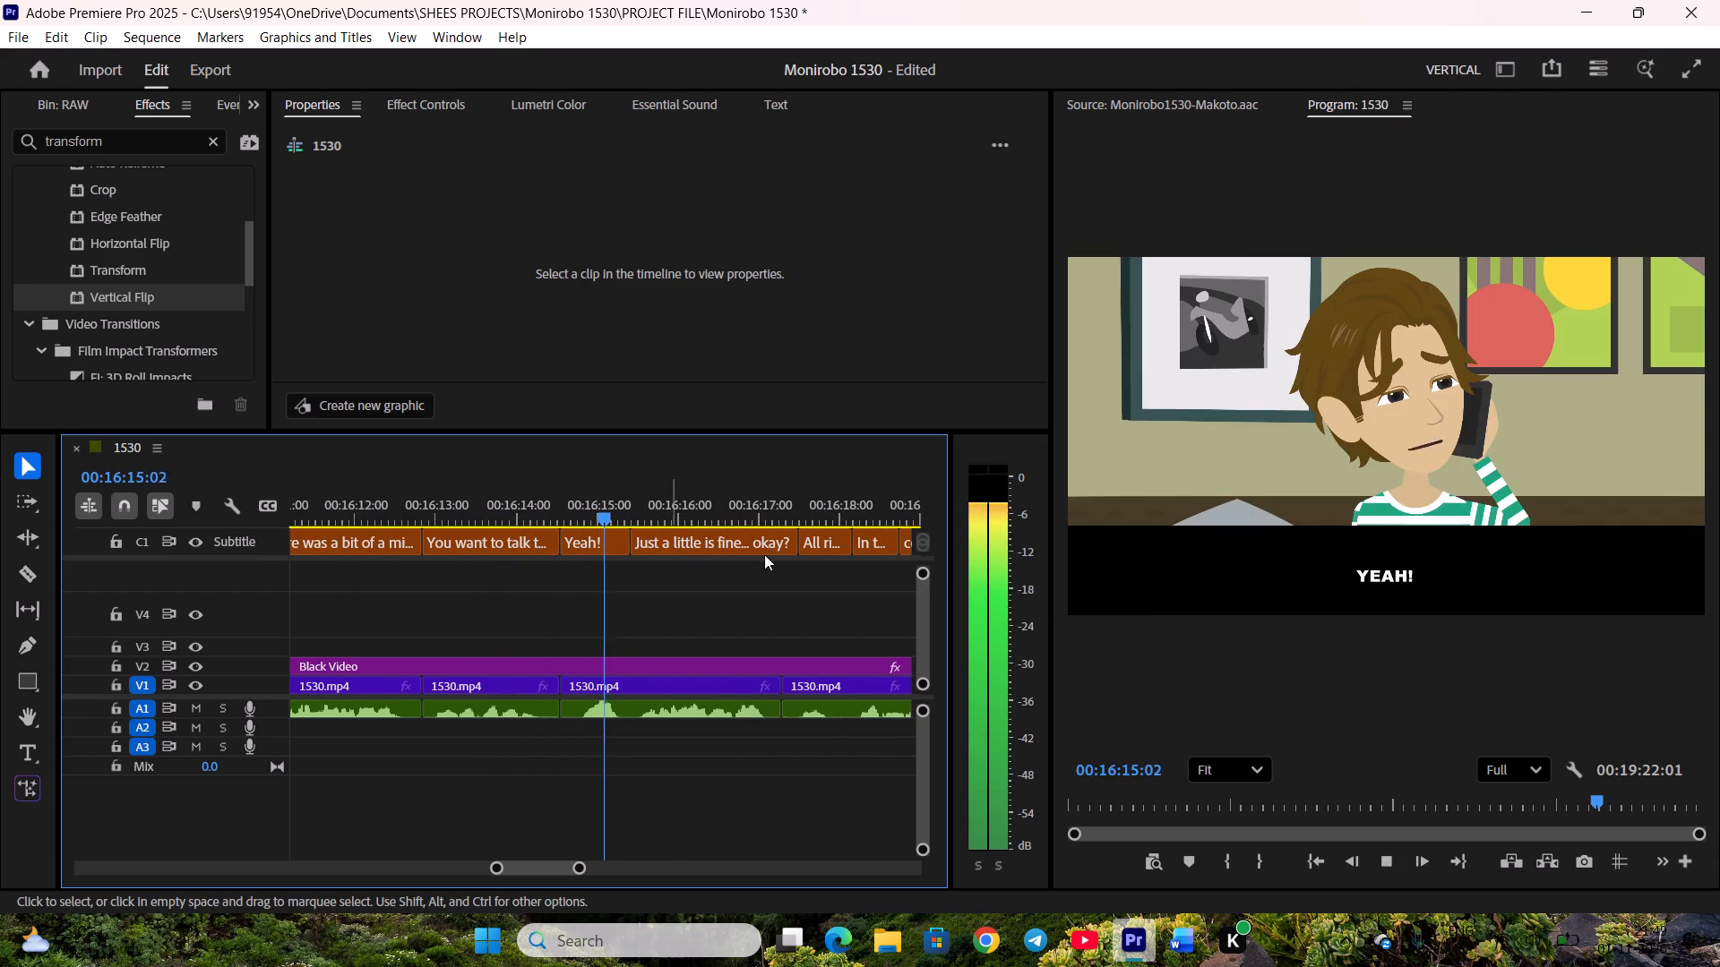
left_click_drag(790, 547, 772, 549)
scroll(774, 557, "down", 4)
key("space")
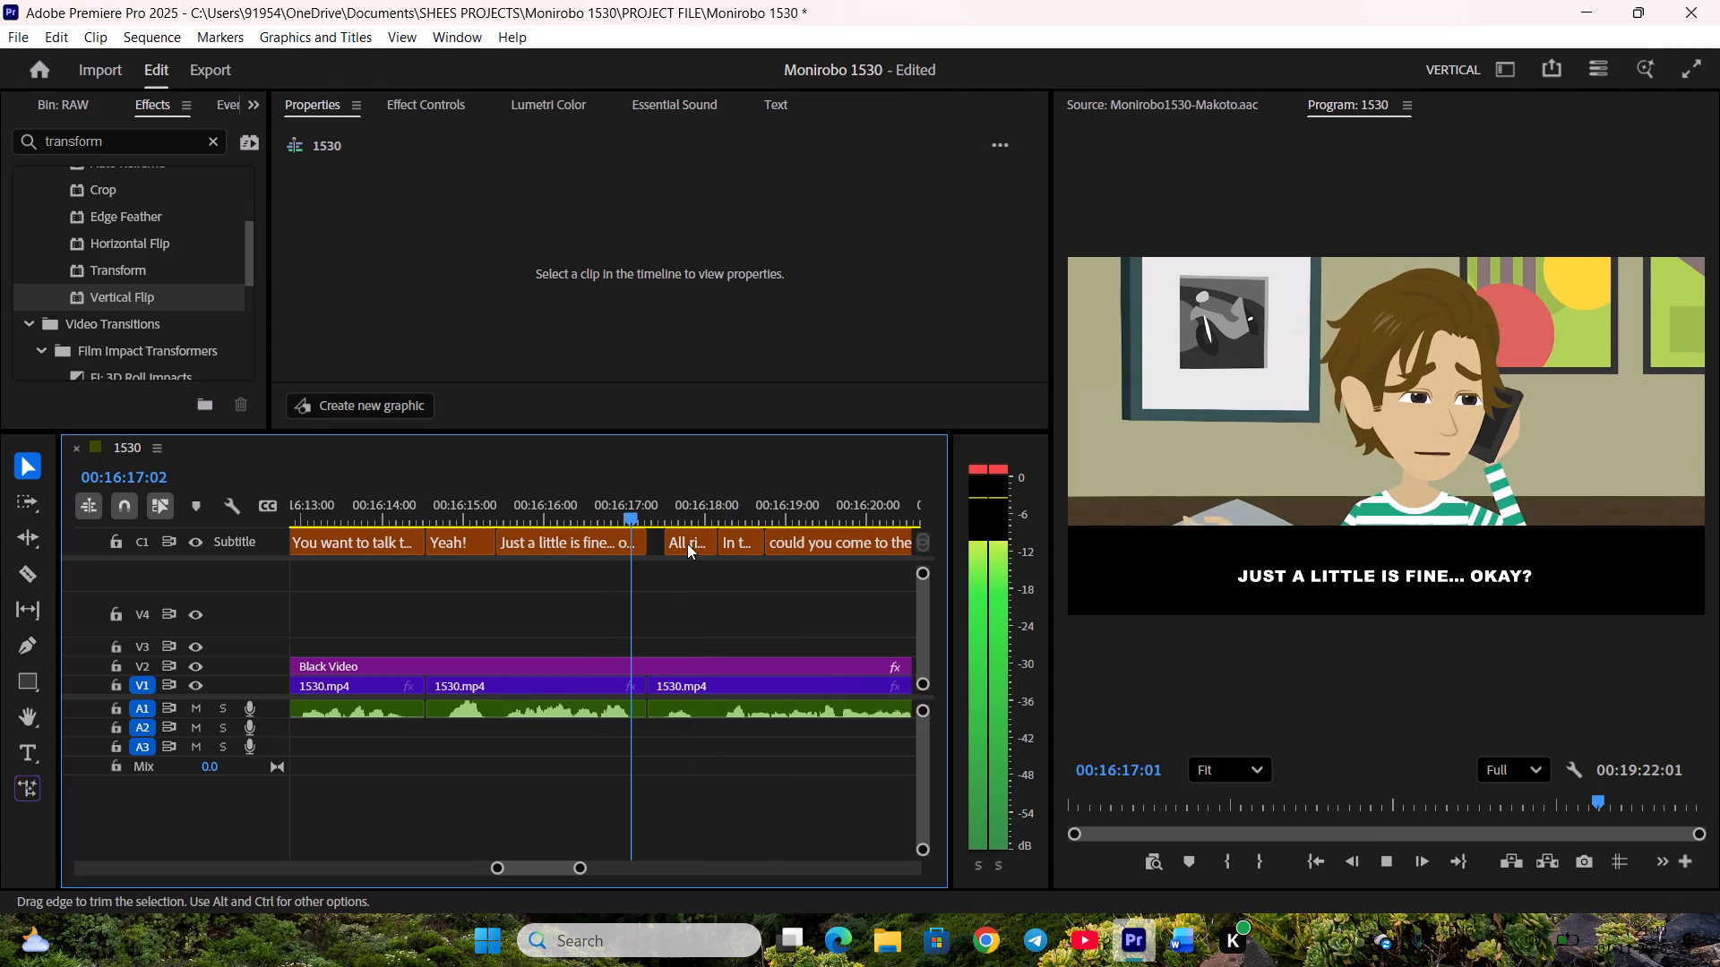
left_click_drag(671, 543, 655, 543)
Raise the gain of the voice clip under "could you come to the cafe at Monirobo station next Sunday?" by 9 dB.
key("space")
scroll(710, 599, "down", 4)
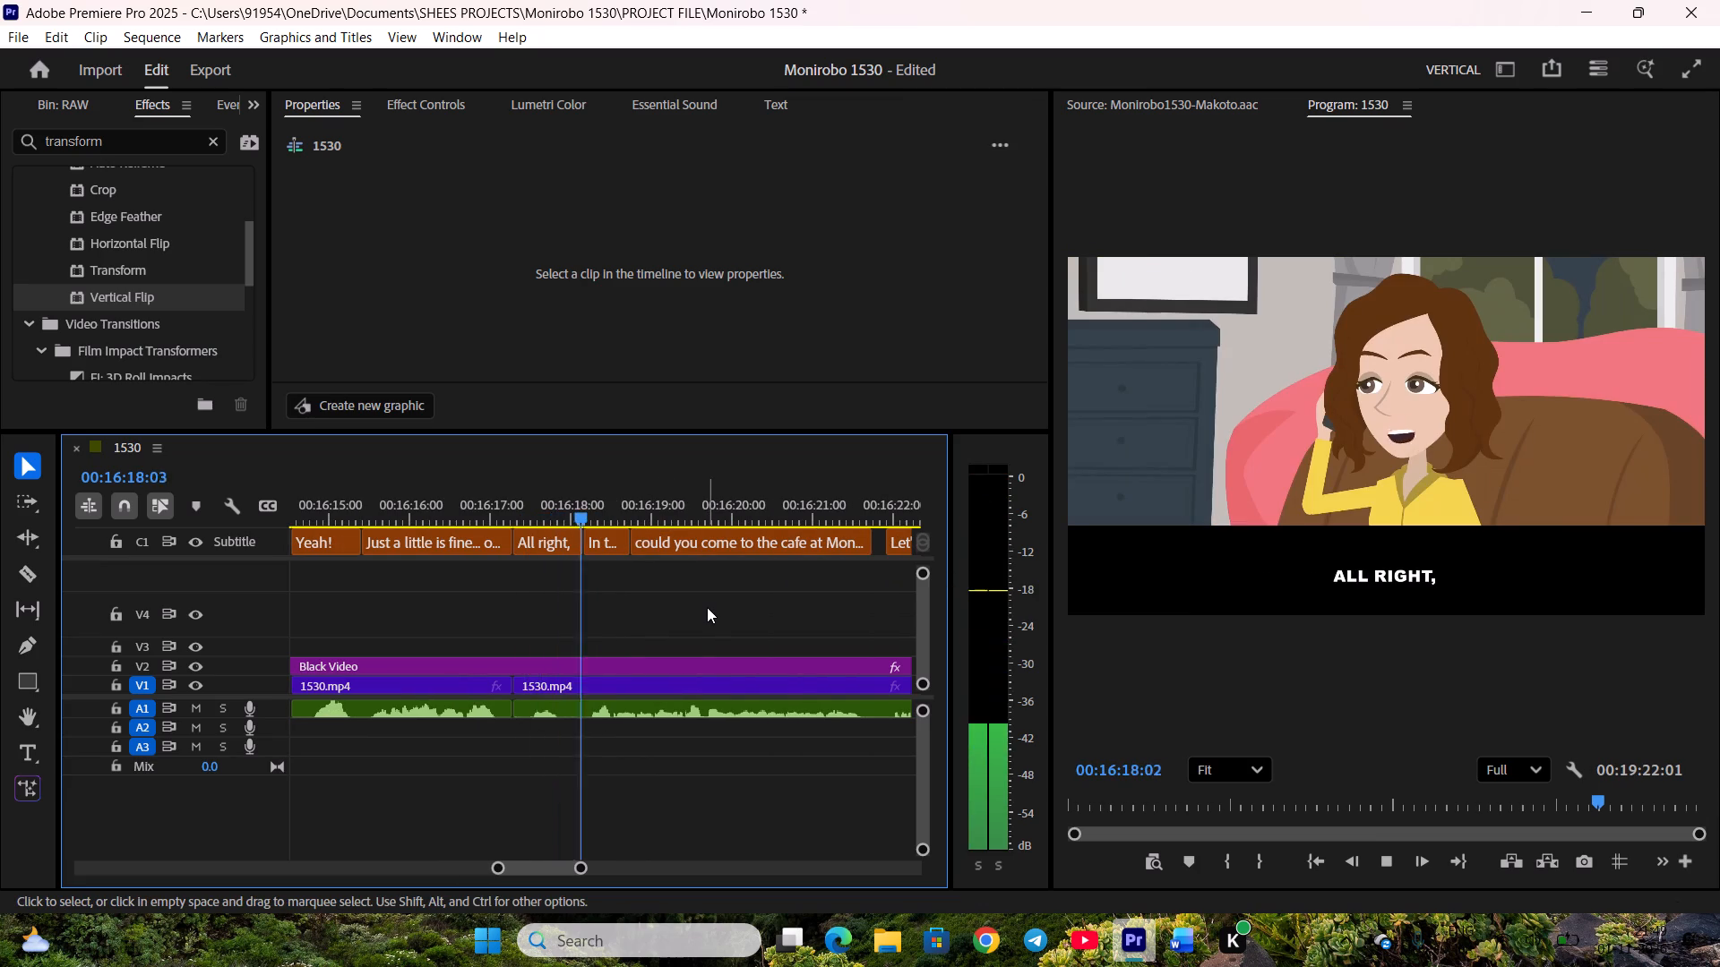
scroll(706, 607, "down", 2)
key("space")
left_click(752, 706)
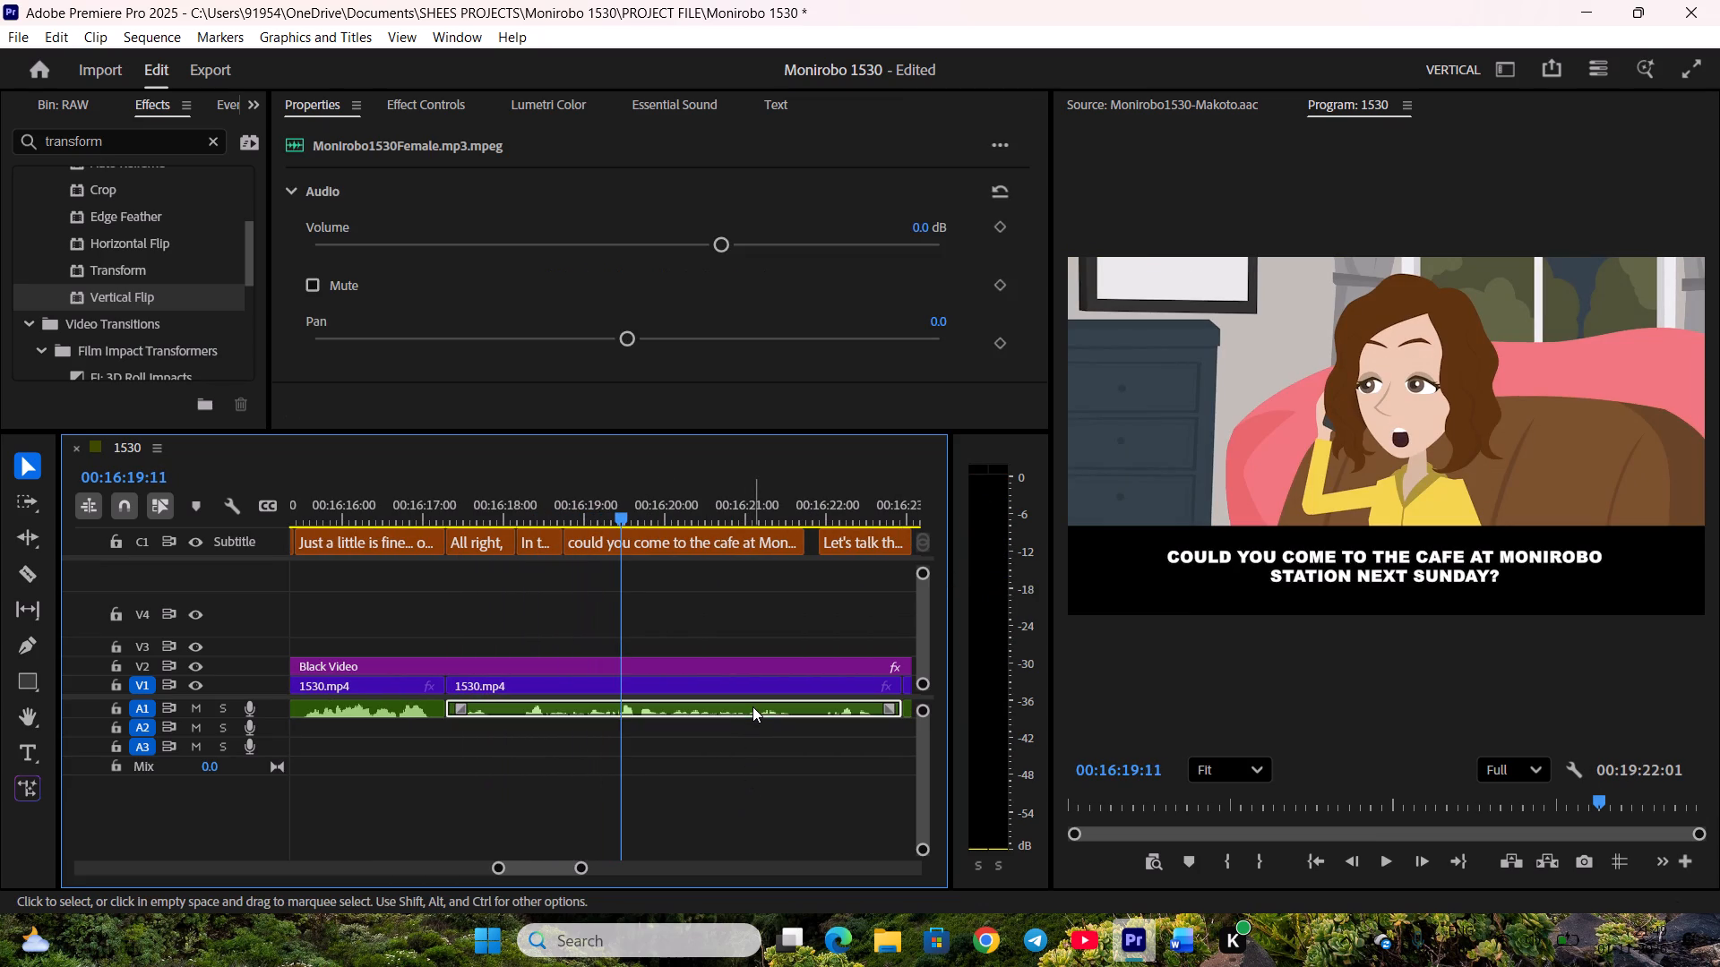
key("g")
key("9")
key("Return")
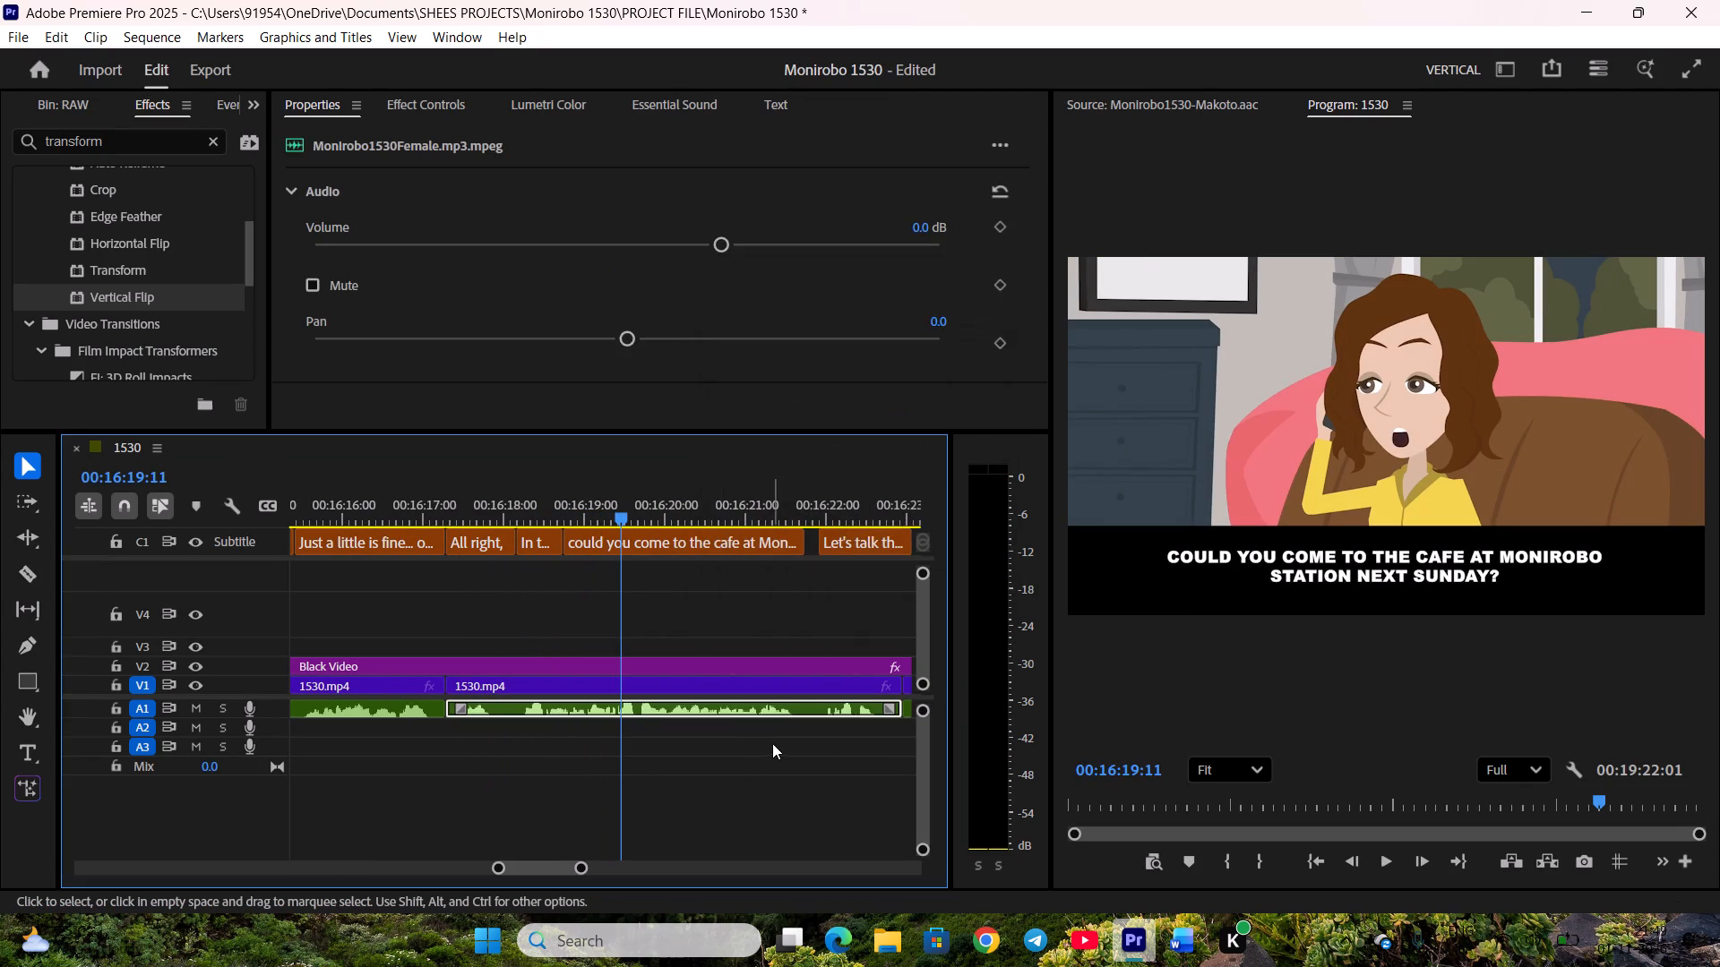
left_click(772, 743)
Extend the start of "Let's talk there." back to meet "could you come to the cafe at Monirobo station next Sunday?".
key("space")
scroll(775, 611, "down", 4)
left_click_drag(693, 545, 685, 545)
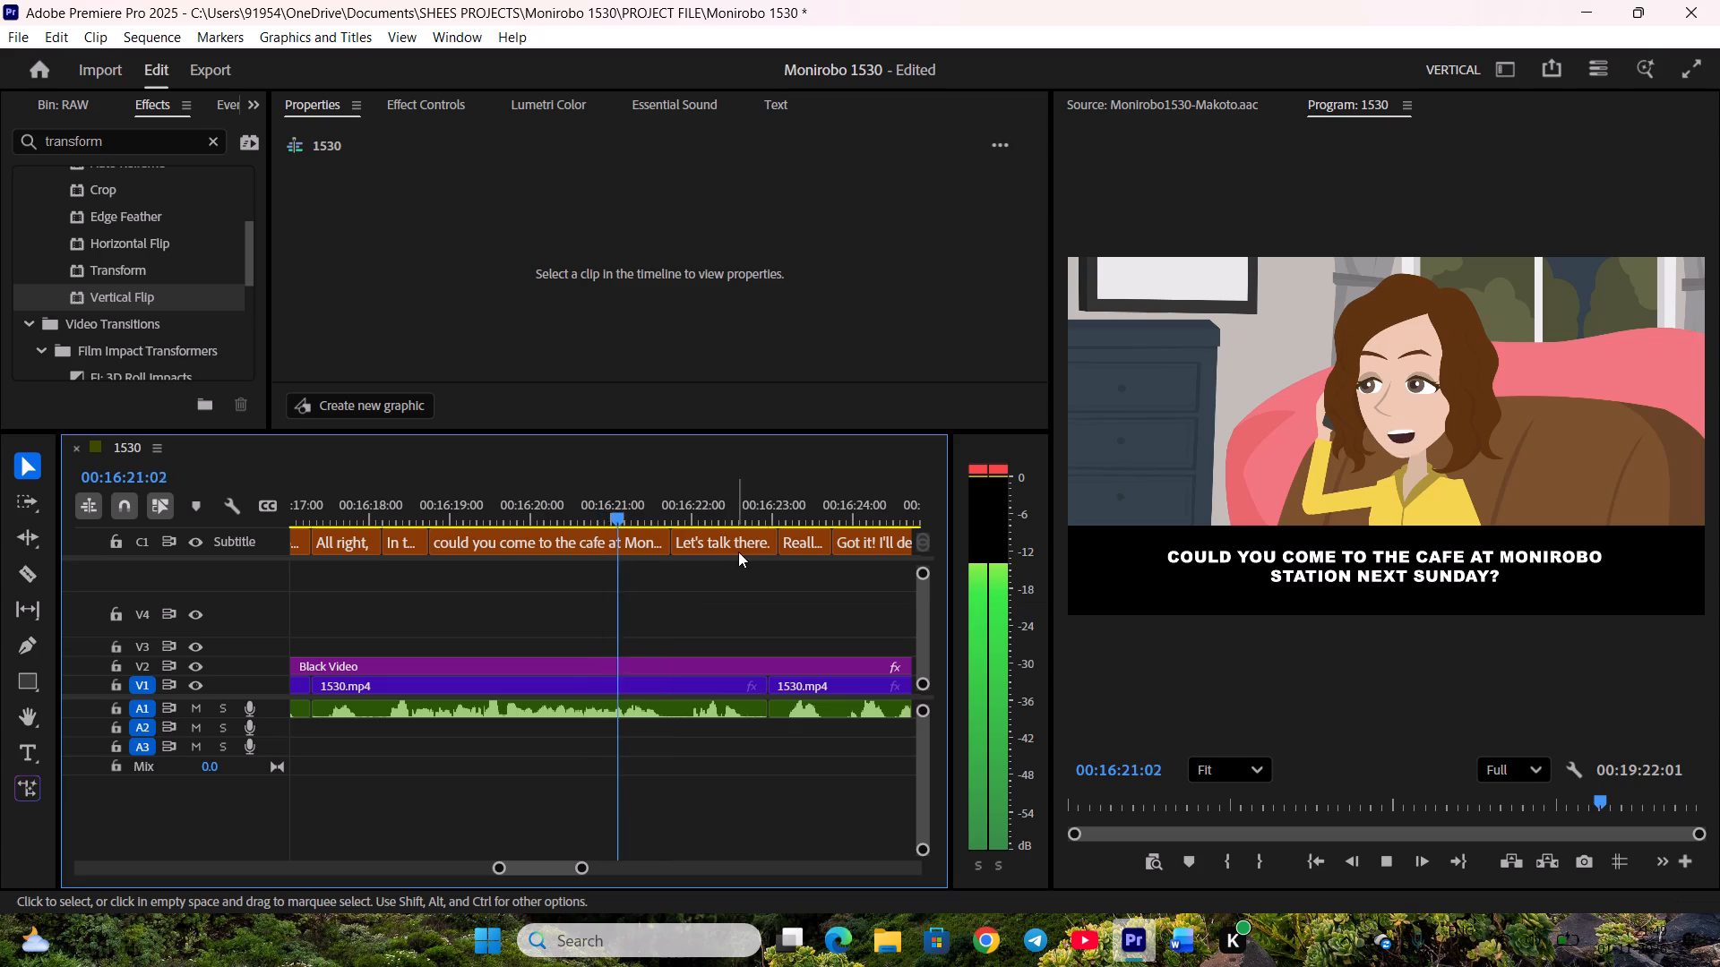
Align the end of "Let's talk there." and the start of "Really?!" with the scene cut.
left_click(767, 546)
left_click_drag(771, 543, 755, 543)
left_click(674, 518)
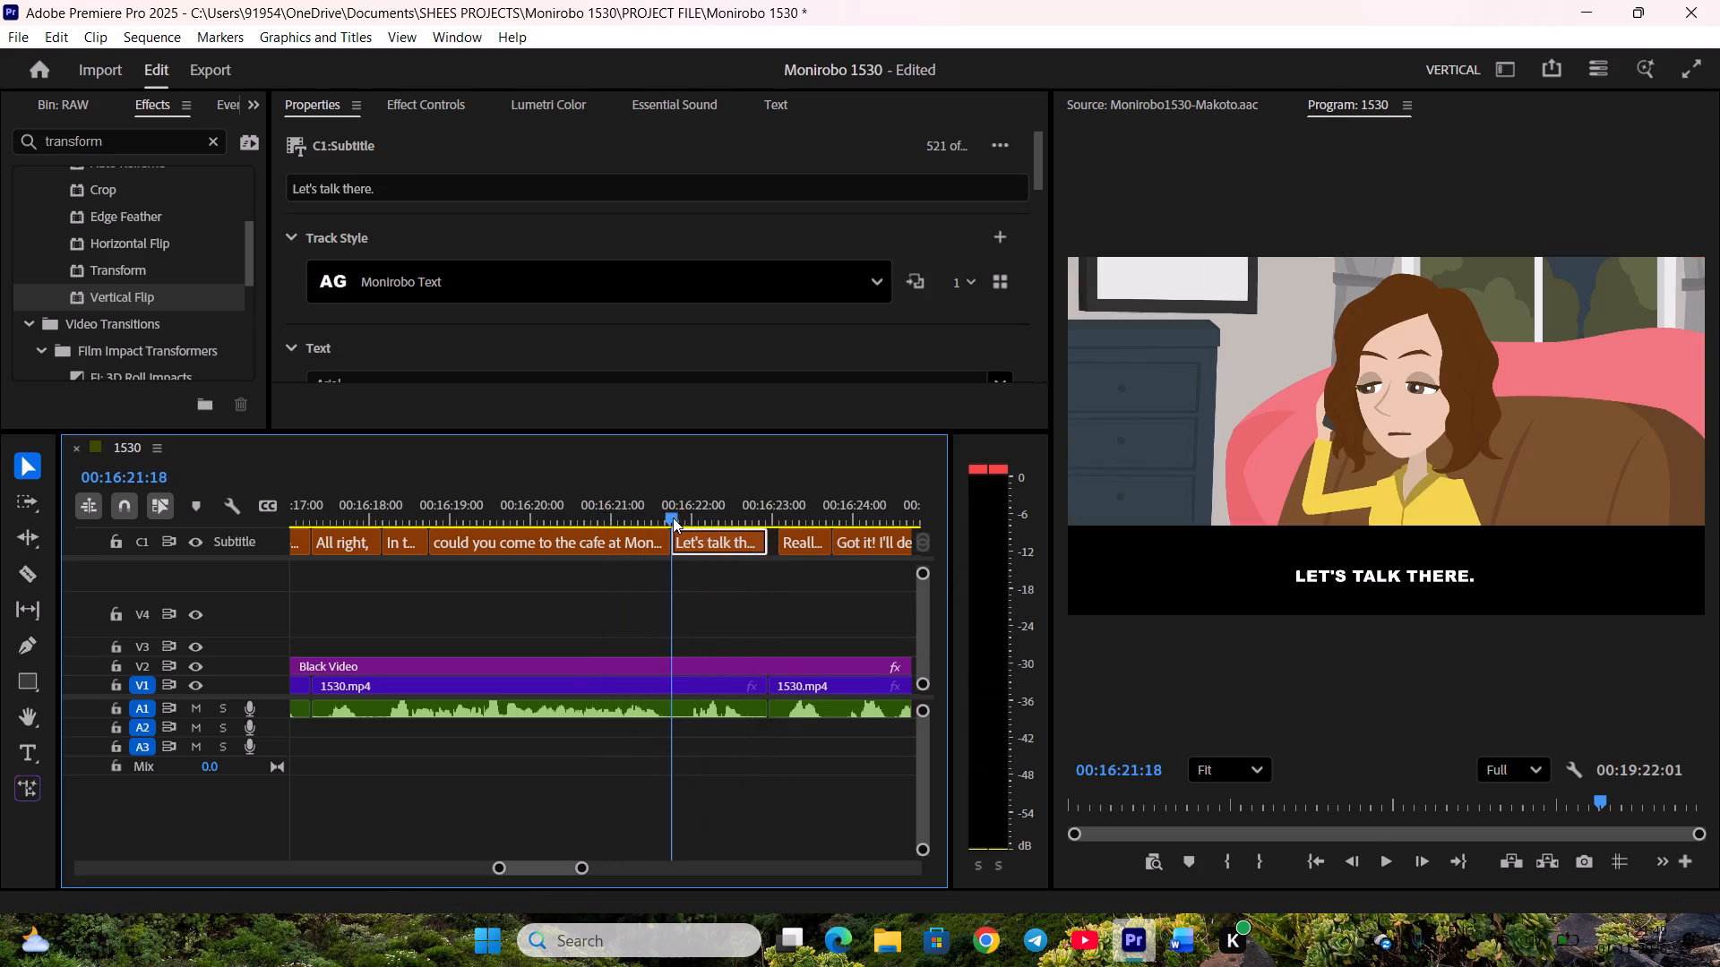
scroll(581, 567, "down", 4)
left_click_drag(649, 546, 637, 551)
left_click(693, 604)
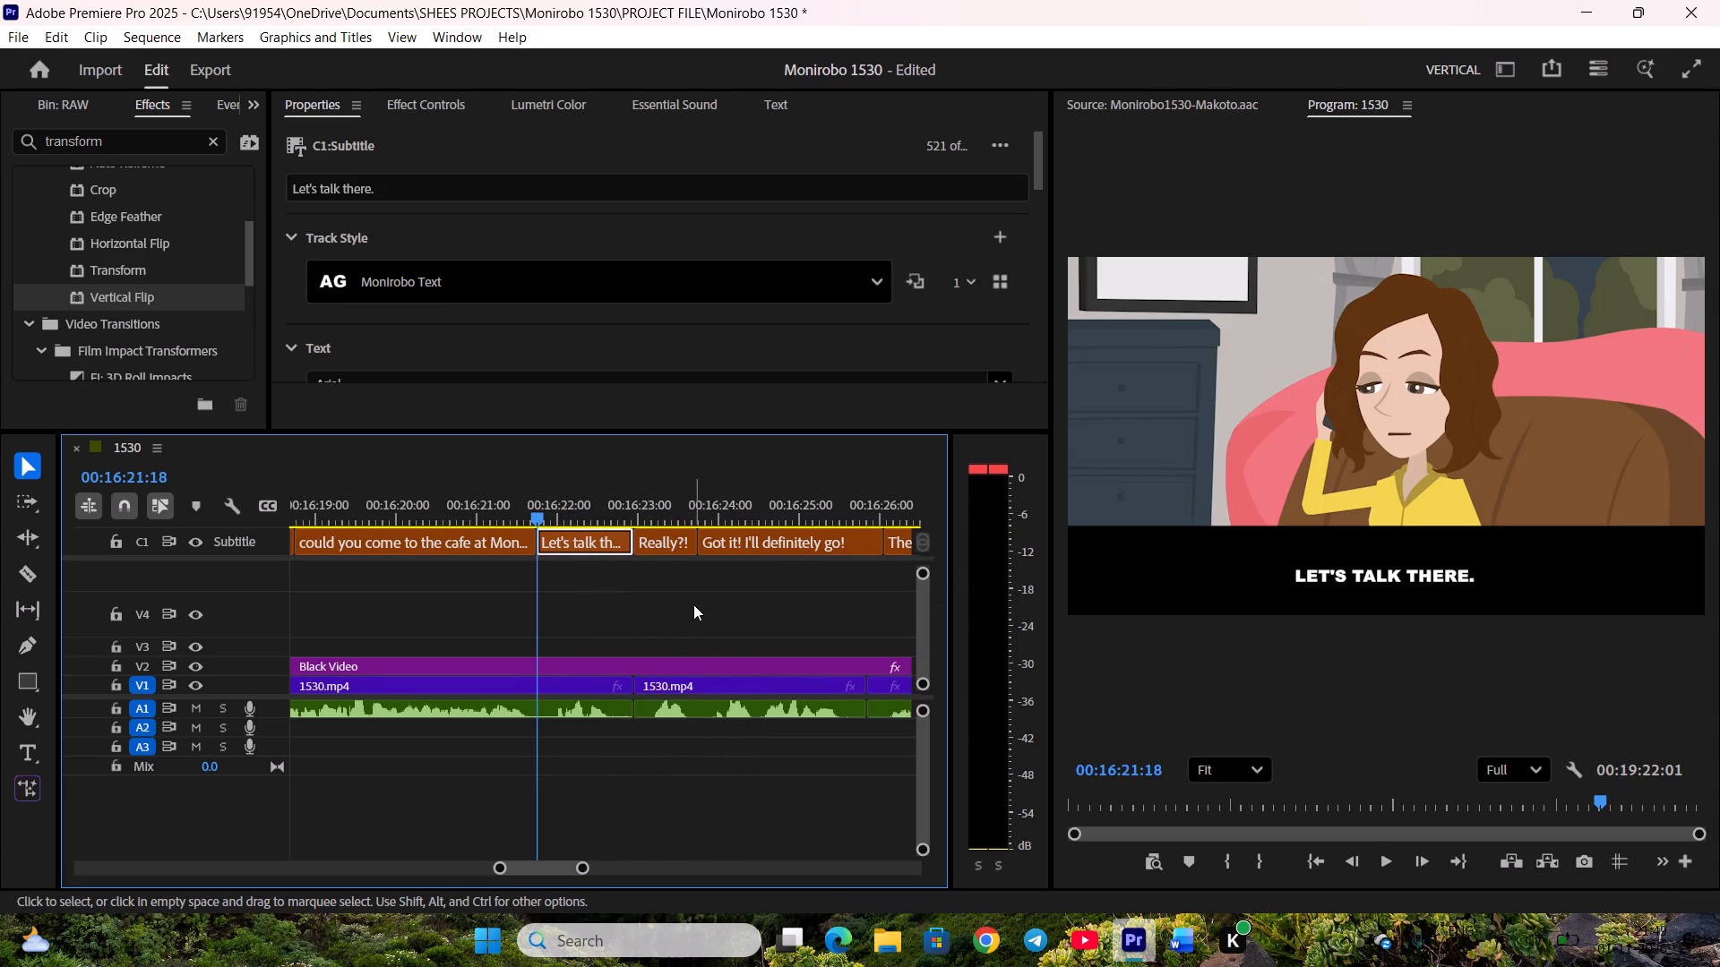
Align the end of "Got it! I'll definitely go!" and the start of "The reason I..." with the scene cut.
scroll(678, 598, "down", 4)
key("space")
left_click_drag(739, 550, 726, 551)
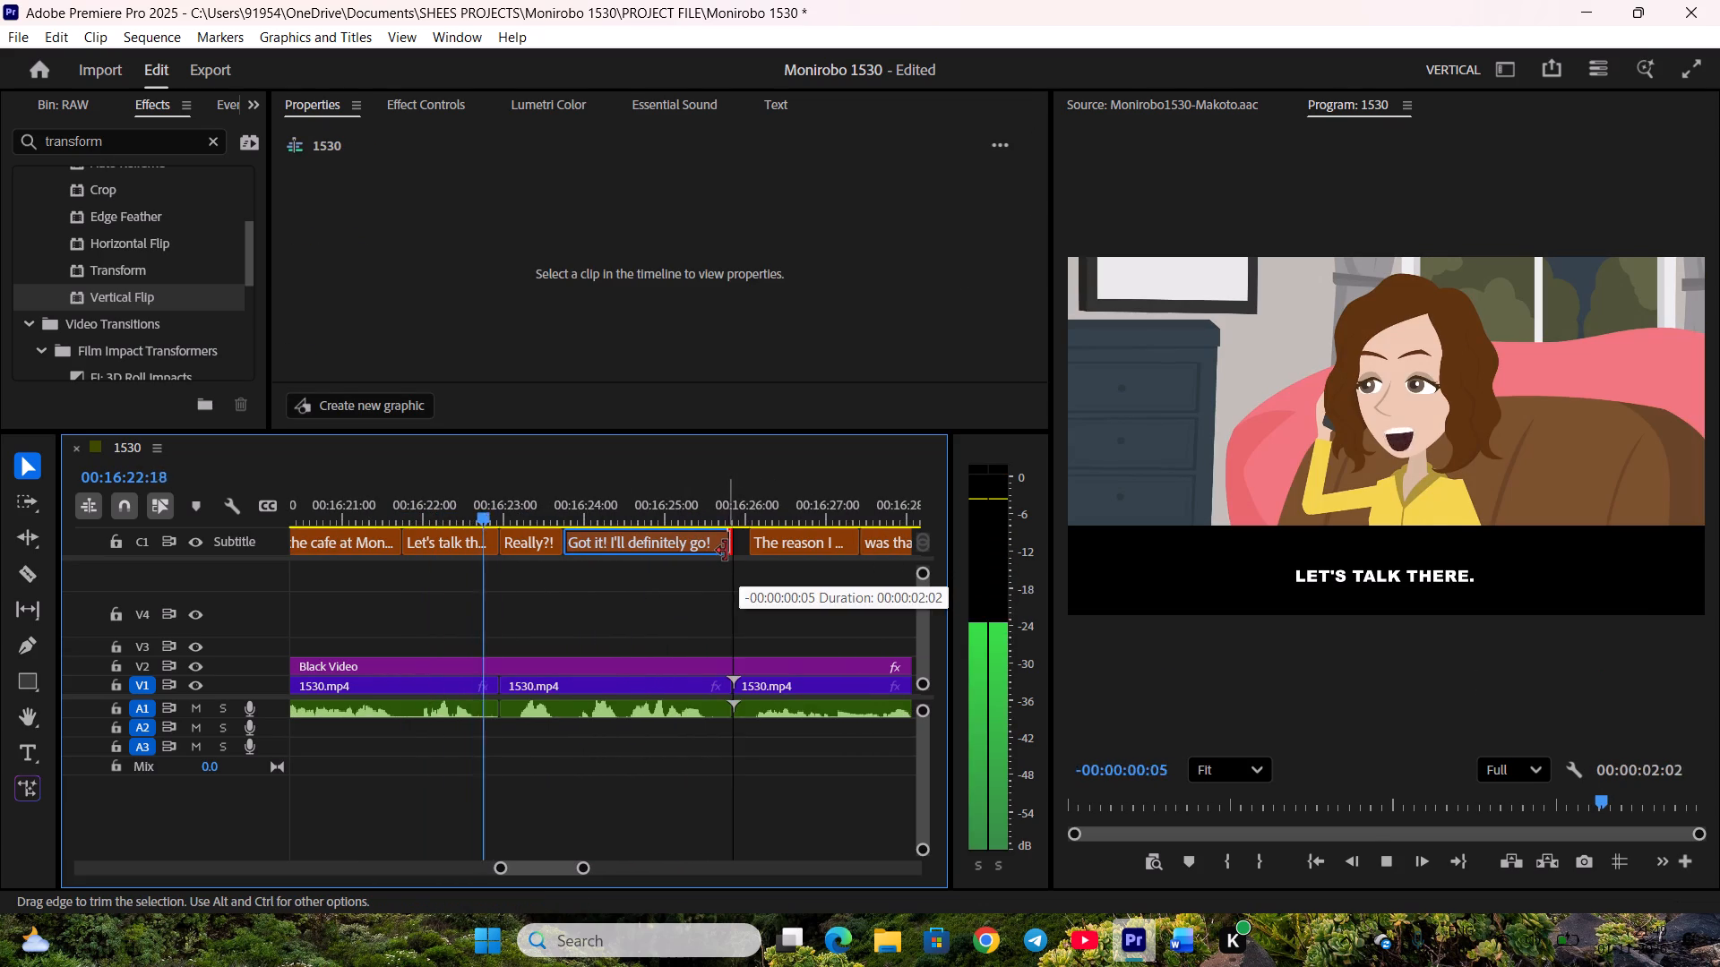
left_click_drag(726, 551, 724, 551)
left_click_drag(745, 544, 734, 544)
key("space")
left_click_drag(749, 550, 727, 551)
Extend the start of "And so, I called Makoto out to the coffee shop" back to meet the preceding subtitle about the revenge preparations.
scroll(649, 589, "down", 5)
key("space")
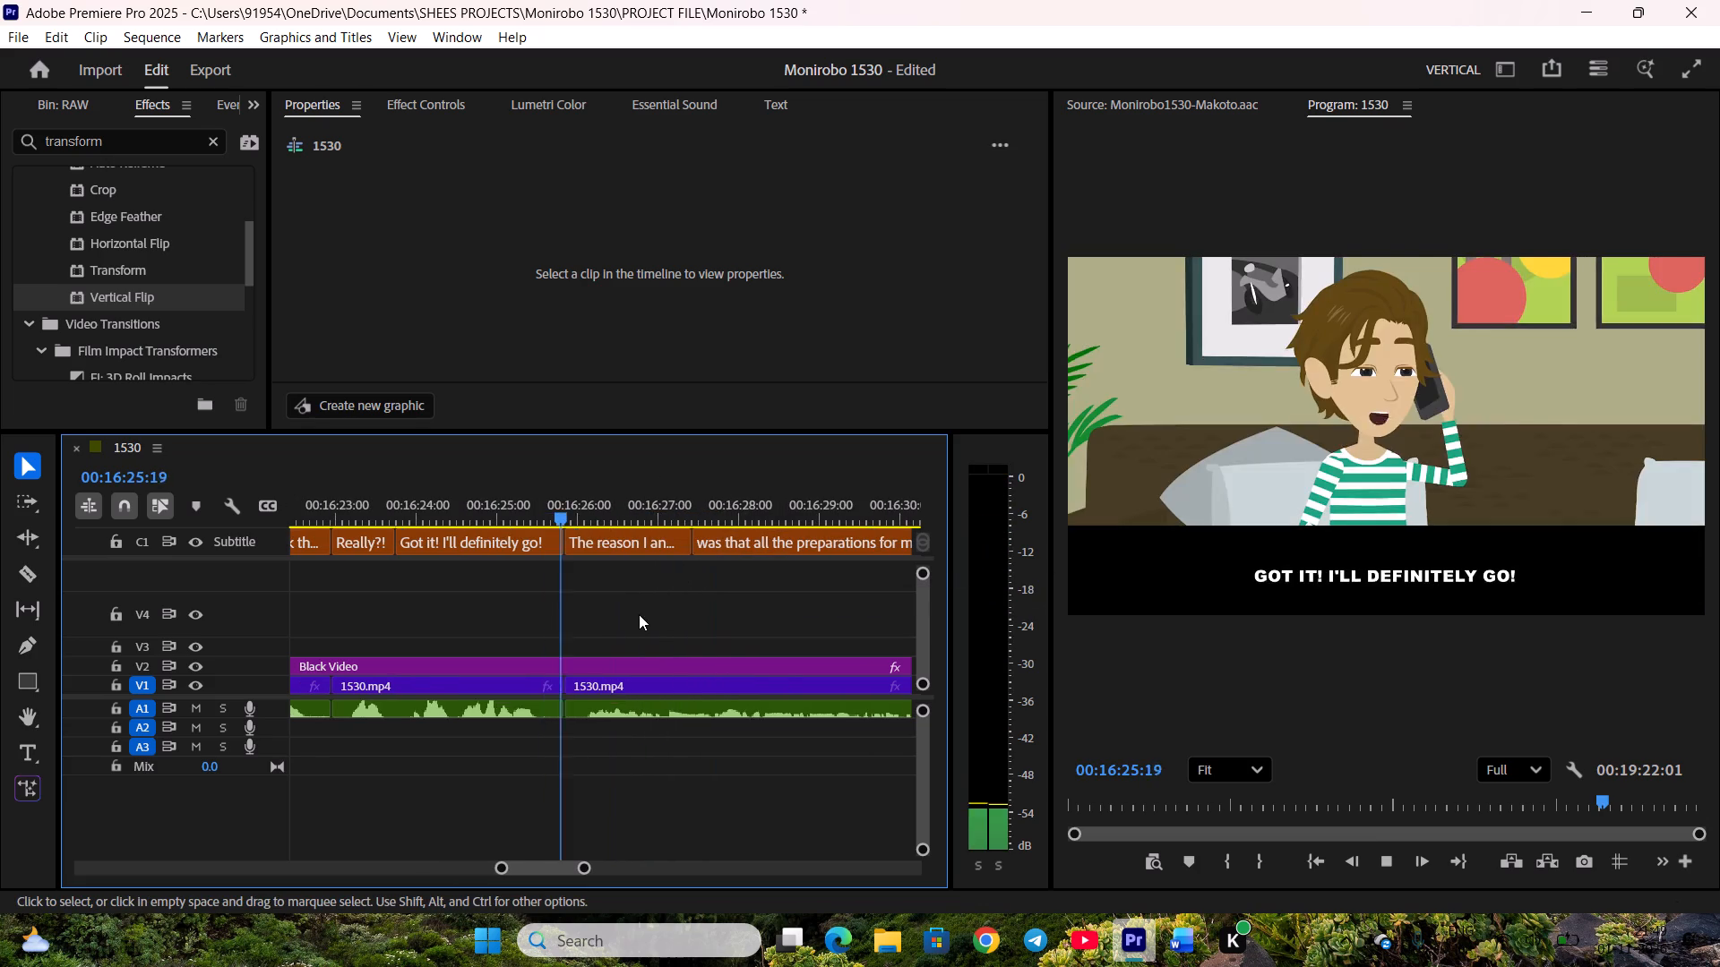
scroll(655, 617, "down", 4)
scroll(764, 587, "down", 4)
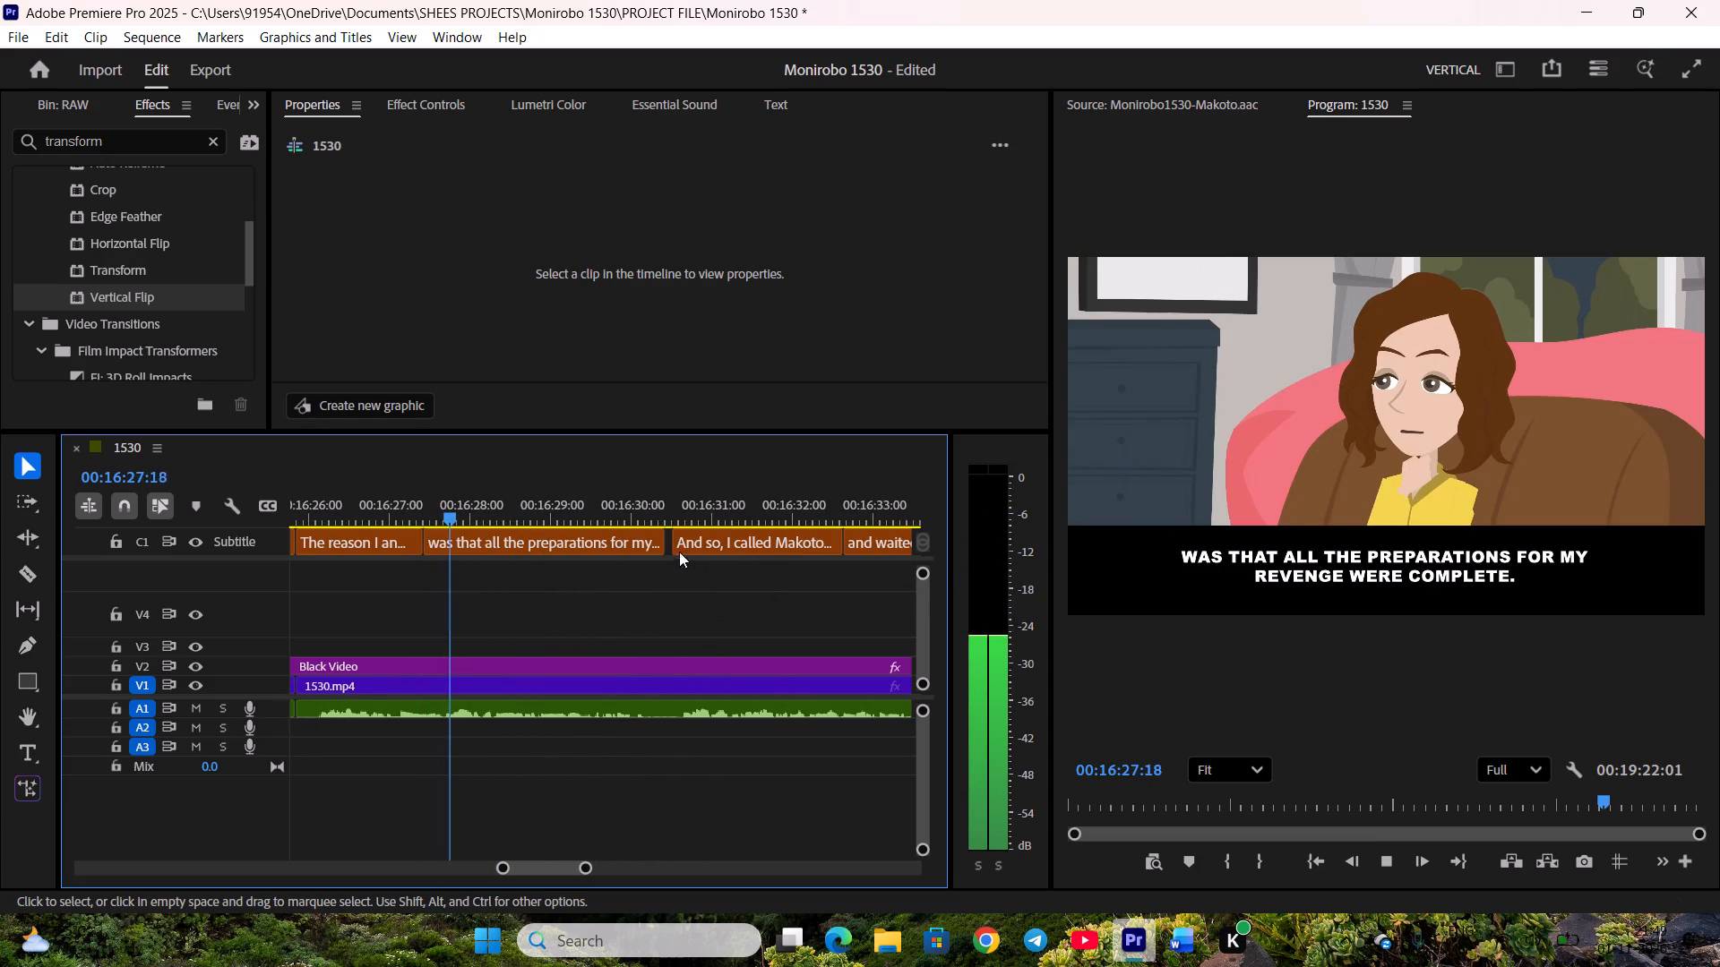
left_click(683, 540)
Raise the gain of the voice clip under "was that all the preparations for my revenge were complete." by 9 dB.
key("space")
left_click(675, 719)
left_click(675, 702)
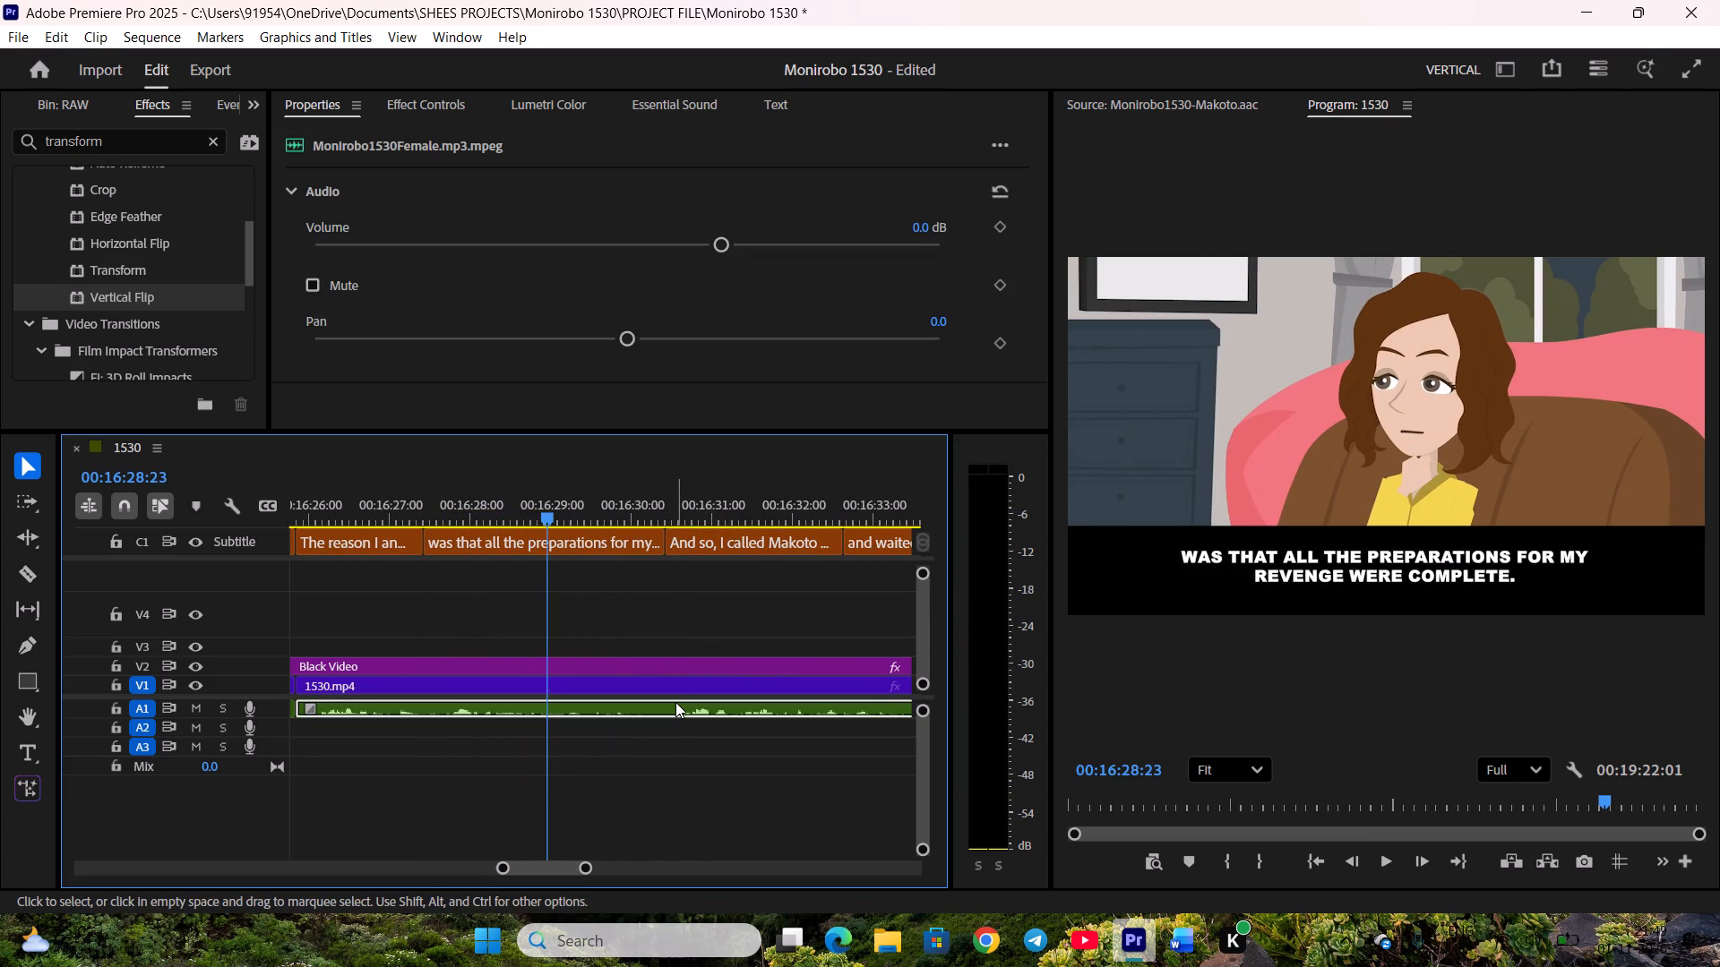
key("g")
key("9")
key("Return")
left_click(700, 783)
Align the boundary between "And then..." and "Kanami, long time no see~" with the scene cut.
key("space")
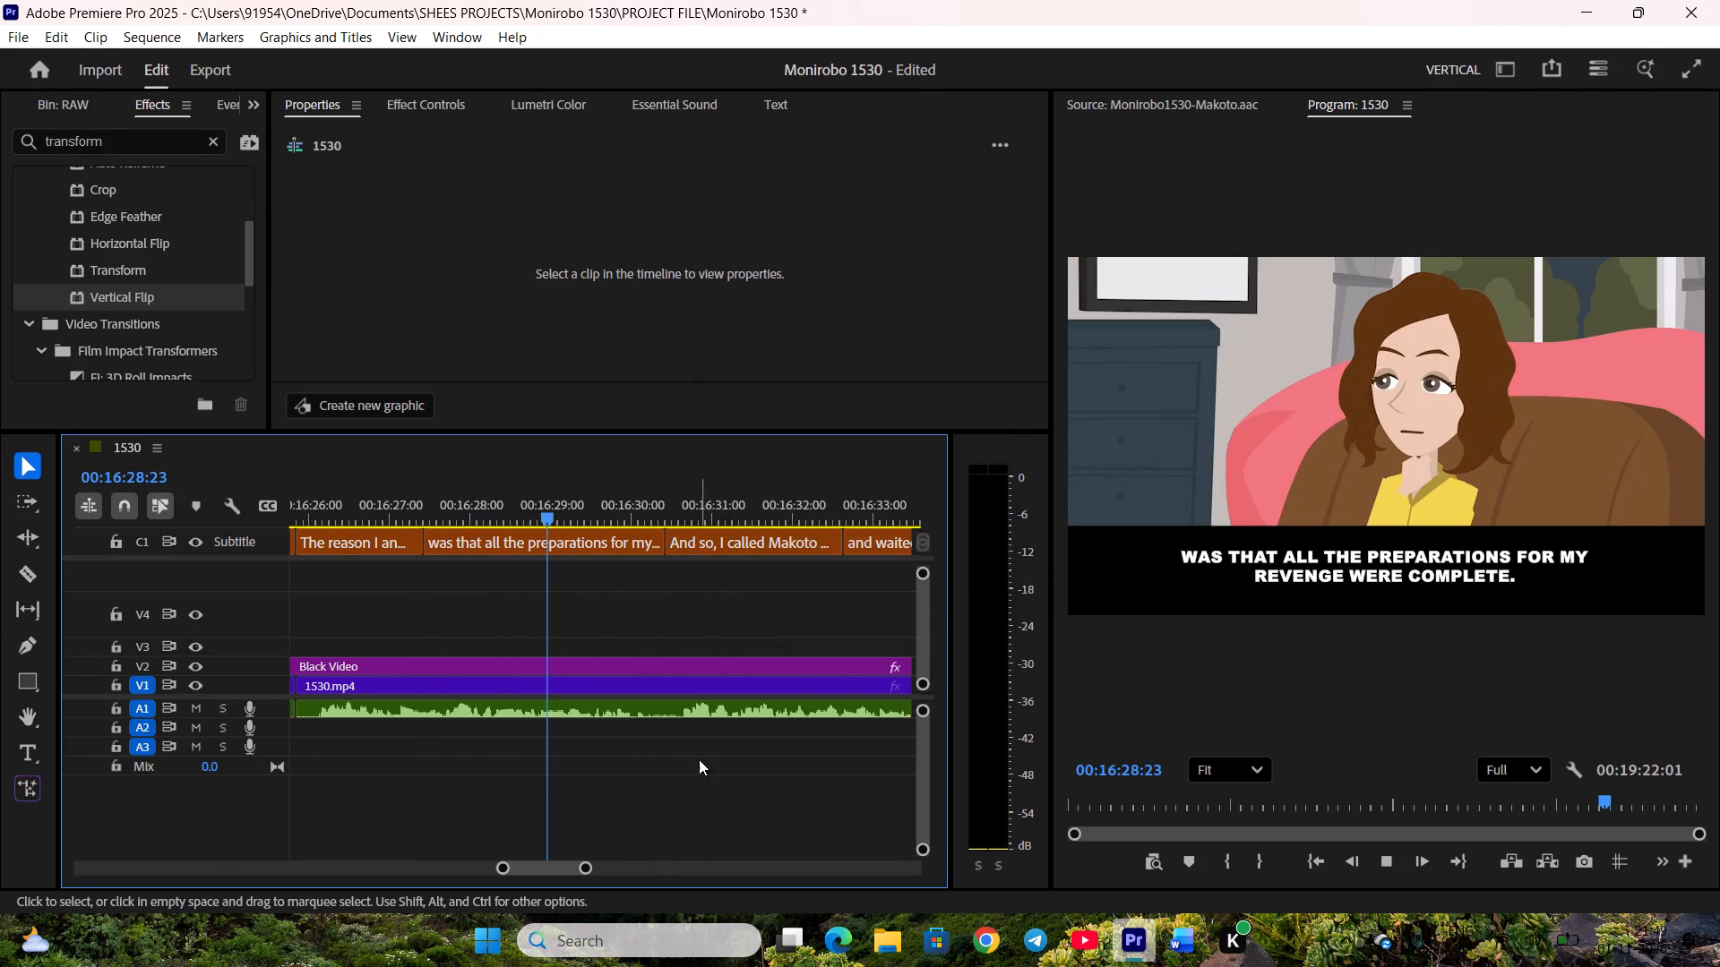
scroll(693, 631, "down", 8)
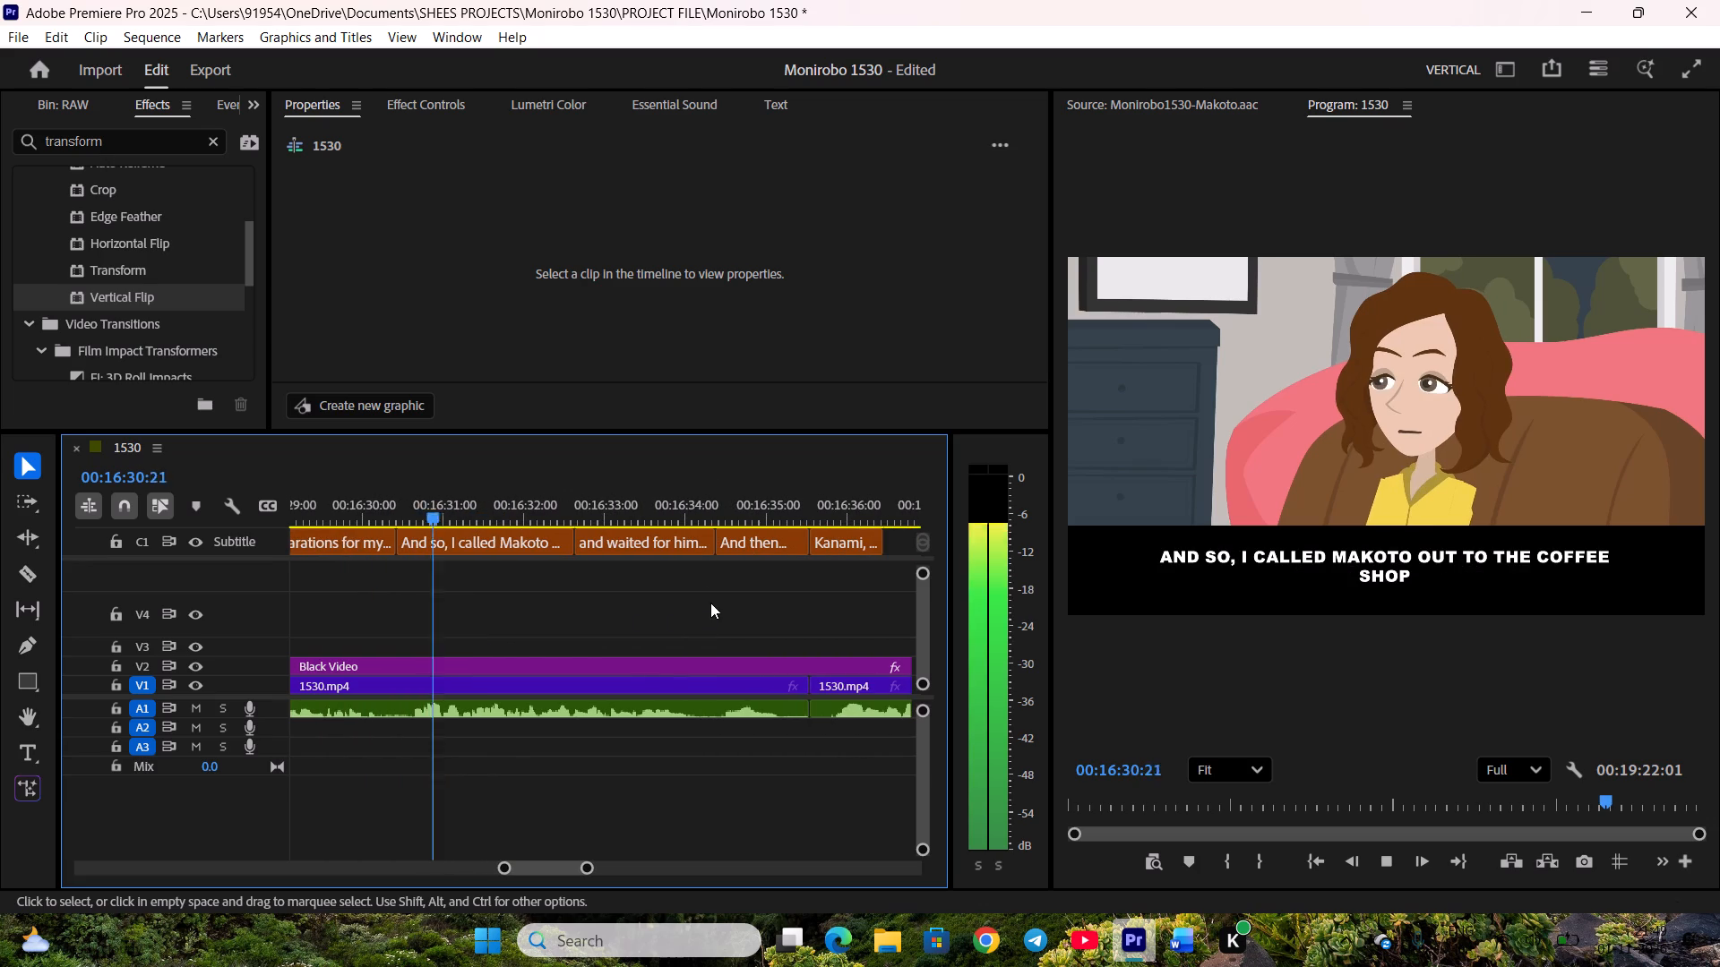
left_click(709, 547)
scroll(720, 562, "down", 4)
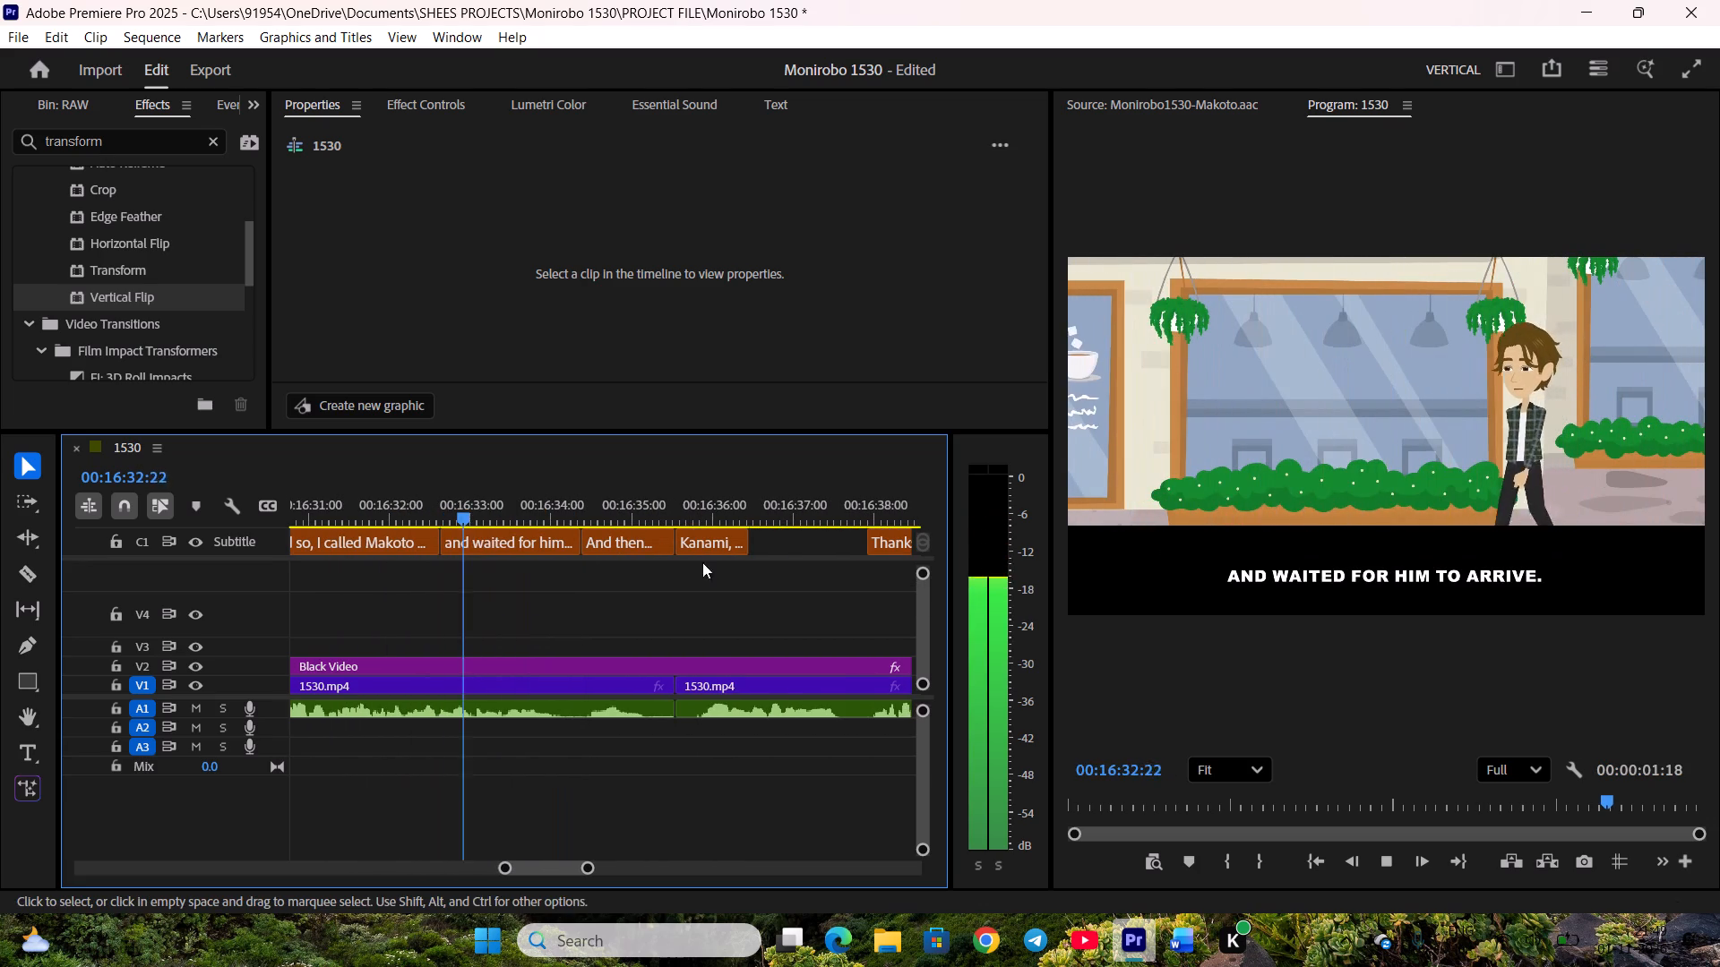
left_click_drag(670, 549, 662, 551)
Extend the end of "Kanami, long time no see~" and pull back the start of "Thanks for coming today..." so the two subtitles meet.
scroll(716, 560, "down", 3)
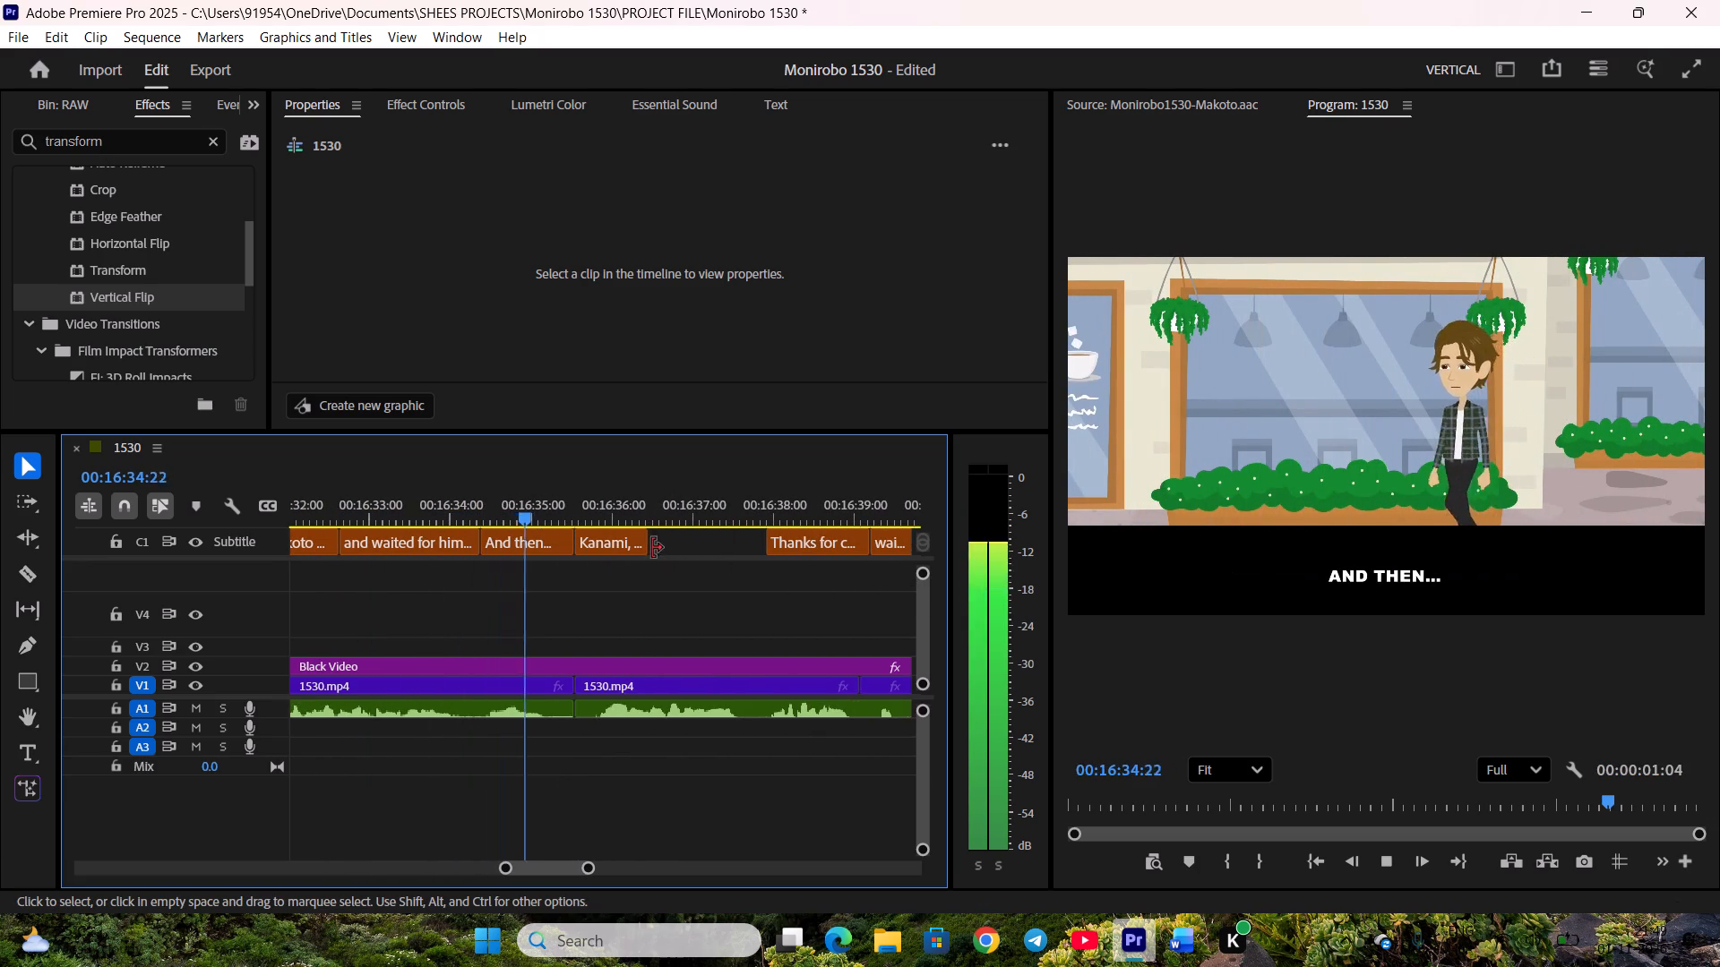
left_click_drag(648, 546, 756, 554)
key("space")
left_click_drag(775, 551, 760, 550)
Align the end of "Thanks for coming today..." and the start of "wait, huh?!" with the scene cut.
key("space")
scroll(721, 570, "down", 4)
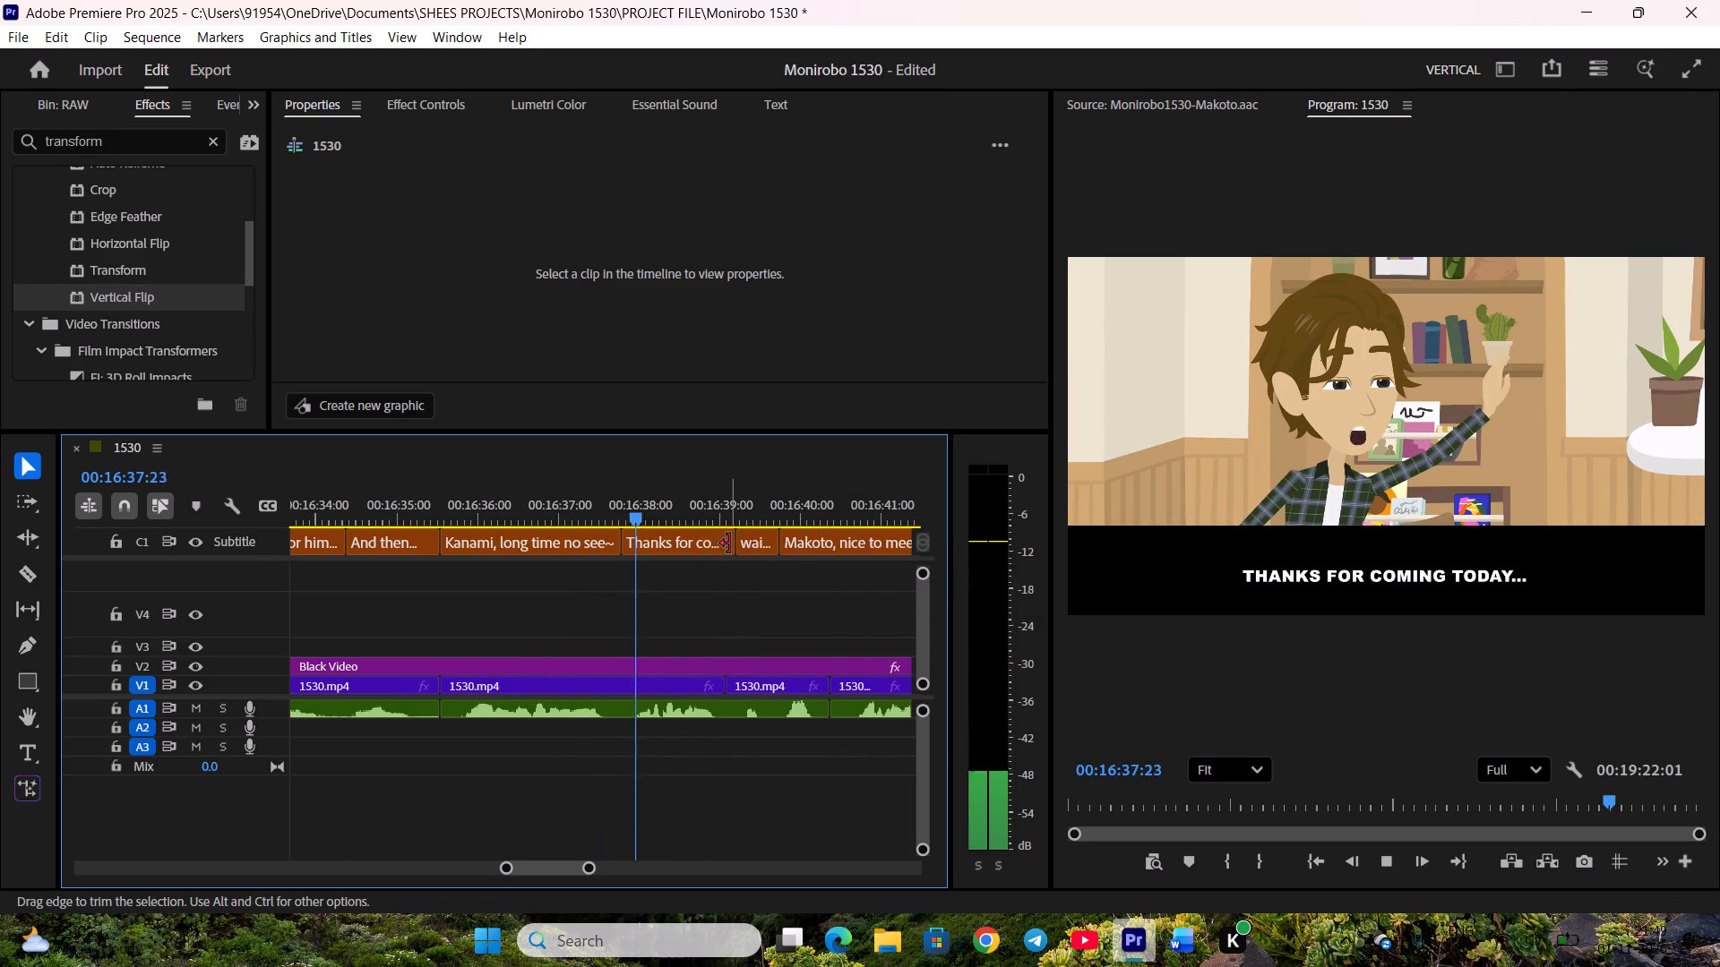
left_click_drag(729, 543, 718, 542)
key("space")
left_click(740, 538)
Move the start of "Makoto, nice to meet you." and the end of "wait, huh?!" later to the scene cut.
scroll(722, 572, "down", 4)
key("space")
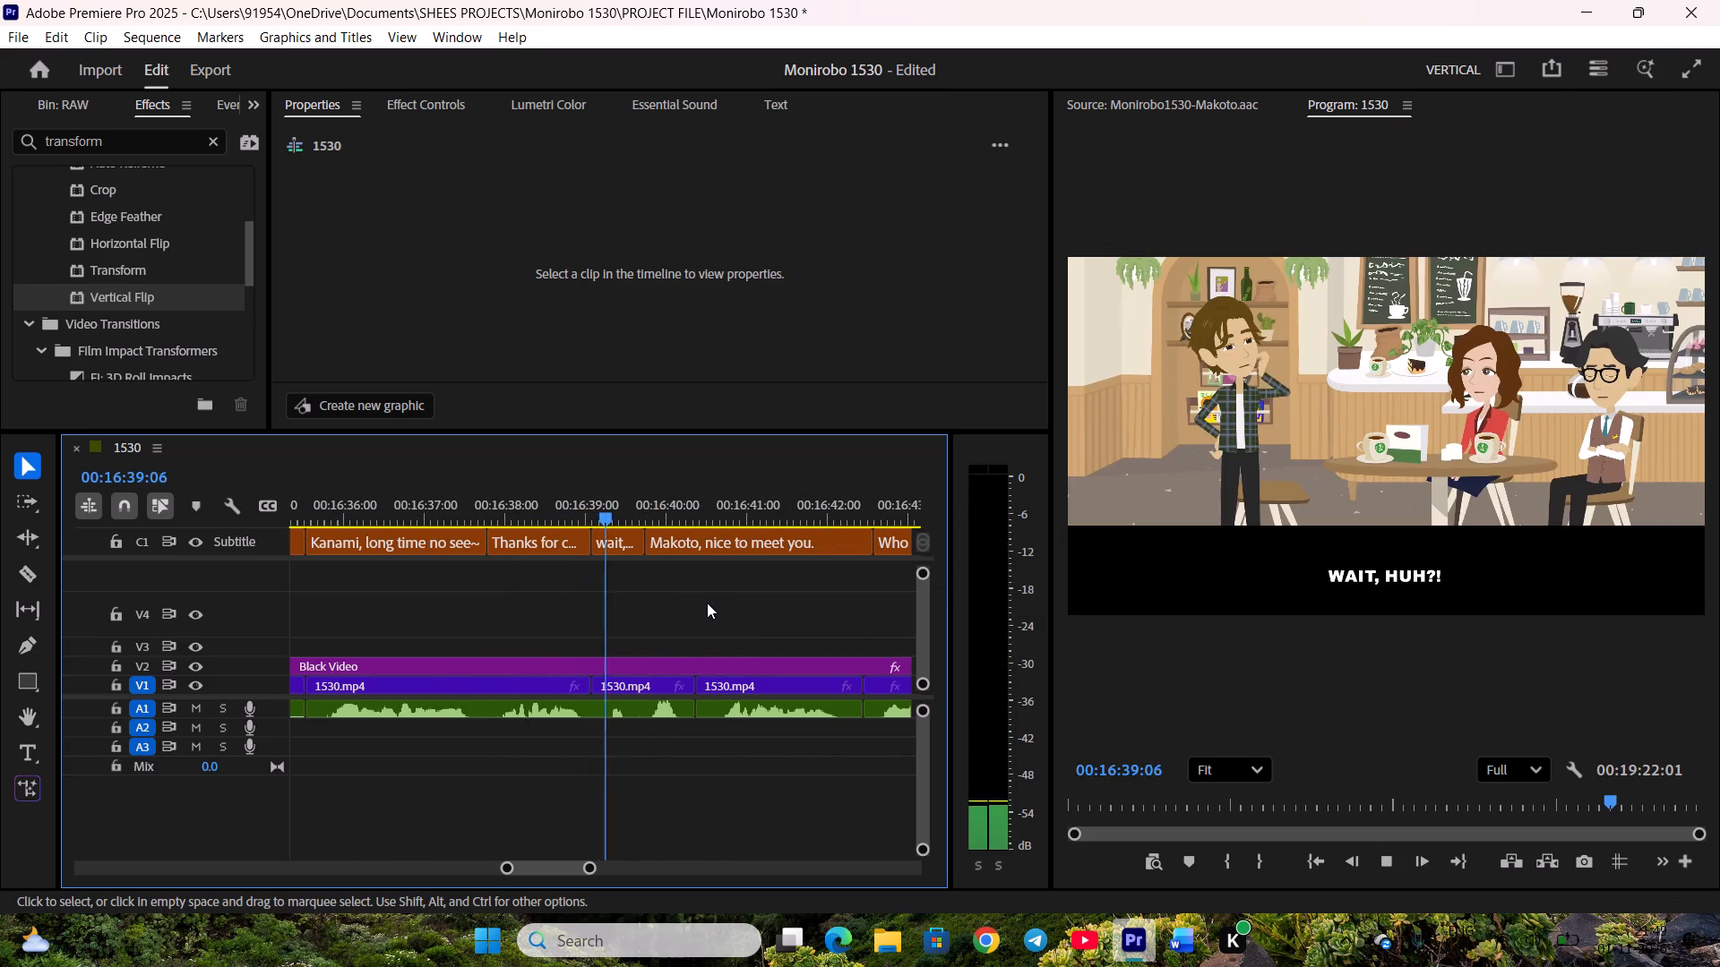
key("space")
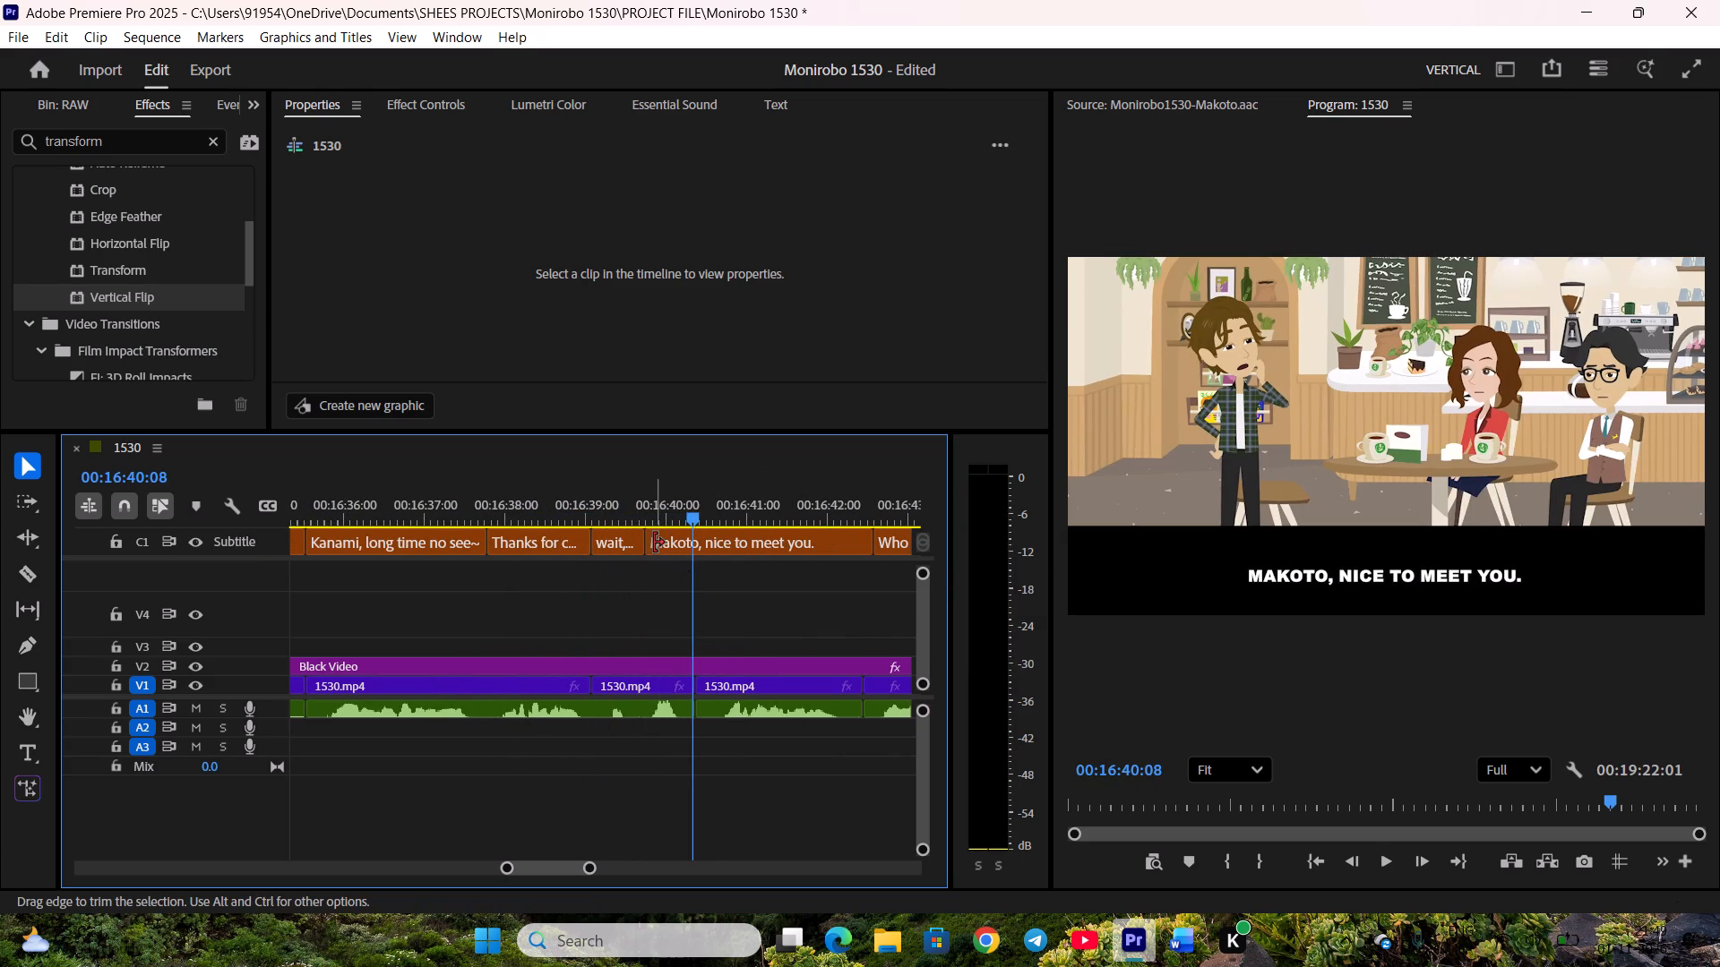
left_click_drag(654, 543, 707, 545)
left_click_drag(640, 544, 696, 544)
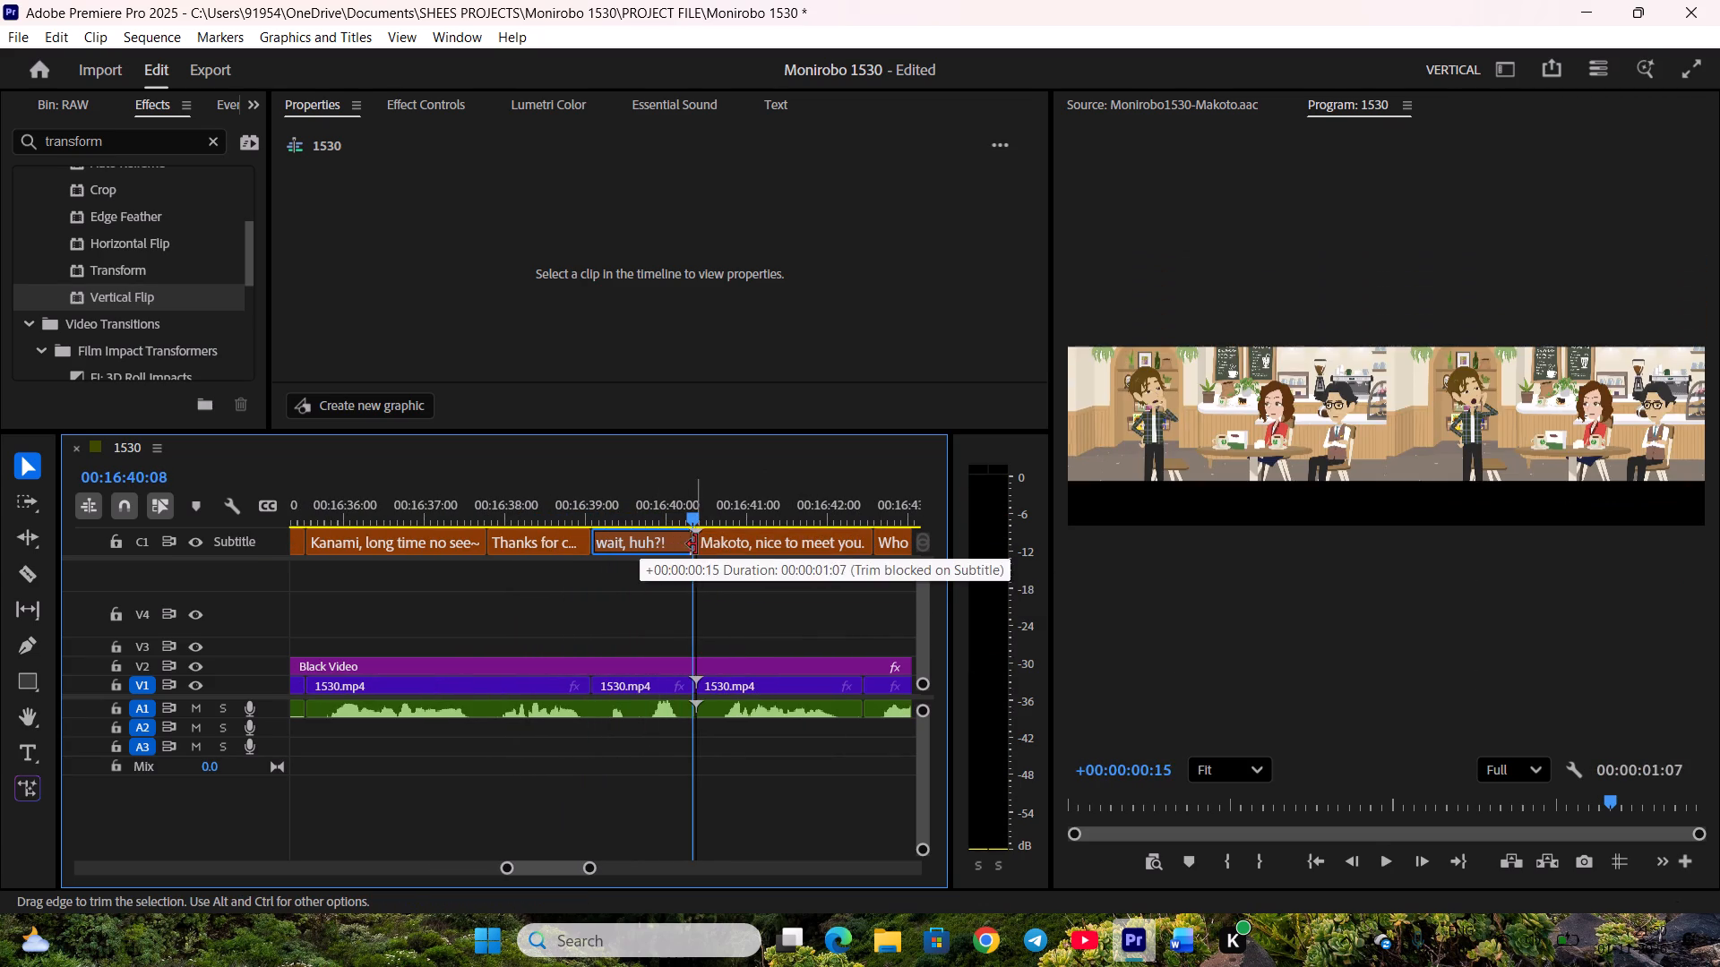
left_click_drag(696, 544, 704, 544)
Align the end of "Makoto, nice to meet you." and the start of "Who are you?!" with the scene cut.
scroll(699, 589, "down", 3)
key("space")
key("space")
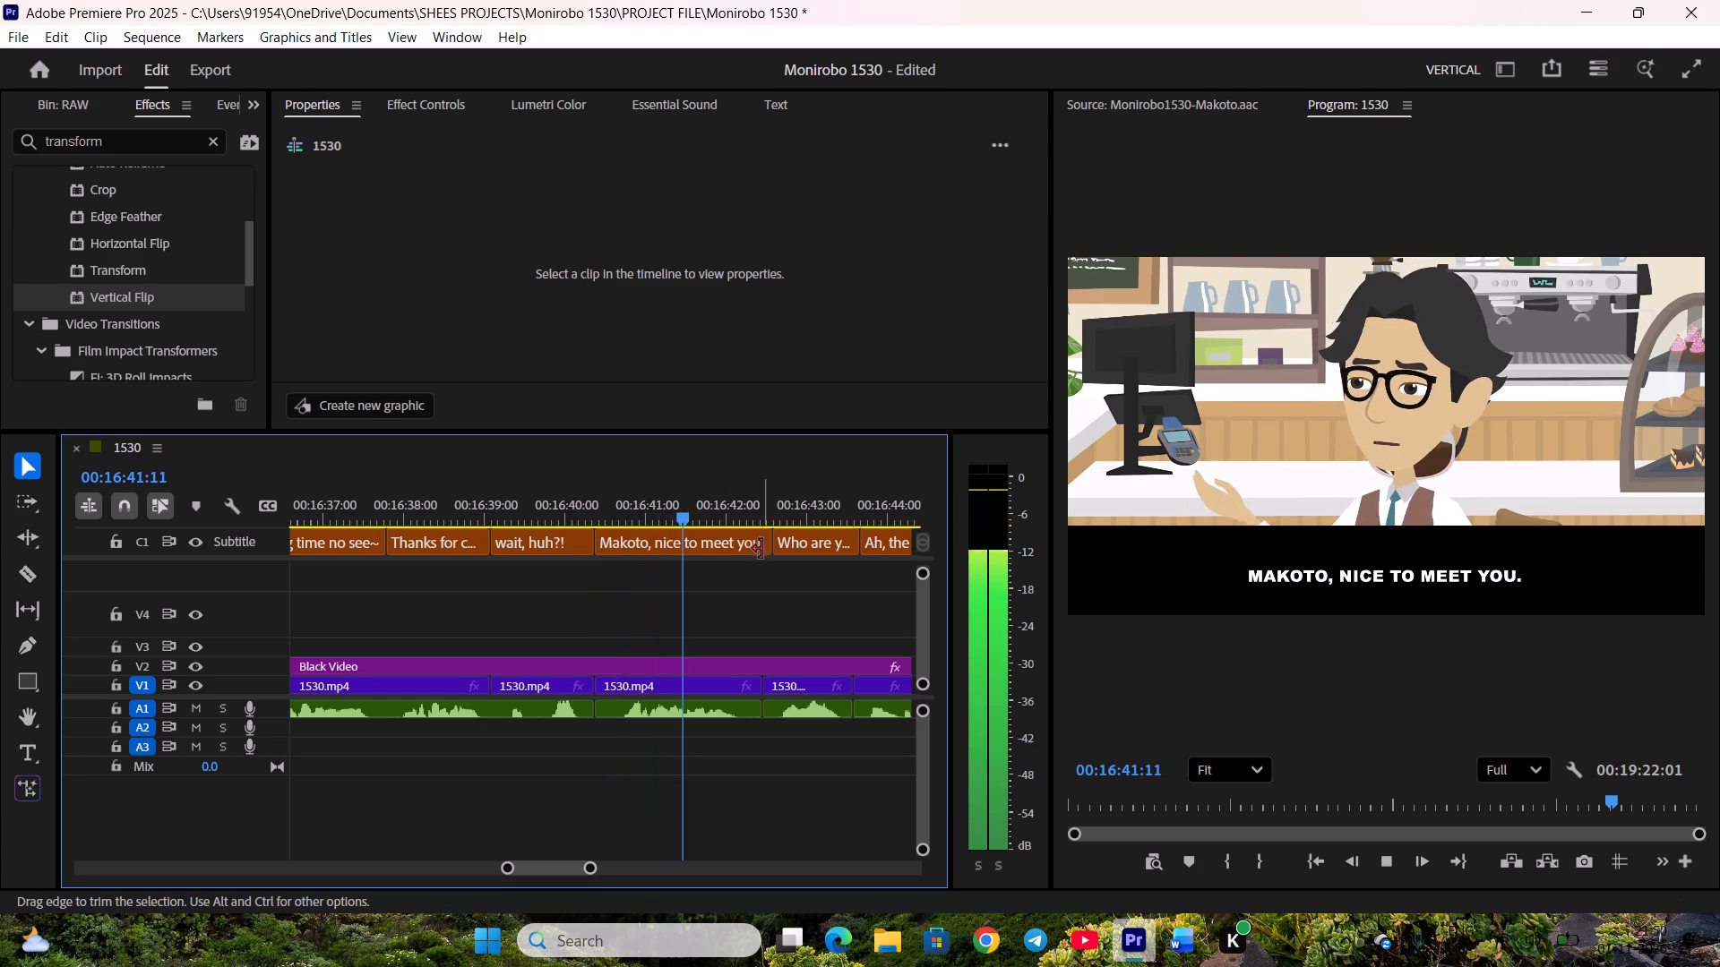
left_click_drag(764, 548, 752, 548)
scroll(561, 599, "down", 6)
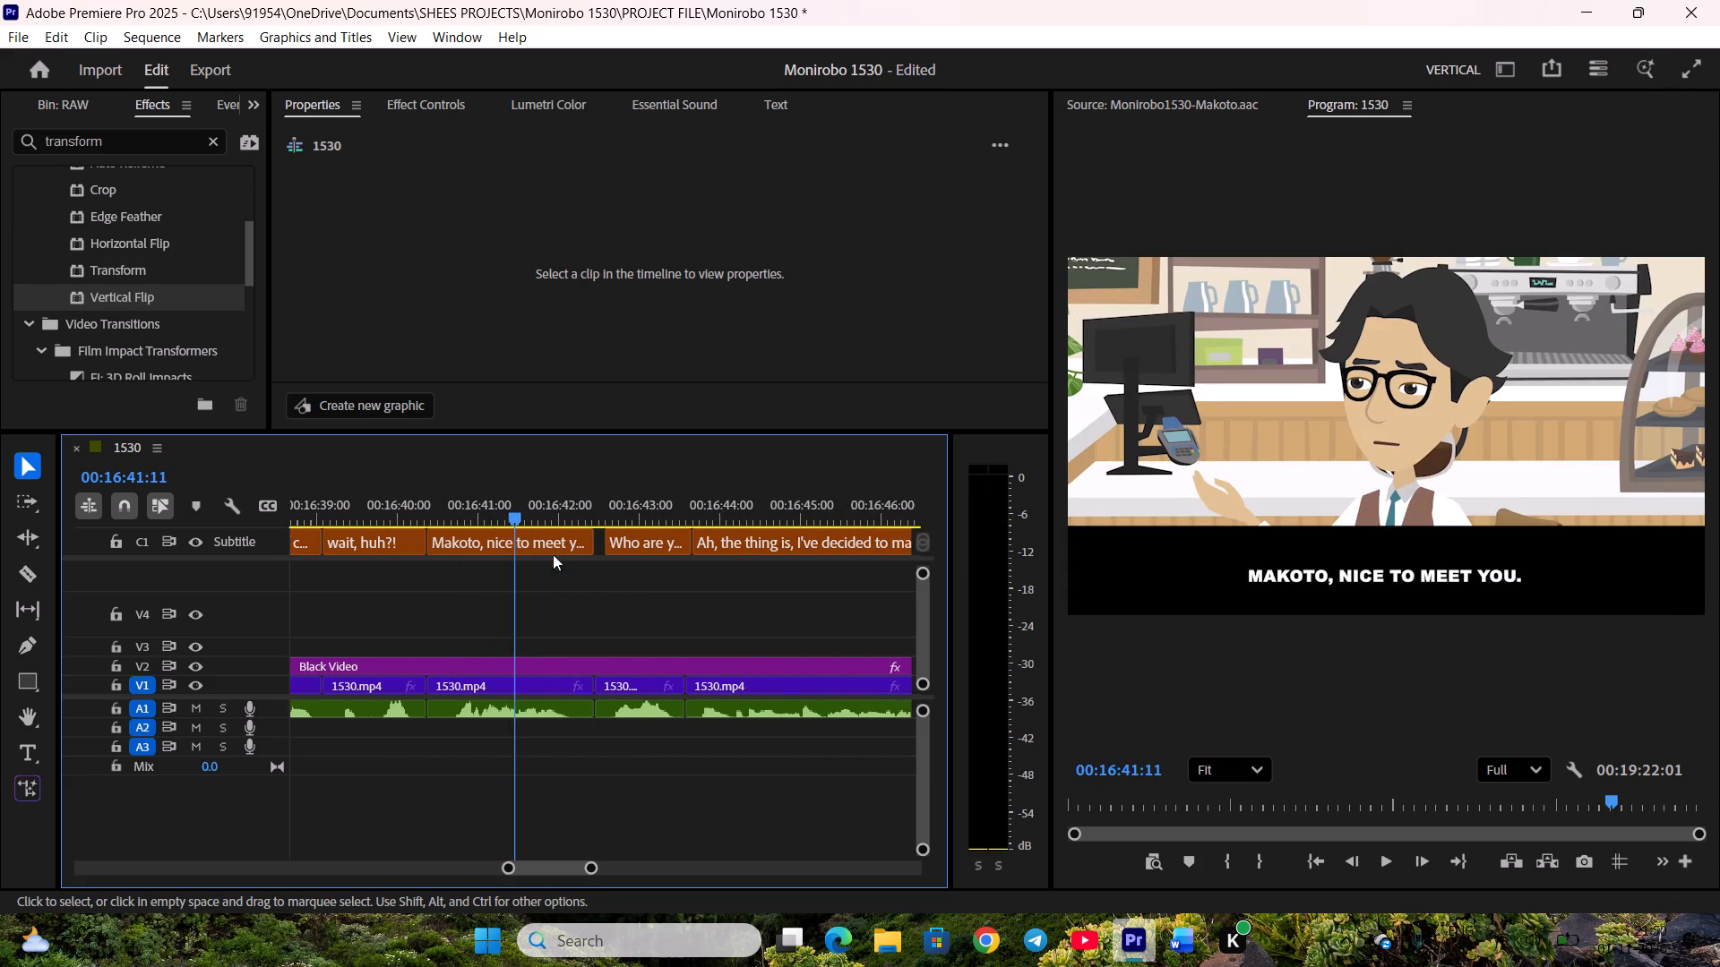
key("space")
key("space")
left_click_drag(576, 548, 566, 545)
Pull the end of "Who are you?!" and the start of "Ah, the thing is..." back to the scene cut.
key("space")
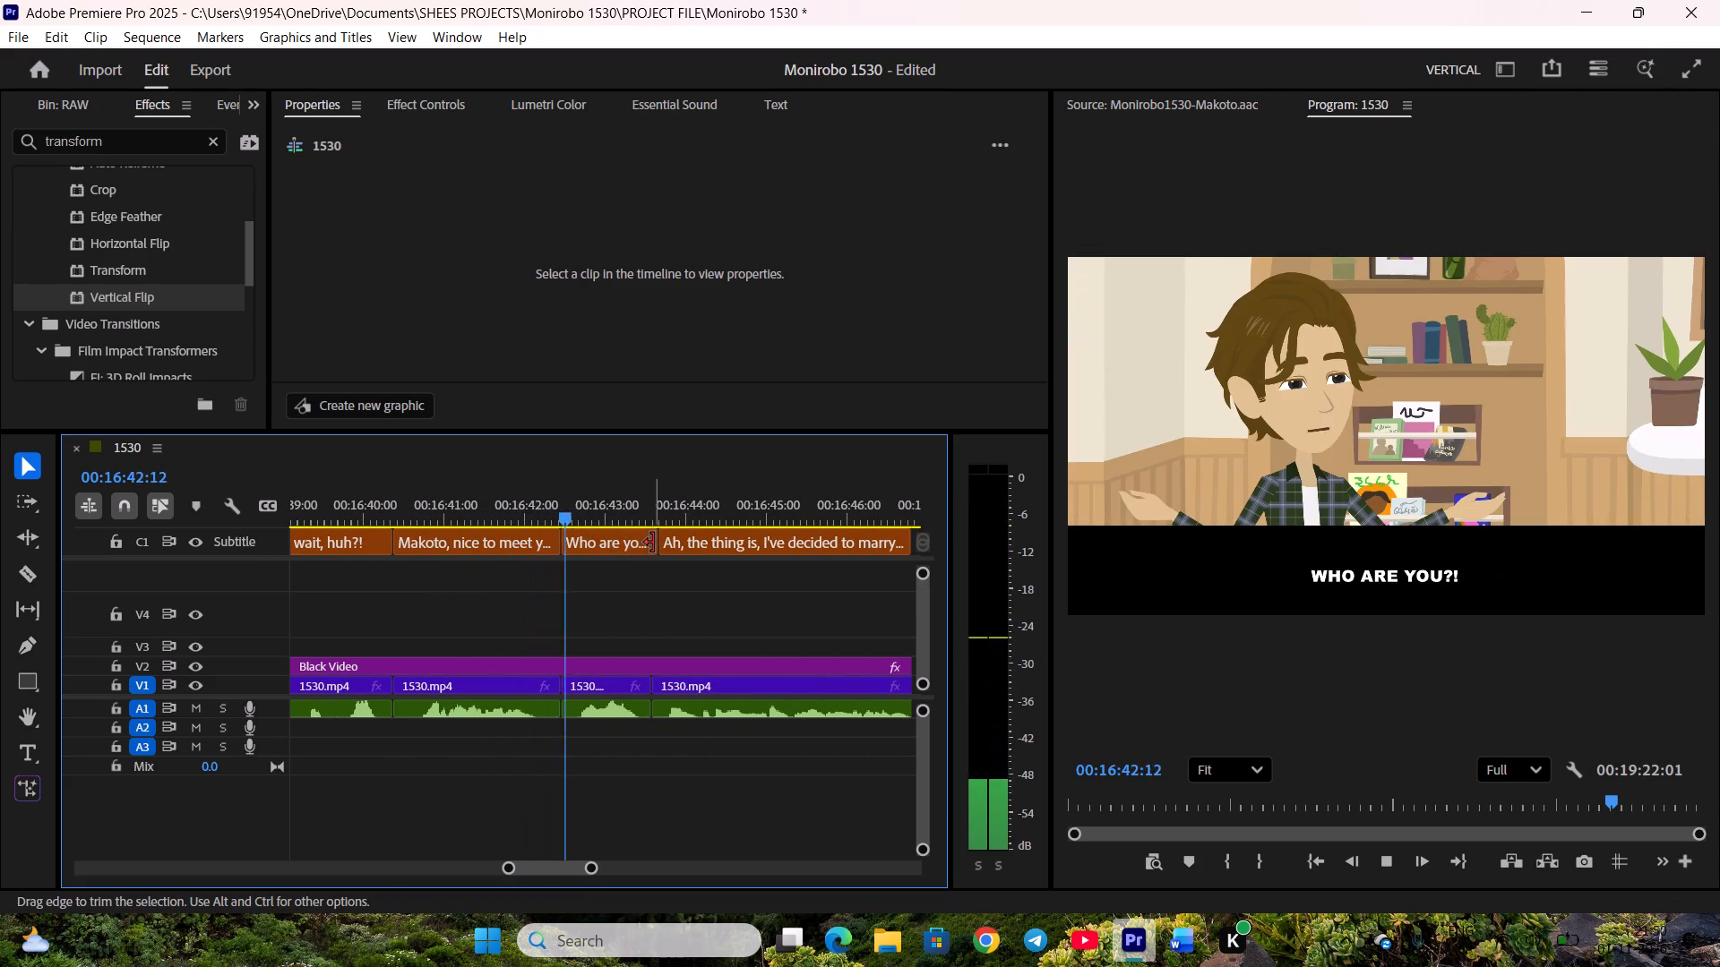
left_click_drag(653, 543, 645, 543)
key("space")
left_click(666, 548)
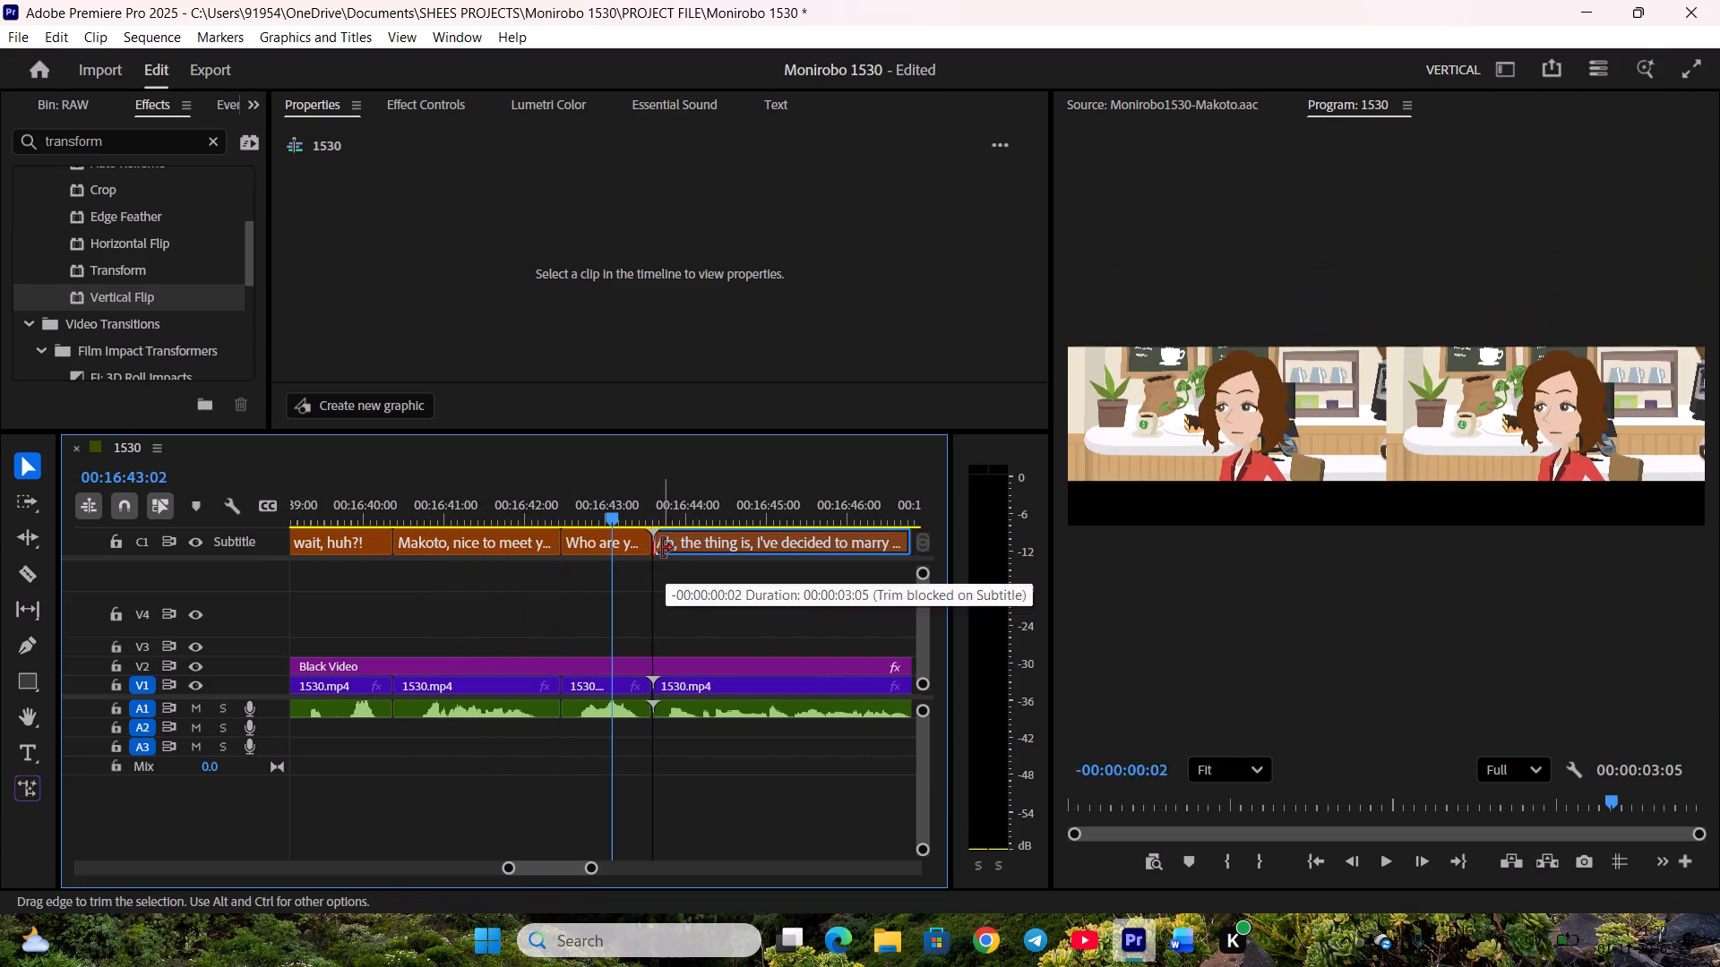
left_click(665, 578)
Extend the end of "Ah, the thing is..." and pull back the start of "Huh?! What are you talking about?!" to the scene cut.
key("space")
scroll(660, 576, "down", 7)
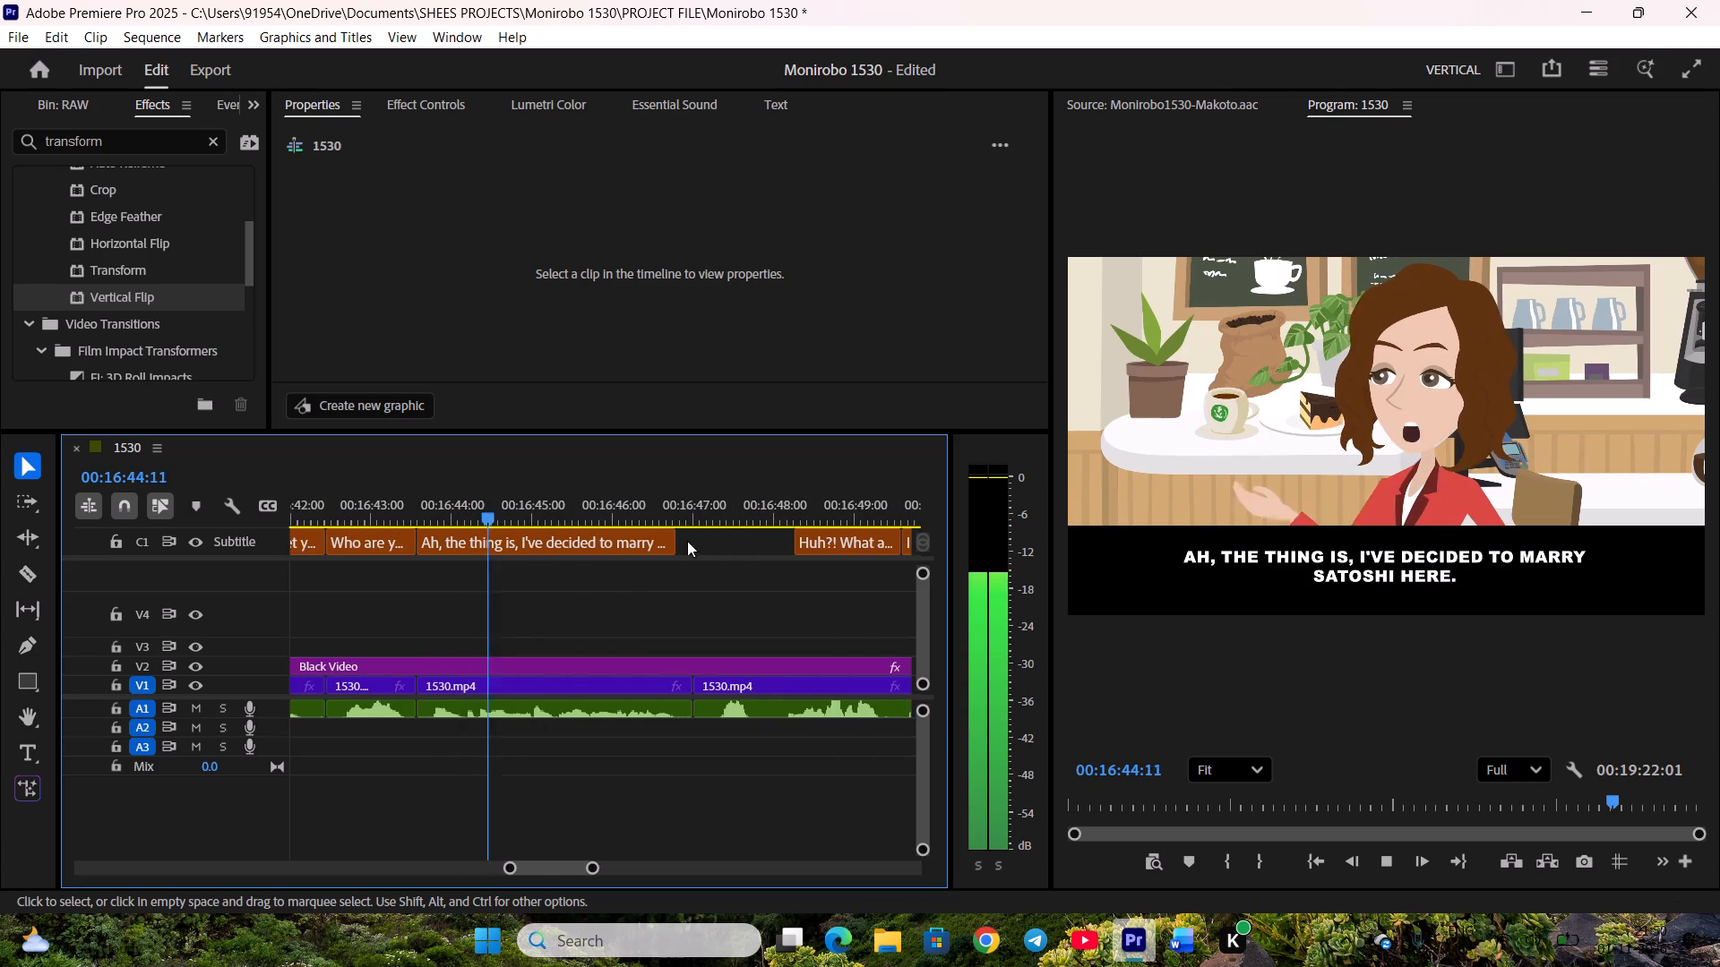
left_click_drag(675, 538, 689, 538)
left_click_drag(802, 545, 721, 550)
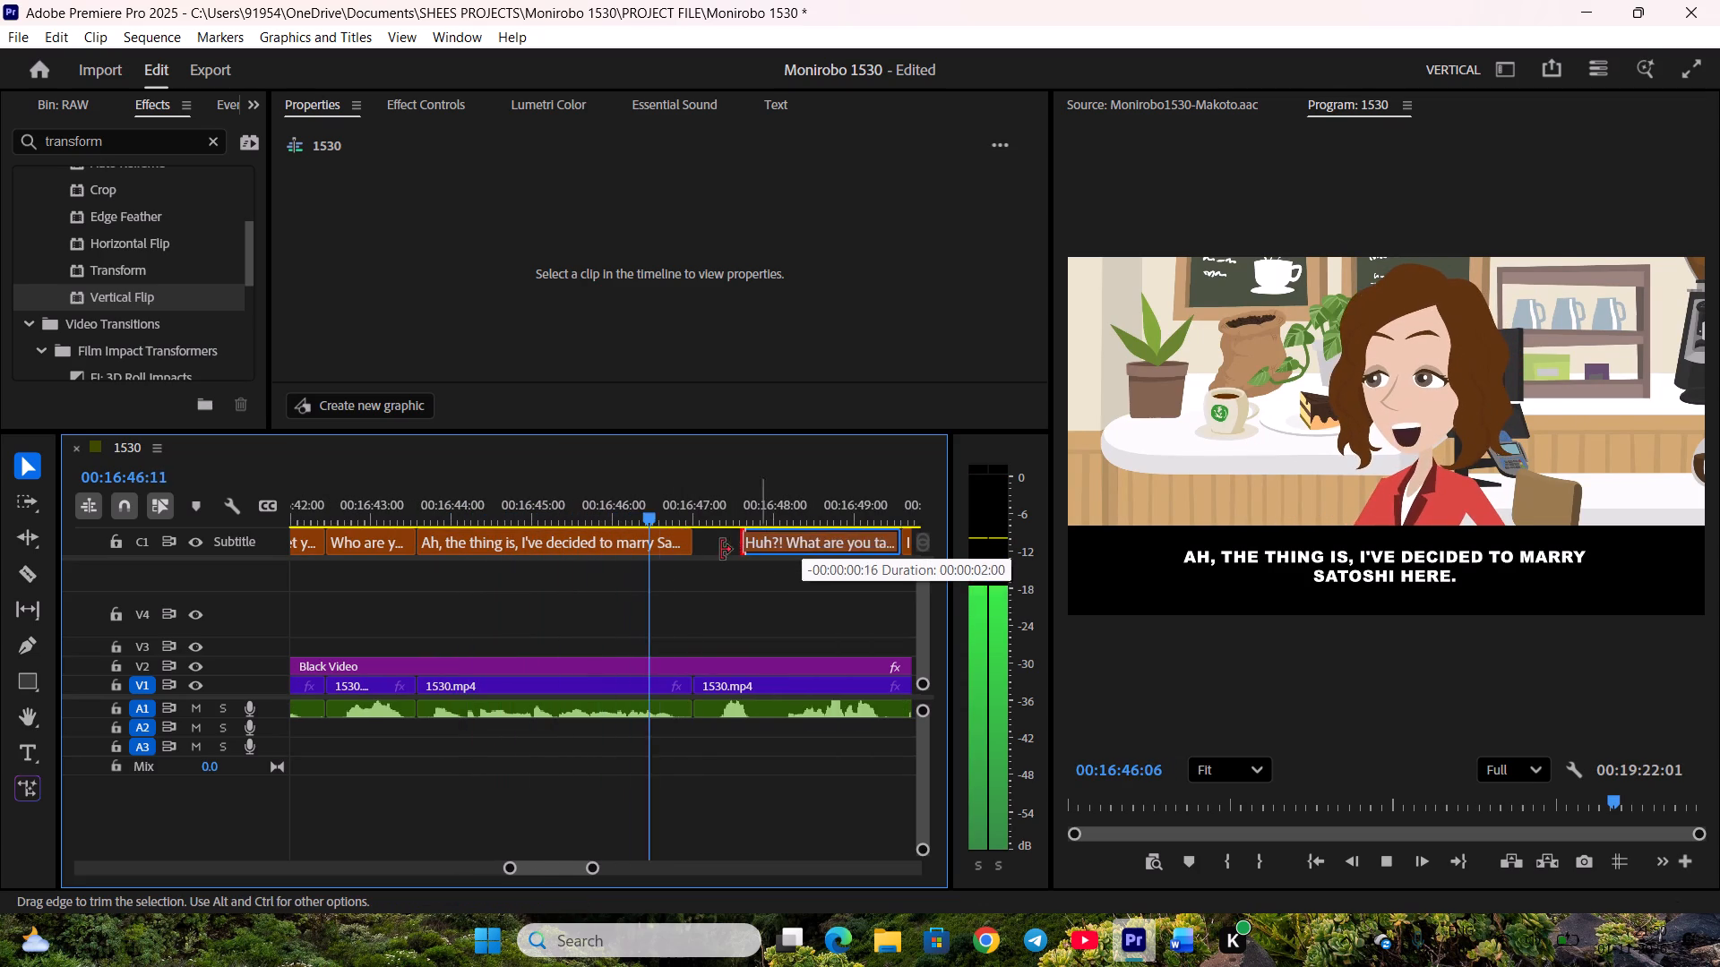
left_click_drag(721, 550, 691, 553)
Move the end of "I won't accept somet..." and the start of ""Accept"... You're not my husband anymore." back to the scene cut.
scroll(667, 564, "down", 7)
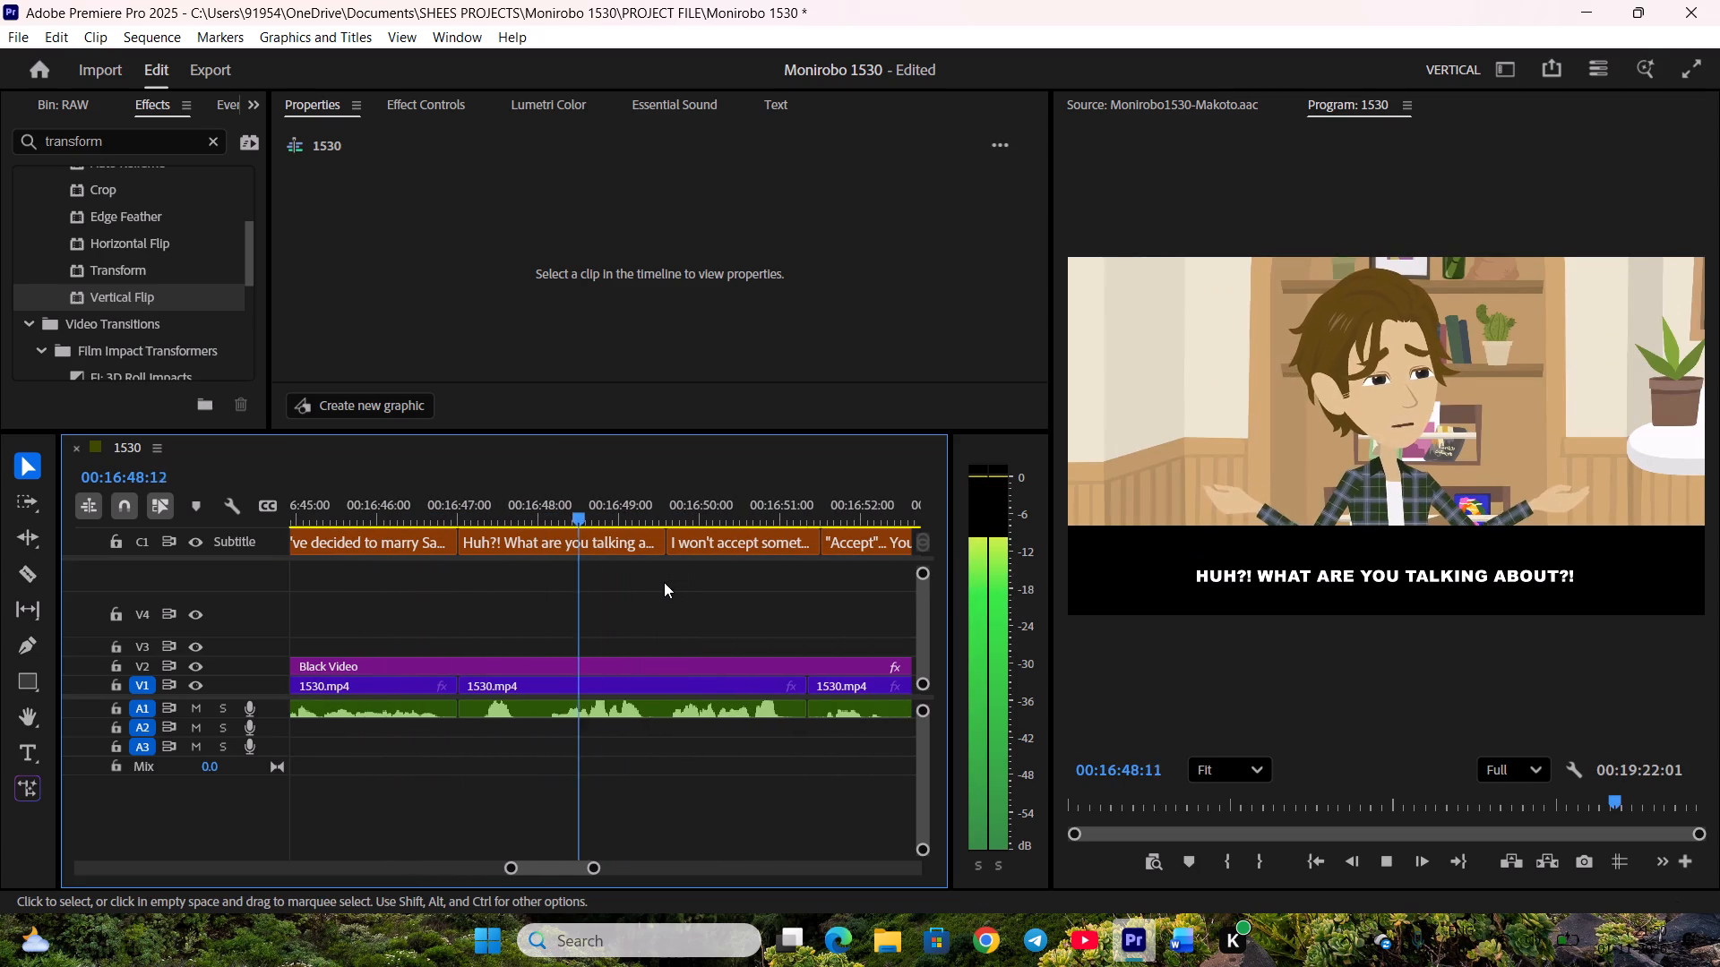
scroll(685, 585, "down", 4)
key("space")
left_click_drag(684, 540, 671, 541)
key("space")
left_click_drag(695, 546, 687, 546)
Raise the gain of the female voice clip under ""Accept"... You're not my husband anymore." by 9 dB.
scroll(665, 570, "down", 5)
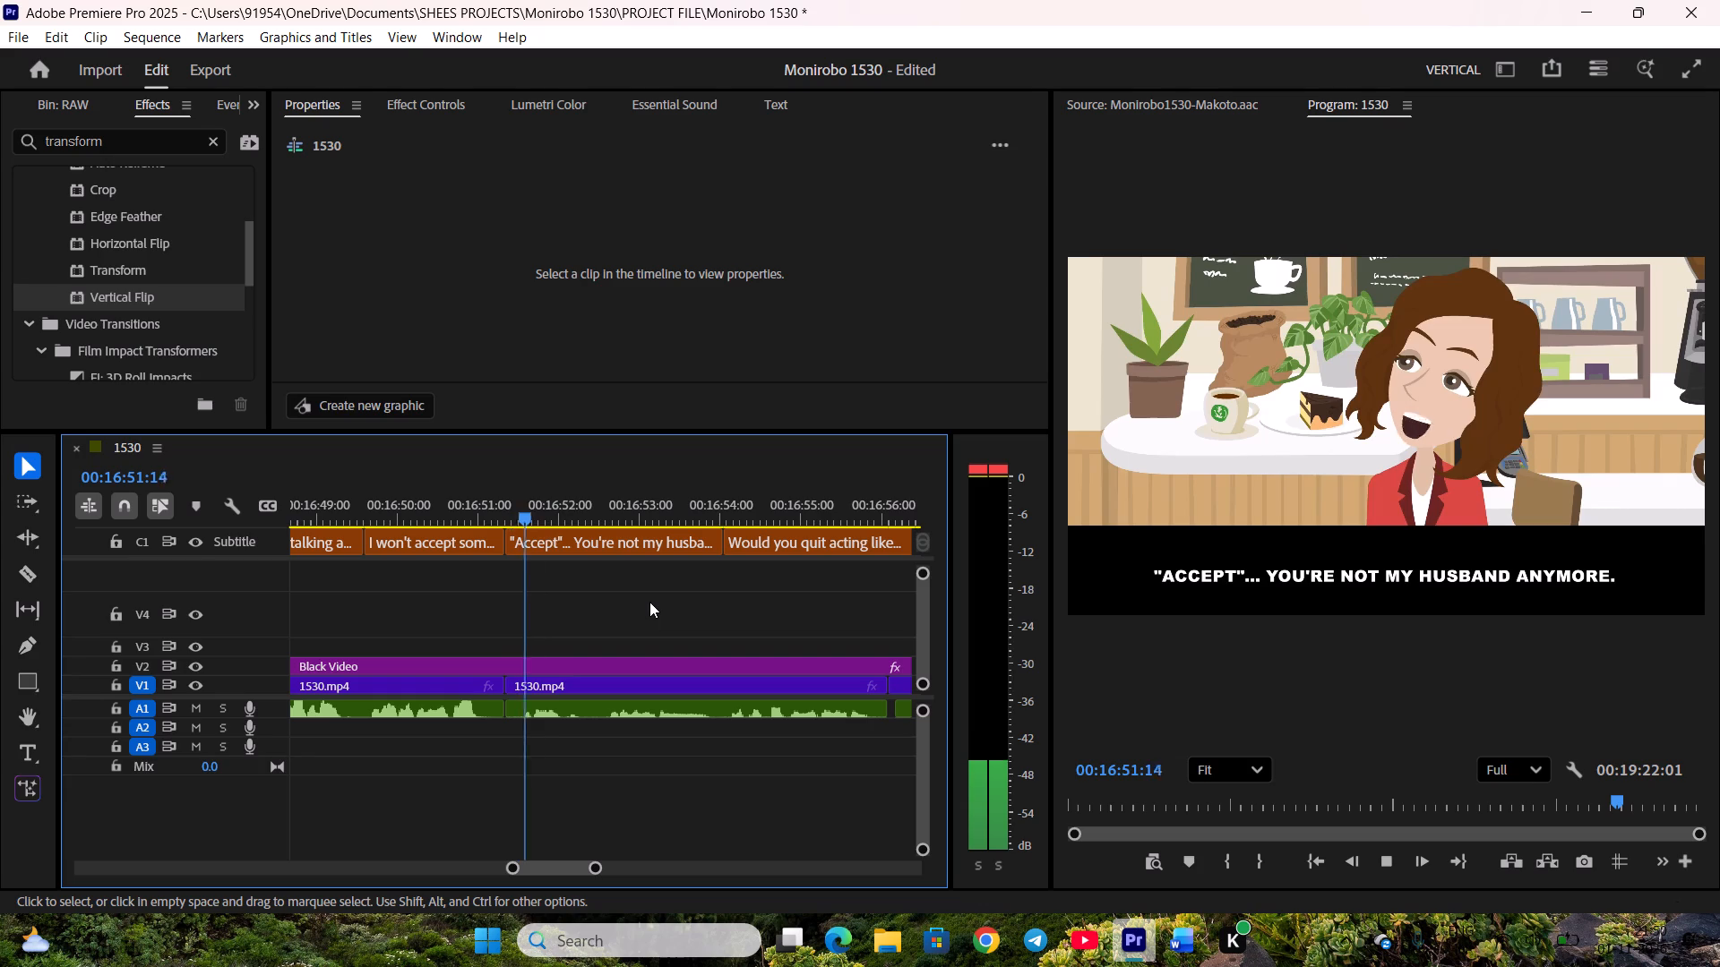
key("space")
left_click(695, 710)
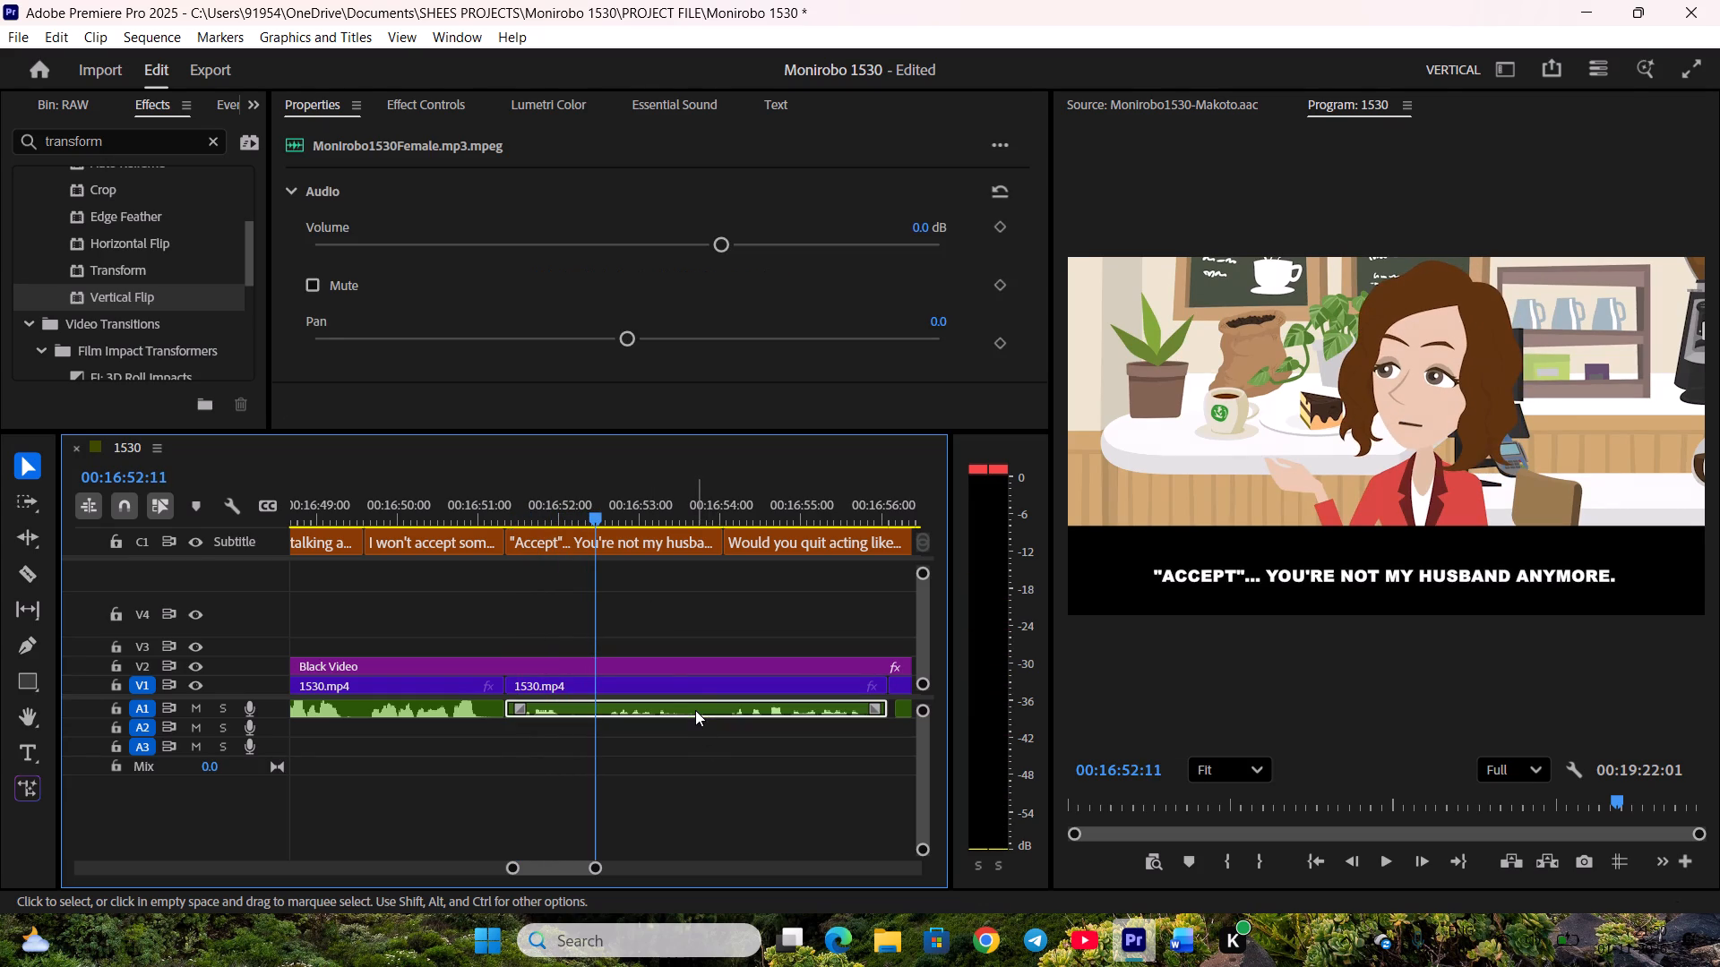
key("g")
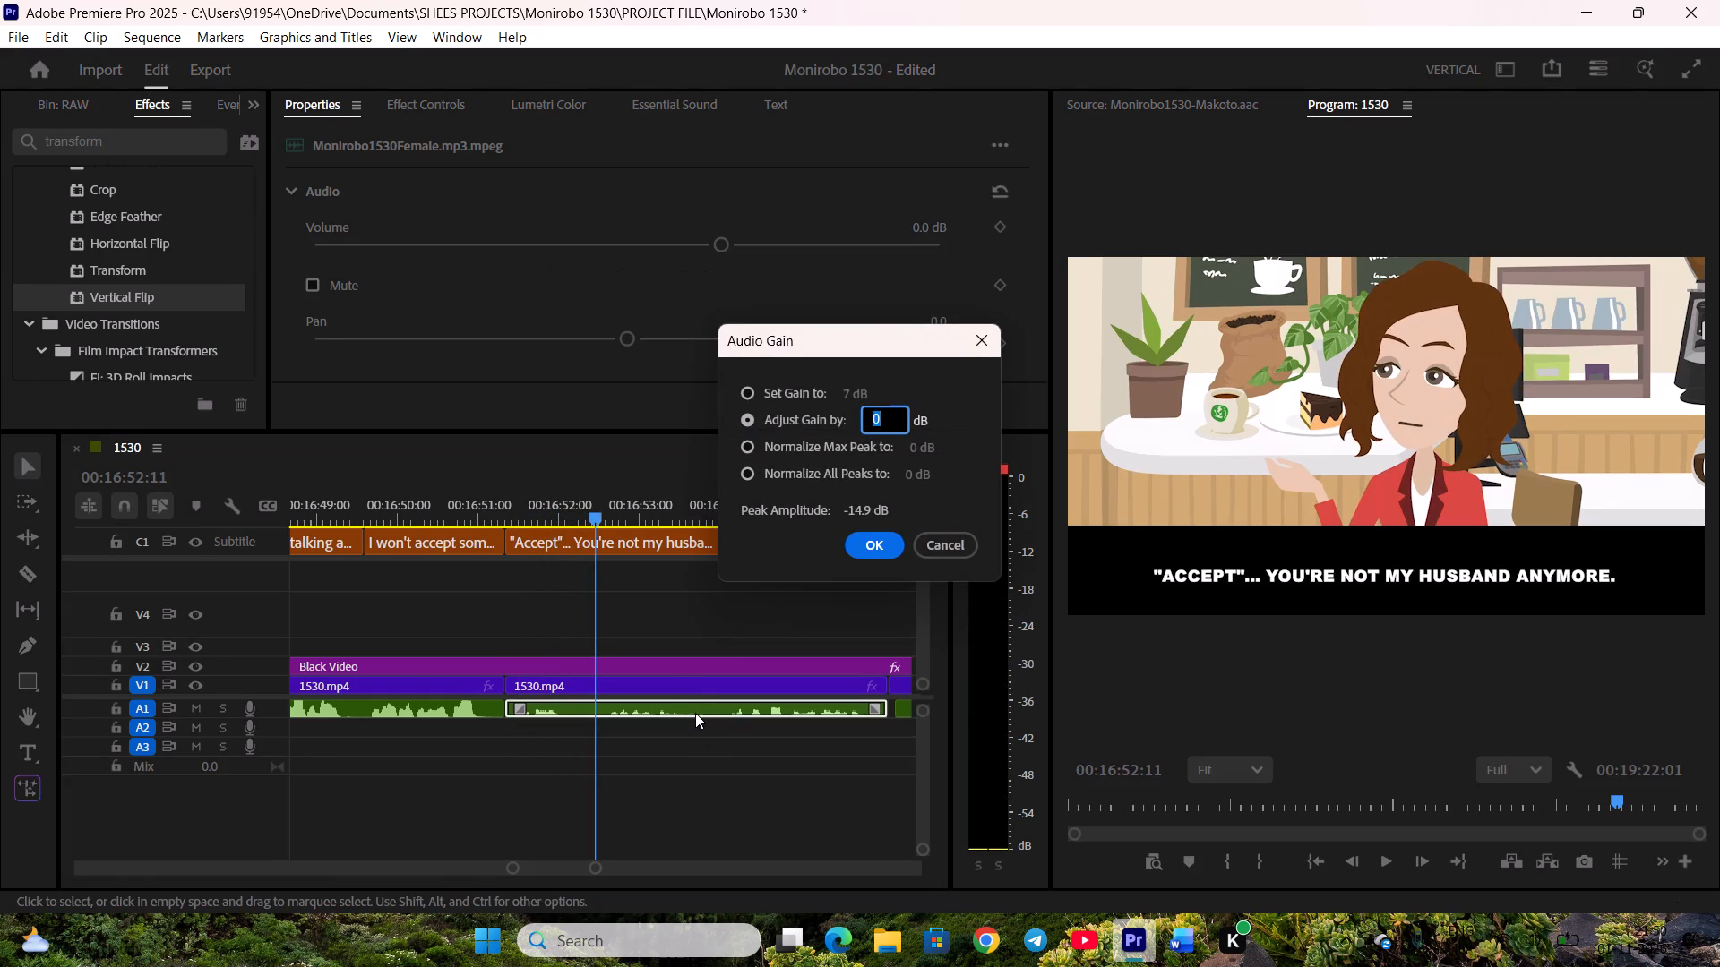
key("9")
key("Return")
left_click(706, 790)
Split the ""Accept"... You're not my husband anymore." subtitle at 00:16:52:11 and cut "You're not my husband anymore." from its first part.
left_click(630, 536)
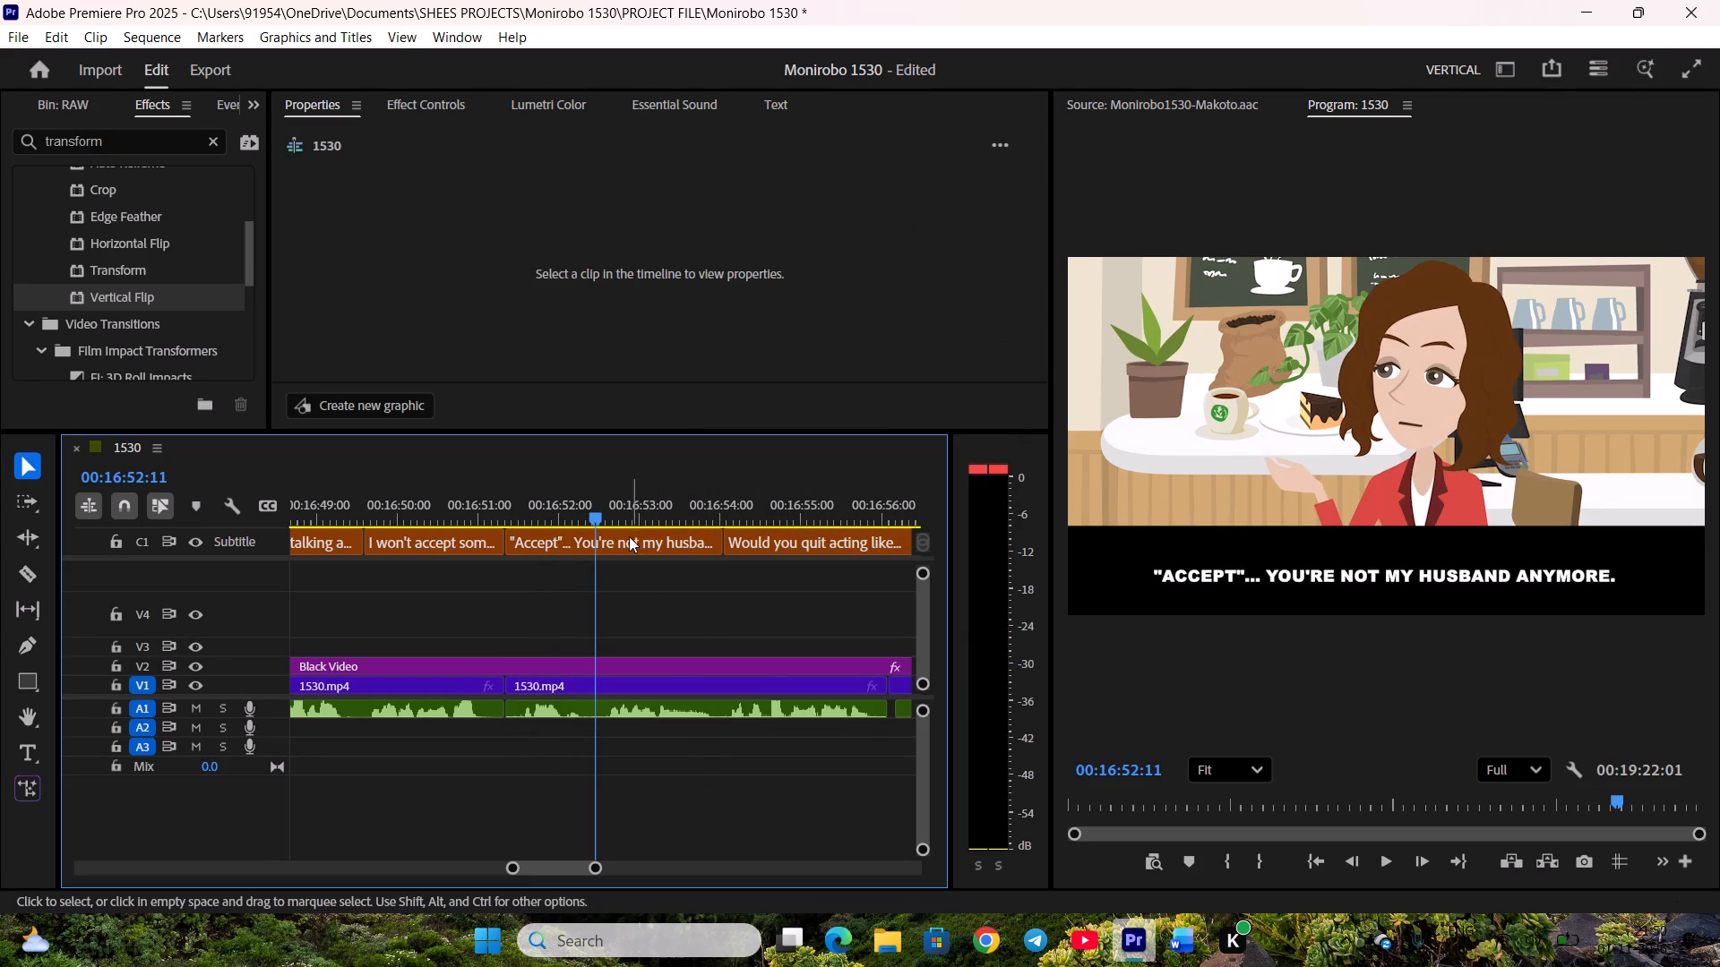
key("c")
left_click_drag(596, 517, 573, 519)
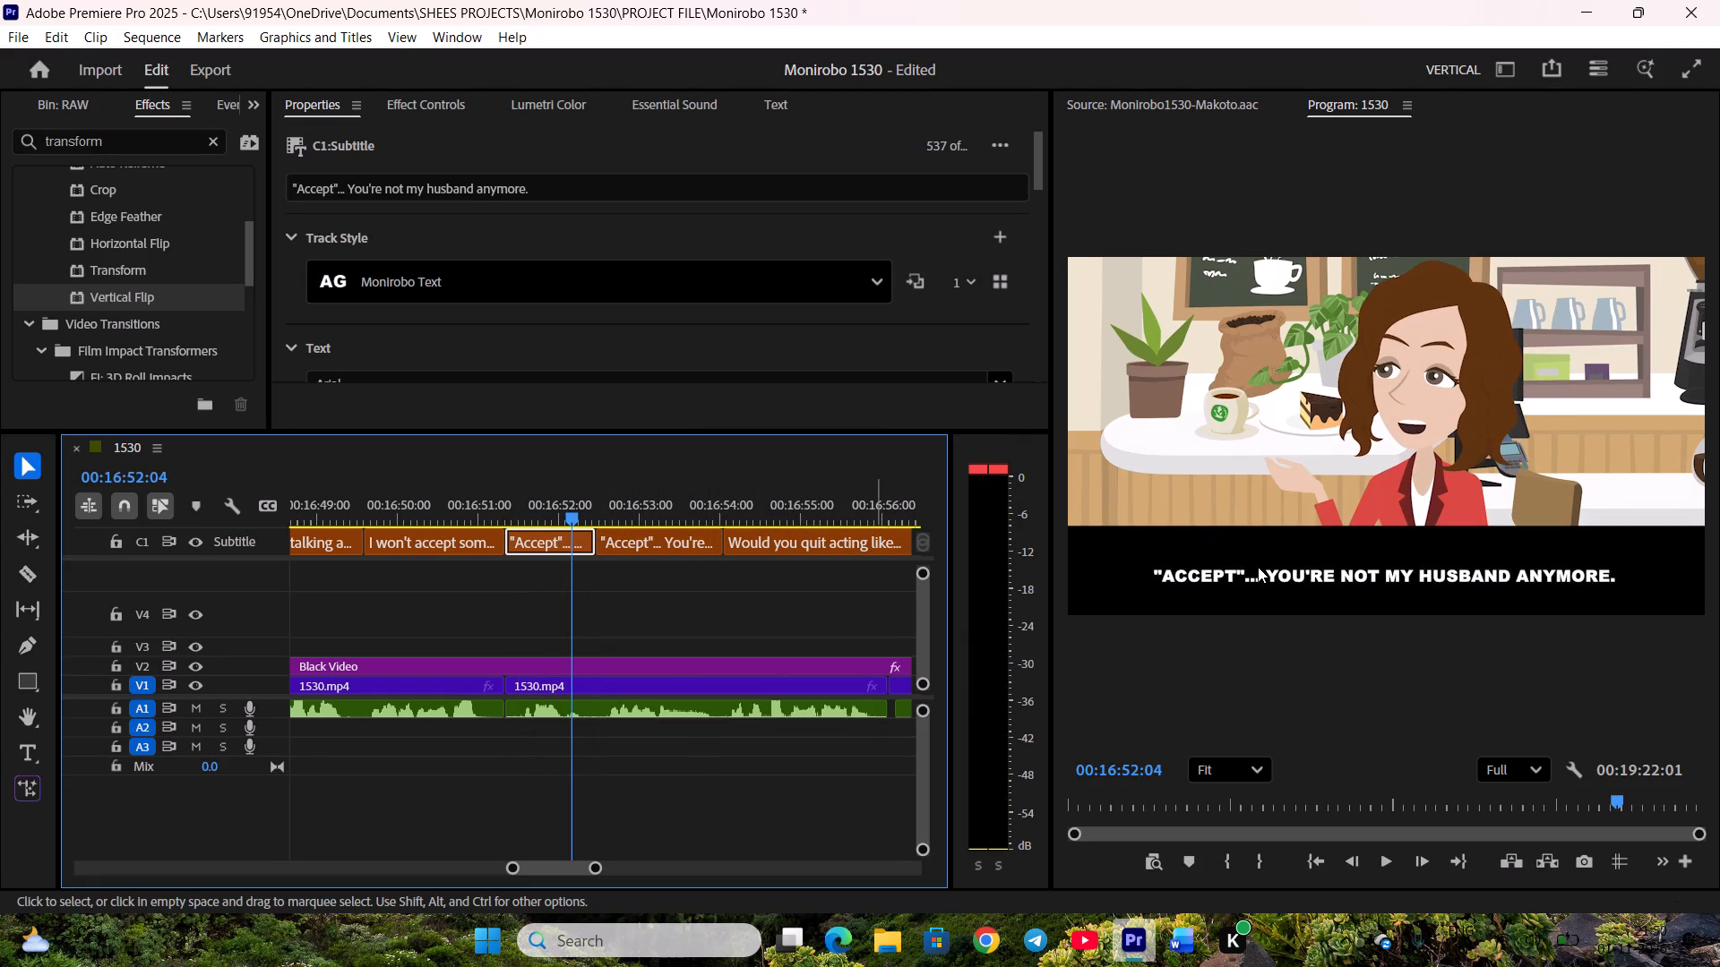
double_click(1260, 569)
left_click(1267, 574)
left_click(1266, 577)
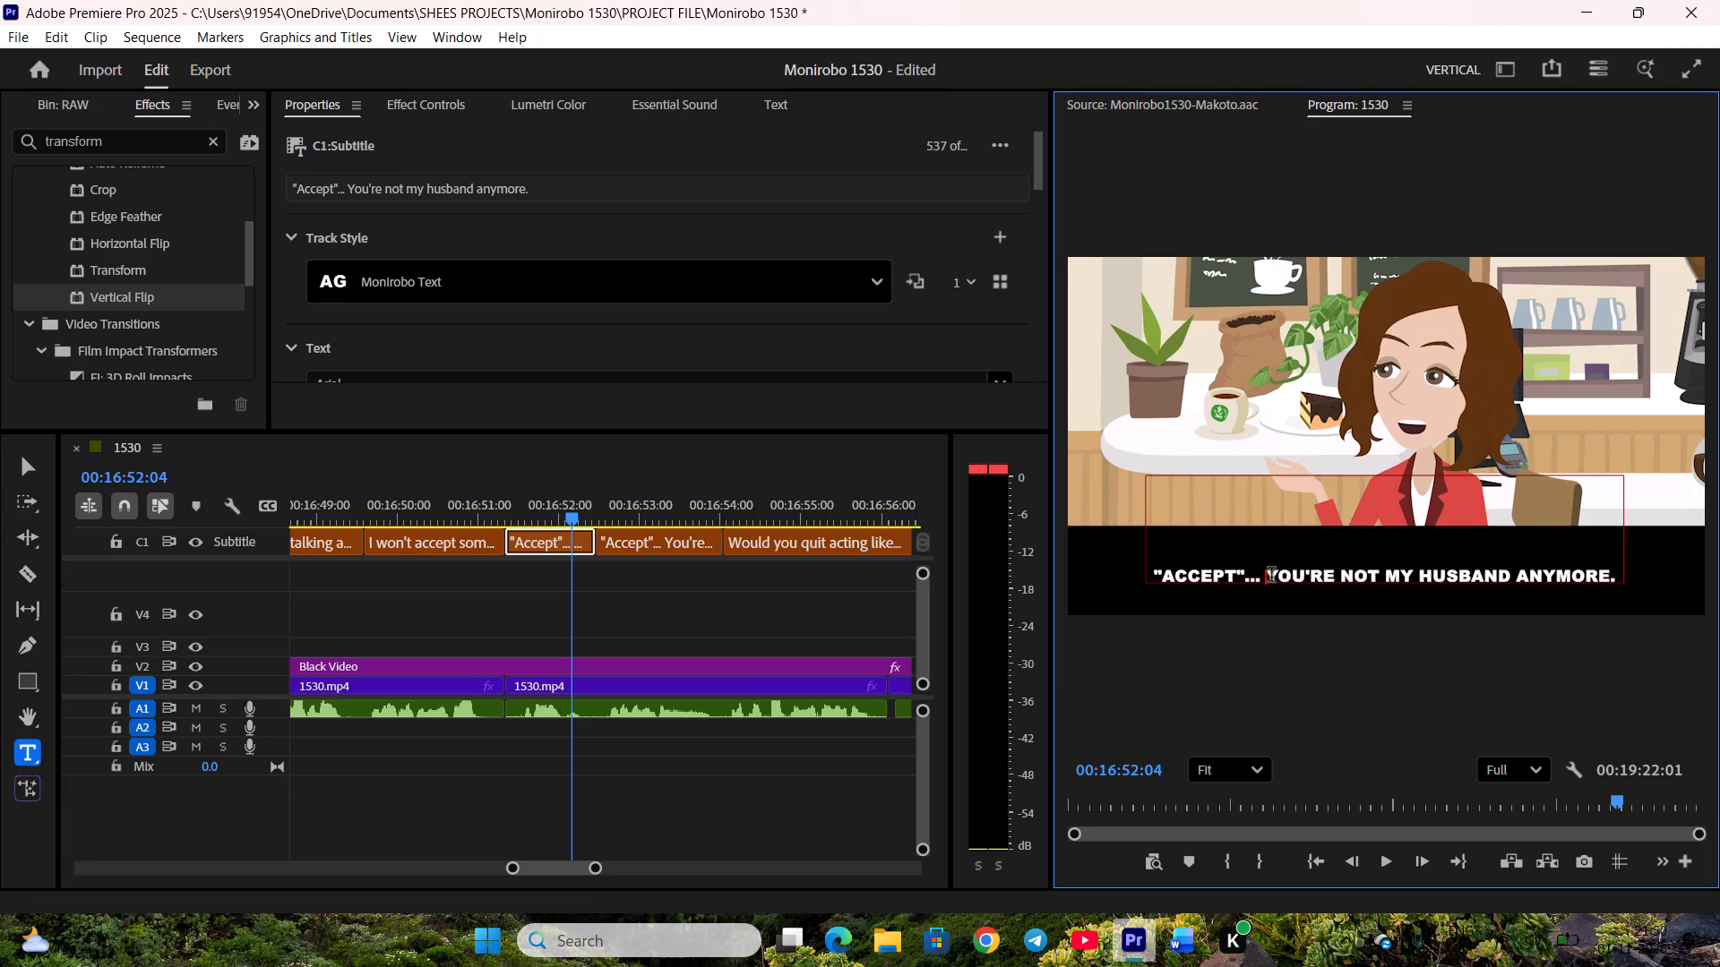
left_click_drag(1270, 577, 1616, 569)
key("ctrl+c")
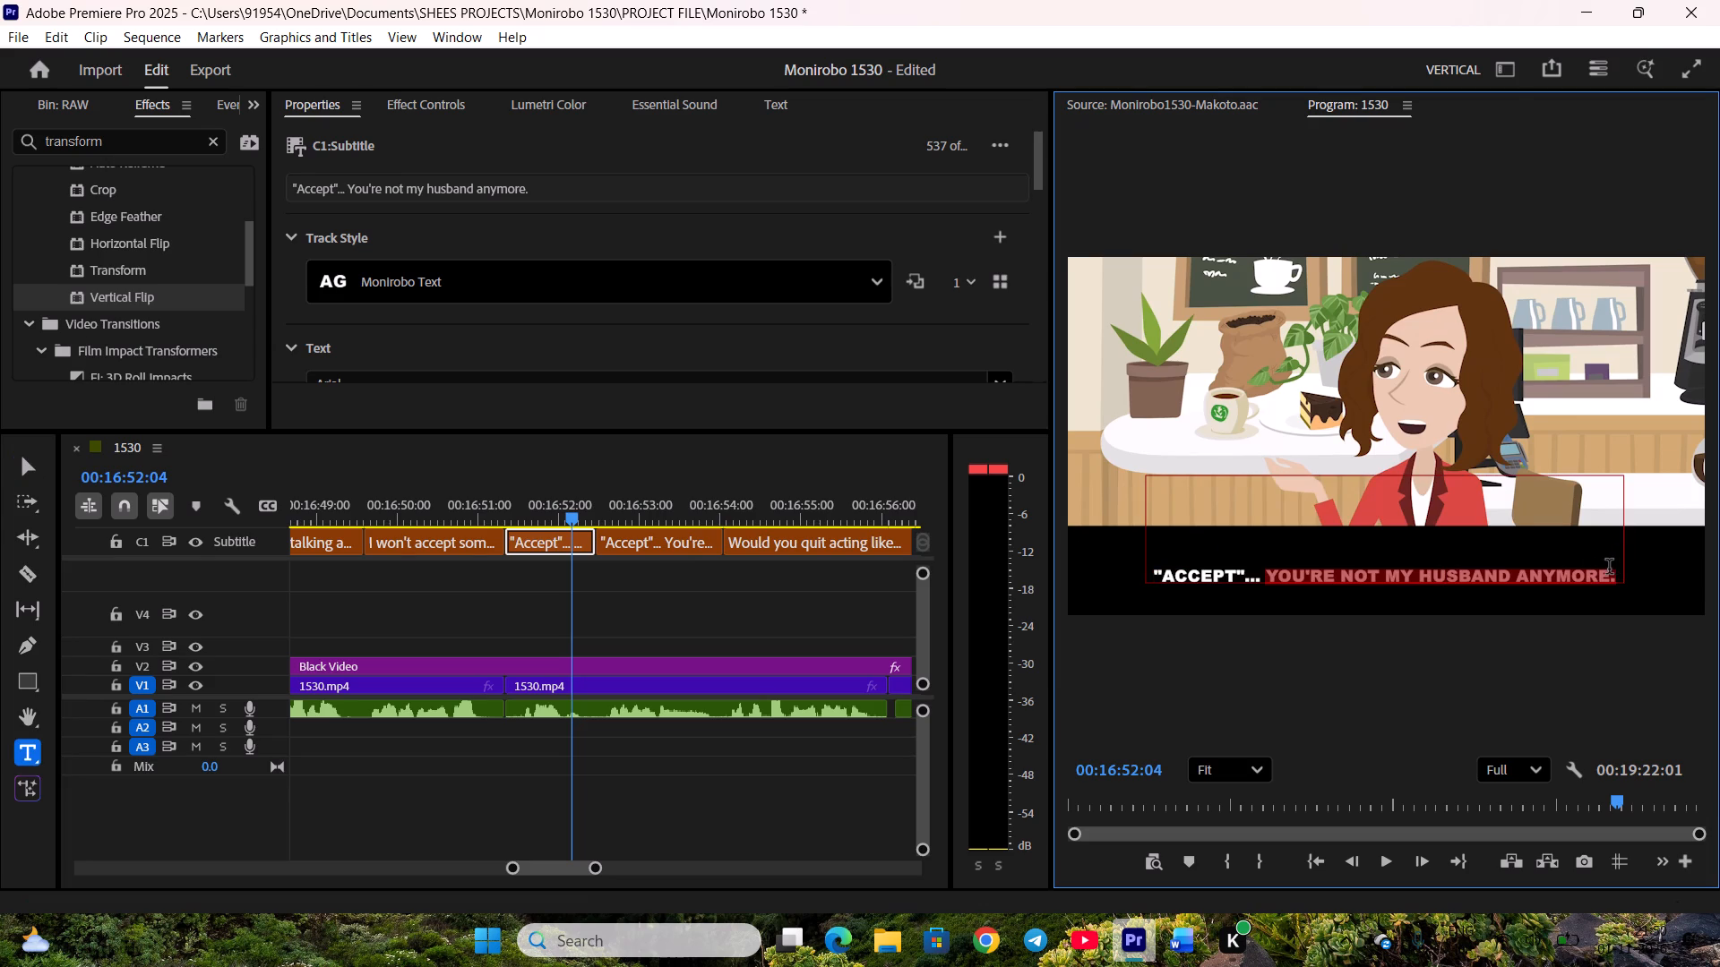
key("ctrl+x")
left_click(709, 602)
Replace the text of the split subtitle's second part with "You're not my husband anymore.".
key("space")
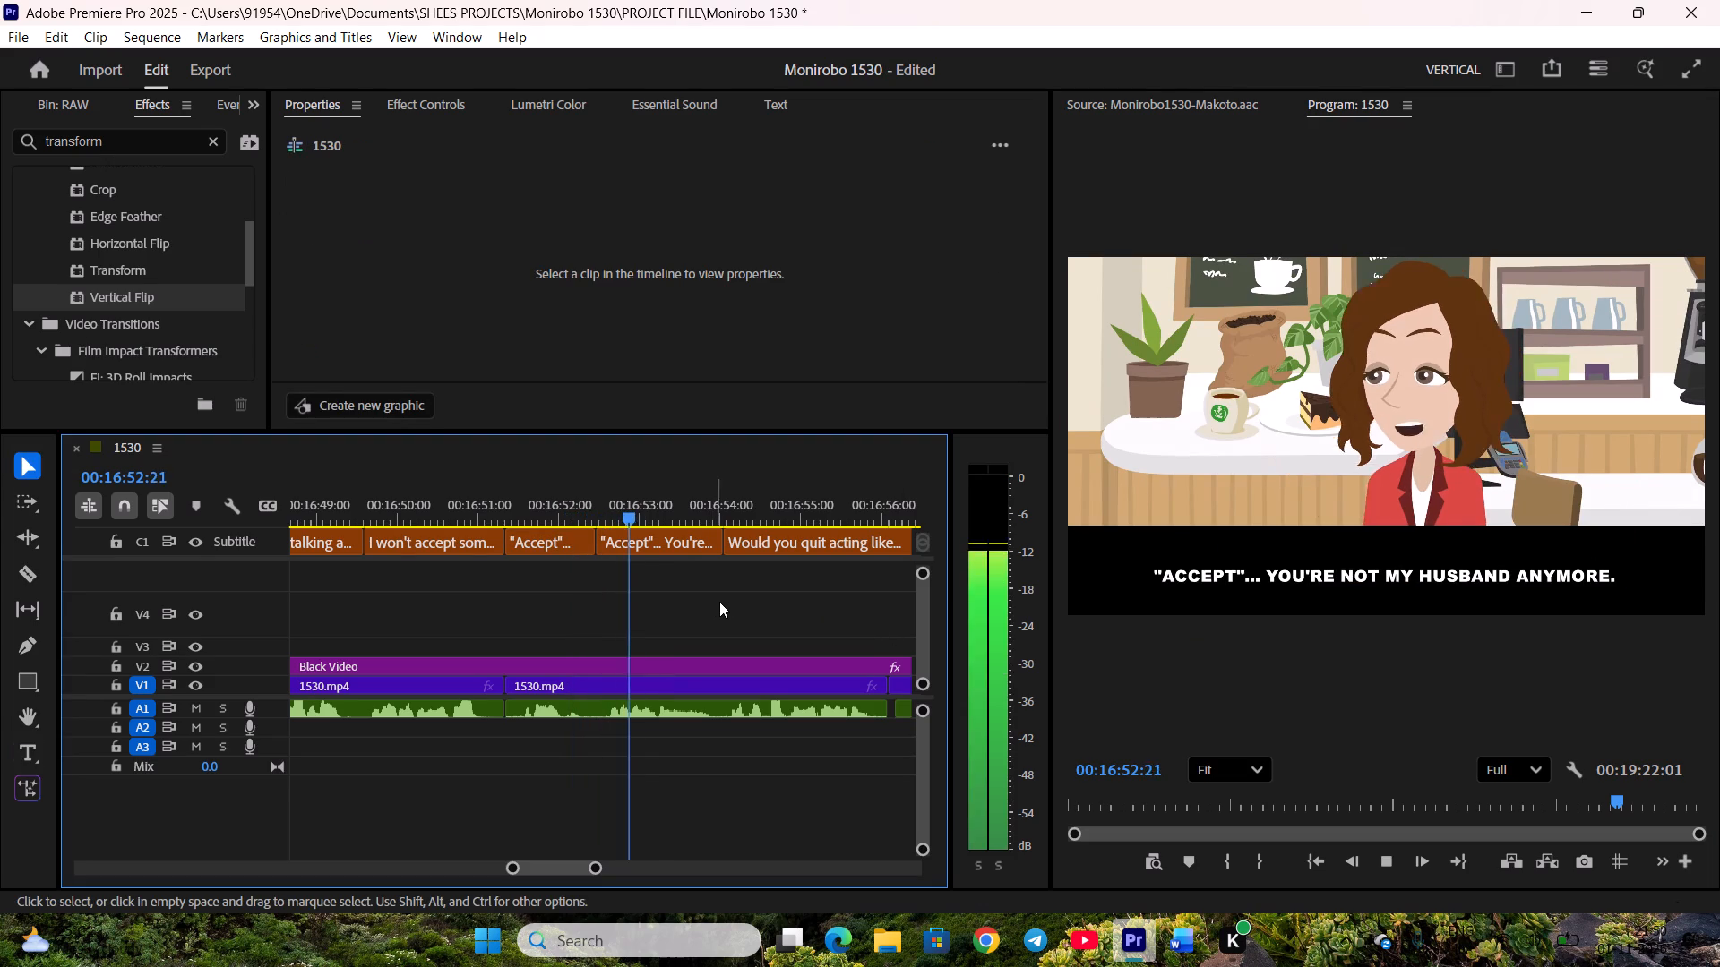
key("space")
double_click(1225, 573)
key("ctrl+v")
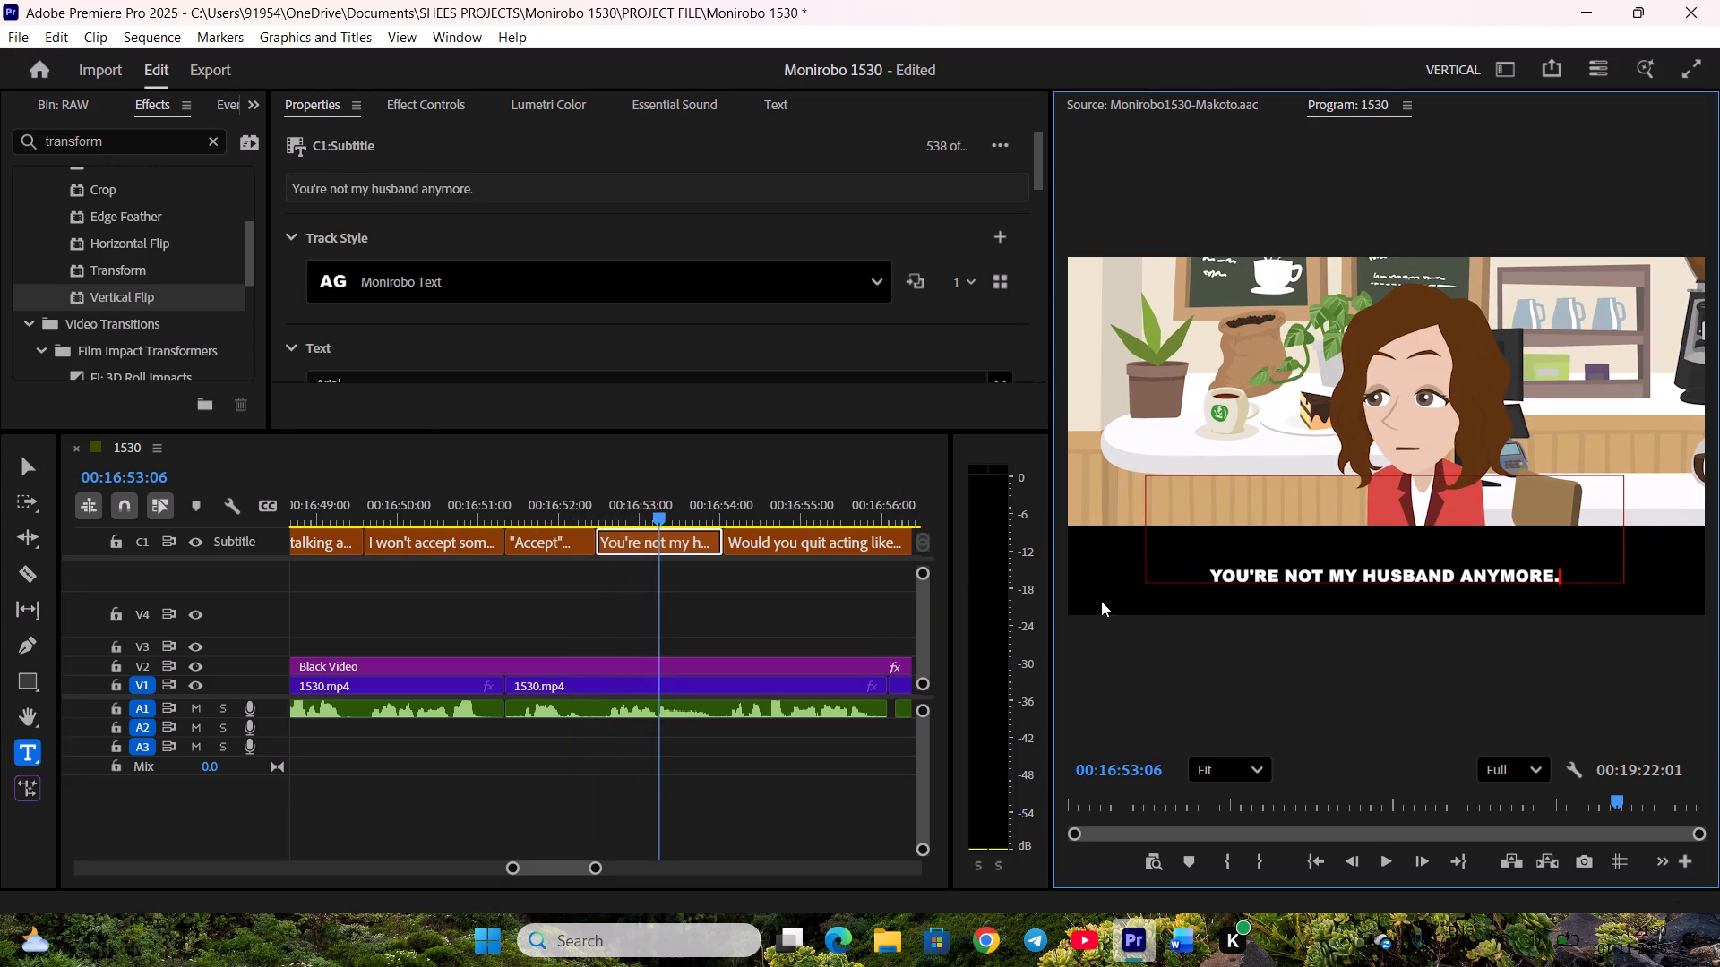
left_click(870, 589)
Align the end of "Would you quit acting like..." and the start of "That's..." with the scene cut.
key("space")
scroll(649, 591, "down", 5)
left_click_drag(743, 540, 709, 543)
key("space")
left_click_drag(750, 550, 735, 550)
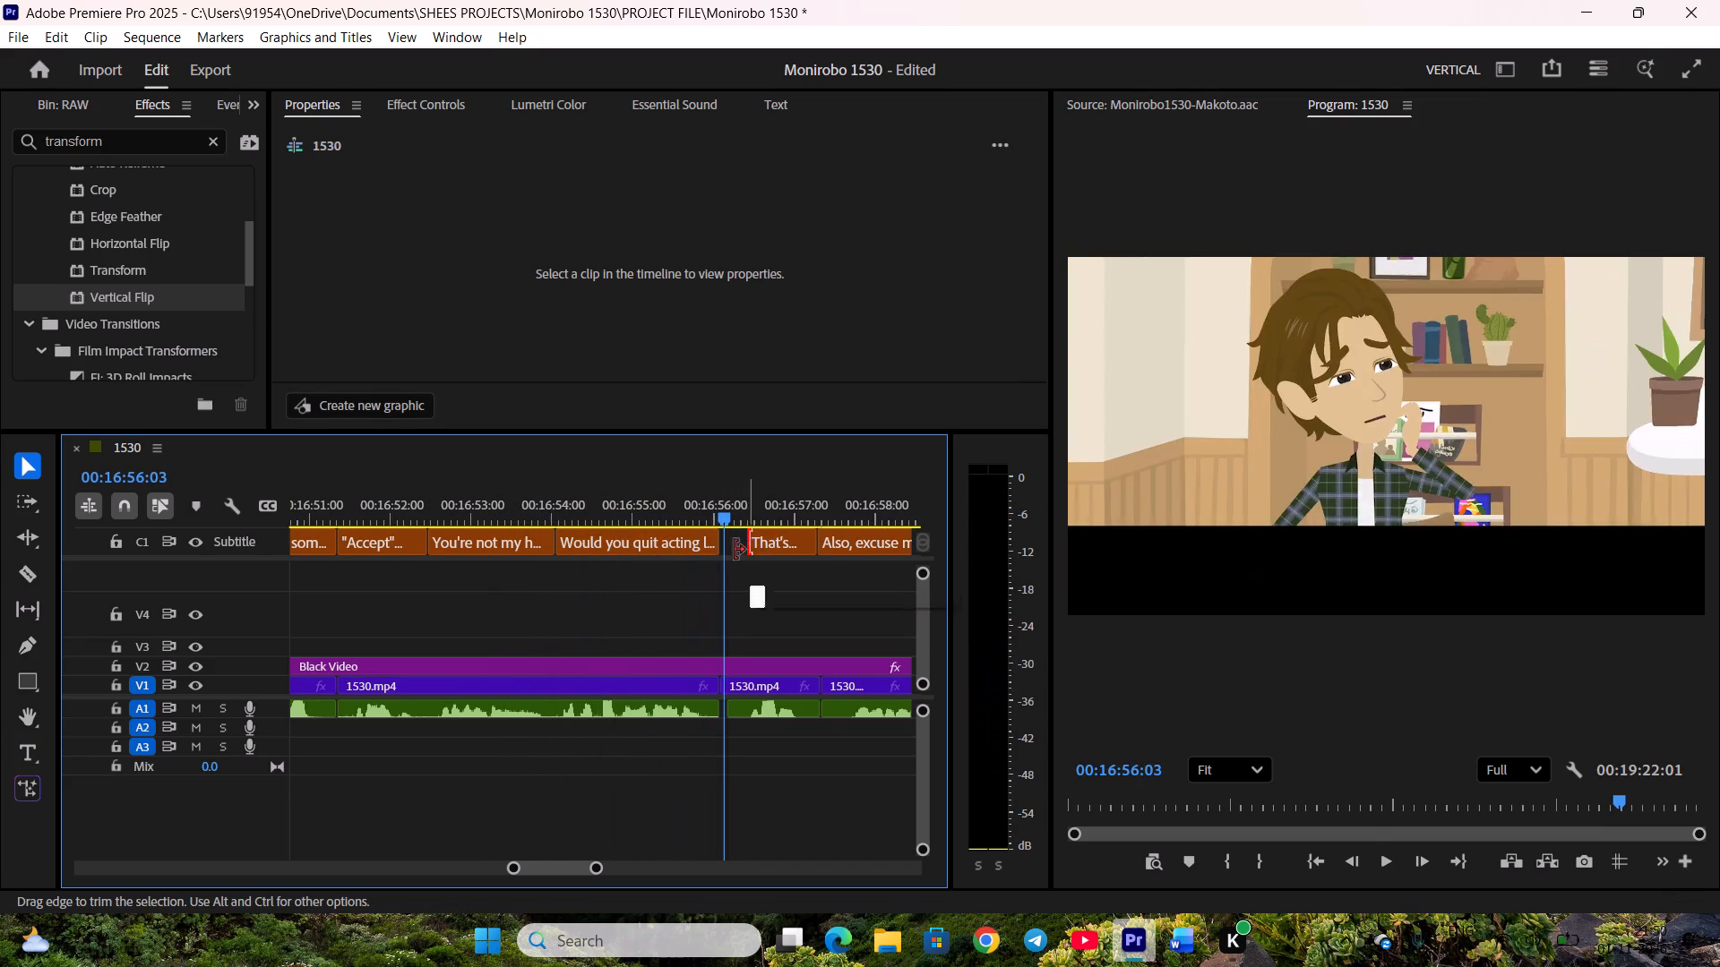
left_click_drag(735, 550, 709, 550)
scroll(615, 588, "down", 5)
key("space")
key("space")
left_click(646, 549)
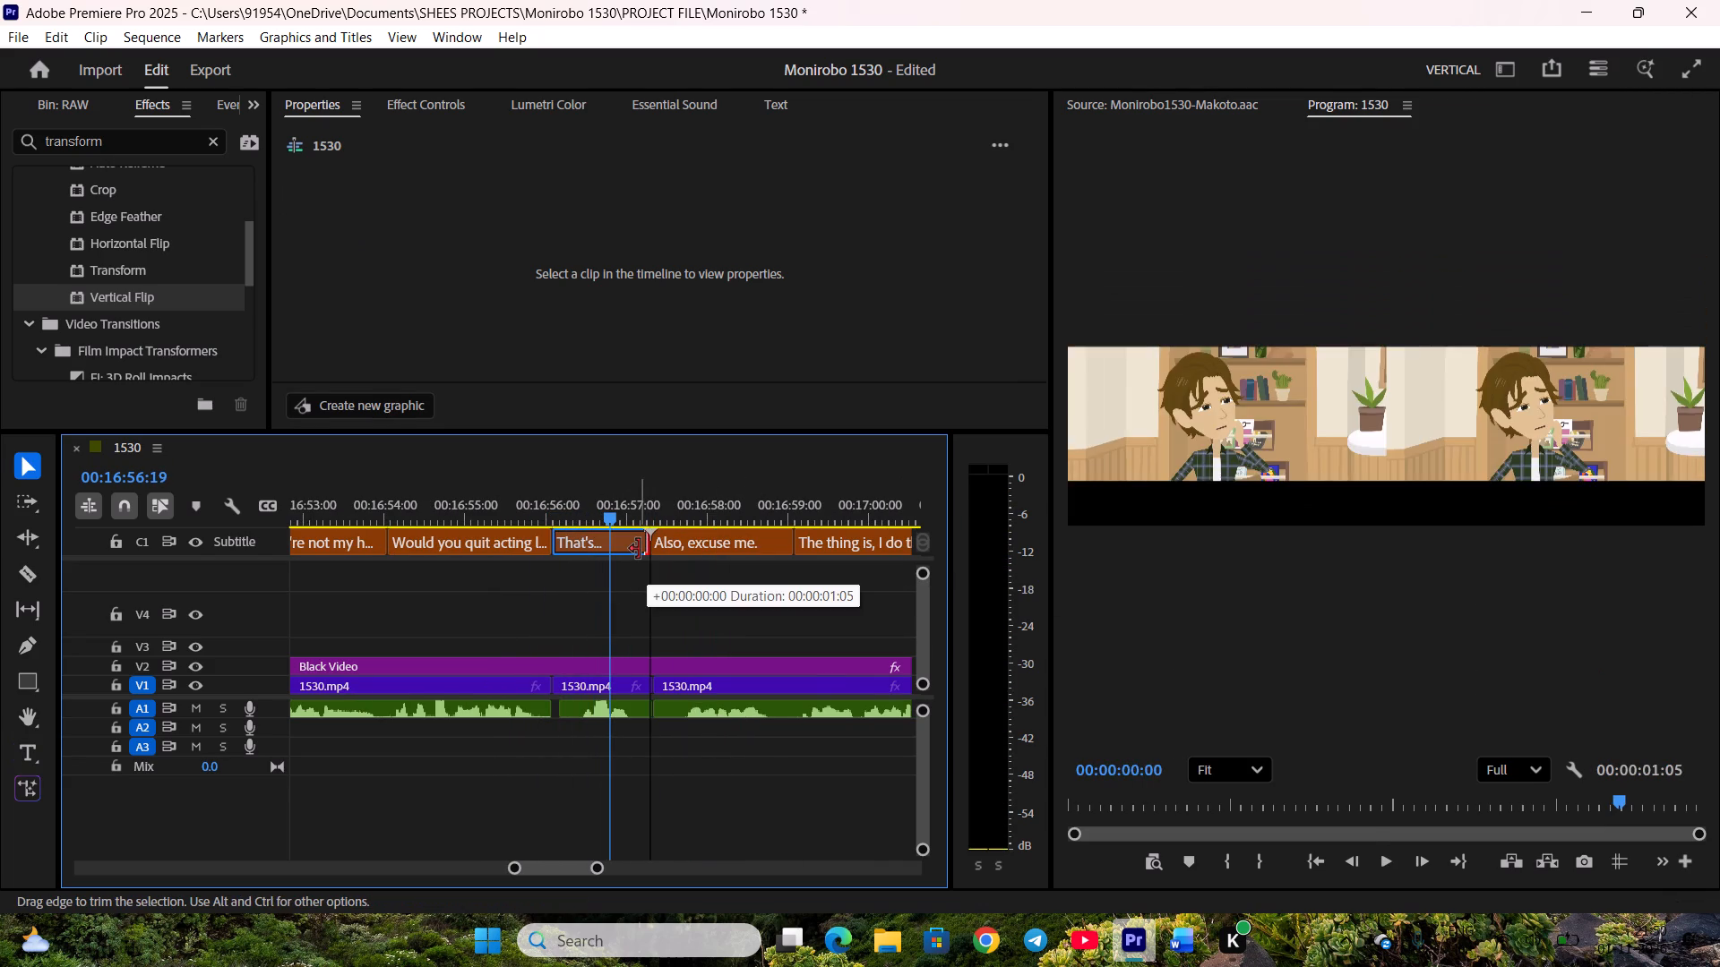
Shift the boundary between "Also, excuse me." and "The thing is, I do this kind of work..." slightly earlier to match the voice.
key("space")
scroll(623, 573, "down", 4)
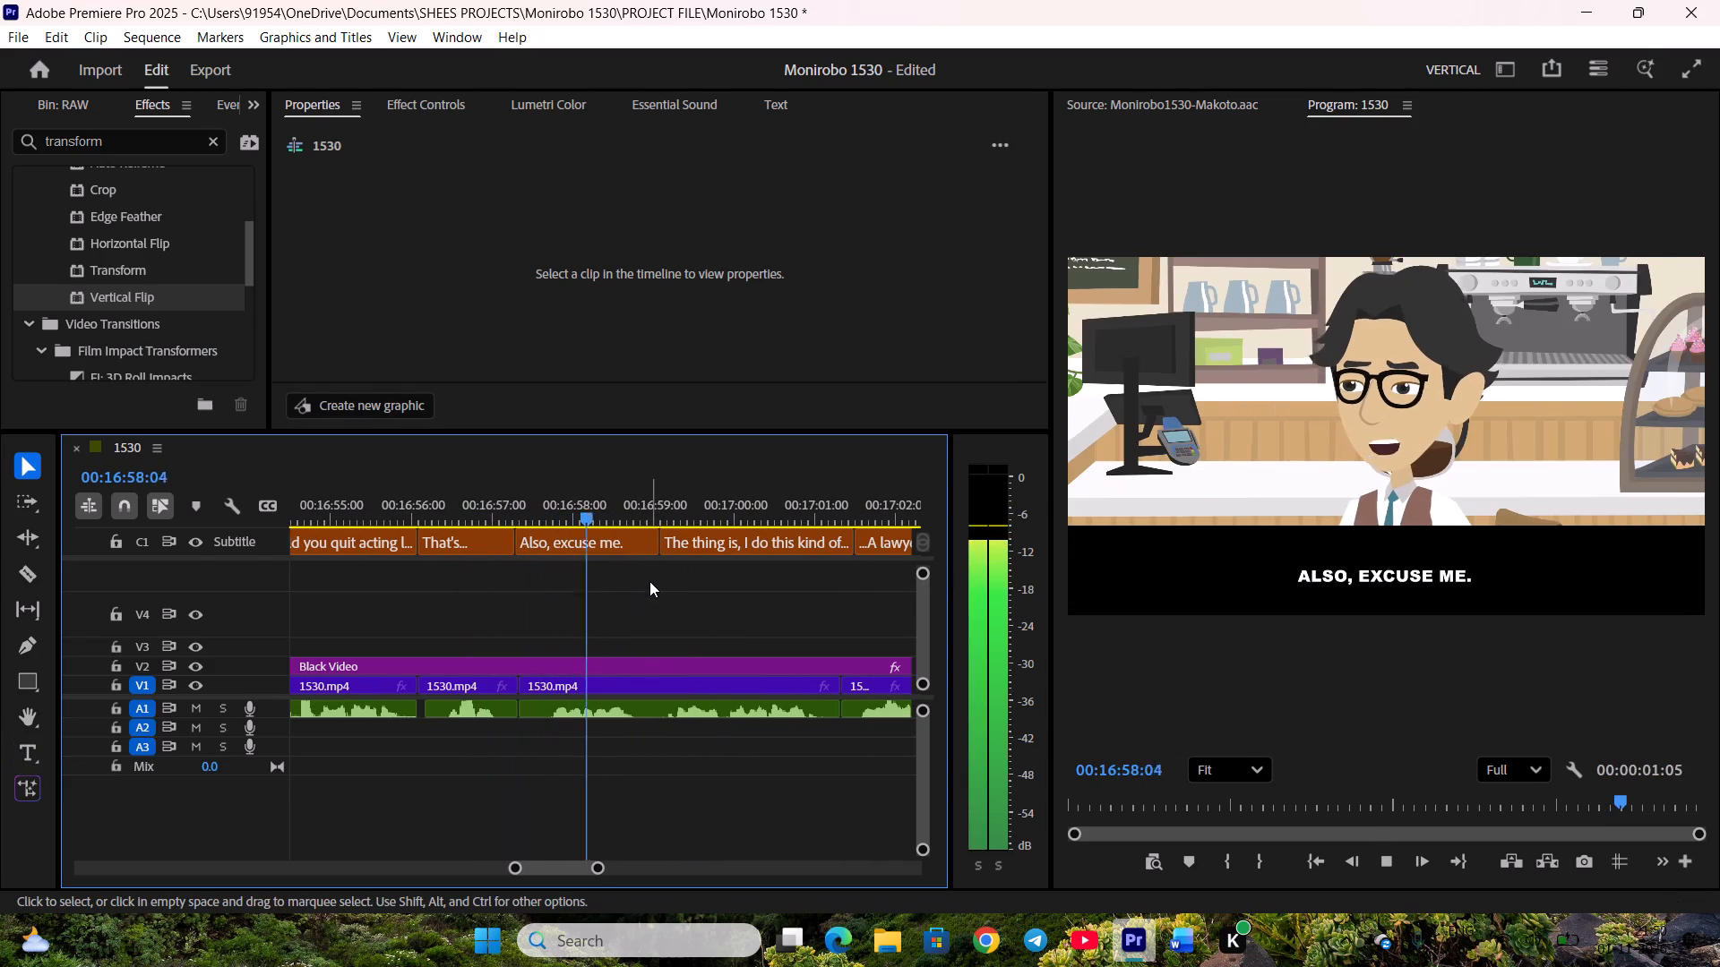
key("space")
left_click(657, 547)
left_click_drag(666, 544, 657, 544)
Pull the end of "The thing is, I do this kind of work..." and the start of "...A lawyer?" back to the scene cut.
scroll(644, 588, "down", 4)
key("space")
left_click_drag(718, 546, 705, 546)
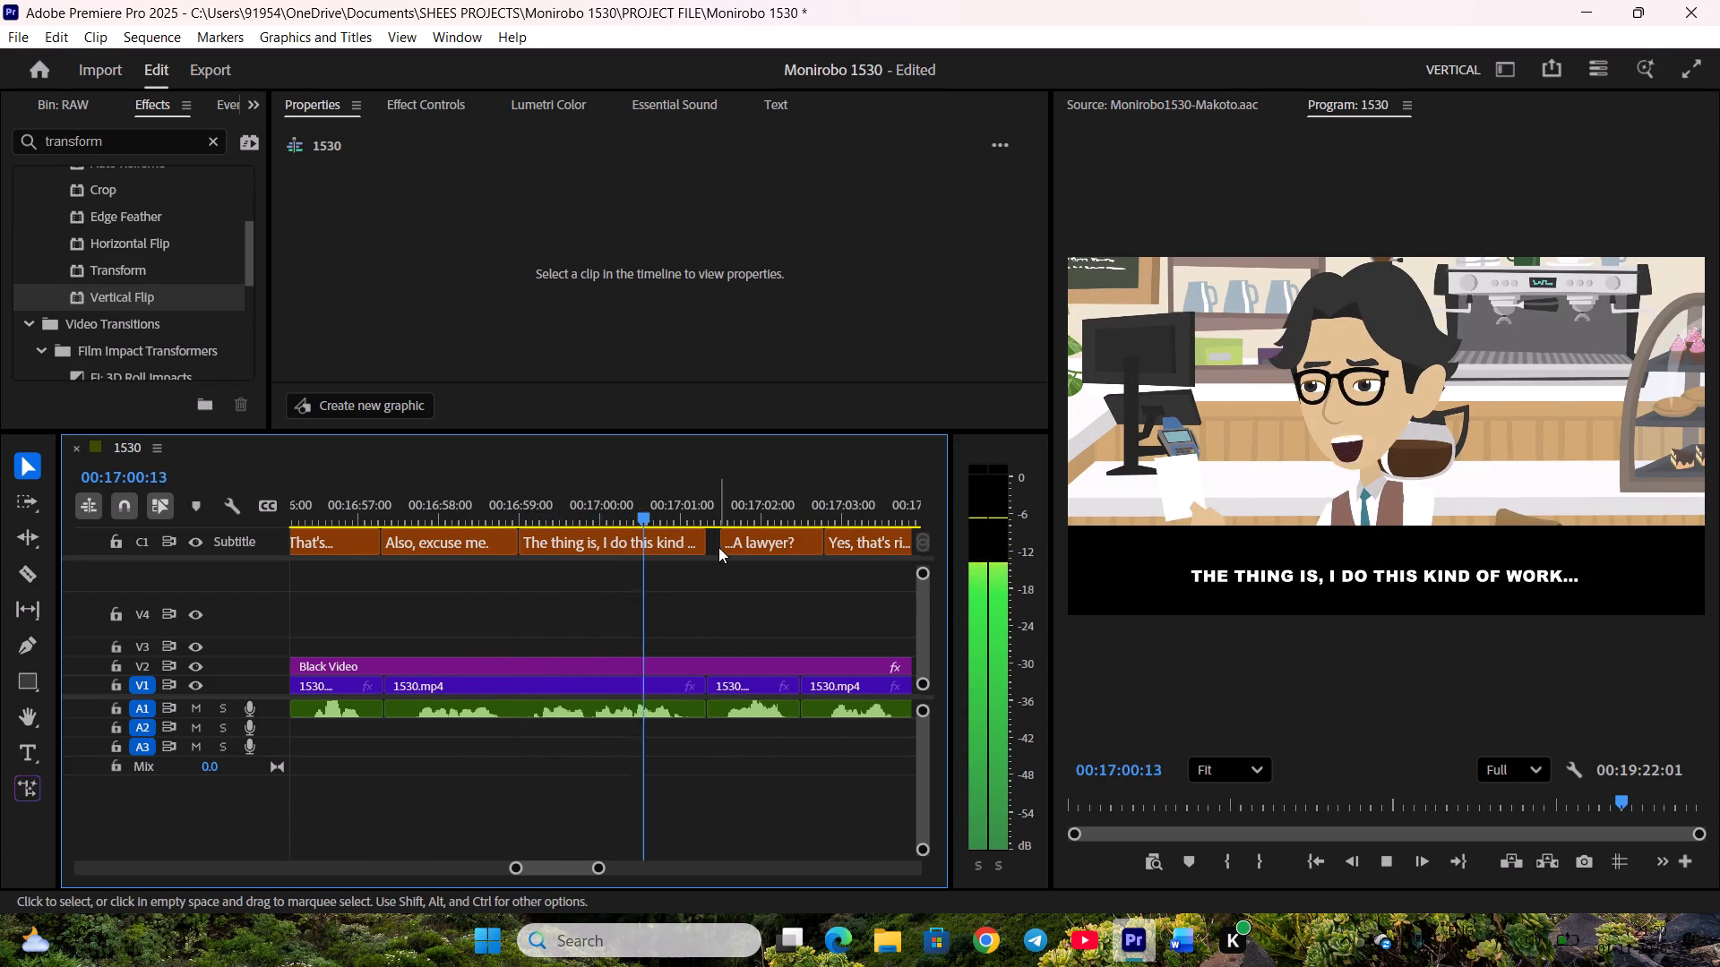
key("space")
left_click_drag(723, 546, 704, 545)
Pull the end of "...A lawyer?" and the start of "Yes, that's right." back to the scene cut.
scroll(571, 629, "down", 4)
key("space")
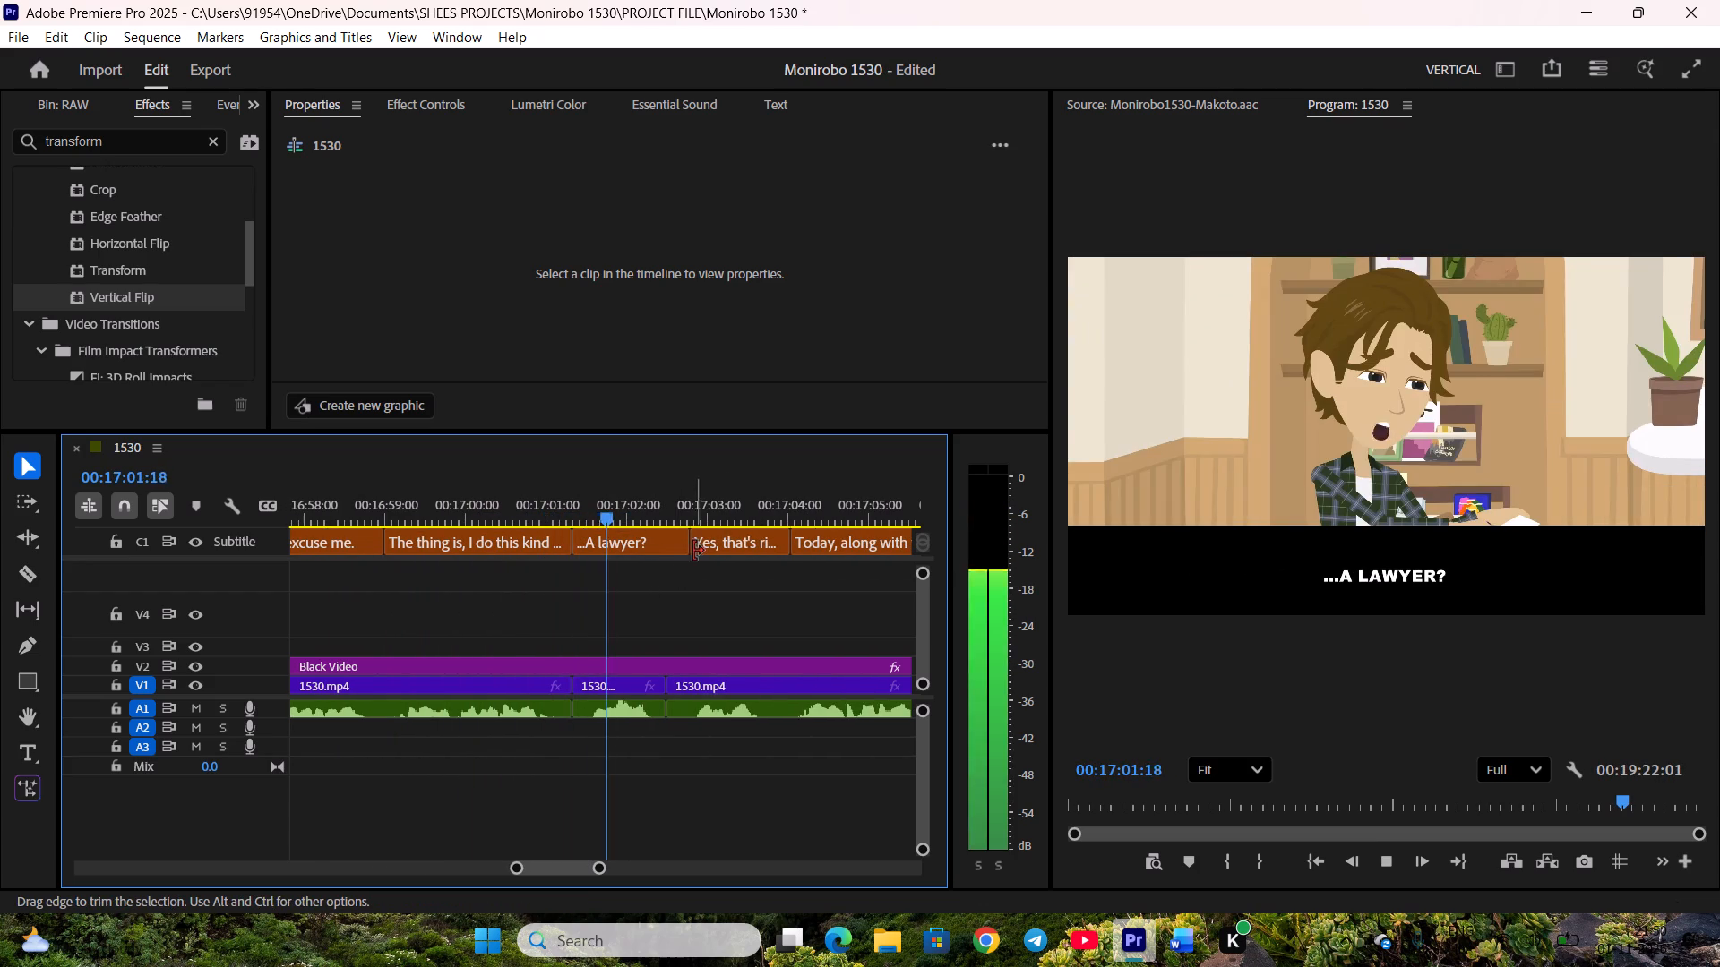
key("space")
left_click_drag(685, 551, 666, 551)
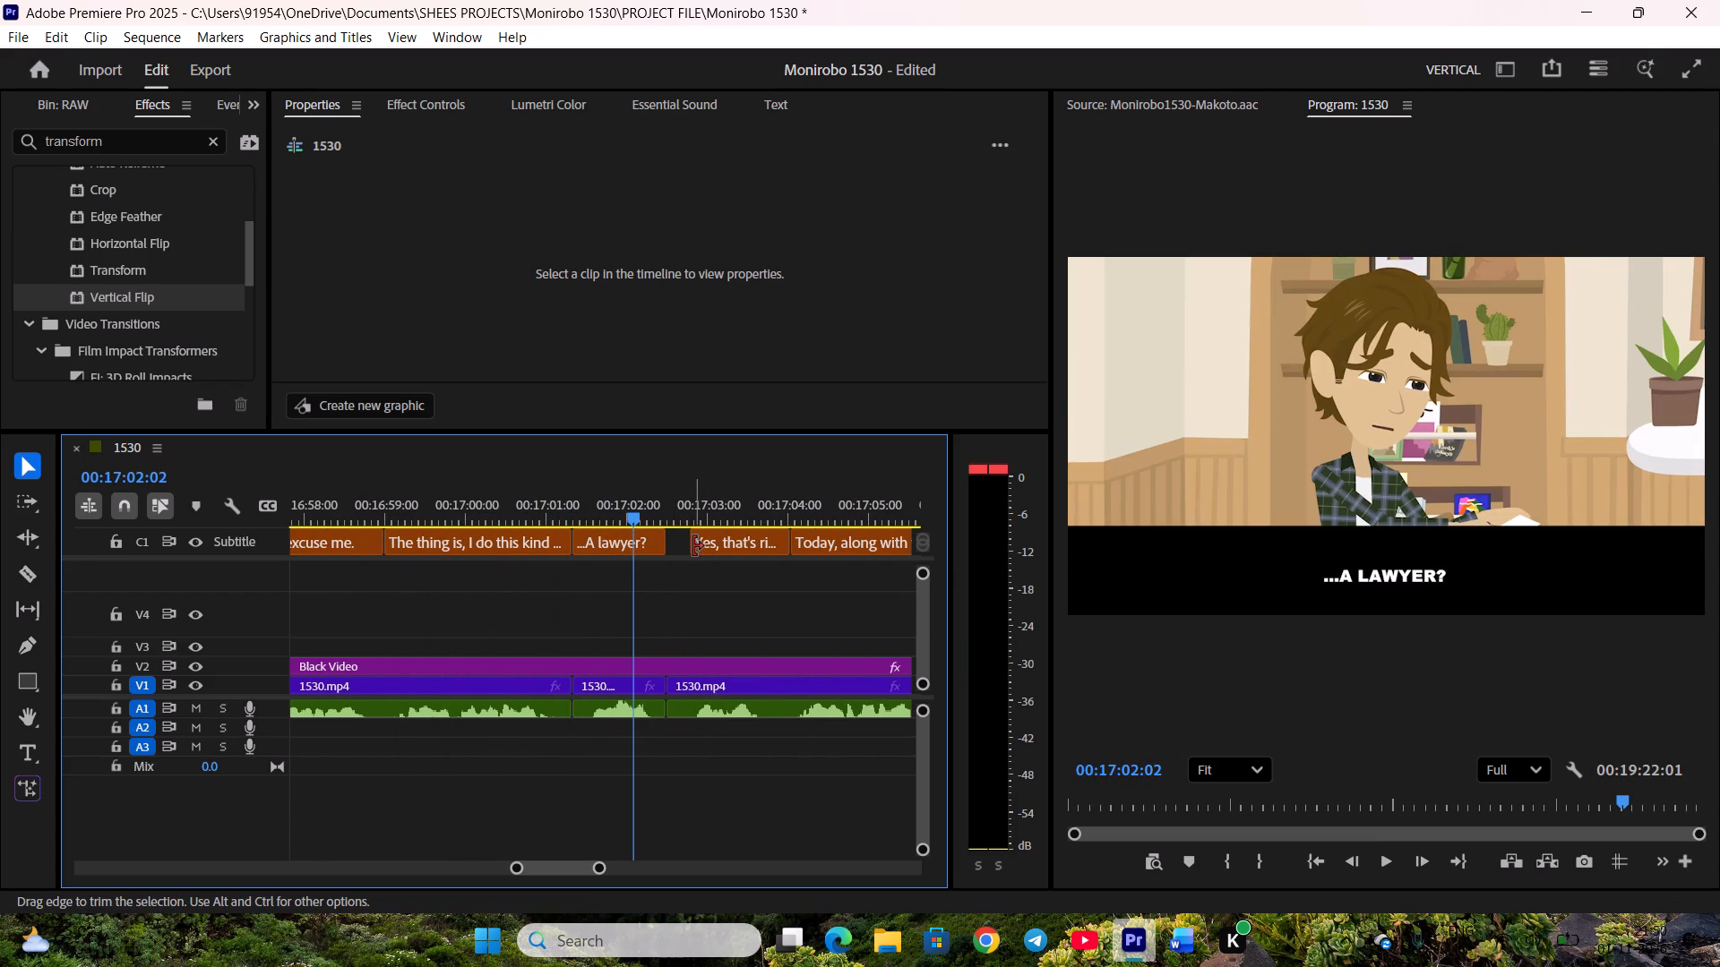
left_click_drag(689, 548, 666, 552)
Move the boundary between "Yes, that's right." and "Today, along with the report of our marriage," slightly earlier.
scroll(590, 590, "down", 5)
key("space")
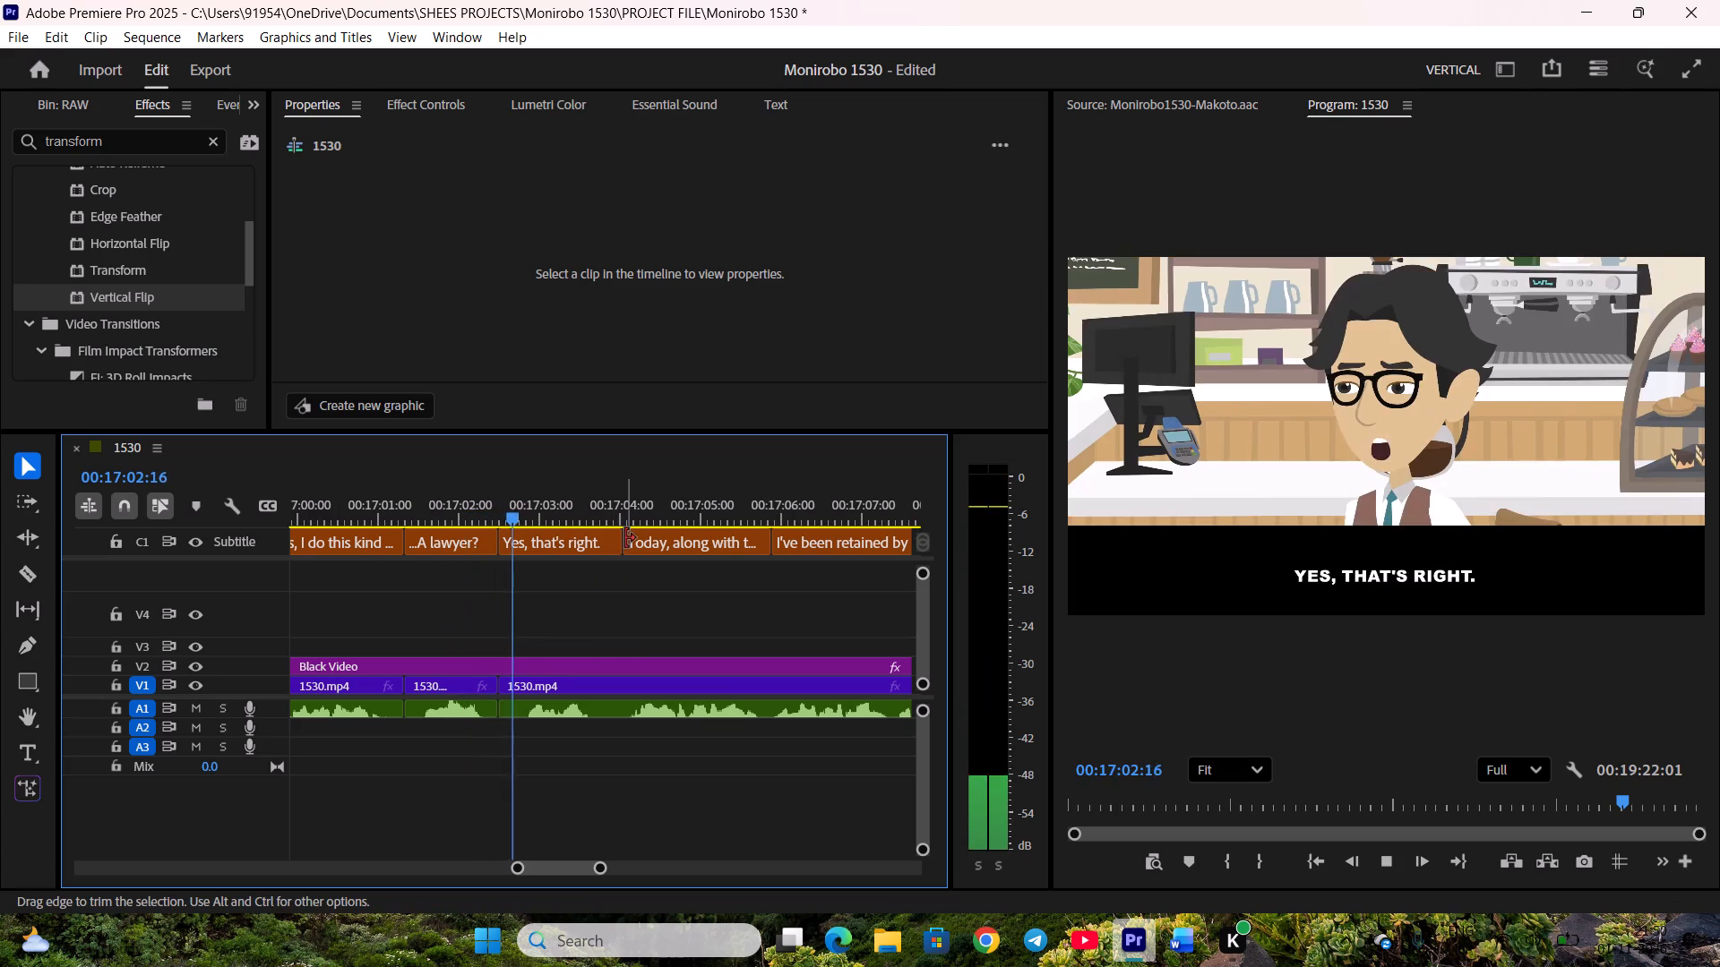
key("space")
left_click_drag(616, 542, 606, 543)
left_click(624, 545)
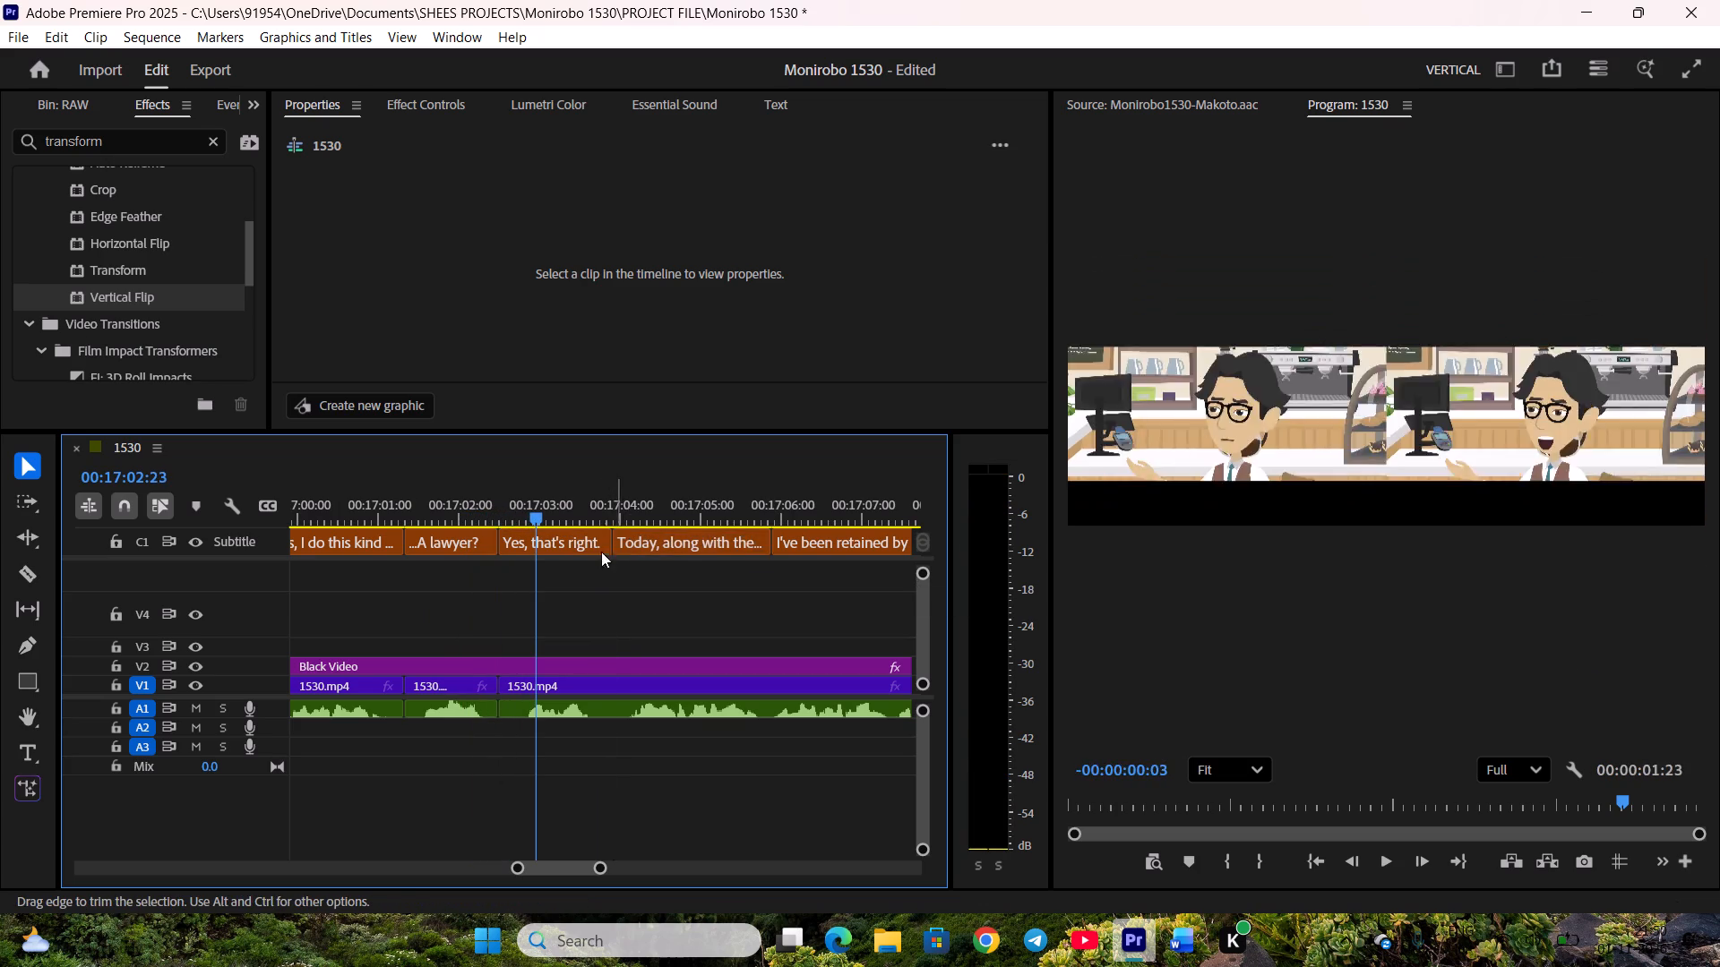
Align the end of "this venue for a discussion with you, Makoto." and the start of "Um... what business..." with the scene cut.
scroll(598, 572, "down", 3)
key("space")
scroll(661, 595, "down", 5)
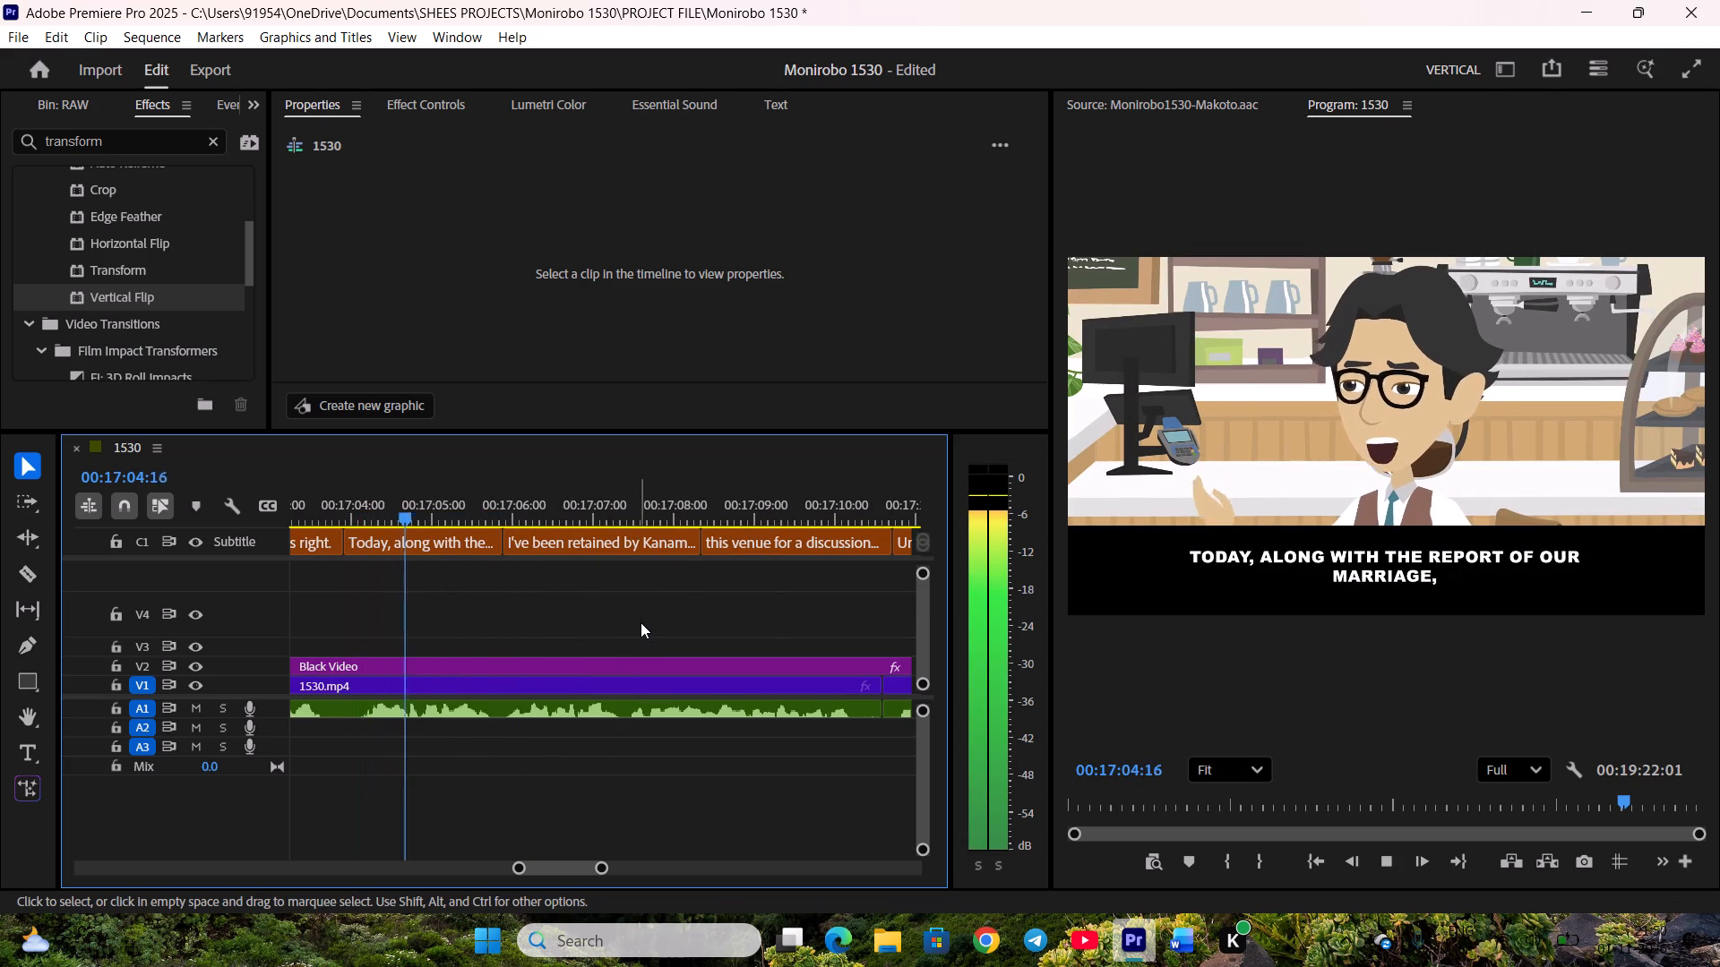
scroll(645, 622, "down", 5)
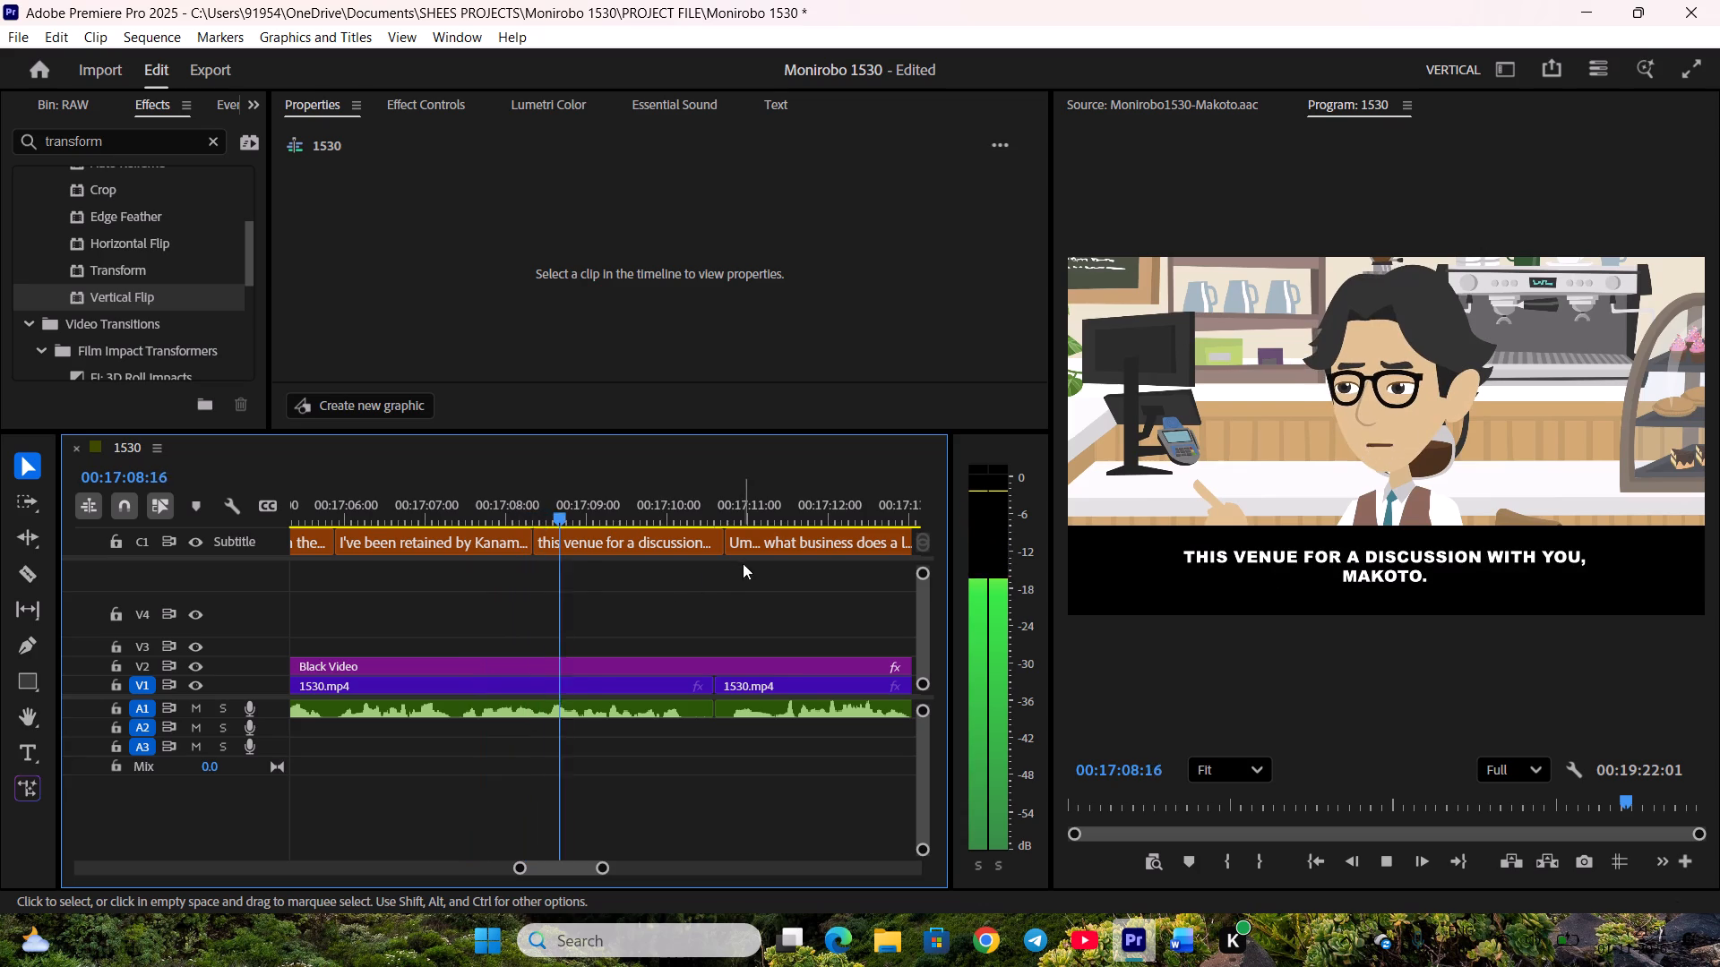
left_click_drag(719, 546, 709, 546)
key("space")
left_click_drag(727, 542, 717, 542)
Extend the end of "Yes," so it meets the start of "I'll say it plainly:".
scroll(585, 627, "down", 4)
key("space")
scroll(696, 583, "down", 4)
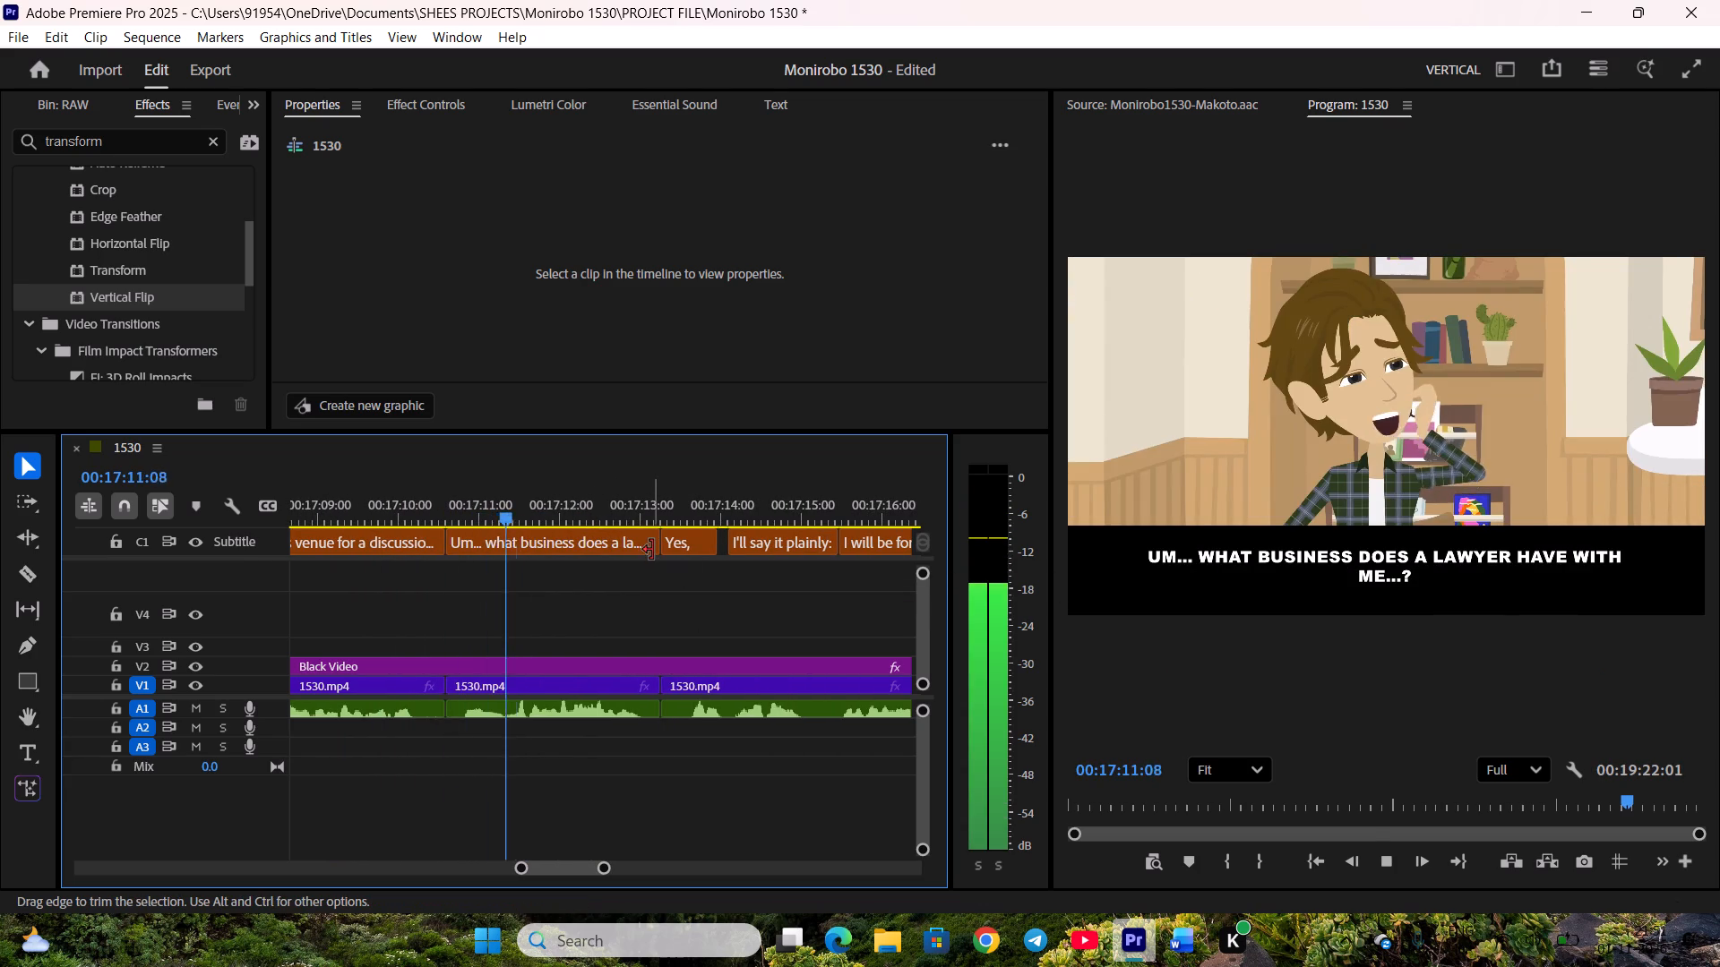
left_click(652, 550)
scroll(667, 591, "down", 4)
key("space")
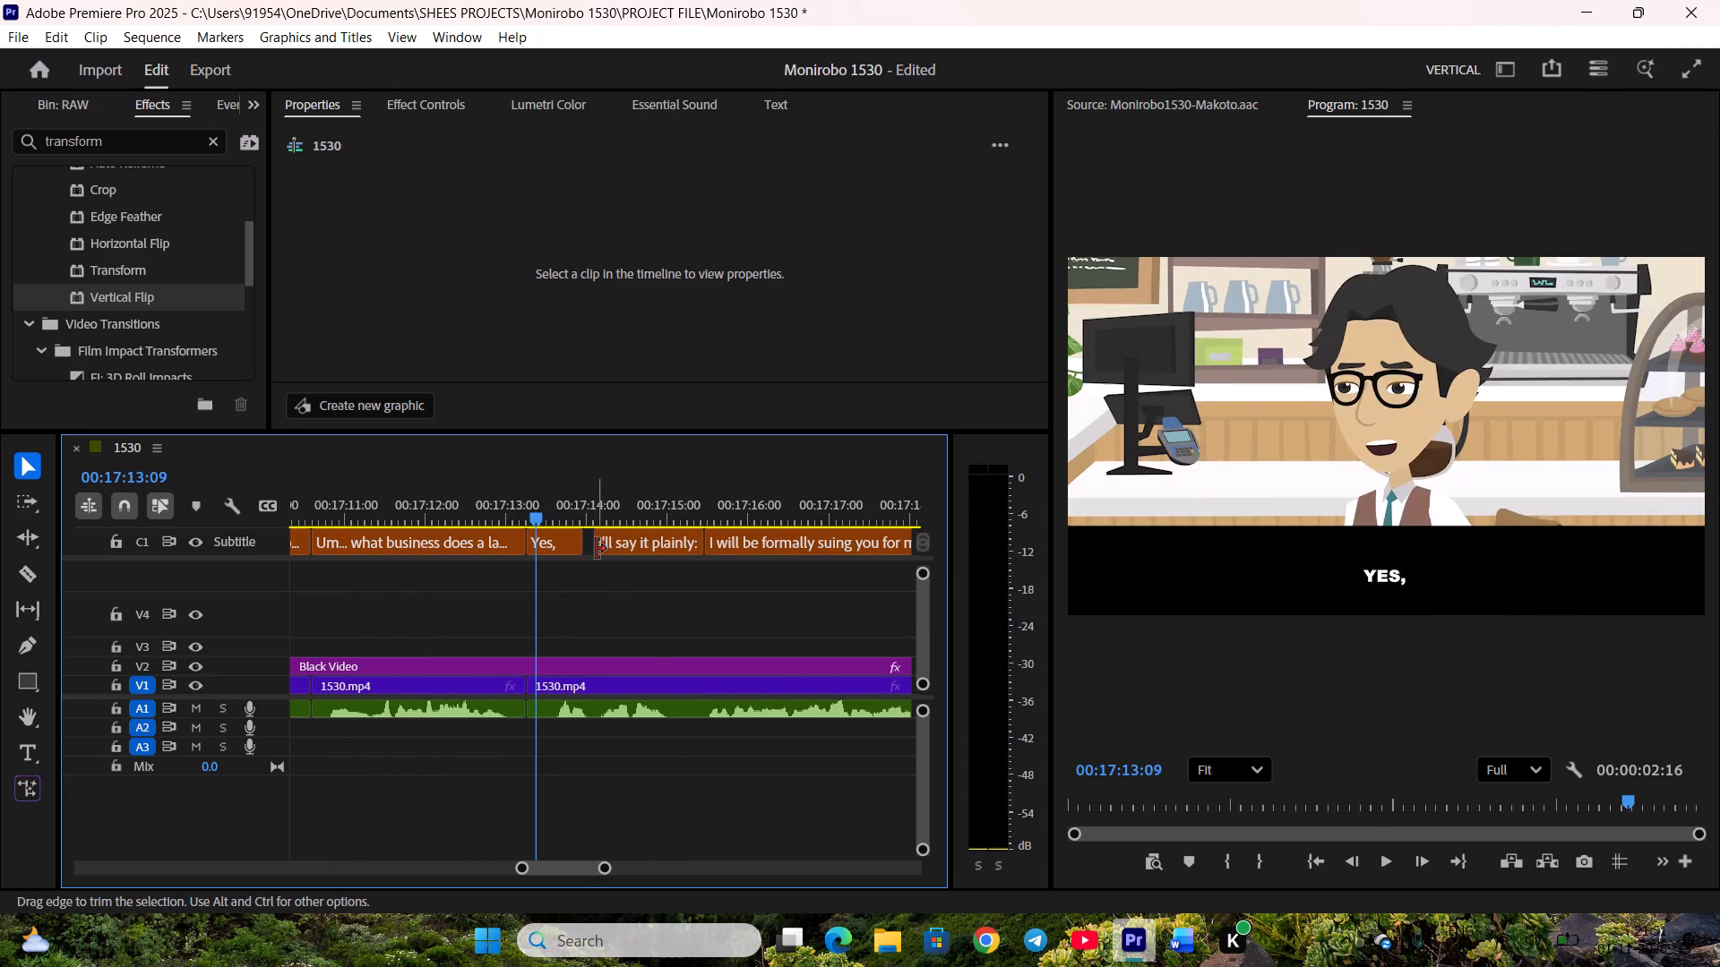
left_click(596, 549)
left_click_drag(582, 549, 591, 549)
Move the boundary between "I'll say it plainly:" and "I will be formally suing you..." slightly earlier, keeping the two subtitles touching.
scroll(591, 561, "down", 2)
key("space")
left_click_drag(629, 545, 622, 545)
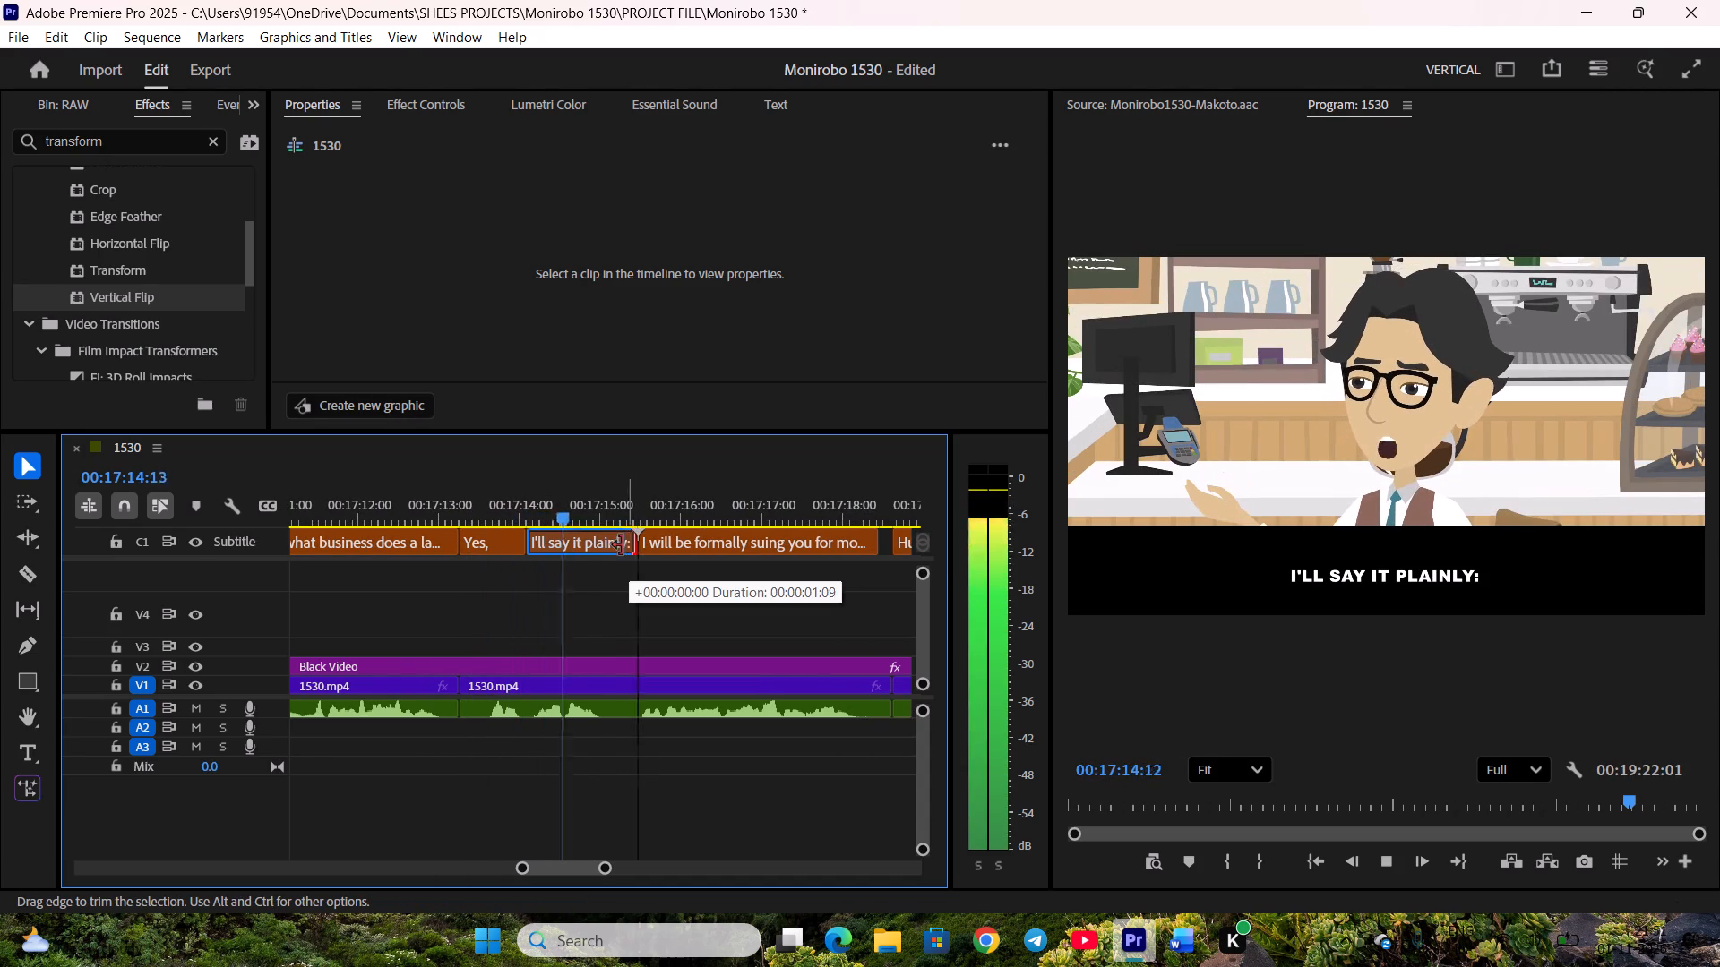
left_click_drag(622, 545, 618, 544)
key("space")
left_click(634, 543)
left_click_drag(641, 542, 632, 541)
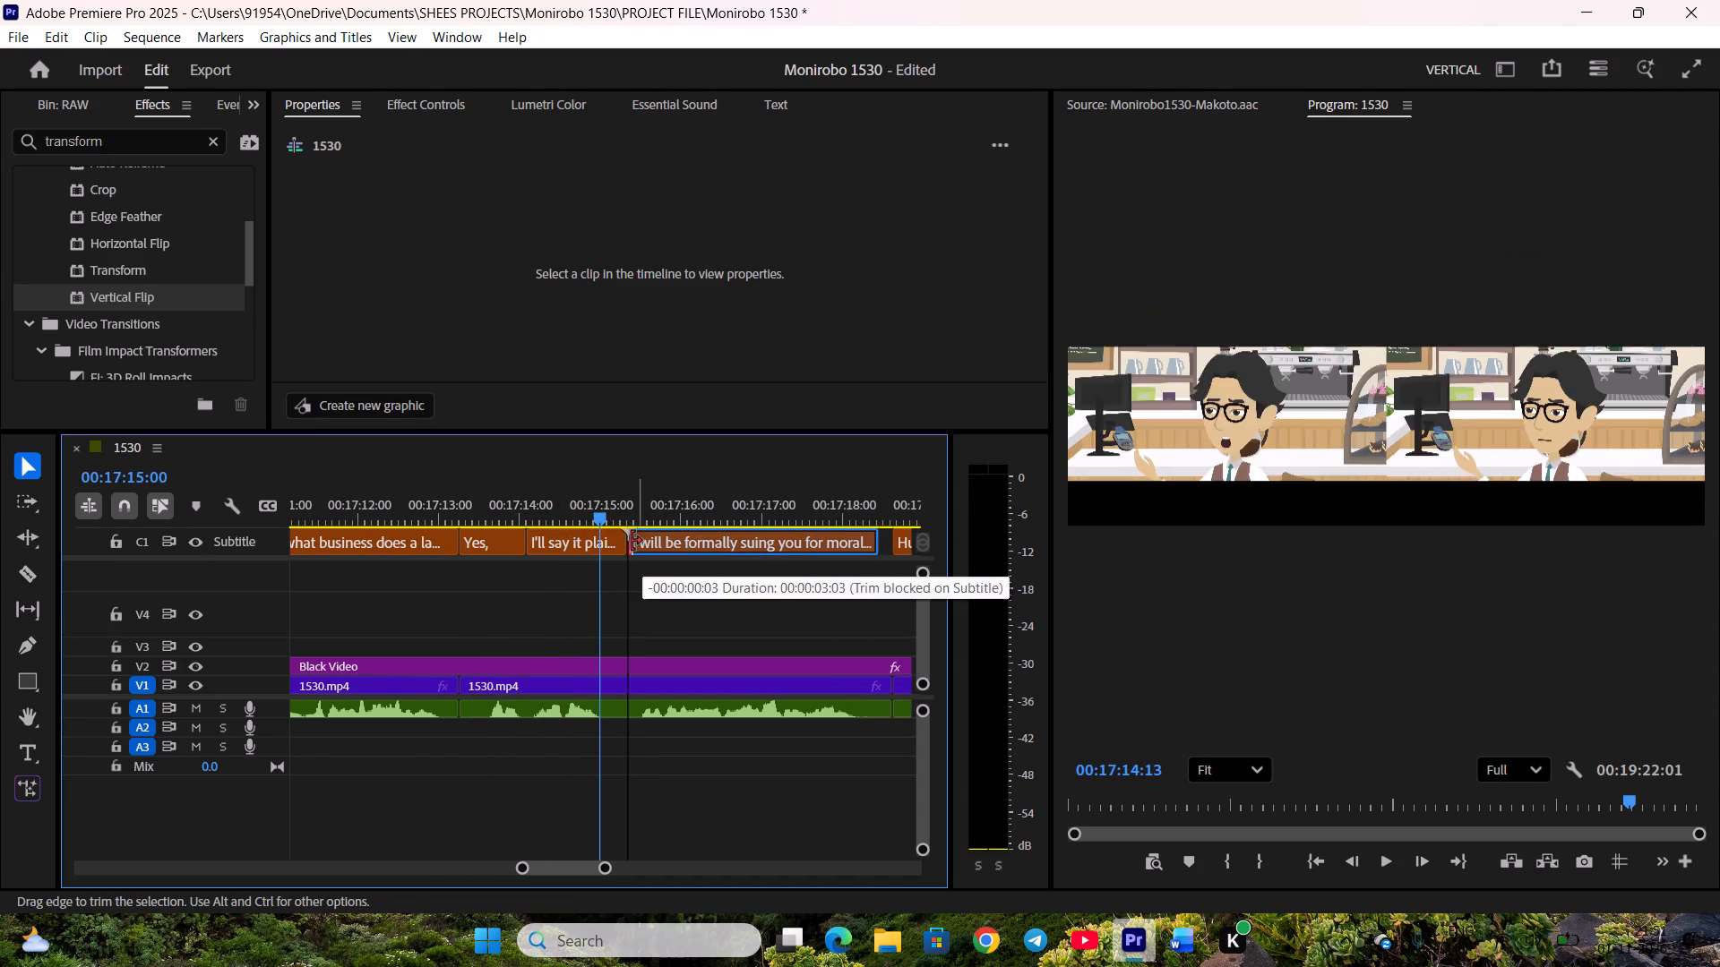
left_click_drag(632, 541, 632, 539)
Extend the end of "I will be formally suing you for moral harassment and intimidation." to the start of "Huh?!" at the scene cut.
key("space")
scroll(639, 592, "down", 4)
left_click_drag(739, 549, 747, 549)
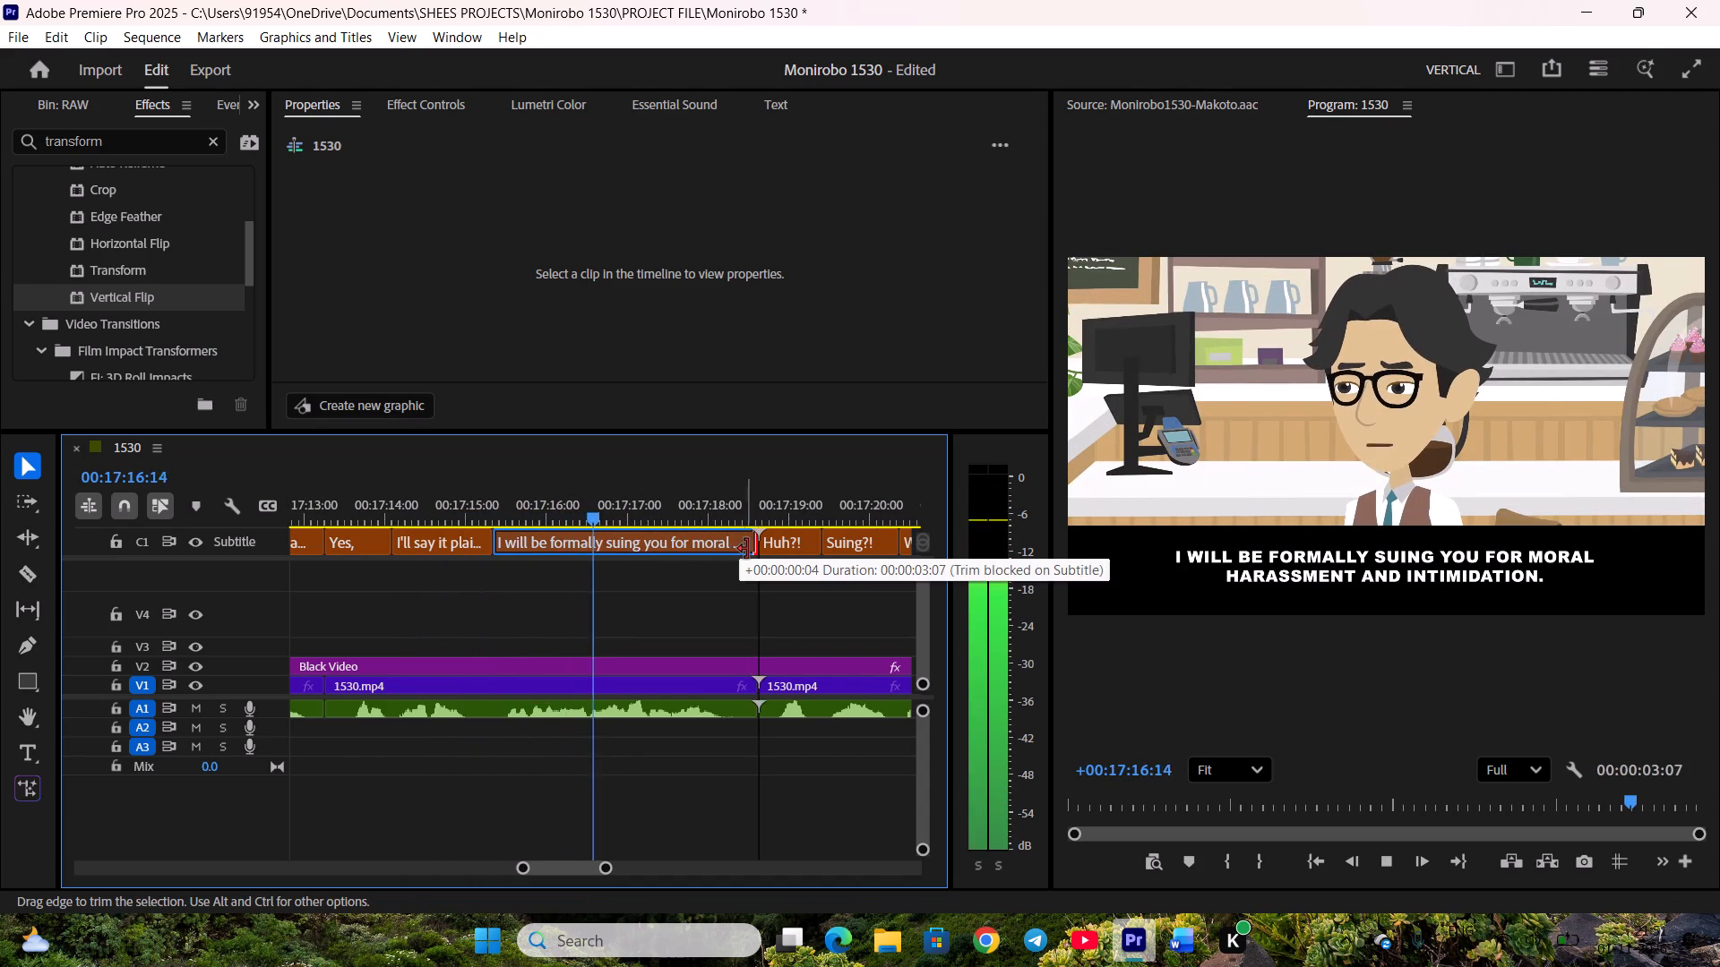
left_click_drag(747, 549, 748, 549)
Pull the end of "What's this ab..." and the start of "Don't play dumb!!" back to the scene cut.
scroll(694, 572, "down", 5)
key("space")
key("space")
scroll(675, 611, "down", 1)
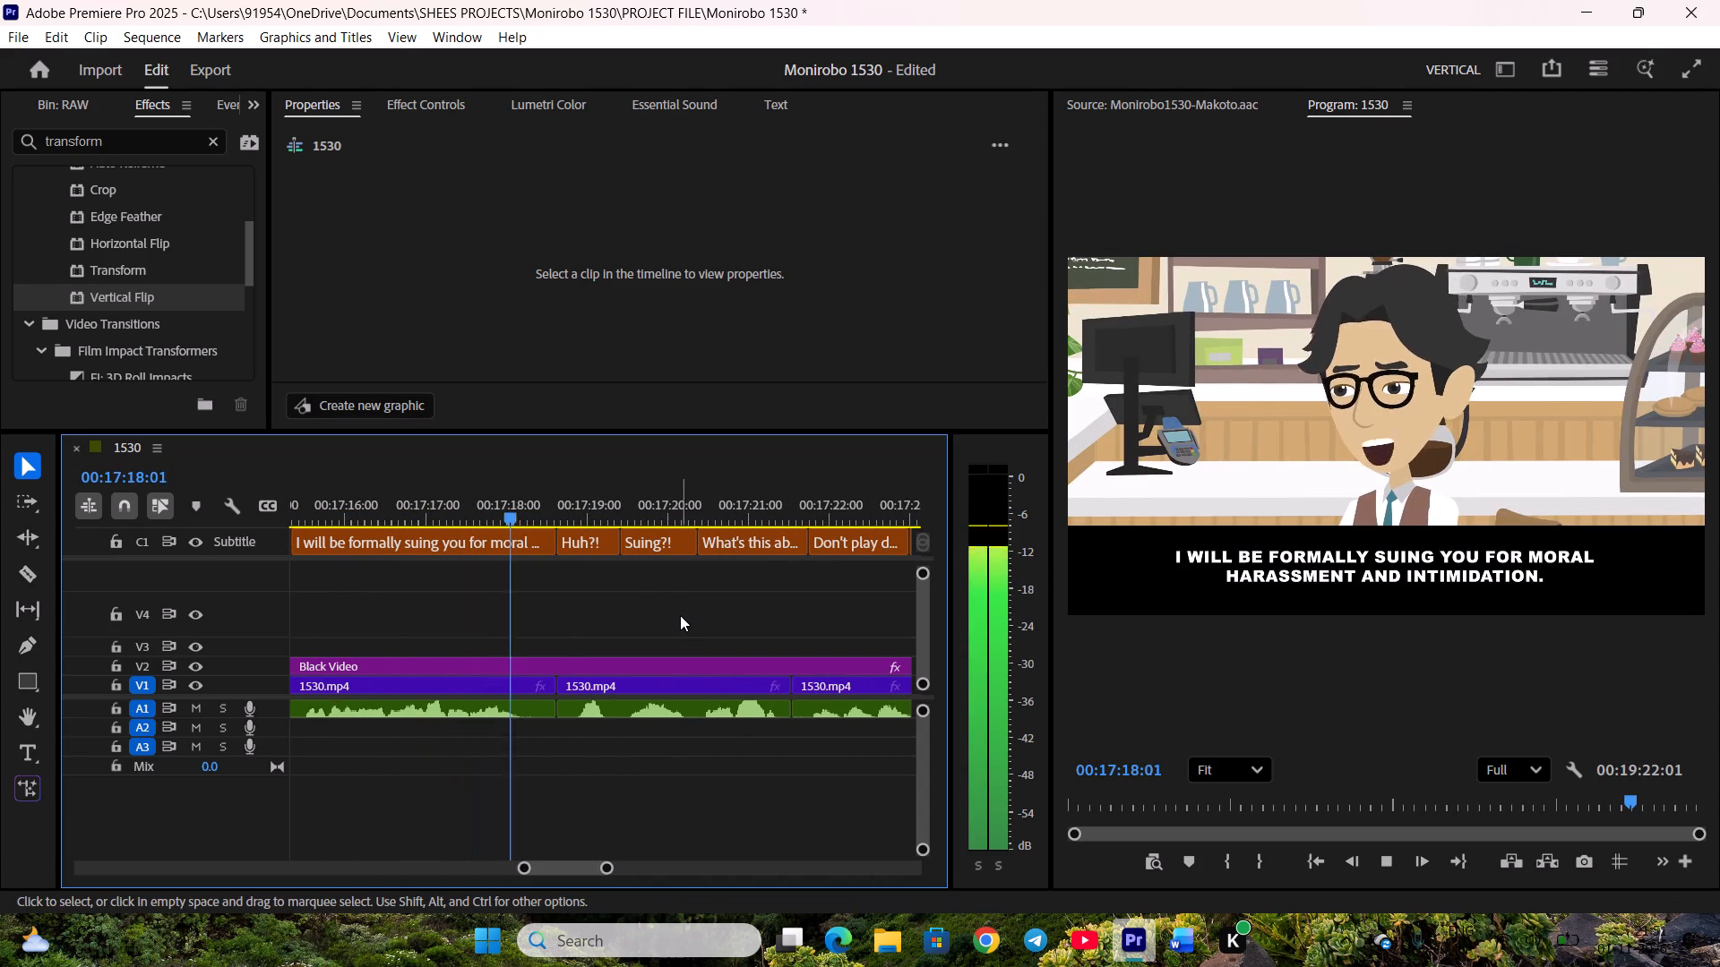
scroll(681, 615, "down", 3)
key("space")
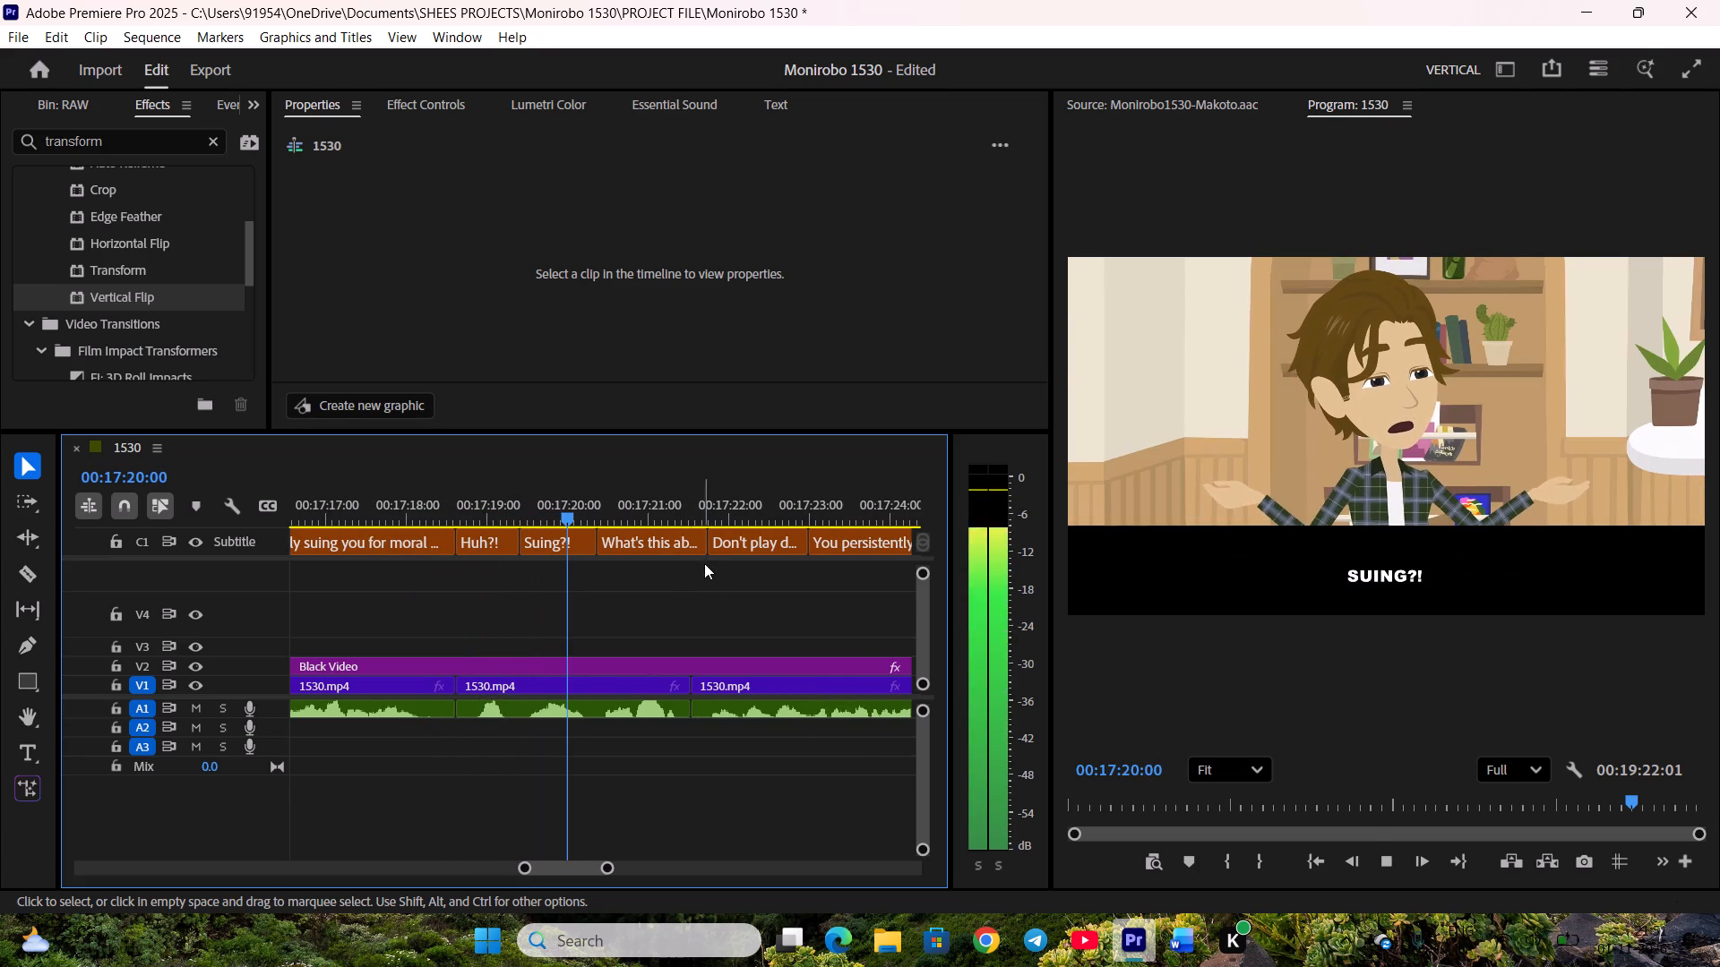
left_click_drag(705, 552, 687, 552)
left_click_drag(712, 549, 700, 549)
Move the boundary between "You persistently demanded we get back together..." and "And among those were words bordering on threats!" slightly earlier.
scroll(641, 601, "down", 4)
key("space")
scroll(630, 623, "down", 3)
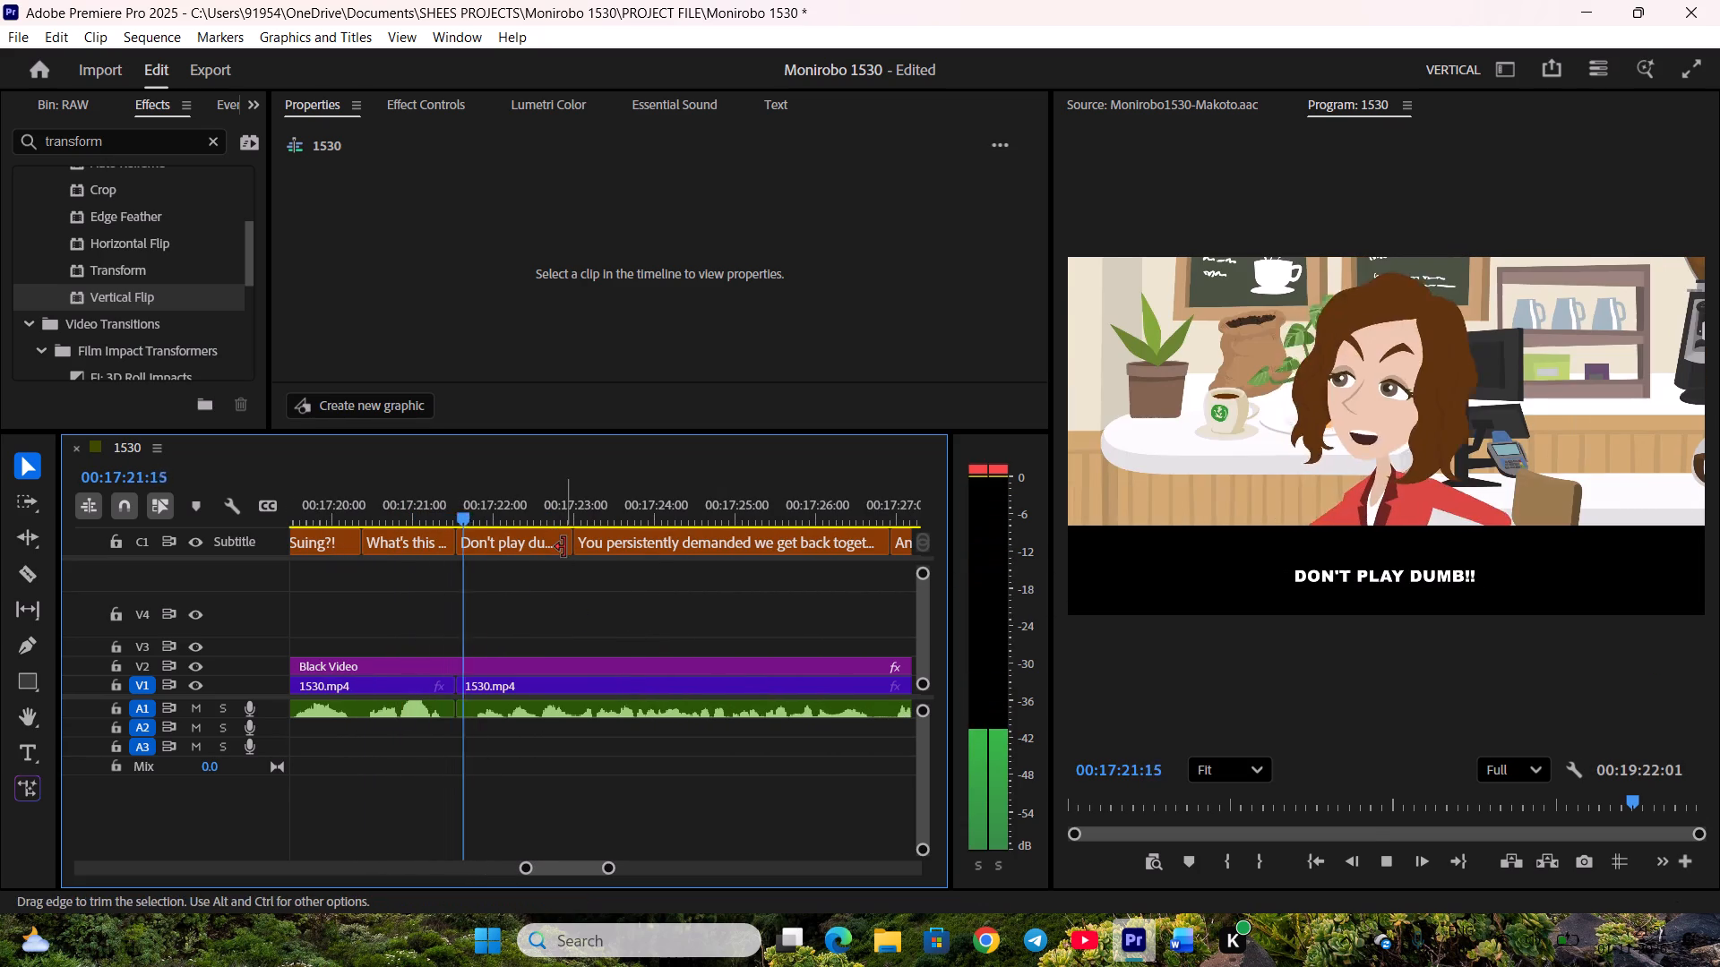
scroll(583, 576, "down", 8)
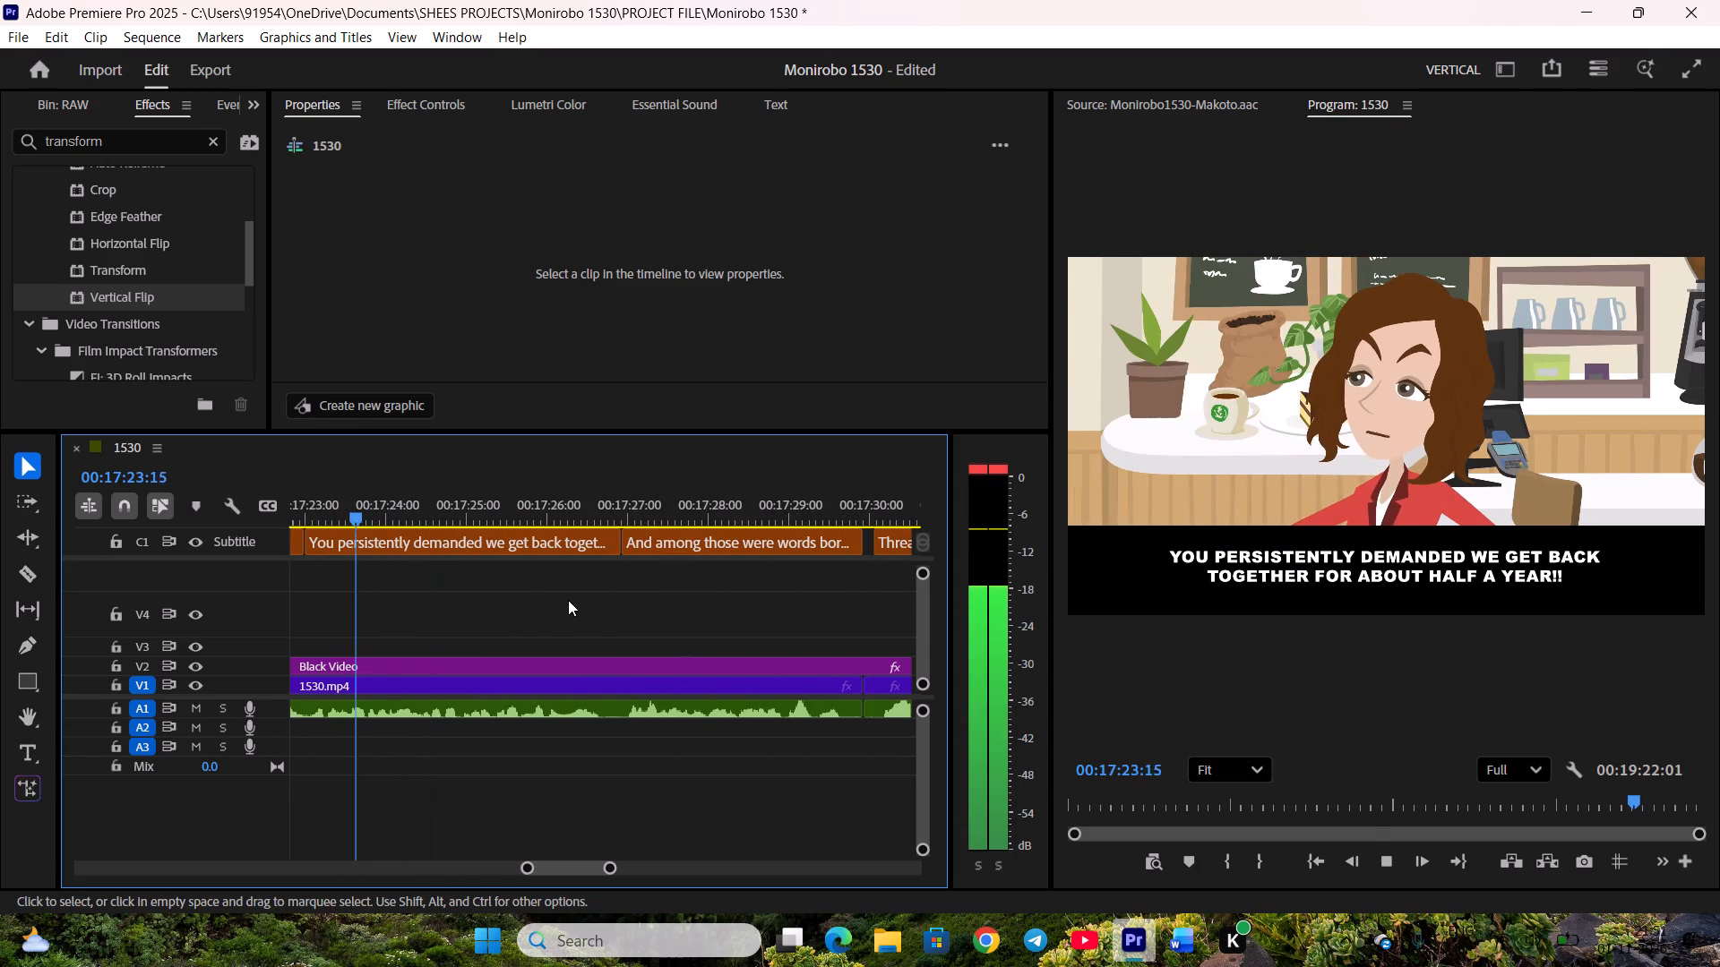
left_click_drag(617, 546, 606, 543)
left_click_drag(626, 544, 617, 544)
Adjust the end of "And among those were words bordering on threats!" at the scene cut before "Threats?".
scroll(626, 562, "down", 3)
left_click(758, 542)
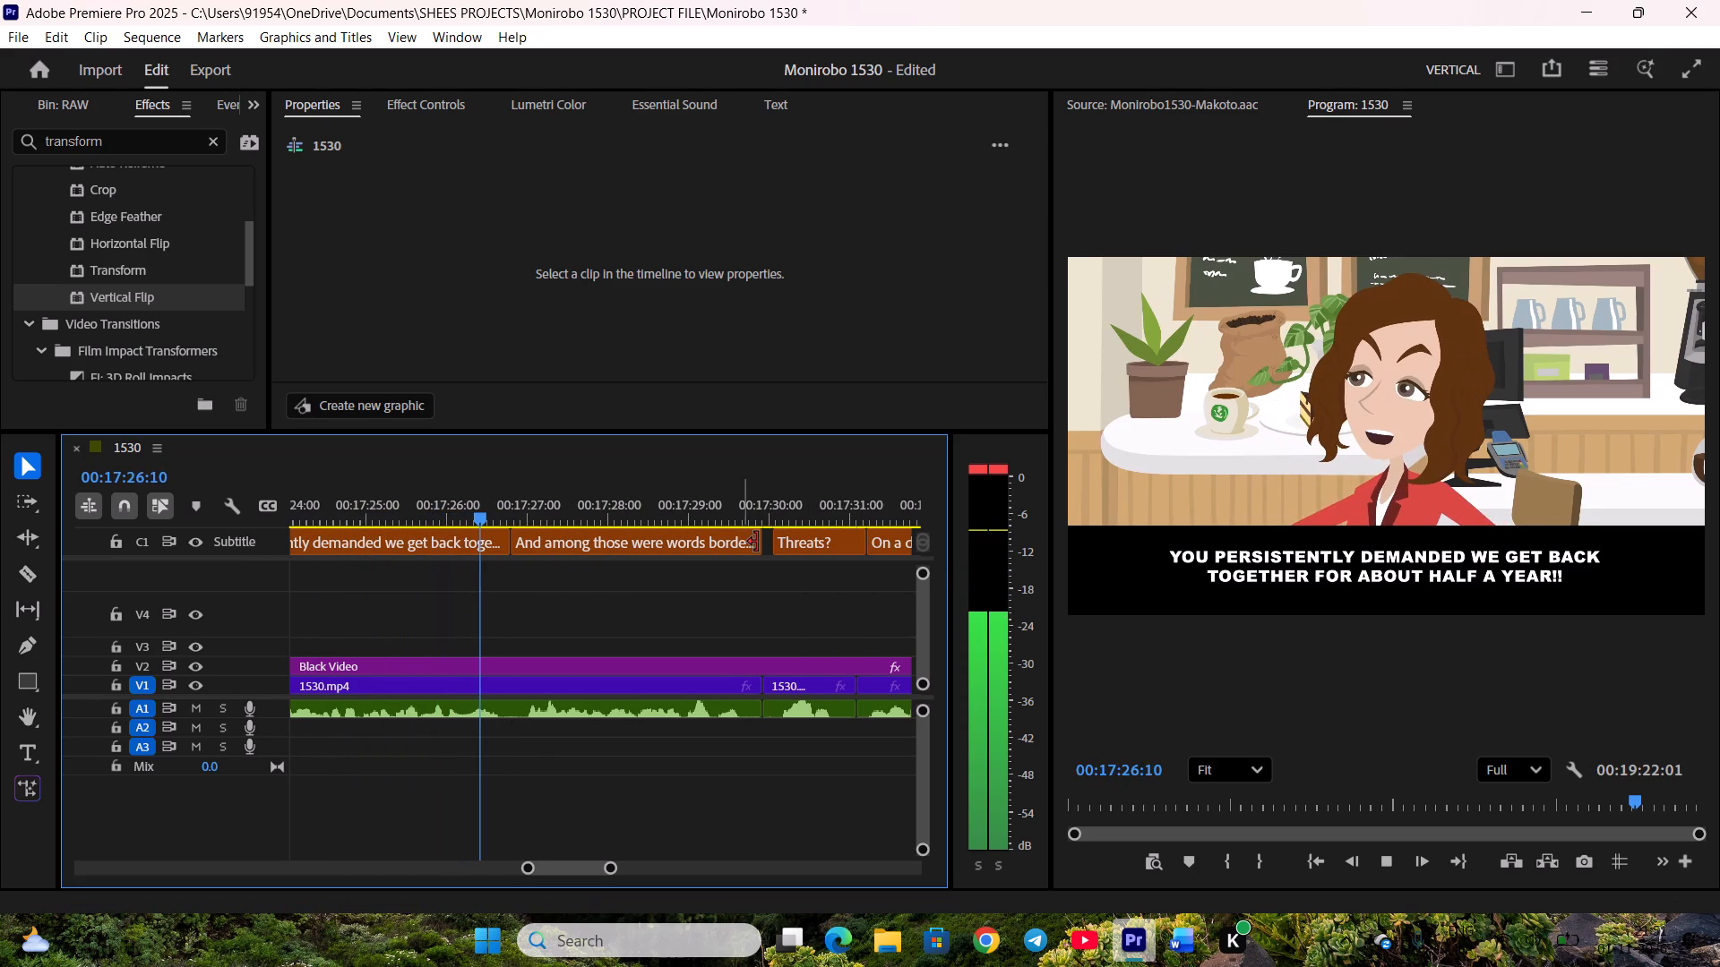
key("space")
left_click(757, 543)
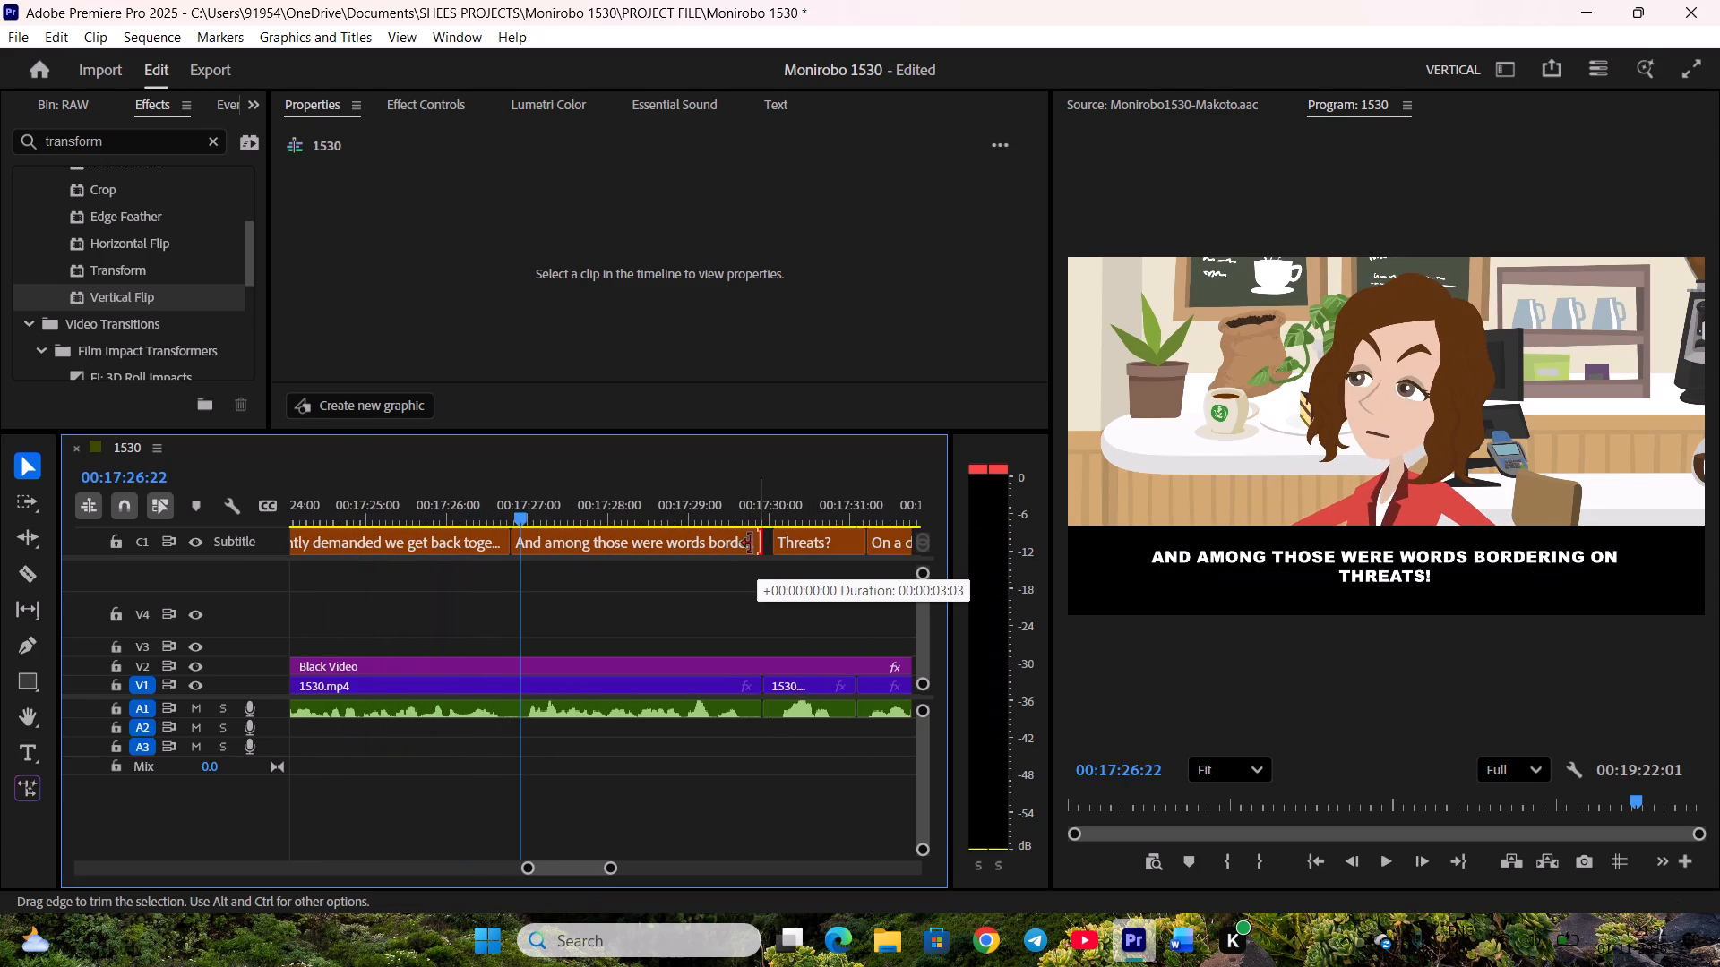
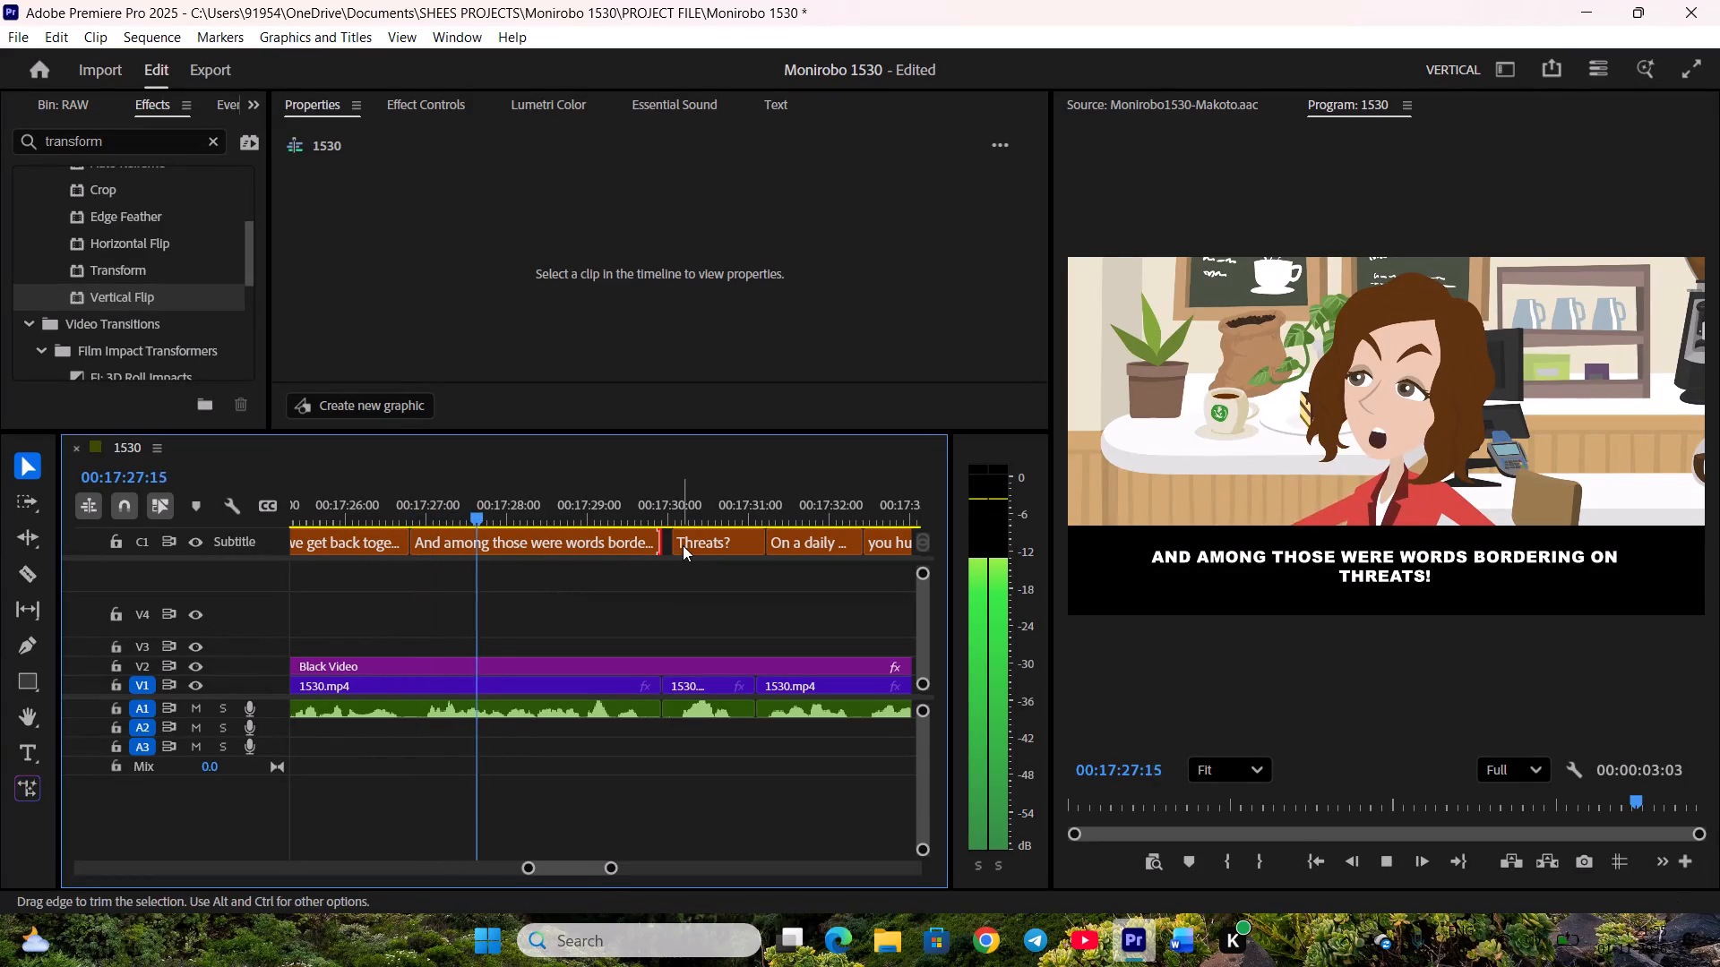
Pull the start of the "Threats?" subtitle back to the scene cut.
left_click_drag(681, 545, 669, 547)
Pull the end of "Threats?" and the start of "On a daily On a daily basis," back to the scene cut.
scroll(647, 557, "down", 4)
left_click_drag(627, 535, 627, 535)
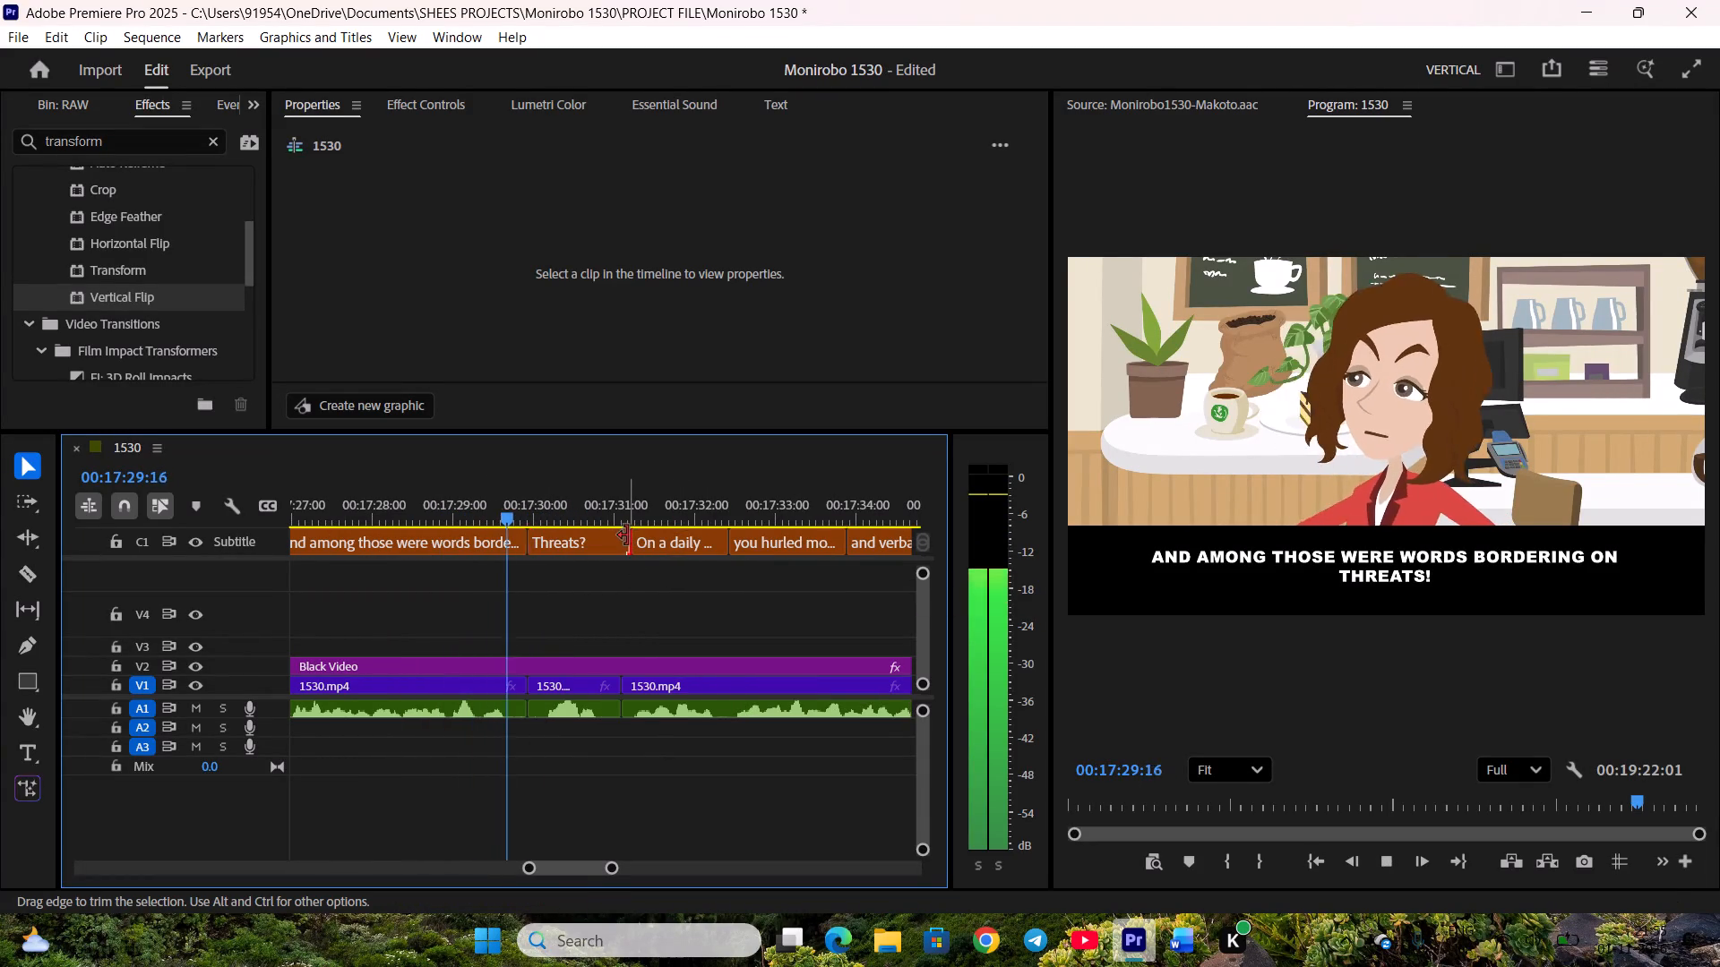
left_click_drag(627, 535, 617, 538)
left_click(634, 544)
Pull the end of the "didn't y..." subtitle and the start of "I did no such thing." back to the scene cut.
scroll(637, 573, "down", 4)
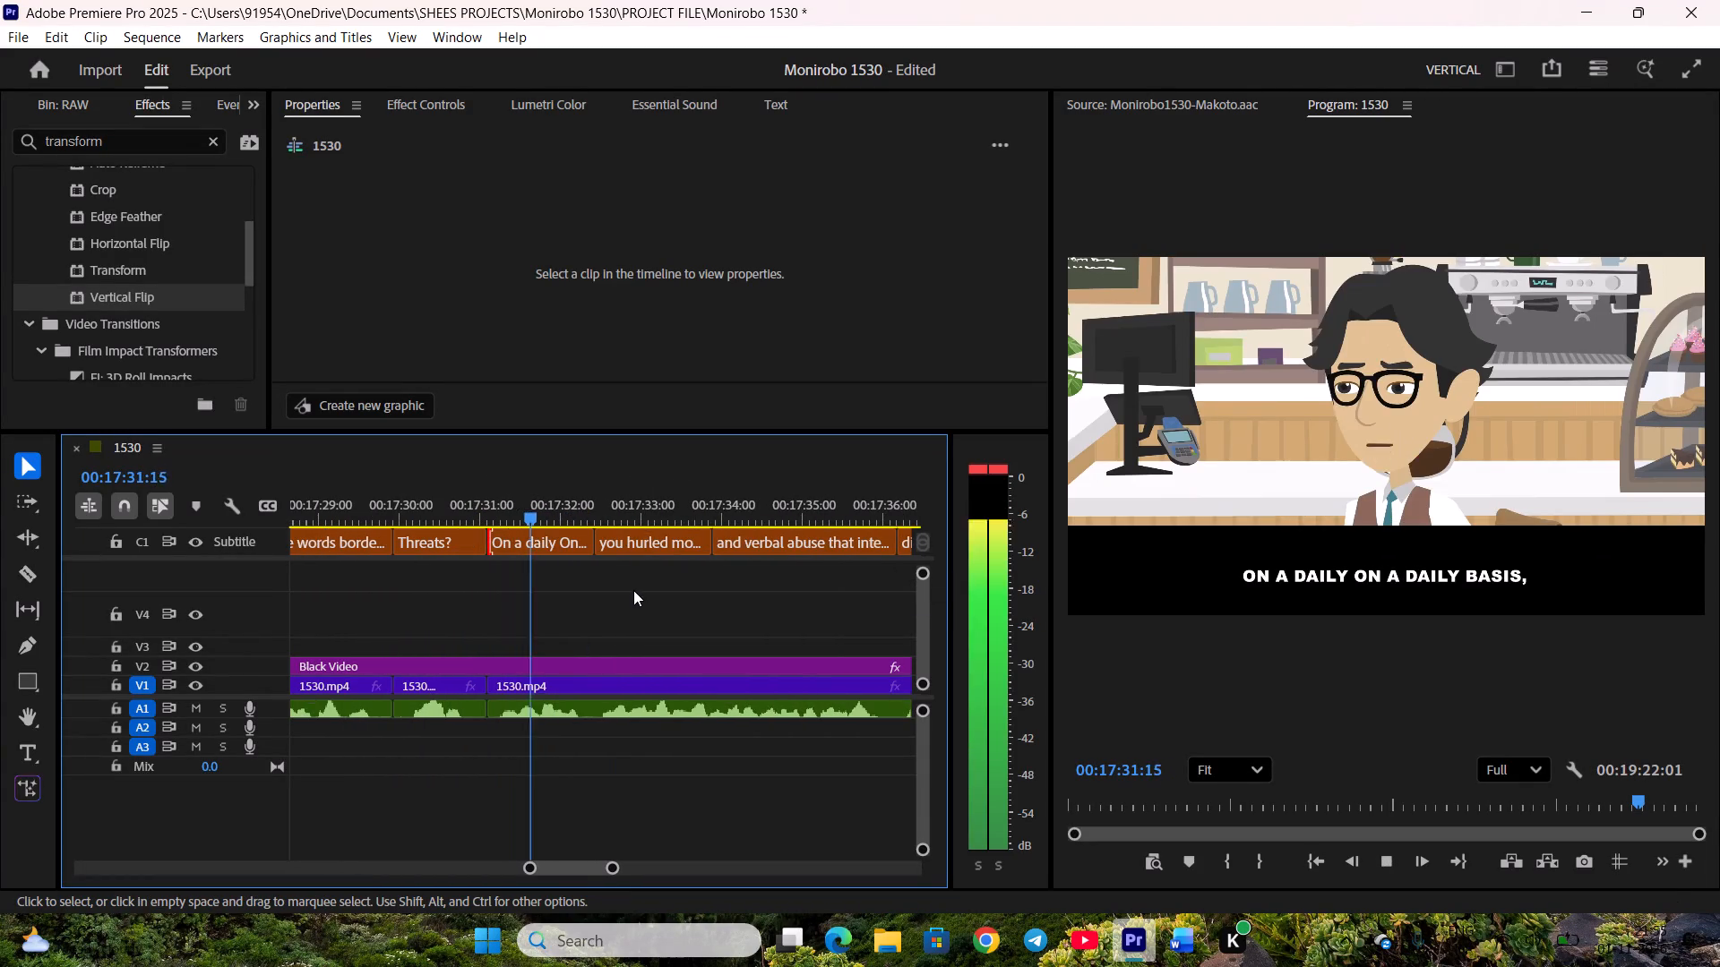
scroll(645, 591, "down", 7)
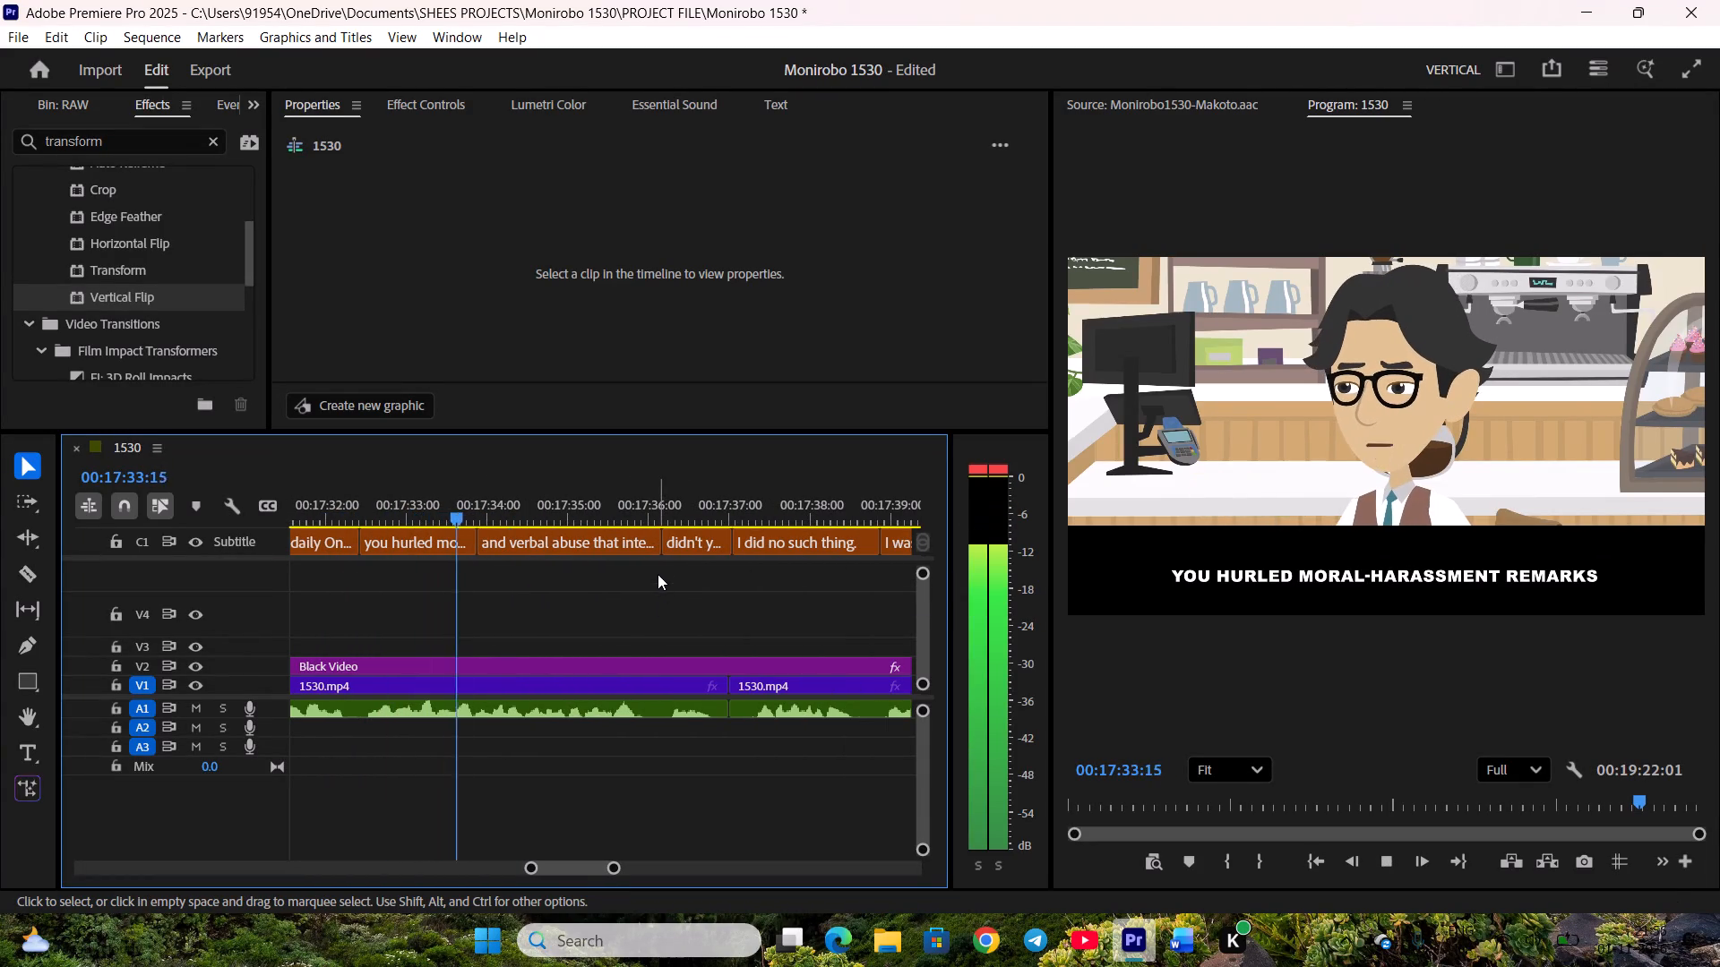
left_click(728, 552)
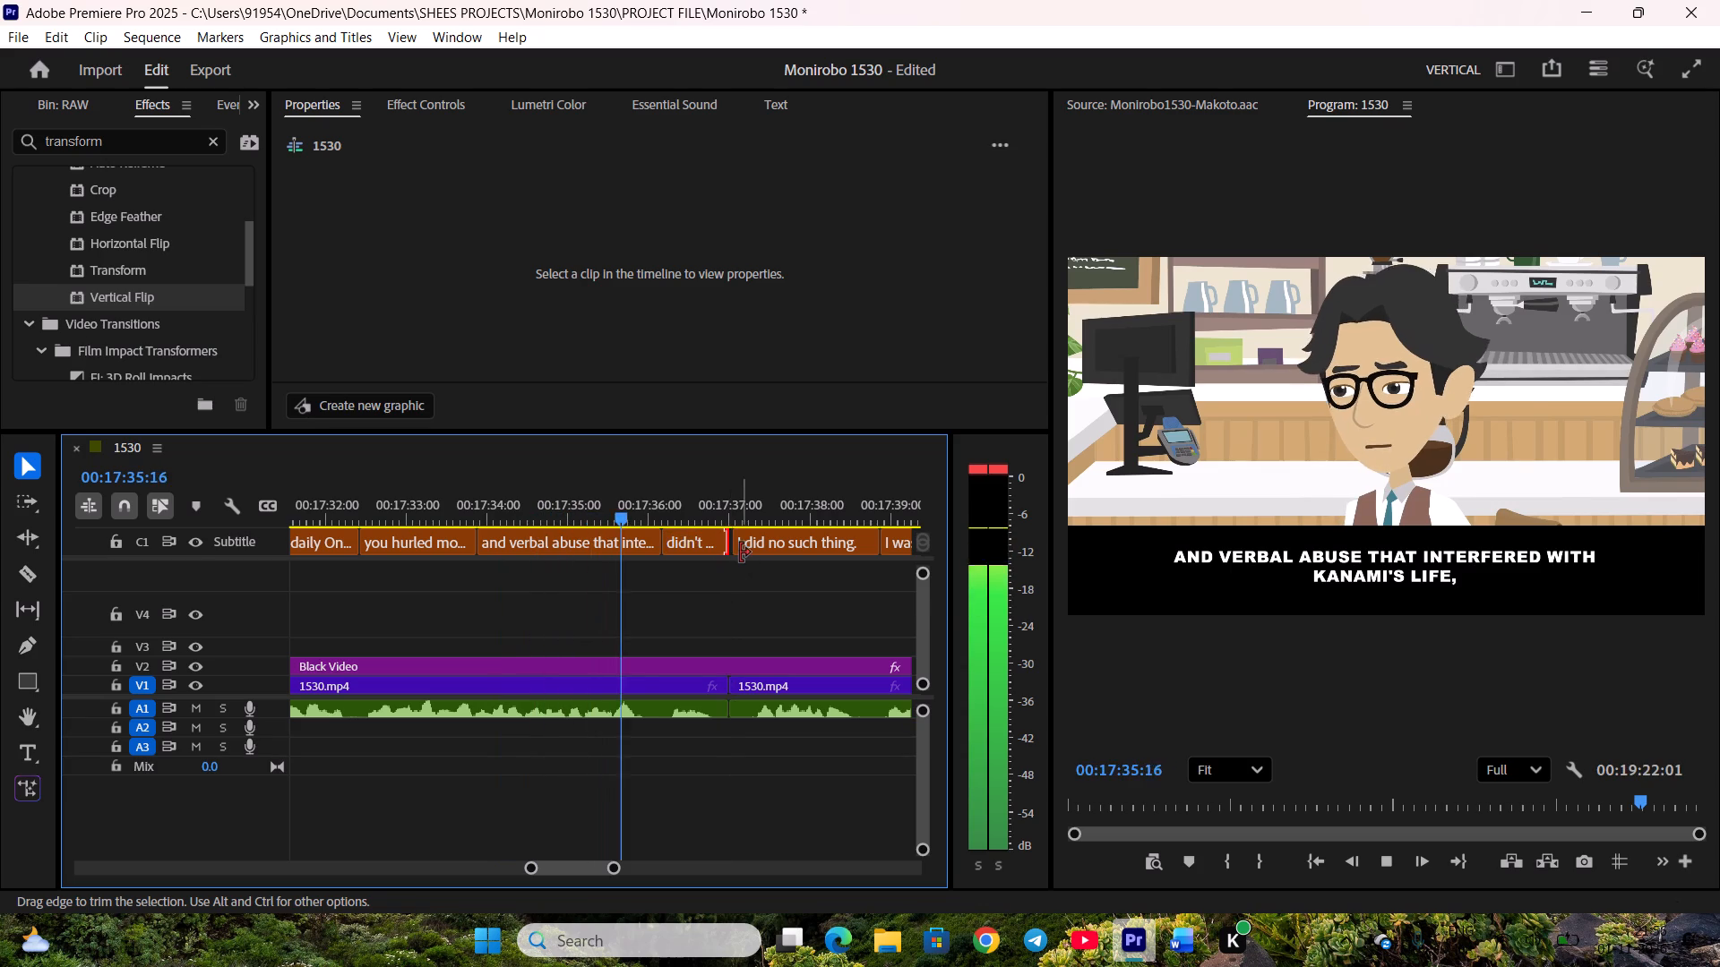
left_click_drag(740, 552, 724, 557)
Move the boundary between "I did no such thing." and "I was merely seeking reconciliation as a married couple." slightly earlier.
scroll(708, 573, "down", 9)
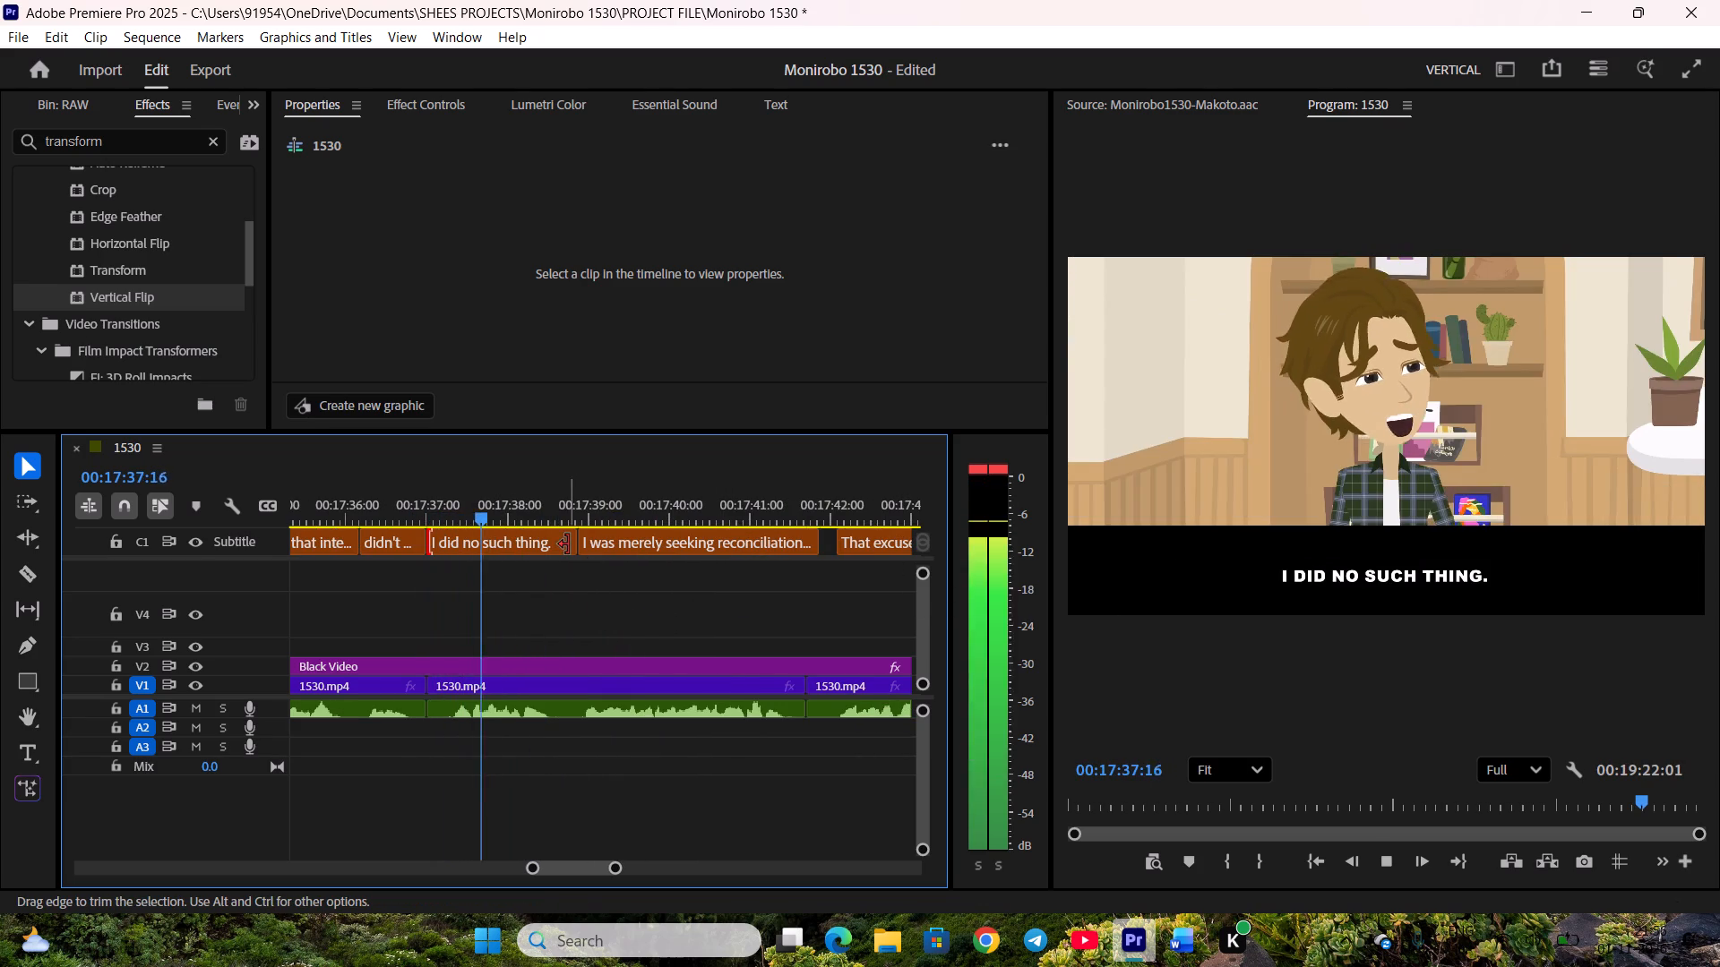
left_click_drag(568, 544, 559, 544)
key("space")
left_click(580, 548)
left_click_drag(581, 548, 572, 548)
key("space")
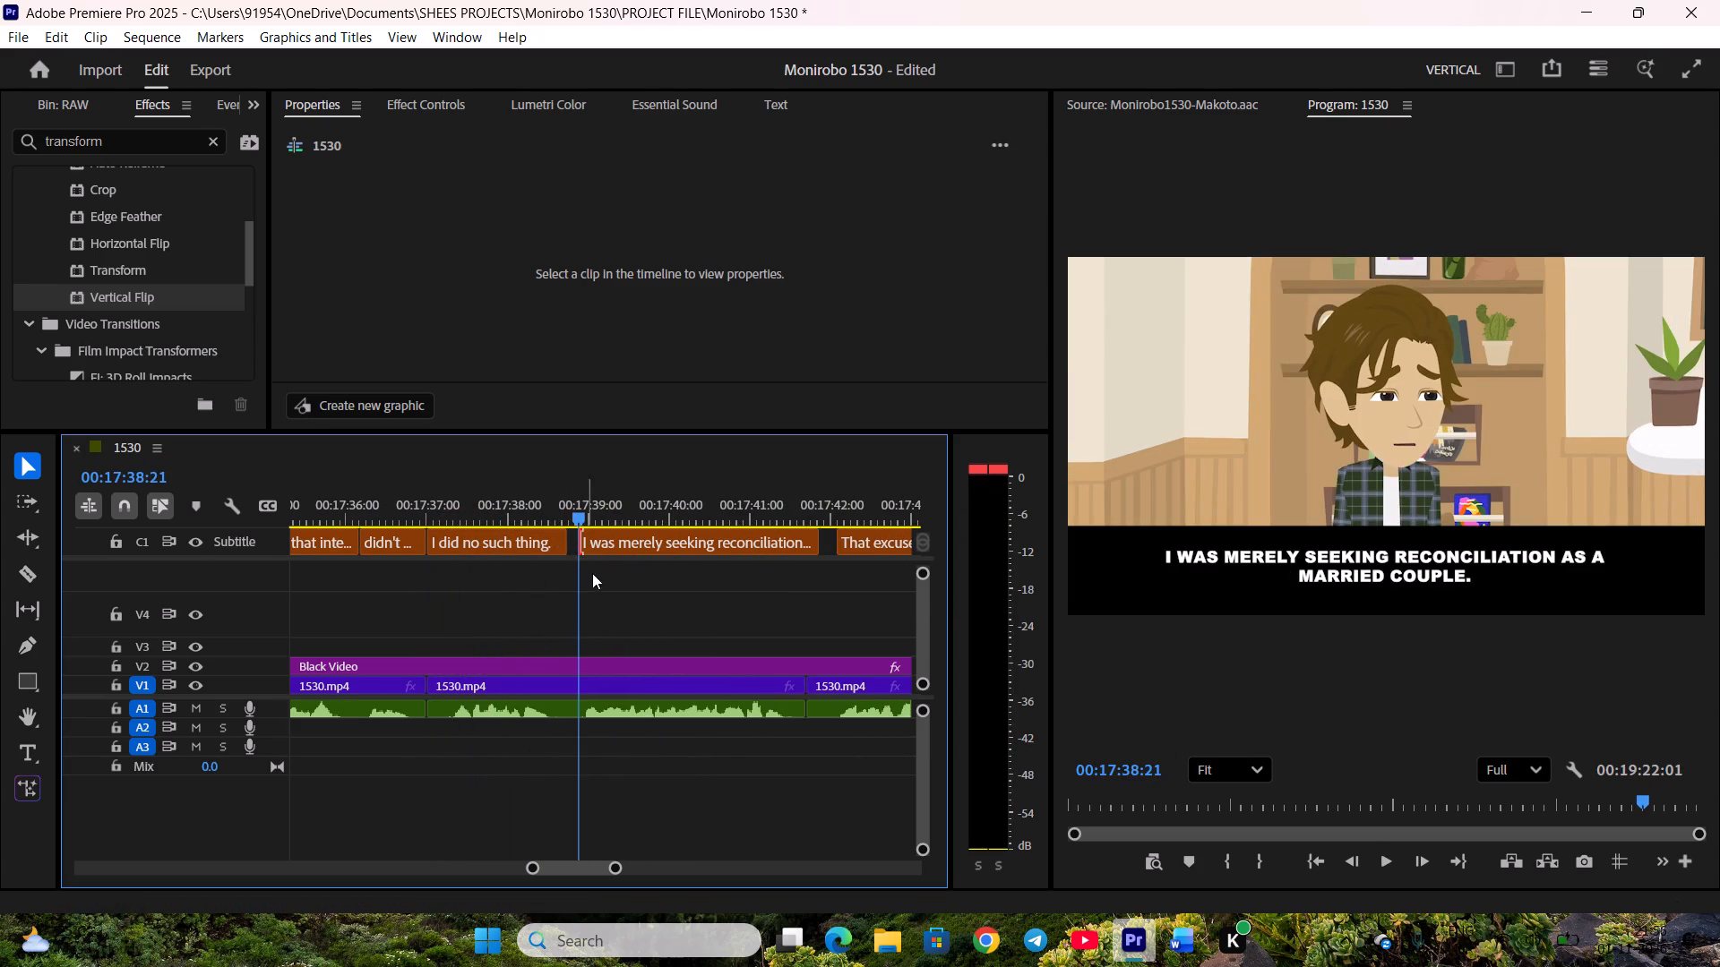
key("space")
left_click_drag(580, 544, 571, 544)
Pull the end of "I was merely seeking reconciliation..." and the start of "That excuse won't fly." back to the scene cut.
scroll(603, 578, "down", 4)
key("space")
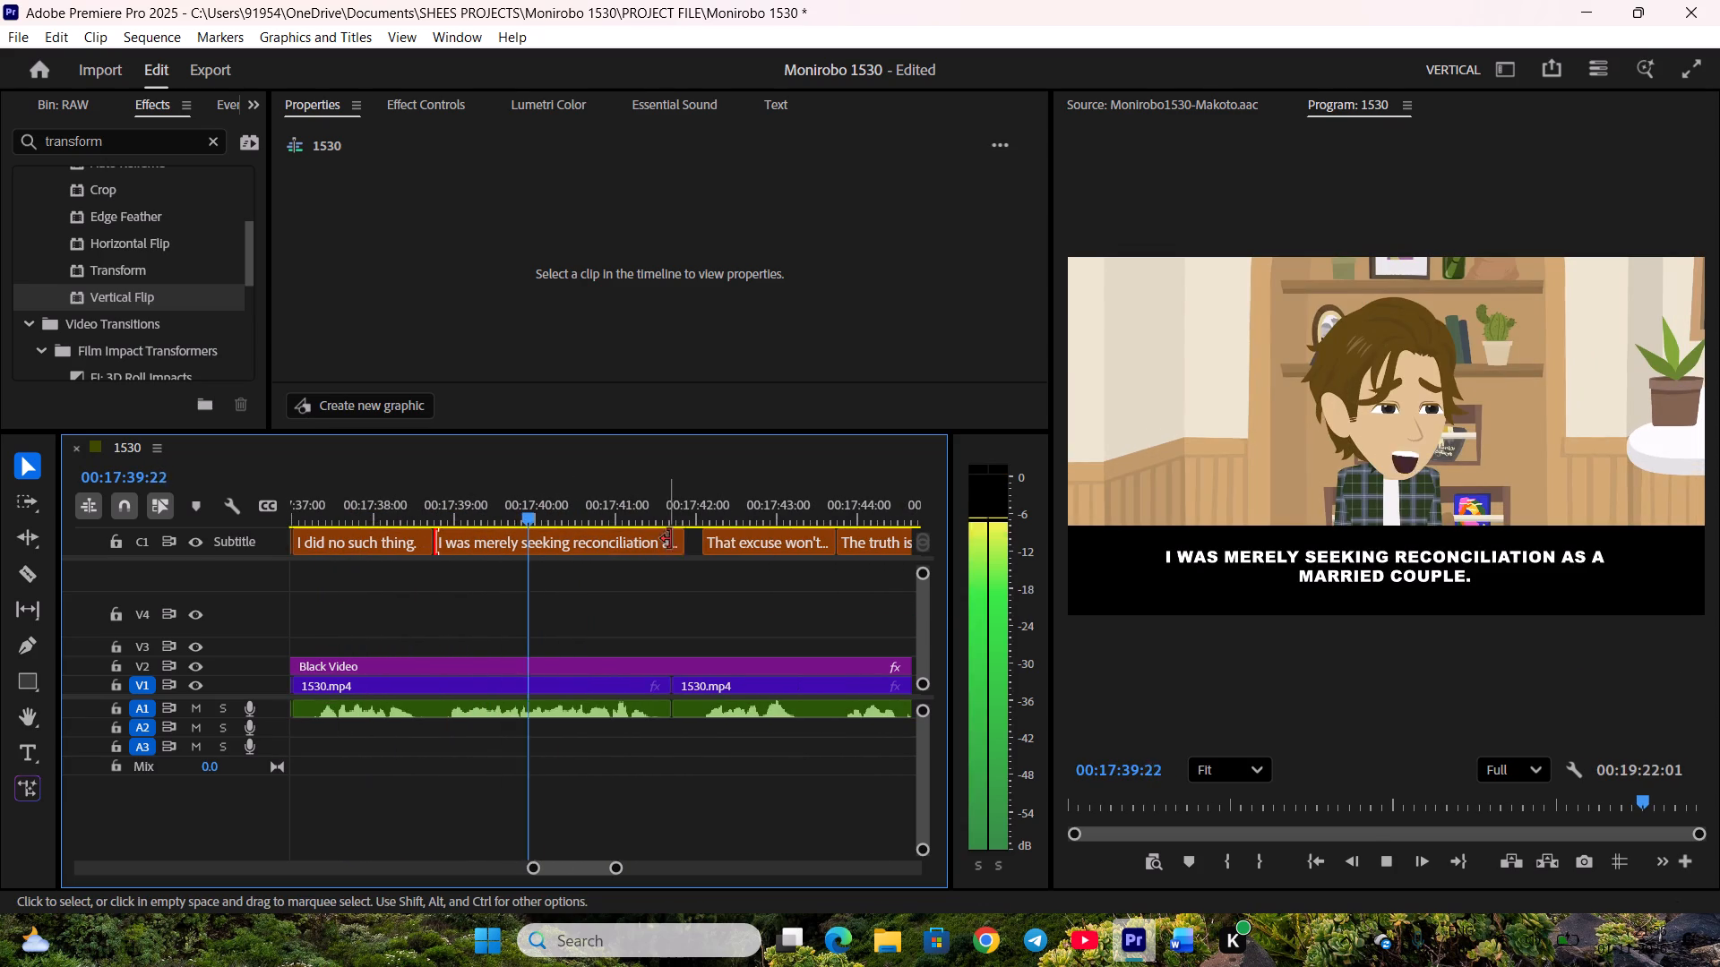
left_click_drag(677, 540, 666, 542)
key("space")
left_click_drag(708, 544, 673, 545)
Move the boundary between "That excuse won't fly." and "The truth is, Kanami recorded the verbal abuse..." slightly earlier.
scroll(683, 578, "down", 2)
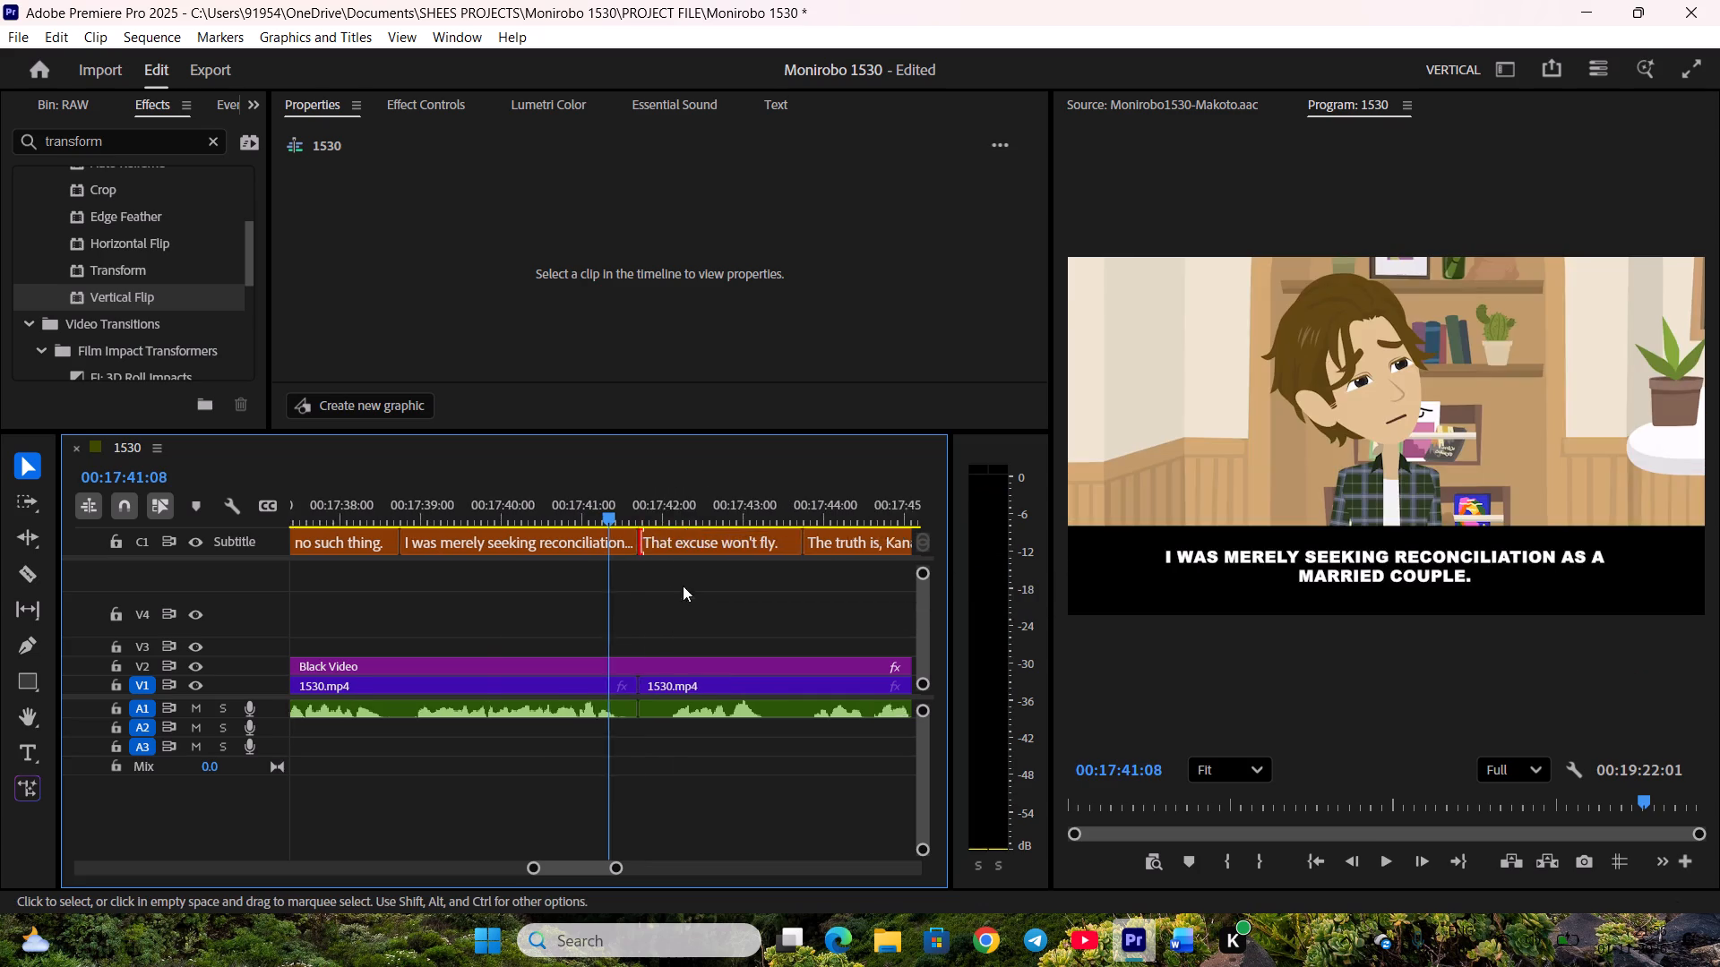
key("space")
scroll(683, 586, "down", 2)
left_click_drag(693, 545, 679, 544)
left_click_drag(703, 547, 698, 547)
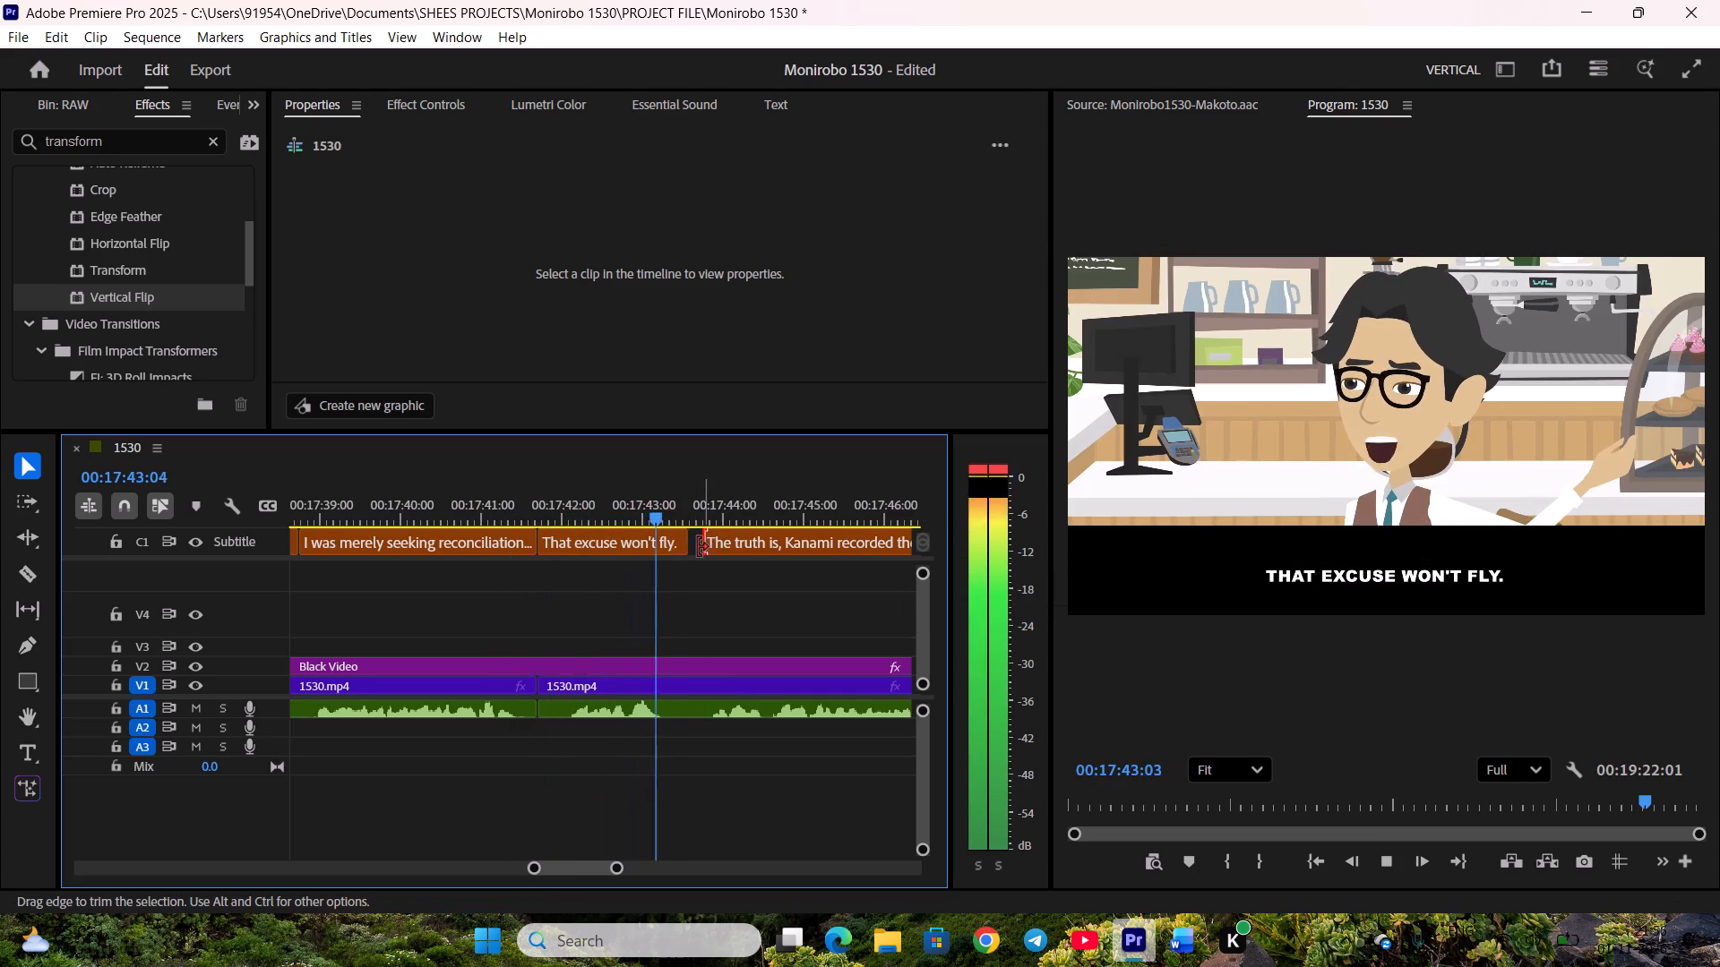
left_click_drag(698, 547, 691, 547)
Extend the end of "The truth is, Kanami recorded the verbal abuse..." and pull the start of "This is unmistakable evidence." back to meet it.
scroll(684, 569, "down", 8)
left_click_drag(692, 552, 714, 552)
key("space")
left_click_drag(735, 547, 721, 548)
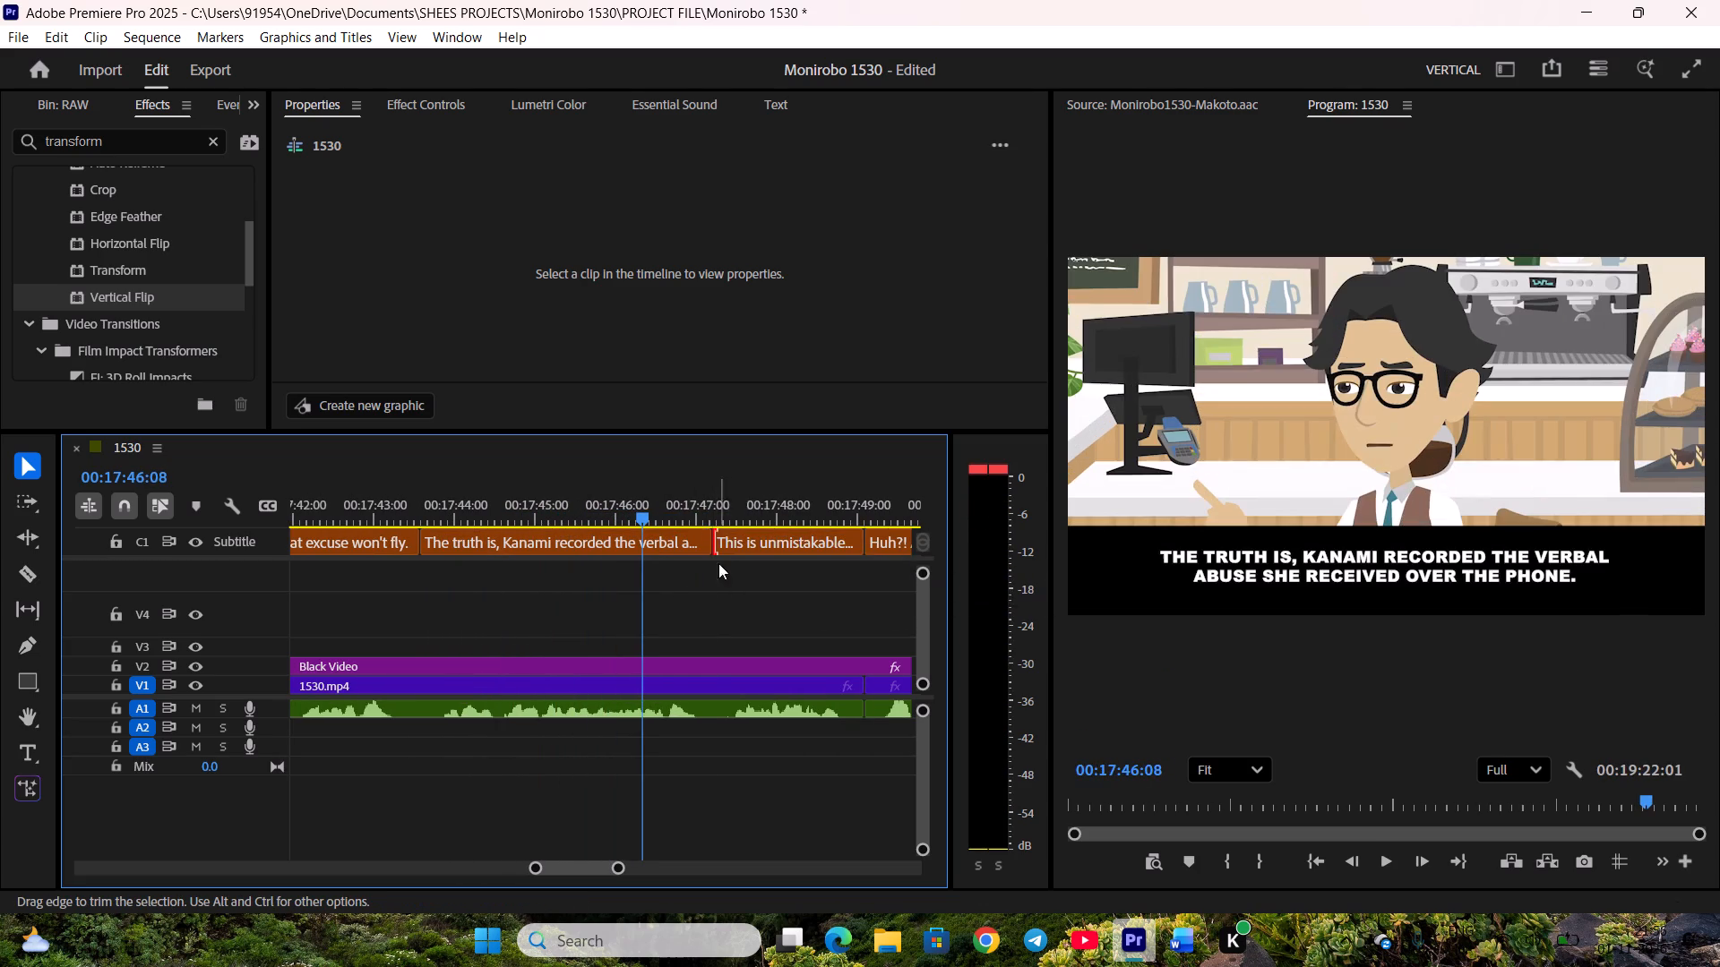
Adjust the end of "This is unmistakable evidence." at the scene cut before "Huh?! A recording?!".
scroll(718, 578, "down", 3)
key("space")
left_click(758, 547)
Extend the end of "Huh?! A recording?!" and pull the start of "You've got to be kidding..." back to close the gap.
scroll(734, 557, "down", 4)
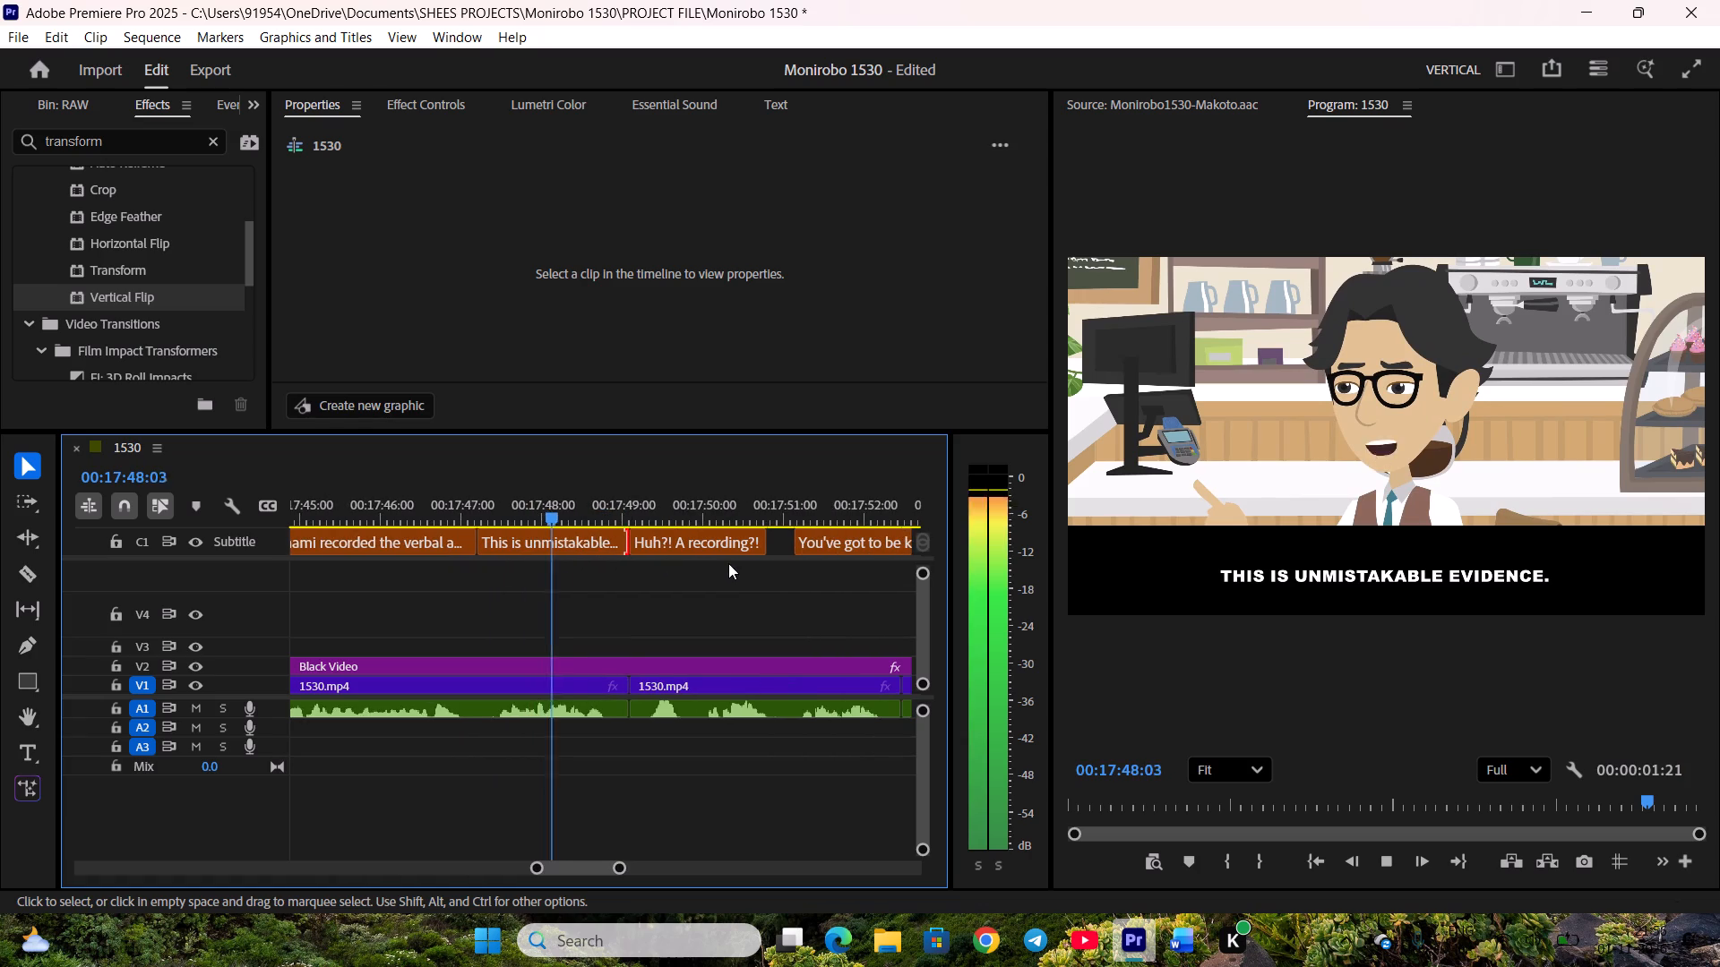
scroll(725, 565, "down", 3)
left_click_drag(659, 544, 673, 544)
left_click_drag(701, 544, 699, 544)
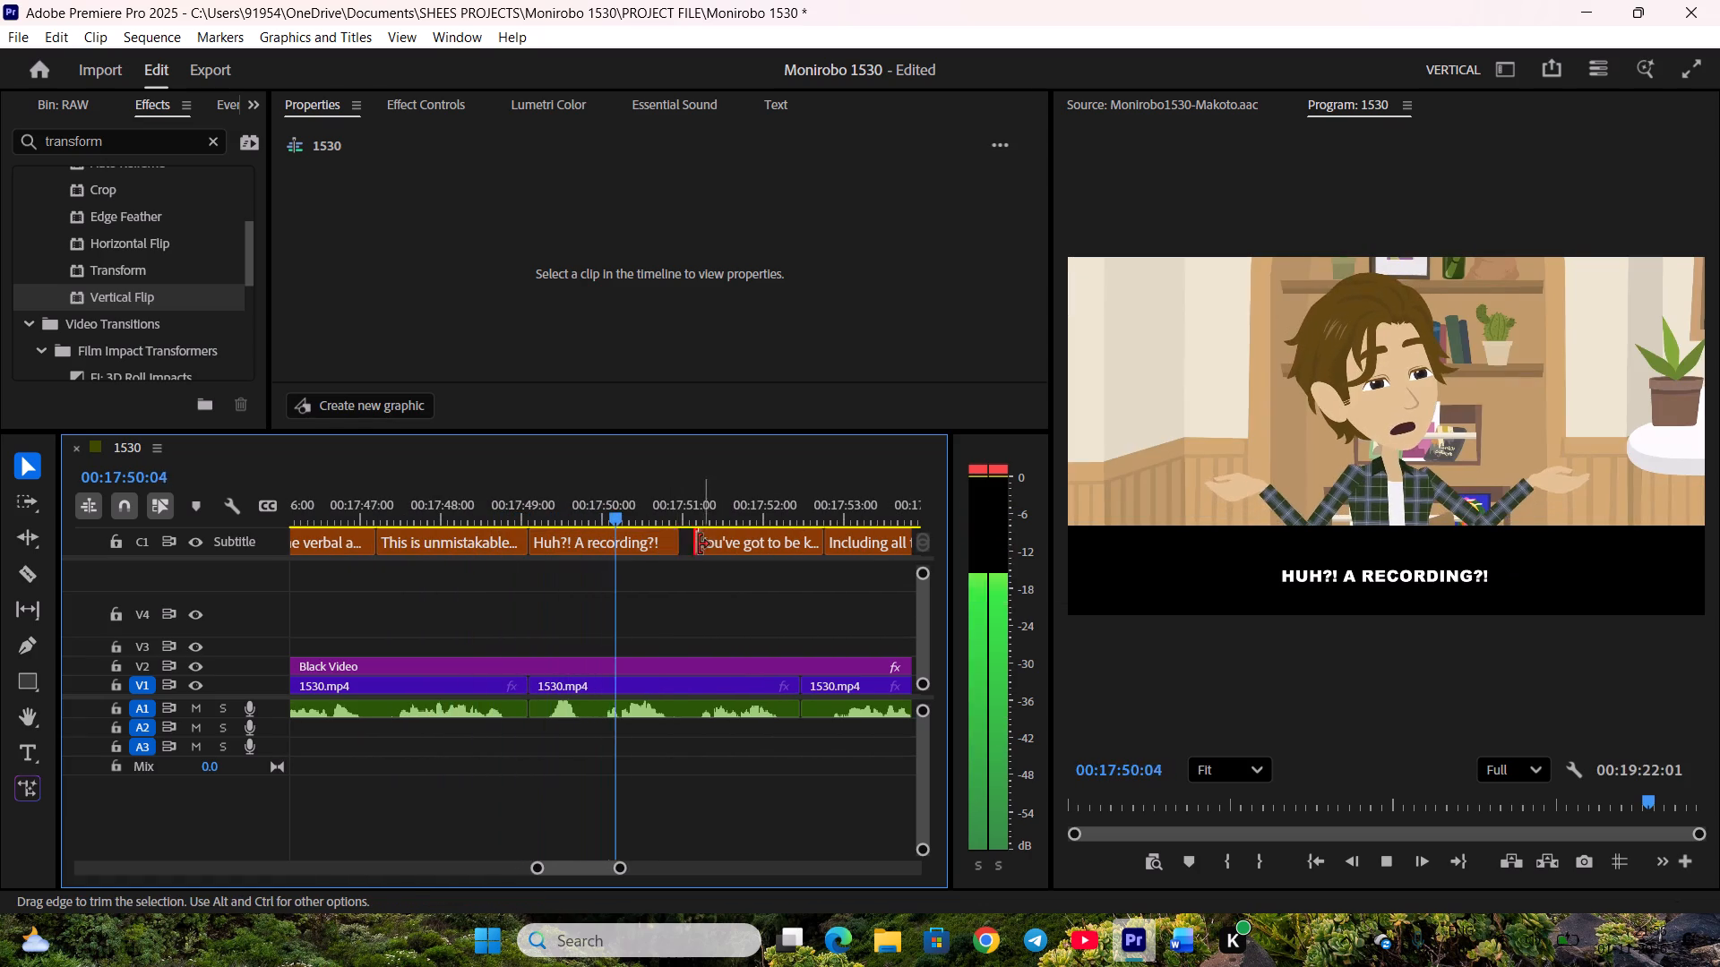
left_click_drag(699, 544, 689, 544)
Pull the end of "You've got to be kidding..." and the start of "Including all this verbal abuse..." back to the scene cut.
left_click_drag(821, 544, 801, 545)
key("space")
scroll(787, 572, "down", 4)
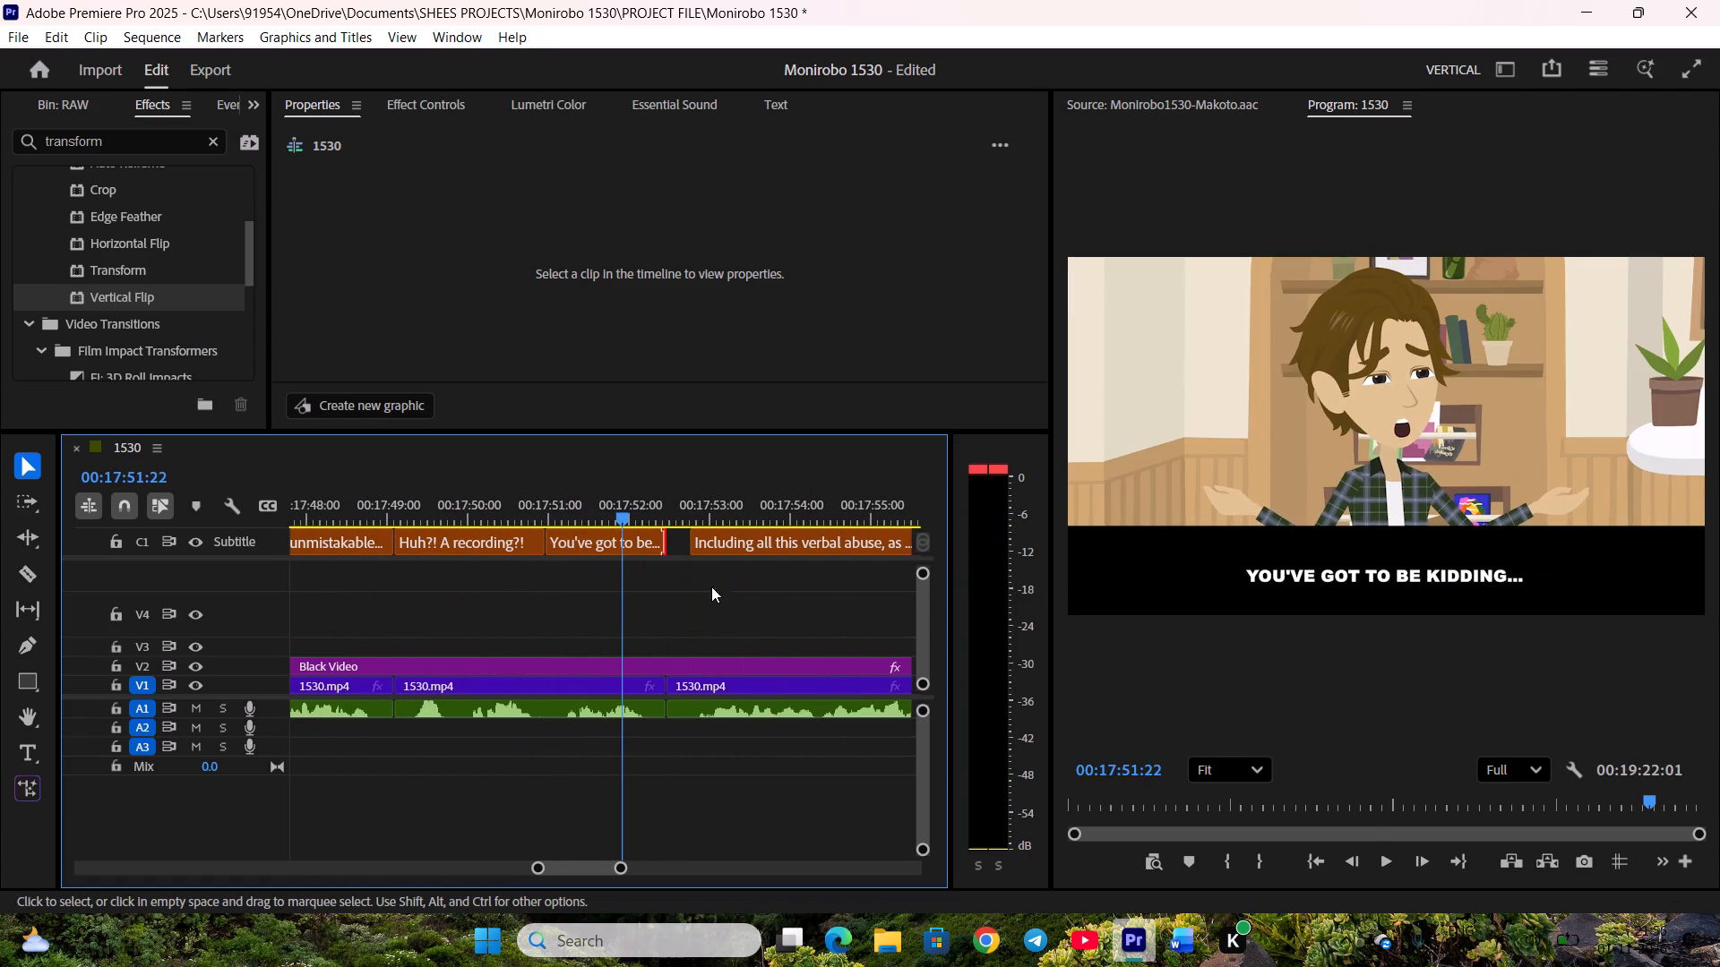
left_click_drag(699, 541, 668, 544)
Extend the end of "Including all this verbal abuse..." and pull the start of "we'll be formally claiming compensation..." back to close the gap.
scroll(686, 586, "down", 4)
key("space")
scroll(680, 597, "down", 4)
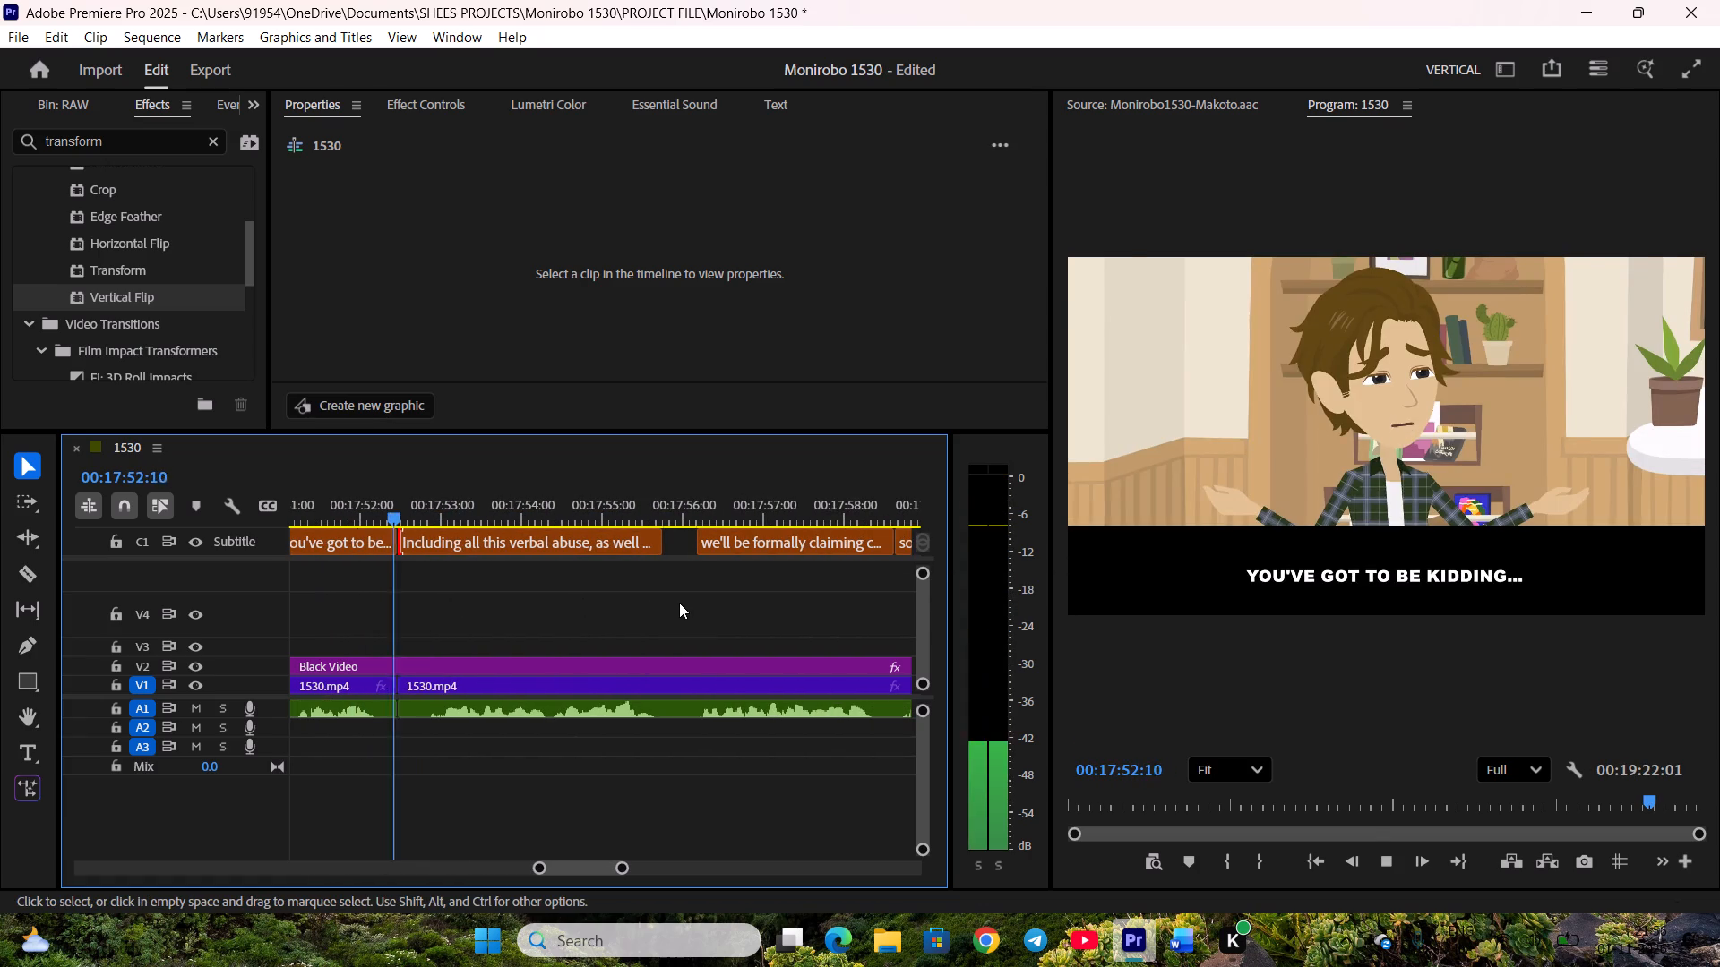
left_click_drag(665, 546, 679, 551)
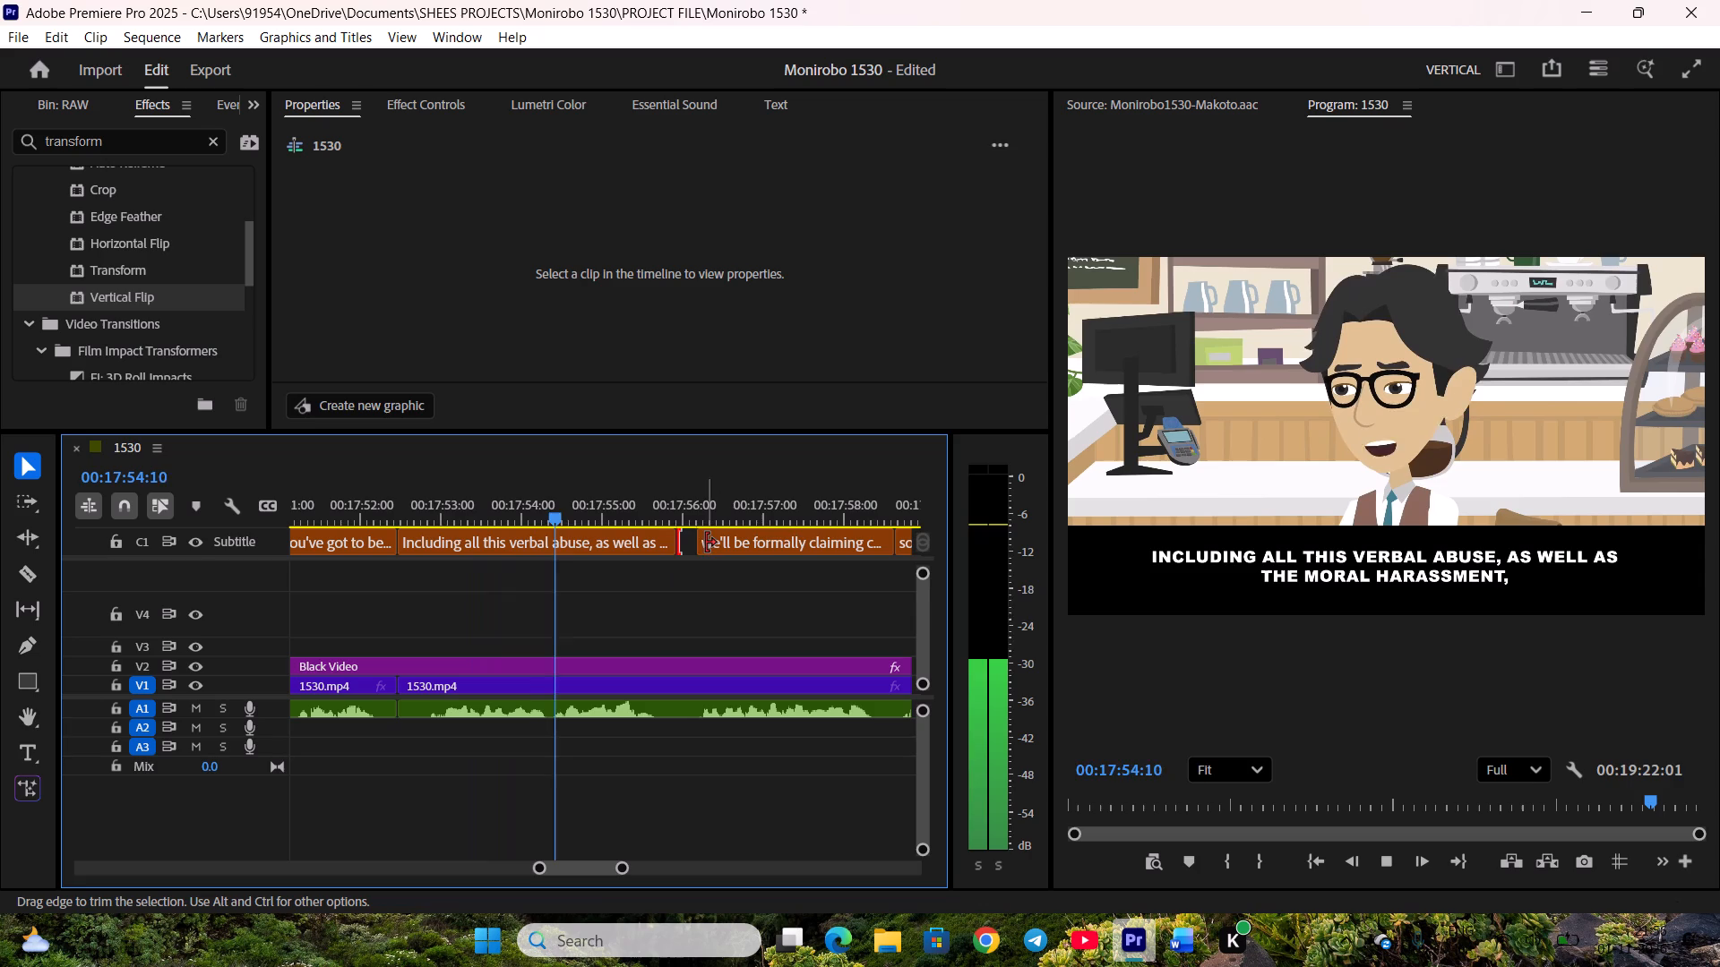
left_click_drag(706, 543, 688, 547)
Align the end of "so be prepared." and the start of "No way..." with the scene cut.
scroll(700, 584, "down", 5)
key("space")
key("space")
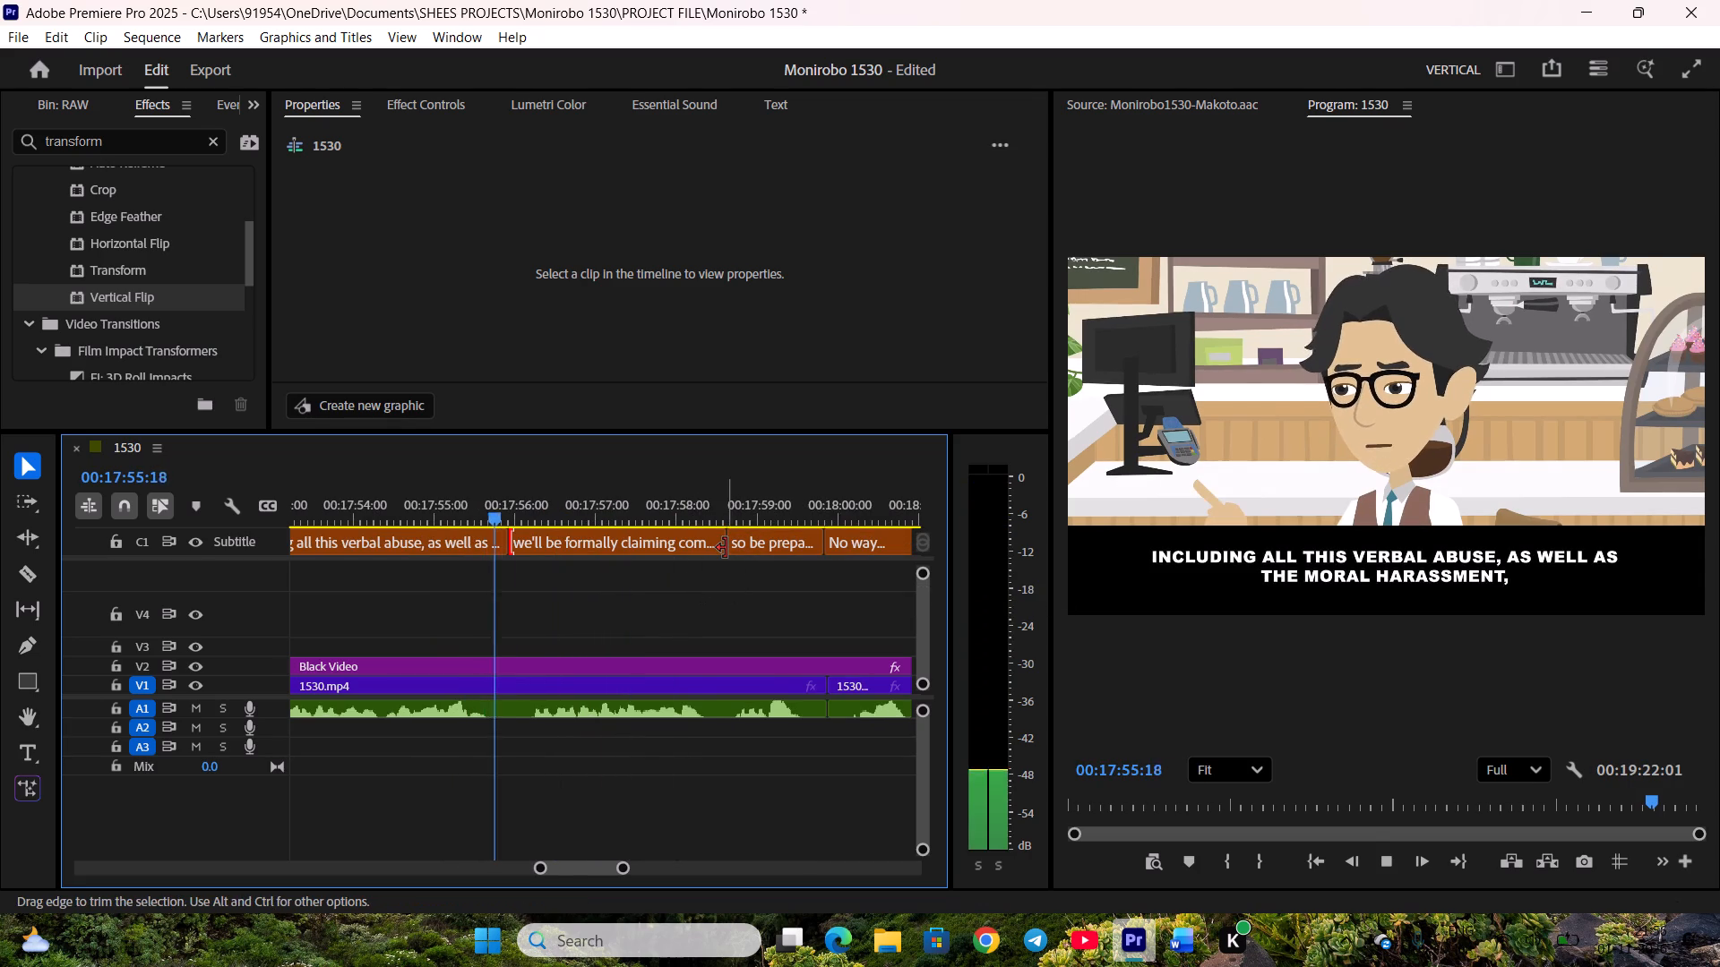
scroll(744, 571, "down", 4)
left_click(690, 549)
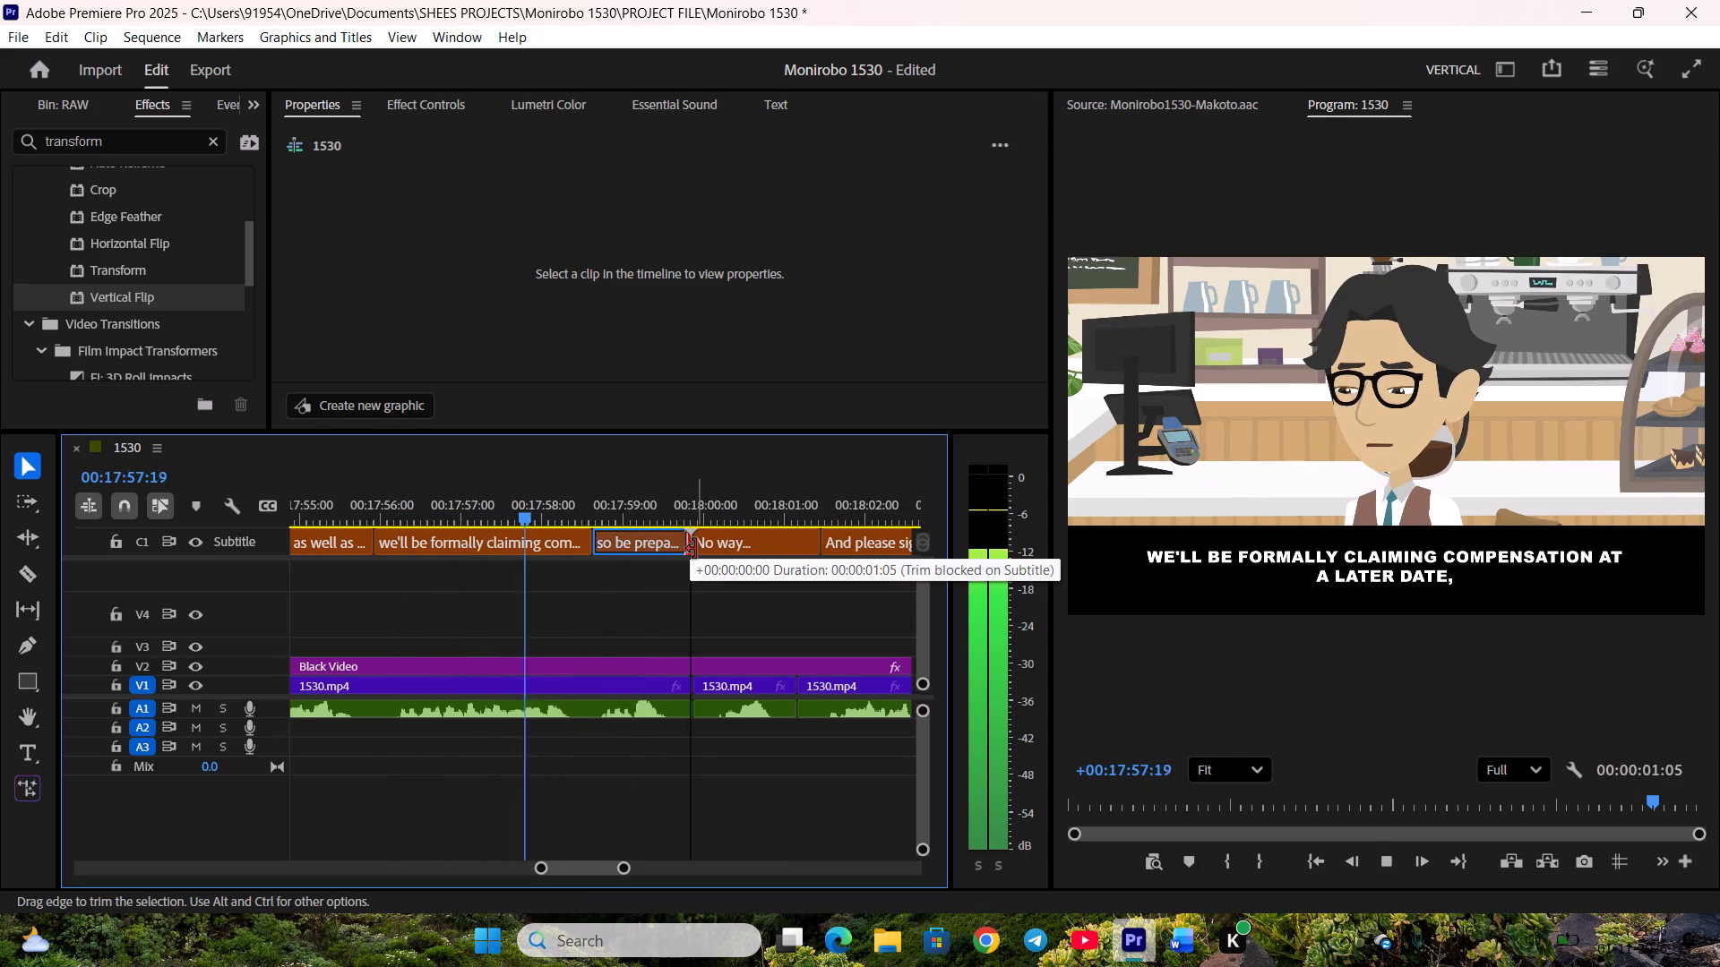
left_click(698, 548)
key("space")
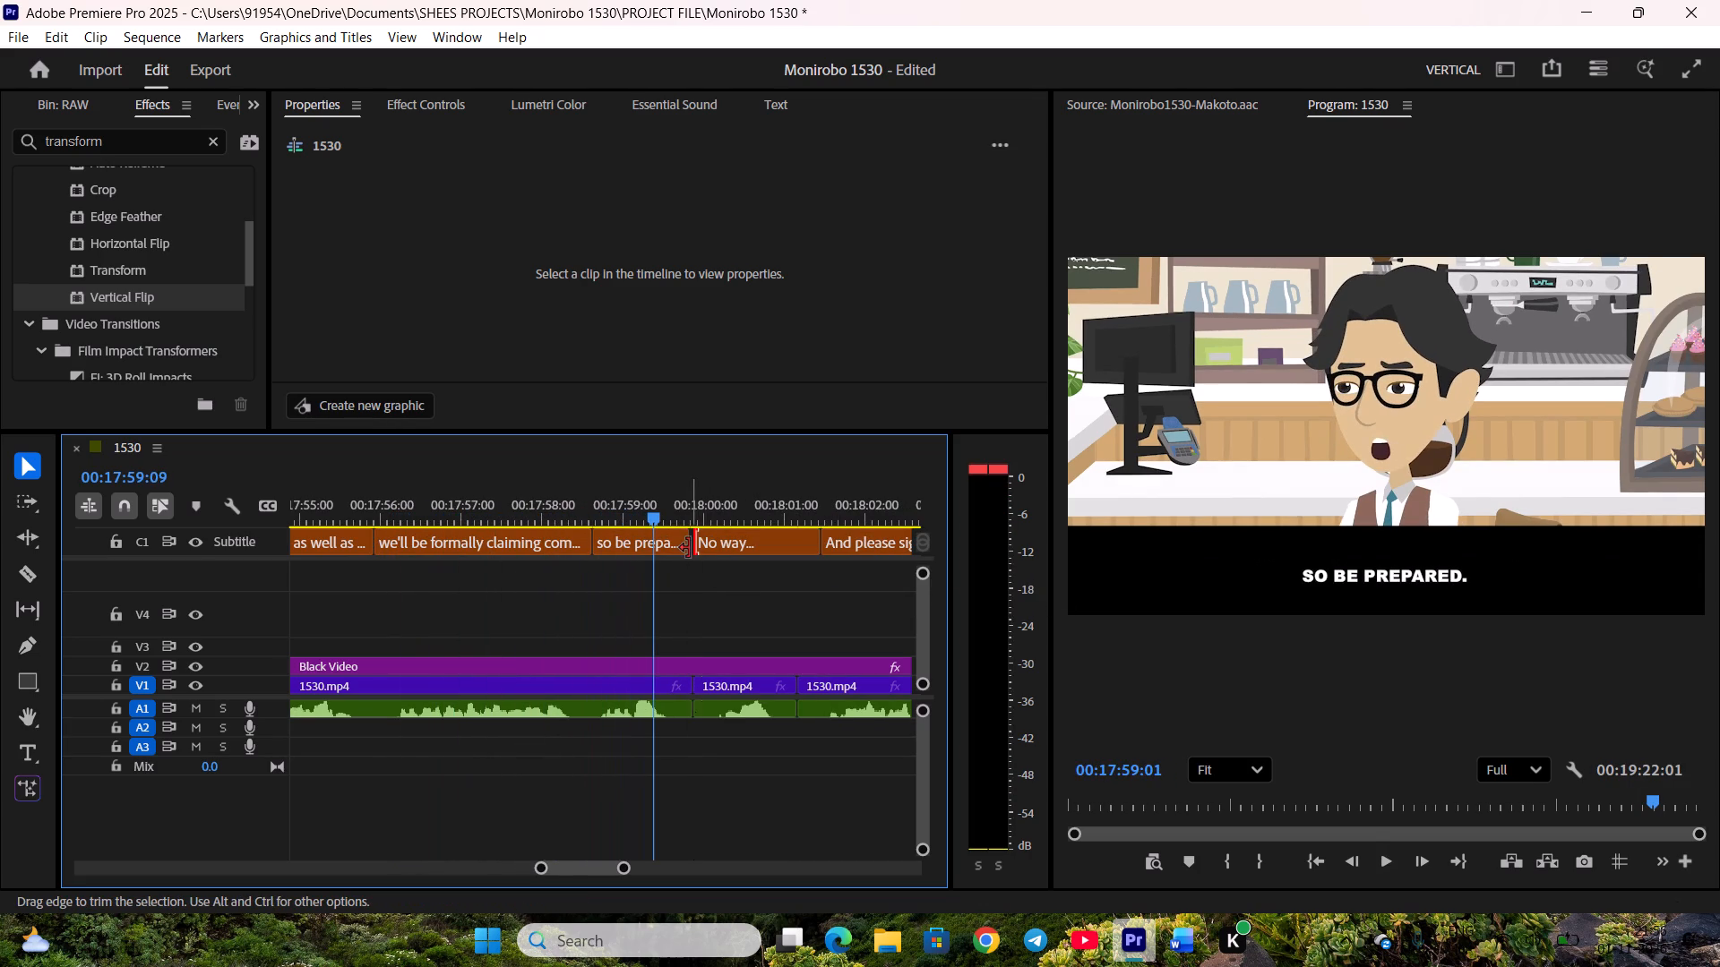
left_click(689, 548)
left_click(695, 549)
Pull the end of "No way..." and the start of "And please sign this consent form as well." back to the scene cut.
scroll(684, 582, "down", 4)
key("space")
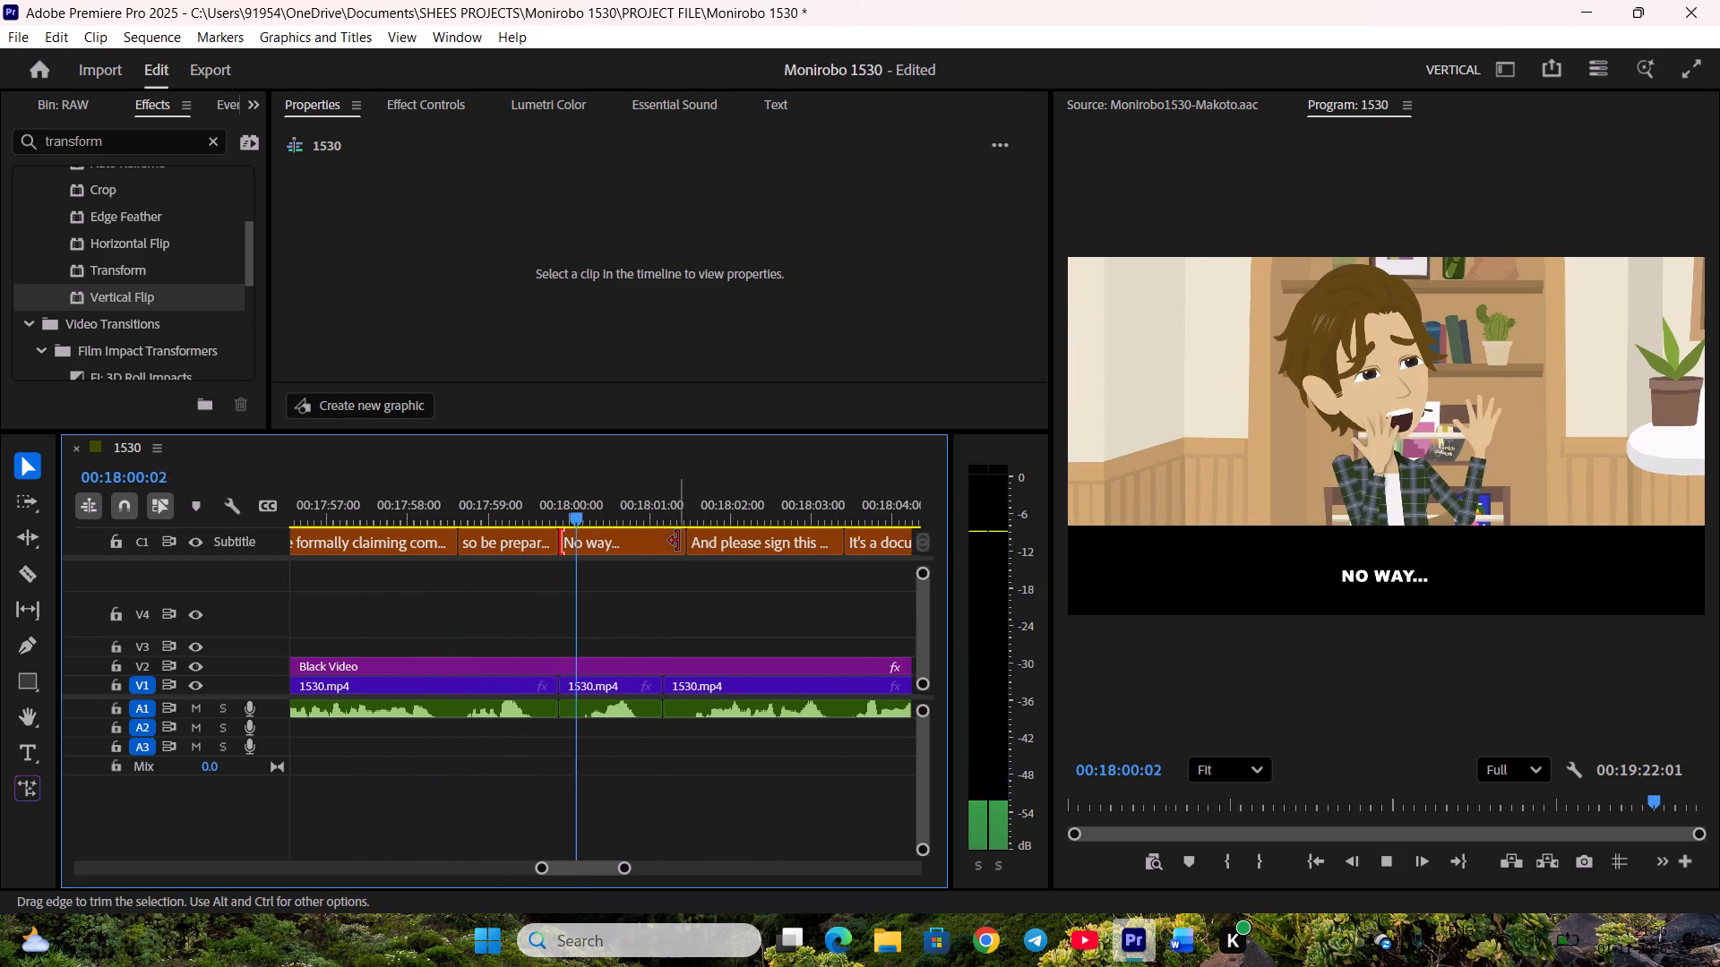
left_click_drag(678, 541, 659, 541)
key("space")
left_click_drag(687, 543, 679, 544)
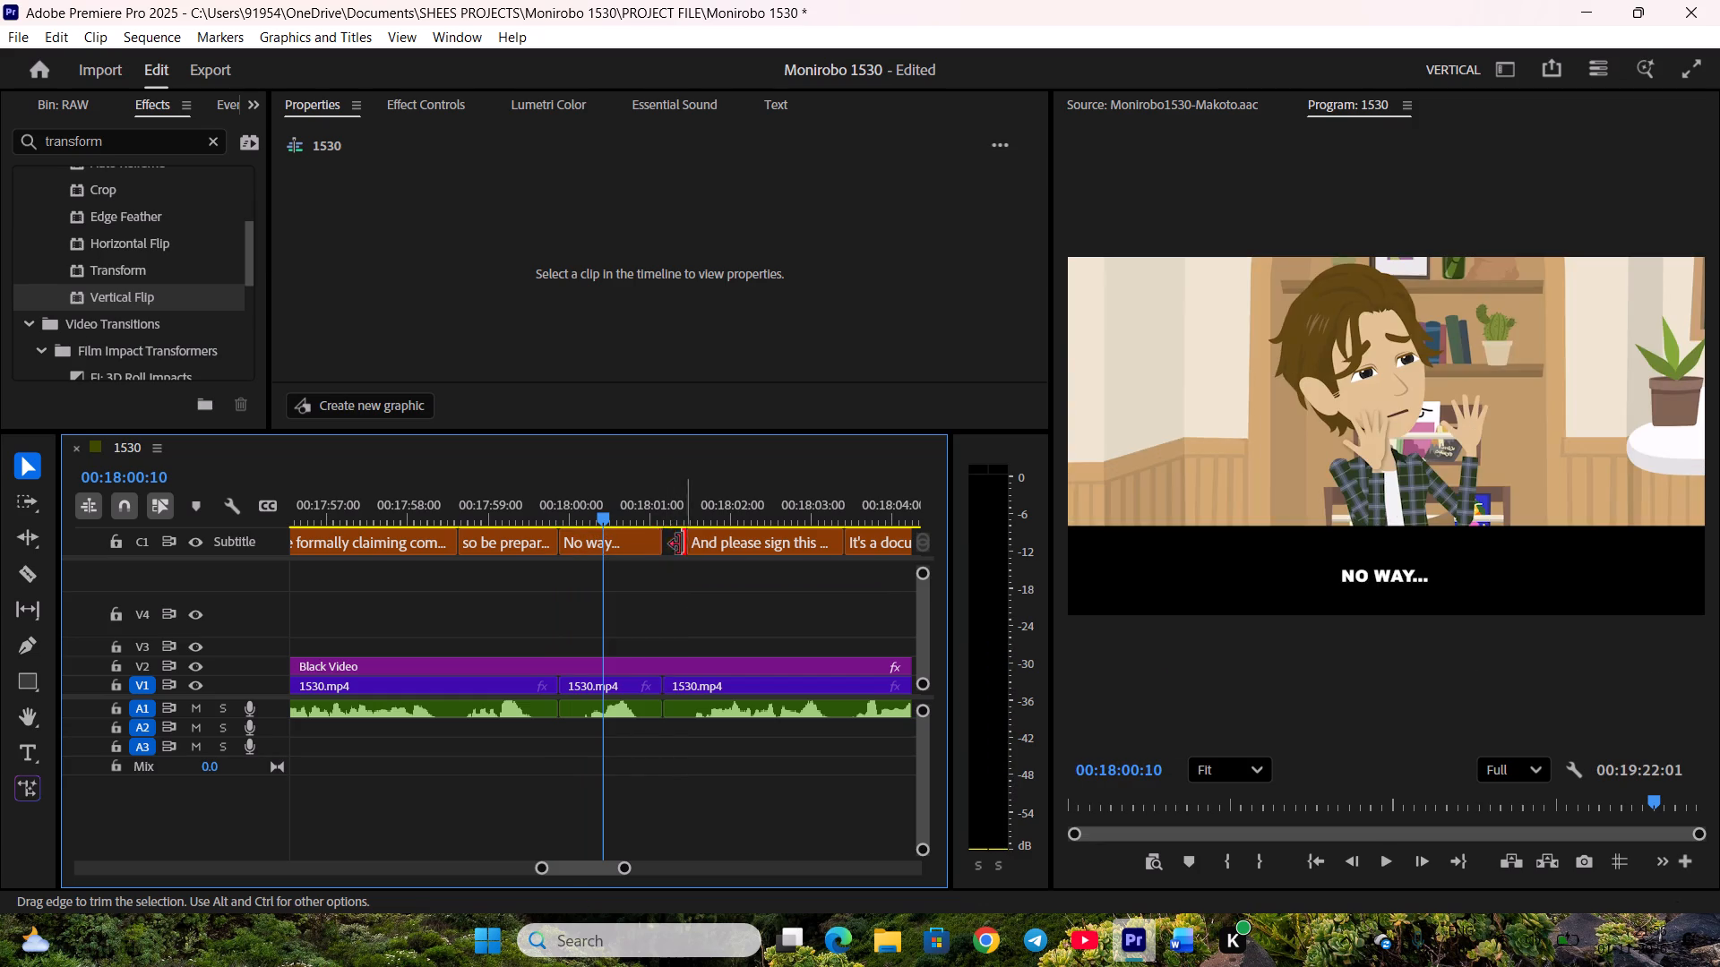
left_click_drag(679, 544, 658, 544)
Pull the end of "such as never stalking Kanami again." and the start of "...And if I say I won't sign this?" back to the scene cut.
scroll(664, 566, "down", 4)
key("space")
scroll(709, 564, "down", 1)
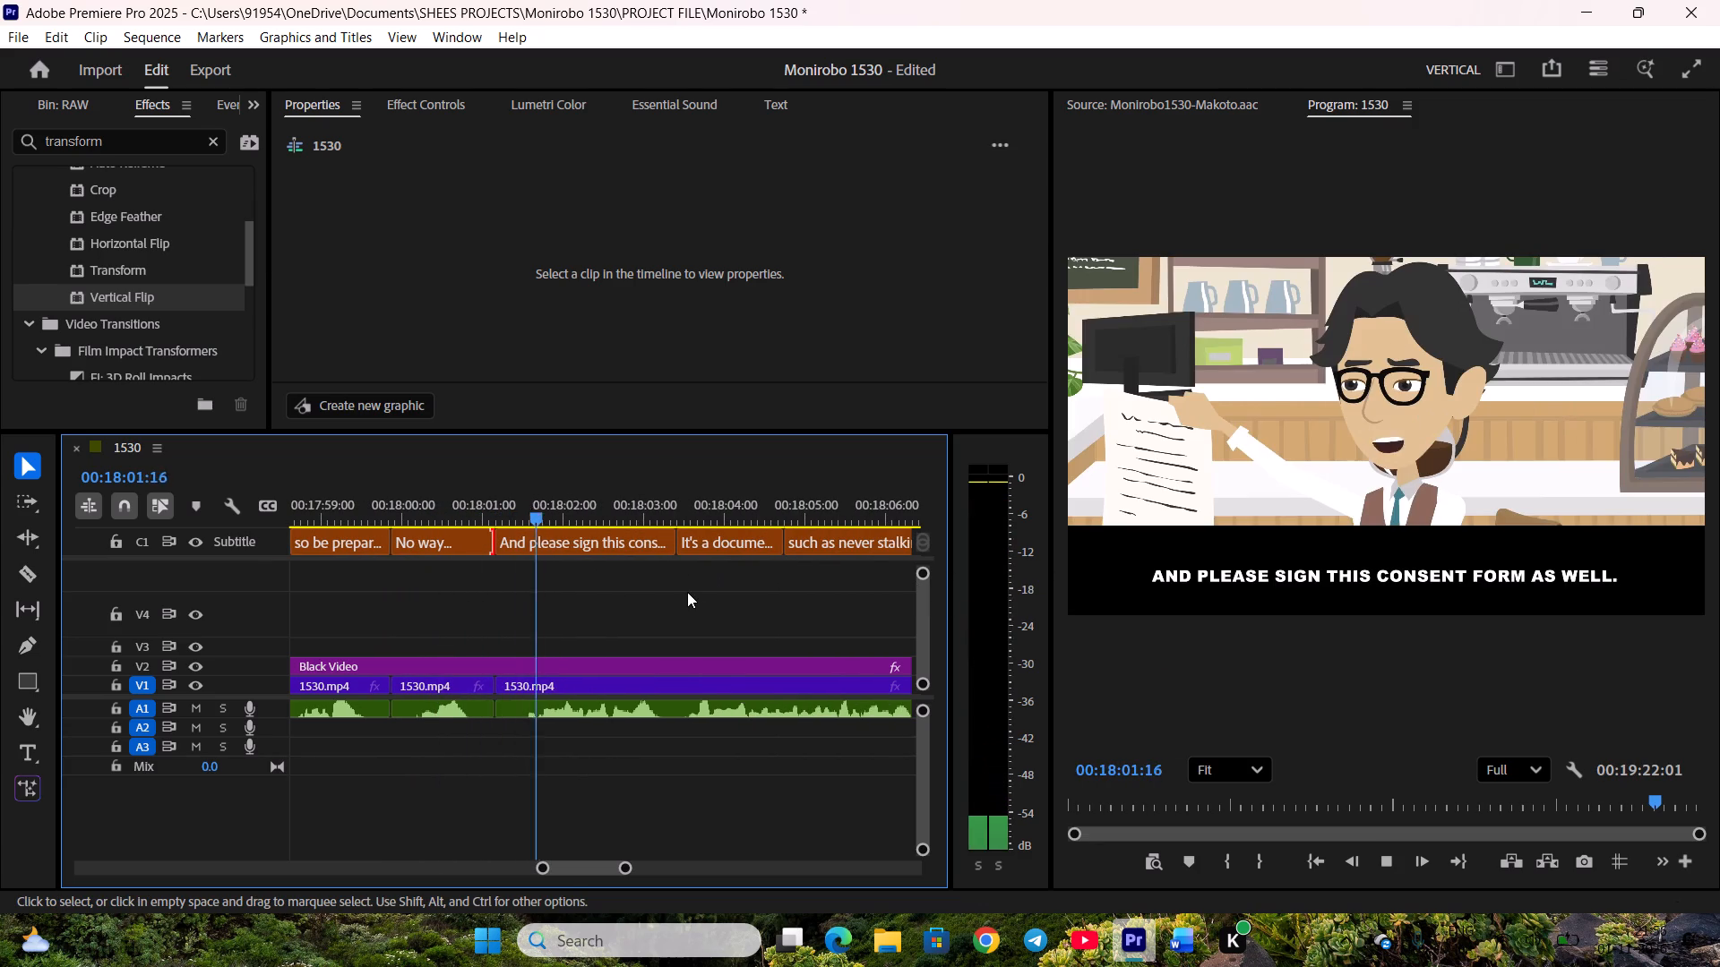
left_click(687, 592)
left_click(625, 592)
scroll(638, 583, "down", 5)
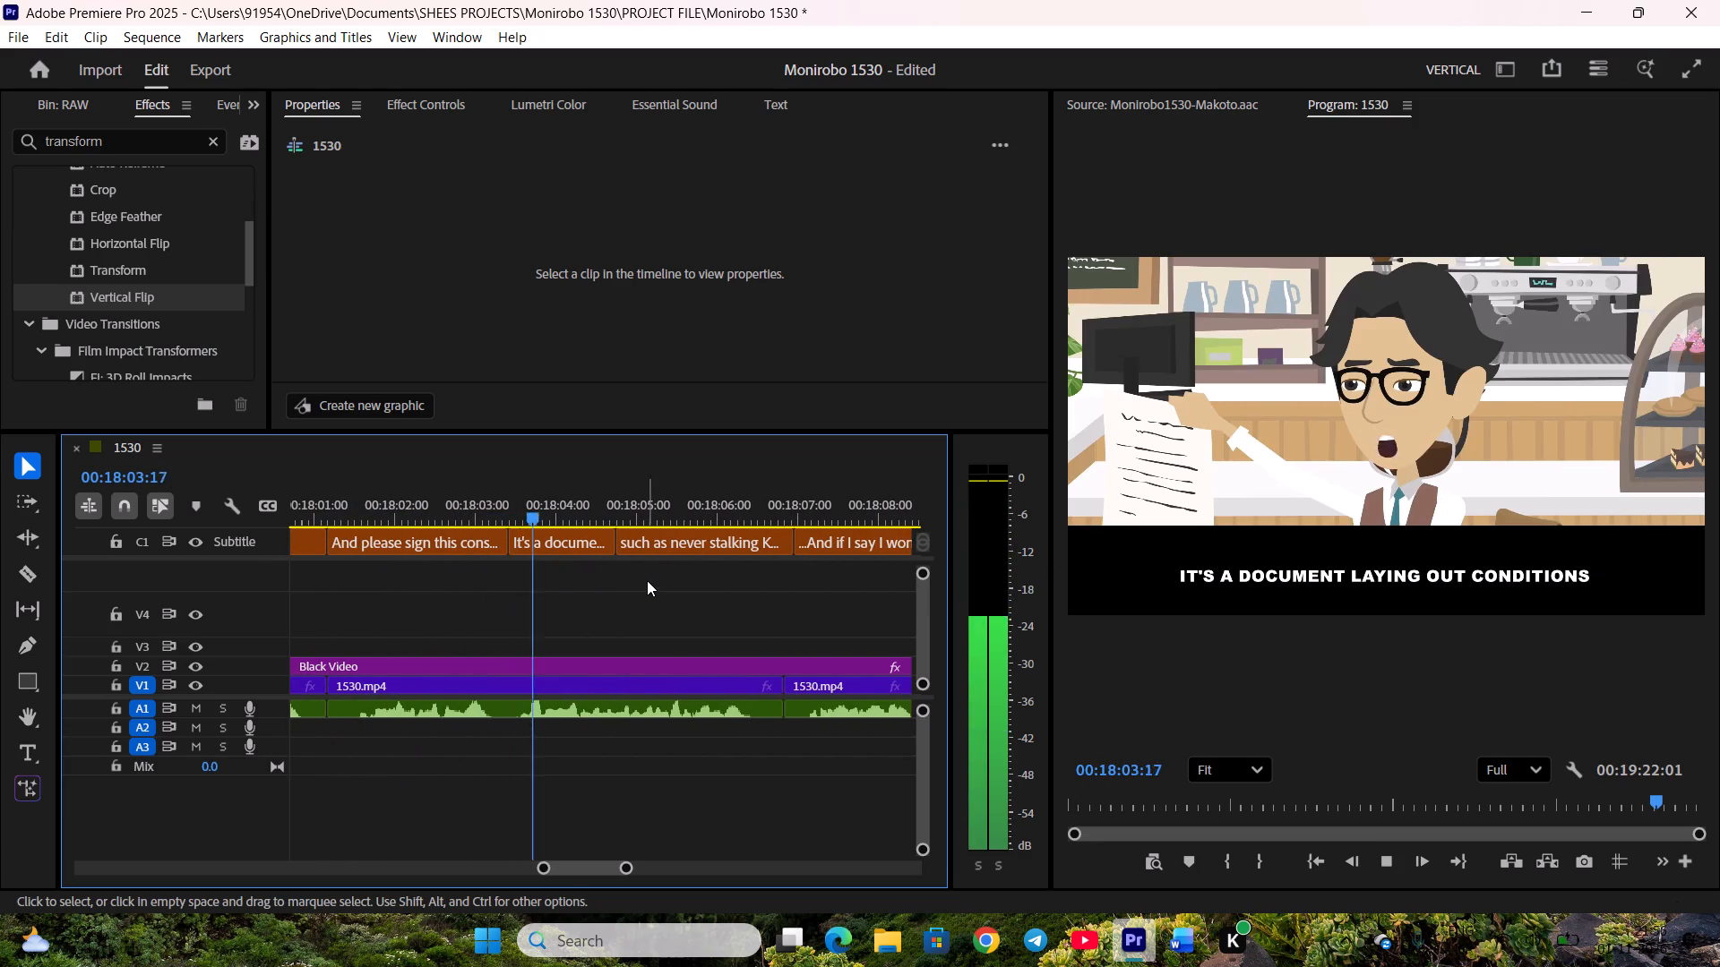
scroll(647, 580, "down", 3)
left_click_drag(690, 543, 674, 544)
left_click_drag(700, 544, 699, 544)
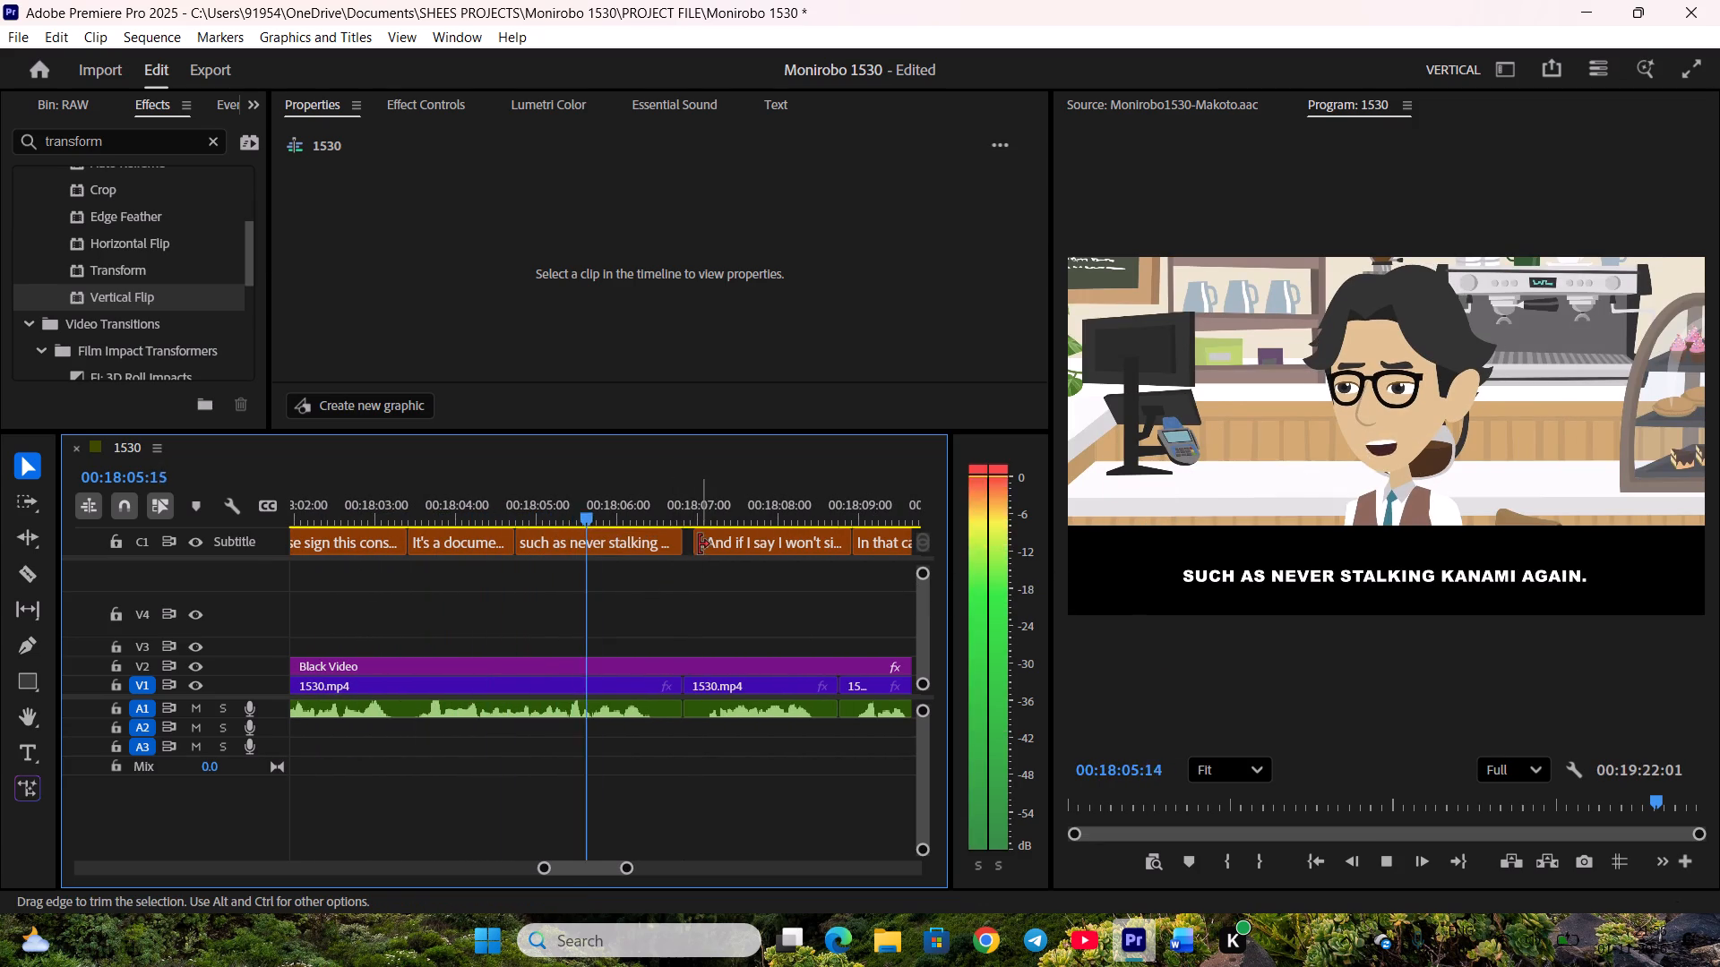
left_click_drag(699, 544, 691, 544)
Pull the end of "...And if I say I won't sign this?" and the start of "In that case, we'll fight it out..." back to the scene cut.
key("space")
scroll(692, 570, "down", 4)
key("space")
left_click_drag(718, 551, 708, 551)
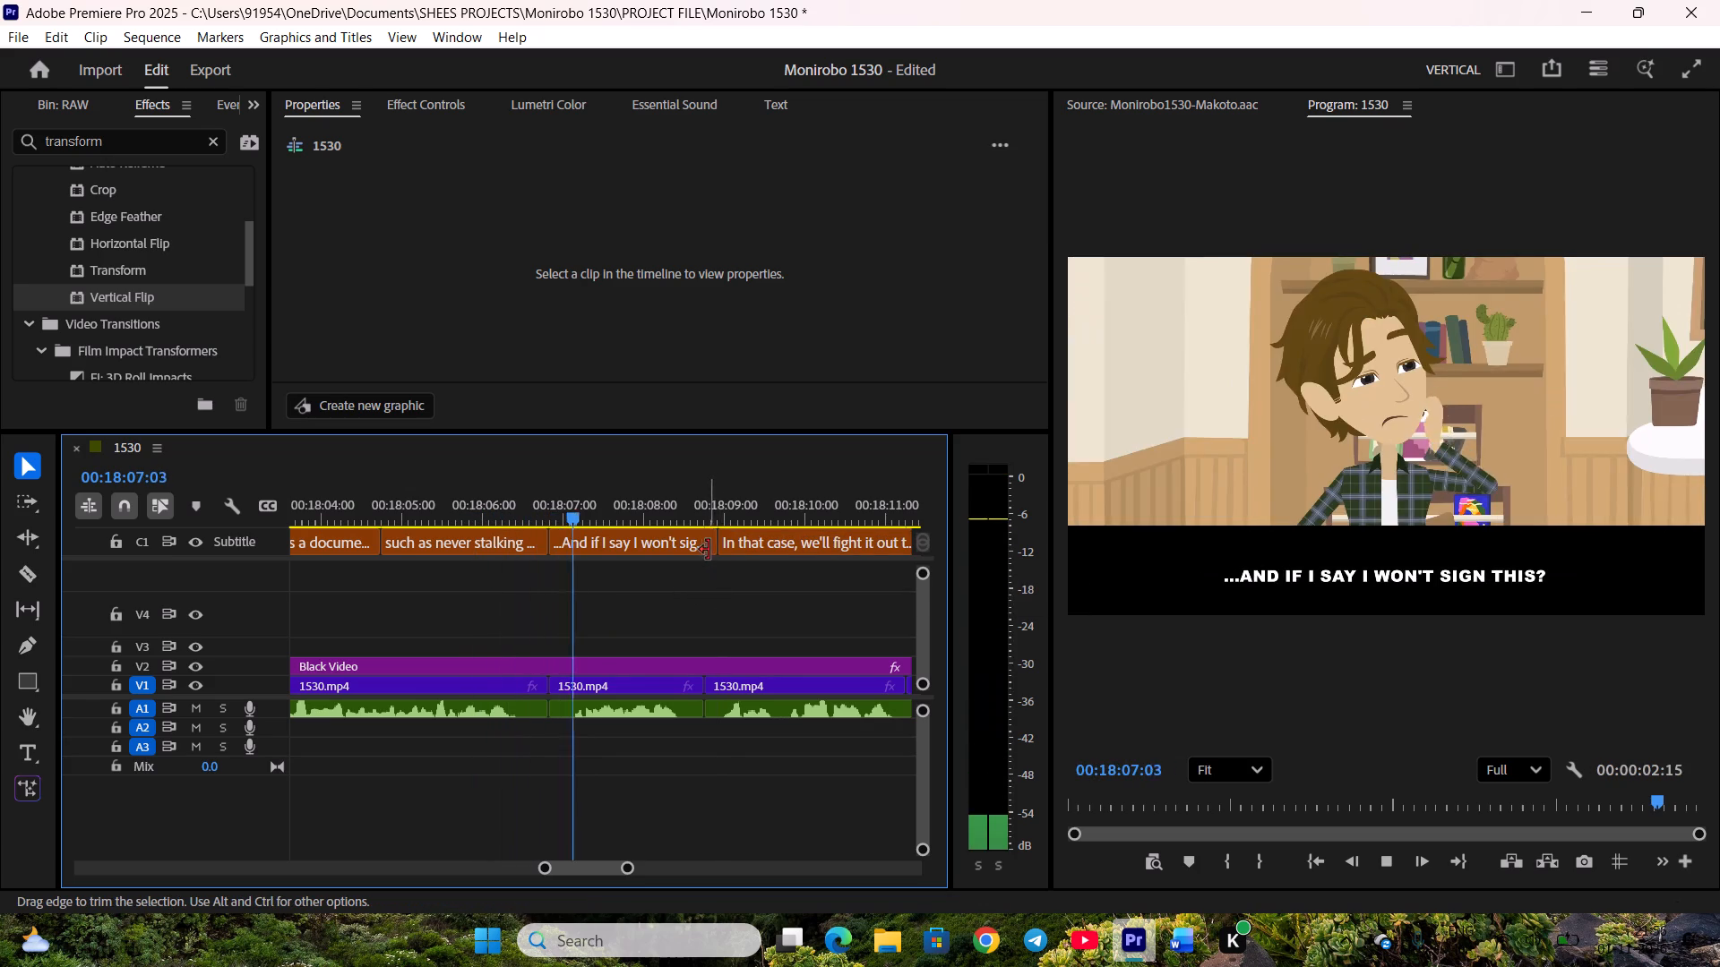
key("space")
left_click_drag(709, 550, 692, 548)
left_click_drag(718, 551, 705, 552)
Pull the end of "In that case, we'll fight it out..." and the start of "But you have zero chance of winning," back to the scene cut.
scroll(660, 586, "down", 5)
key("space")
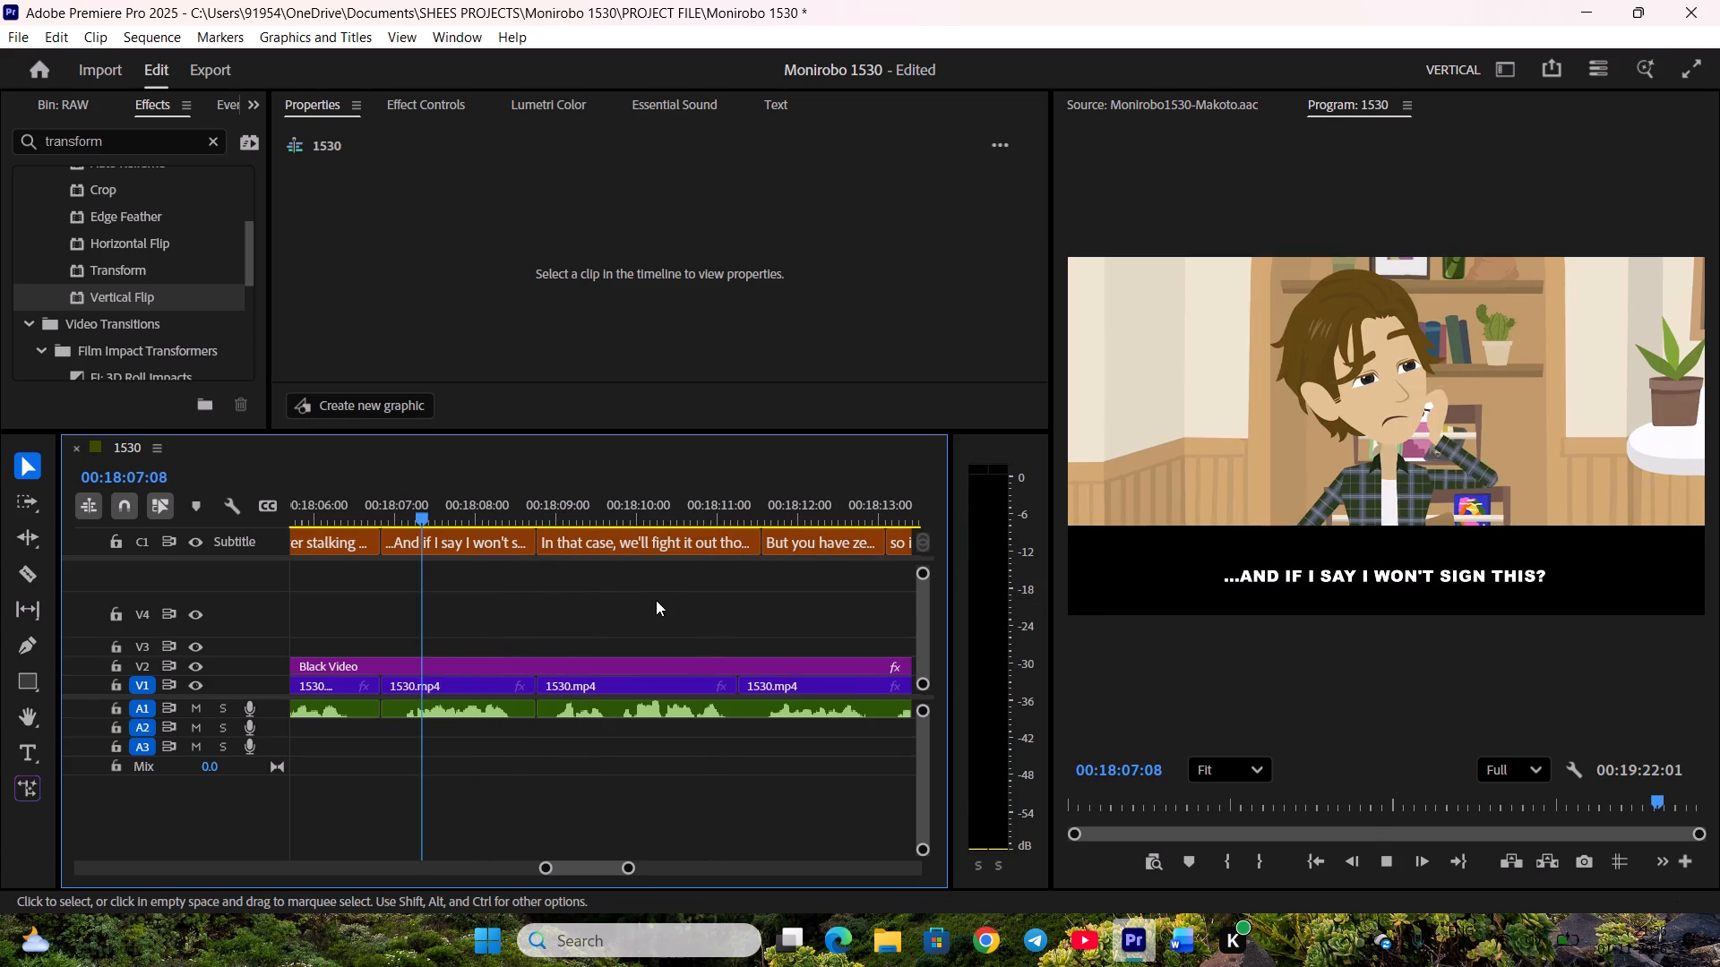
key("space")
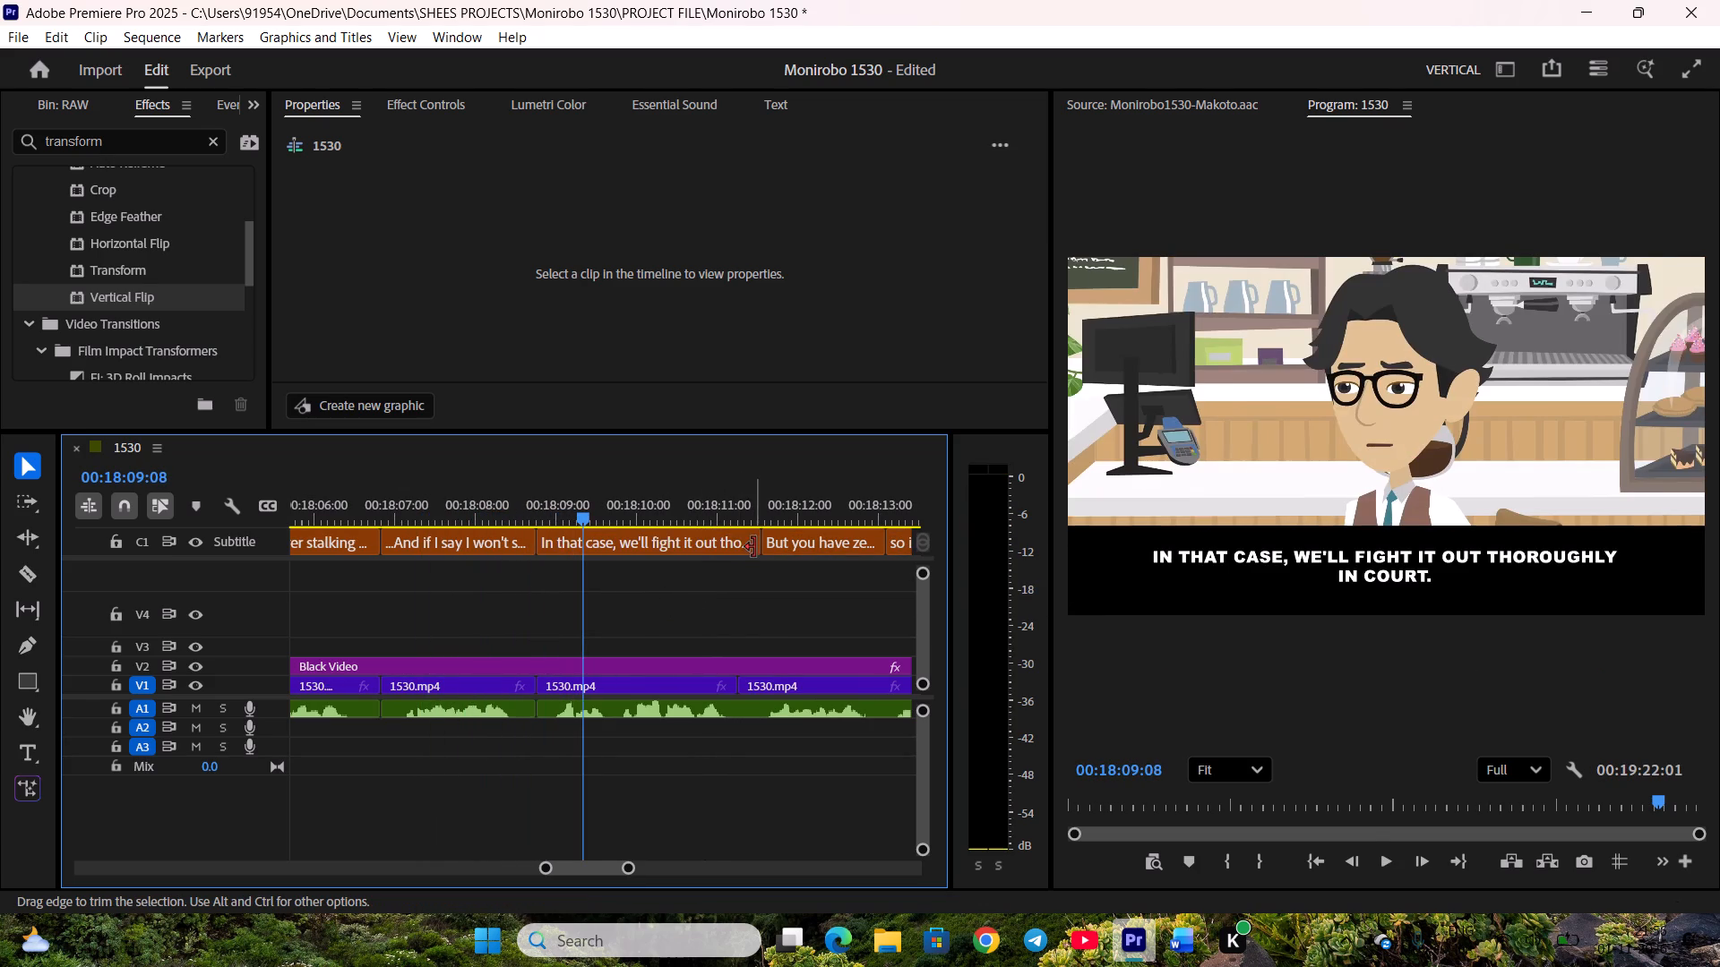
left_click_drag(754, 547, 735, 547)
left_click_drag(761, 547, 740, 549)
Move the boundary between "so it'll just end up being wasted effort." and "I think signing this consent form quietly..." slightly earlier.
scroll(734, 569, "down", 4)
key("space")
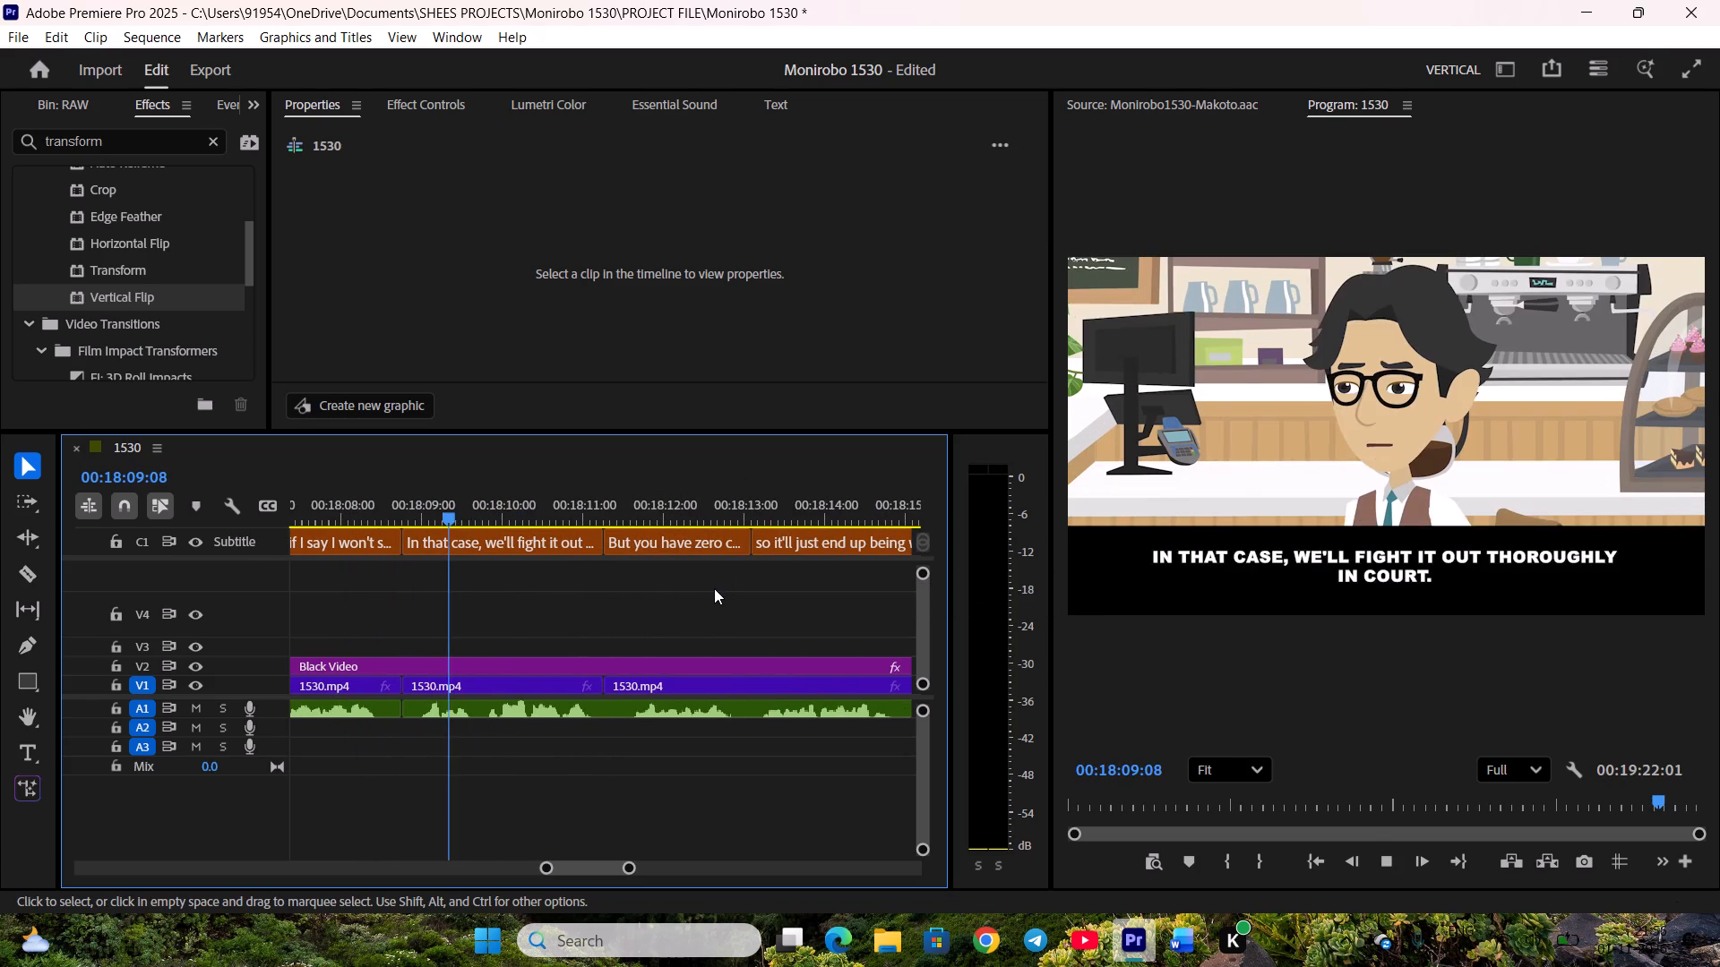
scroll(716, 588, "down", 3)
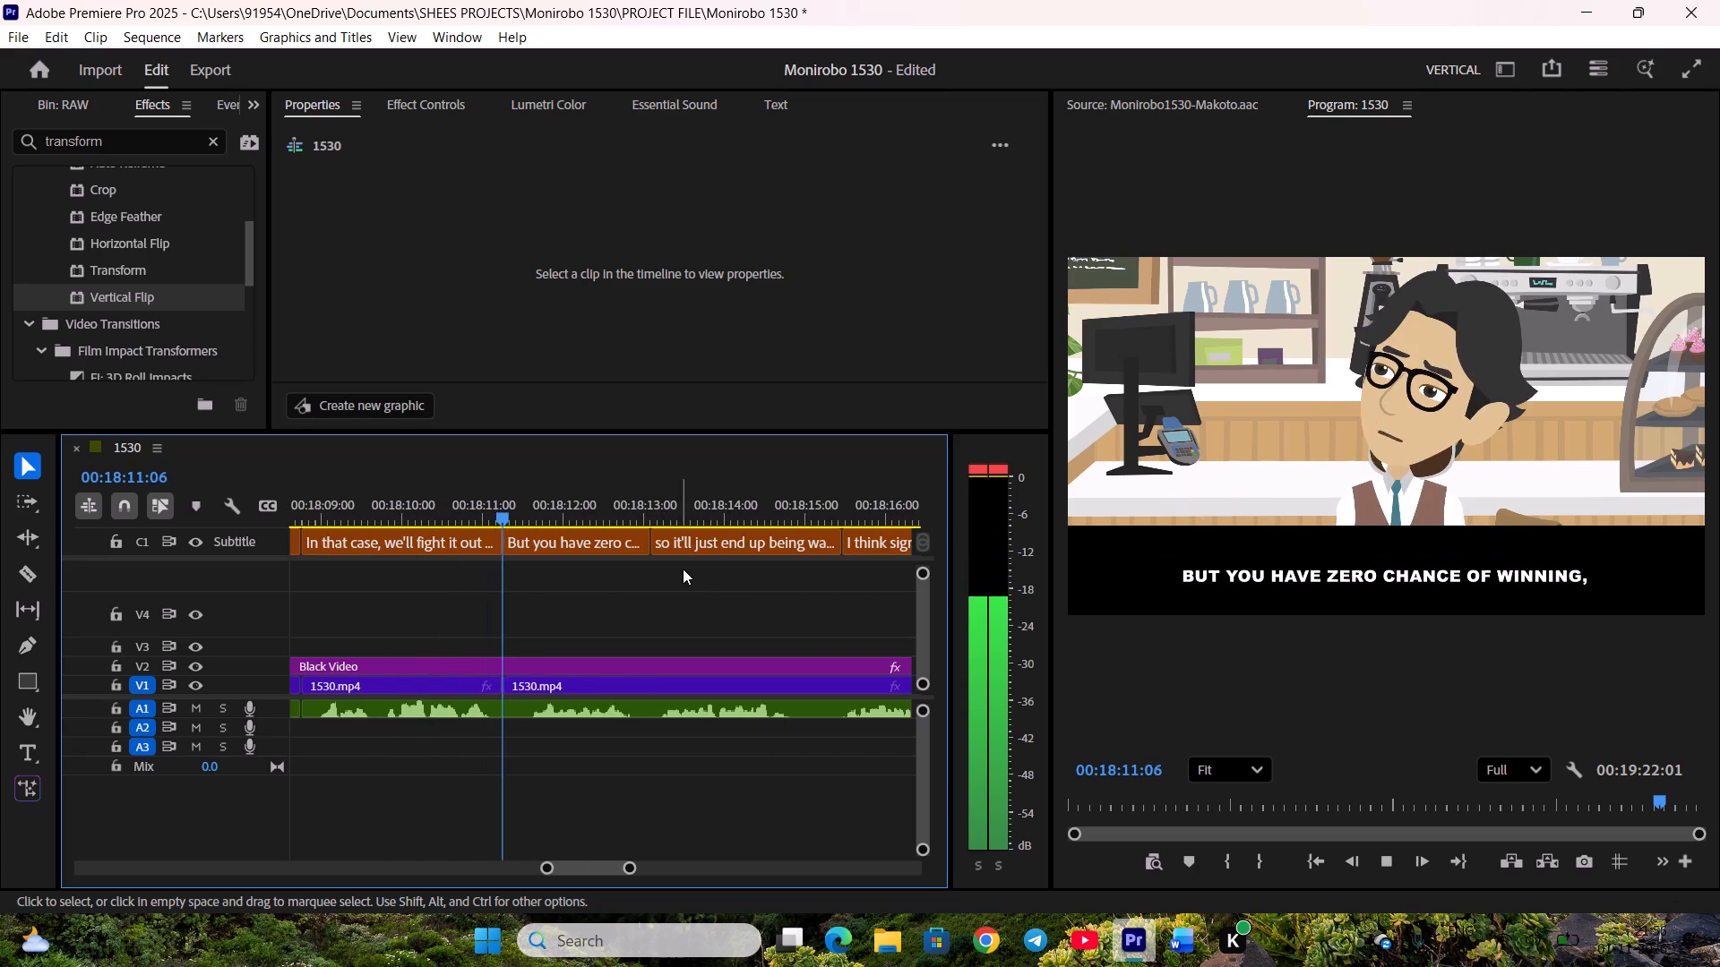
scroll(692, 573, "down", 6)
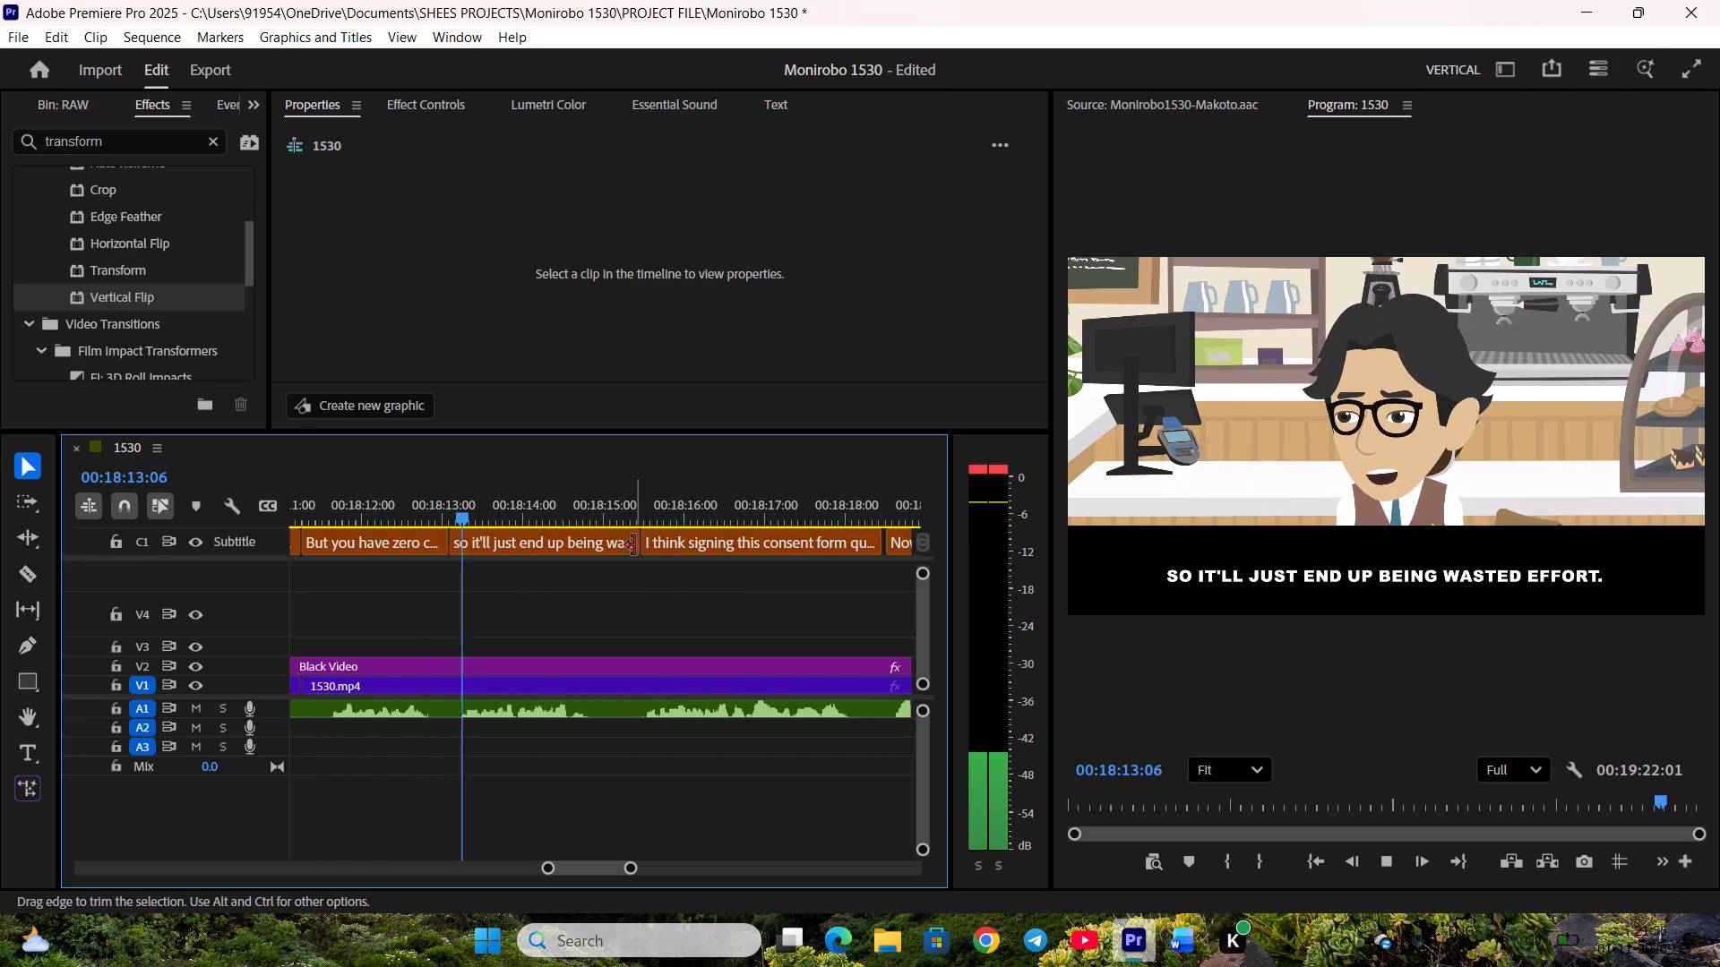
left_click_drag(633, 545, 615, 546)
left_click_drag(645, 548, 632, 549)
Move the boundary between "I think signing this consent form quietly..." and "Now then, go ahead." slightly earlier.
scroll(646, 584, "down", 4)
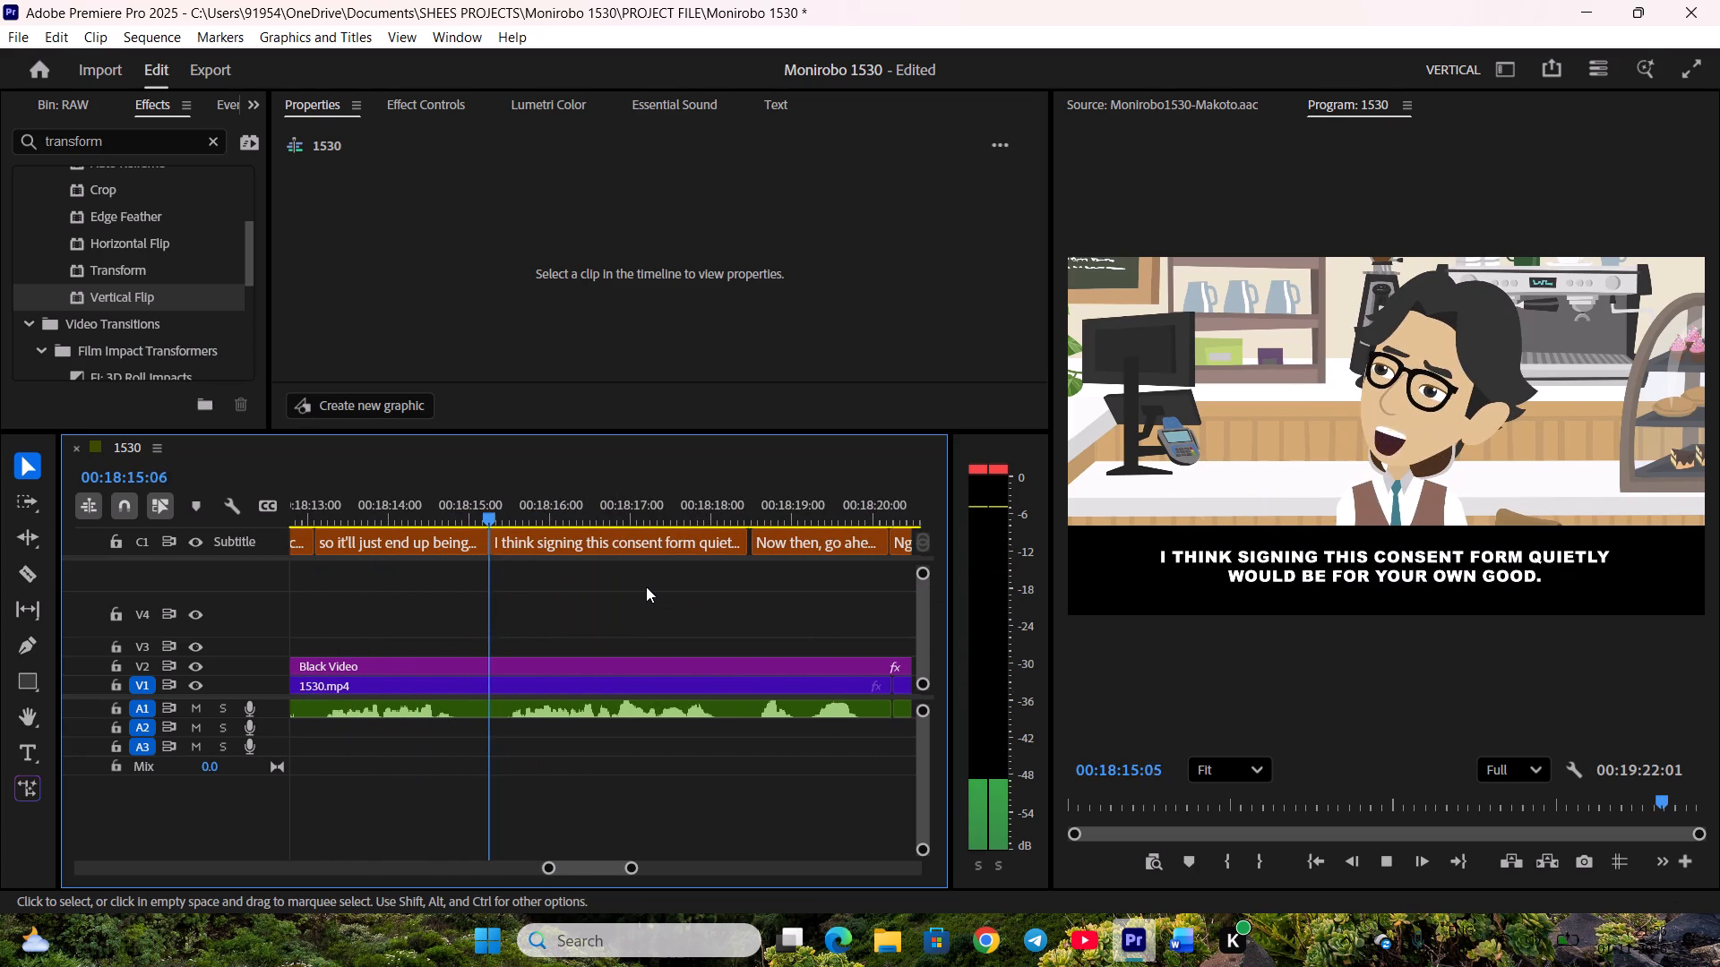
key("space")
left_click_drag(743, 551, 731, 550)
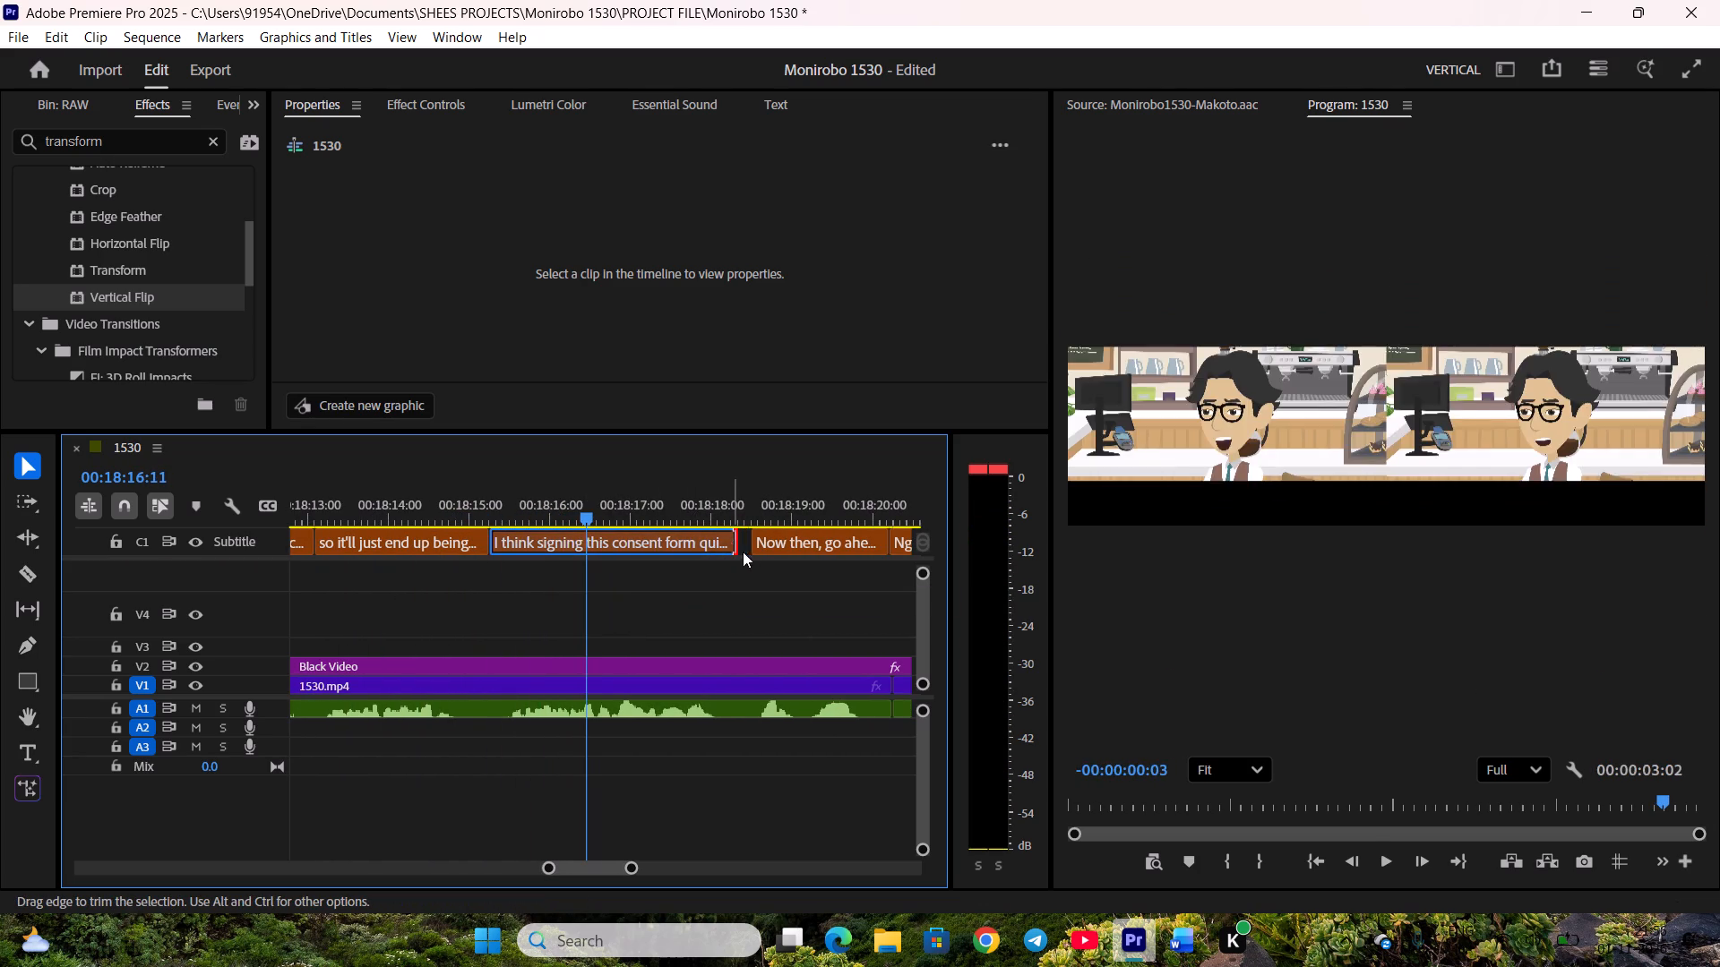
left_click_drag(752, 551, 738, 550)
Align the end of "Now then, go ahead." and the start of "Ngh..." with the scene cut.
scroll(729, 575, "down", 4)
key("space")
left_click(749, 545)
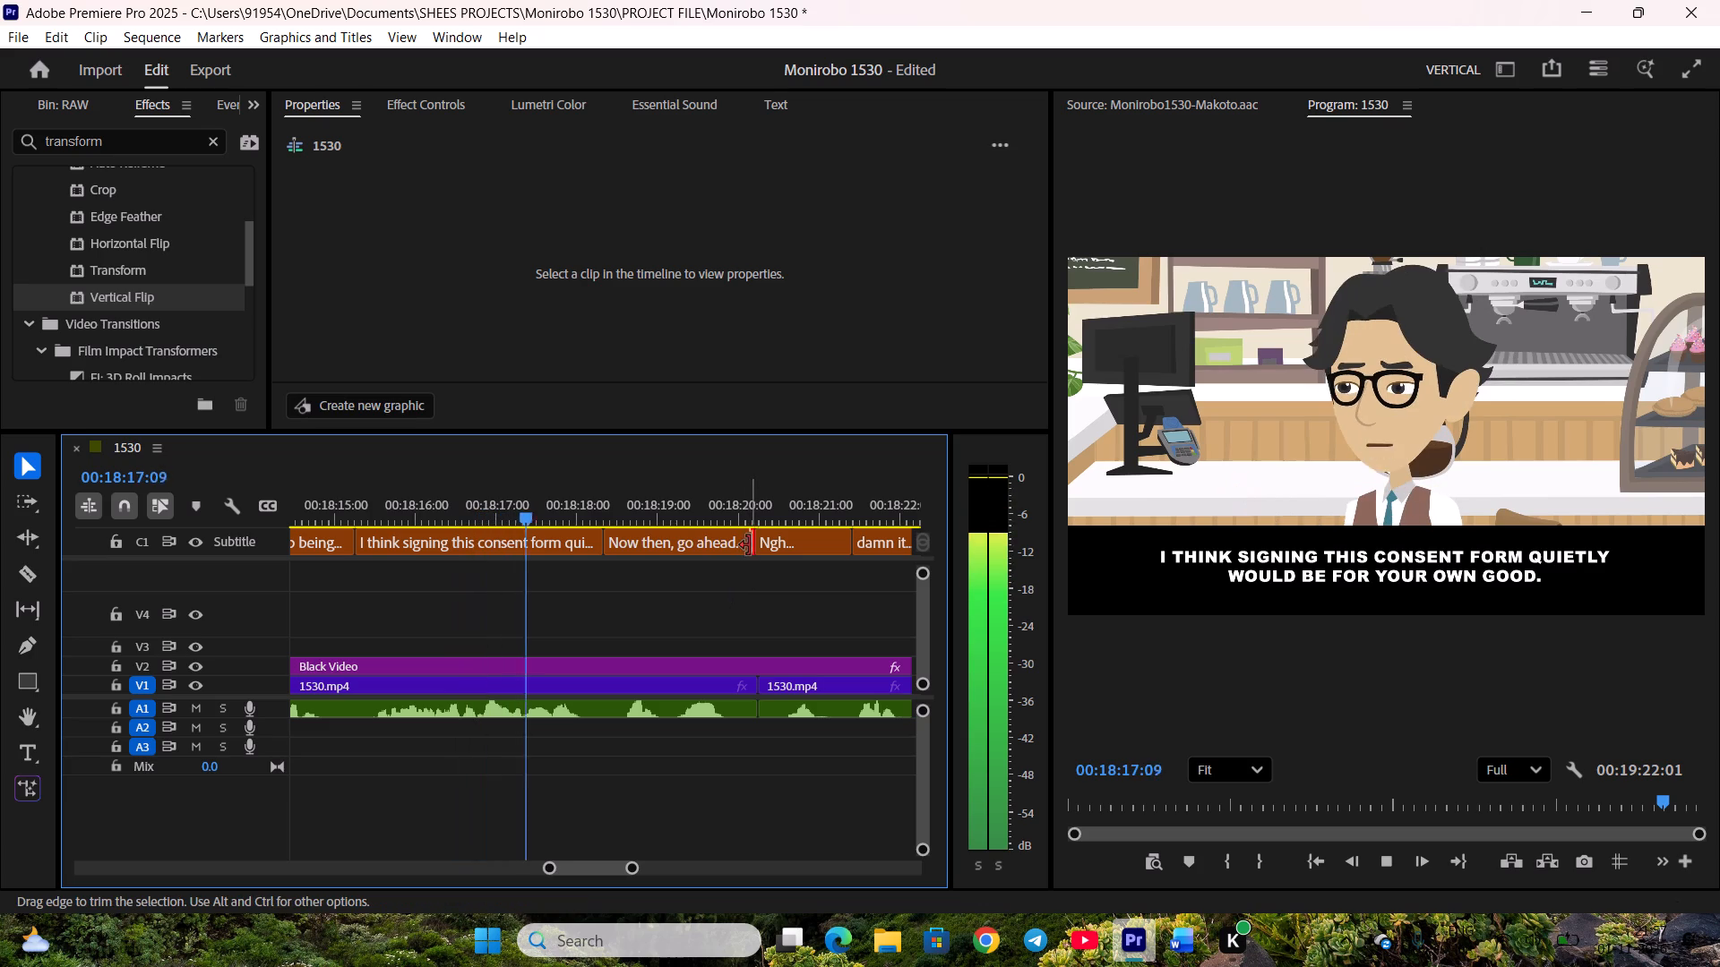
scroll(726, 557, "down", 2)
left_click(697, 544)
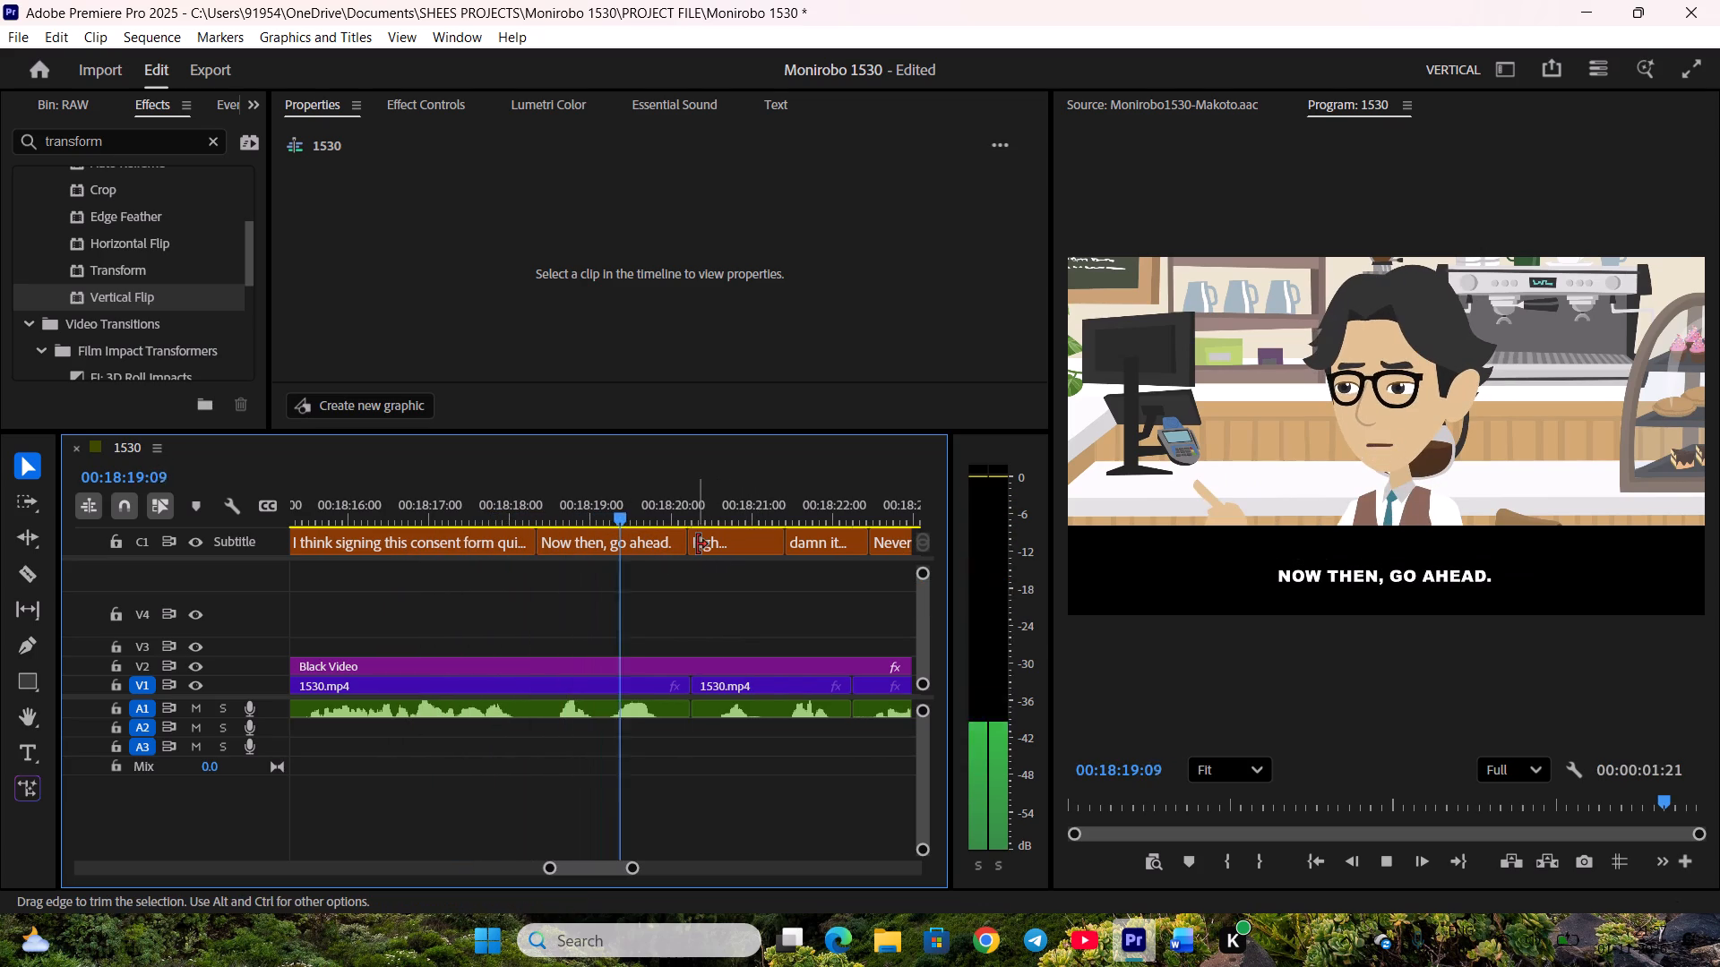
key("space")
left_click(679, 544)
Move the boundary between the subtitles "Ngh..." and "damn it..." slightly earlier.
key("space")
scroll(683, 573, "down", 4)
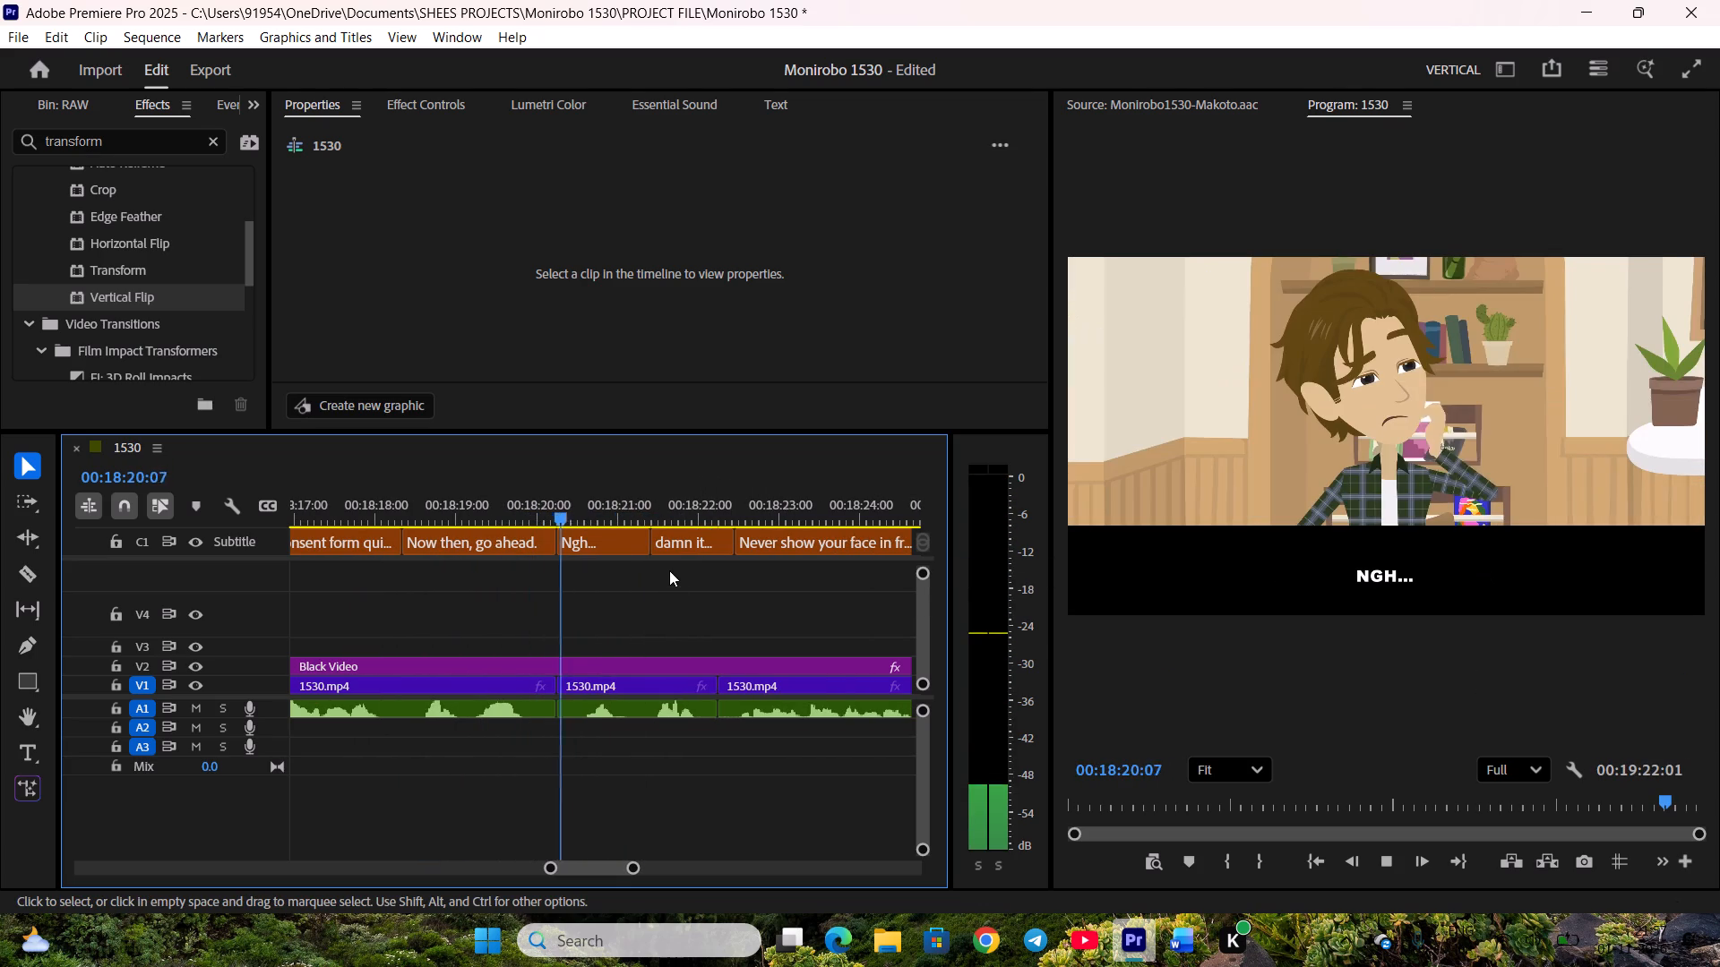
key("space")
left_click_drag(646, 546, 637, 546)
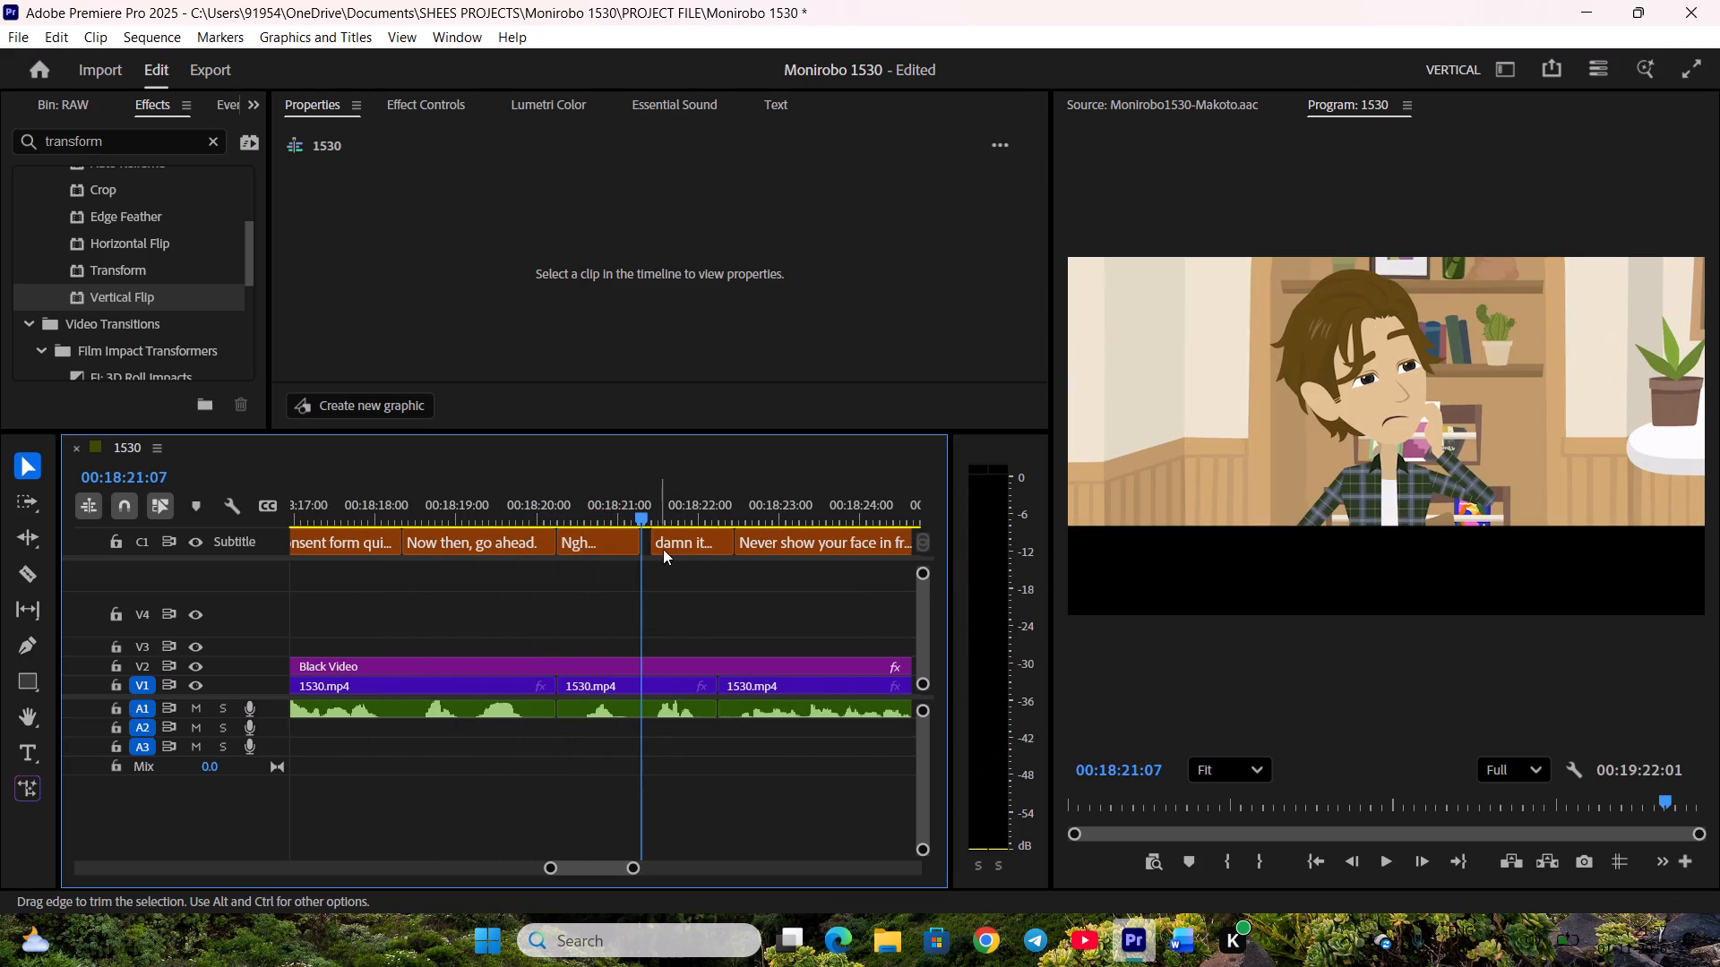
left_click_drag(658, 546, 649, 546)
Pull the end of "damn it..." and the start of "Never show your face in front of me again." back to the scene cut.
key("space")
key("space")
left_click_drag(732, 550, 718, 550)
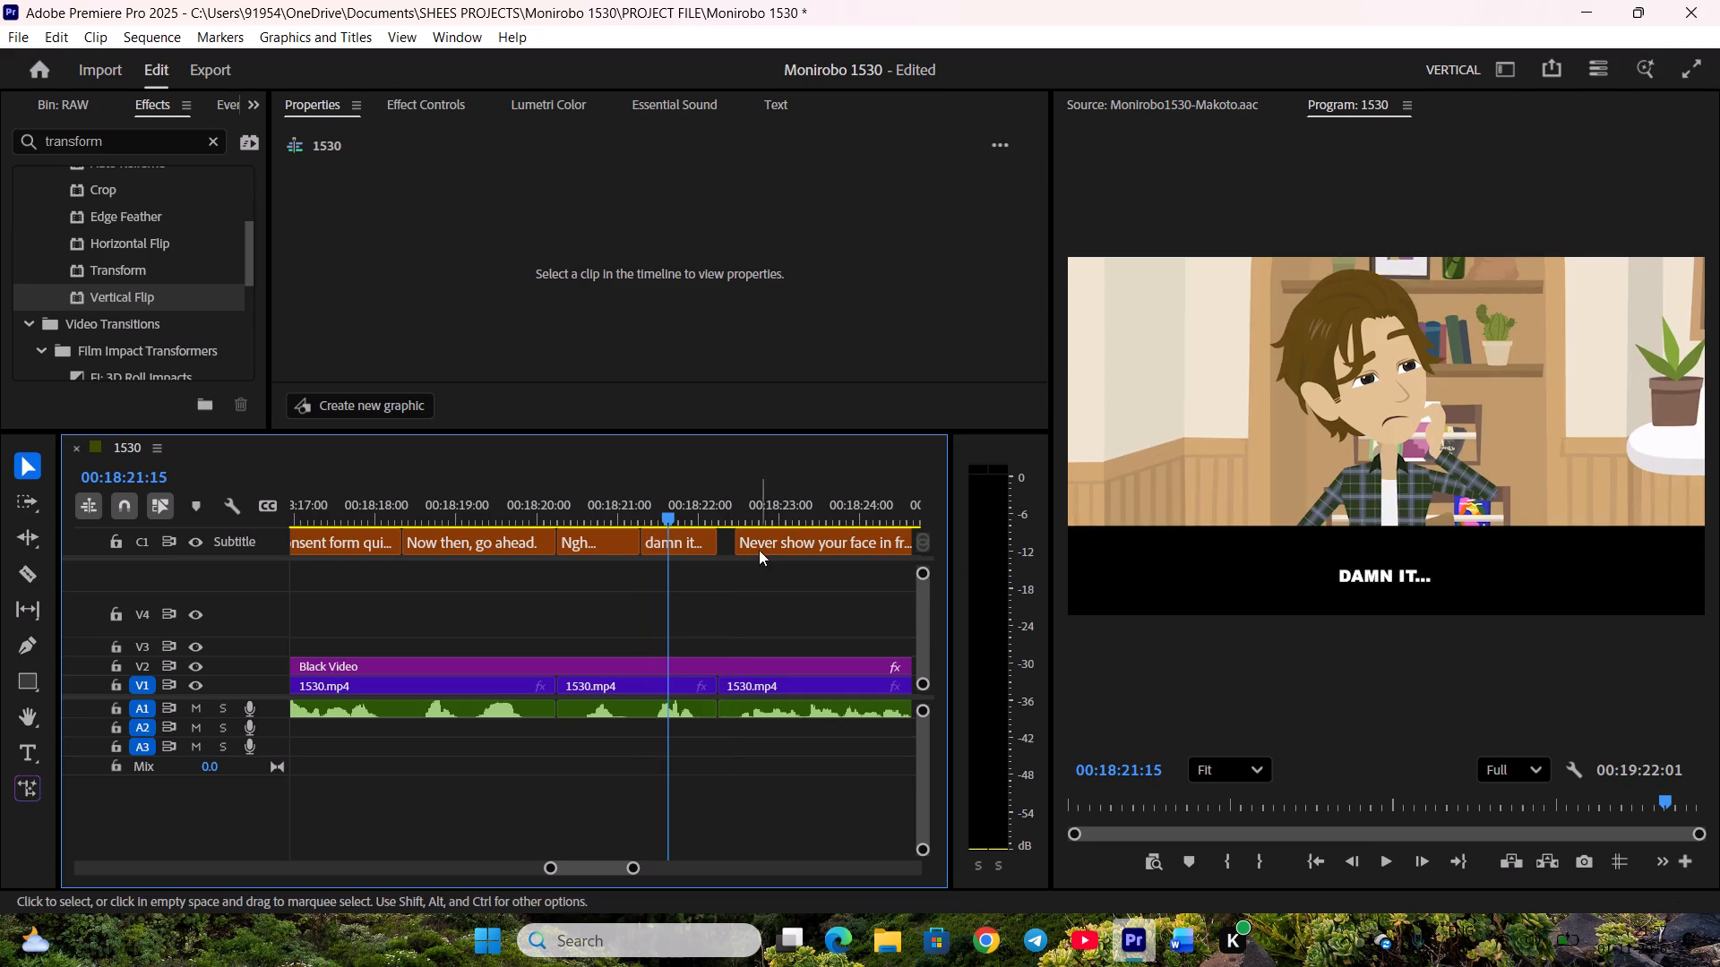
left_click_drag(740, 548, 705, 550)
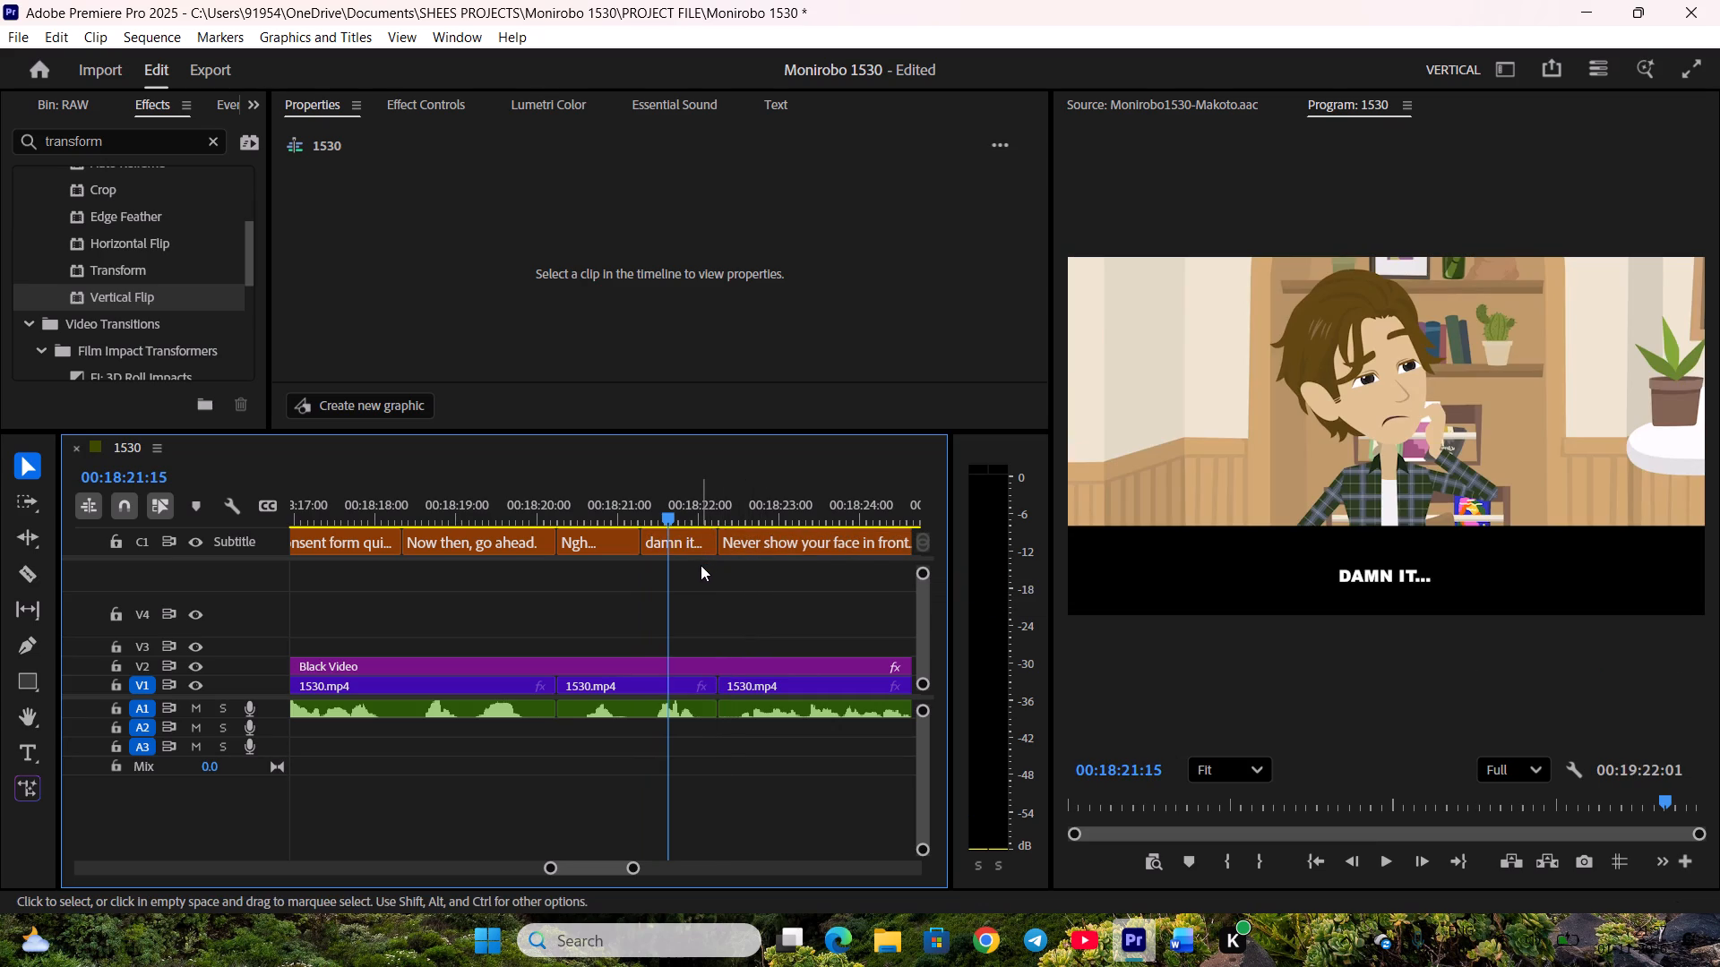
Extend "Once you've signed, hurry up and disappear..." to the scene cut and start "...Damn iiit!!!!" there, closing the gap.
scroll(683, 578, "down", 7)
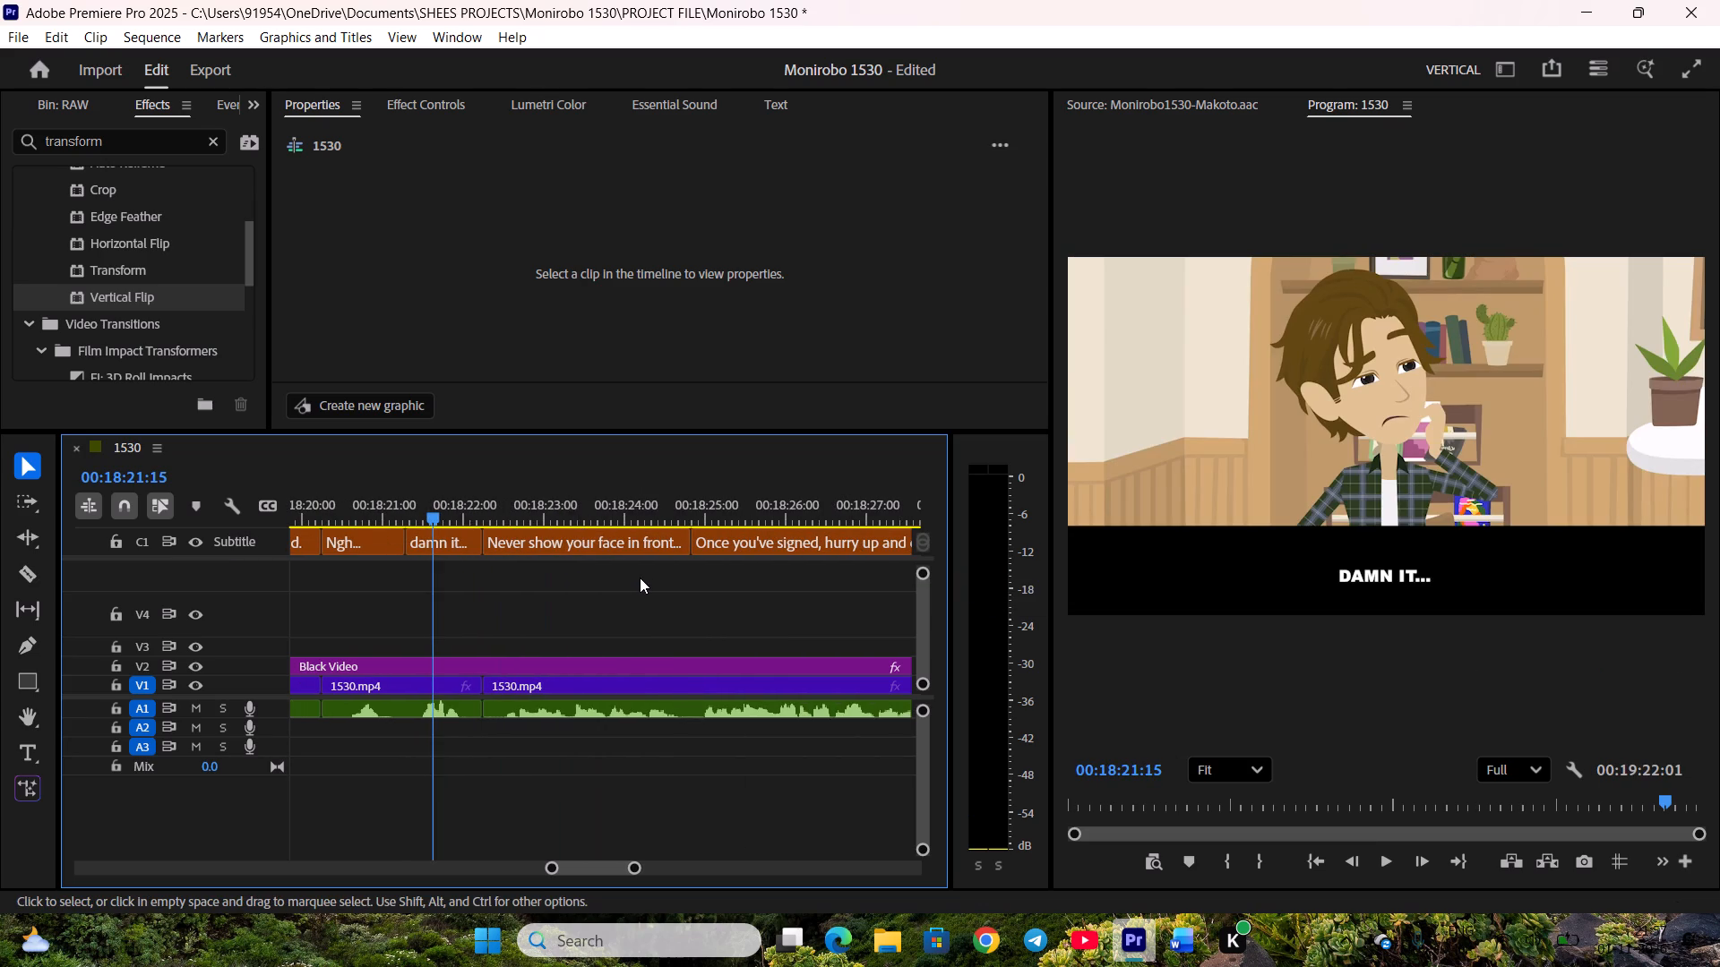
key("space")
scroll(656, 578, "down", 6)
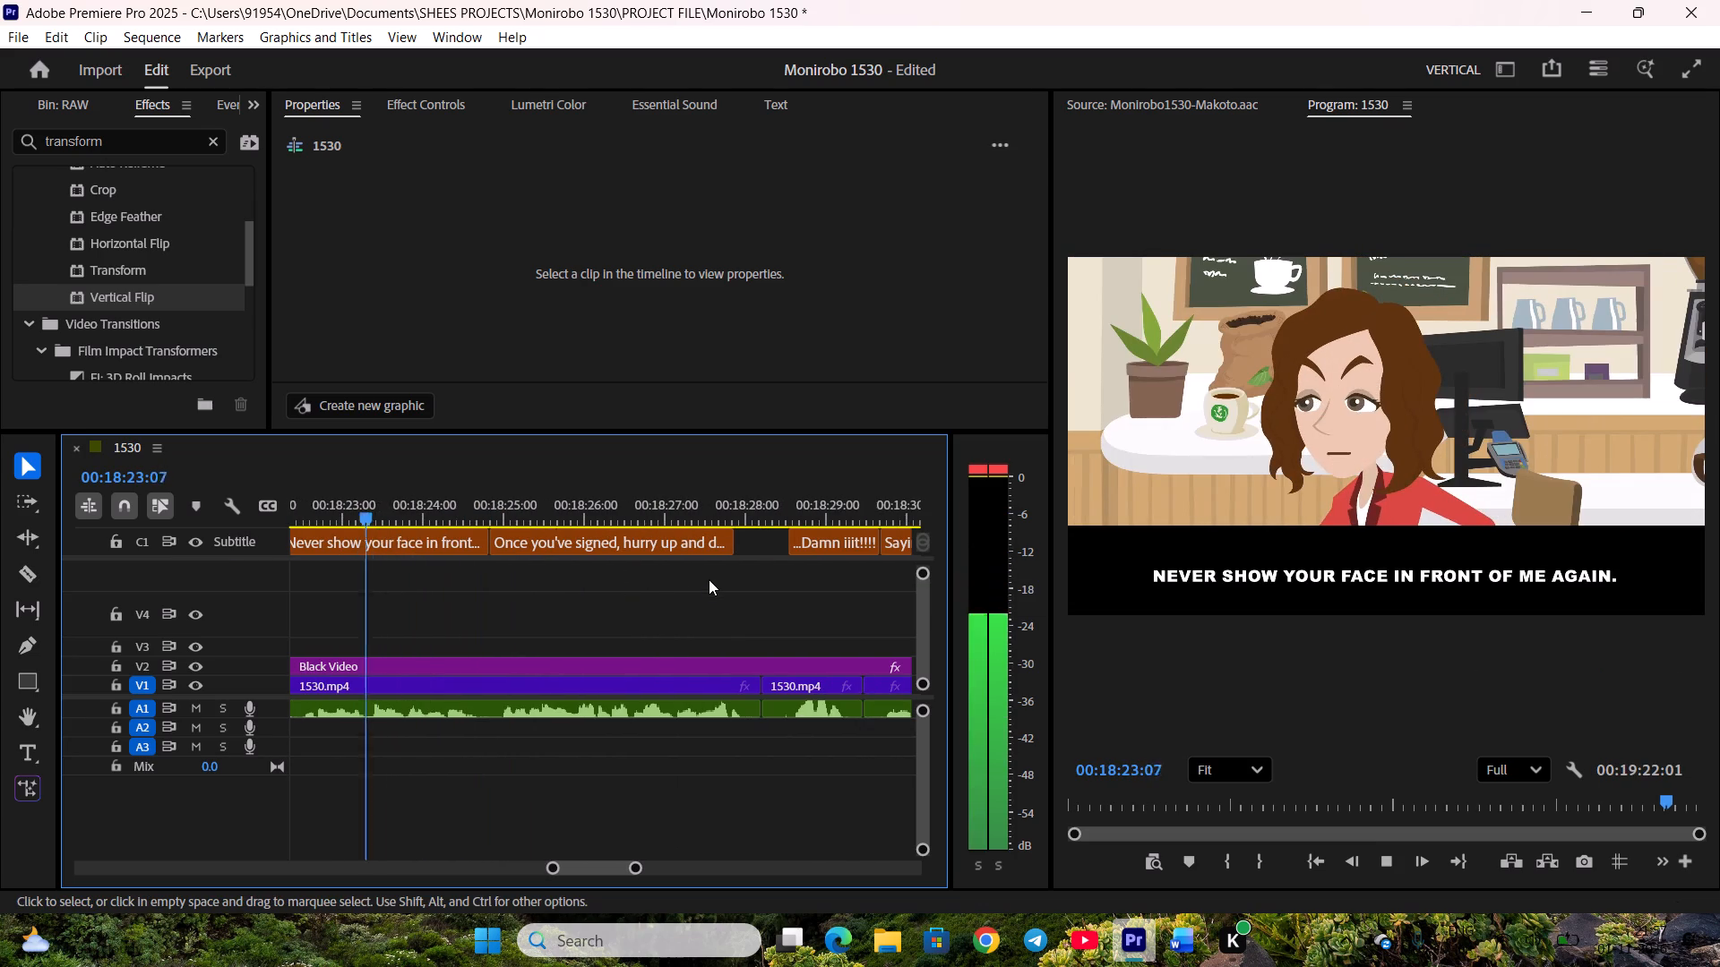
left_click_drag(730, 549, 761, 550)
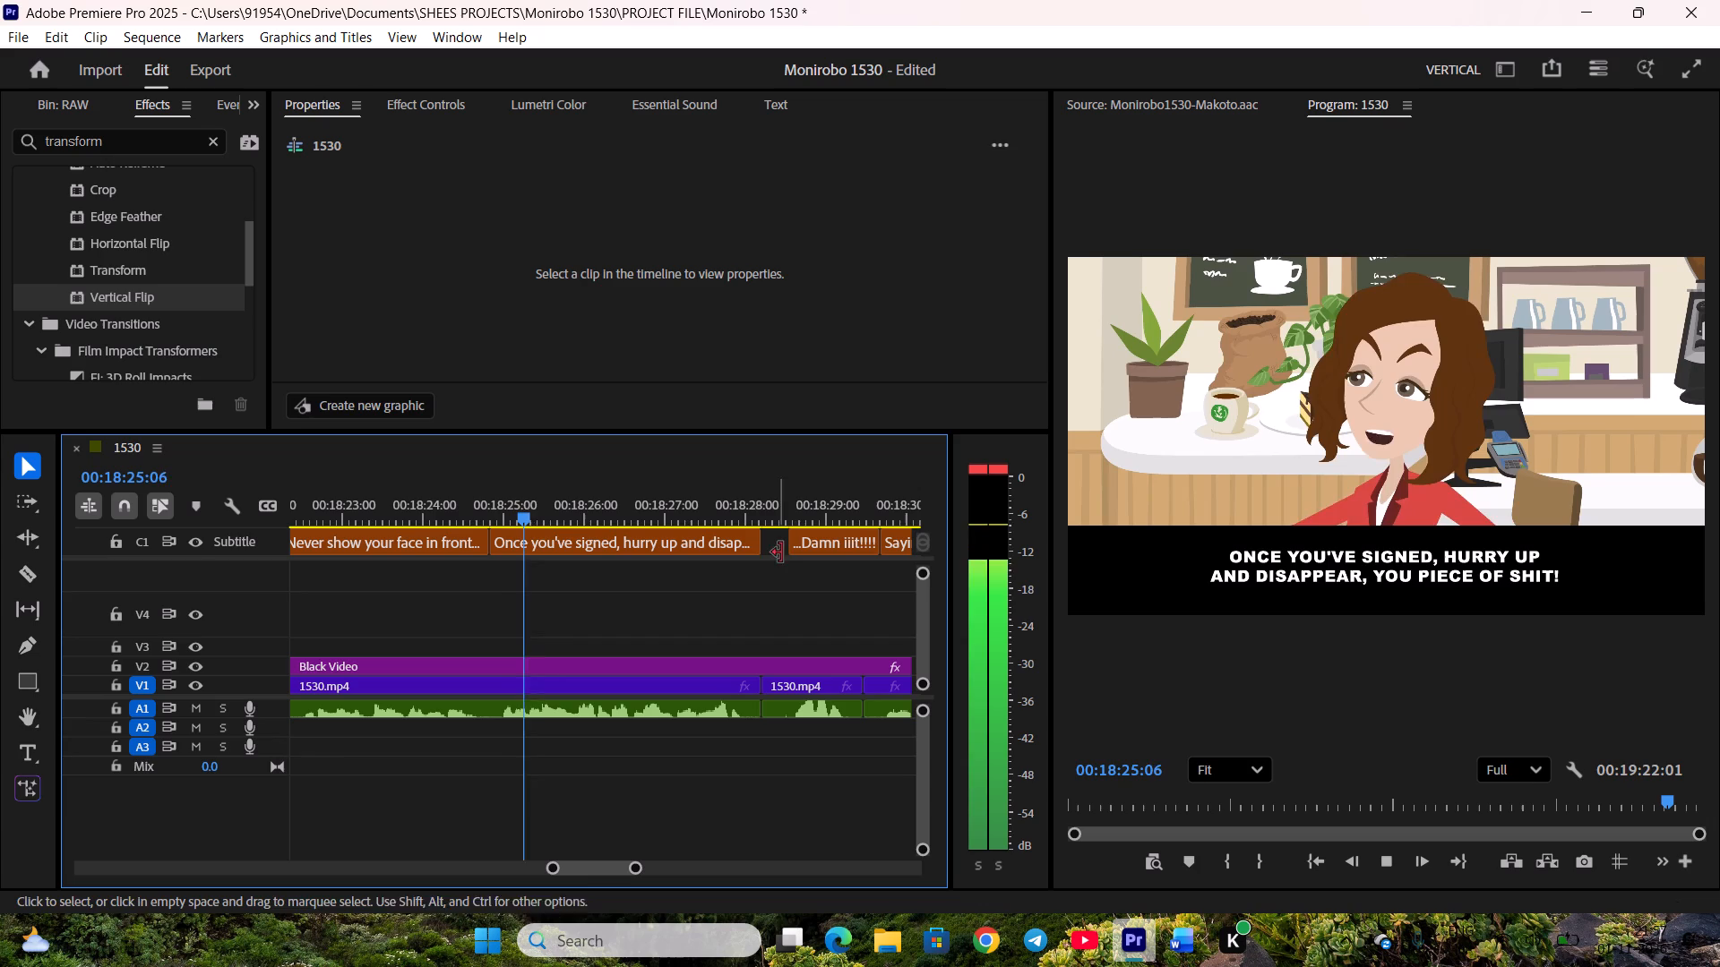
left_click_drag(788, 549, 766, 549)
Pull the end of "...Damn iiit!!!!" and the start of "Saying that, Makoto hurriedly signed the consent form" back to the scene cut.
scroll(700, 574, "down", 4)
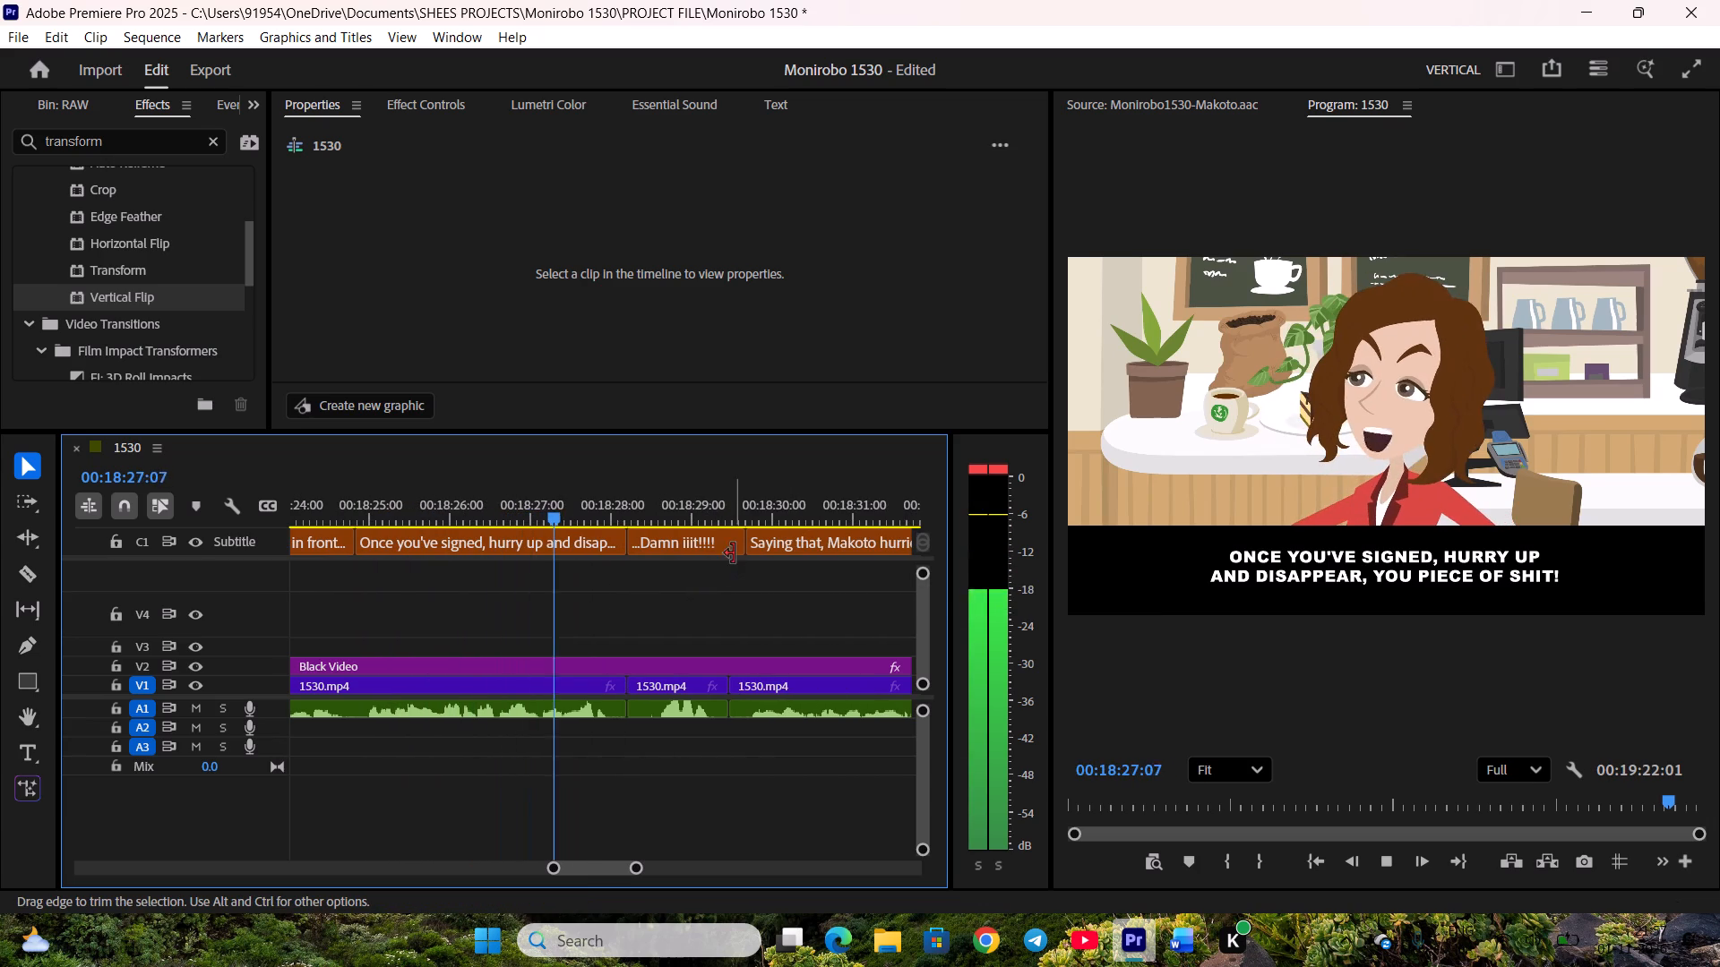
left_click_drag(737, 547, 722, 548)
key("space")
left_click_drag(756, 546, 739, 547)
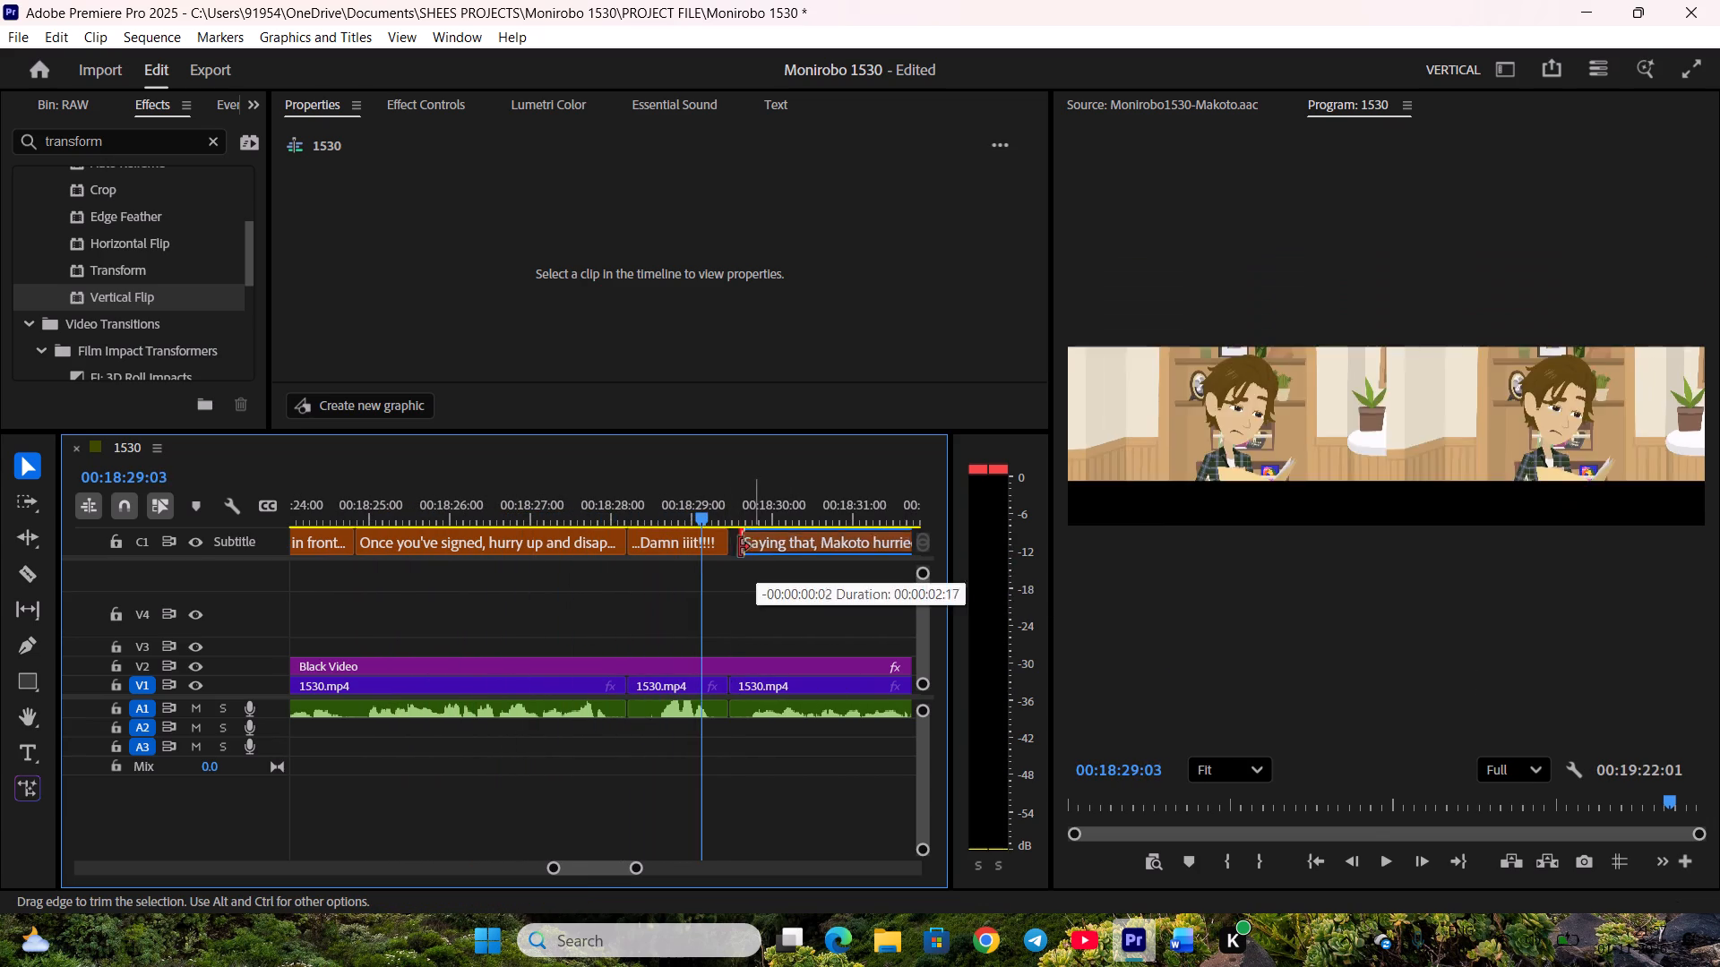
left_click_drag(739, 547, 731, 547)
Raise the gain of the quiet female voice clip under "Saying that, Makoto hurriedly signed the consent form" by 9 dB.
scroll(682, 578, "down", 5)
key("space")
scroll(669, 612, "down", 3)
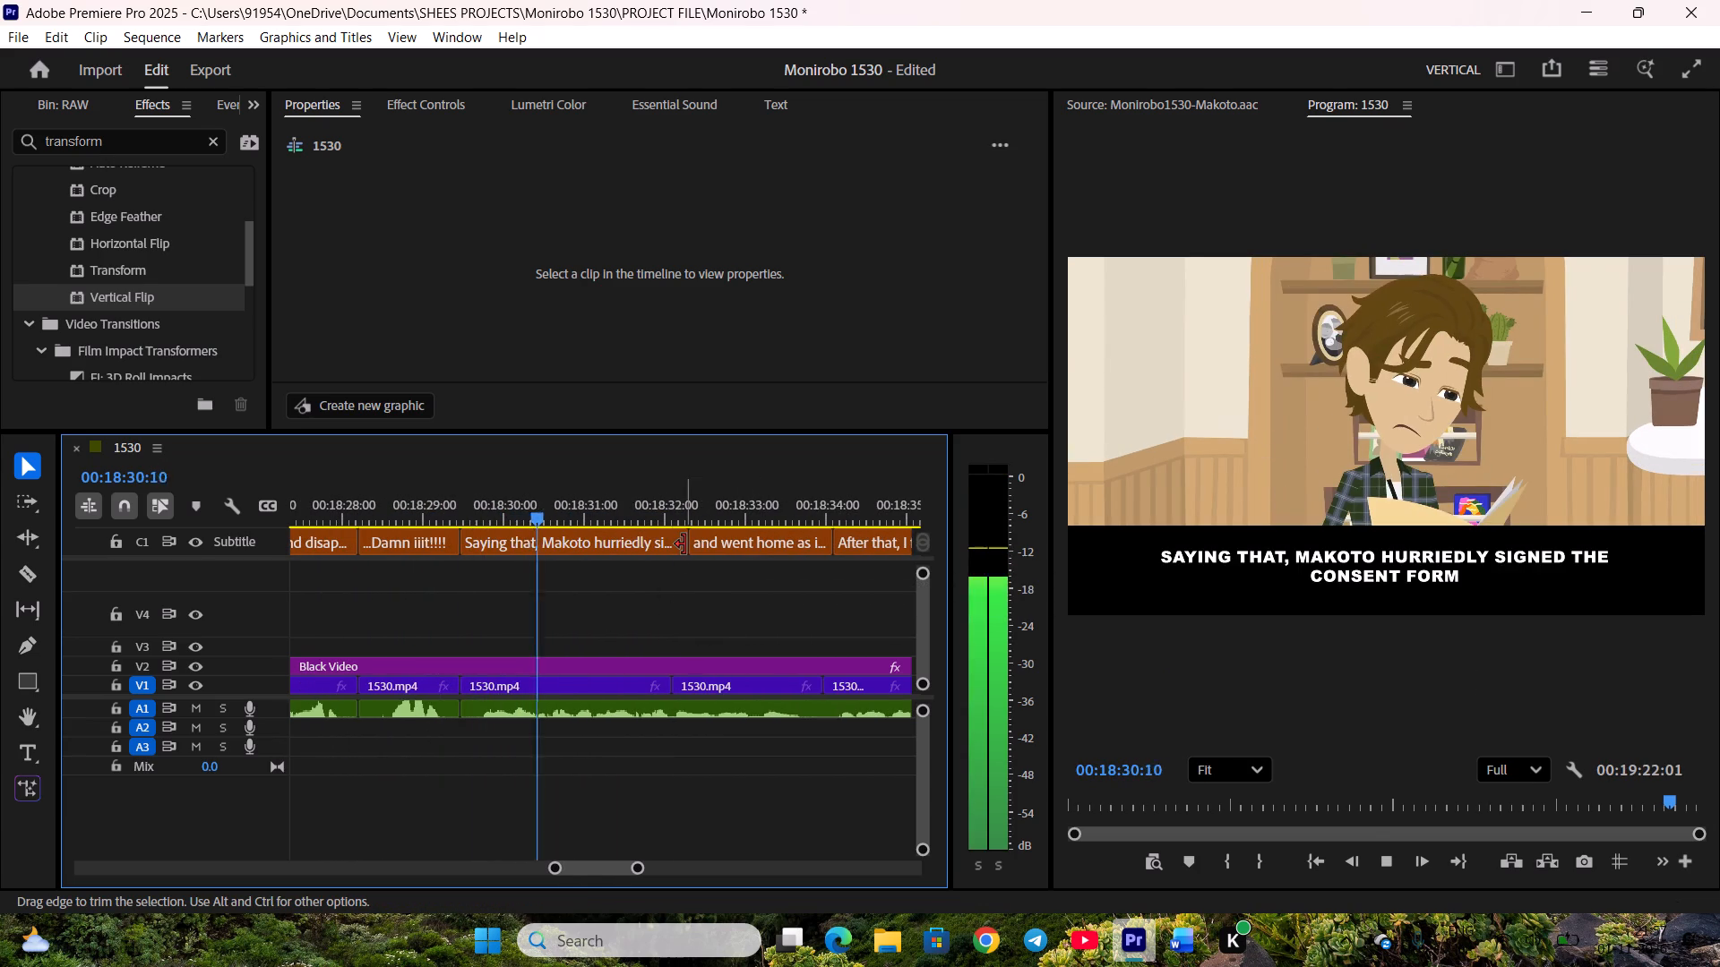
scroll(684, 560, "down", 4)
key("space")
left_click(693, 714)
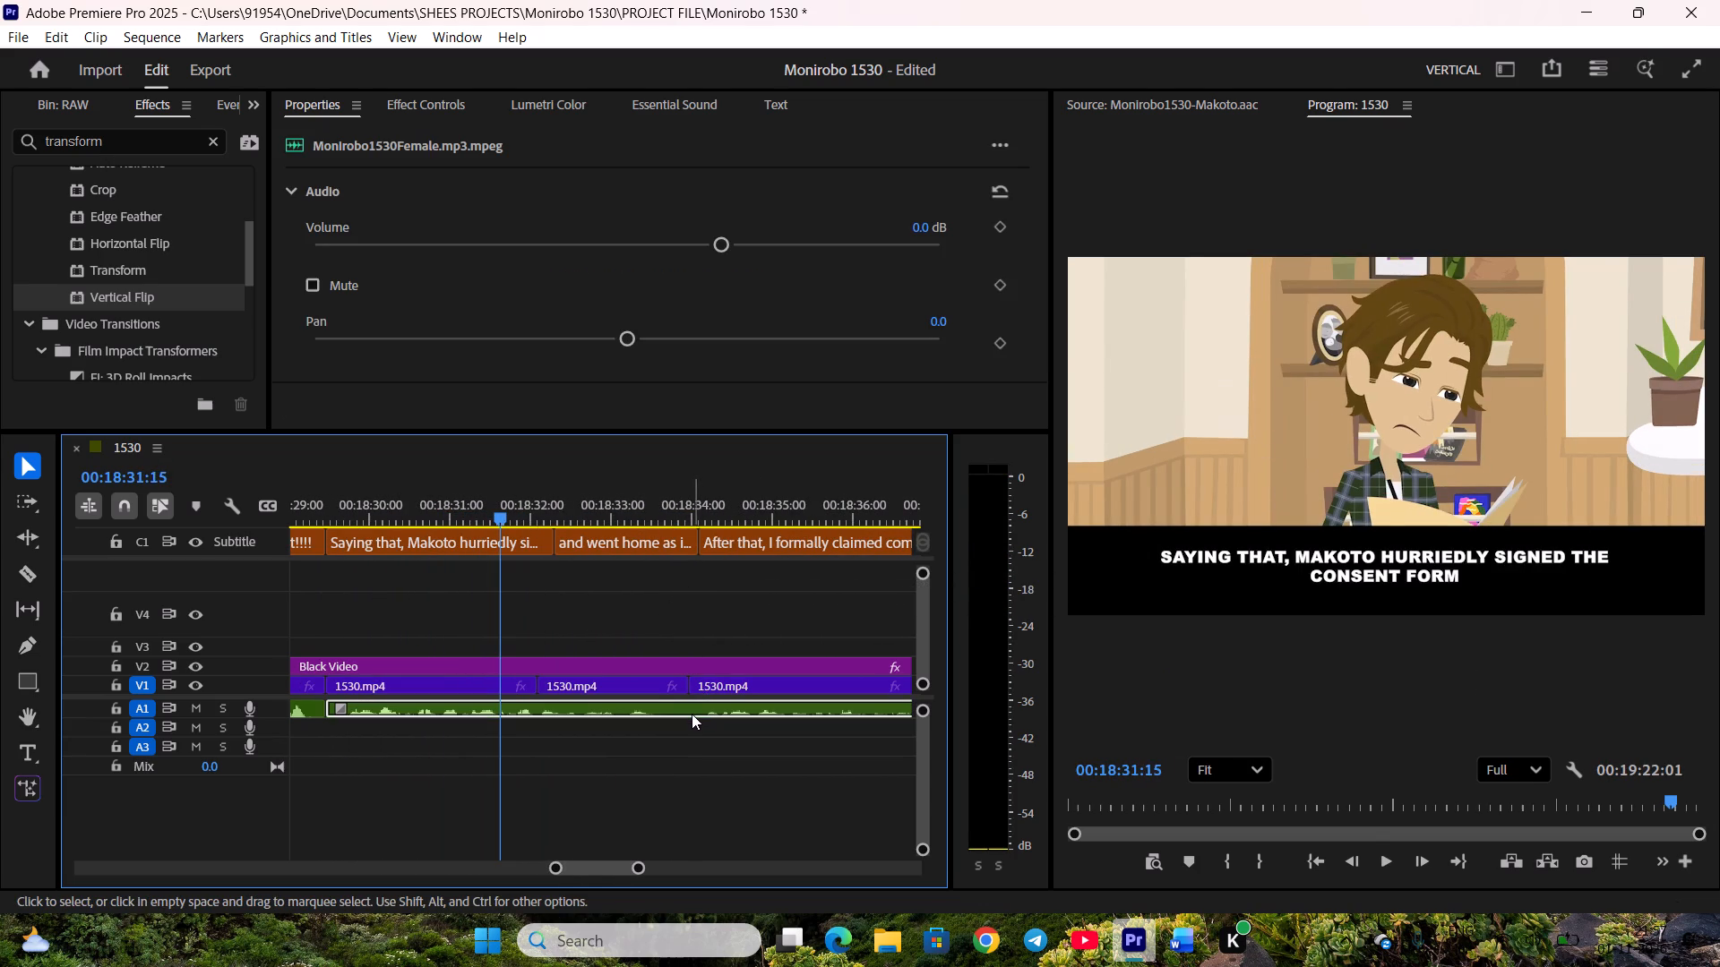
key("g")
key("9")
key("Return")
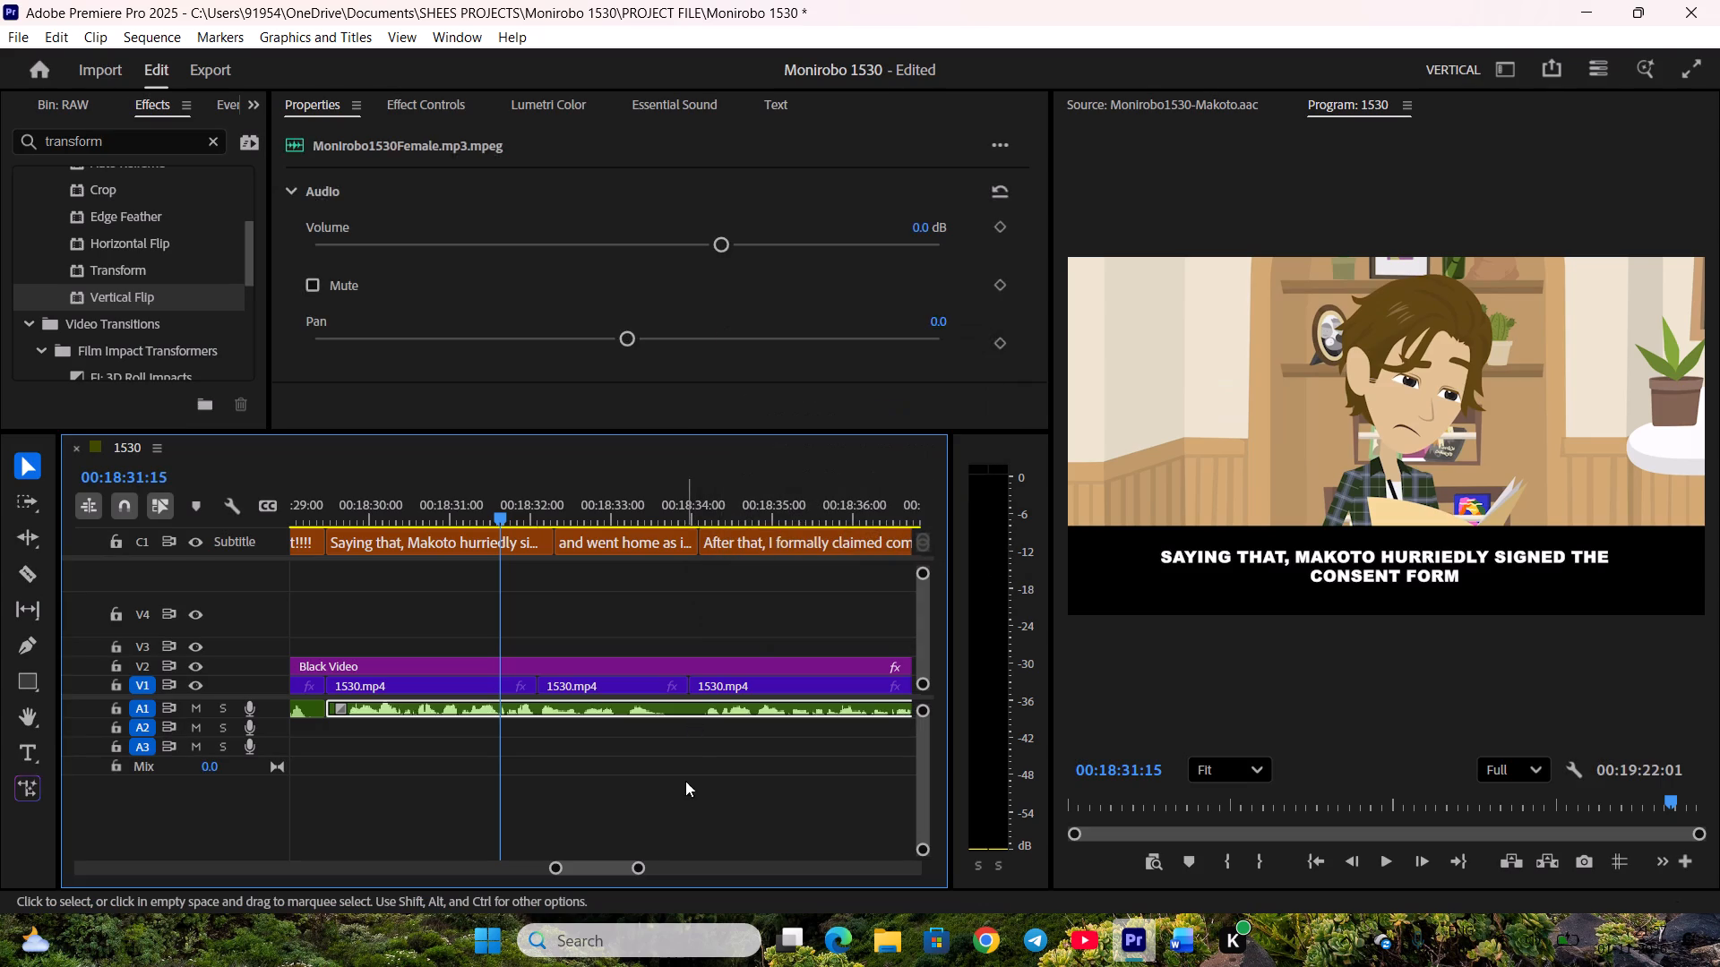
left_click(685, 790)
Move the boundary between "and went home as if fleeing." and "After that, I formally claimed compensation..." back to the scene cut.
key("space")
left_click_drag(692, 543, 682, 544)
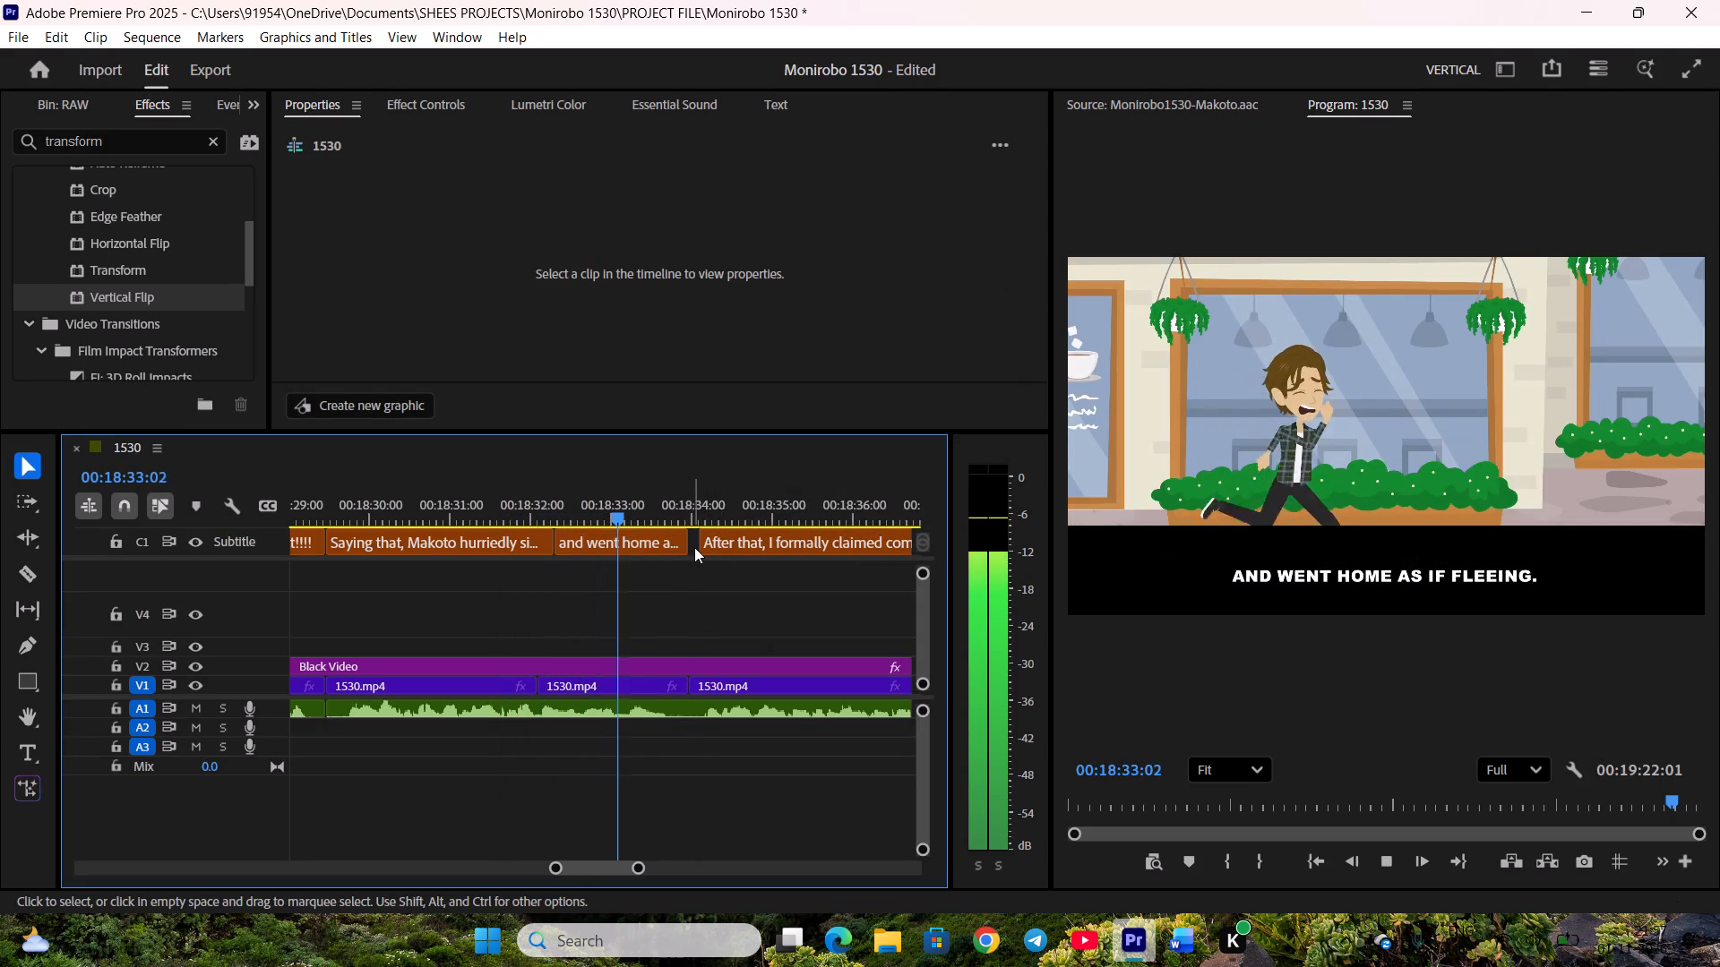
left_click_drag(702, 547, 693, 547)
Close the gap between "After that, I formally claimed compensation..." and "Thanks to the sharp Satoshi, we managed" at the scene cut.
scroll(686, 571, "down", 7)
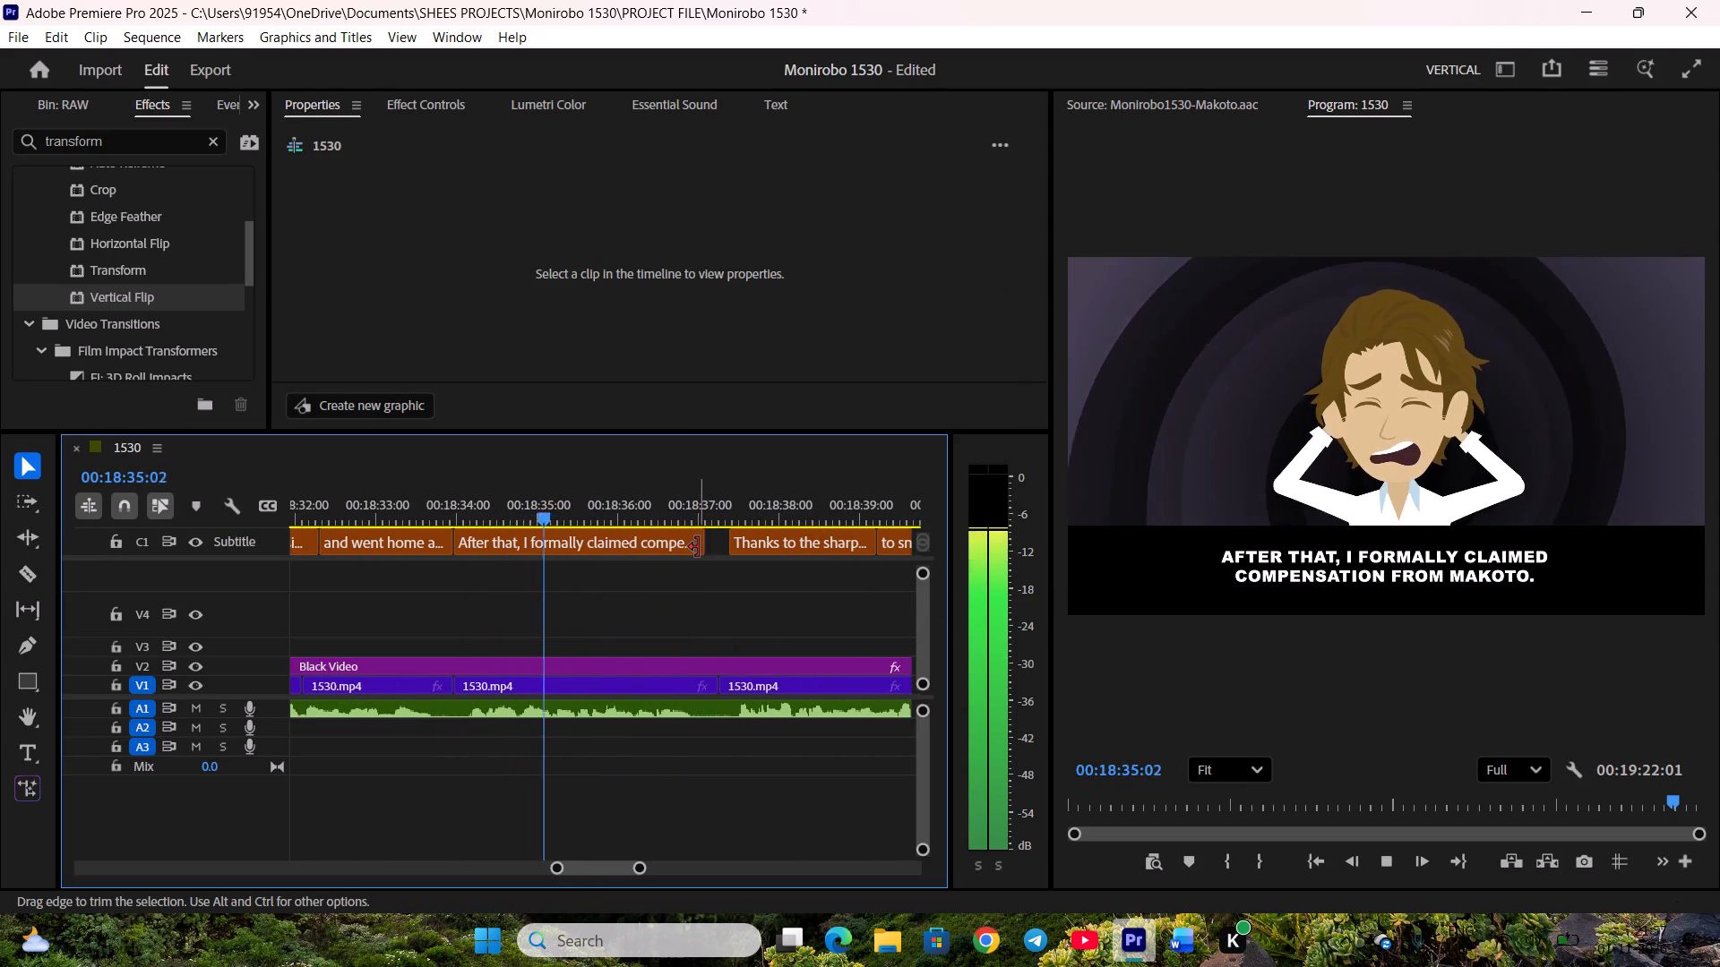
left_click_drag(698, 547, 709, 549)
left_click_drag(735, 546, 724, 547)
Pull the end of "to snatch a higher settlement..." and the start of "Of course, from then on..." back to the scene cut.
scroll(666, 577, "down", 6)
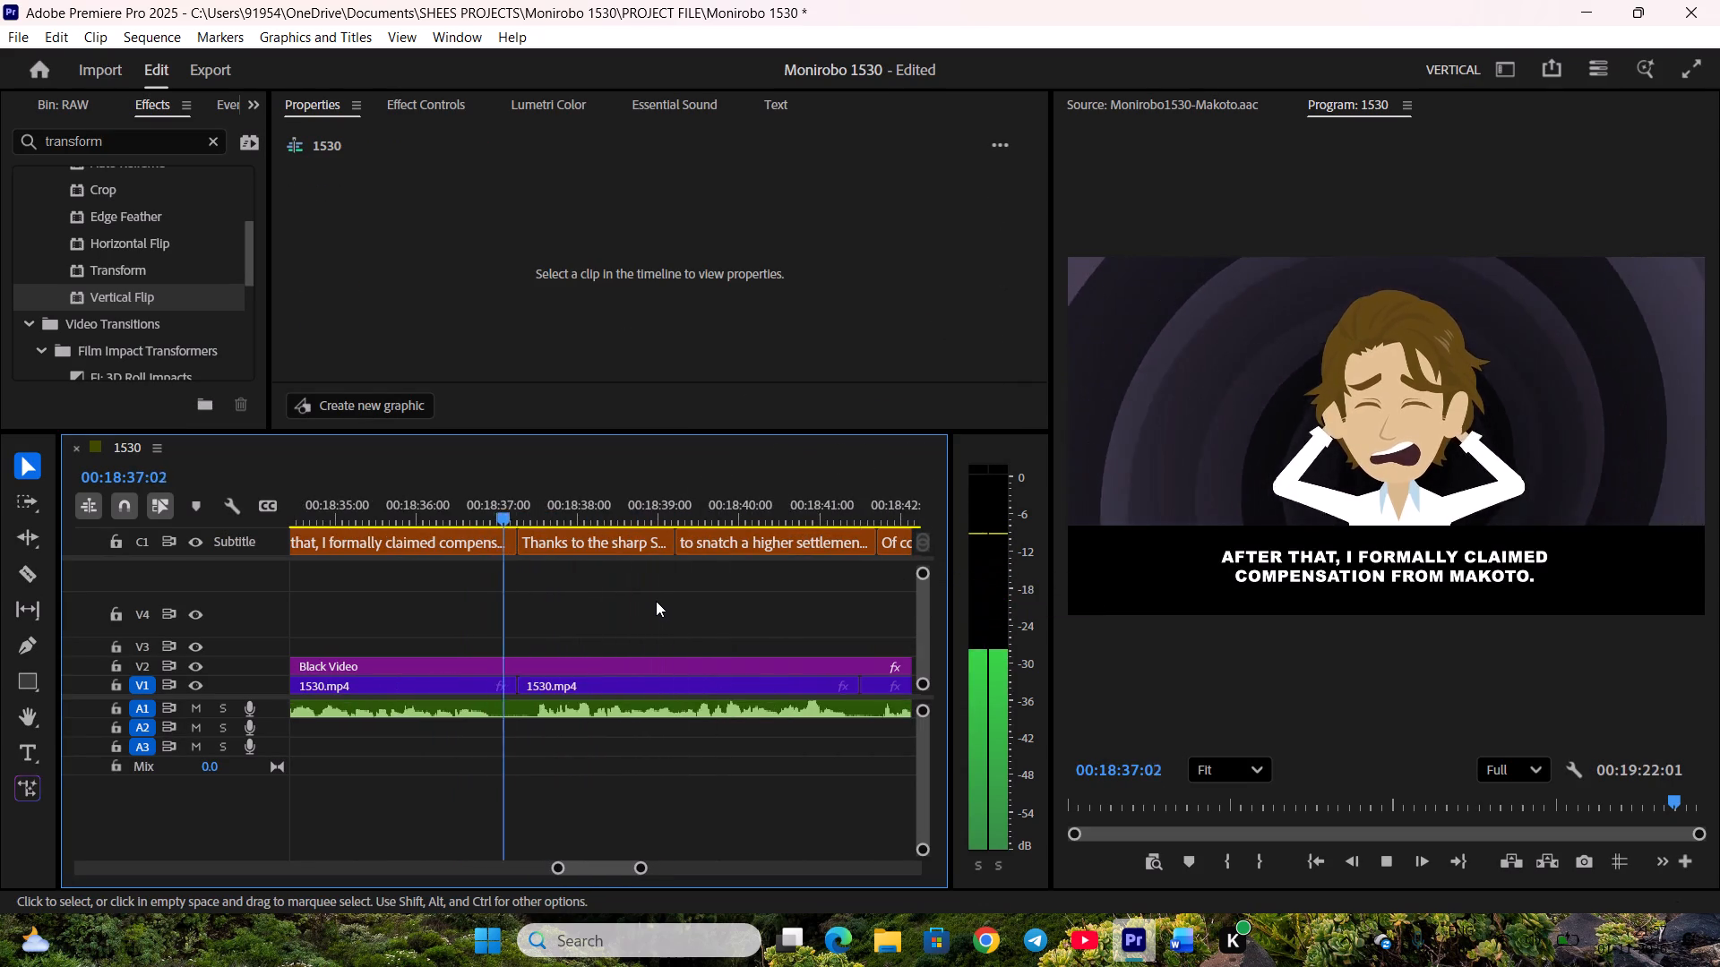
scroll(656, 601, "down", 3)
left_click_drag(774, 543, 767, 543)
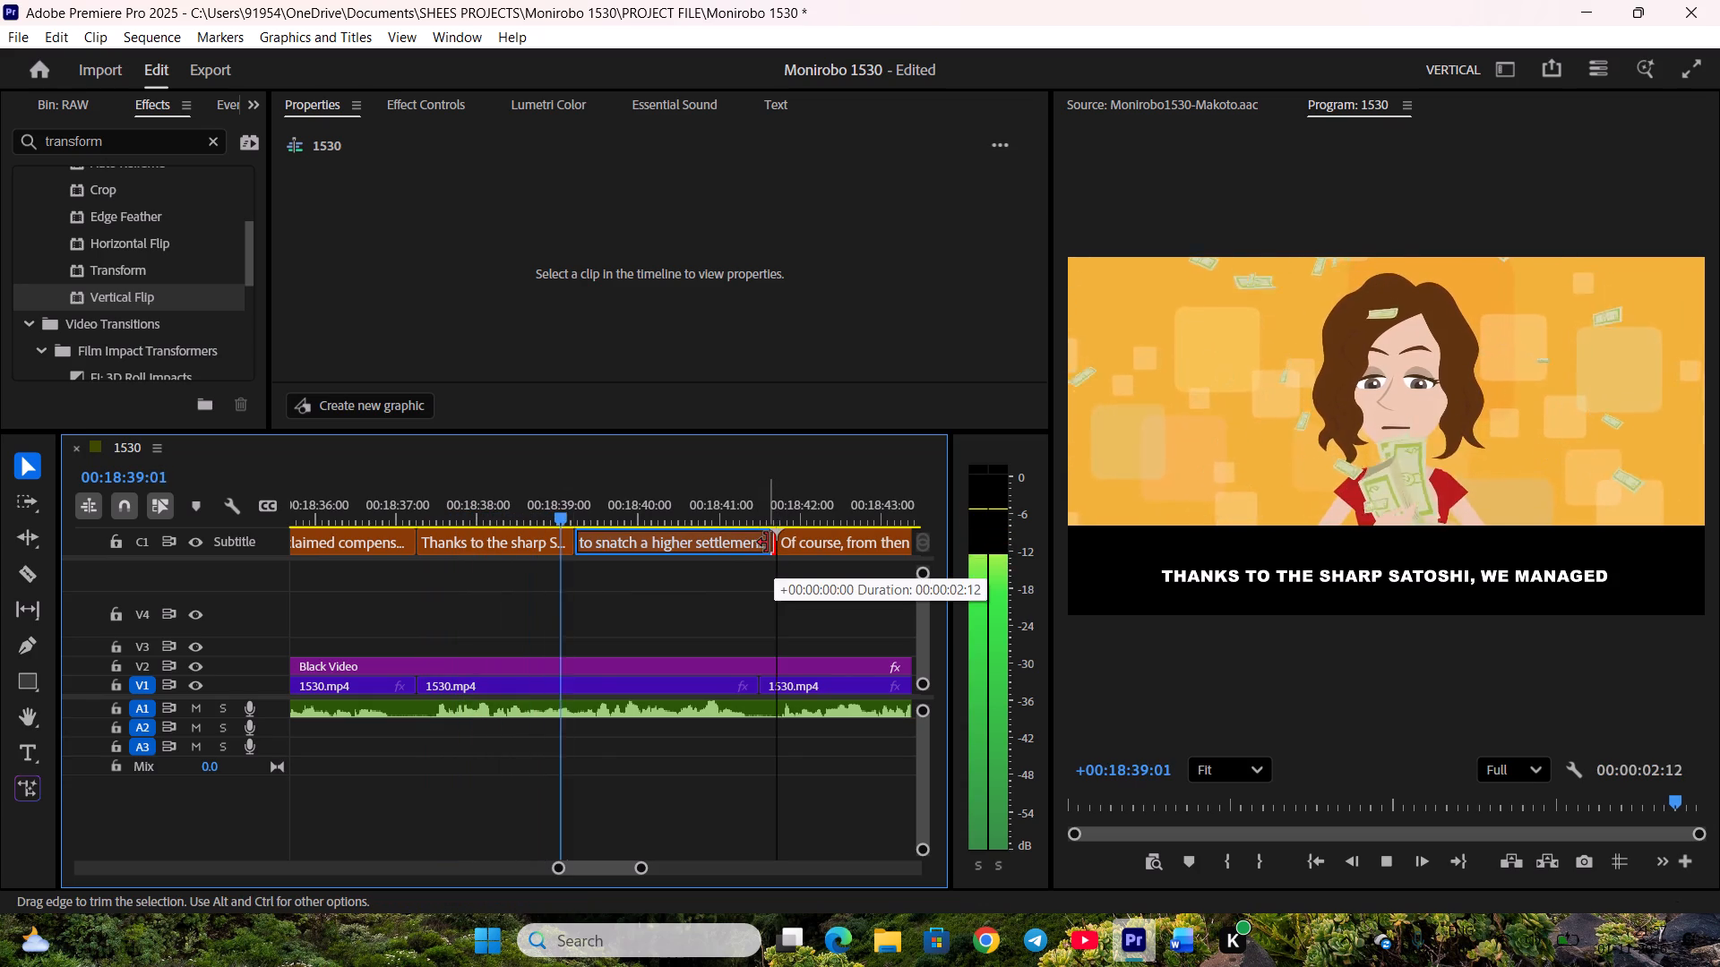
left_click_drag(767, 543, 758, 543)
left_click_drag(777, 543, 762, 543)
Move the boundary between "Of course, from then on Makoto stopped contacting me," and "and now I spend happy days..." back to the scene cut.
scroll(735, 564, "down", 5)
scroll(650, 607, "down", 4)
left_click(713, 538)
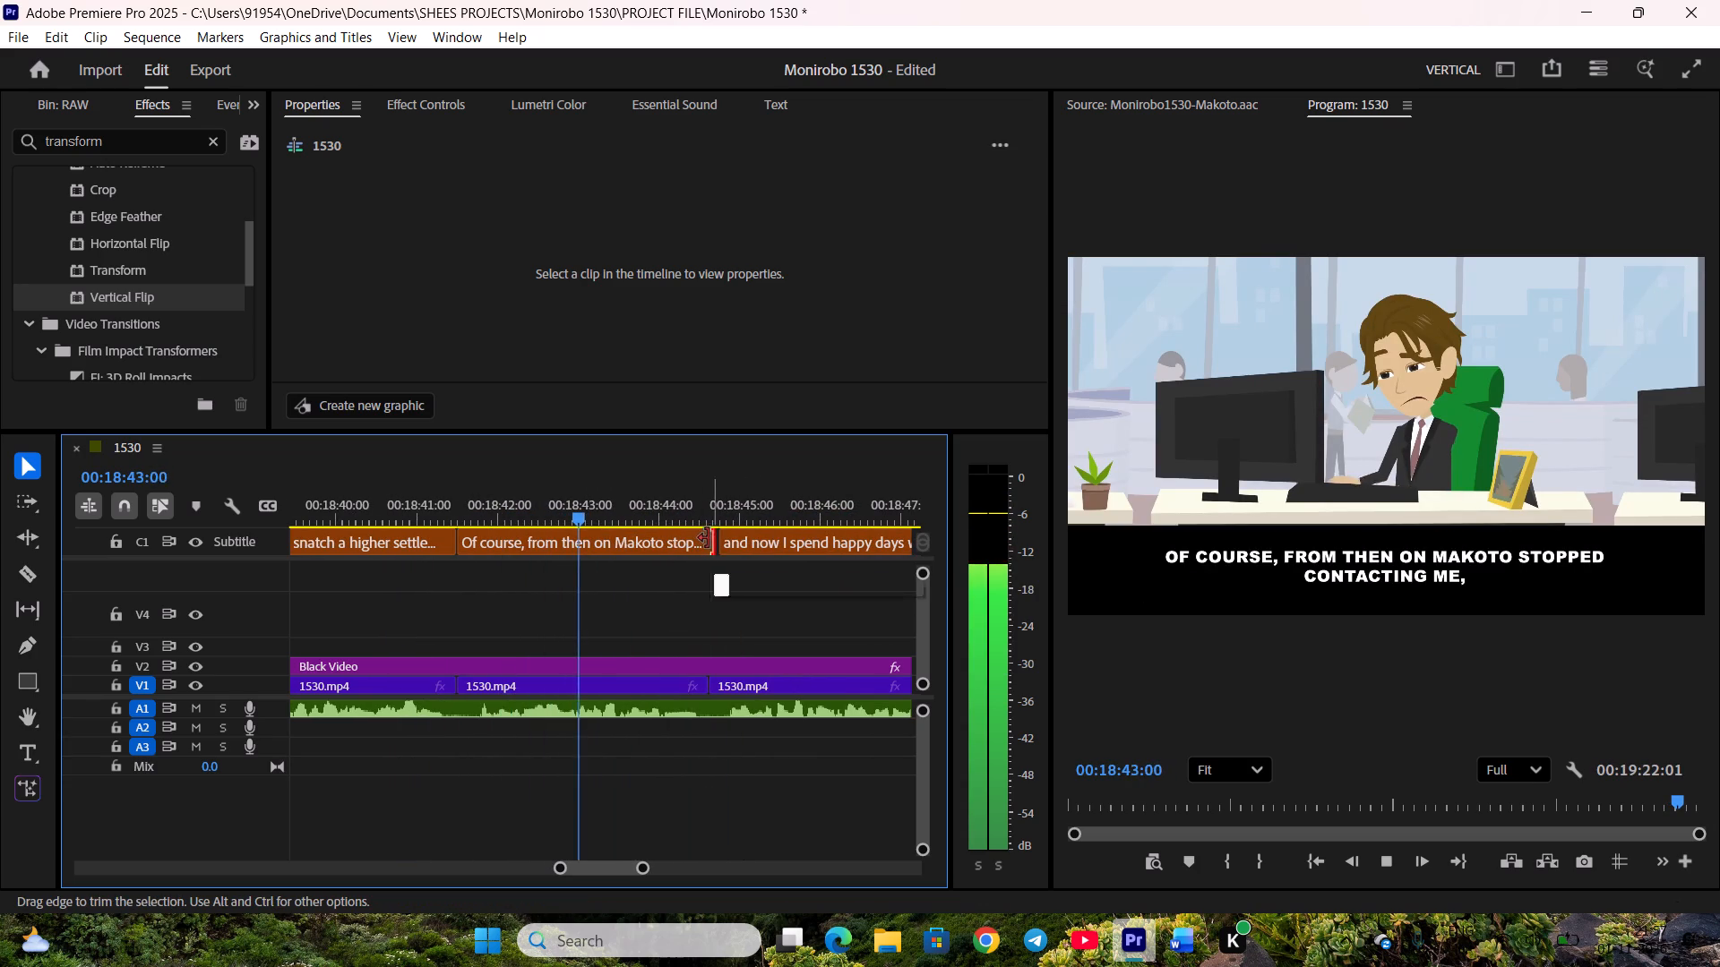
left_click_drag(727, 545, 718, 545)
Close the gap between "and now I spend happy days with my new husband, Satoshi." and "Satoshi is a good husband" at the scene cut.
scroll(688, 565, "down", 11)
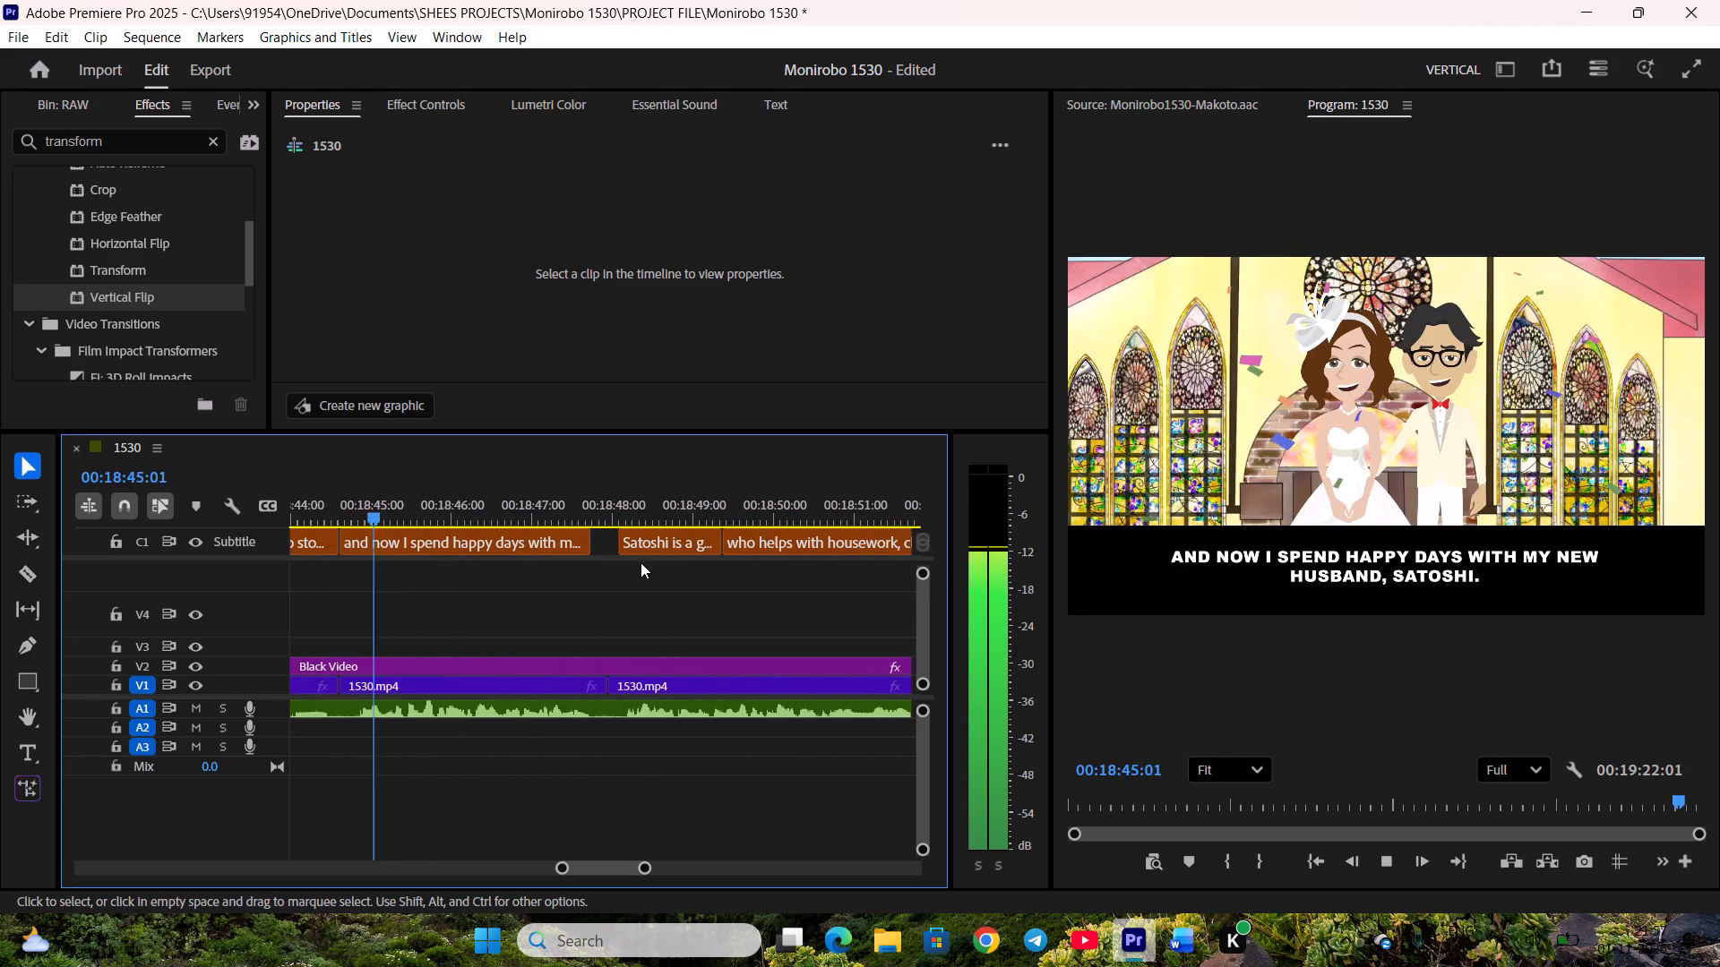
left_click_drag(588, 545, 604, 548)
left_click_drag(622, 550, 611, 550)
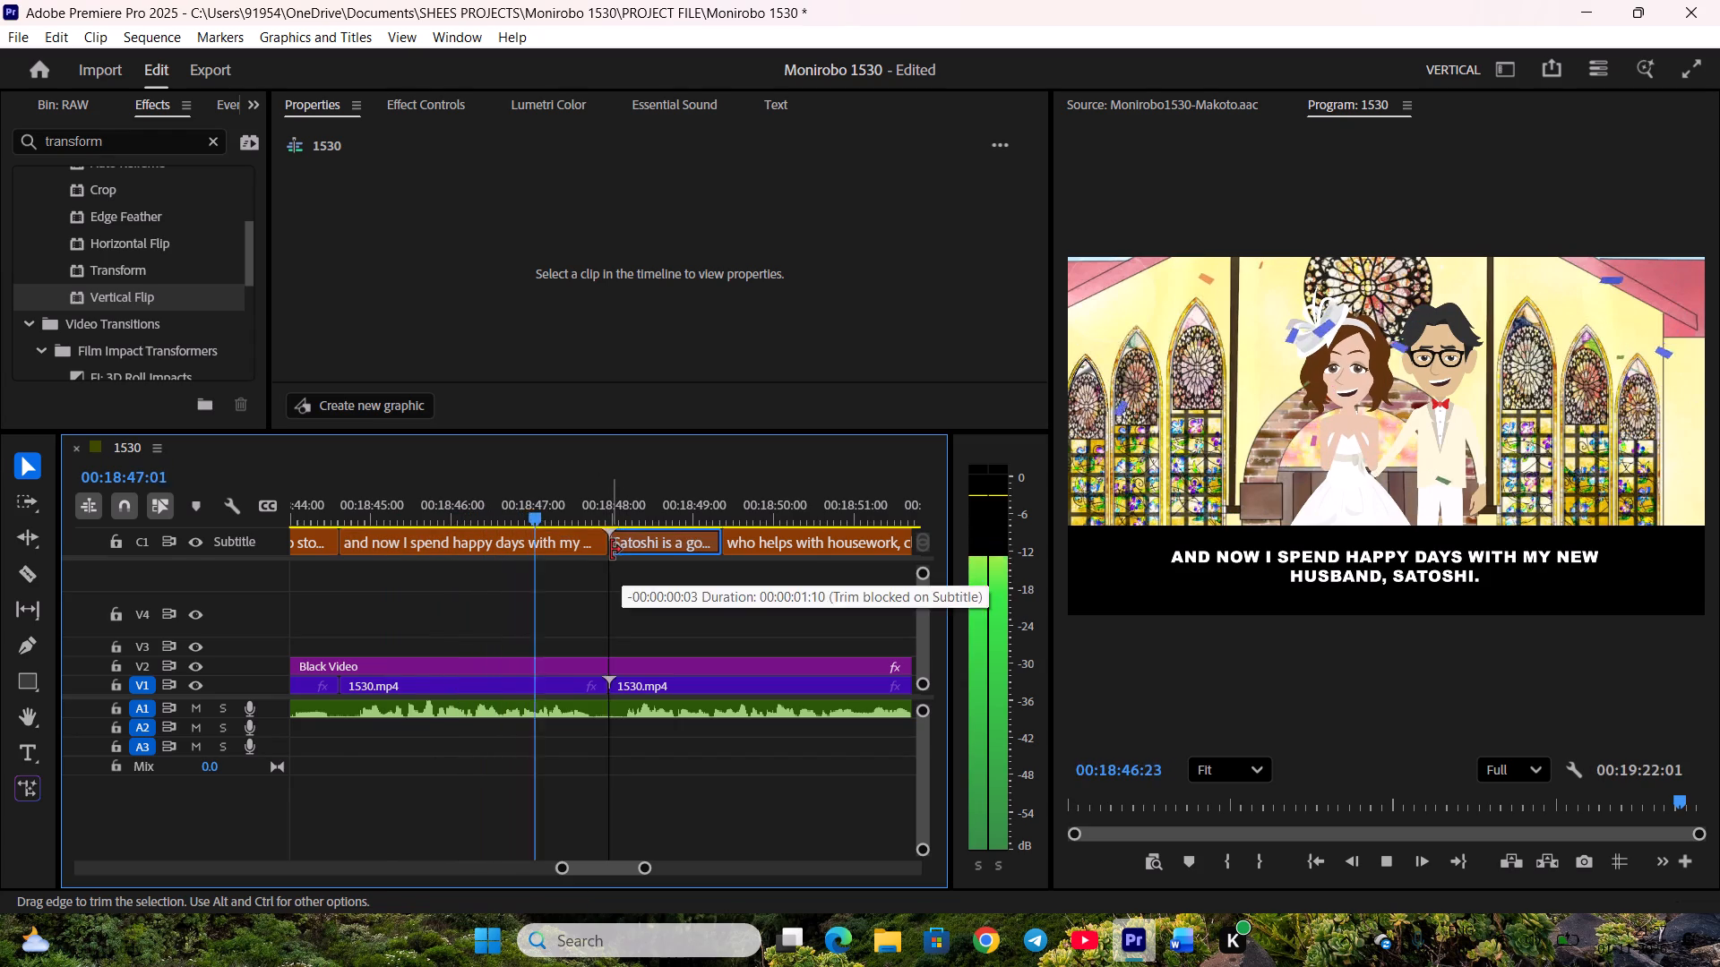
left_click_drag(611, 550, 610, 551)
Pull the start of "Everyone watching..." back to the scene cut, against the end of "and from here on it seems like the two of us...".
scroll(653, 563, "down", 6)
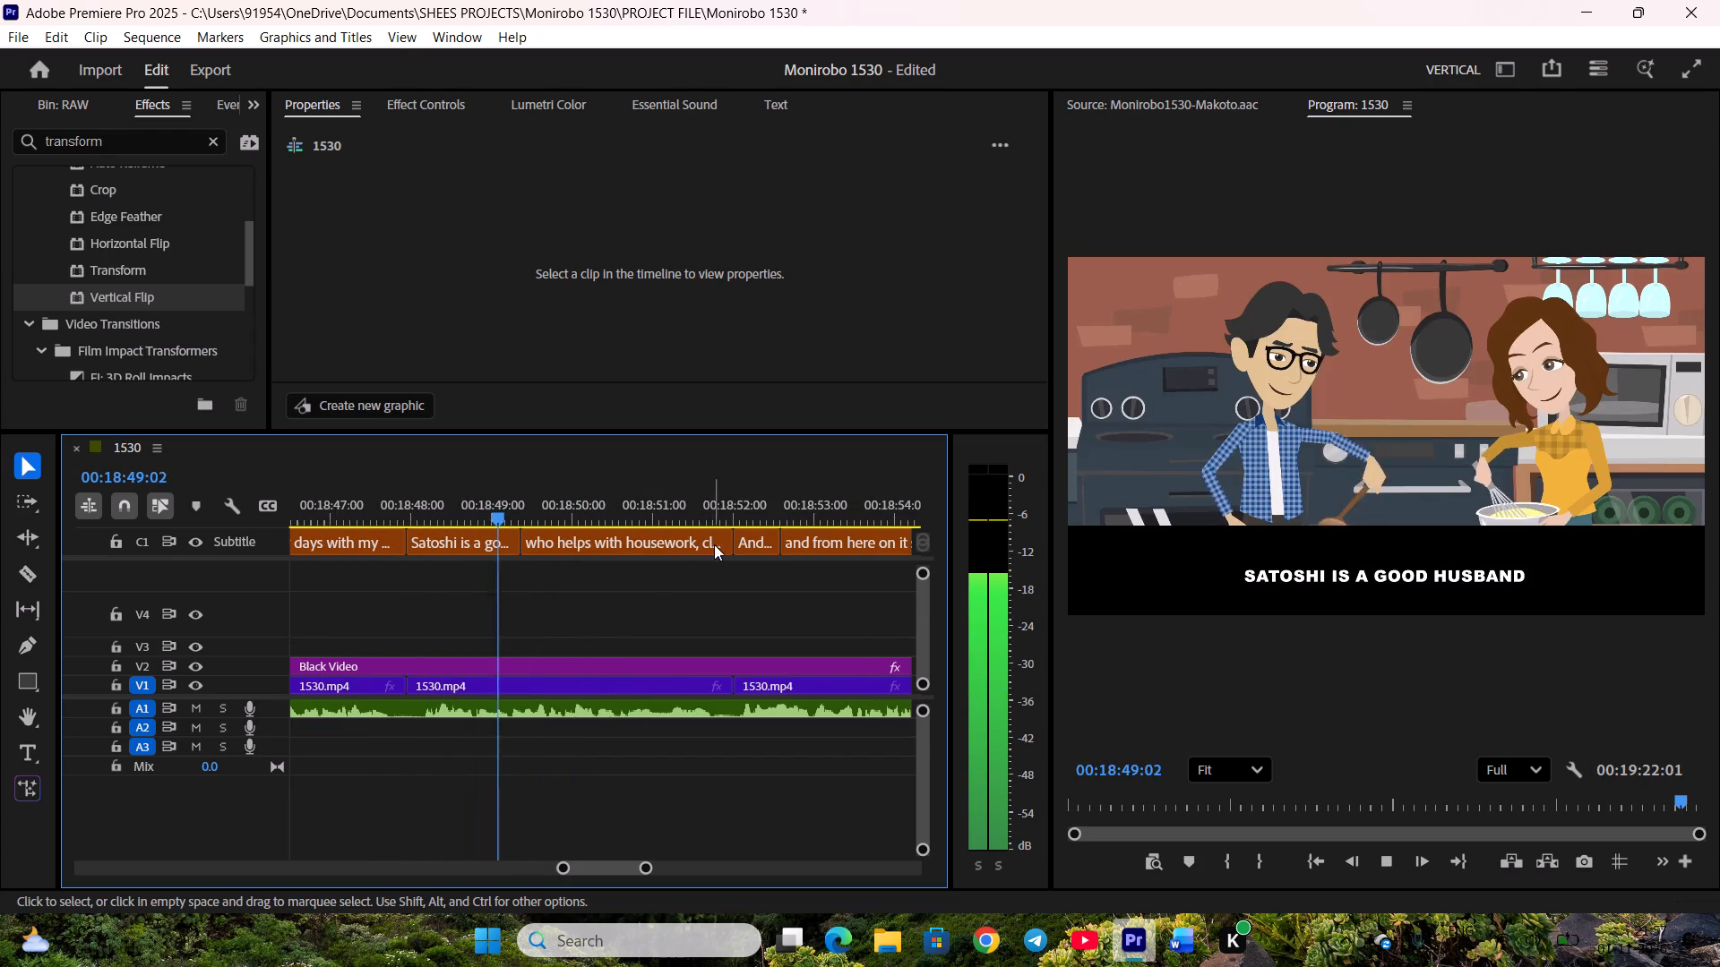
left_click(722, 543)
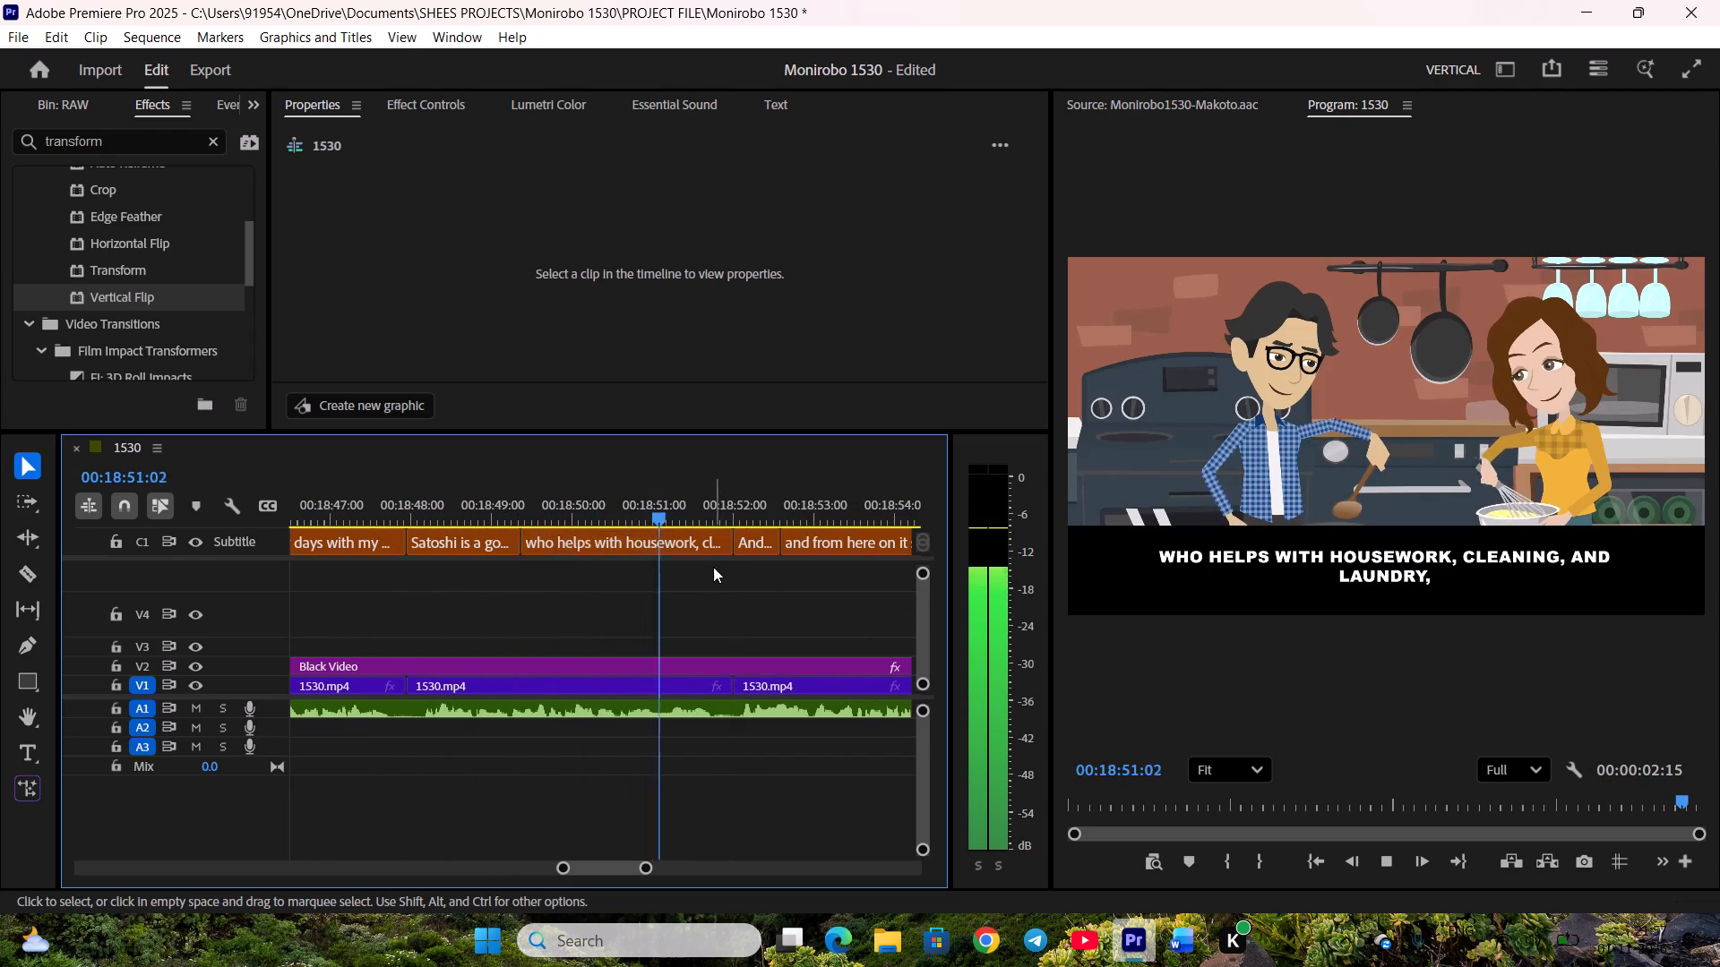
scroll(713, 581, "down", 9)
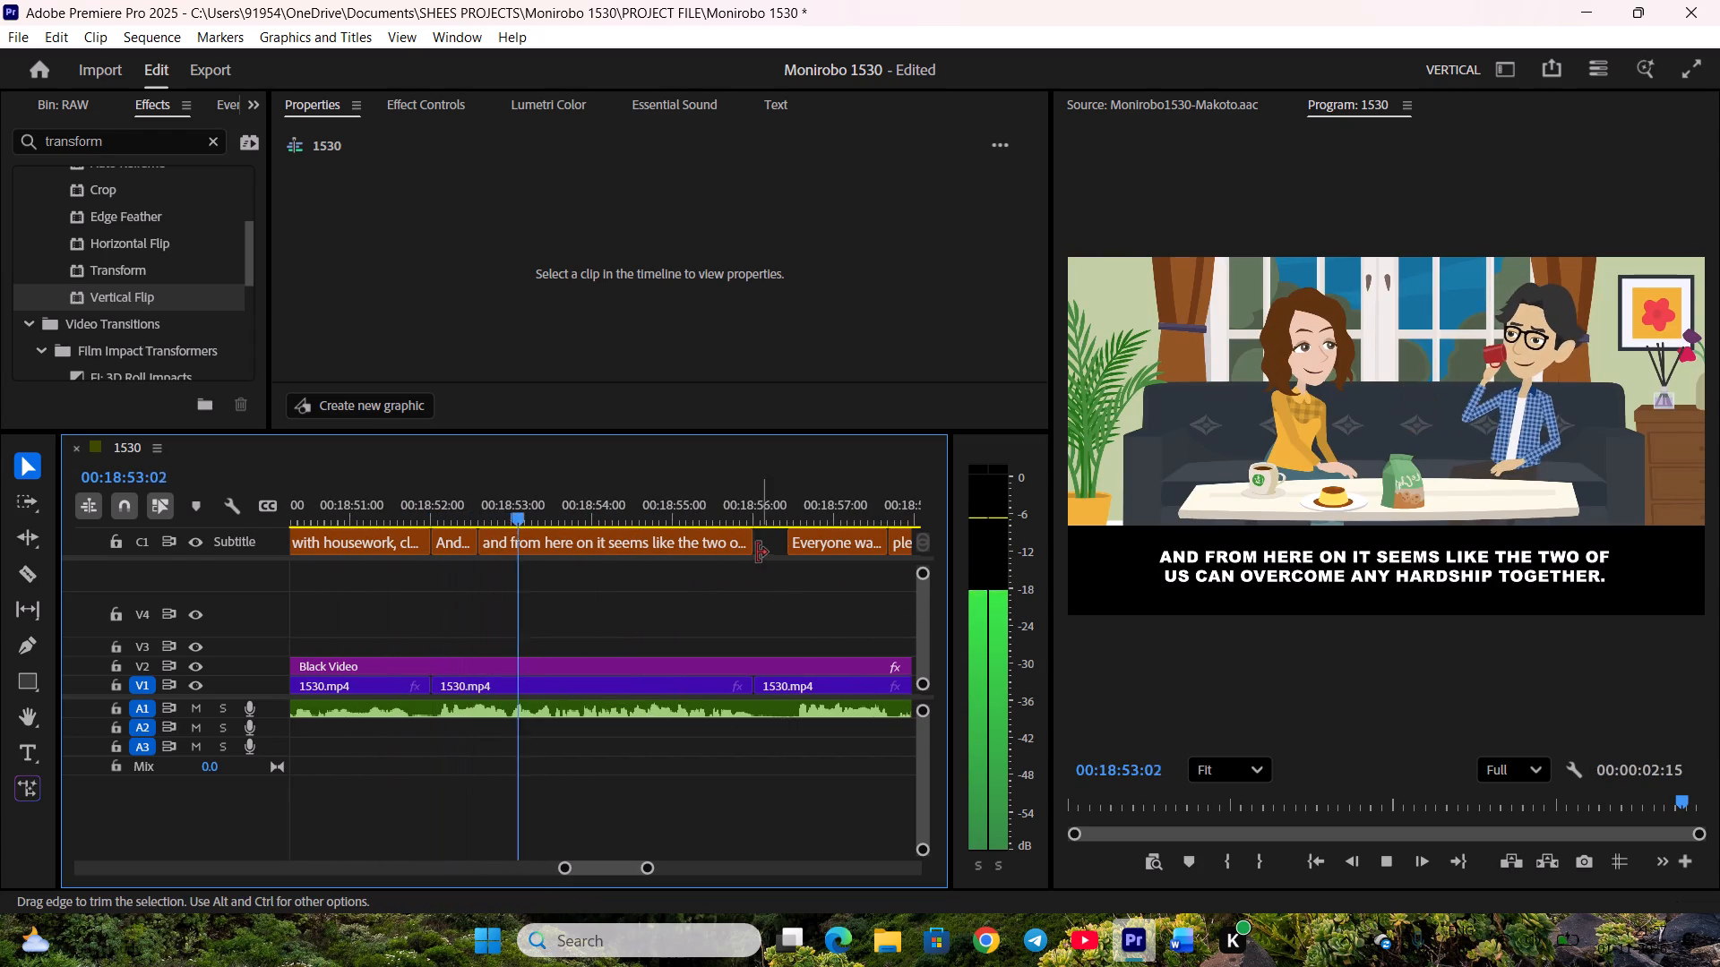
left_click(744, 547)
key("space")
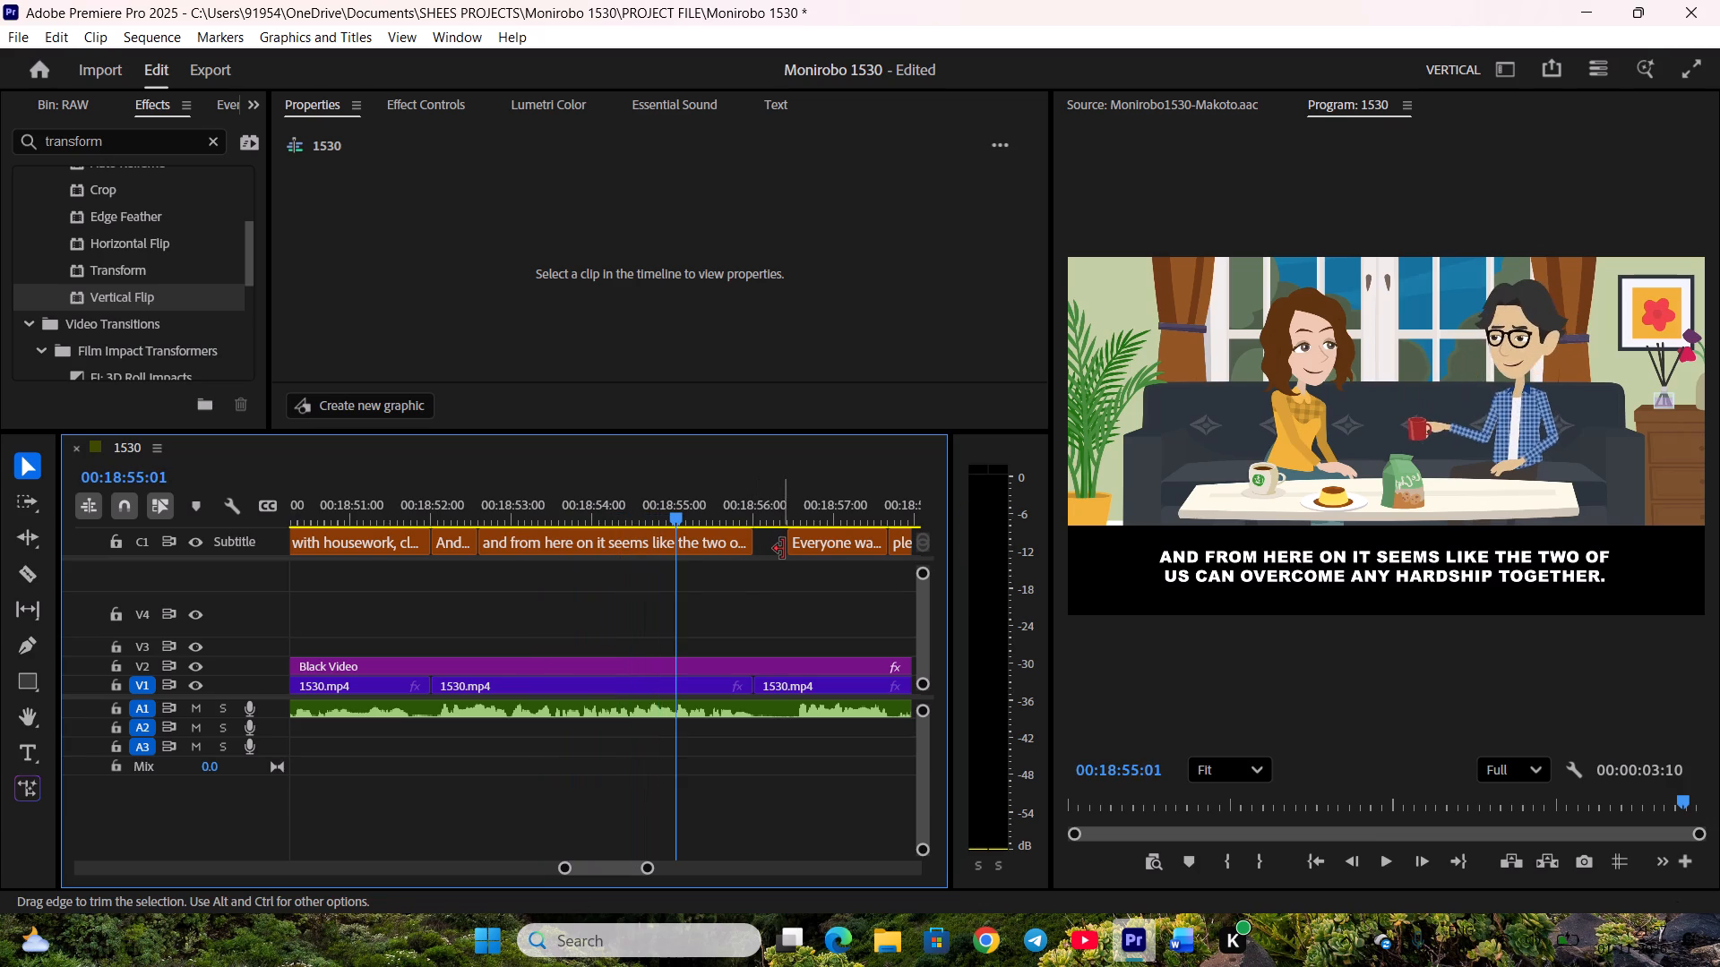
left_click_drag(789, 546, 759, 547)
Pull the start of the "Okay?" subtitle back to the end of "please watch out for useless husbands who can't do housework,".
key("space")
scroll(760, 571, "down", 4)
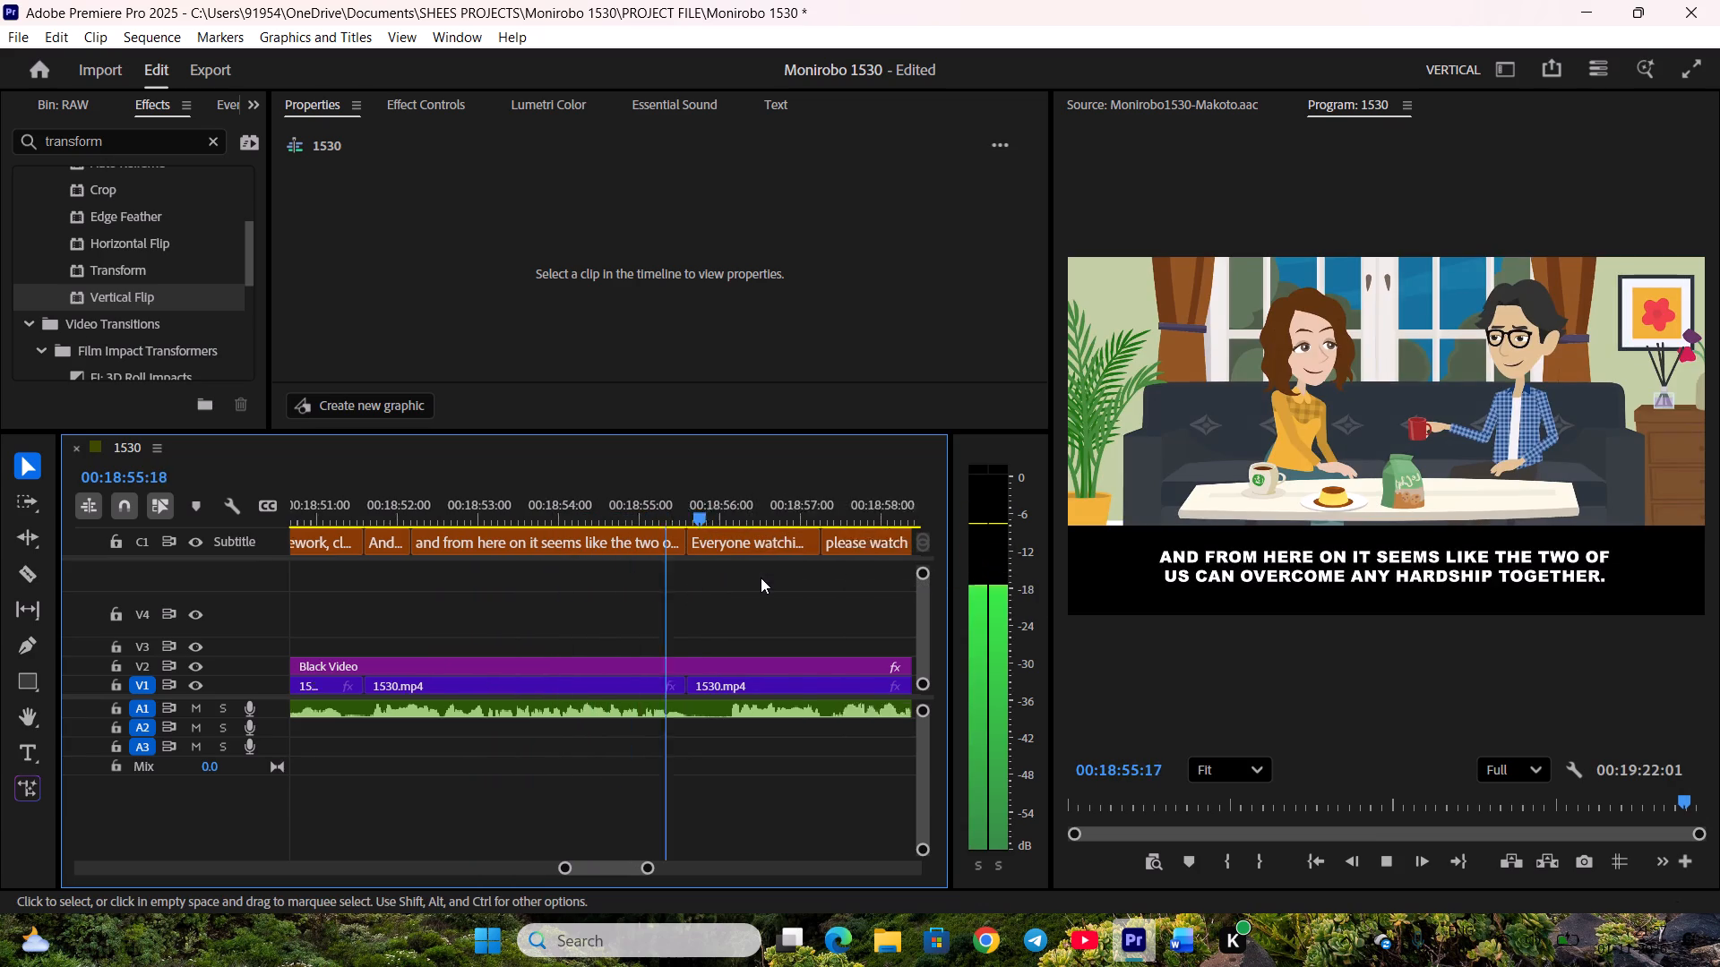
scroll(761, 578, "down", 5)
key("space")
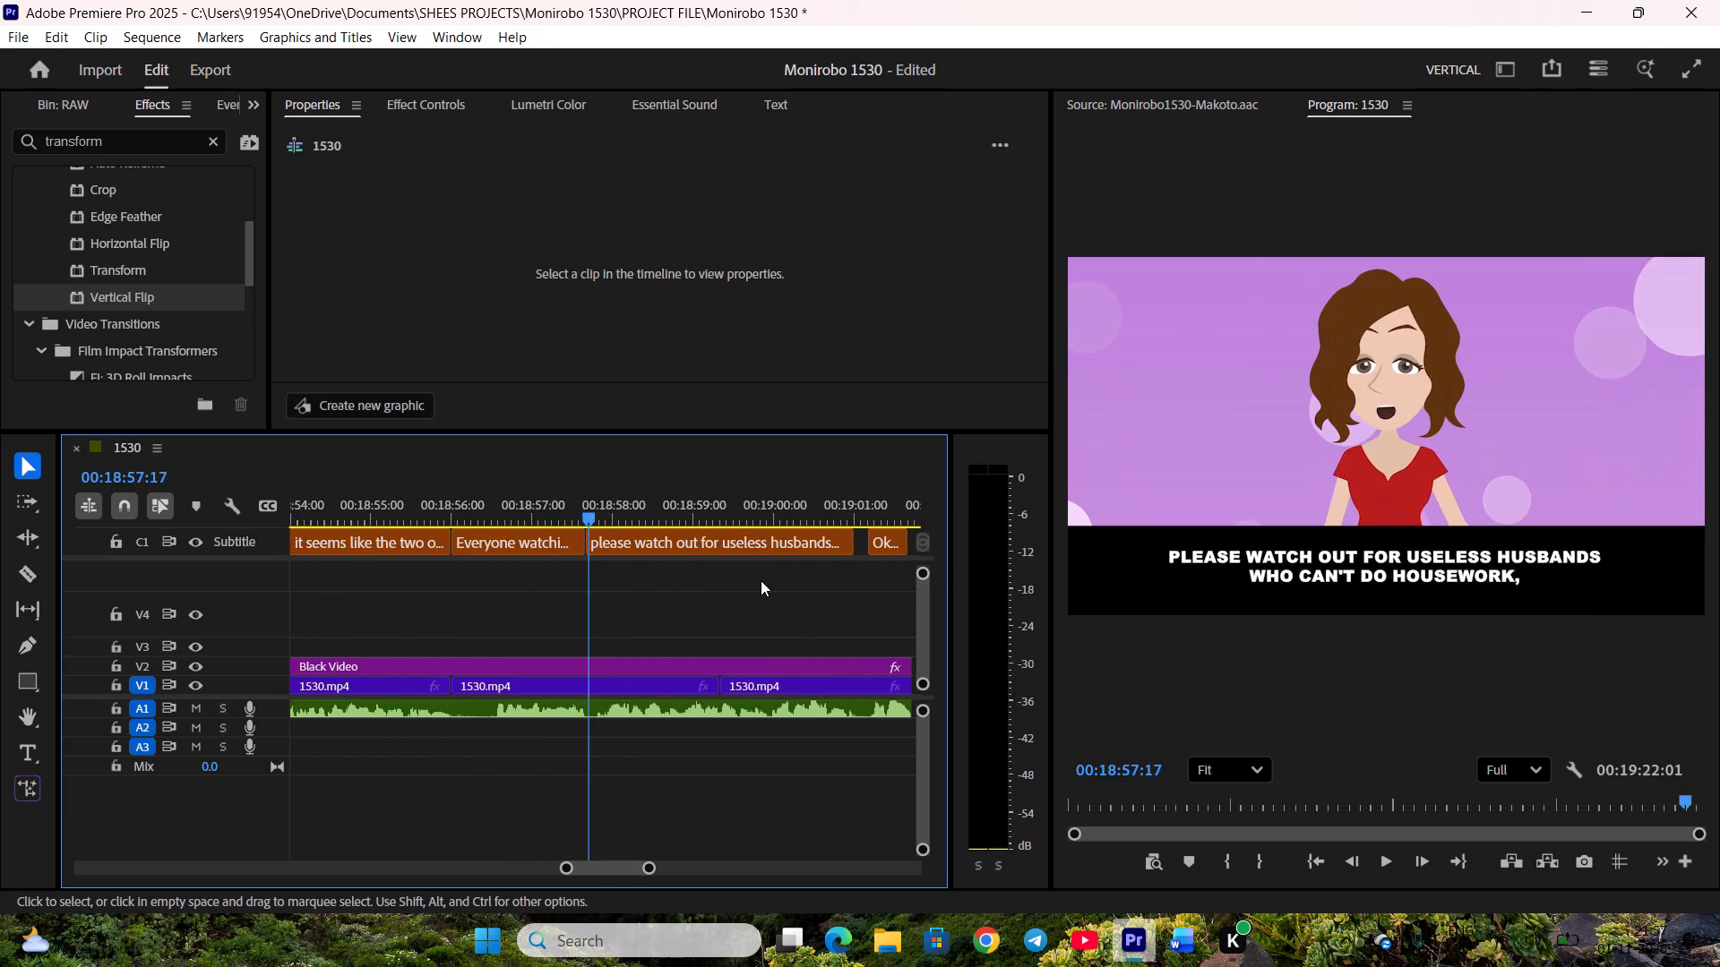
scroll(761, 580, "down", 4)
key("space")
left_click_drag(739, 549, 721, 551)
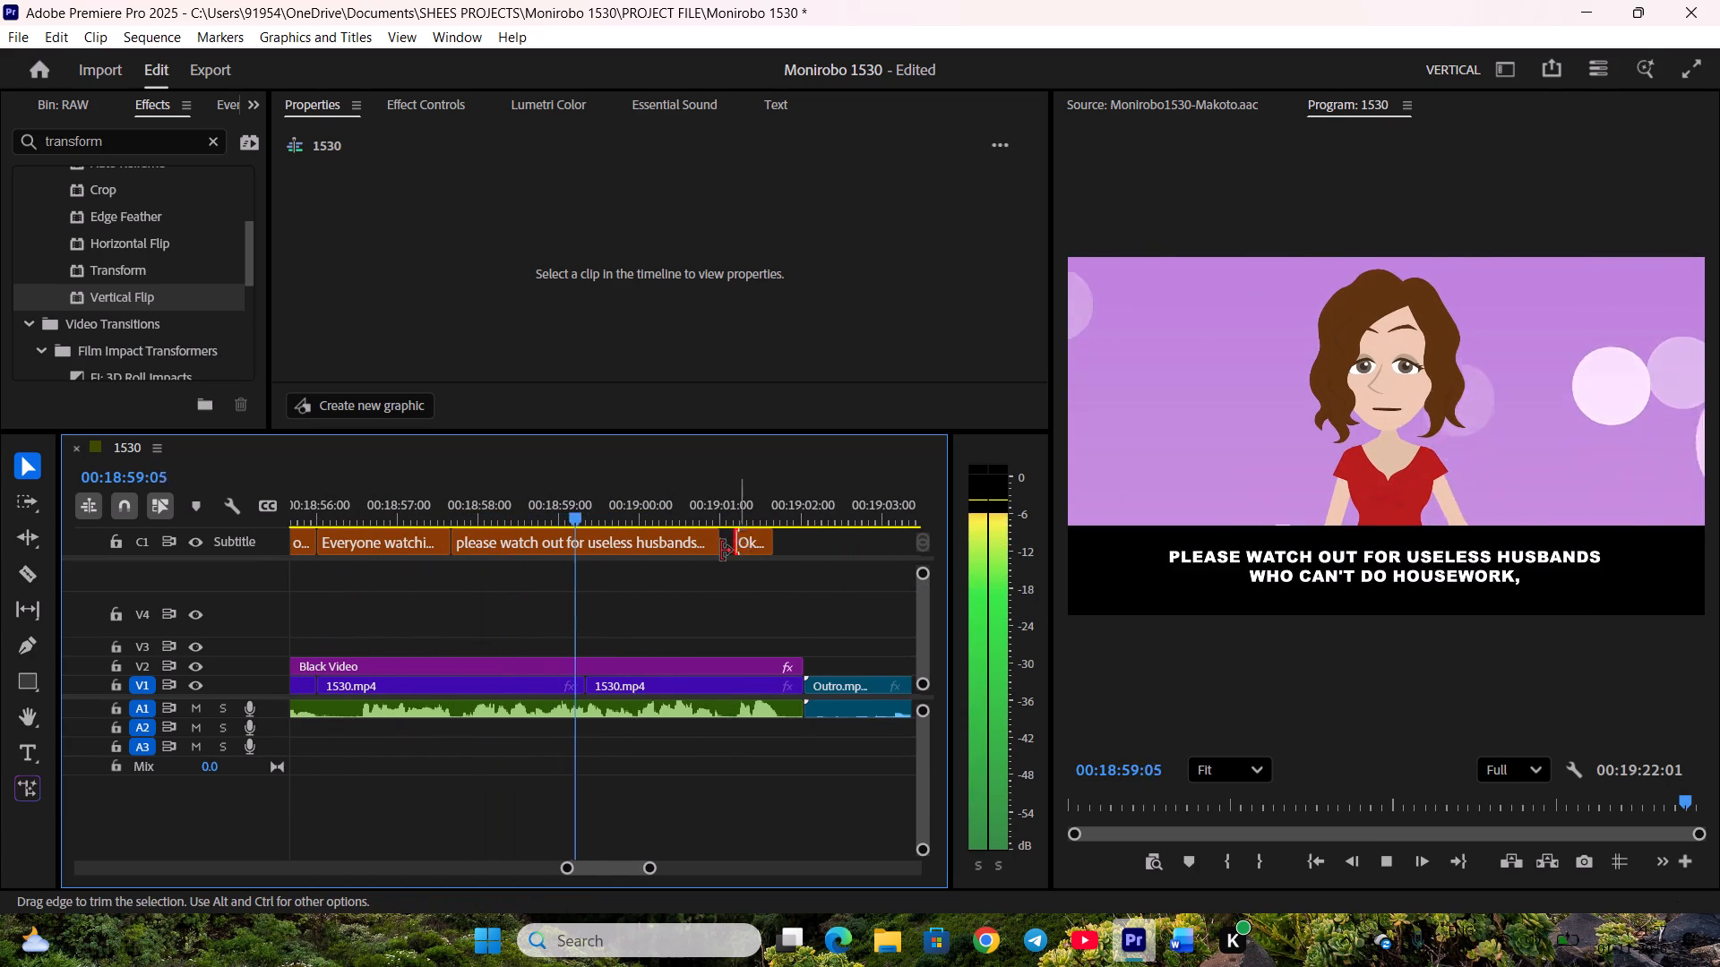
left_click_drag(721, 551, 718, 551)
Extend the end of the "Okay?" subtitle to the start of the Outro.mp4 clip.
scroll(727, 568, "down", 2)
left_click_drag(701, 544, 720, 544)
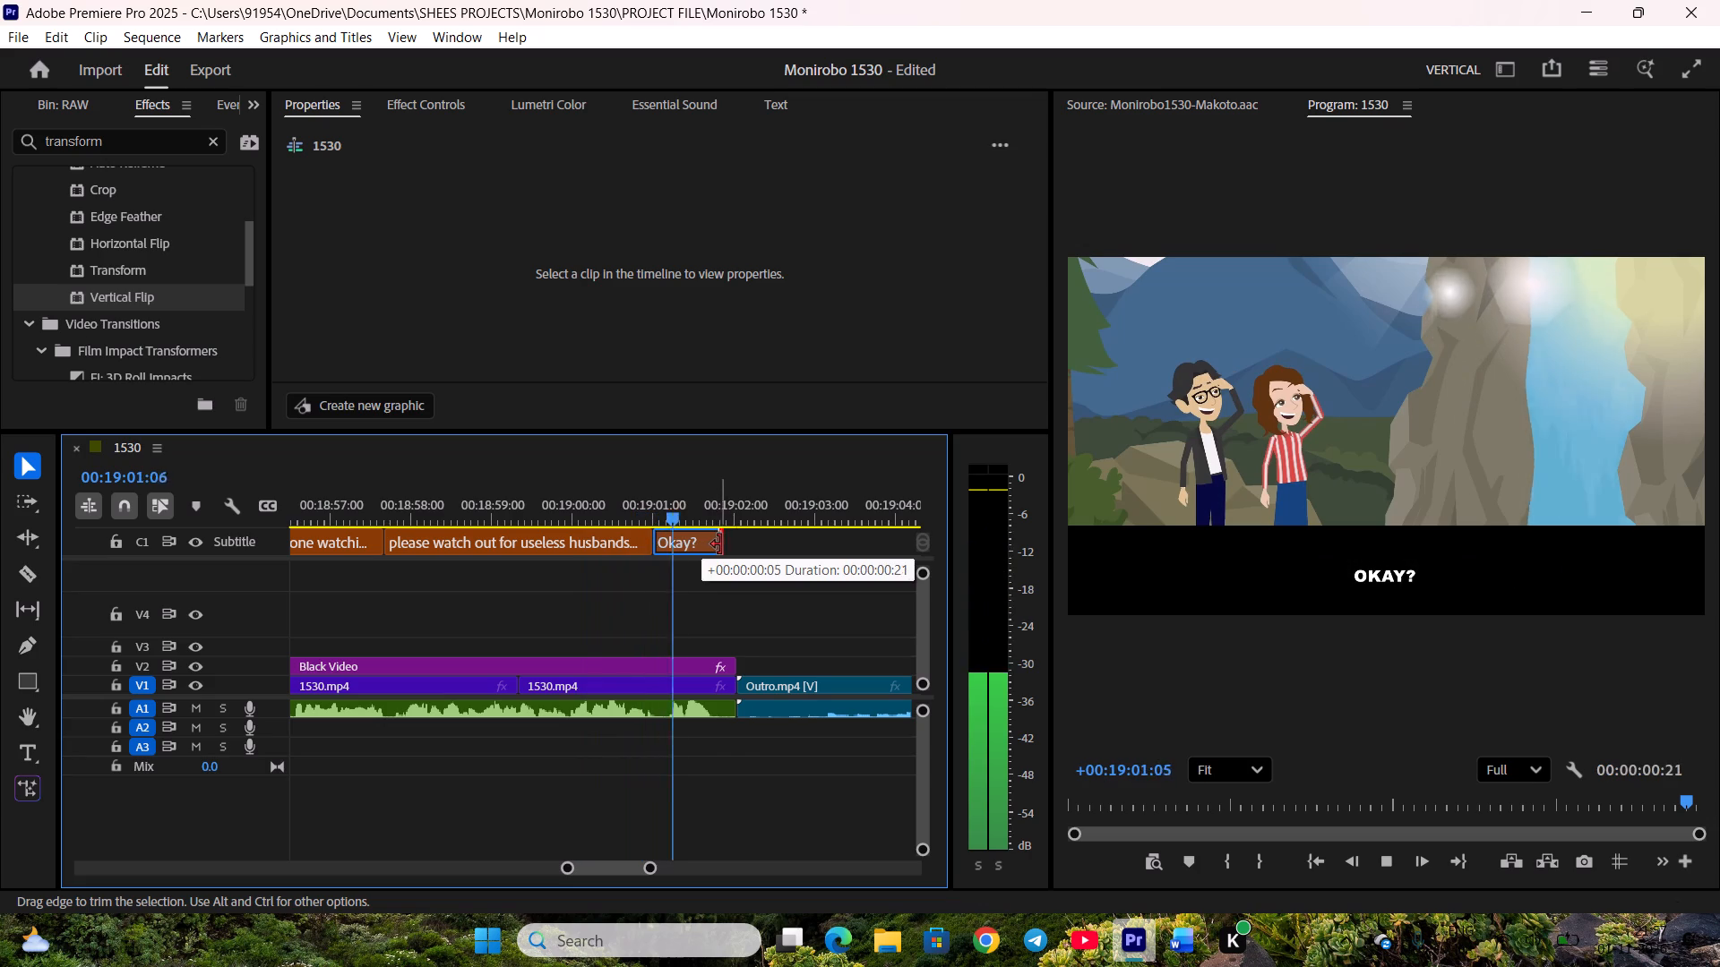
left_click_drag(720, 544, 726, 546)
key("space")
left_click(743, 543)
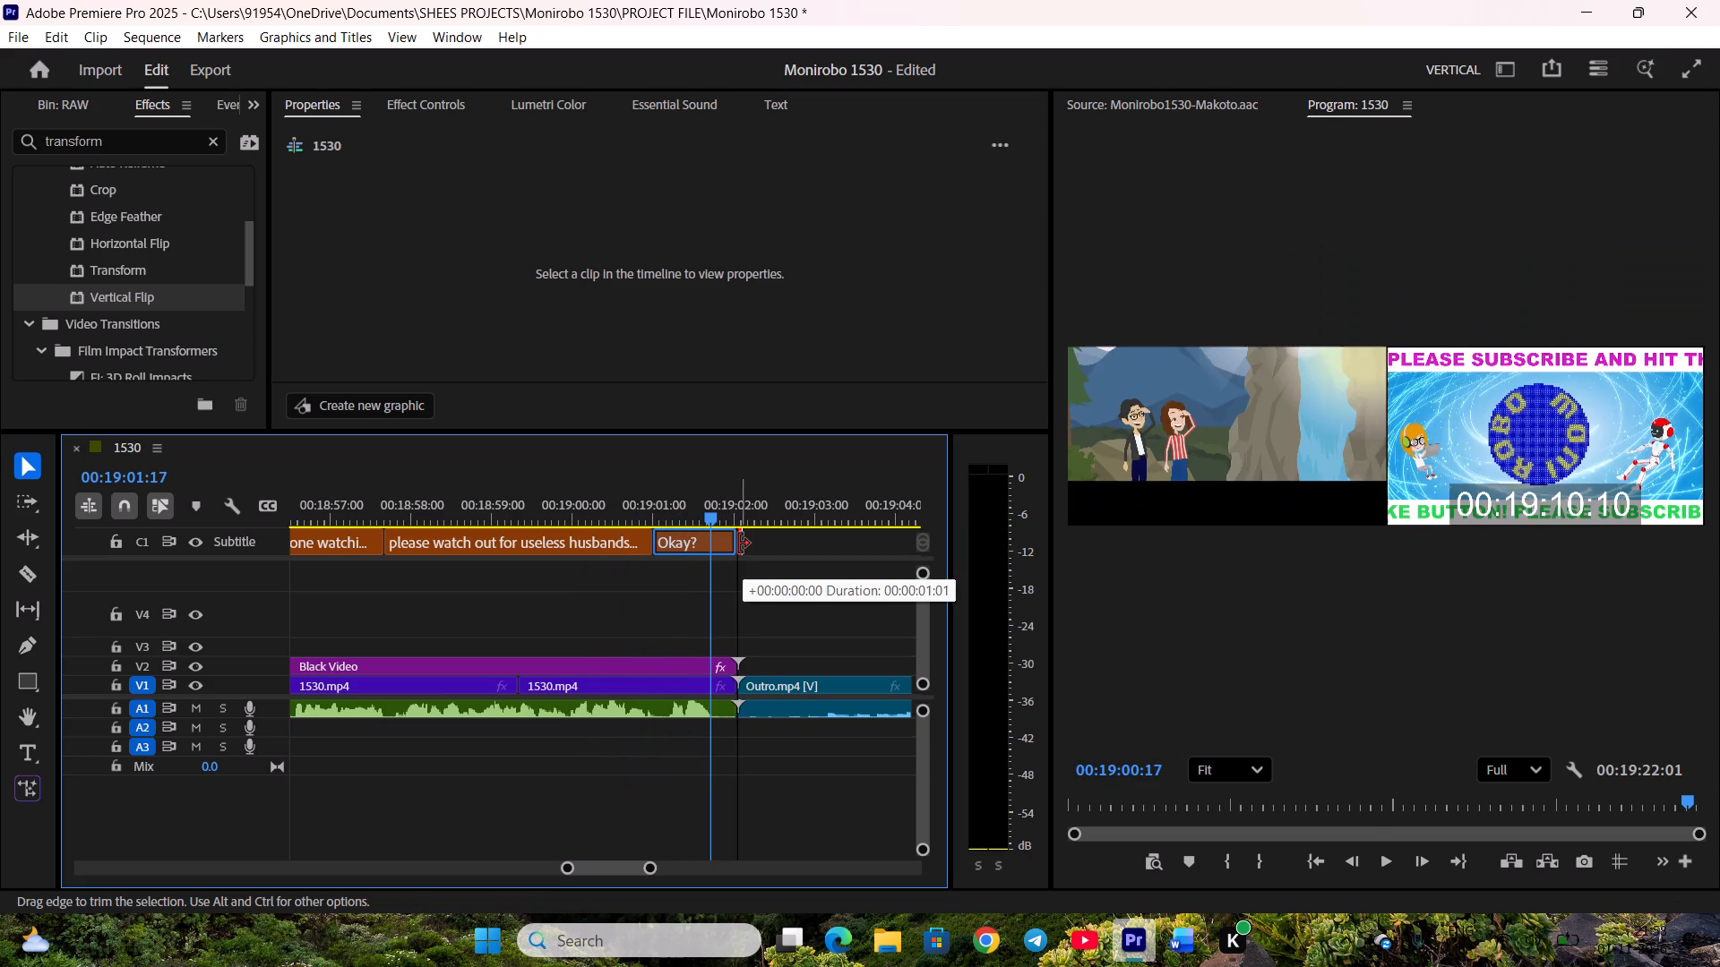
Play into the outro and save the project.
key("space")
scroll(776, 569, "down", 5)
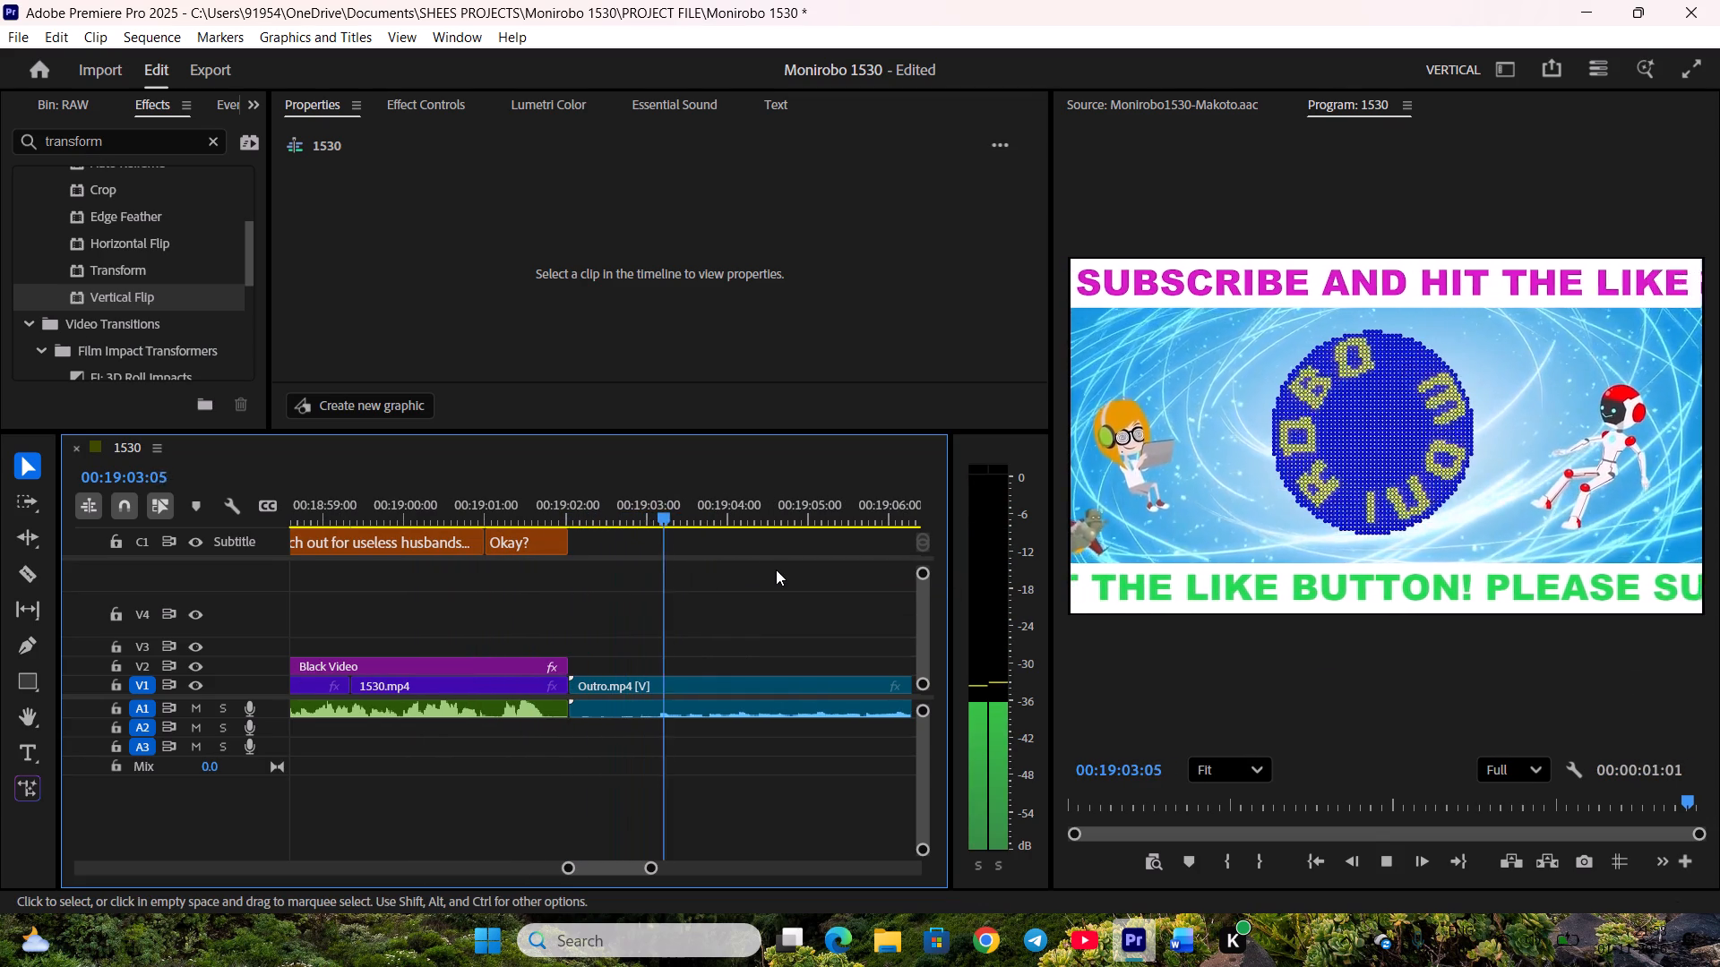
key("ctrl+s")
key("ctrl+s")
key("ctrl+s")
key("ctrl+s")
key("ctrl+s")
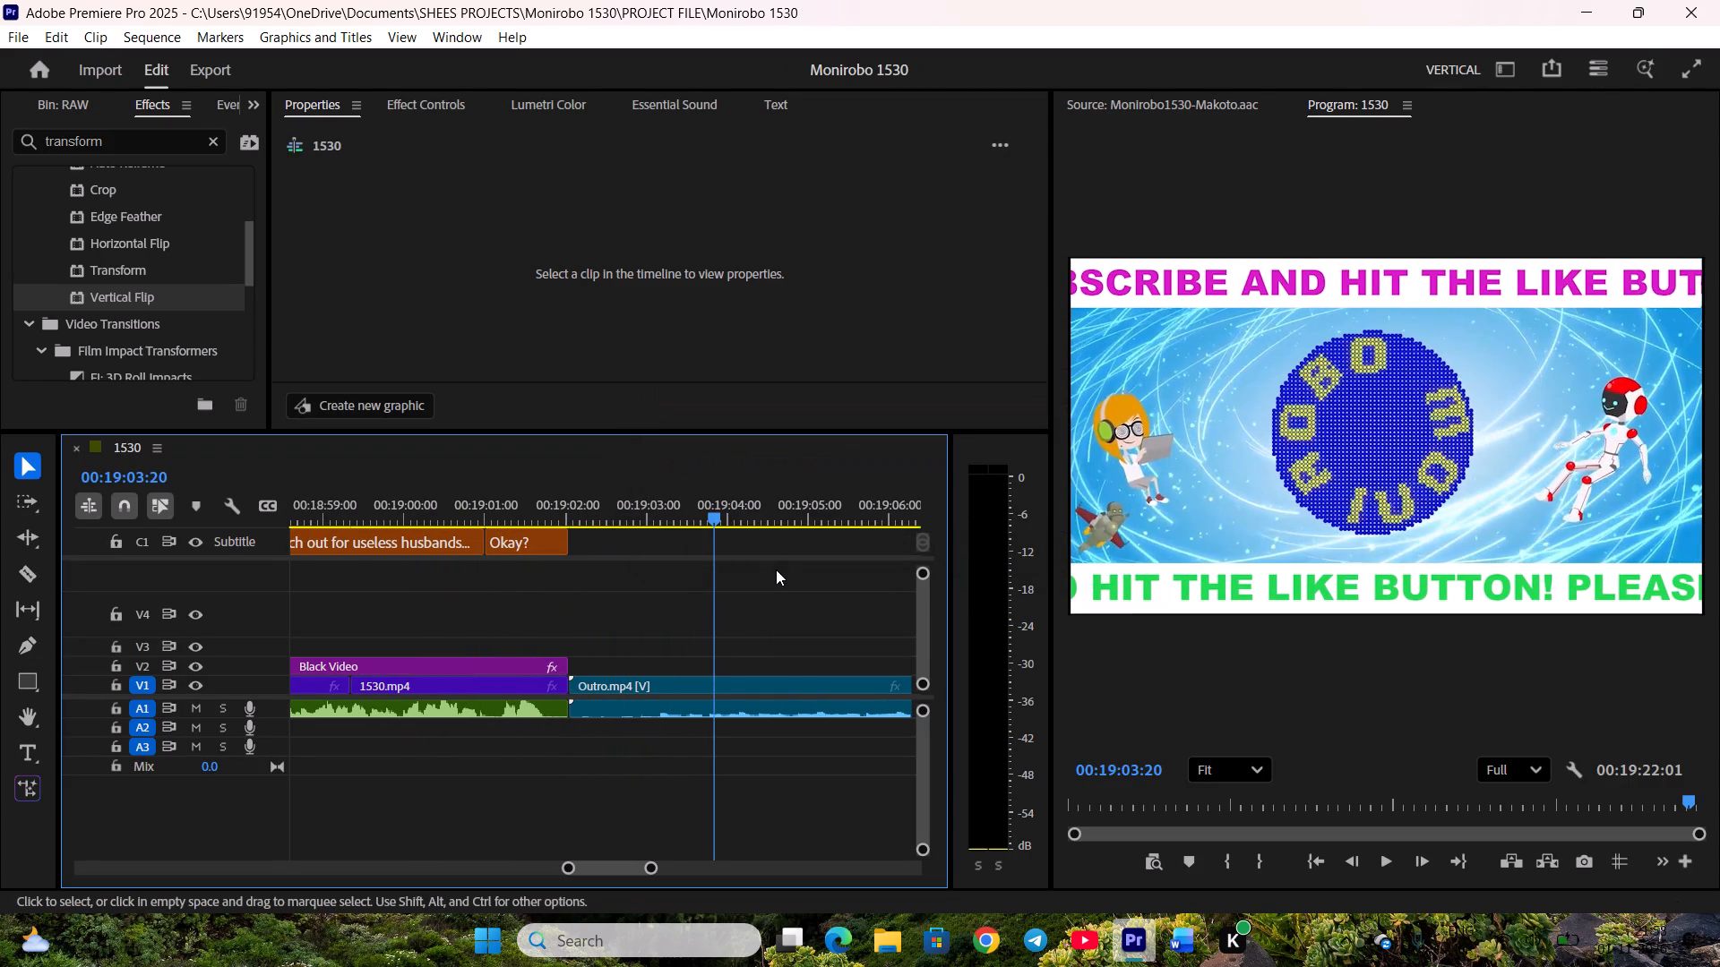